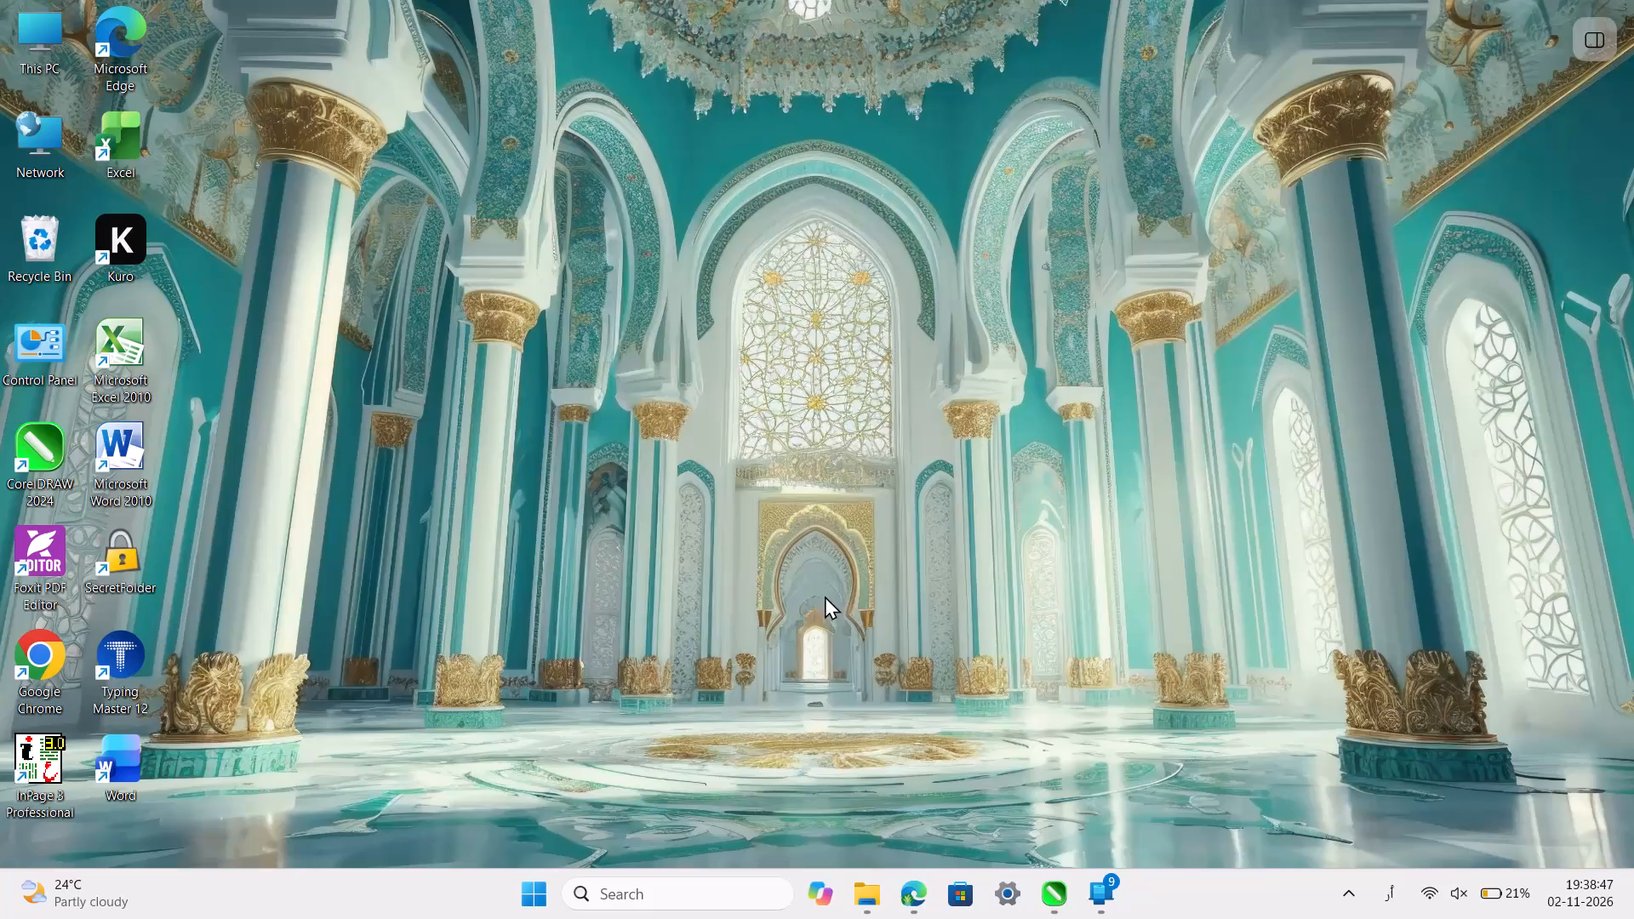
Start Word and open the recent document مائیکروسافٹ ایکسل 2010 خلاصہ.
{"action": "double_click", "coordinate": [136, 762]}
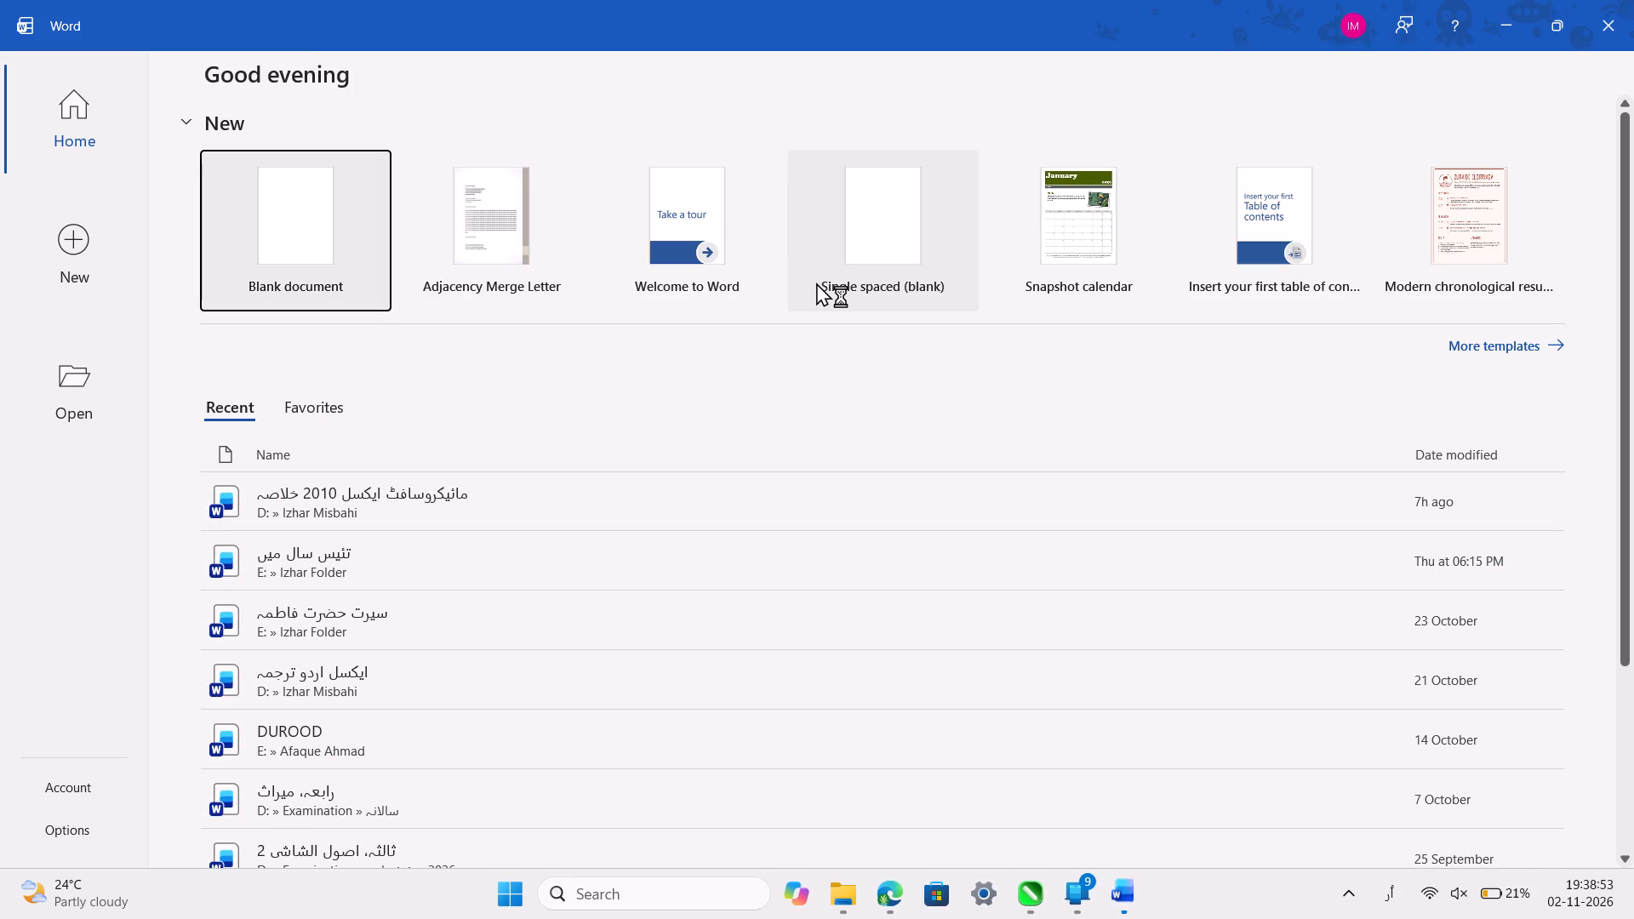
{"action": "left_click", "coordinate": [534, 494]}
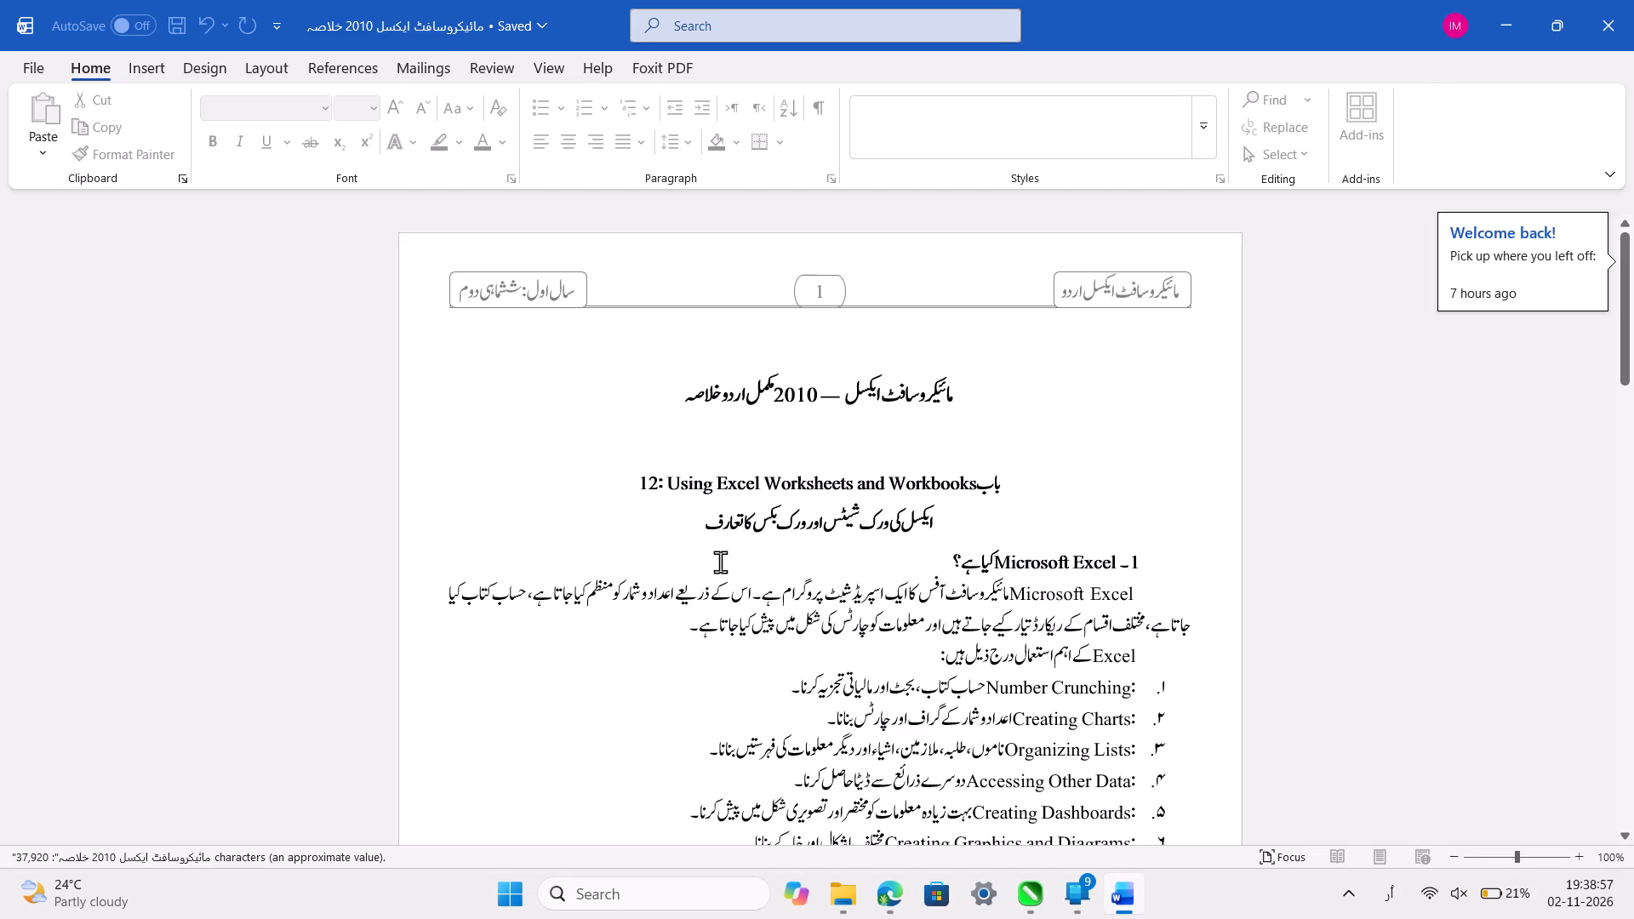
Look through the Excel summary from page 1 to the Status Bar section on page 20, checking its text and formatting.
{"action": "scroll", "coordinate": [720, 562], "scroll_direction": "down", "scroll_amount": 6}
{"action": "scroll", "coordinate": [720, 562], "scroll_direction": "down", "scroll_amount": 17}
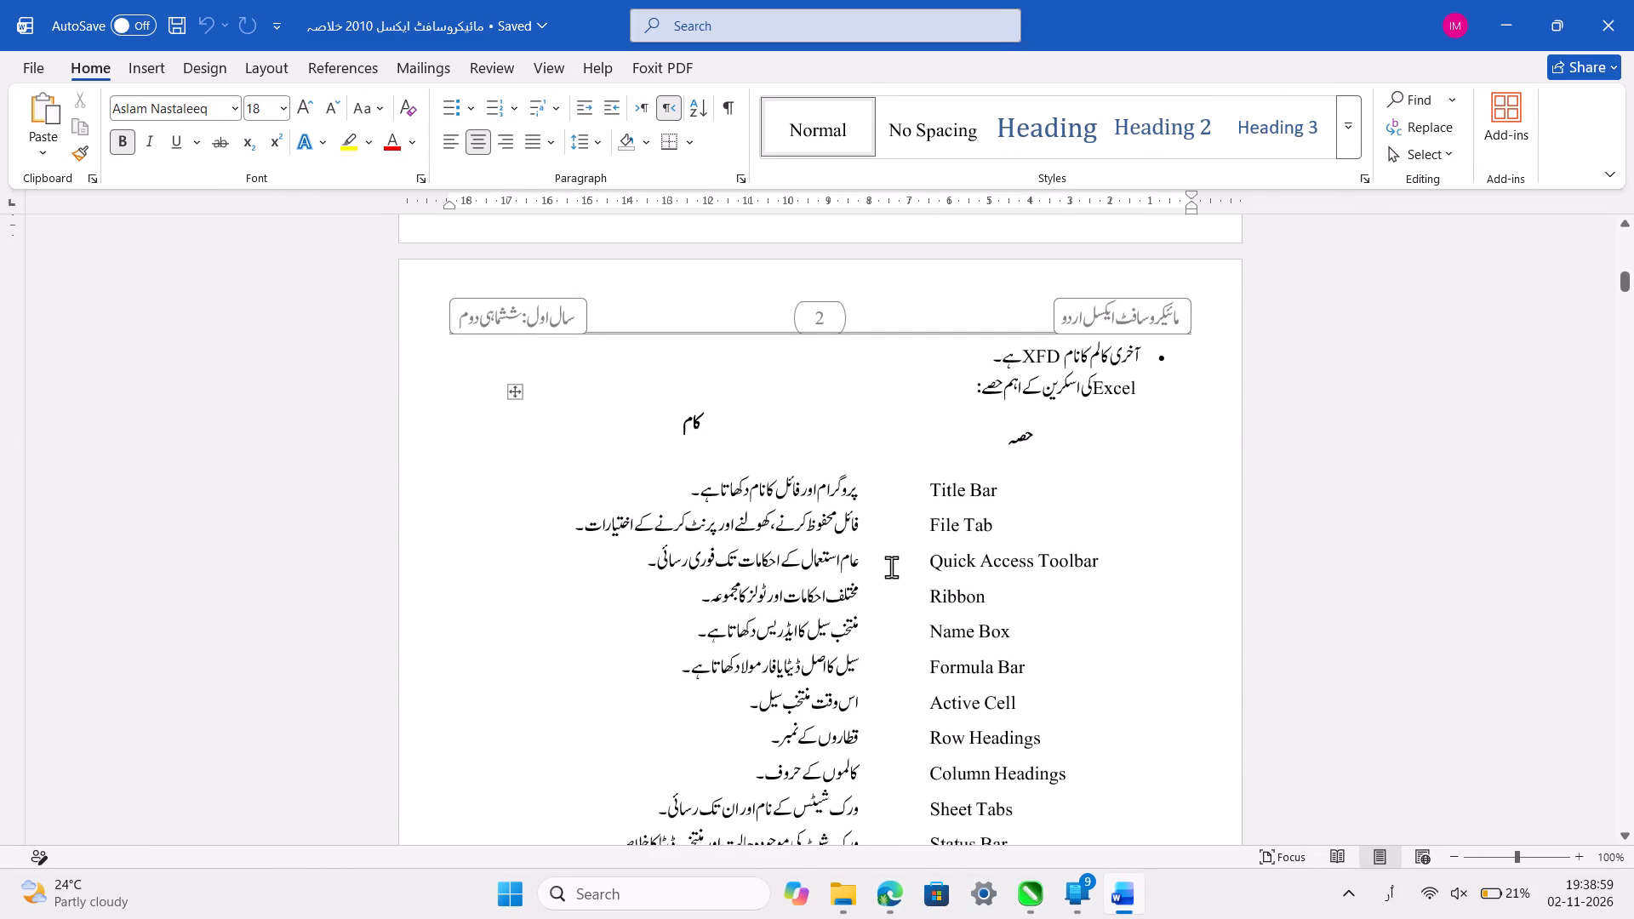
{"action": "scroll", "coordinate": [891, 567], "scroll_direction": "down", "scroll_amount": 1}
{"action": "scroll", "coordinate": [891, 567], "scroll_direction": "up", "scroll_amount": 3}
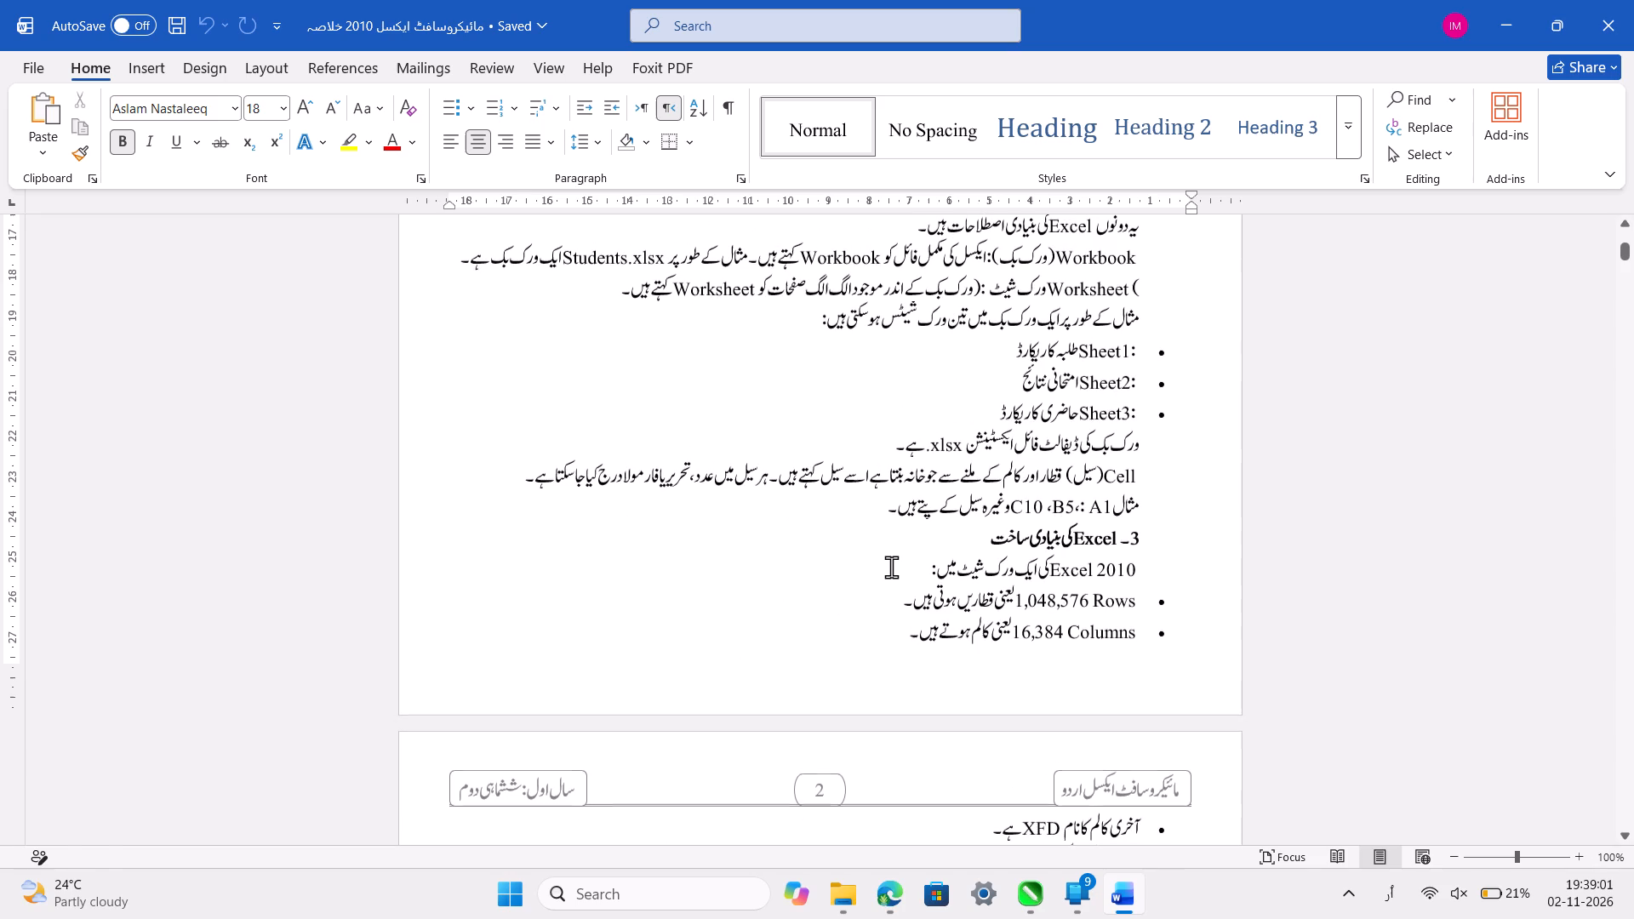
{"action": "scroll", "coordinate": [891, 567], "scroll_direction": "up", "scroll_amount": 3}
{"action": "scroll", "coordinate": [891, 567], "scroll_direction": "down", "scroll_amount": 3}
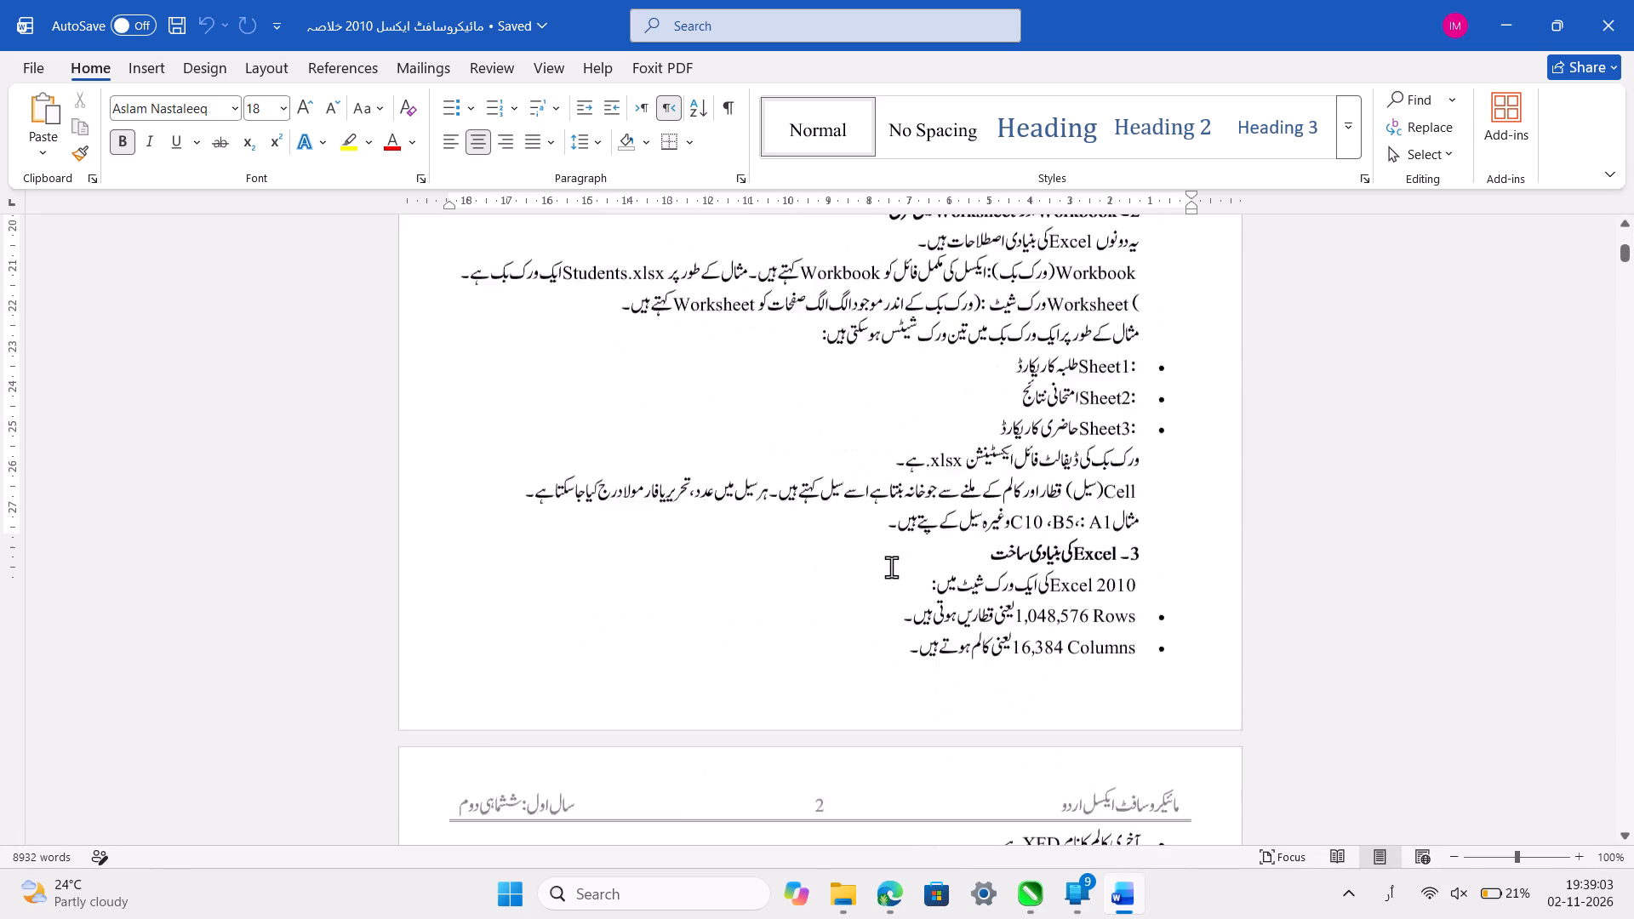
{"action": "scroll", "coordinate": [891, 567], "scroll_direction": "down", "scroll_amount": 4}
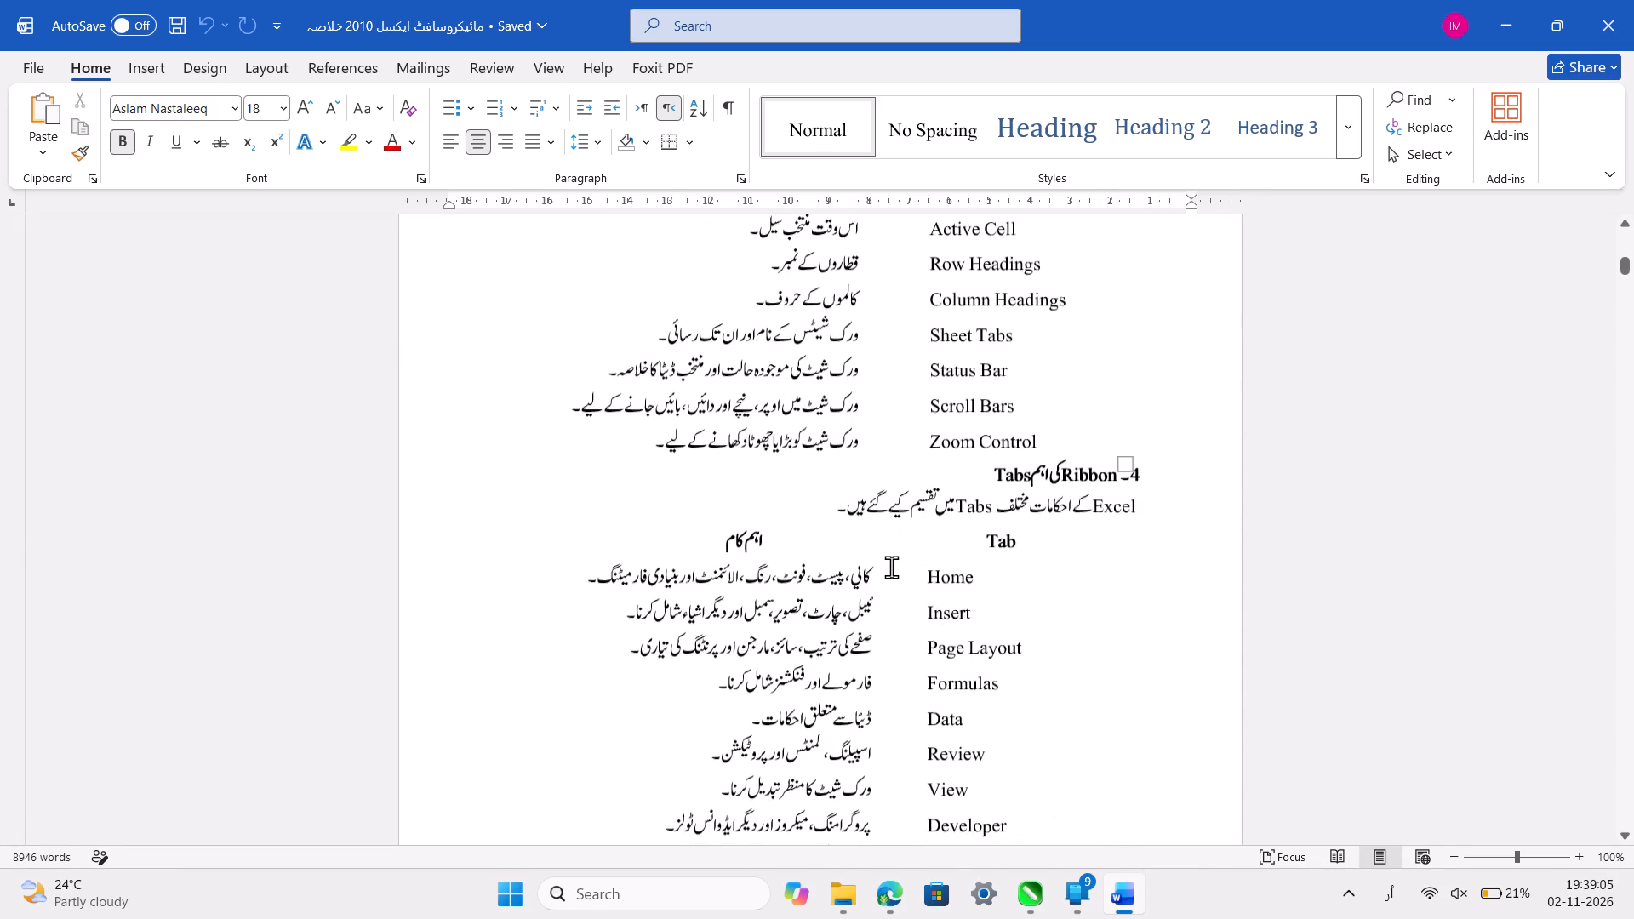
{"action": "scroll", "coordinate": [891, 567], "scroll_direction": "down", "scroll_amount": 4}
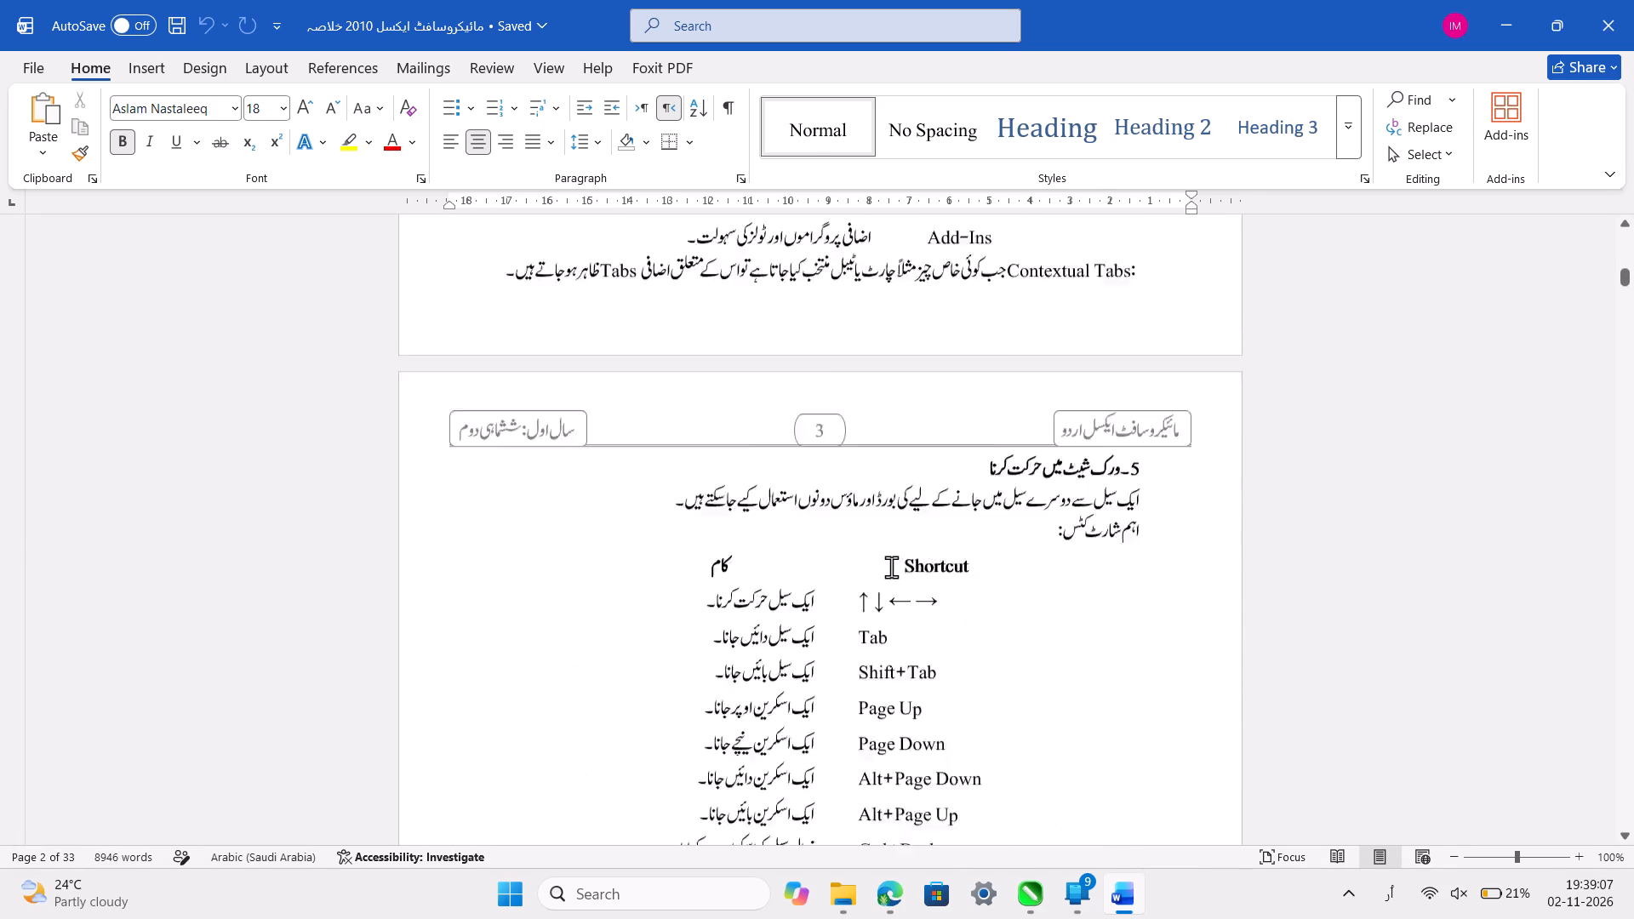
{"action": "scroll", "coordinate": [891, 567], "scroll_direction": "down", "scroll_amount": 5}
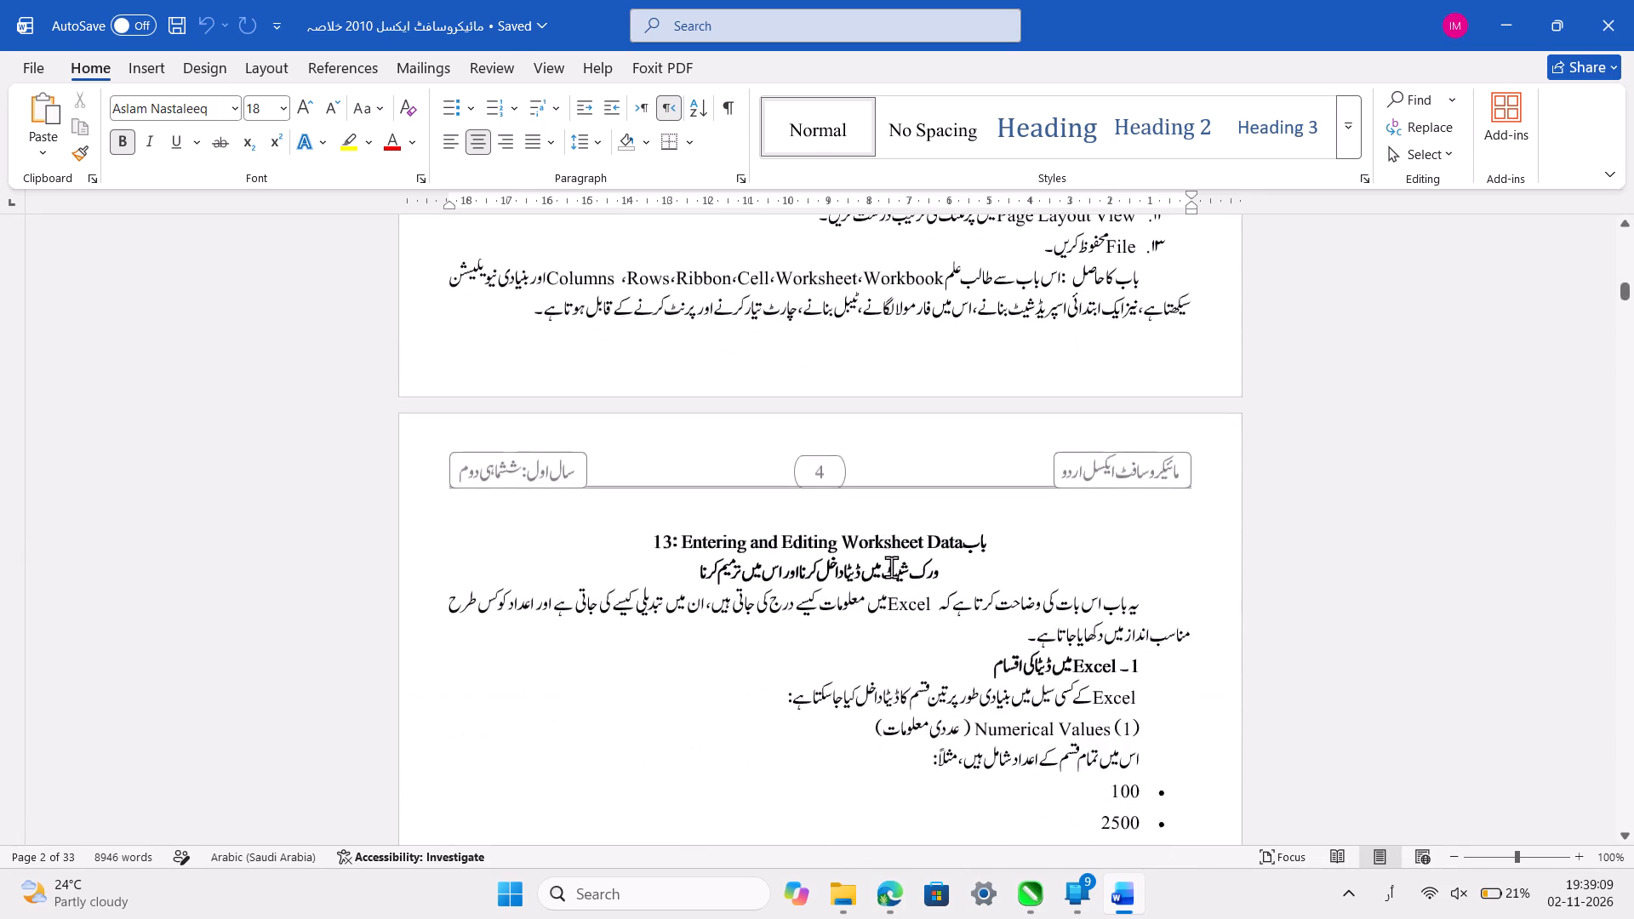
{"action": "scroll", "coordinate": [891, 567], "scroll_direction": "down", "scroll_amount": 20}
{"action": "scroll", "coordinate": [891, 567], "scroll_direction": "down", "scroll_amount": 18}
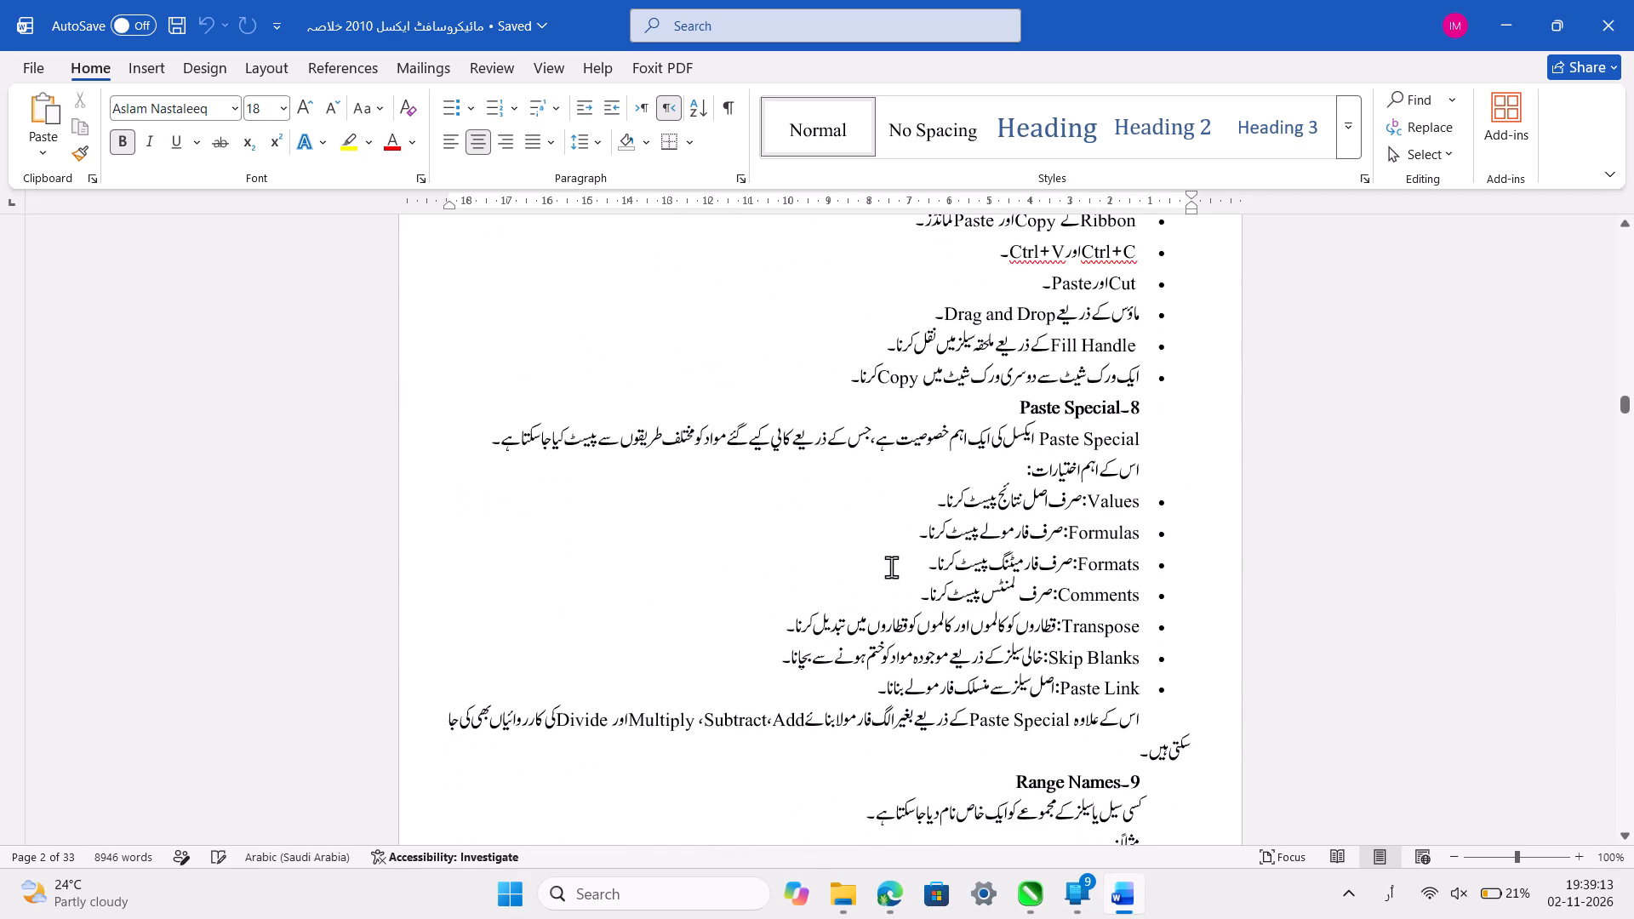
{"action": "scroll", "coordinate": [891, 567], "scroll_direction": "up", "scroll_amount": 3}
{"action": "scroll", "coordinate": [891, 567], "scroll_direction": "down", "scroll_amount": 3}
{"action": "scroll", "coordinate": [891, 567], "scroll_direction": "up", "scroll_amount": 2}
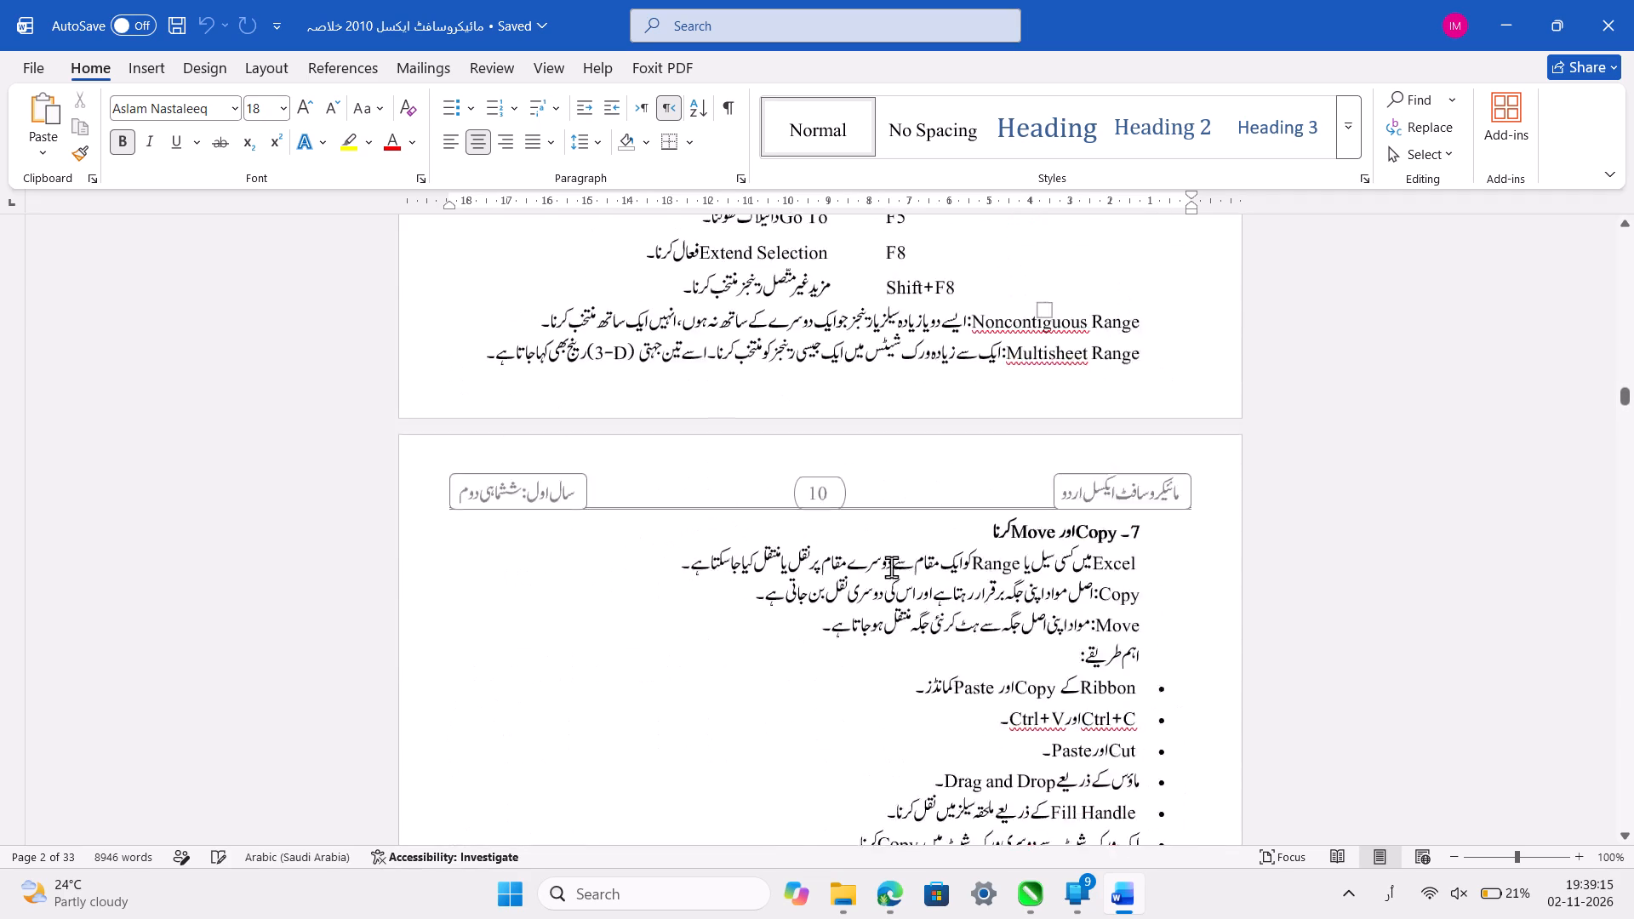
{"action": "scroll", "coordinate": [891, 567], "scroll_direction": "up", "scroll_amount": 1}
{"action": "scroll", "coordinate": [891, 567], "scroll_direction": "down", "scroll_amount": 4}
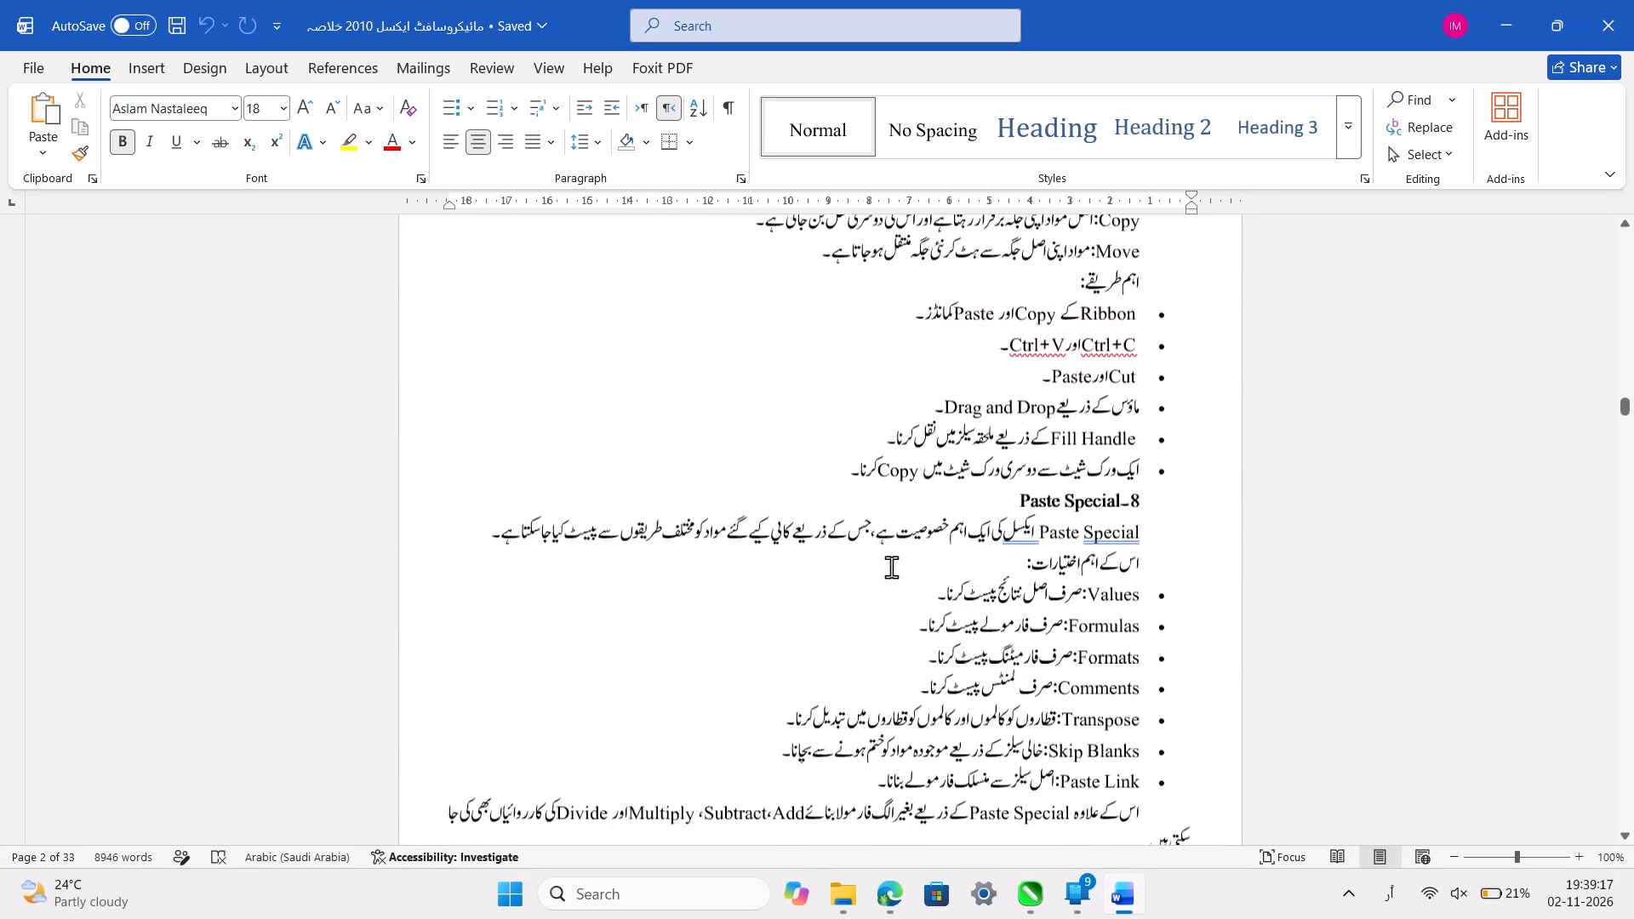
{"action": "scroll", "coordinate": [891, 567], "scroll_direction": "down", "scroll_amount": 6}
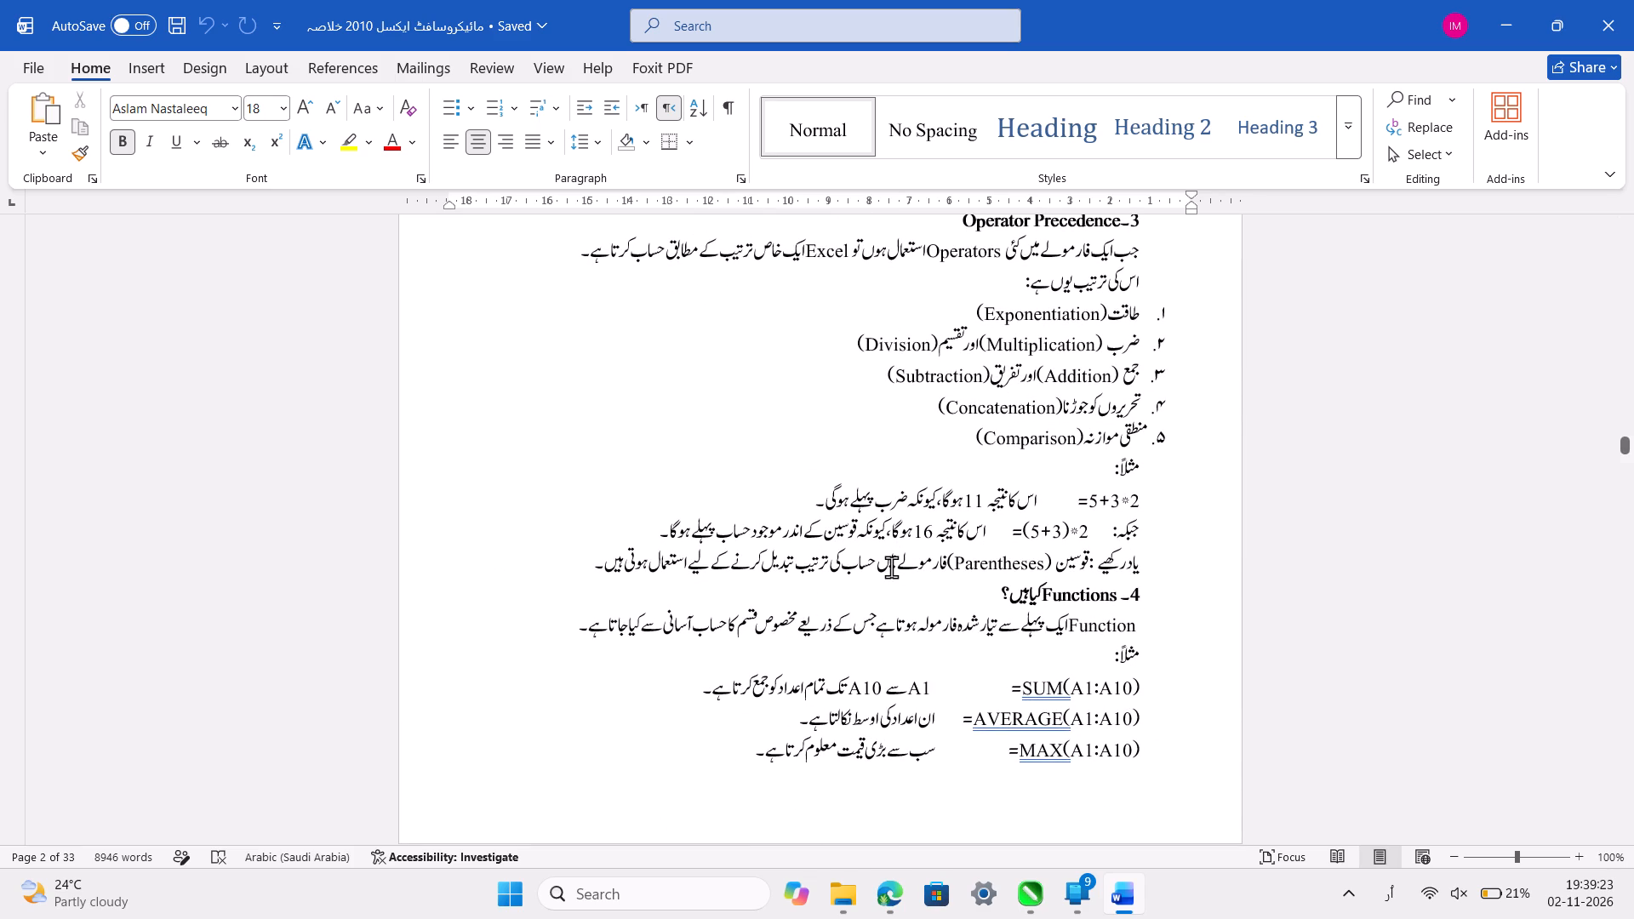
{"action": "scroll", "coordinate": [891, 567], "scroll_direction": "up", "scroll_amount": 2}
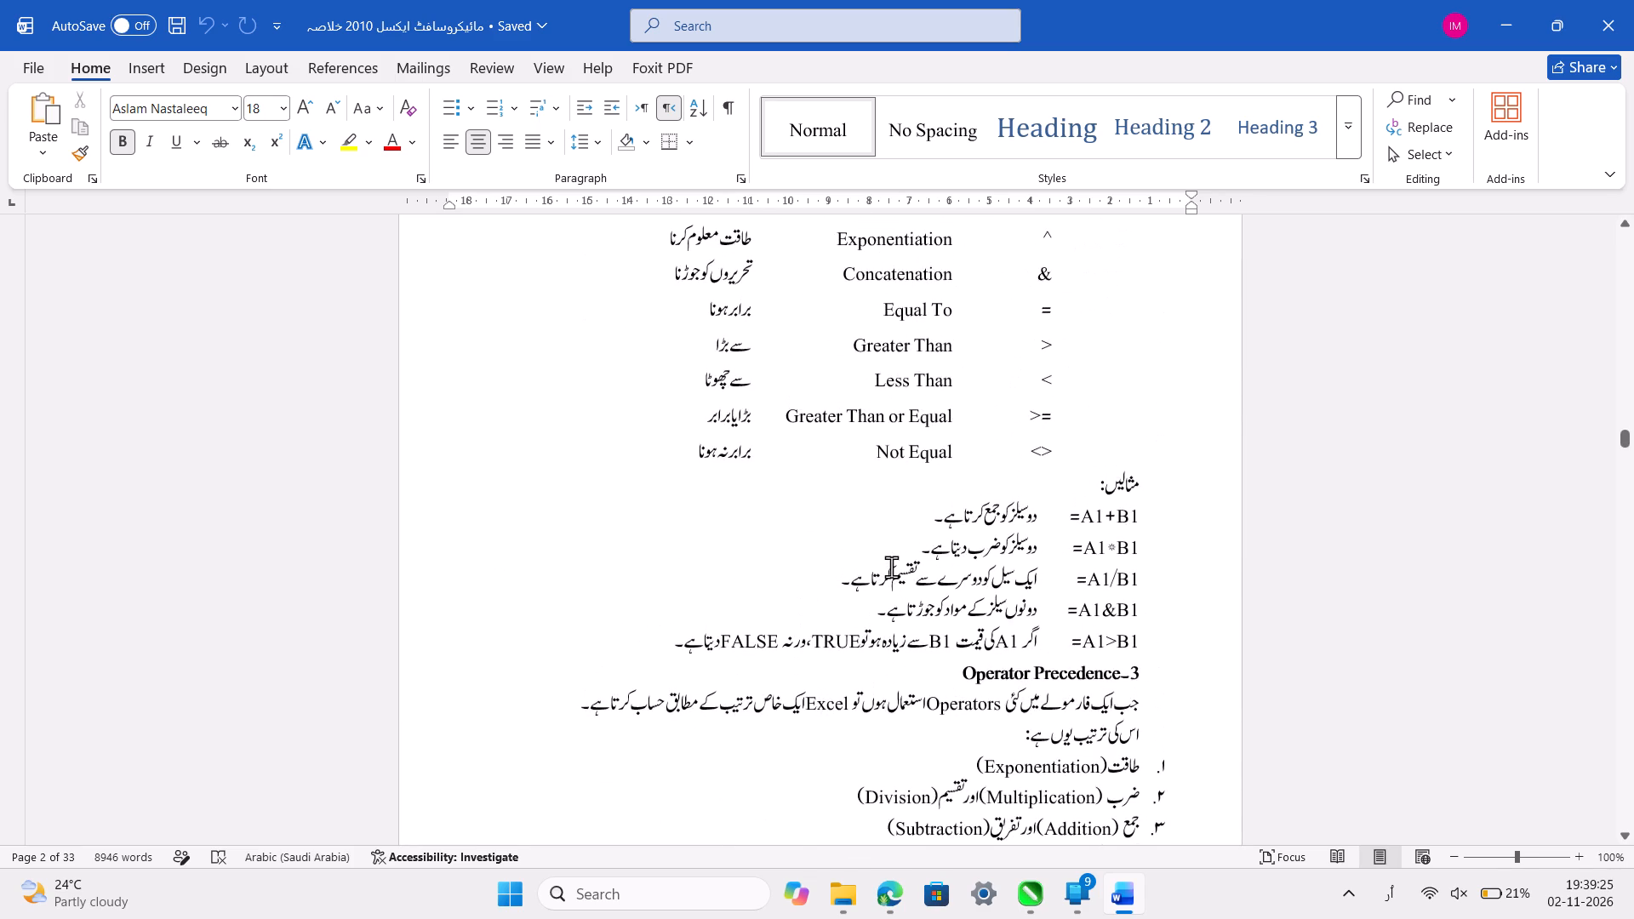
{"action": "scroll", "coordinate": [891, 567], "scroll_direction": "up", "scroll_amount": 5, "text": "ctrl"}
{"action": "scroll", "coordinate": [891, 567], "scroll_direction": "up", "scroll_amount": 3}
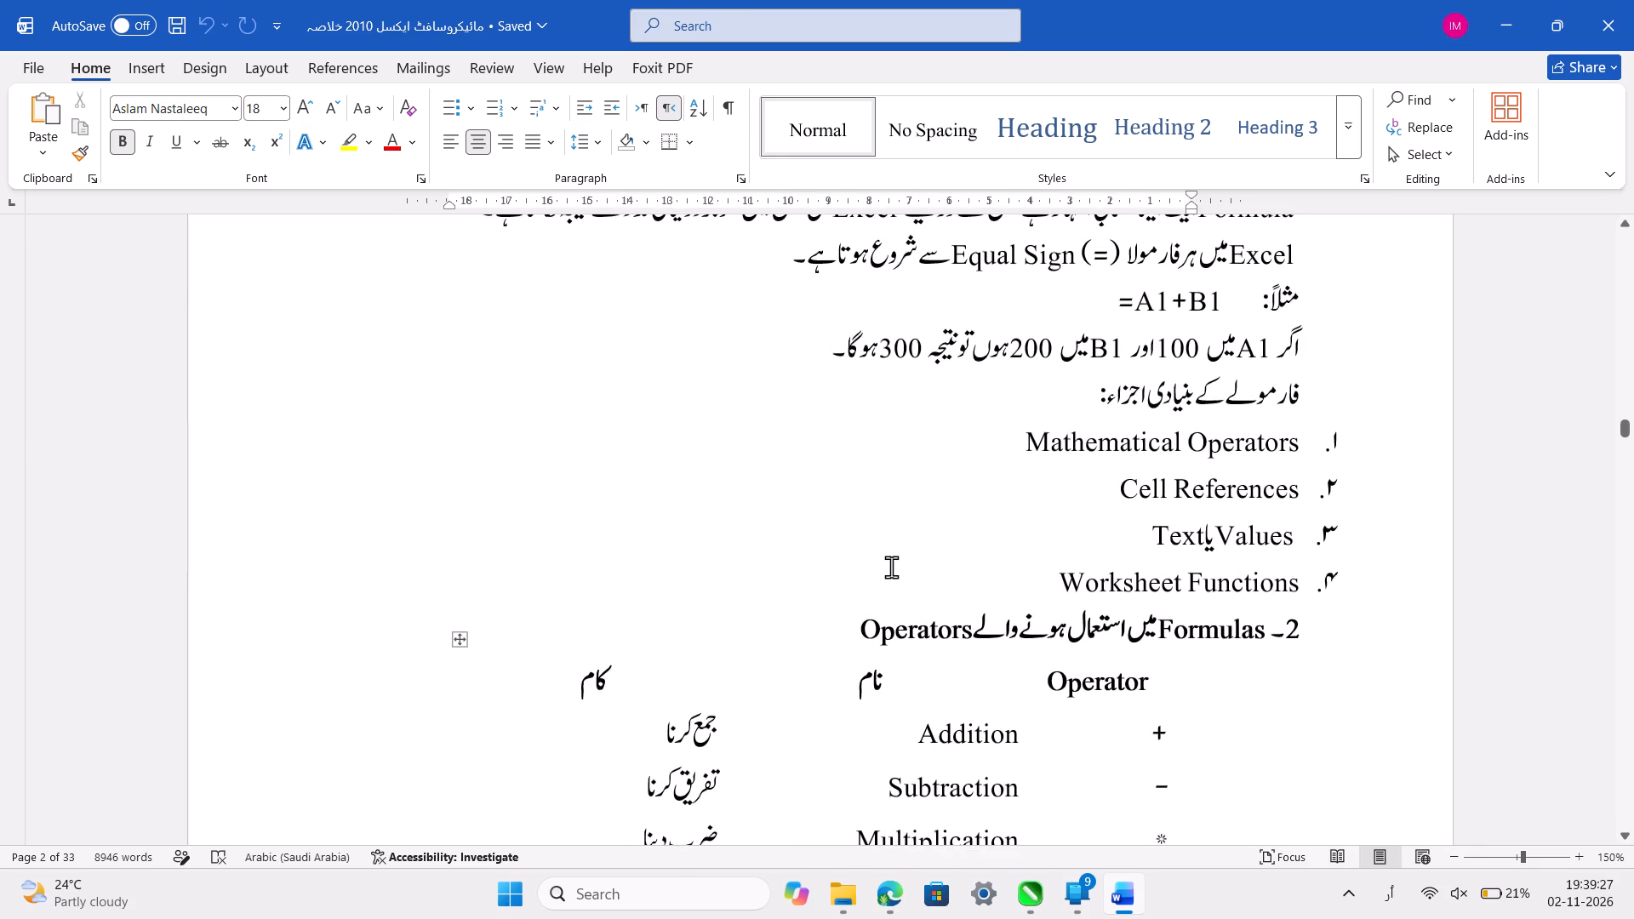
{"action": "scroll", "coordinate": [891, 567], "scroll_direction": "up", "scroll_amount": 4}
{"action": "scroll", "coordinate": [891, 567], "scroll_direction": "down", "scroll_amount": 1}
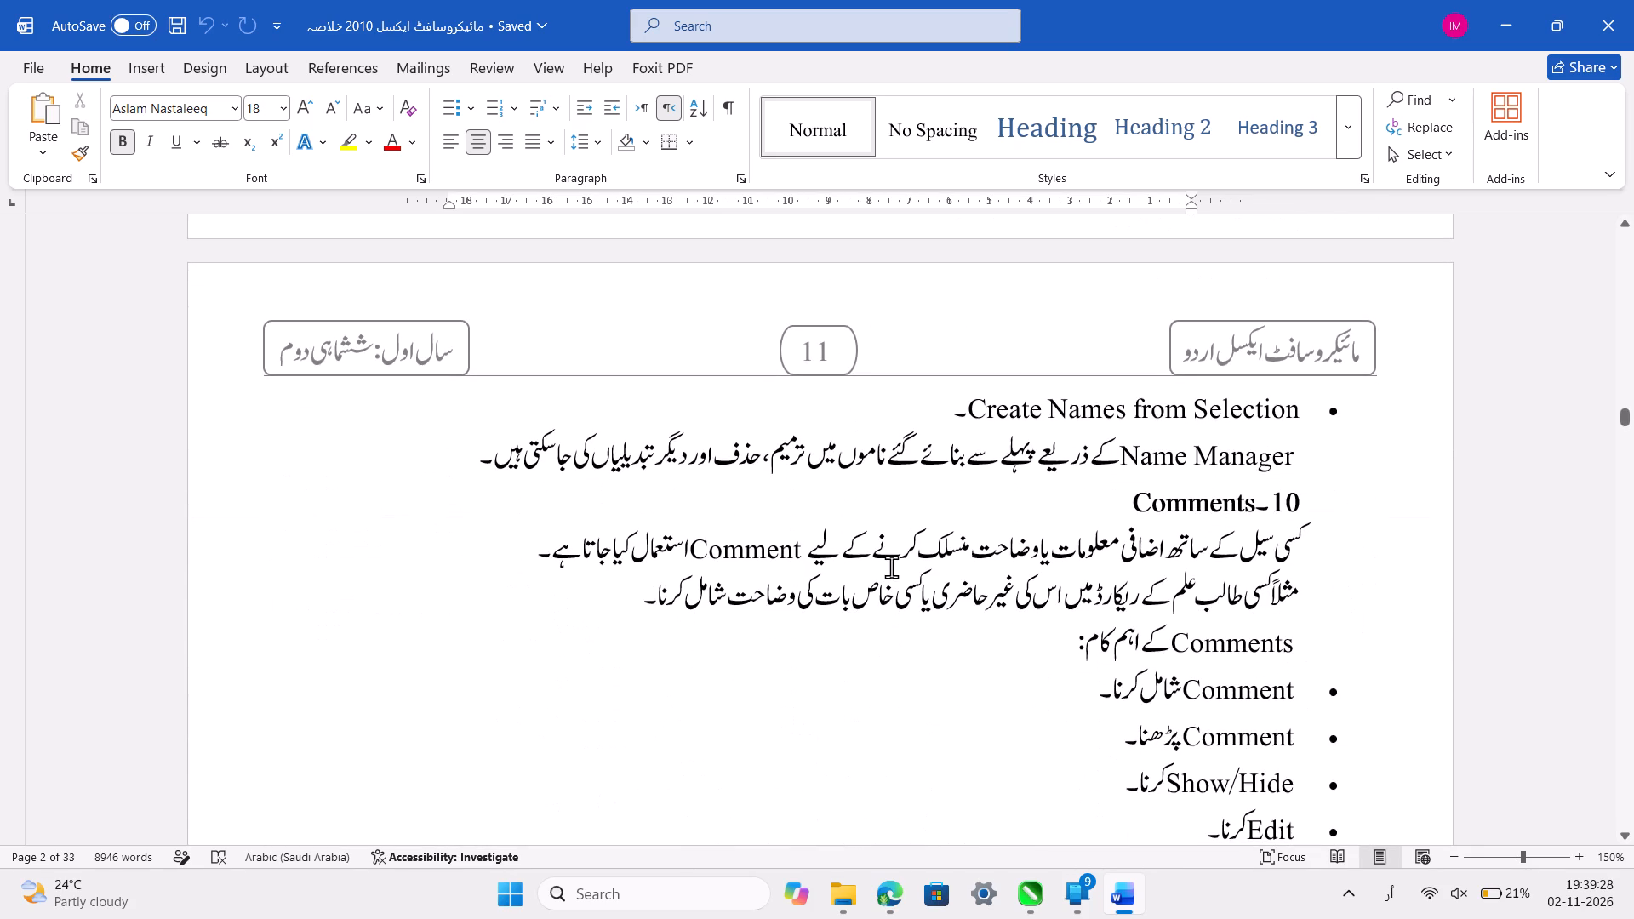
{"action": "scroll", "coordinate": [891, 567], "scroll_direction": "down", "scroll_amount": 2}
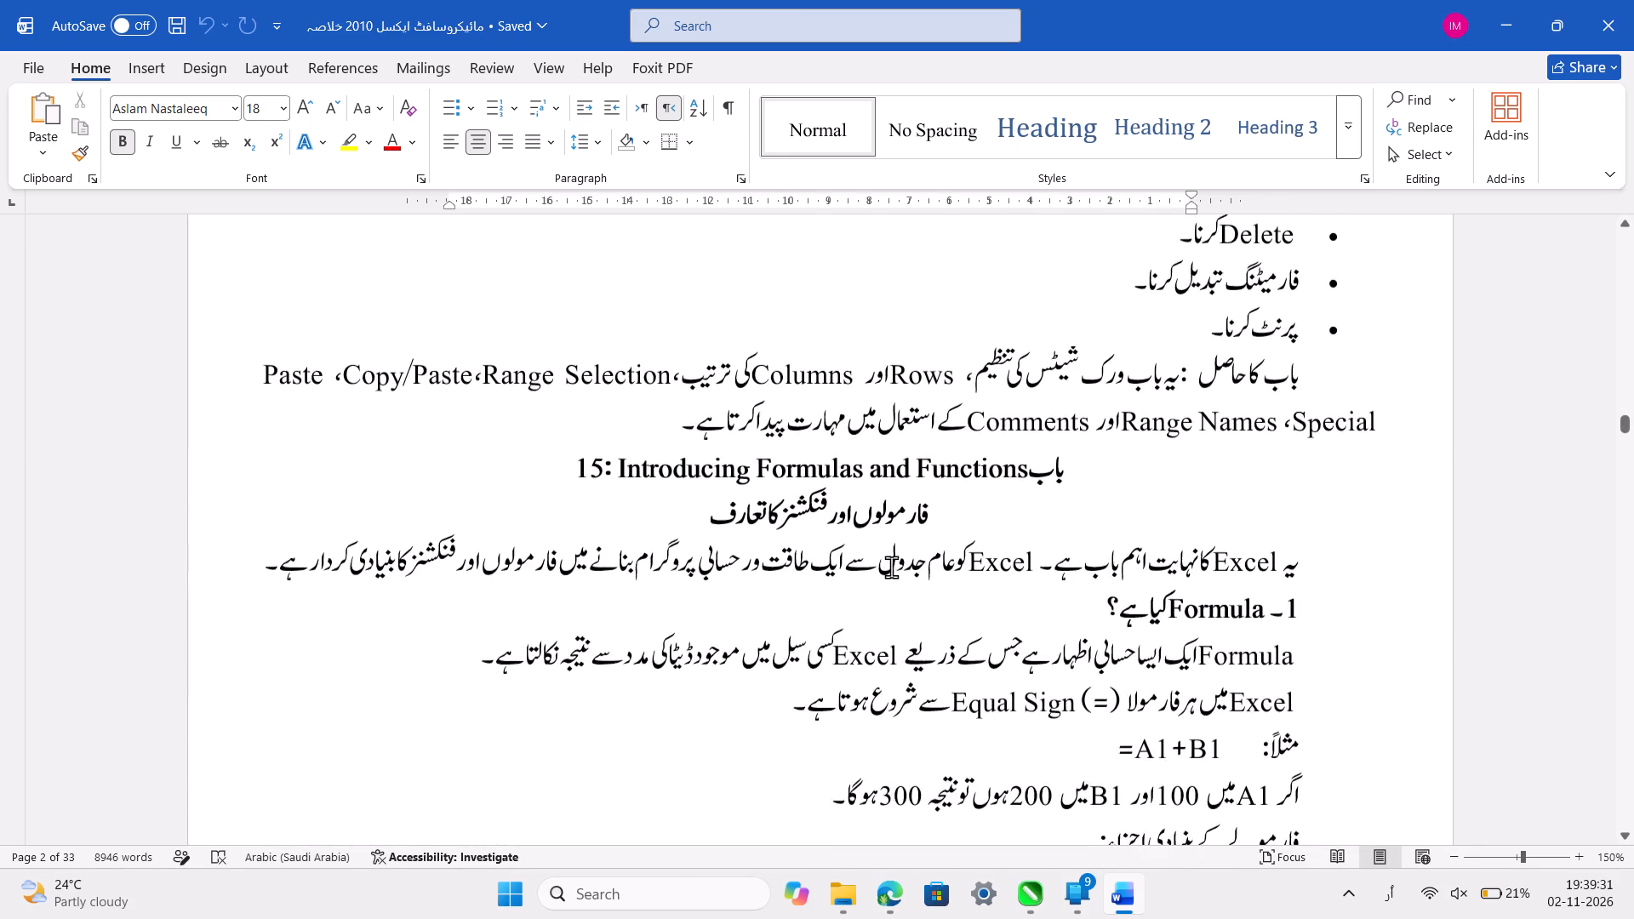
{"action": "scroll", "coordinate": [891, 567], "scroll_direction": "down", "scroll_amount": 14}
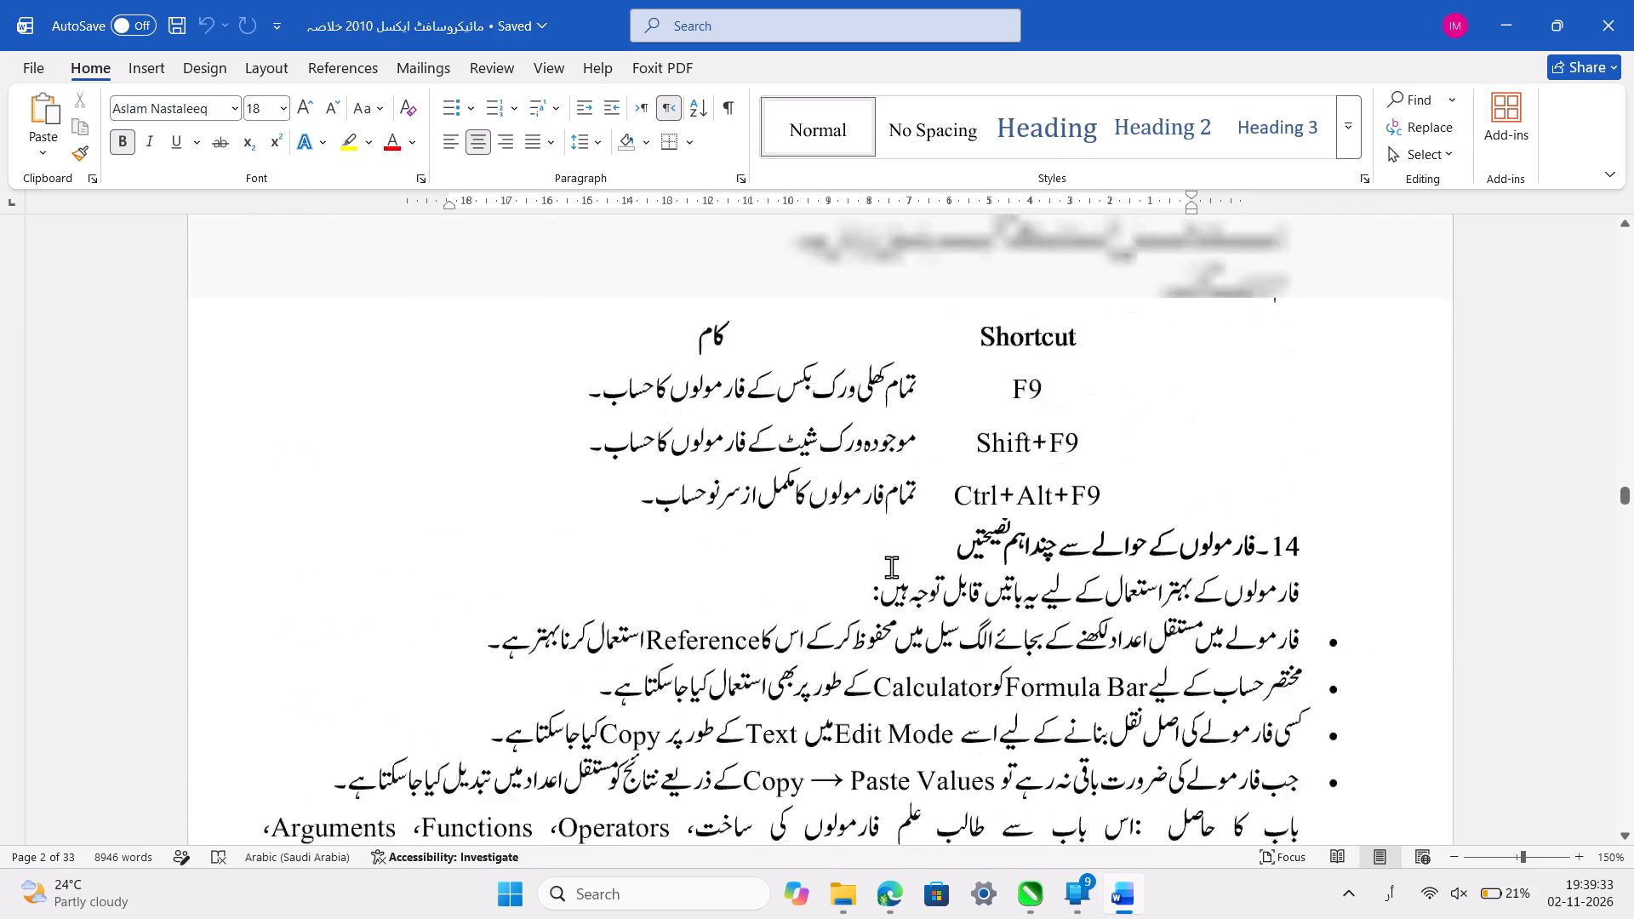
{"action": "scroll", "coordinate": [891, 567], "scroll_direction": "down", "scroll_amount": 1, "text": "ctrl"}
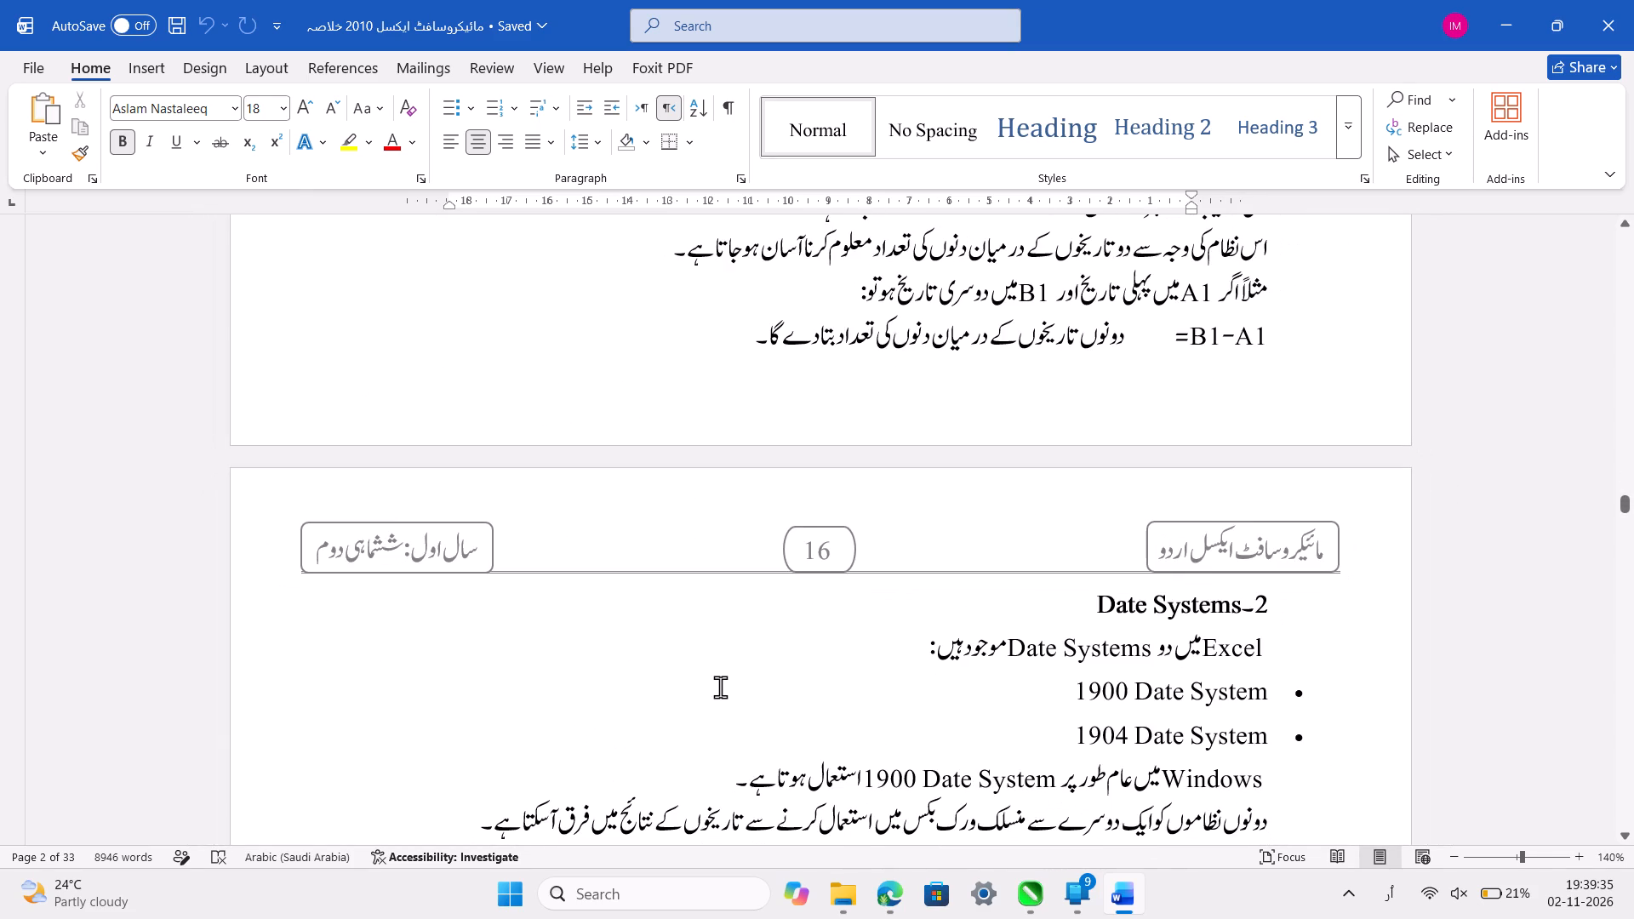
{"action": "left_click", "coordinate": [726, 684]}
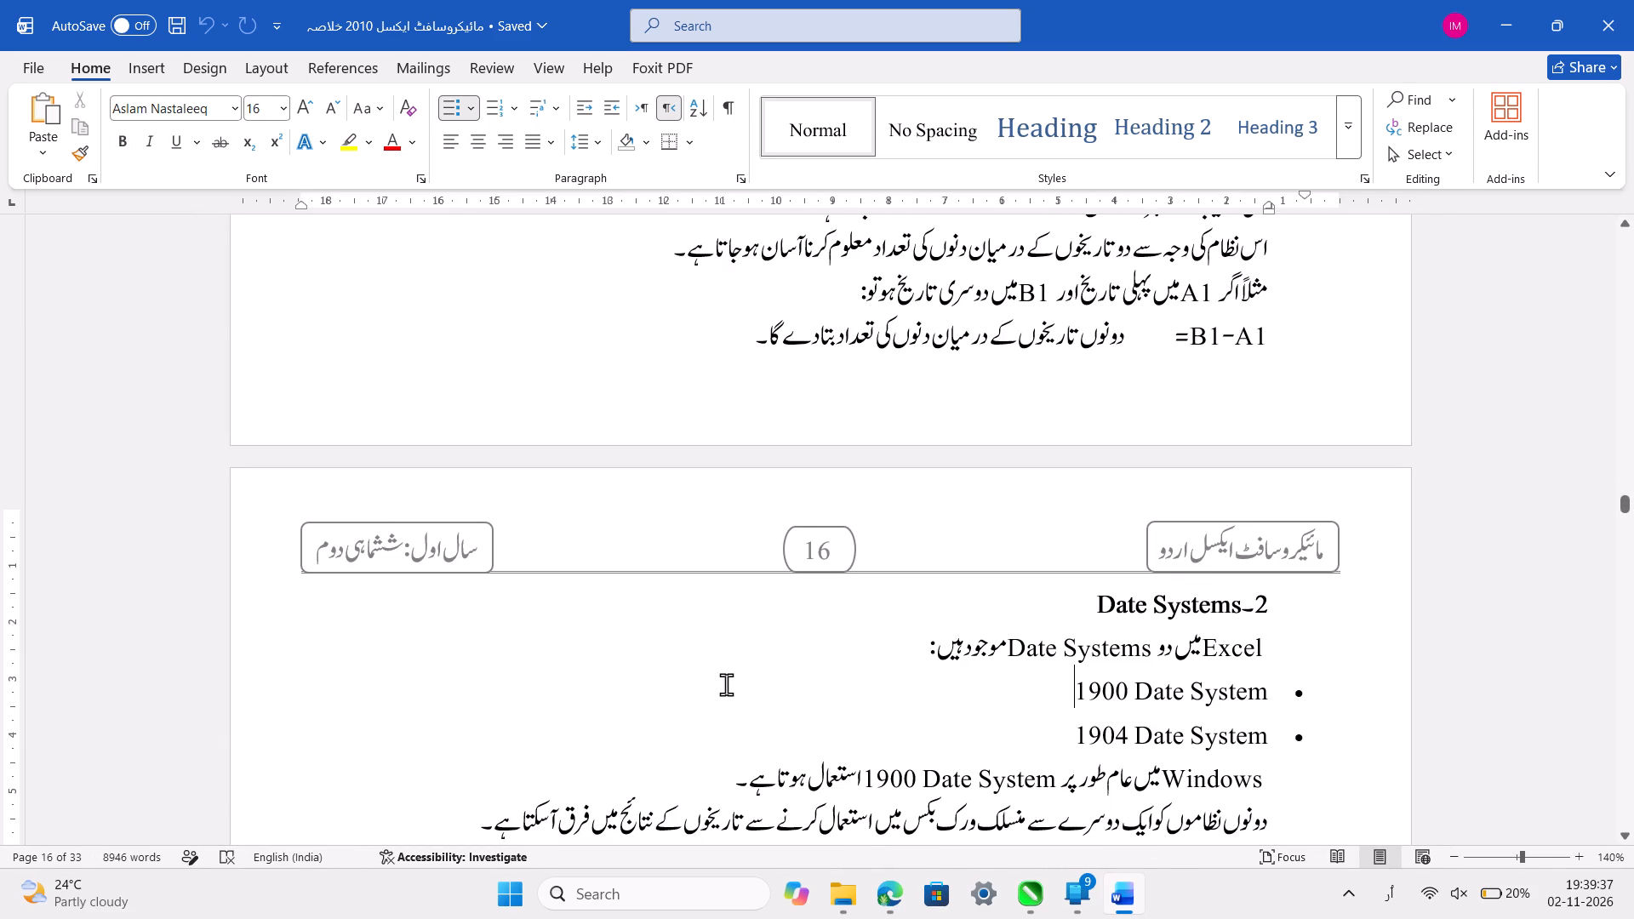
{"action": "scroll", "coordinate": [726, 684], "scroll_direction": "down", "scroll_amount": 4}
{"action": "left_click", "coordinate": [726, 684]}
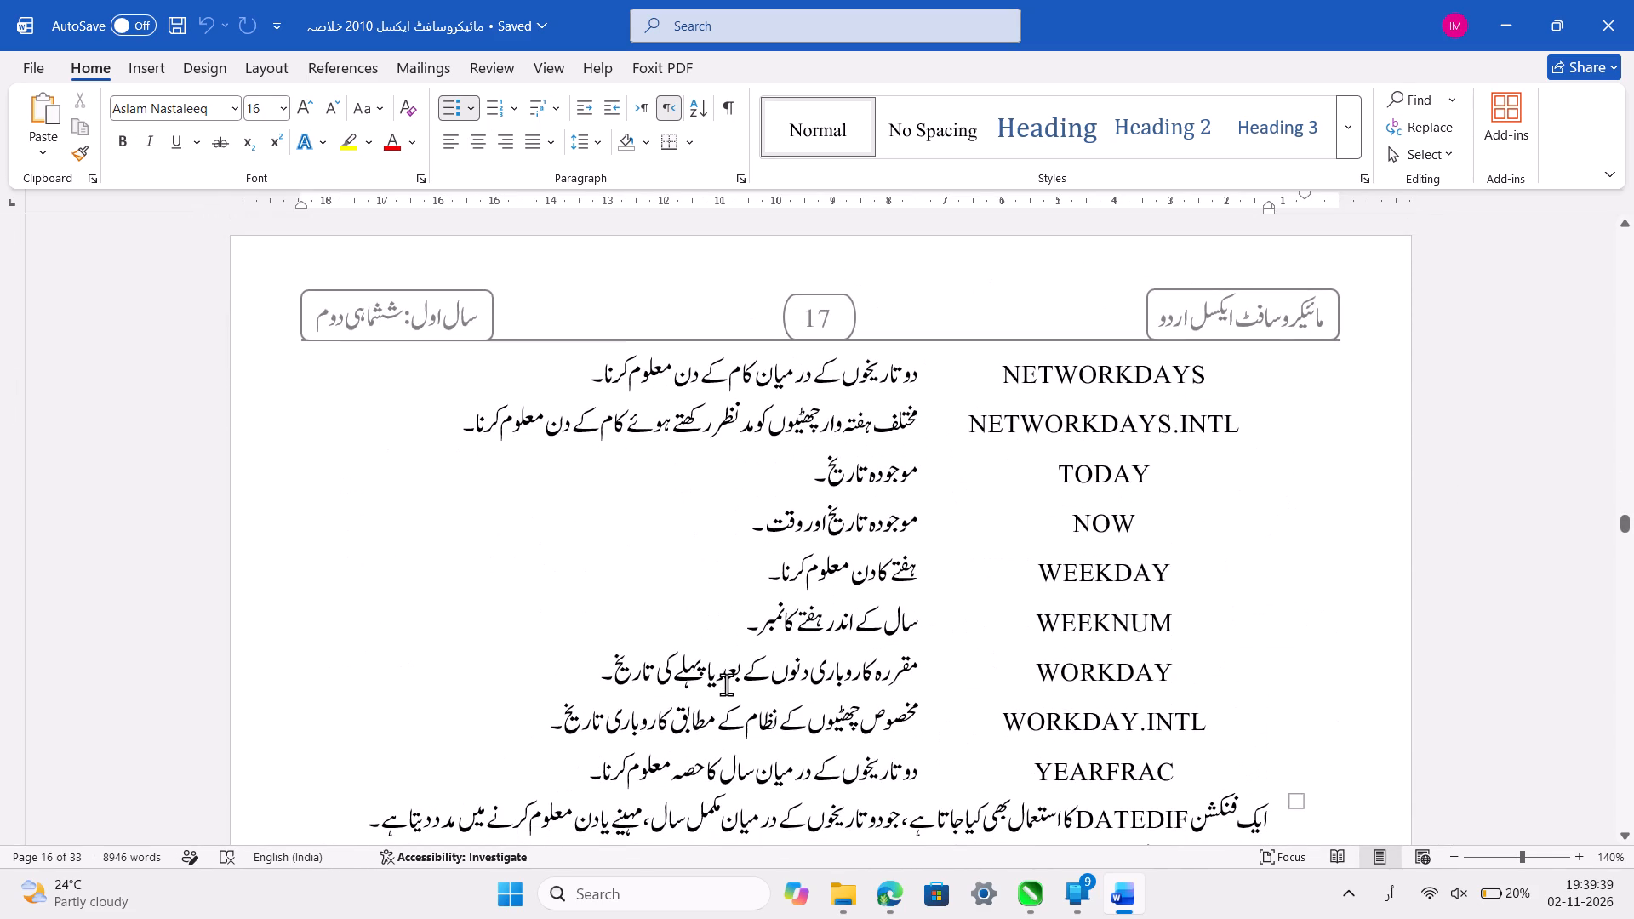
{"action": "scroll", "coordinate": [726, 684], "scroll_direction": "down", "scroll_amount": 7}
{"action": "scroll", "coordinate": [726, 684], "scroll_direction": "down", "scroll_amount": 2, "text": "ctrl"}
{"action": "scroll", "coordinate": [726, 684], "scroll_direction": "down", "scroll_amount": 5}
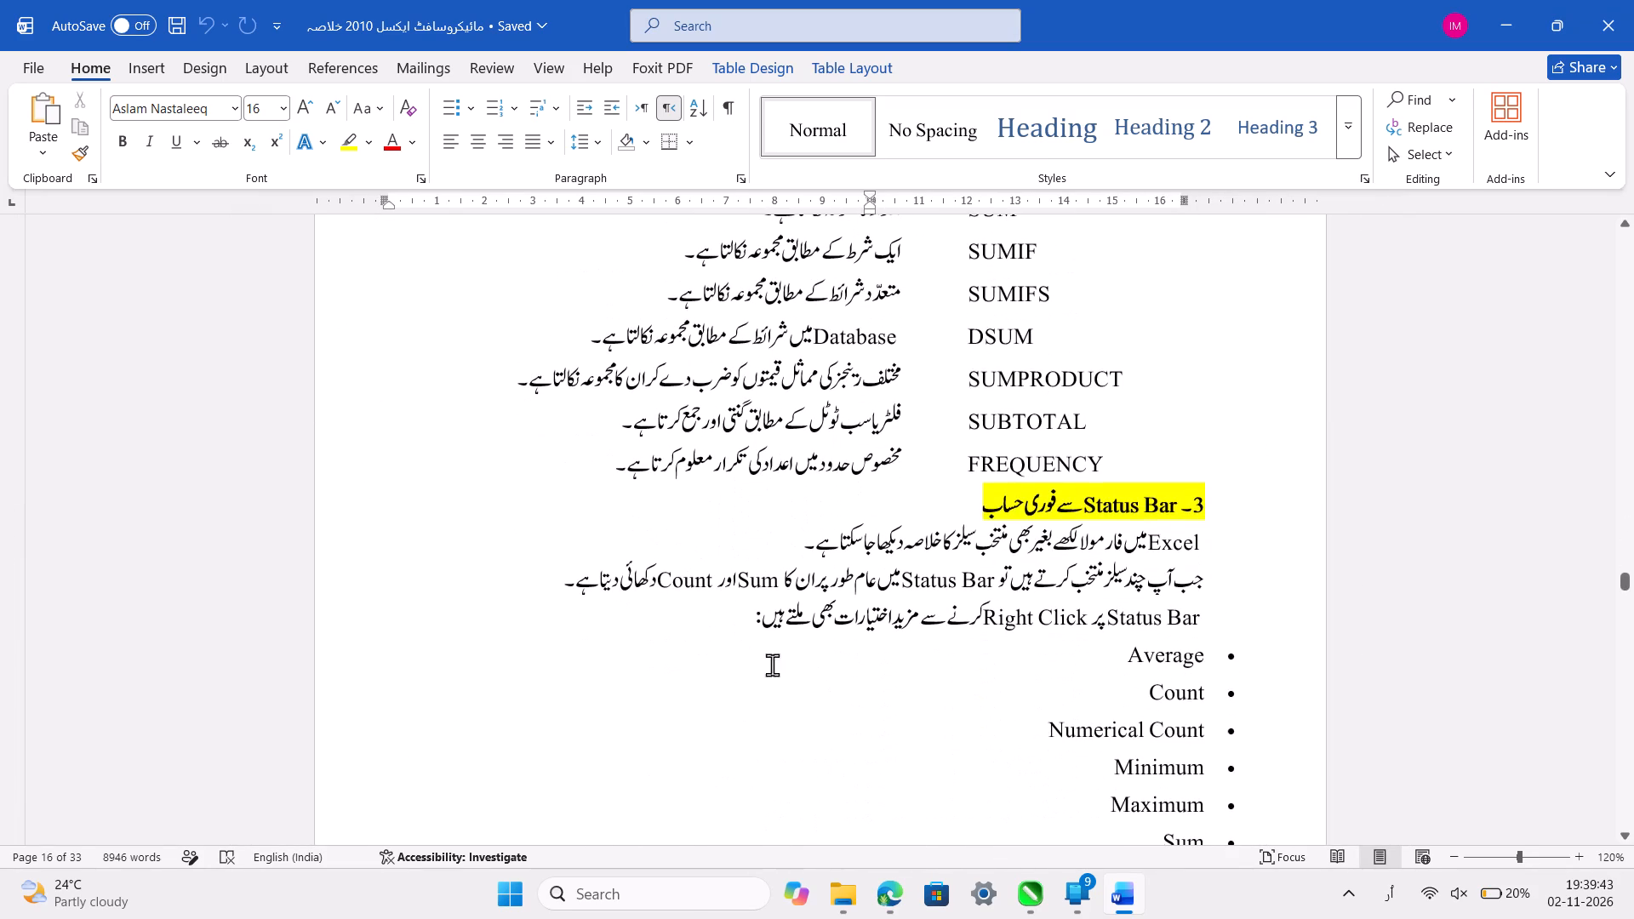
Remove the yellow highlight from the heading "3۔ Status Bar سے فوری حساب".
{"action": "left_click", "coordinate": [1091, 505]}
{"action": "scroll", "coordinate": [1091, 505], "scroll_direction": "up", "scroll_amount": 3, "text": "ctrl"}
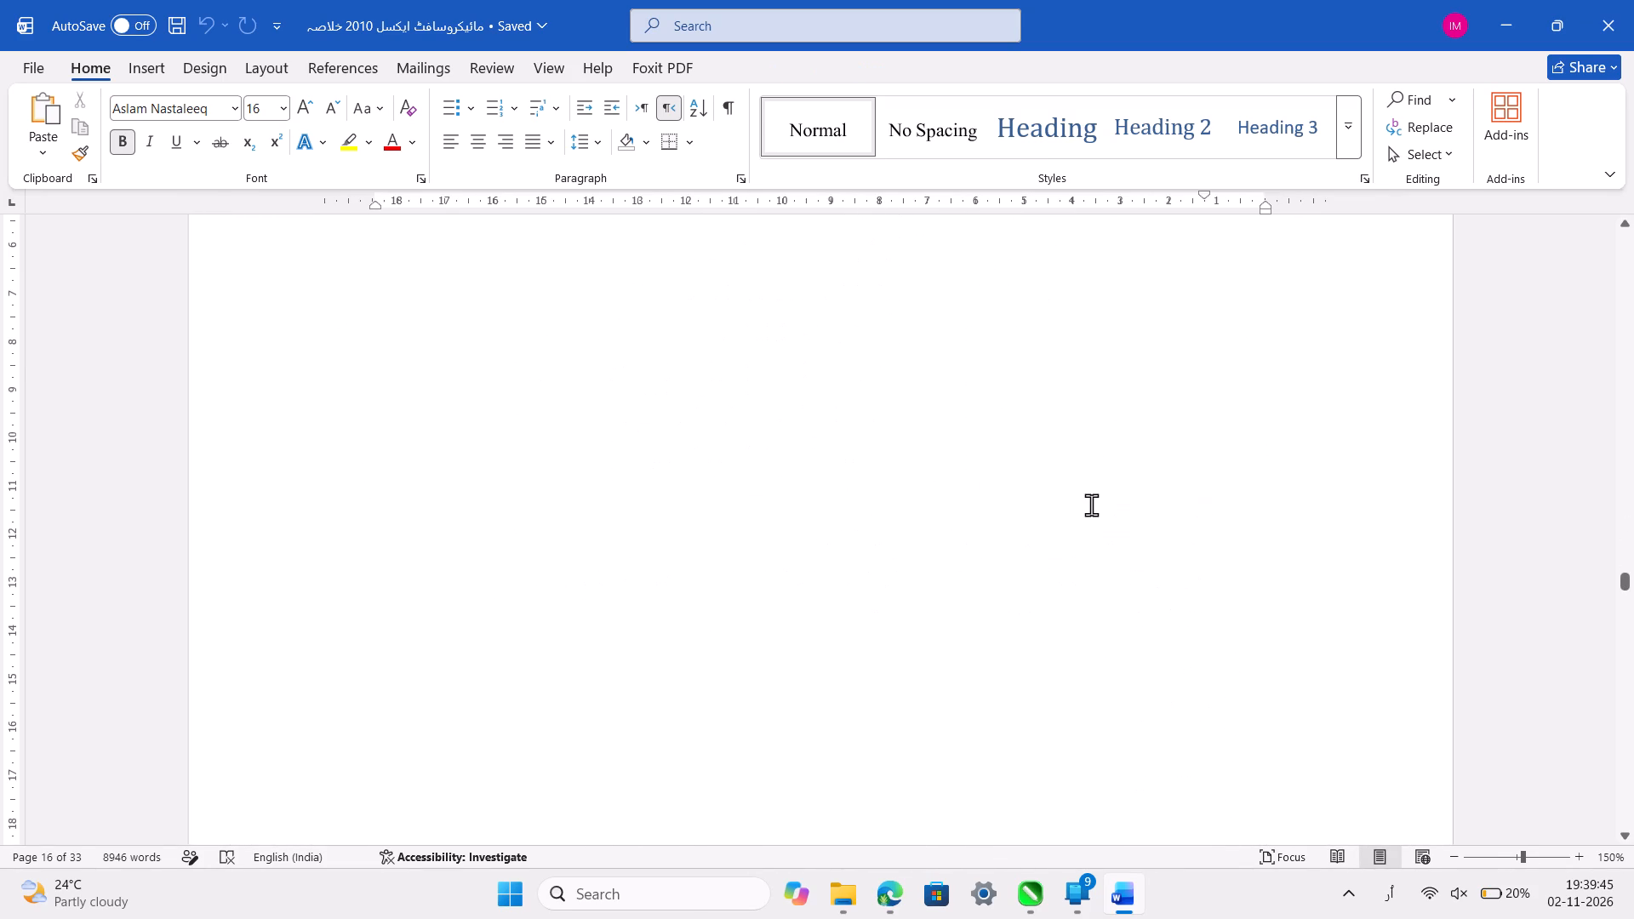
{"action": "triple_click", "coordinate": [1161, 515]}
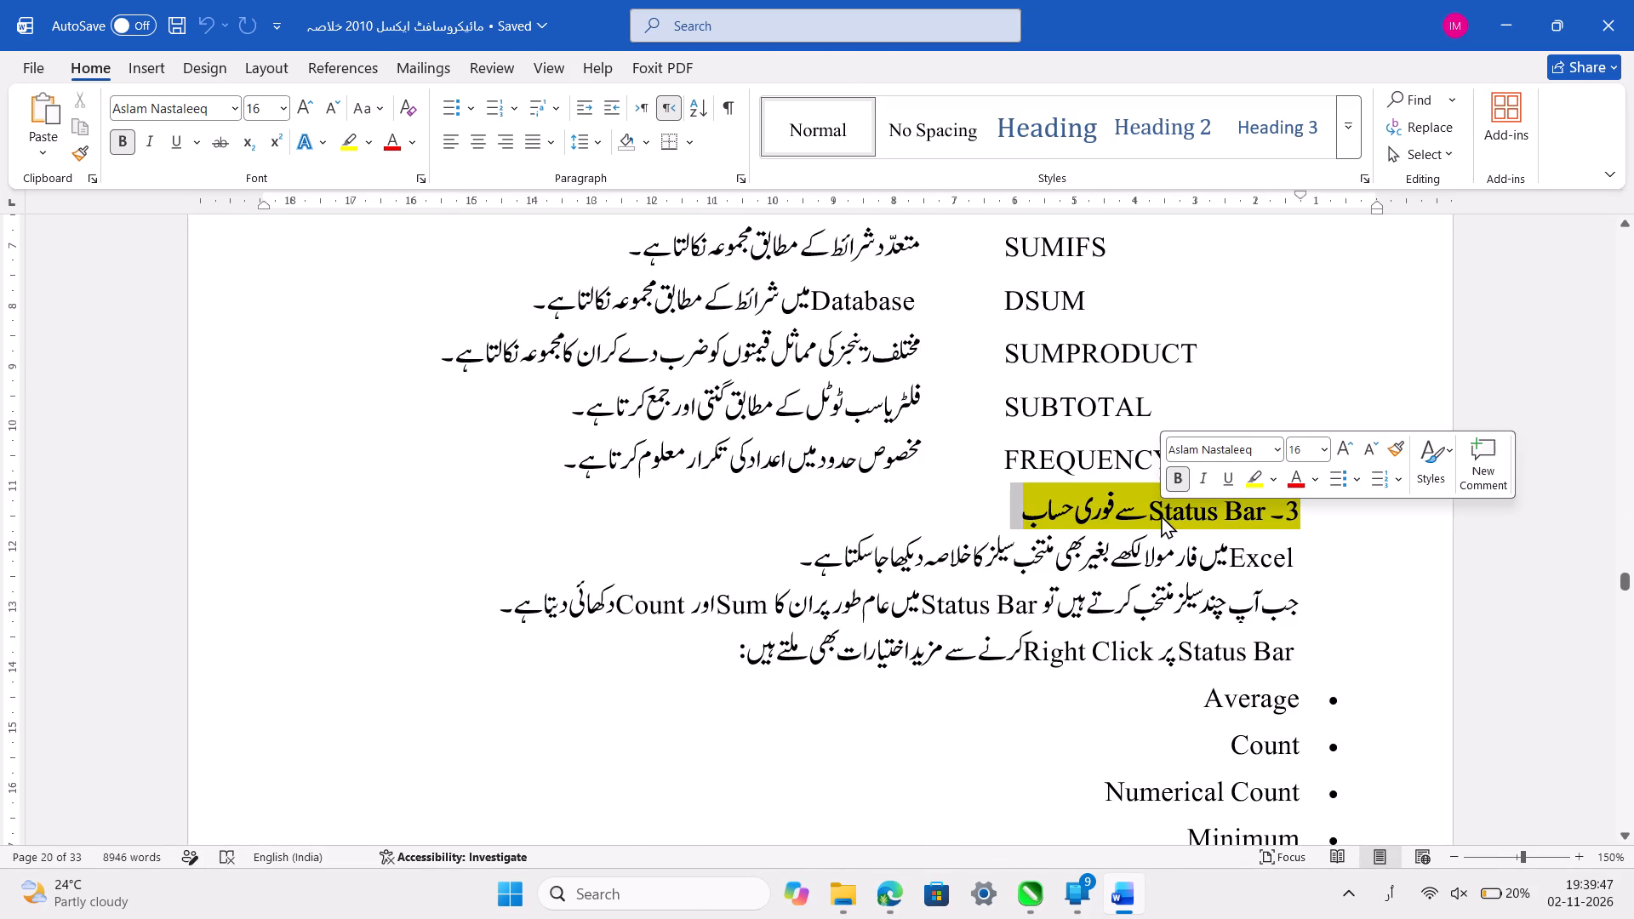
{"action": "left_click", "coordinate": [370, 144]}
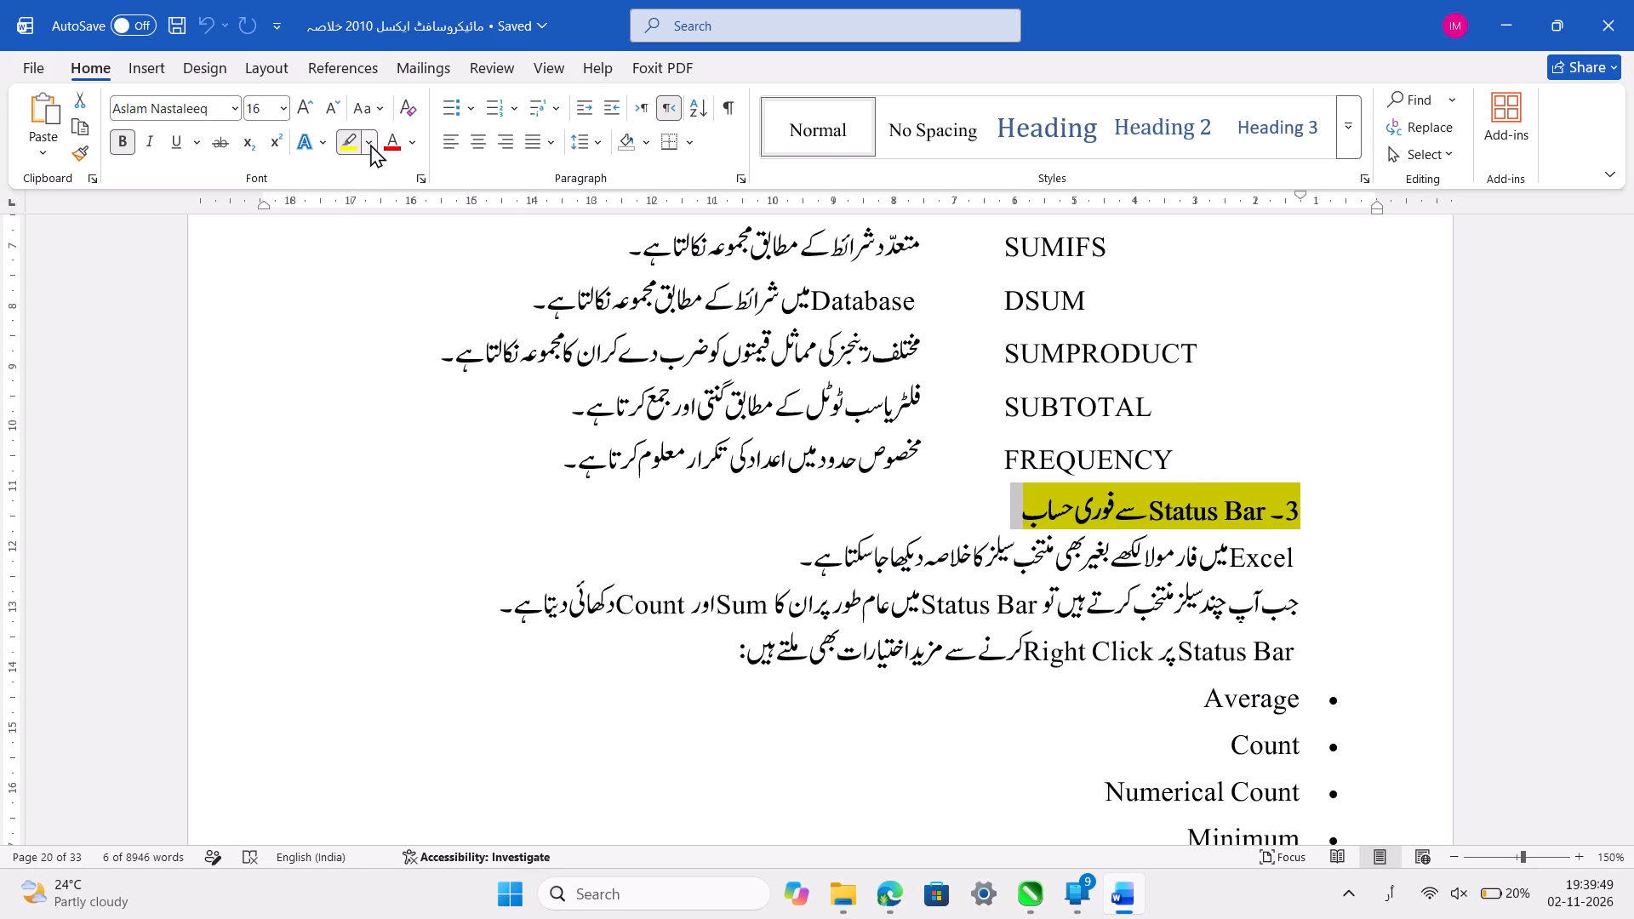
{"action": "left_click", "coordinate": [409, 323]}
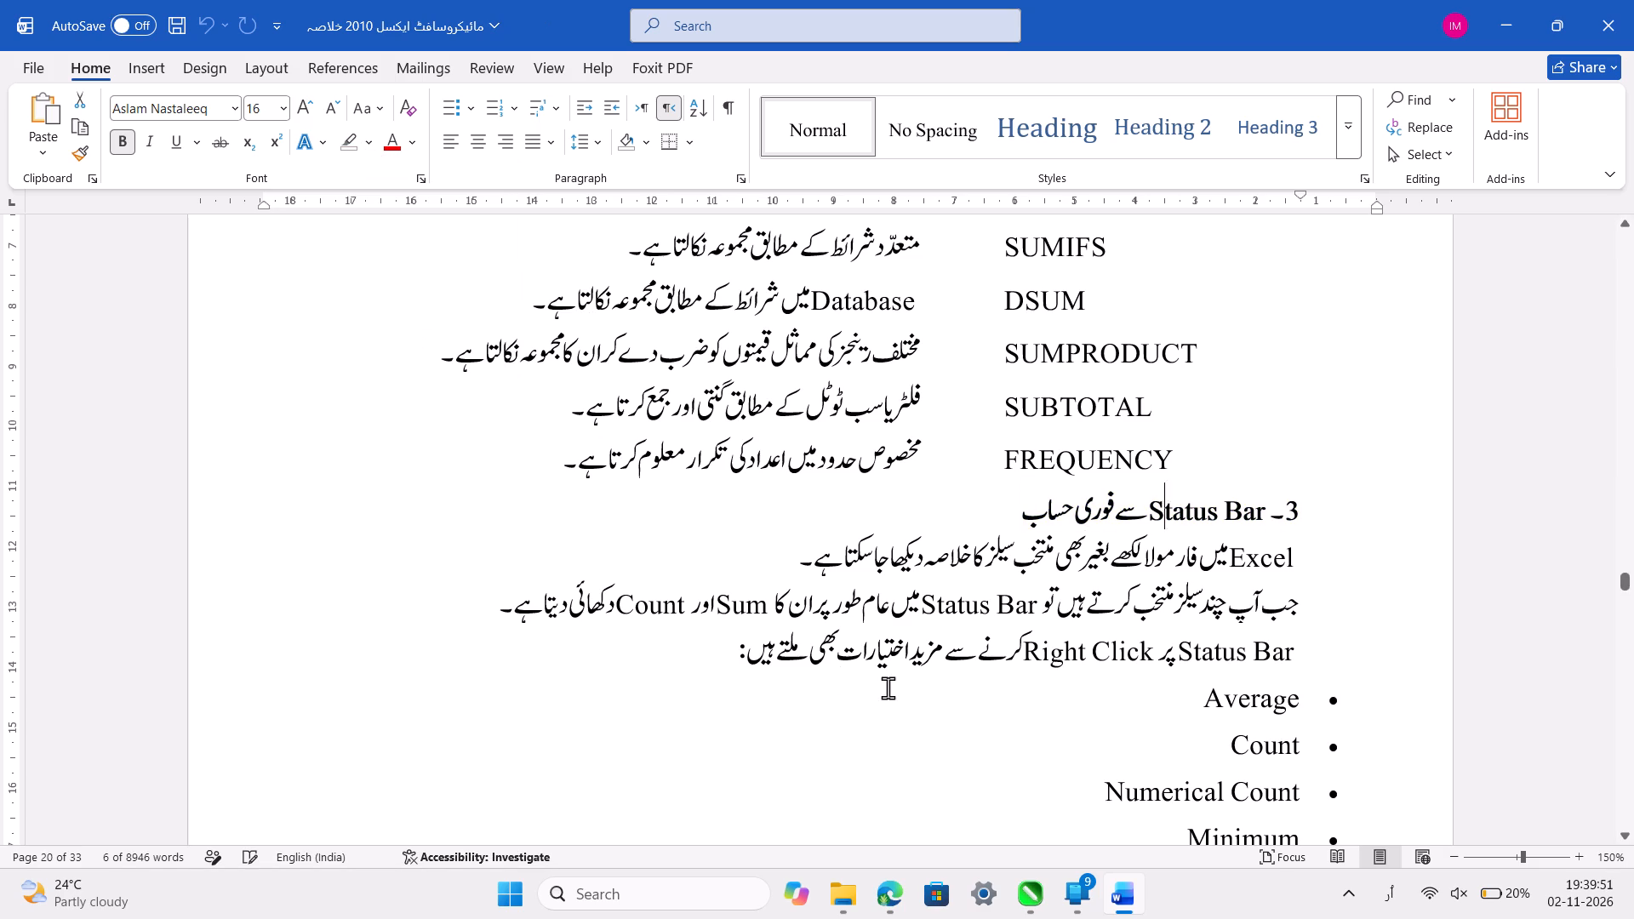
In section 4, Counting Functions, join the description below COUNT onto the COUNT line, separated by a colon and a tab.
{"action": "scroll", "coordinate": [1089, 609], "scroll_direction": "down", "scroll_amount": 1}
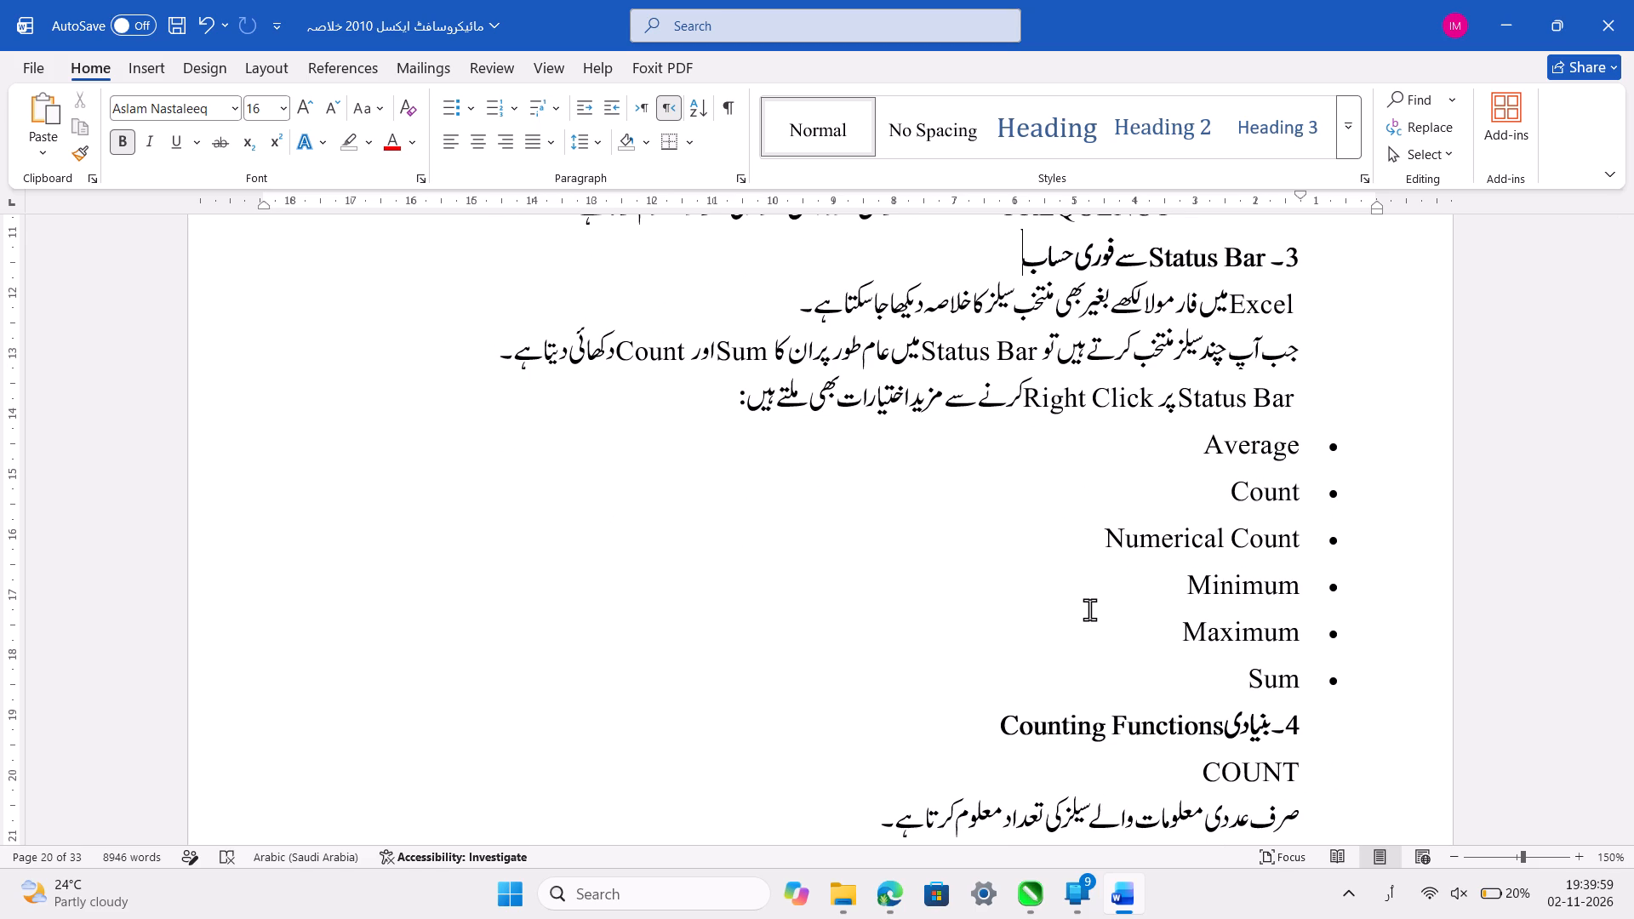
{"action": "scroll", "coordinate": [1089, 609], "scroll_direction": "down", "scroll_amount": 1}
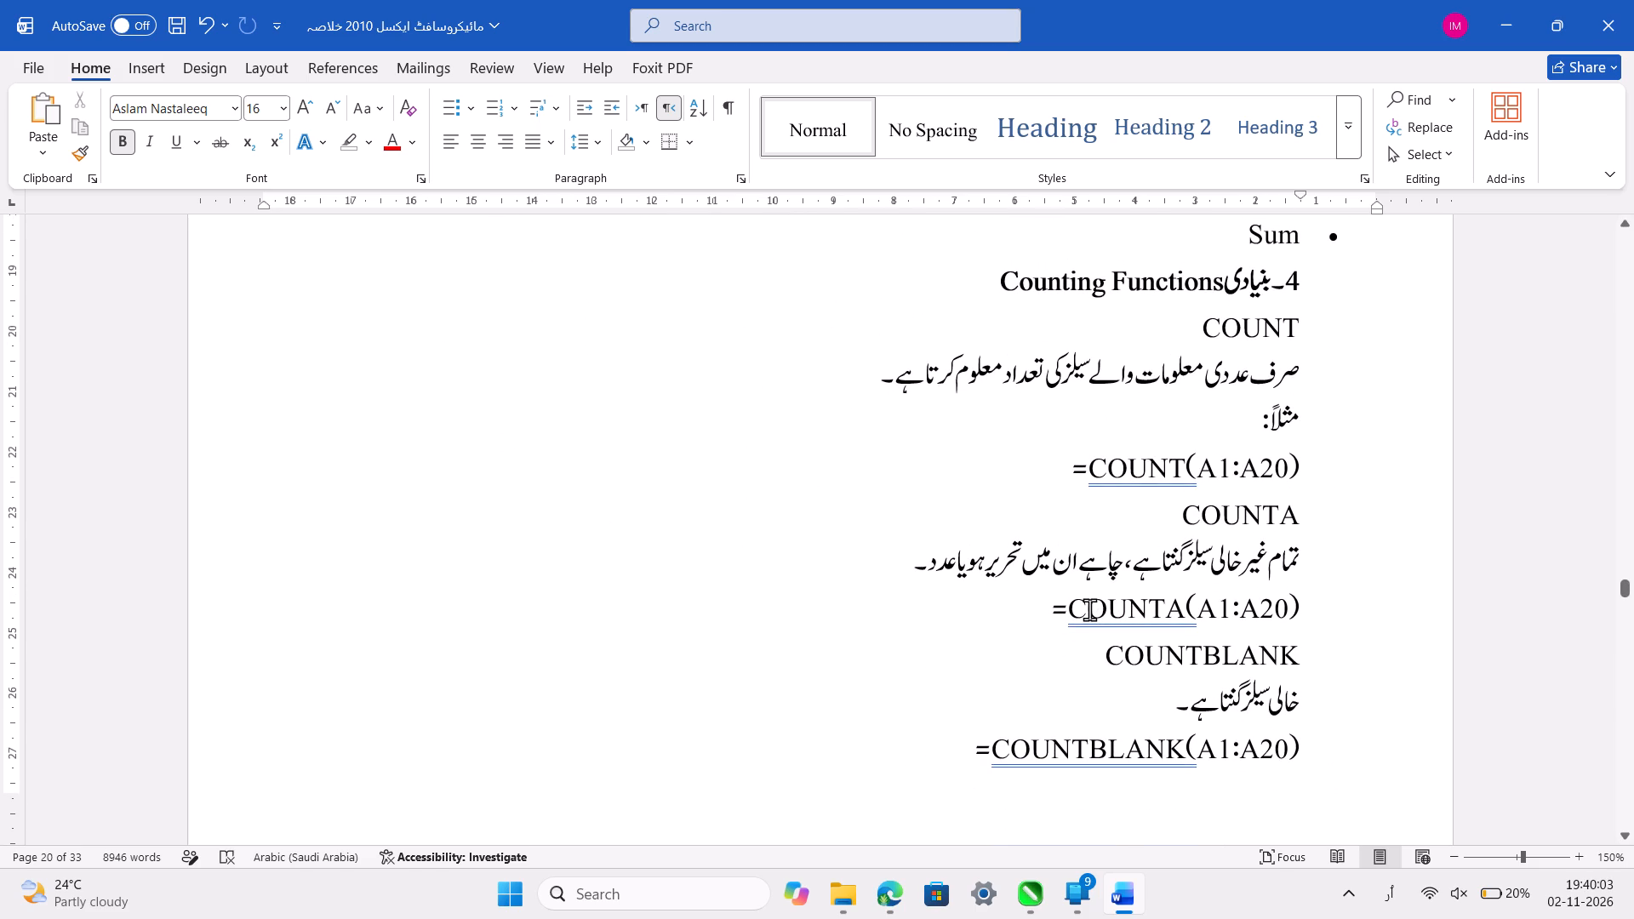
{"action": "left_click", "coordinate": [1308, 376]}
{"action": "key", "text": "Home"}
{"action": "key", "text": "BackSpace"}
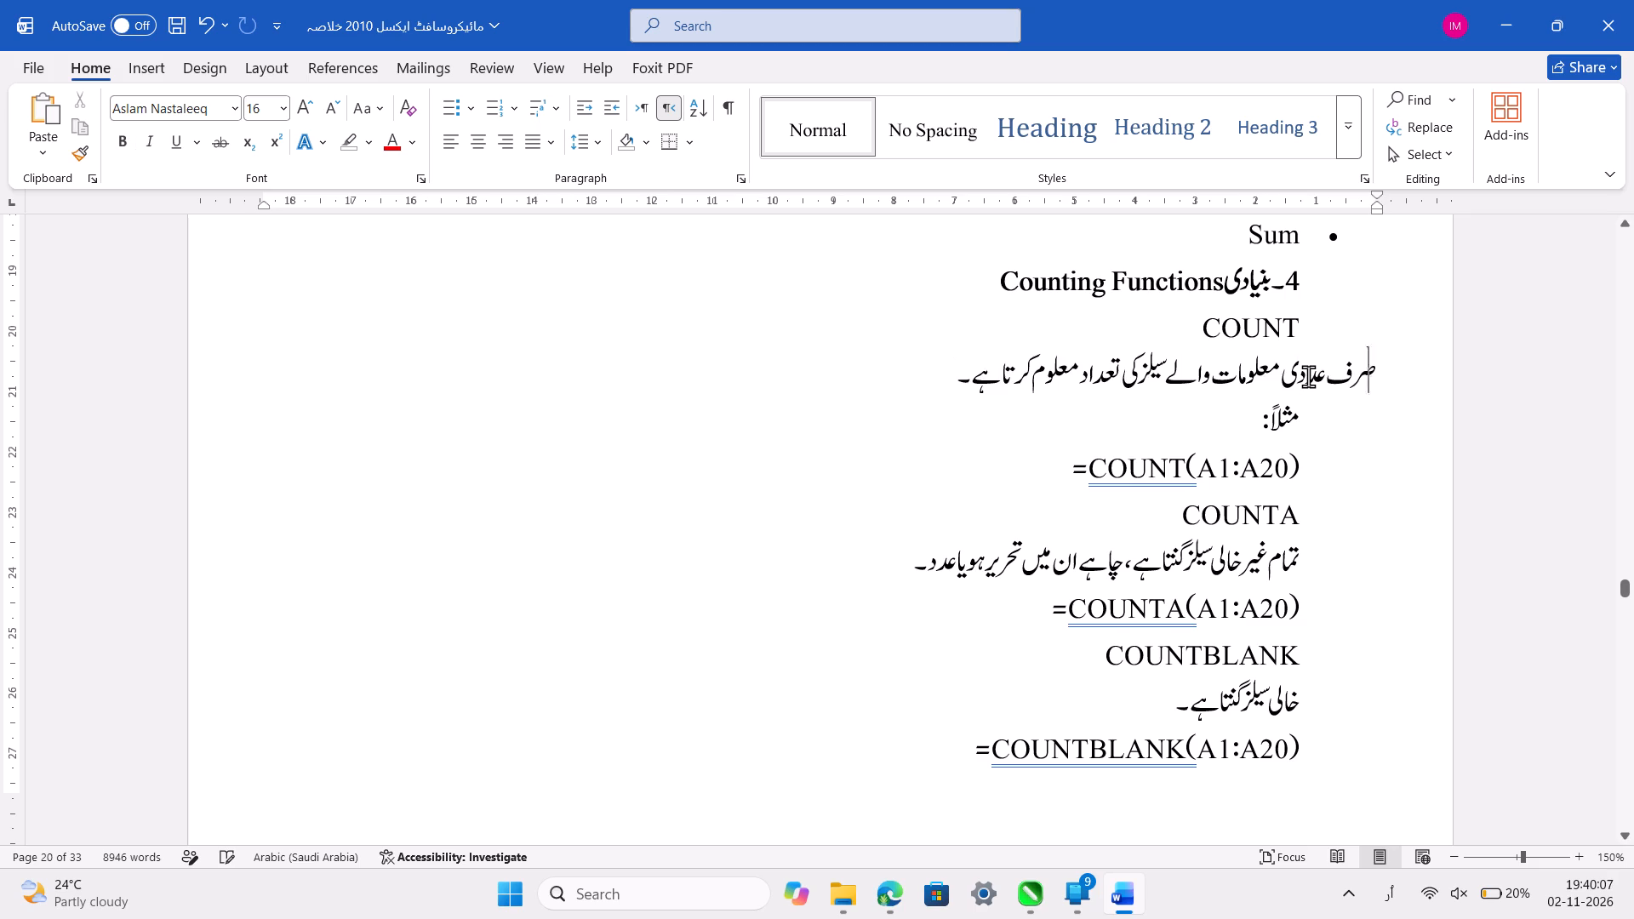
{"action": "key", "text": "BackSpace"}
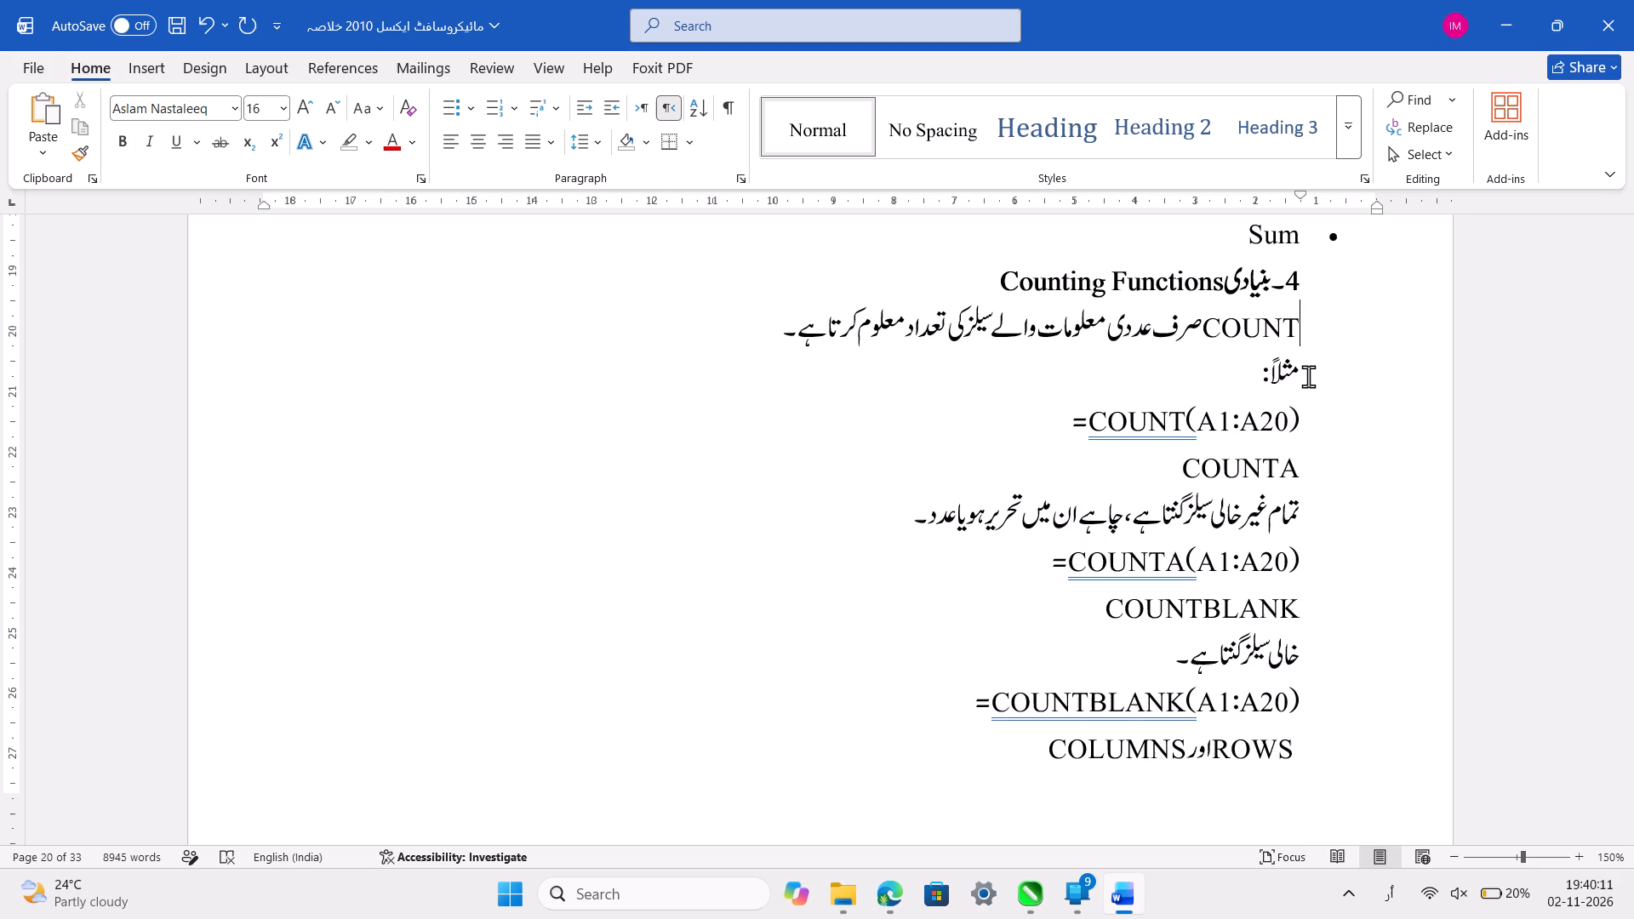
{"action": "key", "text": "shift+colon"}
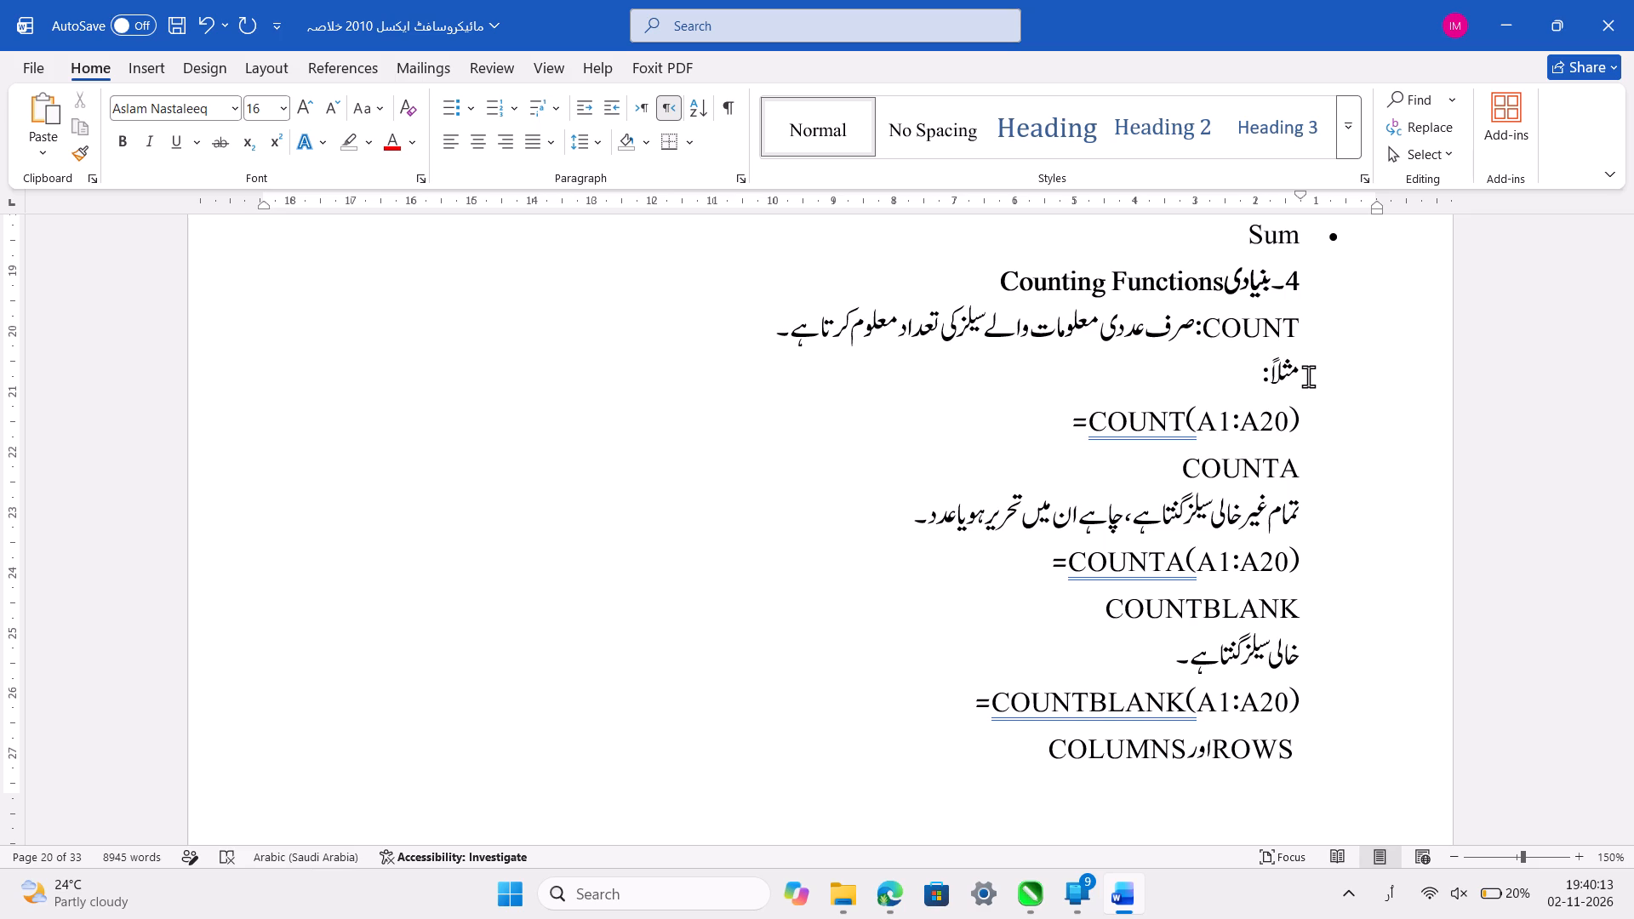
{"action": "key", "text": "Tab"}
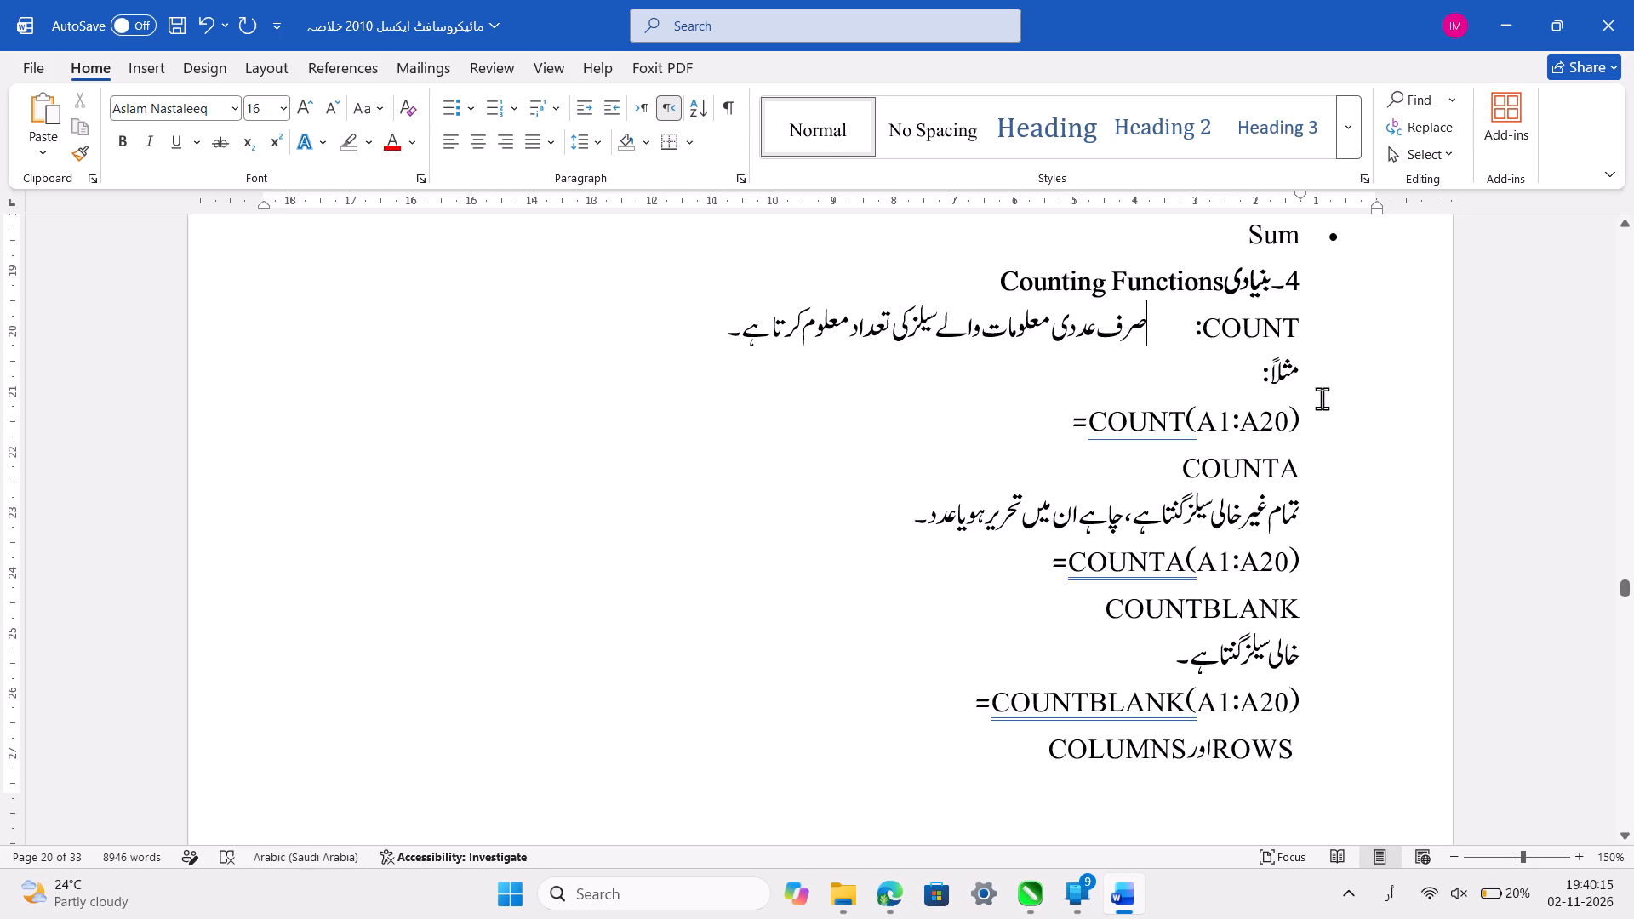
Join the formula =COUNT(A1:A20) onto the مثلاً line above it, separated by a colon and a tab.
{"action": "left_click", "coordinate": [1322, 407]}
{"action": "key", "text": "Home"}
{"action": "key", "text": "BackSpace"}
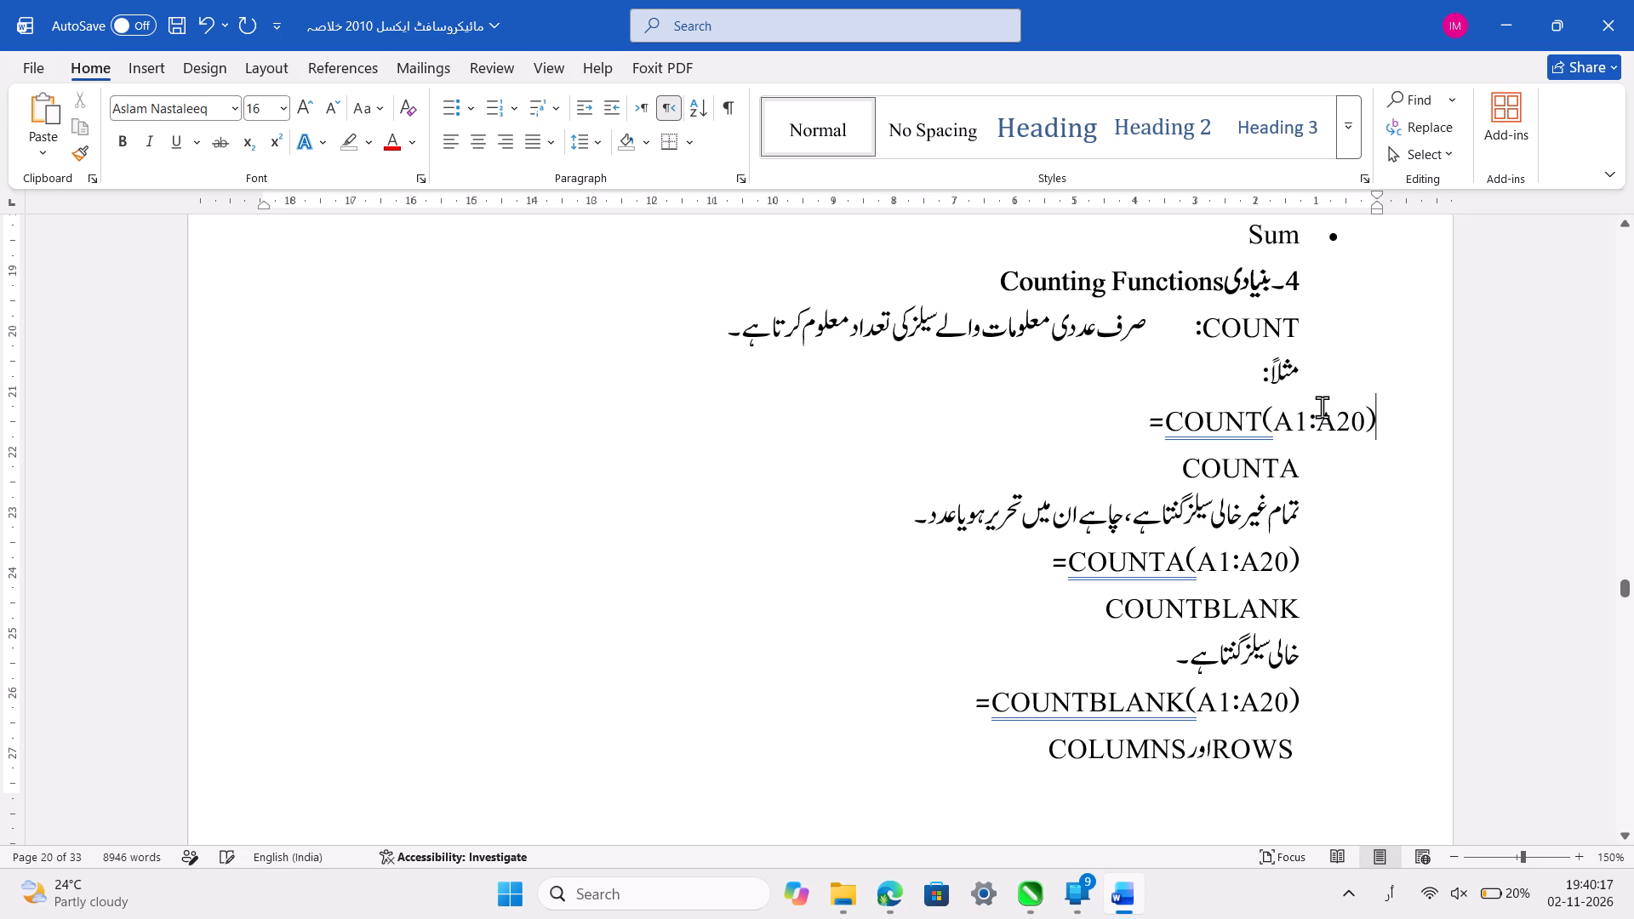
{"action": "key", "text": "BackSpace"}
{"action": "key", "text": "BackSpace"}
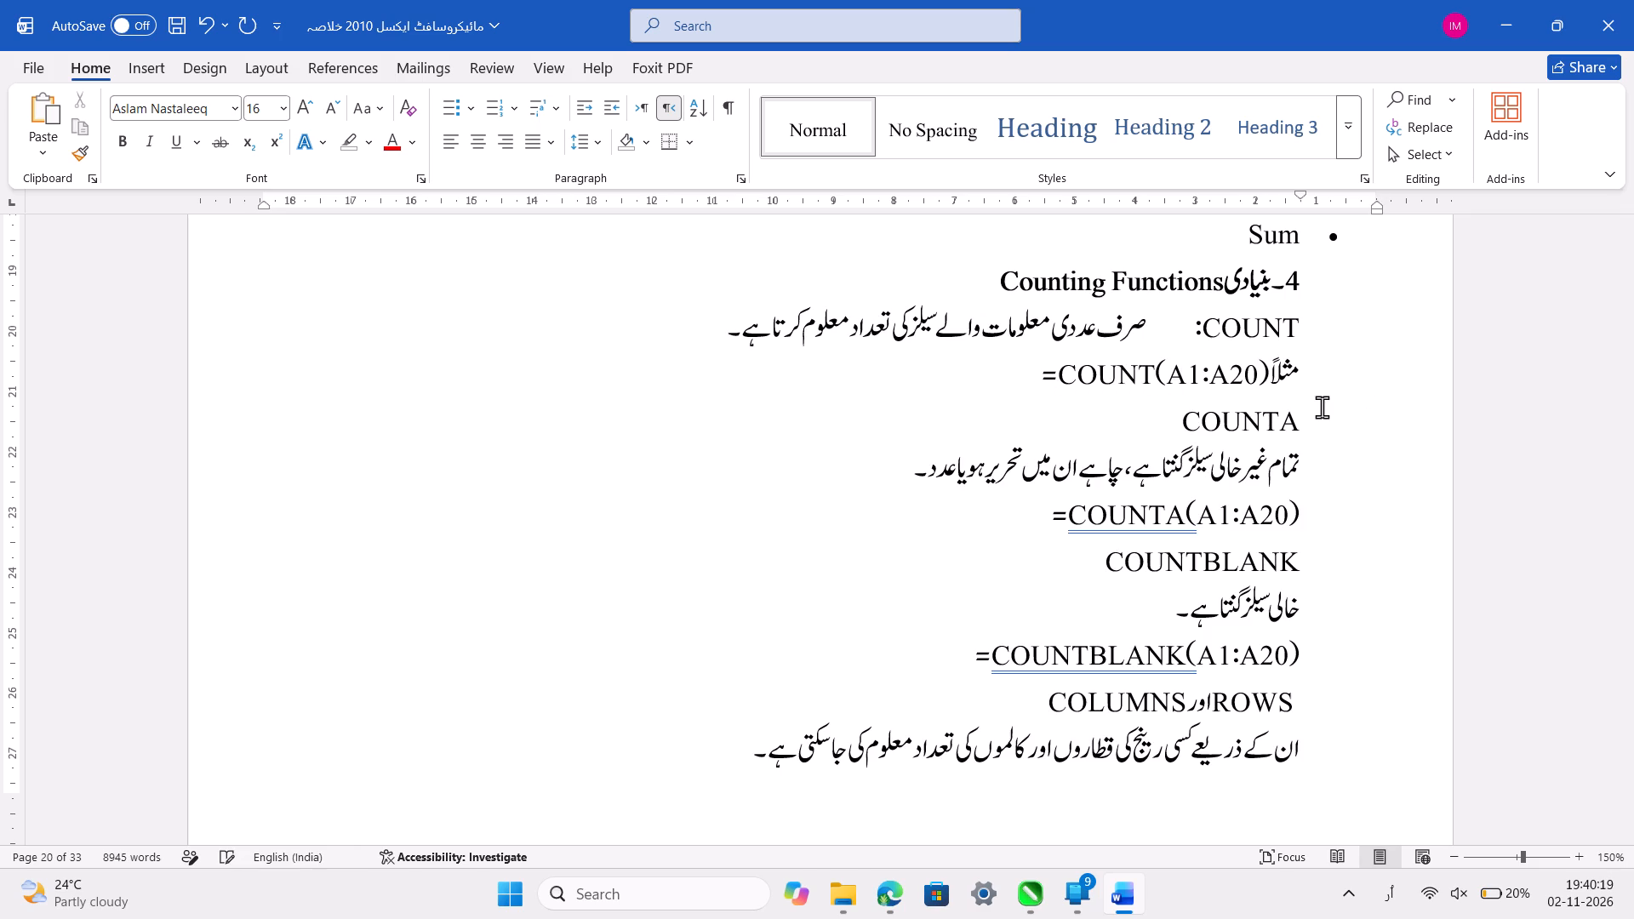
{"action": "key", "text": "shift+colon"}
{"action": "key", "text": "Tab"}
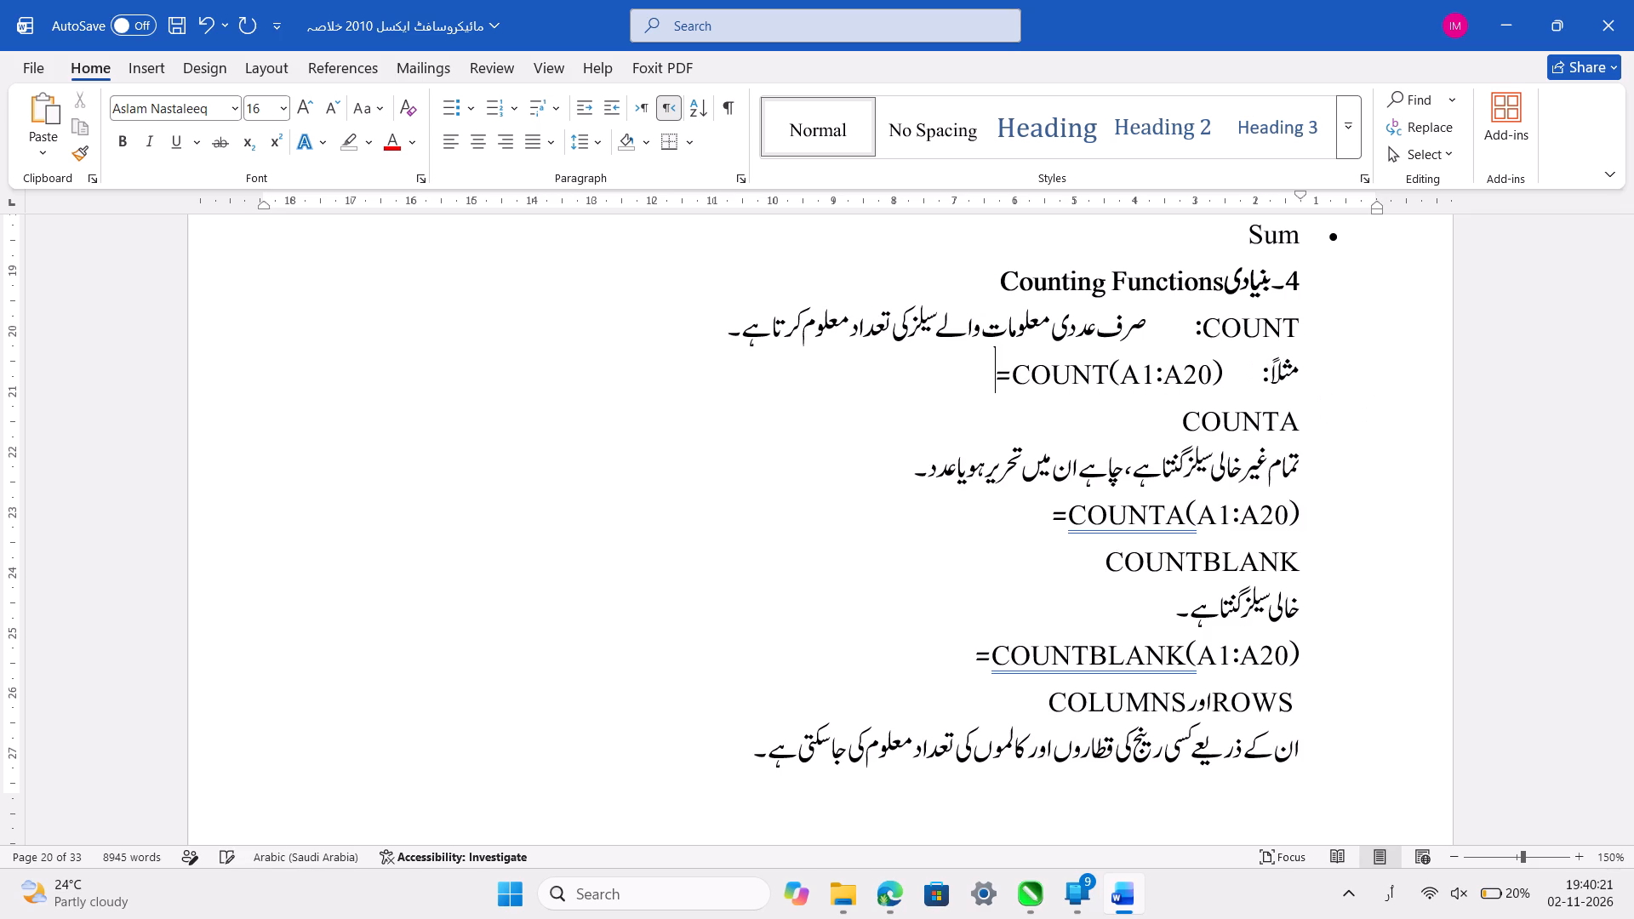
Join the description below COUNTA onto the COUNTA line, separated by a colon and a tab.
{"action": "left_click", "coordinate": [1328, 457]}
{"action": "key", "text": "BackSpace"}
{"action": "key", "text": "BackSpace"}
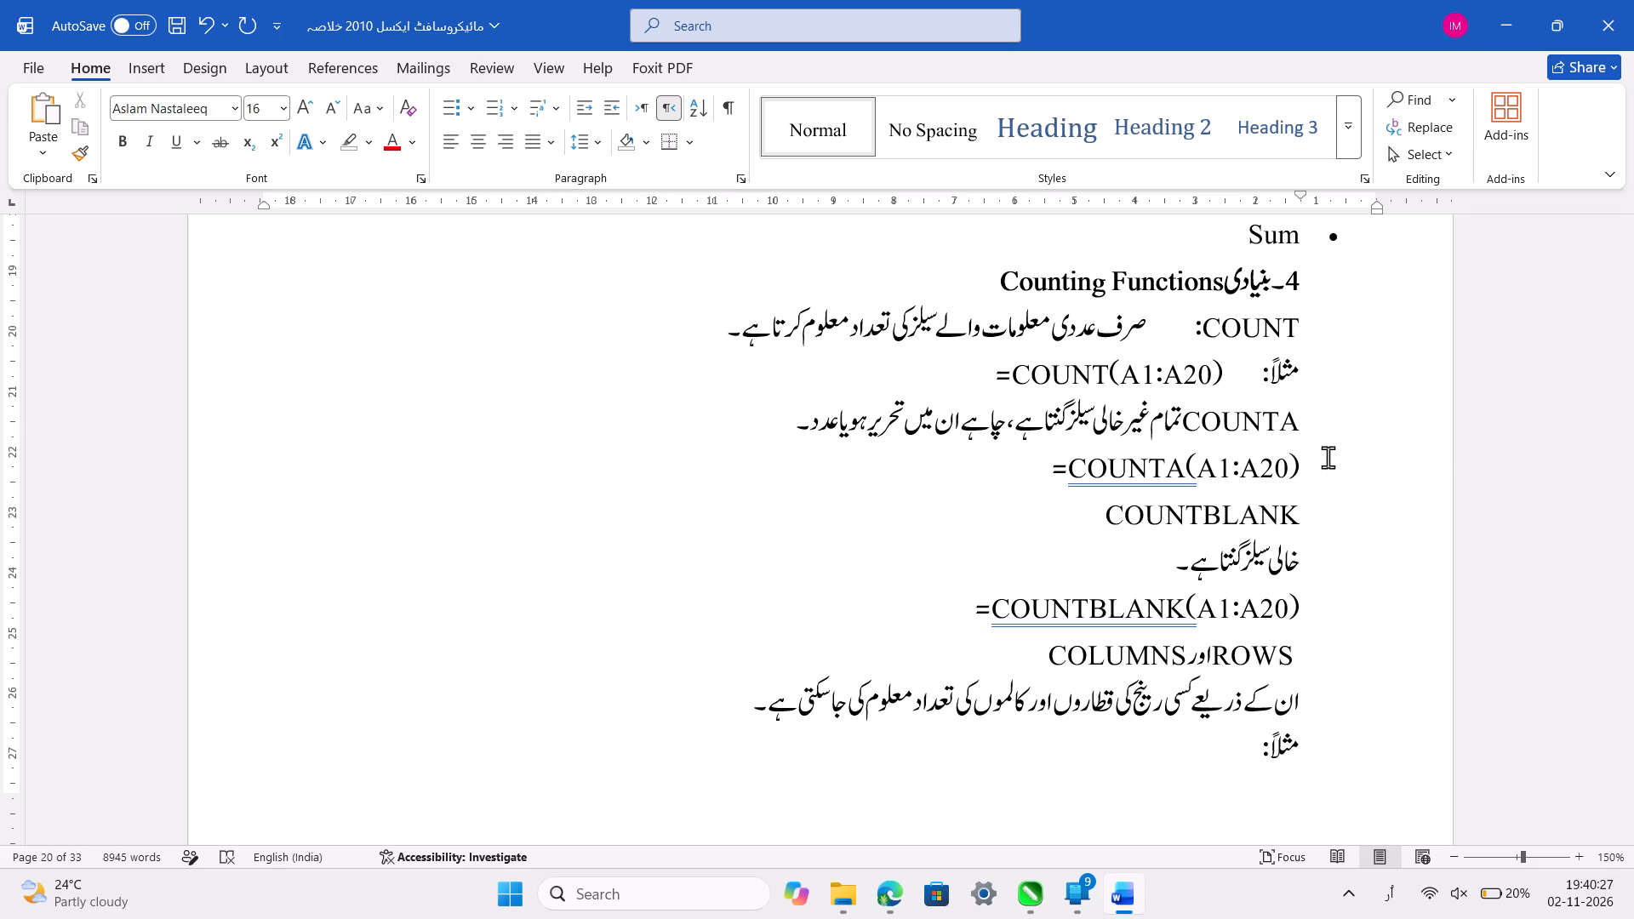
{"action": "key", "text": "shift+colon"}
{"action": "key", "text": "Tab"}
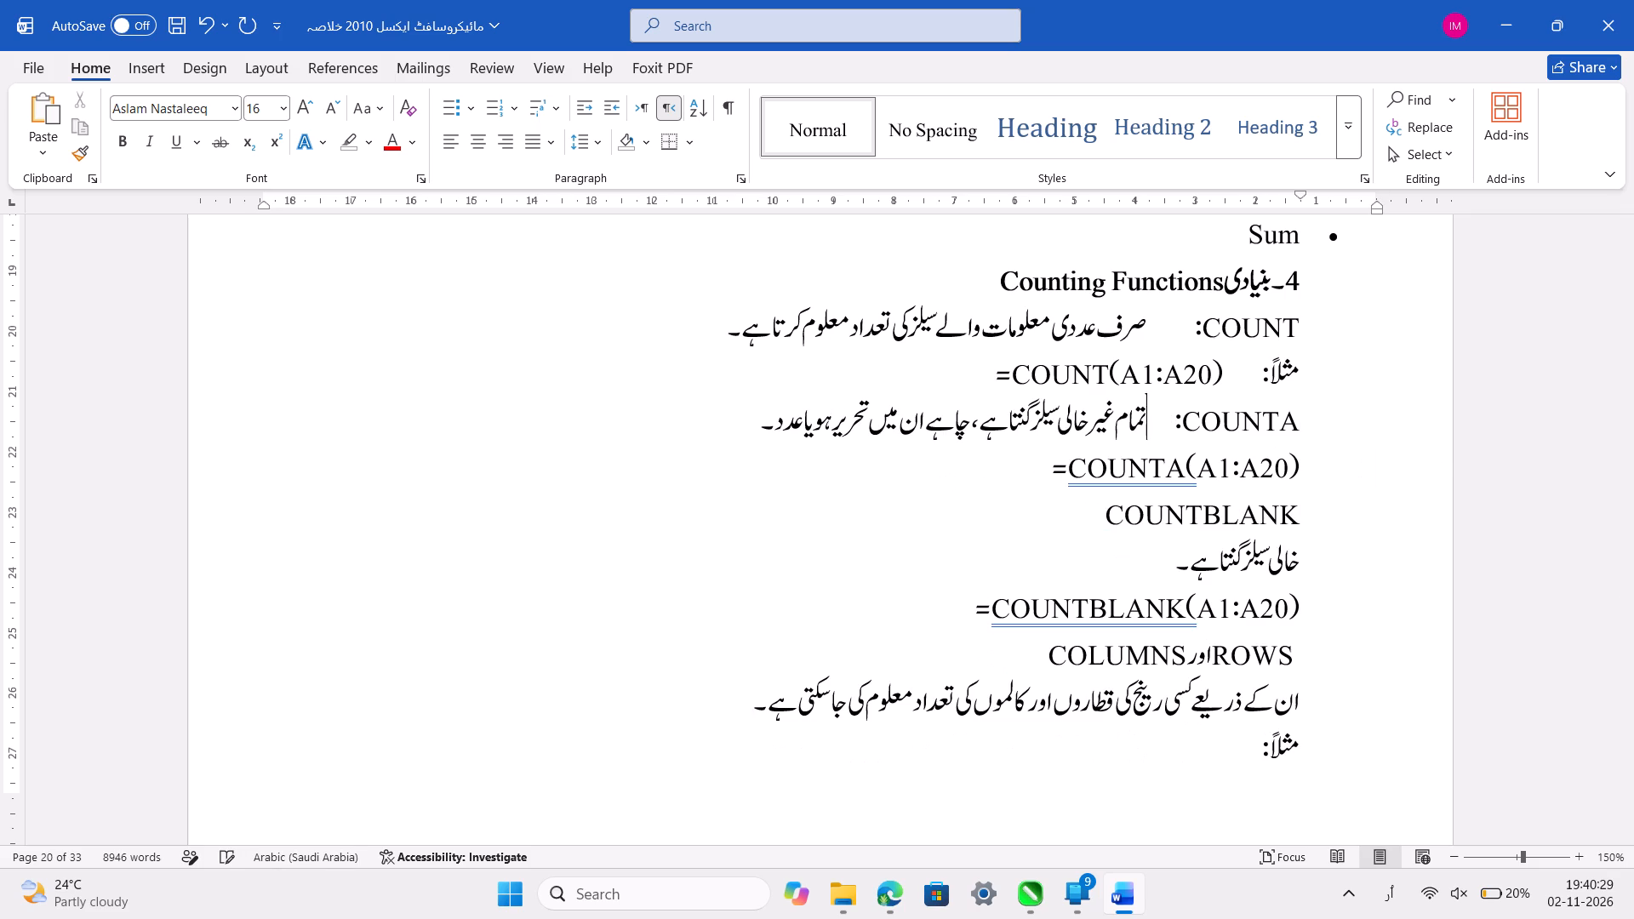
Place the cursor at the COUNTBLANK line and save the document.
{"action": "left_click", "coordinate": [1333, 528]}
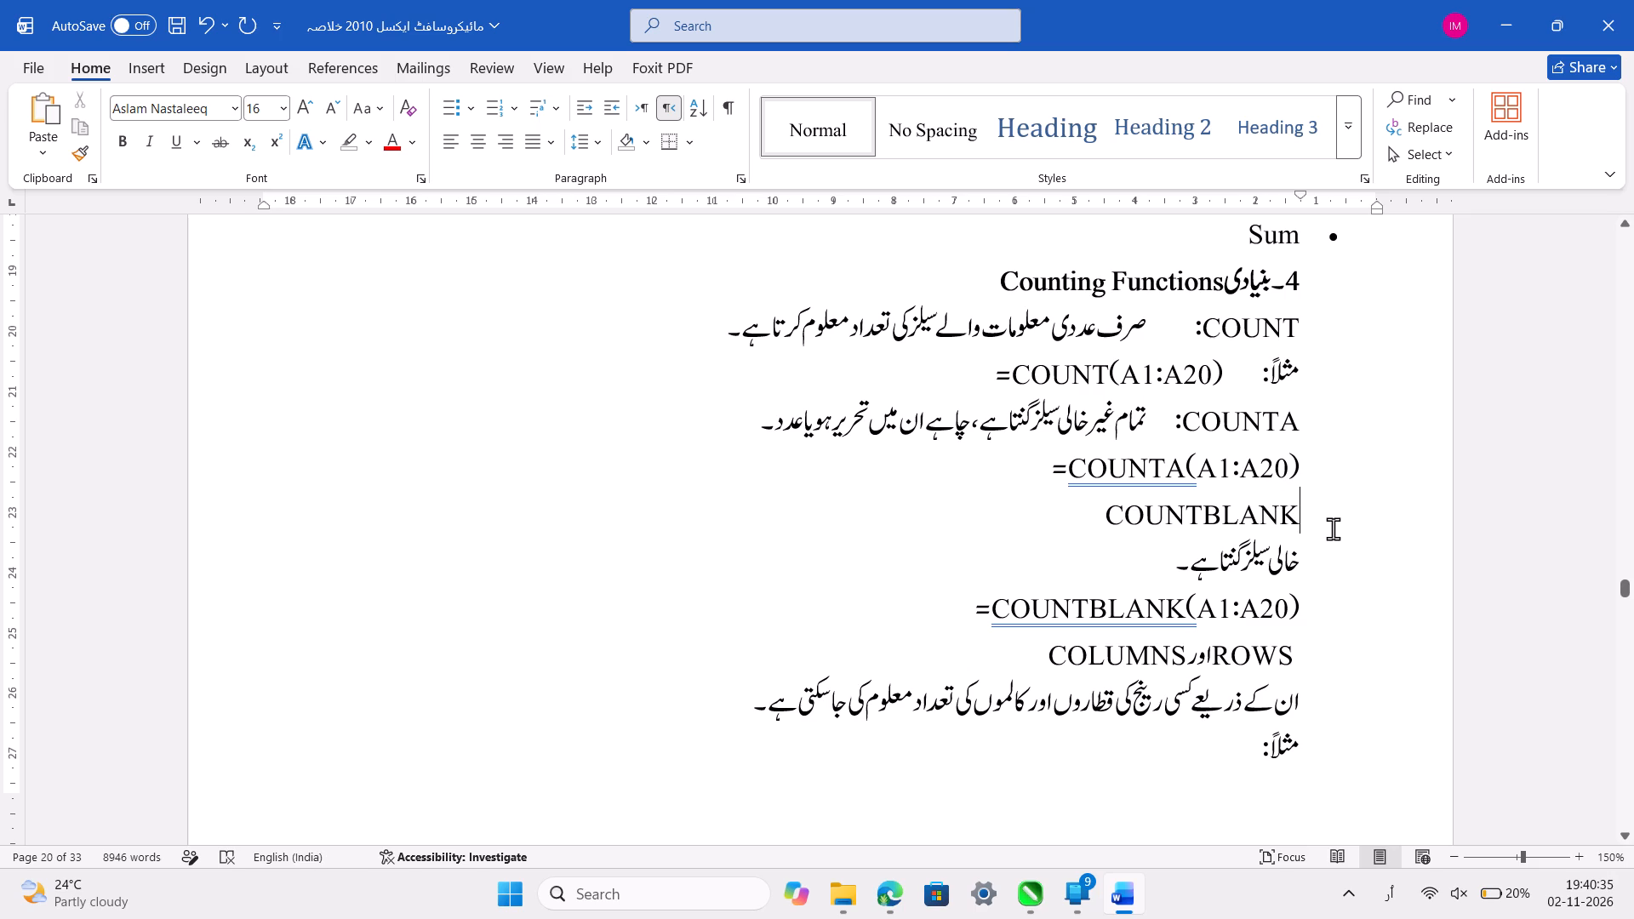
{"action": "key", "text": "ctrl+s"}
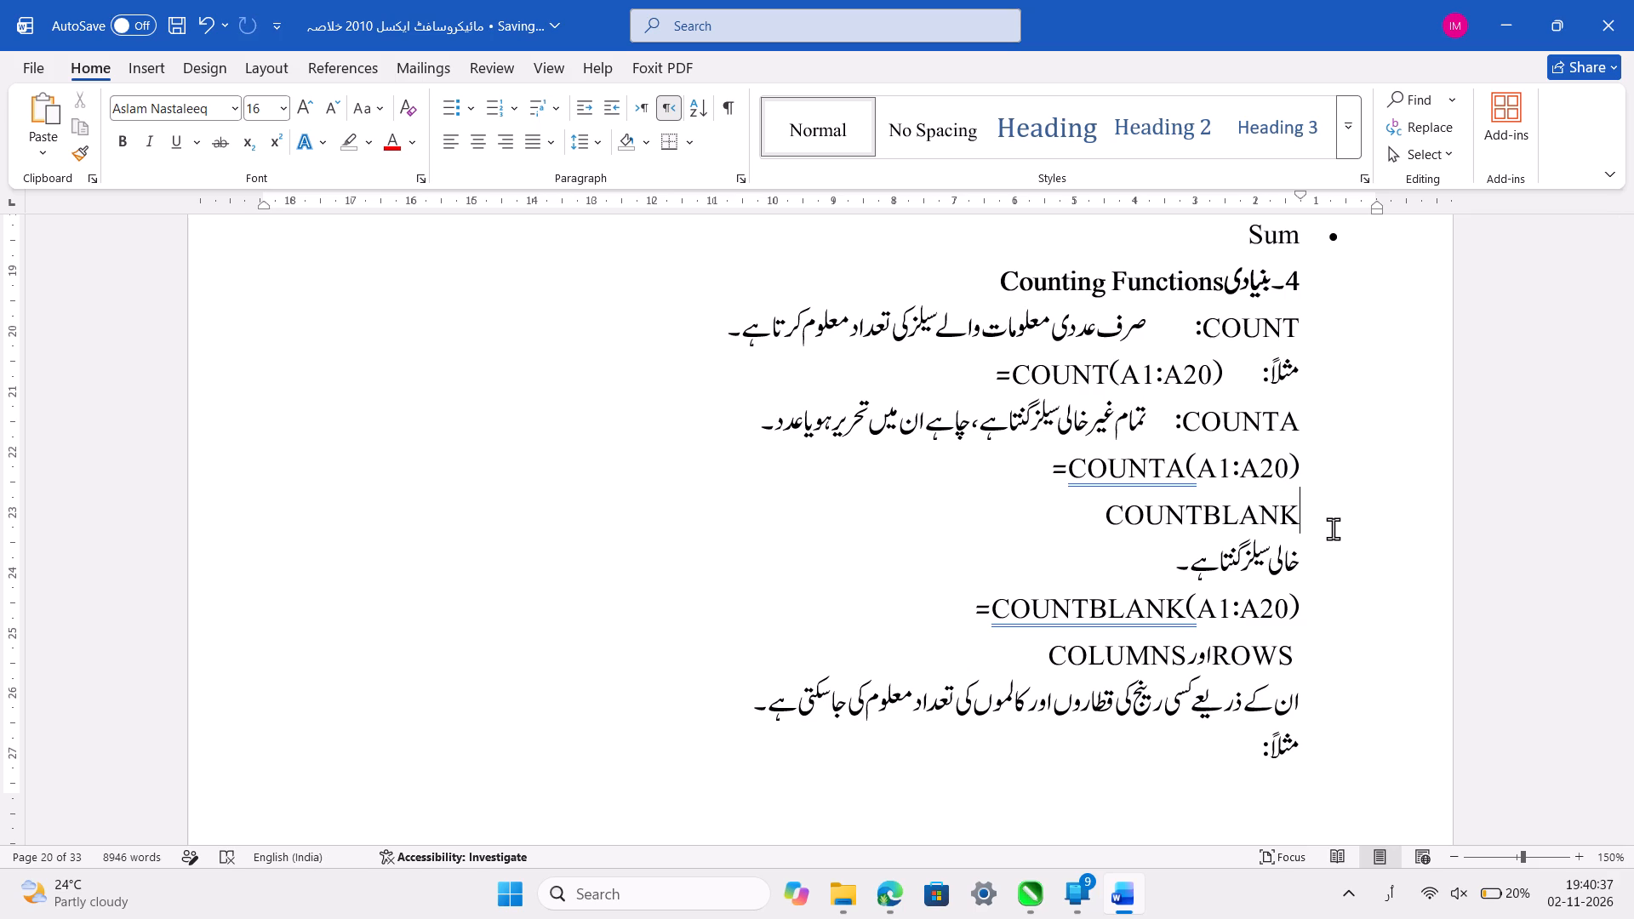
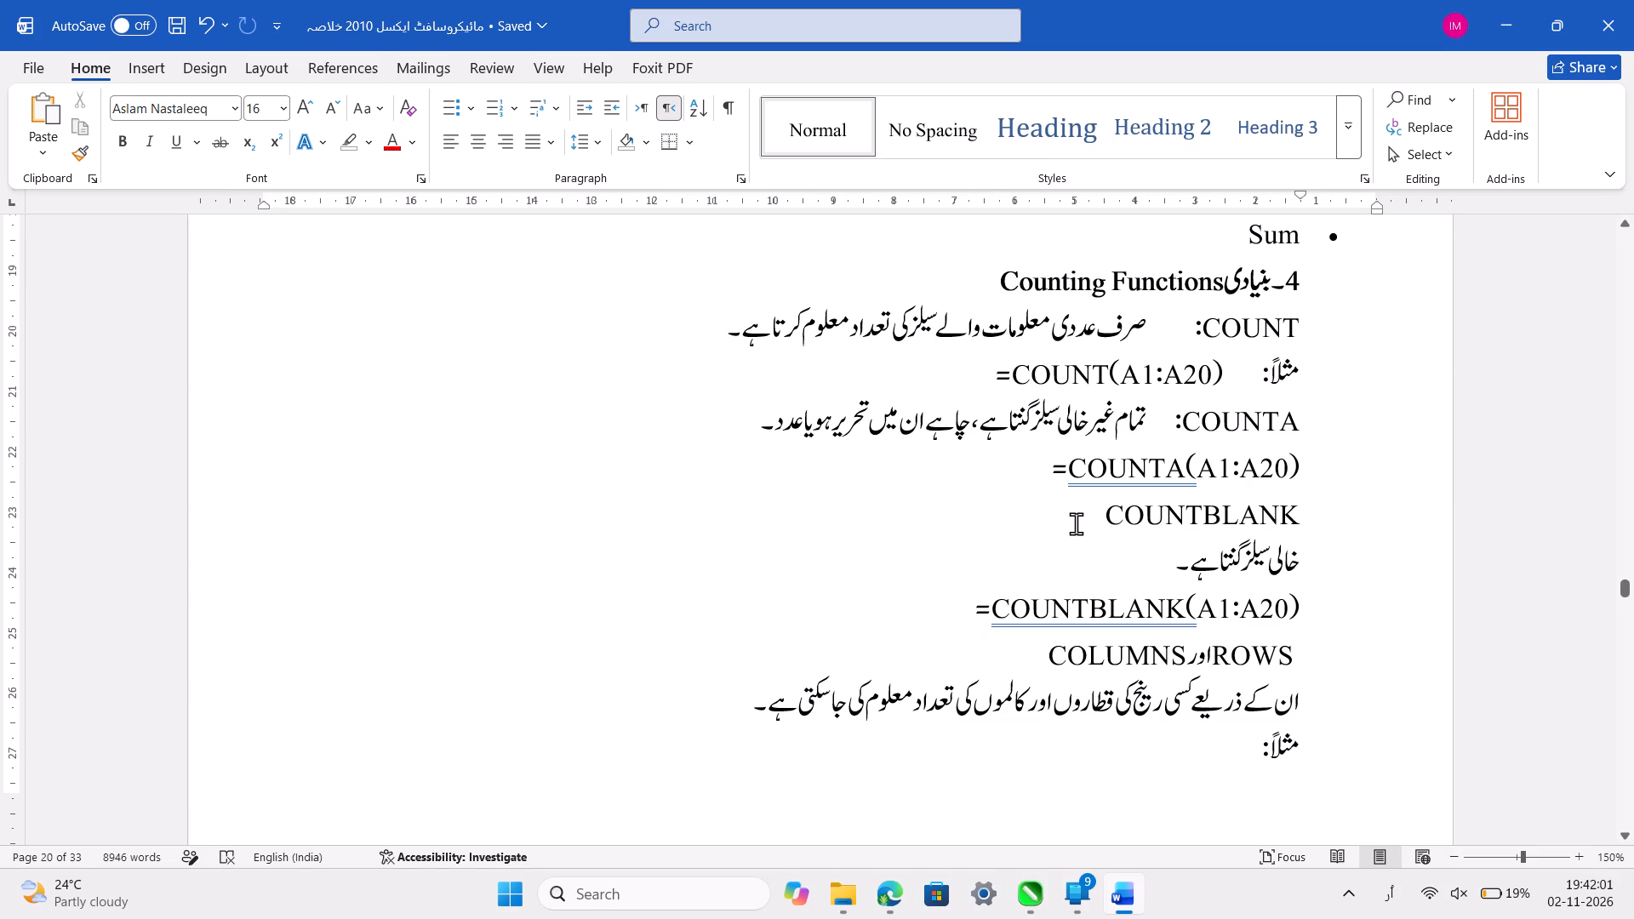
Join the description below COUNTBLANK onto the COUNTBLANK line, separated by a colon and a tab, and save the document.
{"action": "scroll", "coordinate": [1076, 523], "scroll_direction": "down", "scroll_amount": 1}
{"action": "left_click", "coordinate": [1254, 519]}
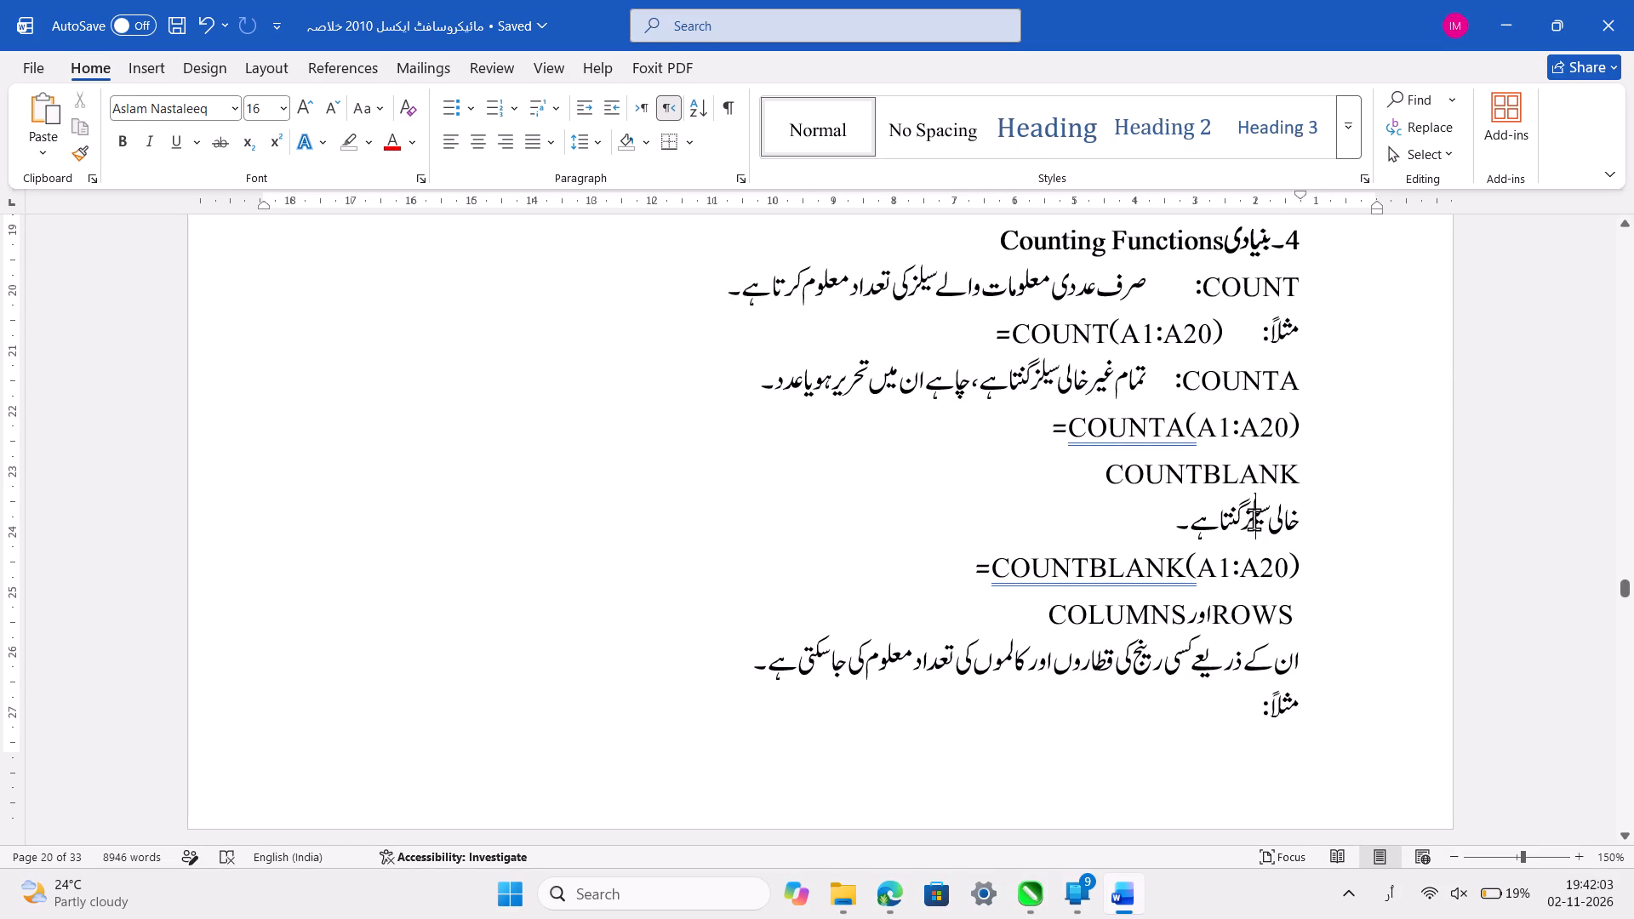
{"action": "key", "text": "Home"}
{"action": "key", "text": "BackSpace"}
{"action": "key", "text": "BackSpace"}
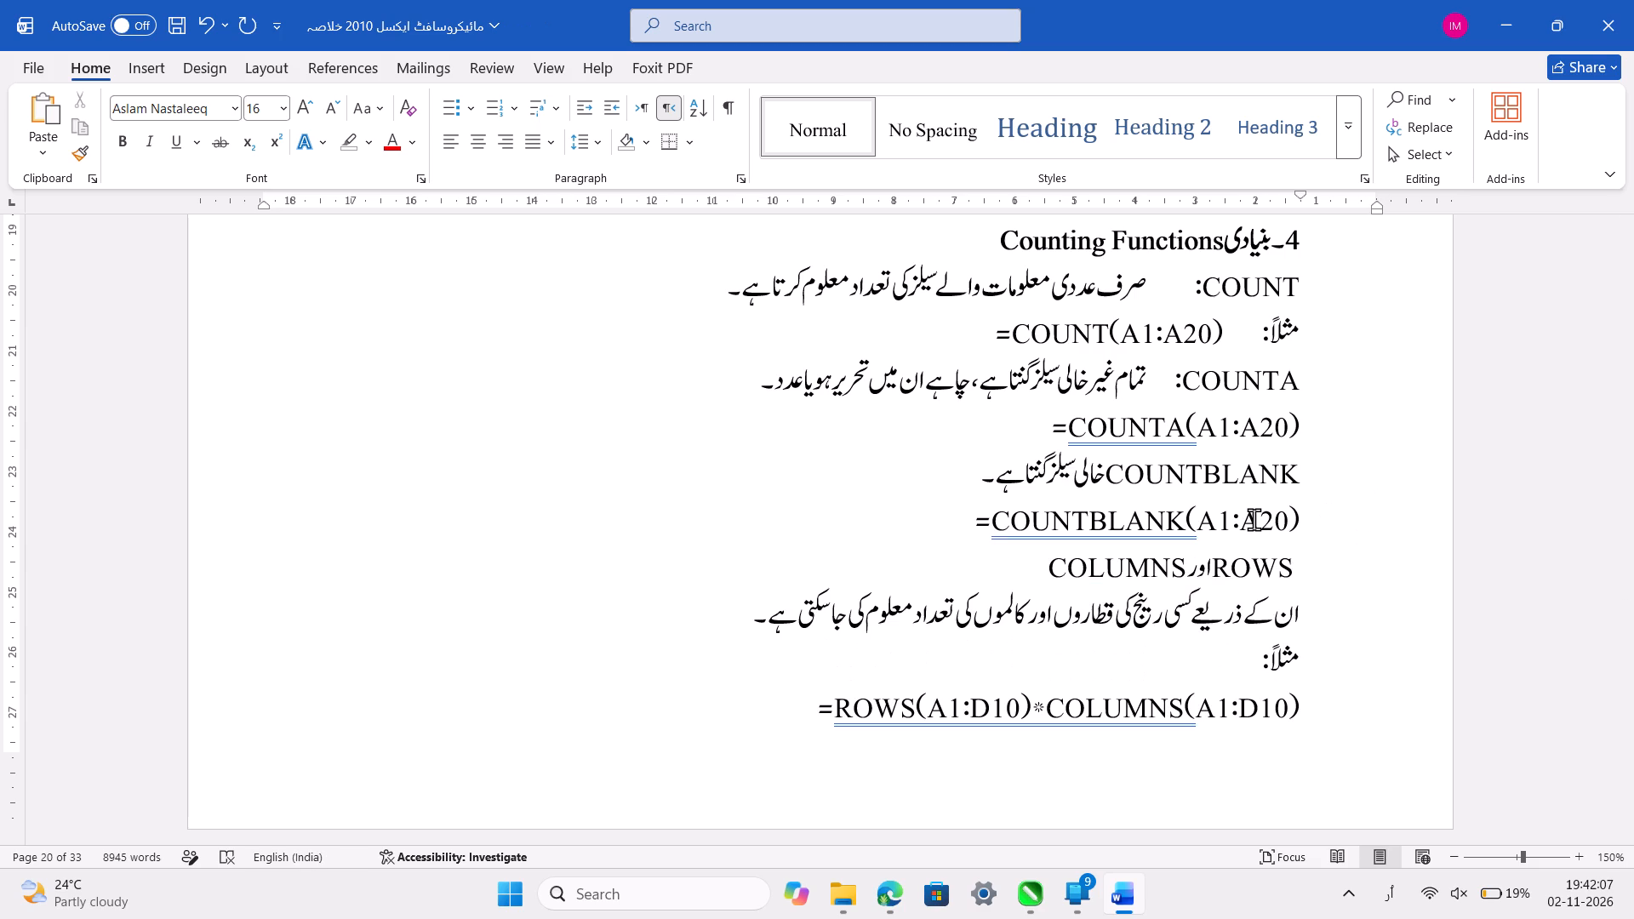
{"action": "key", "text": "shift+colon"}
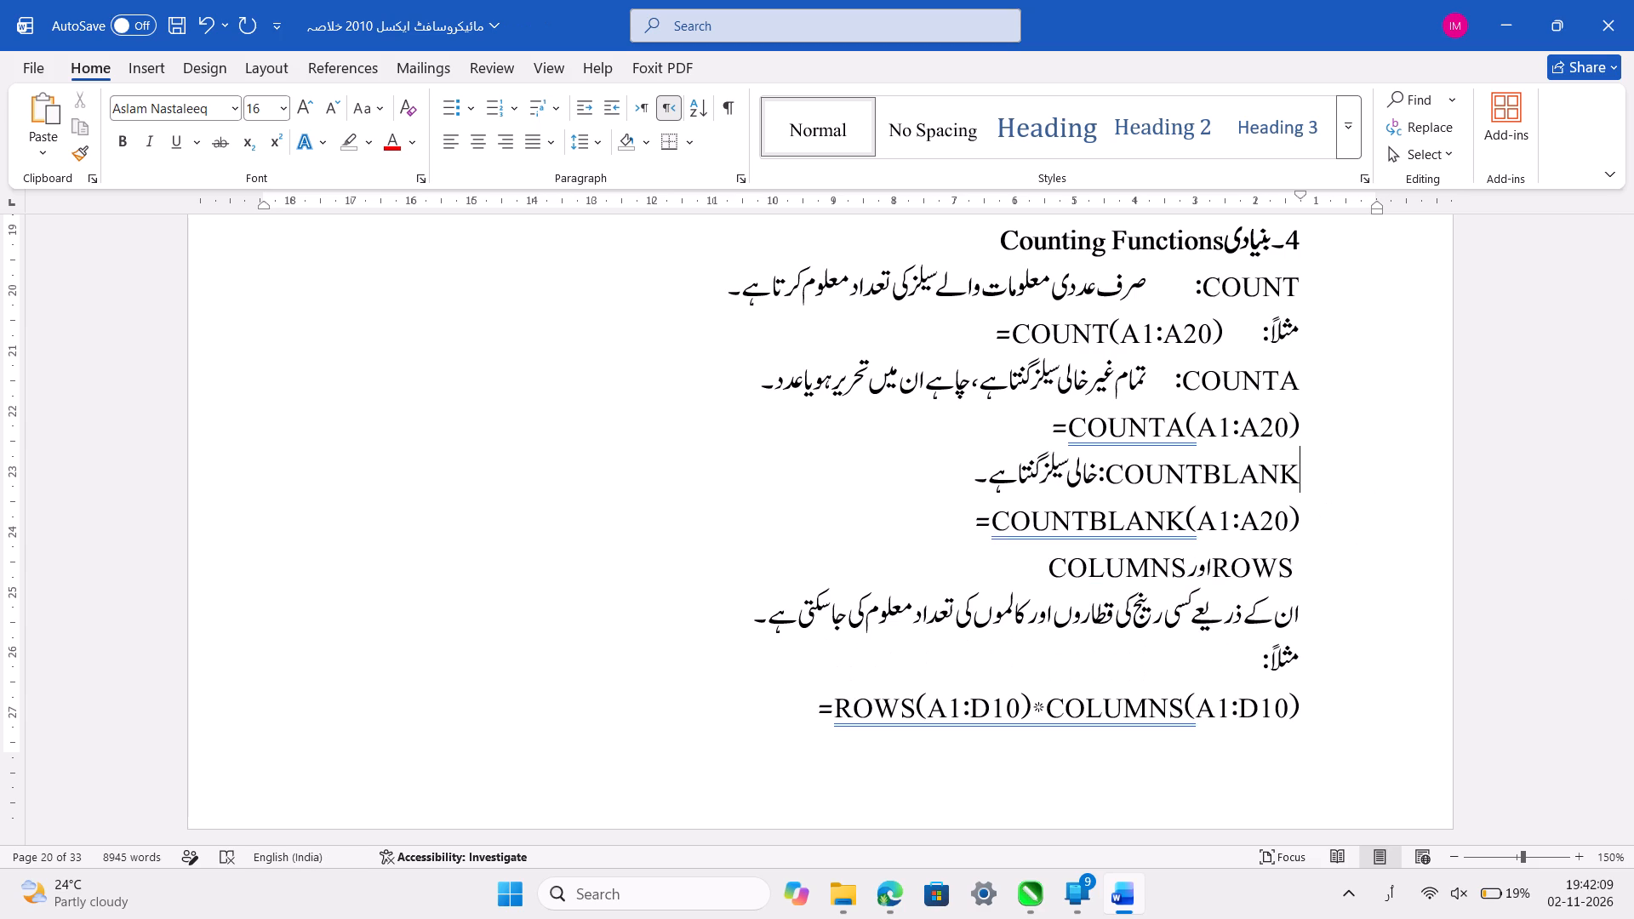
{"action": "key", "text": "Tab"}
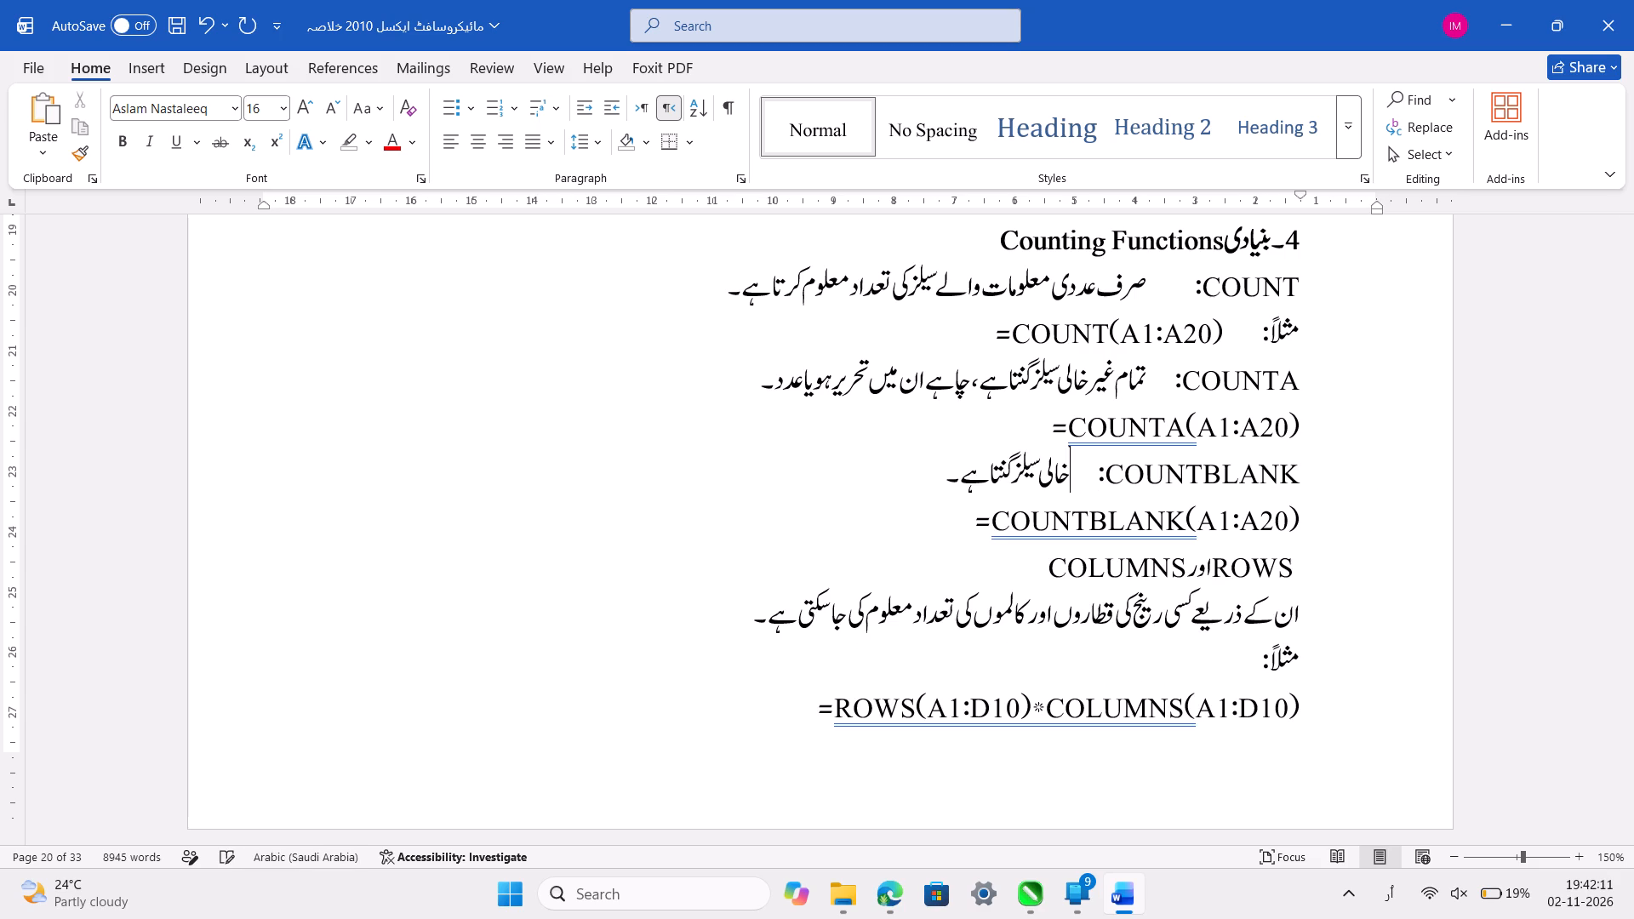
{"action": "left_click", "coordinate": [1269, 583]}
{"action": "scroll", "coordinate": [1269, 583], "scroll_direction": "down", "scroll_amount": 1}
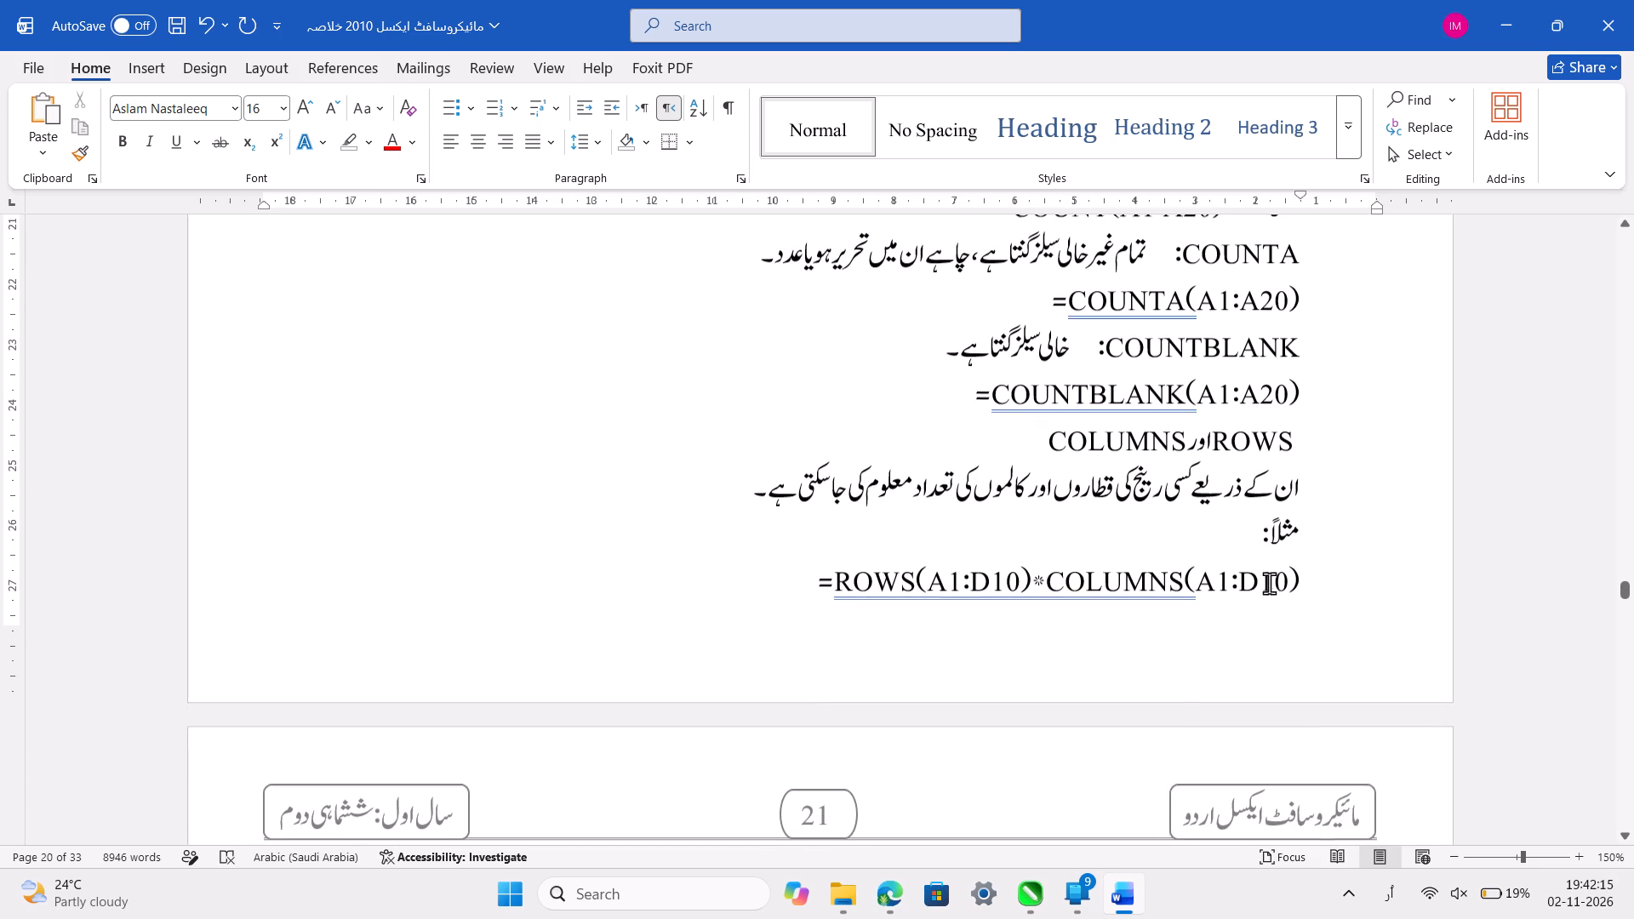
{"action": "left_click", "coordinate": [1156, 489]}
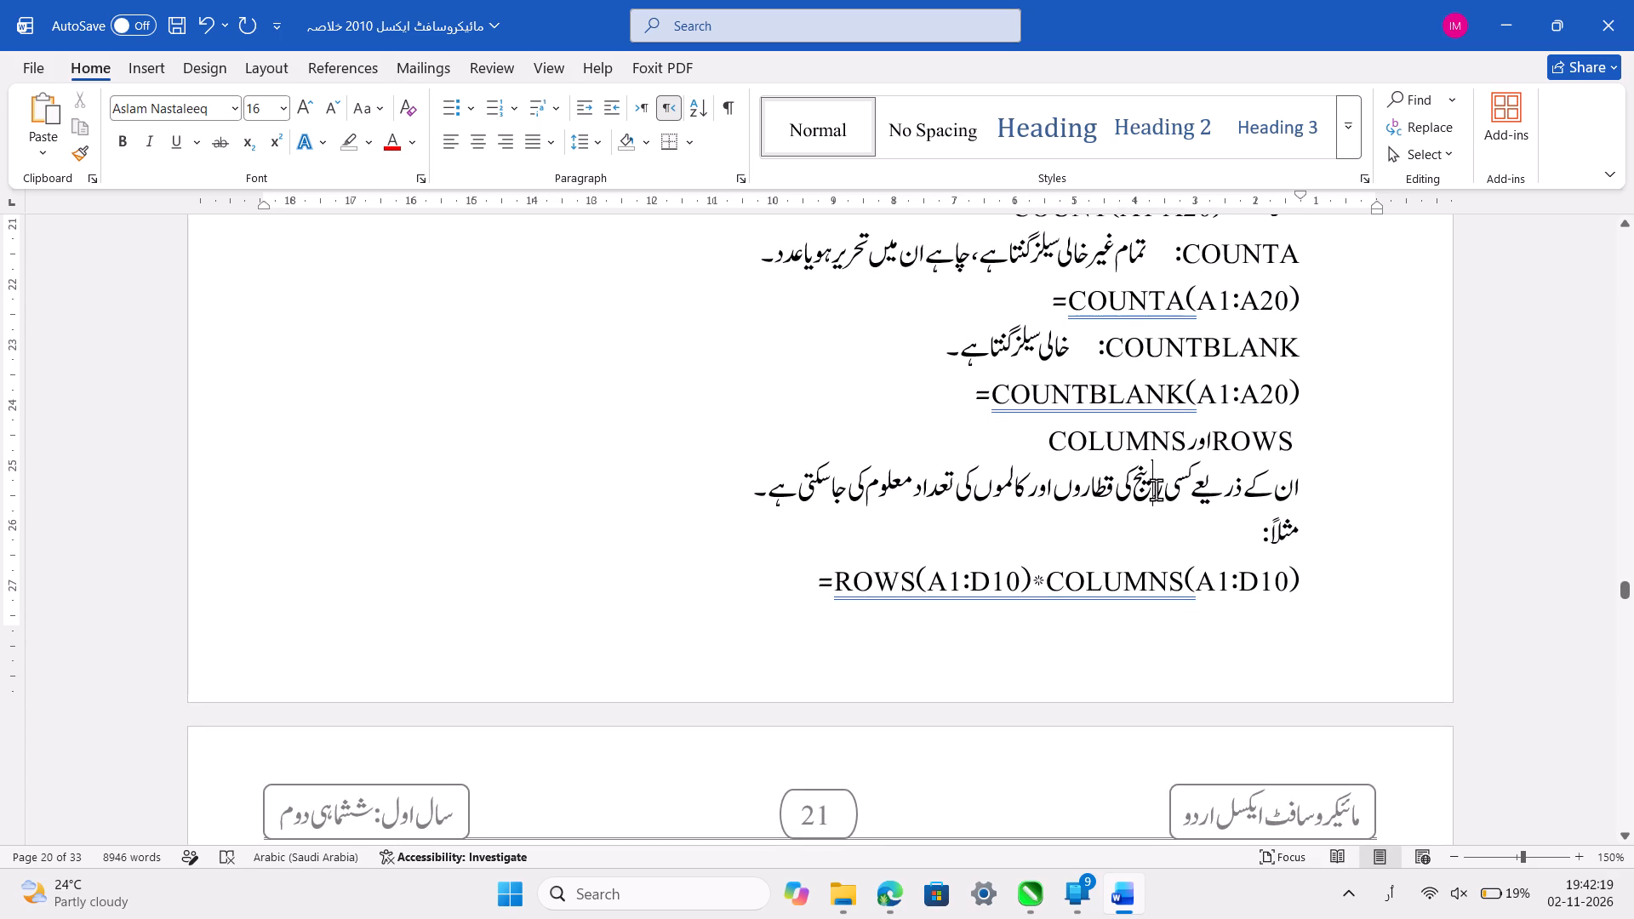
{"action": "key", "text": "ctrl+s"}
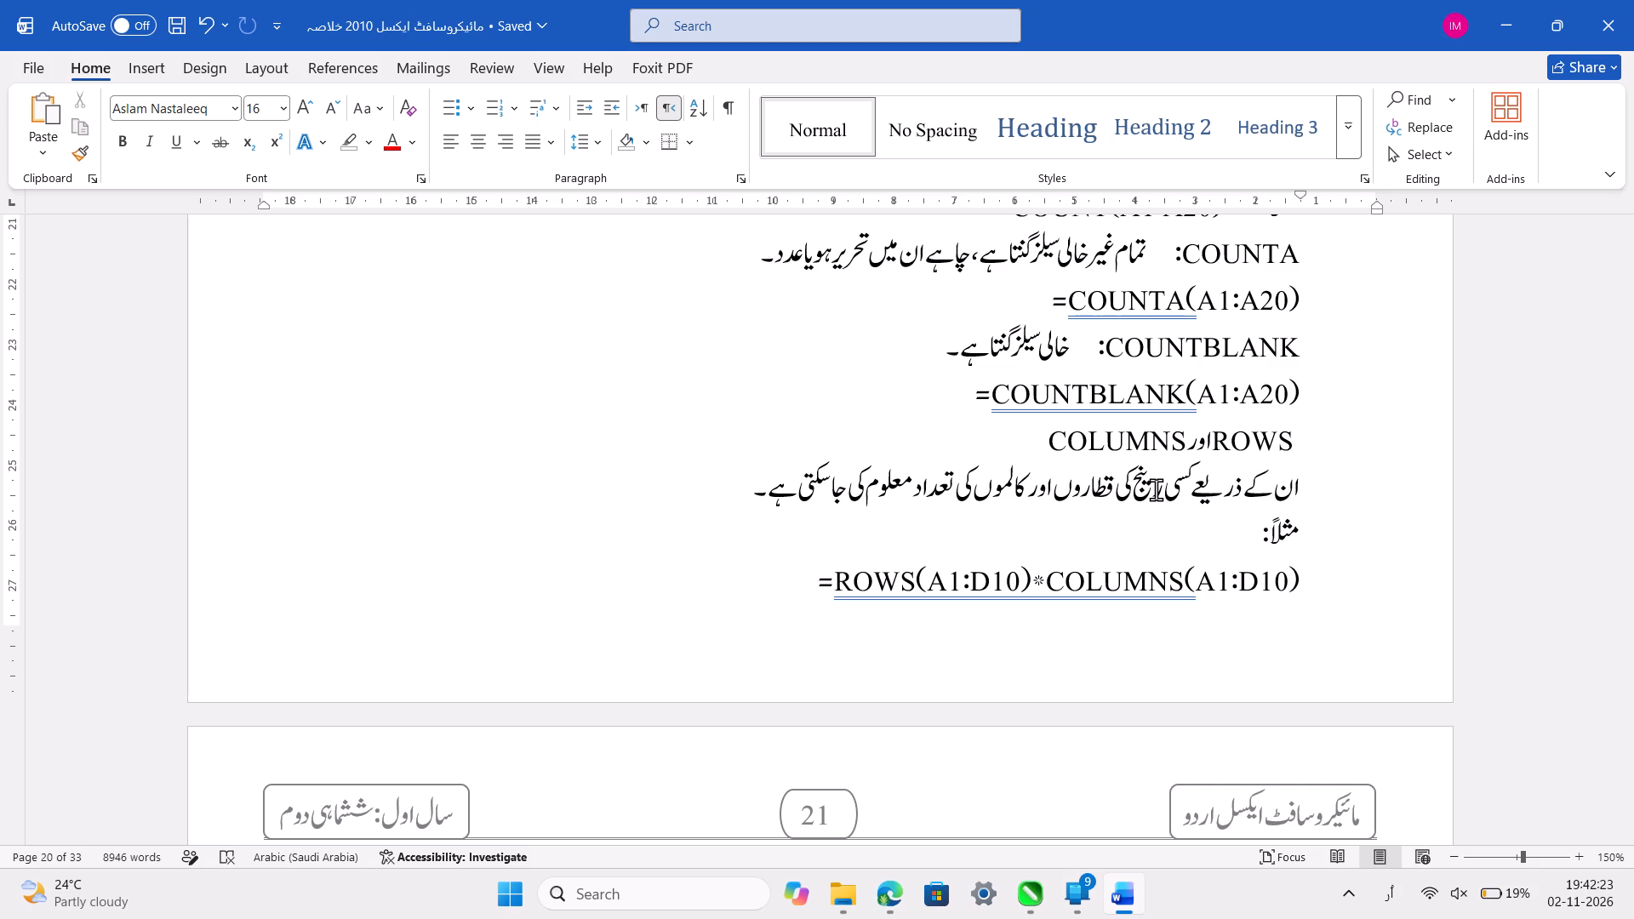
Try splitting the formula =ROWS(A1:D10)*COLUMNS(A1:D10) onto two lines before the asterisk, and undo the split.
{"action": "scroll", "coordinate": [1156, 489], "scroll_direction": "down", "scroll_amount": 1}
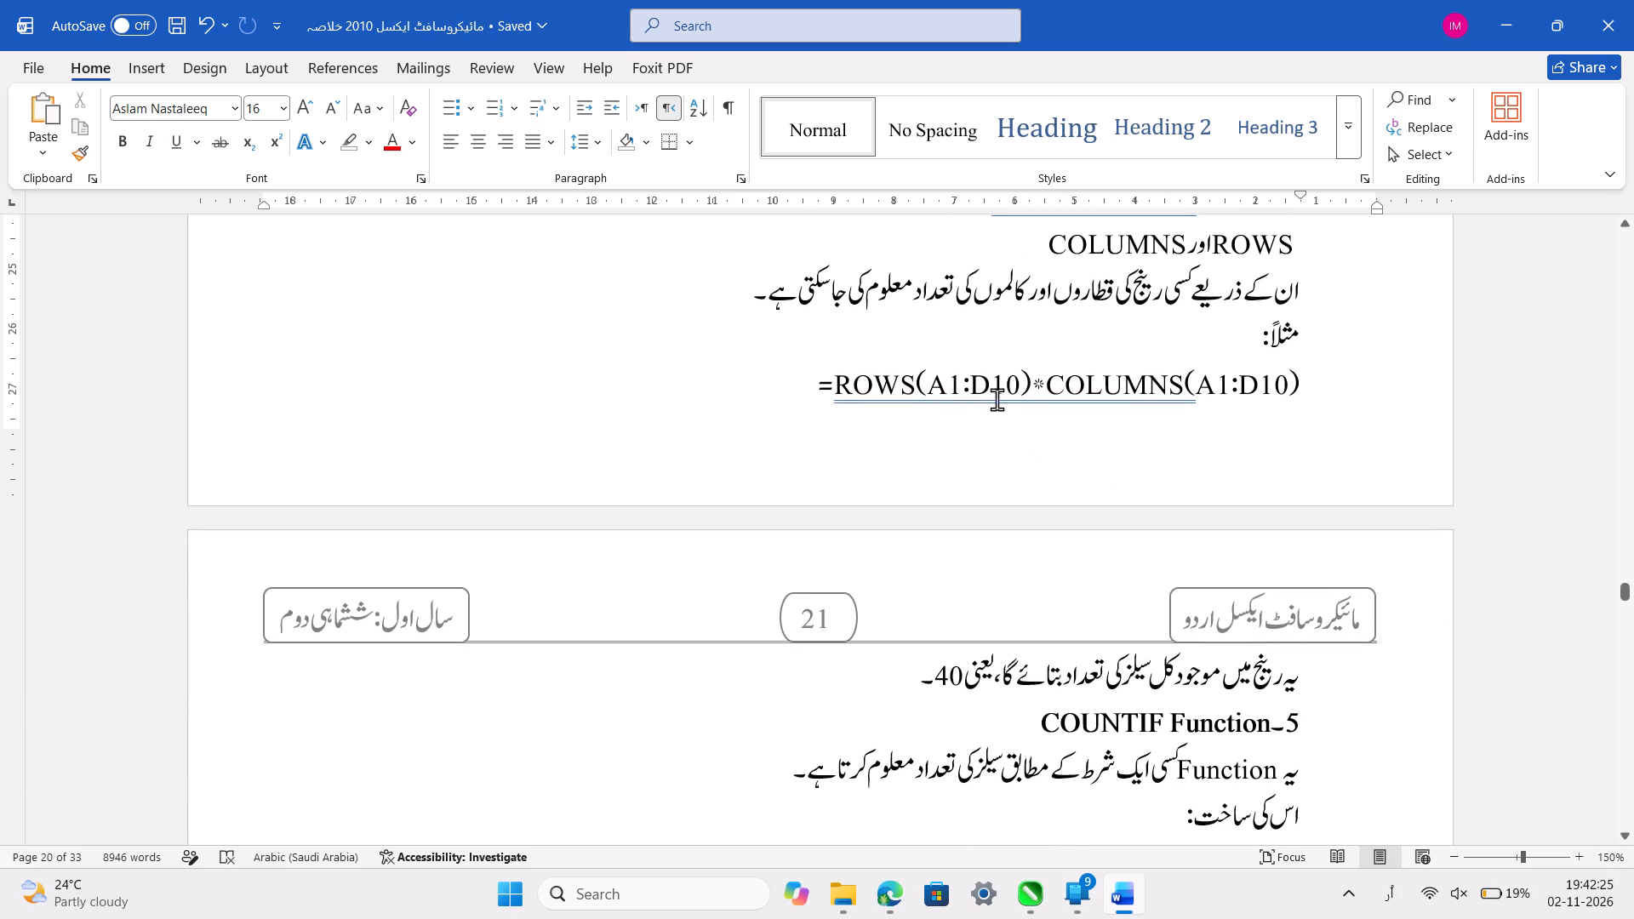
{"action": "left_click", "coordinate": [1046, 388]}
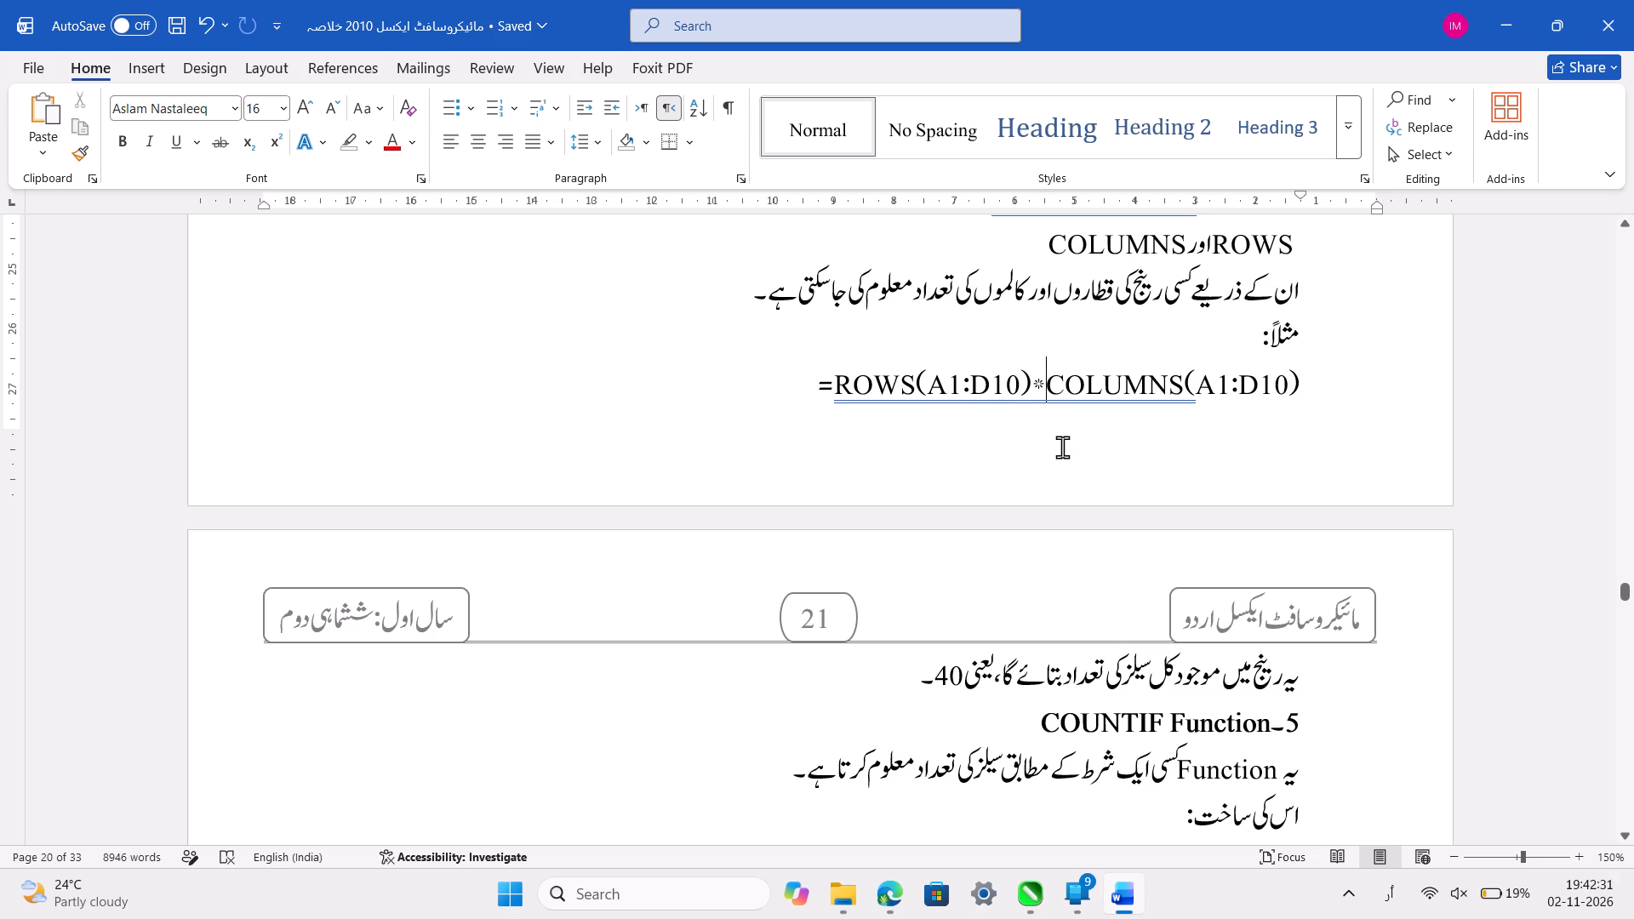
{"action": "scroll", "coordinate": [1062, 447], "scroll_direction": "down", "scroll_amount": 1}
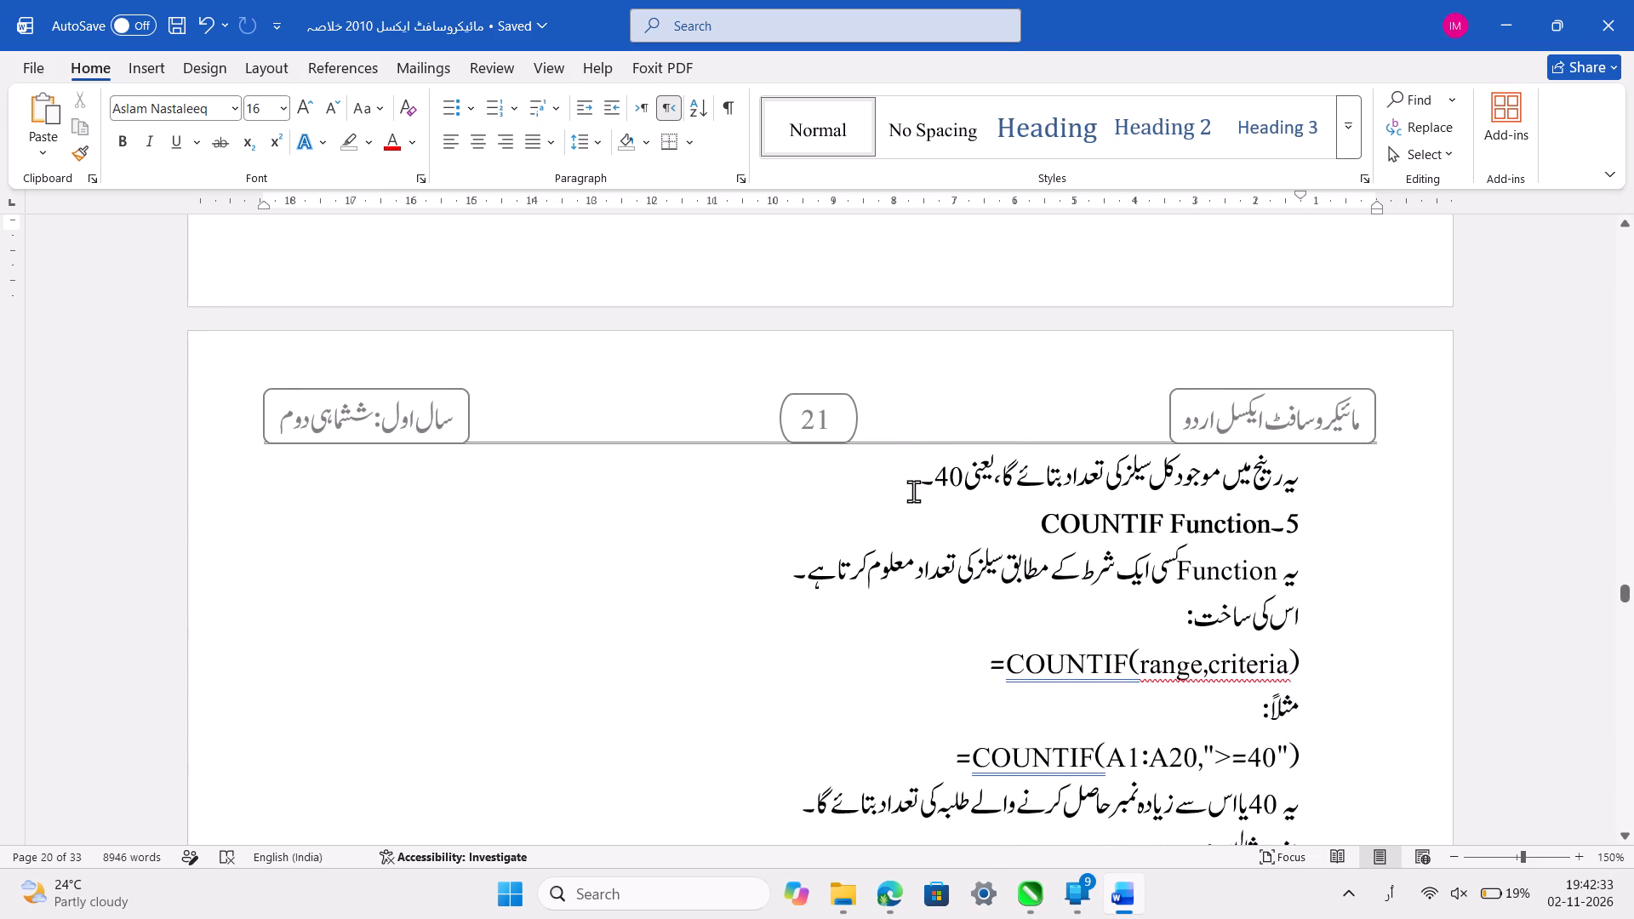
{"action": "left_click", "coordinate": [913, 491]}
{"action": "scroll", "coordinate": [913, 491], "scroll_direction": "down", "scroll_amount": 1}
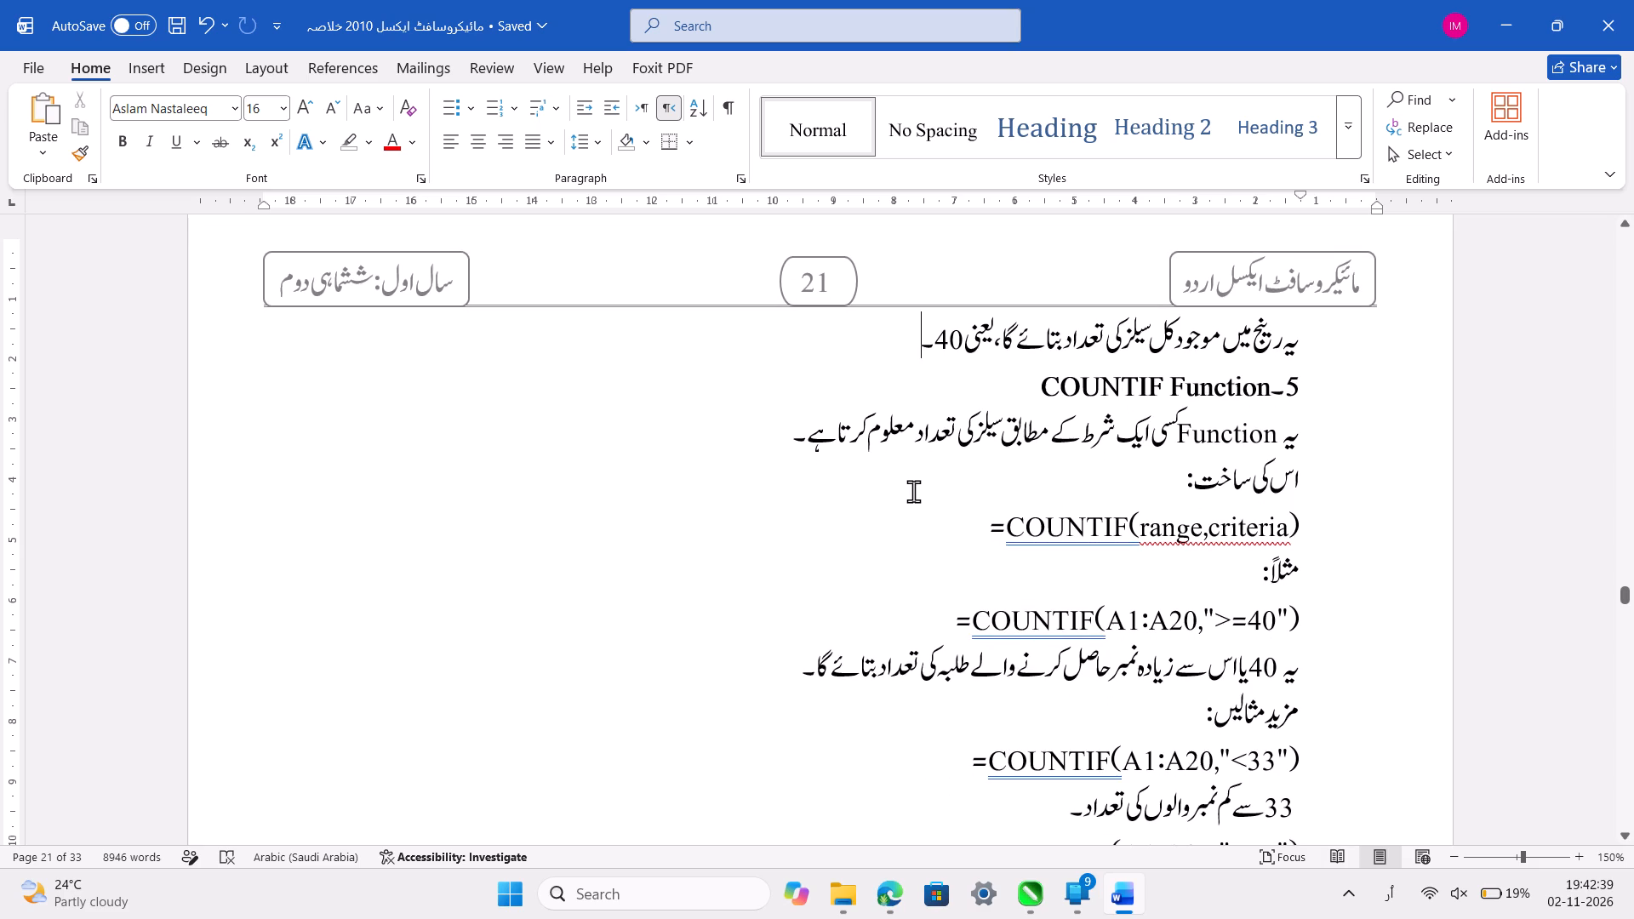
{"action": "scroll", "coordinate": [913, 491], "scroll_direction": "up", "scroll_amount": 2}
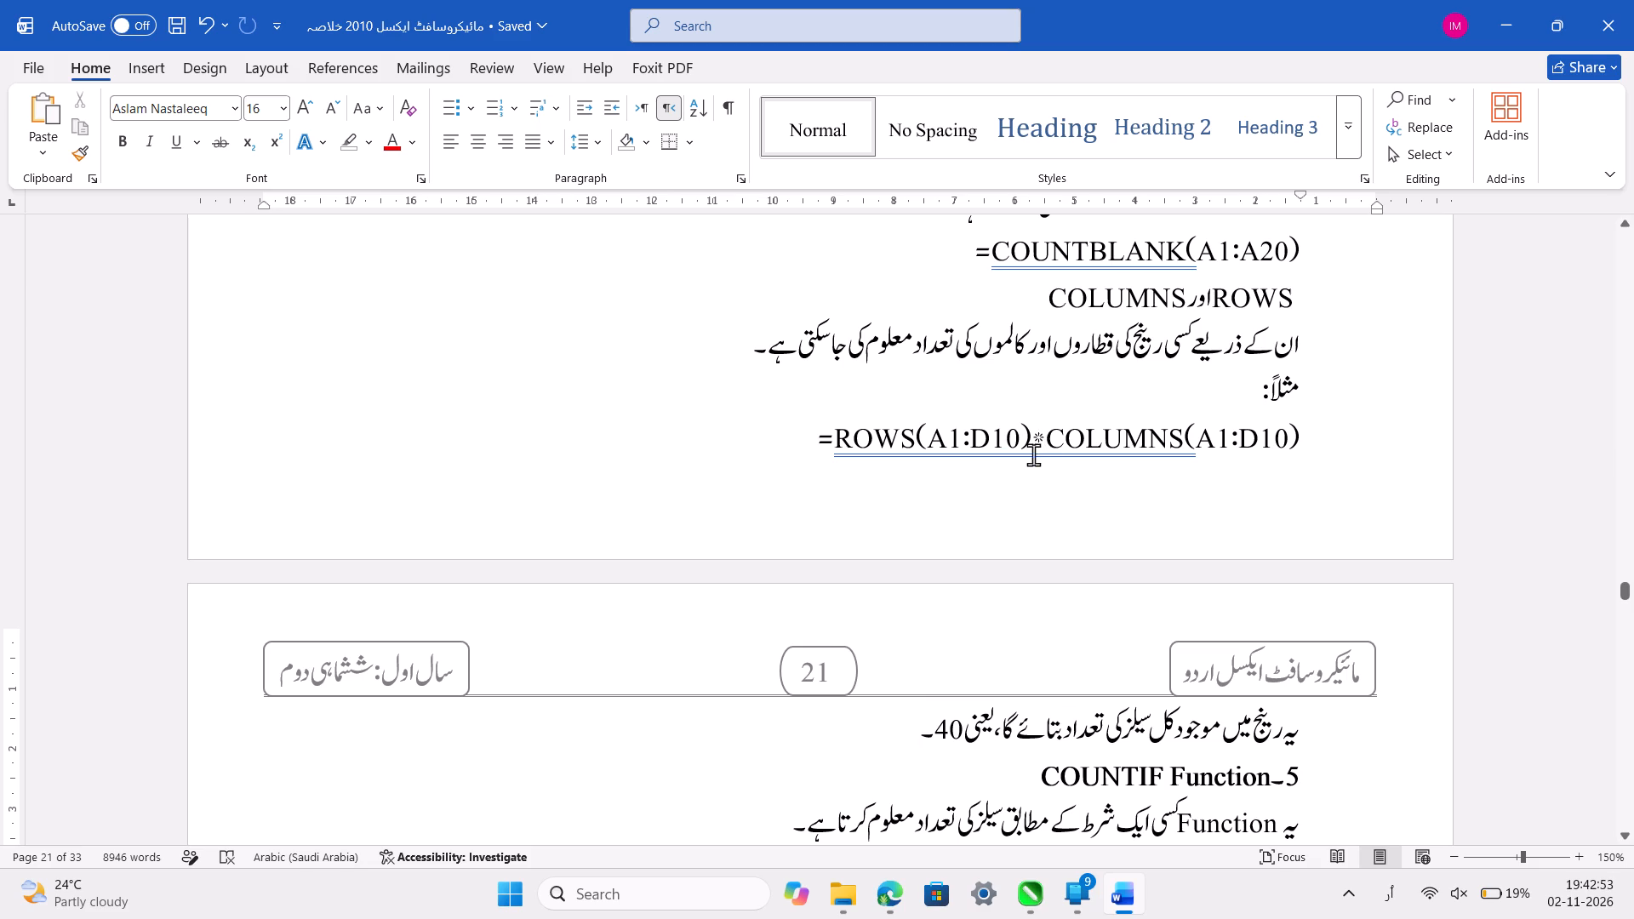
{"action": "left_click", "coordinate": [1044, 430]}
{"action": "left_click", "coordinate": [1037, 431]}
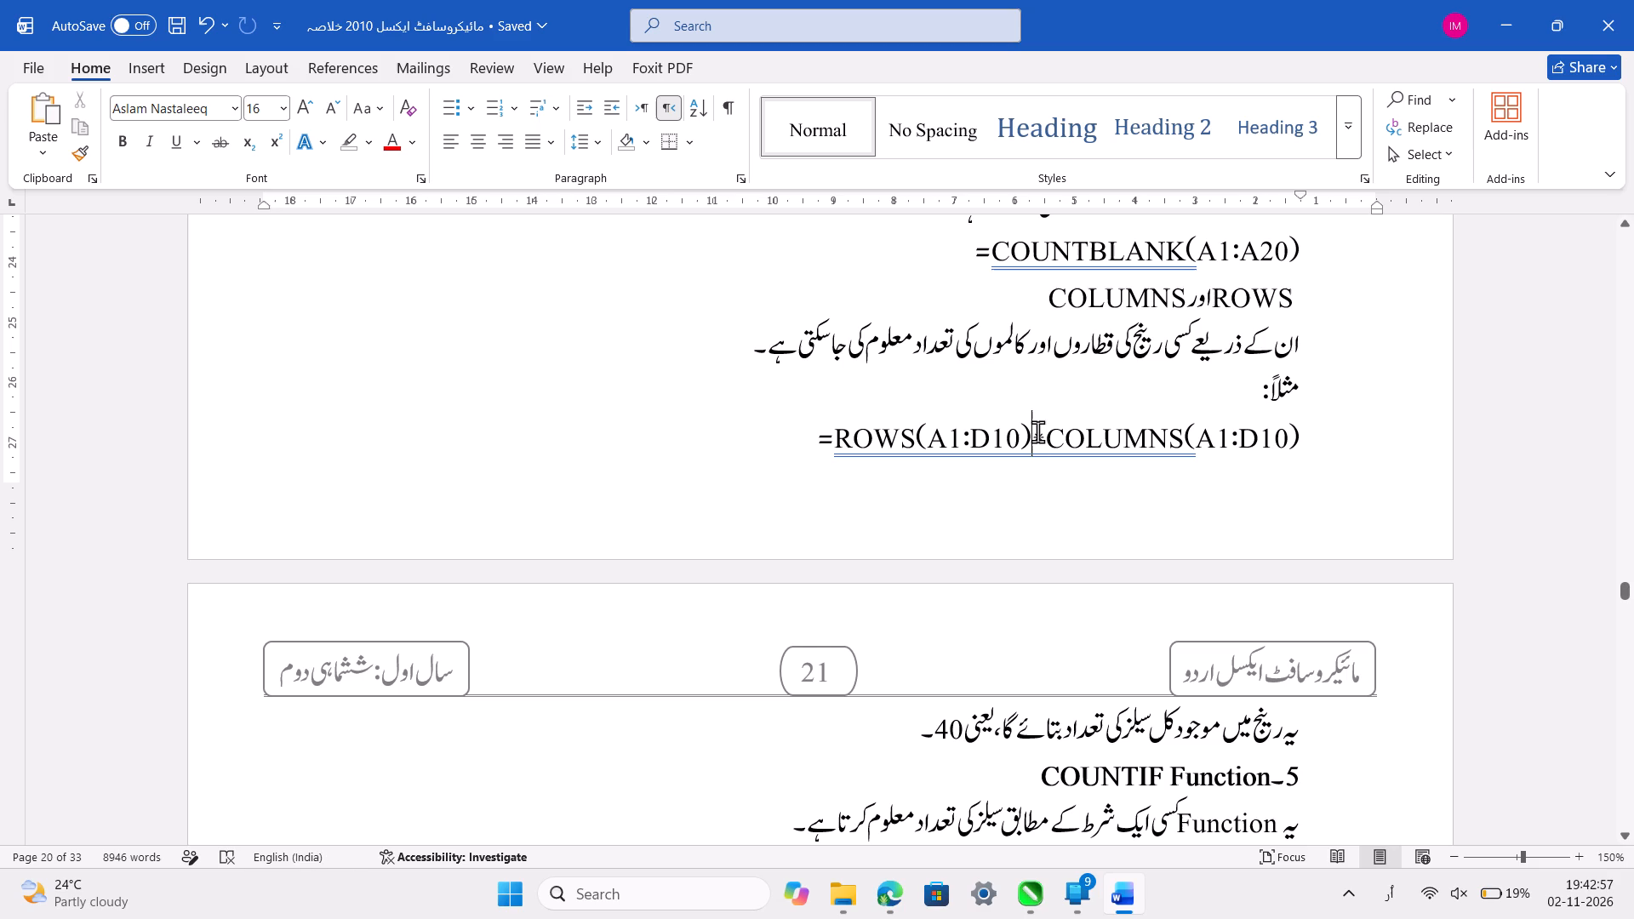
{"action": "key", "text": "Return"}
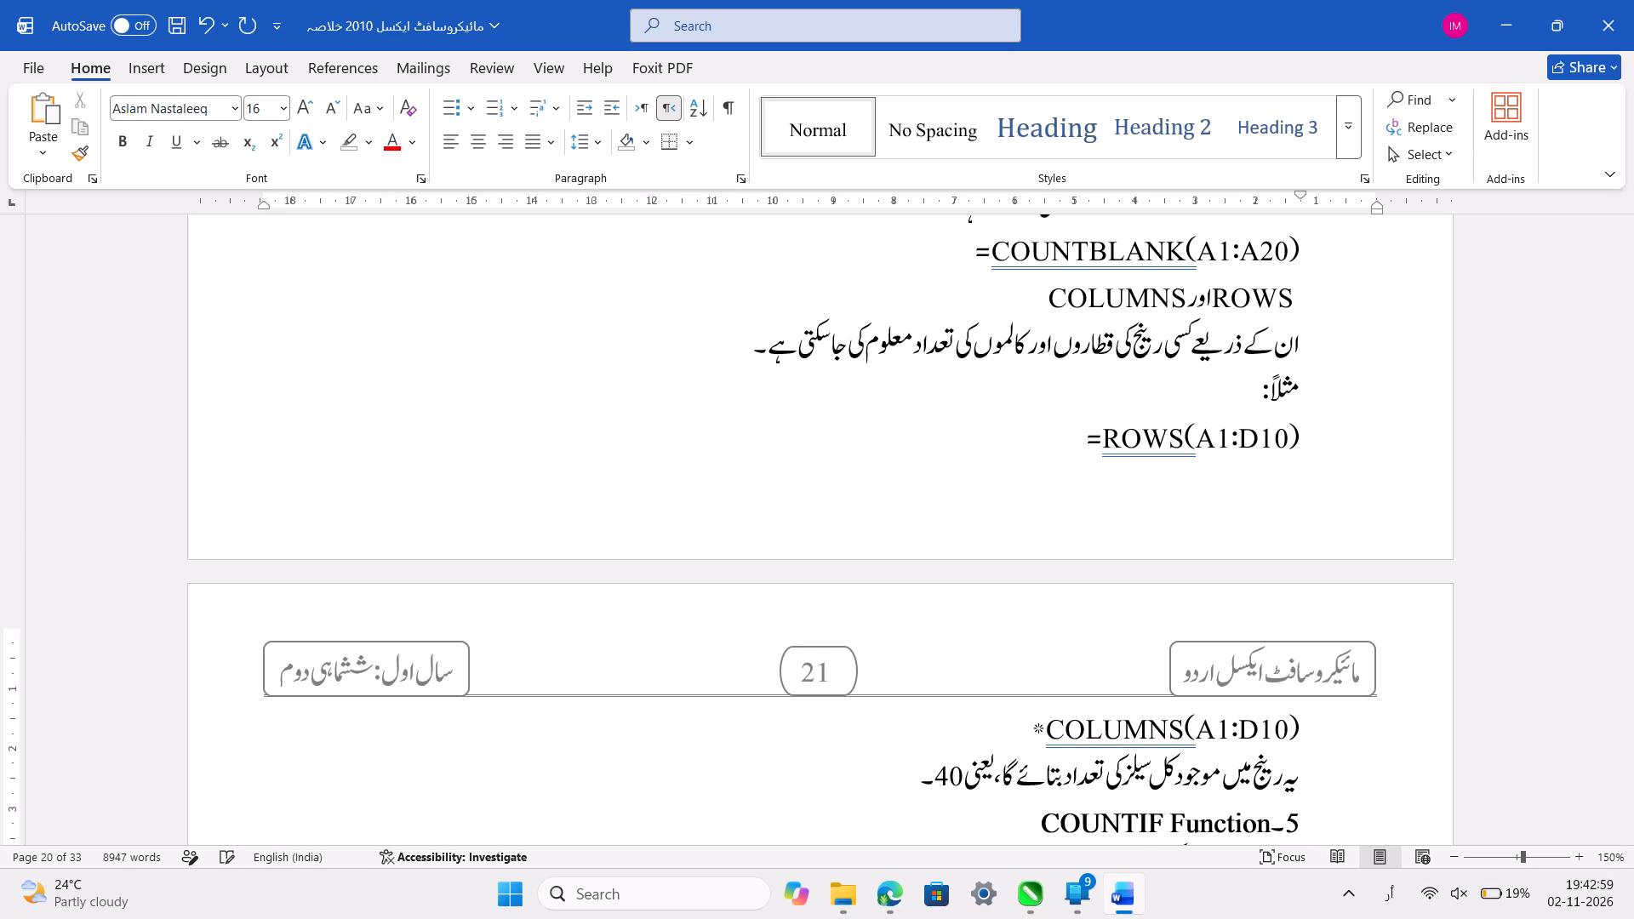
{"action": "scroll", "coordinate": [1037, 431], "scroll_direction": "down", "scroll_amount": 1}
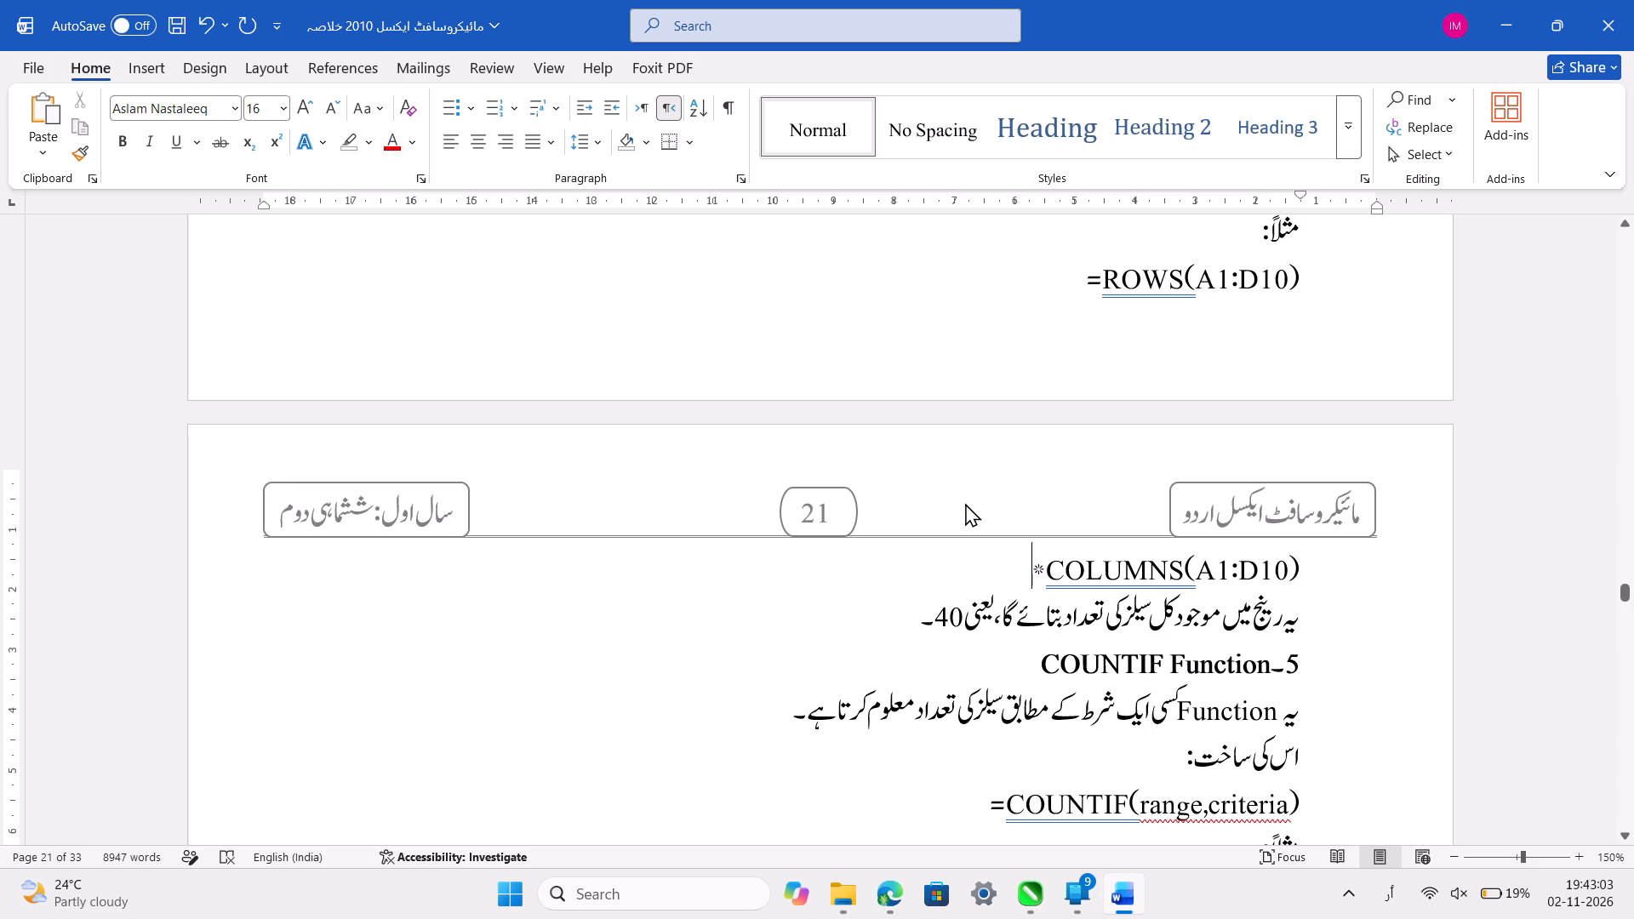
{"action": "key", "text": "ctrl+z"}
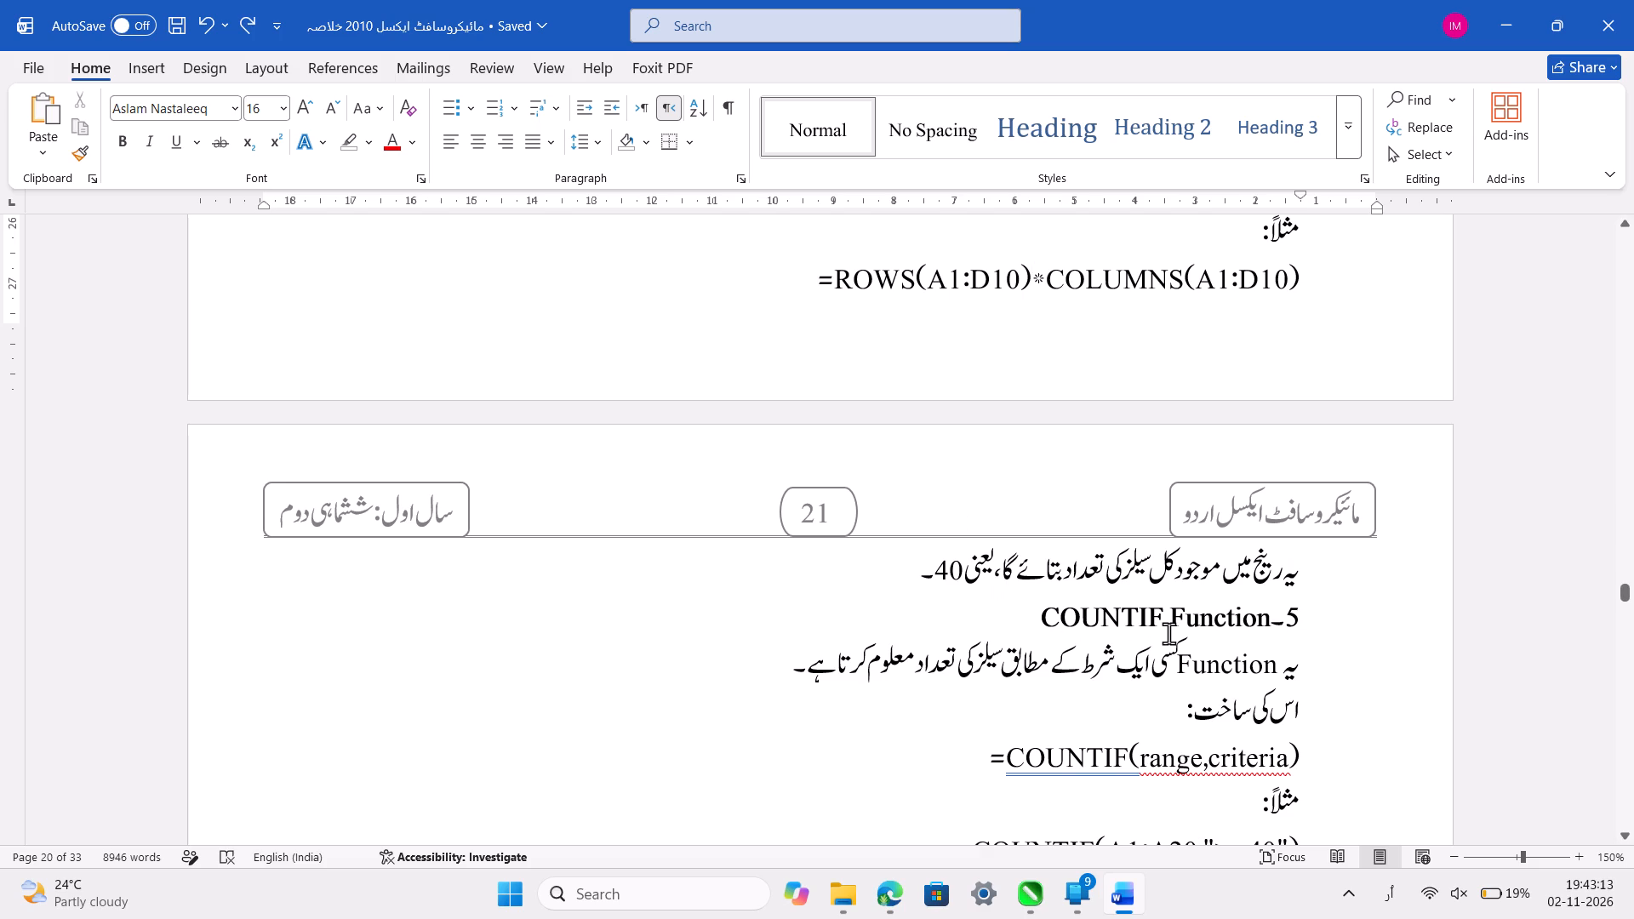
Save the document.
{"action": "scroll", "coordinate": [1171, 633], "scroll_direction": "down", "scroll_amount": 1}
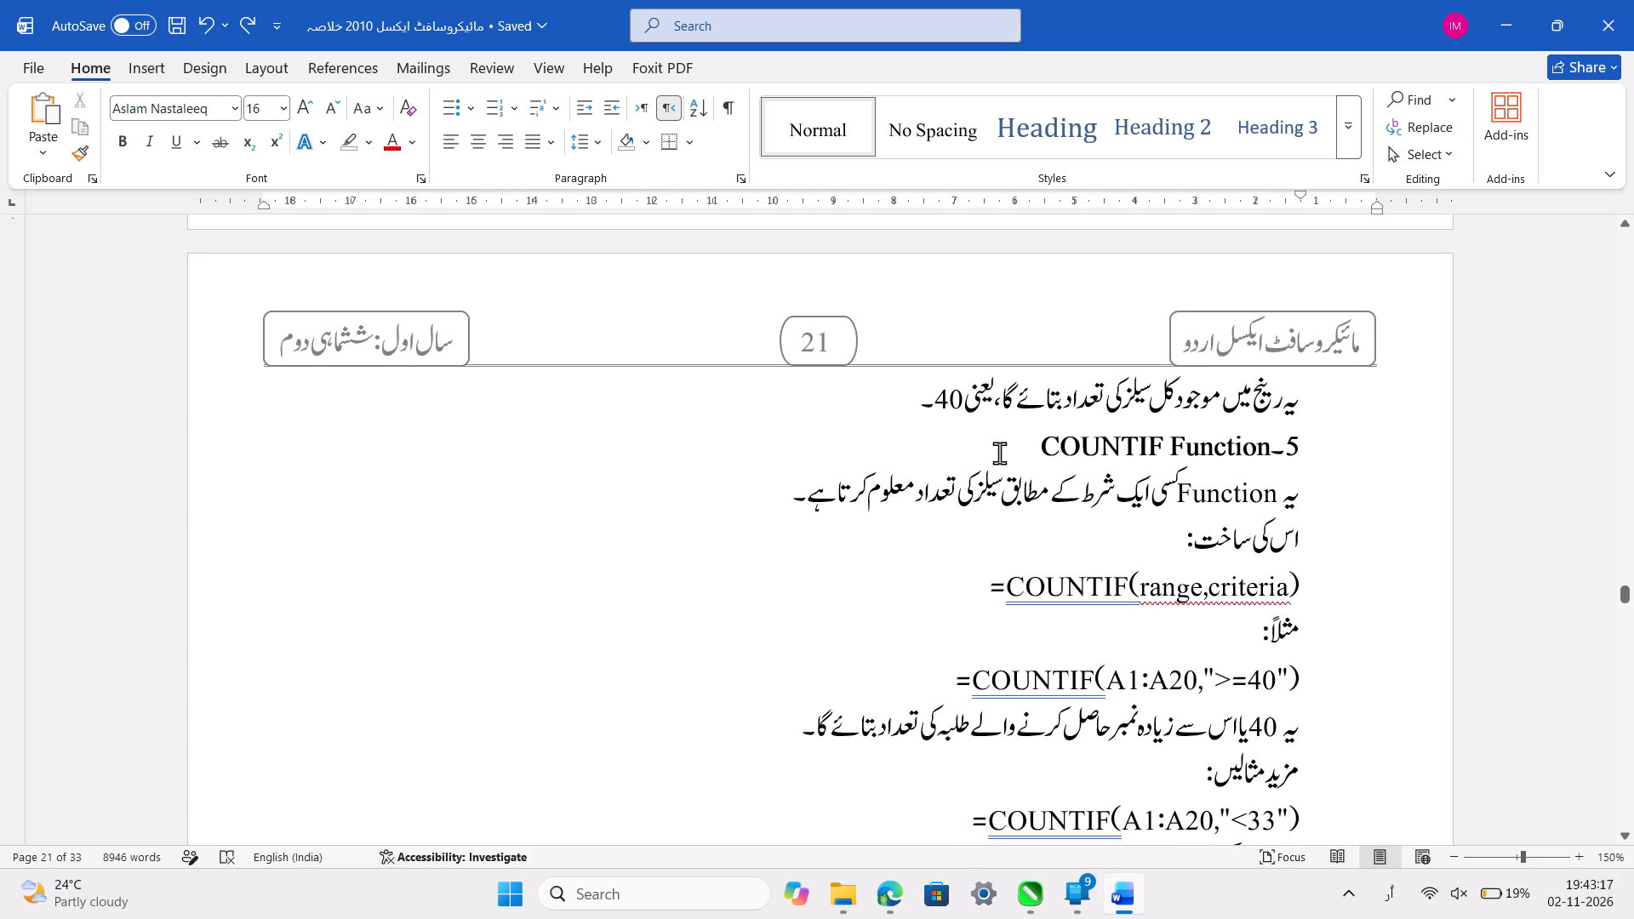
{"action": "key", "text": "ctrl+s"}
In section 5, COUNTIF Function, join the formula =COUNTIF(range,criteria) onto the اس کی ساخت line above it, separated by a colon and a tab.
{"action": "scroll", "coordinate": [1190, 531], "scroll_direction": "down", "scroll_amount": 1}
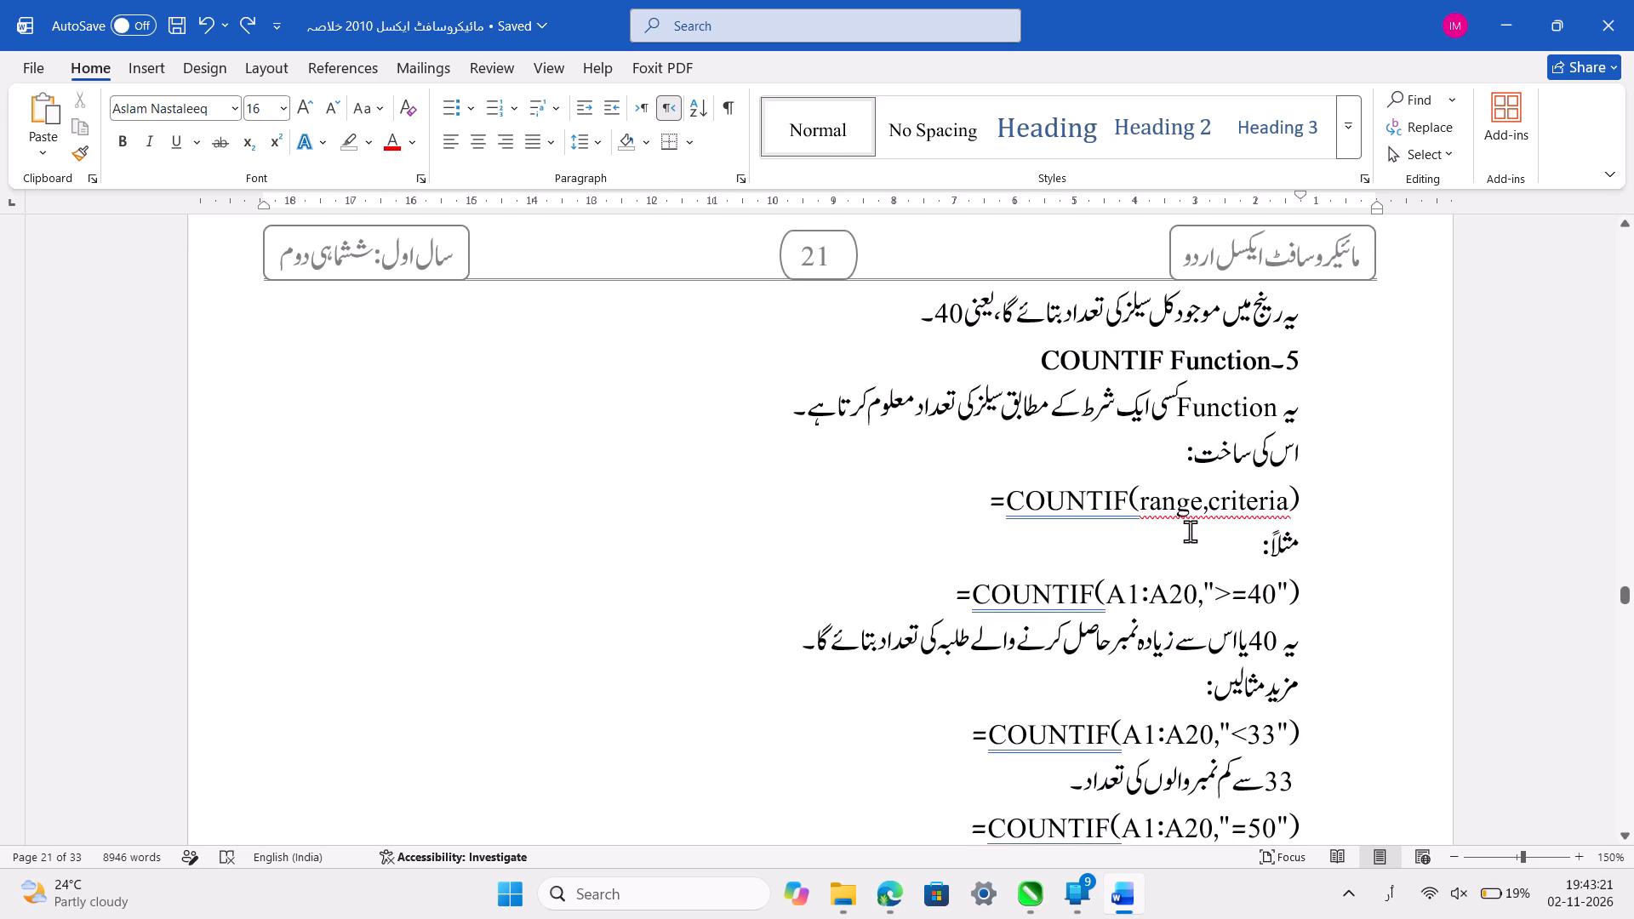
{"action": "left_click", "coordinate": [1281, 496]}
{"action": "key", "text": "Home"}
{"action": "key", "text": "BackSpace"}
{"action": "key", "text": "BackSpace"}
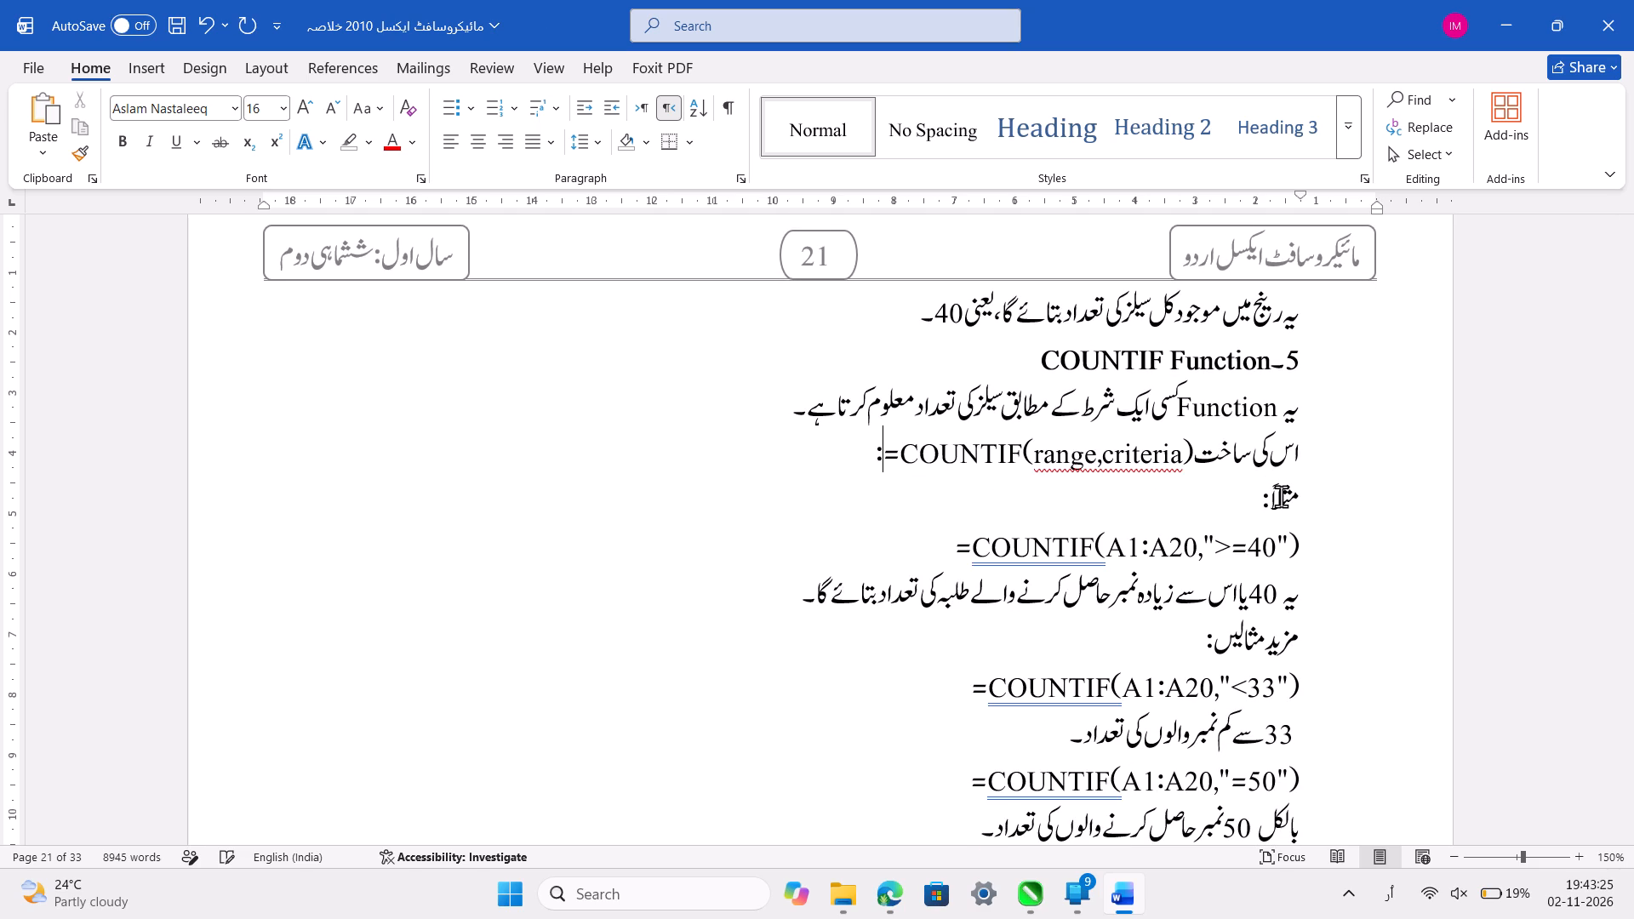
{"action": "key", "text": "BackSpace"}
{"action": "key", "text": "shift+colon"}
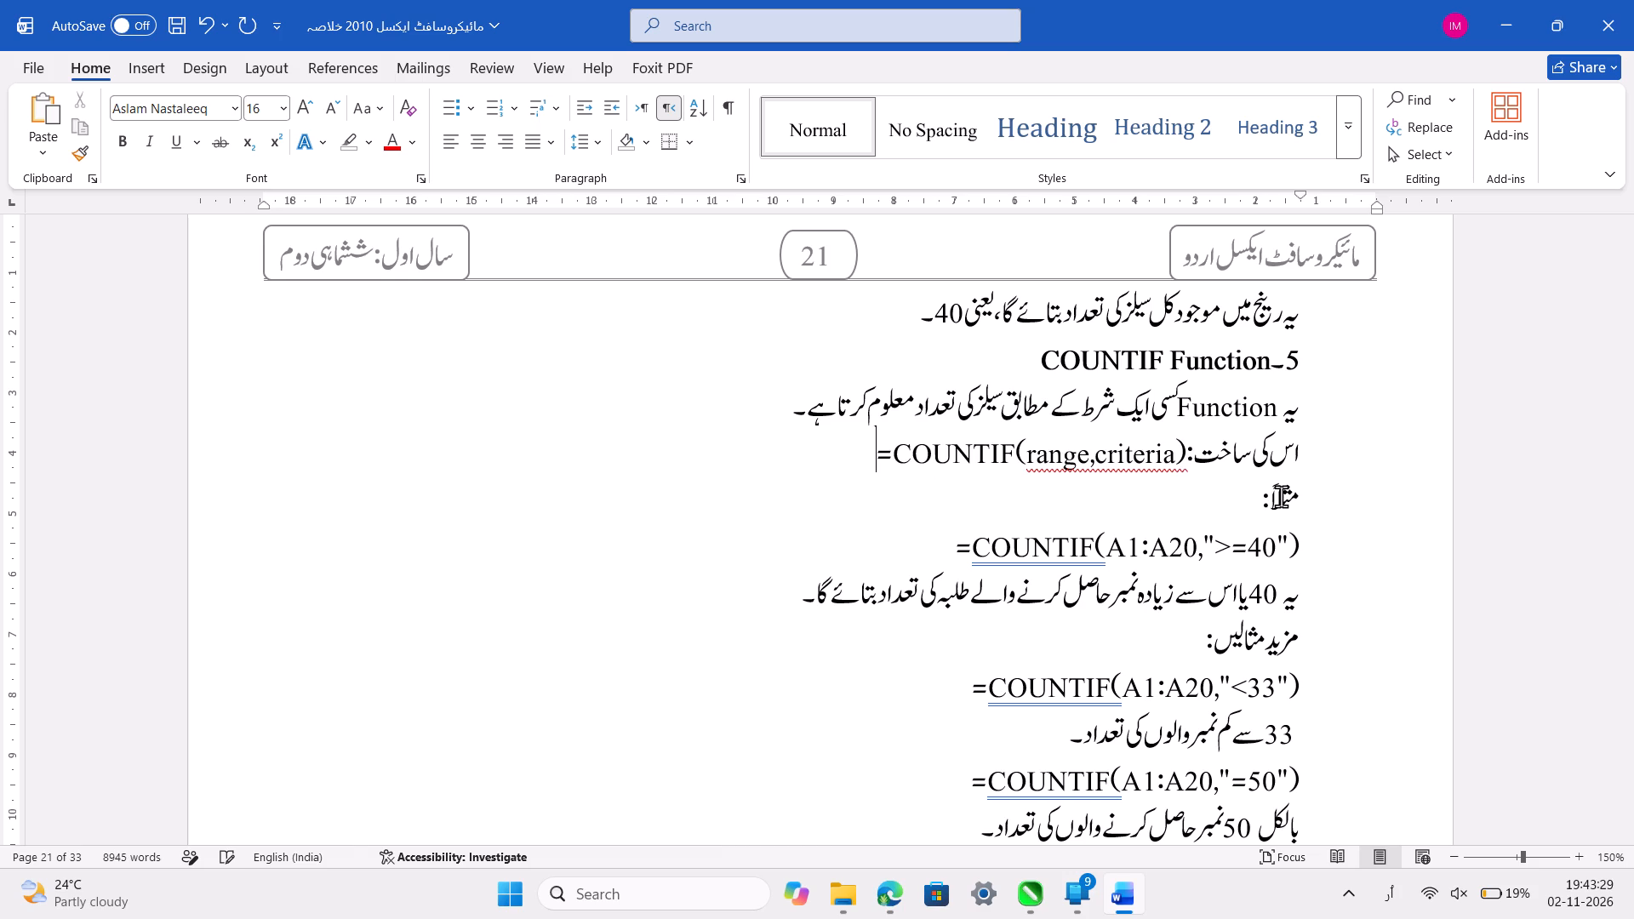
{"action": "key", "text": "Tab"}
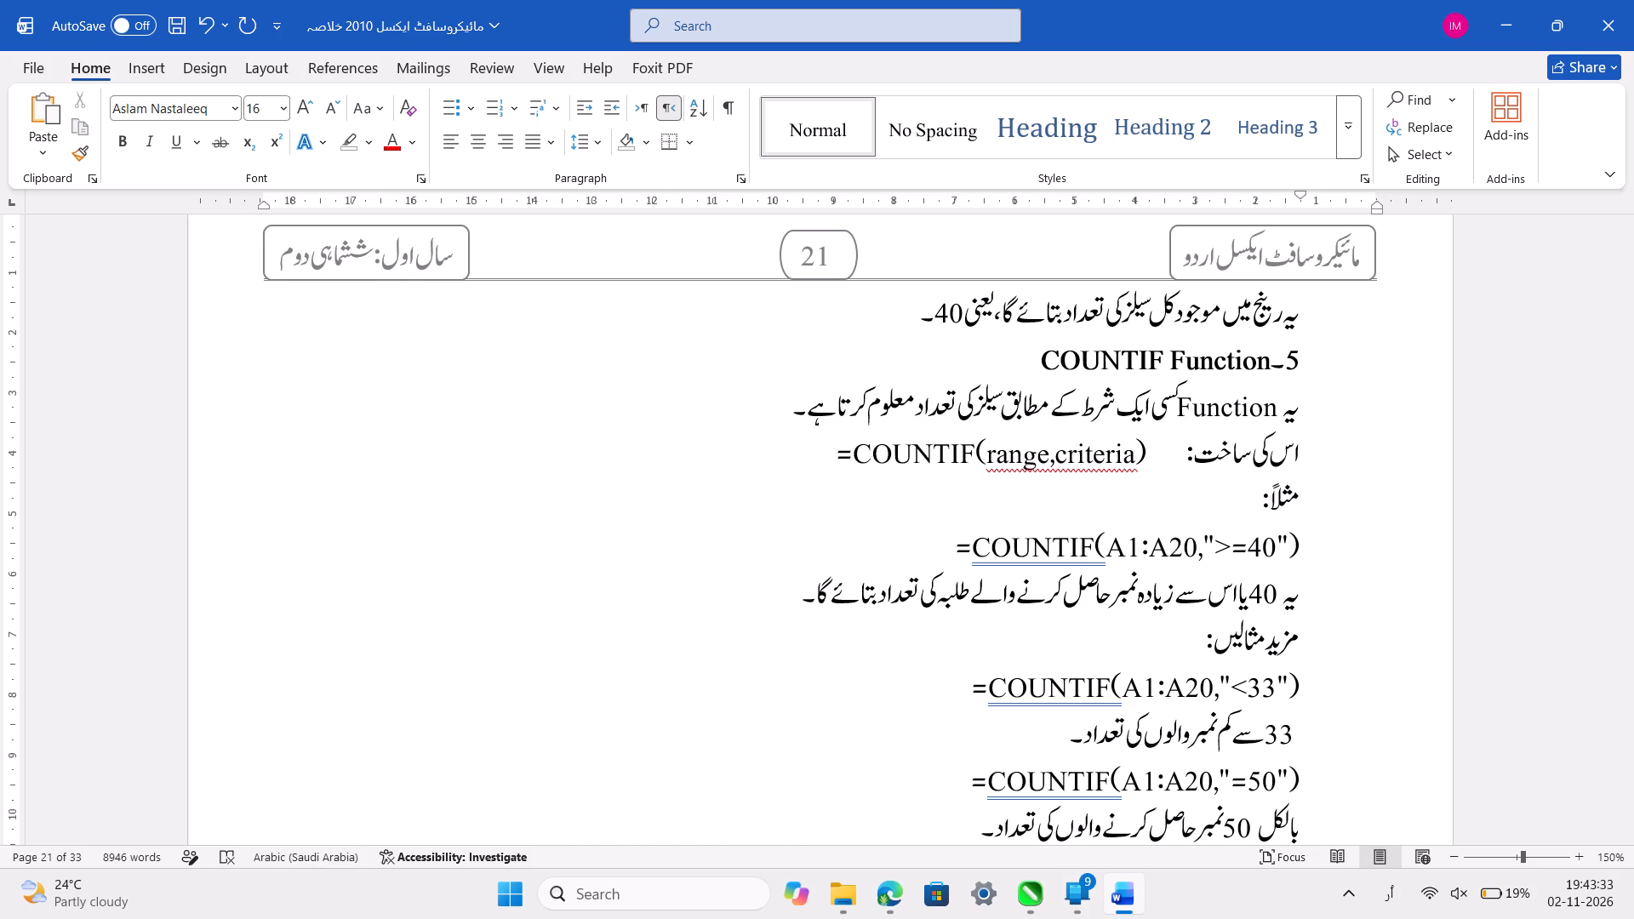
Join the formula =COUNTIF(A1:A20,">=40") onto the مثلاً line above it, separated by a colon and a tab.
{"action": "left_click", "coordinate": [1302, 555]}
{"action": "key", "text": "Home"}
{"action": "key", "text": "BackSpace"}
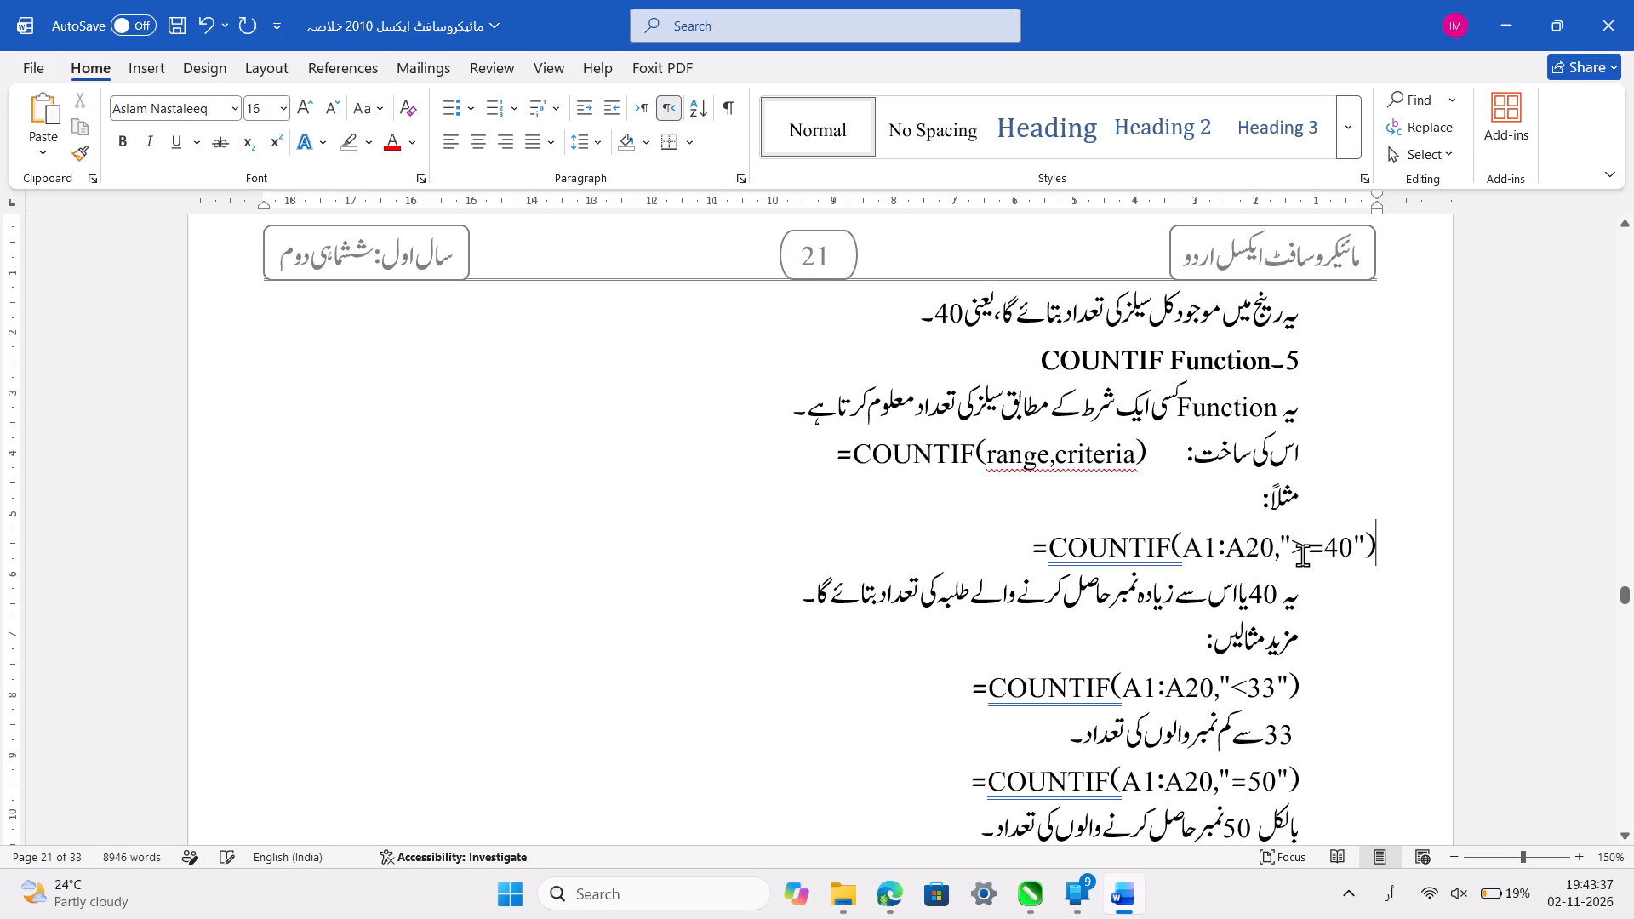
{"action": "key", "text": "BackSpace"}
{"action": "key", "text": "BackSpace"}
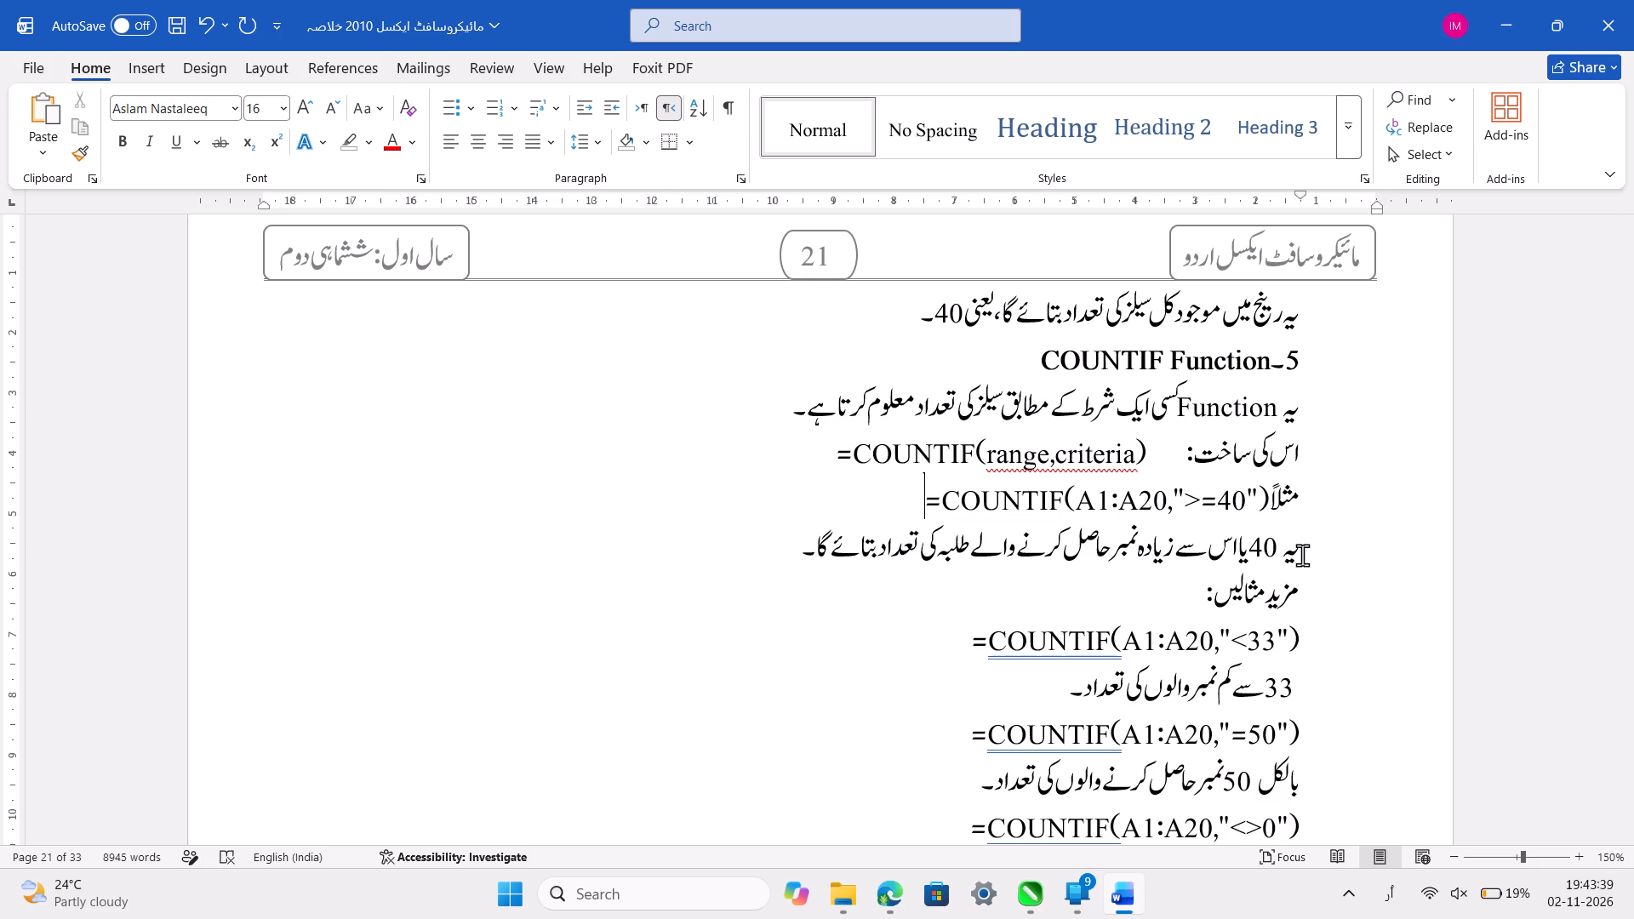
{"action": "key", "text": "shift+colon"}
{"action": "key", "text": "Tab"}
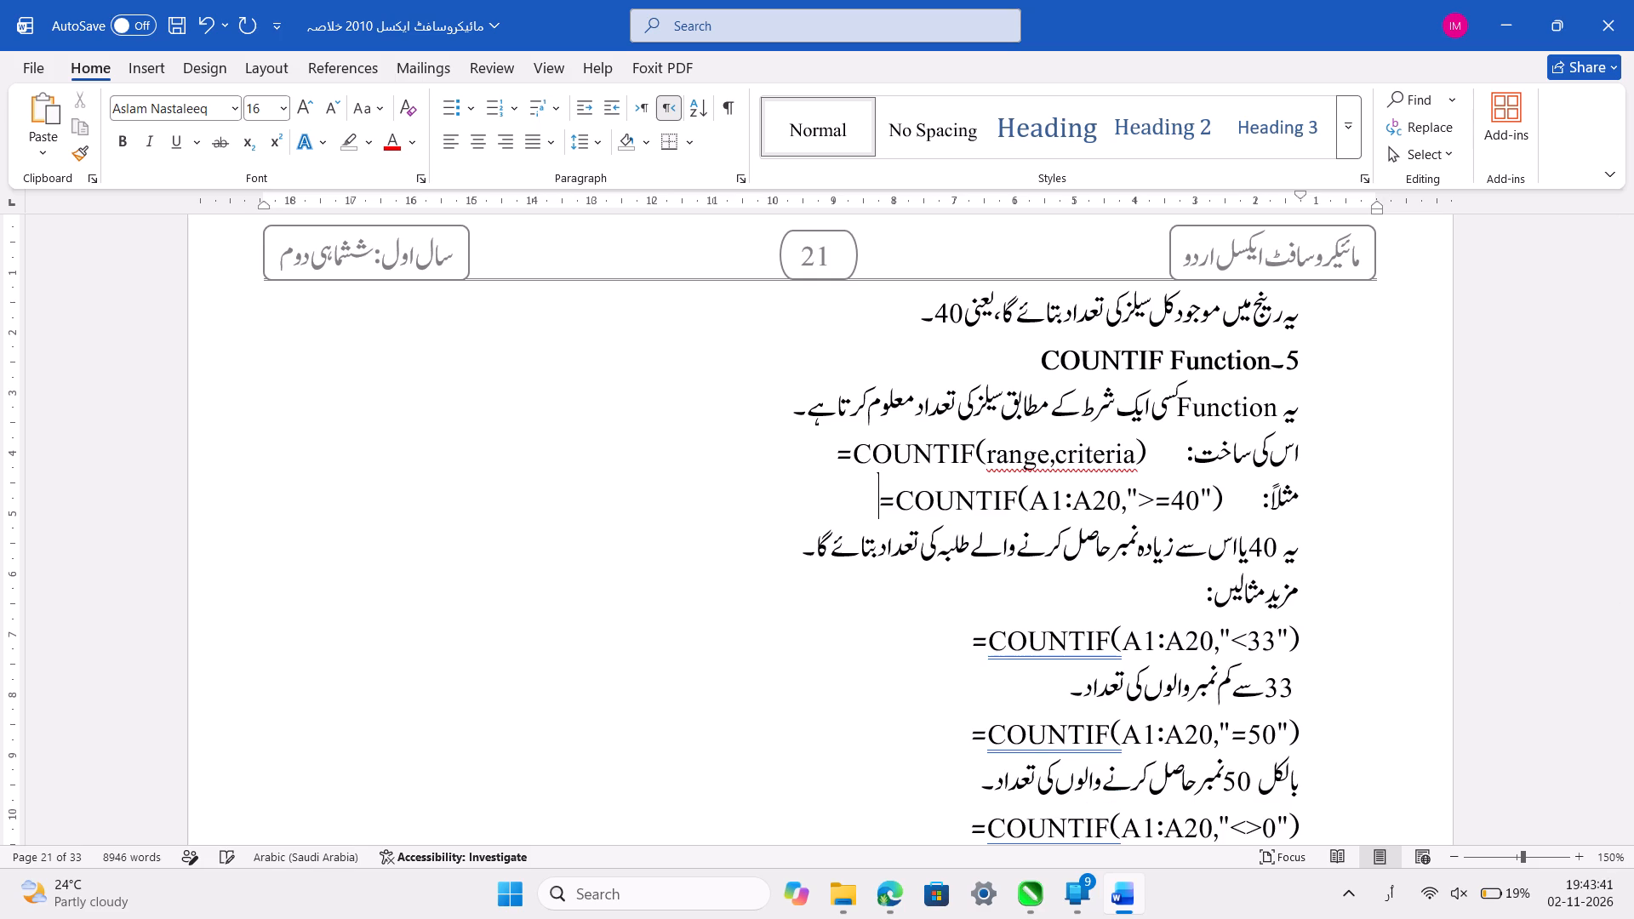
Look over the remaining COUNTIF examples and section 6, Wildcard Characters, and save the document.
{"action": "scroll", "coordinate": [1302, 555], "scroll_direction": "down", "scroll_amount": 1}
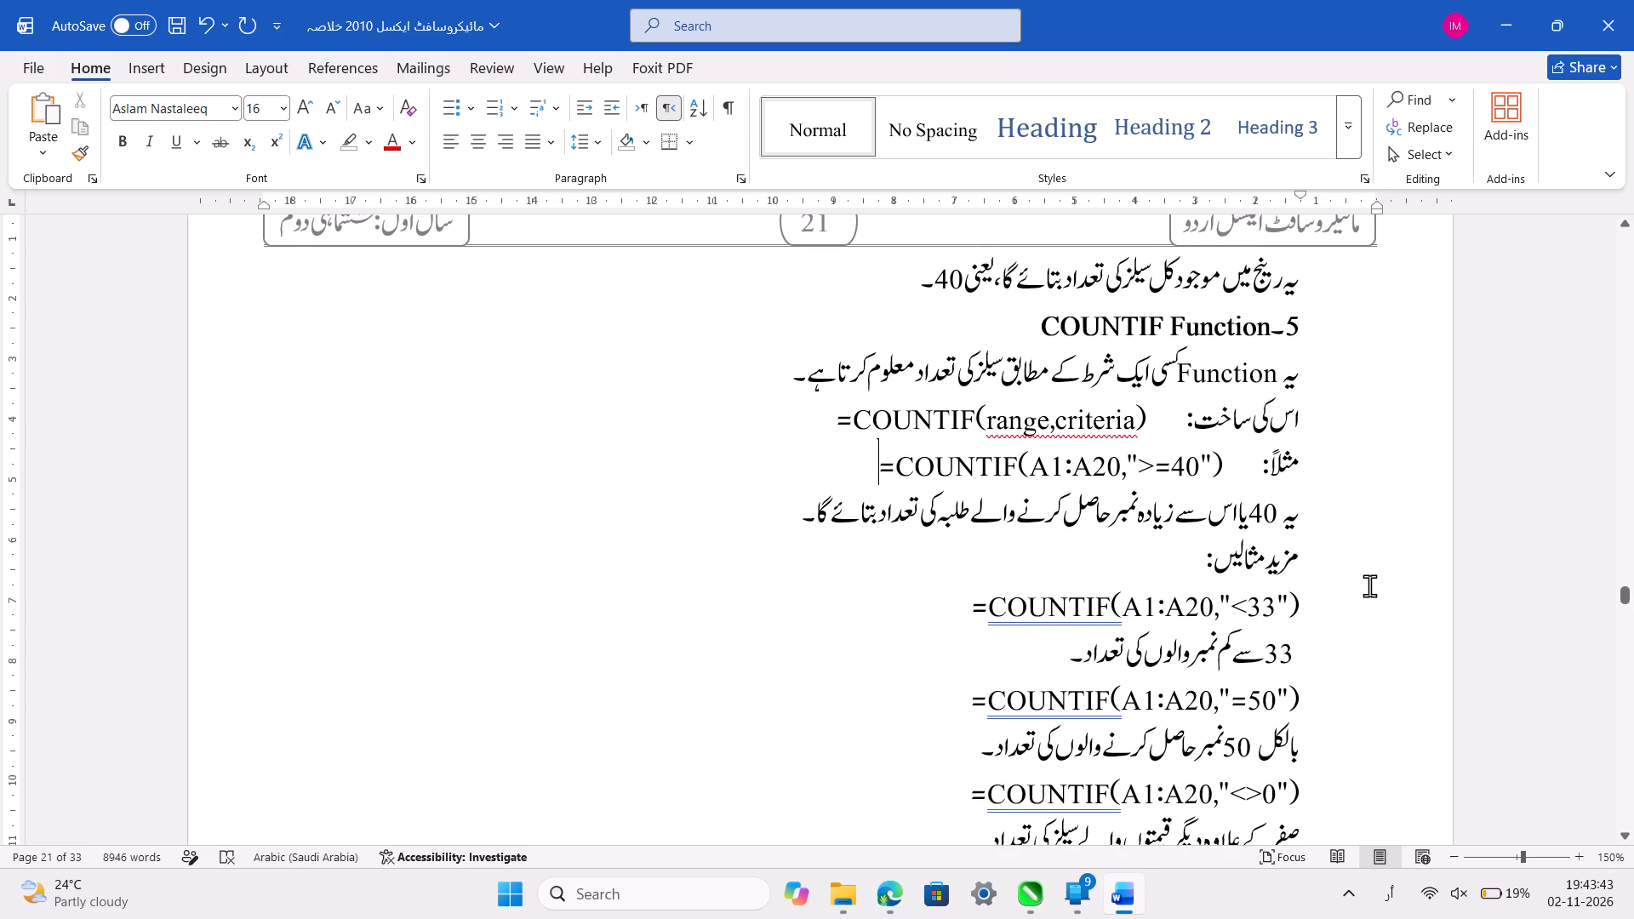
{"action": "scroll", "coordinate": [1345, 599], "scroll_direction": "down", "scroll_amount": 1}
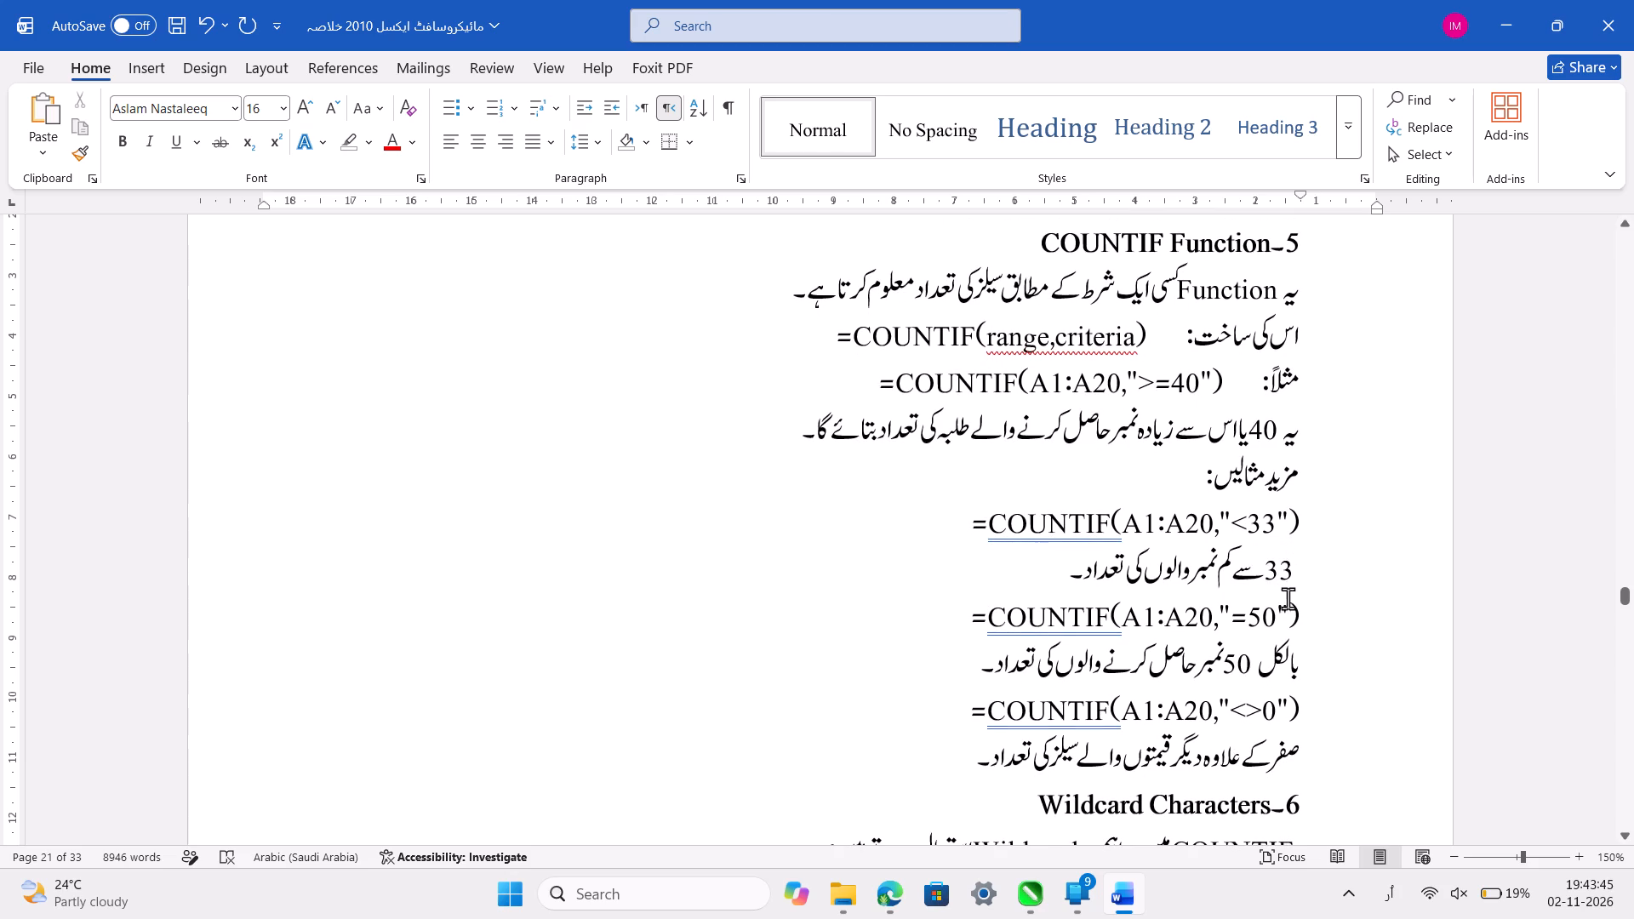
{"action": "left_click", "coordinate": [1301, 570]}
{"action": "scroll", "coordinate": [1301, 570], "scroll_direction": "down", "scroll_amount": 1}
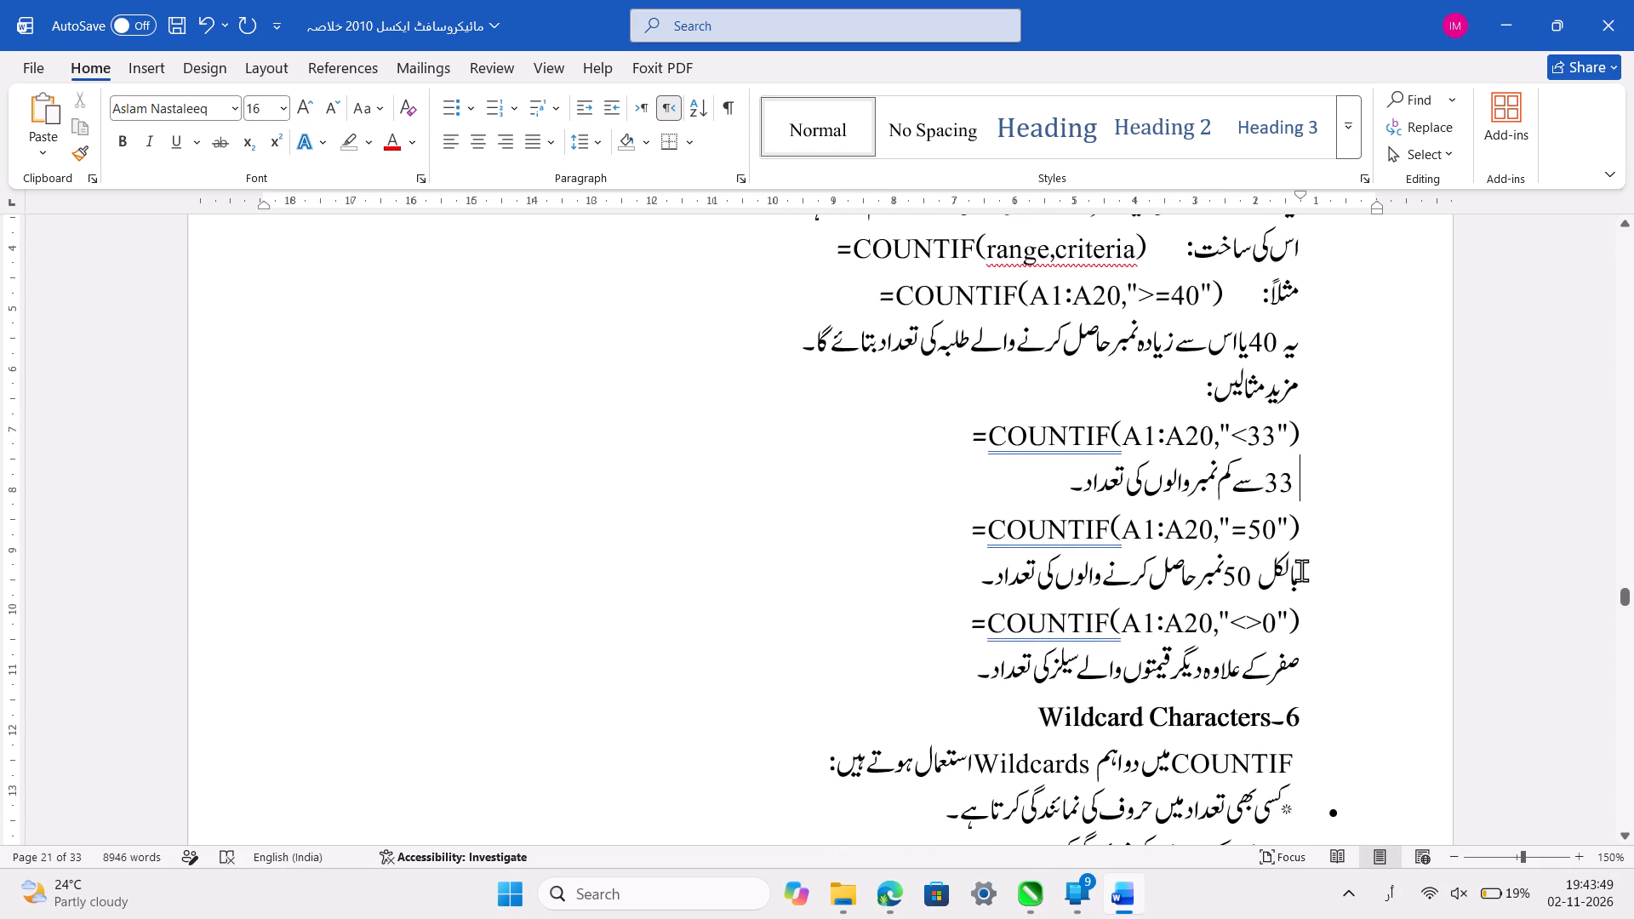
{"action": "scroll", "coordinate": [1301, 570], "scroll_direction": "down", "scroll_amount": 2}
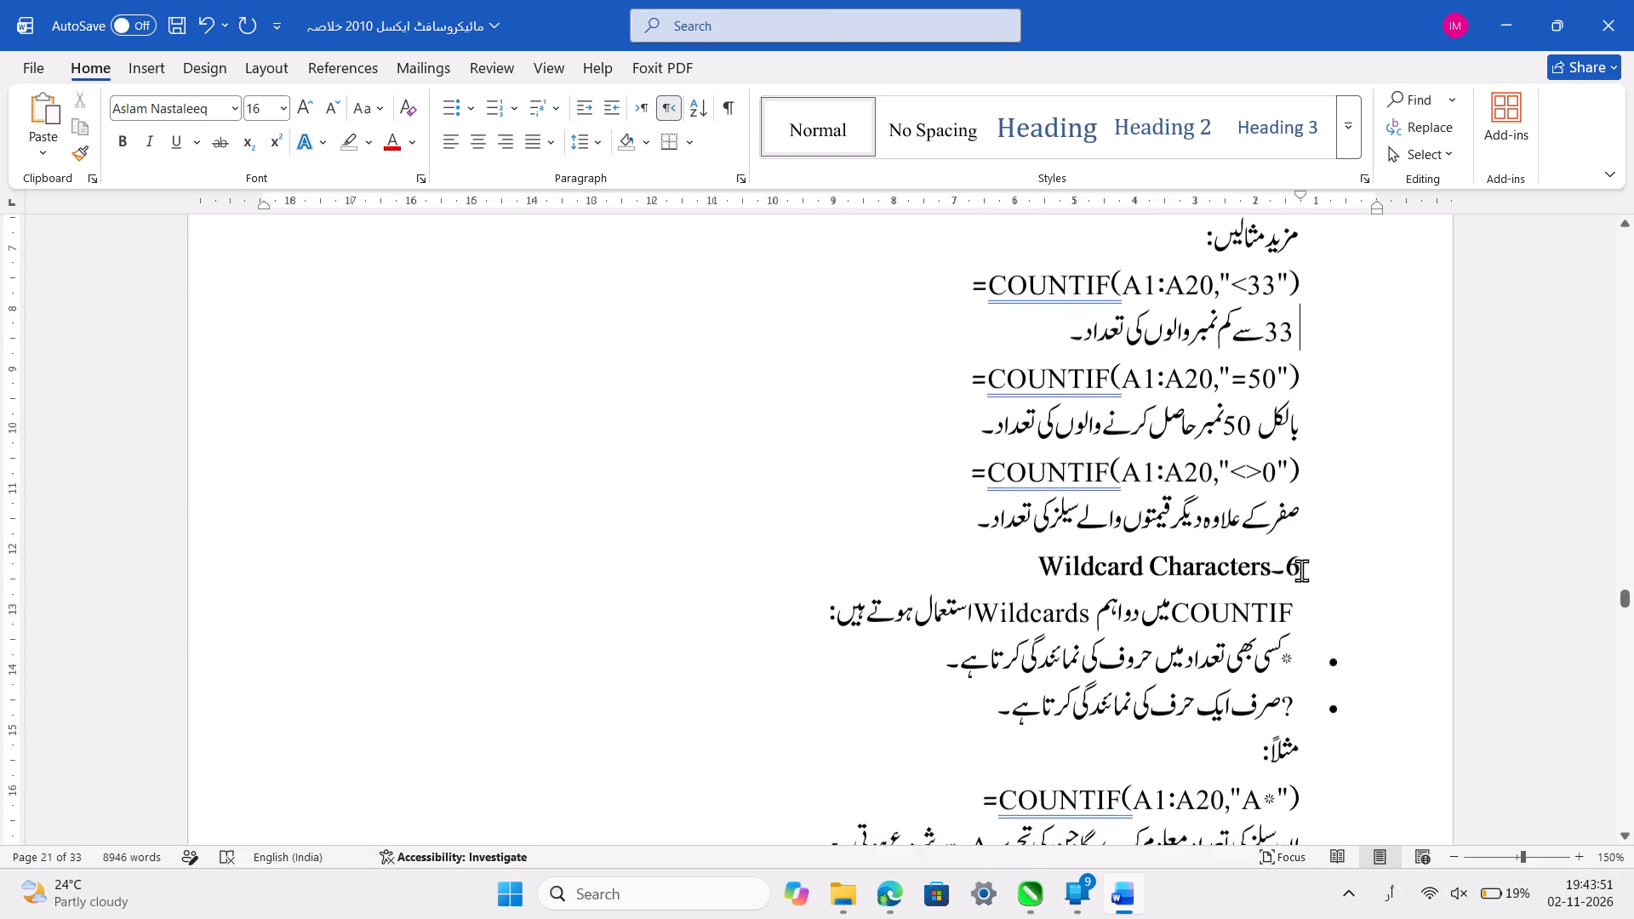
{"action": "scroll", "coordinate": [1301, 570], "scroll_direction": "down", "scroll_amount": 1}
{"action": "key", "text": "ctrl+s"}
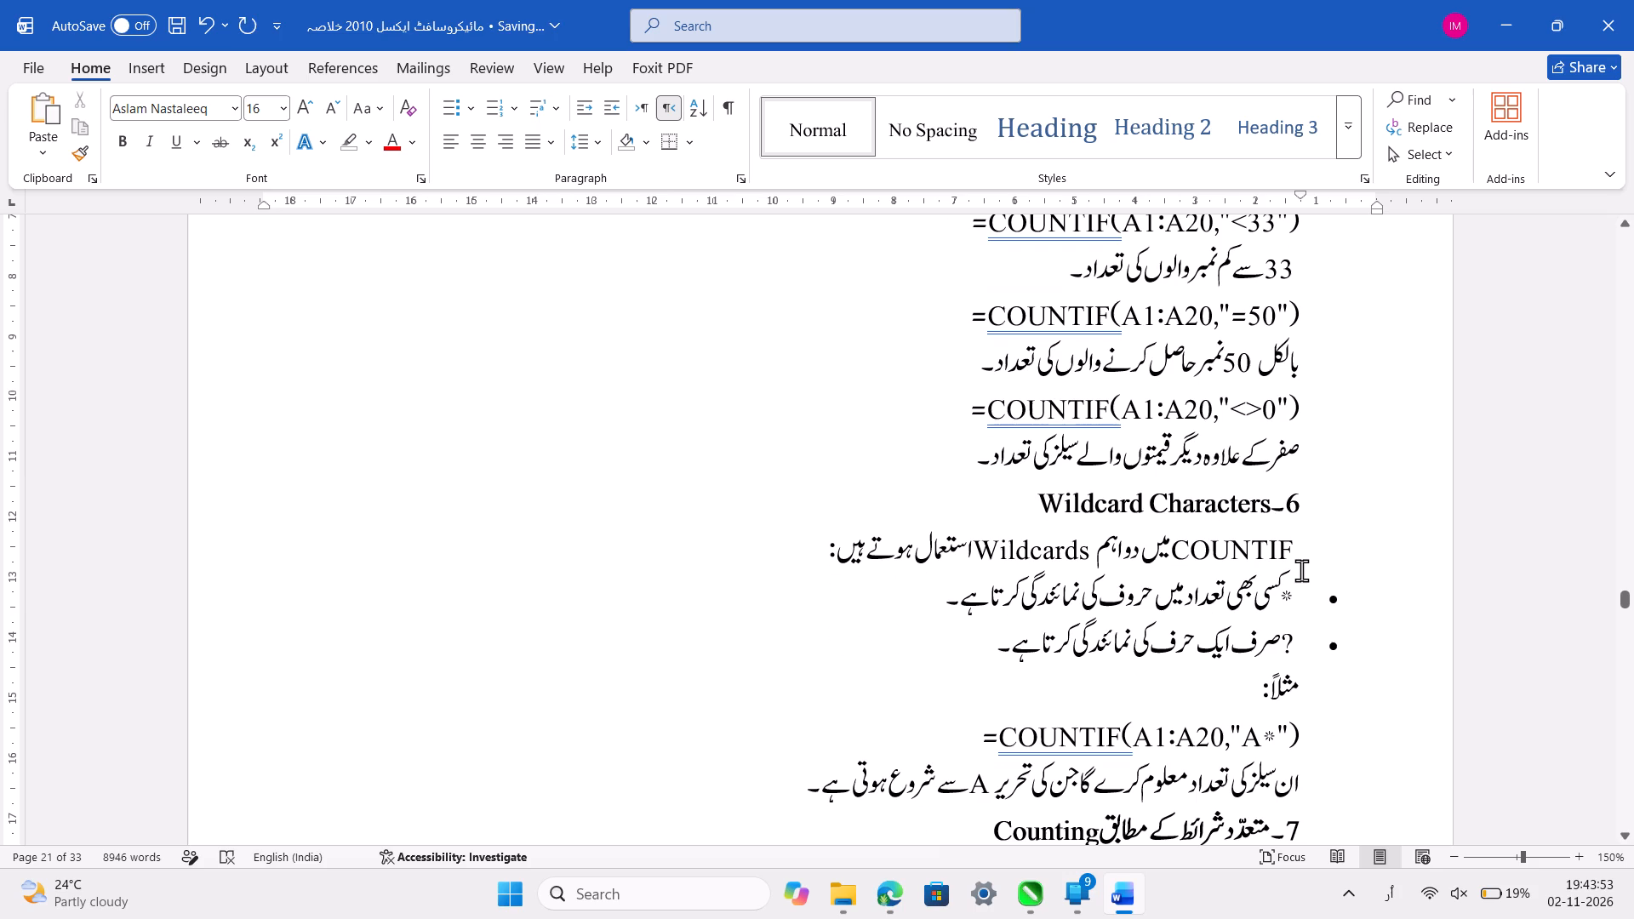
In section 5, join the مثلاً line with =COUNTIF(A1:A20,">=40") onto the اس کی ساخت line above it, separated by a tab.
{"action": "scroll", "coordinate": [1301, 570], "scroll_direction": "up", "scroll_amount": 1}
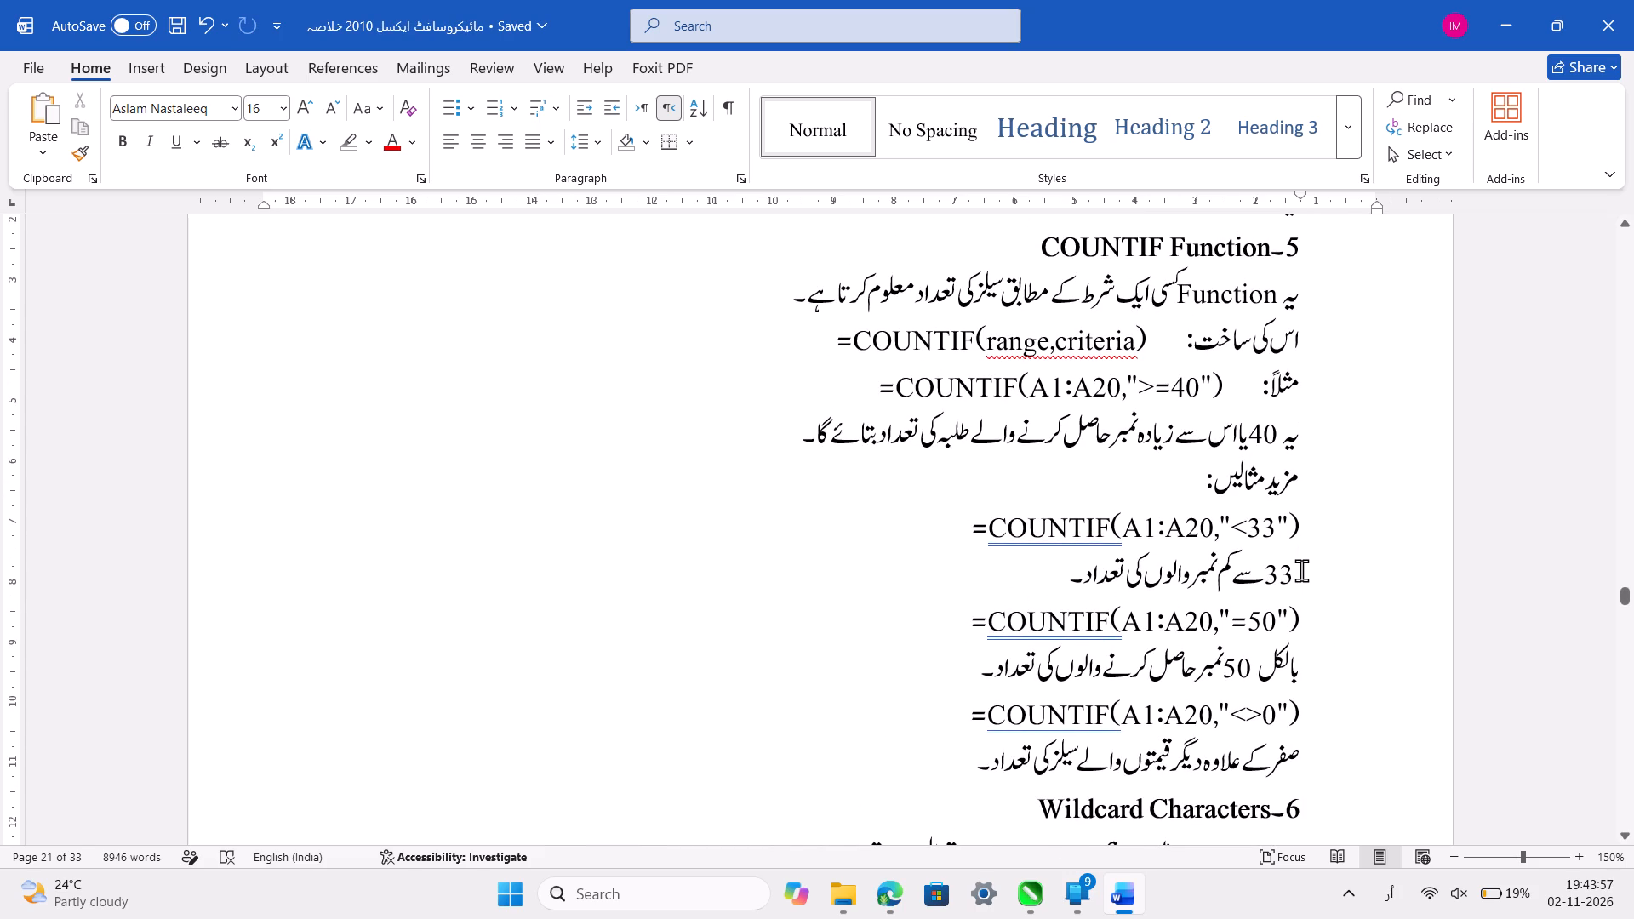
{"action": "scroll", "coordinate": [1301, 570], "scroll_direction": "up", "scroll_amount": 1}
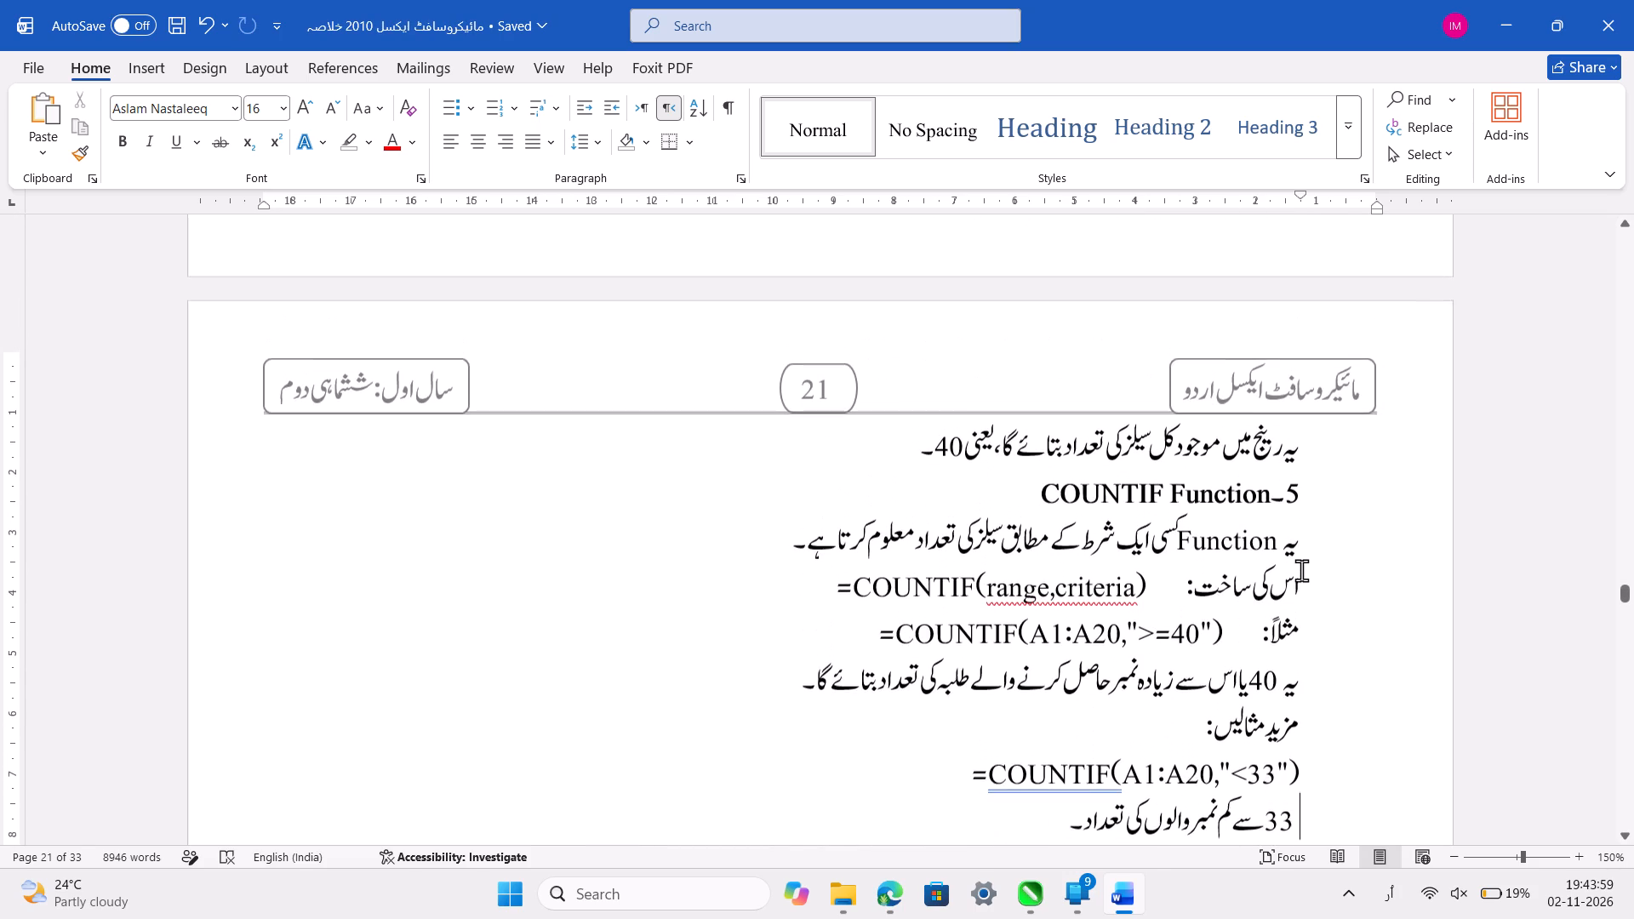
{"action": "scroll", "coordinate": [1301, 570], "scroll_direction": "down", "scroll_amount": 1}
{"action": "left_click", "coordinate": [1315, 521]}
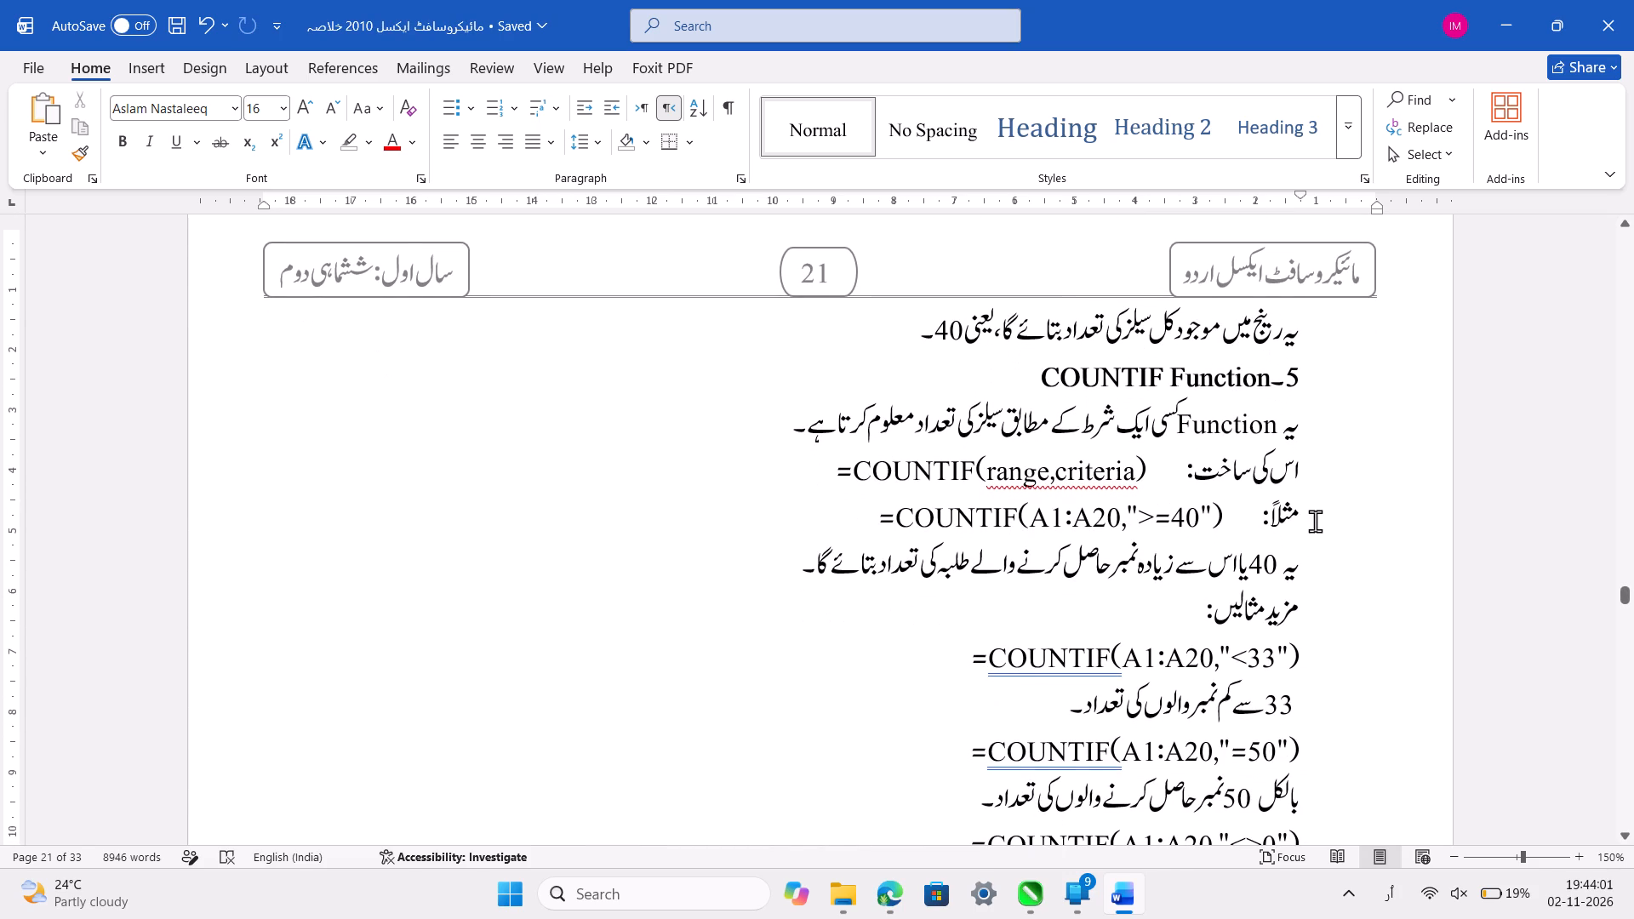
{"action": "key", "text": "Home"}
{"action": "key", "text": "BackSpace"}
{"action": "key", "text": "BackSpace"}
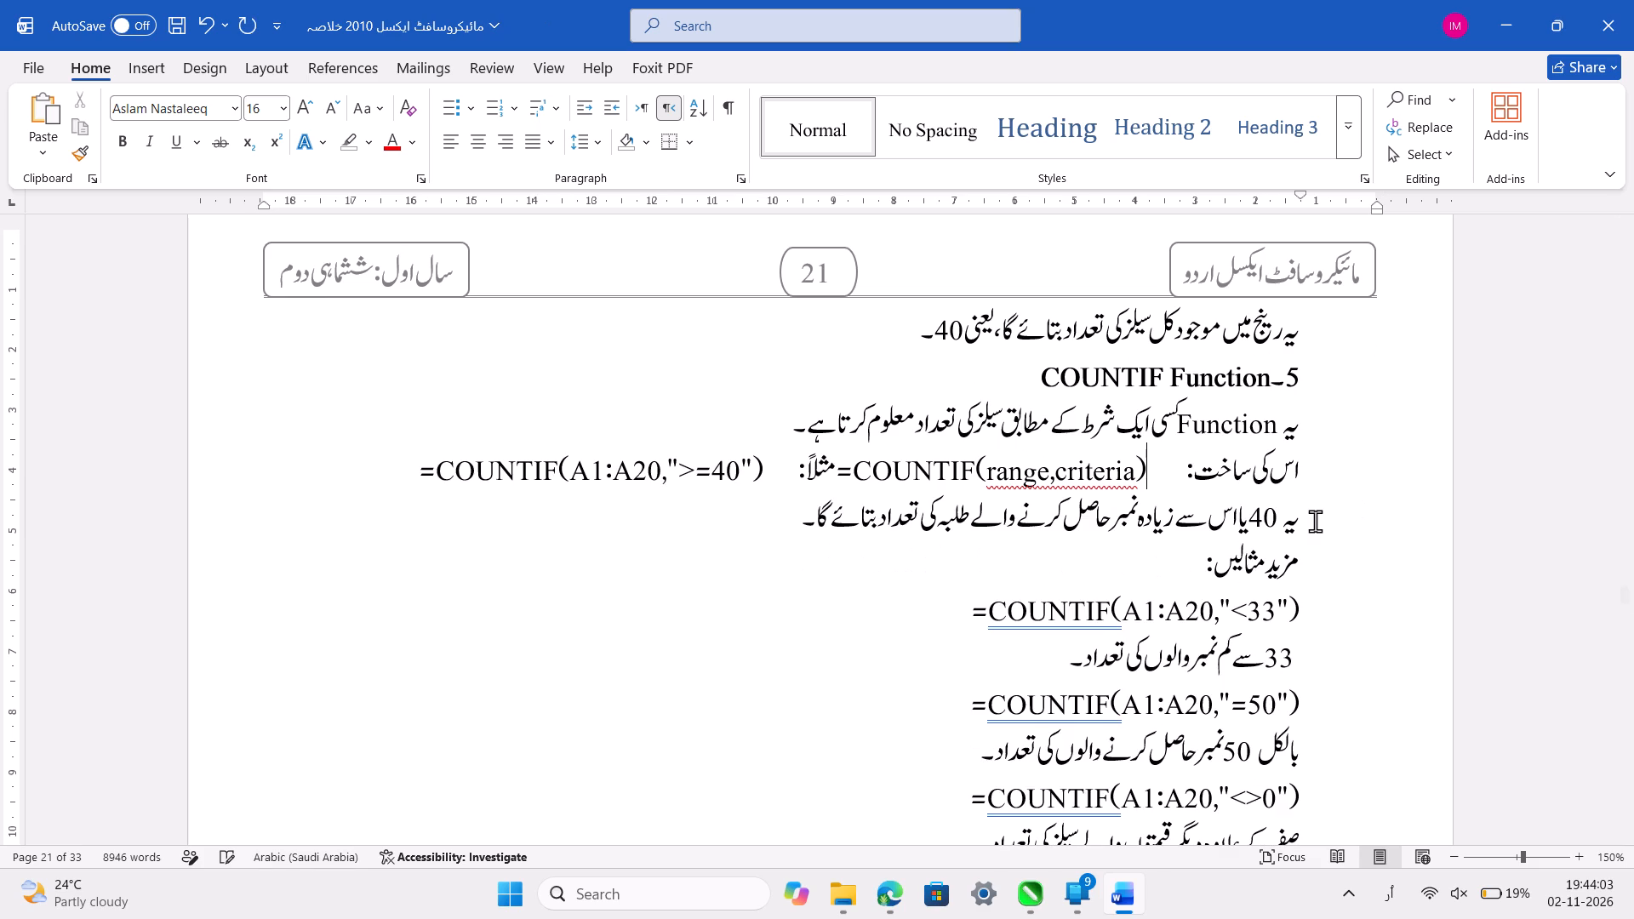
{"action": "key", "text": "Tab"}
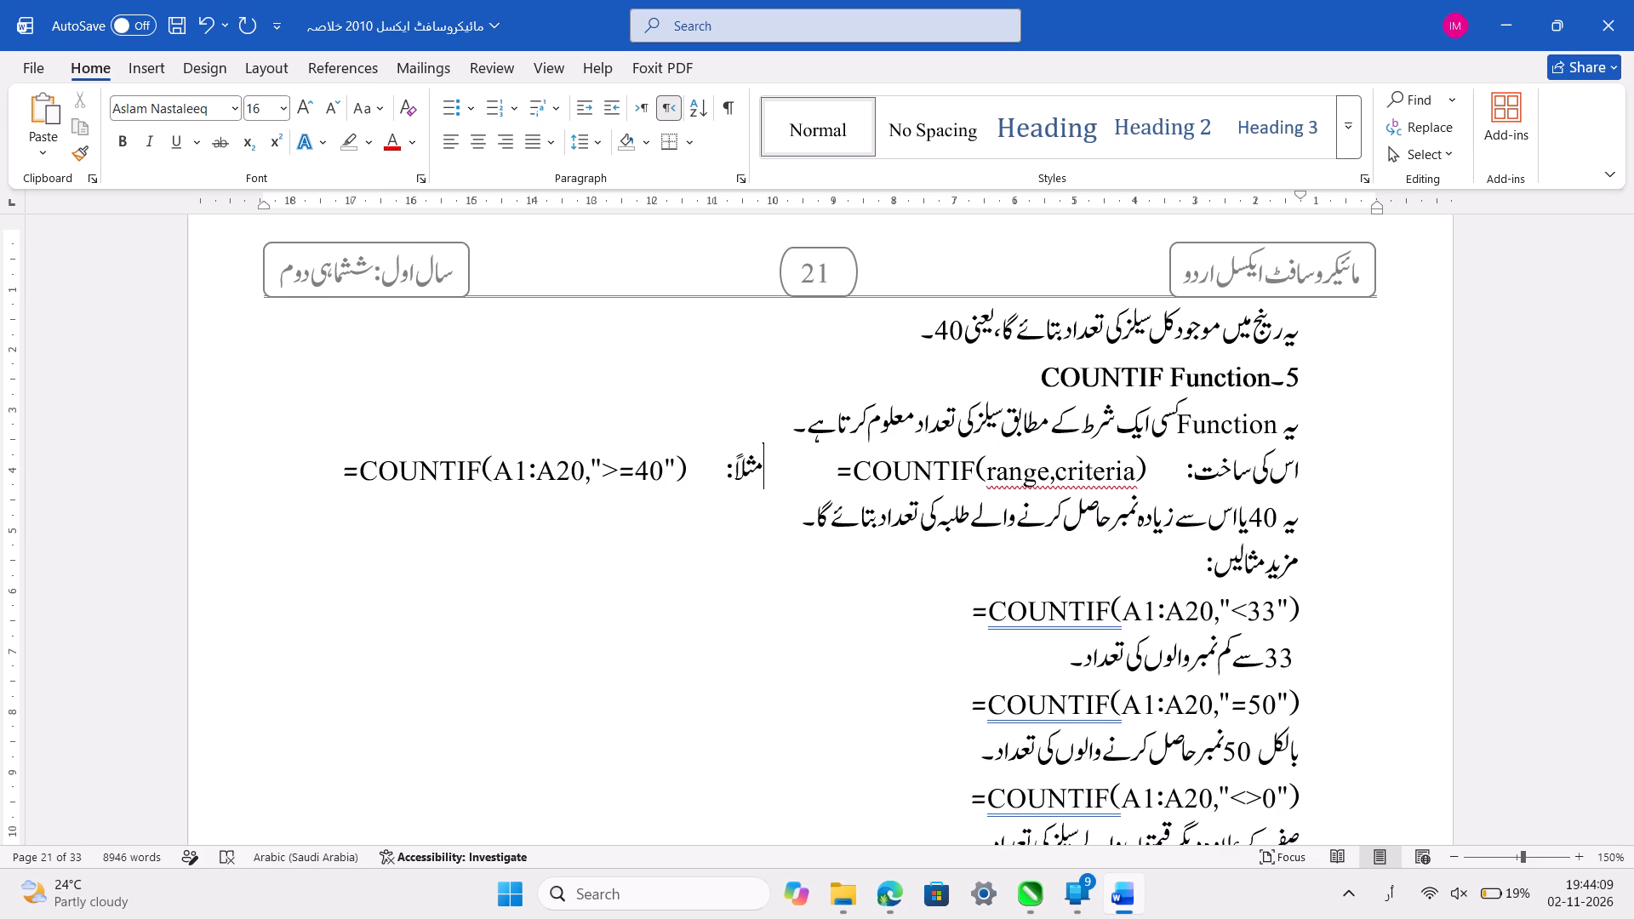
Join the formula =COUNTIF(A1:A20,"<33") onto the مزید مثالیں line above it, separated by a colon and a tab.
{"action": "scroll", "coordinate": [1330, 575], "scroll_direction": "down", "scroll_amount": 1}
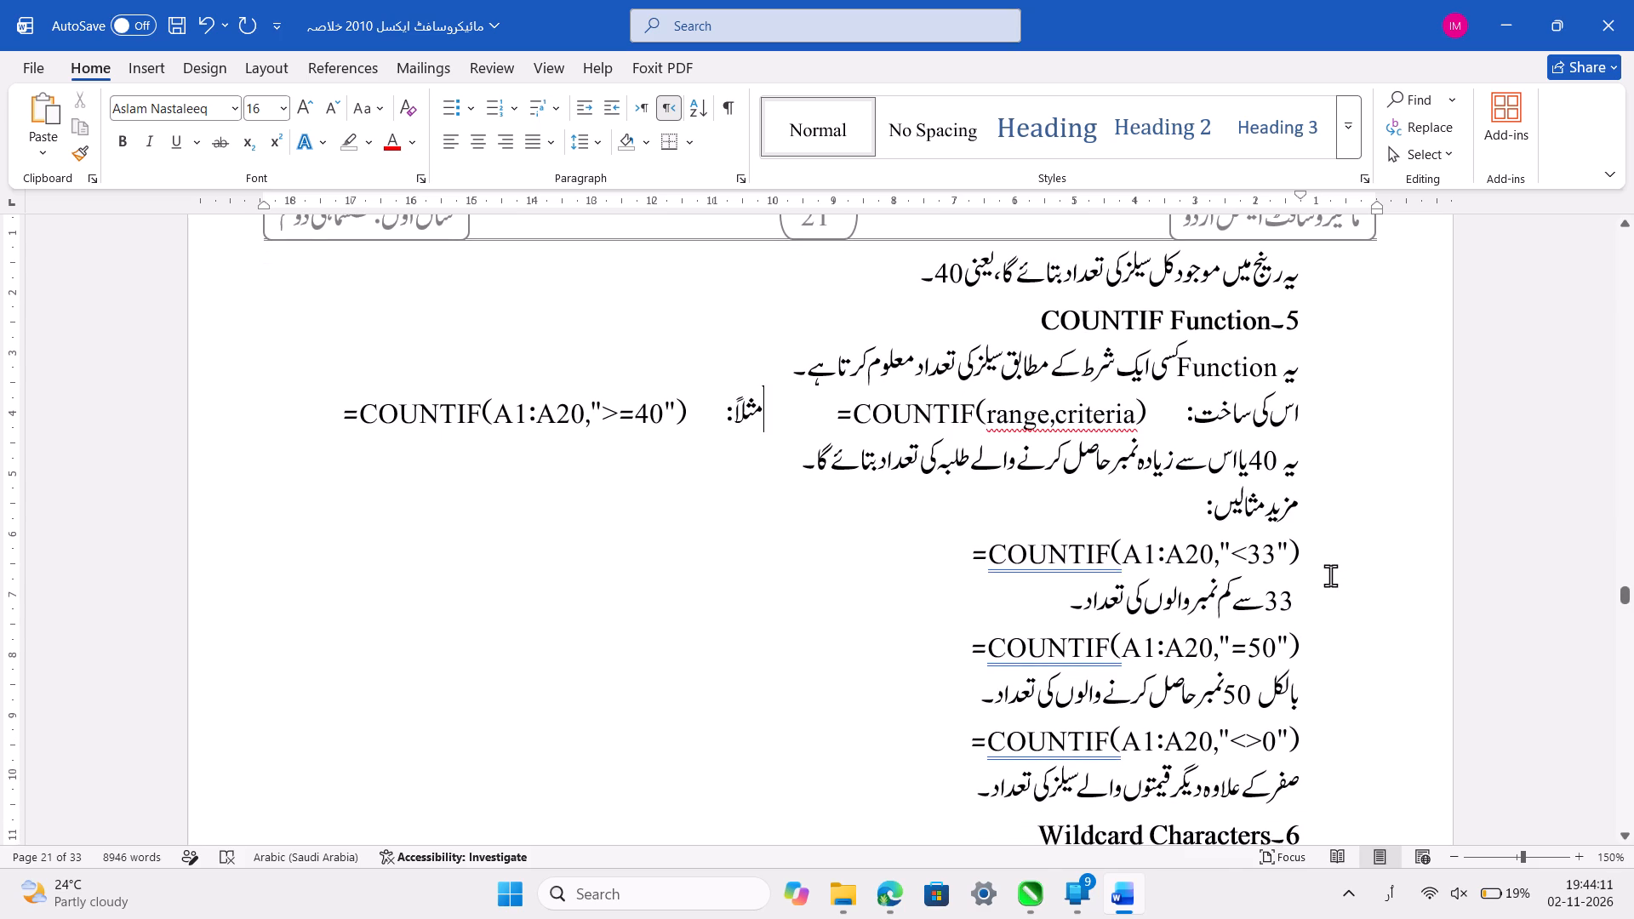
{"action": "left_click", "coordinate": [1317, 559]}
{"action": "key", "text": "Home"}
{"action": "key", "text": "BackSpace"}
{"action": "key", "text": "BackSpace"}
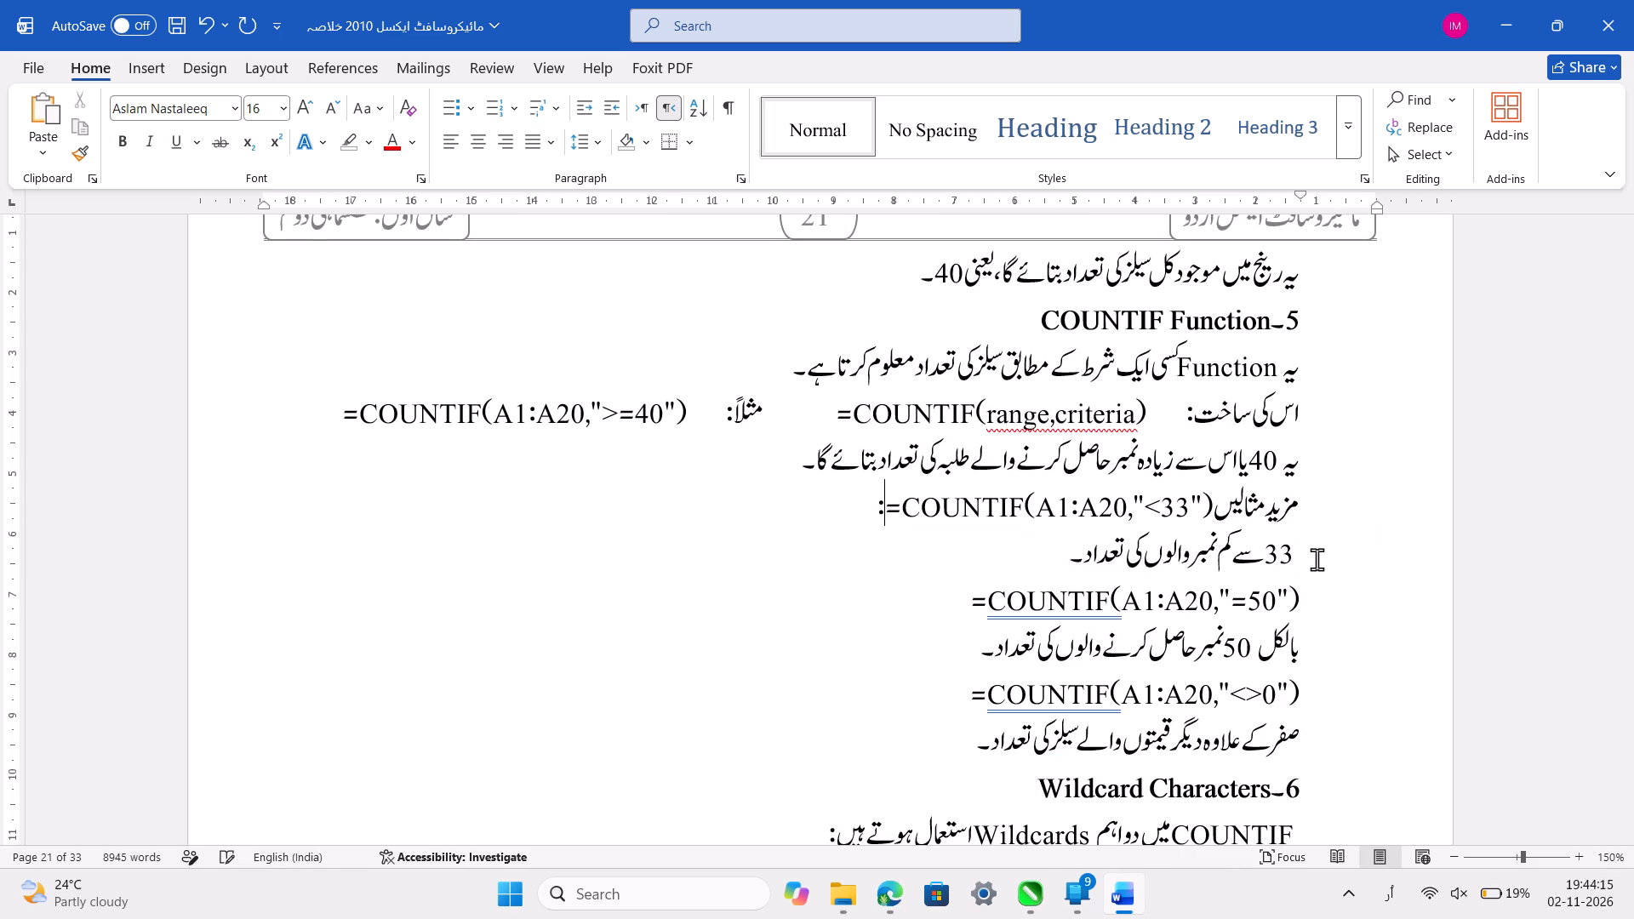
{"action": "key", "text": "BackSpace"}
{"action": "key", "text": "shift+colon"}
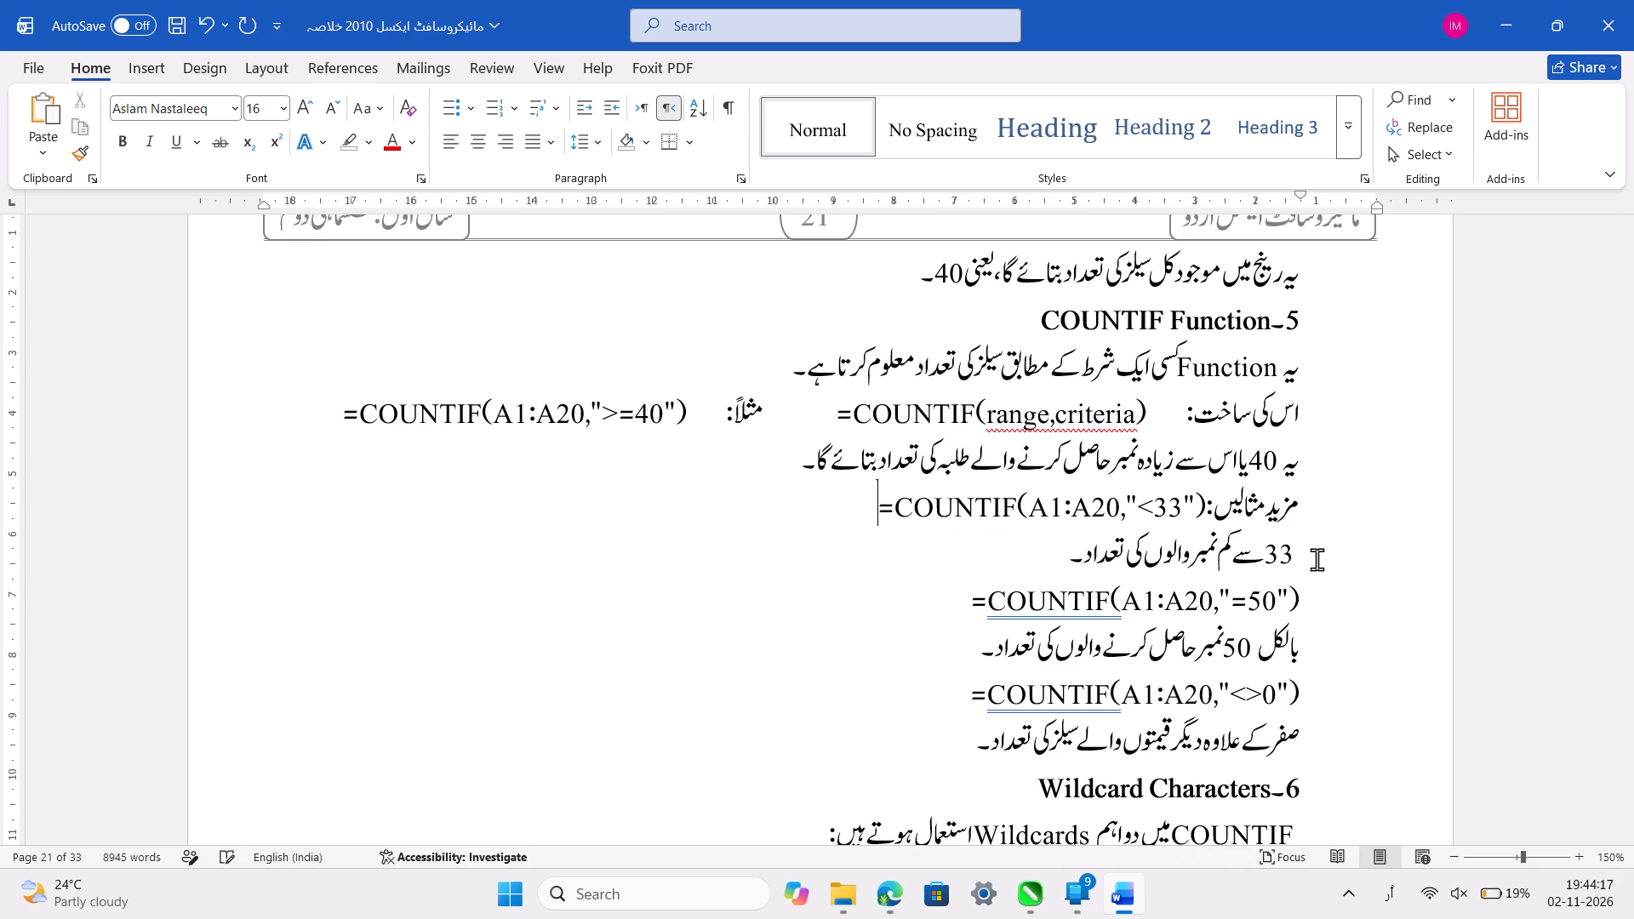
{"action": "key", "text": "Tab"}
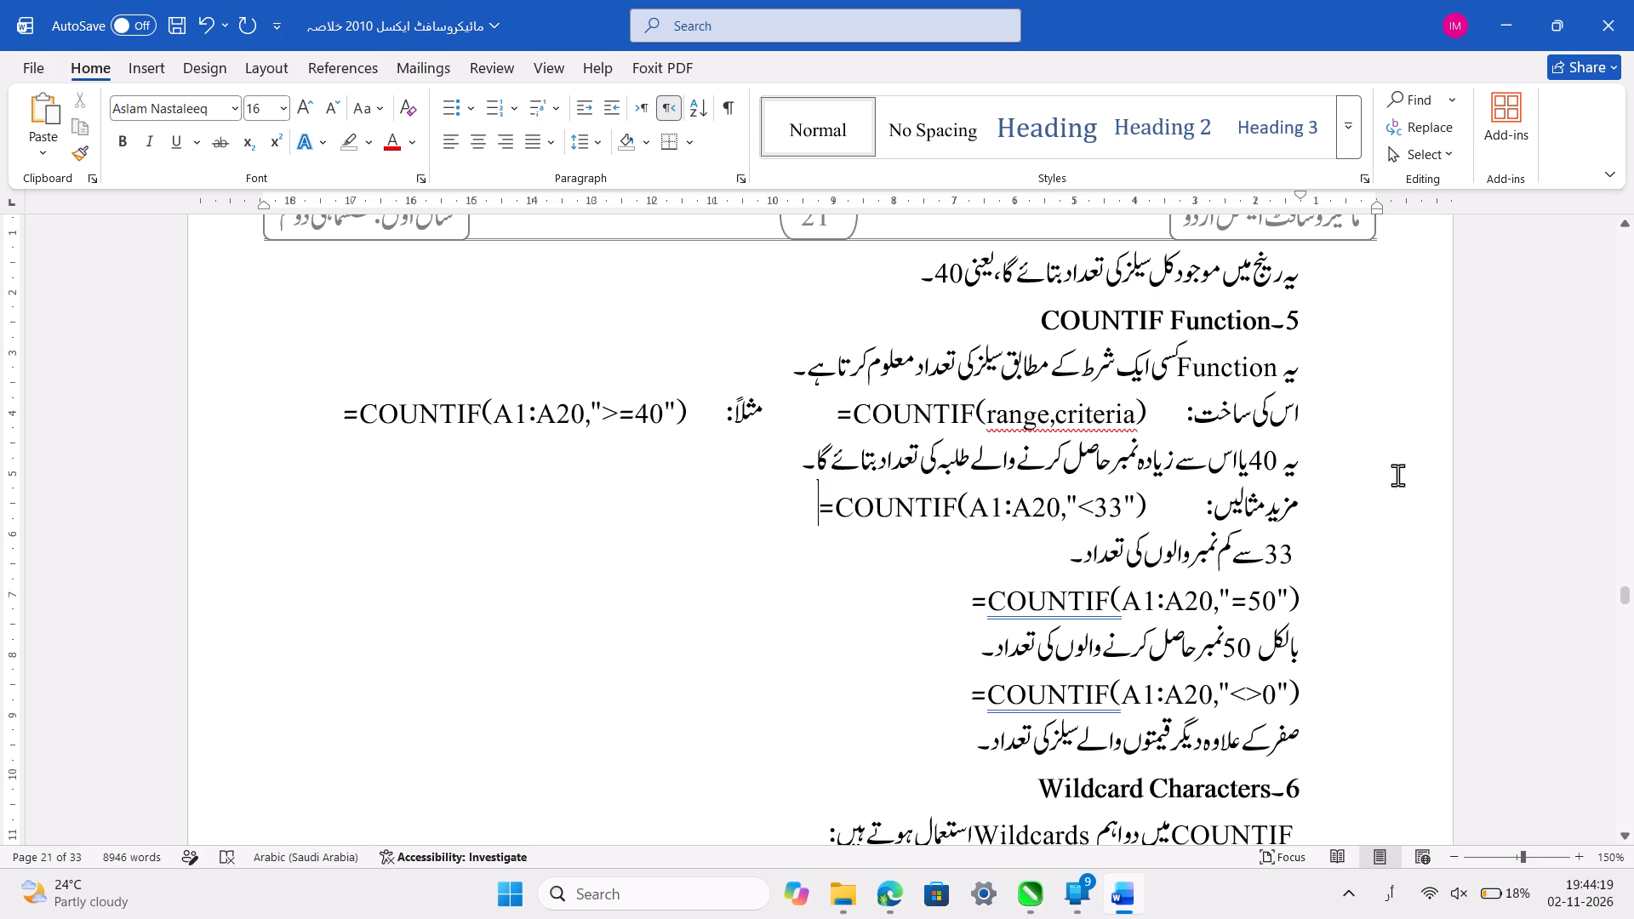
Join the description 33 سے کم نمبر والوں کی تعداد۔ onto the line of its formula =COUNTIF(A1:A20,"<33").
{"action": "left_click", "coordinate": [1314, 559]}
{"action": "key", "text": "Home"}
{"action": "key", "text": "BackSpace"}
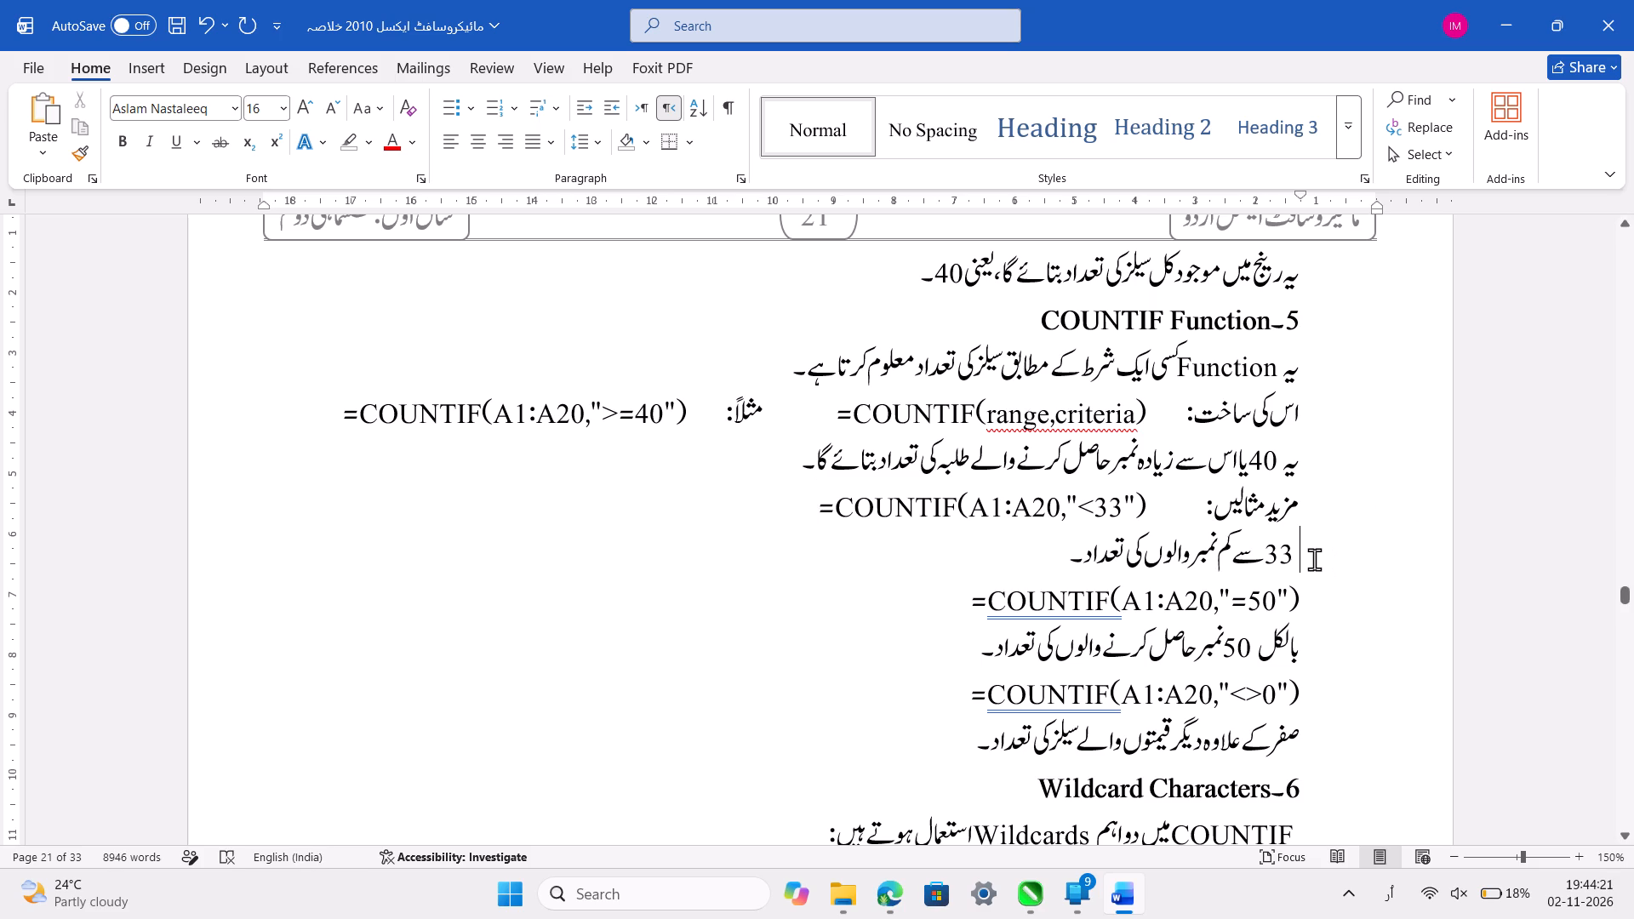
{"action": "key", "text": "BackSpace"}
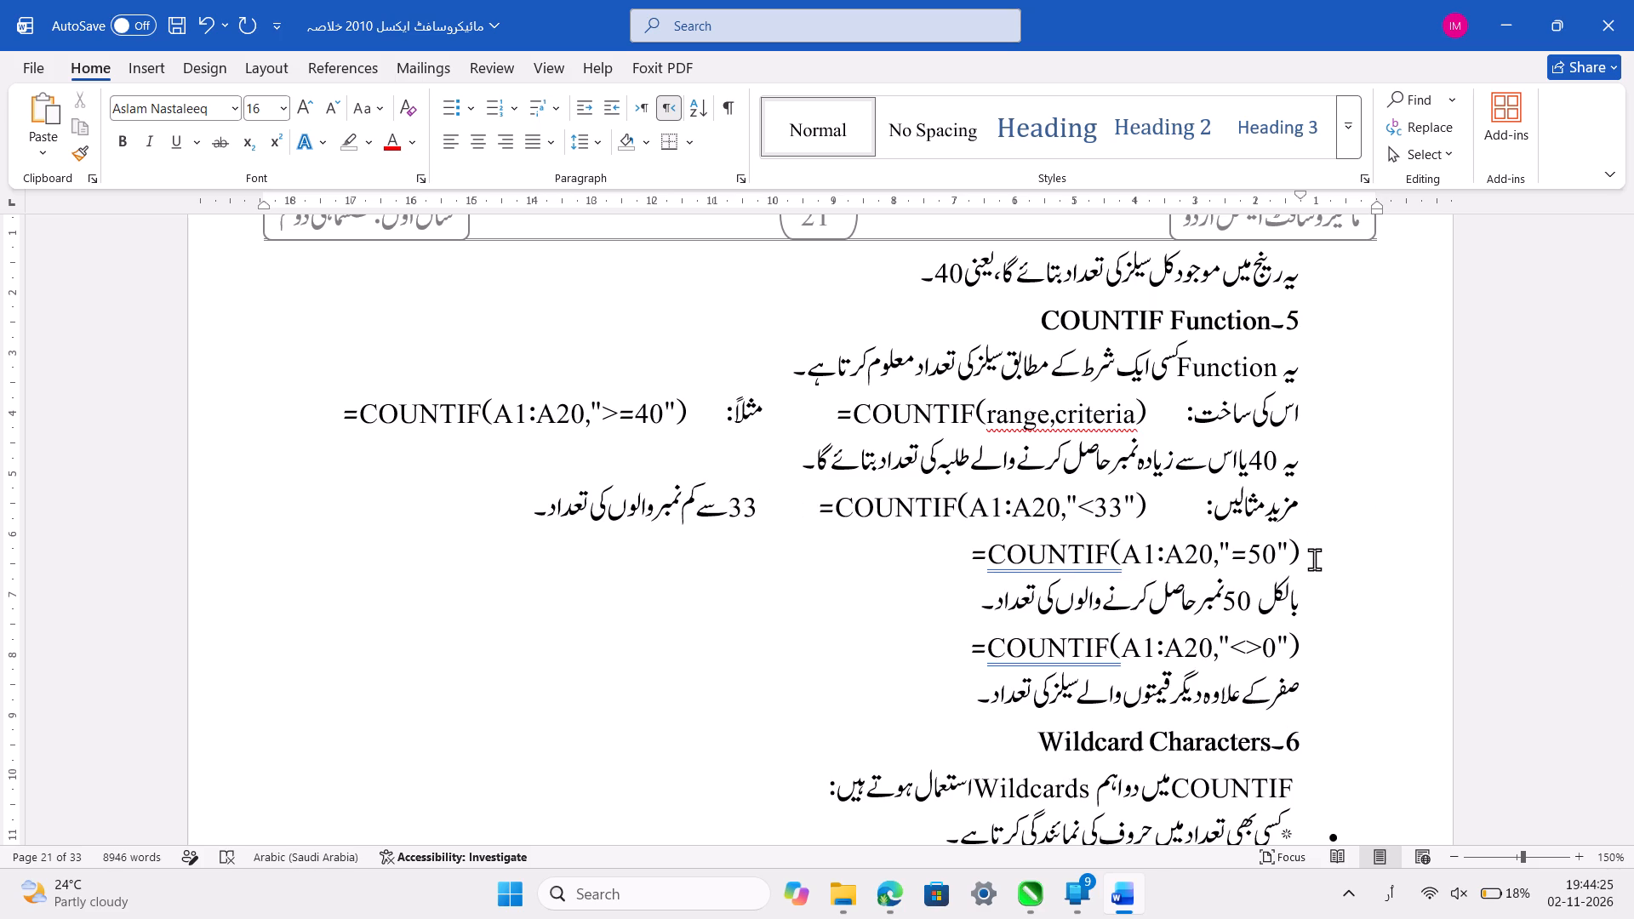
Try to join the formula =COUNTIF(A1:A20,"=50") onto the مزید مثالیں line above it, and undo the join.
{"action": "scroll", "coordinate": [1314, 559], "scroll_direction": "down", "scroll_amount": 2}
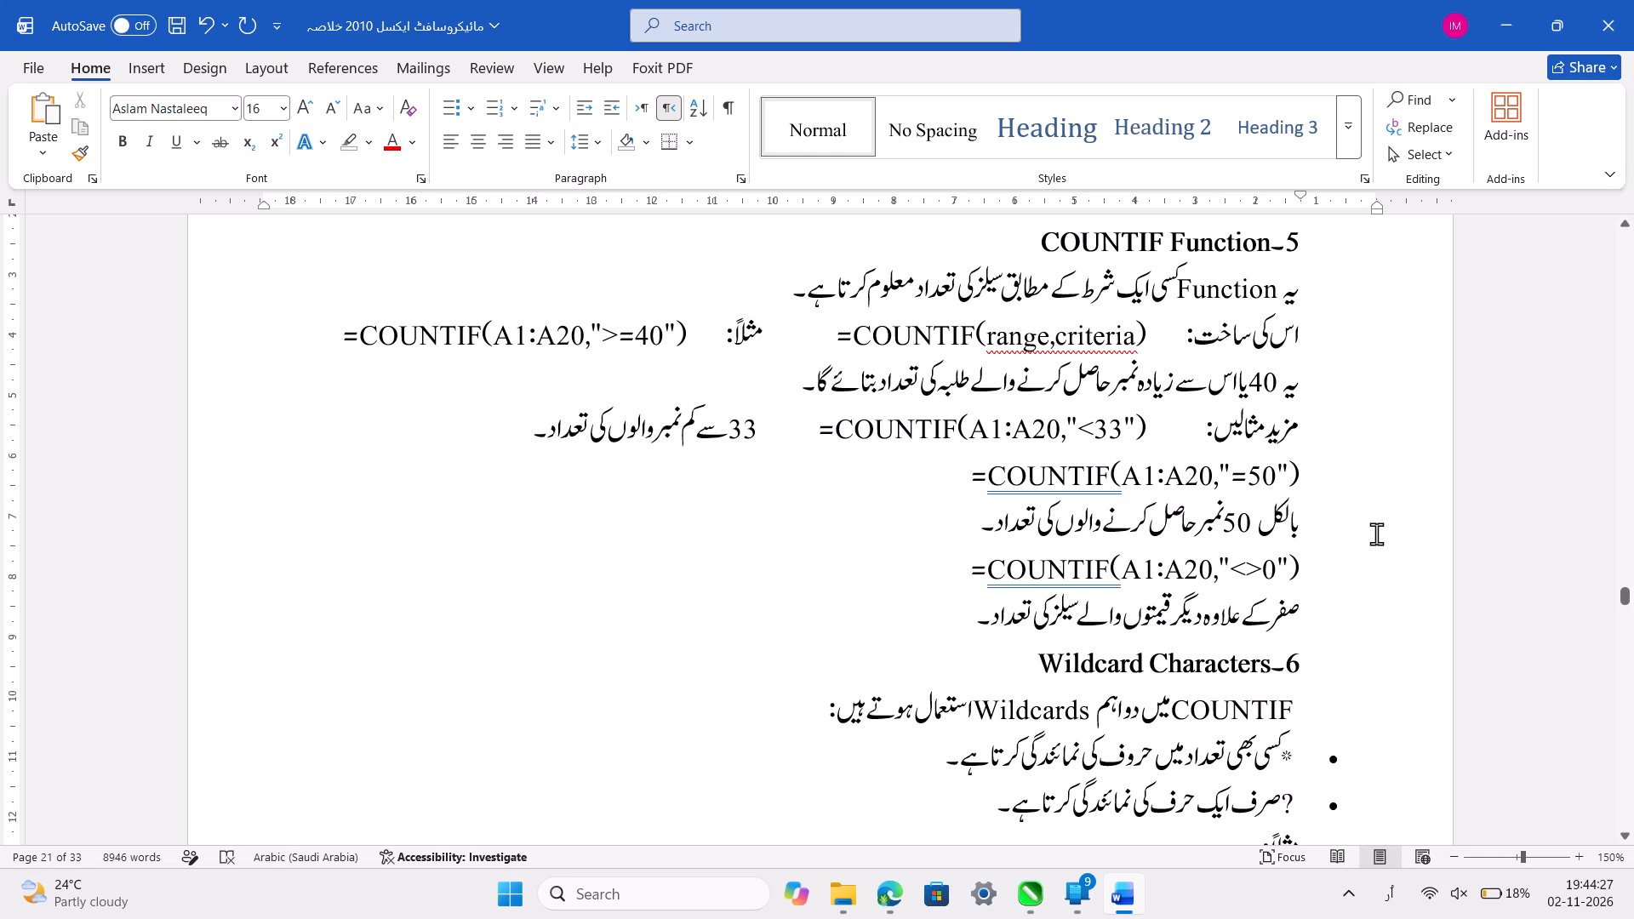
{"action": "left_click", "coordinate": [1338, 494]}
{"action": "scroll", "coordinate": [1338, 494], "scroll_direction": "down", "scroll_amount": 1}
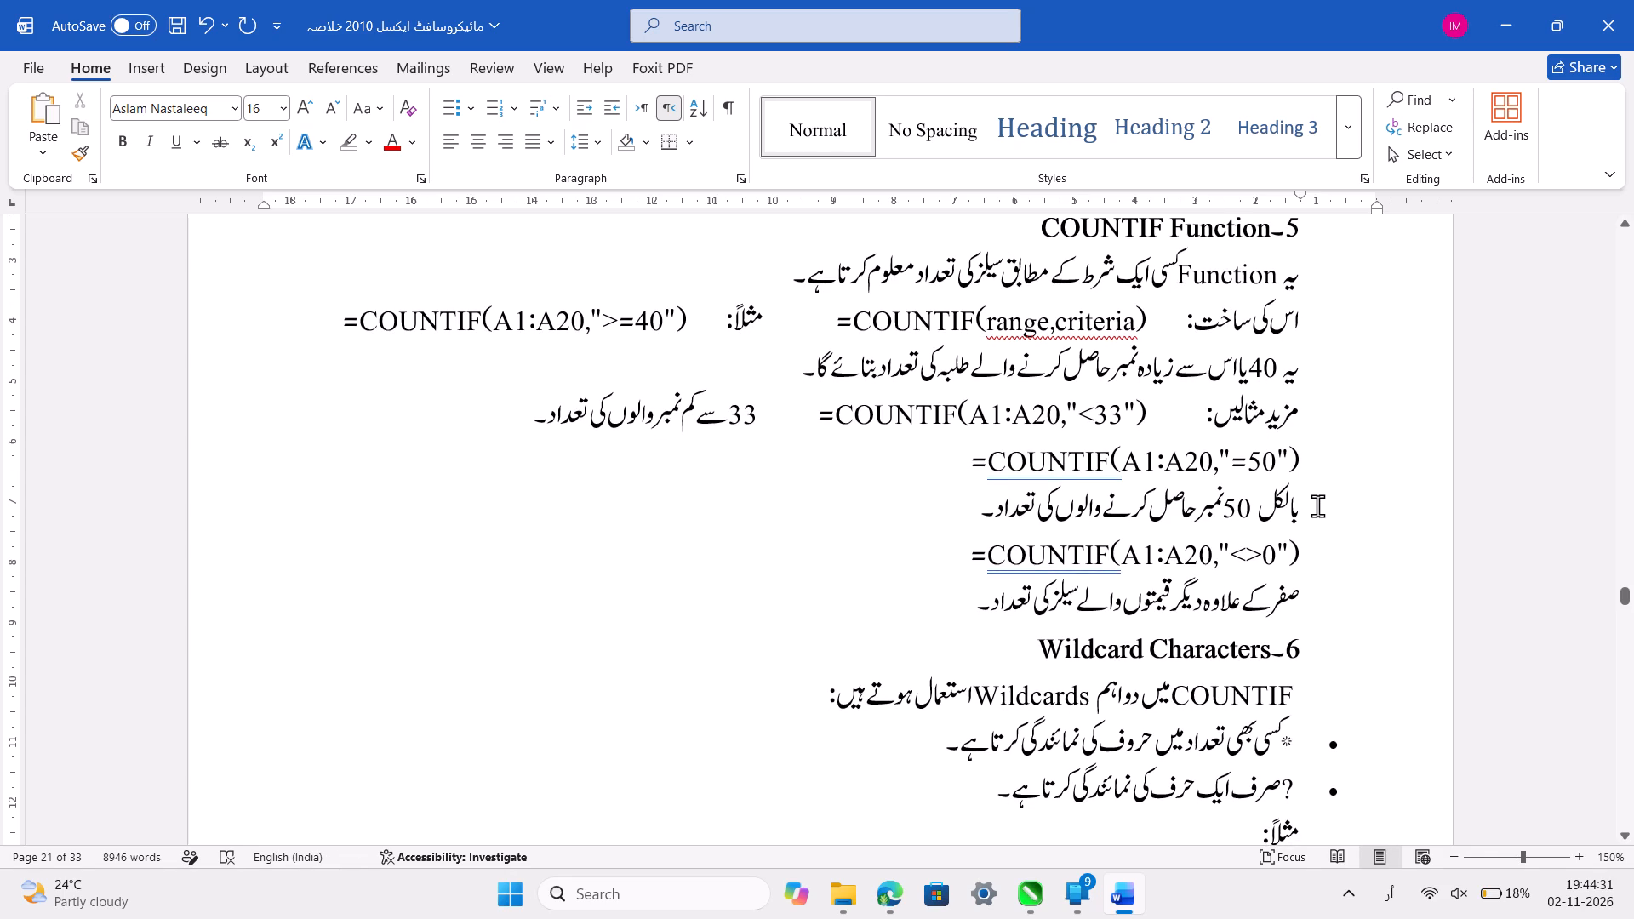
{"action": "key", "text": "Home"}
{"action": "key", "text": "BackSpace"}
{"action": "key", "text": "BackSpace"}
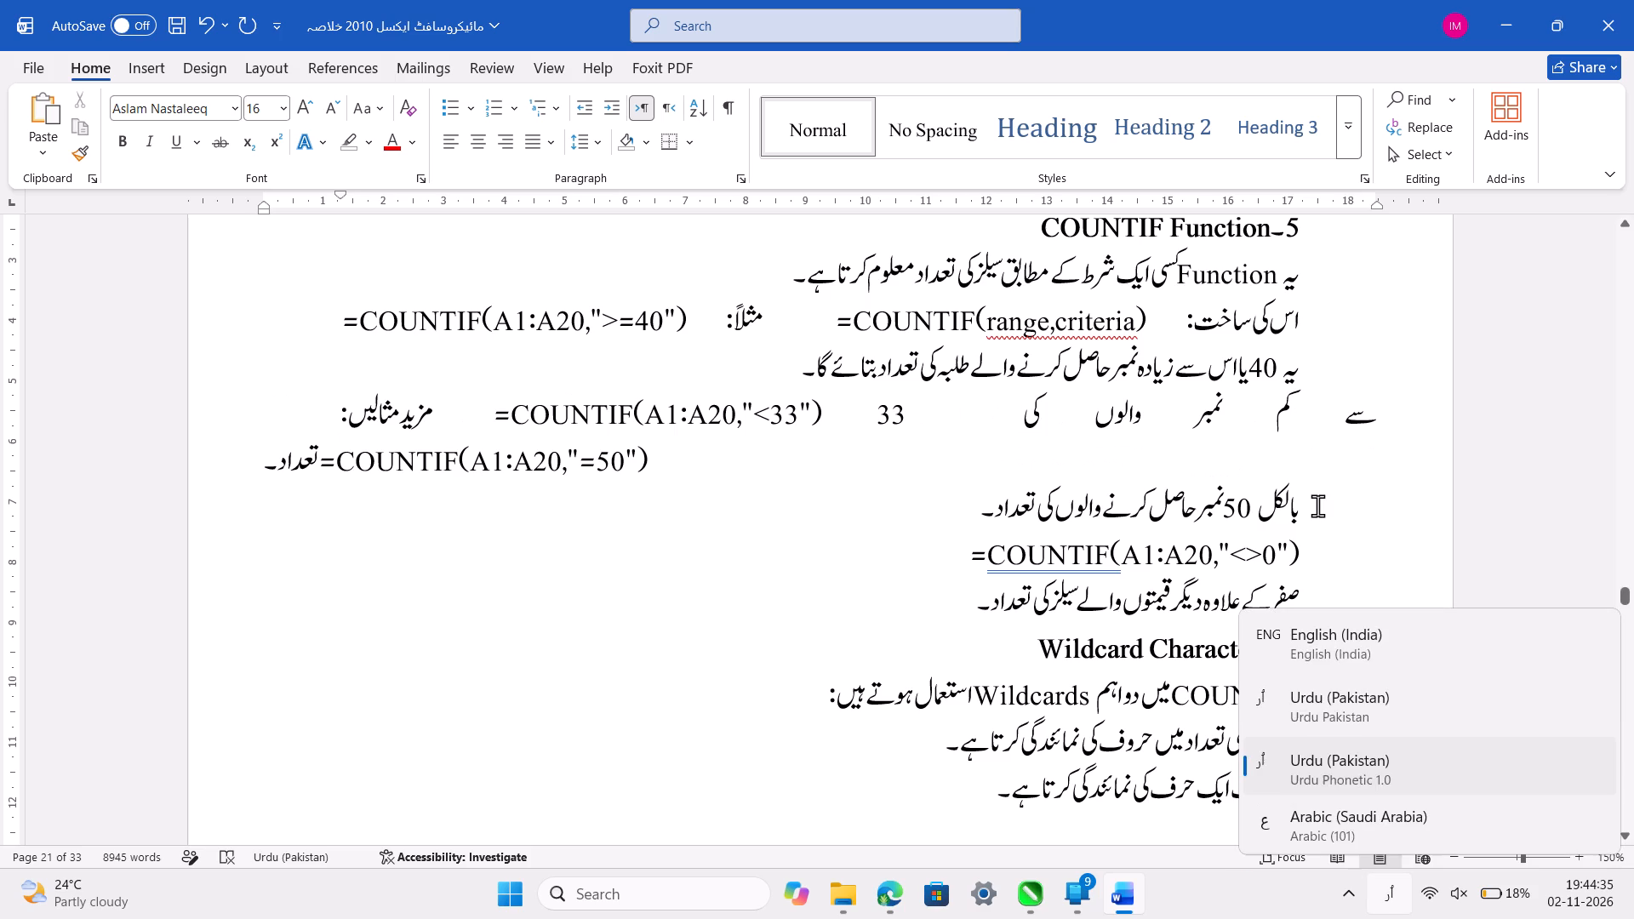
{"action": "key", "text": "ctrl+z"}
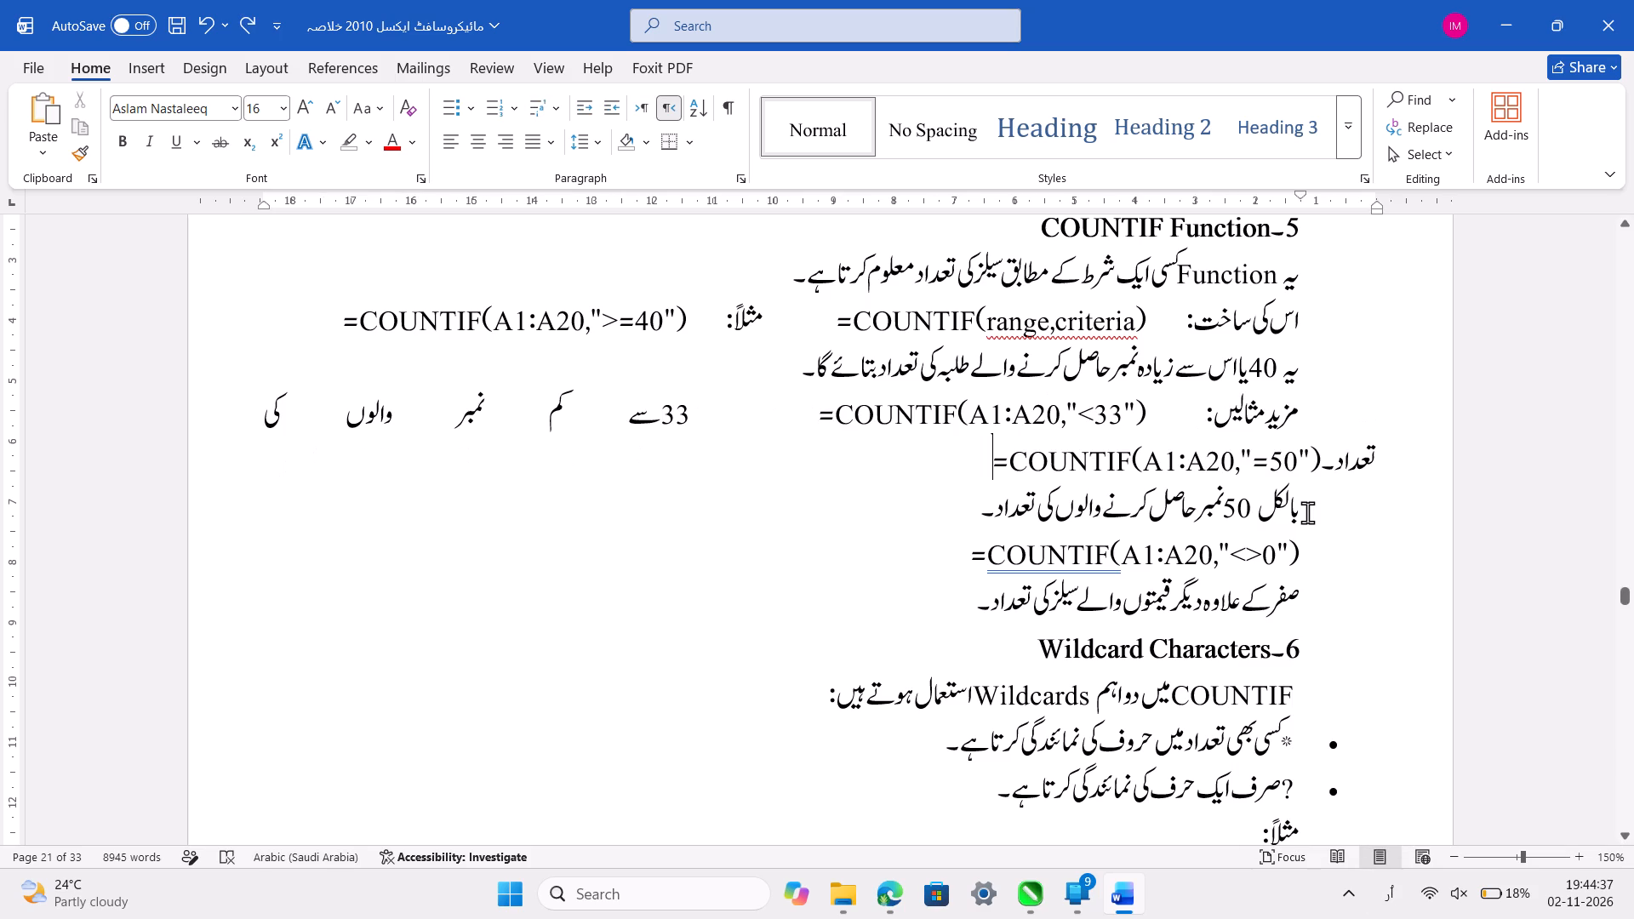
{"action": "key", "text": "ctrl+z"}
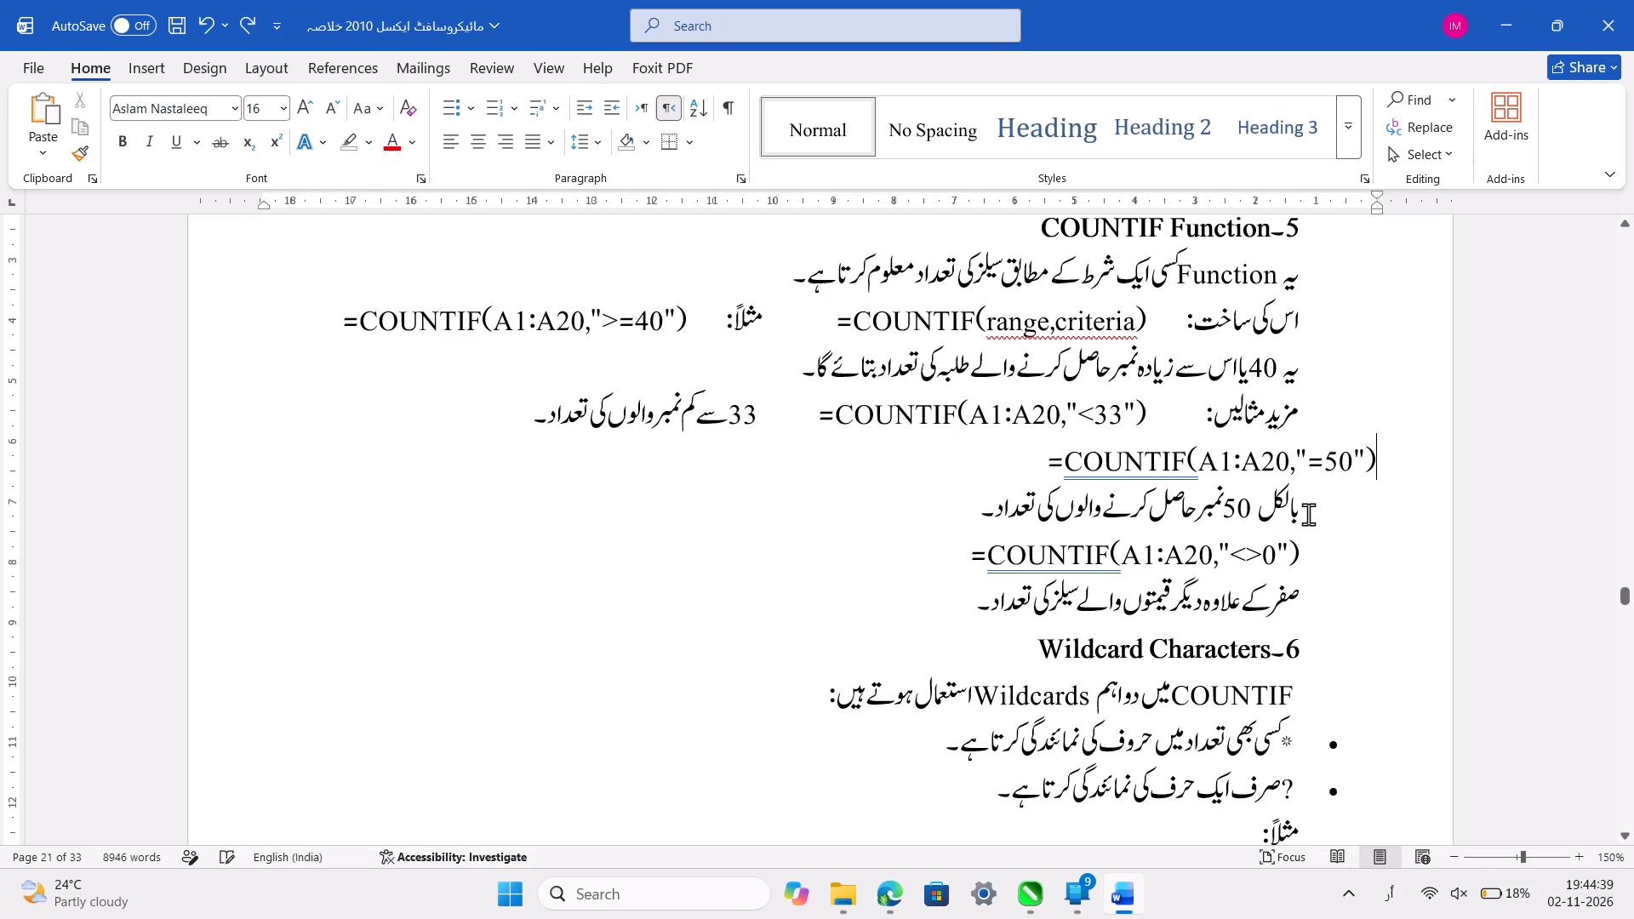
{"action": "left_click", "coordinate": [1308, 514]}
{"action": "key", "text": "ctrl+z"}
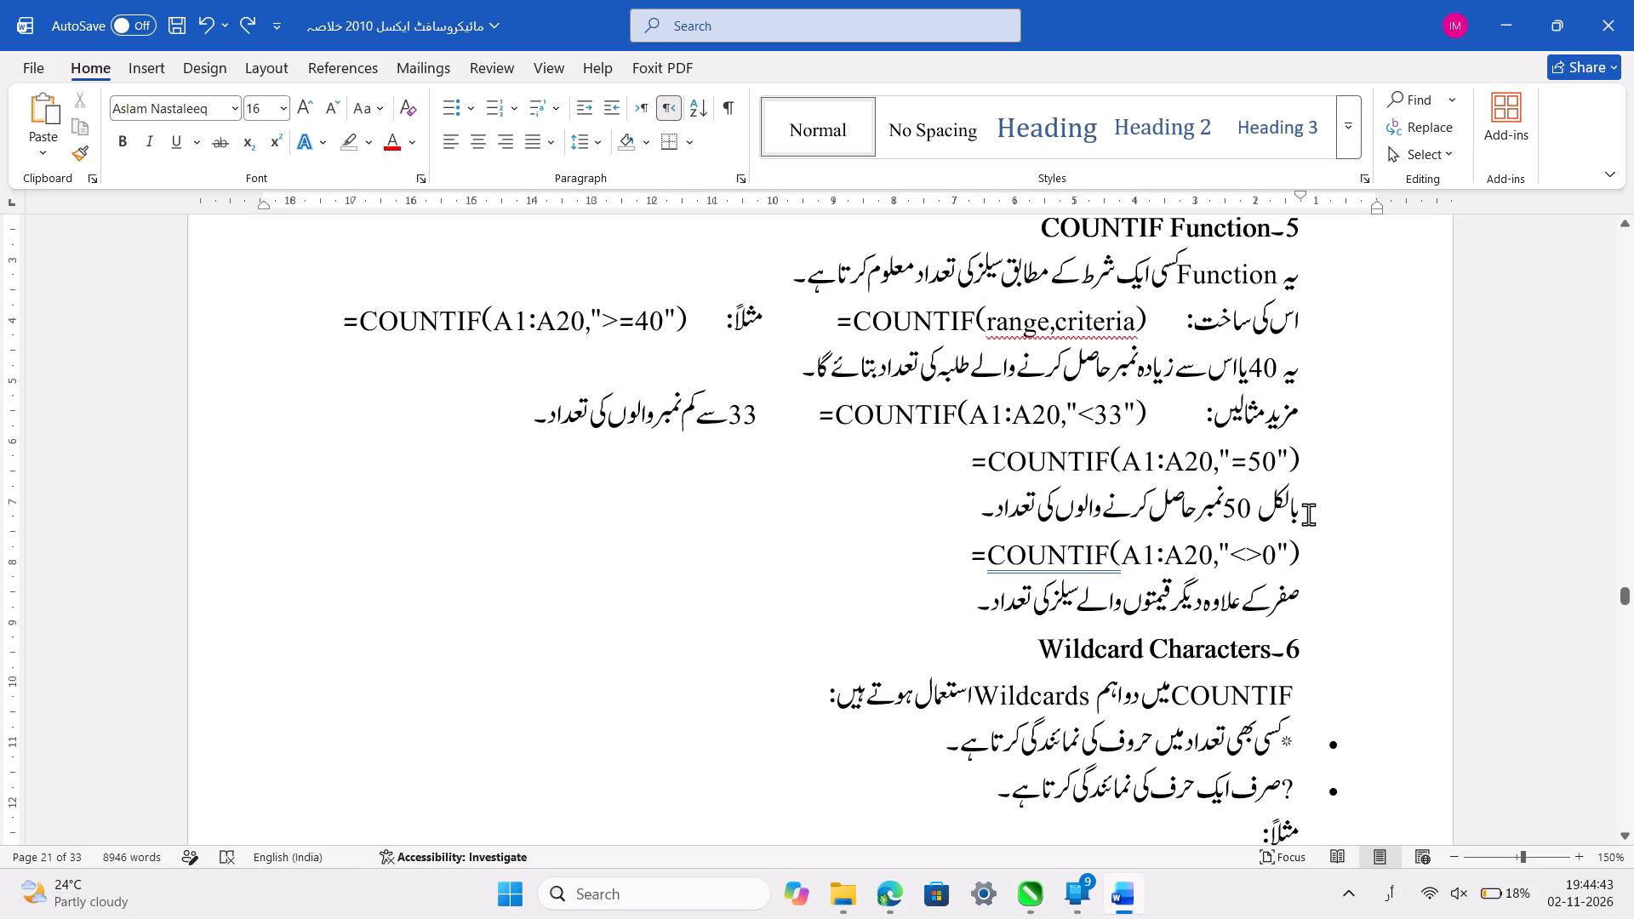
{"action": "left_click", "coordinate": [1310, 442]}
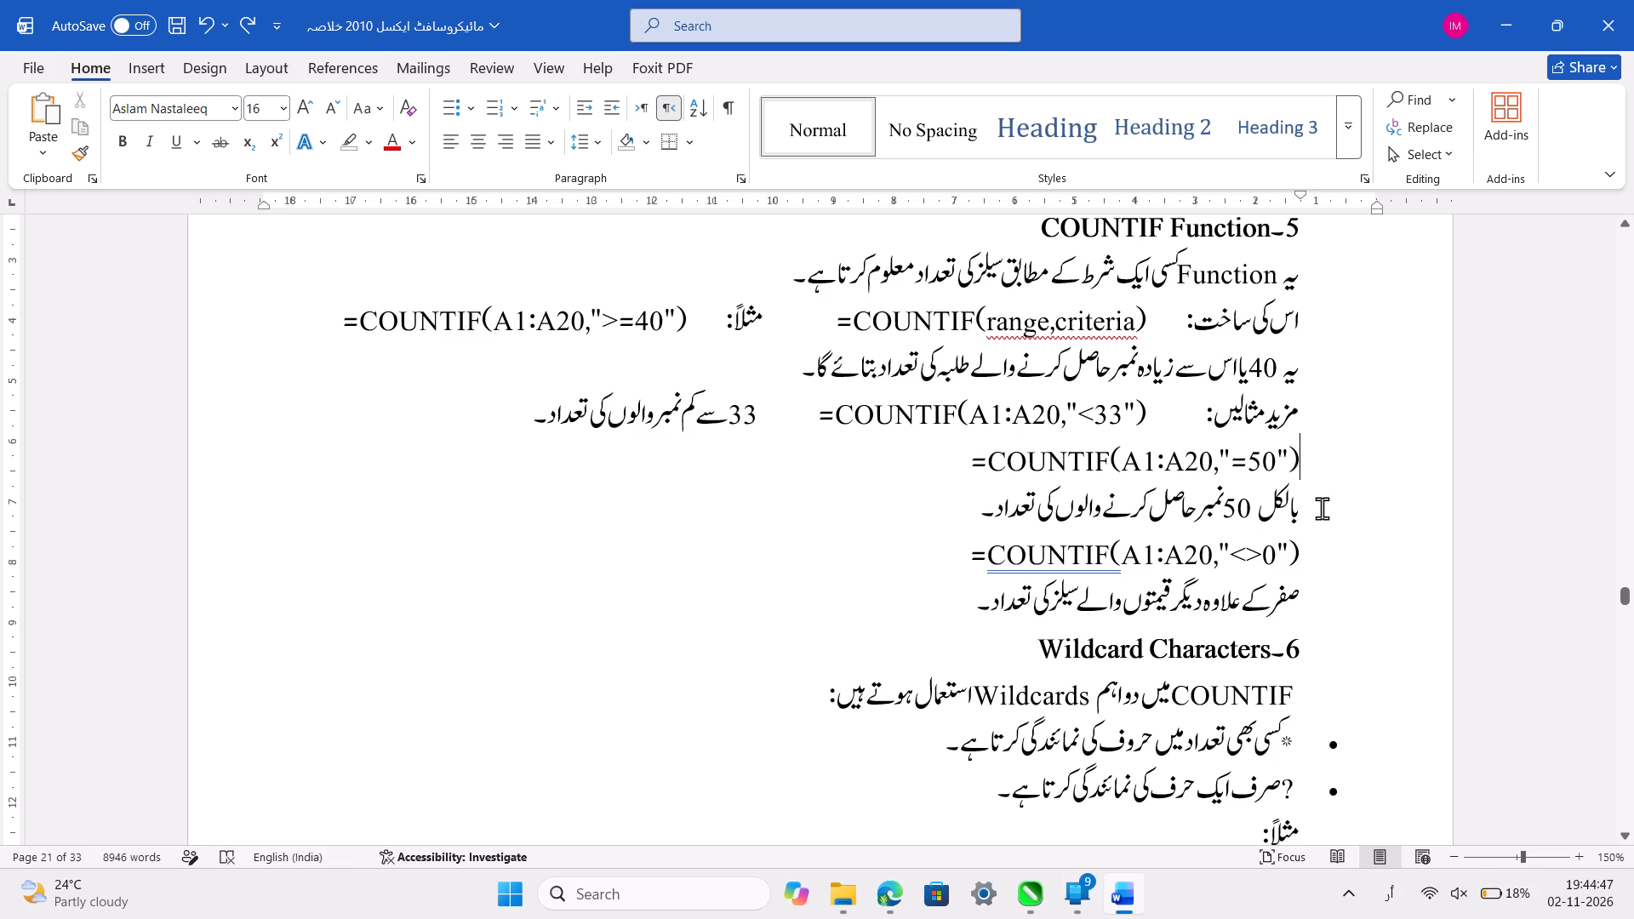
Join the description بالکل 50 نمبر حاصل کرنے والوں کی تعداد۔ onto its formula =COUNTIF(A1:A20,"=50"), separated by a tab.
{"action": "left_click", "coordinate": [1322, 508]}
{"action": "key", "text": "Home"}
{"action": "key", "text": "BackSpace"}
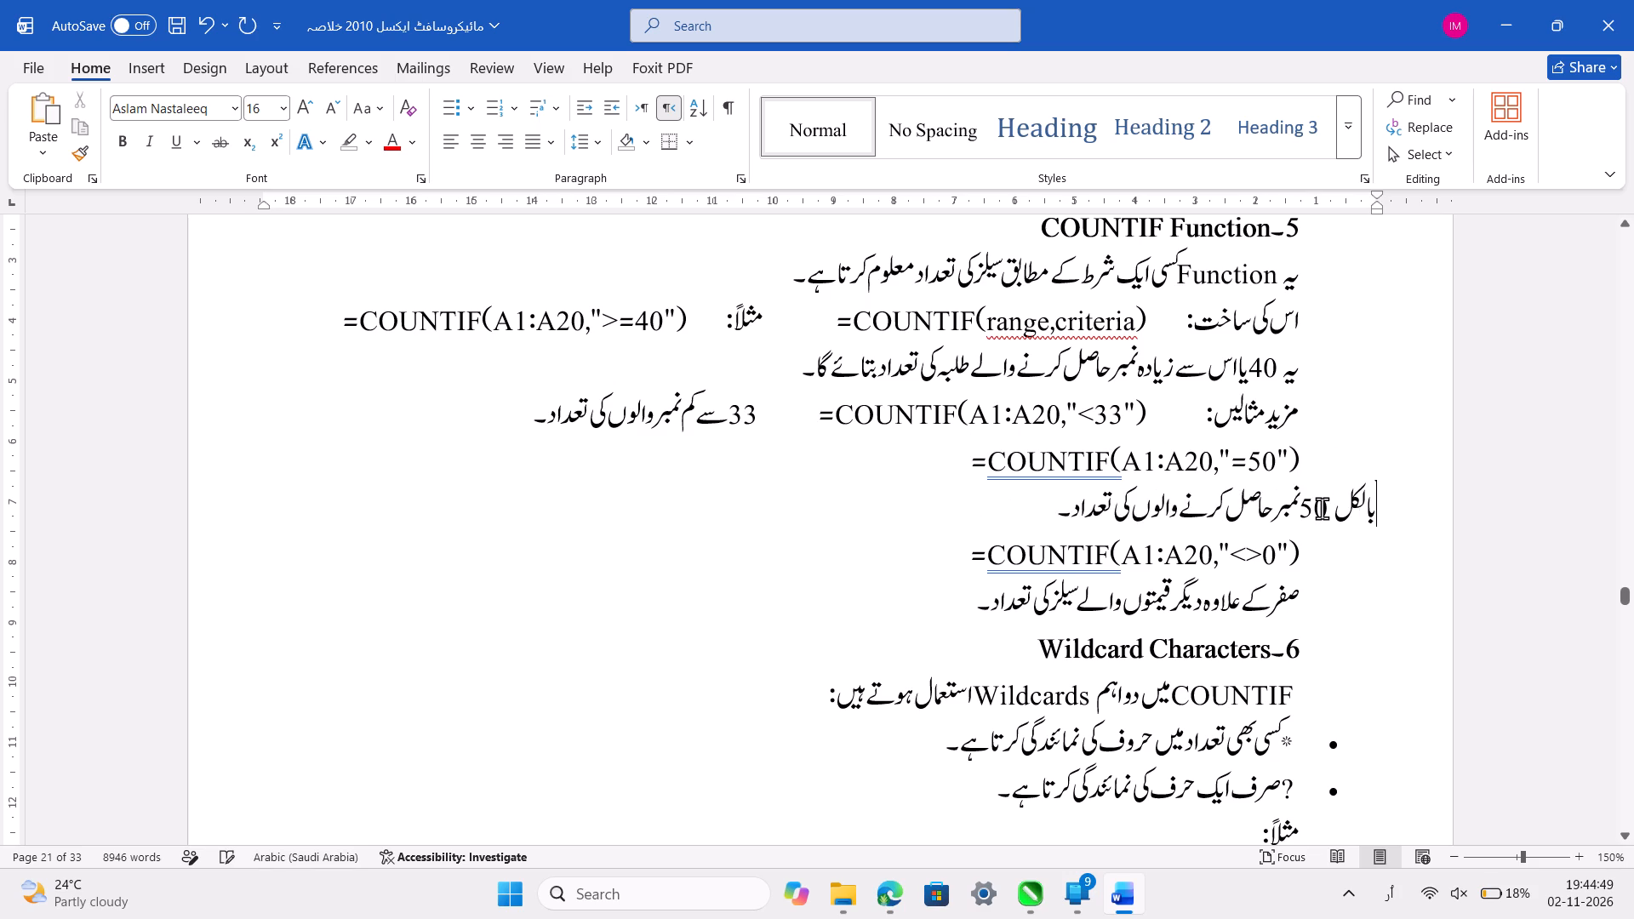
{"action": "key", "text": "BackSpace"}
{"action": "key", "text": "Tab"}
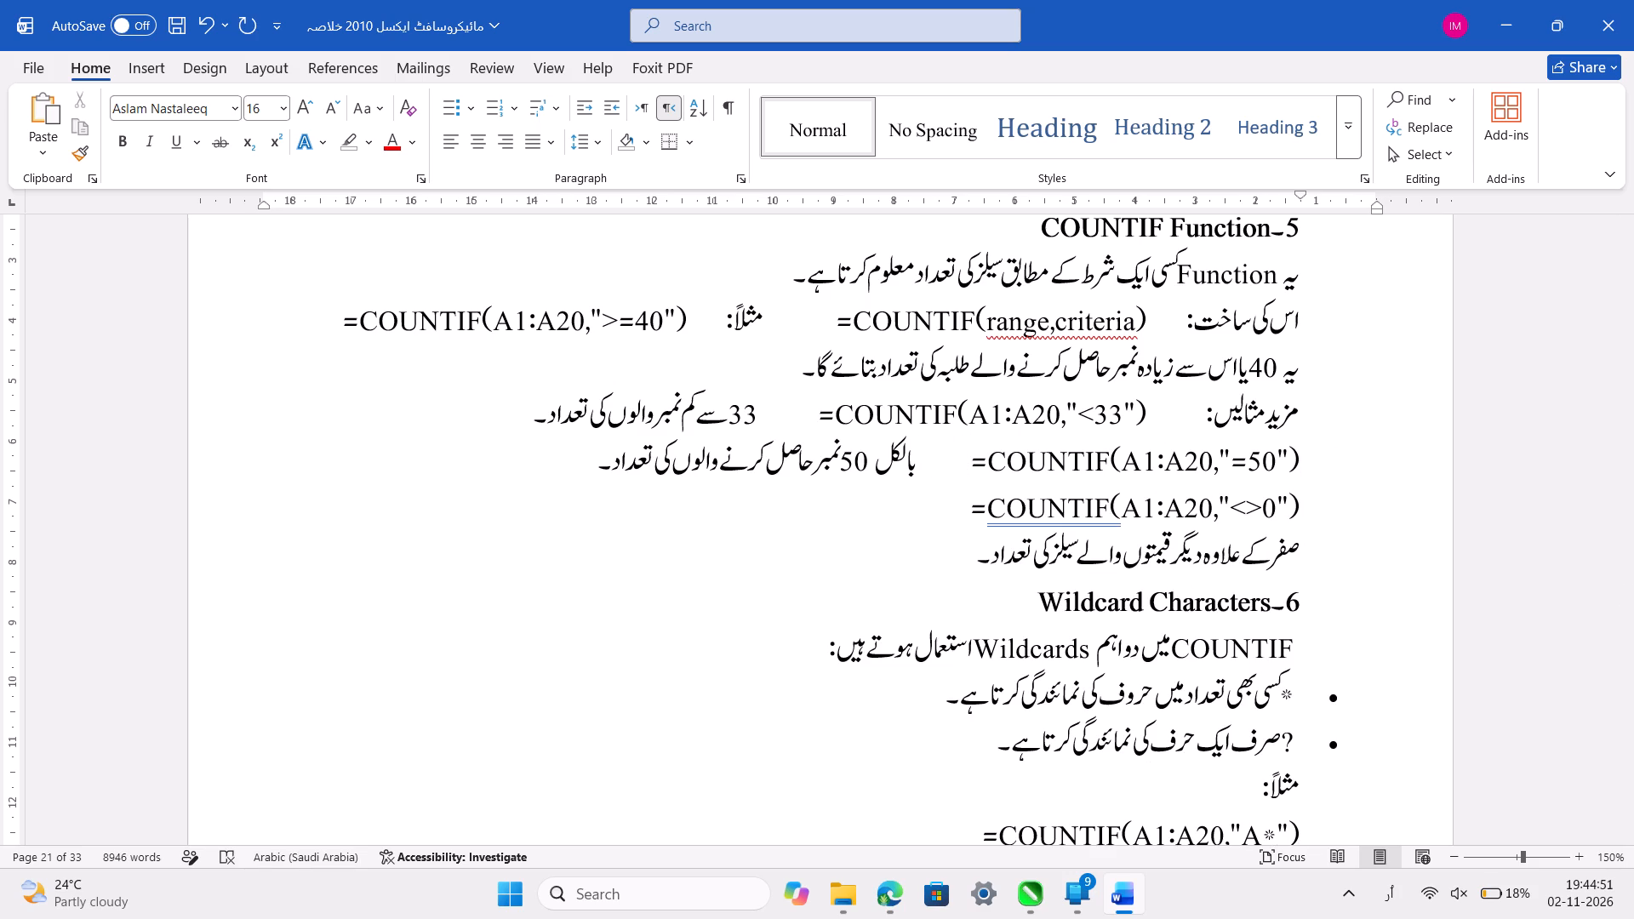
Join the description صفر کے علاوہ دیگر قیمتوں والے سیلز کی تعداد۔ onto its formula =COUNTIF(A1:A20,"<>0"), separated by a tab.
{"action": "left_click", "coordinate": [1331, 556]}
{"action": "key", "text": "Home"}
{"action": "key", "text": "BackSpace"}
{"action": "key", "text": "BackSpace"}
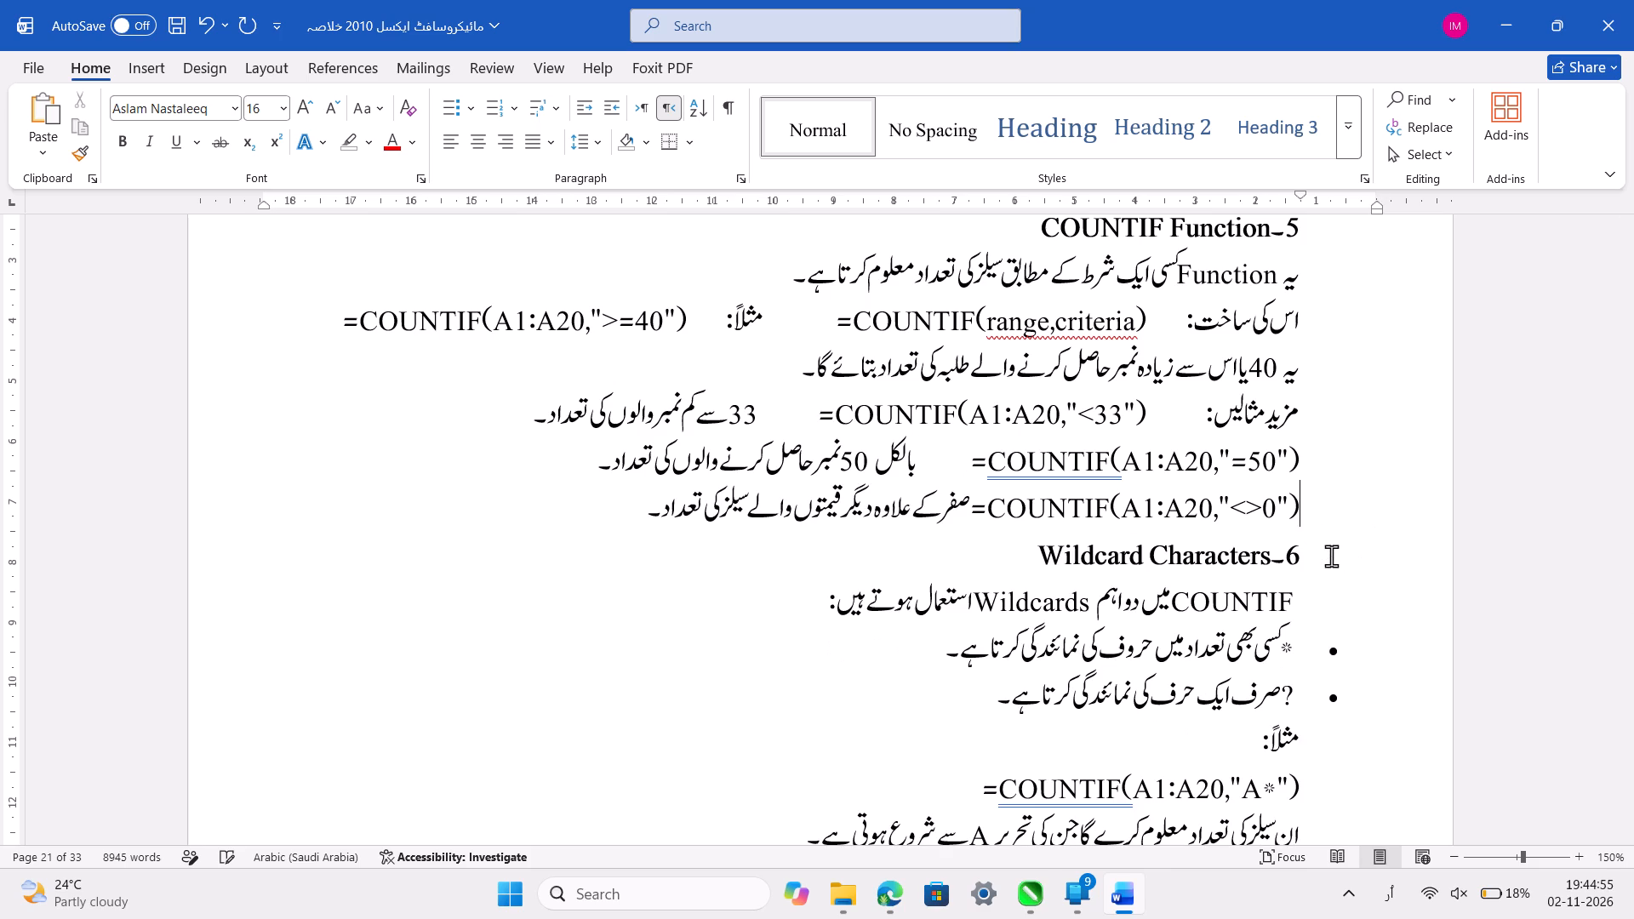
{"action": "key", "text": "Tab"}
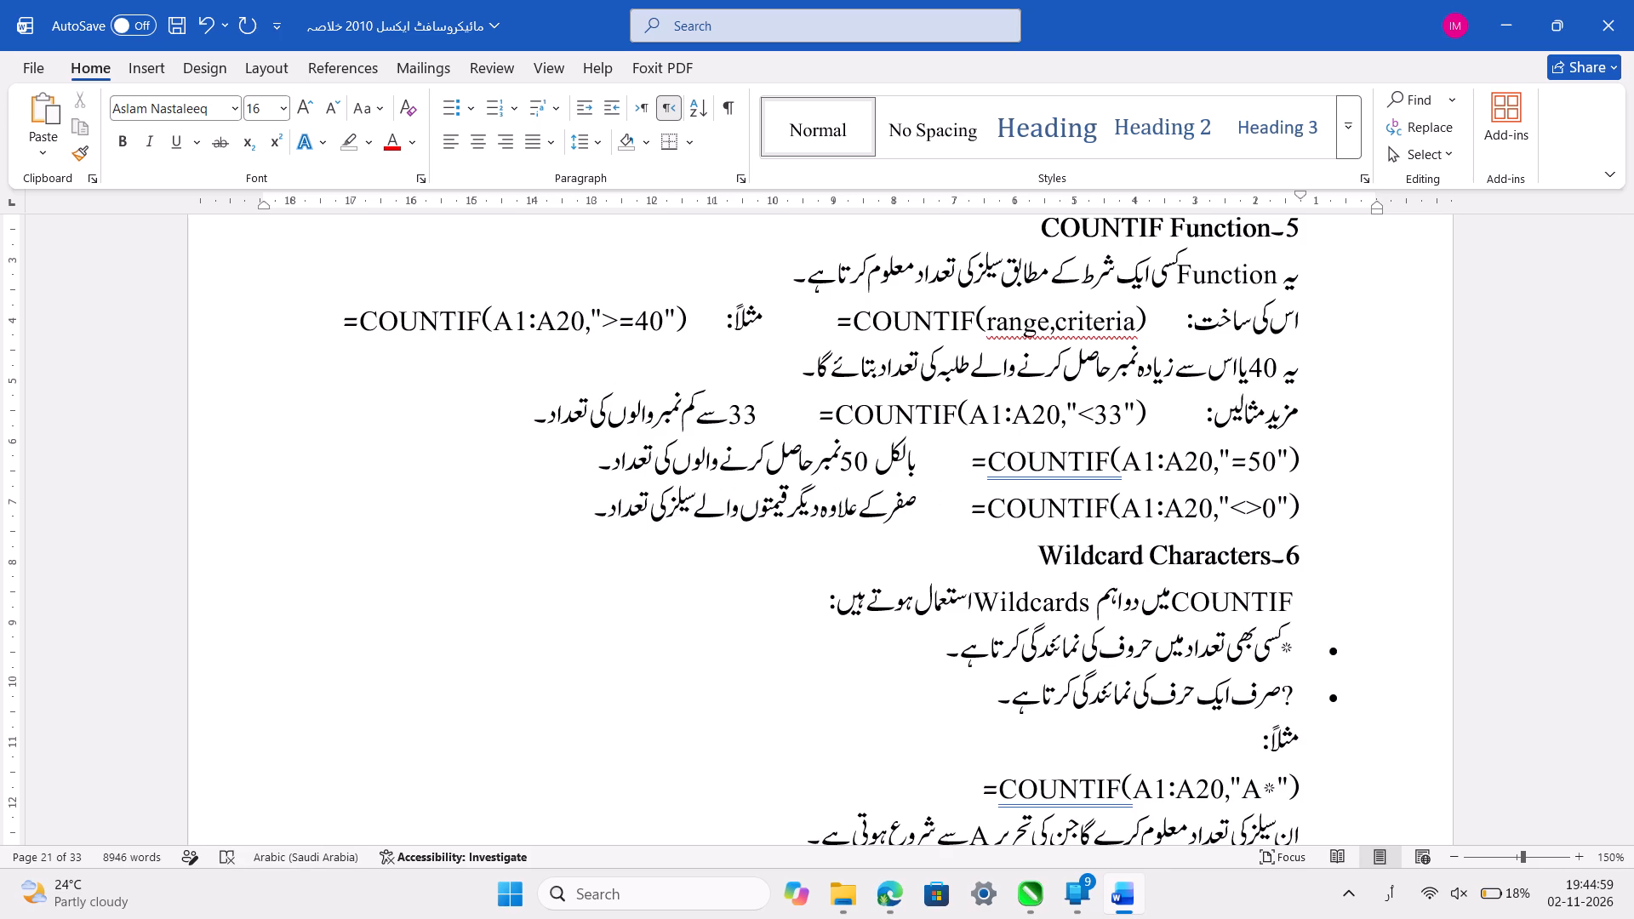
Save the document.
{"action": "scroll", "coordinate": [1331, 556], "scroll_direction": "down", "scroll_amount": 1}
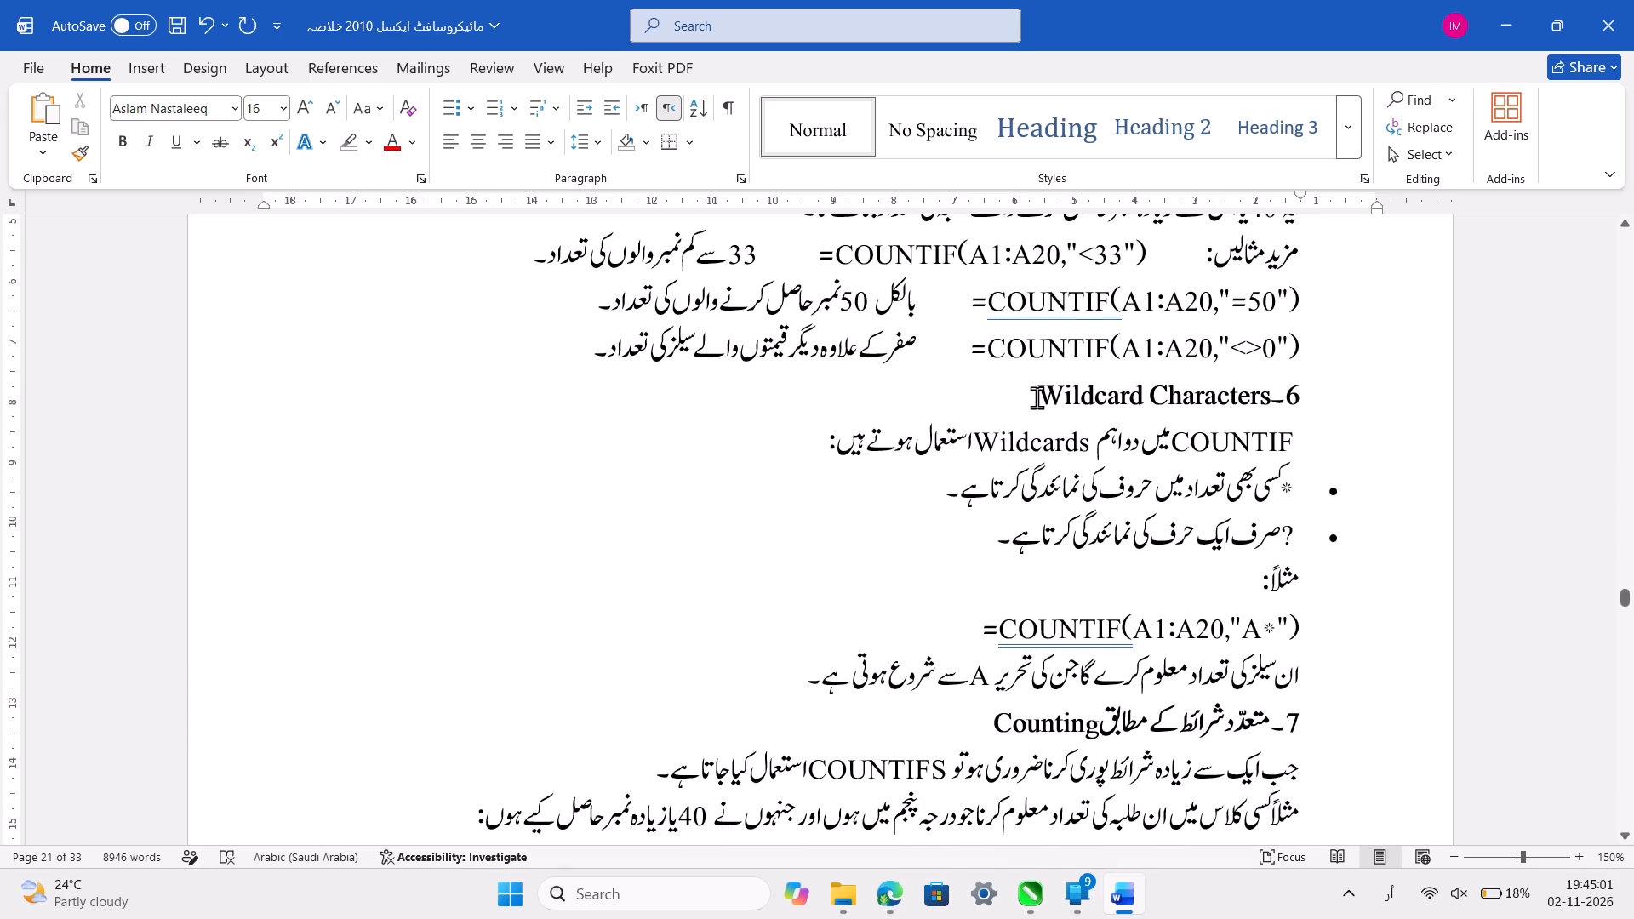
{"action": "key", "text": "ctrl+s"}
In section 6, Wildcard Characters, join the formula =COUNTIF(A1:A20,"A*") onto the مثلاً line above it, separated by a colon and a tab.
{"action": "scroll", "coordinate": [1037, 397], "scroll_direction": "down", "scroll_amount": 1}
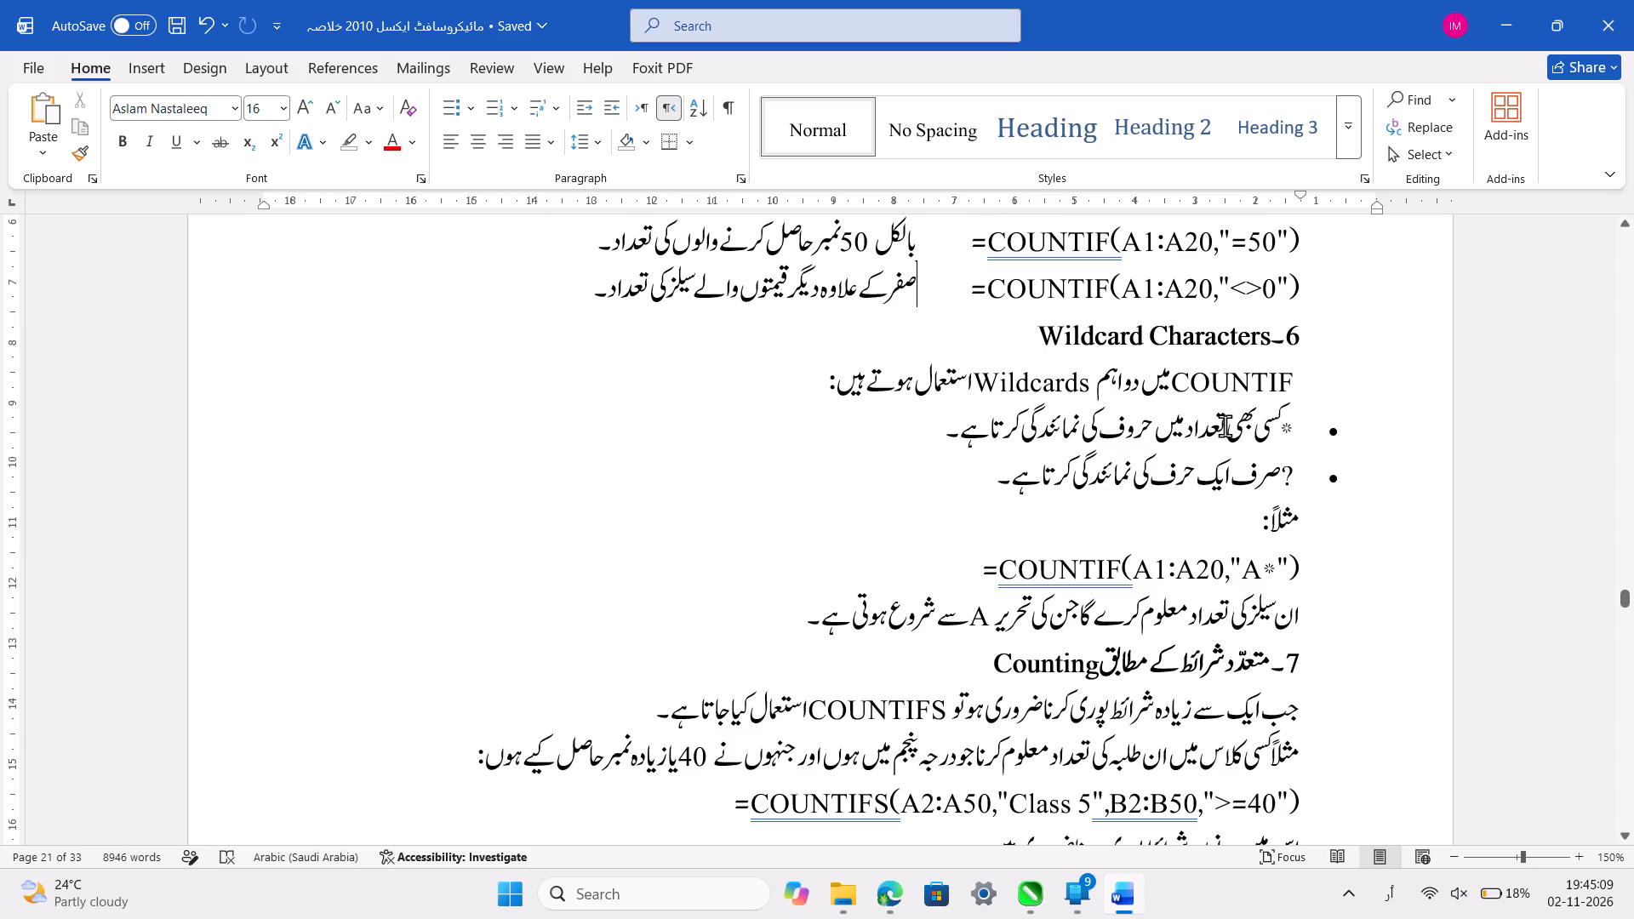
{"action": "scroll", "coordinate": [1225, 425], "scroll_direction": "down", "scroll_amount": 1}
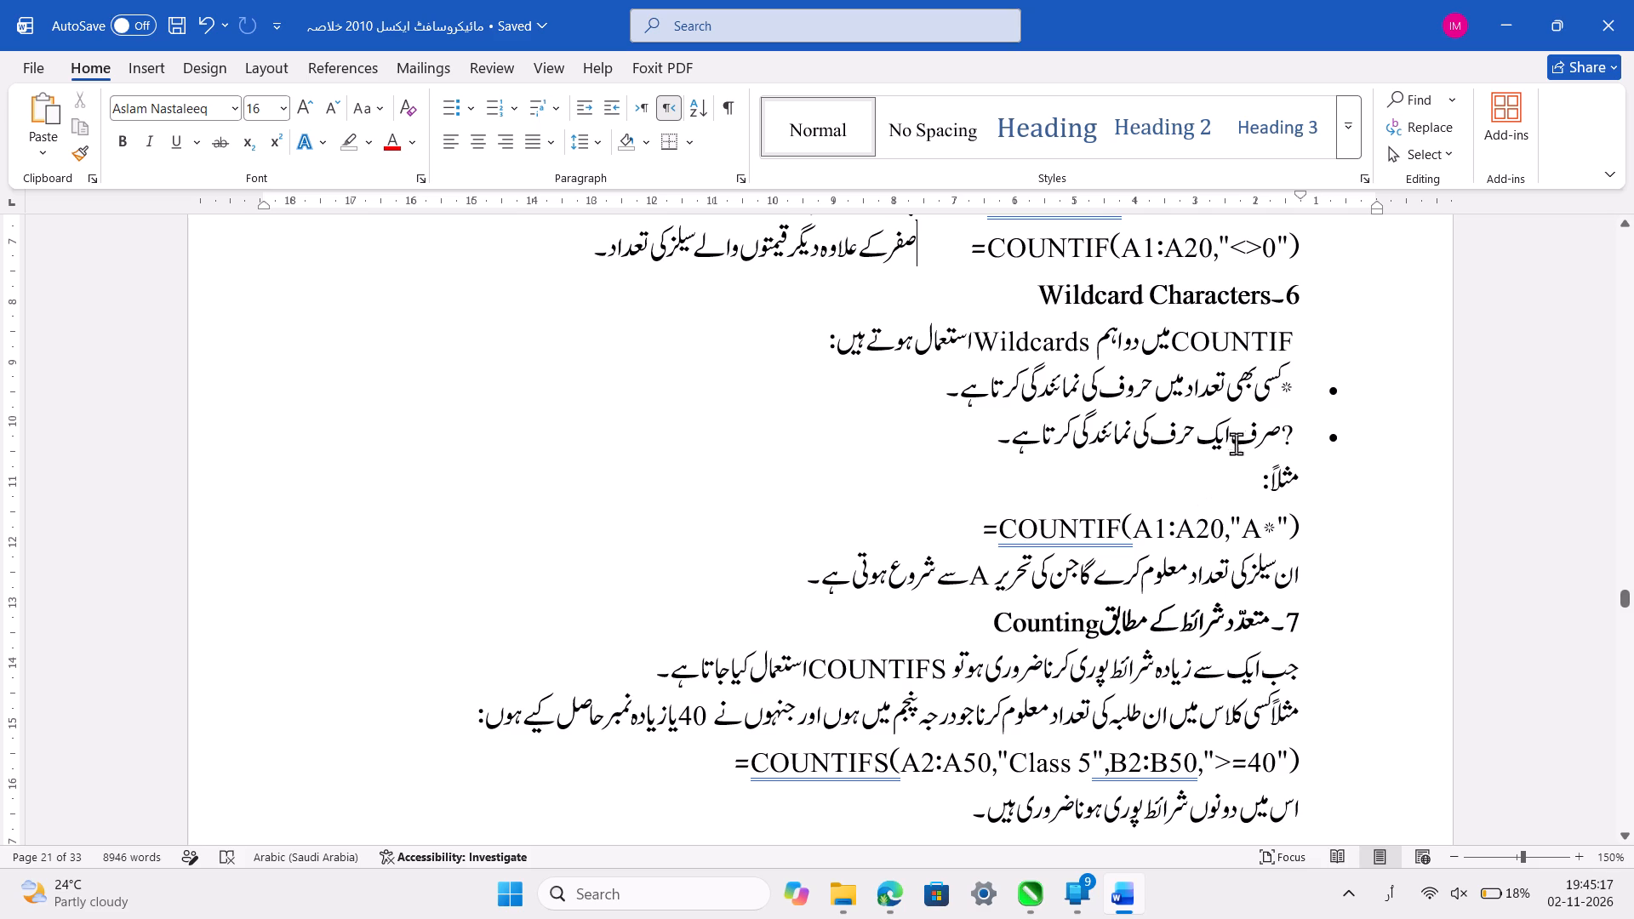
{"action": "scroll", "coordinate": [1171, 451], "scroll_direction": "down", "scroll_amount": 1}
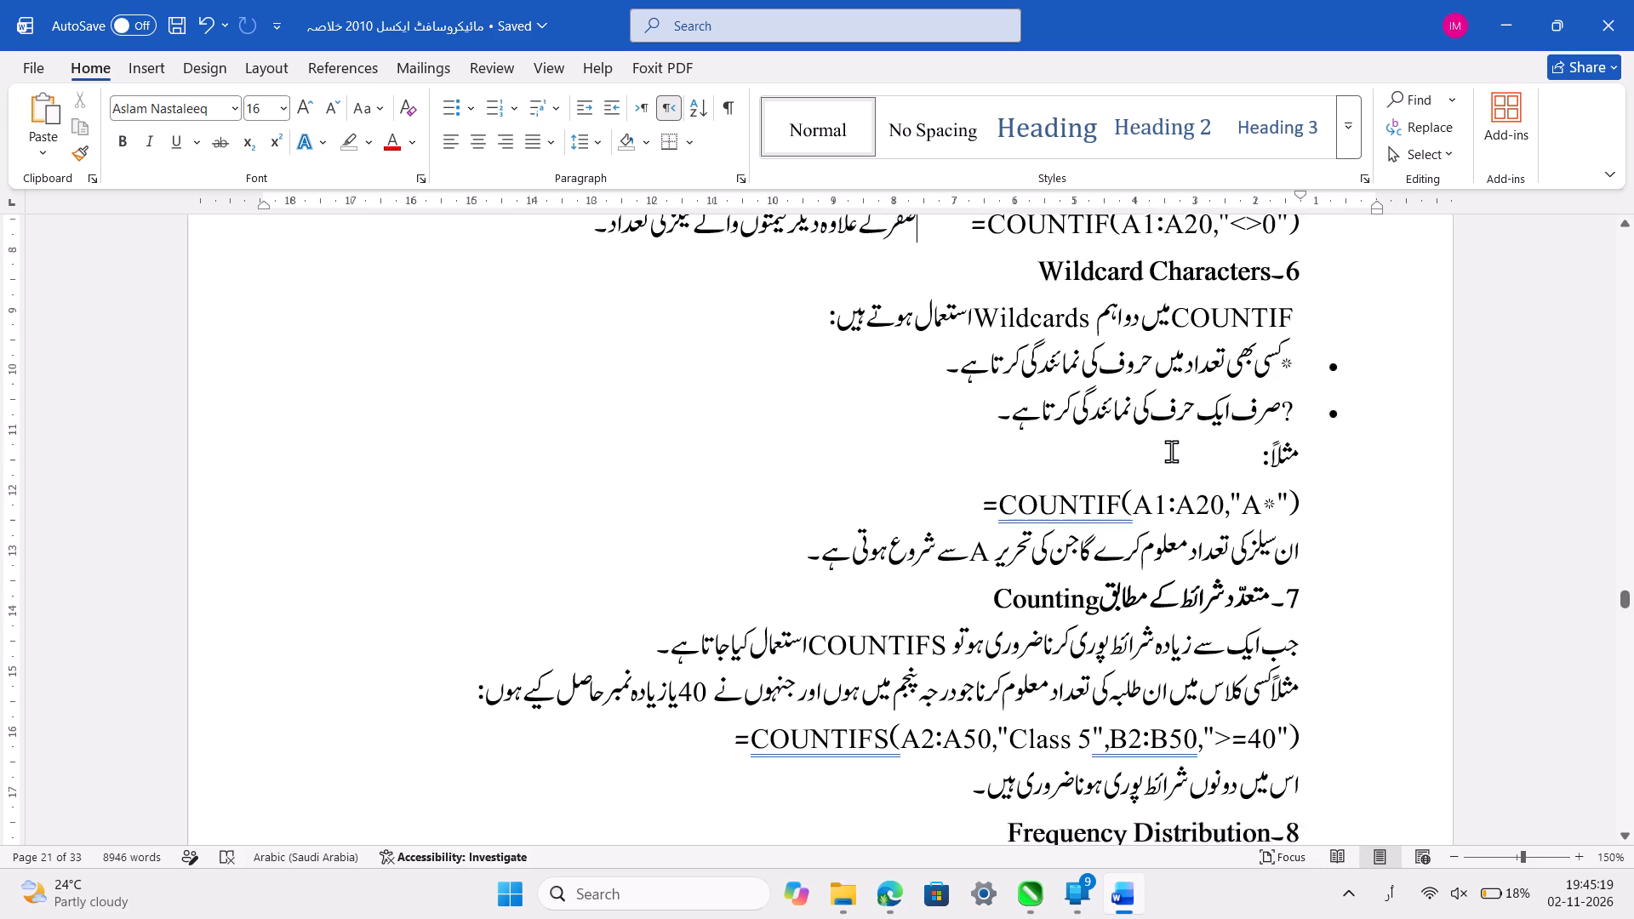
{"action": "scroll", "coordinate": [1171, 451], "scroll_direction": "down", "scroll_amount": 1}
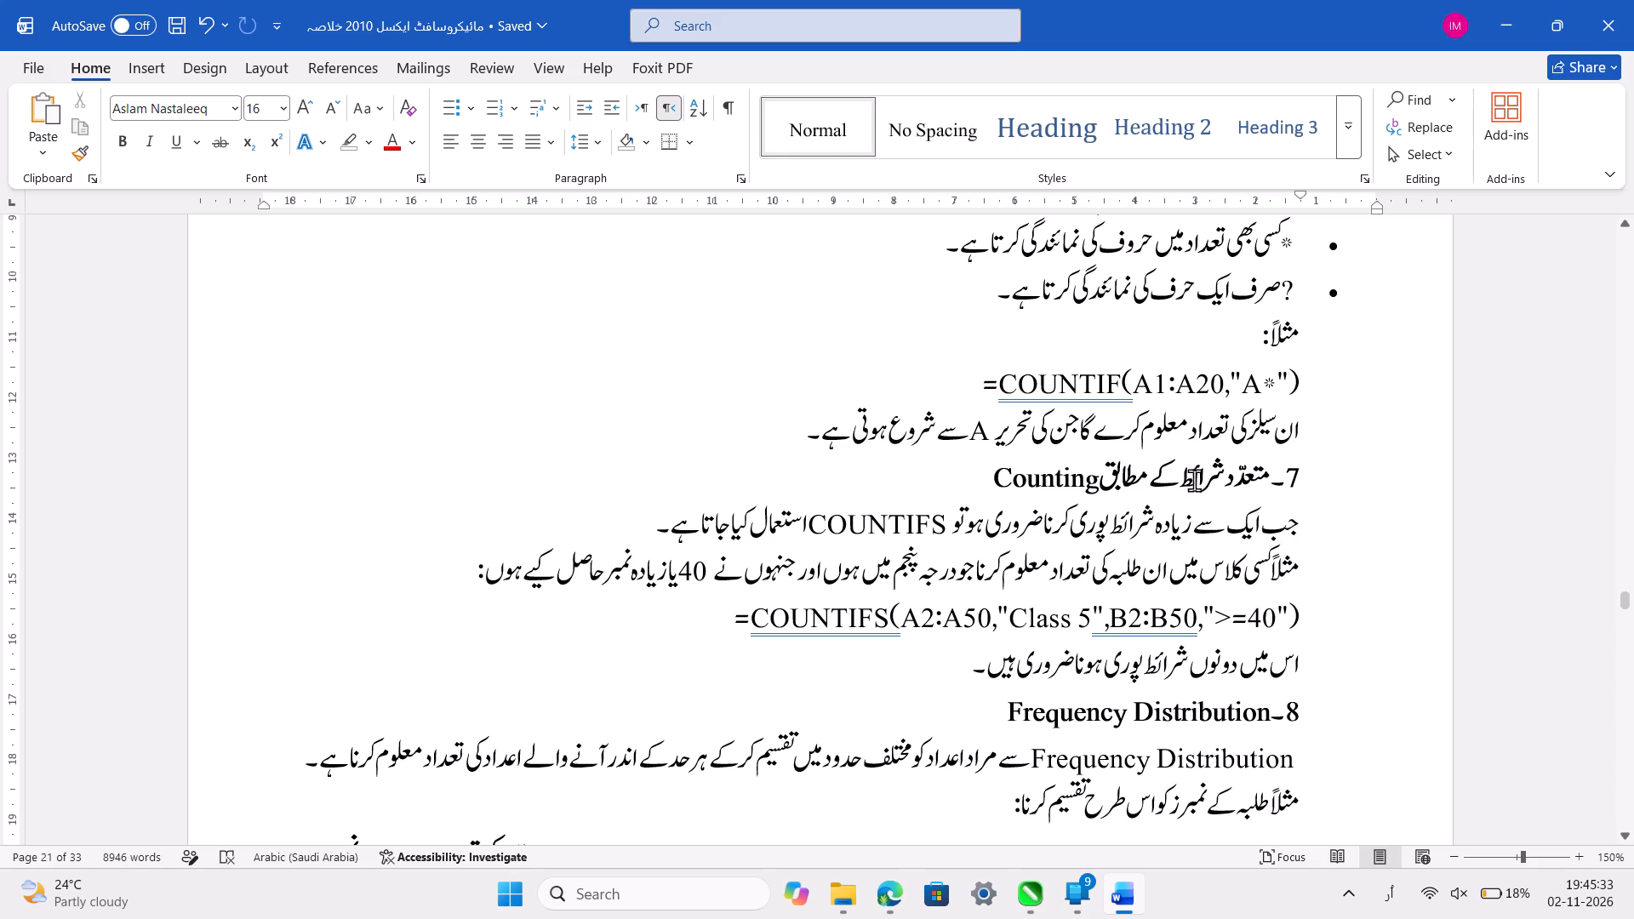
{"action": "left_click", "coordinate": [957, 476]}
{"action": "left_click", "coordinate": [1303, 380]}
{"action": "key", "text": "Home"}
{"action": "key", "text": "BackSpace"}
{"action": "key", "text": "BackSpace"}
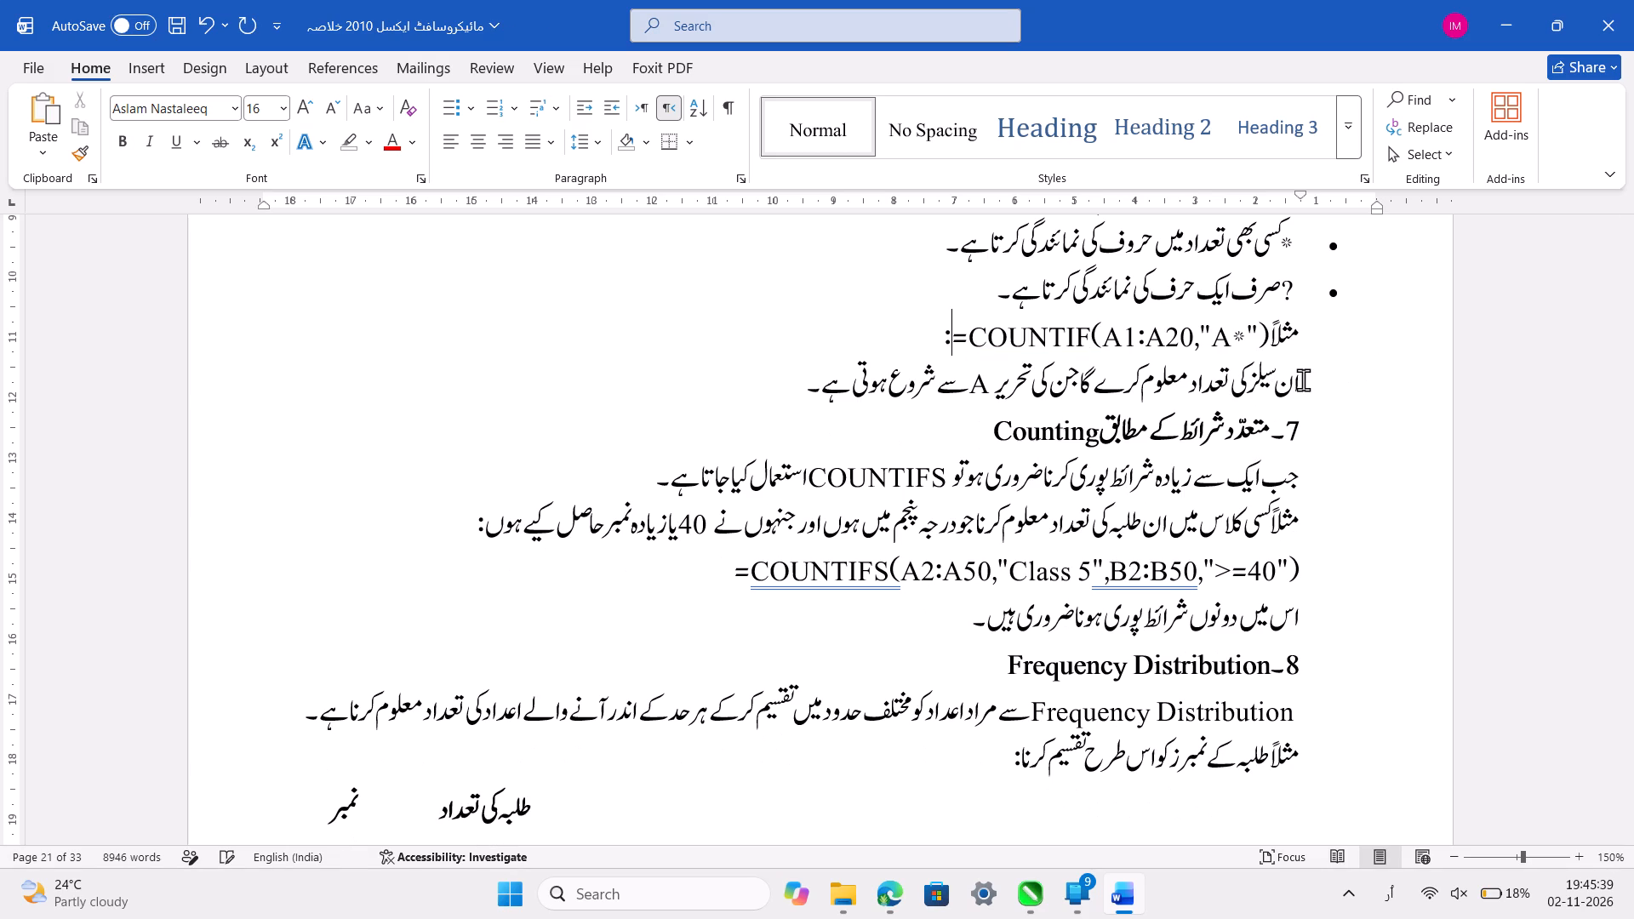
{"action": "key", "text": "BackSpace"}
{"action": "key", "text": "shift+colon"}
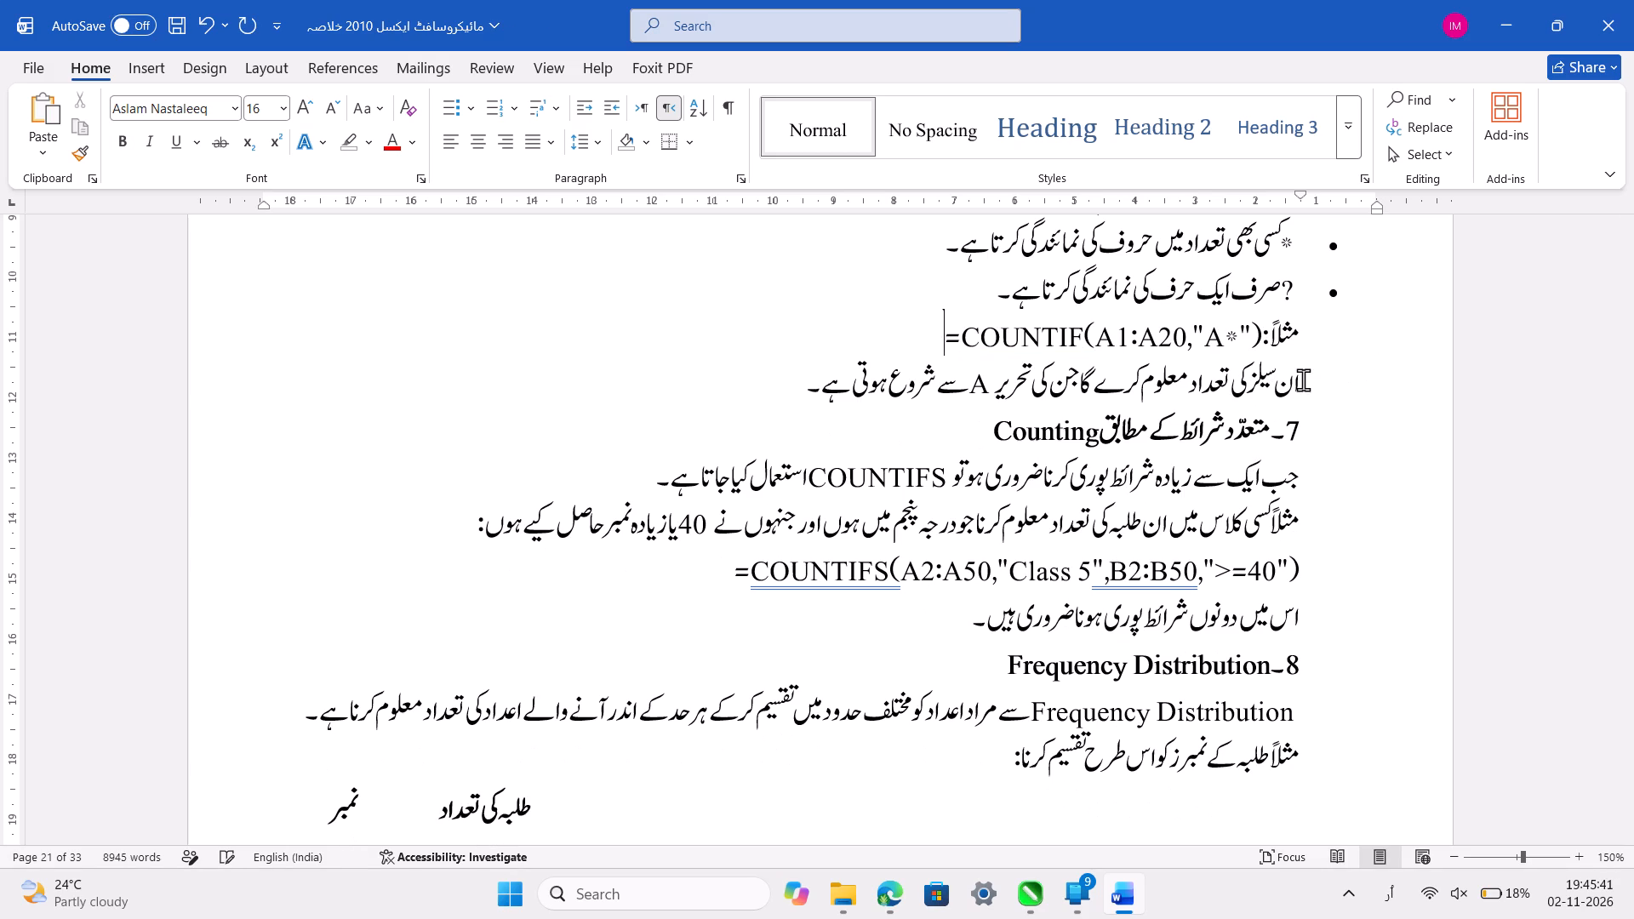
{"action": "key", "text": "Tab"}
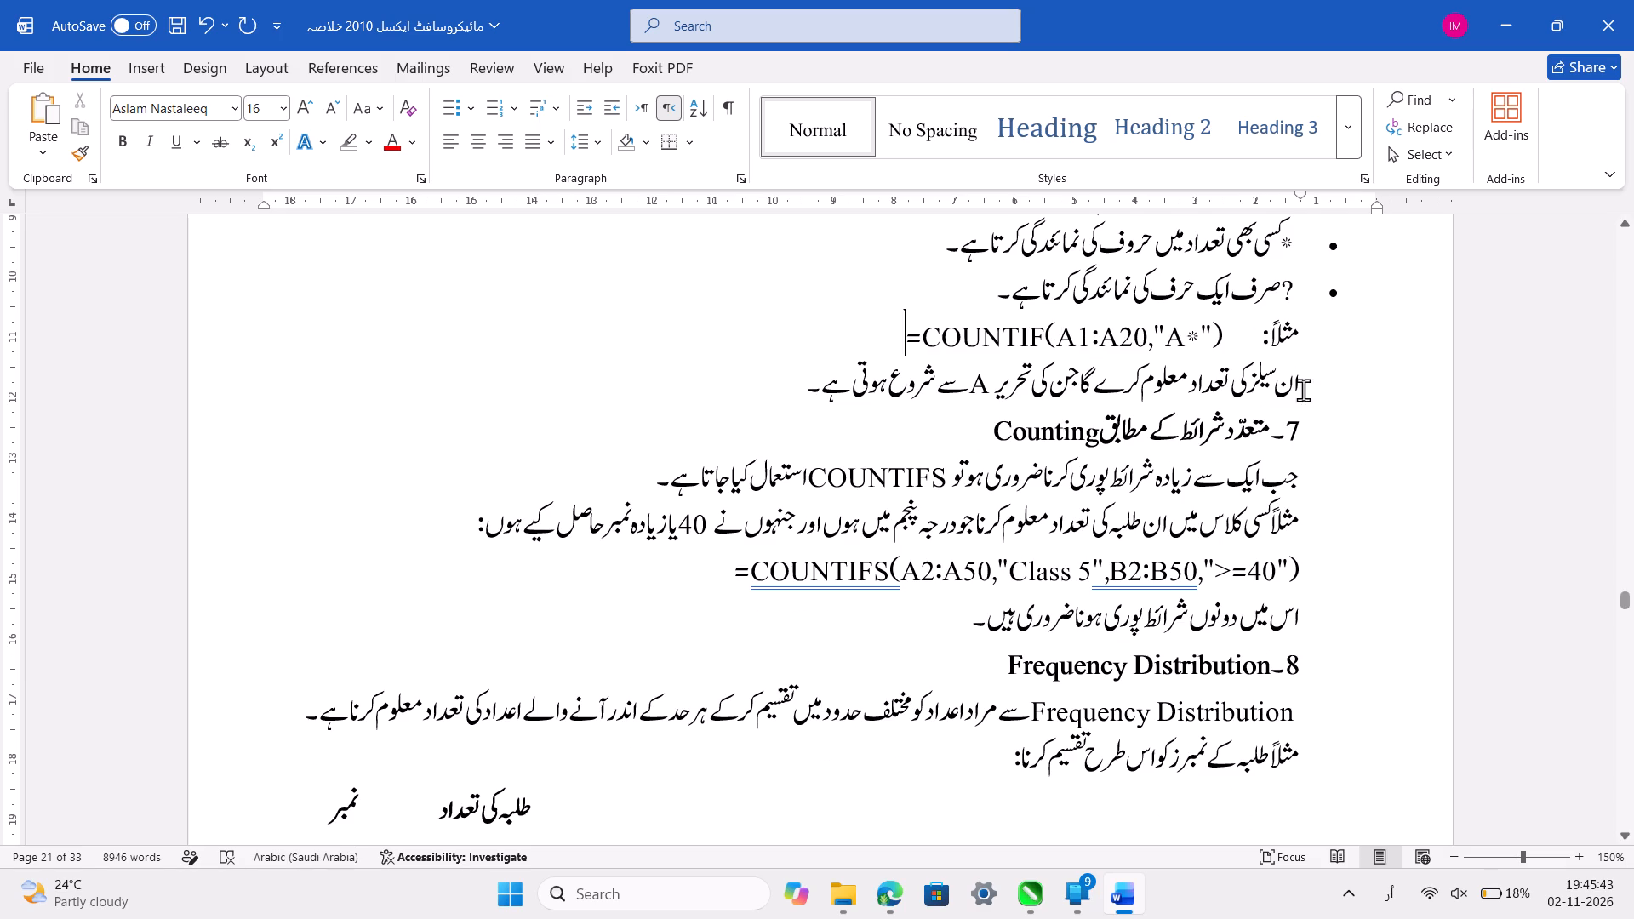
Join the description beginning ان سیلز کی تعداد معلوم کرے گا onto its formula =COUNTIF(A1:A20,"A*"), separated by a tab.
{"action": "left_click", "coordinate": [1309, 385]}
{"action": "key", "text": "Home"}
{"action": "key", "text": "BackSpace"}
{"action": "key", "text": "BackSpace"}
{"action": "key", "text": "Tab"}
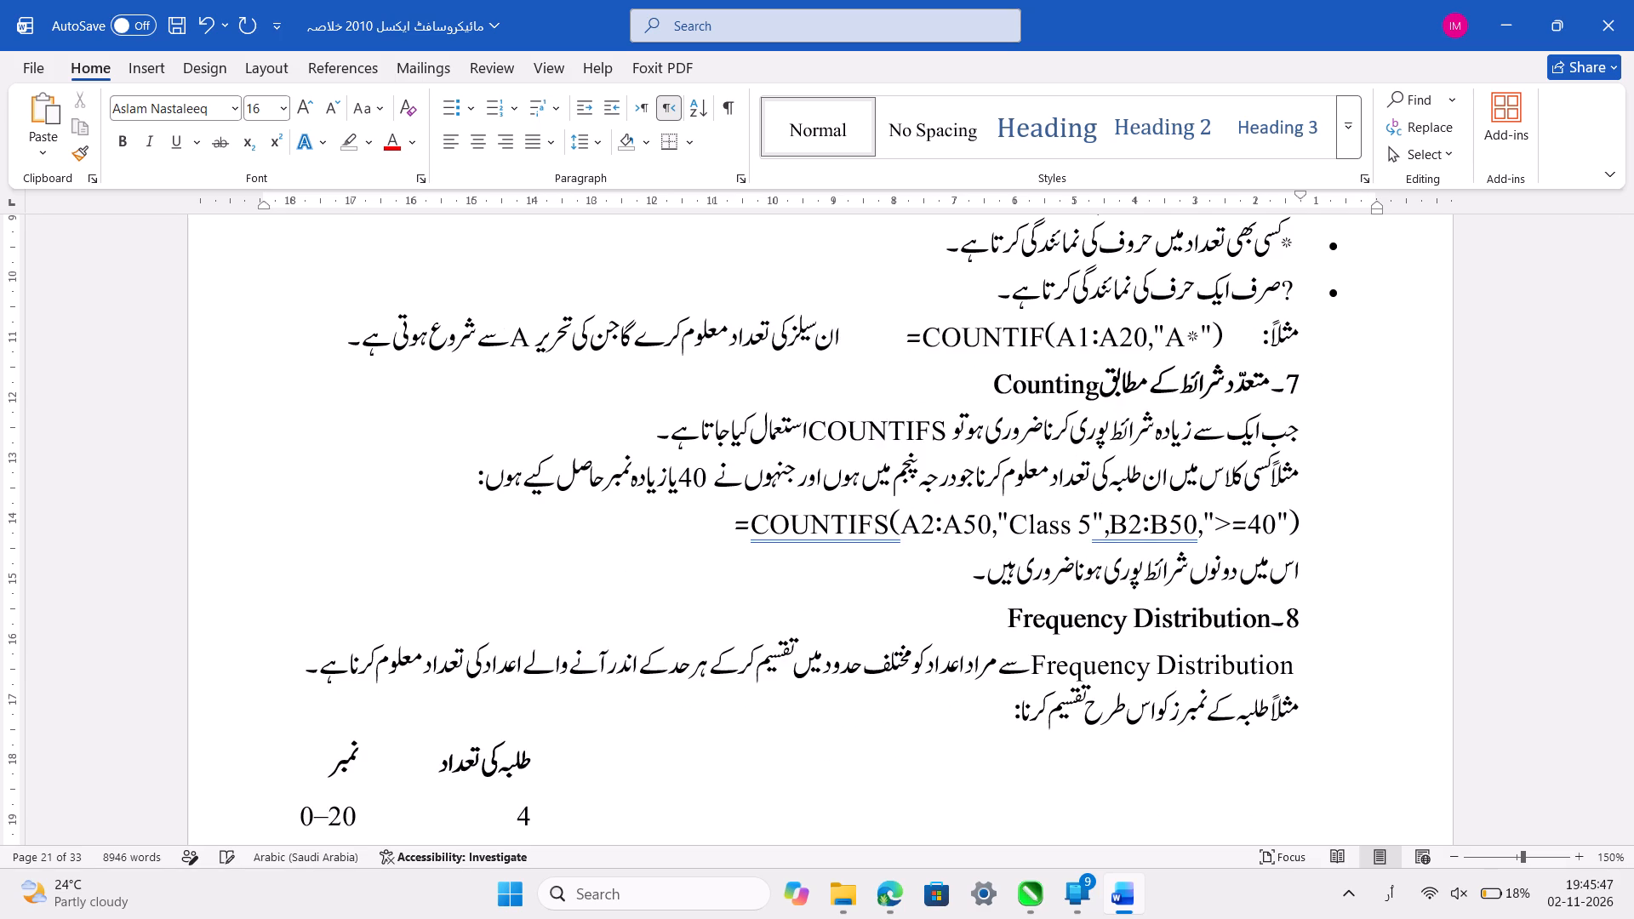
Save the document.
{"action": "scroll", "coordinate": [1309, 385], "scroll_direction": "down", "scroll_amount": 1}
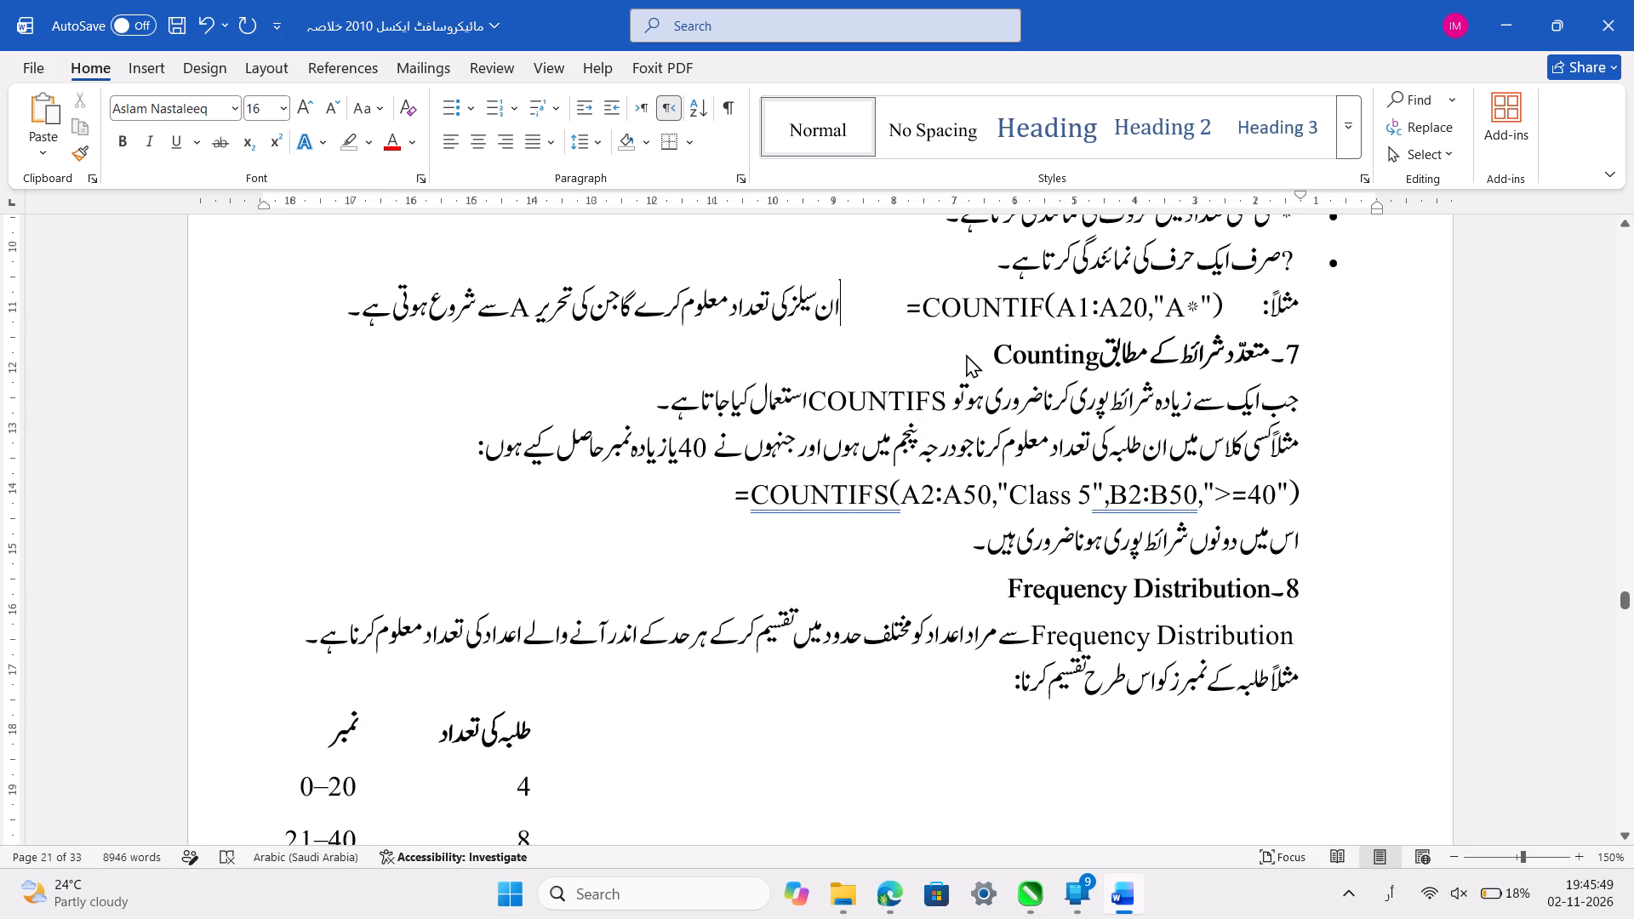
{"action": "left_click", "coordinate": [966, 354]}
{"action": "key", "text": "ctrl+s"}
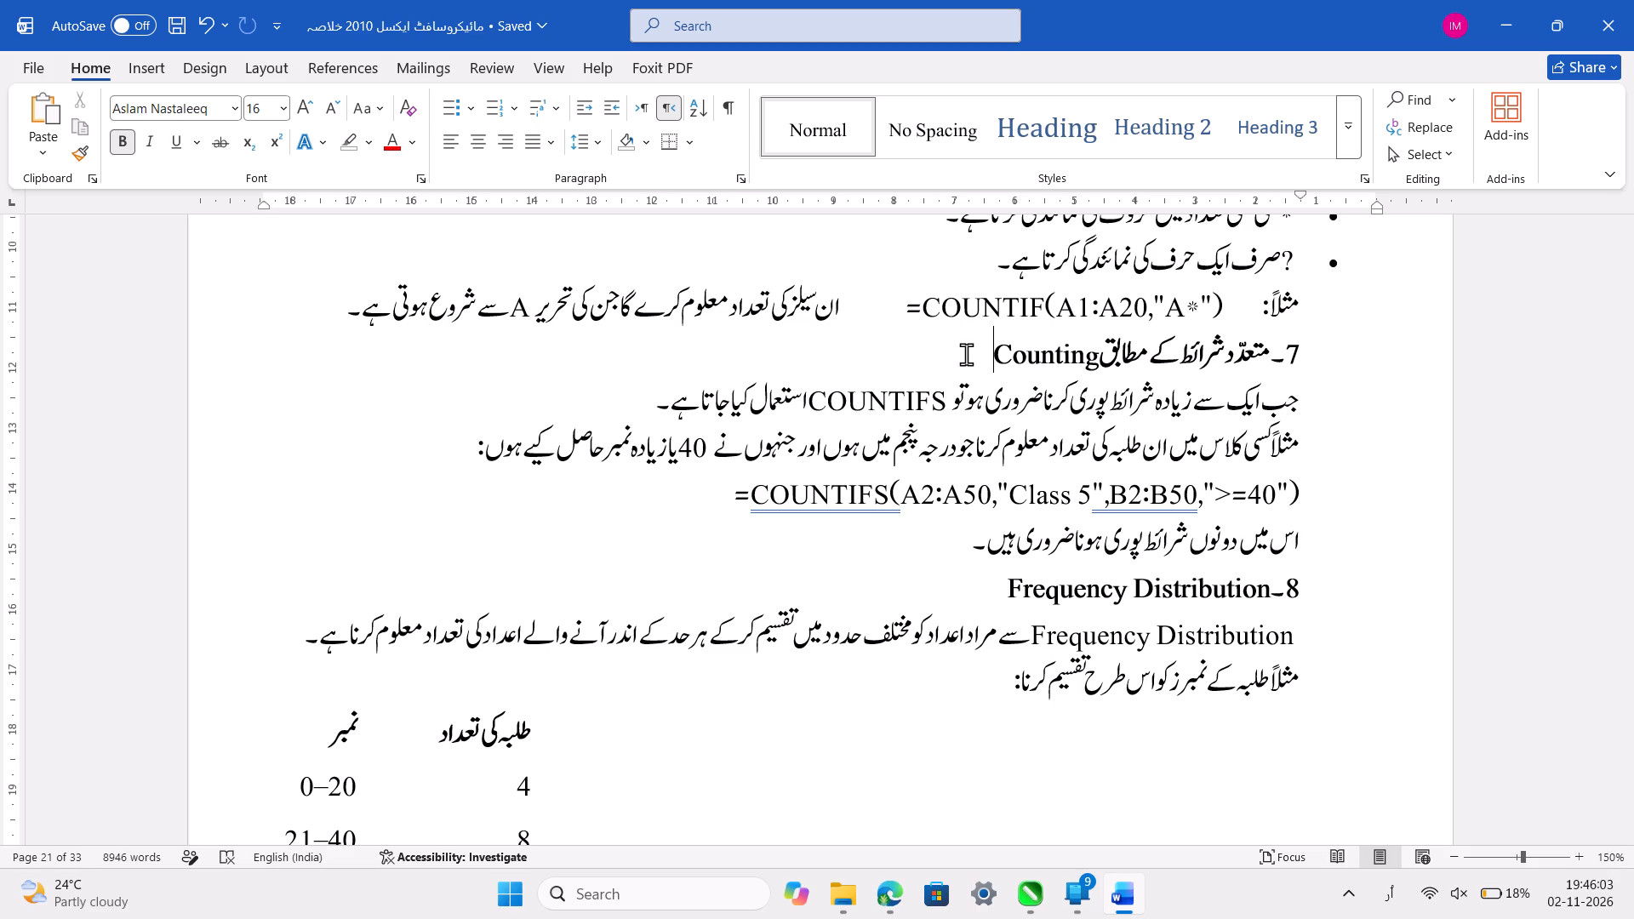
In section 7's first sentence, fix the misplaced space beside COUNTIFS by retyping it between COUNTIFS and استعمال.
{"action": "scroll", "coordinate": [966, 354], "scroll_direction": "down", "scroll_amount": 1}
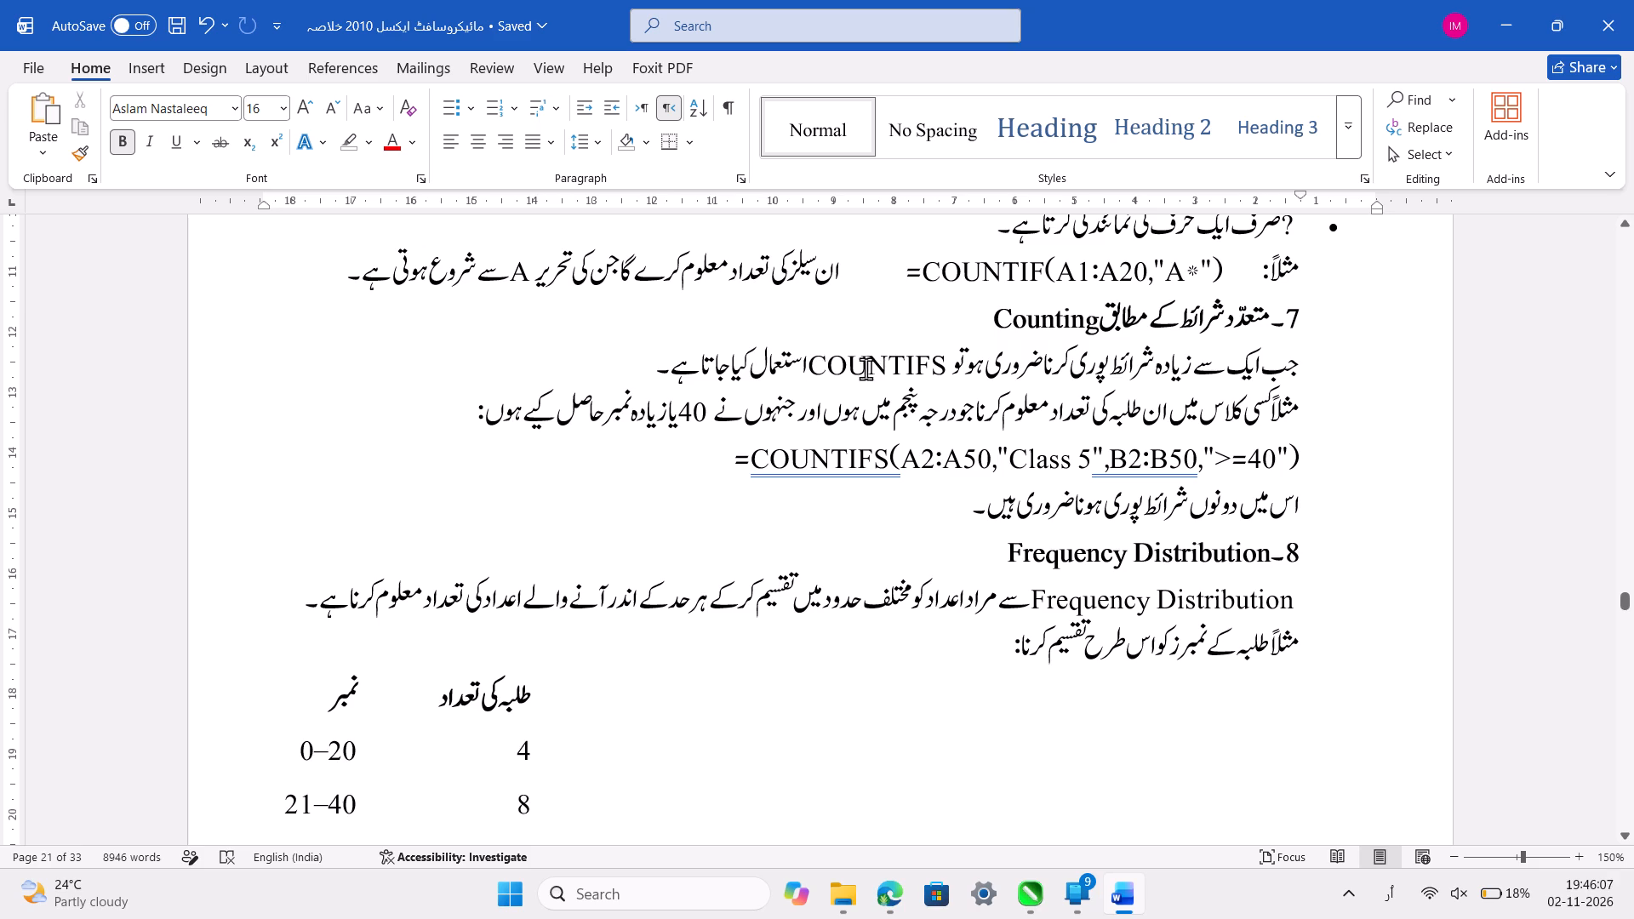
{"action": "left_click", "coordinate": [917, 356]}
{"action": "key", "text": "Left"}
{"action": "key", "text": "Left"}
{"action": "key", "text": "Left"}
{"action": "key", "text": "BackSpace"}
{"action": "key", "text": "space"}
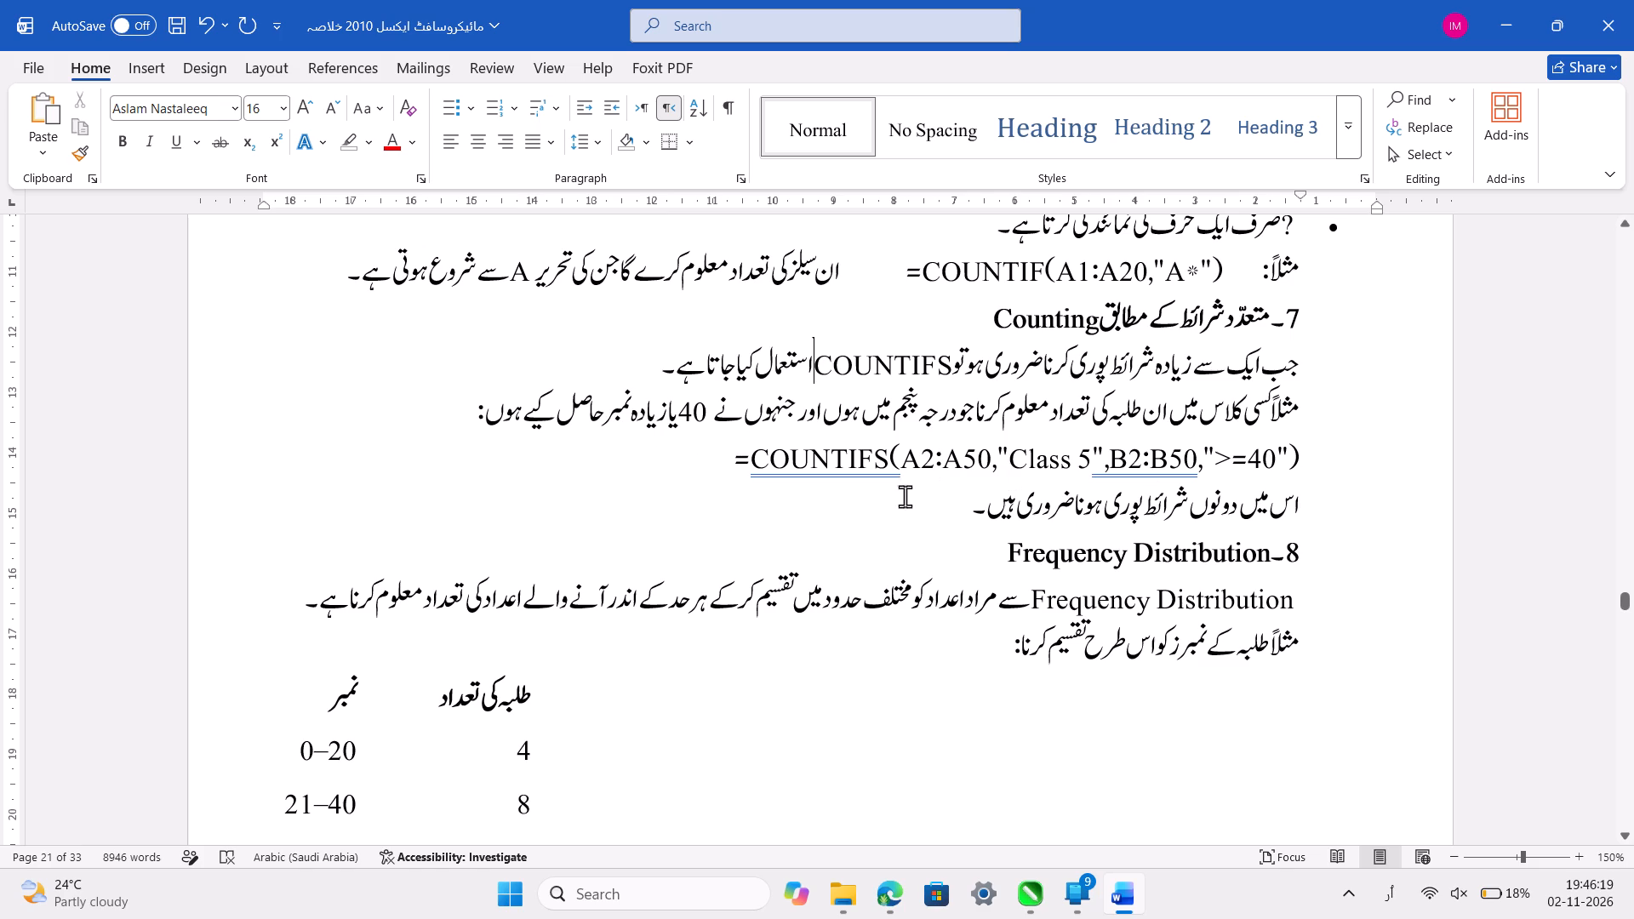
Join the description اس میں دونوں شرائط پوری ہونا ضروری ہیں۔ onto its formula =COUNTIFS(A2:A50,"Class 5",B2:B50,">=40"), separated by a tab.
{"action": "left_click", "coordinate": [1206, 509]}
{"action": "scroll", "coordinate": [1206, 509], "scroll_direction": "down", "scroll_amount": 1}
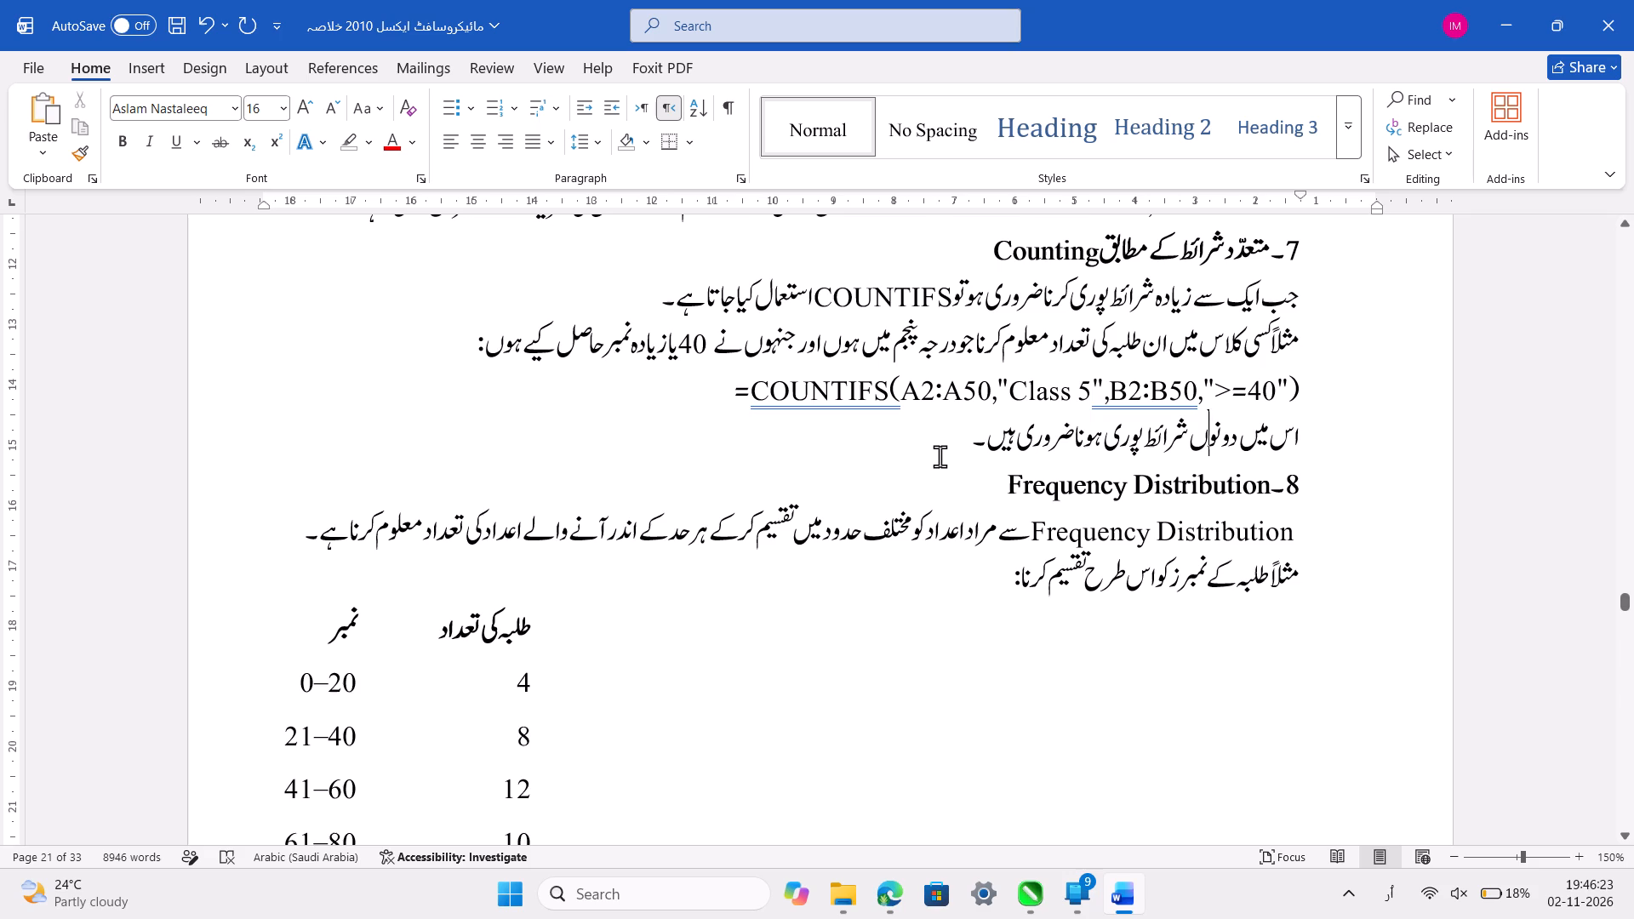
{"action": "left_click", "coordinate": [922, 456]}
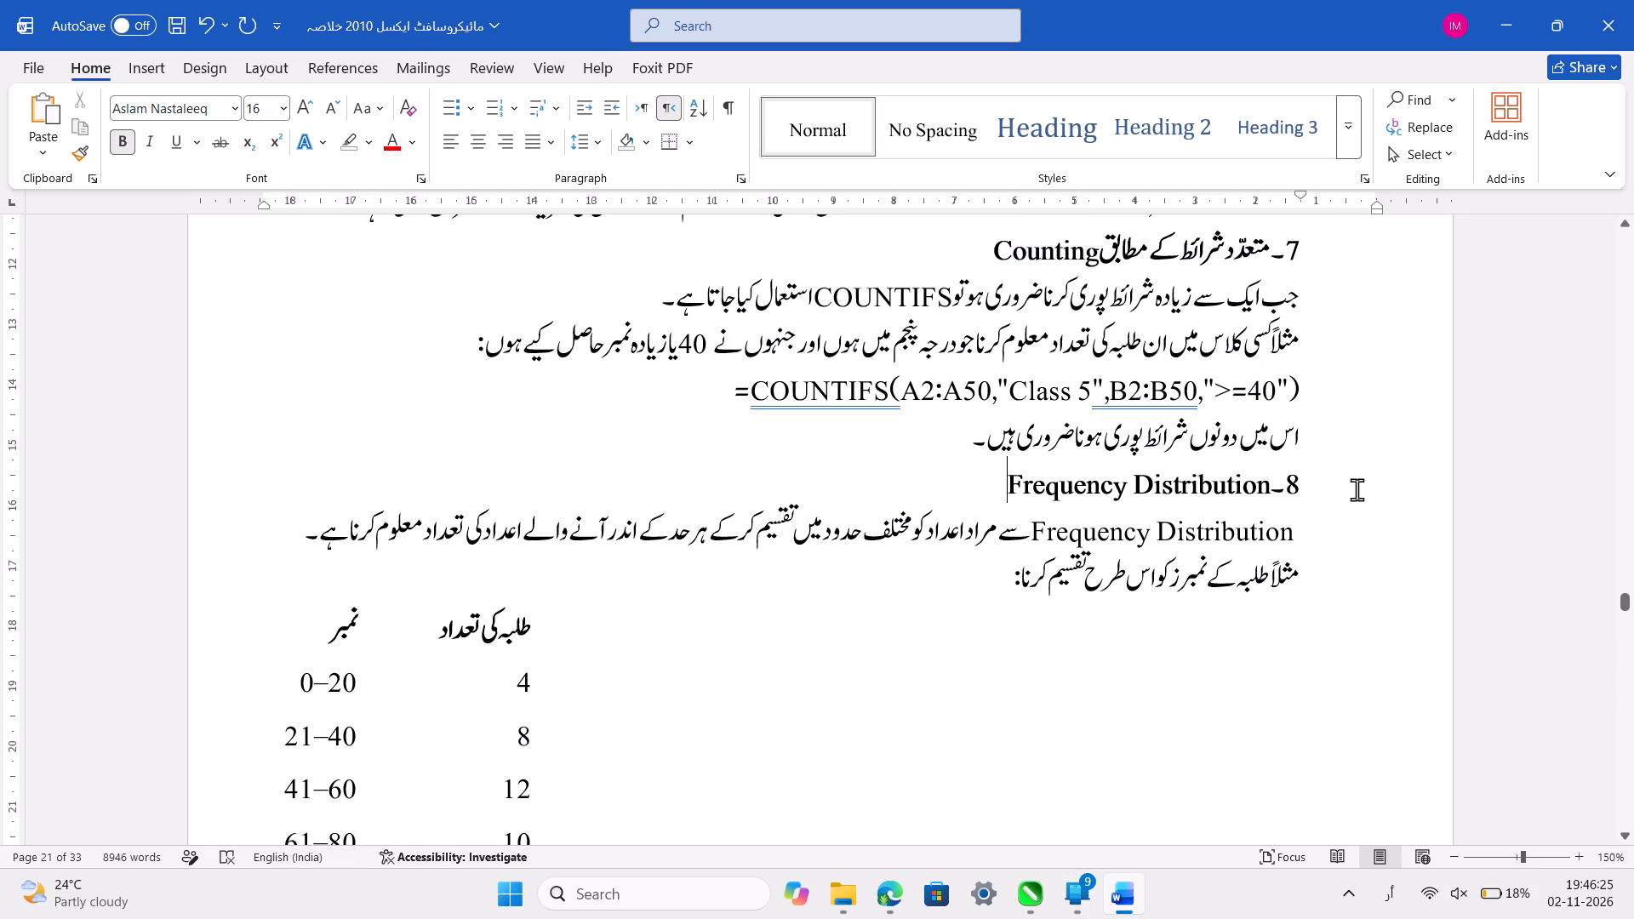
{"action": "left_click", "coordinate": [1287, 440]}
{"action": "key", "text": "Home"}
{"action": "key", "text": "BackSpace"}
{"action": "key", "text": "BackSpace"}
{"action": "key", "text": "Tab"}
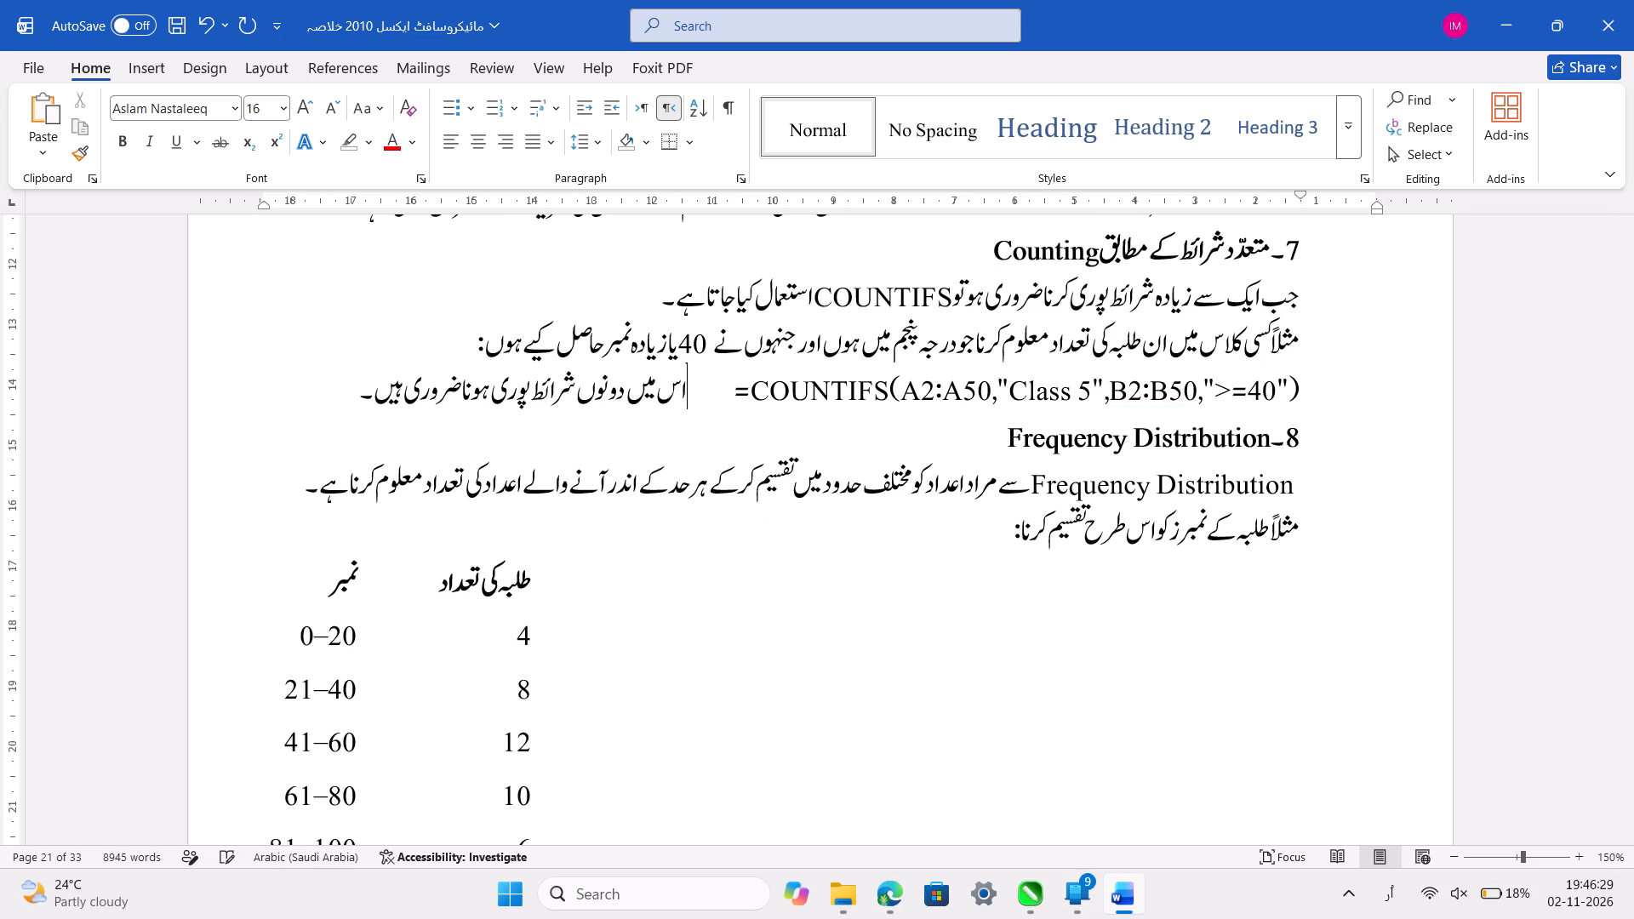
Save the document.
{"action": "key", "text": "ctrl+s"}
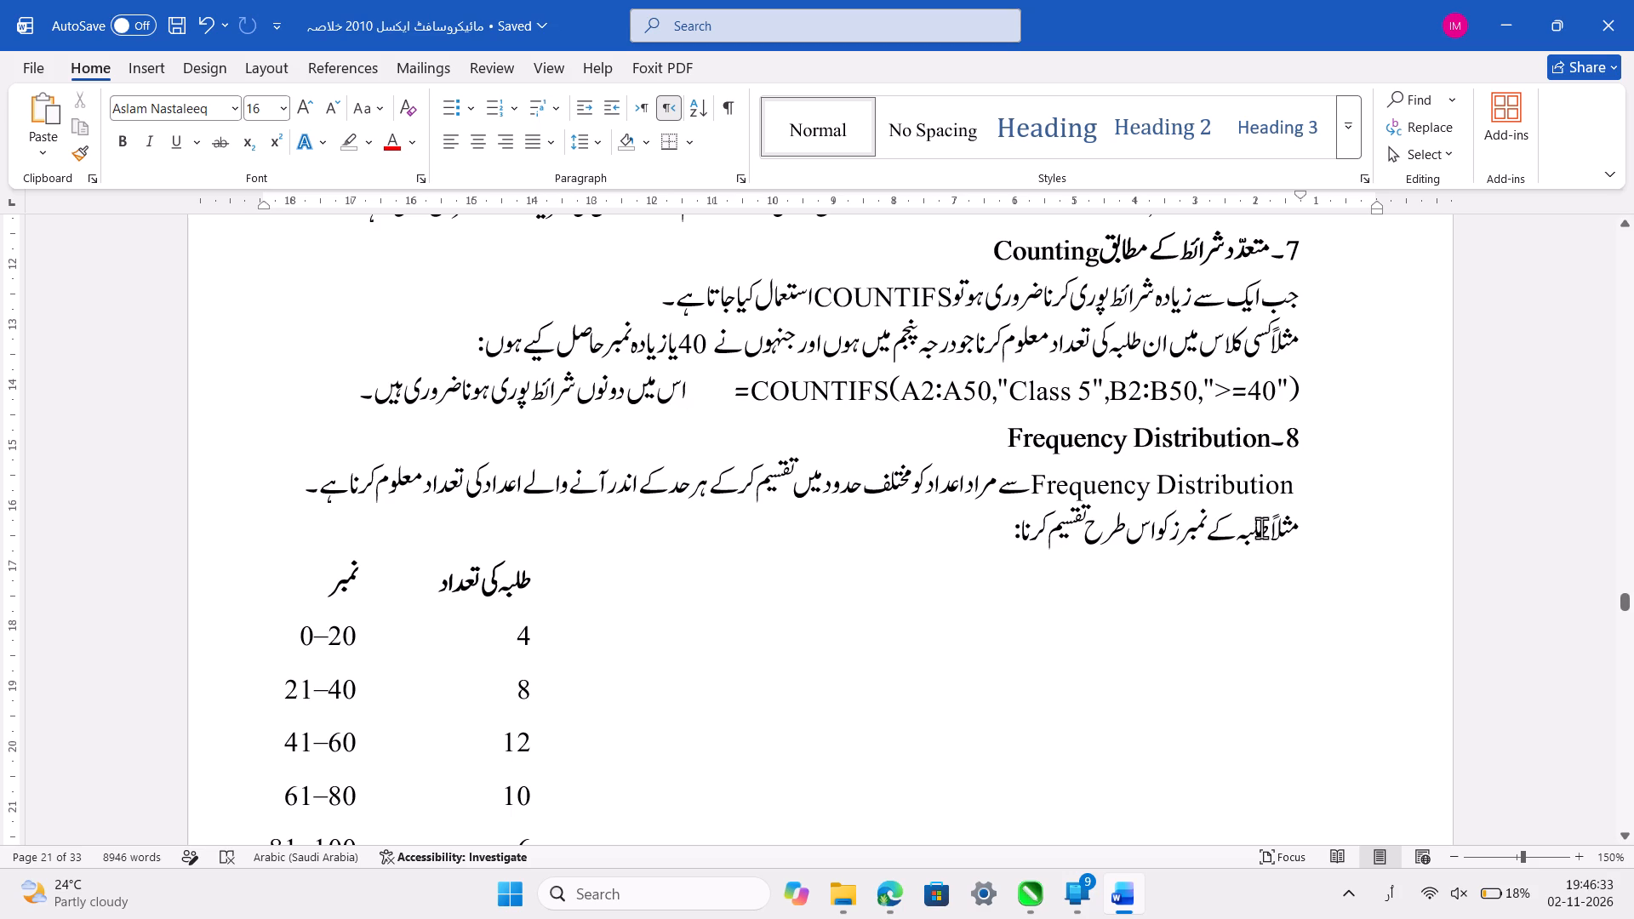
In section 8's opening sentence, fix the misplaced space beside Frequency Distribution by retyping it between that term and سے مراد.
{"action": "left_click", "coordinate": [1307, 476]}
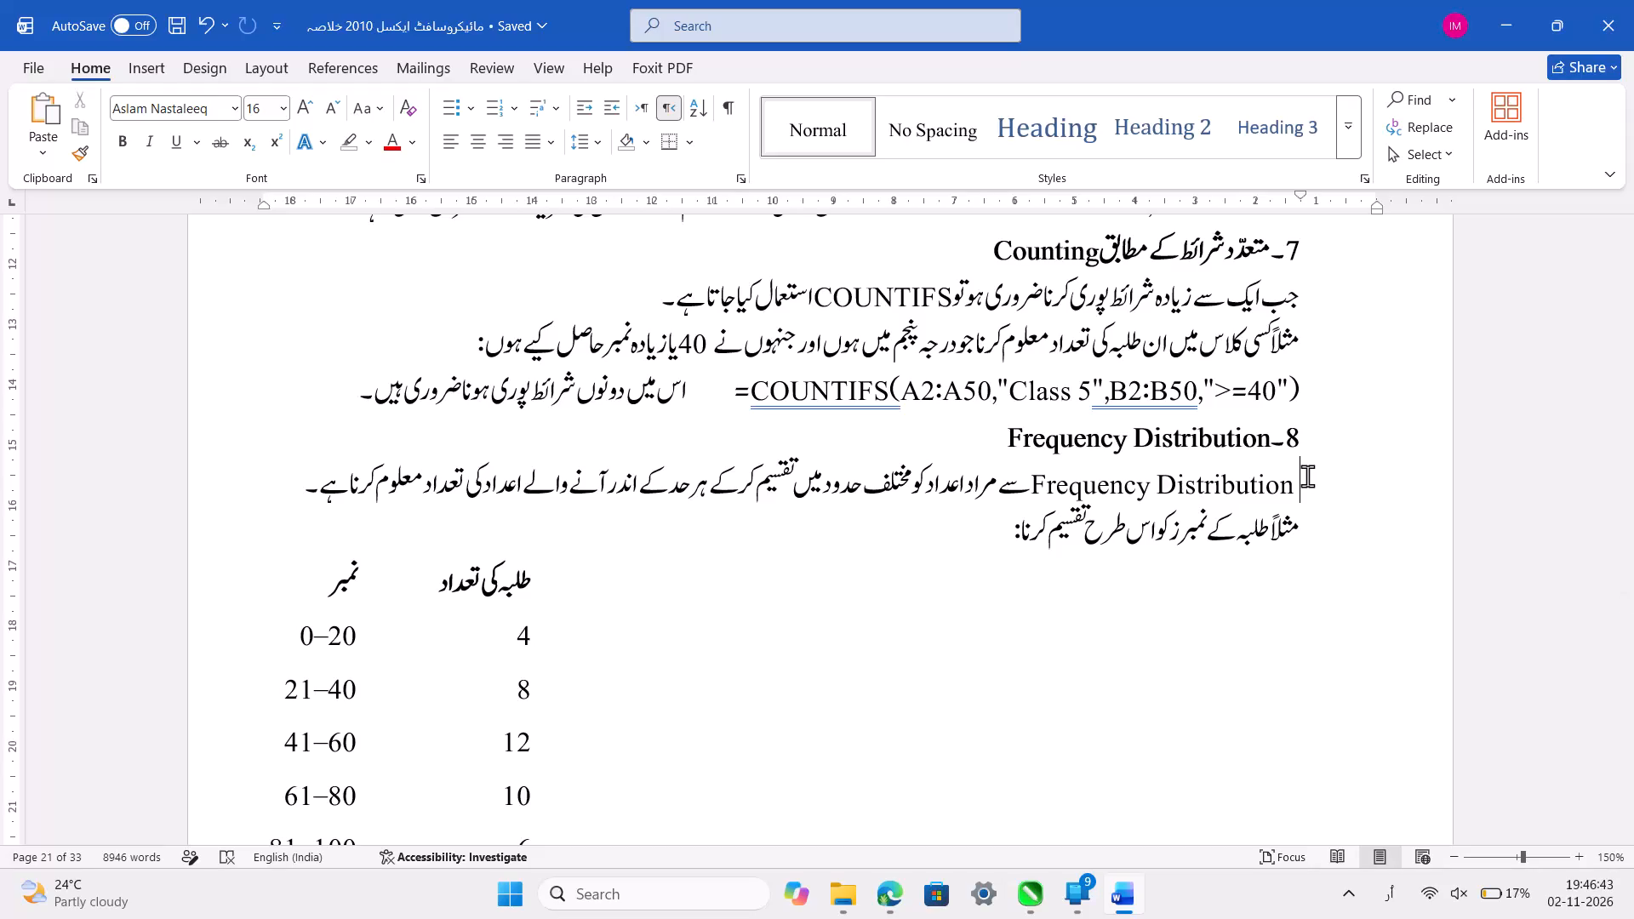
{"action": "scroll", "coordinate": [1307, 476], "scroll_direction": "down", "scroll_amount": 1}
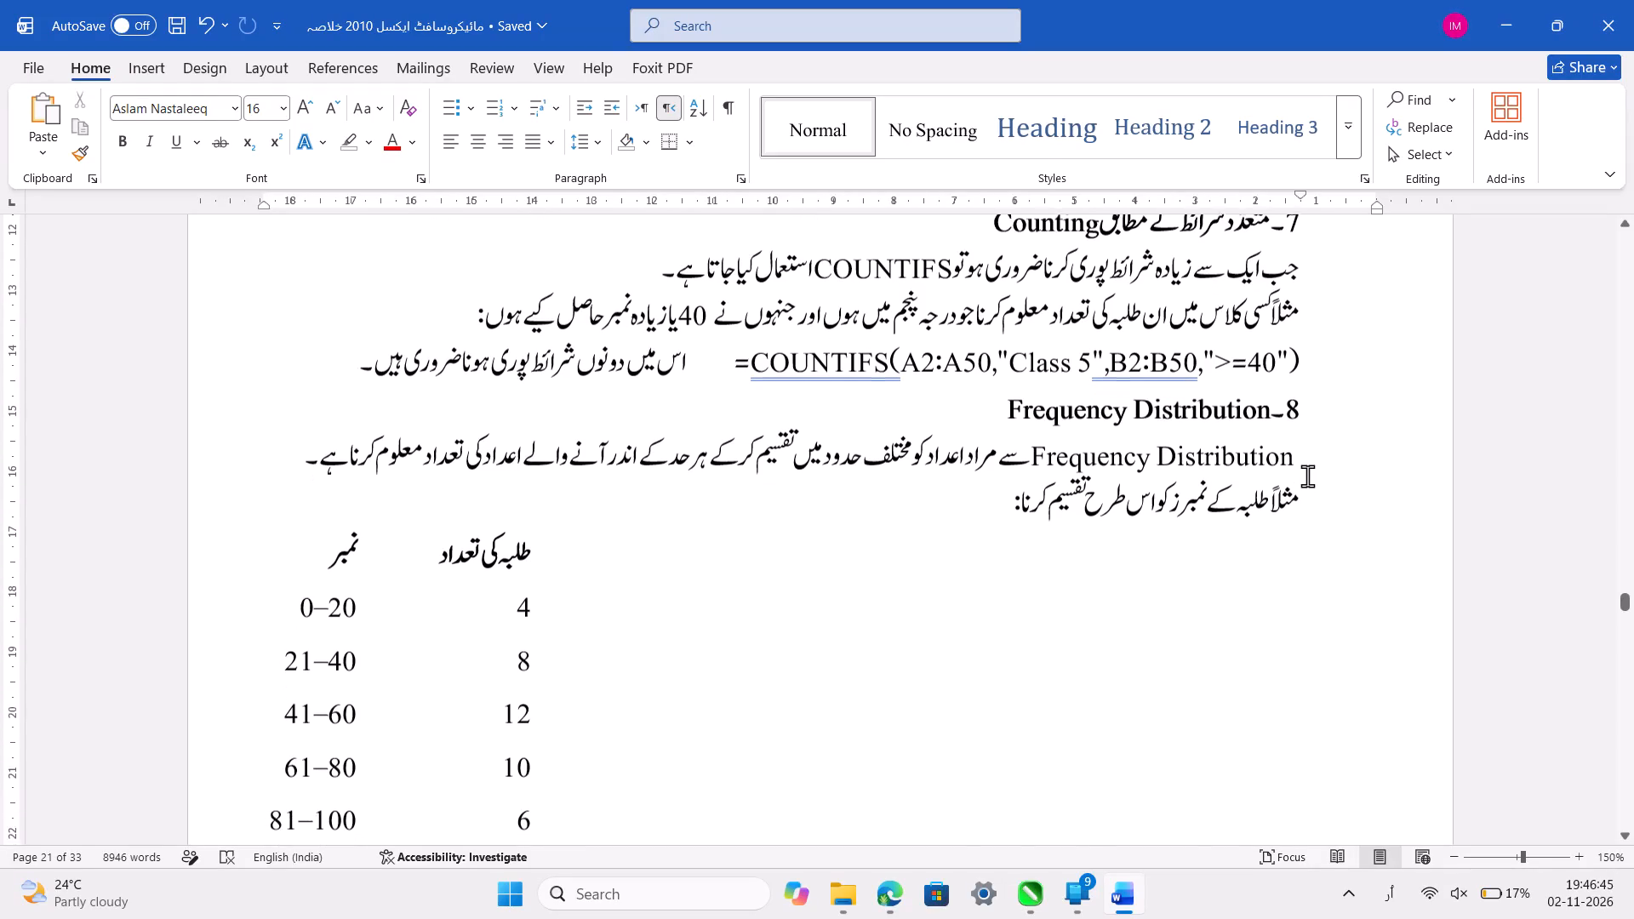
{"action": "scroll", "coordinate": [1307, 476], "scroll_direction": "down", "scroll_amount": 1}
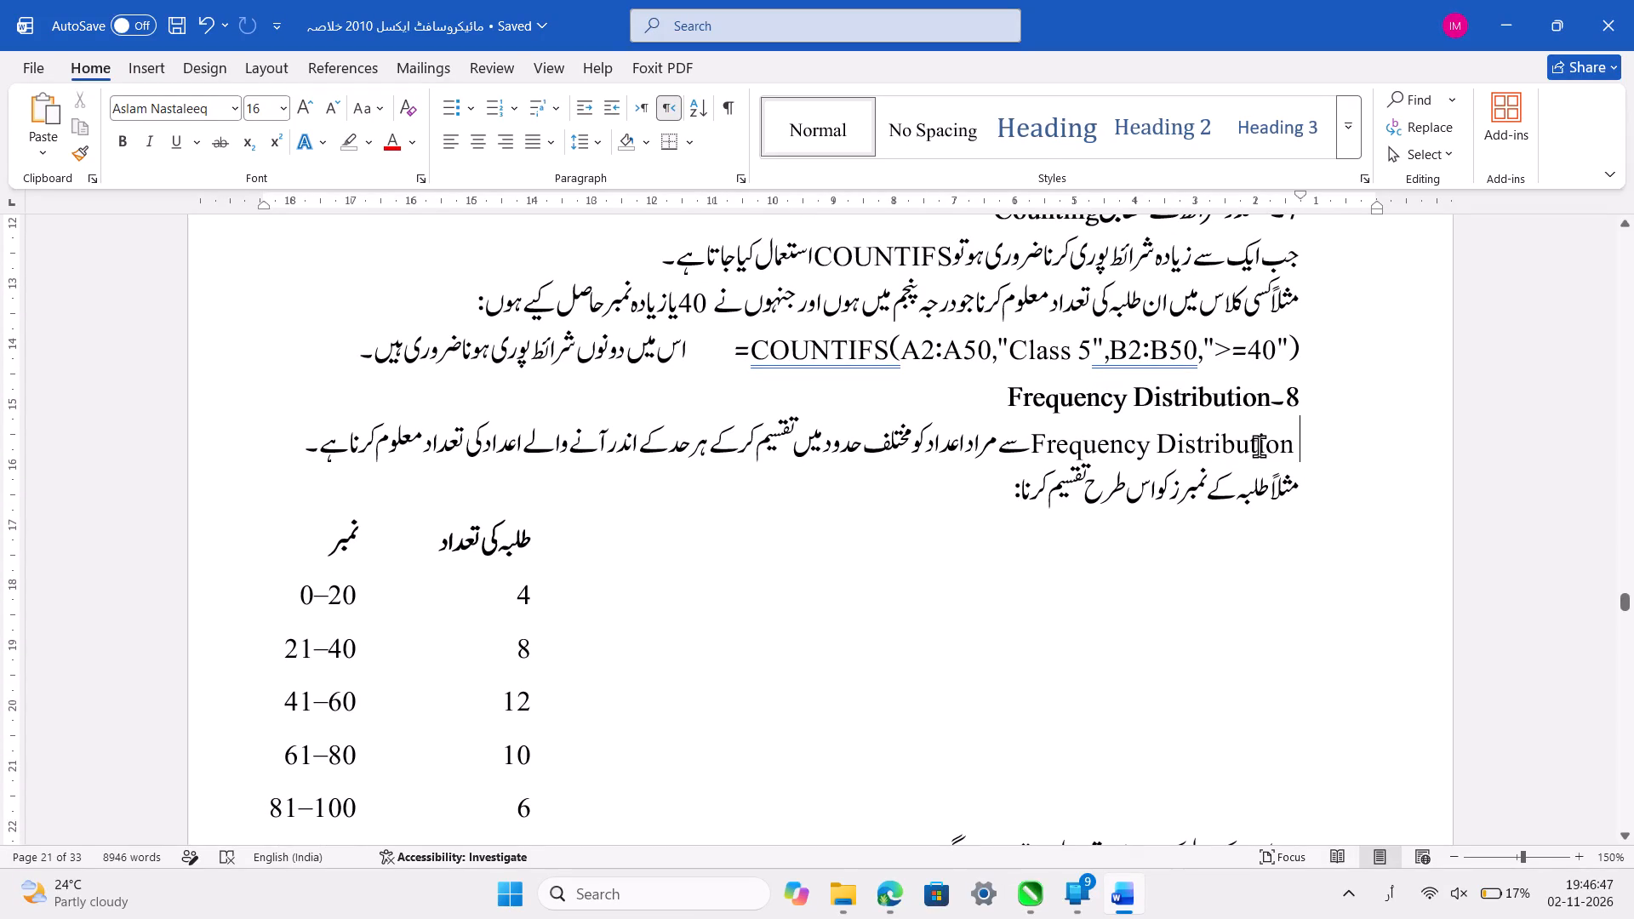
{"action": "key", "text": "Left"}
{"action": "key", "text": "Right"}
{"action": "key", "text": "Right"}
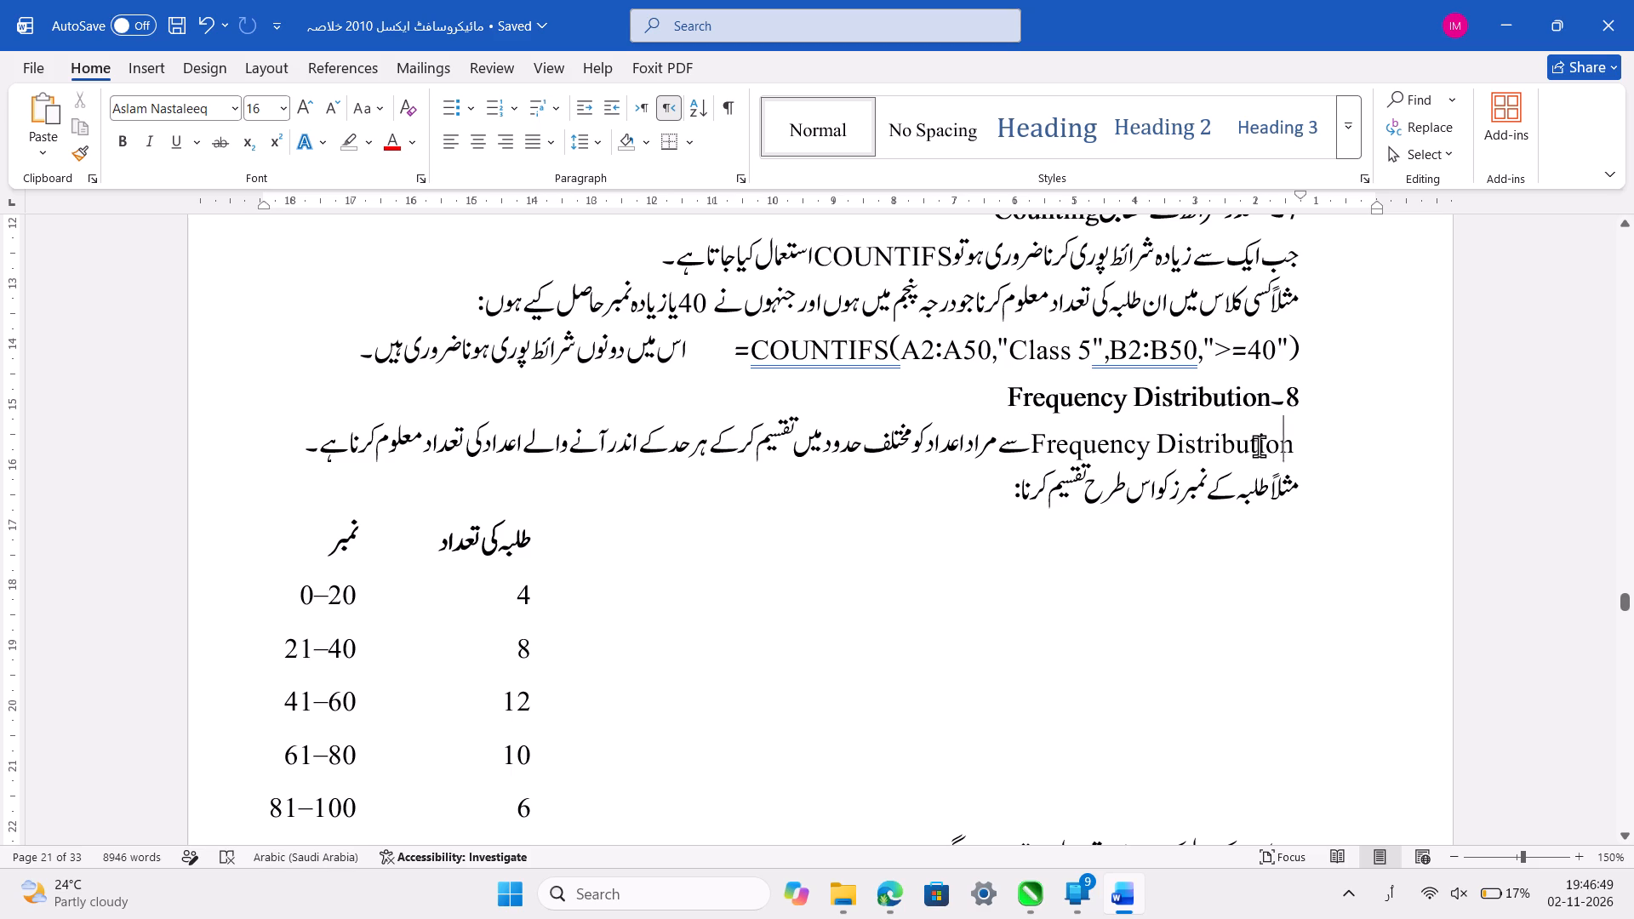
{"action": "key", "text": "Right"}
{"action": "key", "text": "Right"}
{"action": "key", "text": "Right"}
{"action": "key", "text": "Right"}
{"action": "key", "text": "Right"}
{"action": "key", "text": "Left"}
{"action": "key", "text": "Left"}
{"action": "key", "text": "Left"}
{"action": "key", "text": "Left"}
{"action": "key", "text": "Left"}
{"action": "key", "text": "Left"}
{"action": "key", "text": "BackSpace"}
{"action": "key", "text": "space"}
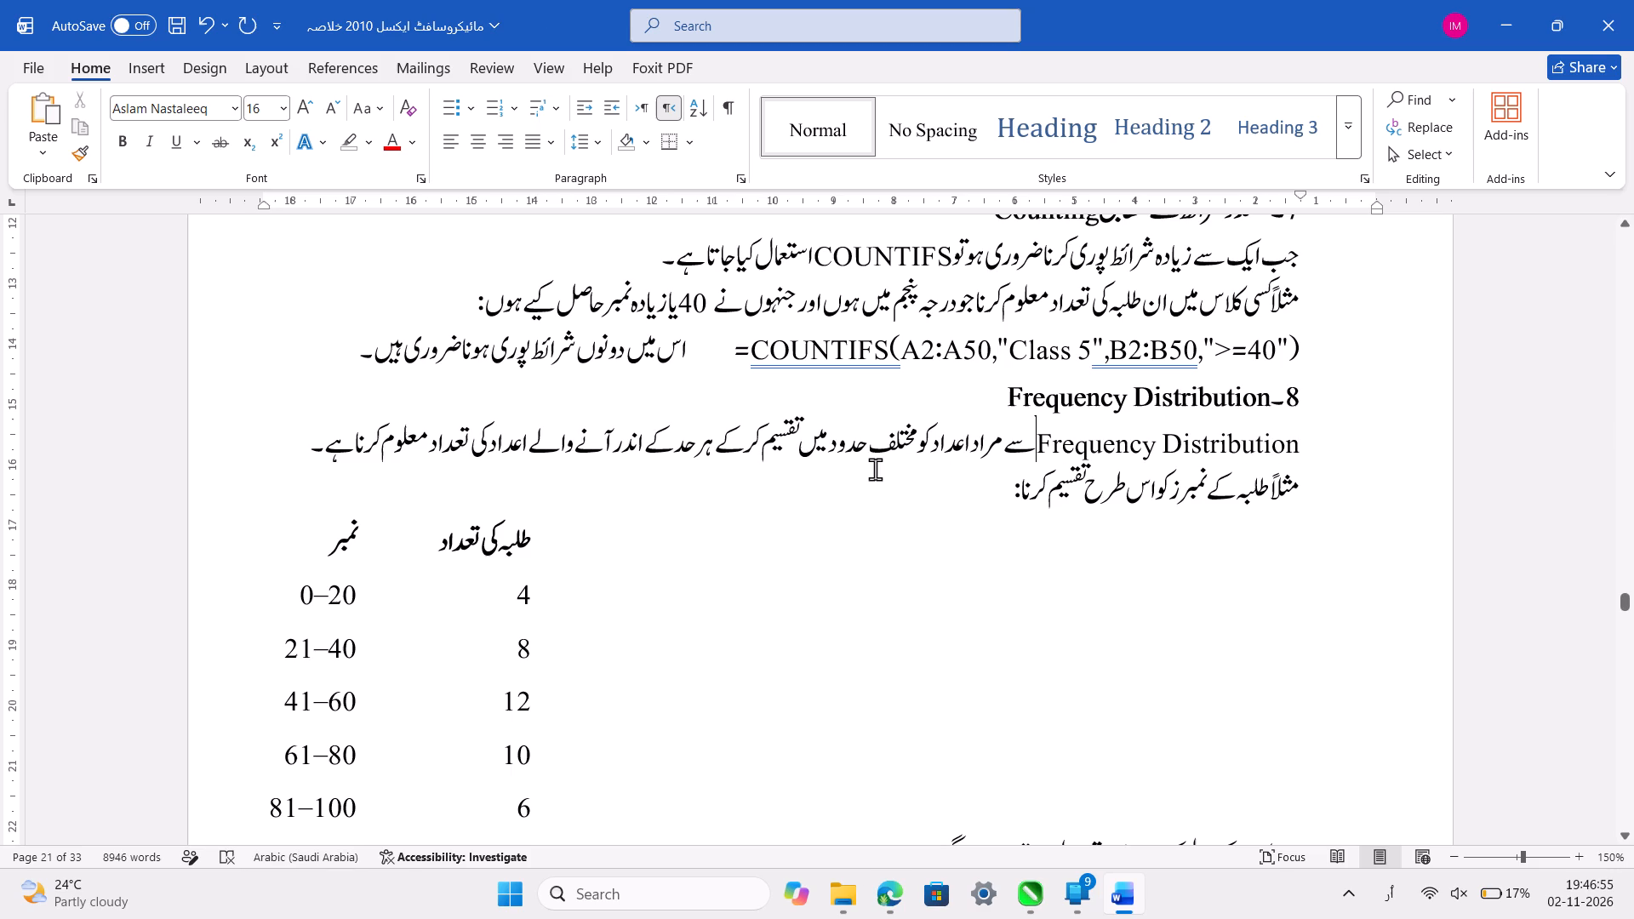
Select the whole table of نمبر and طلبہ کی تعداد in section 8, Frequency Distribution.
{"action": "scroll", "coordinate": [875, 469], "scroll_direction": "down", "scroll_amount": 1}
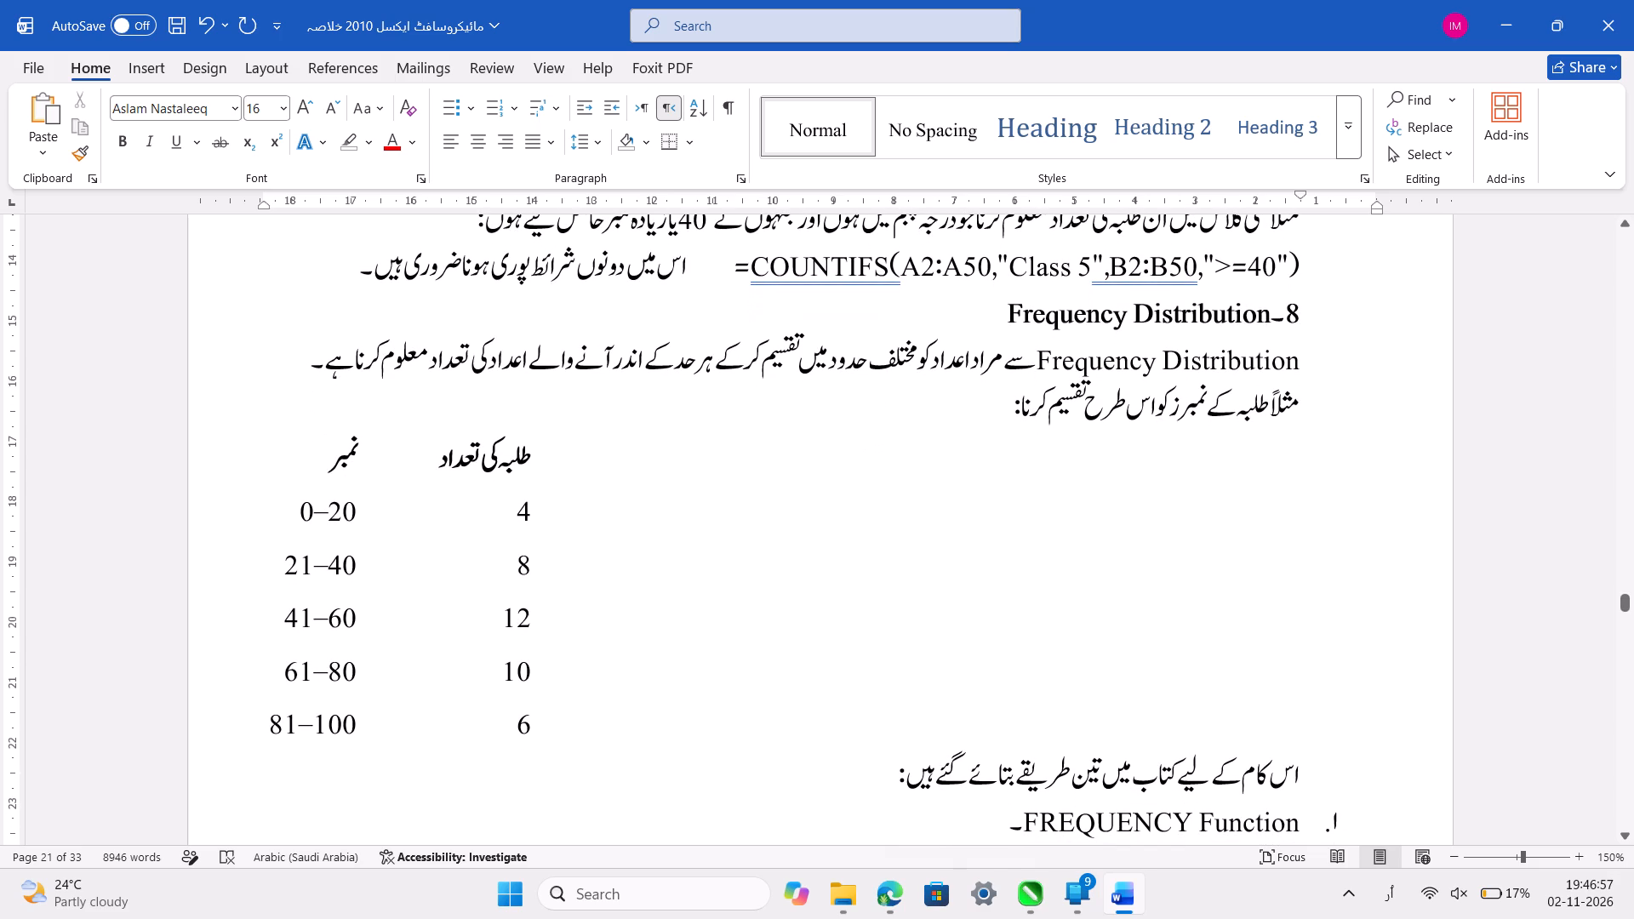
{"action": "scroll", "coordinate": [875, 469], "scroll_direction": "down", "scroll_amount": 1}
{"action": "left_click", "coordinate": [258, 417]}
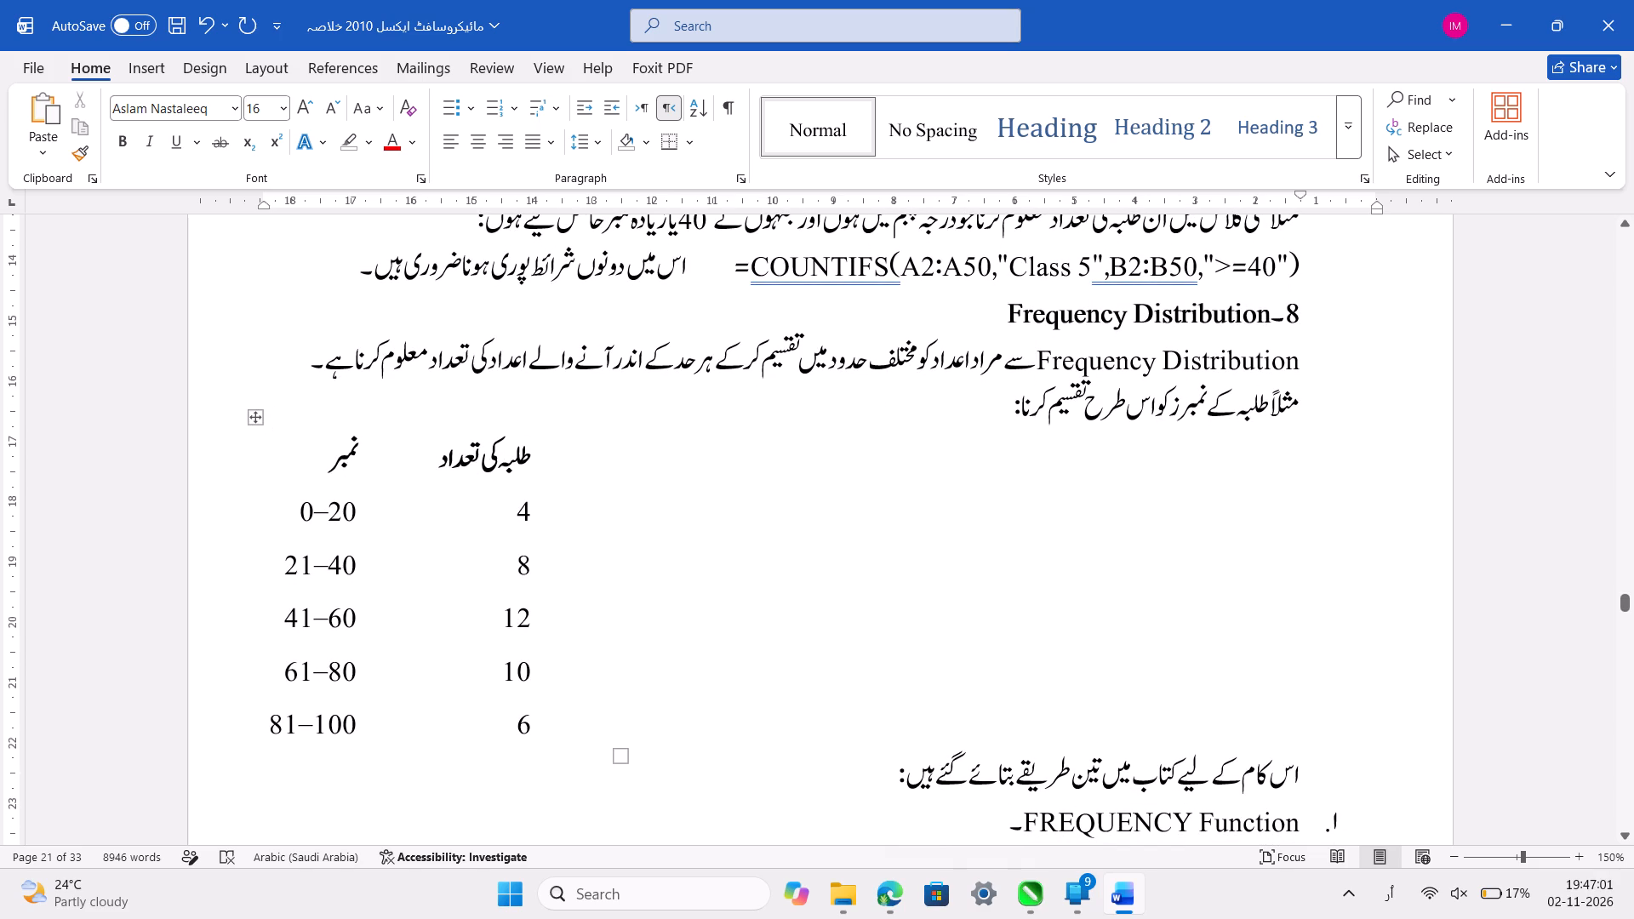
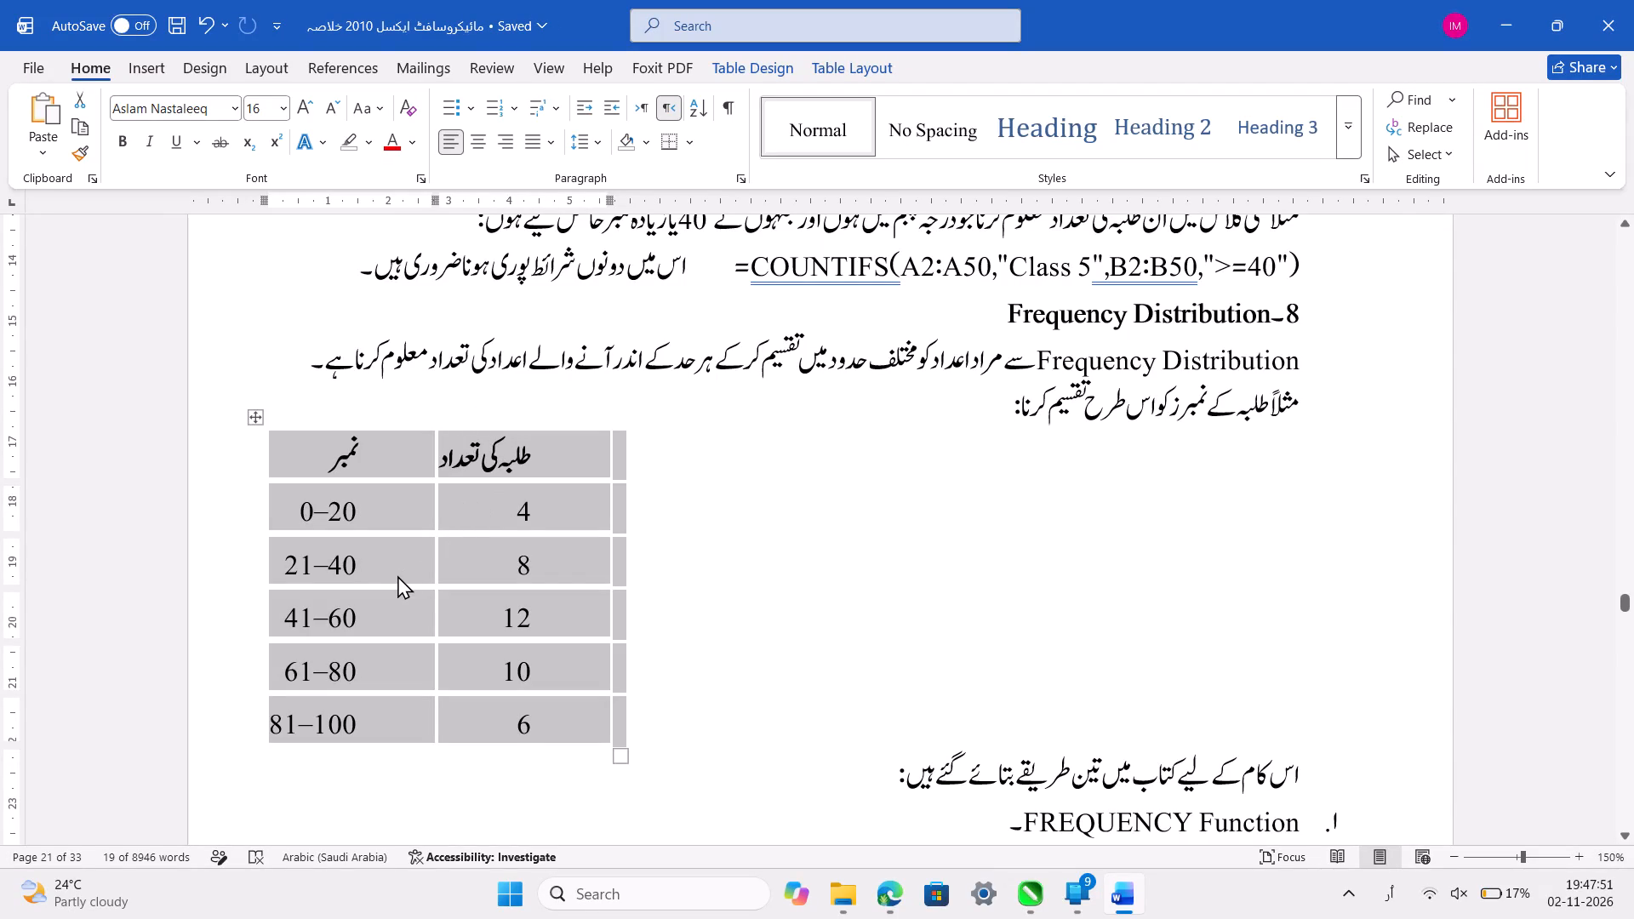
Apply all borders to the whole نمبر and طلبہ کی تعداد table in section 8.
{"action": "scroll", "coordinate": [397, 575], "scroll_direction": "down", "scroll_amount": 1}
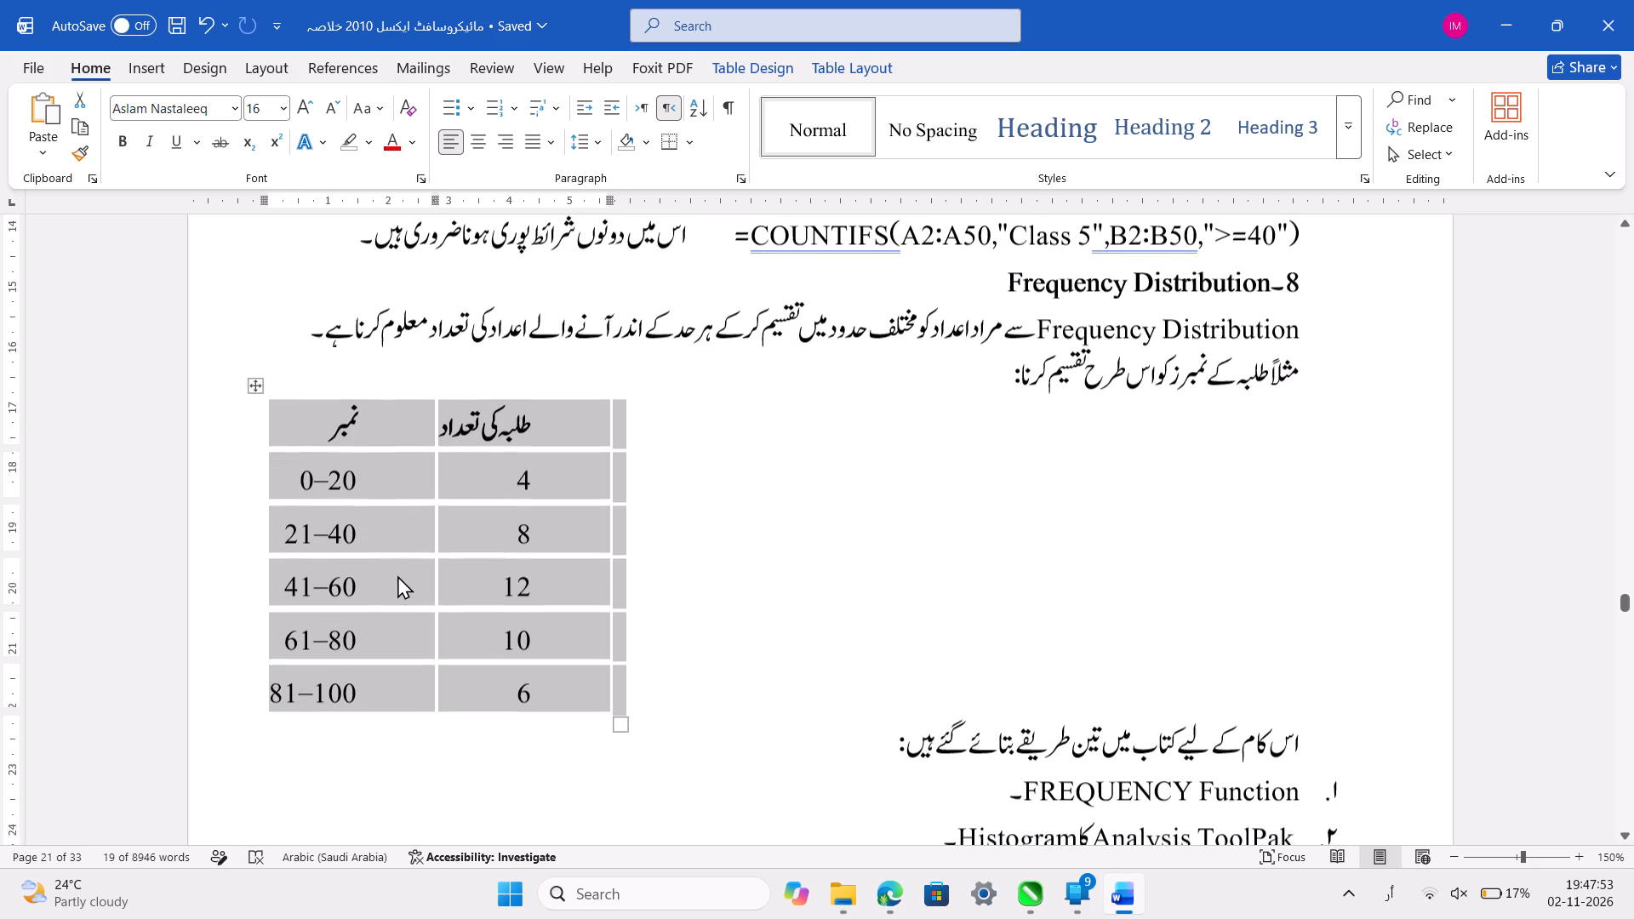
{"action": "scroll", "coordinate": [397, 575], "scroll_direction": "down", "scroll_amount": 1}
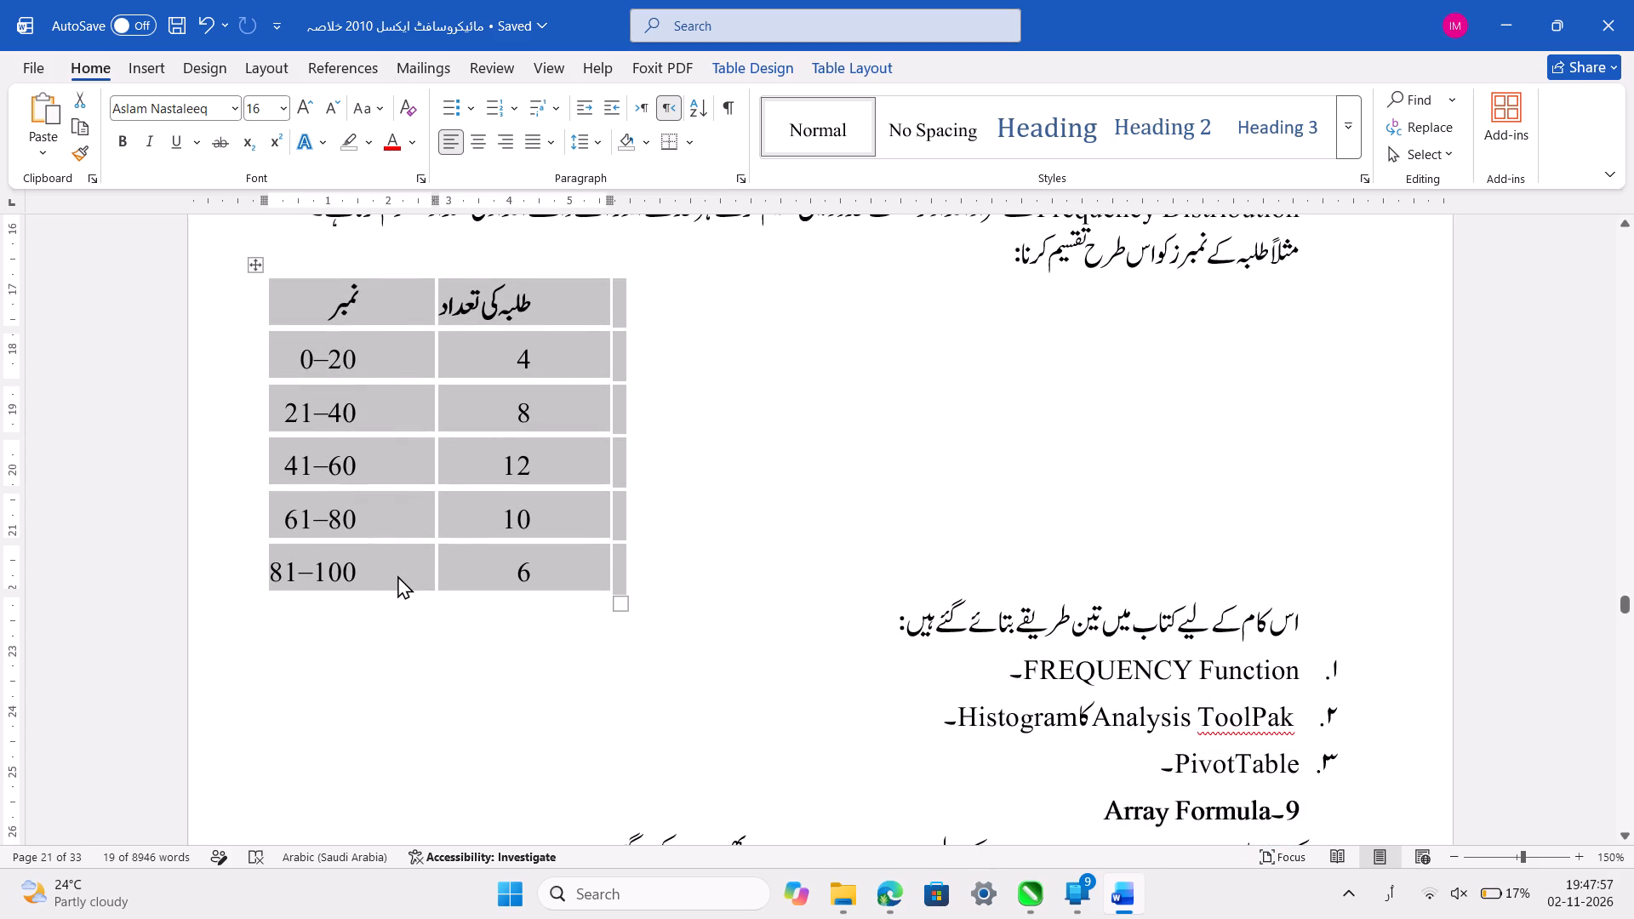
{"action": "left_click", "coordinate": [263, 268]}
{"action": "left_click", "coordinate": [664, 147]}
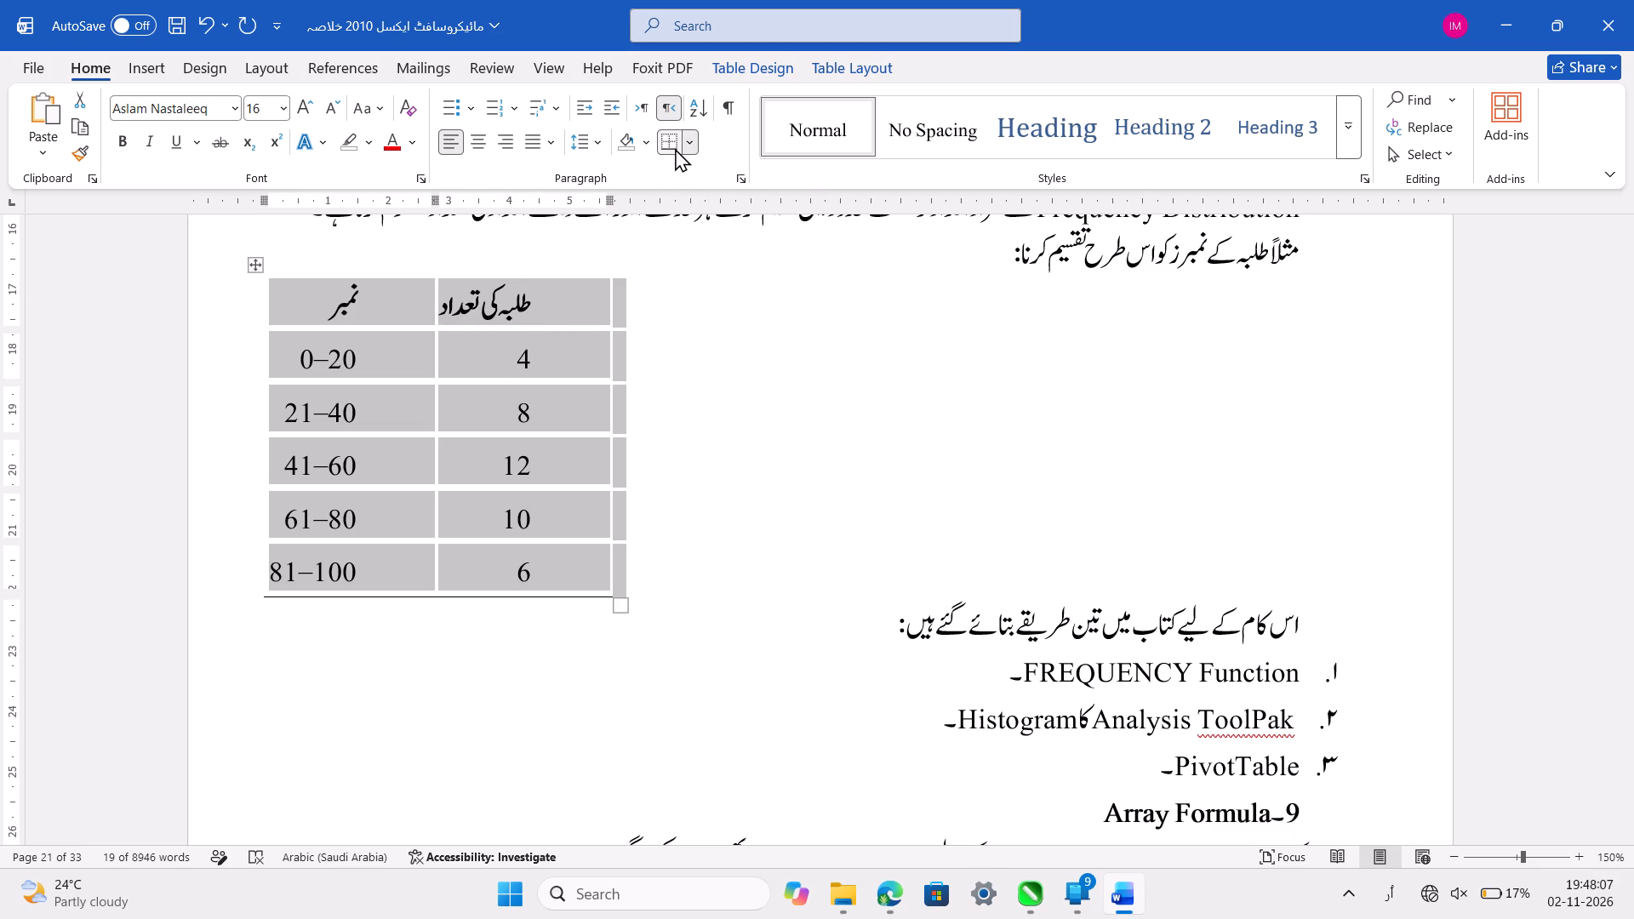
{"action": "left_click", "coordinate": [675, 148]}
{"action": "left_click", "coordinate": [673, 142]}
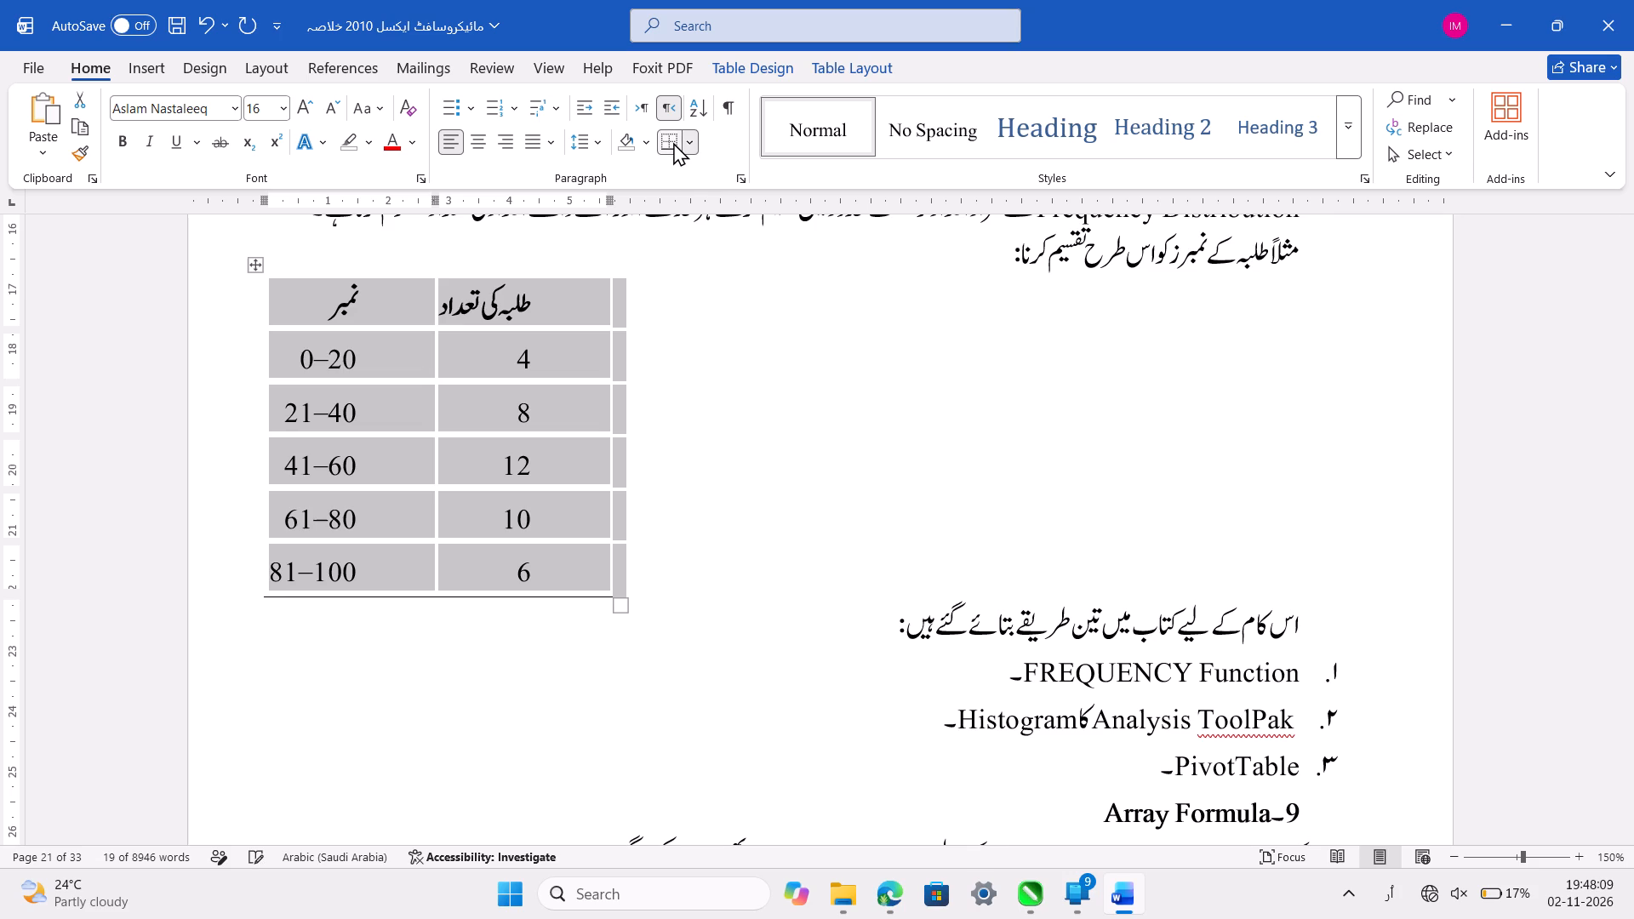
{"action": "left_click", "coordinate": [684, 142]}
{"action": "left_click", "coordinate": [695, 325]}
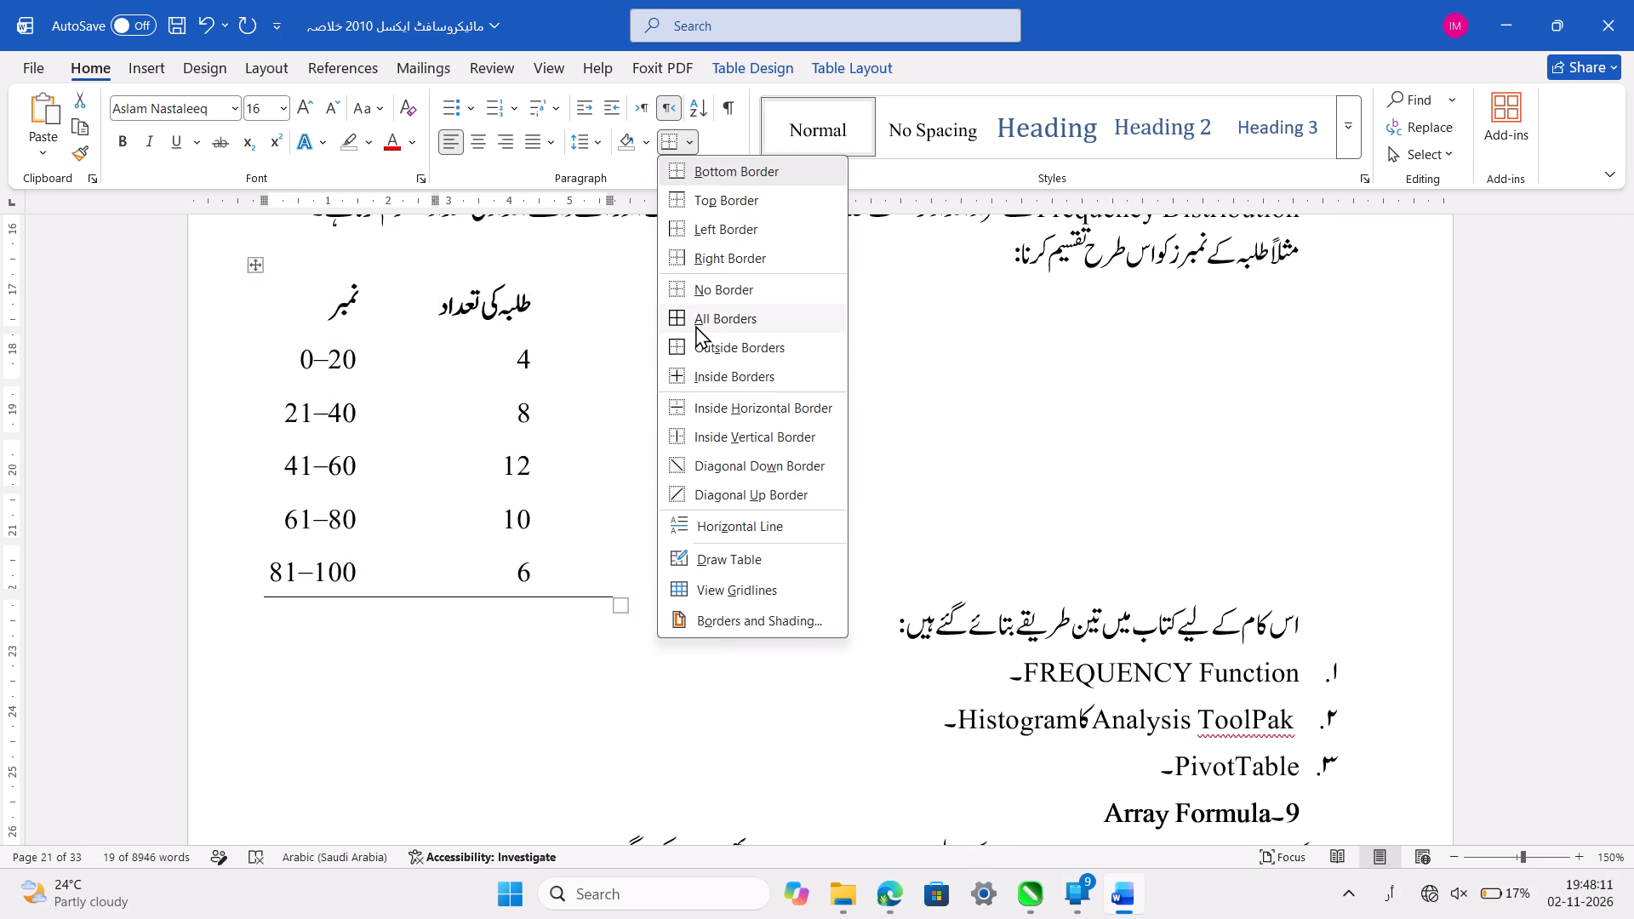
Move the whole طلبہ کی تعداد column to the left of the نمبر column.
{"action": "left_click", "coordinate": [574, 290]}
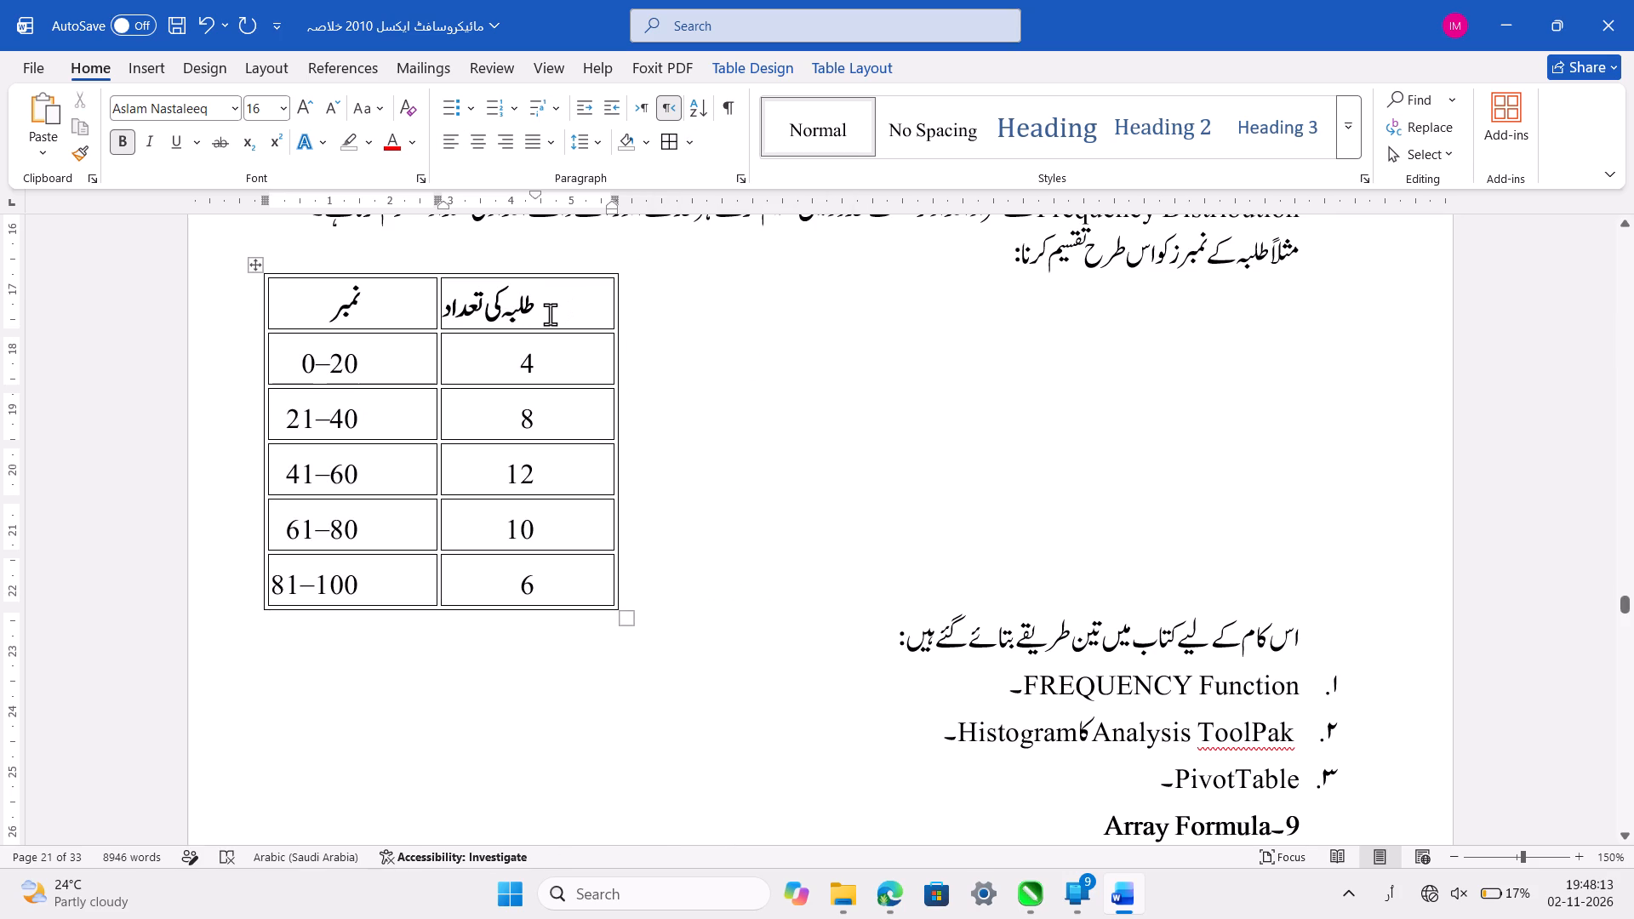
{"action": "left_click_drag", "start_coordinate": [550, 314], "coordinate": [531, 595]}
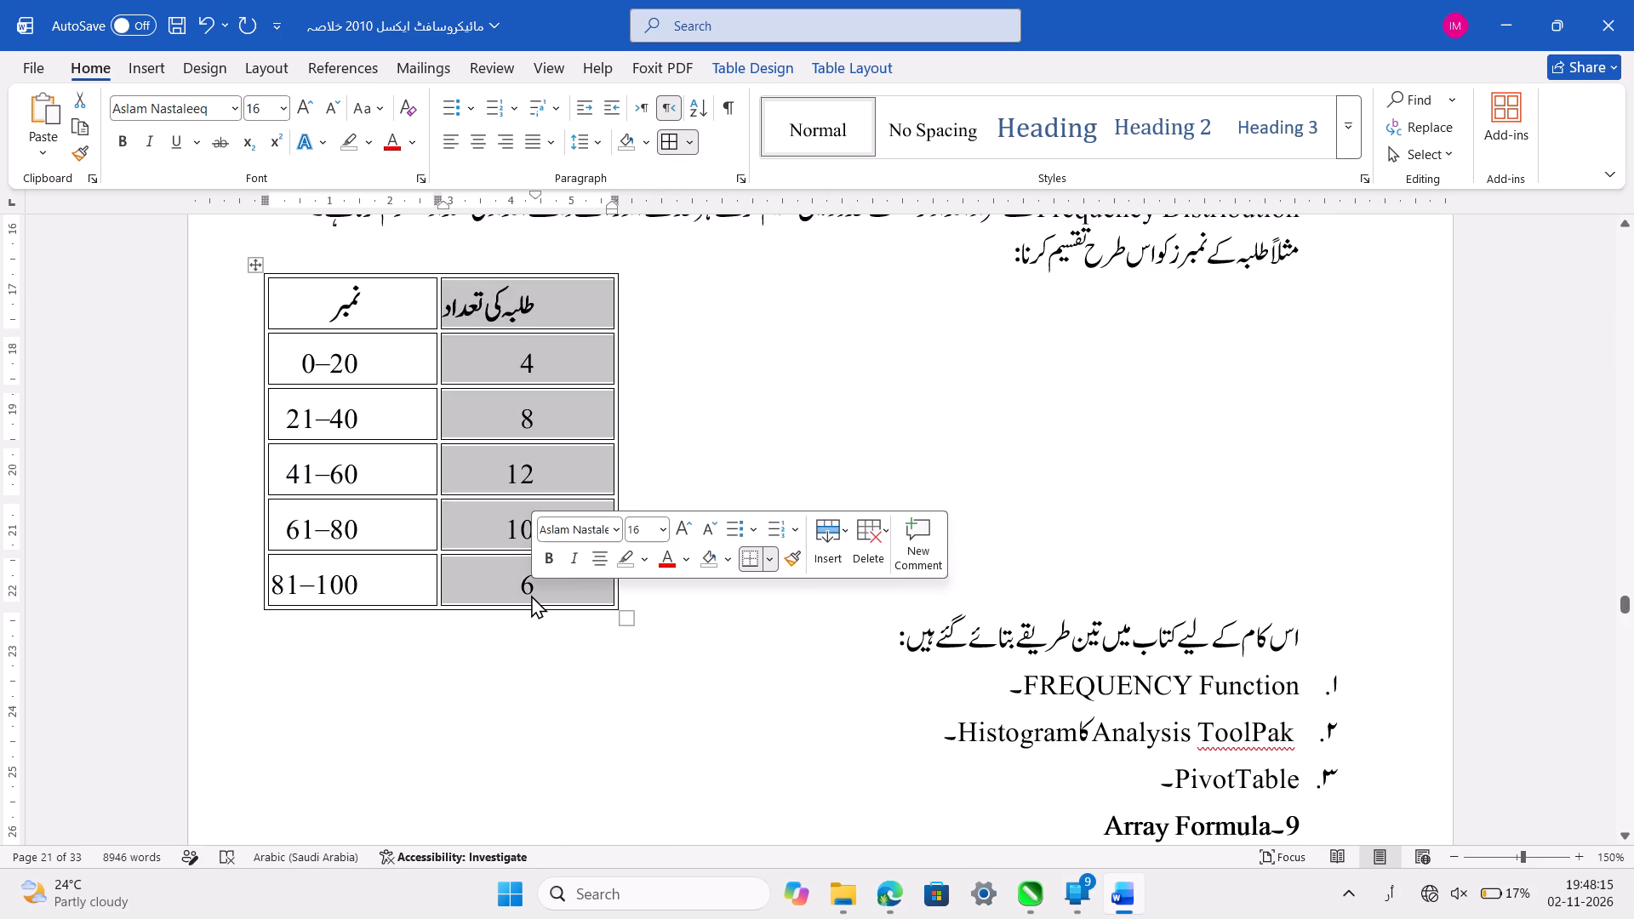
{"action": "key", "text": "ctrl+x"}
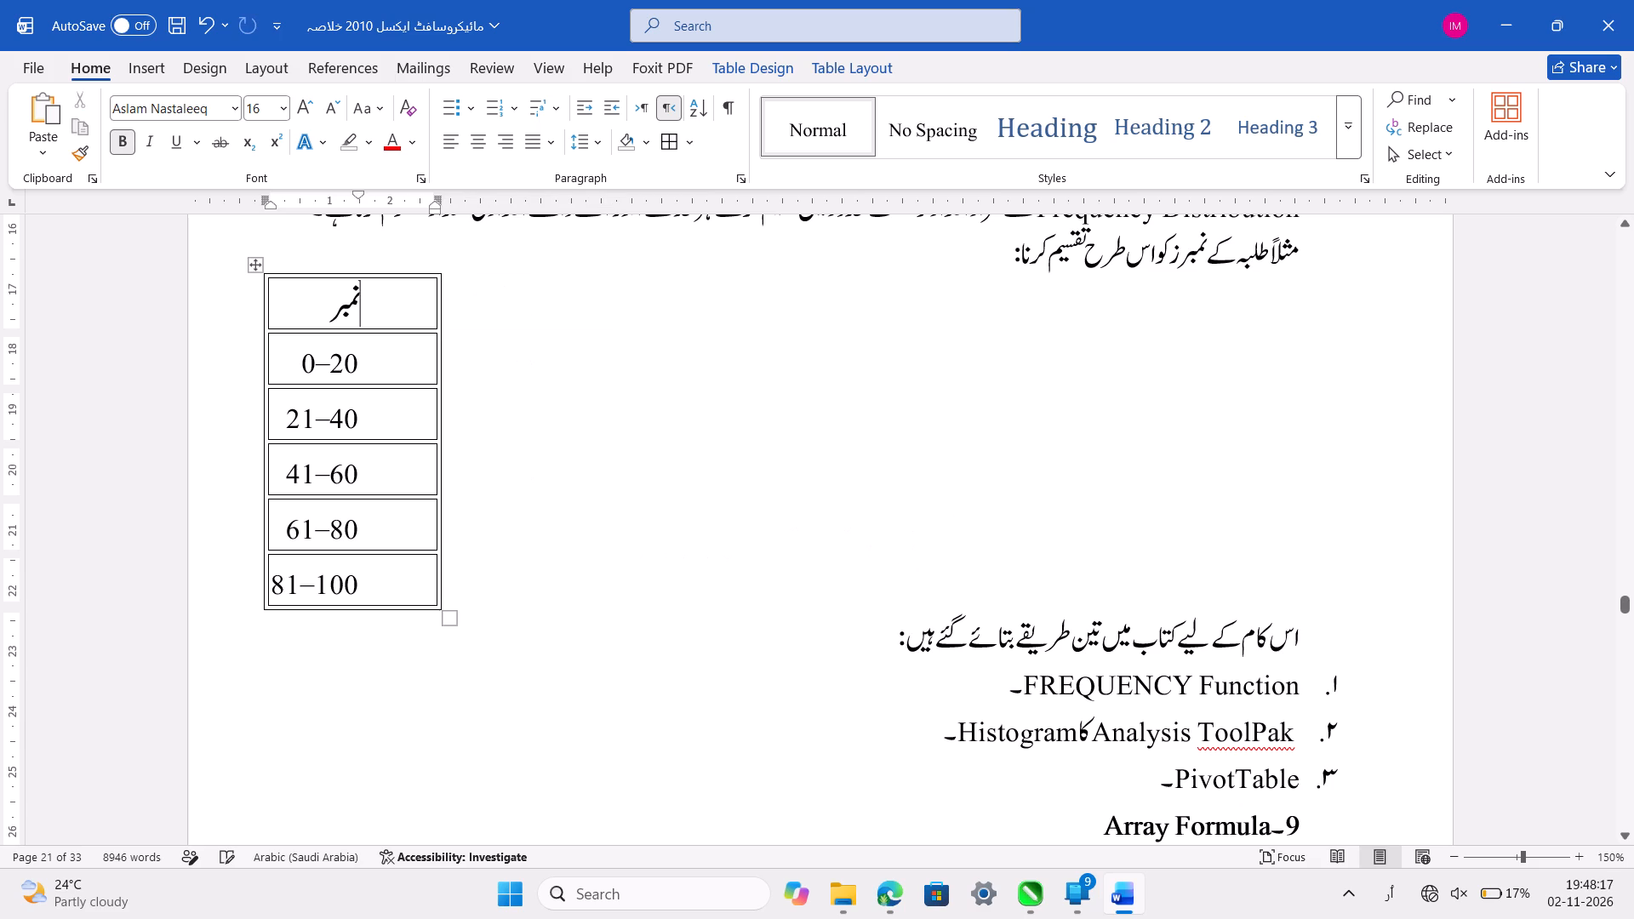
{"action": "left_click", "coordinate": [393, 296]}
{"action": "key", "text": "Home"}
{"action": "key", "text": "Home"}
{"action": "key", "text": "Home"}
{"action": "key", "text": "ctrl+v"}
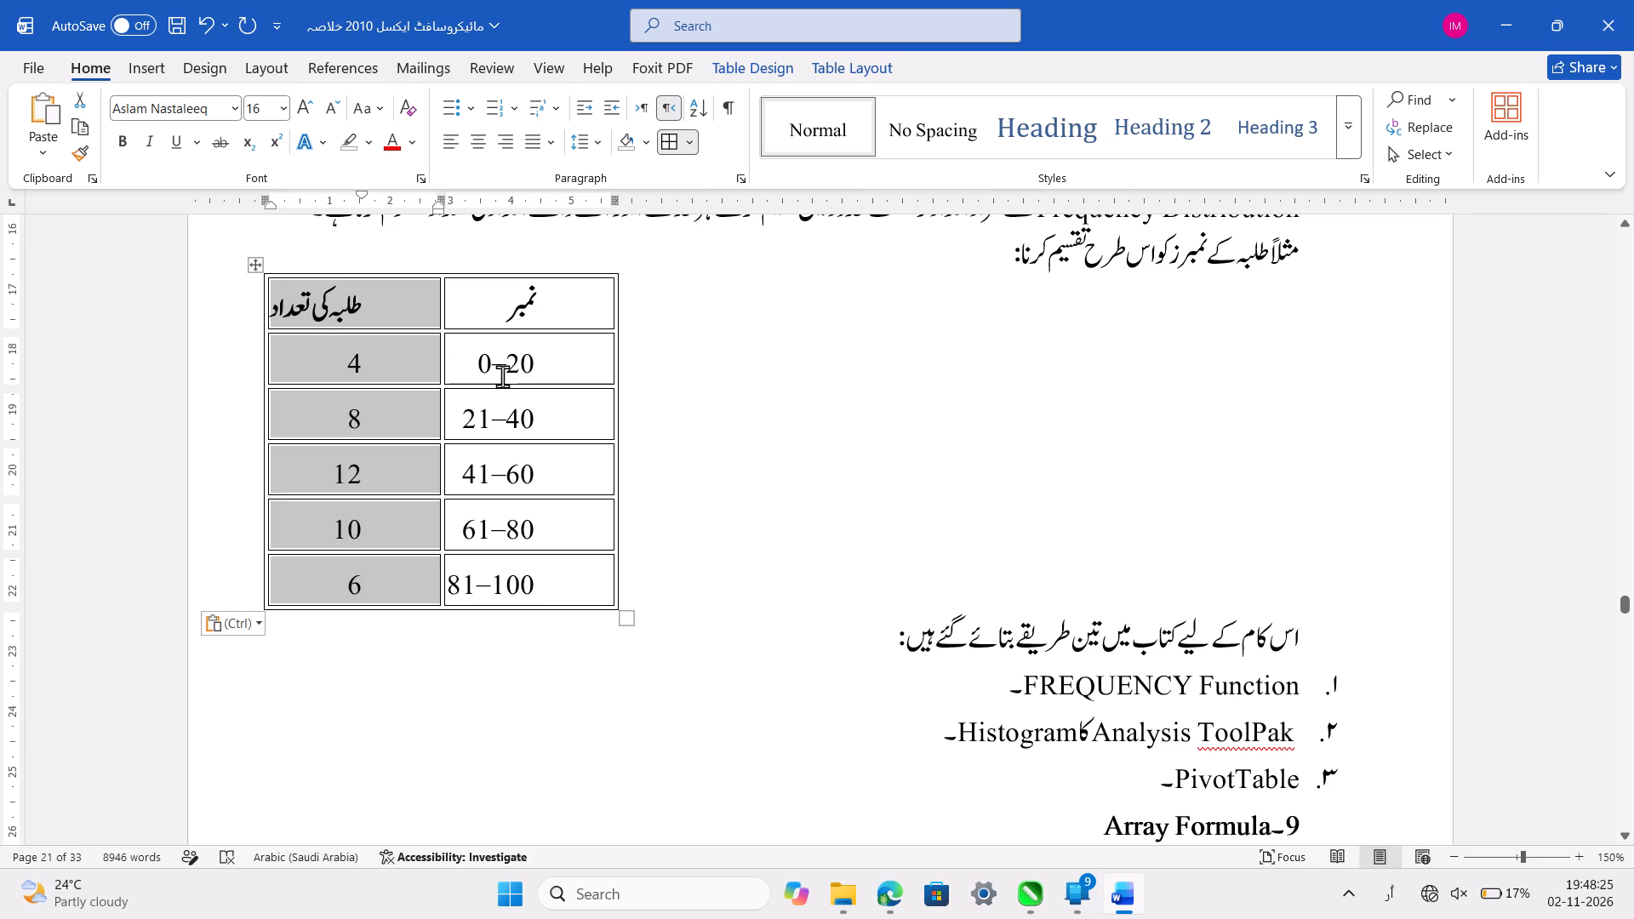
Left-align the five number-range cells under the نمبر heading and set their special indent to none.
{"action": "left_click", "coordinate": [254, 269]}
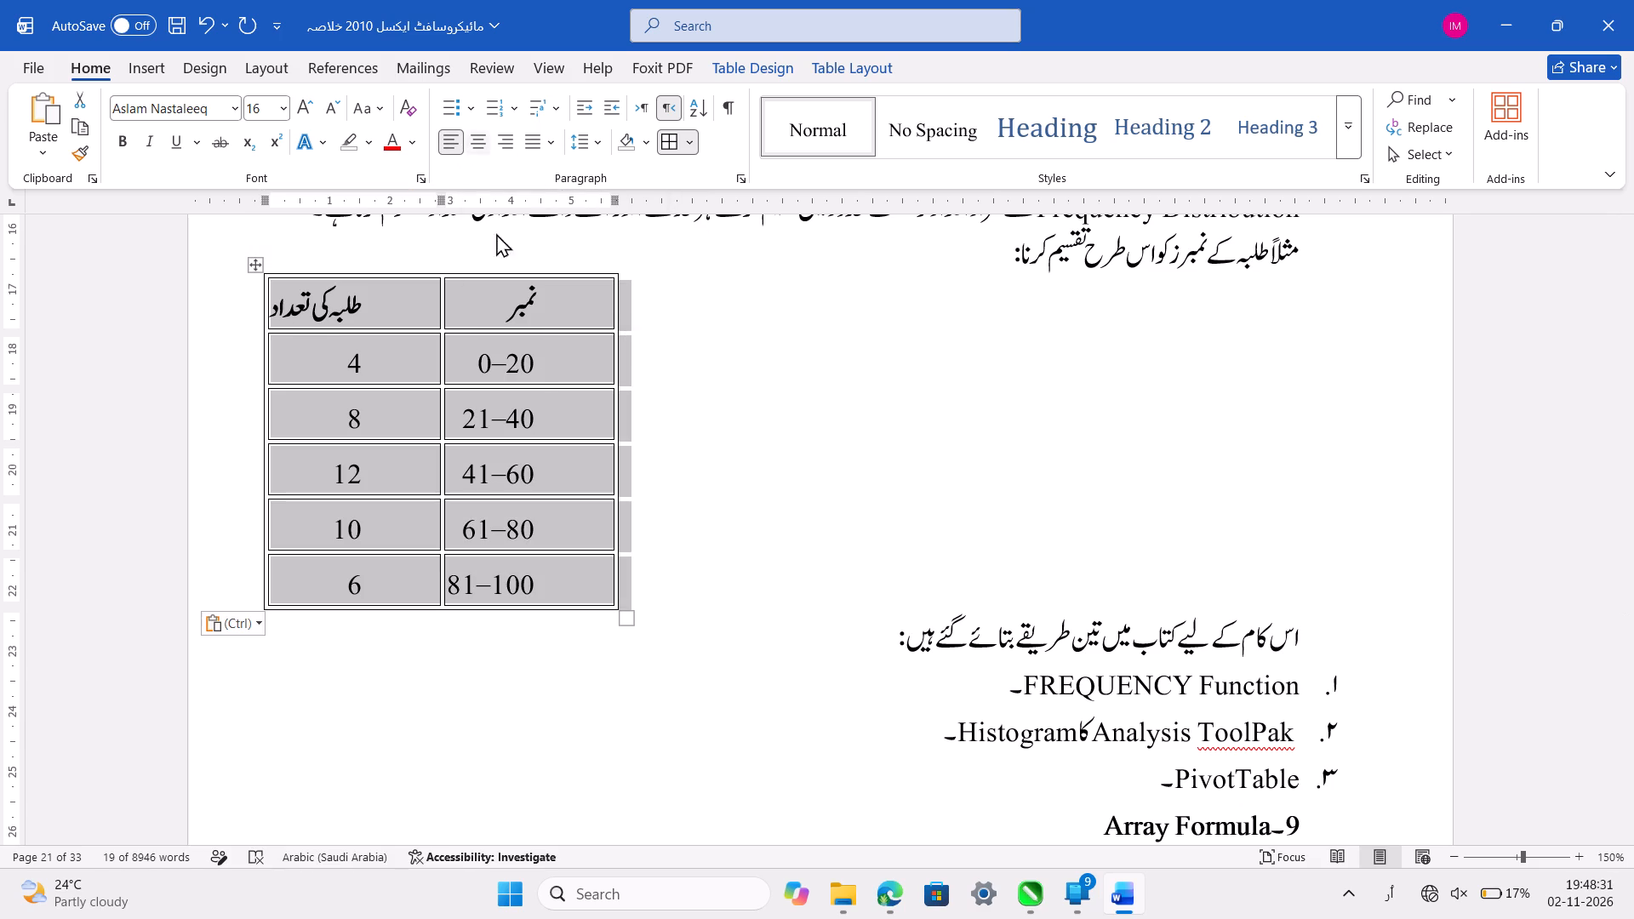
{"action": "left_click", "coordinate": [533, 363]}
{"action": "left_click", "coordinate": [531, 308]}
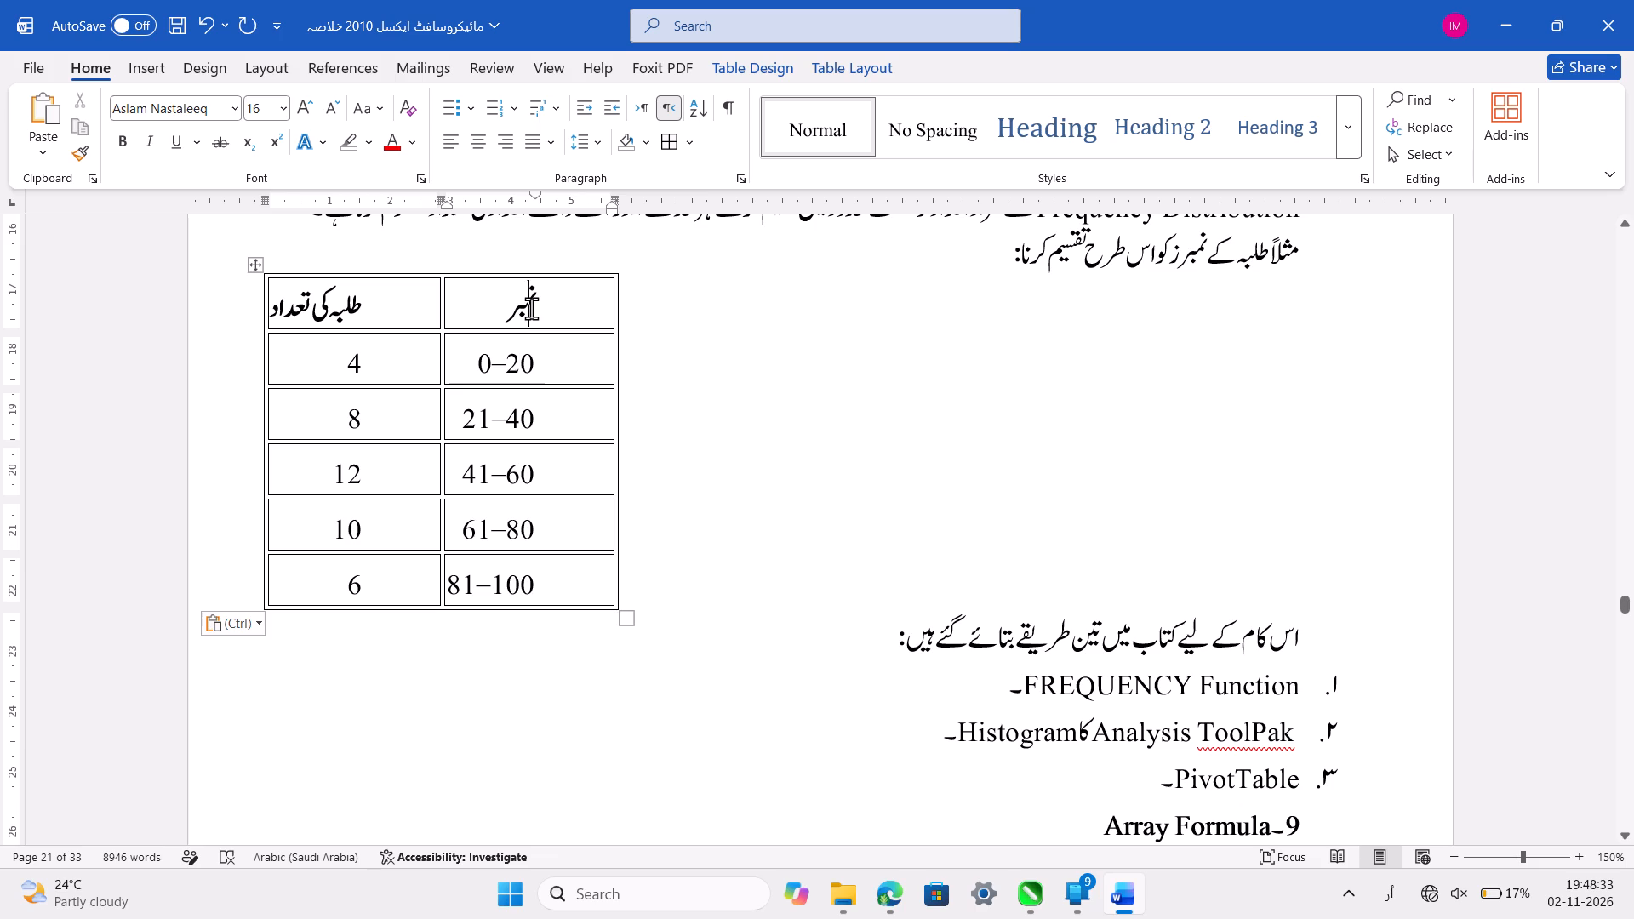
{"action": "left_click_drag", "start_coordinate": [561, 342], "coordinate": [511, 591]}
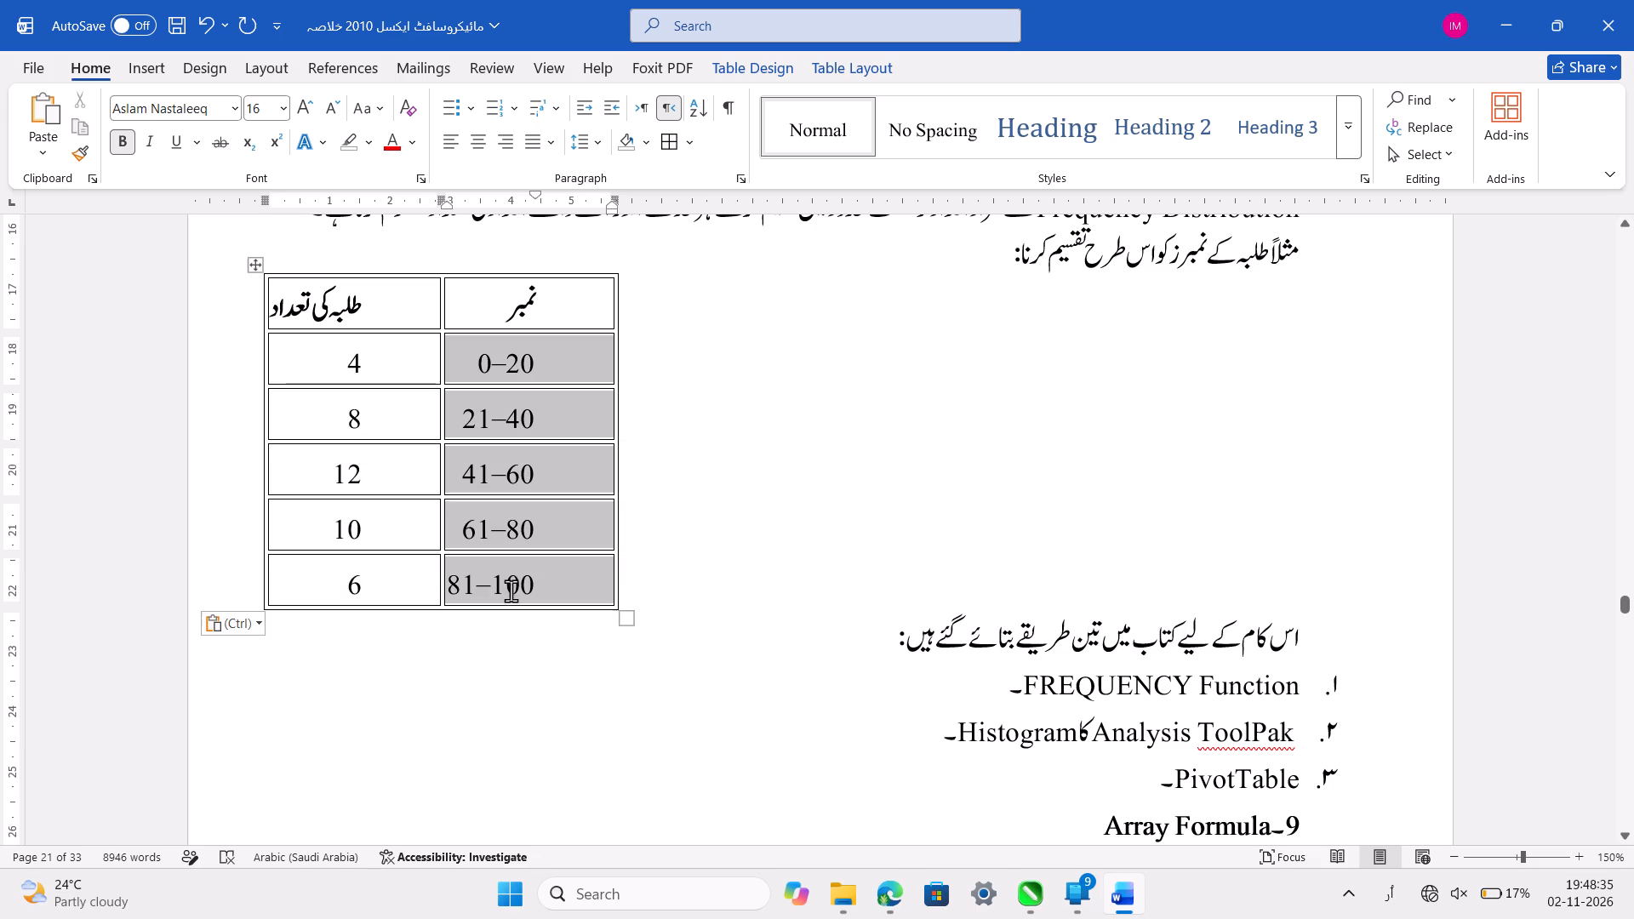
{"action": "left_click", "coordinate": [456, 138]}
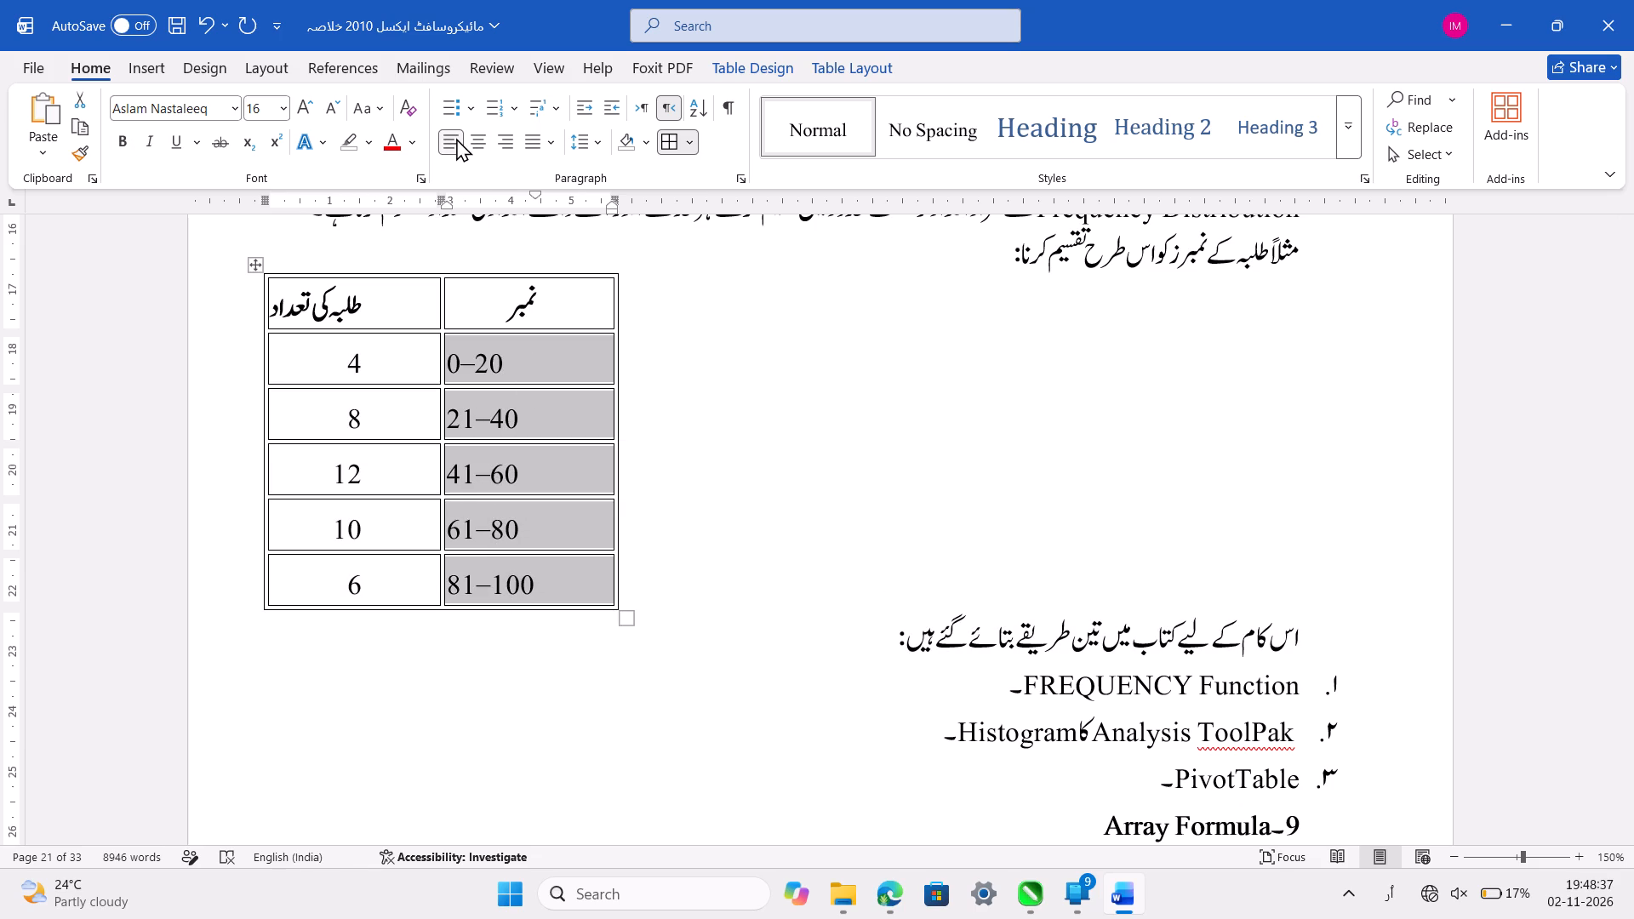
{"action": "left_click", "coordinate": [747, 176]}
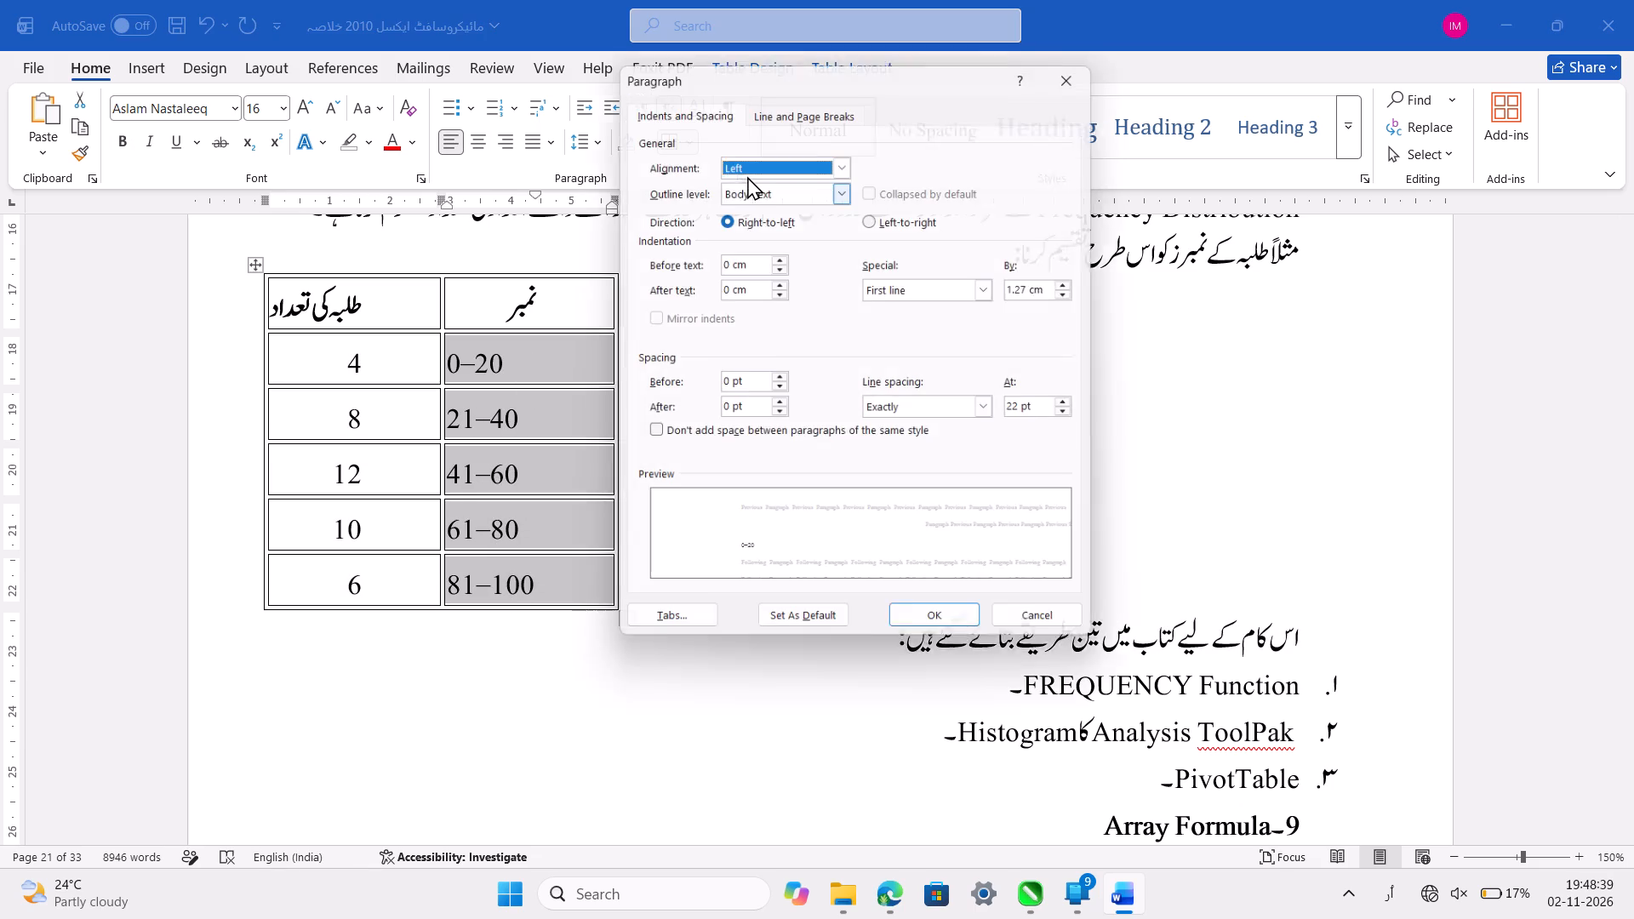
{"action": "left_click", "coordinate": [996, 291]}
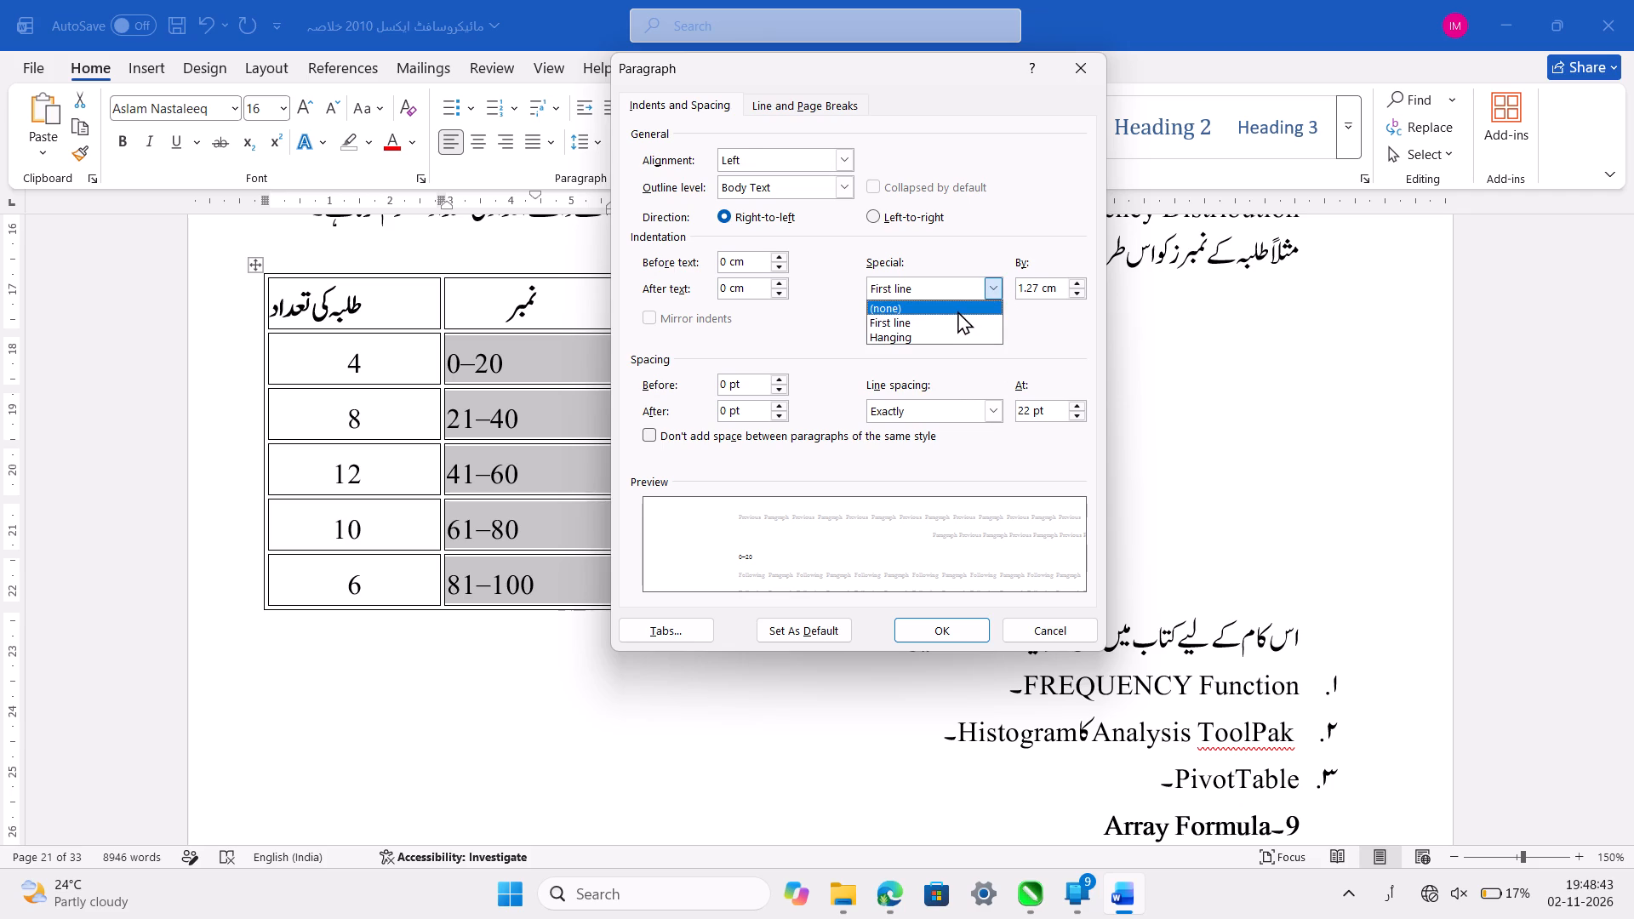
{"action": "left_click", "coordinate": [957, 311]}
{"action": "left_click", "coordinate": [922, 624]}
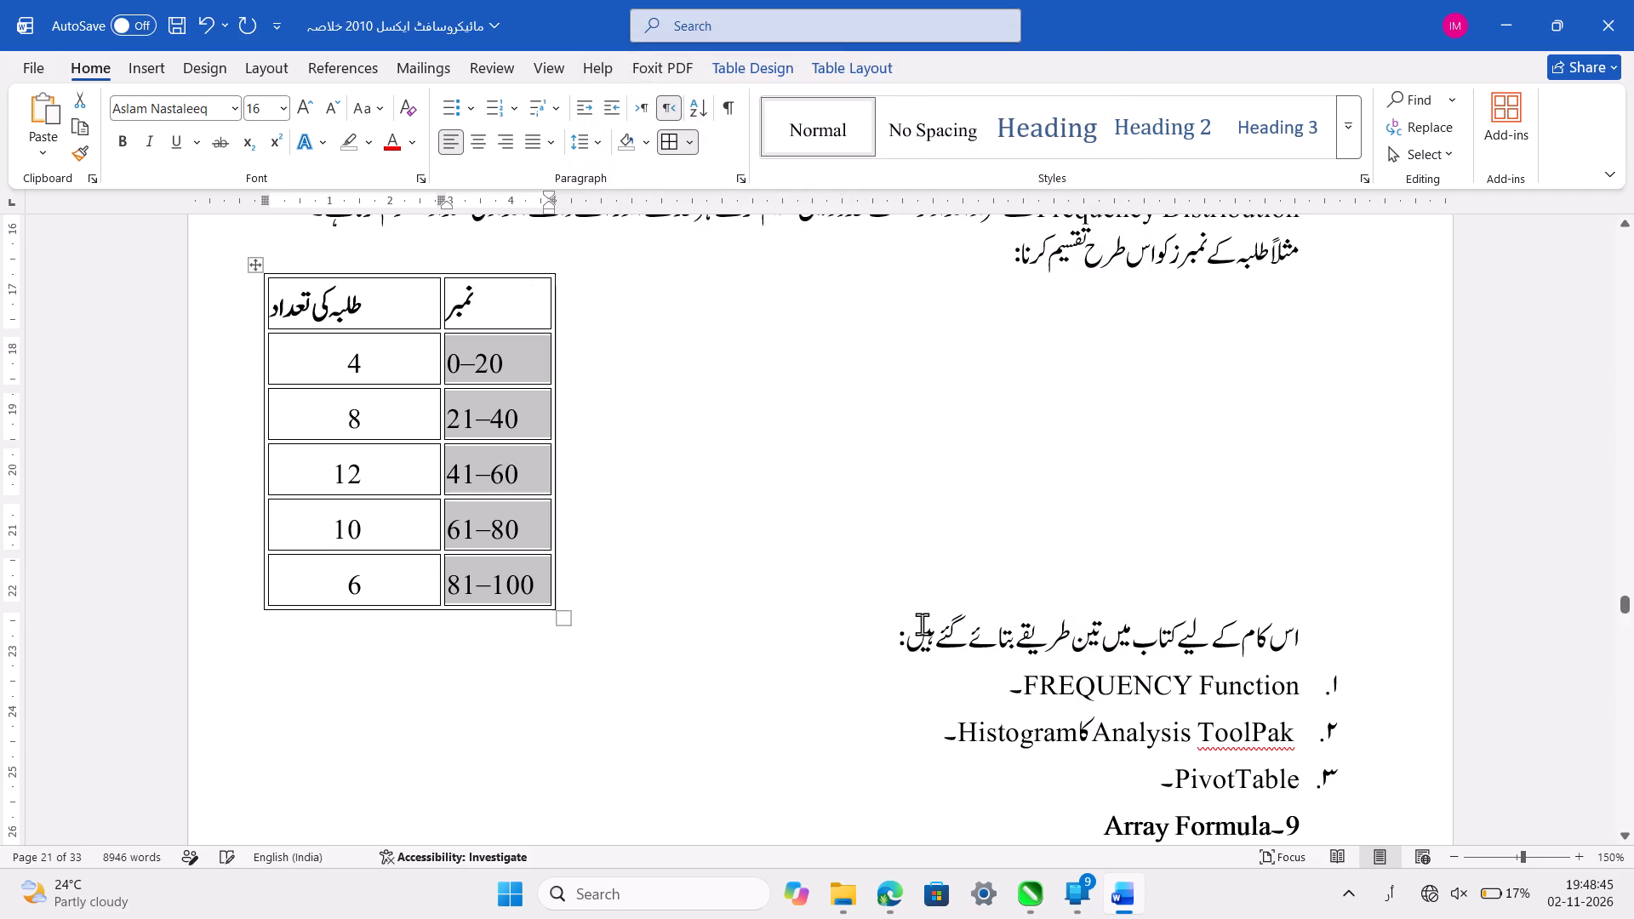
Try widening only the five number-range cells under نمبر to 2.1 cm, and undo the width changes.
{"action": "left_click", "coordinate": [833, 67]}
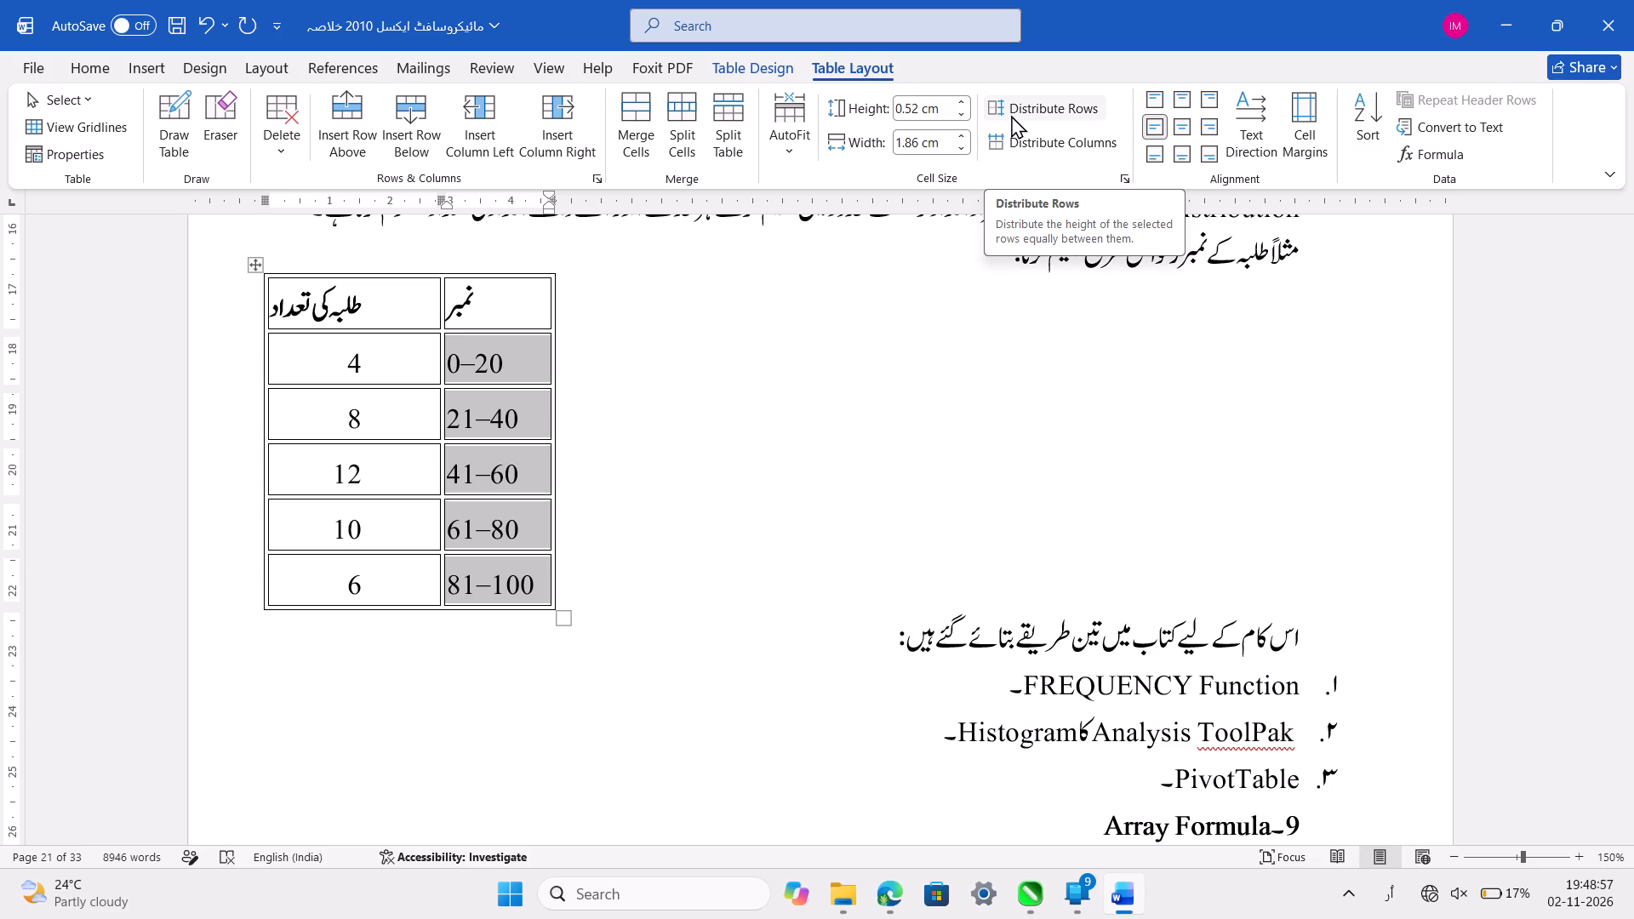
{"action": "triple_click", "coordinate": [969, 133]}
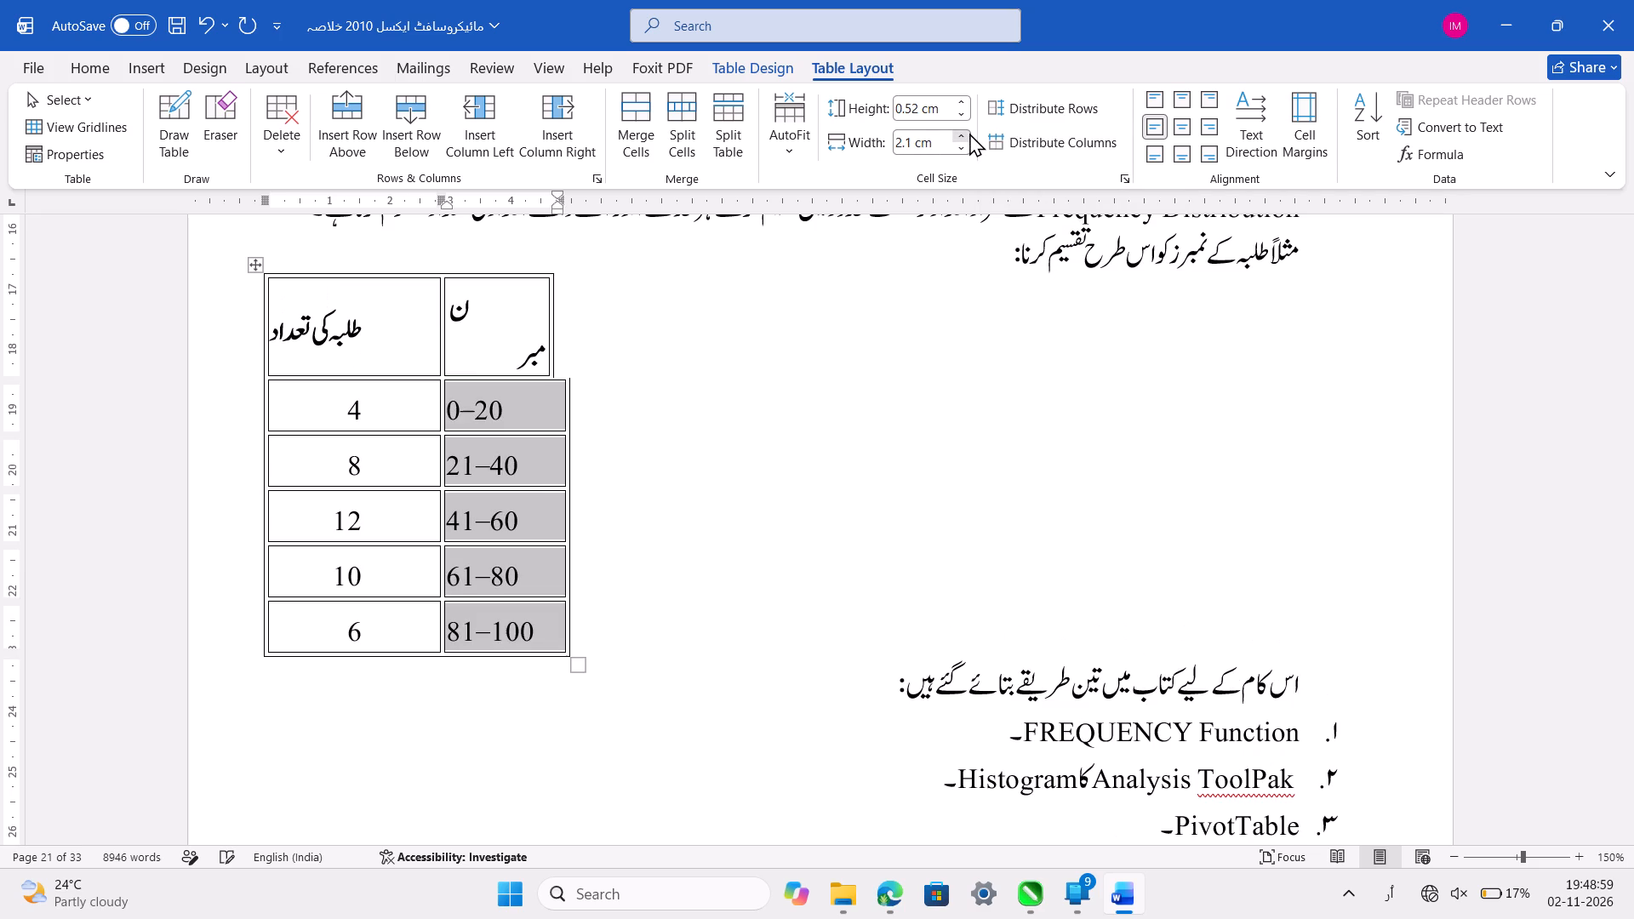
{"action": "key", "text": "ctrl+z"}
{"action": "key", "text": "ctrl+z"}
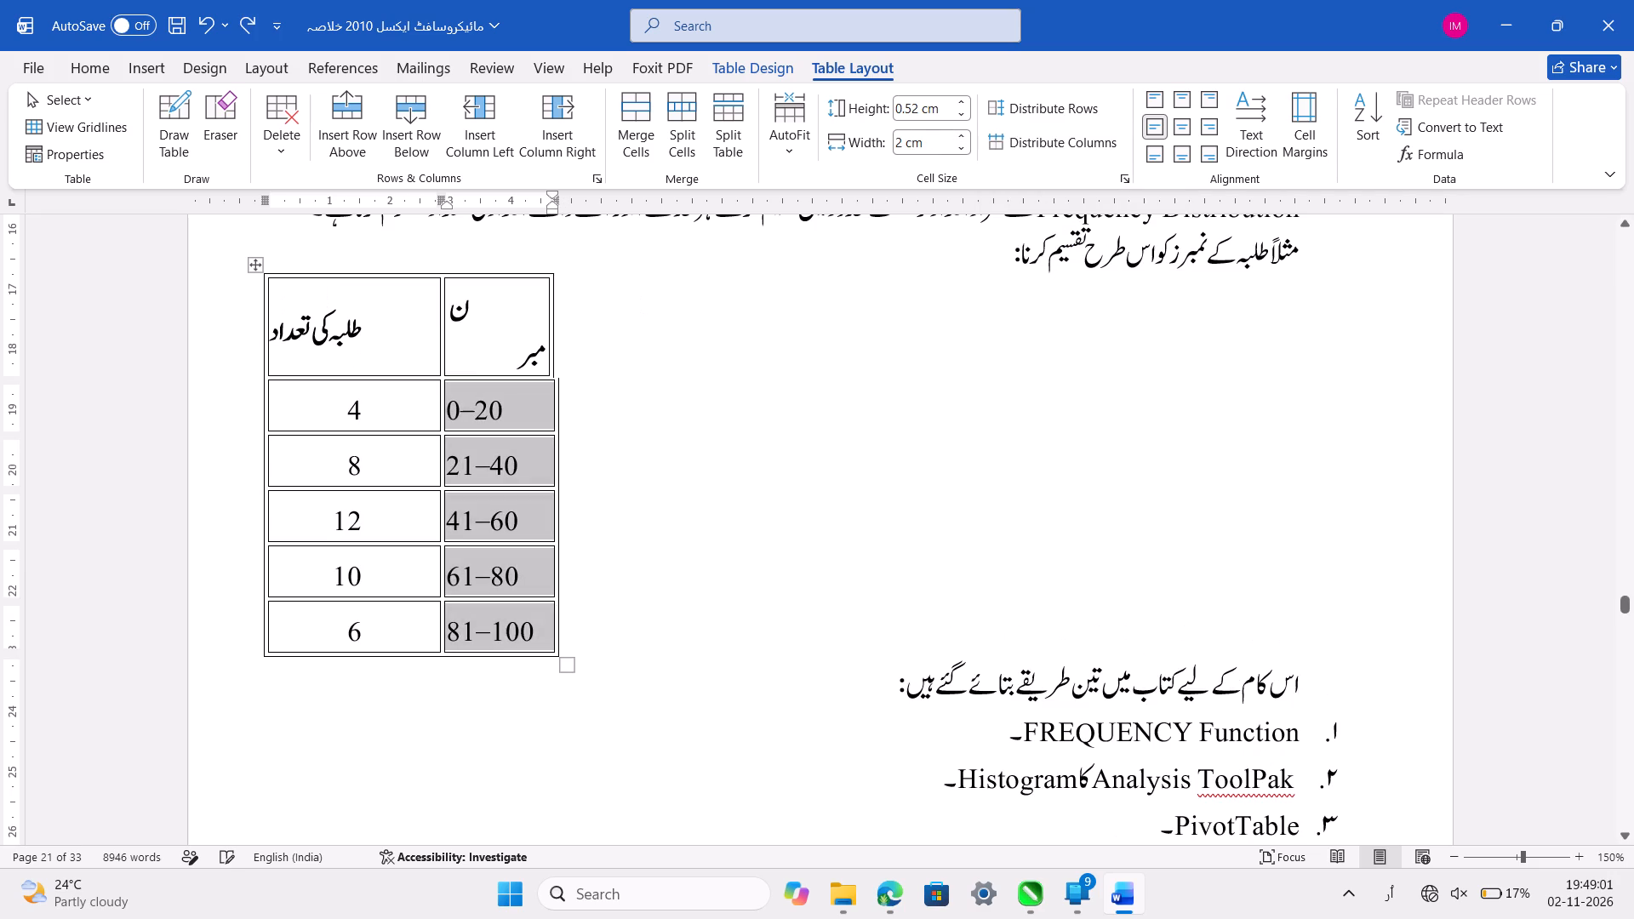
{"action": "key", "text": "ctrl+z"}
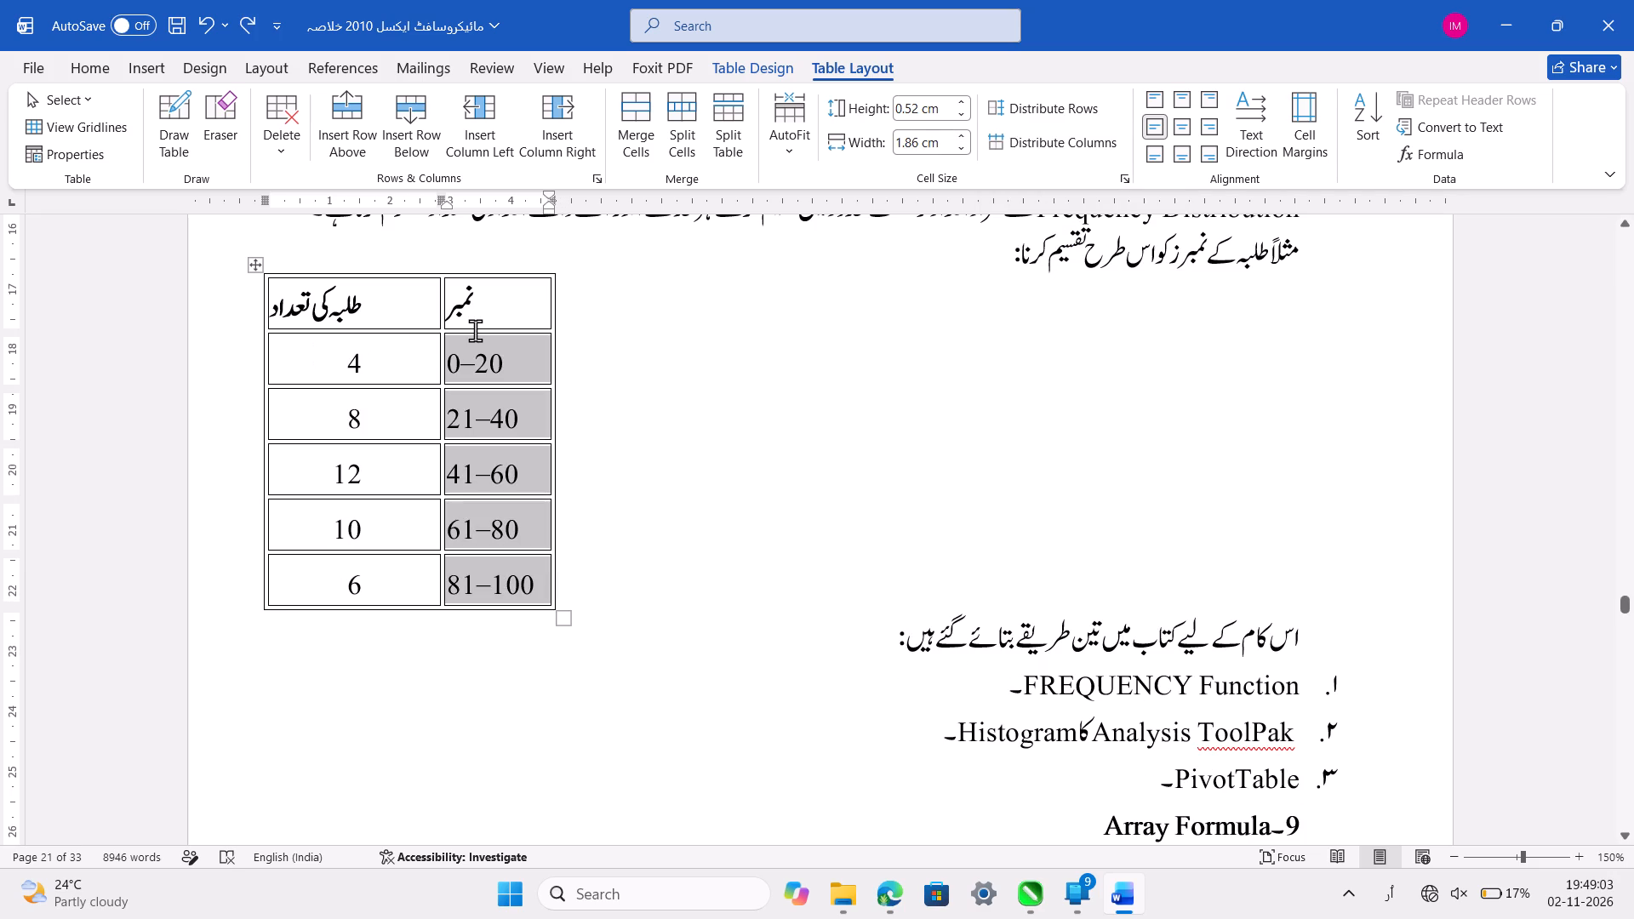
Set the width of the entire نمبر column to 2.5 cm.
{"action": "left_click", "coordinate": [475, 330]}
{"action": "triple_click", "coordinate": [967, 134]}
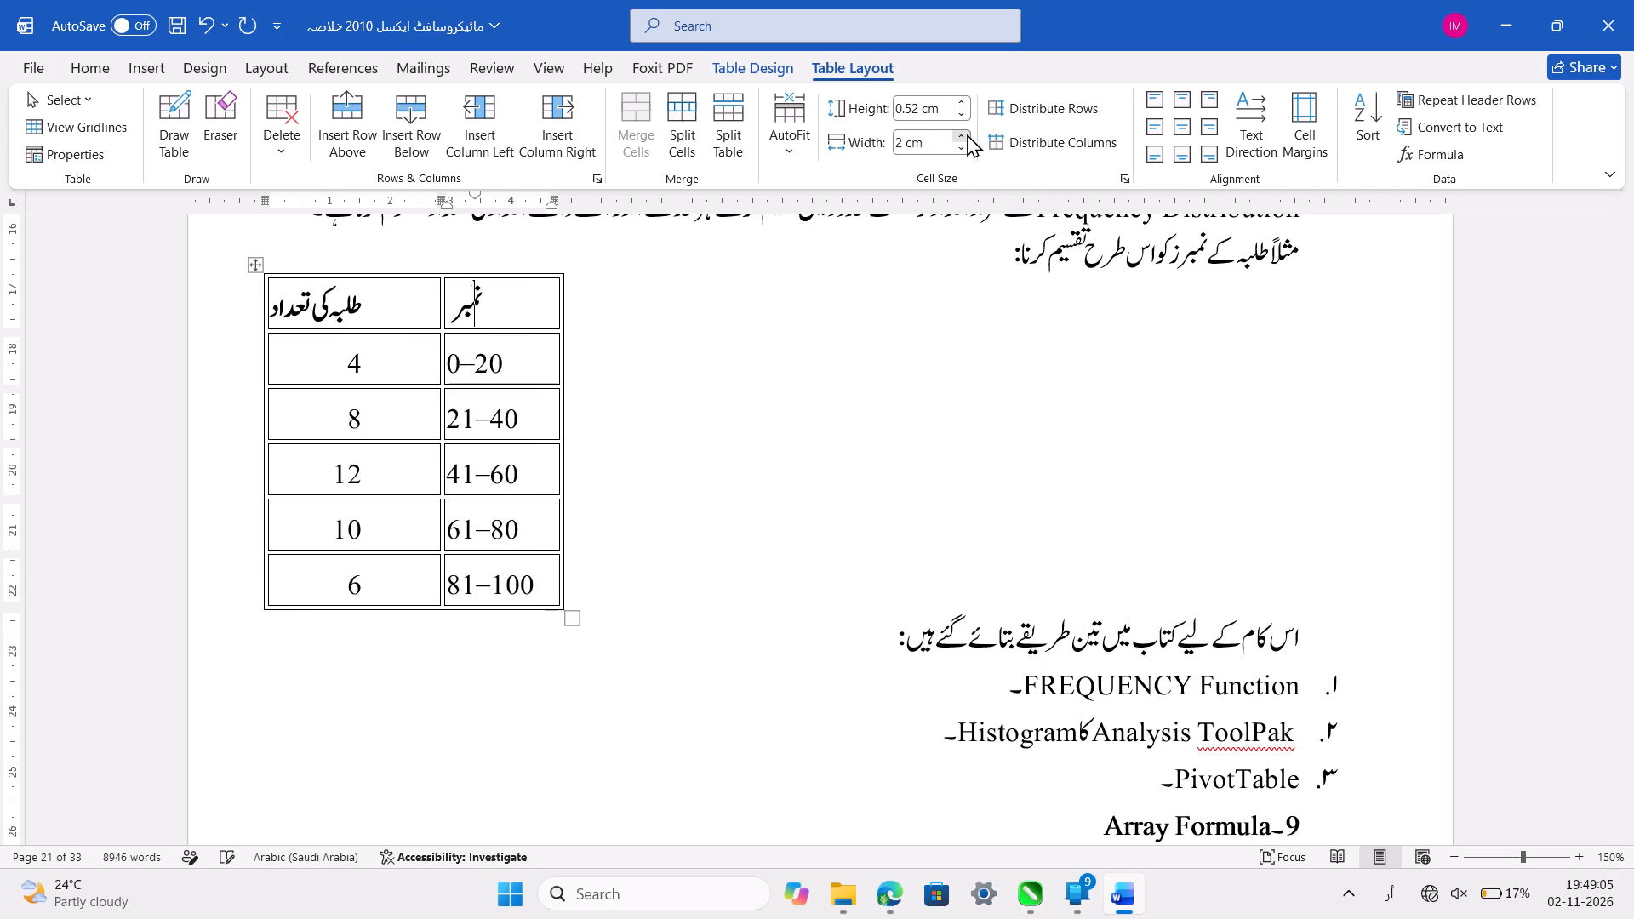
{"action": "left_click", "coordinate": [967, 134]}
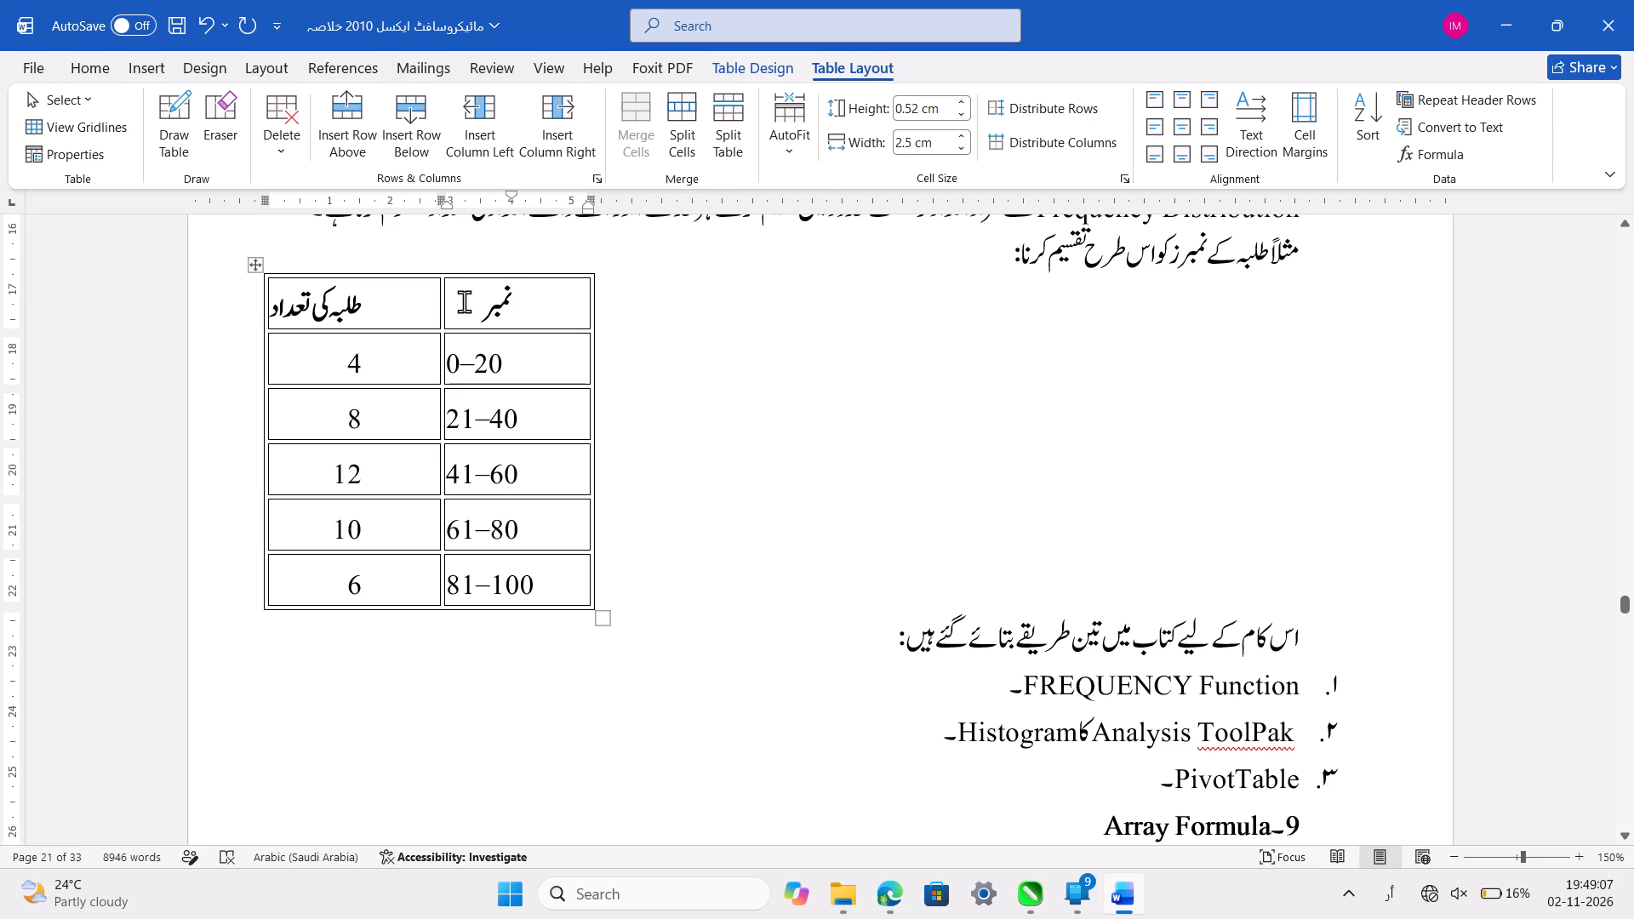
Centre the contents of the entire نمبر column, including its heading.
{"action": "left_click_drag", "start_coordinate": [585, 314], "coordinate": [561, 373]}
{"action": "left_click_drag", "start_coordinate": [561, 373], "coordinate": [531, 585]}
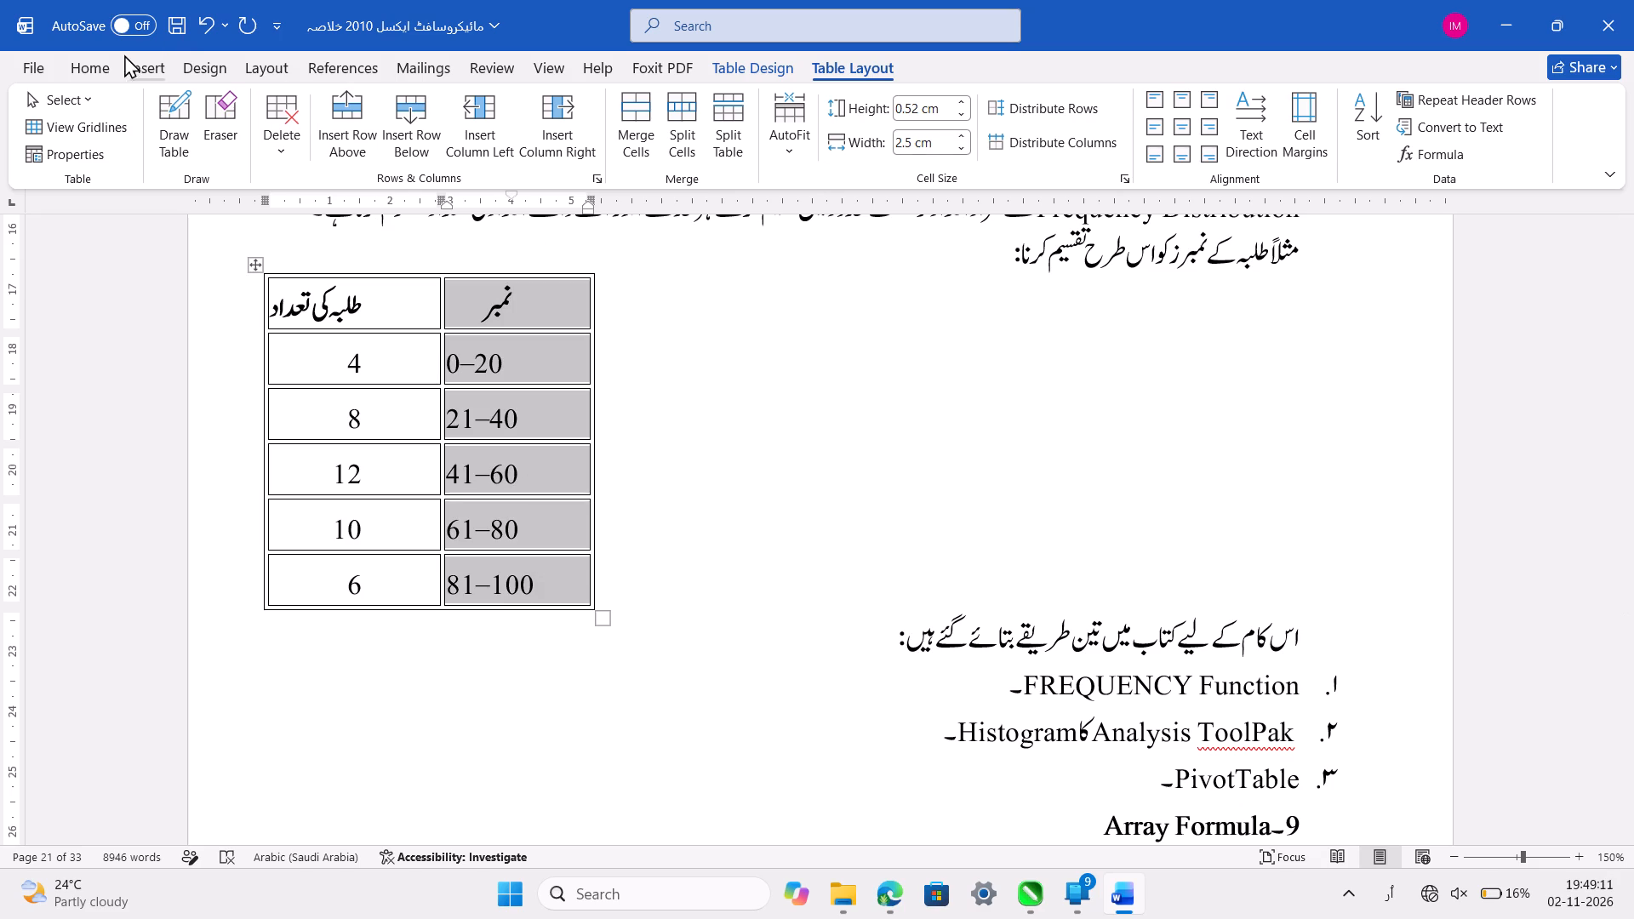
{"action": "left_click", "coordinate": [89, 67]}
{"action": "left_click", "coordinate": [484, 147]}
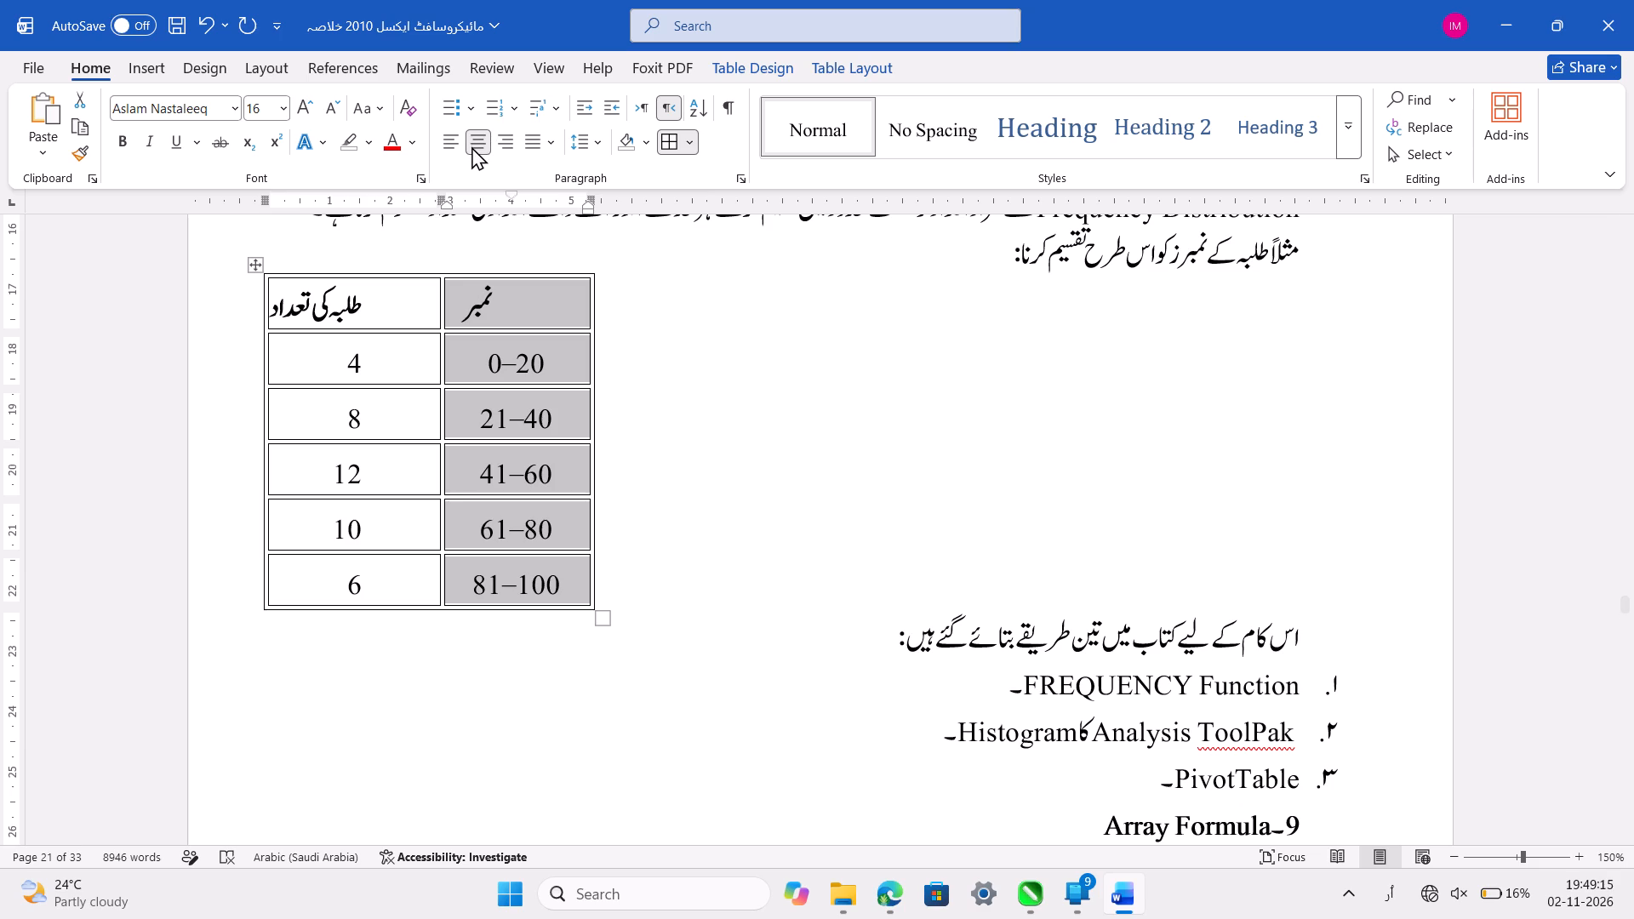
{"action": "left_click", "coordinate": [472, 146]}
{"action": "left_click", "coordinate": [472, 146]}
Remove the centre alignment from the نمبر heading cell, undoing any surplus deletions.
{"action": "left_click", "coordinate": [555, 305]}
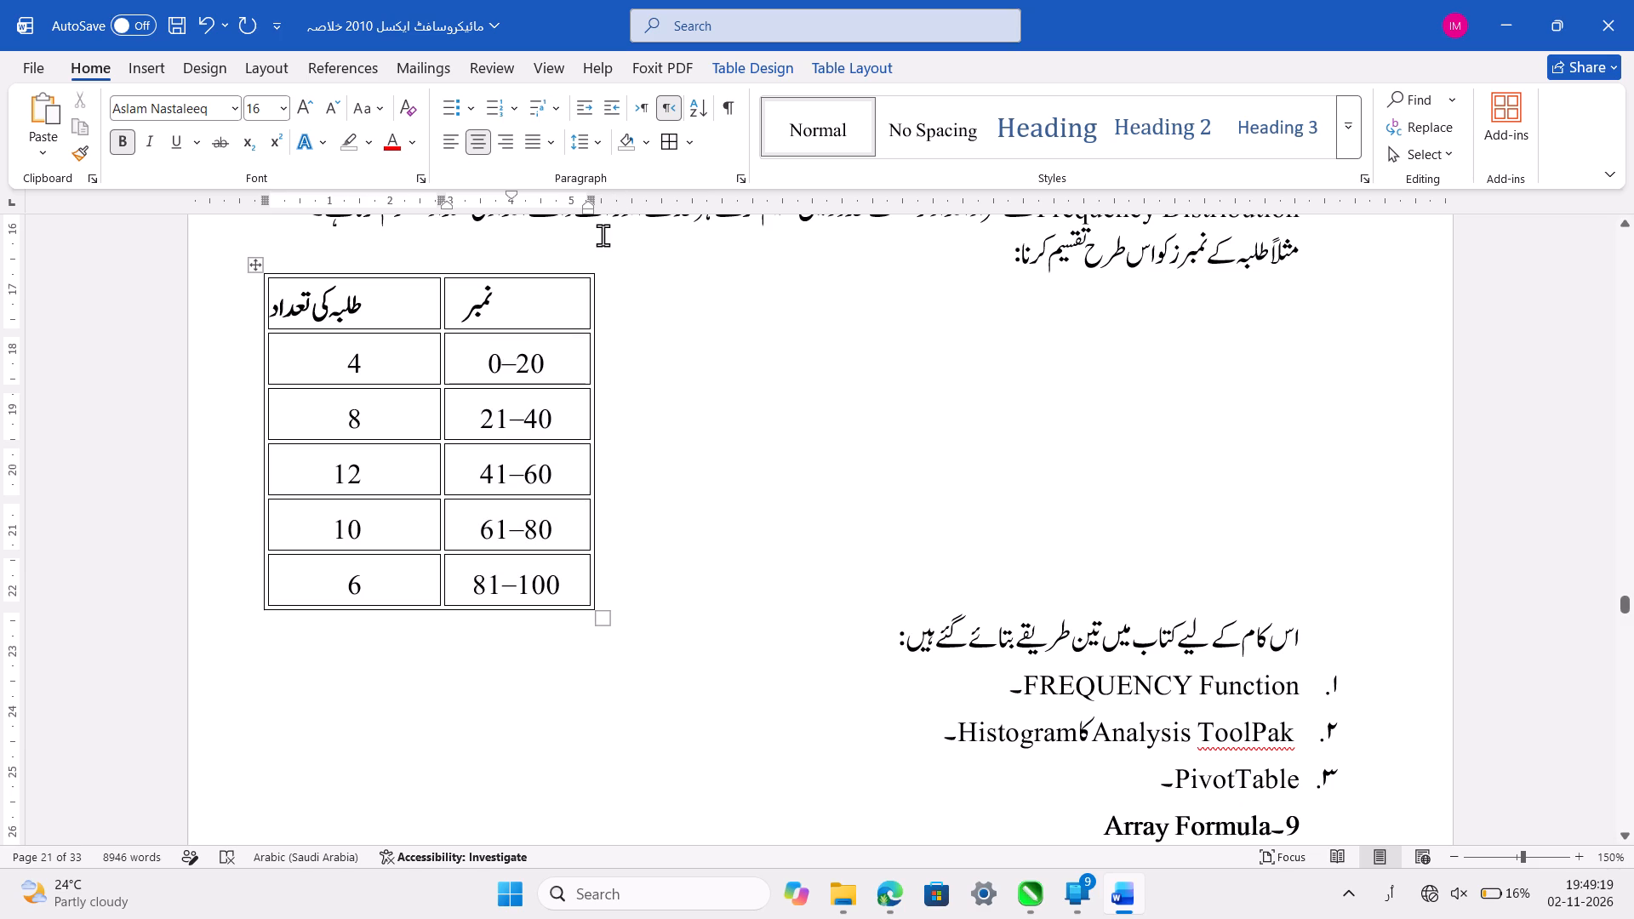
{"action": "key", "text": "Delete"}
{"action": "key", "text": "ctrl+z"}
{"action": "key", "text": "Home"}
{"action": "key", "text": "BackSpace"}
{"action": "key", "text": "BackSpace"}
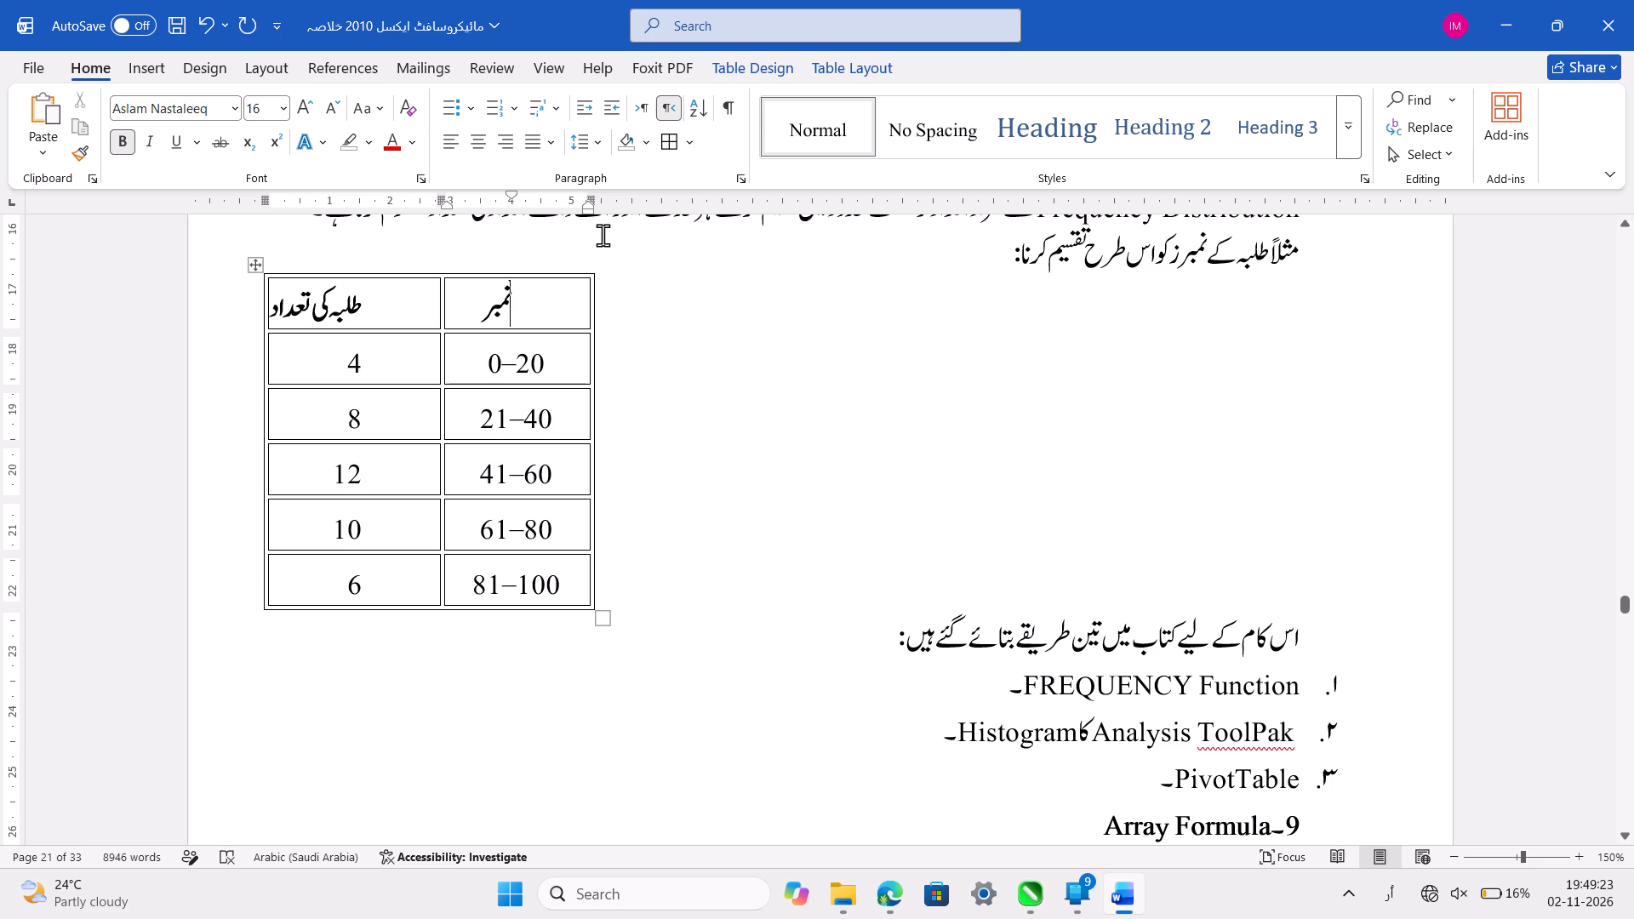
{"action": "key", "text": "ctrl+z"}
Set the width of the طلبہ کی تعداد column to 4.4 cm.
{"action": "left_click", "coordinate": [374, 300]}
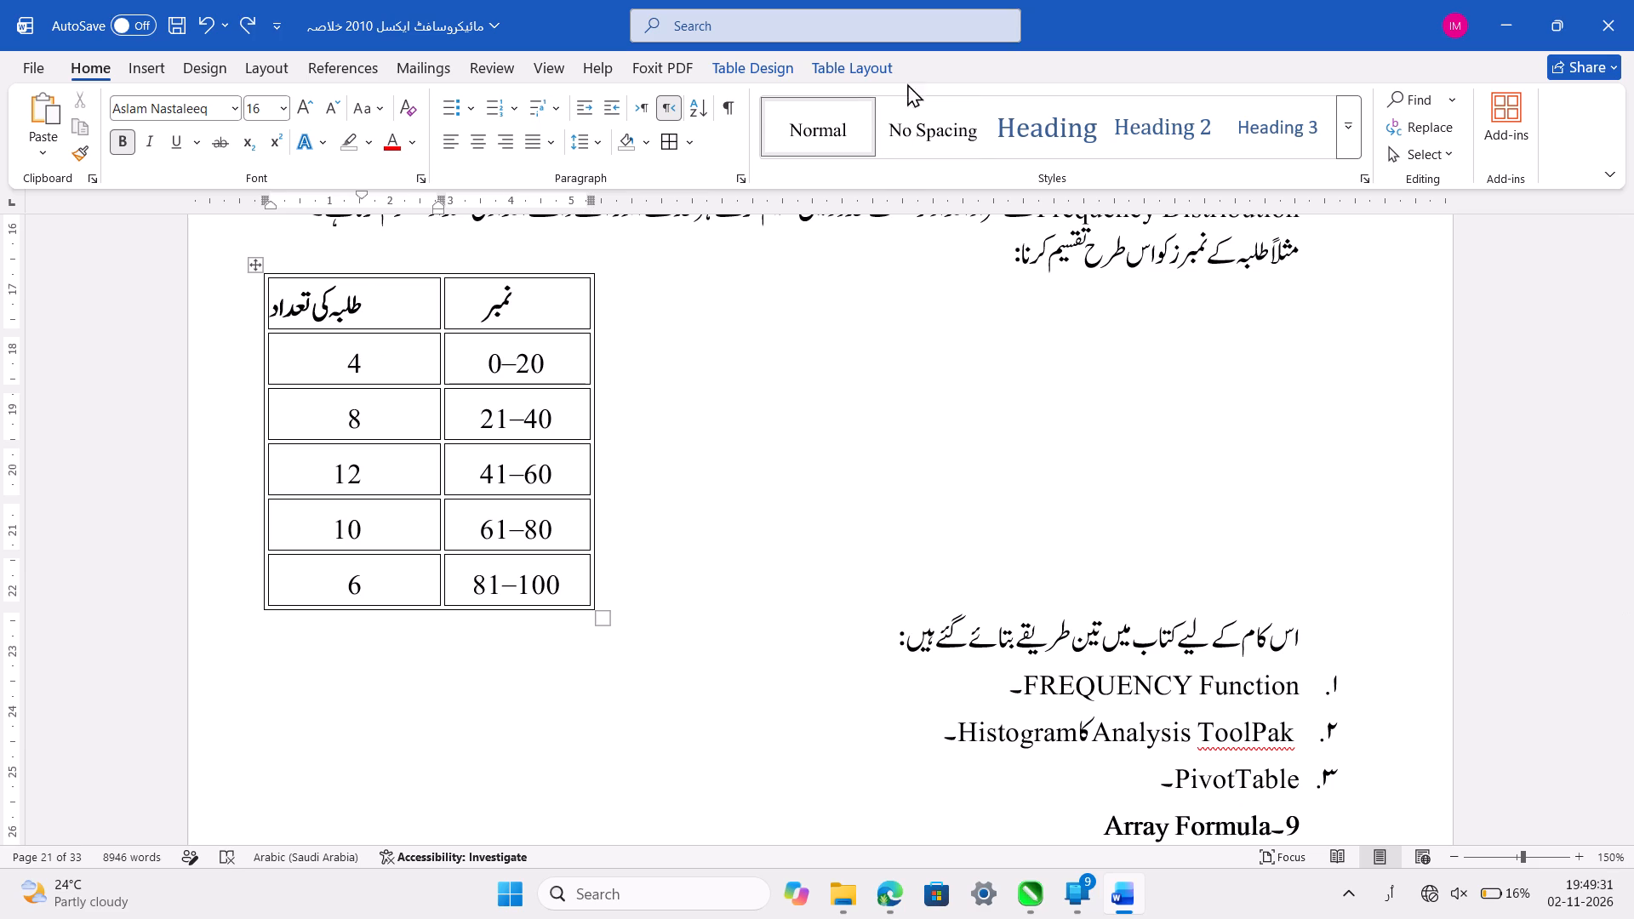
{"action": "left_click", "coordinate": [863, 68]}
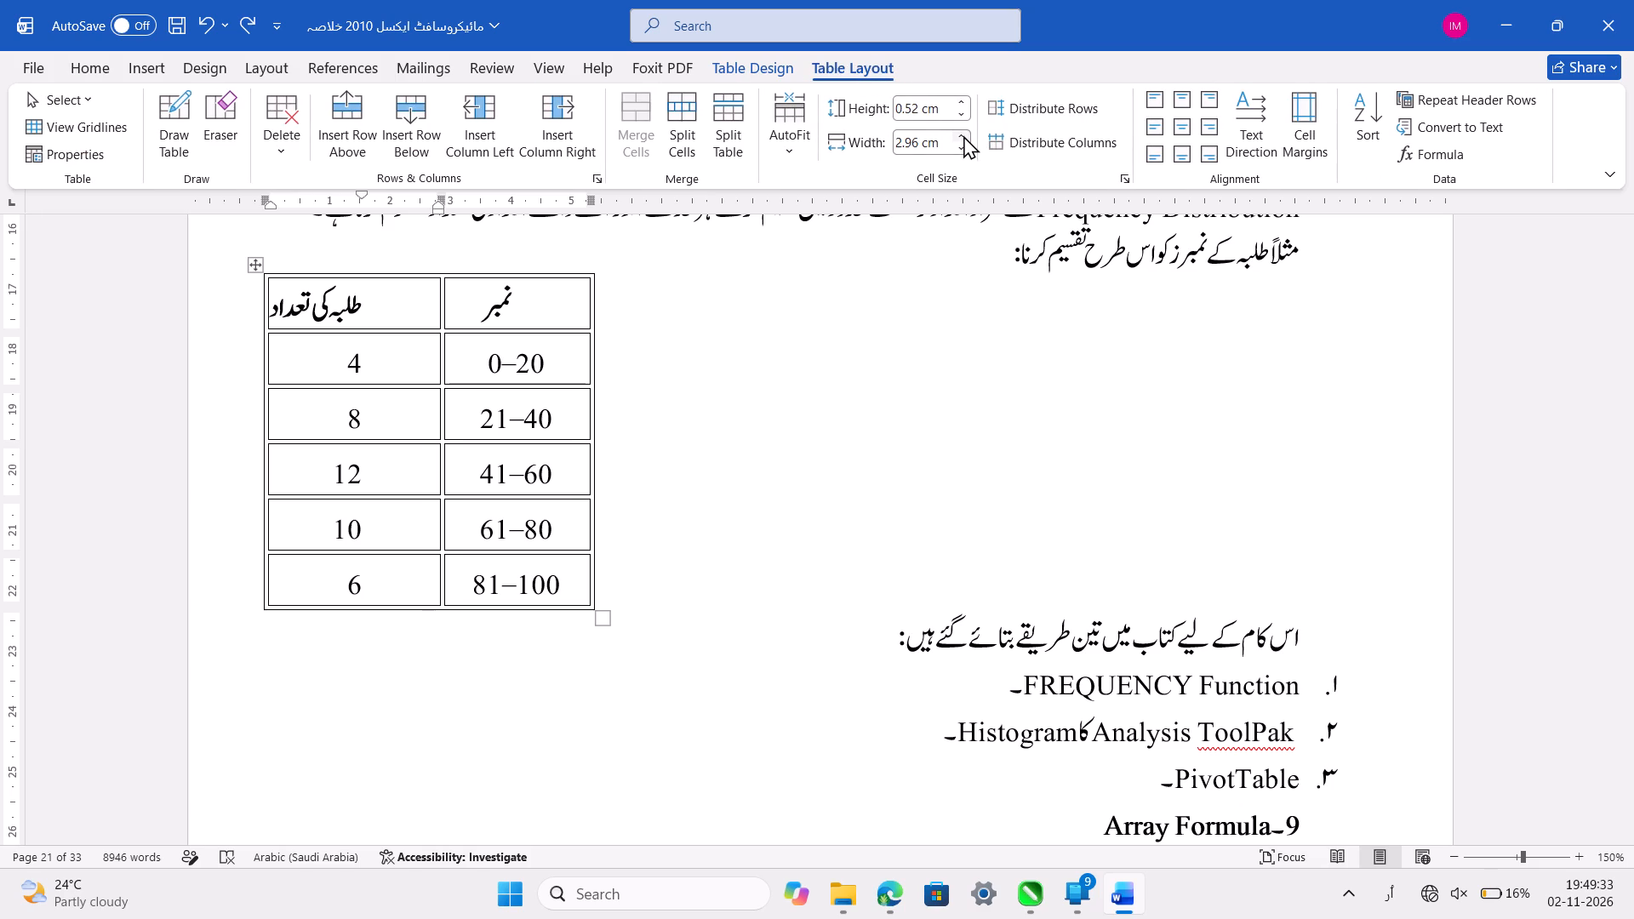
{"action": "double_click", "coordinate": [963, 135]}
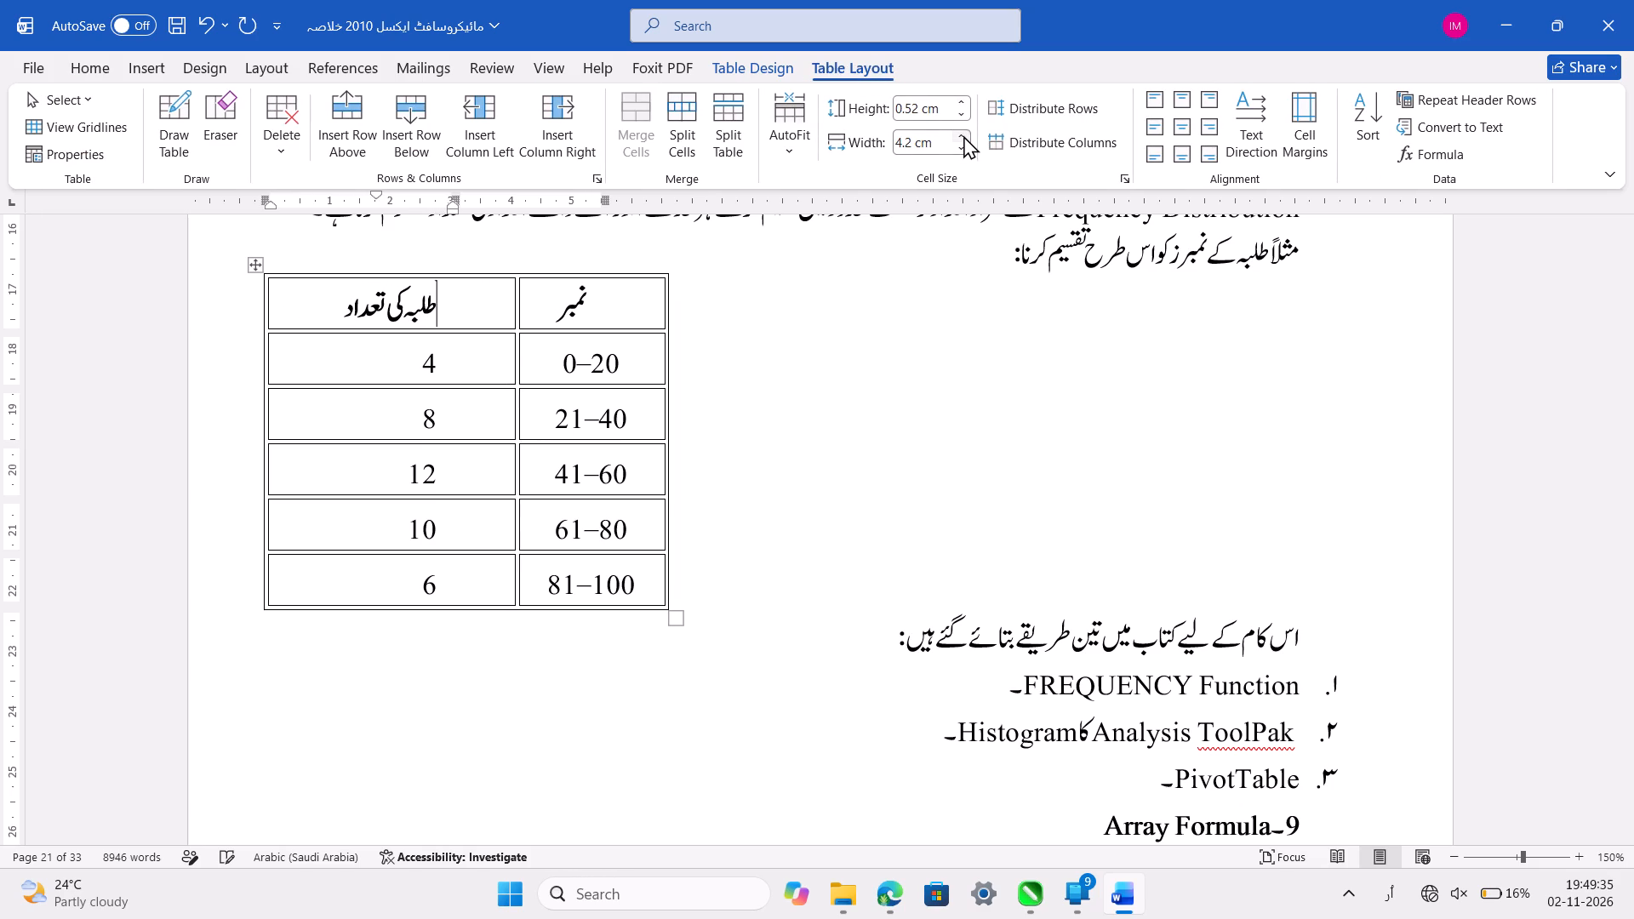
{"action": "double_click", "coordinate": [963, 135]}
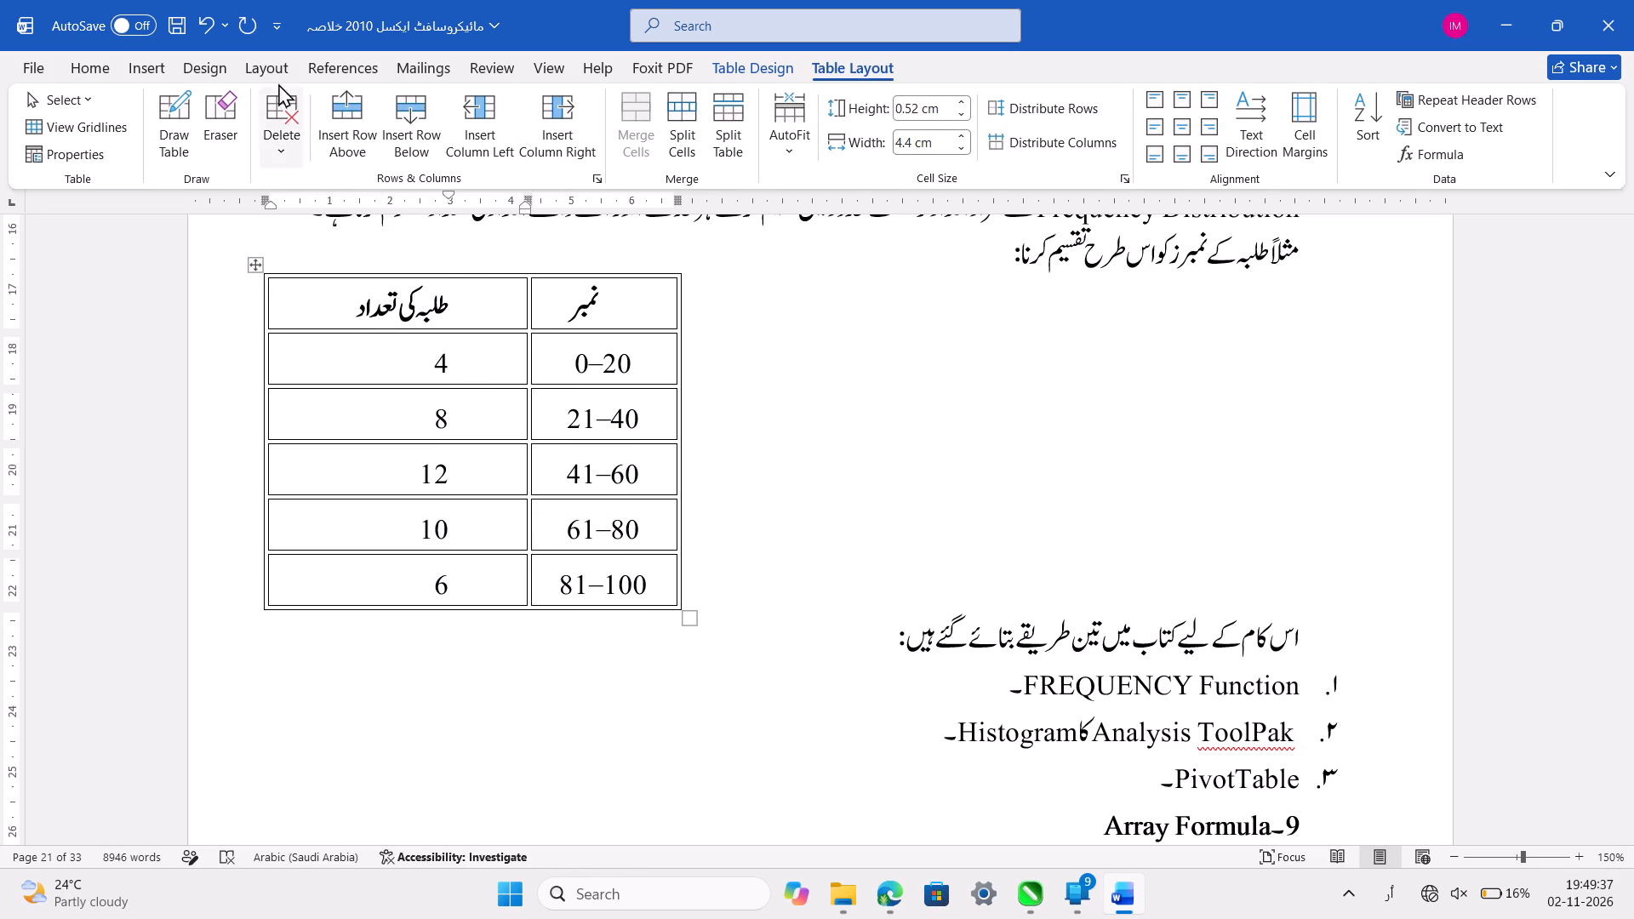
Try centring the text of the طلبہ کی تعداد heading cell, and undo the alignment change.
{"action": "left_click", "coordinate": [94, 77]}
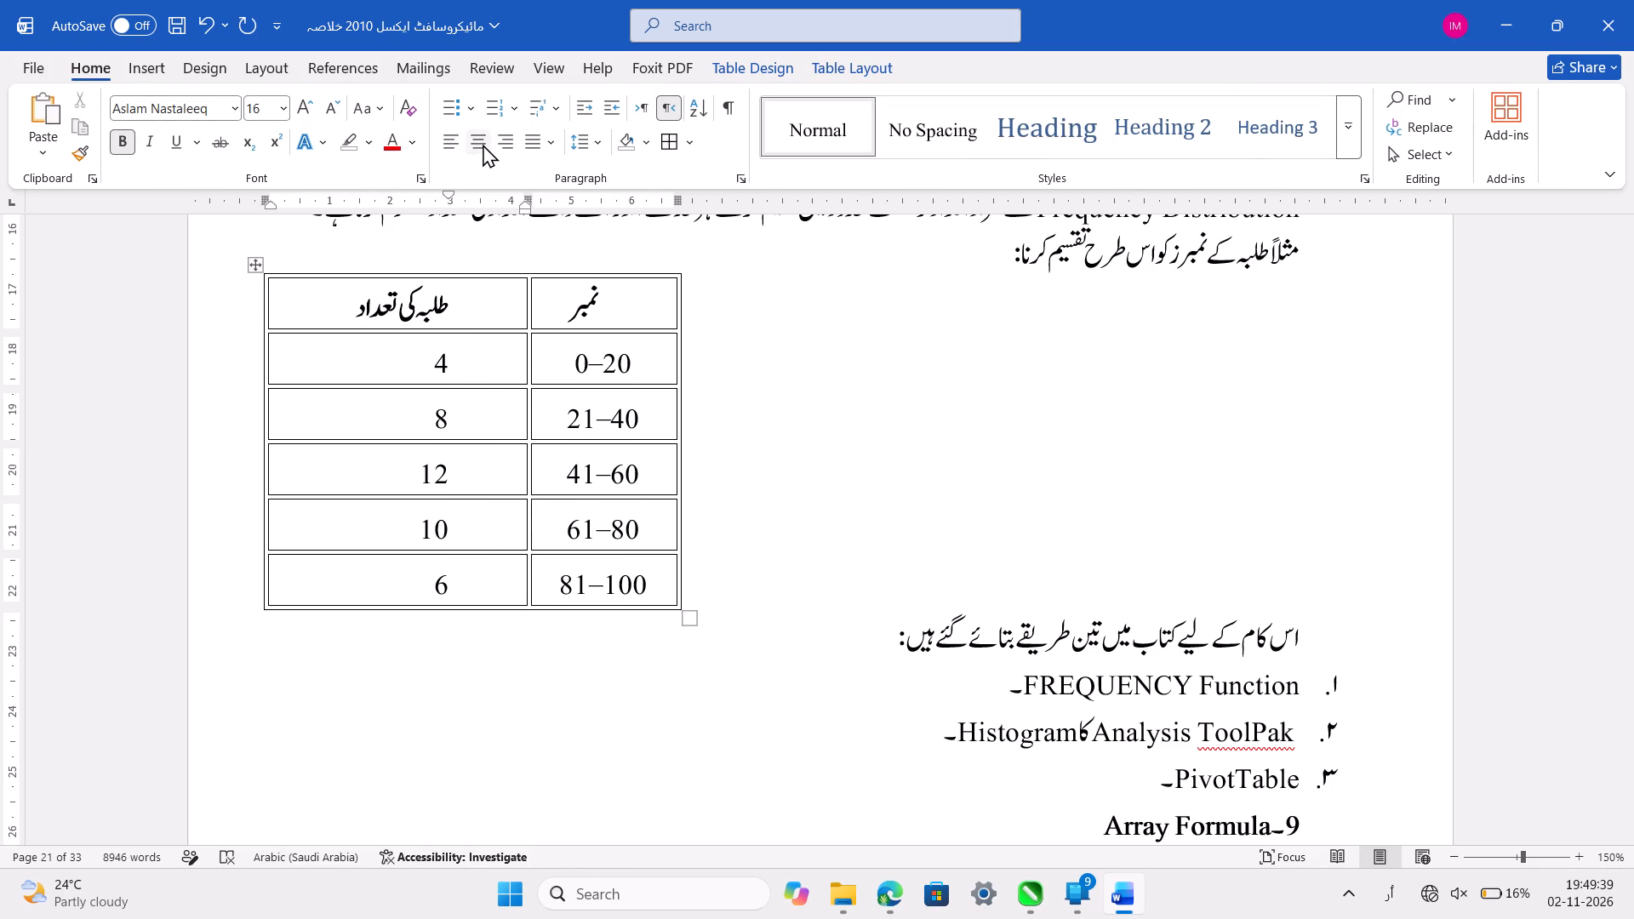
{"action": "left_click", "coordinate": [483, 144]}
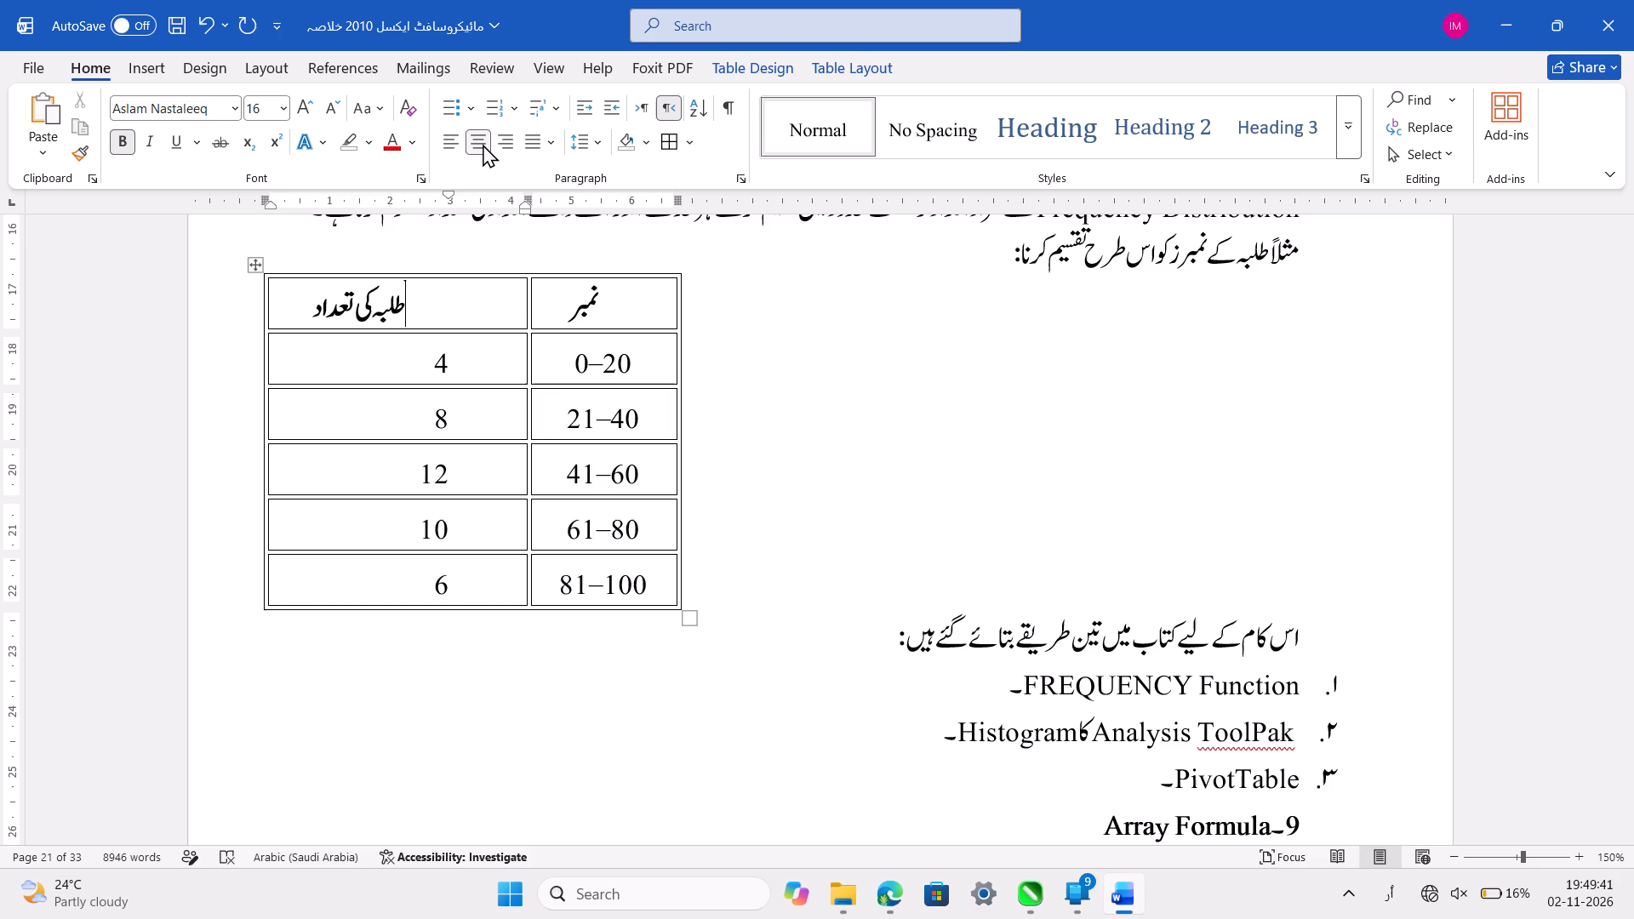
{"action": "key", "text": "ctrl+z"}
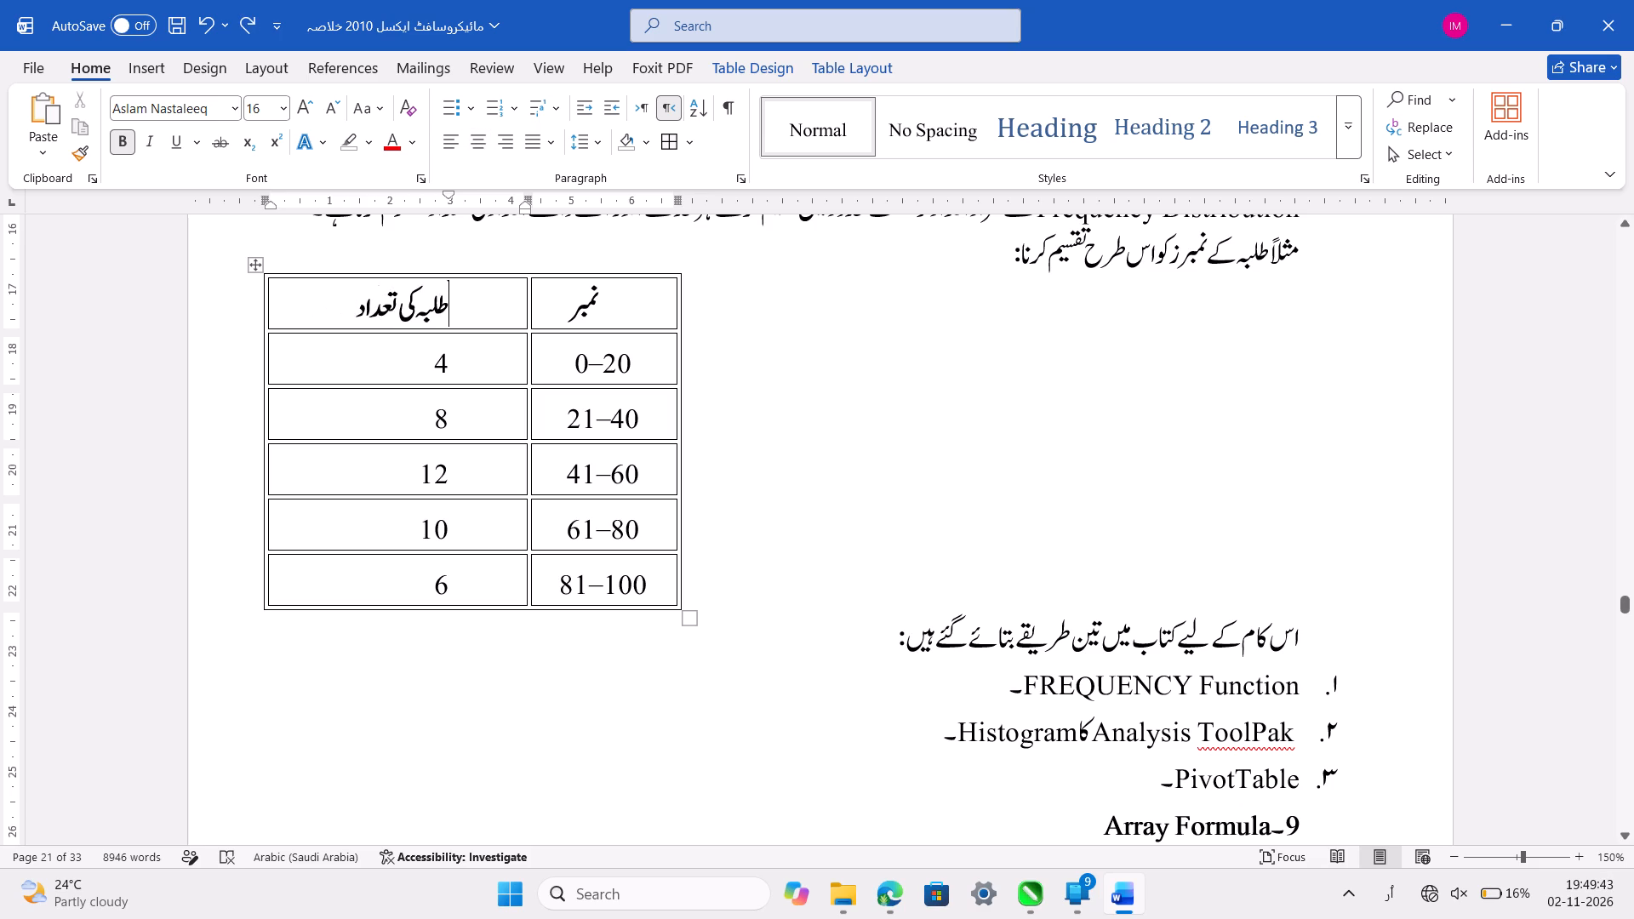
Centre the whole marks frequency table horizontally on the page and save the document.
{"action": "left_click", "coordinate": [260, 269]}
{"action": "left_click", "coordinate": [483, 134]}
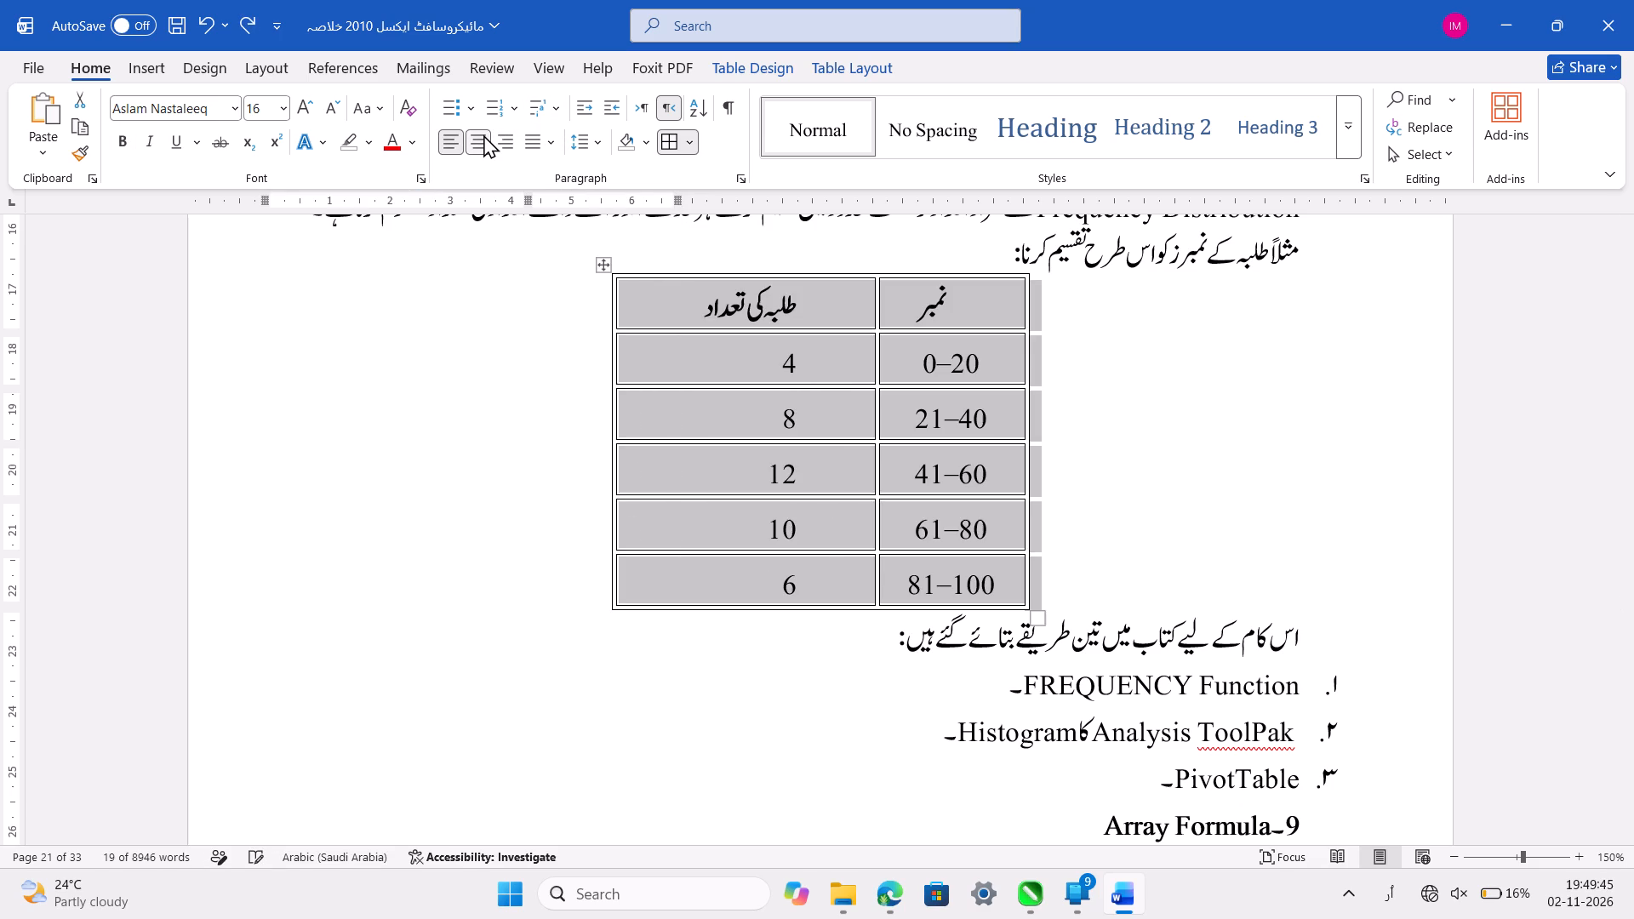
{"action": "left_click", "coordinate": [550, 405]}
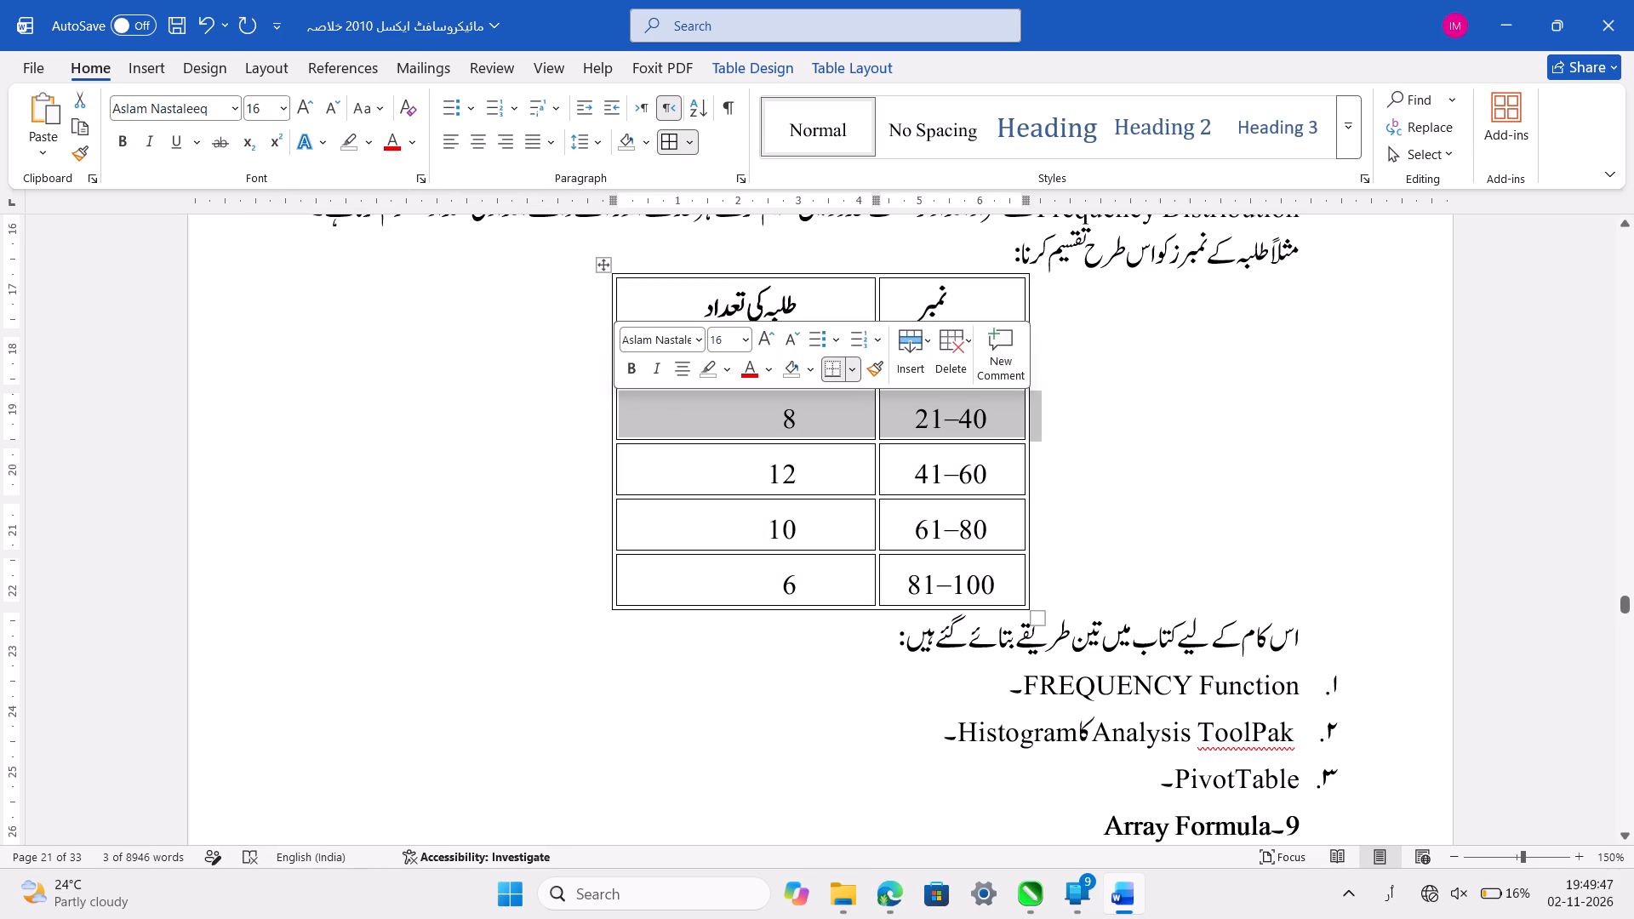
{"action": "key", "text": "ctrl+s"}
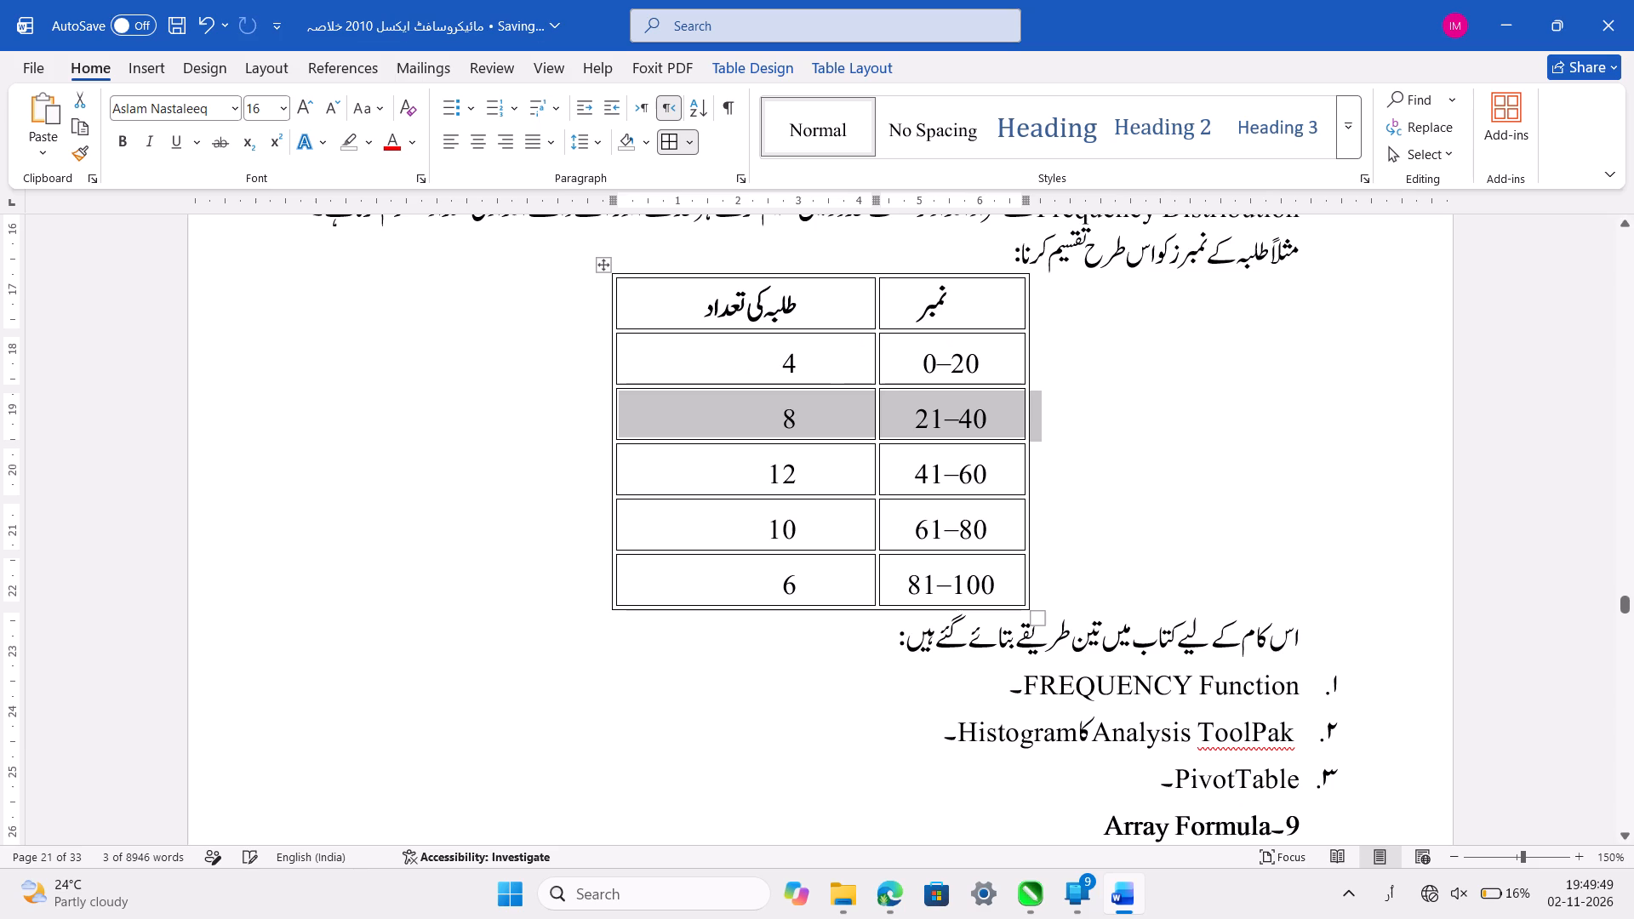
Remove all borders from the marks frequency table and save the document.
{"action": "left_click", "coordinate": [1158, 631]}
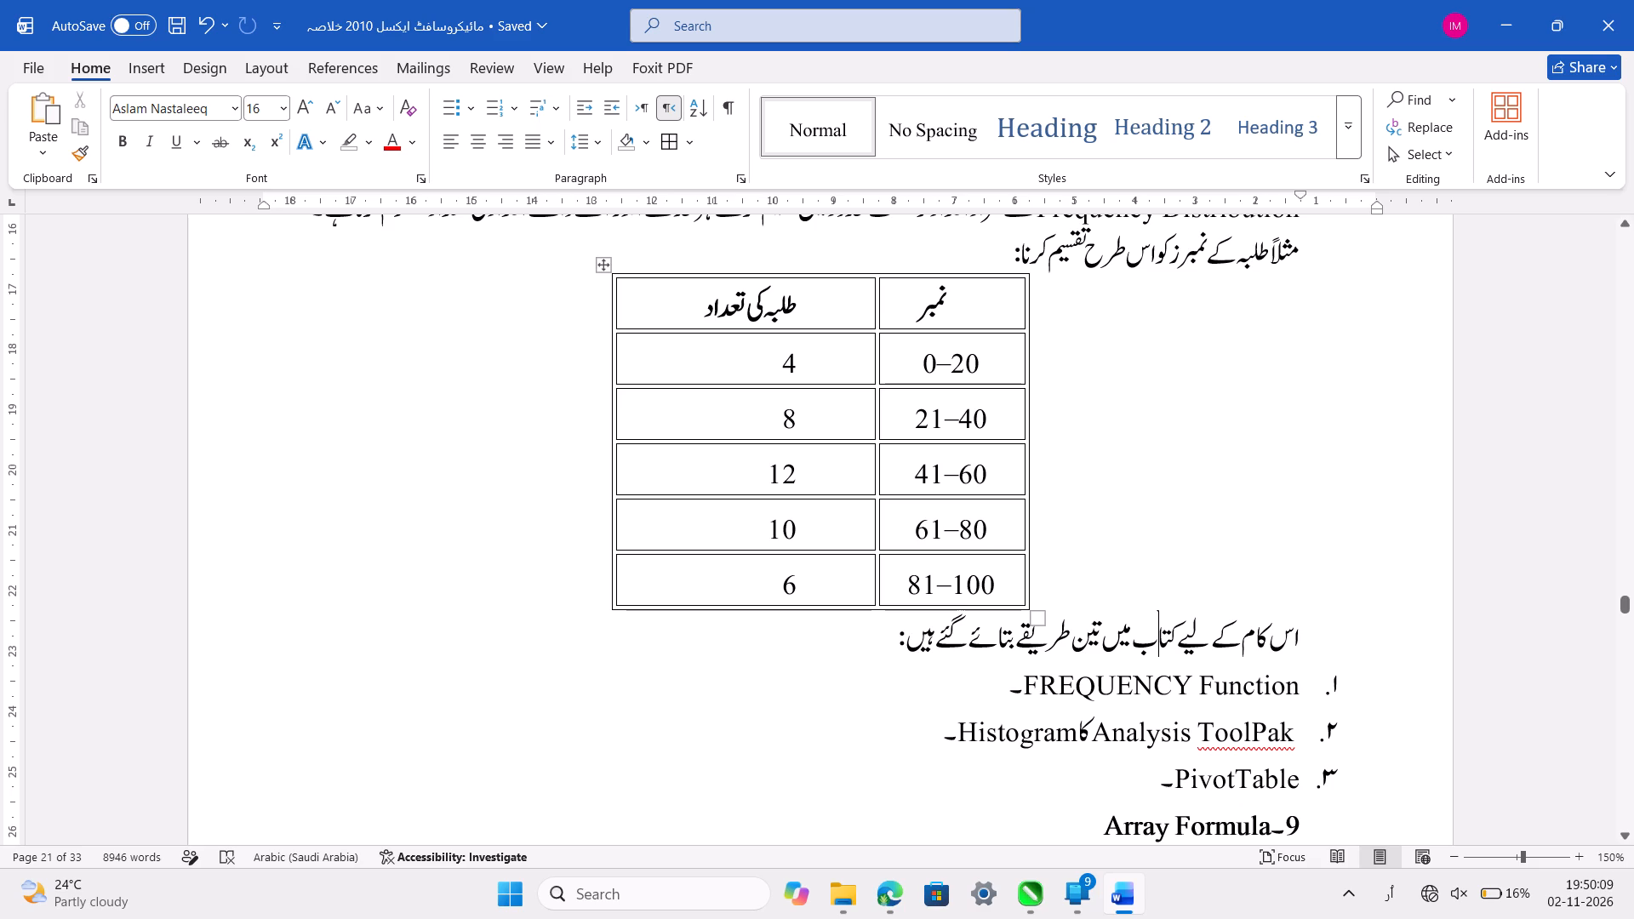
{"action": "left_click", "coordinate": [597, 265]}
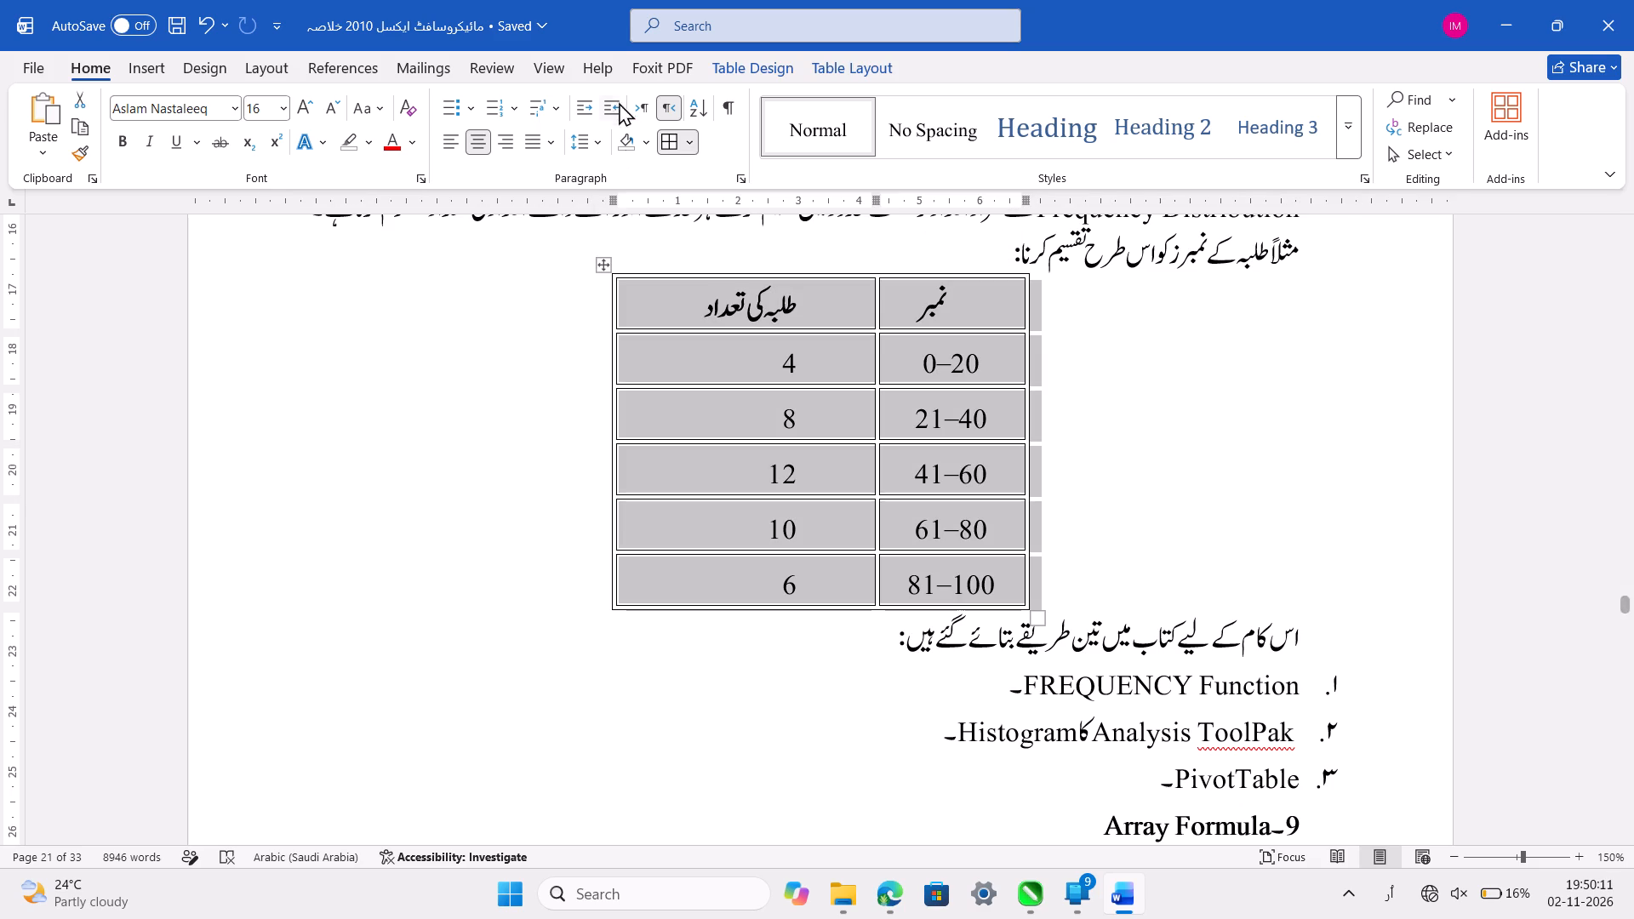
{"action": "left_click", "coordinate": [666, 137]}
{"action": "left_click", "coordinate": [519, 455]}
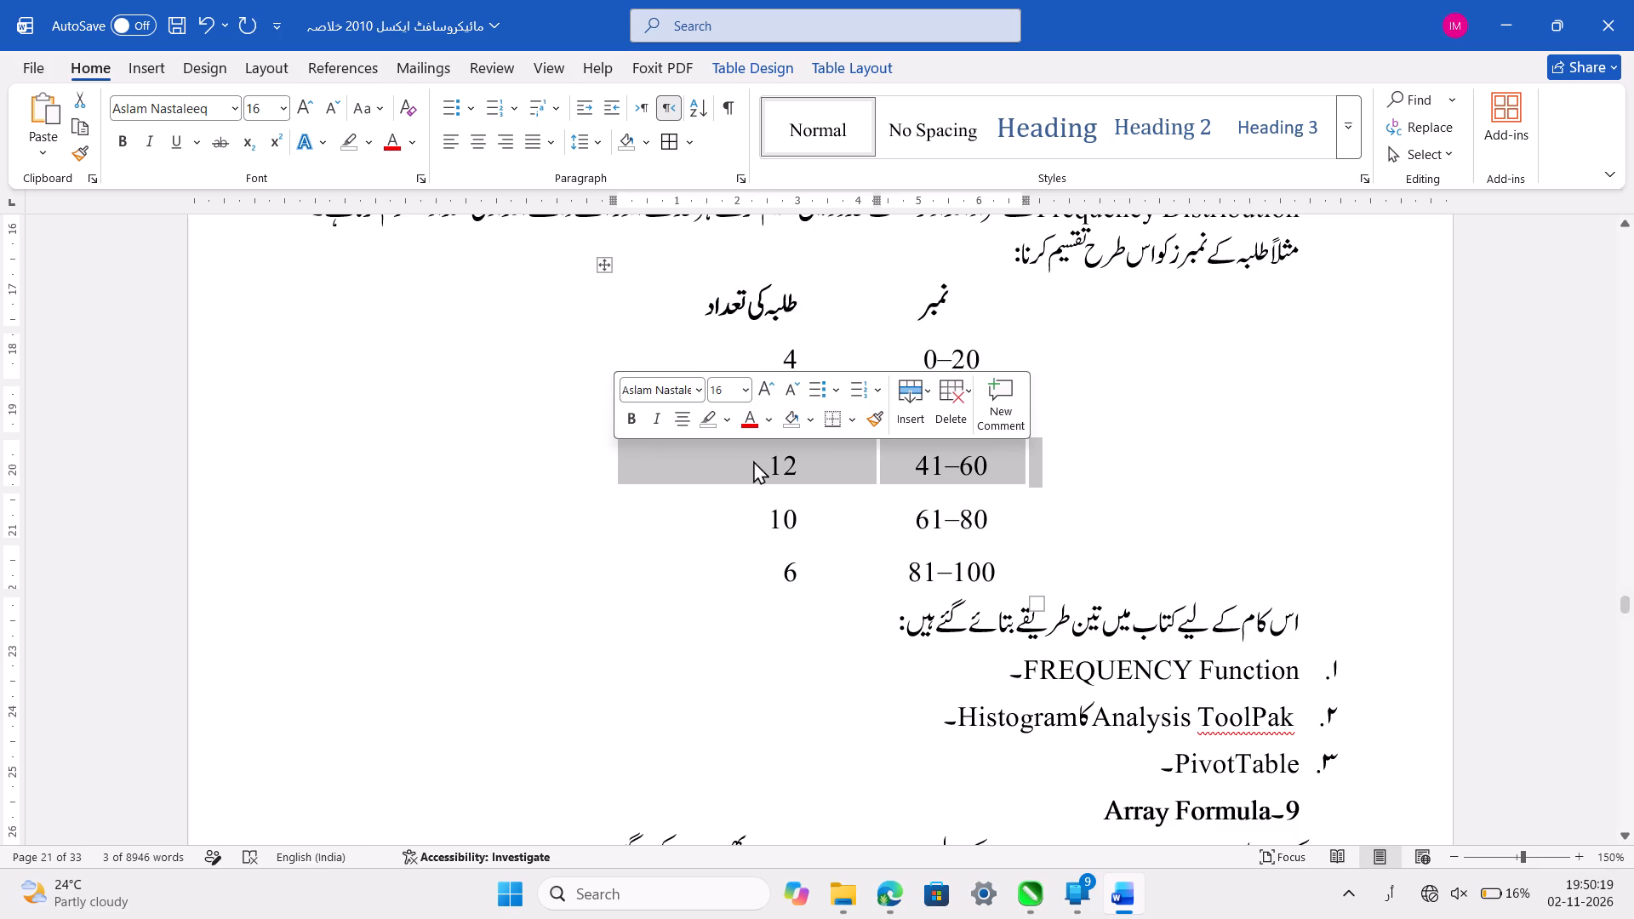
{"action": "left_click", "coordinate": [1033, 683]}
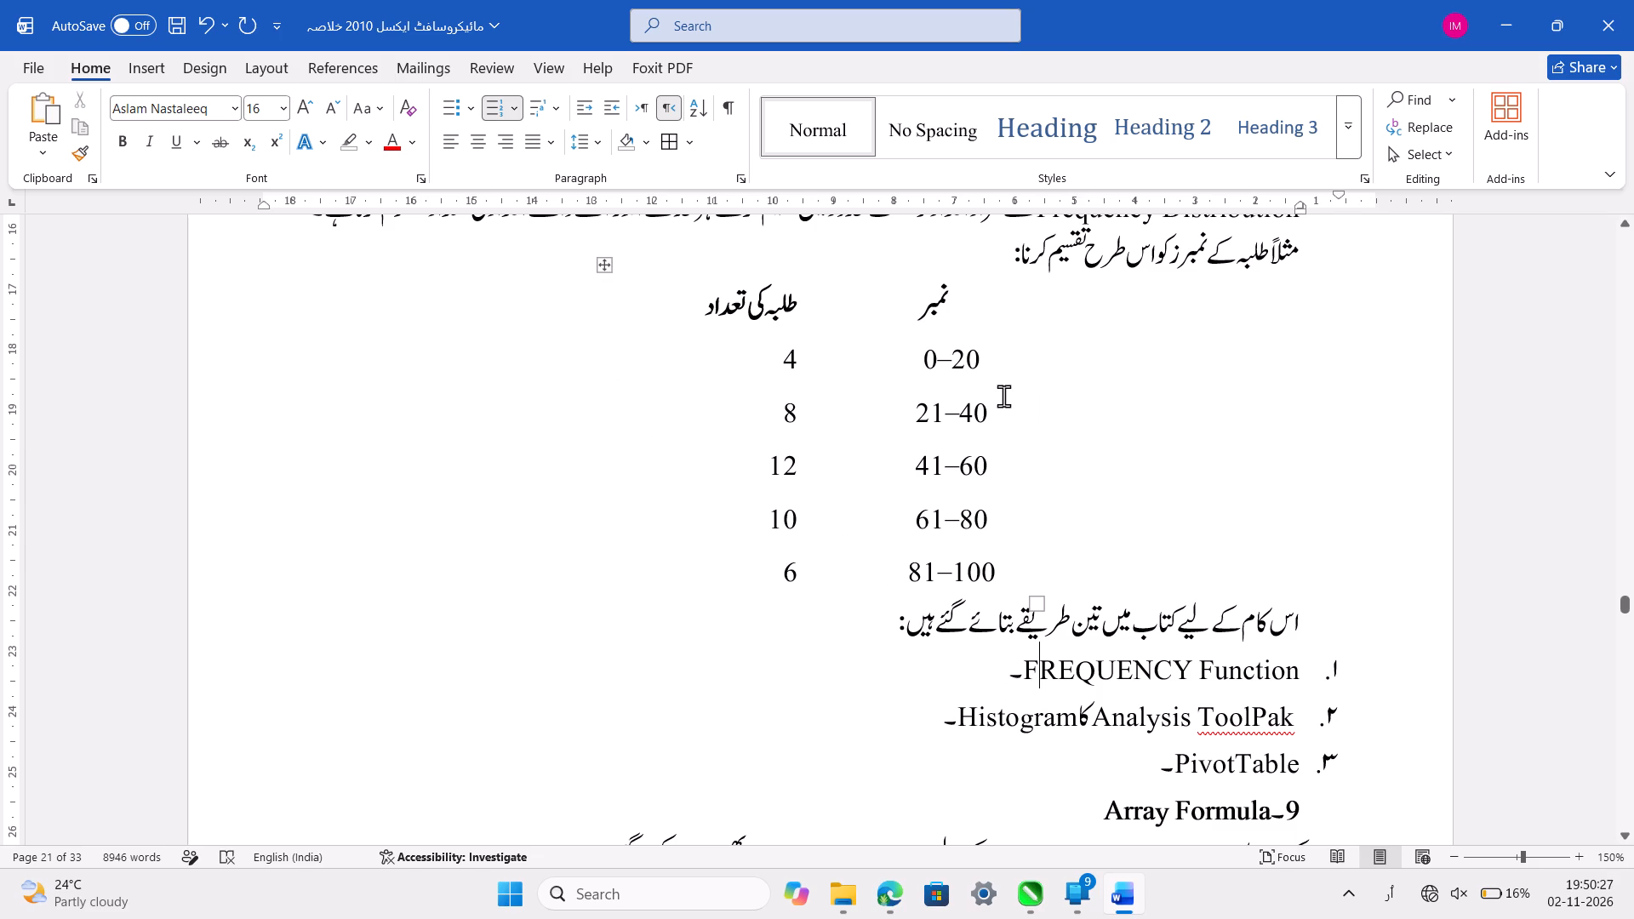
{"action": "key", "text": "ctrl+s"}
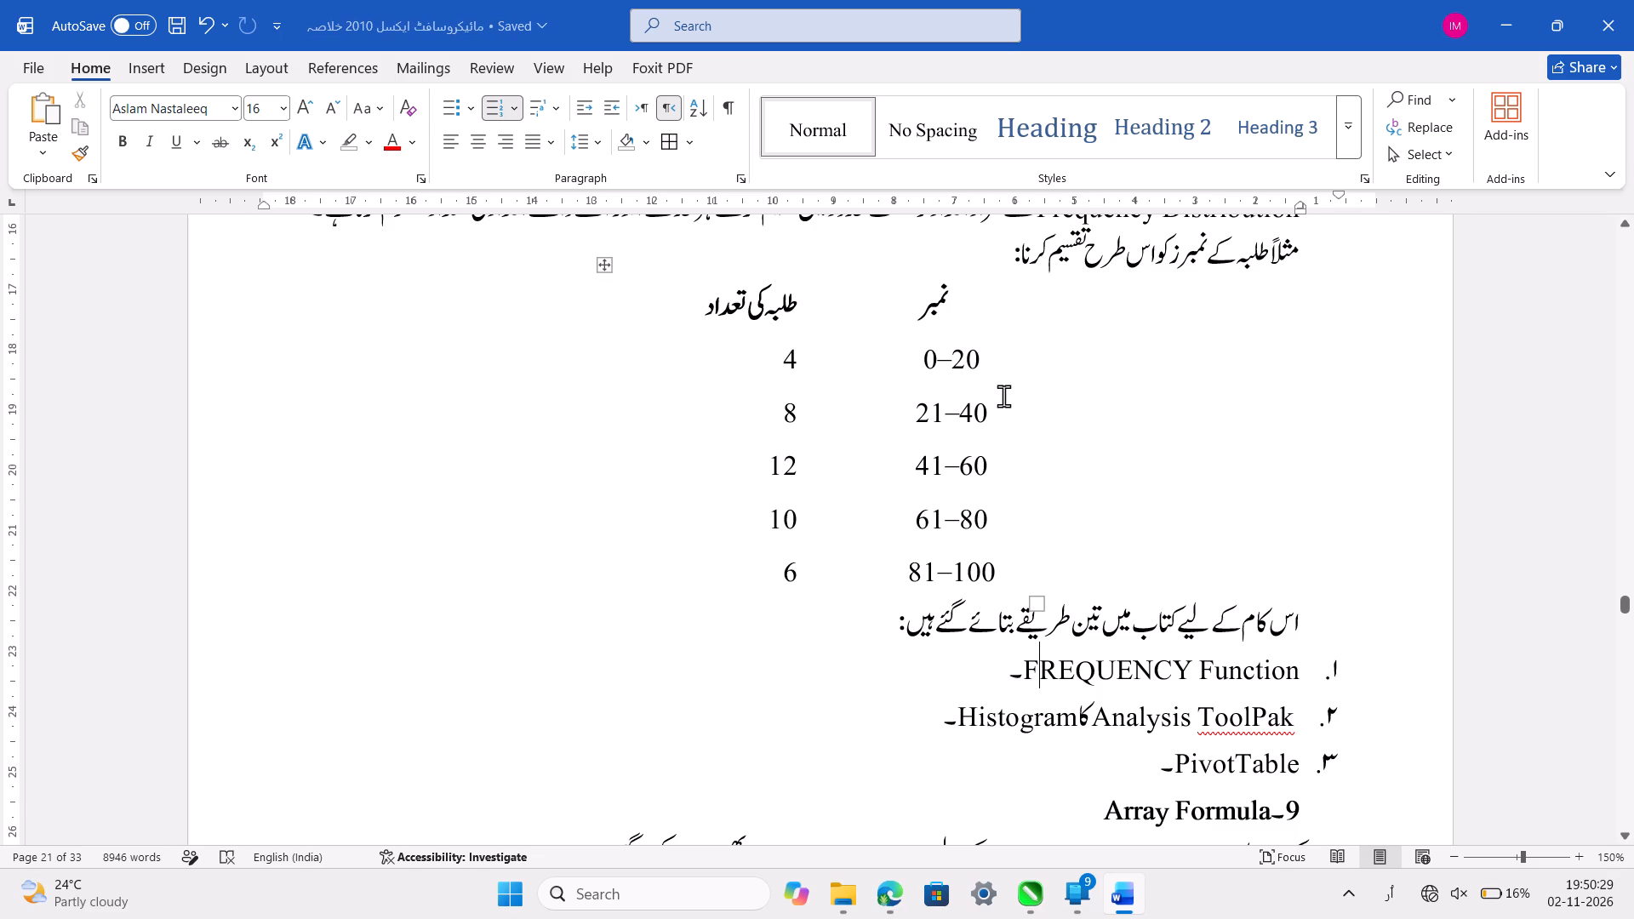
Delete the words کتاب میں from the sentence introducing the three methods below the table, and save the document.
{"action": "scroll", "coordinate": [1003, 396], "scroll_direction": "up", "scroll_amount": 1}
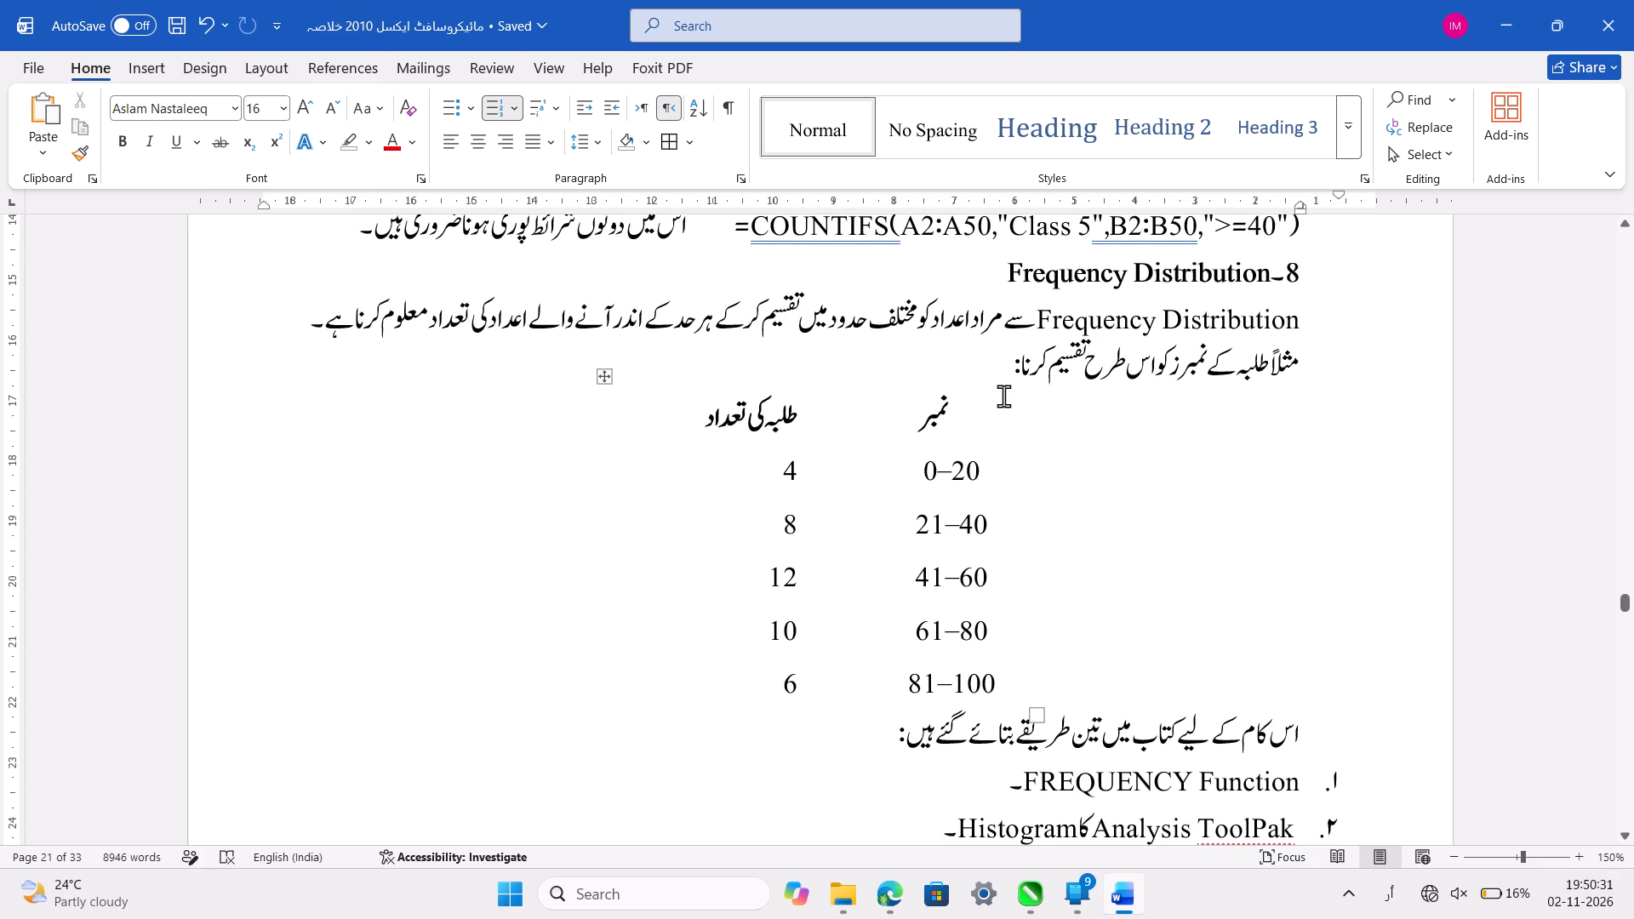
{"action": "scroll", "coordinate": [1003, 396], "scroll_direction": "down", "scroll_amount": 2}
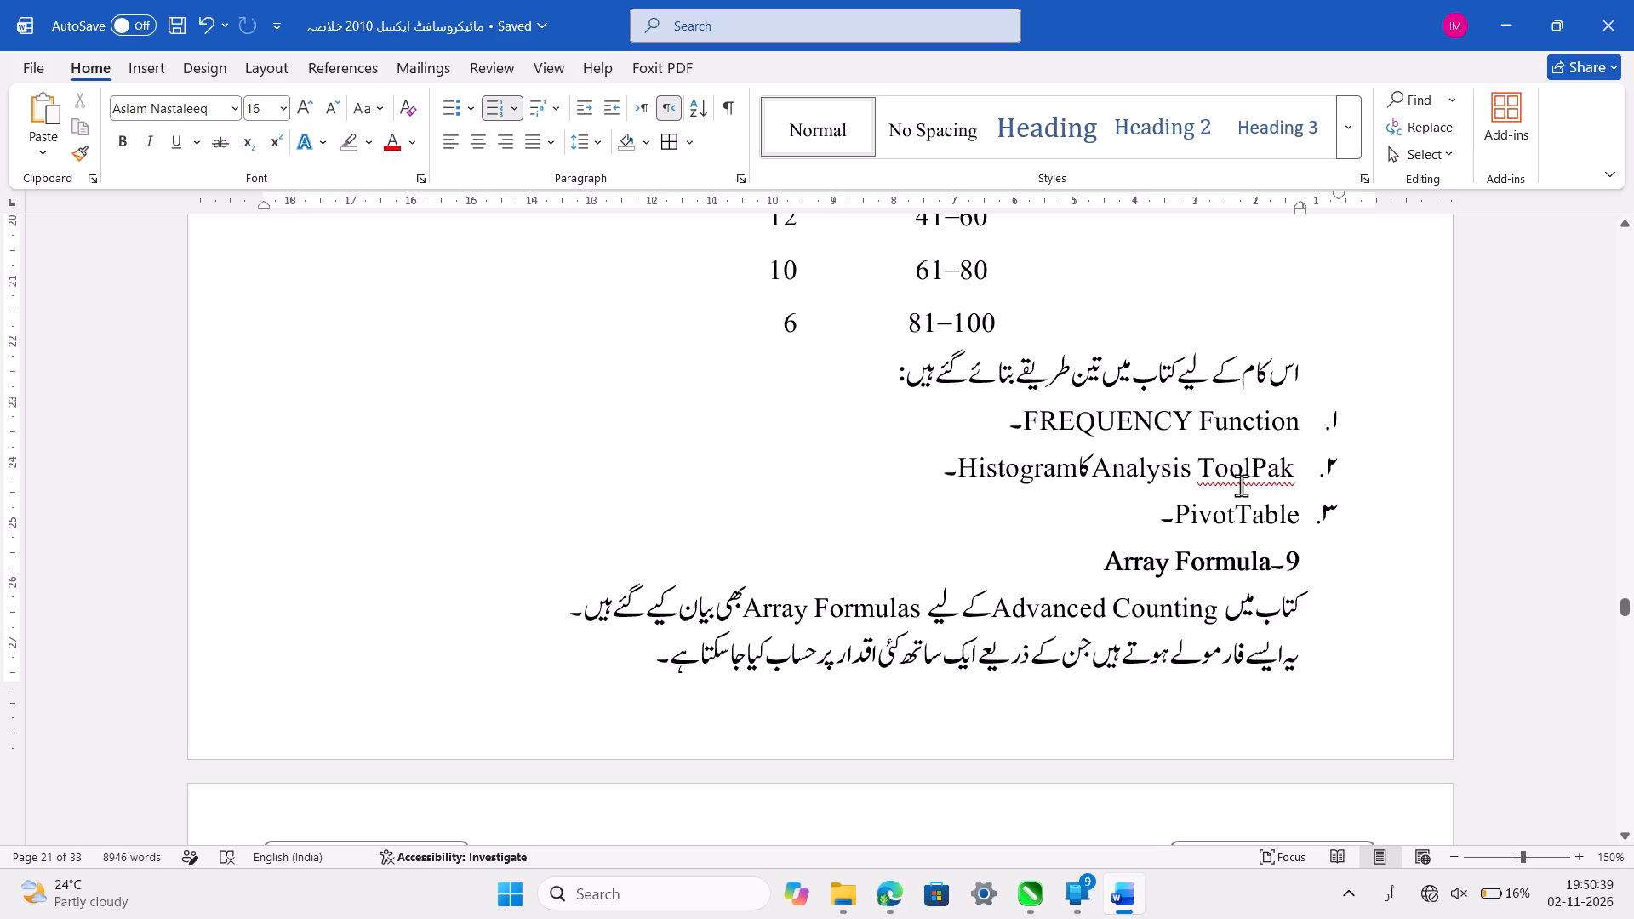
{"action": "double_click", "coordinate": [1116, 375]}
{"action": "key", "text": "BackSpace"}
{"action": "key", "text": "BackSpace"}
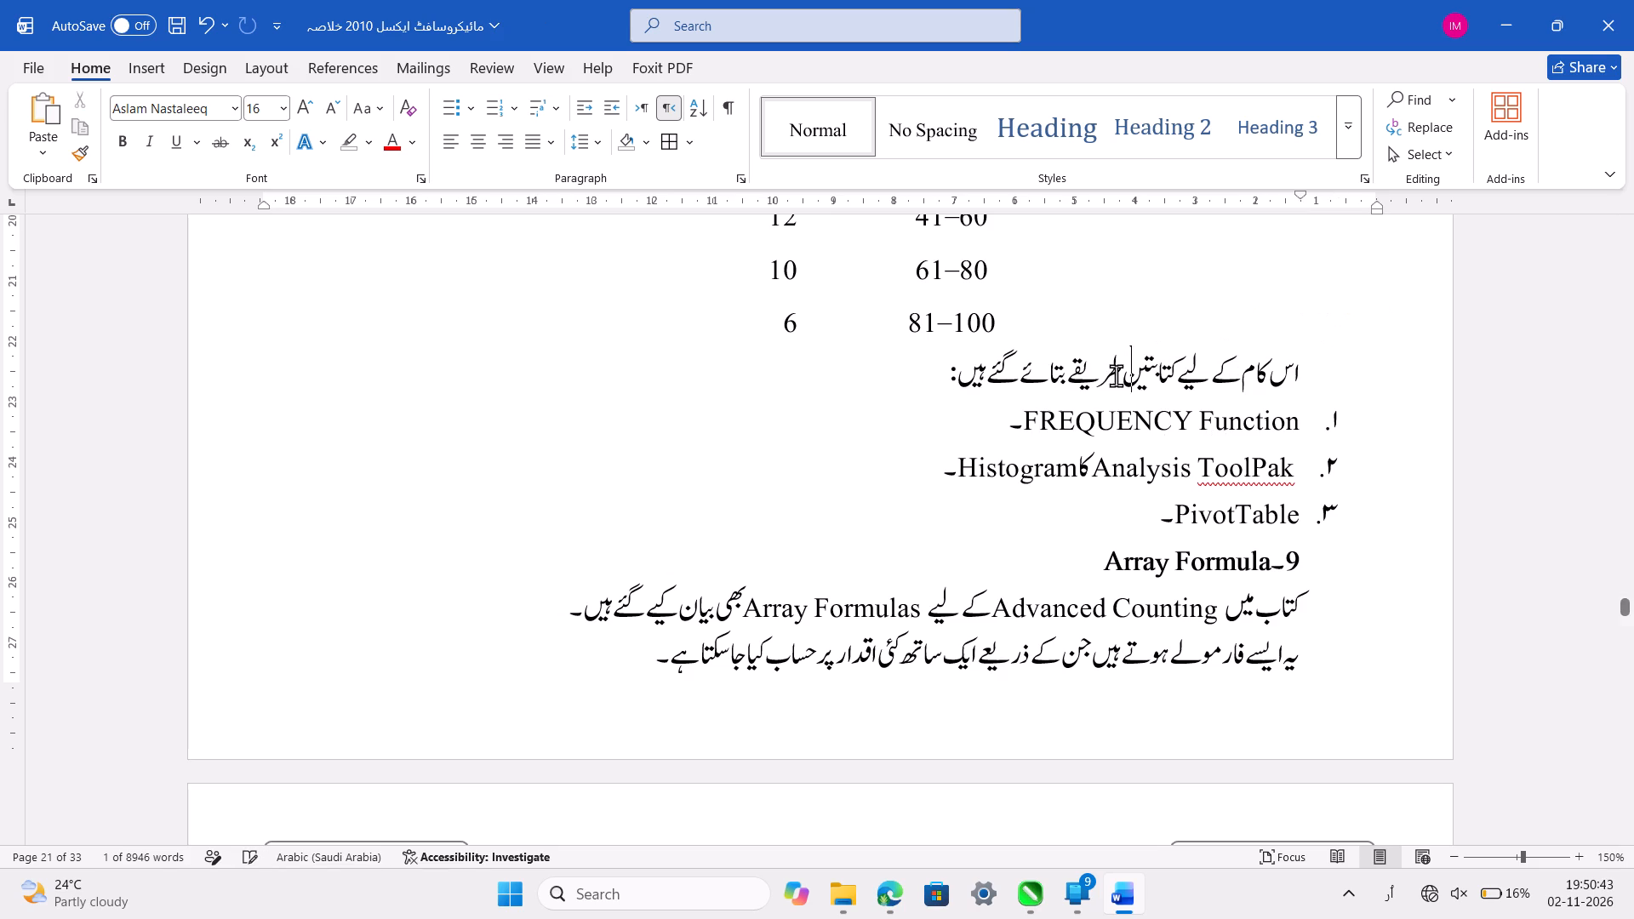
{"action": "key", "text": "BackSpace"}
{"action": "key", "text": "BackSpace"}
{"action": "key", "text": "BackSpace"}
{"action": "key", "text": "BackSpace"}
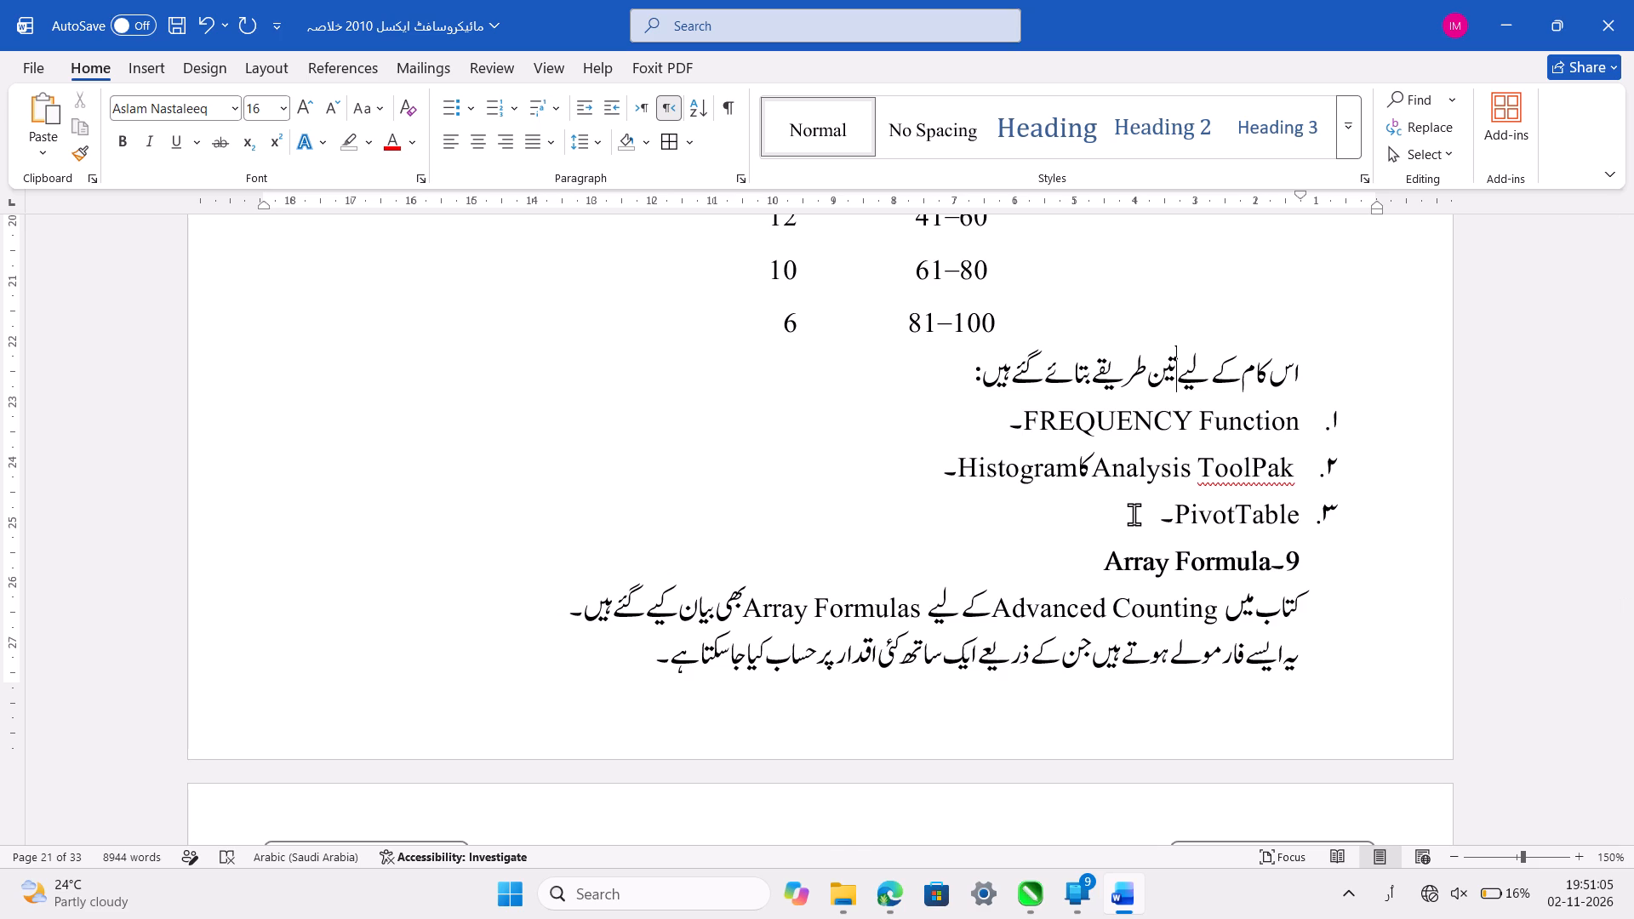
{"action": "scroll", "coordinate": [1134, 514], "scroll_direction": "down", "scroll_amount": 1}
{"action": "scroll", "coordinate": [1026, 423], "scroll_direction": "up", "scroll_amount": 1}
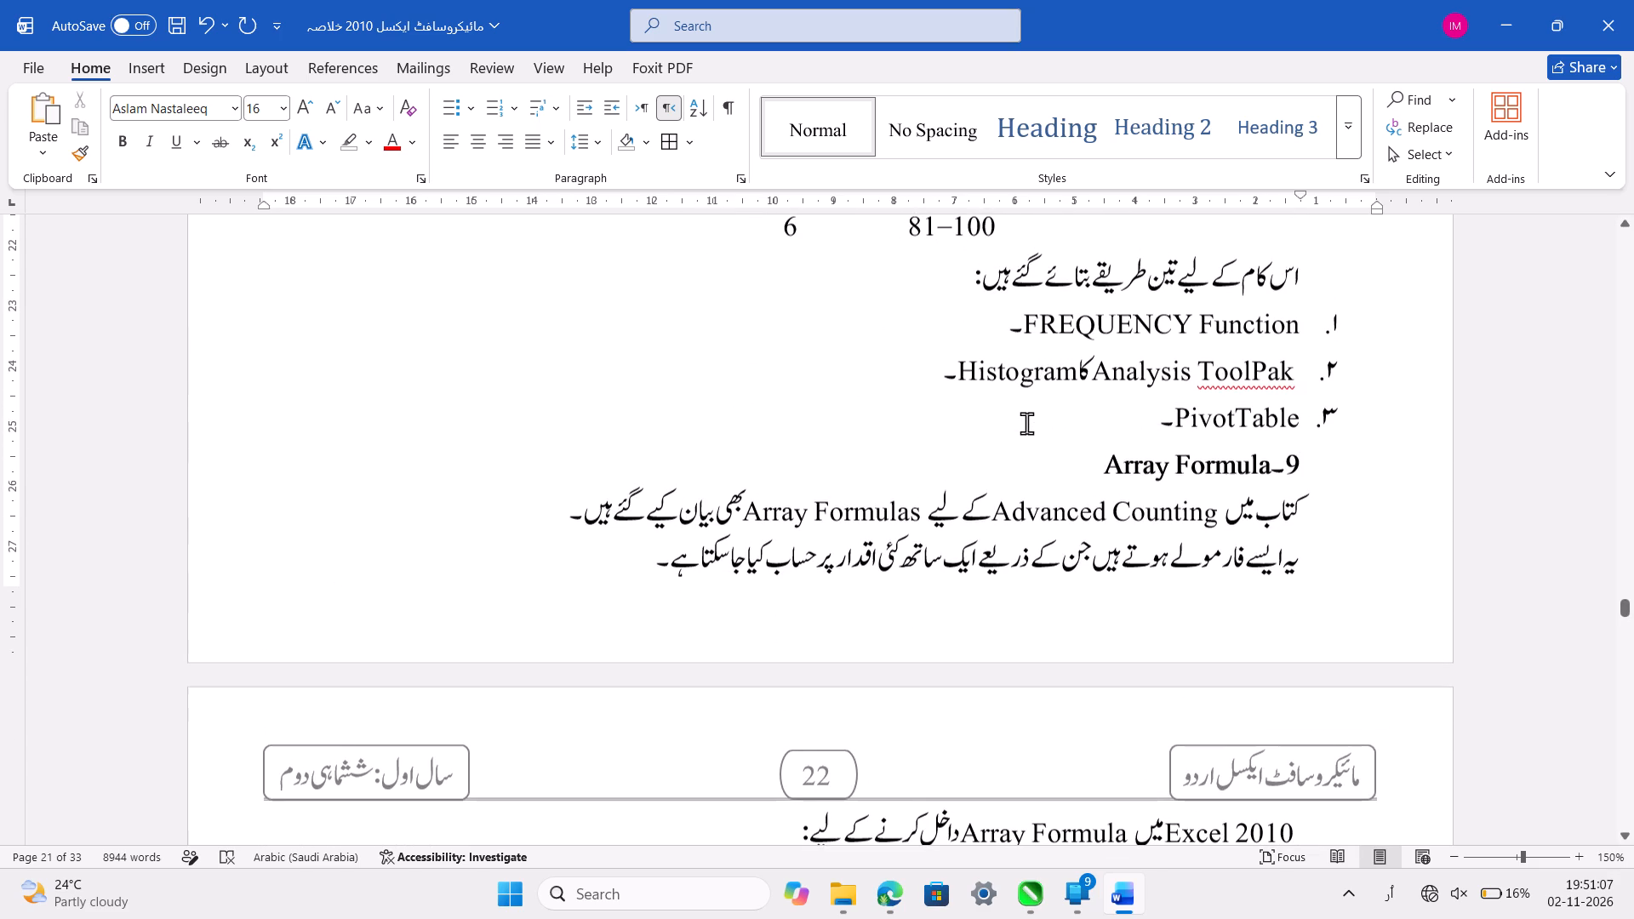
{"action": "key", "text": "ctrl+s"}
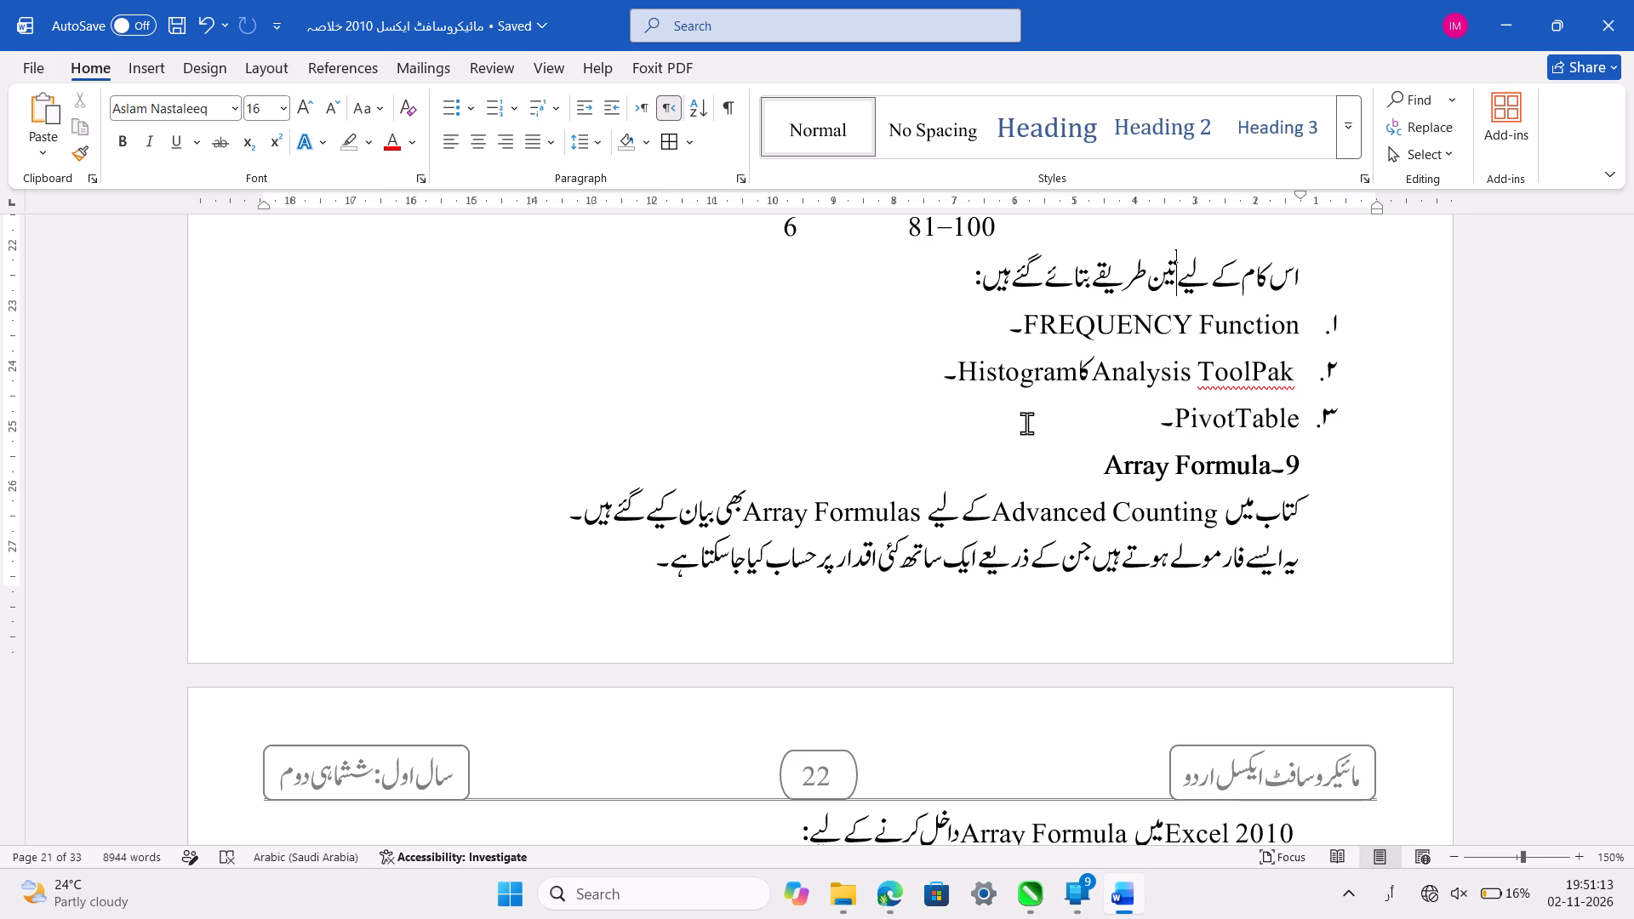
Delete the words کتاب میں from the start of the first sentence under the Array Formula heading.
{"action": "scroll", "coordinate": [1026, 423], "scroll_direction": "down", "scroll_amount": 1}
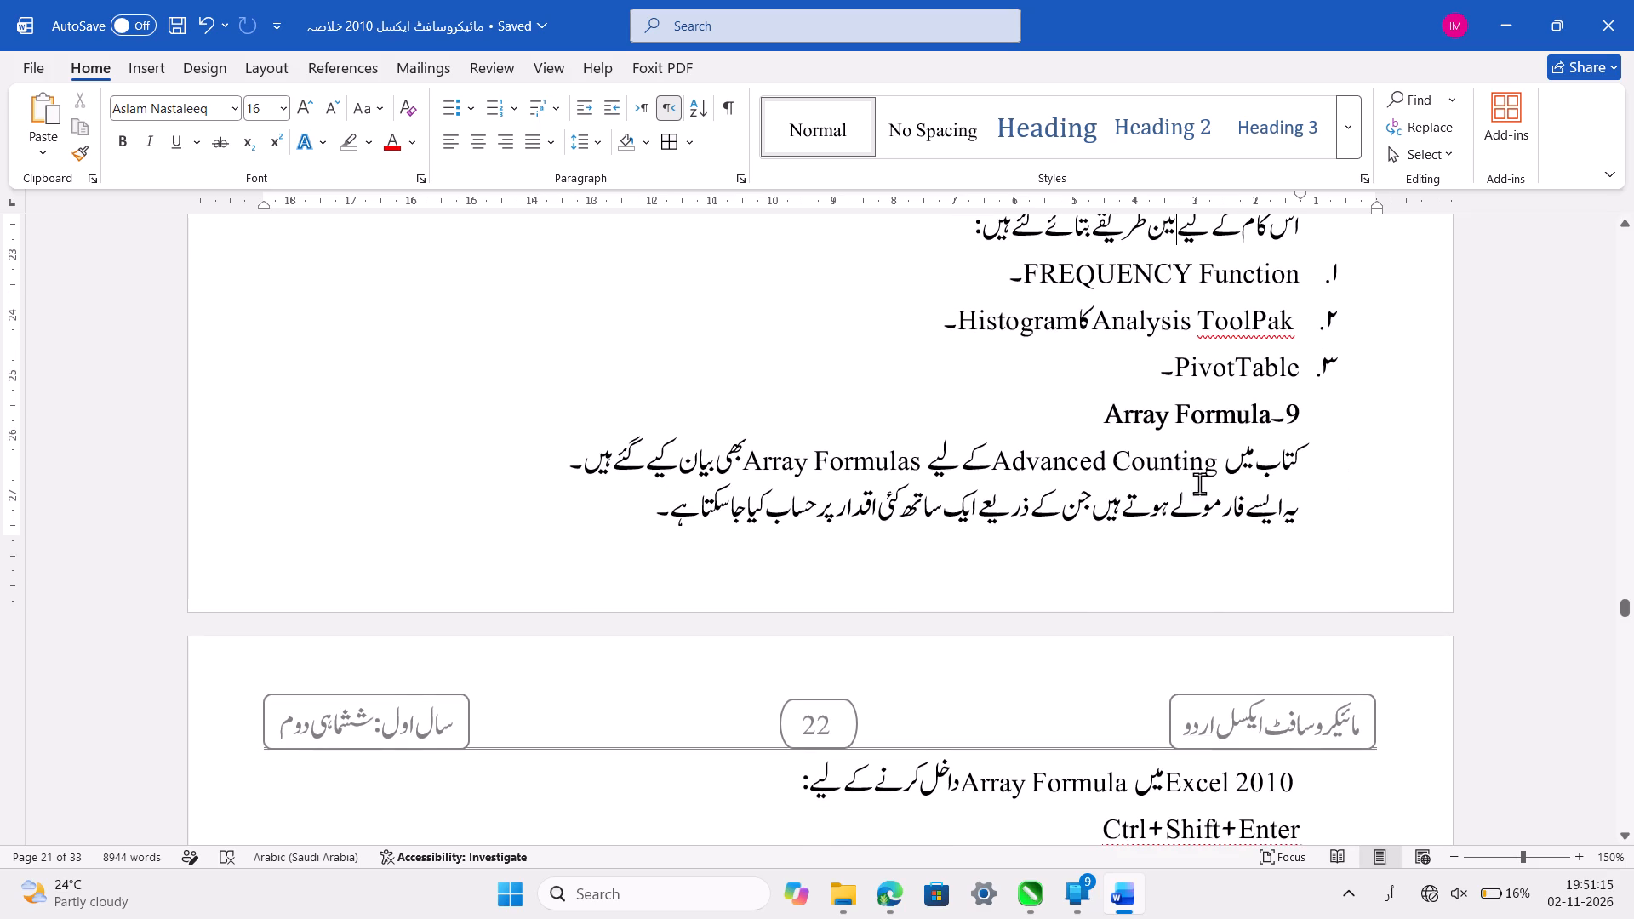
{"action": "double_click", "coordinate": [1236, 464]}
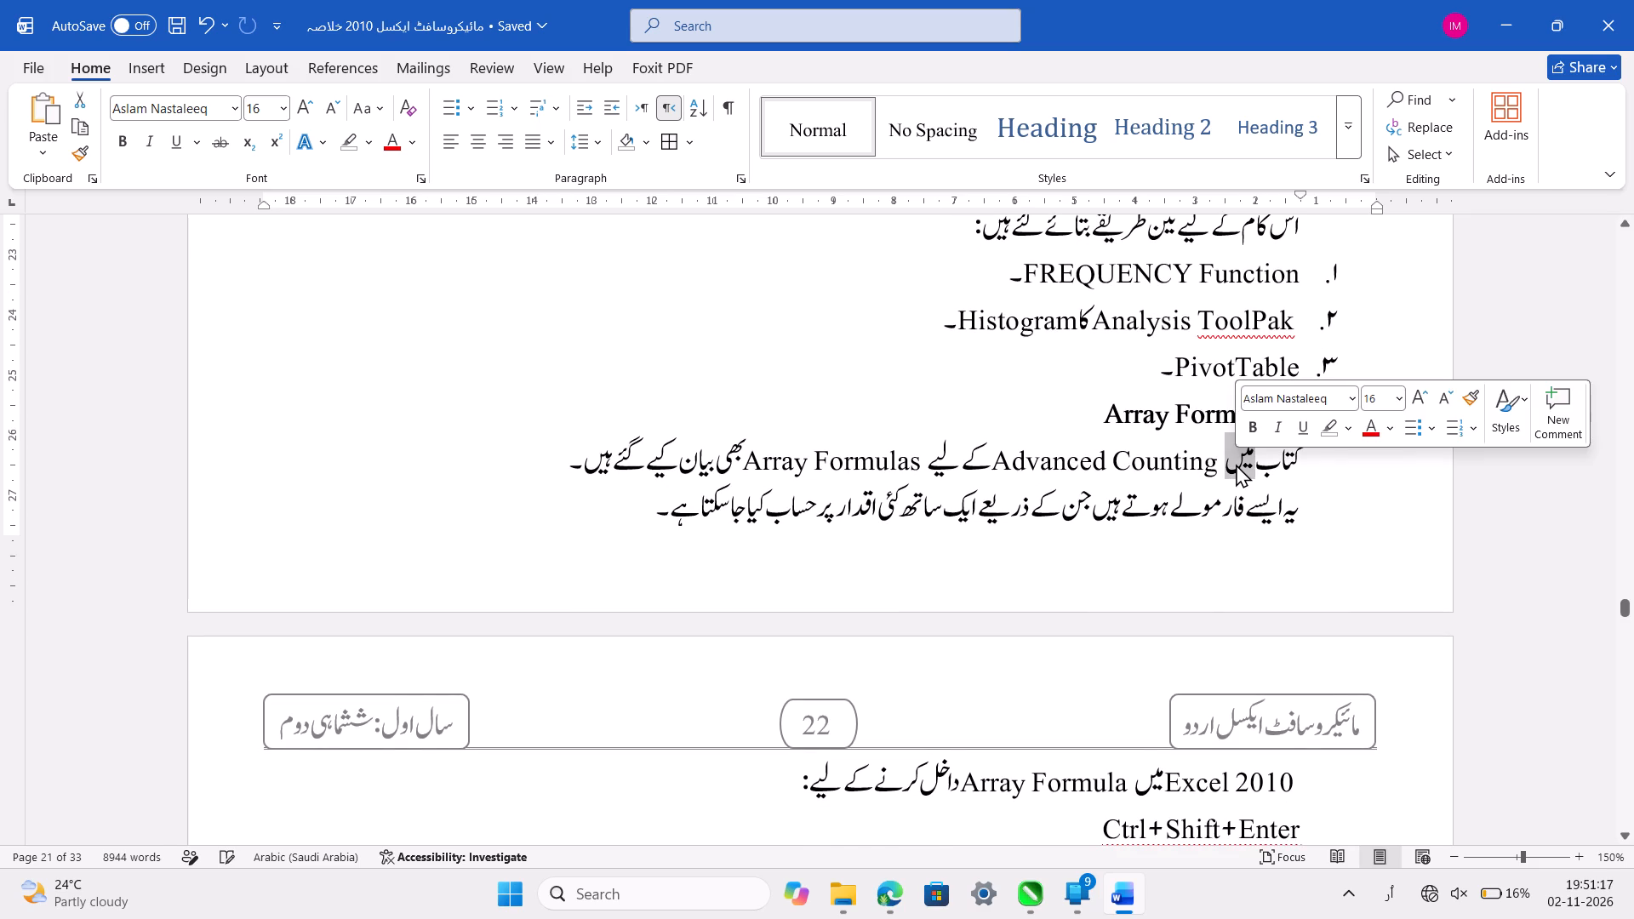
{"action": "key", "text": "BackSpace"}
{"action": "key", "text": "BackSpace"}
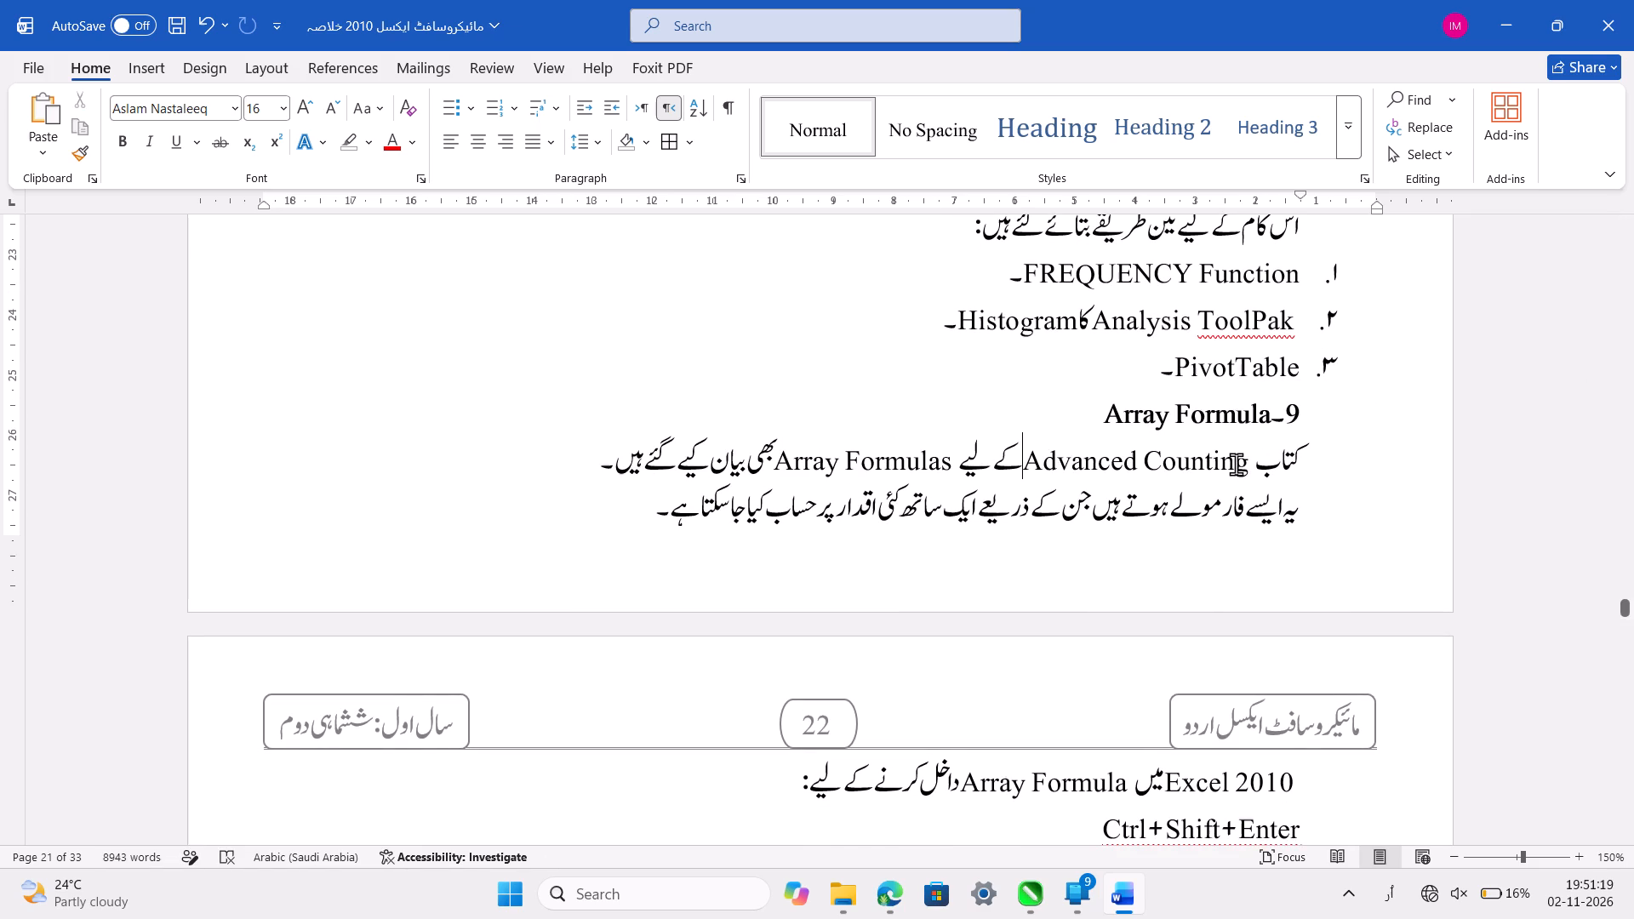
{"action": "key", "text": "BackSpace"}
{"action": "key", "text": "BackSpace"}
{"action": "key", "text": "BackSpace"}
{"action": "key", "text": "BackSpace"}
{"action": "key", "text": "BackSpace"}
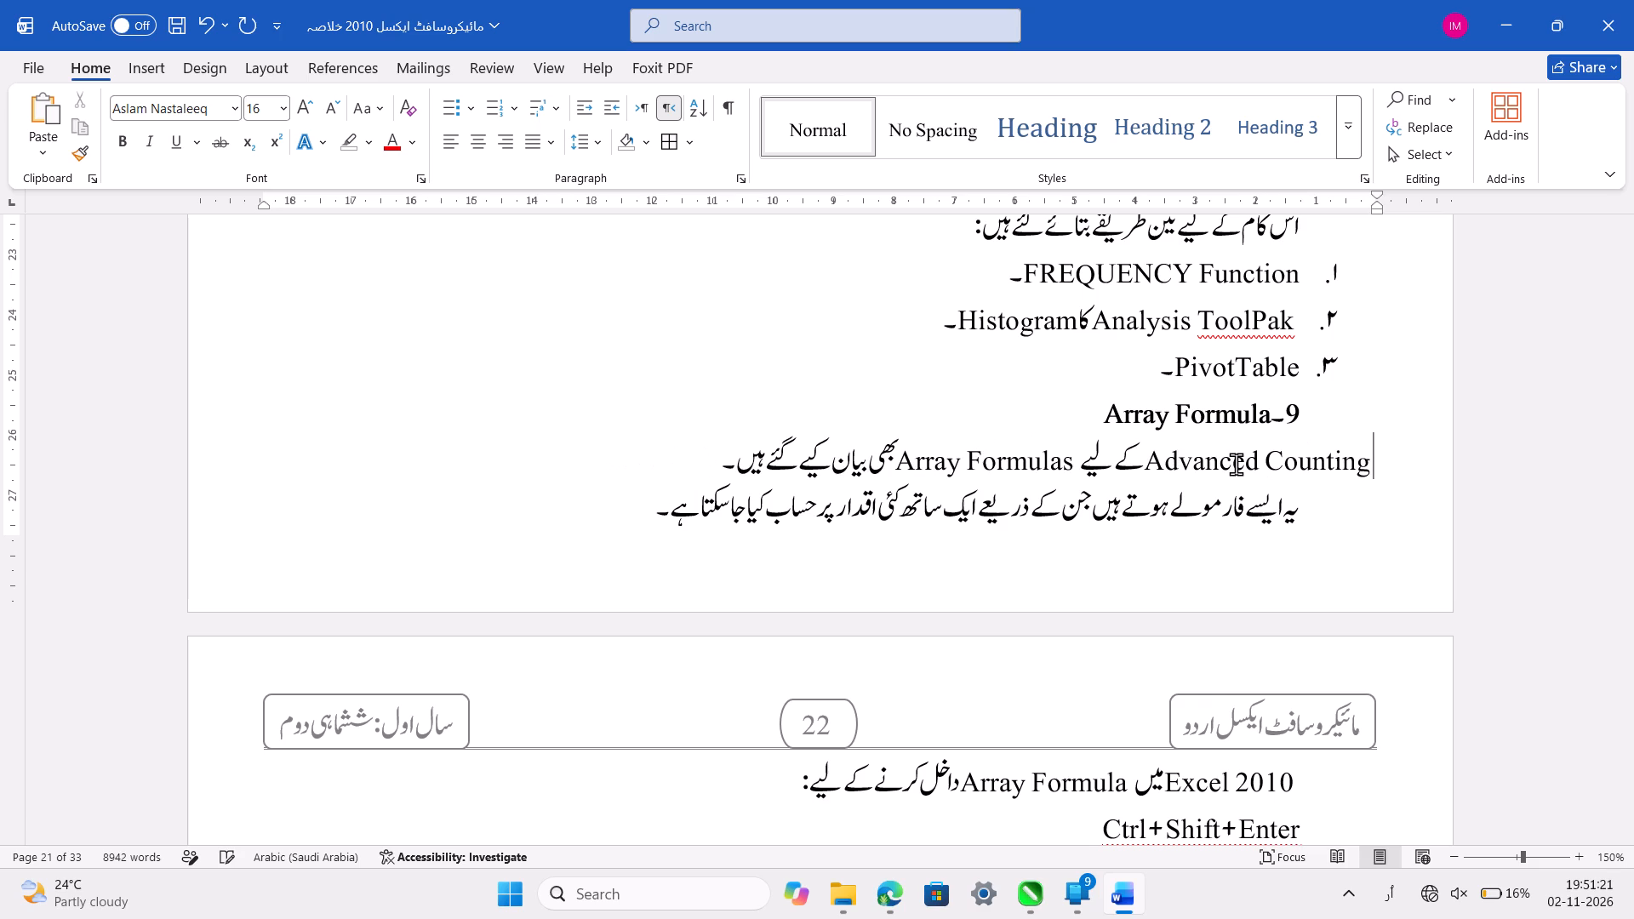
Replace the space after Advanced Counting so it separates the English term from کے لیے.
{"action": "key", "text": "Left"}
{"action": "key", "text": "Right"}
{"action": "key", "text": "Right"}
{"action": "key", "text": "Left"}
{"action": "key", "text": "Left"}
{"action": "key", "text": "Left"}
{"action": "key", "text": "Left"}
{"action": "key", "text": "Left"}
{"action": "key", "text": "Left"}
{"action": "key", "text": "Left"}
{"action": "key", "text": "Left"}
{"action": "key", "text": "Left"}
{"action": "key", "text": "Left"}
{"action": "key", "text": "Left"}
{"action": "key", "text": "Left"}
{"action": "key", "text": "Left"}
{"action": "key", "text": "Left"}
{"action": "key", "text": "Left"}
{"action": "key", "text": "Left"}
{"action": "key", "text": "Left"}
{"action": "key", "text": "Left"}
{"action": "key", "text": "Left"}
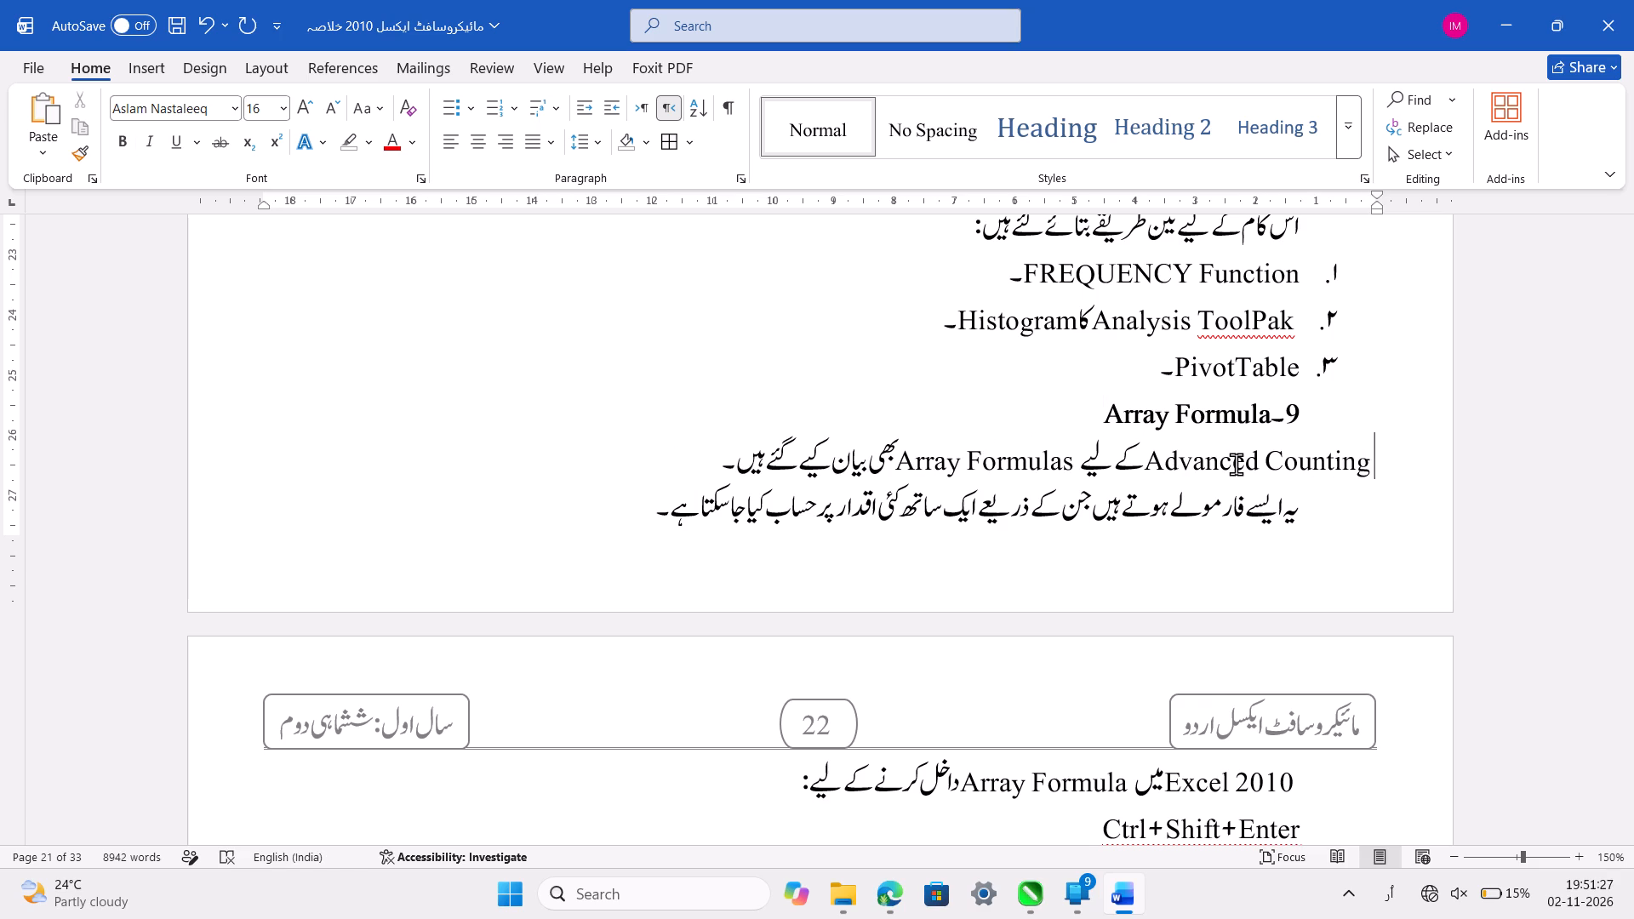
{"action": "key", "text": "BackSpace"}
{"action": "key", "text": "space"}
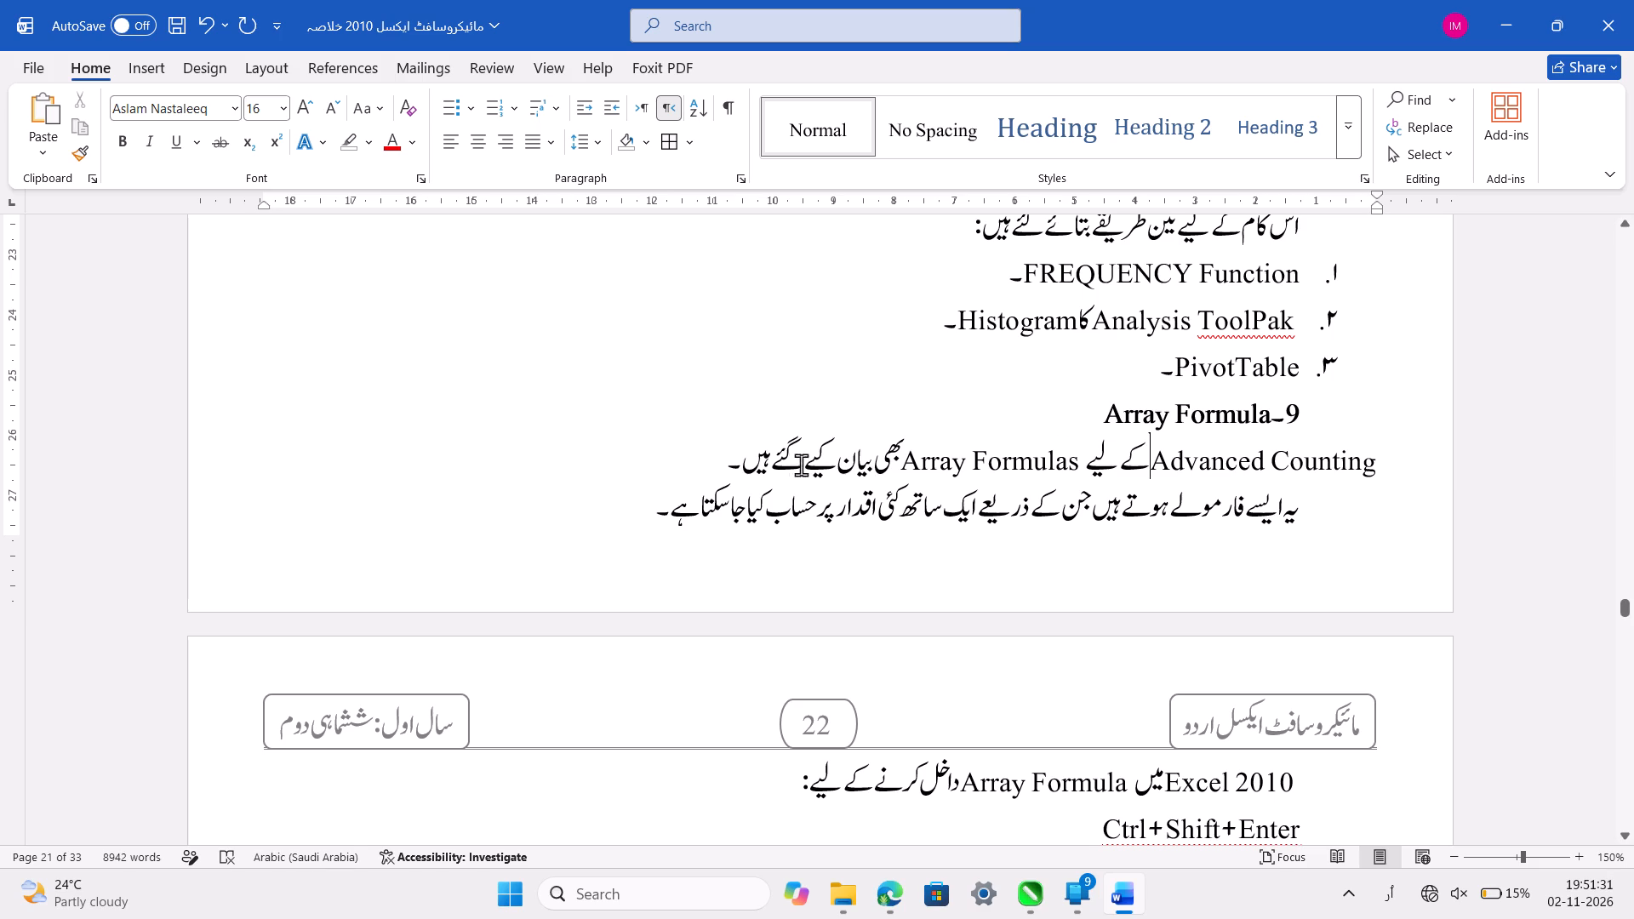
Reword the end of the Advanced Counting sentence, replacing بیان with استعمال and گئے with جاتے.
{"action": "double_click", "coordinate": [757, 464]}
{"action": "left_click", "coordinate": [757, 464]}
{"action": "double_click", "coordinate": [856, 461]}
{"action": "type", "text": "اس"}
{"action": "type", "text": "تعمال"}
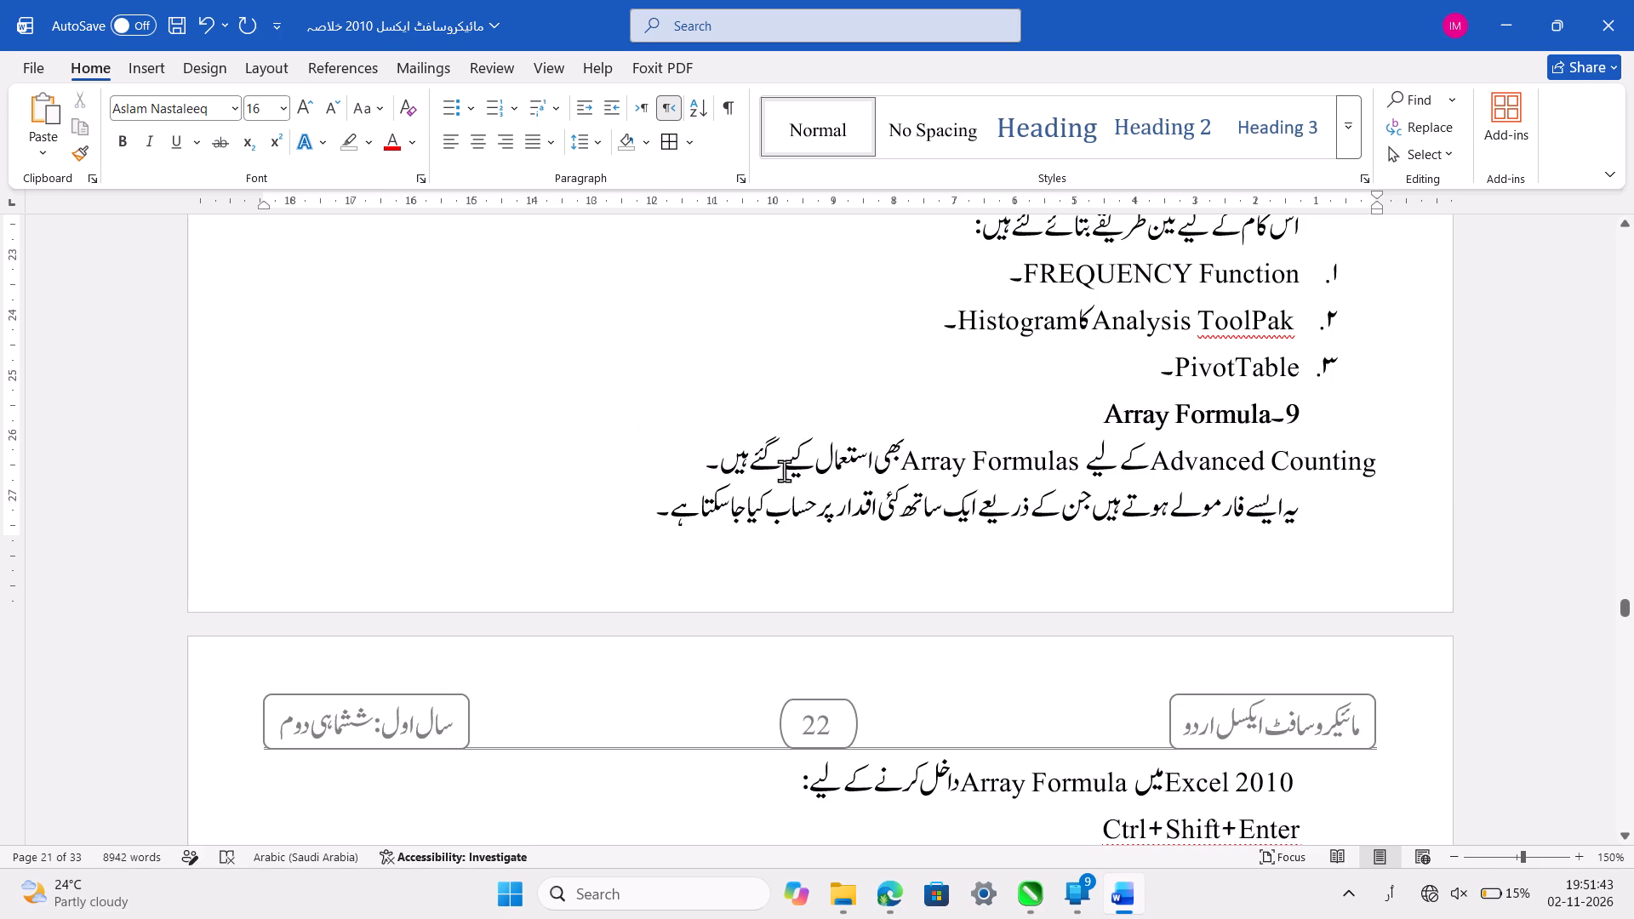
{"action": "left_click", "coordinate": [763, 464]}
{"action": "left_click", "coordinate": [763, 464]}
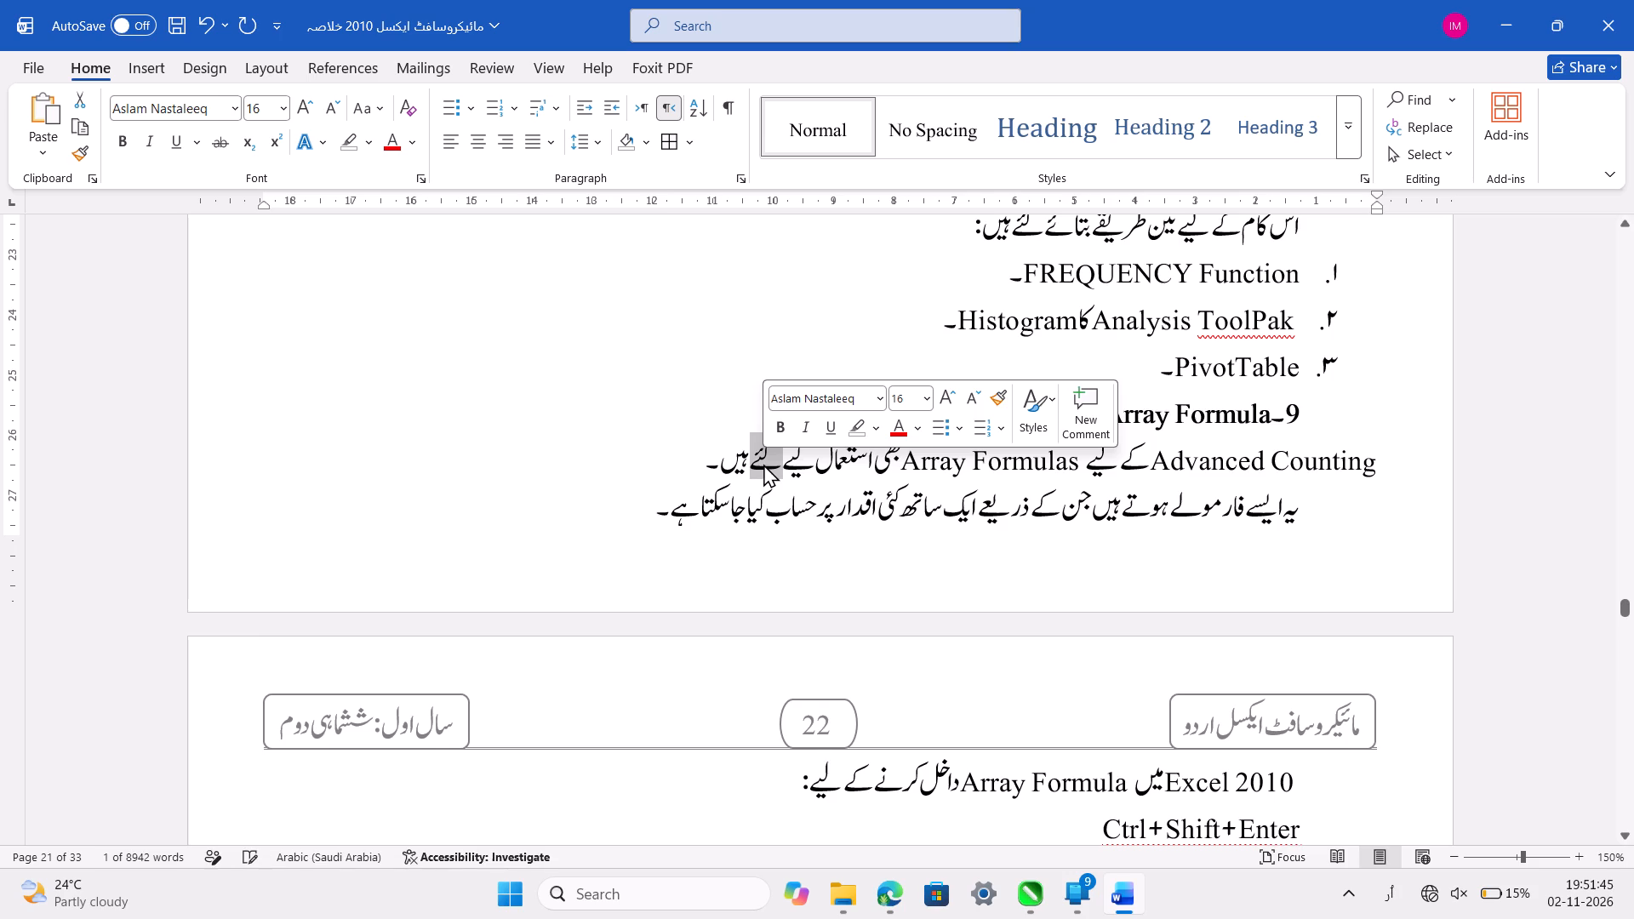
{"action": "type", "text": "جاتئ"}
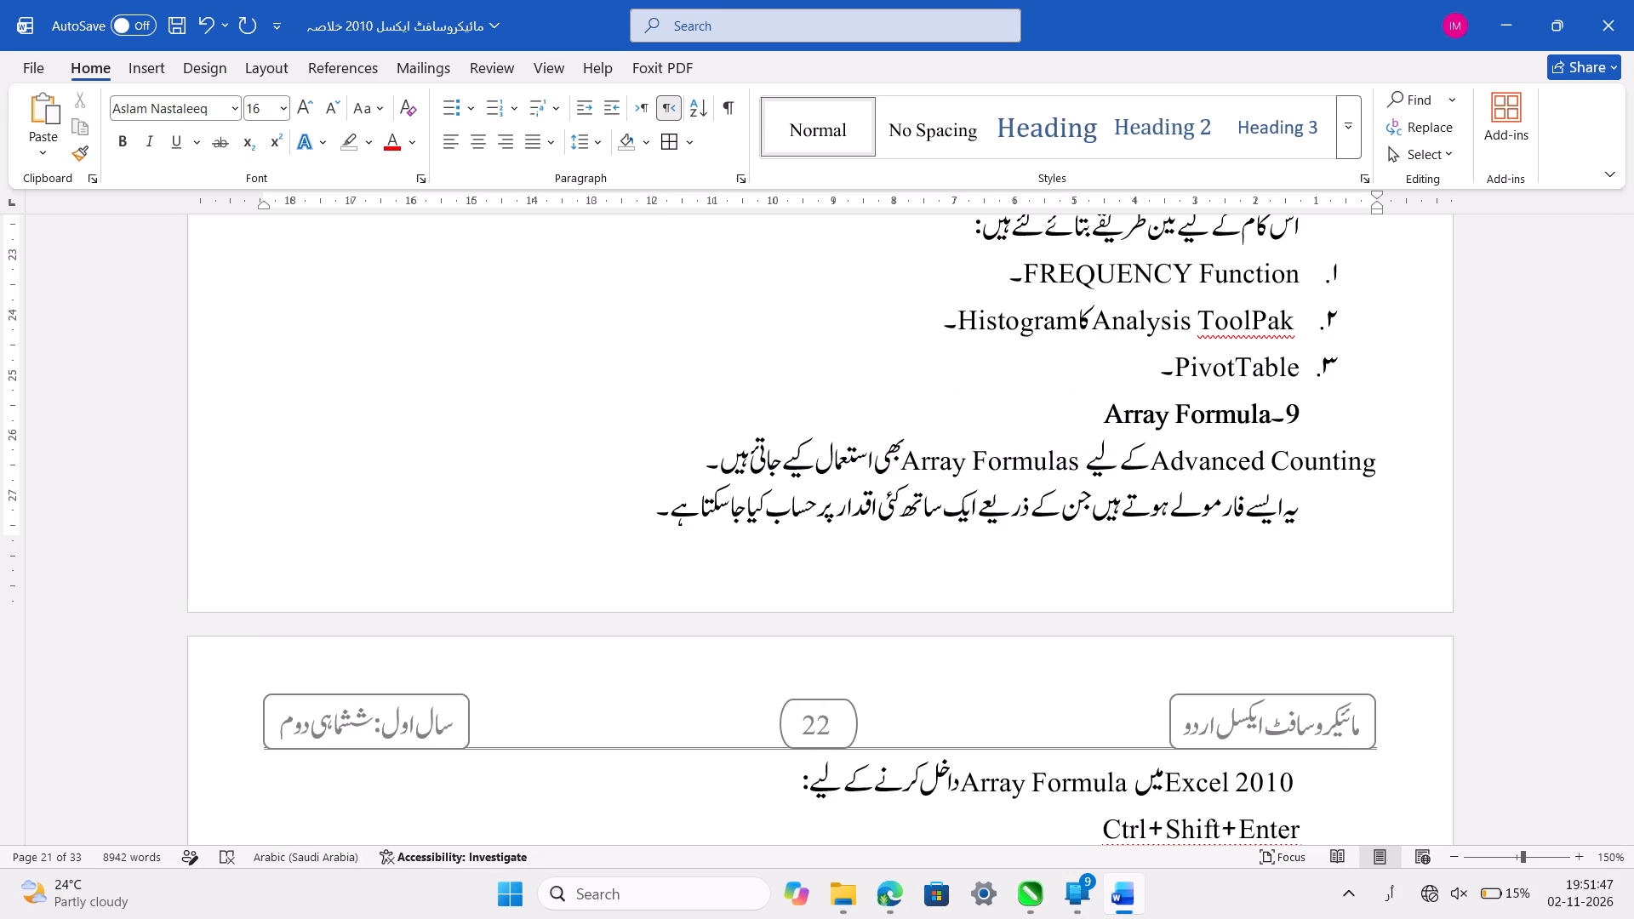
{"action": "key", "text": "BackSpace"}
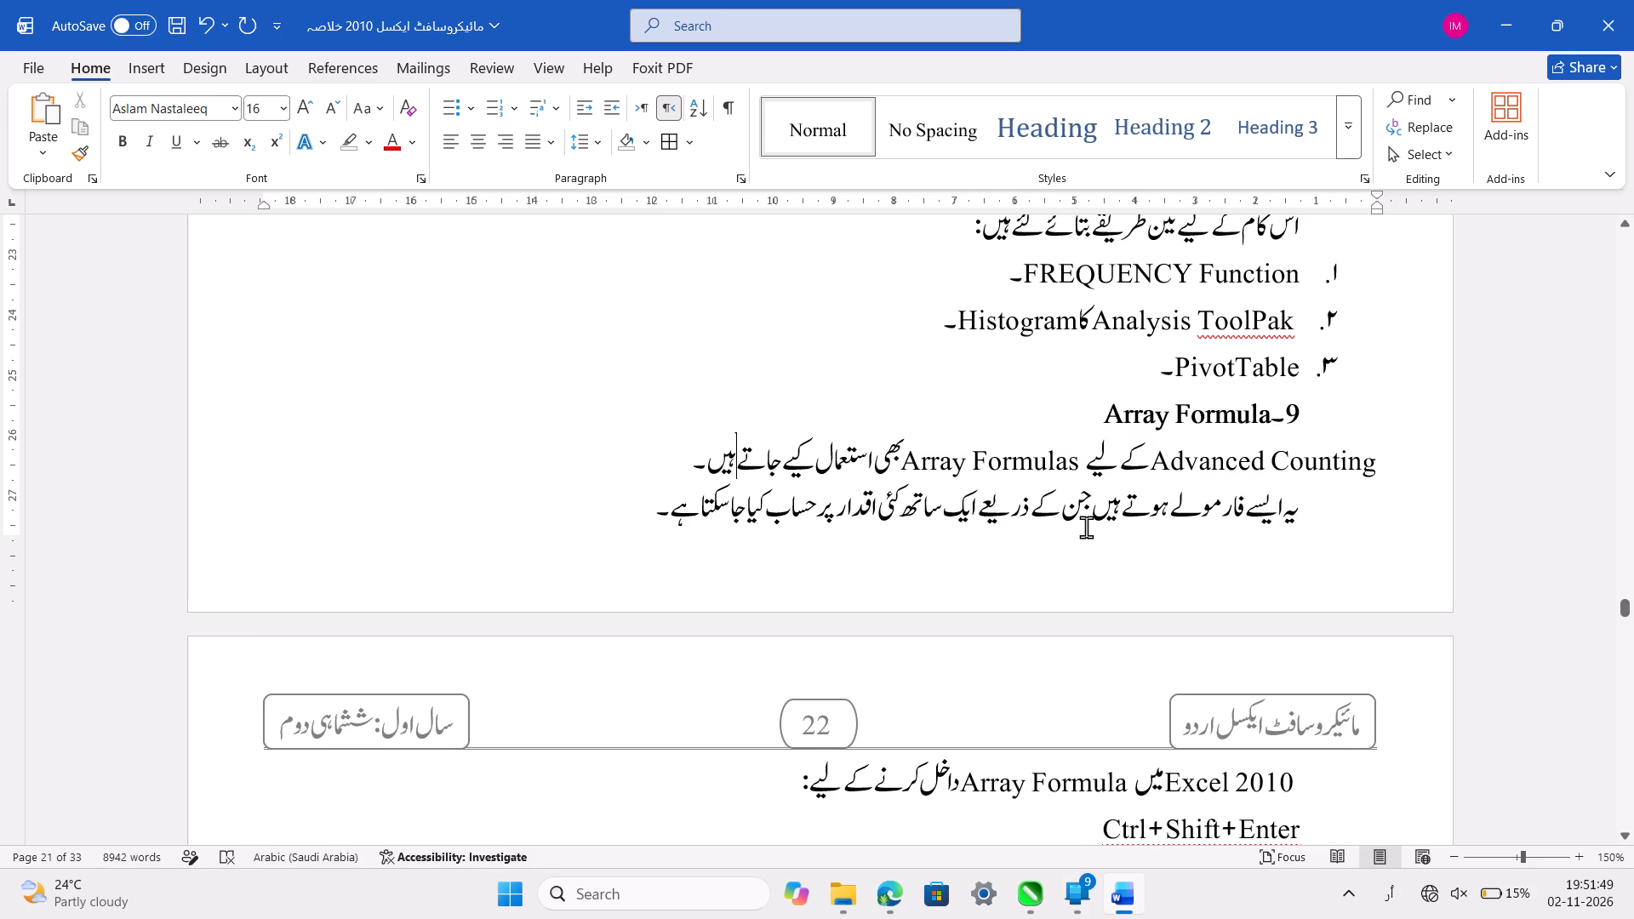
Indent the first line of the Advanced Counting sentence under the Array Formula heading, and save the document.
{"action": "left_click", "coordinate": [1086, 527]}
{"action": "left_click", "coordinate": [1199, 457]}
{"action": "key", "text": "Home"}
{"action": "key", "text": "Tab"}
{"action": "left_click", "coordinate": [1061, 348]}
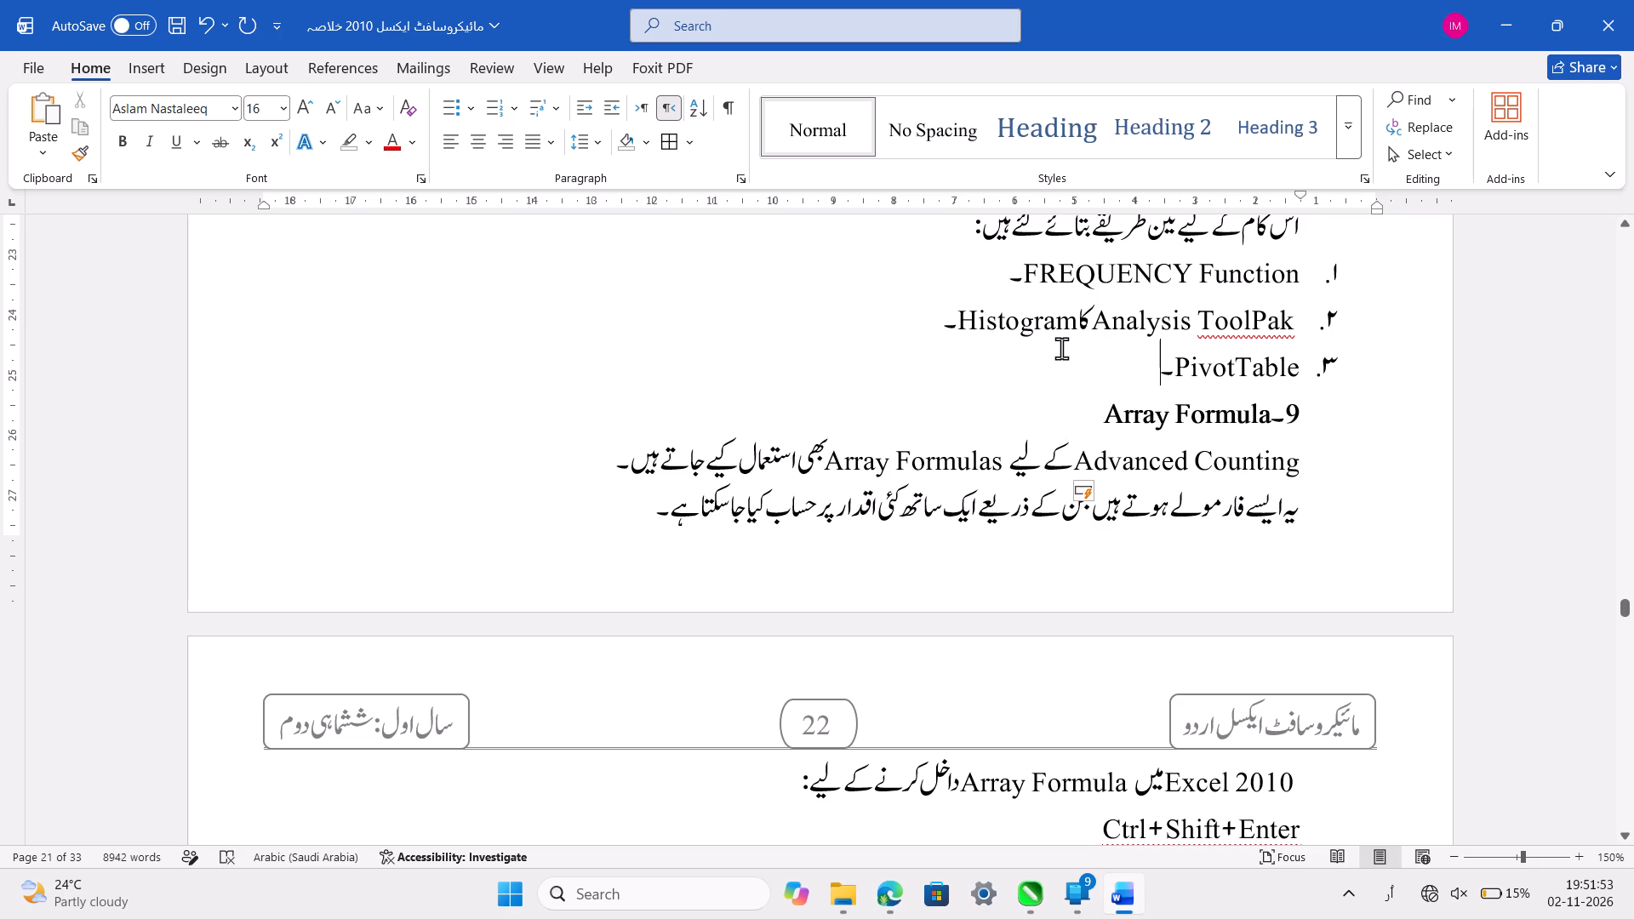
{"action": "key", "text": "ctrl+s"}
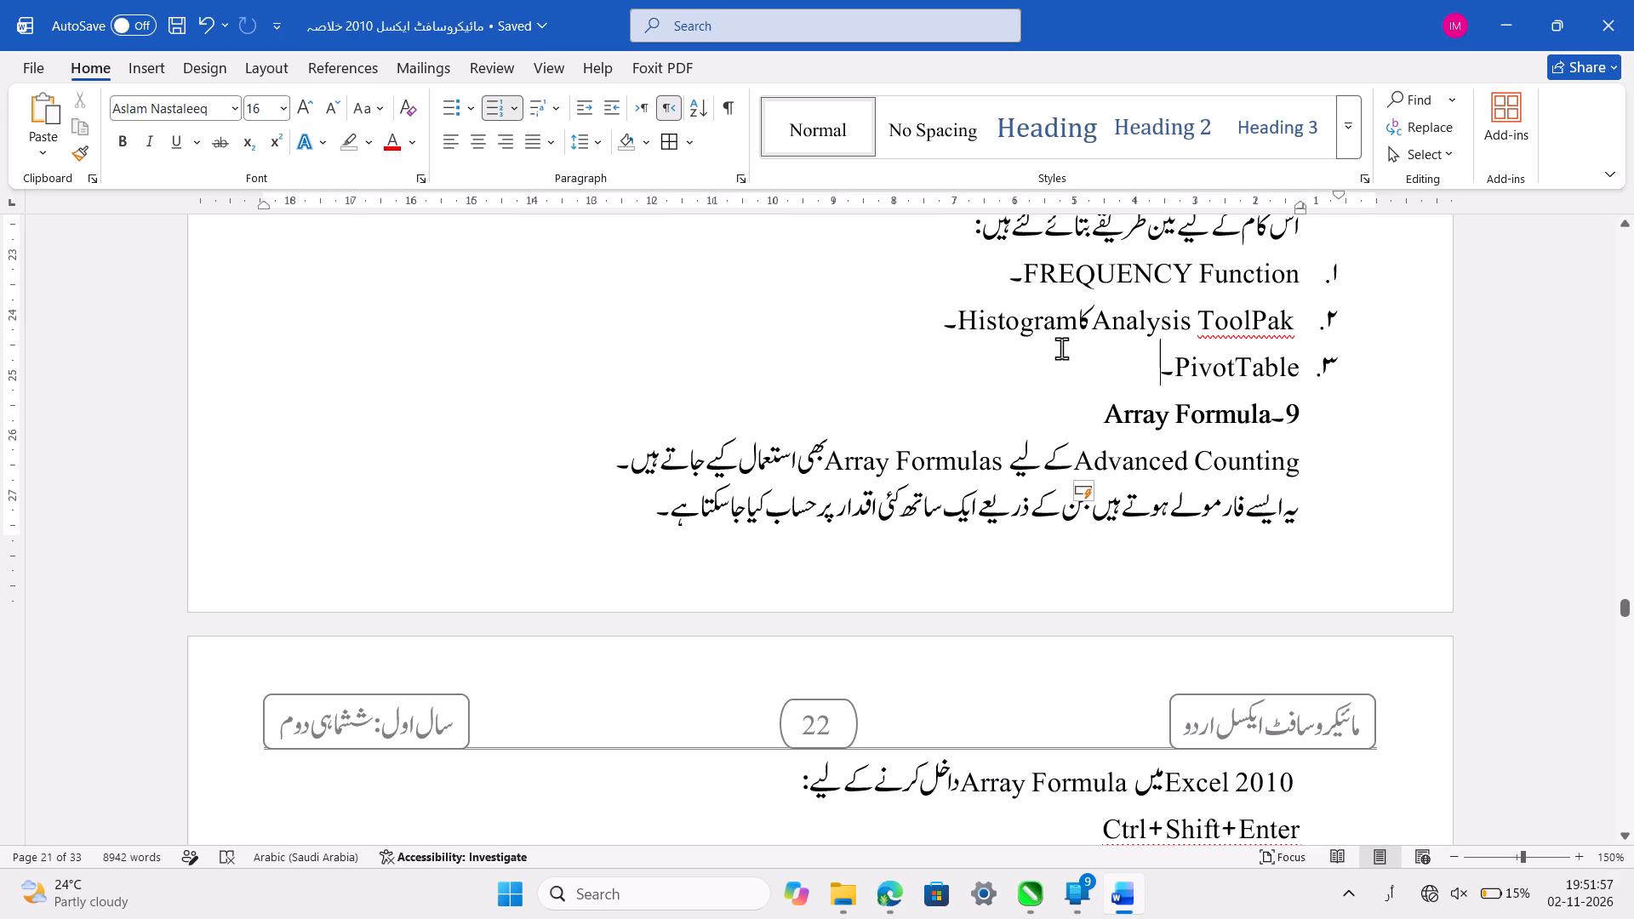
Join the line دبایا جاتا ہے۔ onto the Ctrl+Shift+Enter line above it, separating the two with a tab.
{"action": "scroll", "coordinate": [944, 588], "scroll_direction": "down", "scroll_amount": 3}
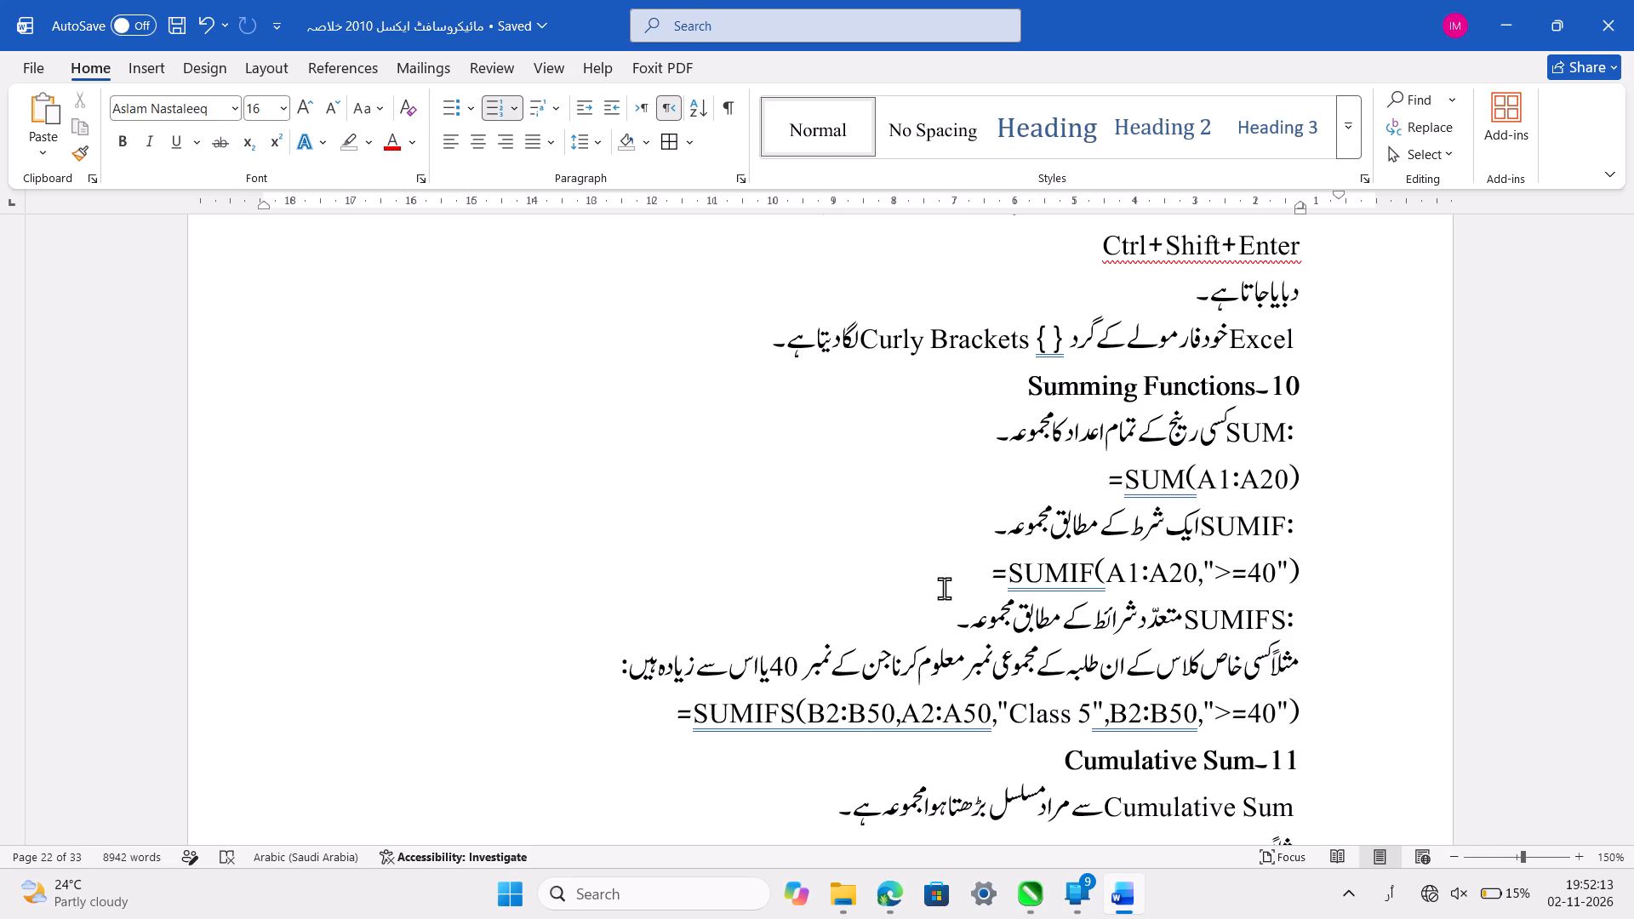
{"action": "scroll", "coordinate": [944, 588], "scroll_direction": "down", "scroll_amount": 1}
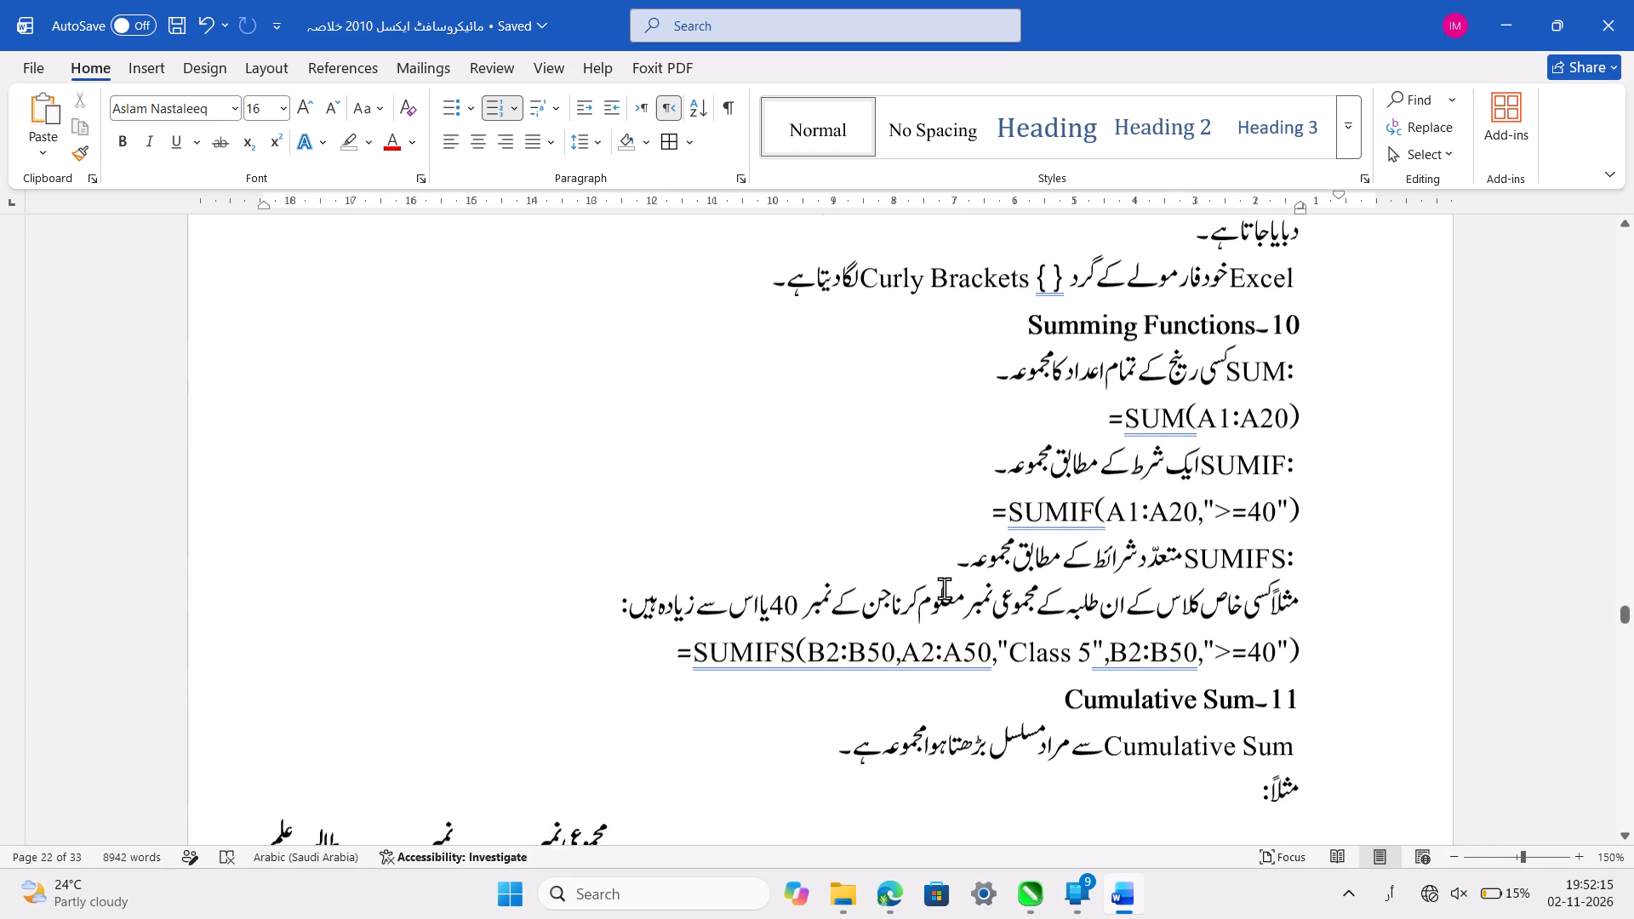
{"action": "scroll", "coordinate": [944, 588], "scroll_direction": "down", "scroll_amount": 1}
{"action": "scroll", "coordinate": [944, 588], "scroll_direction": "up", "scroll_amount": 1}
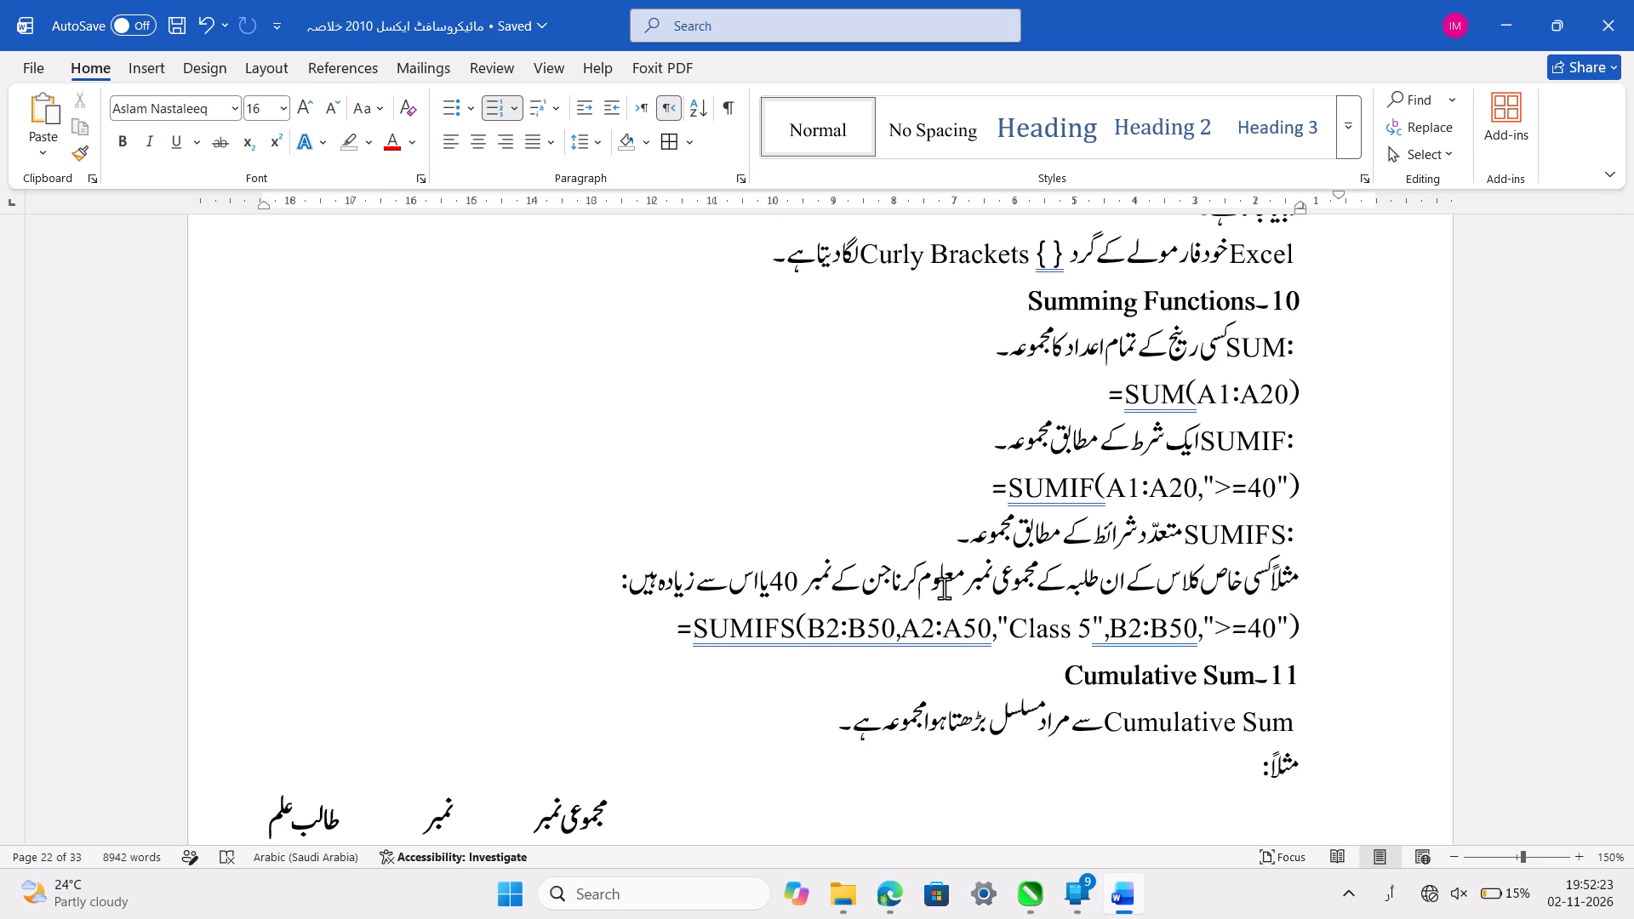
{"action": "scroll", "coordinate": [944, 588], "scroll_direction": "up", "scroll_amount": 1}
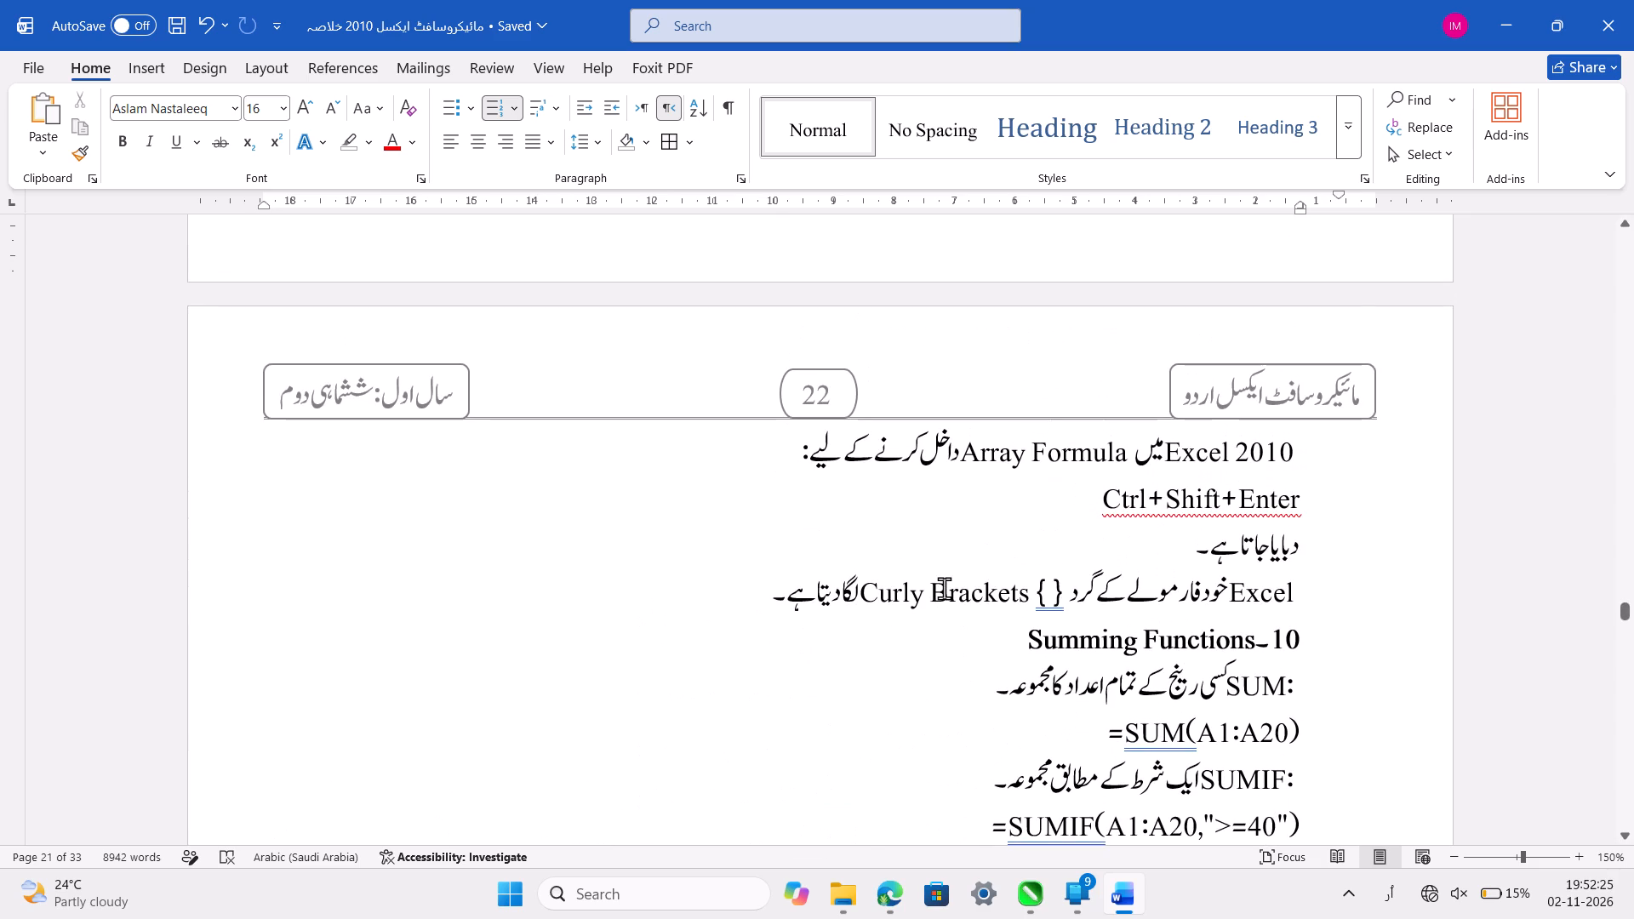
{"action": "scroll", "coordinate": [944, 588], "scroll_direction": "up", "scroll_amount": 2}
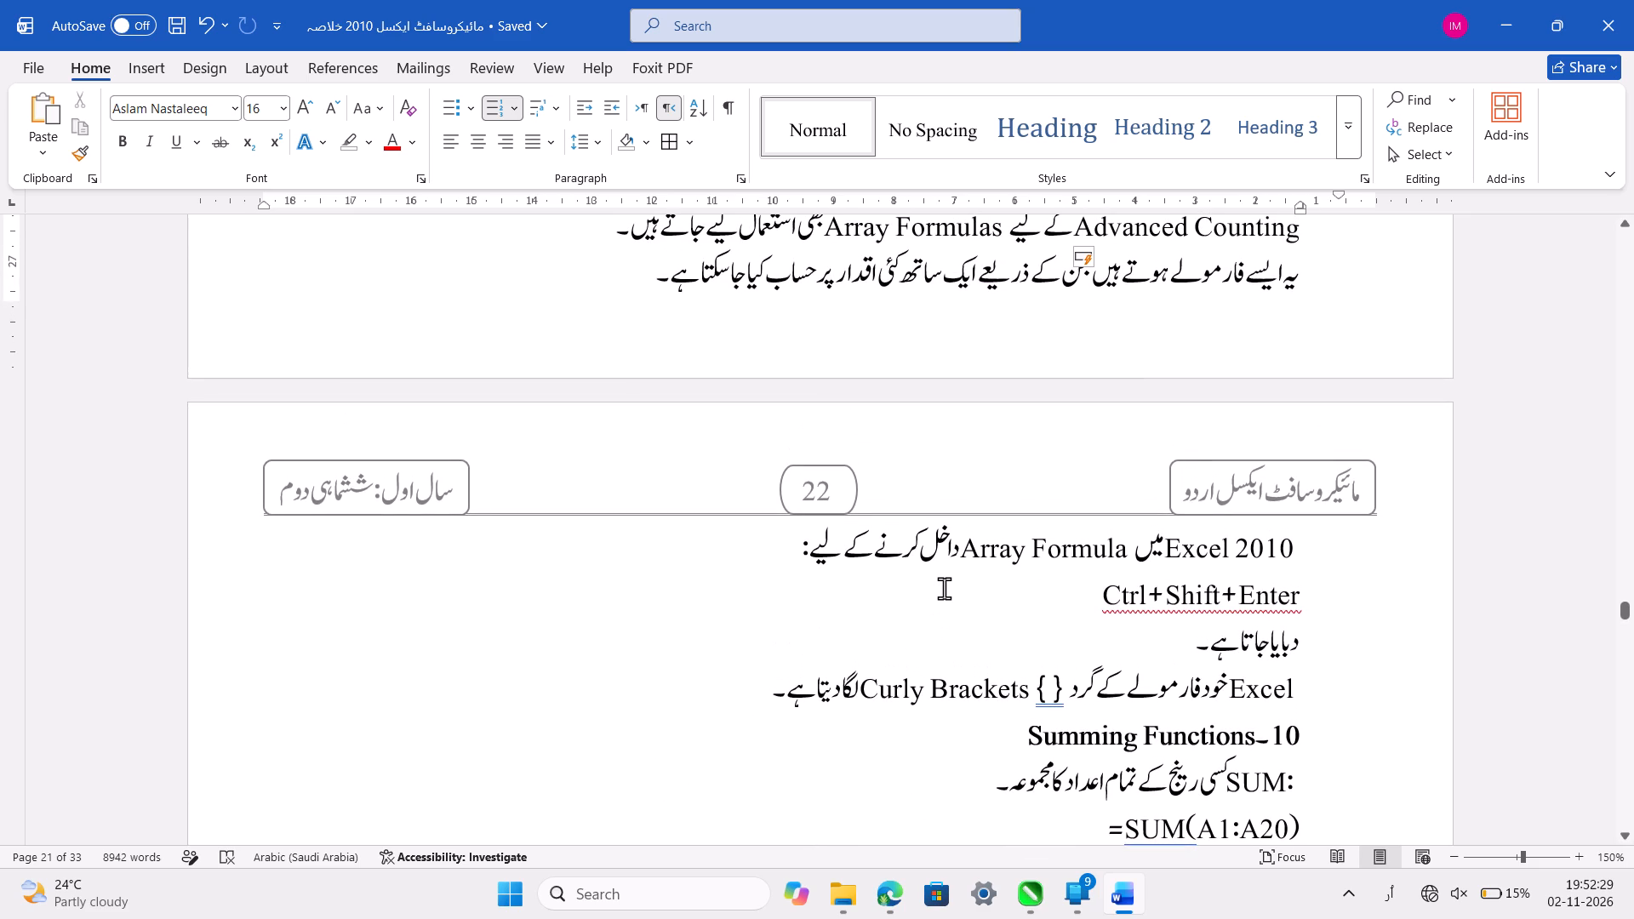
{"action": "scroll", "coordinate": [944, 588], "scroll_direction": "down", "scroll_amount": 1}
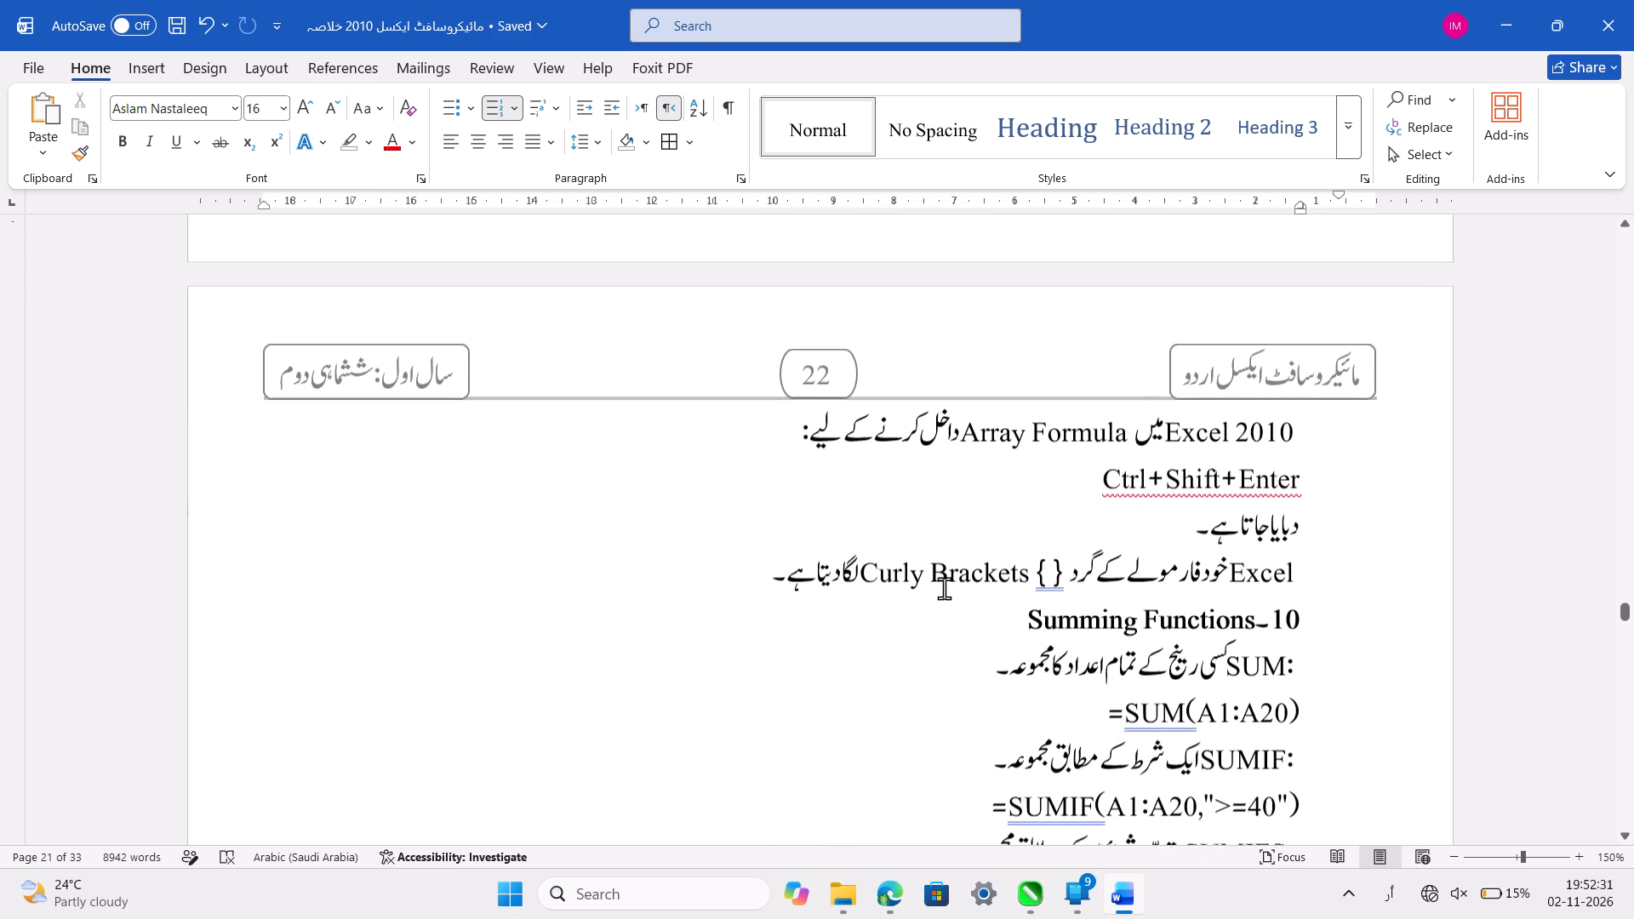
{"action": "scroll", "coordinate": [944, 588], "scroll_direction": "down", "scroll_amount": 1}
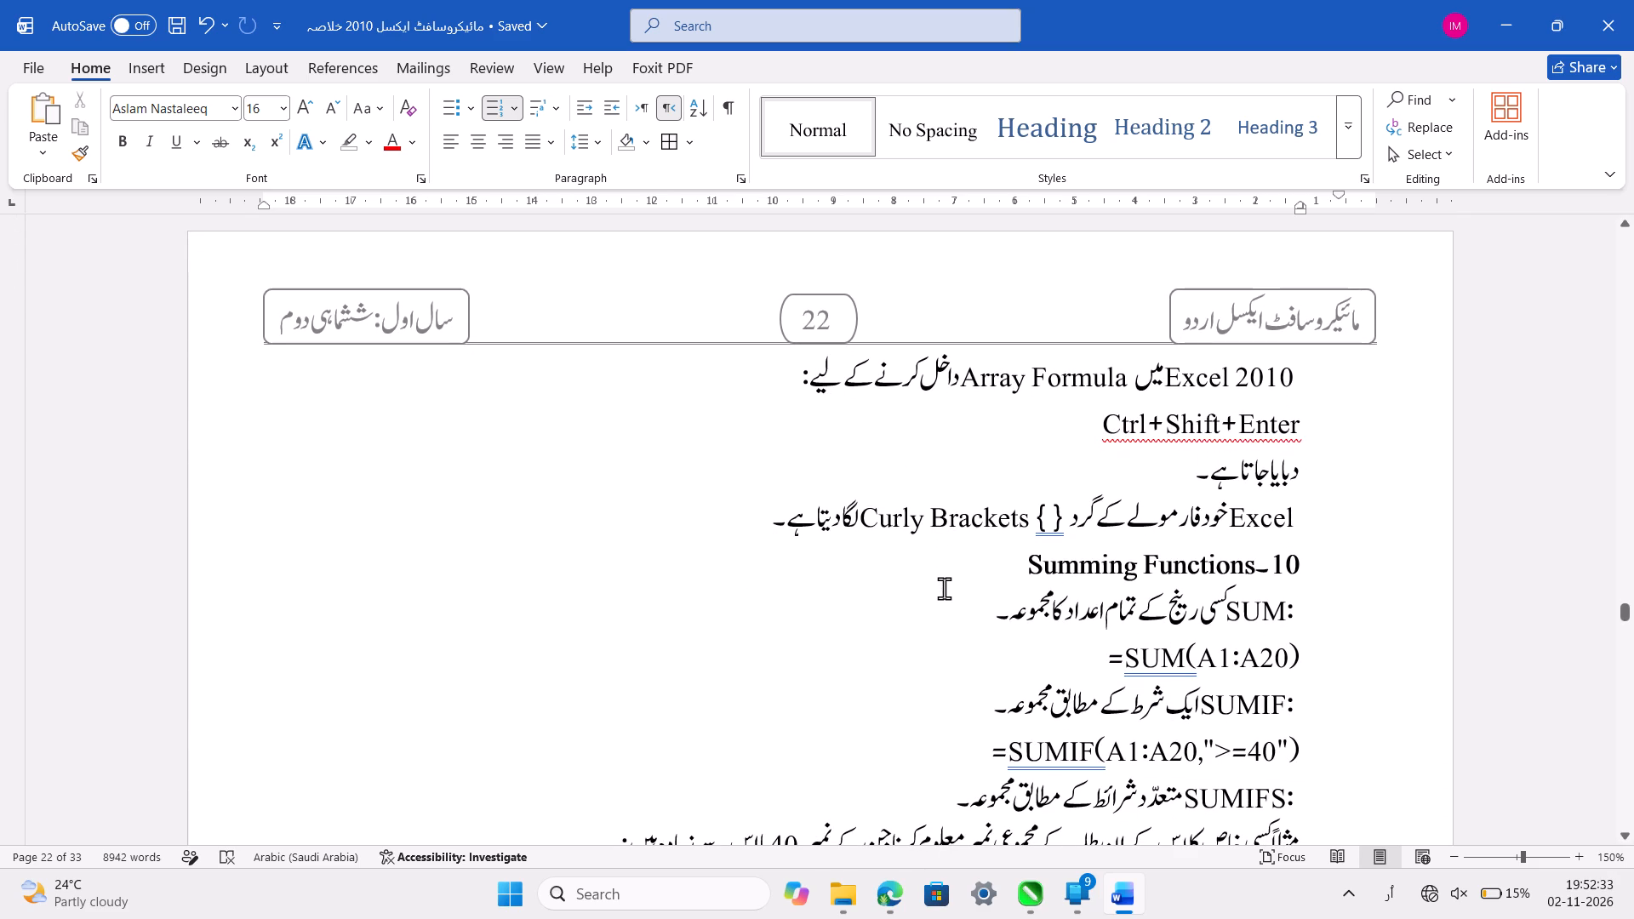
{"action": "left_click", "coordinate": [1246, 479]}
{"action": "key", "text": "Home"}
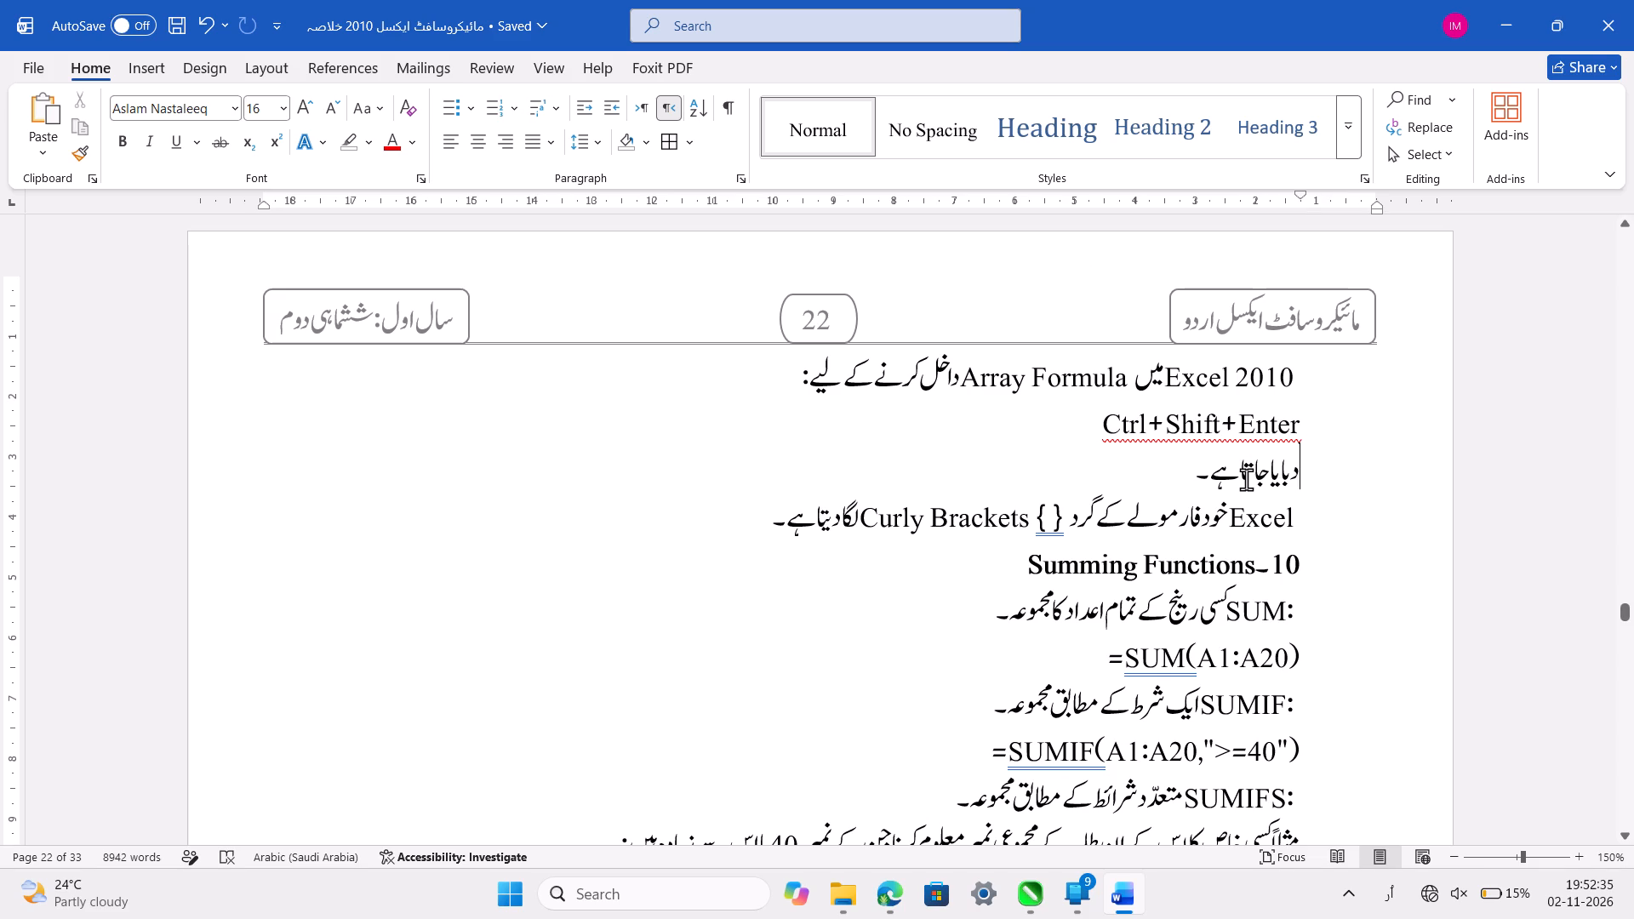
{"action": "key", "text": "BackSpace"}
{"action": "key", "text": "BackSpace"}
{"action": "key", "text": "Tab"}
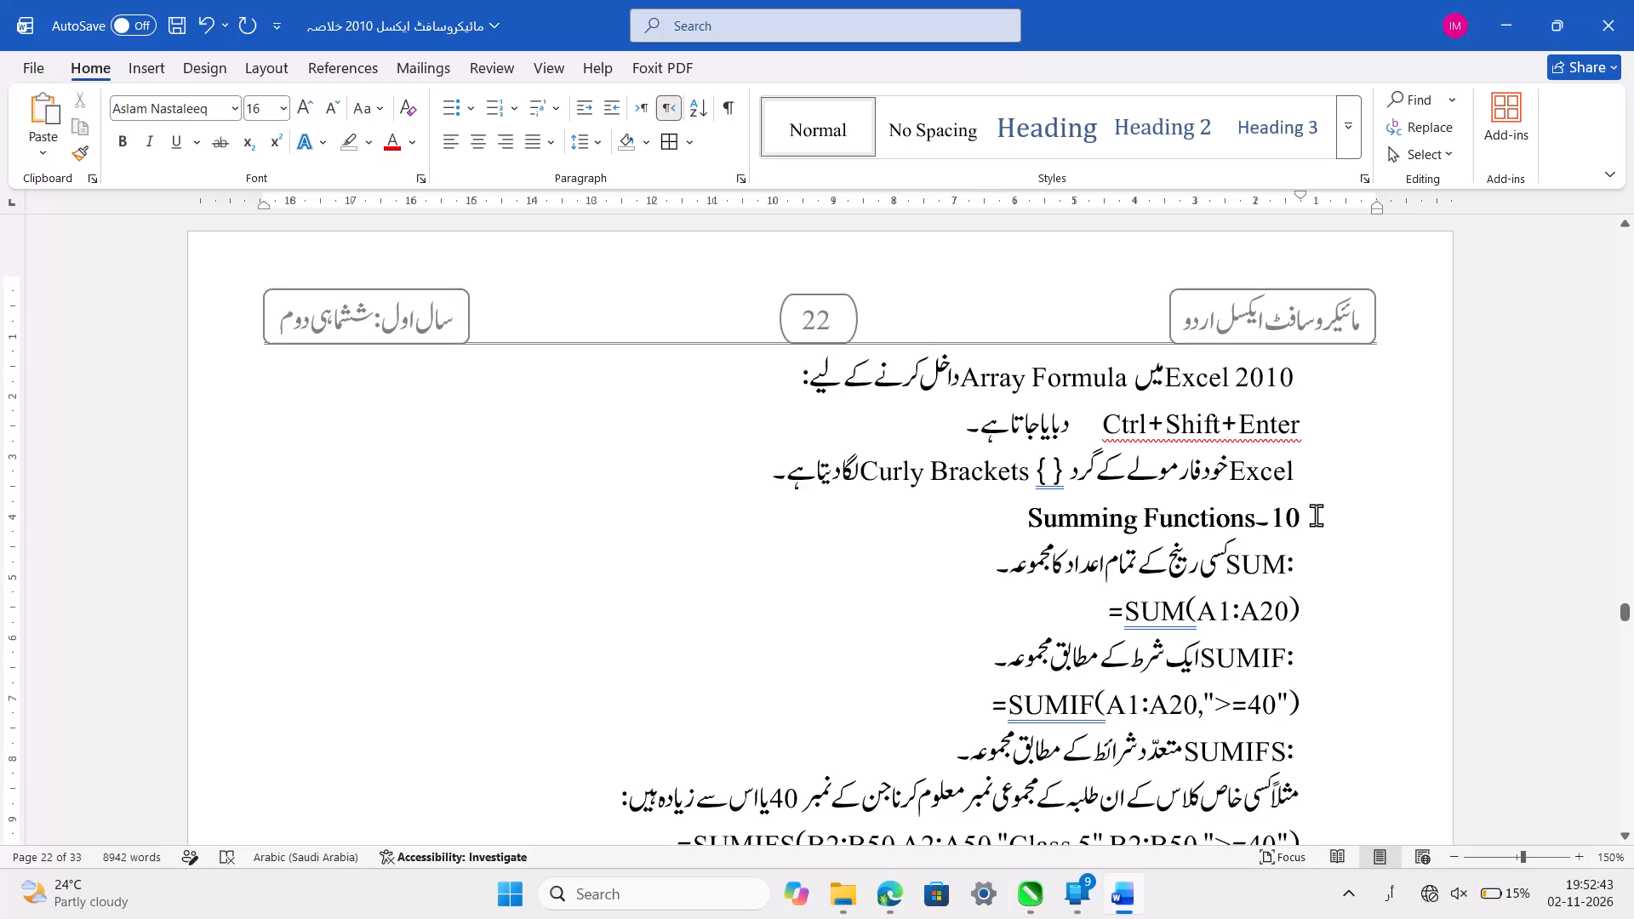
Rework the spacing around the { } in the Excel sentence so the braces follow Curly Brackets, and save the document.
{"action": "left_click", "coordinate": [992, 488]}
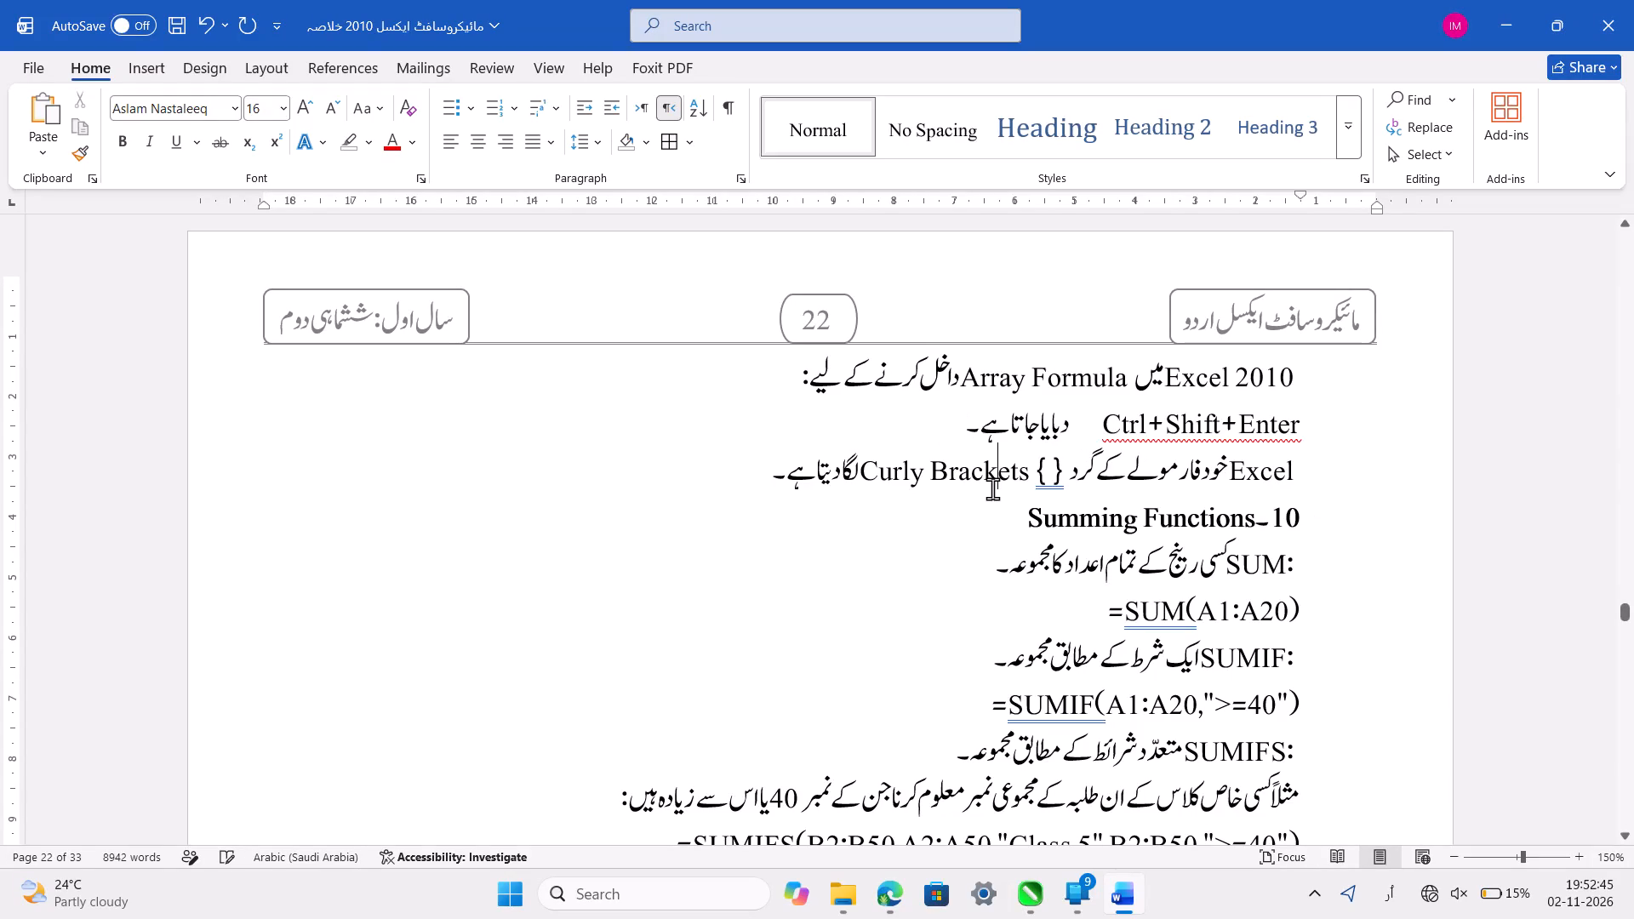
{"action": "key", "text": "Left"}
{"action": "key", "text": "Left"}
{"action": "key", "text": "Left"}
{"action": "key", "text": "Left"}
{"action": "key", "text": "BackSpace"}
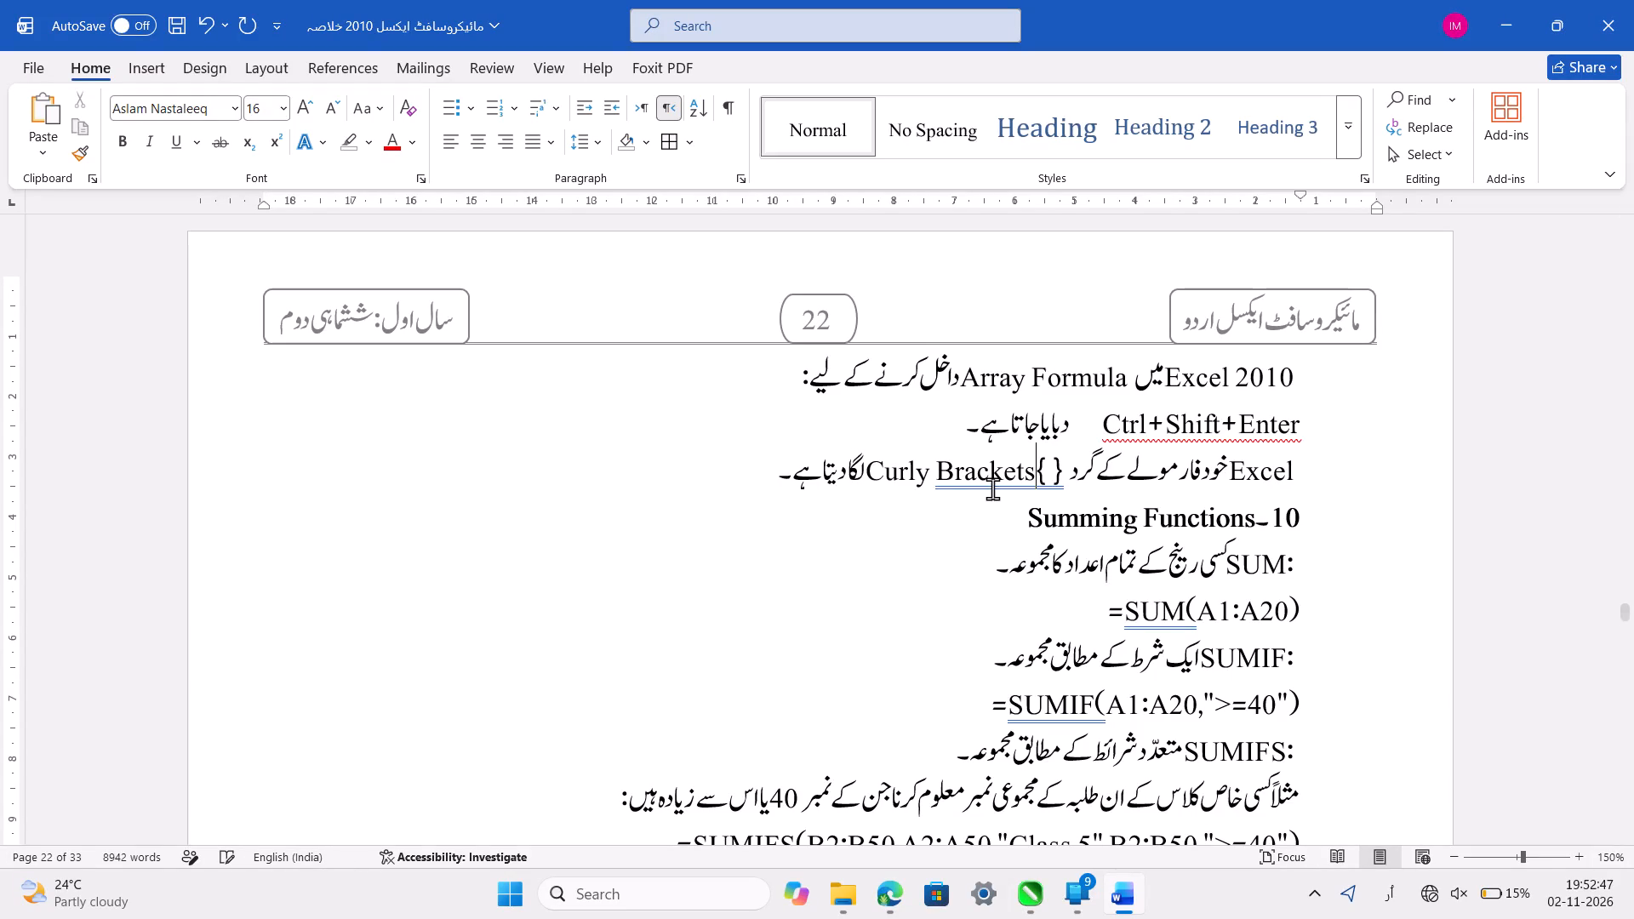
{"action": "key", "text": "space"}
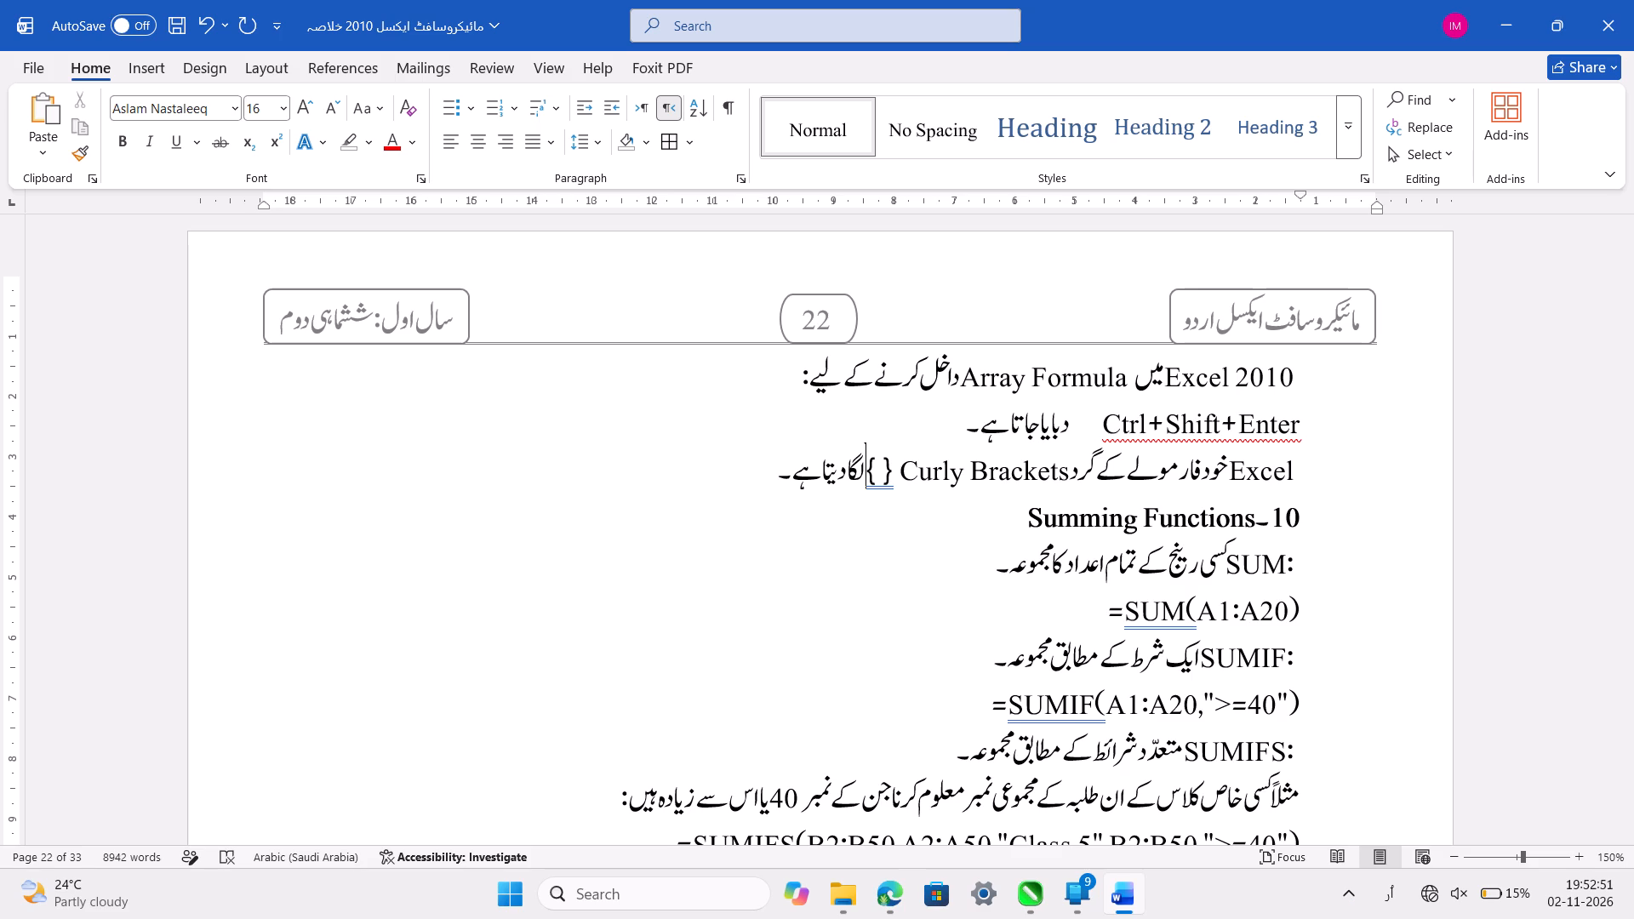
{"action": "key", "text": "Left"}
{"action": "key", "text": "Left"}
{"action": "key", "text": "Left"}
{"action": "key", "text": "Left"}
{"action": "key", "text": "BackSpace"}
{"action": "key", "text": "space"}
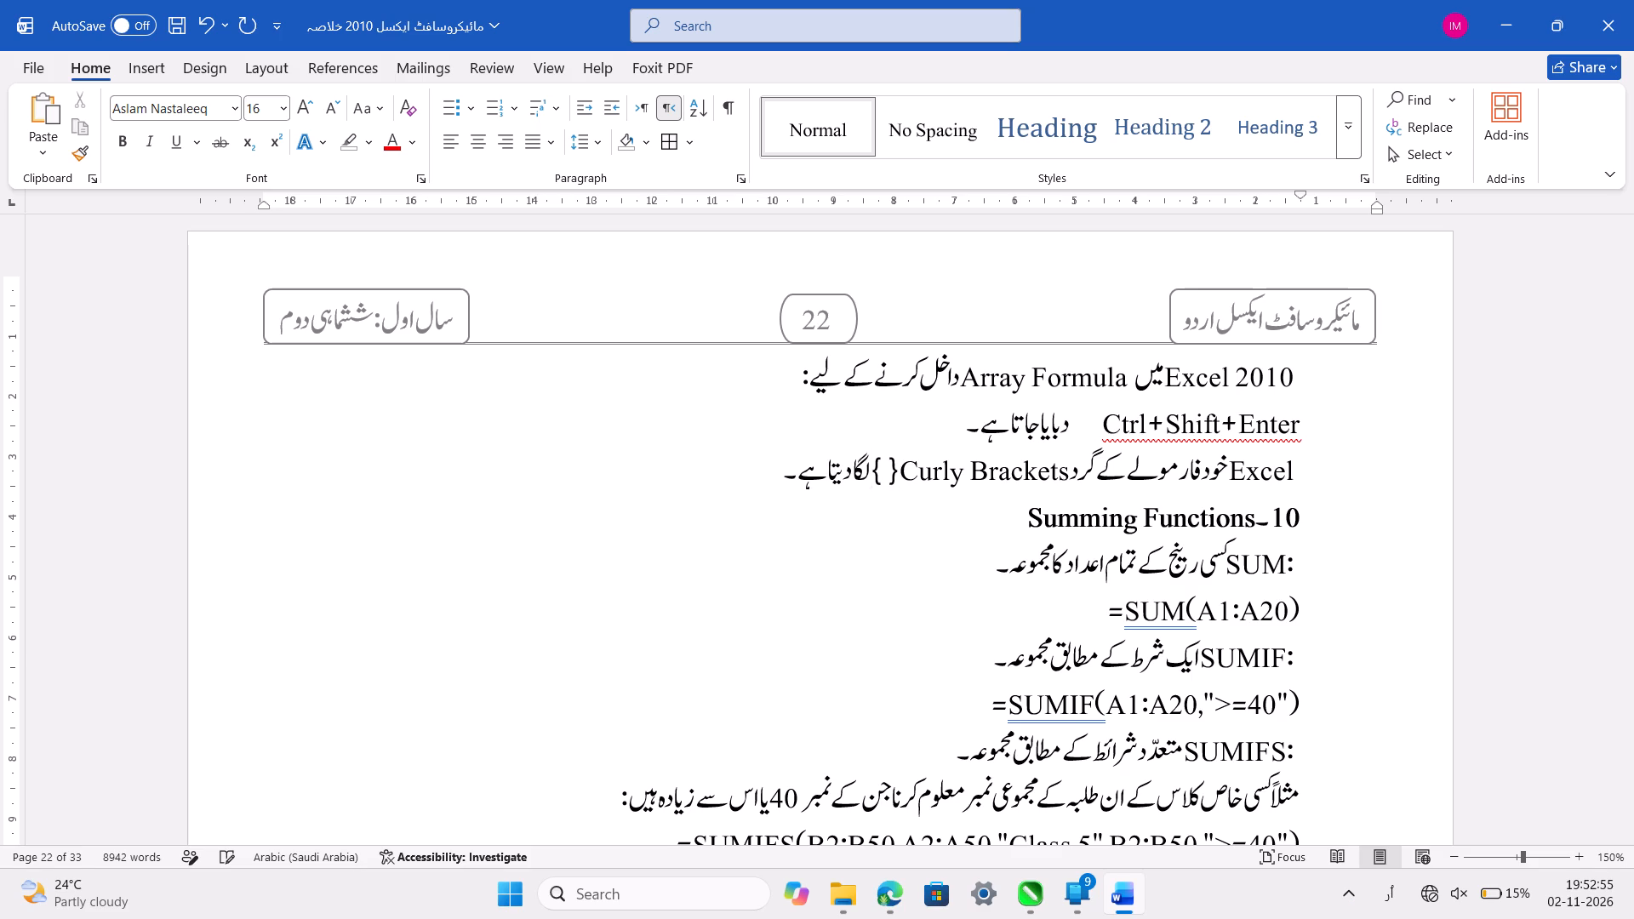
{"action": "key", "text": "ctrl+s"}
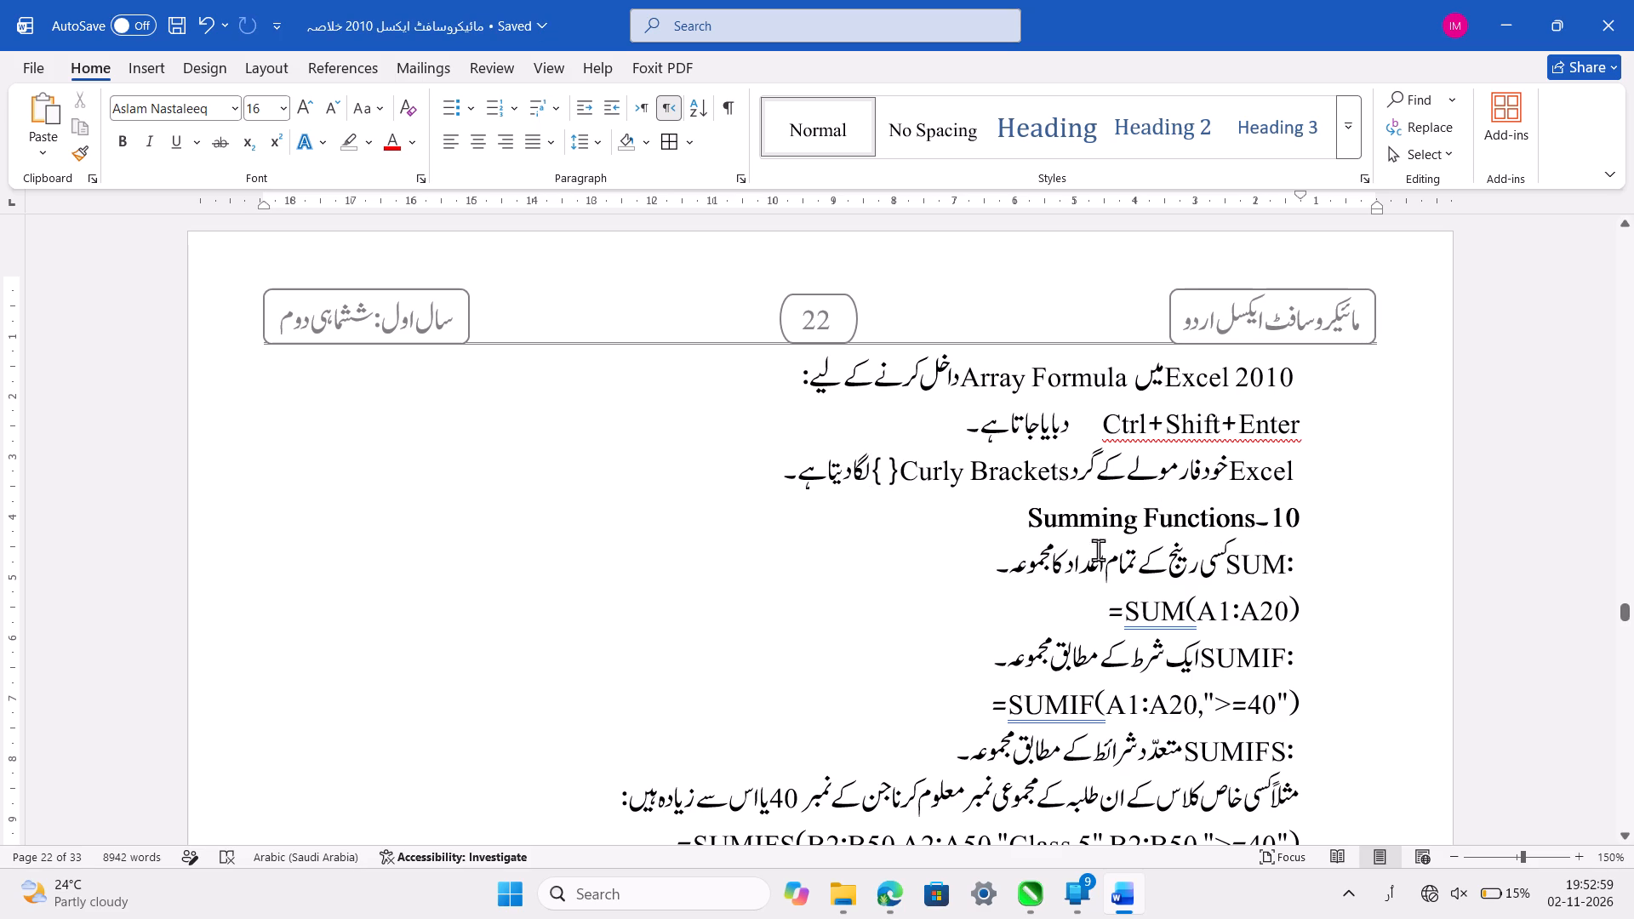
Join the formula =SUM(A1:A20) onto the SUM description line under Summing Functions, separated by tabs.
{"action": "scroll", "coordinate": [1068, 545], "scroll_direction": "down", "scroll_amount": 1}
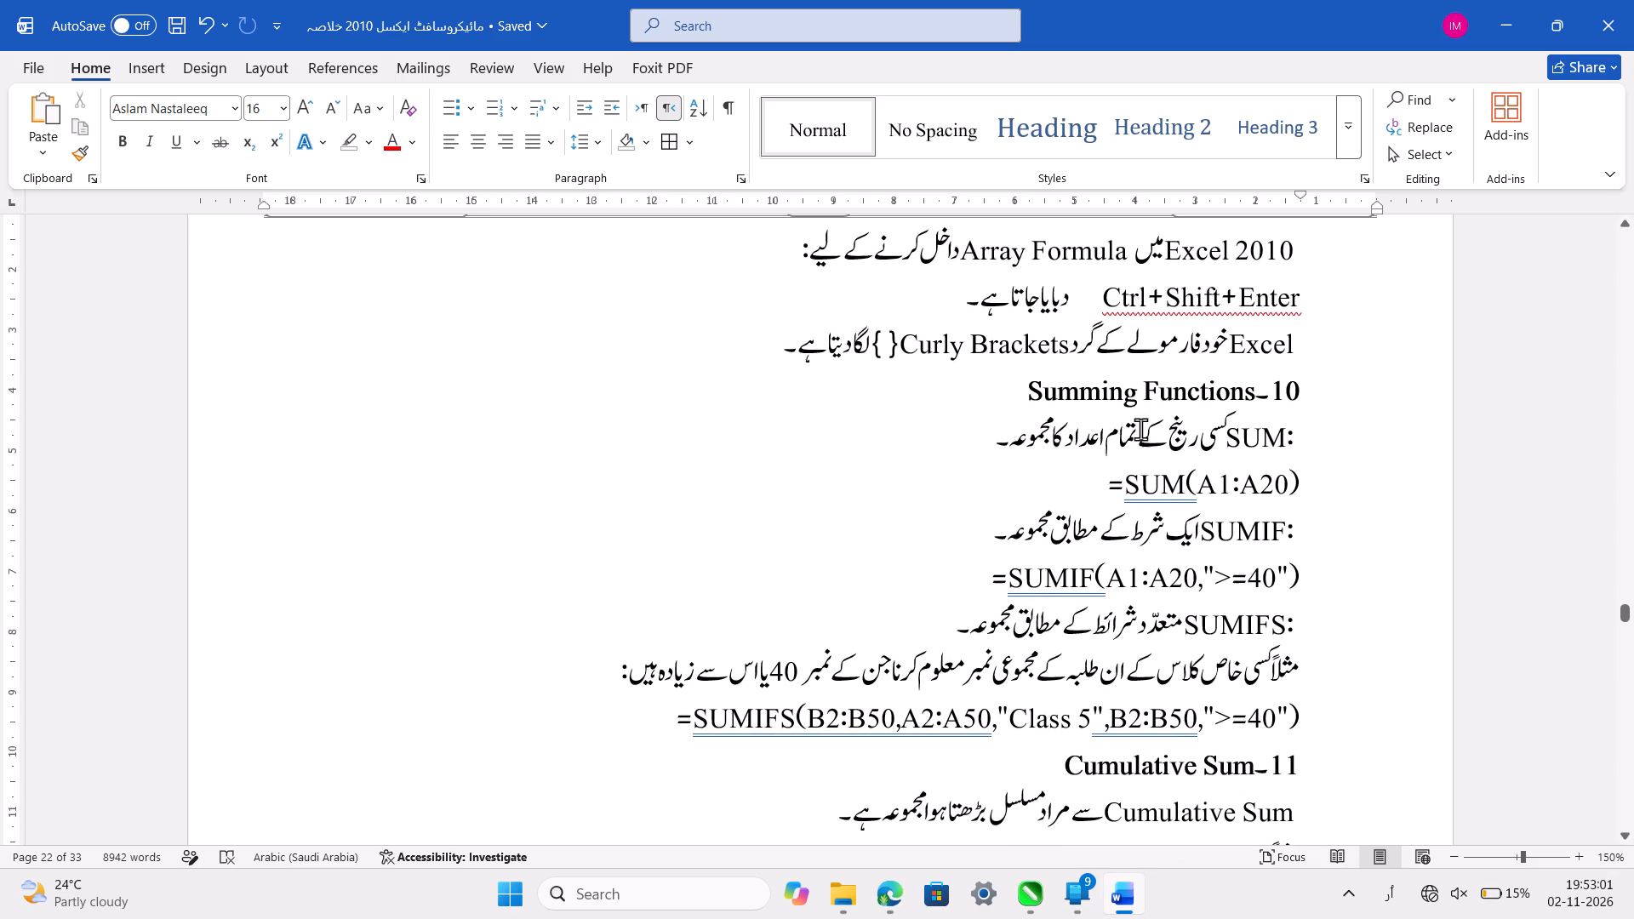
{"action": "left_click", "coordinate": [1070, 465]}
{"action": "left_click", "coordinate": [1214, 535]}
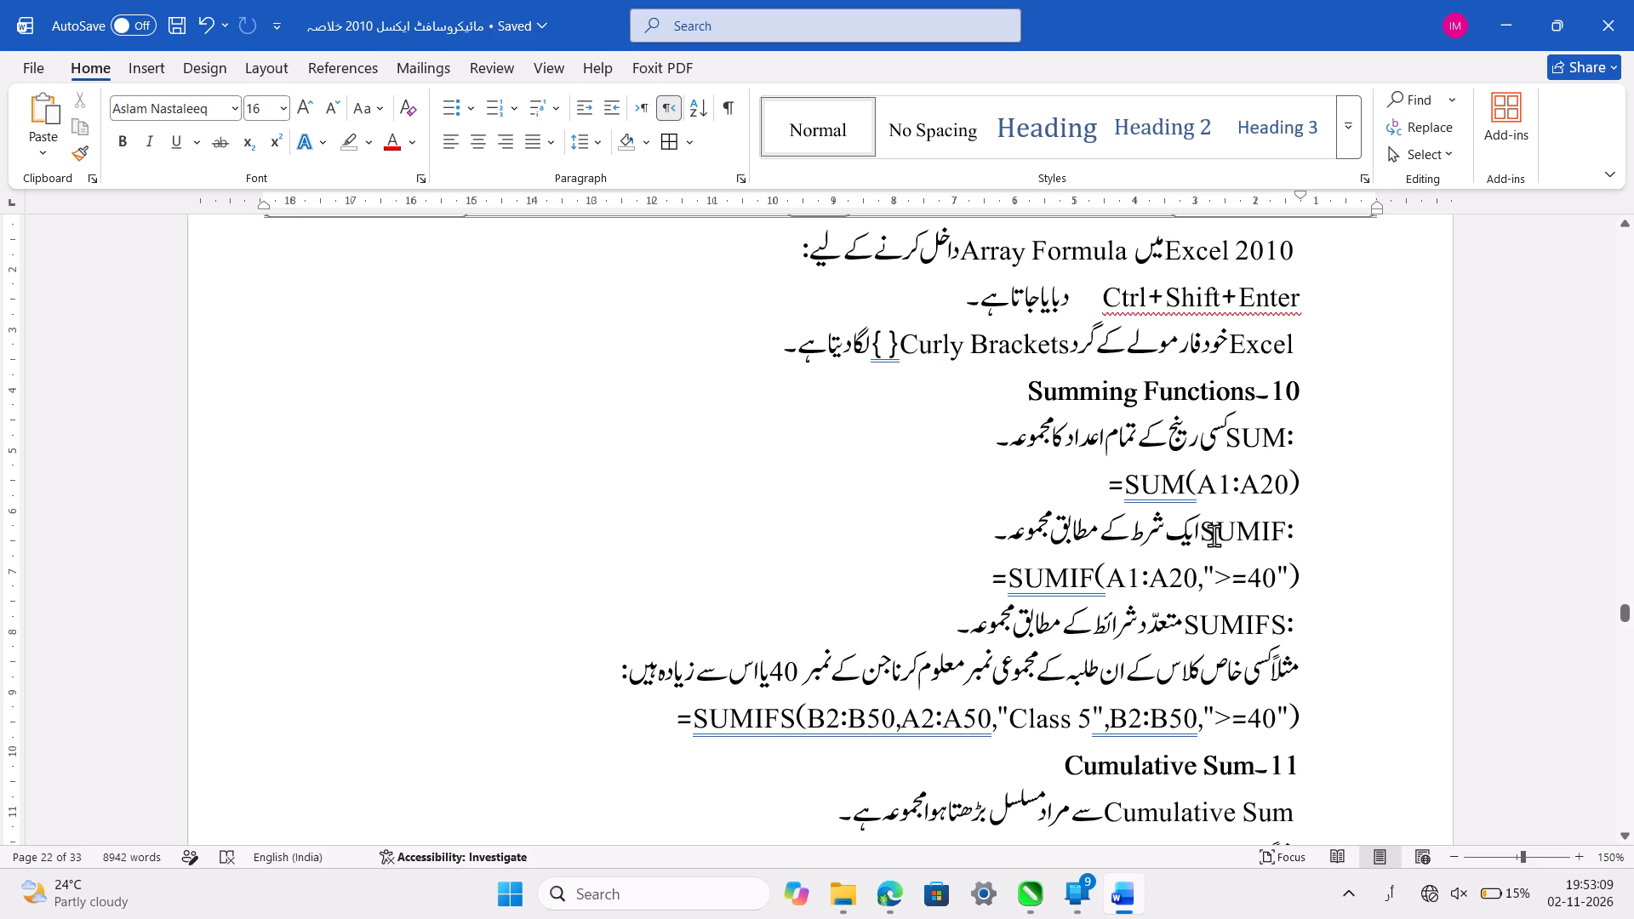
{"action": "left_click", "coordinate": [1190, 471]}
{"action": "key", "text": "Home"}
{"action": "key", "text": "BackSpace"}
{"action": "key", "text": "BackSpace"}
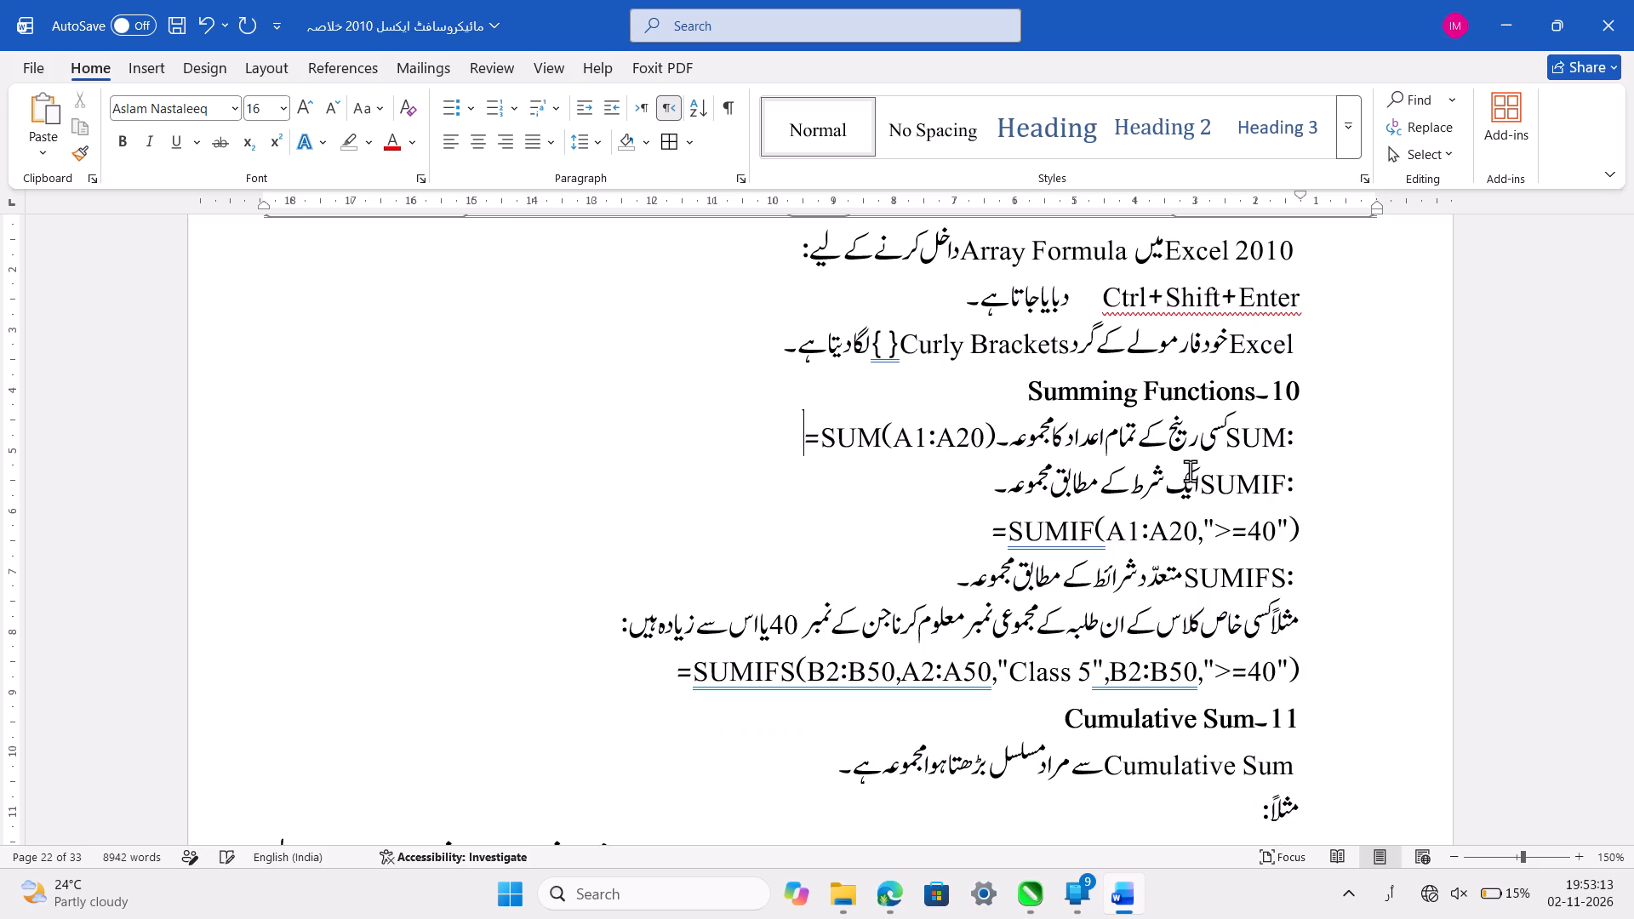
{"action": "key", "text": "Tab"}
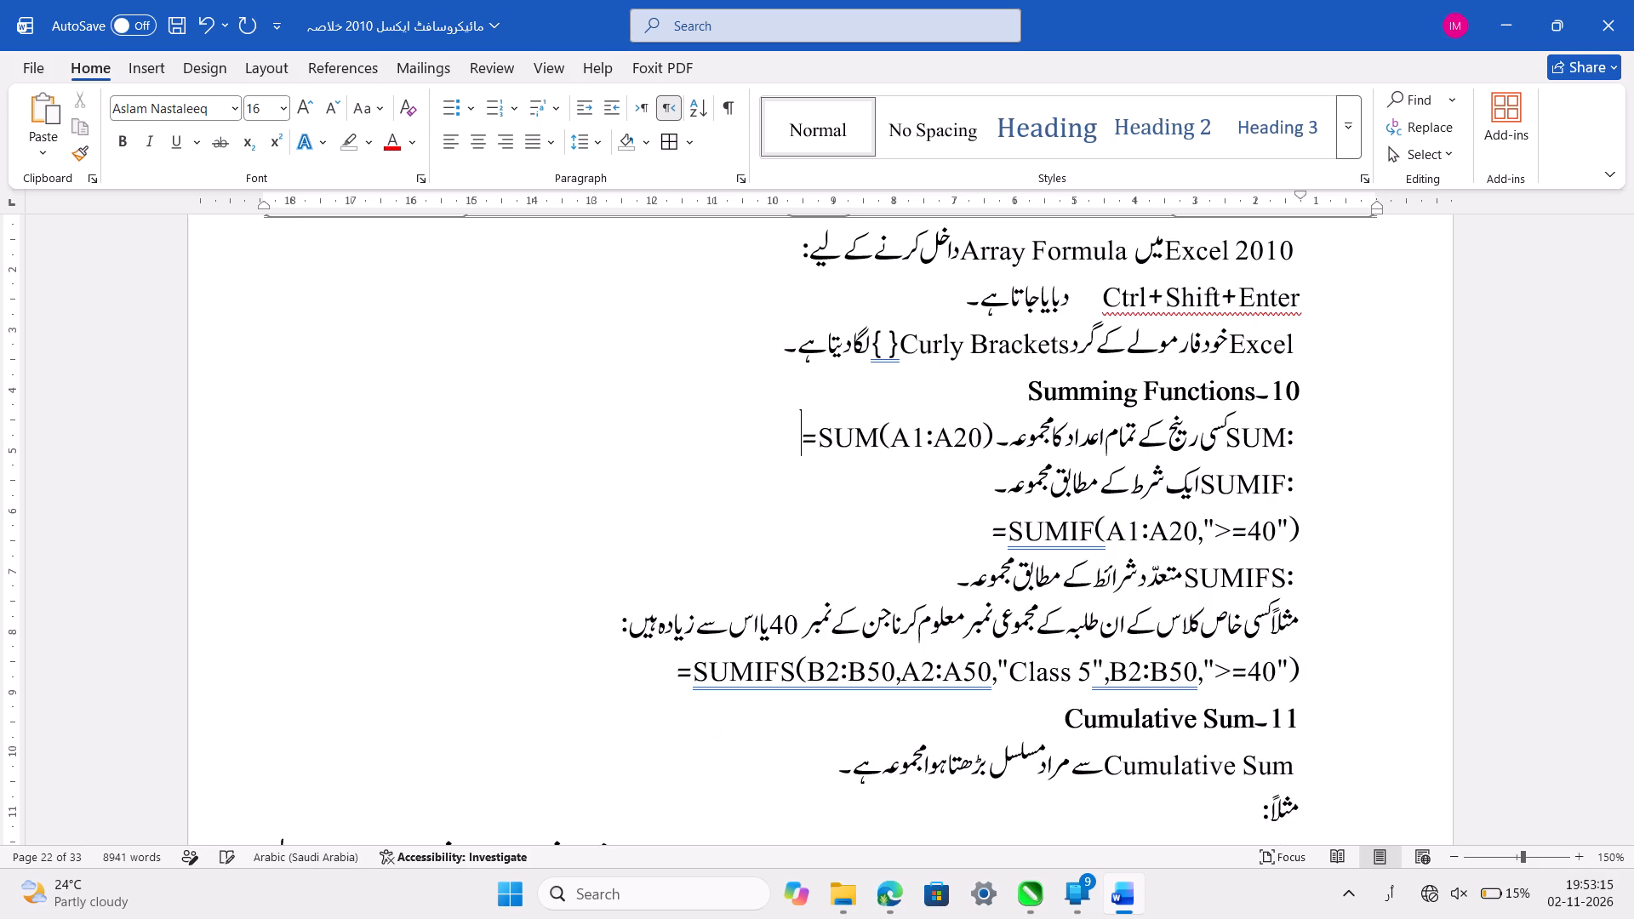
{"action": "key", "text": "Tab"}
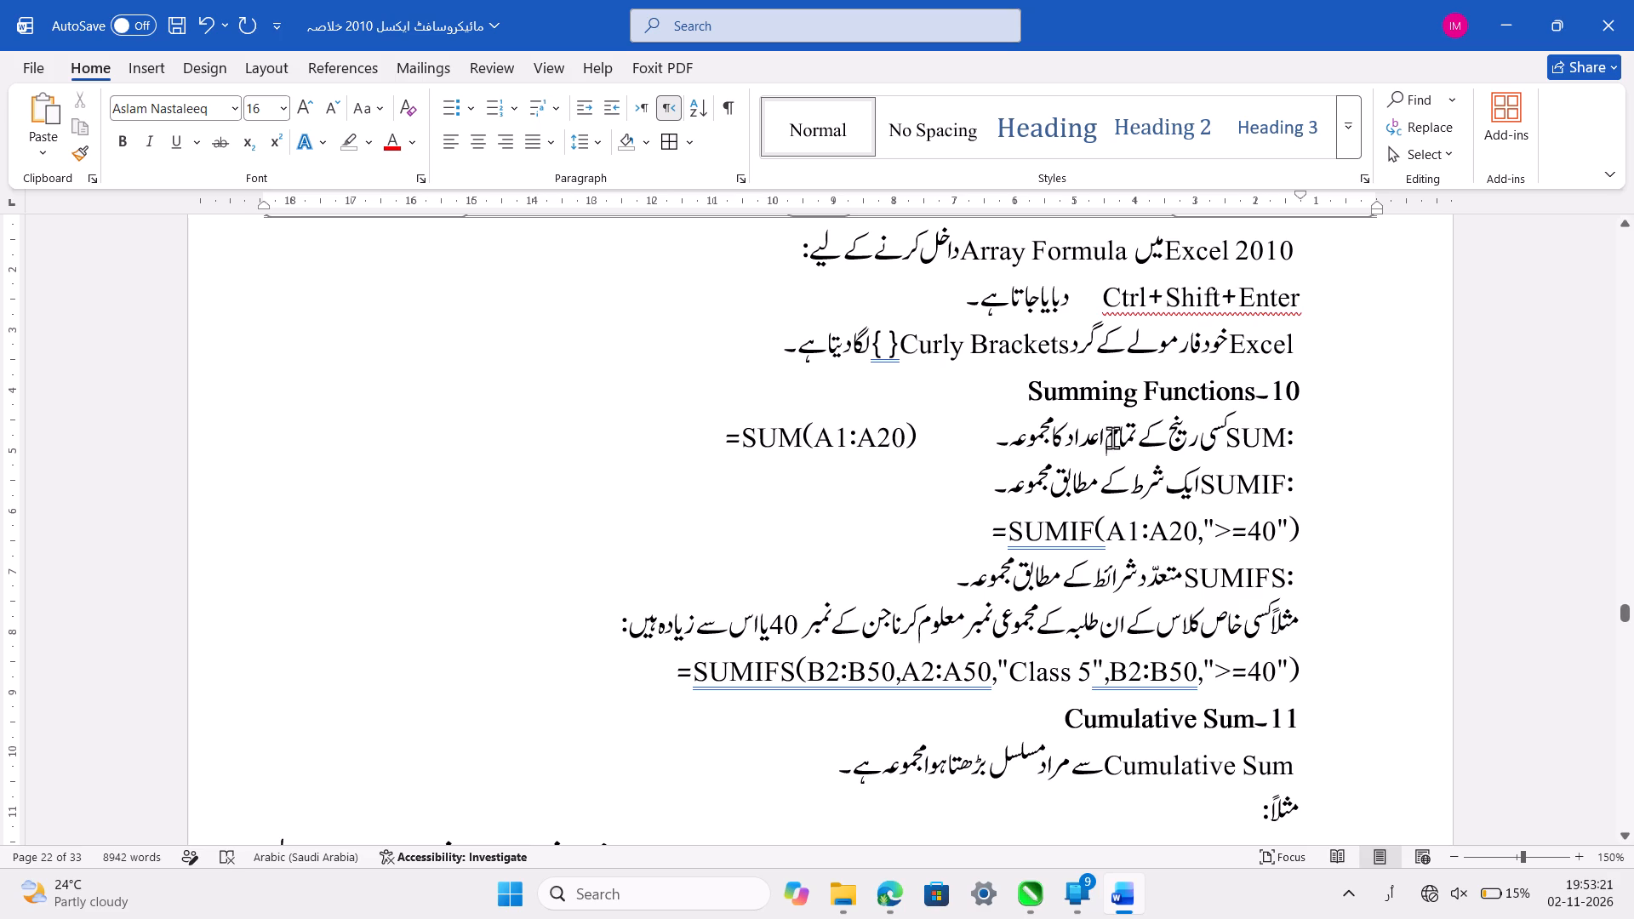
Insert جیسے: followed by a tab before the =SUM(A1:A20) formula on the SUM line.
{"action": "left_click", "coordinate": [1008, 439]}
{"action": "key", "text": "Left"}
{"action": "key", "text": "Left"}
{"action": "key", "text": "Left"}
{"action": "type", "text": "یست"}
{"action": "key", "text": "BackSpace"}
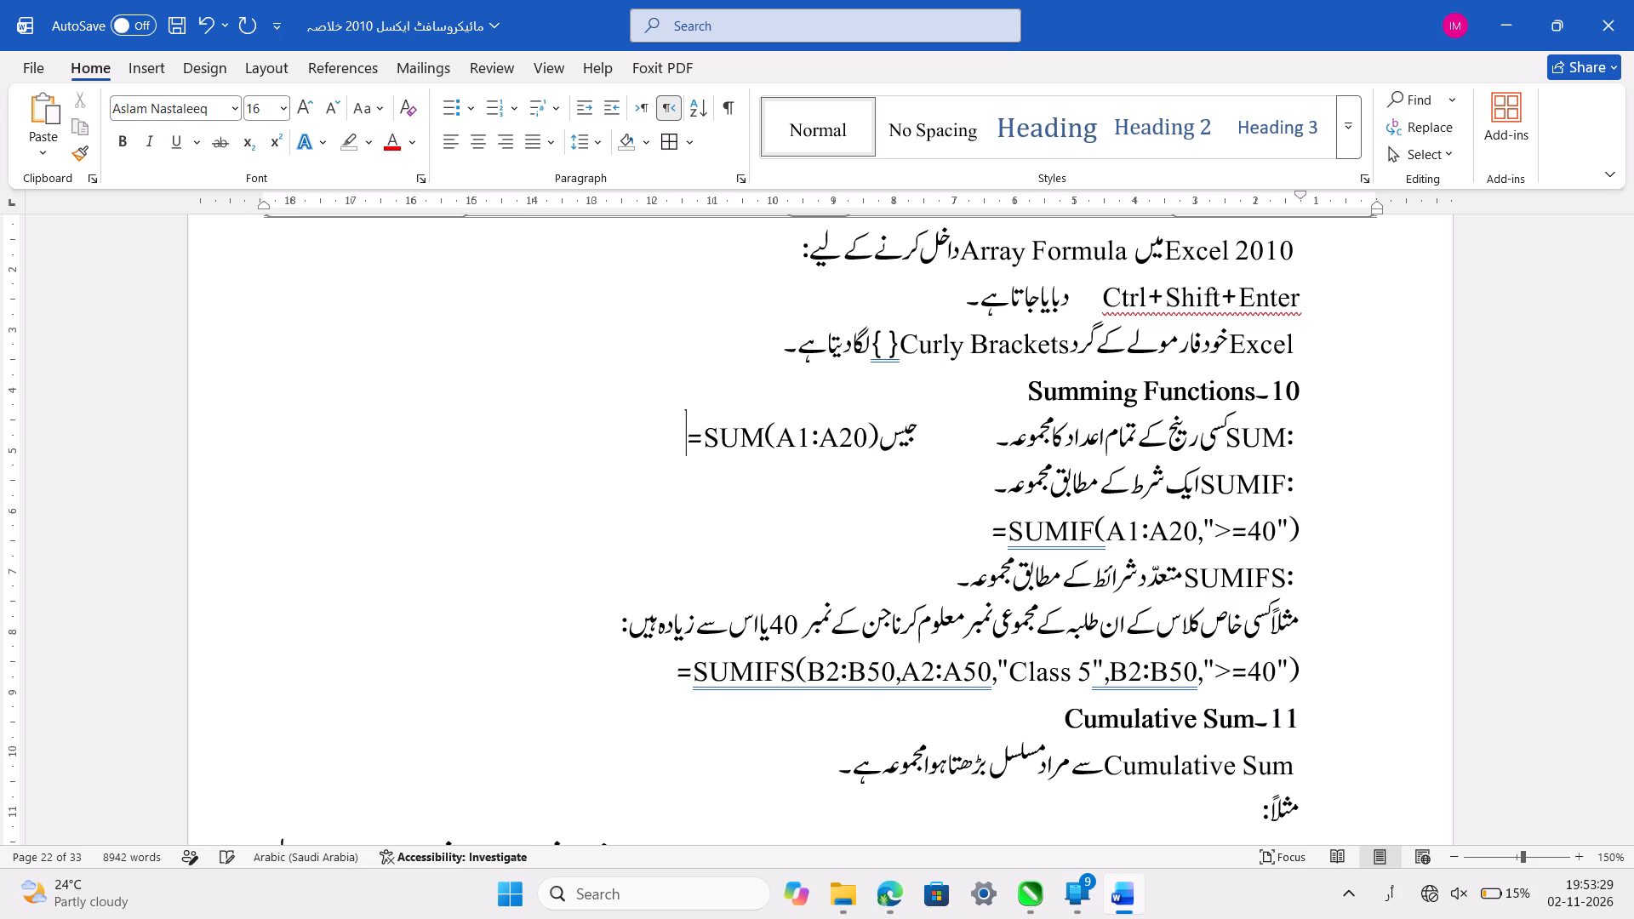
{"action": "key", "text": "shift+colon"}
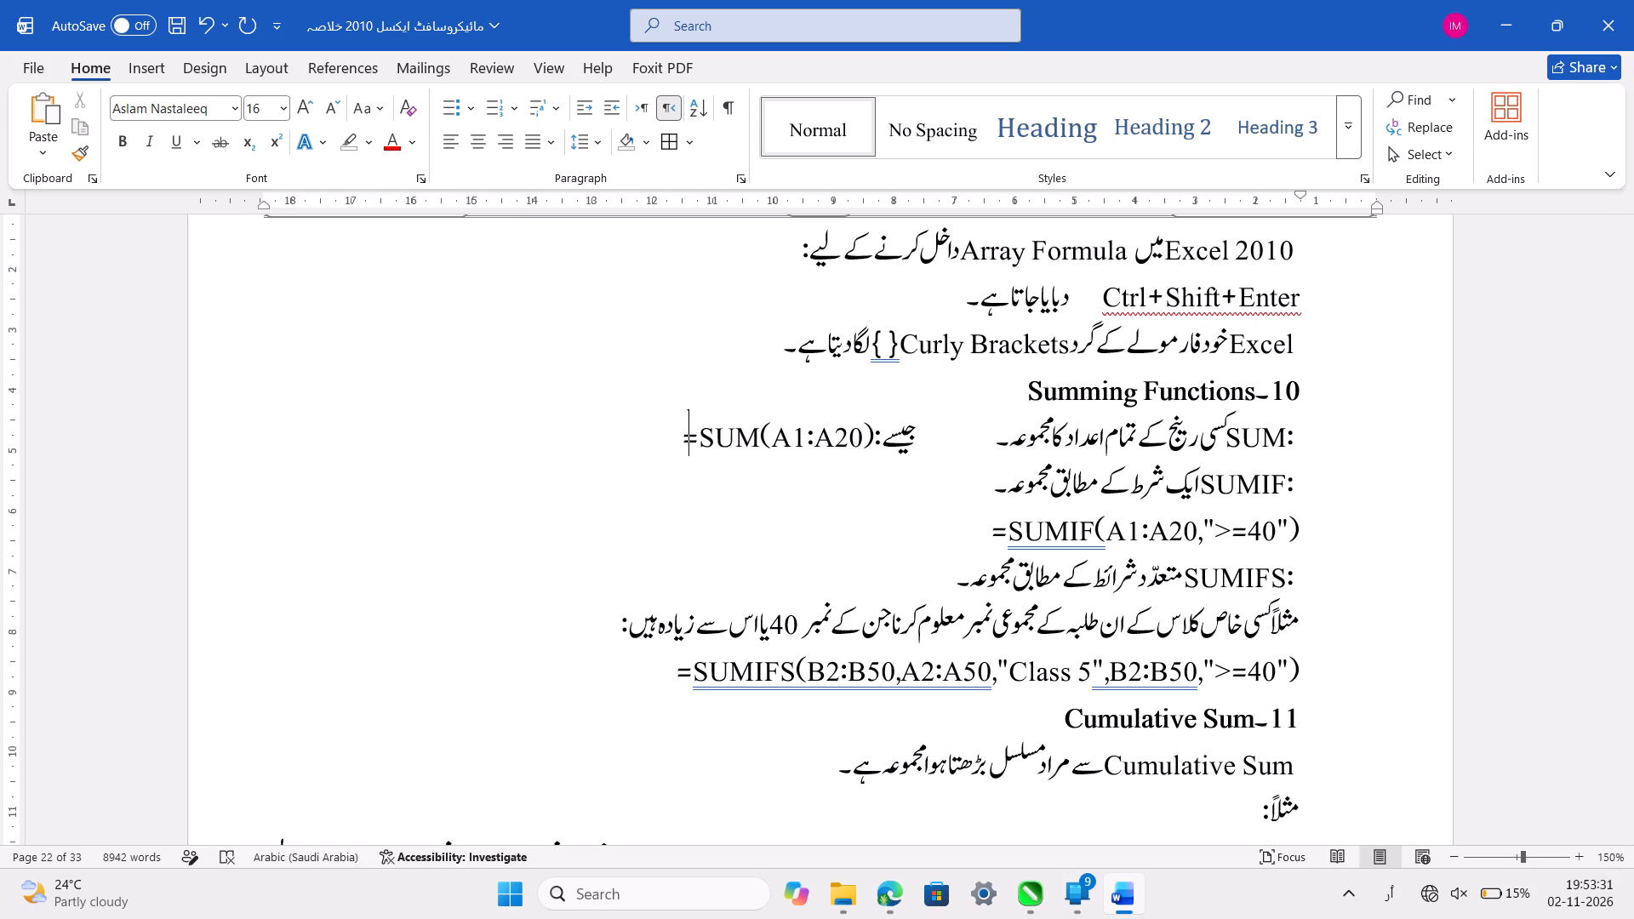
{"action": "key", "text": "Tab"}
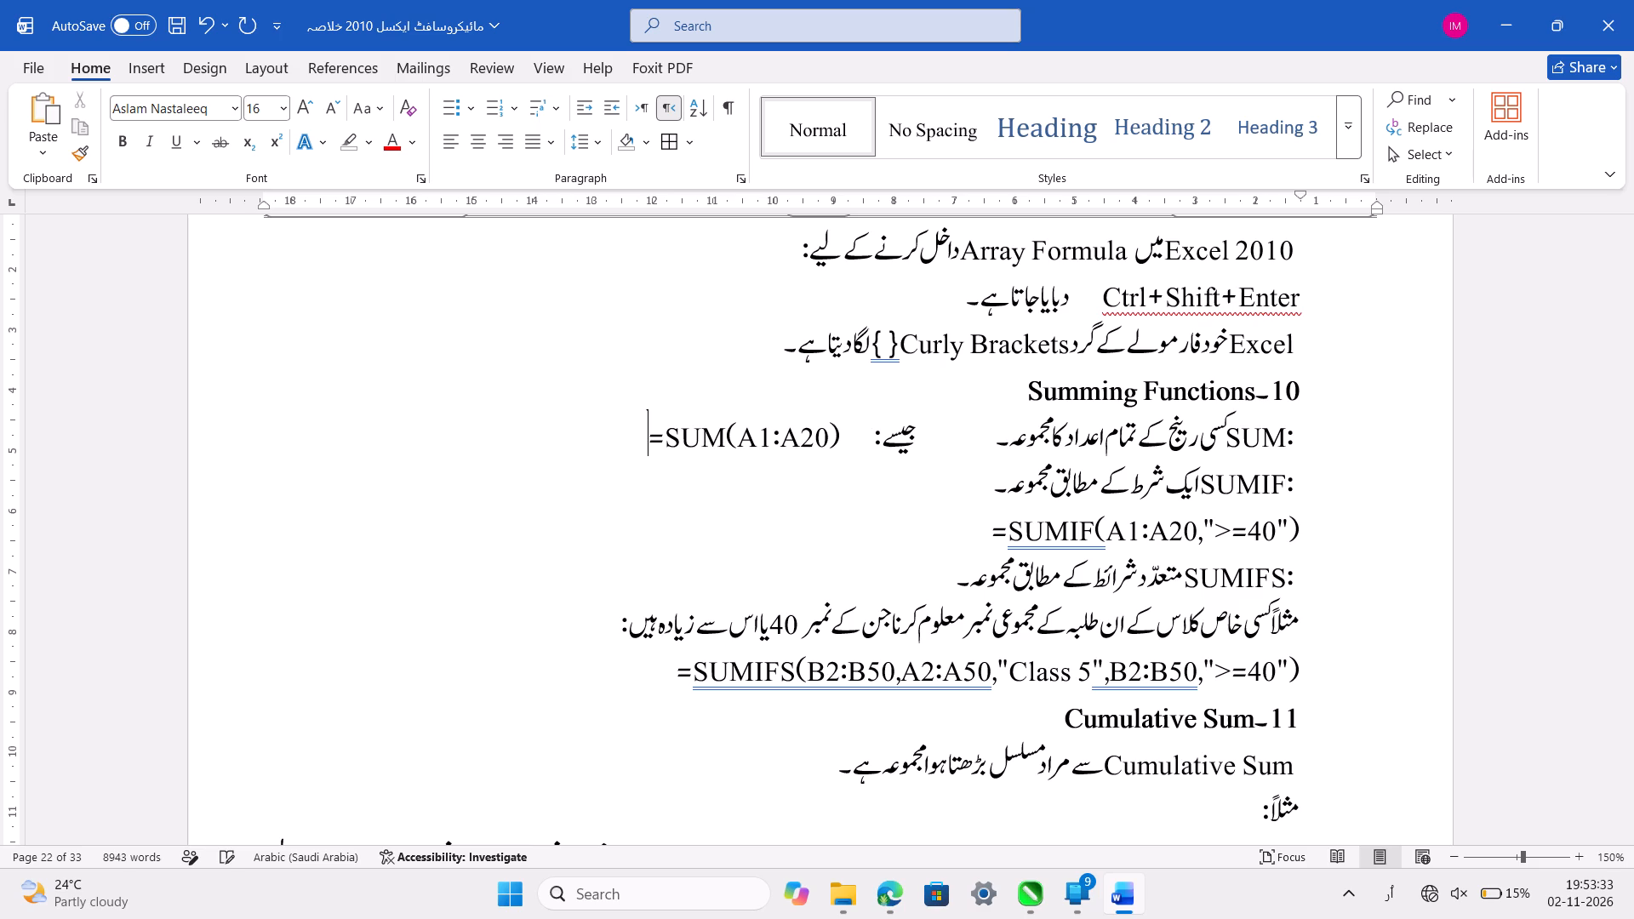
Join =SUMIF(A1:A20,">=40") onto the SUMIF description line after two tabs, placing a copied جیسے: and a tab before the formula.
{"action": "left_click", "coordinate": [1189, 470]}
{"action": "double_click", "coordinate": [879, 435]}
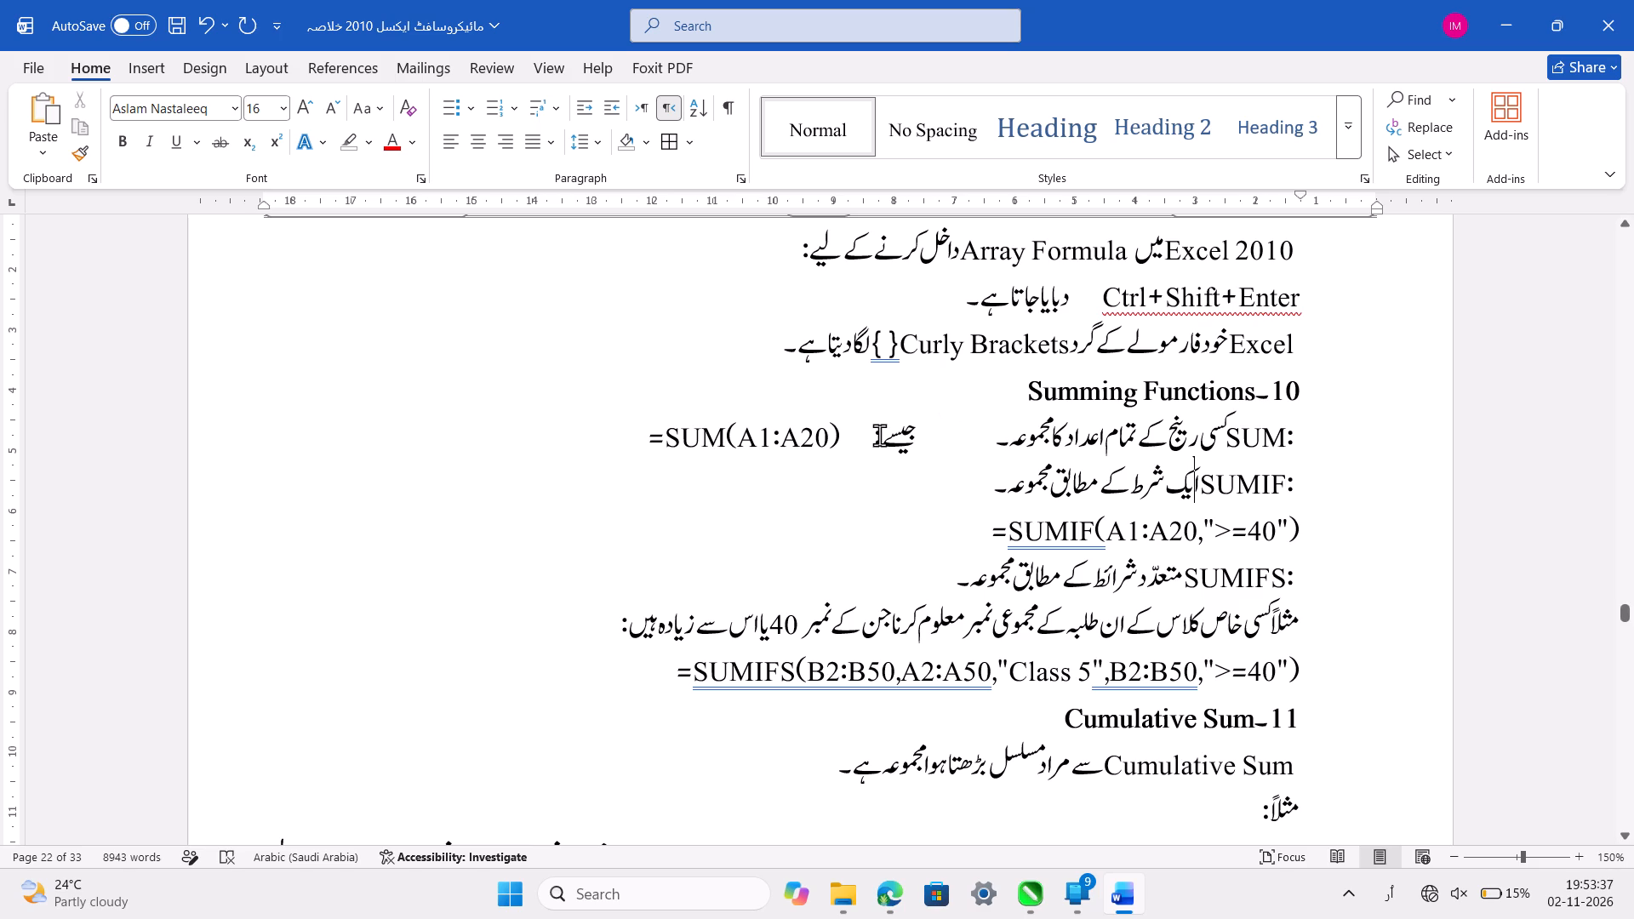
{"action": "double_click", "coordinate": [893, 441]}
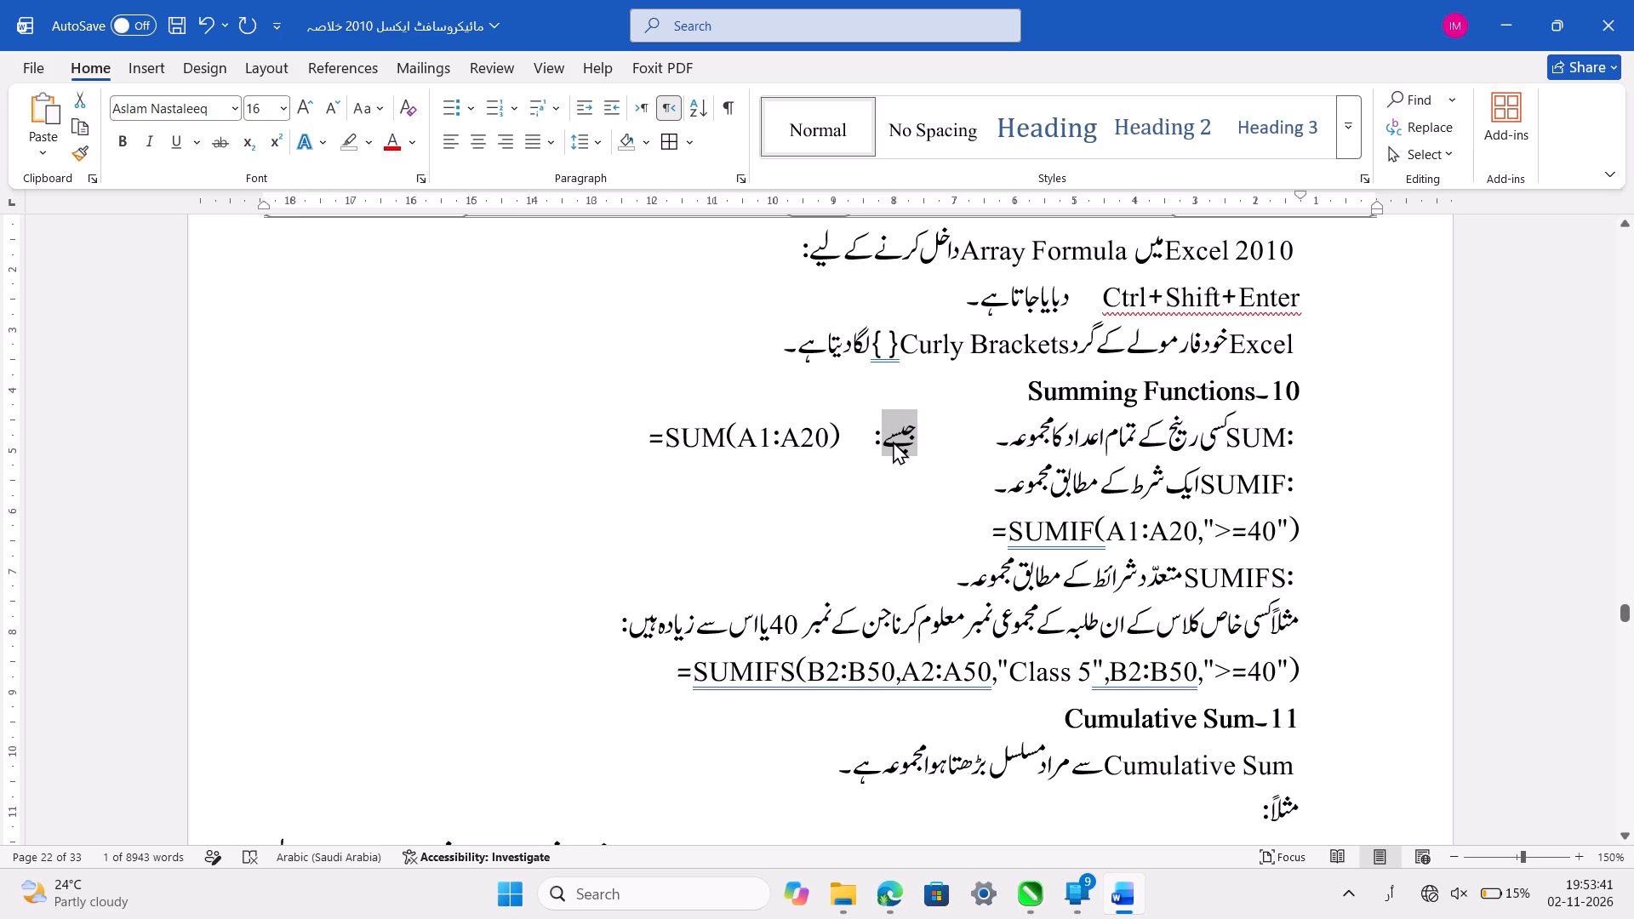
{"action": "key", "text": "shift+Left"}
{"action": "key", "text": "ctrl+c"}
{"action": "left_click", "coordinate": [1225, 499]}
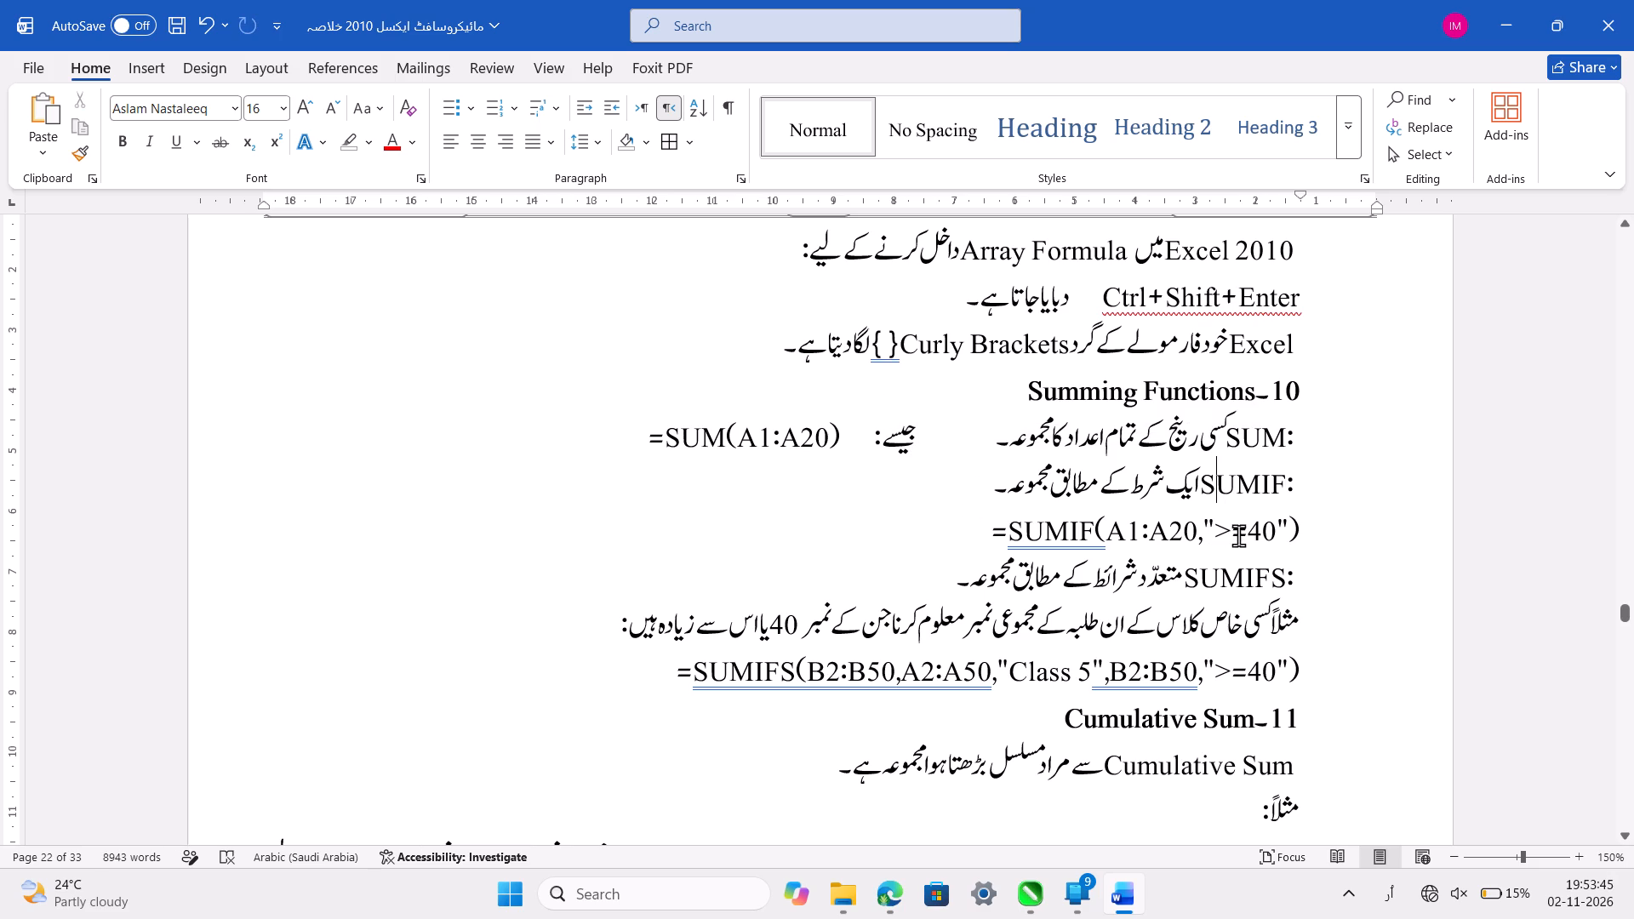
{"action": "left_click", "coordinate": [1238, 535]}
{"action": "key", "text": "Home"}
{"action": "key", "text": "BackSpace"}
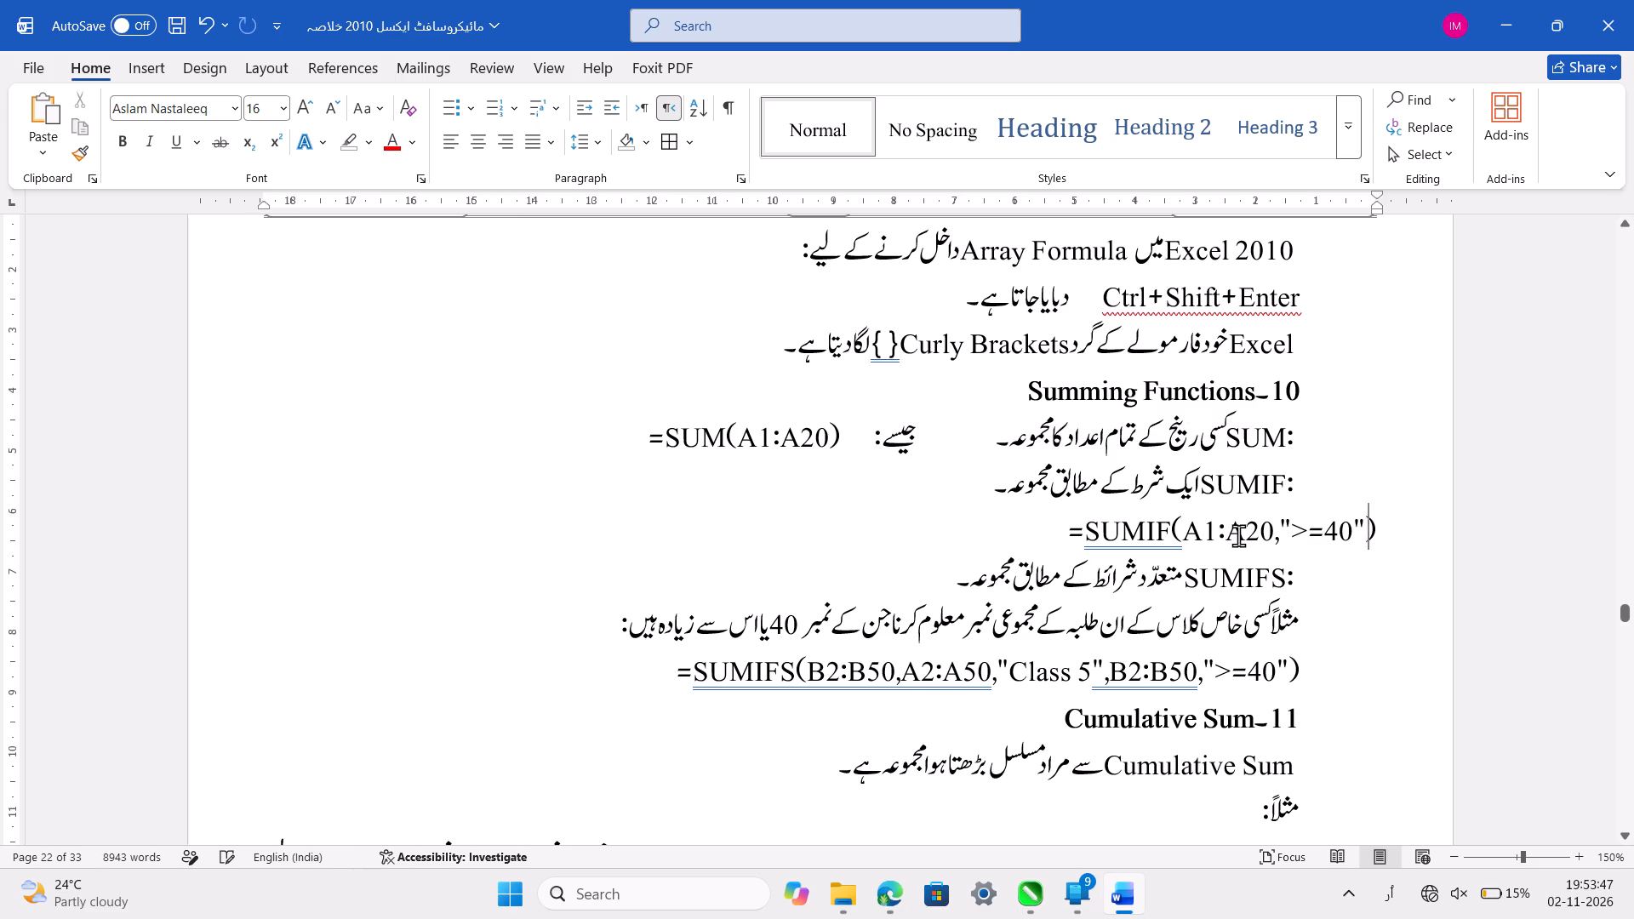
{"action": "key", "text": "BackSpace"}
{"action": "key", "text": "Tab"}
{"action": "key", "text": "Tab"}
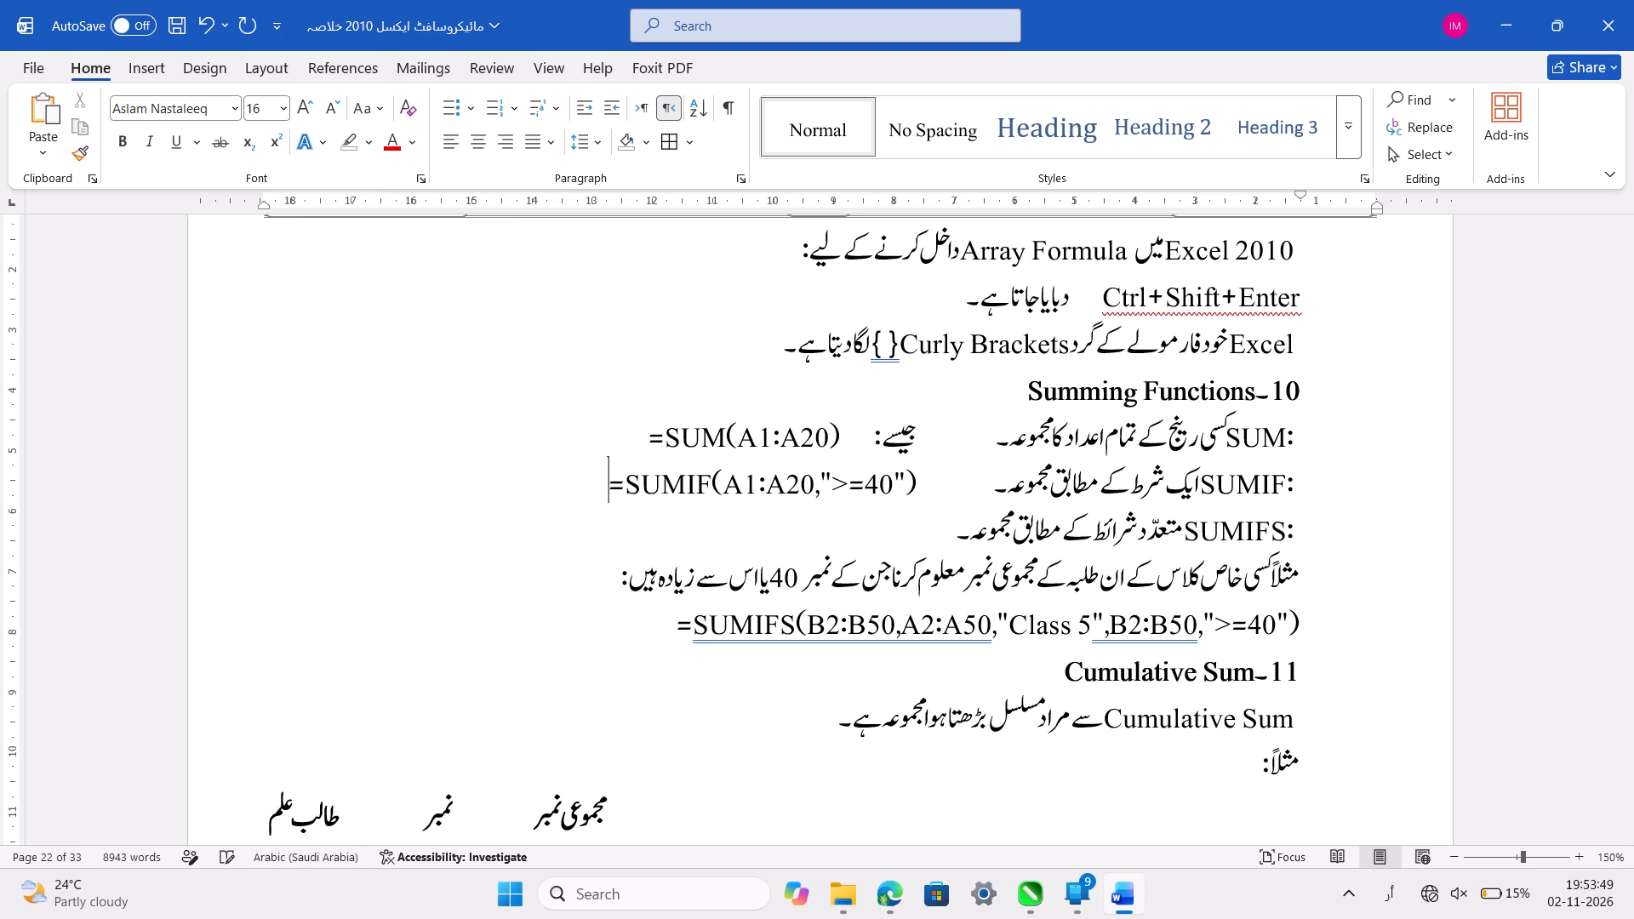
{"action": "key", "text": "ctrl+v"}
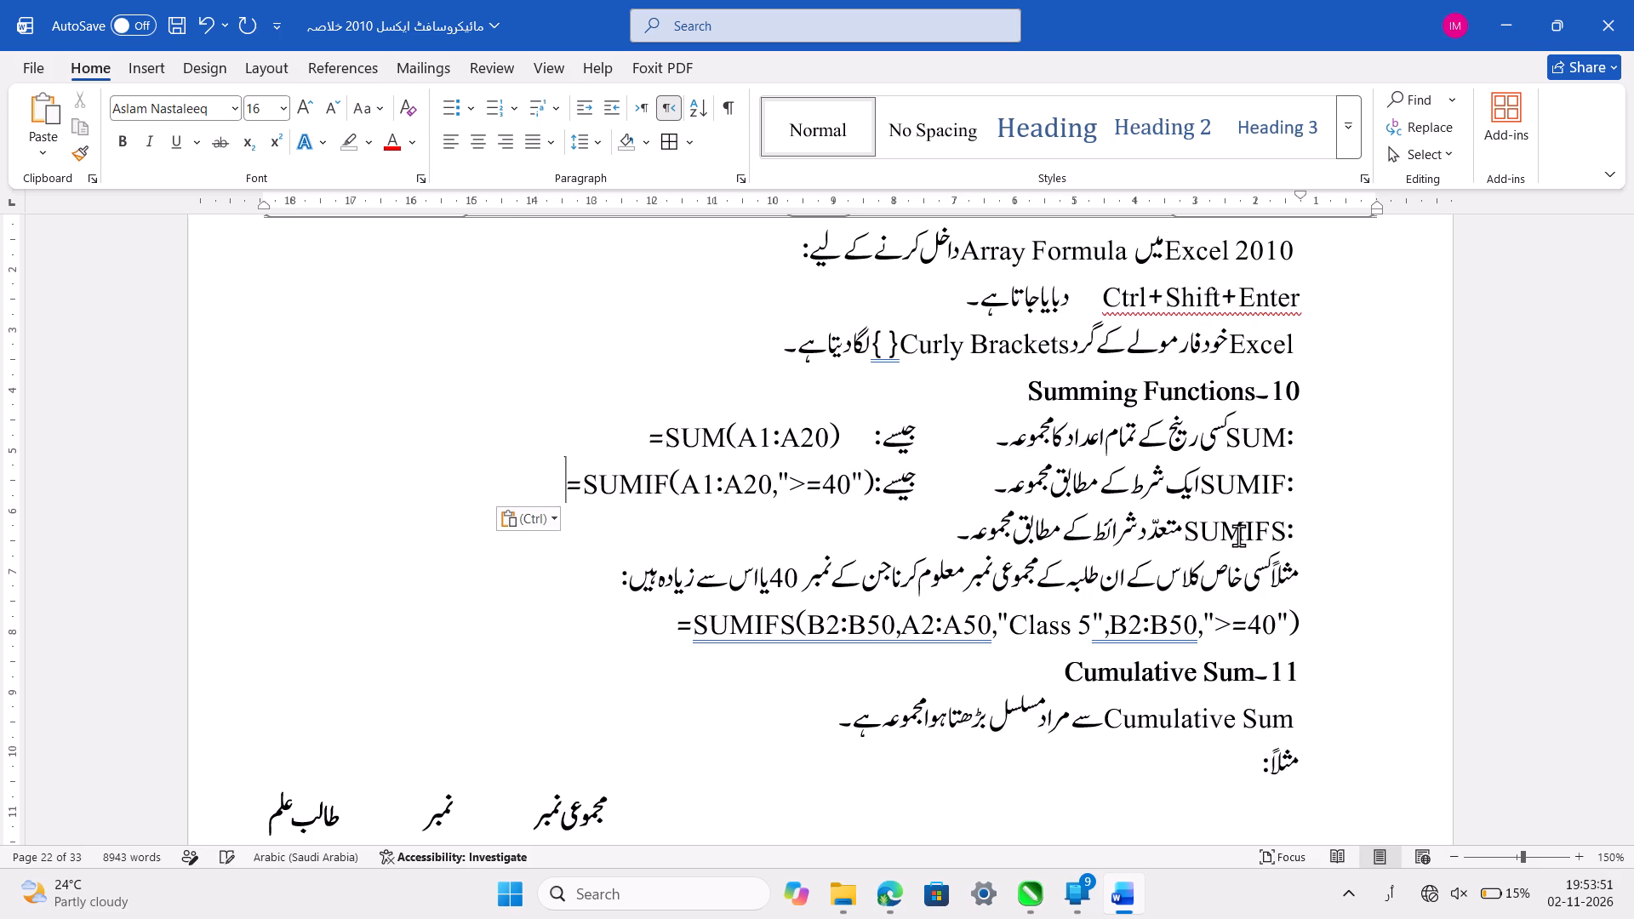
{"action": "key", "text": "Tab"}
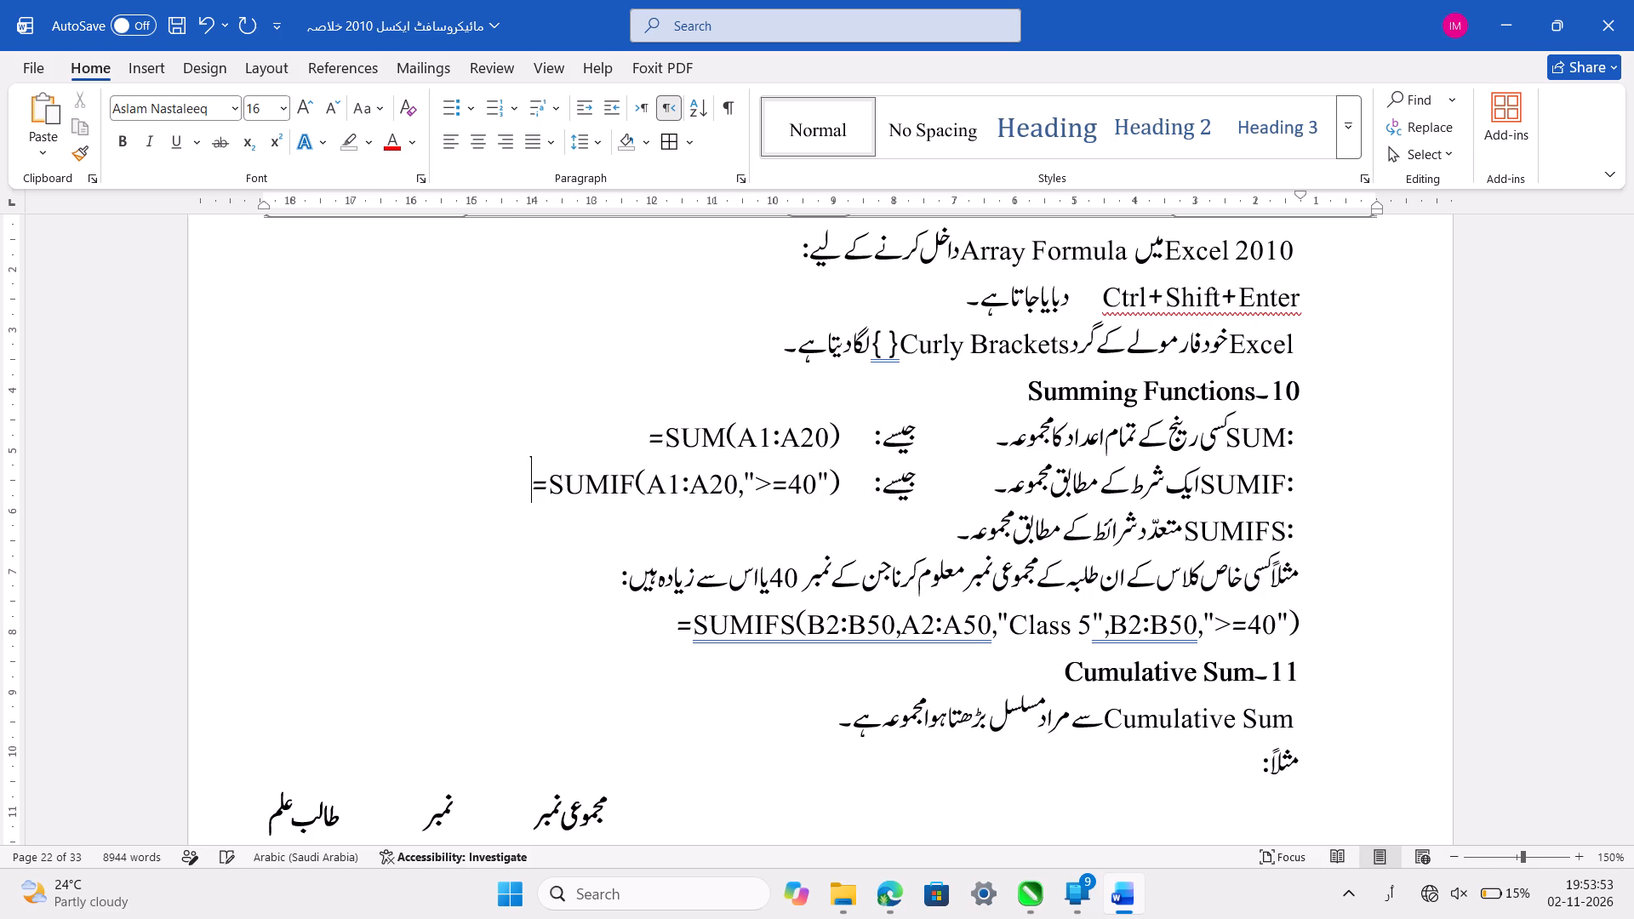
Save the document.
{"action": "left_click", "coordinate": [1235, 534]}
{"action": "scroll", "coordinate": [1235, 534], "scroll_direction": "down", "scroll_amount": 1}
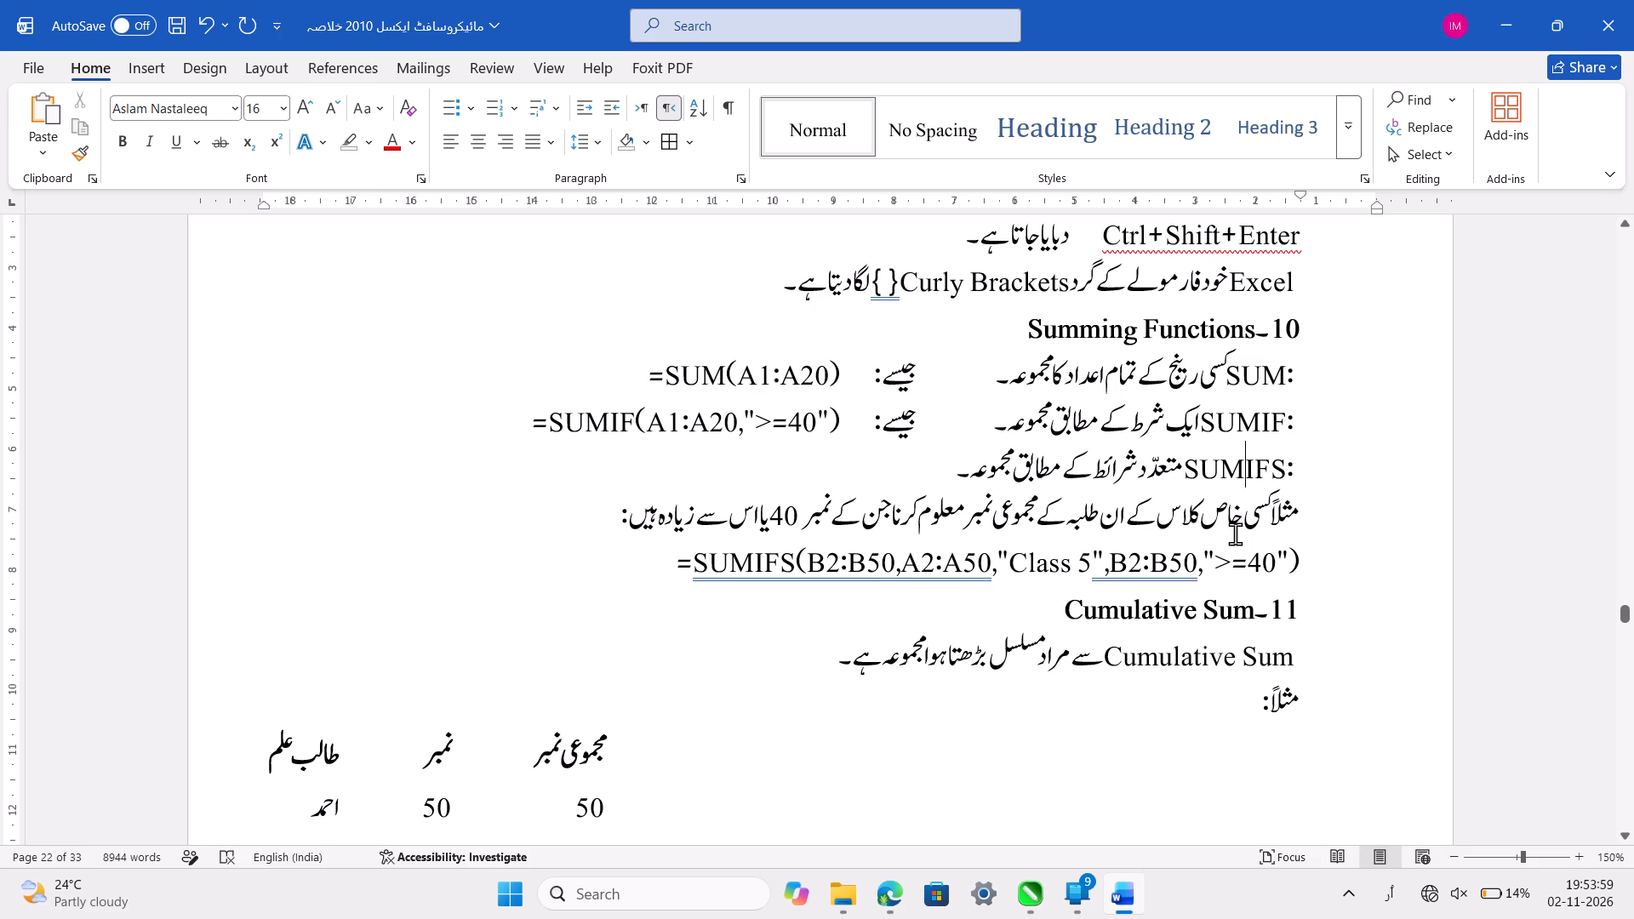
{"action": "key", "text": "ctrl+s"}
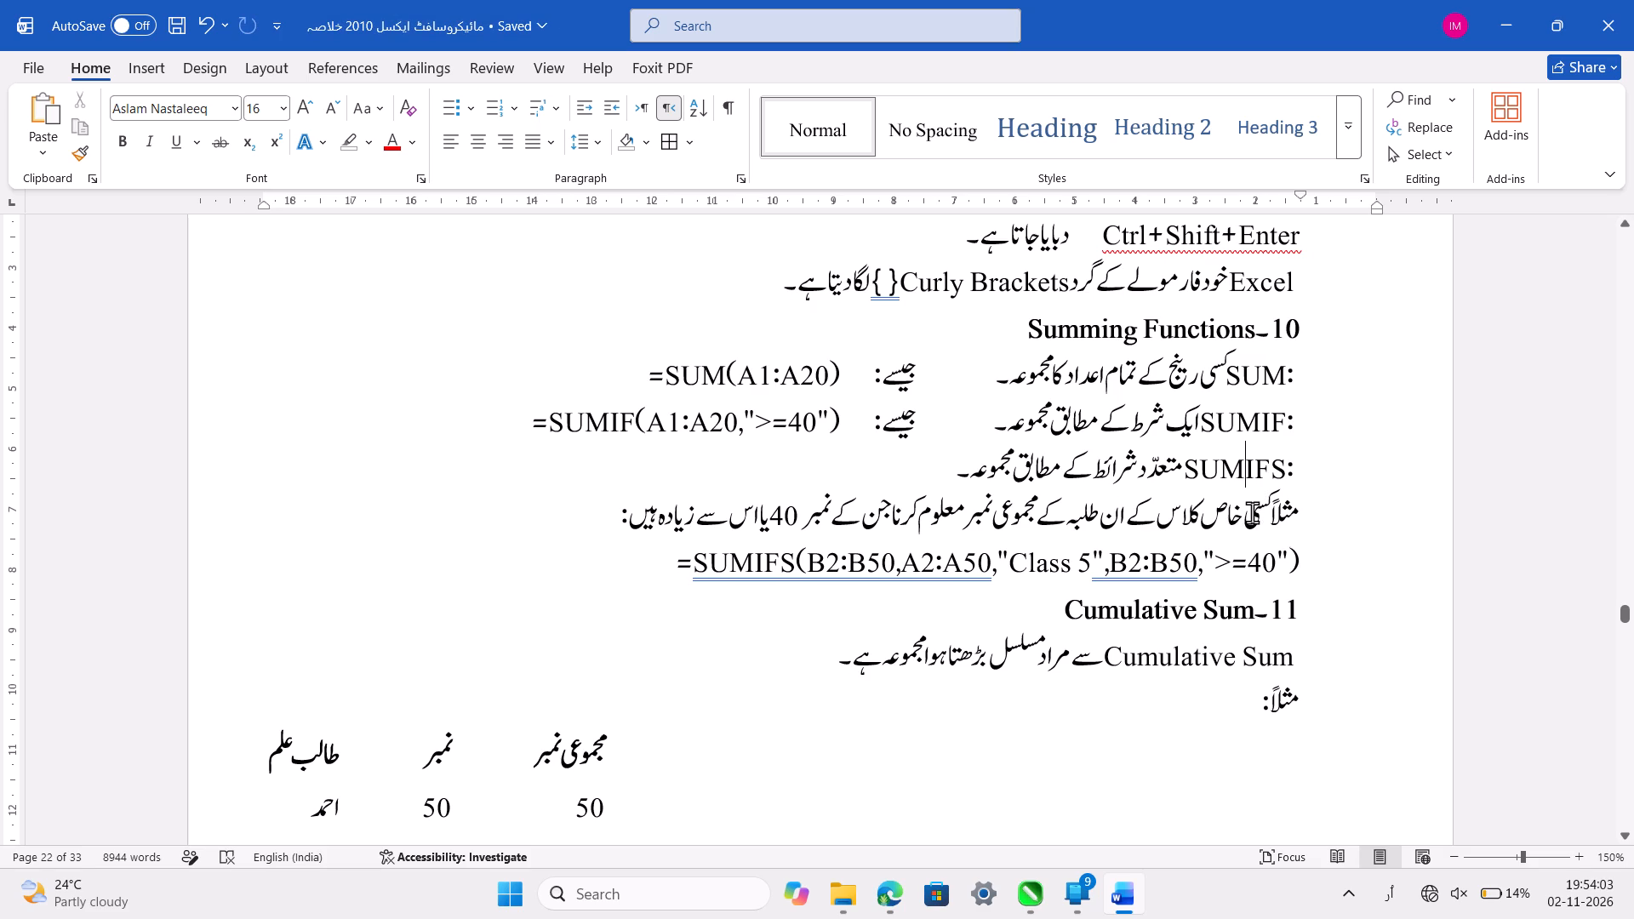
Select the نمبر column of the student marks table under the Cumulative Sum heading.
{"action": "left_click", "coordinate": [1252, 512]}
{"action": "scroll", "coordinate": [1252, 512], "scroll_direction": "down", "scroll_amount": 1}
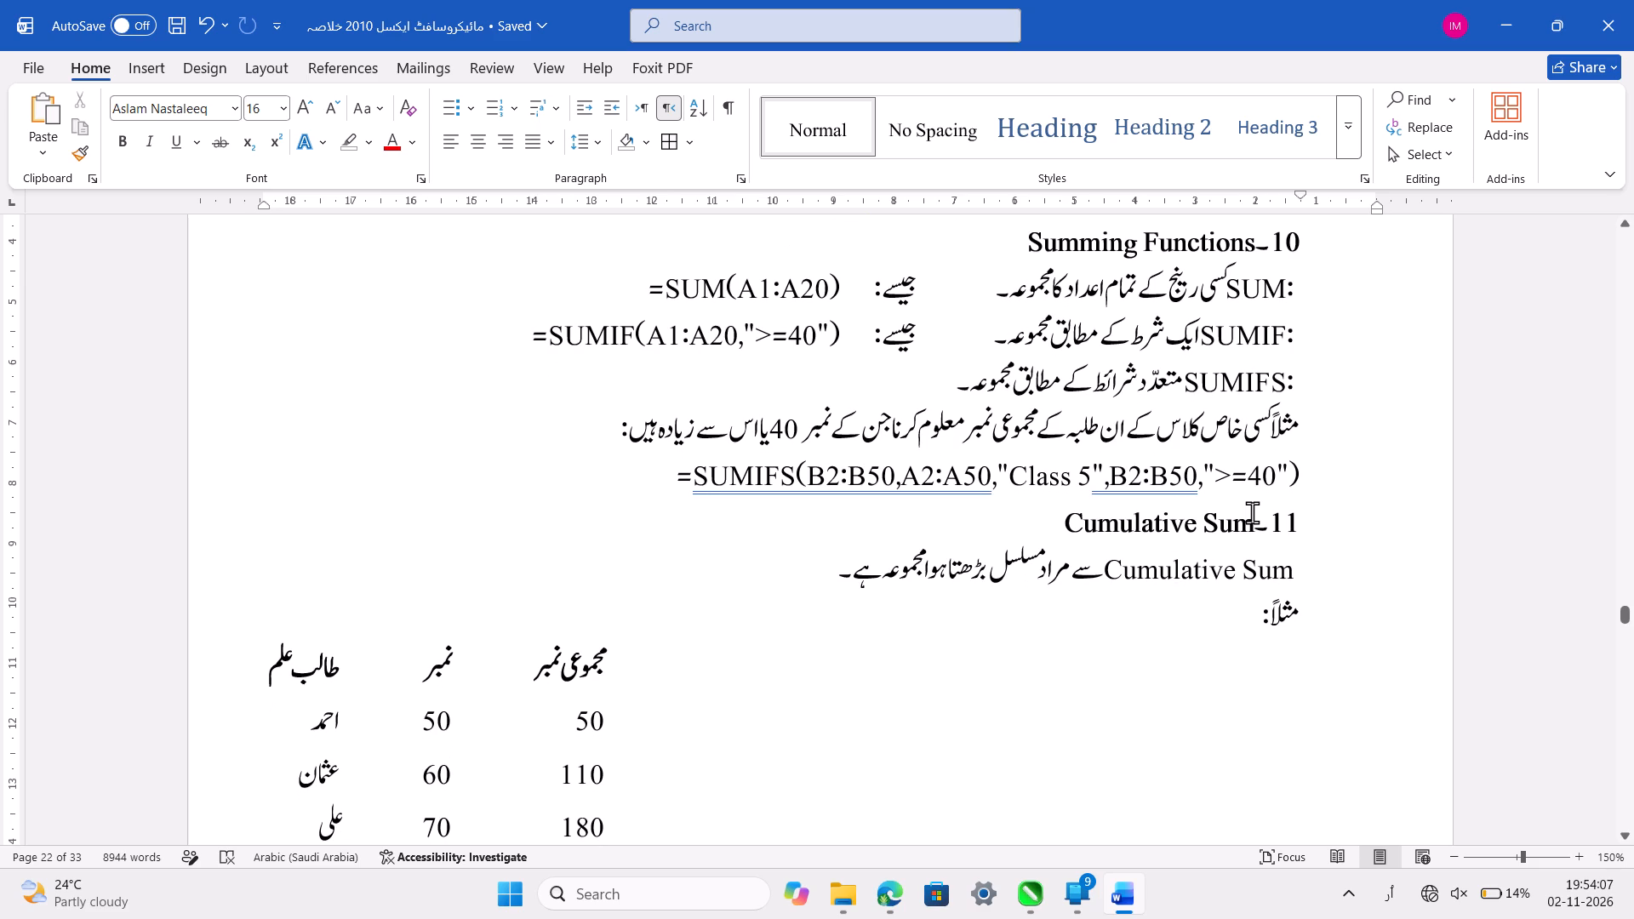
{"action": "scroll", "coordinate": [1252, 512], "scroll_direction": "down", "scroll_amount": 1}
{"action": "scroll", "coordinate": [1178, 583], "scroll_direction": "down", "scroll_amount": 1}
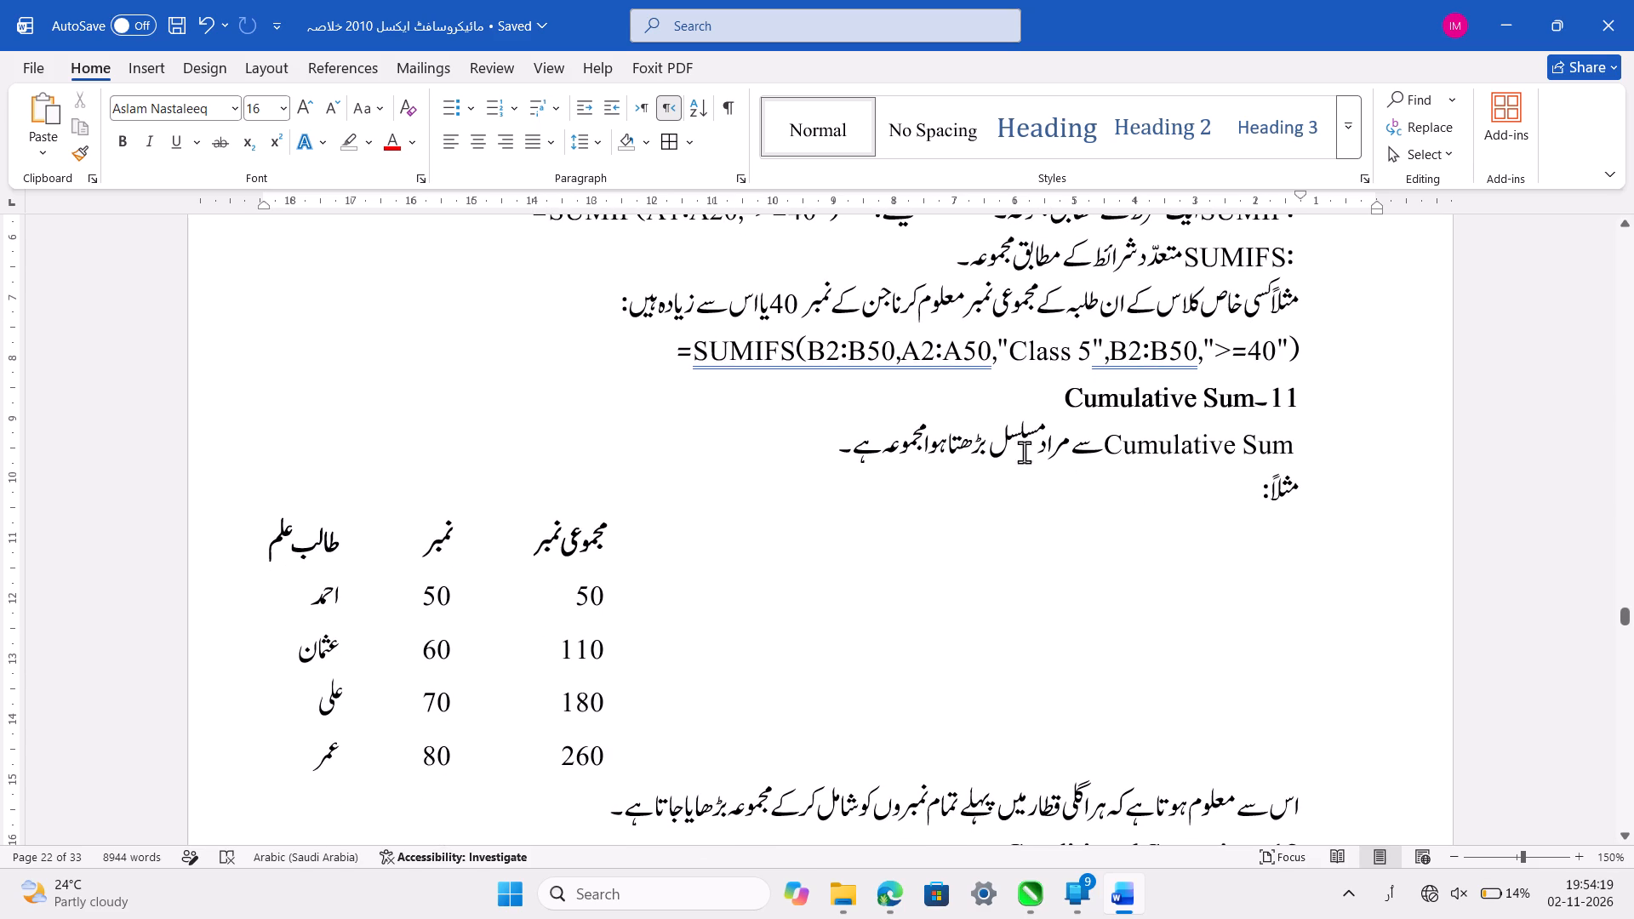
{"action": "left_click", "coordinate": [820, 450]}
{"action": "left_click", "coordinate": [425, 514]}
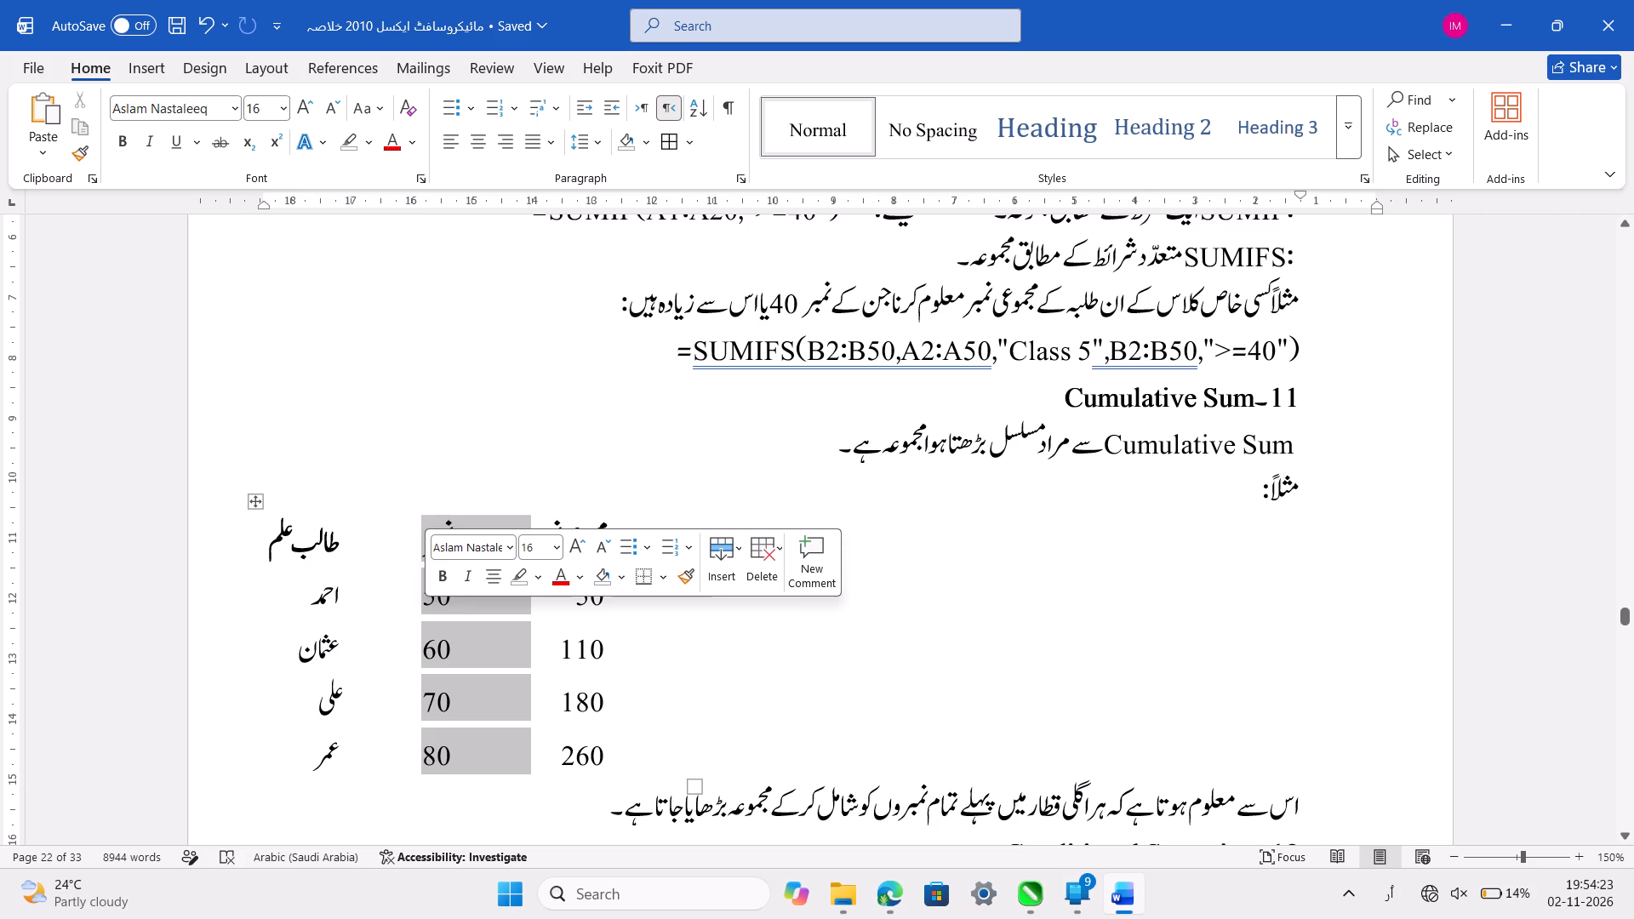
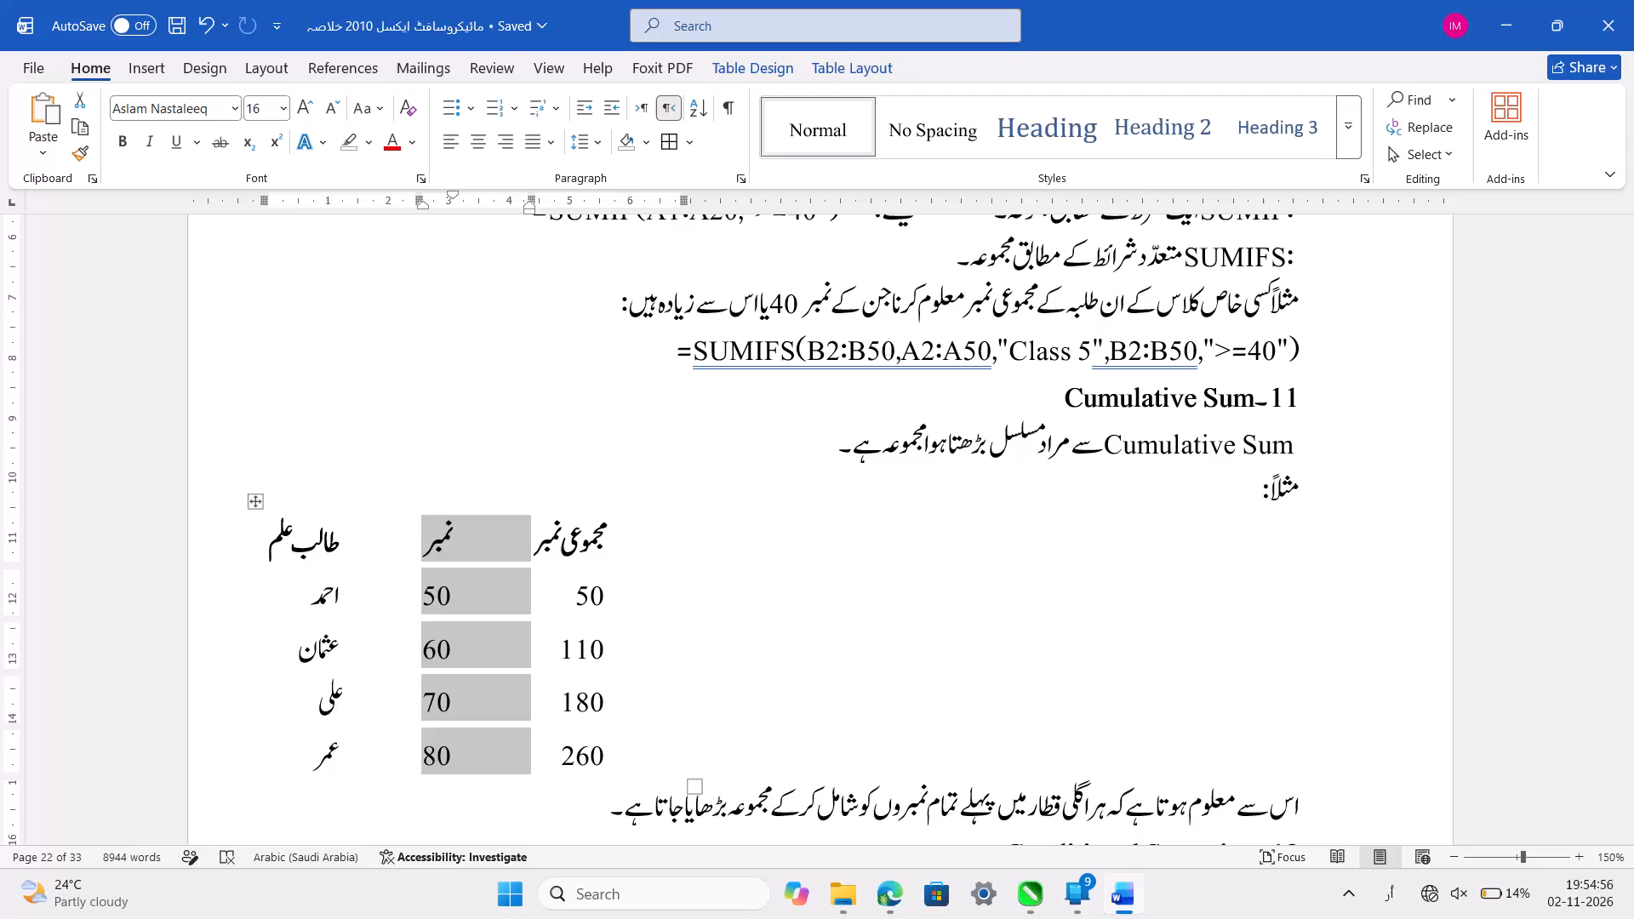
Save the document and deselect the table column, placing the cursor at the end of the مثلاً: line above the marks table.
{"action": "key", "text": "ctrl+s"}
{"action": "left_click", "coordinate": [640, 481]}
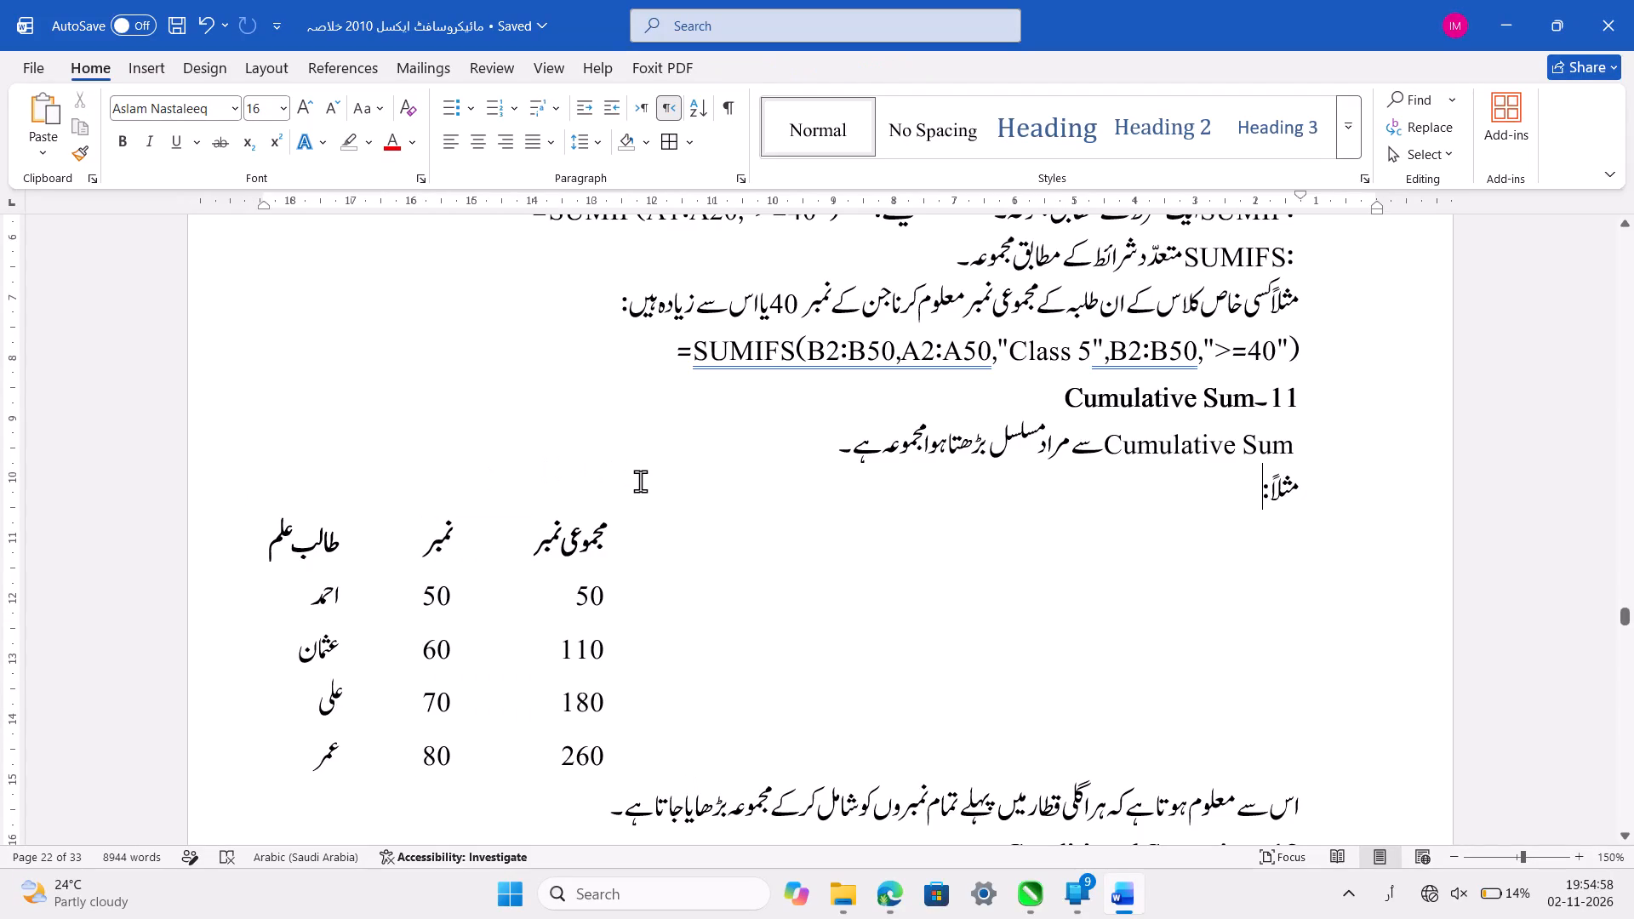
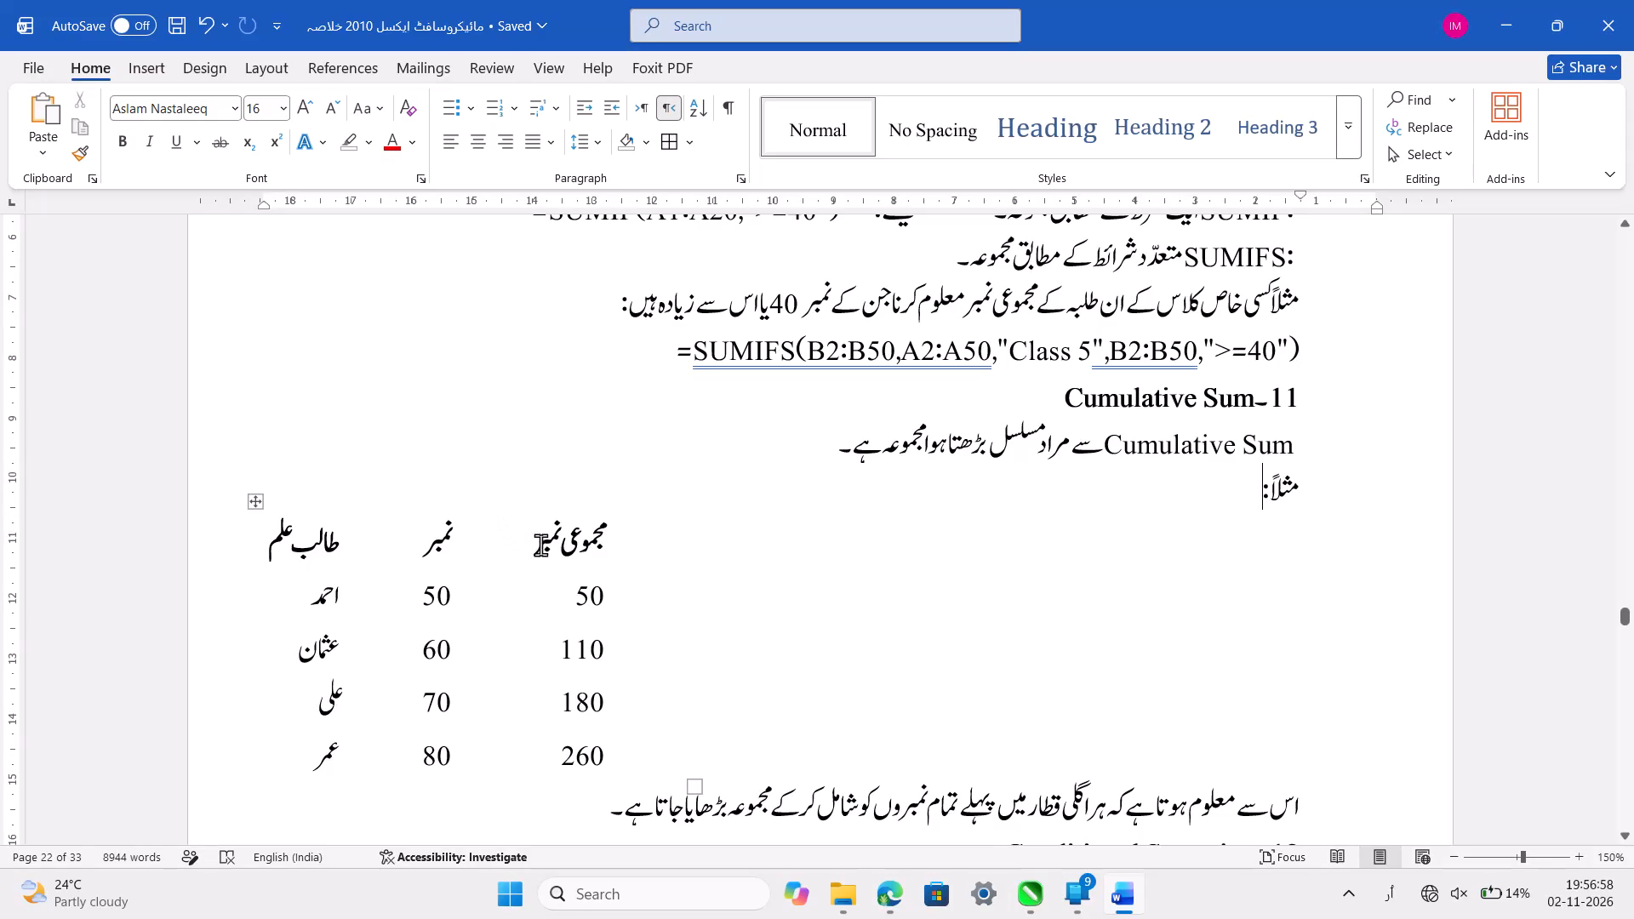
Centre the whole marks table under the Cumulative Sum example between the page margins.
{"action": "left_click", "coordinate": [251, 495]}
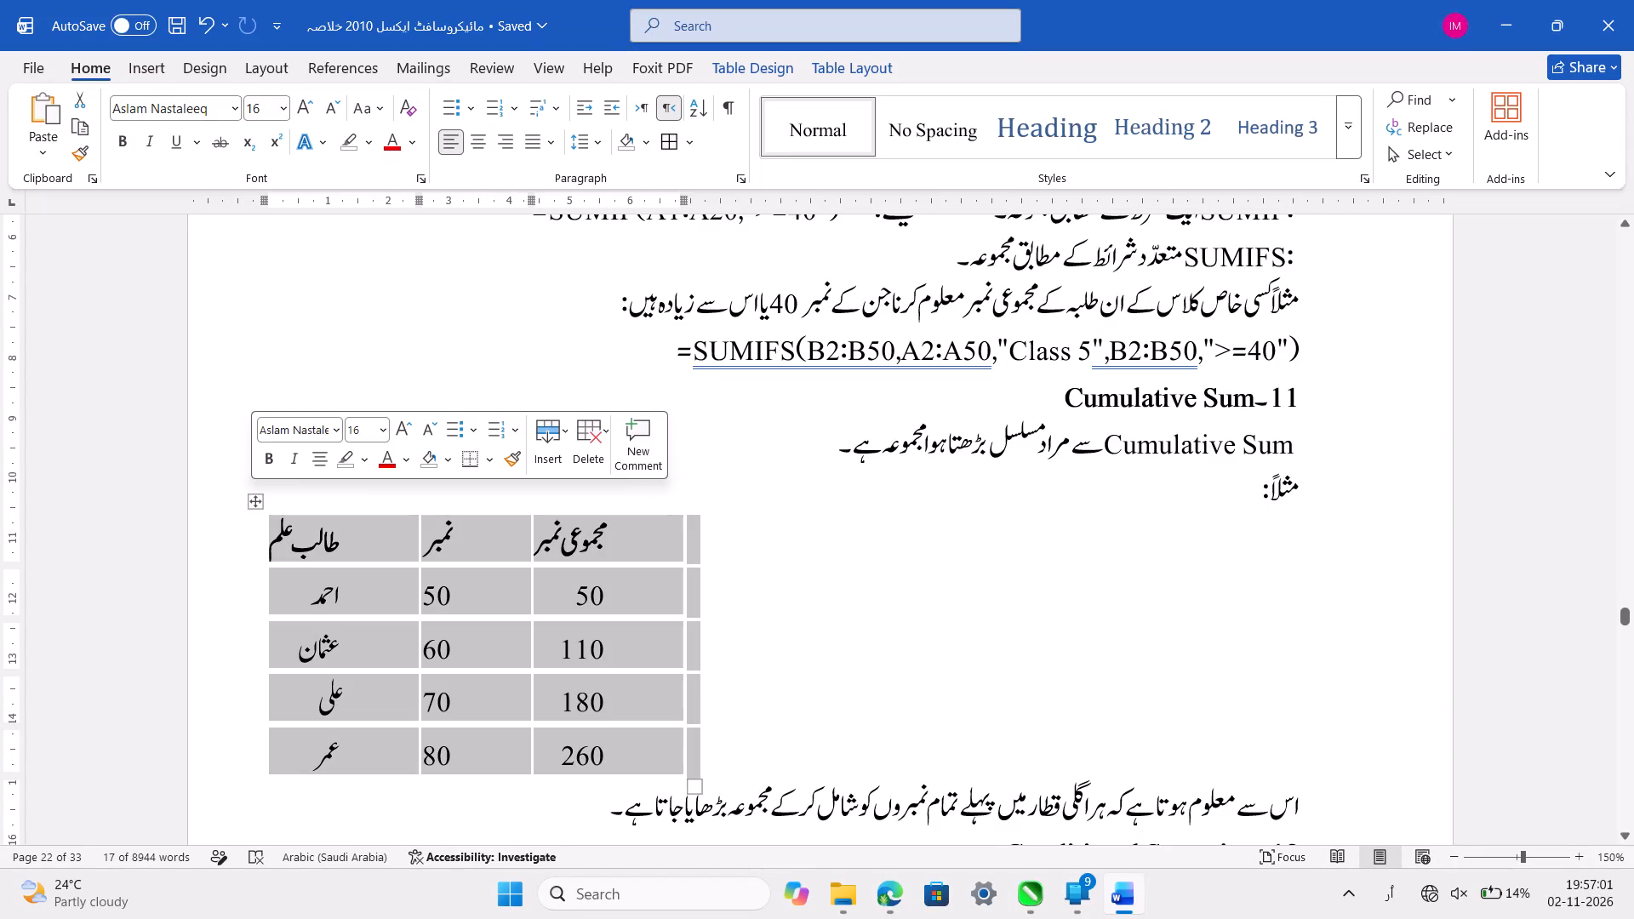
{"action": "left_click", "coordinate": [488, 146]}
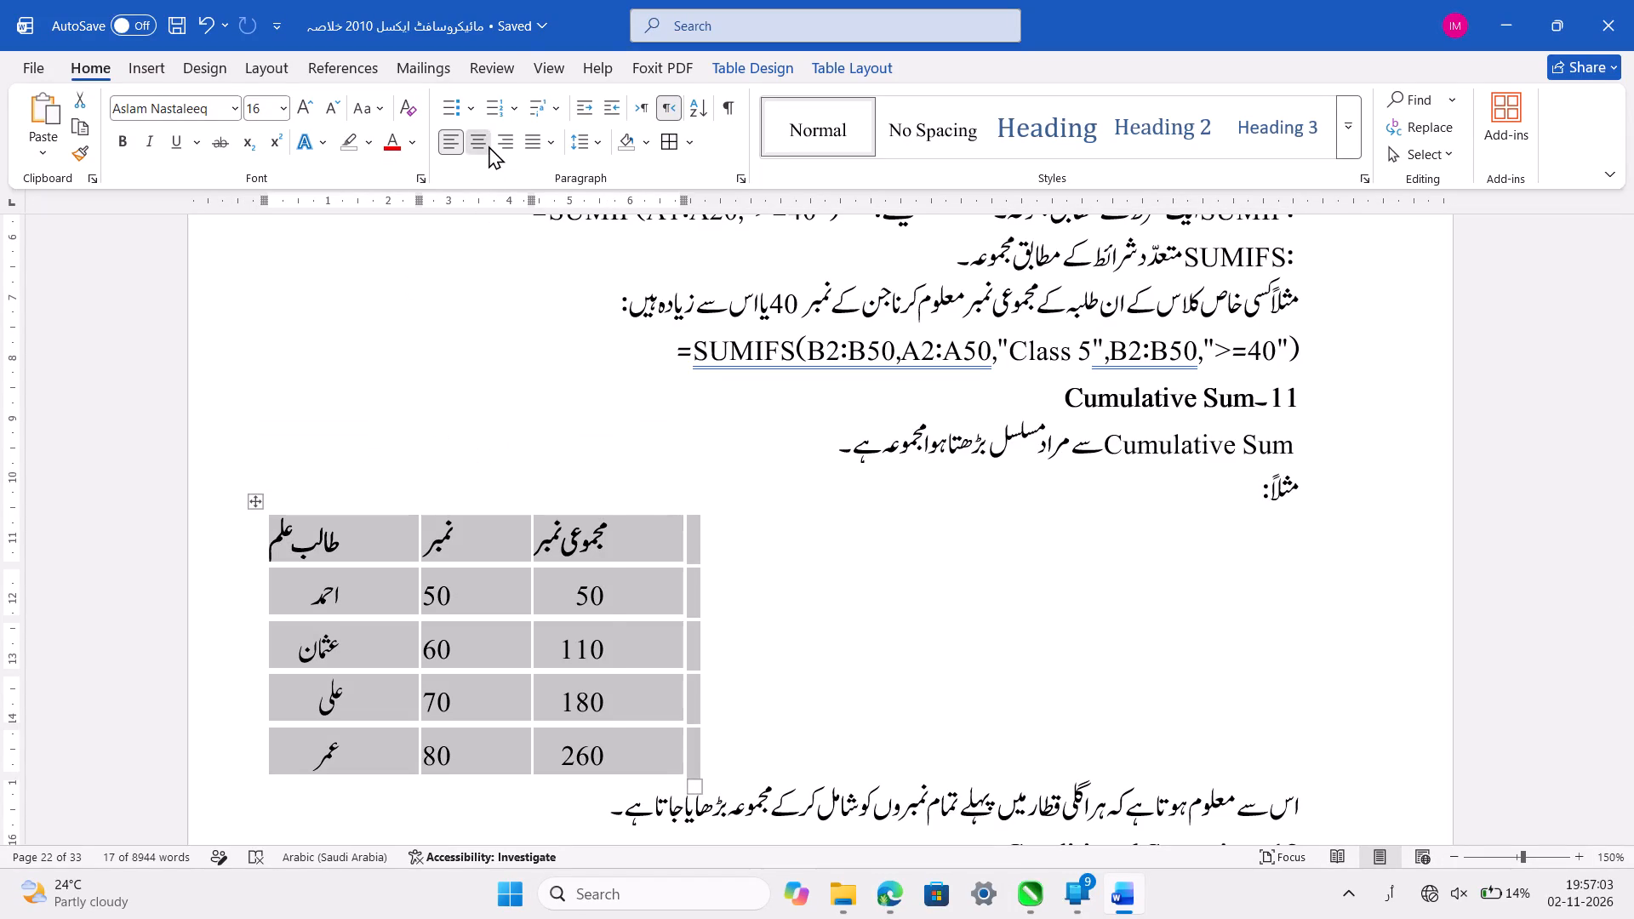
{"action": "scroll", "coordinate": [927, 480], "scroll_direction": "down", "scroll_amount": 1}
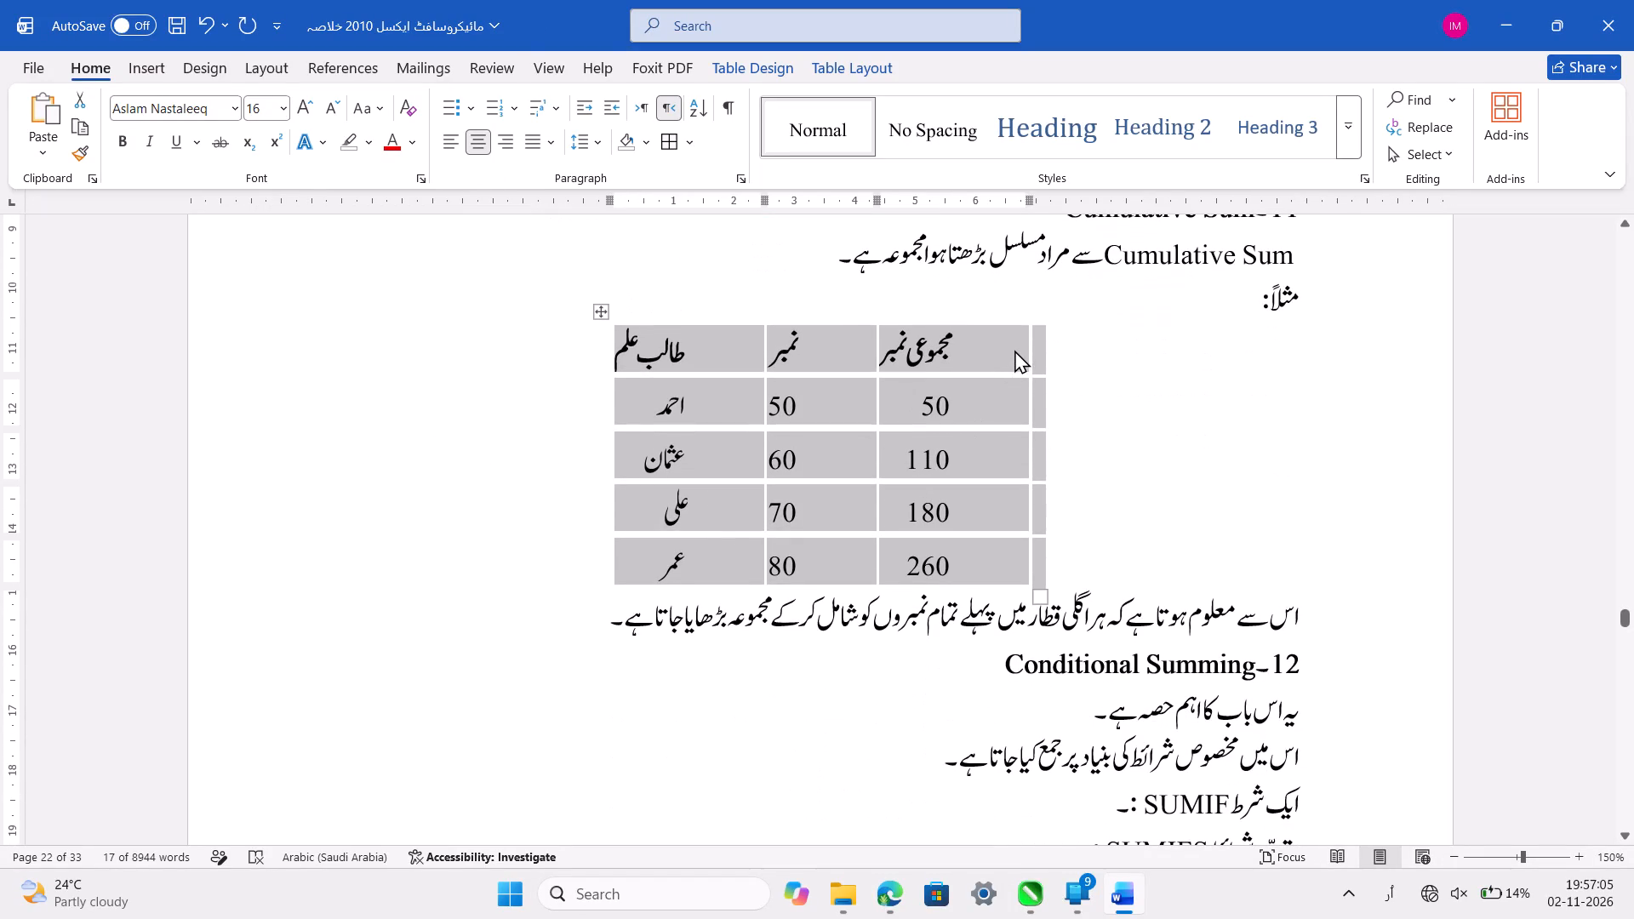
{"action": "left_click", "coordinate": [1014, 346]}
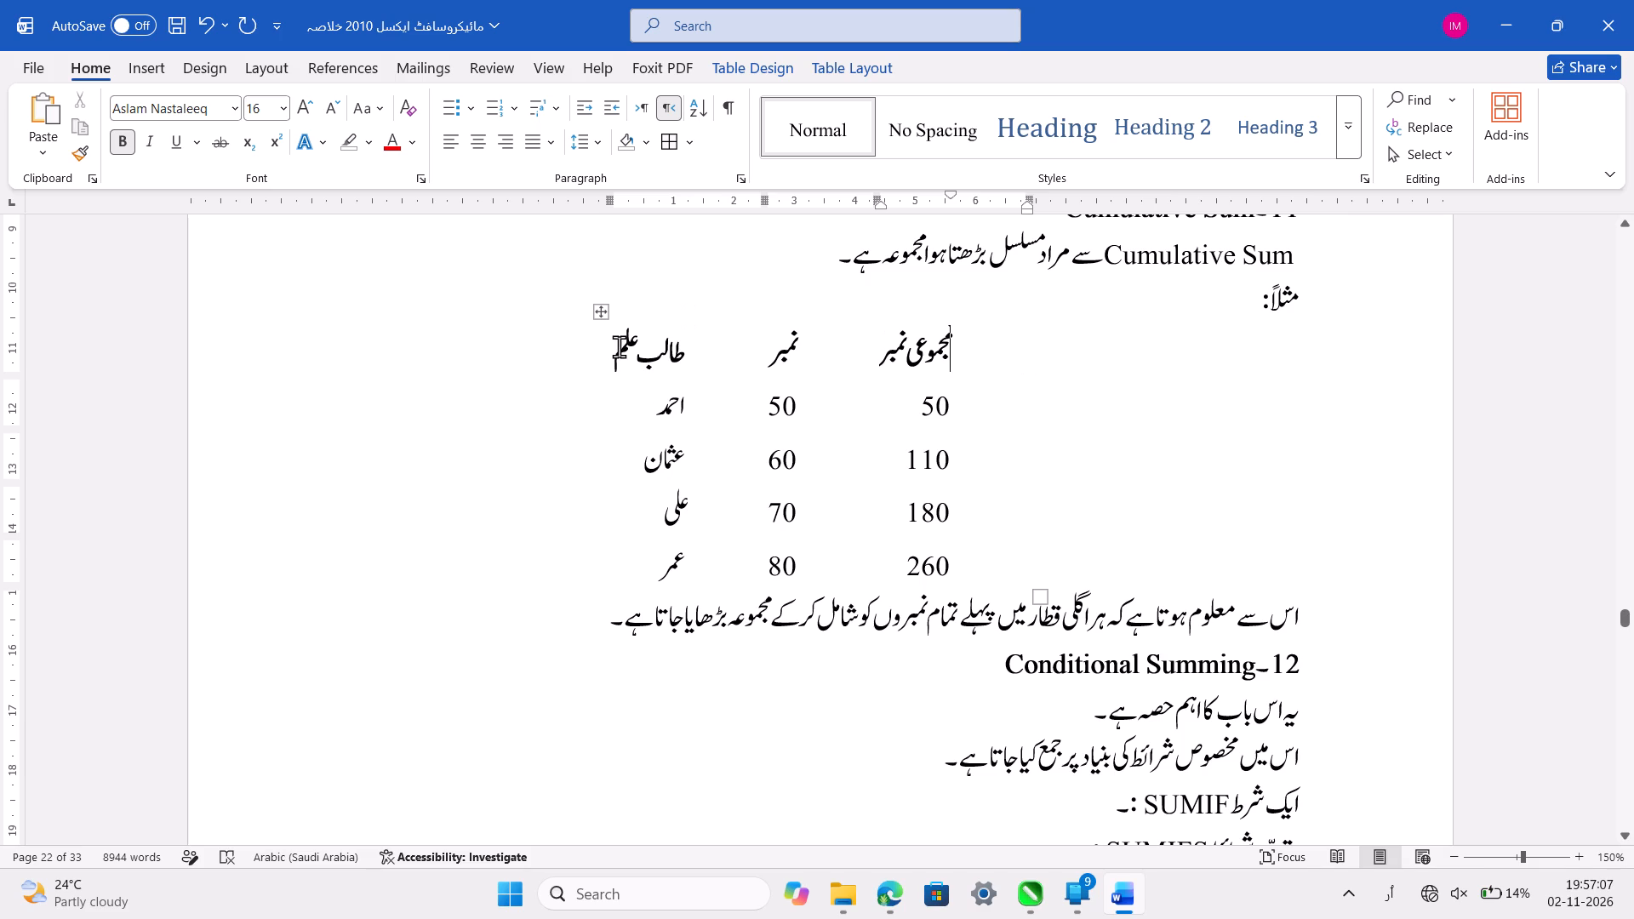
Centre the text of the marks table's header row.
{"action": "left_click_drag", "start_coordinate": [619, 346], "coordinate": [951, 352]}
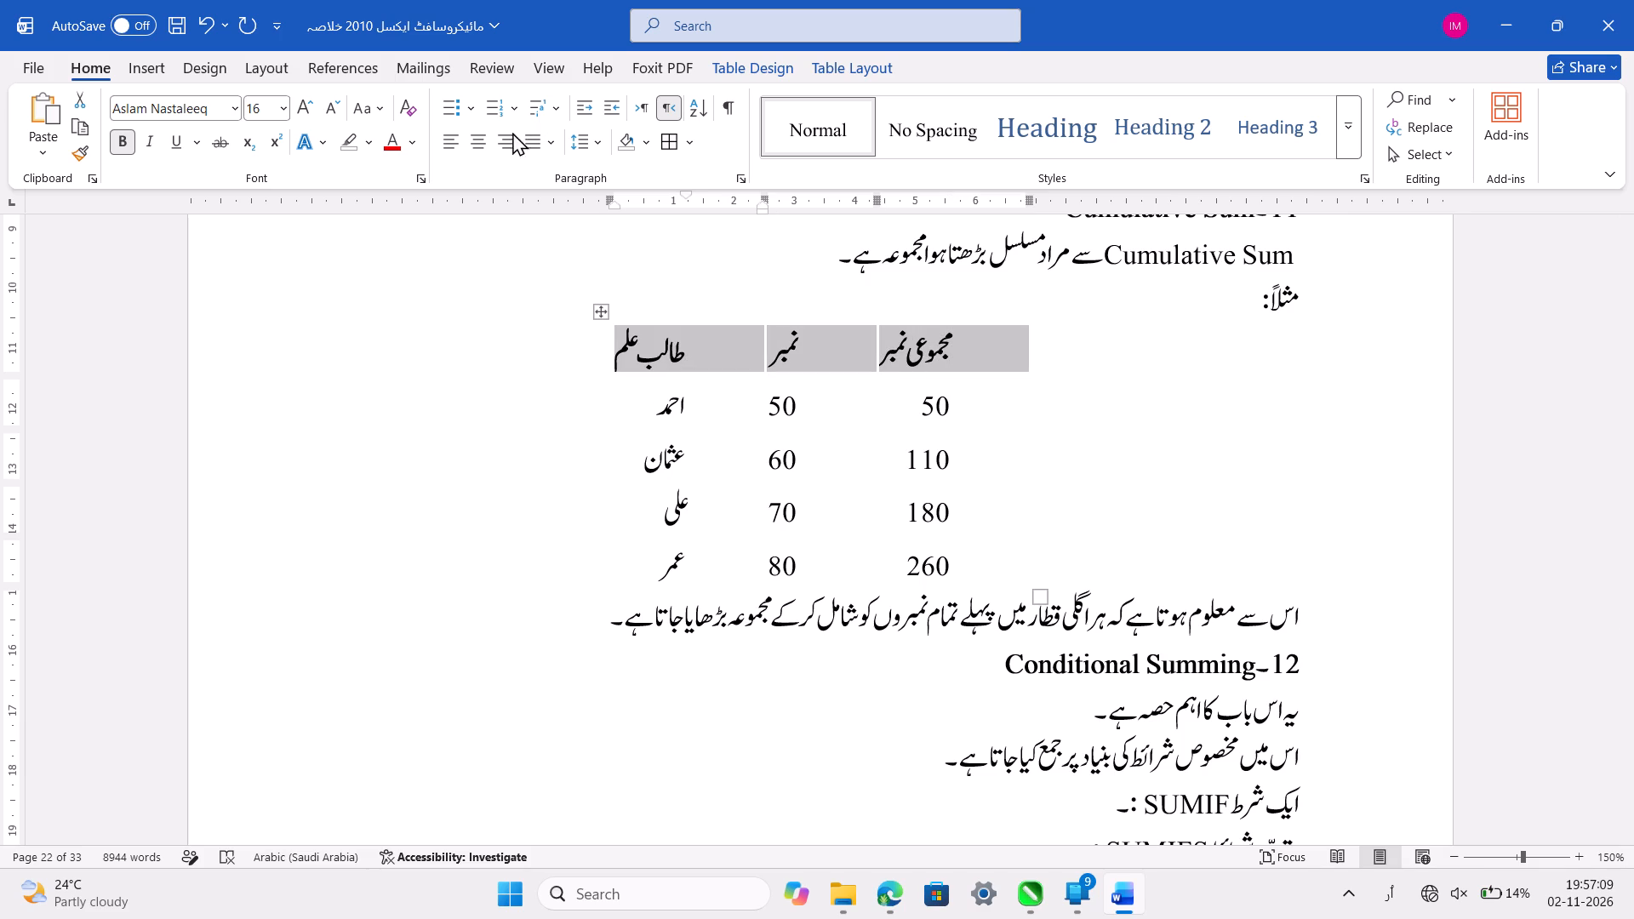
{"action": "left_click", "coordinate": [485, 144]}
{"action": "left_click", "coordinate": [894, 362]}
Apply all borders to the whole marks table.
{"action": "left_click", "coordinate": [601, 309]}
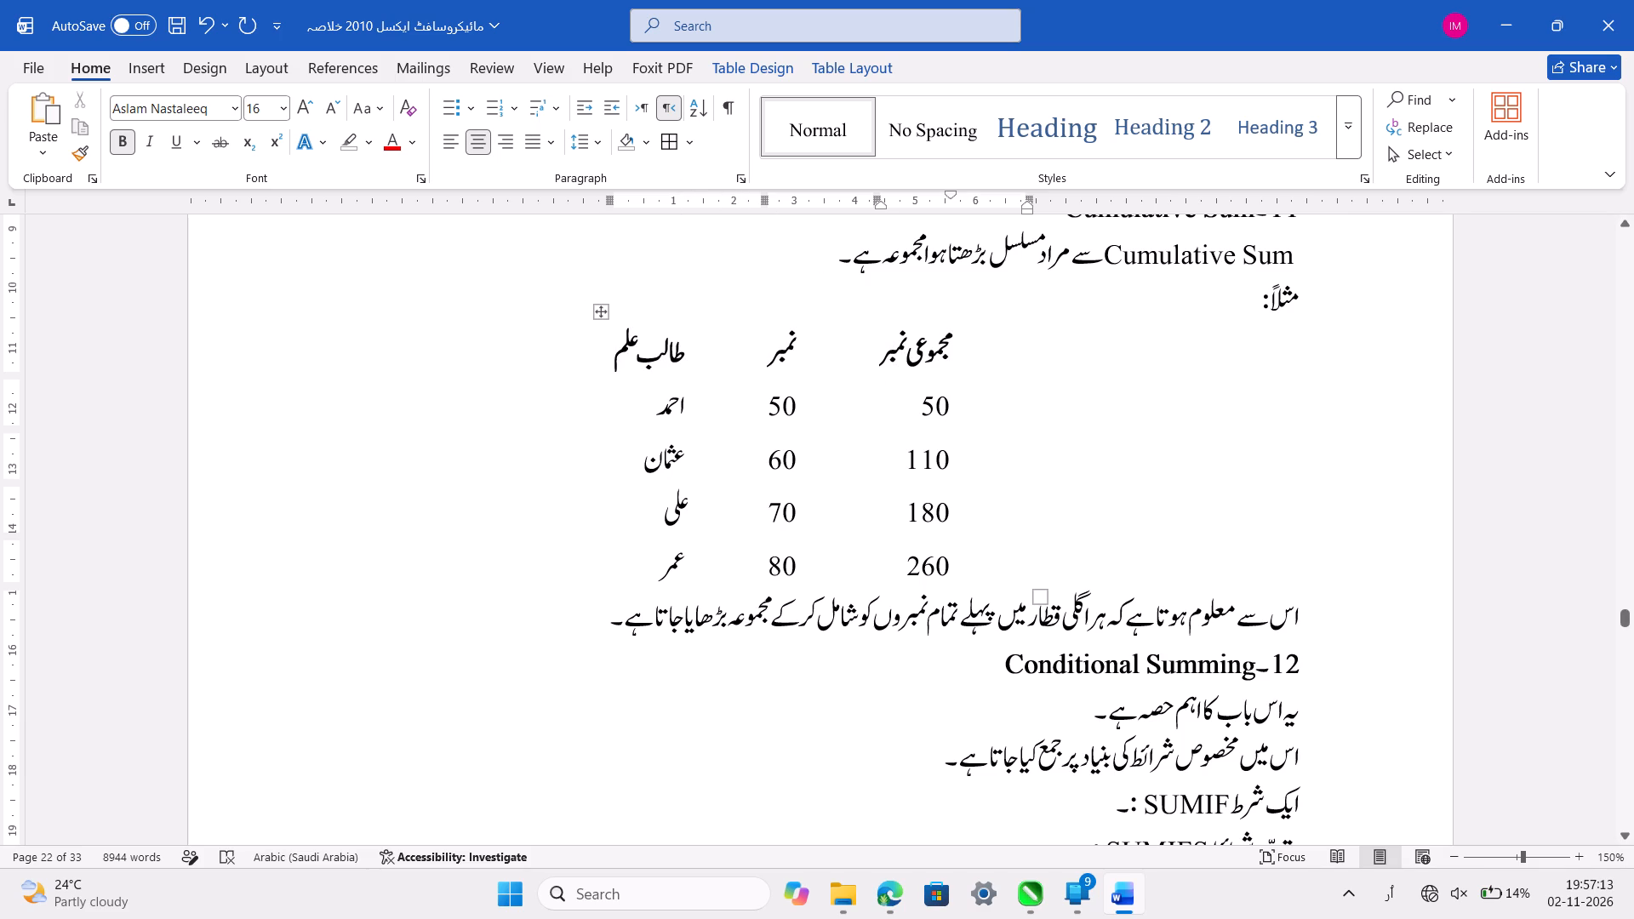
{"action": "left_click", "coordinate": [682, 140]}
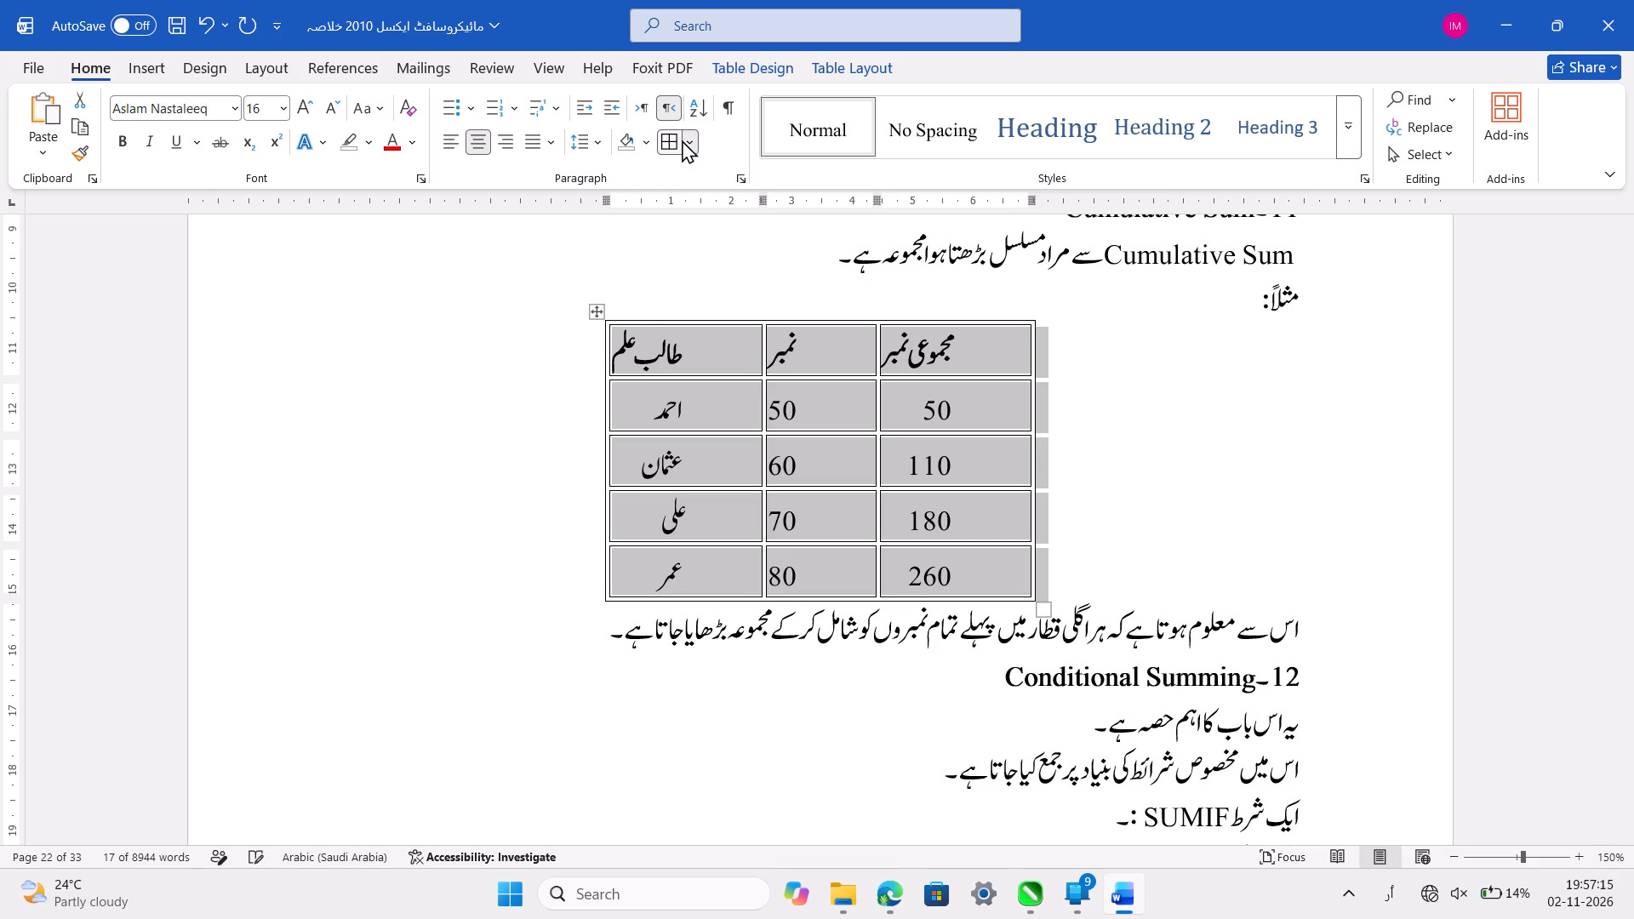
{"action": "left_click", "coordinate": [898, 436]}
Move the نمبر column of the marks table to the left of the طالب علم column.
{"action": "left_click", "coordinate": [986, 354]}
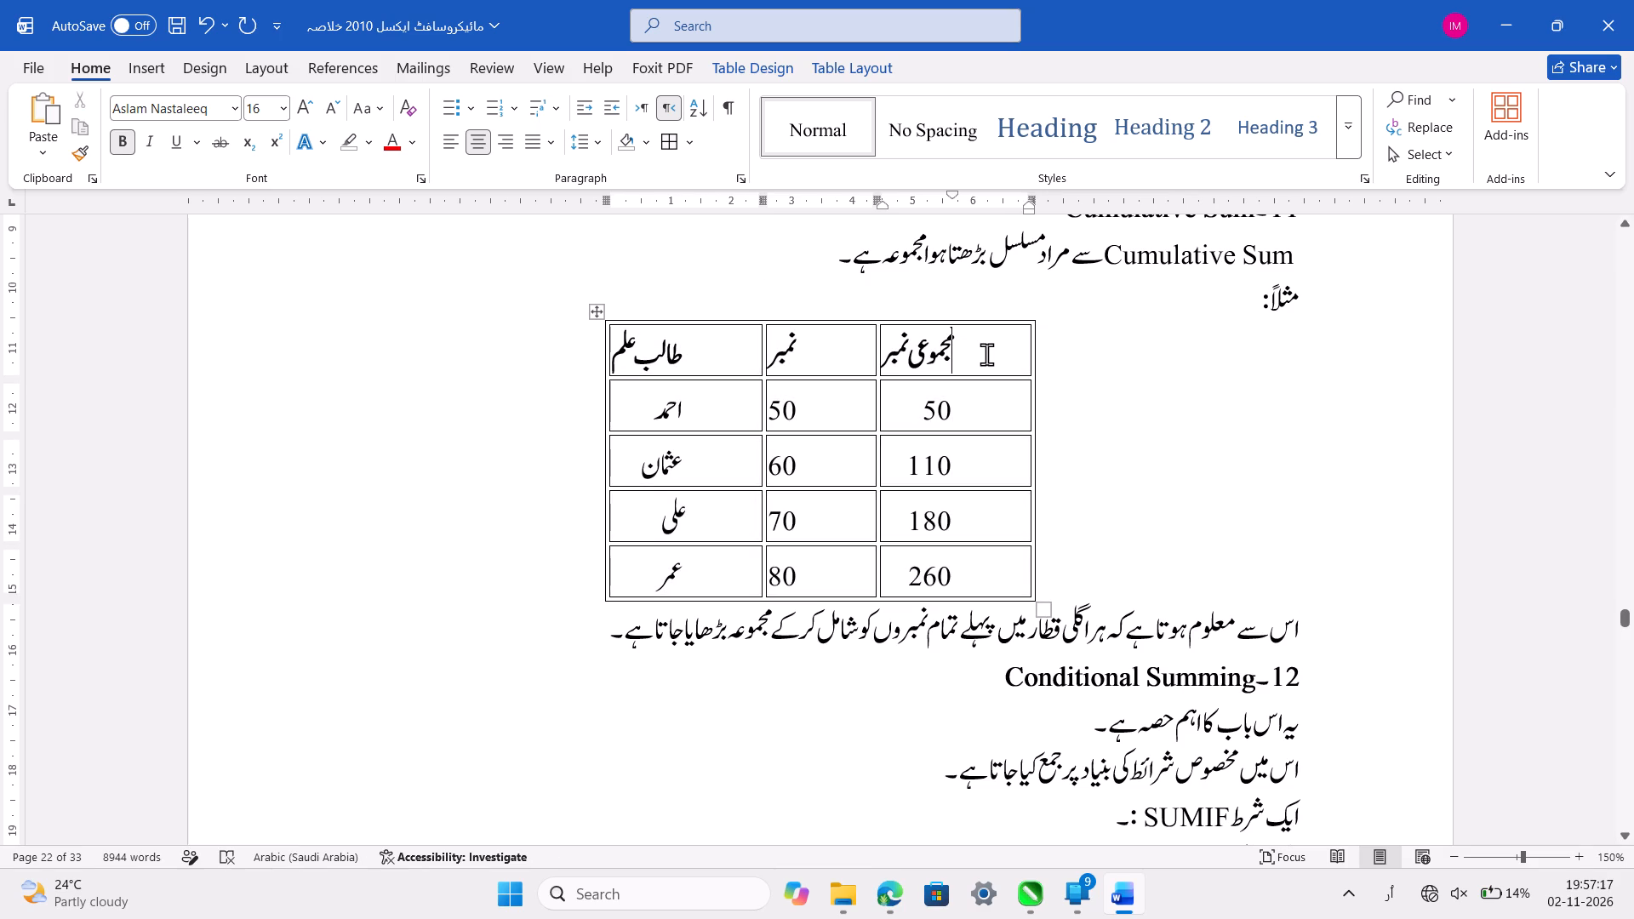
{"action": "left_click_drag", "start_coordinate": [1003, 337], "coordinate": [907, 563]}
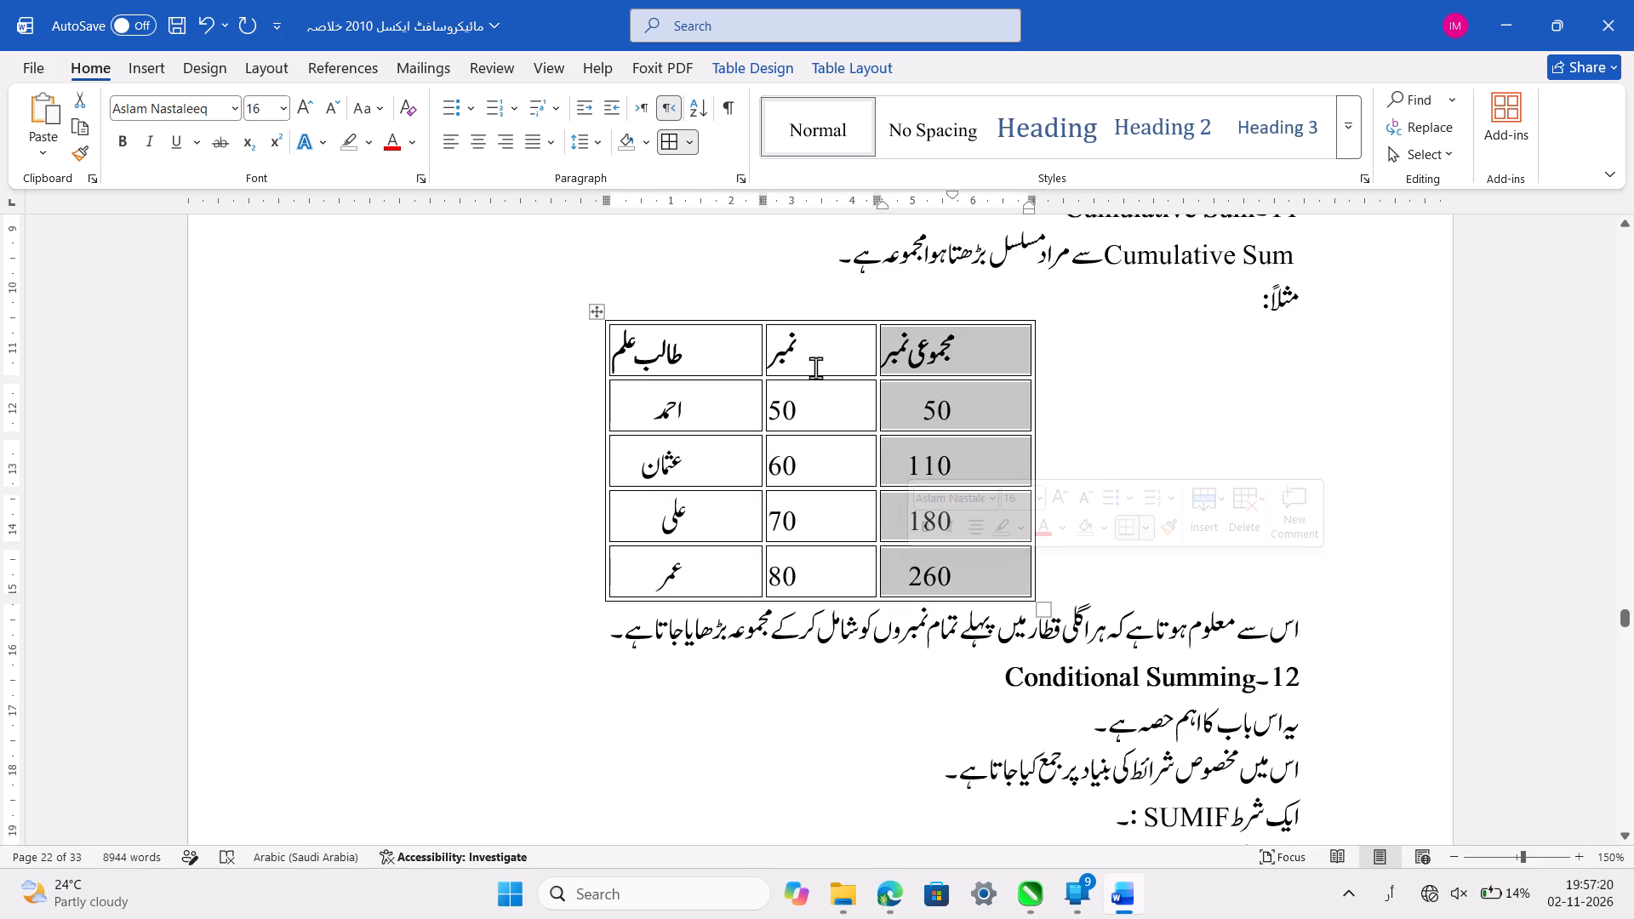
{"action": "left_click", "coordinate": [827, 354]}
{"action": "left_click_drag", "start_coordinate": [827, 354], "coordinate": [808, 551]}
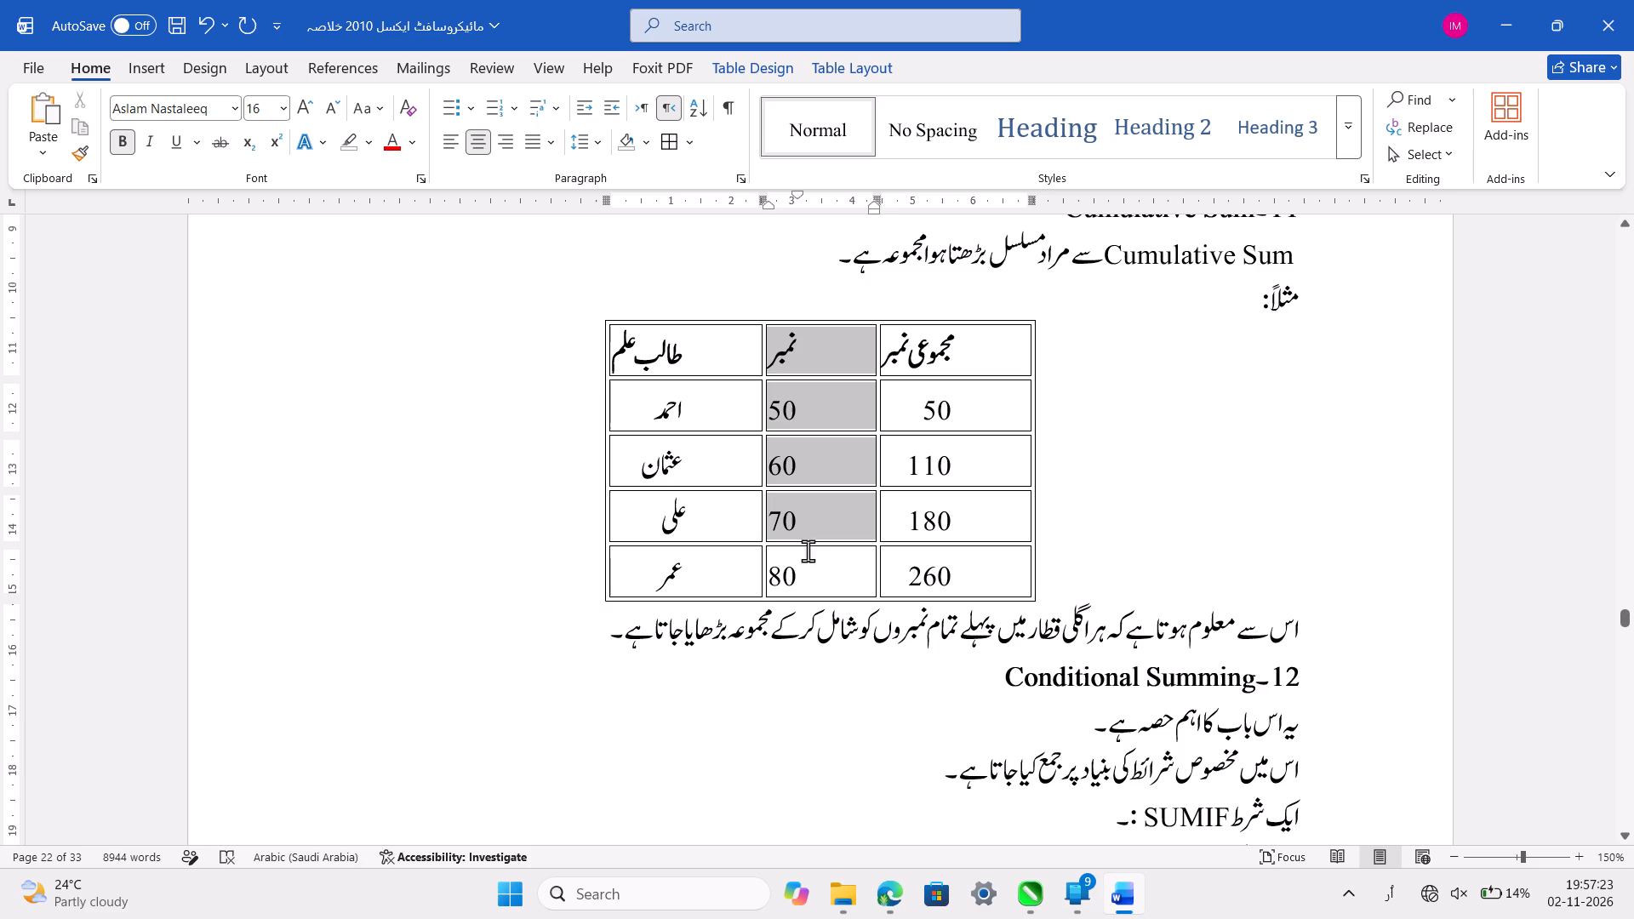
{"action": "left_click_drag", "start_coordinate": [808, 551], "coordinate": [797, 592]}
{"action": "key", "text": "ctrl+x"}
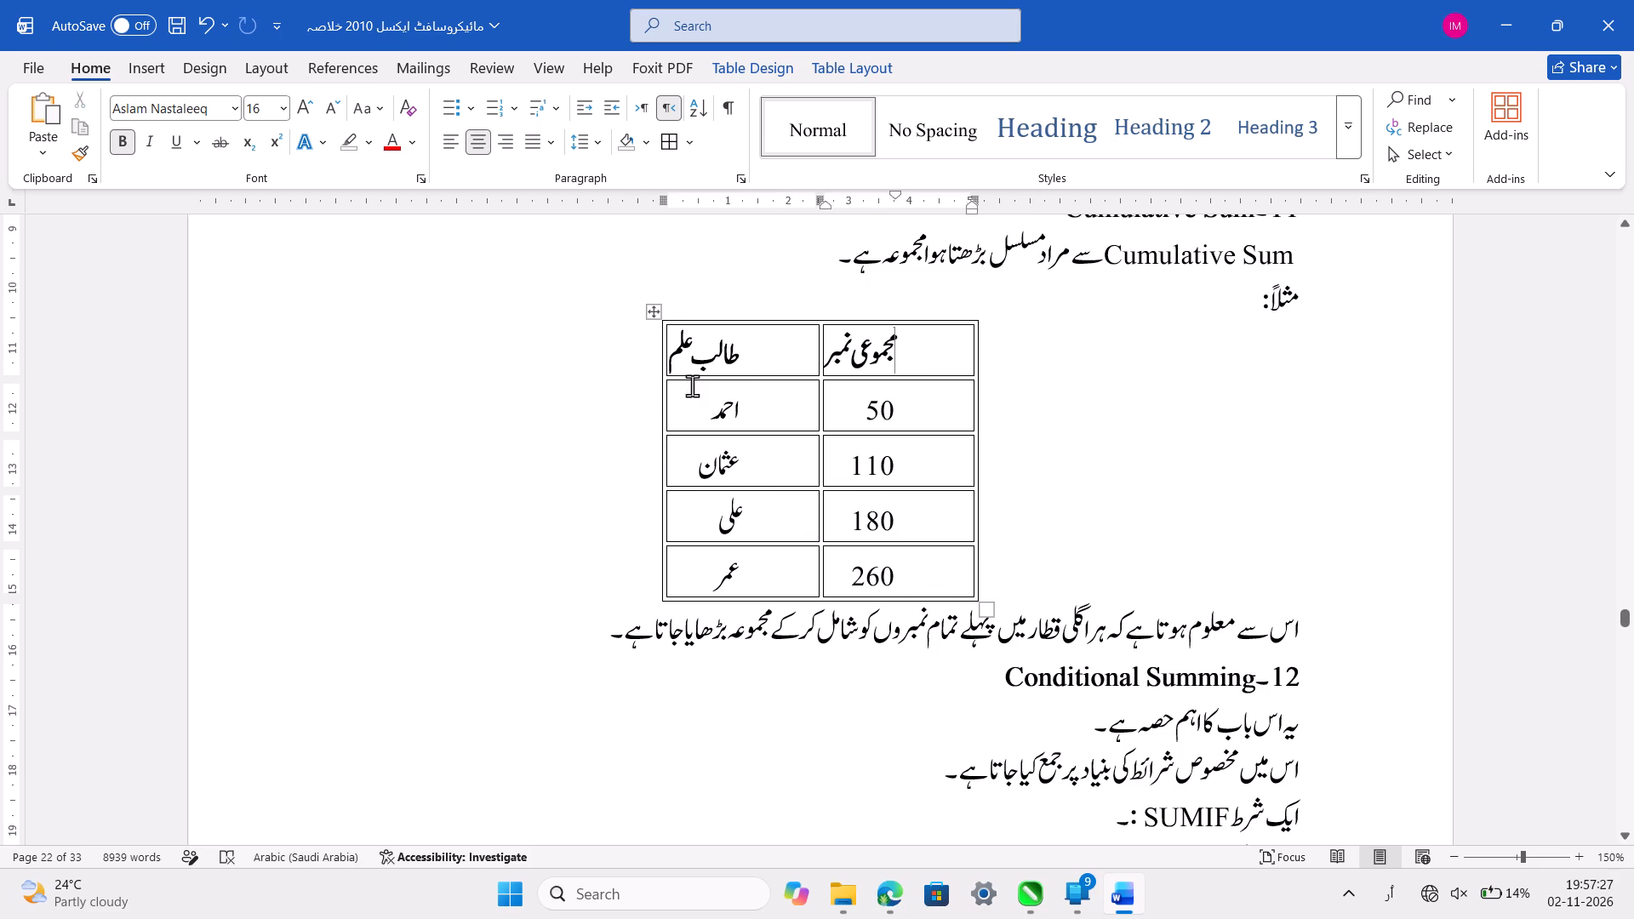
{"action": "left_click", "coordinate": [697, 360]}
{"action": "key", "text": "Home"}
{"action": "key", "text": "ctrl+v"}
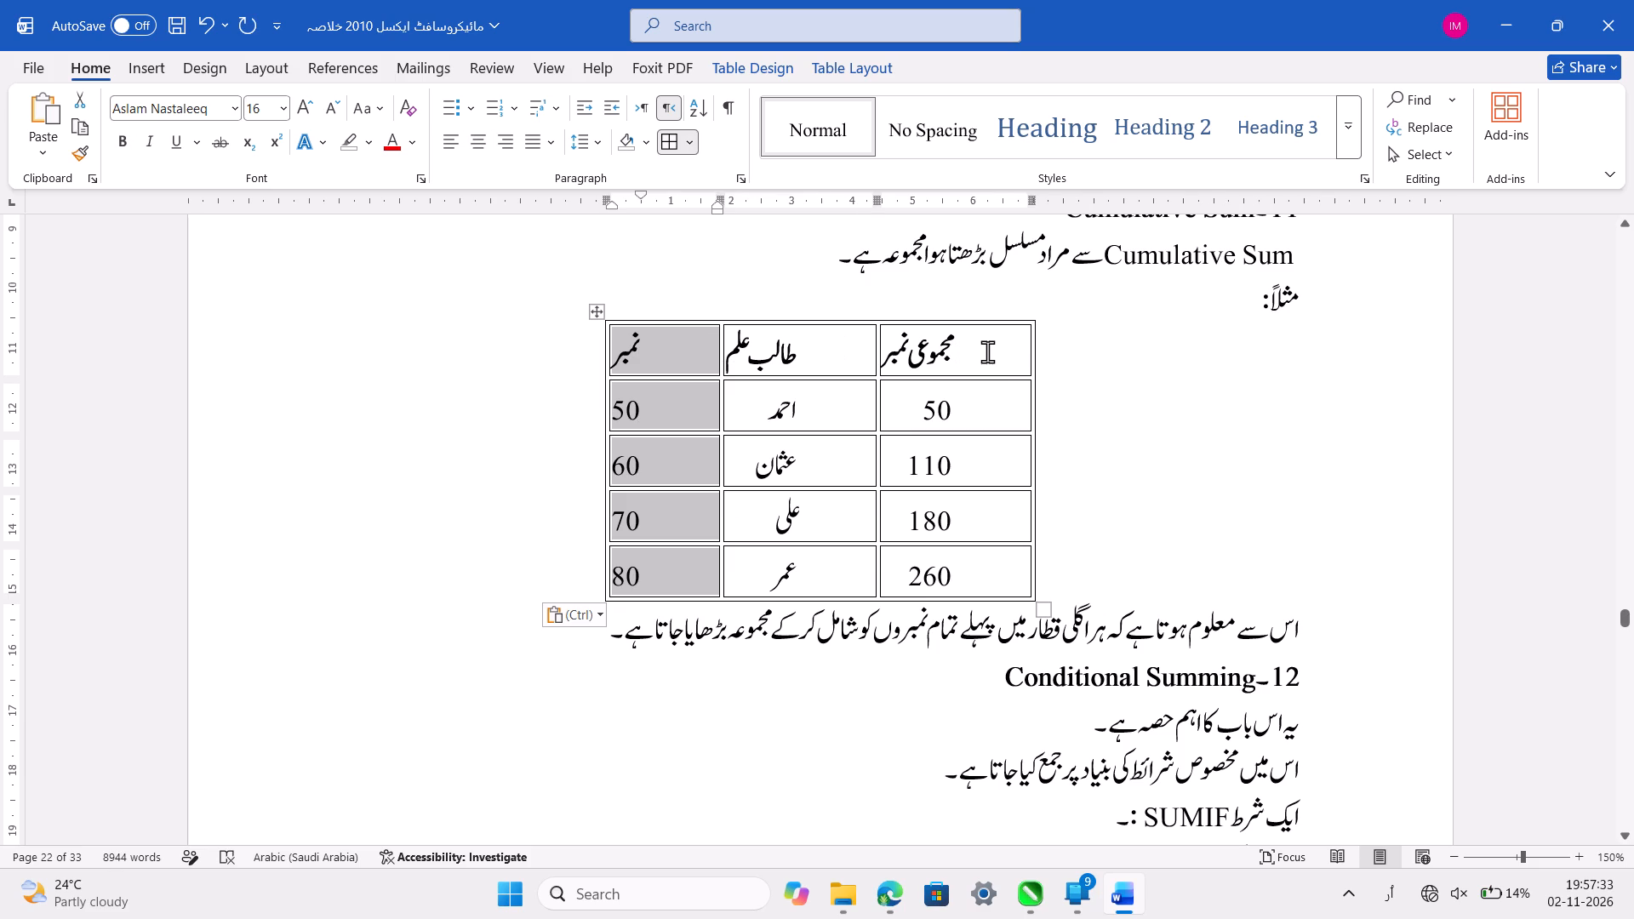
Move the مجموعی نمبر column to the left of the نمبر column, making طالب علم the rightmost column.
{"action": "left_click", "coordinate": [987, 351]}
{"action": "left_click_drag", "start_coordinate": [987, 351], "coordinate": [917, 625]}
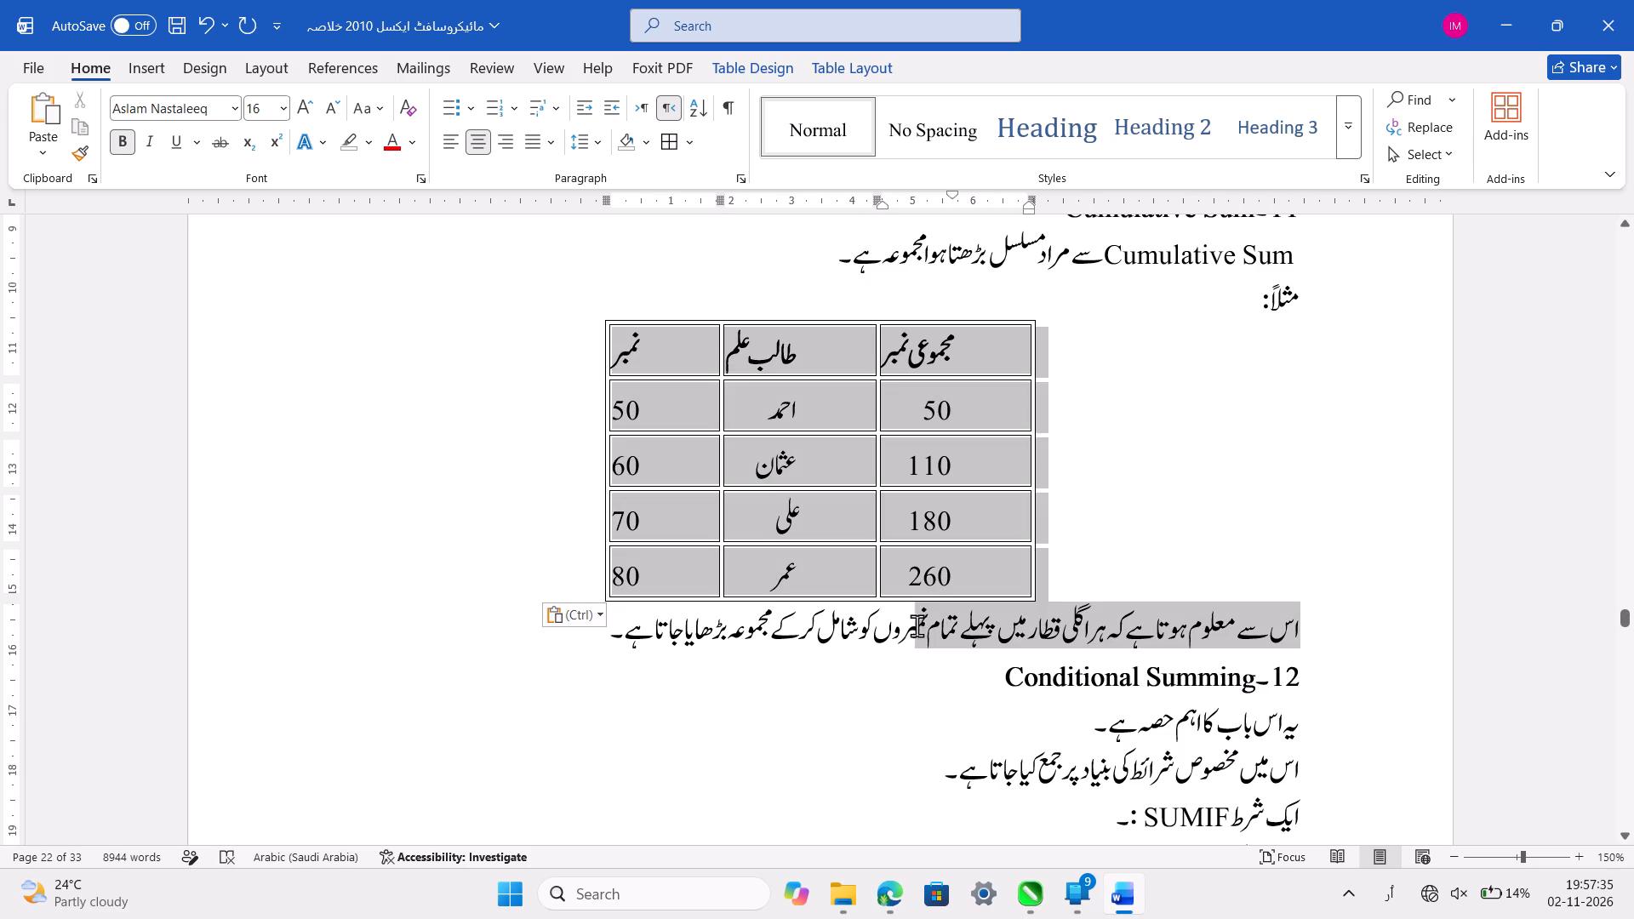
{"action": "left_click_drag", "start_coordinate": [917, 625], "coordinate": [921, 570]}
{"action": "key", "text": "ctrl+x"}
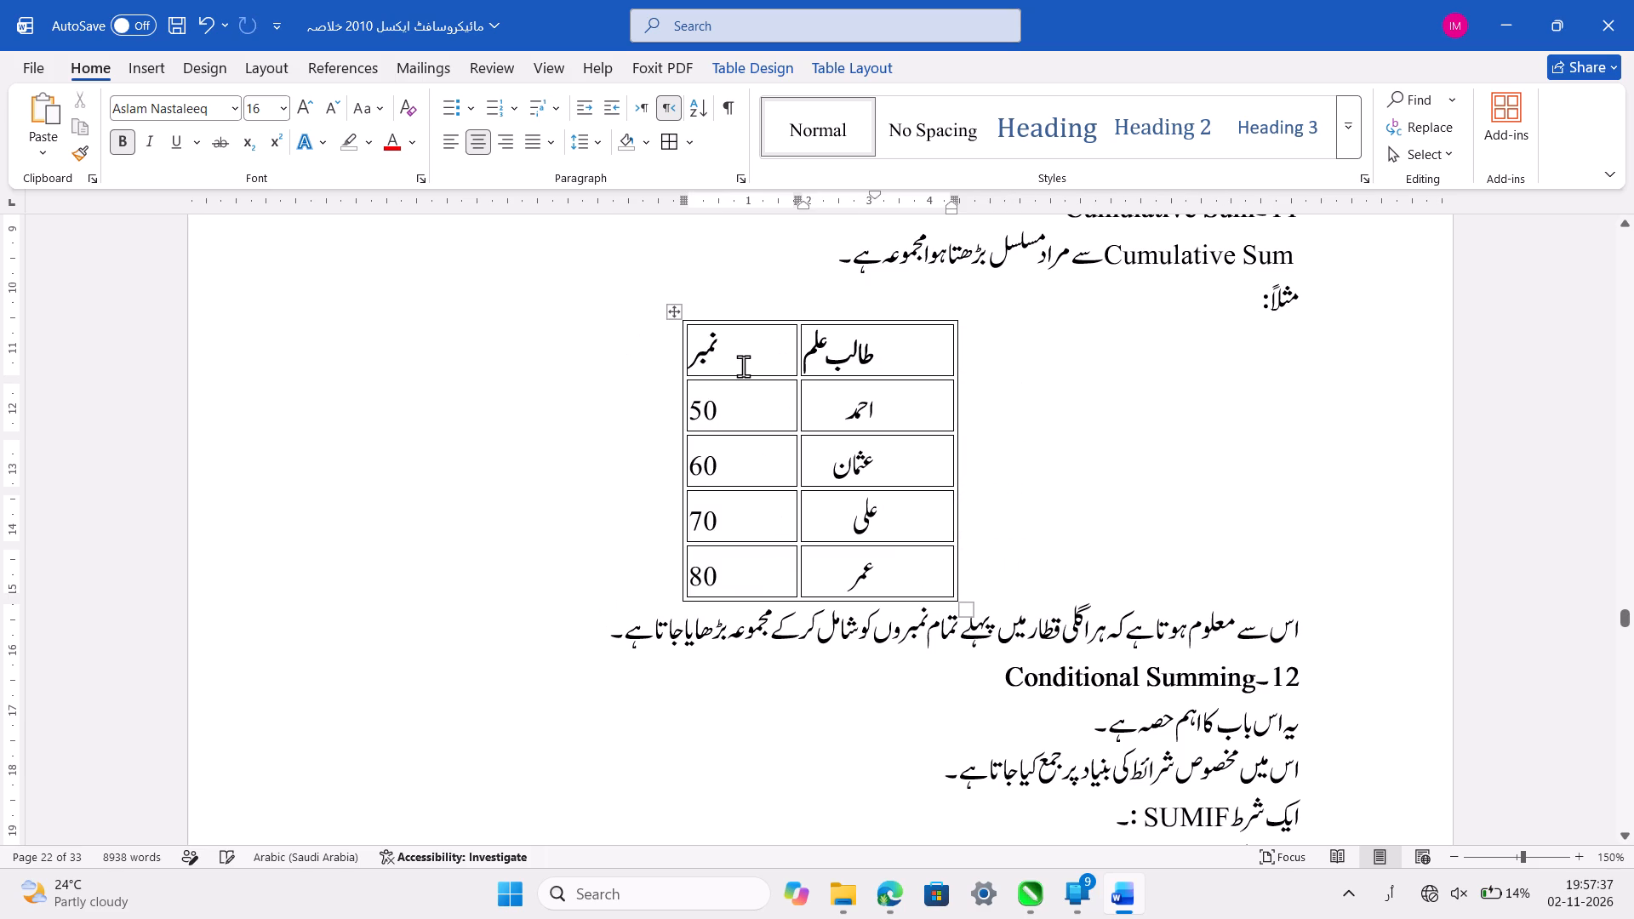
{"action": "left_click", "coordinate": [743, 366]}
{"action": "key", "text": "Home"}
{"action": "key", "text": "ctrl+v"}
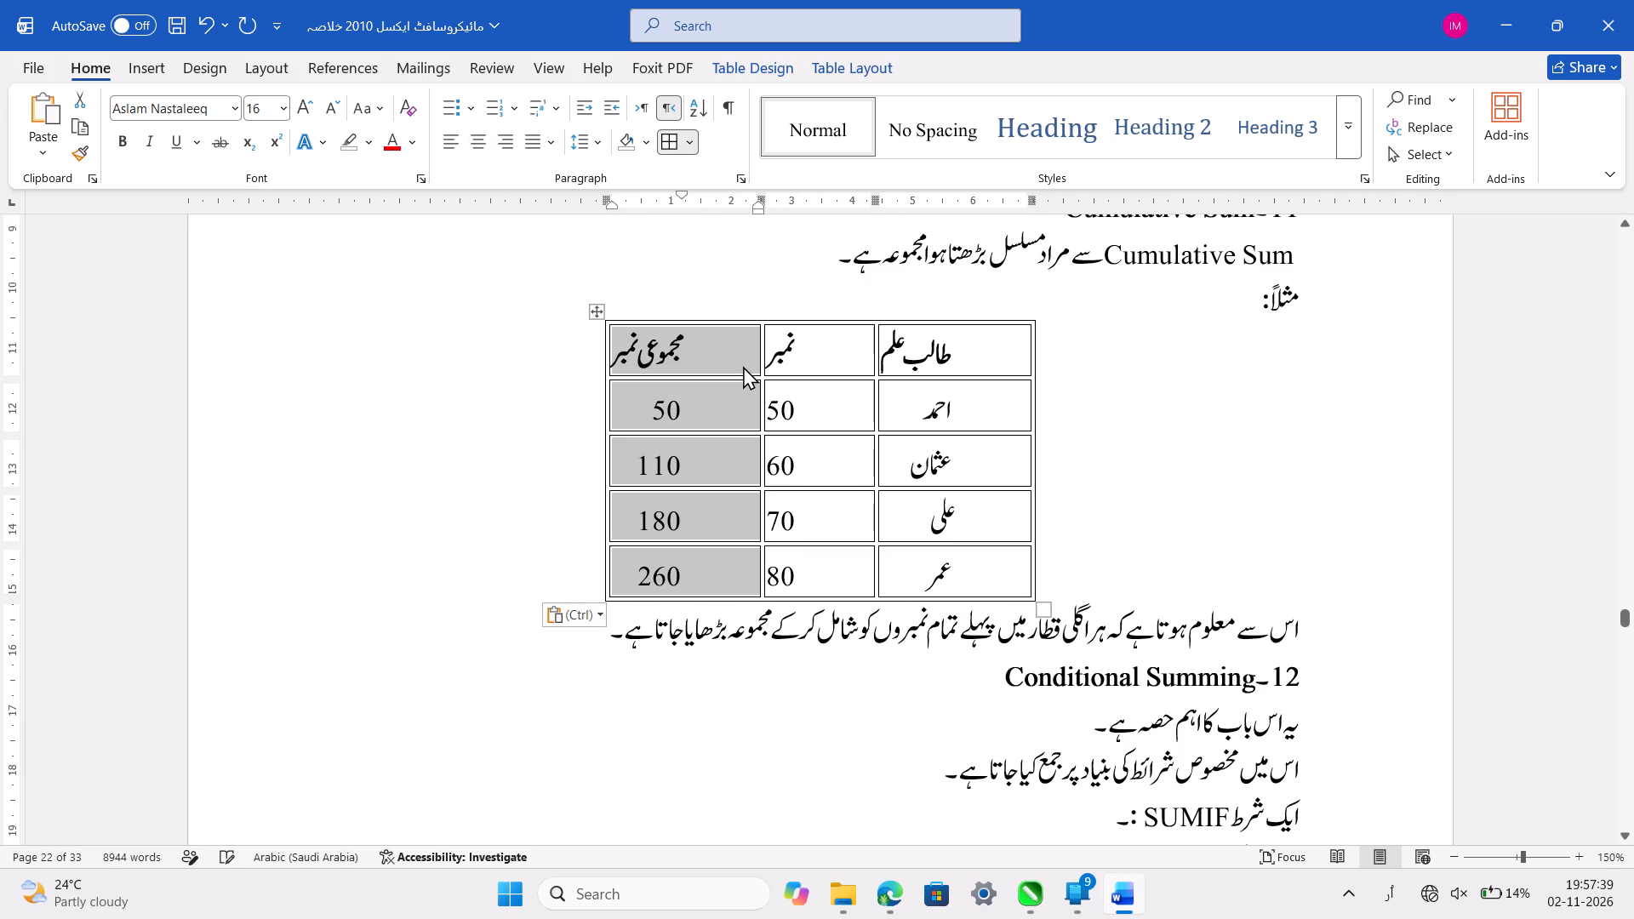
Remove the centred alignment from the مجموعی نمبر header cell.
{"action": "left_click", "coordinate": [720, 341]}
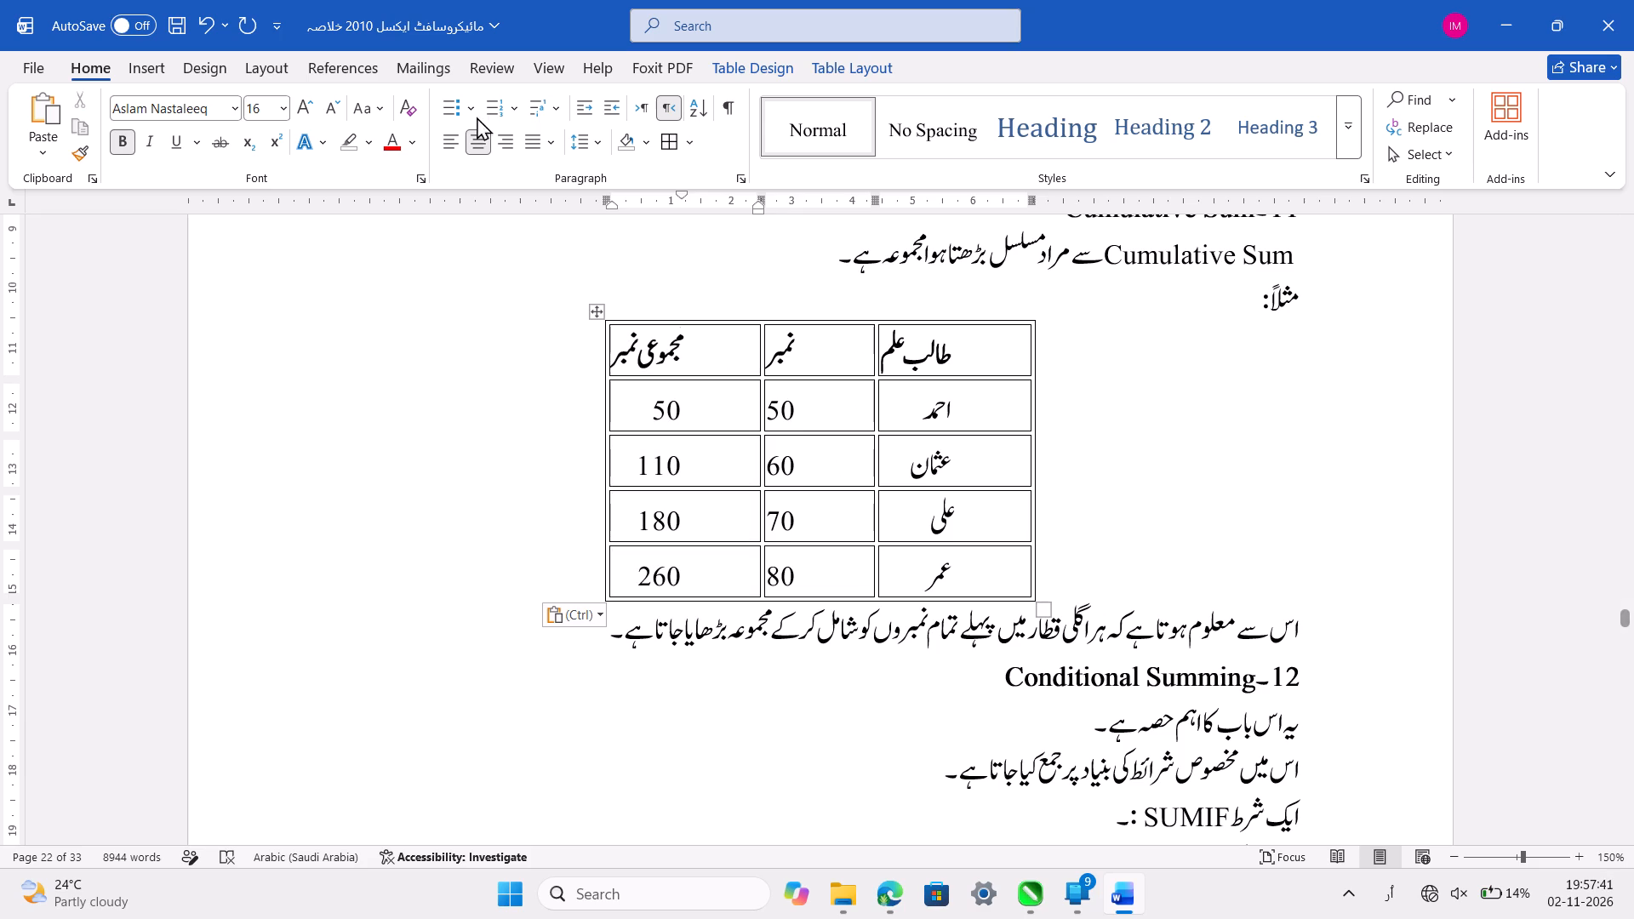
{"action": "left_click", "coordinate": [482, 142]}
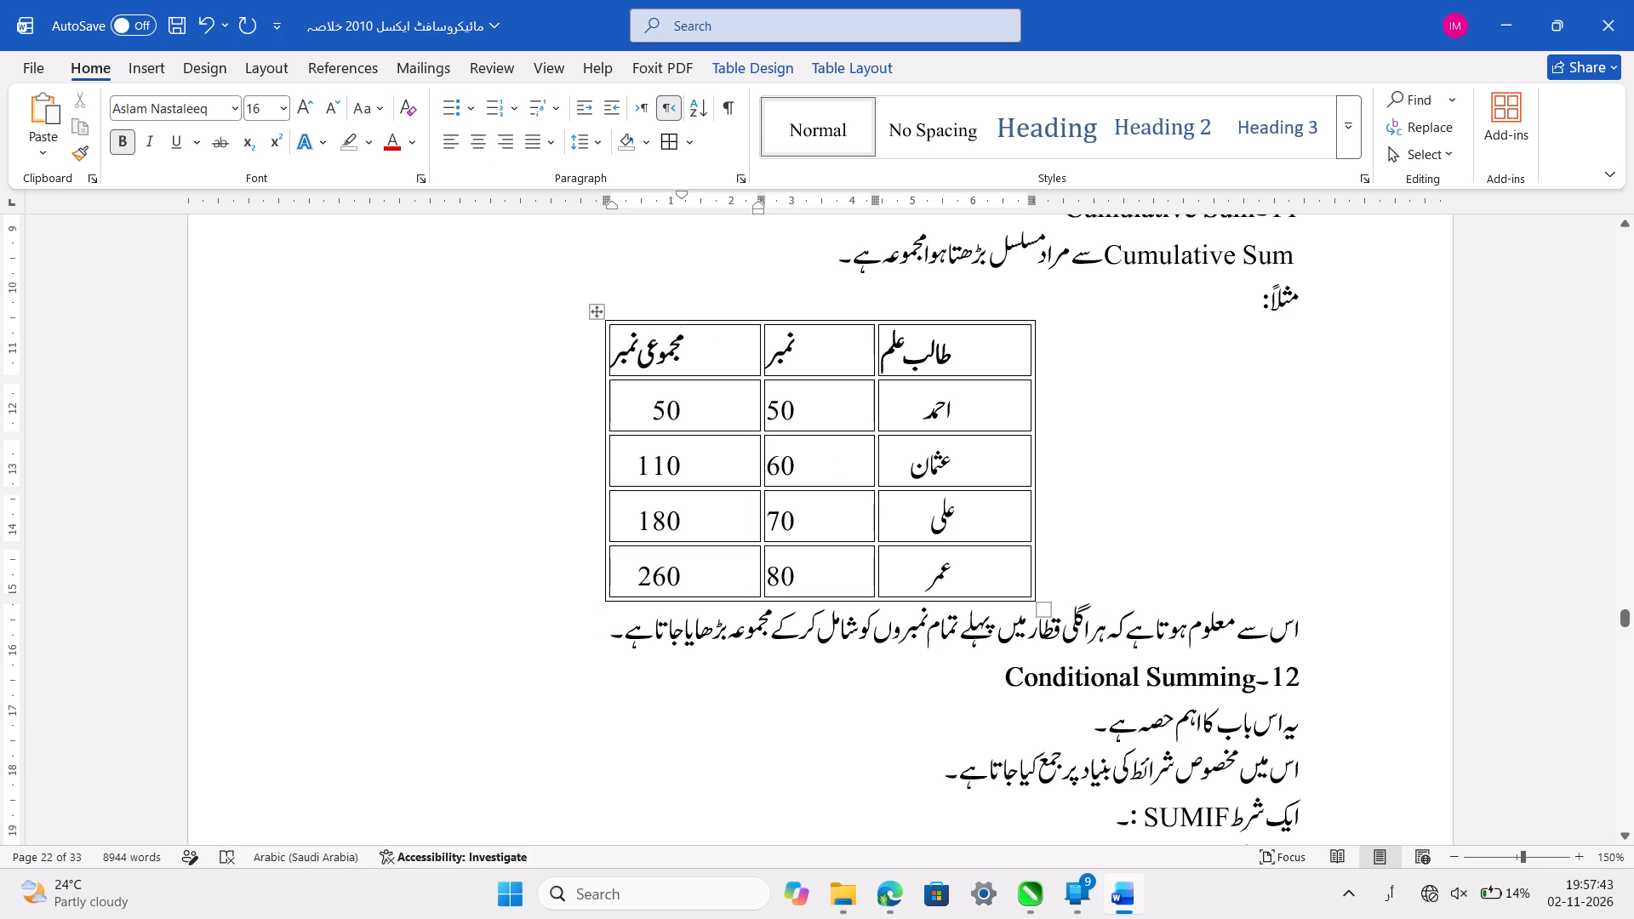
Set the special indent of all paragraphs in the marks table to none.
{"action": "left_click", "coordinate": [598, 317]}
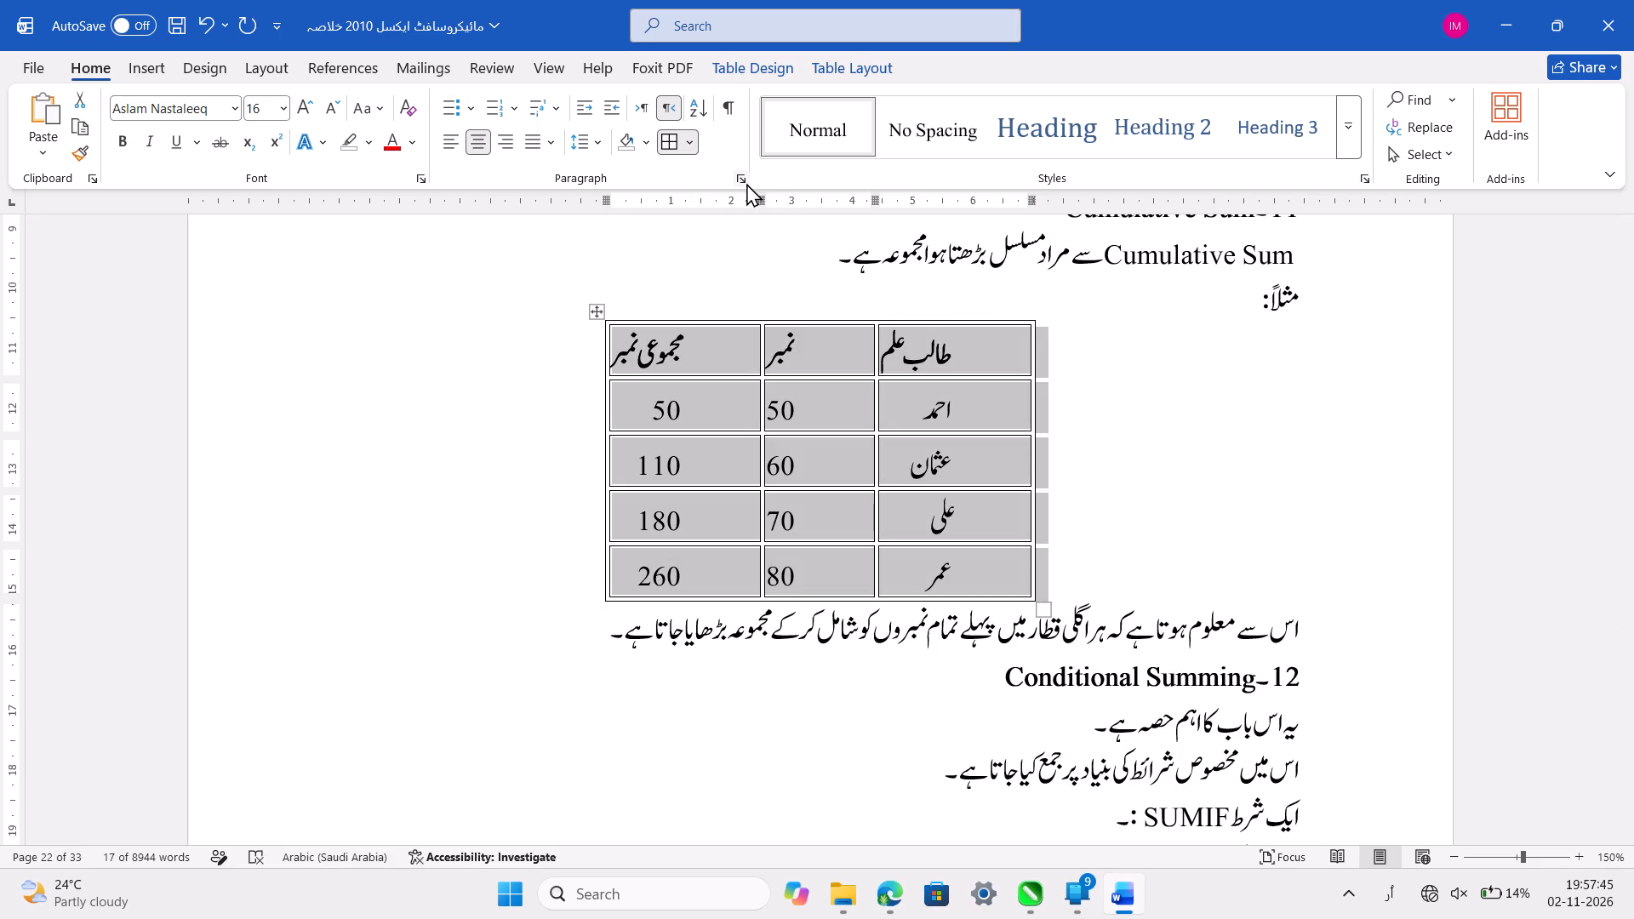
{"action": "left_click", "coordinate": [746, 183]}
{"action": "left_click", "coordinate": [946, 287]}
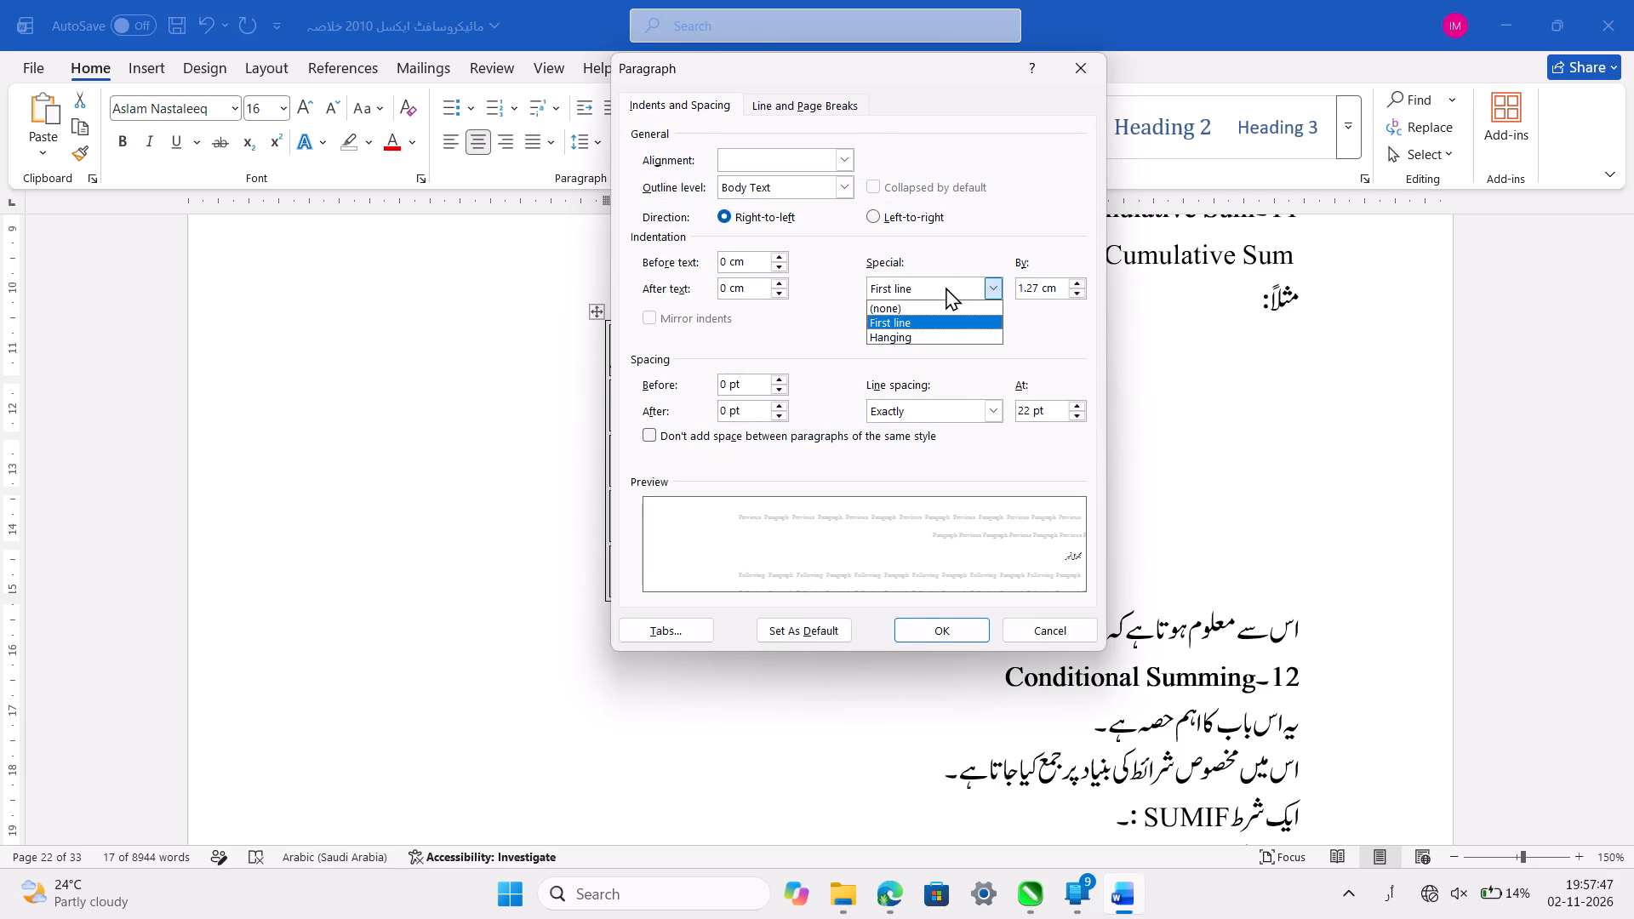
{"action": "left_click", "coordinate": [937, 309]}
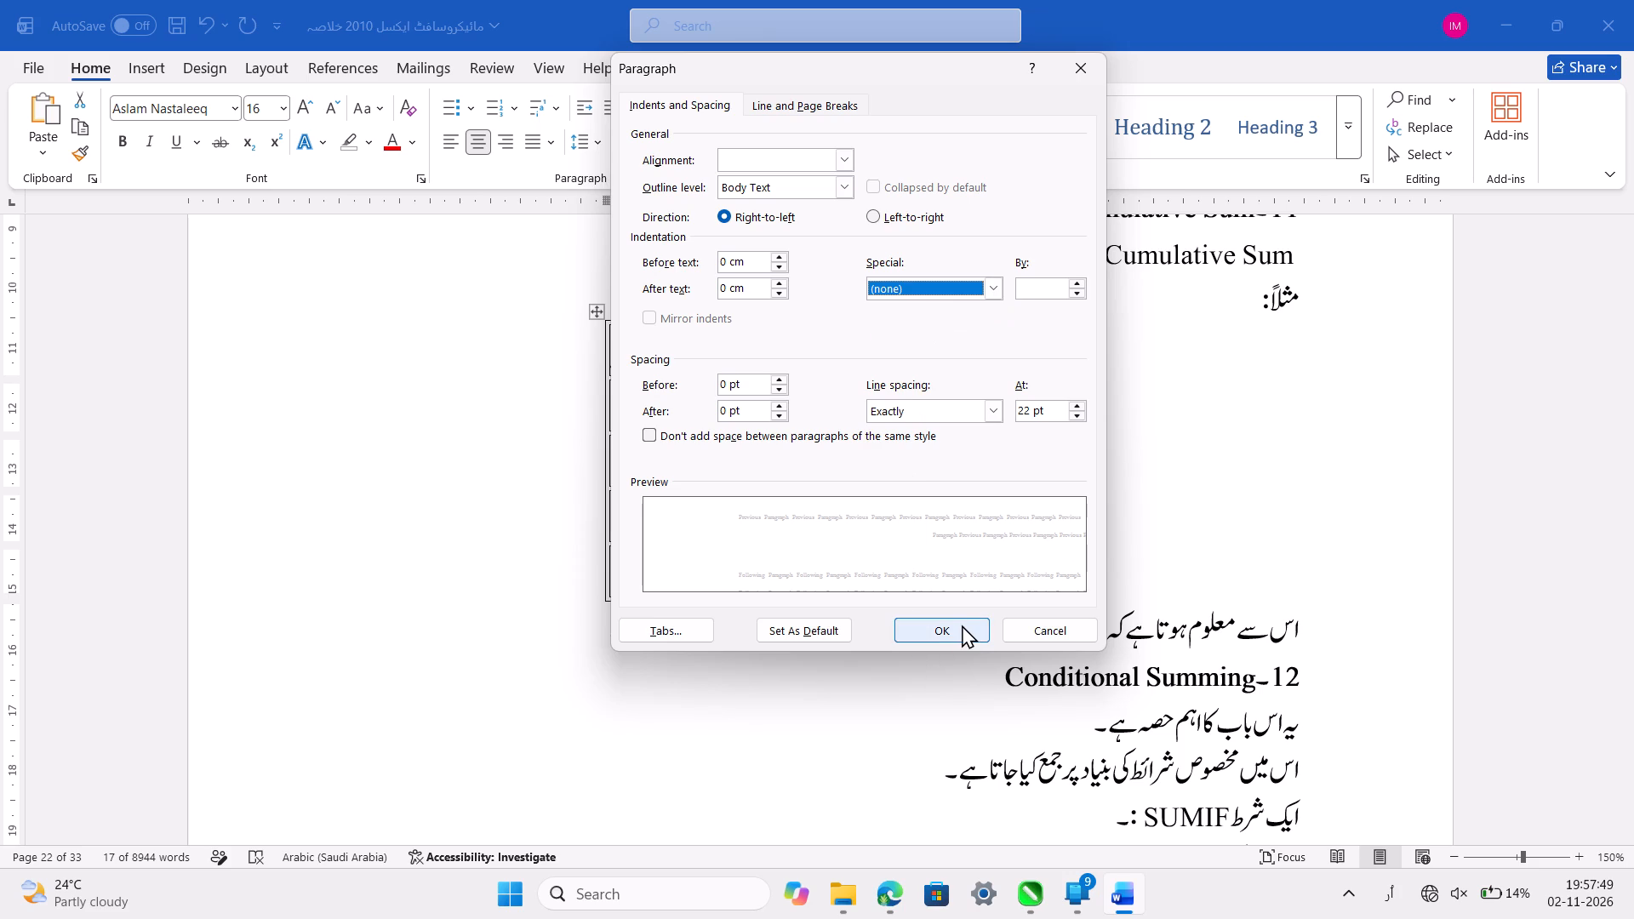
{"action": "left_click", "coordinate": [962, 625]}
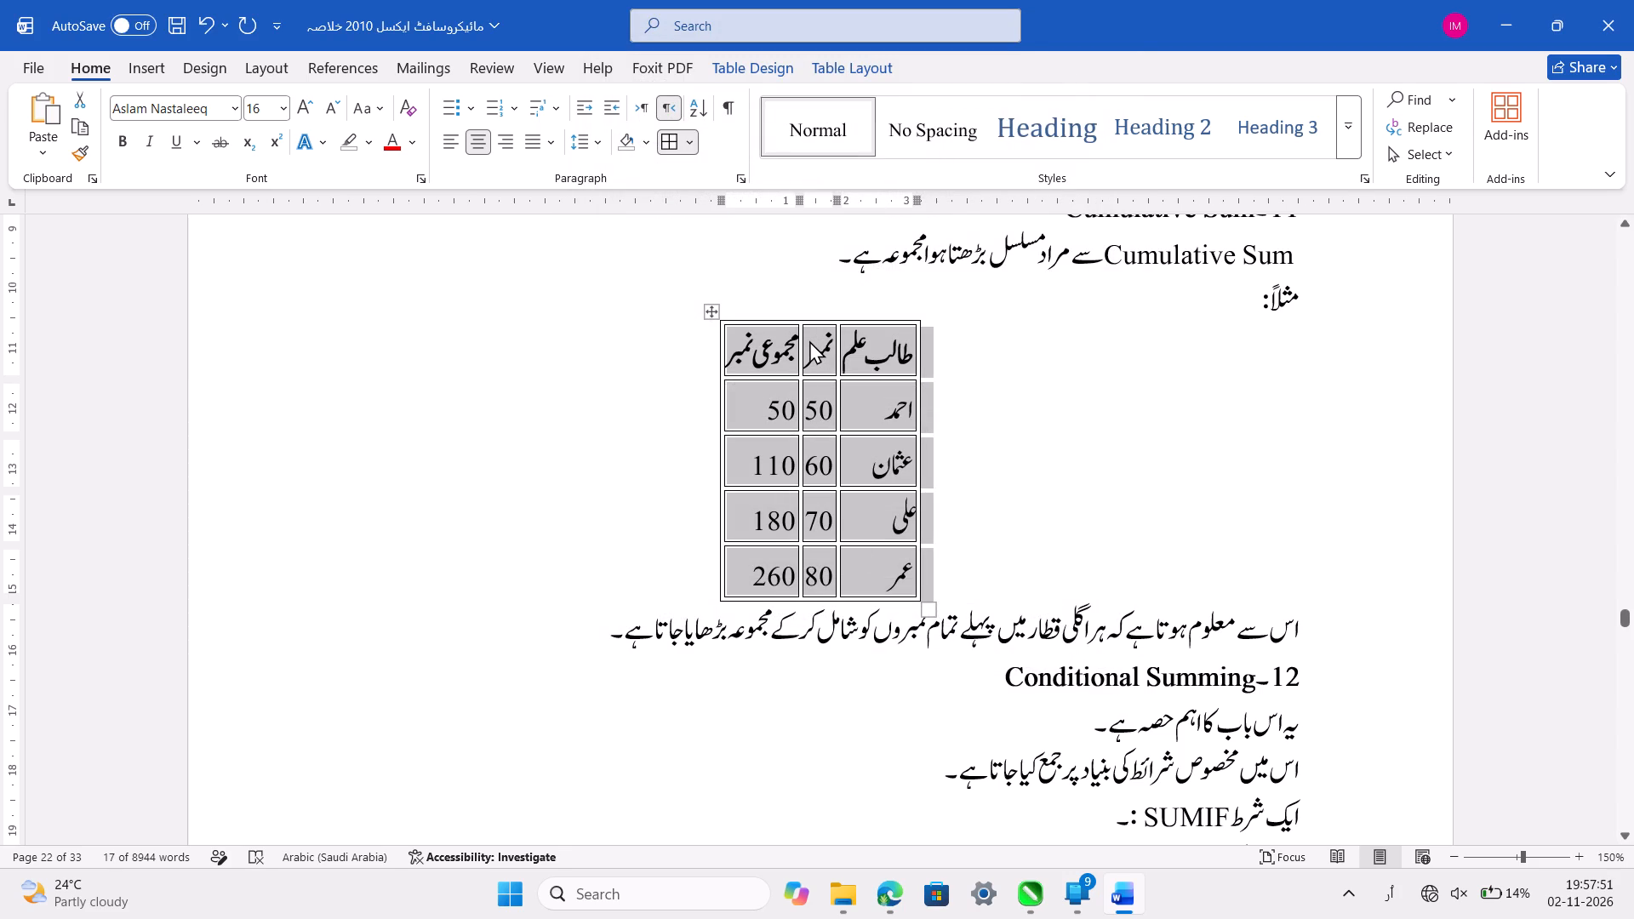
Widen the marks table's نمبر column to 2 cm and its طالب علم column to 2.6 cm.
{"action": "left_click", "coordinate": [809, 340]}
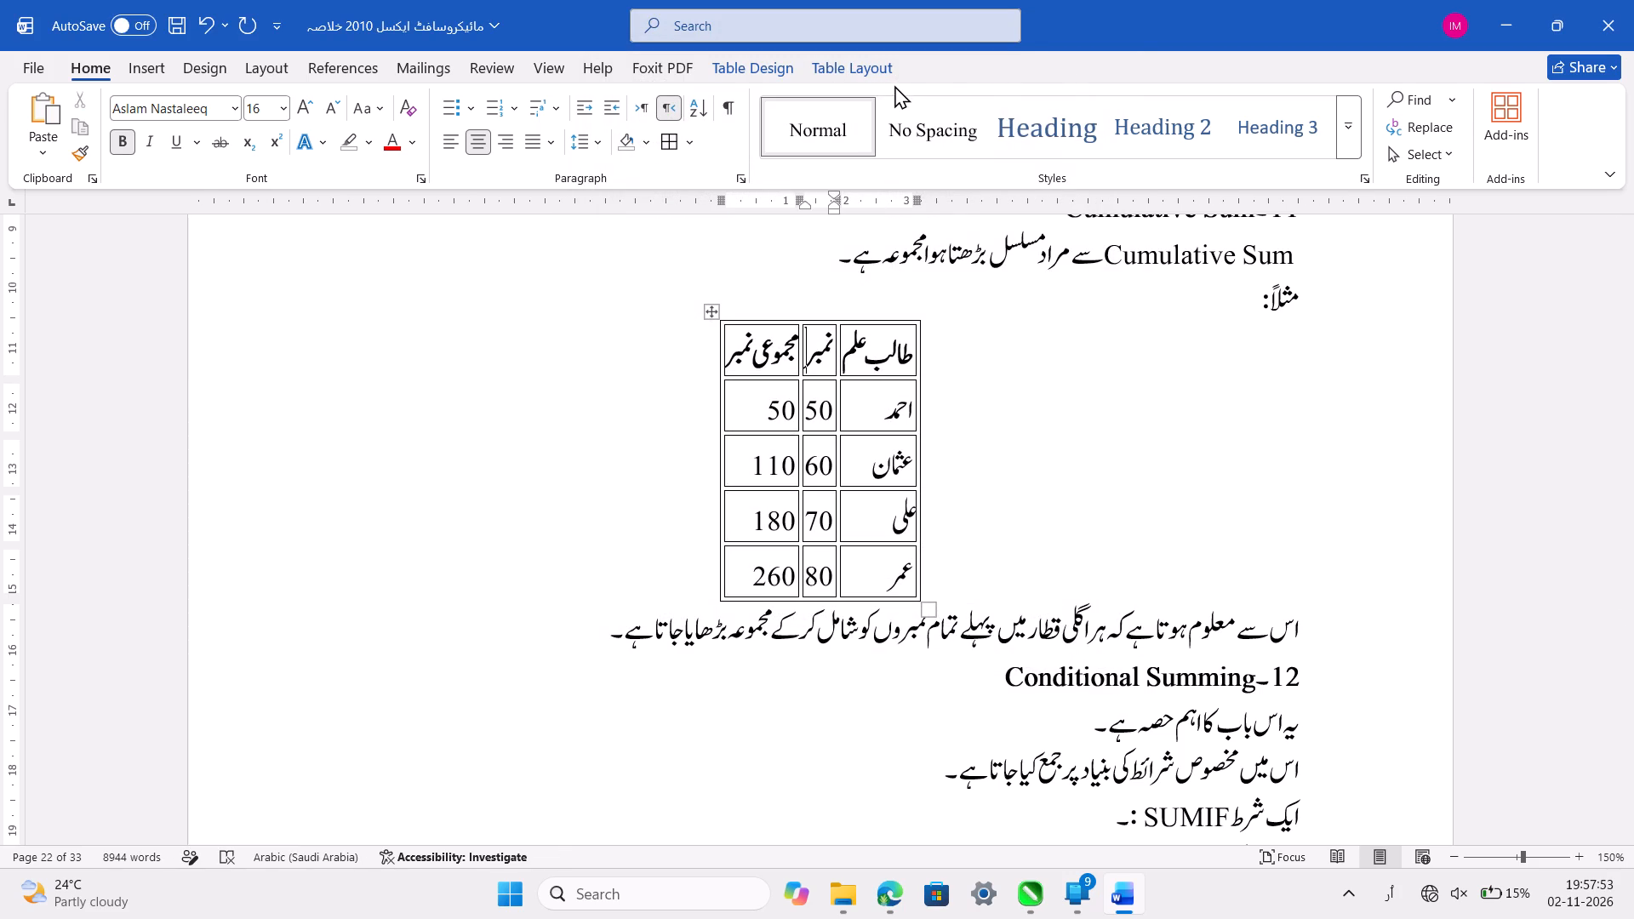
{"action": "left_click", "coordinate": [887, 81]}
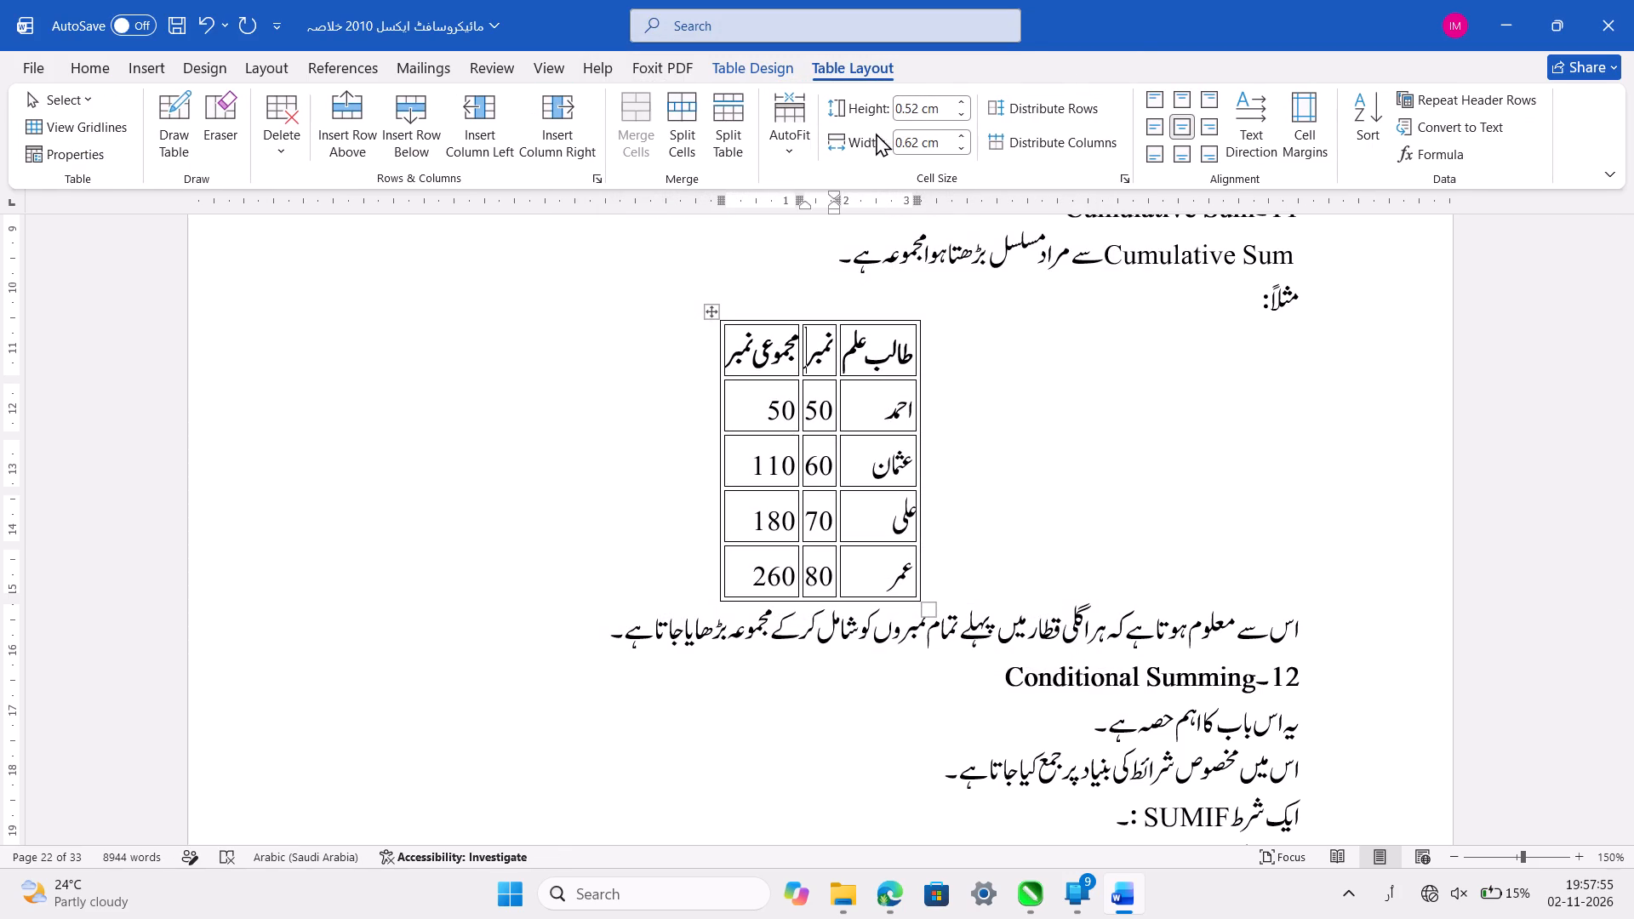
{"action": "double_click", "coordinate": [972, 134]}
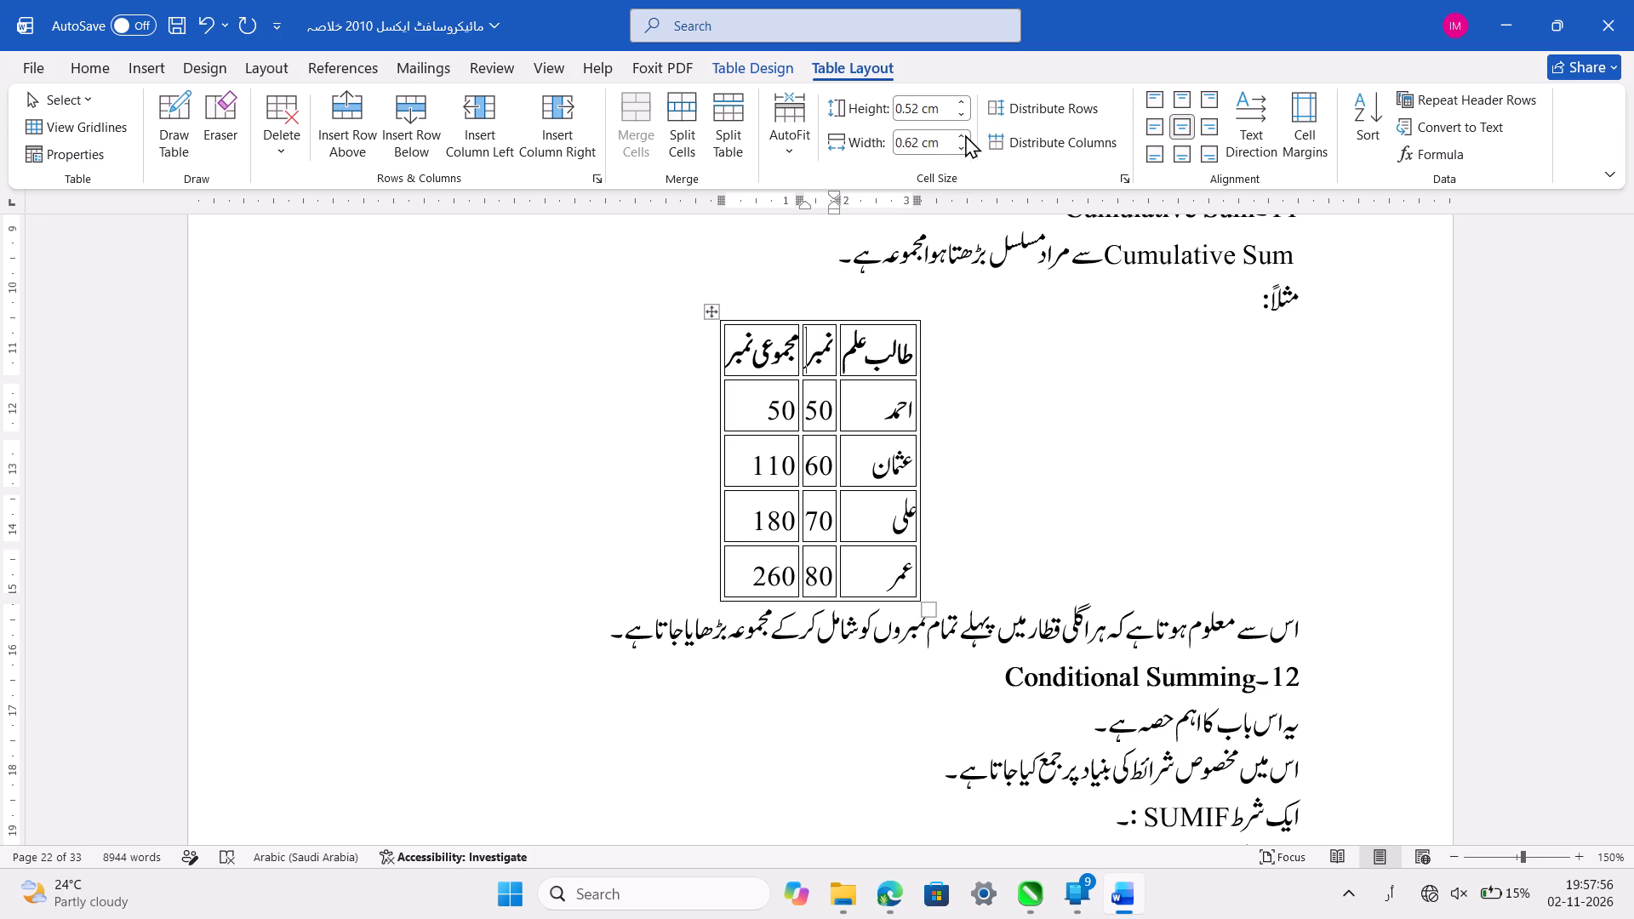
{"action": "left_click", "coordinate": [965, 132]}
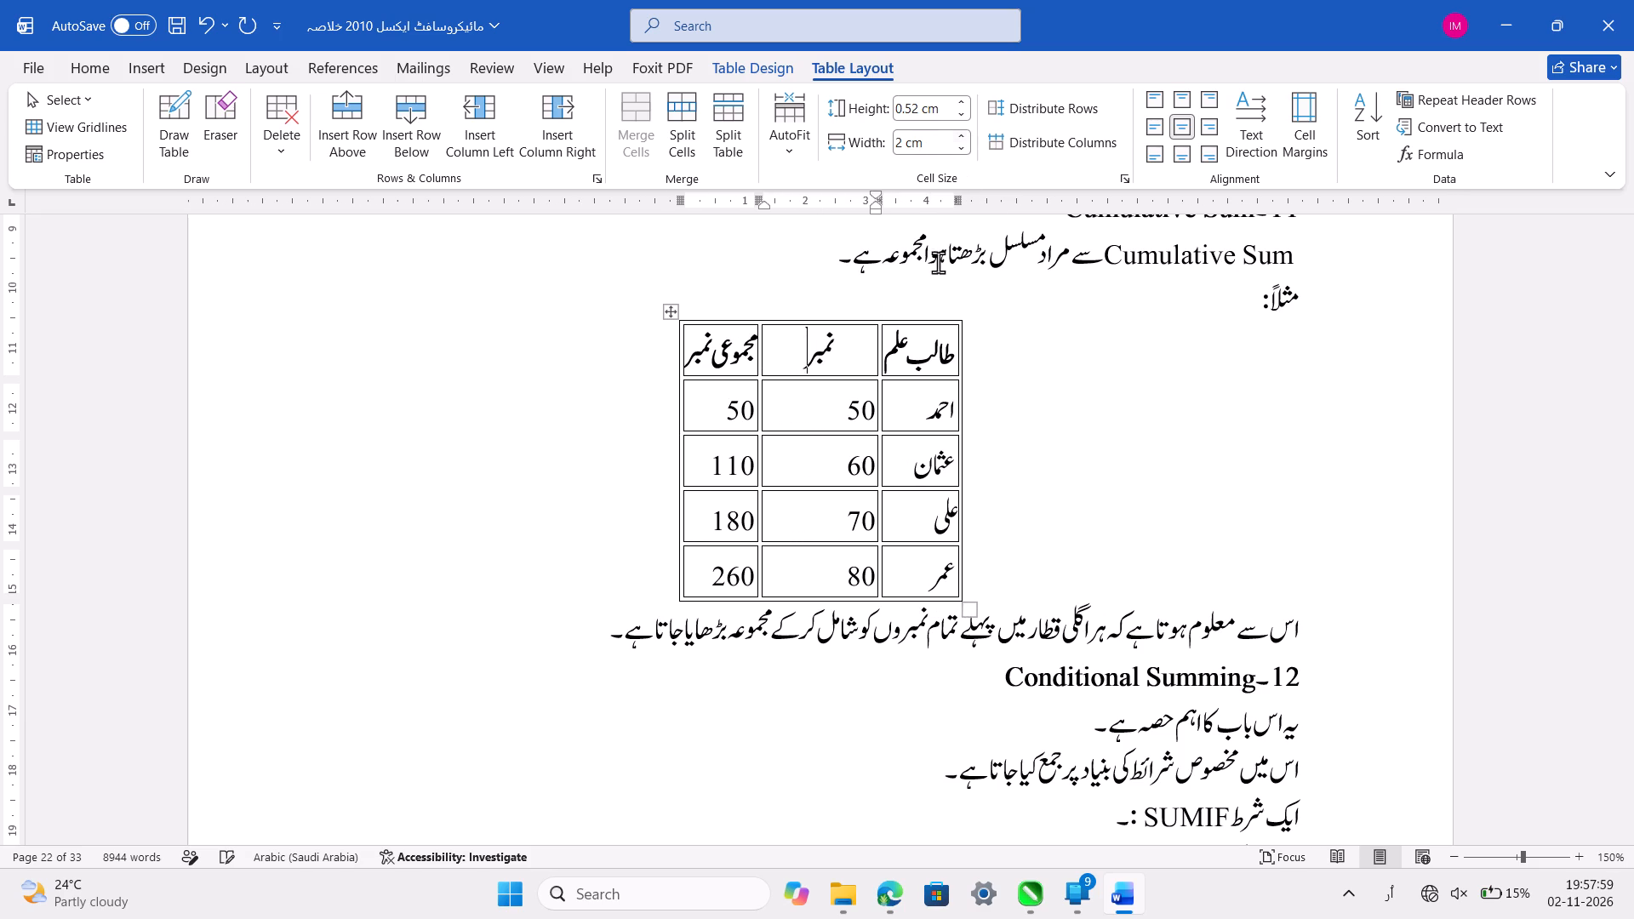
{"action": "left_click", "coordinate": [918, 334]}
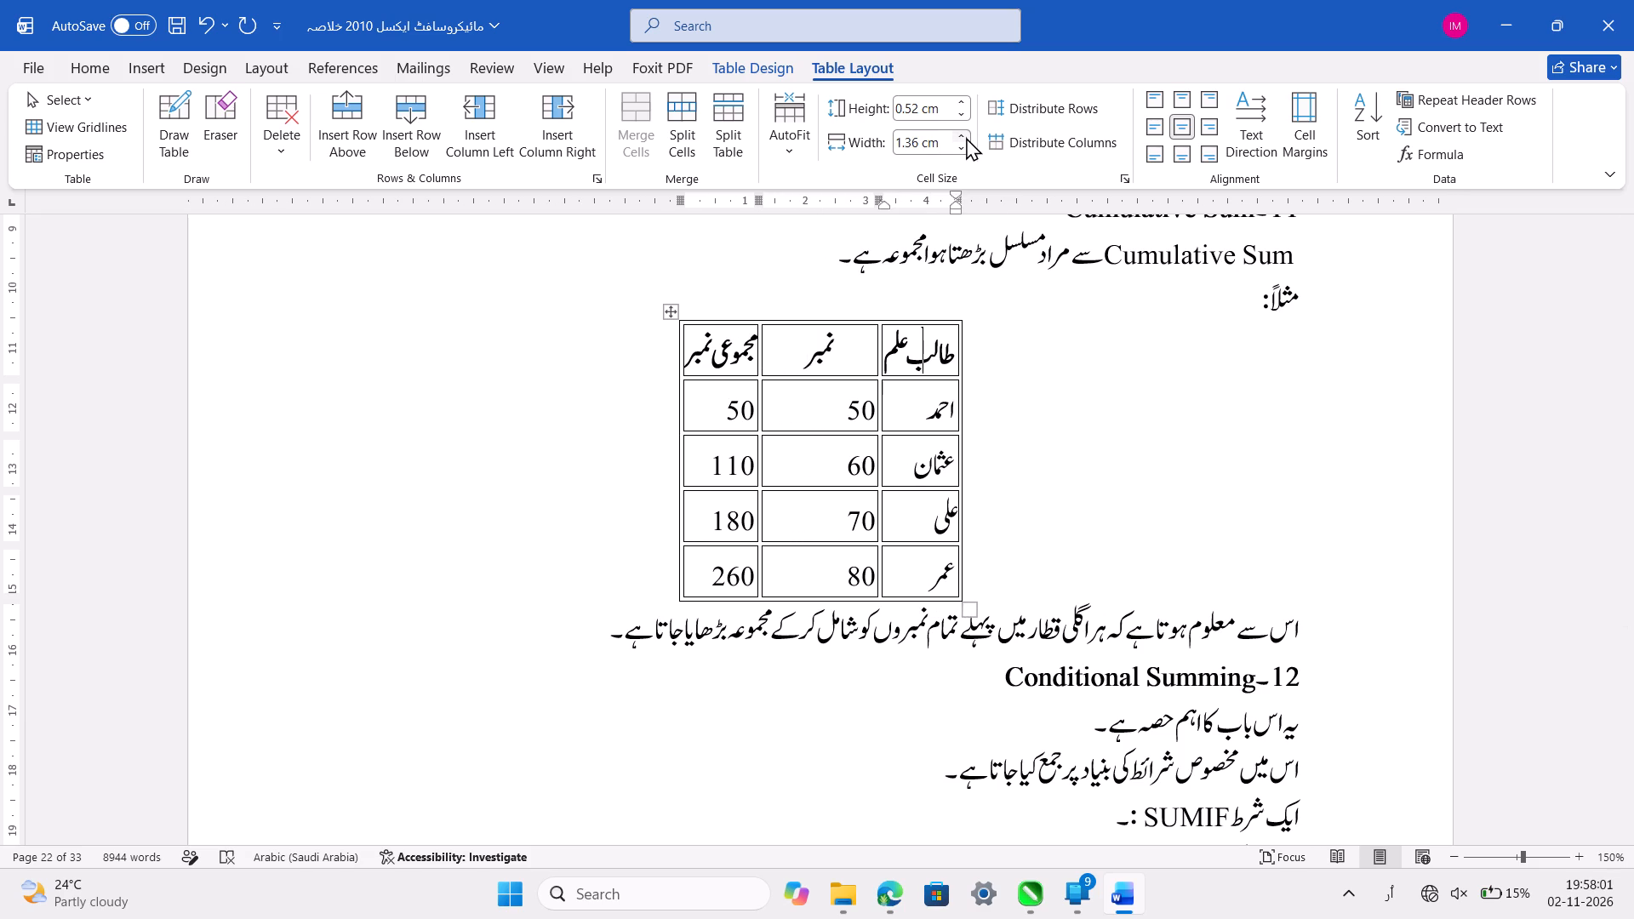
{"action": "left_click", "coordinate": [966, 136]}
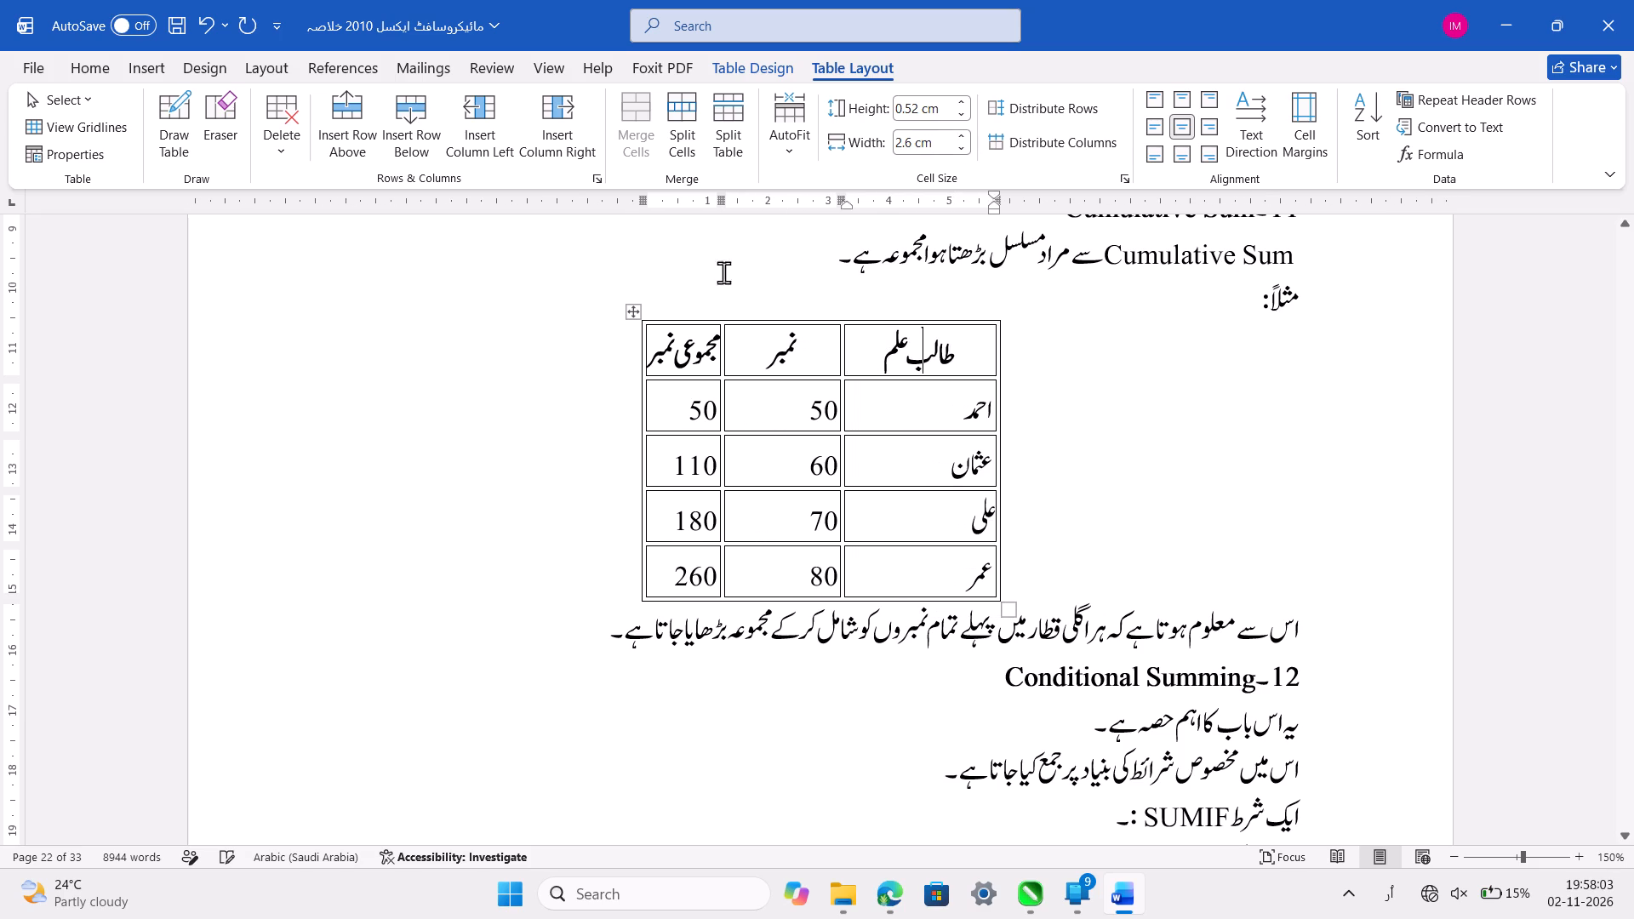
Set the width of the مجموعی نمبر column to 2 cm and save the document.
{"action": "left_click", "coordinate": [684, 341]}
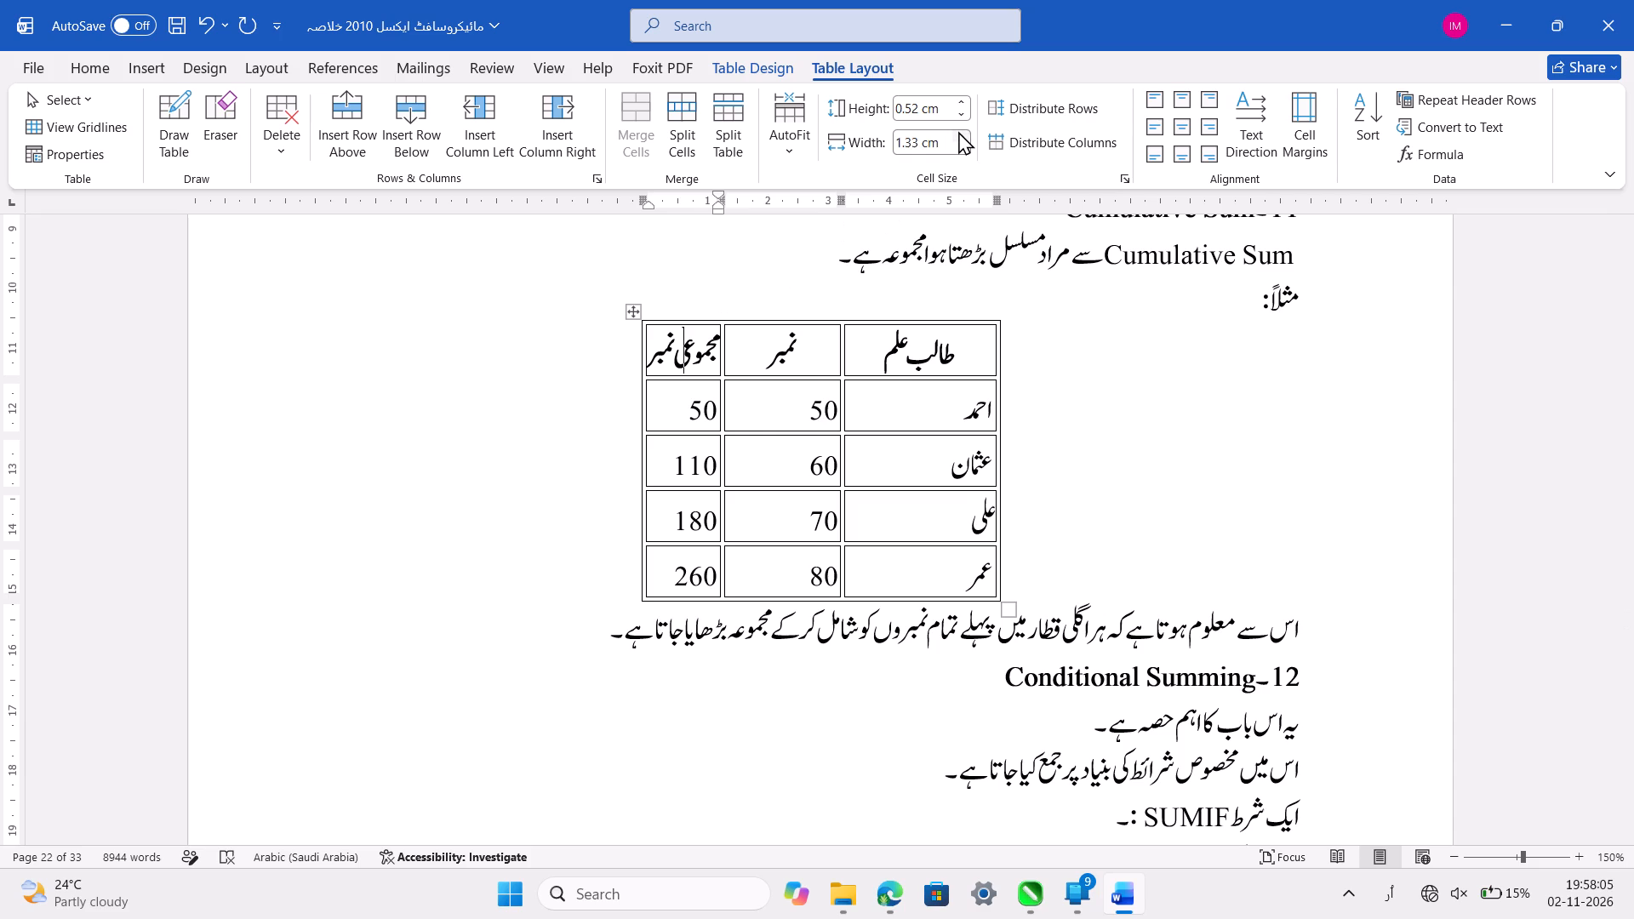
{"action": "left_click", "coordinate": [958, 131]}
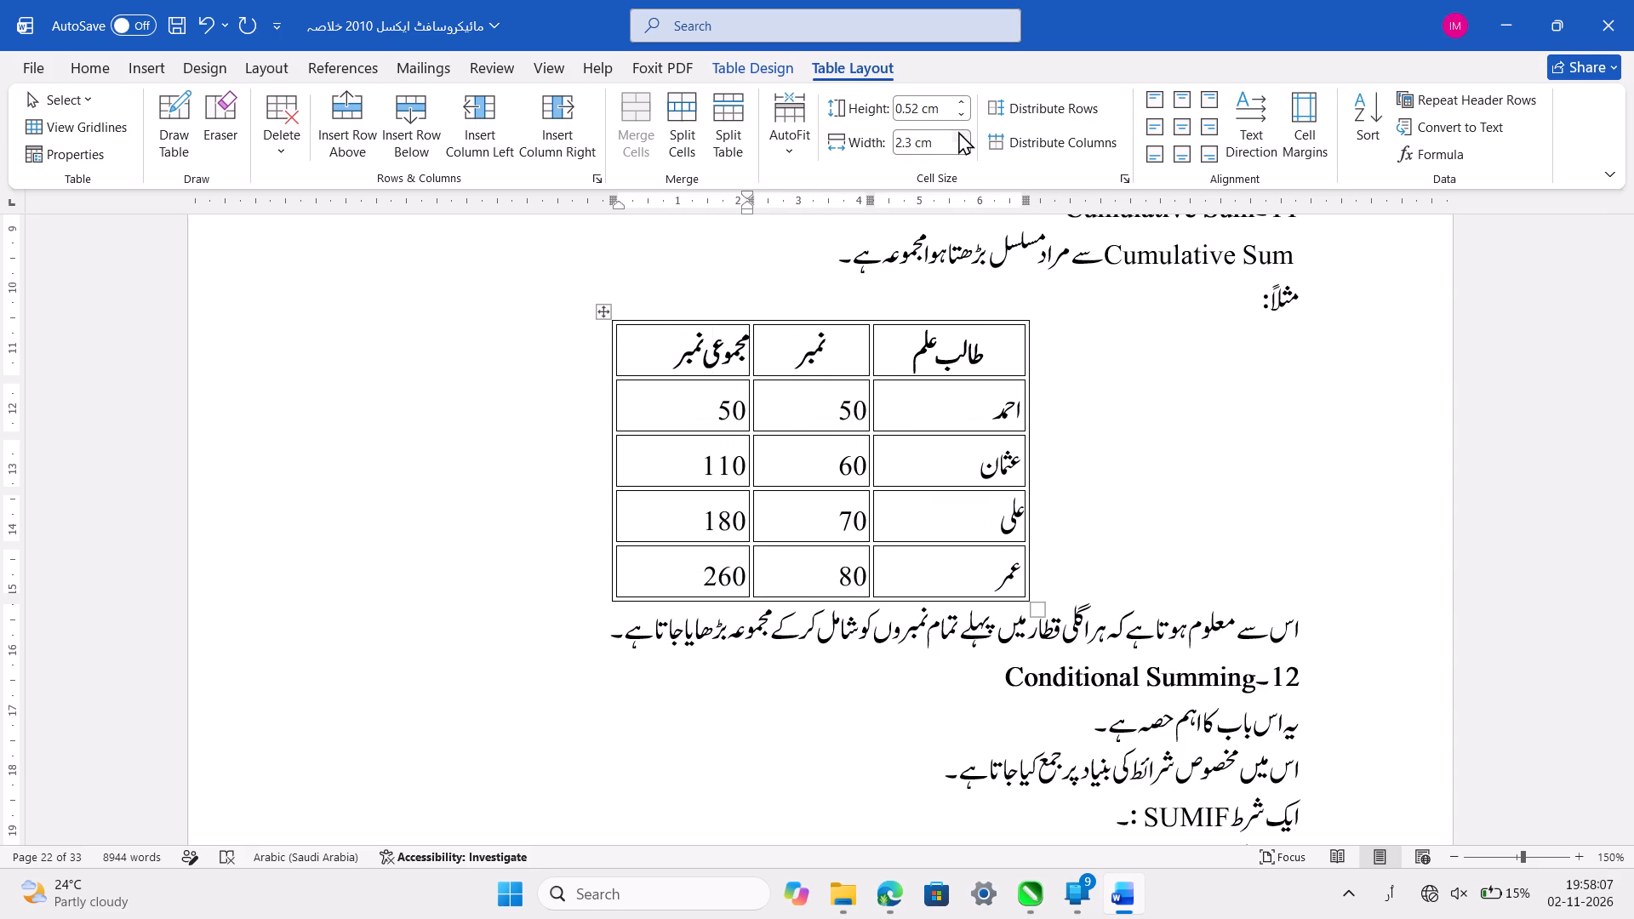
{"action": "left_click", "coordinate": [837, 388]}
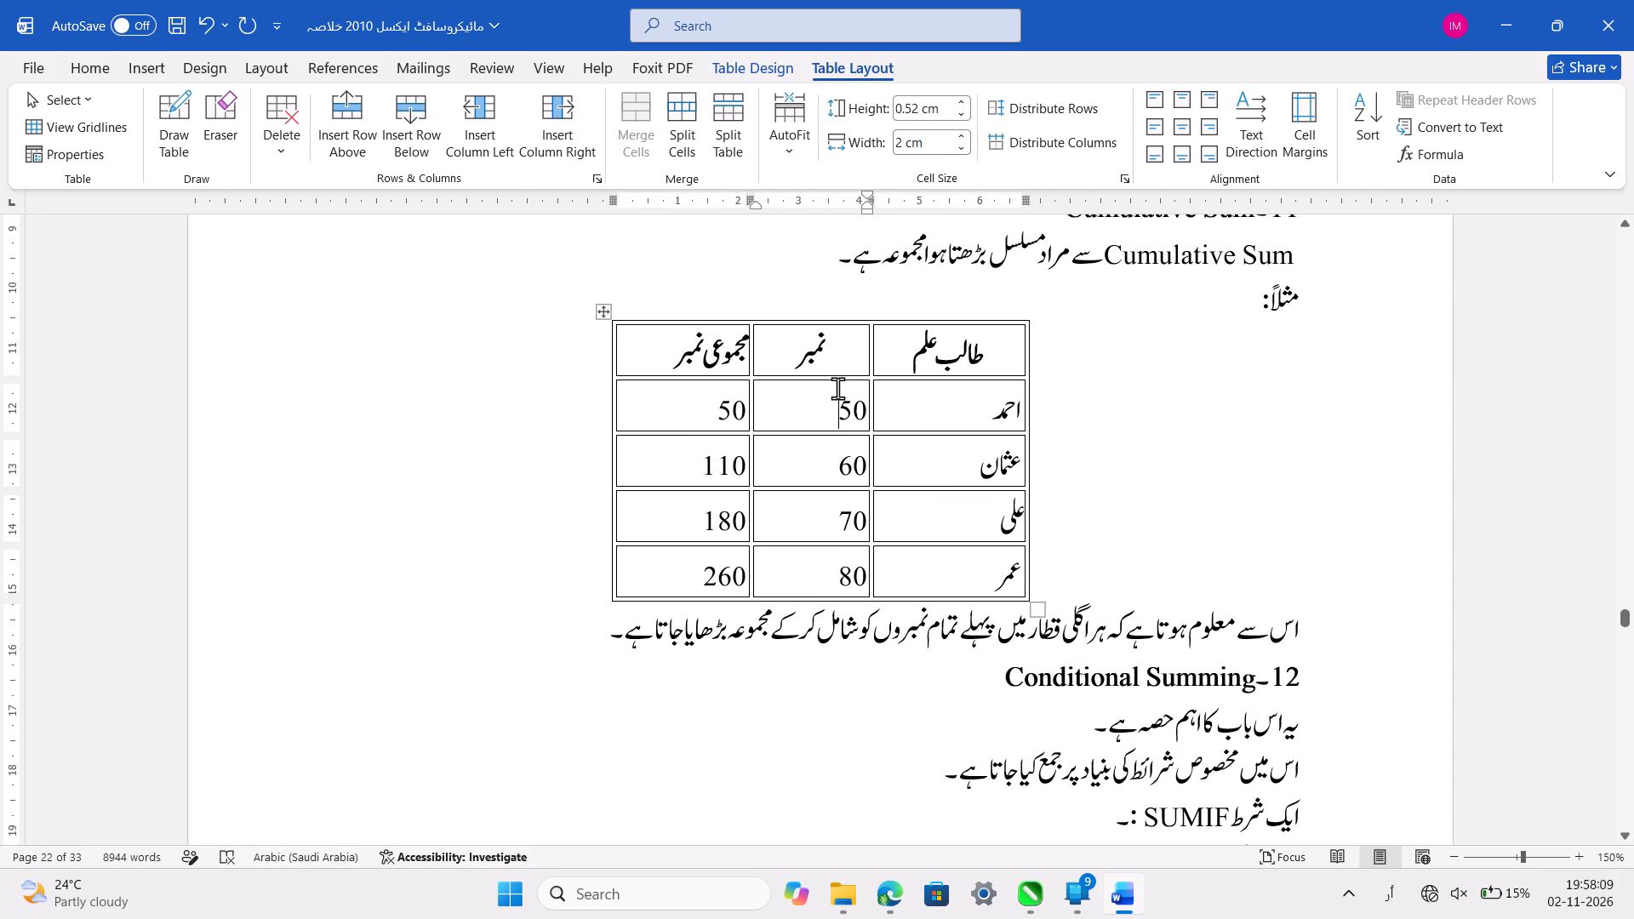
{"action": "left_click", "coordinate": [818, 343]}
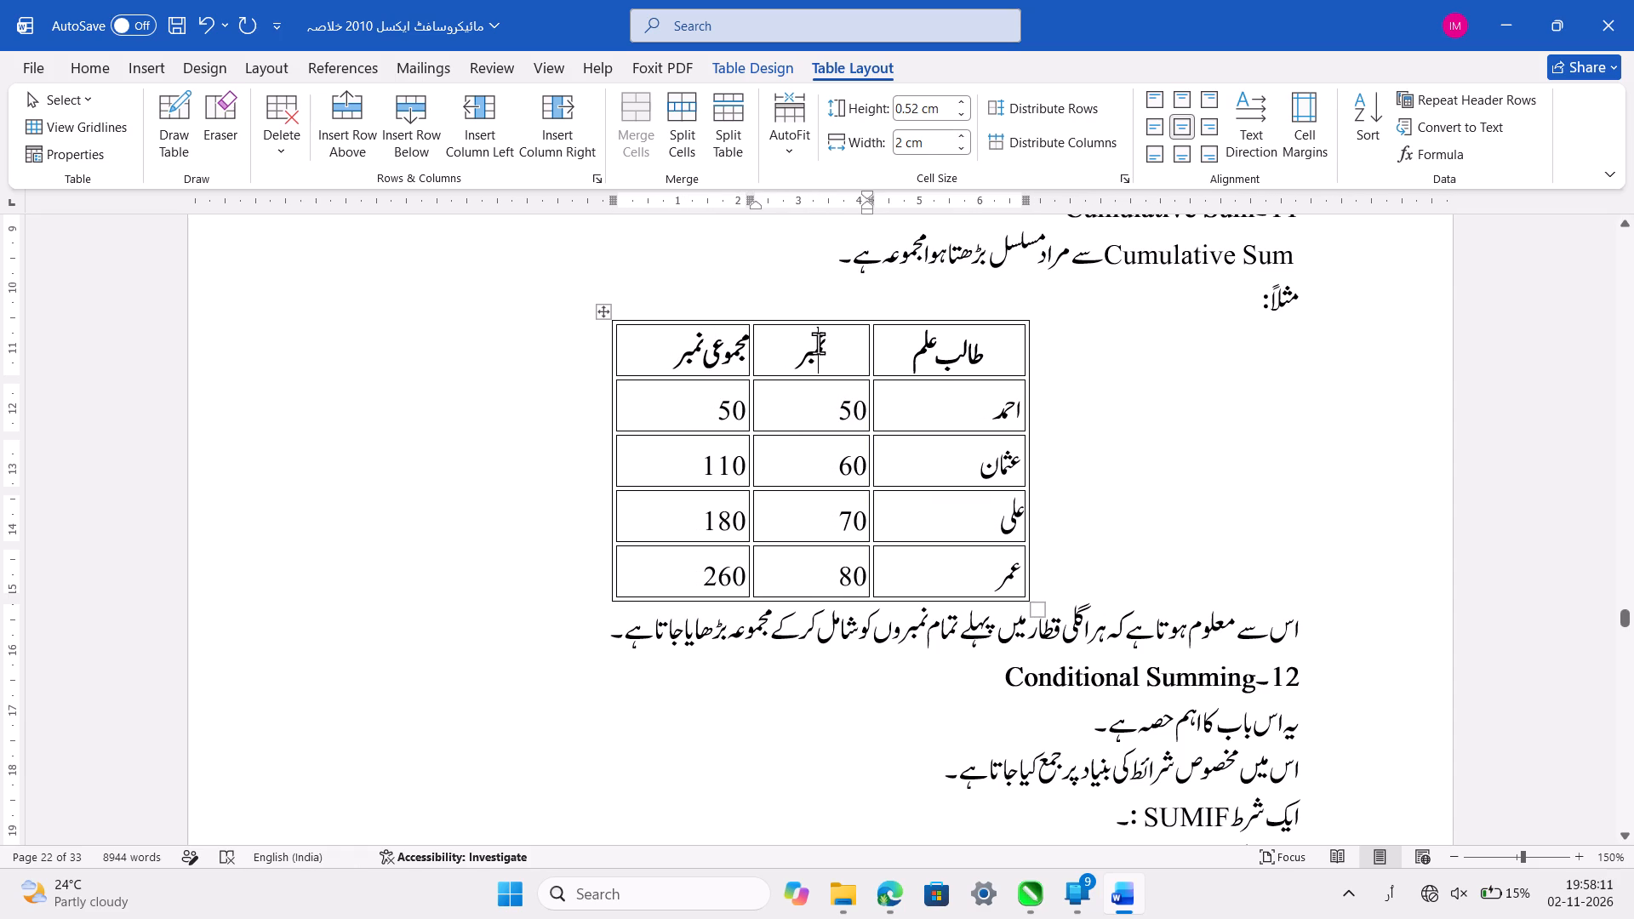
{"action": "left_click", "coordinate": [696, 368]}
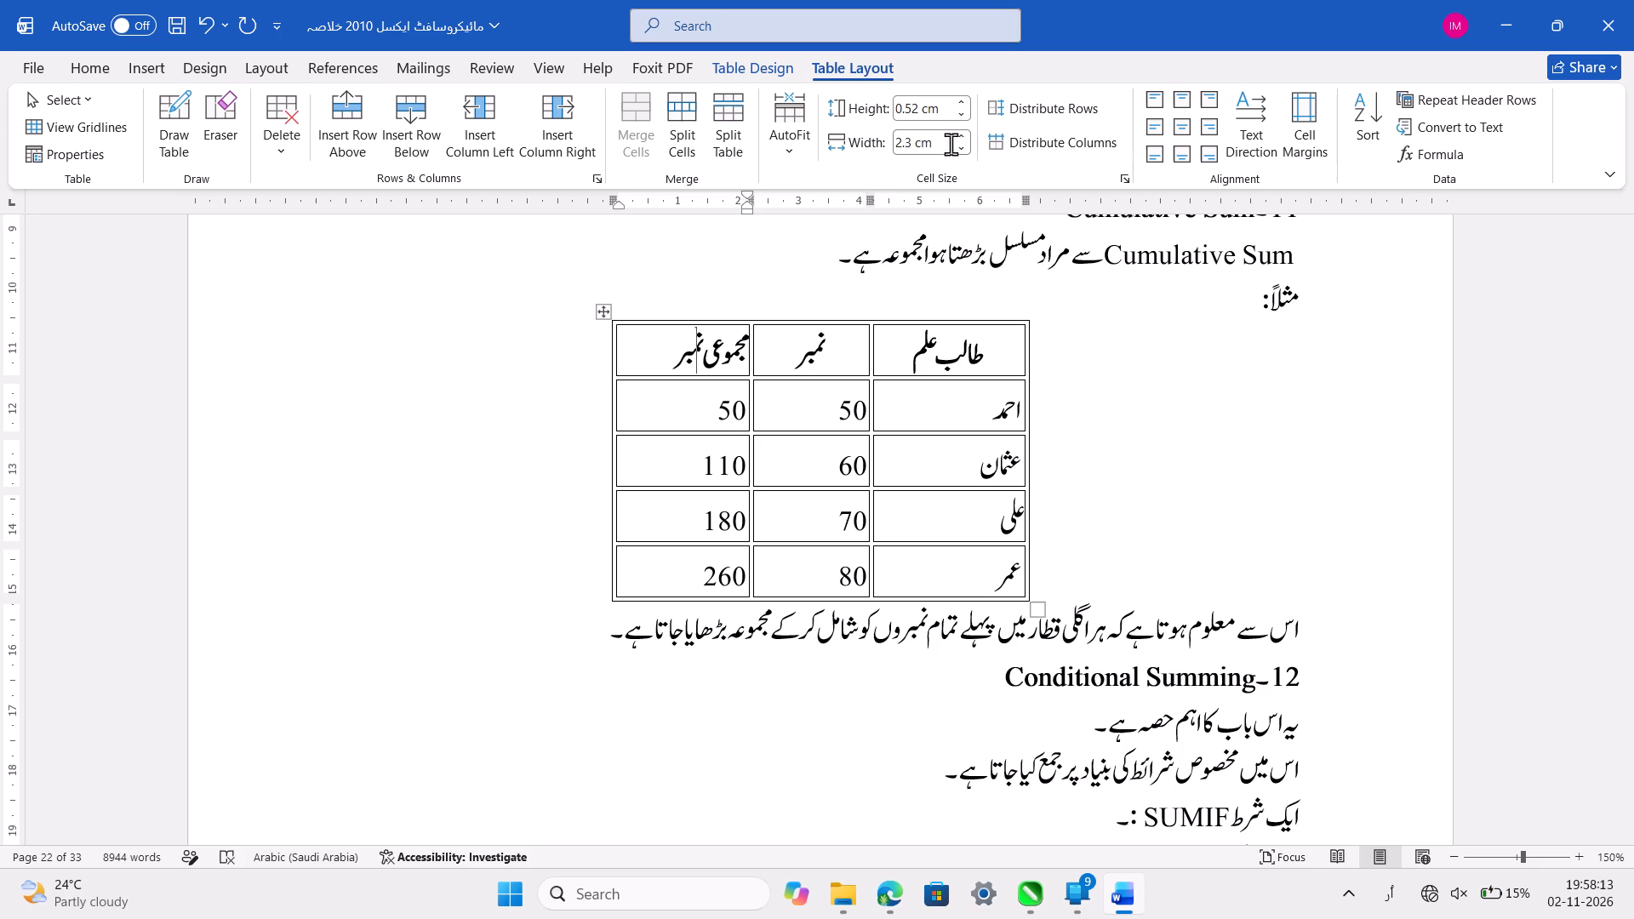
{"action": "double_click", "coordinate": [956, 143]}
{"action": "left_click", "coordinate": [956, 143]}
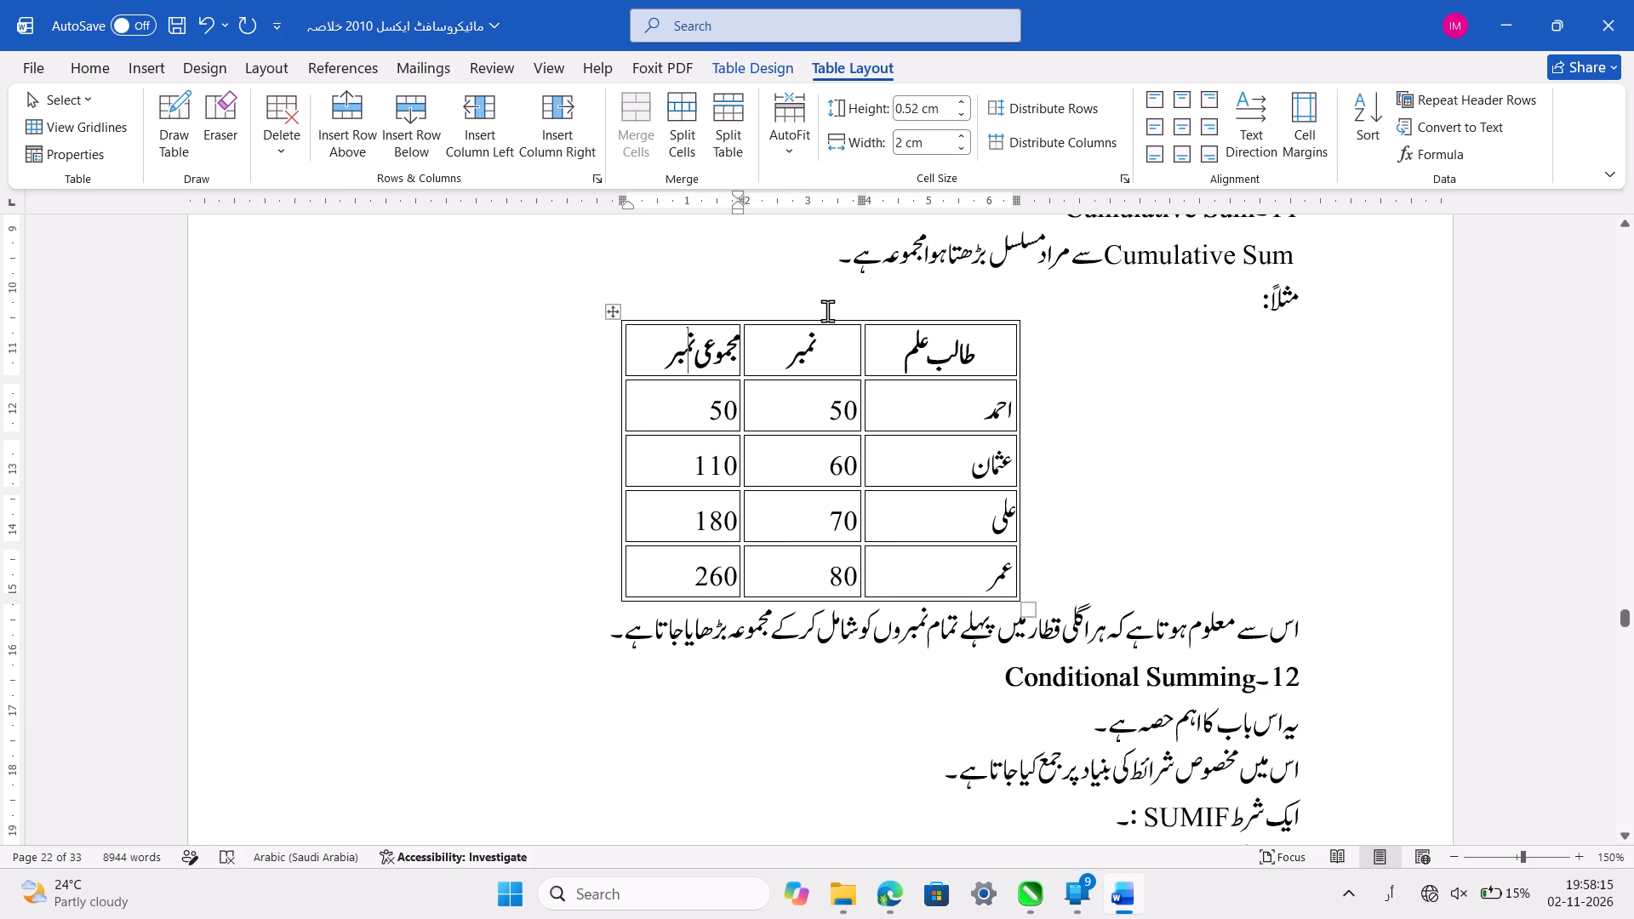
{"action": "left_click", "coordinate": [829, 362]}
{"action": "key", "text": "ctrl+s"}
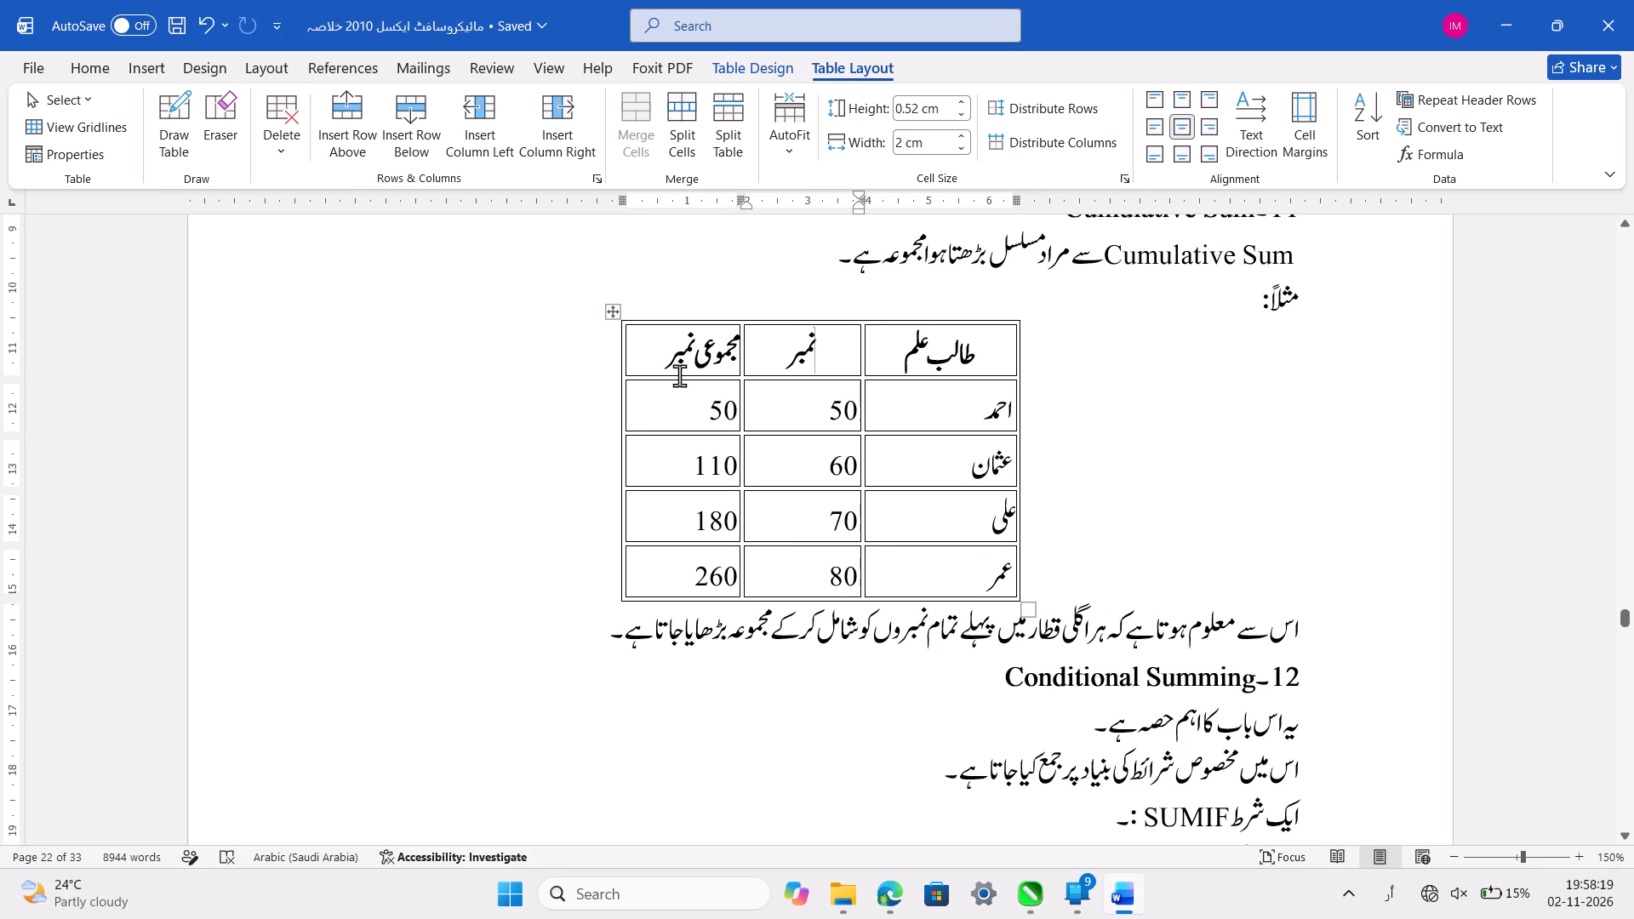
Centre the مجموعی نمبر header and all data cells below the header row of the marks table, and save the document.
{"action": "left_click", "coordinate": [671, 355]}
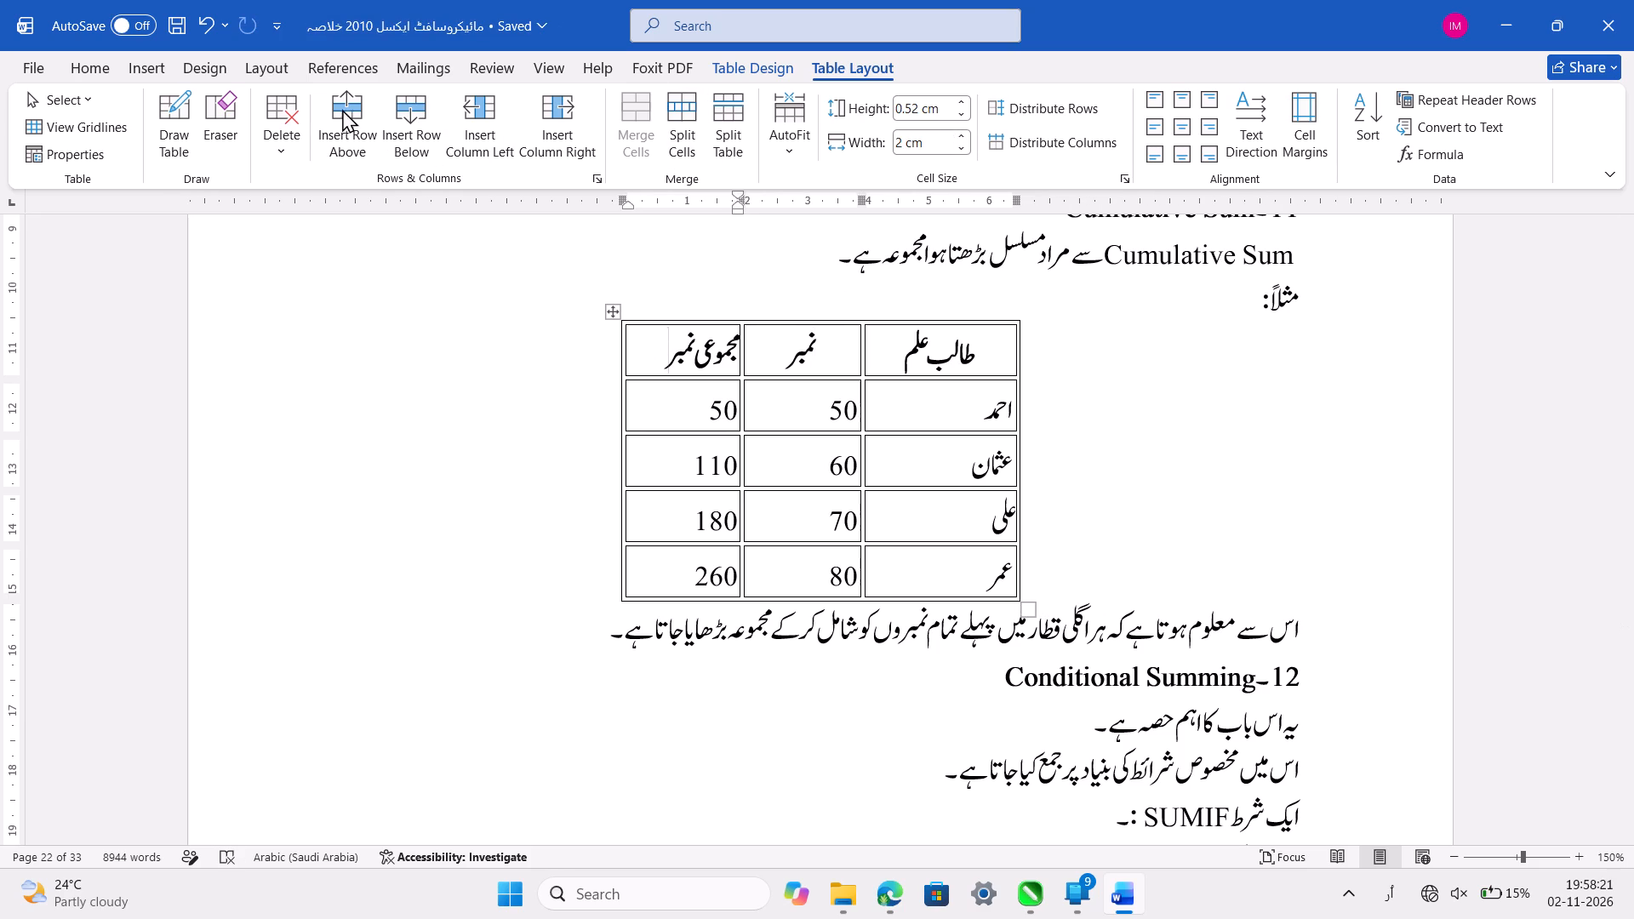
{"action": "key", "text": "ctrl+e"}
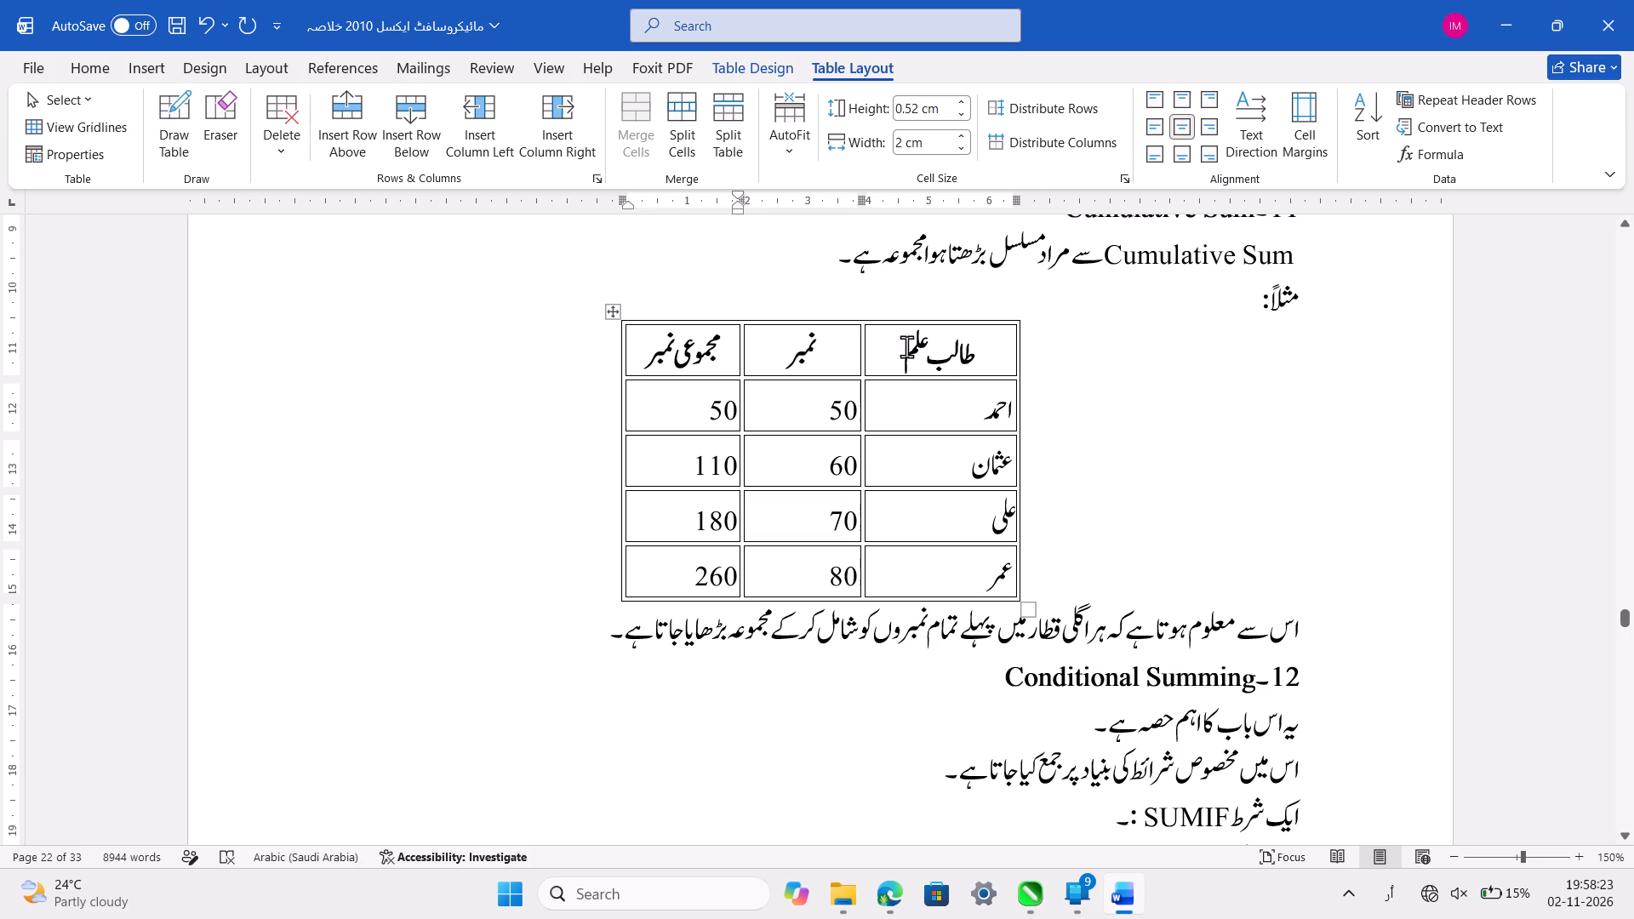
{"action": "left_click", "coordinate": [804, 414]}
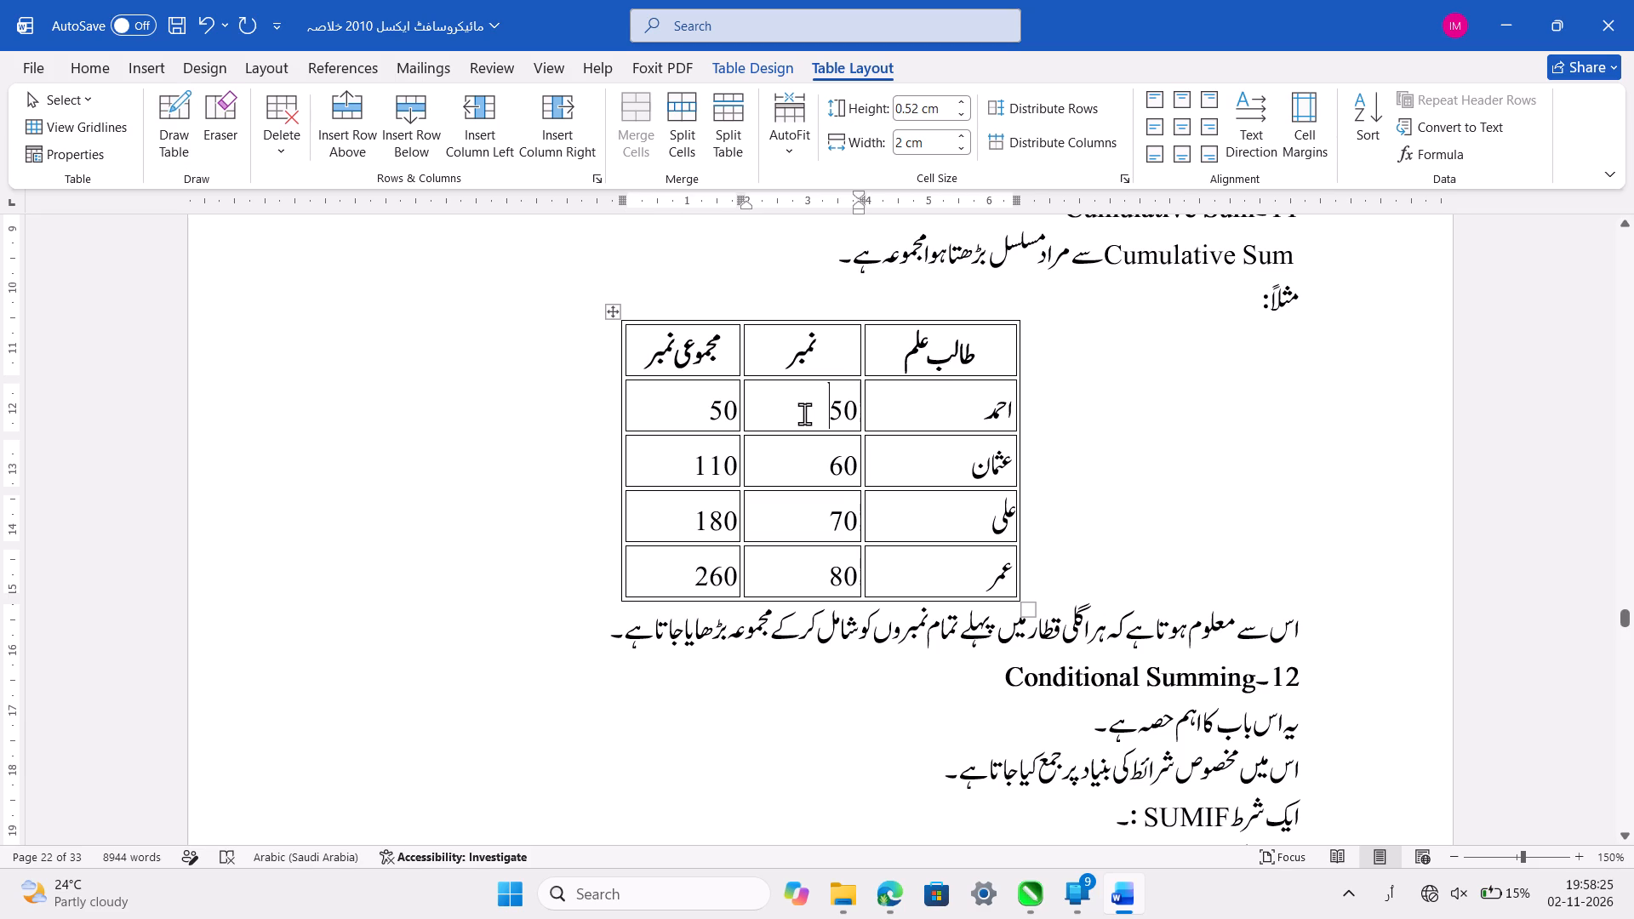
{"action": "left_click_drag", "start_coordinate": [804, 414], "coordinate": [799, 591]}
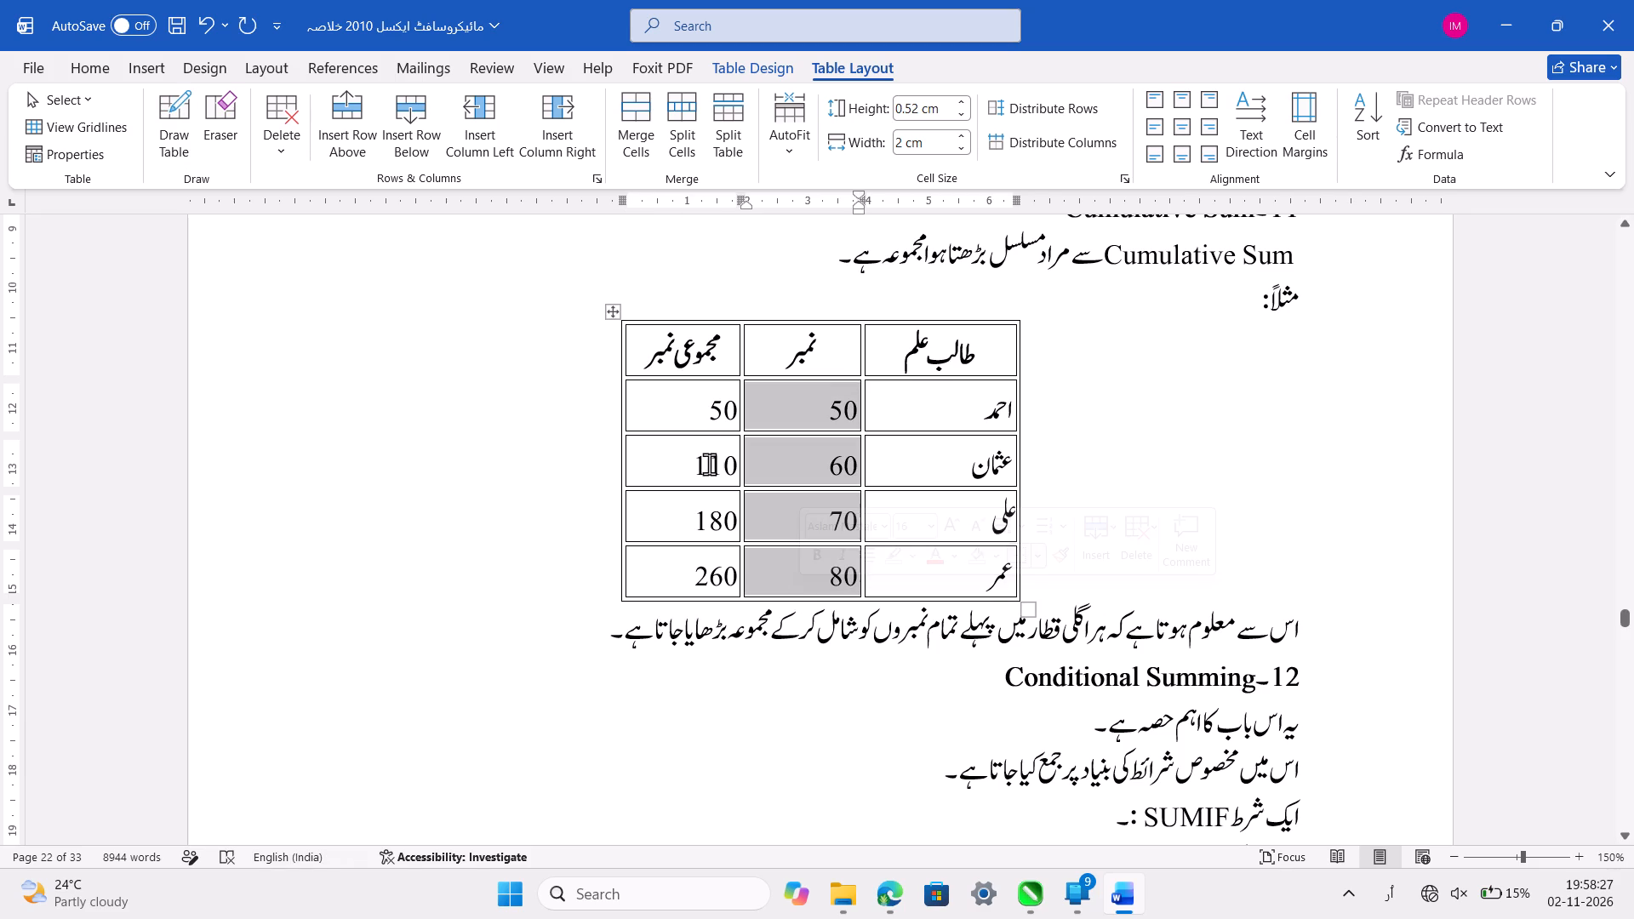
{"action": "left_click_drag", "start_coordinate": [685, 415], "coordinate": [957, 599]}
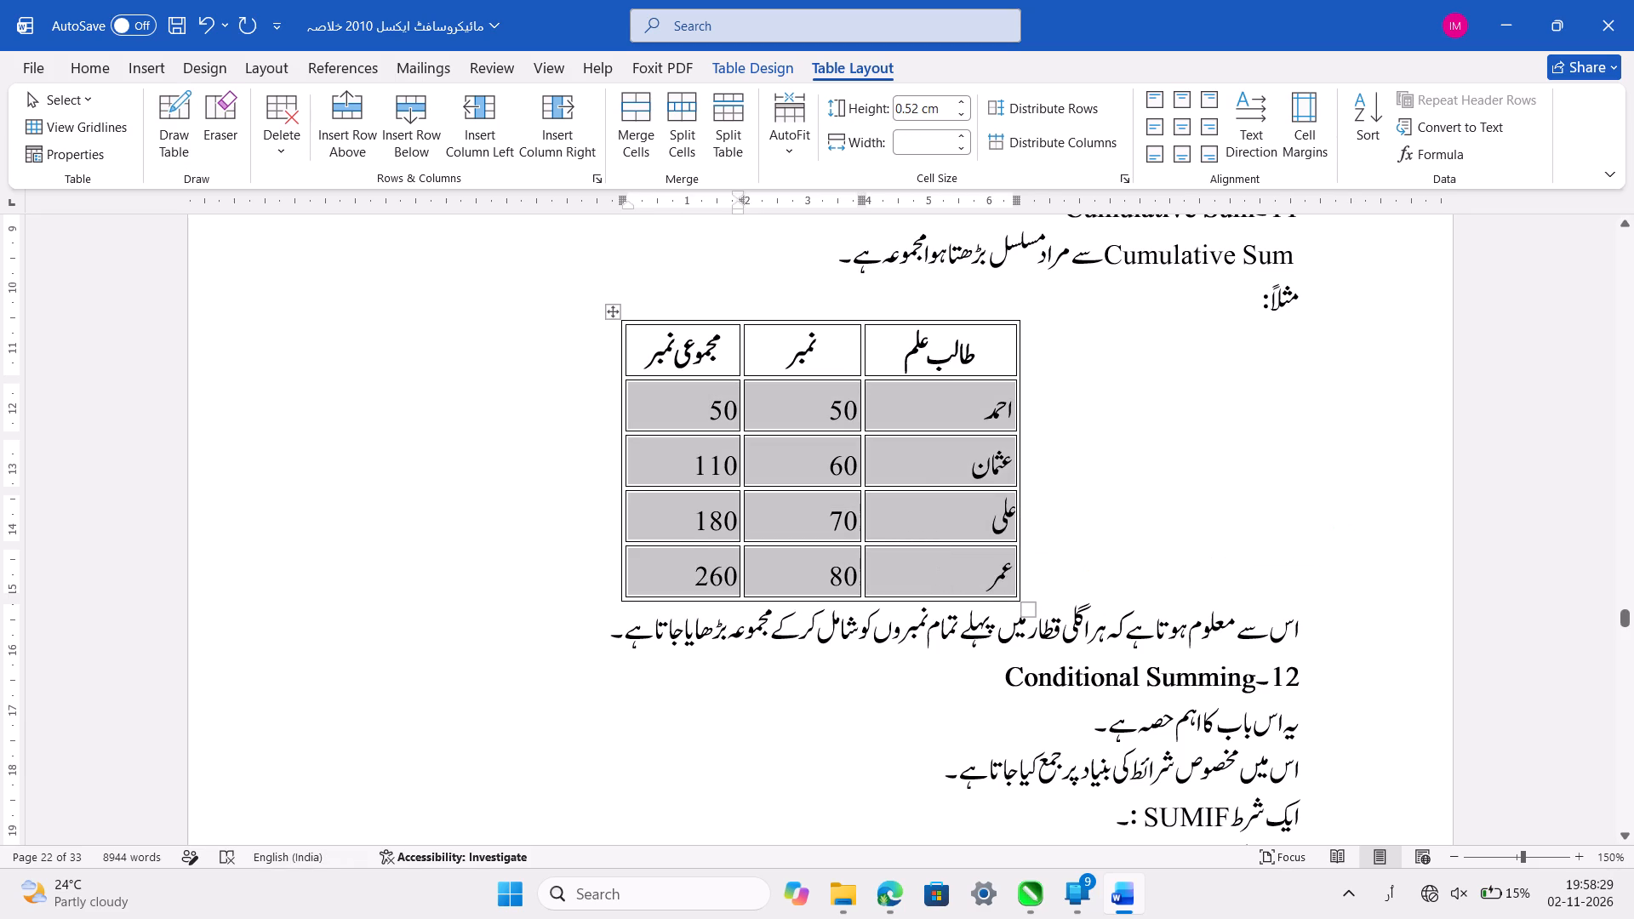
{"action": "key", "text": "ctrl+e"}
{"action": "left_click", "coordinate": [1013, 404]}
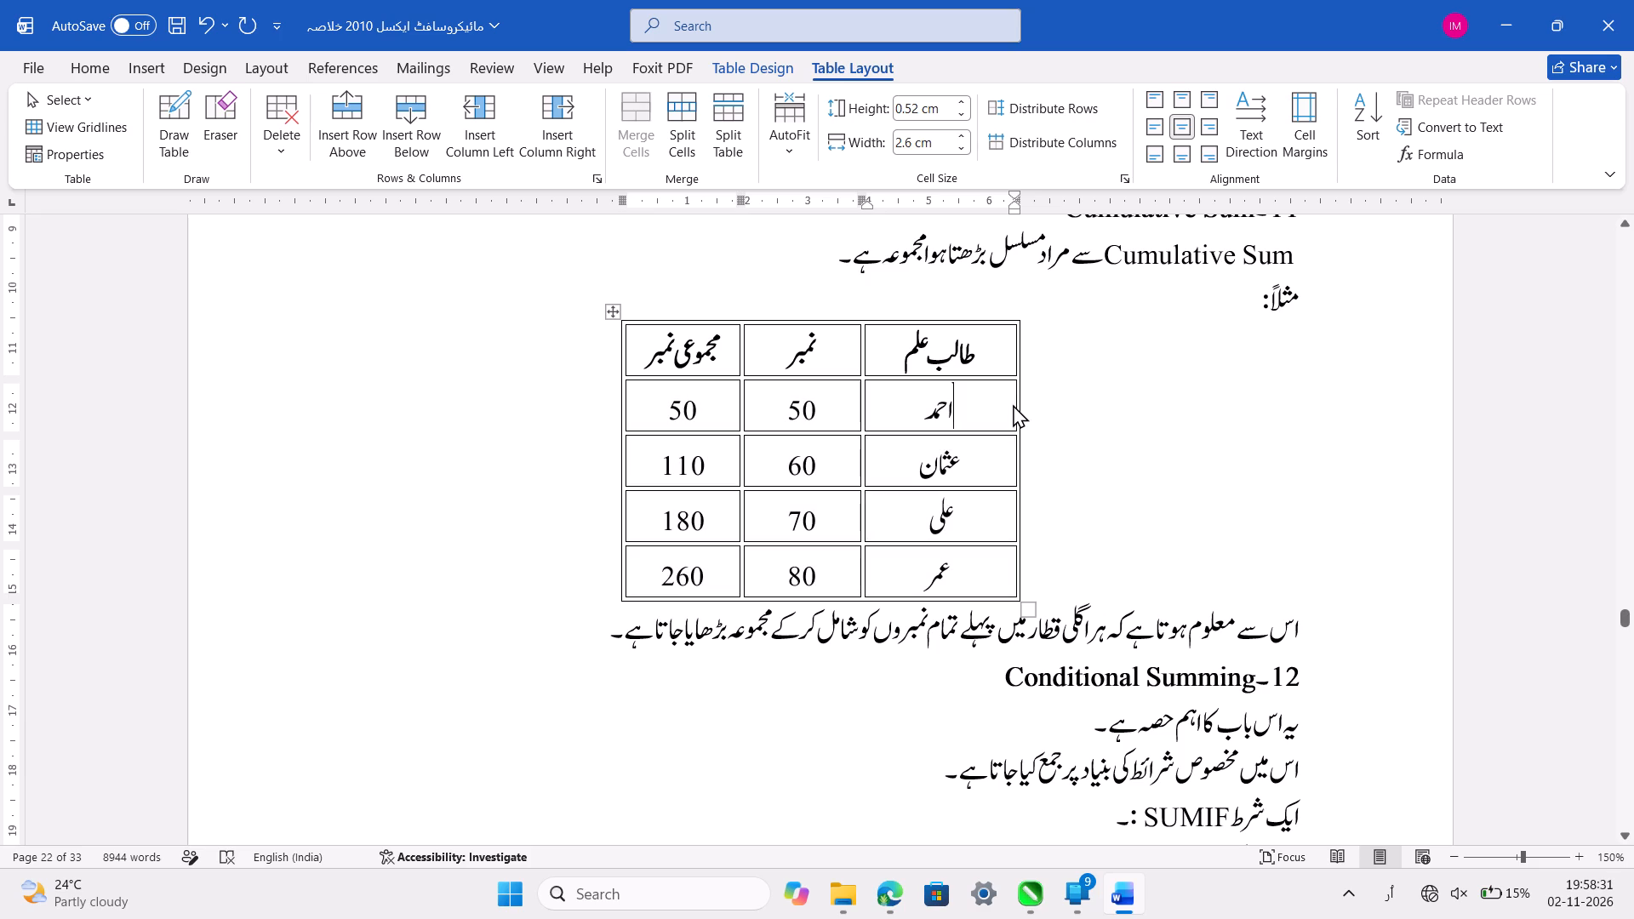
{"action": "key", "text": "ctrl+s"}
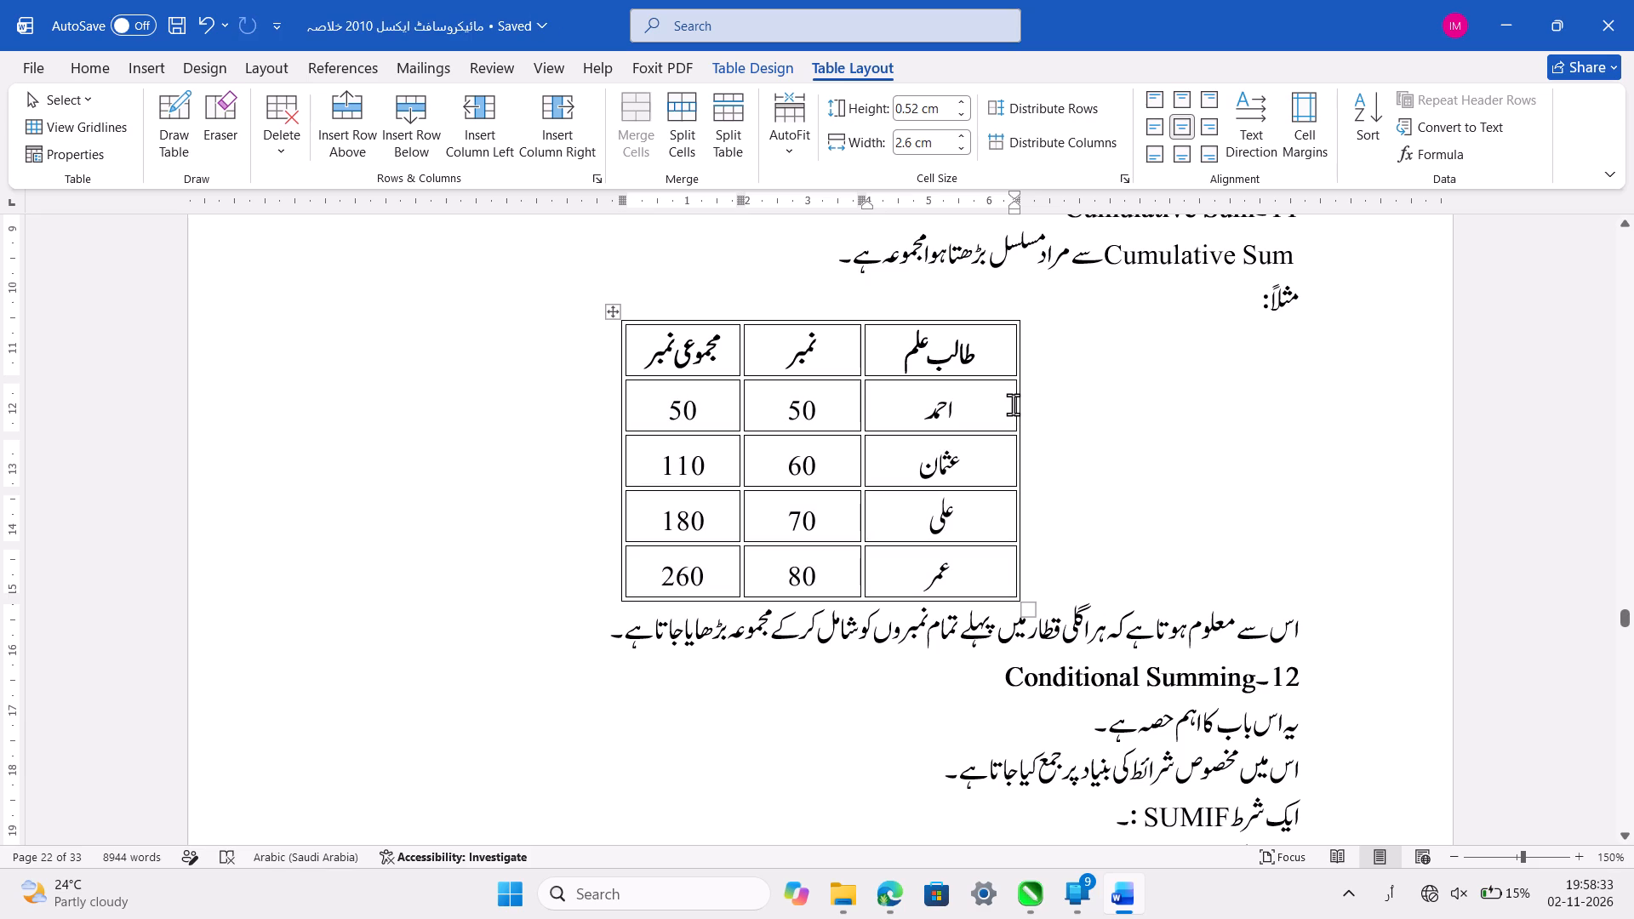
Remove all borders from the whole marks table.
{"action": "left_click", "coordinate": [608, 316]}
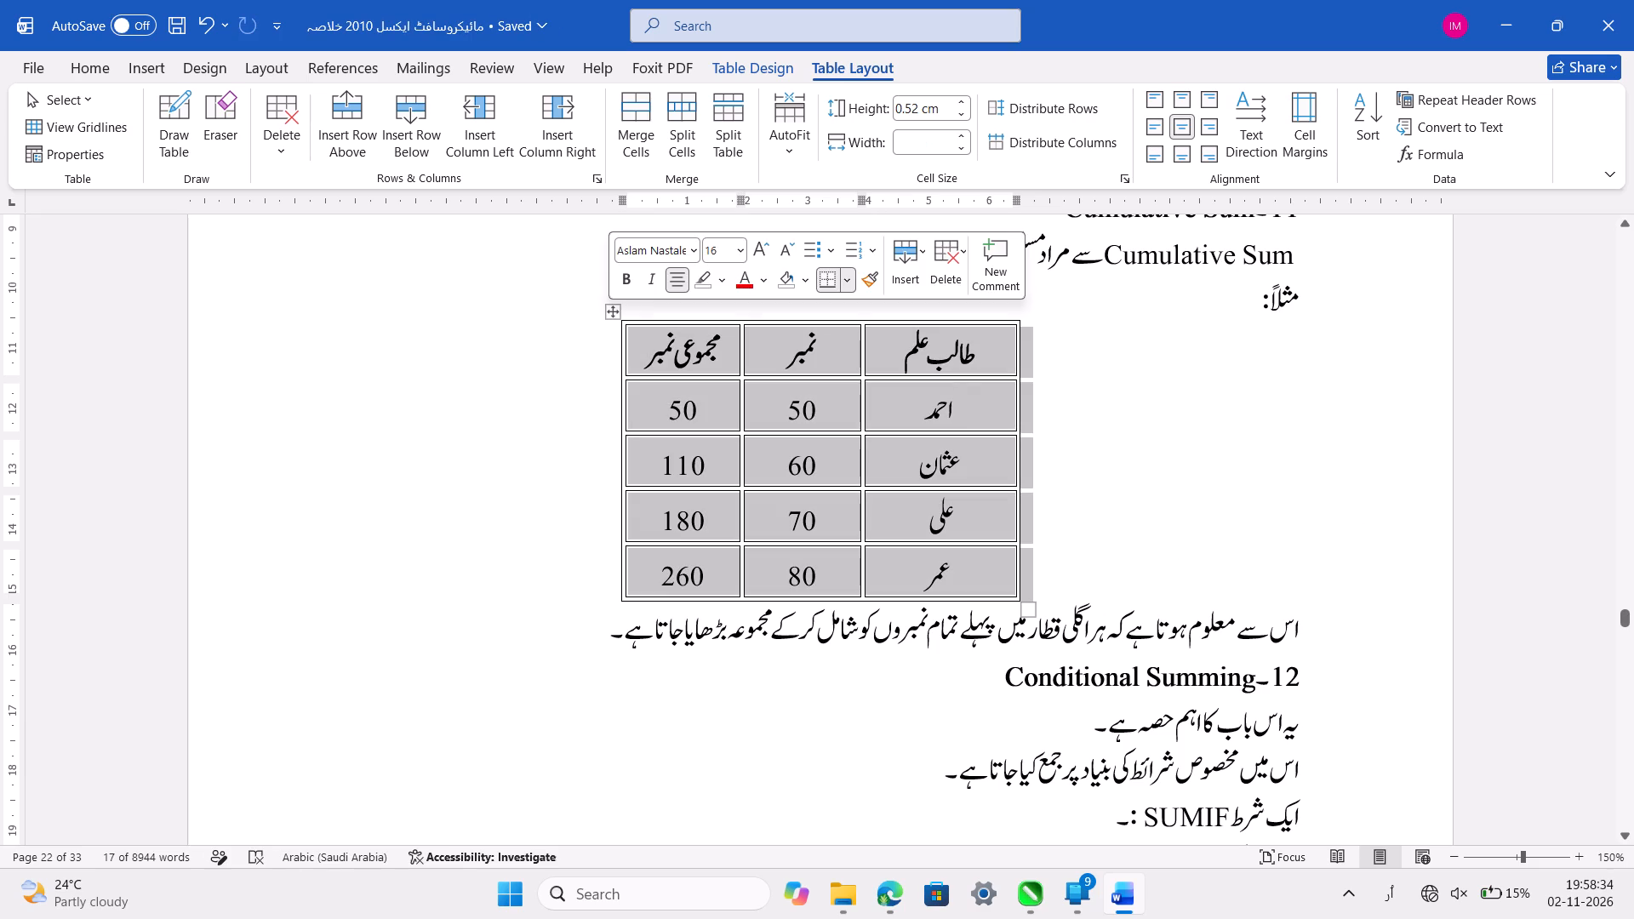
{"action": "left_click", "coordinate": [52, 53]}
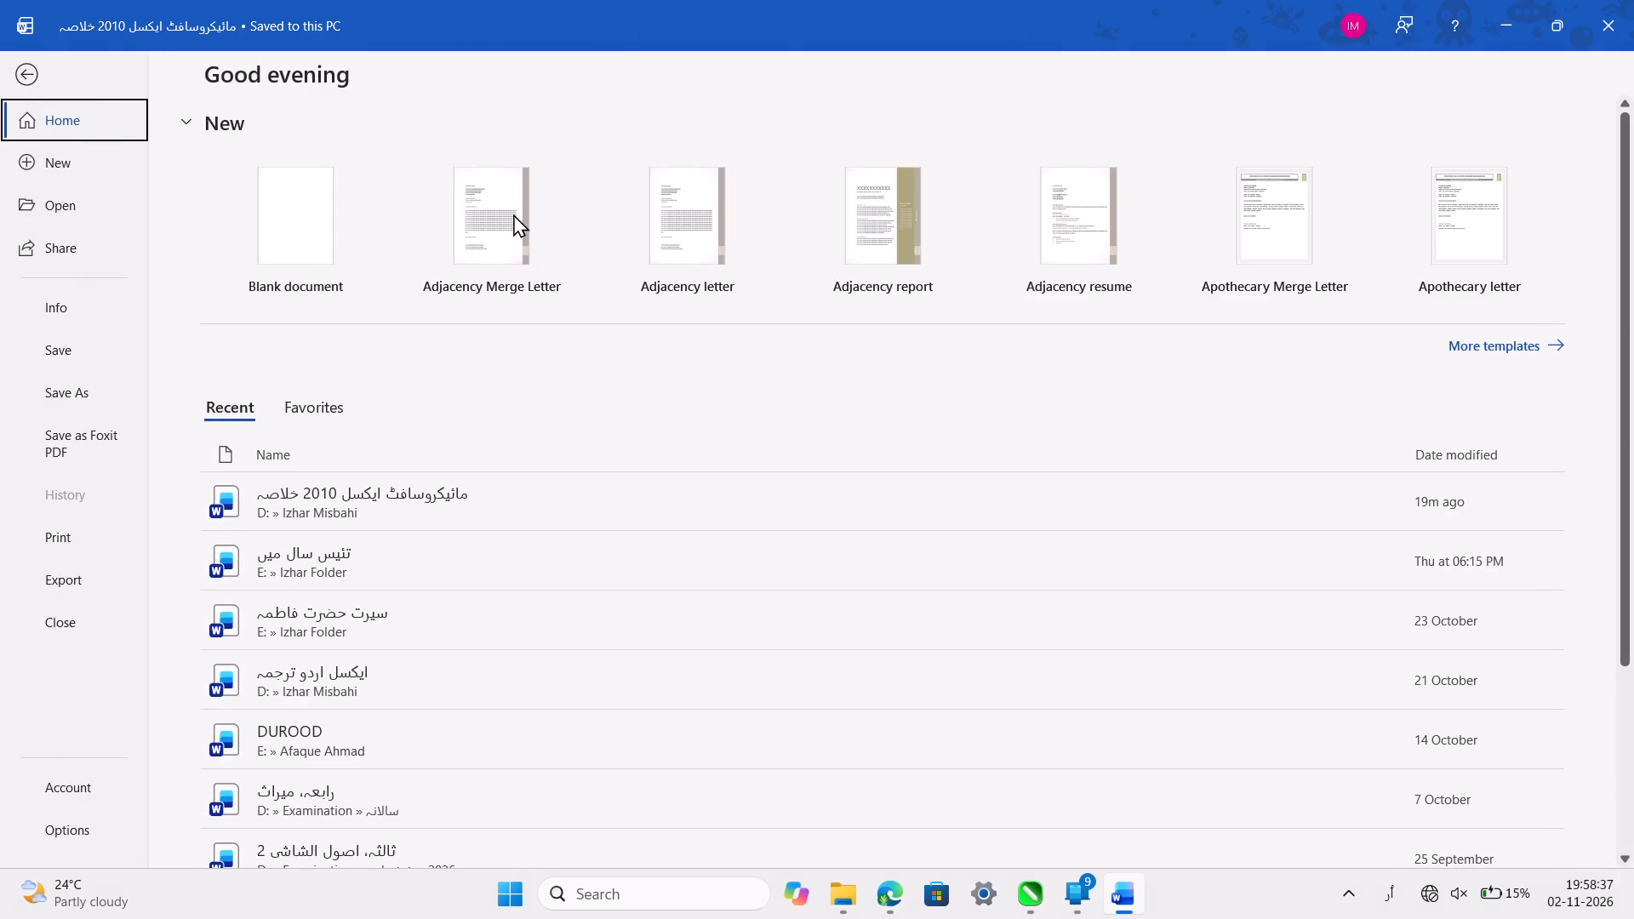
{"action": "left_click", "coordinate": [38, 64]}
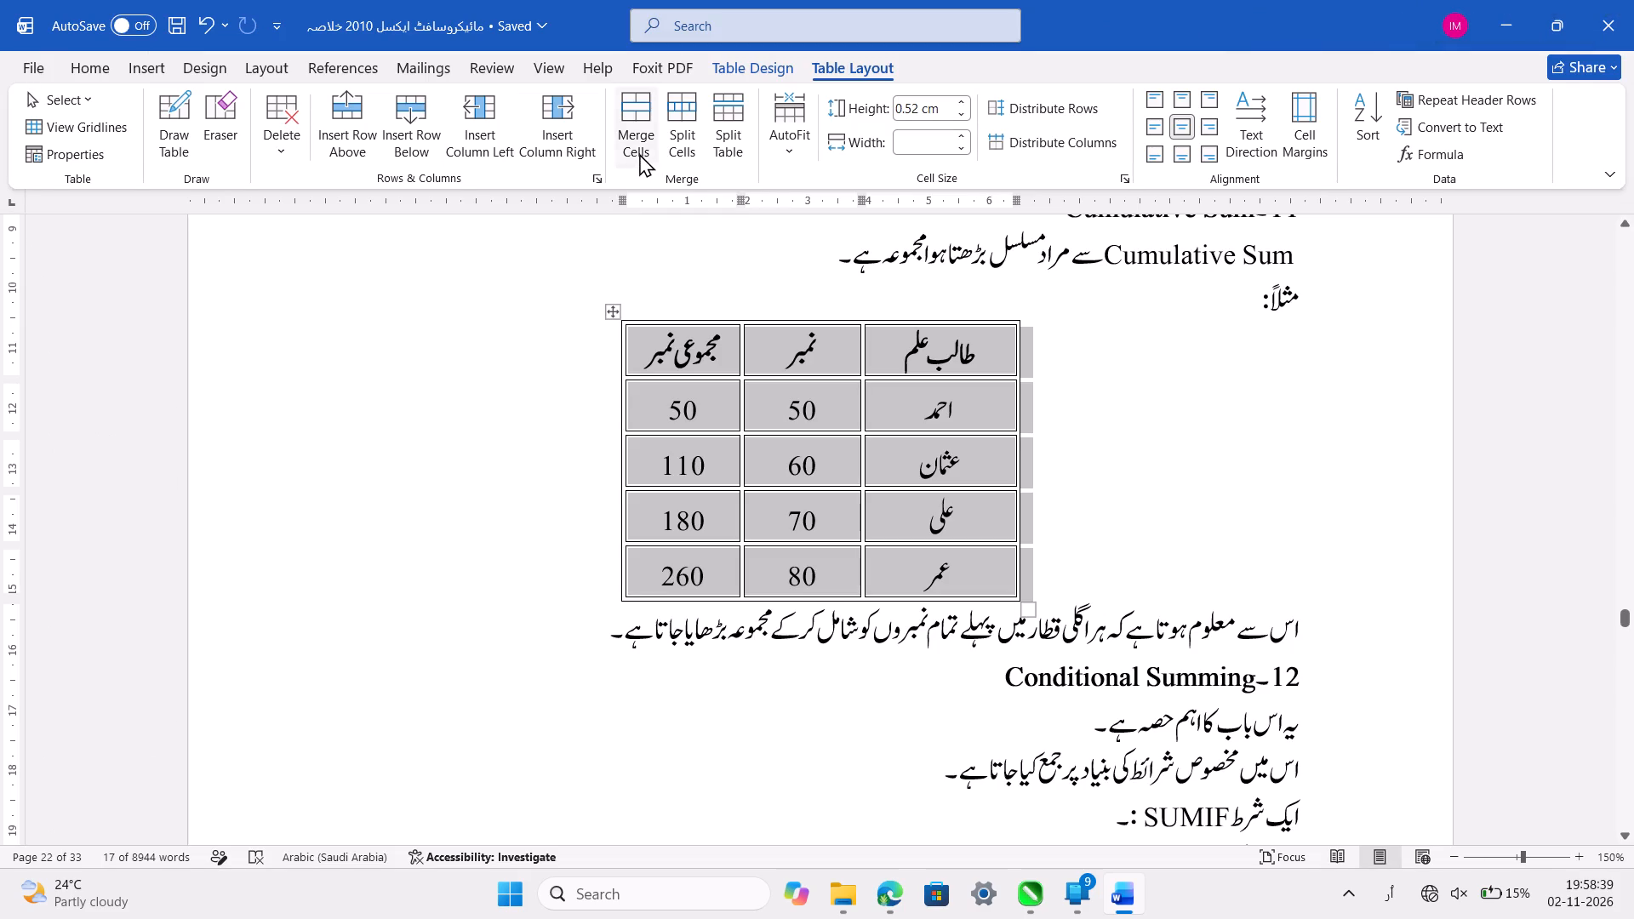
{"action": "left_click", "coordinate": [98, 66]}
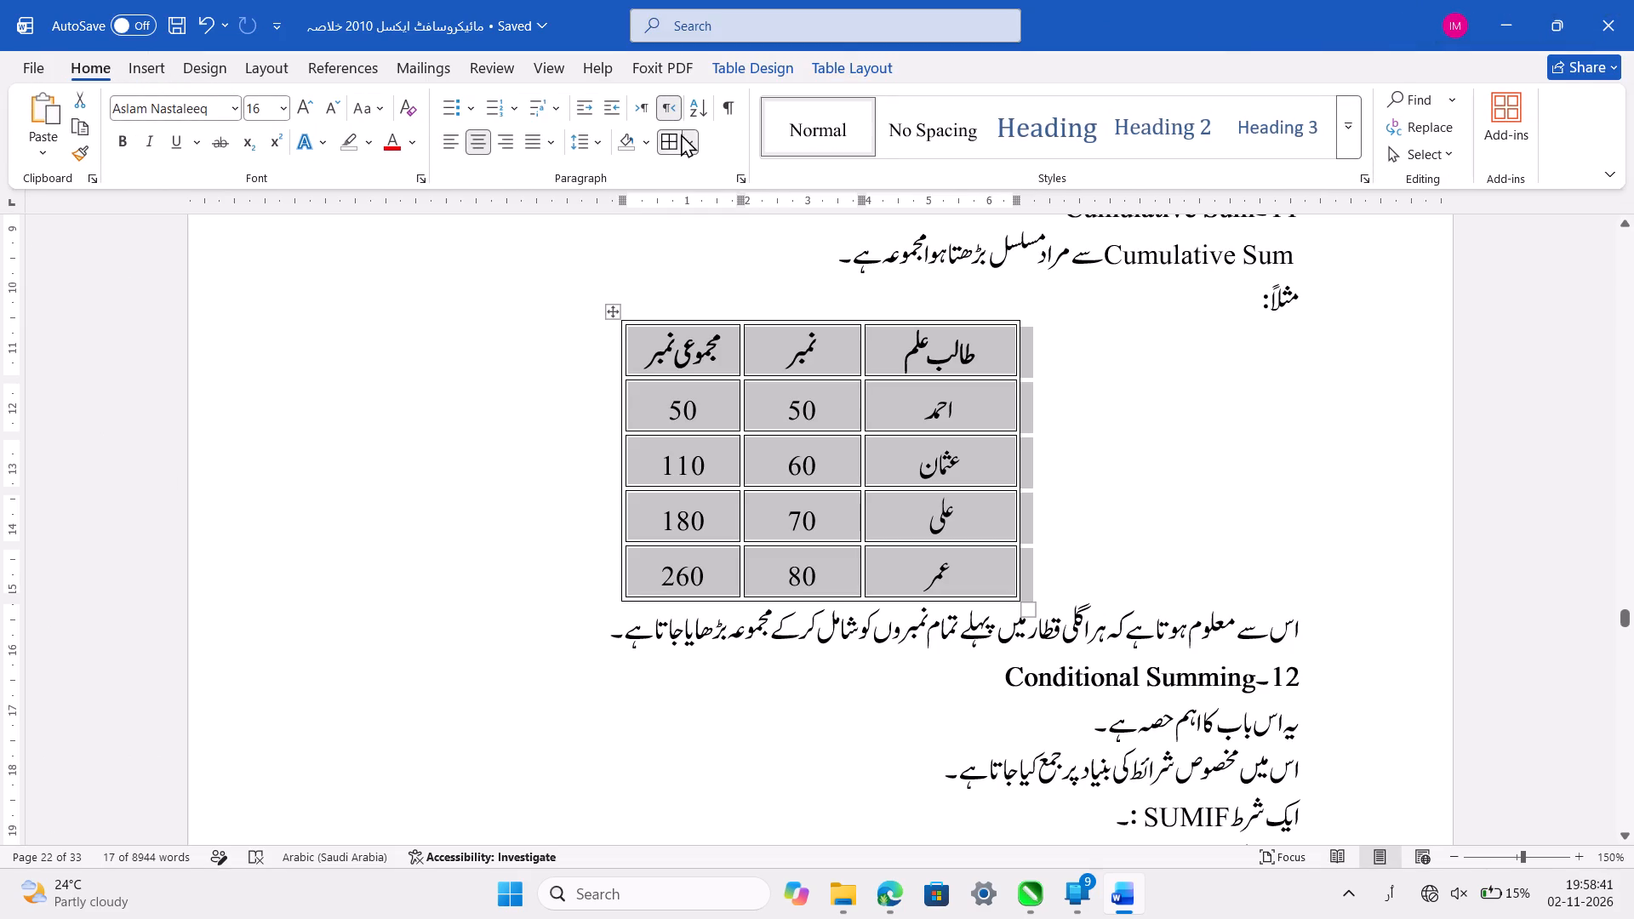
{"action": "left_click", "coordinate": [670, 135]}
{"action": "left_click", "coordinate": [1114, 399]}
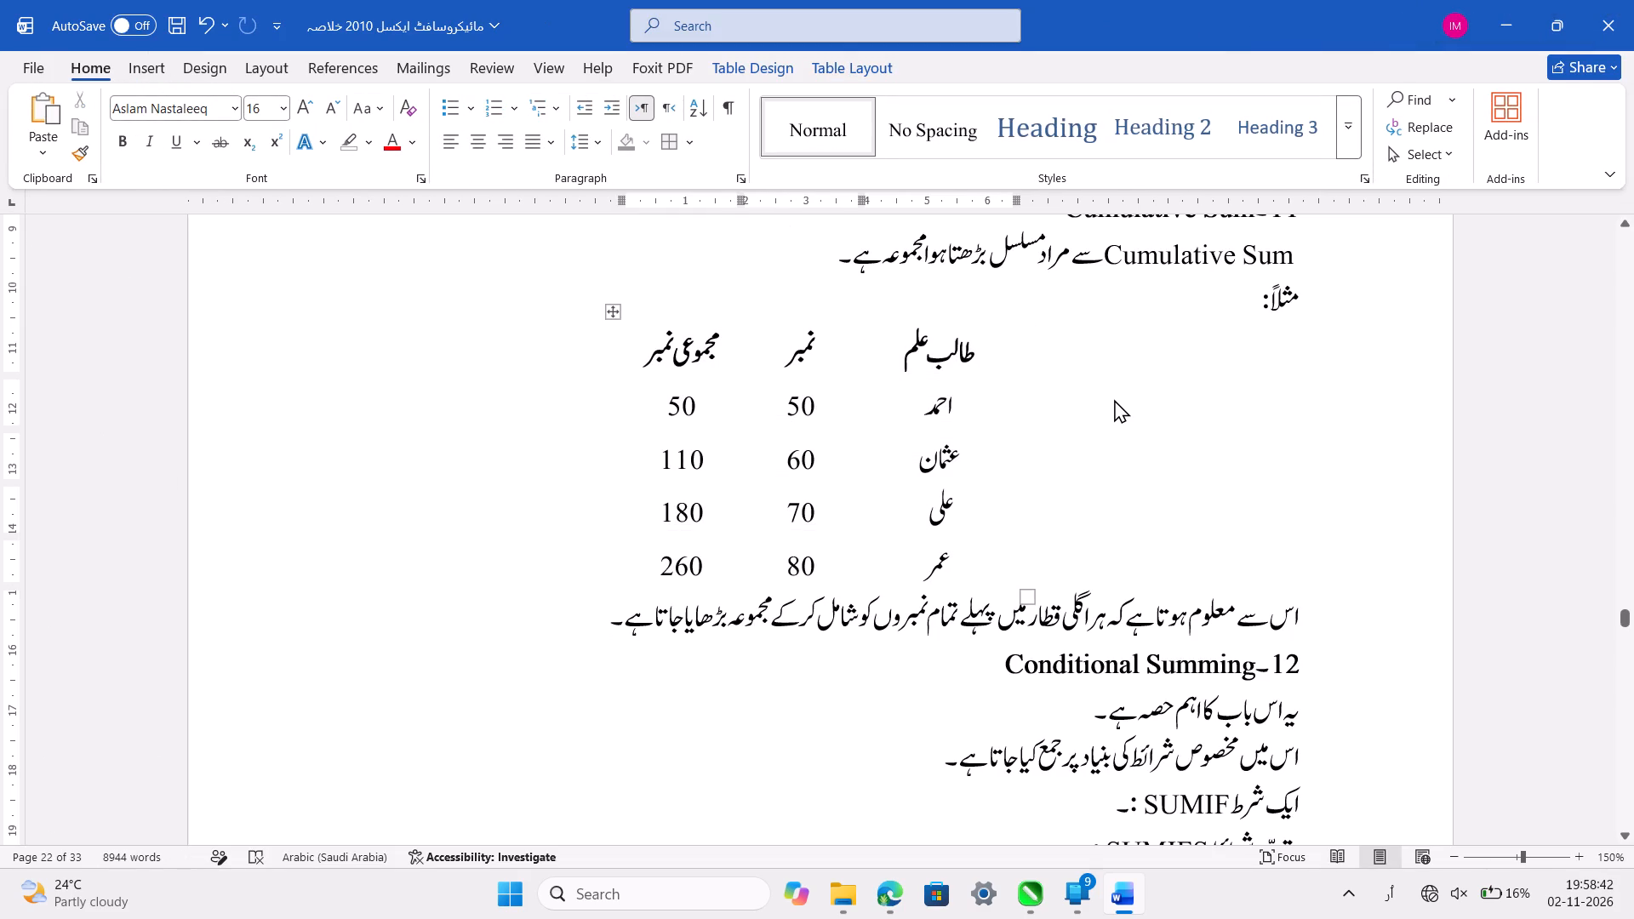
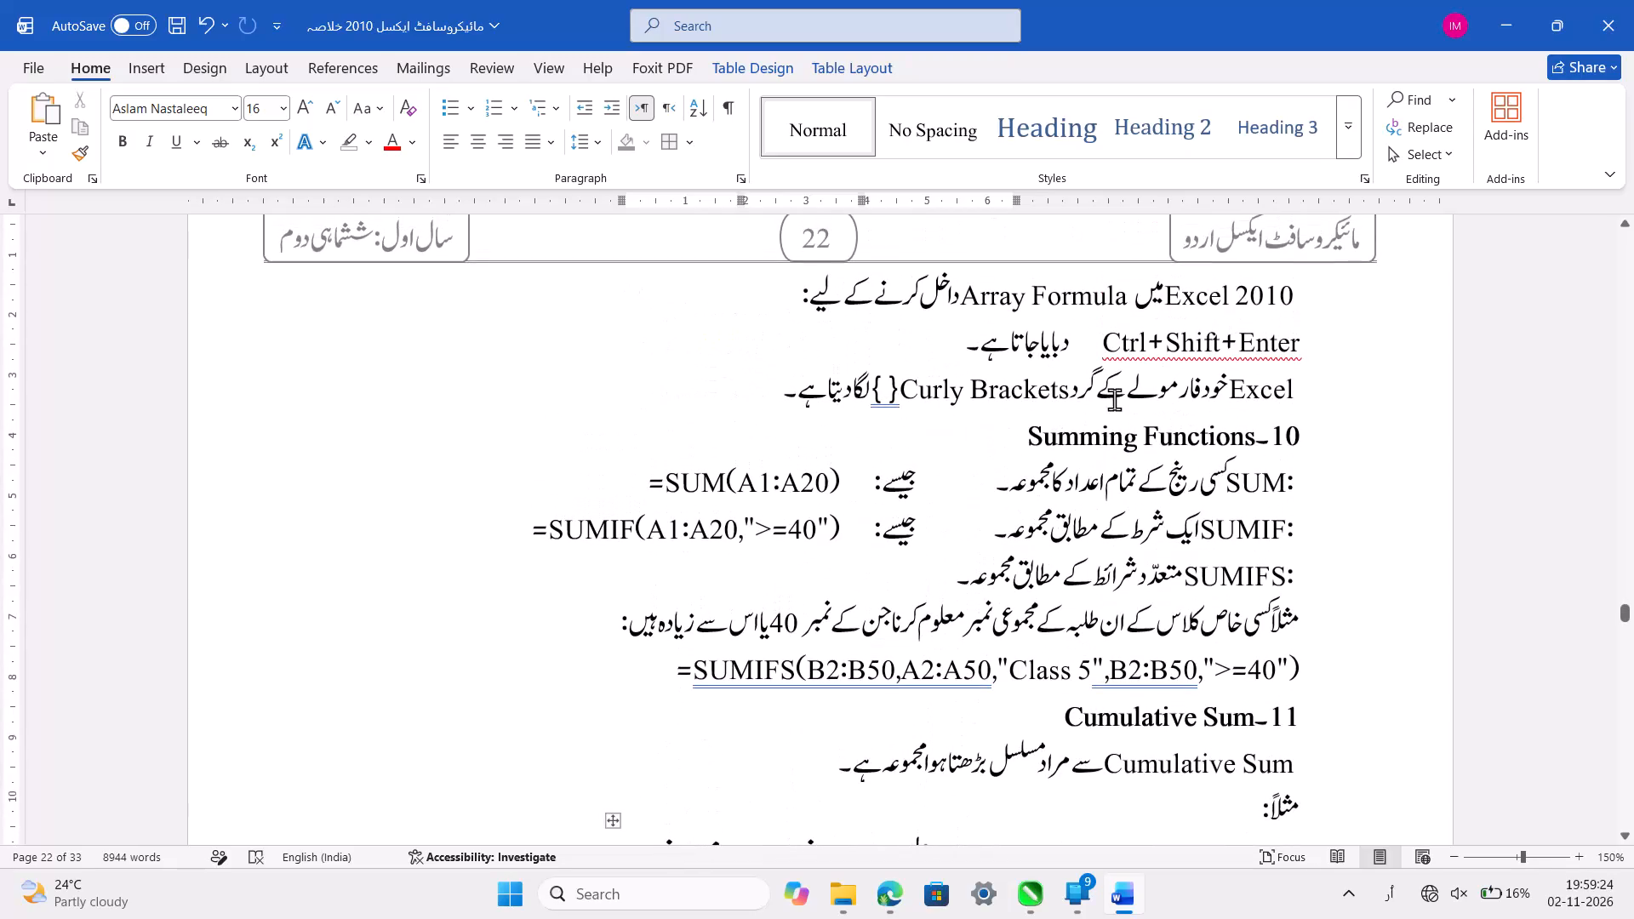
Save the document with the borderless marks table.
{"action": "scroll", "coordinate": [1114, 399], "scroll_direction": "down", "scroll_amount": 1}
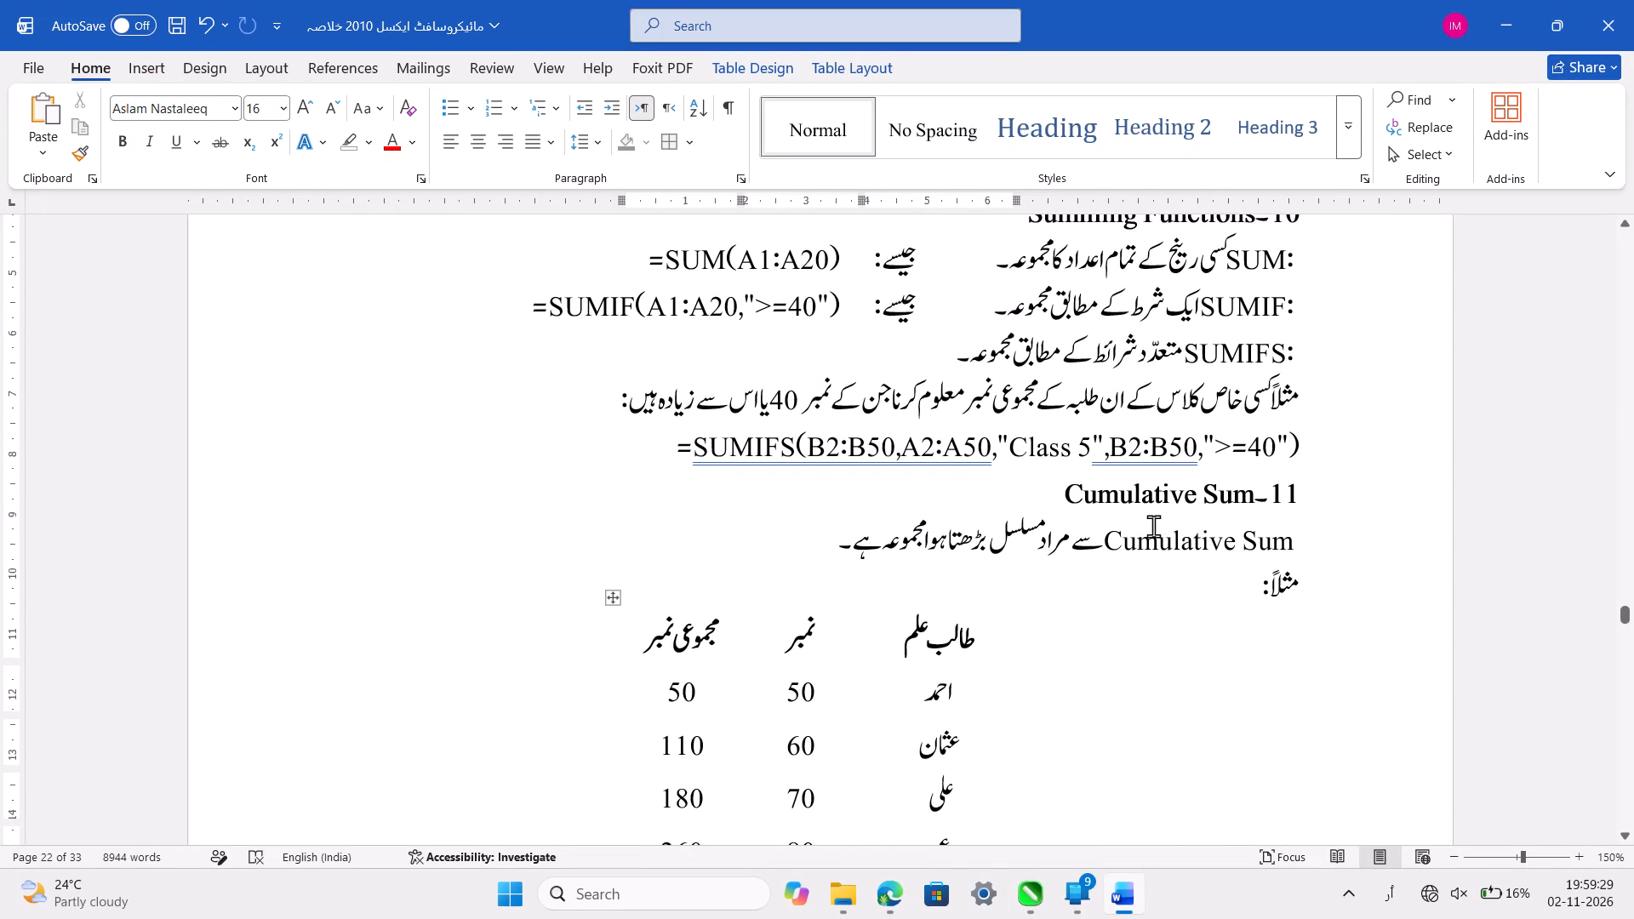
{"action": "scroll", "coordinate": [1153, 526], "scroll_direction": "down", "scroll_amount": 1}
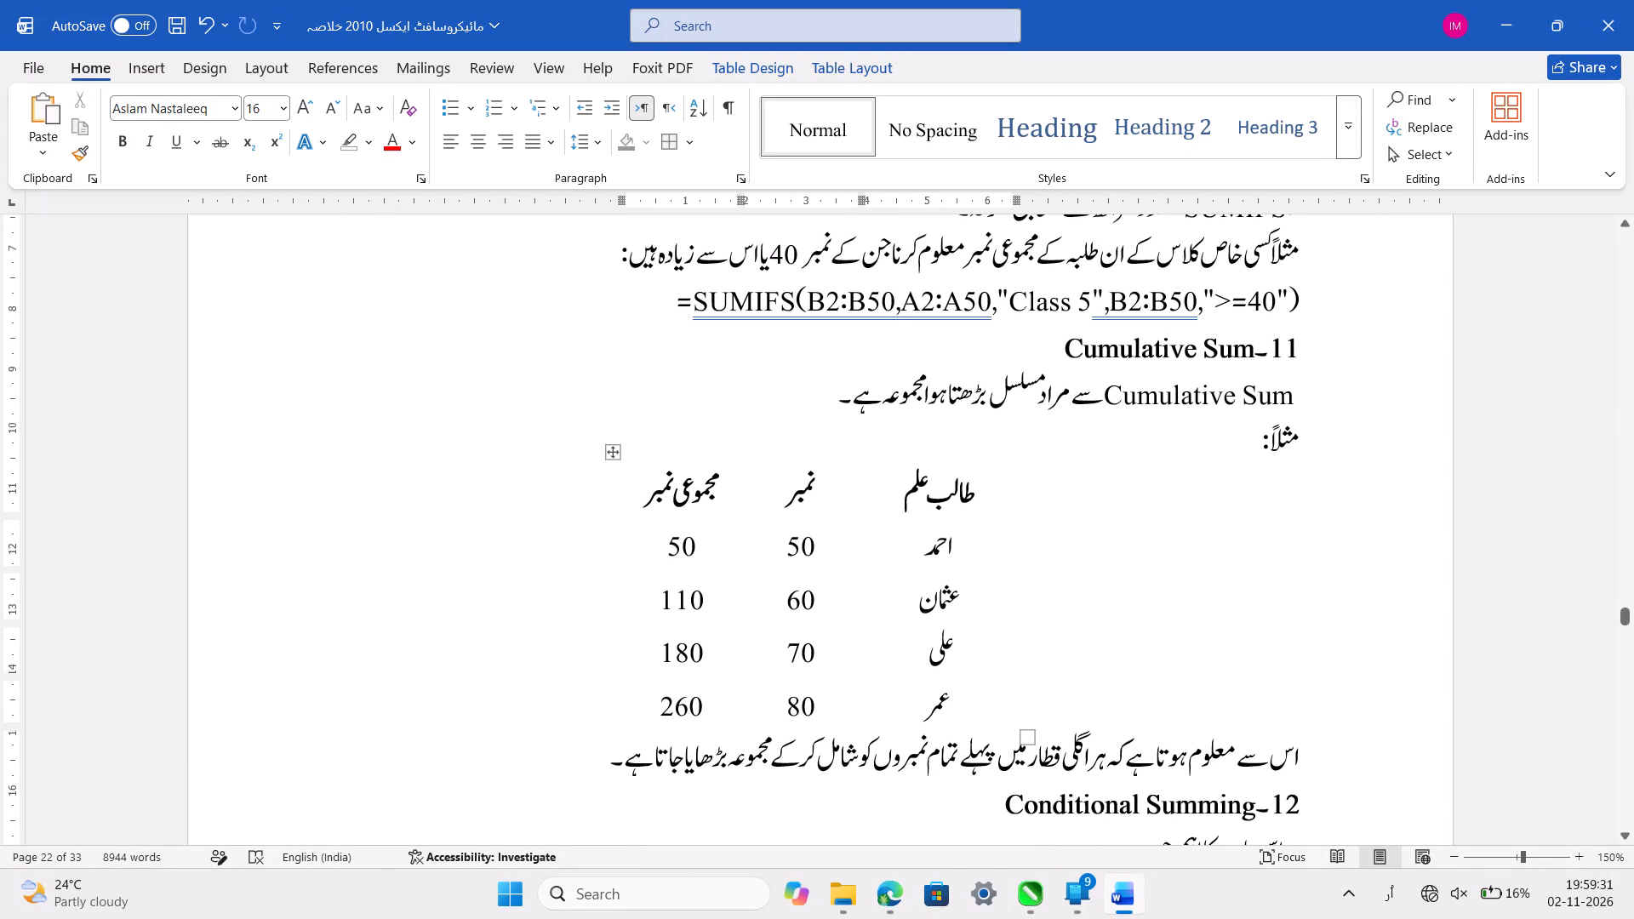
{"action": "key", "text": "ctrl+s"}
Join the SUMIF "Oregon" formula under Conditional Summing onto the مثلاً: line above it, separated by a tab, and save the document.
{"action": "scroll", "coordinate": [1153, 526], "scroll_direction": "down", "scroll_amount": 1}
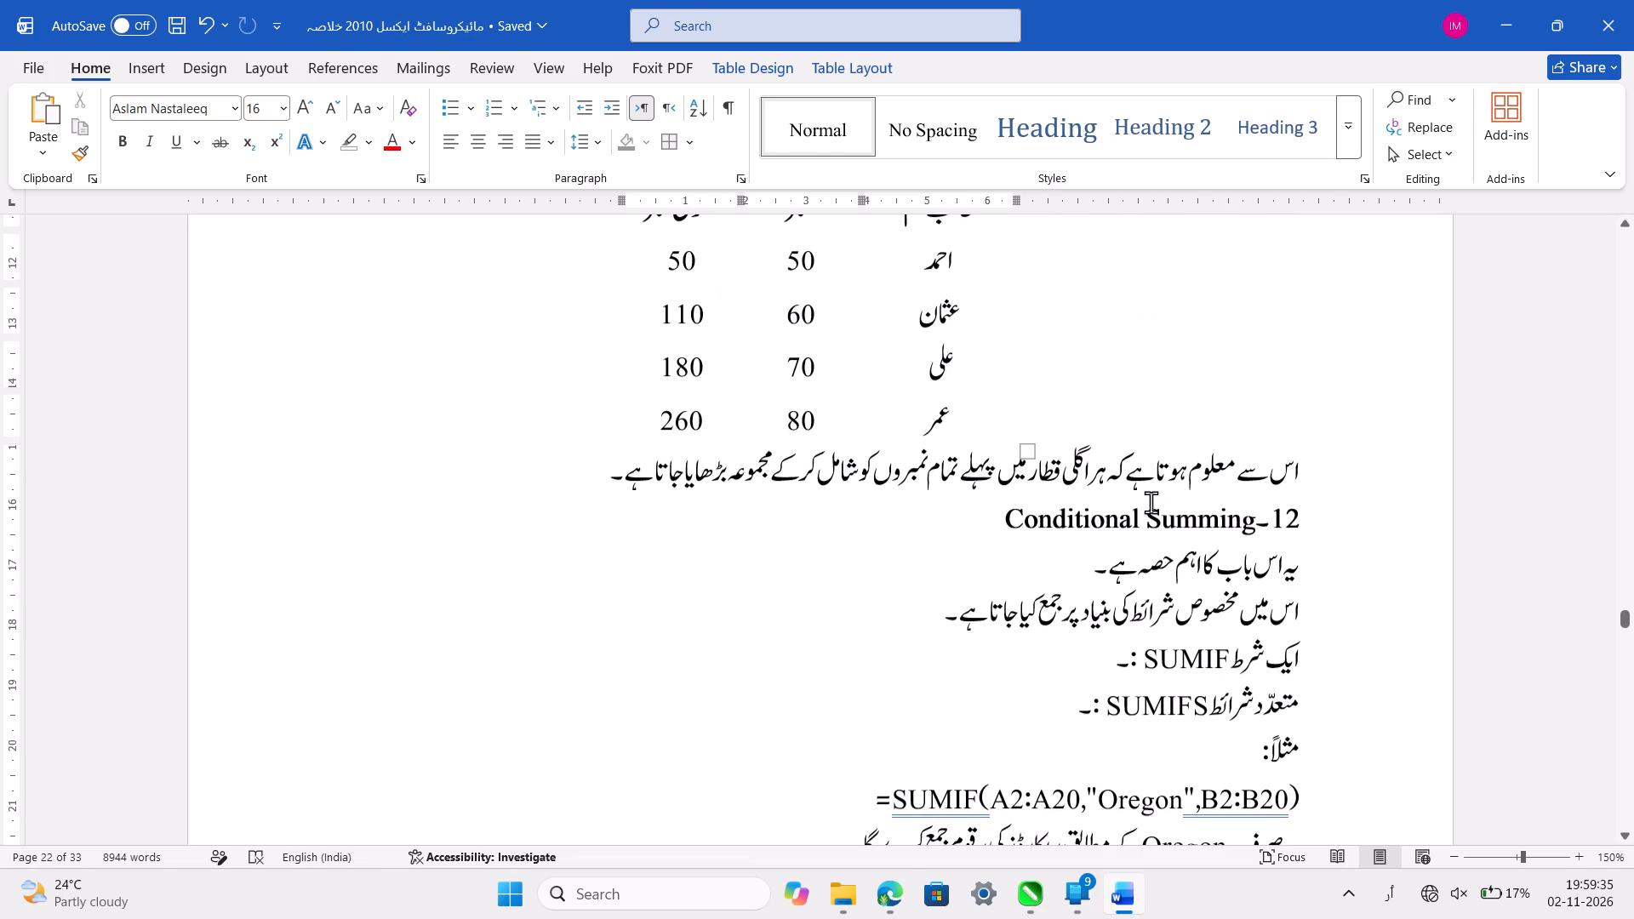
{"action": "left_click", "coordinate": [1197, 457]}
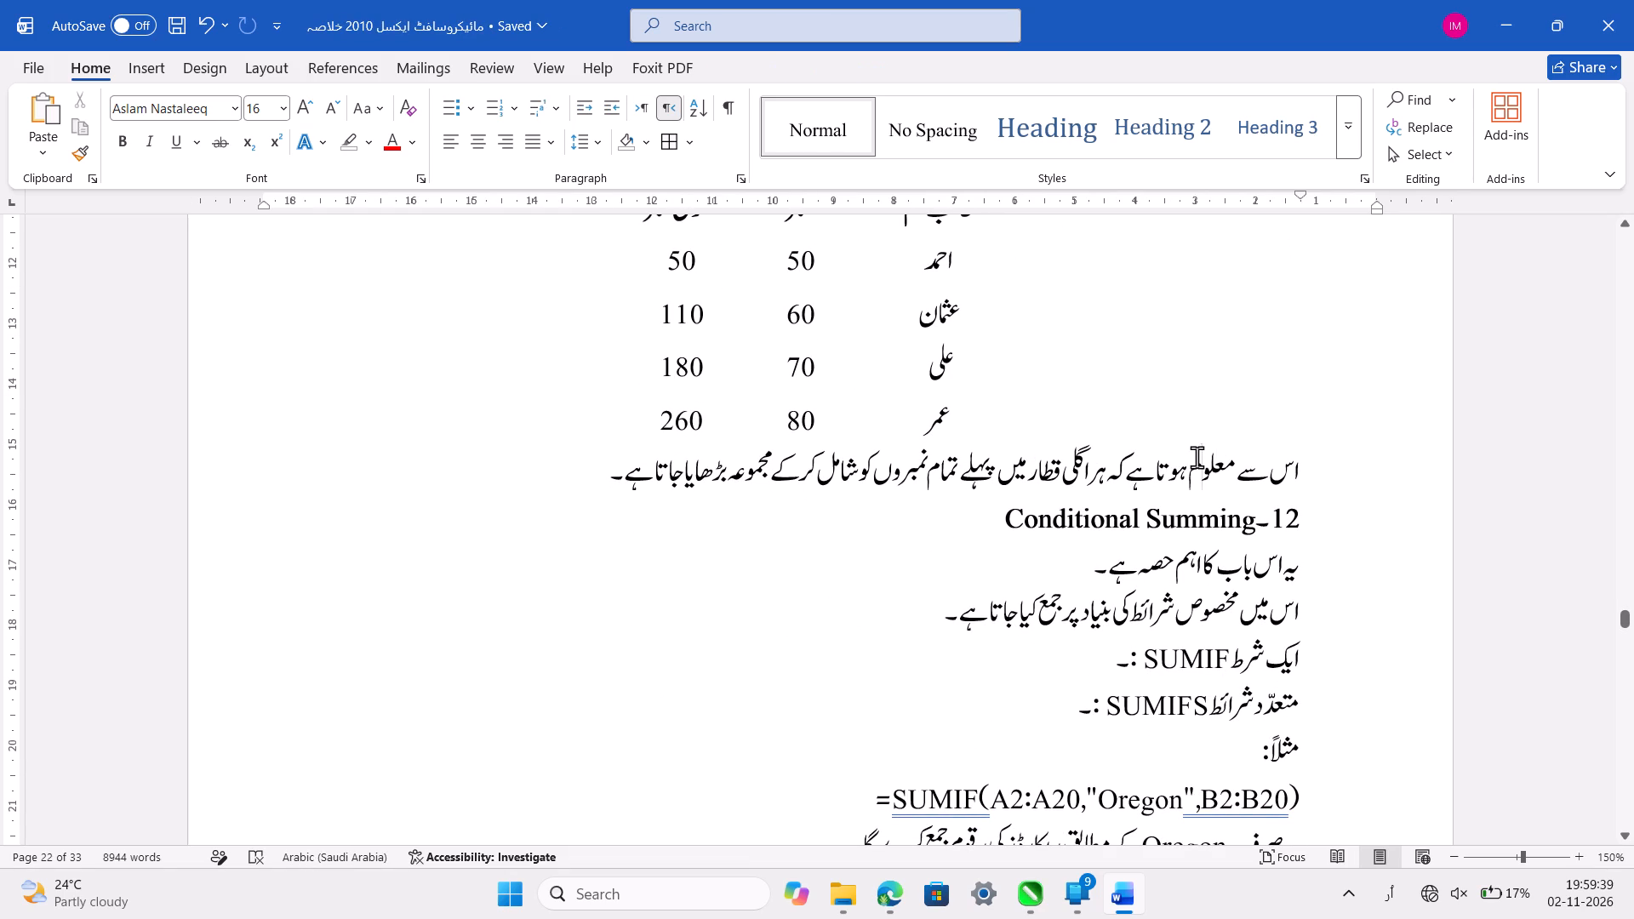
{"action": "scroll", "coordinate": [1197, 457], "scroll_direction": "down", "scroll_amount": 1}
{"action": "left_click", "coordinate": [968, 427]}
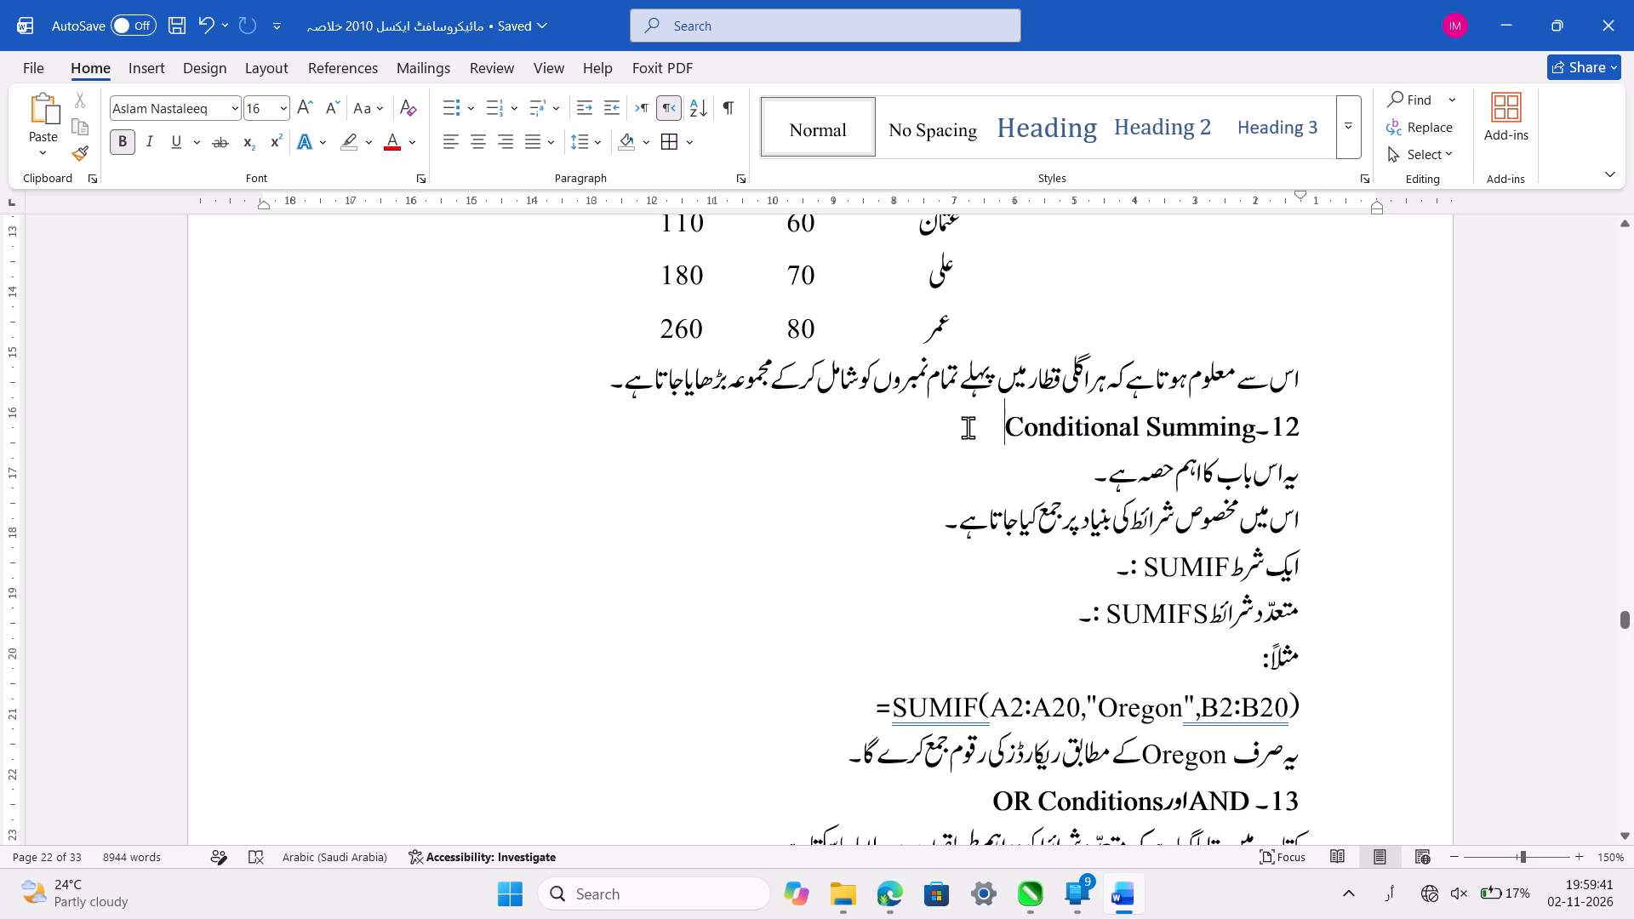
{"action": "scroll", "coordinate": [968, 427], "scroll_direction": "down", "scroll_amount": 1}
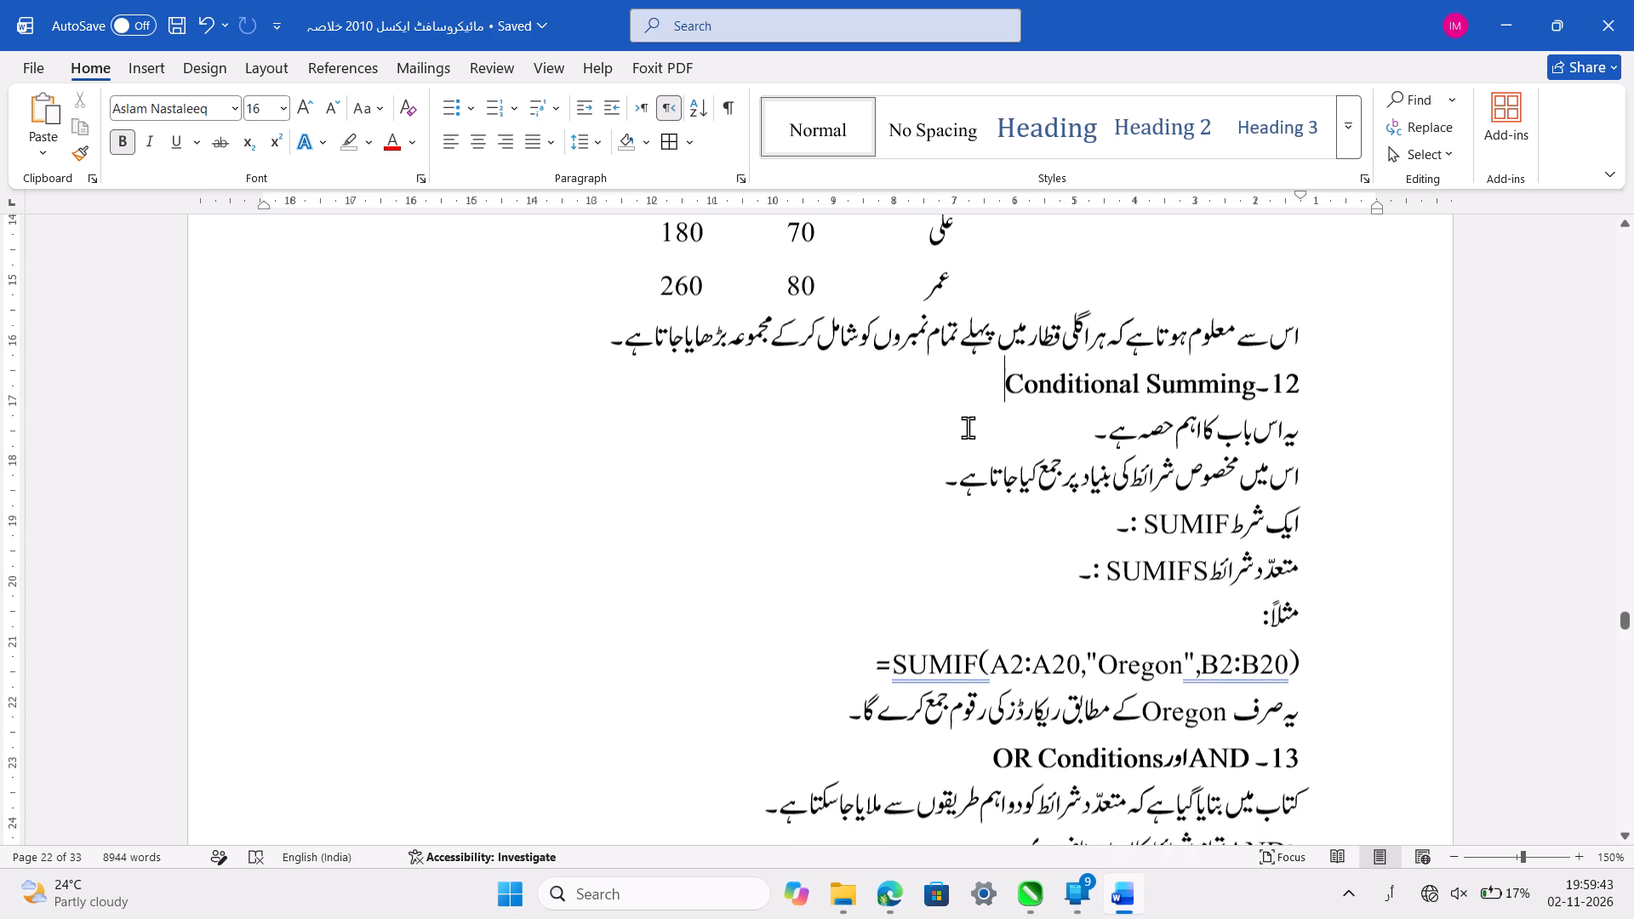
{"action": "scroll", "coordinate": [968, 427], "scroll_direction": "down", "scroll_amount": 1}
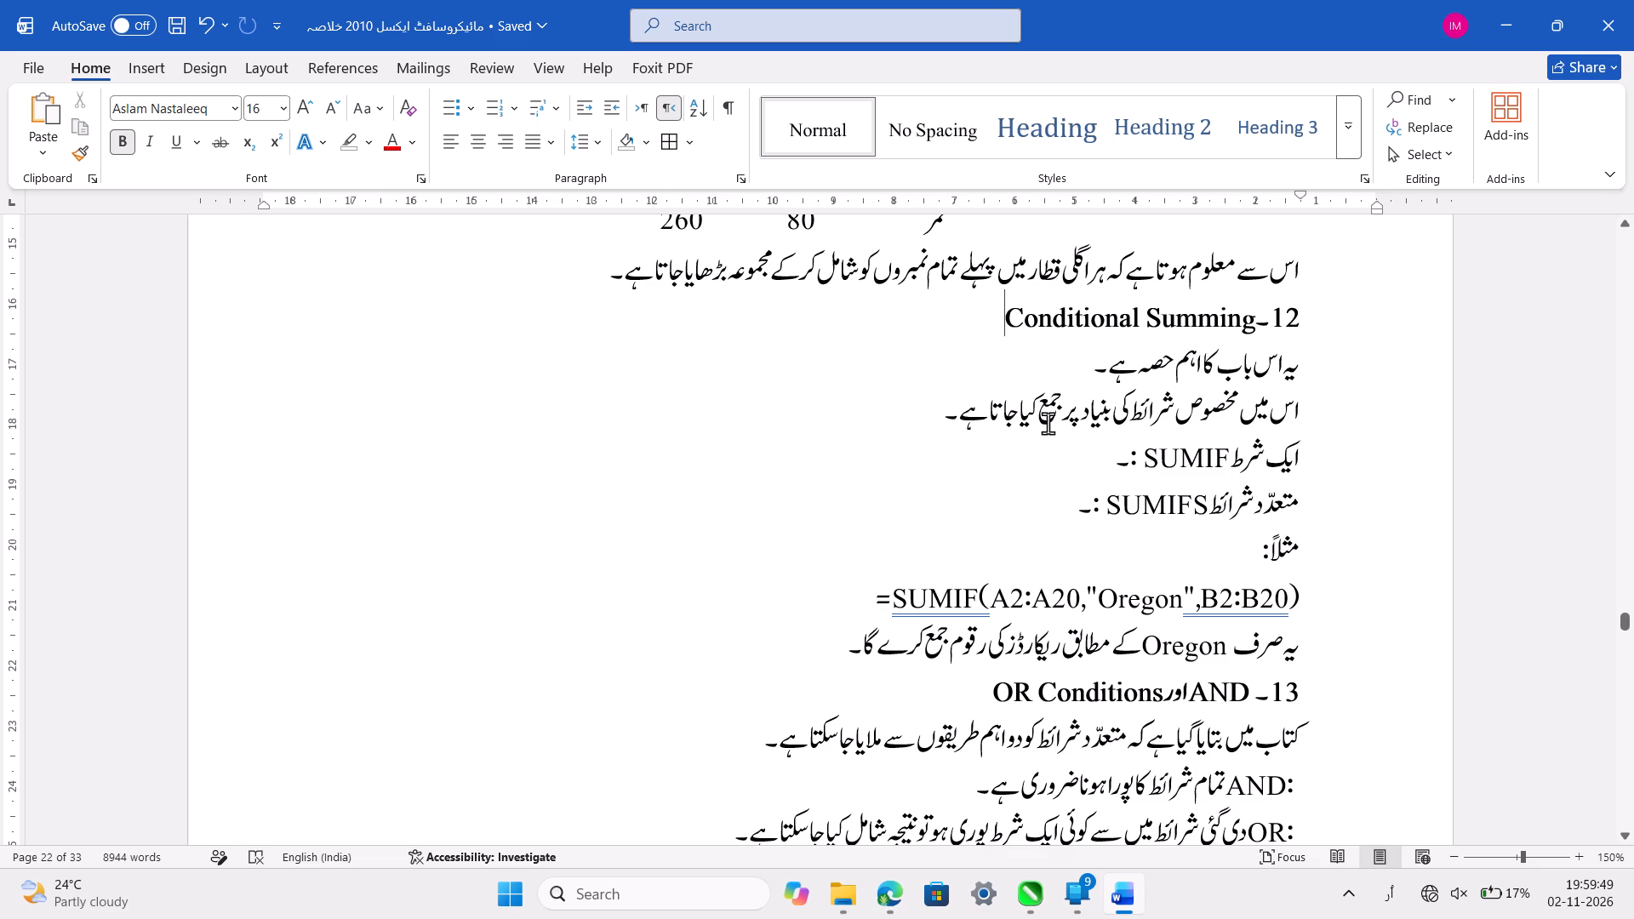
{"action": "left_click", "coordinate": [1041, 455]}
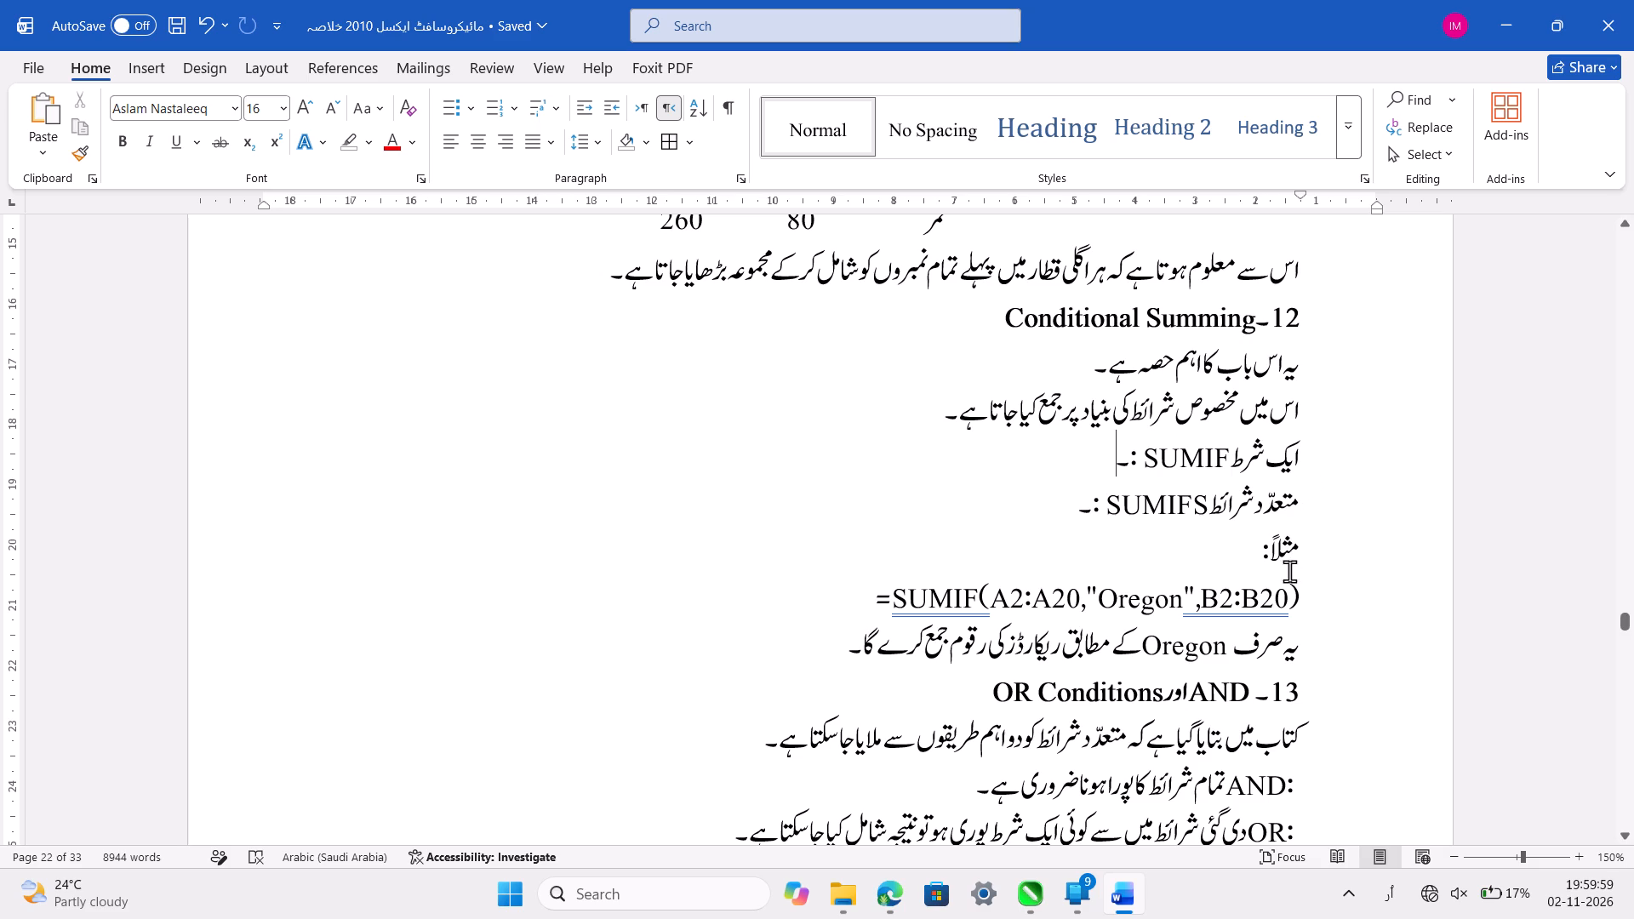
{"action": "left_click", "coordinate": [1299, 592]}
{"action": "key", "text": "Home"}
{"action": "key", "text": "BackSpace"}
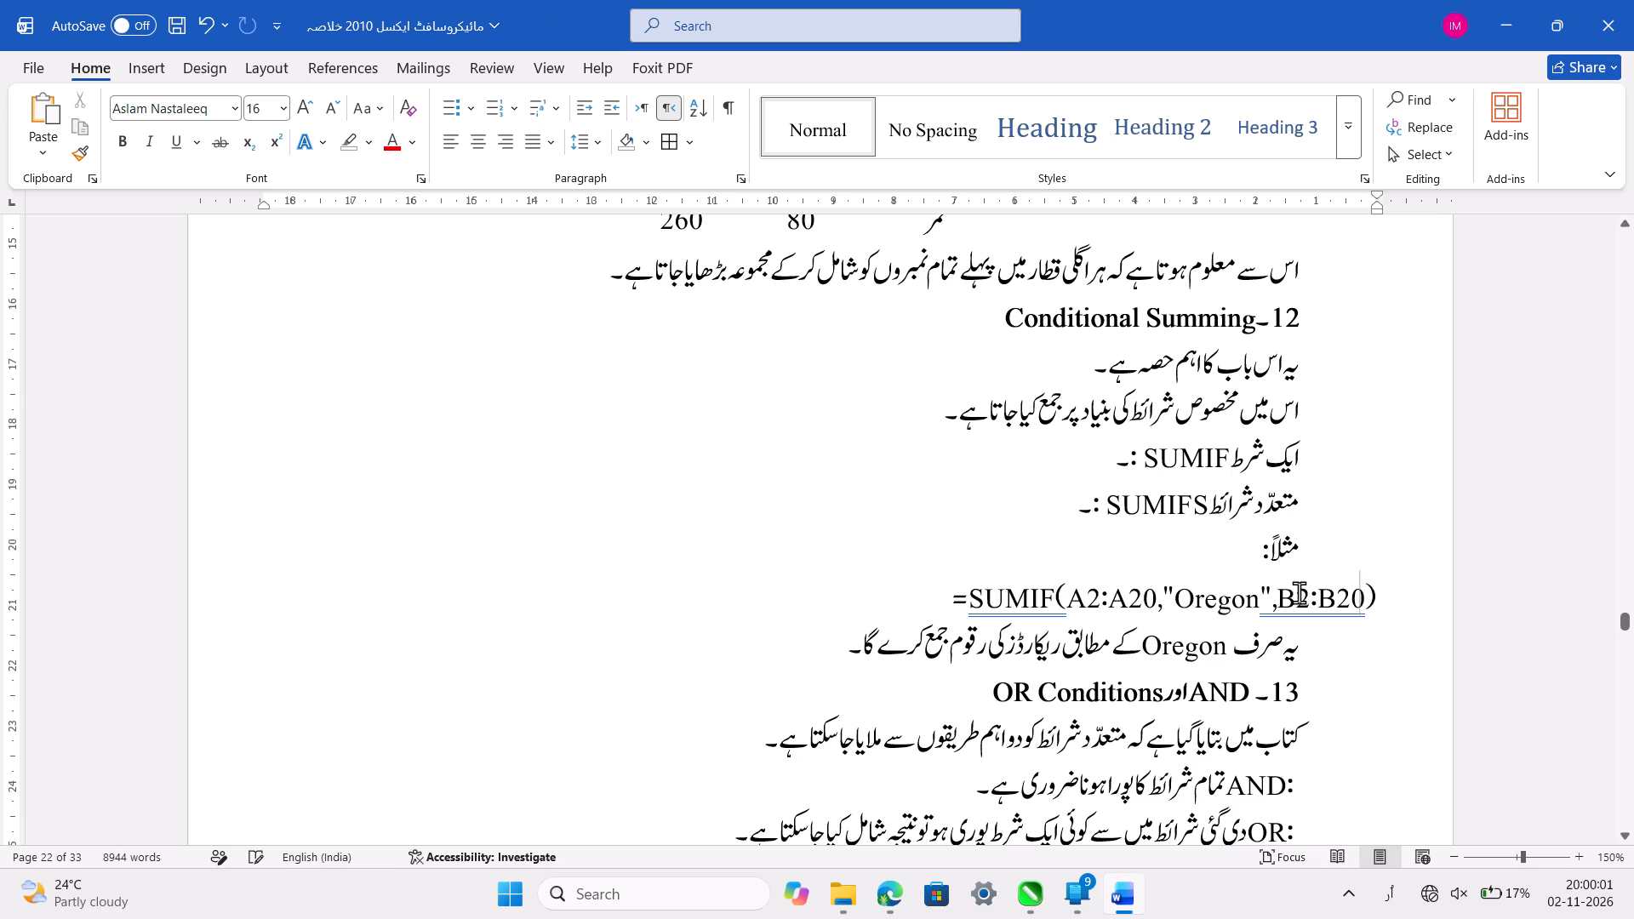
{"action": "key", "text": "BackSpace"}
{"action": "key", "text": "BackSpace"}
{"action": "key", "text": "shift+colon"}
{"action": "key", "text": "Tab"}
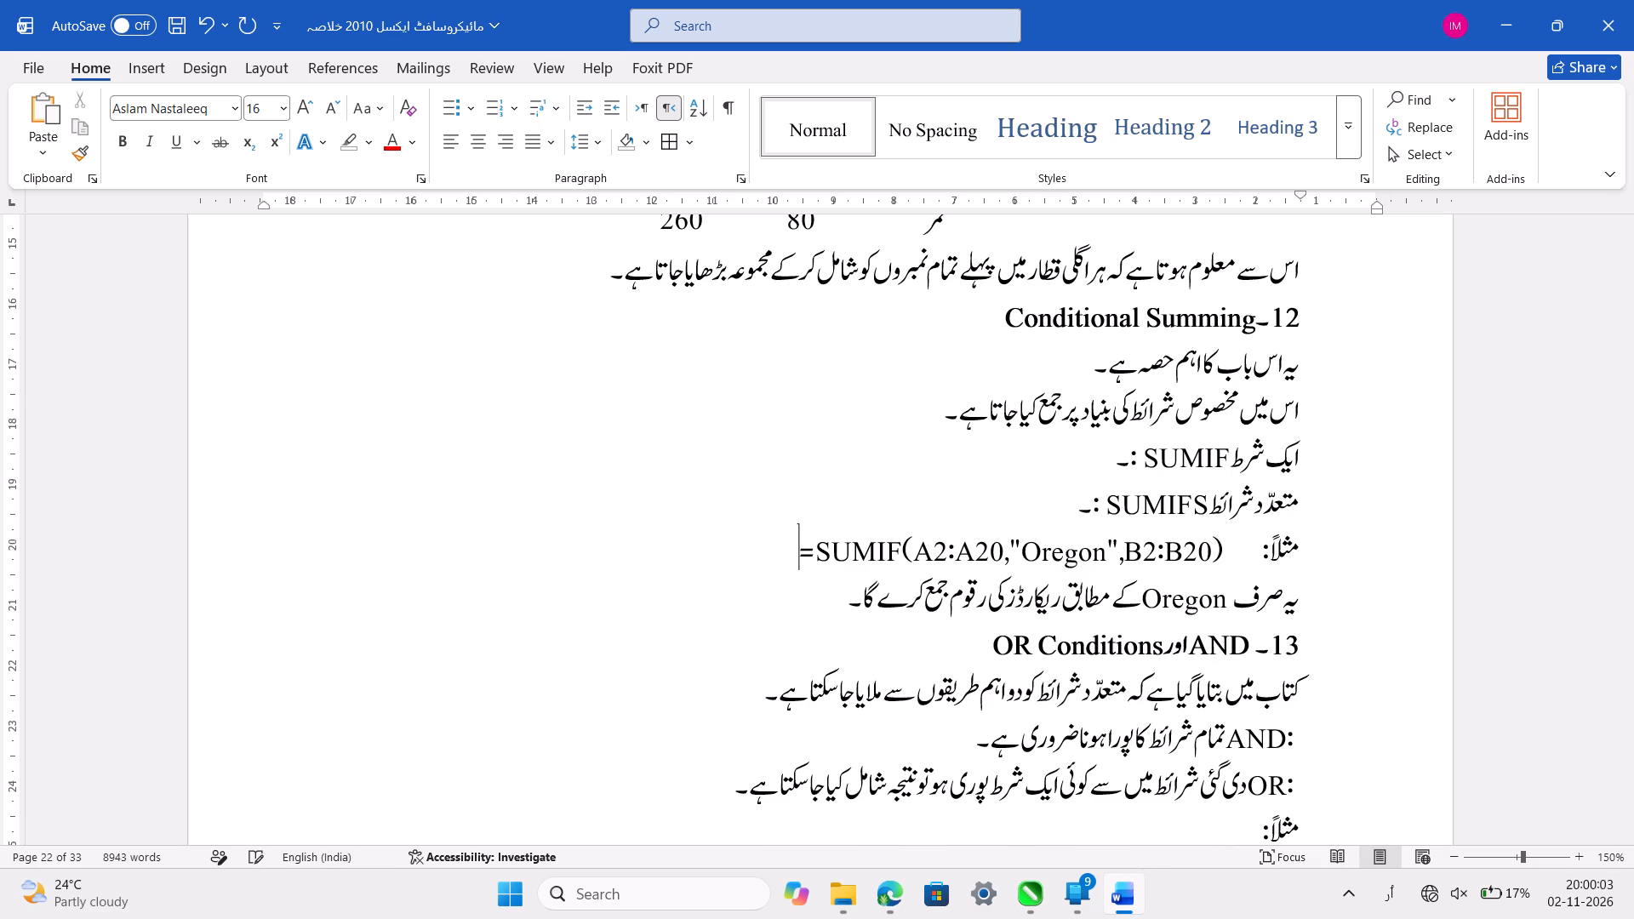
{"action": "scroll", "coordinate": [1299, 592], "scroll_direction": "down", "scroll_amount": 1}
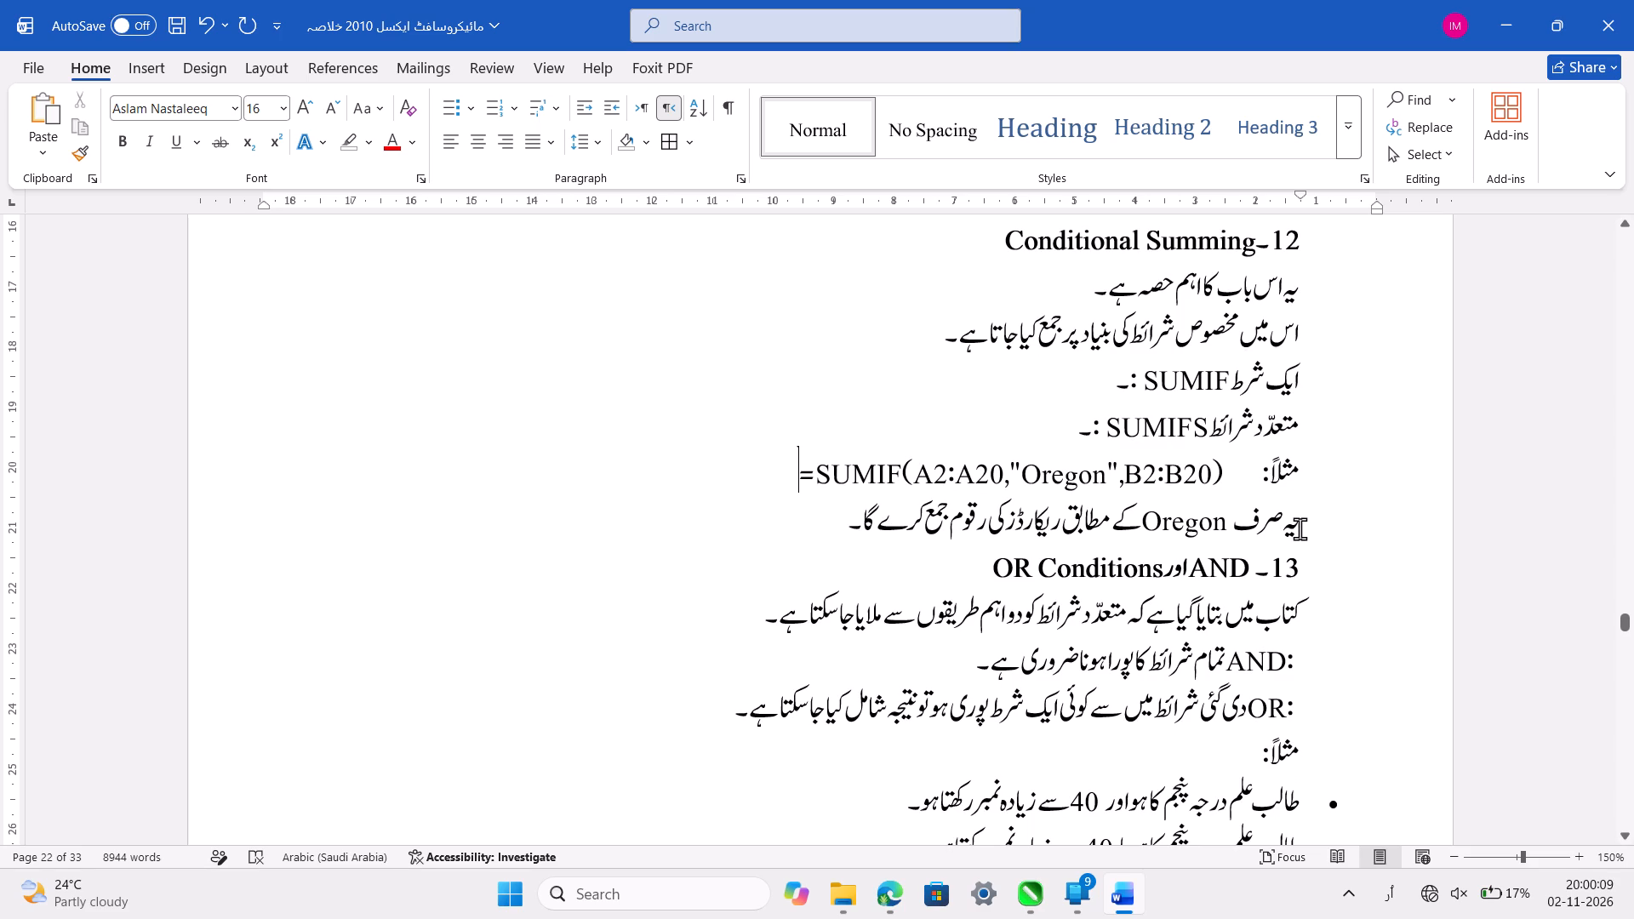
{"action": "key", "text": "ctrl+s"}
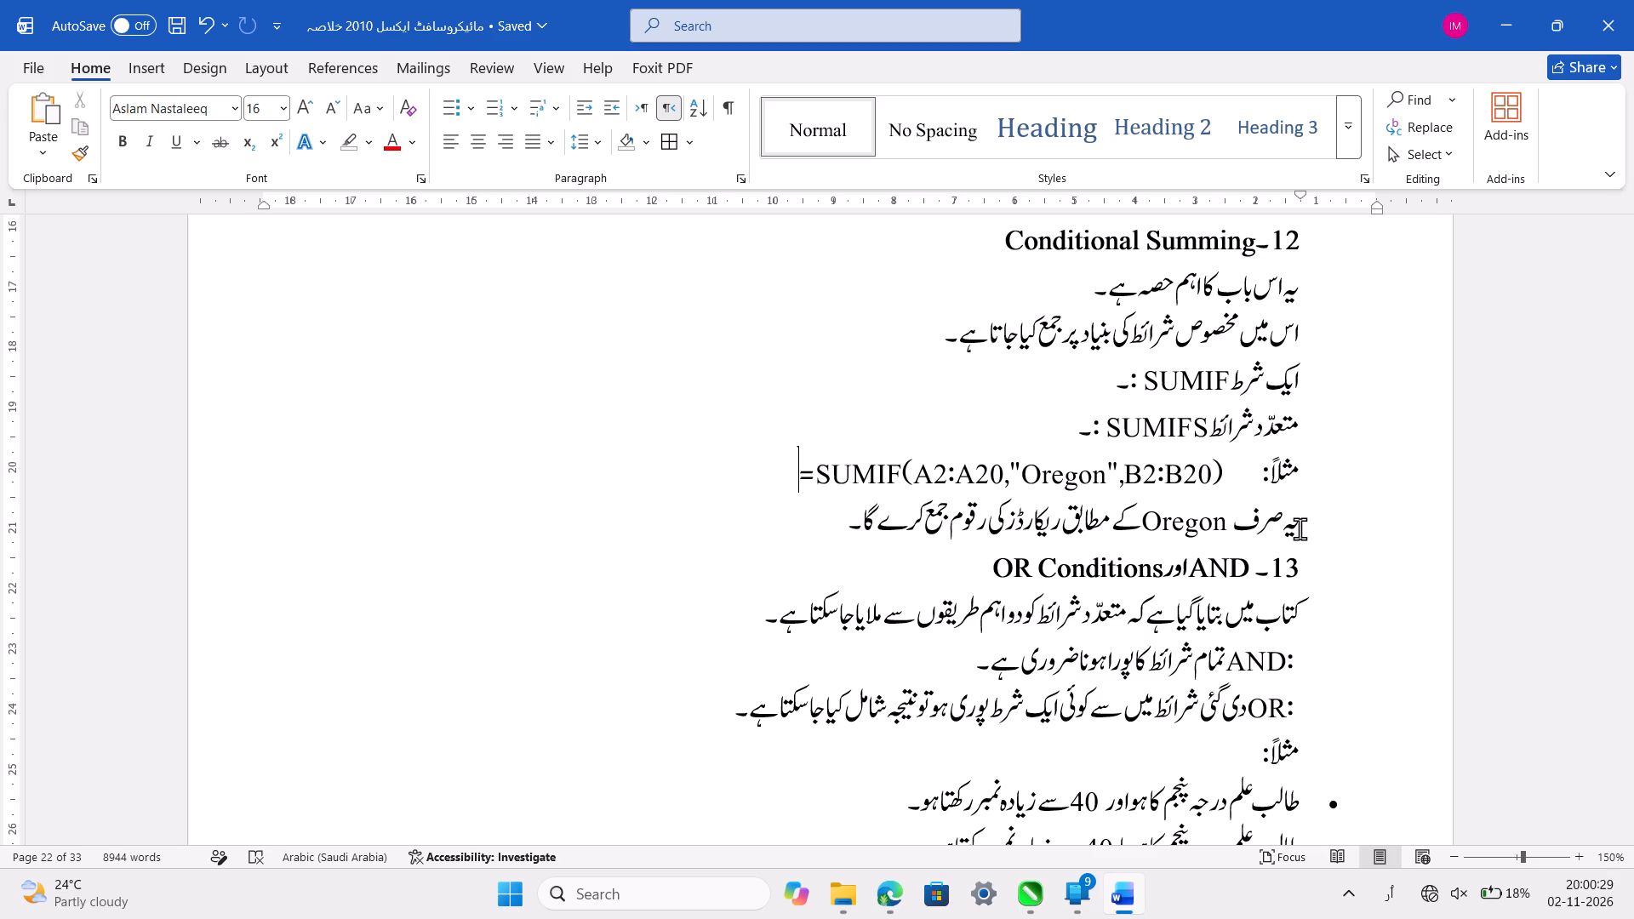
Delete the opening words کتاب میں بتایا گیا ہے کہ from the sentence under heading 13 on AND and OR conditions, and save the document.
{"action": "scroll", "coordinate": [1300, 528], "scroll_direction": "down", "scroll_amount": 1}
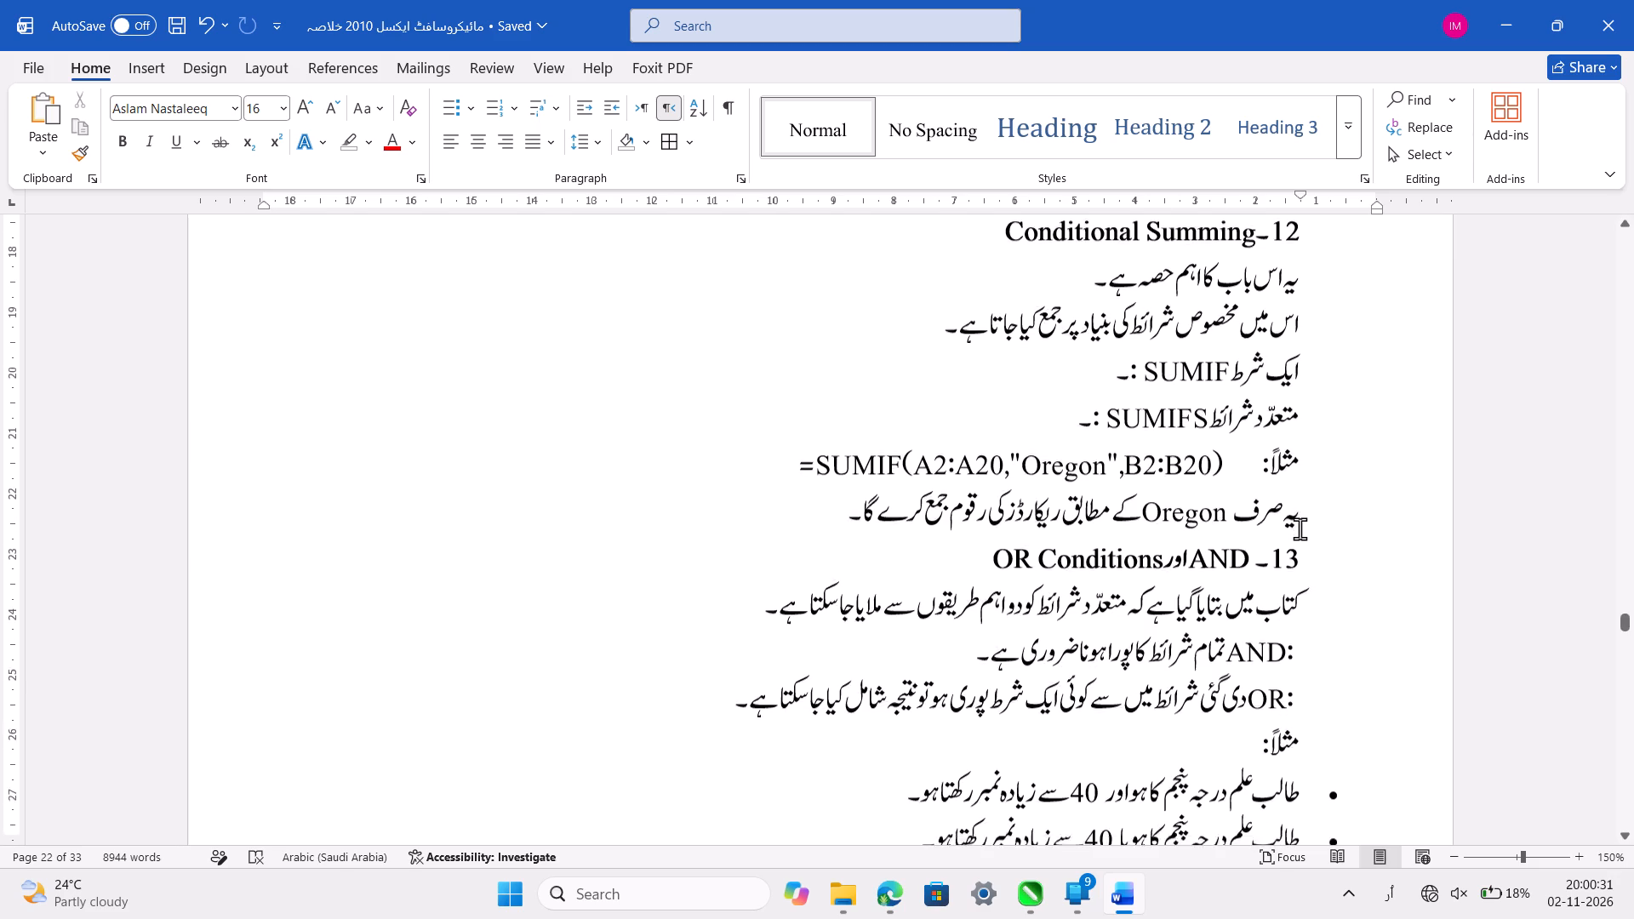
{"action": "scroll", "coordinate": [1300, 528], "scroll_direction": "down", "scroll_amount": 1}
{"action": "left_click", "coordinate": [1262, 392]}
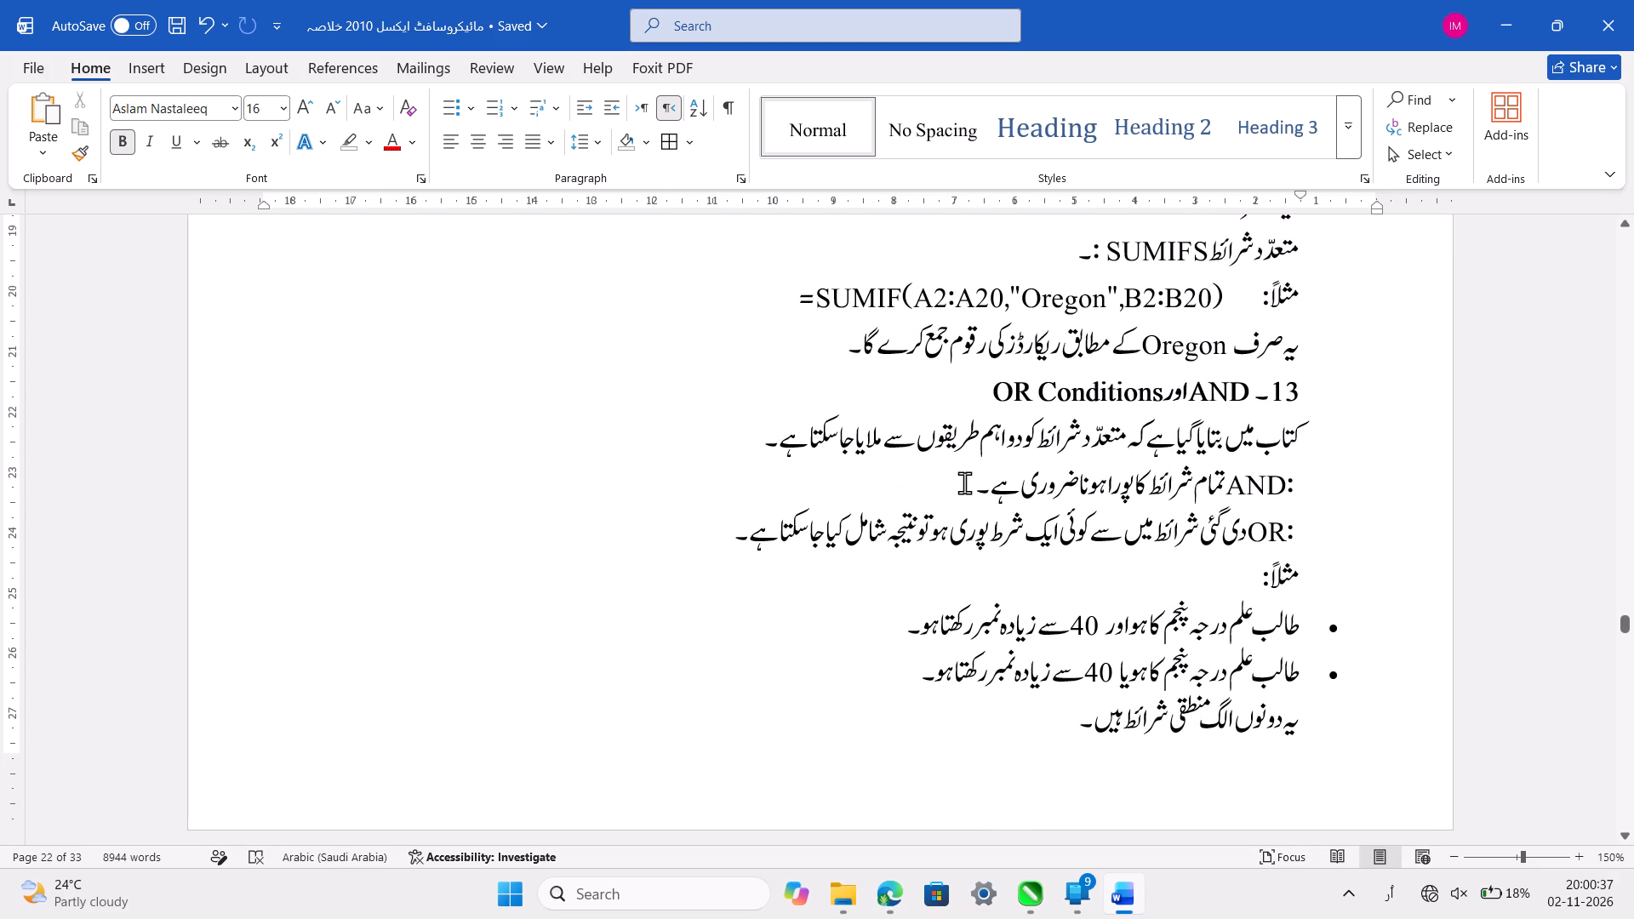
{"action": "scroll", "coordinate": [964, 482], "scroll_direction": "up", "scroll_amount": 2, "text": "ctrl"}
{"action": "scroll", "coordinate": [964, 482], "scroll_direction": "down", "scroll_amount": 1}
{"action": "scroll", "coordinate": [964, 482], "scroll_direction": "up", "scroll_amount": 1}
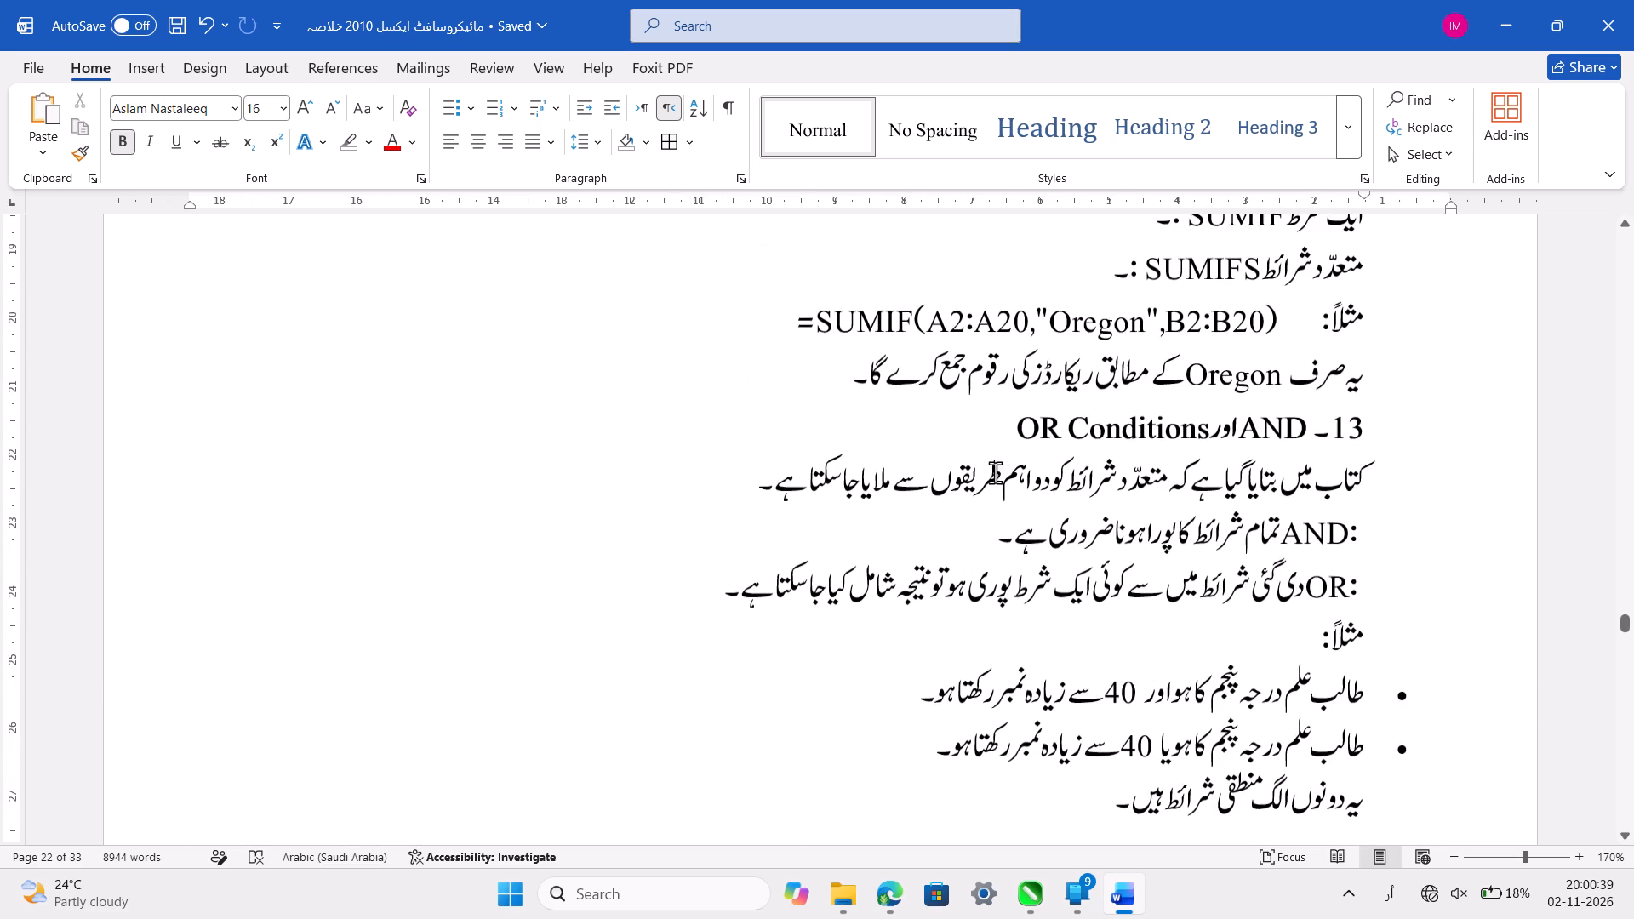
{"action": "scroll", "coordinate": [1174, 483], "scroll_direction": "down", "scroll_amount": 1, "text": "ctrl"}
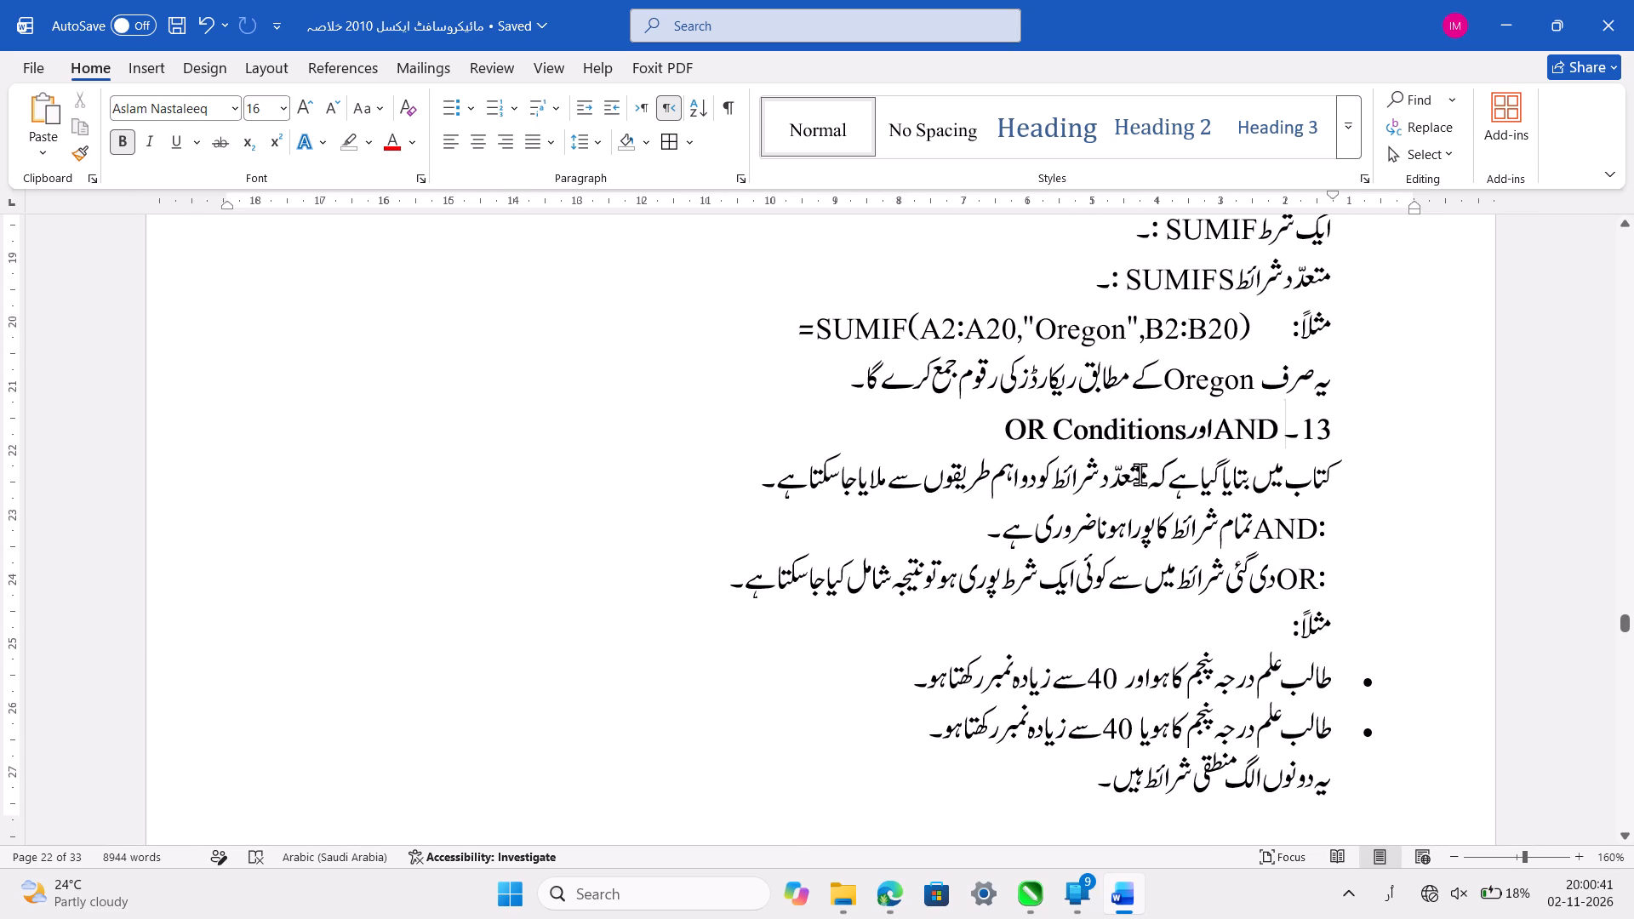
{"action": "left_click", "coordinate": [1140, 474]}
{"action": "key", "text": "Right"}
{"action": "key", "text": "ctrl+BackSpace"}
{"action": "key", "text": "ctrl+BackSpace"}
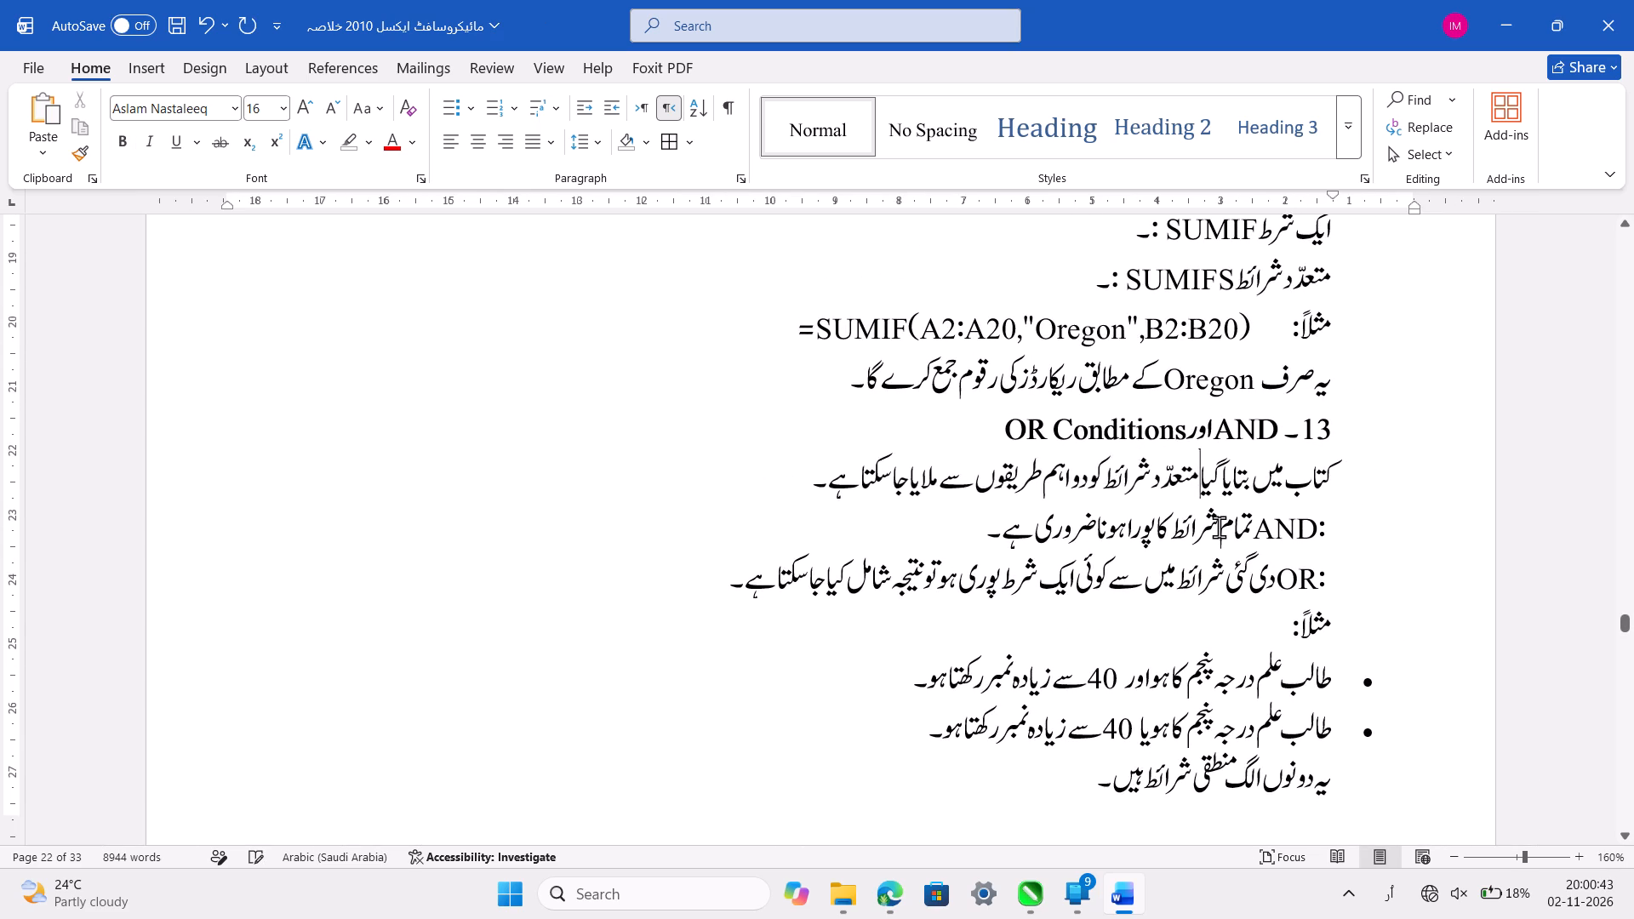
{"action": "key", "text": "ctrl+BackSpace"}
{"action": "key", "text": "ctrl+BackSpace"}
{"action": "key", "text": "ctrl+BackSpace"}
{"action": "key", "text": "ctrl+BackSpace"}
{"action": "key", "text": "ctrl+BackSpace"}
{"action": "key", "text": "ctrl+z"}
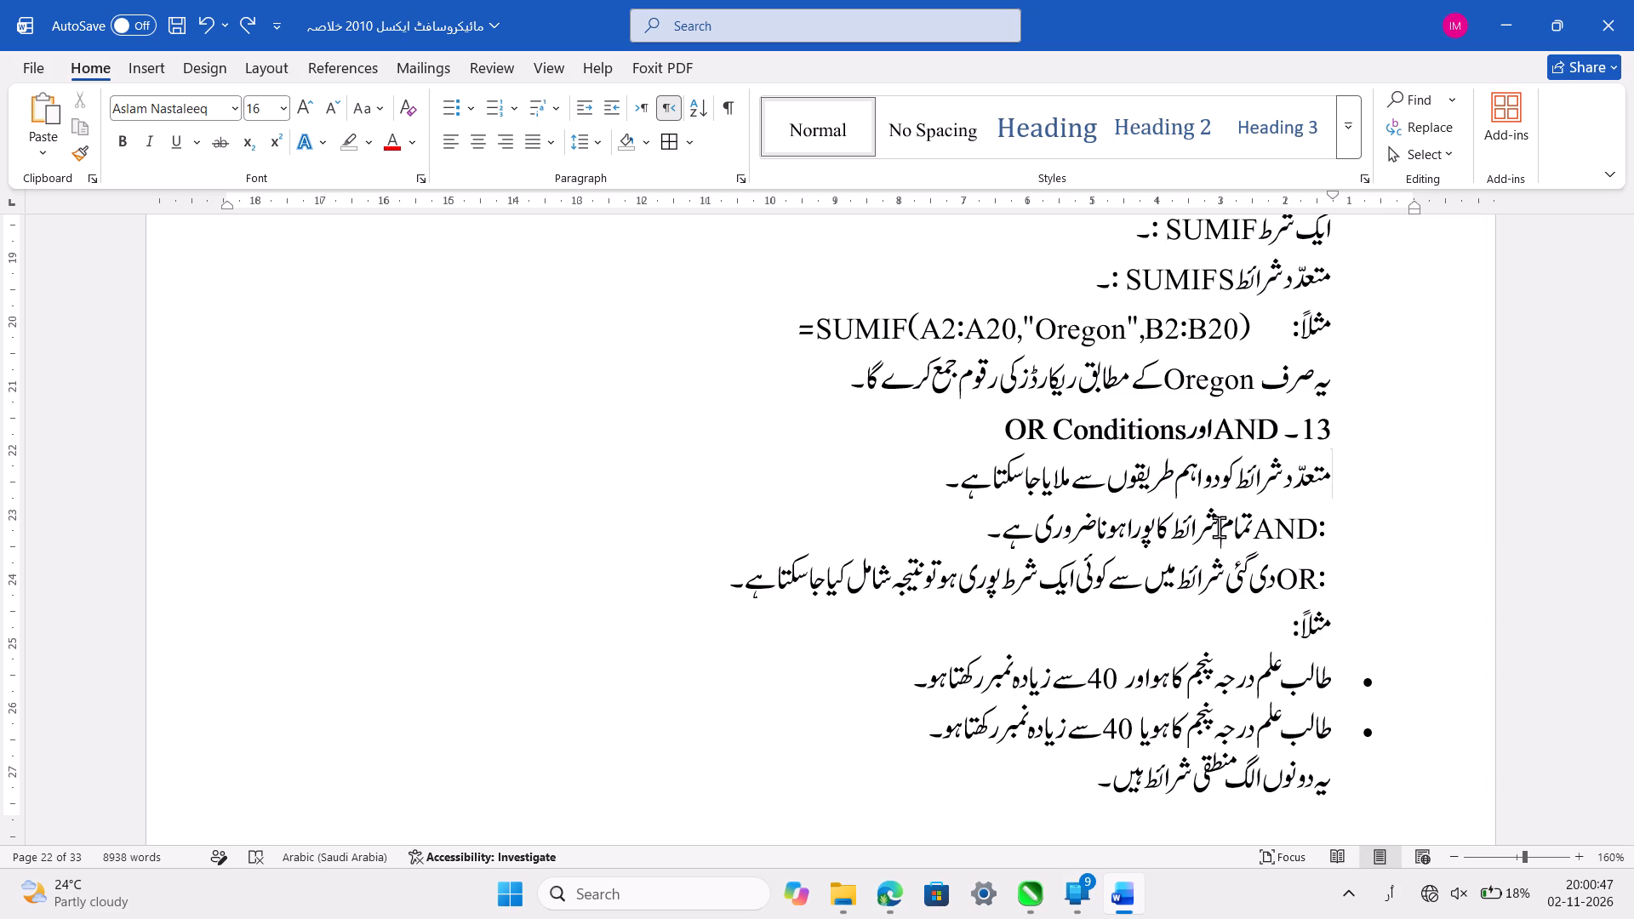
{"action": "key", "text": "ctrl+s"}
Move the misplaced colon in the AND line to directly after AND and separate the explanation with a tab.
{"action": "scroll", "coordinate": [1219, 527], "scroll_direction": "down", "scroll_amount": 1}
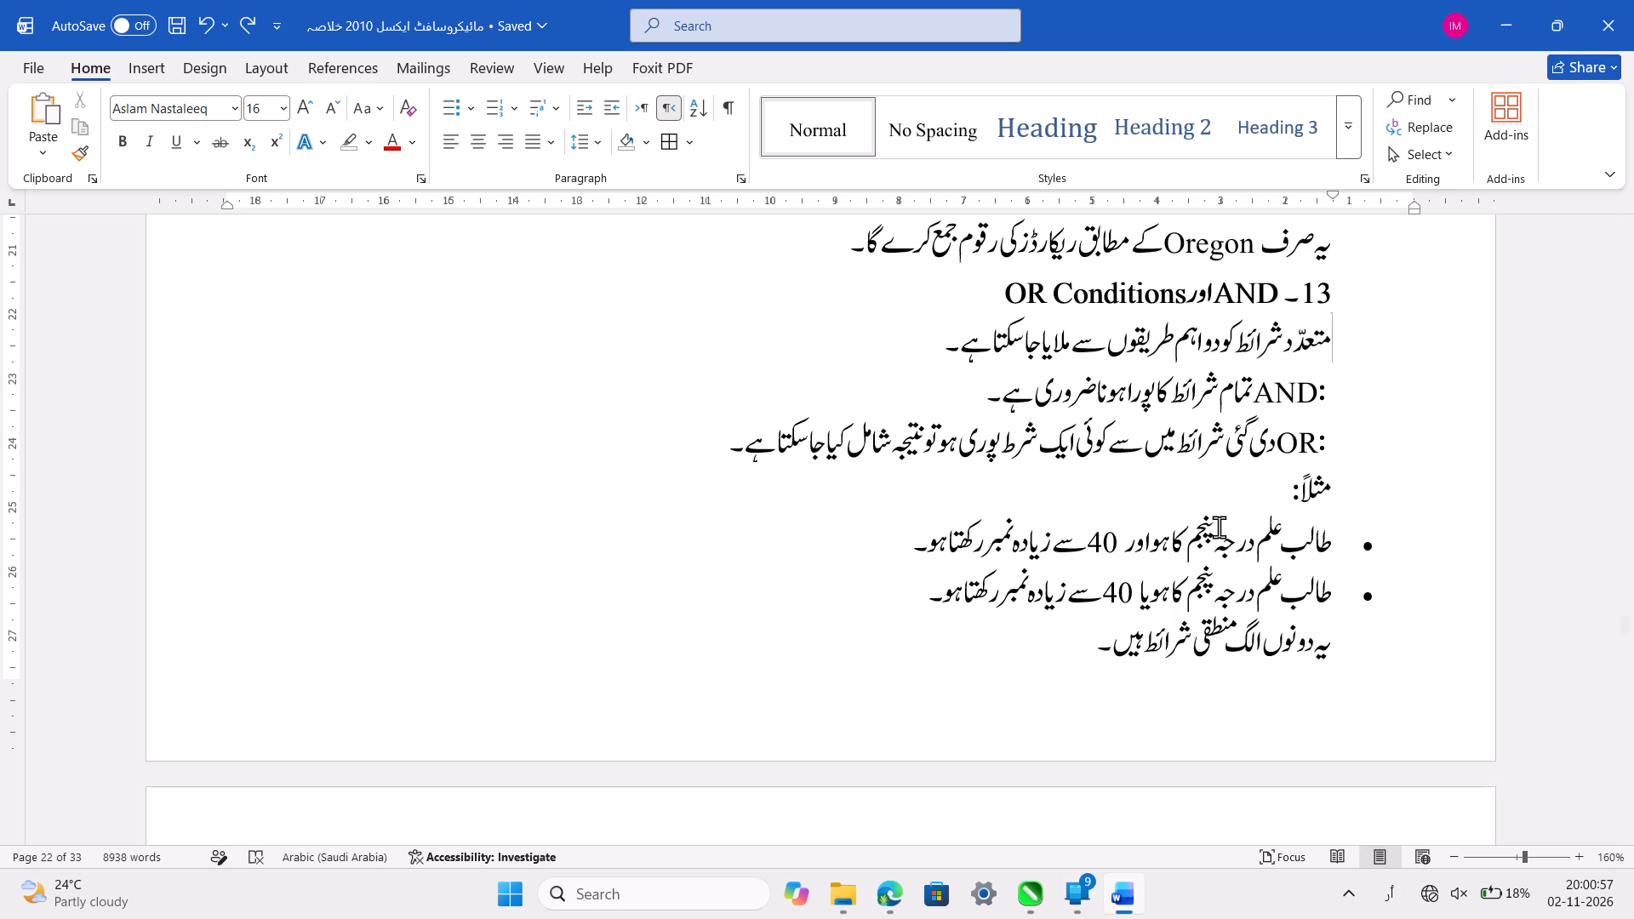
{"action": "right_click", "coordinate": [1219, 527]}
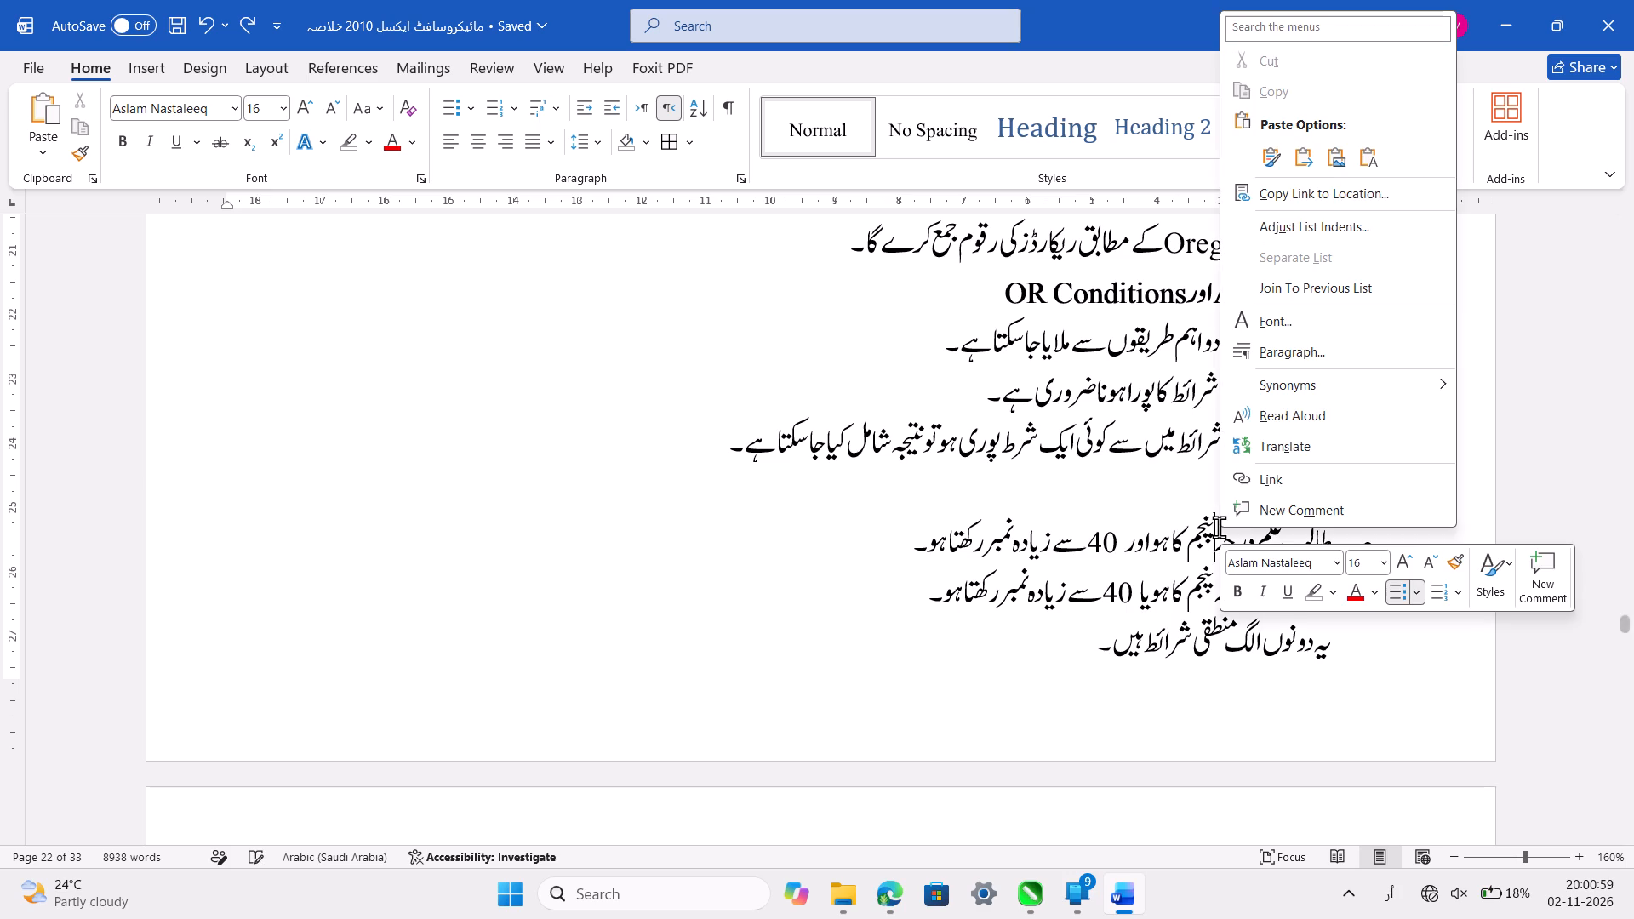
{"action": "left_click", "coordinate": [1054, 442]}
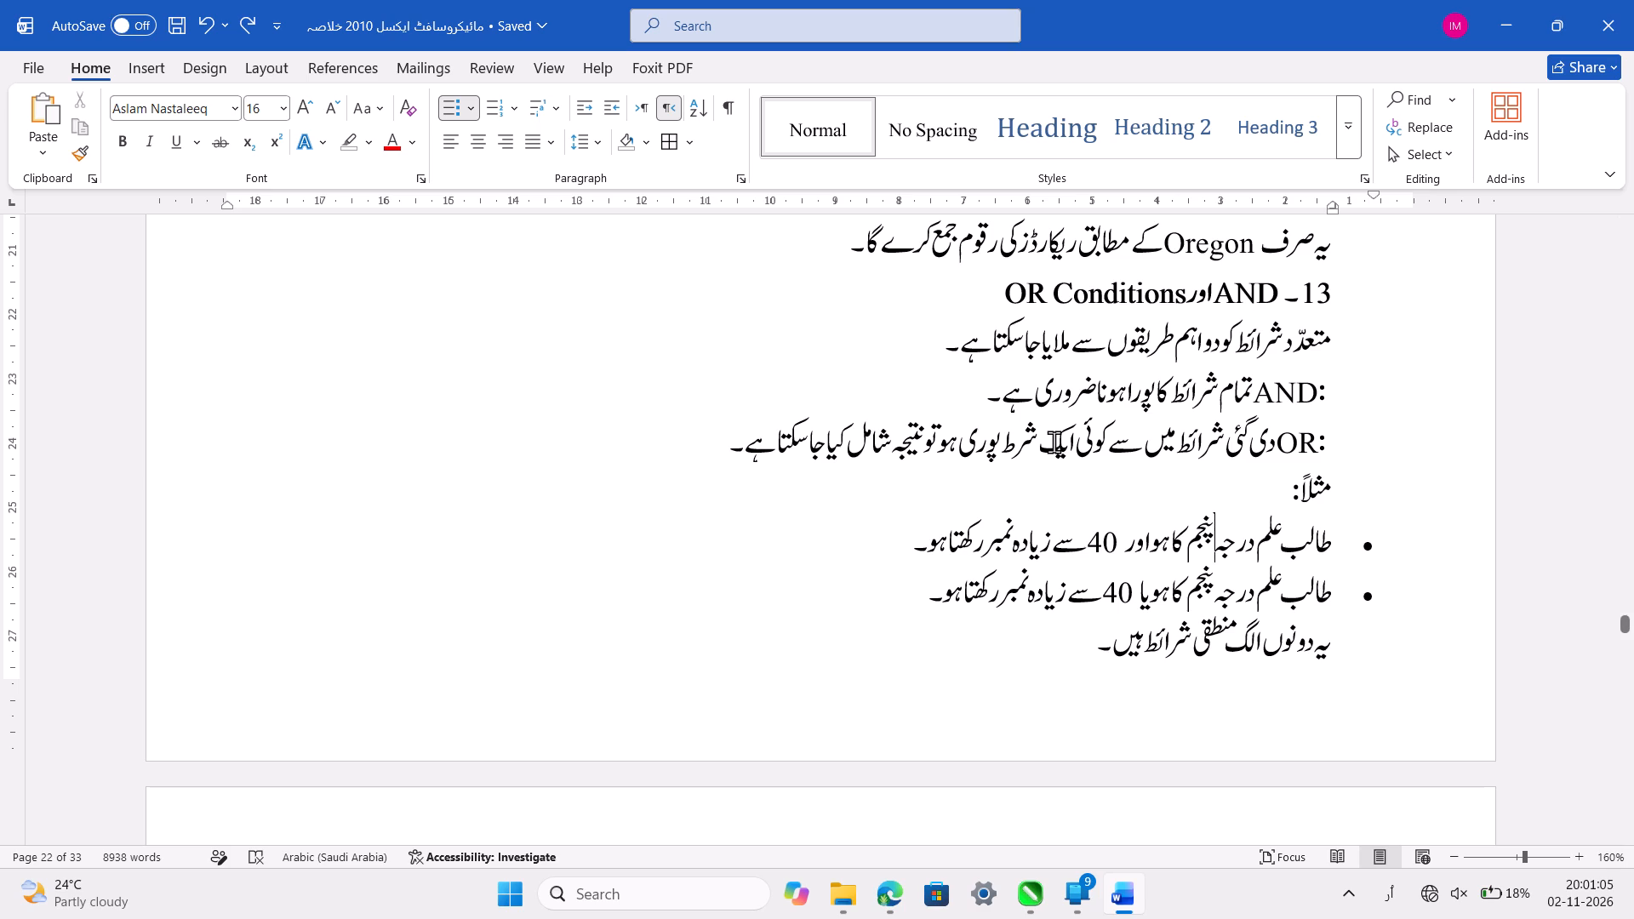
{"action": "left_click", "coordinate": [1138, 400]}
{"action": "key", "text": "Home"}
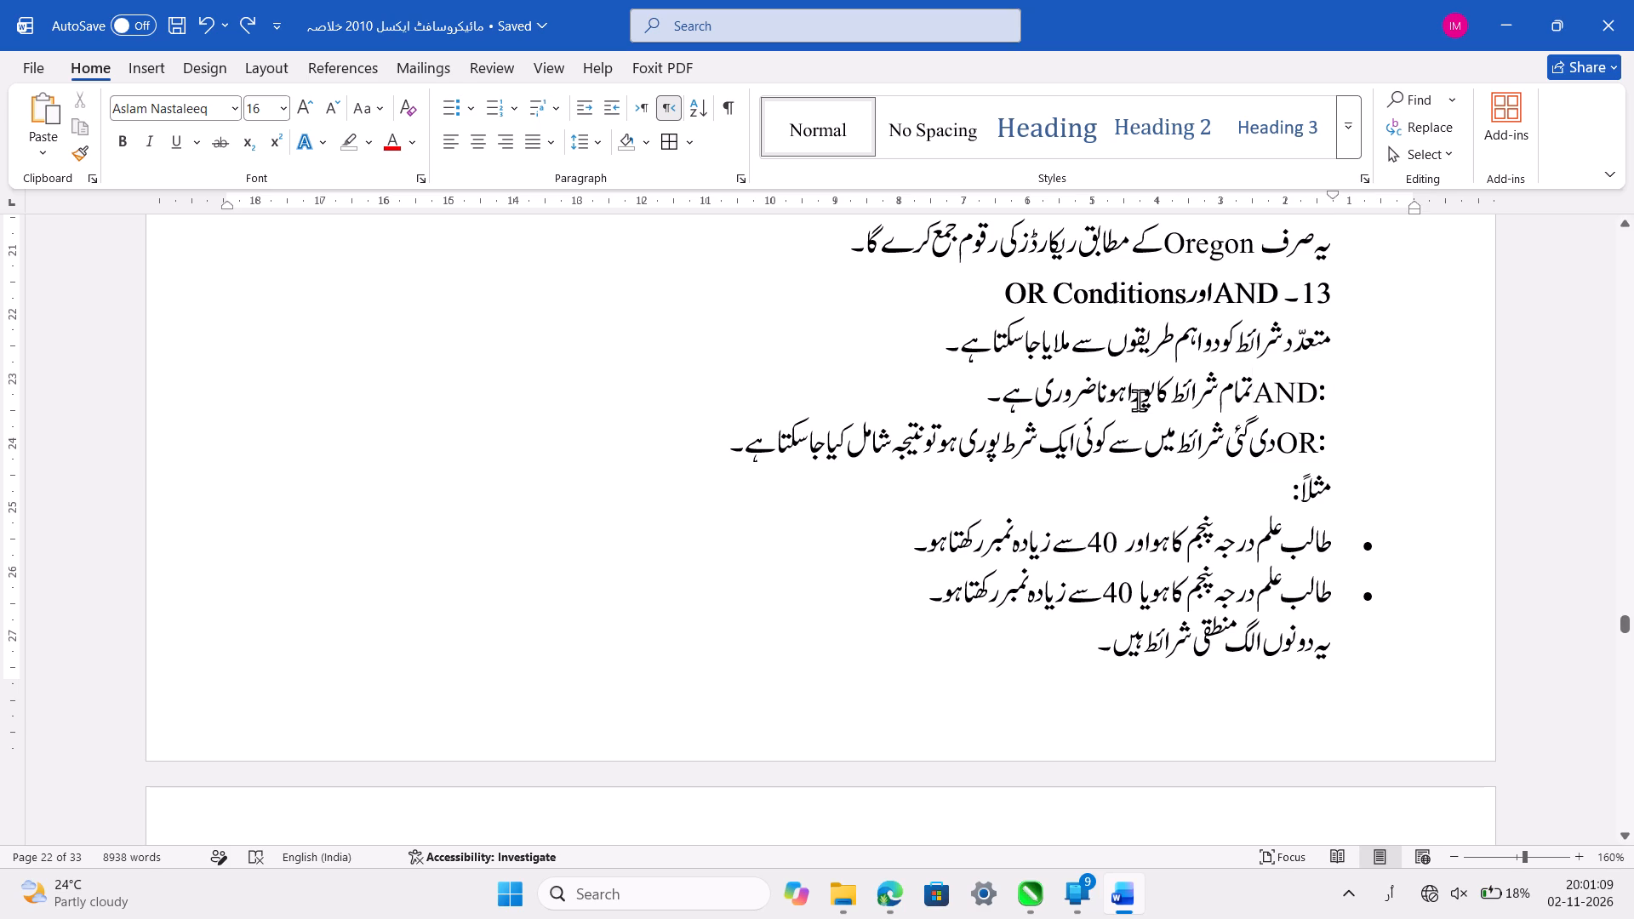
{"action": "left_click", "coordinate": [1226, 389]}
{"action": "key", "text": "Right"}
{"action": "key", "text": "Right"}
{"action": "key", "text": "Right"}
{"action": "key", "text": "Right"}
{"action": "key", "text": "BackSpace"}
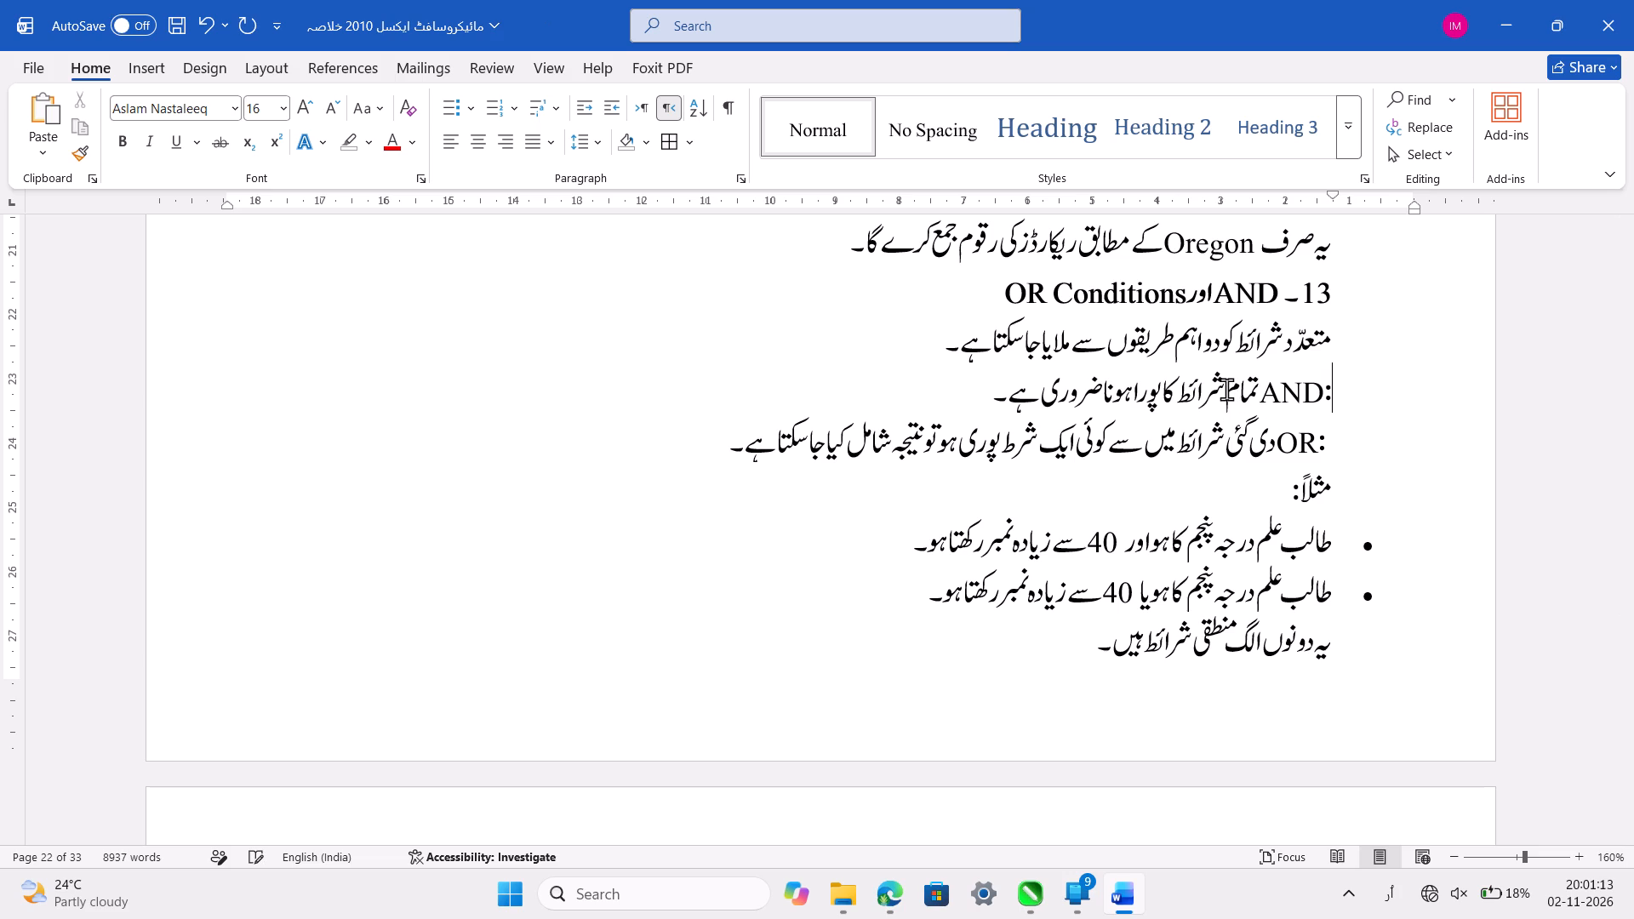
{"action": "key", "text": "BackSpace"}
{"action": "key", "text": "shift+colon"}
{"action": "key", "text": "Tab"}
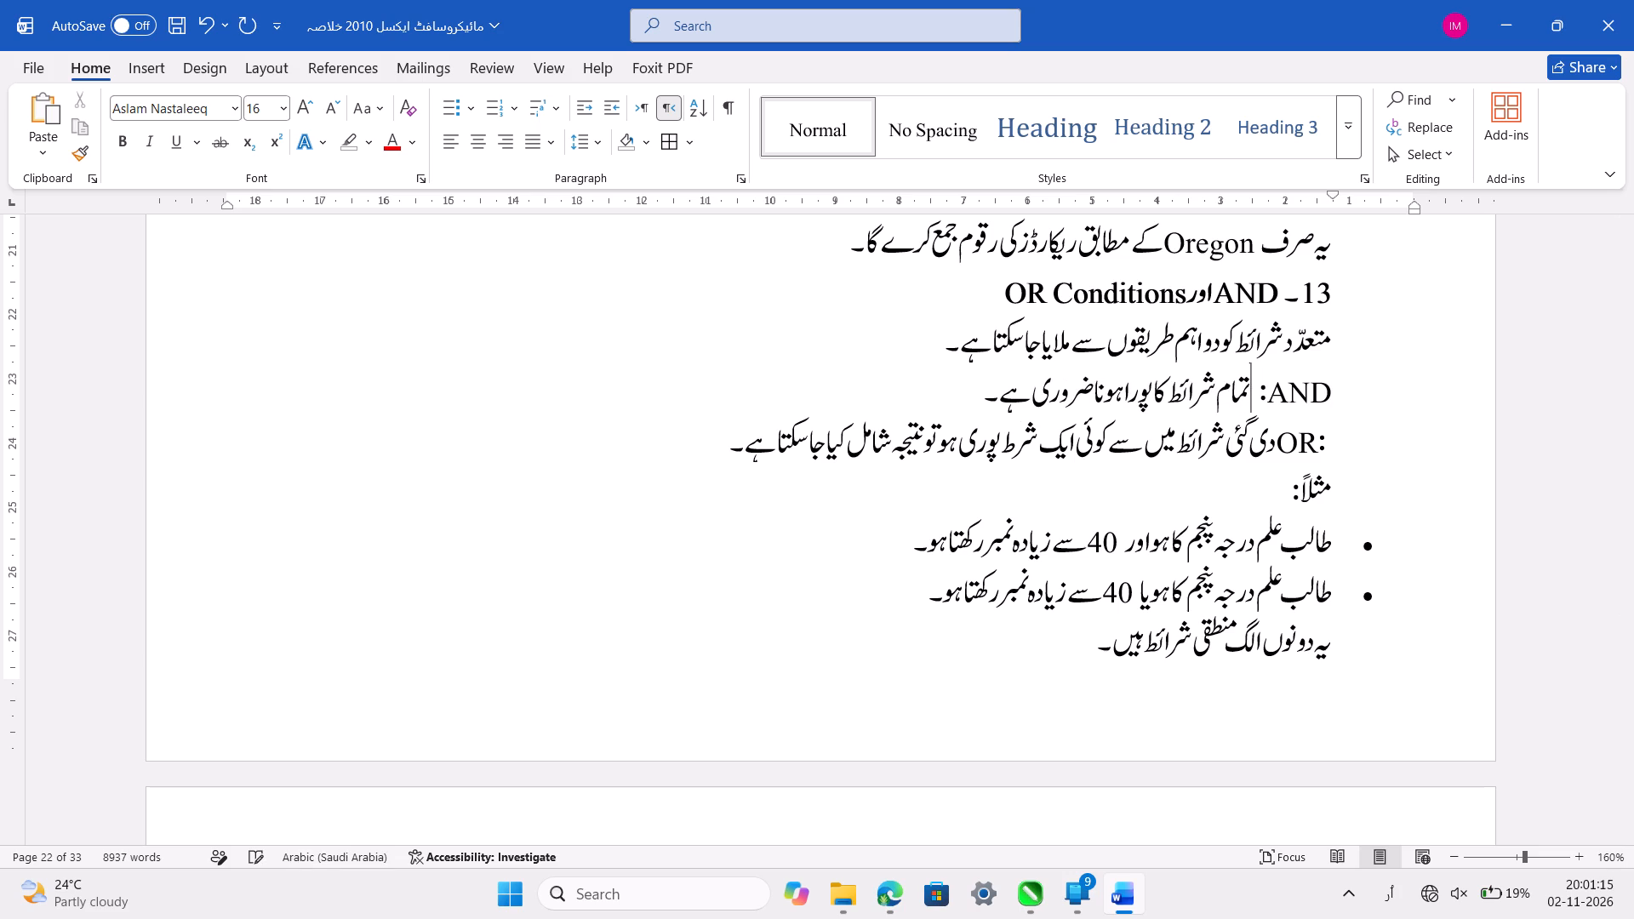
{"action": "key", "text": "Tab"}
{"action": "key", "text": "BackSpace"}
Move the misplaced colon in the OR line to directly after OR, add a tab before the explanation, and save the document.
{"action": "left_click", "coordinate": [1254, 443]}
{"action": "key", "text": "Left"}
{"action": "key", "text": "Left"}
{"action": "key", "text": "Left"}
{"action": "key", "text": "Right"}
{"action": "key", "text": "Right"}
{"action": "key", "text": "Right"}
{"action": "key", "text": "Right"}
{"action": "key", "text": "Right"}
{"action": "key", "text": "Right"}
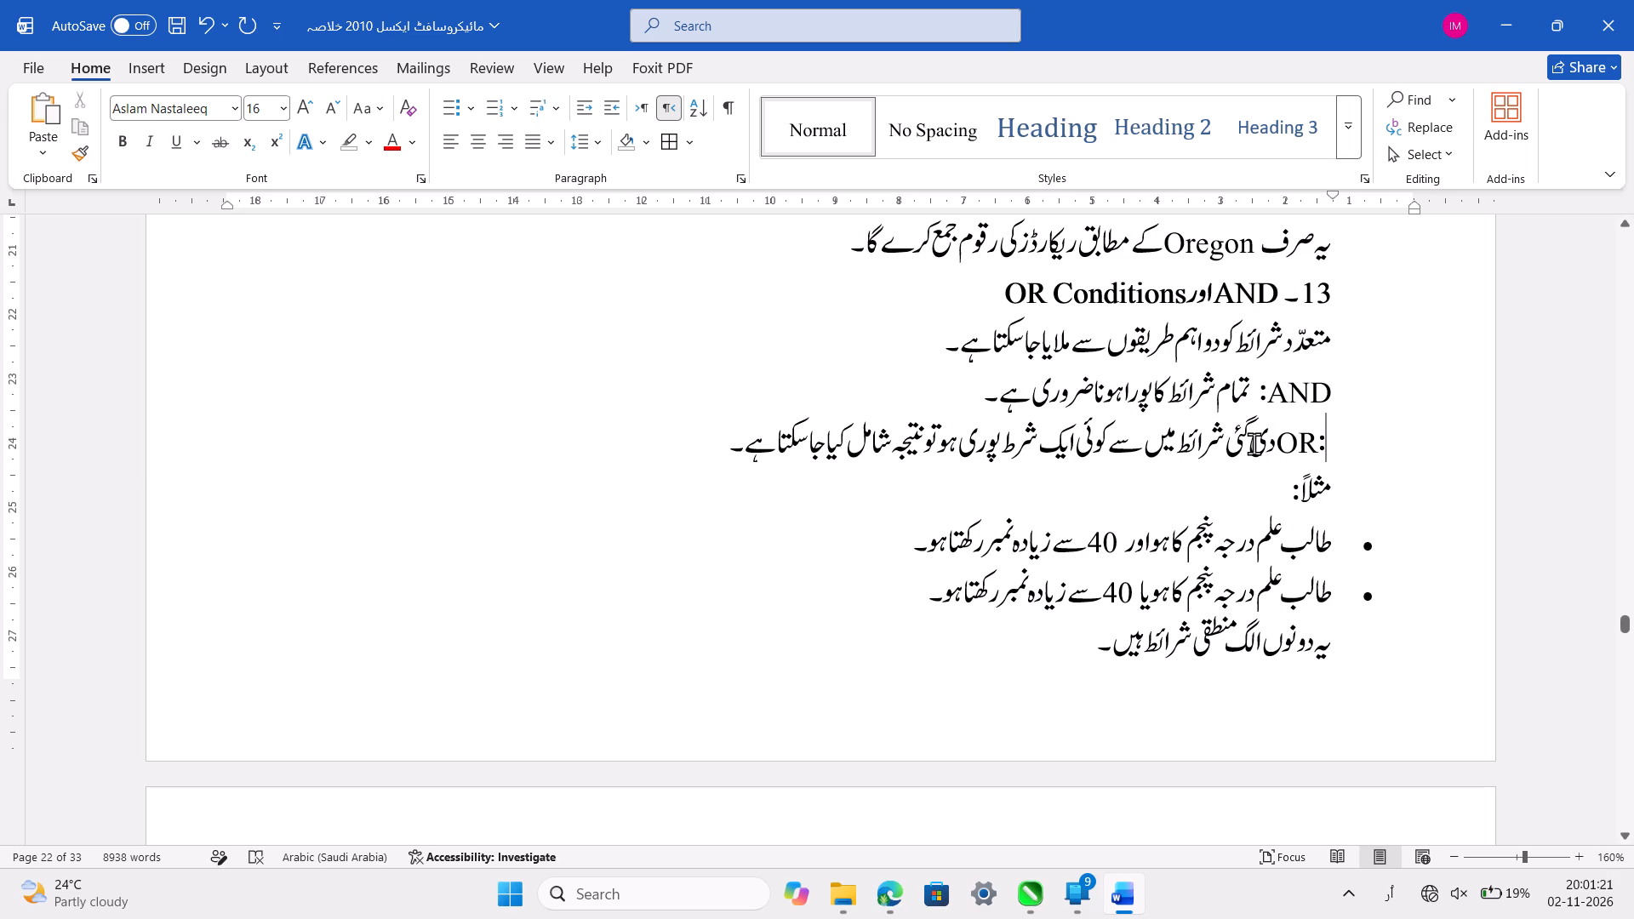
{"action": "key", "text": "Left"}
{"action": "key", "text": "BackSpace"}
{"action": "key", "text": "BackSpace"}
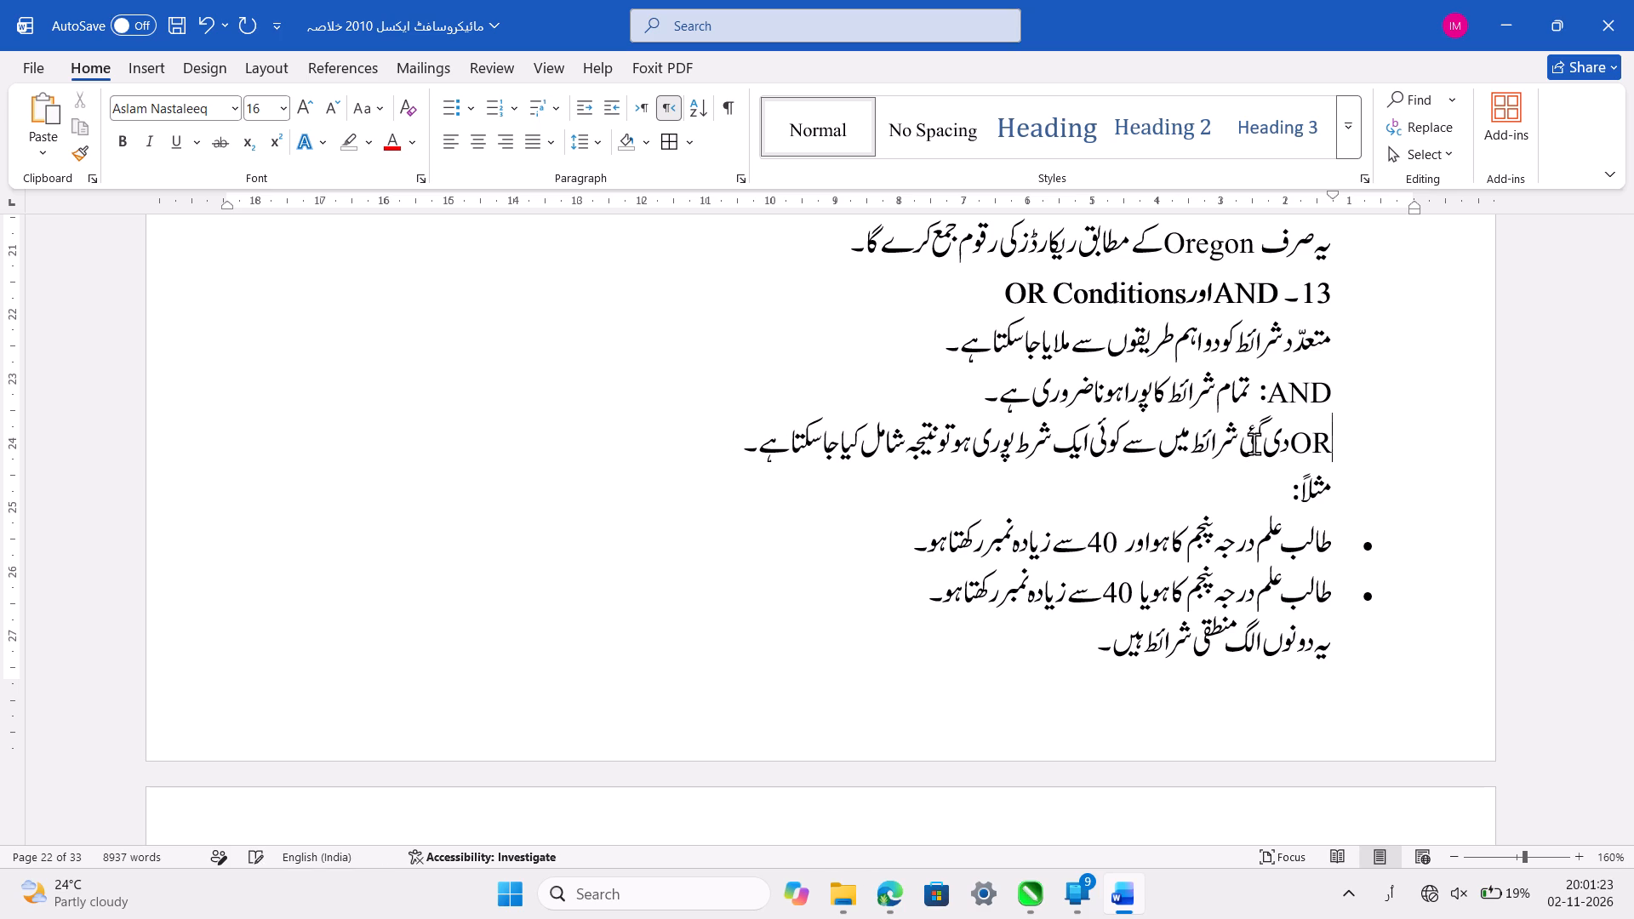
{"action": "key", "text": "shift+colon"}
{"action": "key", "text": "Tab"}
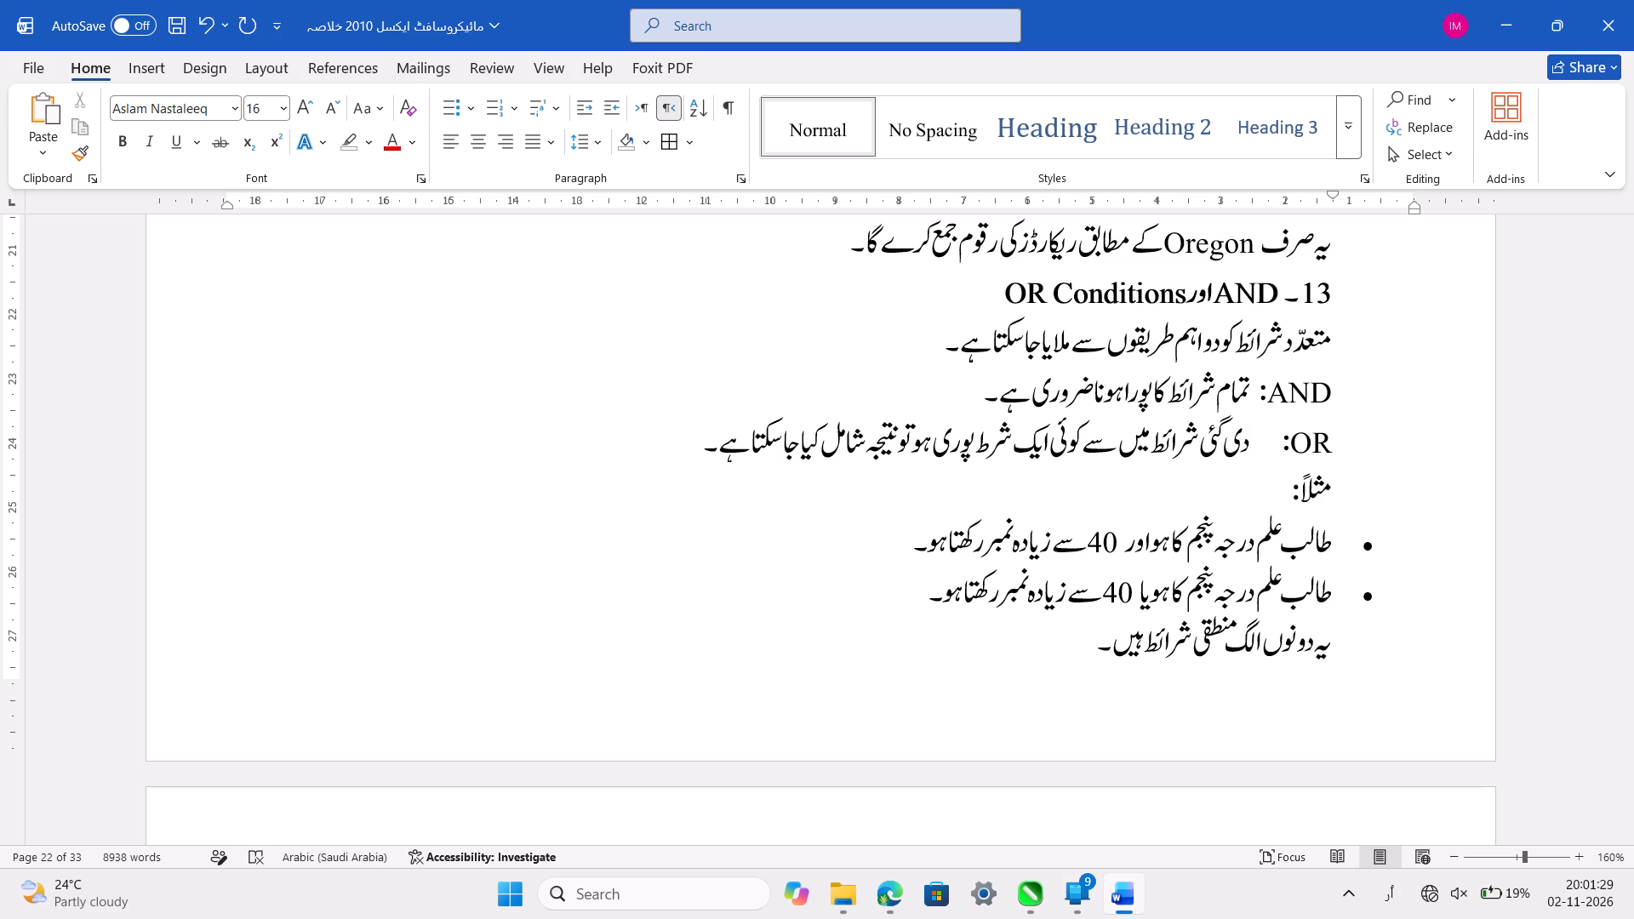
{"action": "key", "text": "ctrl+s"}
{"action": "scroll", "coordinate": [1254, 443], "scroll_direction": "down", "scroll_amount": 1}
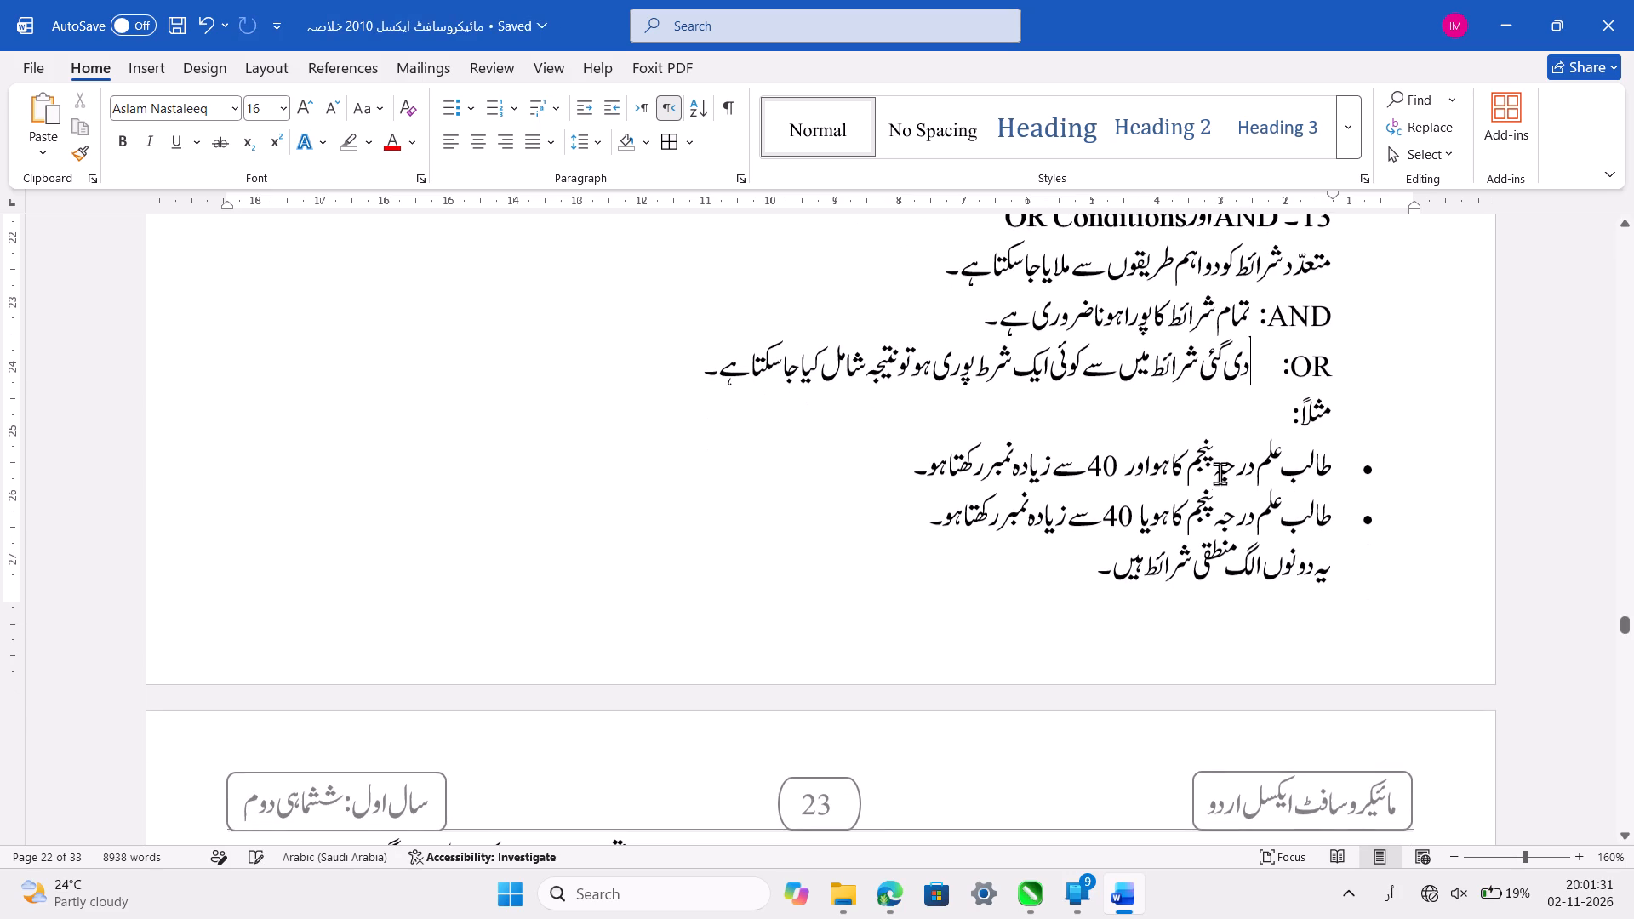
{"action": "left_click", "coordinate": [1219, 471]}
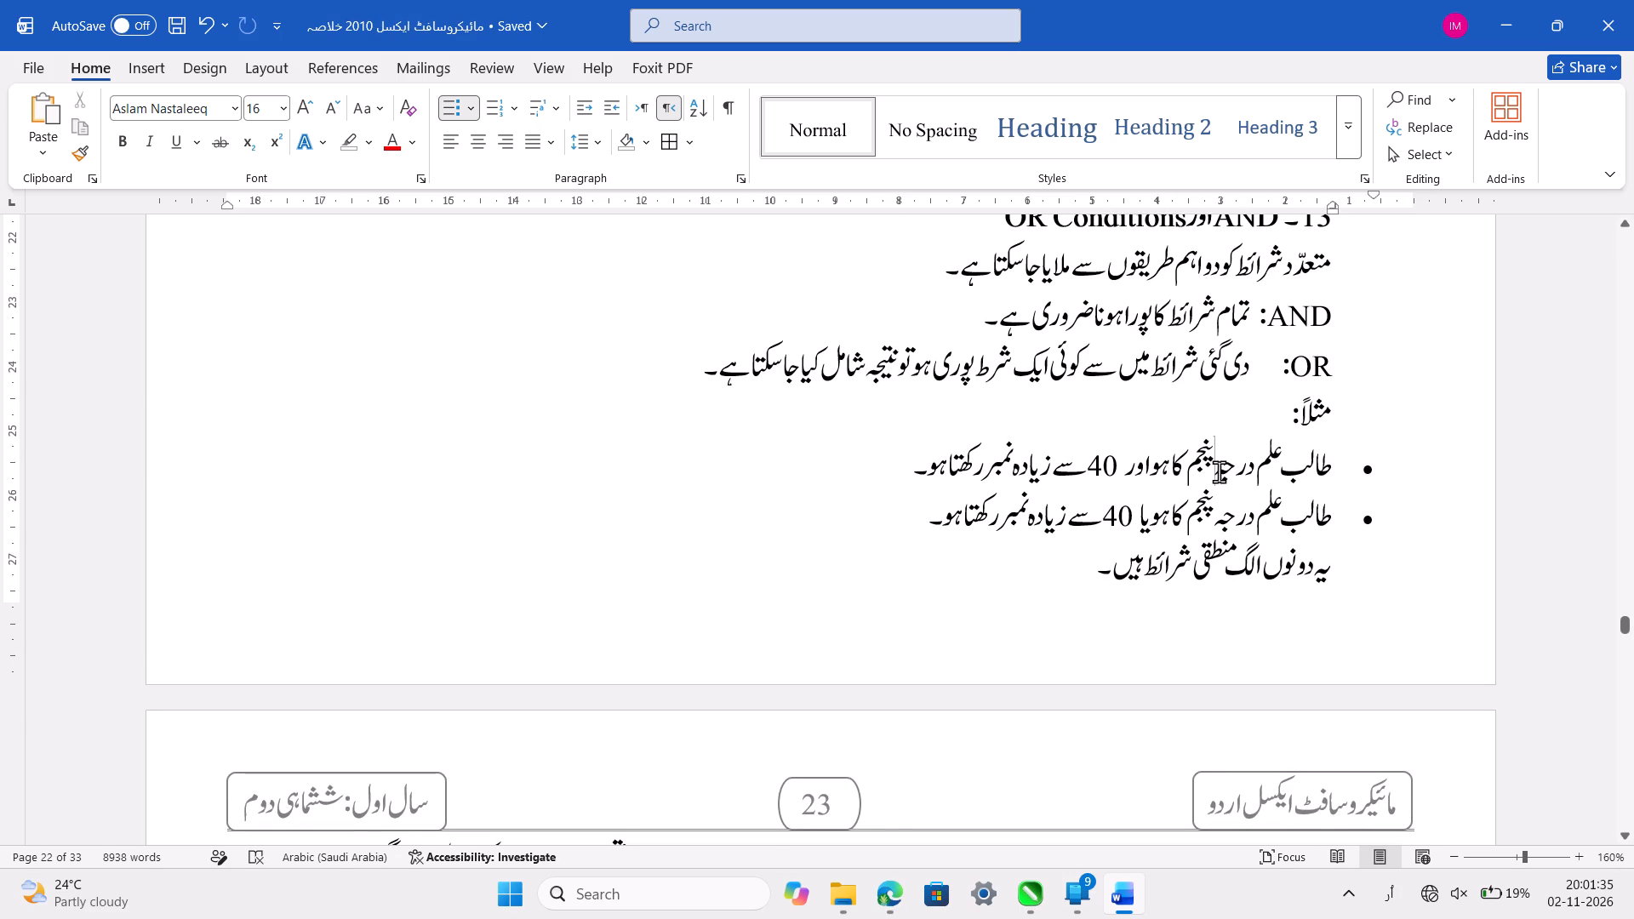
Delete the sentence about SUMIFS and Array Formulas examples above the باب کا حاصل paragraph on page 23, and save the document.
{"action": "scroll", "coordinate": [1219, 471], "scroll_direction": "down", "scroll_amount": 1}
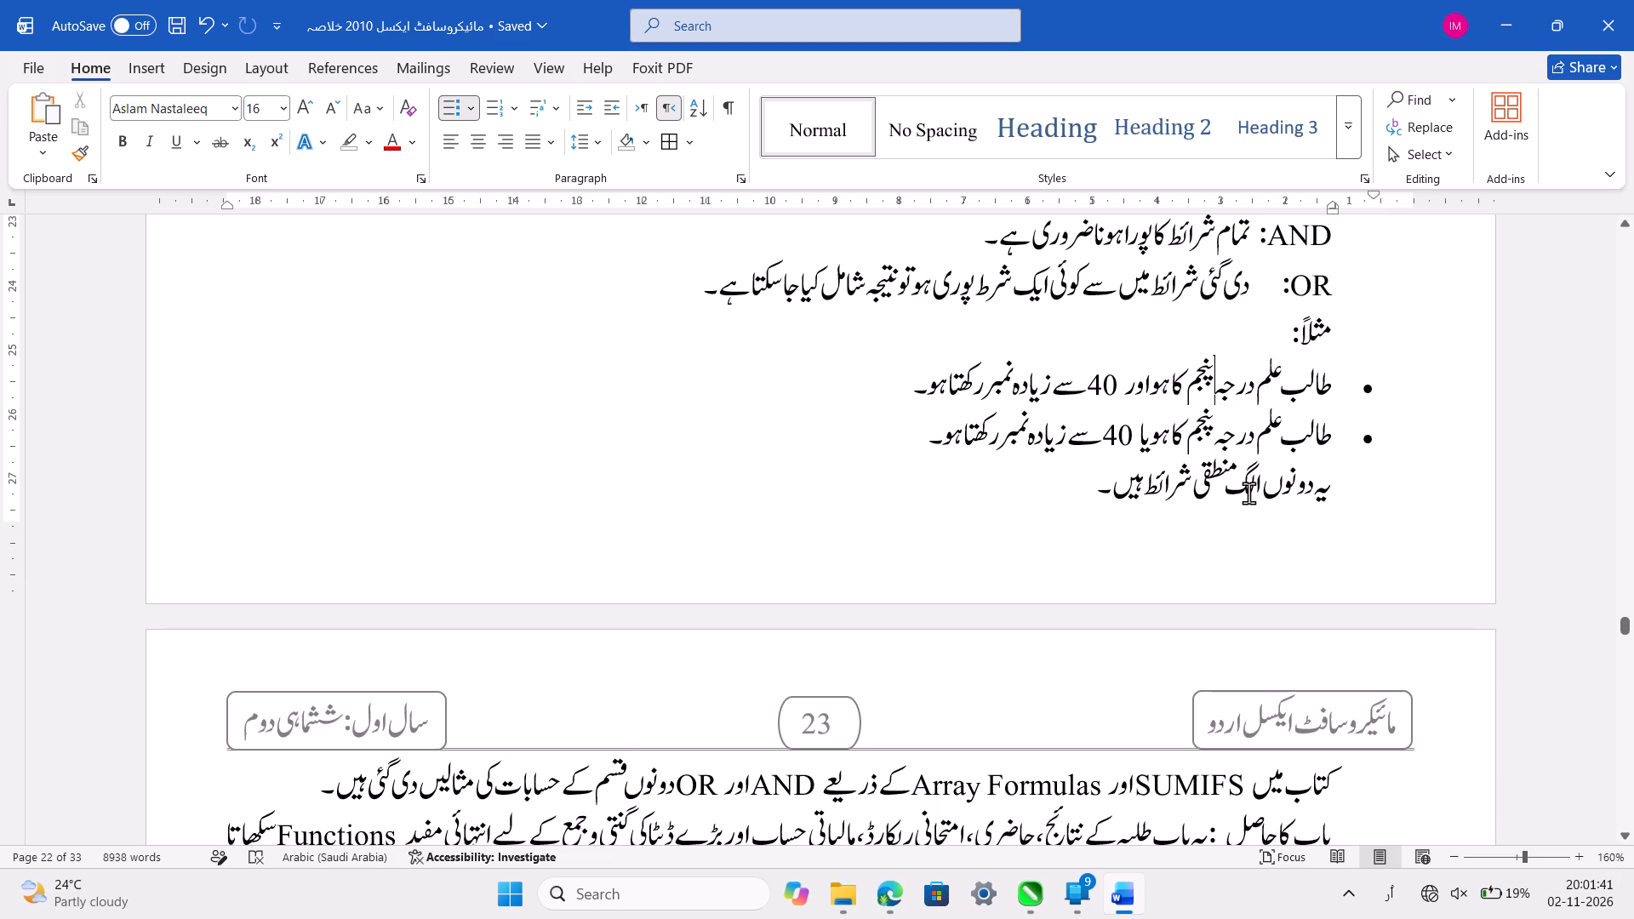
{"action": "scroll", "coordinate": [1248, 493], "scroll_direction": "down", "scroll_amount": 2}
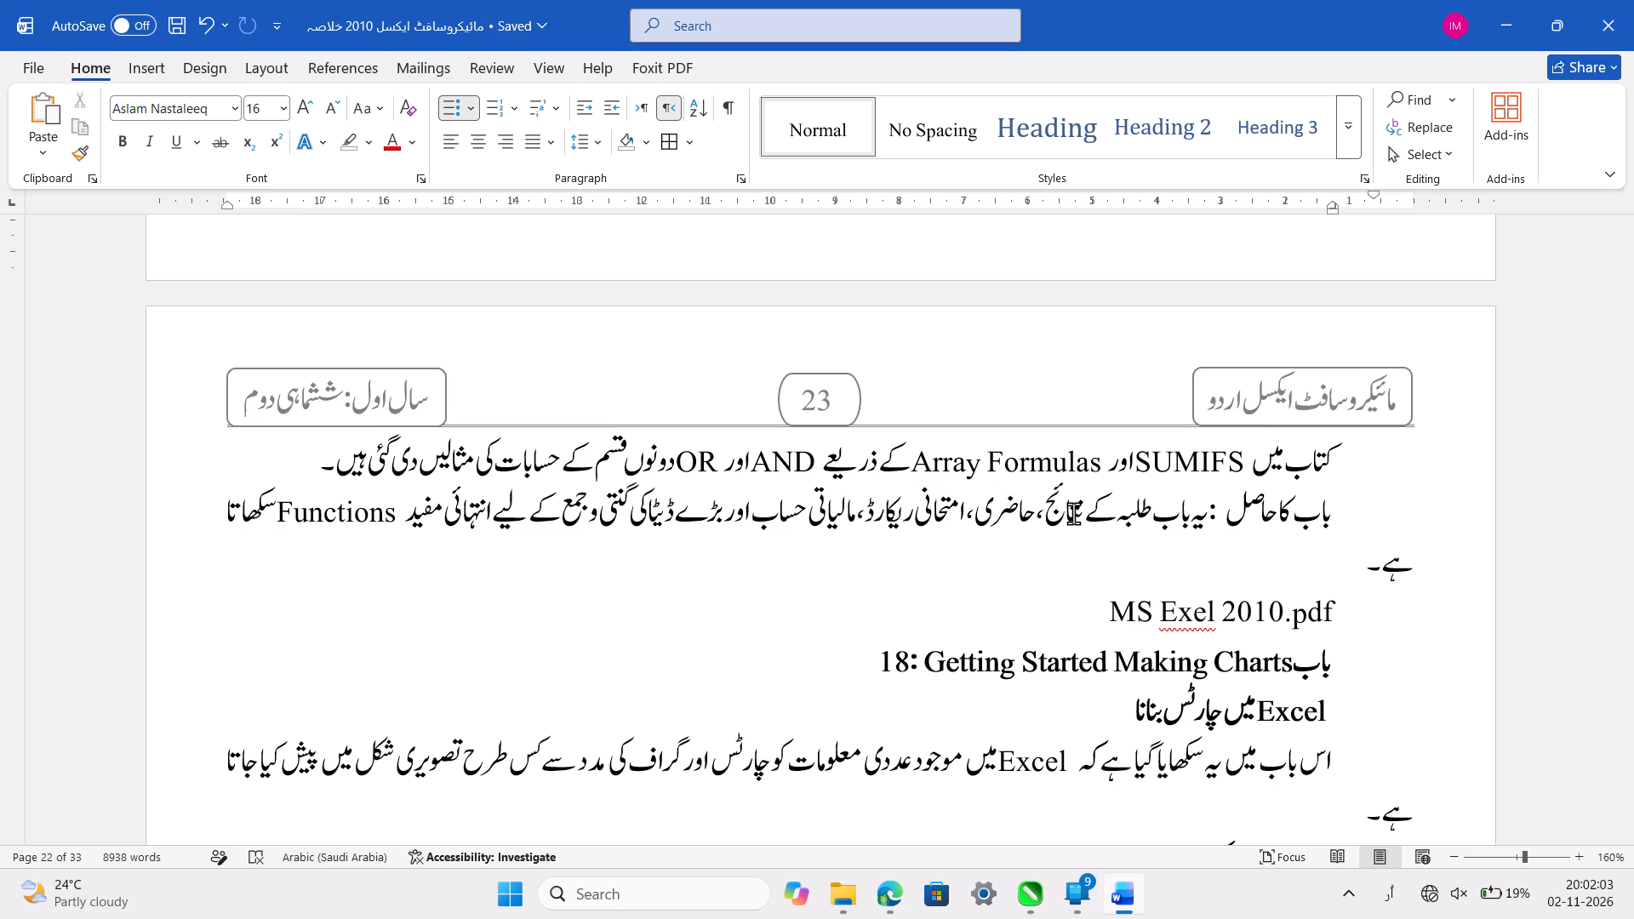
{"action": "triple_click", "coordinate": [974, 454]}
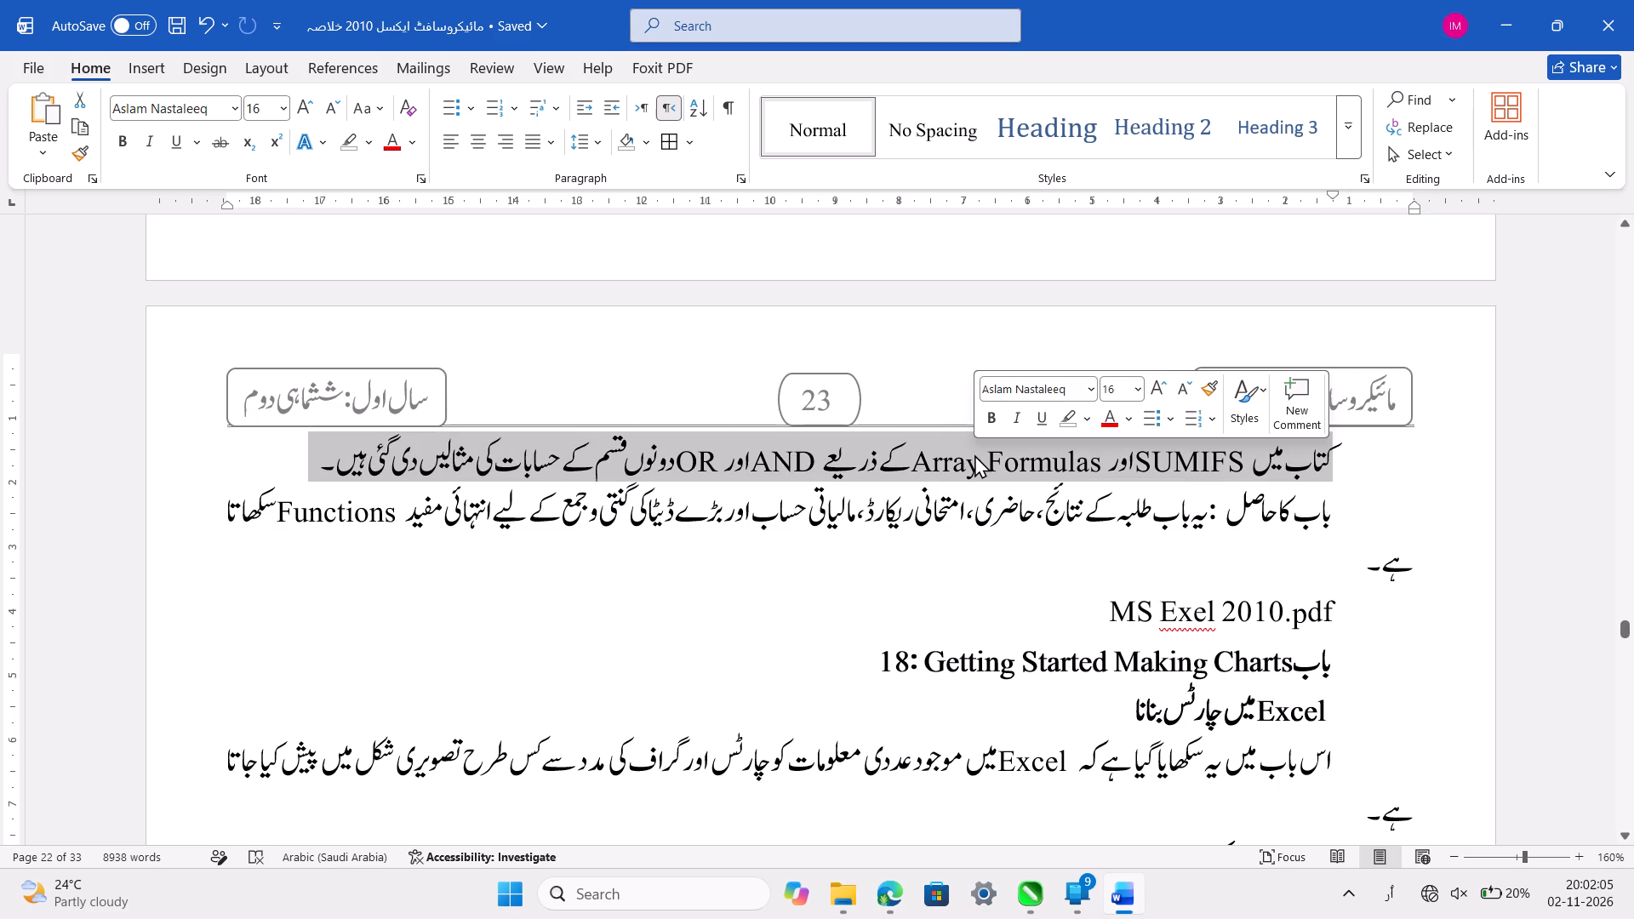
{"action": "key", "text": "Delete"}
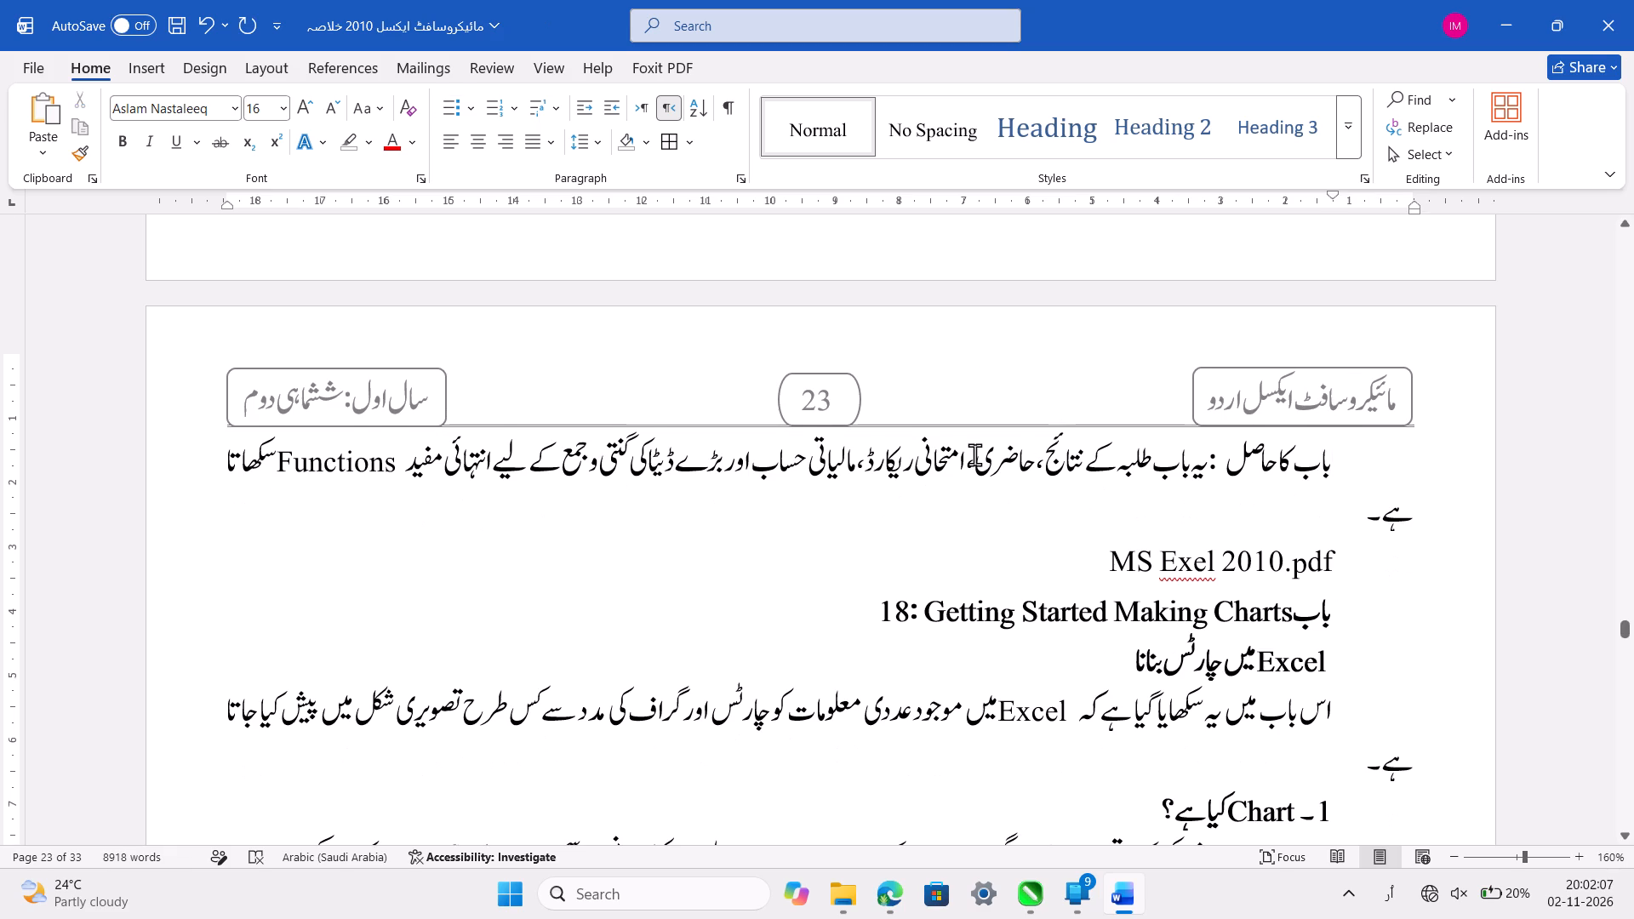
{"action": "scroll", "coordinate": [974, 454], "scroll_direction": "up", "scroll_amount": 1}
{"action": "key", "text": "ctrl+s"}
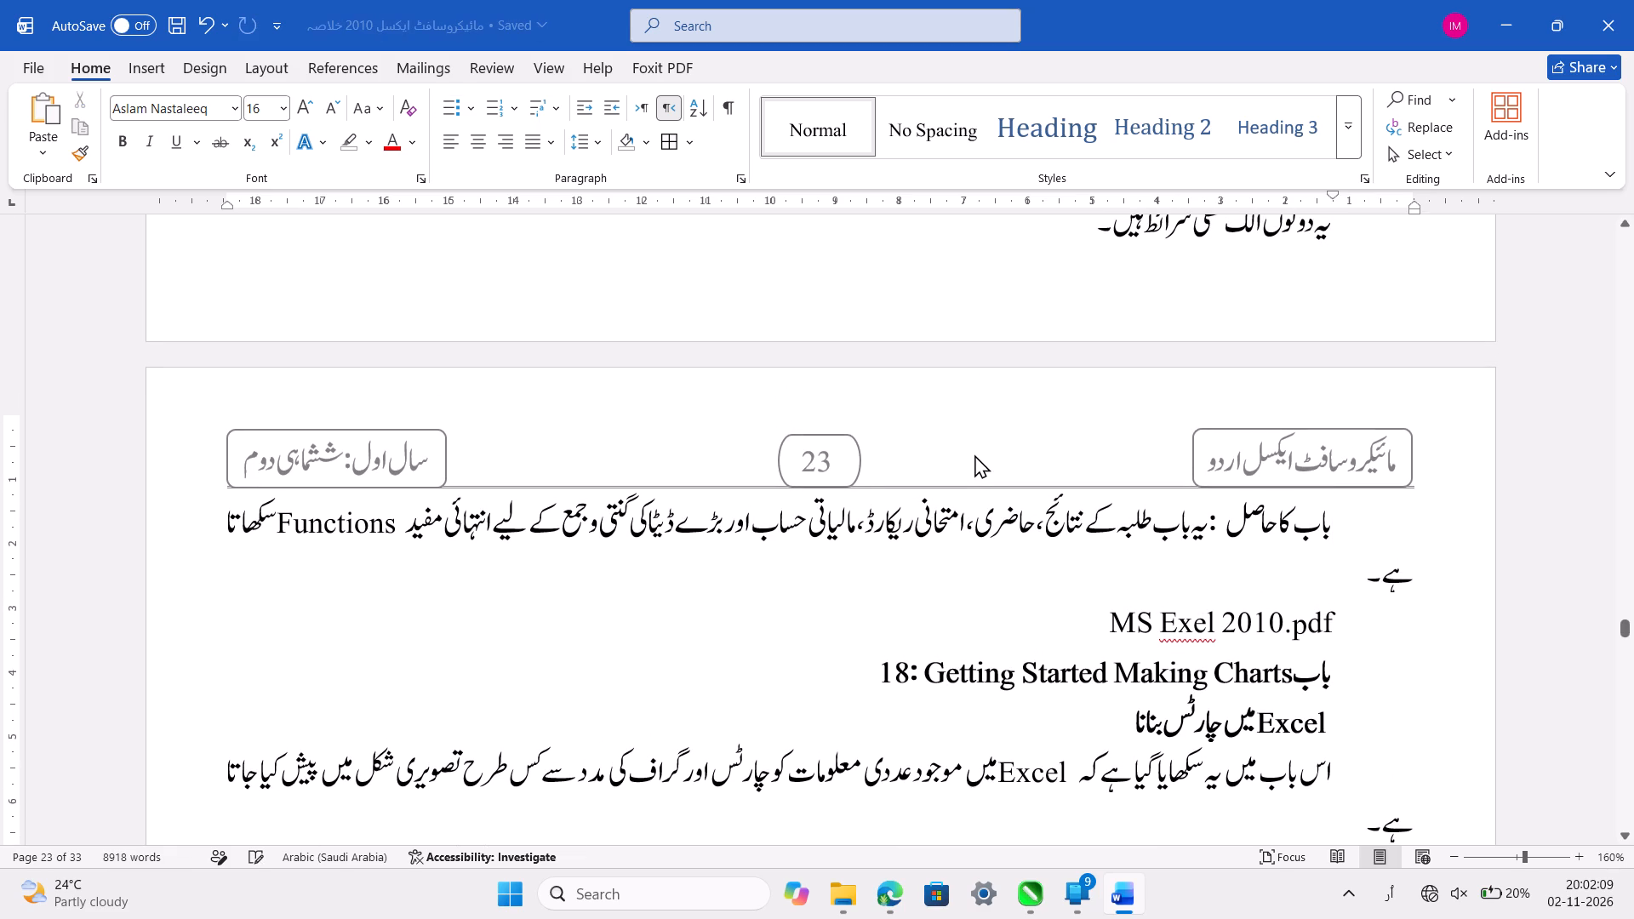
Replace the wide gap between مفید and Functions in the باب کا حاصل paragraph with a single space, and save the document.
{"action": "scroll", "coordinate": [974, 454], "scroll_direction": "up", "scroll_amount": 1}
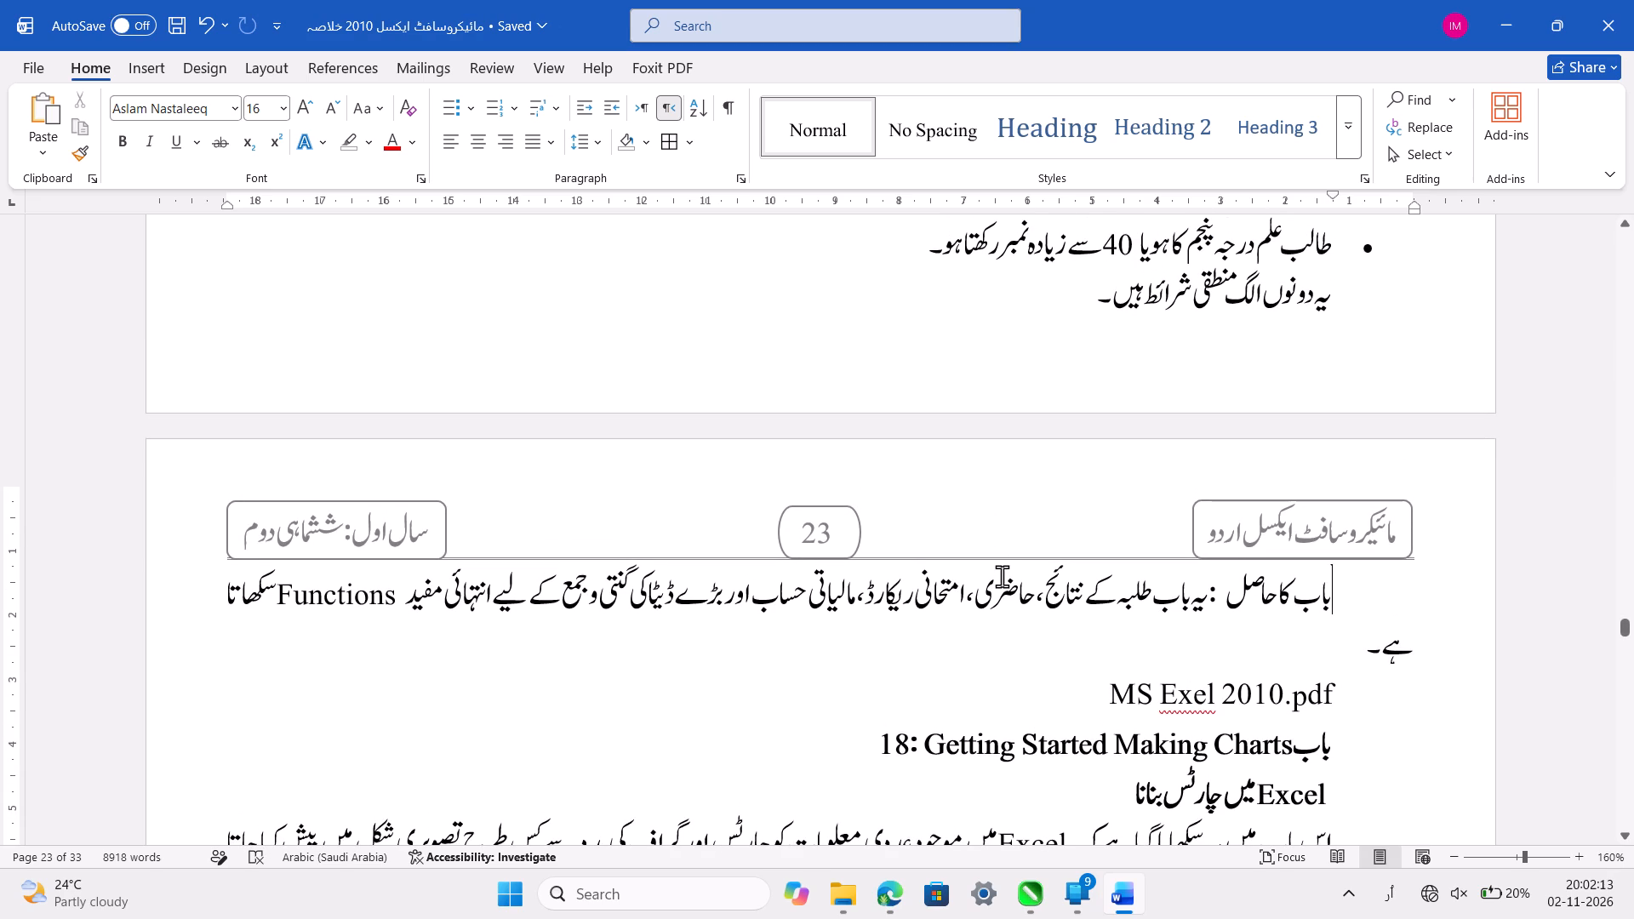
{"action": "scroll", "coordinate": [1002, 576], "scroll_direction": "up", "scroll_amount": 1}
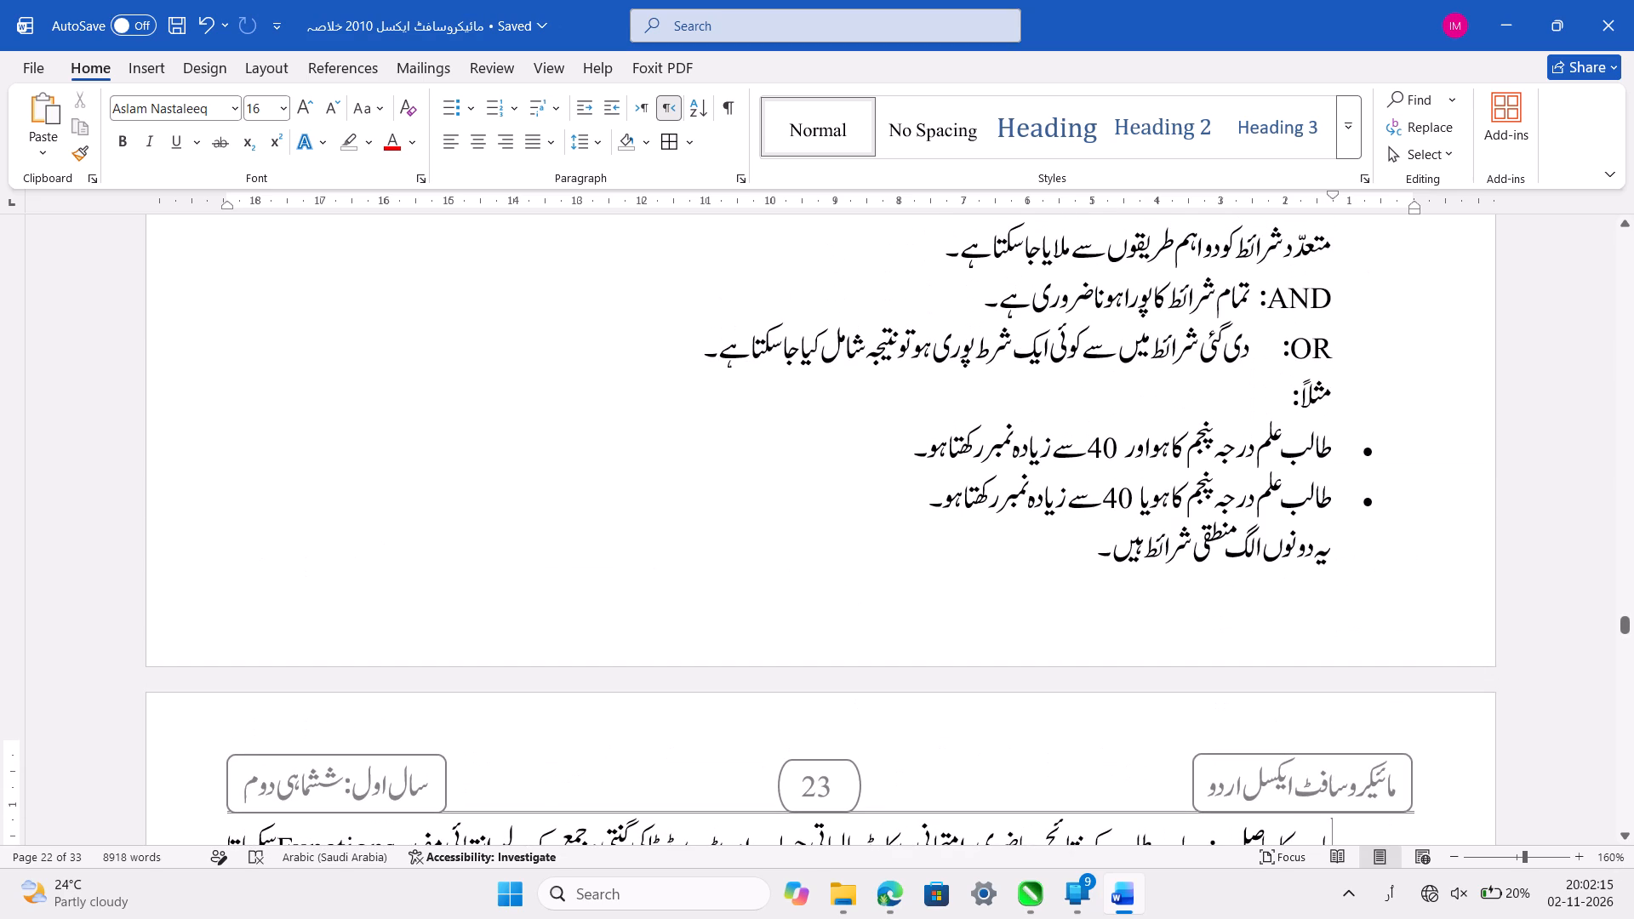
{"action": "scroll", "coordinate": [1002, 576], "scroll_direction": "down", "scroll_amount": 2}
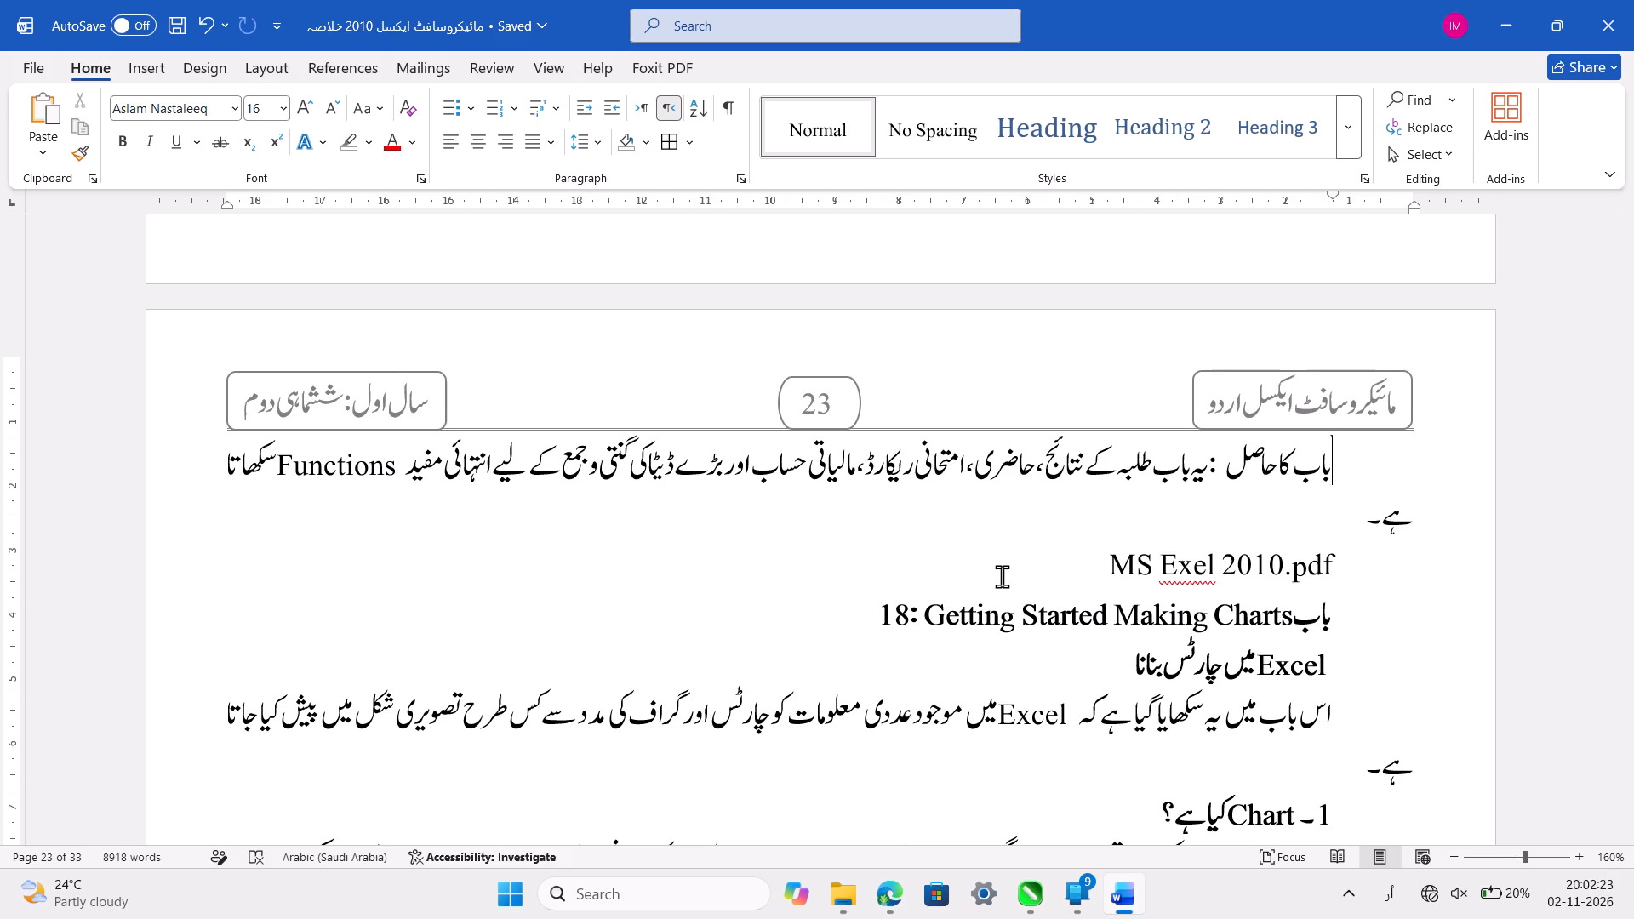
{"action": "left_click", "coordinate": [357, 476]}
{"action": "key", "text": "Left"}
{"action": "key", "text": "Left"}
{"action": "key", "text": "Left"}
{"action": "key", "text": "Left"}
{"action": "key", "text": "BackSpace"}
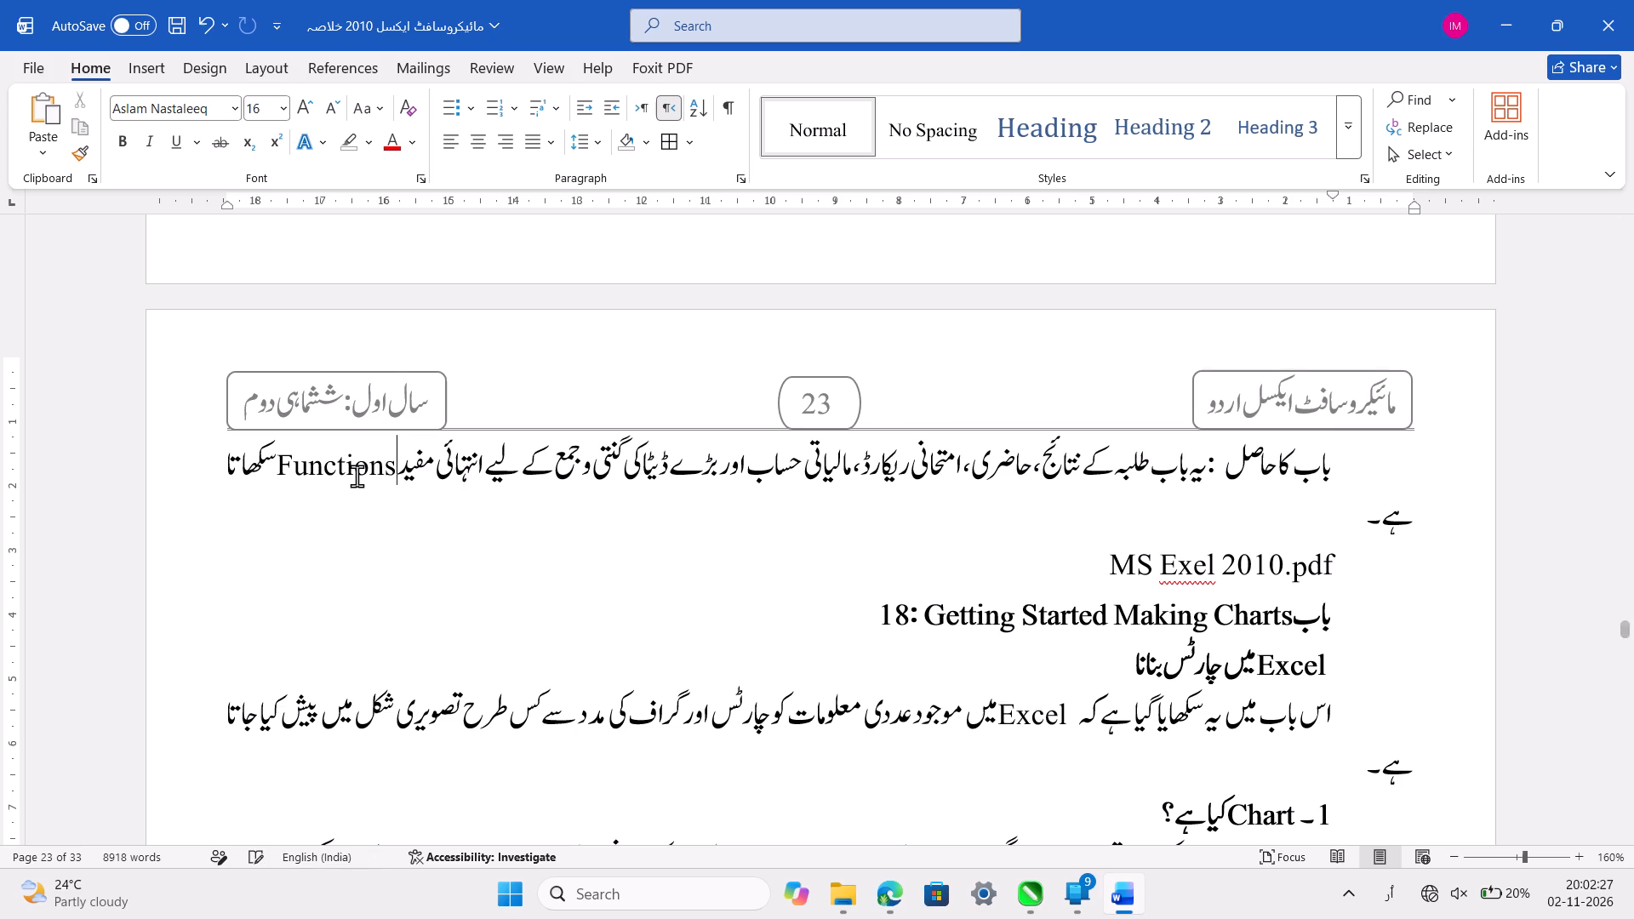
{"action": "key", "text": "space"}
{"action": "left_click", "coordinate": [873, 476]}
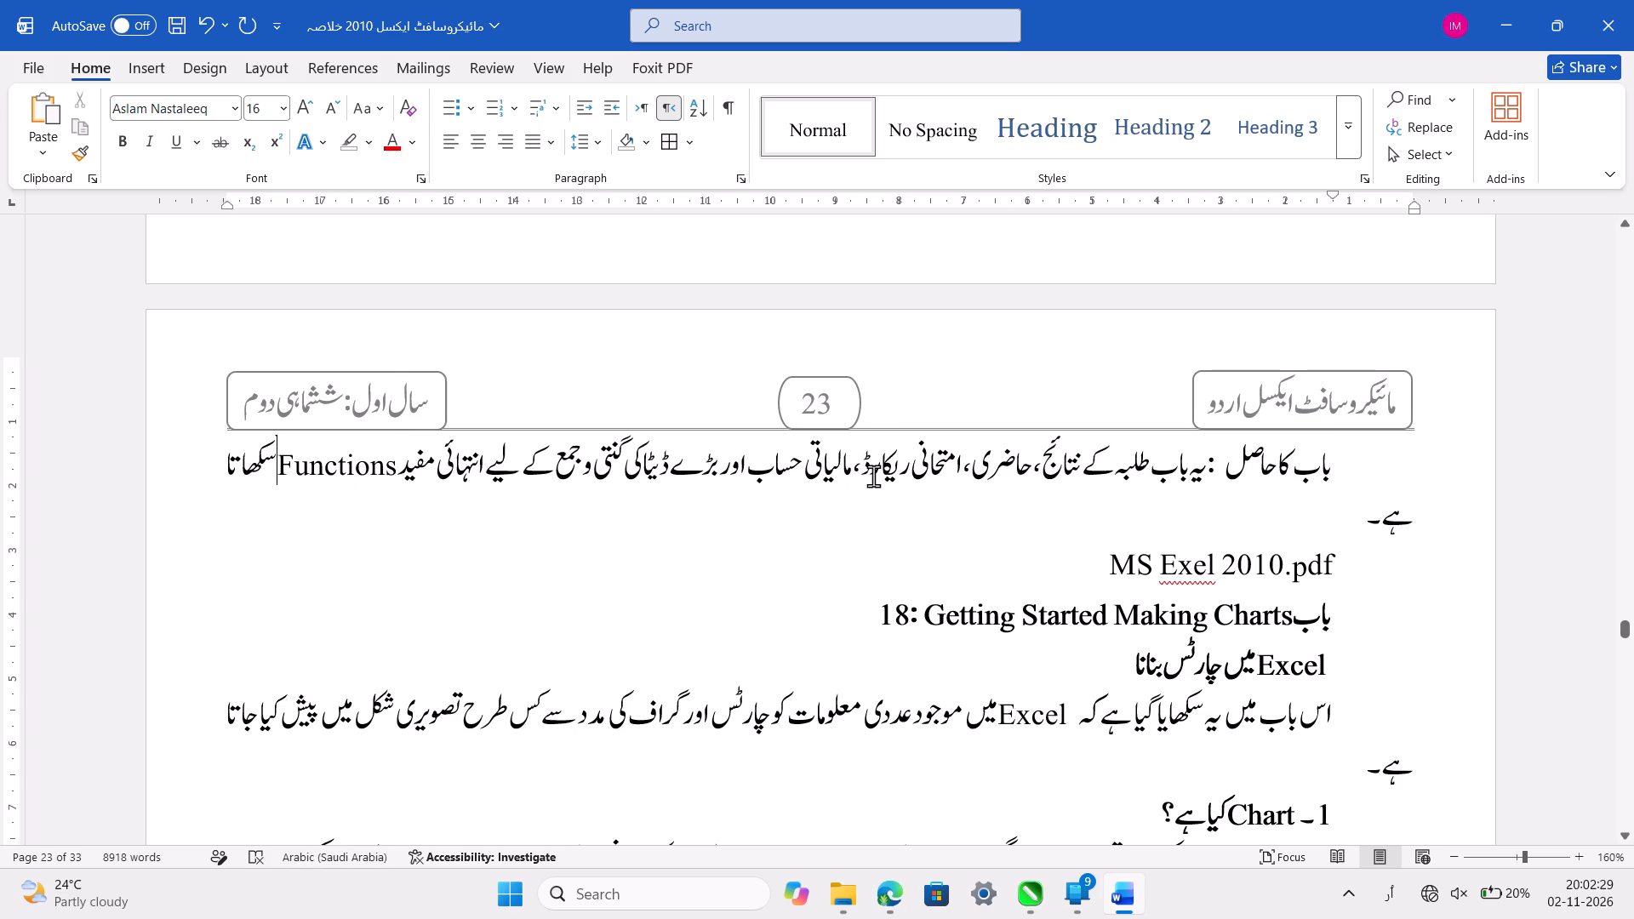
{"action": "key", "text": "ctrl+s"}
Review the chapter's text, formulas and tables backwards from heading 13 on AND and OR conditions to heading 5 on COUNTIF.
{"action": "scroll", "coordinate": [873, 476], "scroll_direction": "up", "scroll_amount": 2}
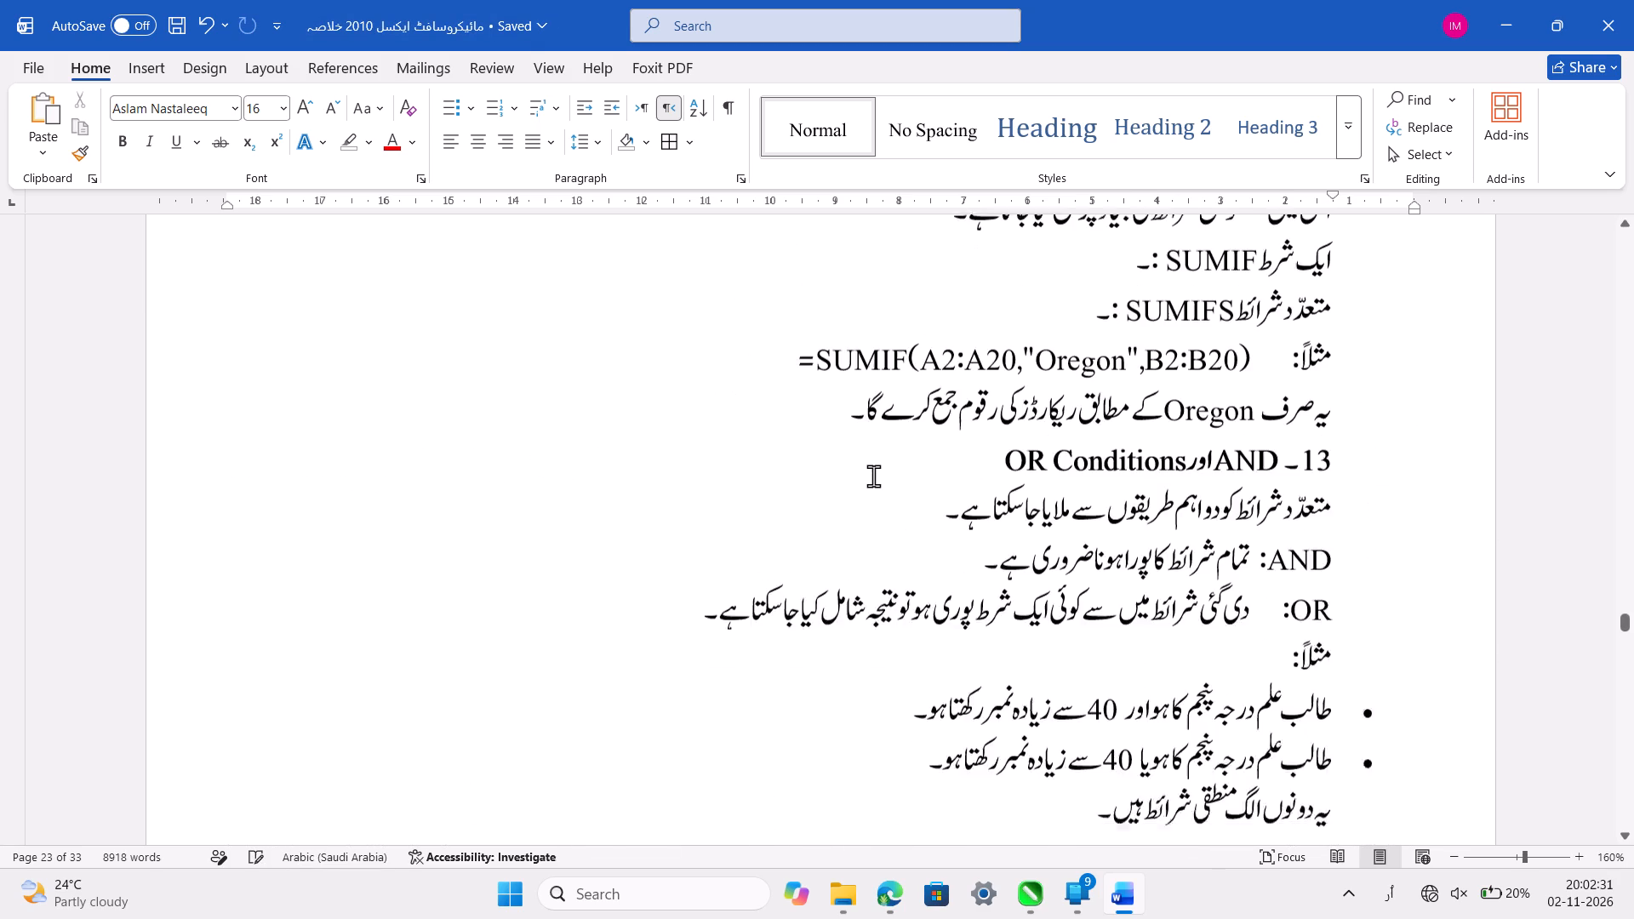
{"action": "scroll", "coordinate": [873, 476], "scroll_direction": "up", "scroll_amount": 4}
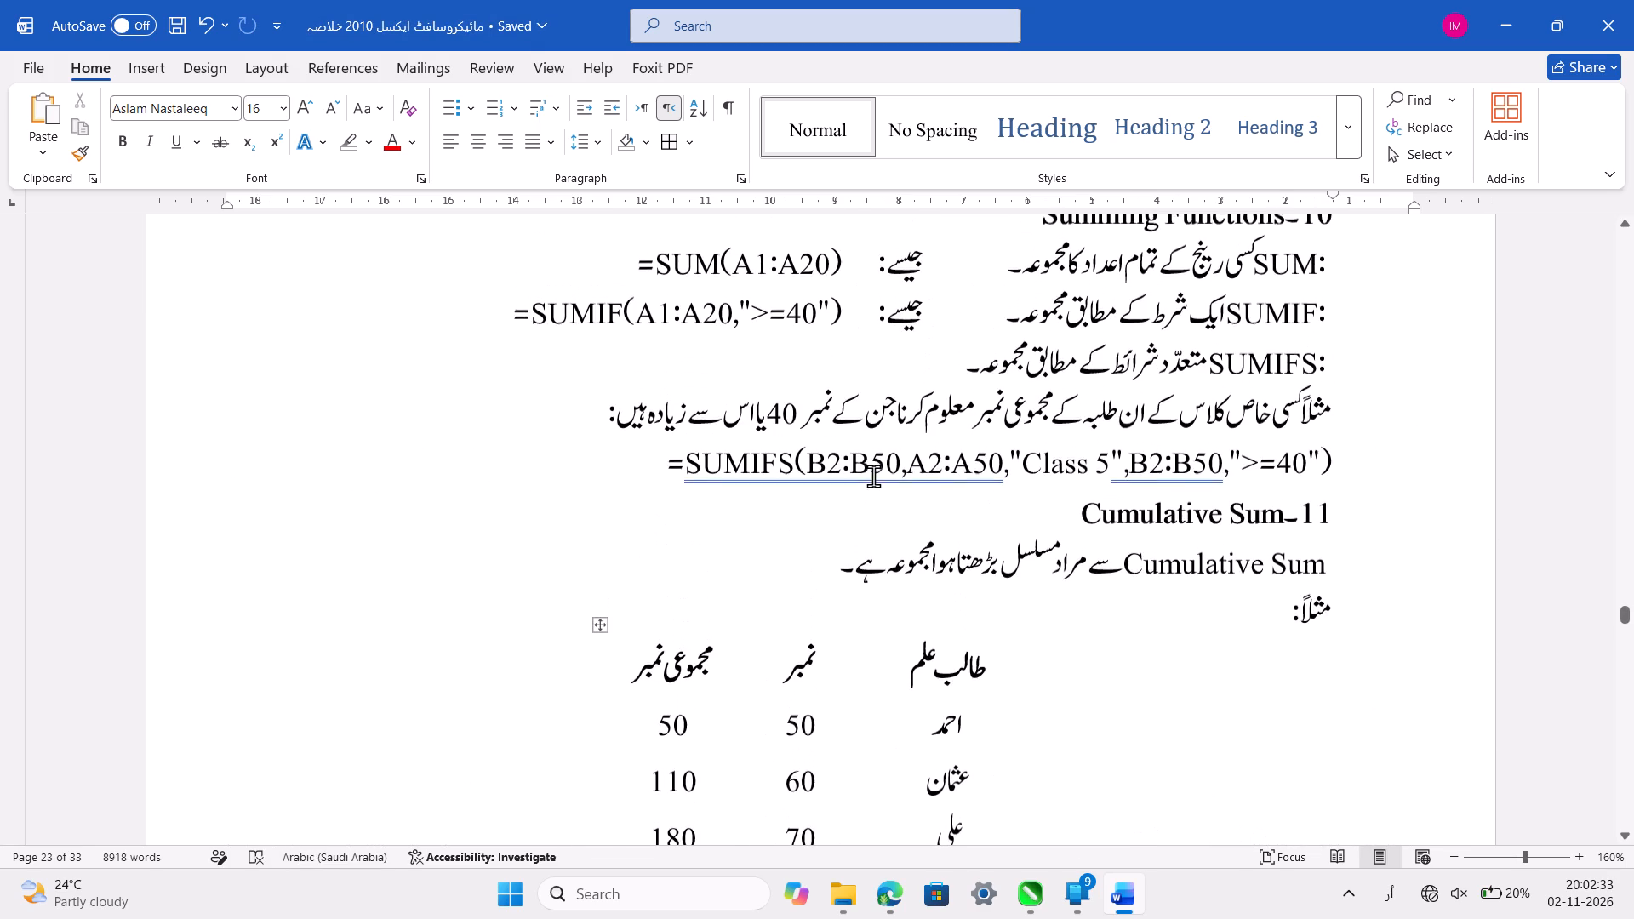
{"action": "scroll", "coordinate": [1004, 520], "scroll_direction": "up", "scroll_amount": 1}
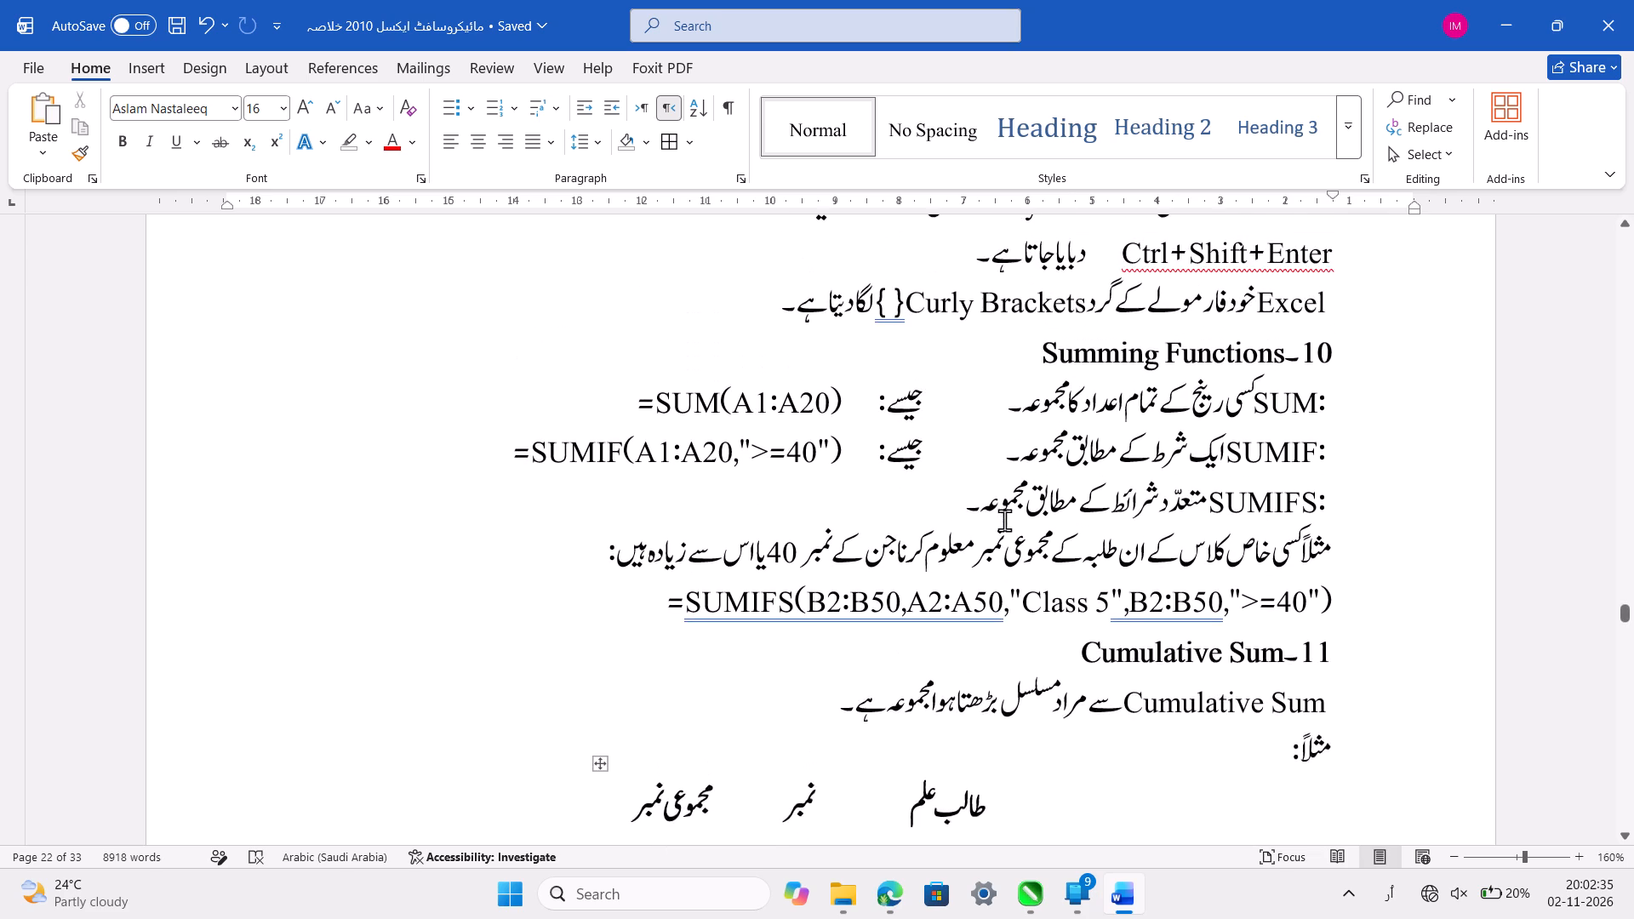
{"action": "scroll", "coordinate": [1004, 520], "scroll_direction": "up", "scroll_amount": 1}
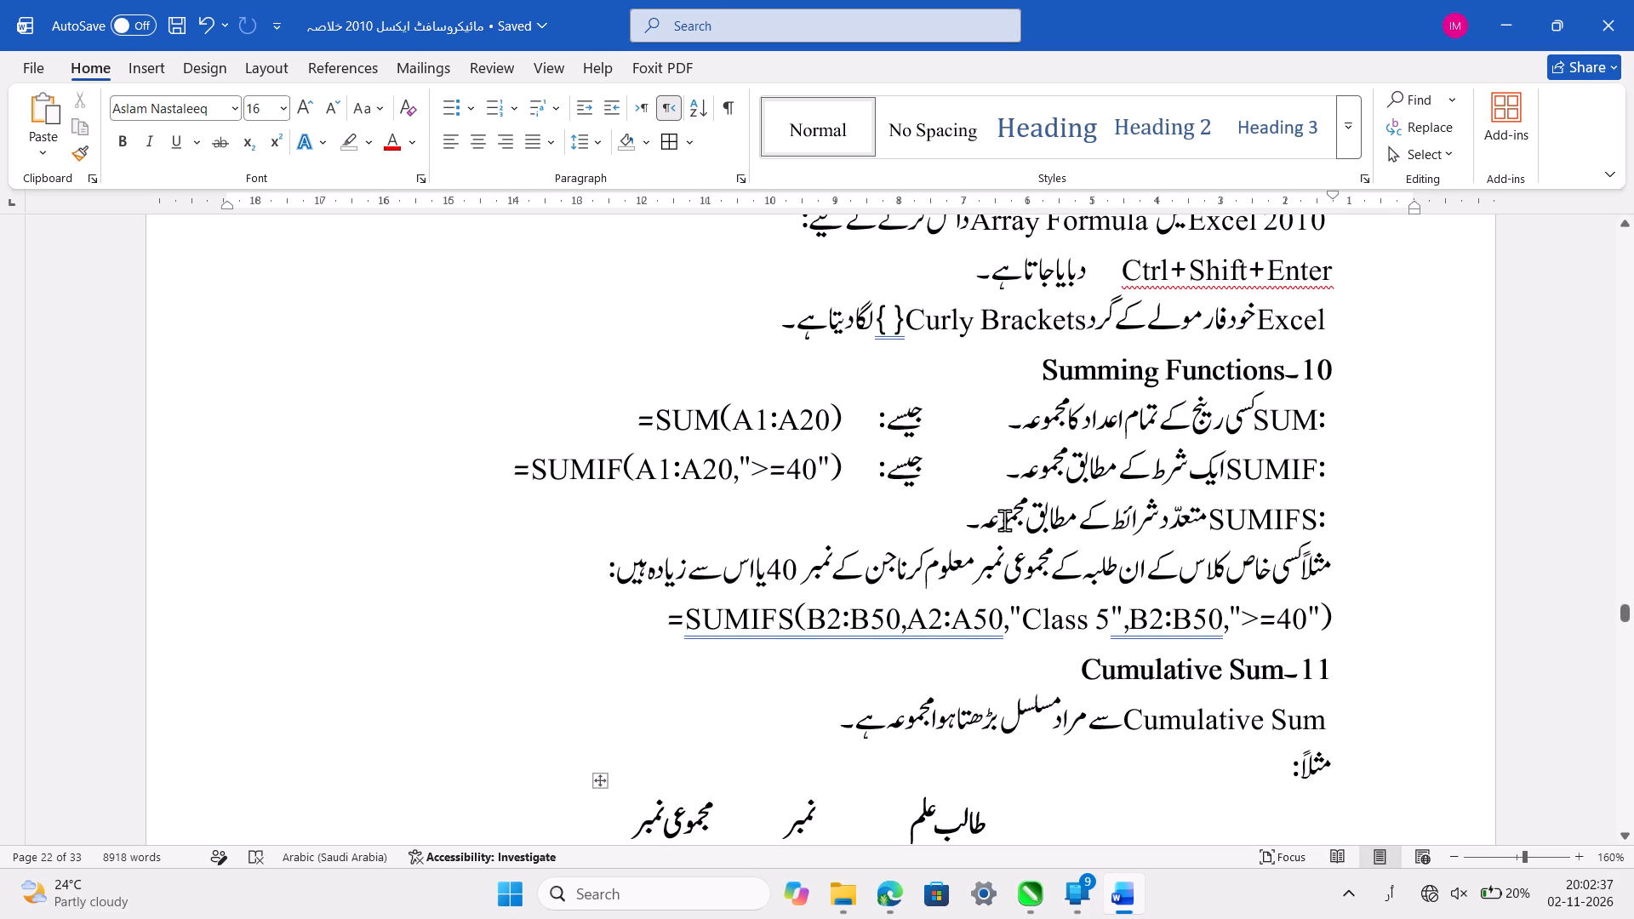
{"action": "scroll", "coordinate": [1004, 520], "scroll_direction": "up", "scroll_amount": 3}
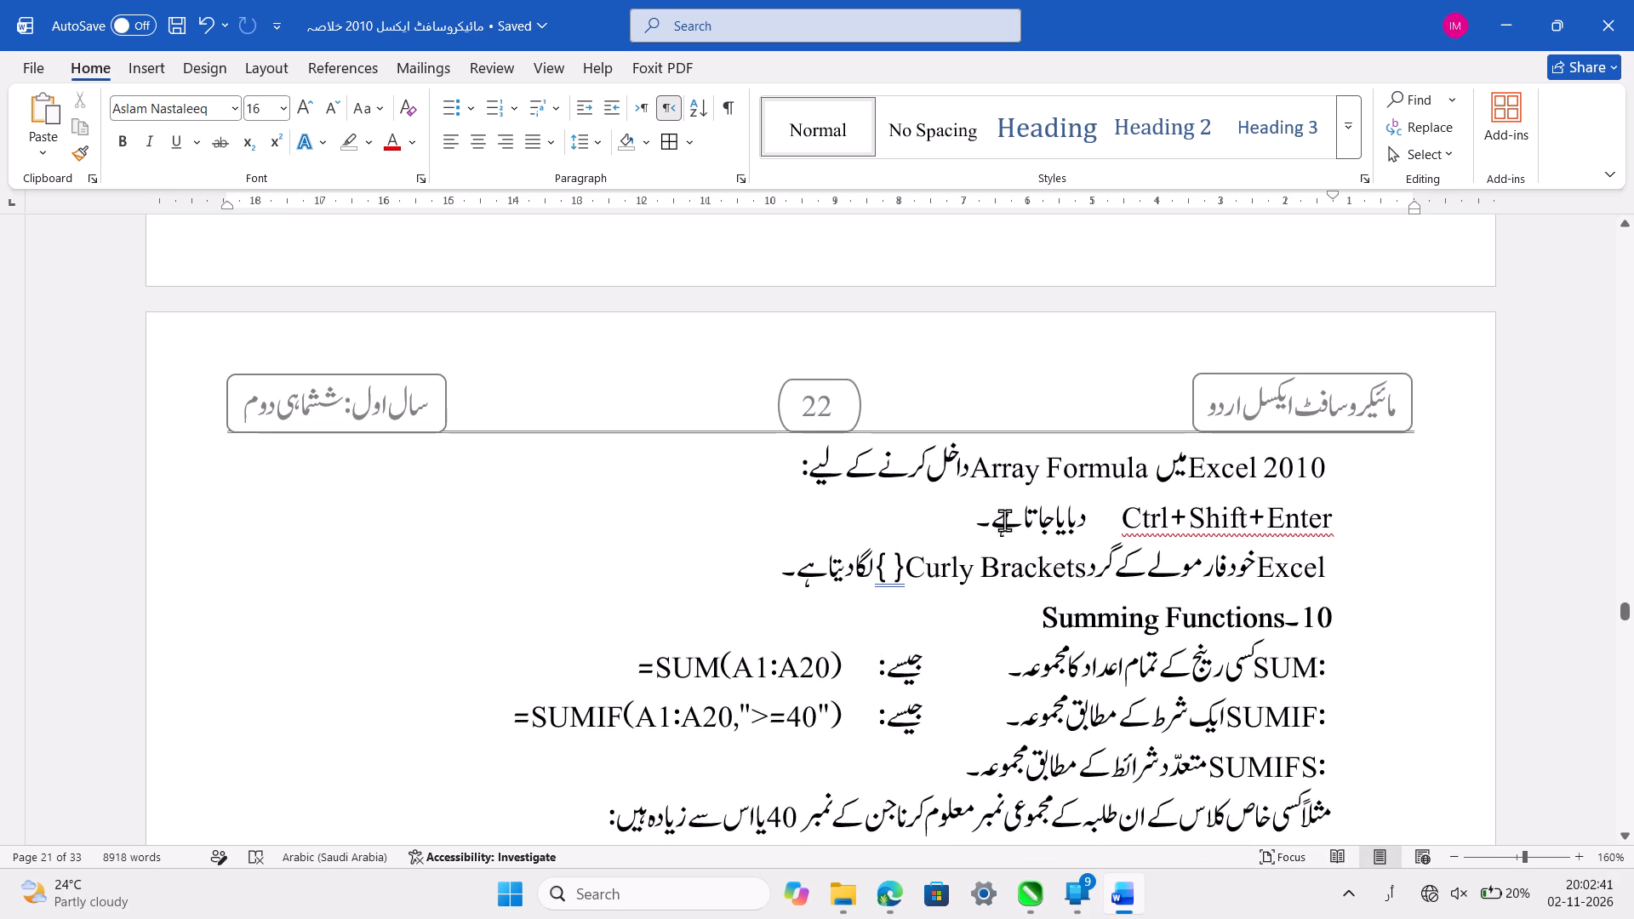
{"action": "scroll", "coordinate": [1004, 520], "scroll_direction": "up", "scroll_amount": 2}
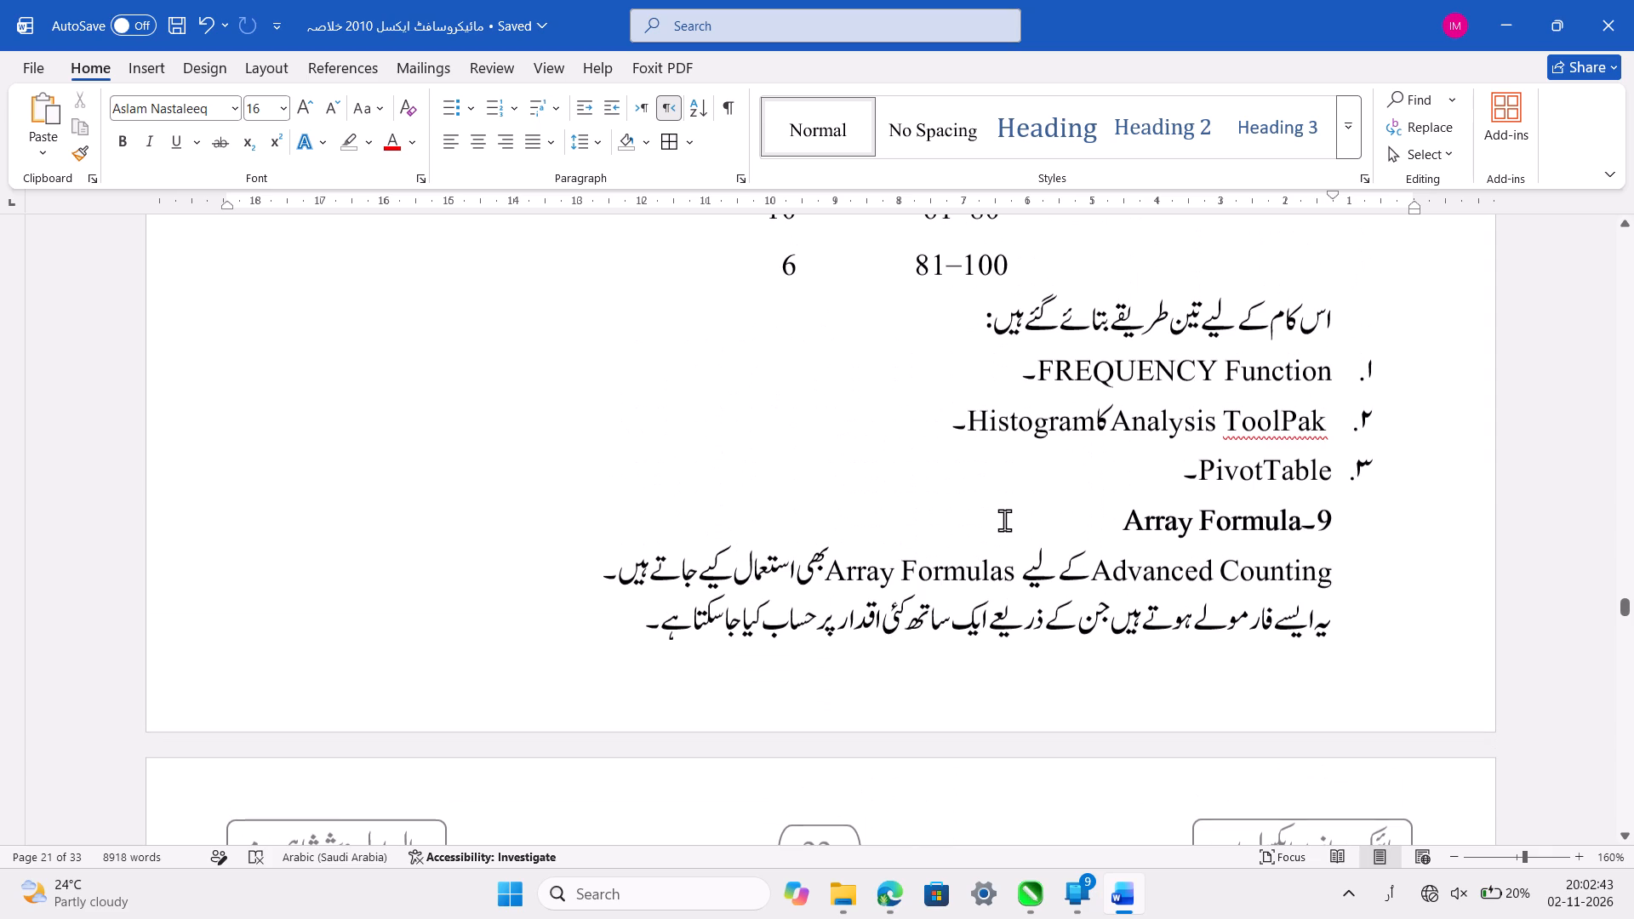
{"action": "scroll", "coordinate": [1004, 520], "scroll_direction": "up", "scroll_amount": 2}
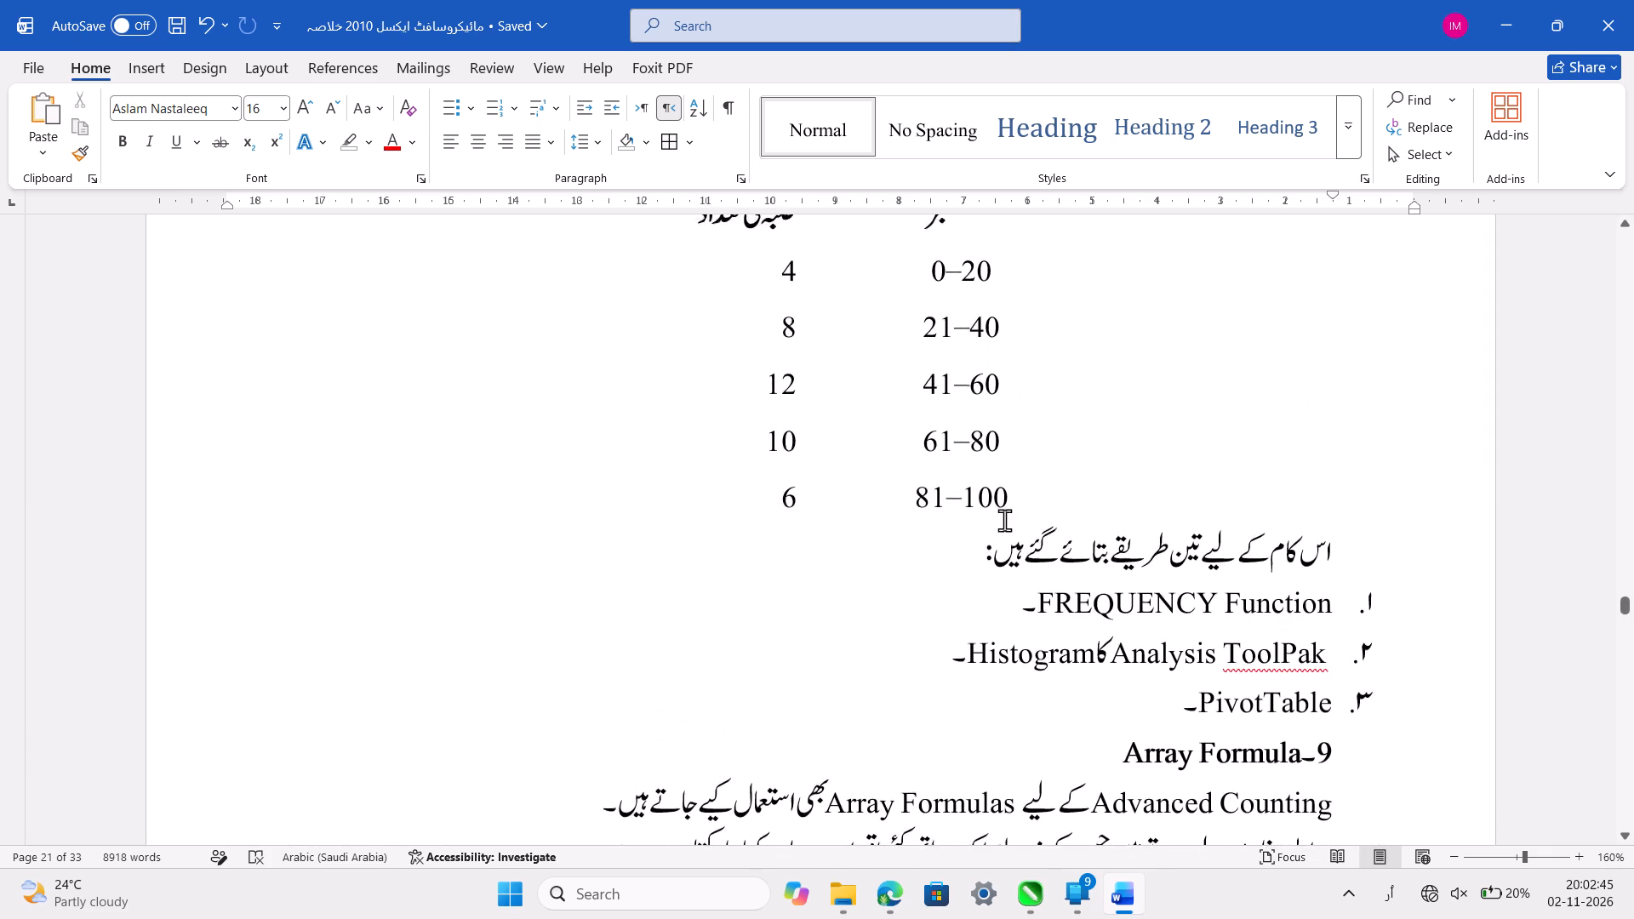
{"action": "scroll", "coordinate": [1004, 520], "scroll_direction": "up", "scroll_amount": 1}
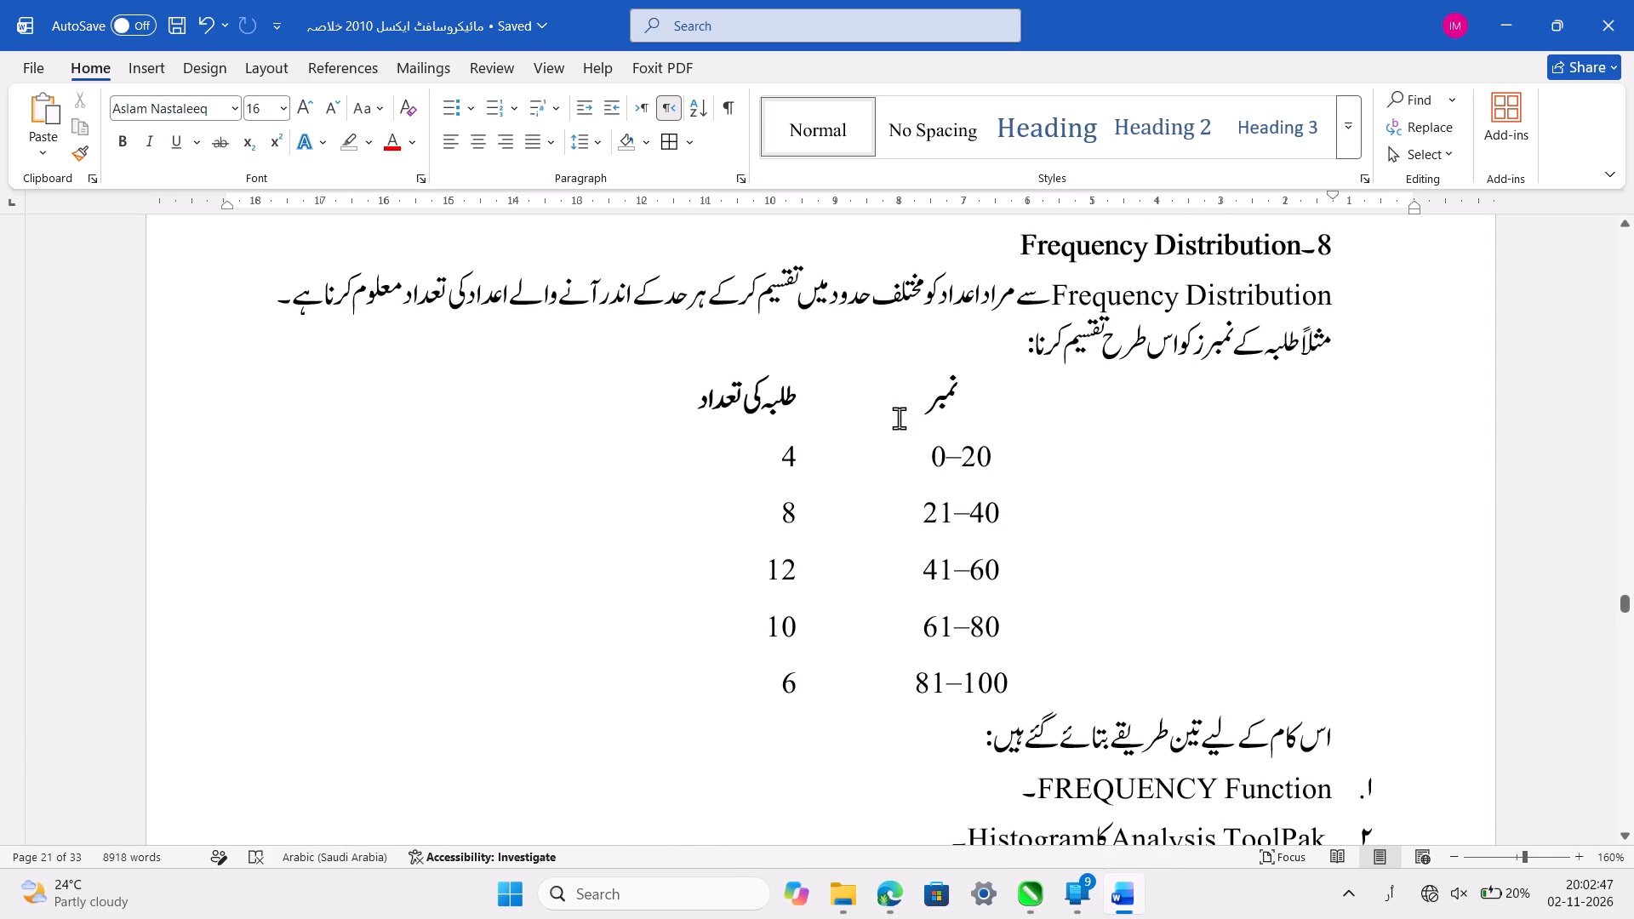
{"action": "scroll", "coordinate": [783, 533], "scroll_direction": "up", "scroll_amount": 3}
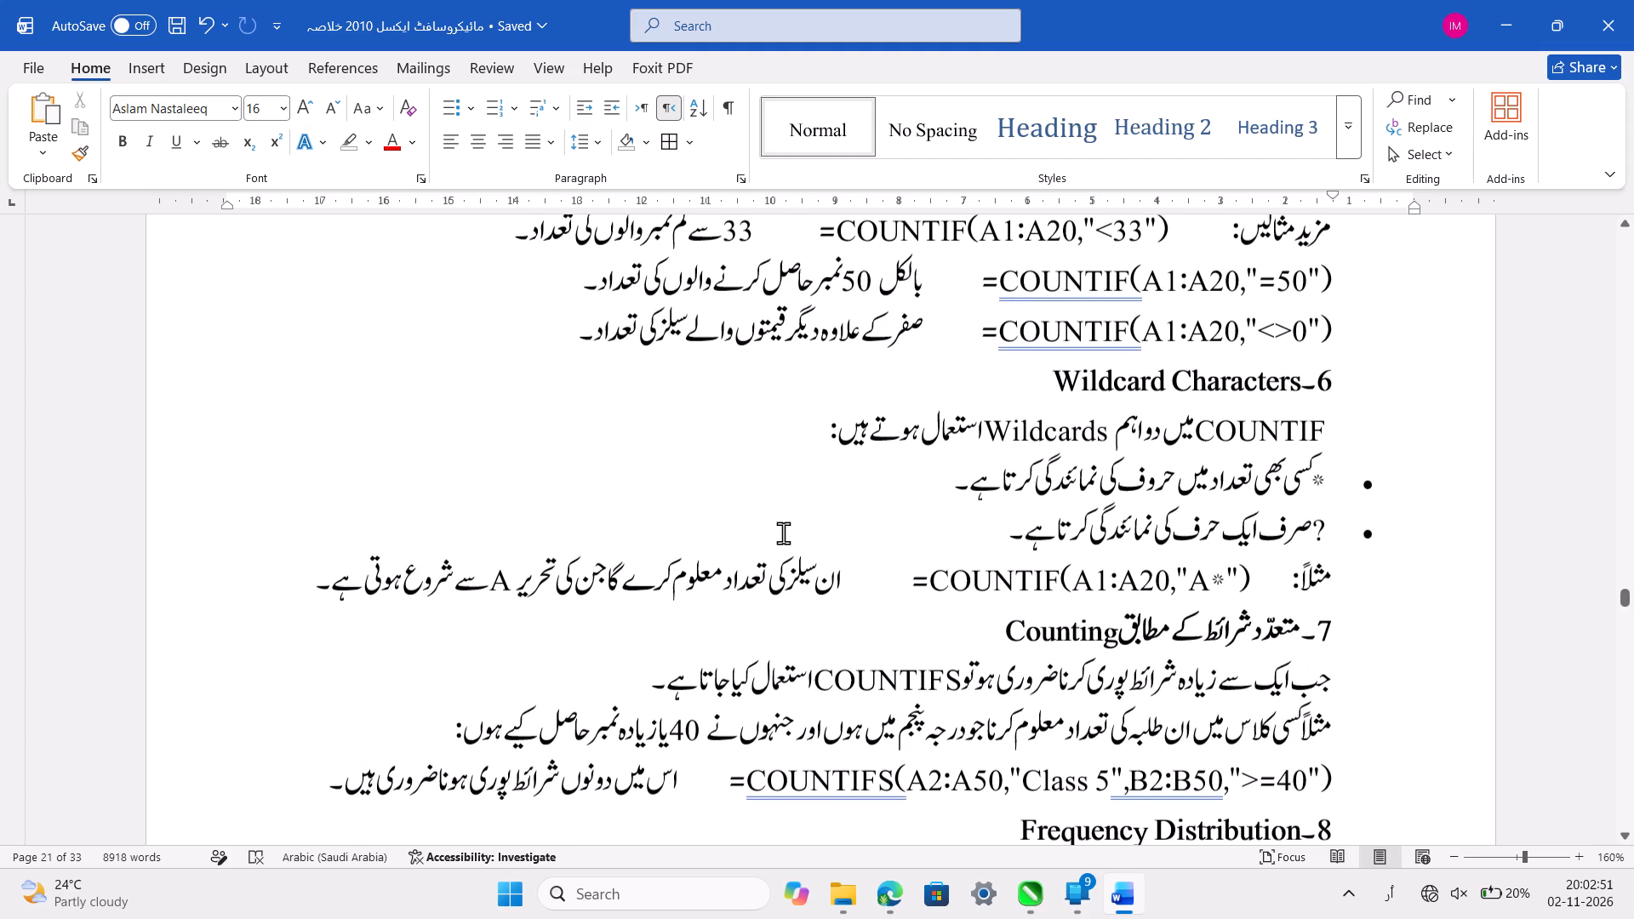
{"action": "scroll", "coordinate": [783, 533], "scroll_direction": "up", "scroll_amount": 1}
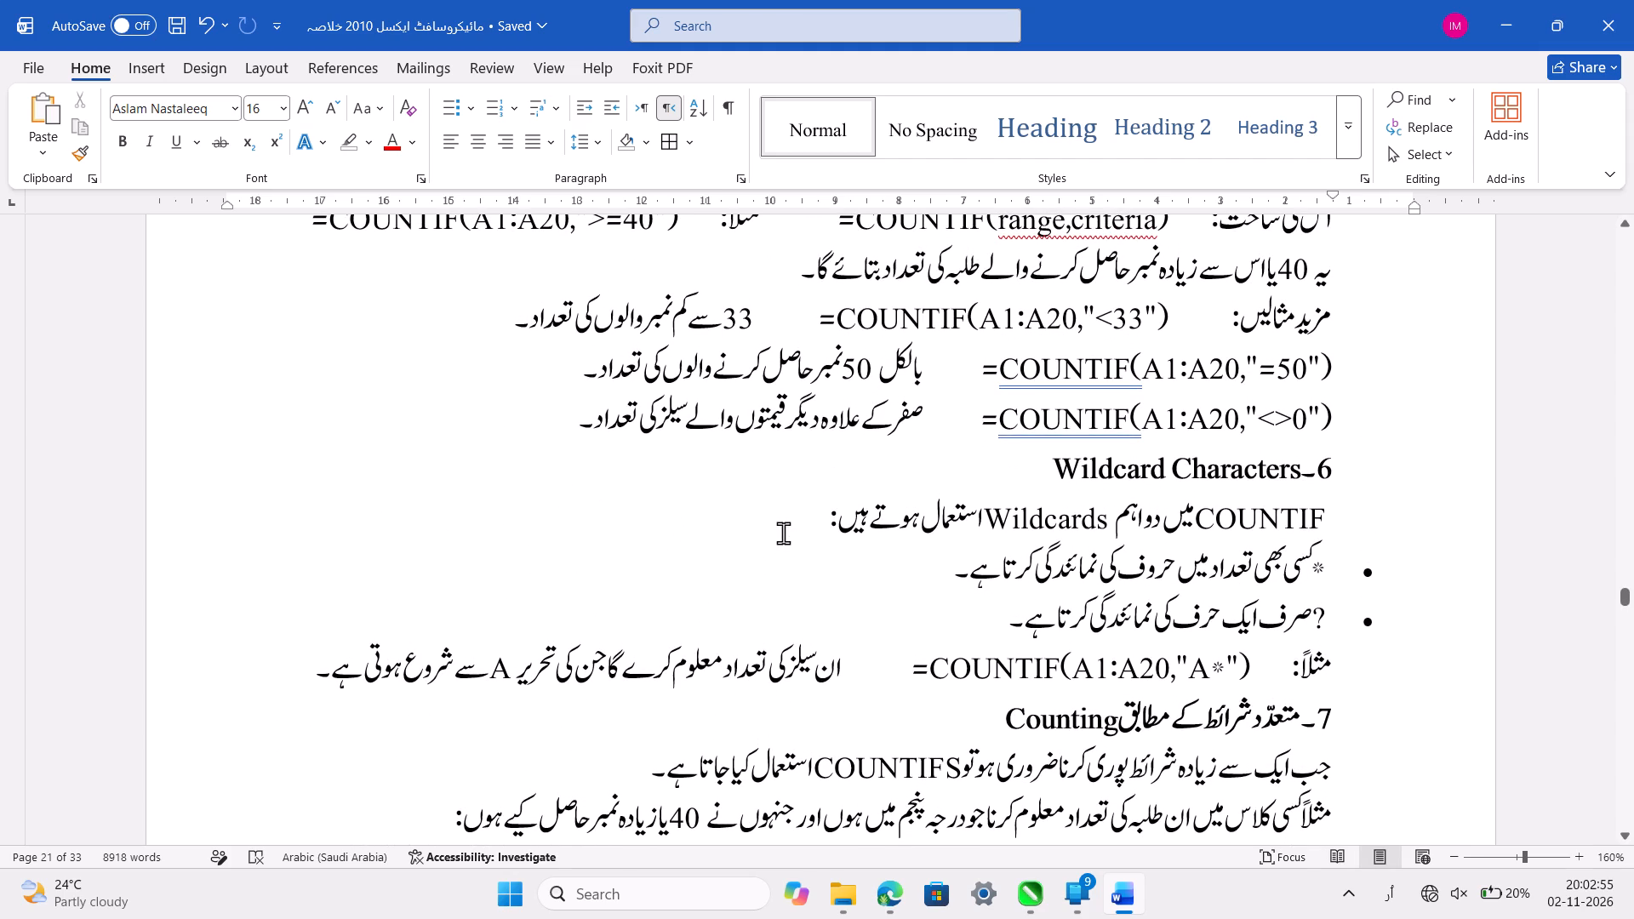
{"action": "scroll", "coordinate": [783, 533], "scroll_direction": "up", "scroll_amount": 1}
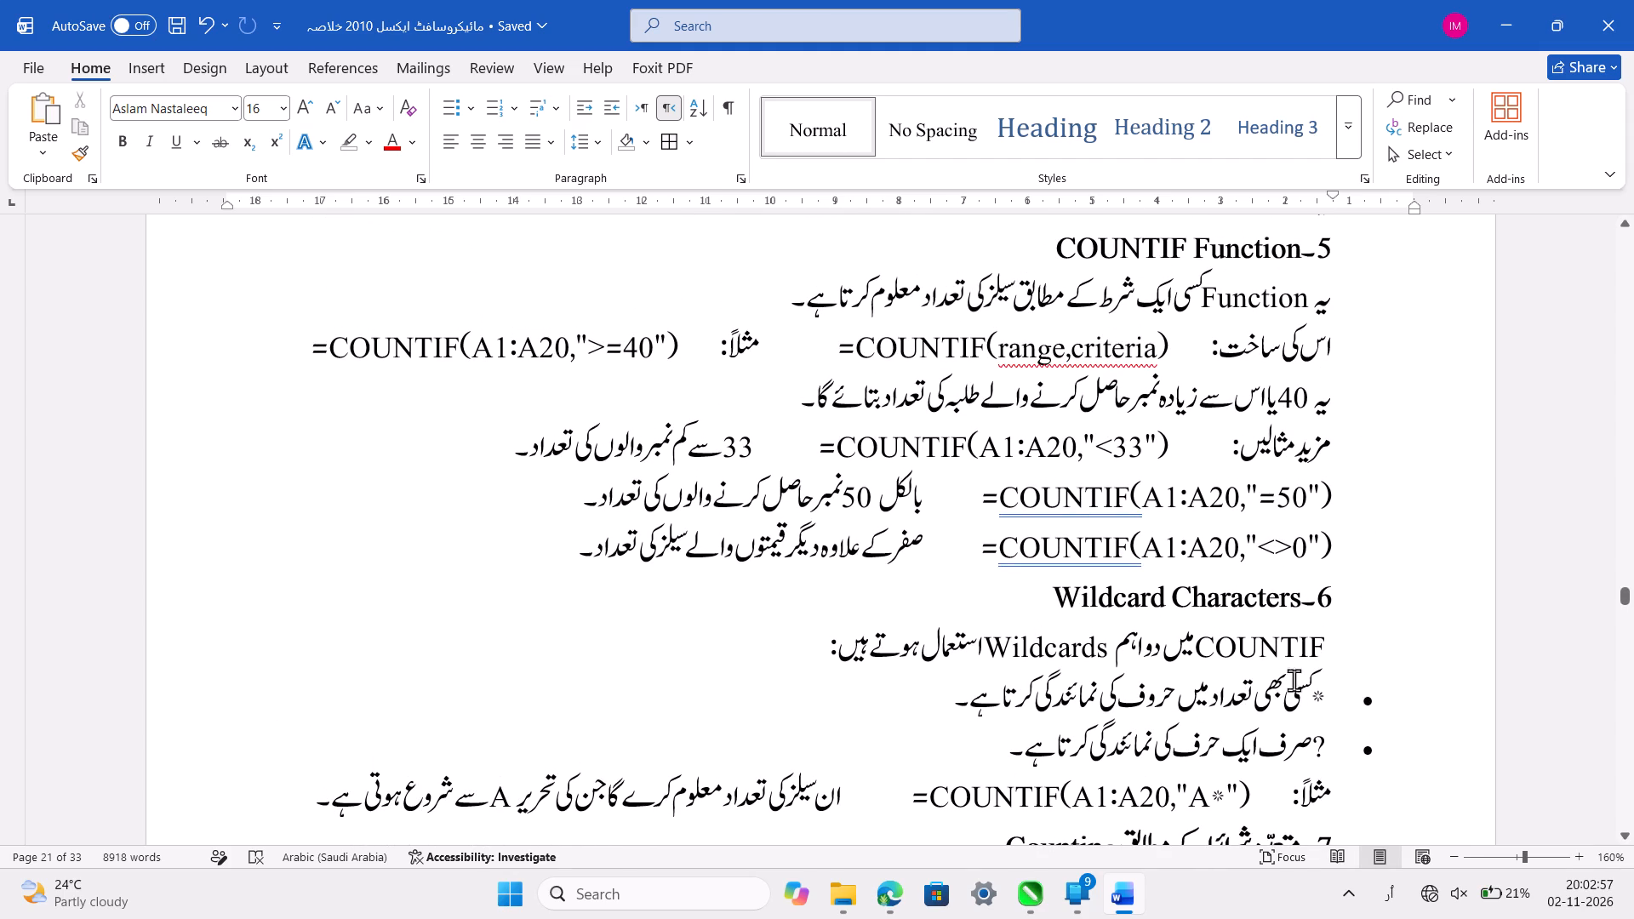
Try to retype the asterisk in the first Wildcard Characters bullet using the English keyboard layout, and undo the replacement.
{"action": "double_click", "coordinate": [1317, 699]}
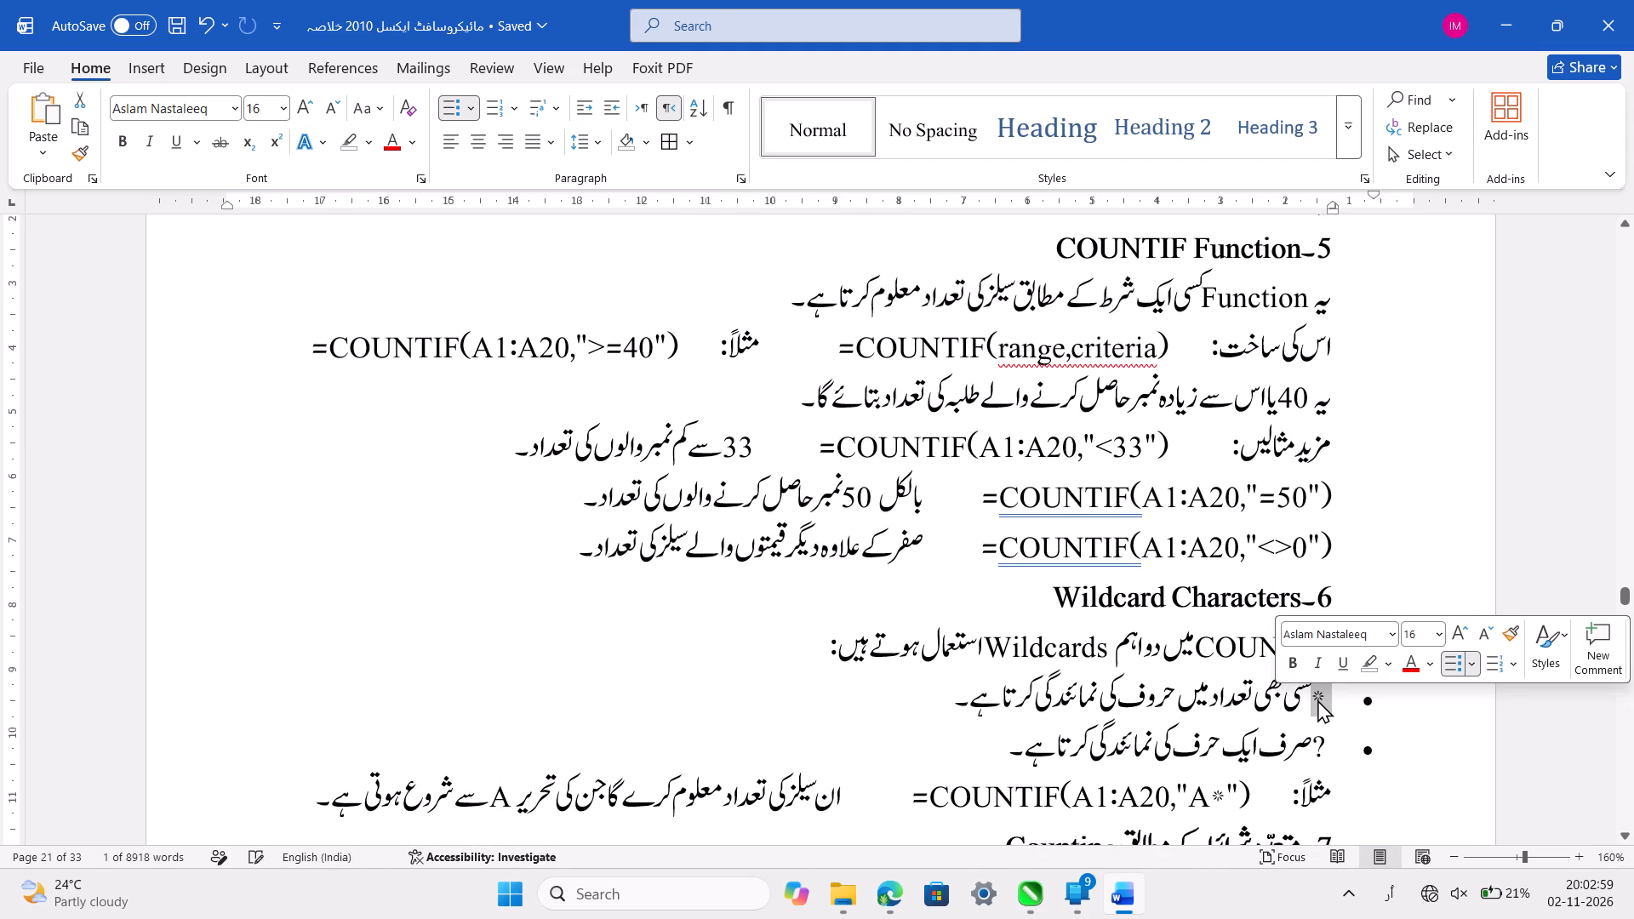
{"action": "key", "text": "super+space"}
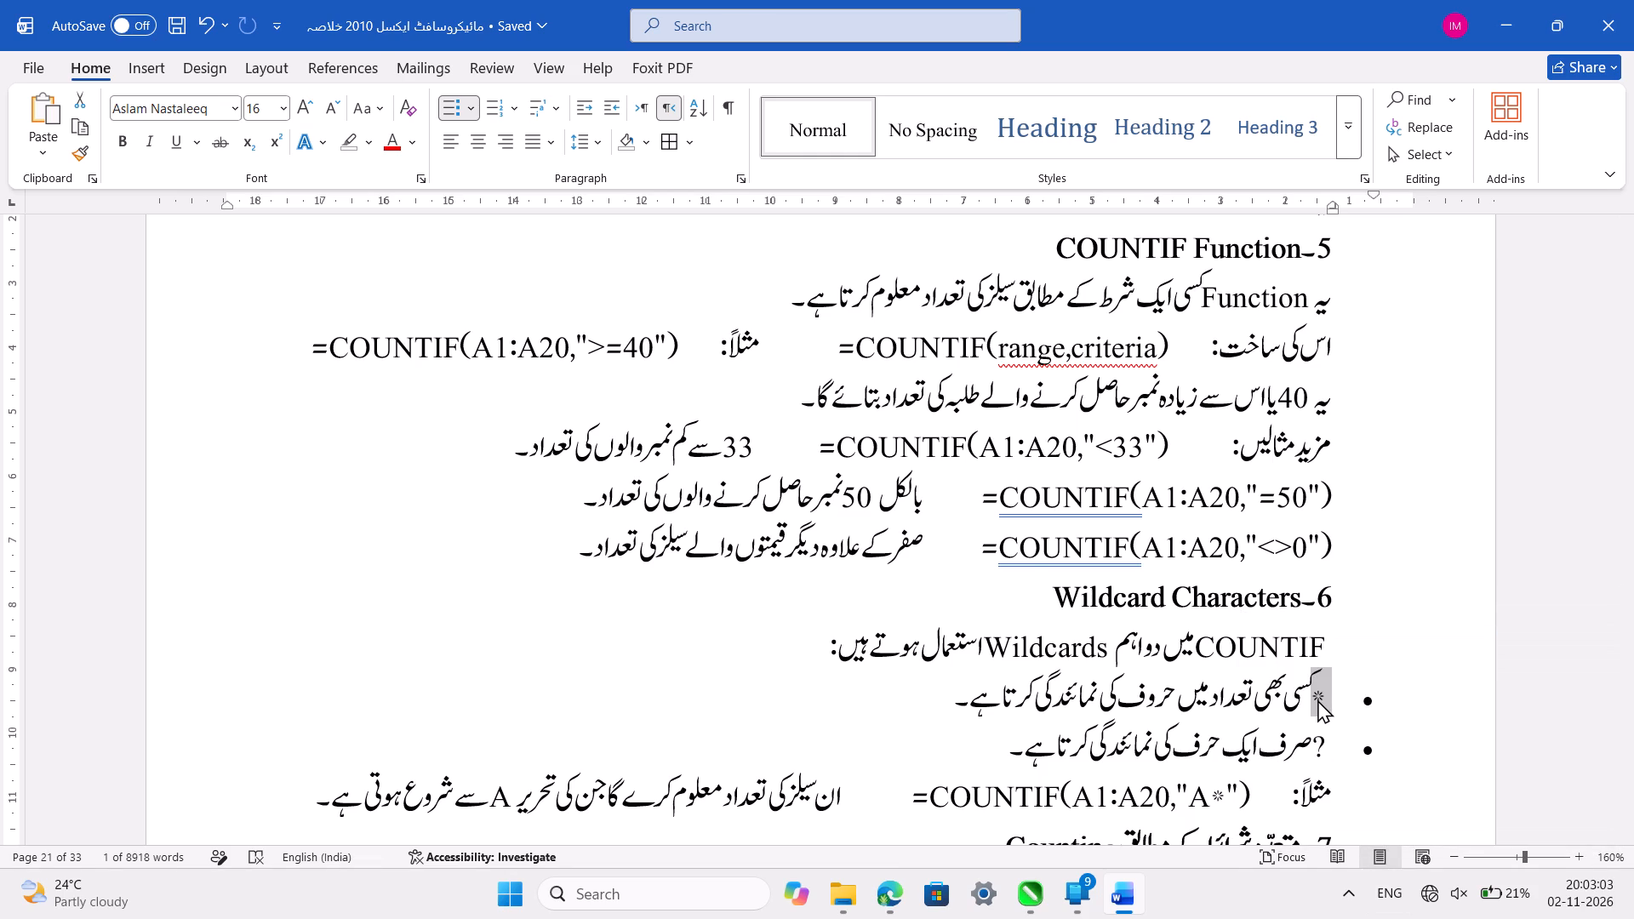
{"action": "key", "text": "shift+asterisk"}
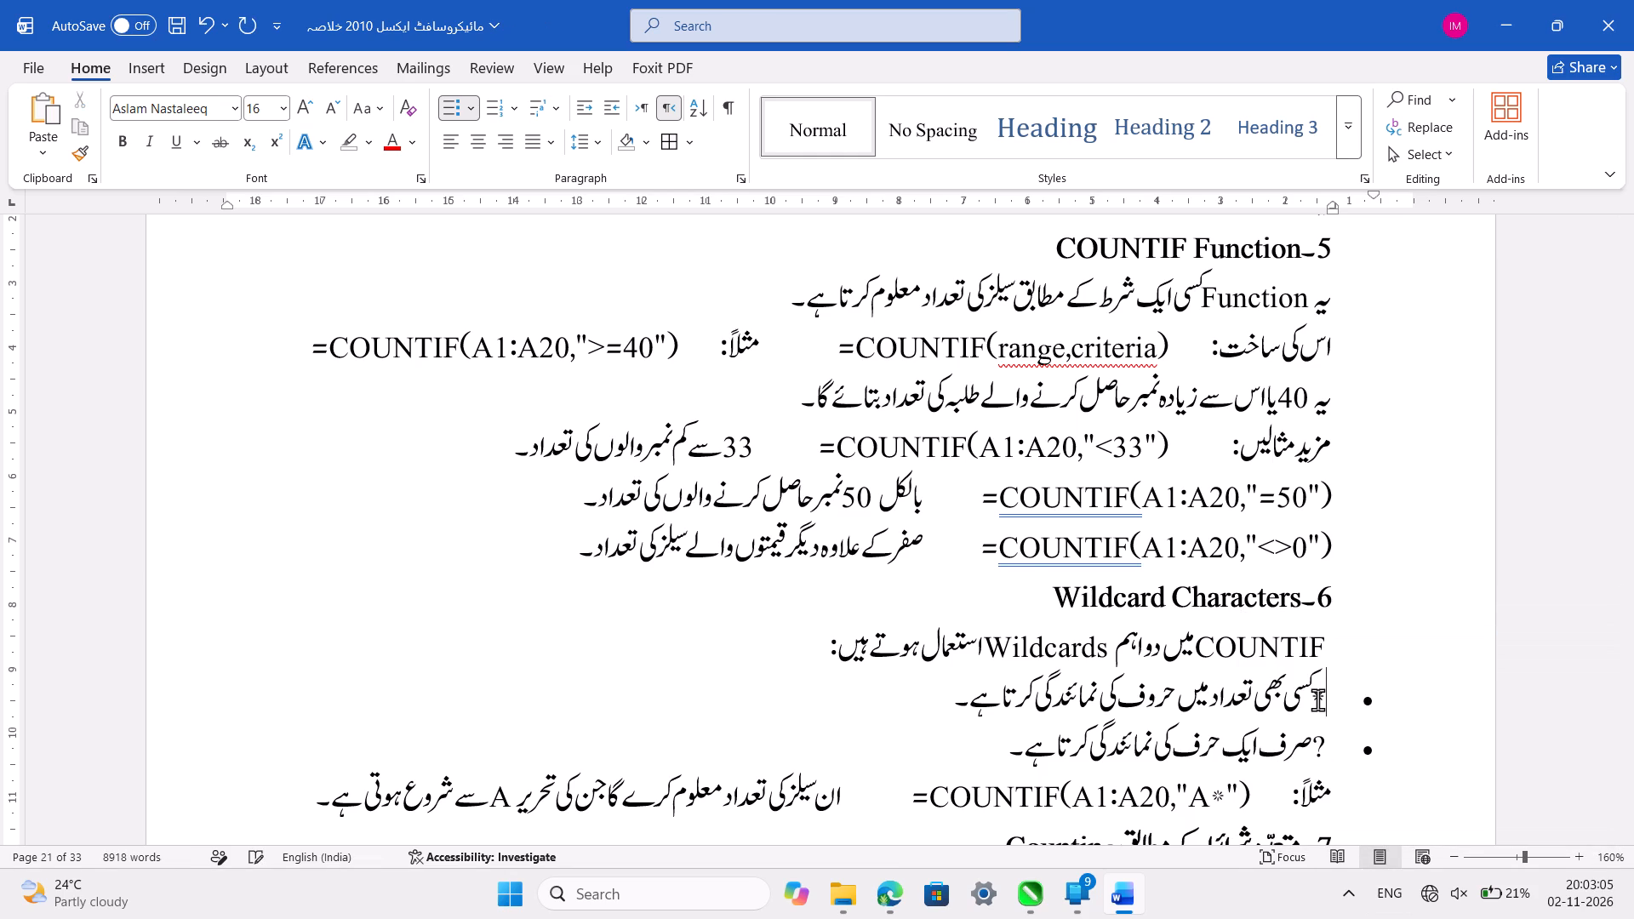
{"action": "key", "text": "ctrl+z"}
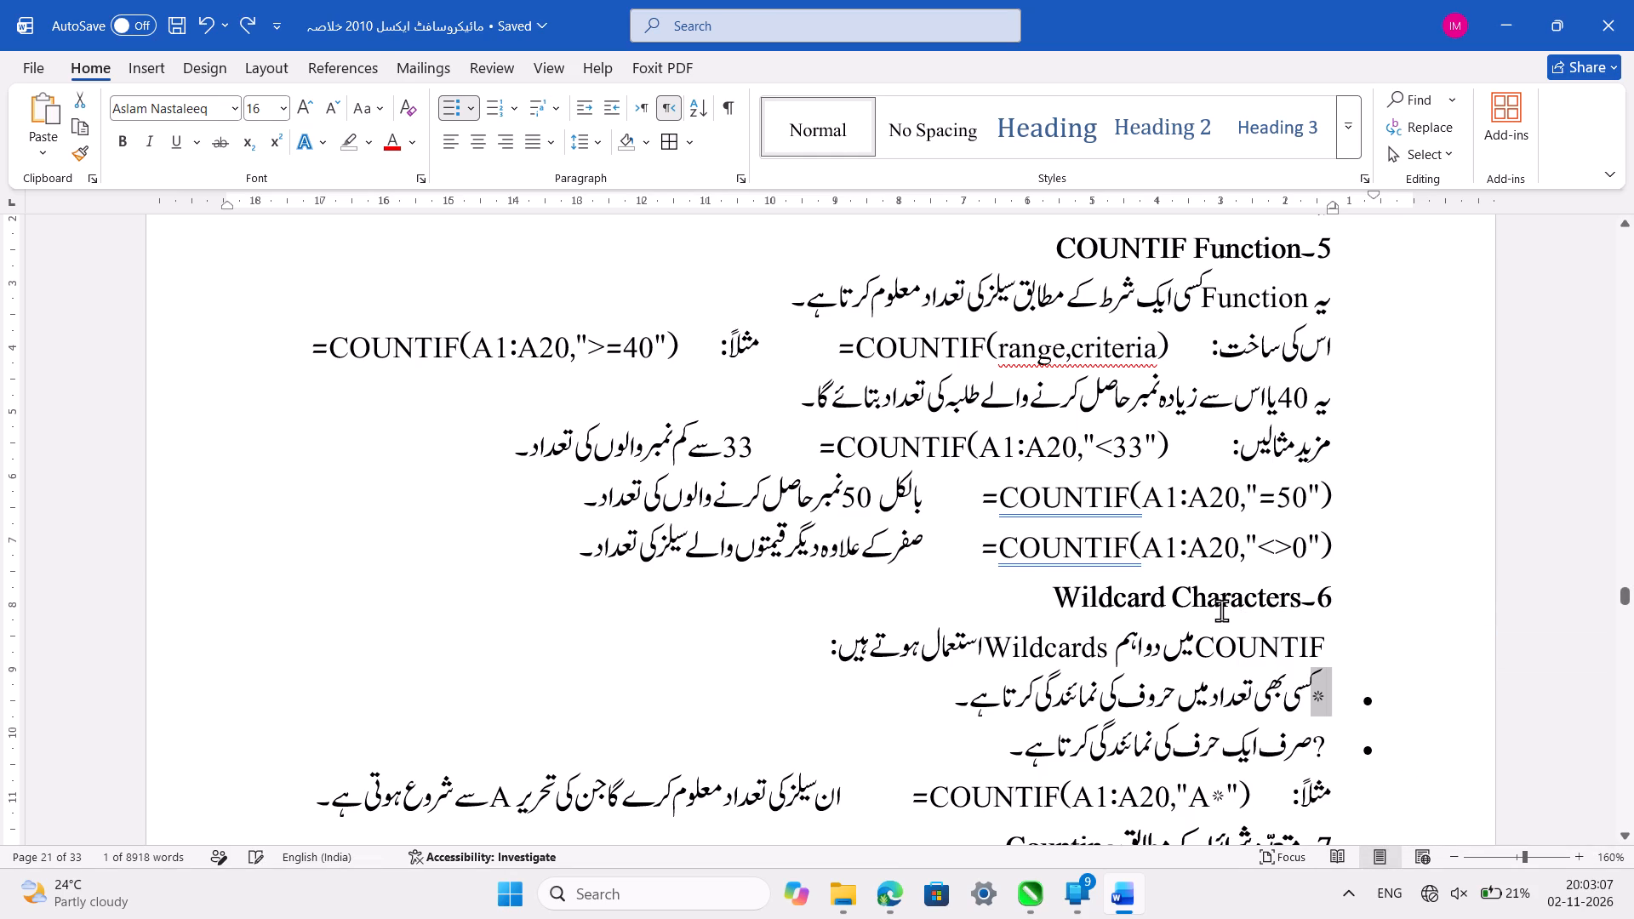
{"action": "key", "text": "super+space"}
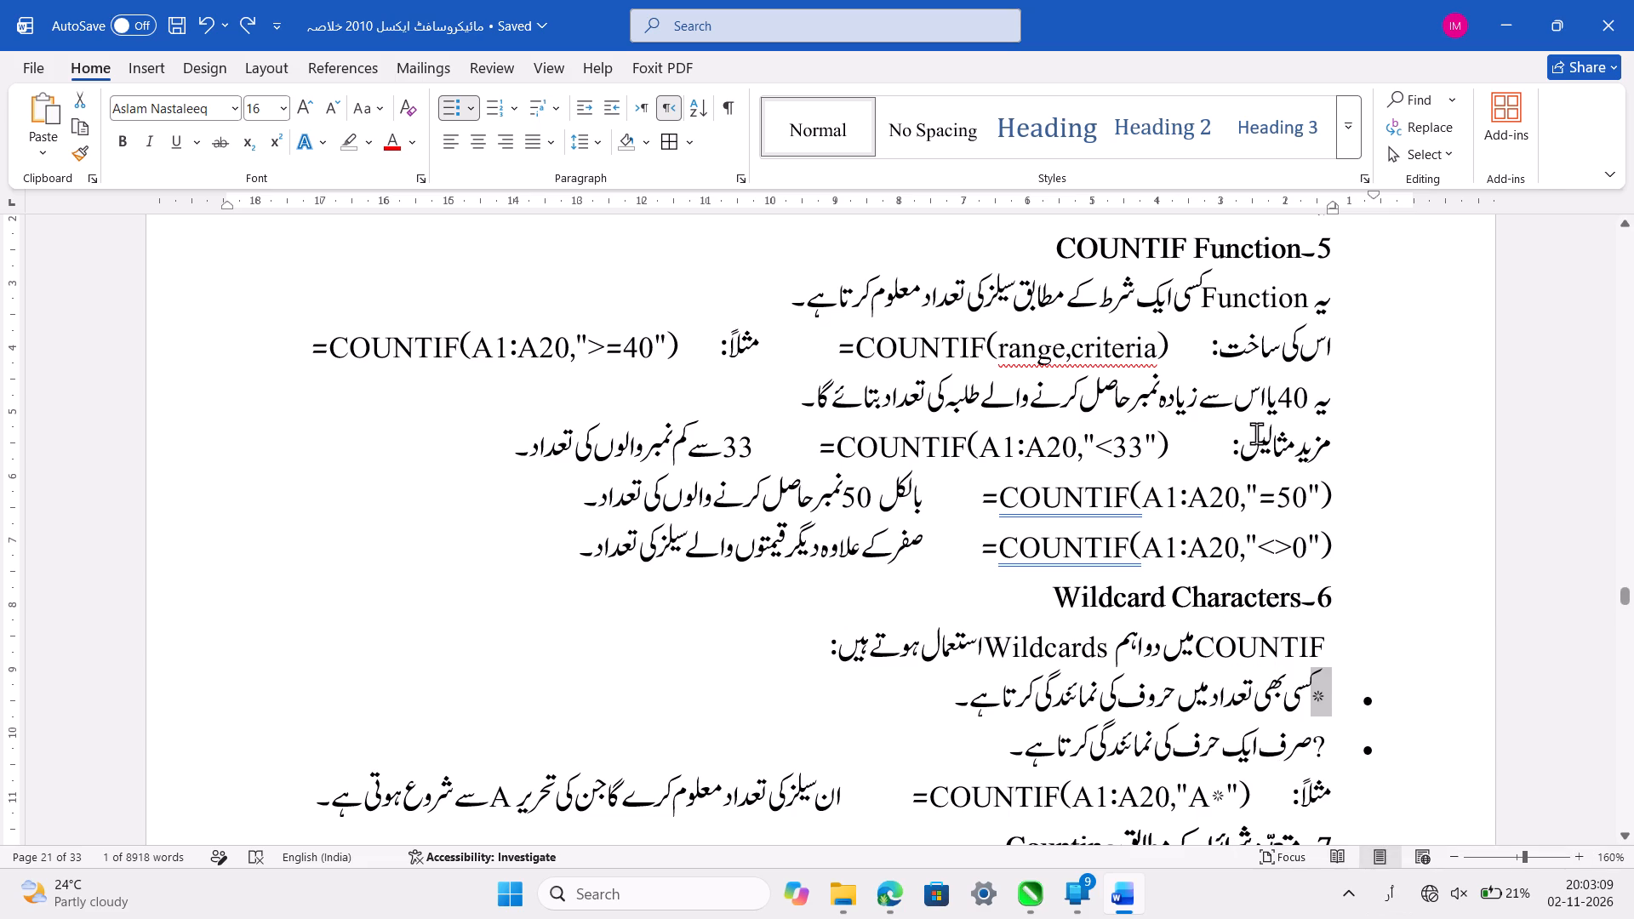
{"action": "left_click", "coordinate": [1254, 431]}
Join the ROWS(A1:D10)*COLUMNS(A1:D10) formula onto the مثلاً: line above it, separated by a tab, and save the document.
{"action": "scroll", "coordinate": [1254, 431], "scroll_direction": "up", "scroll_amount": 2}
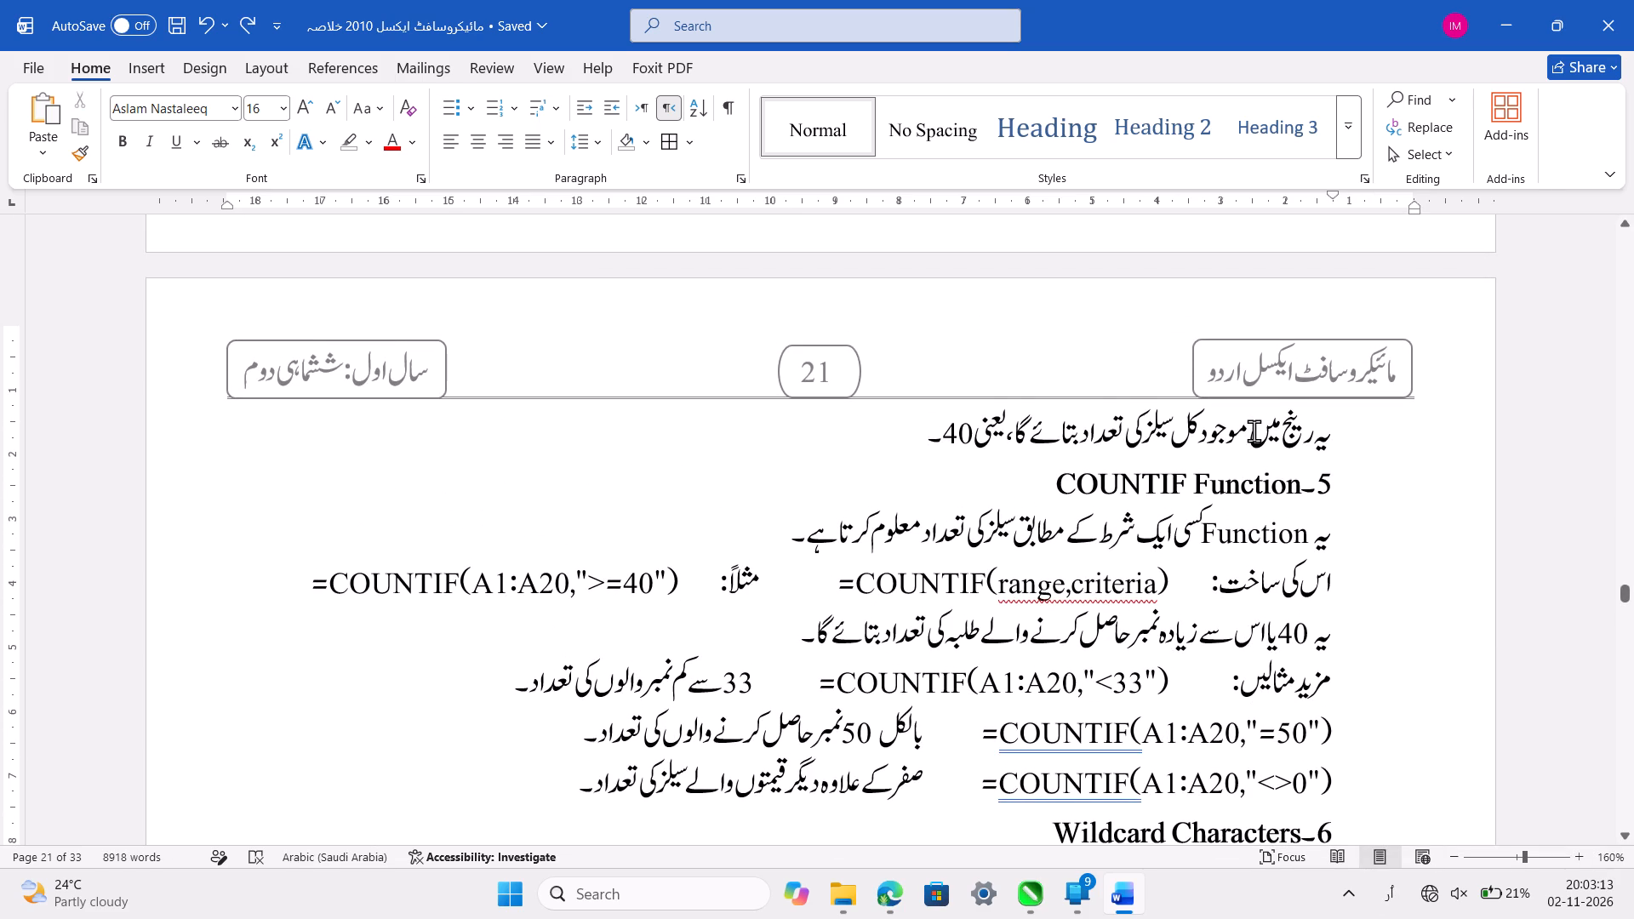
{"action": "scroll", "coordinate": [1254, 431], "scroll_direction": "up", "scroll_amount": 2}
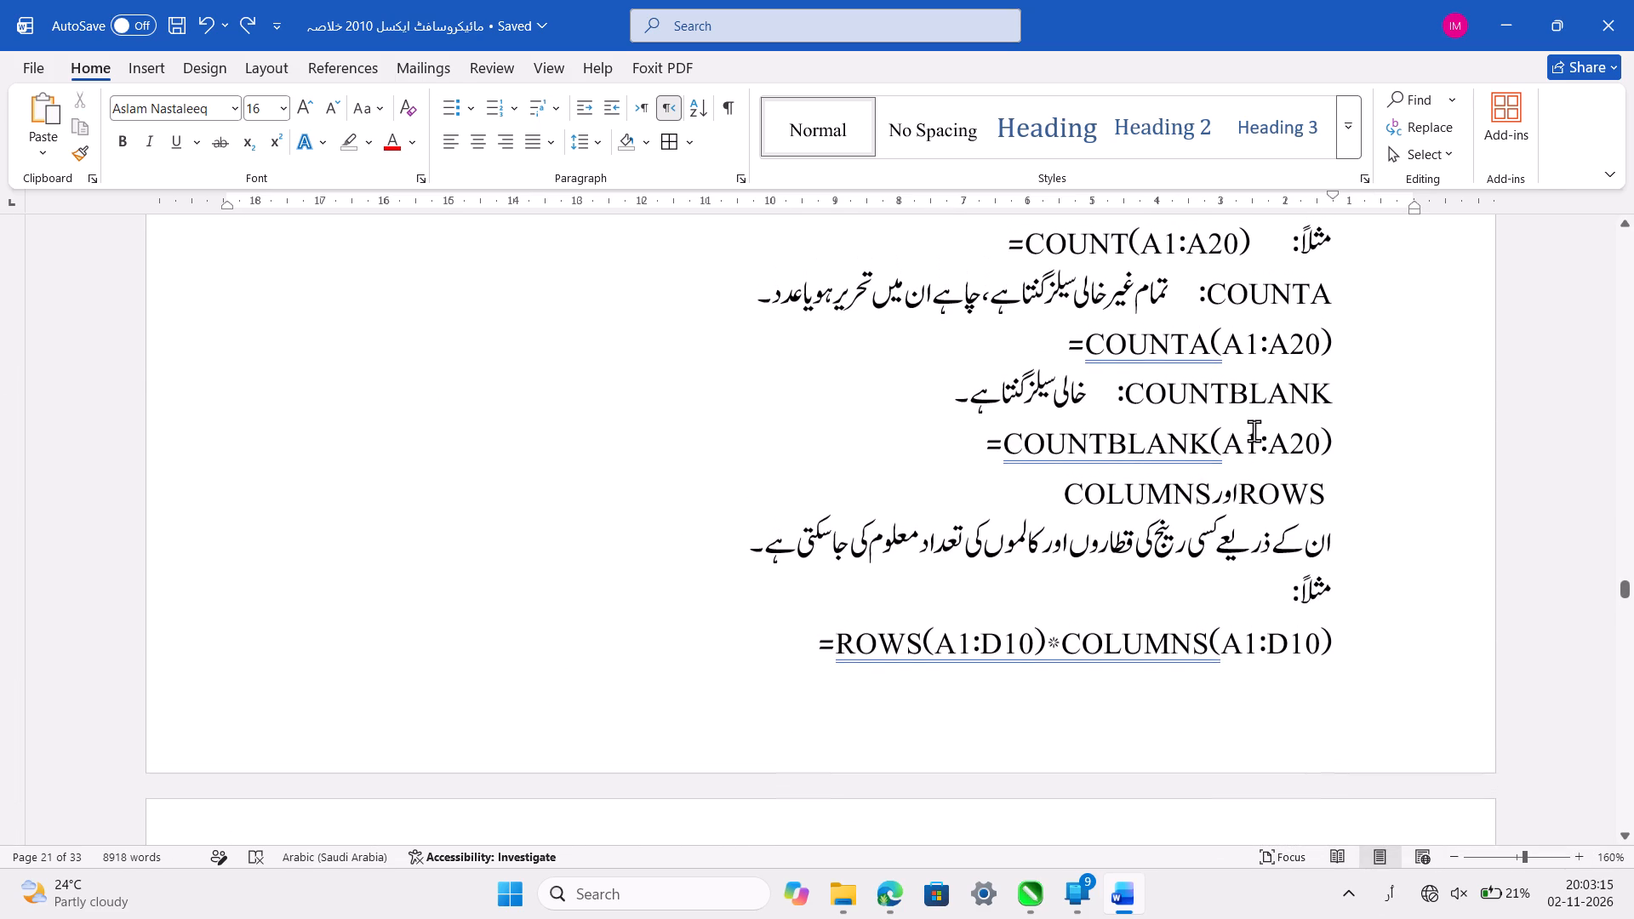
{"action": "left_click", "coordinate": [1228, 595]}
{"action": "scroll", "coordinate": [1228, 595], "scroll_direction": "down", "scroll_amount": 1}
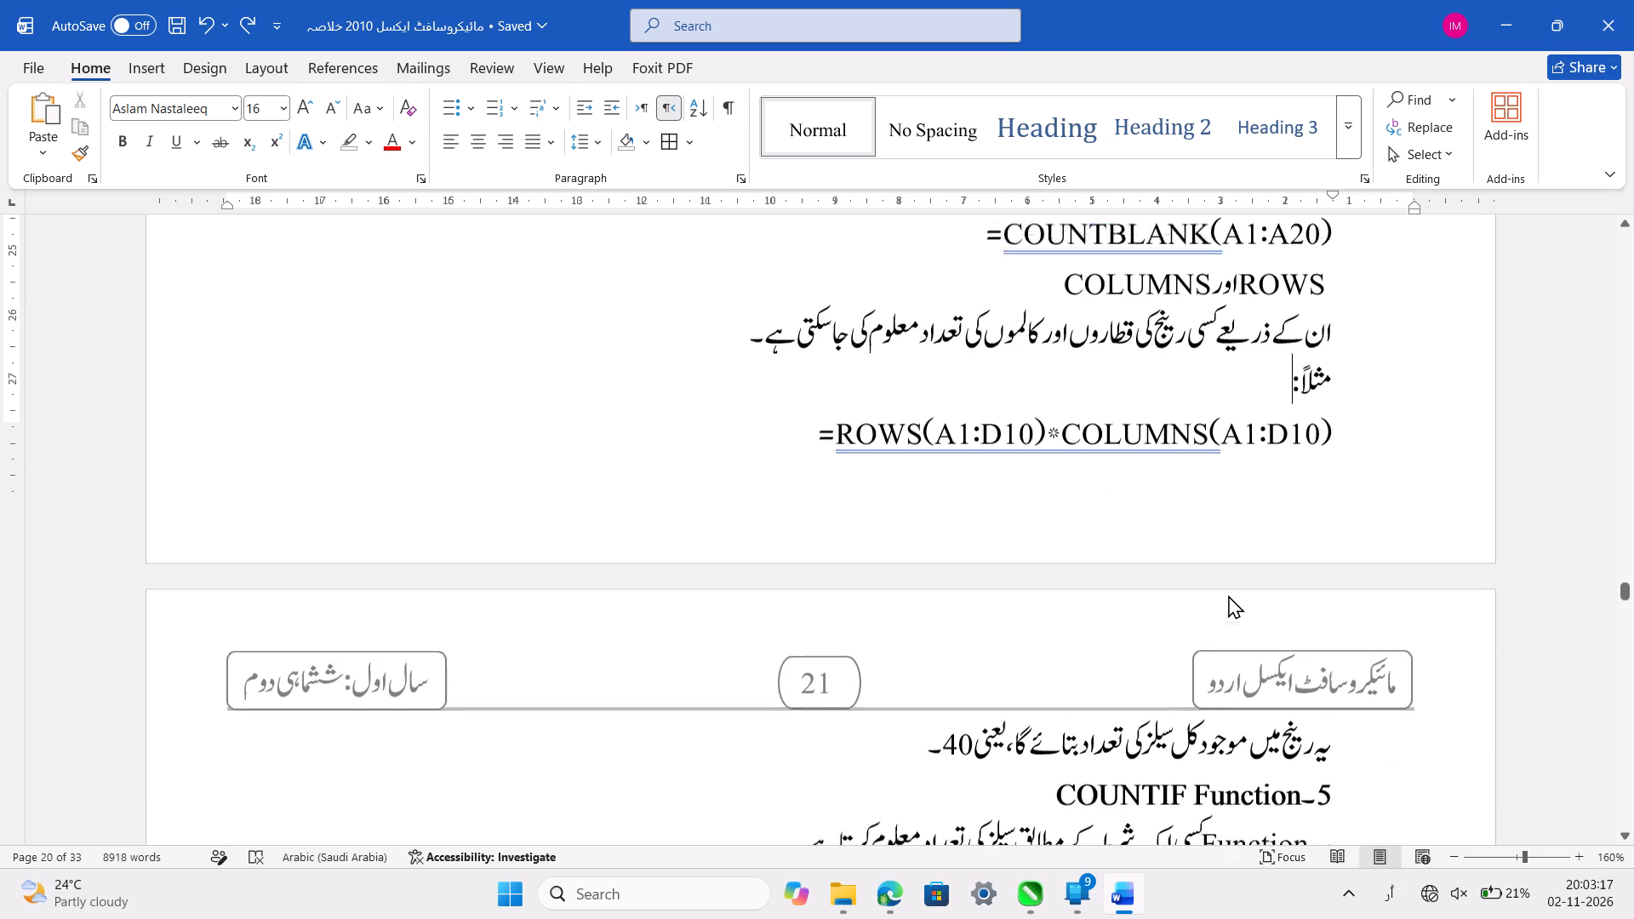
{"action": "scroll", "coordinate": [1228, 595], "scroll_direction": "down", "scroll_amount": 1}
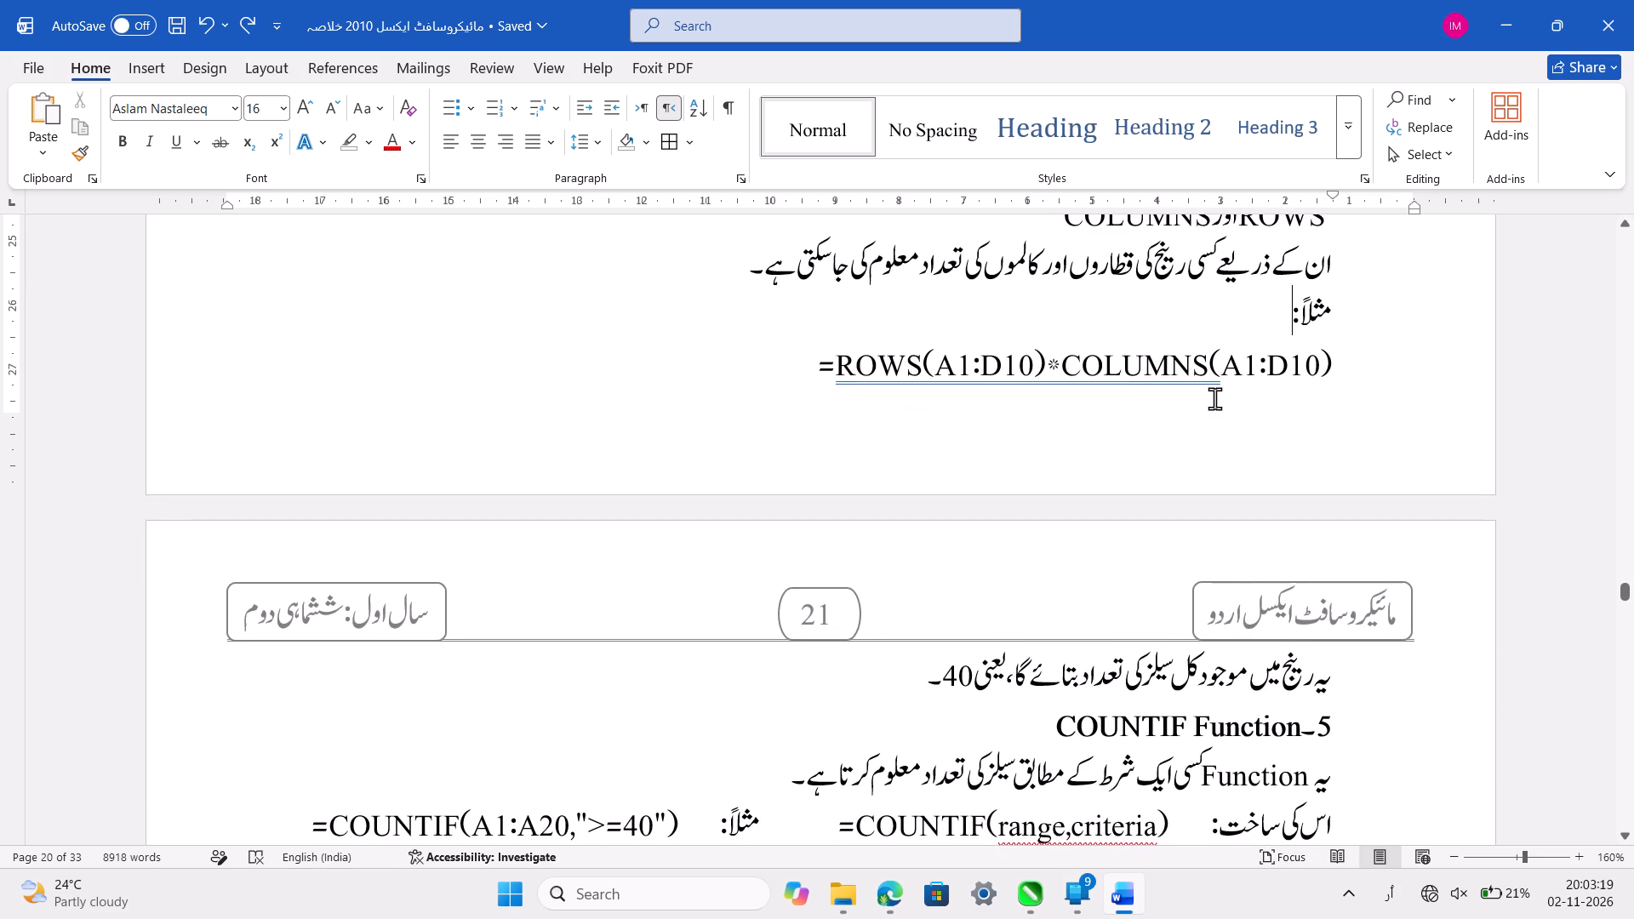
{"action": "key", "text": "Down"}
{"action": "key", "text": "Home"}
{"action": "key", "text": "BackSpace"}
{"action": "key", "text": "BackSpace"}
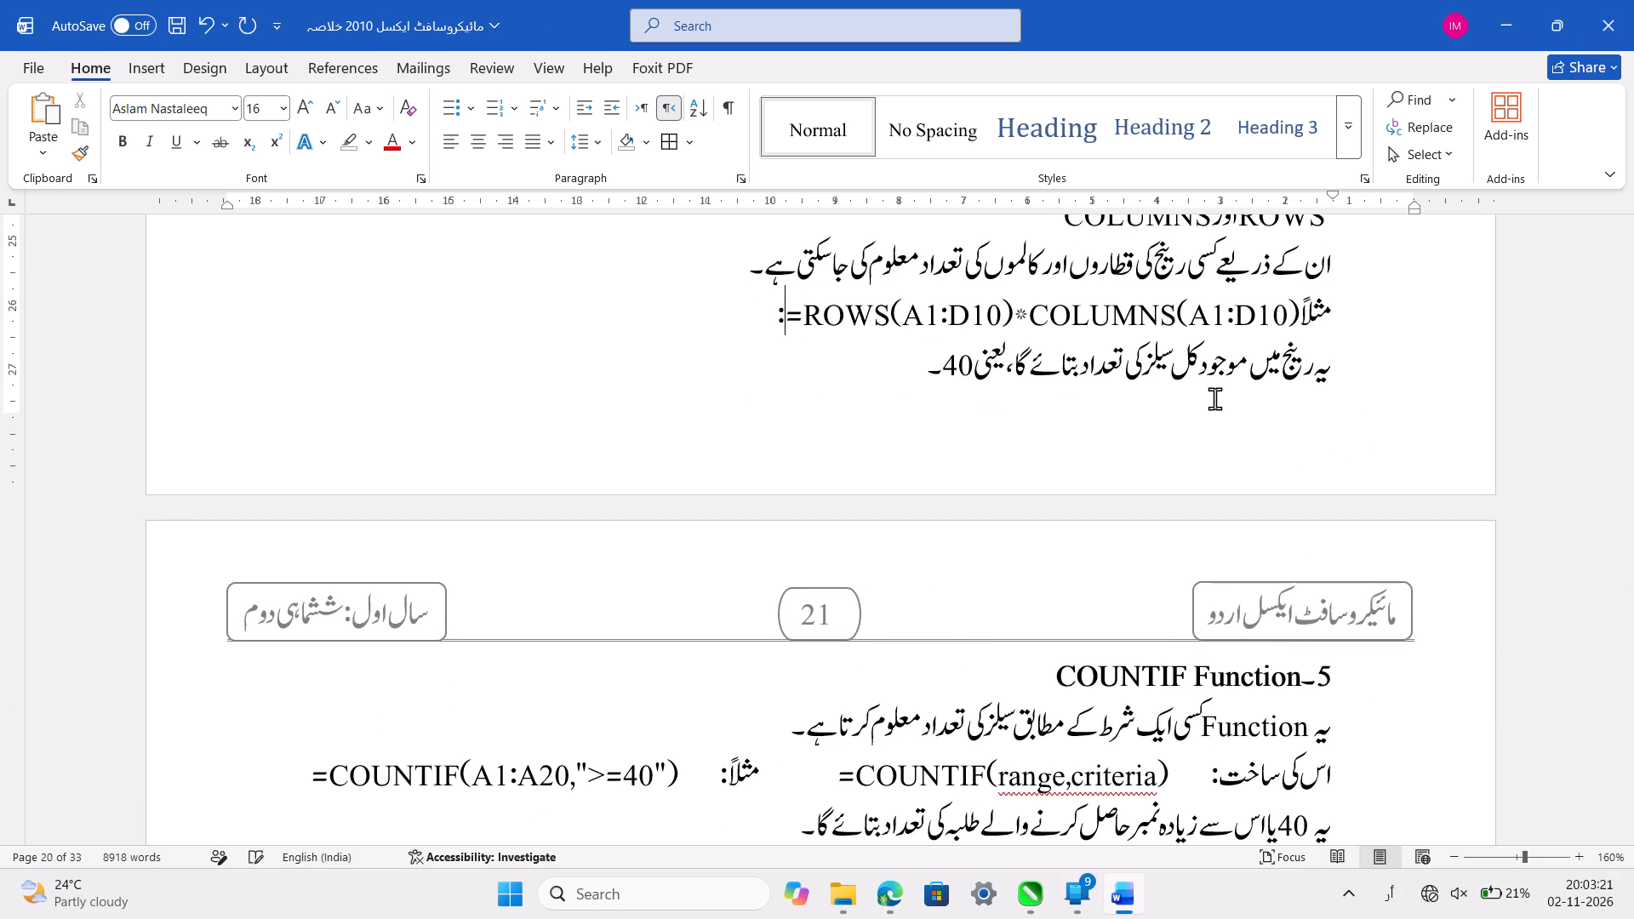
{"action": "key", "text": "Tab"}
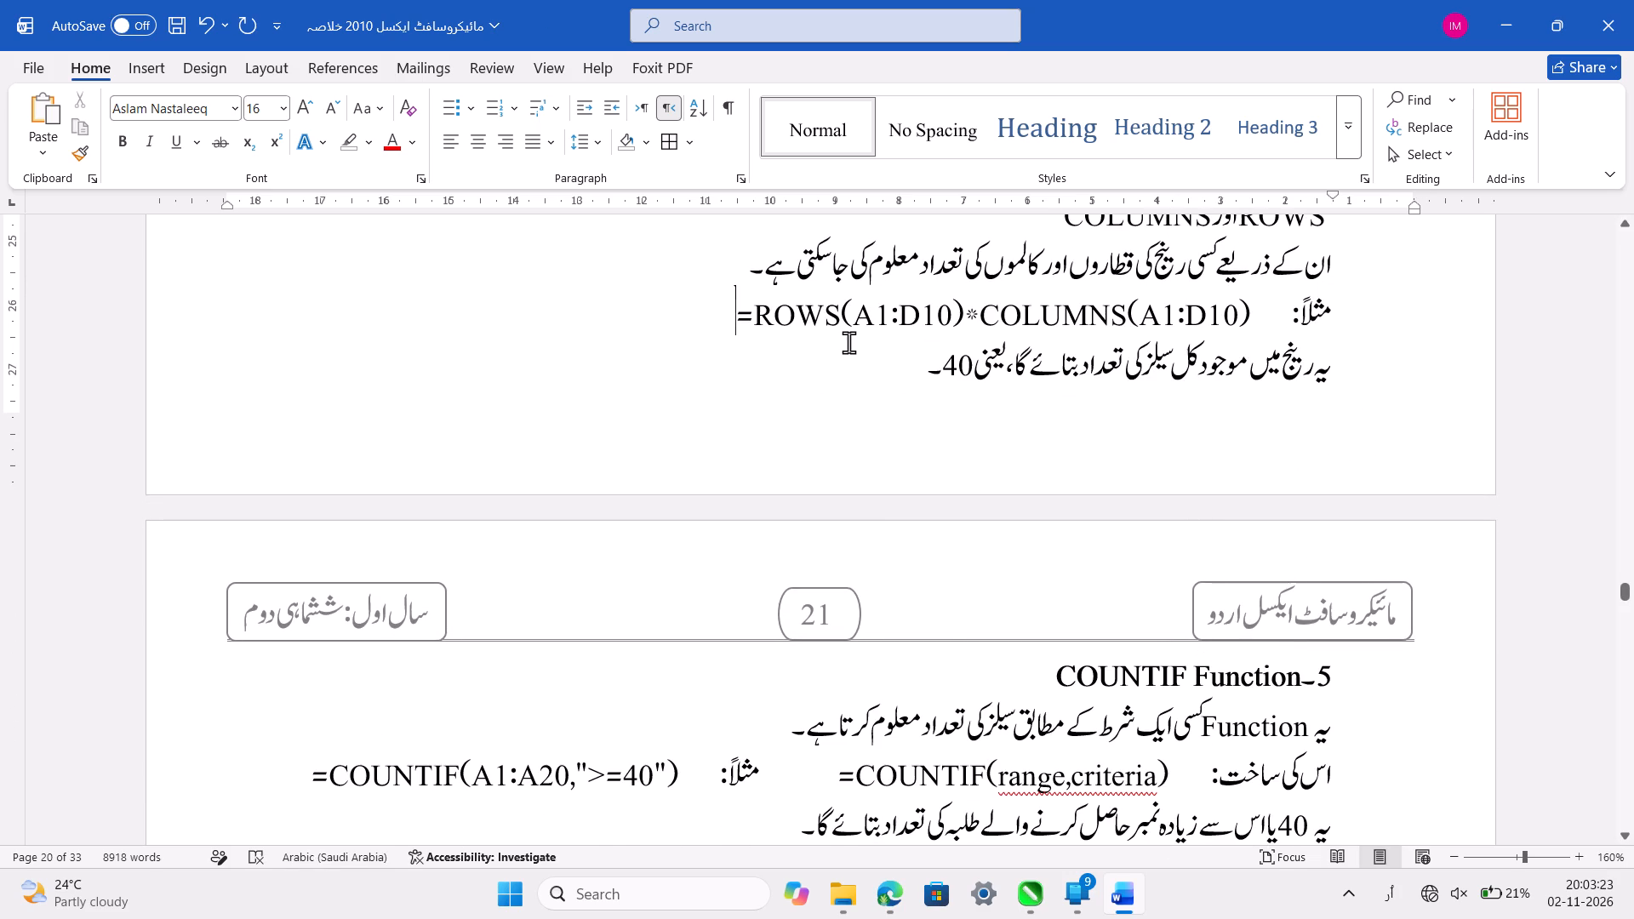
{"action": "left_click", "coordinate": [848, 342]}
{"action": "key", "text": "ctrl+s"}
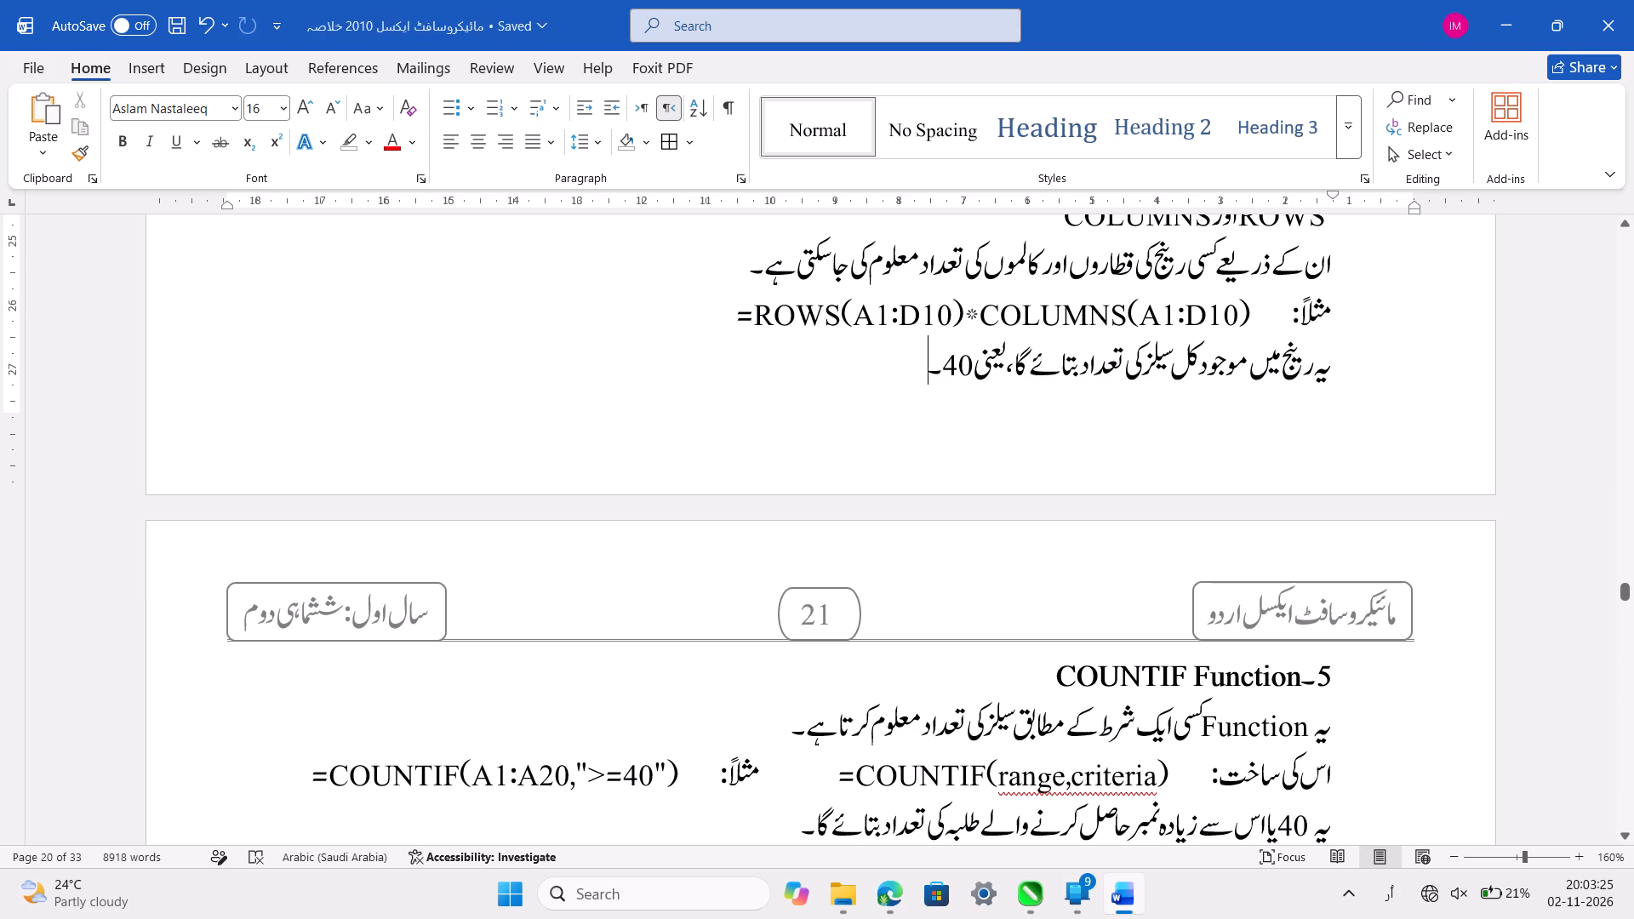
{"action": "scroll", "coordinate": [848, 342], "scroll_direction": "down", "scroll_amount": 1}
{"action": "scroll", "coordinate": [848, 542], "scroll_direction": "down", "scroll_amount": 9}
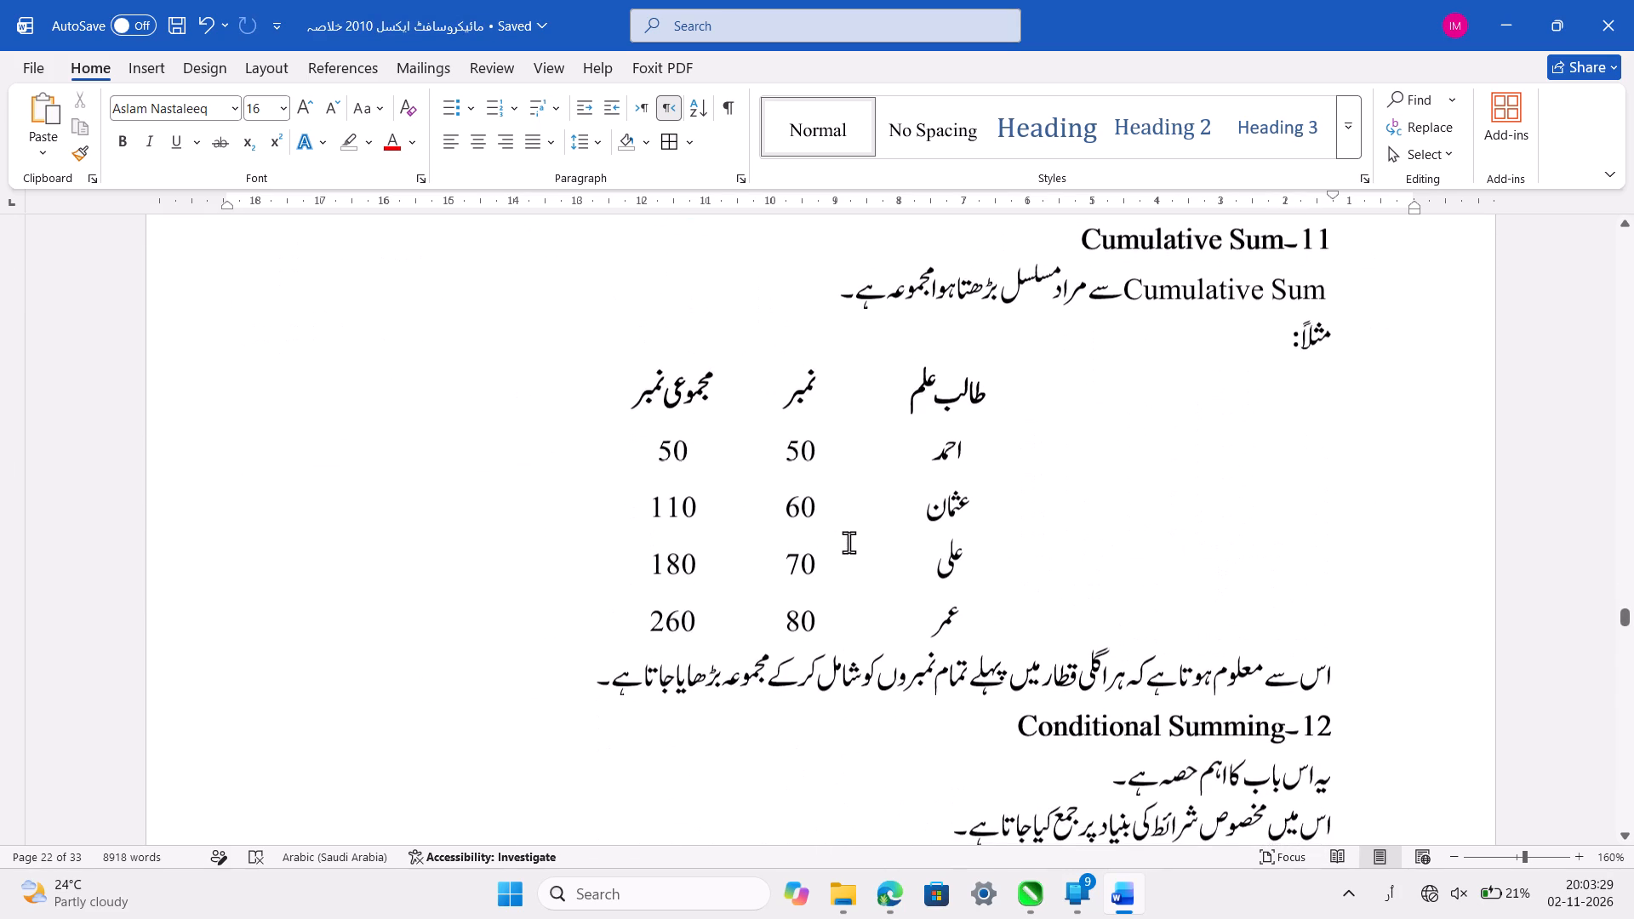
Review the باب 17 text from its closing summary backwards to heading 15 on time over 24 hours in the preceding chapter.
{"action": "scroll", "coordinate": [848, 542], "scroll_direction": "down", "scroll_amount": 5}
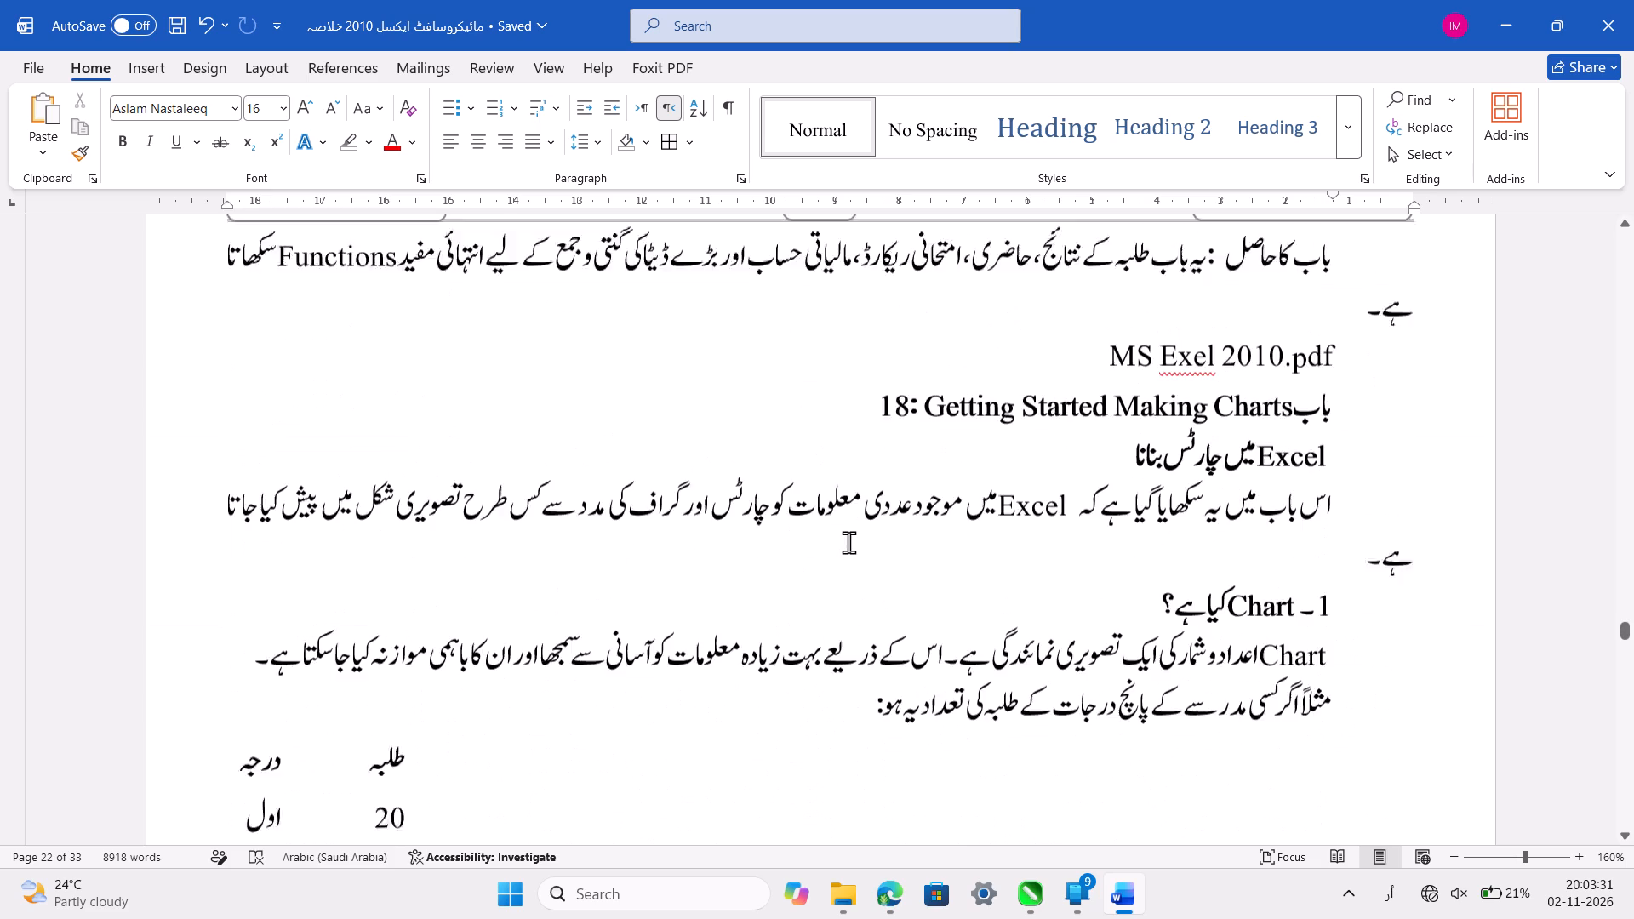
{"action": "scroll", "coordinate": [848, 542], "scroll_direction": "up", "scroll_amount": 1}
{"action": "scroll", "coordinate": [848, 542], "scroll_direction": "down", "scroll_amount": 1}
{"action": "scroll", "coordinate": [848, 542], "scroll_direction": "up", "scroll_amount": 3}
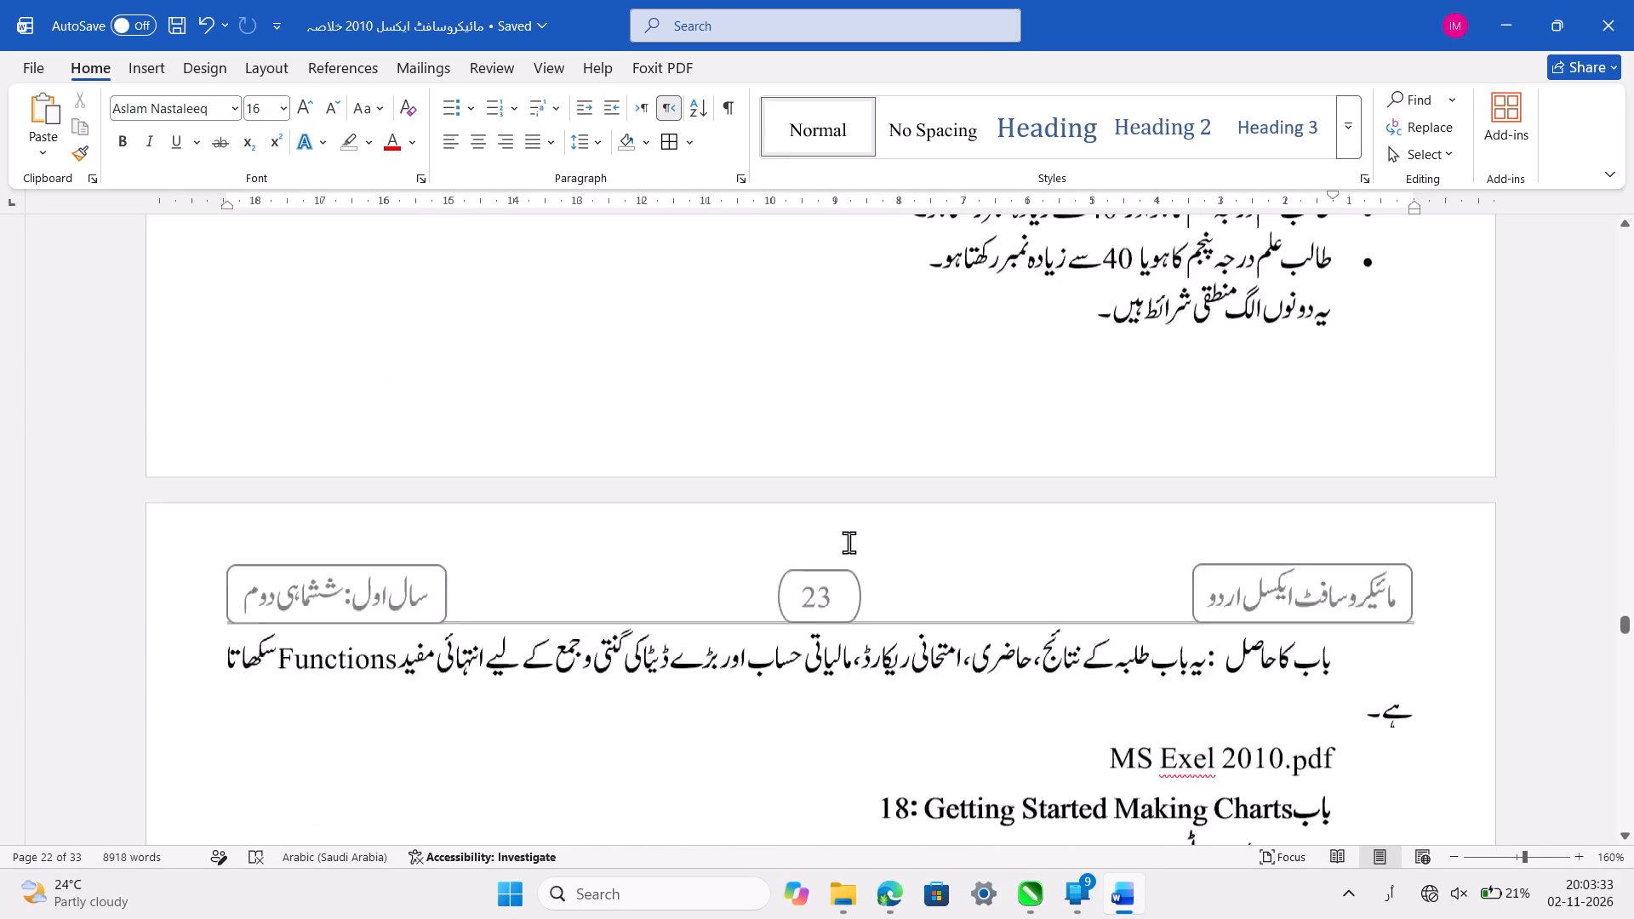
{"action": "scroll", "coordinate": [848, 542], "scroll_direction": "up", "scroll_amount": 9}
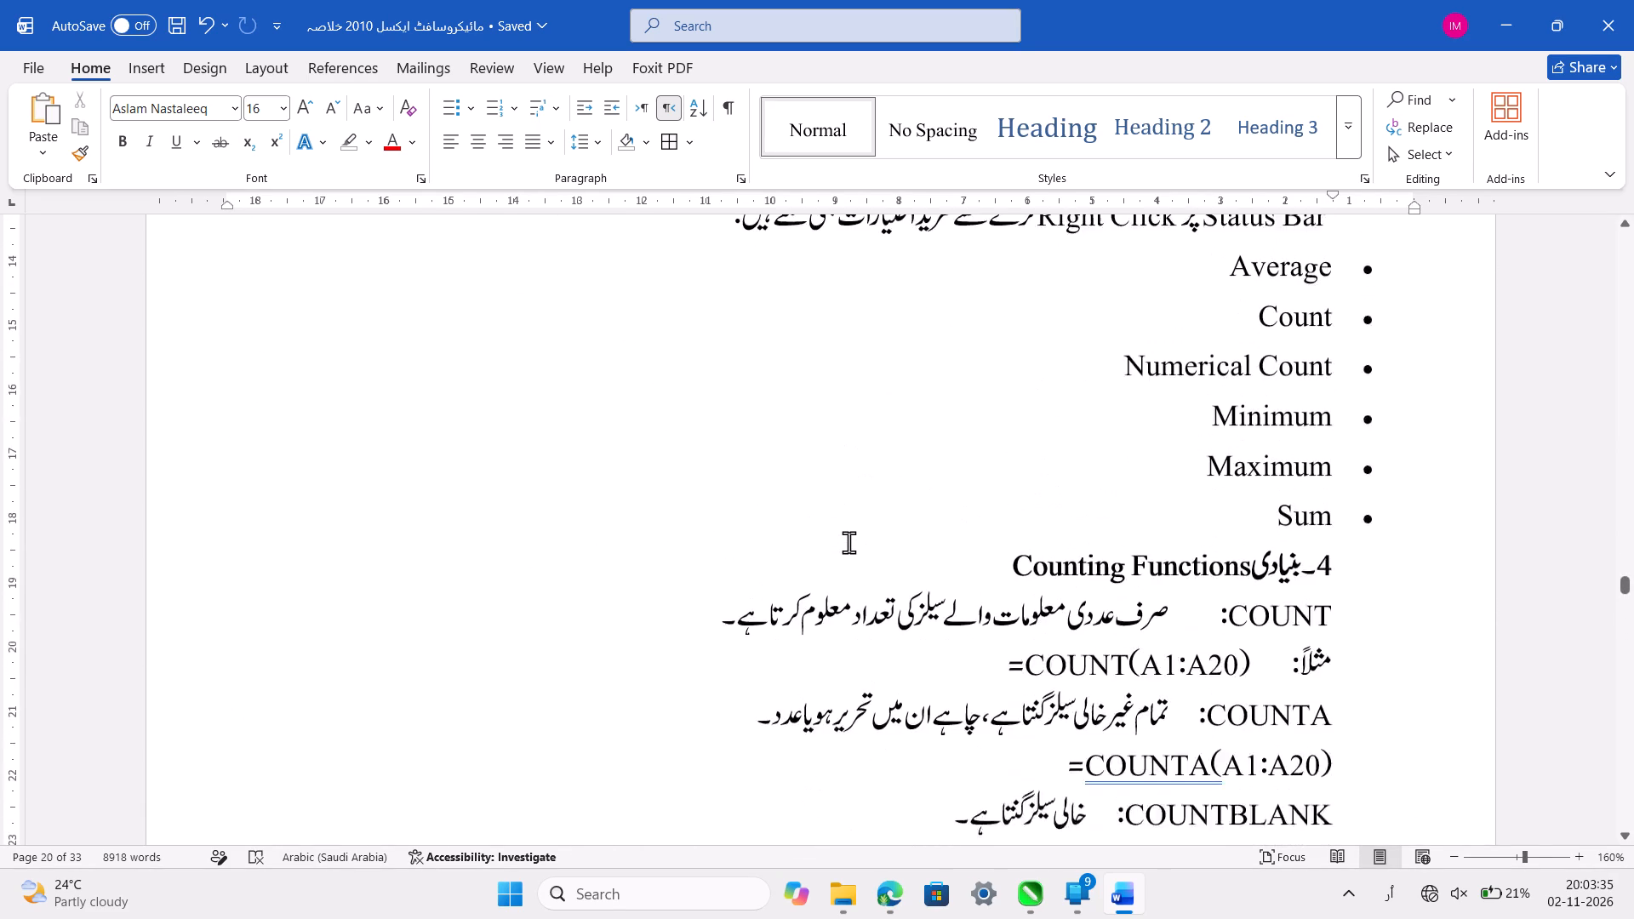
{"action": "scroll", "coordinate": [848, 542], "scroll_direction": "up", "scroll_amount": 6}
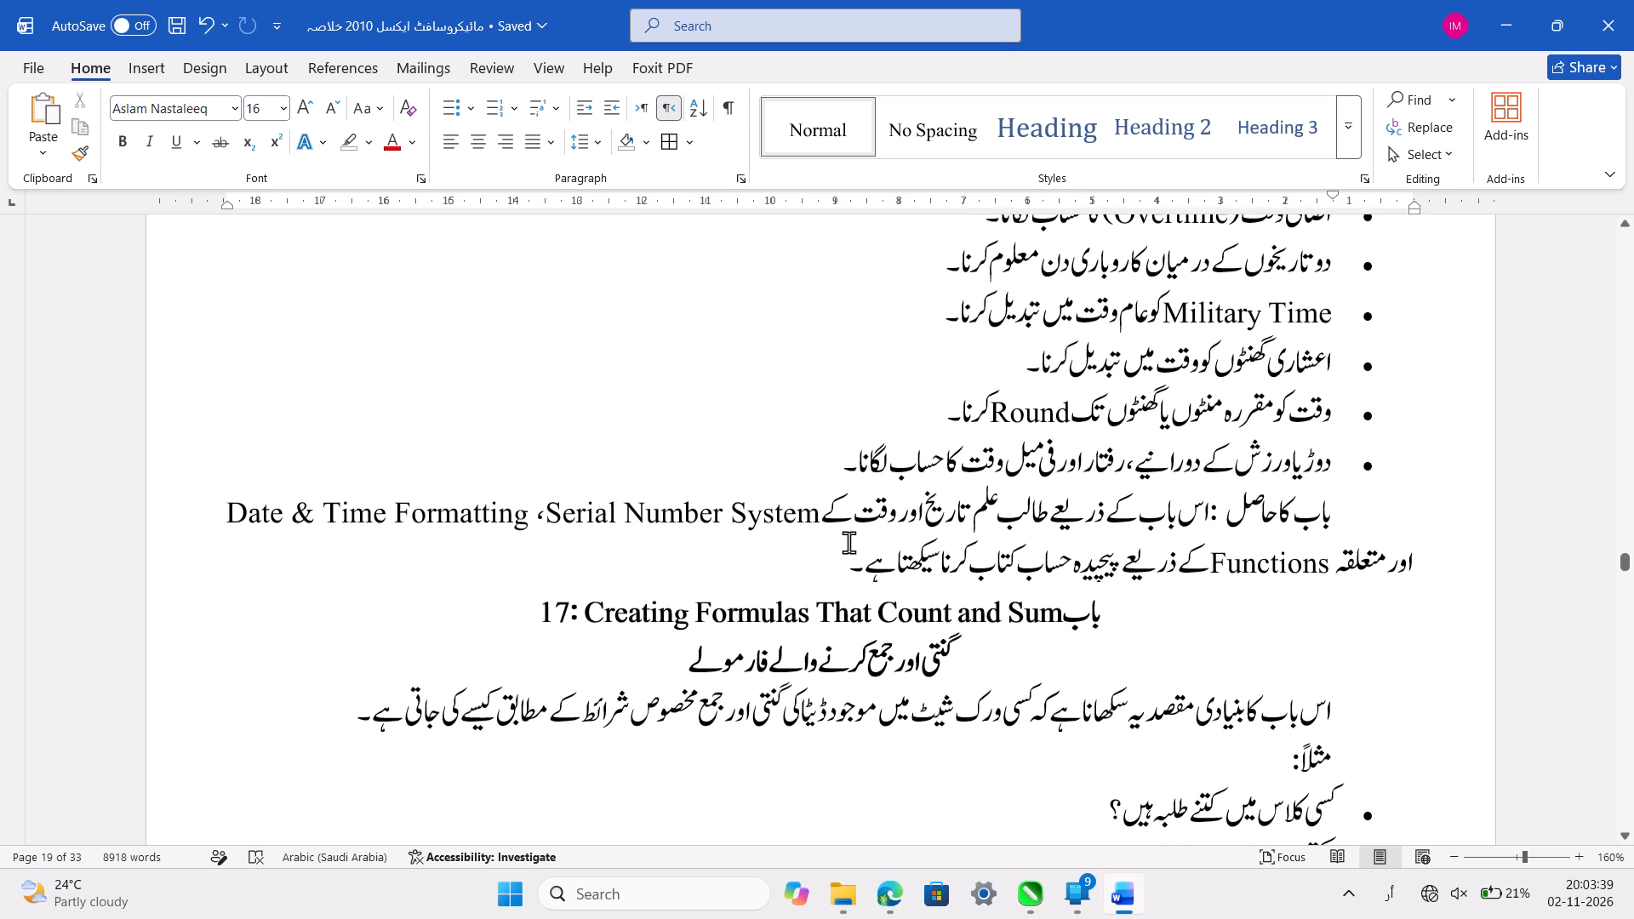
{"action": "scroll", "coordinate": [848, 542], "scroll_direction": "up", "scroll_amount": 3}
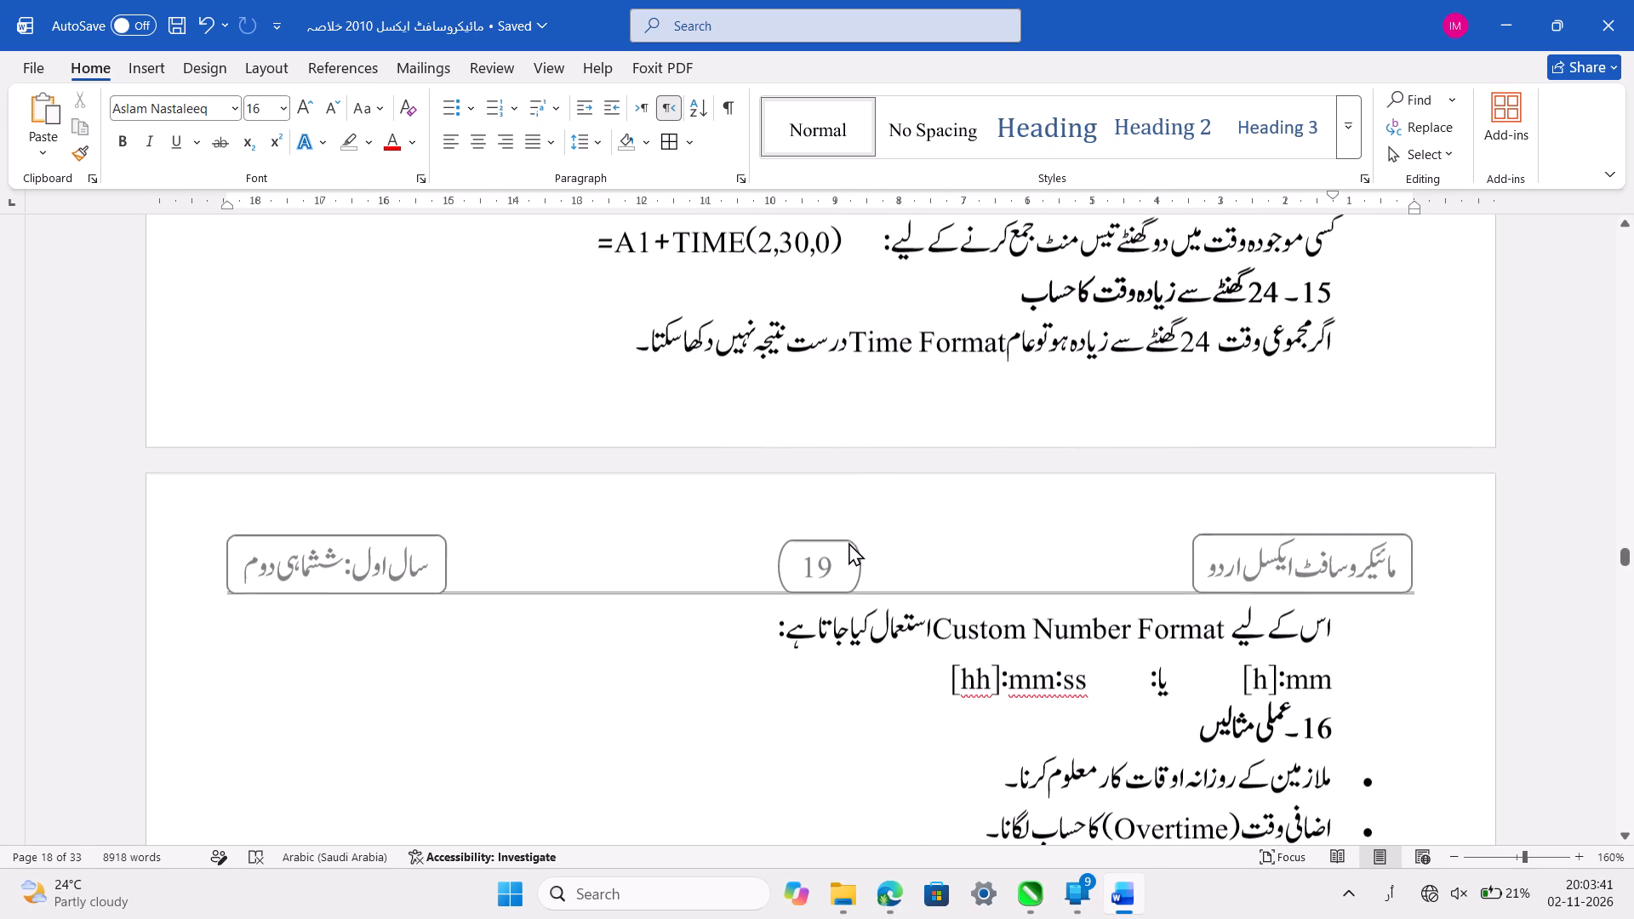
Join the =TIME(9,30,0) formula onto the مثلاً: line above it, keeping the colon and separating them by a tab, and save the document.
{"action": "scroll", "coordinate": [848, 542], "scroll_direction": "up", "scroll_amount": 3}
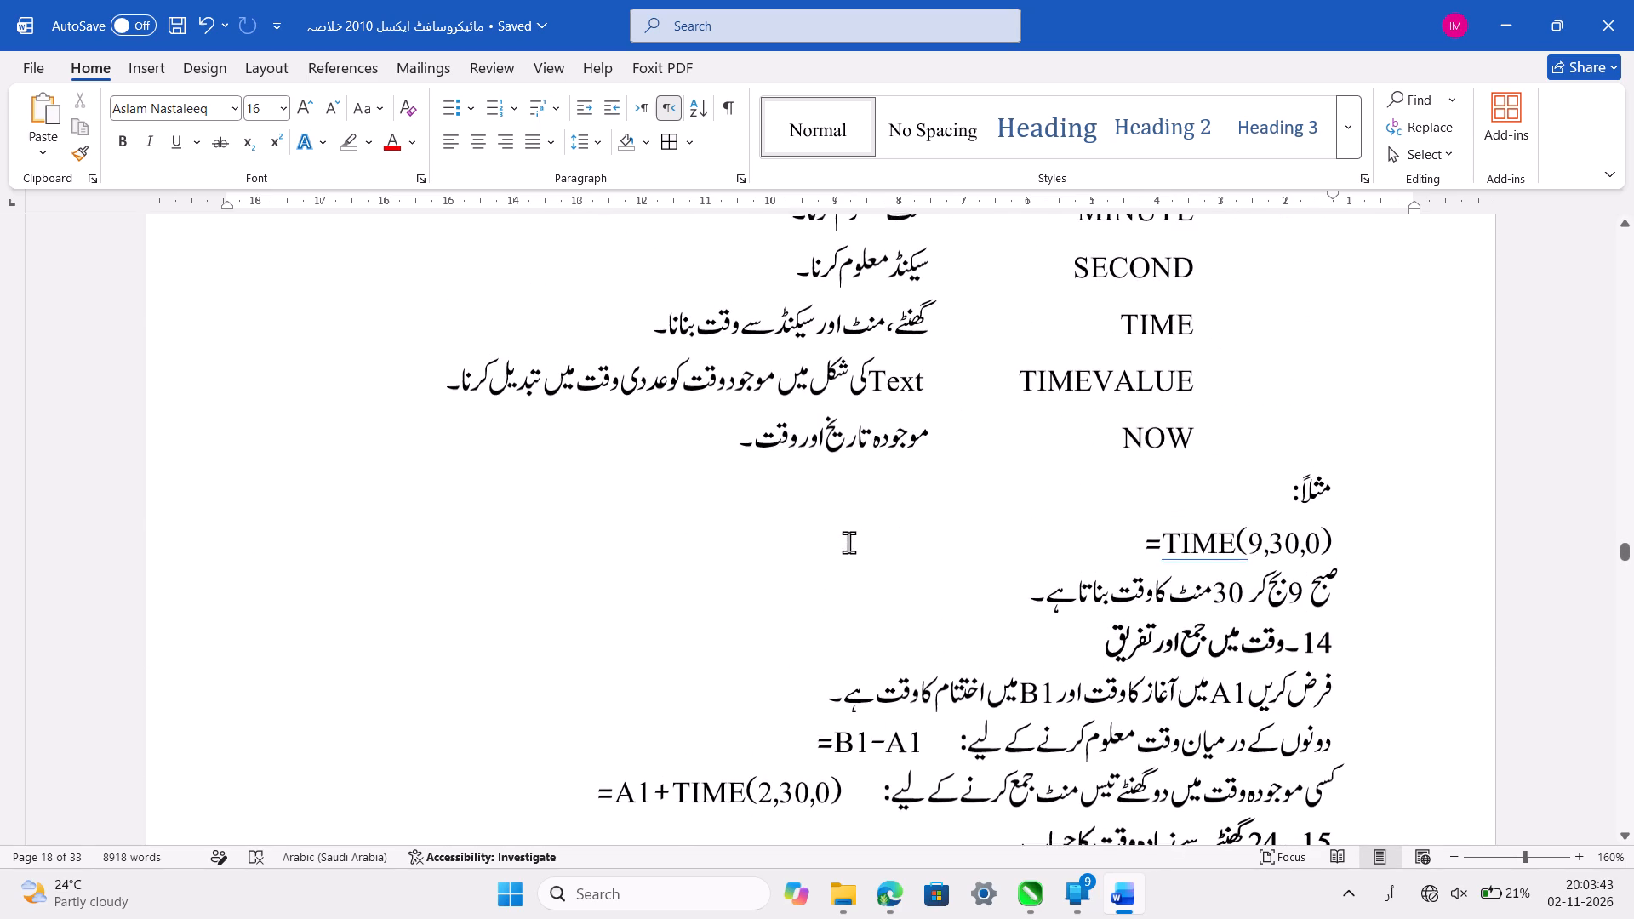
{"action": "left_click", "coordinate": [1251, 550]}
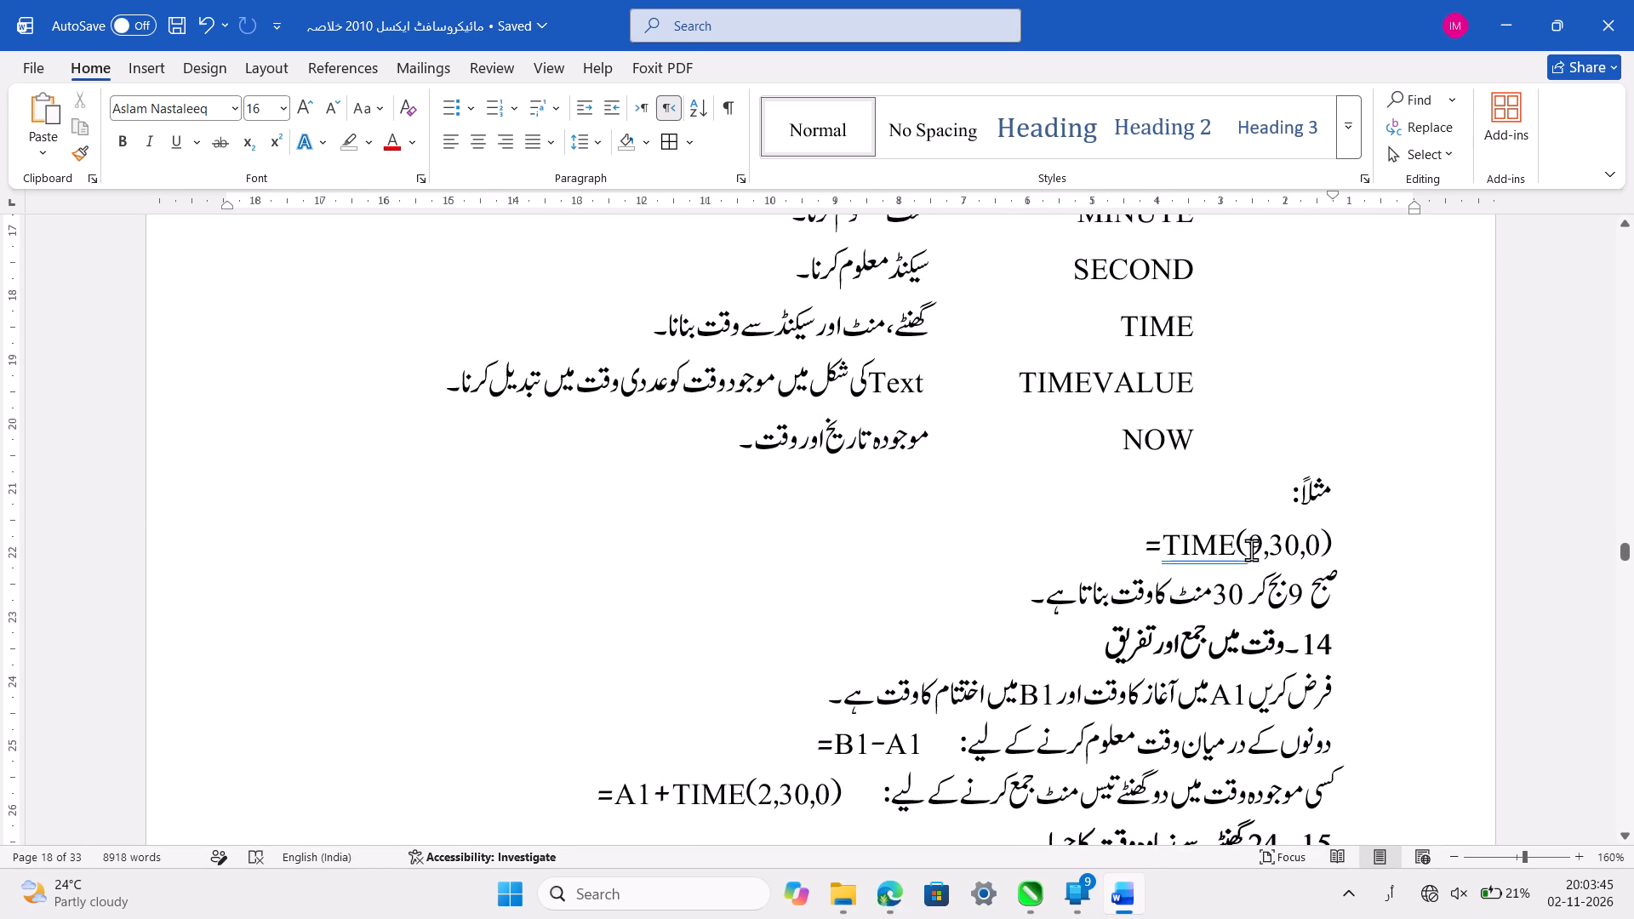
{"action": "key", "text": "Home"}
{"action": "key", "text": "BackSpace"}
{"action": "key", "text": "BackSpace"}
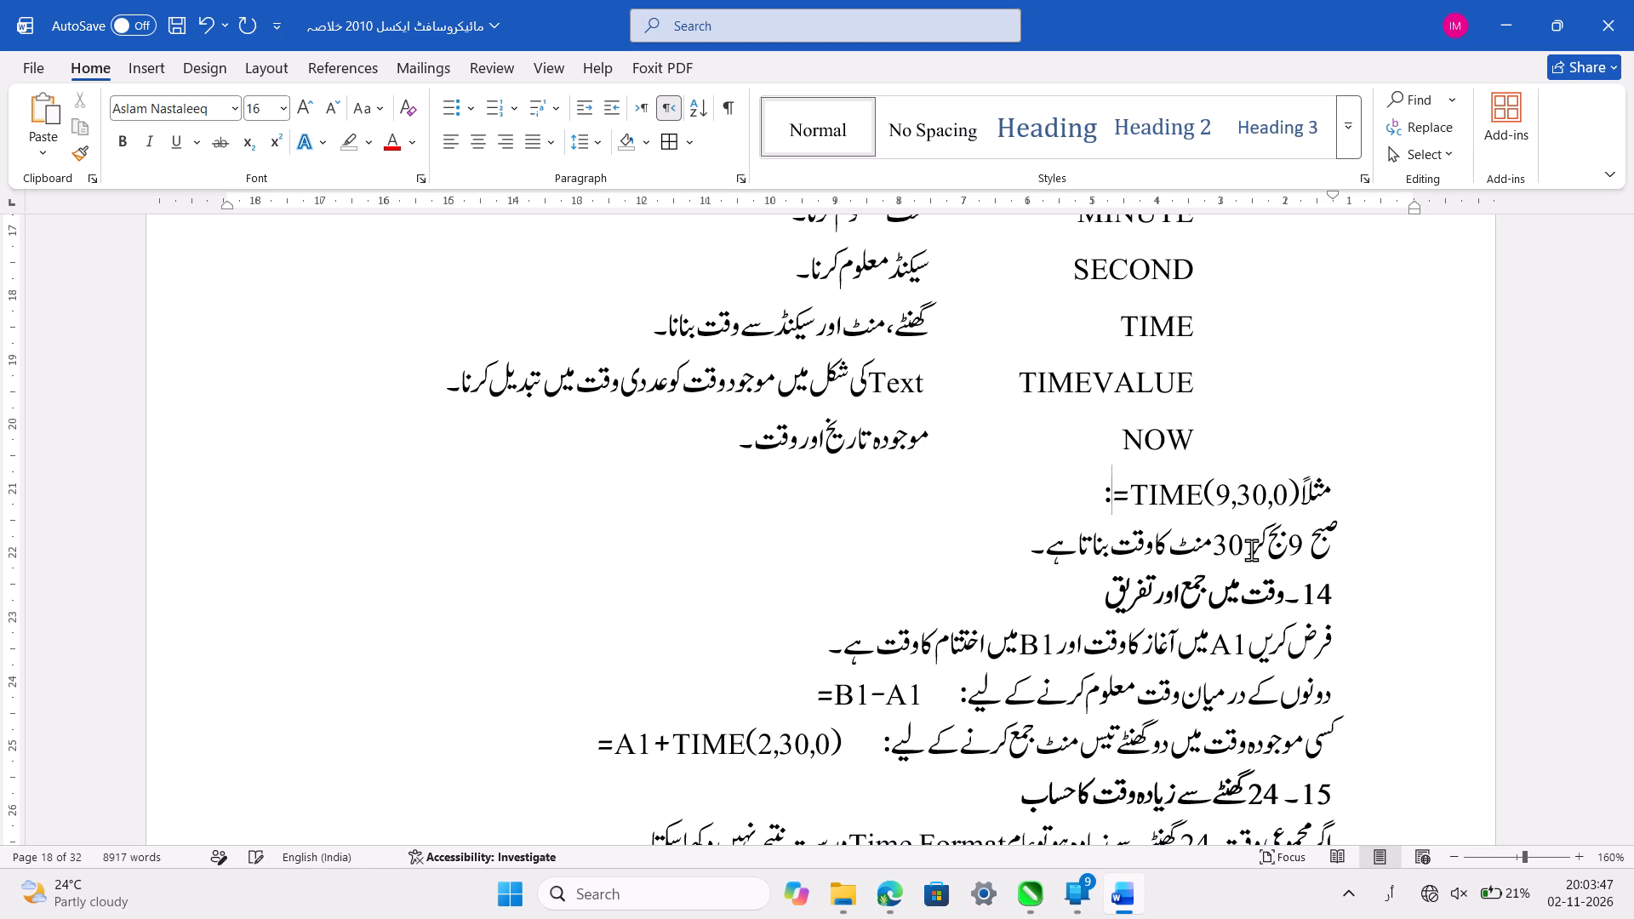
{"action": "key", "text": "BackSpace"}
{"action": "key", "text": "shift+colon"}
{"action": "key", "text": "Tab"}
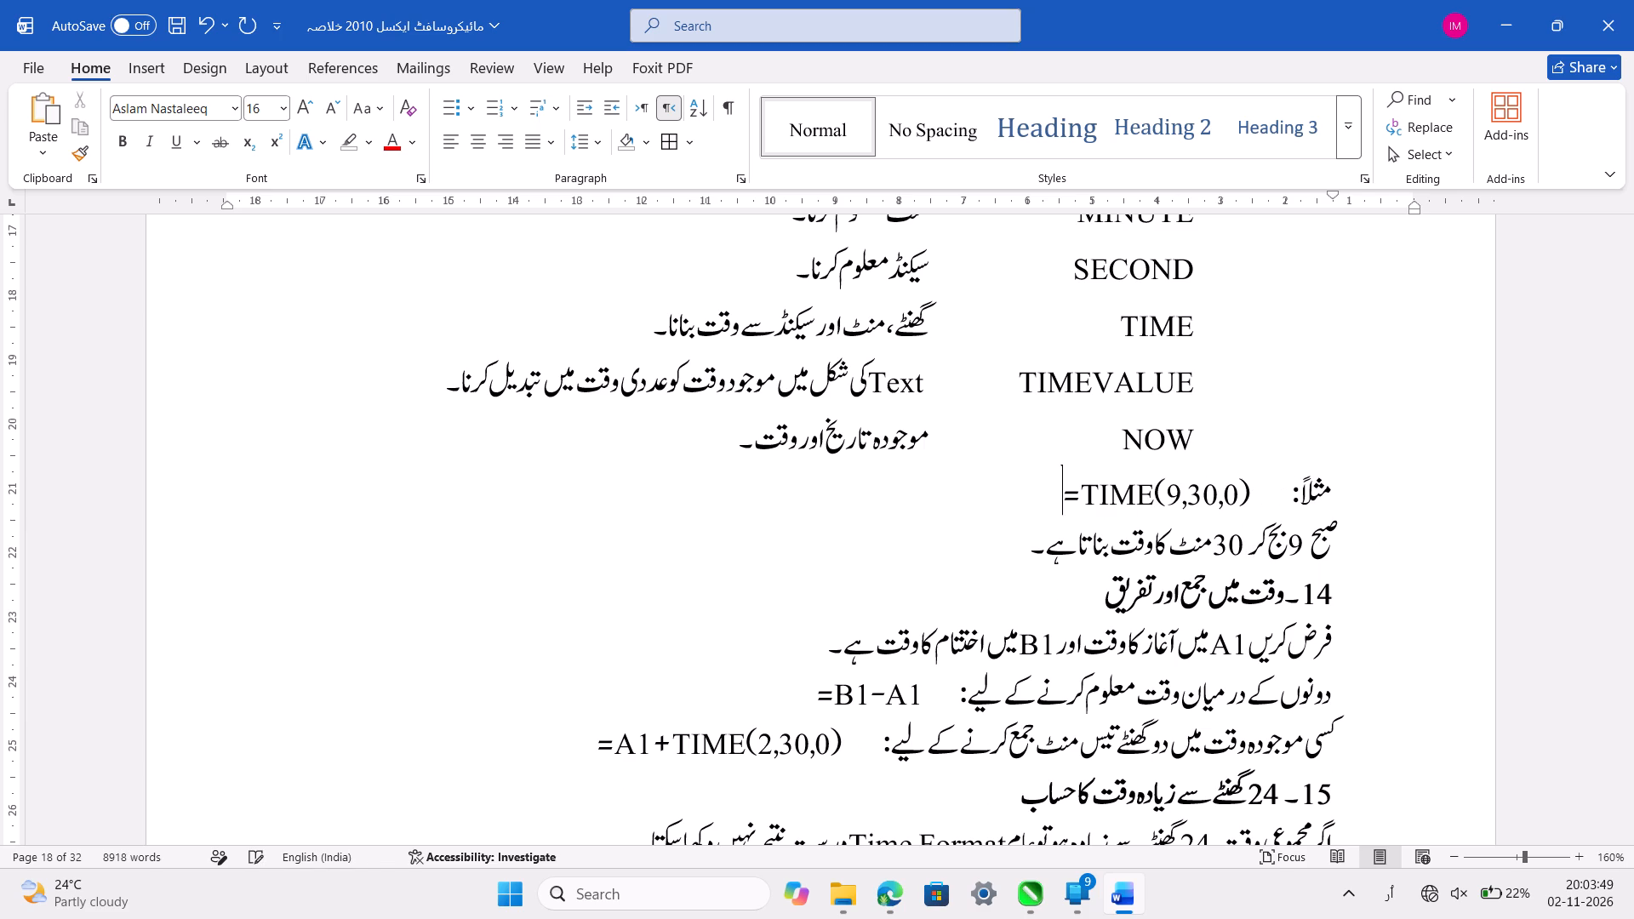
{"action": "scroll", "coordinate": [1251, 550], "scroll_direction": "down", "scroll_amount": 2}
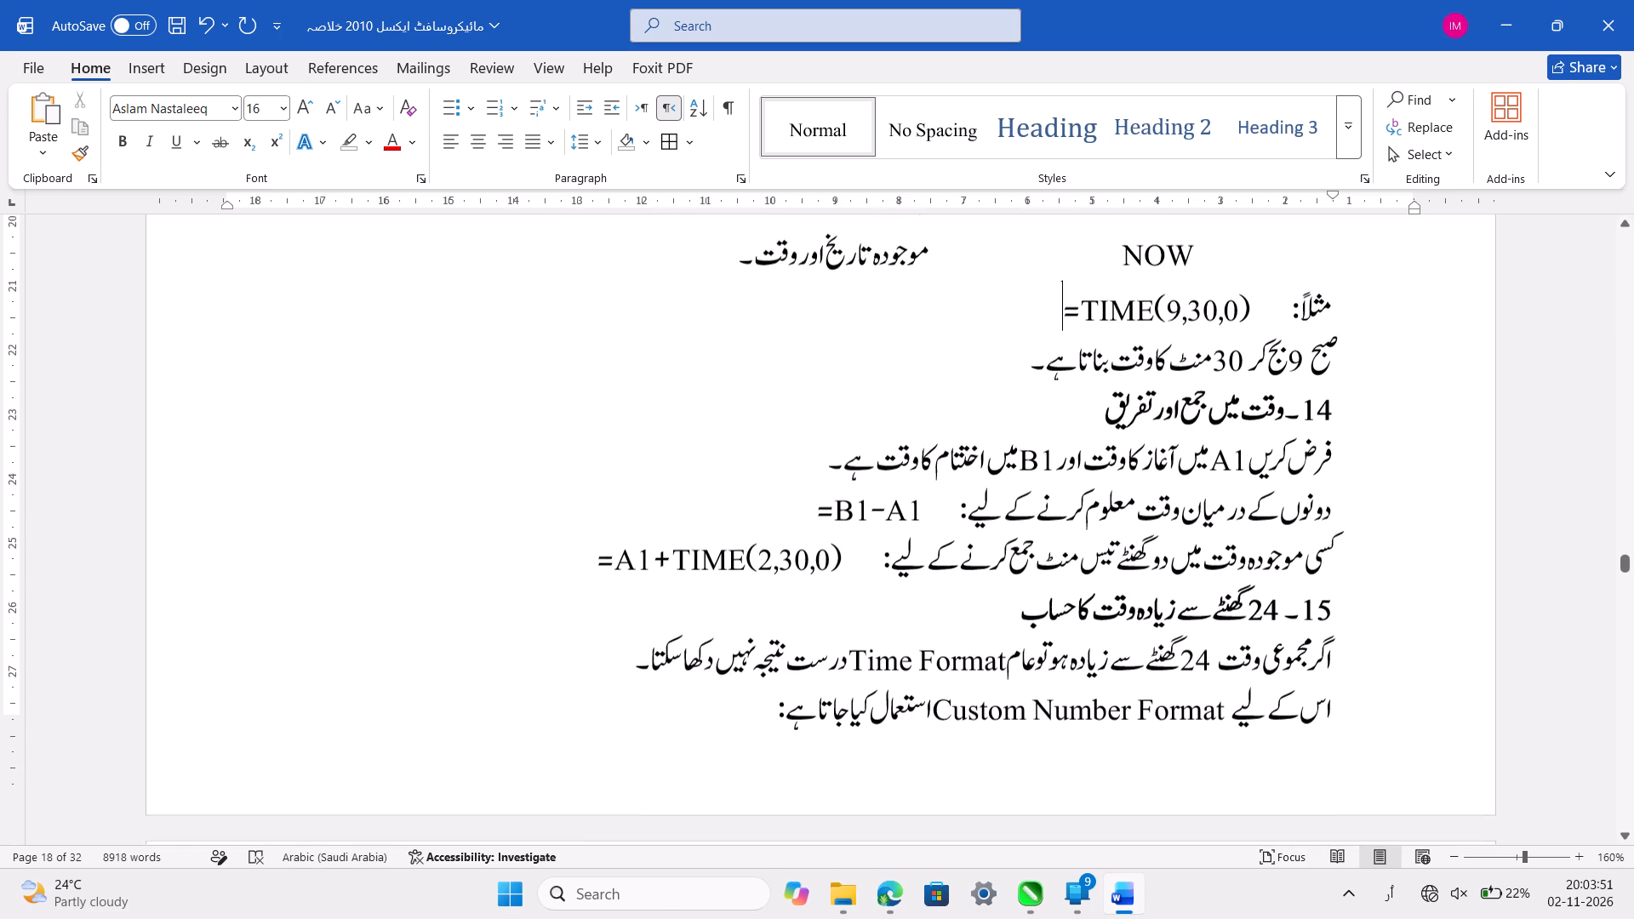
{"action": "scroll", "coordinate": [1251, 550], "scroll_direction": "down", "scroll_amount": 1}
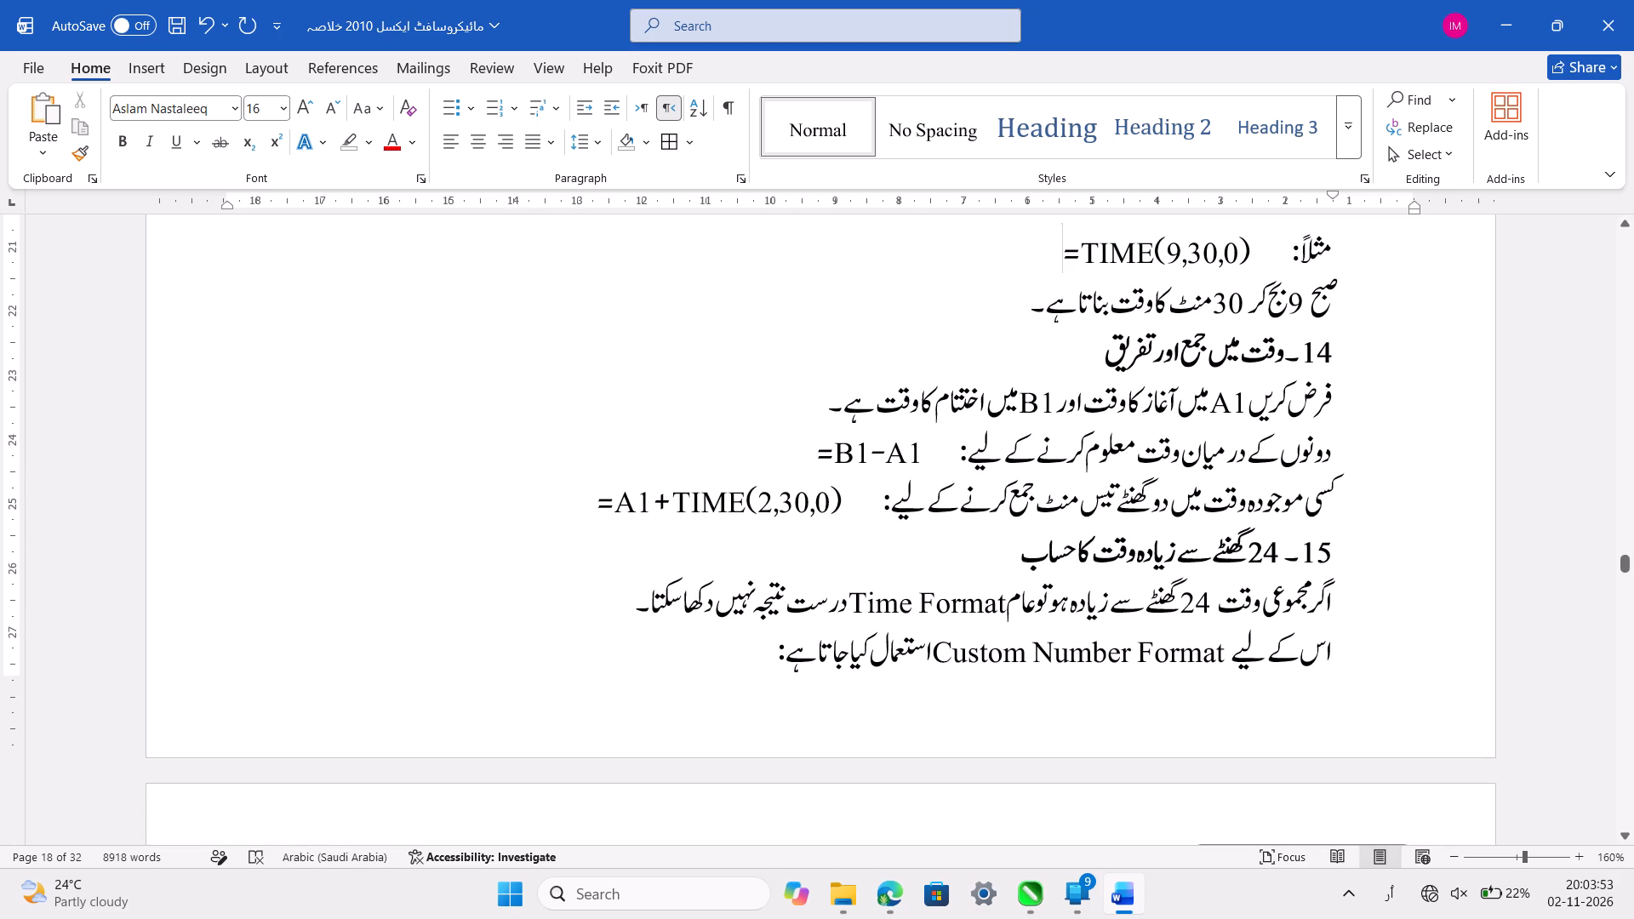
{"action": "key", "text": "ctrl+s"}
Review باب 17 forward from heading 2 on the counting and summing functions to the باب کا حاصل paragraph.
{"action": "scroll", "coordinate": [1251, 550], "scroll_direction": "down", "scroll_amount": 7}
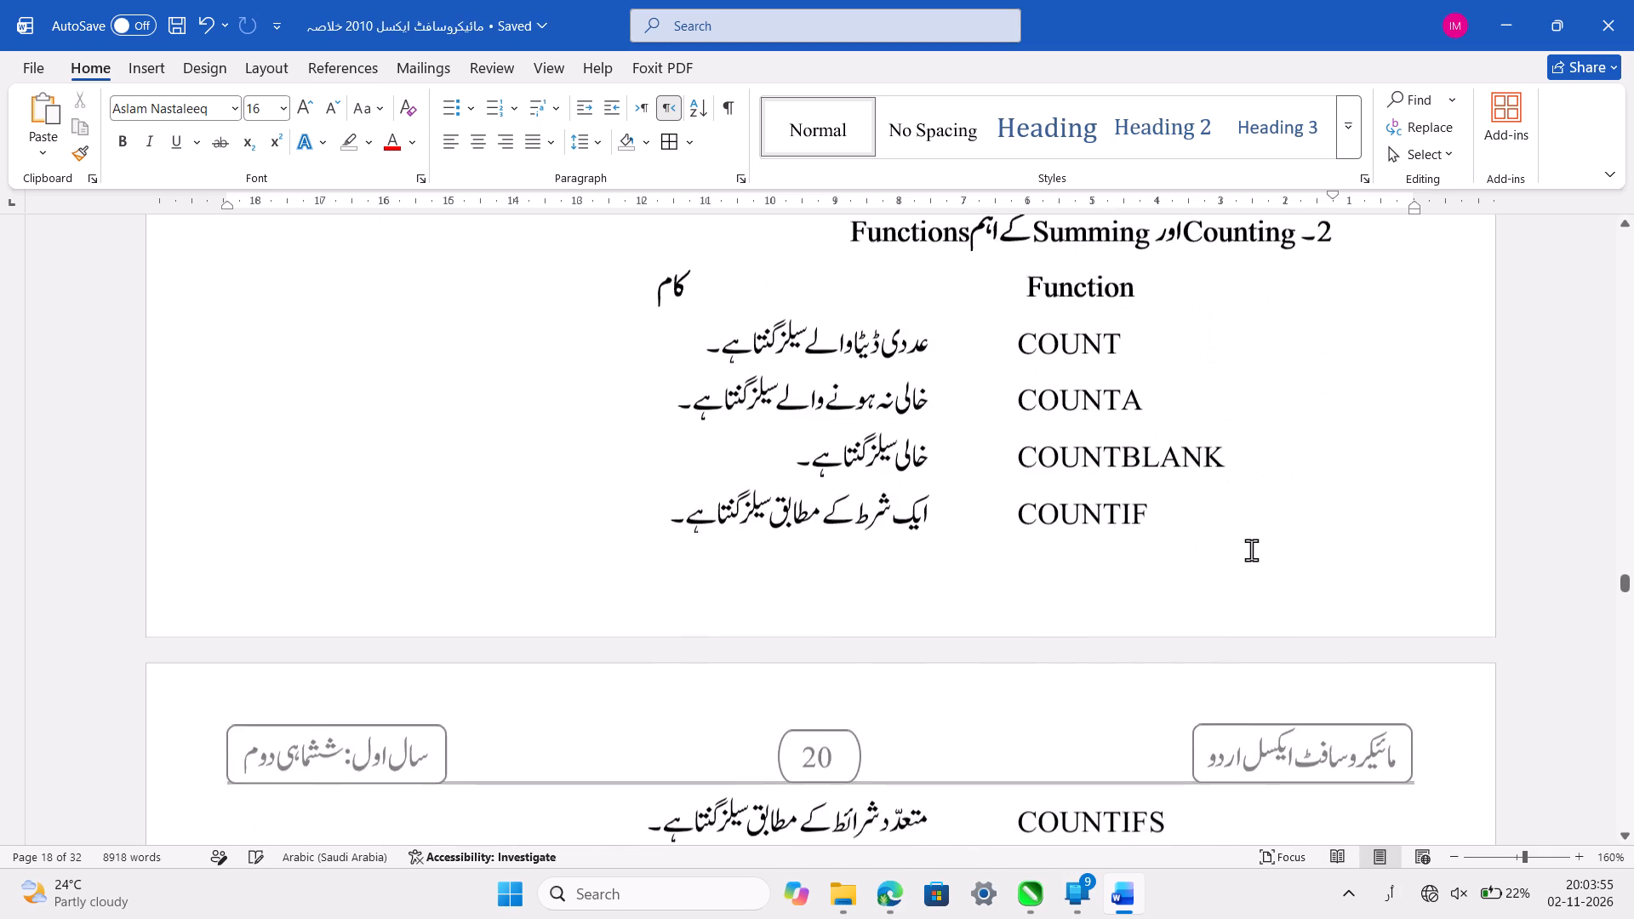
{"action": "scroll", "coordinate": [1251, 550], "scroll_direction": "down", "scroll_amount": 1}
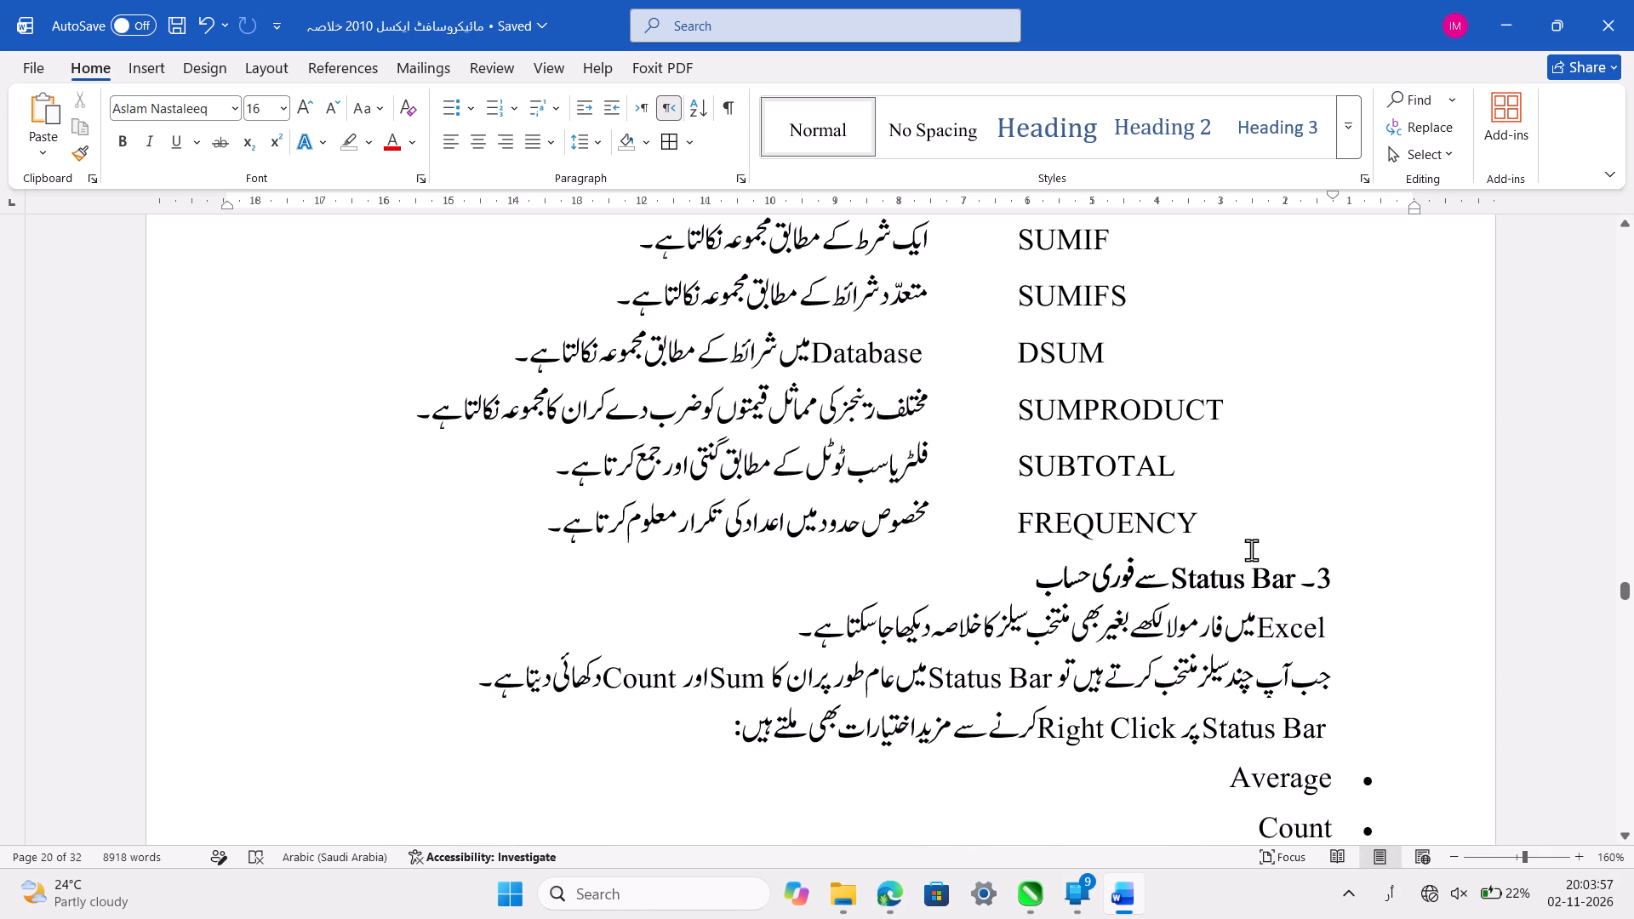
{"action": "scroll", "coordinate": [1251, 550], "scroll_direction": "down", "scroll_amount": 4}
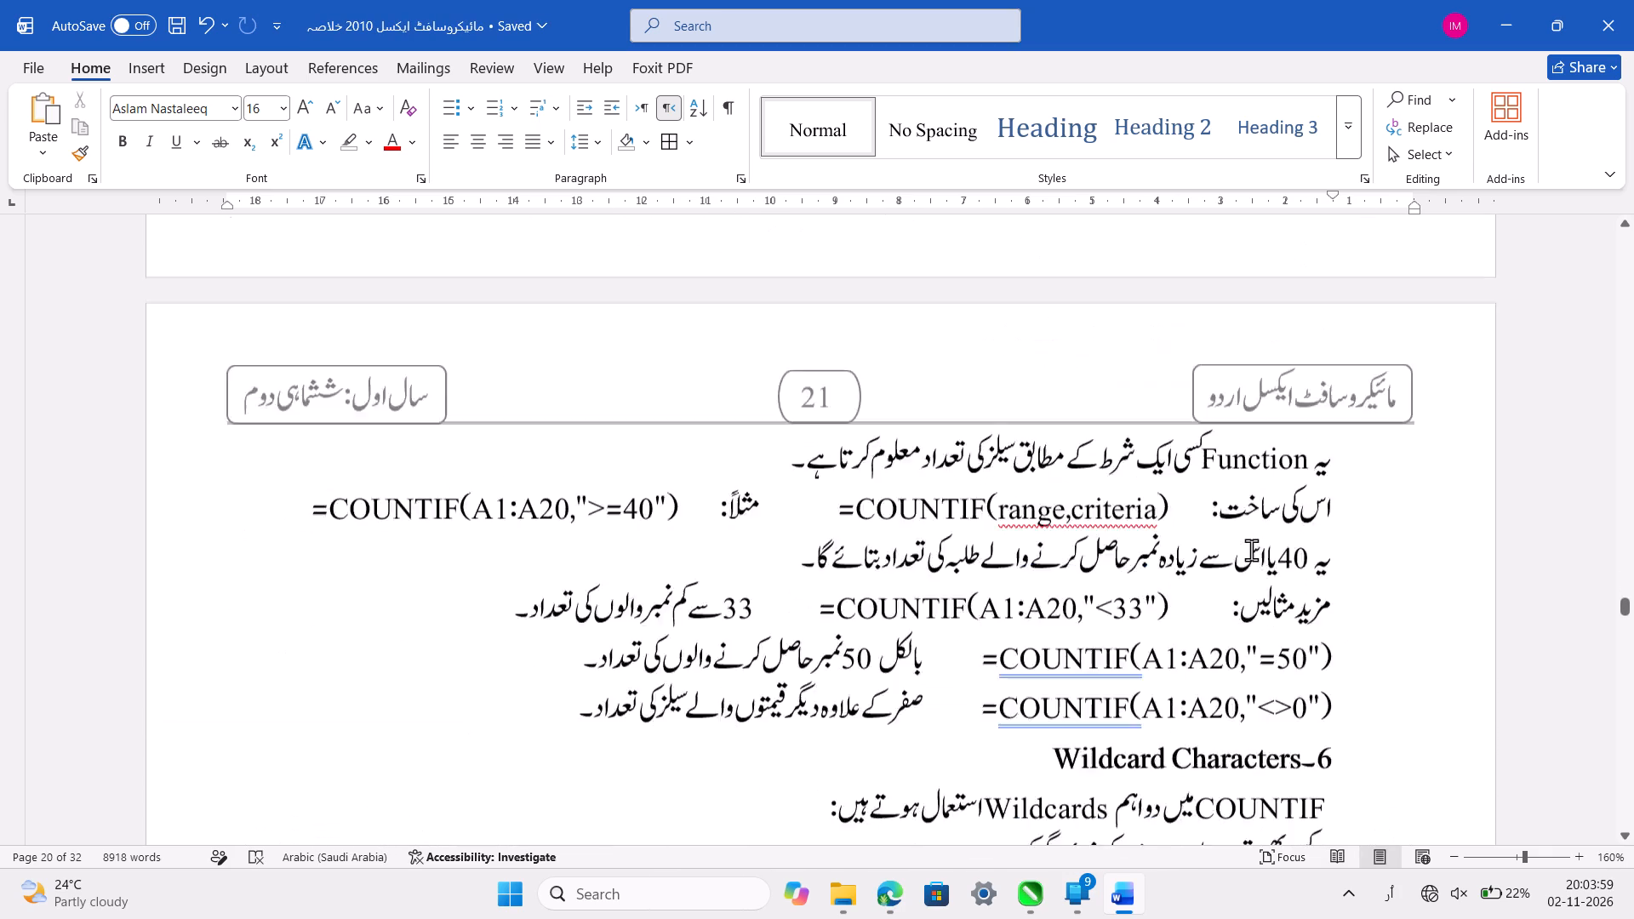
{"action": "scroll", "coordinate": [1251, 550], "scroll_direction": "down", "scroll_amount": 6}
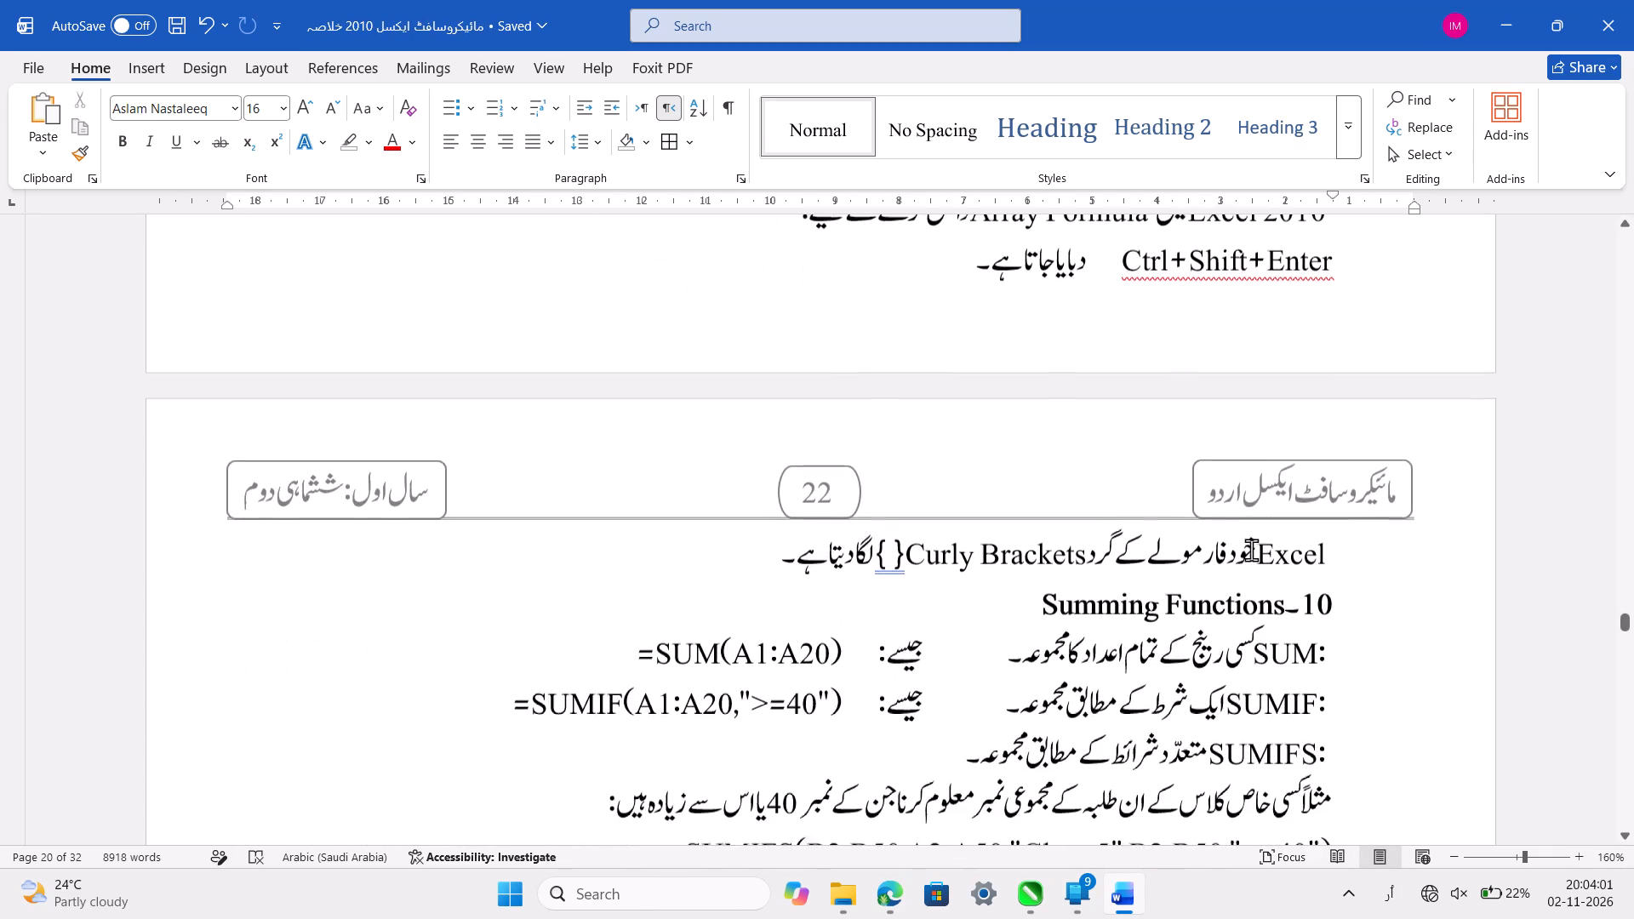
{"action": "scroll", "coordinate": [1251, 550], "scroll_direction": "down", "scroll_amount": 5}
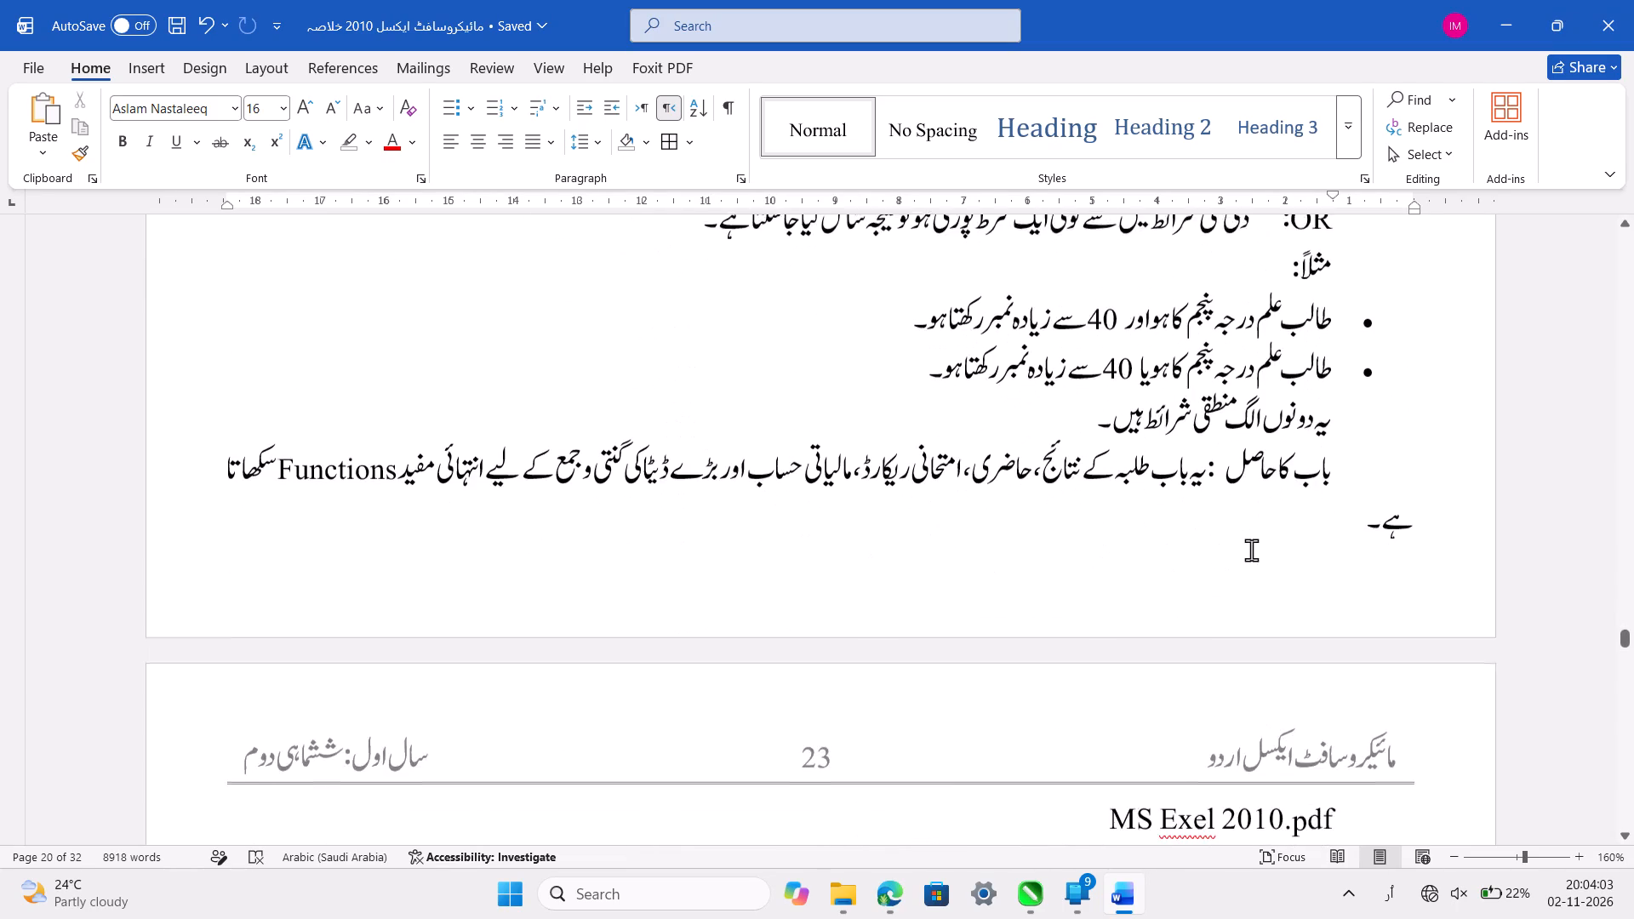
Delete the stray MS Exel 2010.pdf line above the باب 18 title.
{"action": "scroll", "coordinate": [1251, 550], "scroll_direction": "down", "scroll_amount": 3}
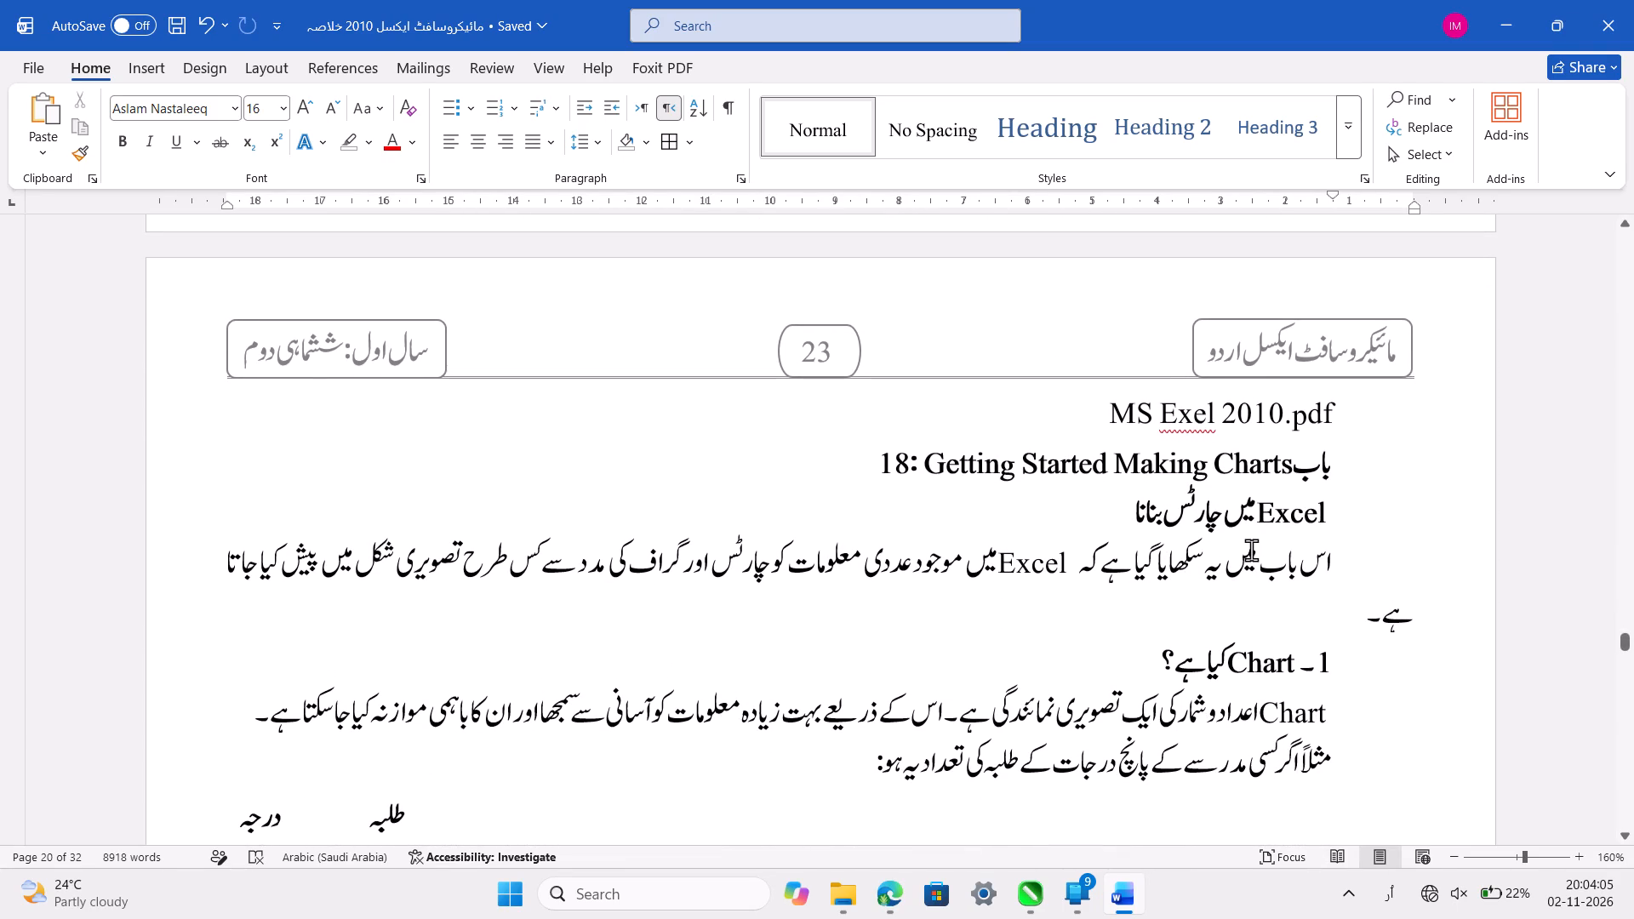
{"action": "triple_click", "coordinate": [1230, 429]}
{"action": "key", "text": "BackSpace"}
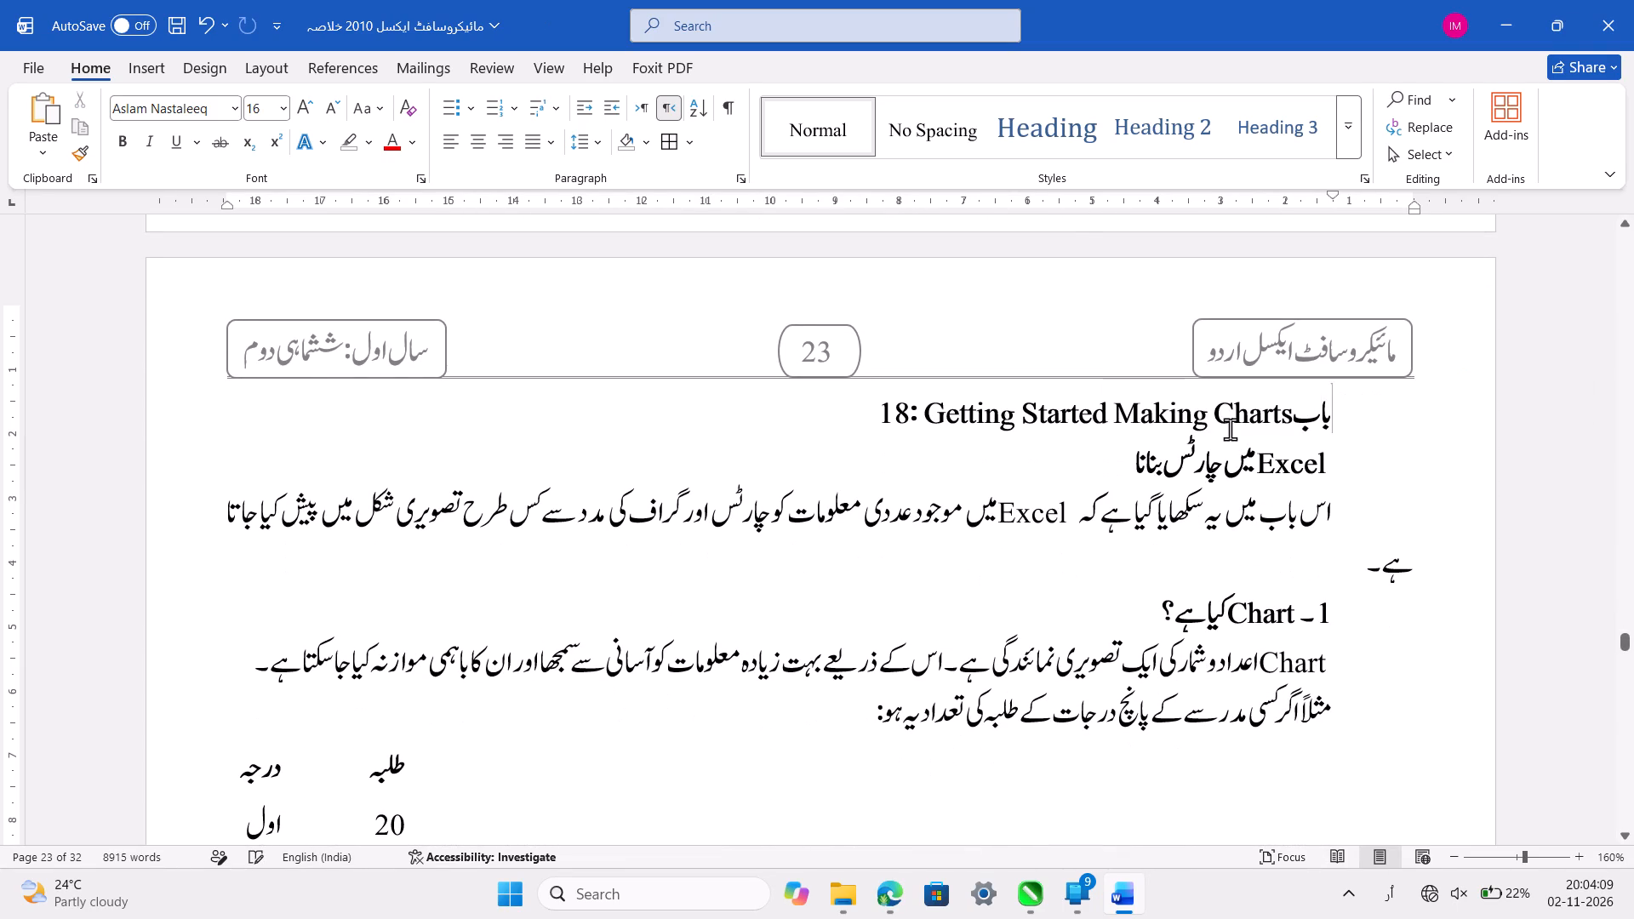
Remove the first-line indent from the two باب 18 title lines, Getting Started Making Charts and Excel میں چارٹس بنانا.
{"action": "key", "text": "Home"}
{"action": "key", "text": "BackSpace"}
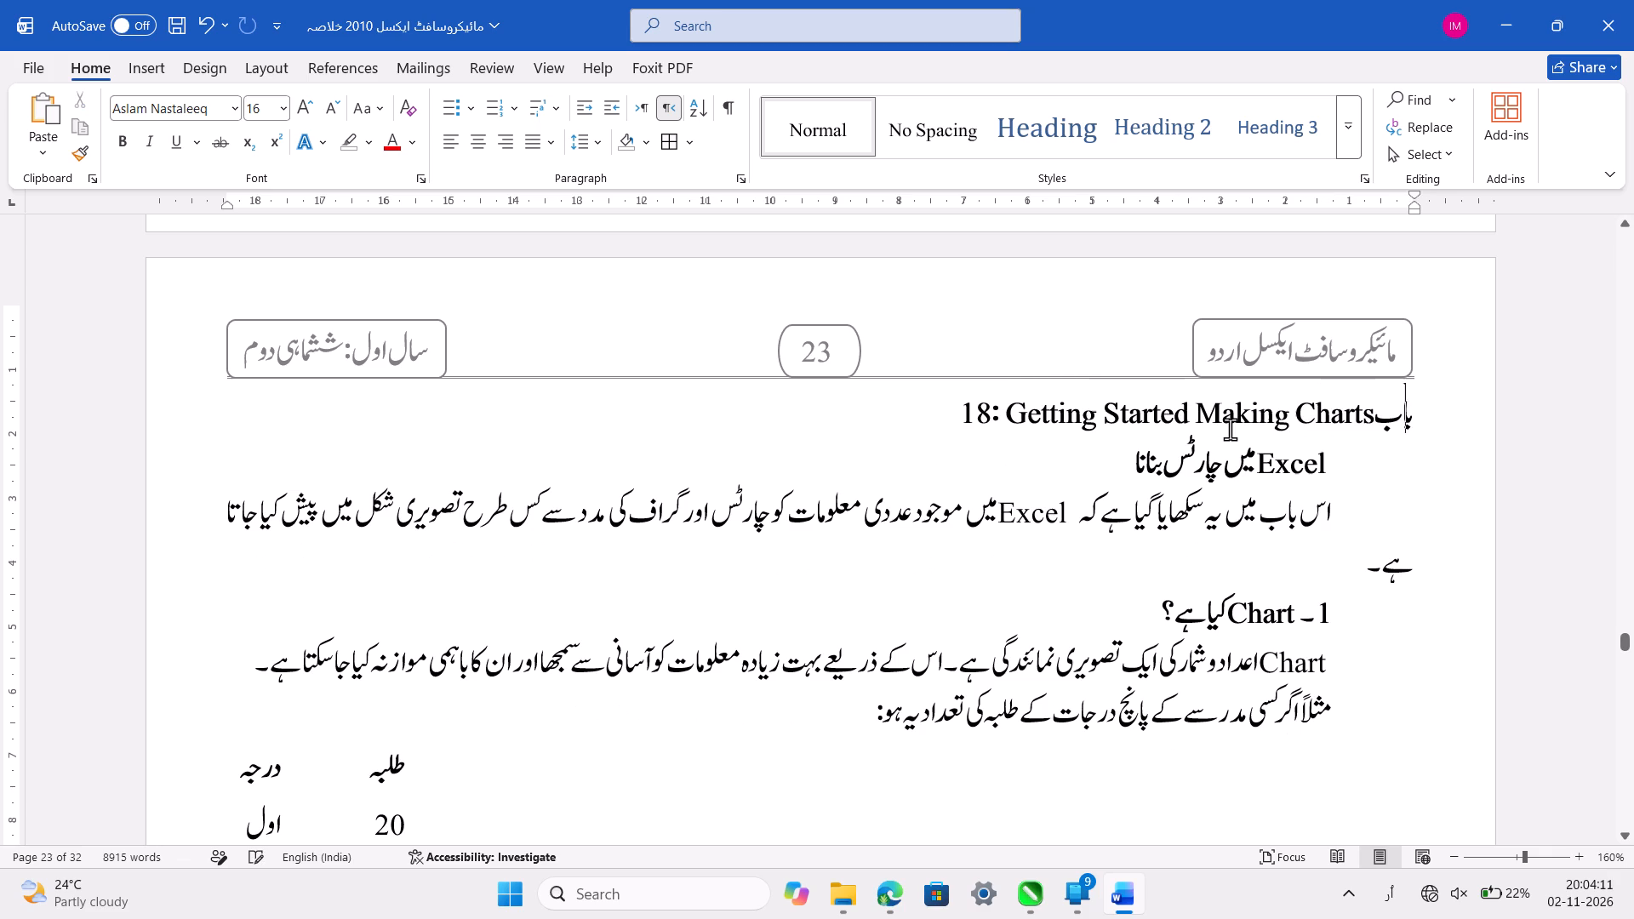
{"action": "key", "text": "Down"}
{"action": "key", "text": "Home"}
{"action": "key", "text": "BackSpace"}
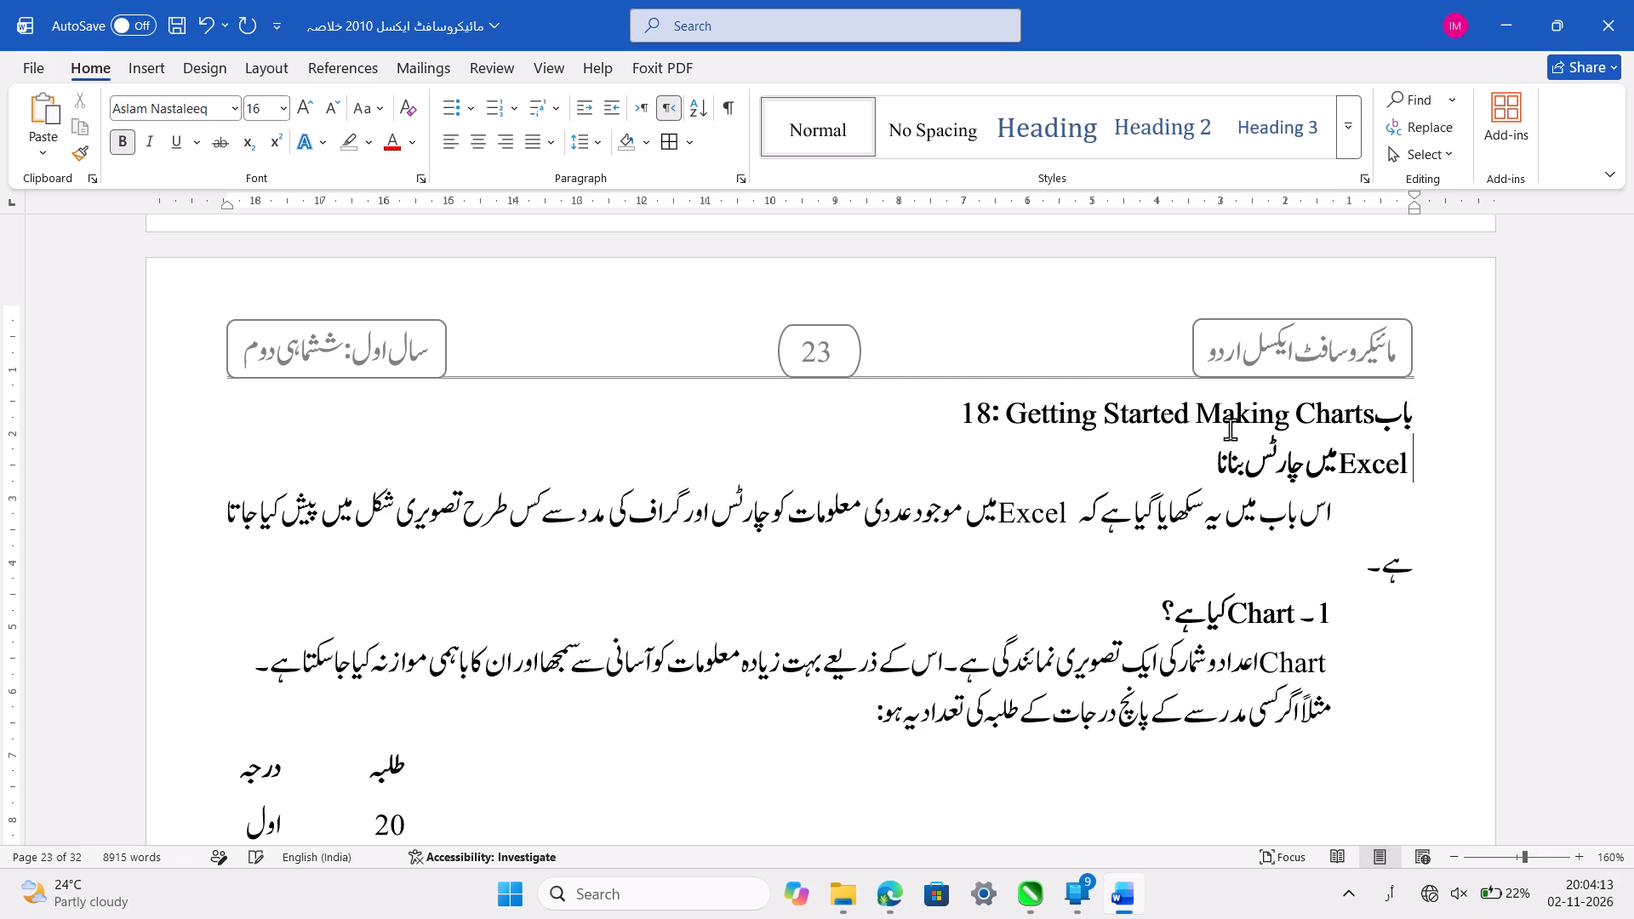
Centre both باب 18 title lines and save the document.
{"action": "key", "text": "ctrl+Up"}
{"action": "key", "text": "ctrl+Down"}
{"action": "key", "text": "ctrl+shift+Up"}
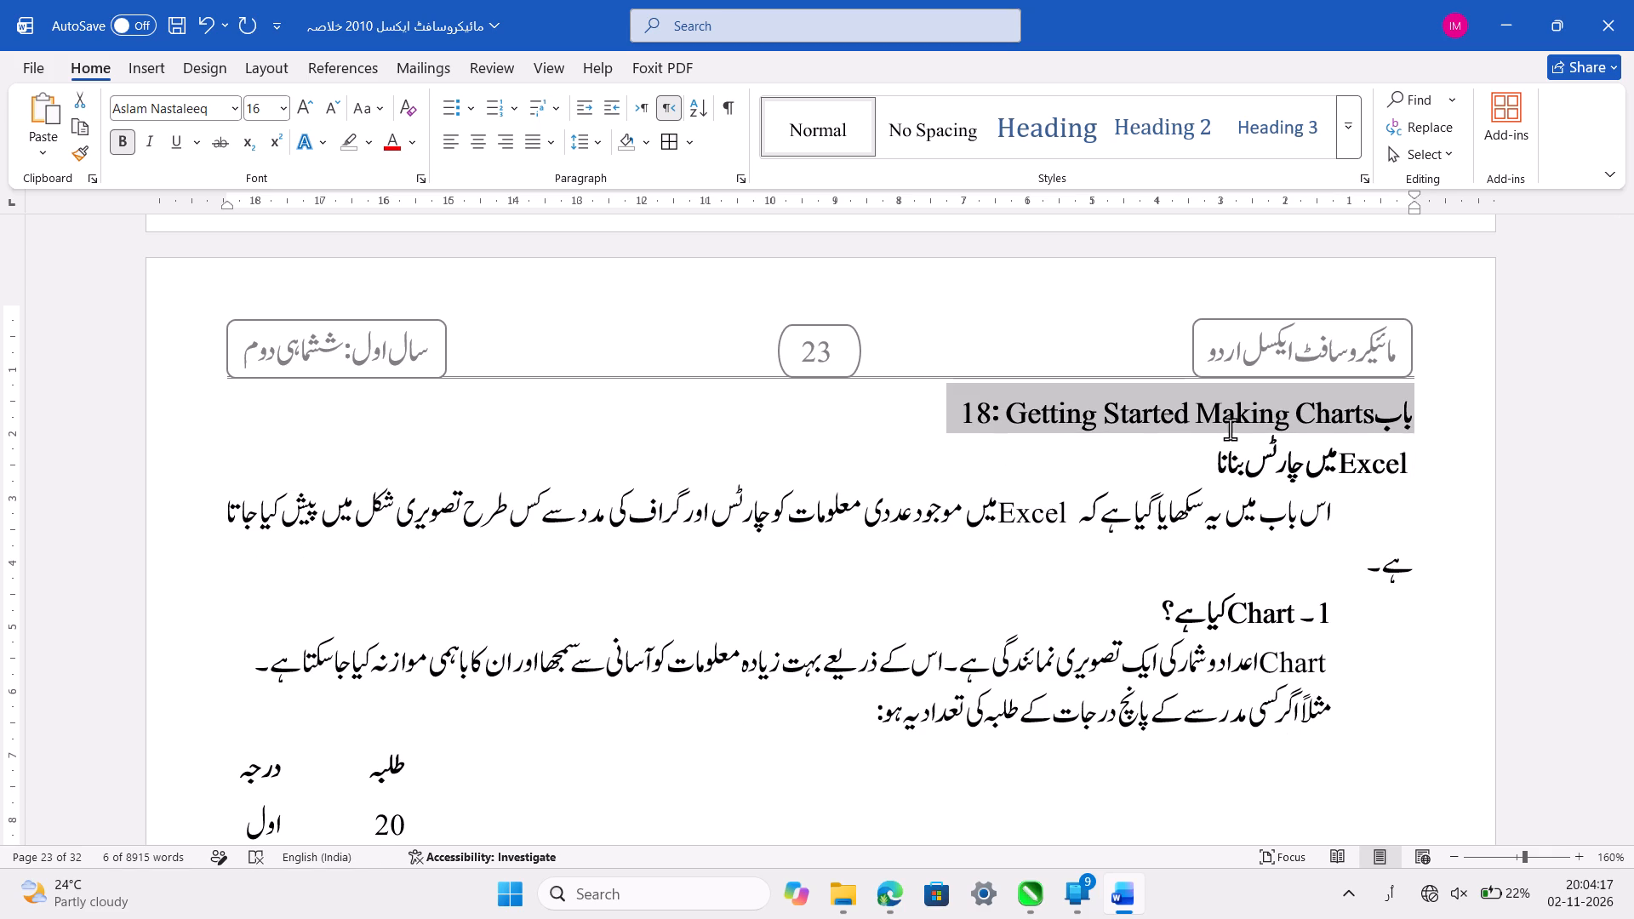
{"action": "key", "text": "shift+Down"}
{"action": "left_click", "coordinate": [1188, 415]}
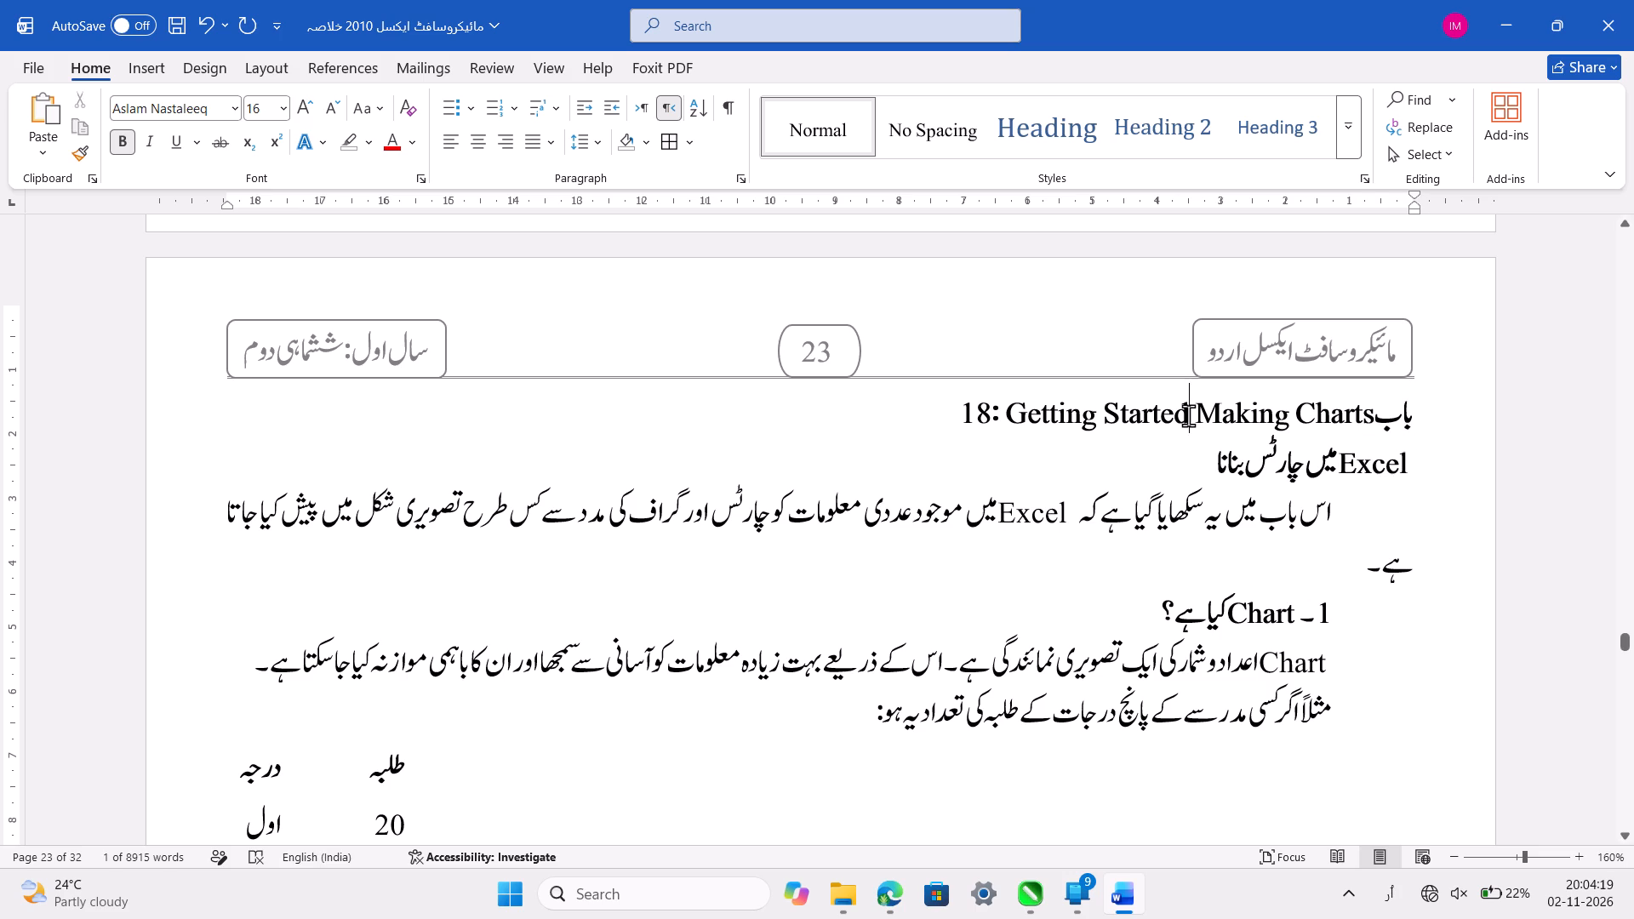
{"action": "key", "text": "ctrl+shift+Down"}
{"action": "key", "text": "ctrl+shift+Down"}
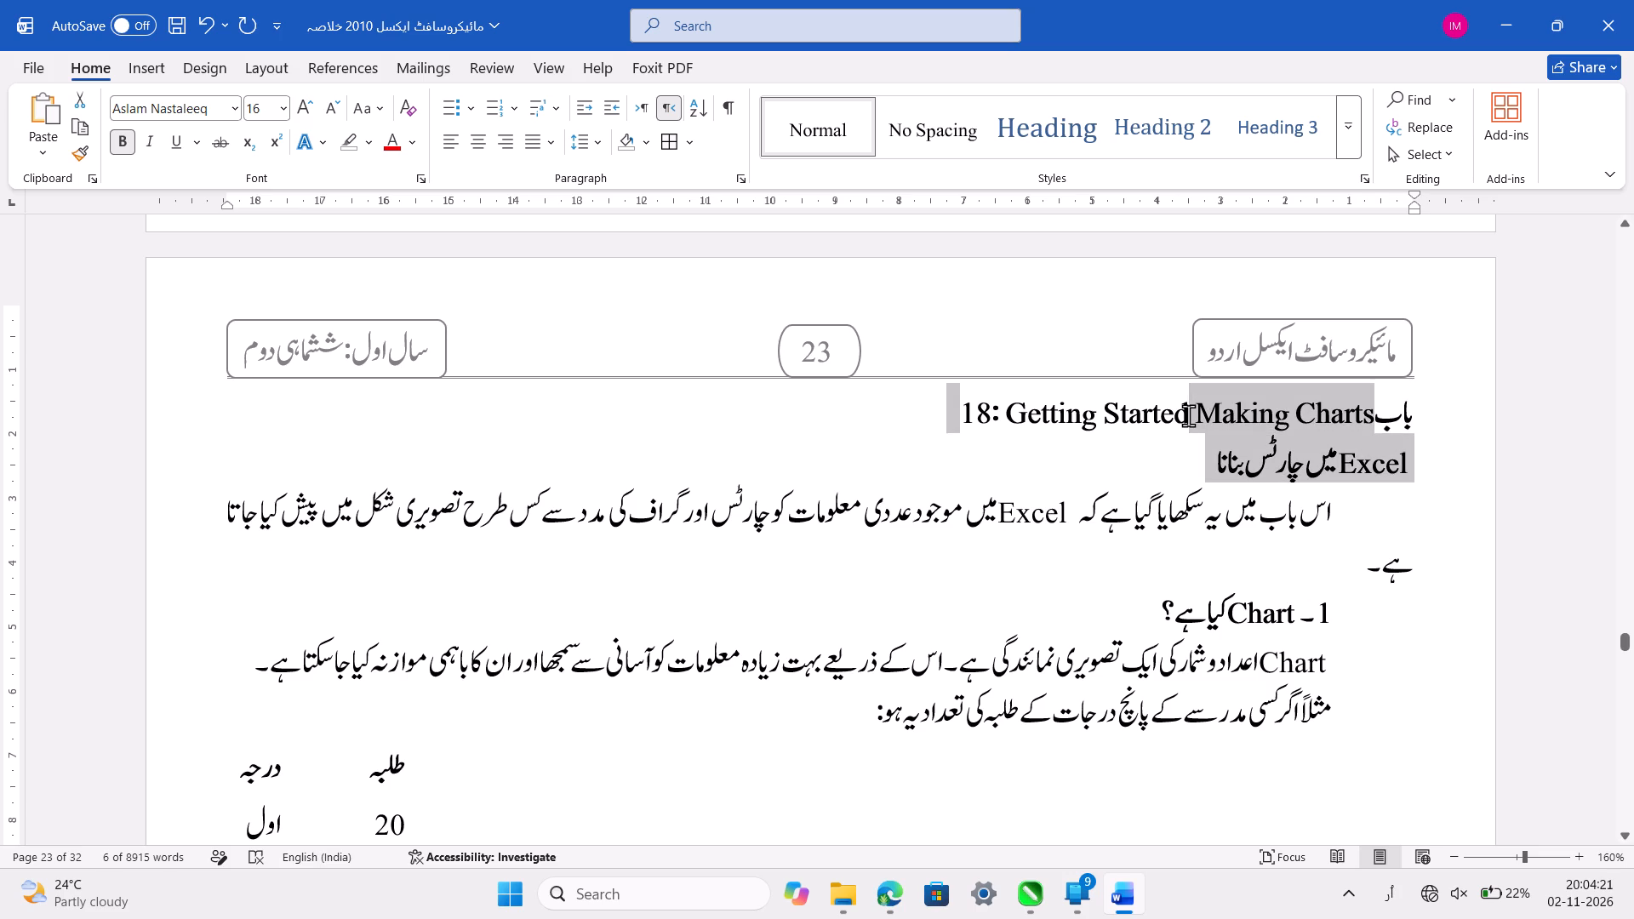
{"action": "key", "text": "ctrl+e"}
{"action": "left_click", "coordinate": [1188, 415]}
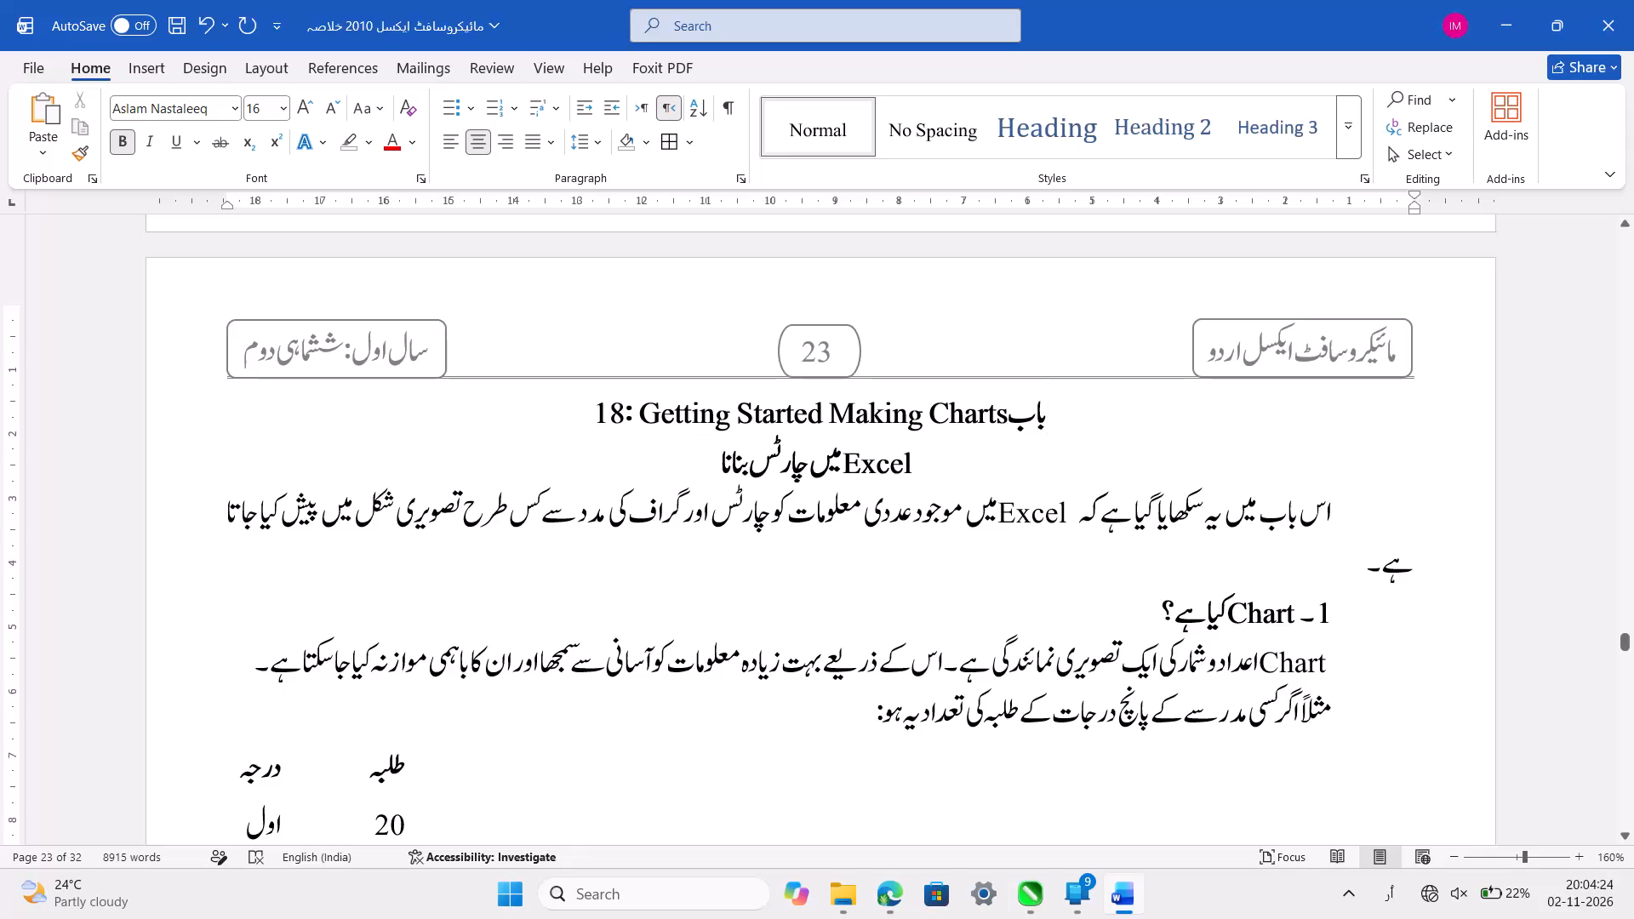
{"action": "key", "text": "ctrl+s"}
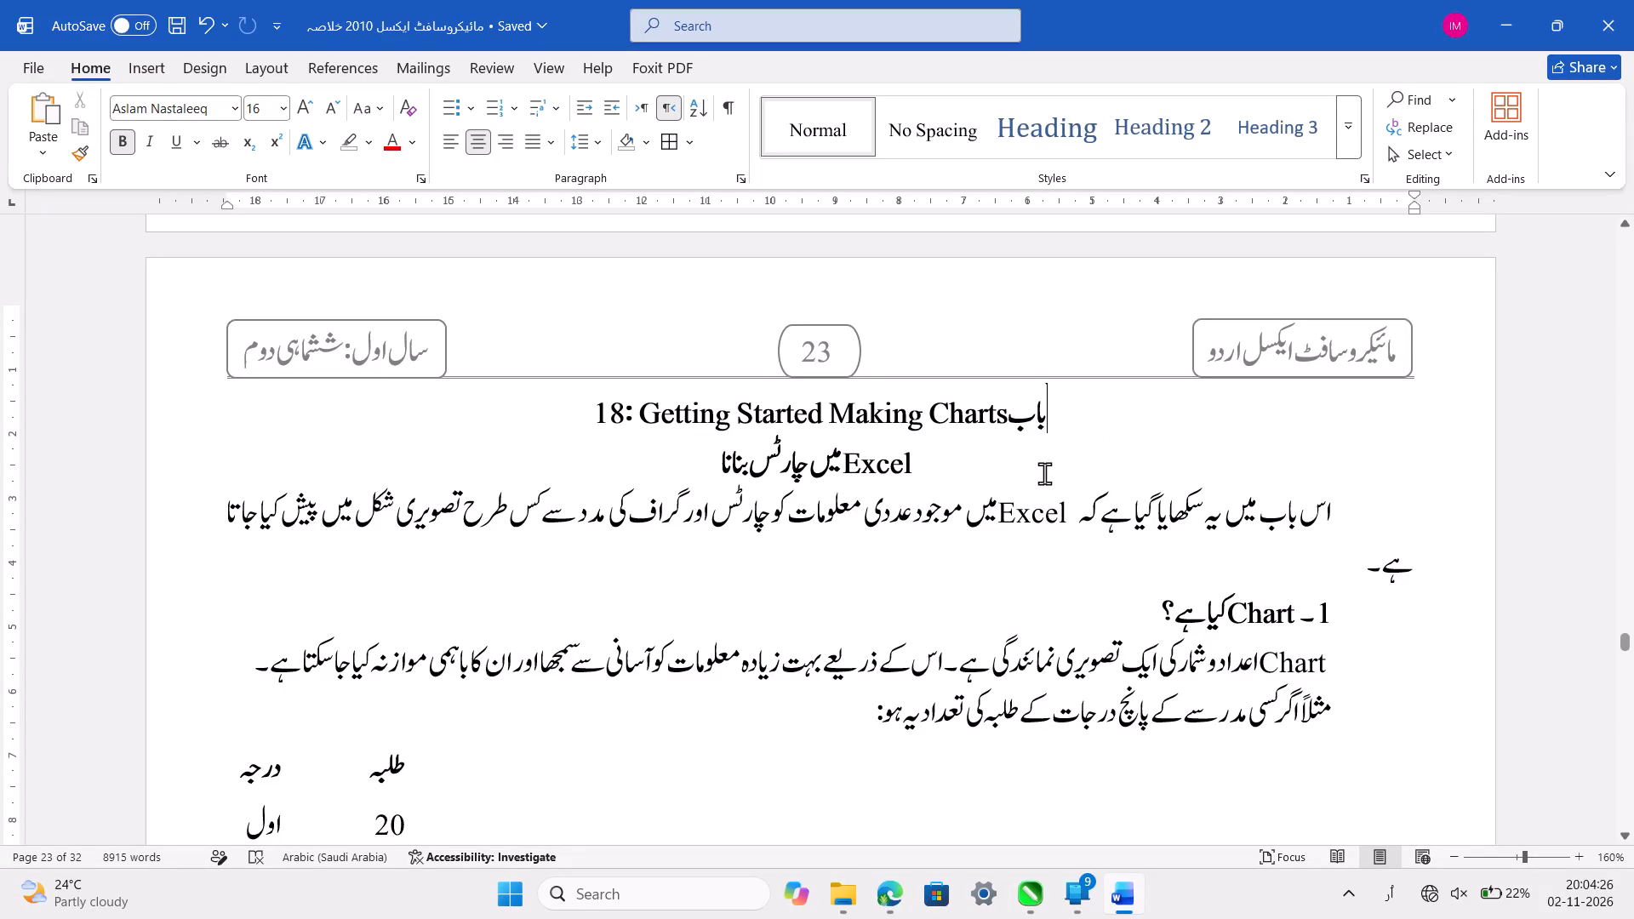
Replace the wide gap between کہ and Excel in the باب 18 introductory paragraph with a single space.
{"action": "left_click", "coordinate": [1047, 499]}
{"action": "key", "text": "Left"}
{"action": "key", "text": "Left"}
{"action": "key", "text": "Left"}
{"action": "key", "text": "BackSpace"}
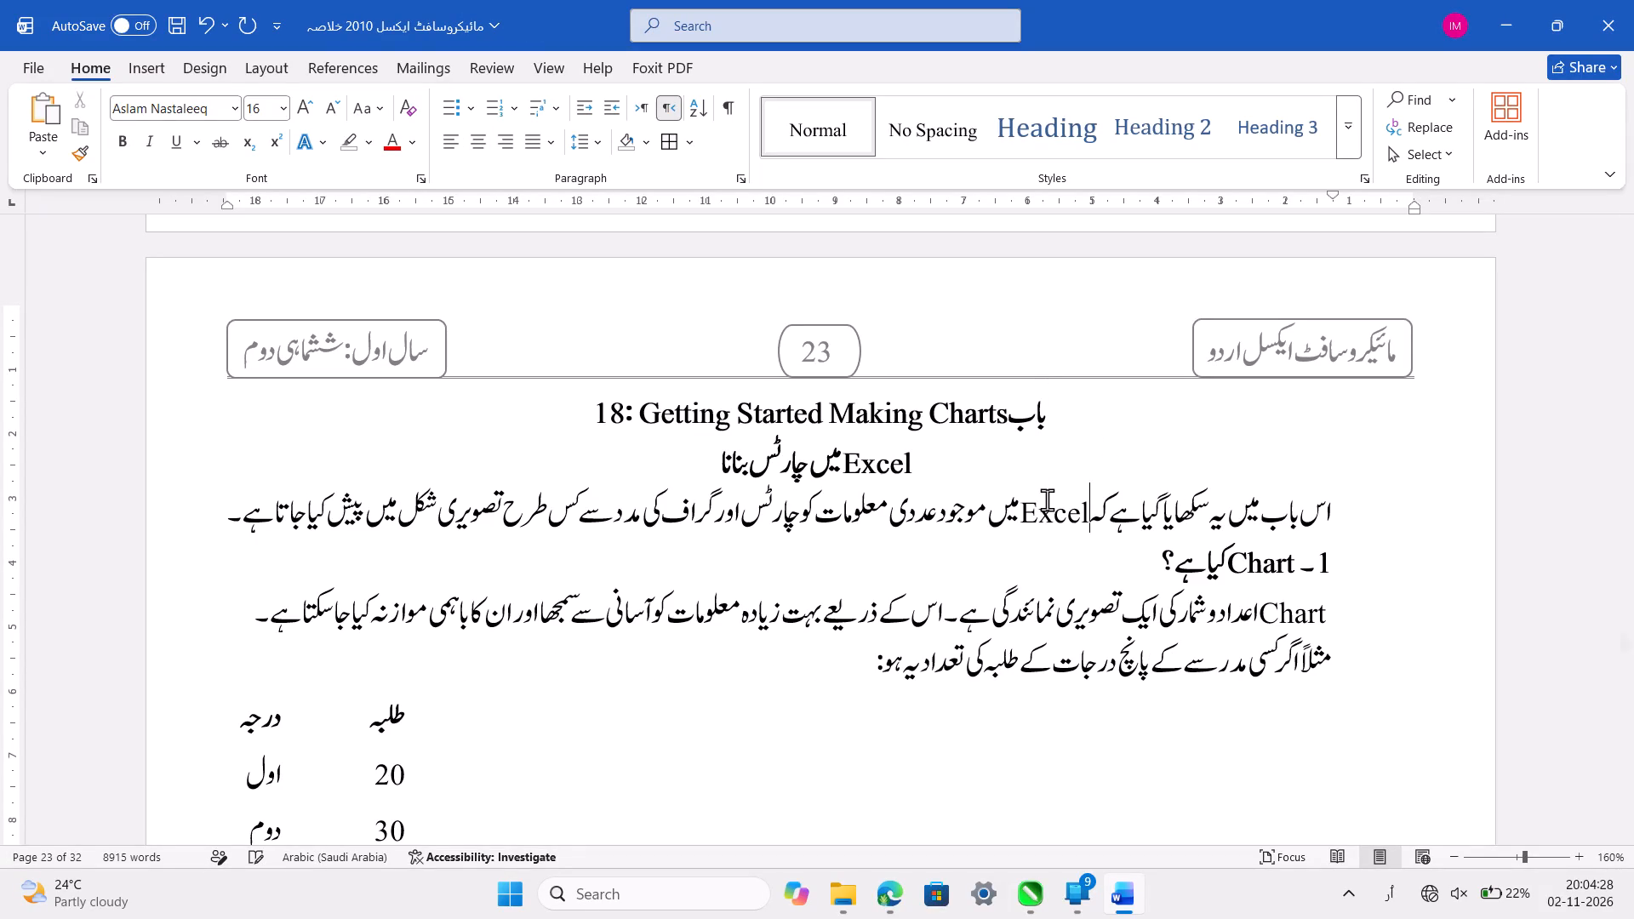
{"action": "key", "text": "space"}
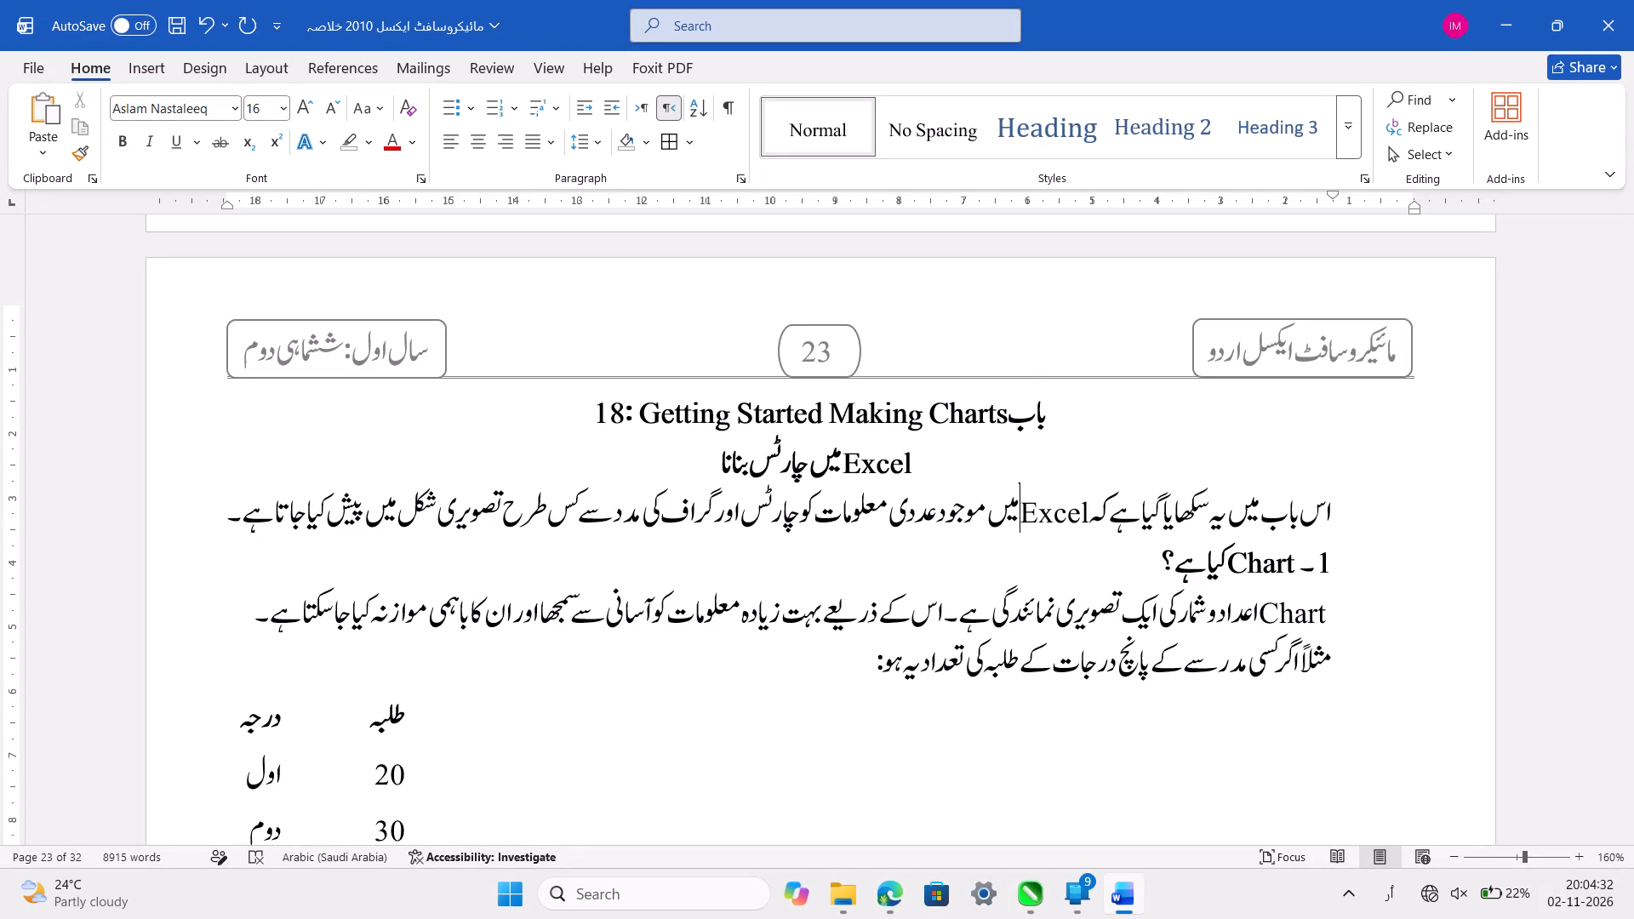
{"action": "left_click", "coordinate": [1051, 561]}
Centre the طلبہ and درجہ table under heading 1 on the page and apply all borders to it.
{"action": "scroll", "coordinate": [1051, 561], "scroll_direction": "down", "scroll_amount": 1}
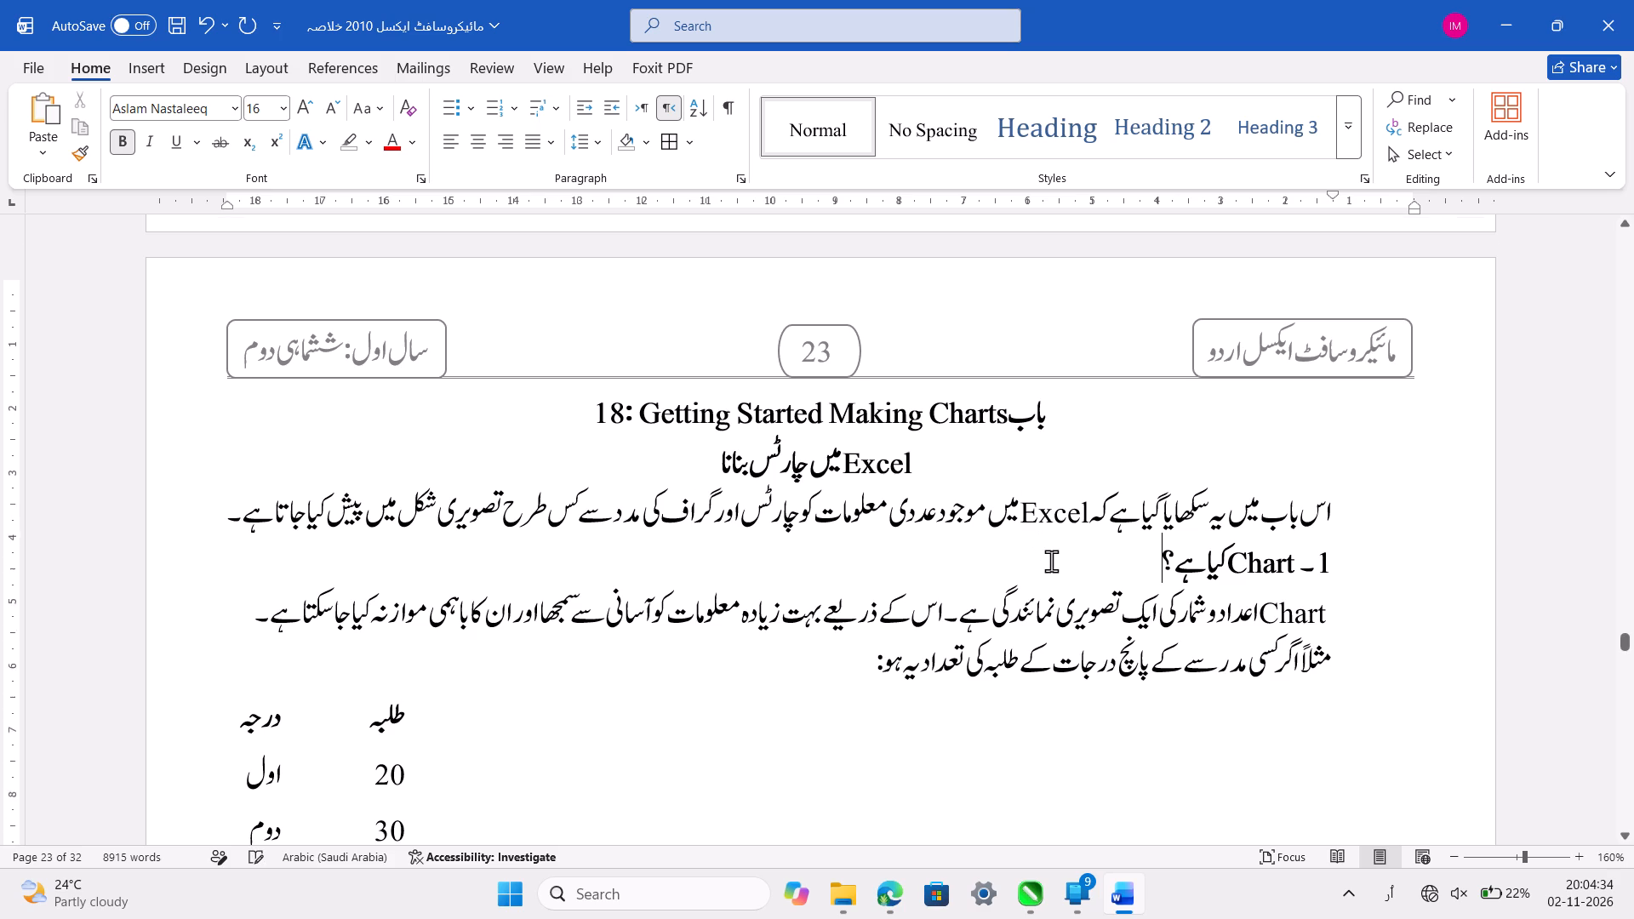
{"action": "scroll", "coordinate": [1051, 561], "scroll_direction": "down", "scroll_amount": 1}
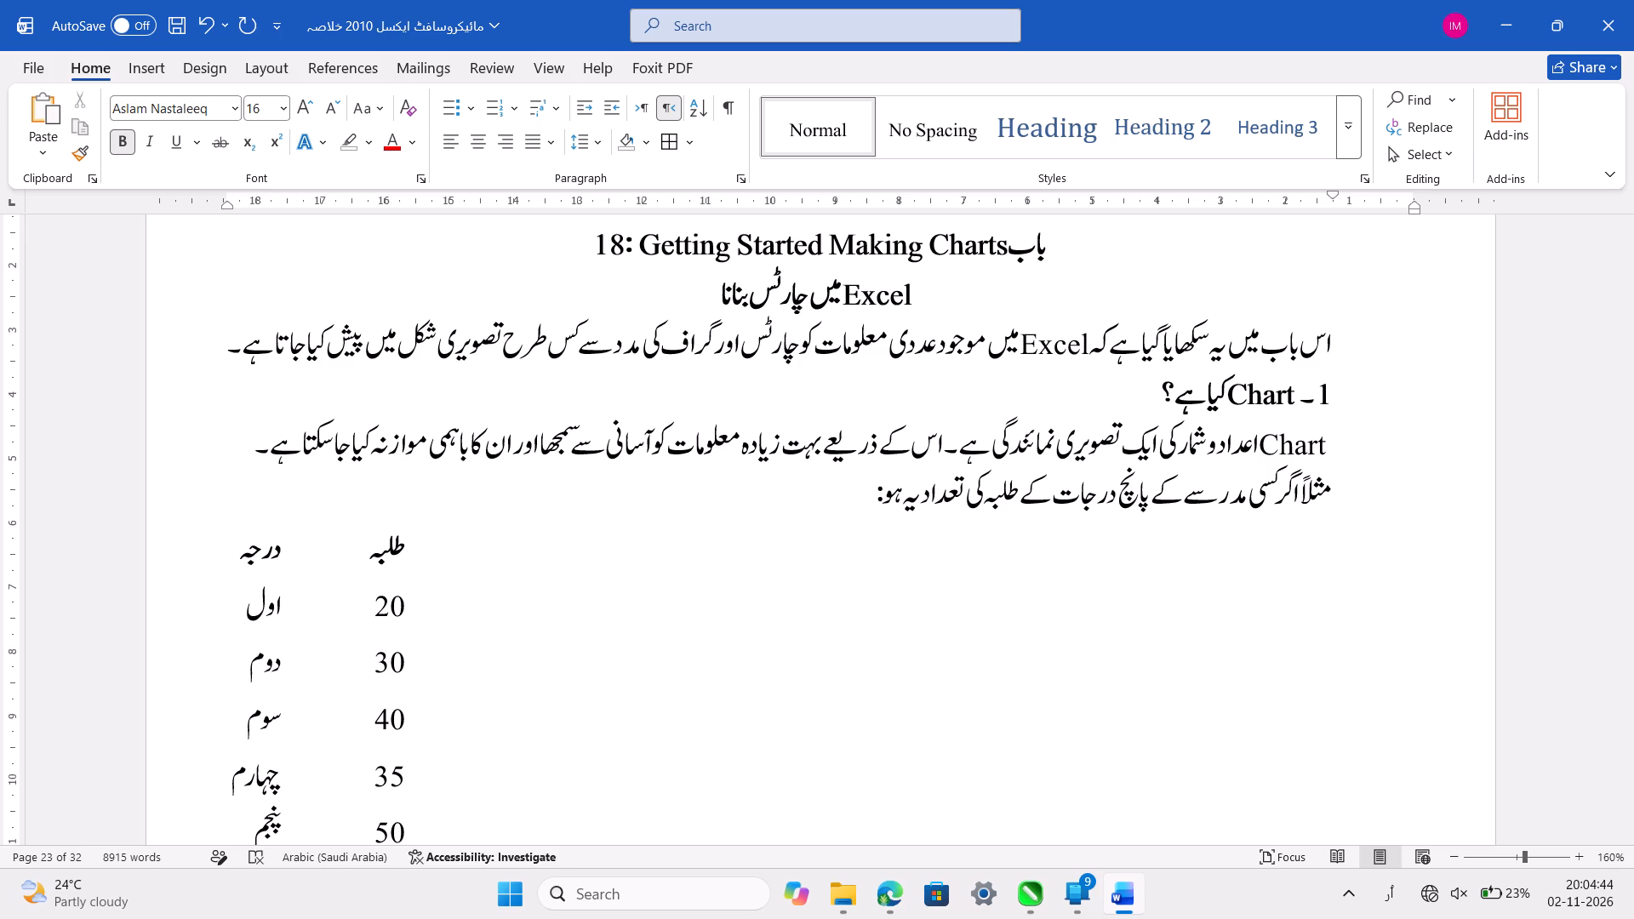
{"action": "scroll", "coordinate": [764, 525], "scroll_direction": "down", "scroll_amount": 1}
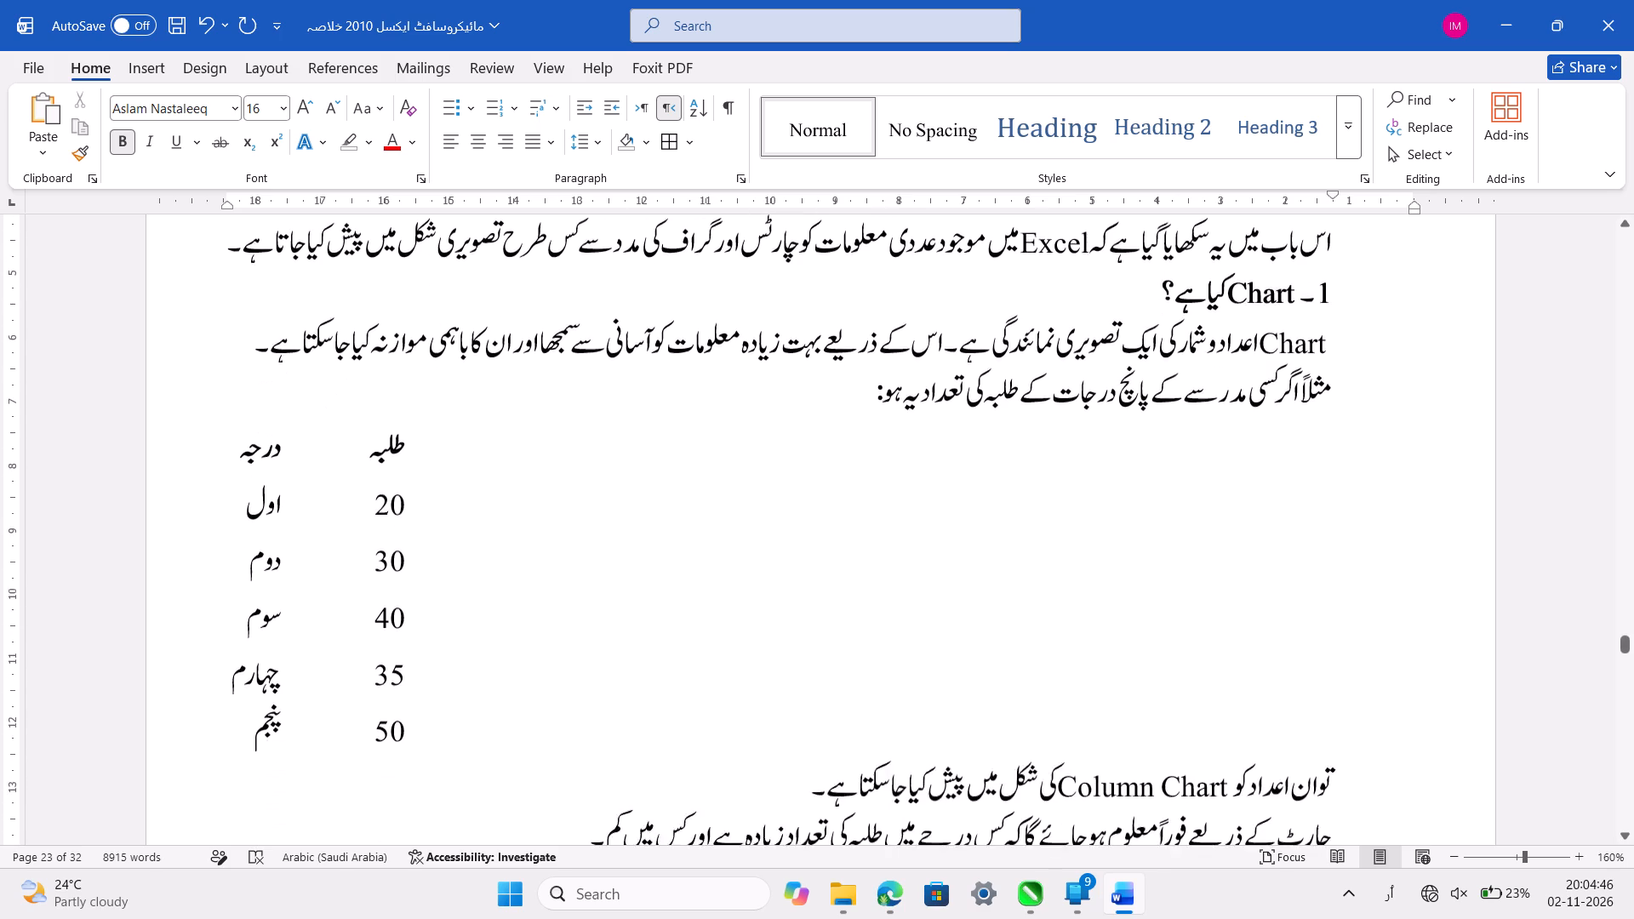
{"action": "scroll", "coordinate": [764, 525], "scroll_direction": "down", "scroll_amount": 1}
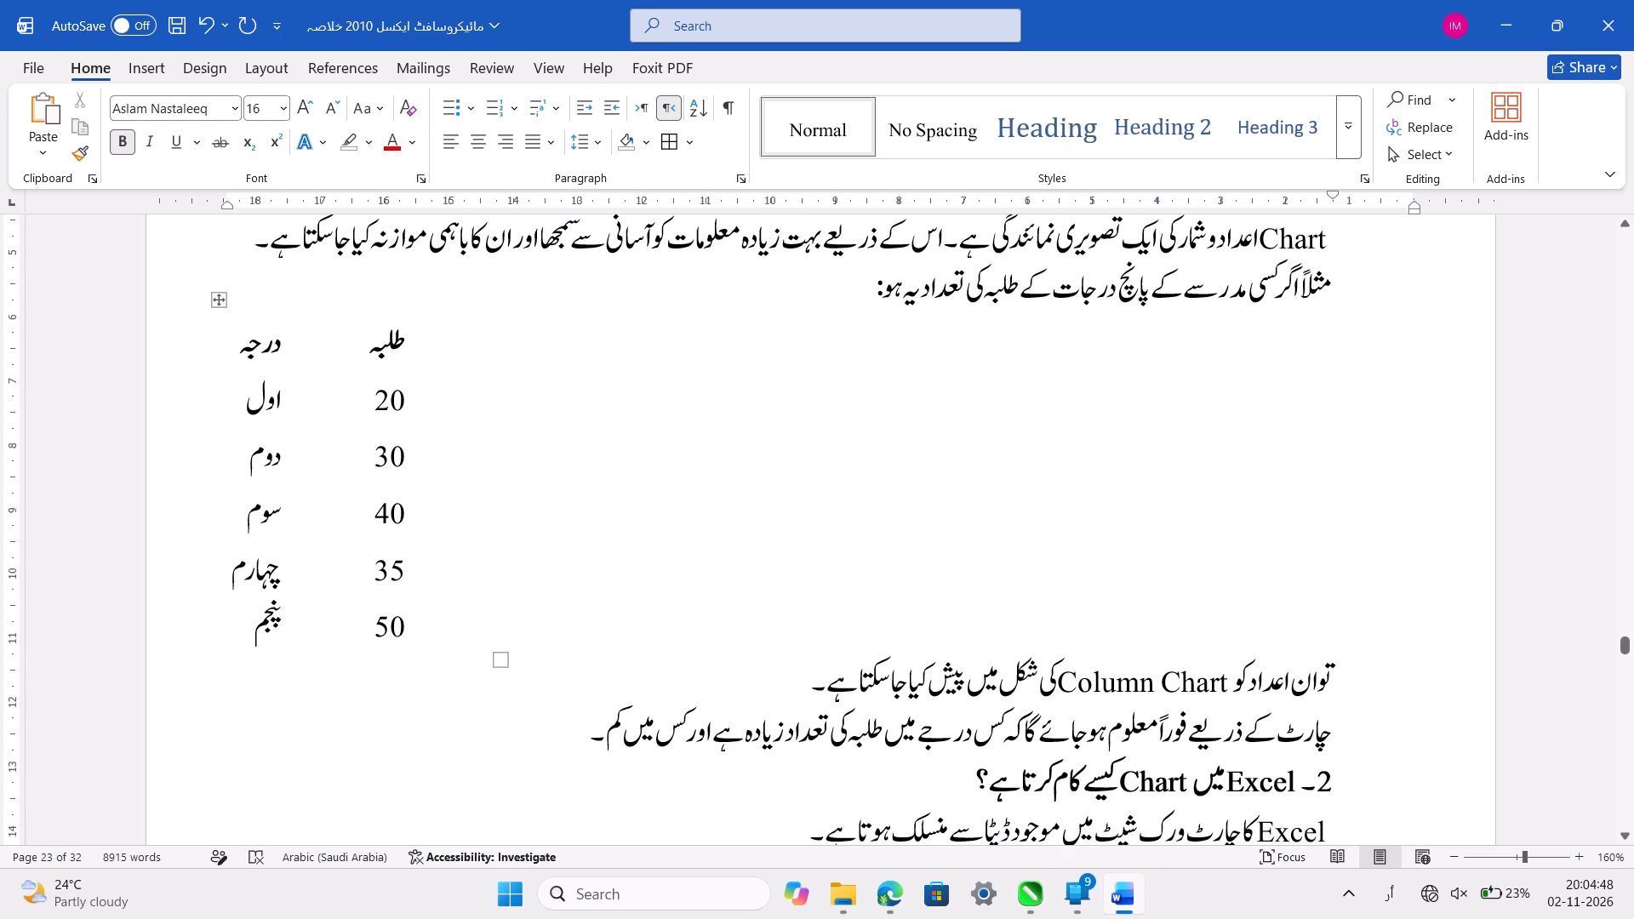
{"action": "left_click", "coordinate": [218, 295]}
{"action": "left_click", "coordinate": [466, 140]}
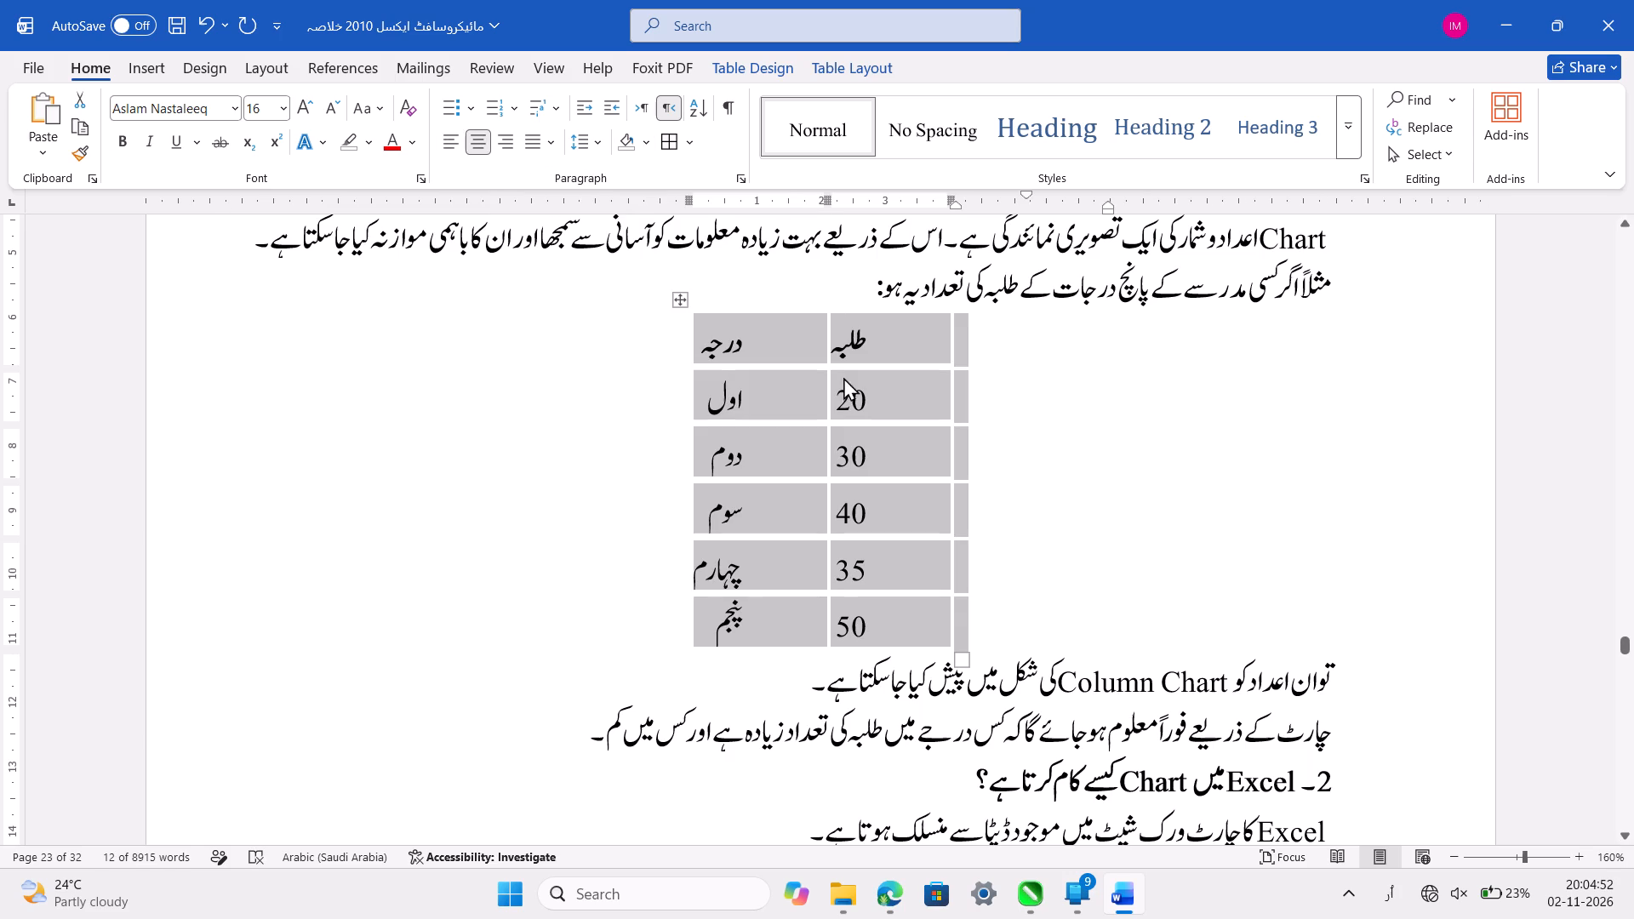
{"action": "left_click", "coordinate": [669, 151]}
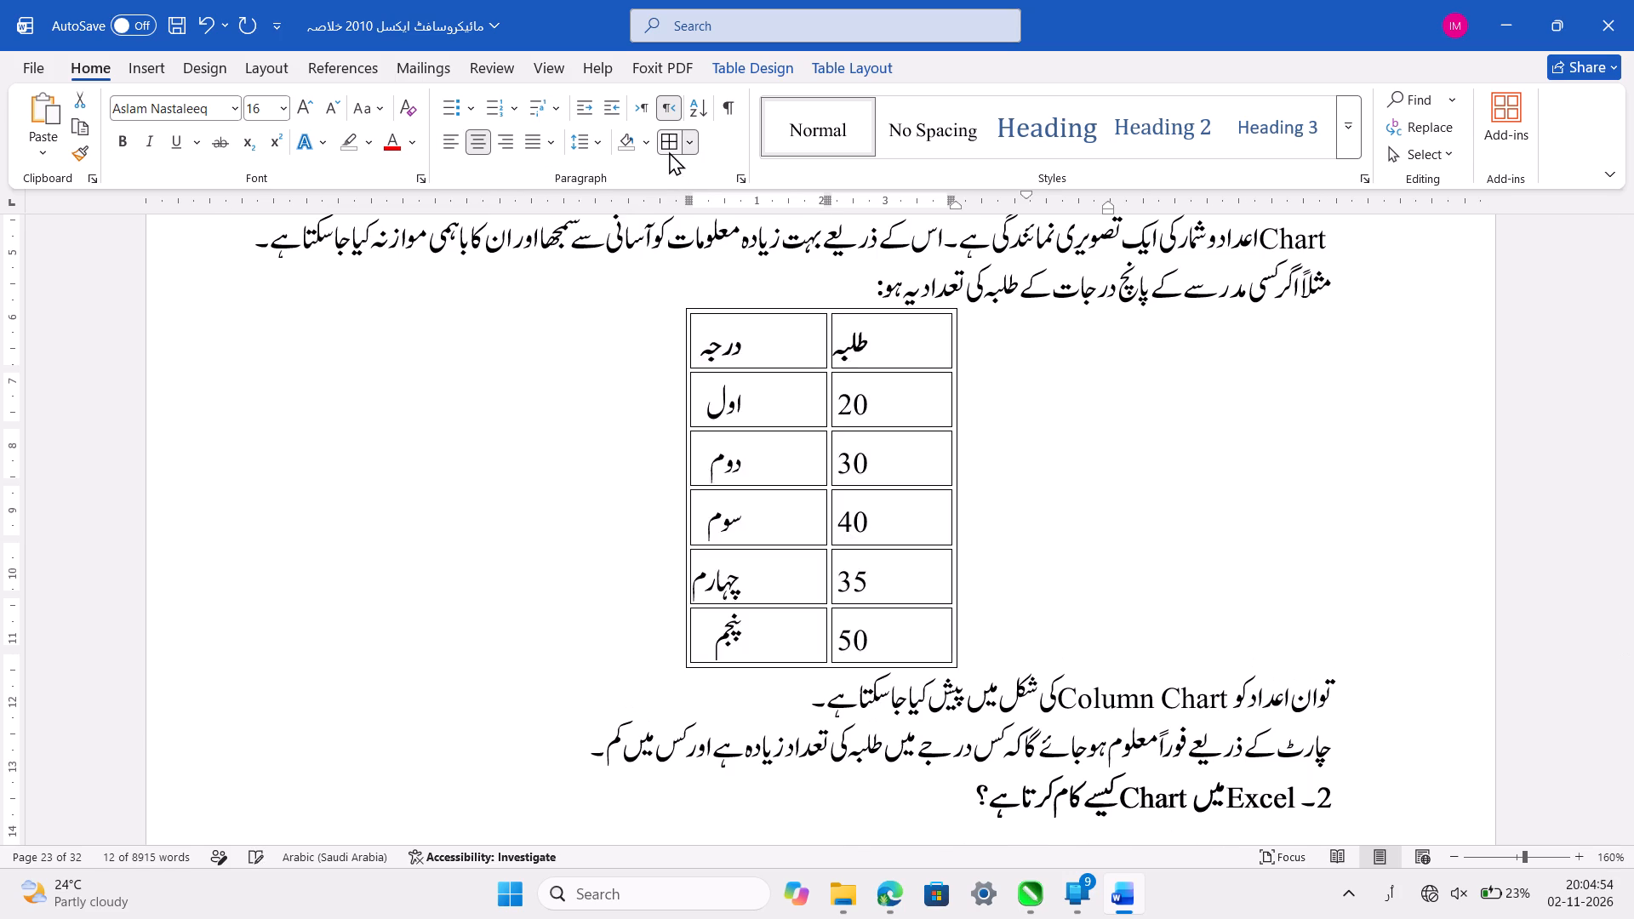
{"action": "left_click", "coordinate": [931, 368]}
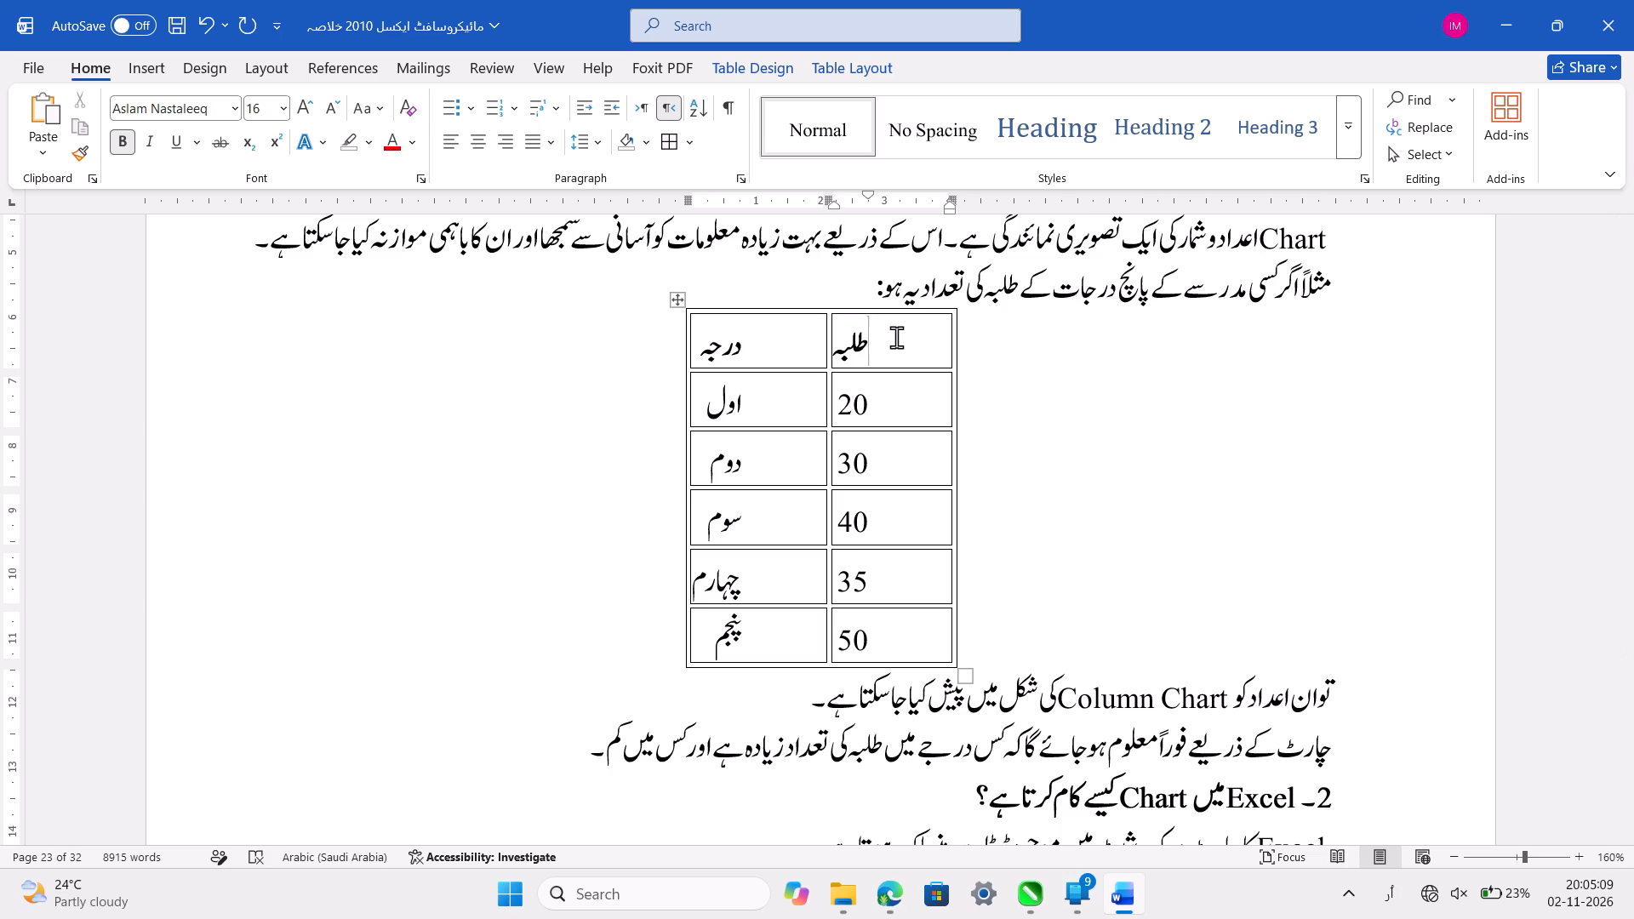
Remove the first-line indent from all cells of the طلبہ and درجہ table under heading 1.
{"action": "left_click", "coordinate": [682, 296]}
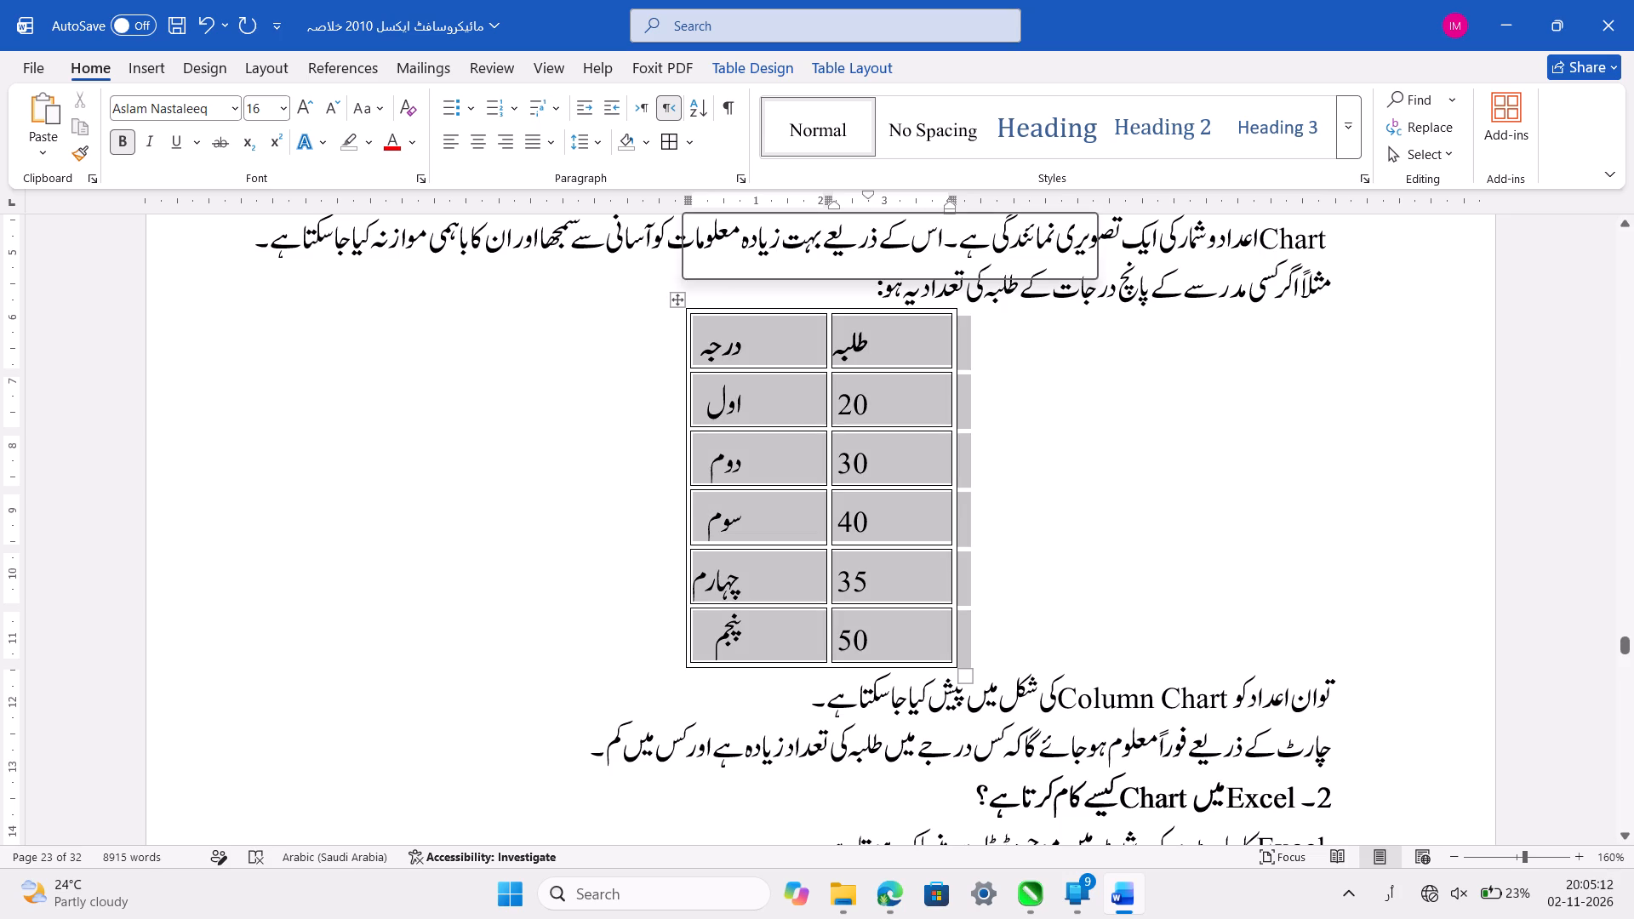
{"action": "left_click", "coordinate": [740, 180]}
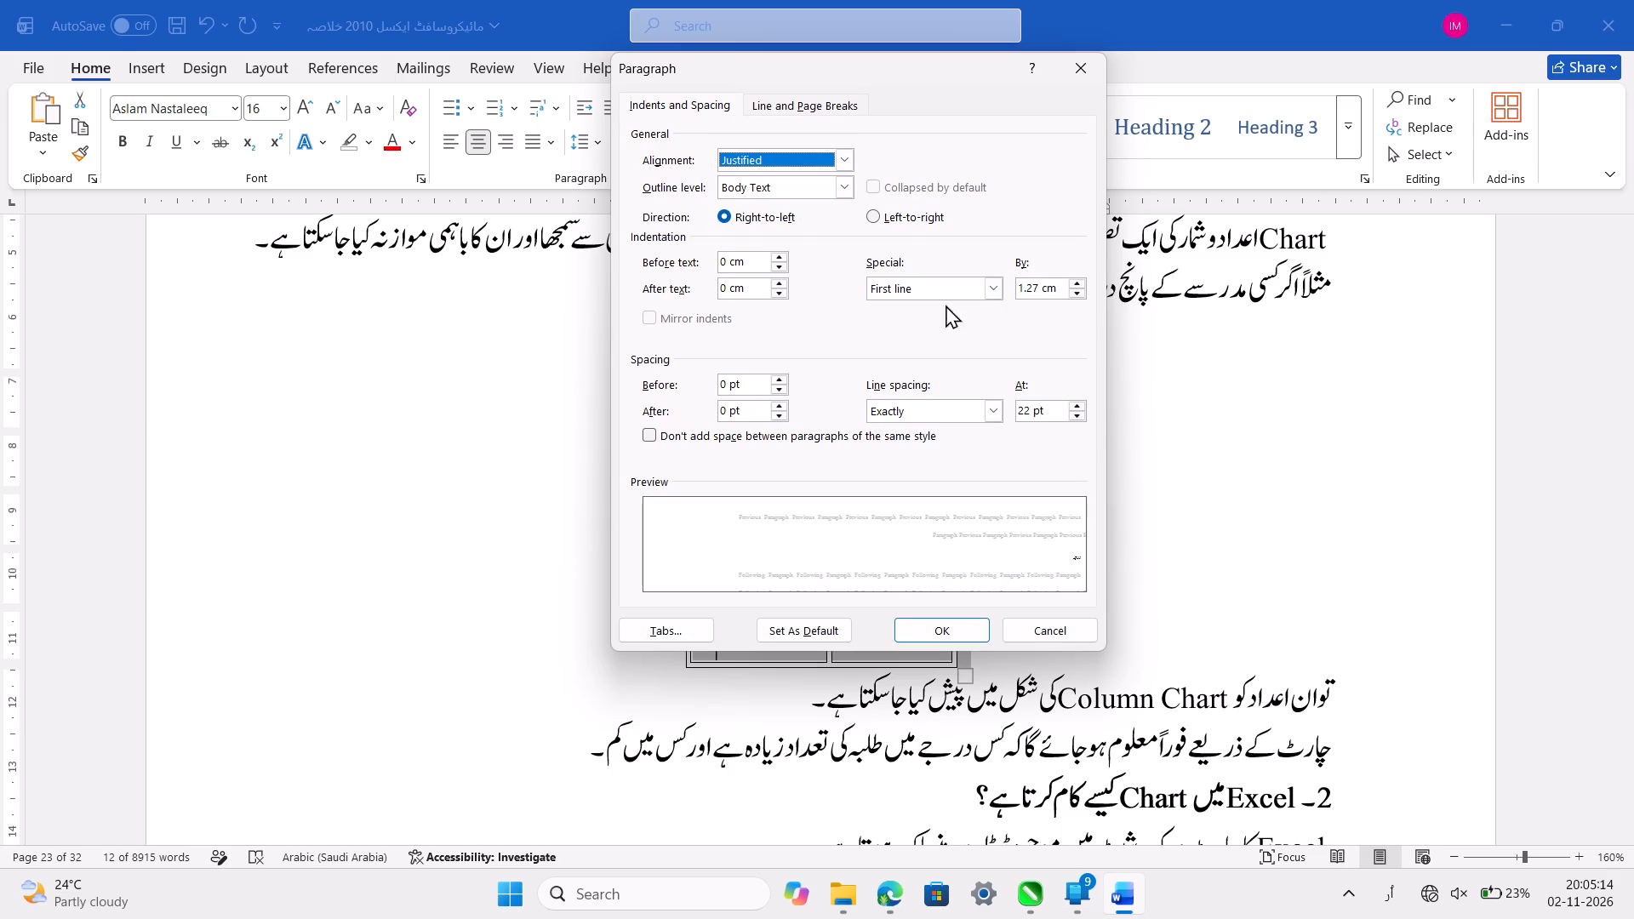
{"action": "left_click_drag", "start_coordinate": [989, 289], "coordinate": [972, 307]}
{"action": "left_click", "coordinate": [972, 307]}
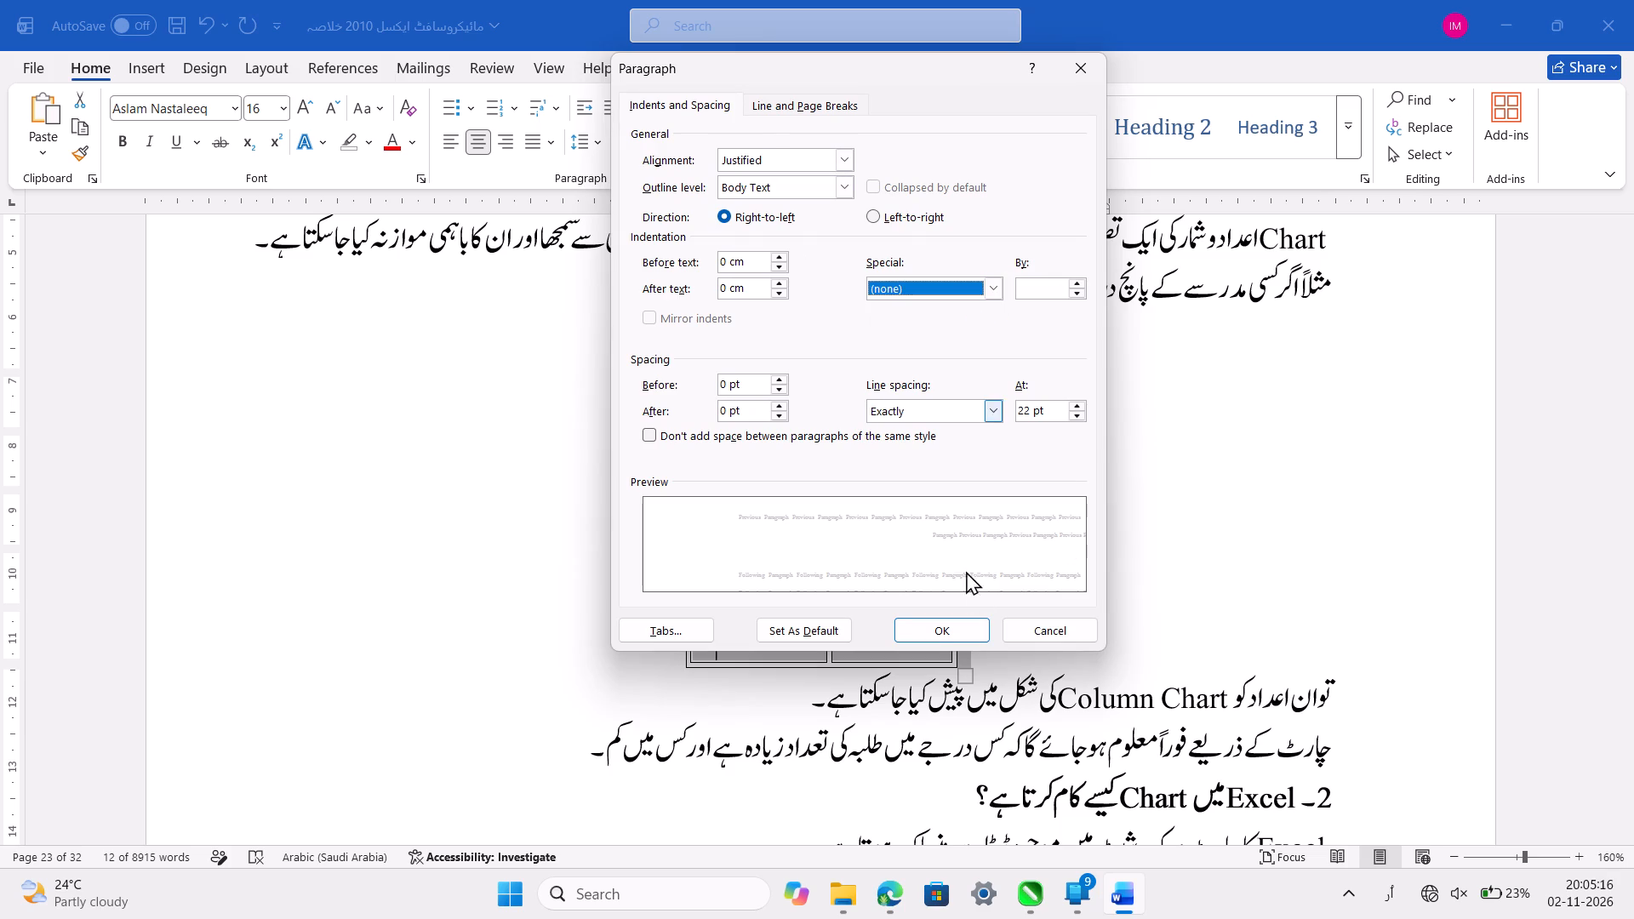
{"action": "left_click", "coordinate": [968, 623]}
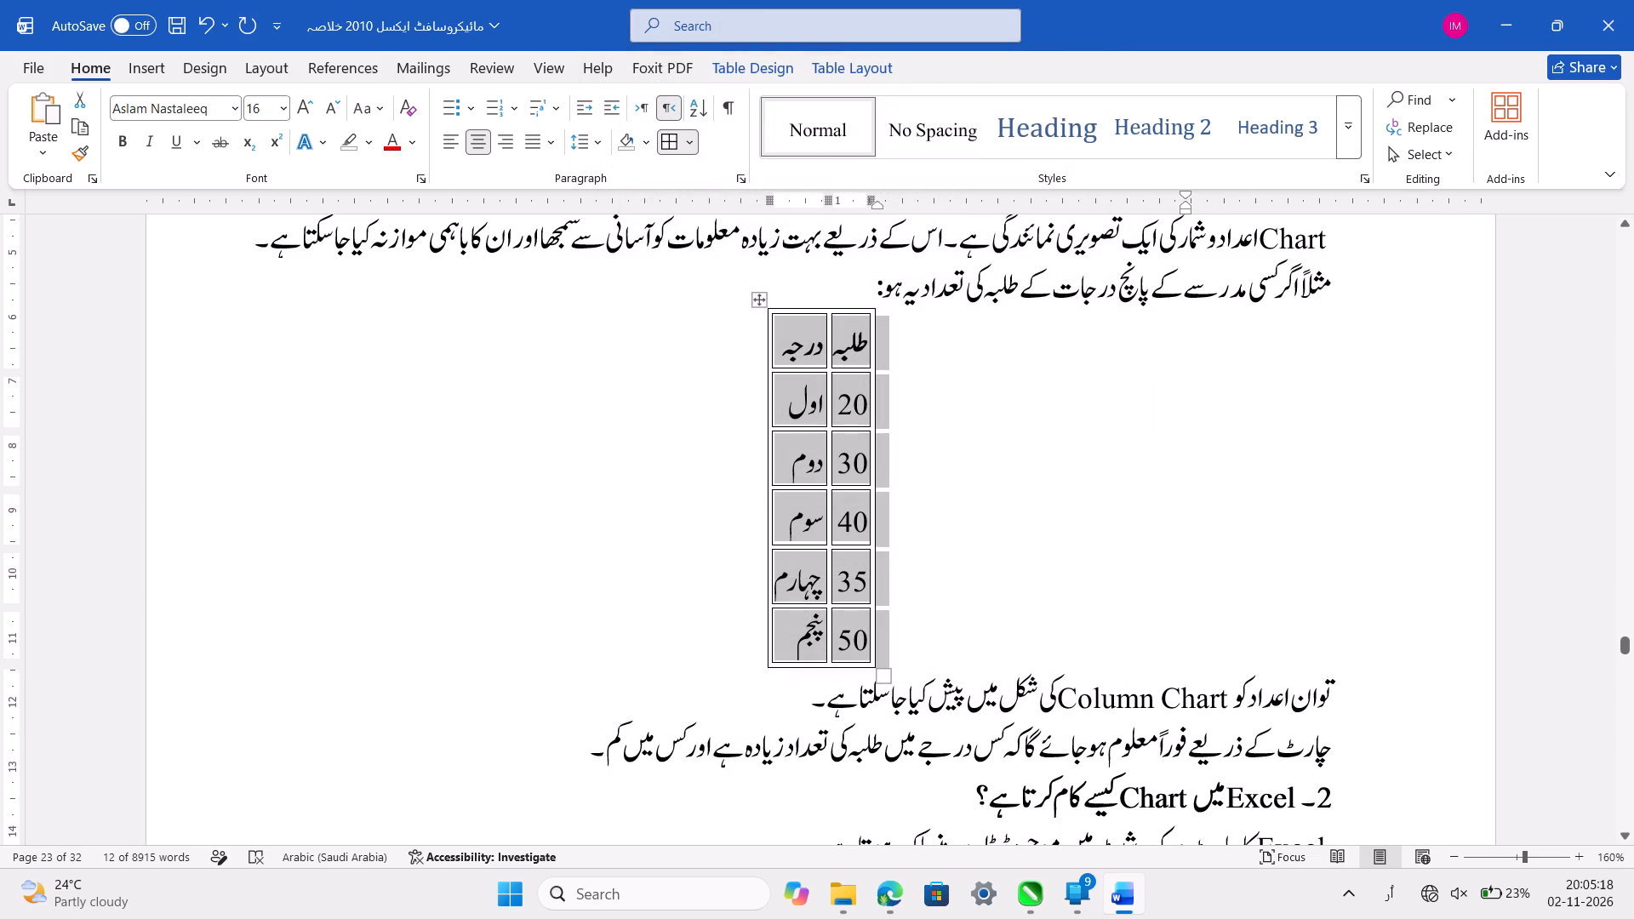
Widen the table's columns, setting the طلبہ column to 1.9 cm and the درجہ column to 2 cm.
{"action": "left_click", "coordinate": [866, 71]}
{"action": "triple_click", "coordinate": [960, 133]}
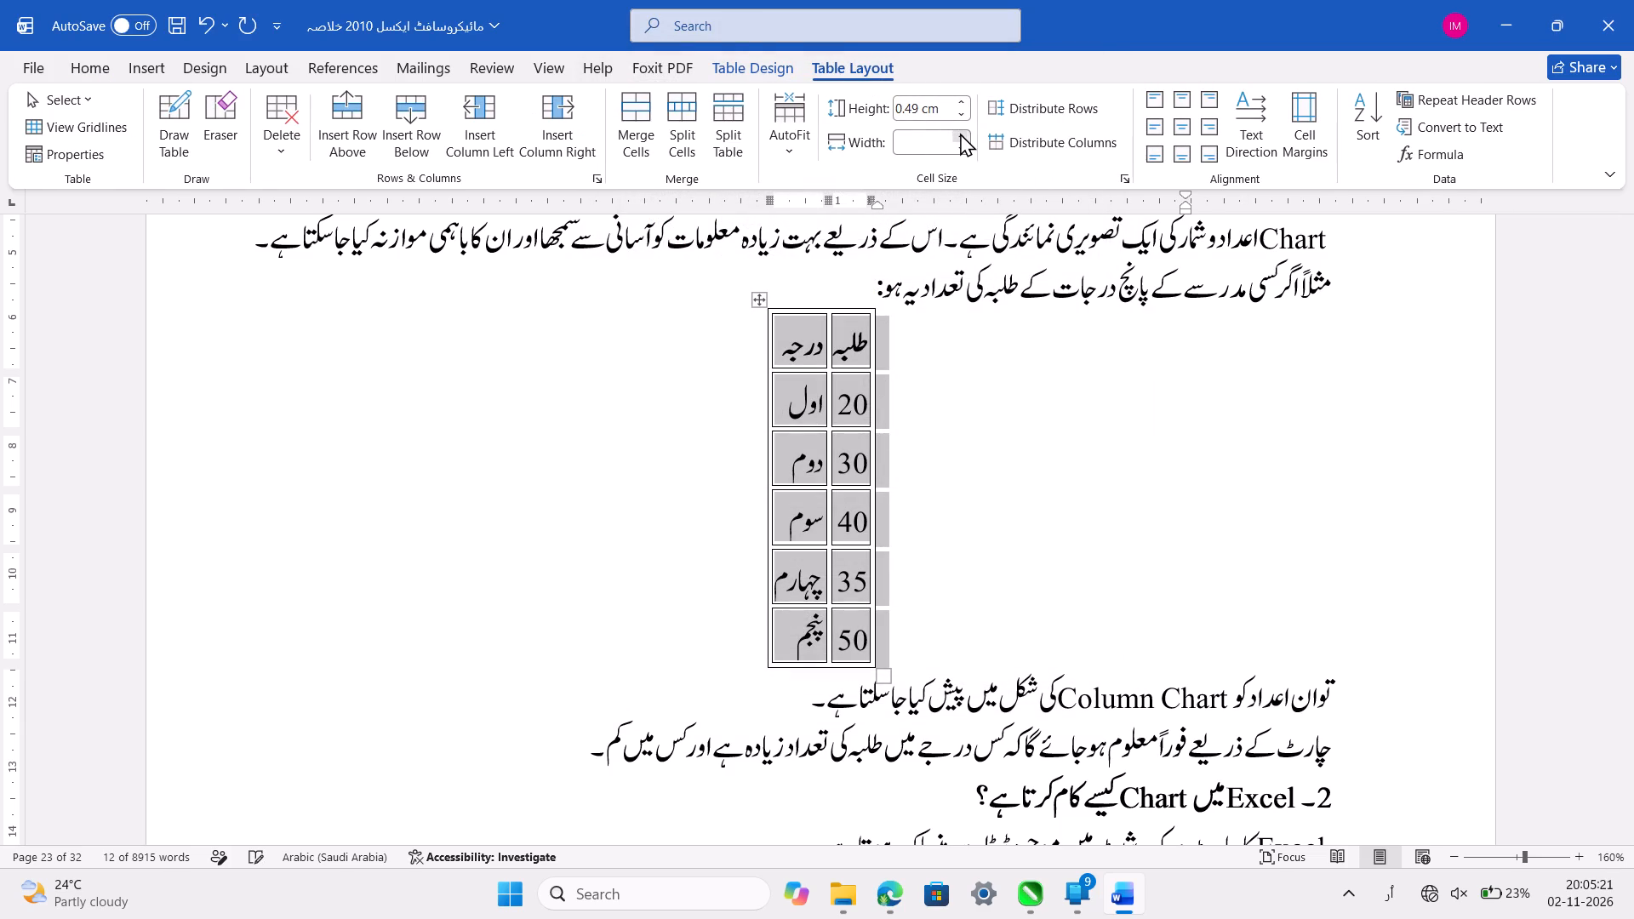
{"action": "left_click", "coordinate": [960, 133]}
{"action": "left_click", "coordinate": [866, 260]}
{"action": "left_click", "coordinate": [835, 351]}
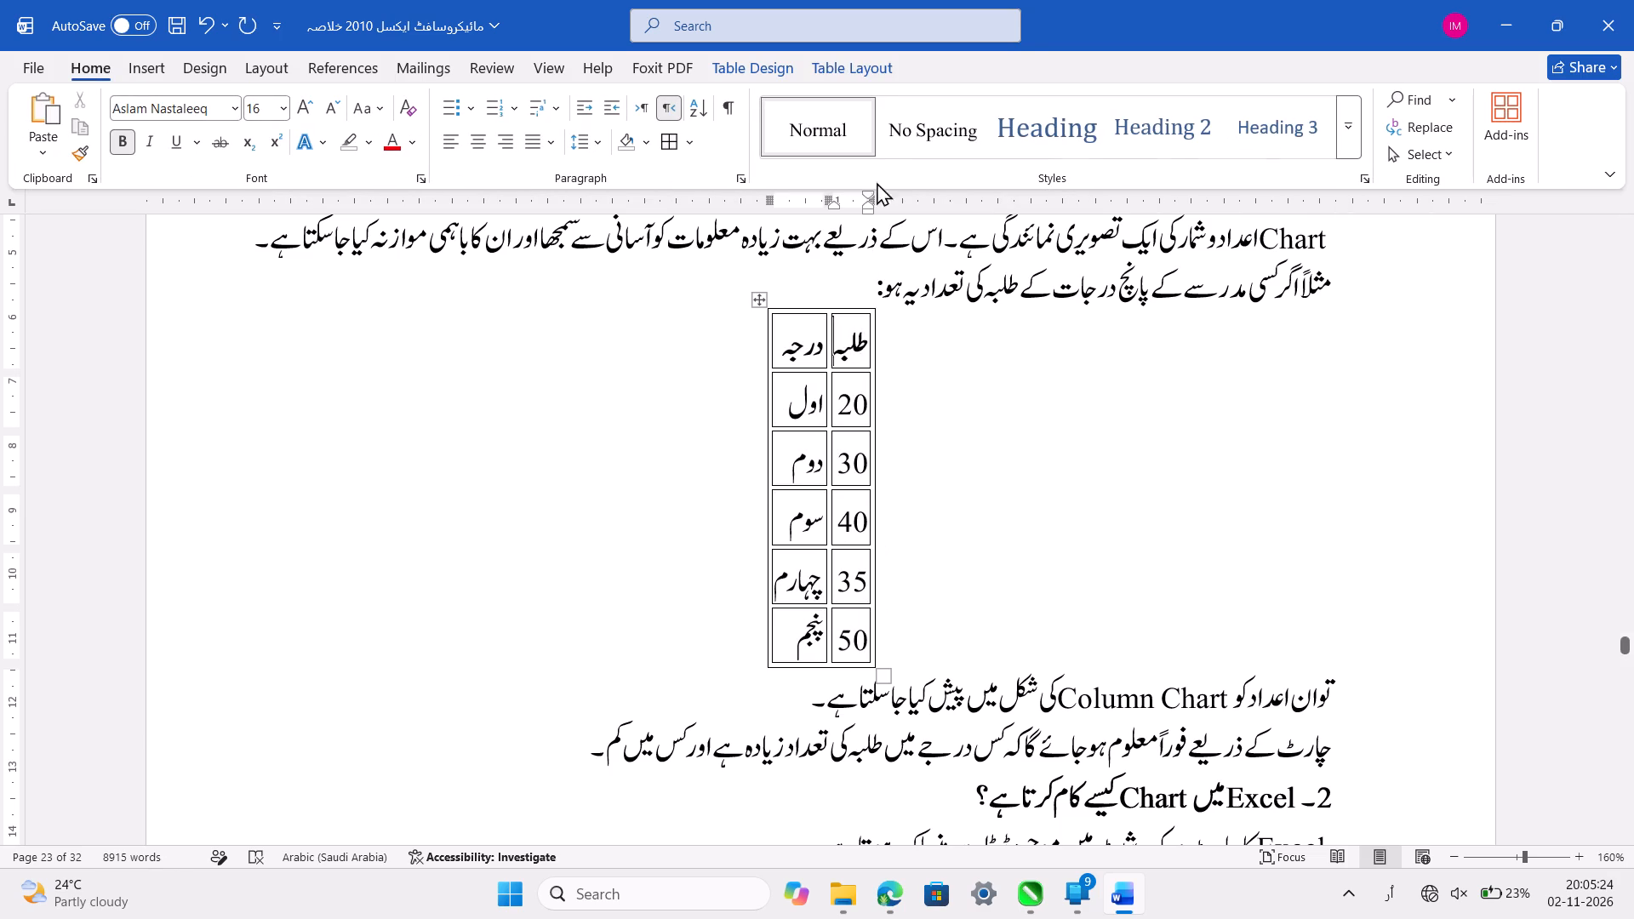
{"action": "left_click", "coordinate": [859, 66]}
{"action": "left_click", "coordinate": [958, 131]}
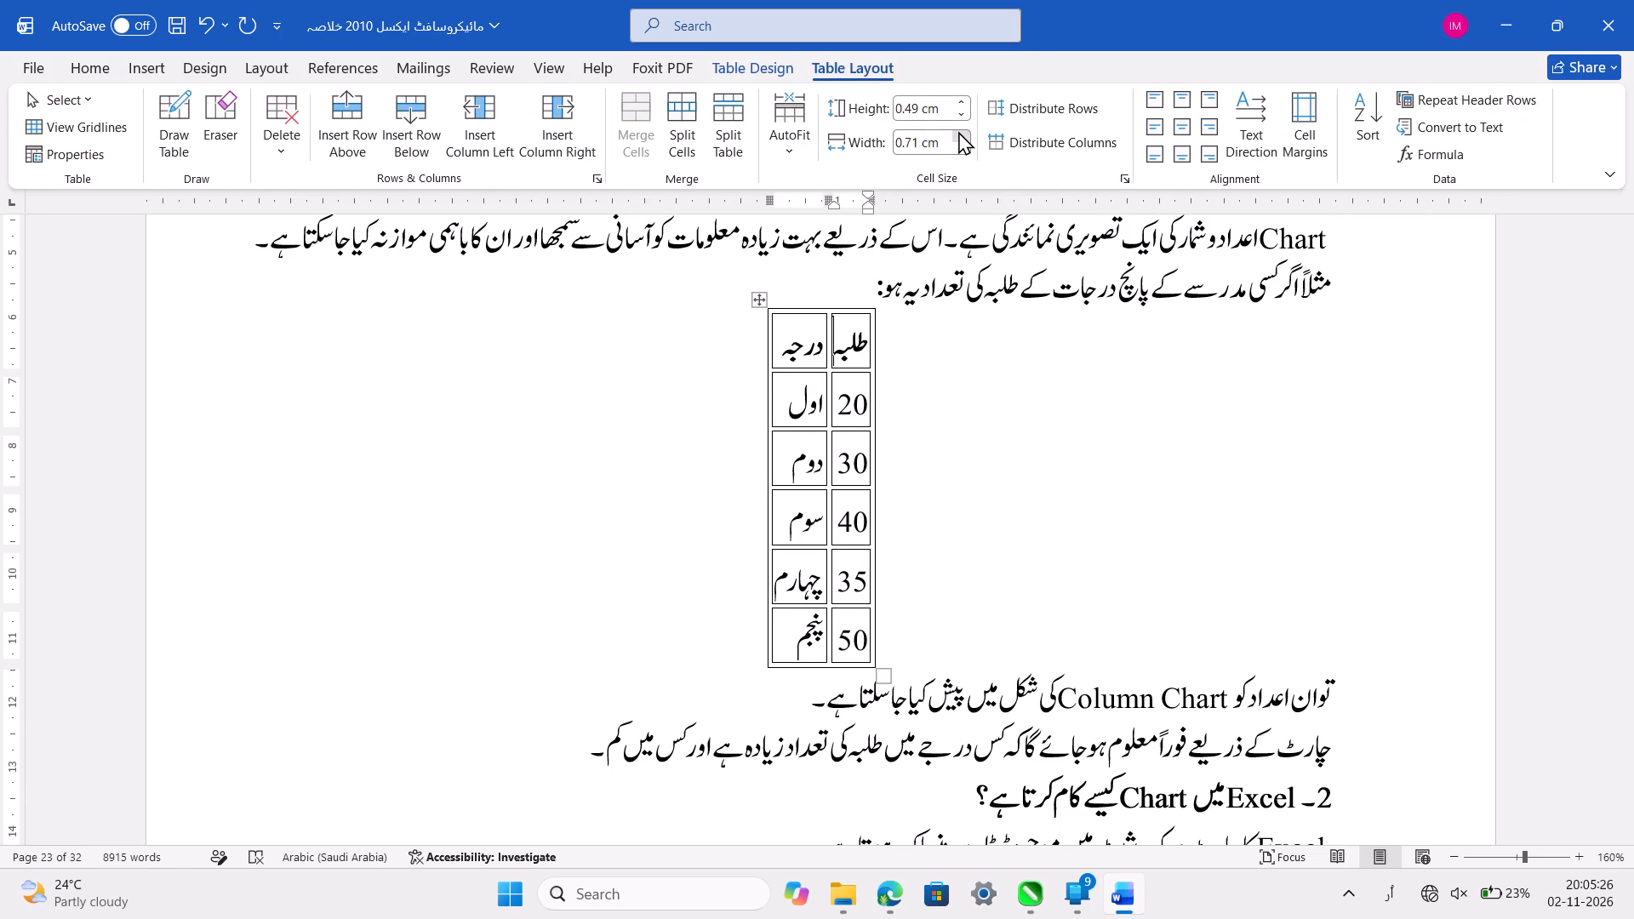
{"action": "left_click", "coordinate": [768, 321]}
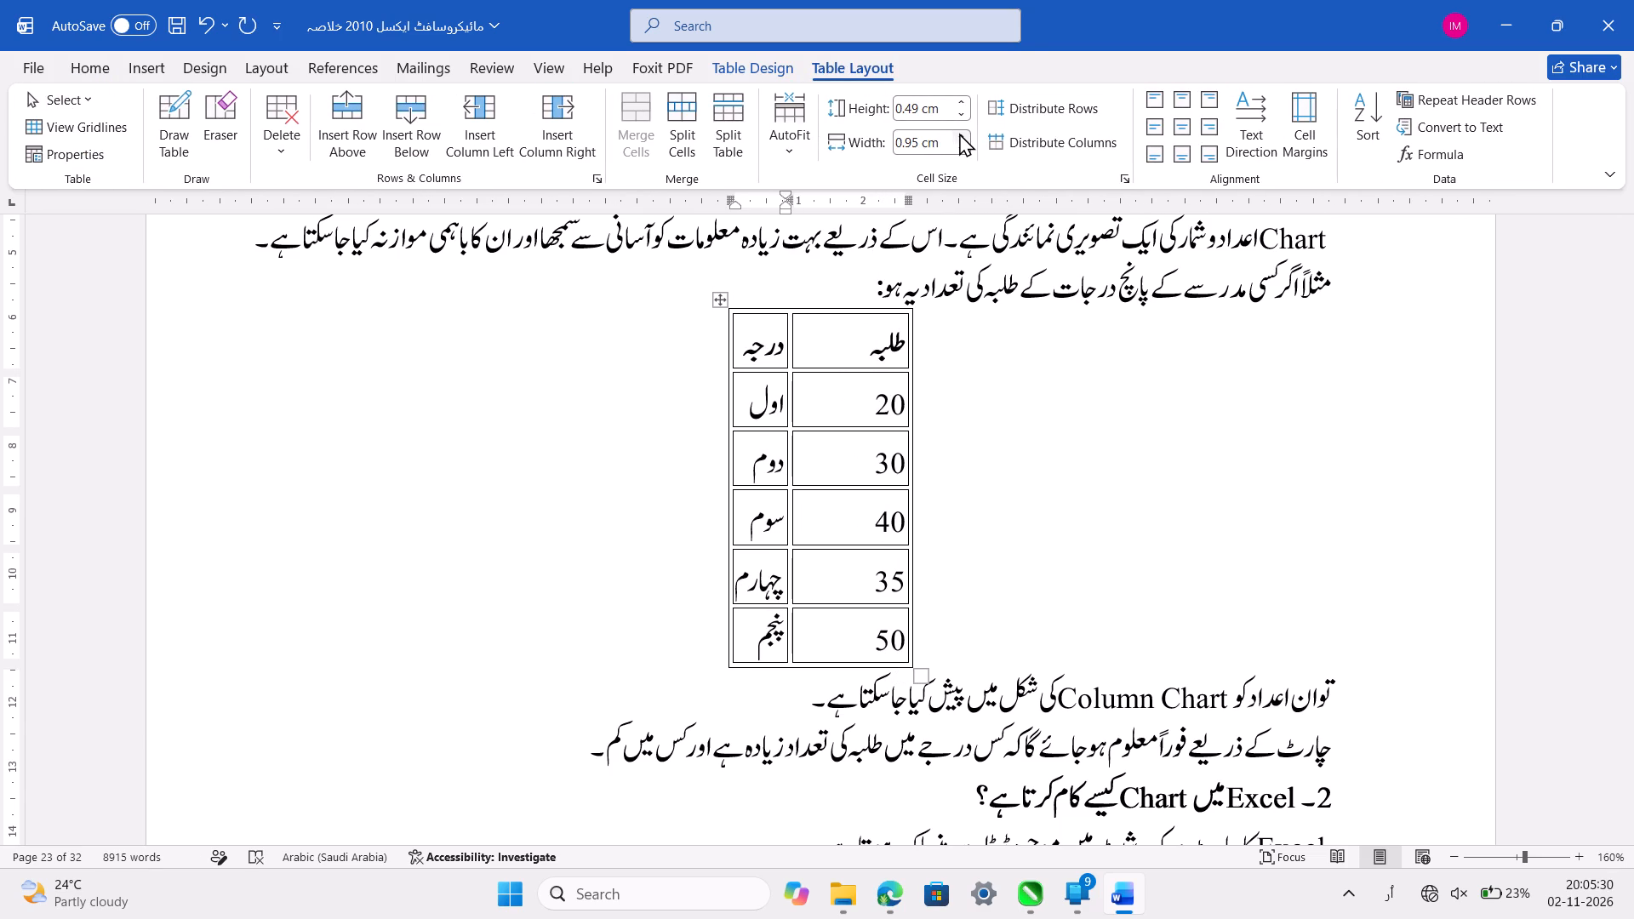
{"action": "left_click", "coordinate": [959, 133]}
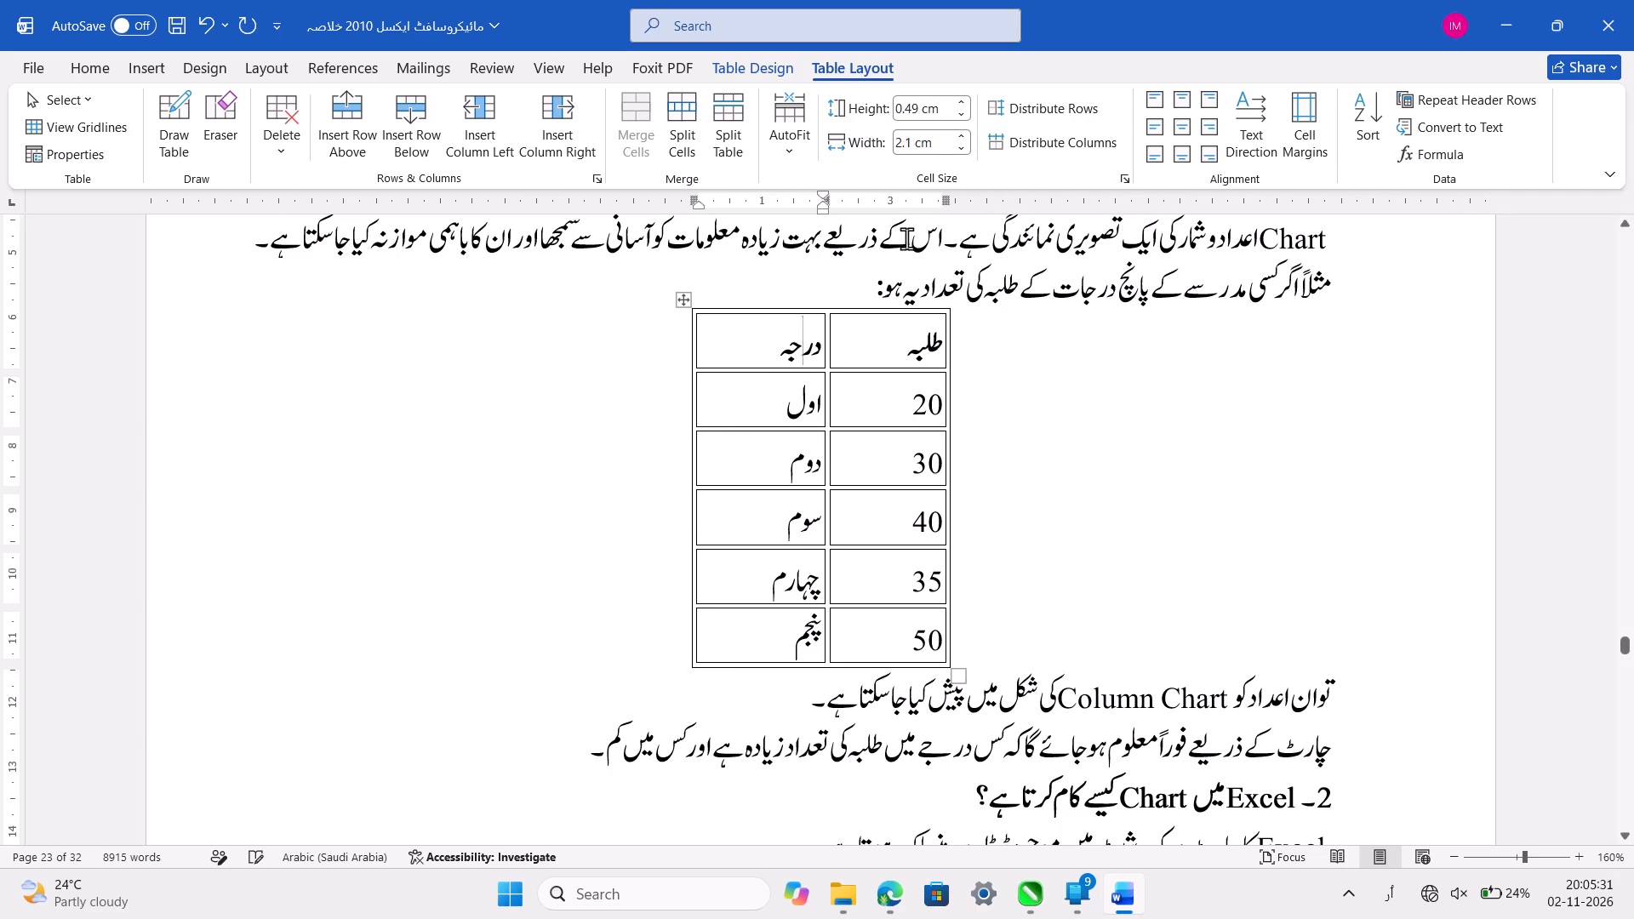
{"action": "left_click", "coordinate": [966, 147]}
Move the whole طلبہ column to the left side of the درجہ column.
{"action": "left_click", "coordinate": [891, 328]}
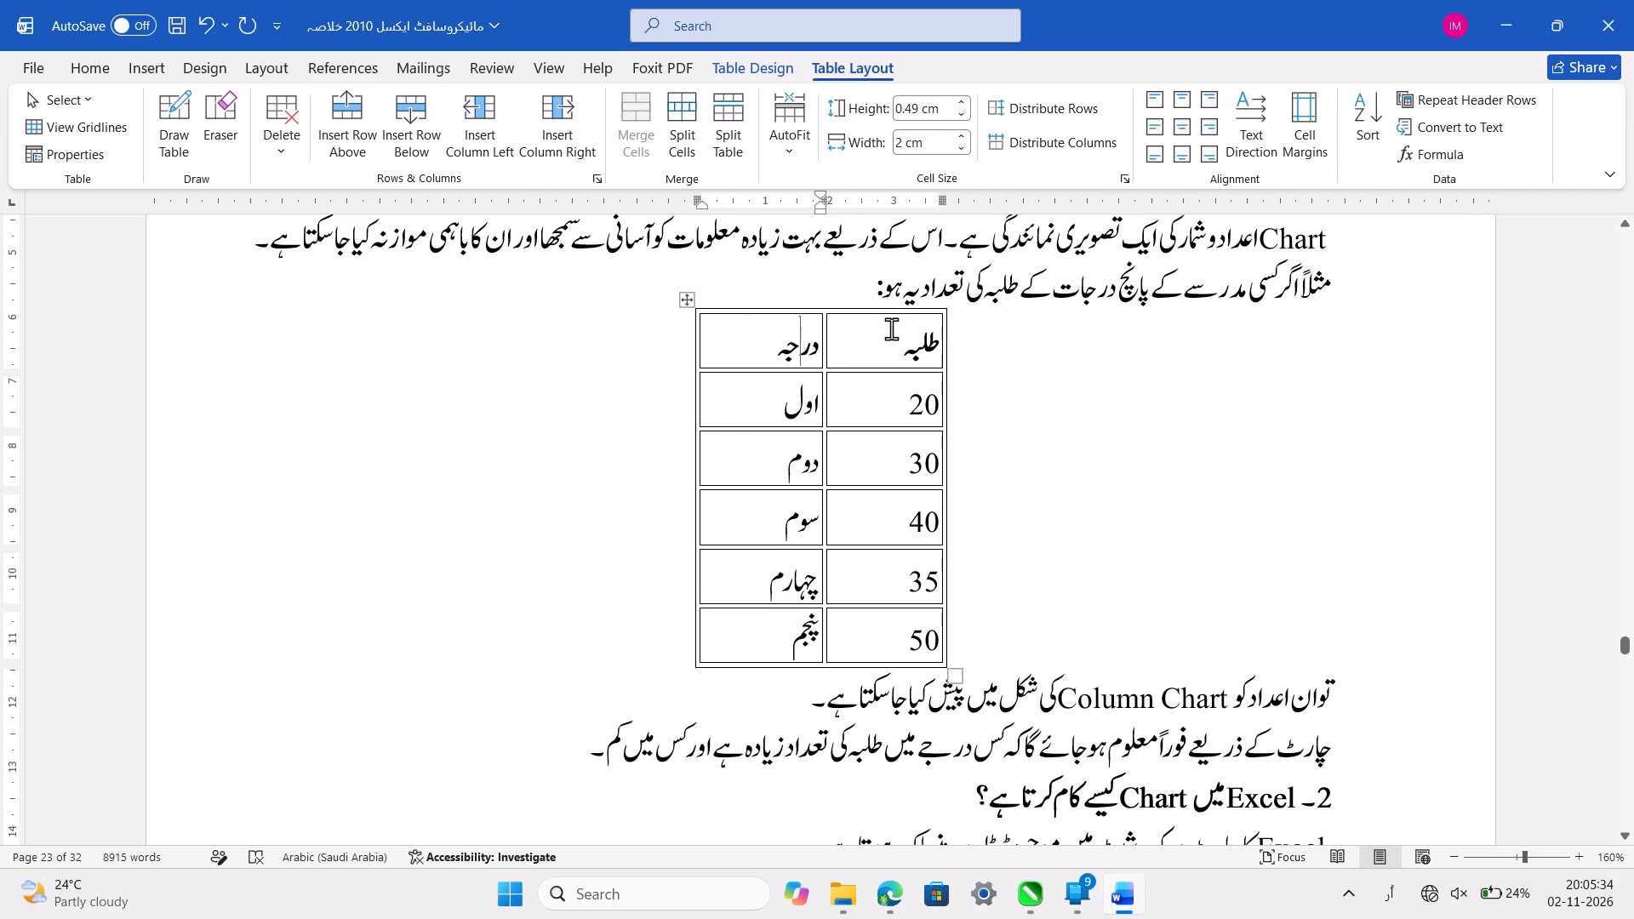
{"action": "key", "text": "Home"}
{"action": "left_click_drag", "start_coordinate": [938, 340], "coordinate": [883, 621]}
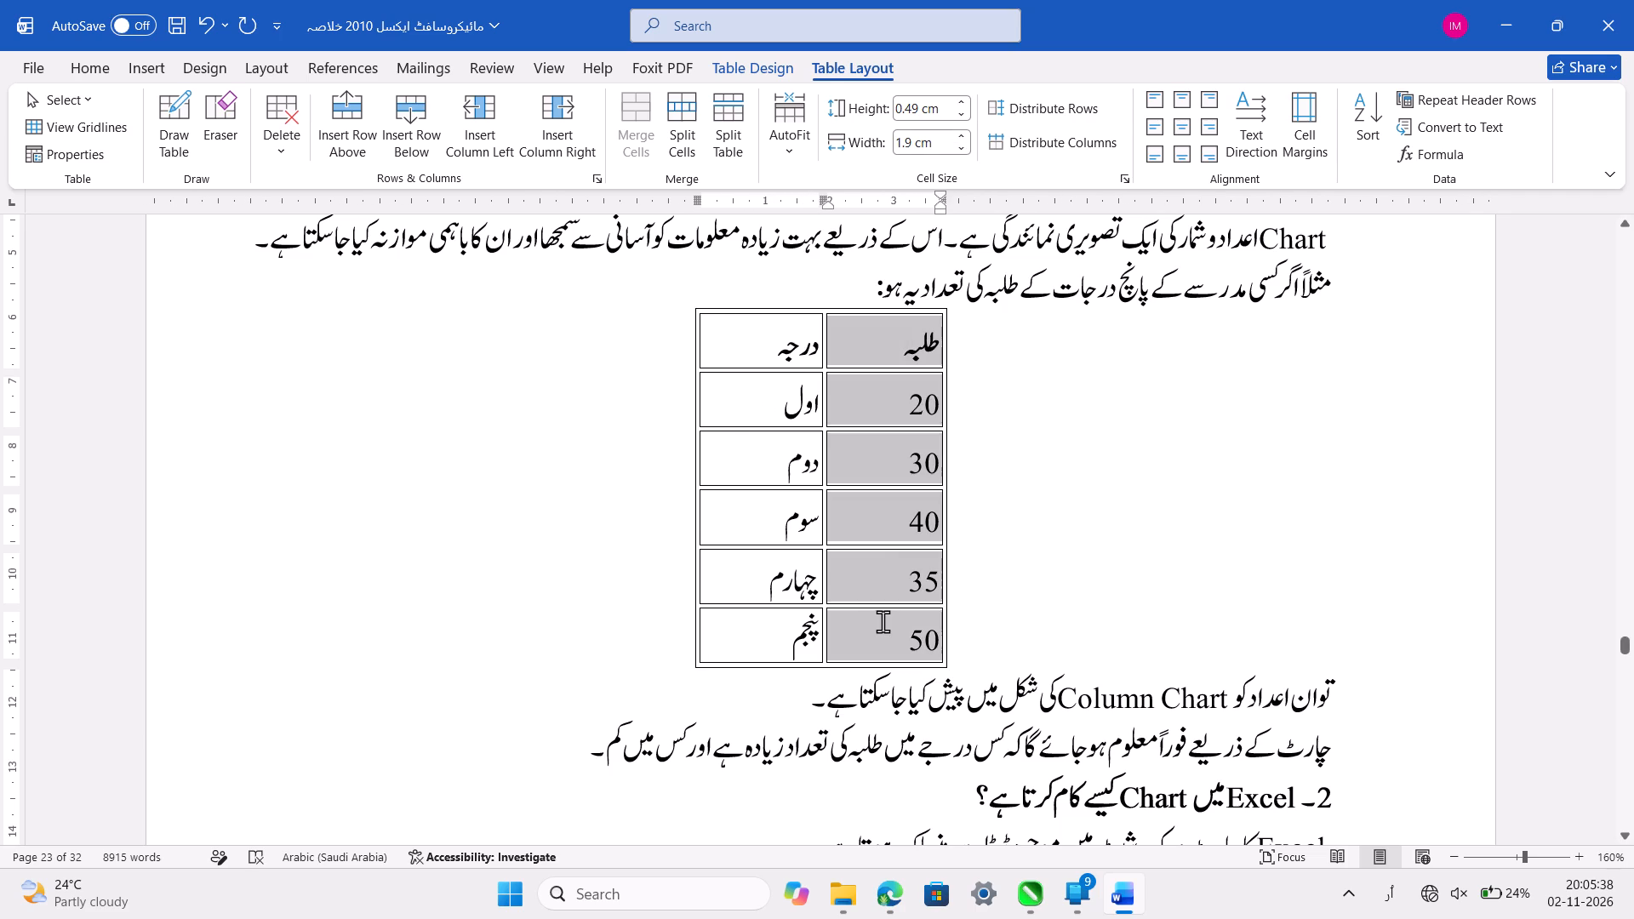
{"action": "left_click_drag", "start_coordinate": [883, 621], "coordinate": [883, 622]}
{"action": "key", "text": "ctrl+x"}
{"action": "left_click", "coordinate": [794, 373]}
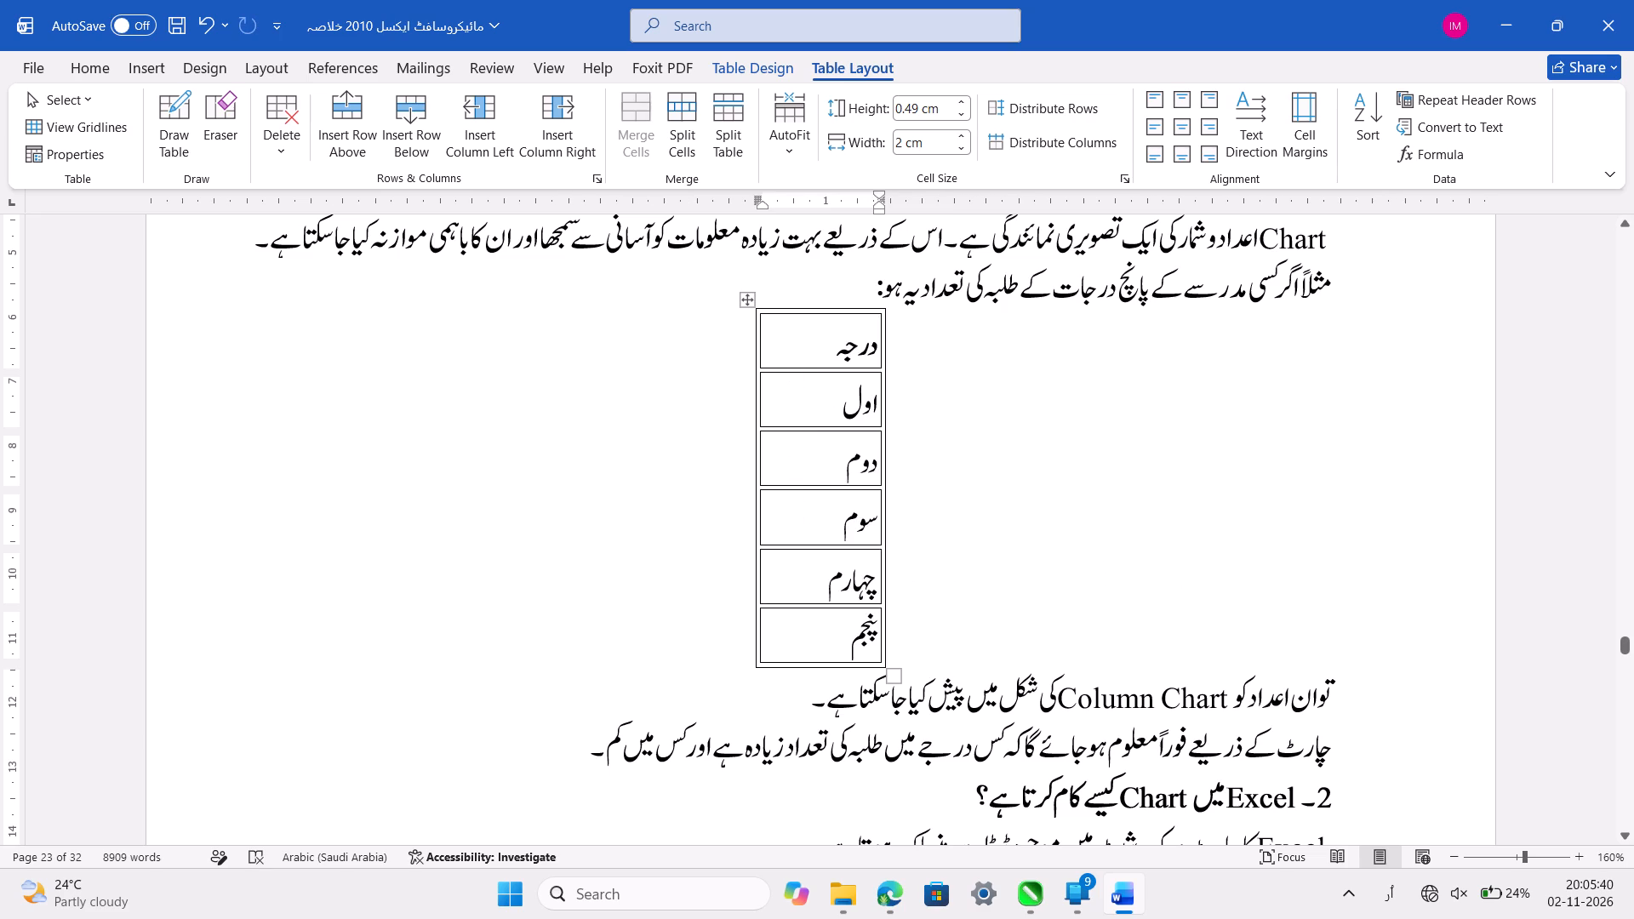
{"action": "left_click", "coordinate": [800, 341]}
{"action": "key", "text": "Home"}
{"action": "key", "text": "ctrl+v"}
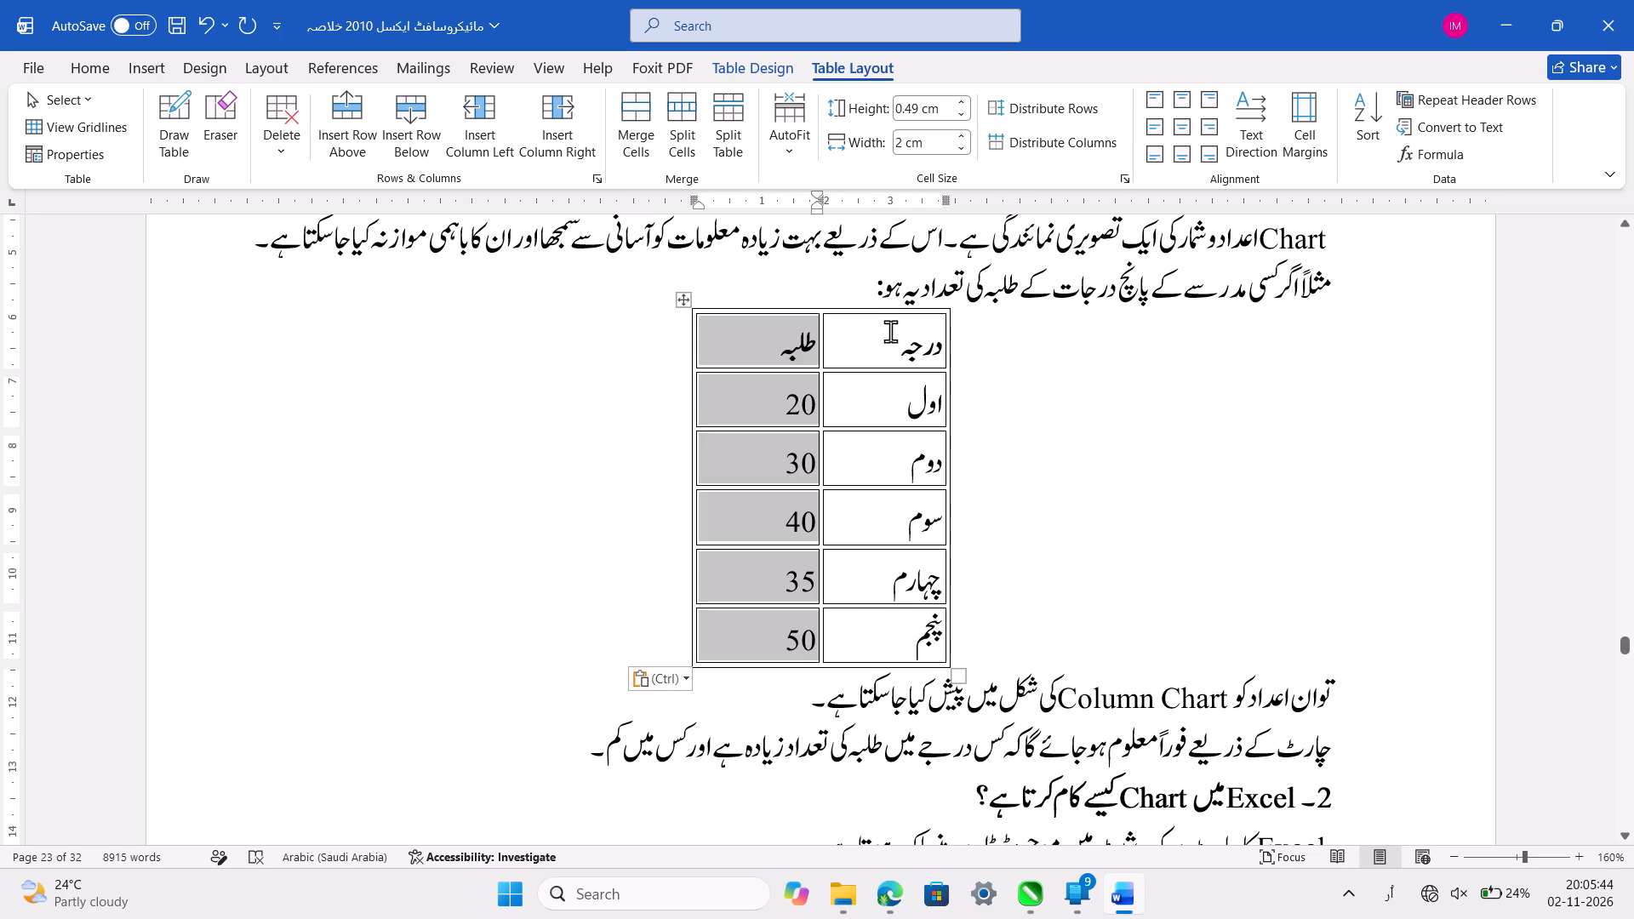
Centre the text in both columns of the درجہ and طلبہ table and save the document.
{"action": "left_click", "coordinate": [907, 332]}
{"action": "left_click_drag", "start_coordinate": [907, 332], "coordinate": [883, 672]}
{"action": "key", "text": "ctrl+e"}
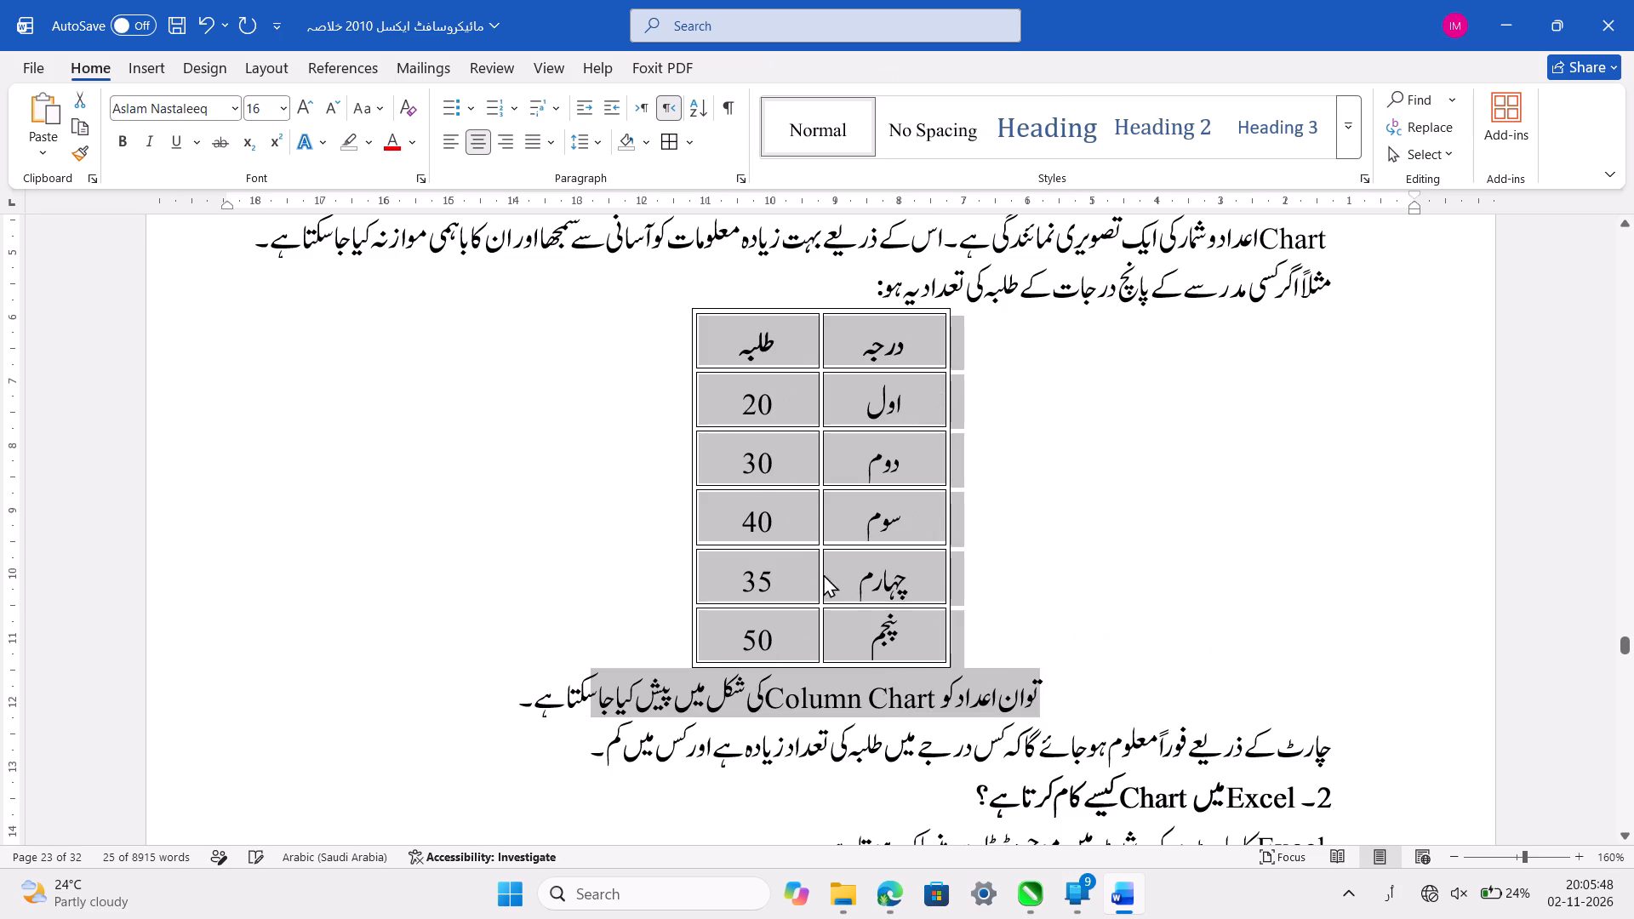
{"action": "left_click", "coordinate": [824, 363]}
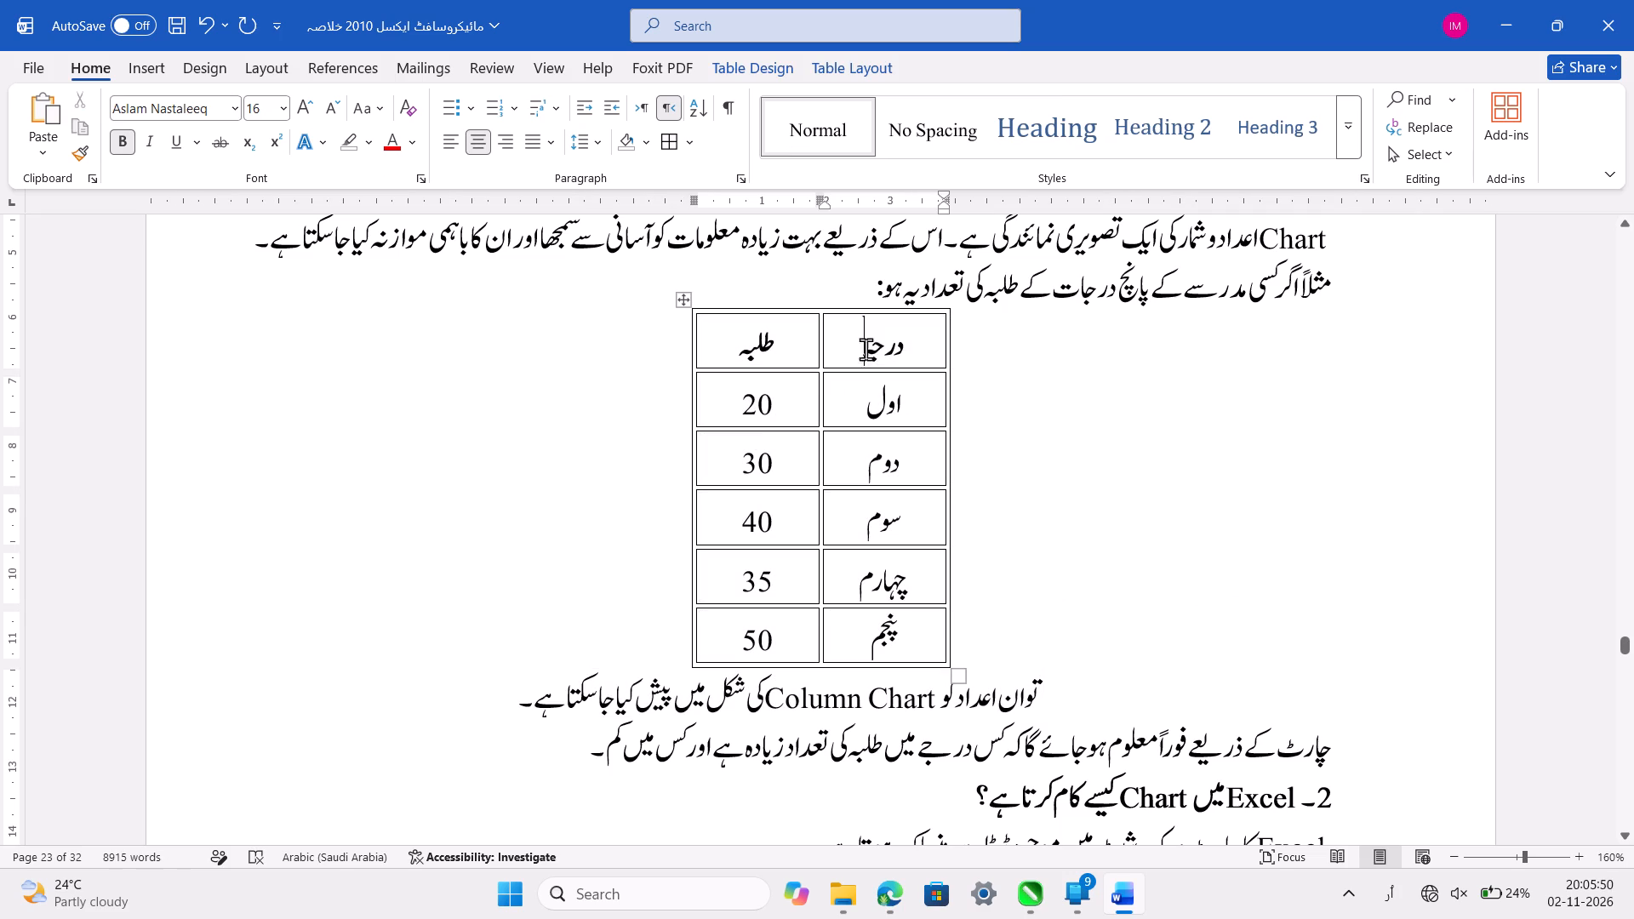
{"action": "key", "text": "ctrl+s"}
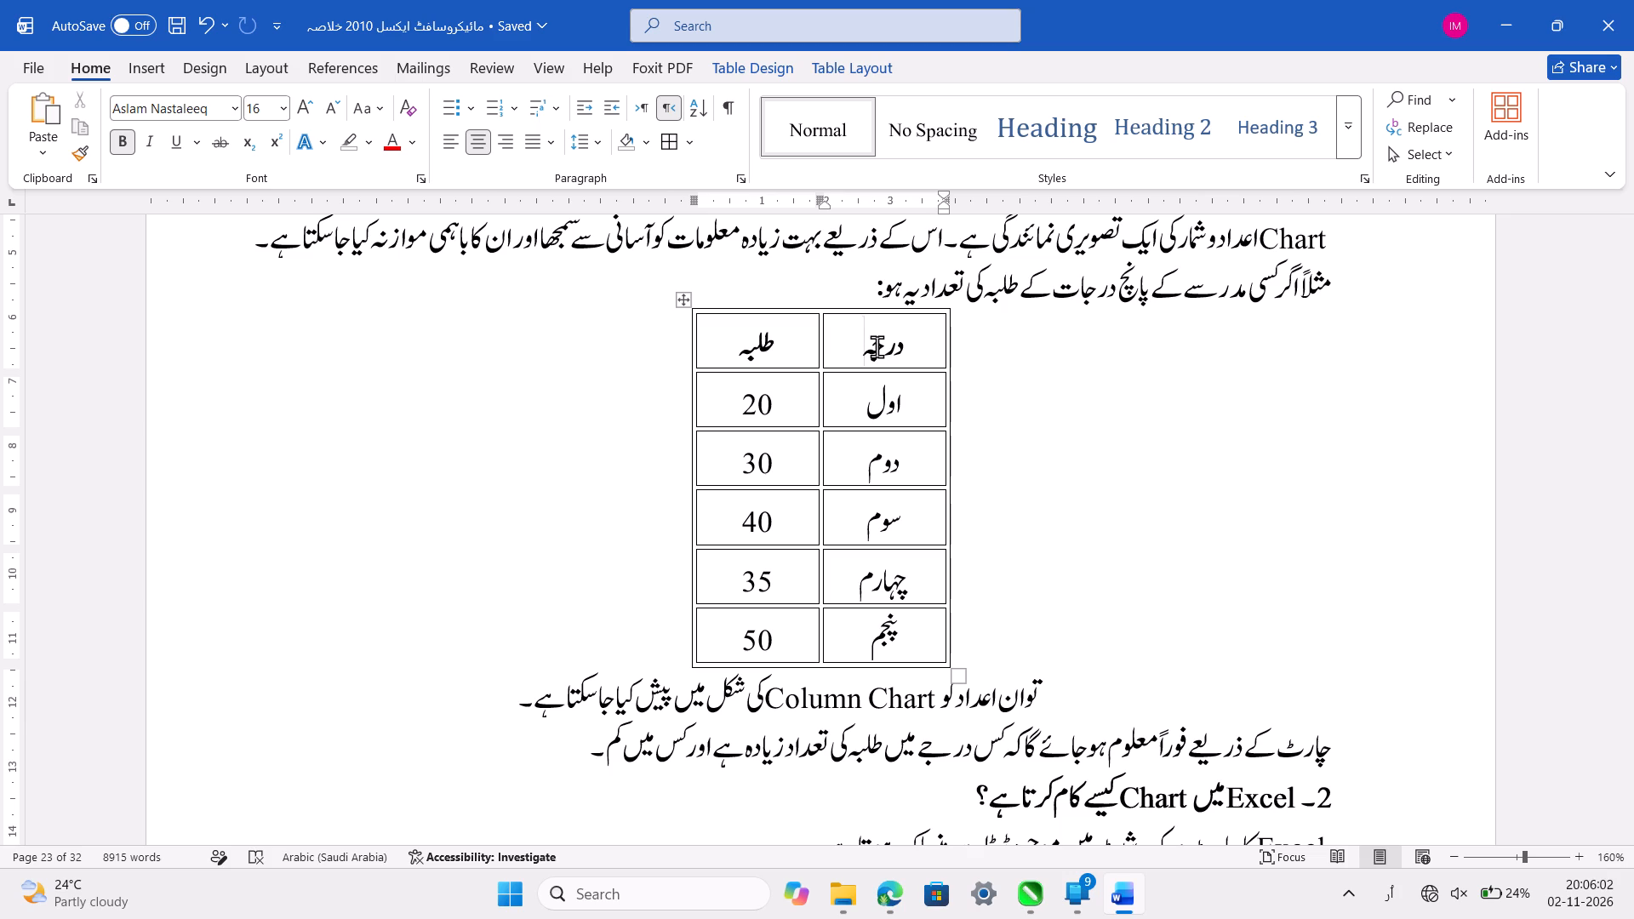
{"action": "key", "text": "ctrl+s"}
Remove all borders from the درجہ and طلبہ table and save the document.
{"action": "left_click", "coordinate": [679, 298]}
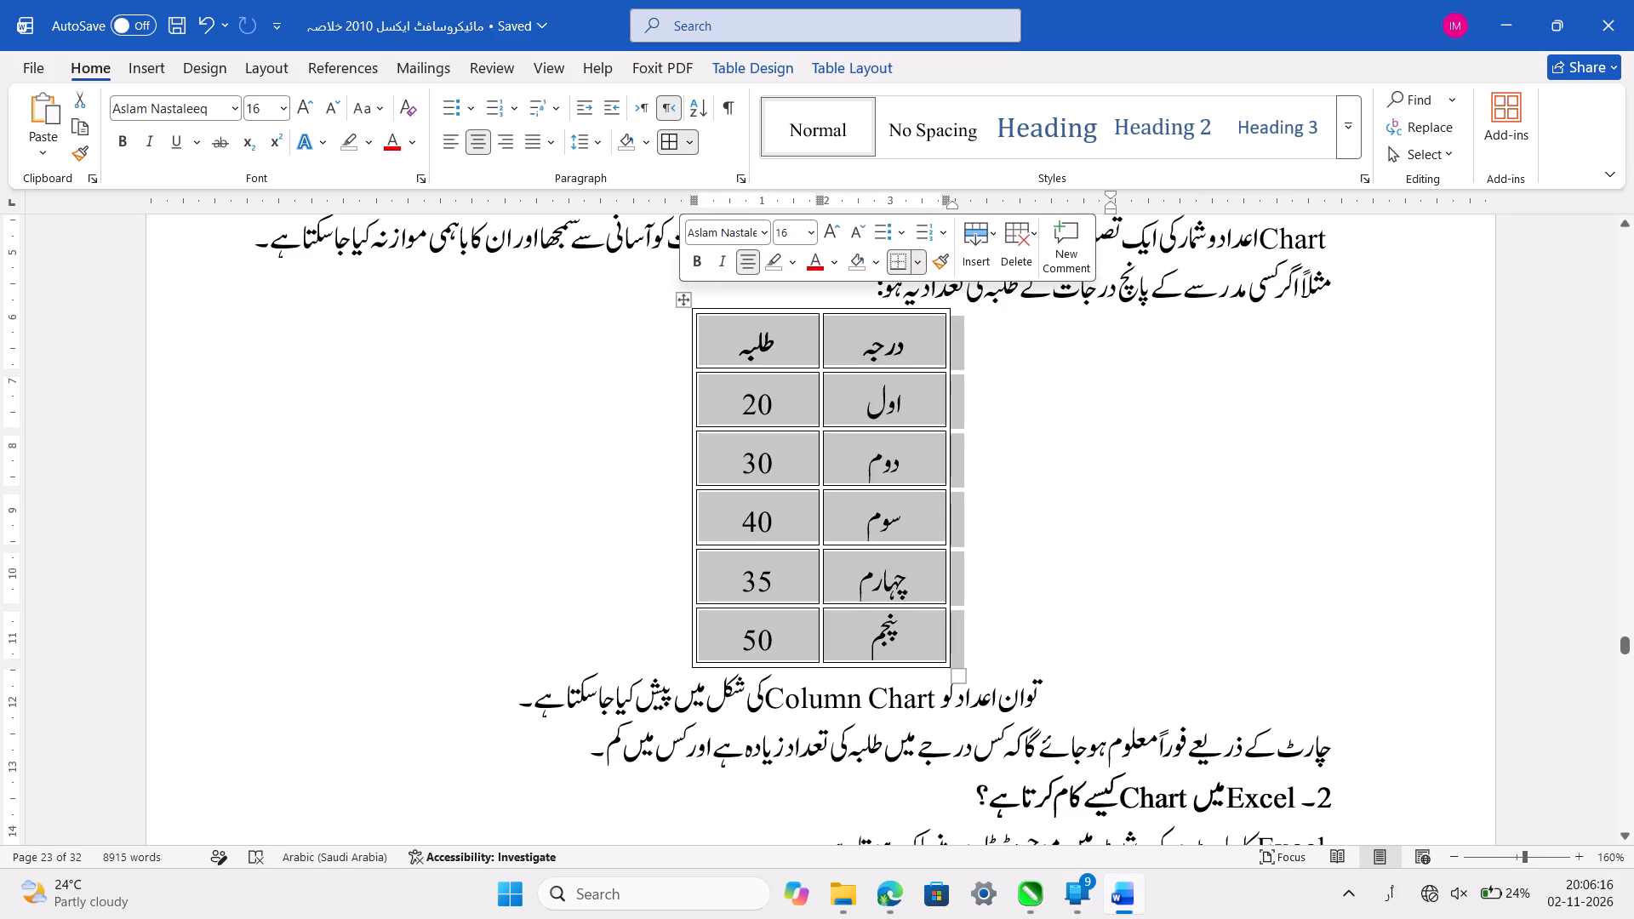
{"action": "left_click", "coordinate": [671, 134]}
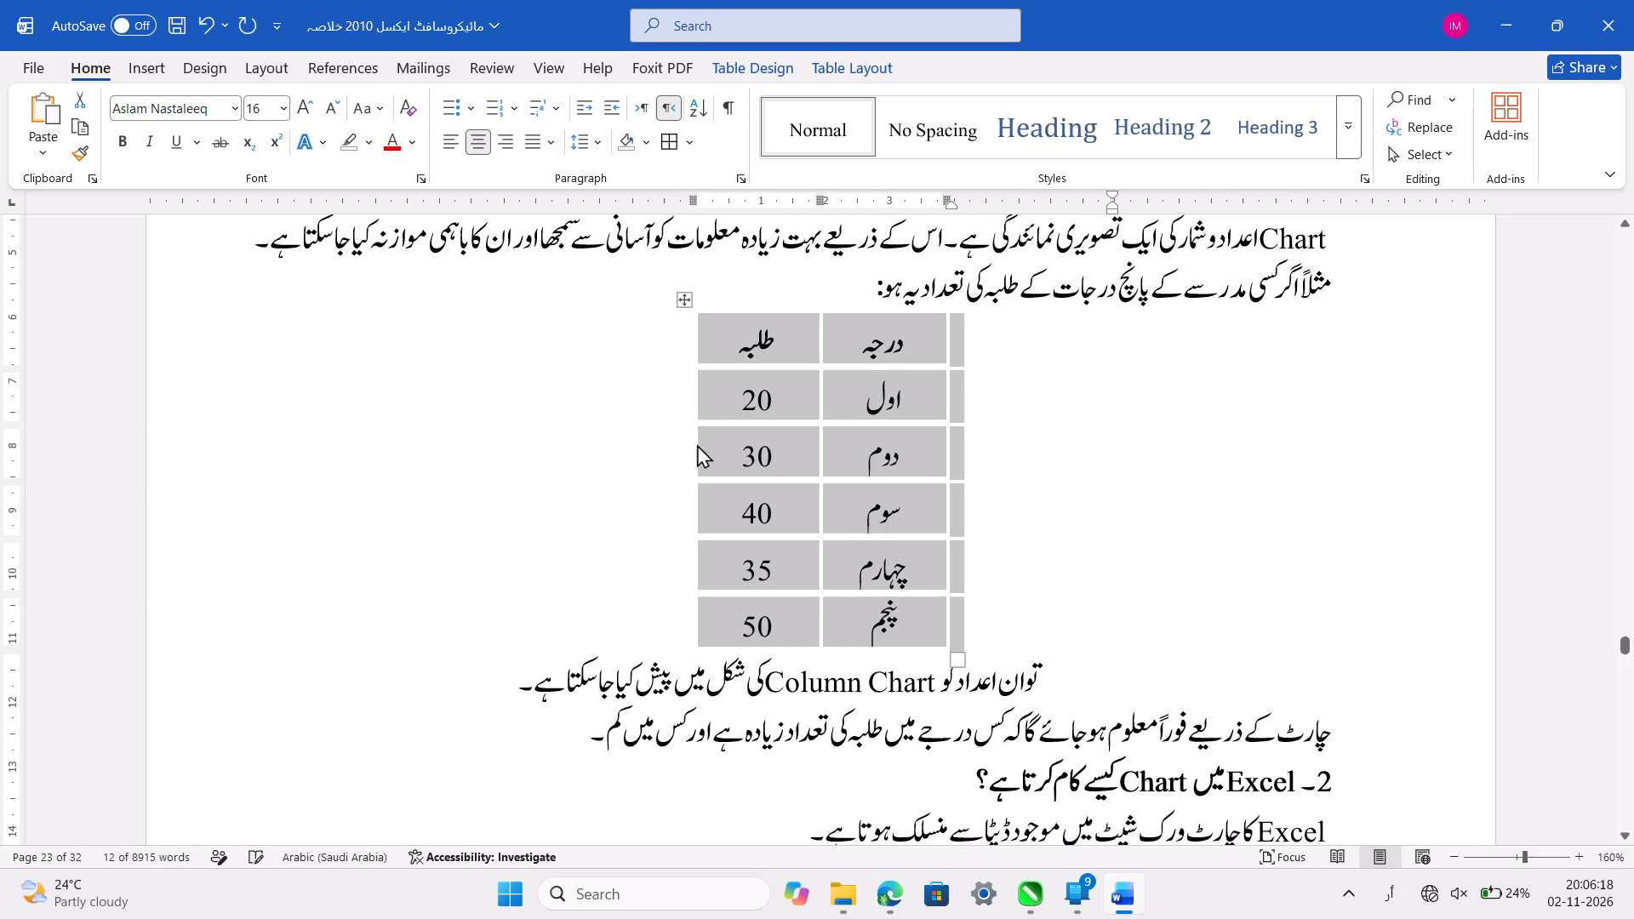
{"action": "left_click", "coordinate": [674, 483]}
{"action": "left_click", "coordinate": [795, 366]}
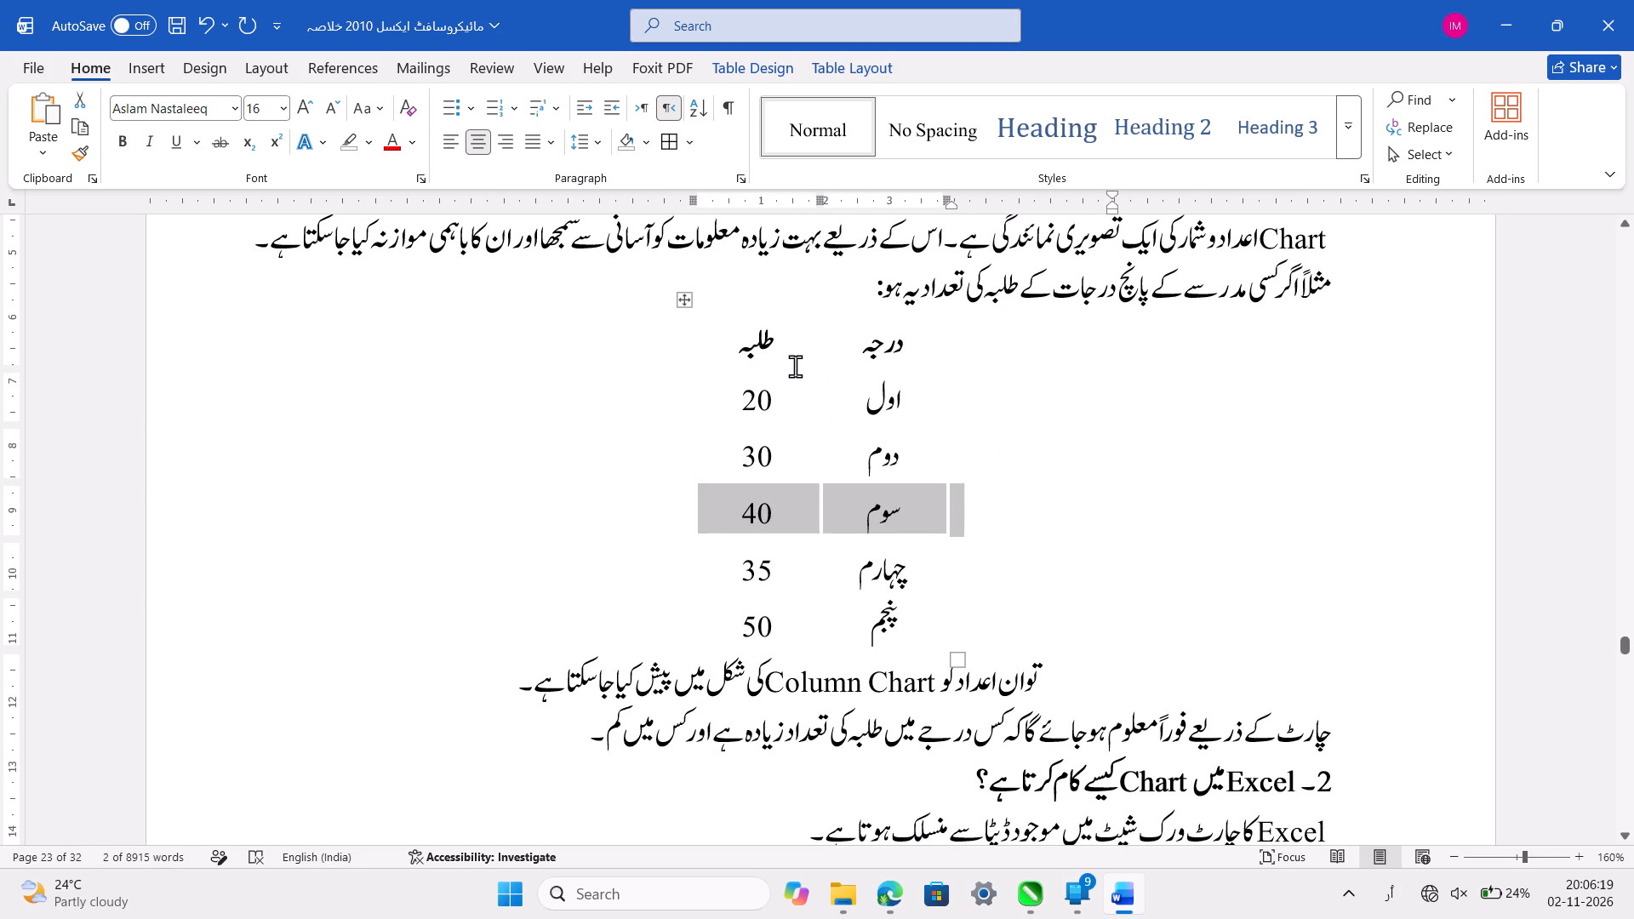
{"action": "key", "text": "ctrl+s"}
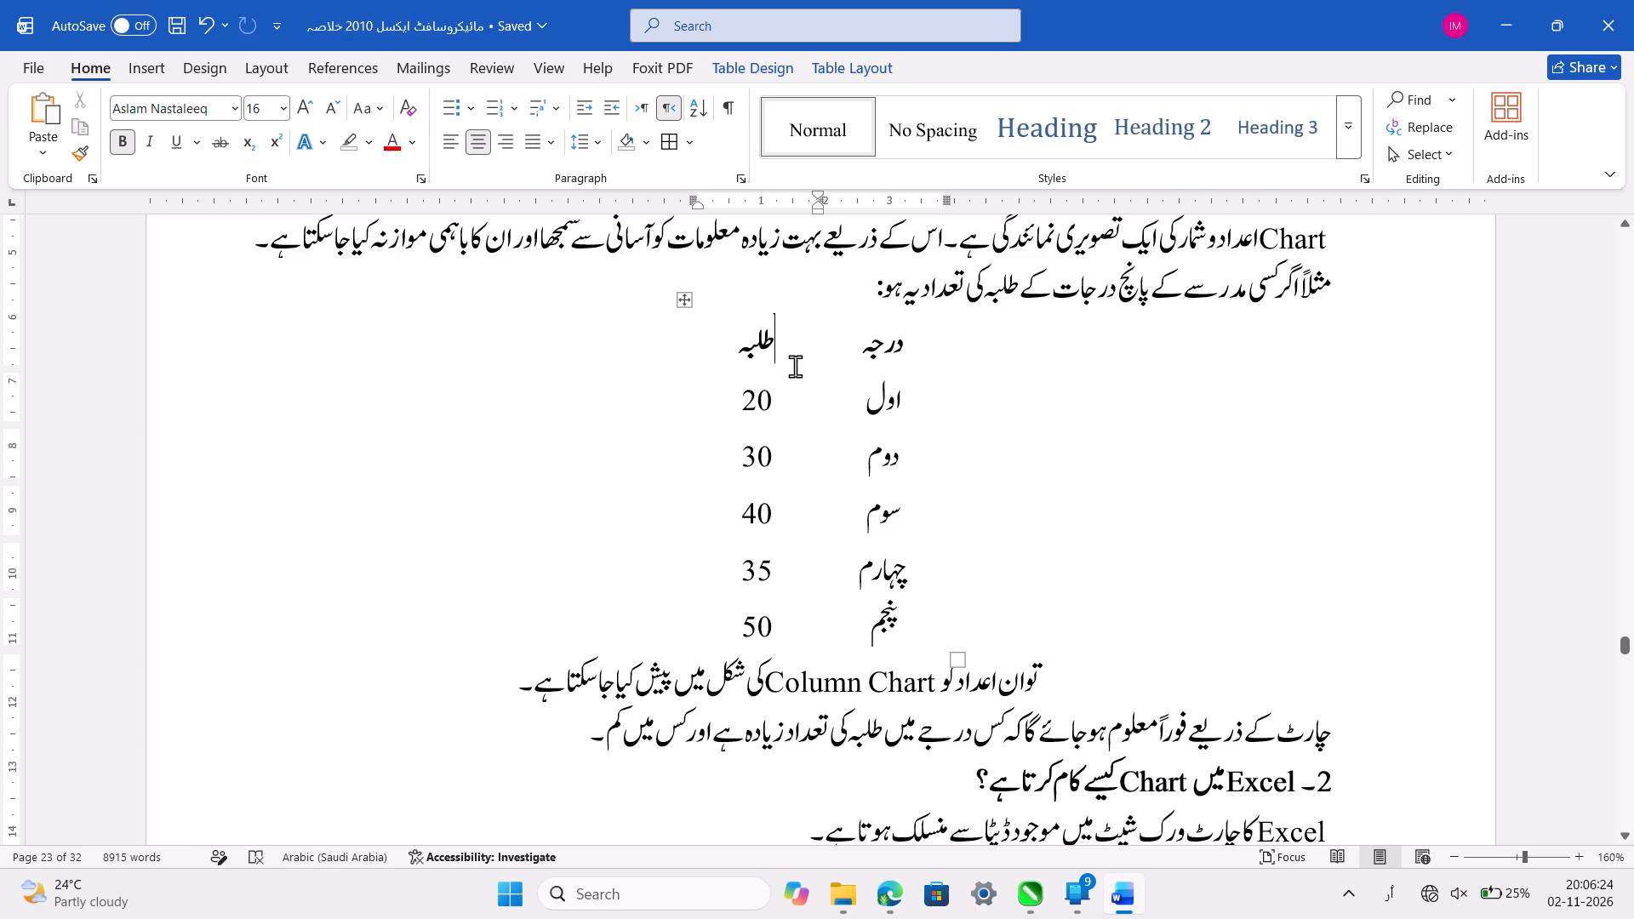
Remove the centring from the Column Chart line directly below the table and save the document.
{"action": "scroll", "coordinate": [795, 366], "scroll_direction": "down", "scroll_amount": 1}
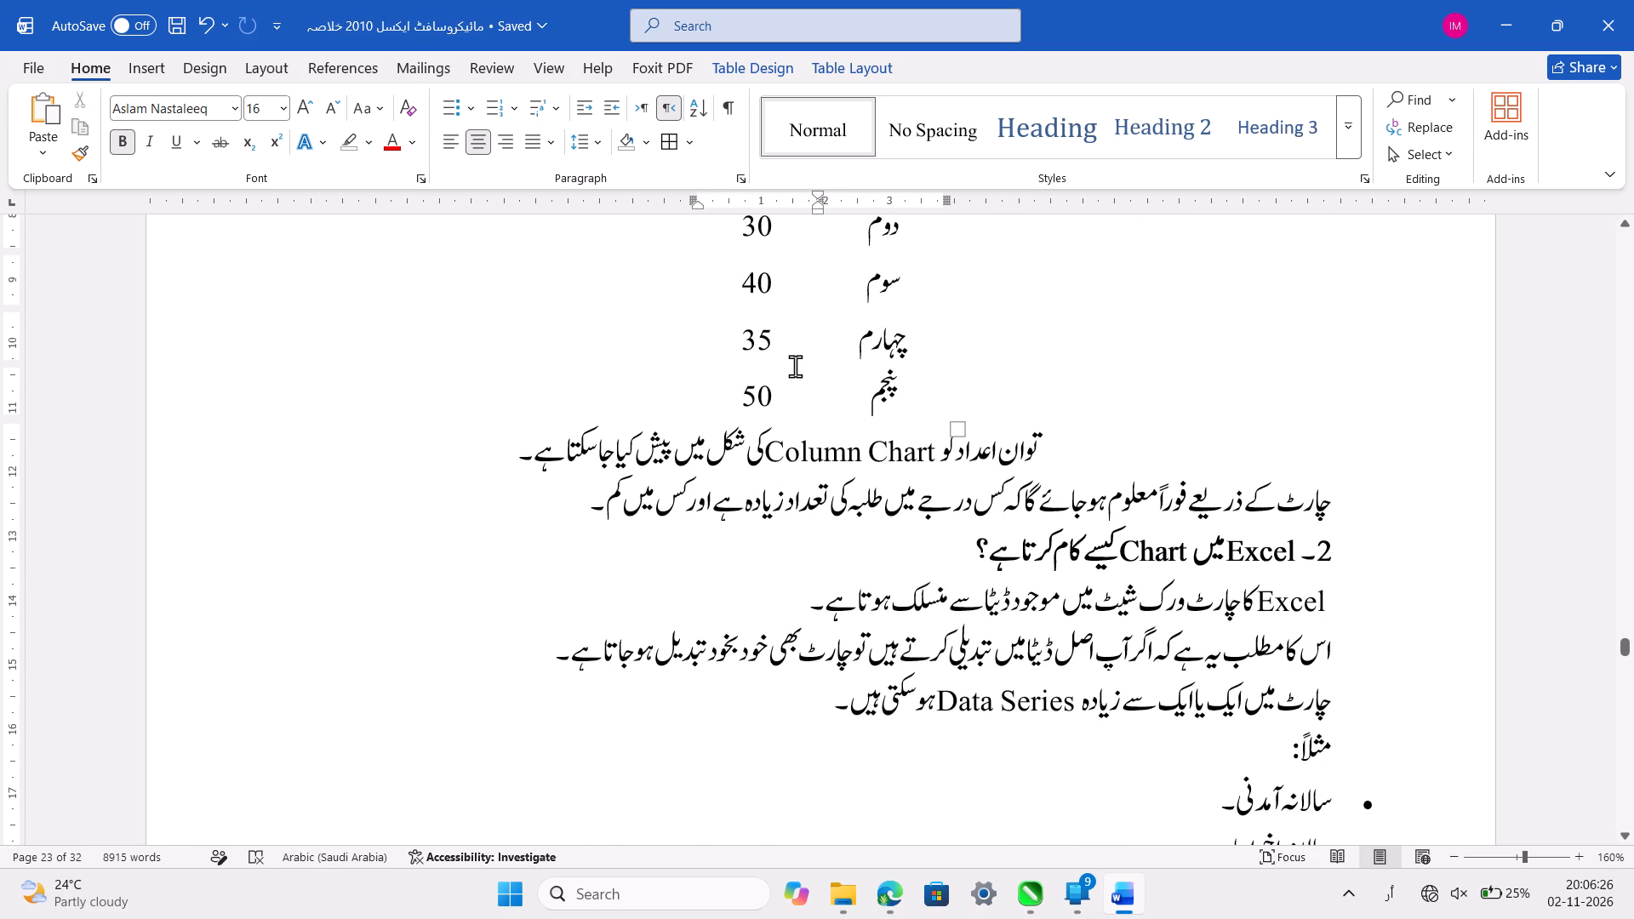
{"action": "left_click", "coordinate": [1077, 443]}
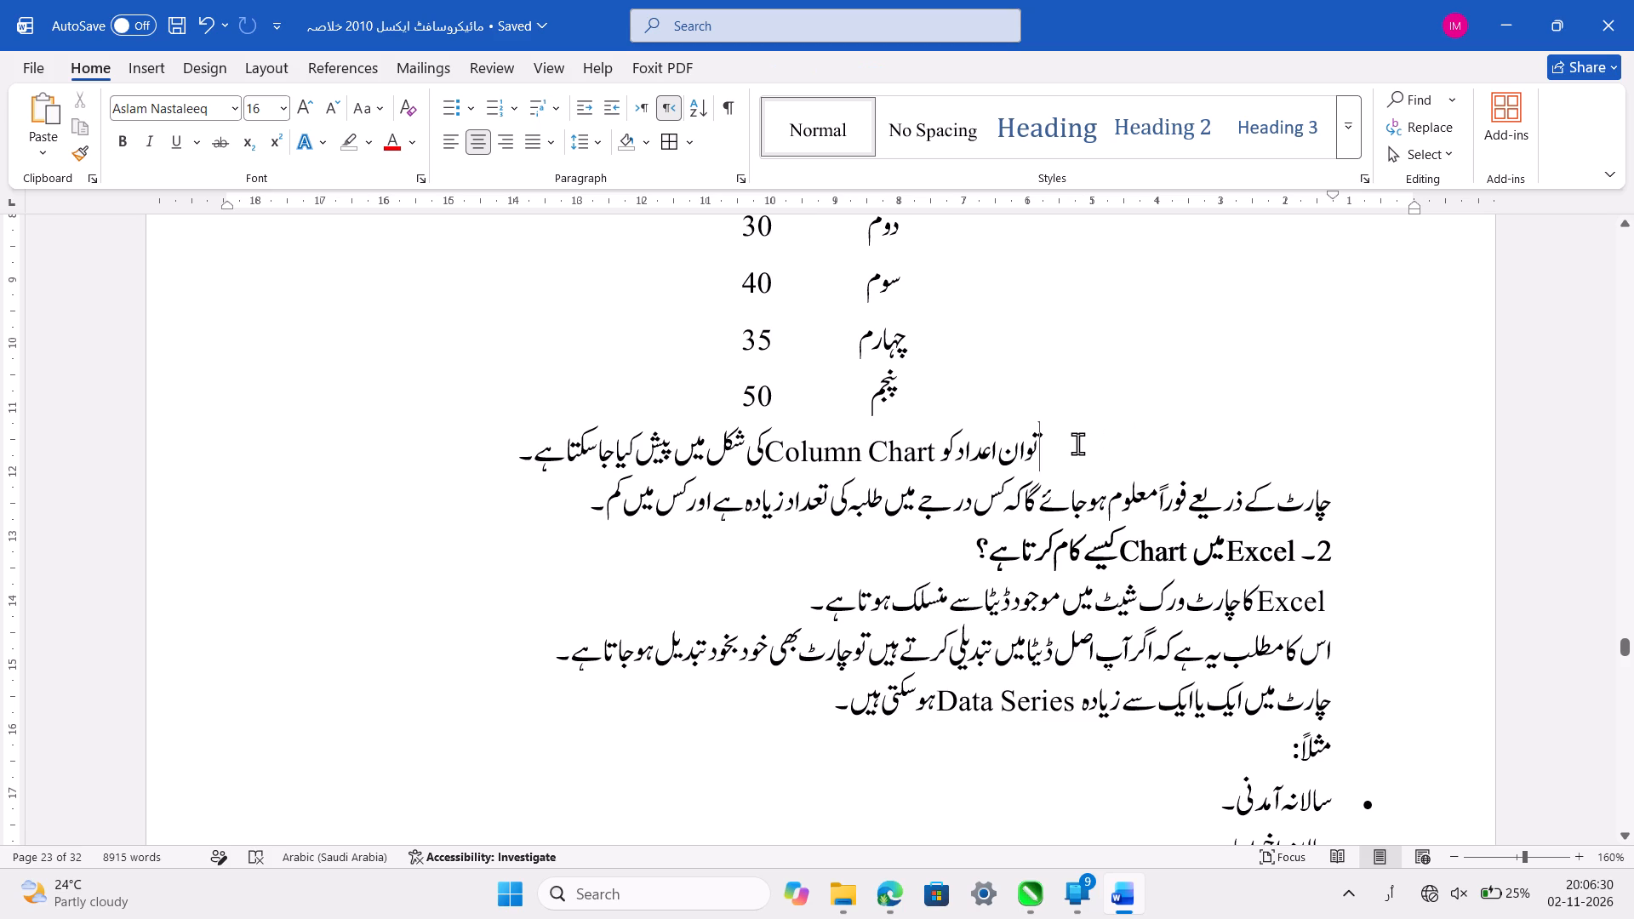
{"action": "key", "text": "Home"}
{"action": "key", "text": "BackSpace"}
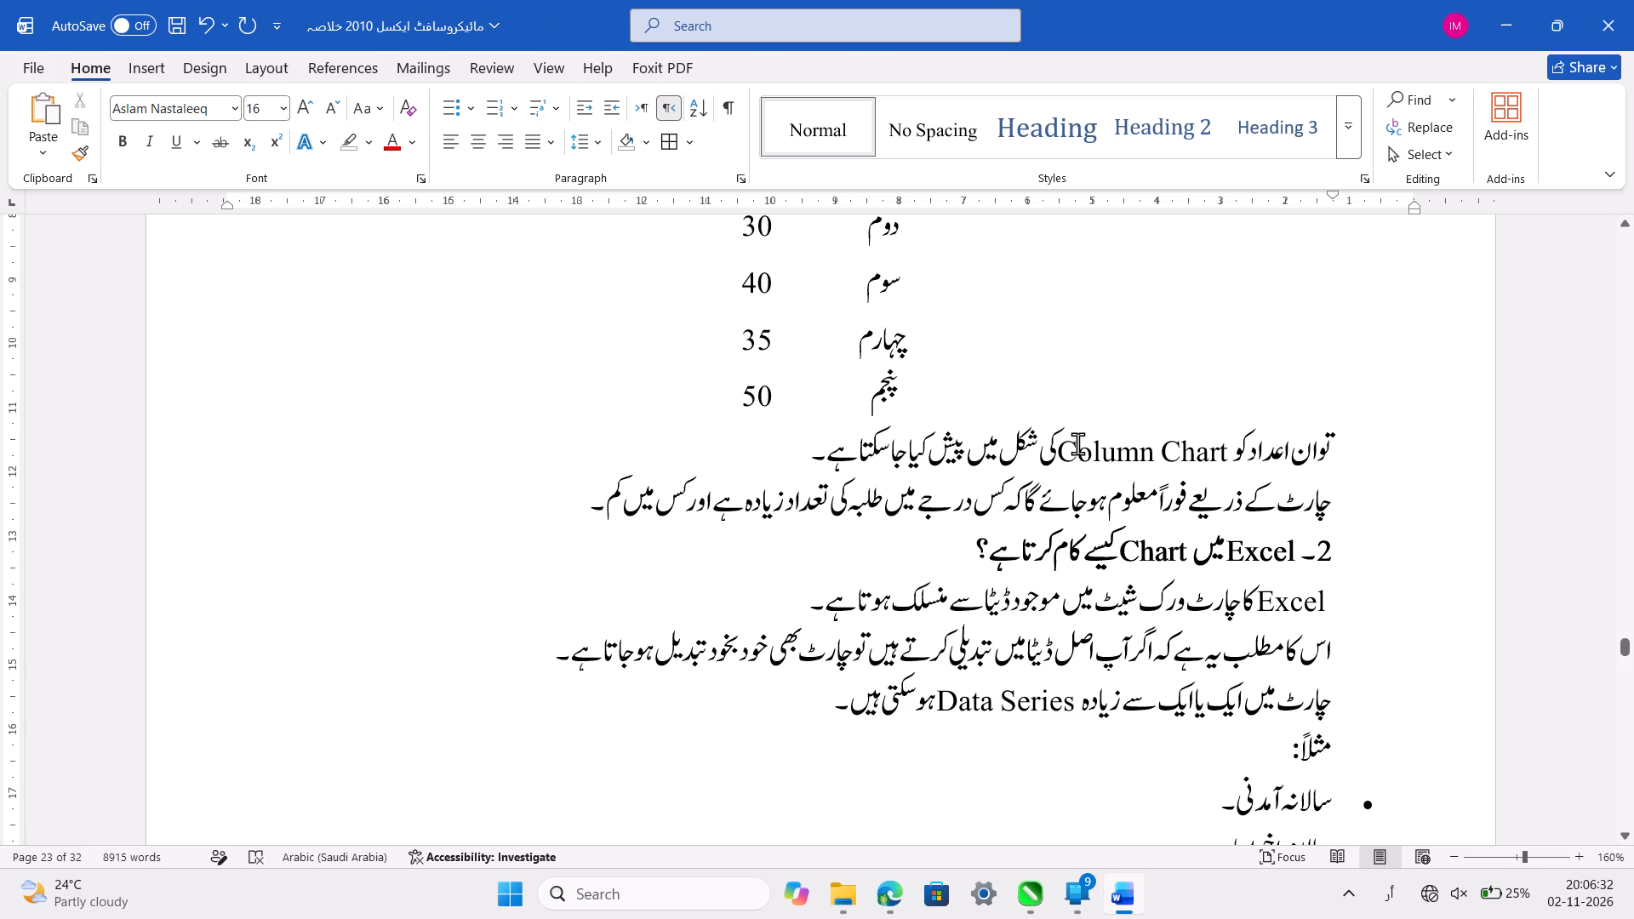
{"action": "scroll", "coordinate": [1077, 443], "scroll_direction": "up", "scroll_amount": 1}
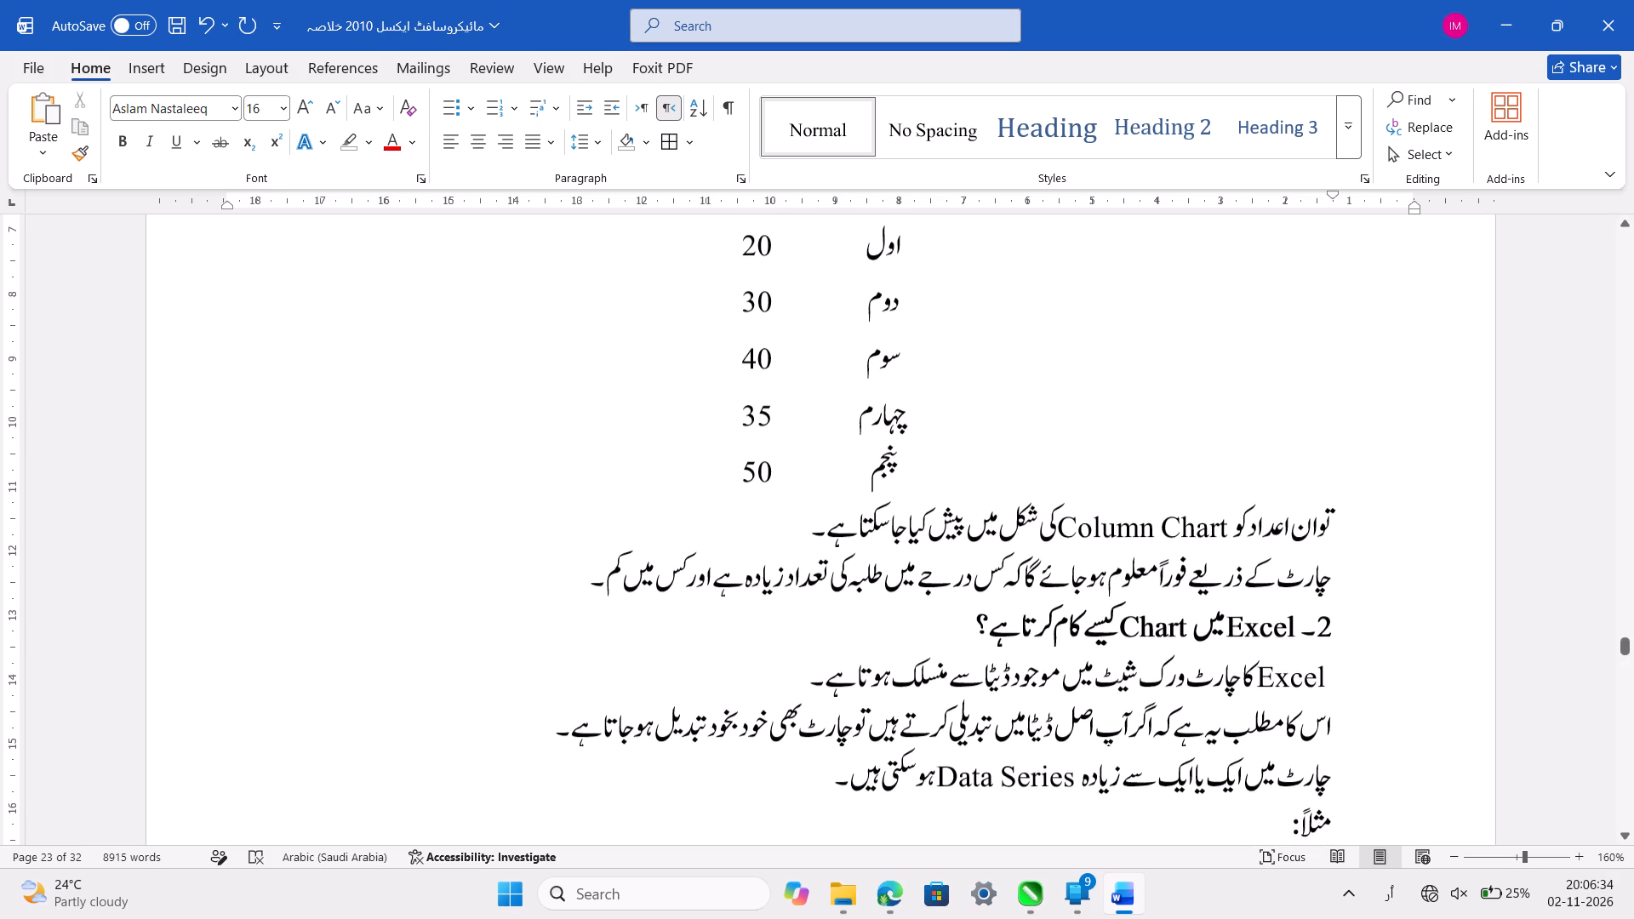
{"action": "key", "text": "ctrl+s"}
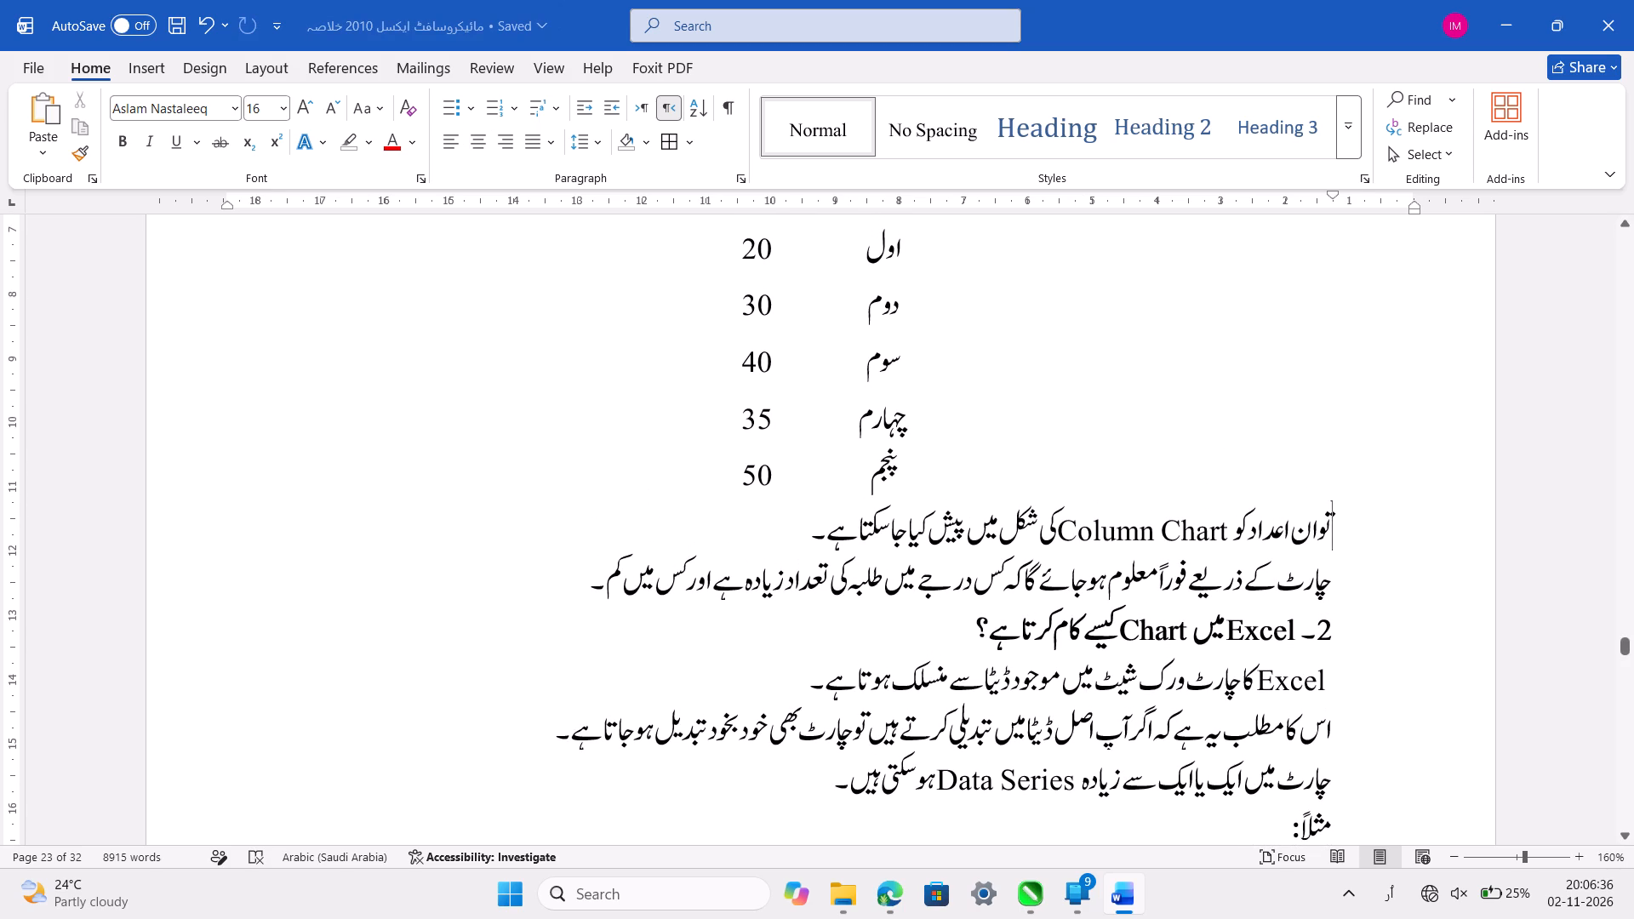
Replace the wide gap between 2۔ and Excel in heading 2 with a single space.
{"action": "scroll", "coordinate": [1012, 402], "scroll_direction": "down", "scroll_amount": 1}
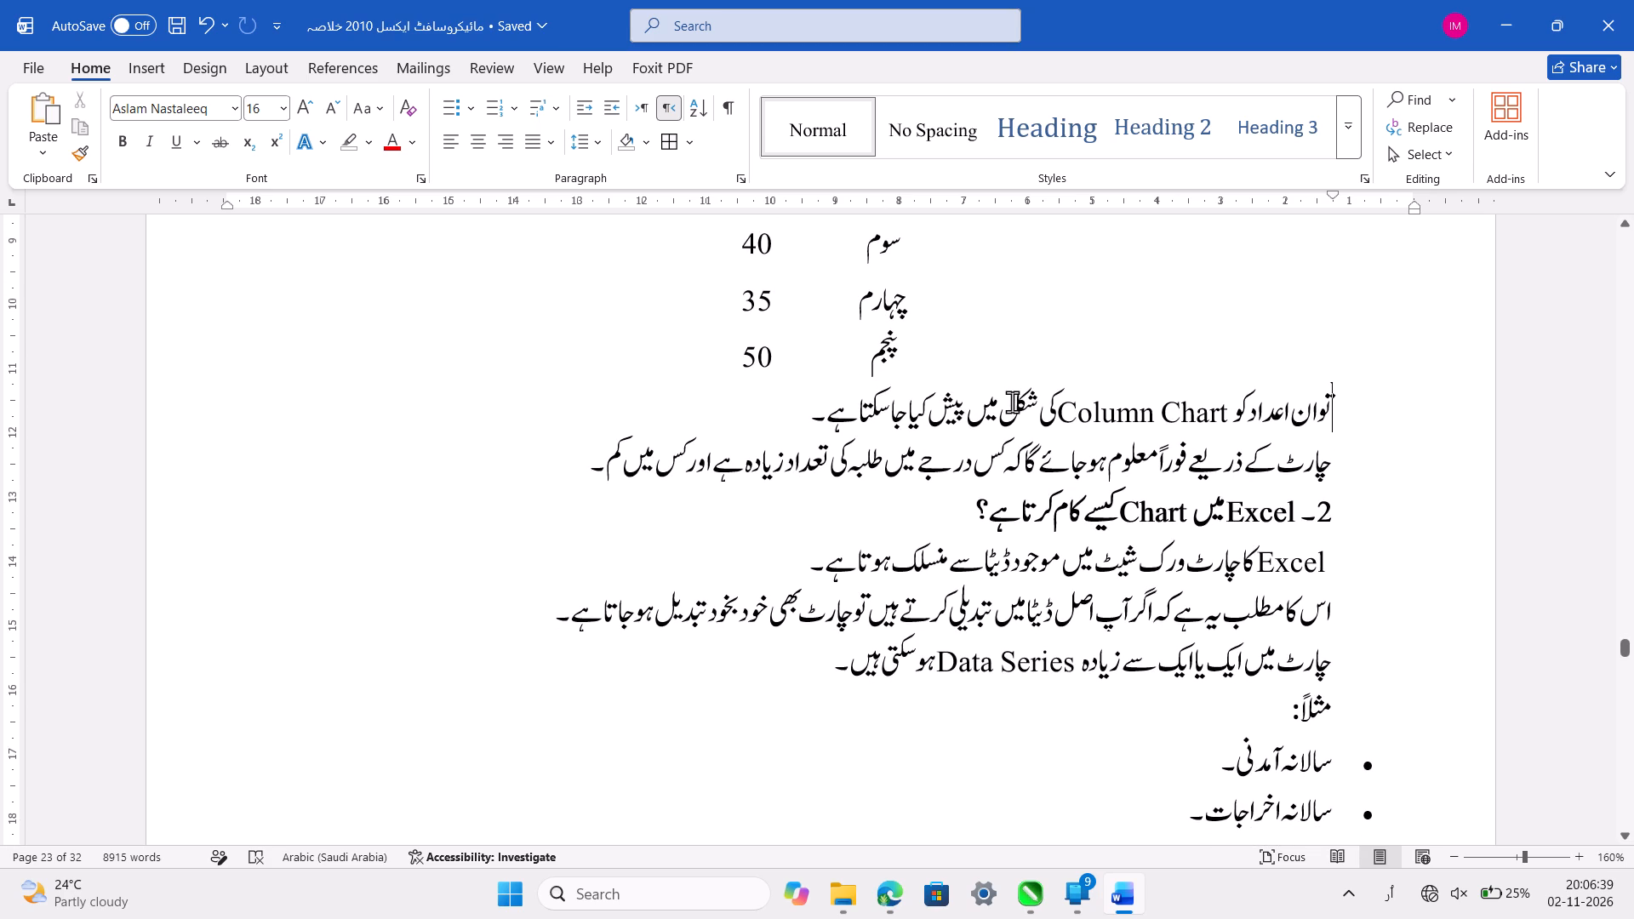
{"action": "left_click", "coordinate": [871, 512]}
{"action": "left_click", "coordinate": [1259, 514]}
{"action": "key", "text": "Left"}
{"action": "key", "text": "Left"}
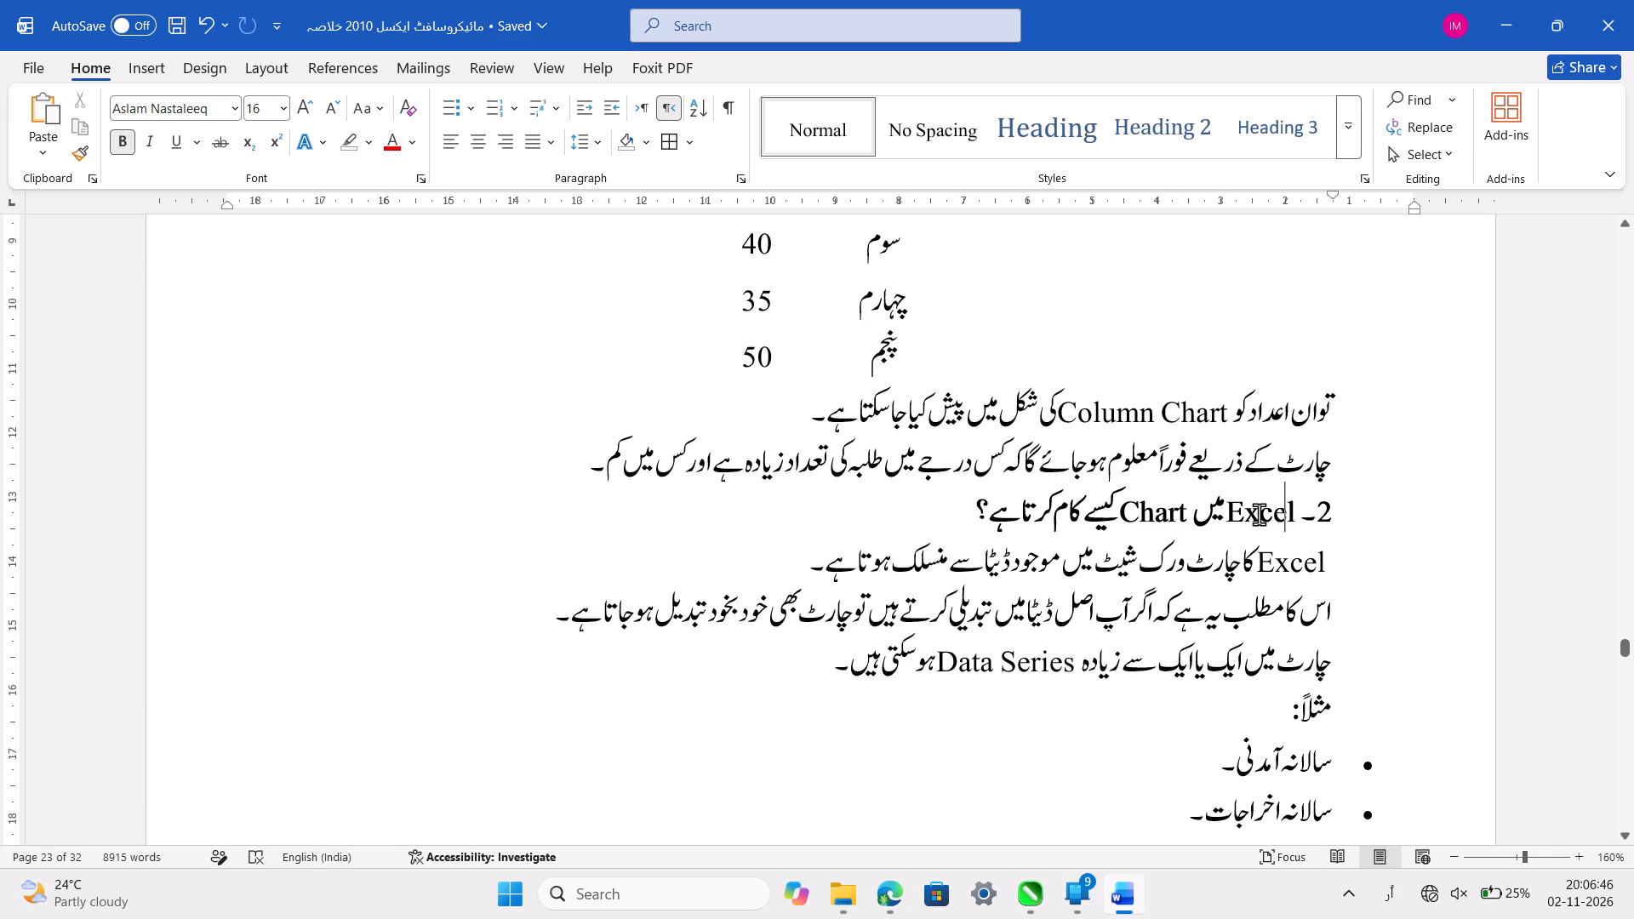
{"action": "key", "text": "Left"}
{"action": "key", "text": "Left"}
{"action": "key", "text": "BackSpace"}
{"action": "key", "text": "space"}
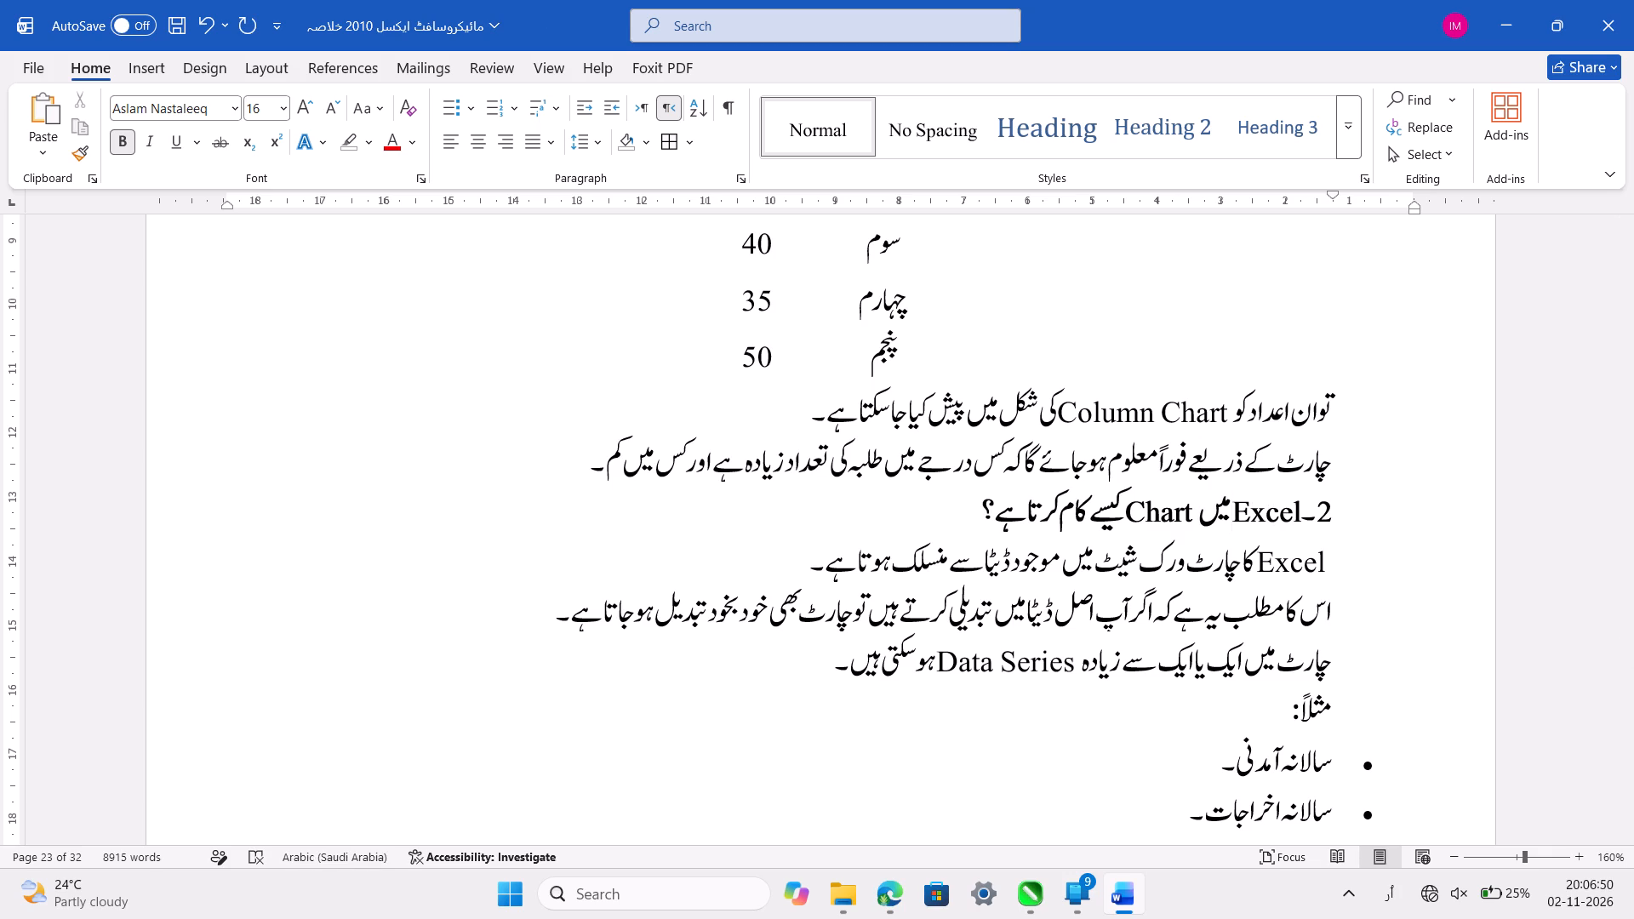
Replace the gap between زیادہ and Data Series in the section under heading 2 with a single space.
{"action": "scroll", "coordinate": [1259, 514], "scroll_direction": "down", "scroll_amount": 1}
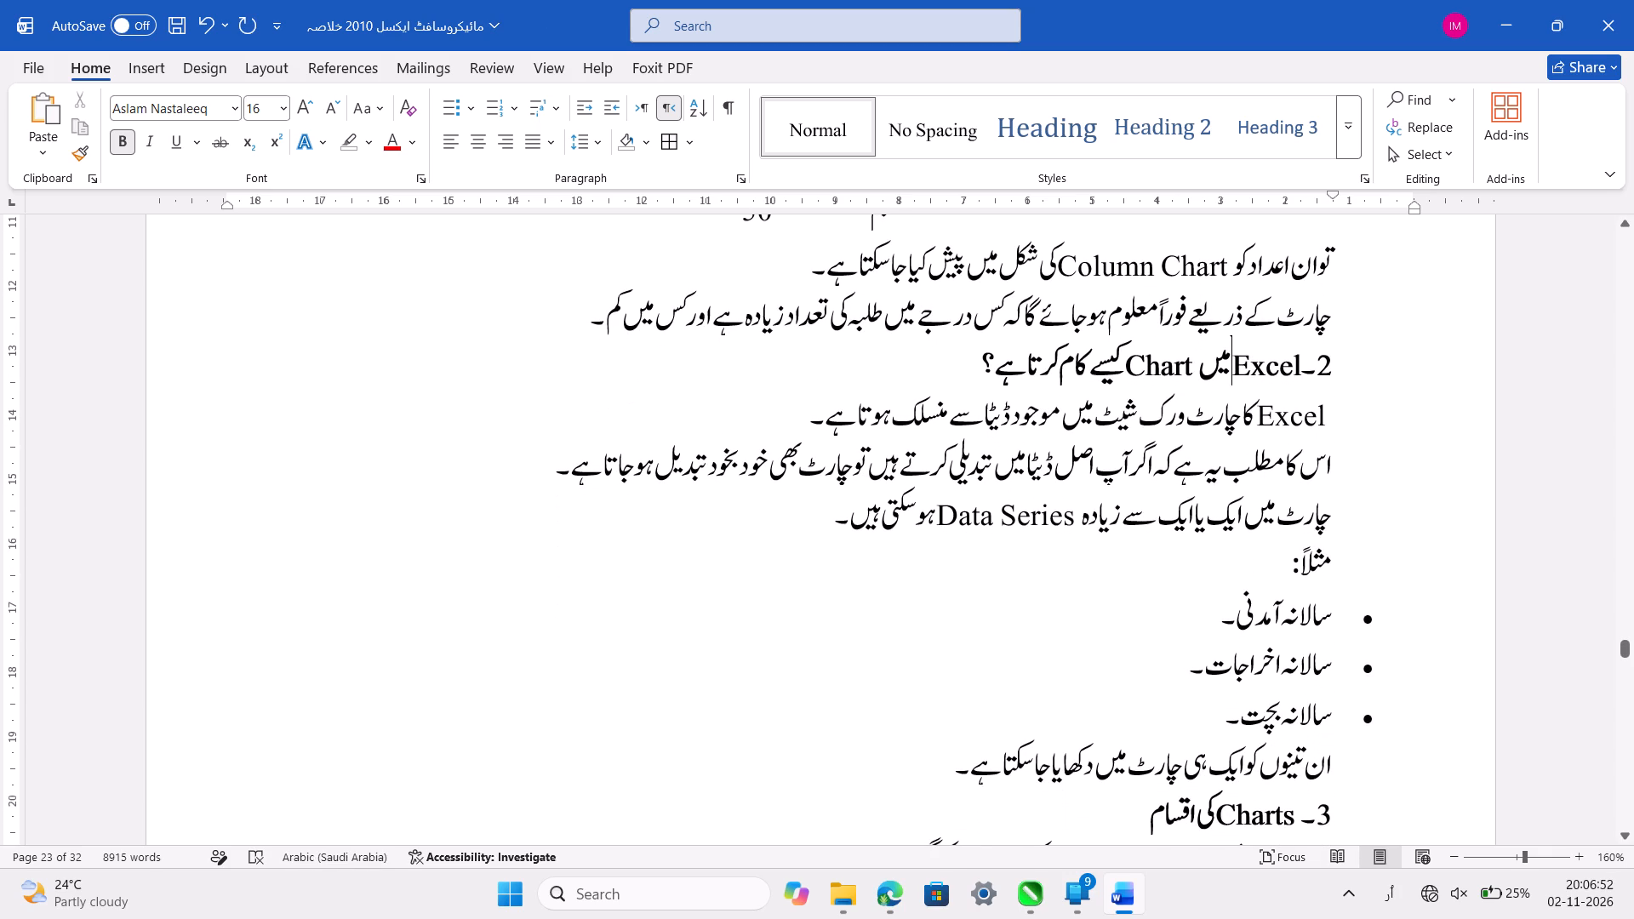
{"action": "left_click", "coordinate": [800, 420]}
{"action": "left_click", "coordinate": [1049, 506]}
{"action": "key", "text": "Left"}
{"action": "key", "text": "Left"}
{"action": "key", "text": "Left"}
{"action": "key", "text": "BackSpace"}
{"action": "key", "text": "space"}
Proofread the مثلاً list and the opening lines of section 3, Charts کی اقسام, for spacing and wording errors.
{"action": "scroll", "coordinate": [1049, 506], "scroll_direction": "down", "scroll_amount": 1}
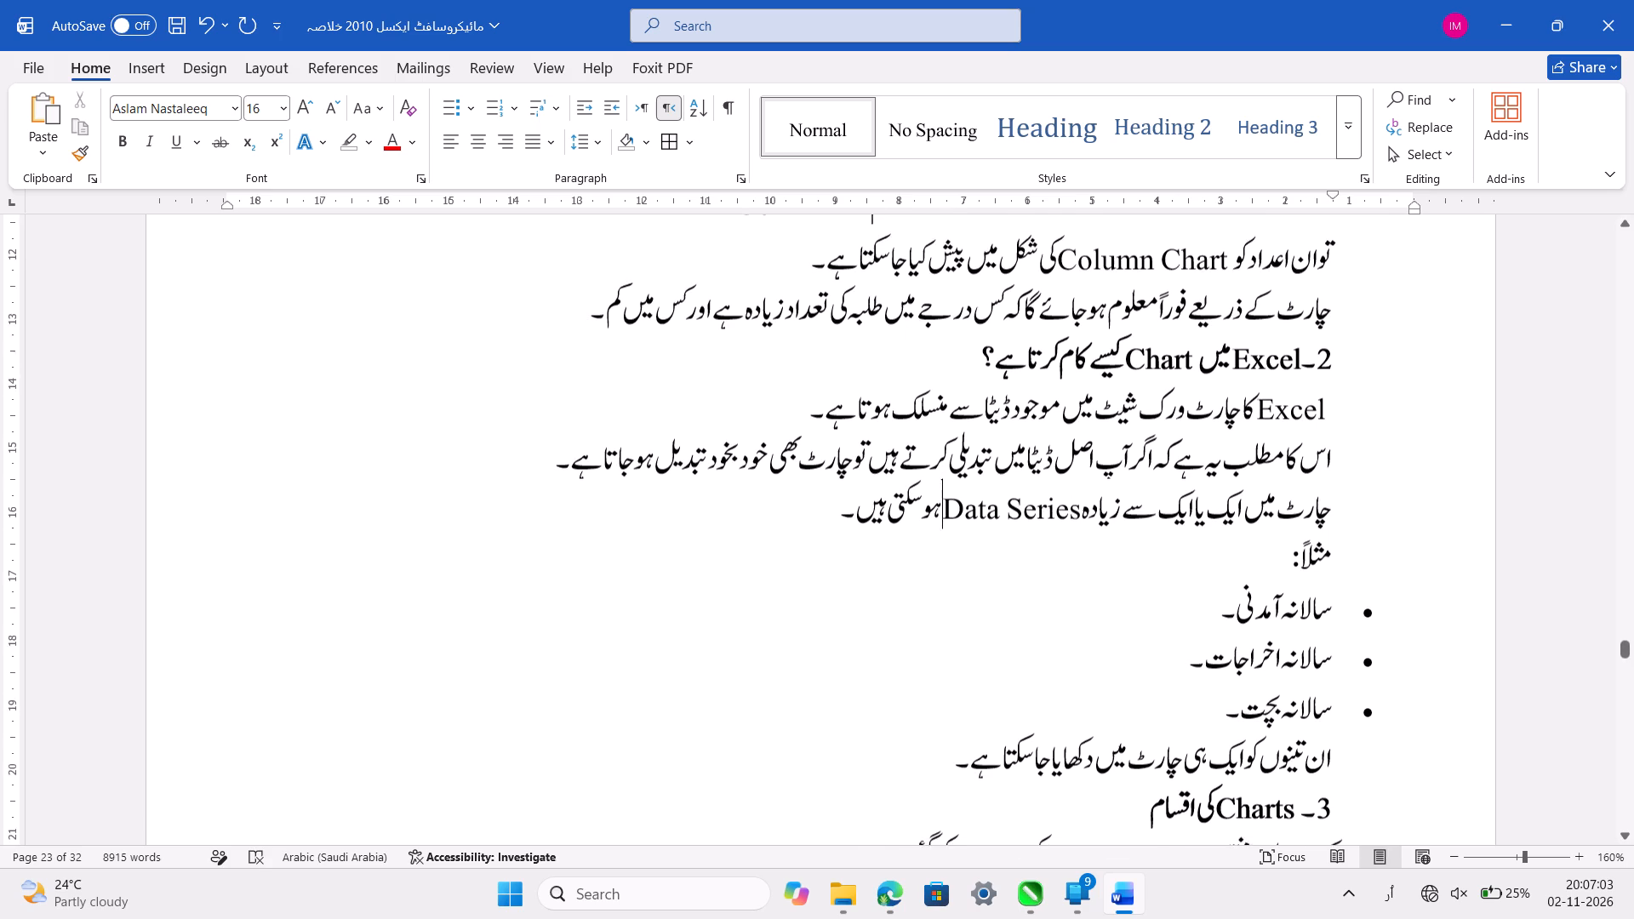
{"action": "scroll", "coordinate": [1049, 506], "scroll_direction": "down", "scroll_amount": 1}
{"action": "left_click", "coordinate": [1202, 498]}
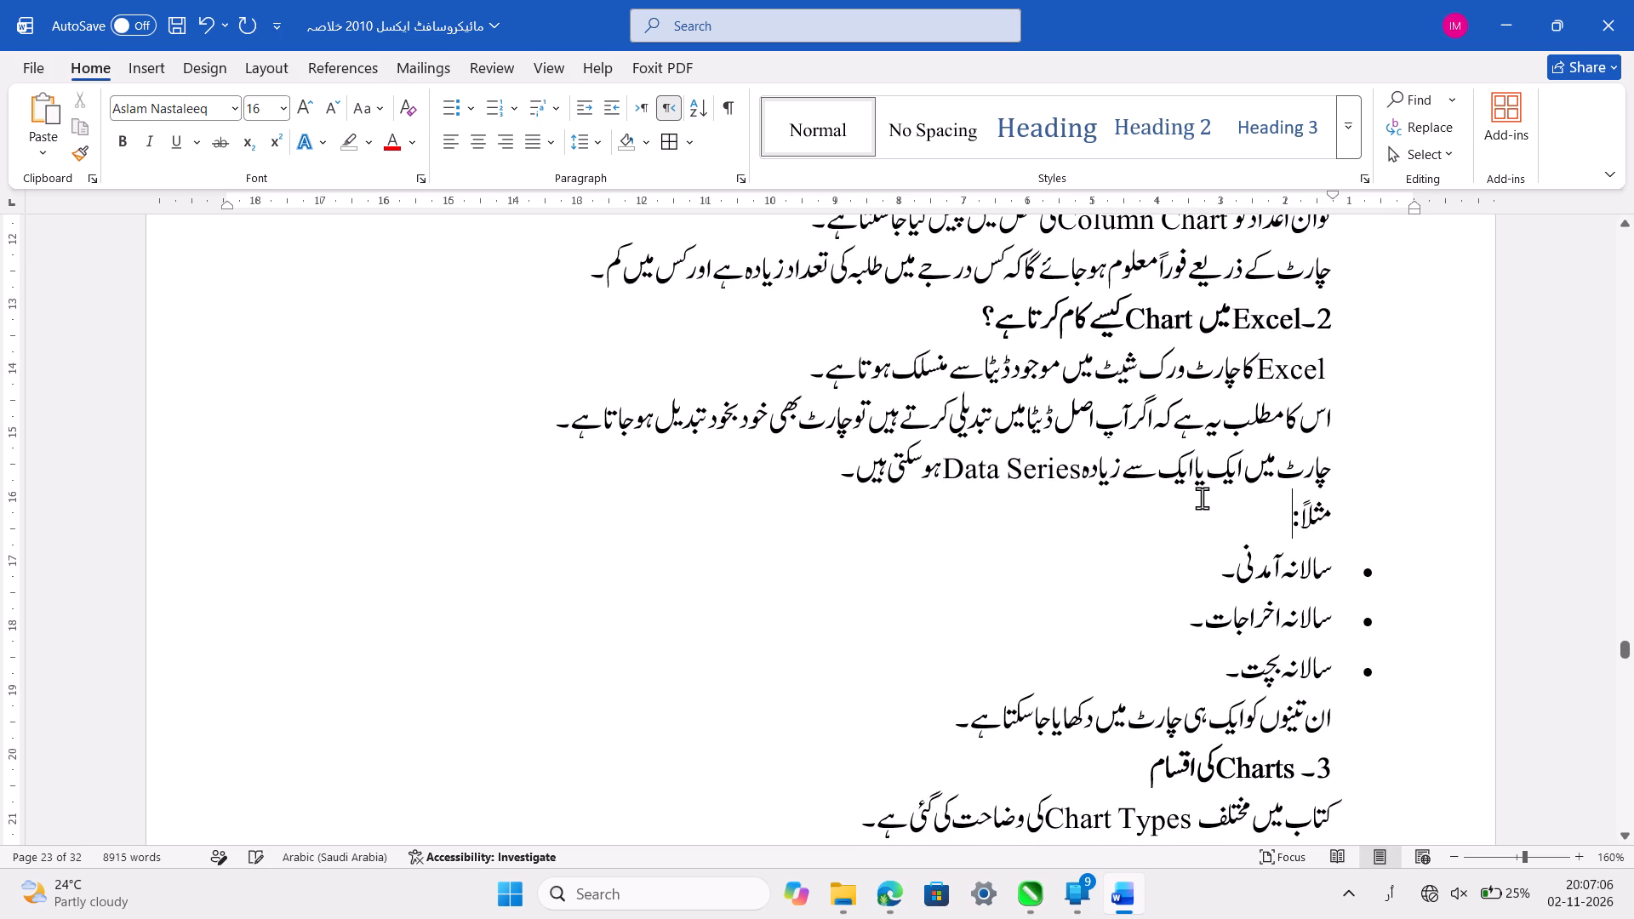
{"action": "scroll", "coordinate": [1202, 498], "scroll_direction": "down", "scroll_amount": 1}
{"action": "left_click", "coordinate": [1168, 557]}
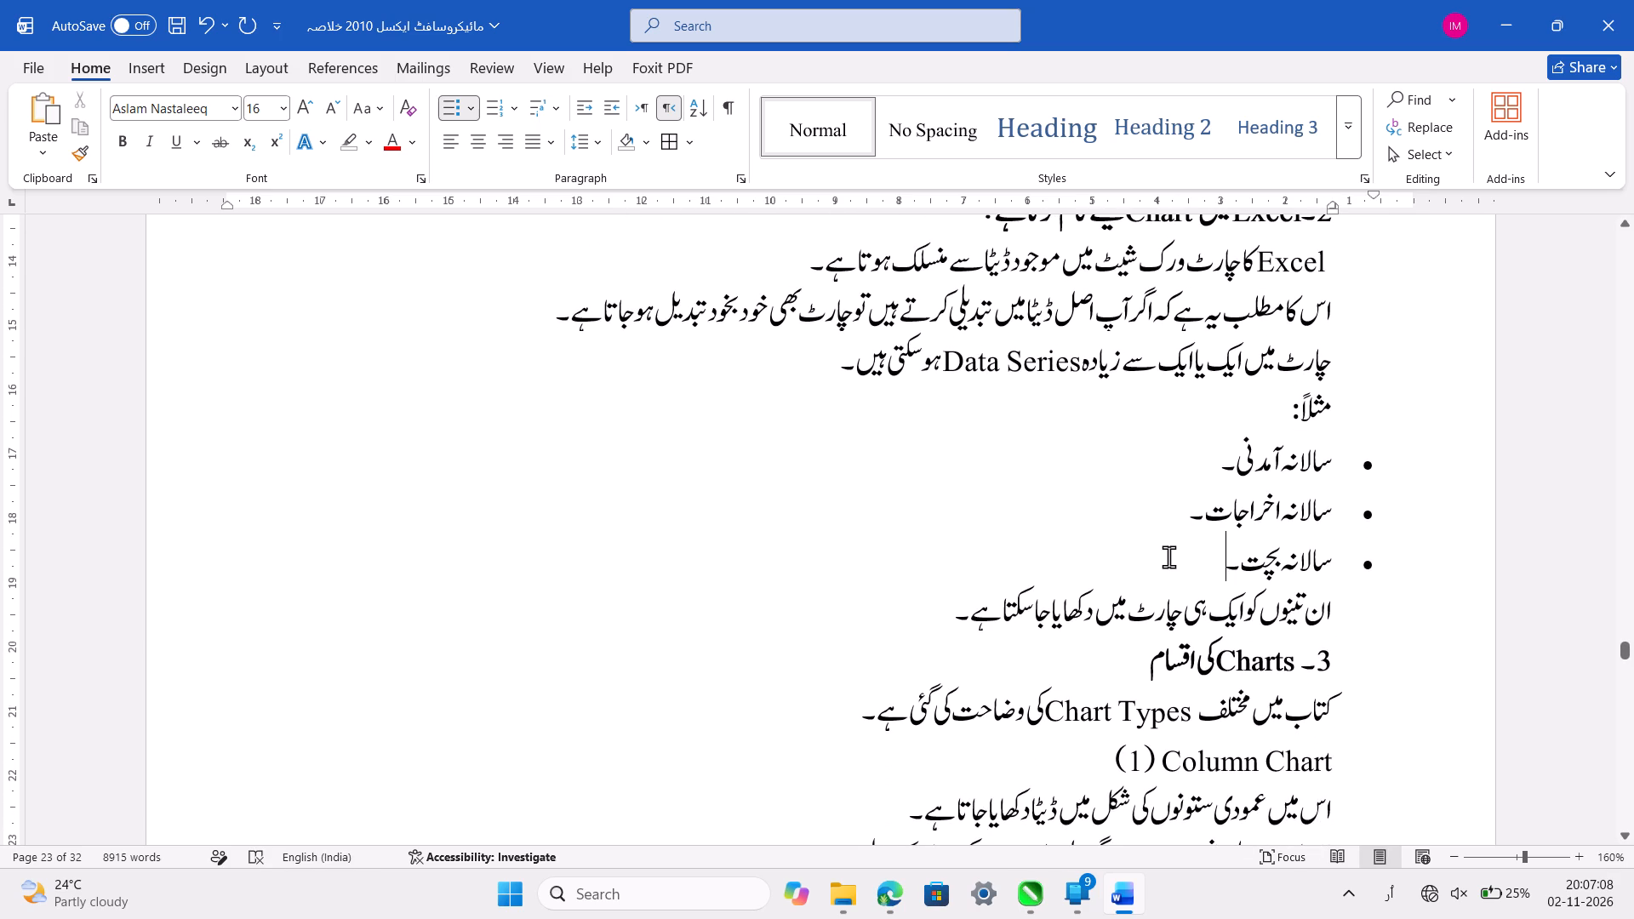
{"action": "scroll", "coordinate": [1168, 557], "scroll_direction": "down", "scroll_amount": 1}
{"action": "left_click", "coordinate": [1080, 514]}
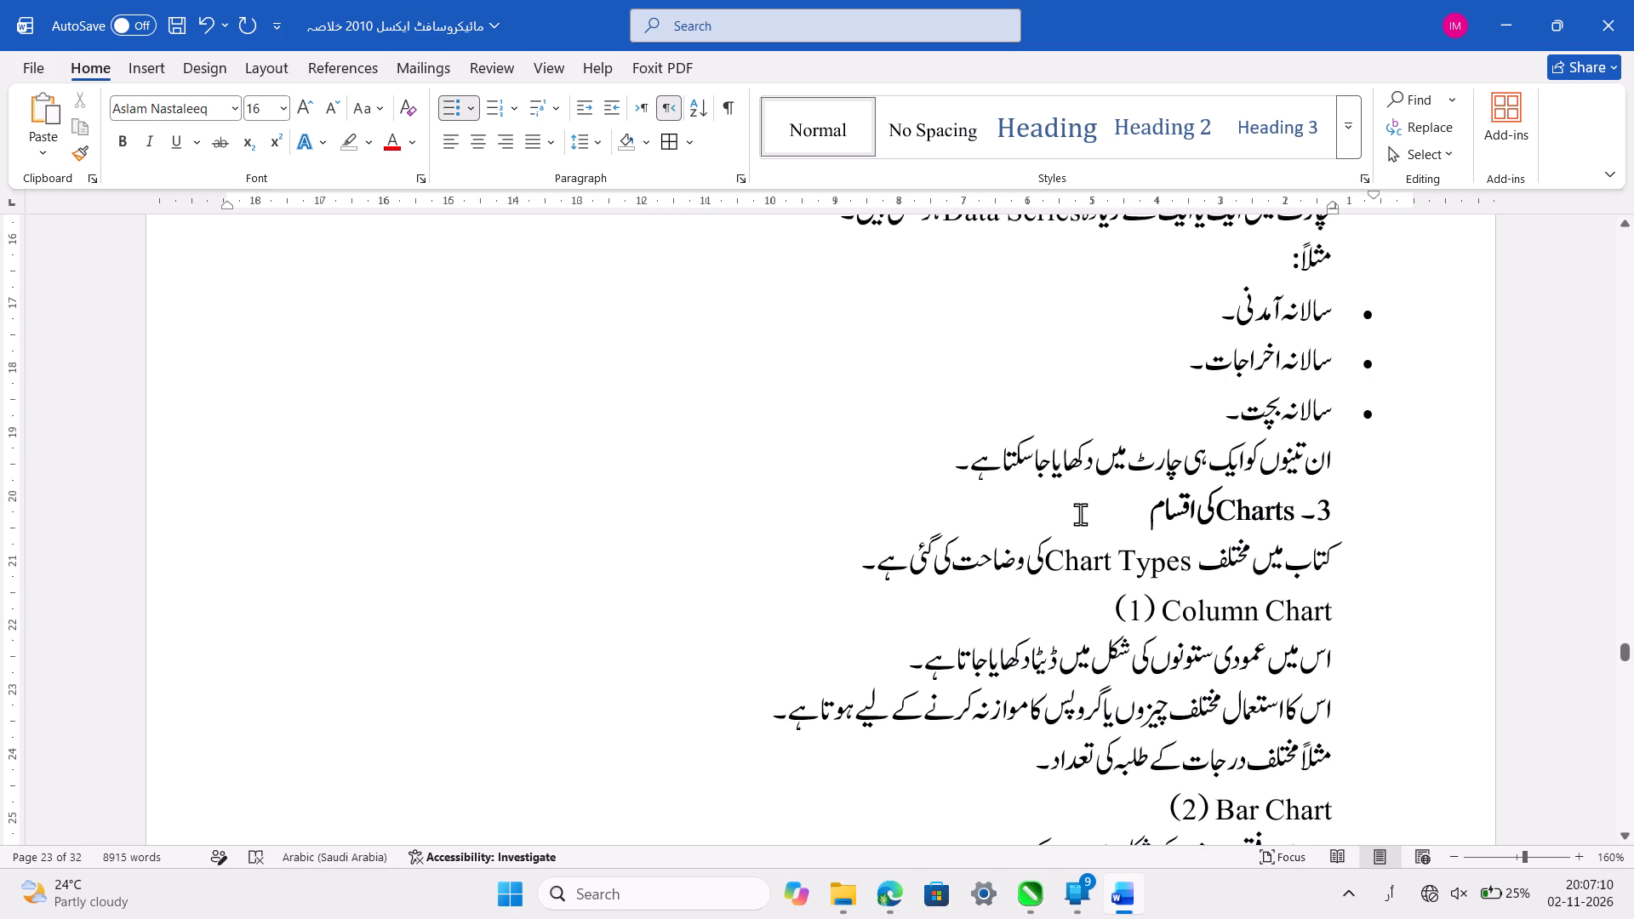
{"action": "scroll", "coordinate": [1080, 514], "scroll_direction": "down", "scroll_amount": 1}
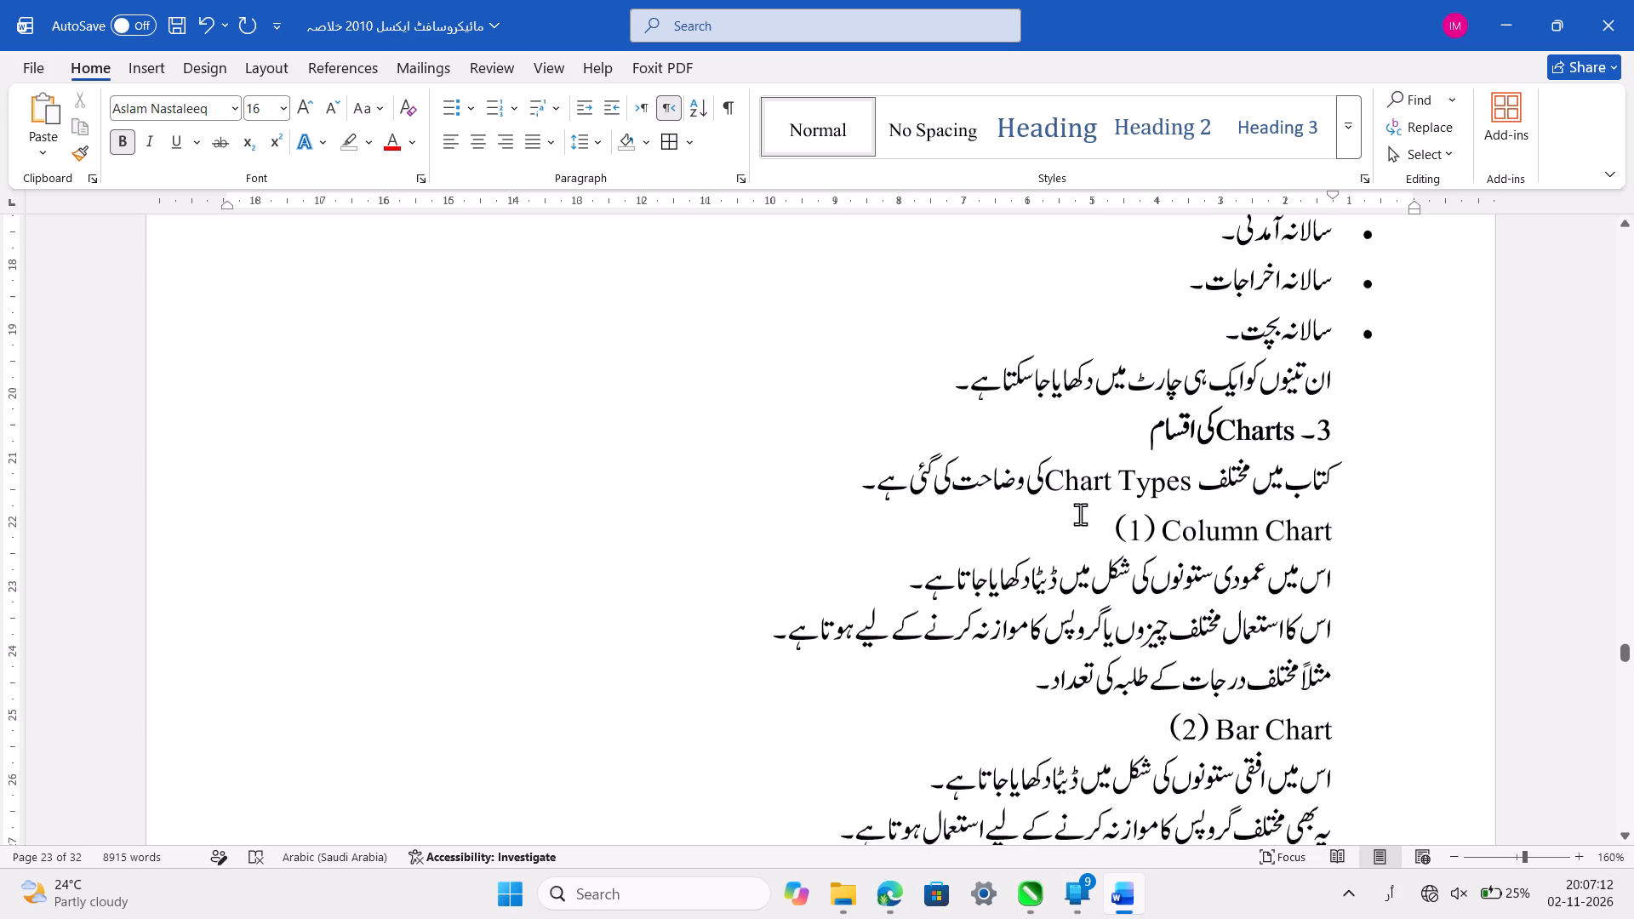
{"action": "scroll", "coordinate": [1080, 514], "scroll_direction": "down", "scroll_amount": 1}
{"action": "left_click", "coordinate": [1003, 470]}
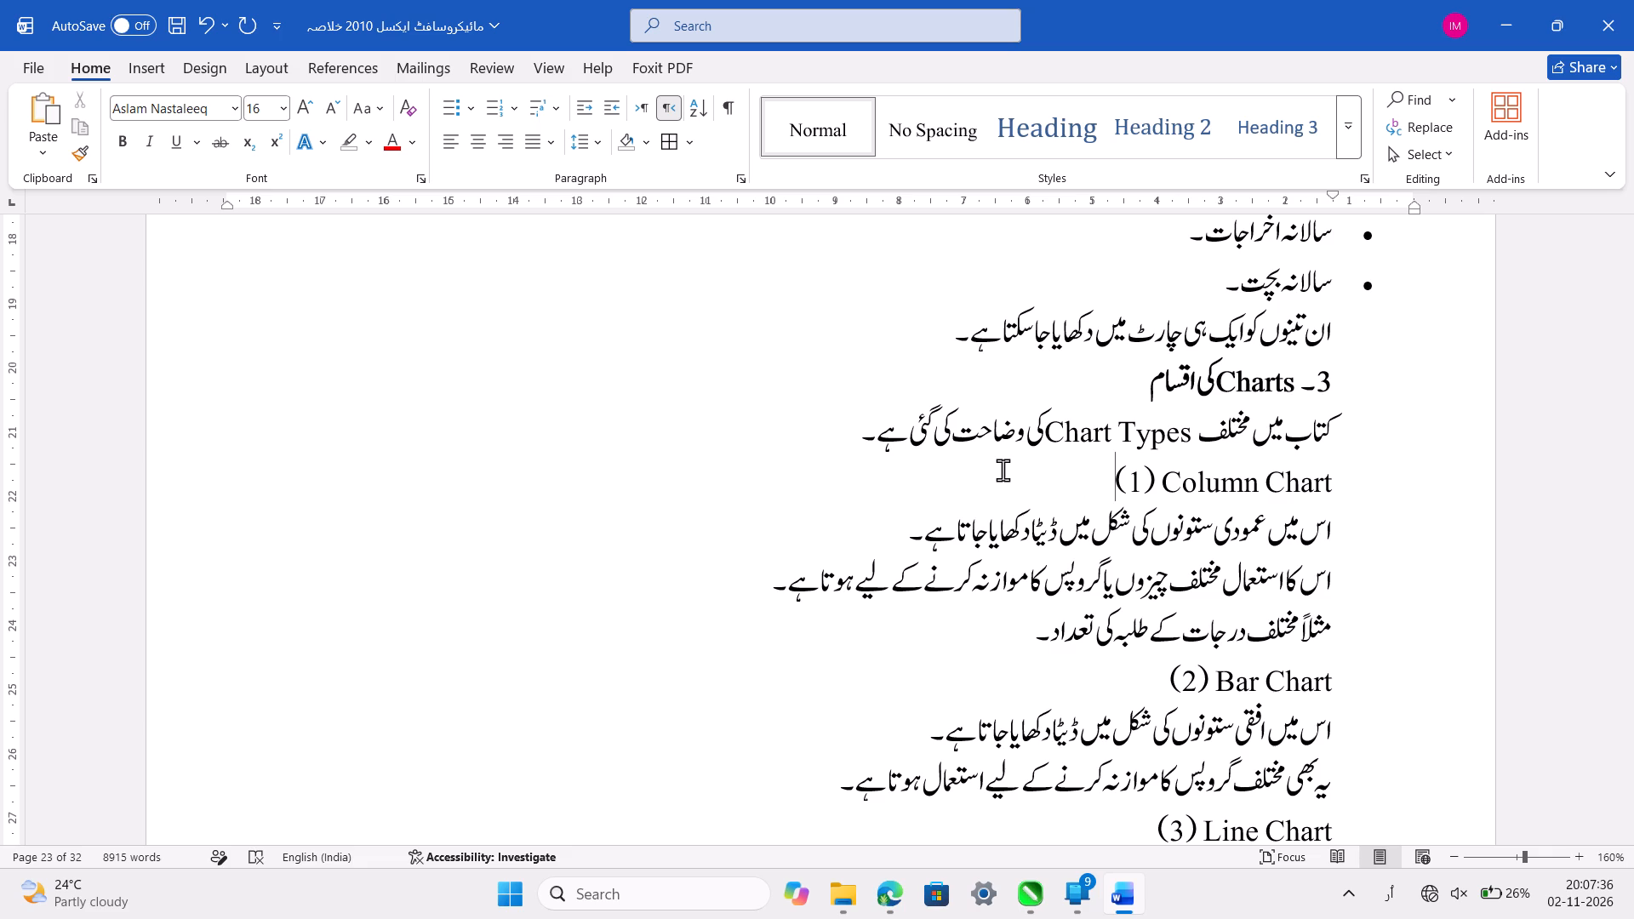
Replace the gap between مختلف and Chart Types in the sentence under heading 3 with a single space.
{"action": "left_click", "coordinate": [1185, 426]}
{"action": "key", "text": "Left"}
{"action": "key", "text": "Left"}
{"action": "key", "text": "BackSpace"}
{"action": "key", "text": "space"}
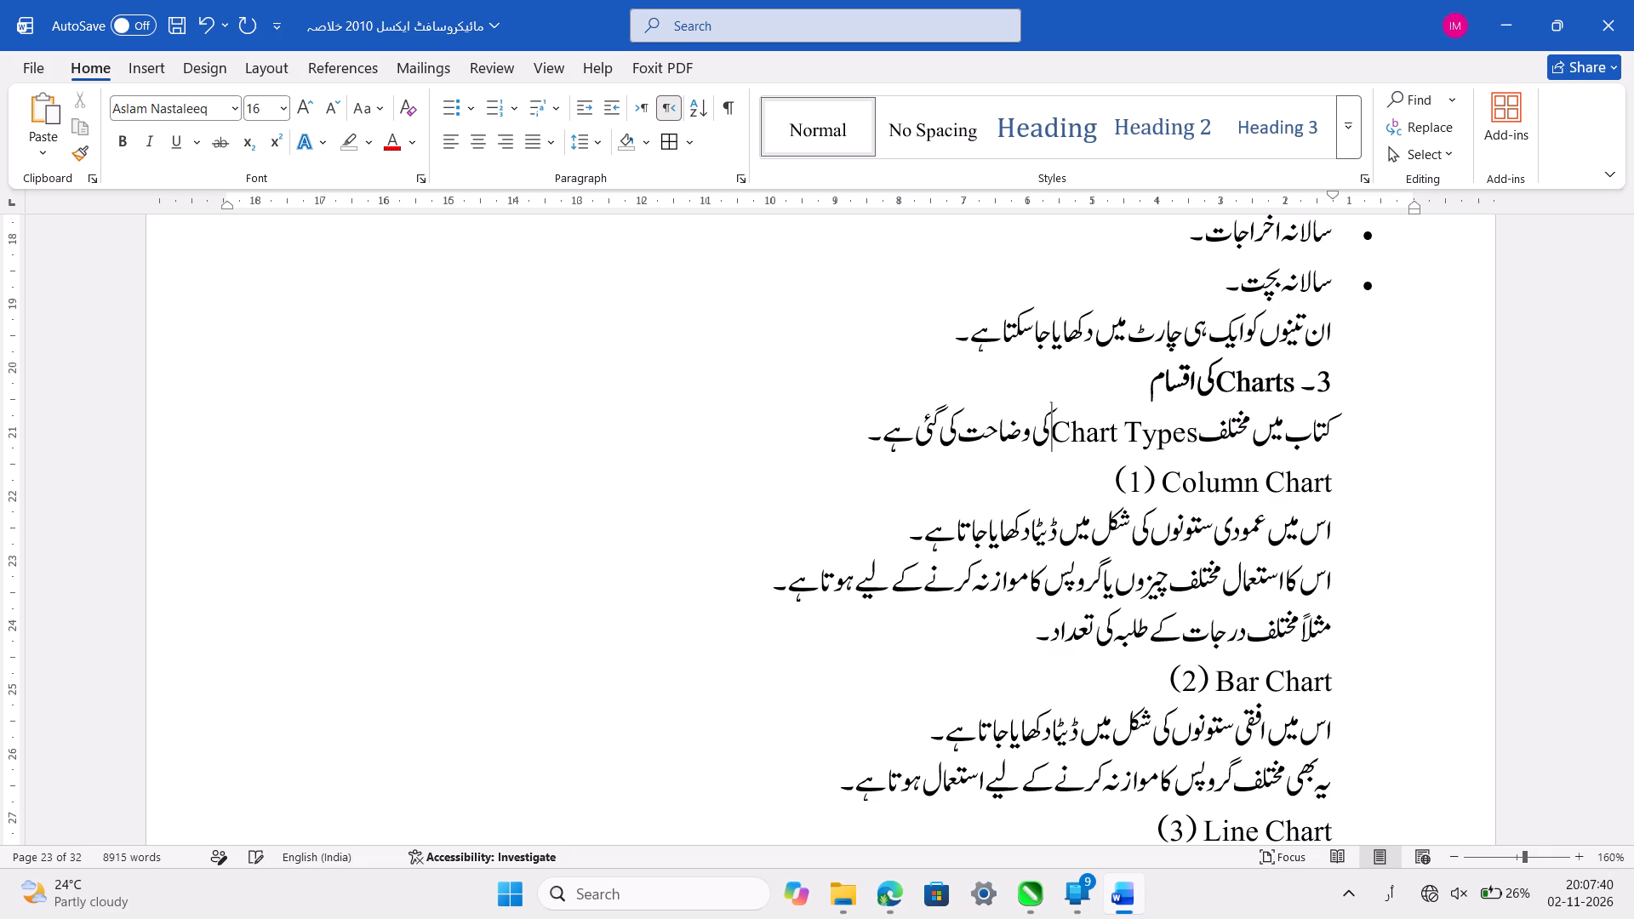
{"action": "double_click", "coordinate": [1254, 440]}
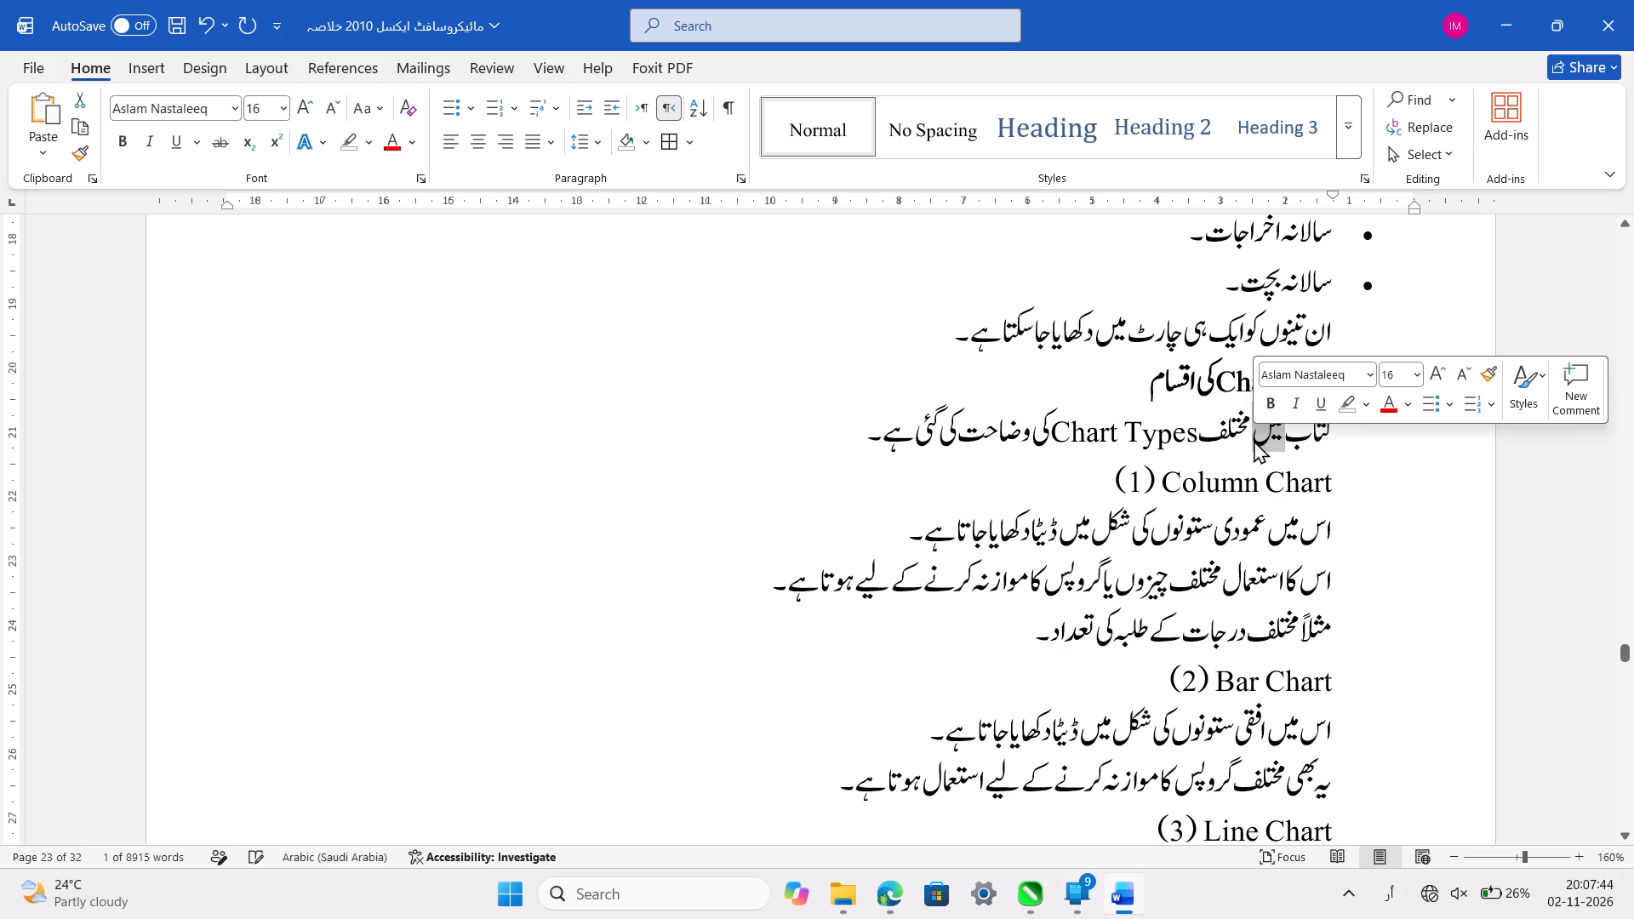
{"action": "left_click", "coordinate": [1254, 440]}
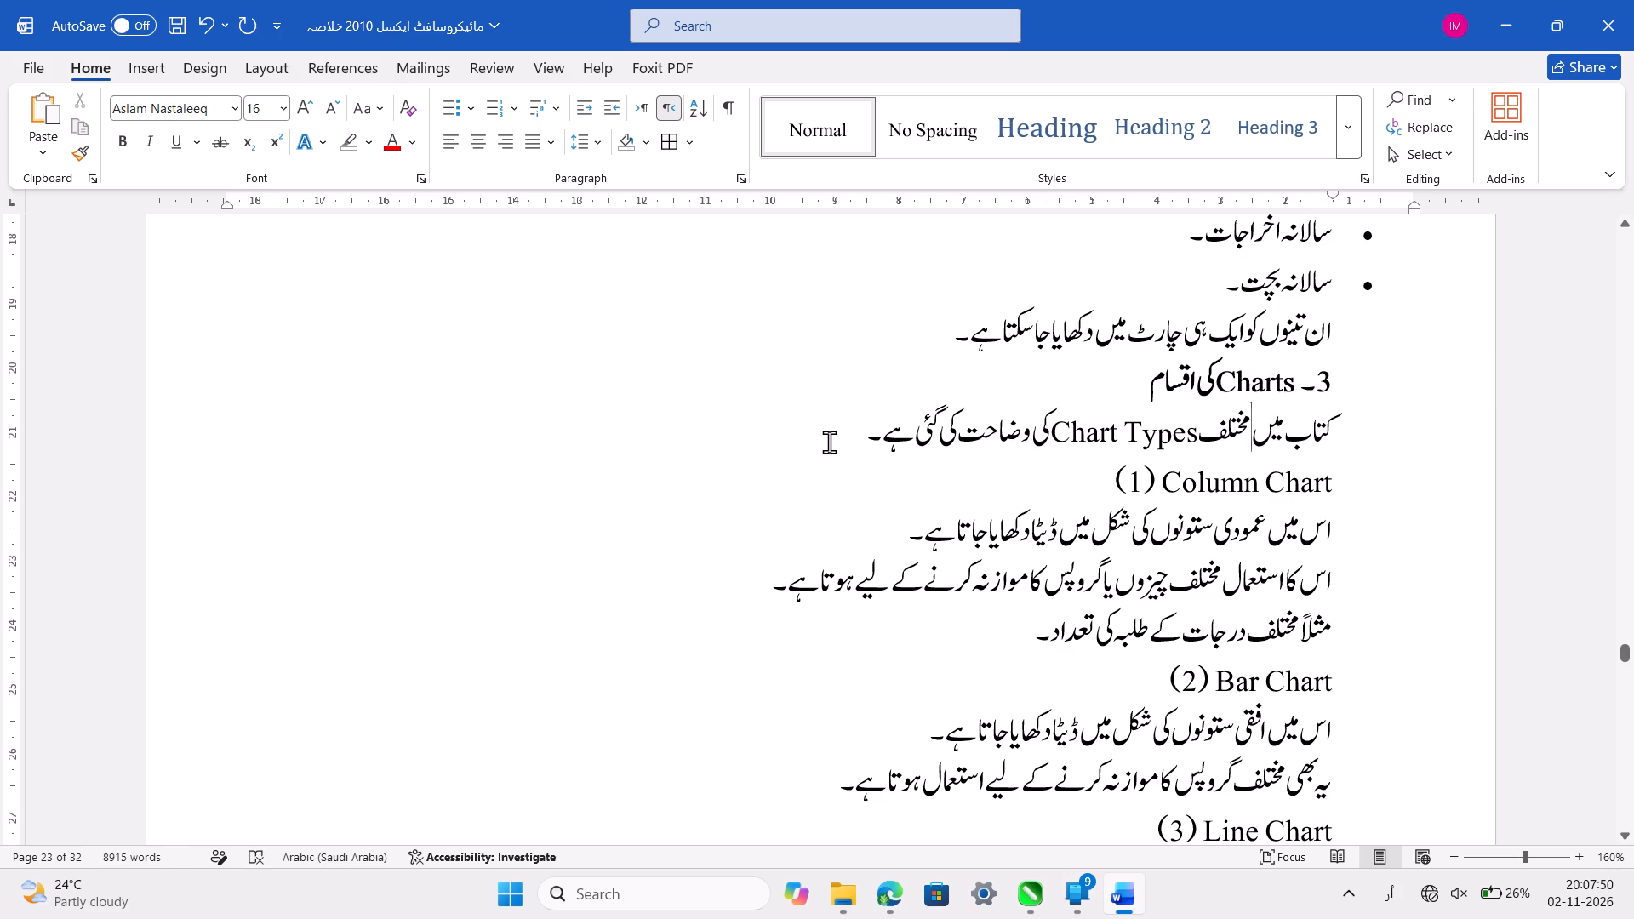
Replace the whole sentence under the Charts کی اقسام heading with چارٹ کی مختلف قسمیں ہوتی ہیں: and save the document.
{"action": "left_click_drag", "start_coordinate": [829, 442], "coordinate": [1348, 431]}
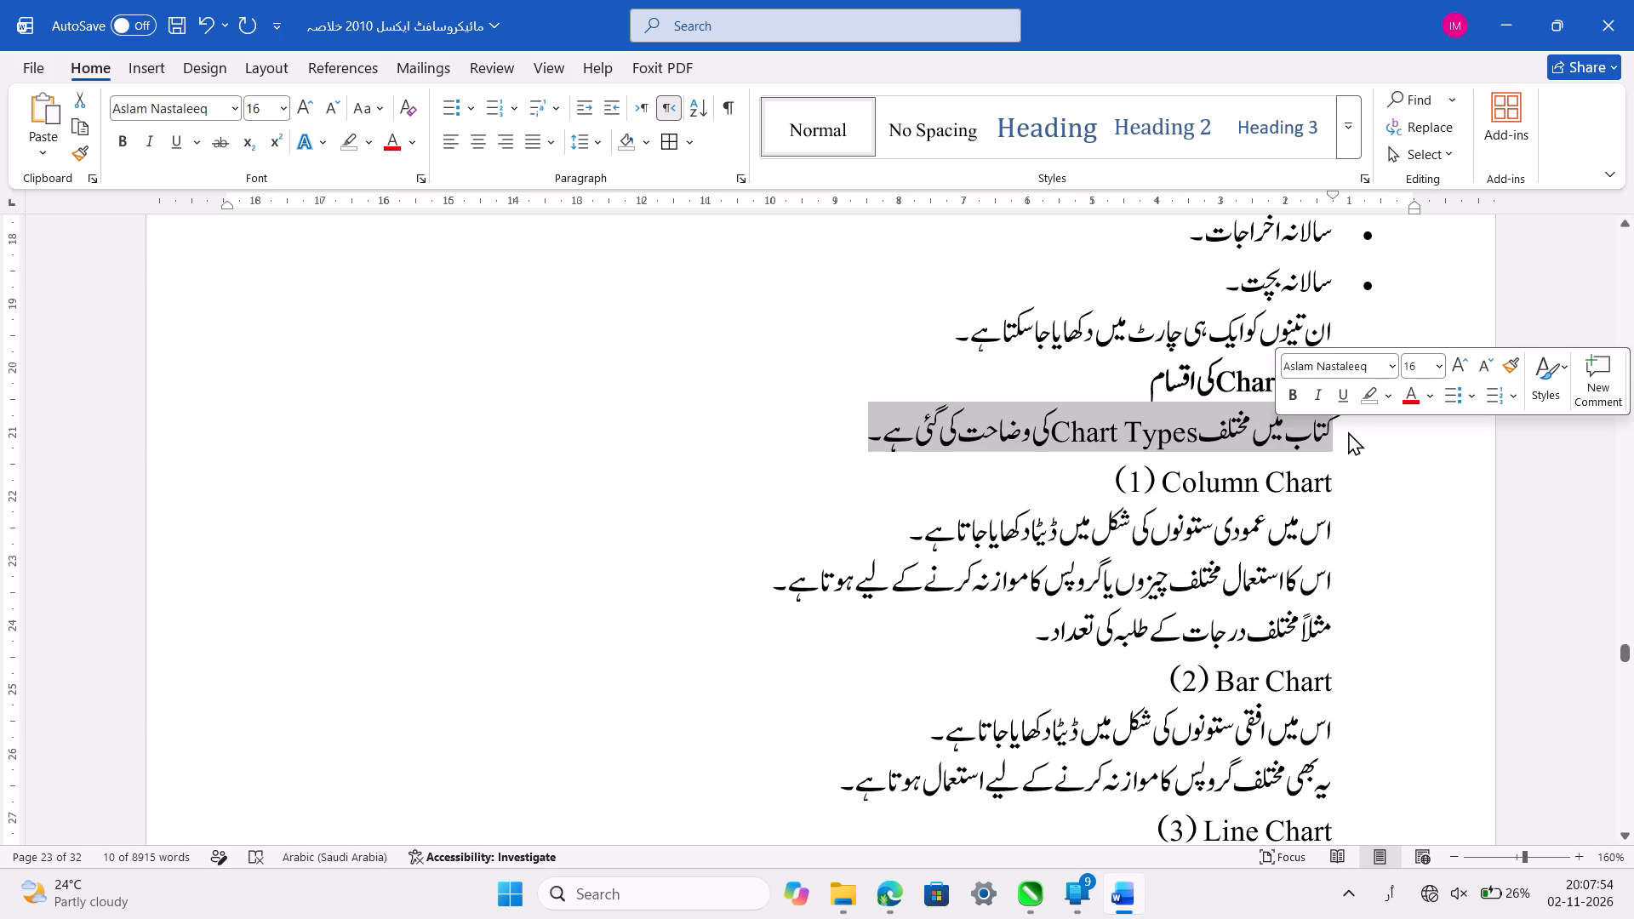
{"action": "type", "text": "ارٹ کی م"}
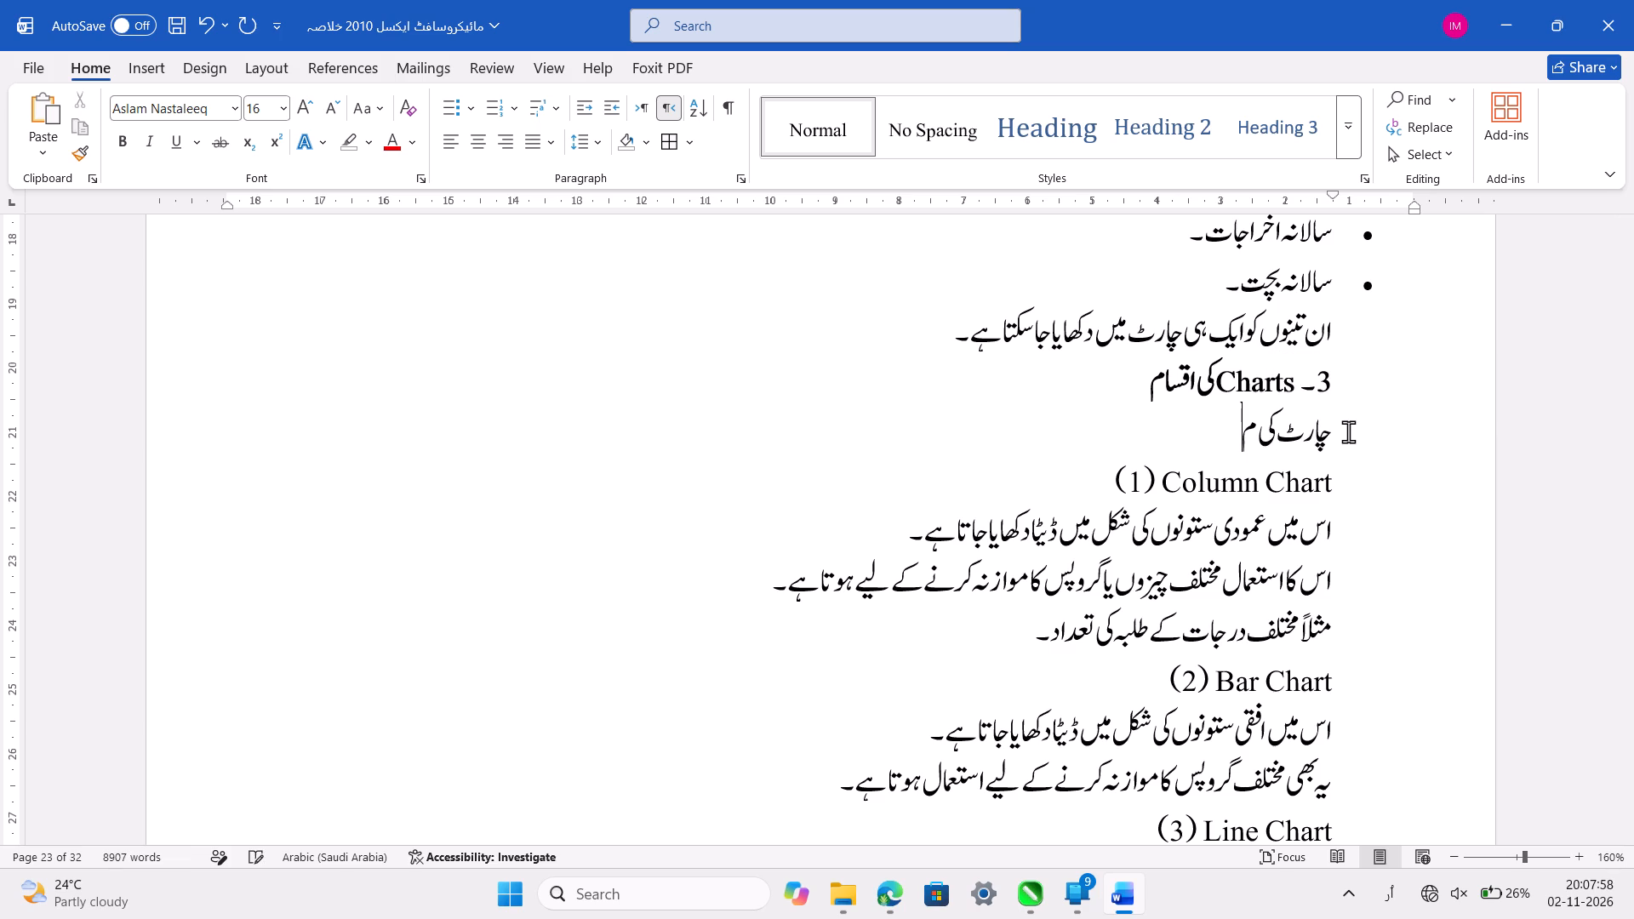
{"action": "type", "text": "ختلف"}
{"action": "key", "text": "space"}
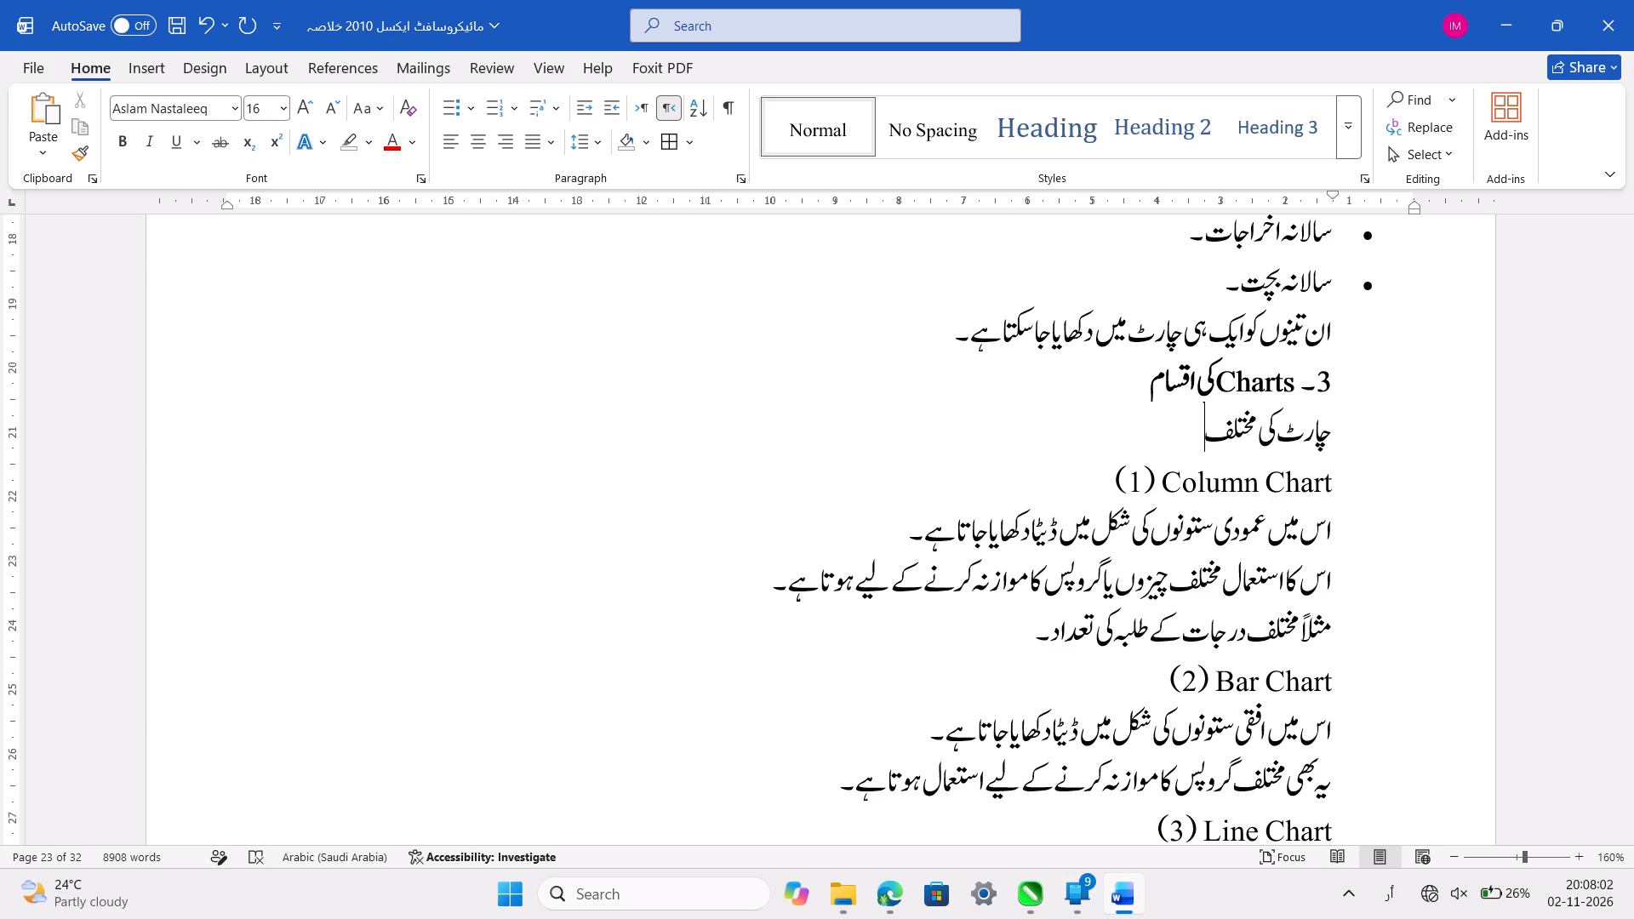
{"action": "type", "text": "قسمیں ہوت"}
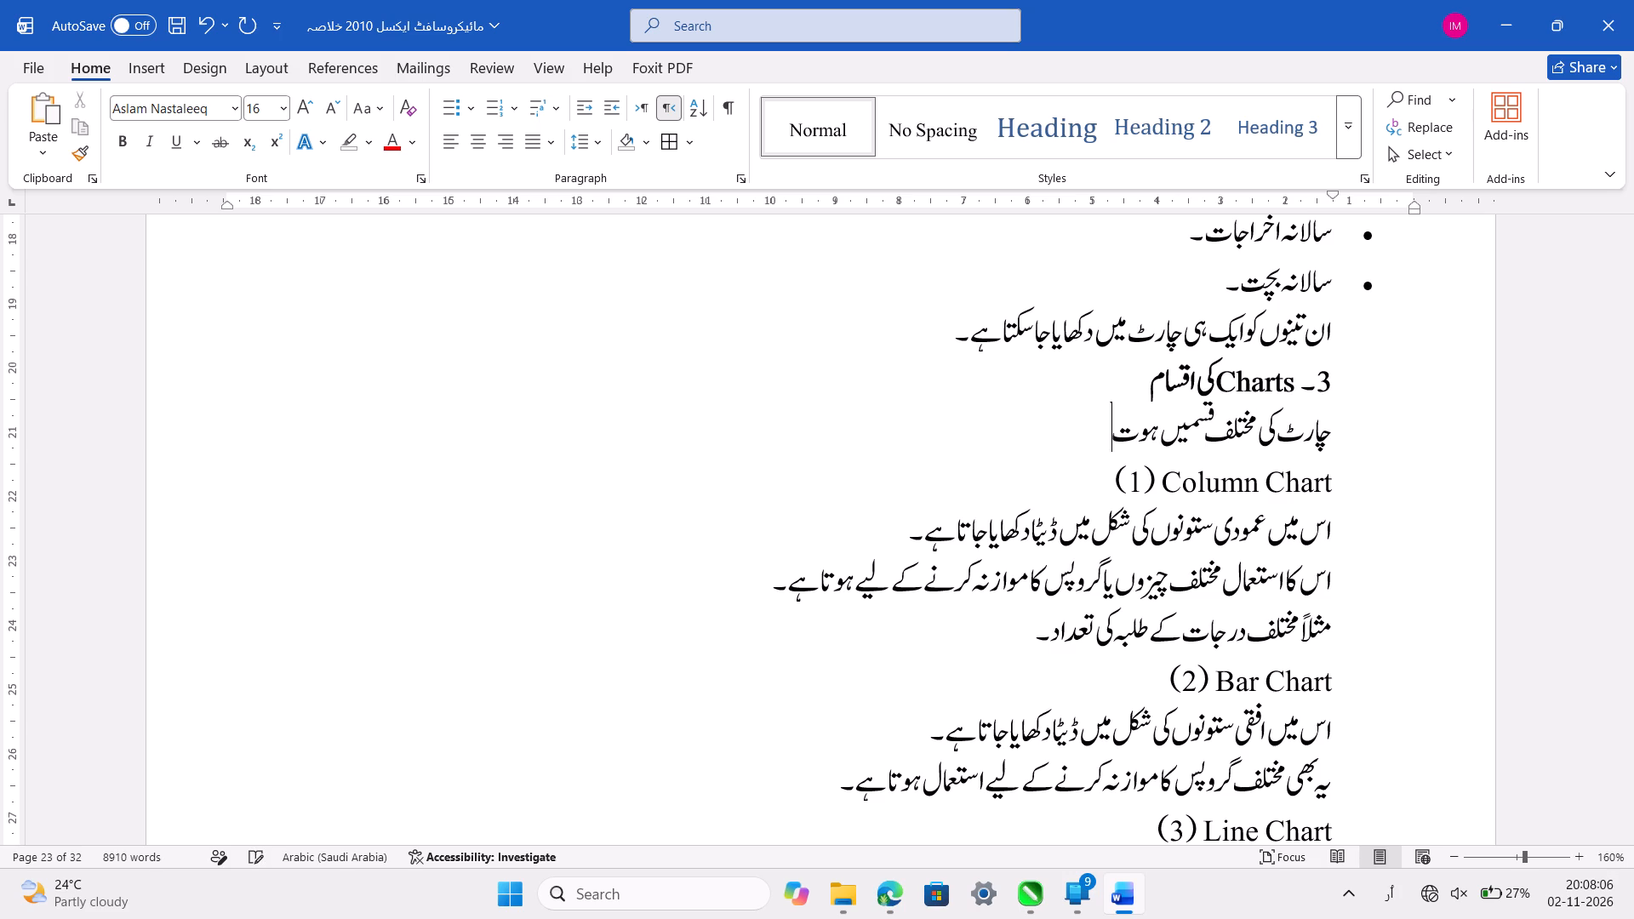
{"action": "type", "text": "ی ہی"}
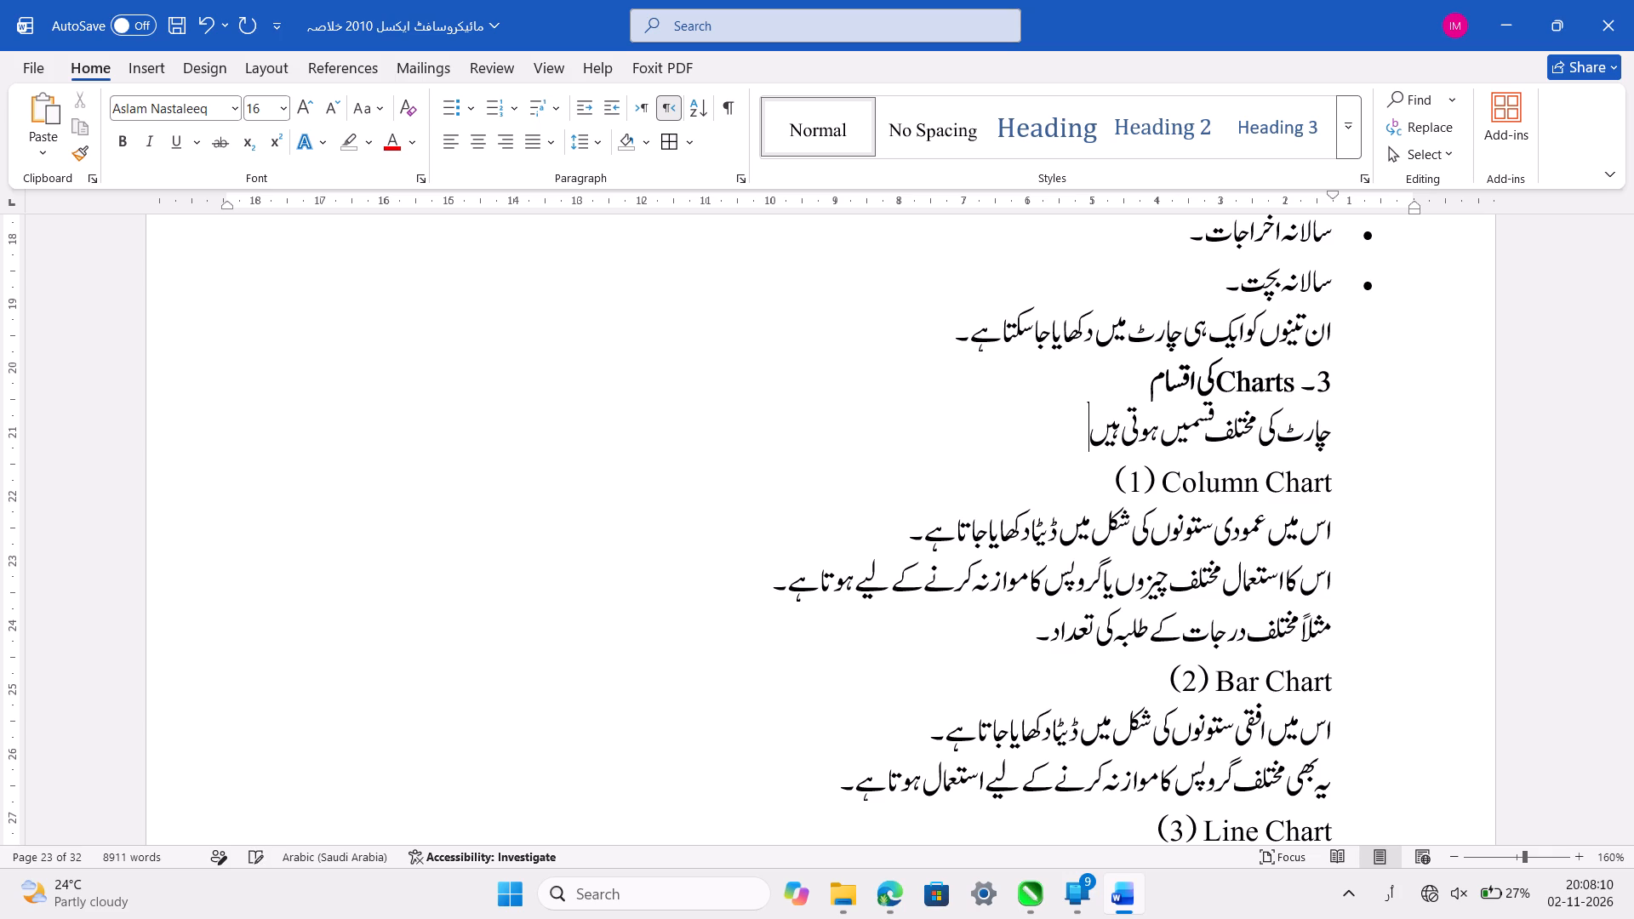
{"action": "key", "text": "shift+colon"}
{"action": "key", "text": "ctrl+s"}
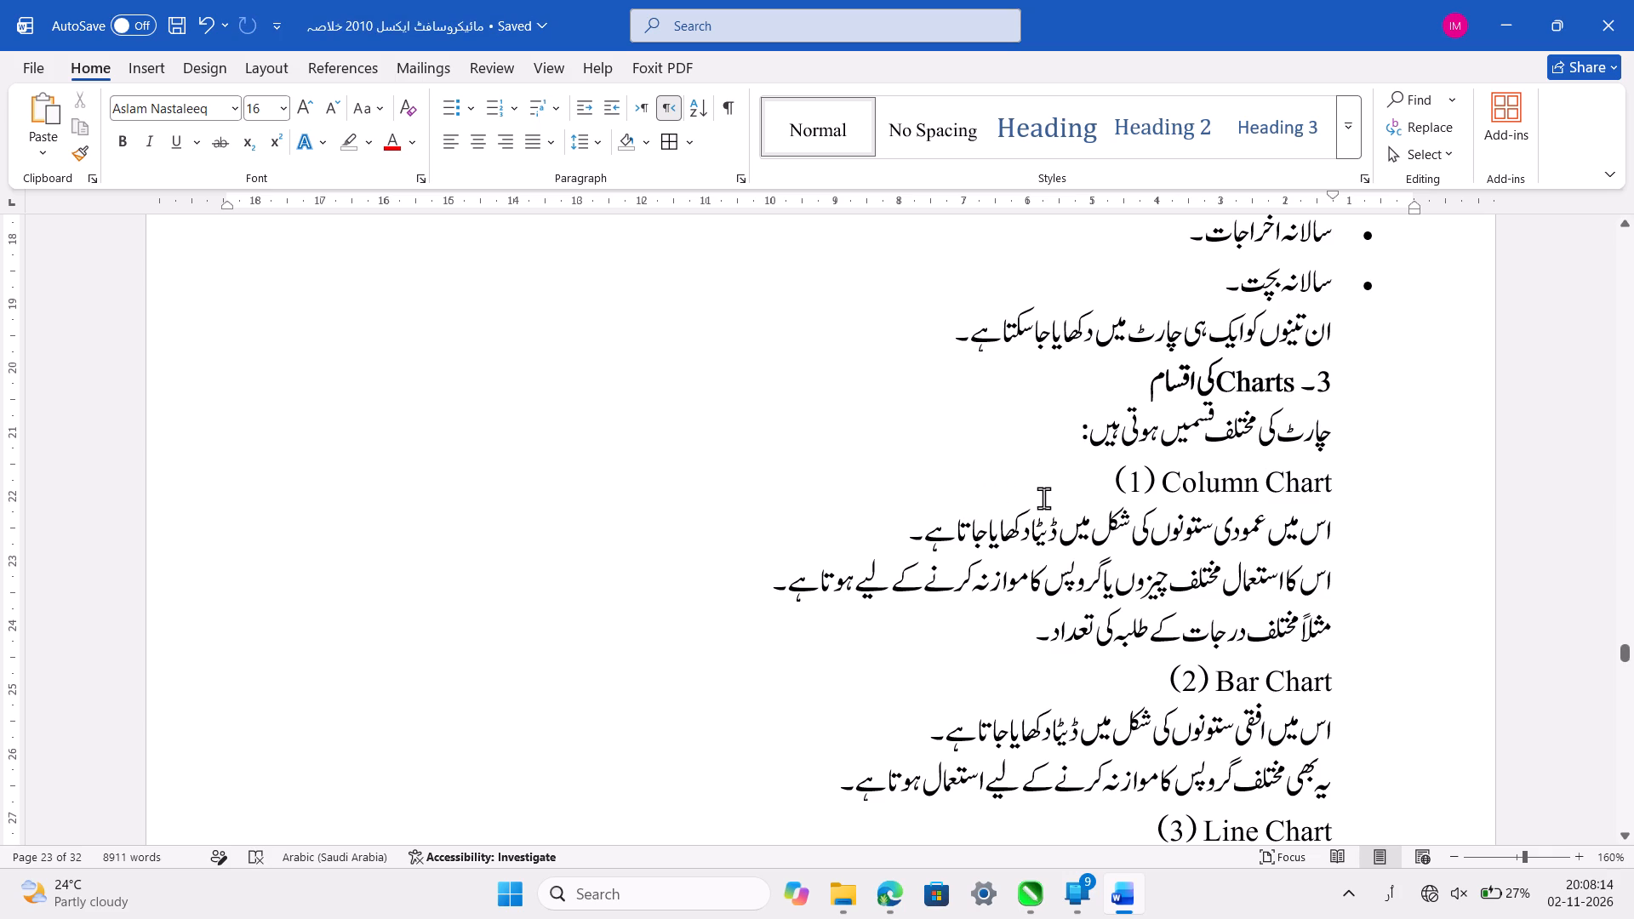
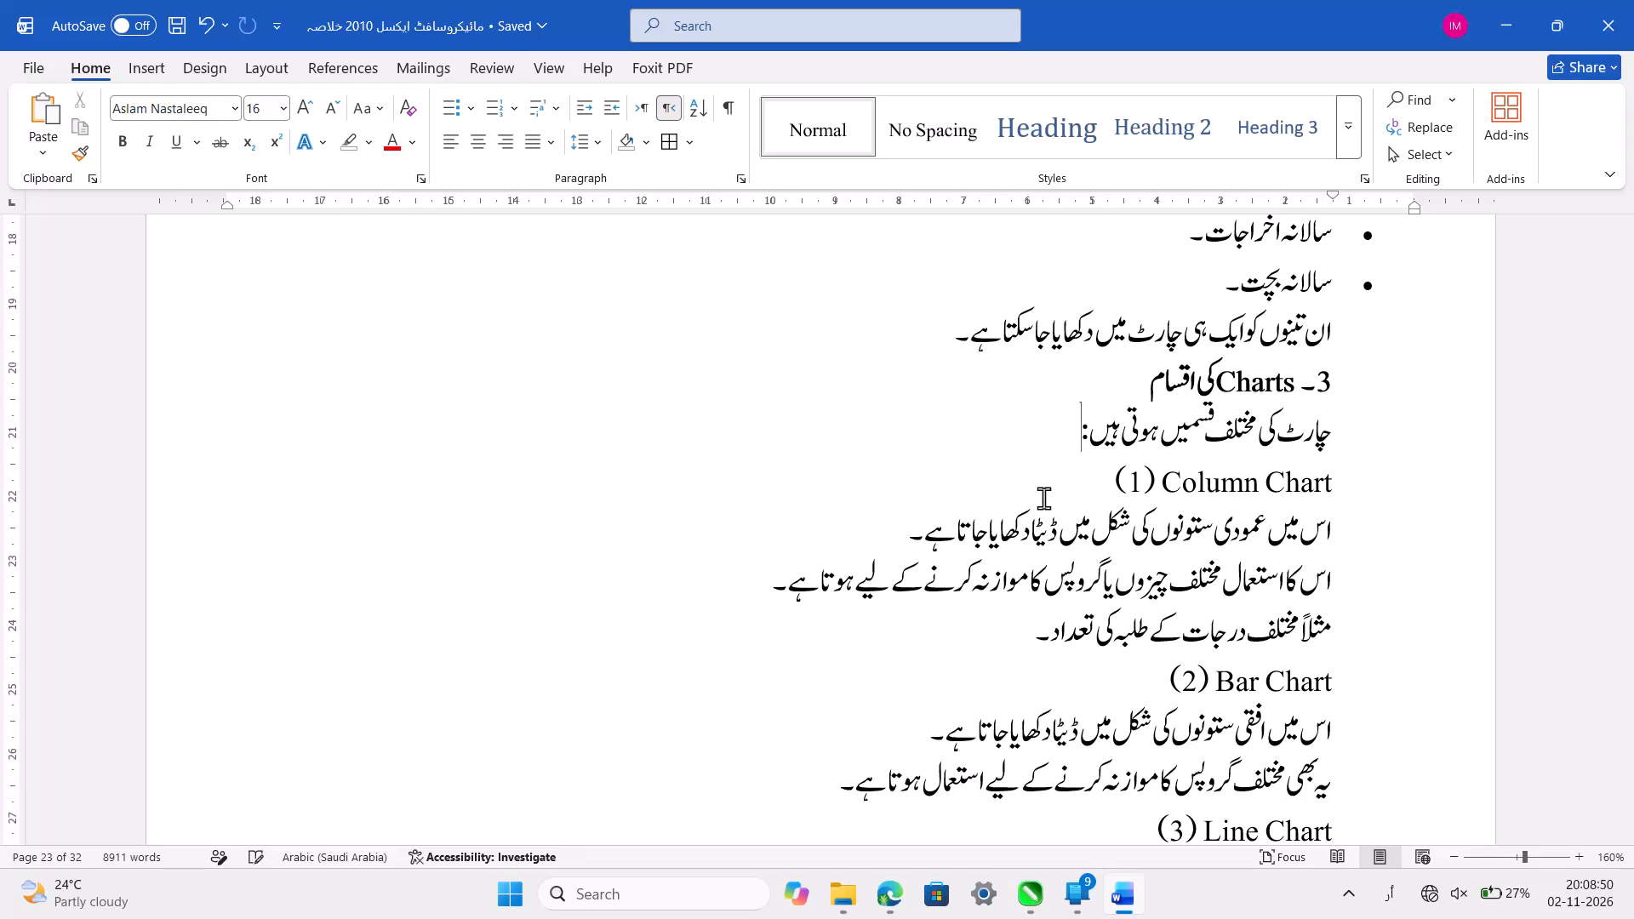
Proofread the Column Chart, Bar Chart and Line Chart entries in section 3 for spacing and wording errors.
{"action": "scroll", "coordinate": [1043, 498], "scroll_direction": "down", "scroll_amount": 1}
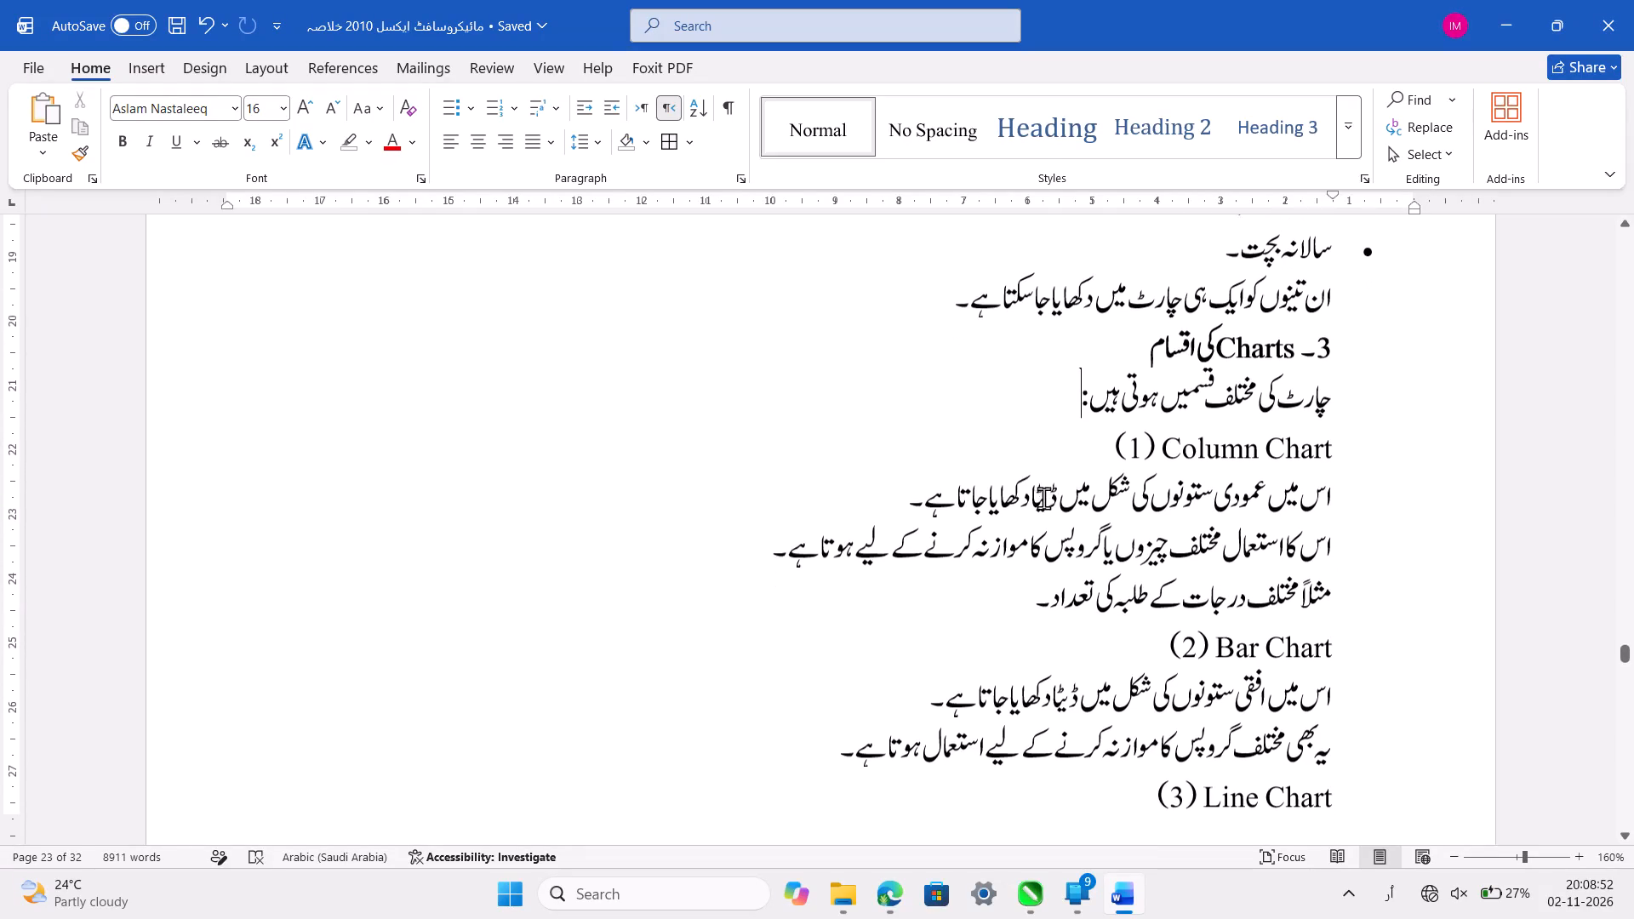
{"action": "scroll", "coordinate": [1043, 498], "scroll_direction": "down", "scroll_amount": 1}
{"action": "left_click", "coordinate": [1094, 410]}
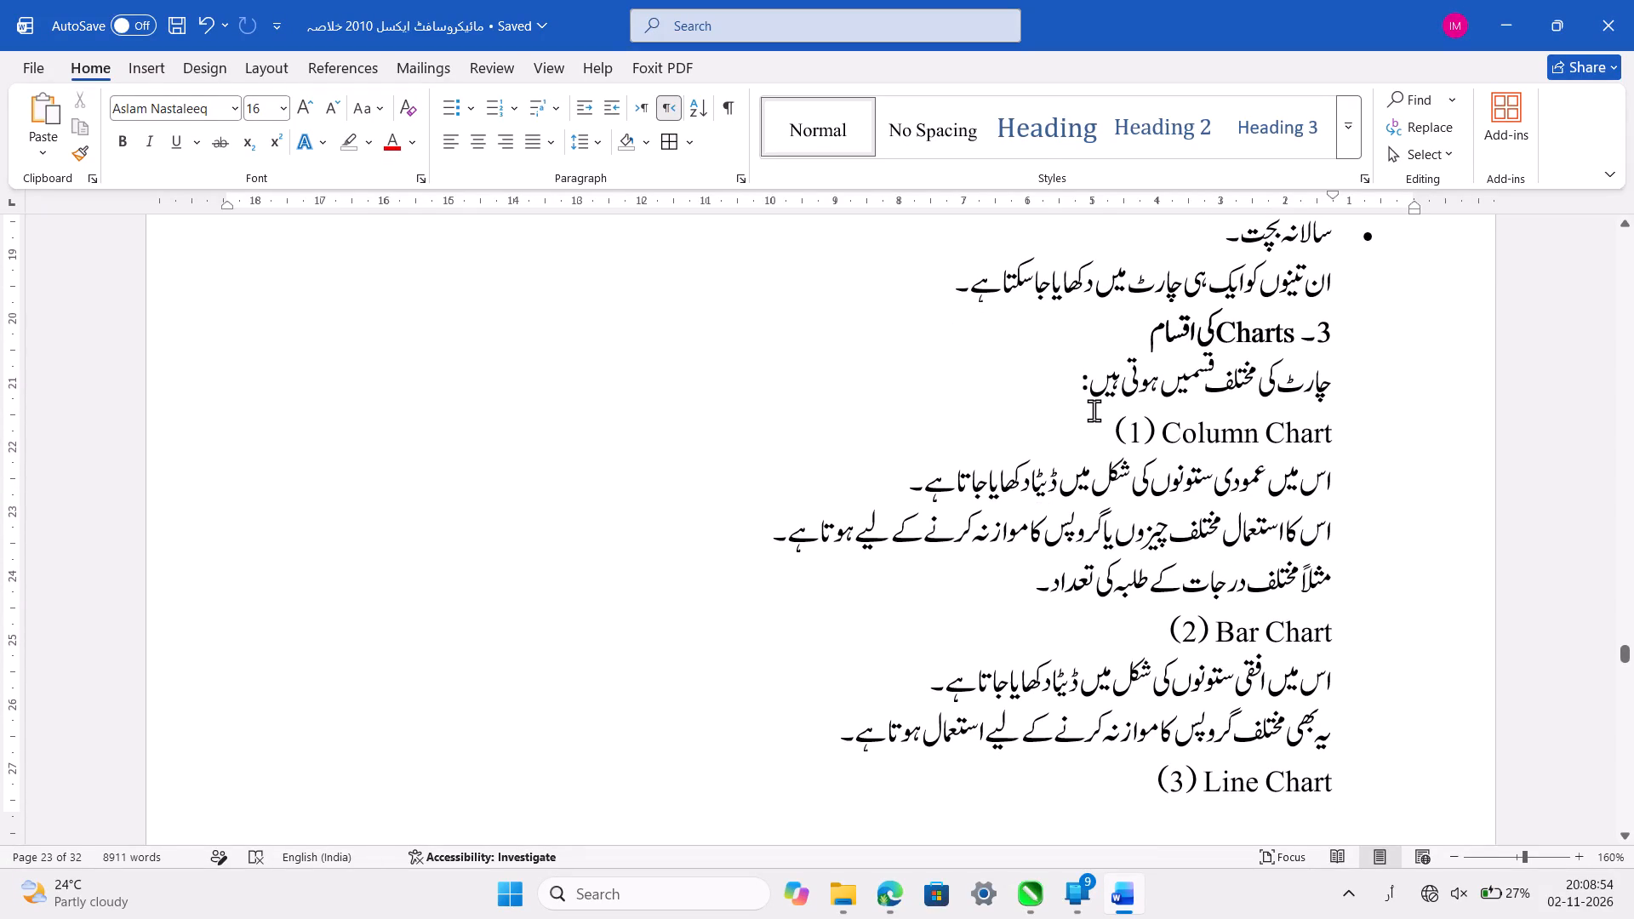
{"action": "scroll", "coordinate": [1094, 410], "scroll_direction": "down", "scroll_amount": 1}
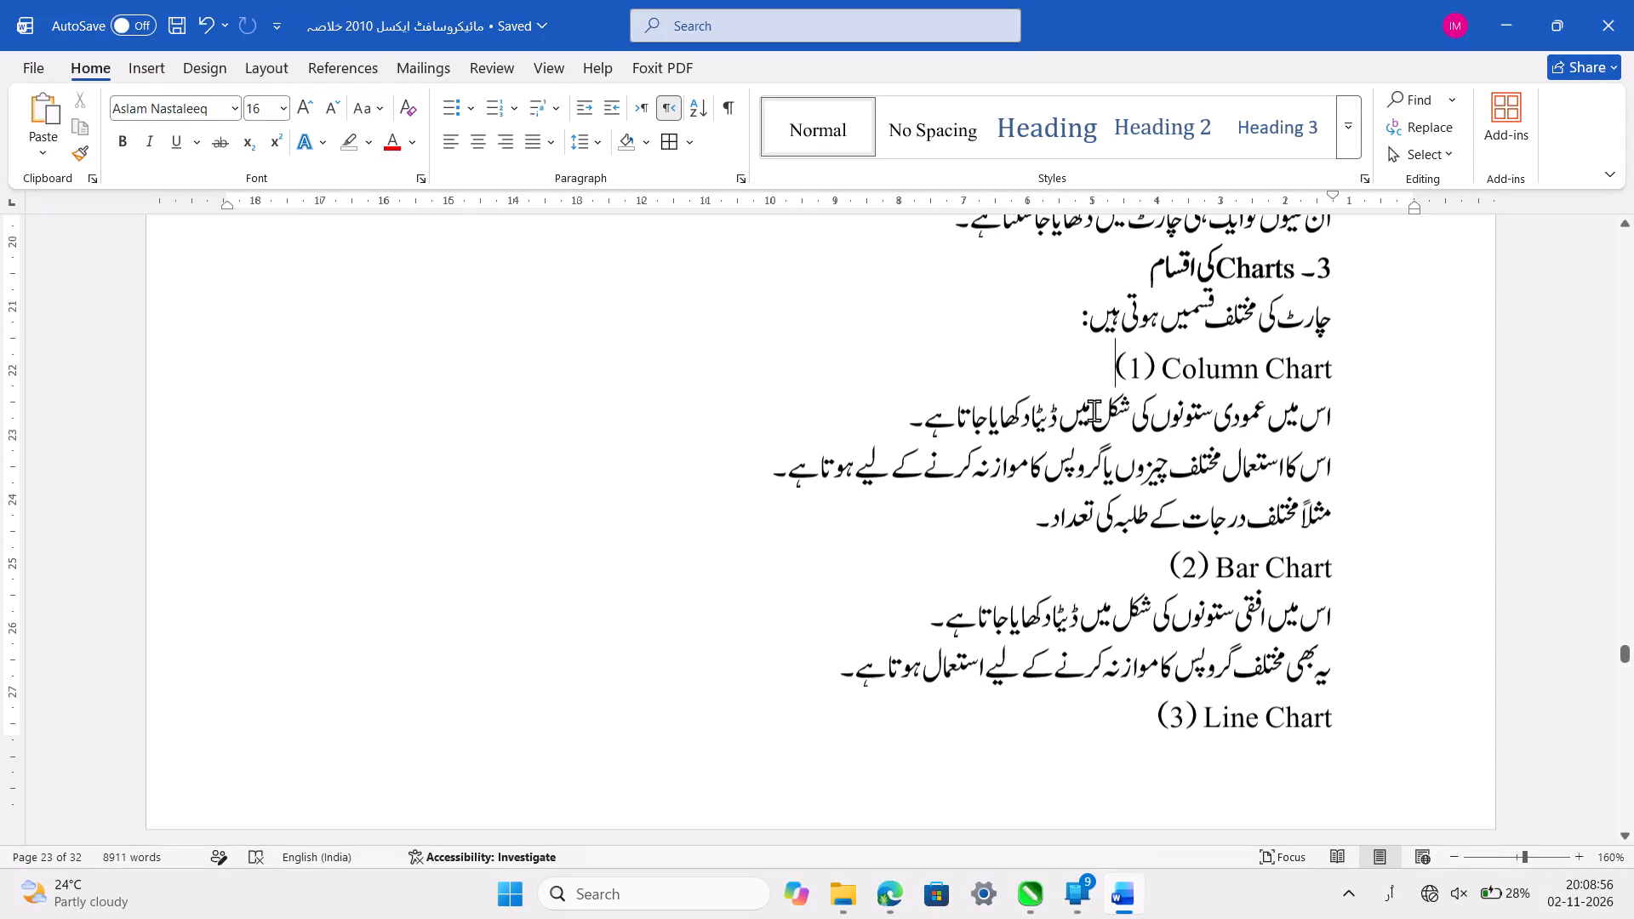
{"action": "scroll", "coordinate": [1094, 410], "scroll_direction": "down", "scroll_amount": 1}
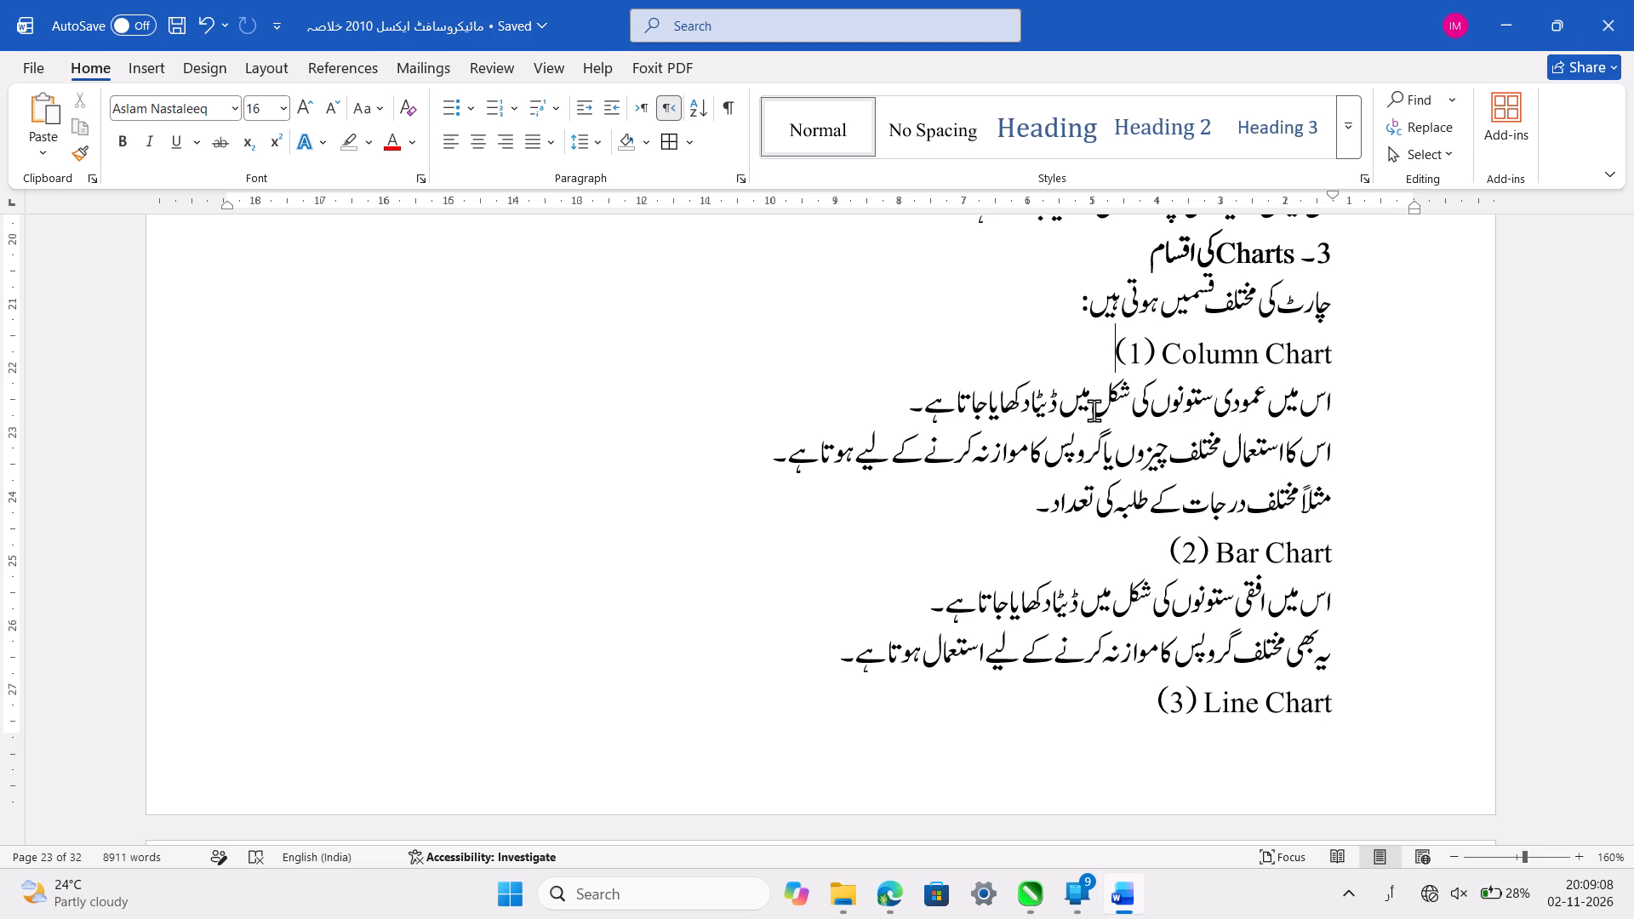
{"action": "left_click", "coordinate": [1094, 410]}
{"action": "left_click", "coordinate": [1138, 504]}
{"action": "scroll", "coordinate": [1138, 504], "scroll_direction": "down", "scroll_amount": 1}
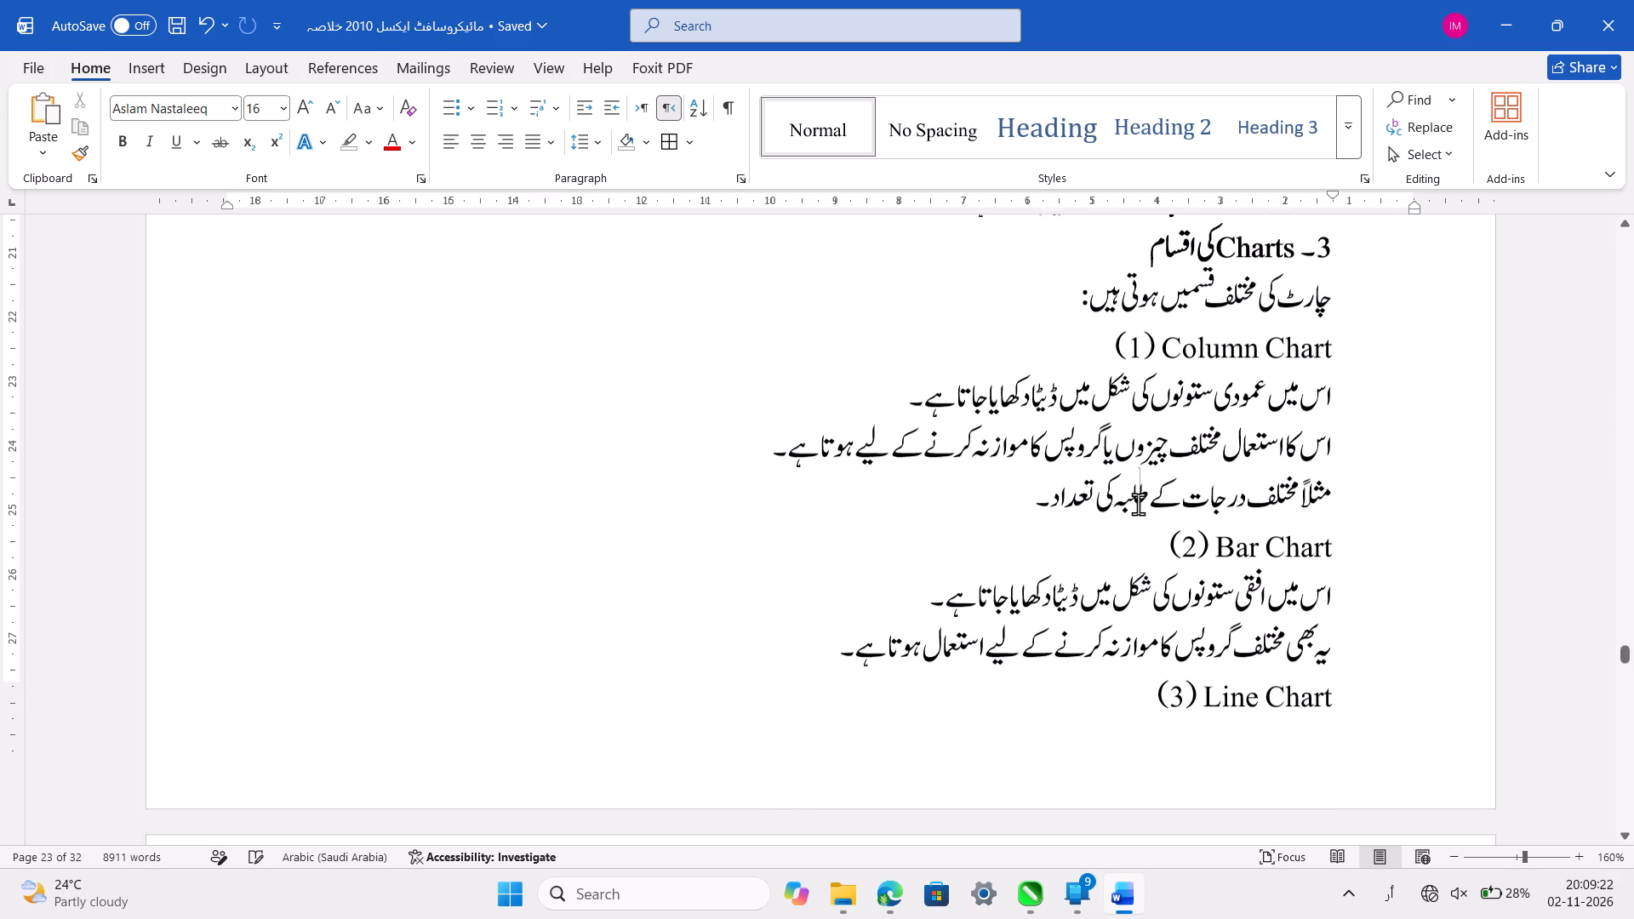
{"action": "scroll", "coordinate": [1138, 504], "scroll_direction": "down", "scroll_amount": 1}
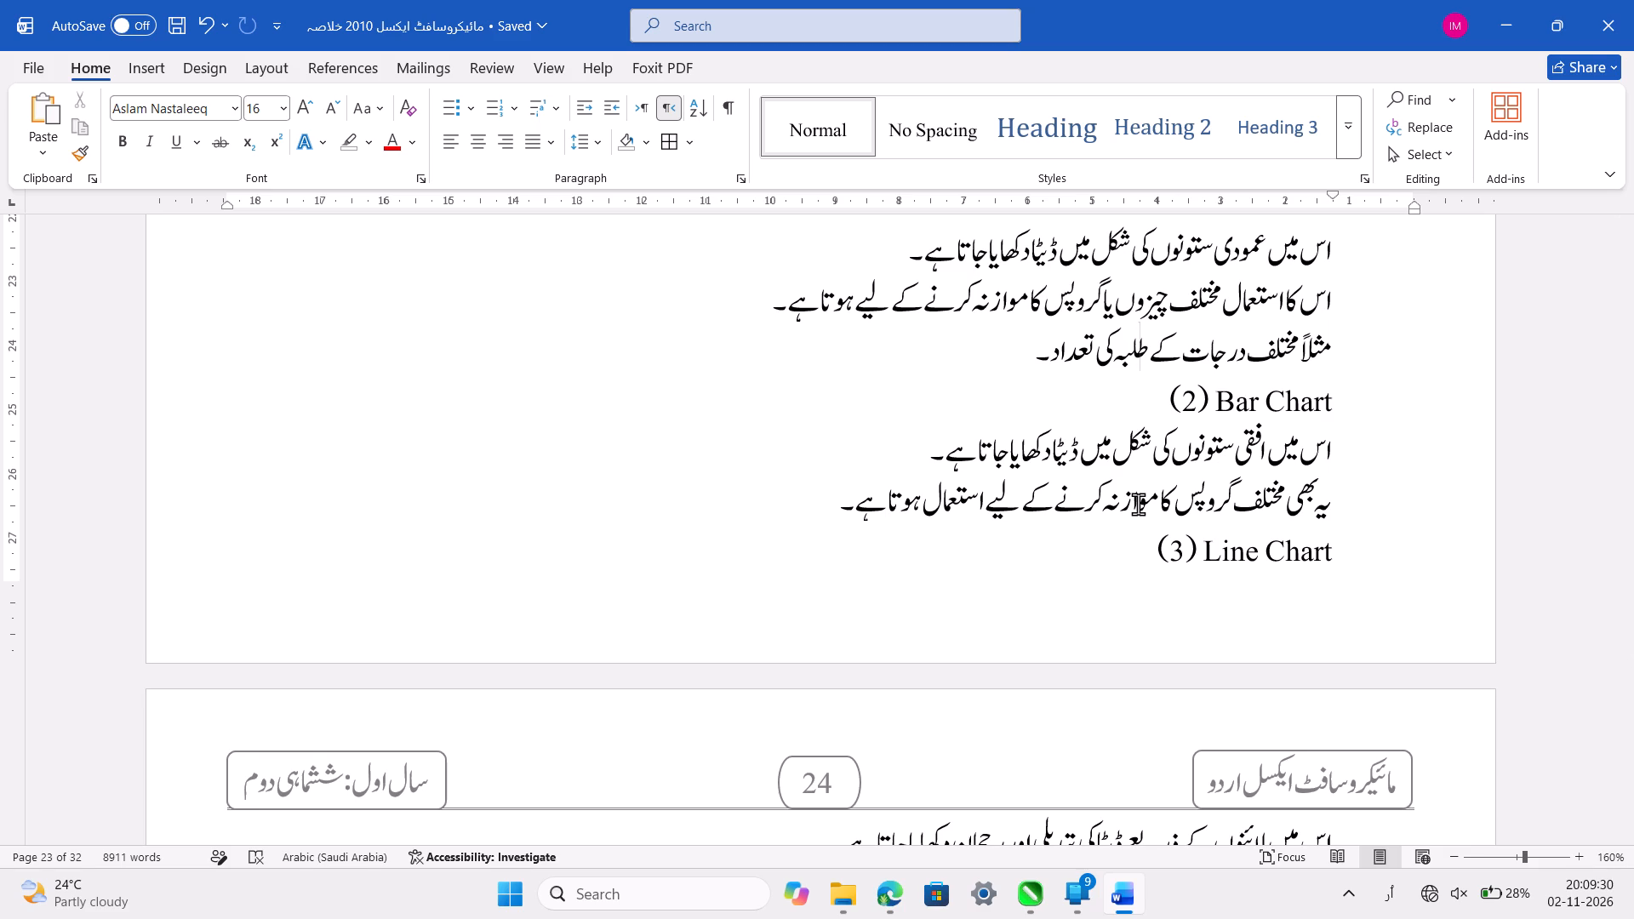
{"action": "left_click", "coordinate": [820, 500]}
{"action": "scroll", "coordinate": [820, 500], "scroll_direction": "down", "scroll_amount": 2}
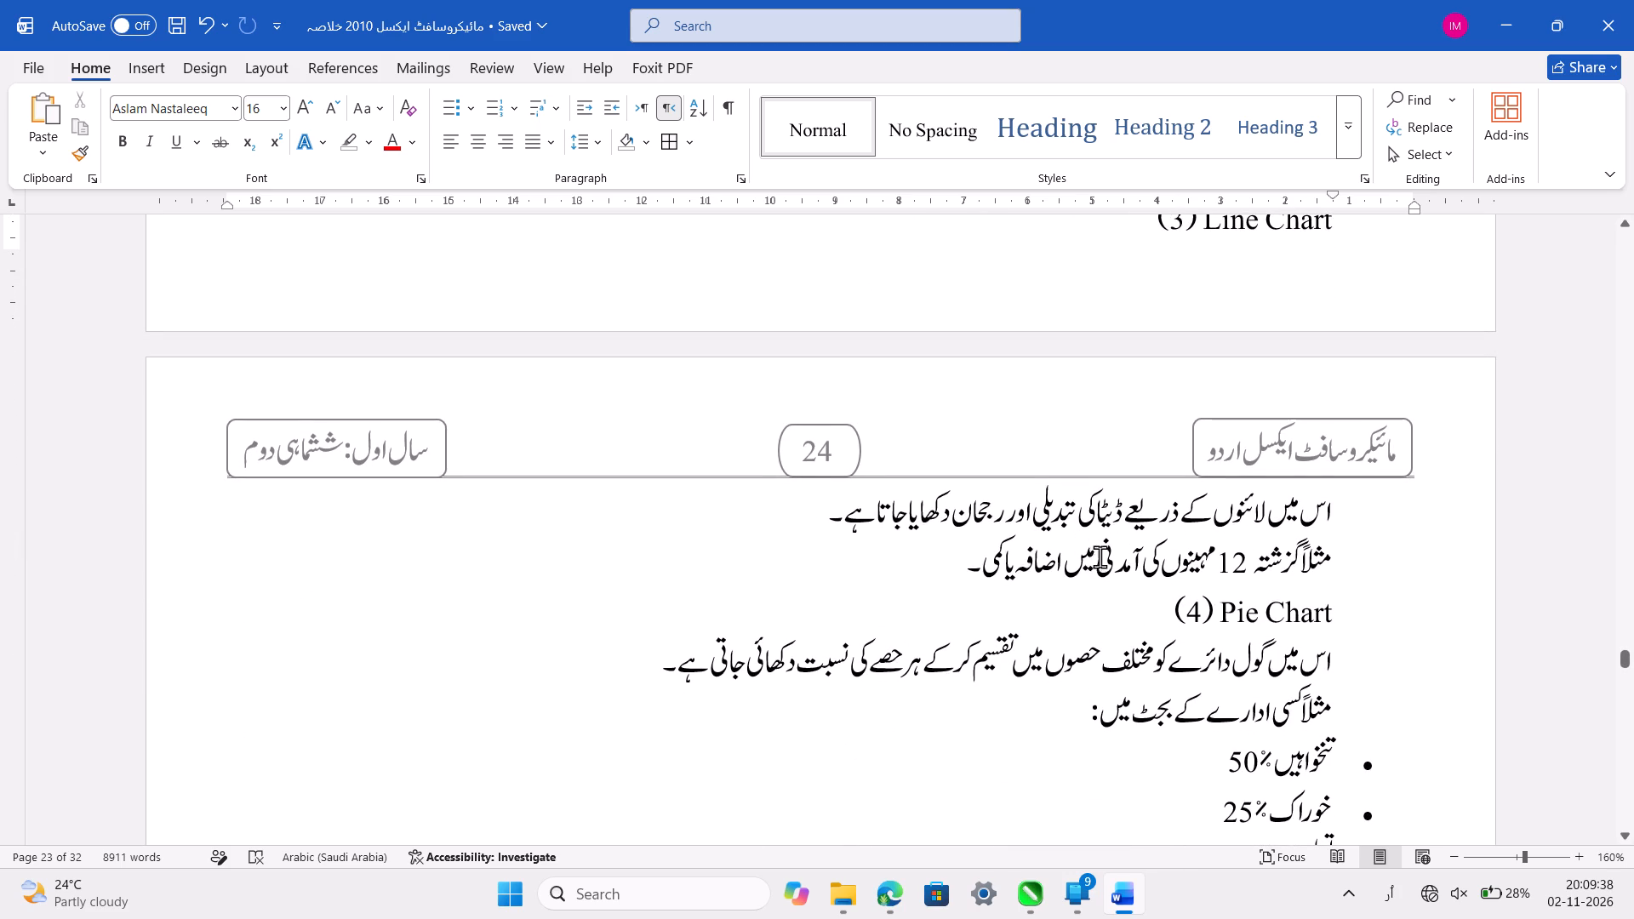
{"action": "left_click", "coordinate": [940, 575]}
Proofread the Pie Chart, Area Chart and XY Scatter Chart entries in section 3 for spacing and wording errors, saving the document along the way.
{"action": "scroll", "coordinate": [940, 575], "scroll_direction": "down", "scroll_amount": 1}
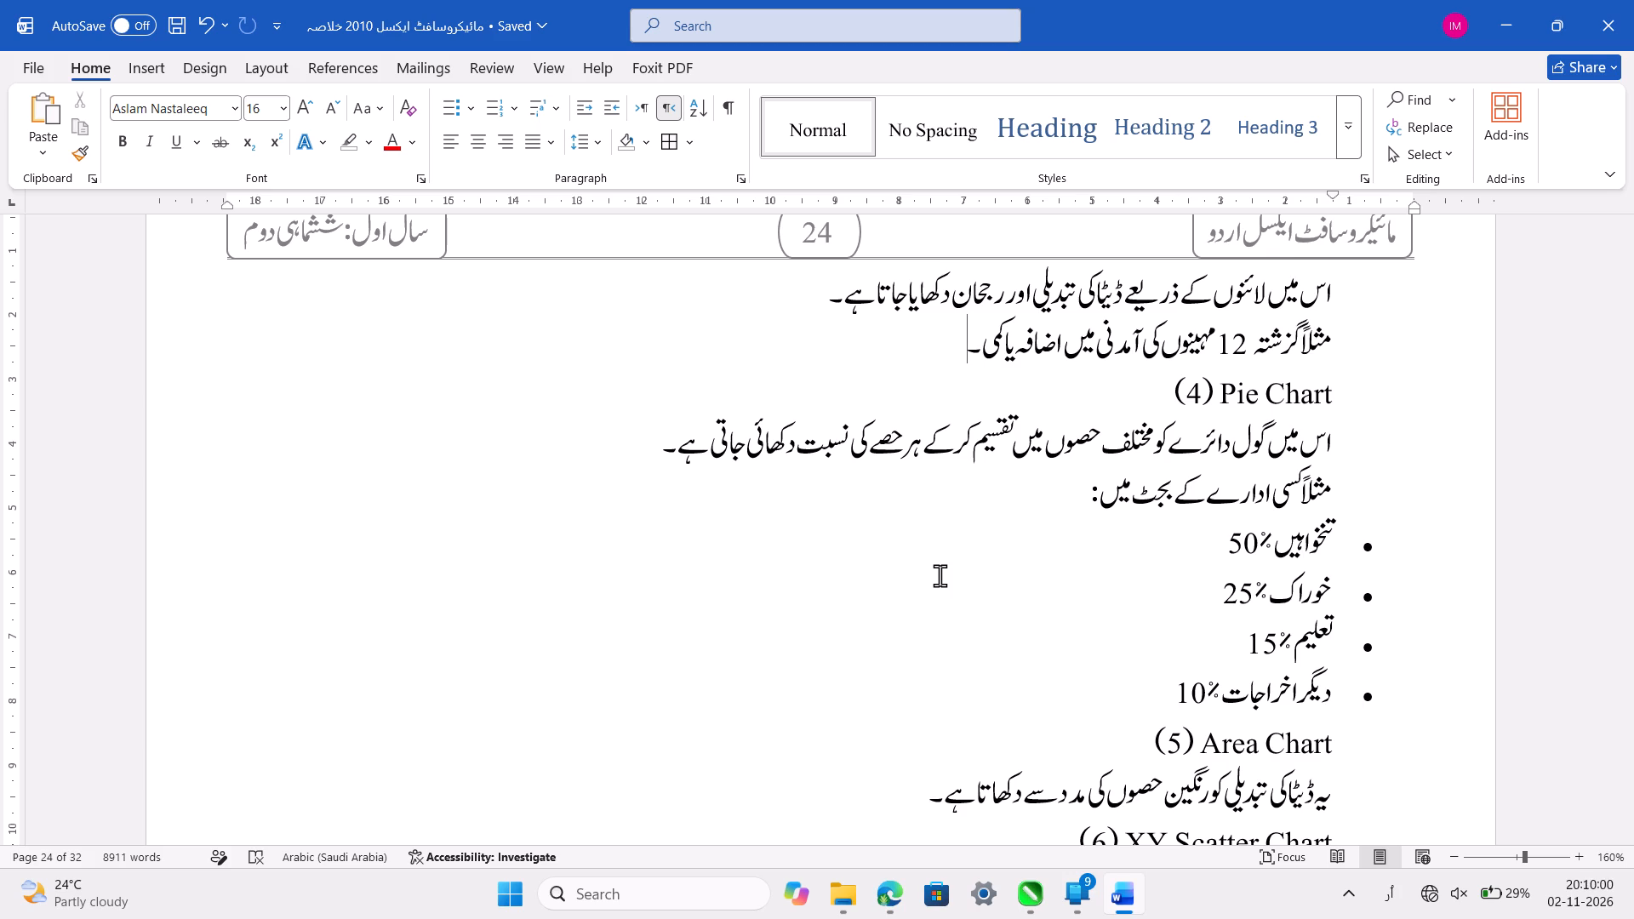
{"action": "scroll", "coordinate": [940, 575], "scroll_direction": "down", "scroll_amount": 1}
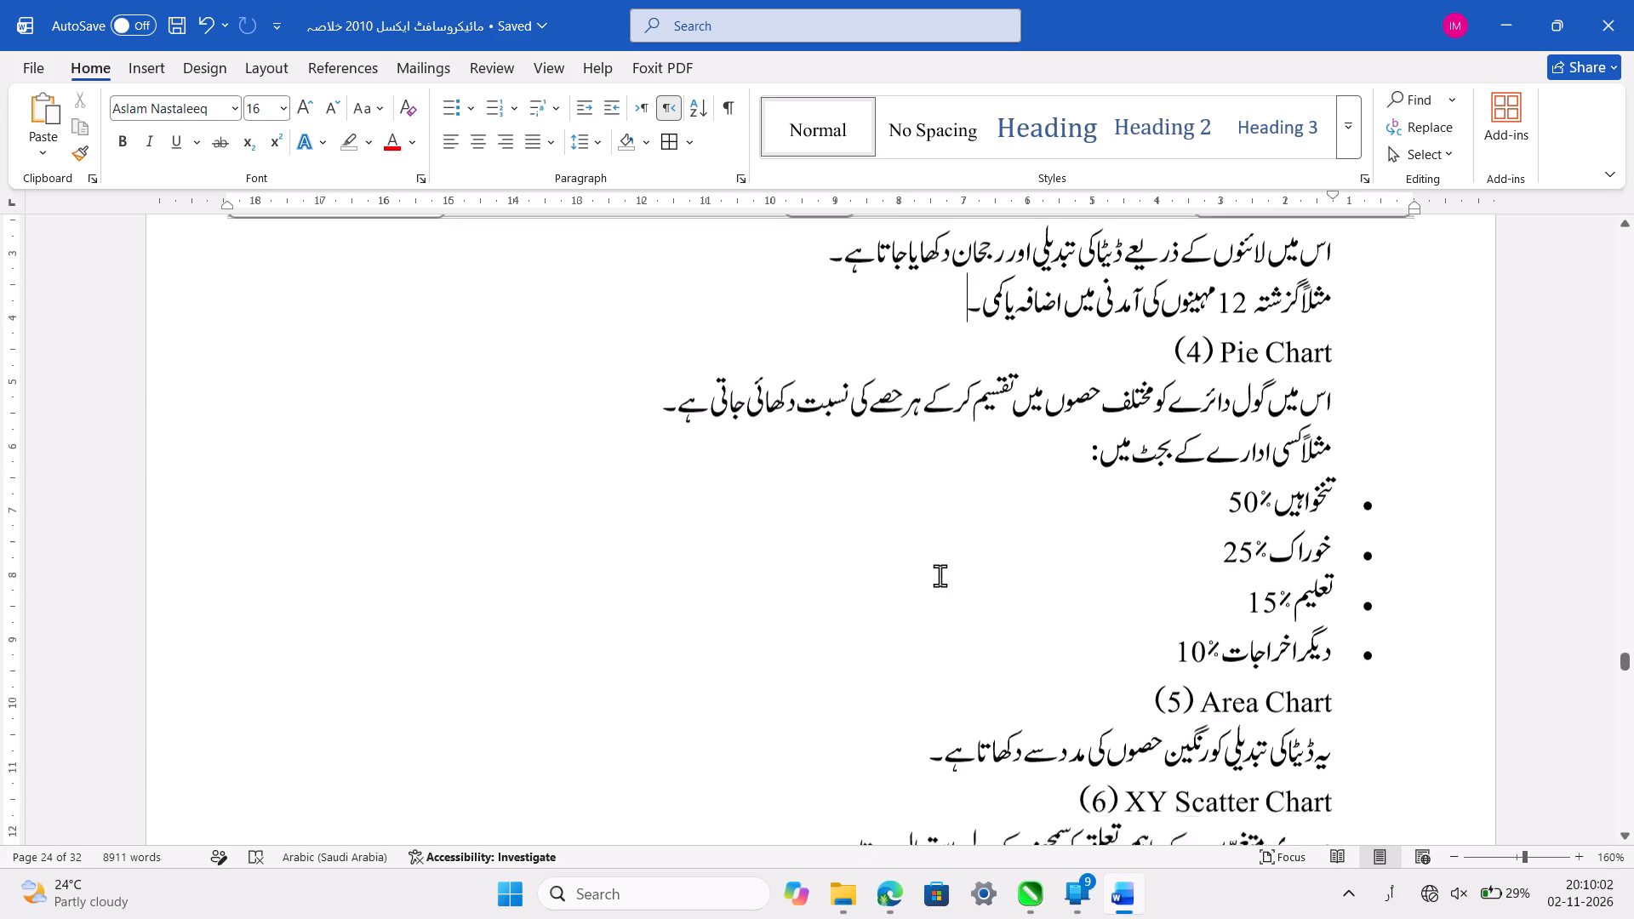
{"action": "scroll", "coordinate": [940, 575], "scroll_direction": "down", "scroll_amount": 1}
{"action": "left_click", "coordinate": [1100, 473]}
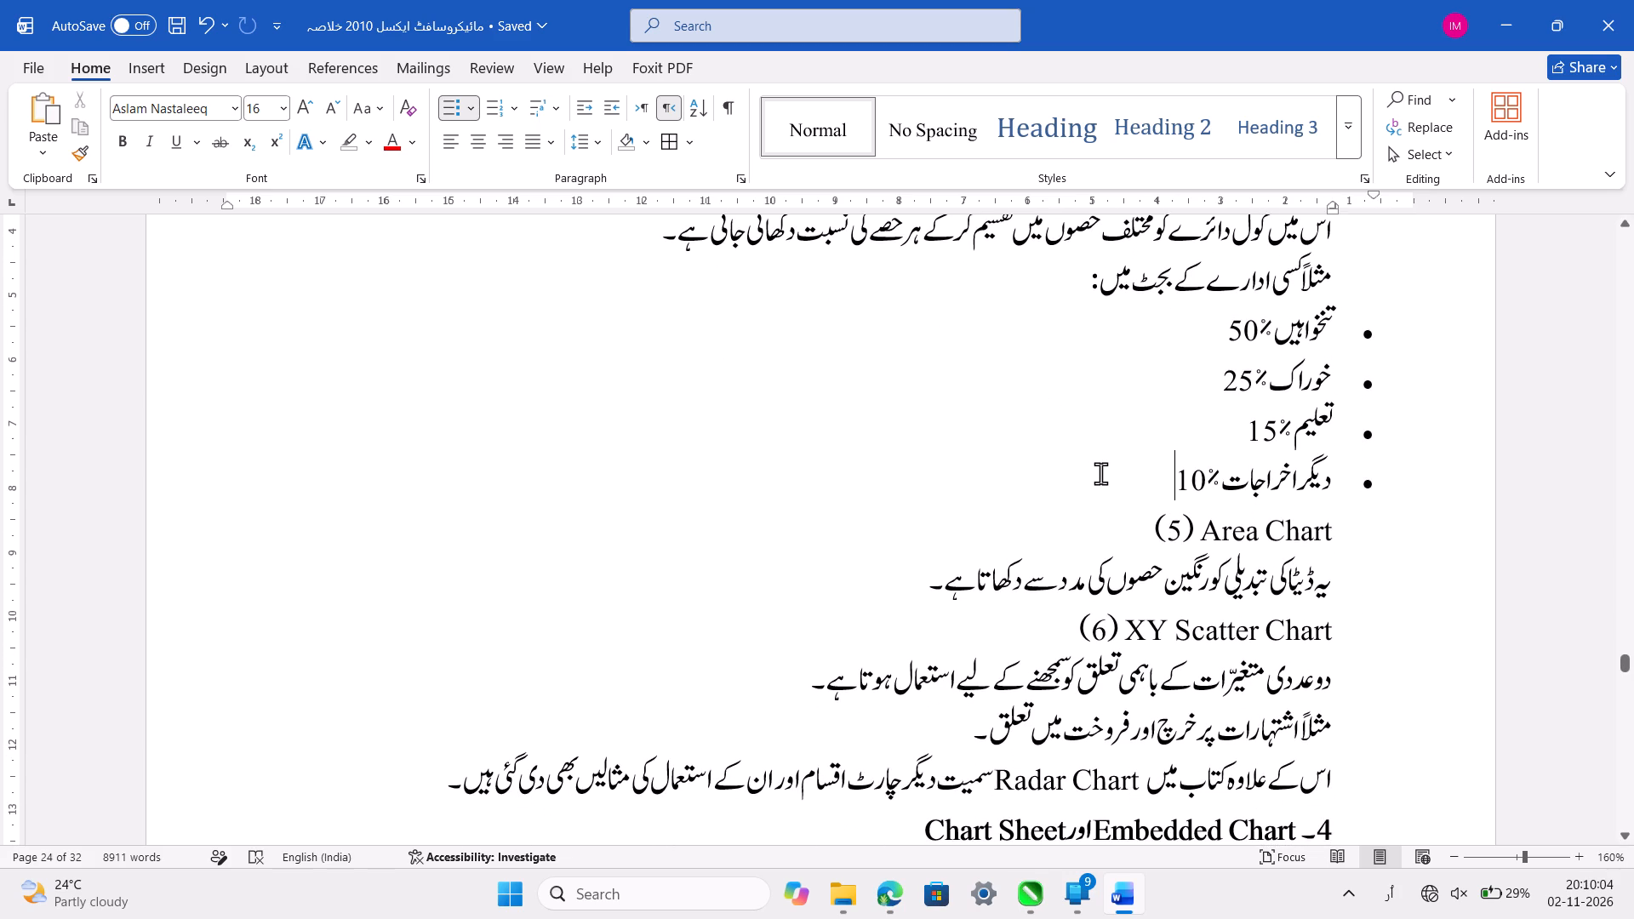
{"action": "scroll", "coordinate": [1100, 473], "scroll_direction": "up", "scroll_amount": 1}
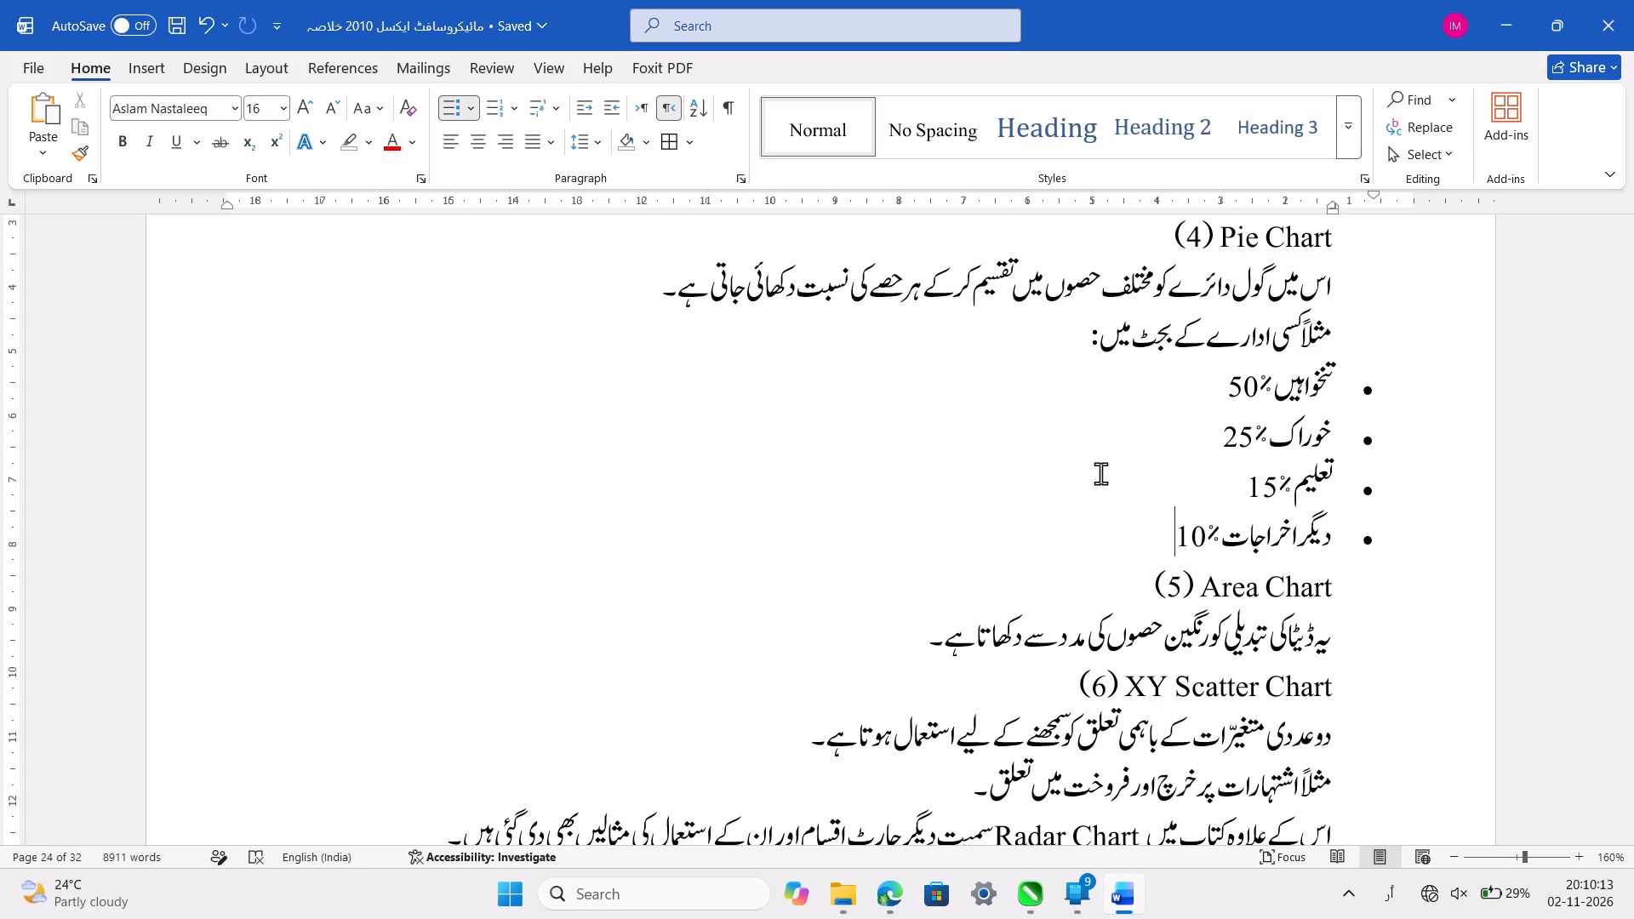
{"action": "scroll", "coordinate": [1100, 473], "scroll_direction": "down", "scroll_amount": 1}
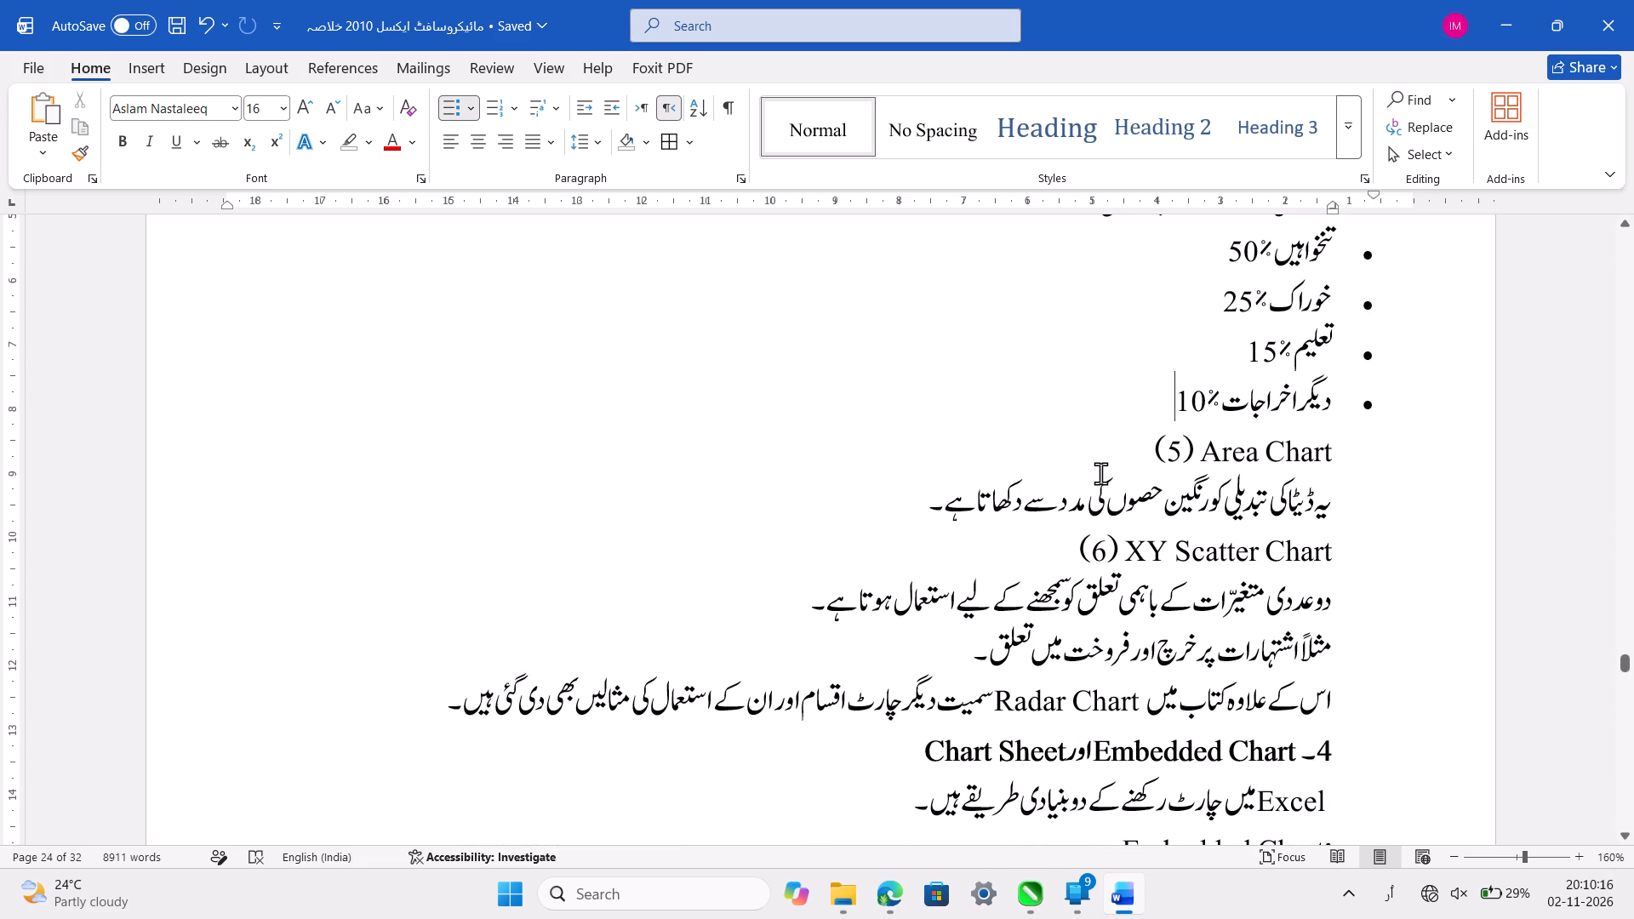
{"action": "left_click", "coordinate": [1290, 457]}
{"action": "key", "text": "Left"}
{"action": "key", "text": "Left"}
{"action": "key", "text": "Left"}
{"action": "key", "text": "Left"}
{"action": "key", "text": "Left"}
{"action": "left_click", "coordinate": [1247, 488]}
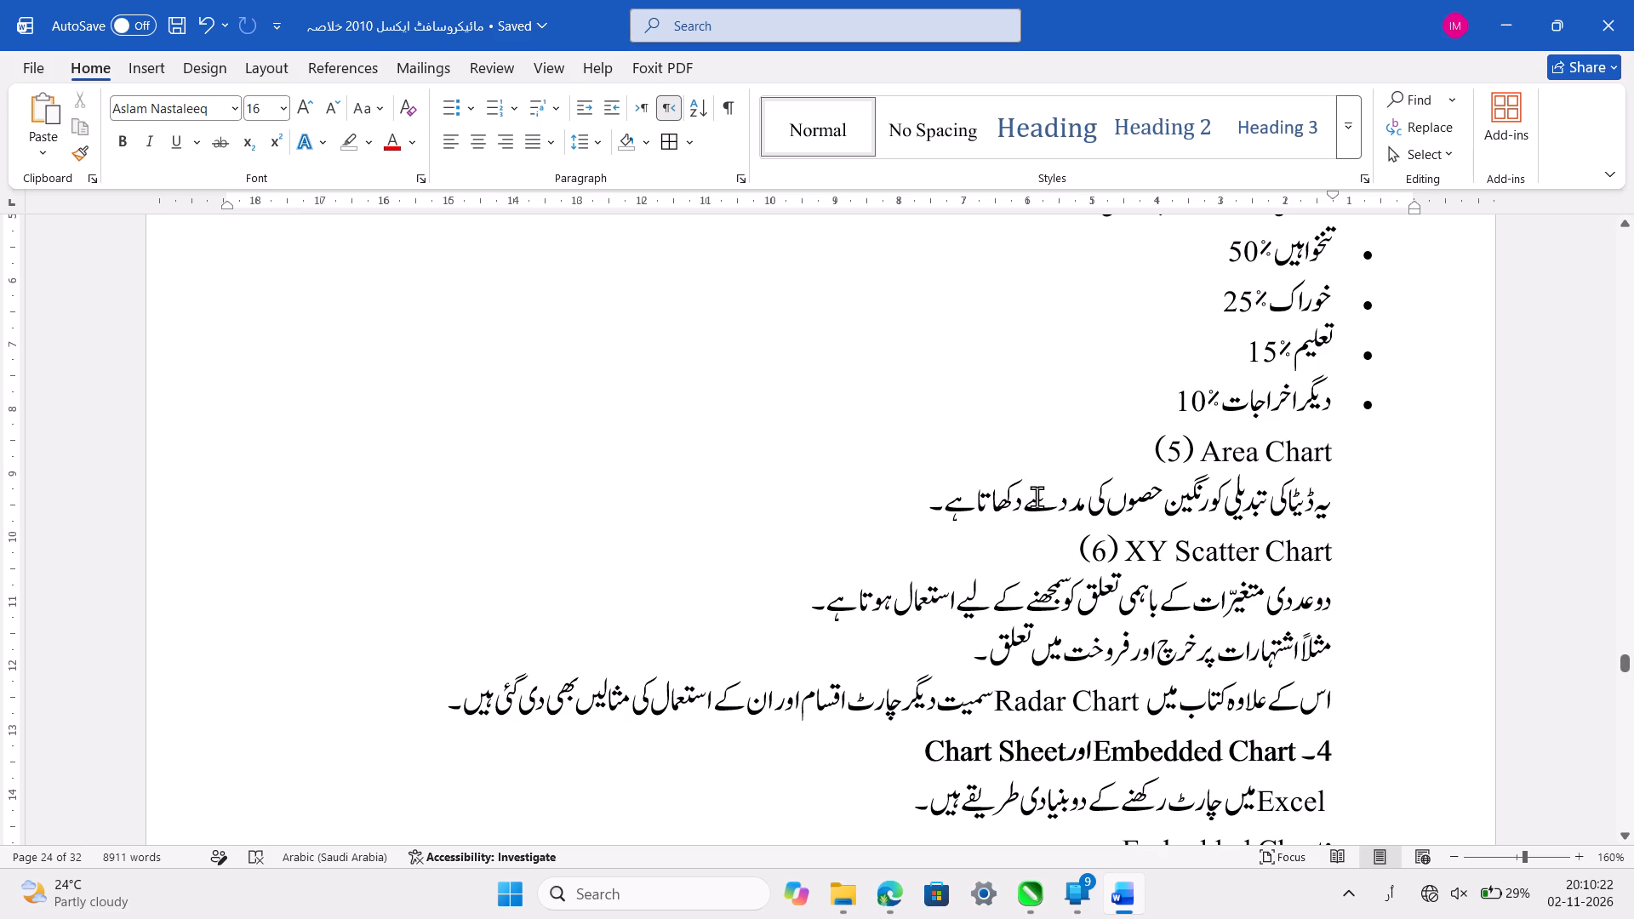
{"action": "left_click", "coordinate": [1037, 497]}
{"action": "key", "text": "ctrl+s"}
{"action": "scroll", "coordinate": [1037, 497], "scroll_direction": "down", "scroll_amount": 1}
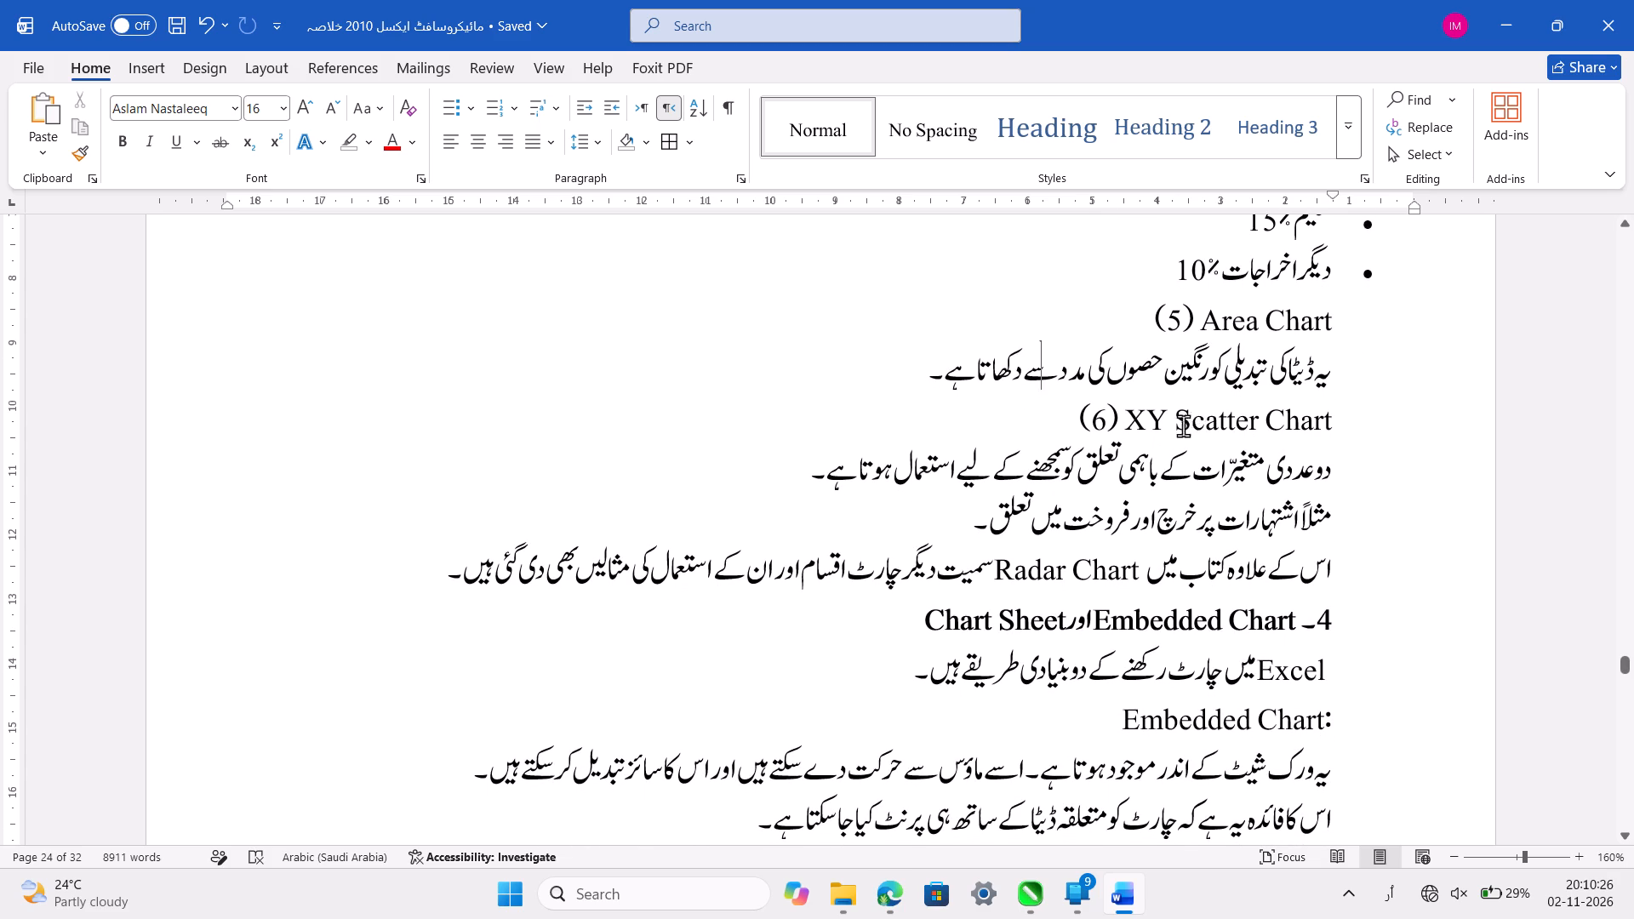
{"action": "left_click", "coordinate": [1222, 425]}
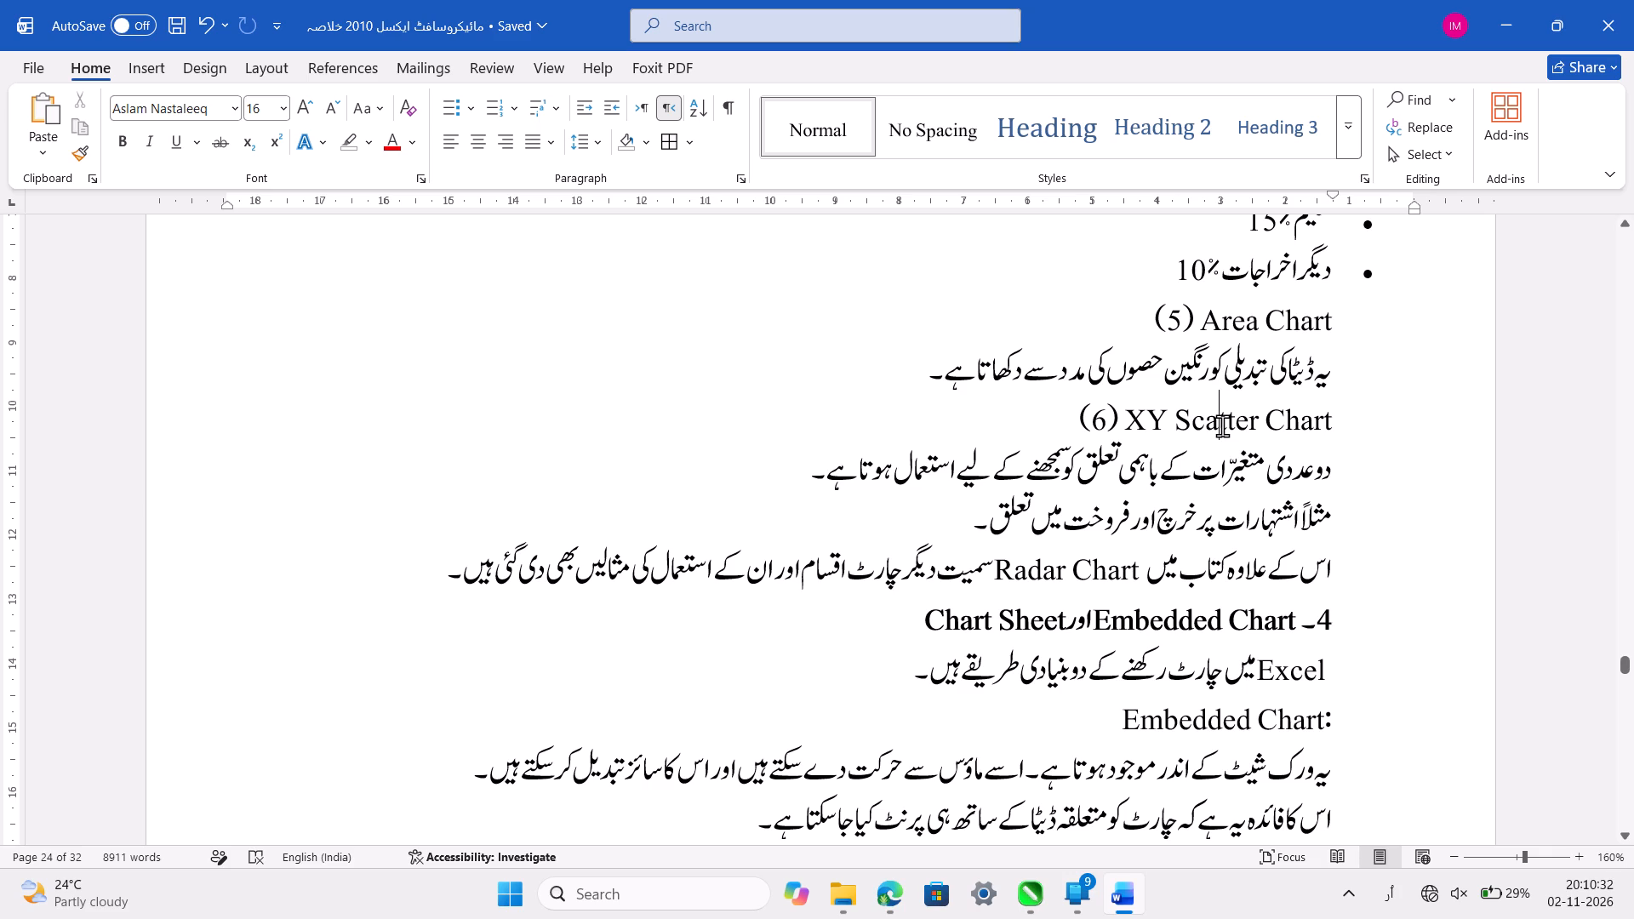
{"action": "left_click", "coordinate": [1014, 466]}
{"action": "scroll", "coordinate": [1014, 466], "scroll_direction": "down", "scroll_amount": 1}
{"action": "left_click", "coordinate": [935, 397]}
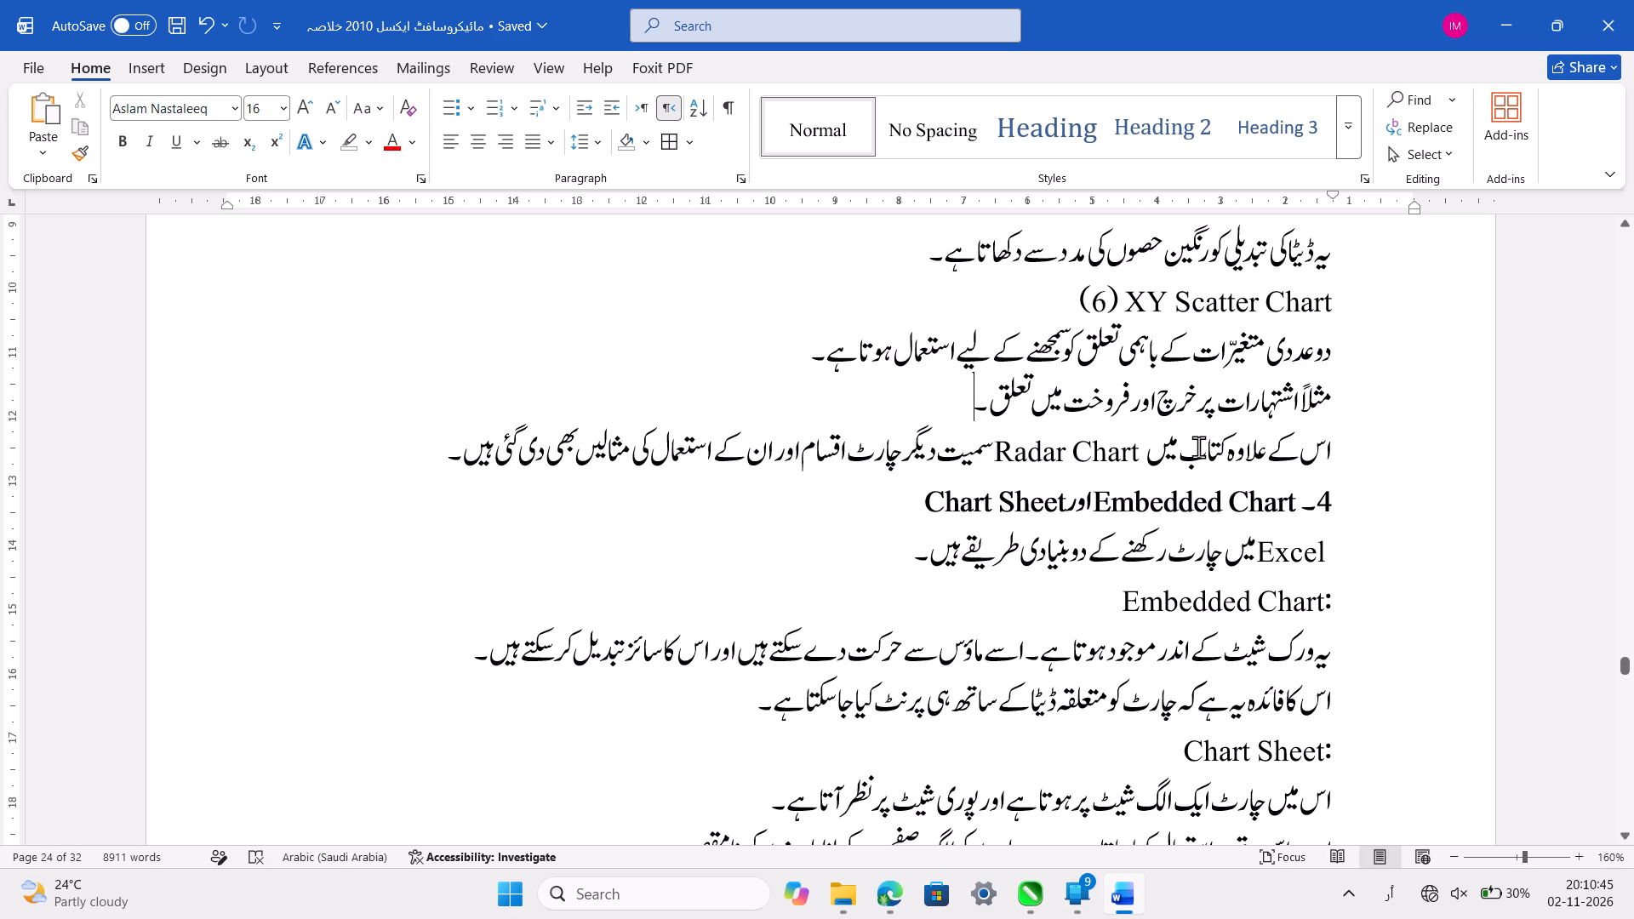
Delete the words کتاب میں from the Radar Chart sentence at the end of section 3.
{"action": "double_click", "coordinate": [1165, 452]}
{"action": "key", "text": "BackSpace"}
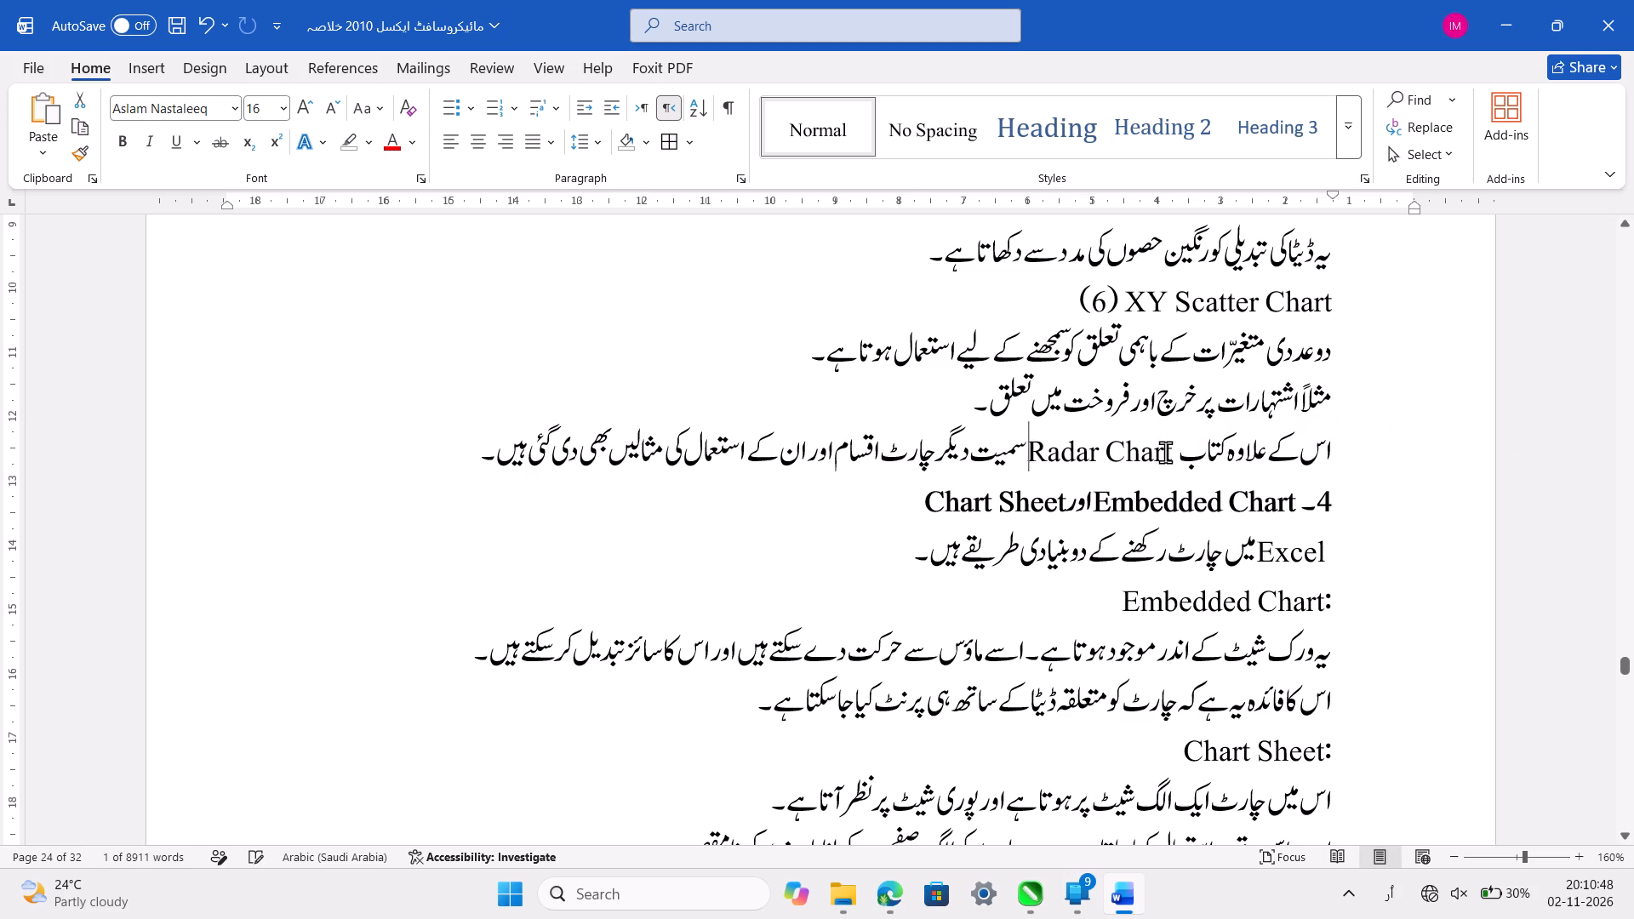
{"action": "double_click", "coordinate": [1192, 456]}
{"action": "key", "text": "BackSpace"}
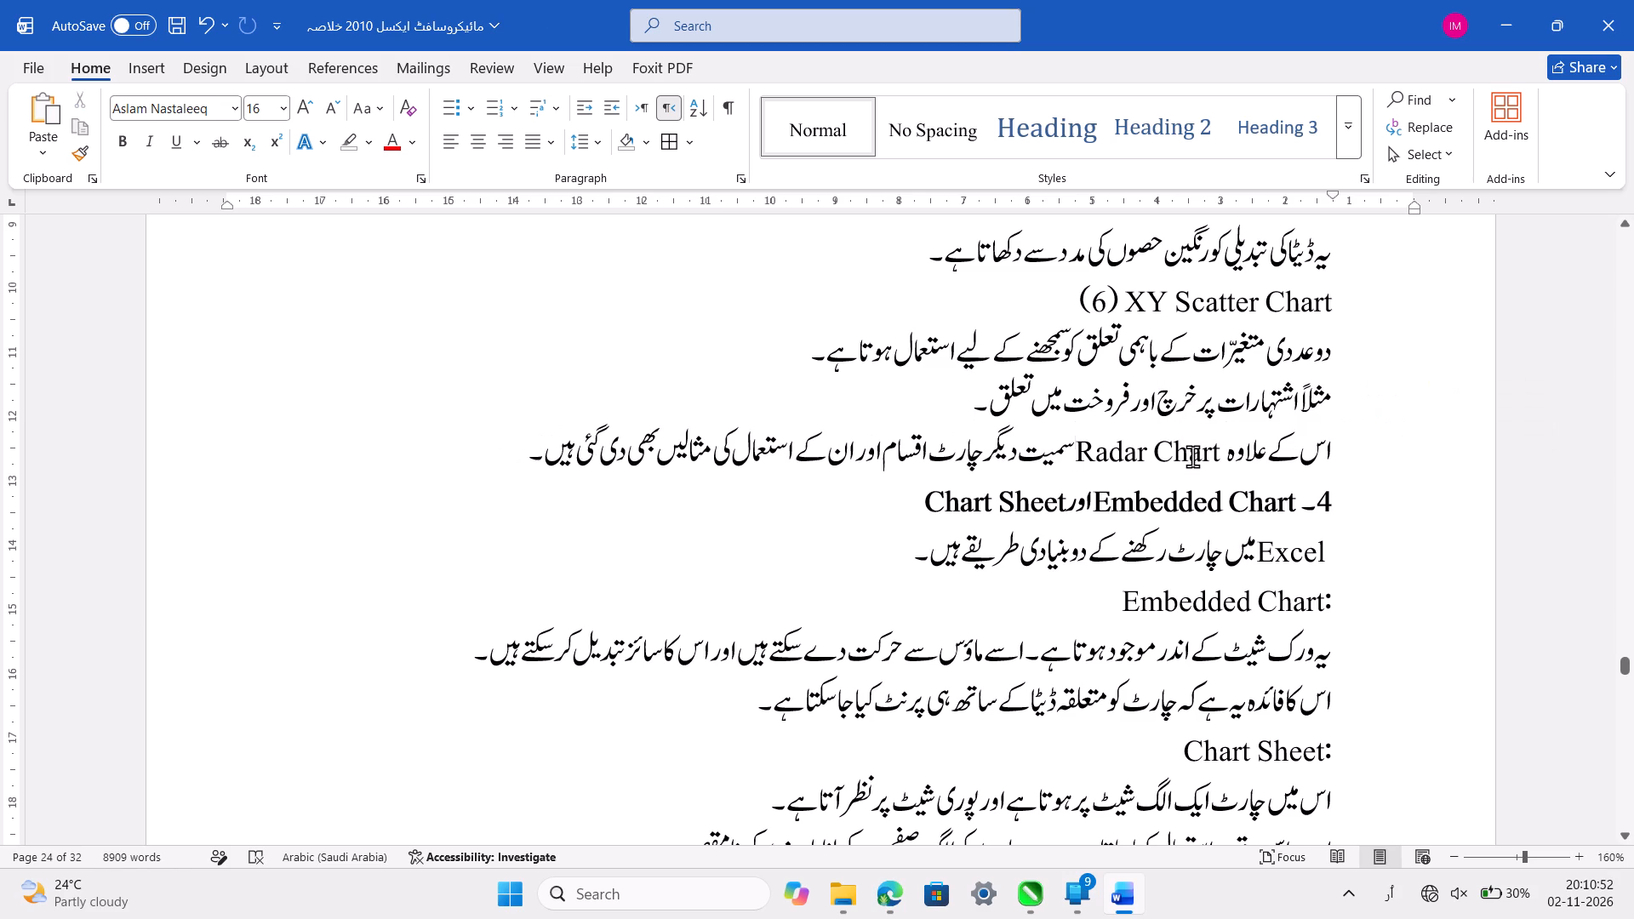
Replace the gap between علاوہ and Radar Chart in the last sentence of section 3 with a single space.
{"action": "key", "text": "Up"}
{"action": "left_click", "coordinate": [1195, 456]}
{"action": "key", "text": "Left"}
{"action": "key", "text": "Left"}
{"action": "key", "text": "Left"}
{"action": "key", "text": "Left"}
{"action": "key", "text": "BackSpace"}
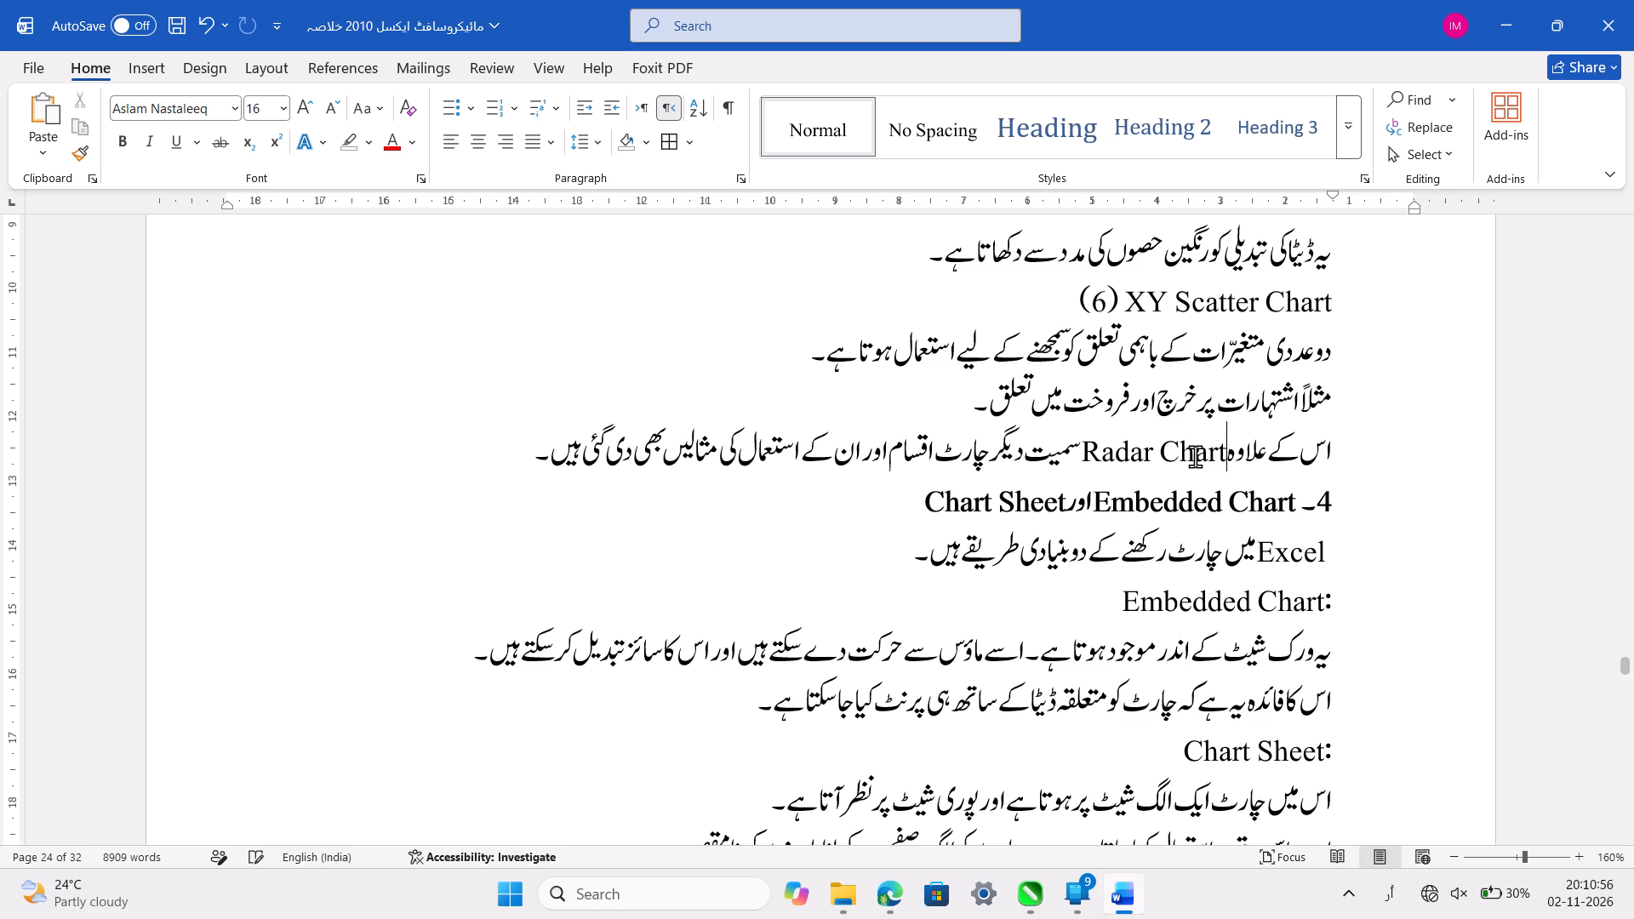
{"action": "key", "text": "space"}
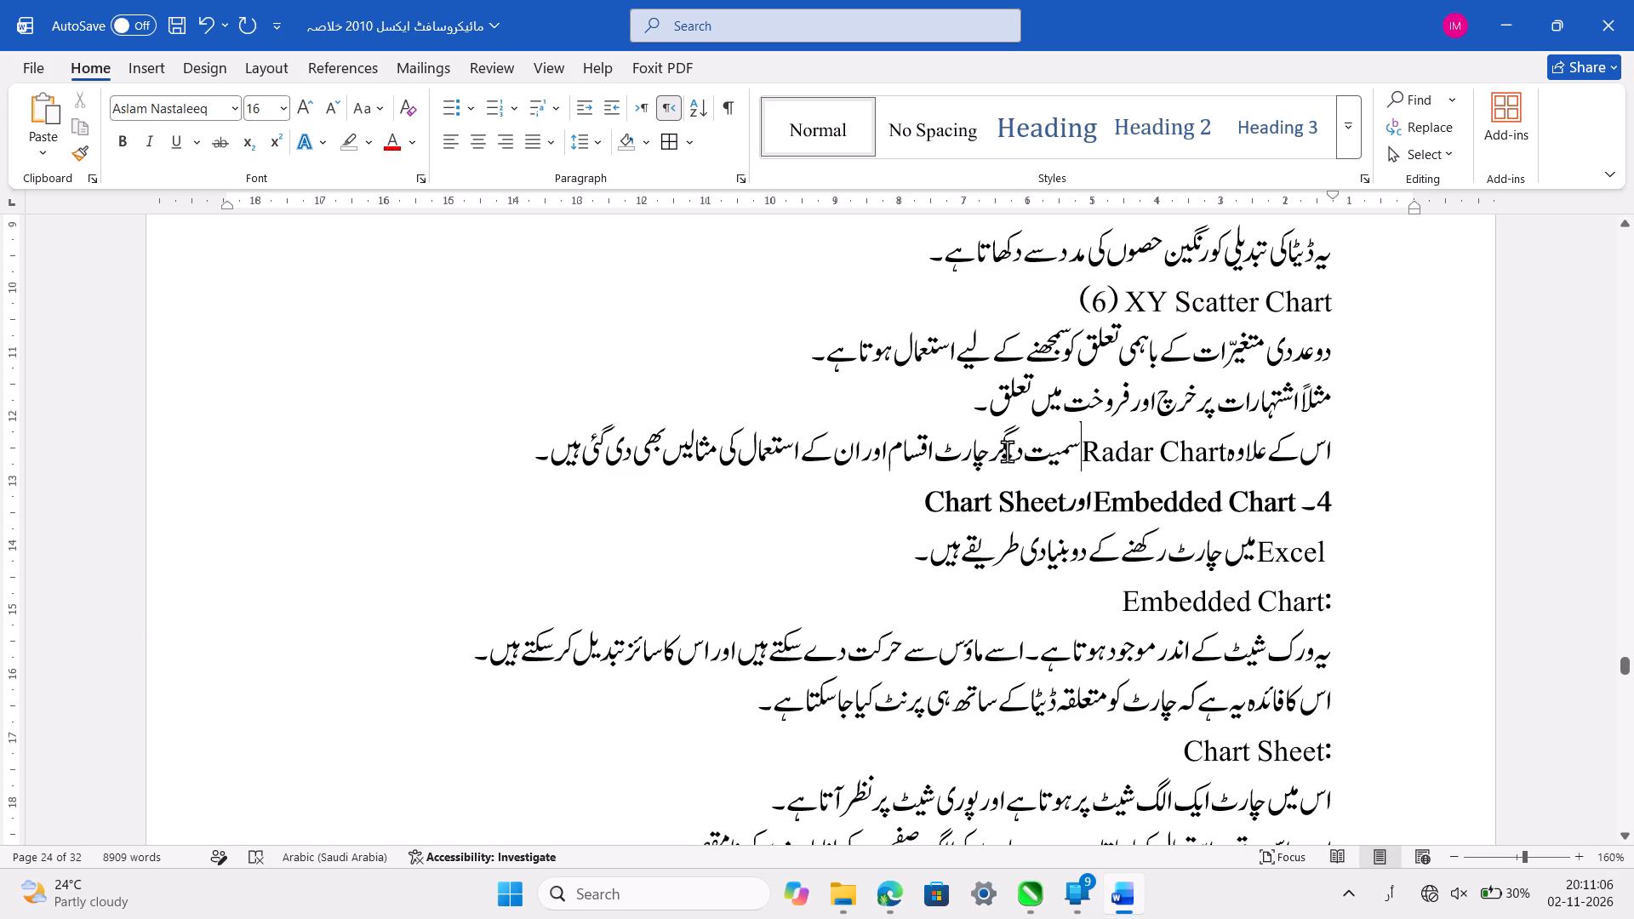
Delete the whole Radar Chart sentence above heading 4 and save the document.
{"action": "left_click", "coordinate": [1007, 451]}
{"action": "triple_click", "coordinate": [688, 457]}
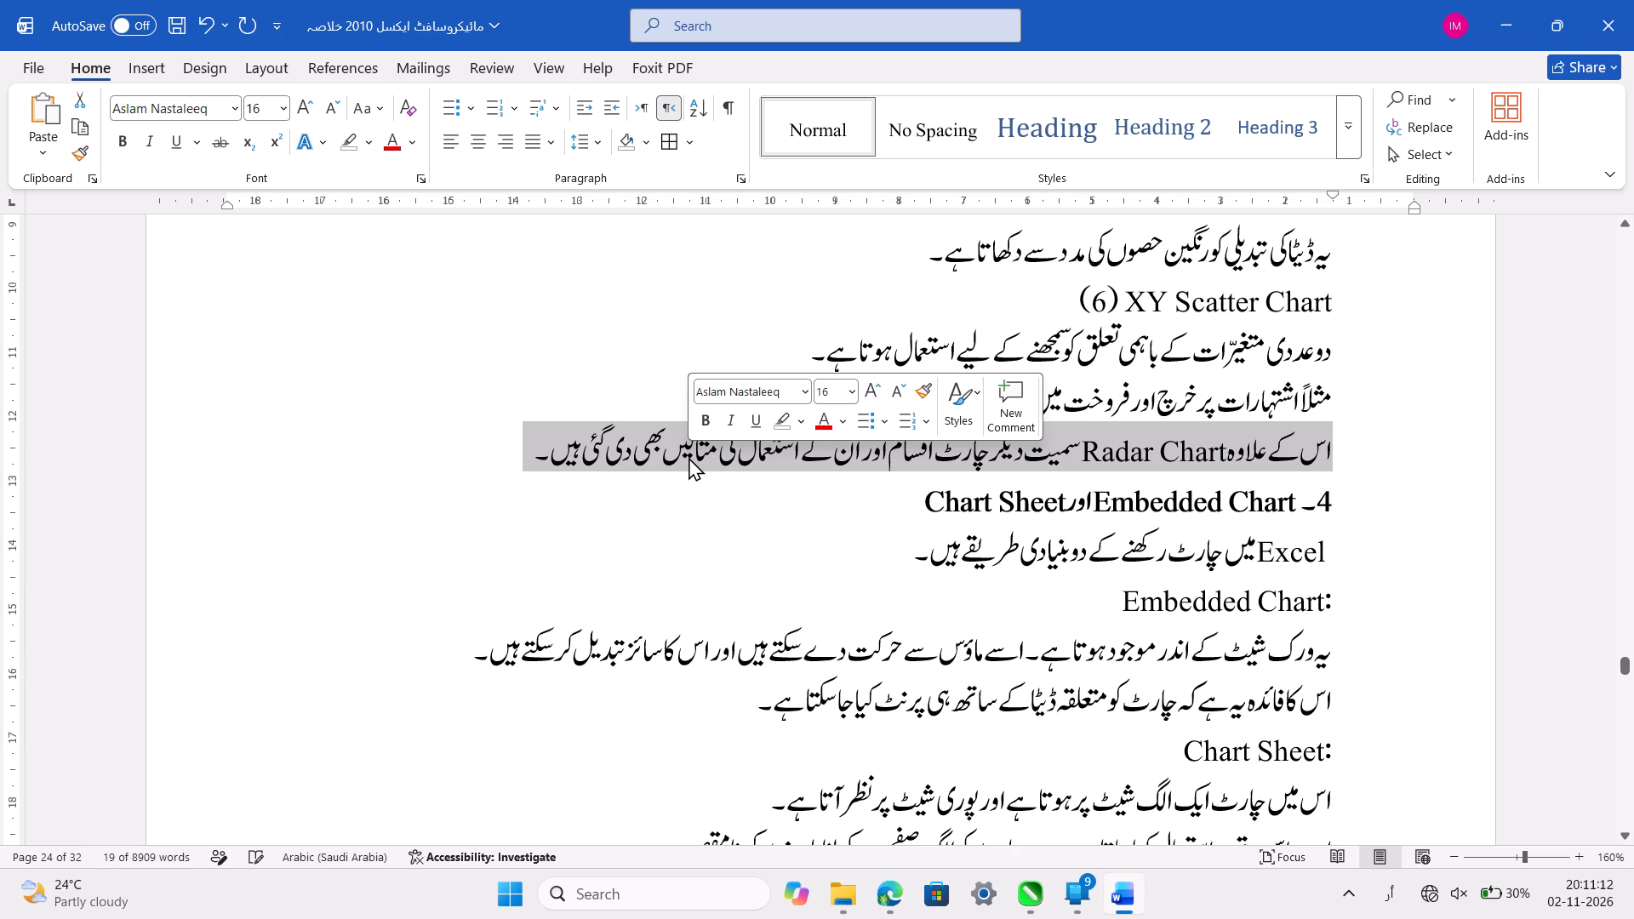
{"action": "key", "text": "Delete"}
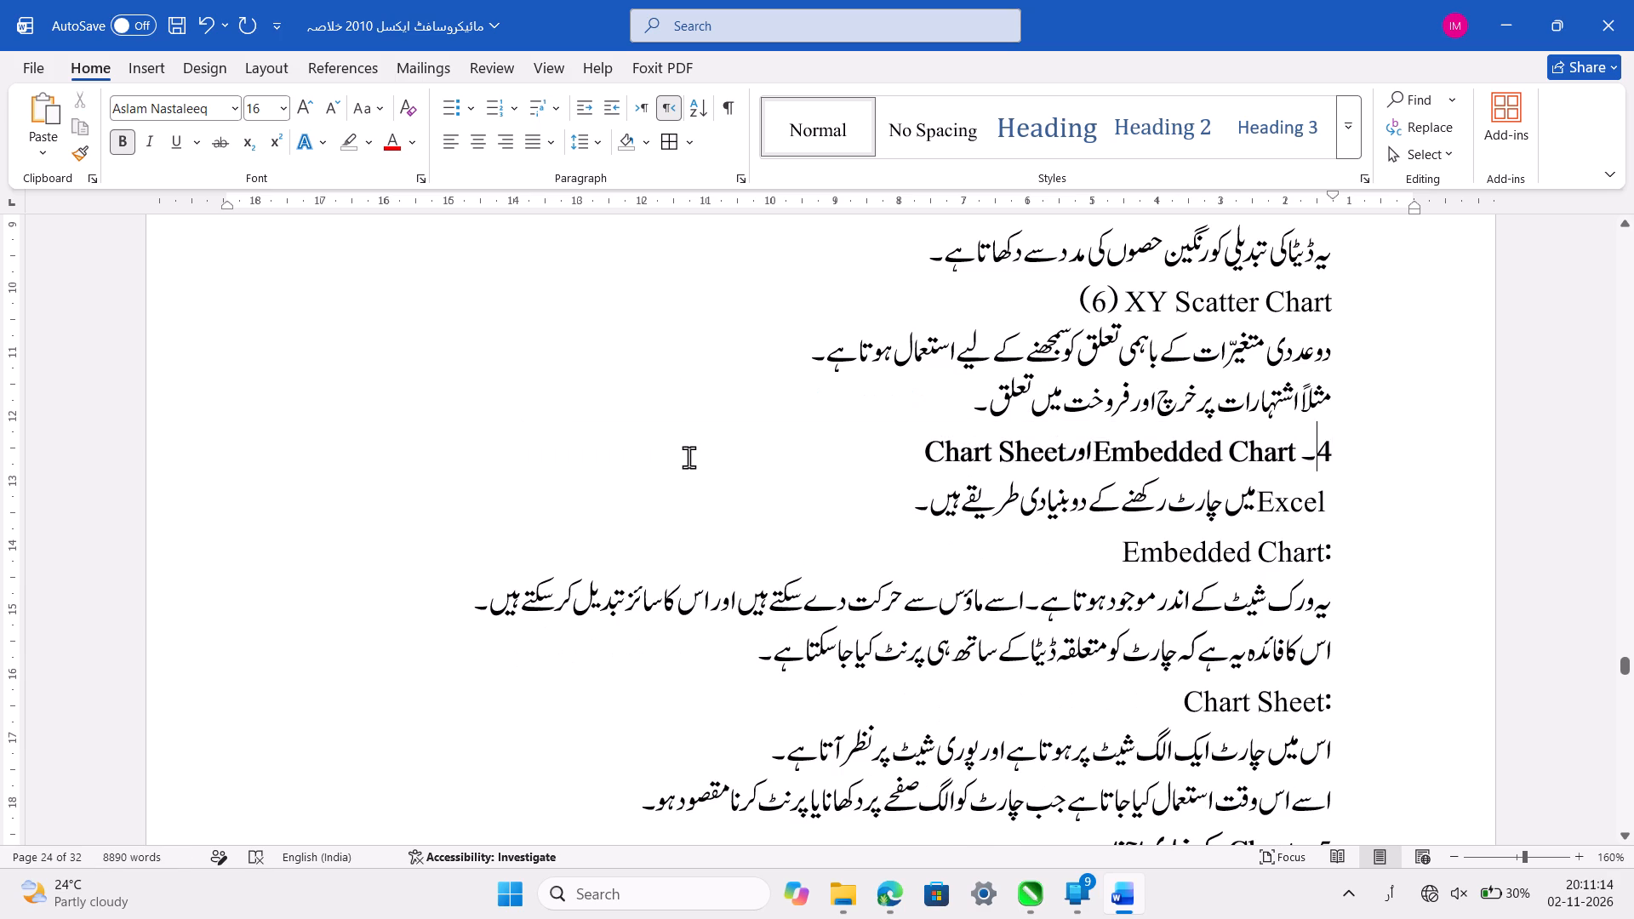
{"action": "key", "text": "ctrl+s"}
Replace the gap before Embedded Chart in heading 4 with a single space and save the document.
{"action": "left_click", "coordinate": [1102, 502]}
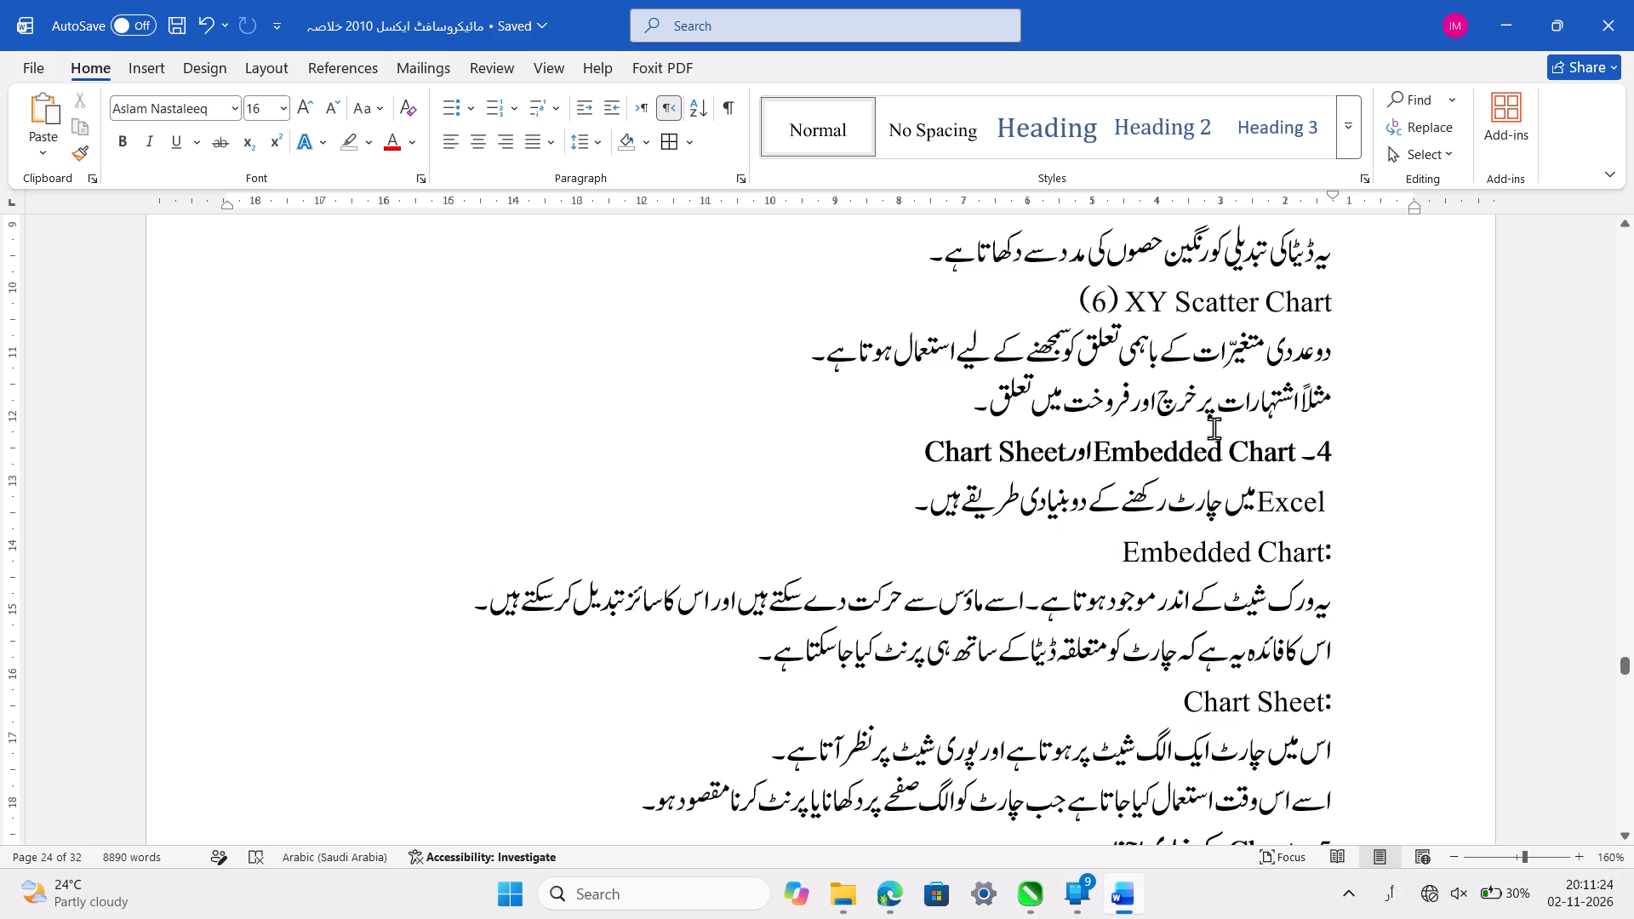
{"action": "left_click", "coordinate": [1258, 455]}
{"action": "key", "text": "Left"}
{"action": "key", "text": "Left"}
{"action": "key", "text": "Left"}
{"action": "key", "text": "Left"}
{"action": "key", "text": "BackSpace"}
{"action": "key", "text": "space"}
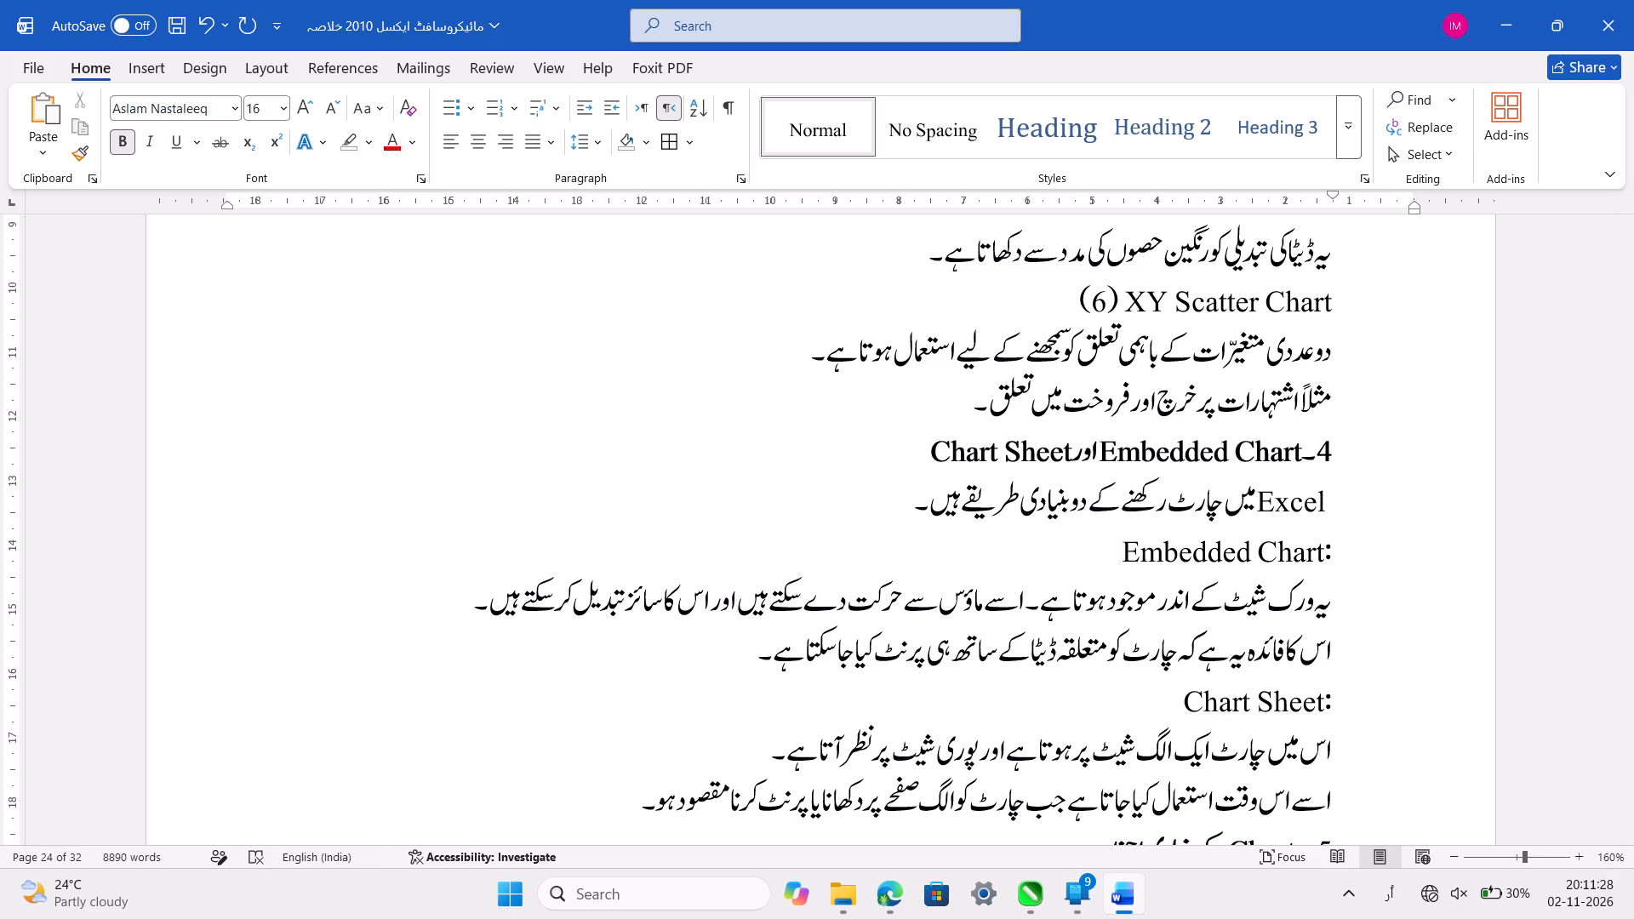
{"action": "key", "text": "ctrl+s"}
Proofread section 4 on Embedded Chart and Chart Sheet and the start of section 5 on chart components.
{"action": "scroll", "coordinate": [1258, 455], "scroll_direction": "down", "scroll_amount": 1}
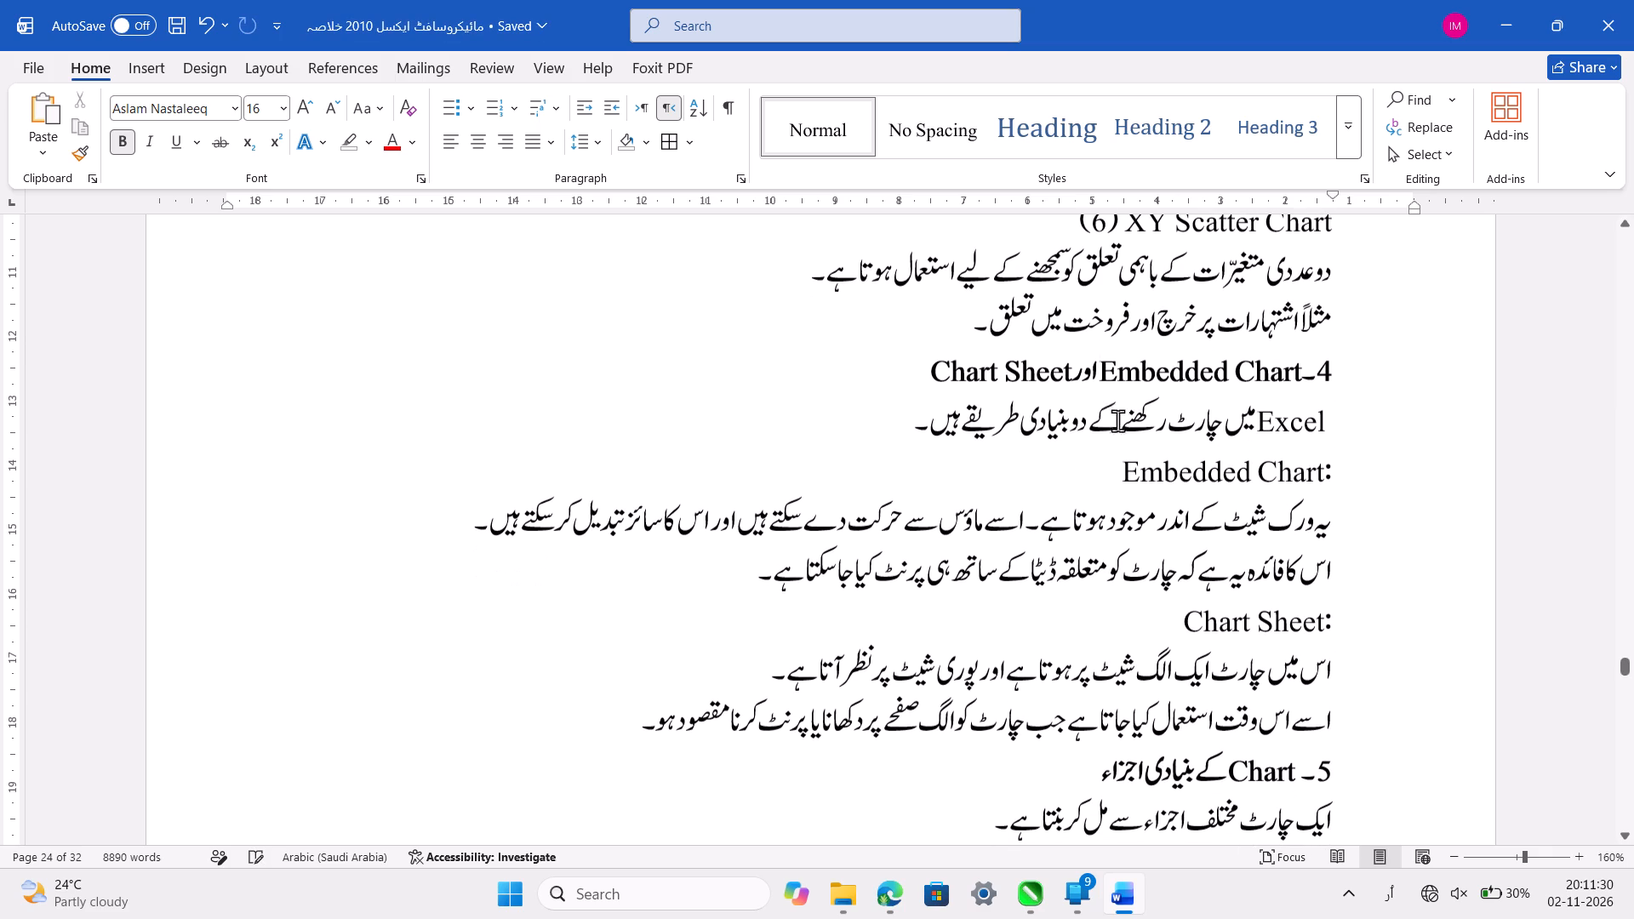
{"action": "left_click", "coordinate": [1229, 425]}
{"action": "scroll", "coordinate": [1229, 425], "scroll_direction": "down", "scroll_amount": 1}
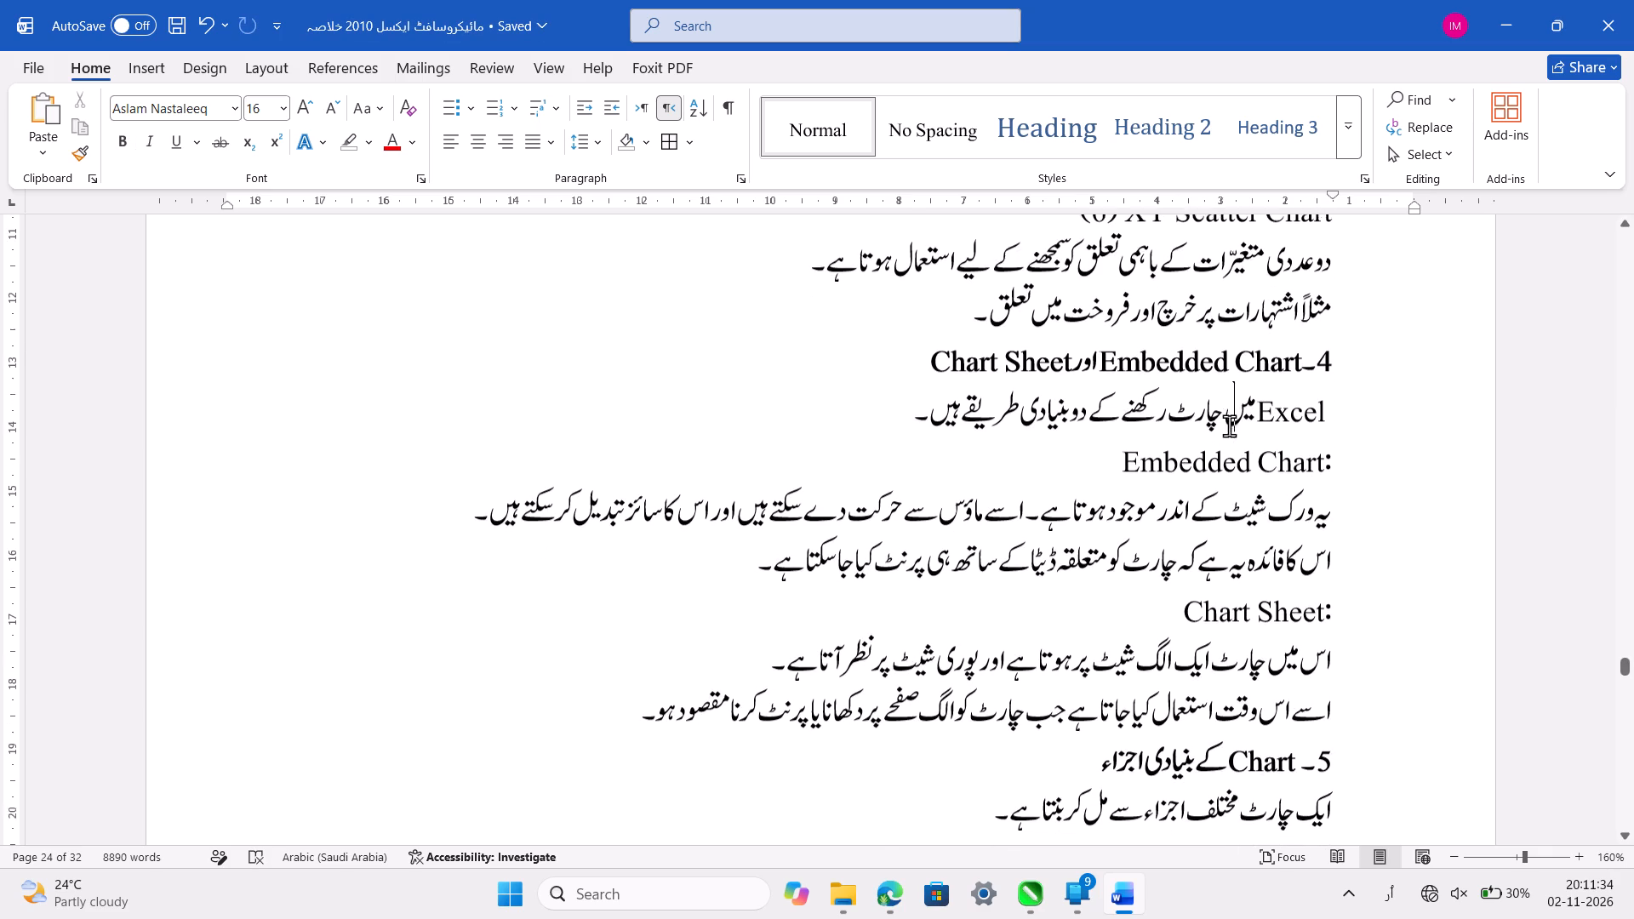
{"action": "scroll", "coordinate": [1229, 425], "scroll_direction": "down", "scroll_amount": 1}
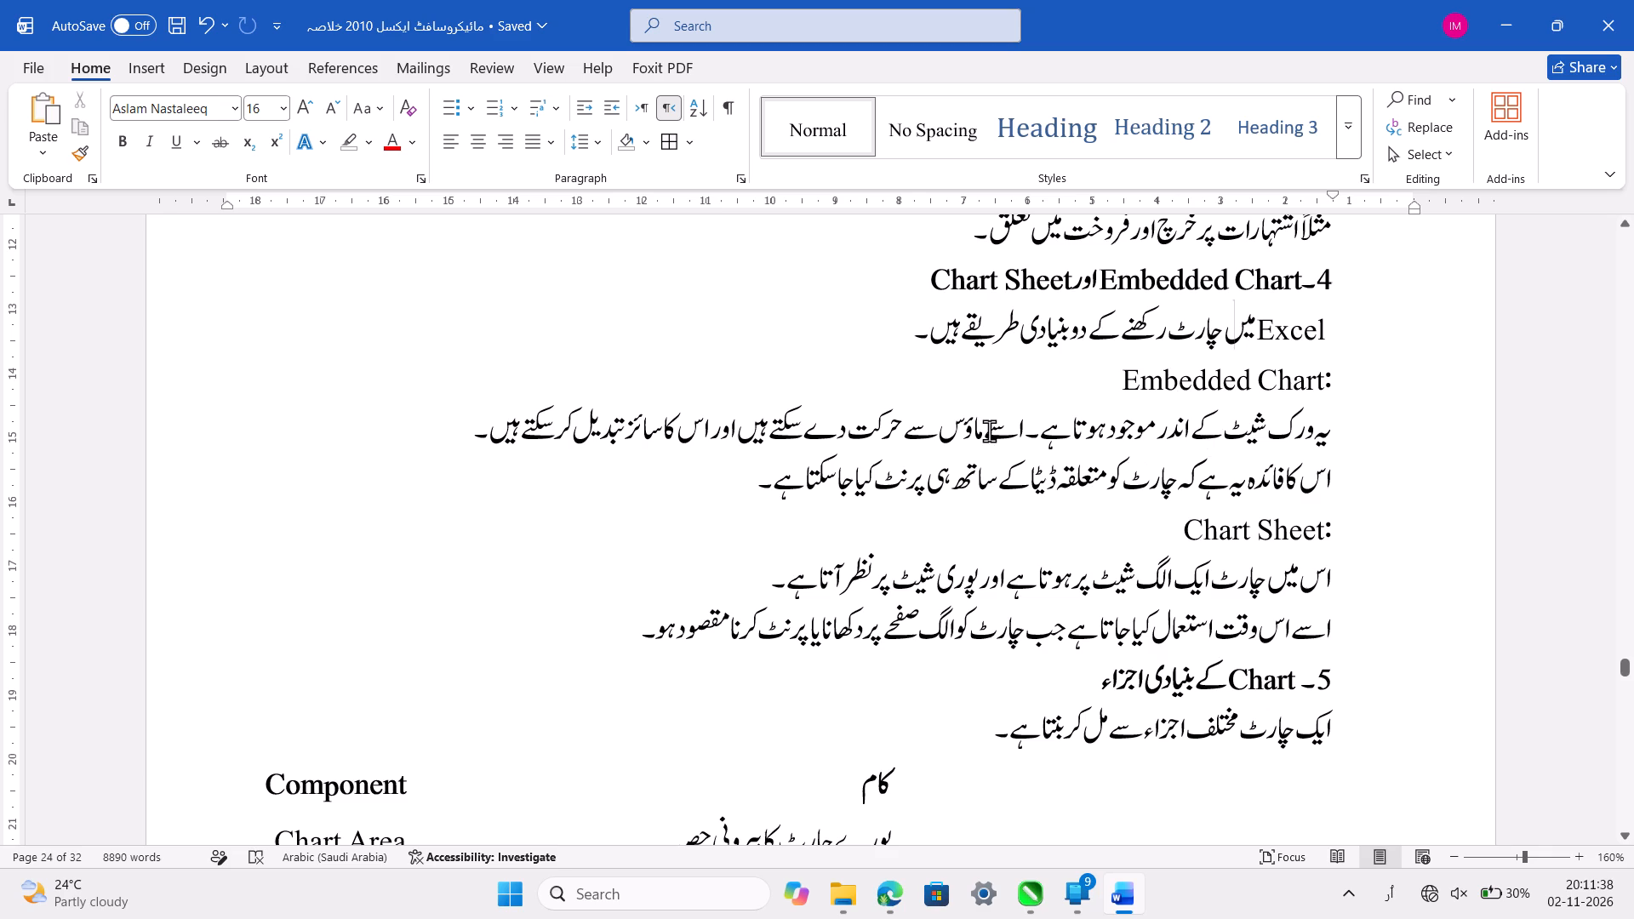
{"action": "left_click", "coordinate": [852, 426]}
{"action": "left_click", "coordinate": [1093, 522]}
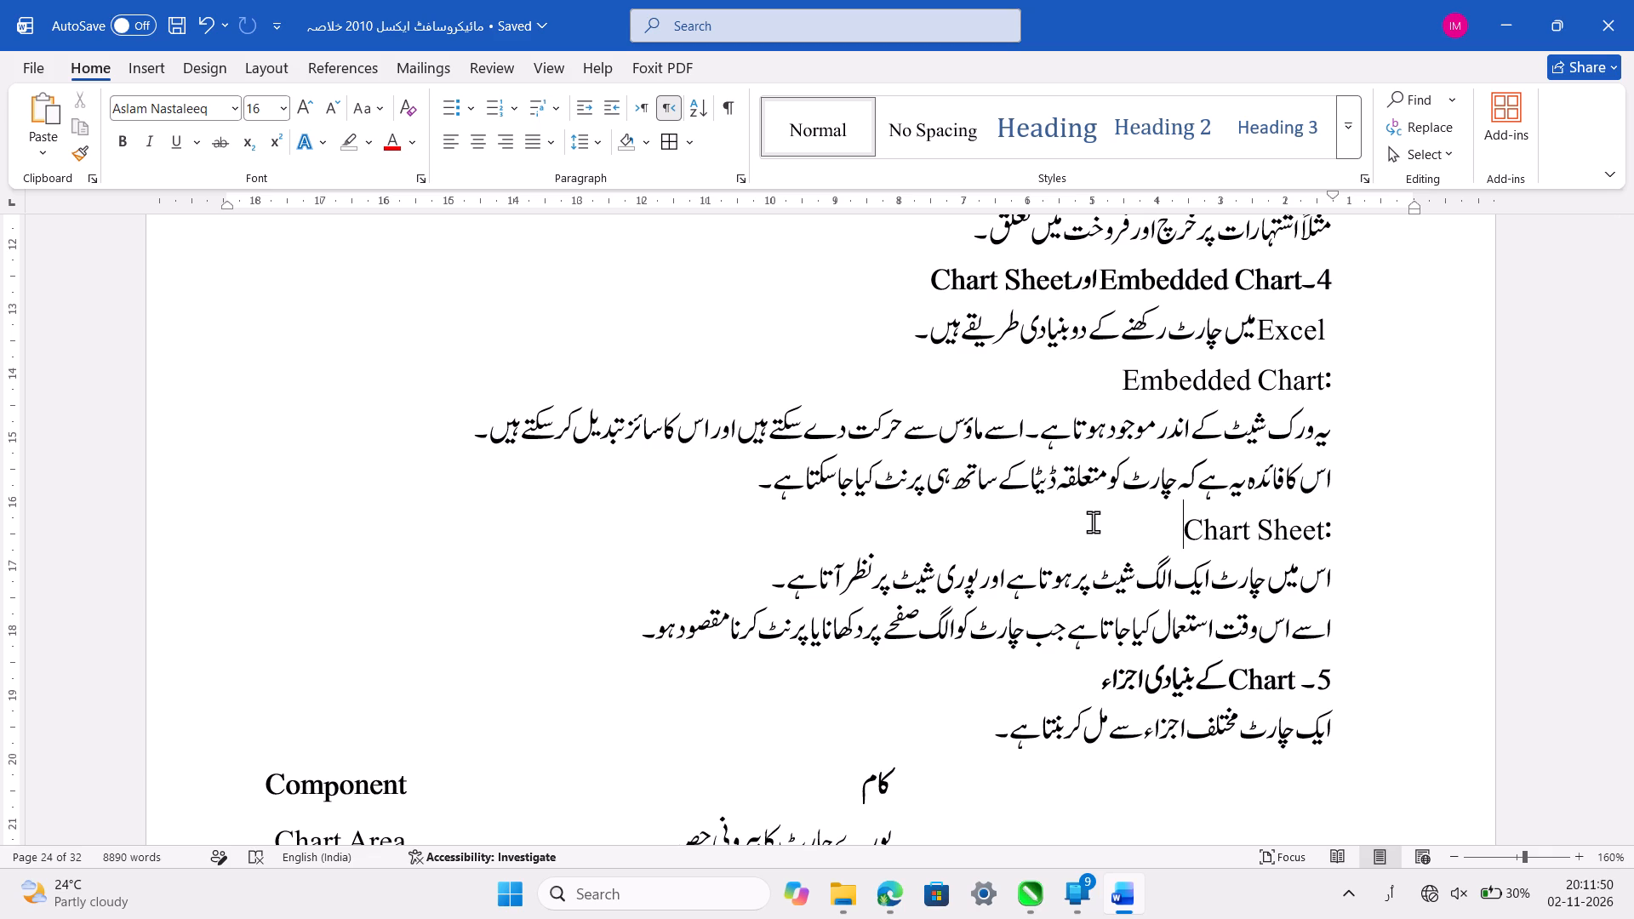
{"action": "scroll", "coordinate": [1093, 522], "scroll_direction": "down", "scroll_amount": 1}
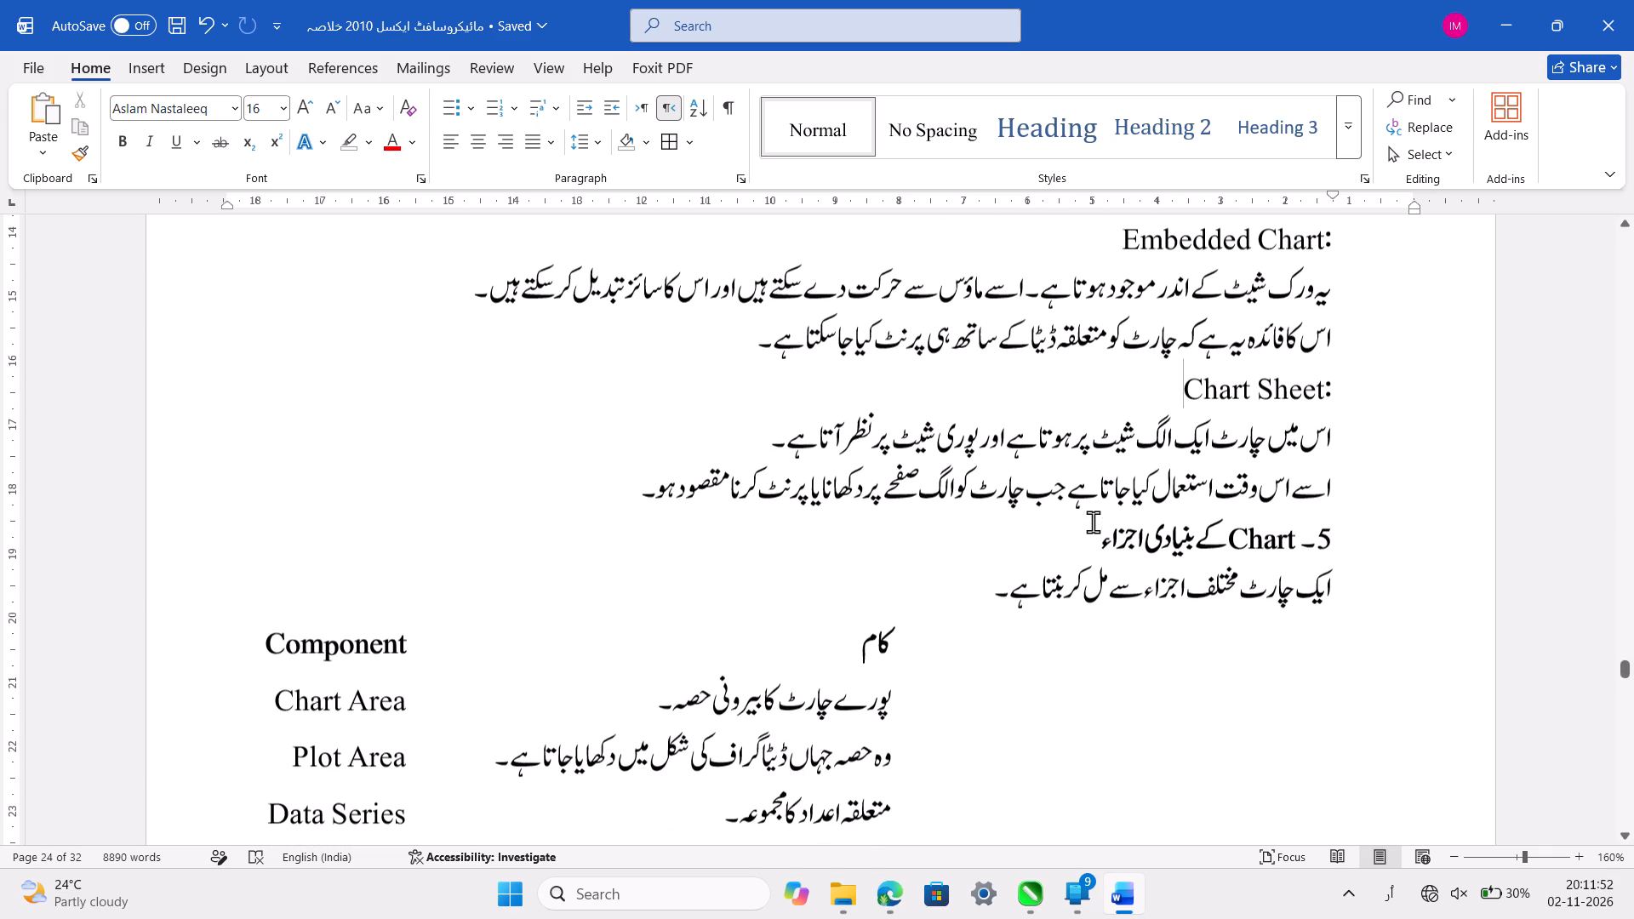
{"action": "left_click", "coordinate": [1065, 545]}
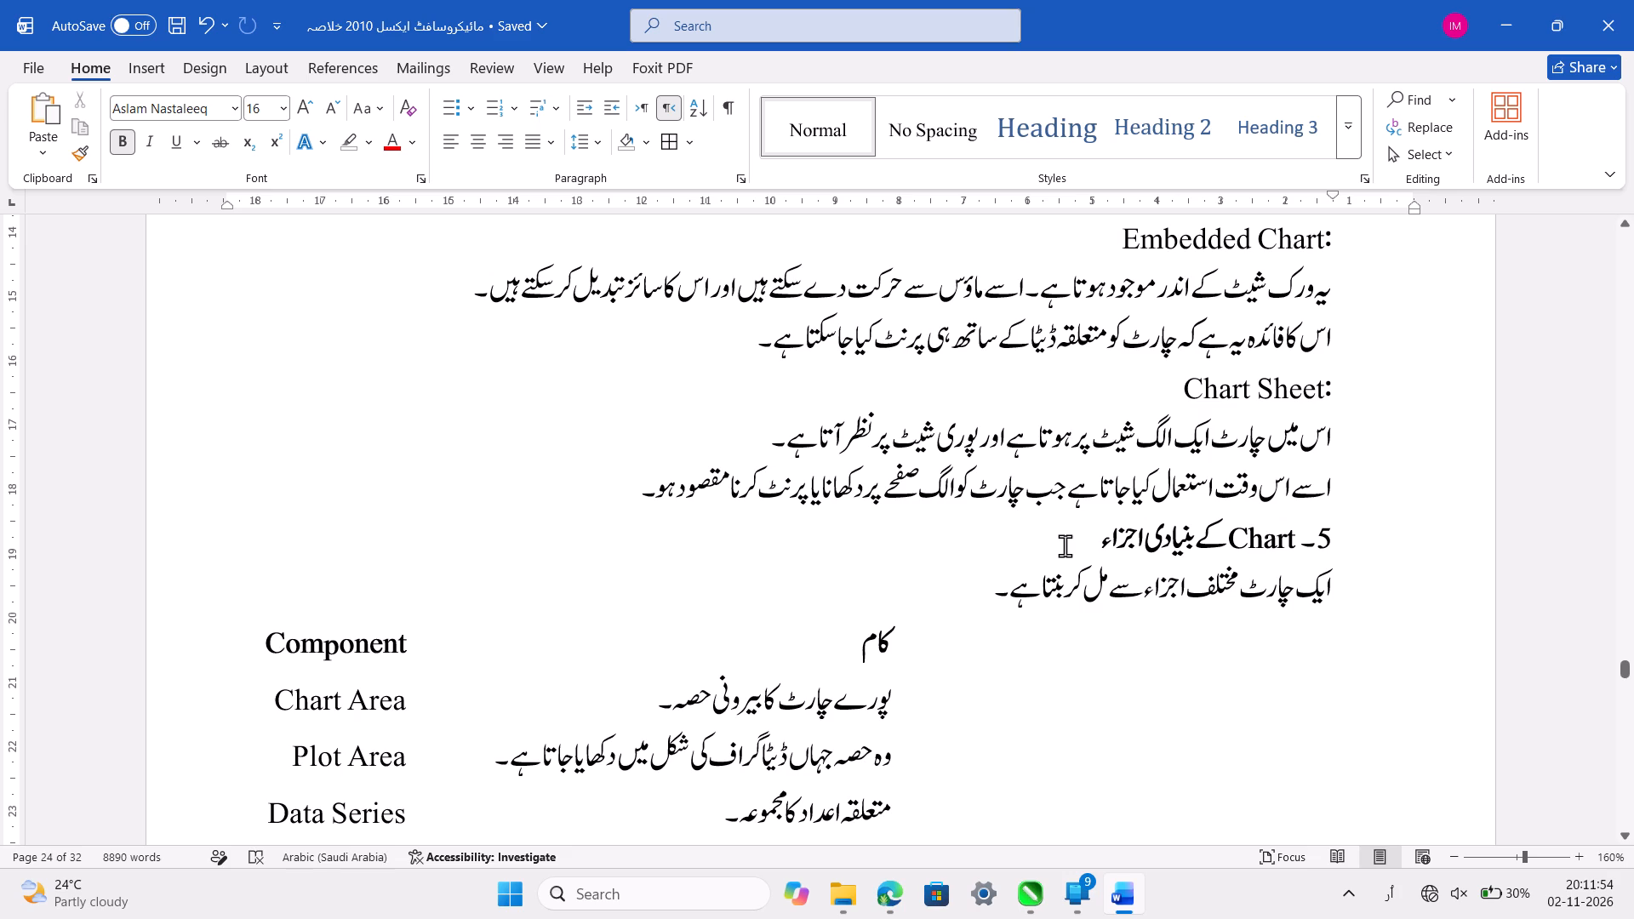
{"action": "scroll", "coordinate": [1065, 545], "scroll_direction": "down", "scroll_amount": 1}
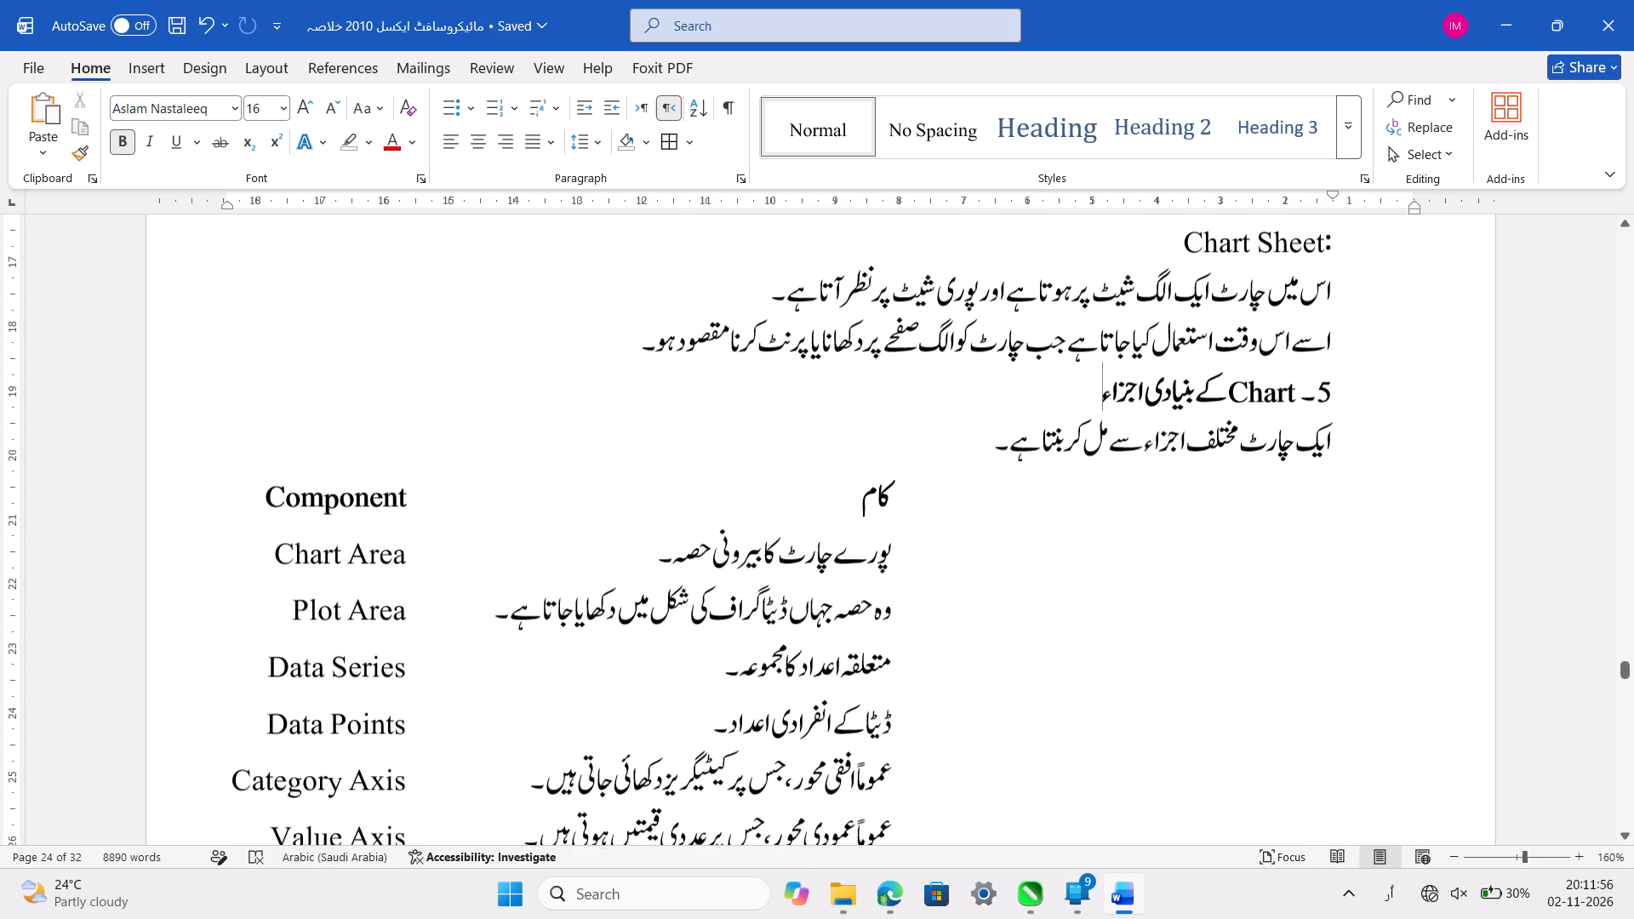
{"action": "scroll", "coordinate": [1065, 545], "scroll_direction": "down", "scroll_amount": 1}
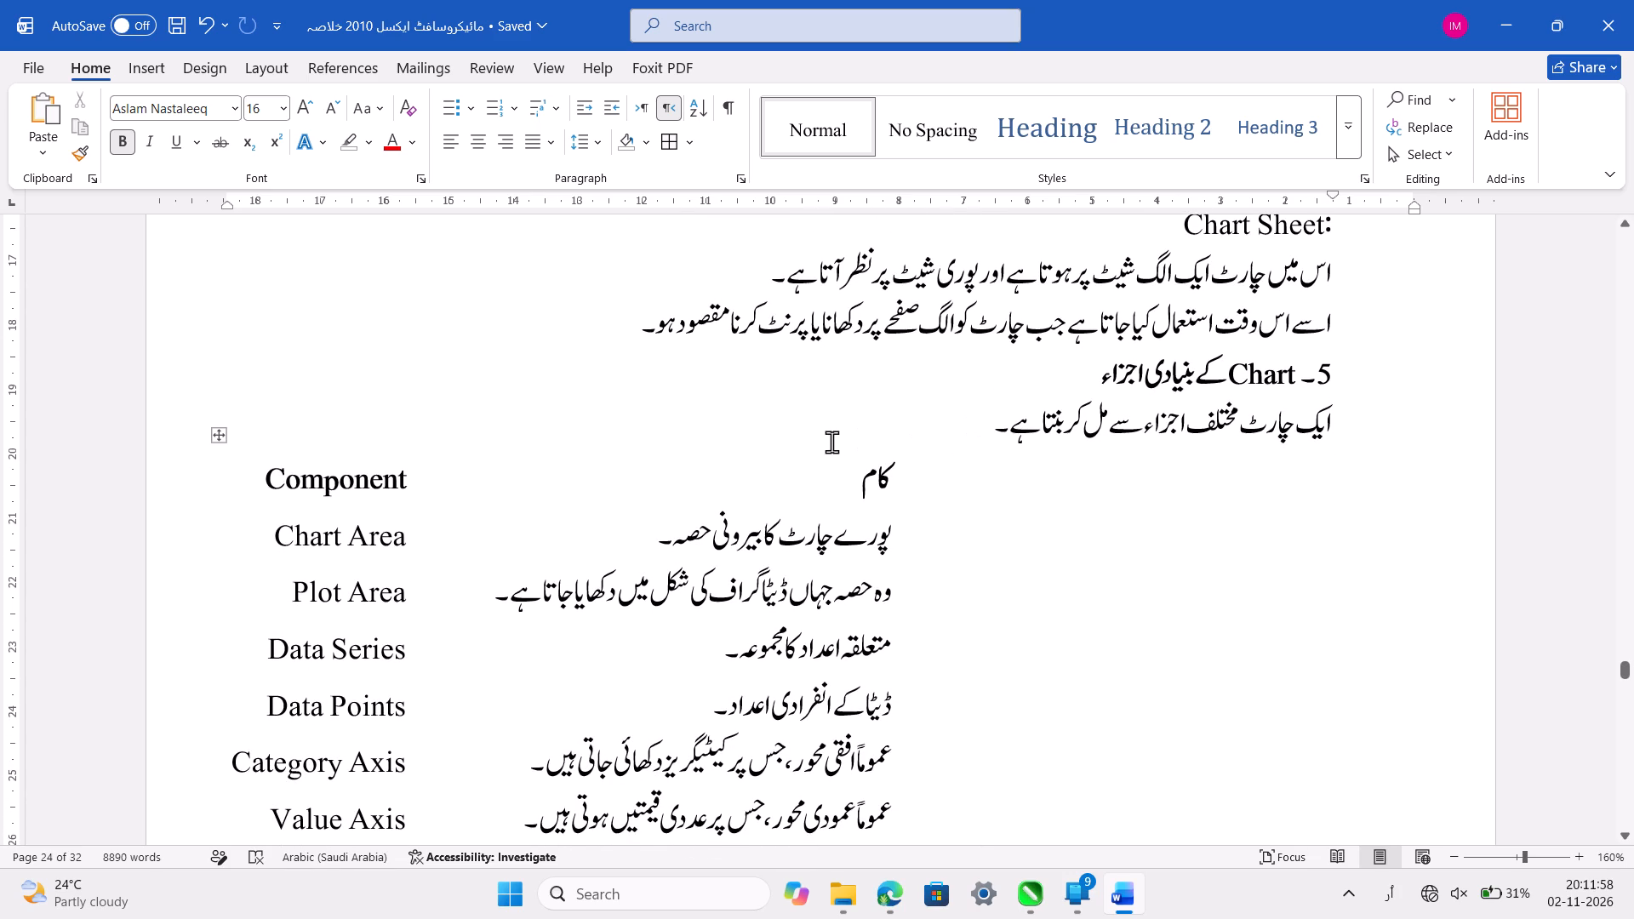
Centre the chart components table under section 5 on the page and apply all borders to it.
{"action": "left_click", "coordinate": [210, 438]}
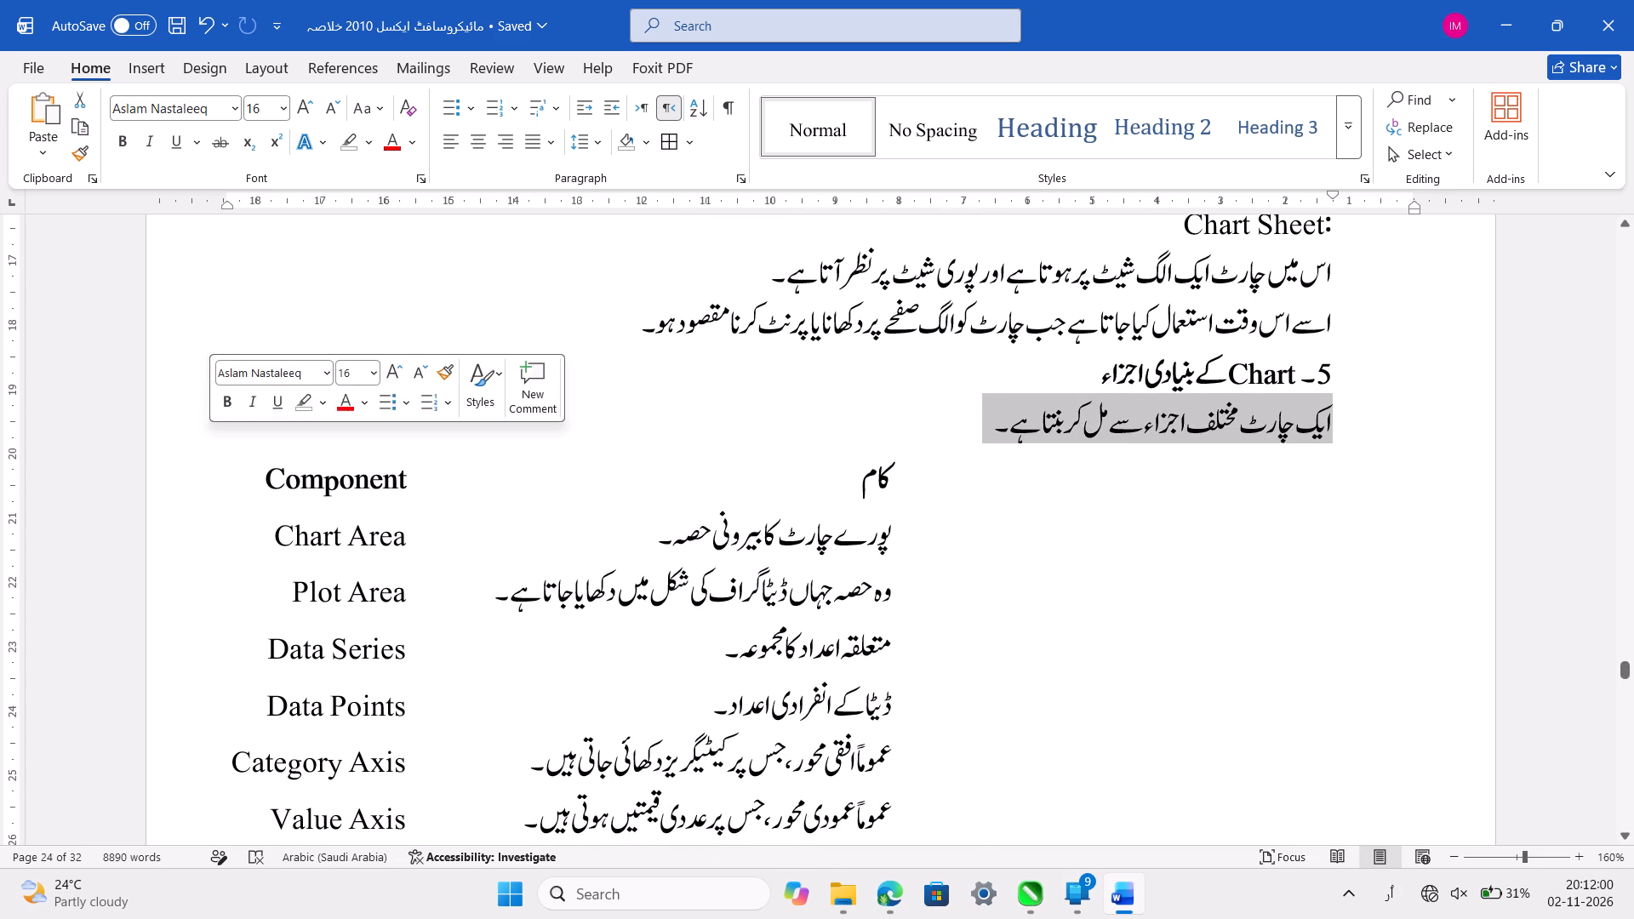
{"action": "left_click", "coordinate": [466, 484]}
{"action": "scroll", "coordinate": [466, 484], "scroll_direction": "down", "scroll_amount": 2, "text": "ctrl"}
{"action": "scroll", "coordinate": [466, 484], "scroll_direction": "down", "scroll_amount": 1}
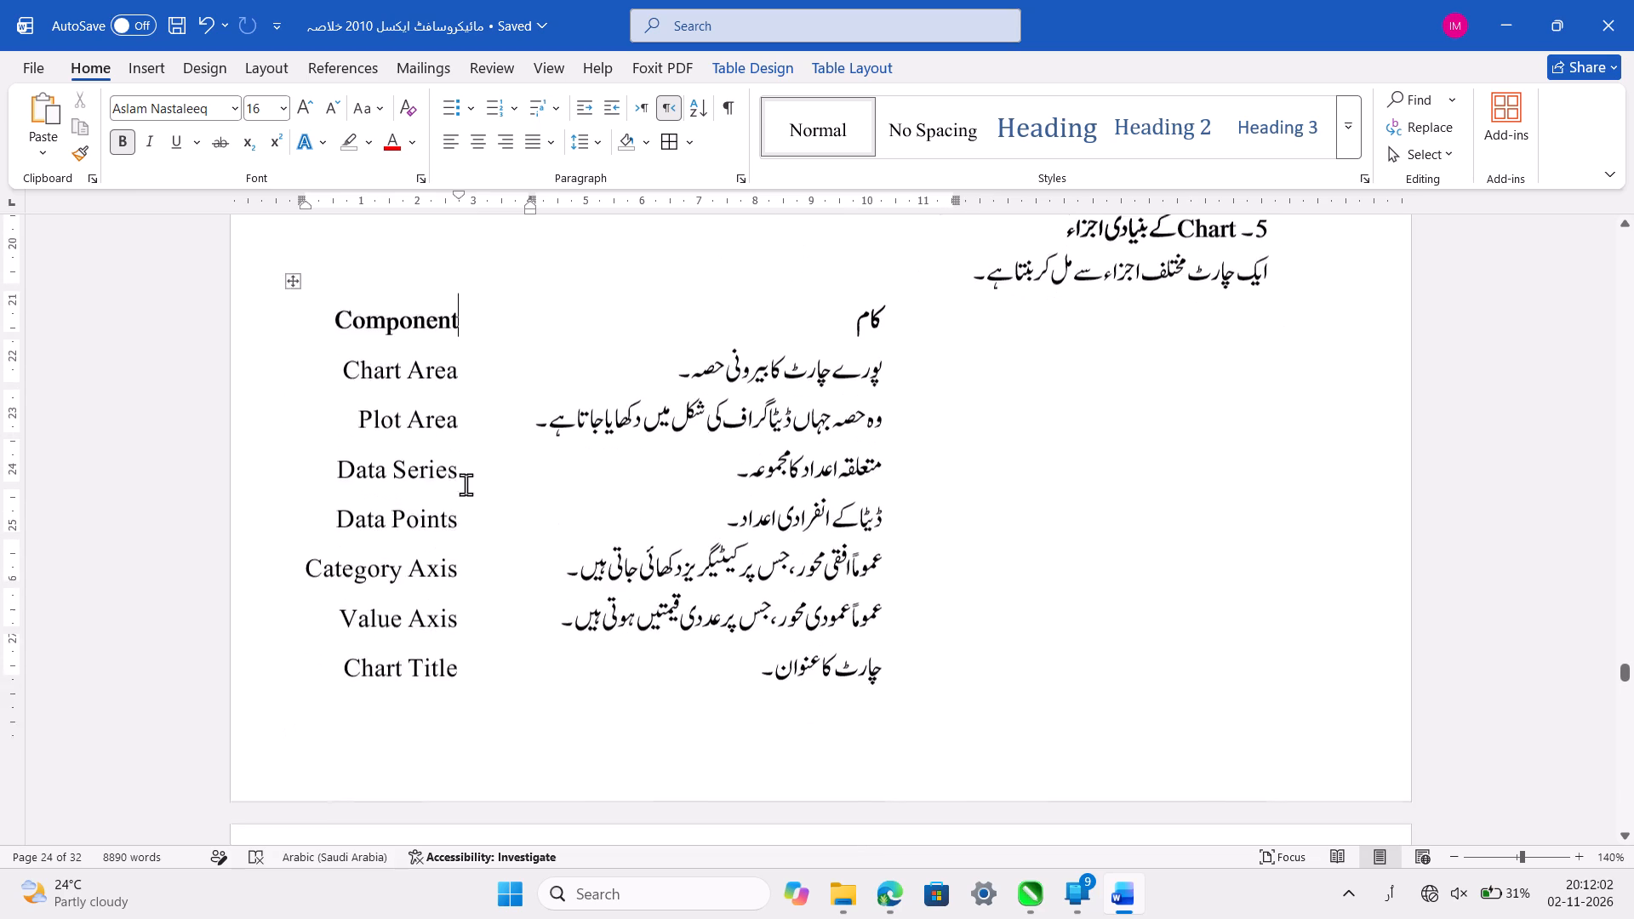
{"action": "scroll", "coordinate": [466, 484], "scroll_direction": "down", "scroll_amount": 1}
{"action": "scroll", "coordinate": [348, 335], "scroll_direction": "up", "scroll_amount": 1}
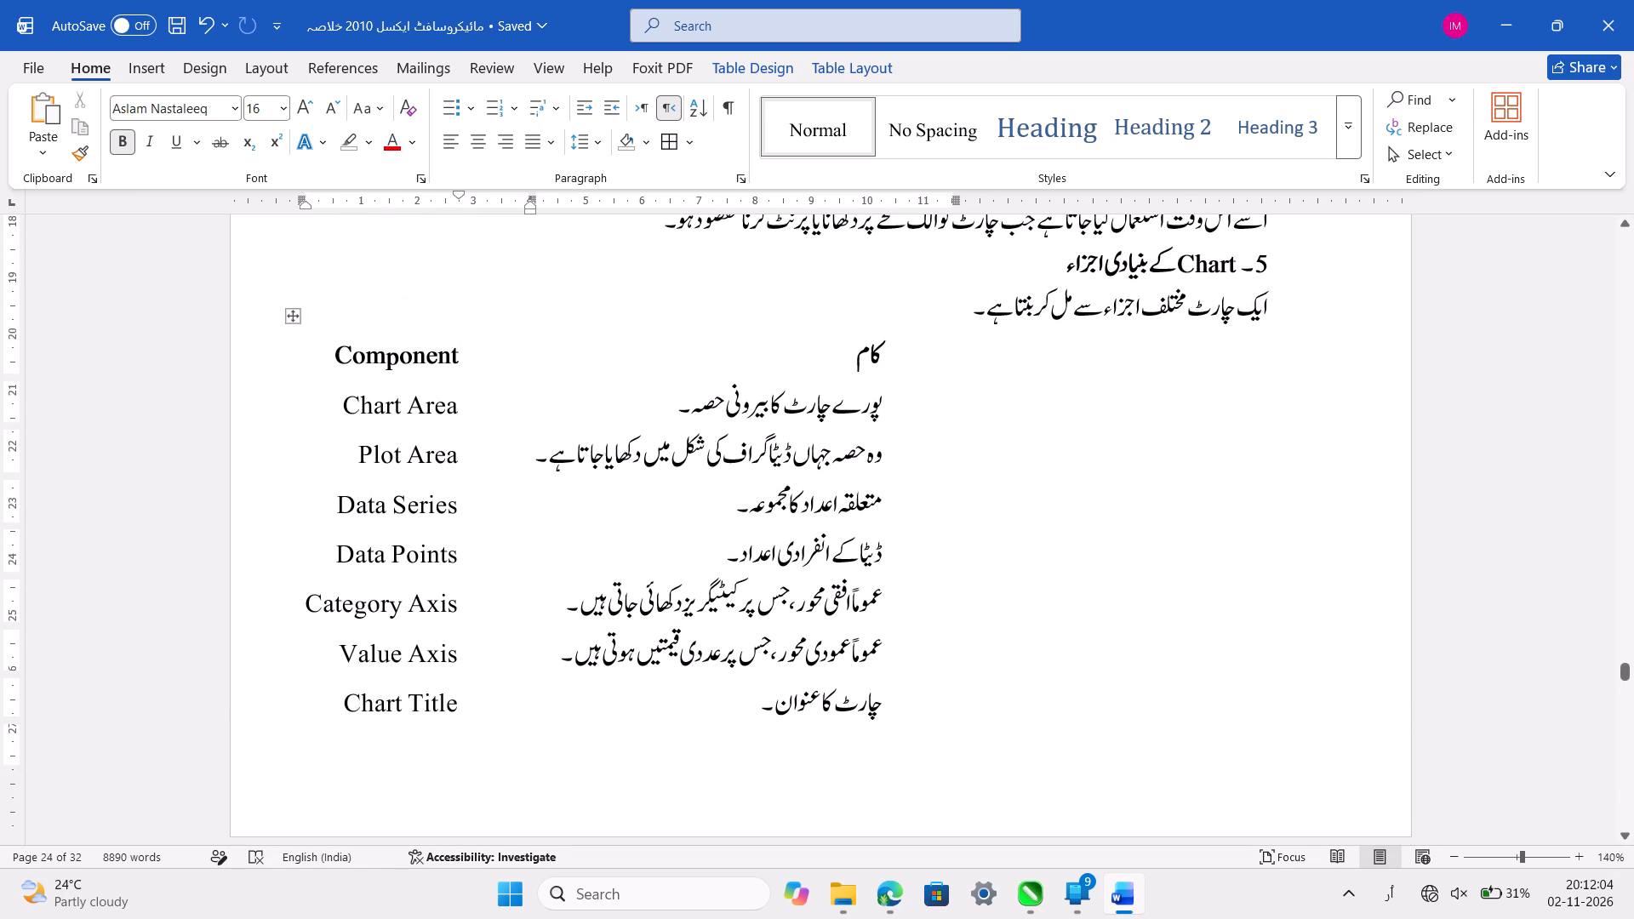
{"action": "left_click", "coordinate": [292, 317]}
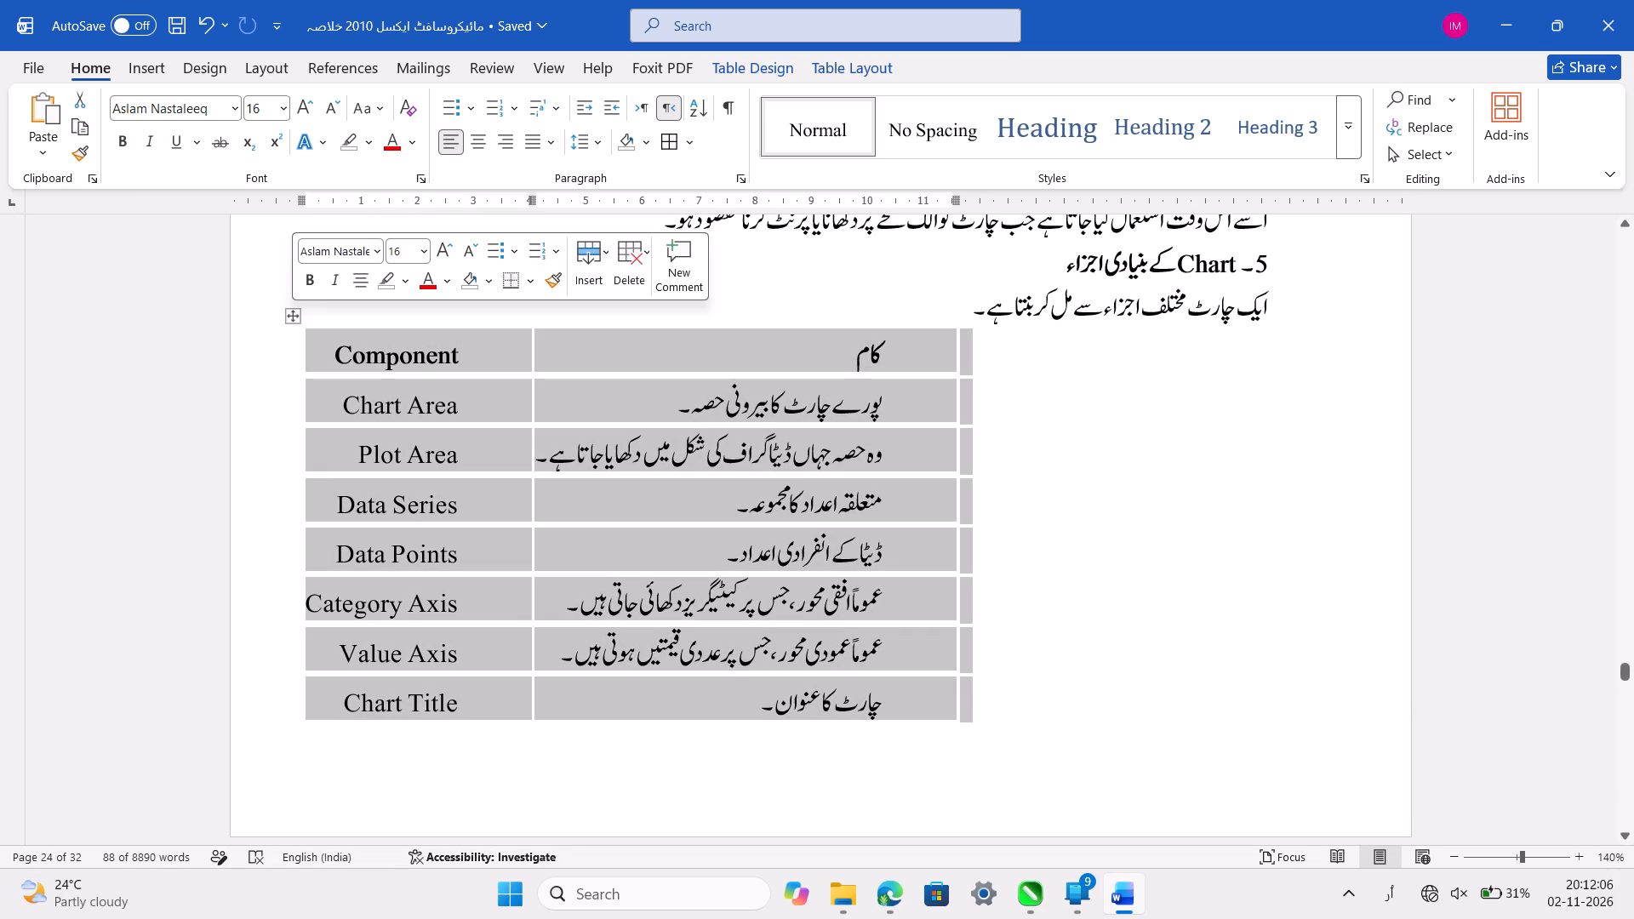
{"action": "left_click", "coordinate": [488, 140]}
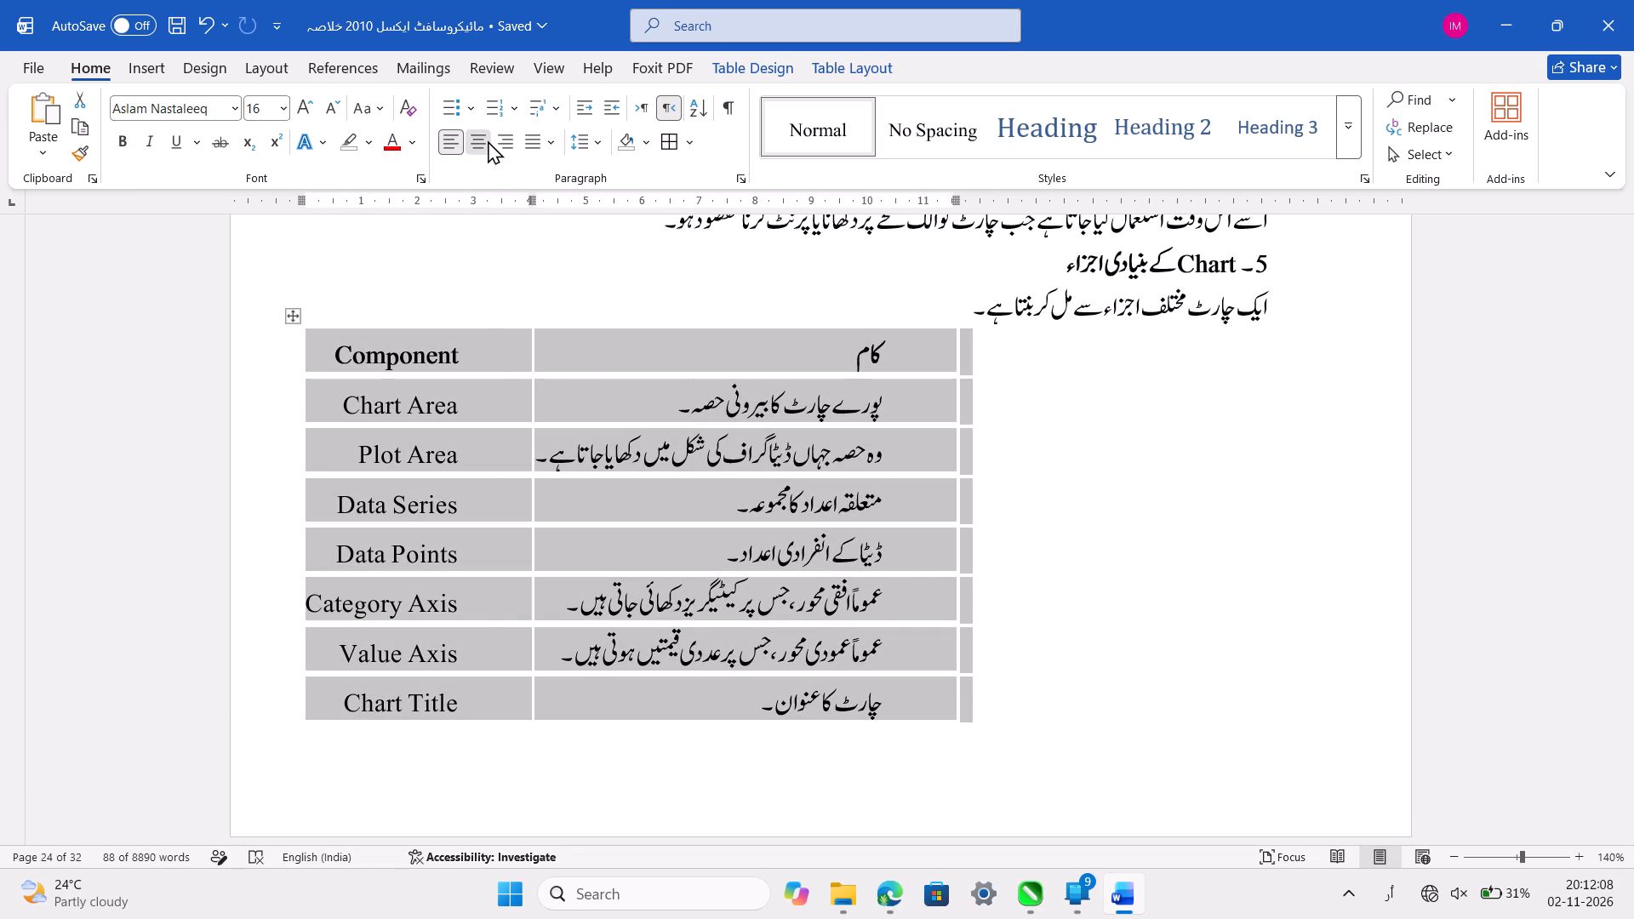
{"action": "left_click", "coordinate": [674, 149]}
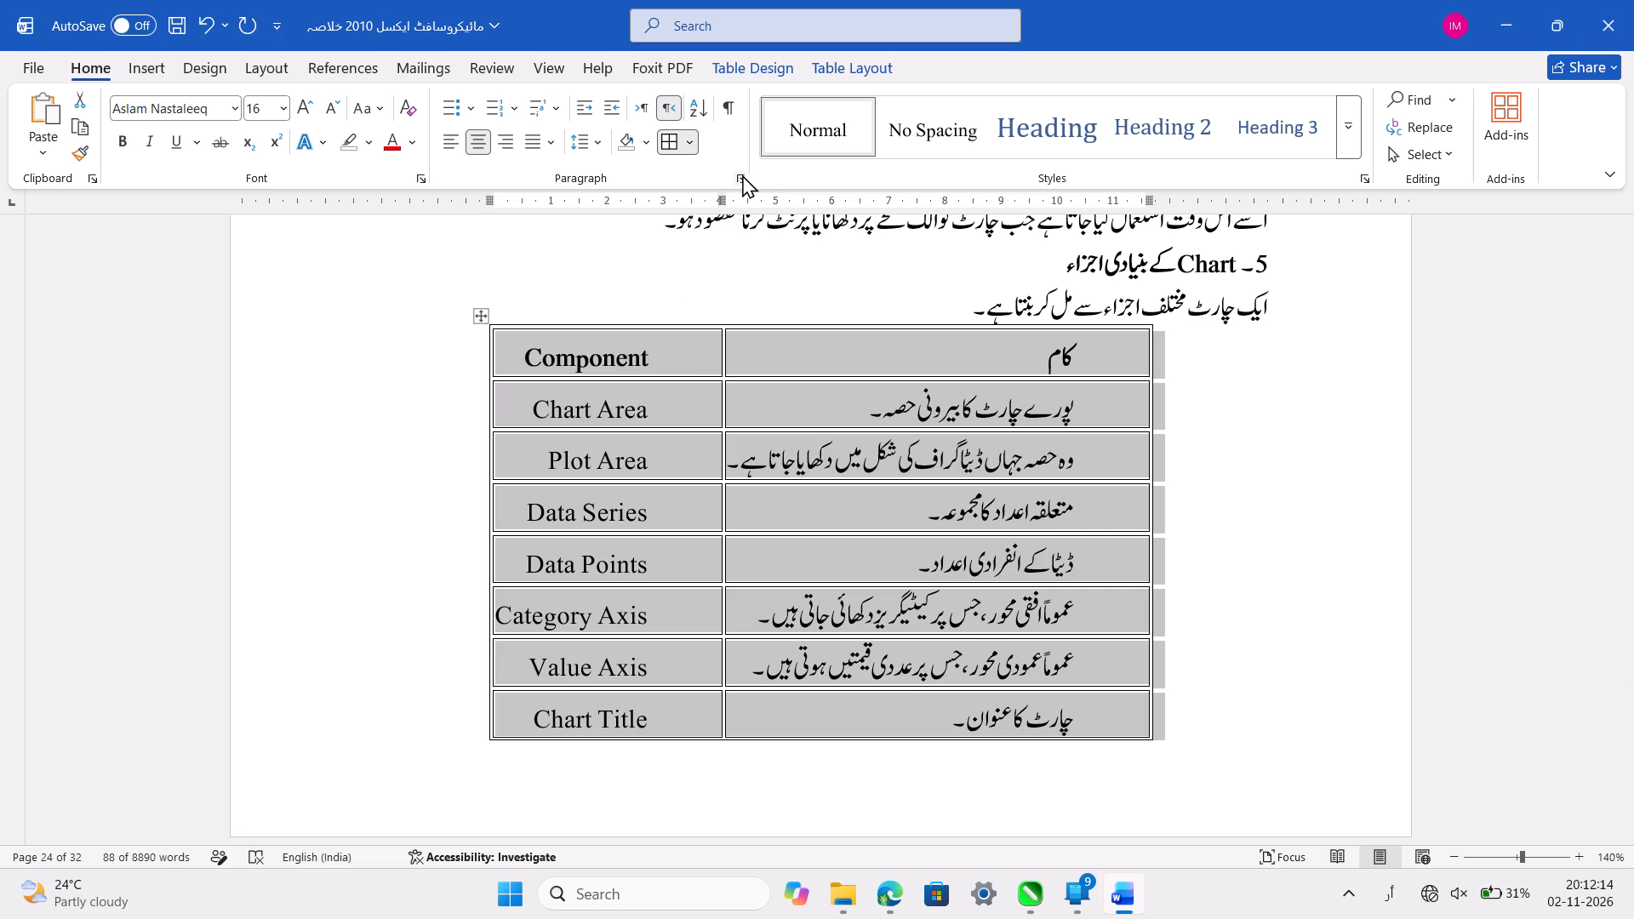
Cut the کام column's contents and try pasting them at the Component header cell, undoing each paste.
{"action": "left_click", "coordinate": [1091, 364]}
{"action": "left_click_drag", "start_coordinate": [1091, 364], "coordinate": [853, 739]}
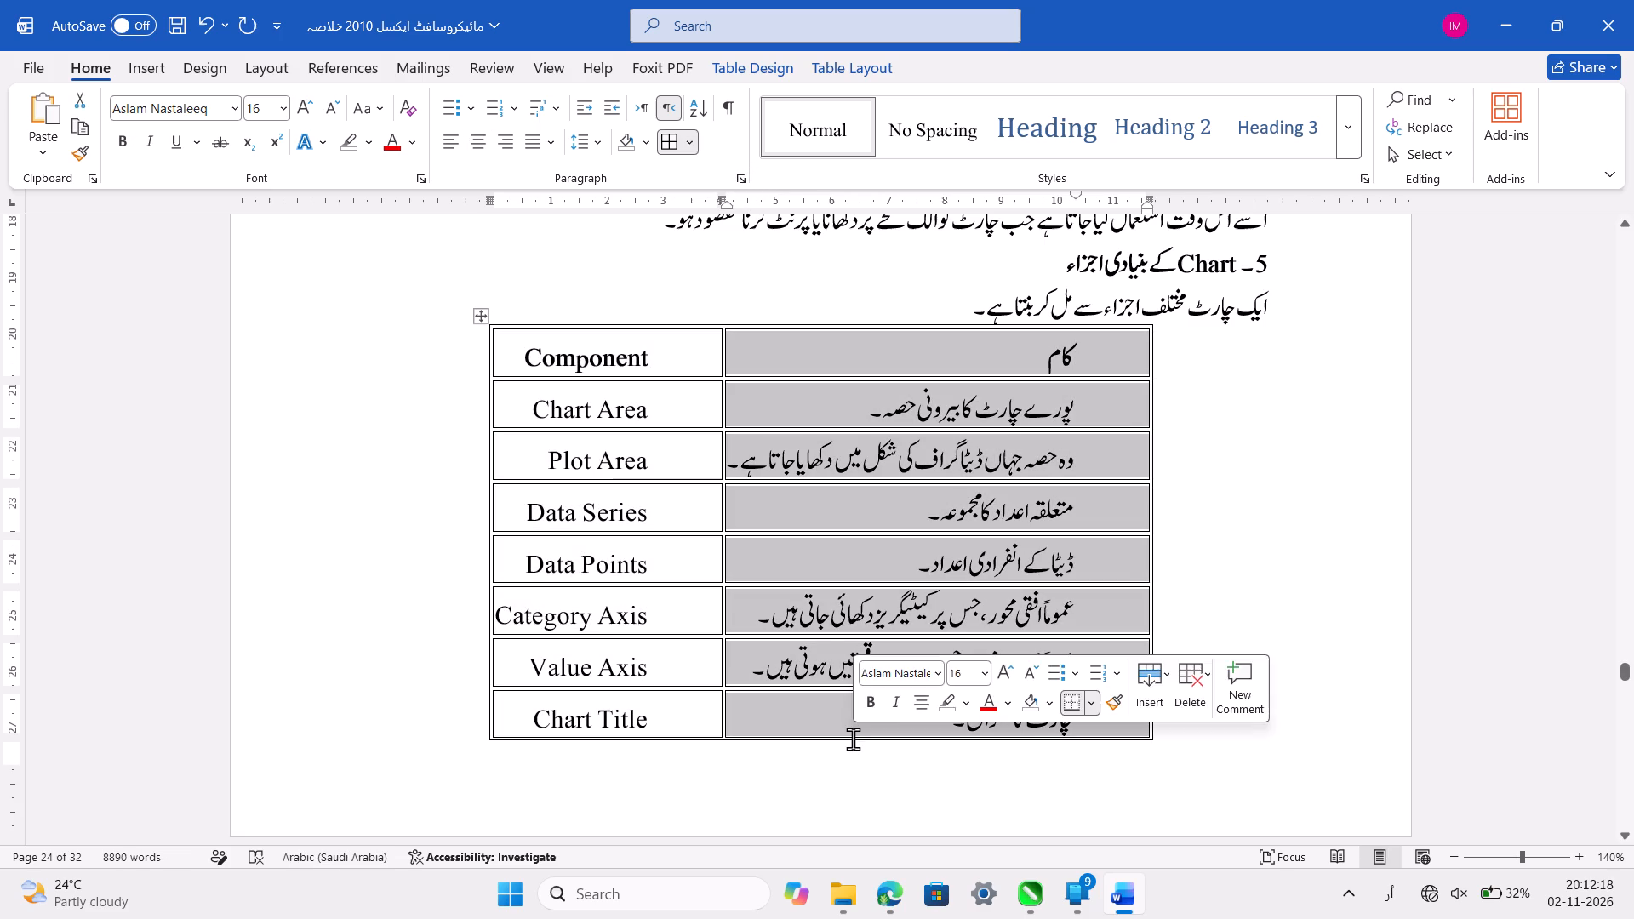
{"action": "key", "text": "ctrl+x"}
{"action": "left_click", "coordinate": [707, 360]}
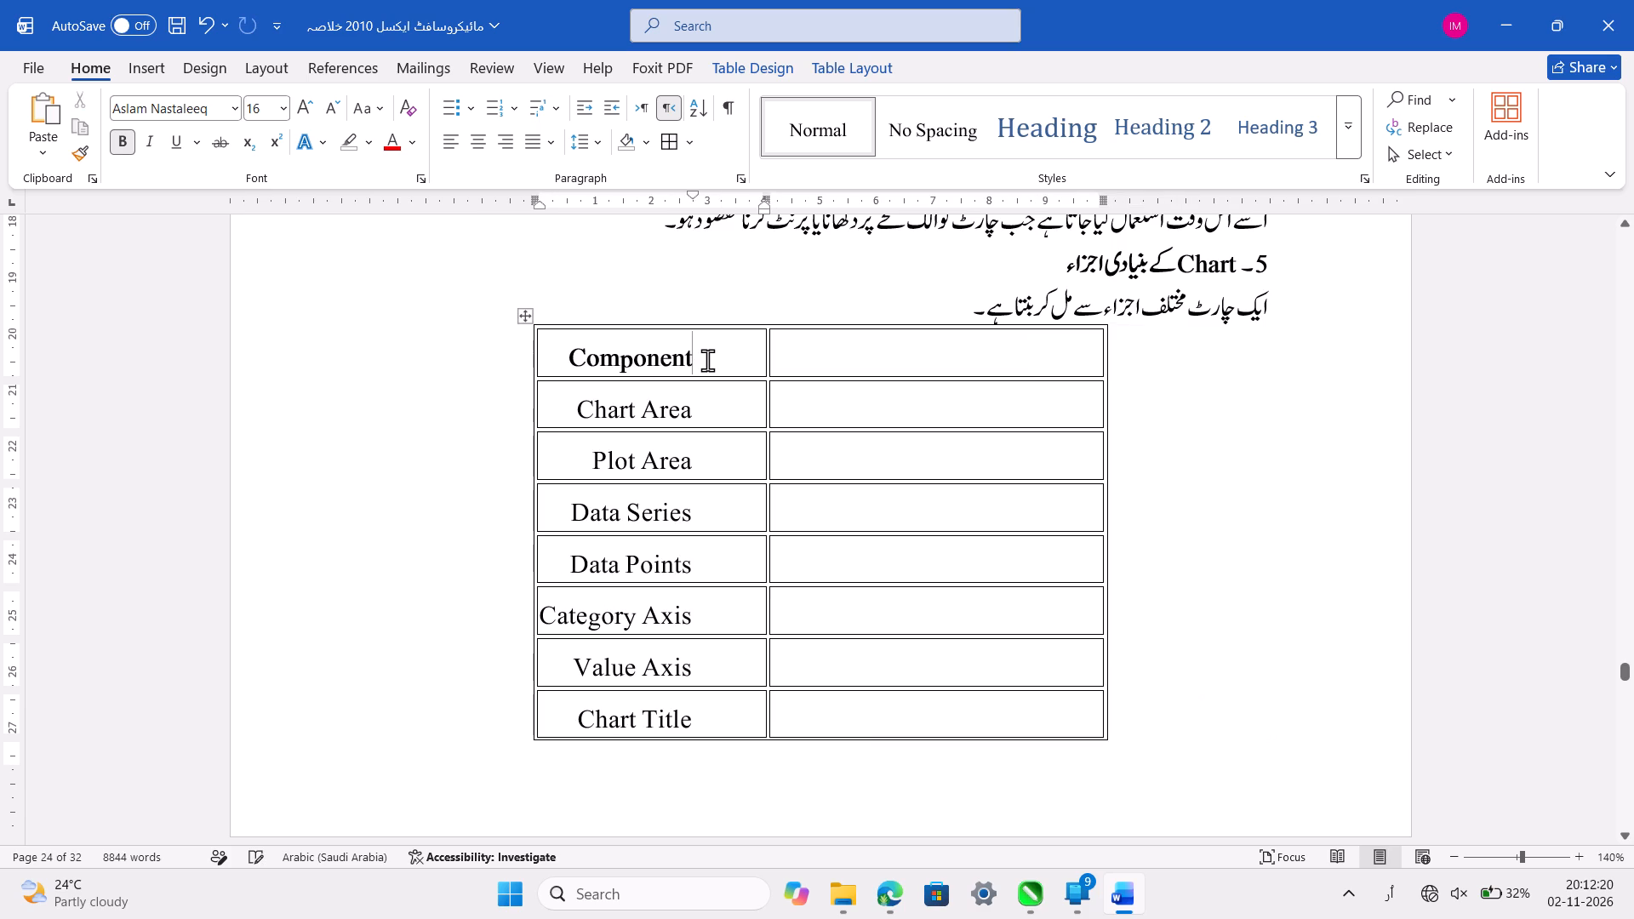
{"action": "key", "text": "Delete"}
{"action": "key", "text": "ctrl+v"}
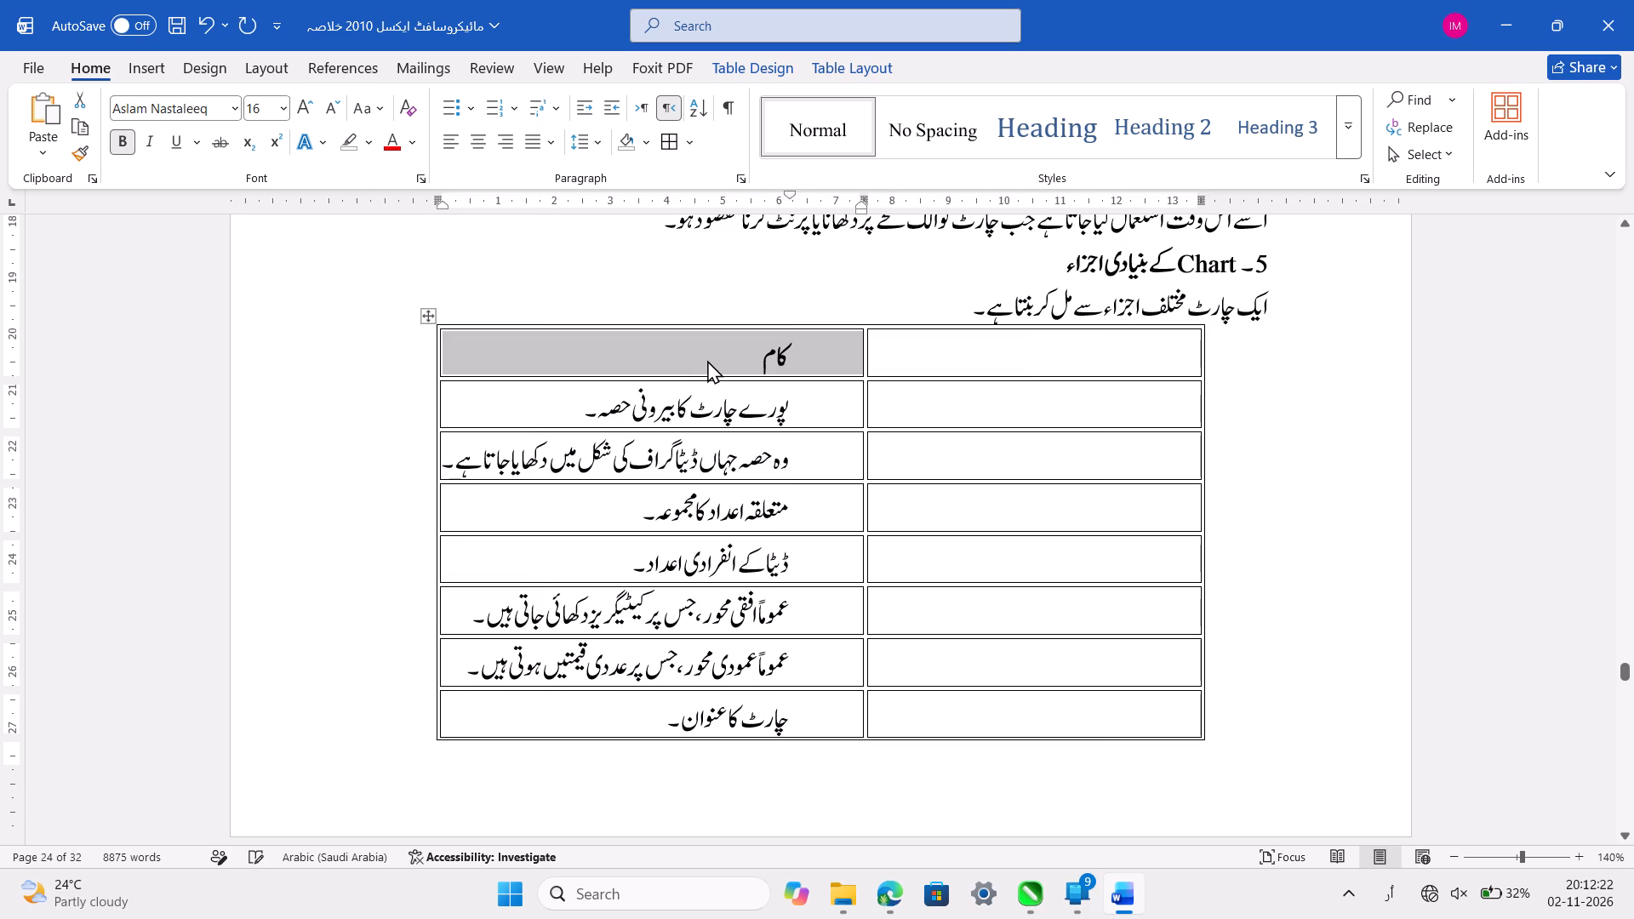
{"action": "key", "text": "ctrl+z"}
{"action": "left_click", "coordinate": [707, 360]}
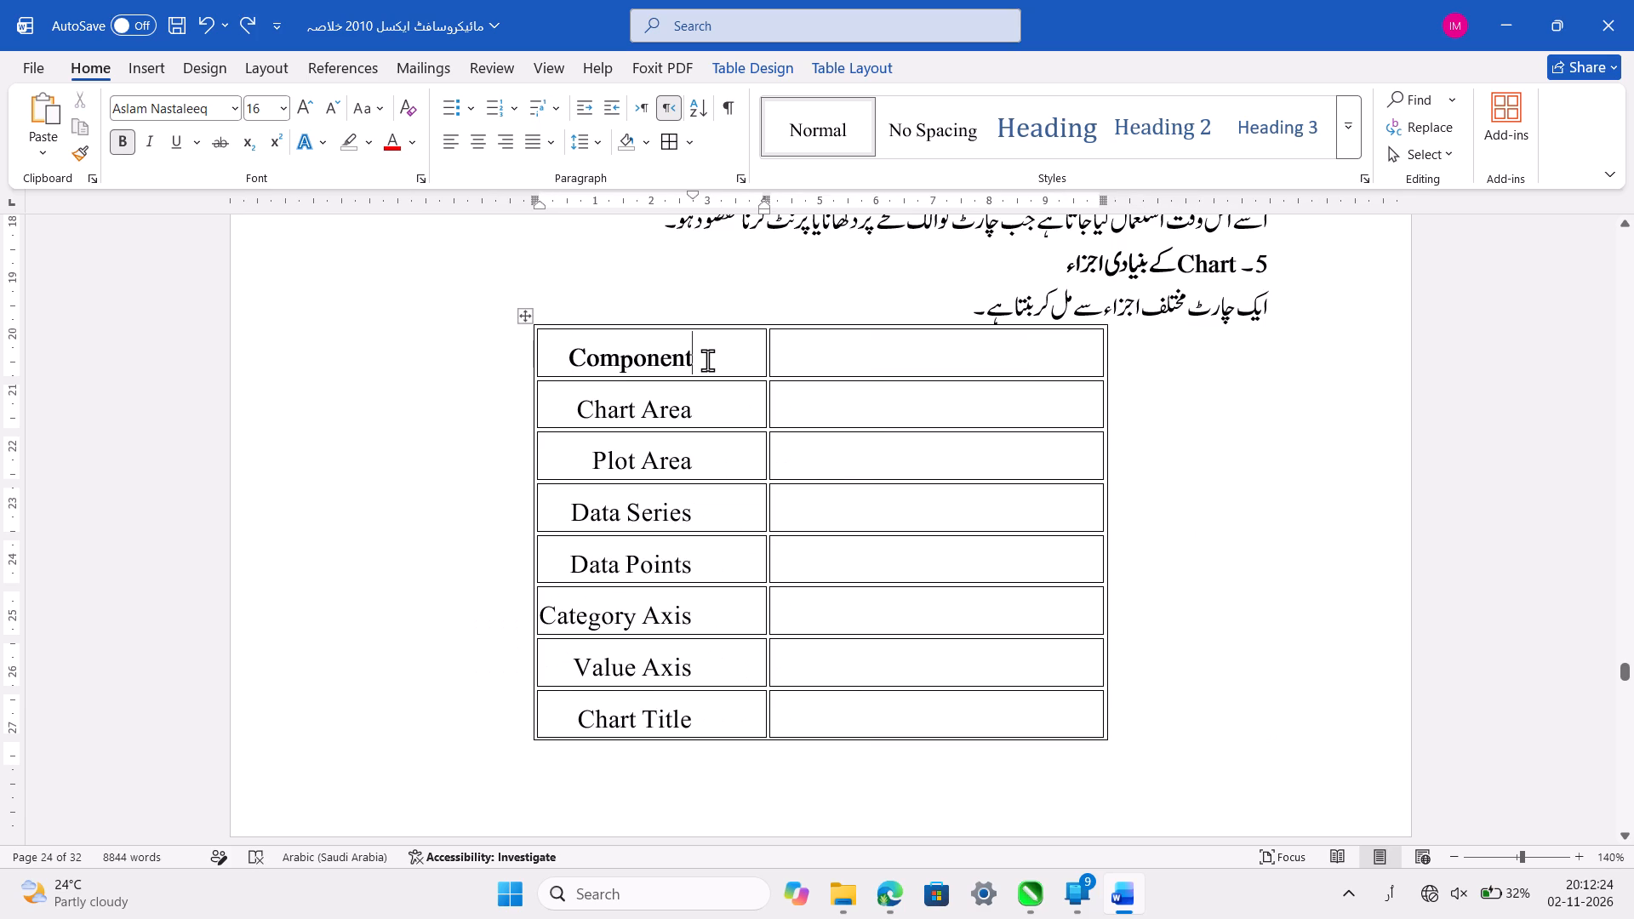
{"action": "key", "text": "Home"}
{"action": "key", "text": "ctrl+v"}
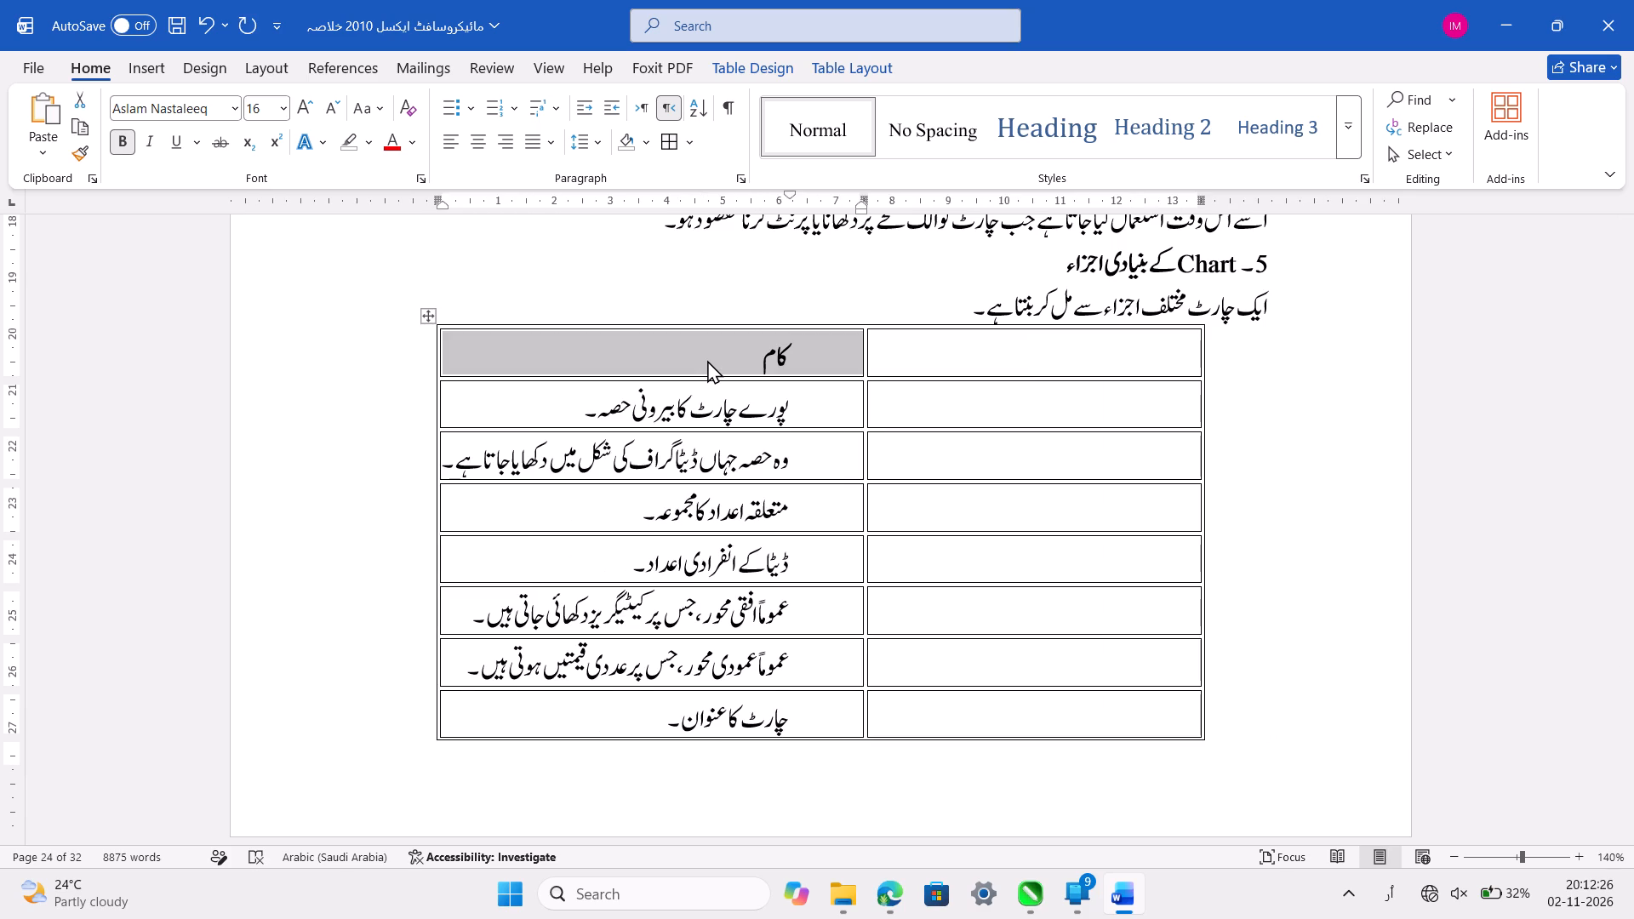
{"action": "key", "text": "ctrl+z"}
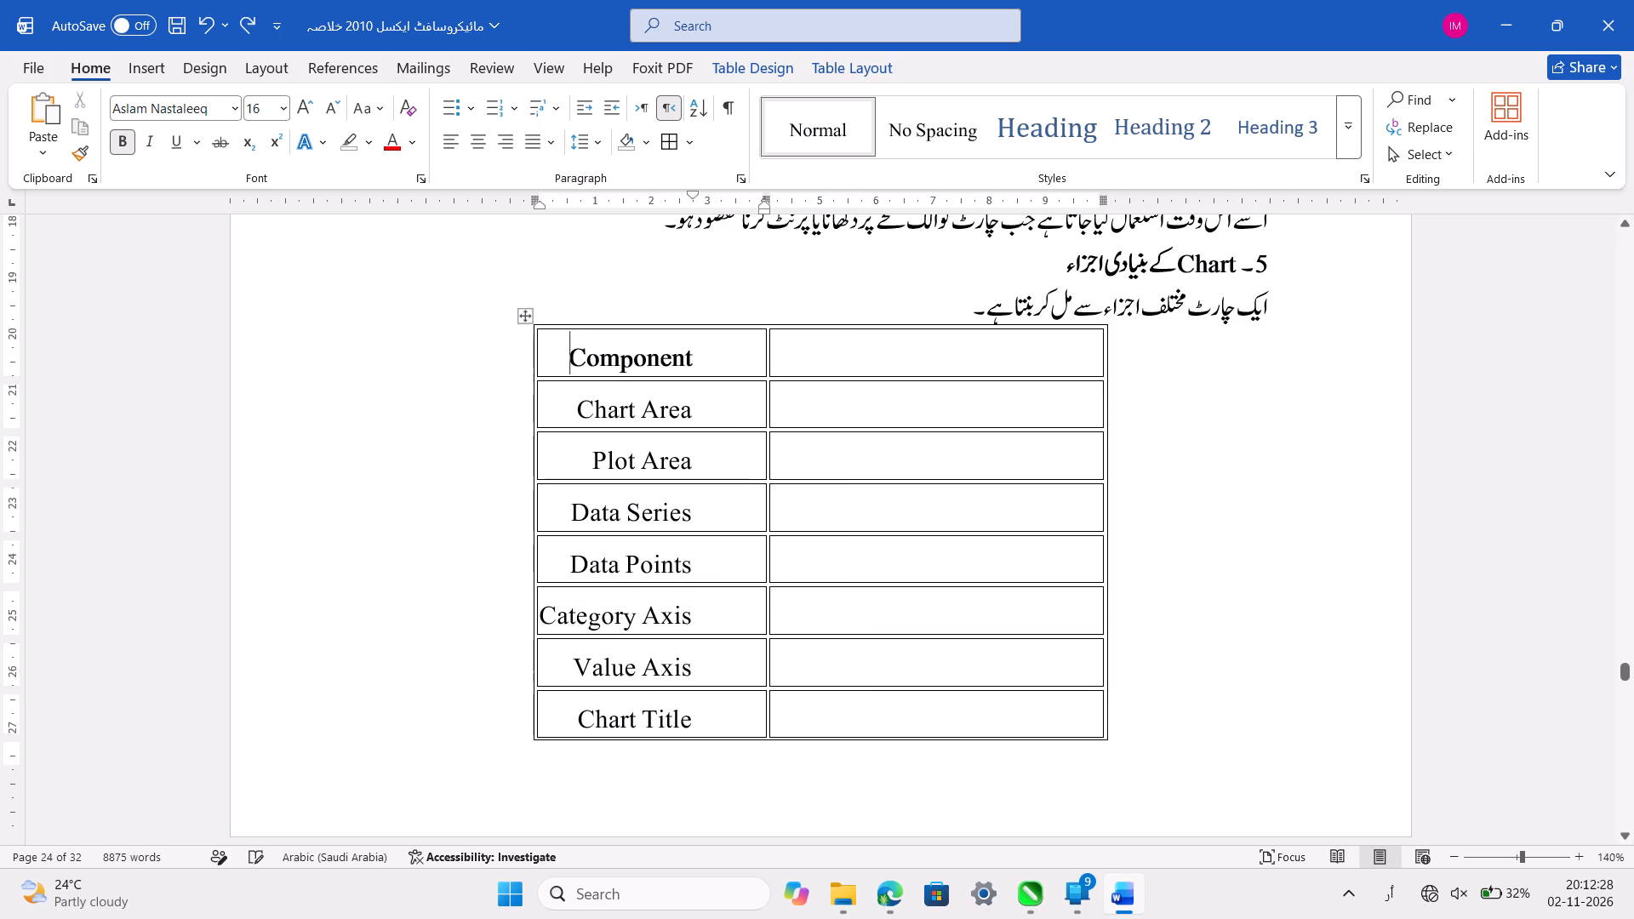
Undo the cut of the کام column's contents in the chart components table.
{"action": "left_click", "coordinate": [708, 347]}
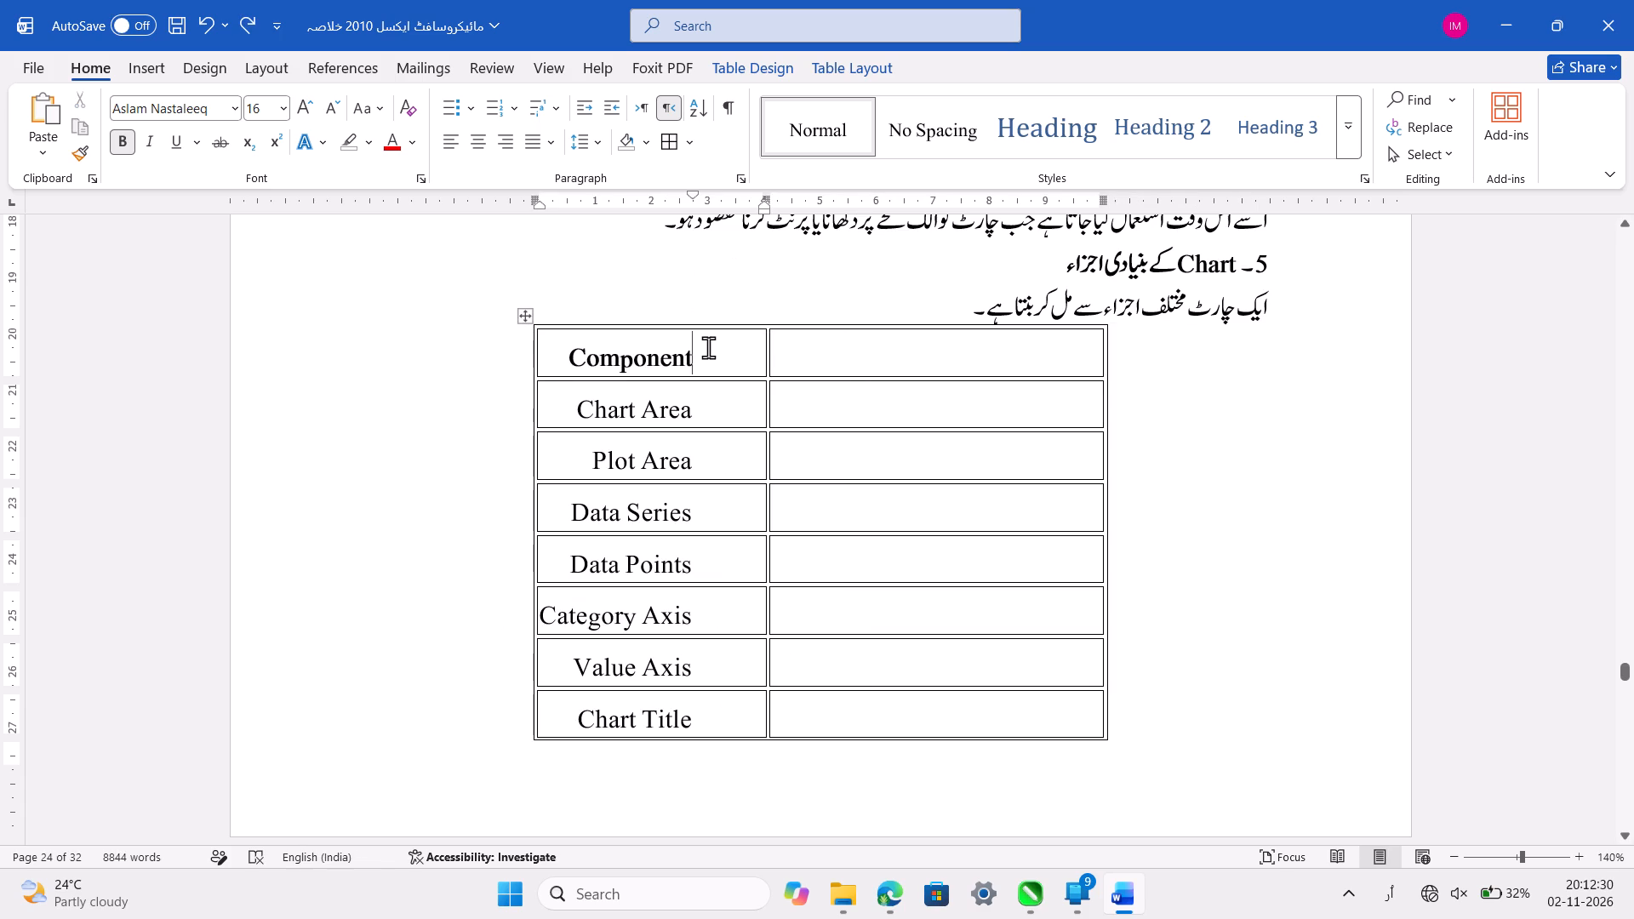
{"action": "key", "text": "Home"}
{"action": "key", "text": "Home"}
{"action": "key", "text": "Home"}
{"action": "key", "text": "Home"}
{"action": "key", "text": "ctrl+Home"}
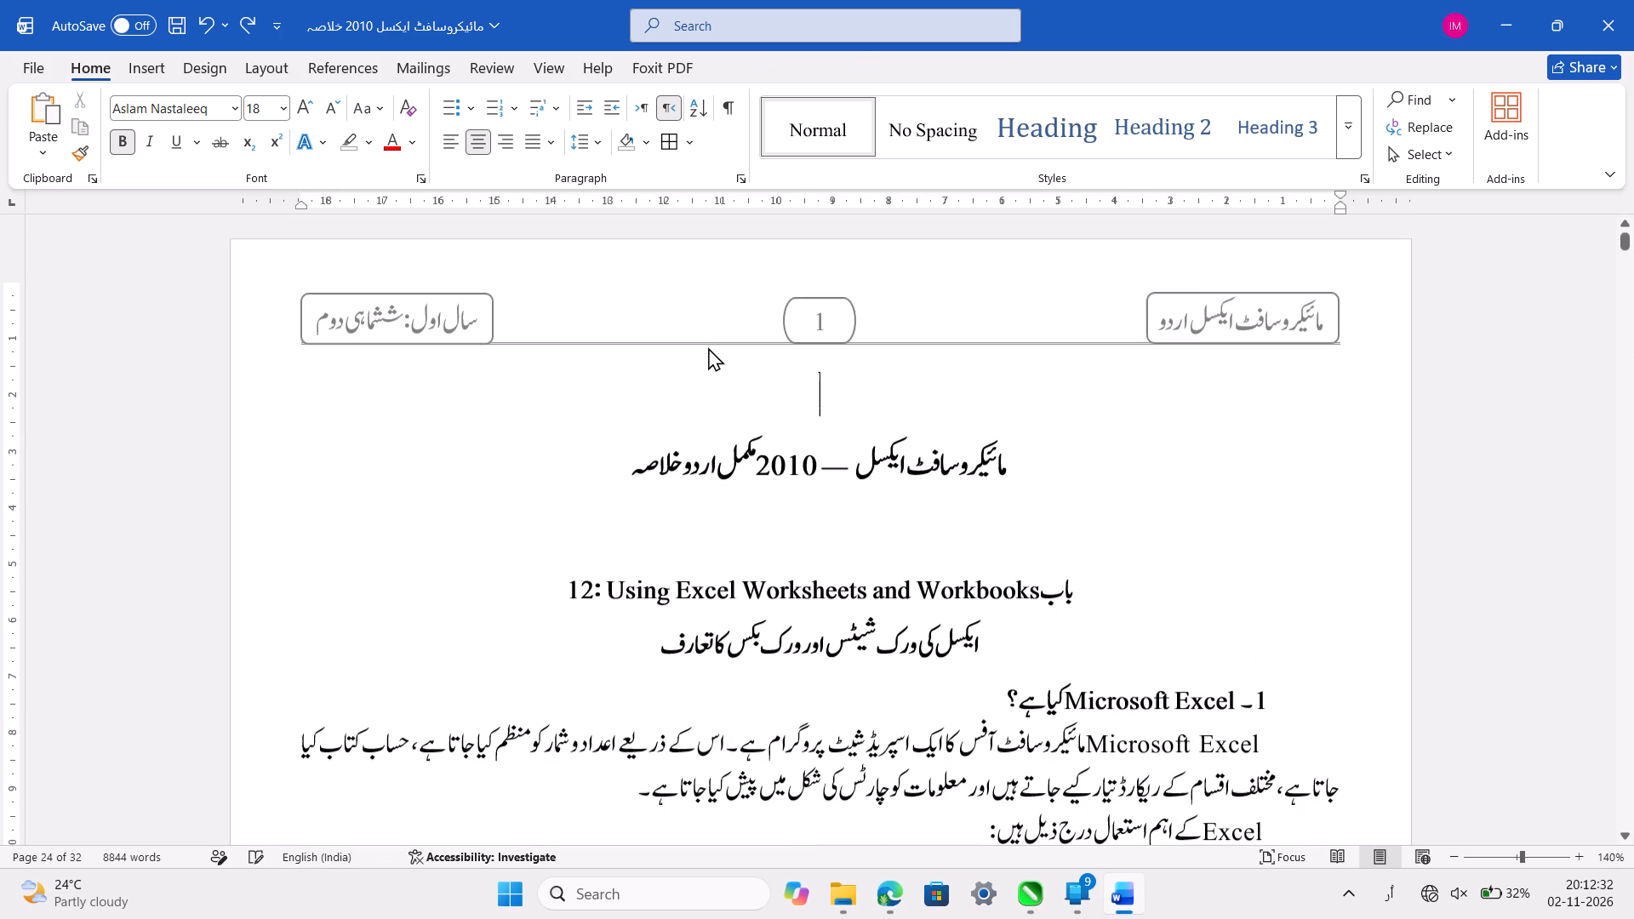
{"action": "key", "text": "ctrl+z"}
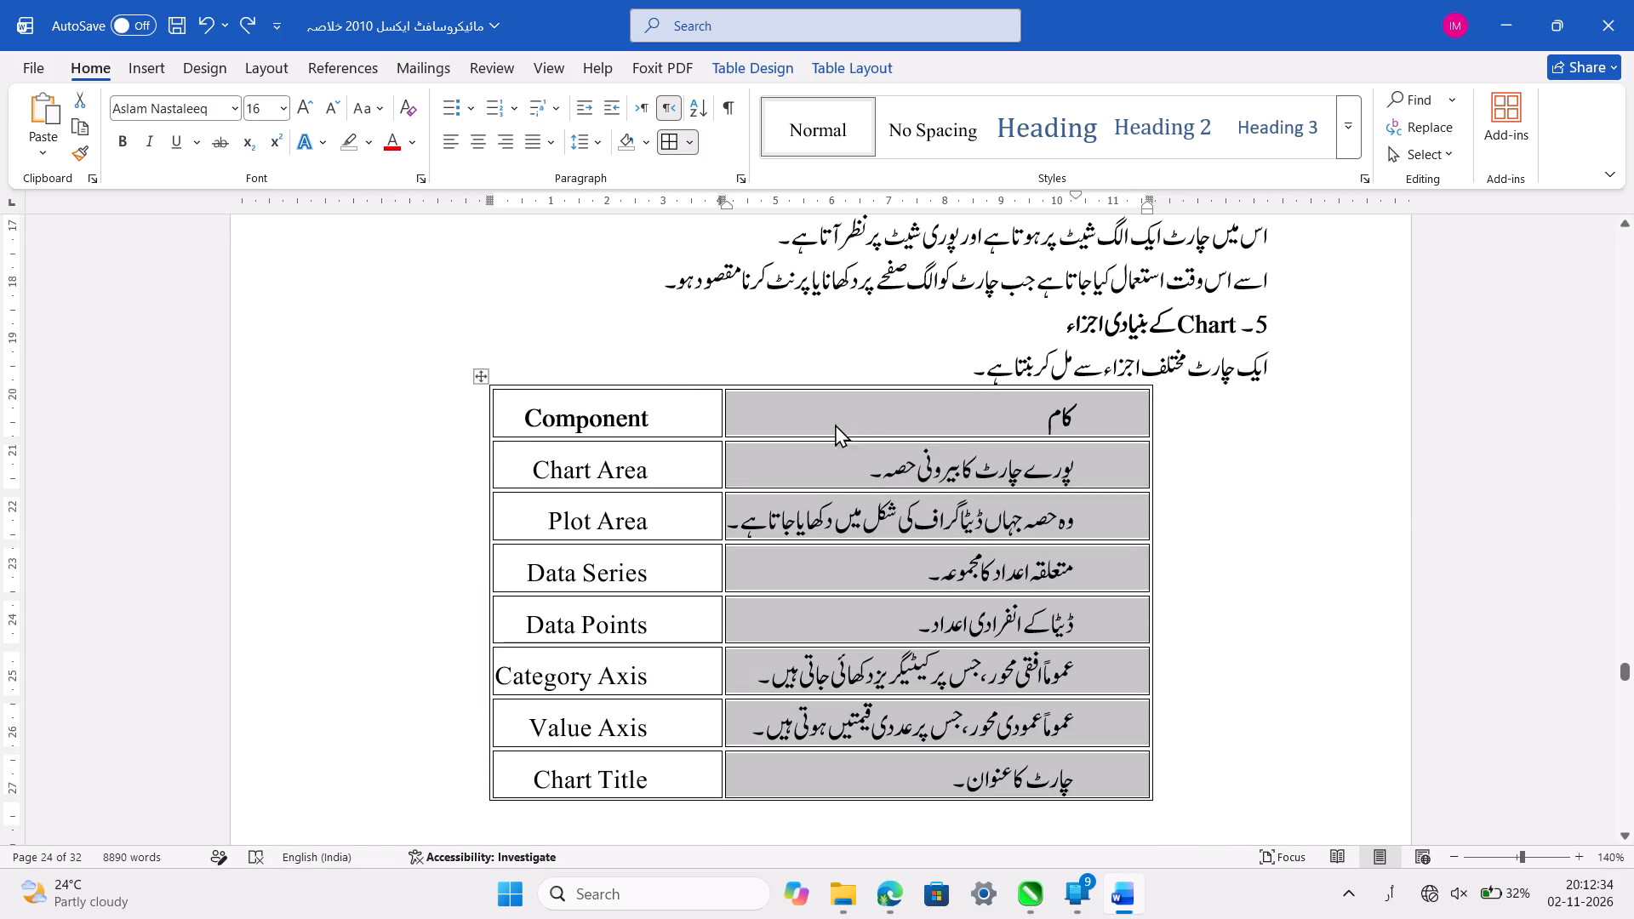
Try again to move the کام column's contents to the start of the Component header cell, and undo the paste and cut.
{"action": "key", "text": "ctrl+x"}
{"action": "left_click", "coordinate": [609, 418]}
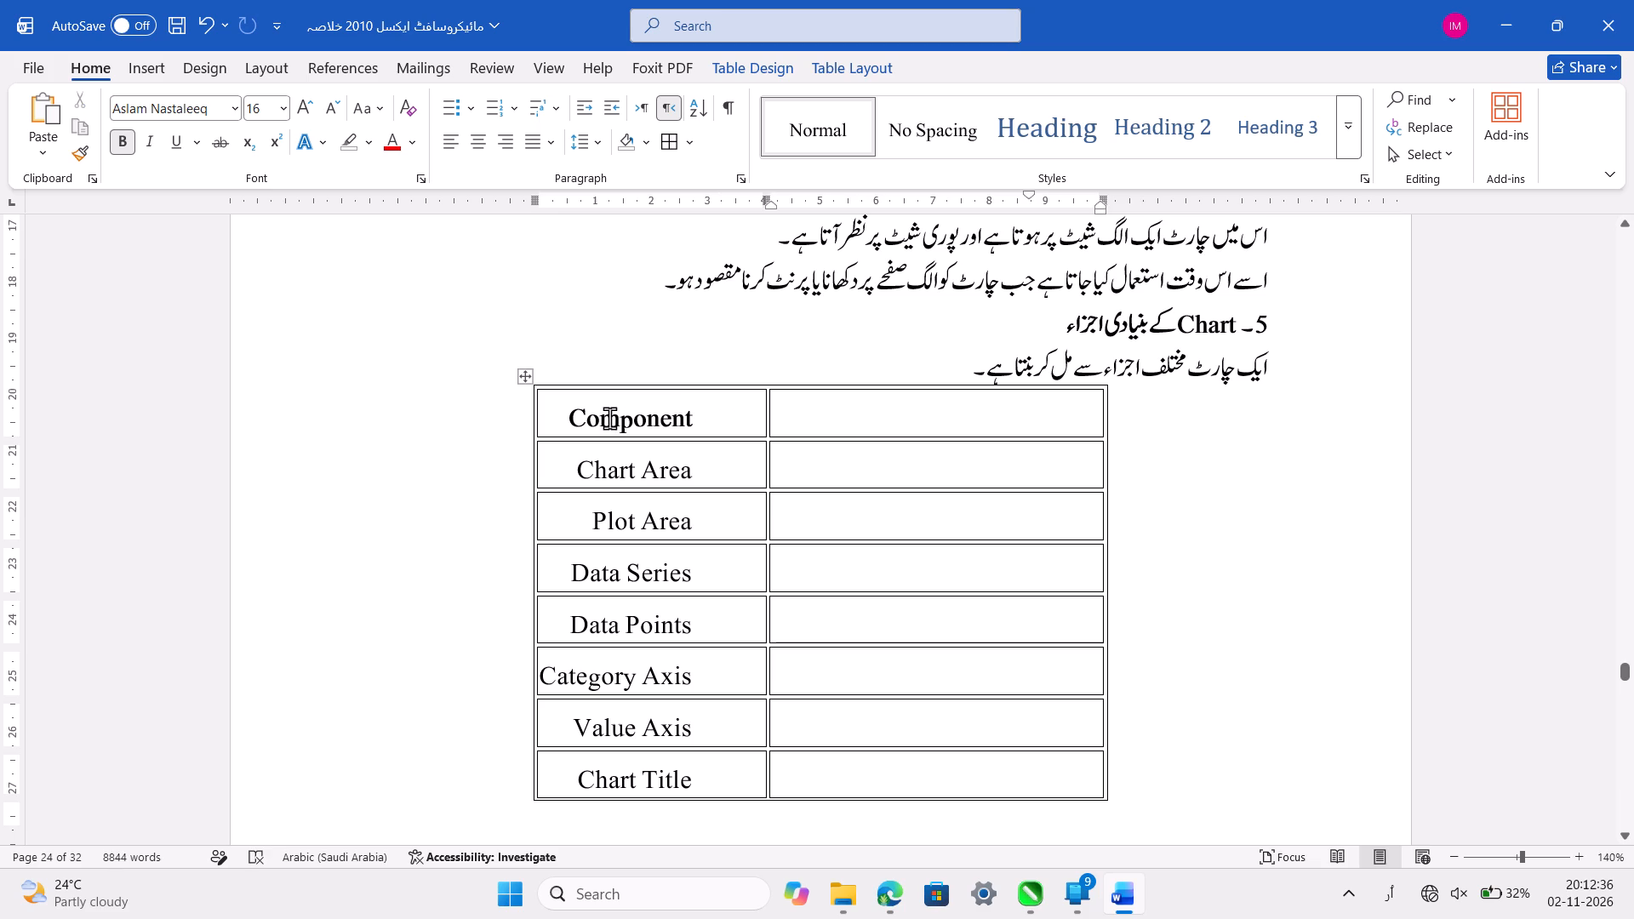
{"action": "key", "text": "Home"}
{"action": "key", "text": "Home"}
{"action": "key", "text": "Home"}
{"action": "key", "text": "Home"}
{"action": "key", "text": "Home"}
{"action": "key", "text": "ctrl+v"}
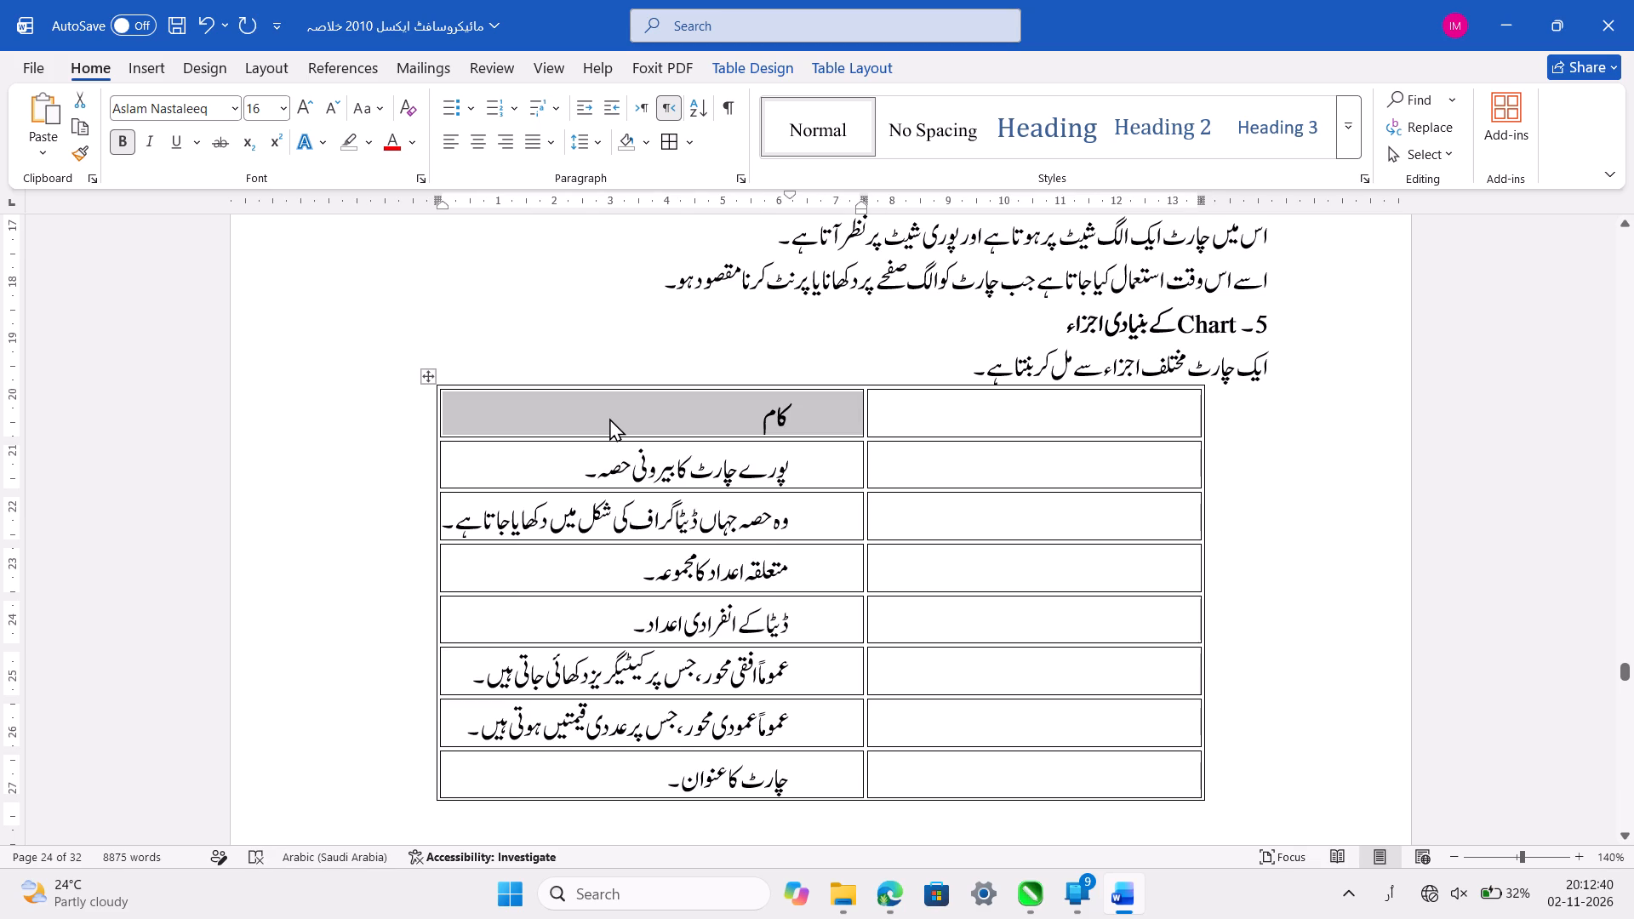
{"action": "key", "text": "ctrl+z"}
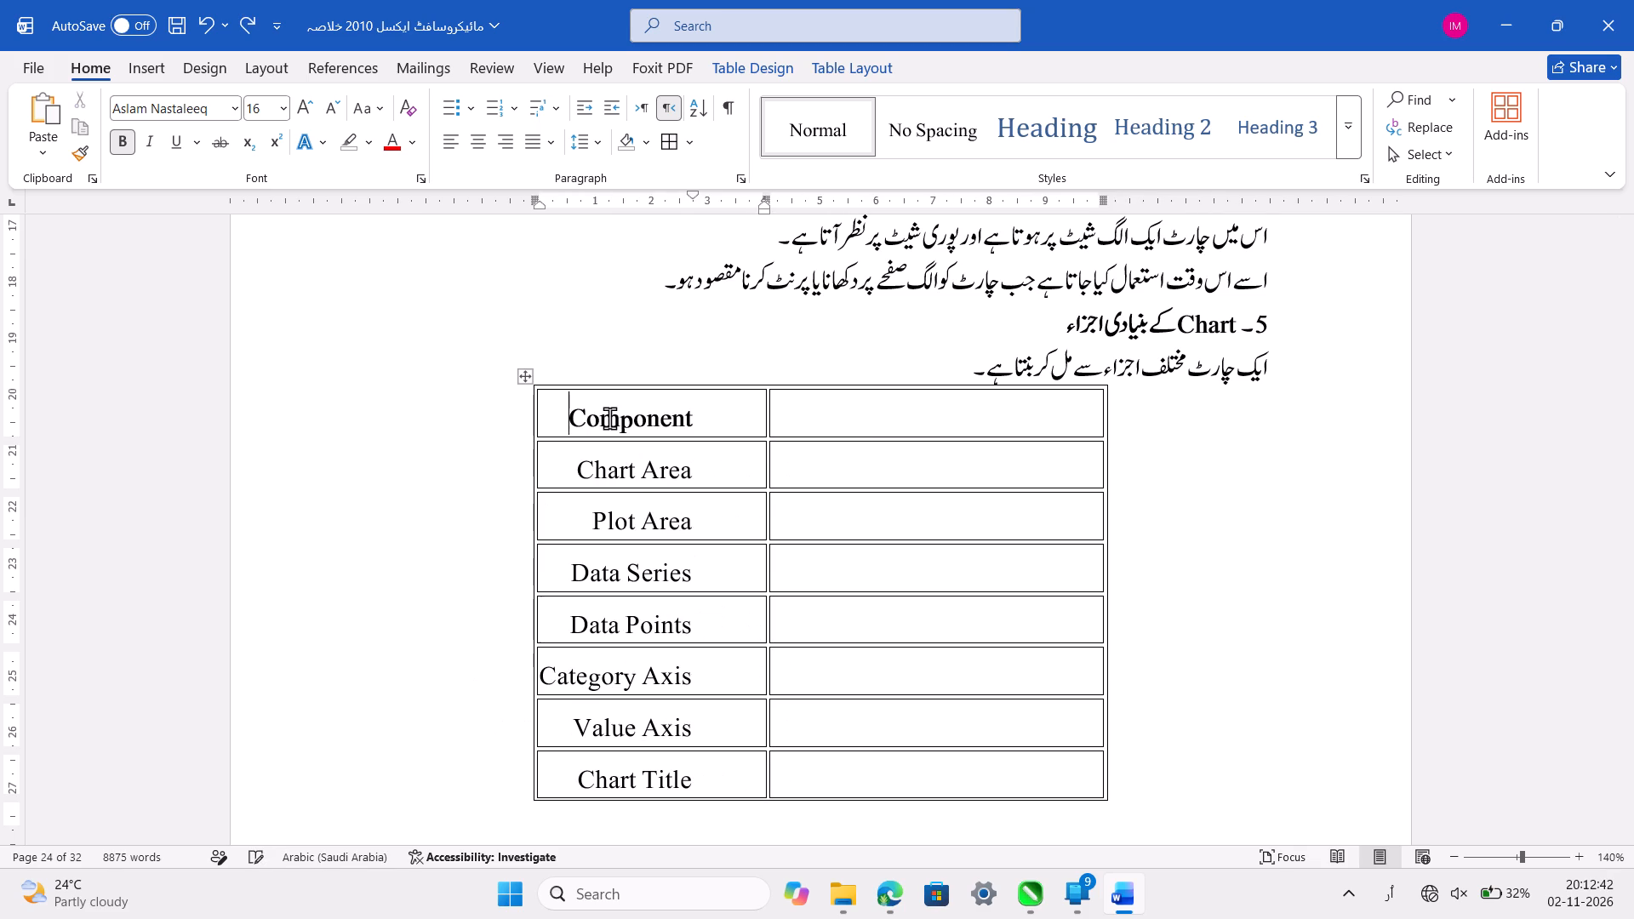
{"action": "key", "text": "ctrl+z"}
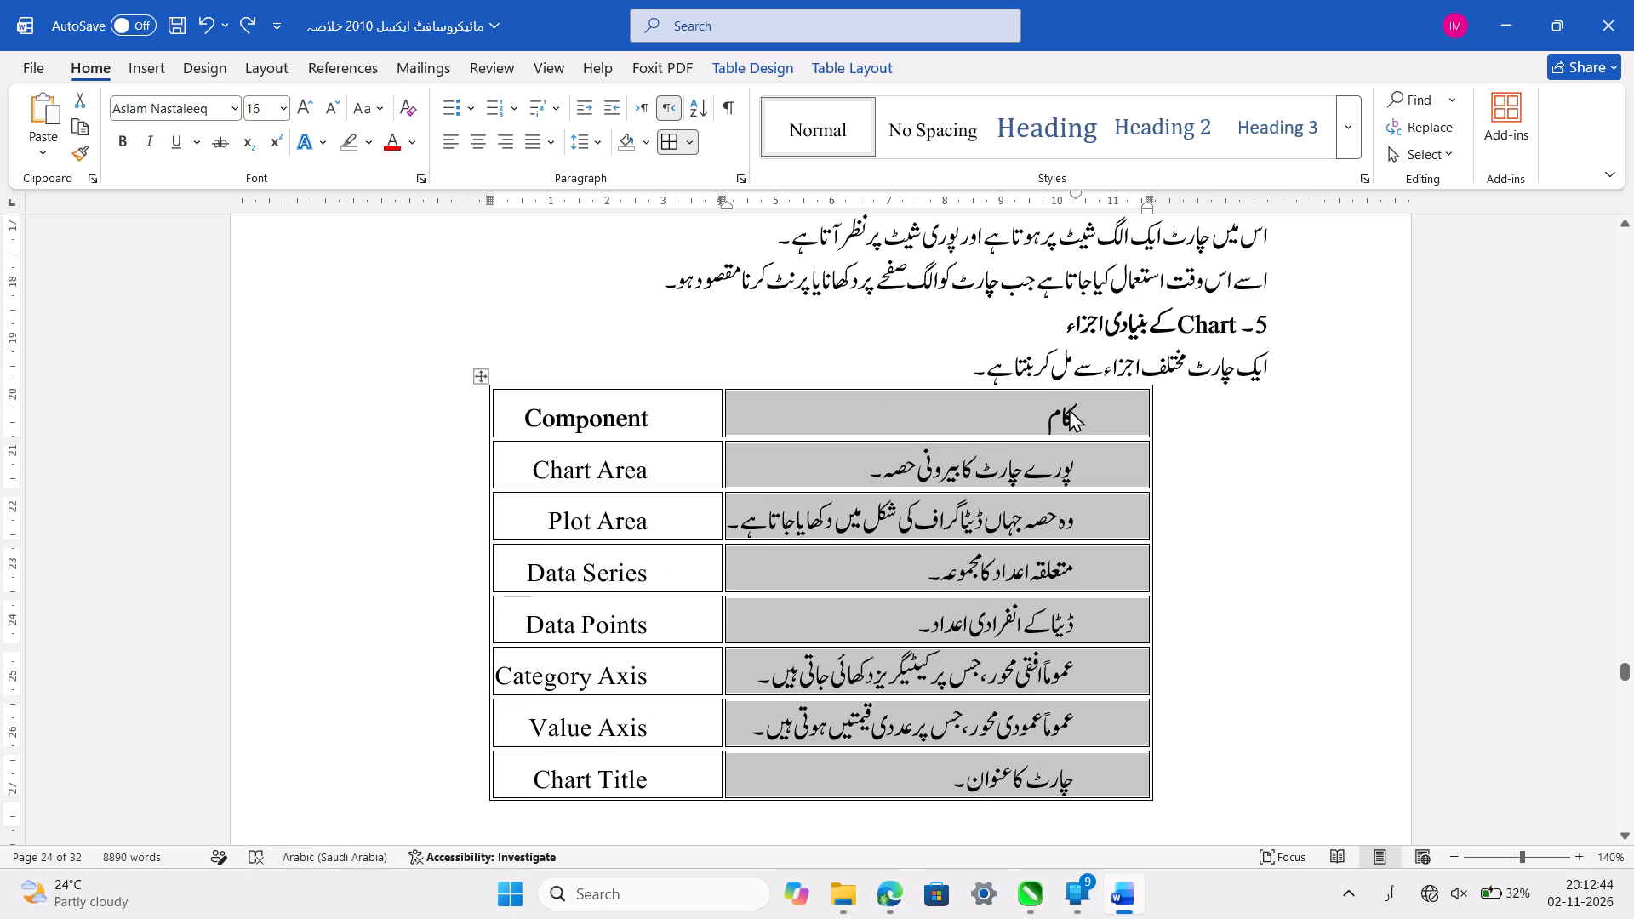
Cut the کام column's contents and paste them over the Component column in the chart components table.
{"action": "scroll", "coordinate": [1069, 408], "scroll_direction": "down", "scroll_amount": 1}
{"action": "left_click", "coordinate": [1089, 252]}
{"action": "left_click_drag", "start_coordinate": [1089, 252], "coordinate": [1007, 457]}
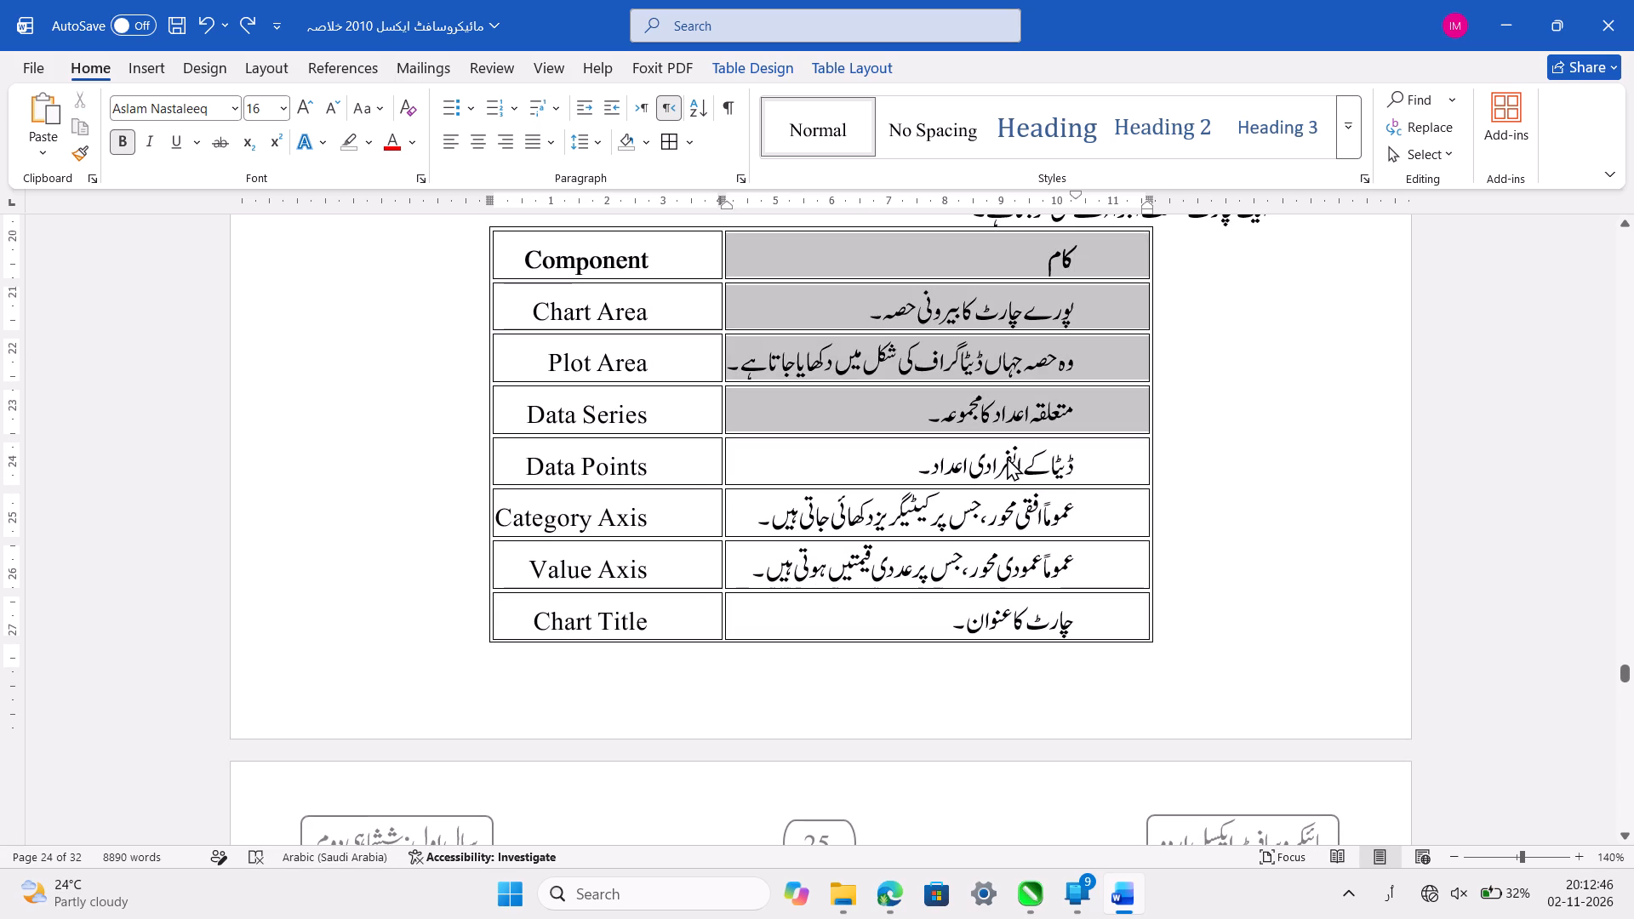
{"action": "left_click_drag", "start_coordinate": [1007, 457], "coordinate": [921, 620]}
{"action": "key", "text": "ctrl+x"}
{"action": "scroll", "coordinate": [921, 620], "scroll_direction": "up", "scroll_amount": 1}
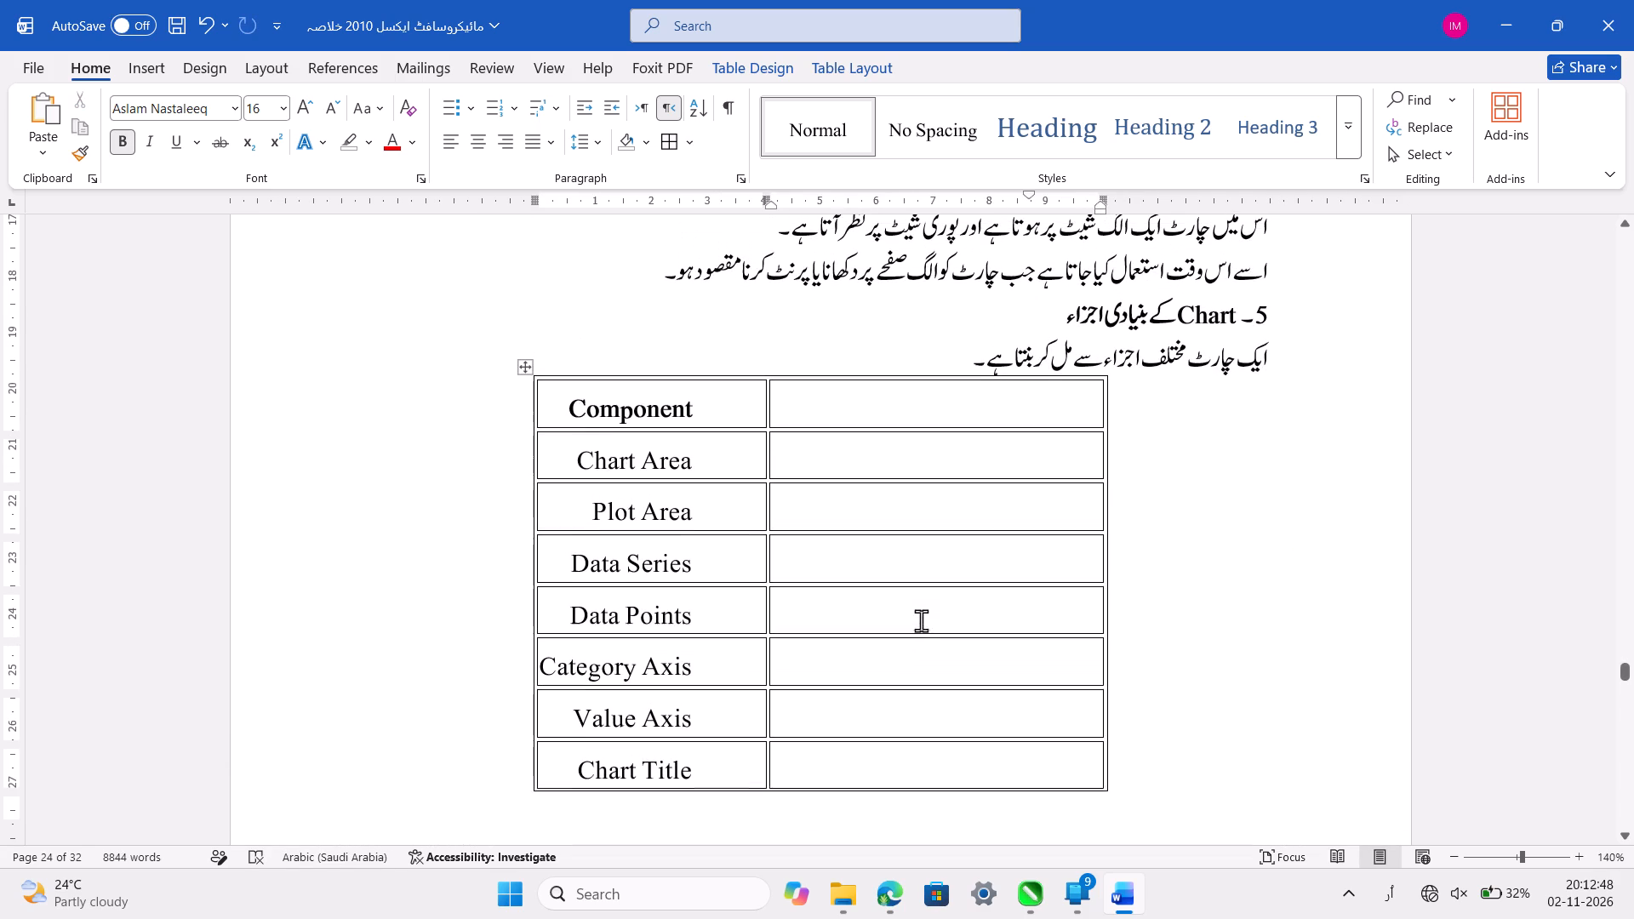
{"action": "key", "text": "BackSpace"}
{"action": "key", "text": "BackSpace"}
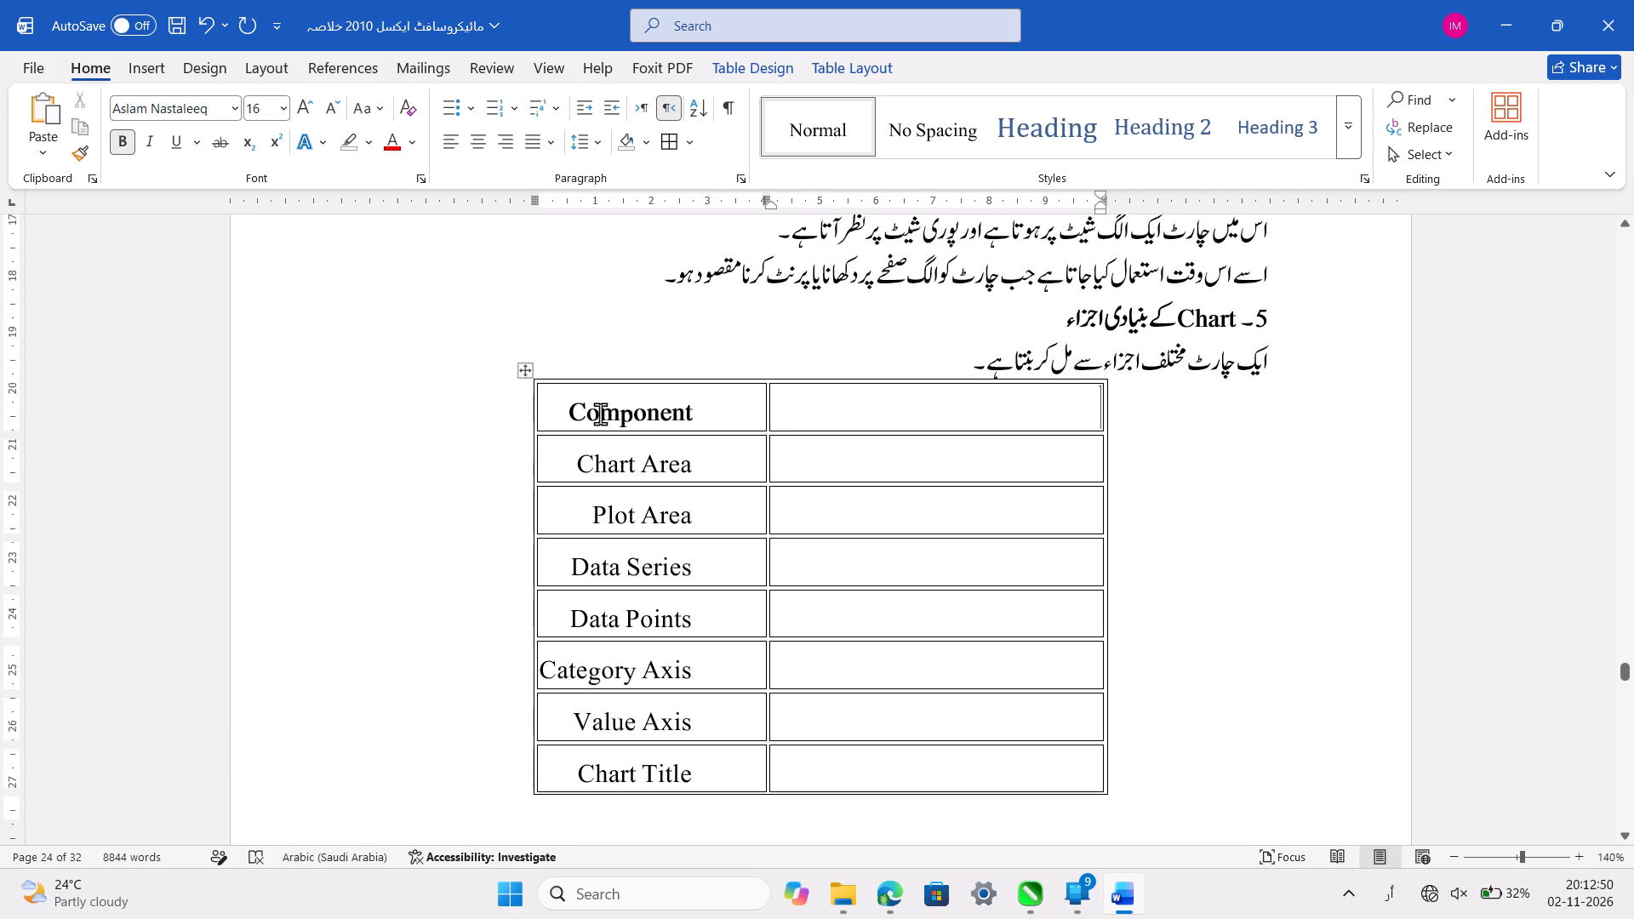
{"action": "left_click", "coordinate": [600, 414]}
{"action": "key", "text": "Home"}
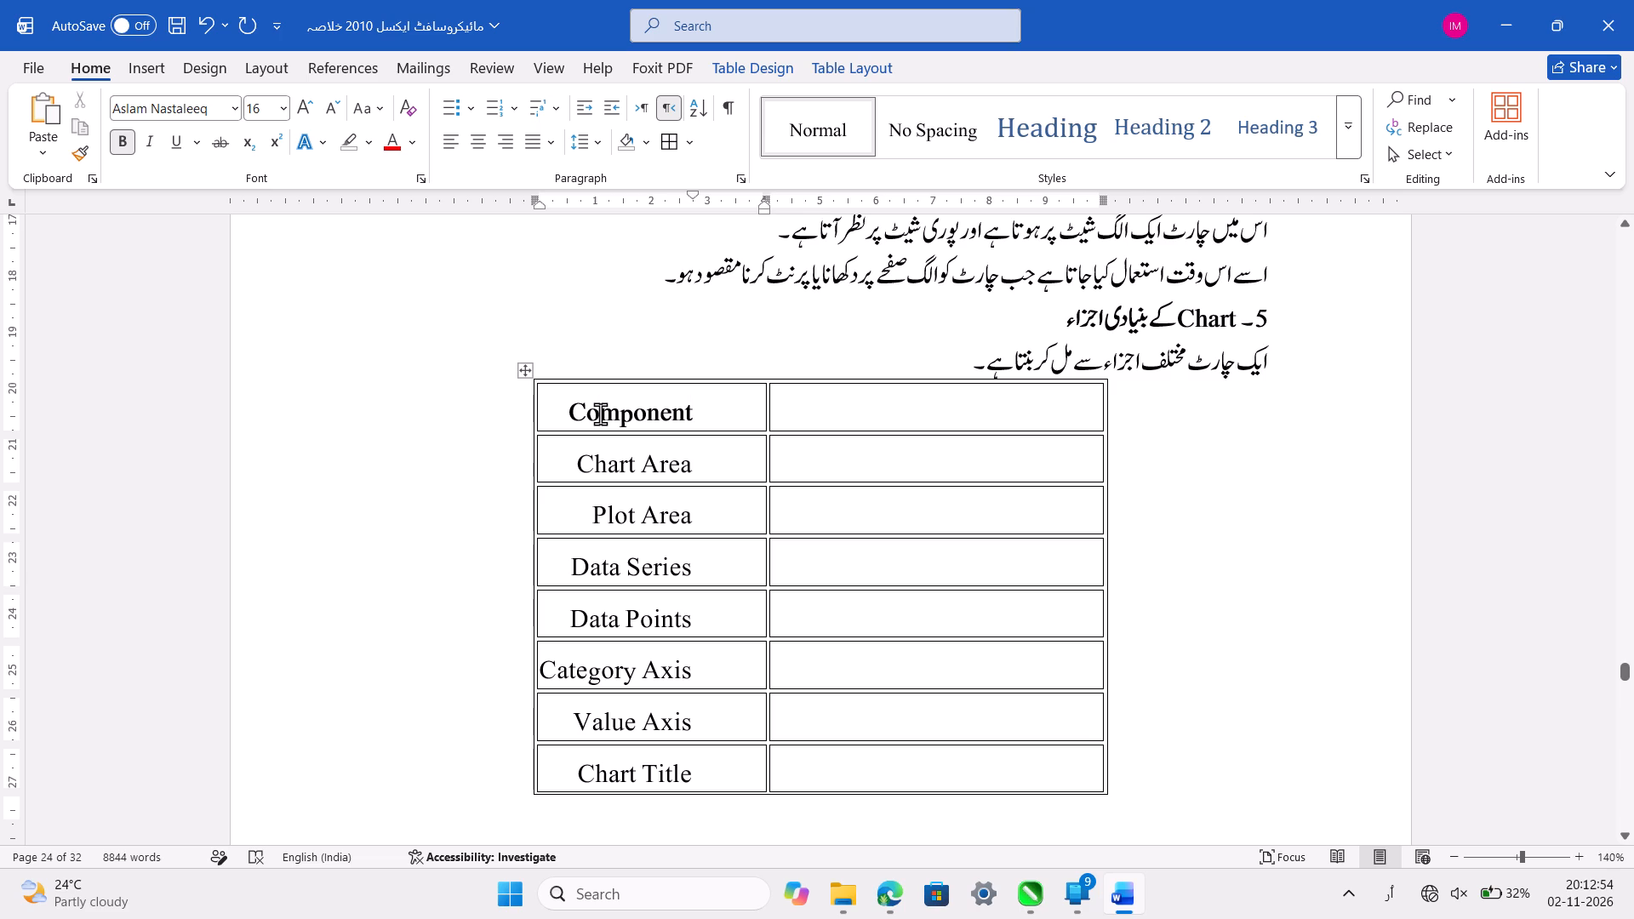
{"action": "key", "text": "End"}
{"action": "key", "text": "ctrl+v"}
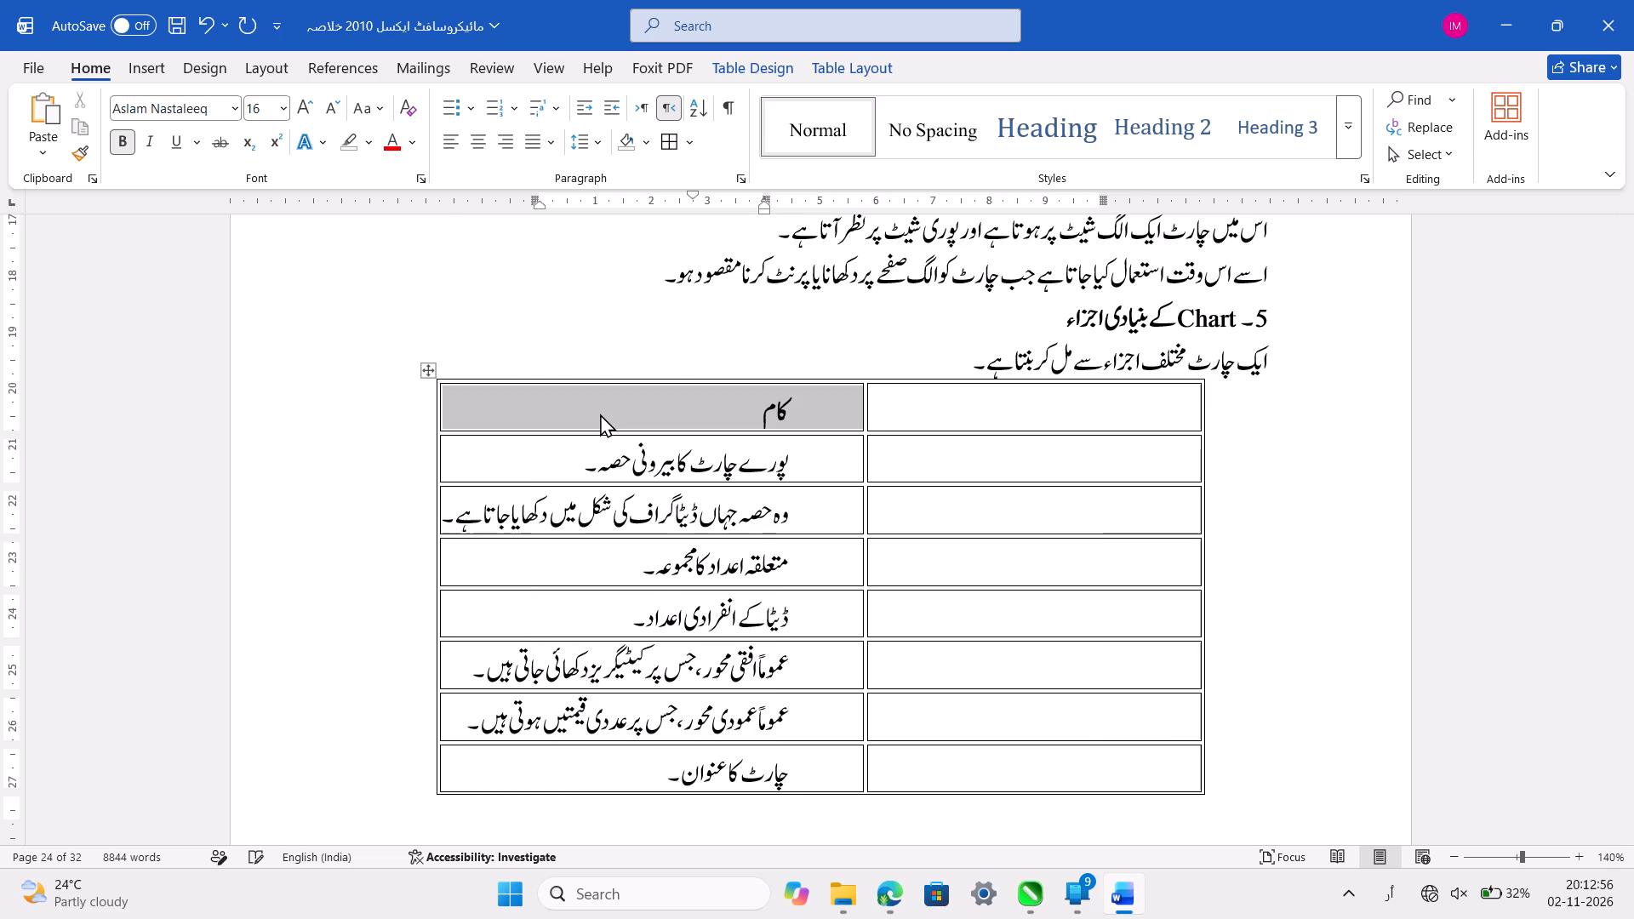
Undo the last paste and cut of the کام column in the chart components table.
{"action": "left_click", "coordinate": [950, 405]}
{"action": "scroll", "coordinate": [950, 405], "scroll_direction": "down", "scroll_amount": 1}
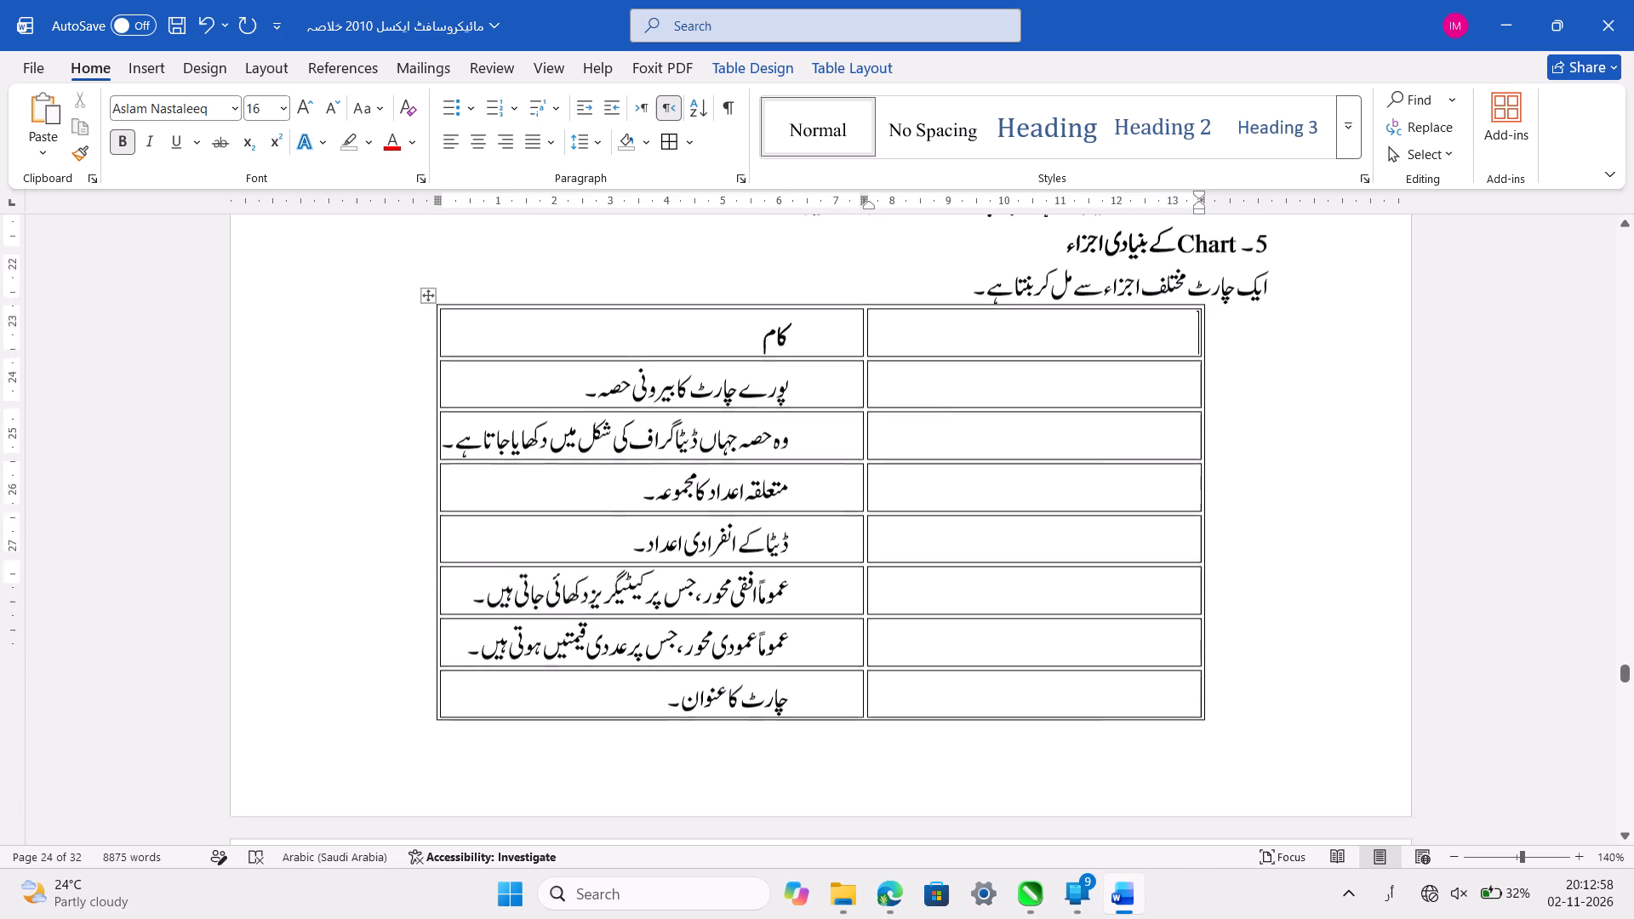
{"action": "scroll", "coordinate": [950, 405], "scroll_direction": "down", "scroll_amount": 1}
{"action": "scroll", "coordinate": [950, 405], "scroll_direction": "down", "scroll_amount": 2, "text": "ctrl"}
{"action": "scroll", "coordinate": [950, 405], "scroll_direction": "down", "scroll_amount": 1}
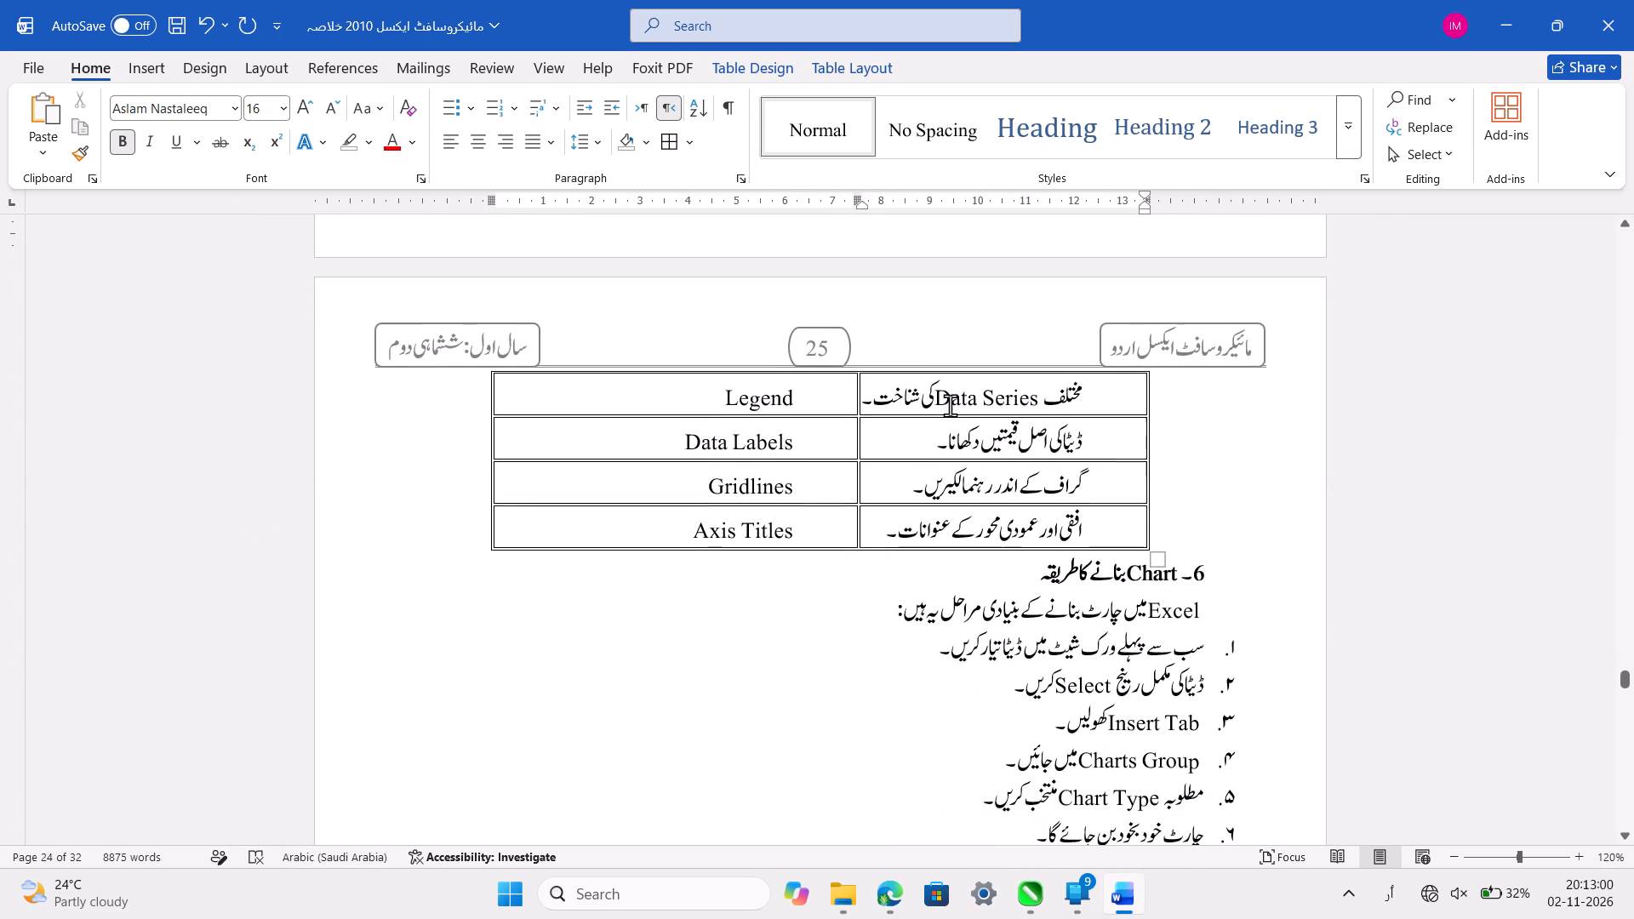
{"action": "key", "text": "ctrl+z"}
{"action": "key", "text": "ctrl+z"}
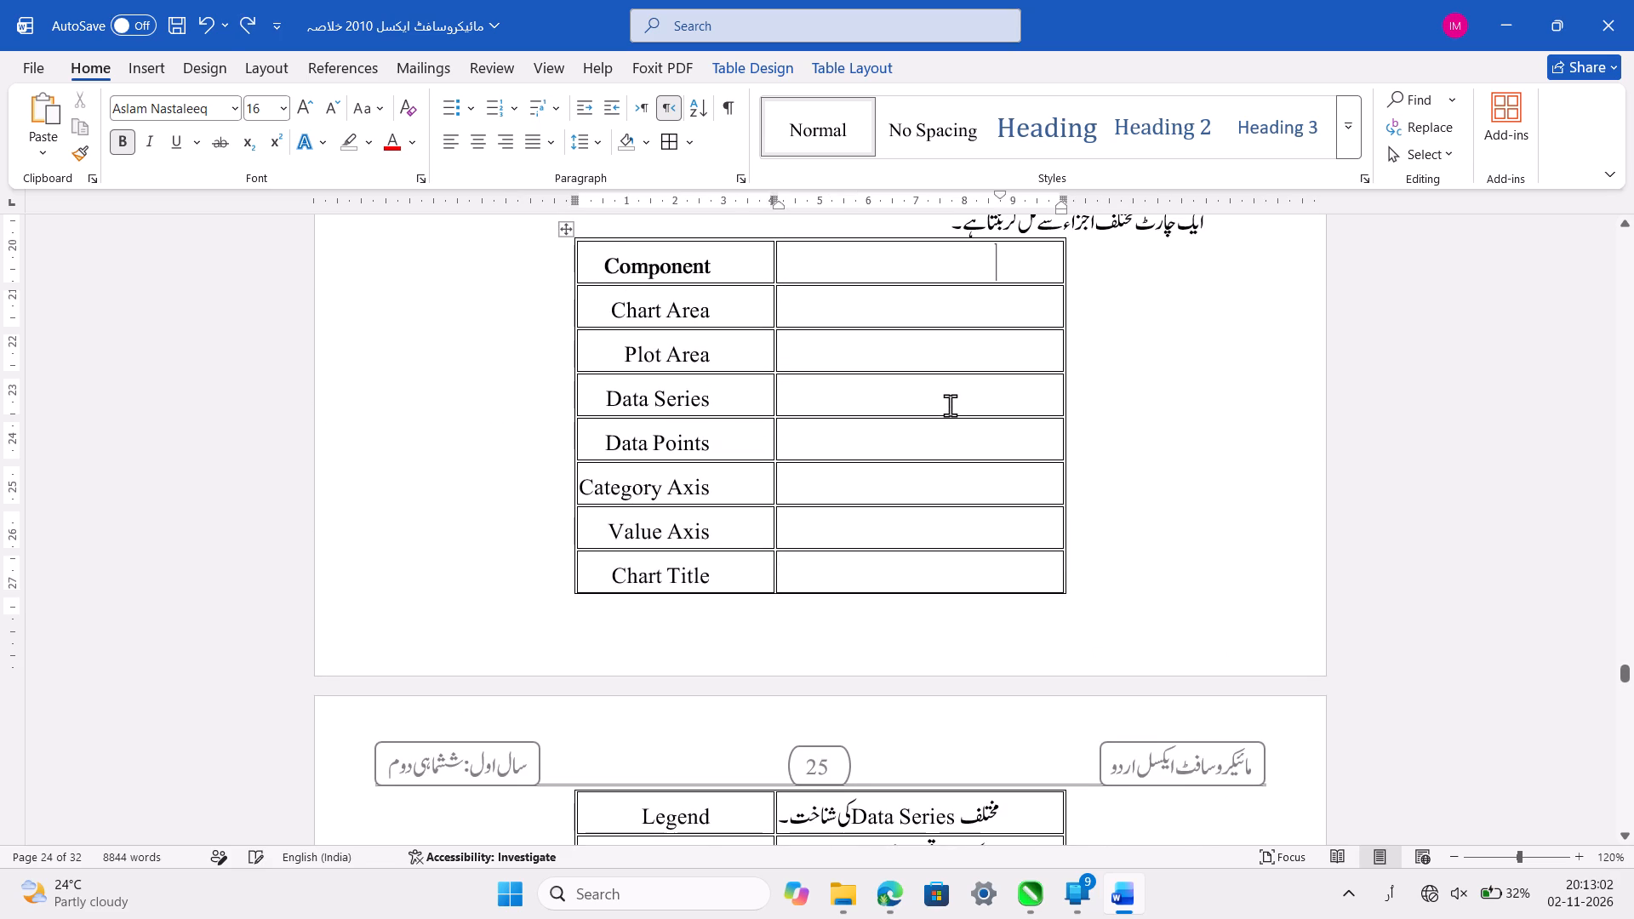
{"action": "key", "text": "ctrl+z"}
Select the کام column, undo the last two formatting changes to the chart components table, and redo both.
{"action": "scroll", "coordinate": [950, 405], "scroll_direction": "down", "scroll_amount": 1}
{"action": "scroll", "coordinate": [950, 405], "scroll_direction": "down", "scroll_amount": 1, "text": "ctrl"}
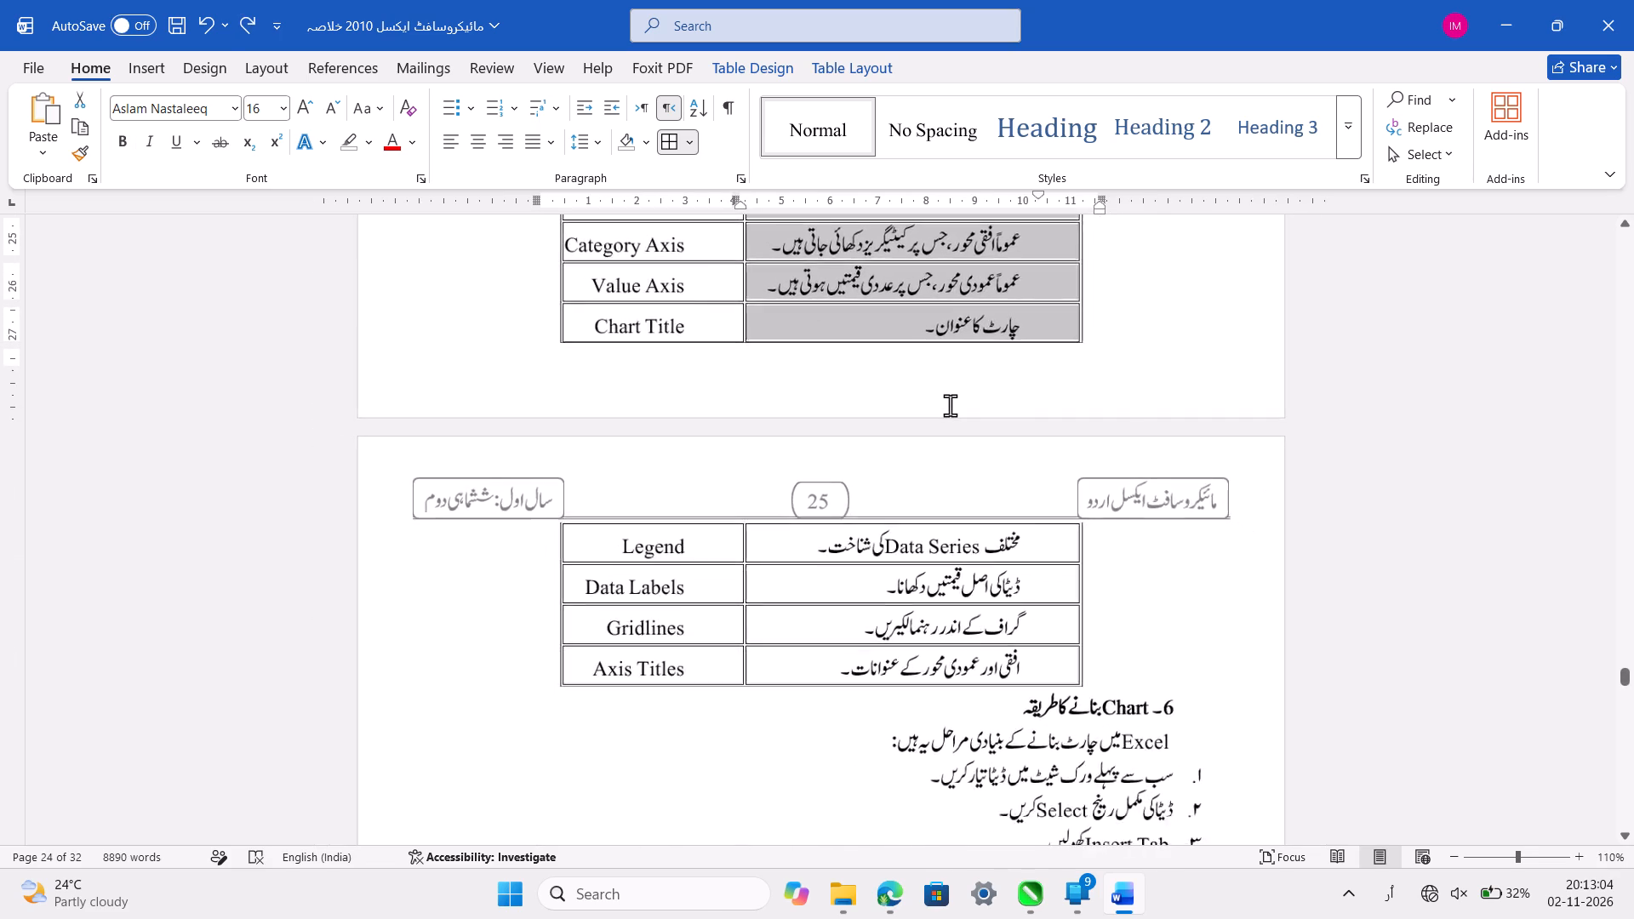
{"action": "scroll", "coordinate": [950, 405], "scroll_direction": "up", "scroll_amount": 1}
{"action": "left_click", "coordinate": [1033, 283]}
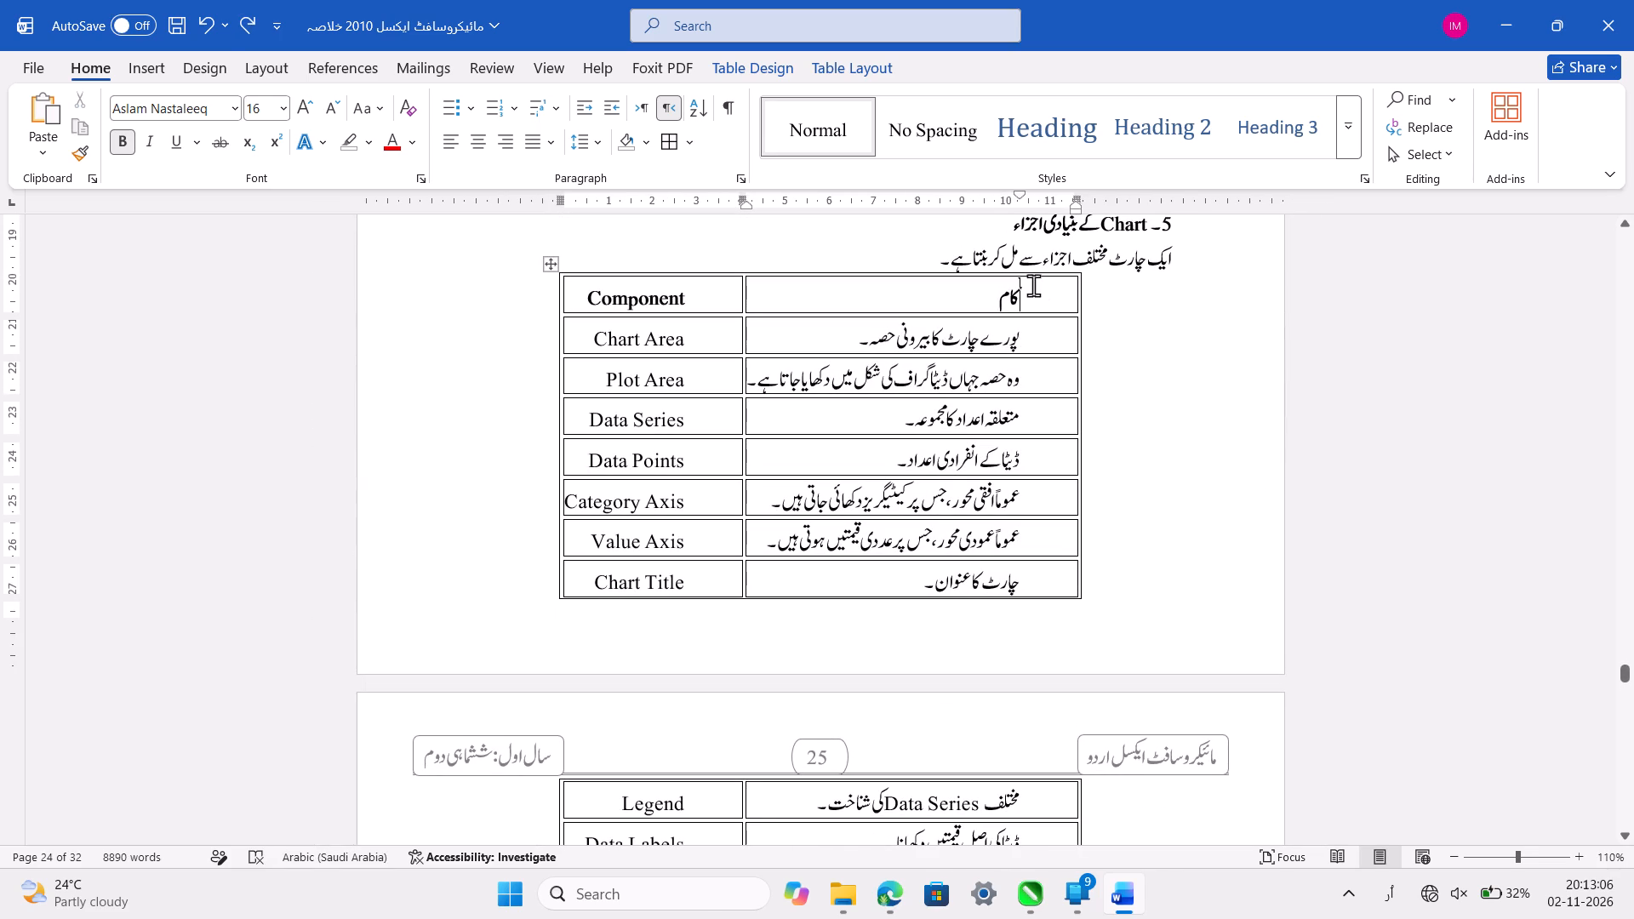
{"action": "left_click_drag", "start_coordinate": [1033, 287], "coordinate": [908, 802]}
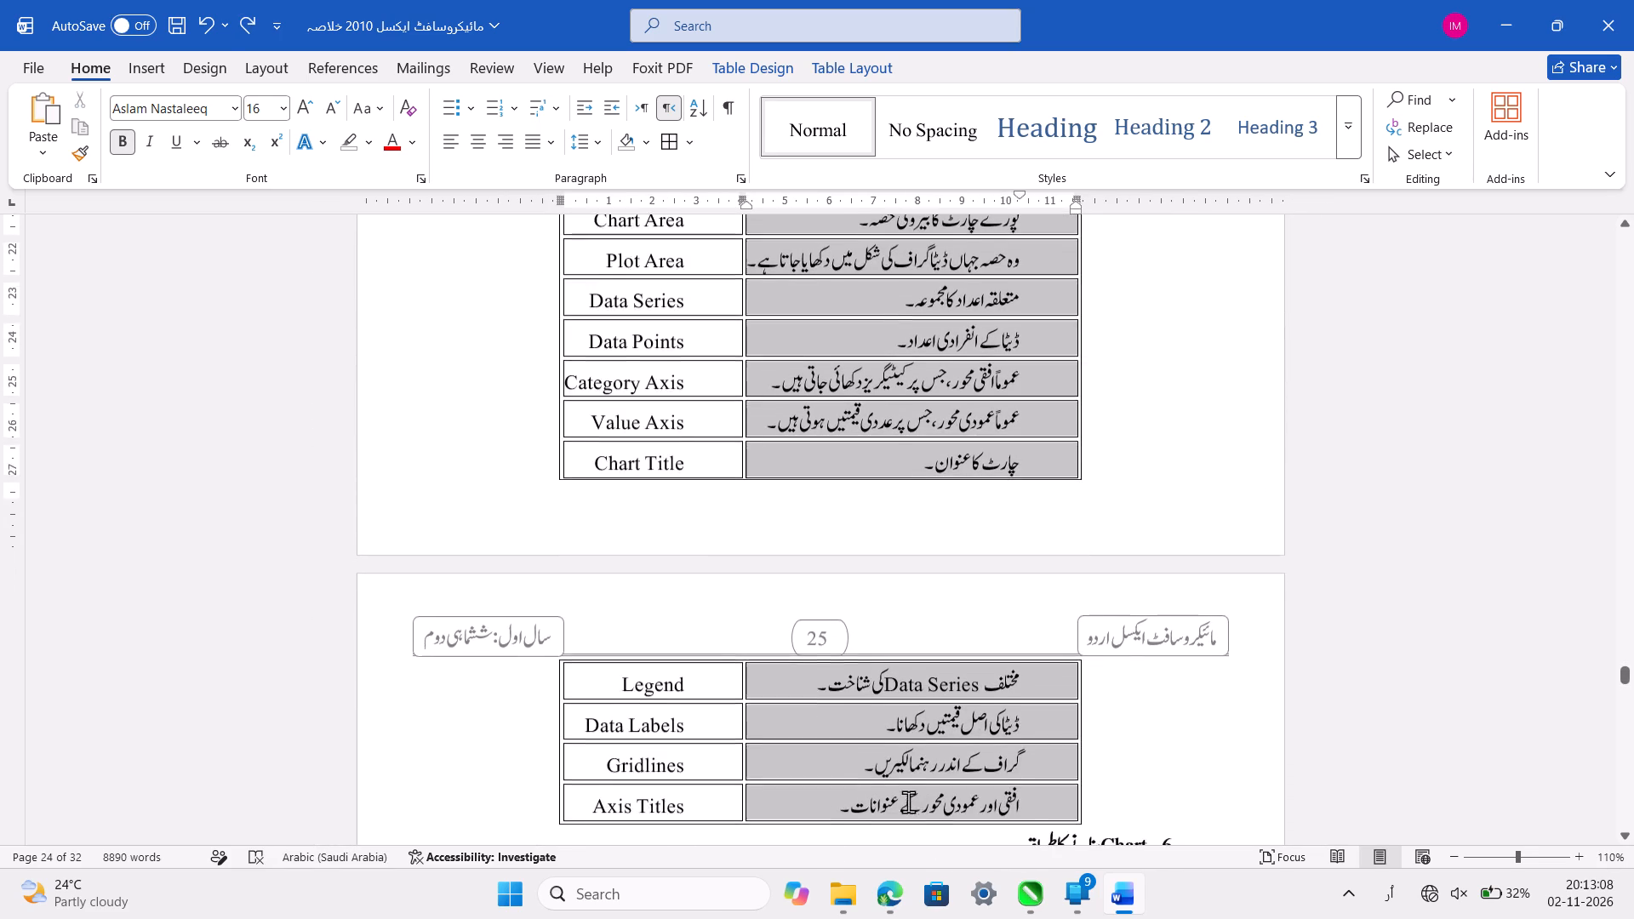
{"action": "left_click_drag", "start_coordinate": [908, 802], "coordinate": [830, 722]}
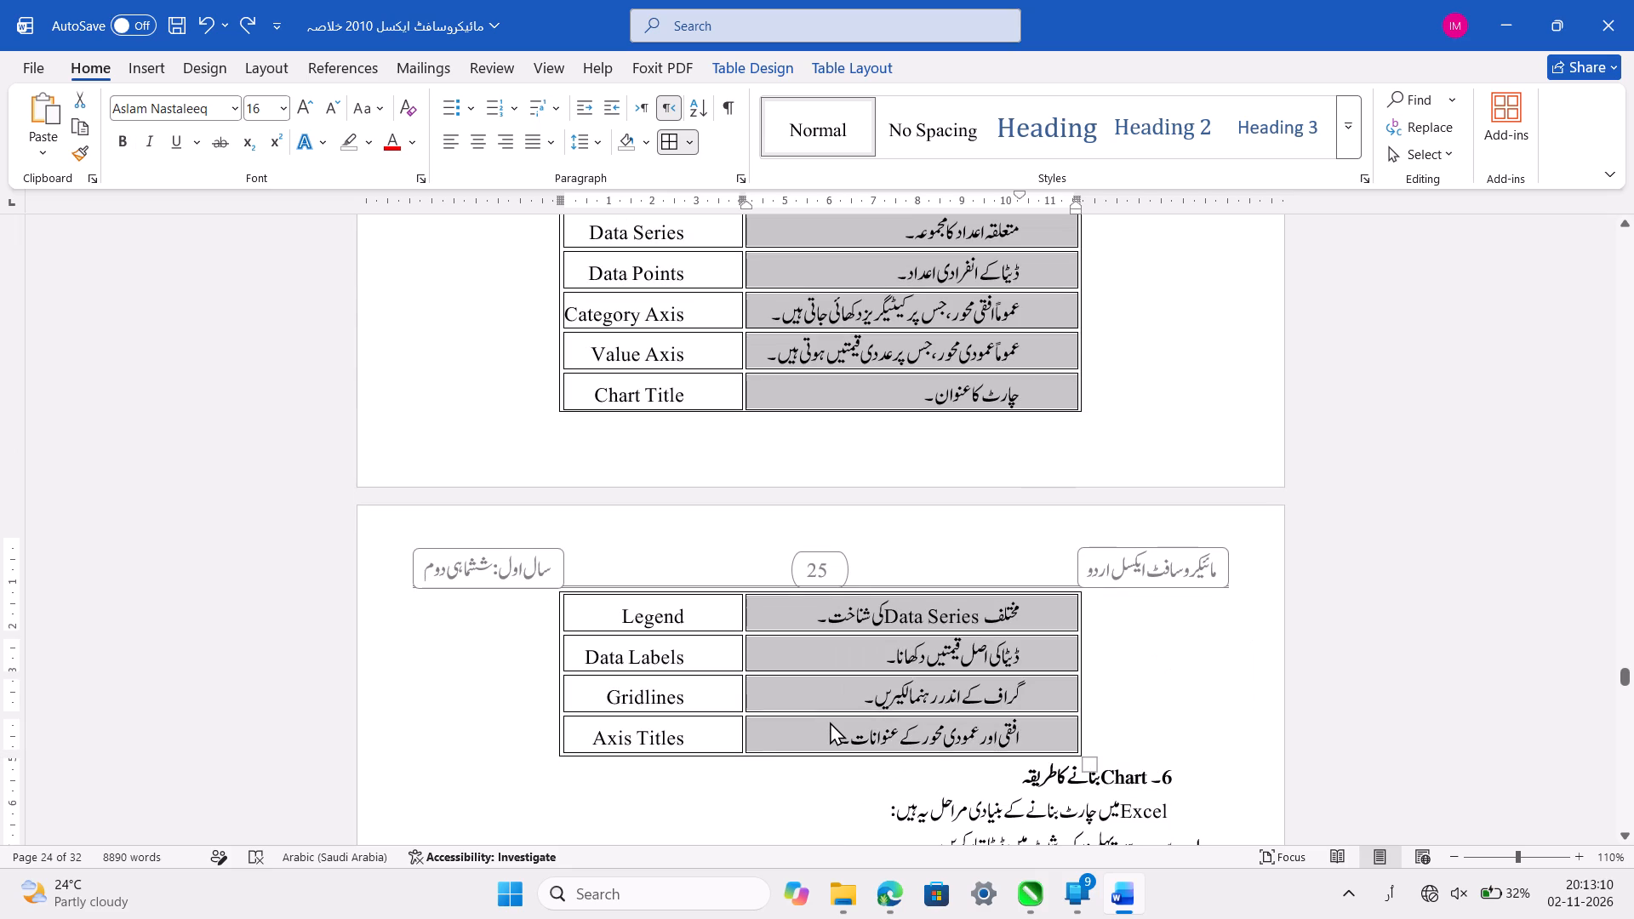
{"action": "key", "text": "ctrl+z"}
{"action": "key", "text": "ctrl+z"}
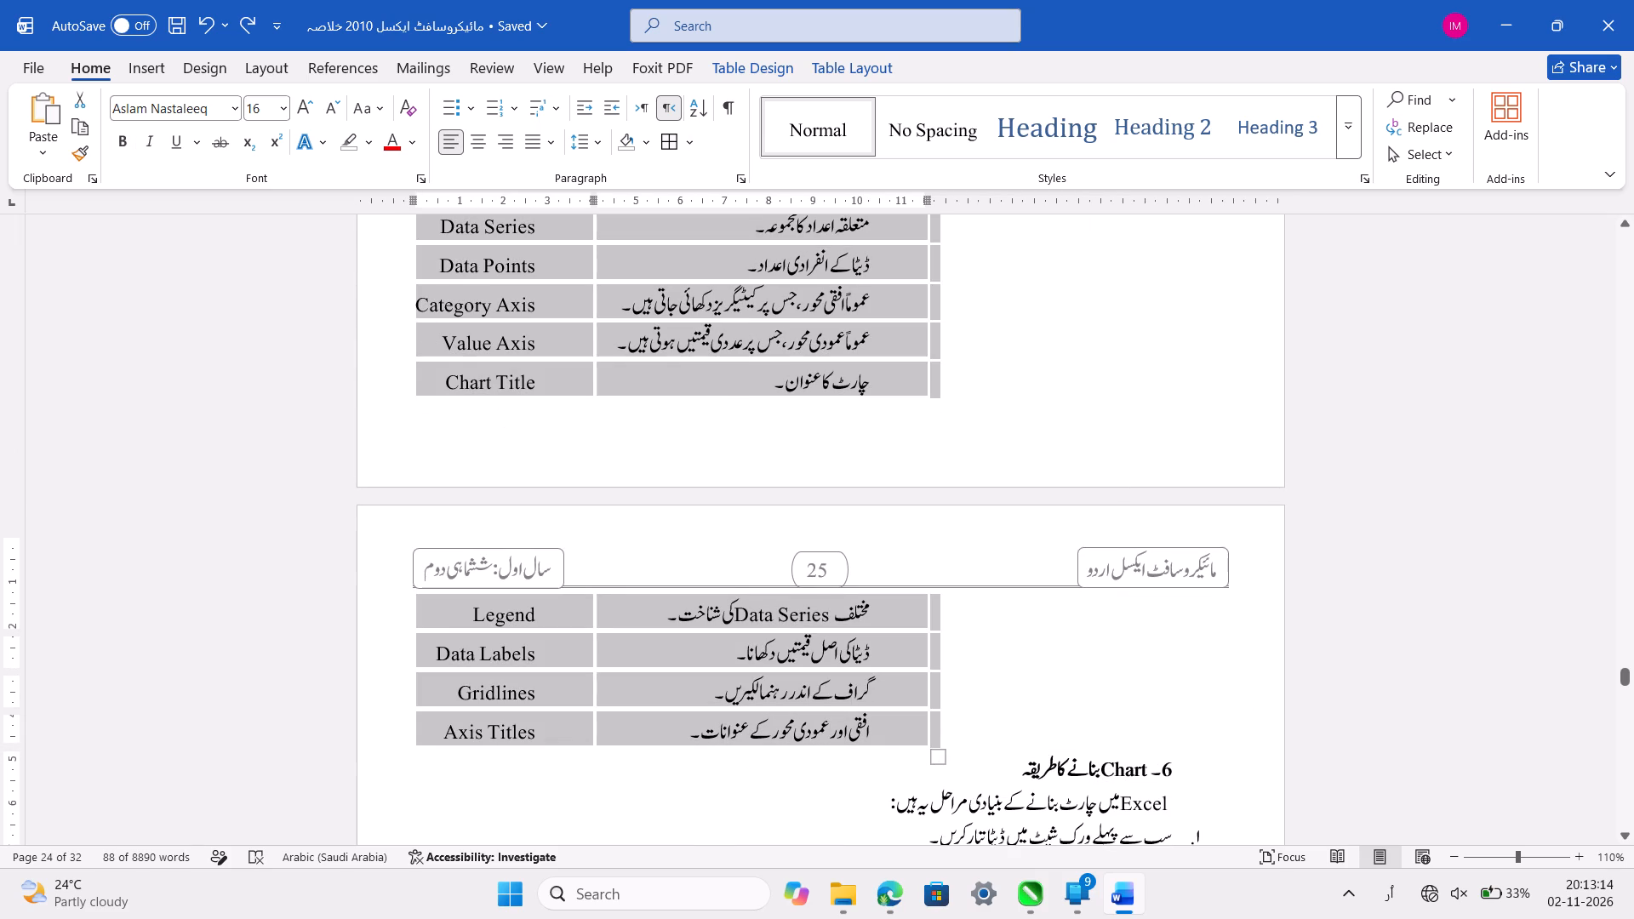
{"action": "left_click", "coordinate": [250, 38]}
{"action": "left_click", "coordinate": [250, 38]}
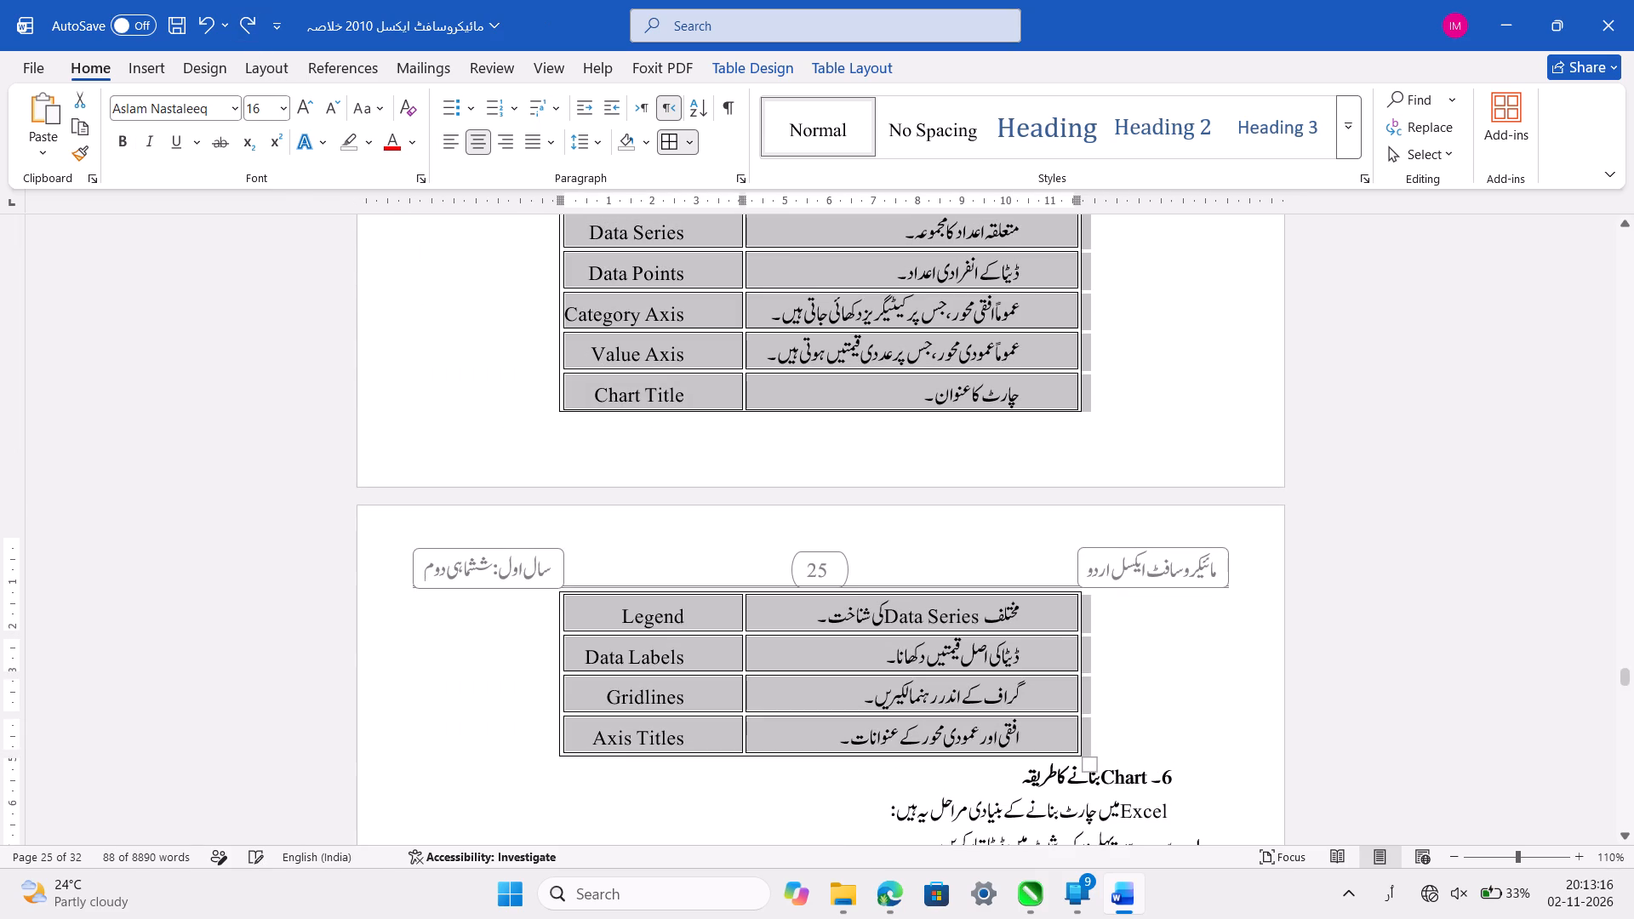
Move the whole کام column, down through the Axis Titles row, to the other side of the Component column, and save the document.
{"action": "scroll", "coordinate": [807, 265], "scroll_direction": "up", "scroll_amount": 1}
{"action": "left_click", "coordinate": [1043, 420]}
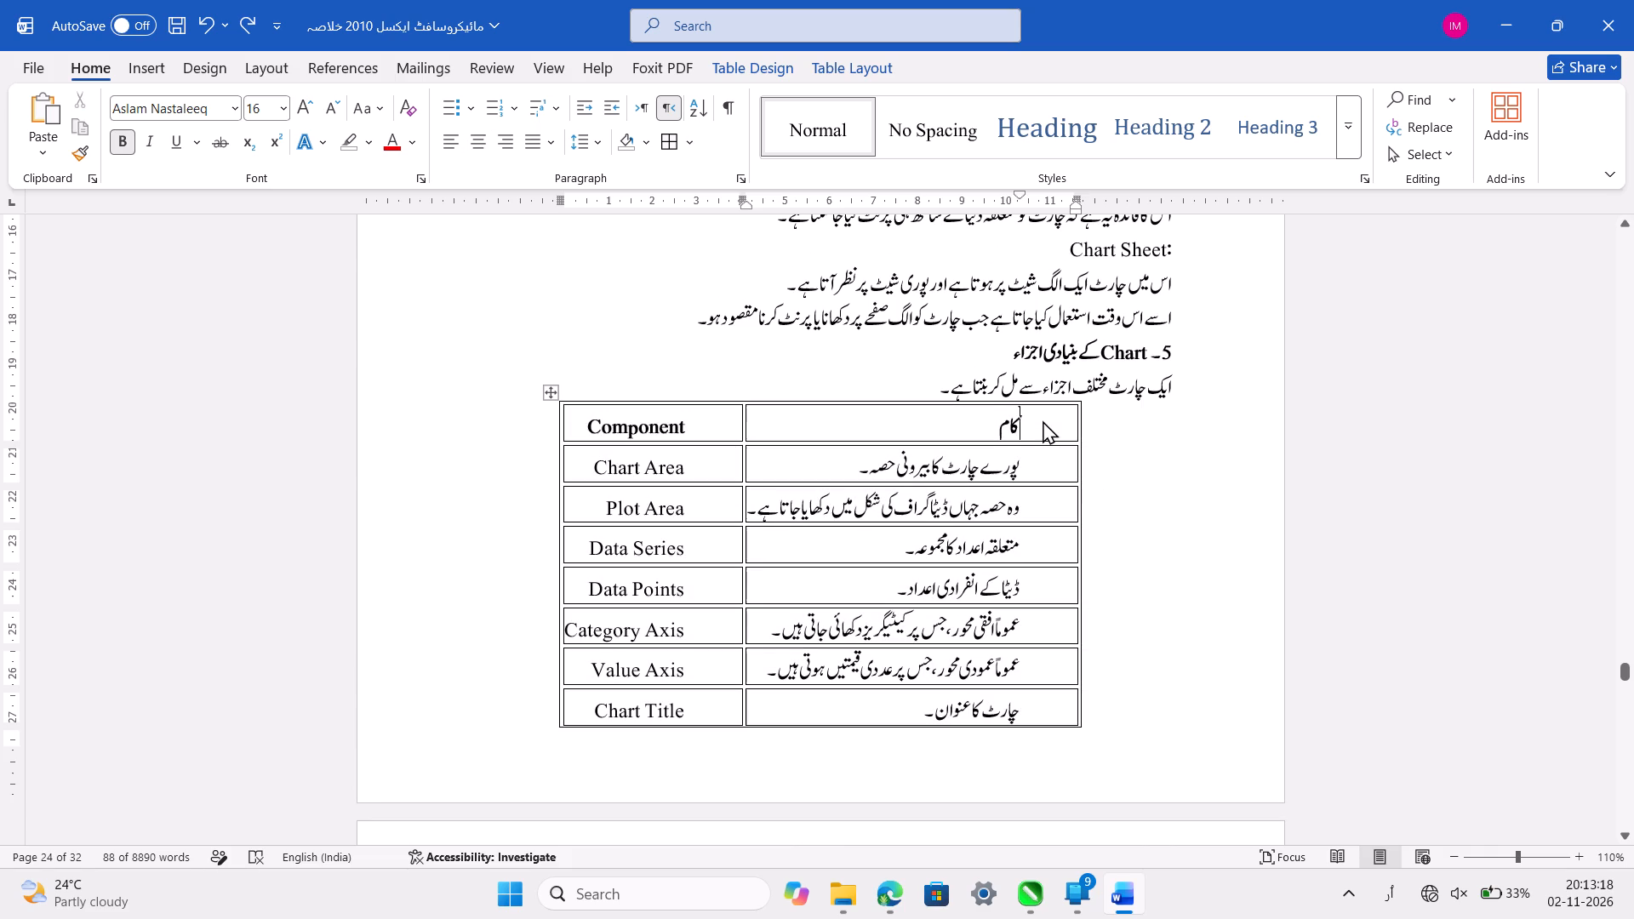
{"action": "left_click_drag", "start_coordinate": [1043, 420], "coordinate": [803, 115]}
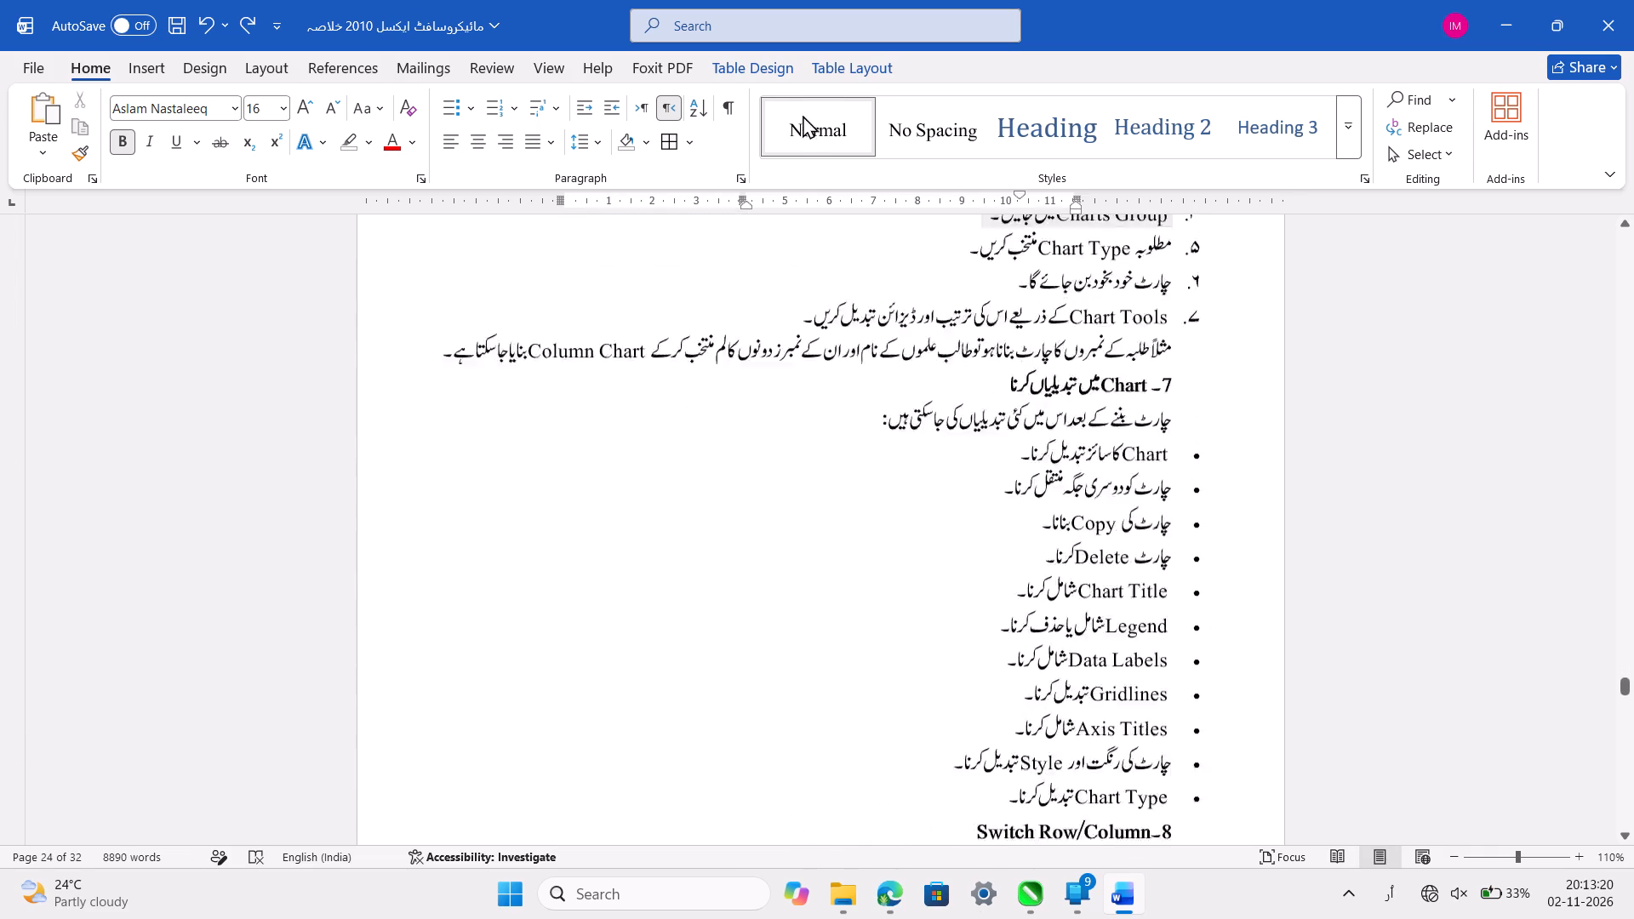
{"action": "left_click_drag", "start_coordinate": [803, 115], "coordinate": [774, 551]}
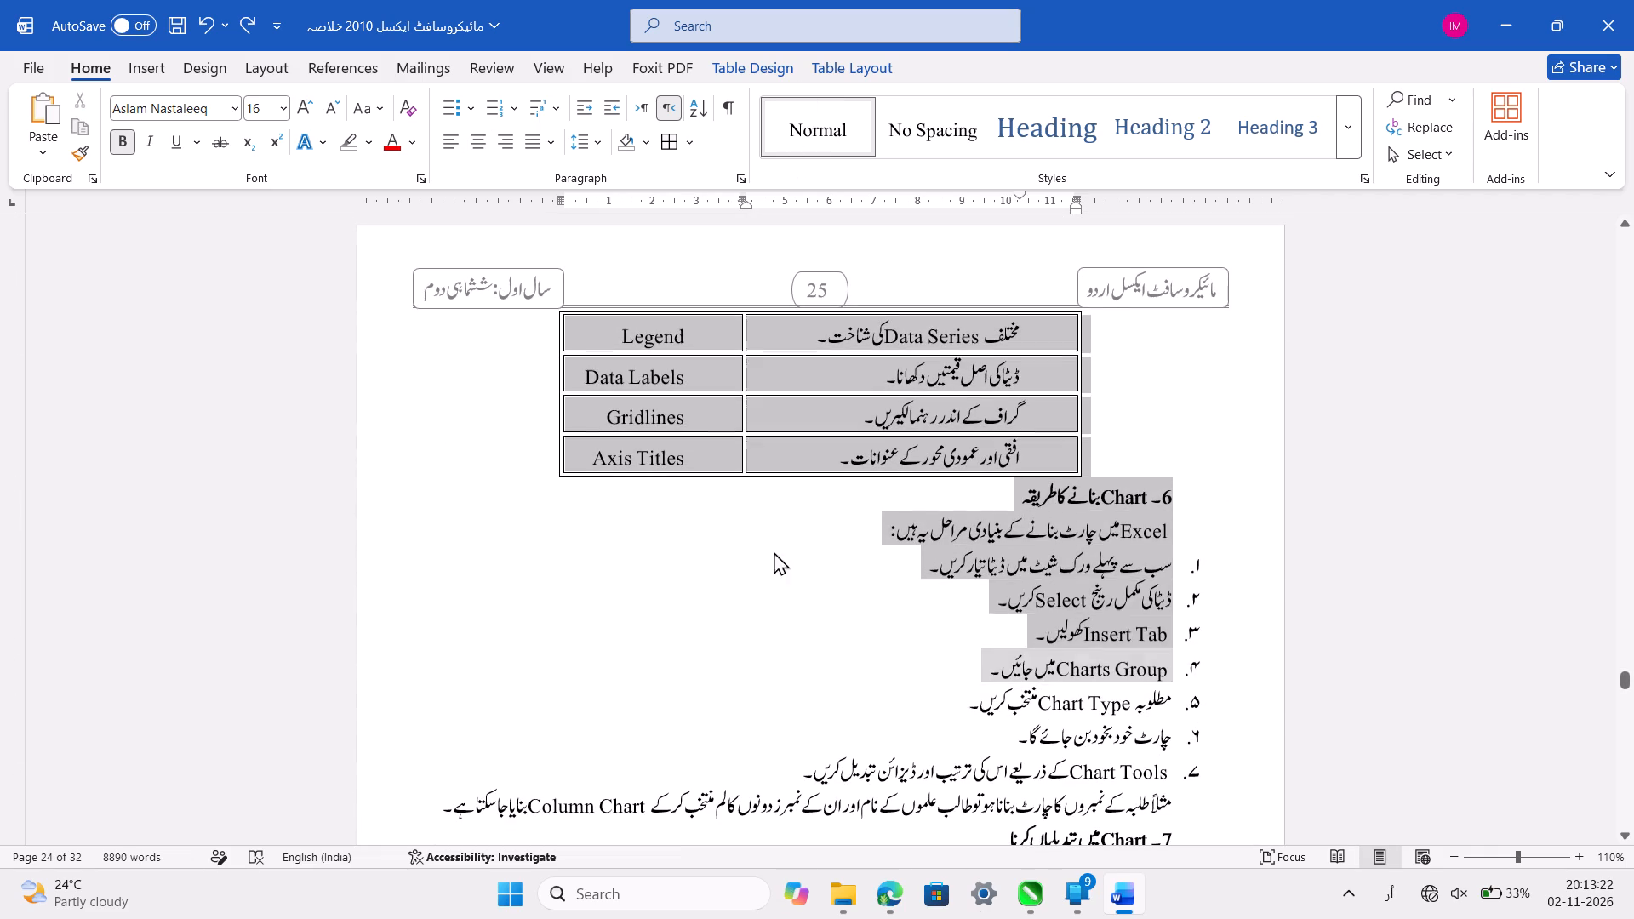
{"action": "left_click_drag", "start_coordinate": [774, 551], "coordinate": [771, 454]}
{"action": "key", "text": "ctrl+x"}
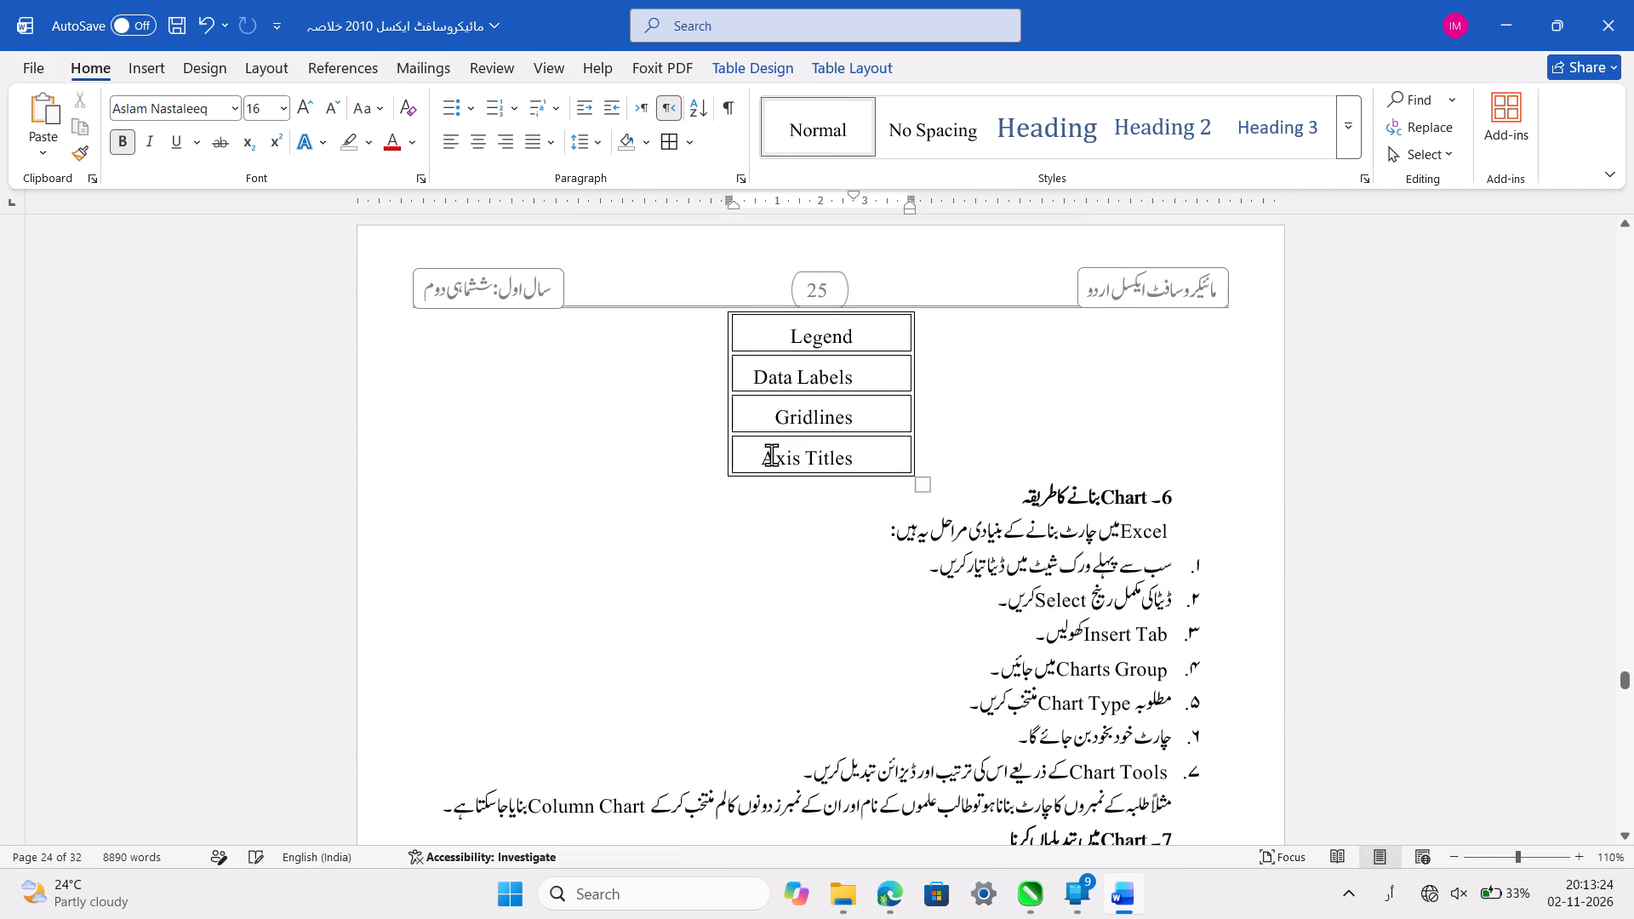
{"action": "scroll", "coordinate": [771, 454], "scroll_direction": "up", "scroll_amount": 2}
{"action": "scroll", "coordinate": [814, 365], "scroll_direction": "up", "scroll_amount": 1}
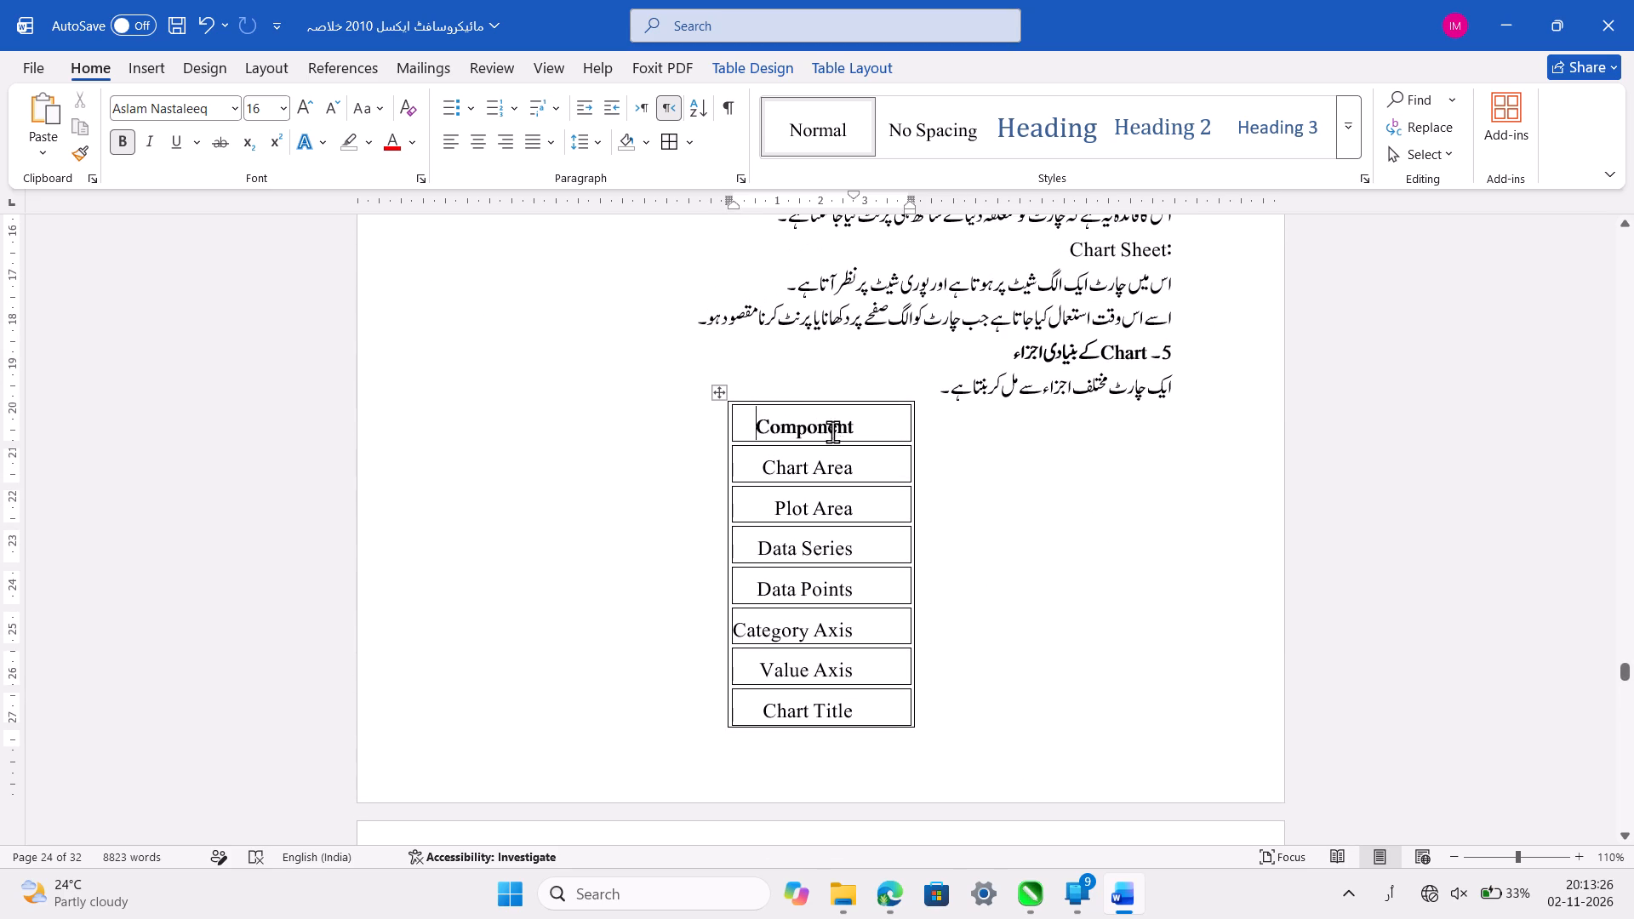
{"action": "left_click", "coordinate": [833, 430]}
{"action": "key", "text": "Home"}
{"action": "key", "text": "ctrl+v"}
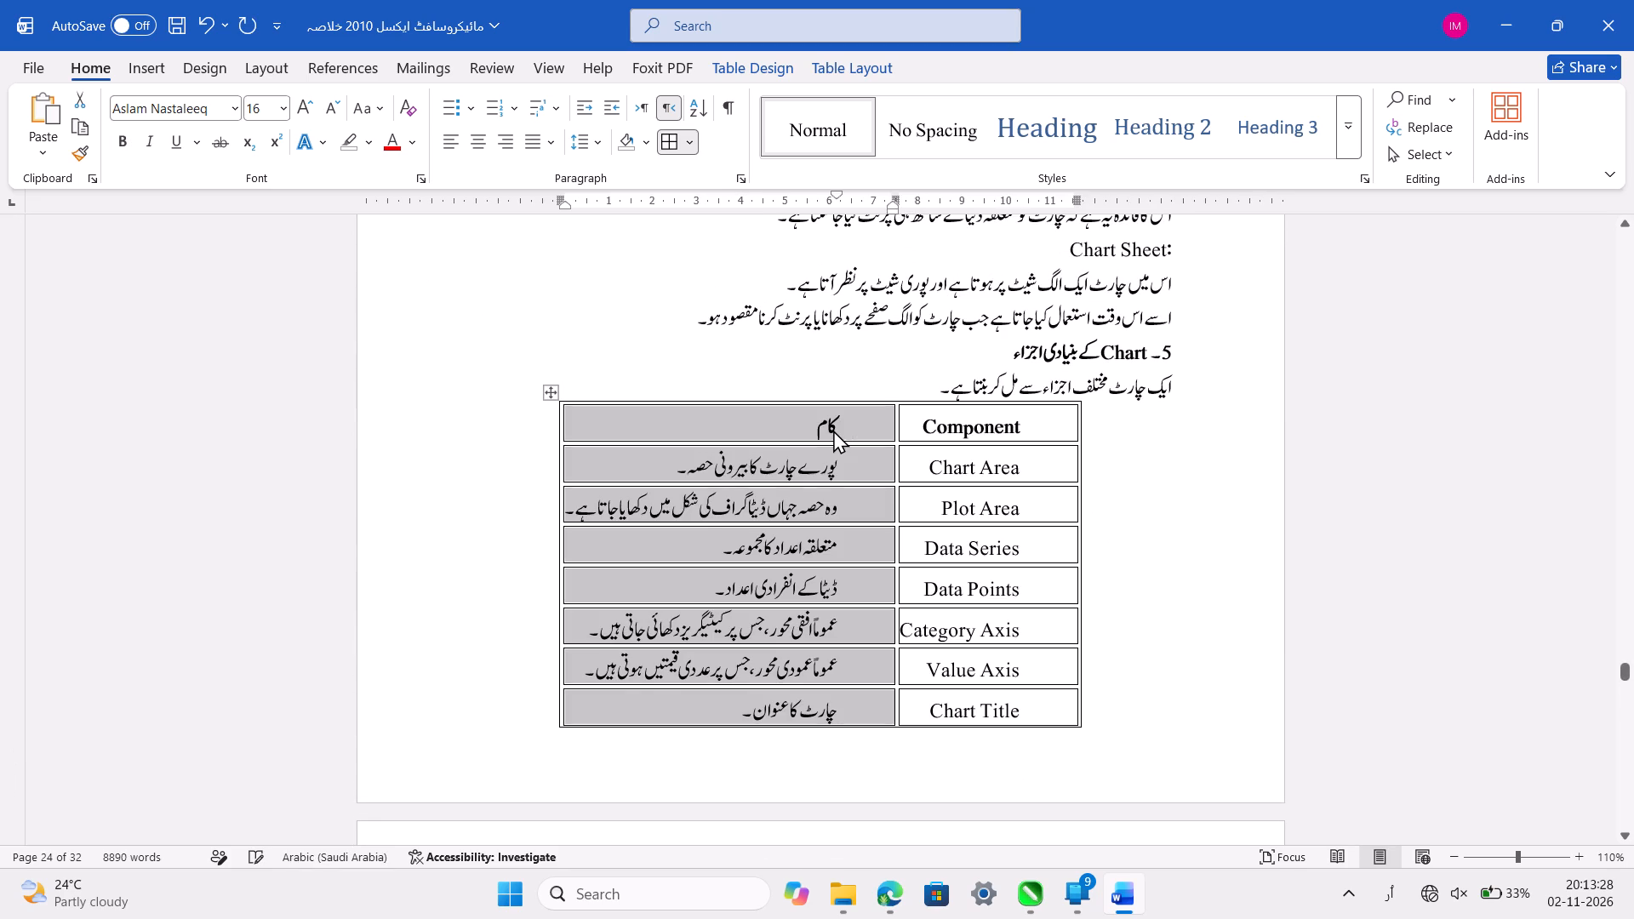
{"action": "left_click", "coordinate": [940, 421]}
{"action": "key", "text": "ctrl+s"}
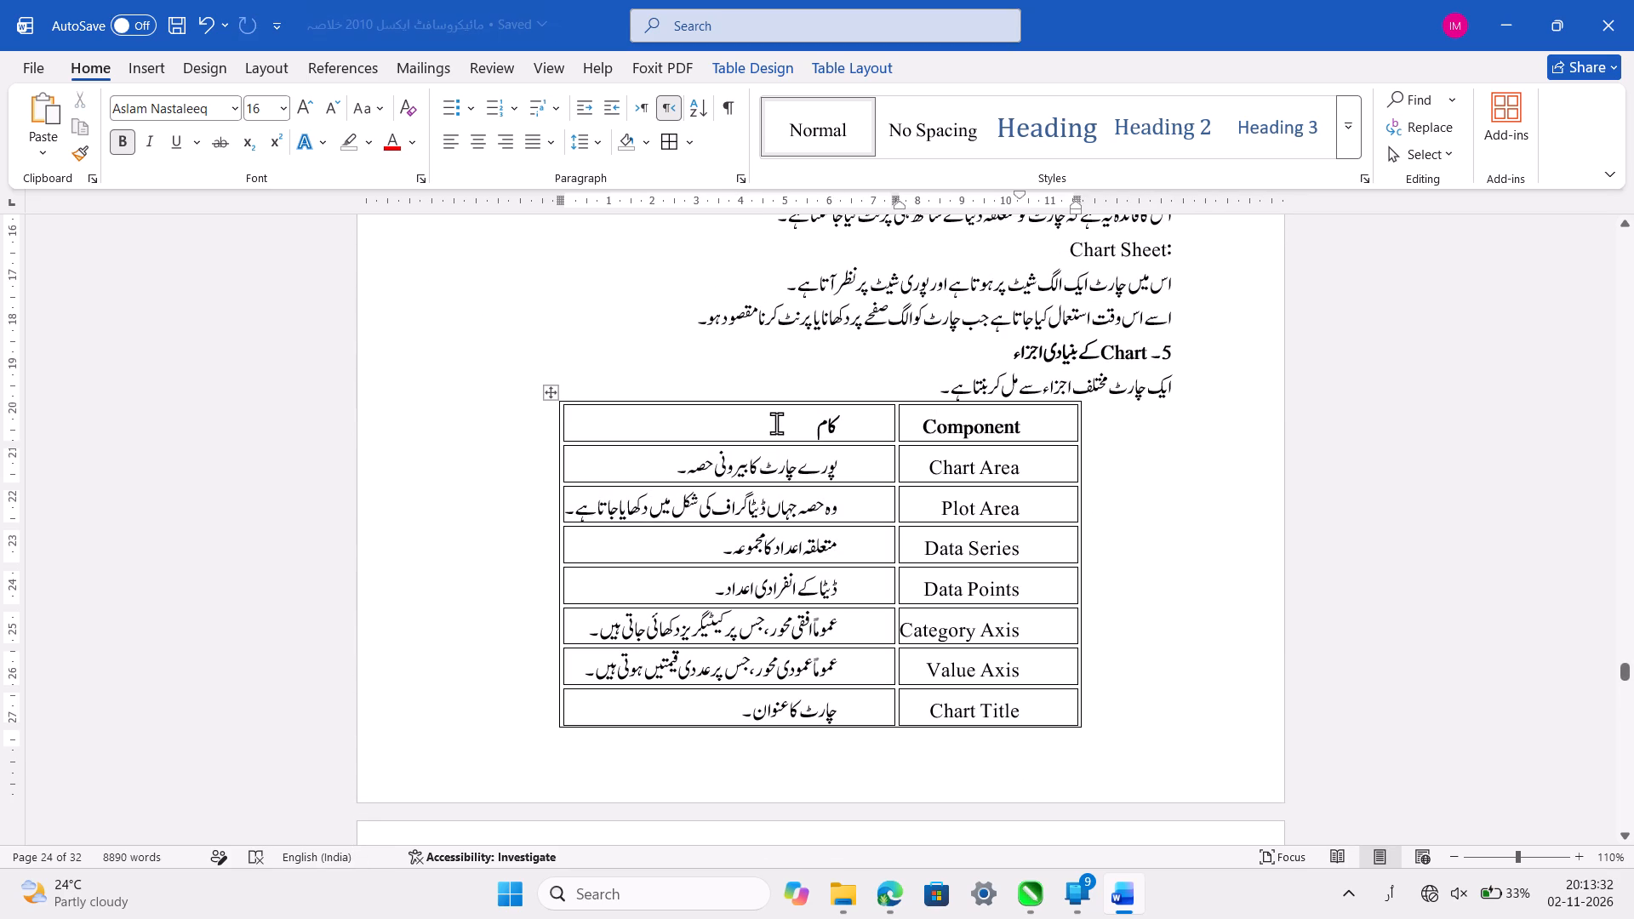
Remove the first-line indent from the کام header cell and centre its text.
{"action": "double_click", "coordinate": [776, 423]}
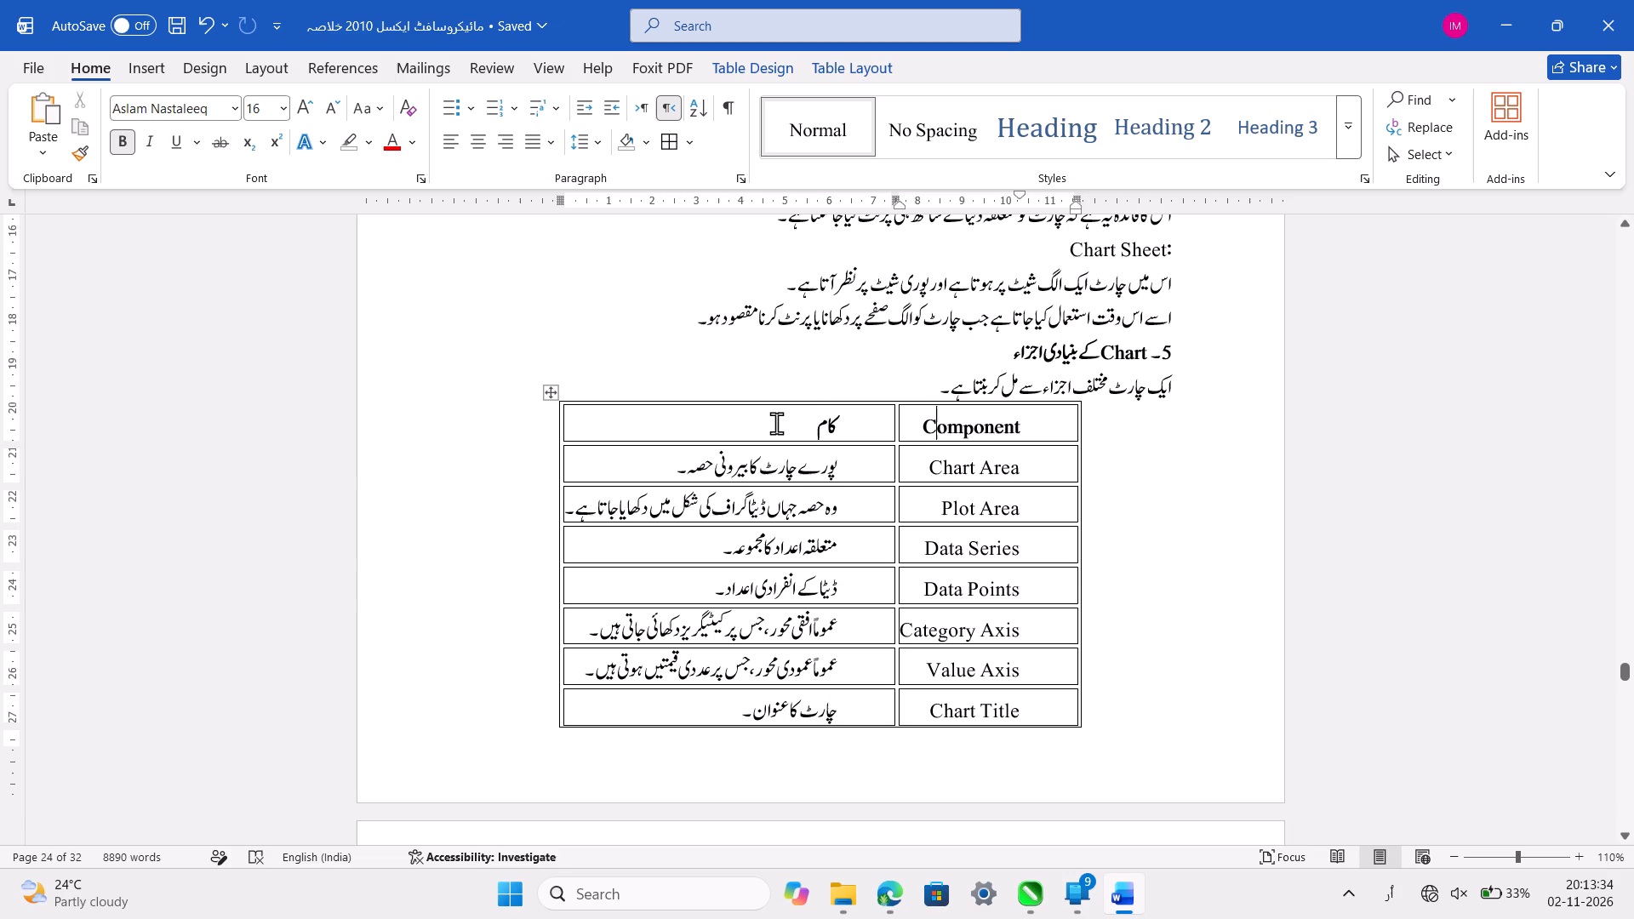
{"action": "key", "text": "Home"}
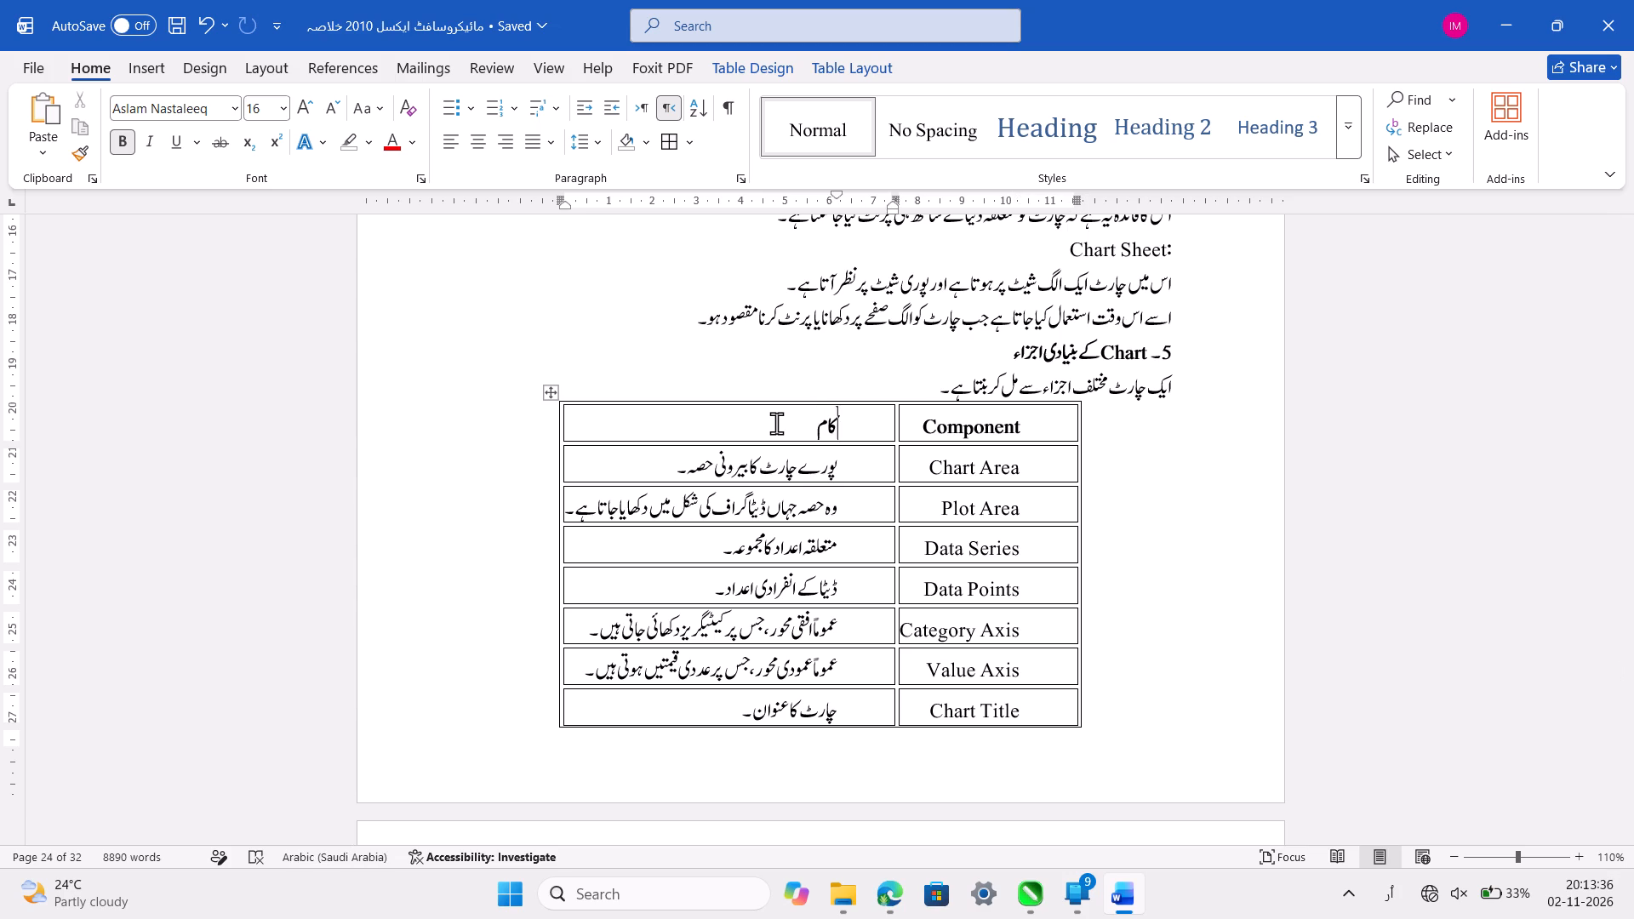
{"action": "key", "text": "BackSpace"}
{"action": "key", "text": "ctrl+w"}
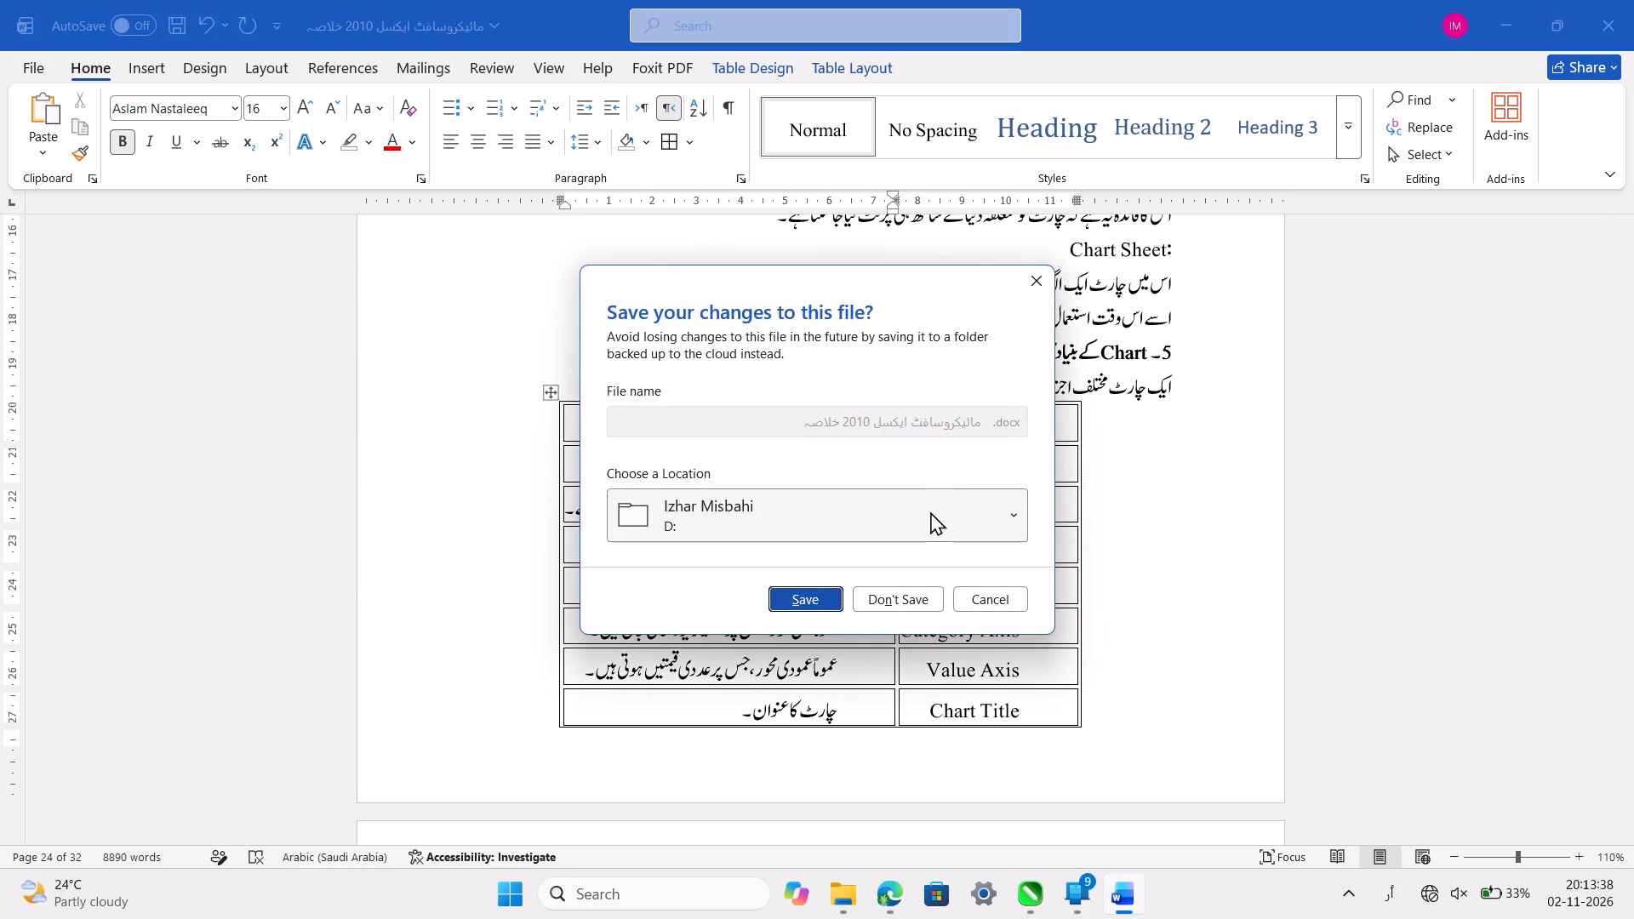
{"action": "left_click", "coordinate": [990, 593]}
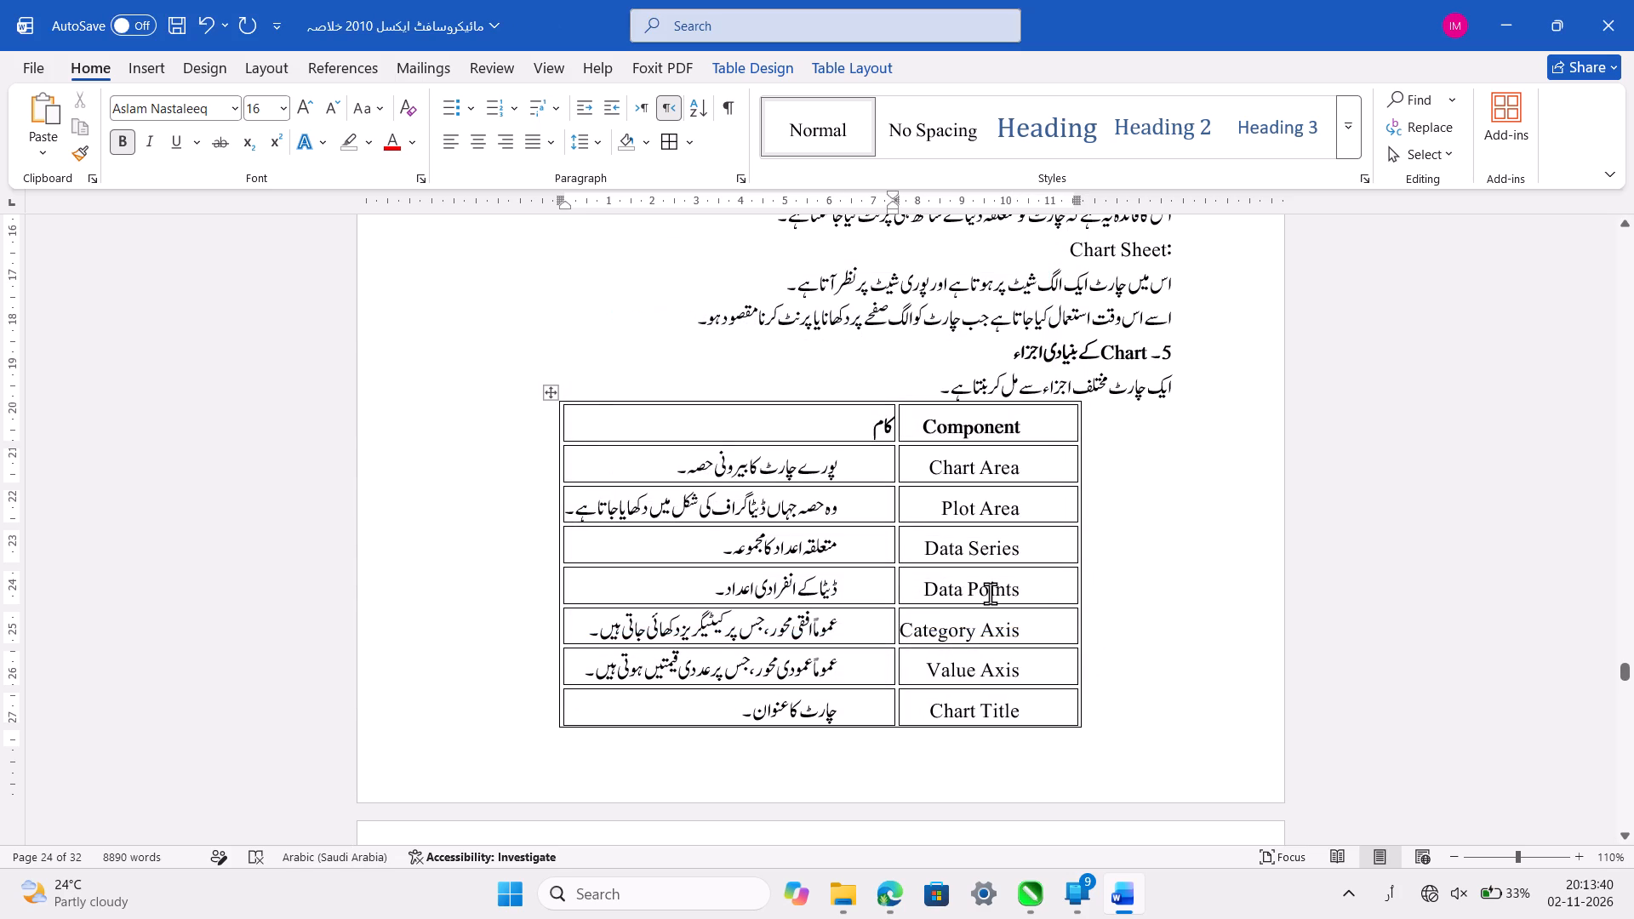
{"action": "key", "text": "ctrl+w"}
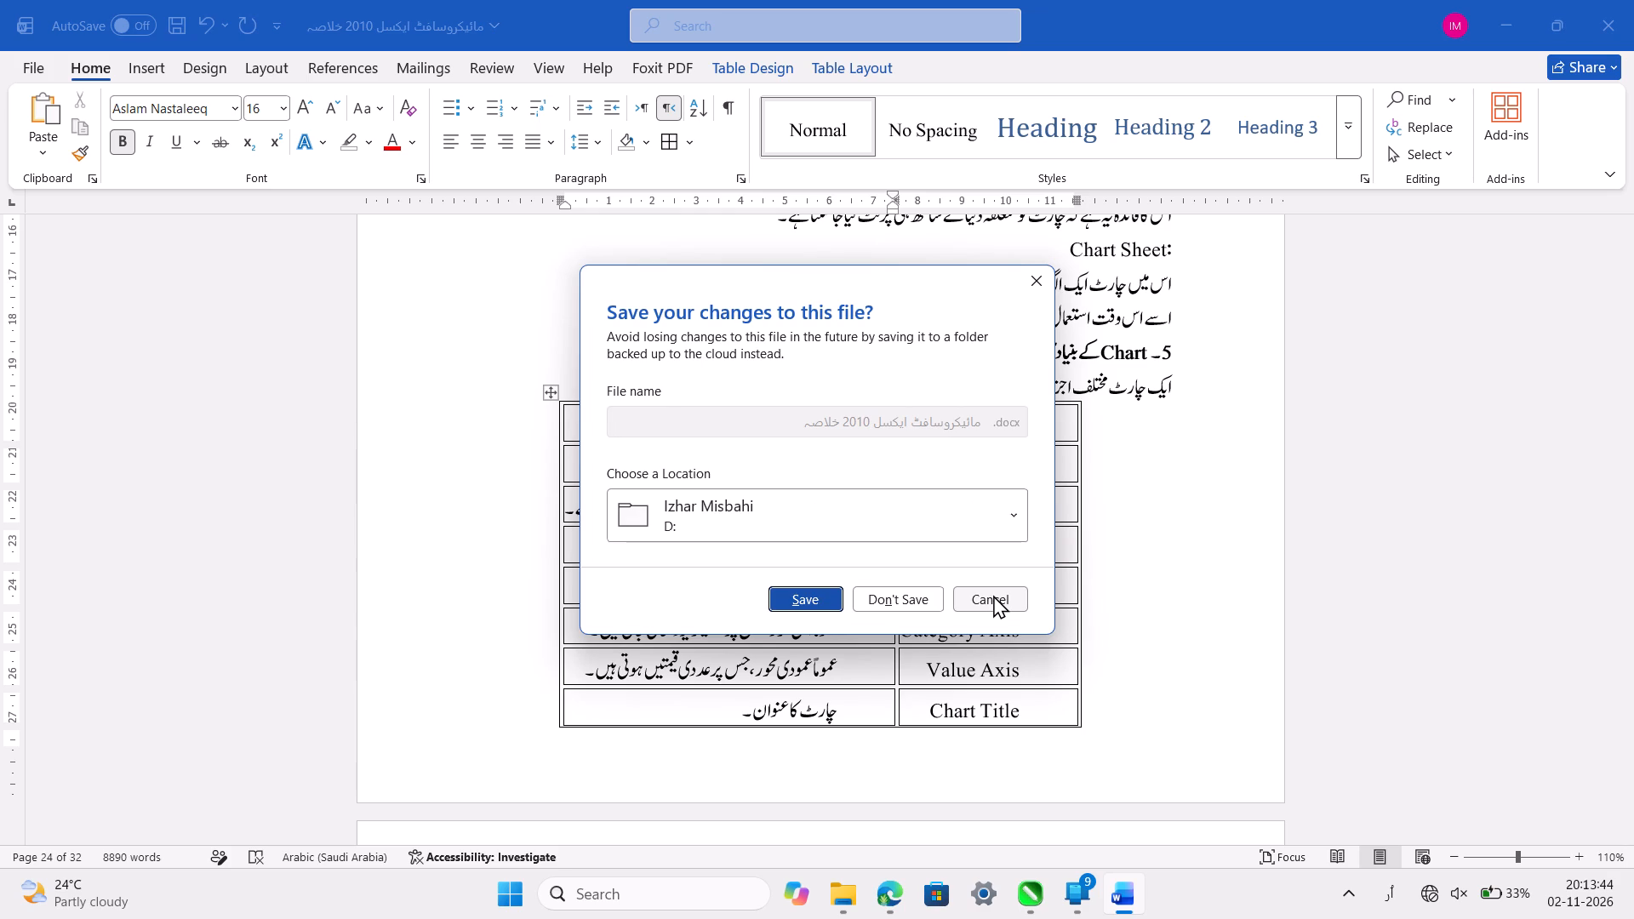
{"action": "left_click", "coordinate": [993, 595]}
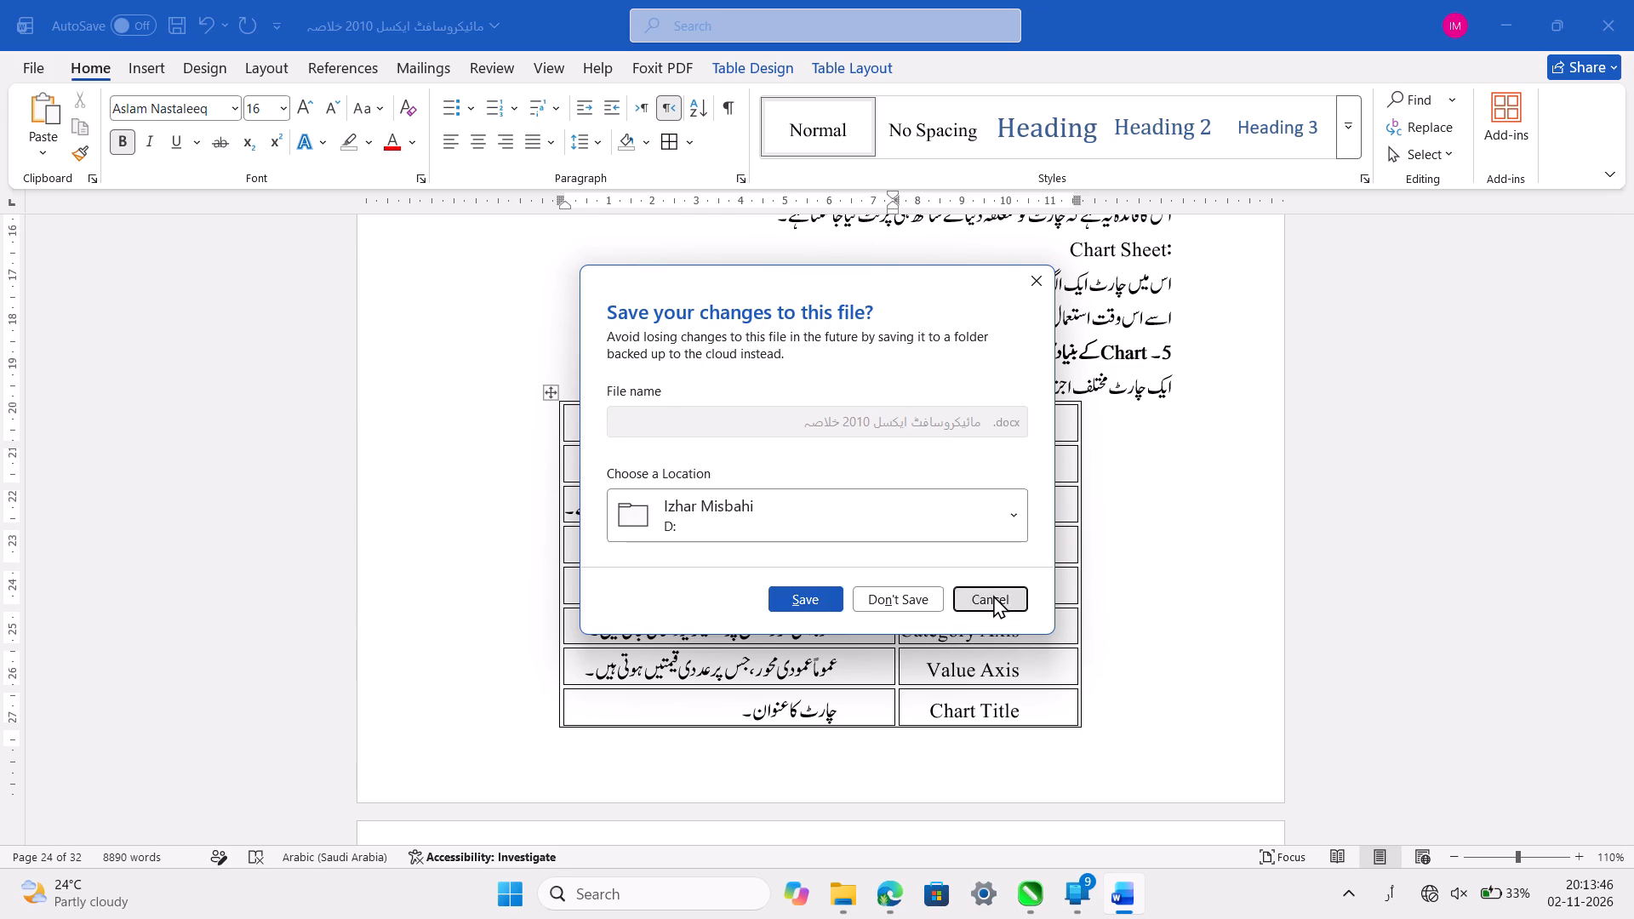
{"action": "key", "text": "ctrl+e"}
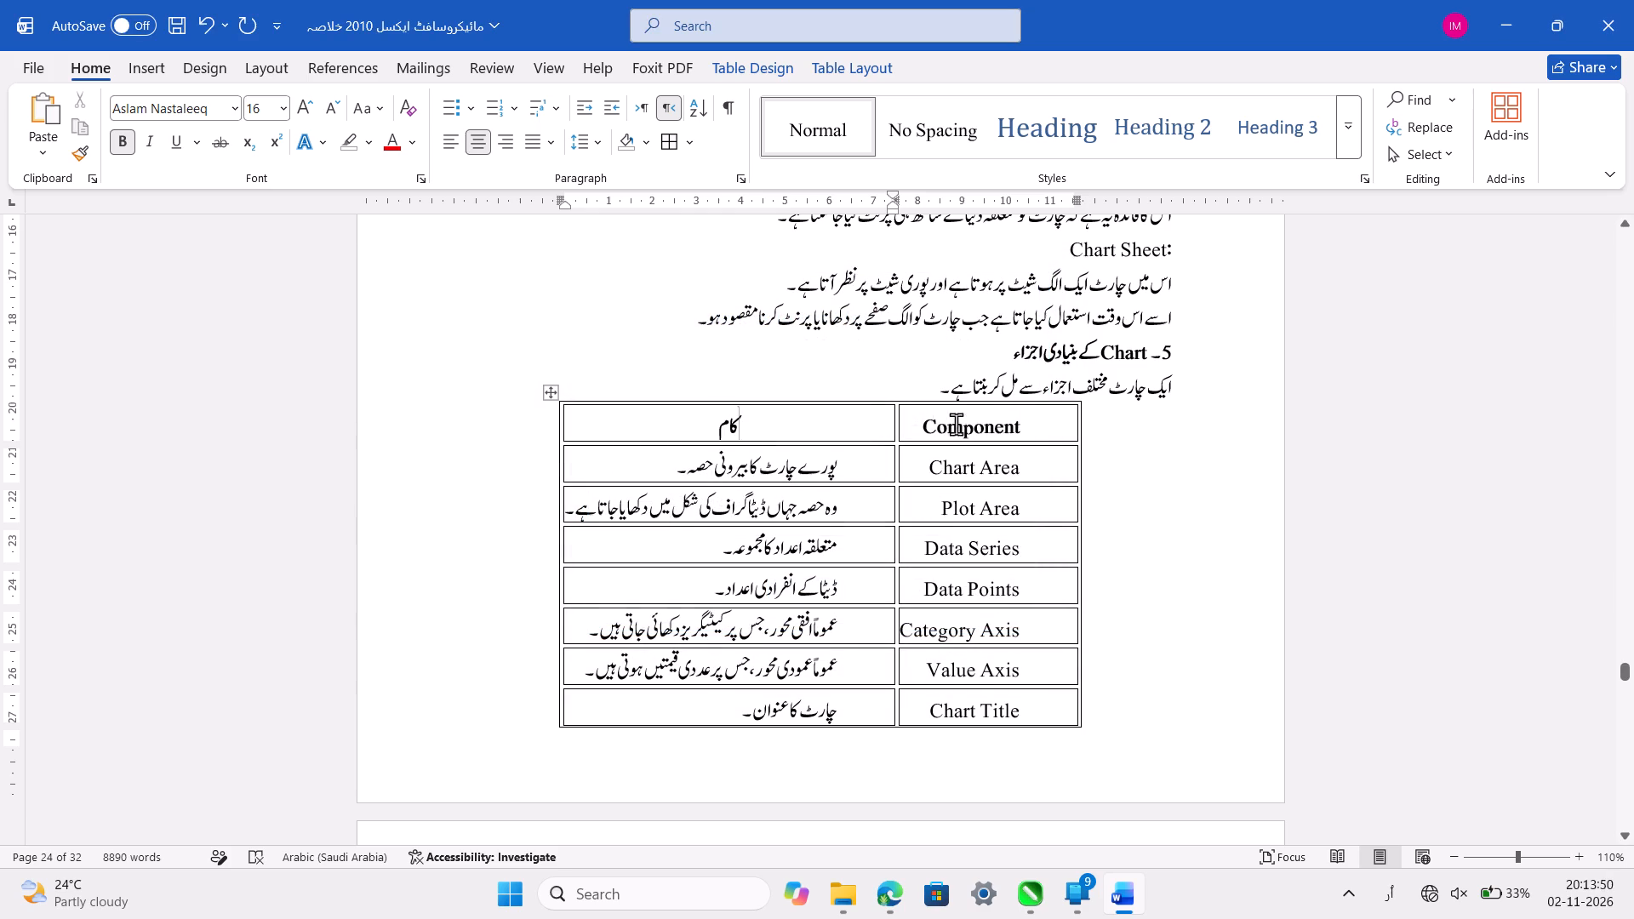
Left-align the component names from Chart Area through Chart Title.
{"action": "left_click", "coordinate": [989, 429]}
{"action": "left_click", "coordinate": [1040, 452]}
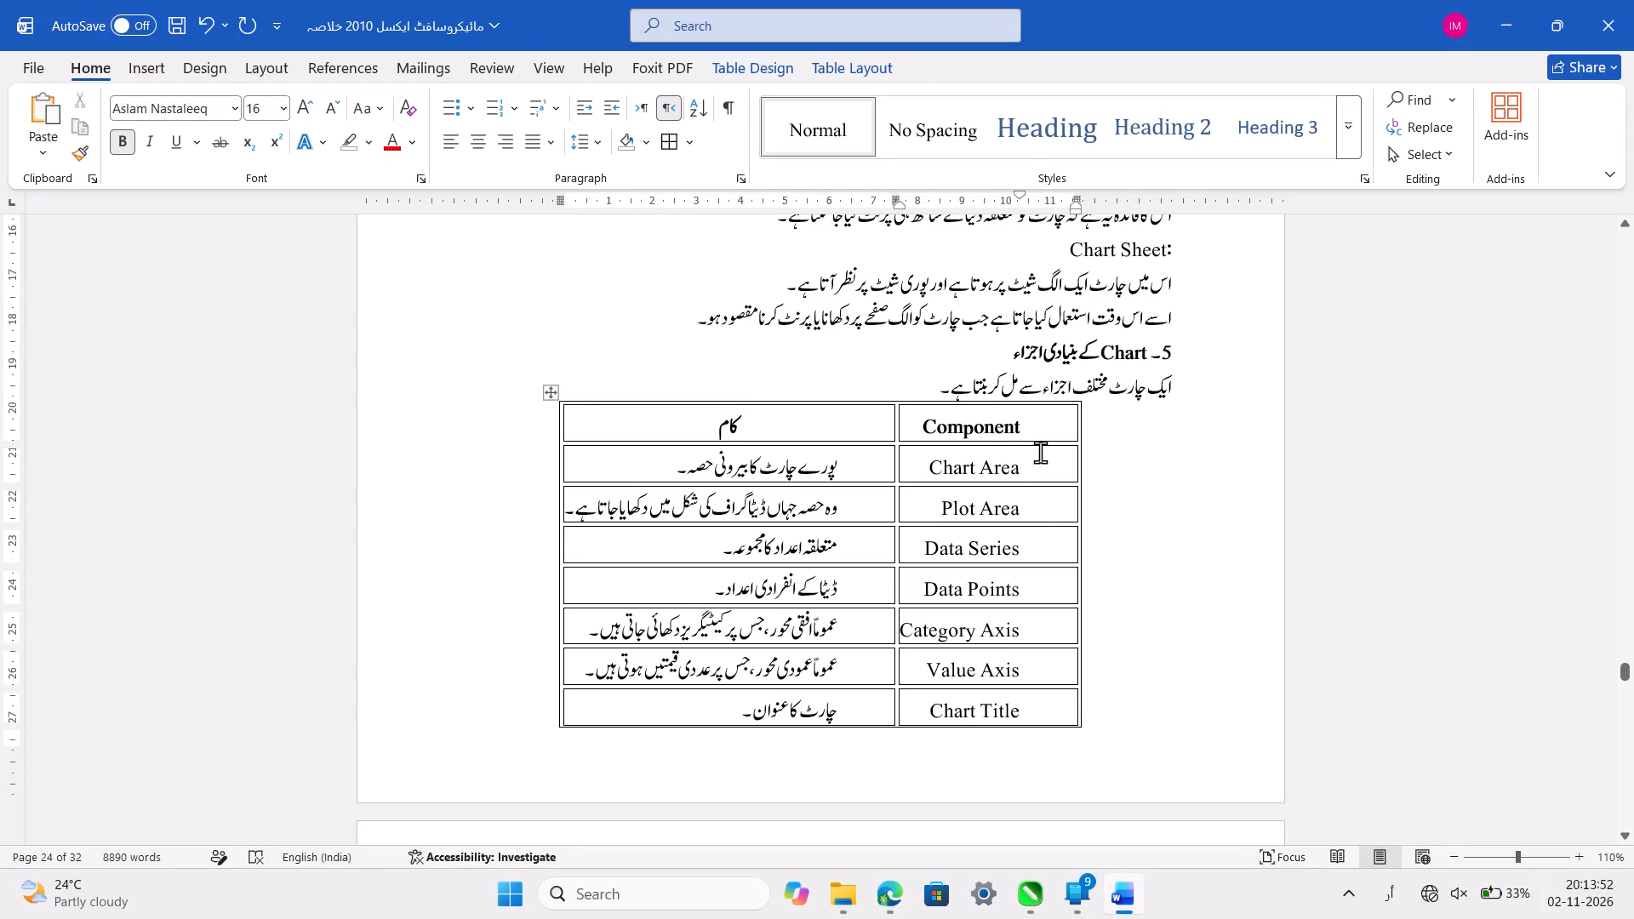
{"action": "left_click_drag", "start_coordinate": [1040, 452], "coordinate": [989, 695]}
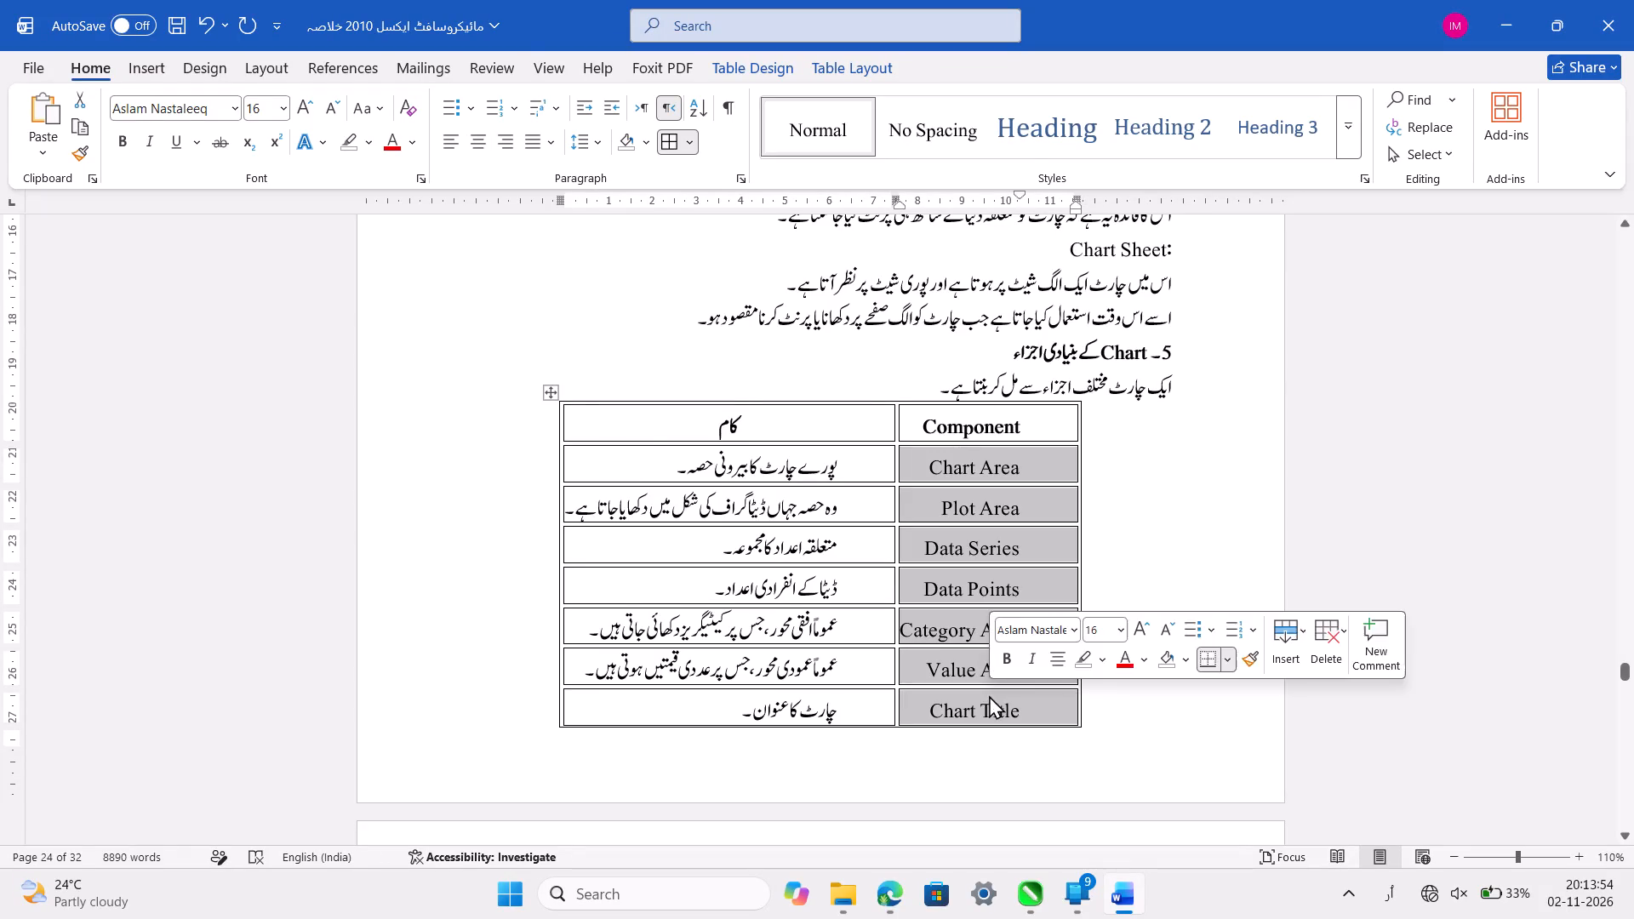
{"action": "left_click", "coordinate": [450, 151]}
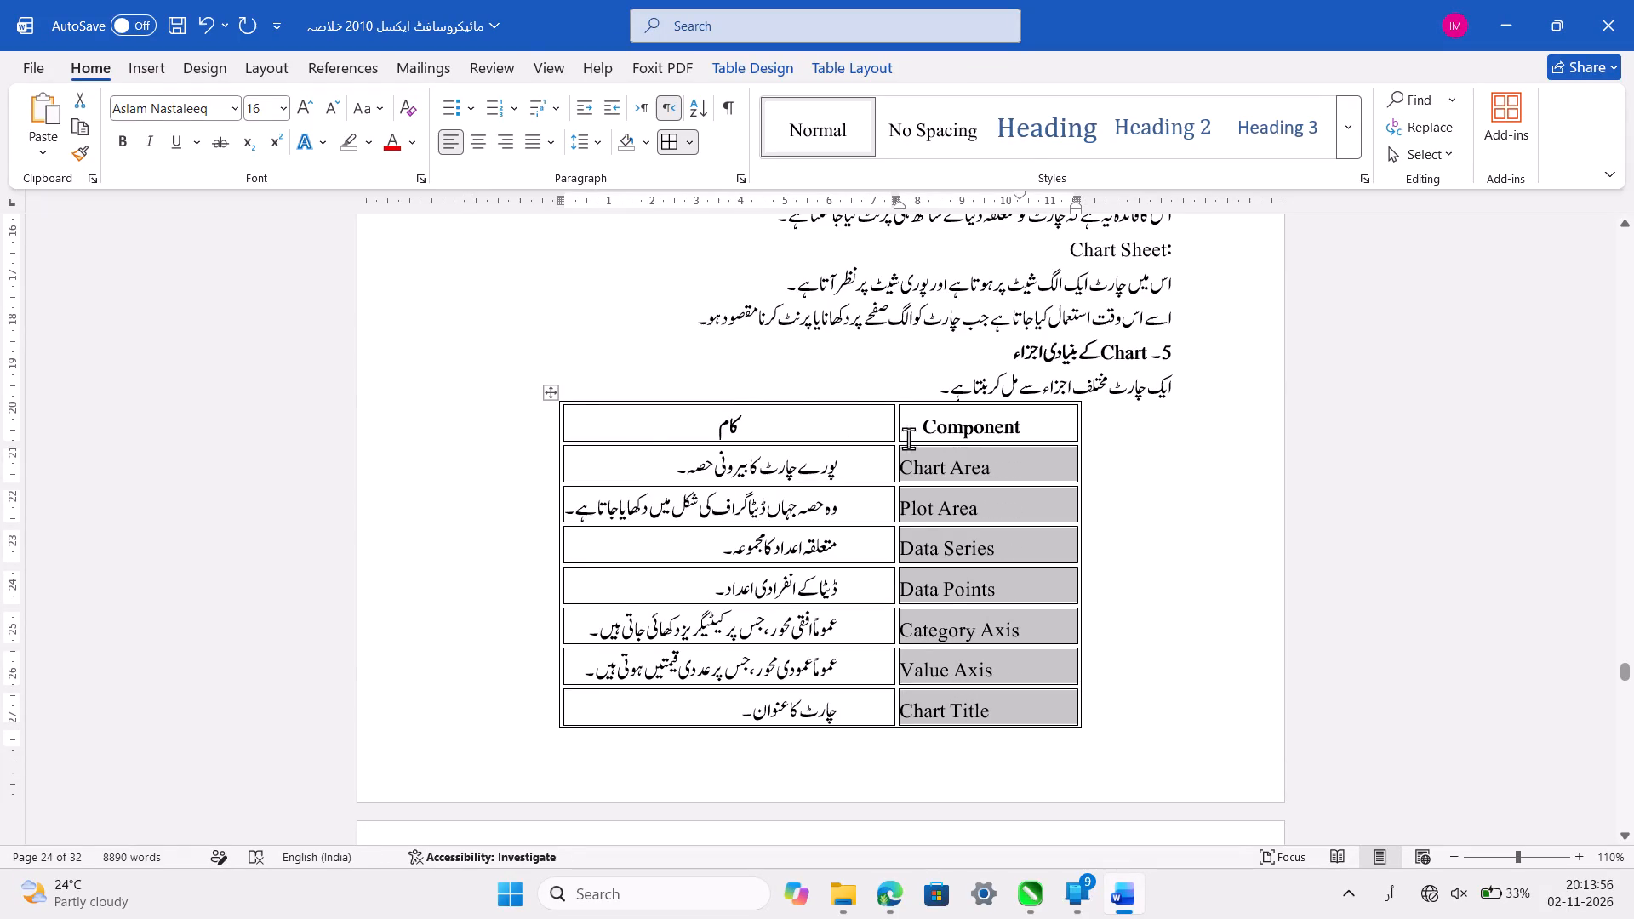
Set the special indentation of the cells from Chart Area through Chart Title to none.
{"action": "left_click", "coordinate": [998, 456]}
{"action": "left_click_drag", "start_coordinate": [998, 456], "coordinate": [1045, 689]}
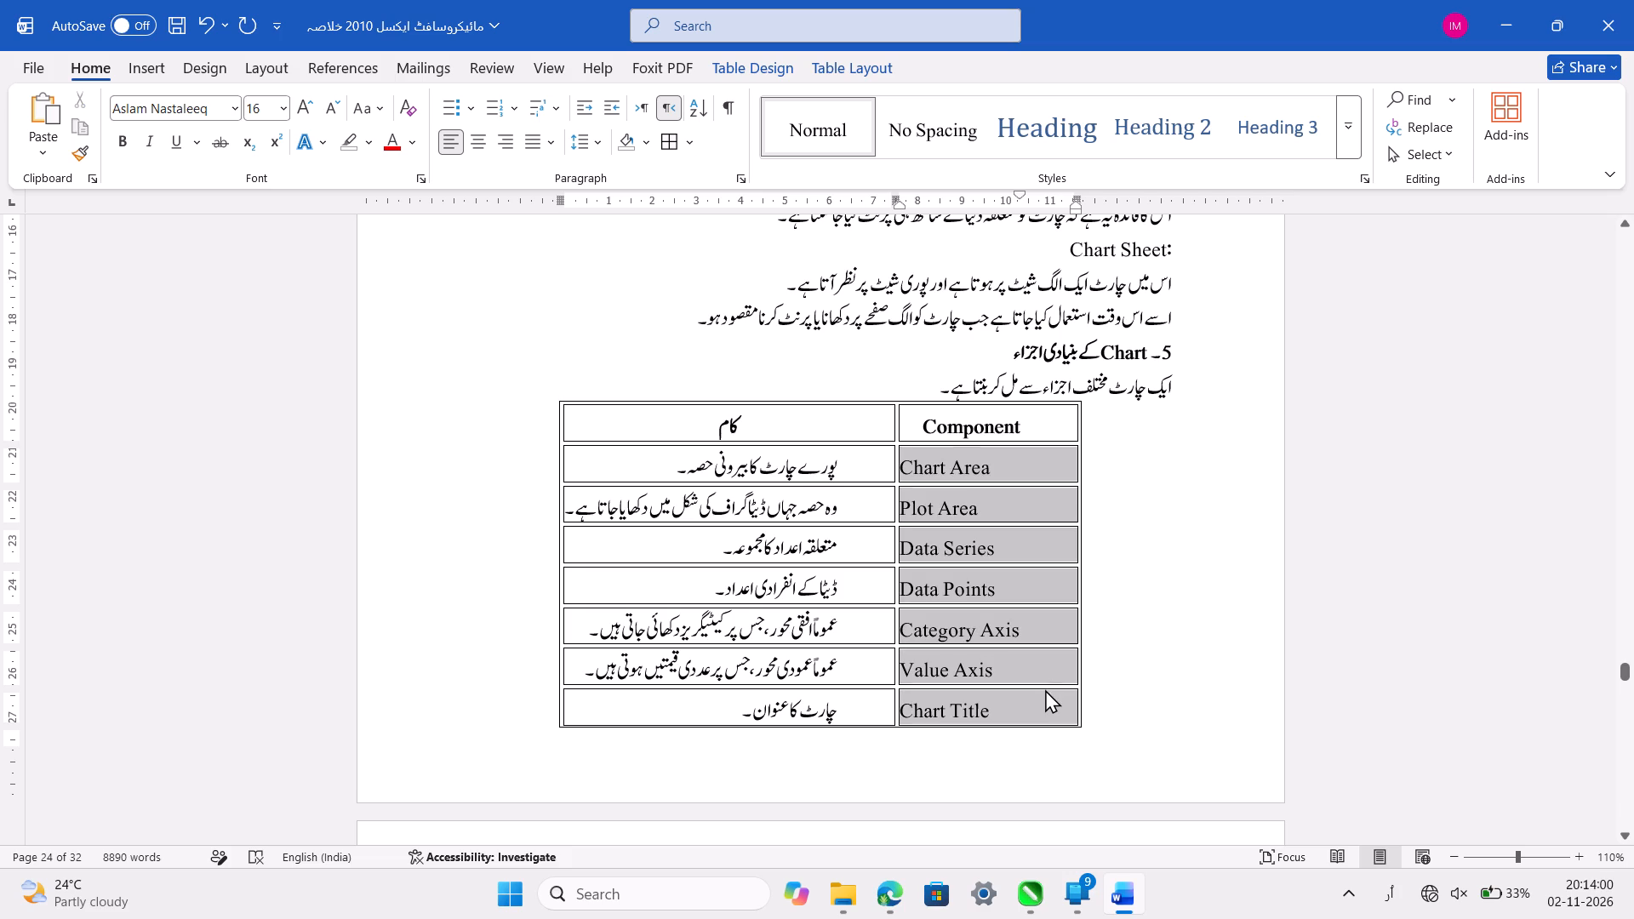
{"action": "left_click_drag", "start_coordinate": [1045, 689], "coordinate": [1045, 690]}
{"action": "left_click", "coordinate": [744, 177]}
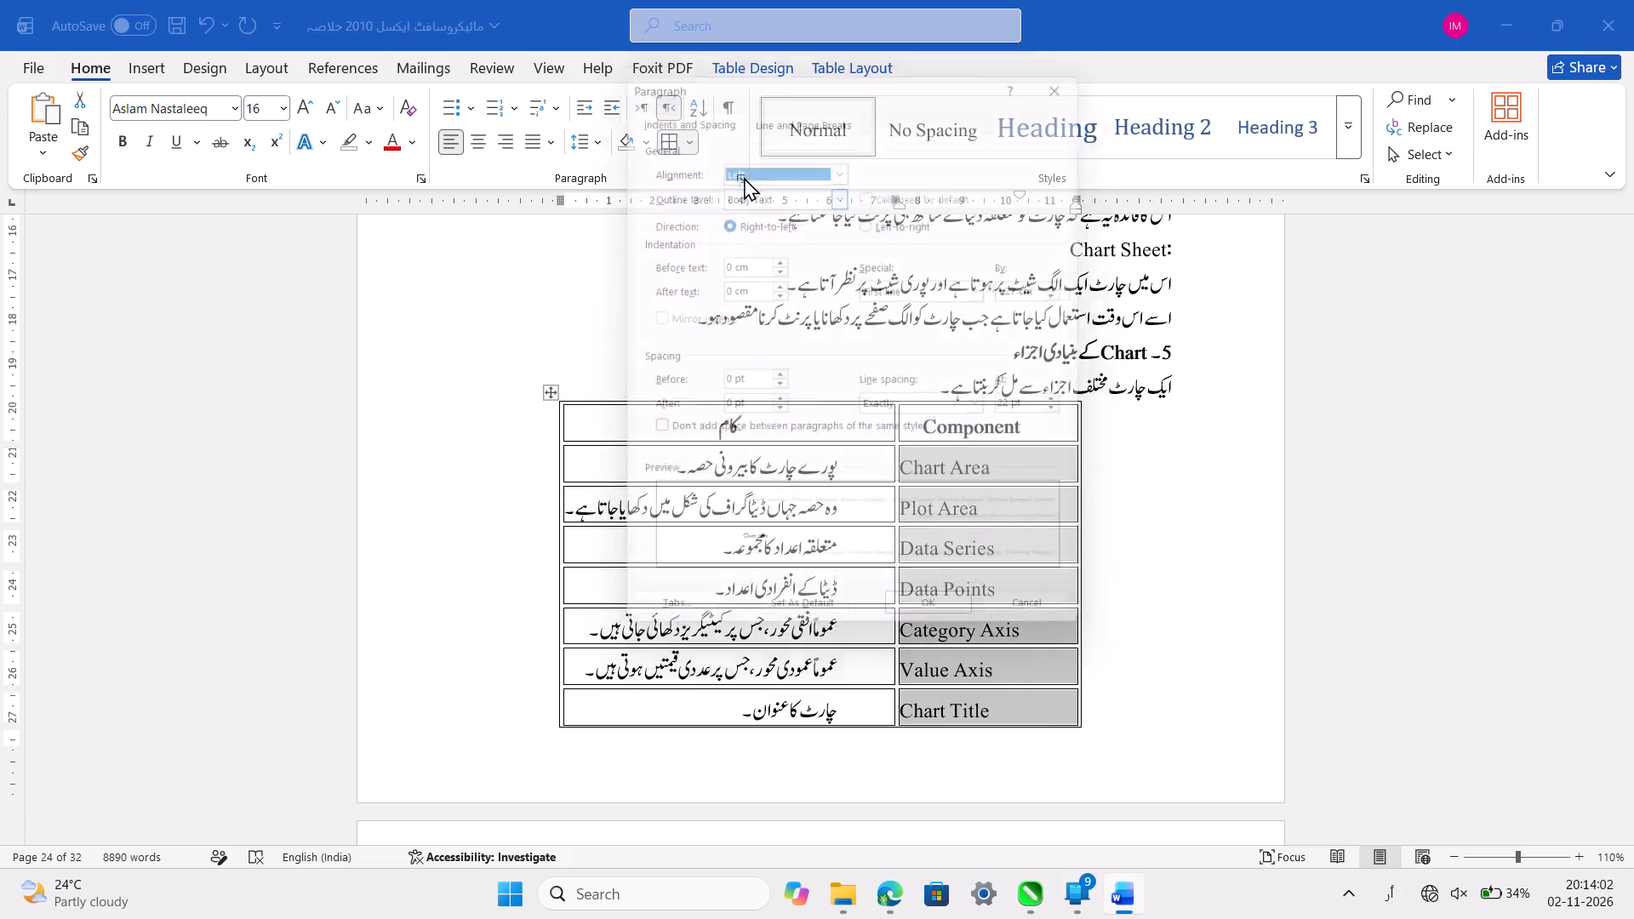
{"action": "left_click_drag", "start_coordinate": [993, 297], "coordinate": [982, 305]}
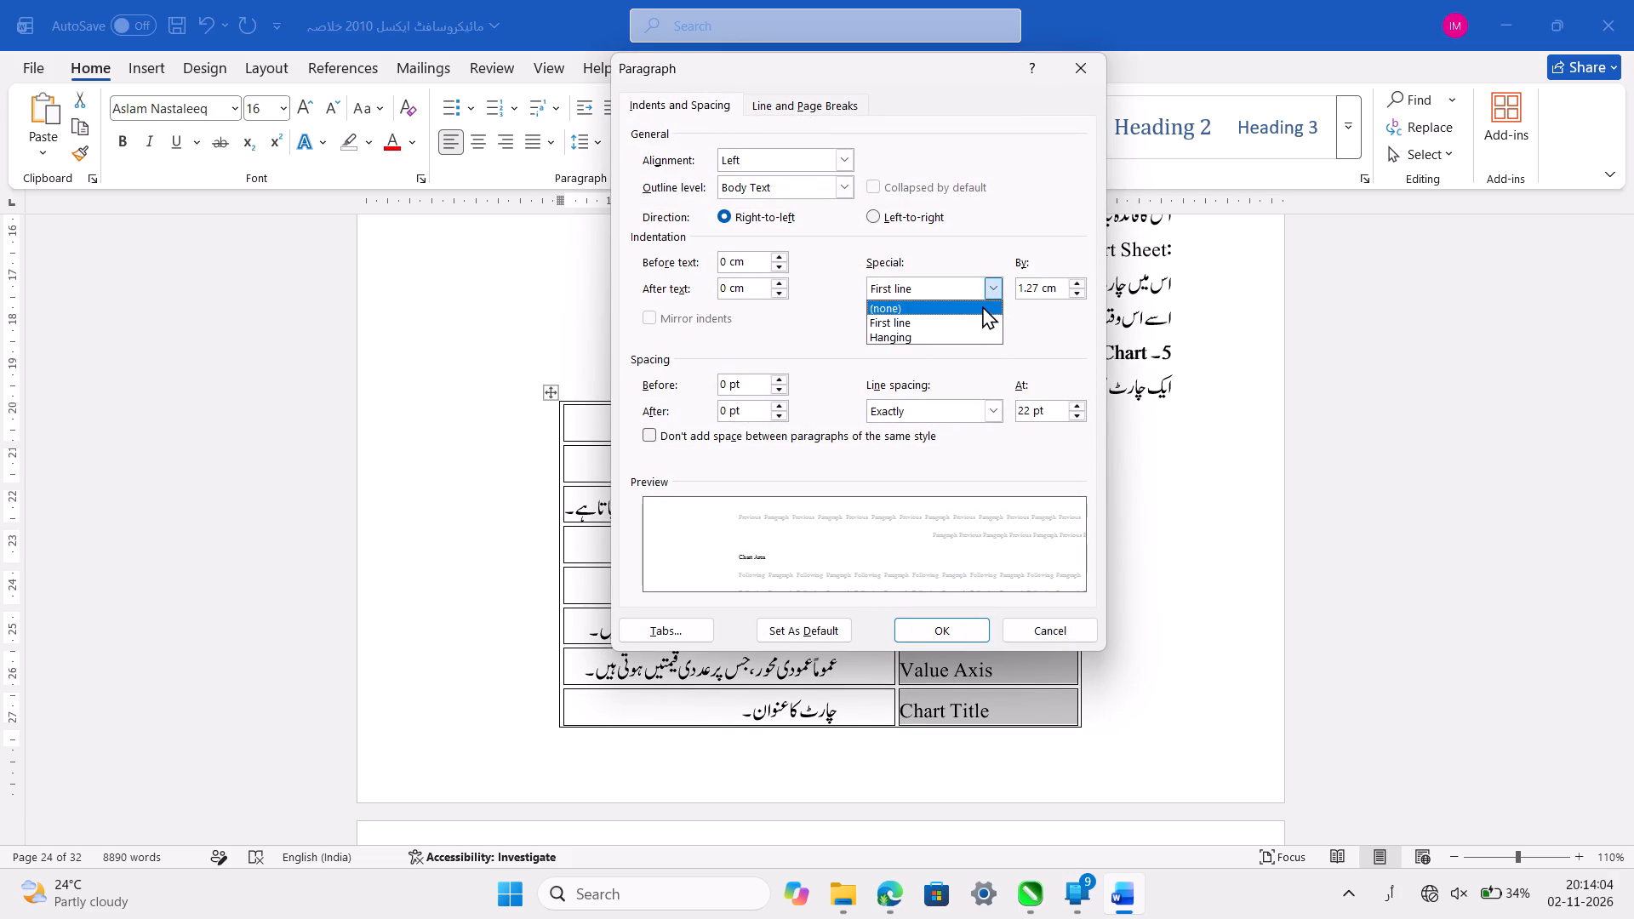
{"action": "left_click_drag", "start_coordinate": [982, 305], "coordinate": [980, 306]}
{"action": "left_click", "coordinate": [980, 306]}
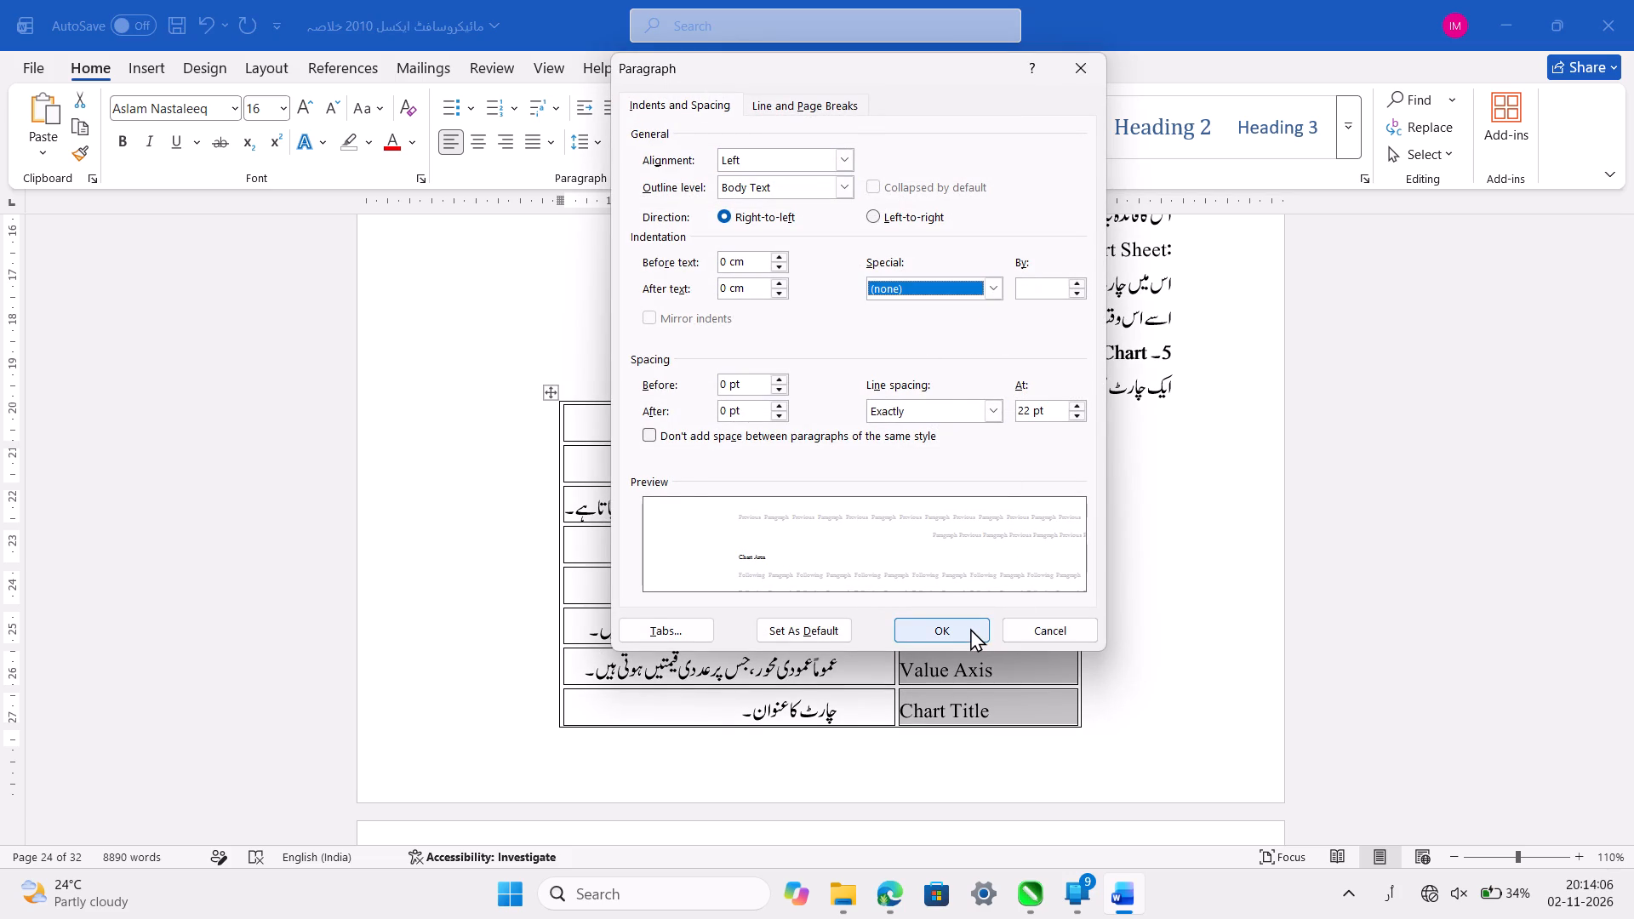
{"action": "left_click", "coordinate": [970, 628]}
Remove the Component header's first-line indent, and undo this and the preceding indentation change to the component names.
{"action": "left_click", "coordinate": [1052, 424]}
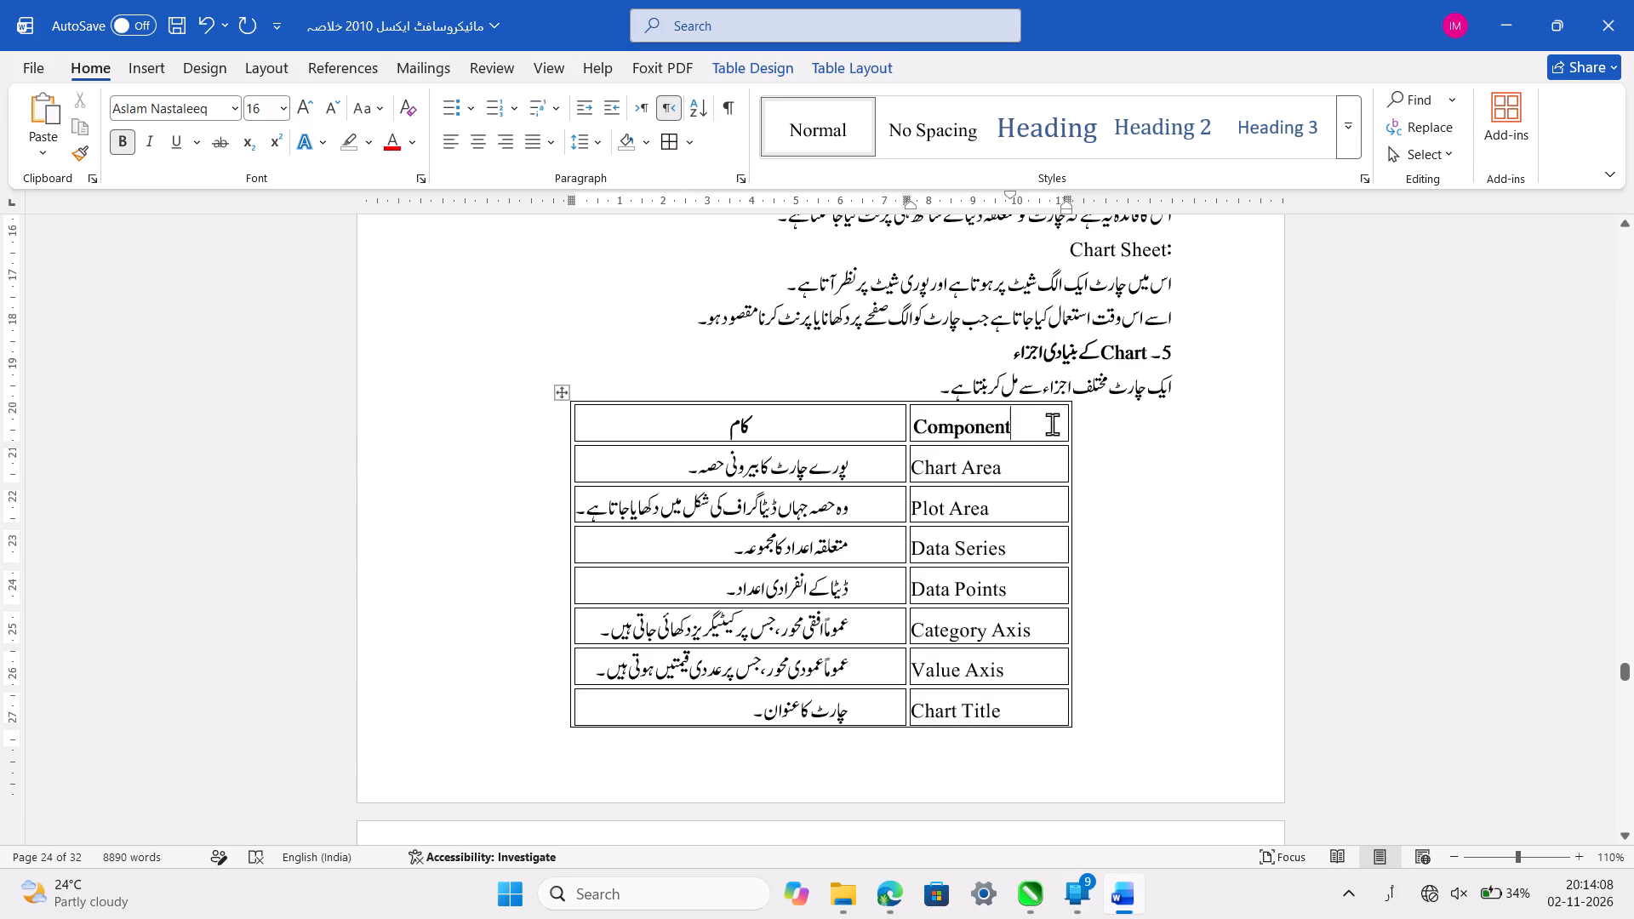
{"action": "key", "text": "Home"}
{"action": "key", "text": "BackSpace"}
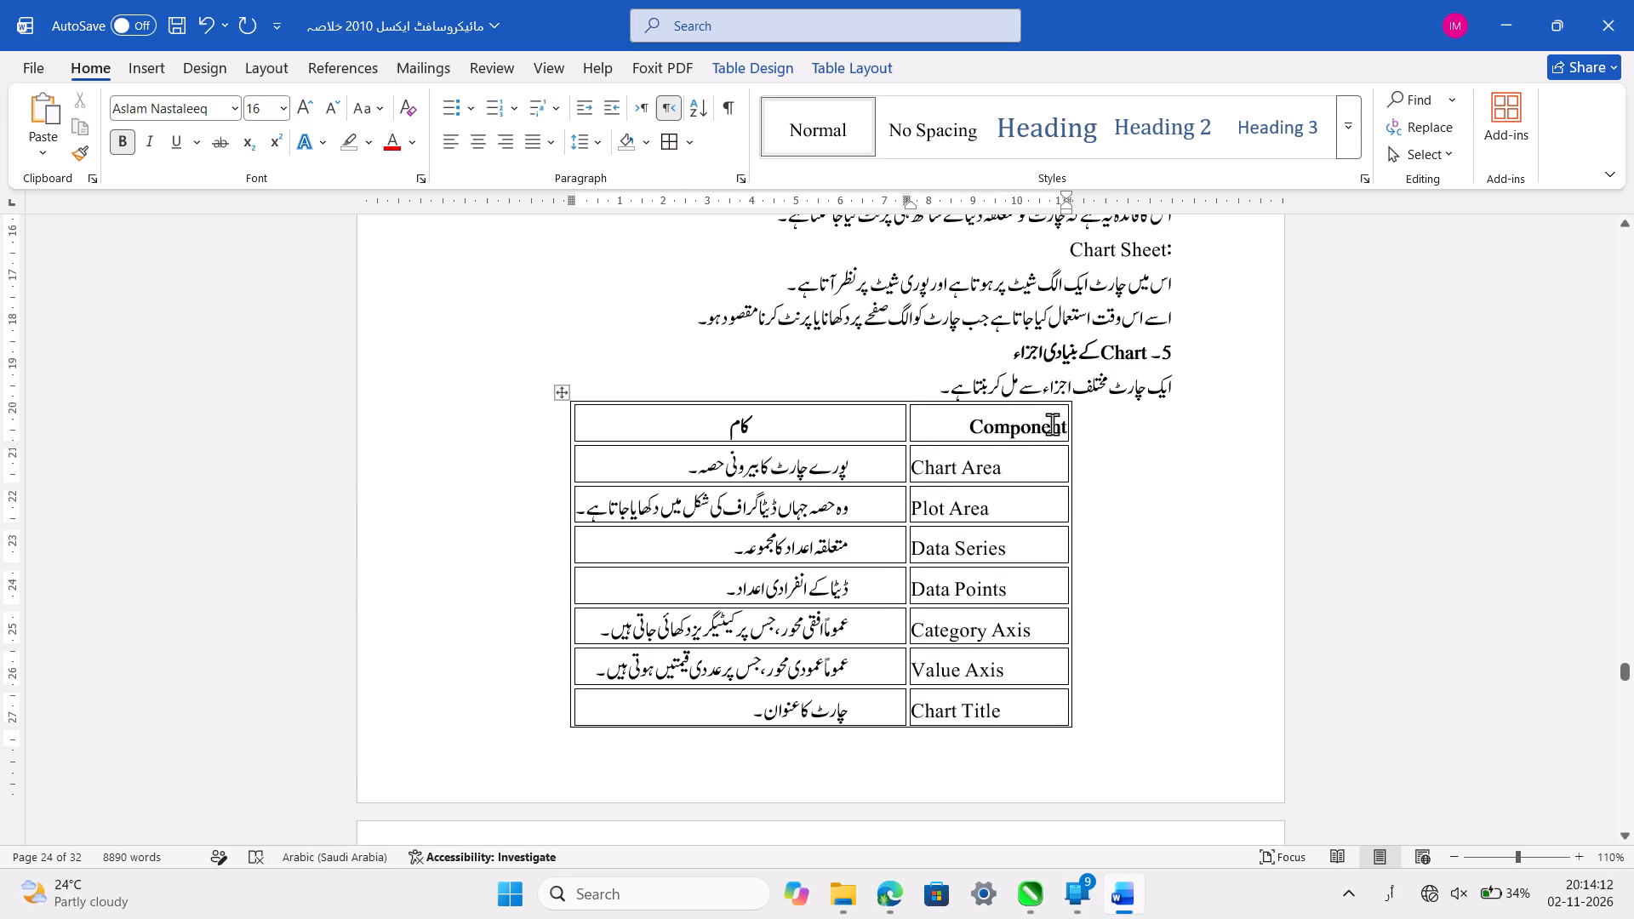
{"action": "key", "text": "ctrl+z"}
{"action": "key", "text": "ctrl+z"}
Set the special indentation to none for the component column cells from the Component header through Chart Title.
{"action": "left_click", "coordinate": [1052, 424]}
{"action": "left_click_drag", "start_coordinate": [1052, 424], "coordinate": [1041, 606]}
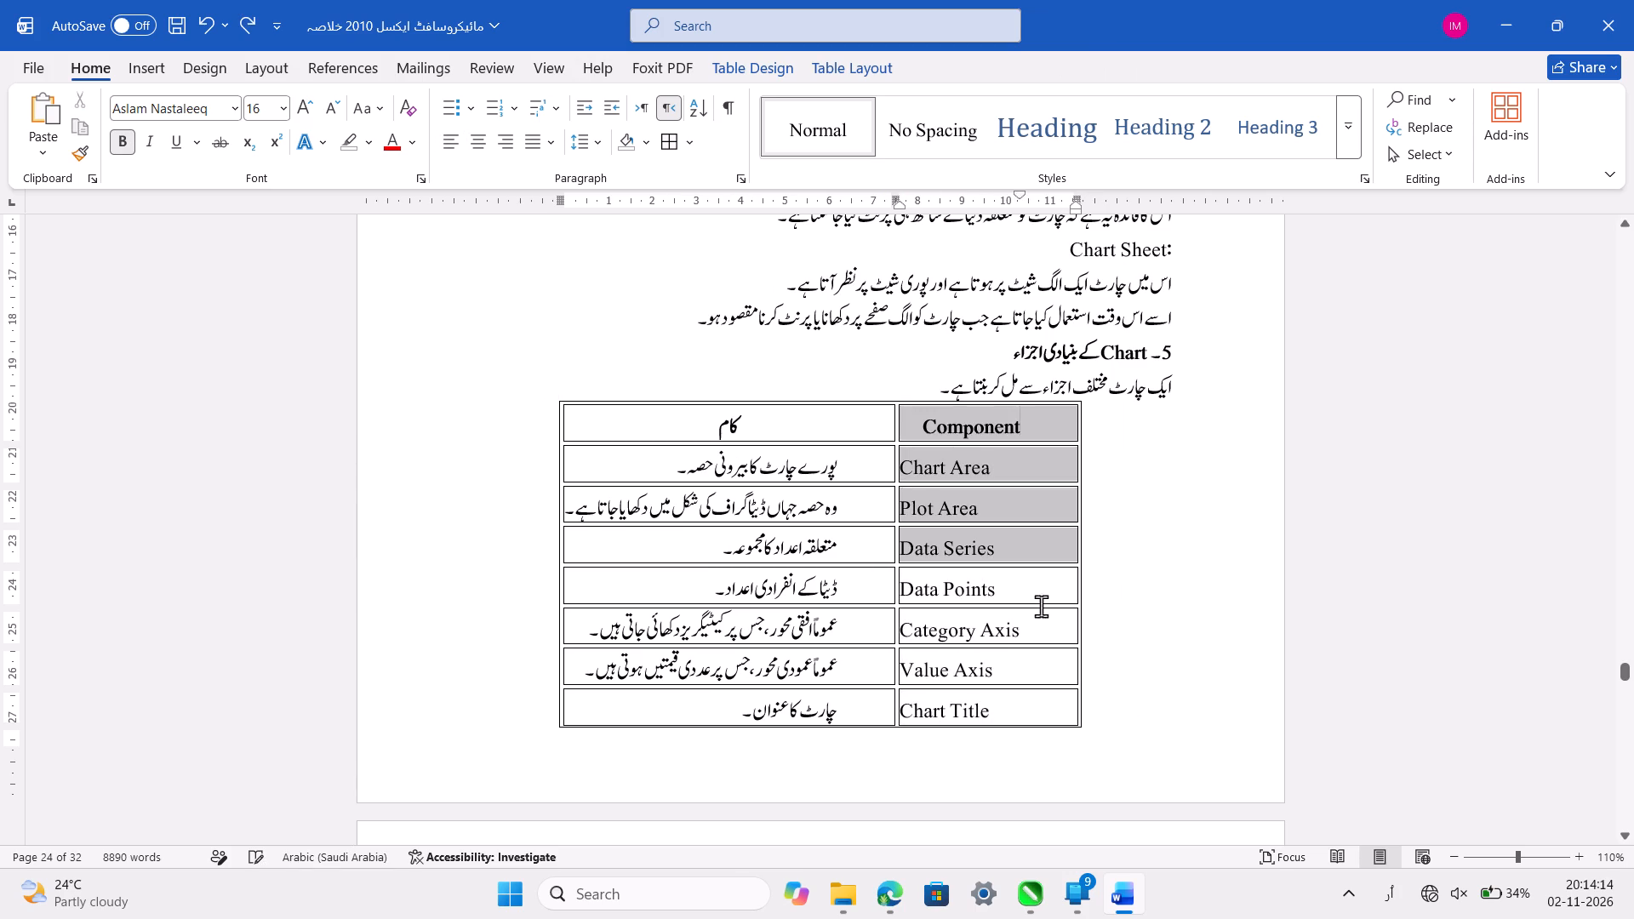
{"action": "left_click_drag", "start_coordinate": [1041, 606], "coordinate": [1047, 701]}
{"action": "left_click", "coordinate": [745, 177]}
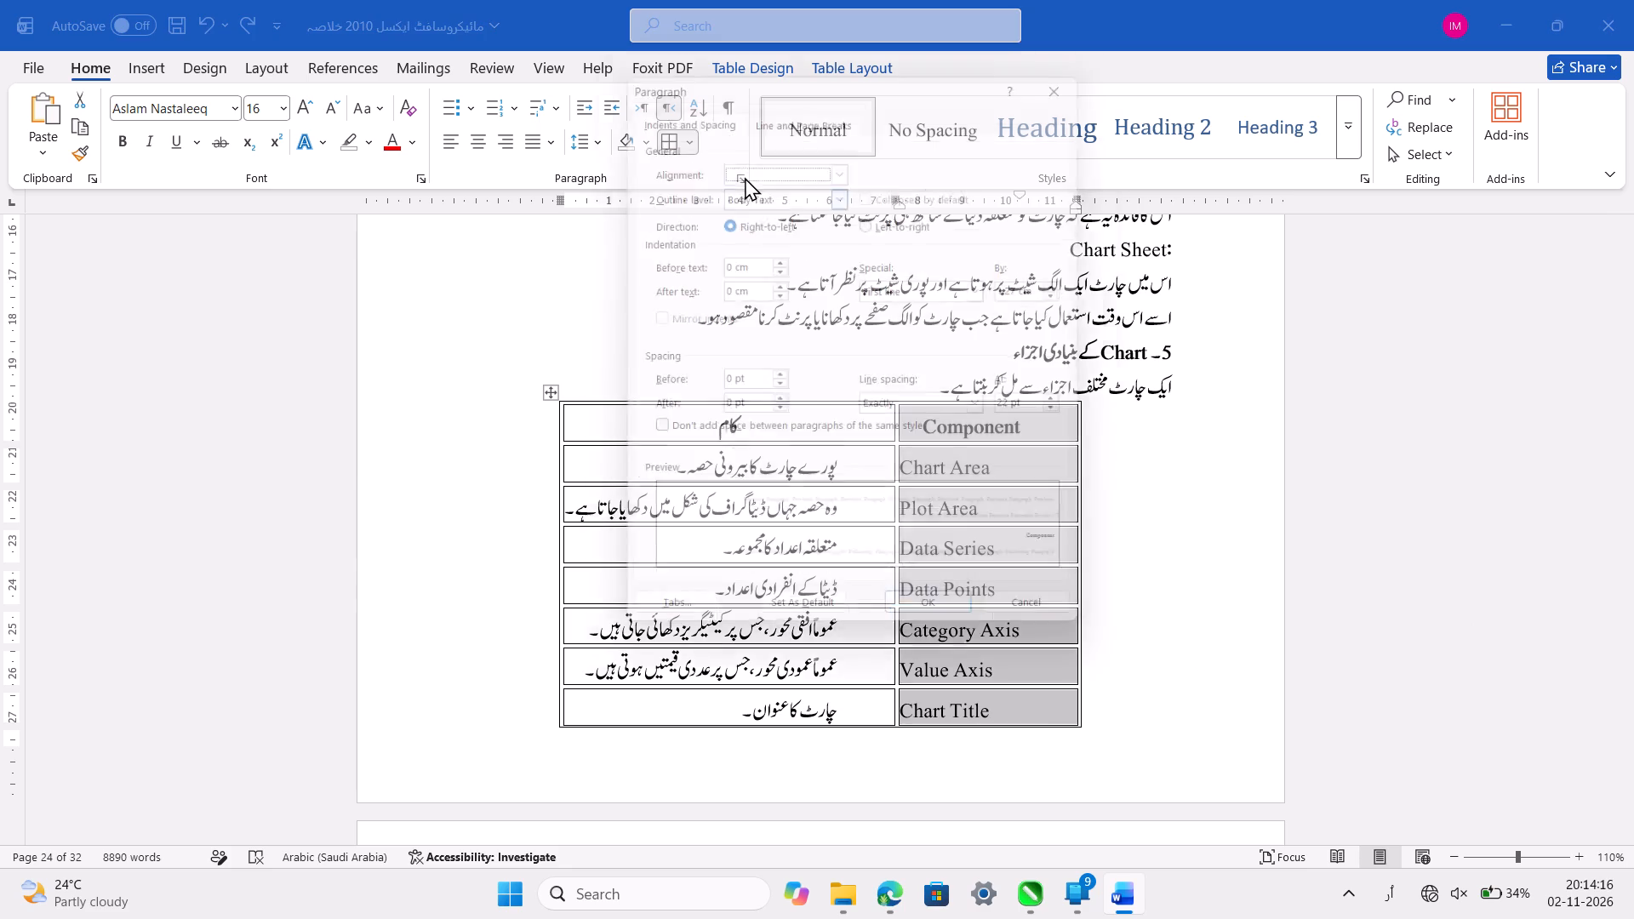
{"action": "left_click", "coordinate": [906, 284]}
{"action": "left_click", "coordinate": [903, 304]}
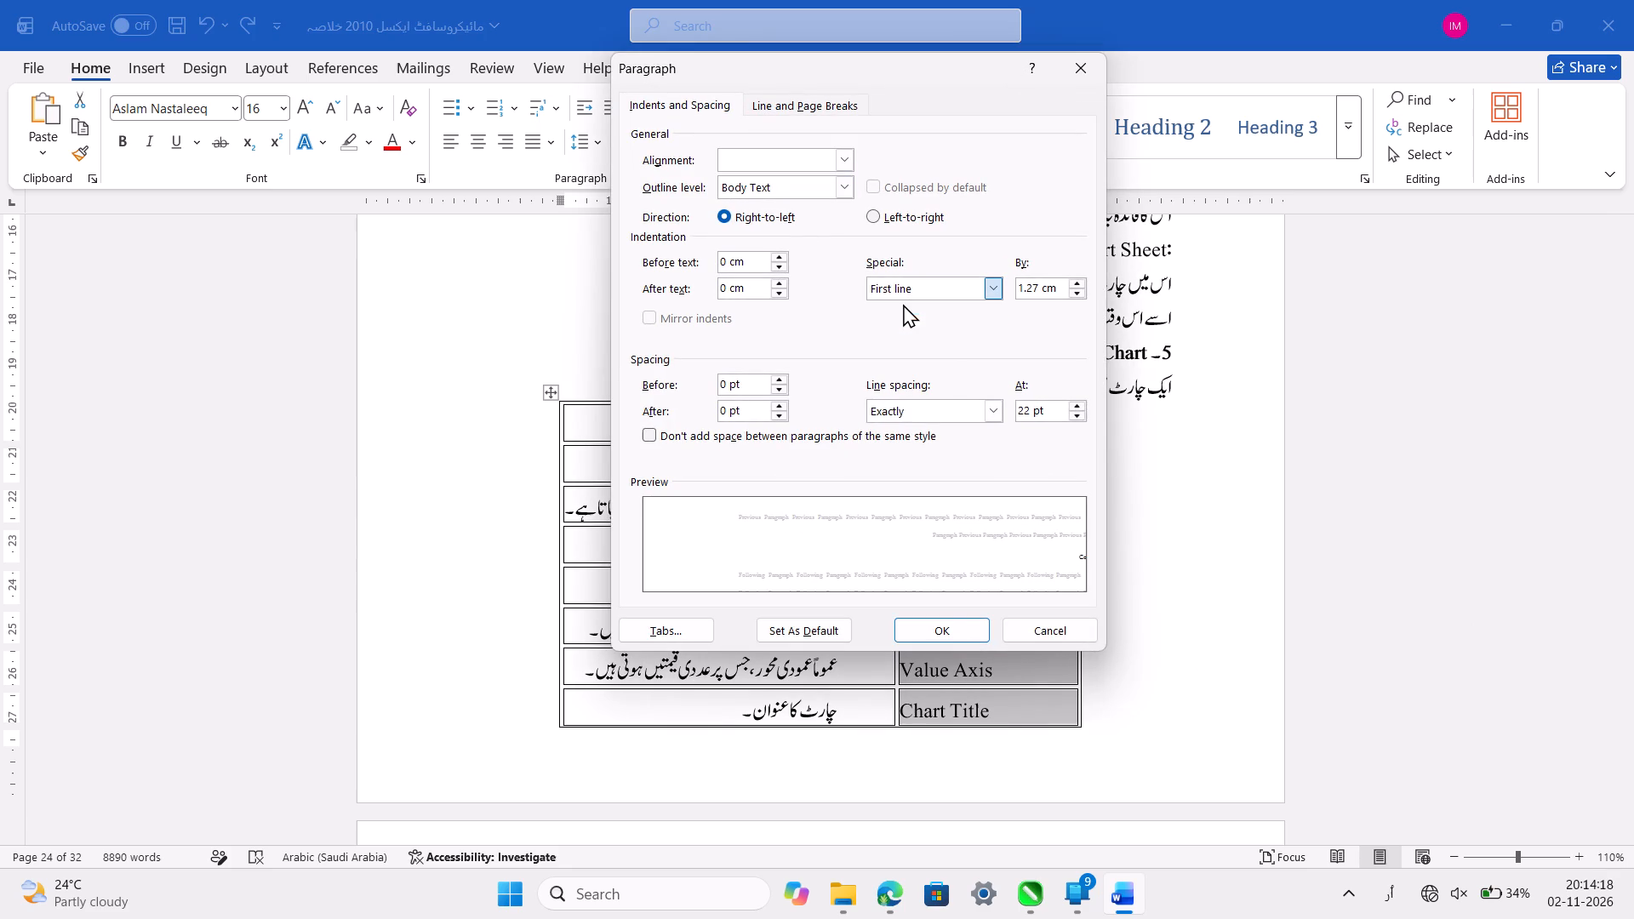
{"action": "left_click", "coordinate": [954, 634]}
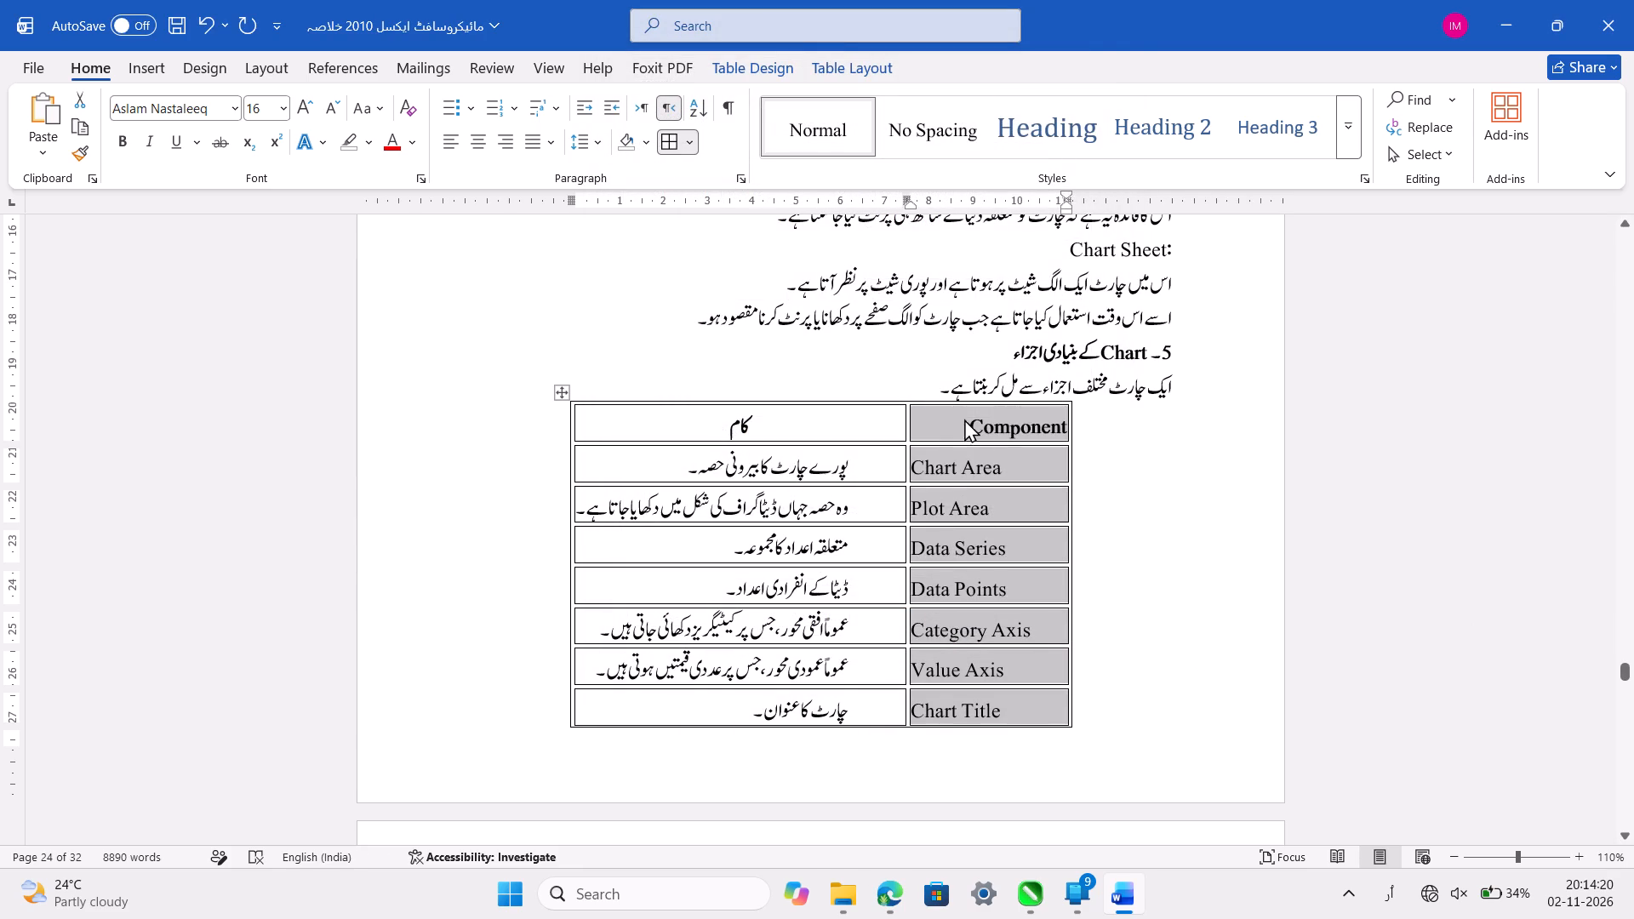
Centre the text of the cells from Component through Chart Title and save the document.
{"action": "key", "text": "ctrl+e"}
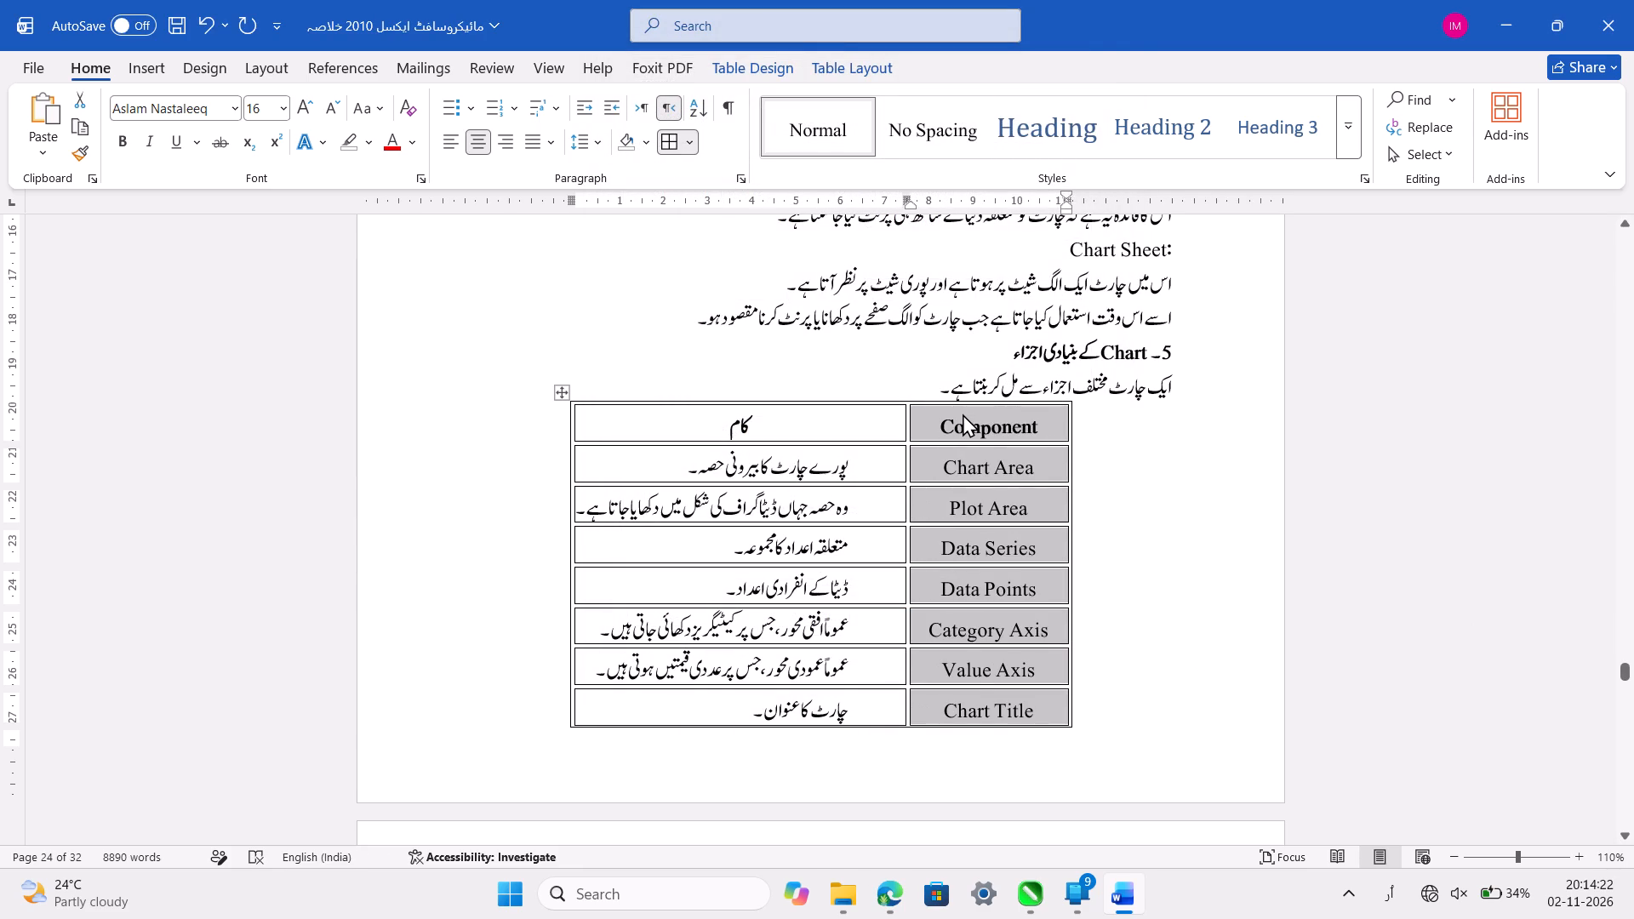
{"action": "left_click", "coordinate": [963, 414]}
{"action": "key", "text": "ctrl+s"}
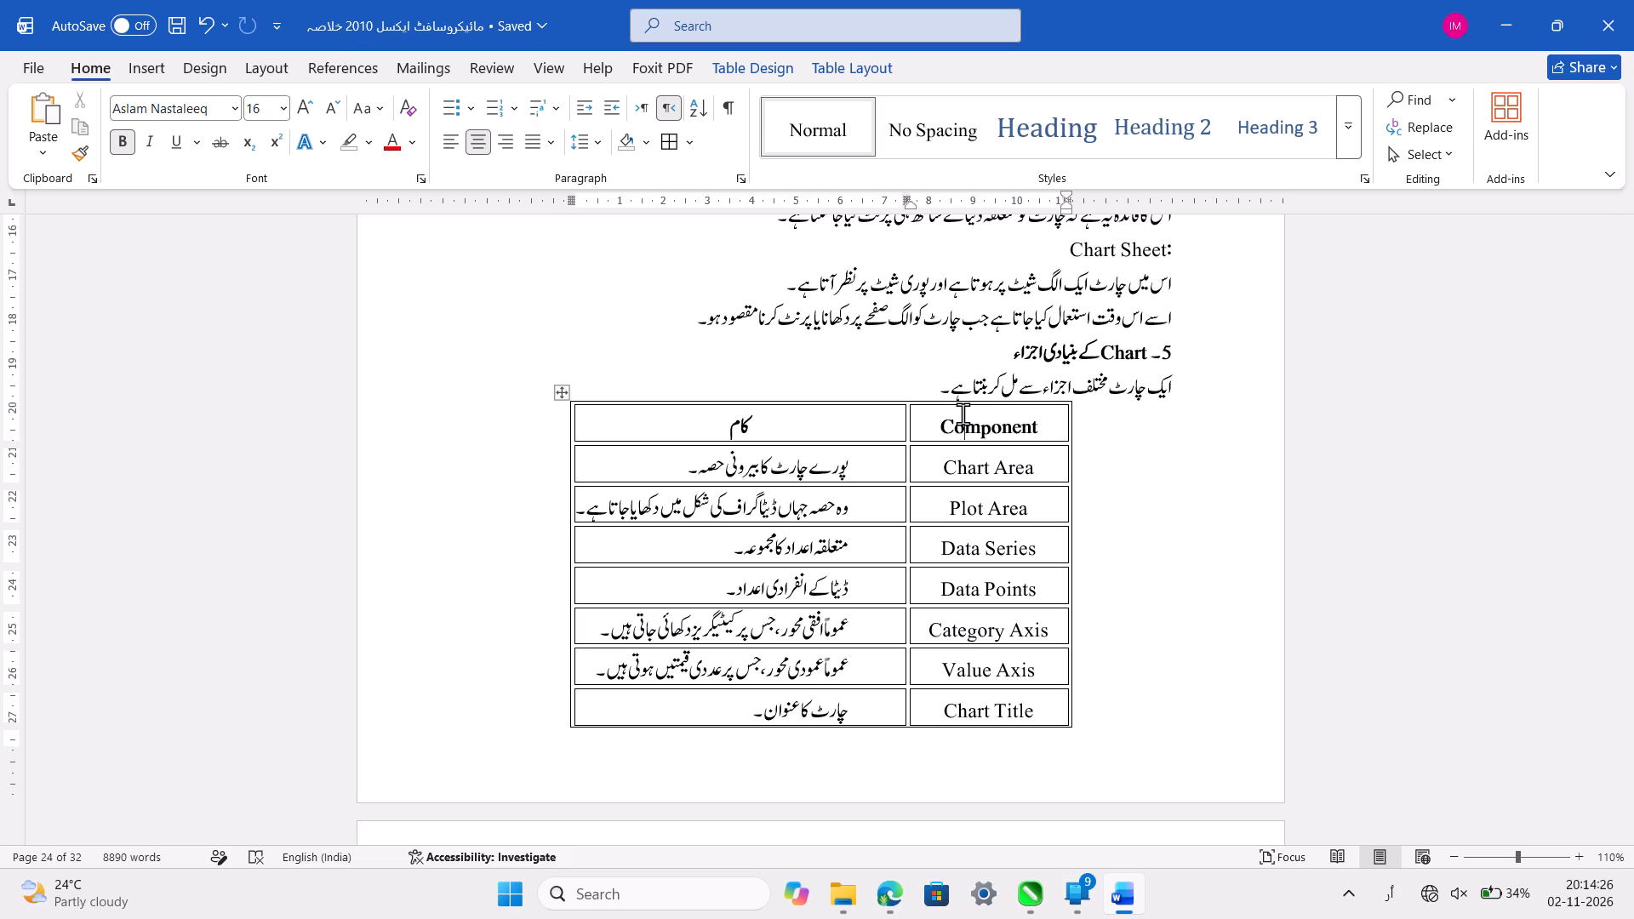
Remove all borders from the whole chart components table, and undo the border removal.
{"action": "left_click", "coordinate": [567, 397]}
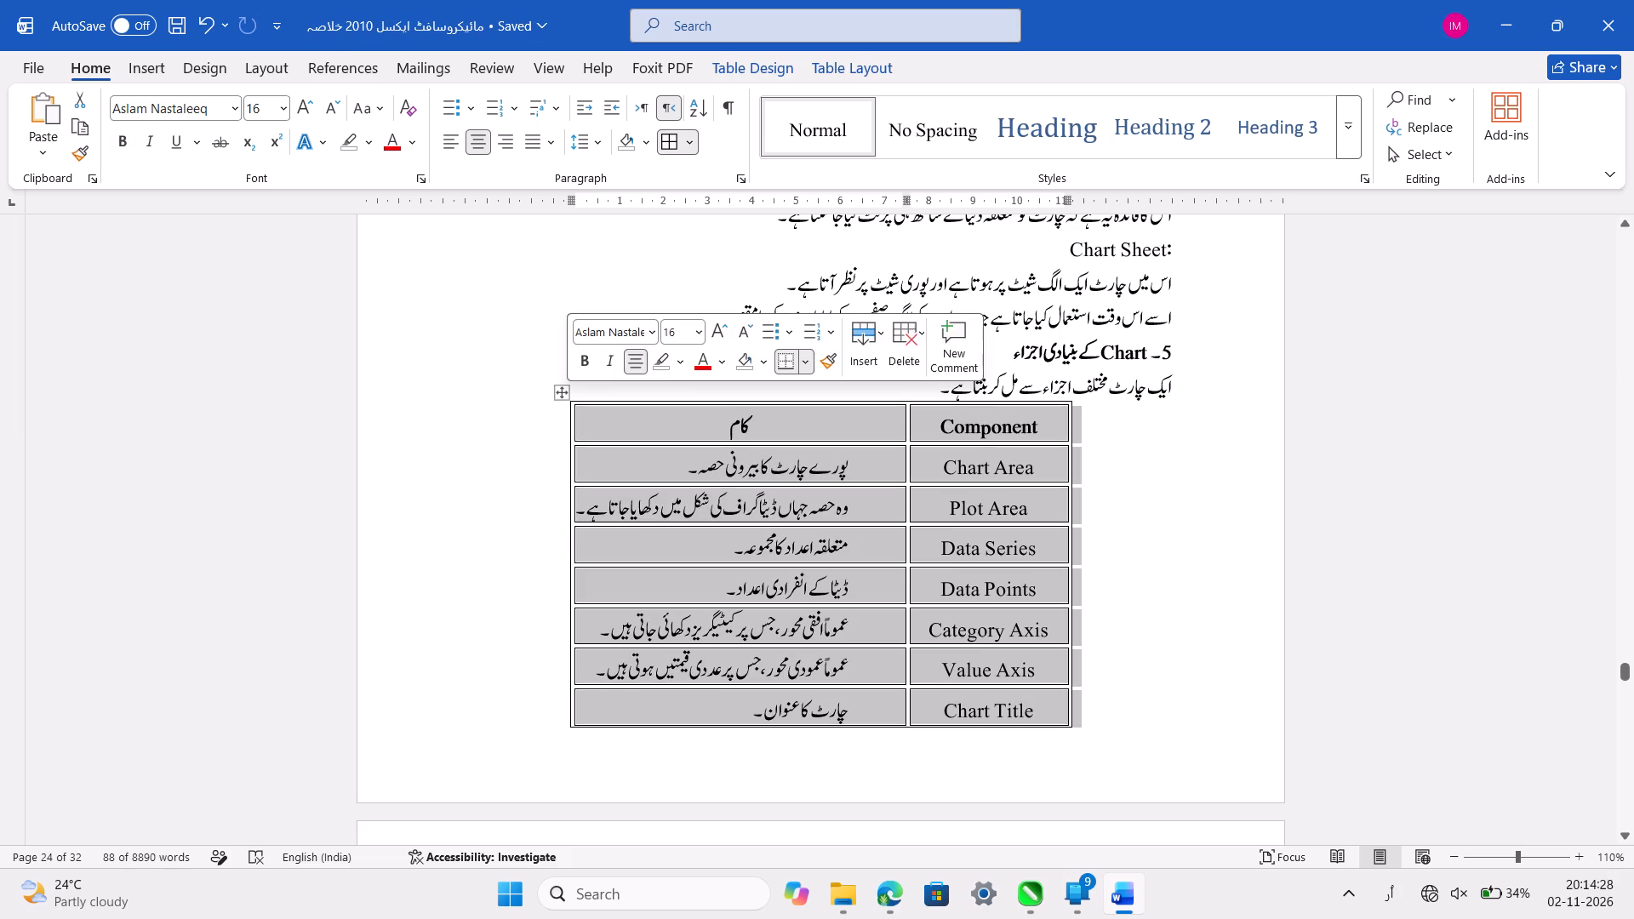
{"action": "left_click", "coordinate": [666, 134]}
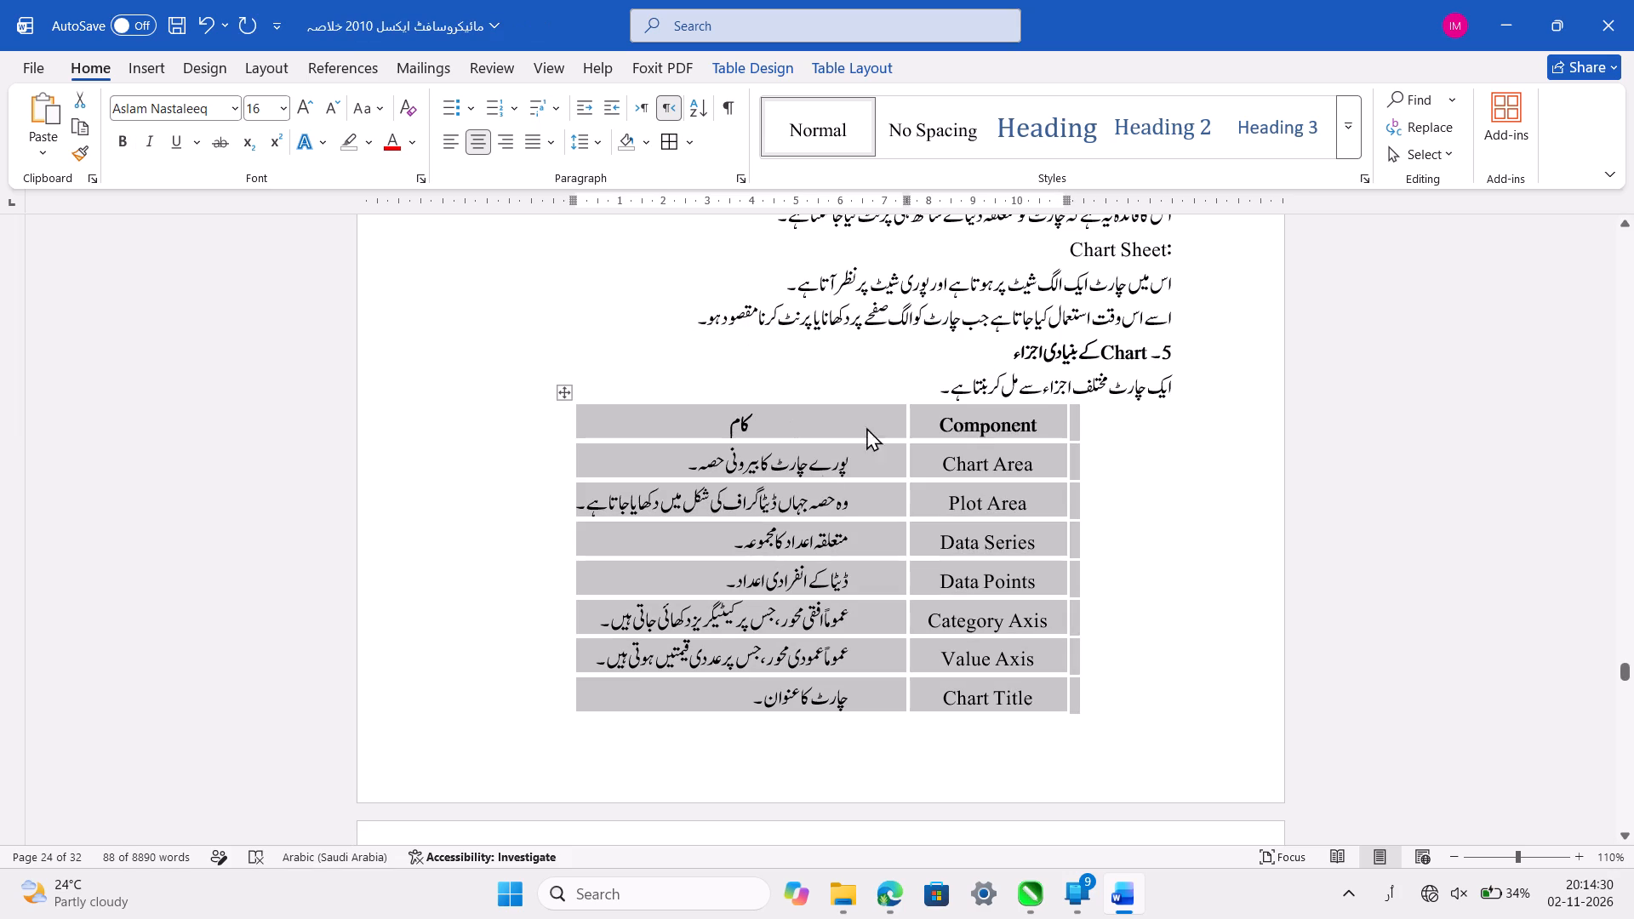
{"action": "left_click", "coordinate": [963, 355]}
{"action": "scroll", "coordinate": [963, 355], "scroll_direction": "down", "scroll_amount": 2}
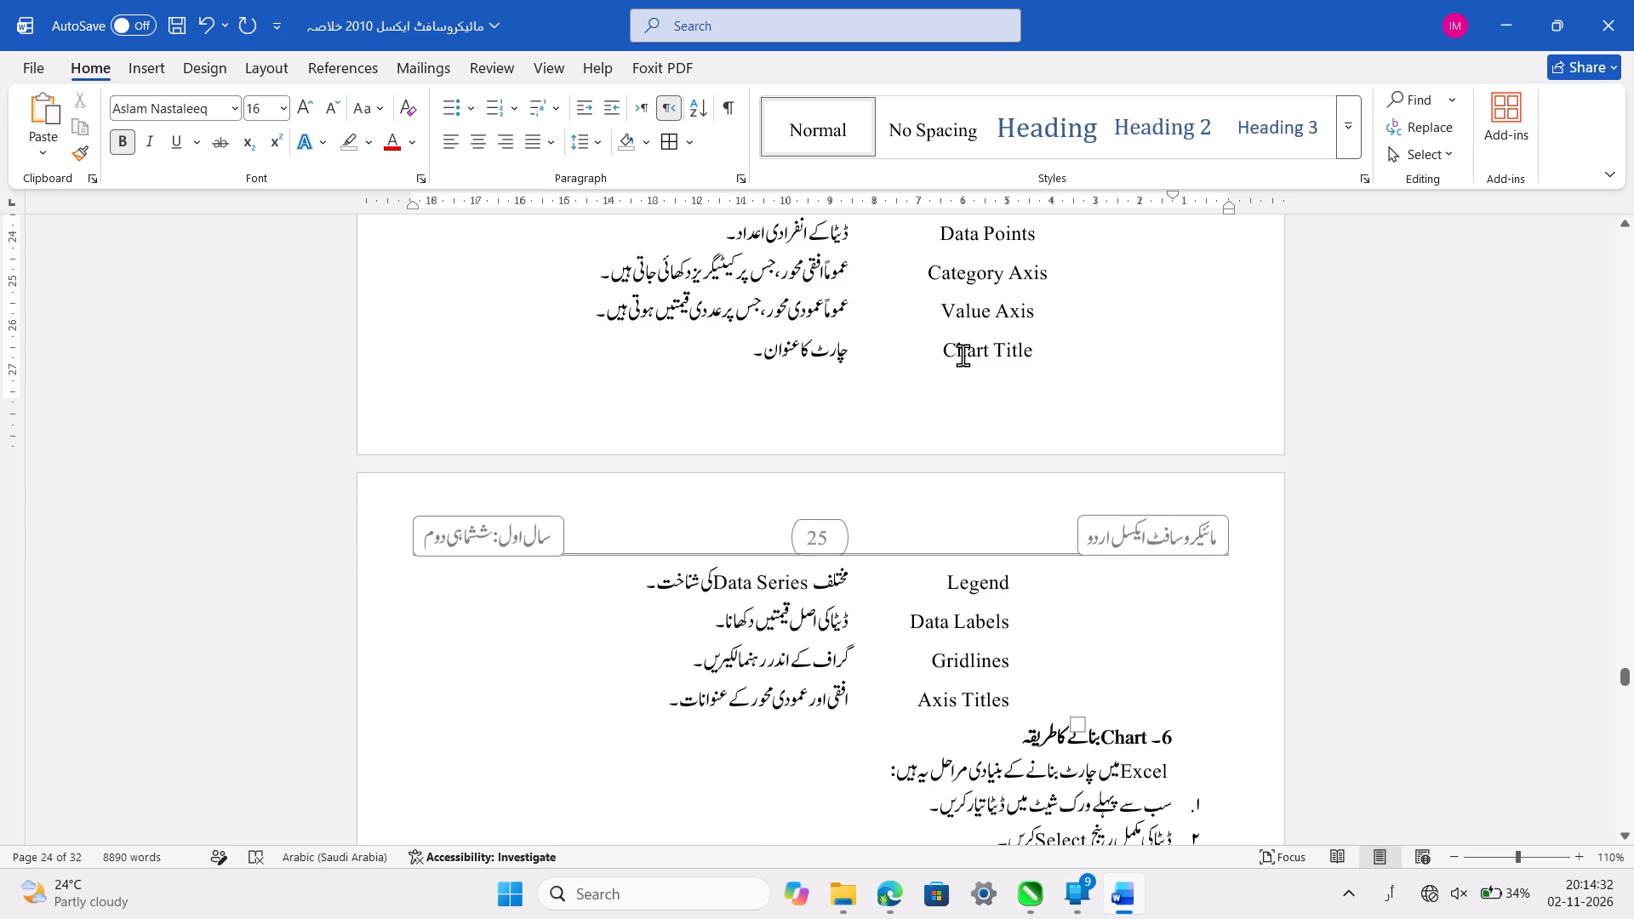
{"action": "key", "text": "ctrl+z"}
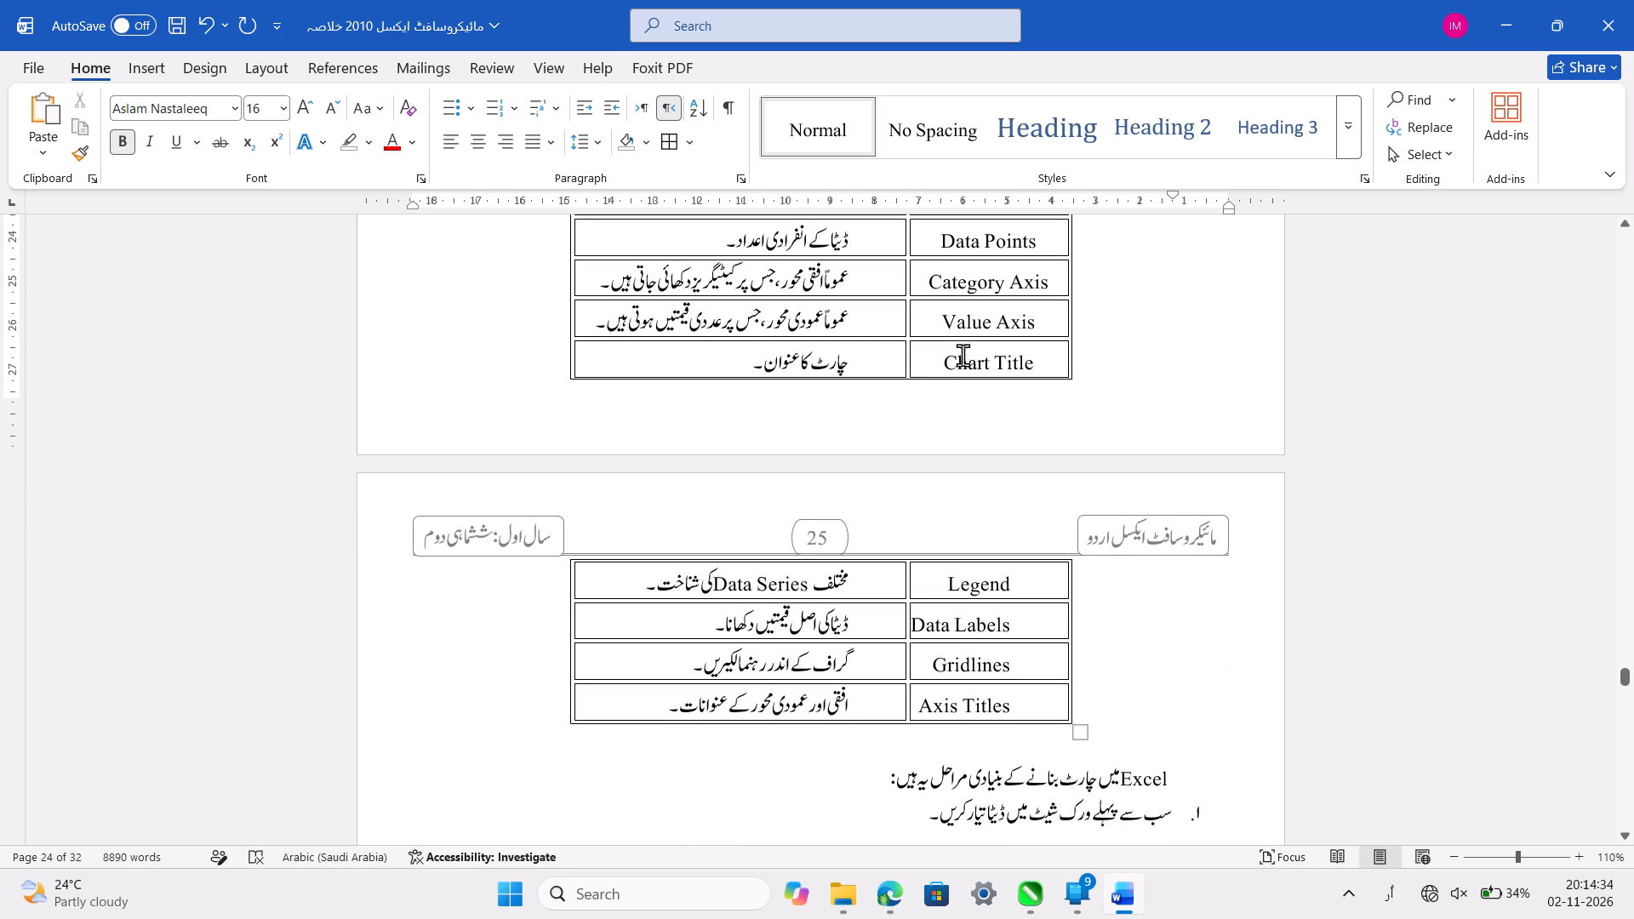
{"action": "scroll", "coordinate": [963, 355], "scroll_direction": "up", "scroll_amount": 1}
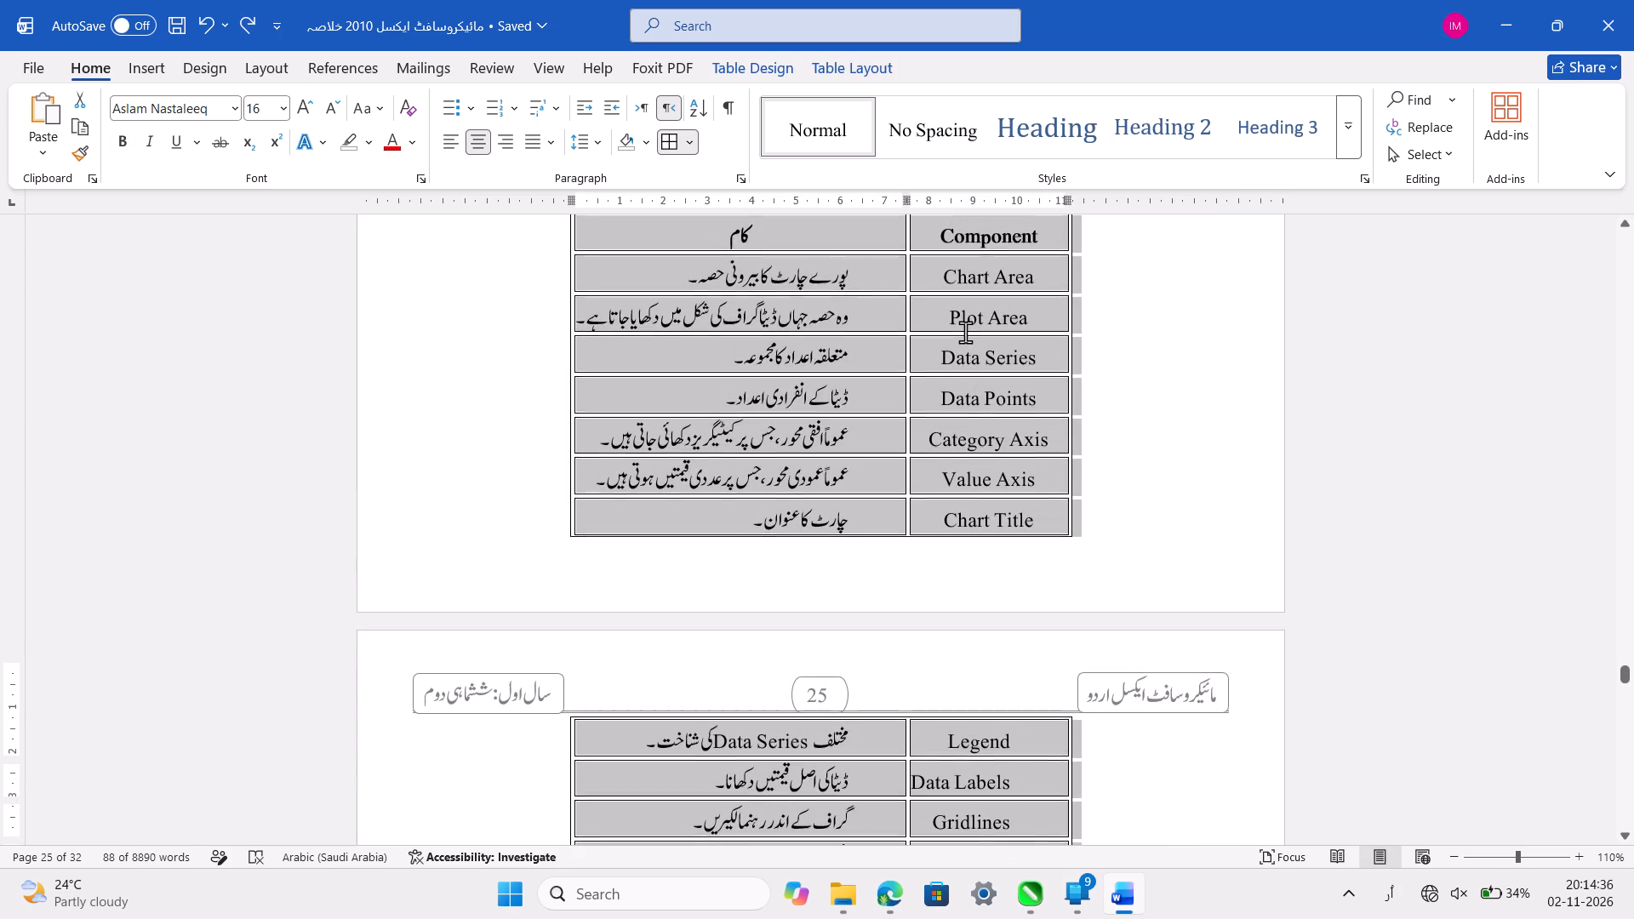
Set the special indentation to none for the entire component column, from the Component header through Axis Titles on the following page.
{"action": "scroll", "coordinate": [965, 332], "scroll_direction": "down", "scroll_amount": 3, "text": "ctrl"}
{"action": "left_click", "coordinate": [907, 401]}
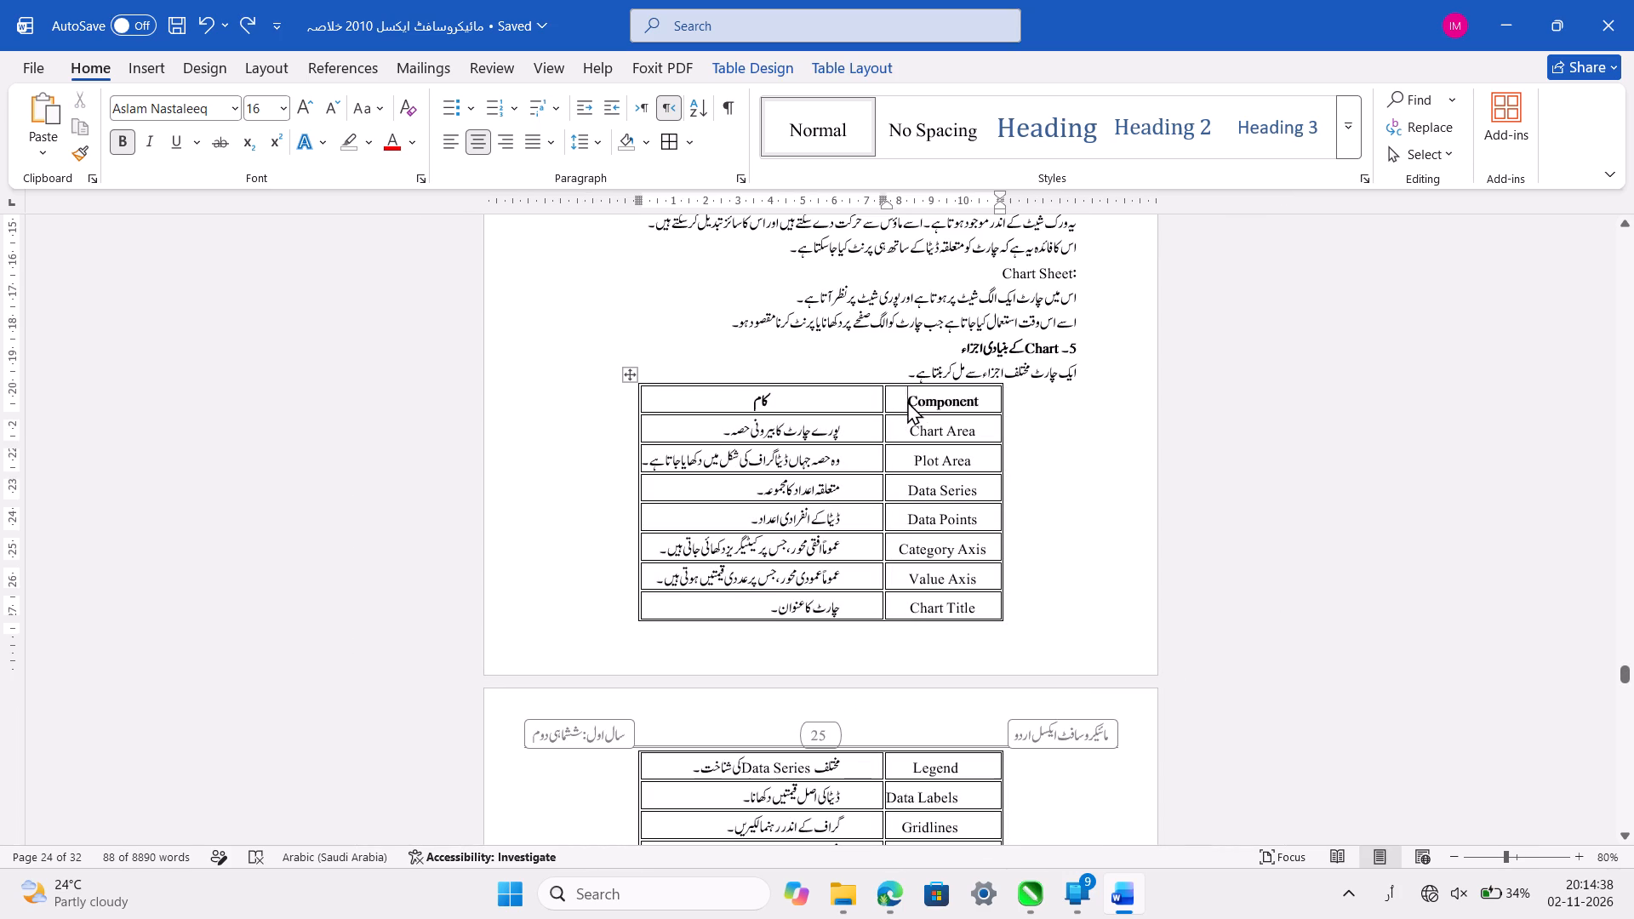
{"action": "left_click_drag", "start_coordinate": [904, 393], "coordinate": [955, 823]}
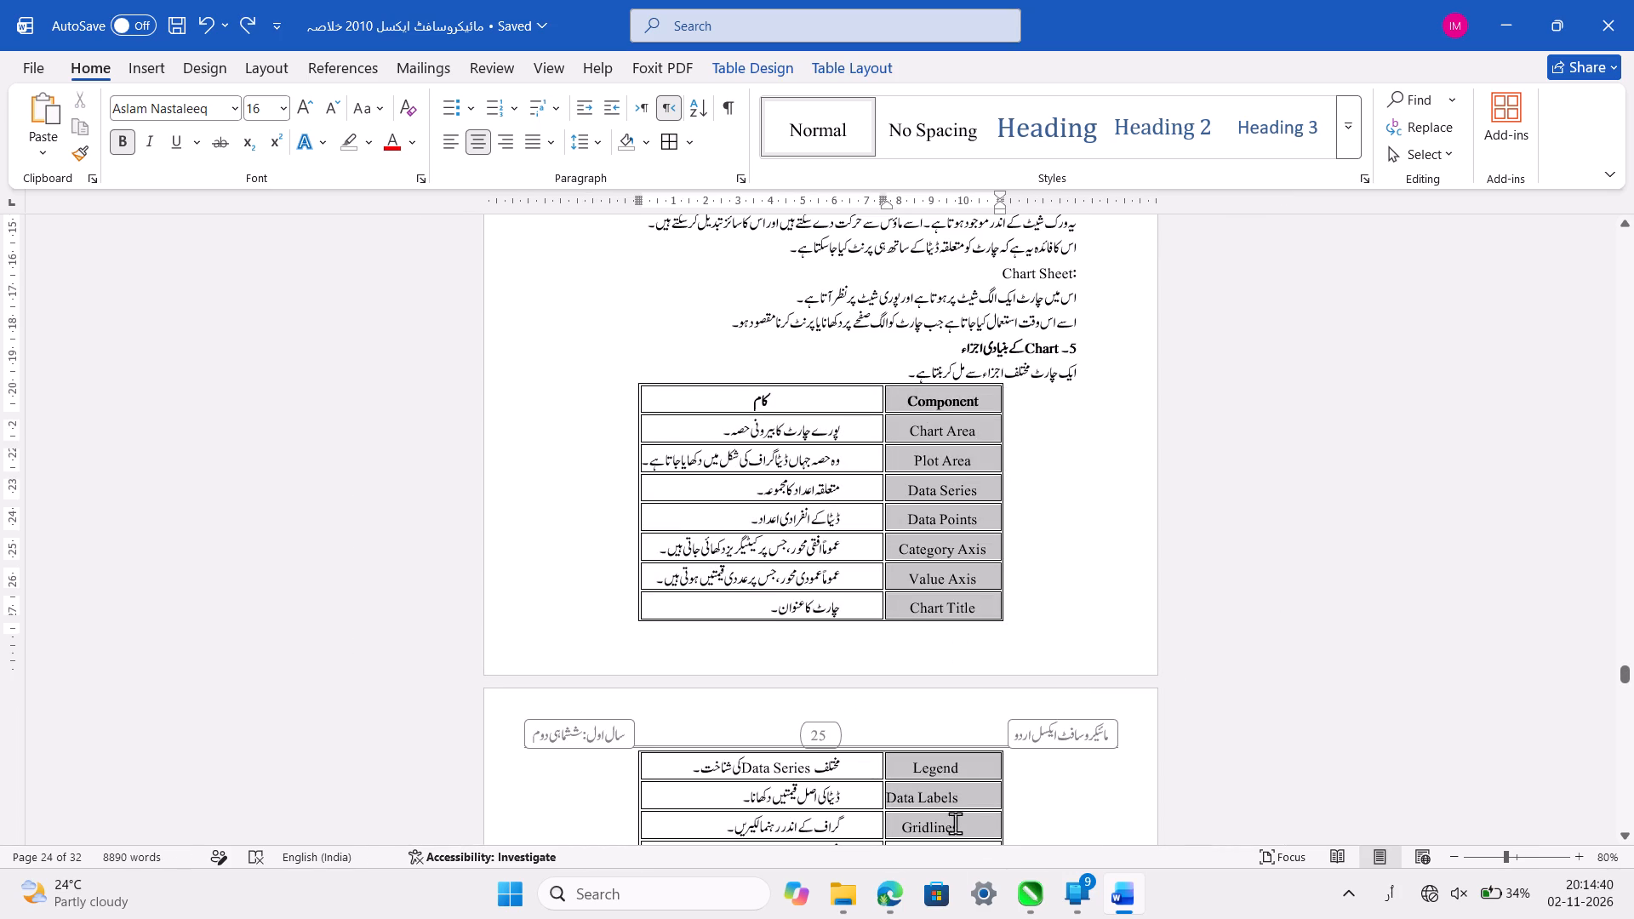
{"action": "left_click_drag", "start_coordinate": [955, 823], "coordinate": [939, 691]}
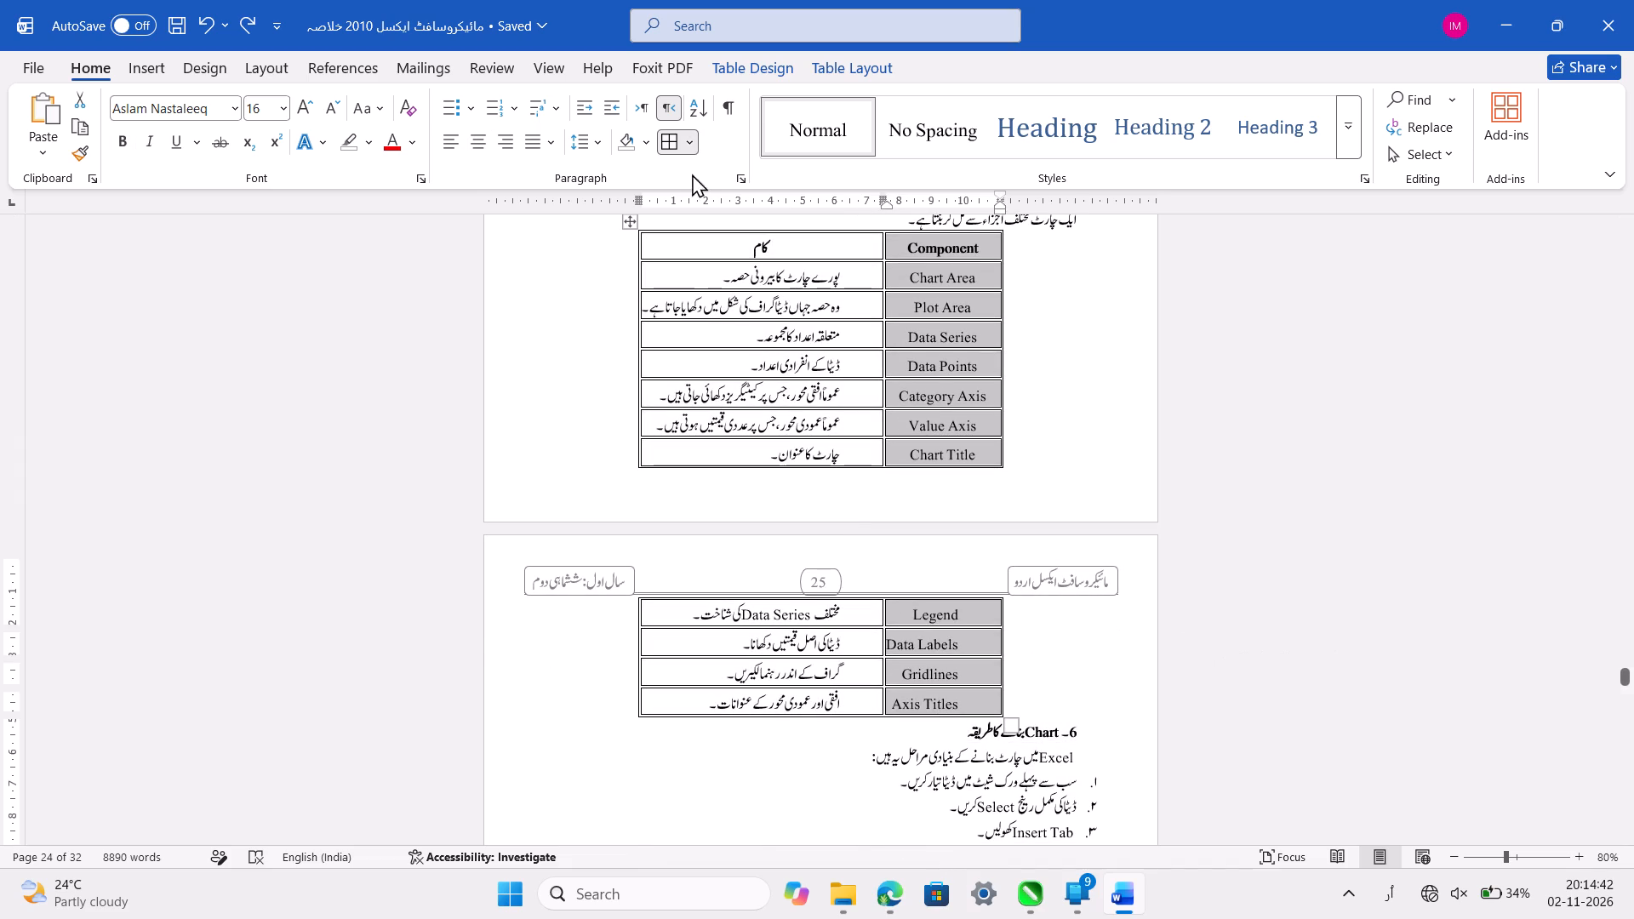
{"action": "left_click", "coordinate": [753, 188]}
{"action": "left_click", "coordinate": [741, 169]}
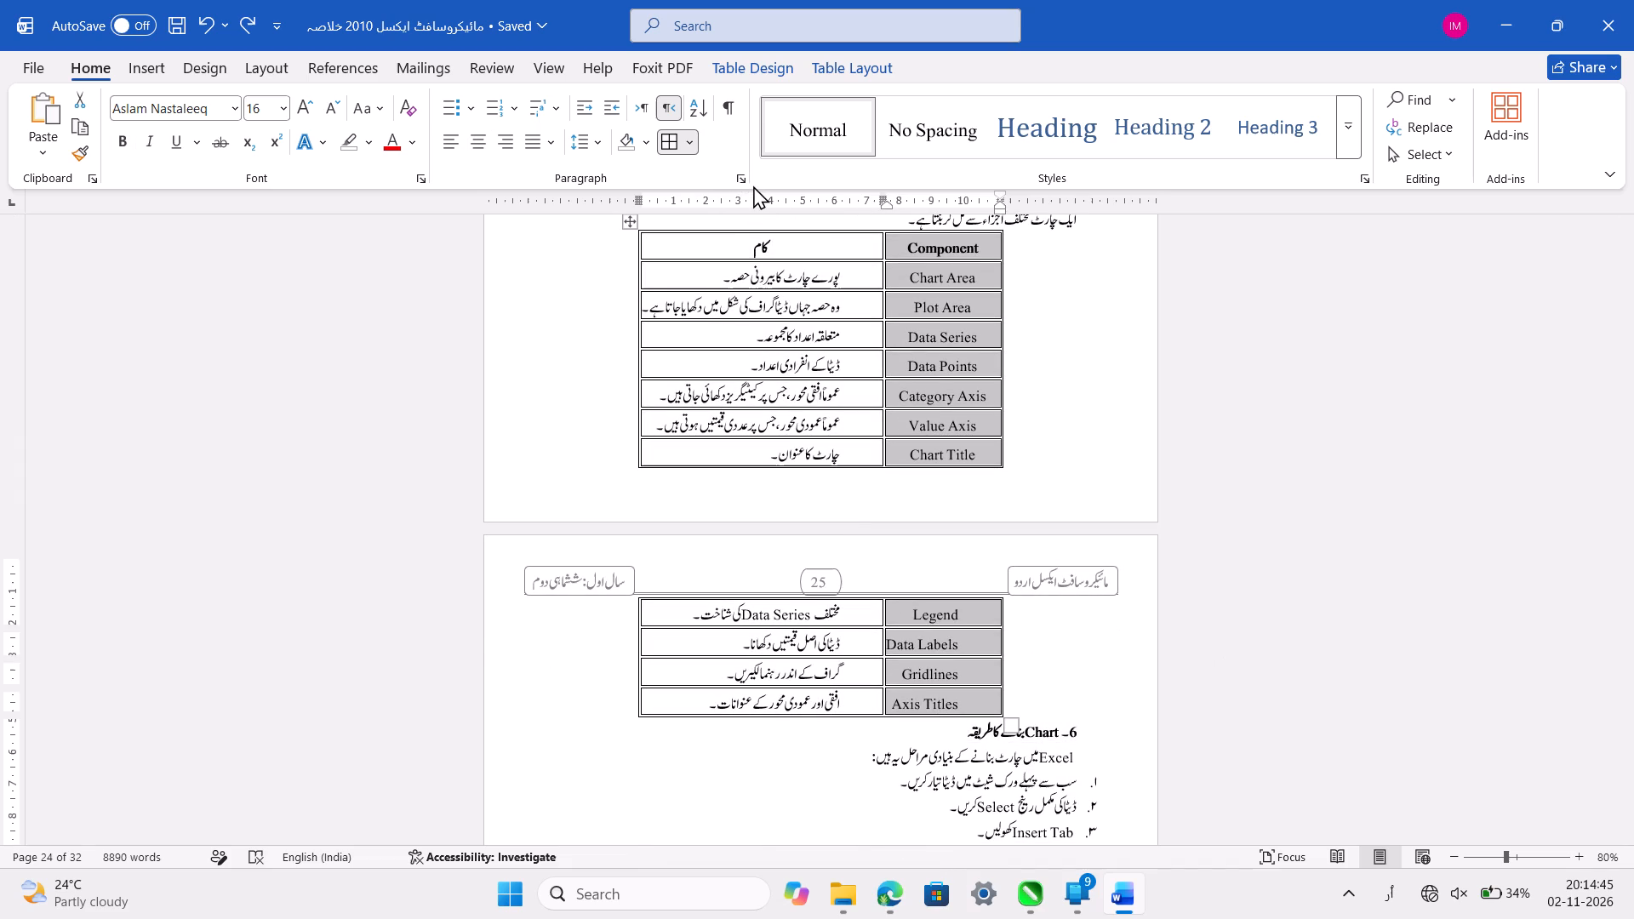
{"action": "left_click_drag", "start_coordinate": [753, 186], "coordinate": [740, 176]}
{"action": "left_click", "coordinate": [740, 176]}
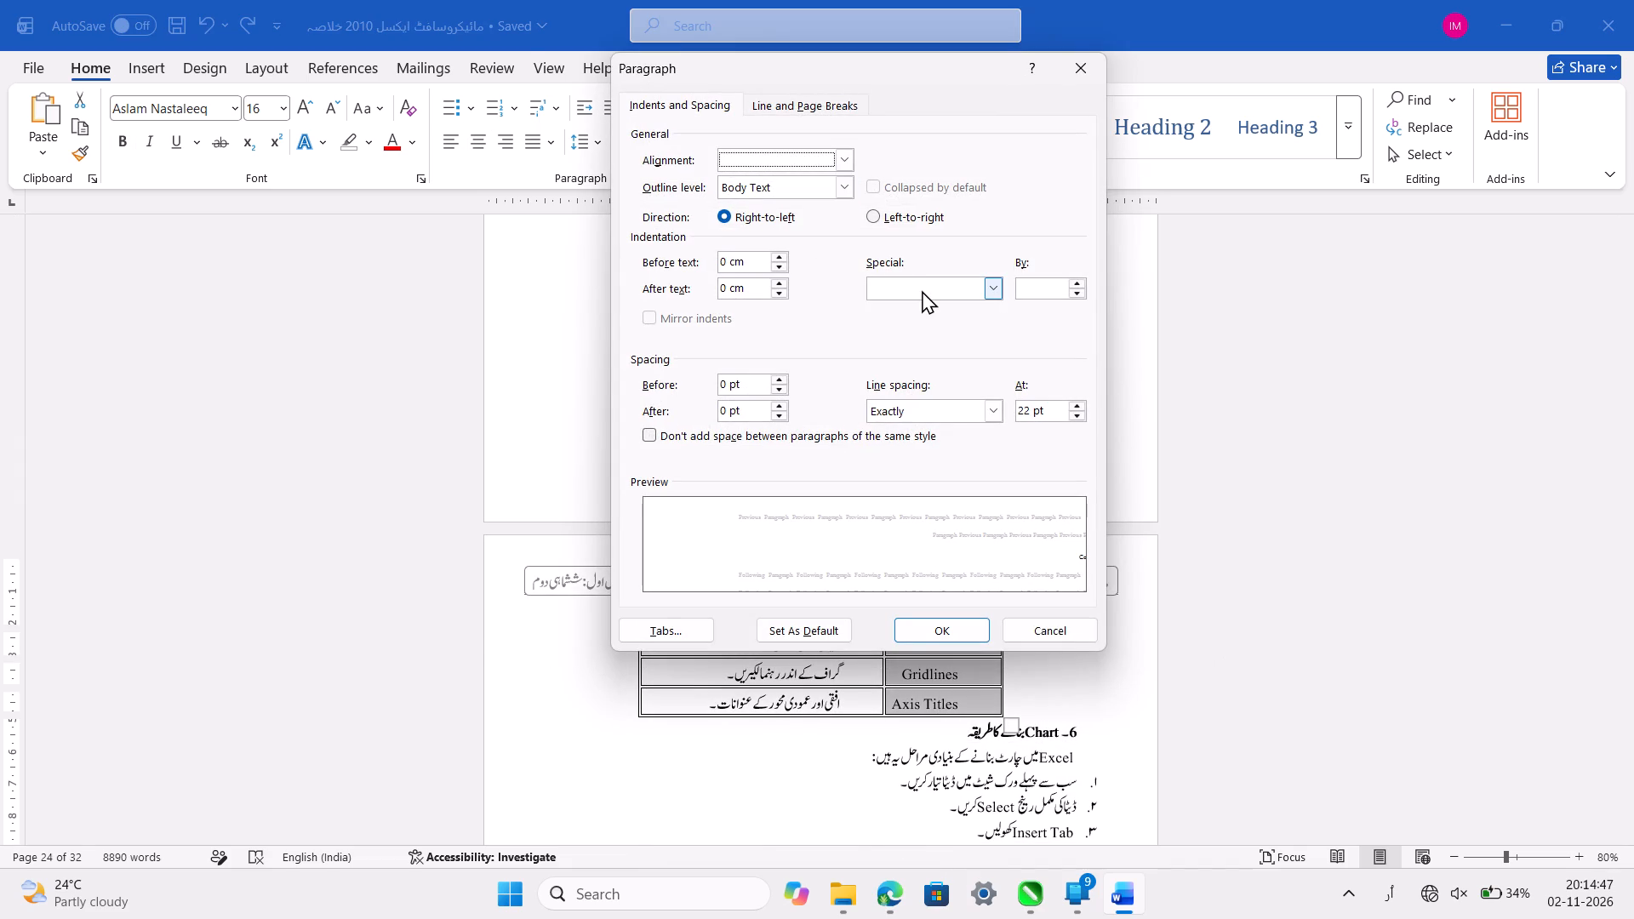
{"action": "left_click", "coordinate": [922, 290]}
{"action": "left_click", "coordinate": [916, 302]}
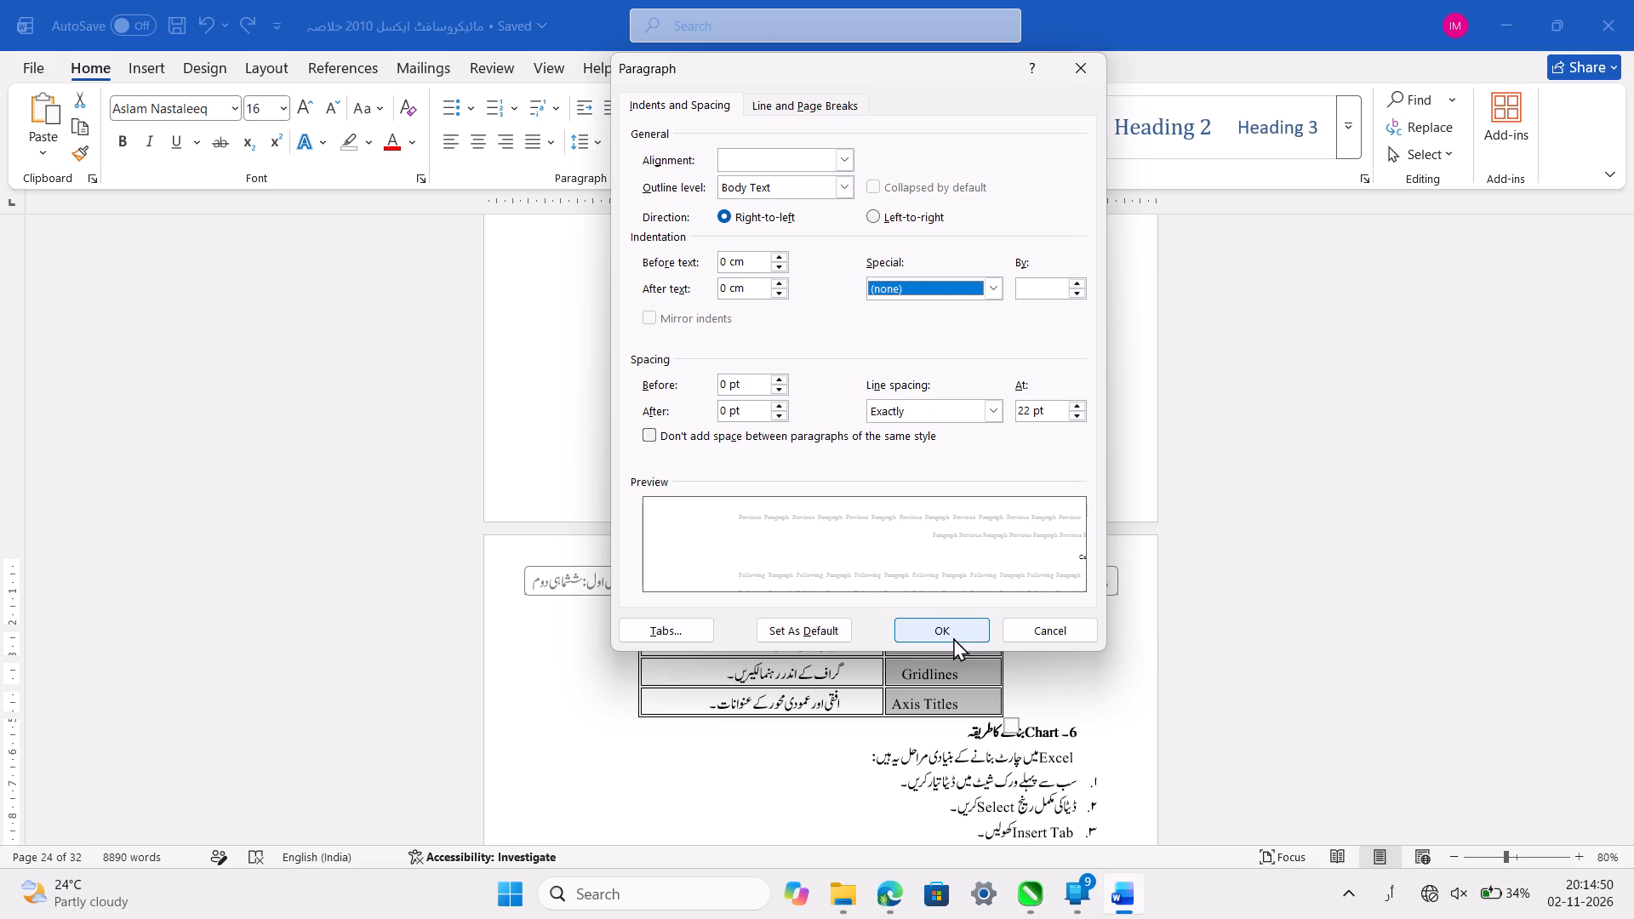
{"action": "left_click", "coordinate": [956, 626]}
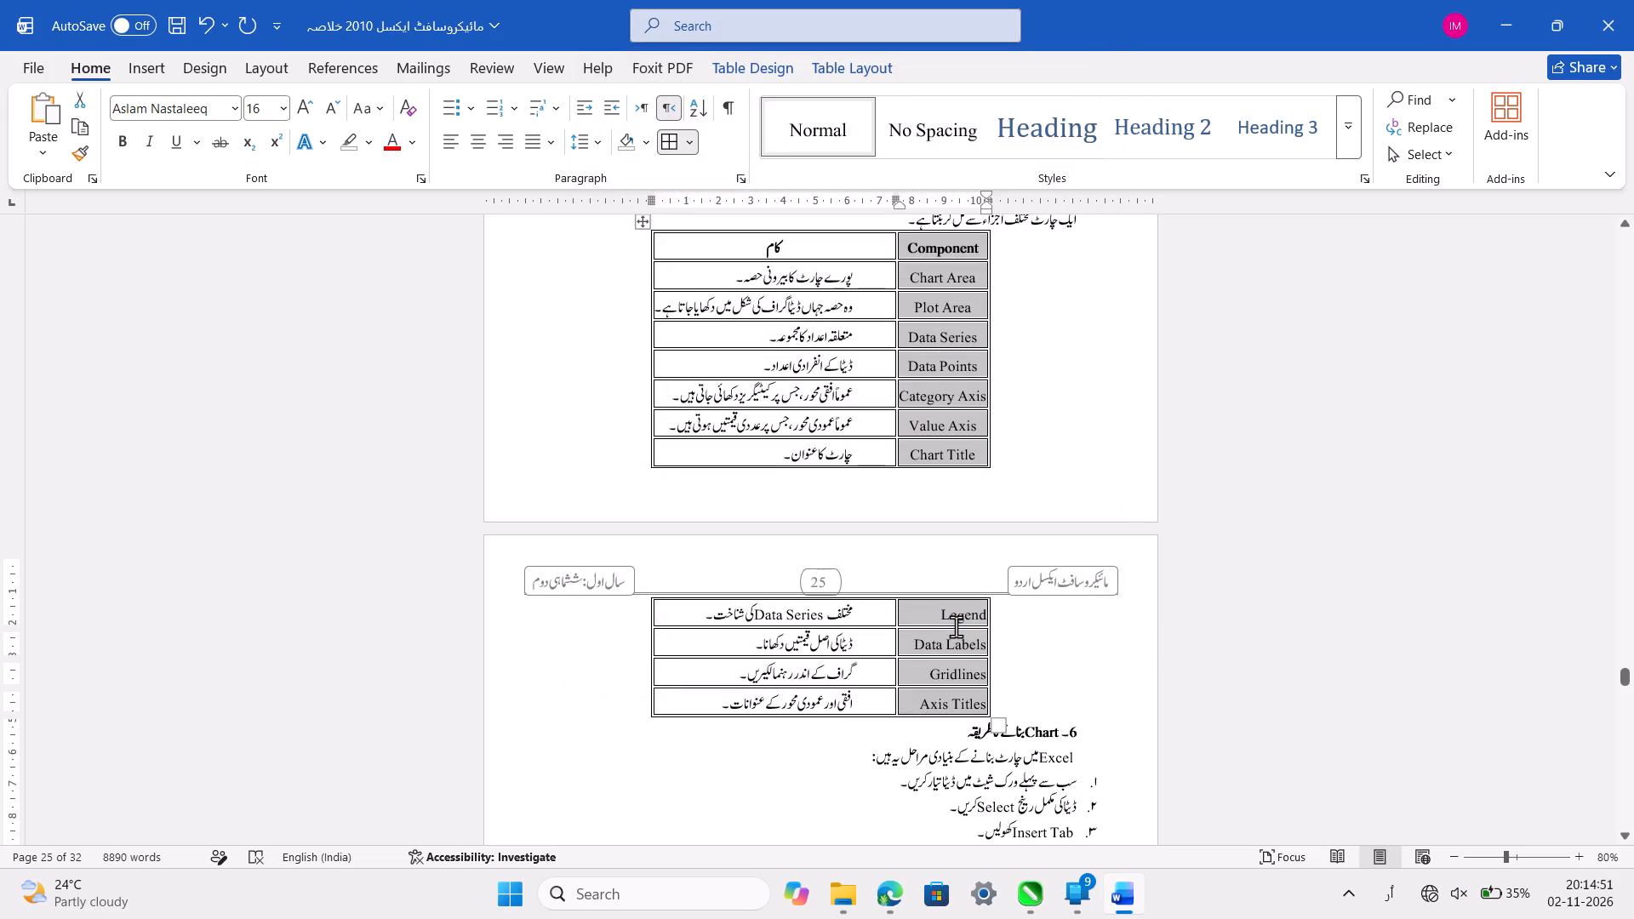
Centre the text of the entire component column, from Component through Axis Titles, and save the document.
{"action": "key", "text": "ctrl+e"}
{"action": "scroll", "coordinate": [956, 626], "scroll_direction": "up", "scroll_amount": 1}
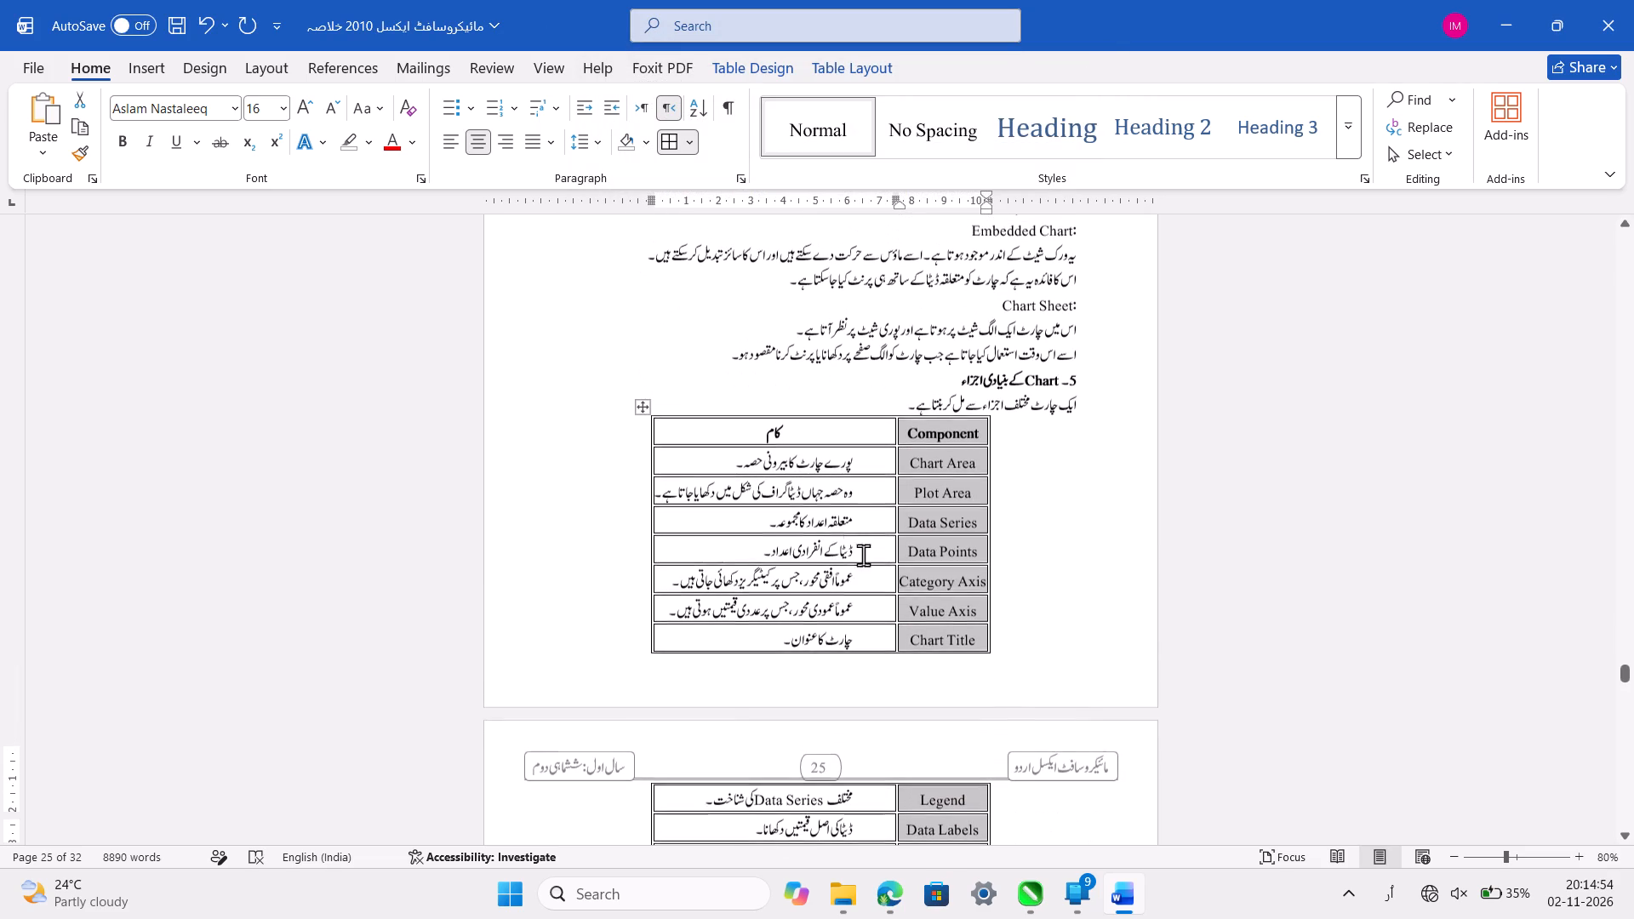
{"action": "left_click", "coordinate": [846, 546]}
{"action": "scroll", "coordinate": [846, 546], "scroll_direction": "down", "scroll_amount": 2}
{"action": "key", "text": "ctrl+s"}
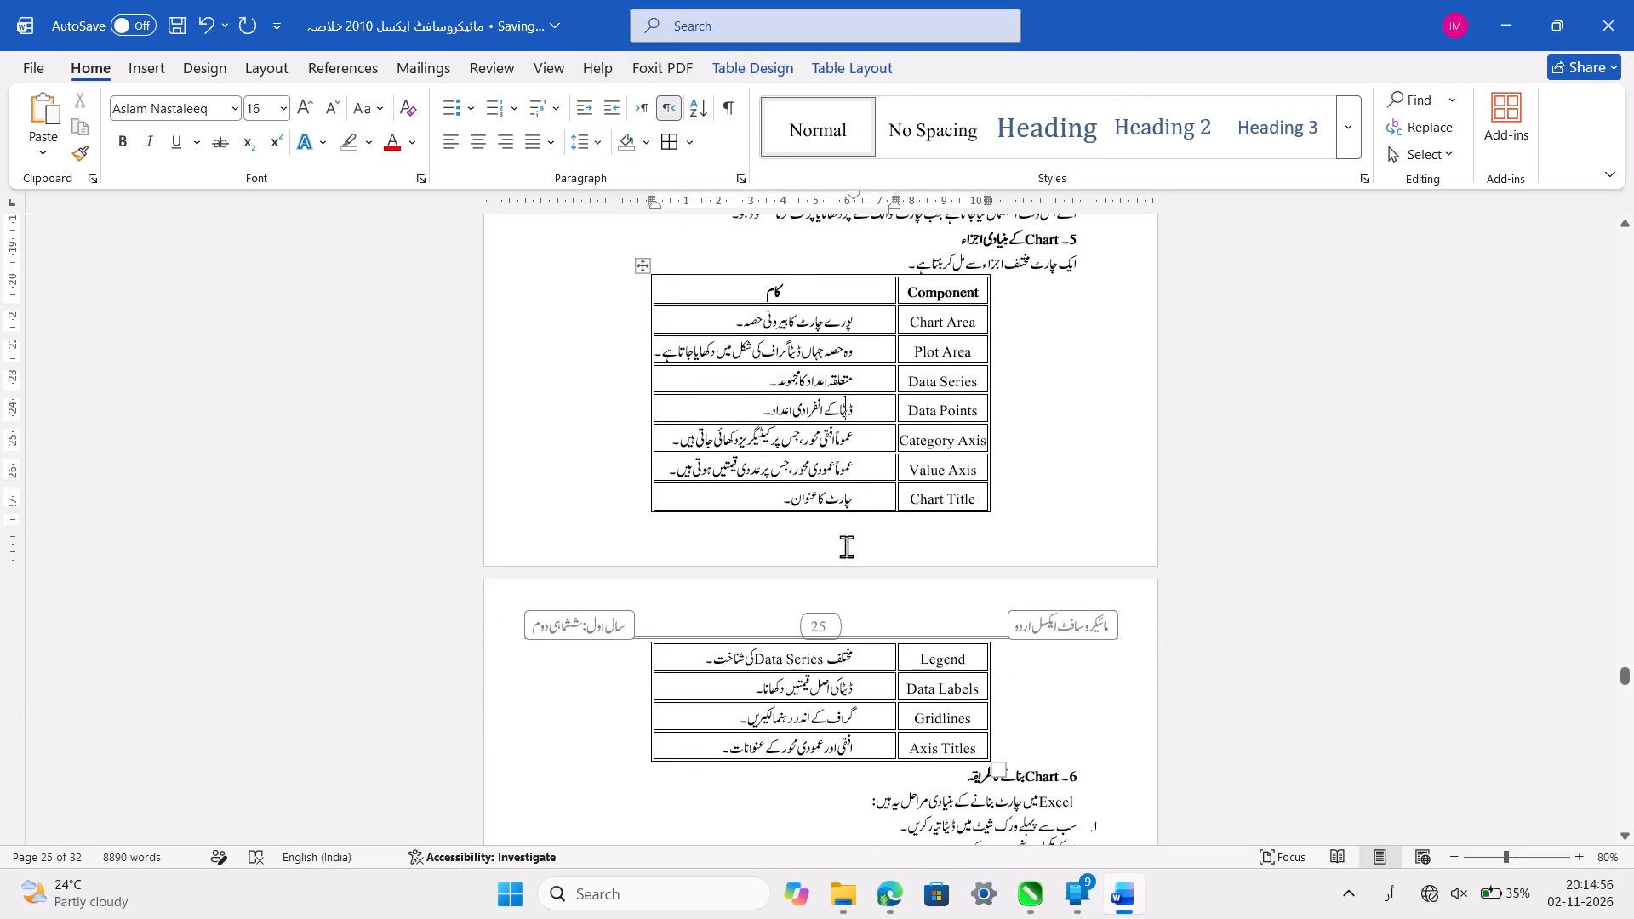
Remove all borders from the whole chart components table and save the document.
{"action": "left_click", "coordinate": [642, 267]}
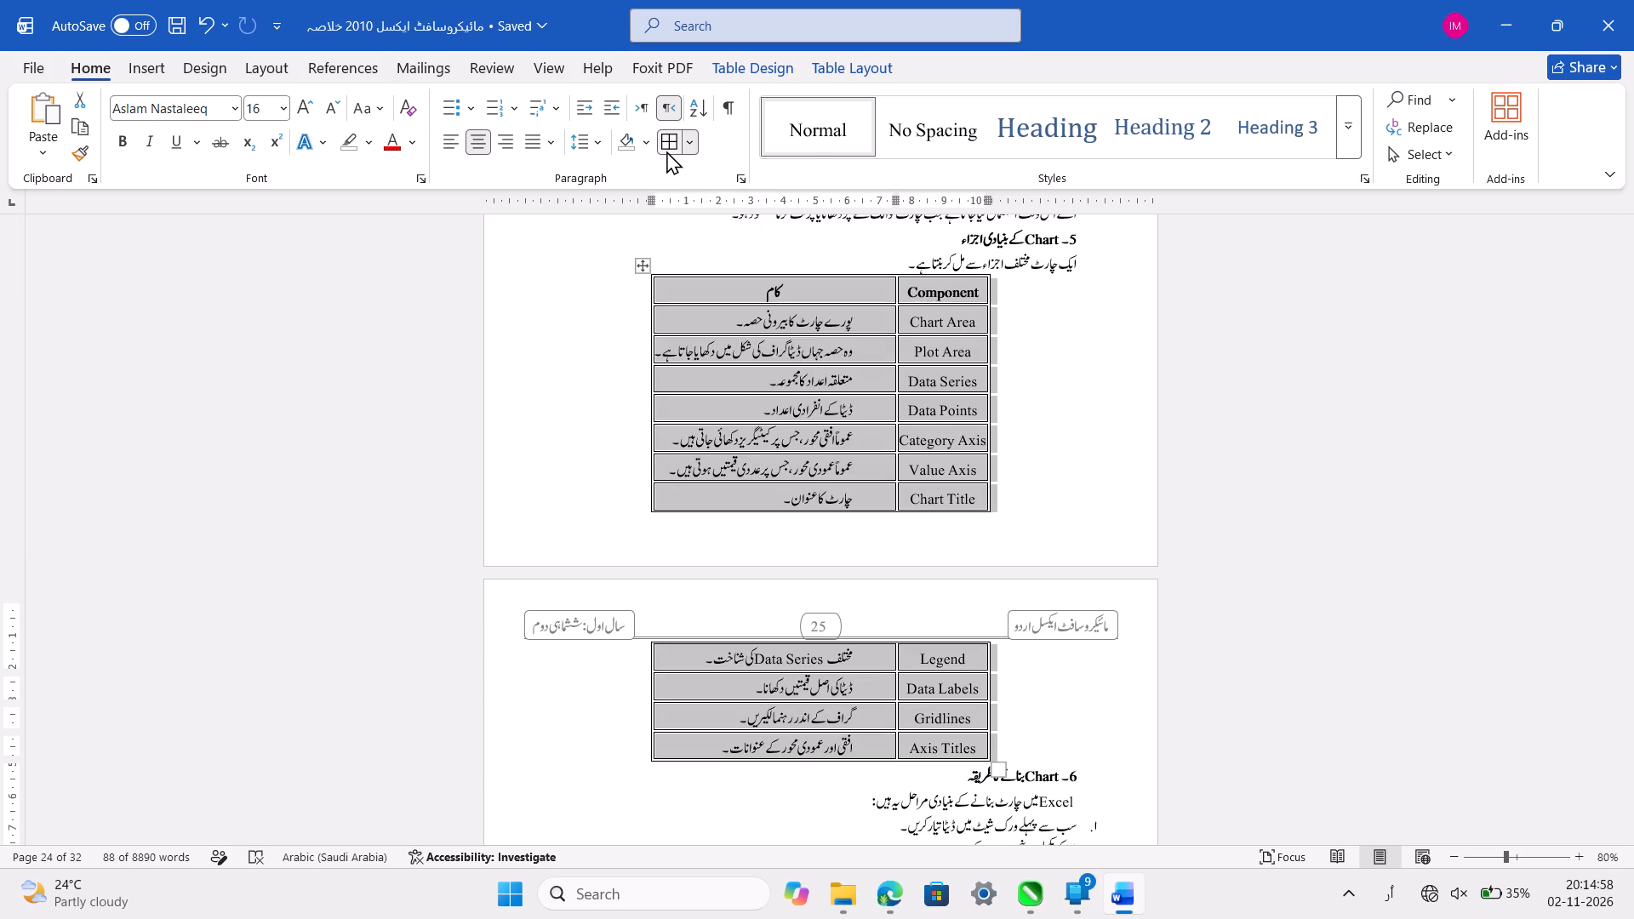
{"action": "left_click", "coordinate": [668, 148]}
{"action": "left_click", "coordinate": [791, 399]}
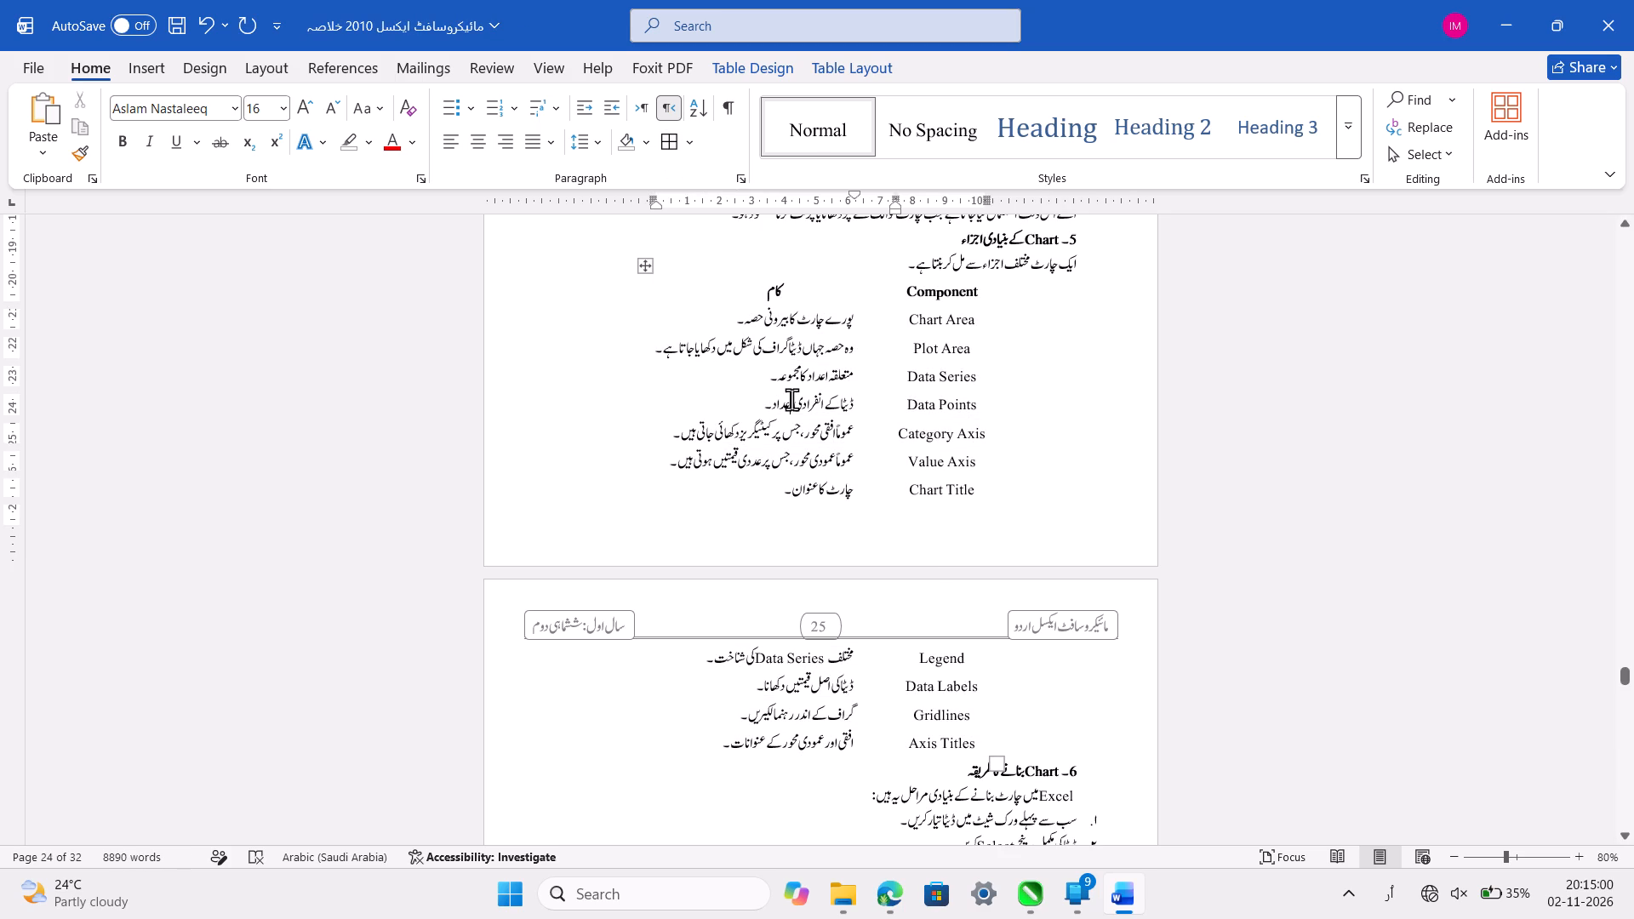
{"action": "key", "text": "ctrl+s"}
Proofread the borderless table's continuation on page 25 and the chart sections 6 through 9 that follow it.
{"action": "scroll", "coordinate": [791, 399], "scroll_direction": "down", "scroll_amount": 1}
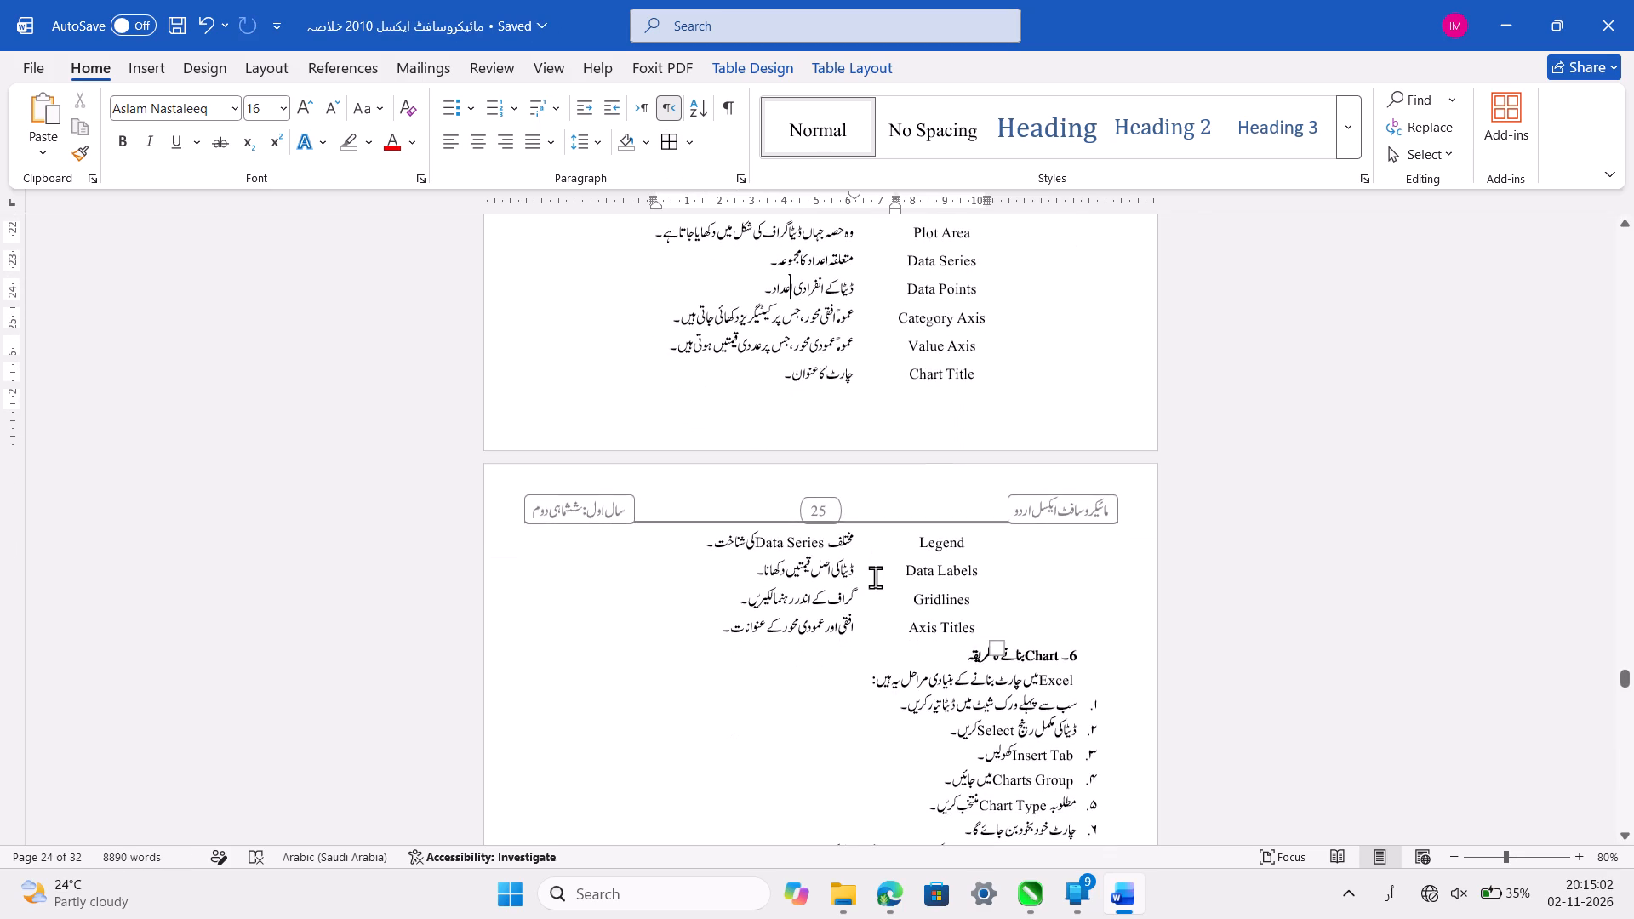
{"action": "scroll", "coordinate": [875, 577], "scroll_direction": "up", "scroll_amount": 1, "text": "ctrl"}
{"action": "scroll", "coordinate": [875, 577], "scroll_direction": "down", "scroll_amount": 2}
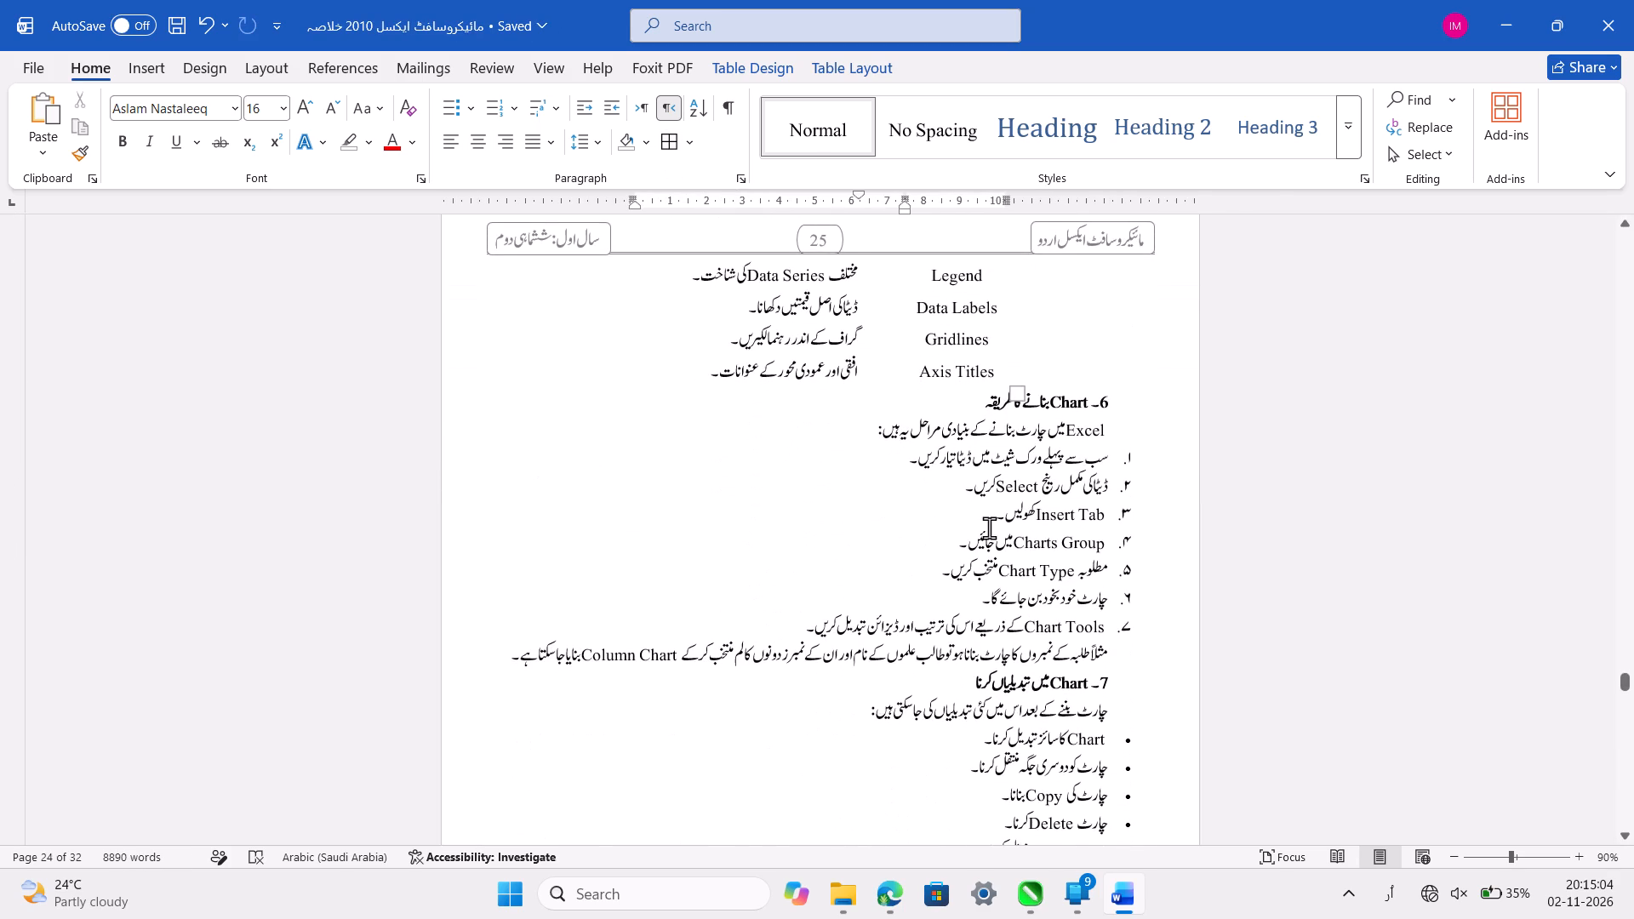
{"action": "scroll", "coordinate": [989, 528], "scroll_direction": "up", "scroll_amount": 2, "text": "ctrl"}
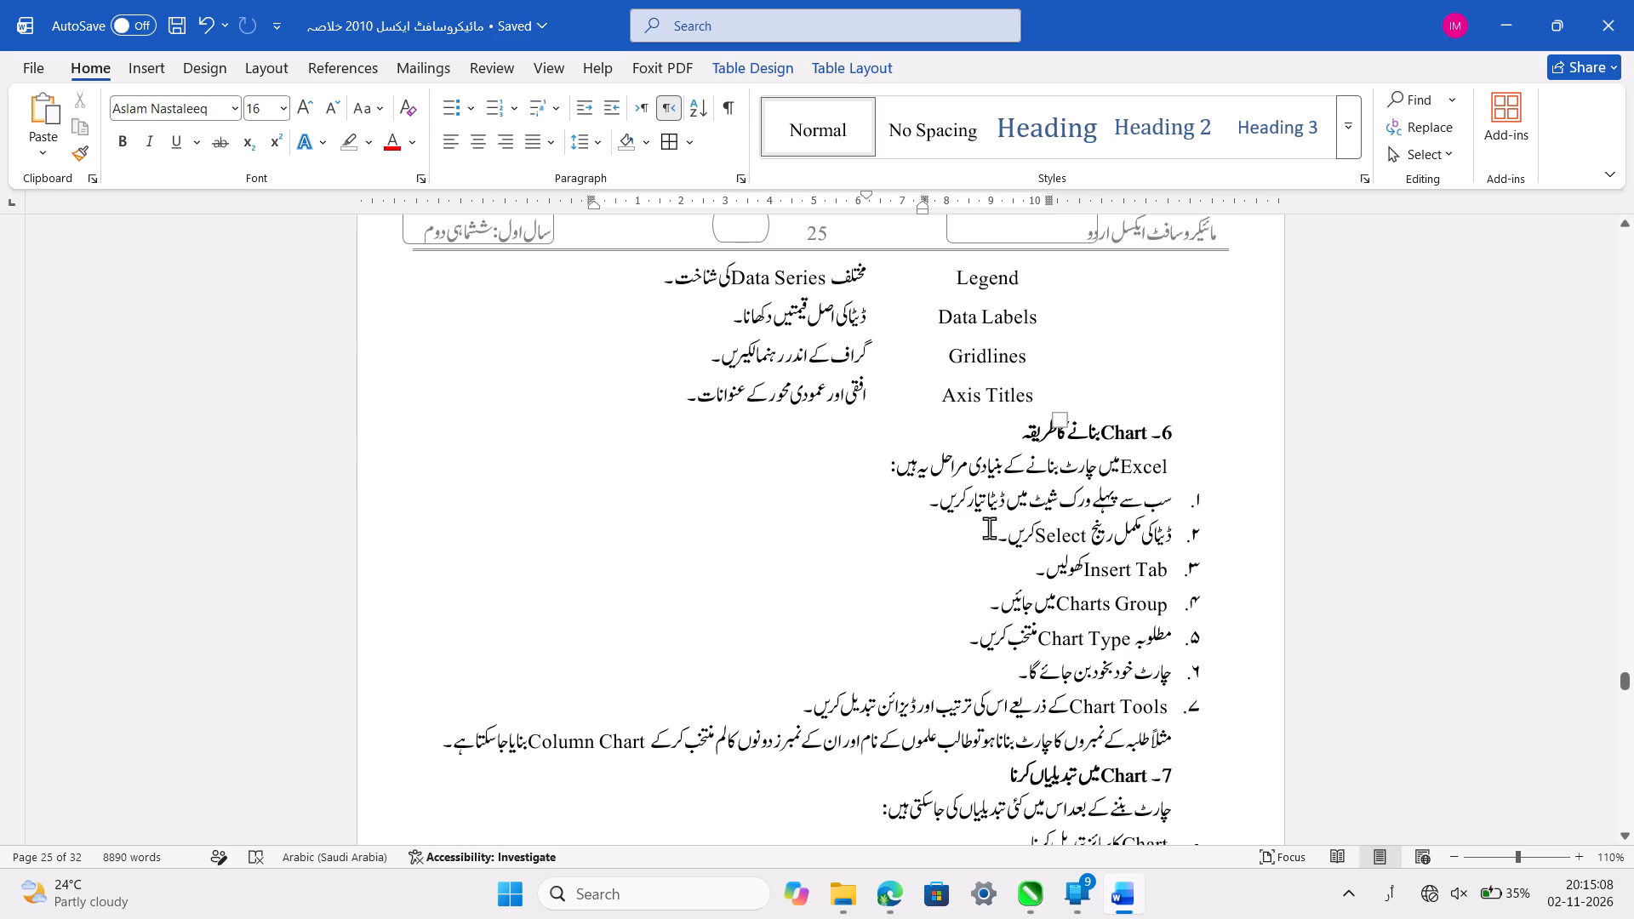
{"action": "left_click", "coordinate": [924, 527]}
{"action": "scroll", "coordinate": [924, 527], "scroll_direction": "down", "scroll_amount": 1}
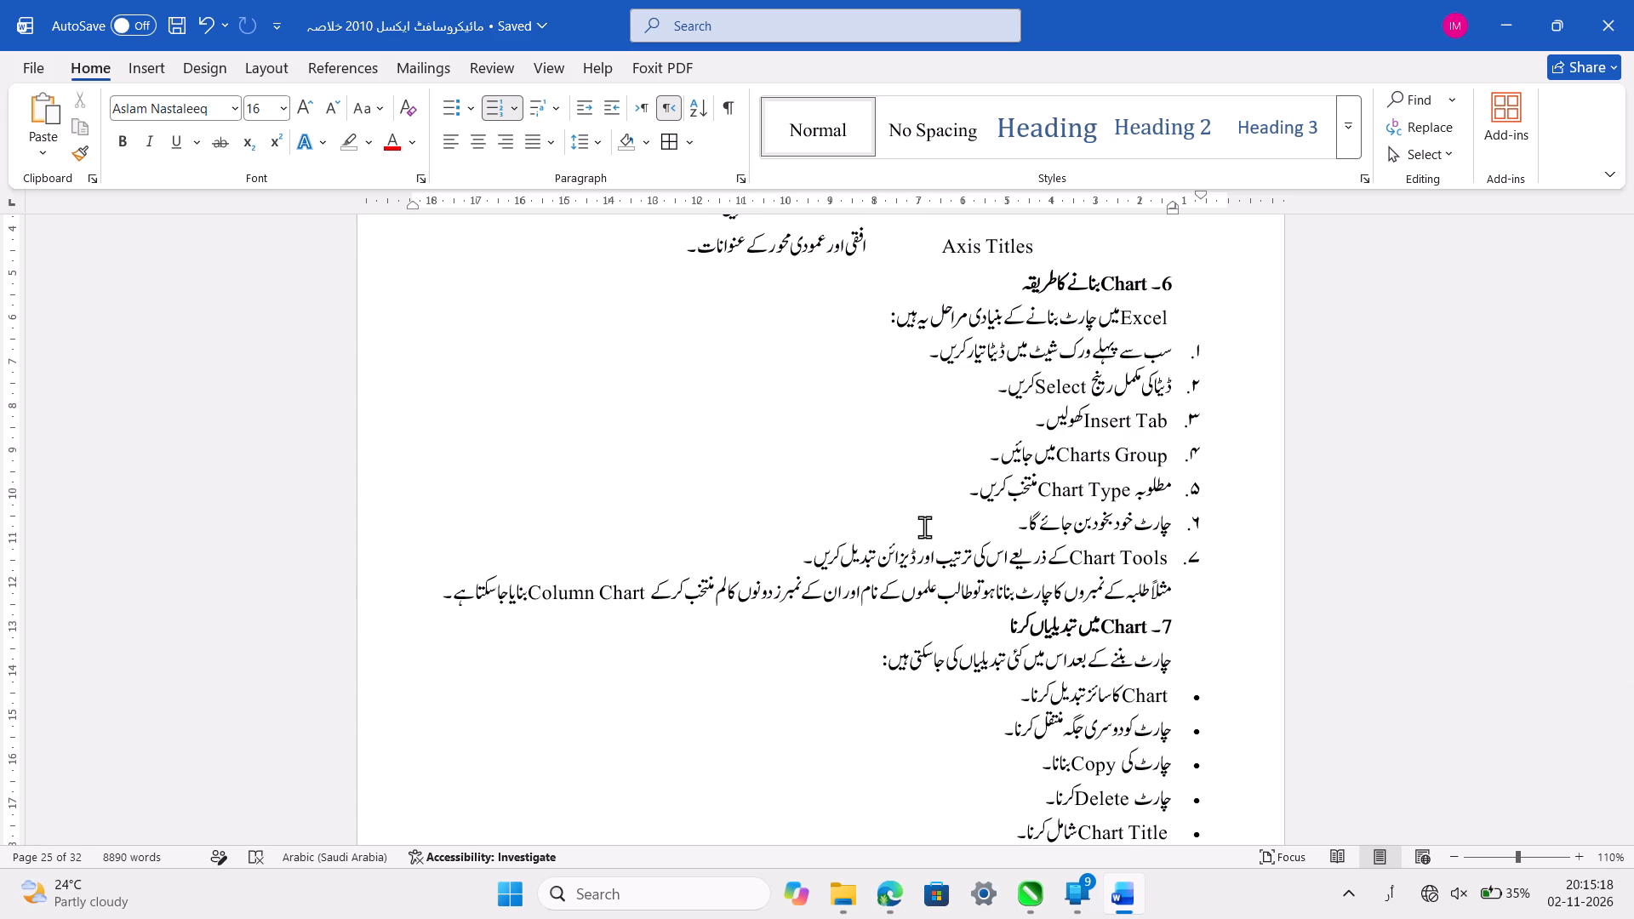
{"action": "scroll", "coordinate": [924, 527], "scroll_direction": "down", "scroll_amount": 1}
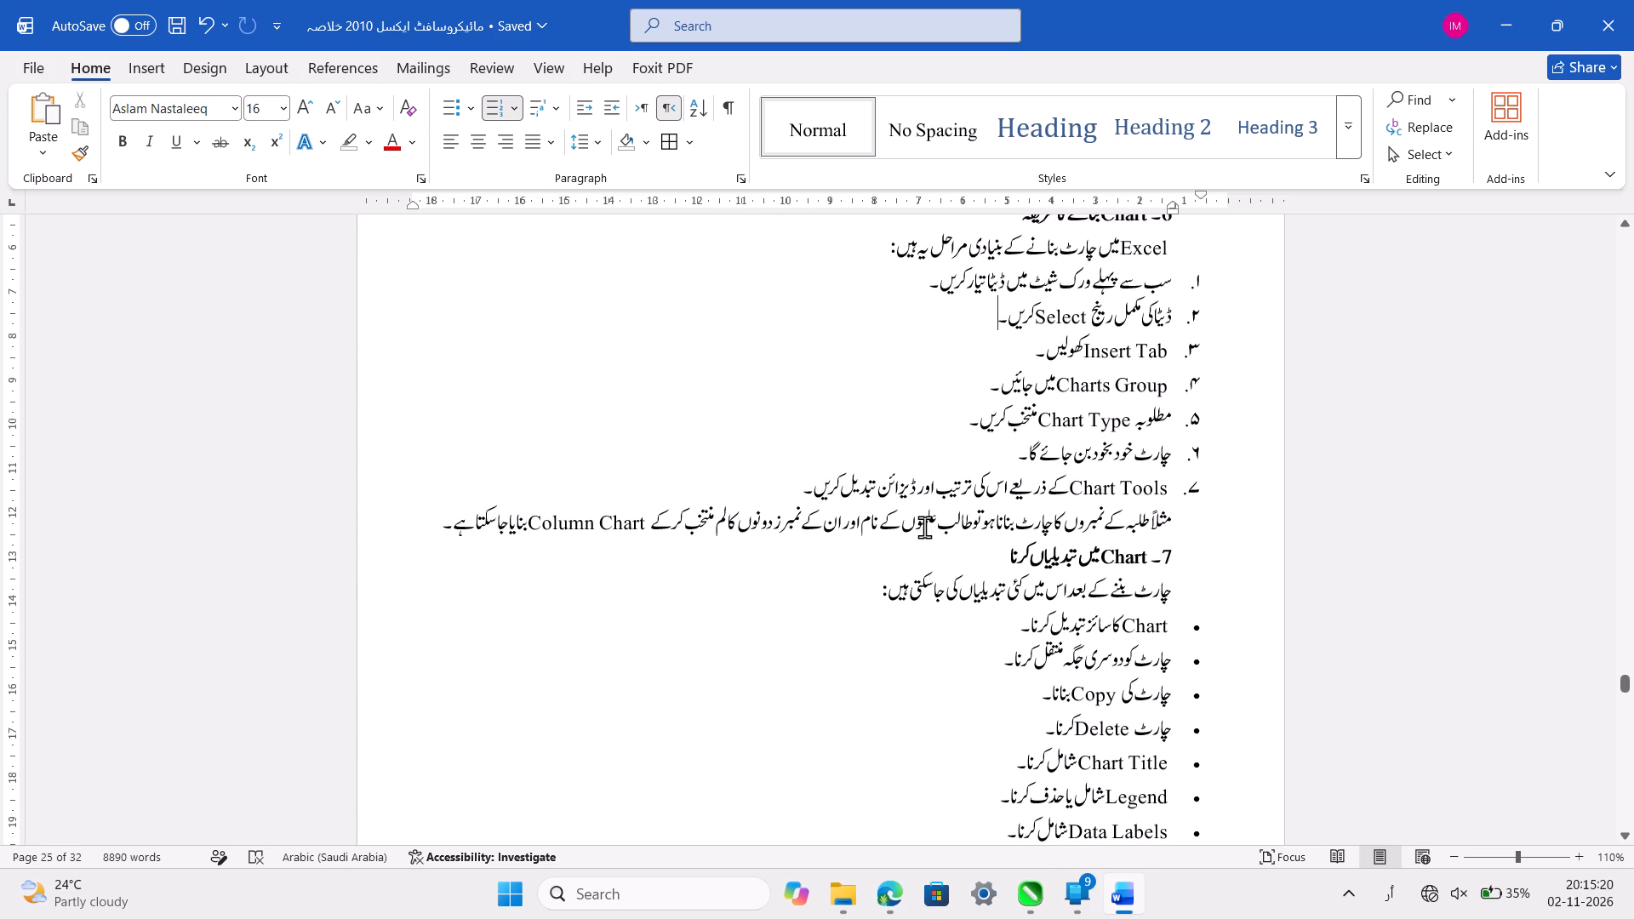
{"action": "scroll", "coordinate": [924, 527], "scroll_direction": "down", "scroll_amount": 1}
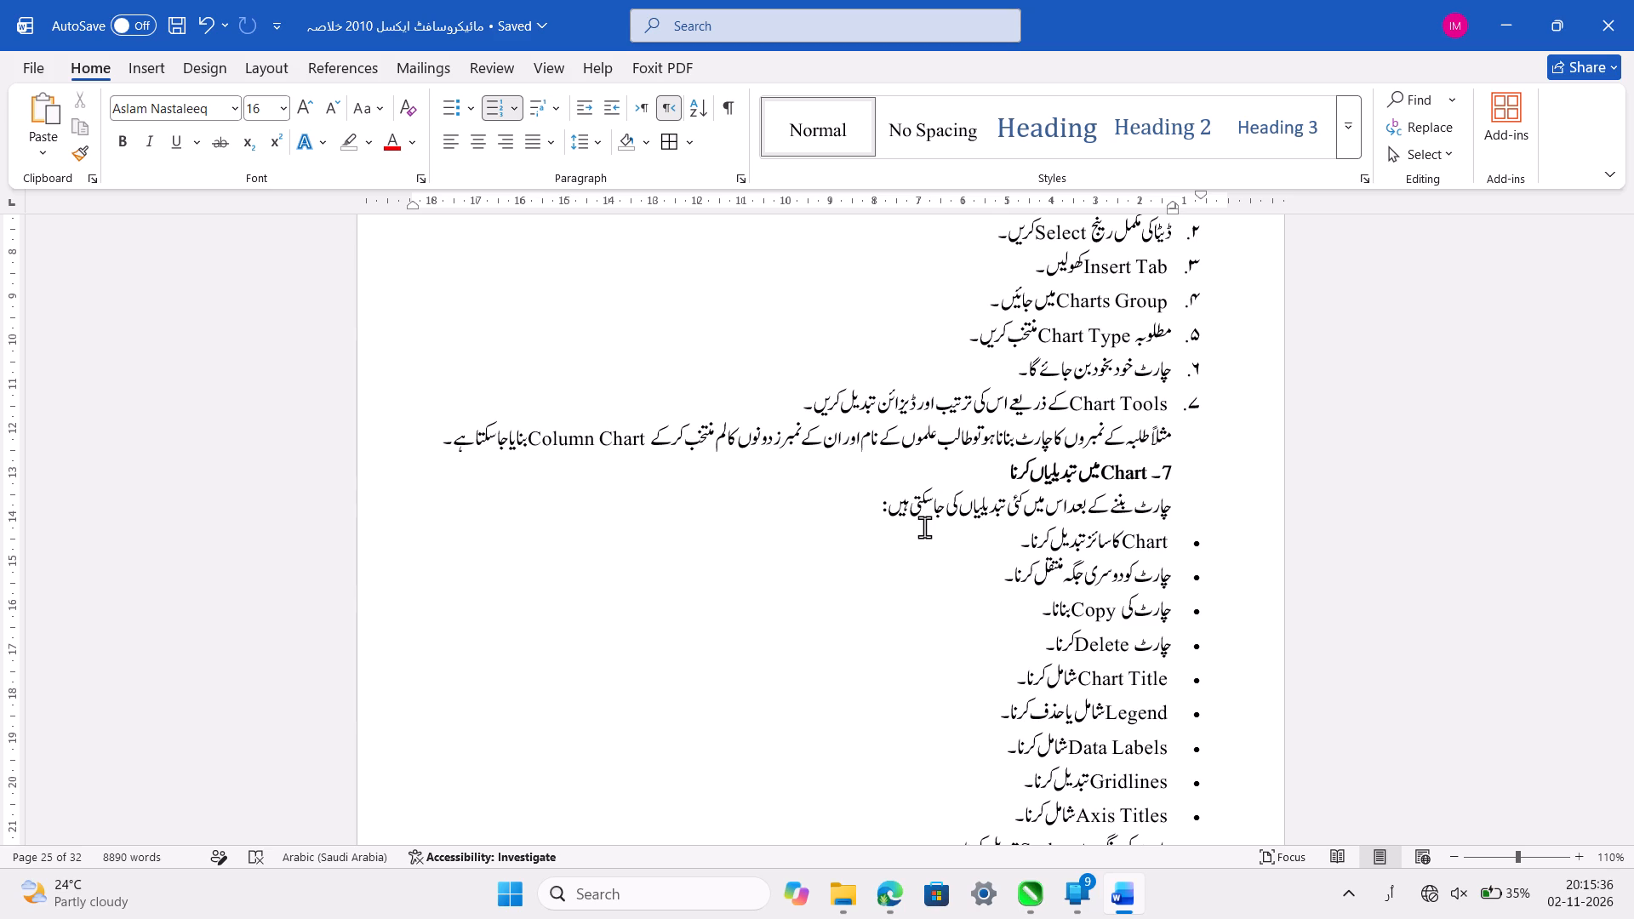
{"action": "scroll", "coordinate": [924, 527], "scroll_direction": "down", "scroll_amount": 1}
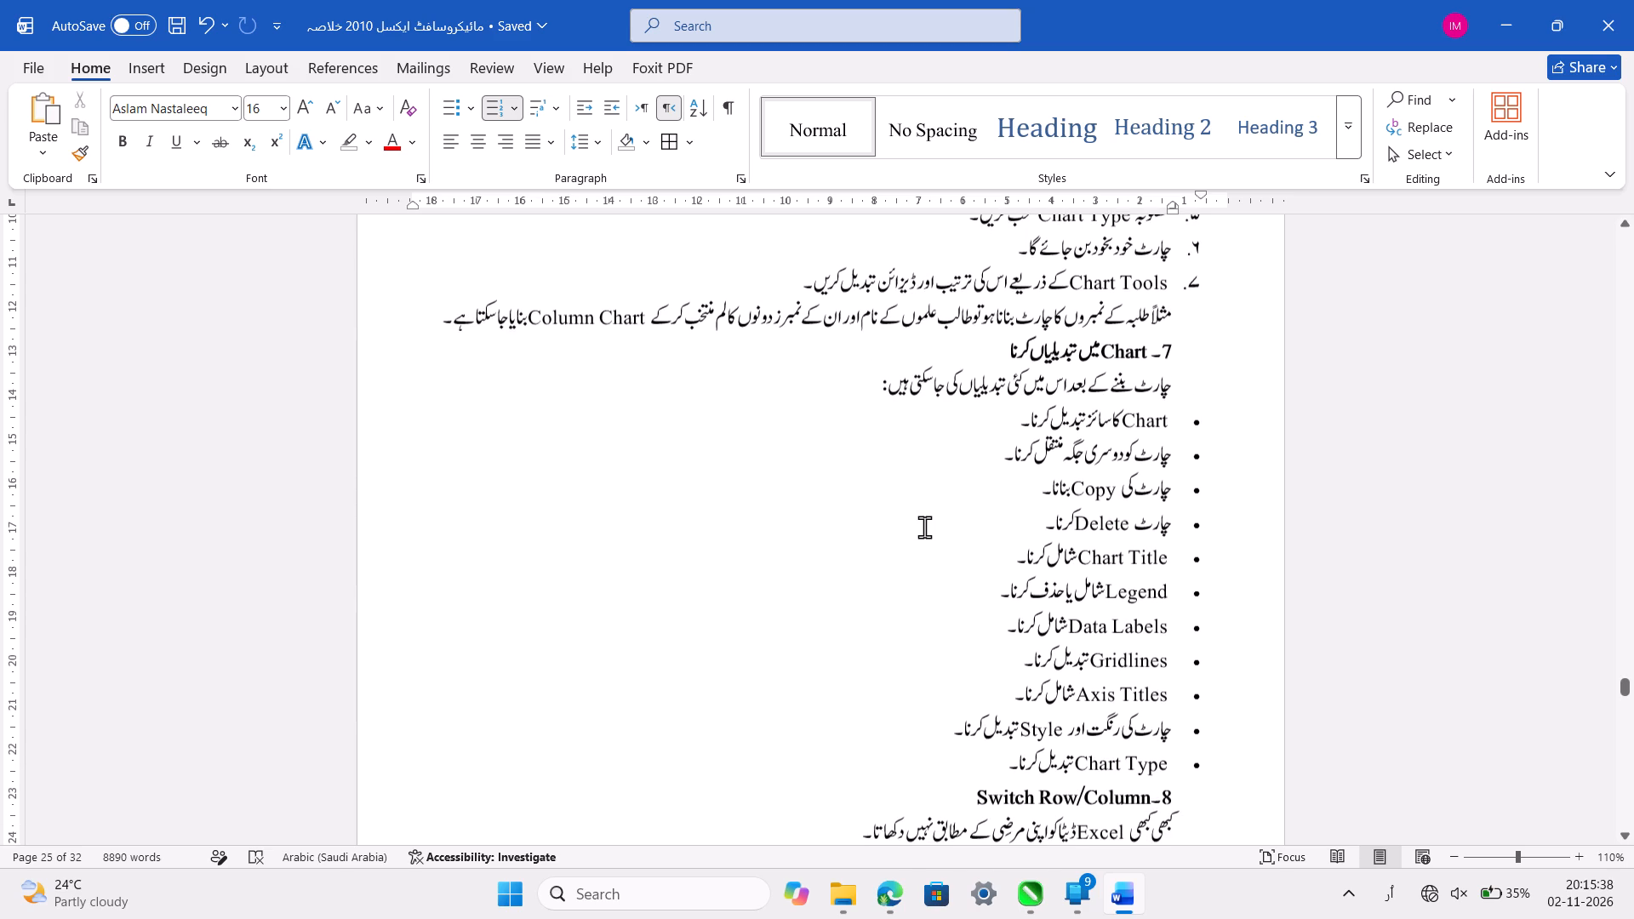
{"action": "scroll", "coordinate": [924, 527], "scroll_direction": "down", "scroll_amount": 1}
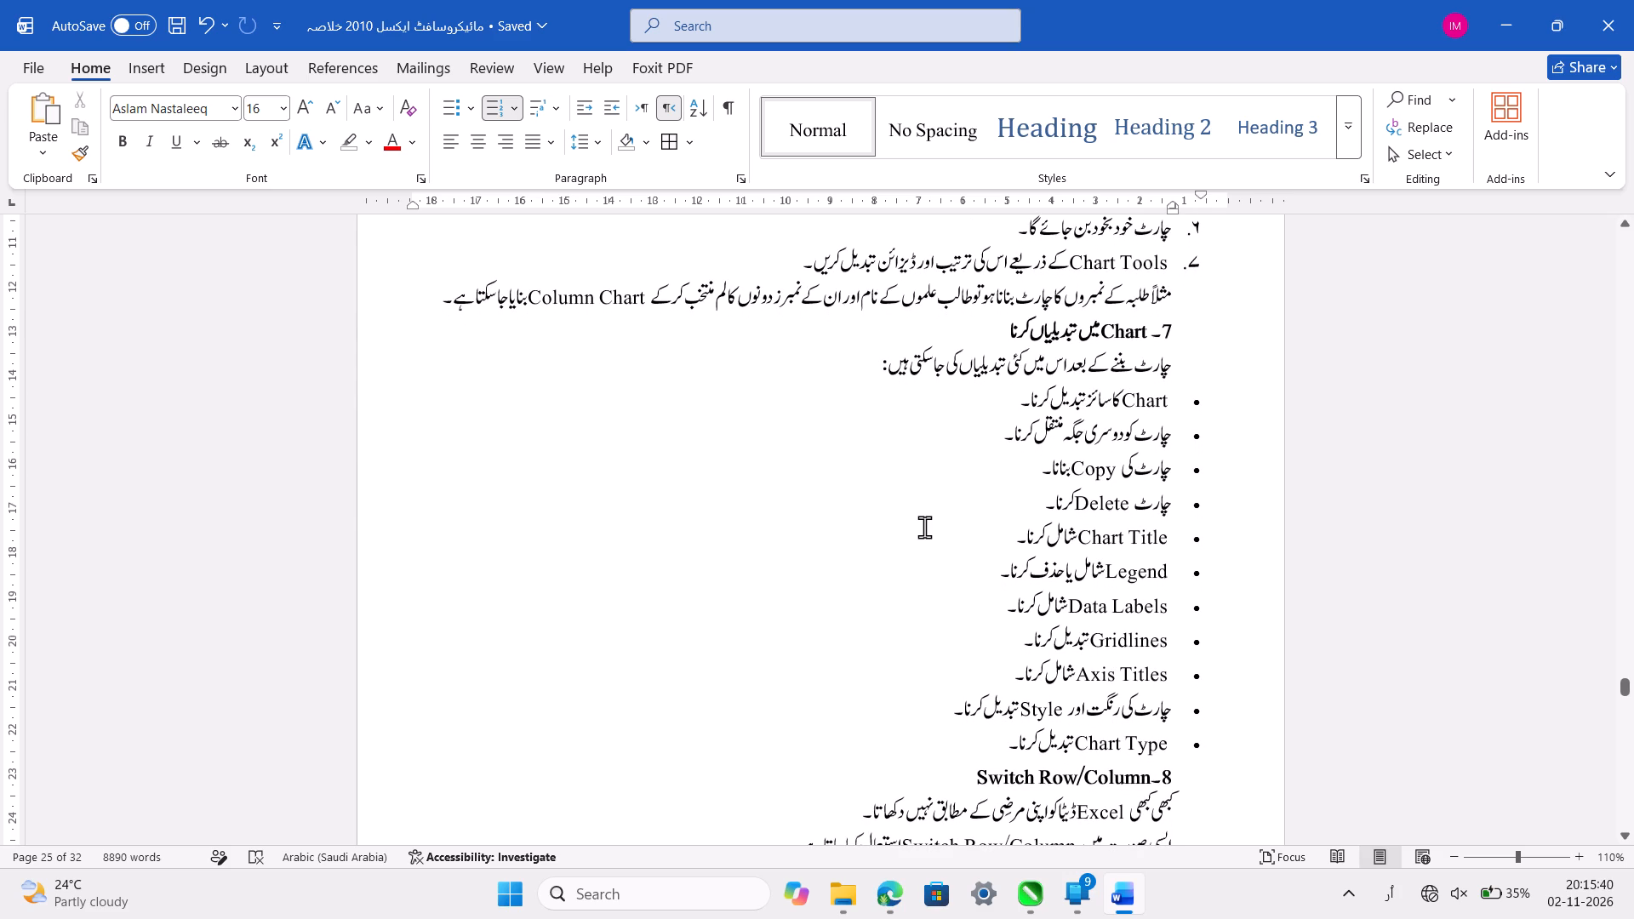
{"action": "scroll", "coordinate": [924, 527], "scroll_direction": "down", "scroll_amount": 2}
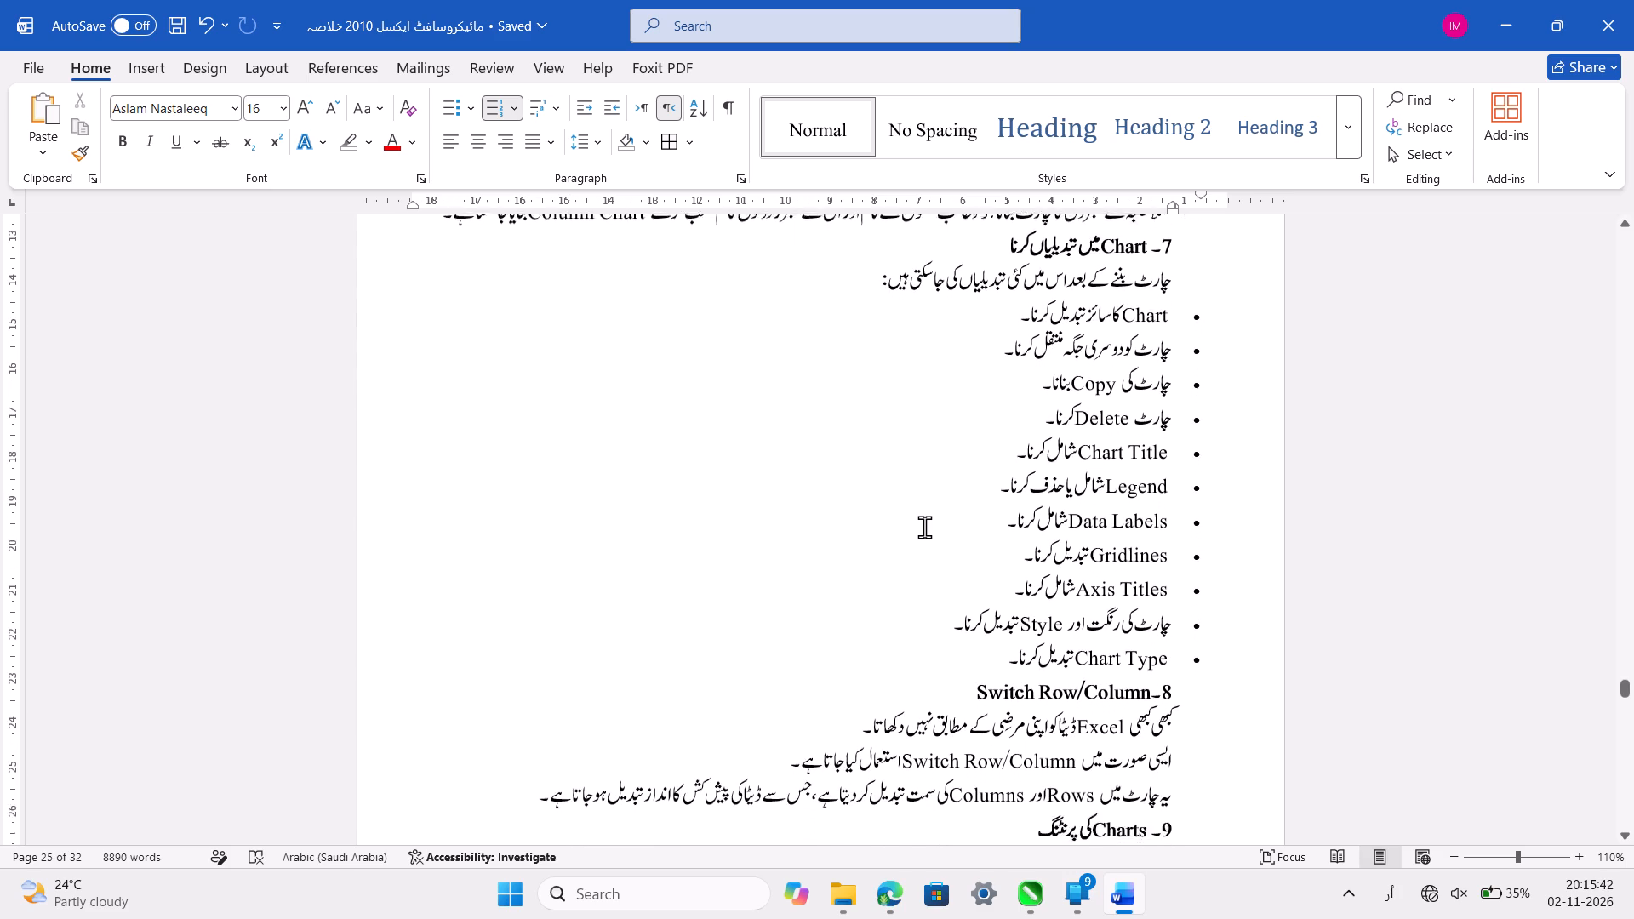
{"action": "scroll", "coordinate": [924, 527], "scroll_direction": "down", "scroll_amount": 1}
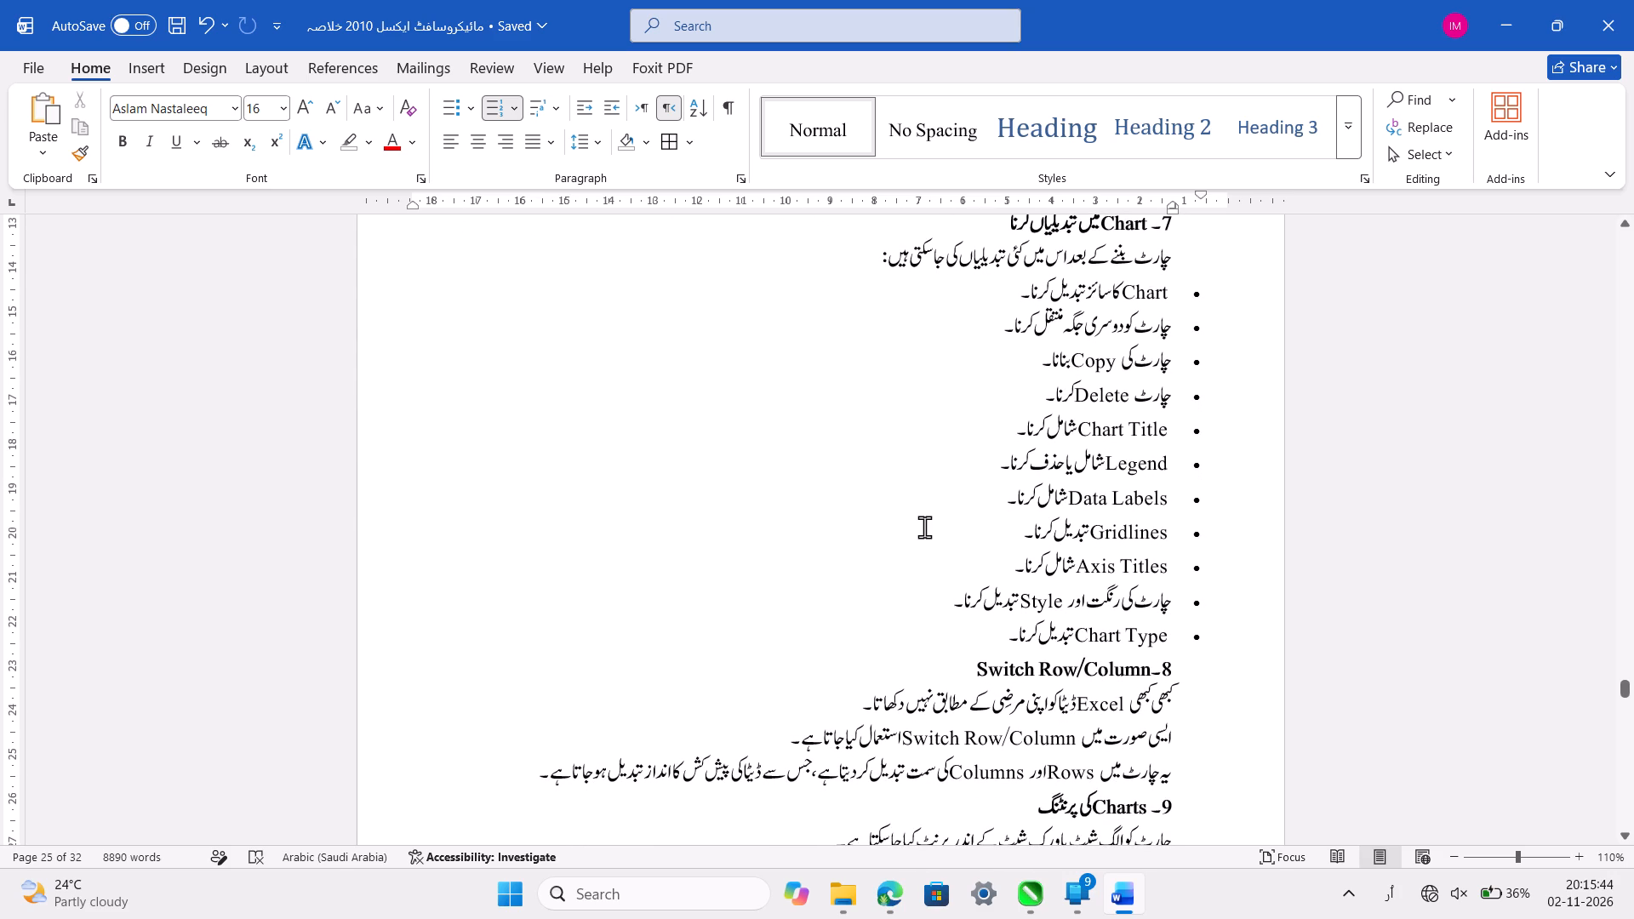
{"action": "scroll", "coordinate": [924, 527], "scroll_direction": "down", "scroll_amount": 1}
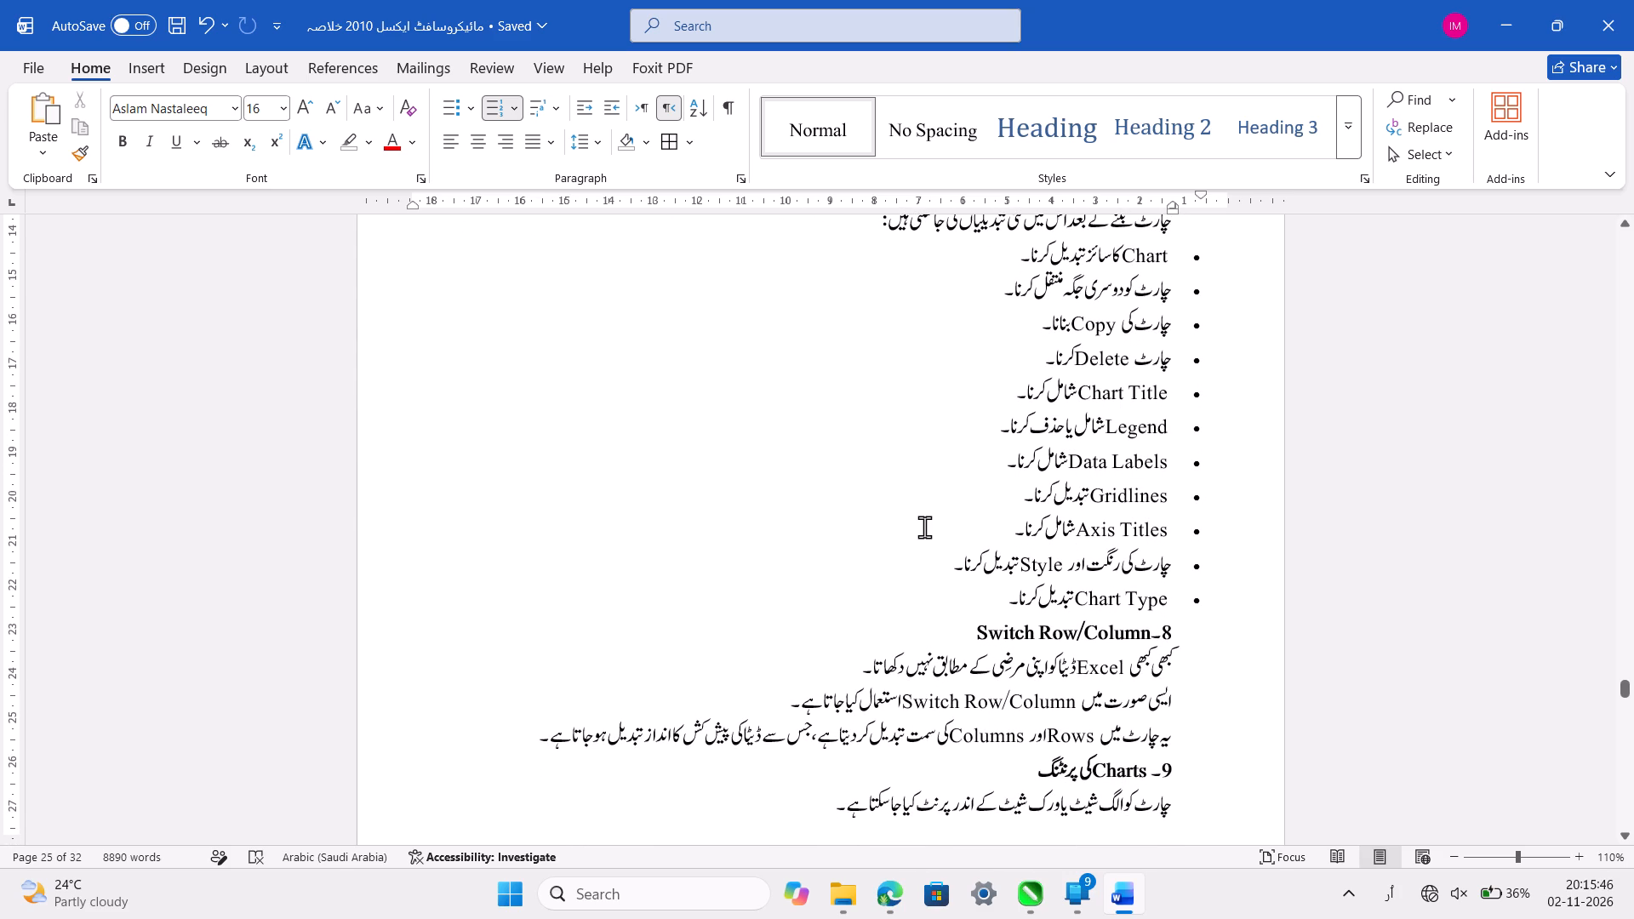
{"action": "scroll", "coordinate": [924, 527], "scroll_direction": "up", "scroll_amount": 1, "text": "ctrl"}
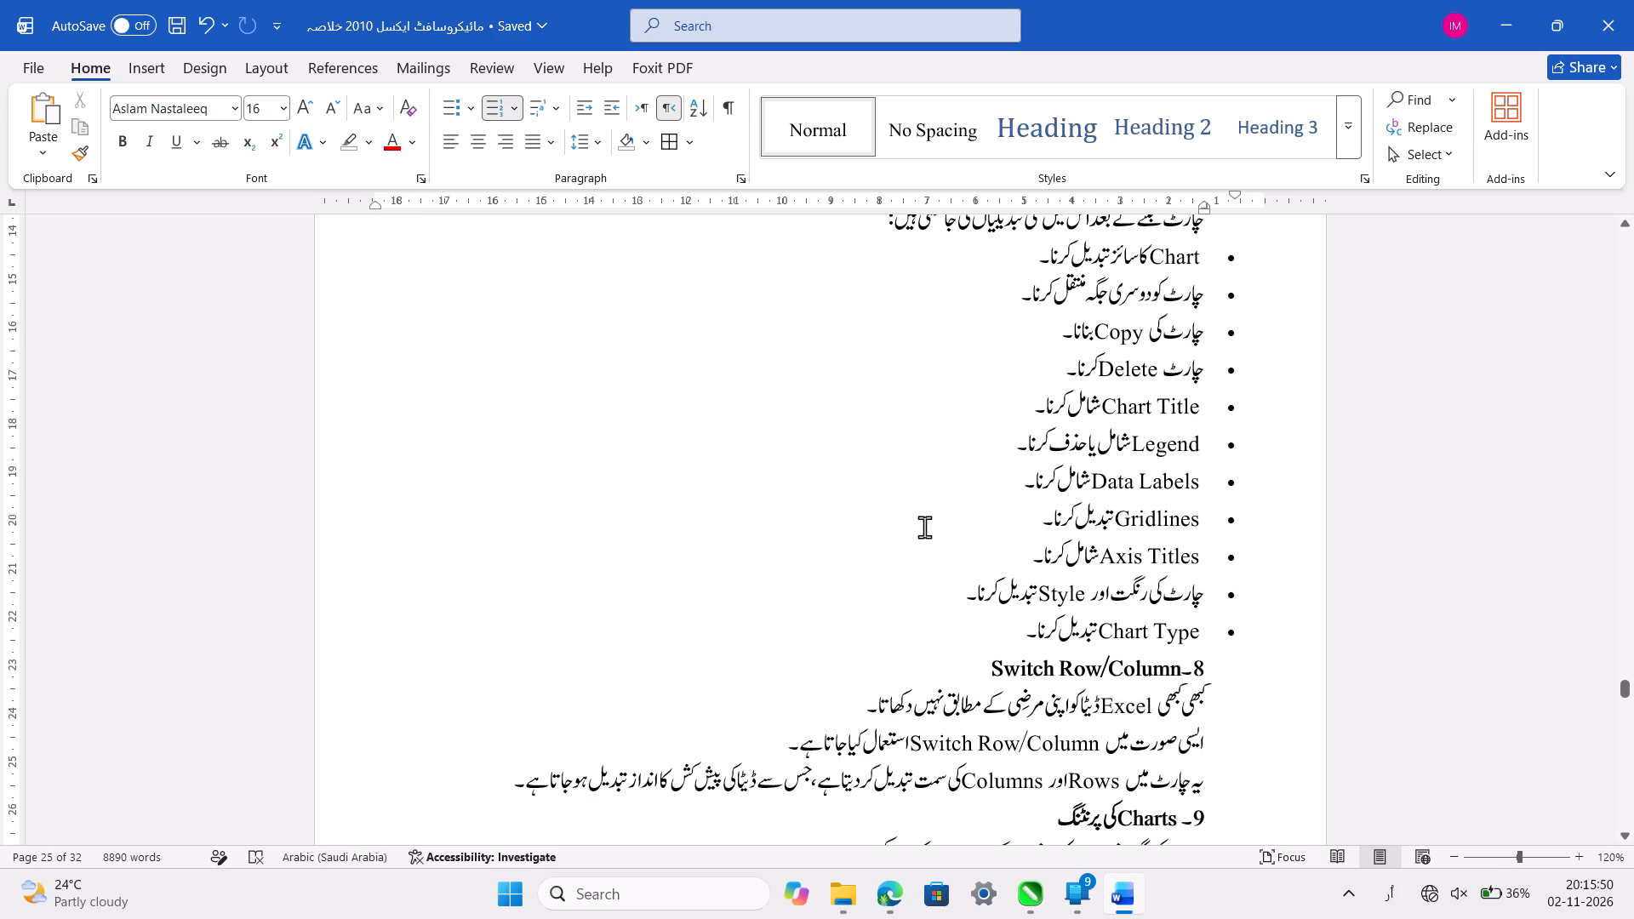
Proofread the end of page 25, from the list of chart changes through section 9, and save the document.
{"action": "scroll", "coordinate": [924, 527], "scroll_direction": "down", "scroll_amount": 2}
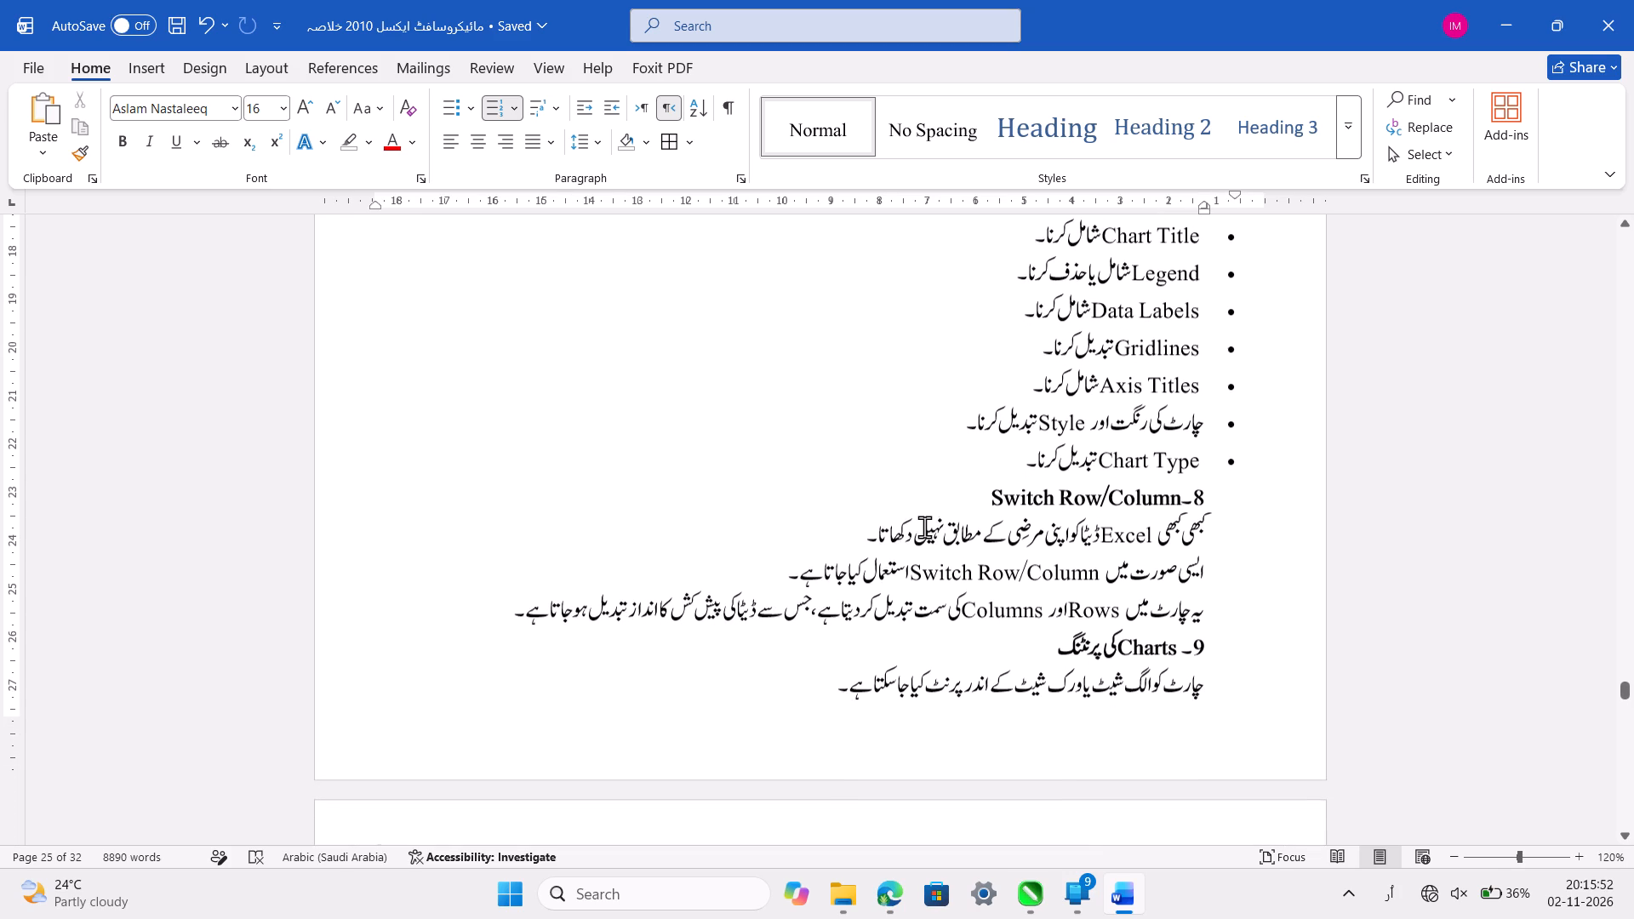
{"action": "scroll", "coordinate": [924, 527], "scroll_direction": "down", "scroll_amount": 1}
{"action": "left_click", "coordinate": [925, 503]}
{"action": "key", "text": "ctrl+s"}
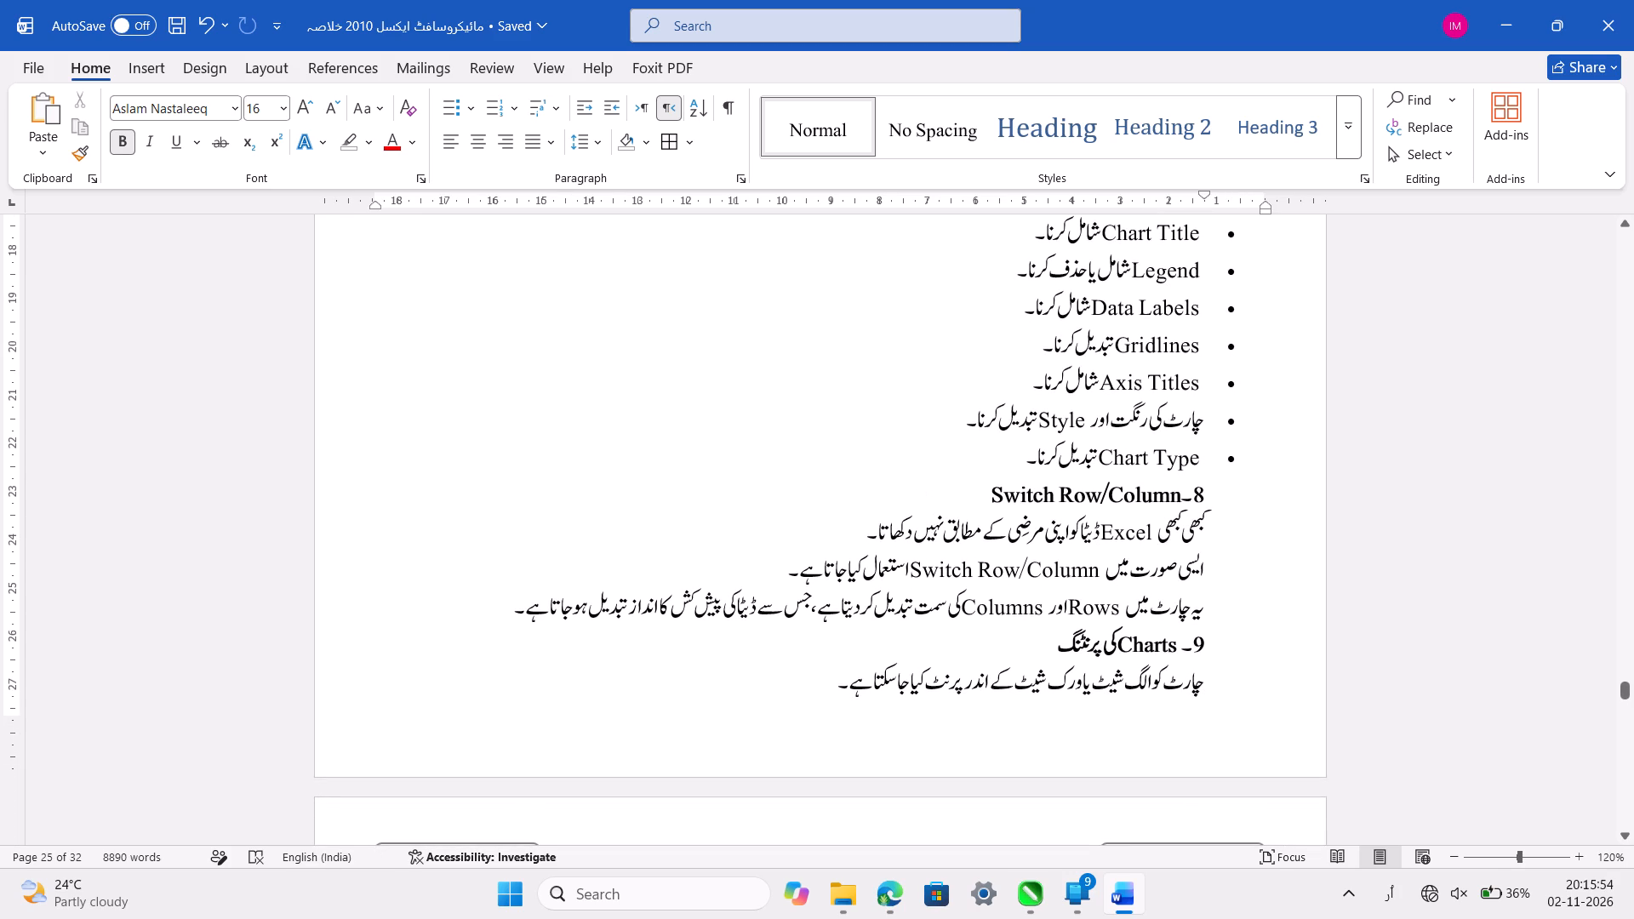
{"action": "scroll", "coordinate": [925, 503], "scroll_direction": "down", "scroll_amount": 1}
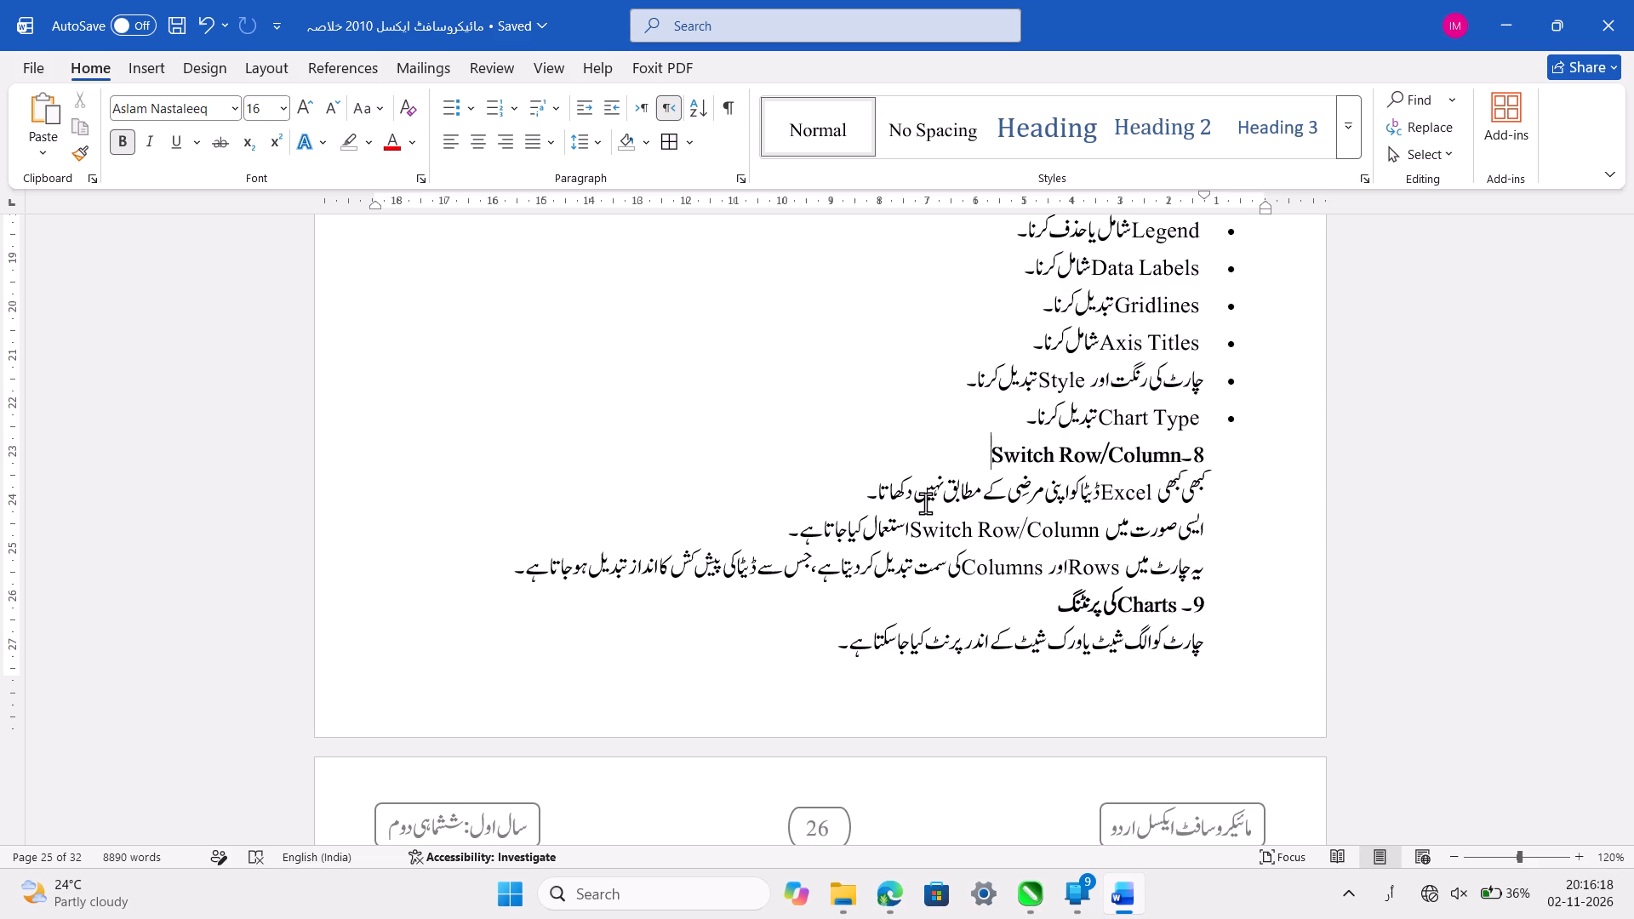
{"action": "scroll", "coordinate": [925, 503], "scroll_direction": "down", "scroll_amount": 1}
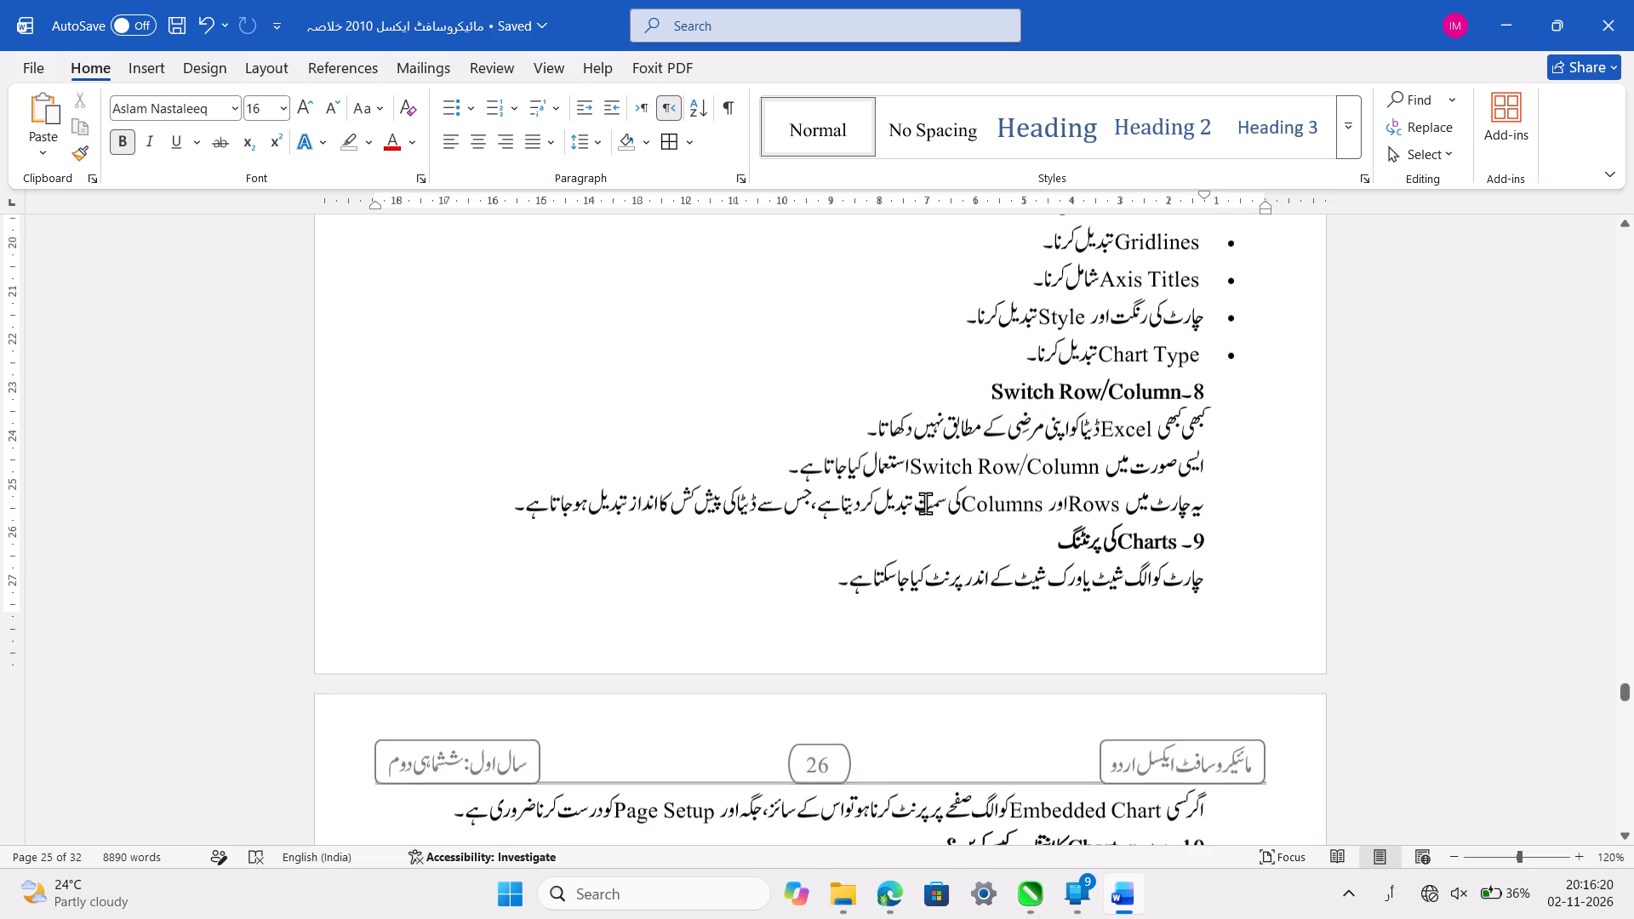
Retype the space before "Switch Row/Column" in the second sentence of section 8 and save the document.
{"action": "scroll", "coordinate": [925, 503], "scroll_direction": "up", "scroll_amount": 2, "text": "ctrl"}
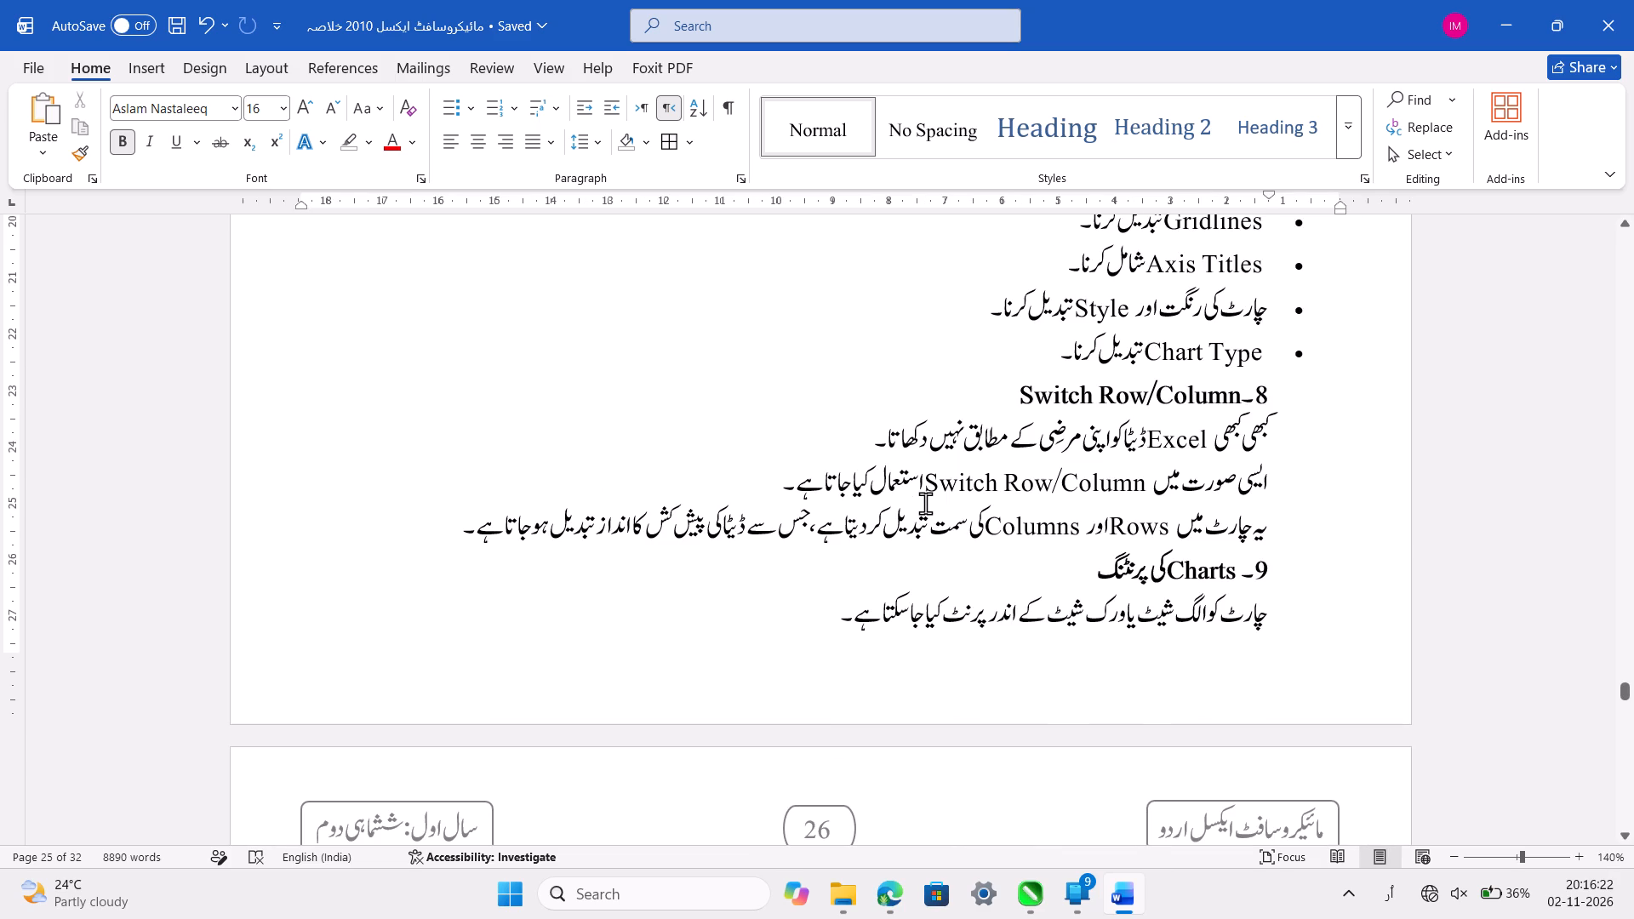
{"action": "left_click", "coordinate": [851, 442]}
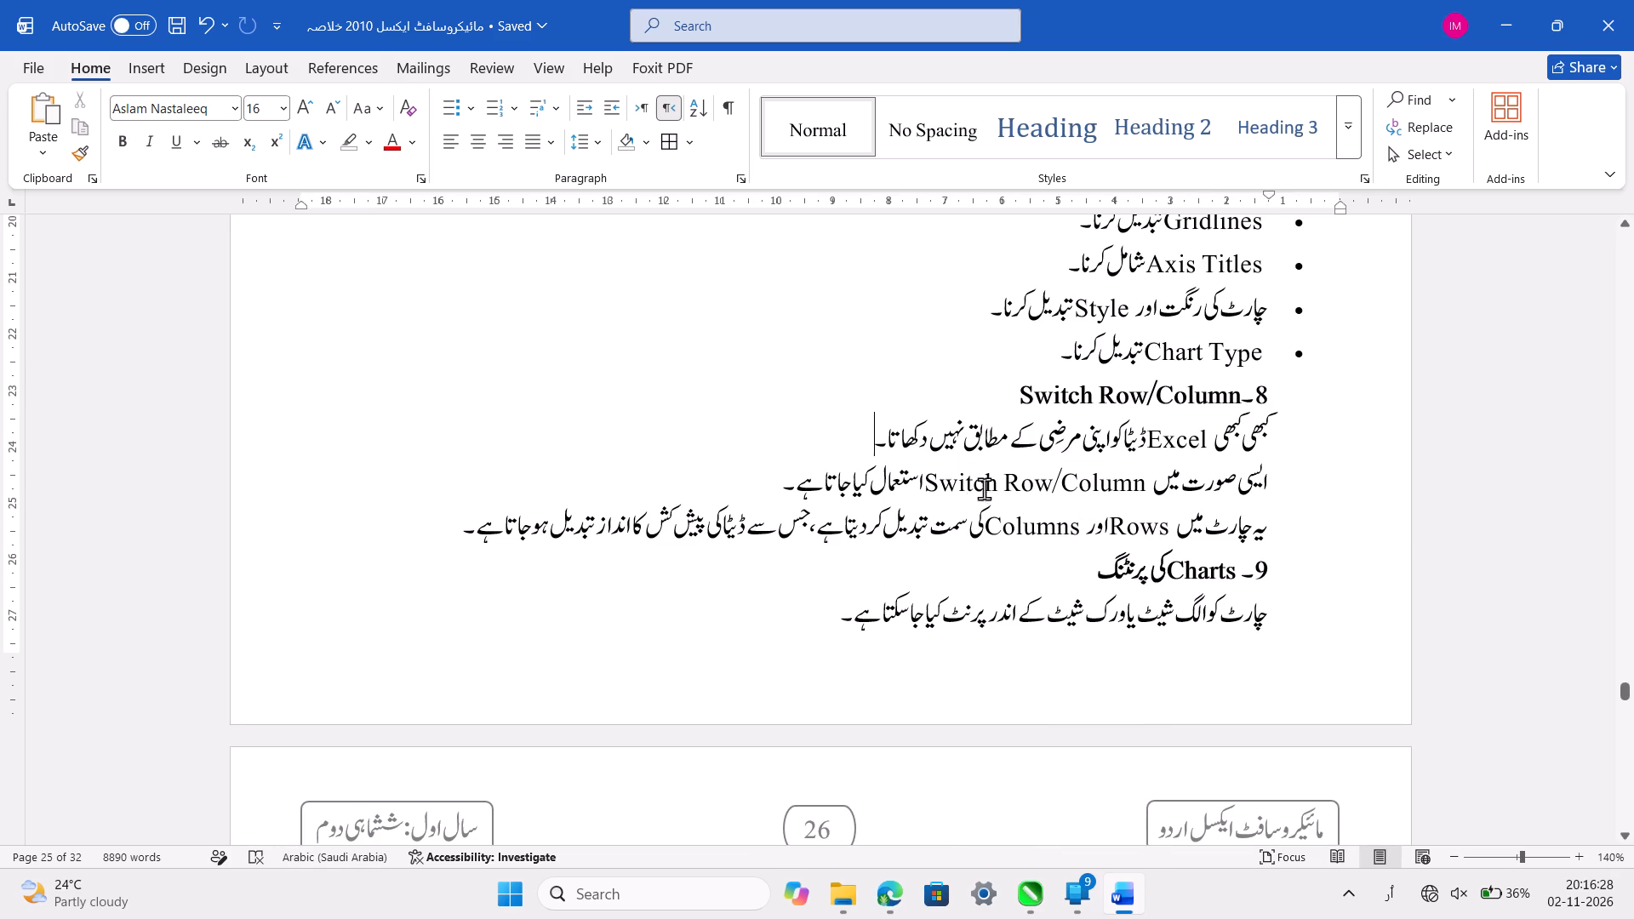
{"action": "left_click", "coordinate": [1072, 488]}
{"action": "key", "text": "Left"}
{"action": "key", "text": "Left"}
{"action": "key", "text": "Left"}
{"action": "key", "text": "Left"}
{"action": "key", "text": "Left"}
{"action": "key", "text": "Left"}
{"action": "key", "text": "BackSpace"}
{"action": "key", "text": "space"}
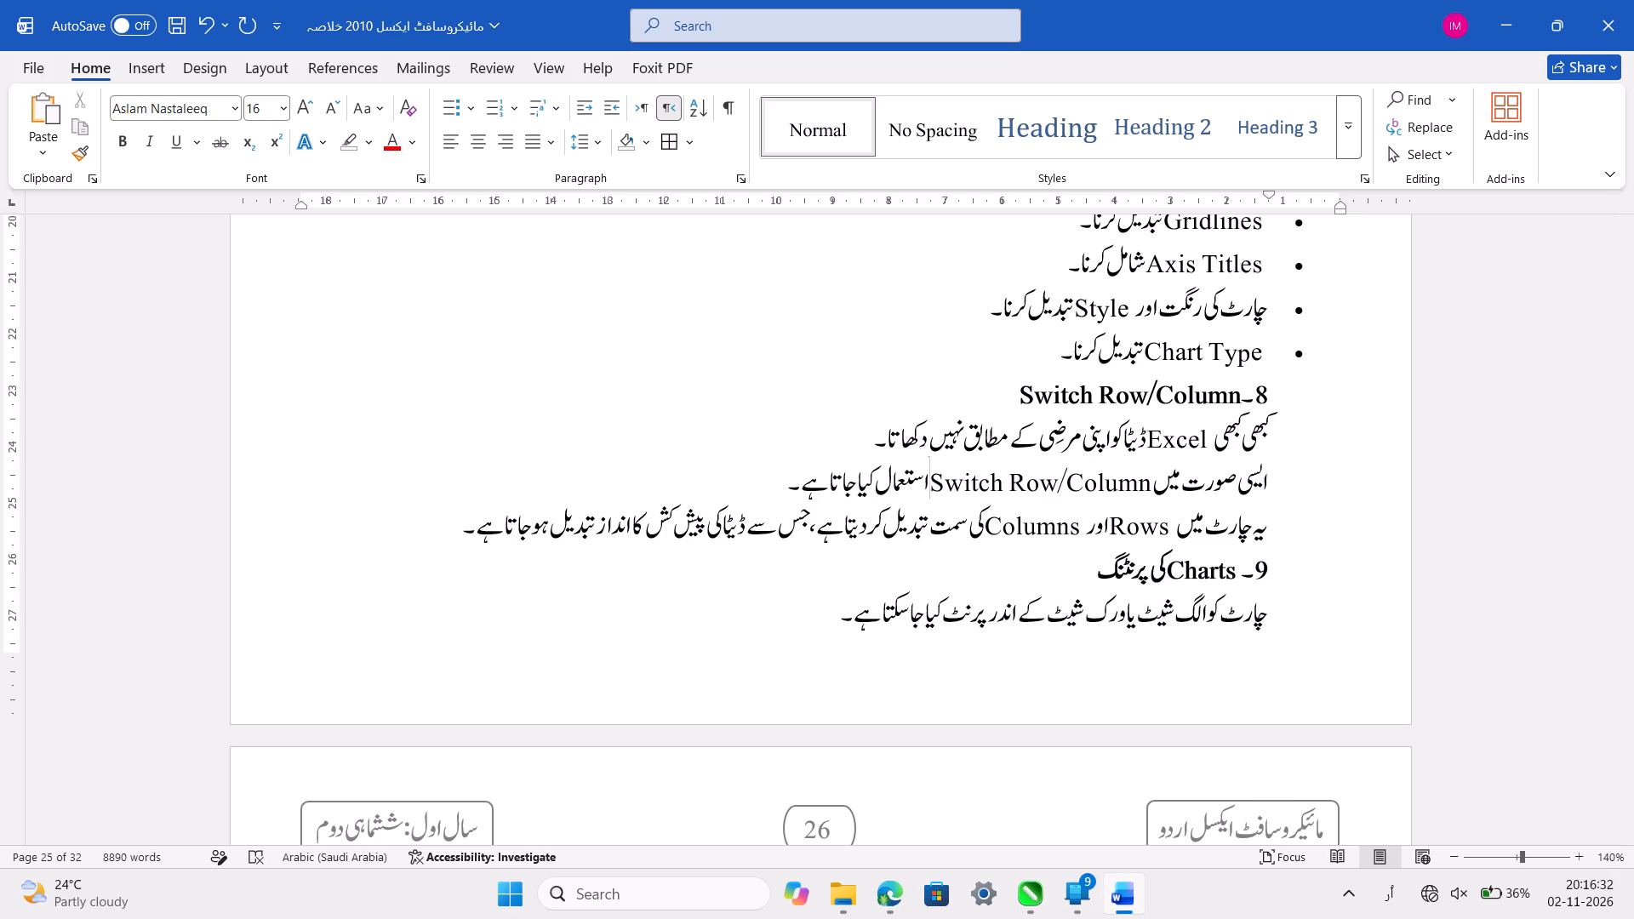
{"action": "key", "text": "ctrl+s"}
Retype the space before "Embedded Chart" in the first line of page 26.
{"action": "scroll", "coordinate": [1072, 488], "scroll_direction": "down", "scroll_amount": 2}
{"action": "left_click", "coordinate": [1064, 358]}
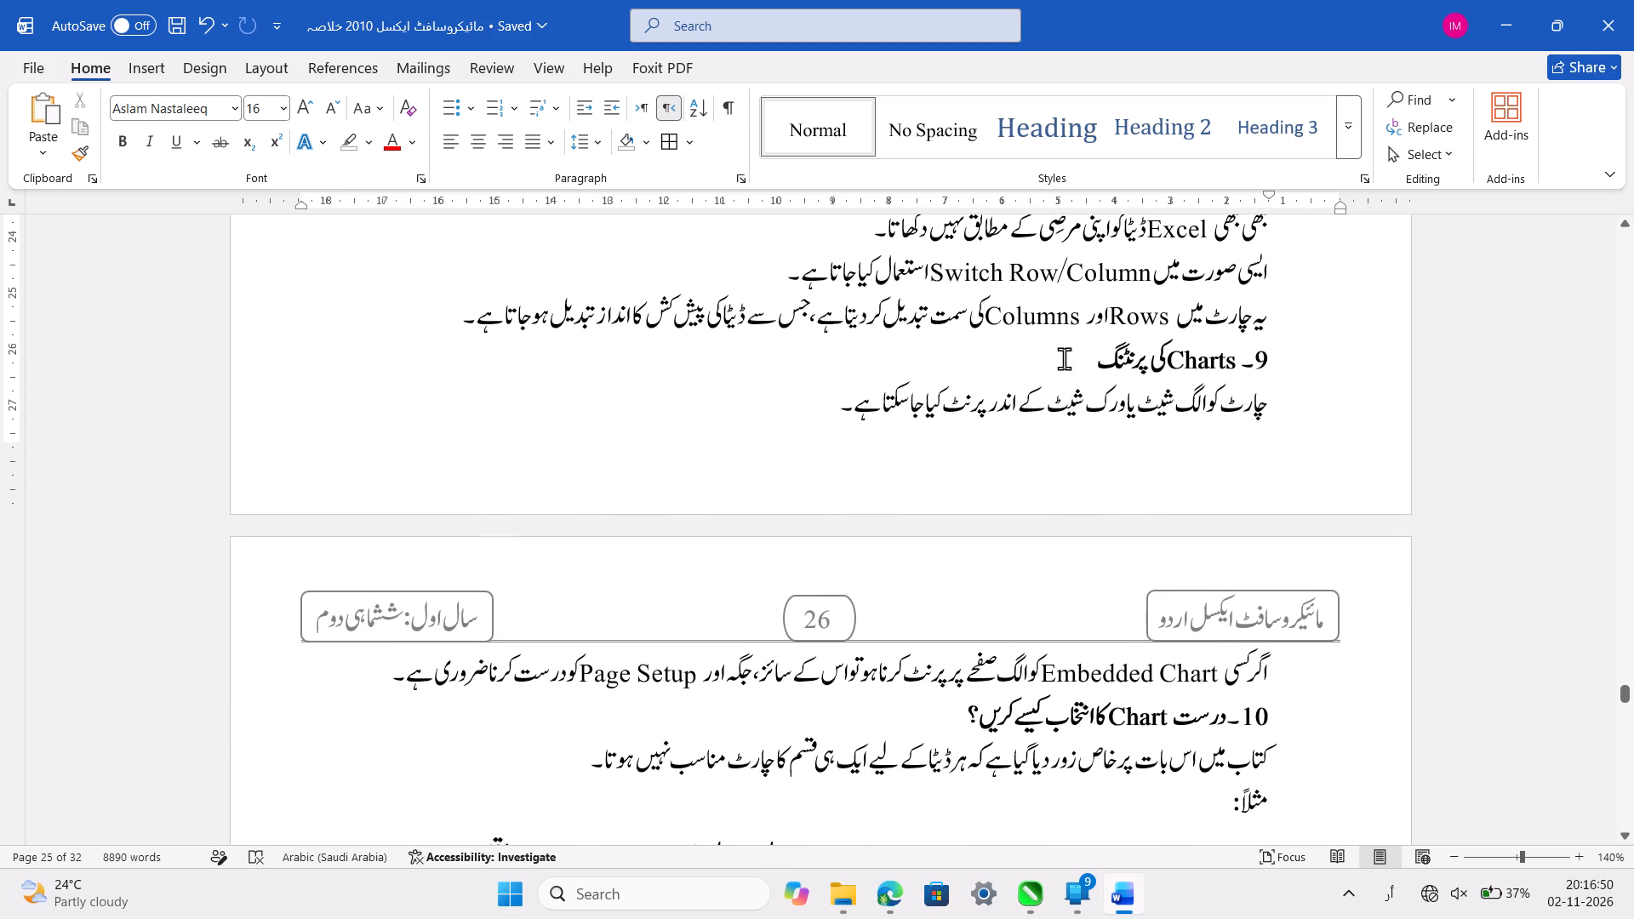
{"action": "scroll", "coordinate": [1064, 358], "scroll_direction": "up", "scroll_amount": 3, "text": "ctrl"}
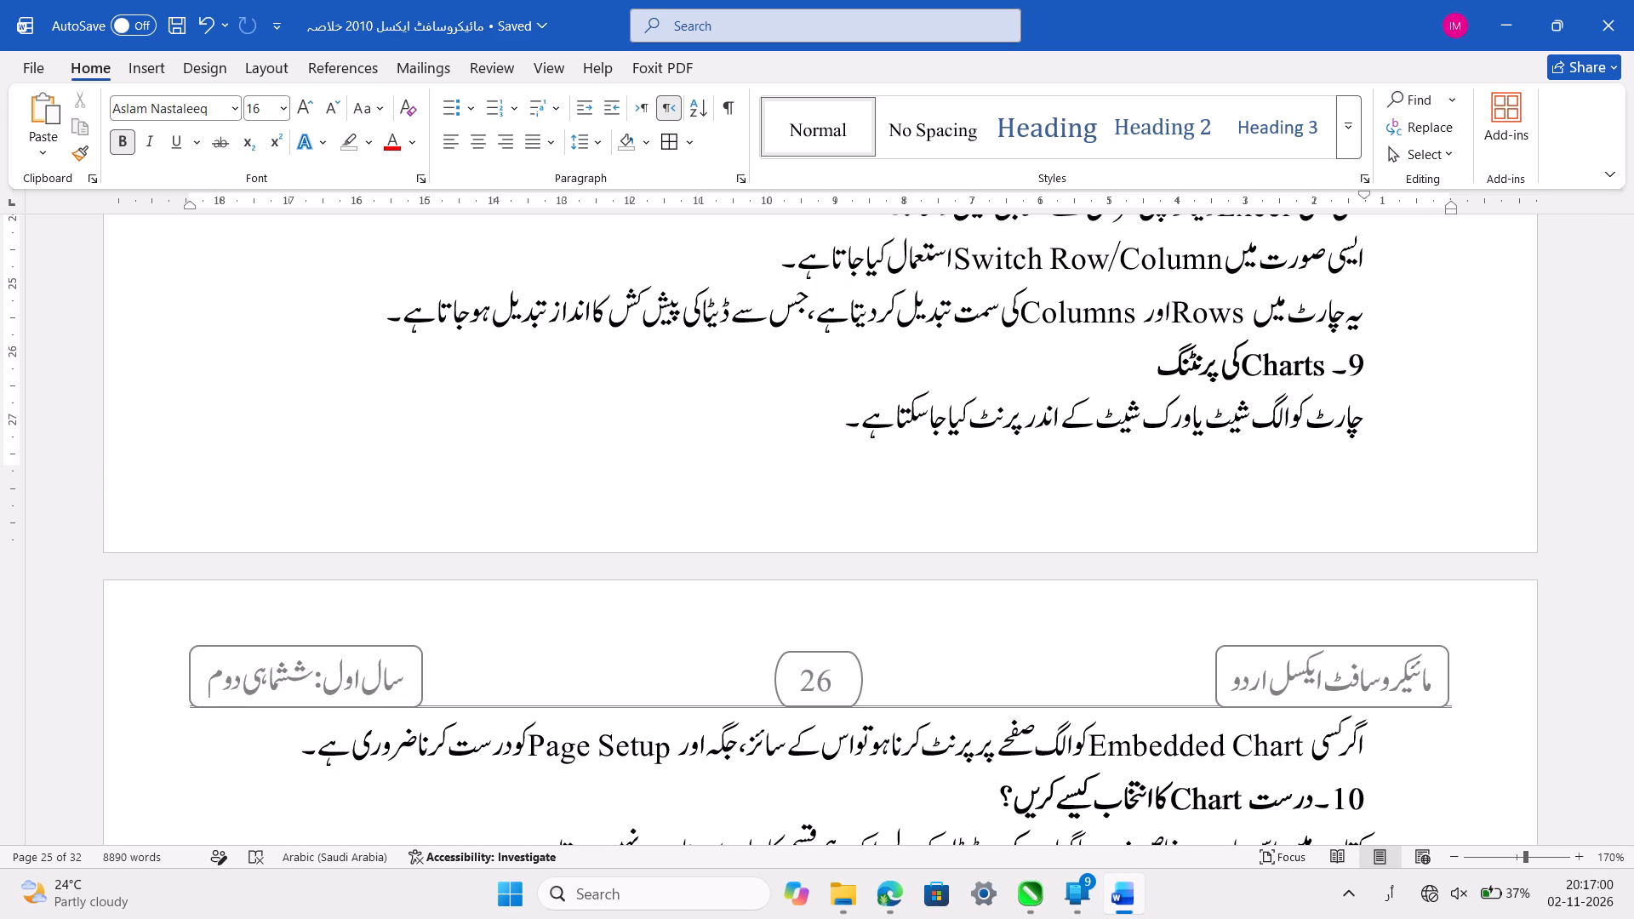
{"action": "left_click", "coordinate": [823, 430]}
{"action": "scroll", "coordinate": [823, 430], "scroll_direction": "down", "scroll_amount": 1}
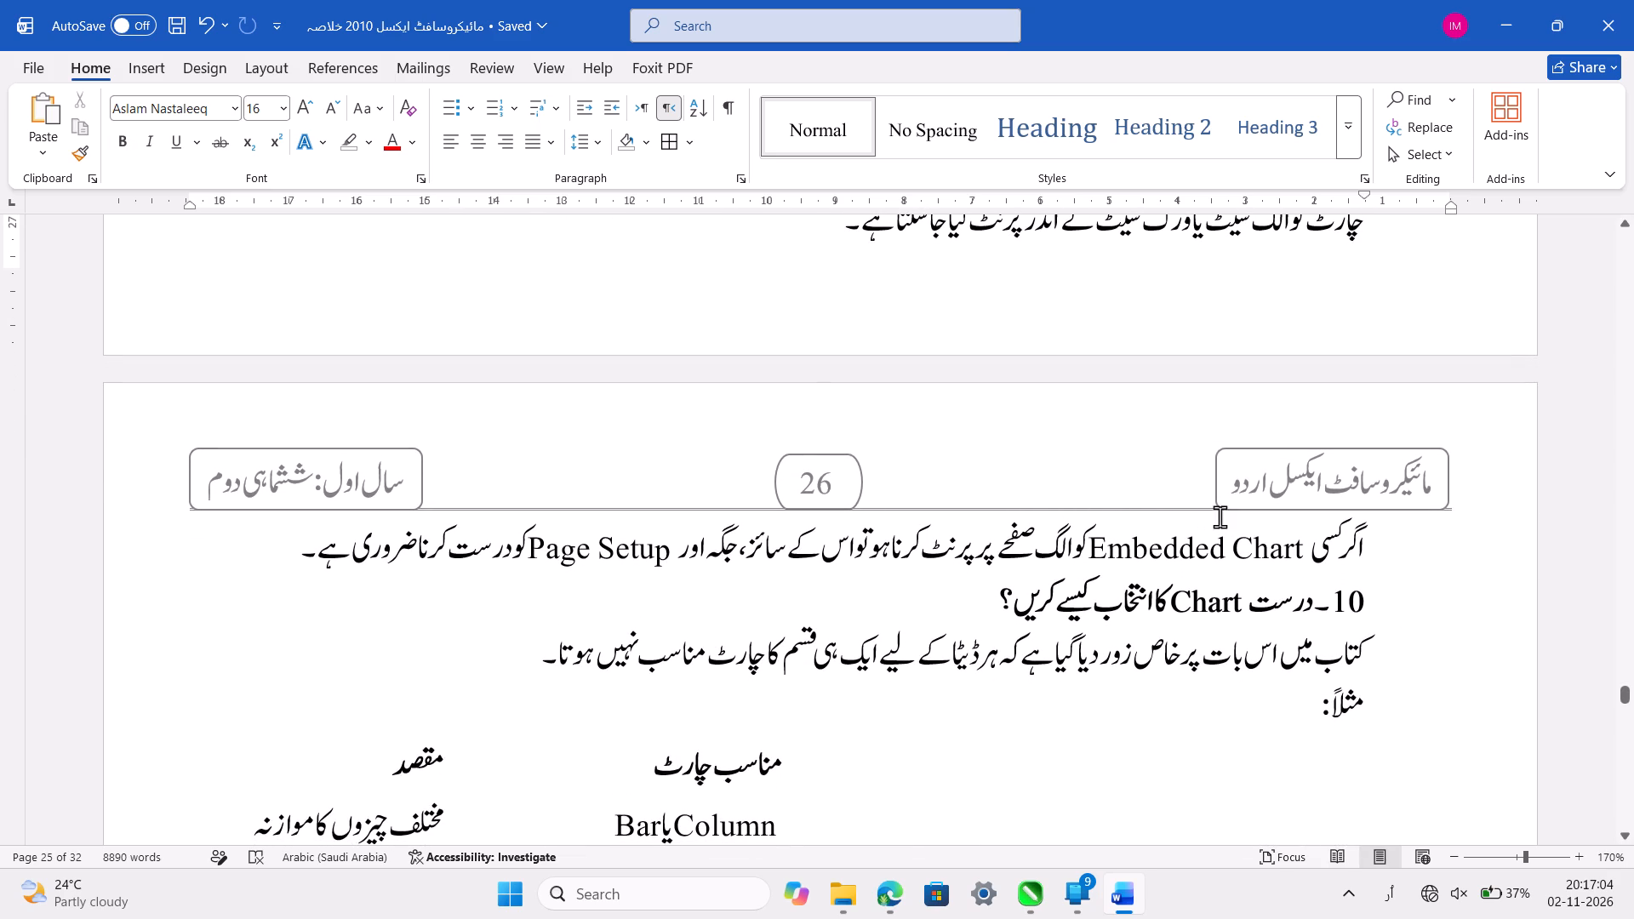
{"action": "left_click", "coordinate": [1283, 555]}
{"action": "key", "text": "Left"}
{"action": "key", "text": "Left"}
{"action": "key", "text": "Left"}
{"action": "key", "text": "BackSpace"}
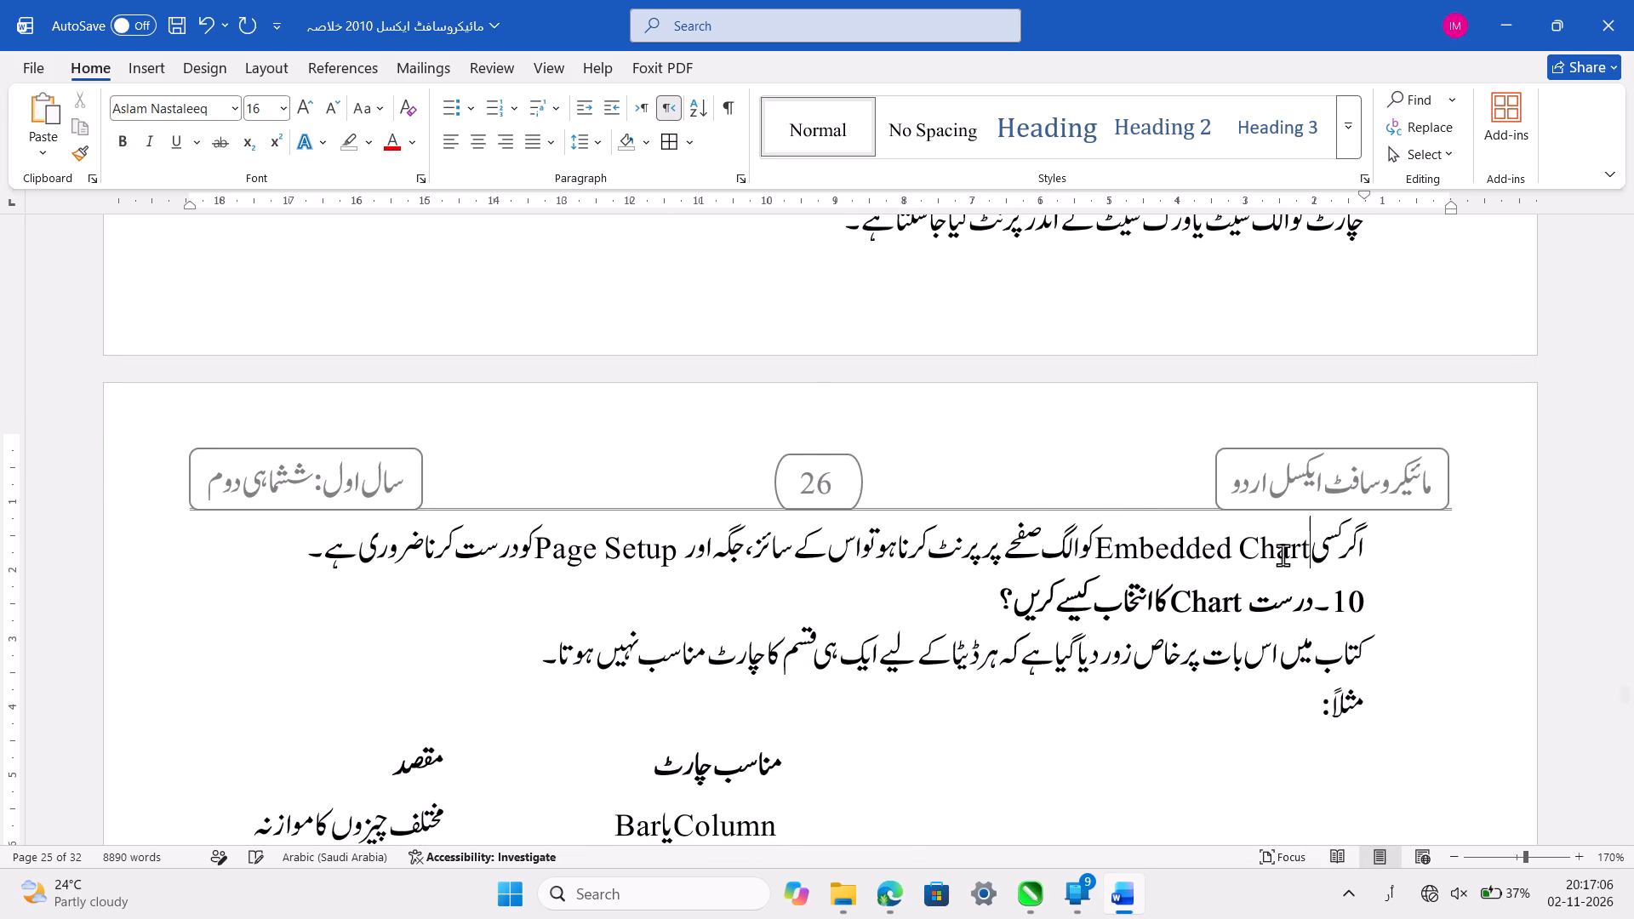
{"action": "key", "text": "space"}
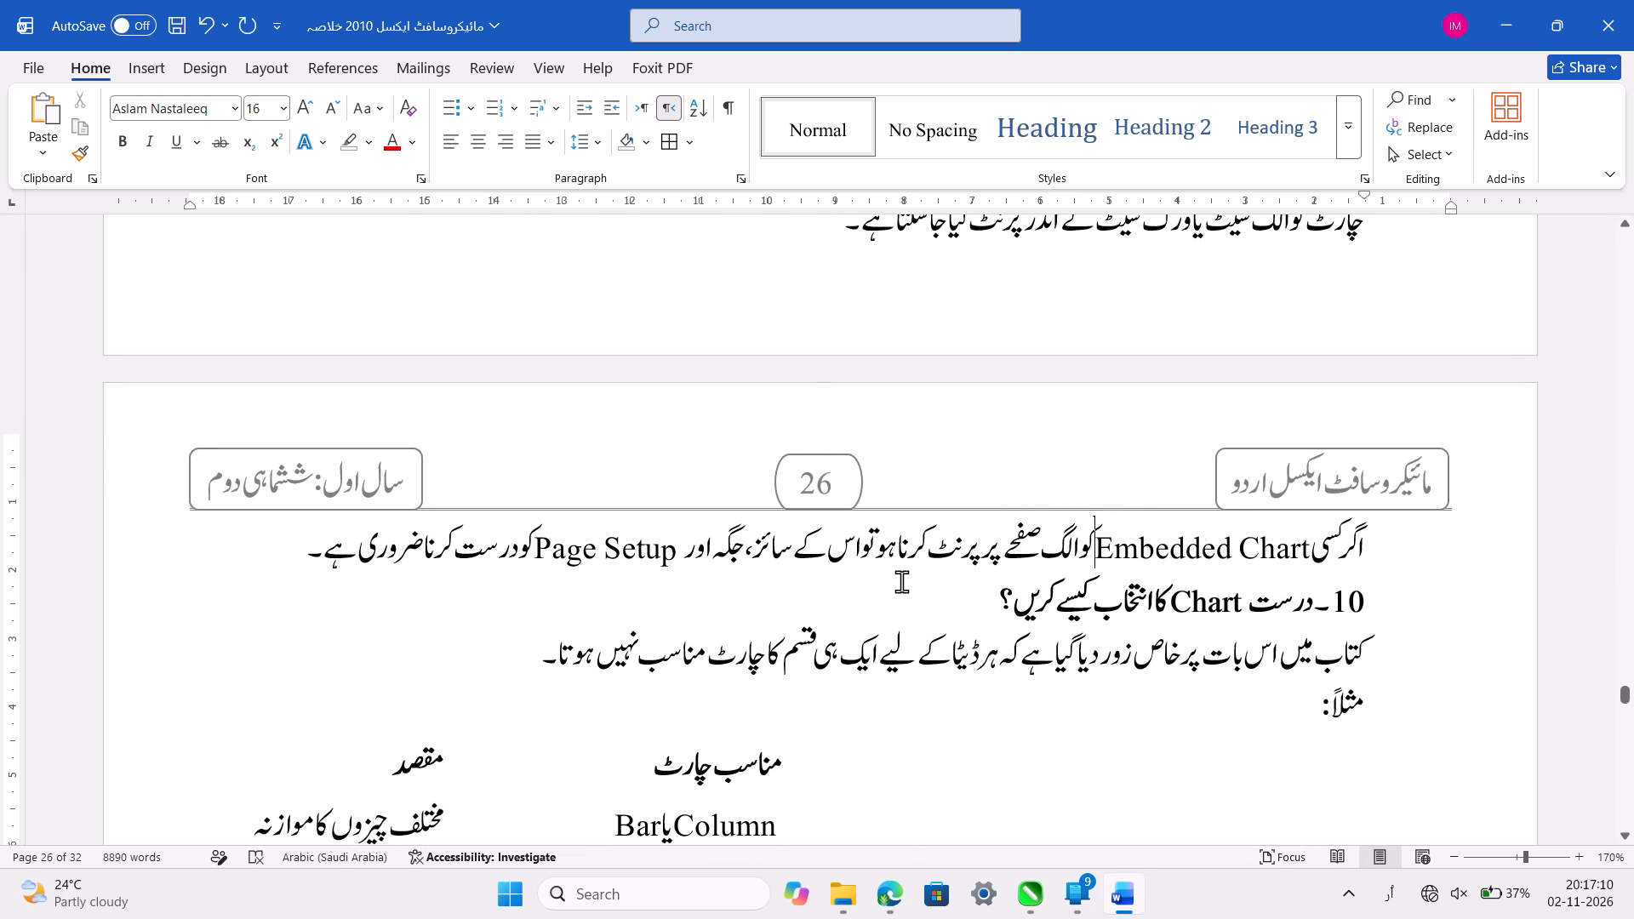
Retype the space before "Page Setup" in the first line of page 26 and save the document.
{"action": "left_click", "coordinate": [636, 550]}
{"action": "key", "text": "Left"}
{"action": "key", "text": "Left"}
{"action": "key", "text": "Left"}
{"action": "key", "text": "Left"}
{"action": "key", "text": "BackSpace"}
{"action": "key", "text": "space"}
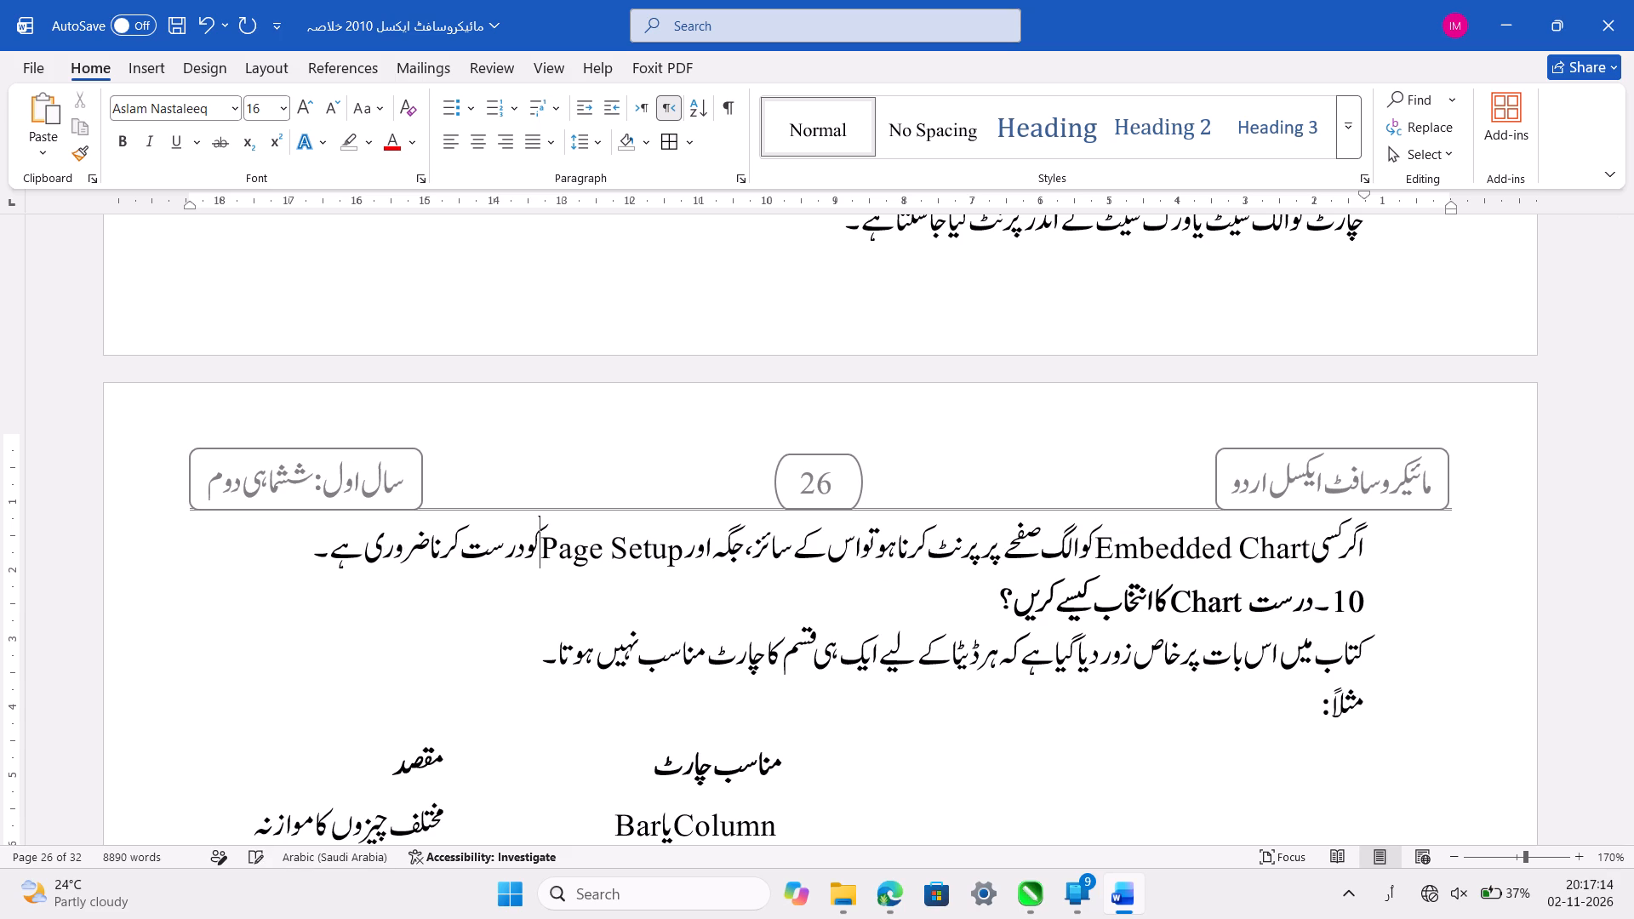
{"action": "left_click", "coordinate": [901, 617]}
{"action": "key", "text": "ctrl+s"}
Delete the opening phrase "کتاب میں اس بات پر خاص زور دیا گیا ہے کہ" from section 10 so its sentence starts with "ہر ڈیٹا".
{"action": "scroll", "coordinate": [901, 617], "scroll_direction": "down", "scroll_amount": 1}
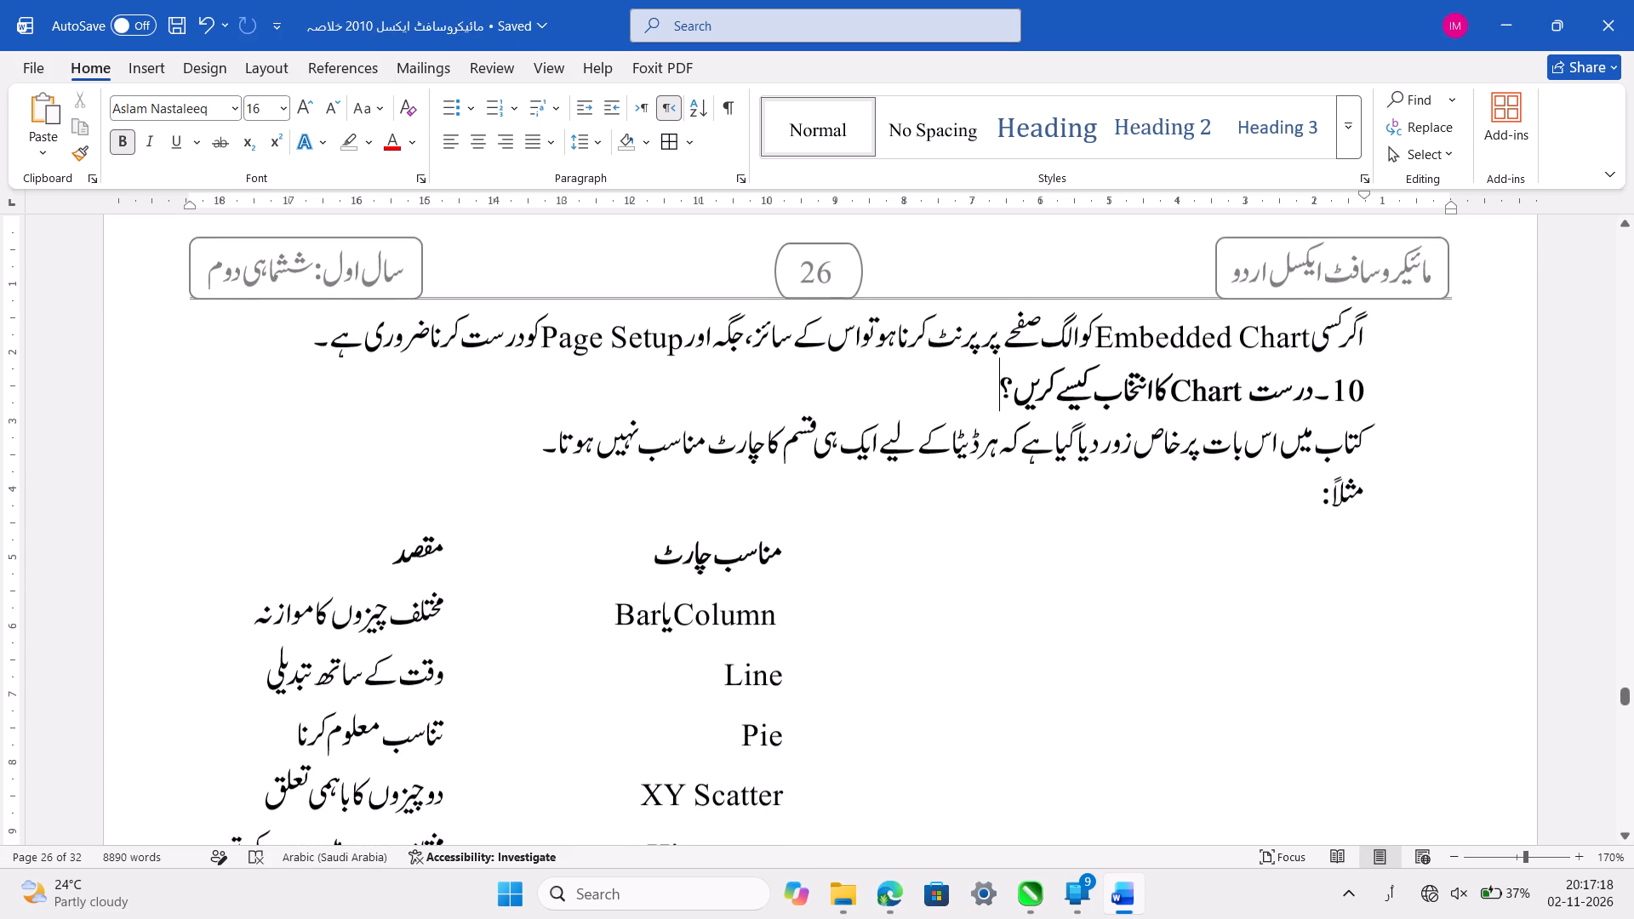
{"action": "scroll", "coordinate": [901, 617], "scroll_direction": "down", "scroll_amount": 1}
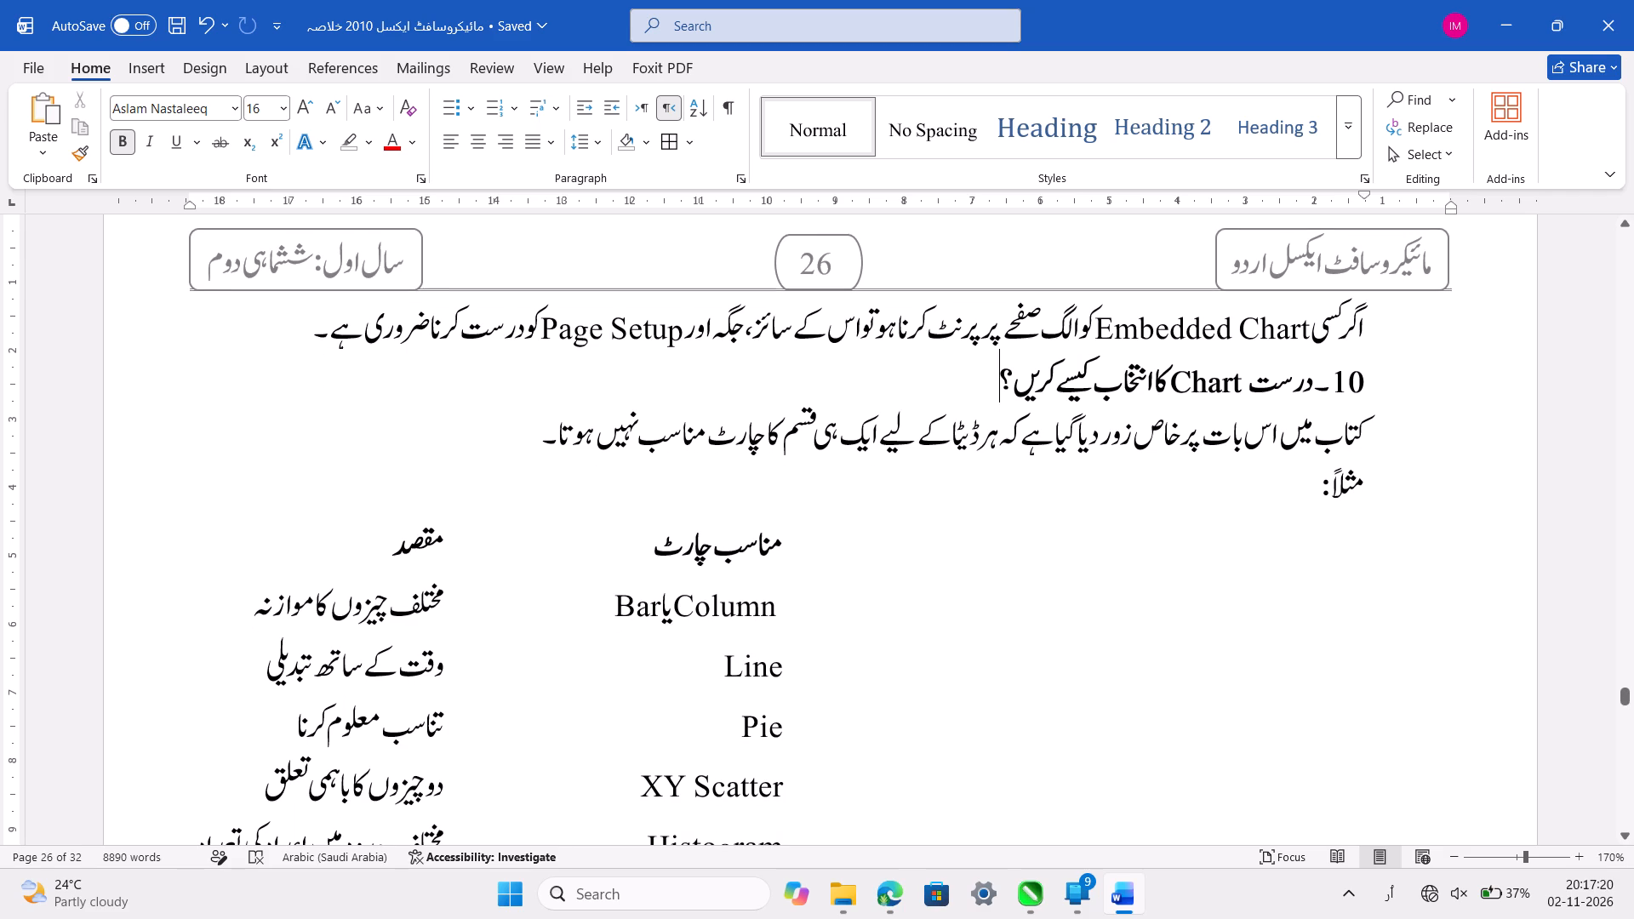
{"action": "left_click", "coordinate": [996, 438]}
{"action": "key", "text": "BackSpace"}
{"action": "key", "text": "BackSpace"}
{"action": "key", "text": "BackSpace"}
{"action": "key", "text": "BackSpace"}
{"action": "key", "text": "BackSpace"}
{"action": "key", "text": "BackSpace"}
{"action": "key", "text": "BackSpace"}
{"action": "key", "text": "BackSpace"}
{"action": "key", "text": "BackSpace"}
{"action": "key", "text": "BackSpace"}
{"action": "key", "text": "BackSpace"}
{"action": "key", "text": "BackSpace"}
{"action": "key", "text": "BackSpace"}
{"action": "key", "text": "BackSpace"}
{"action": "key", "text": "BackSpace"}
{"action": "key", "text": "BackSpace"}
{"action": "key", "text": "BackSpace"}
{"action": "key", "text": "BackSpace"}
{"action": "key", "text": "BackSpace"}
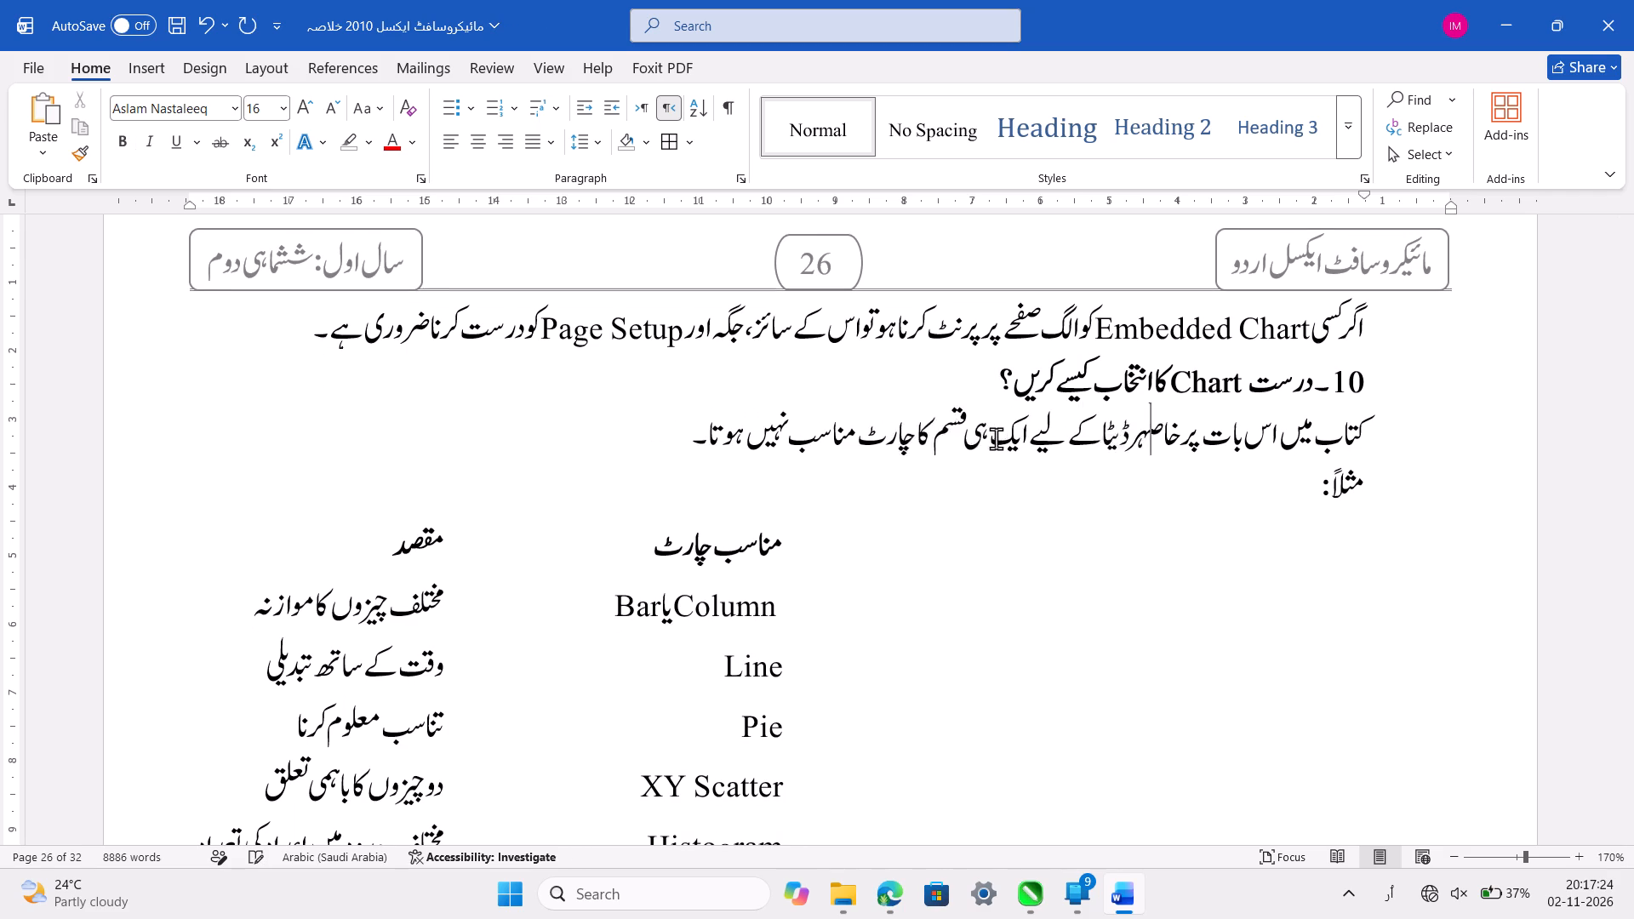
{"action": "key", "text": "BackSpace"}
{"action": "key", "text": "BackSpace"}
{"action": "key", "text": "BackSpace"}
{"action": "key", "text": "BackSpace"}
{"action": "key", "text": "BackSpace"}
{"action": "key", "text": "BackSpace"}
{"action": "key", "text": "BackSpace"}
{"action": "key", "text": "ctrl+BackSpace"}
{"action": "key", "text": "ctrl+BackSpace"}
{"action": "key", "text": "ctrl+BackSpace"}
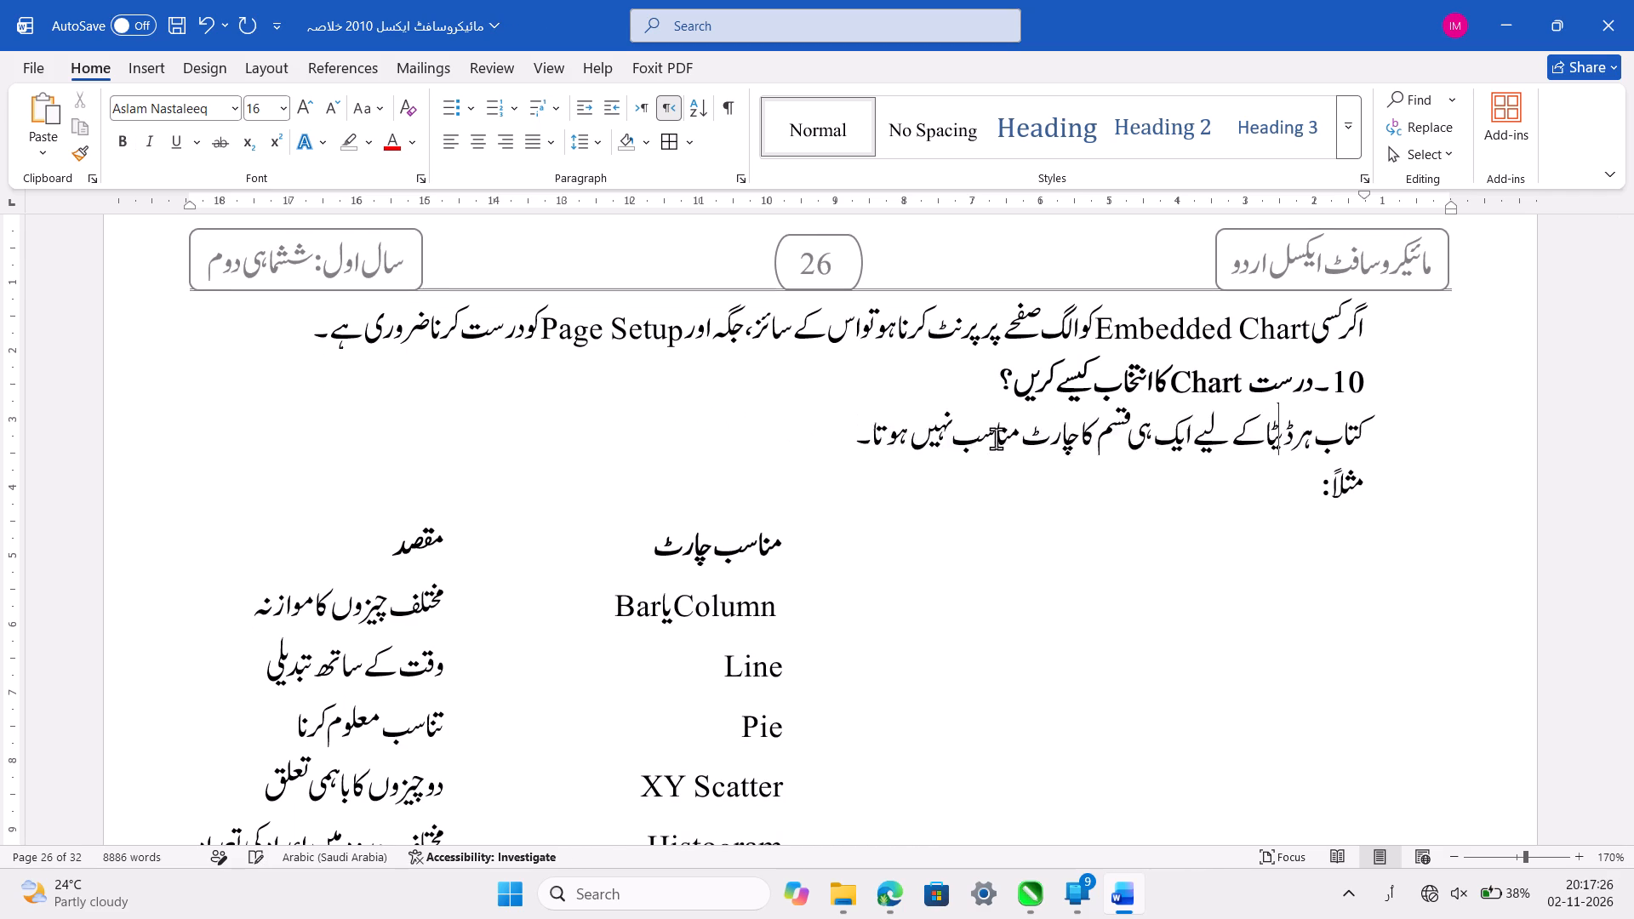
{"action": "key", "text": "ctrl+BackSpace"}
{"action": "key", "text": "ctrl+BackSpace"}
{"action": "key", "text": "ctrl+z"}
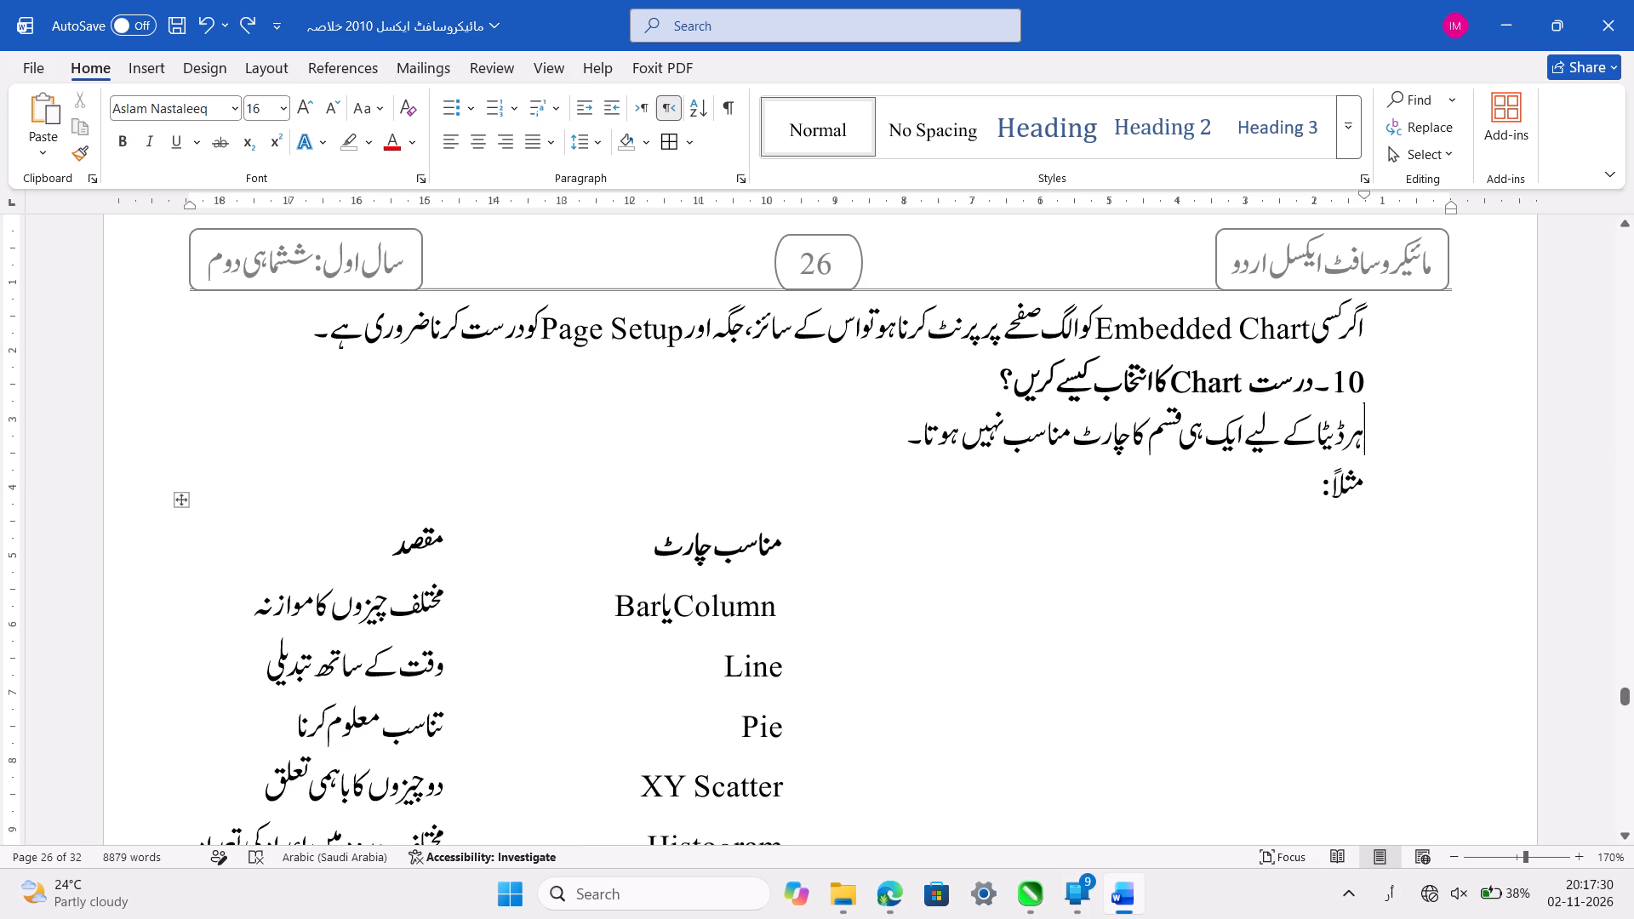
Centre the entire chart selection table in section 10 horizontally on the page.
{"action": "left_click", "coordinate": [175, 501]}
{"action": "scroll", "coordinate": [175, 501], "scroll_direction": "down", "scroll_amount": 1}
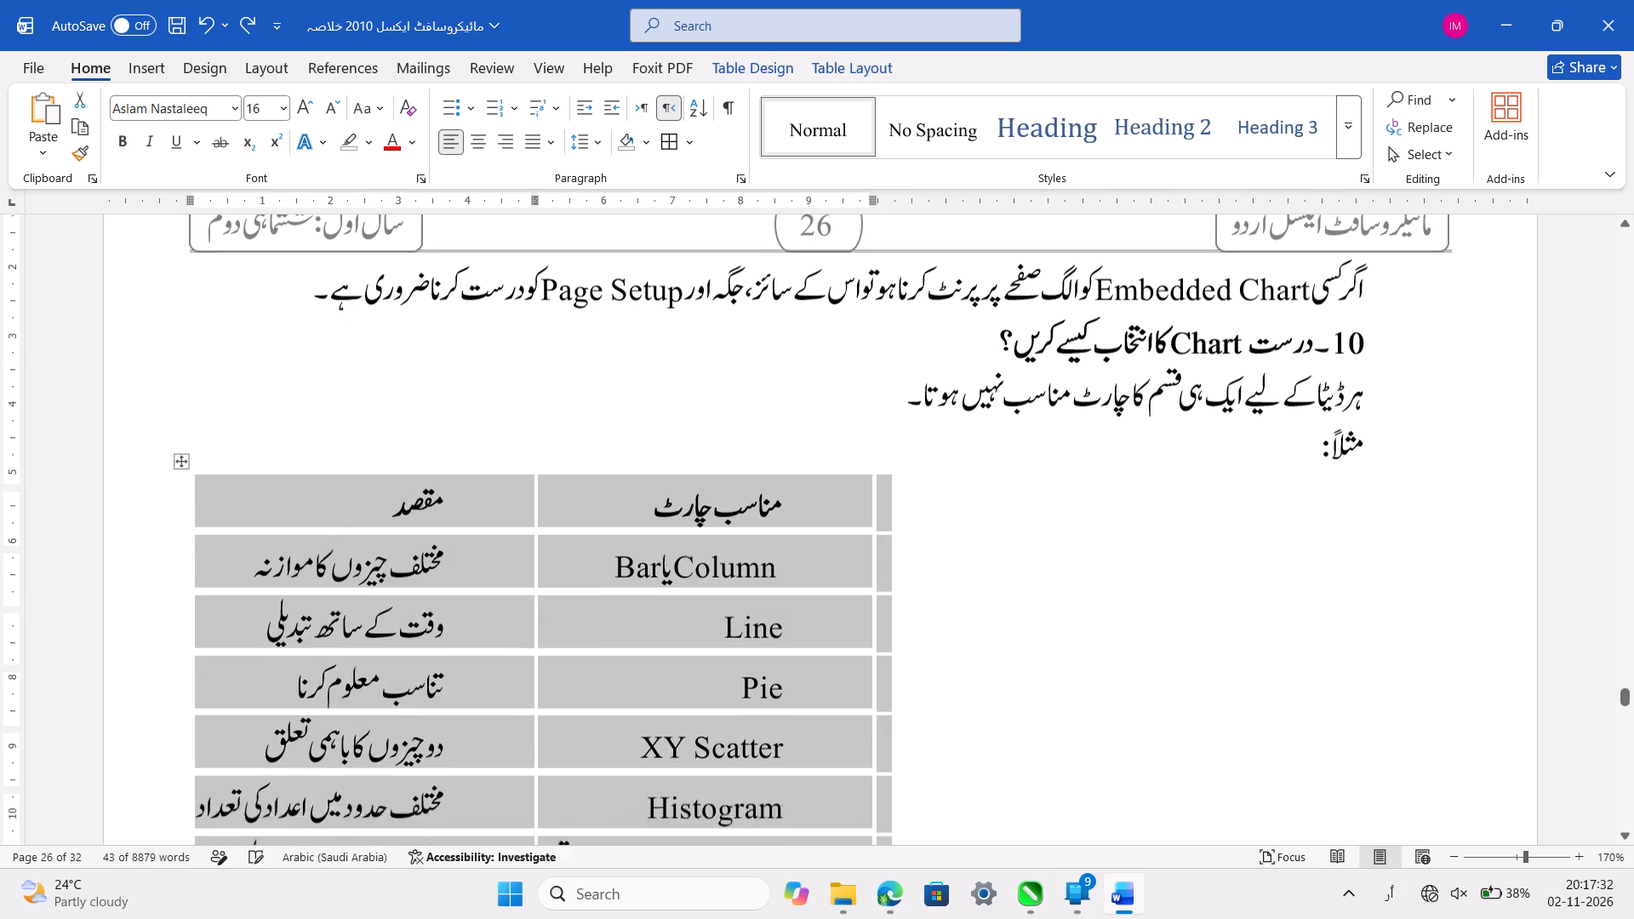
{"action": "scroll", "coordinate": [175, 501], "scroll_direction": "down", "scroll_amount": 1}
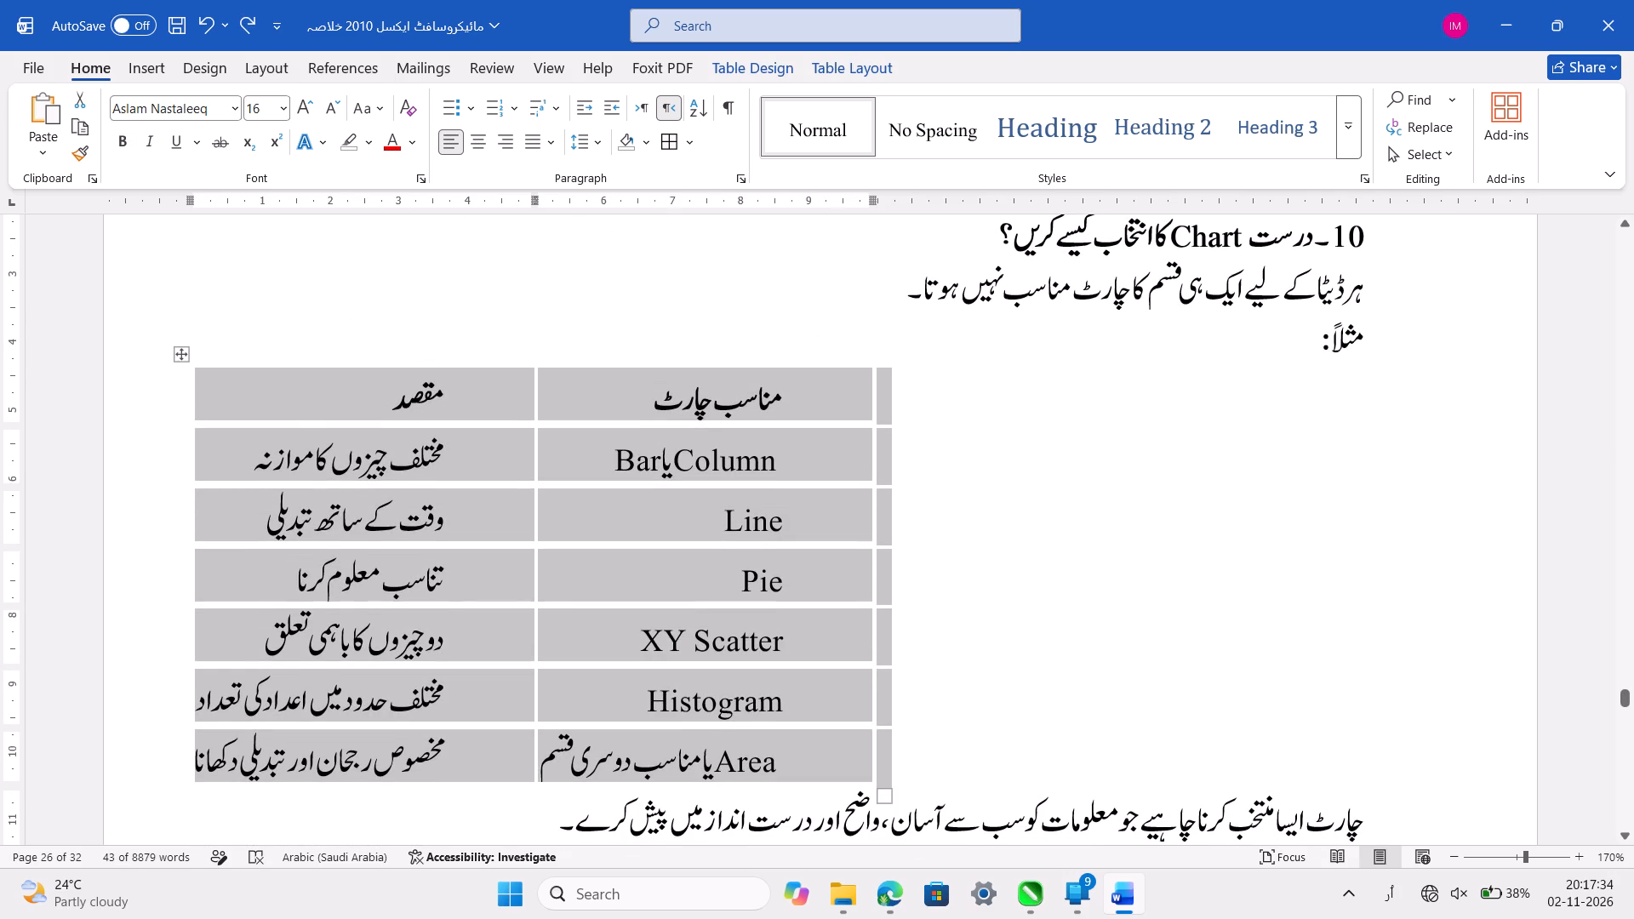
{"action": "left_click", "coordinate": [492, 140]}
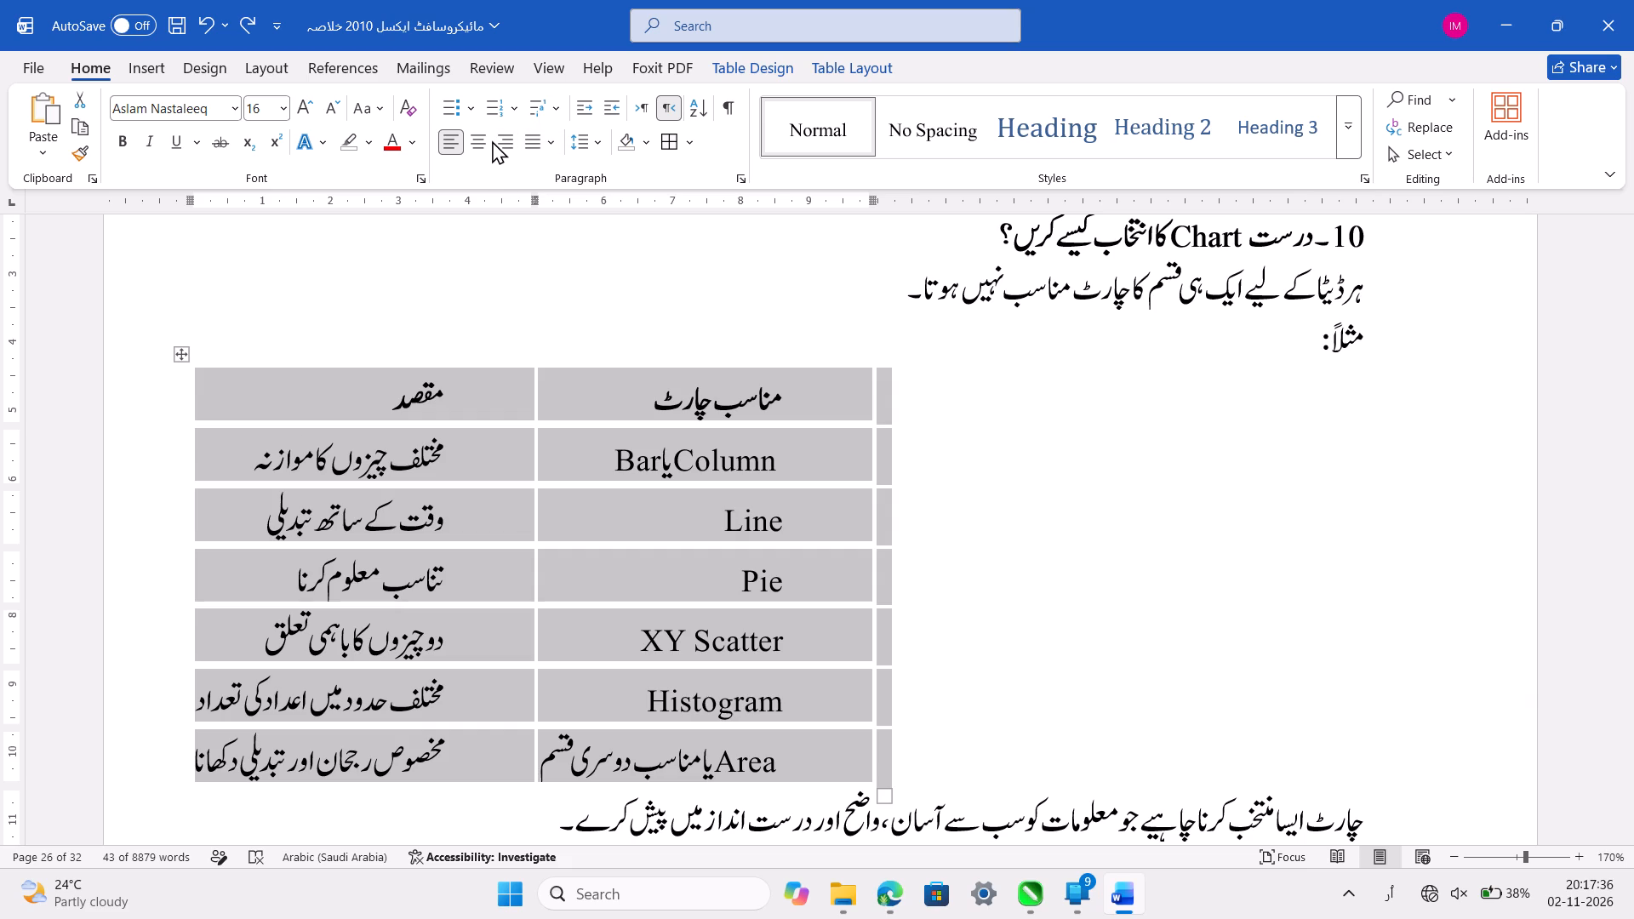
{"action": "left_click", "coordinate": [483, 138]}
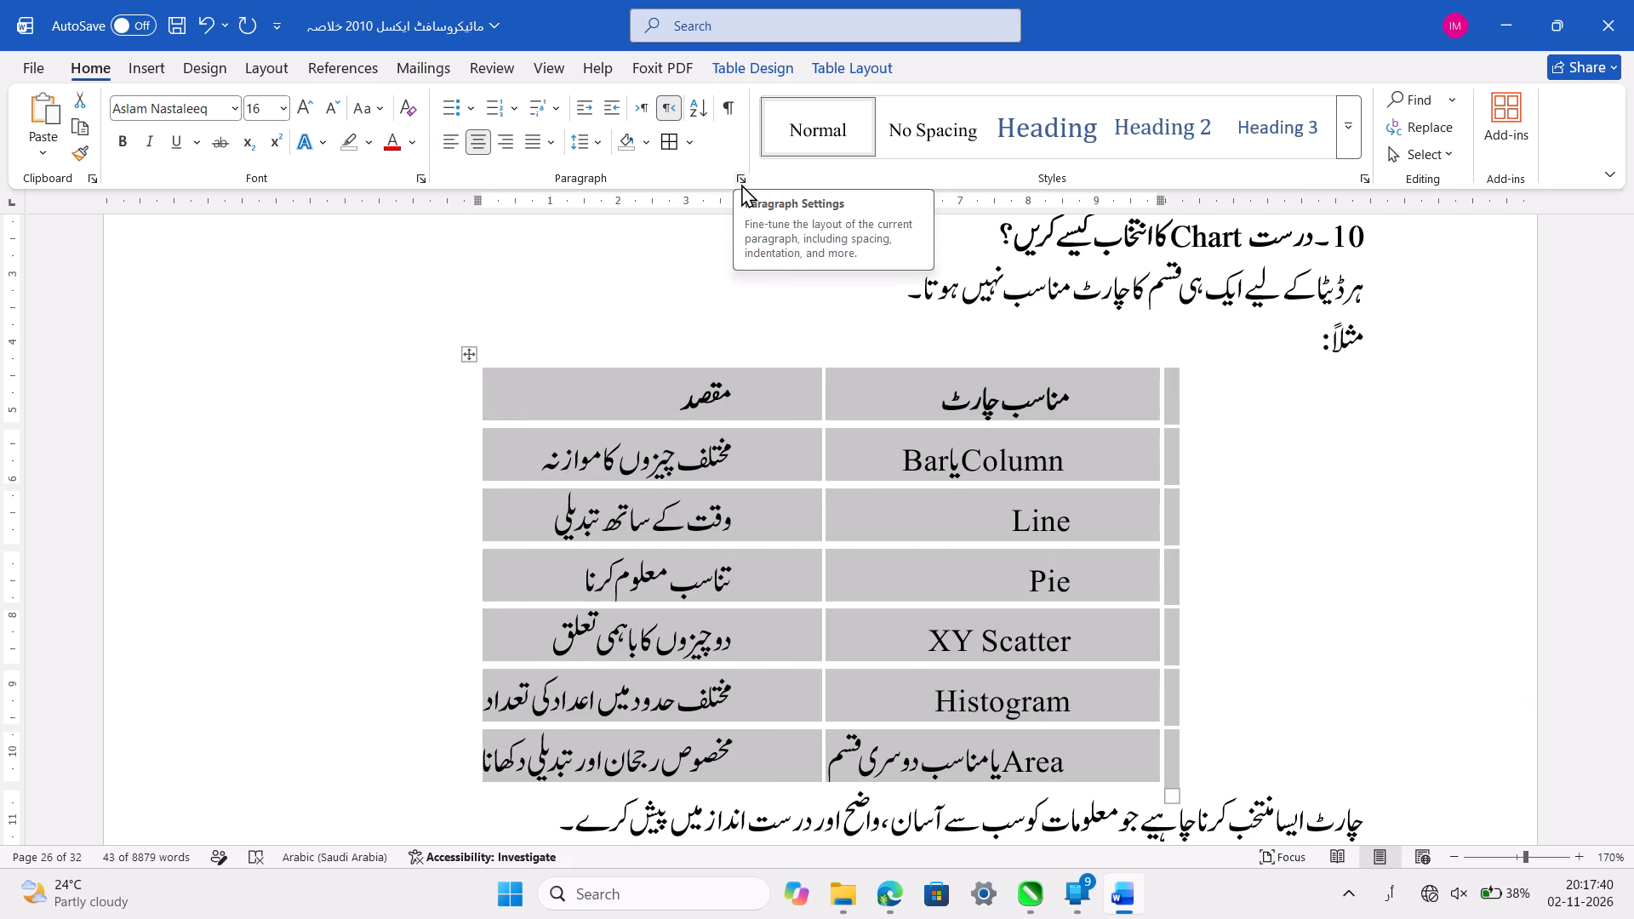
Set the special indentation to none for the table's whole purpose column, from the "مقصد" header to the last row.
{"action": "left_click", "coordinate": [773, 378]}
{"action": "scroll", "coordinate": [773, 378], "scroll_direction": "down", "scroll_amount": 1, "text": "ctrl"}
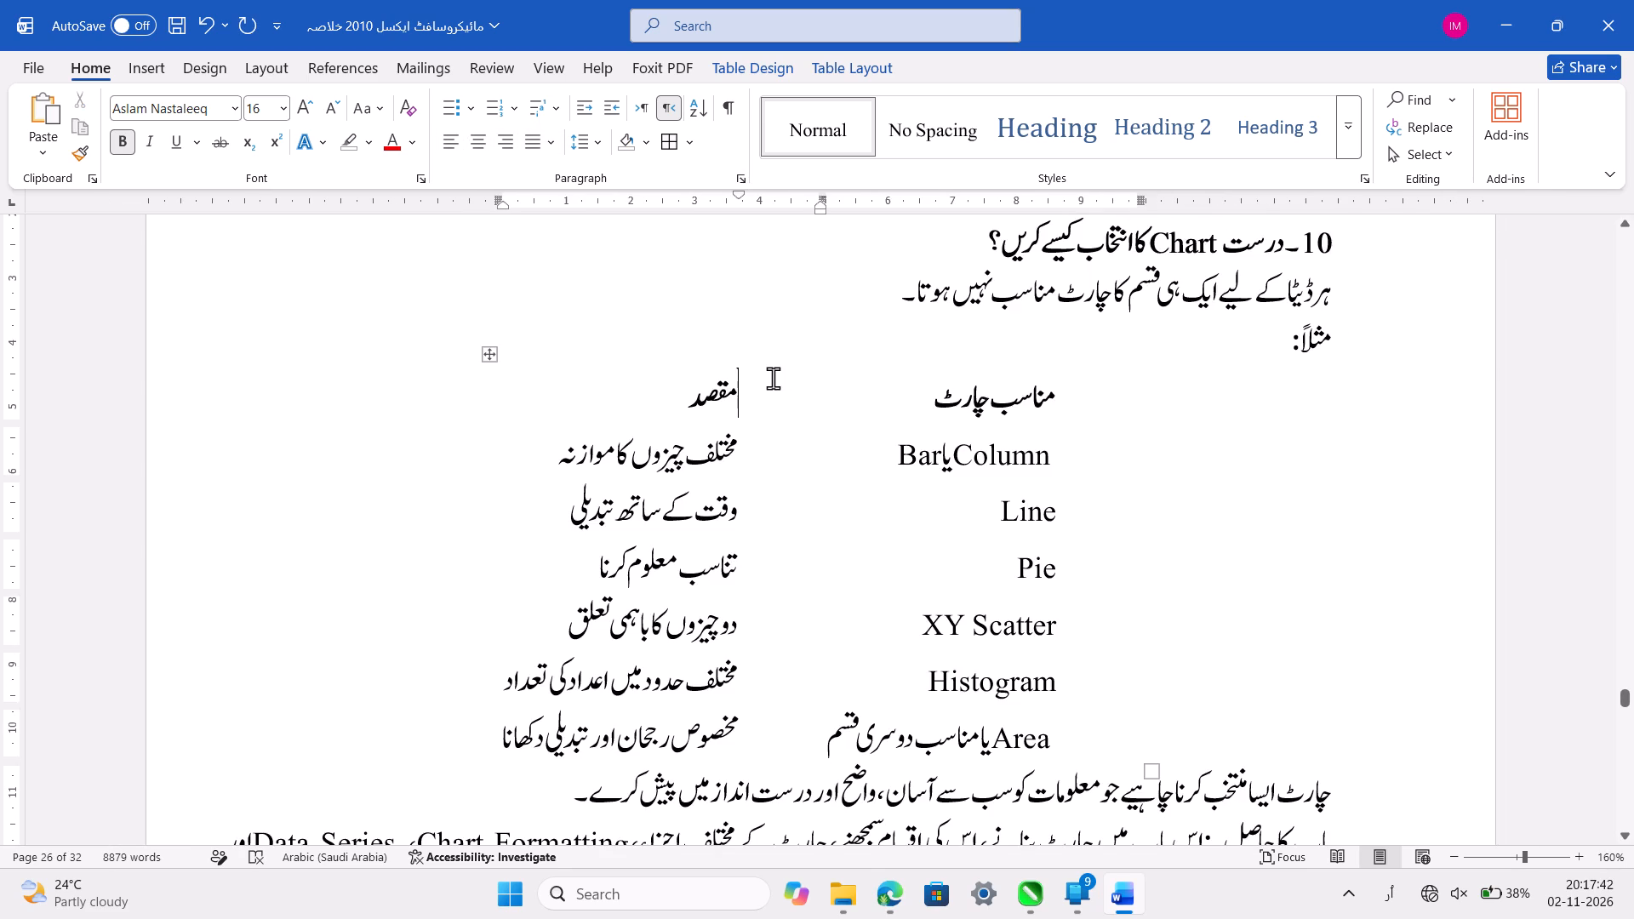
{"action": "scroll", "coordinate": [773, 378], "scroll_direction": "down", "scroll_amount": 1}
{"action": "left_click_drag", "start_coordinate": [763, 281], "coordinate": [702, 613]}
{"action": "left_click", "coordinate": [740, 179]}
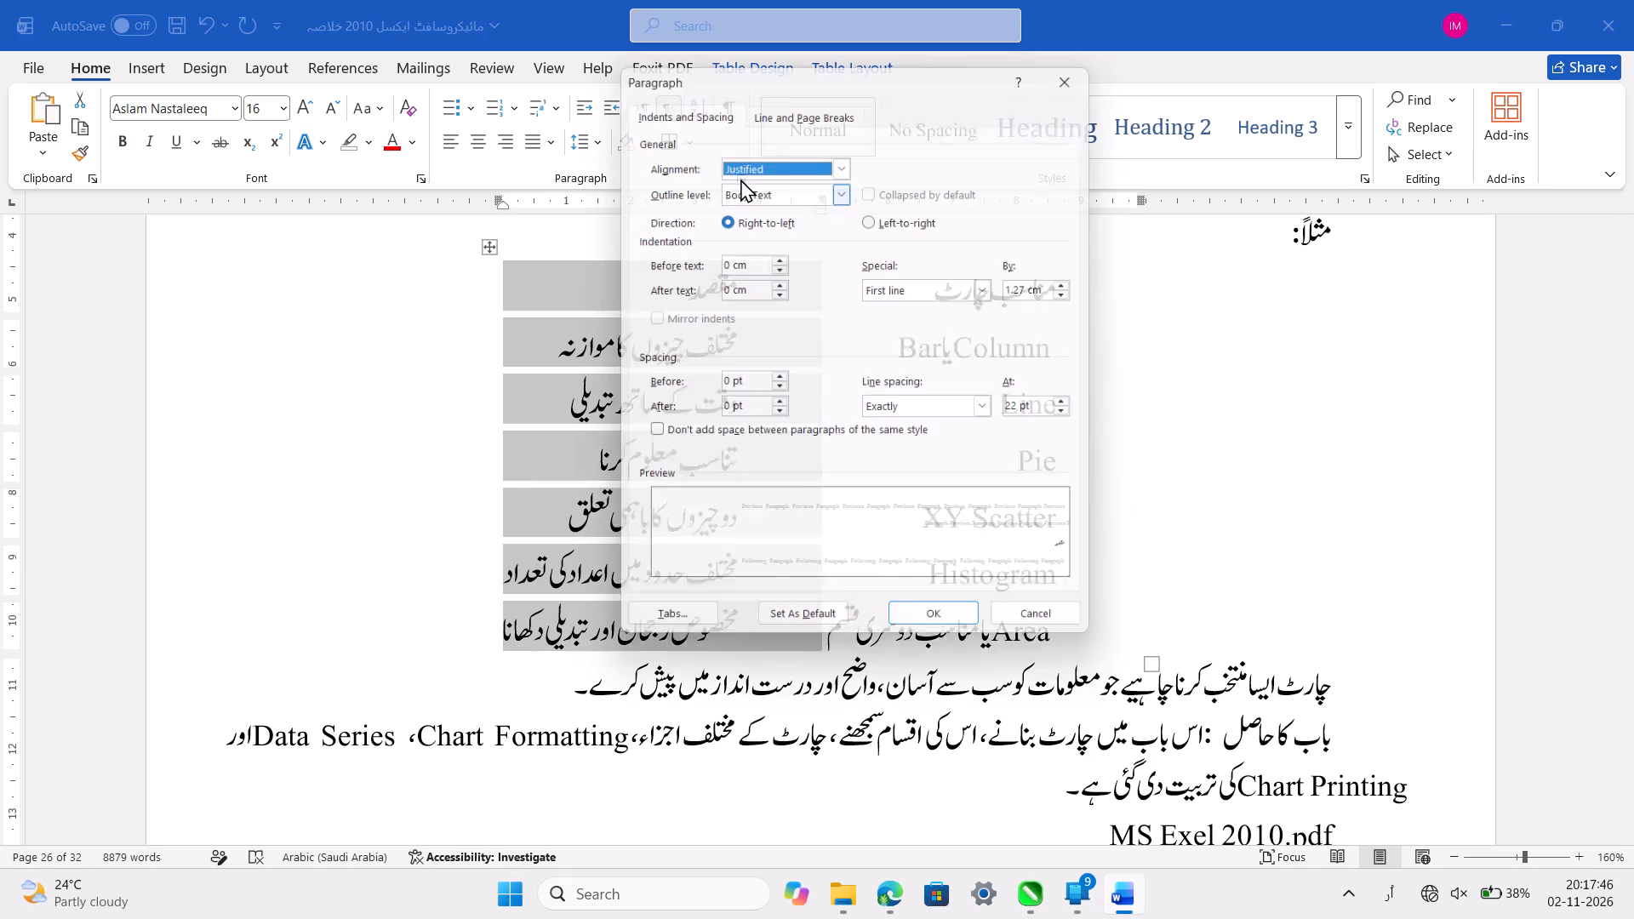
{"action": "left_click", "coordinate": [945, 288]}
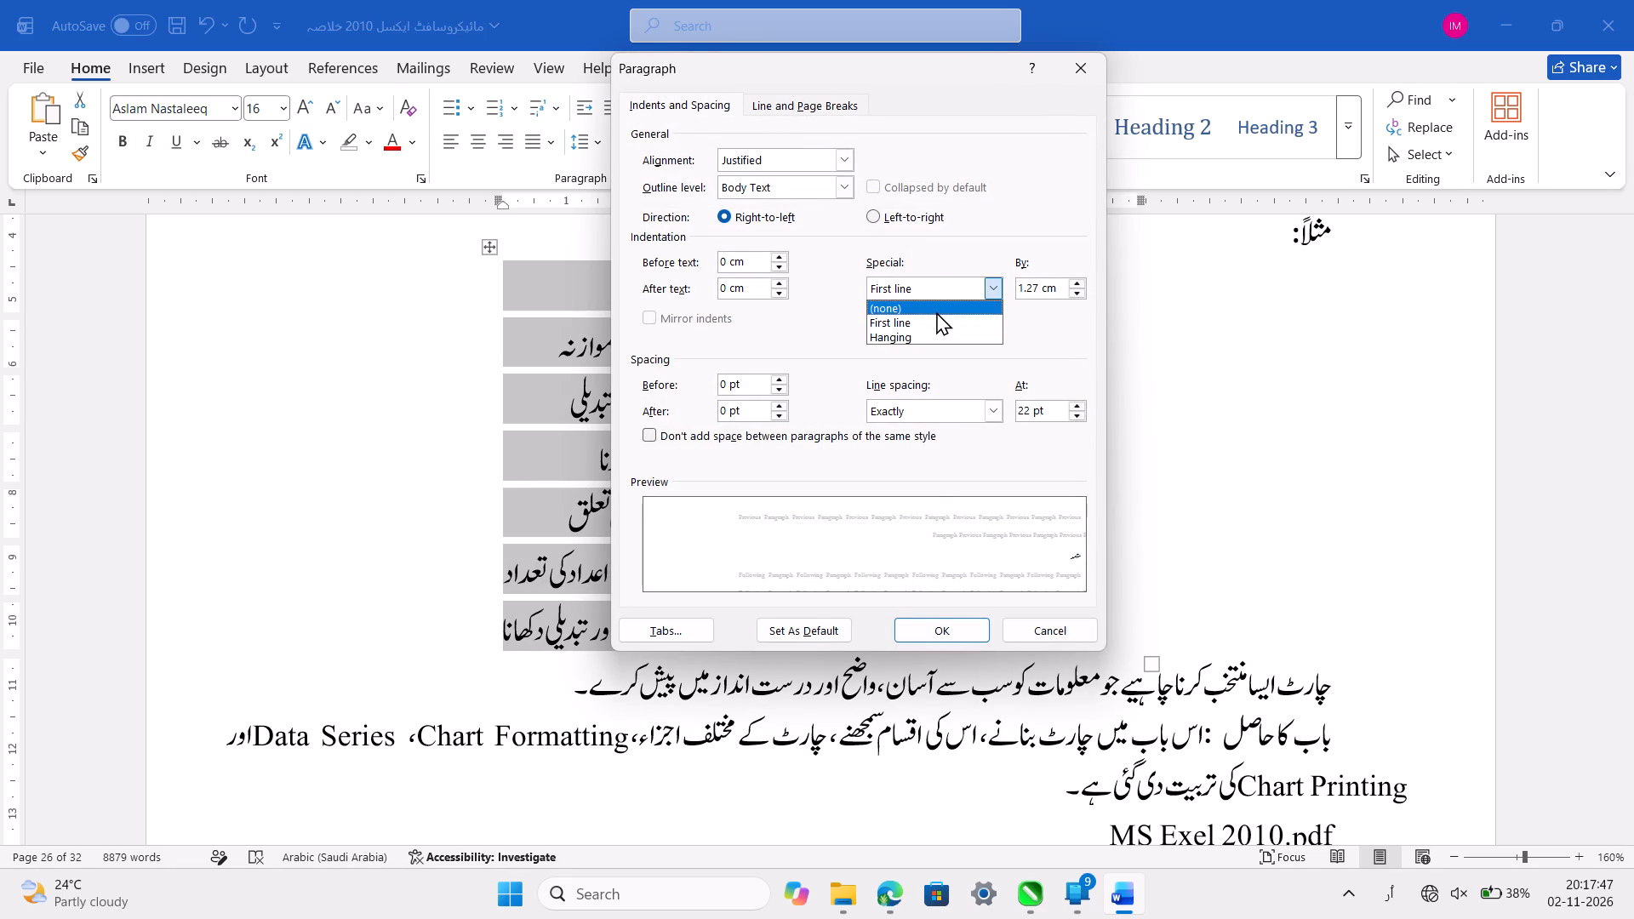
{"action": "left_click", "coordinate": [936, 311]}
{"action": "left_click", "coordinate": [936, 629]}
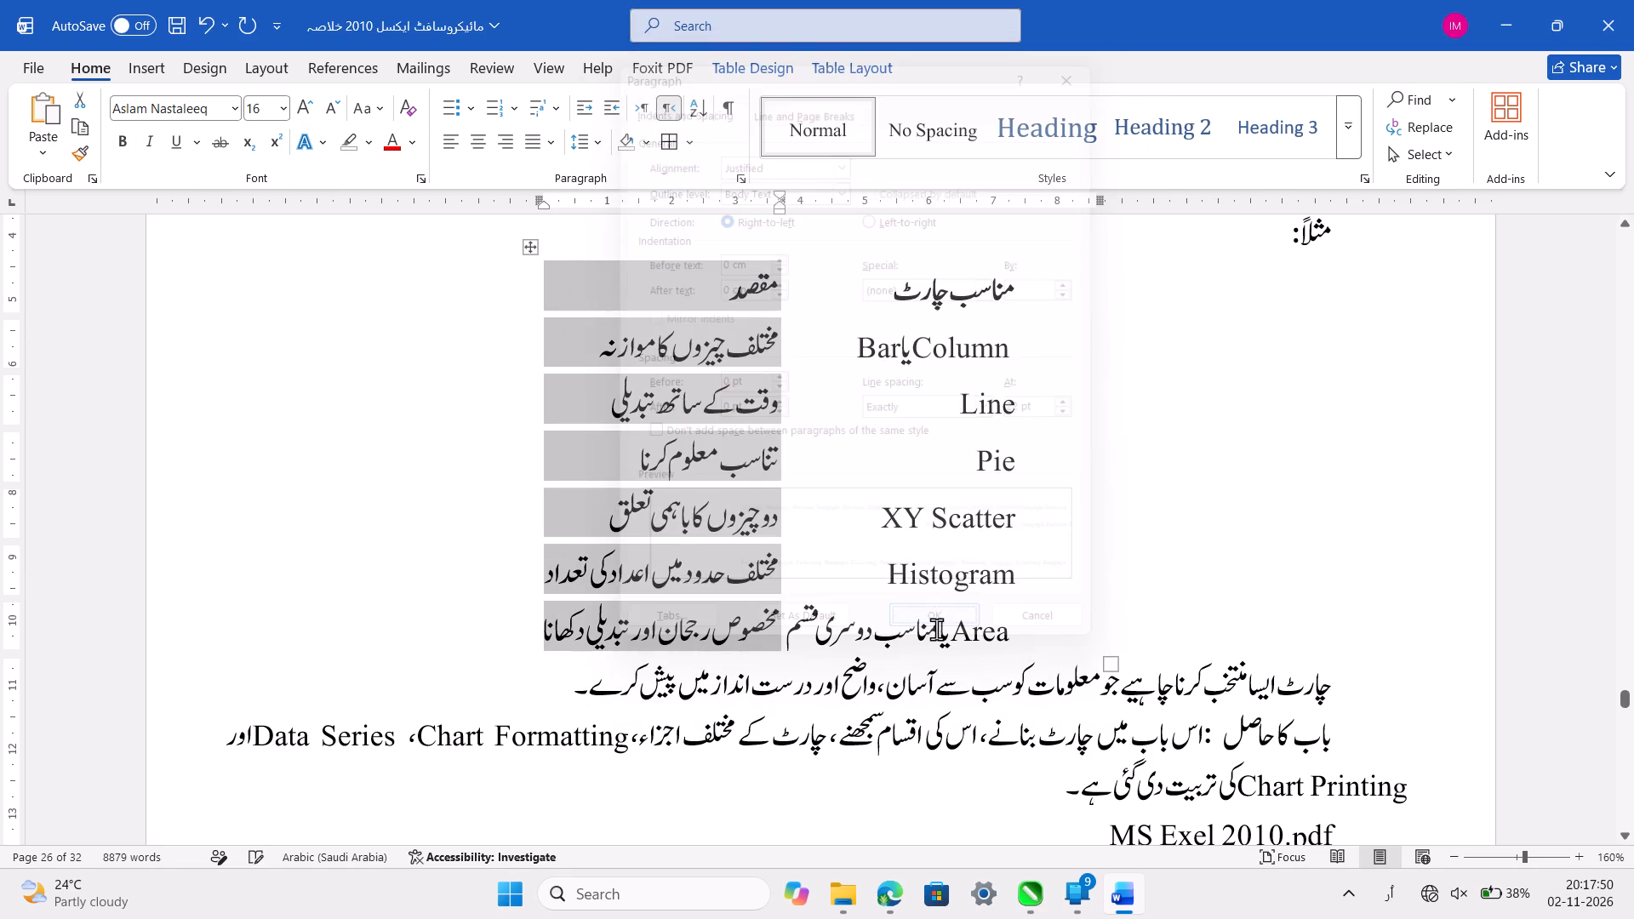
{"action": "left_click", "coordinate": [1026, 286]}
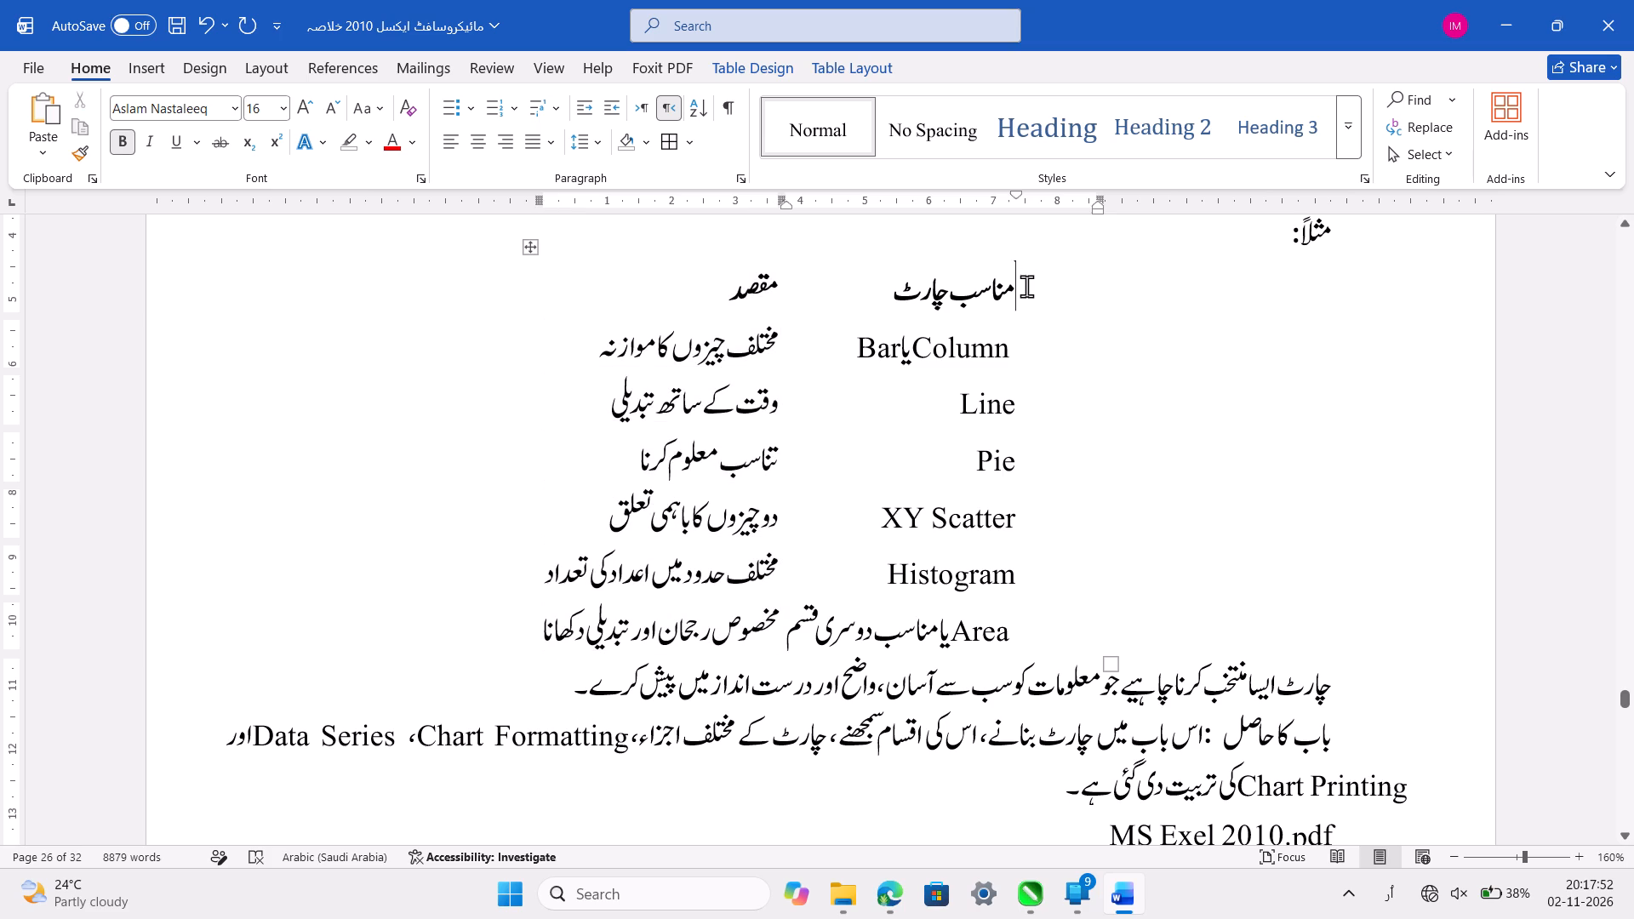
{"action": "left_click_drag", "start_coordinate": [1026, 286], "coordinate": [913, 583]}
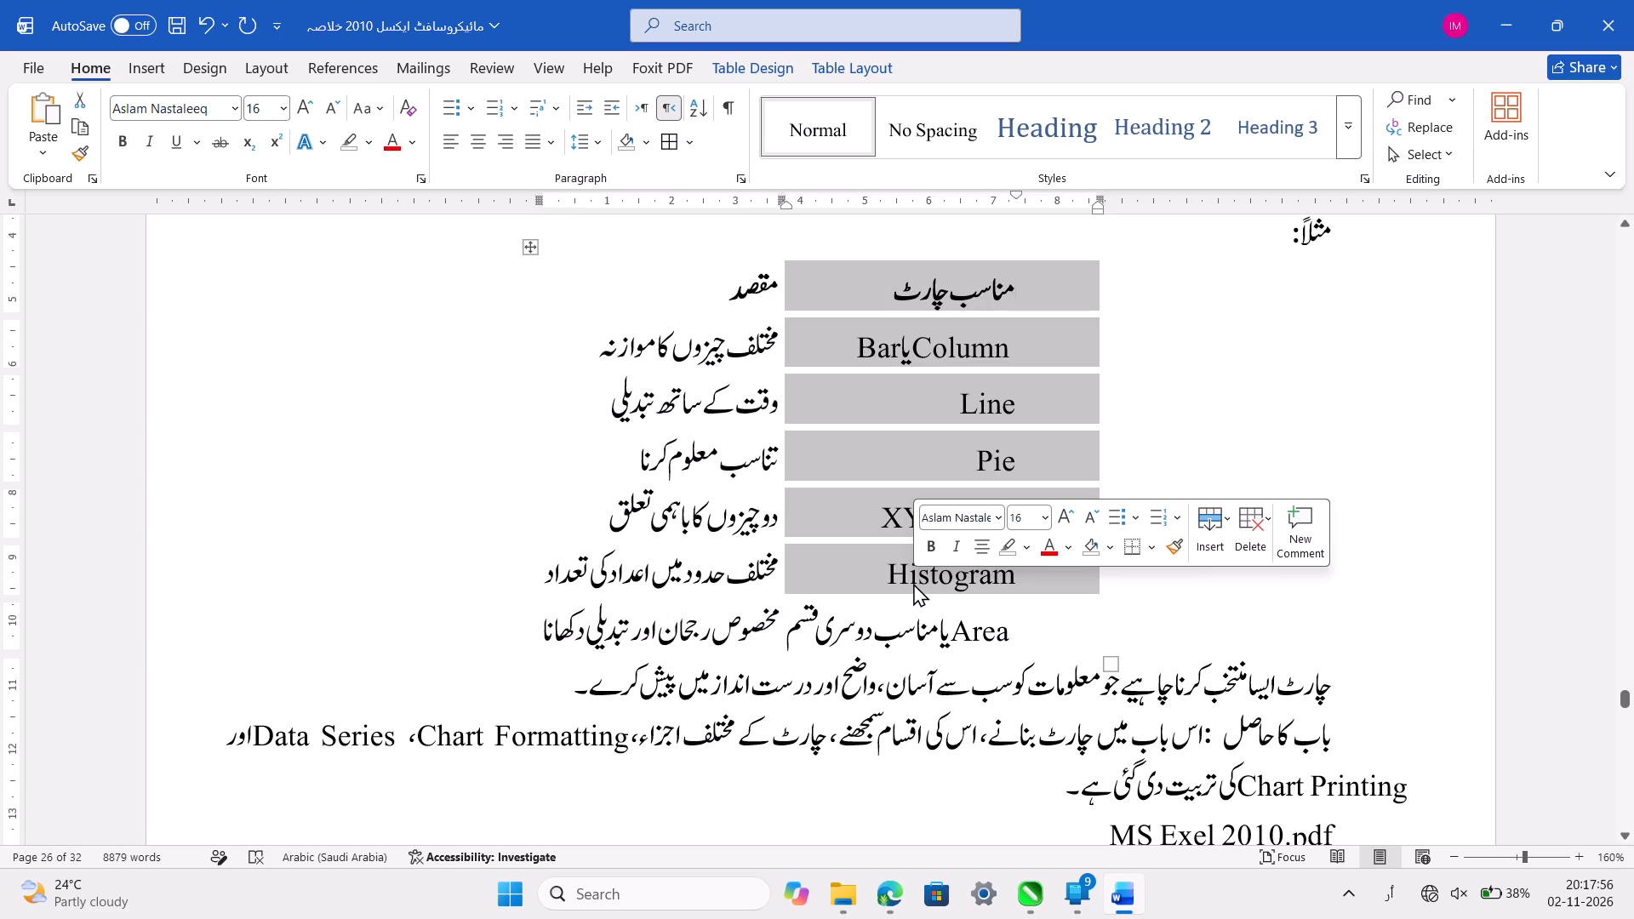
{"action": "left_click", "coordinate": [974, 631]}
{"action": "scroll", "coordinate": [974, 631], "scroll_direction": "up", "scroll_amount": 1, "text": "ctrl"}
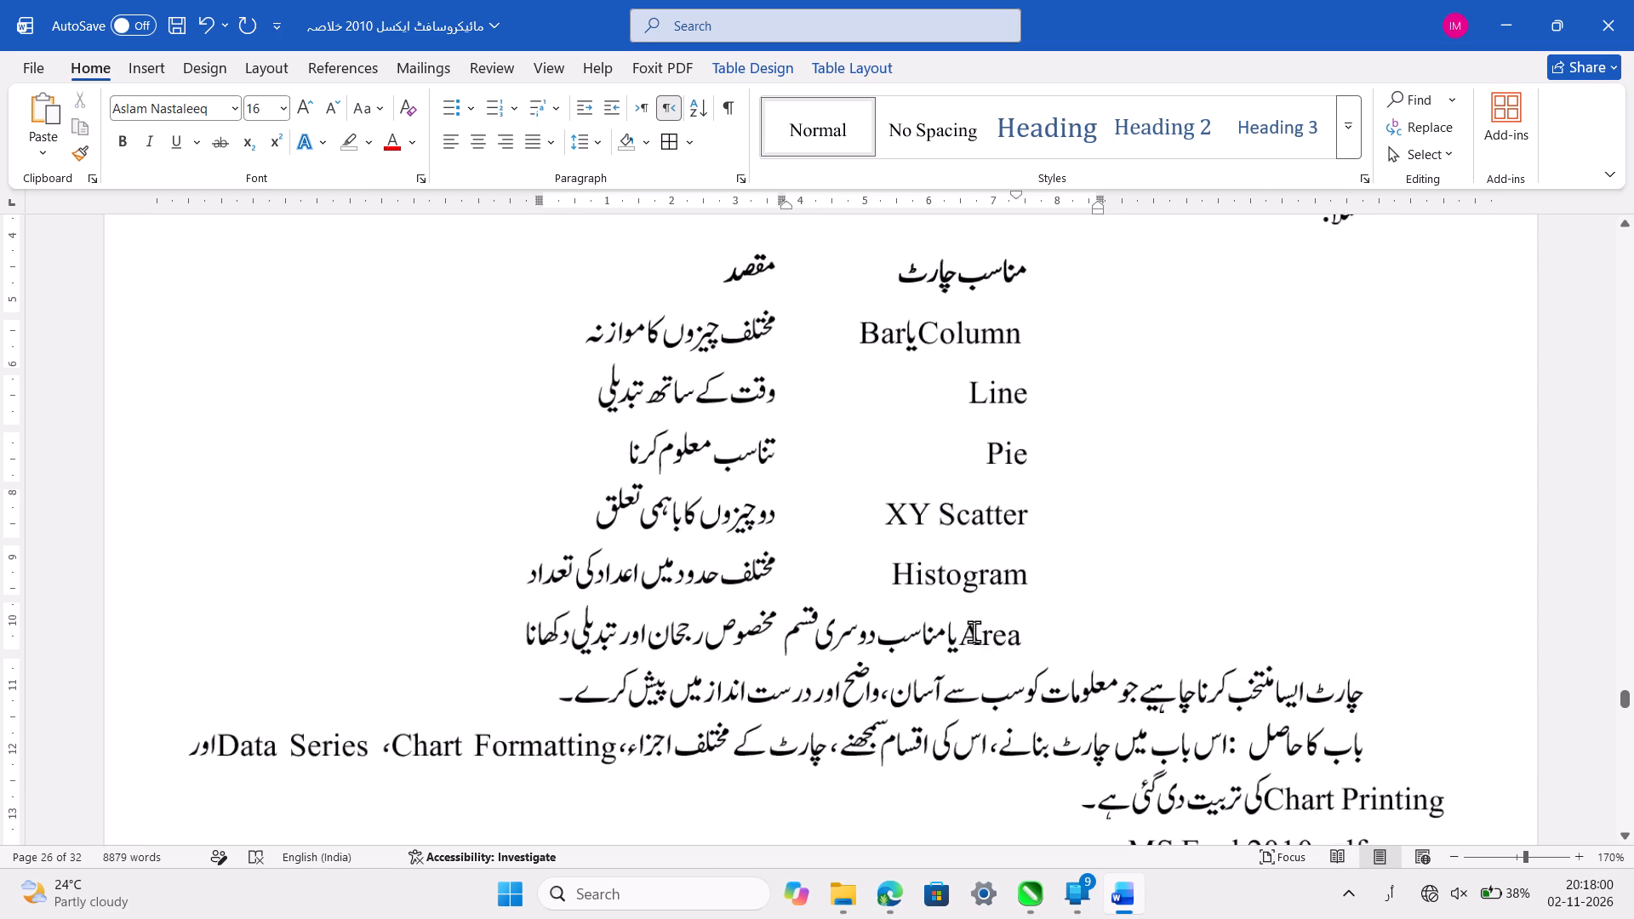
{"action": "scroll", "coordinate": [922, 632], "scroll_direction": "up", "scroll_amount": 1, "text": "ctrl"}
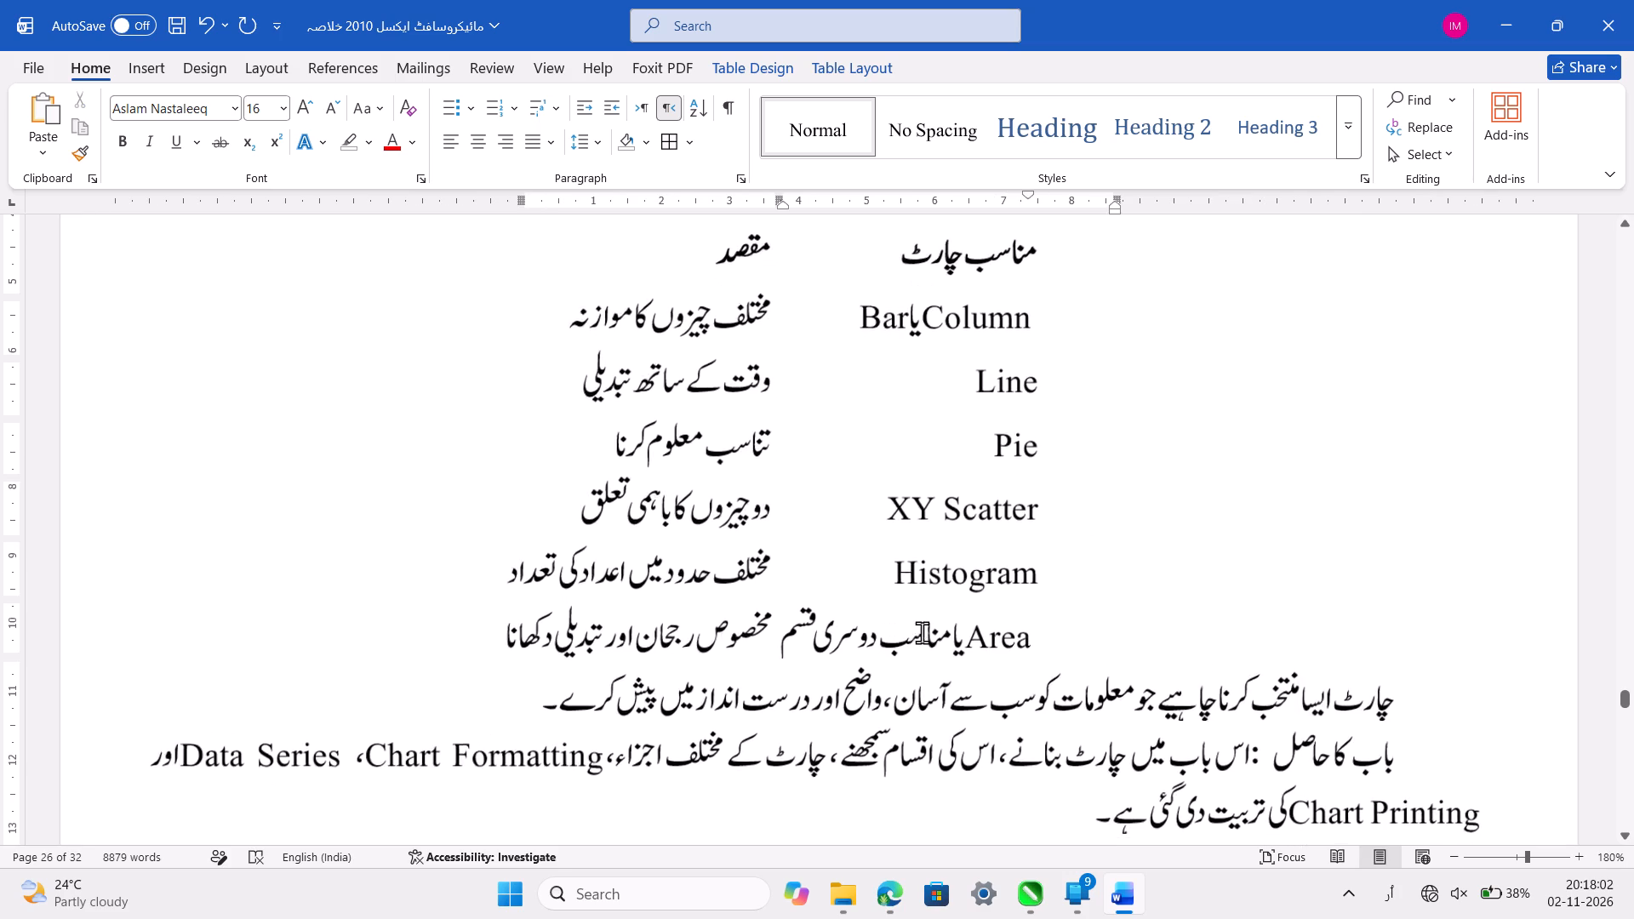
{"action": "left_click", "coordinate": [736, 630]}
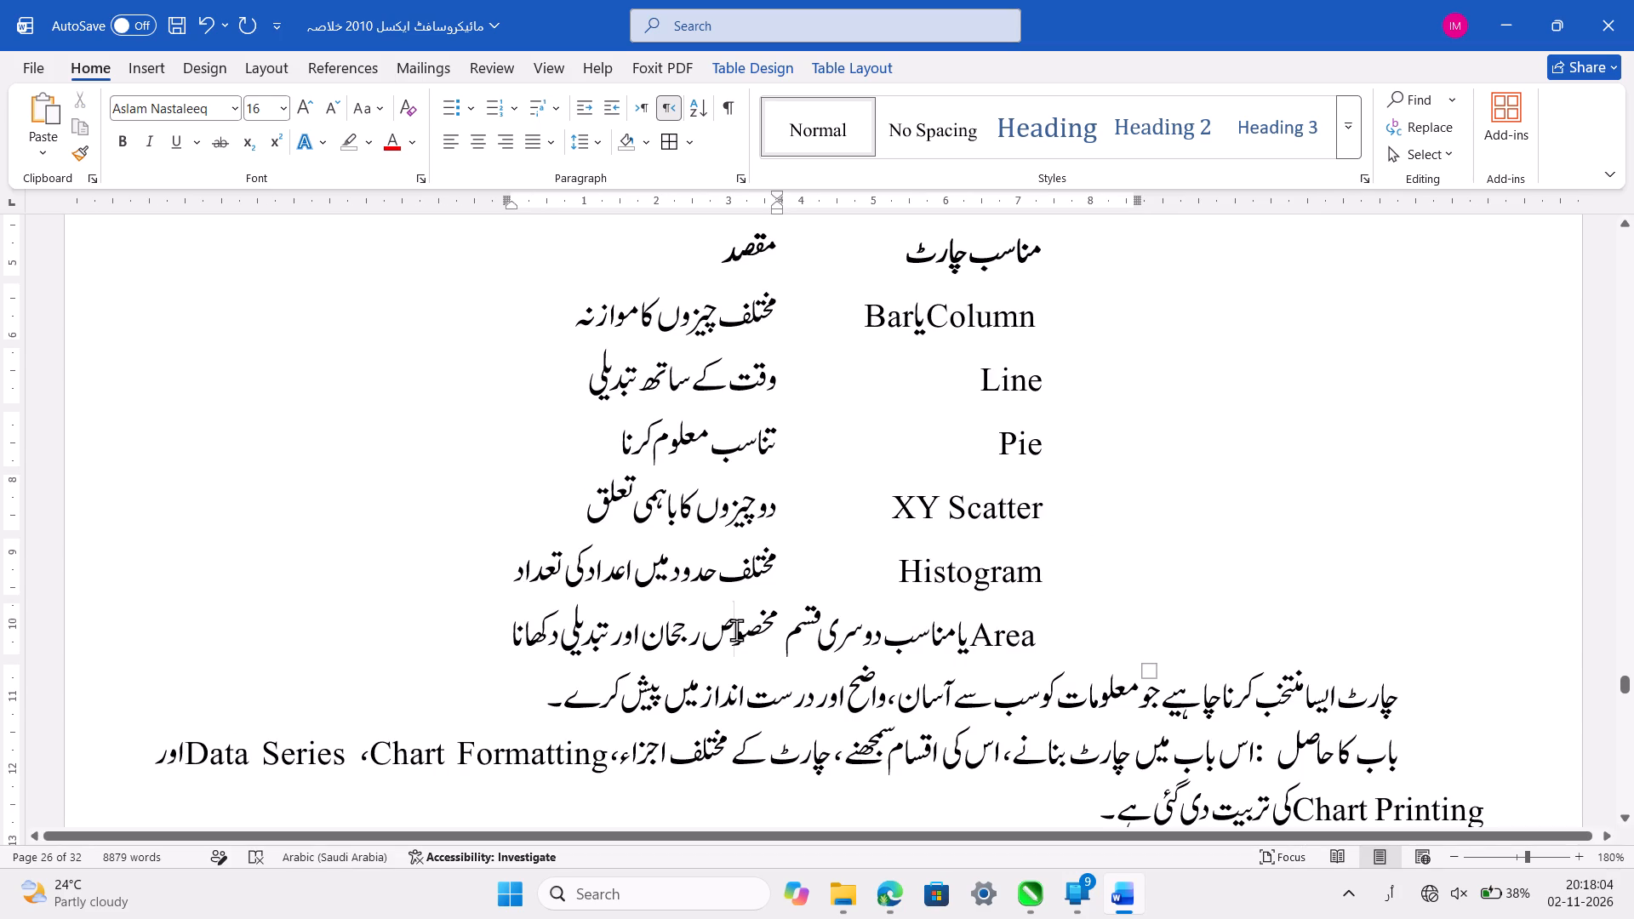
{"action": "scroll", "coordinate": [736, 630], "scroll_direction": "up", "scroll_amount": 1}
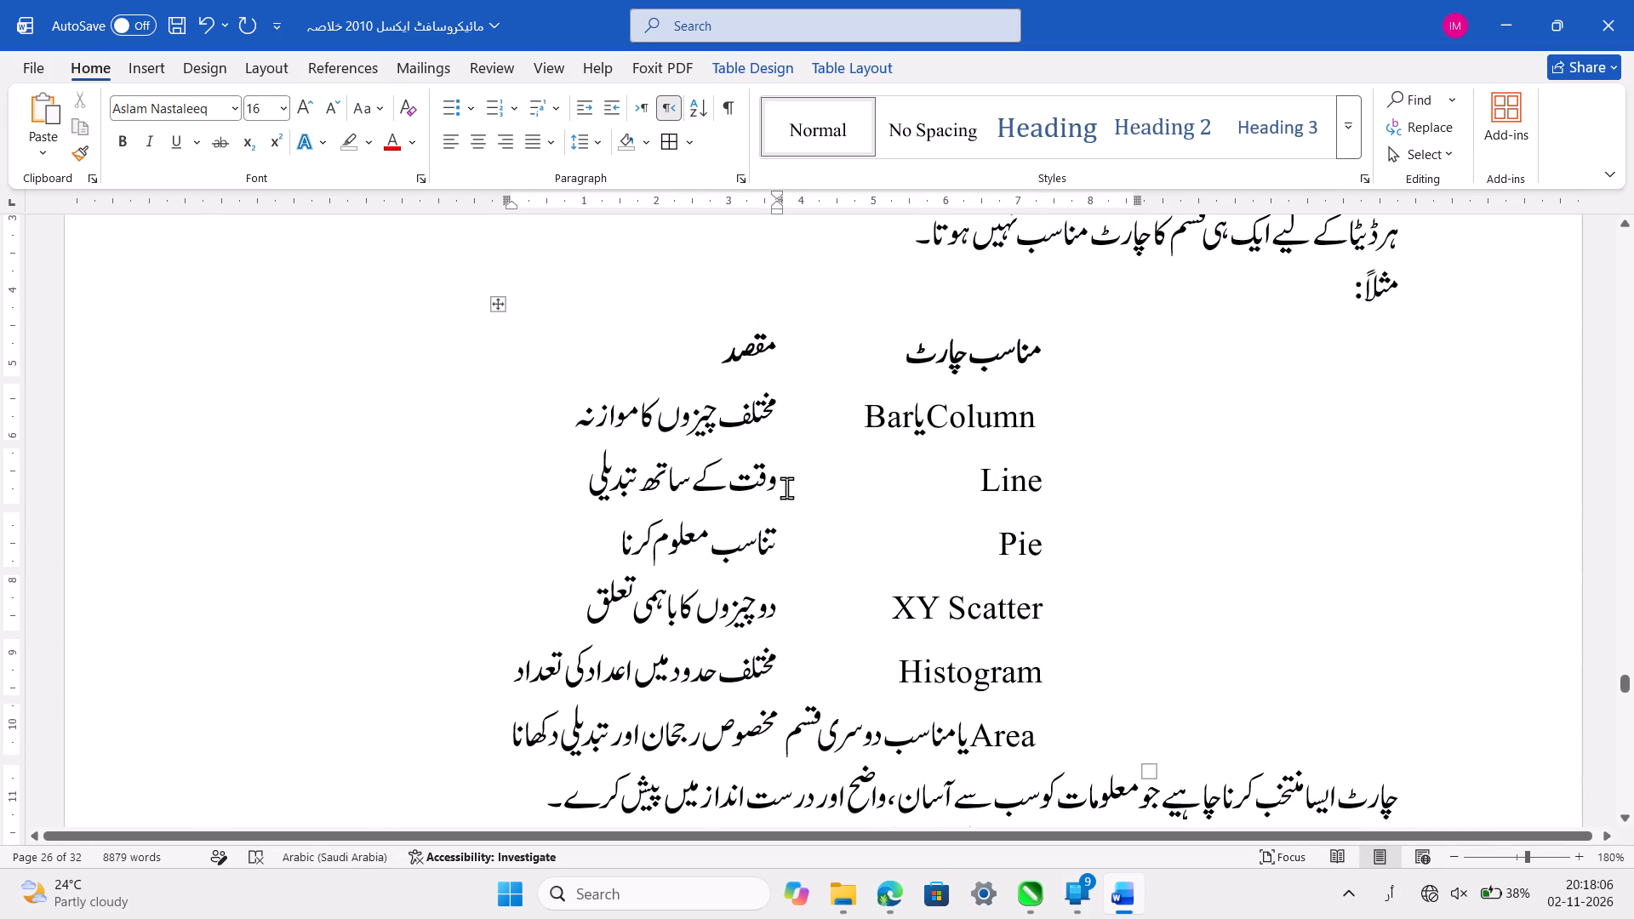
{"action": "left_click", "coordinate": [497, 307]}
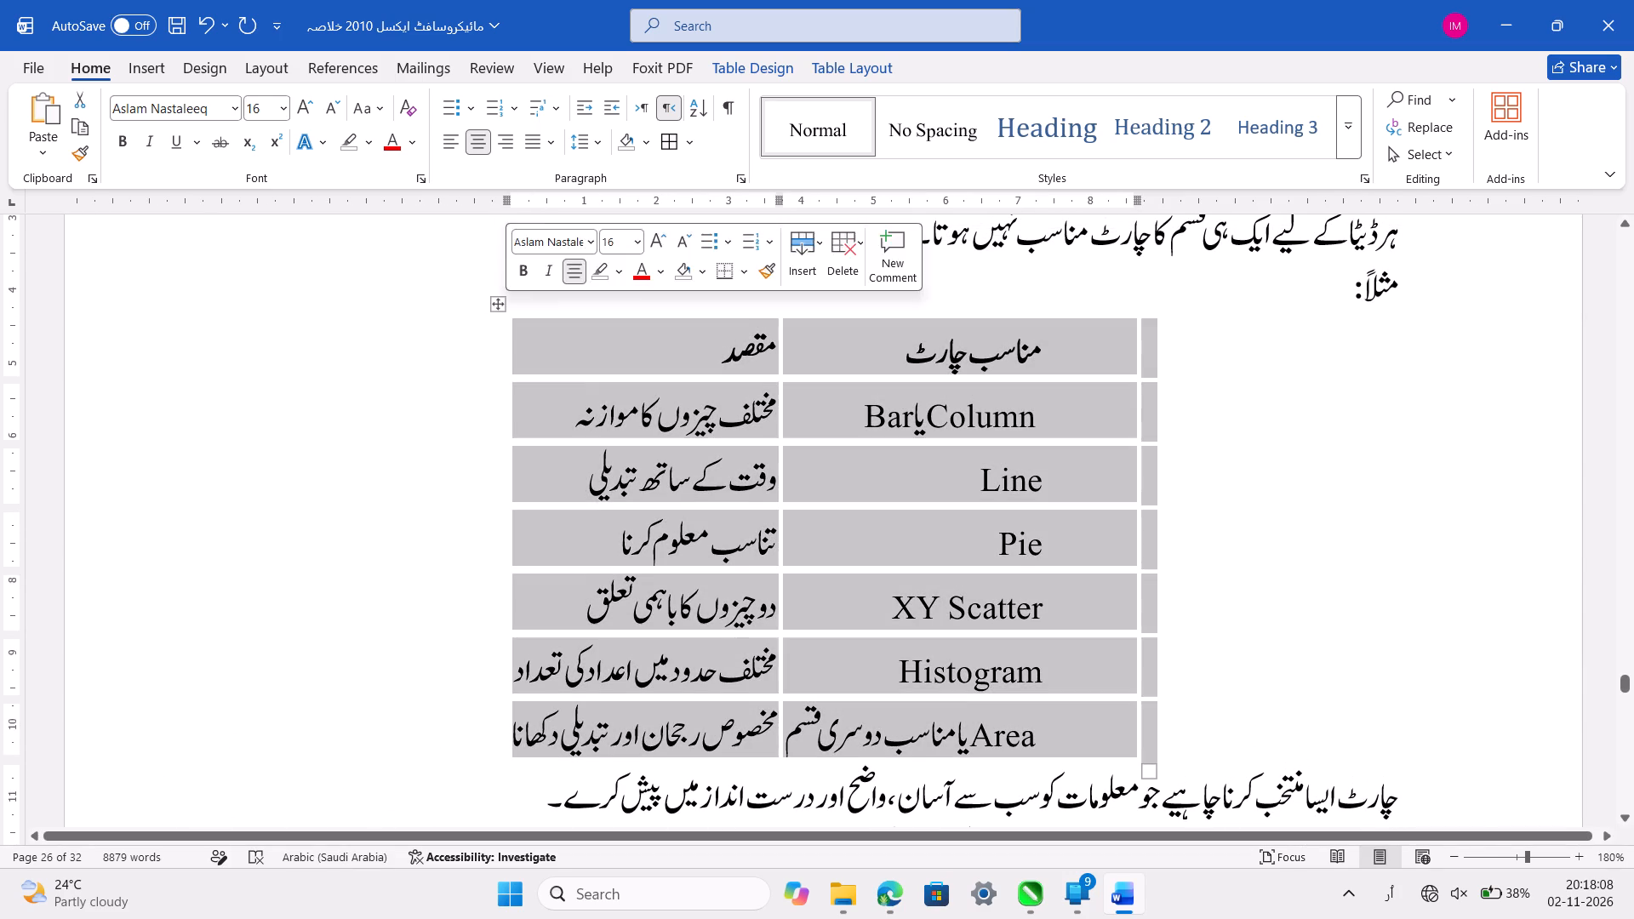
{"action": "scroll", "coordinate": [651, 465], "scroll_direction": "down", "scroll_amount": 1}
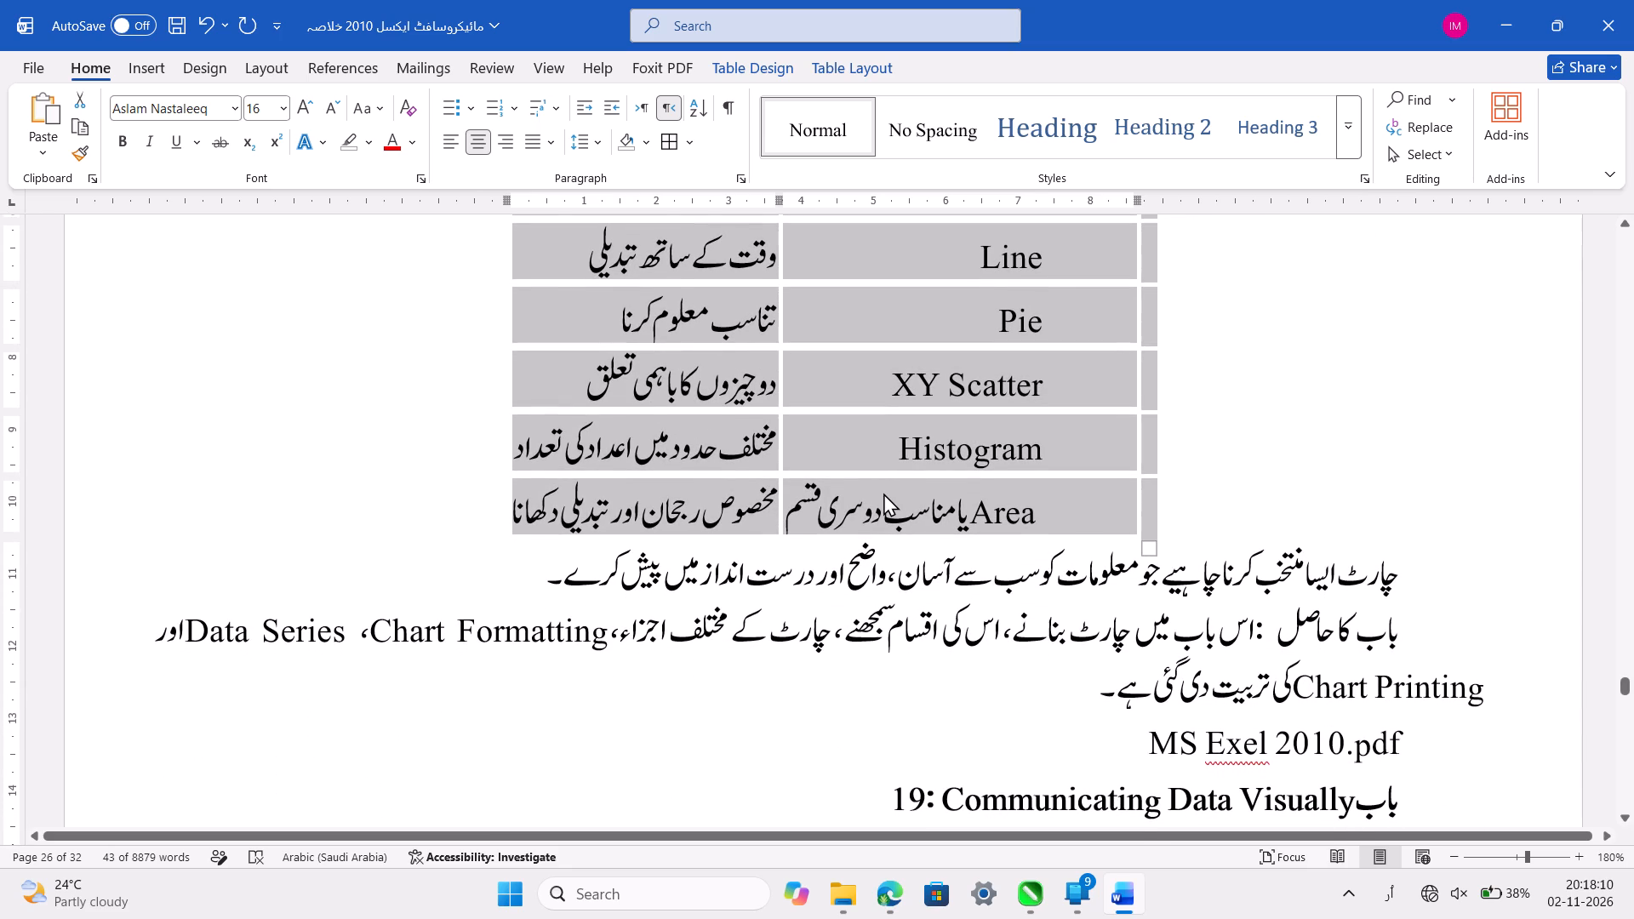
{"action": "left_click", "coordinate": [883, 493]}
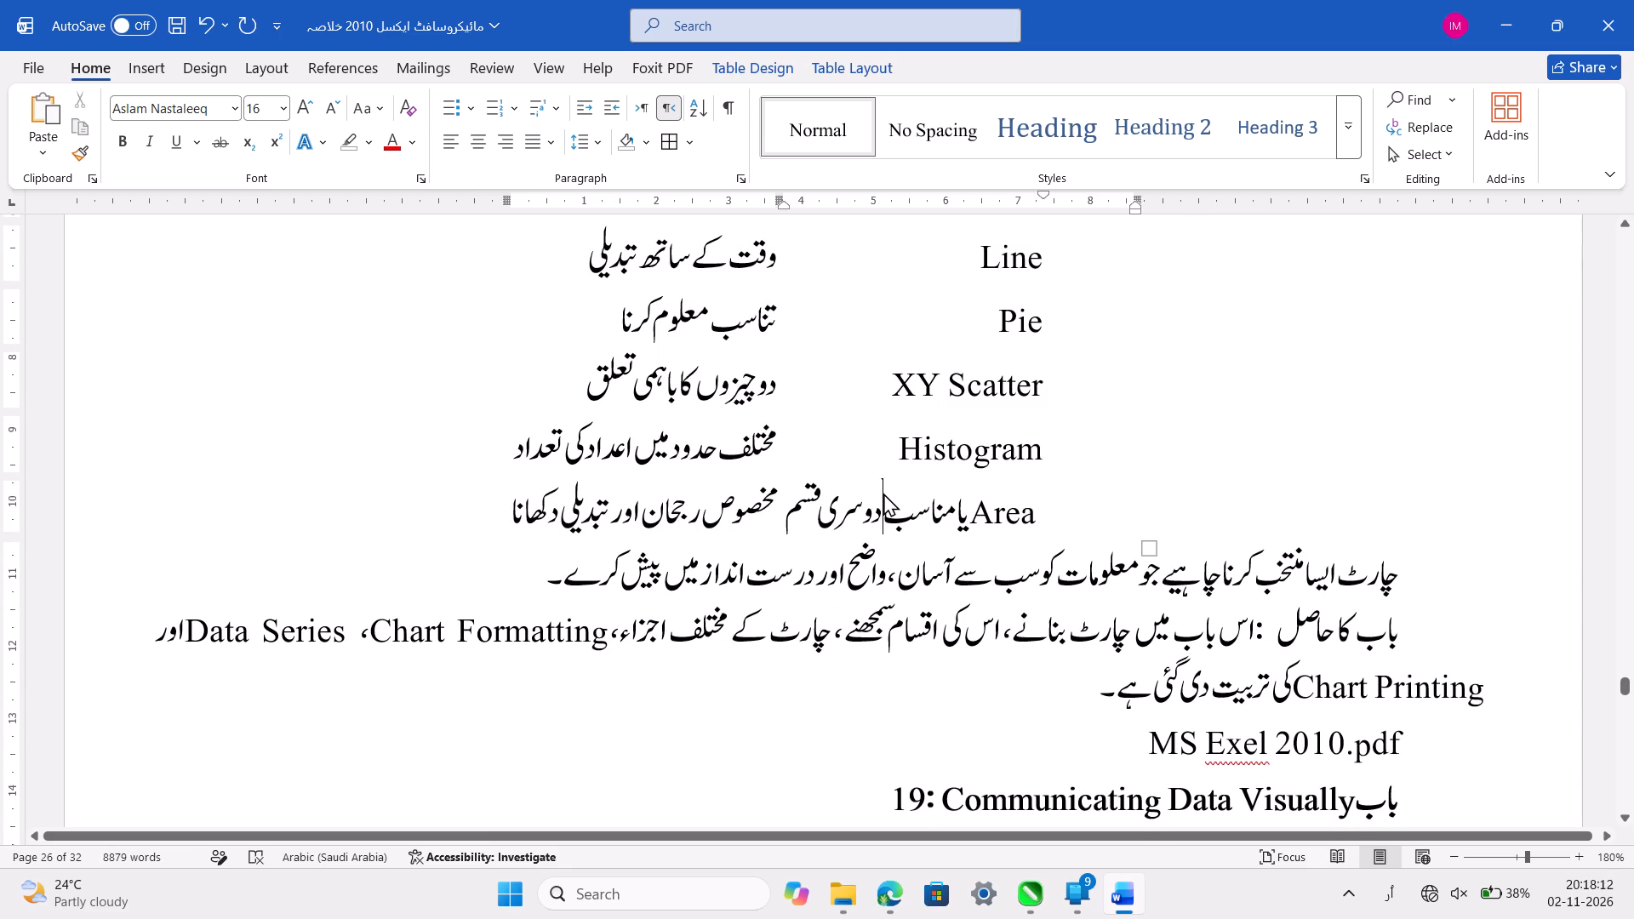
Move the entire "مناسب چارٹ" column of the section 10 table so that it follows the "مقصد" column.
{"action": "scroll", "coordinate": [883, 493], "scroll_direction": "up", "scroll_amount": 1}
{"action": "left_click_drag", "start_coordinate": [1060, 385], "coordinate": [915, 755]}
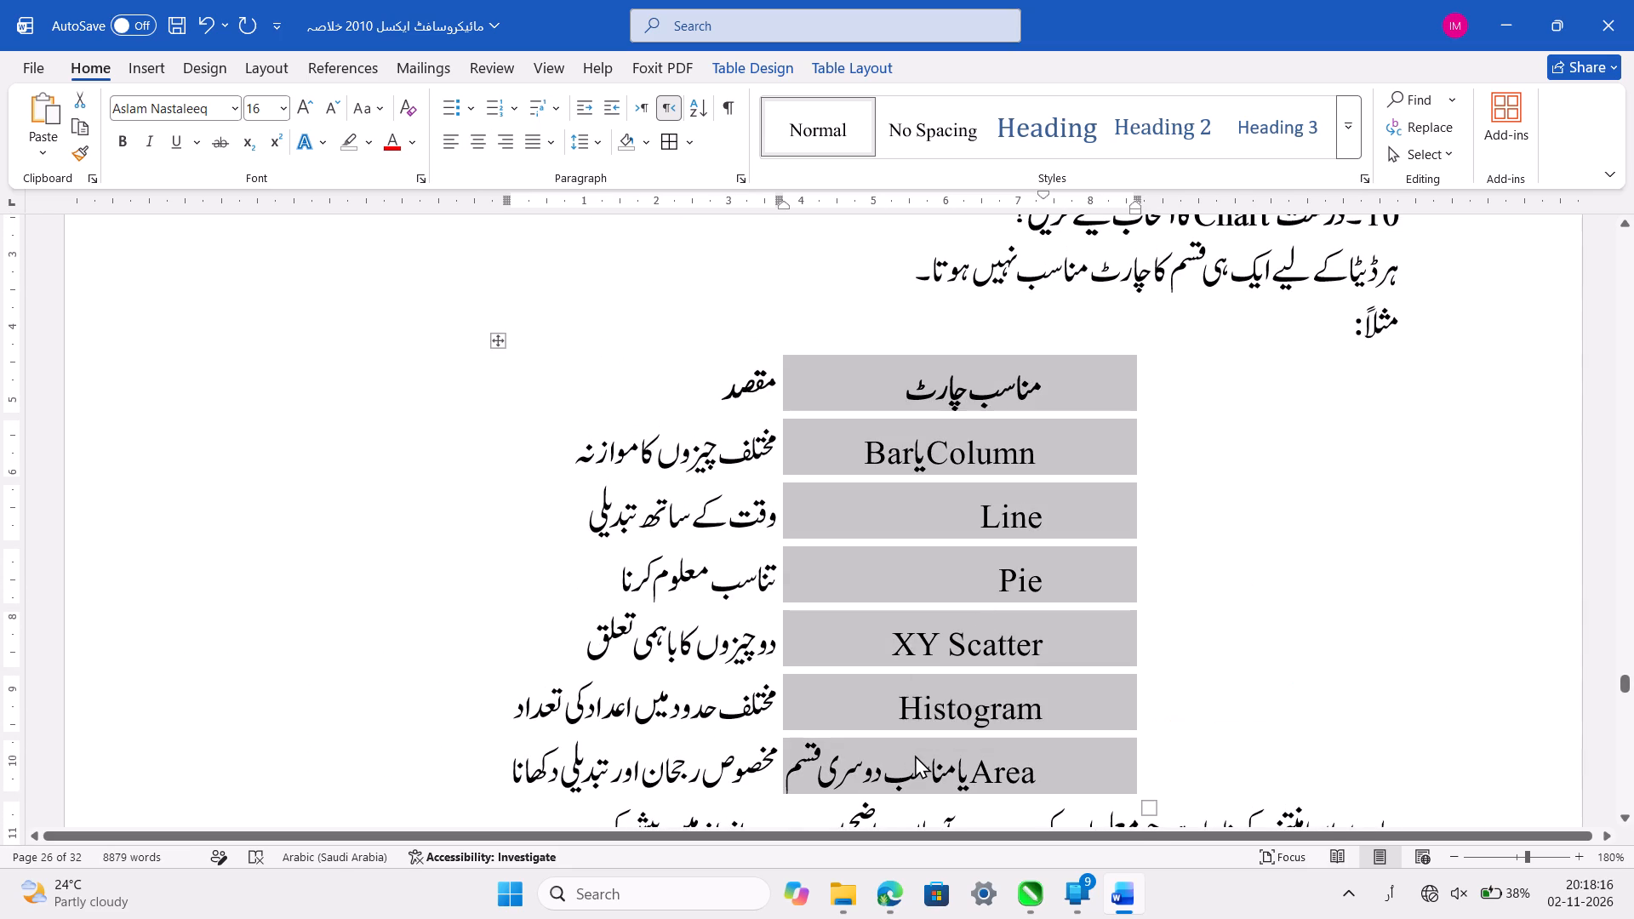
{"action": "key", "text": "ctrl+x"}
{"action": "scroll", "coordinate": [915, 755], "scroll_direction": "down", "scroll_amount": 1}
{"action": "scroll", "coordinate": [910, 272], "scroll_direction": "up", "scroll_amount": 1}
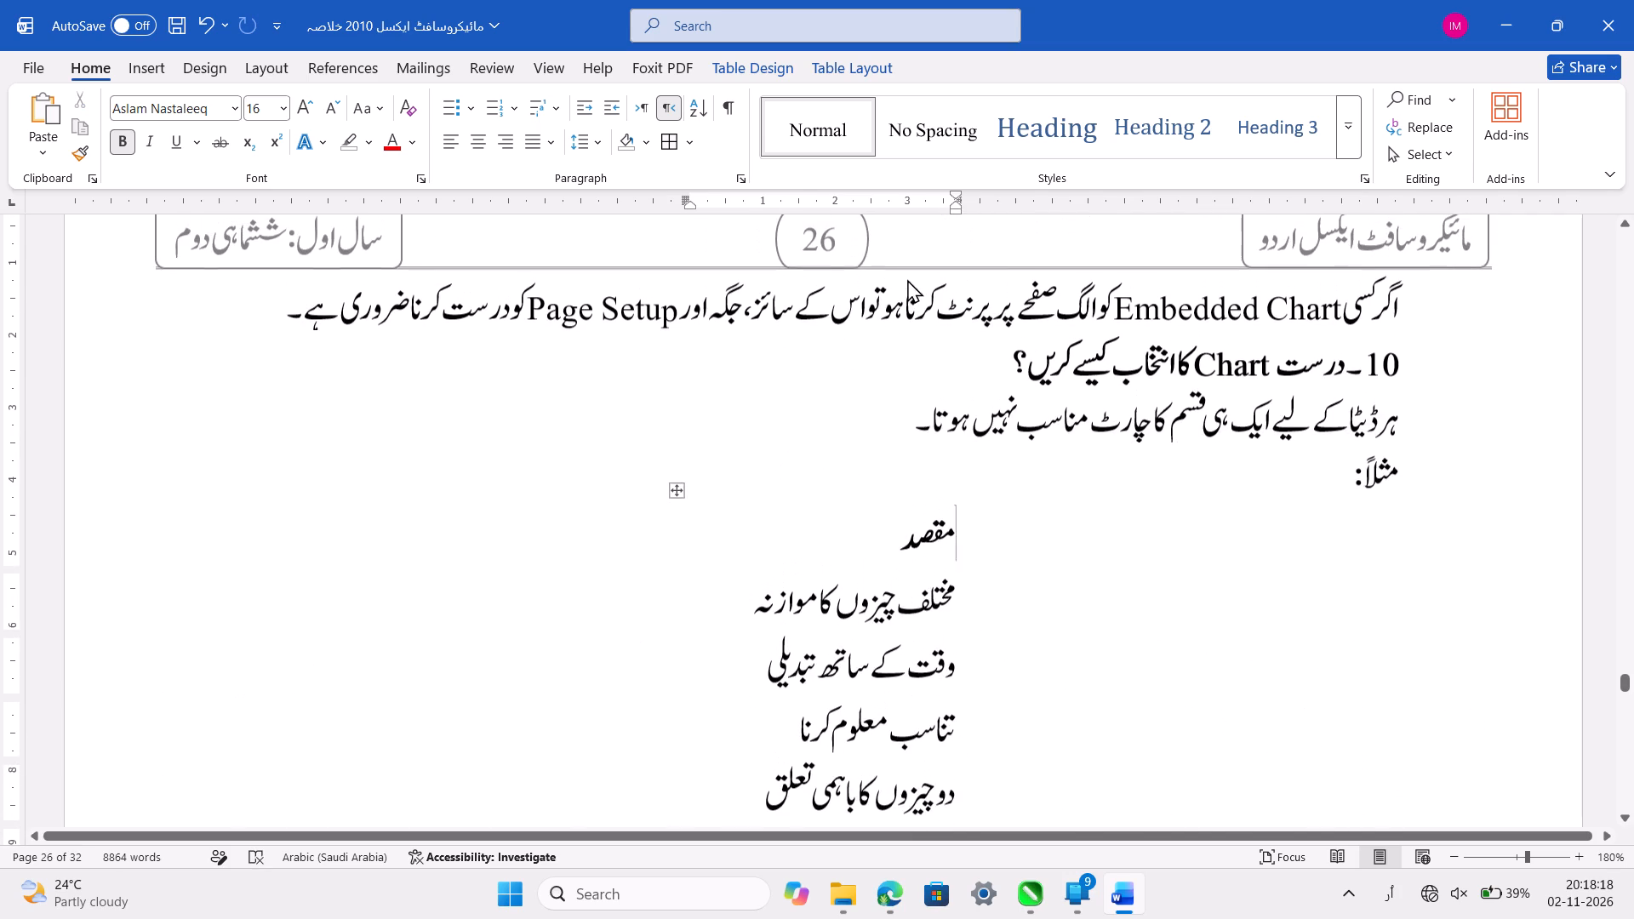
{"action": "left_click", "coordinate": [886, 534]}
{"action": "key", "text": "Delete"}
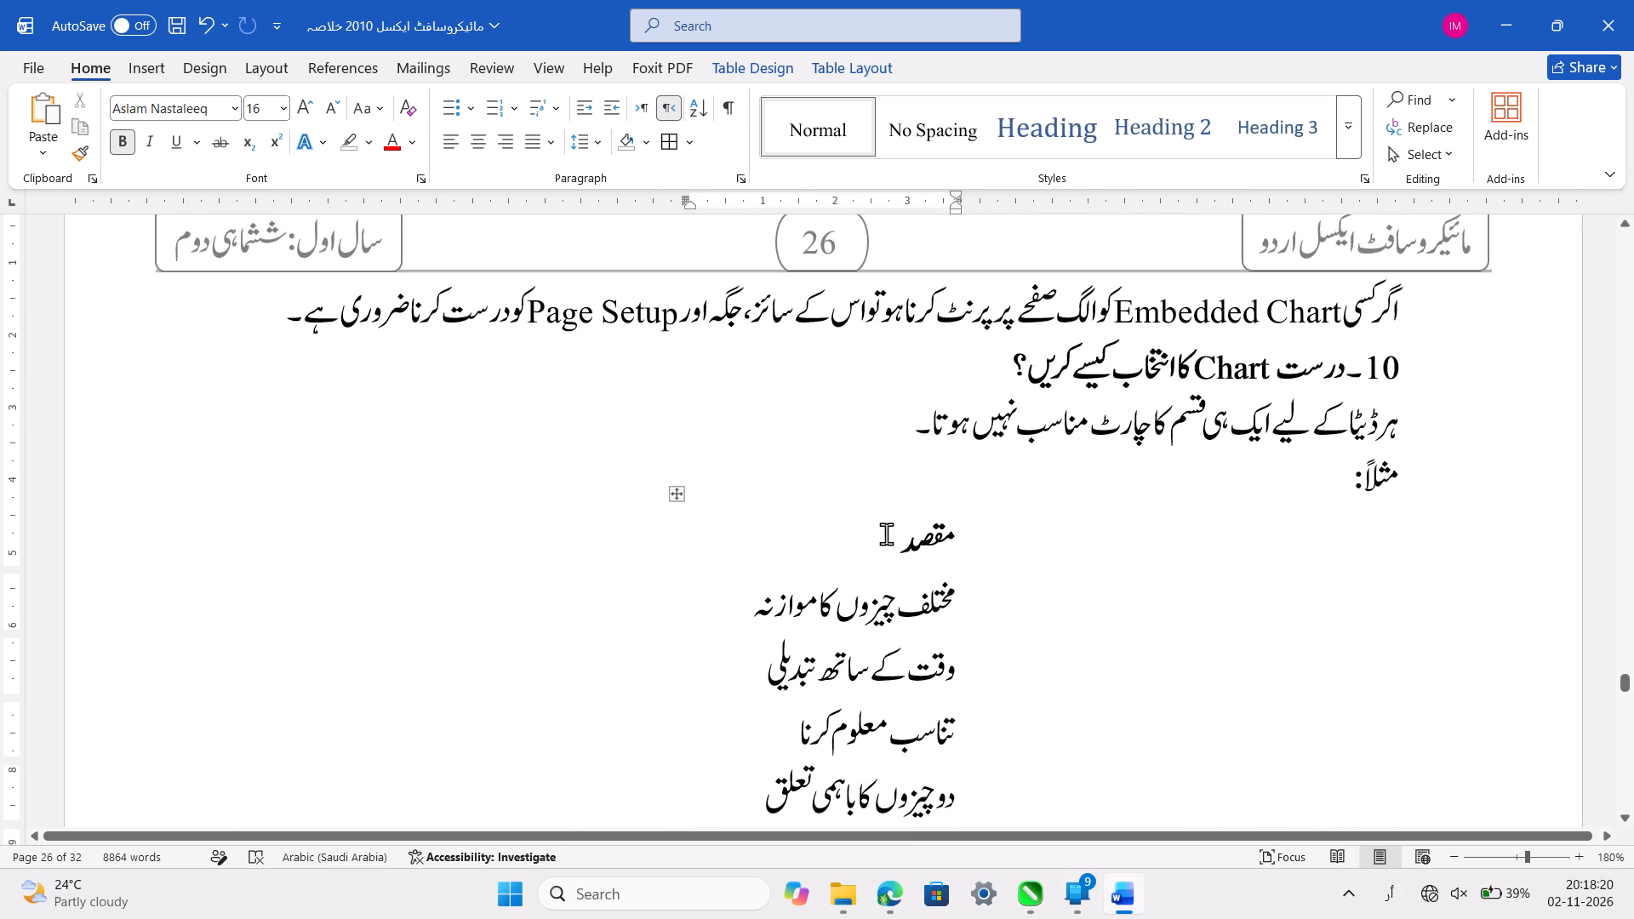
{"action": "key", "text": "ctrl+v"}
{"action": "scroll", "coordinate": [886, 534], "scroll_direction": "down", "scroll_amount": 1}
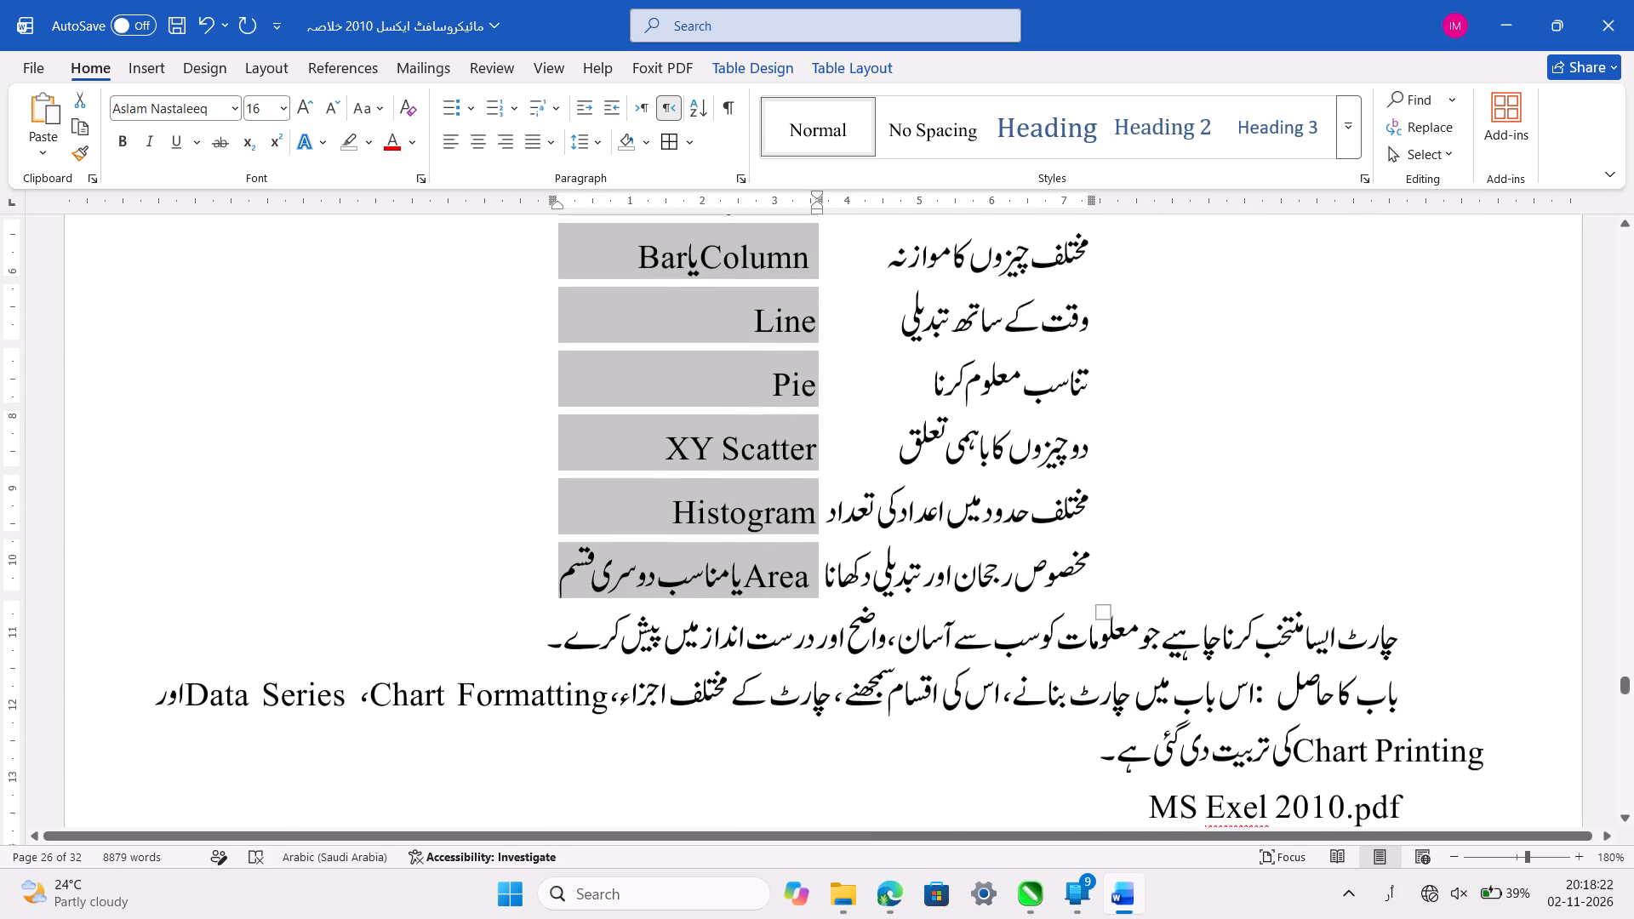
{"action": "scroll", "coordinate": [783, 333], "scroll_direction": "up", "scroll_amount": 1}
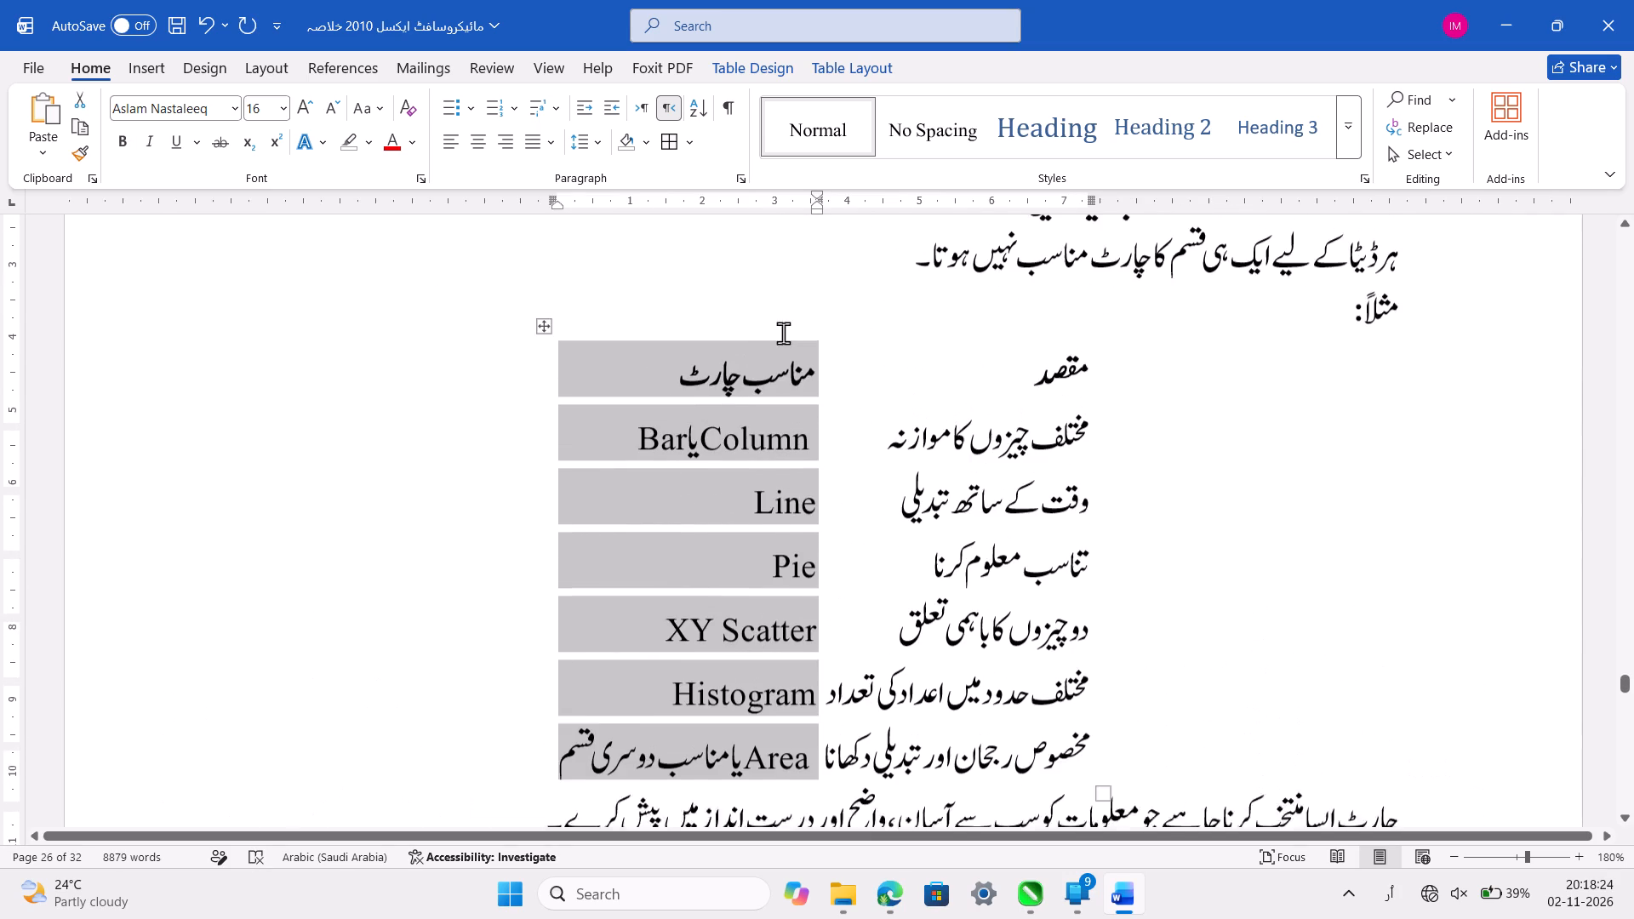
Widen the whole "مناسب چارٹ" column, from its header to the Area row, to 4.1 cm.
{"action": "left_click", "coordinate": [985, 395]}
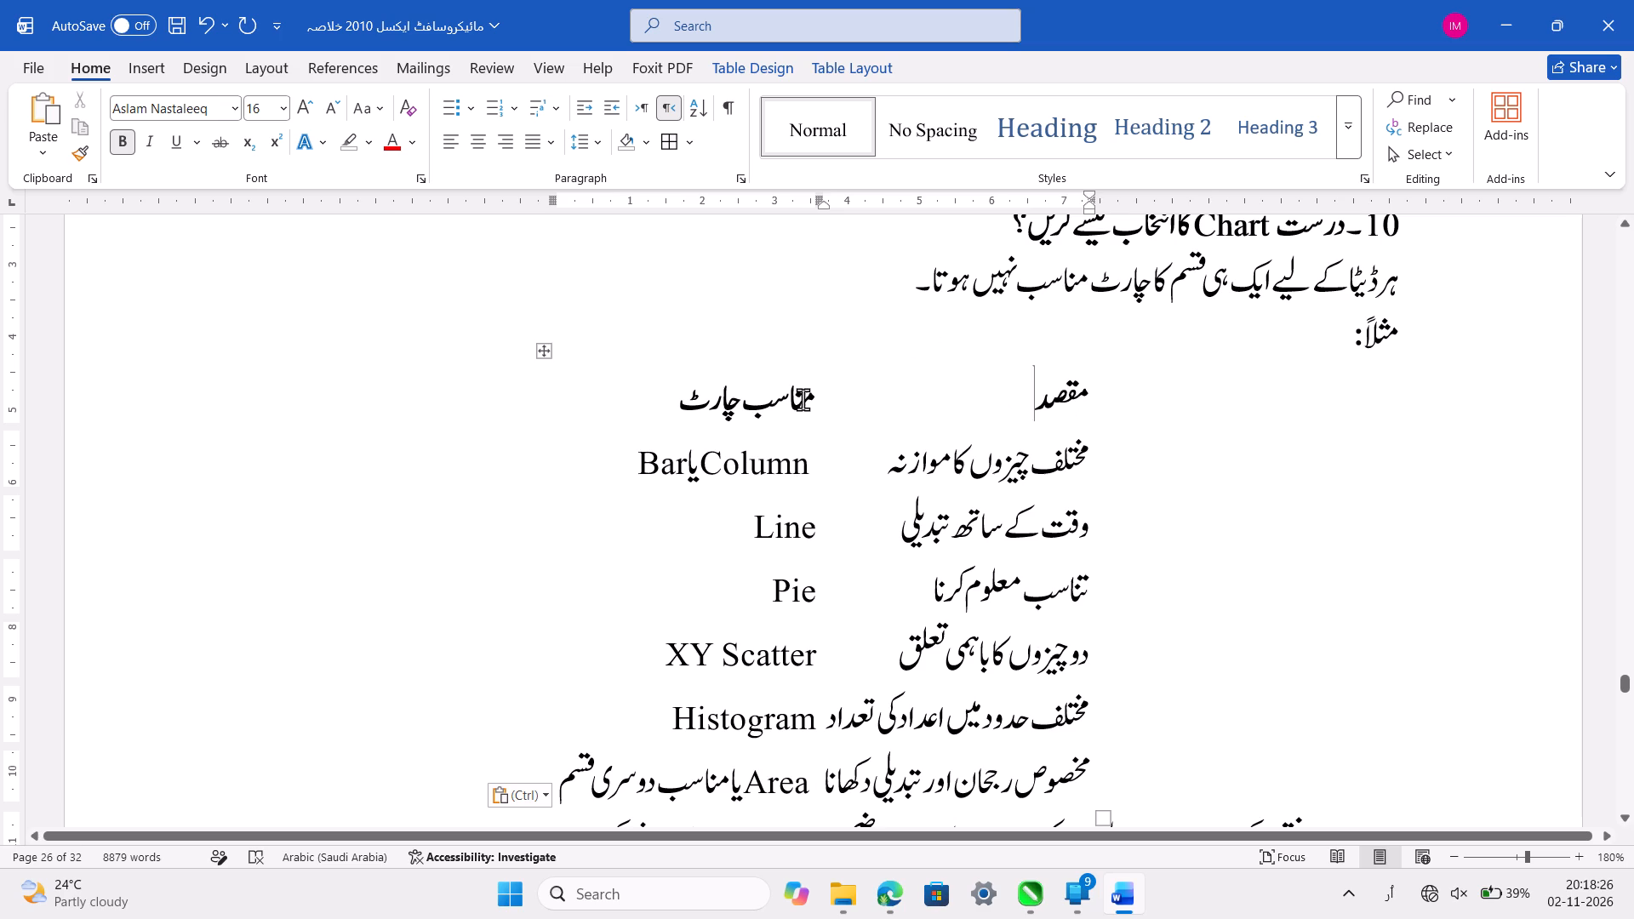
{"action": "left_click", "coordinate": [810, 397]}
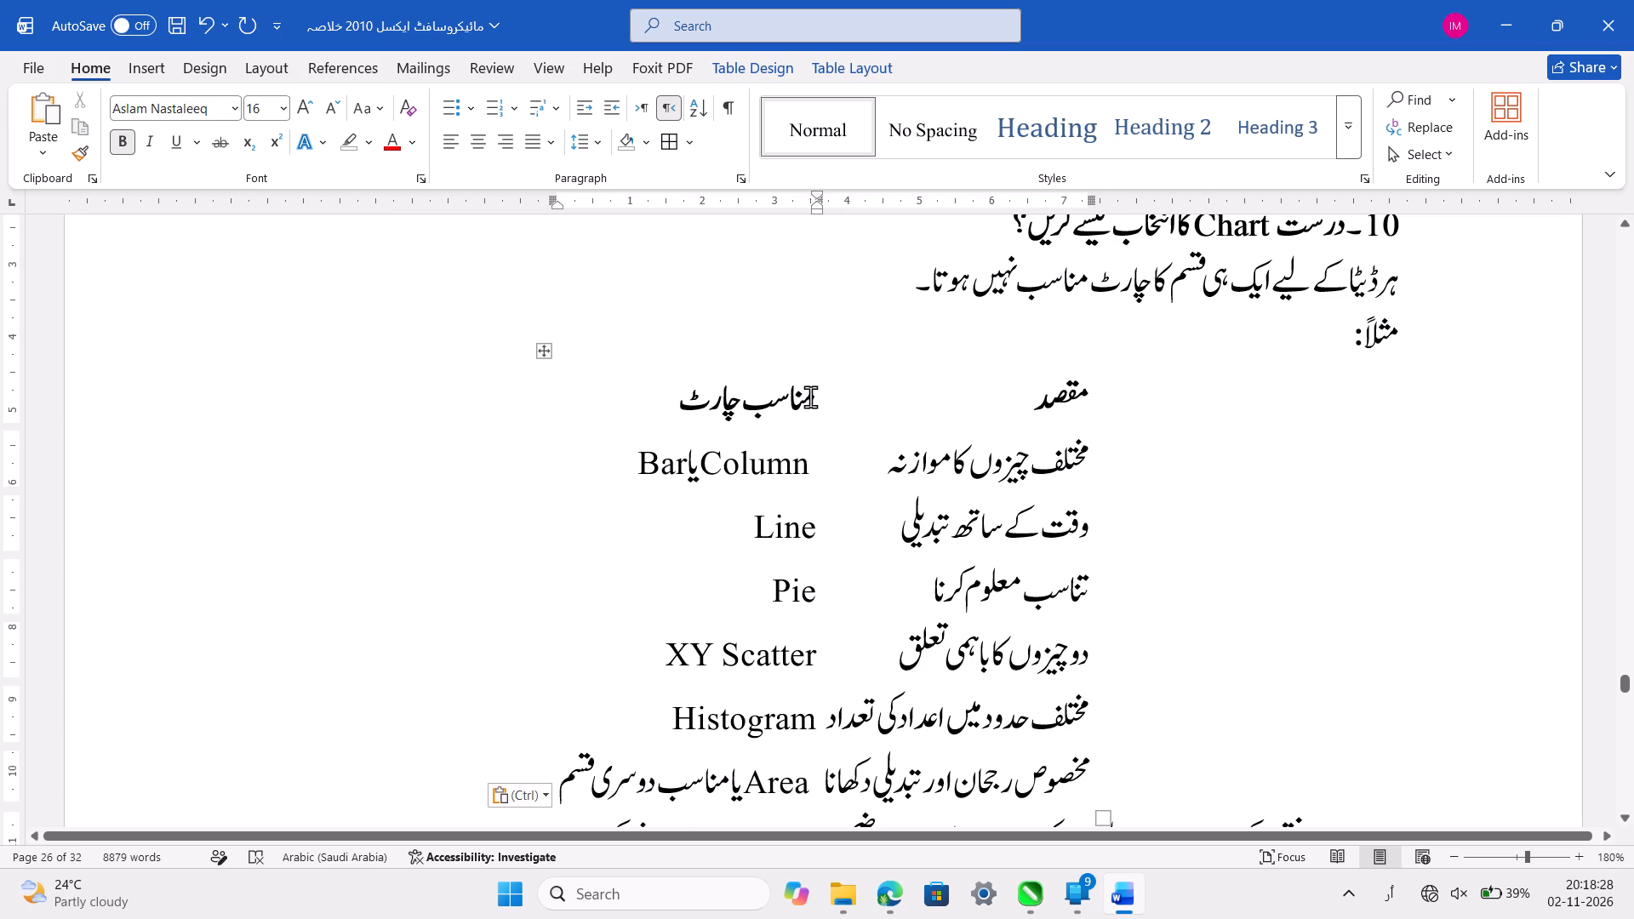
{"action": "left_click", "coordinate": [814, 397]}
{"action": "left_click_drag", "start_coordinate": [814, 397], "coordinate": [724, 781]}
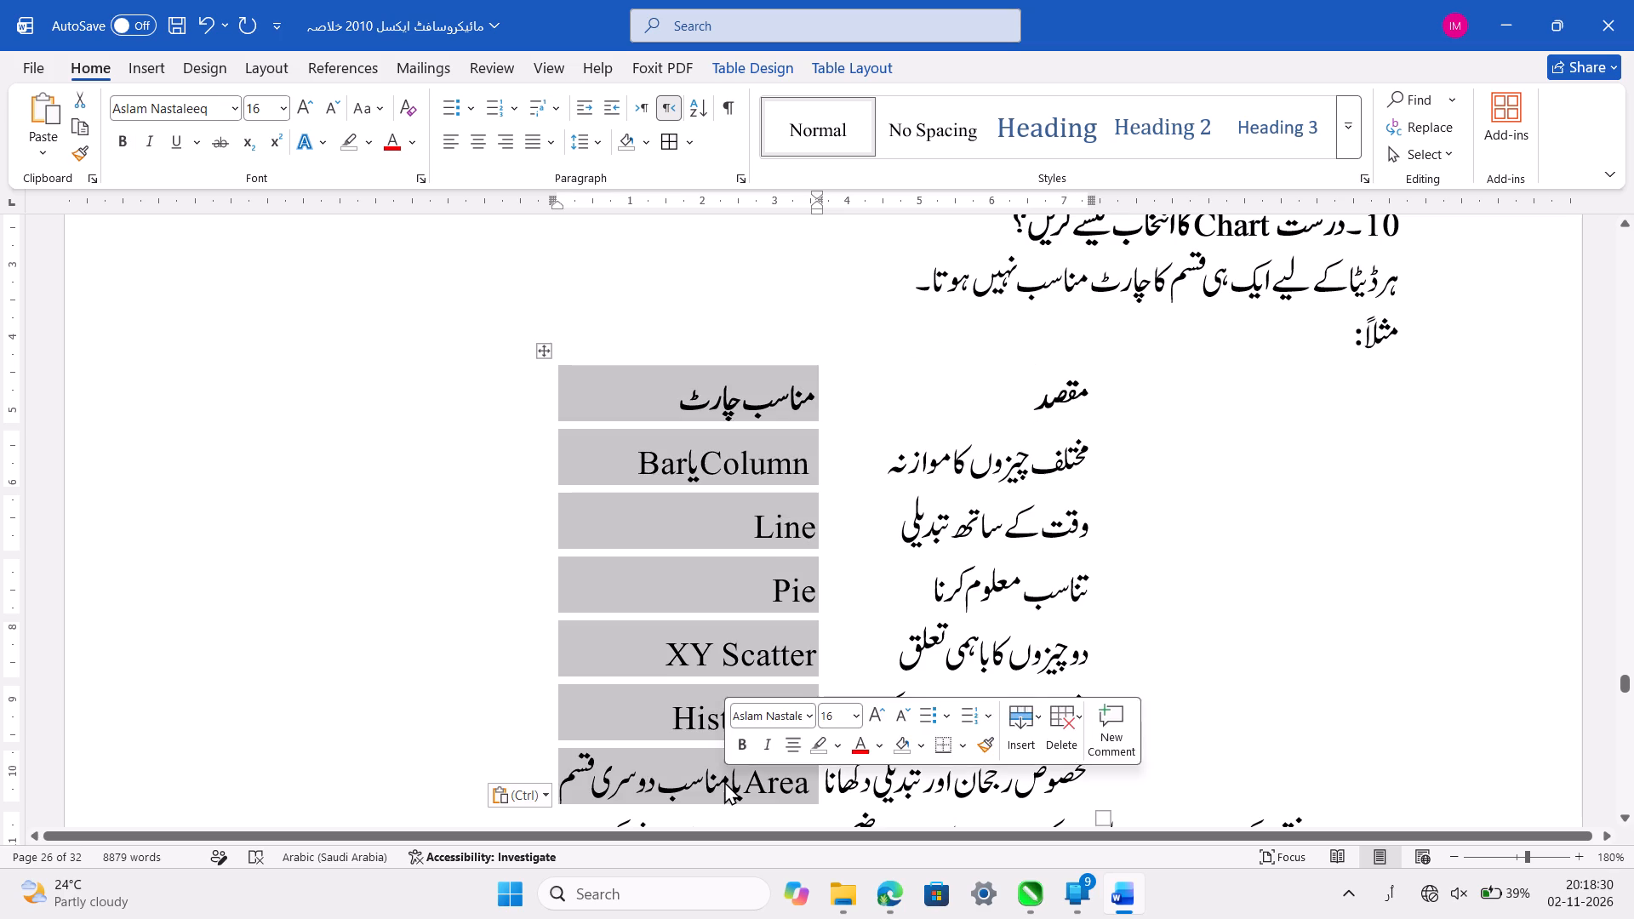
{"action": "left_click", "coordinate": [835, 71]}
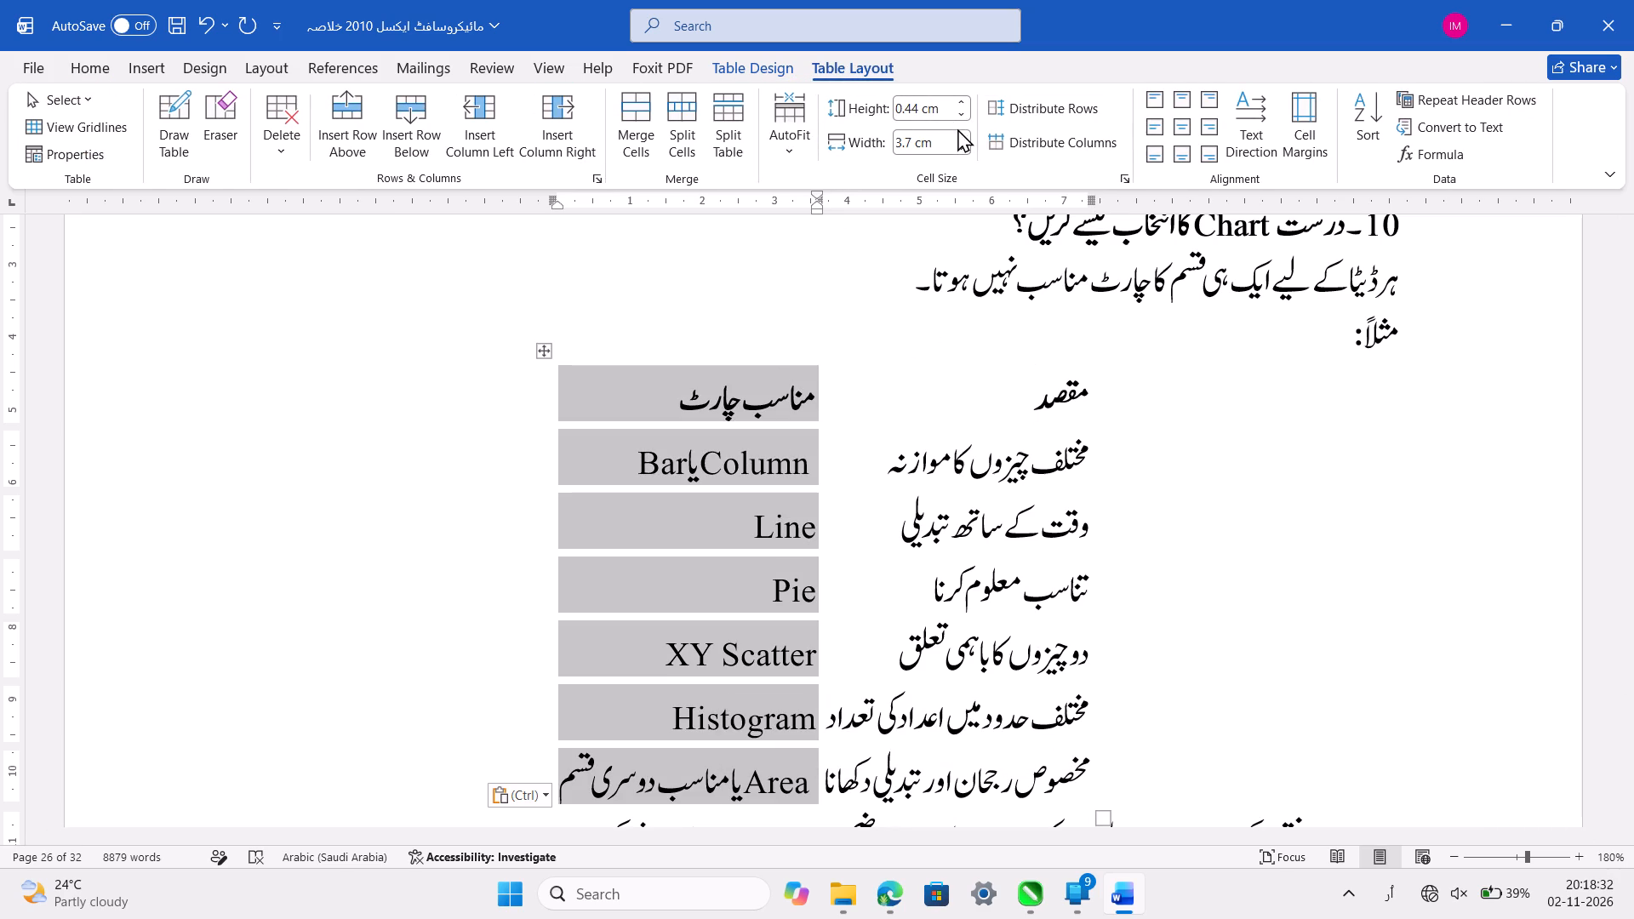
{"action": "double_click", "coordinate": [960, 137]}
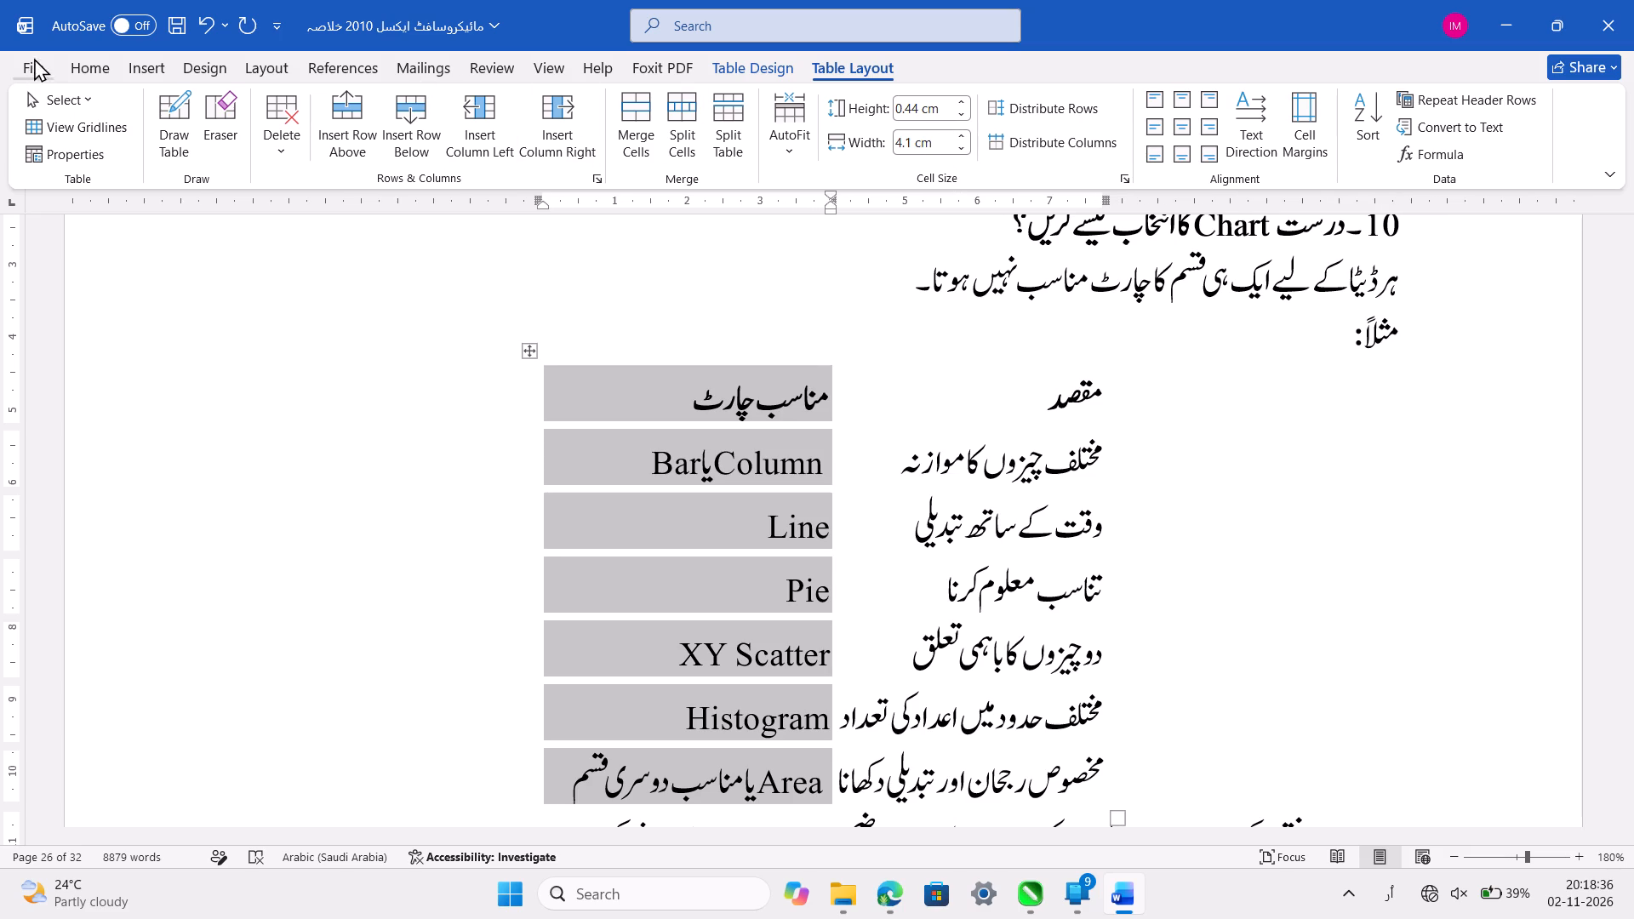
Apply a 1.27 cm first-line special indentation to all cells of the "مناسب چارٹ" column.
{"action": "left_click", "coordinate": [91, 57]}
{"action": "left_click", "coordinate": [748, 179]}
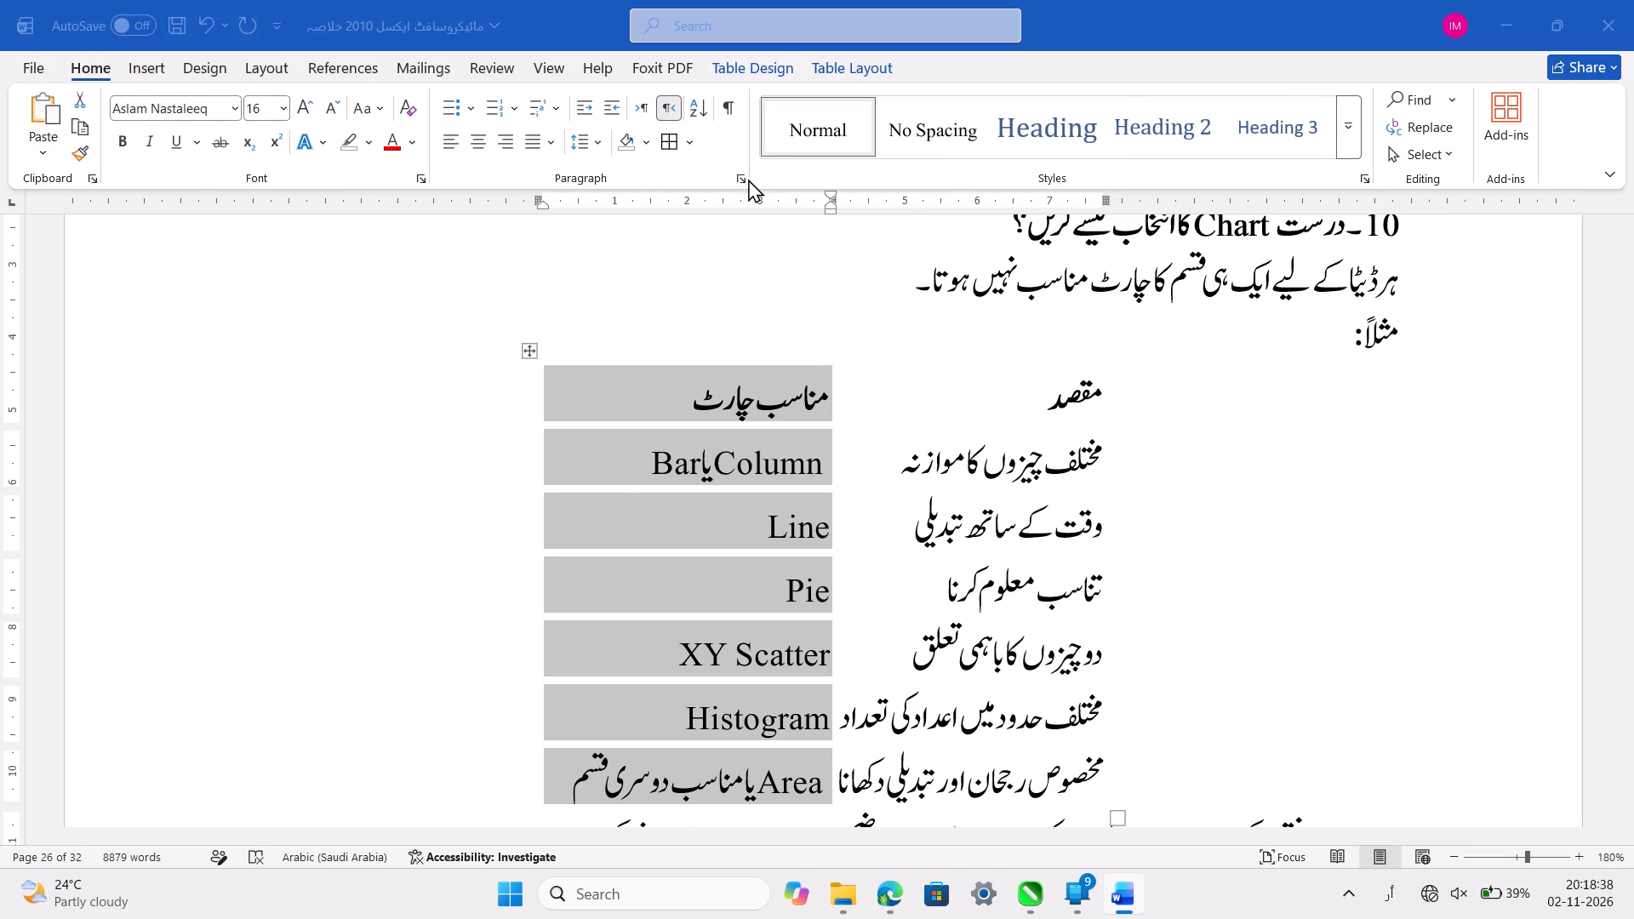
{"action": "left_click_drag", "start_coordinate": [924, 287], "coordinate": [916, 320]}
{"action": "left_click", "coordinate": [916, 320]}
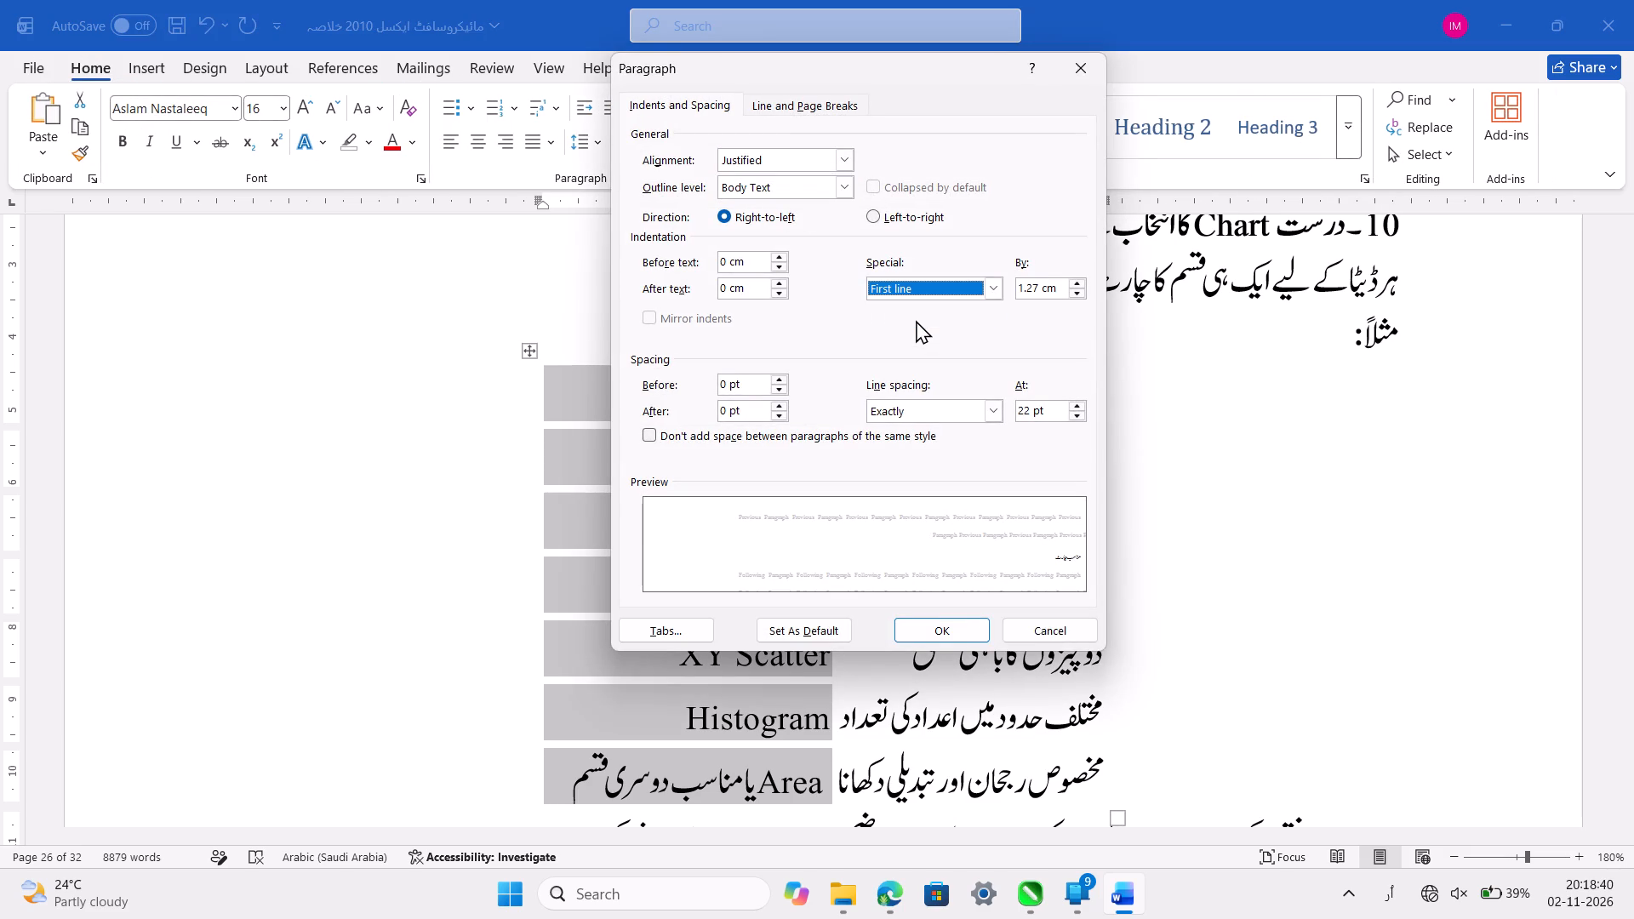
{"action": "left_click", "coordinate": [954, 628]}
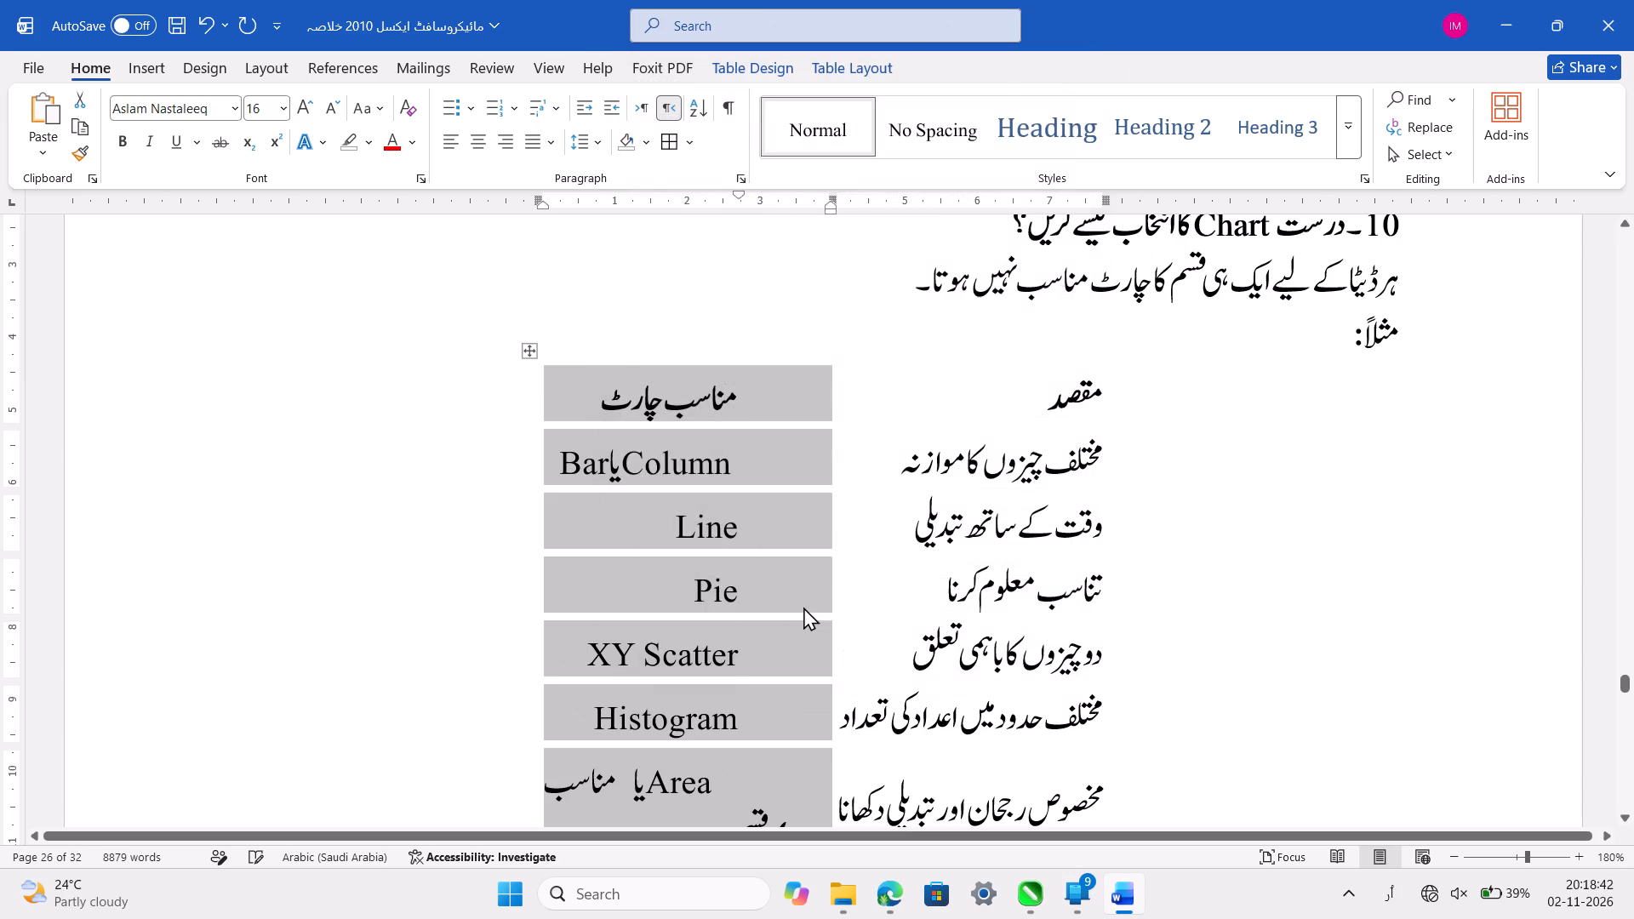
Widen the "مناسب چارٹ" column to 5.6 cm so the text of its Area row fits on one line.
{"action": "scroll", "coordinate": [803, 607], "scroll_direction": "down", "scroll_amount": 1}
{"action": "scroll", "coordinate": [642, 352], "scroll_direction": "up", "scroll_amount": 1}
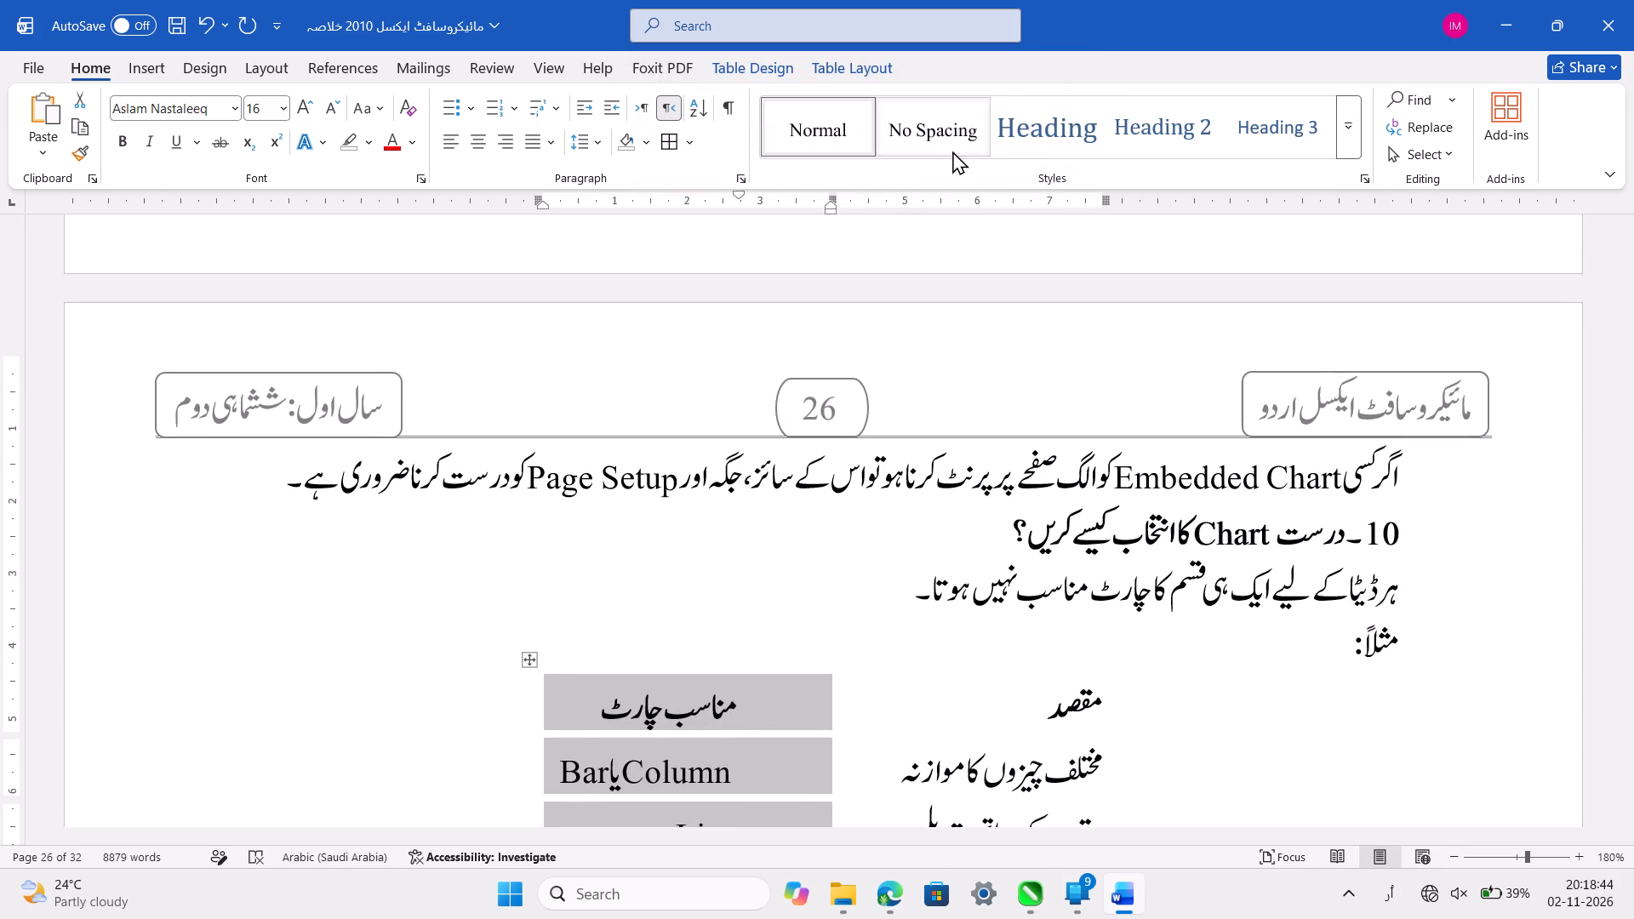
{"action": "left_click", "coordinate": [877, 71]}
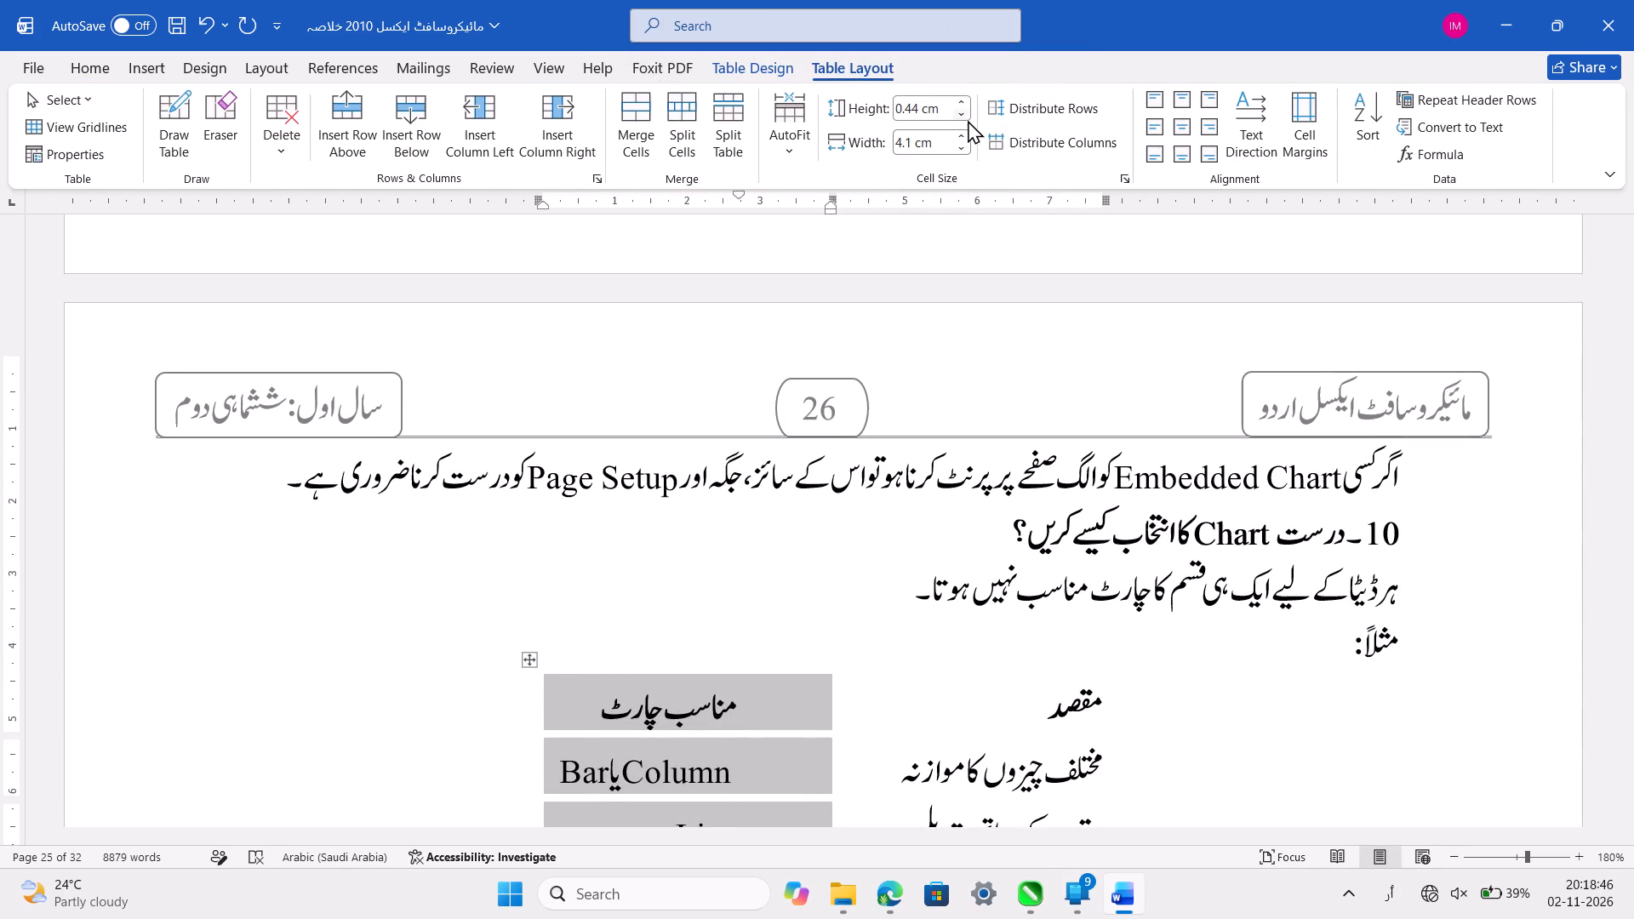
{"action": "triple_click", "coordinate": [967, 129]}
{"action": "triple_click", "coordinate": [963, 131]}
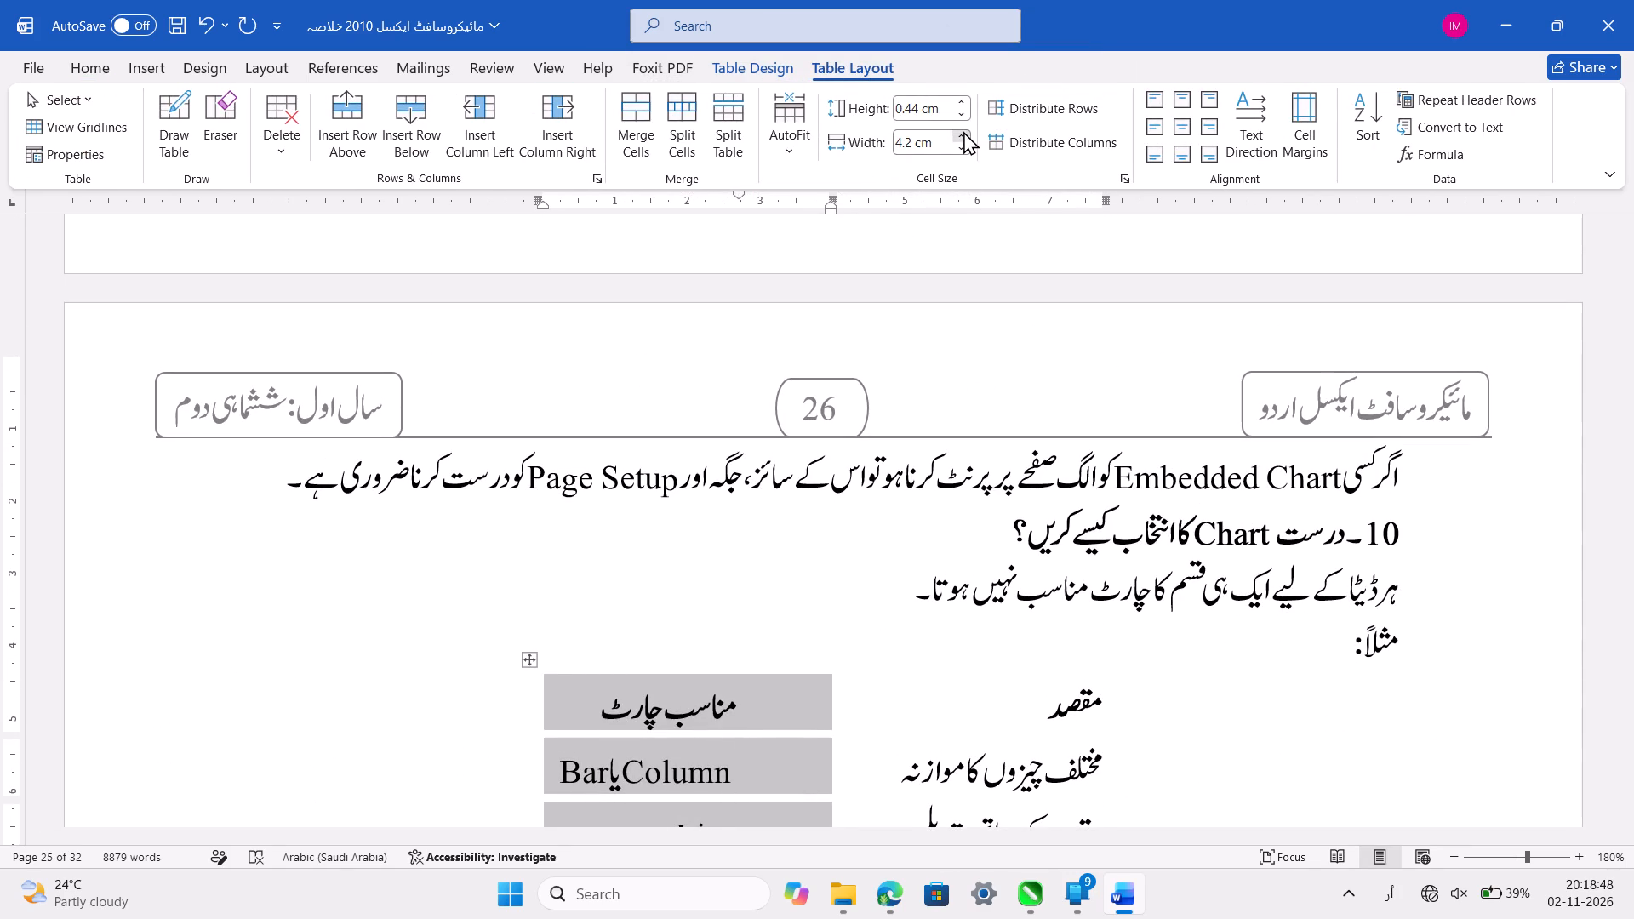
{"action": "triple_click", "coordinate": [963, 131]}
{"action": "left_click_drag", "start_coordinate": [963, 131], "coordinate": [748, 657]}
{"action": "scroll", "coordinate": [748, 657], "scroll_direction": "down", "scroll_amount": 2, "text": "ctrl"}
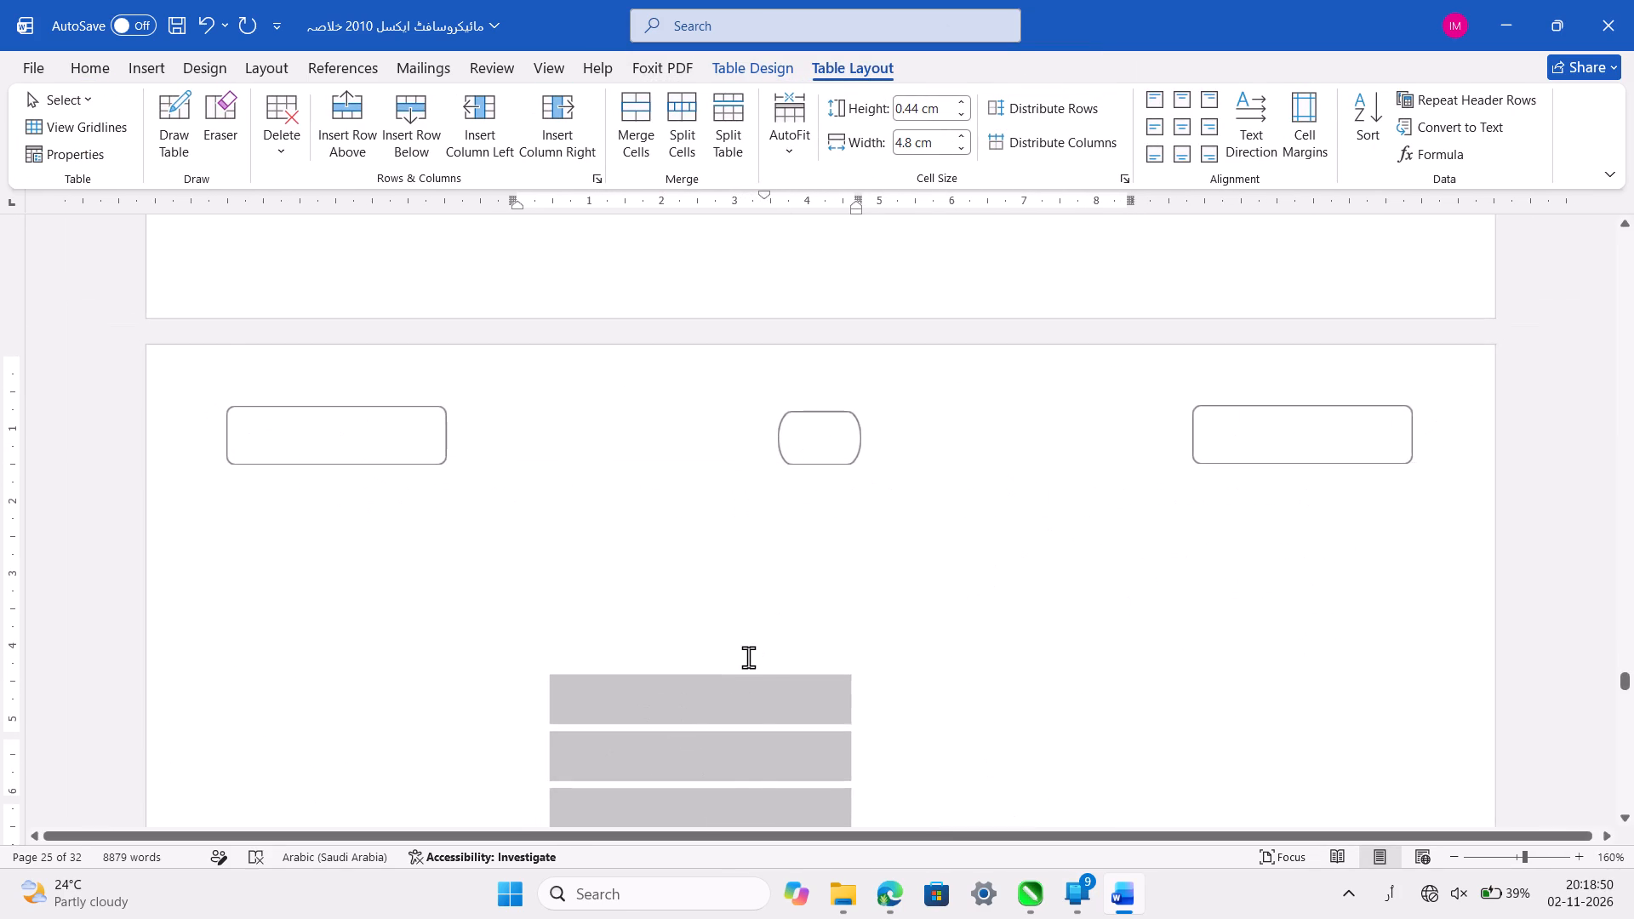
{"action": "scroll", "coordinate": [748, 657], "scroll_direction": "down", "scroll_amount": 2}
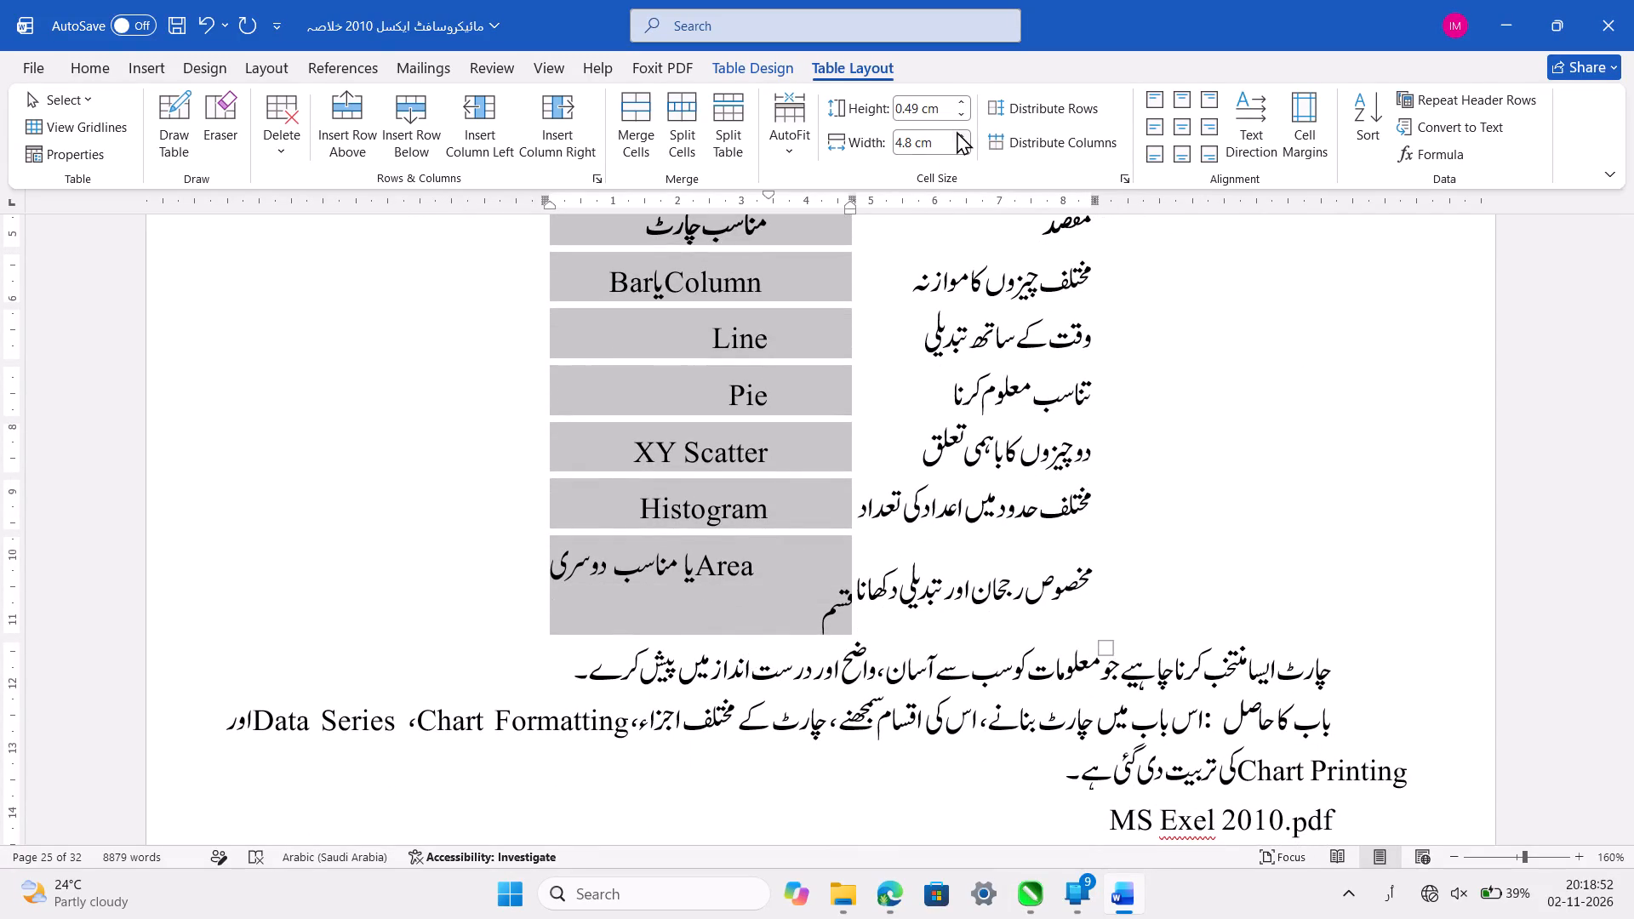
{"action": "left_click", "coordinate": [956, 136]}
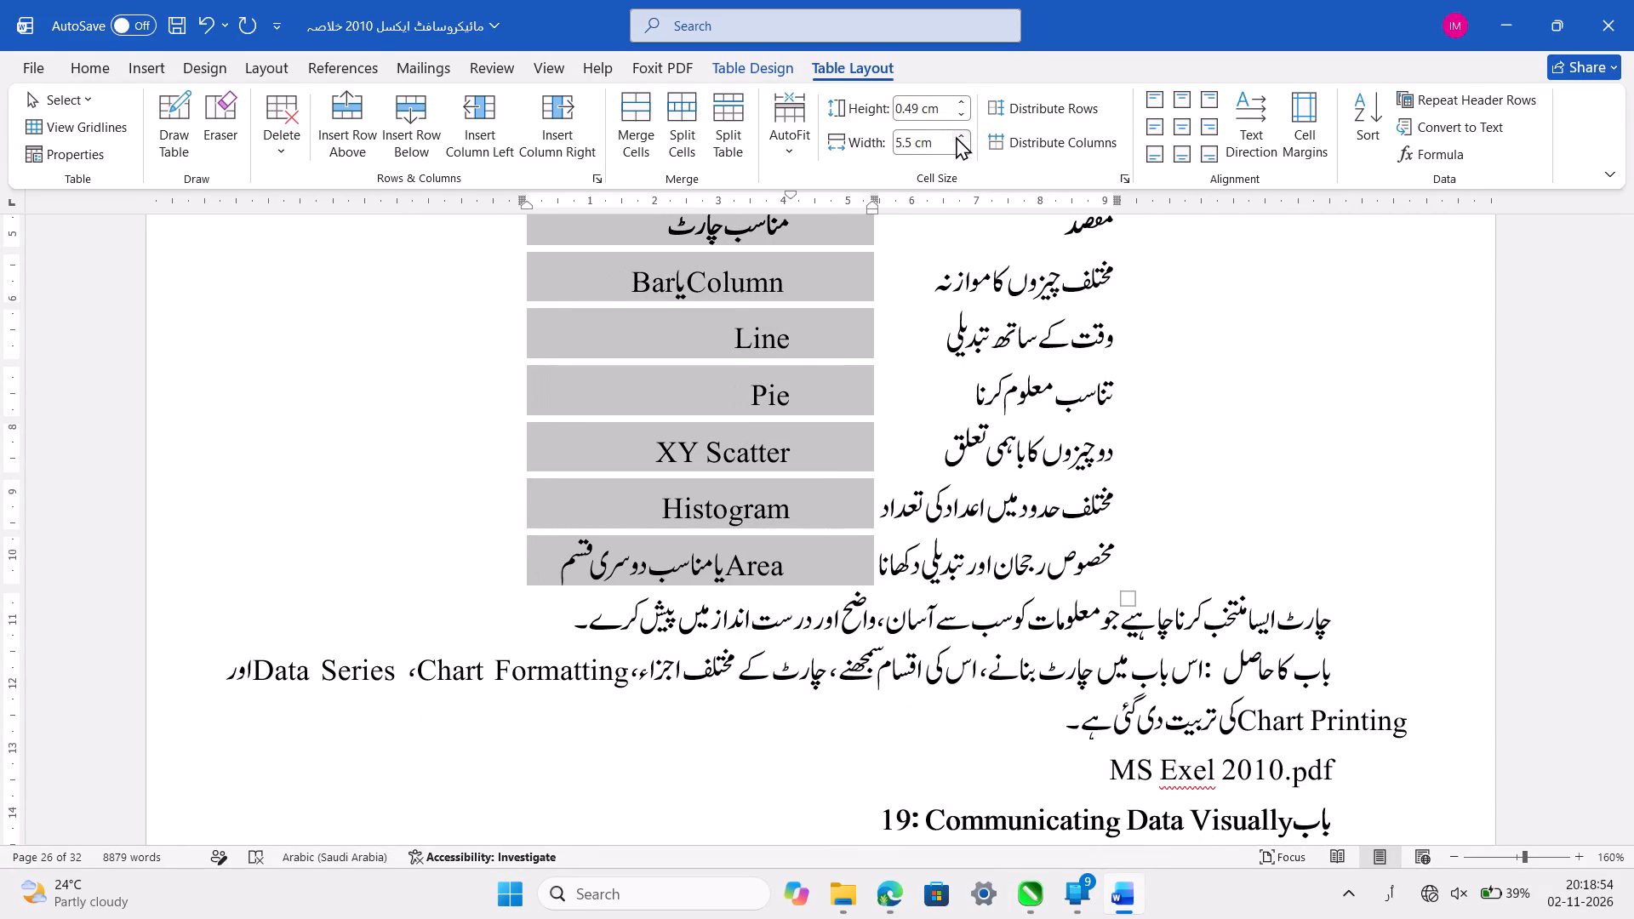
{"action": "left_click", "coordinate": [956, 136]}
{"action": "scroll", "coordinate": [944, 515], "scroll_direction": "up", "scroll_amount": 1}
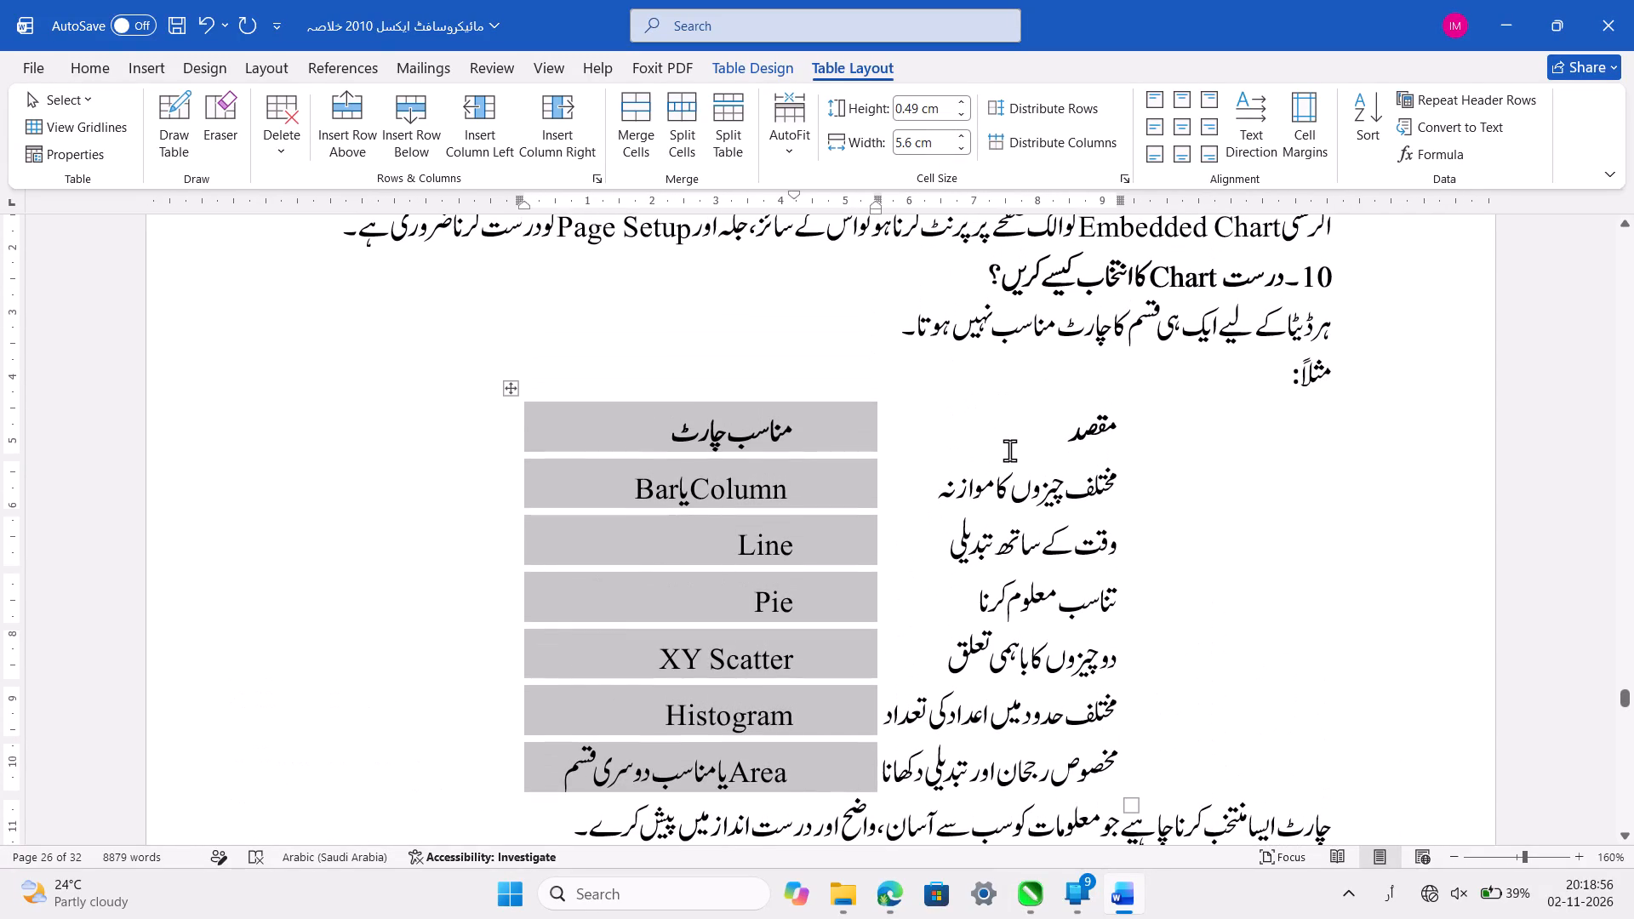
Centre the "مقصد" header within its cell in the chart selection table.
{"action": "left_click", "coordinate": [1009, 450]}
{"action": "scroll", "coordinate": [1009, 450], "scroll_direction": "down", "scroll_amount": 1}
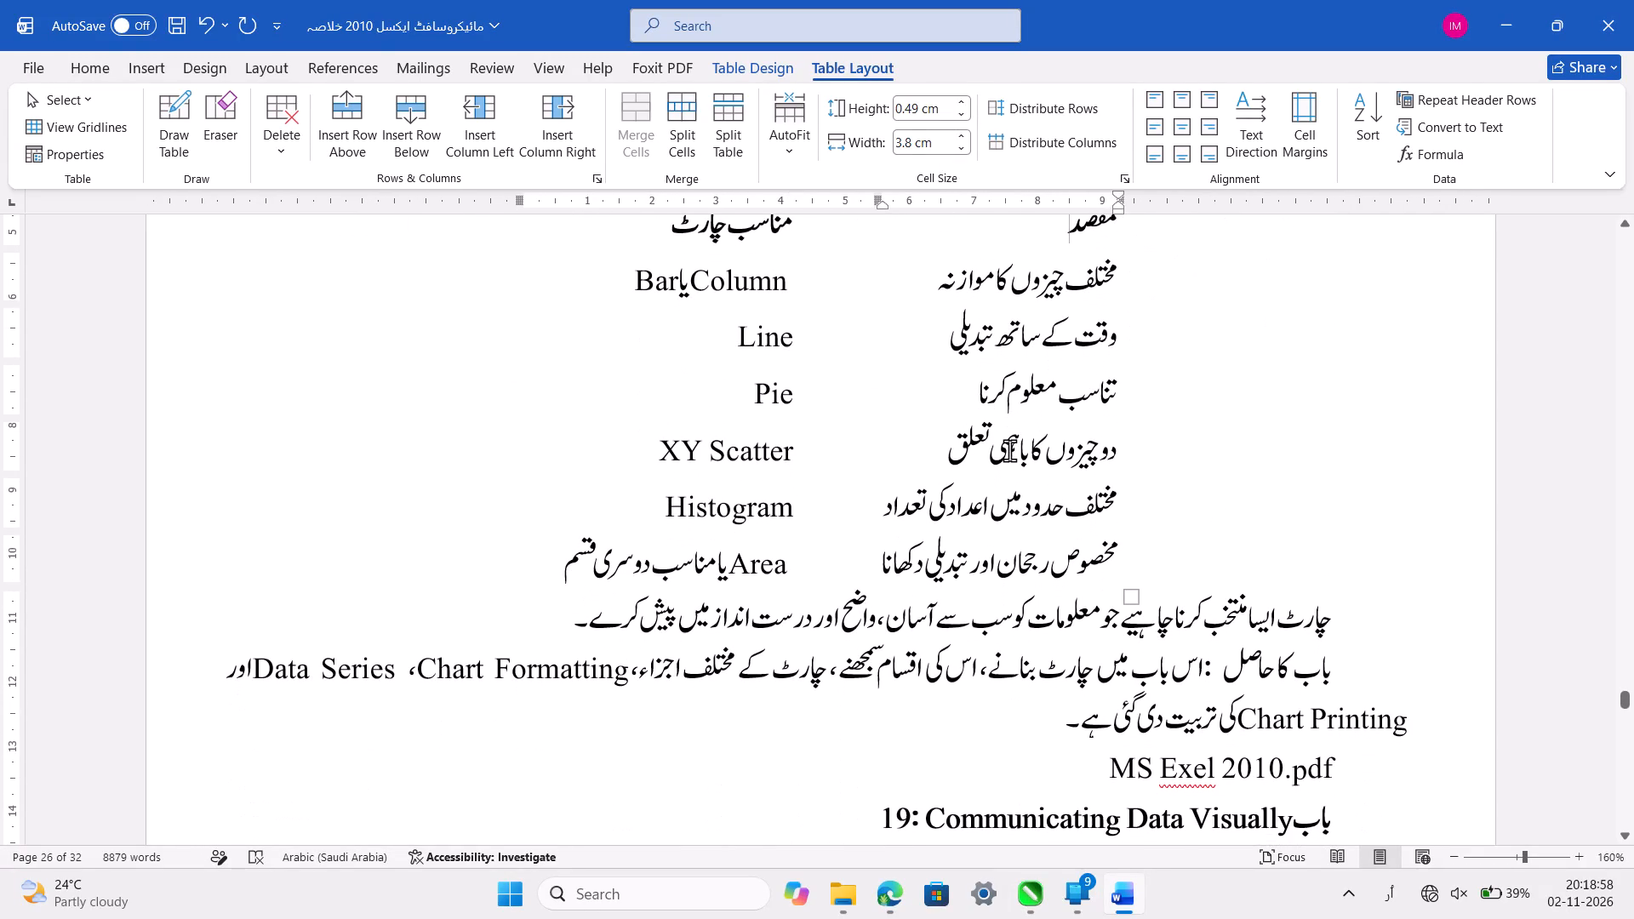
{"action": "key", "text": "Home"}
{"action": "key", "text": "BackSpace"}
{"action": "key", "text": "BackSpace"}
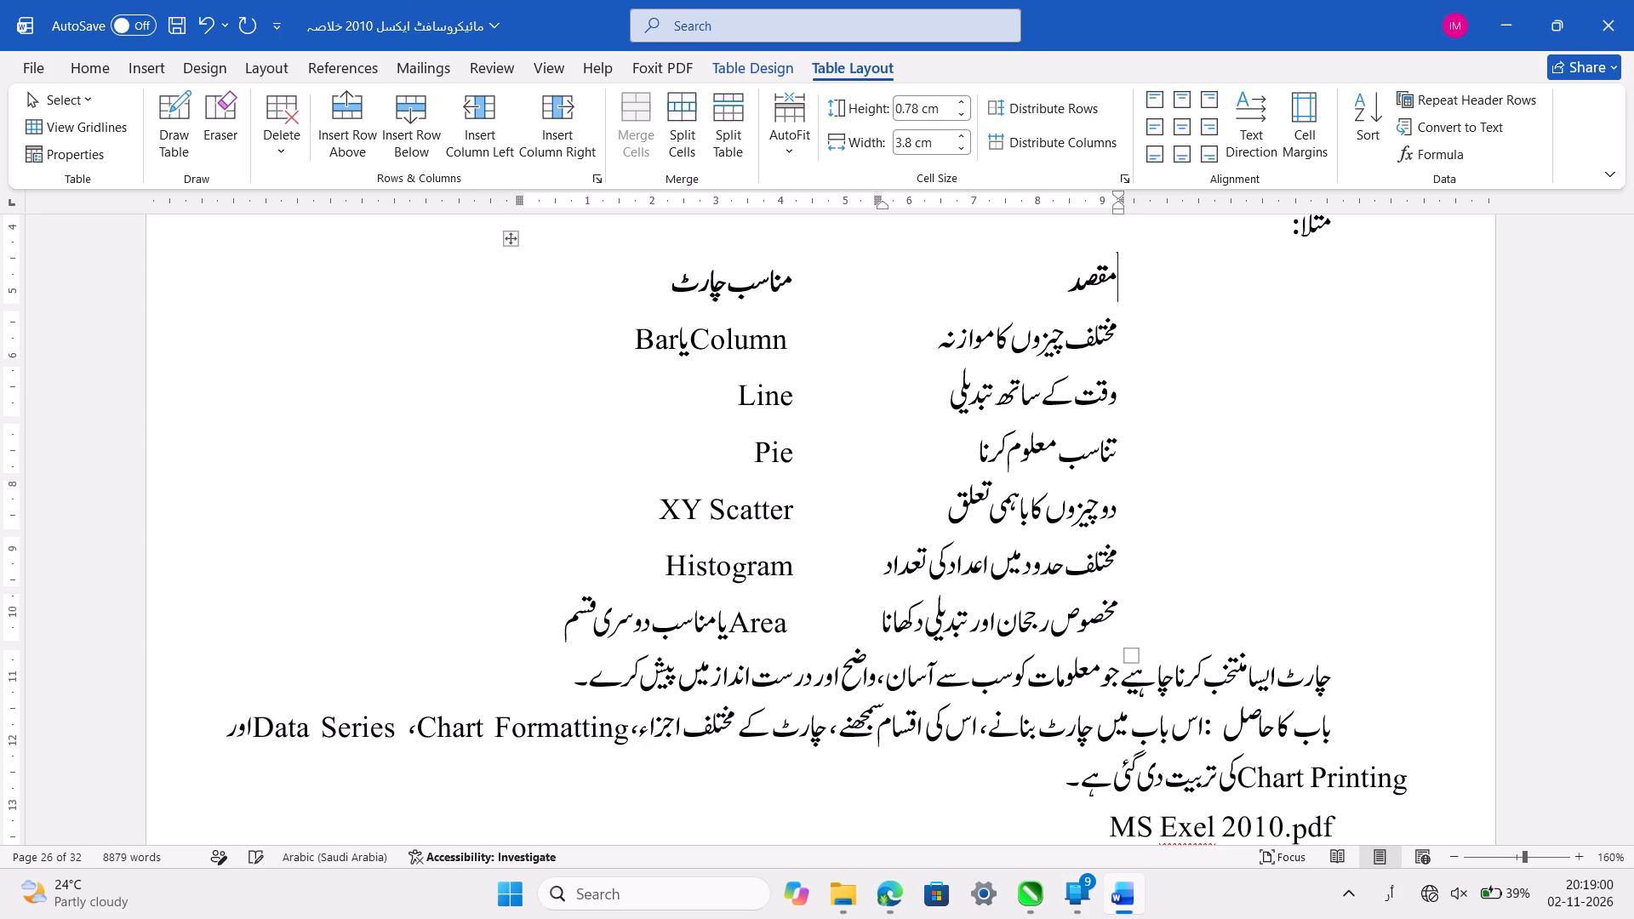
{"action": "key", "text": "ctrl+e"}
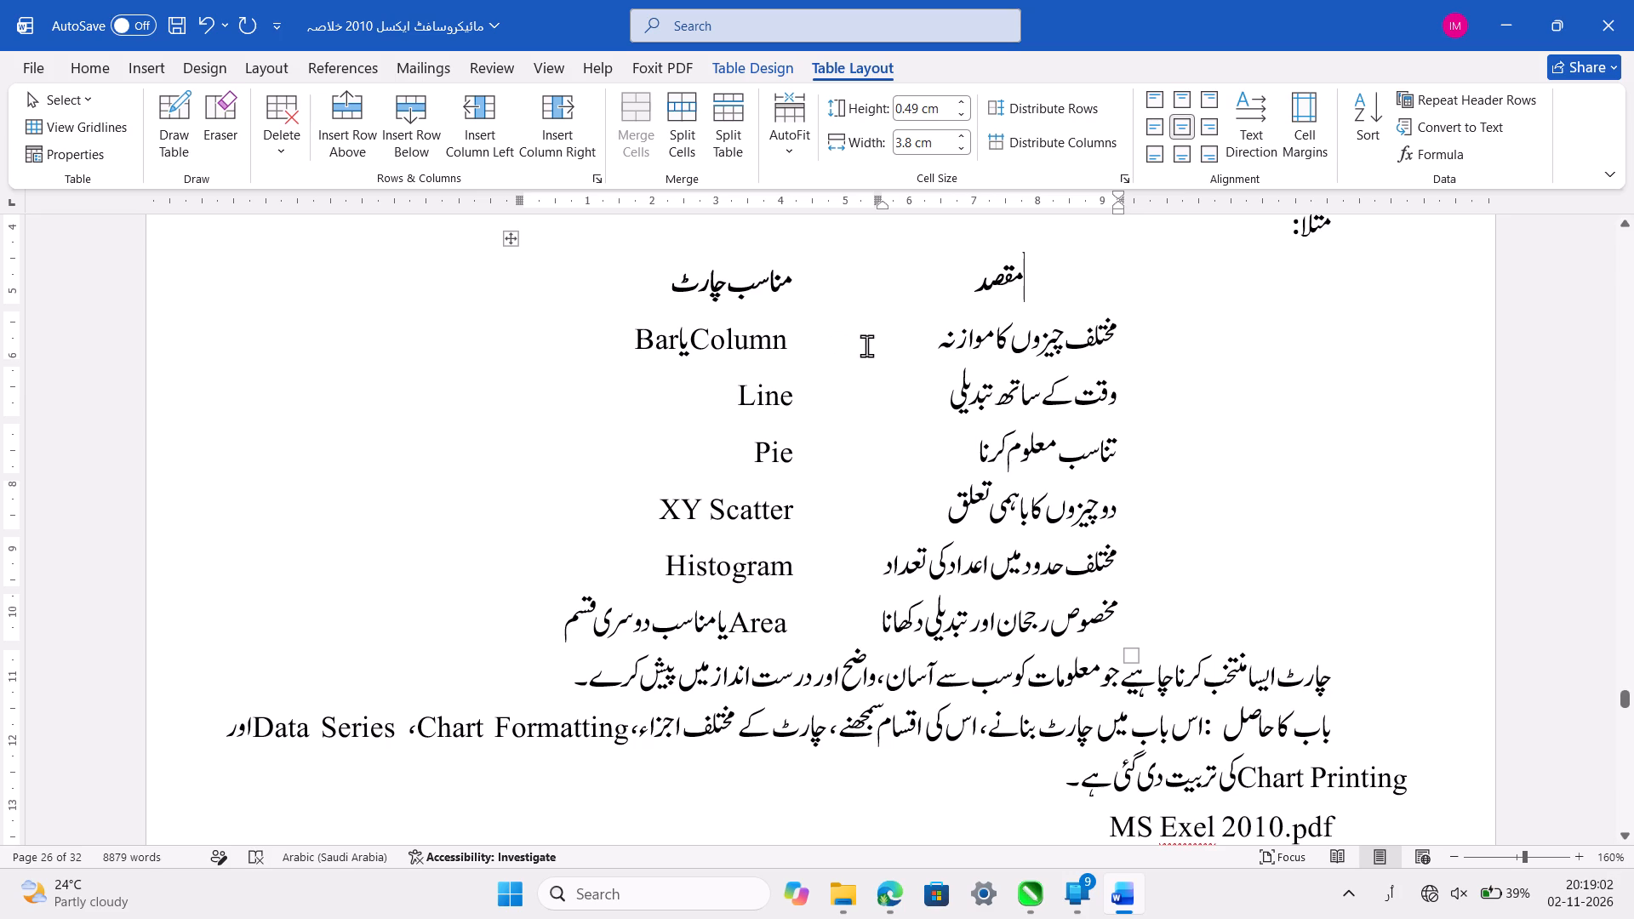
Remove the first-line indent from the "مناسب چارٹ" header, centre it in its cell and save the document.
{"action": "left_click", "coordinate": [694, 281]}
{"action": "key", "text": "Home"}
{"action": "key", "text": "BackSpace"}
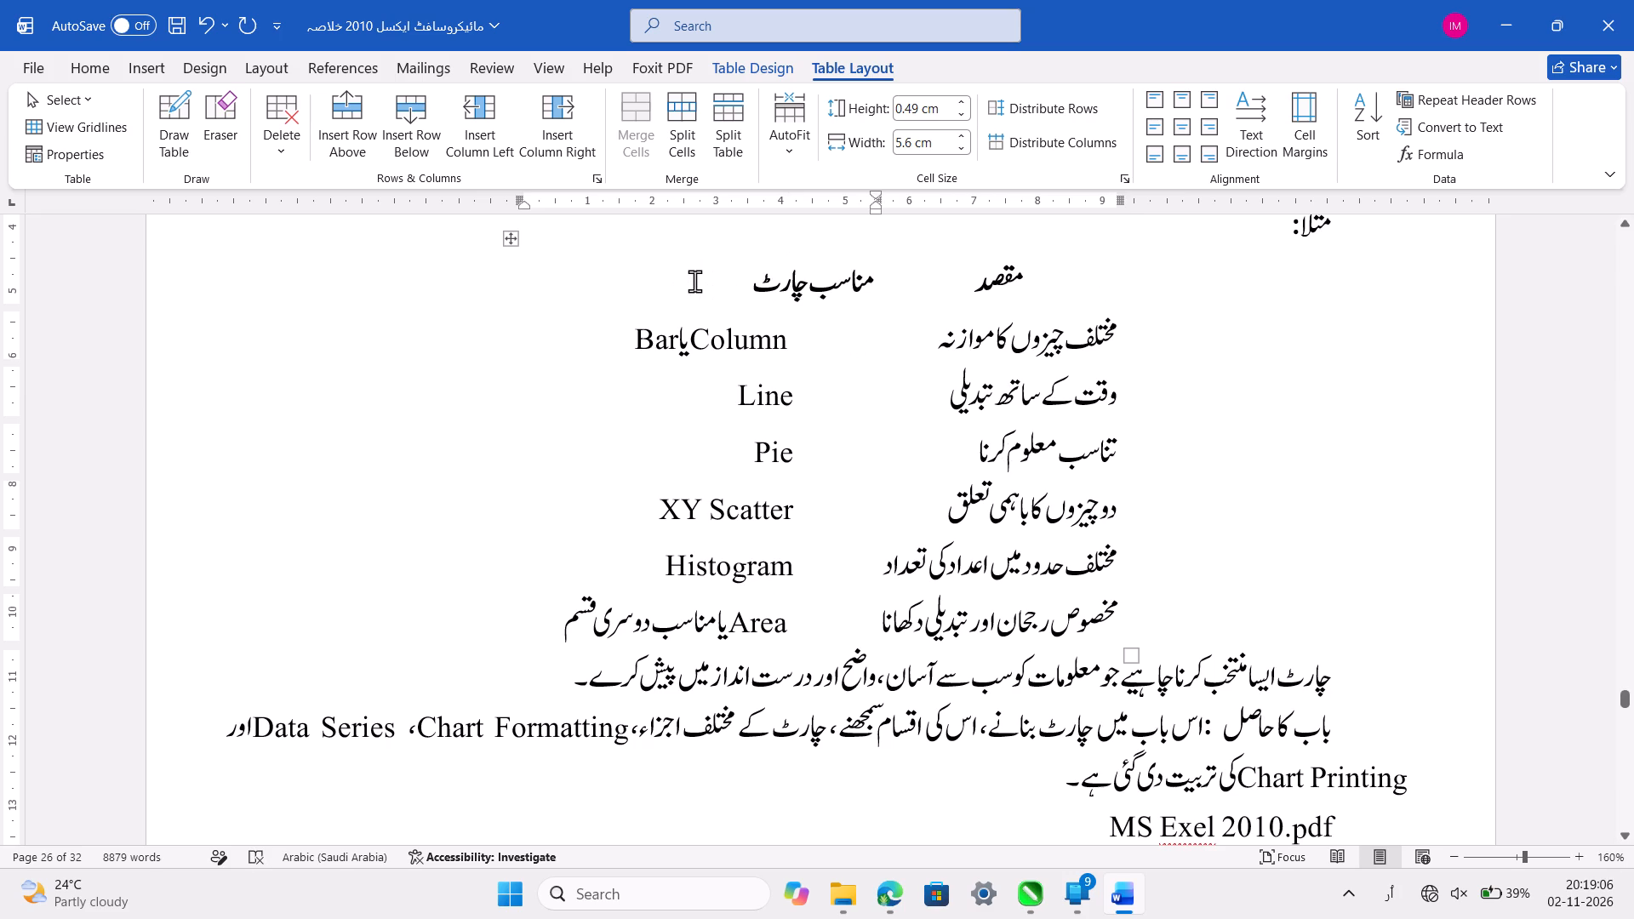
{"action": "key", "text": "ctrl+e"}
{"action": "key", "text": "ctrl+s"}
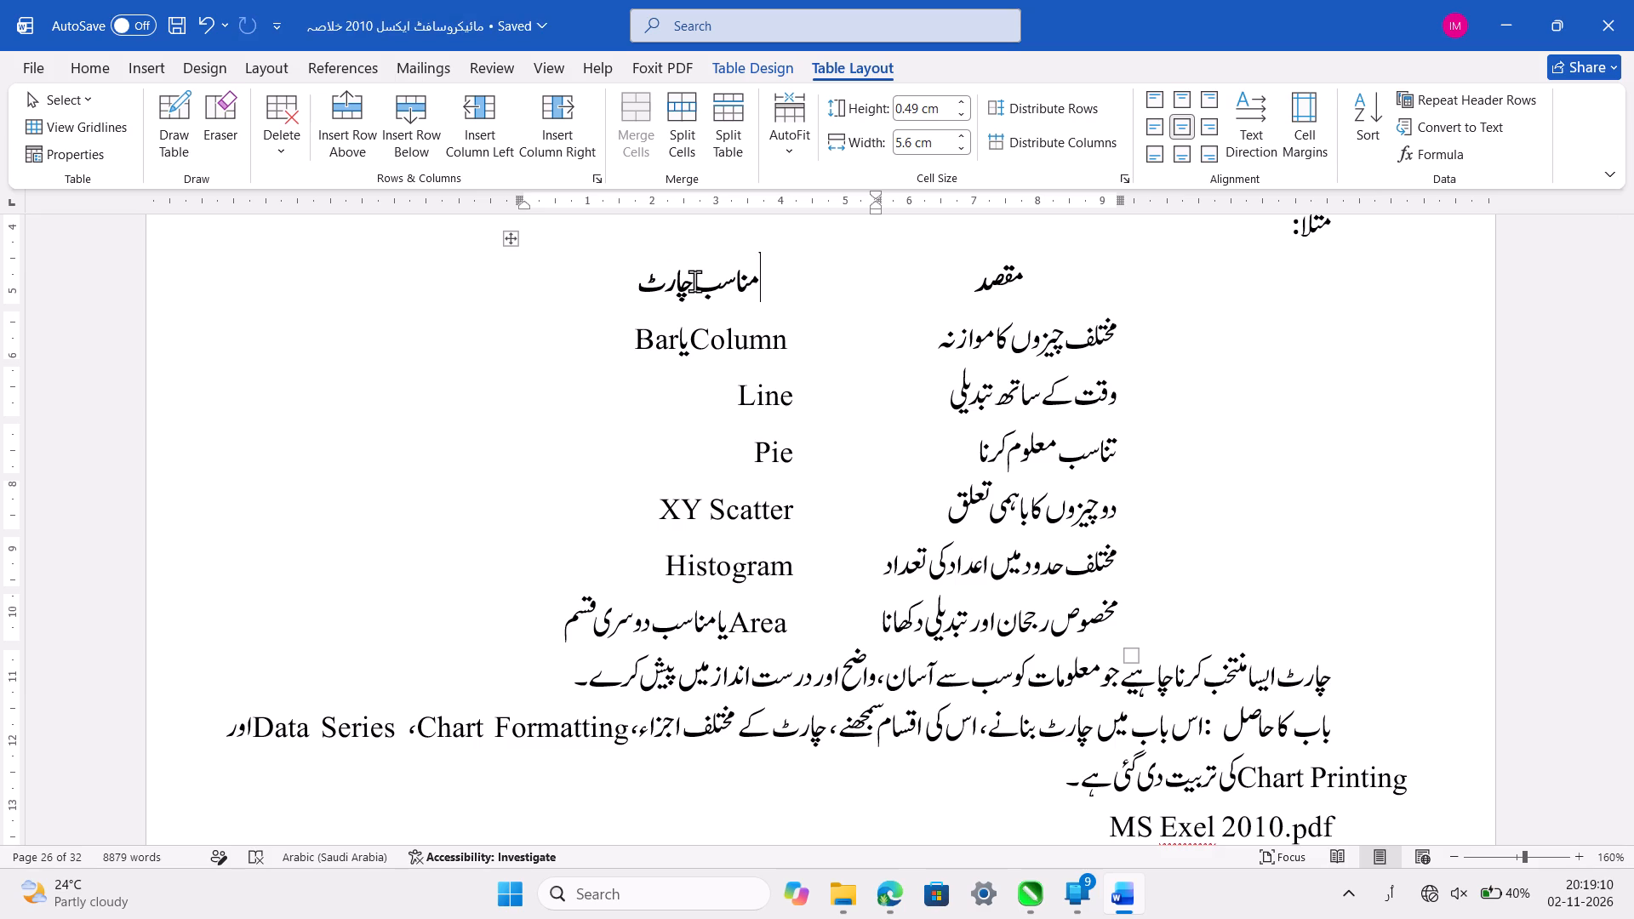
Delete the extra space beside "Column" at the start of the Column/Bar cell in the "مناسب چارٹ" column.
{"action": "left_click", "coordinate": [751, 335]}
{"action": "key", "text": "Left"}
{"action": "key", "text": "Left"}
{"action": "key", "text": "Left"}
{"action": "key", "text": "BackSpace"}
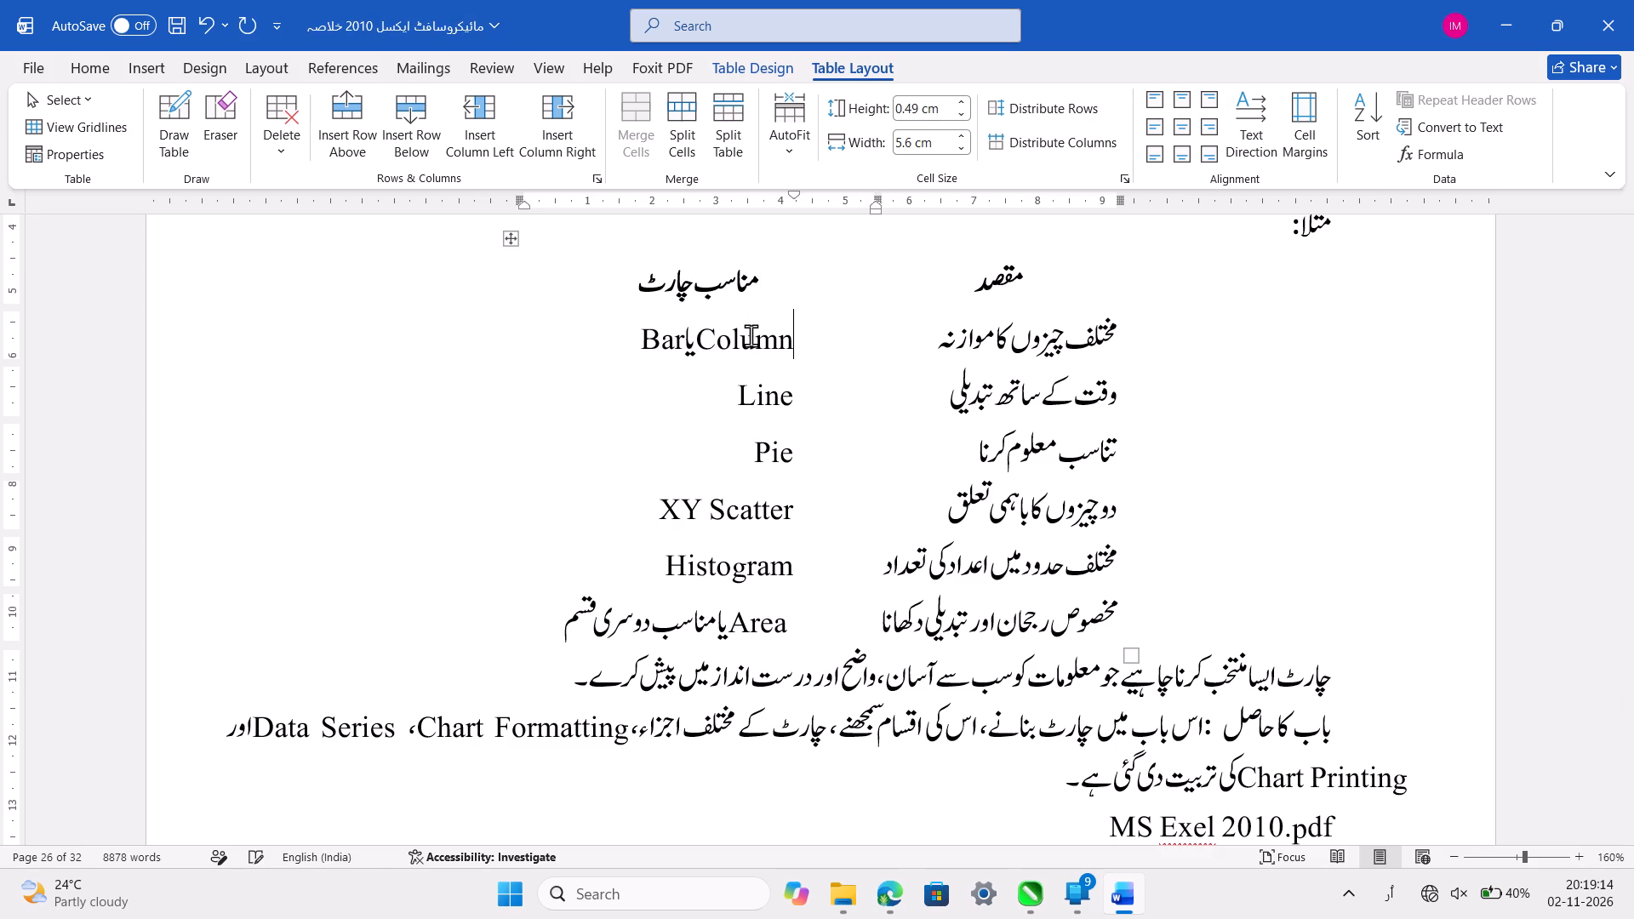
Insert a space between "Column" and "یا" in the Column/Bar cell of the chart selection table and save the document.
{"action": "key", "text": "space"}
{"action": "key", "text": "ctrl+s"}
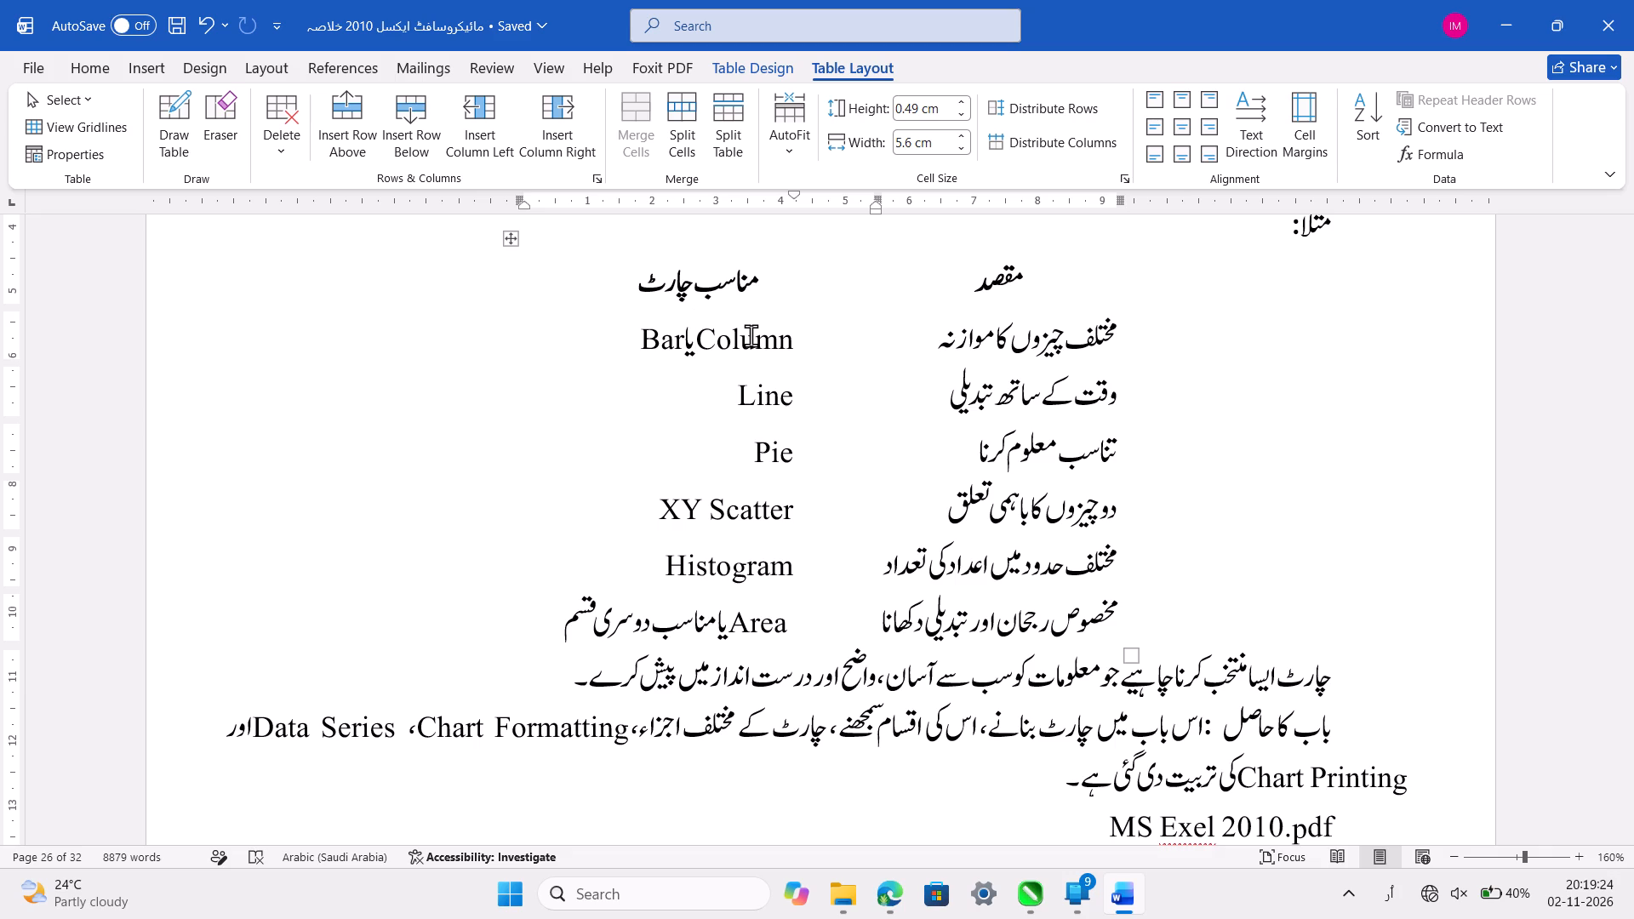
{"action": "scroll", "coordinate": [751, 335], "scroll_direction": "down", "scroll_amount": 1}
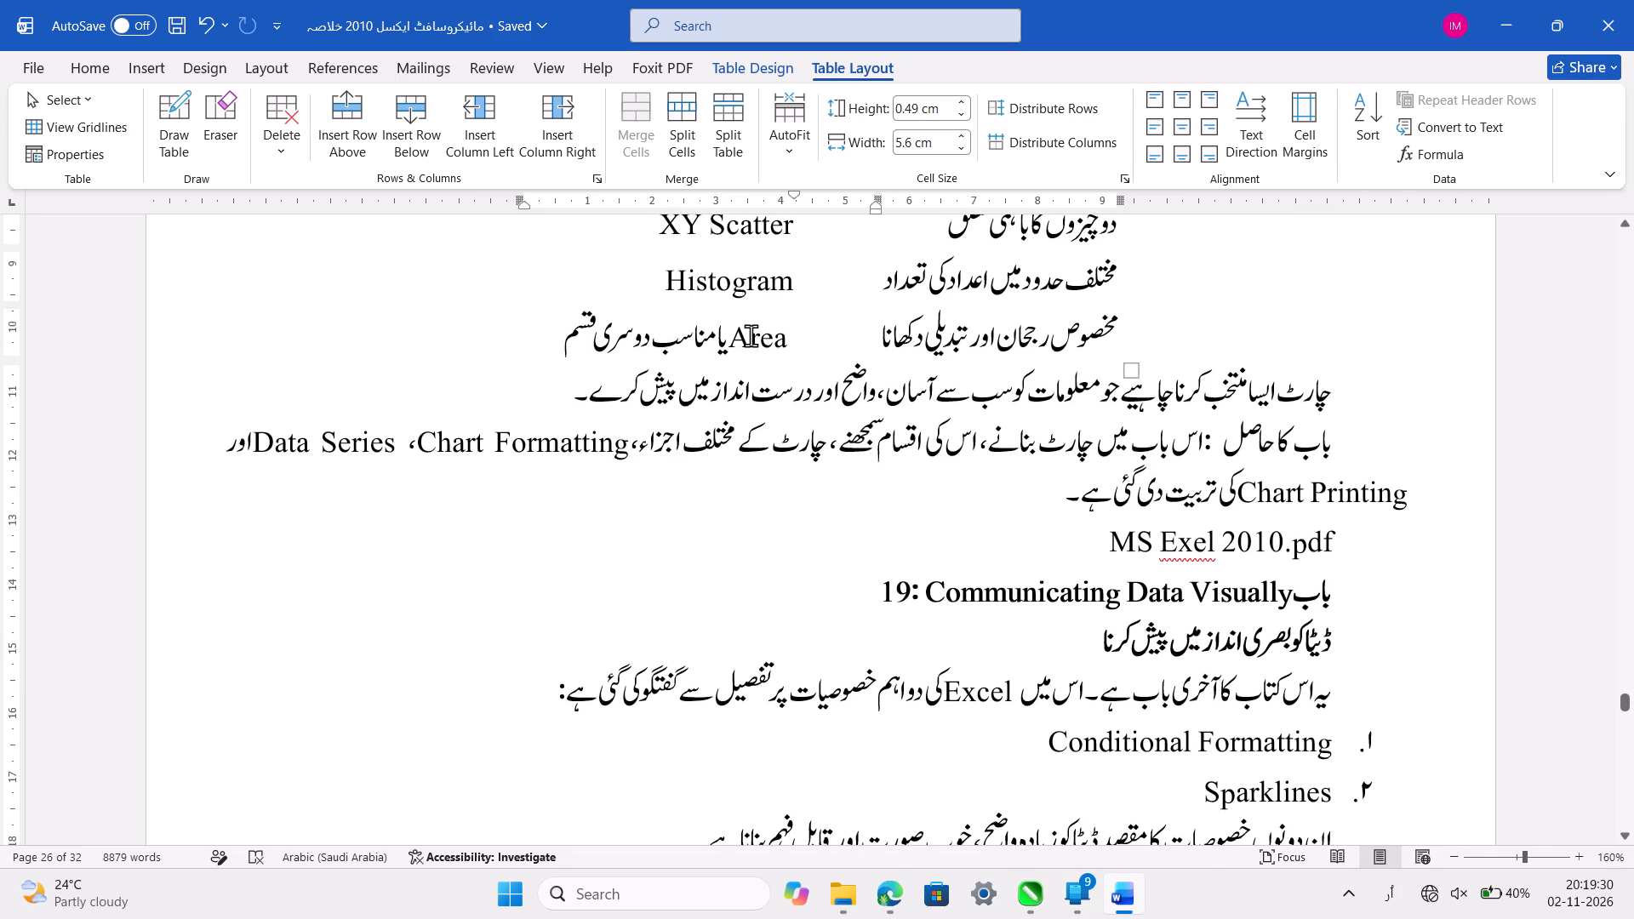
{"action": "key", "text": "ctrl+s"}
{"action": "left_click", "coordinate": [996, 495]}
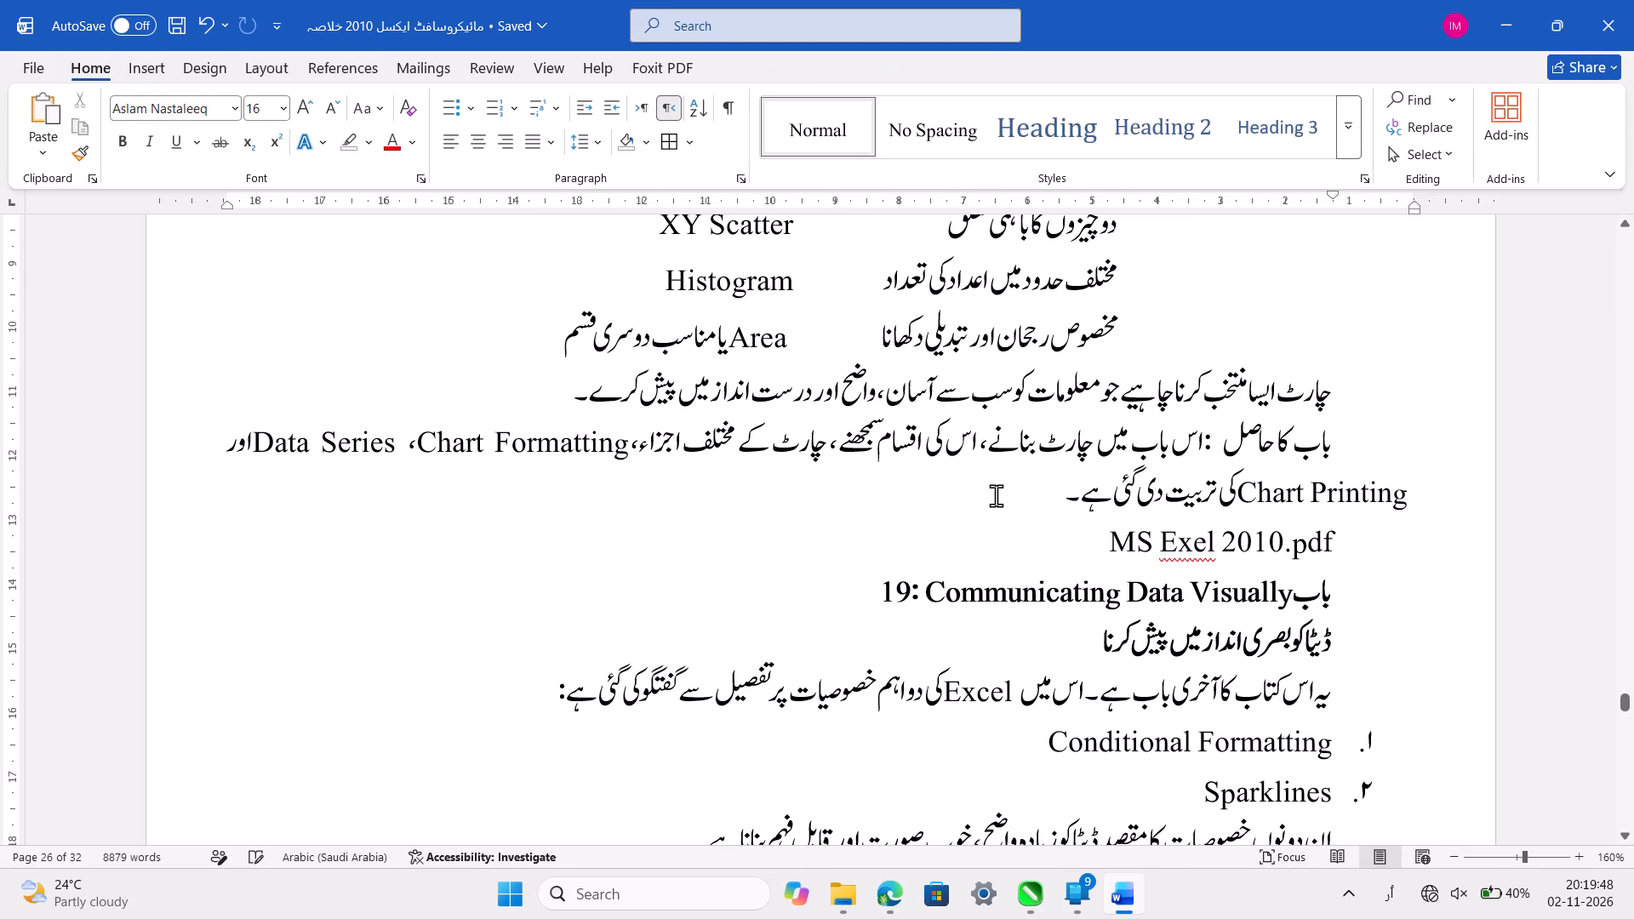
{"action": "key", "text": "ctrl+s"}
Delete the stray "MS Exel 2010.pdf" line above the chapter 19 title.
{"action": "triple_click", "coordinate": [1151, 547]}
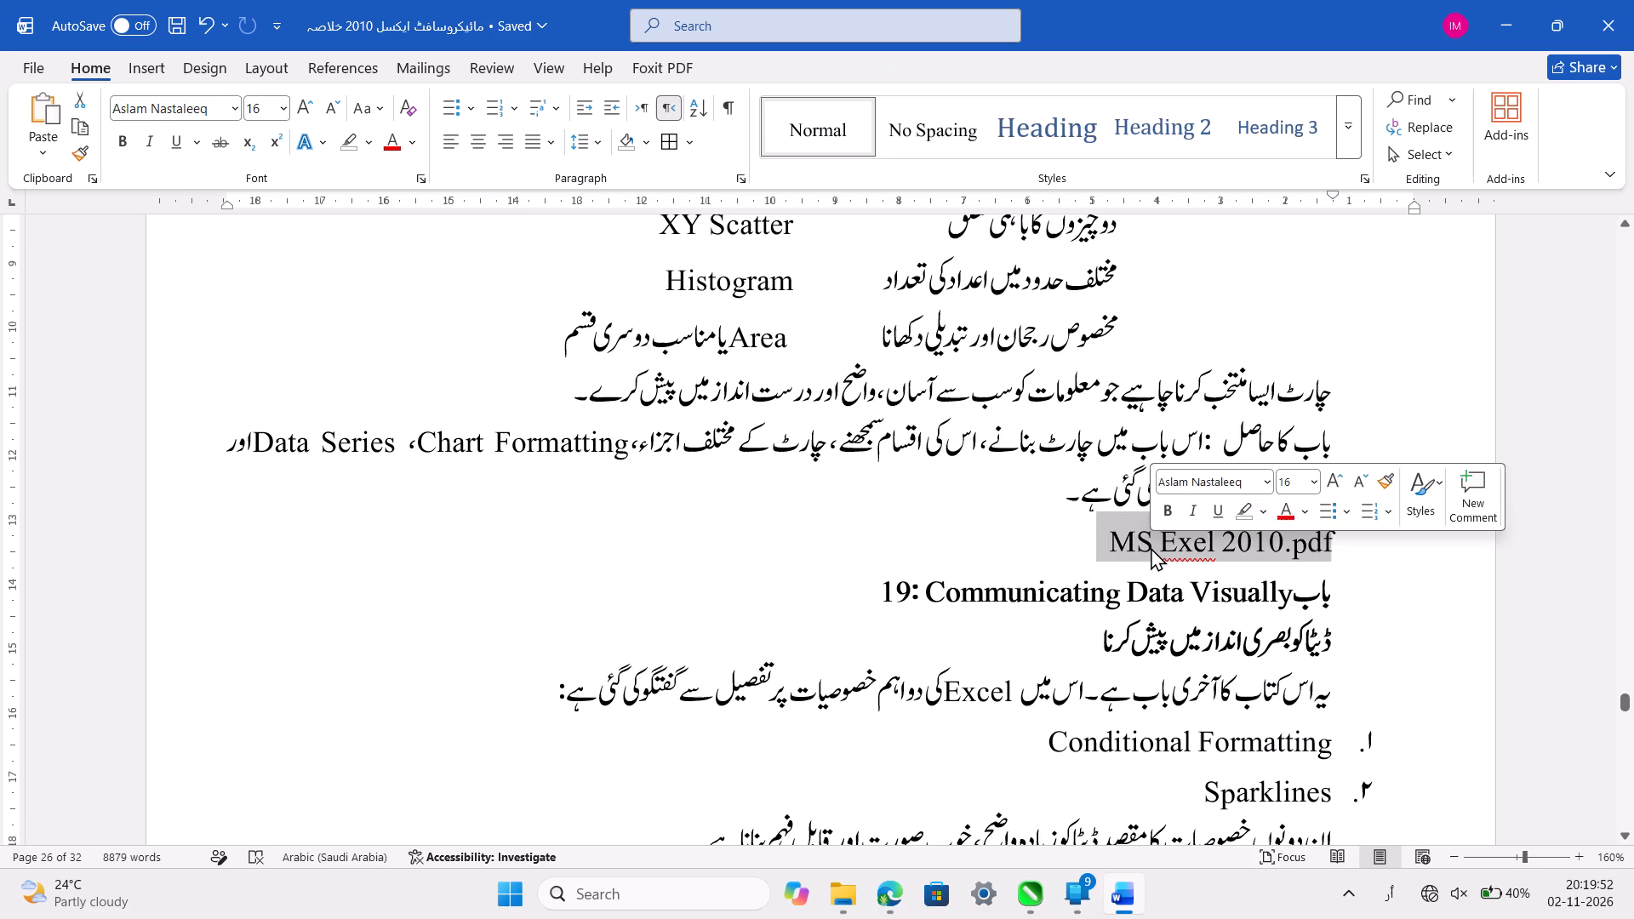
{"action": "key", "text": "Delete"}
Remove the first-line indent from the chapter 19 title "Communicating Data Visually" and its Urdu subtitle.
{"action": "key", "text": "Home"}
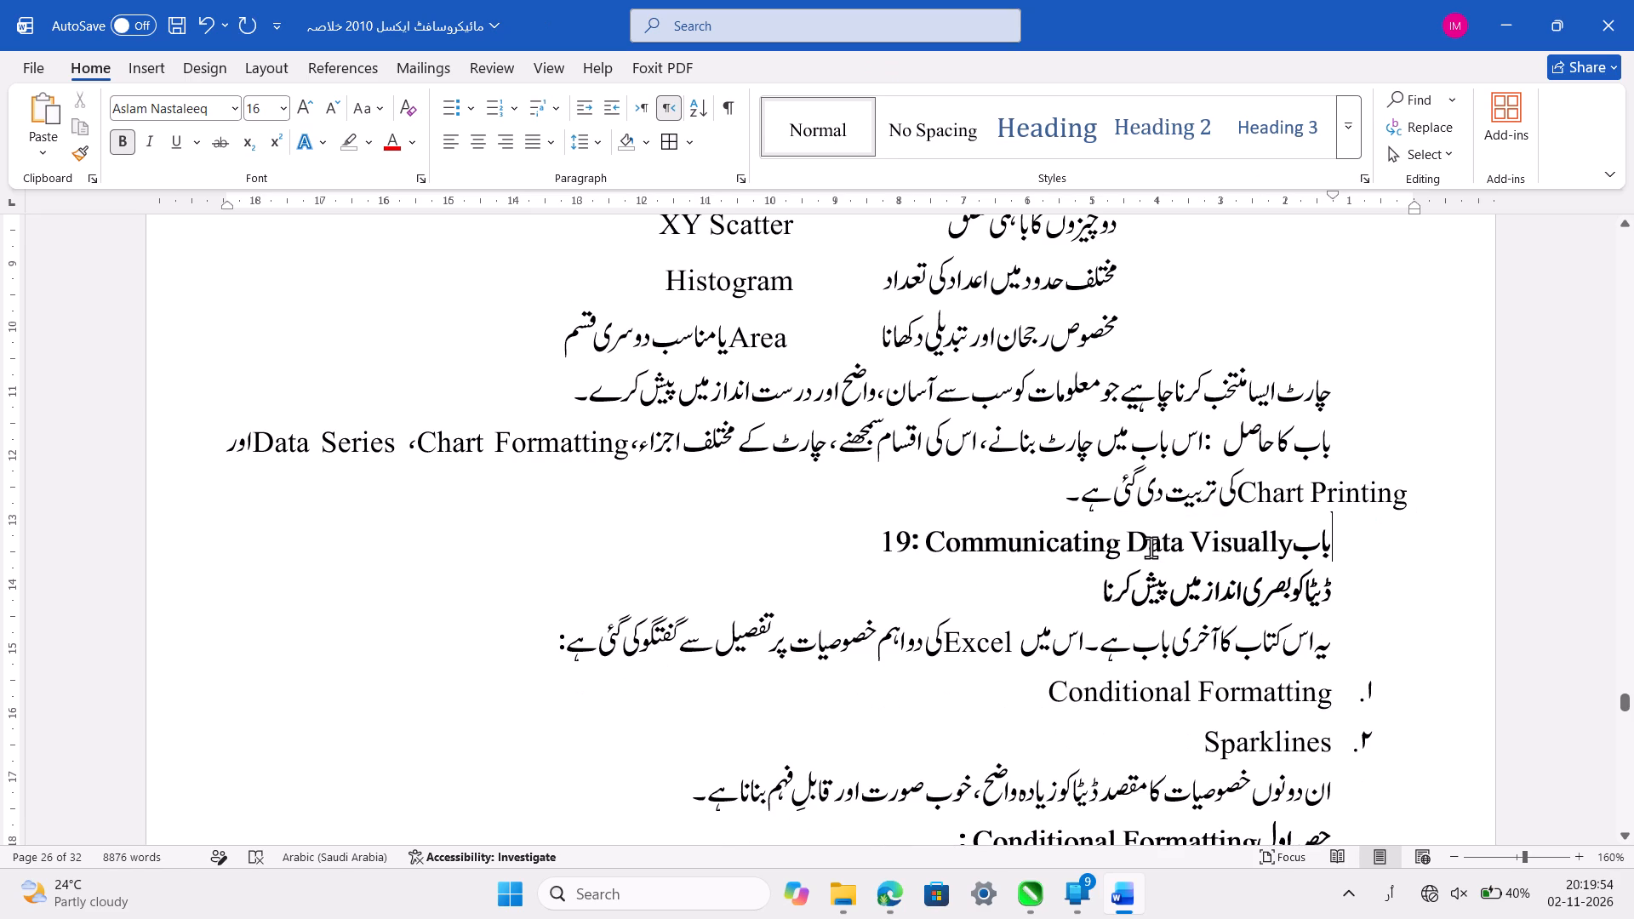
{"action": "key", "text": "BackSpace"}
{"action": "left_click", "coordinate": [1185, 592]}
{"action": "key", "text": "Home"}
{"action": "key", "text": "BackSpace"}
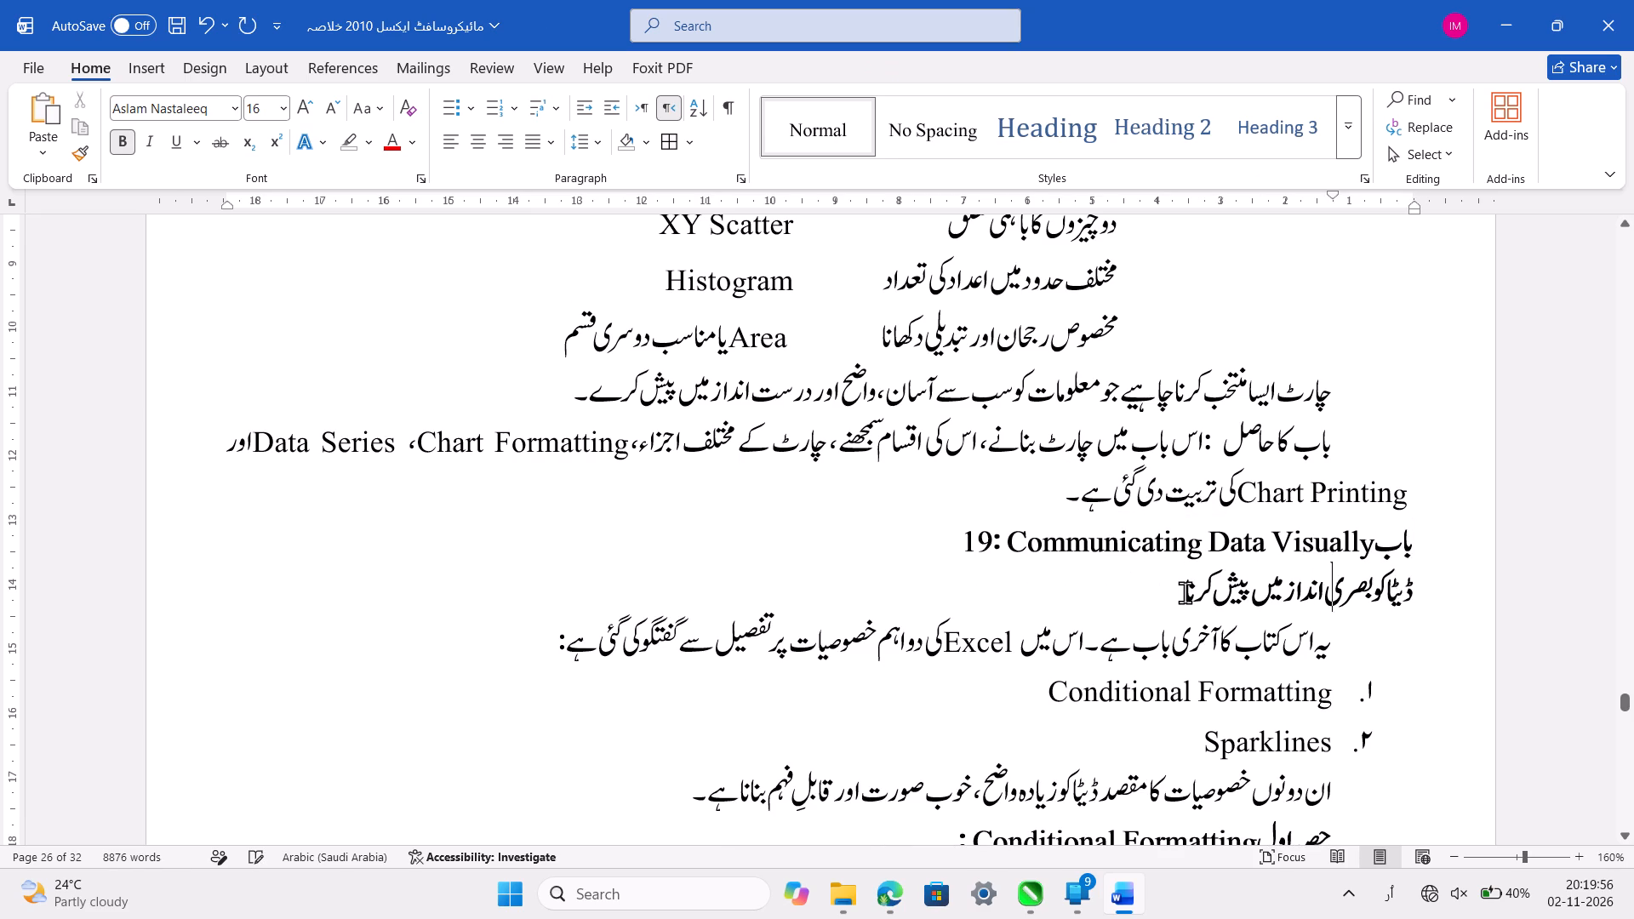
Centre the chapter 19 title and its Urdu subtitle on the page and save the document.
{"action": "left_click_drag", "start_coordinate": [1183, 539], "coordinate": [1182, 626]}
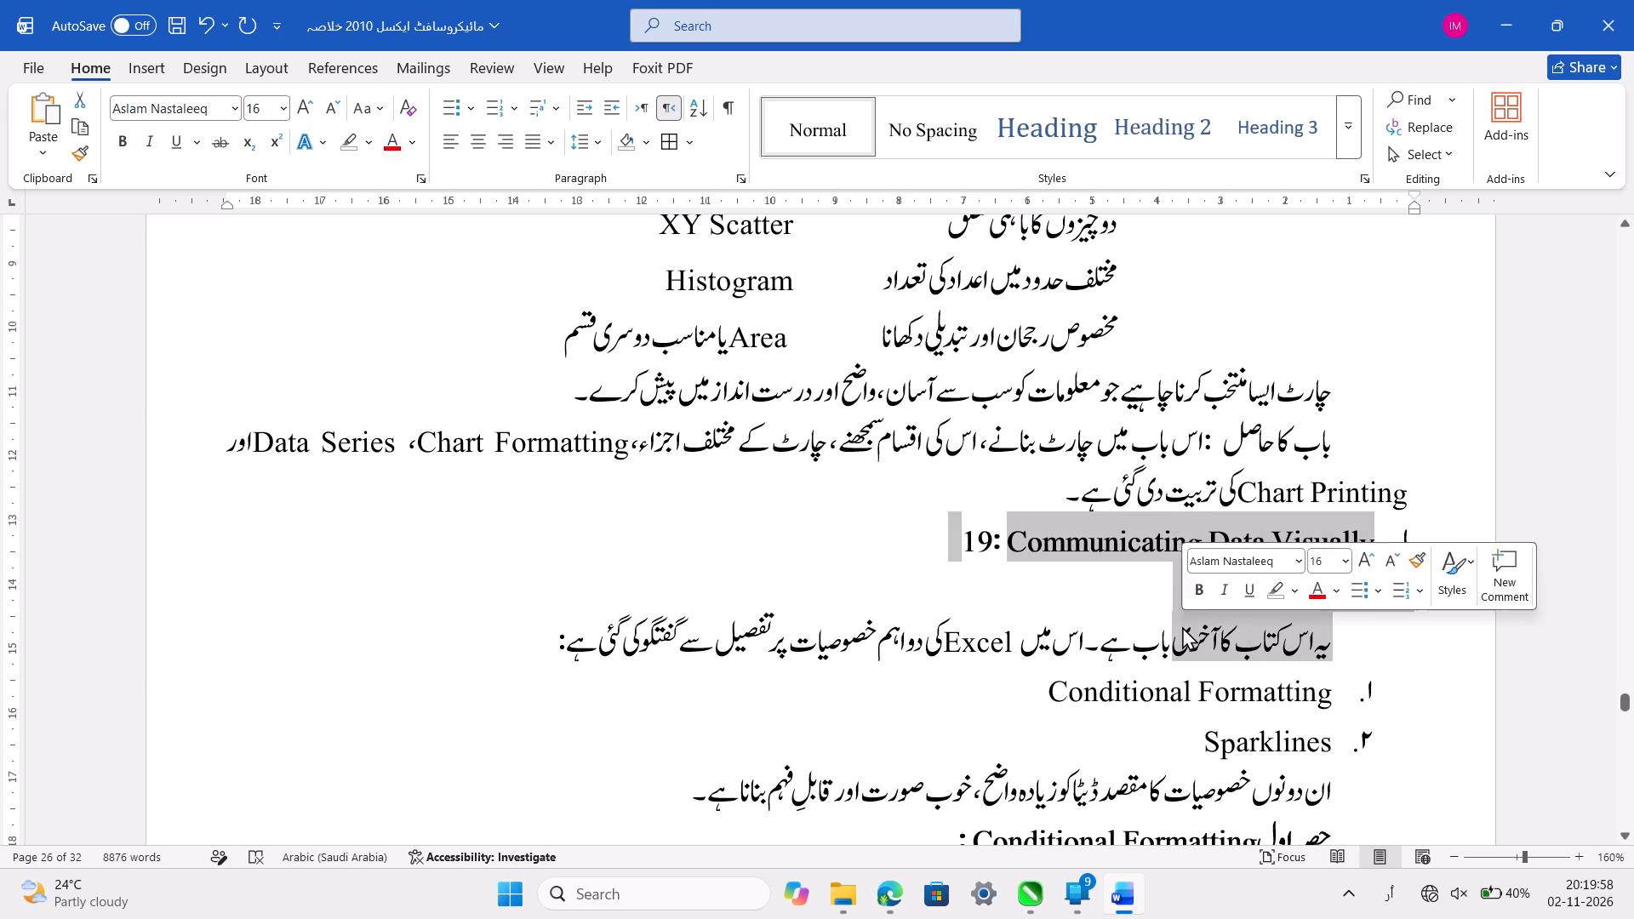
{"action": "left_click", "coordinate": [1182, 626]}
{"action": "left_click_drag", "start_coordinate": [1156, 535], "coordinate": [1156, 580]}
{"action": "key", "text": "ctrl+e"}
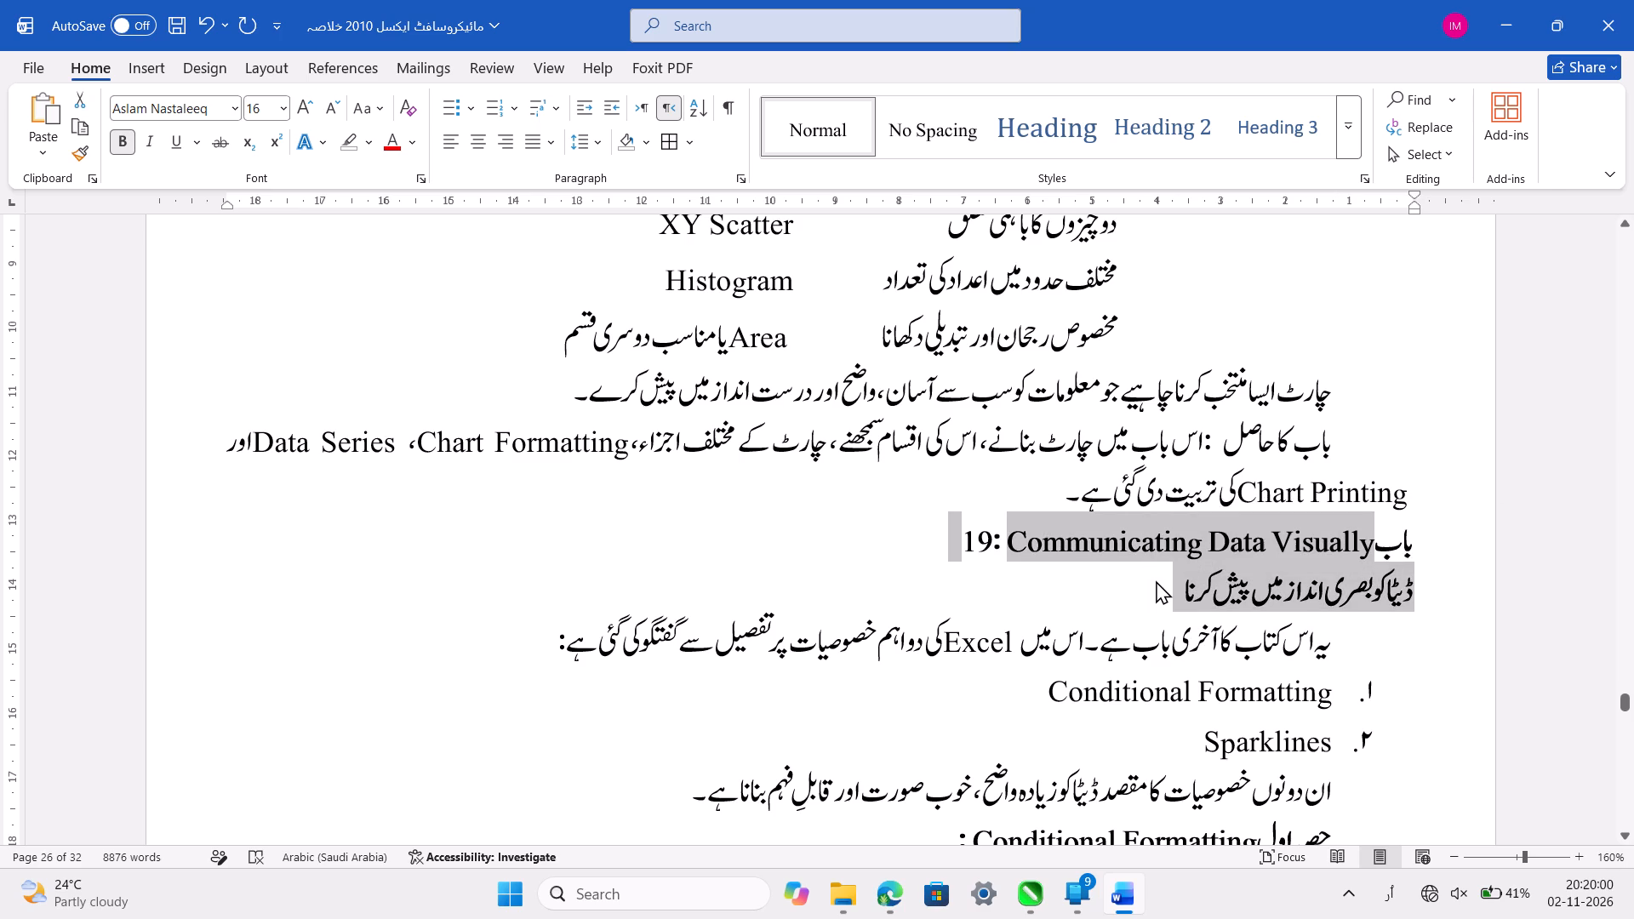
{"action": "left_click", "coordinate": [1237, 582]}
{"action": "key", "text": "ctrl+s"}
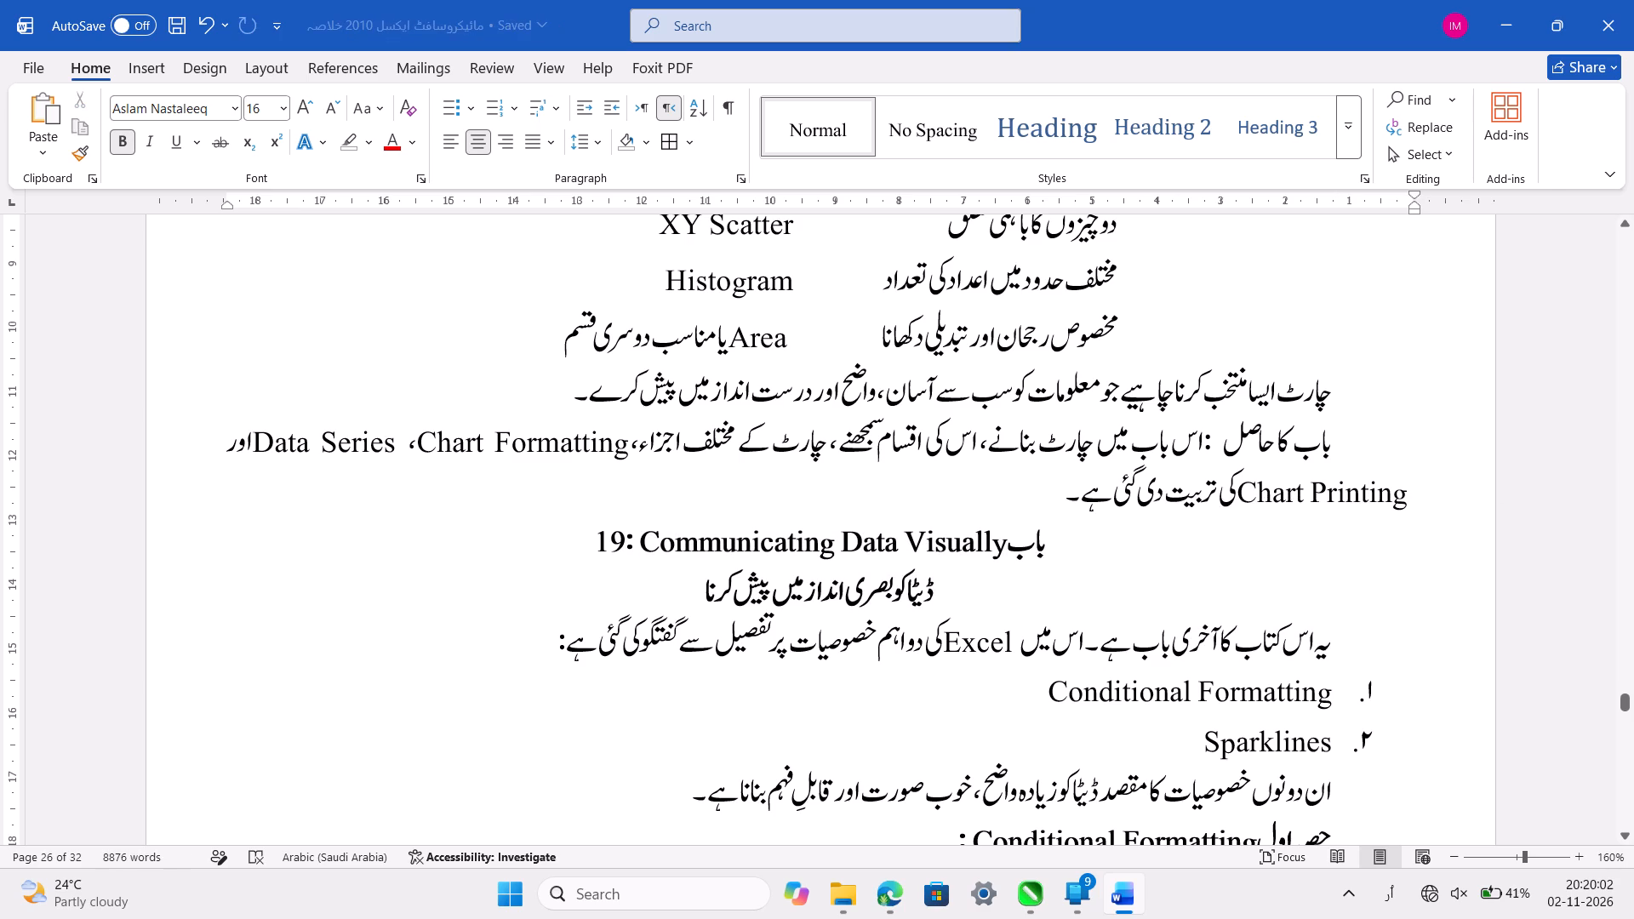
In the section 1 heading "Conditional Formatting کیا ہے؟", replace the misplaced space after "Formatting" with one before "کیا".
{"action": "scroll", "coordinate": [1237, 582], "scroll_direction": "down", "scroll_amount": 1}
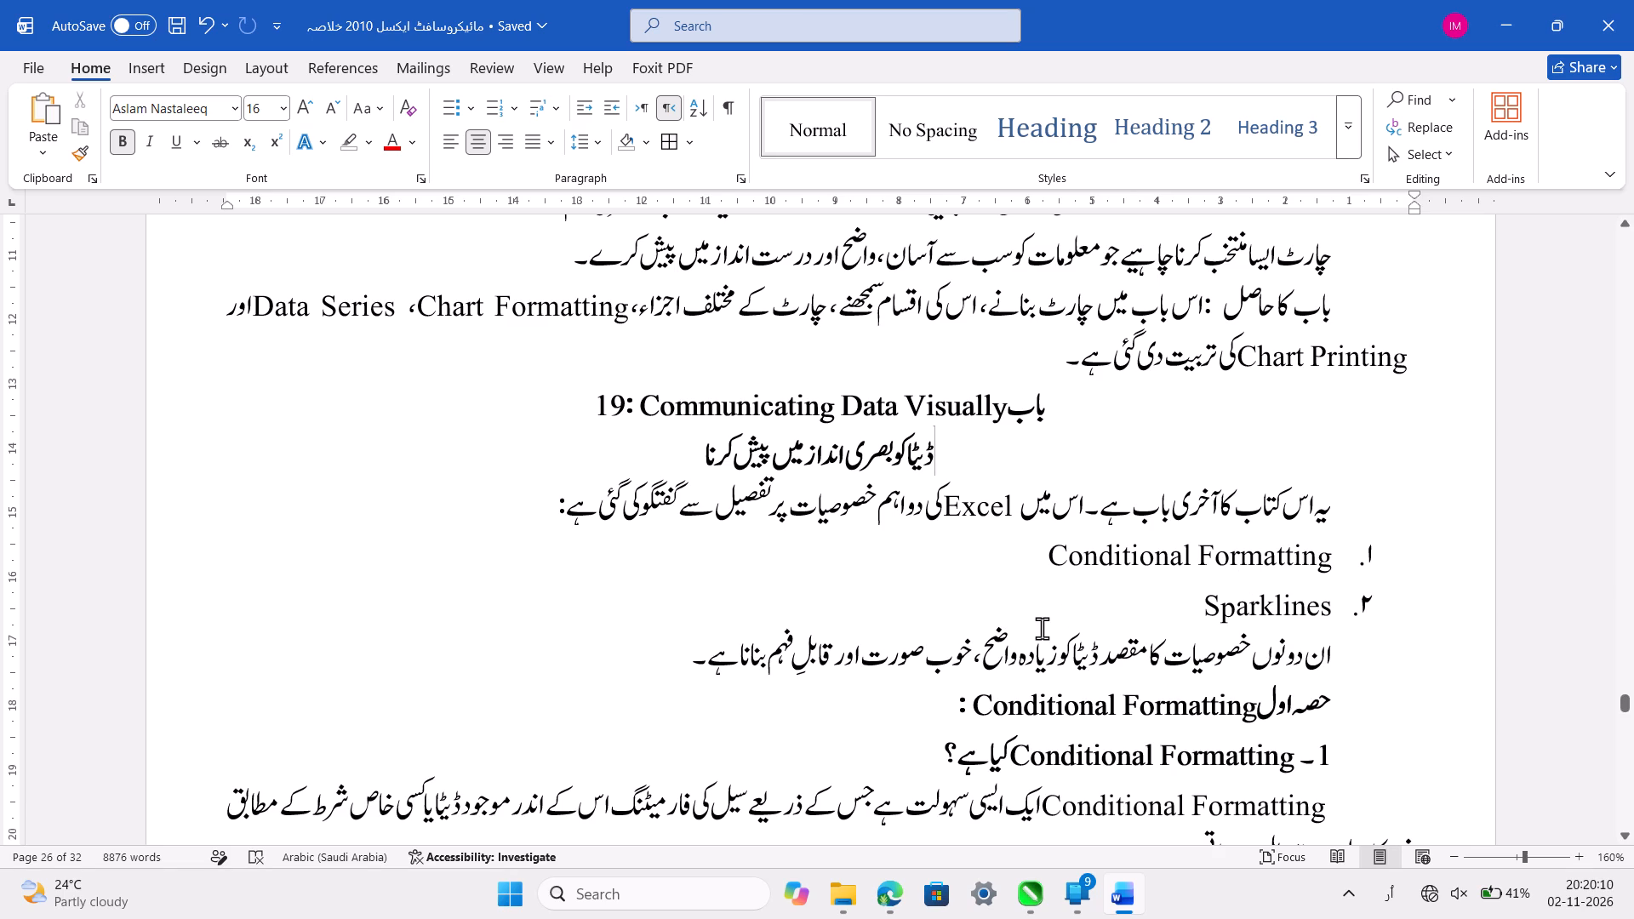
{"action": "scroll", "coordinate": [1042, 628], "scroll_direction": "down", "scroll_amount": 1}
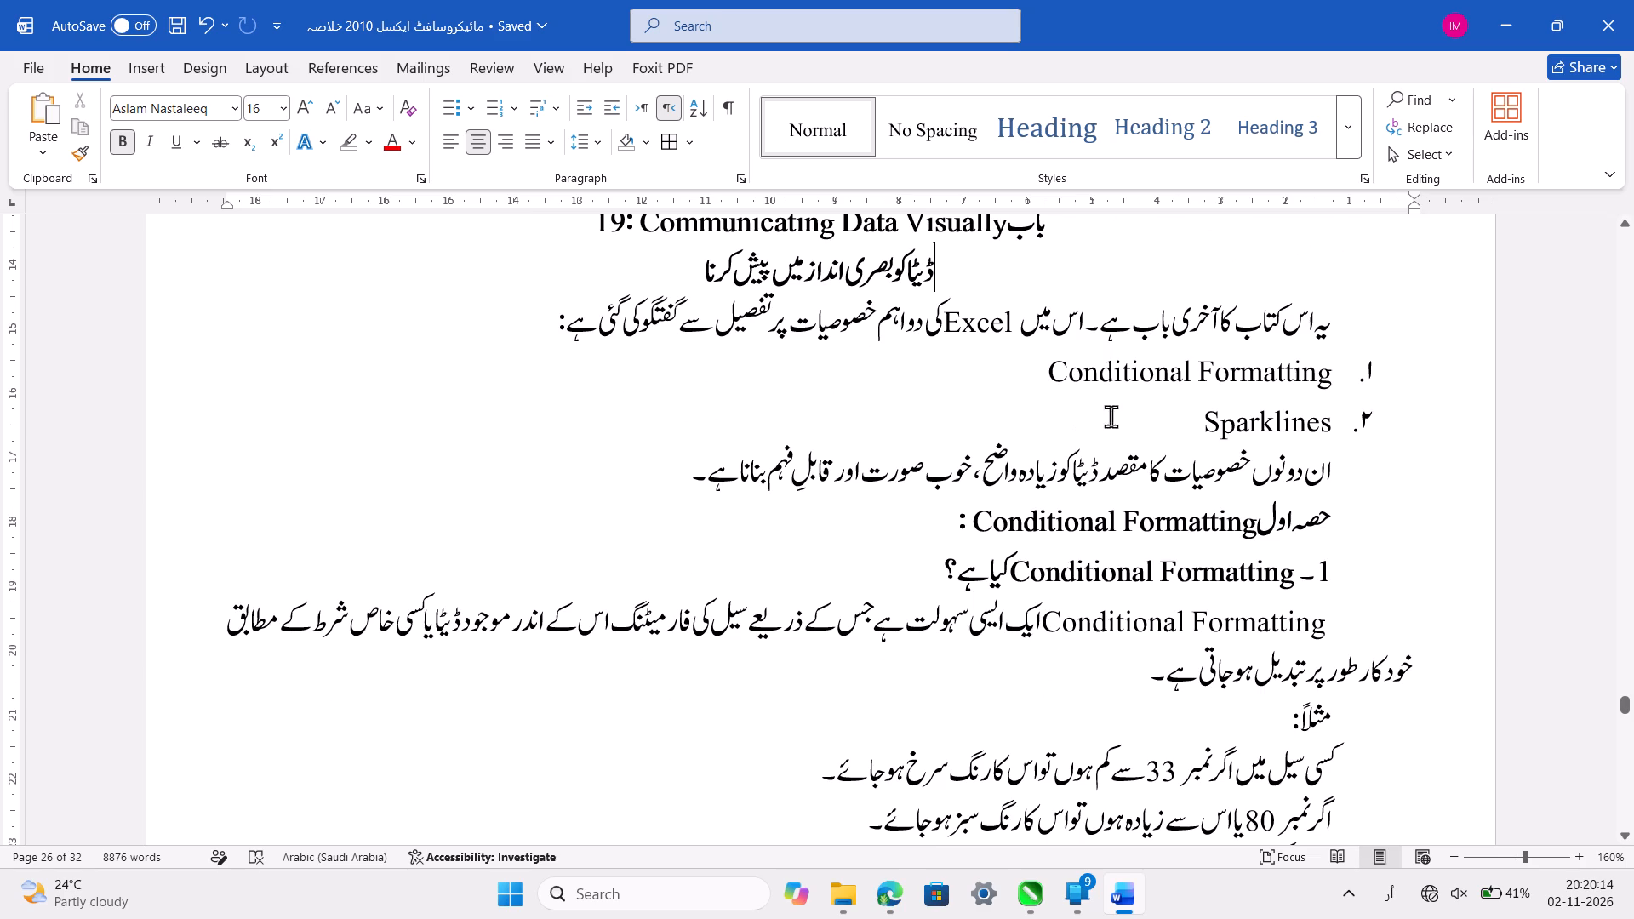
{"action": "left_click", "coordinate": [1306, 480]}
{"action": "scroll", "coordinate": [1306, 480], "scroll_direction": "up", "scroll_amount": 2, "text": "ctrl"}
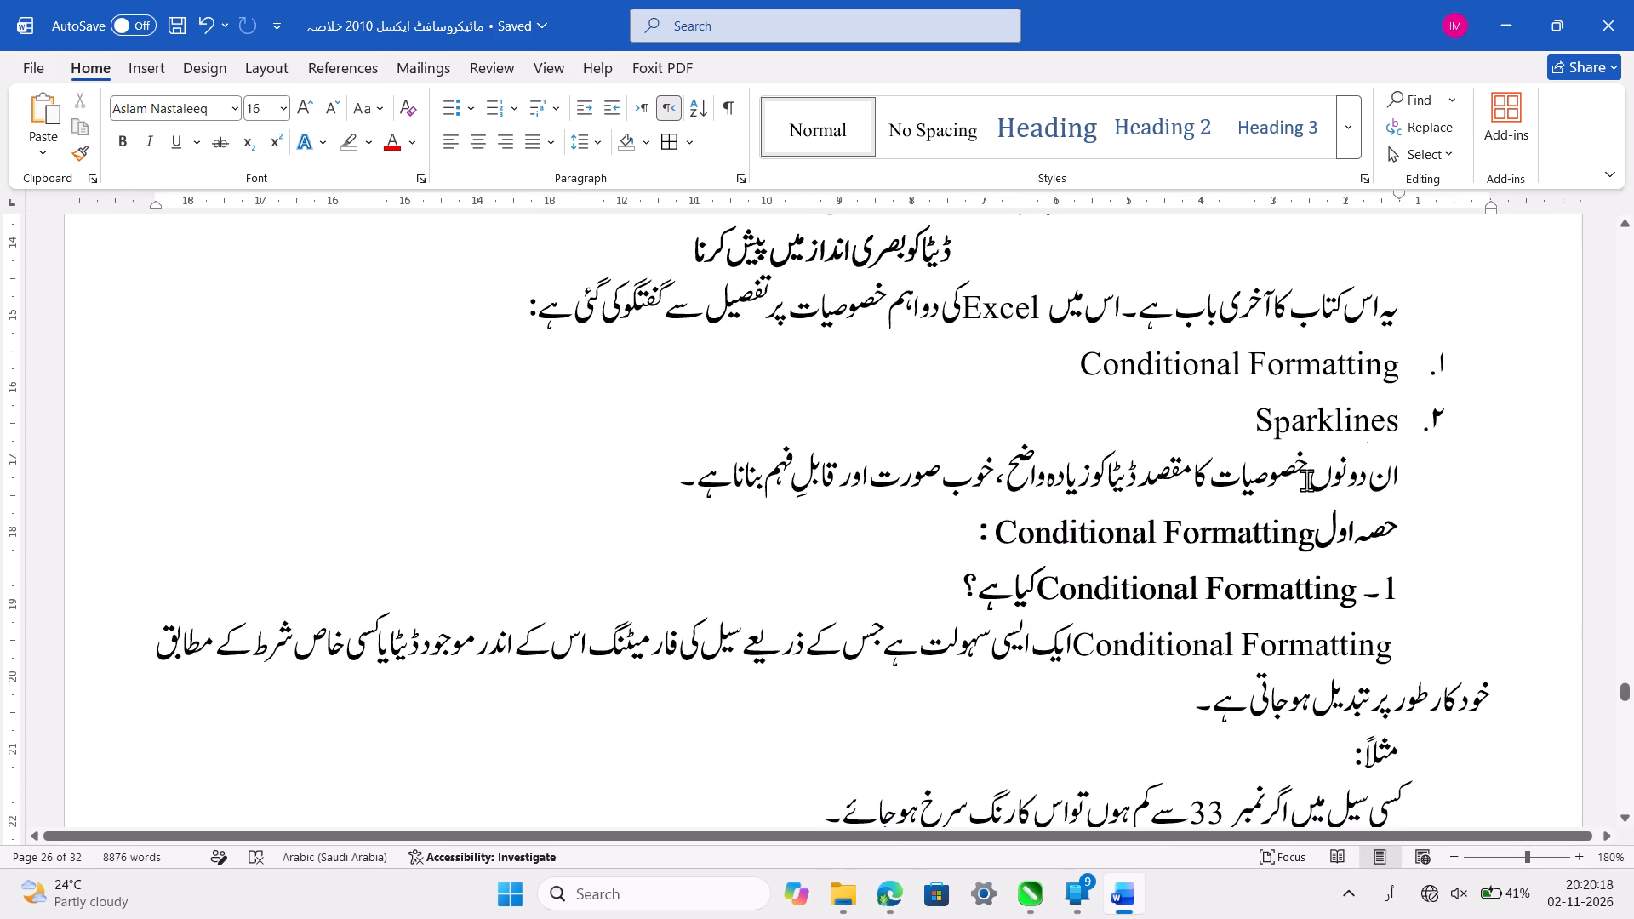
{"action": "scroll", "coordinate": [1306, 480], "scroll_direction": "down", "scroll_amount": 1, "text": "ctrl"}
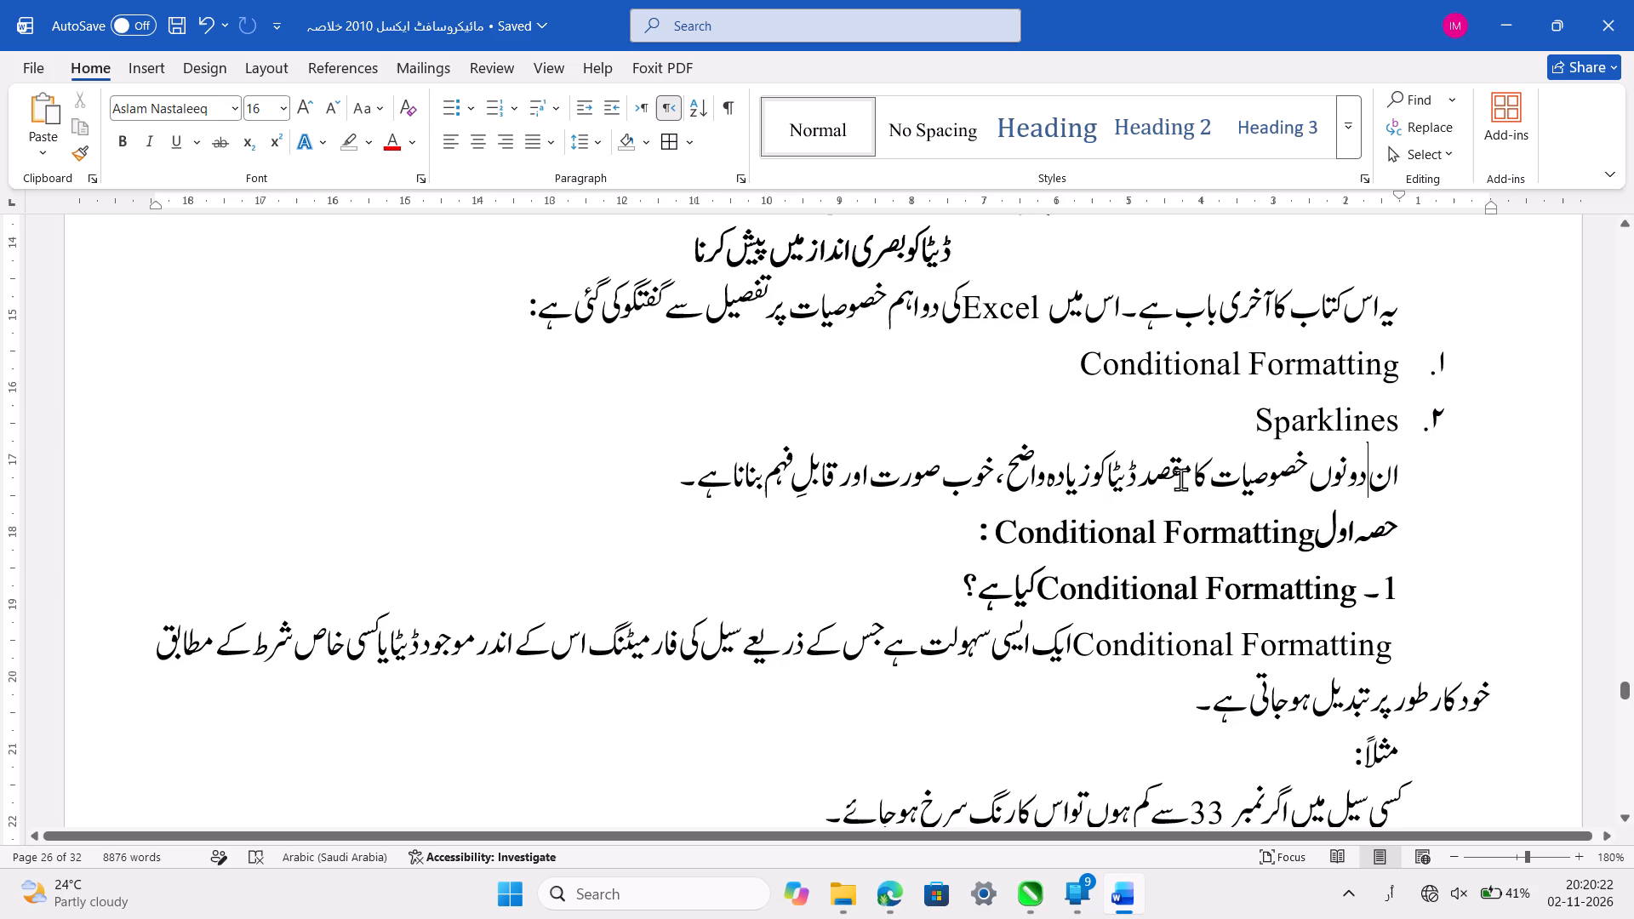
{"action": "scroll", "coordinate": [1180, 479], "scroll_direction": "down", "scroll_amount": 1}
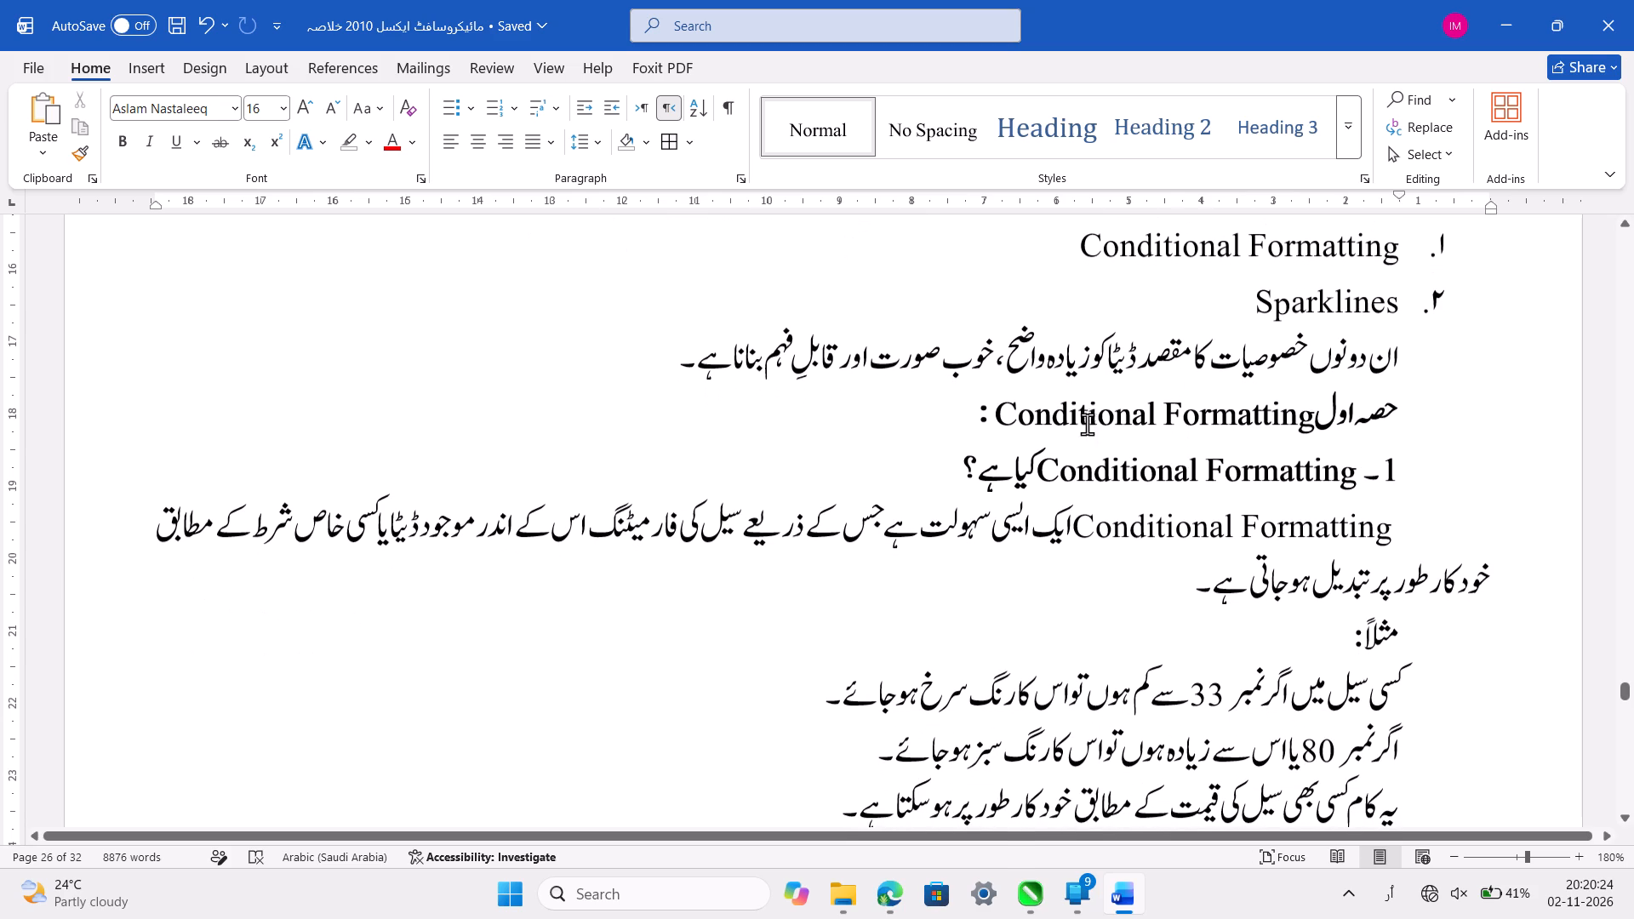
{"action": "left_click", "coordinate": [1091, 424]}
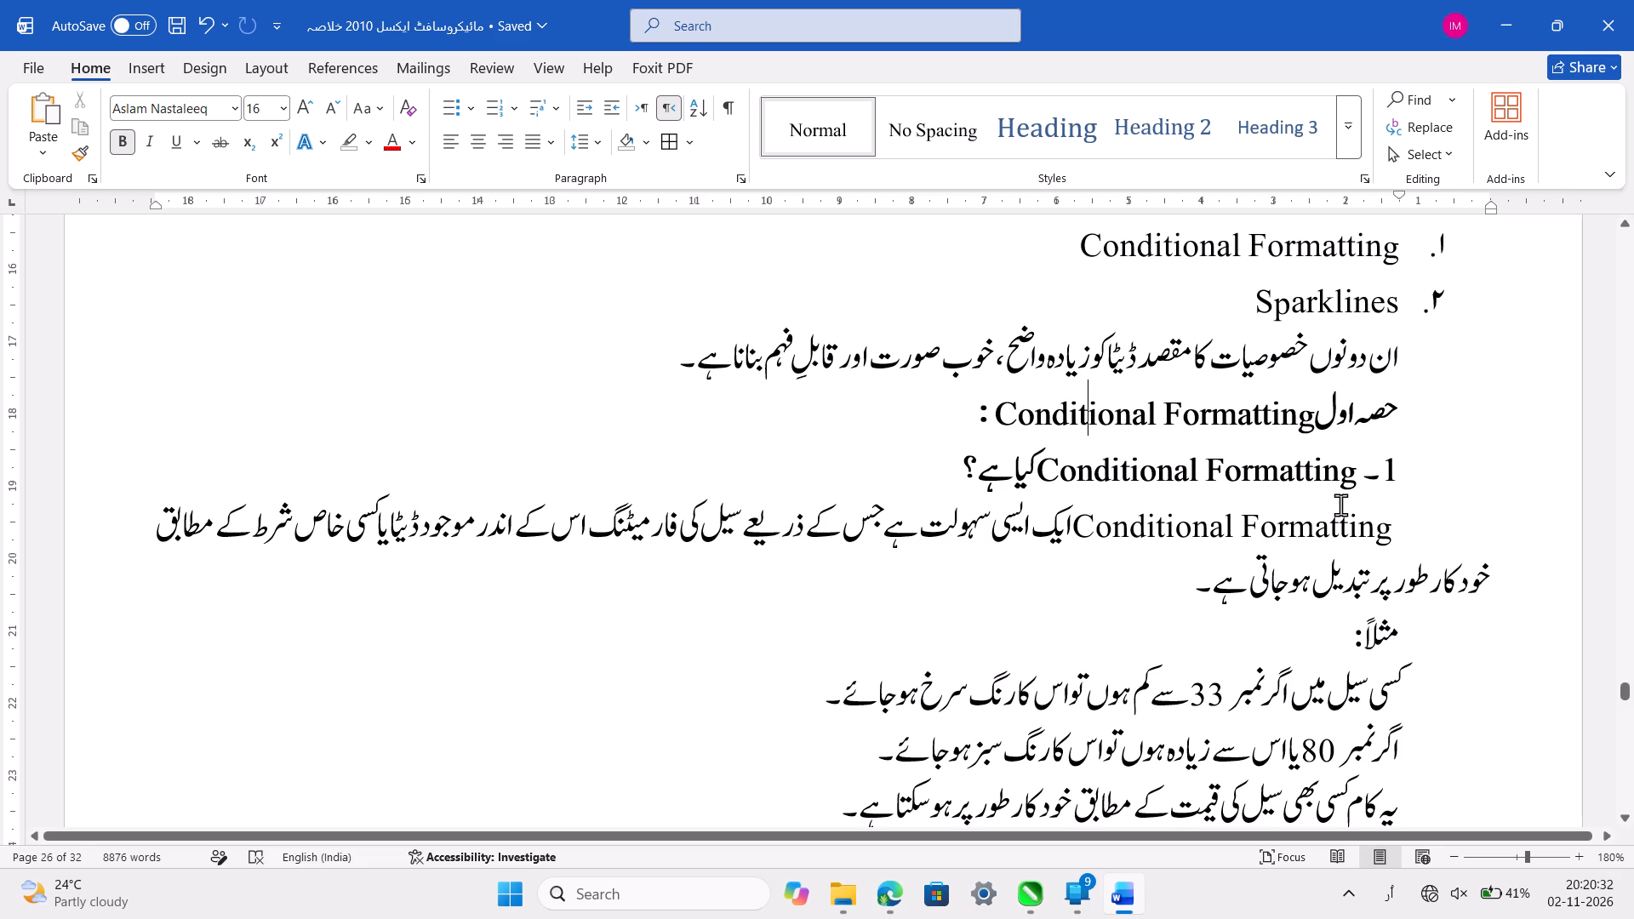
{"action": "left_click", "coordinate": [1287, 472]}
{"action": "key", "text": "Left"}
{"action": "key", "text": "Left"}
{"action": "key", "text": "Left"}
{"action": "key", "text": "Left"}
{"action": "key", "text": "Left"}
{"action": "key", "text": "Left"}
{"action": "key", "text": "Left"}
{"action": "key", "text": "BackSpace"}
{"action": "key", "text": "space"}
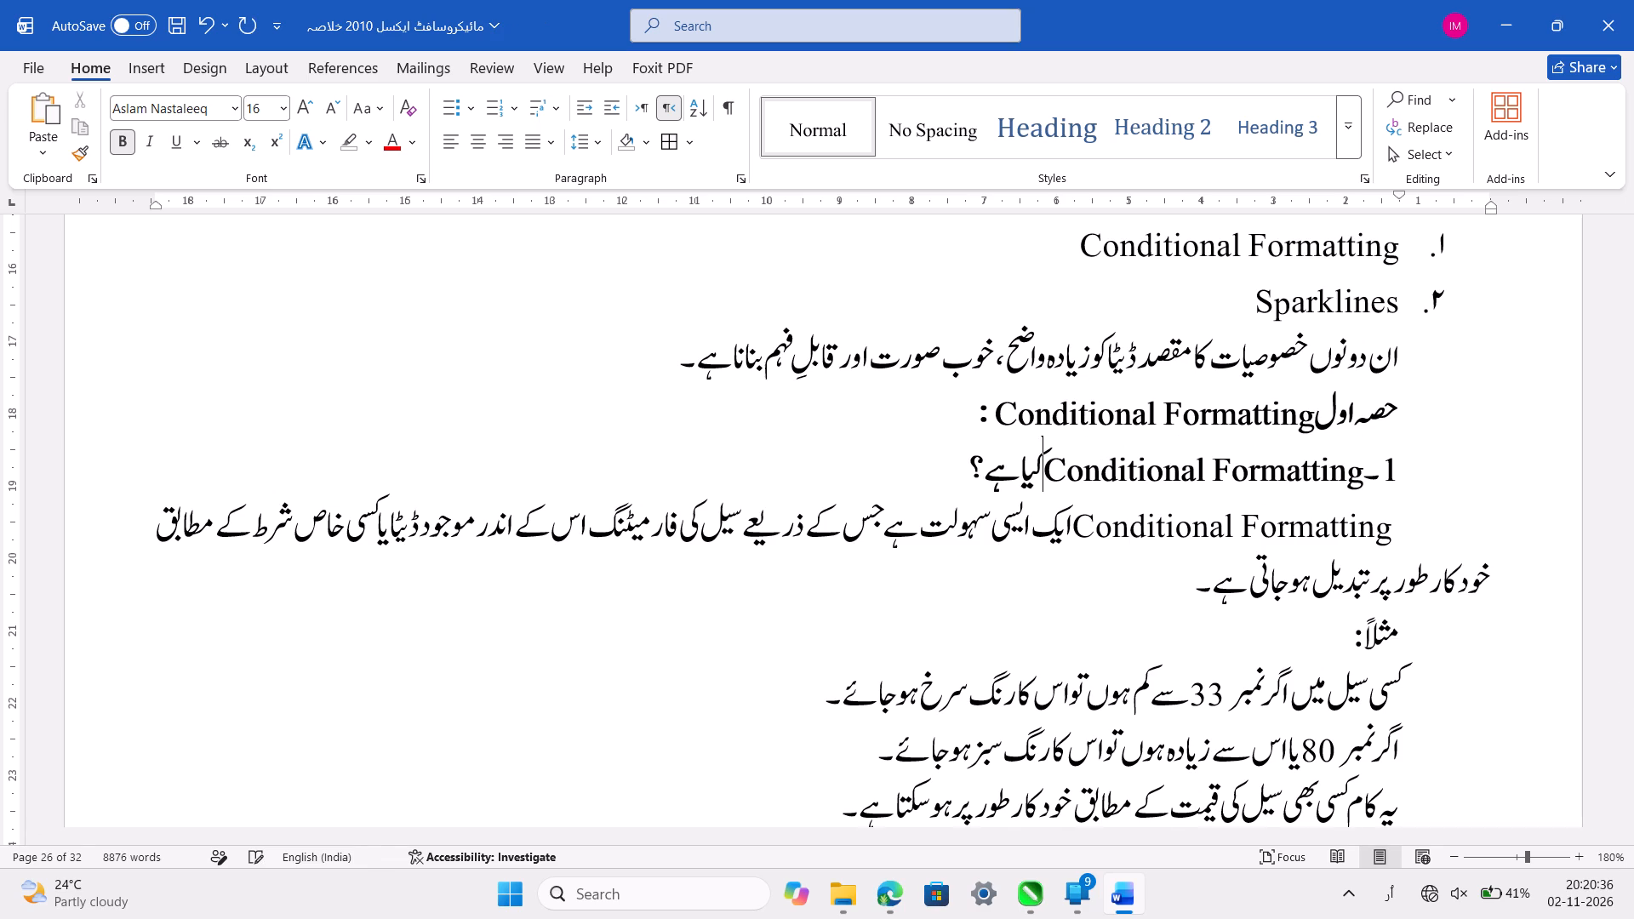
Replace the misplaced space after "Conditional Formatting" at the start of the section 1 definition paragraph and save the document.
{"action": "scroll", "coordinate": [1287, 472], "scroll_direction": "down", "scroll_amount": 1}
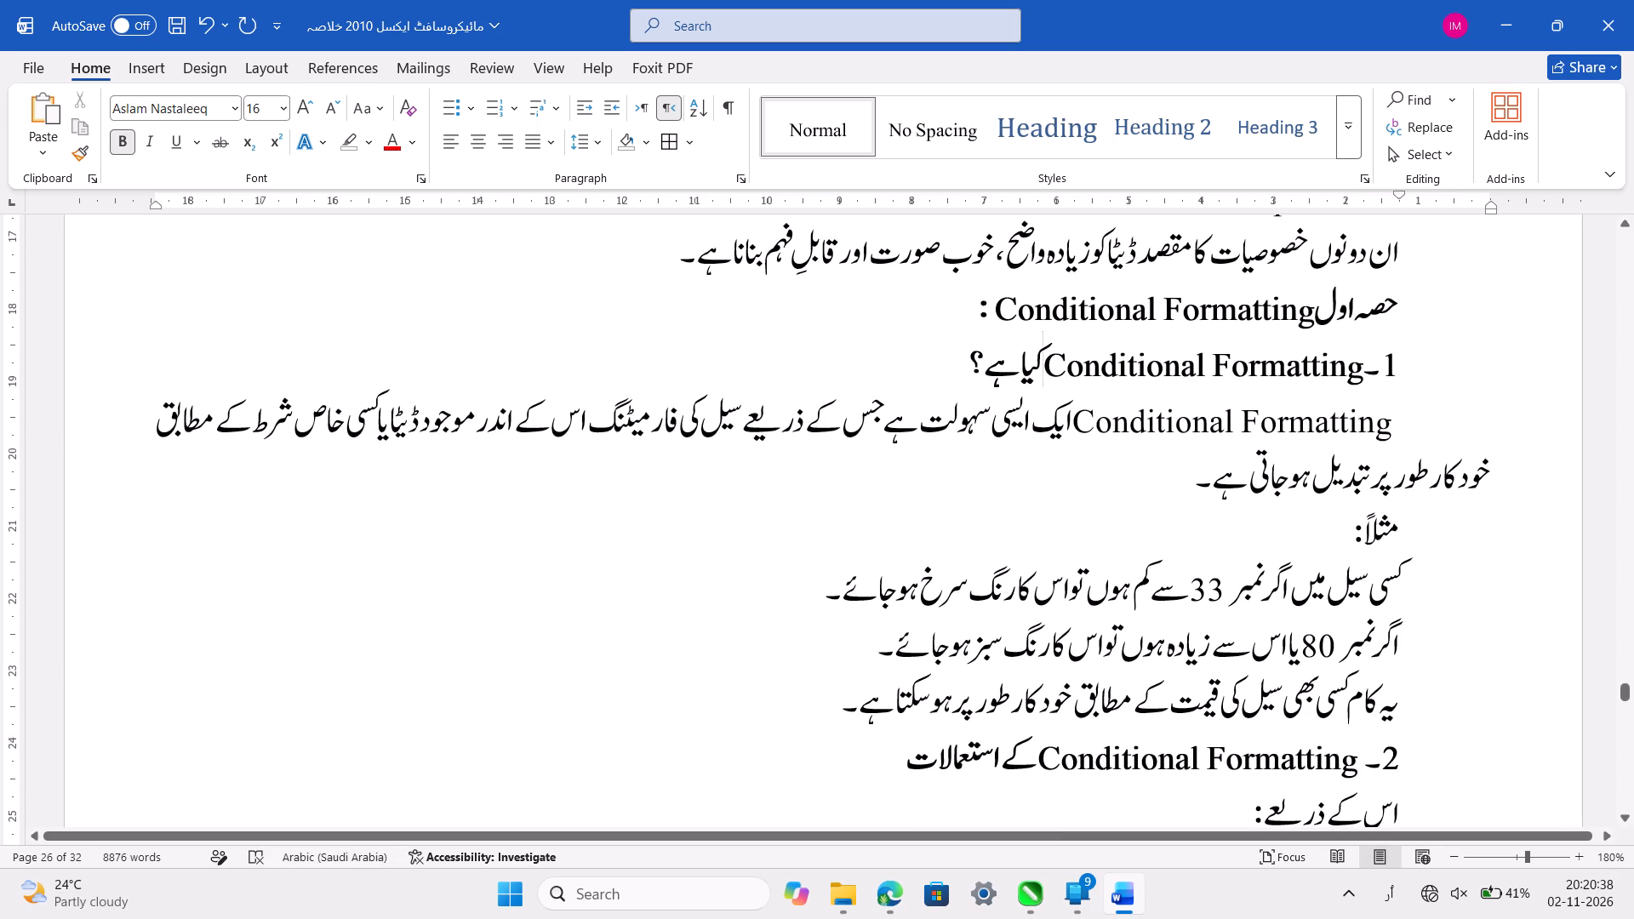
{"action": "left_click", "coordinate": [1372, 425]}
{"action": "key", "text": "Left"}
{"action": "key", "text": "Left"}
{"action": "key", "text": "BackSpace"}
{"action": "key", "text": "space"}
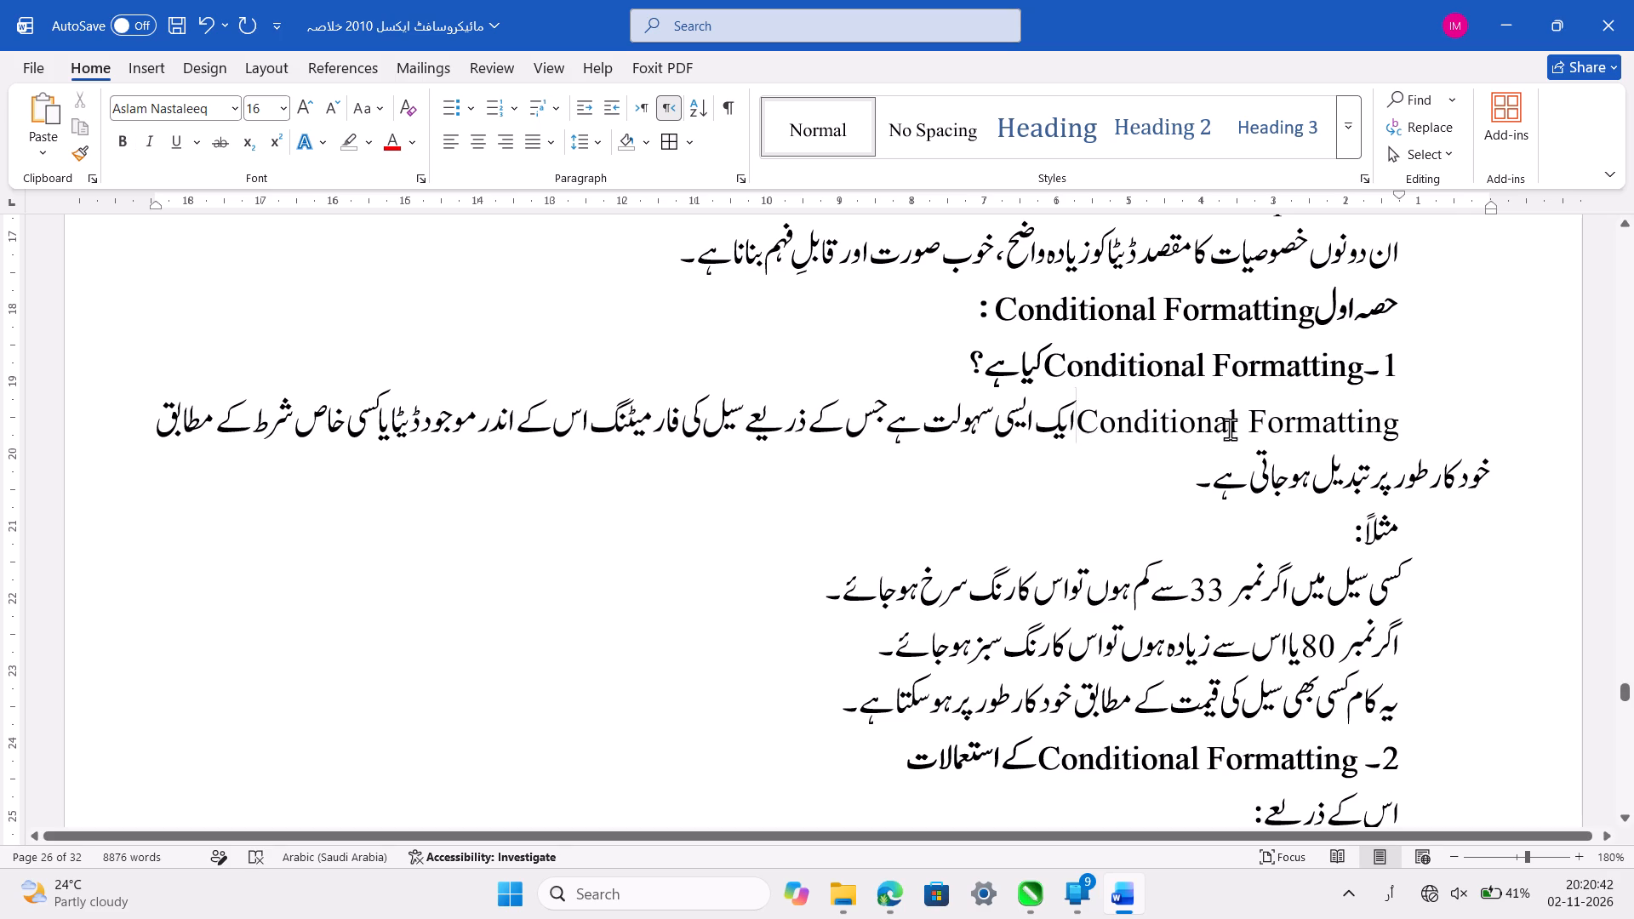
{"action": "left_click", "coordinate": [1088, 456]}
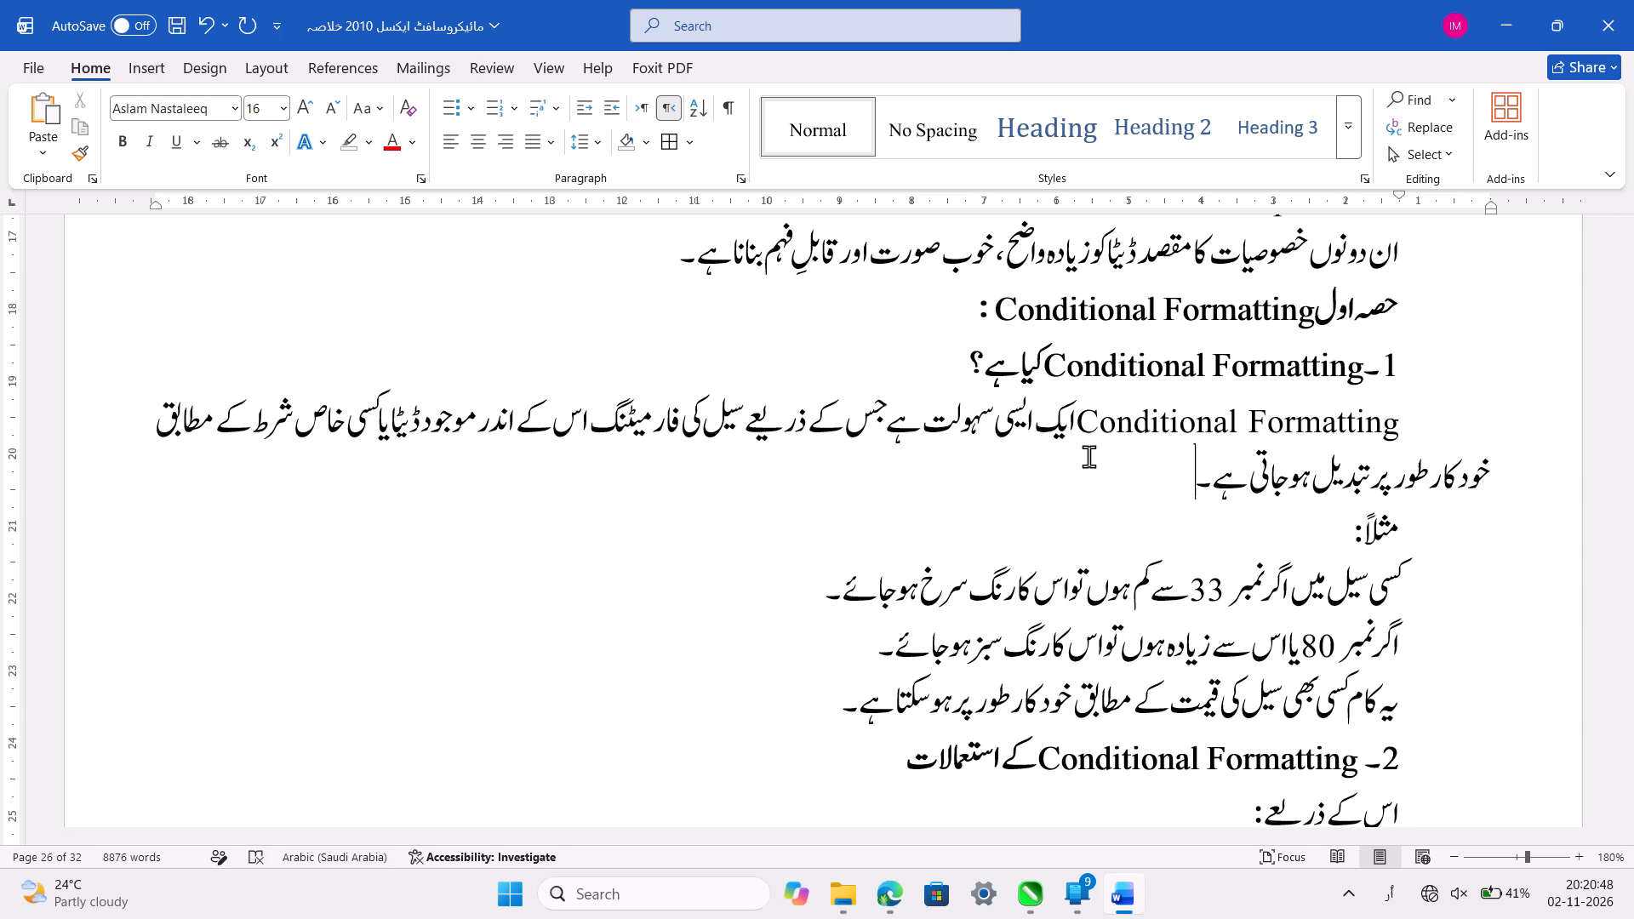
{"action": "key", "text": "ctrl+s"}
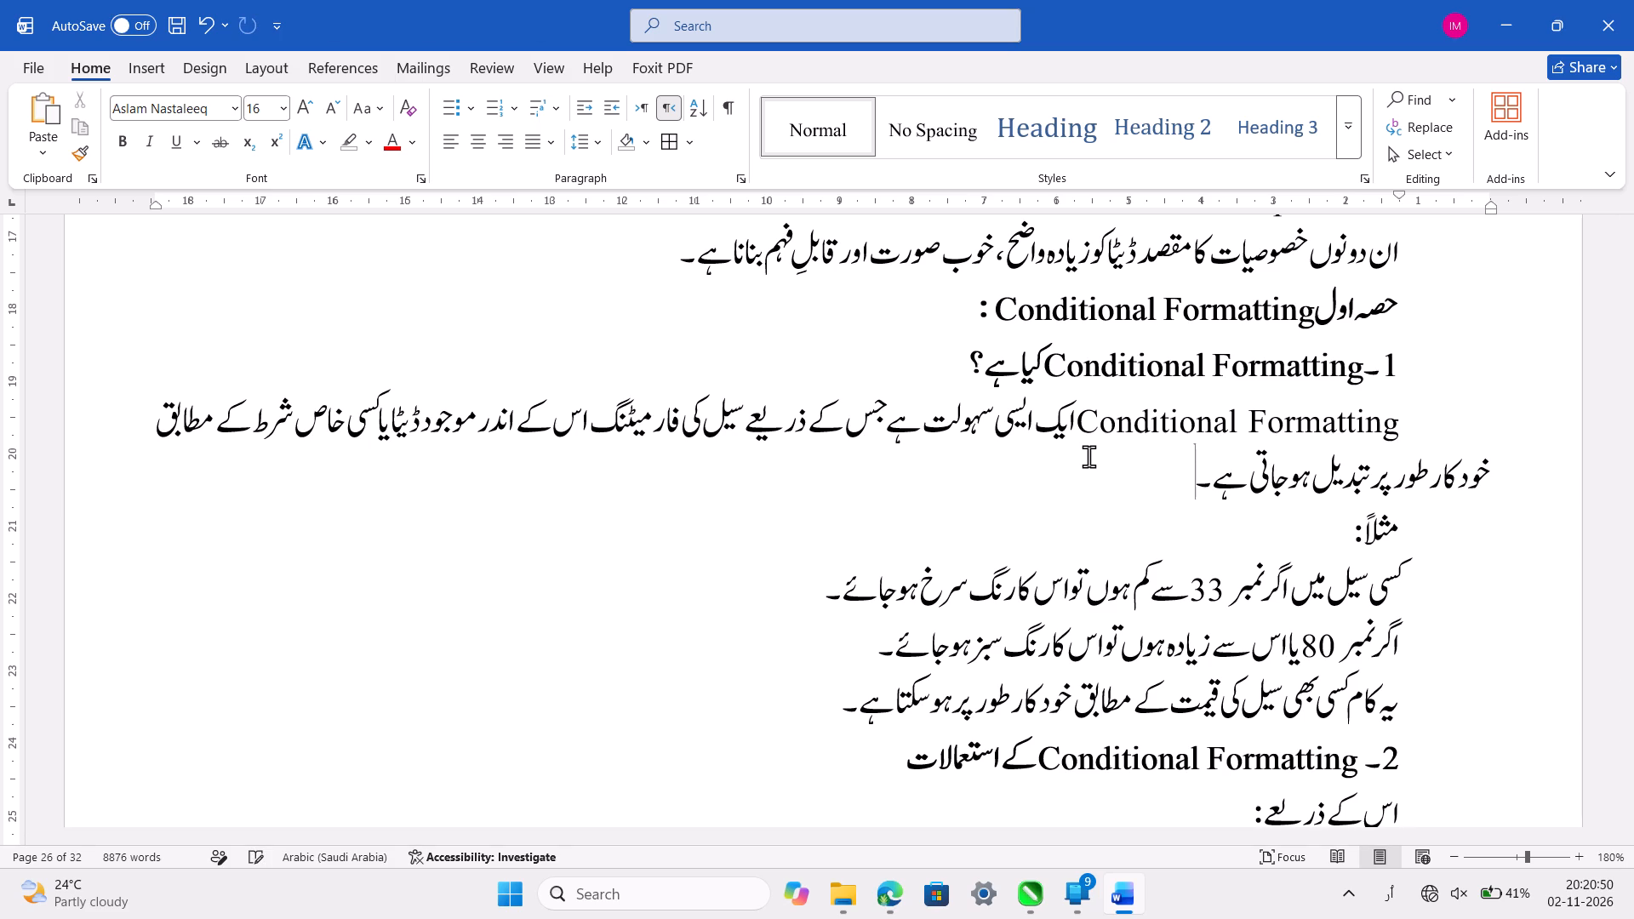
Replace the misplaced space after "33" in the example about the cell turning red so it falls before "سے".
{"action": "scroll", "coordinate": [1088, 456], "scroll_direction": "down", "scroll_amount": 1}
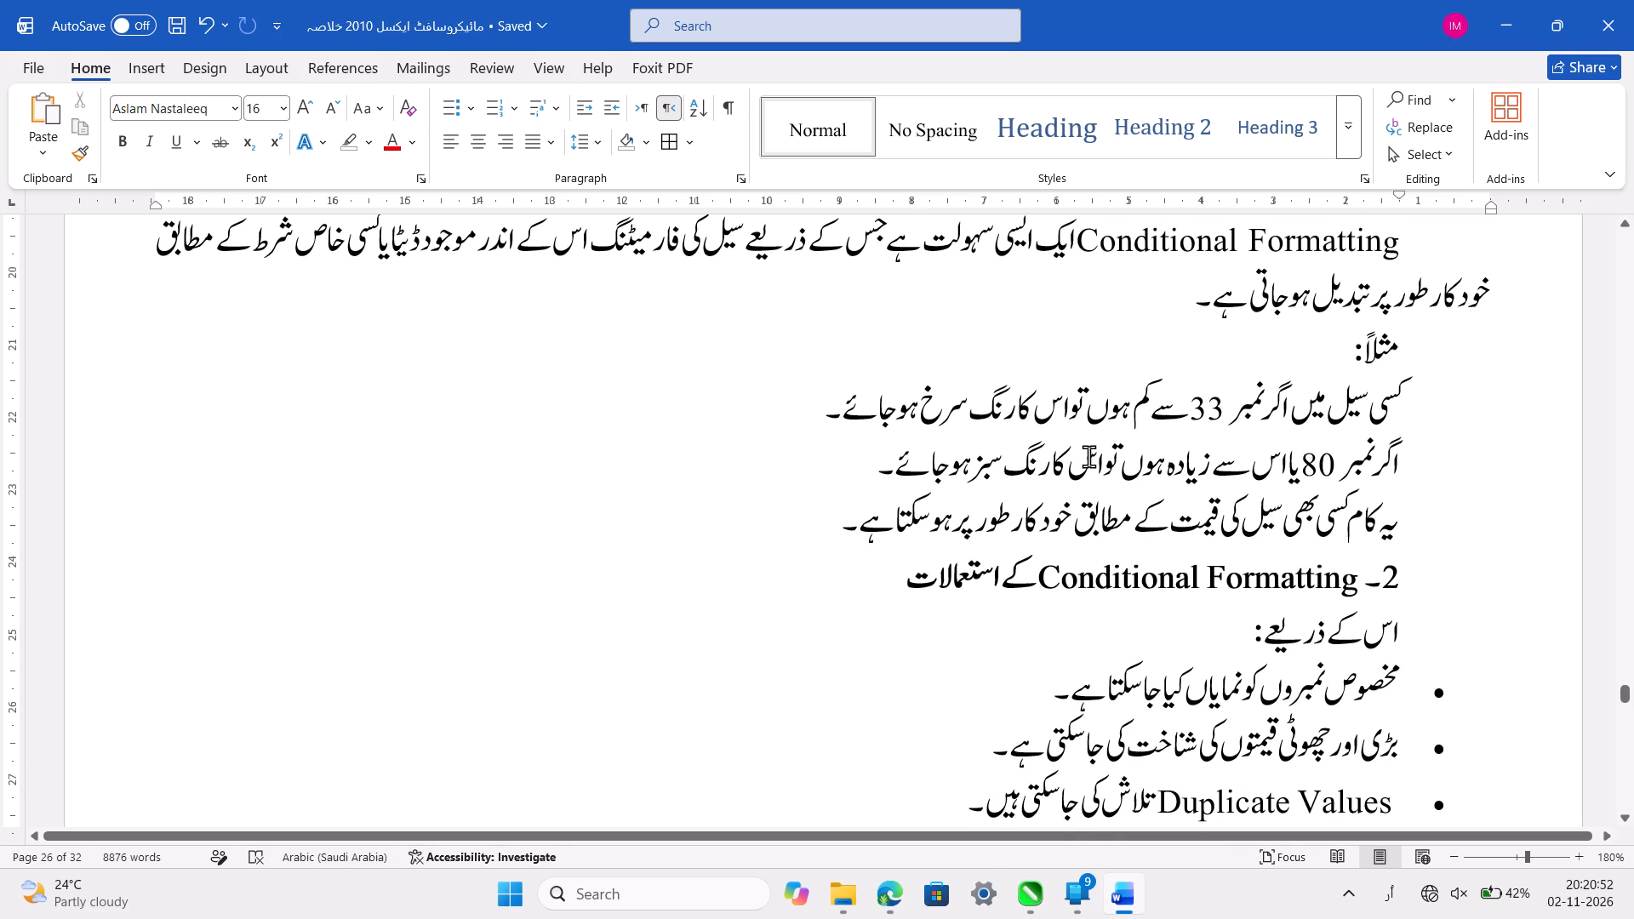
{"action": "left_click", "coordinate": [1209, 413]}
{"action": "key", "text": "Left"}
{"action": "key", "text": "Left"}
{"action": "key", "text": "BackSpace"}
{"action": "key", "text": "space"}
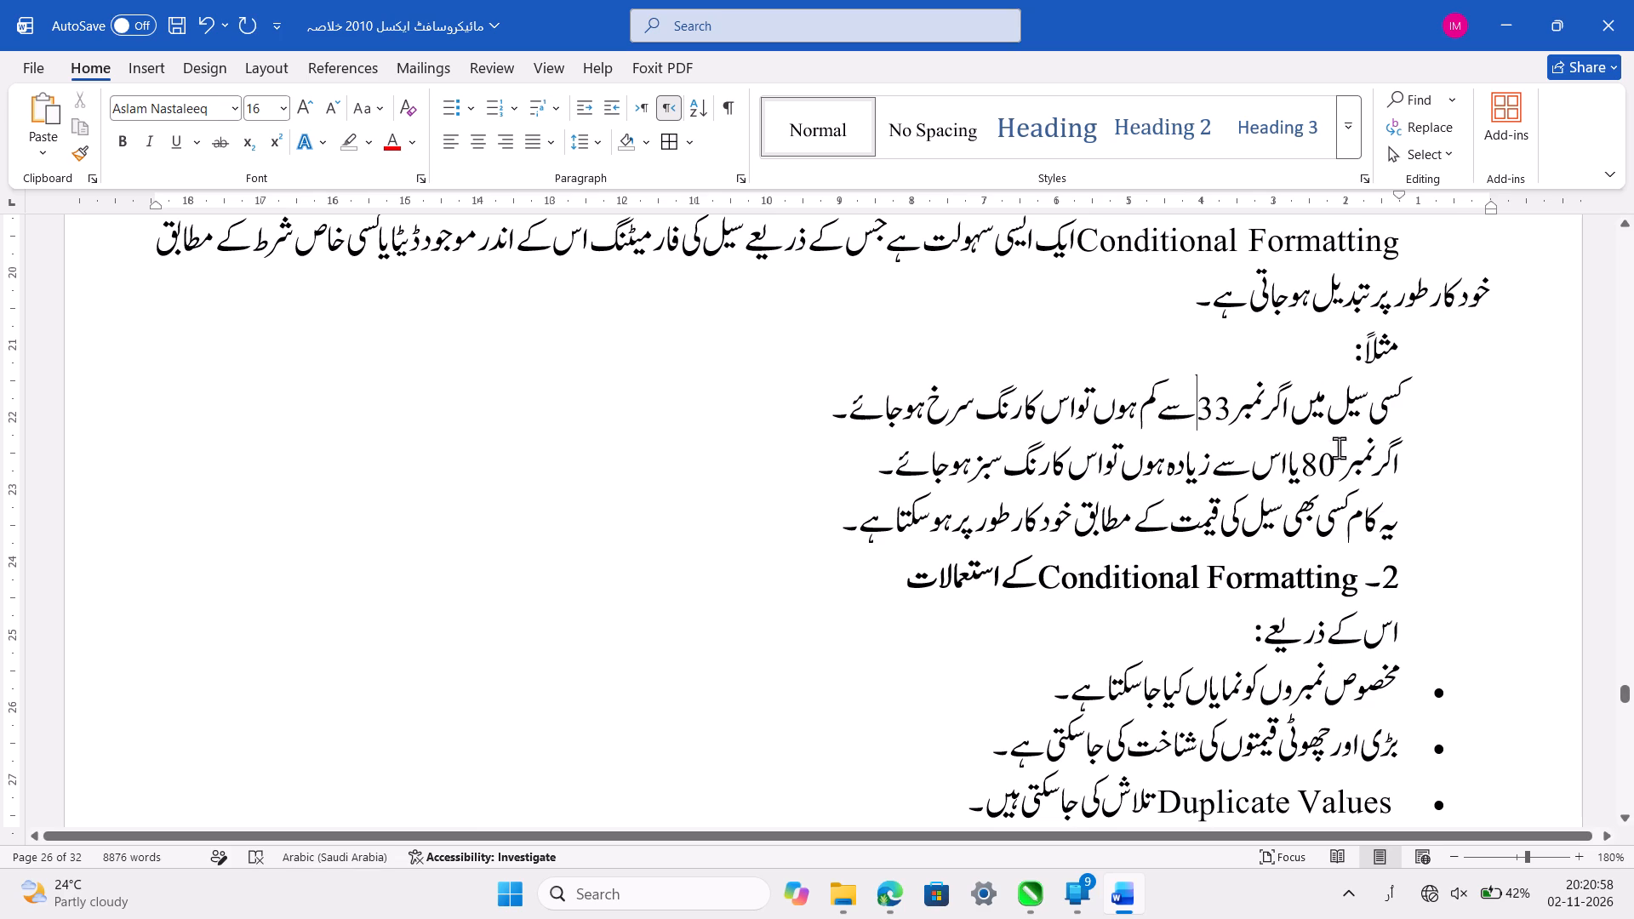
Replace the misplaced space after "80" in the example about the cell turning green so it falls before "یا".
{"action": "left_click", "coordinate": [1311, 467]}
{"action": "key", "text": "Left"}
{"action": "key", "text": "Left"}
{"action": "key", "text": "Left"}
{"action": "key", "text": "BackSpace"}
{"action": "key", "text": "space"}
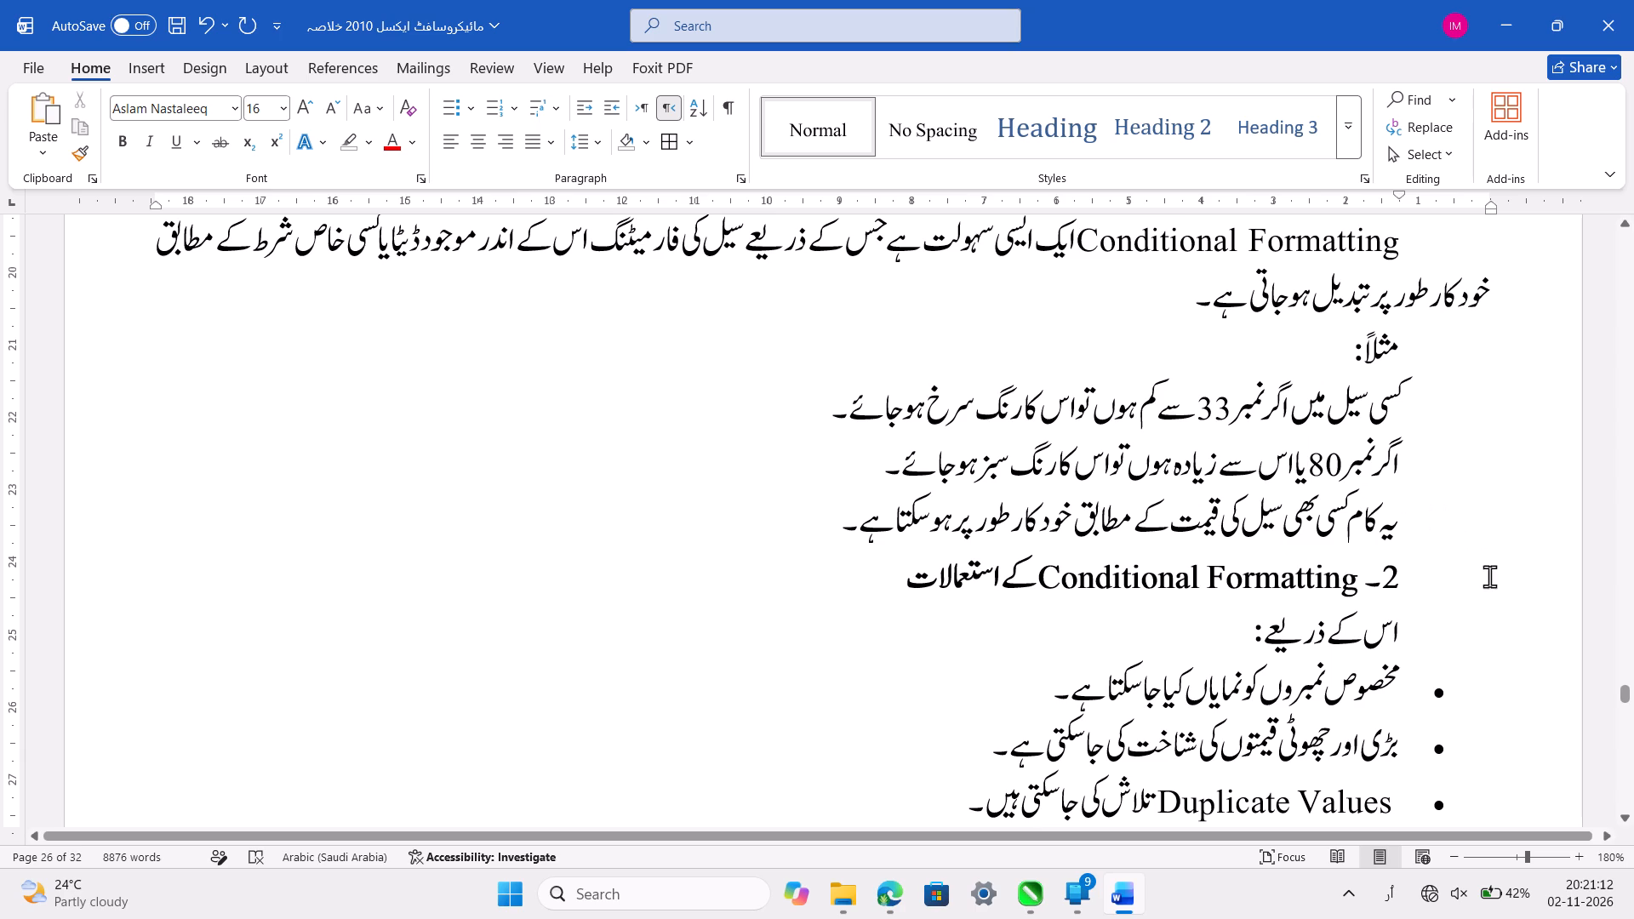
In the section 2 uses list, replace the misplaced space after "Duplicate Values" with one before "تلاش" and save the document.
{"action": "left_click", "coordinate": [1431, 582]}
{"action": "scroll", "coordinate": [1431, 582], "scroll_direction": "down", "scroll_amount": 1}
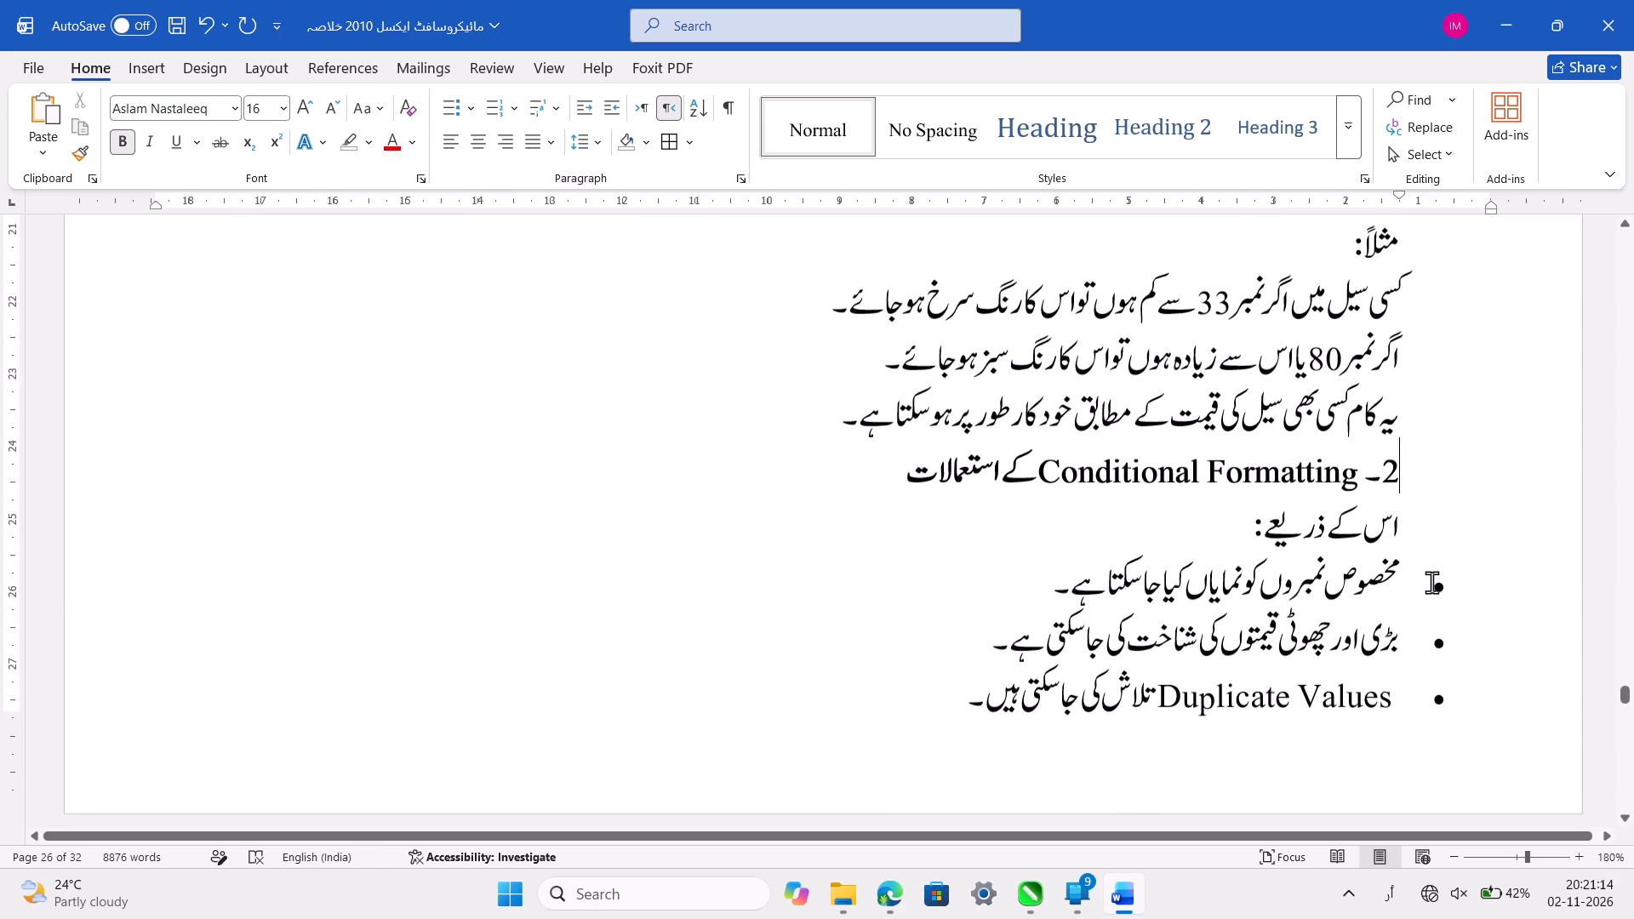
{"action": "scroll", "coordinate": [1431, 582], "scroll_direction": "down", "scroll_amount": 1}
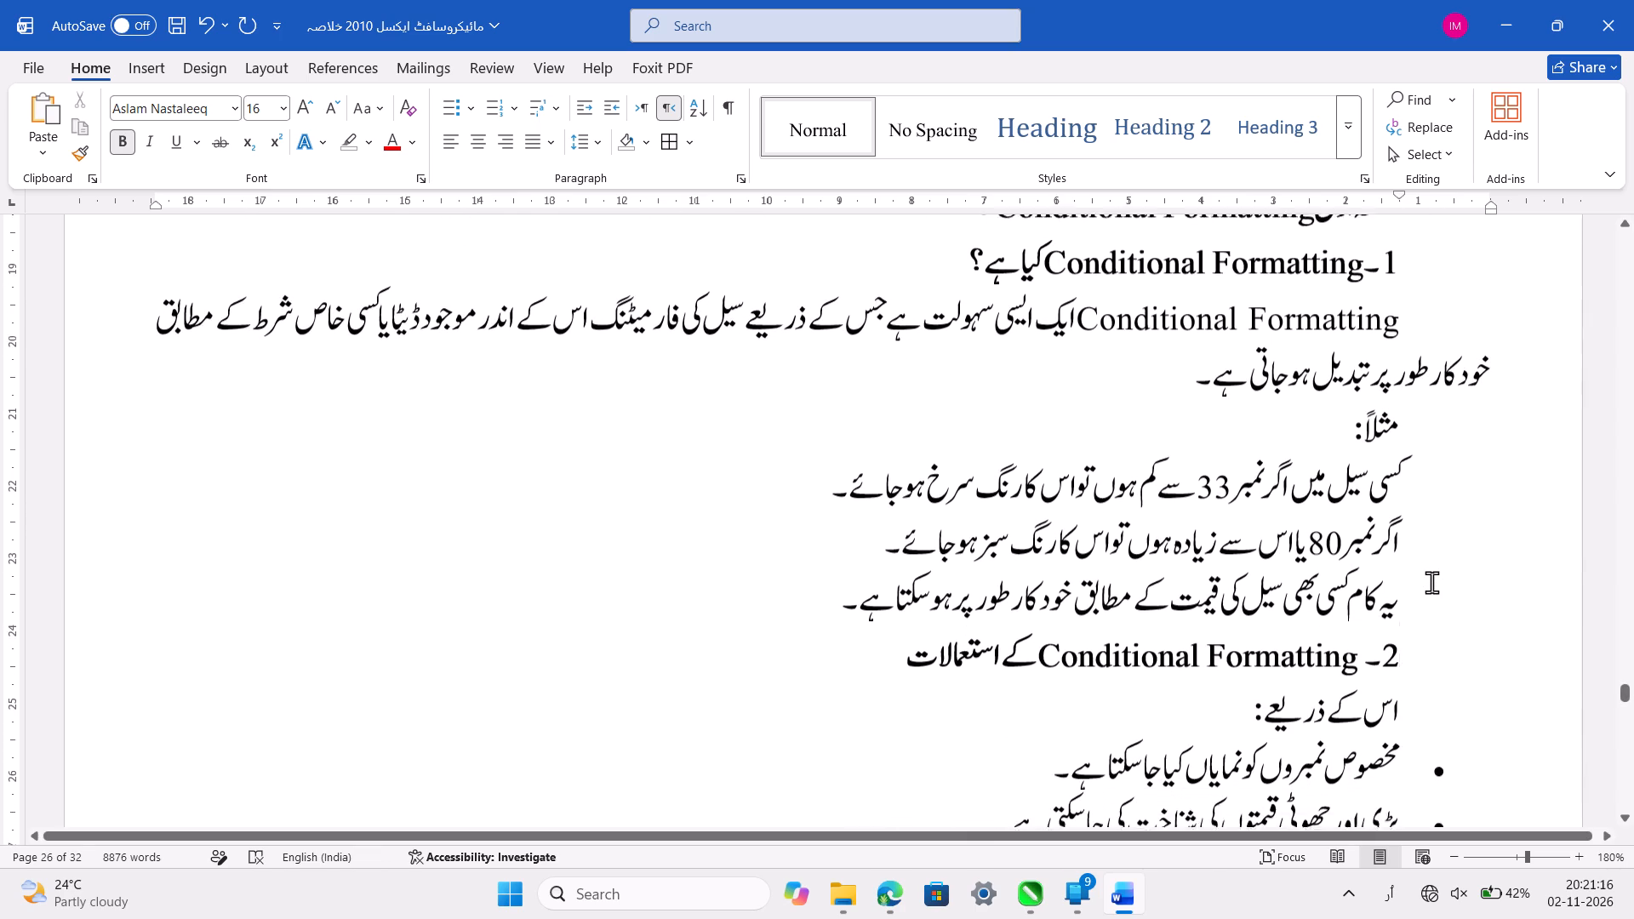
{"action": "scroll", "coordinate": [1431, 582], "scroll_direction": "down", "scroll_amount": 2}
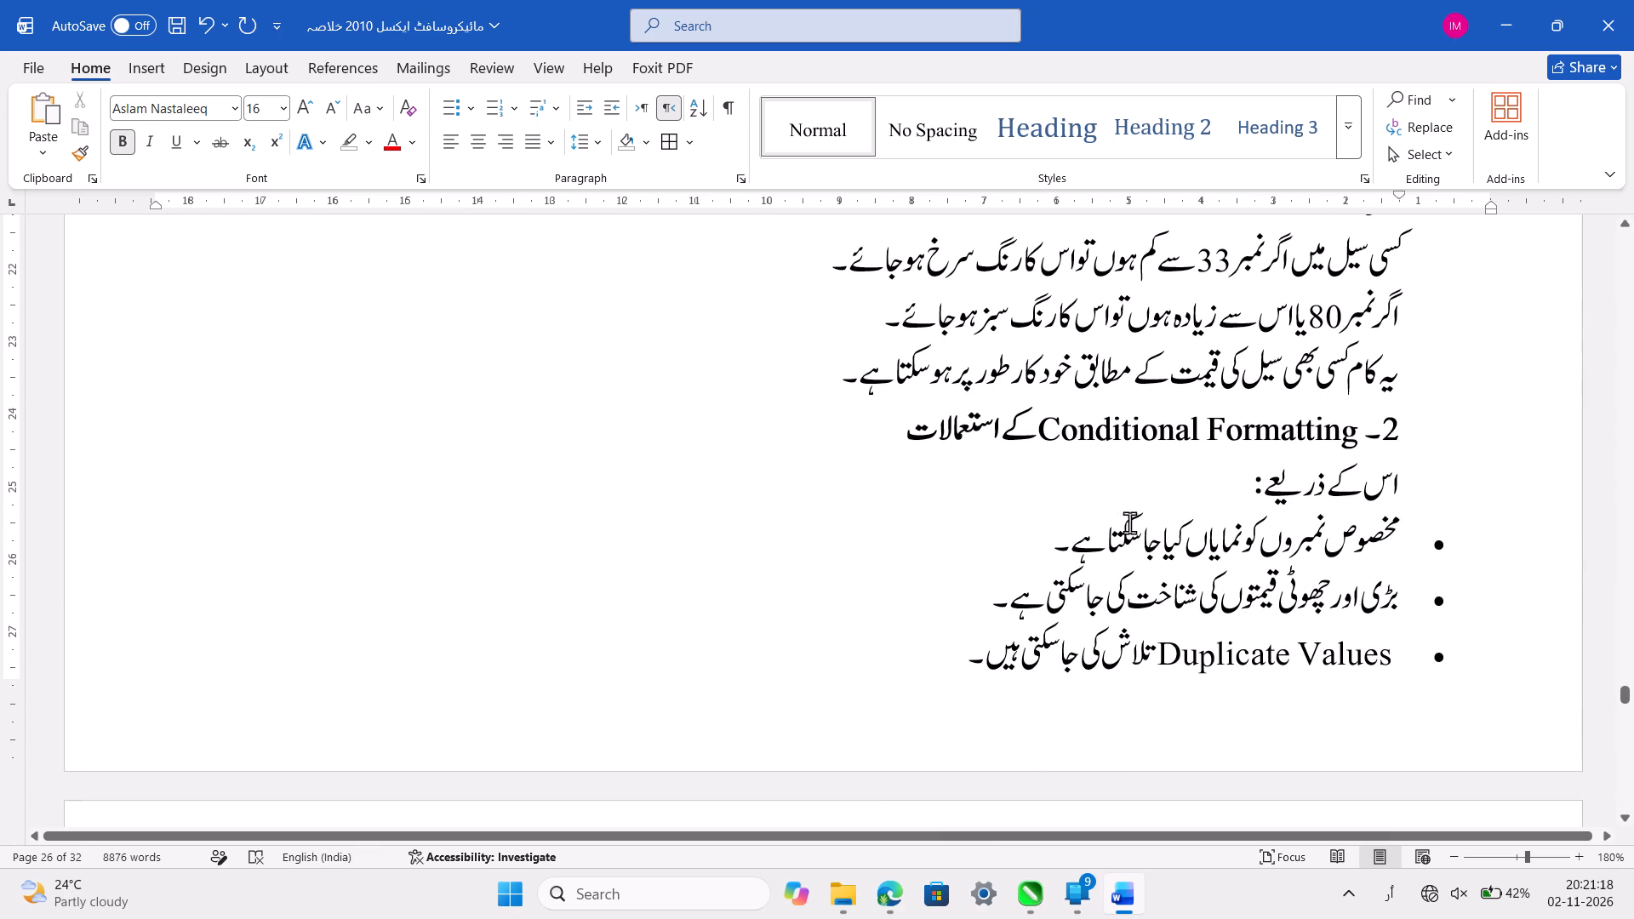
{"action": "left_click", "coordinate": [1144, 504]}
{"action": "scroll", "coordinate": [1144, 504], "scroll_direction": "down", "scroll_amount": 1}
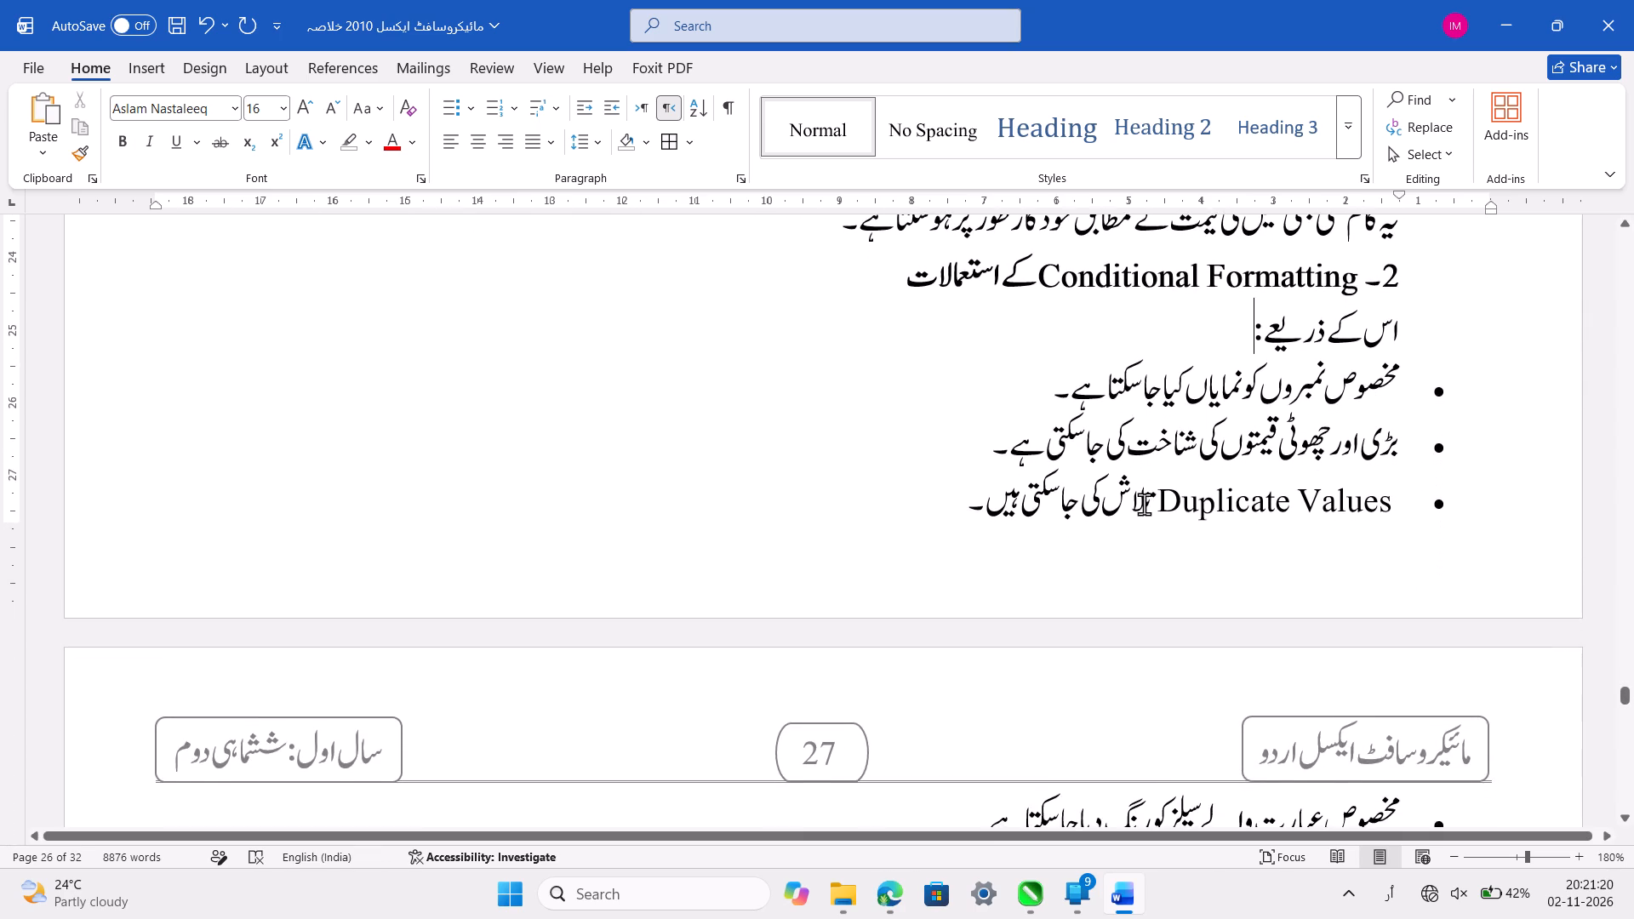
{"action": "scroll", "coordinate": [1144, 504], "scroll_direction": "down", "scroll_amount": 1}
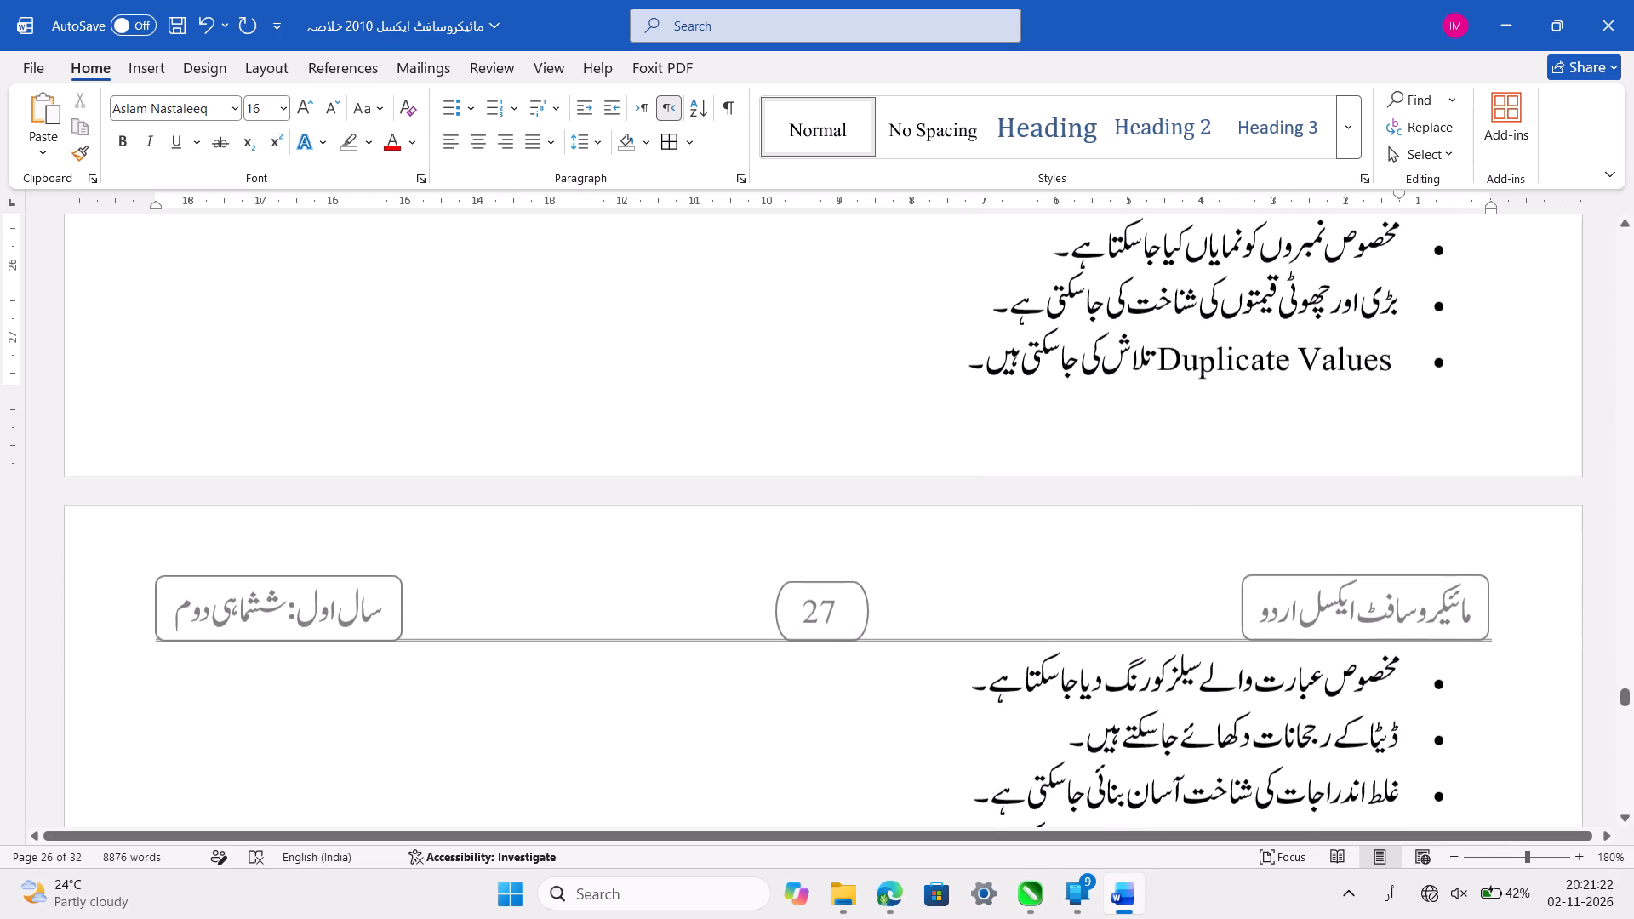
{"action": "left_click", "coordinate": [1361, 369]}
{"action": "key", "text": "Left"}
{"action": "key", "text": "Left"}
{"action": "key", "text": "Left"}
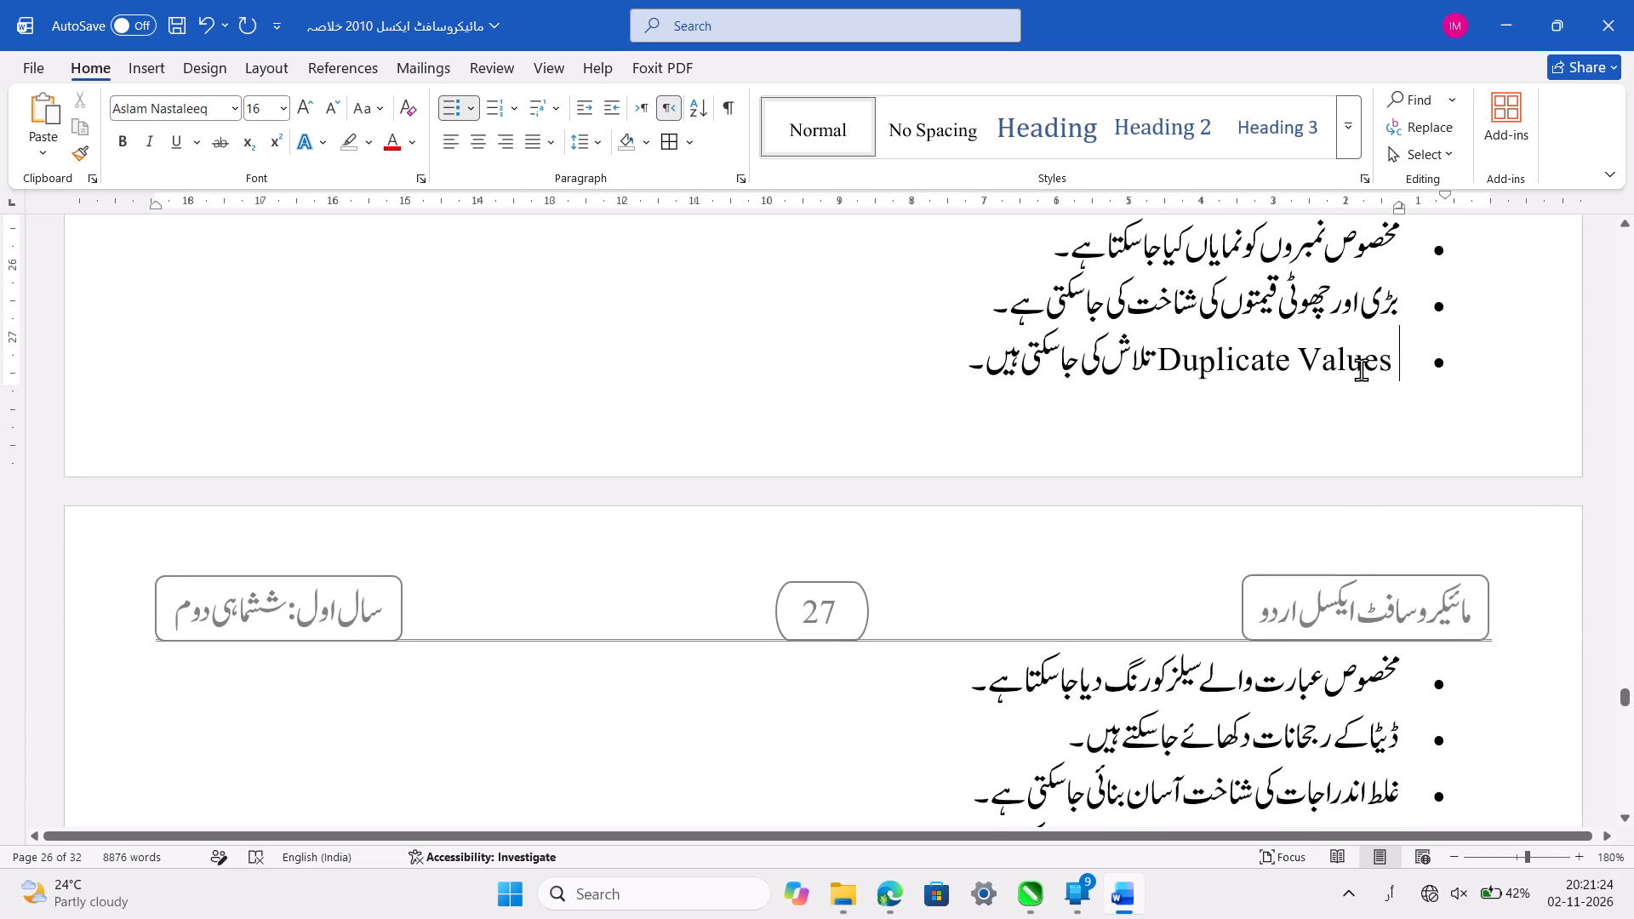
{"action": "key", "text": "BackSpace"}
{"action": "key", "text": "space"}
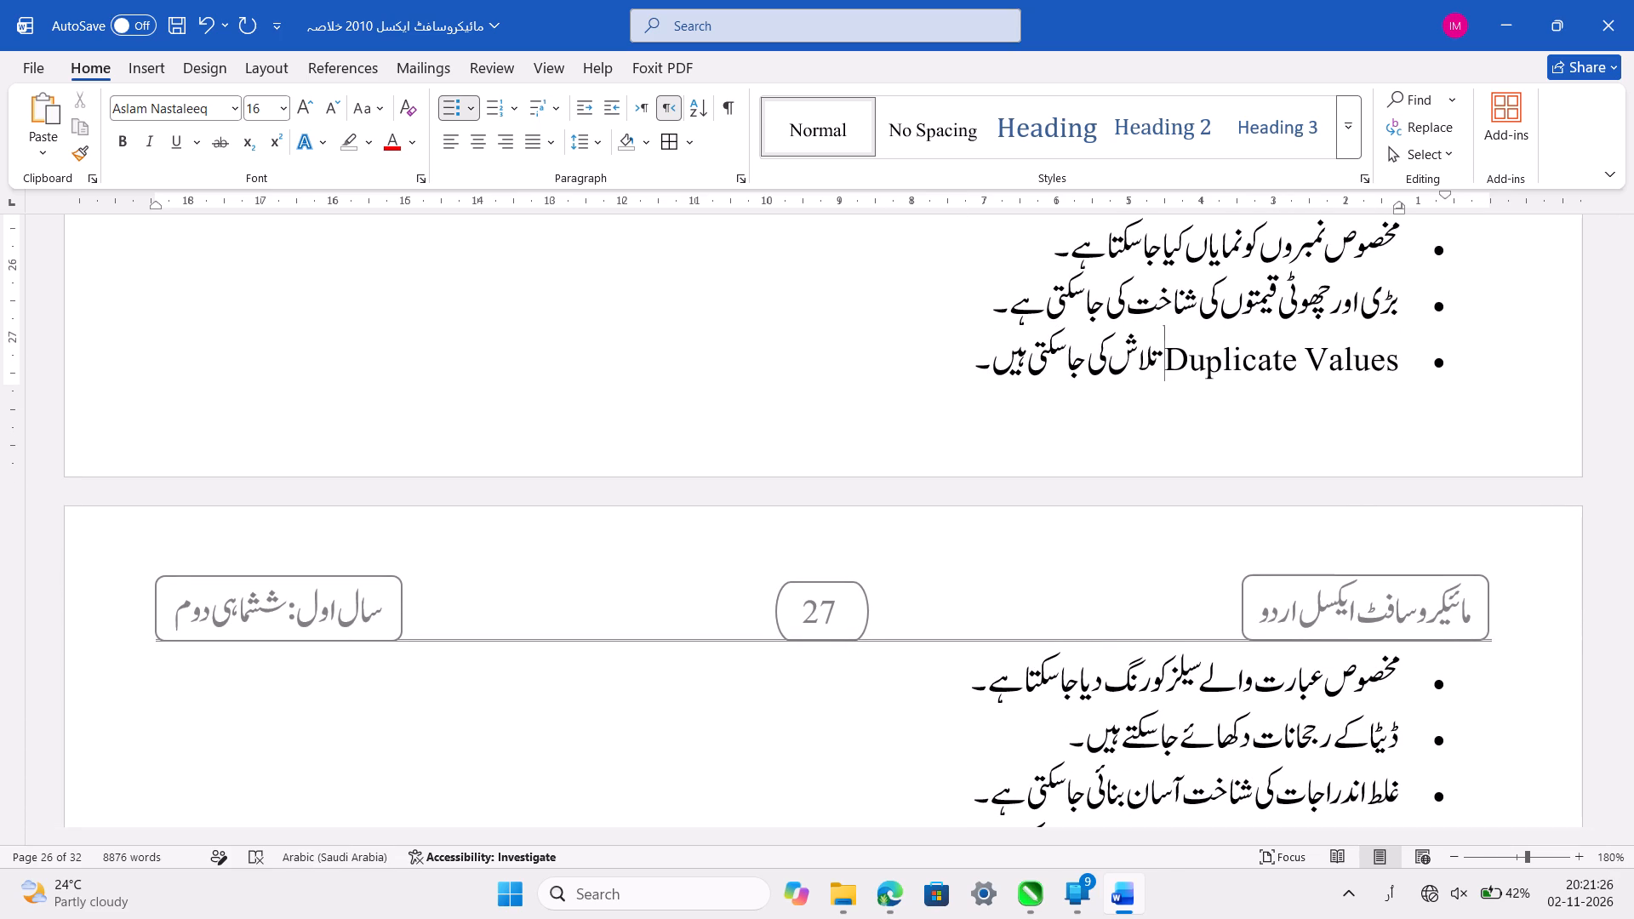
{"action": "scroll", "coordinate": [1361, 369], "scroll_direction": "down", "scroll_amount": 1}
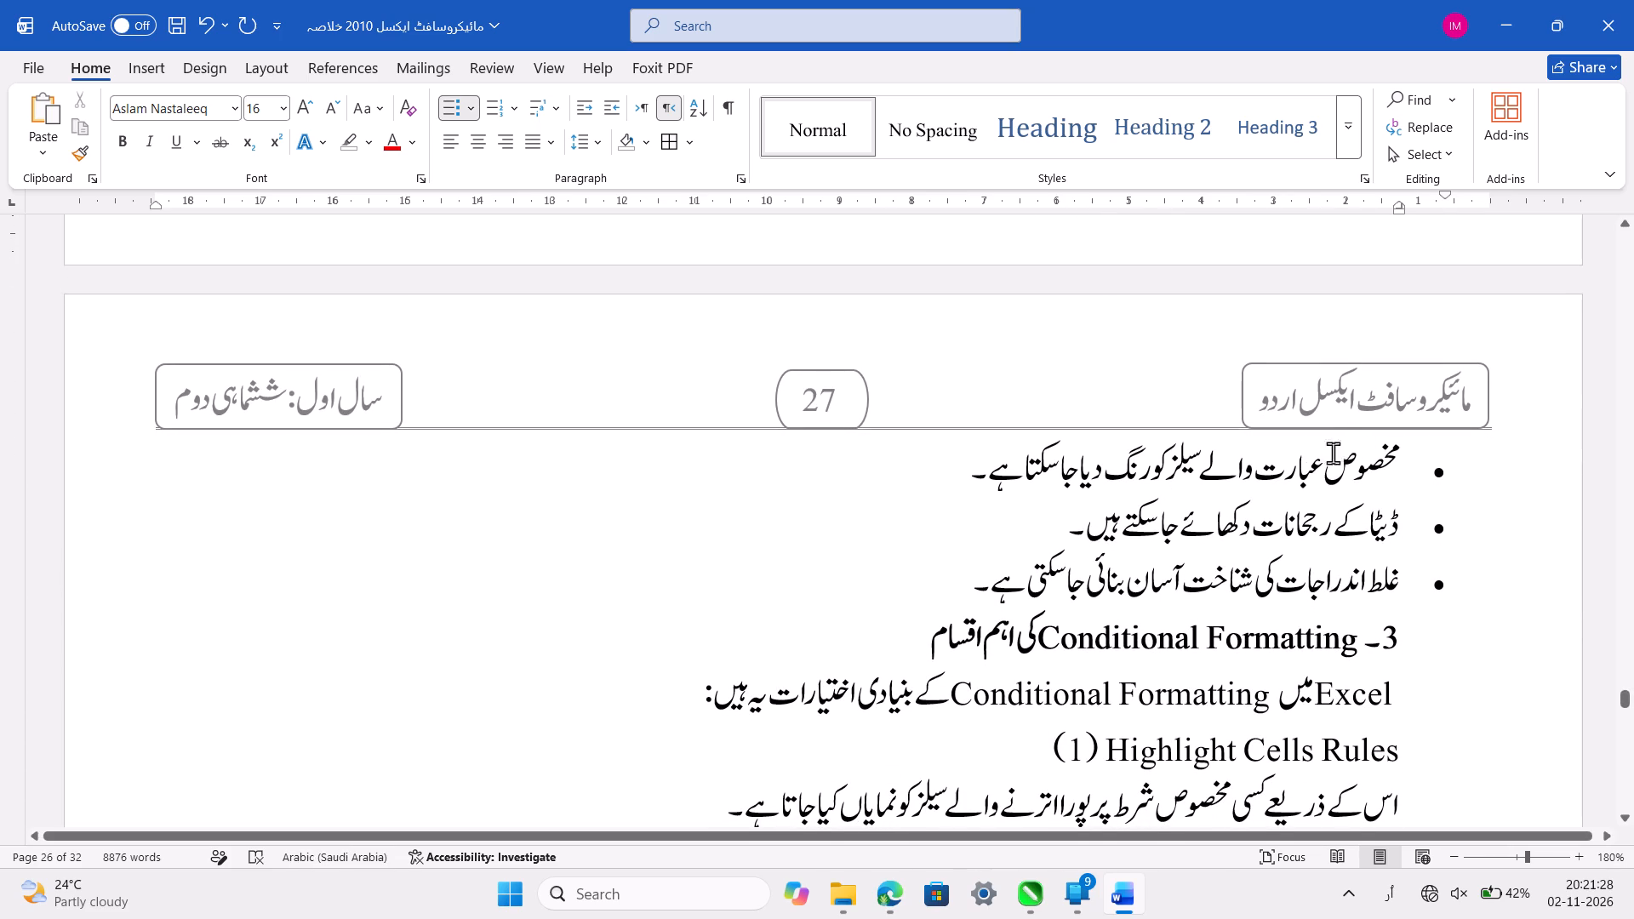
{"action": "left_click", "coordinate": [1302, 478]}
{"action": "key", "text": "ctrl+s"}
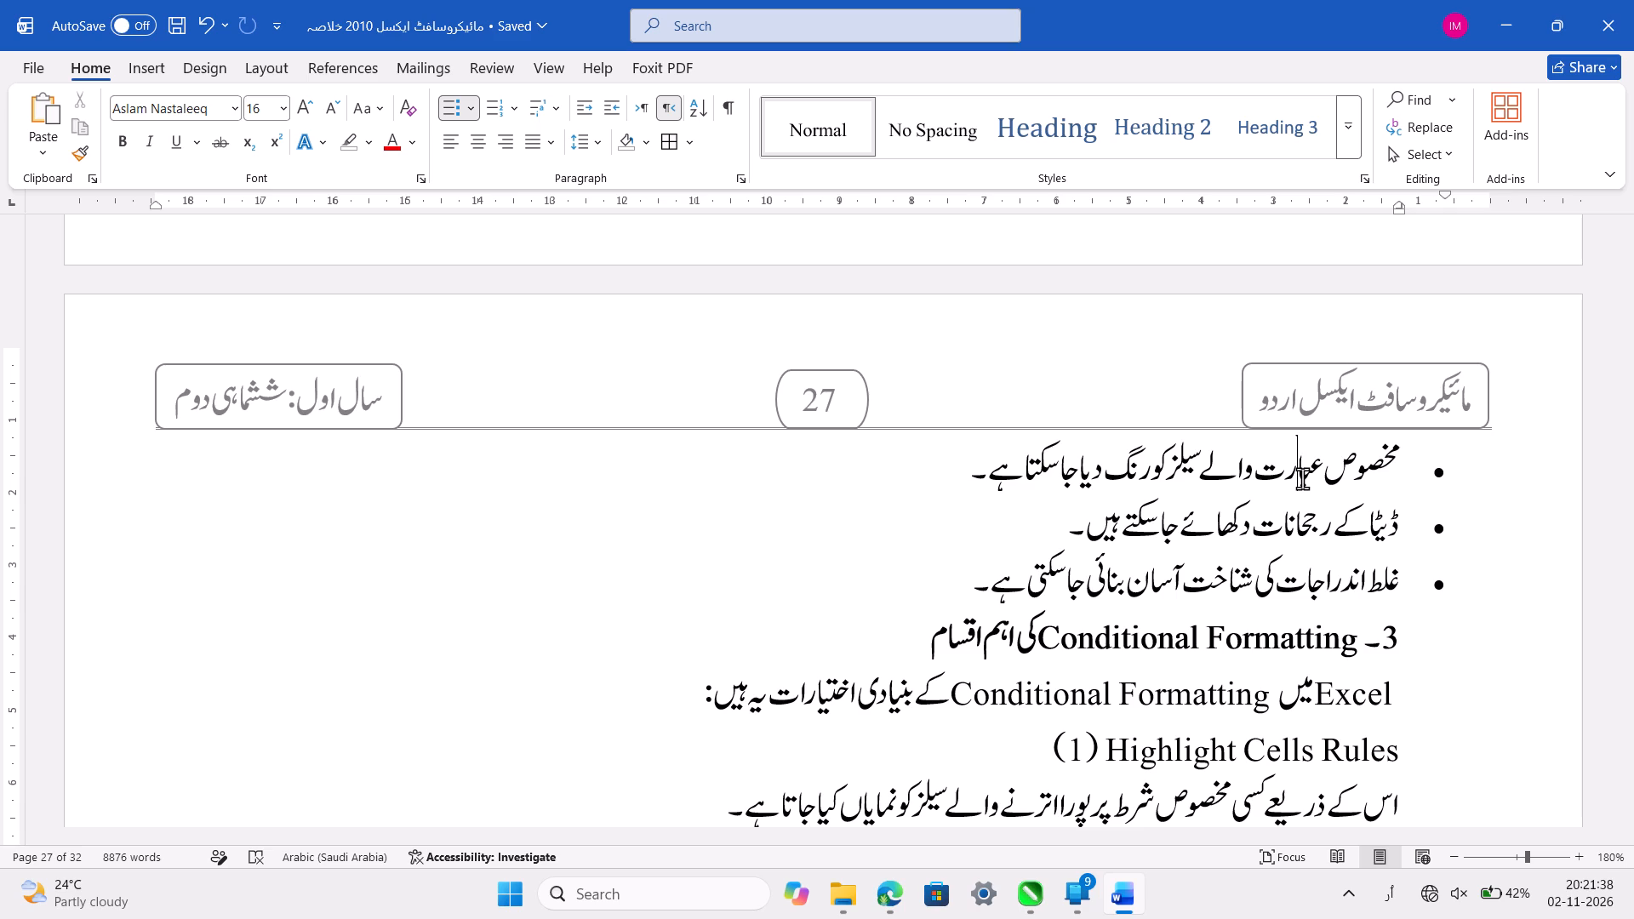
In the section 3 heading, replace the misplaced space after "Conditional Formatting" with one before "کی" and save the document.
{"action": "left_click", "coordinate": [1042, 591]}
{"action": "scroll", "coordinate": [1042, 591], "scroll_direction": "down", "scroll_amount": 1}
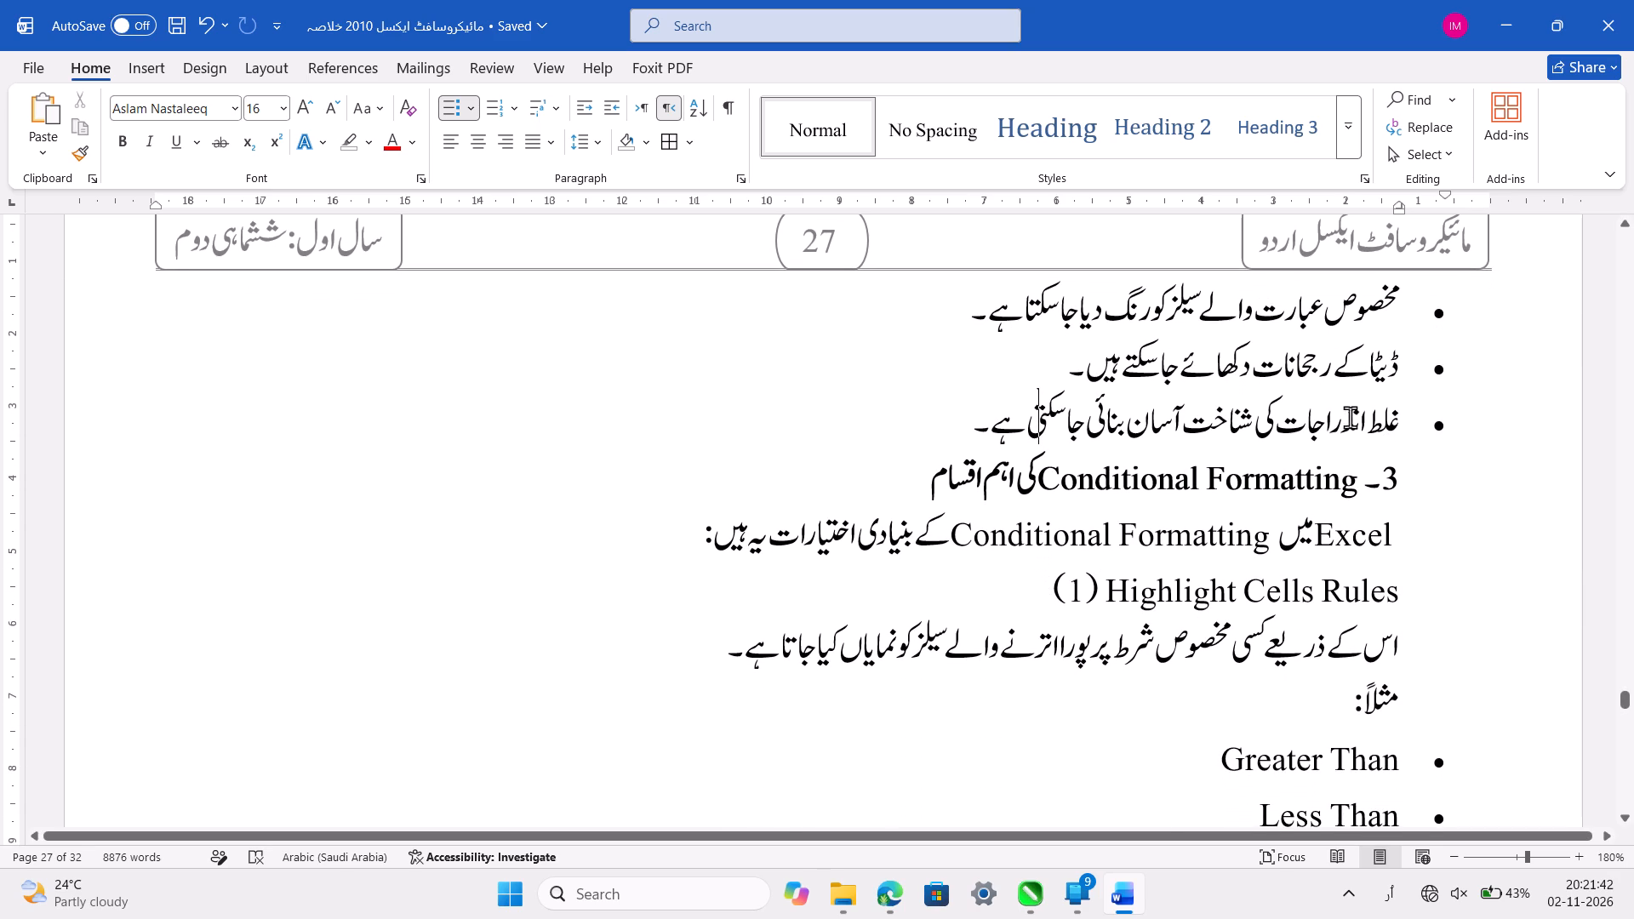
{"action": "left_click", "coordinate": [1317, 492]}
{"action": "key", "text": "Left"}
{"action": "key", "text": "Left"}
{"action": "key", "text": "Left"}
{"action": "key", "text": "Left"}
{"action": "key", "text": "BackSpace"}
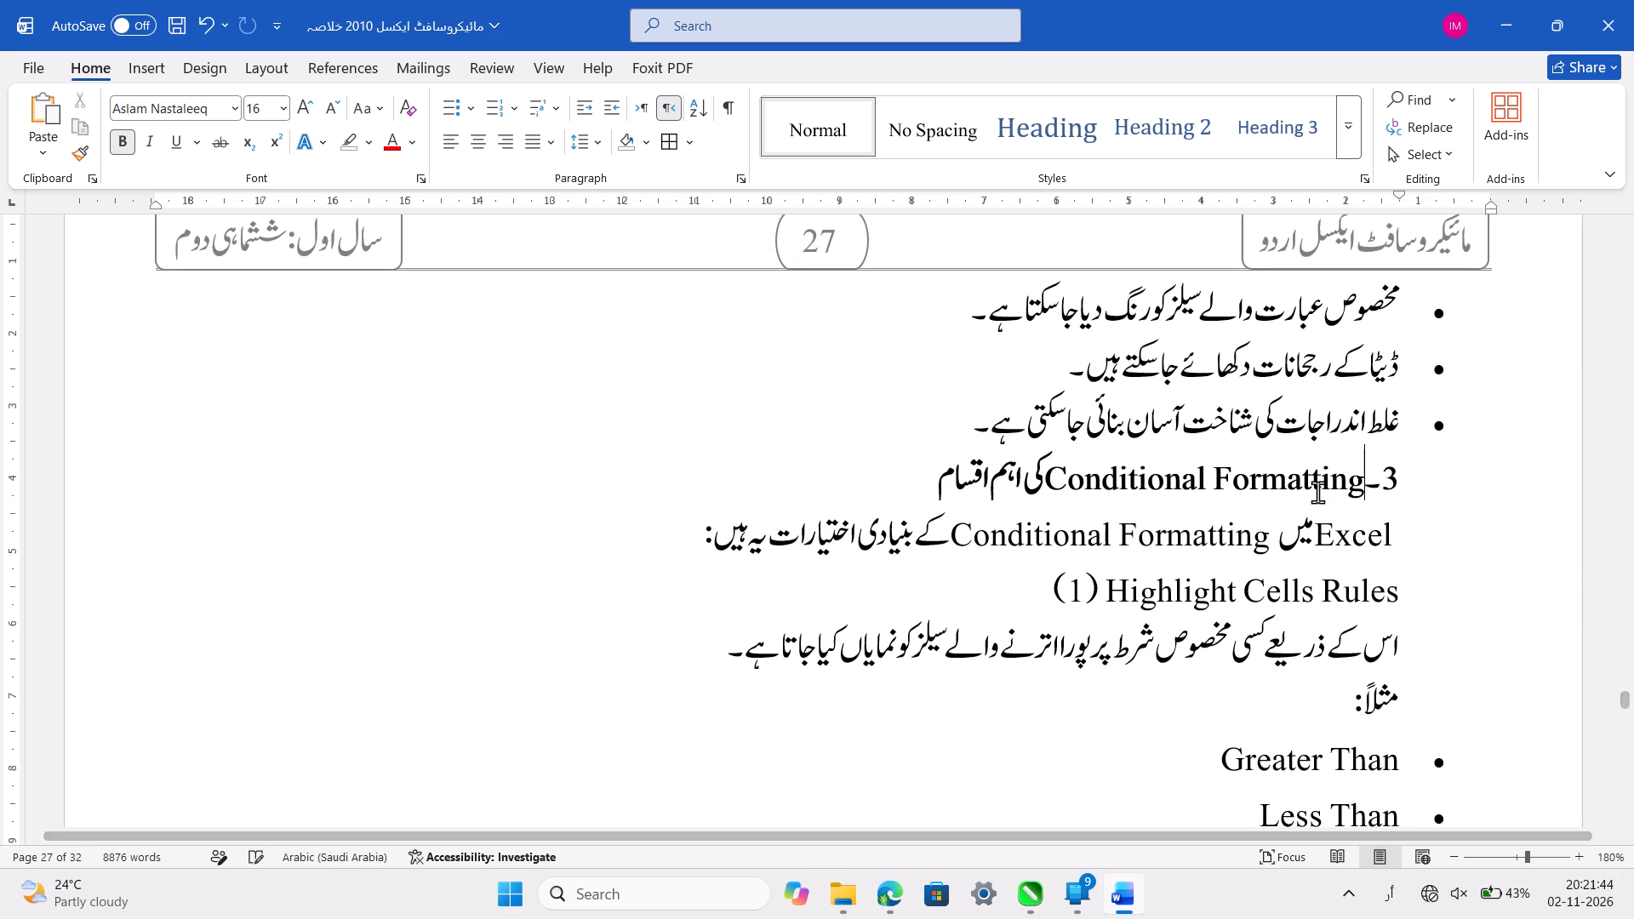
{"action": "key", "text": "space"}
{"action": "key", "text": "ctrl+s"}
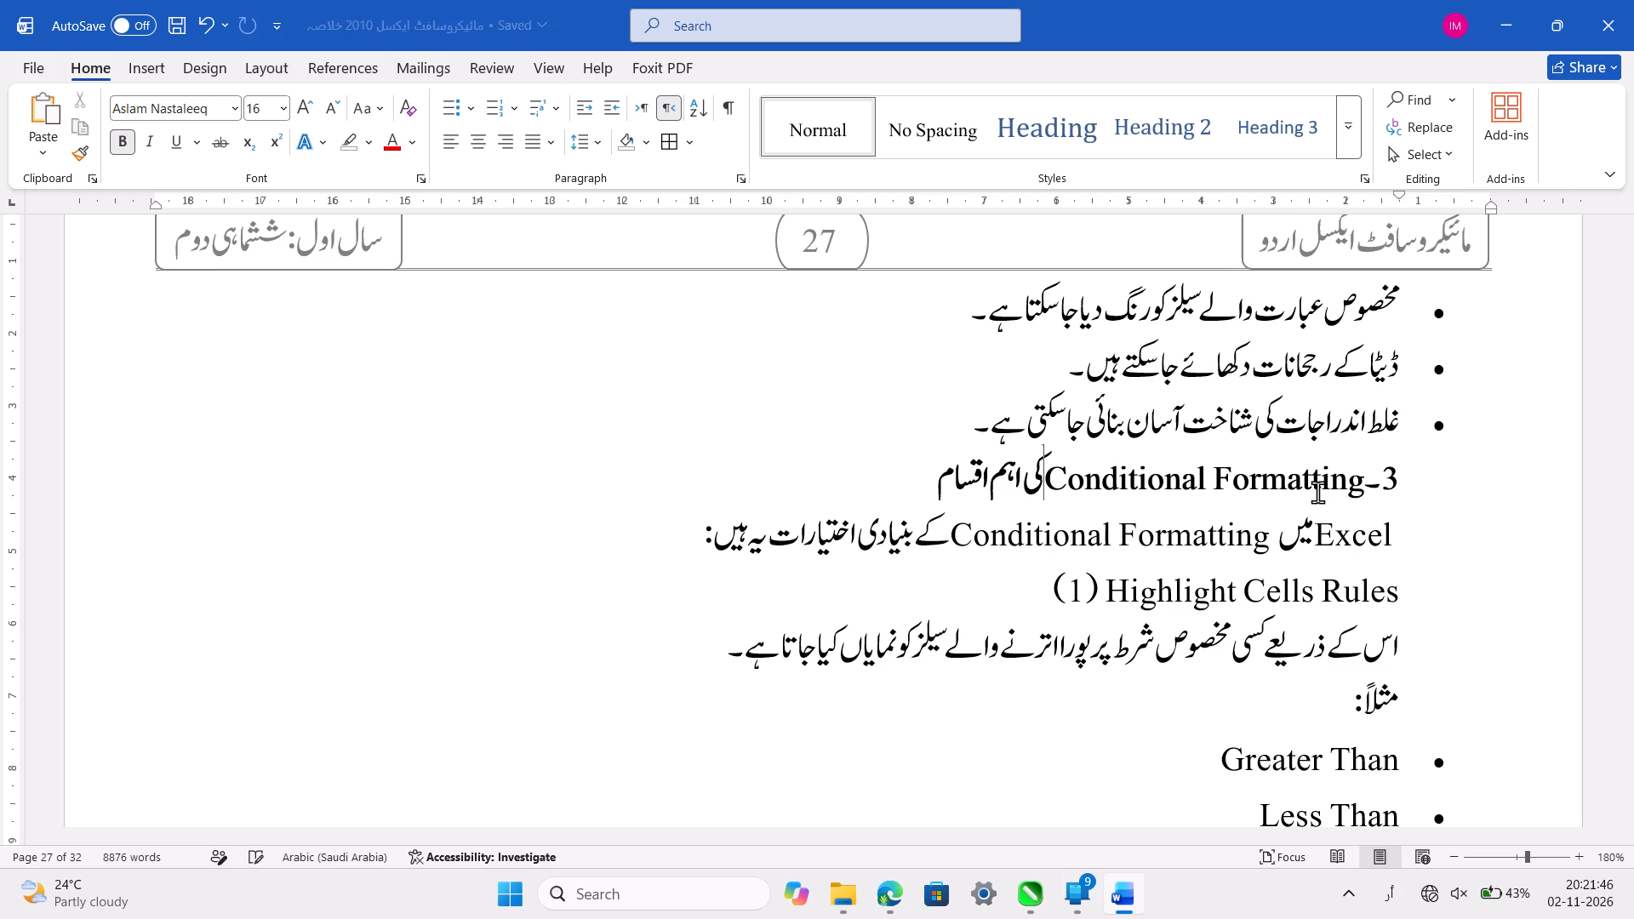
In the sentence introducing the basic options under section 3, replace the misplaced space after "Excel" with one before "میں".
{"action": "scroll", "coordinate": [1317, 492], "scroll_direction": "down", "scroll_amount": 1}
{"action": "left_click", "coordinate": [1330, 411]}
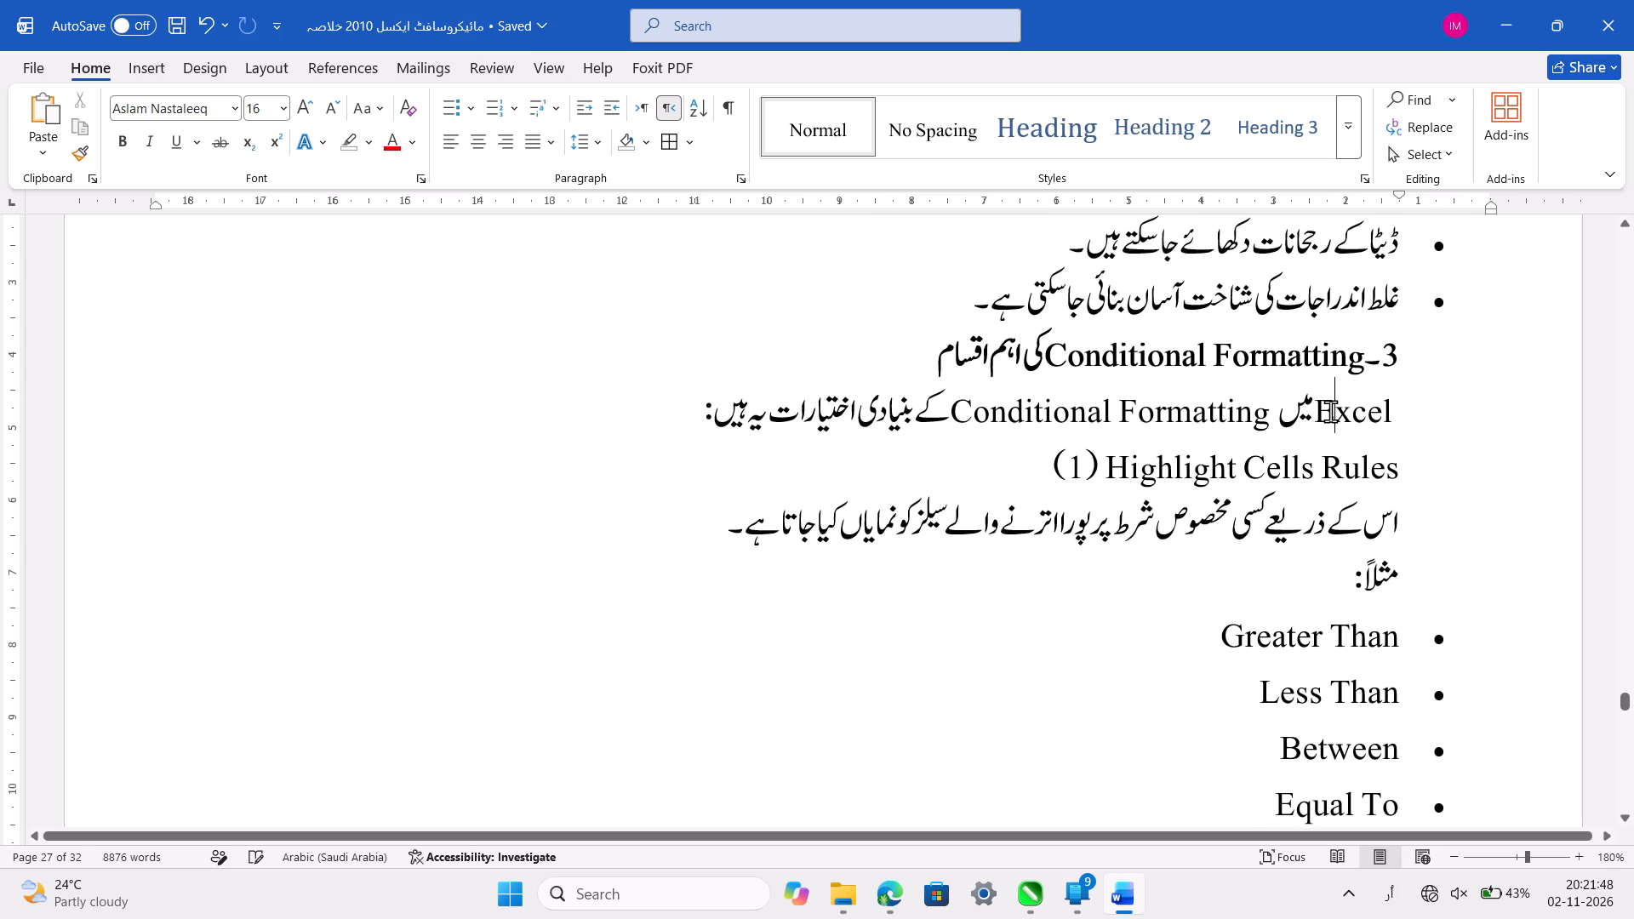
{"action": "key", "text": "Left"}
{"action": "key", "text": "Left"}
{"action": "key", "text": "Left"}
{"action": "key", "text": "Left"}
{"action": "key", "text": "Left"}
{"action": "key", "text": "BackSpace"}
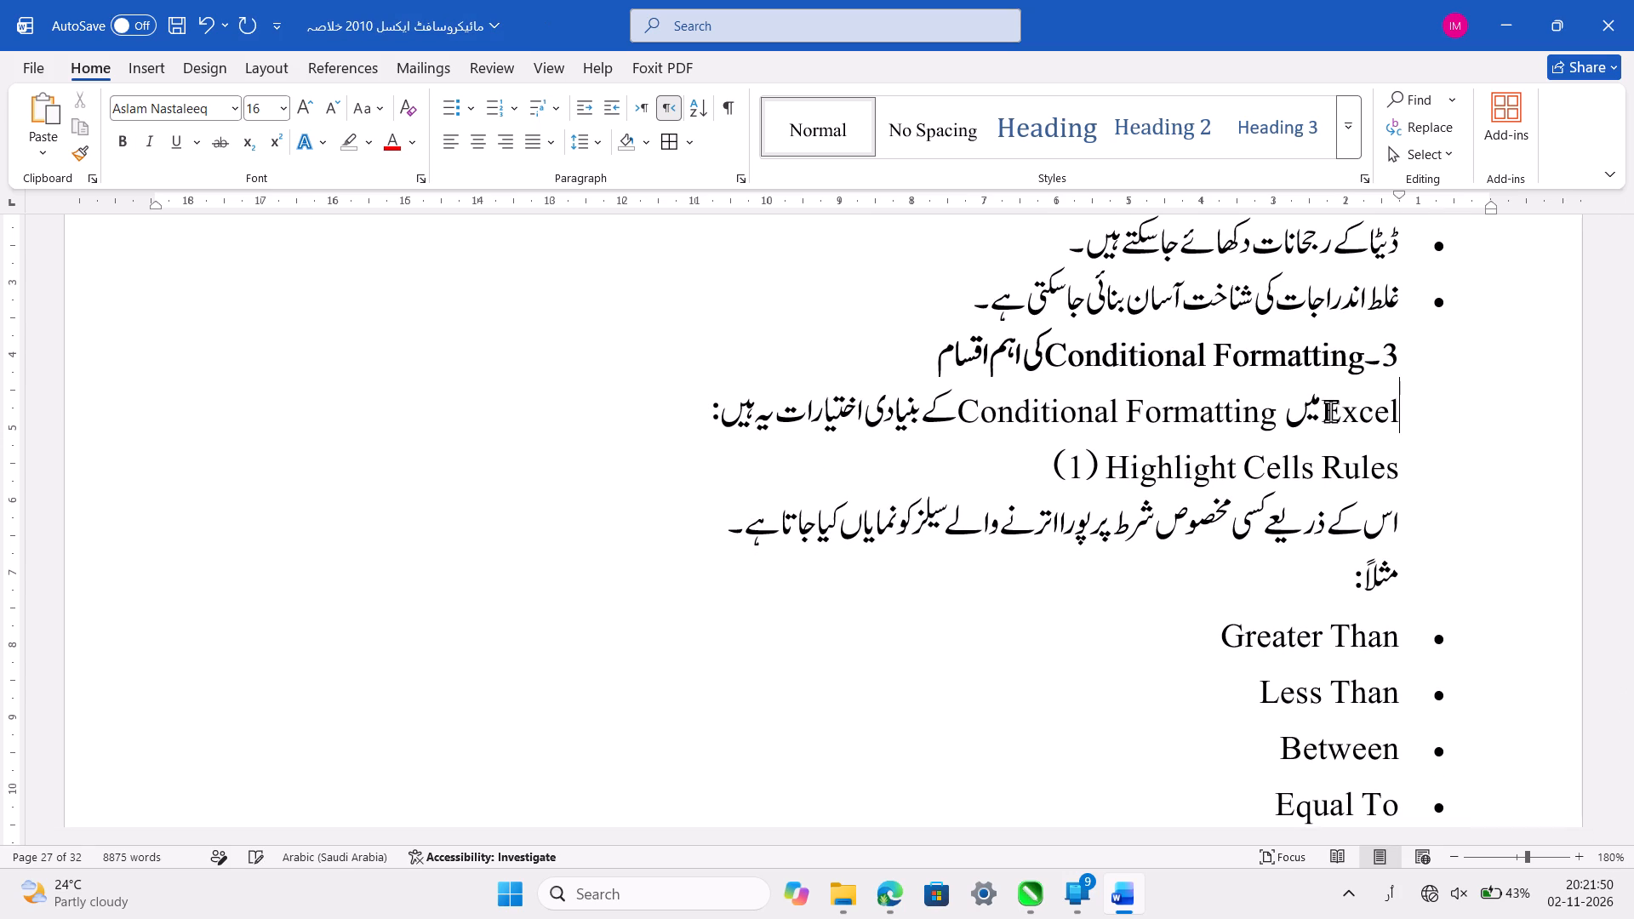
{"action": "key", "text": "space"}
In the same introductory sentence, replace the misplaced space after "Conditional Formatting" with one before "کے" and save the document.
{"action": "left_click", "coordinate": [1265, 411]}
{"action": "key", "text": "Left"}
{"action": "key", "text": "Left"}
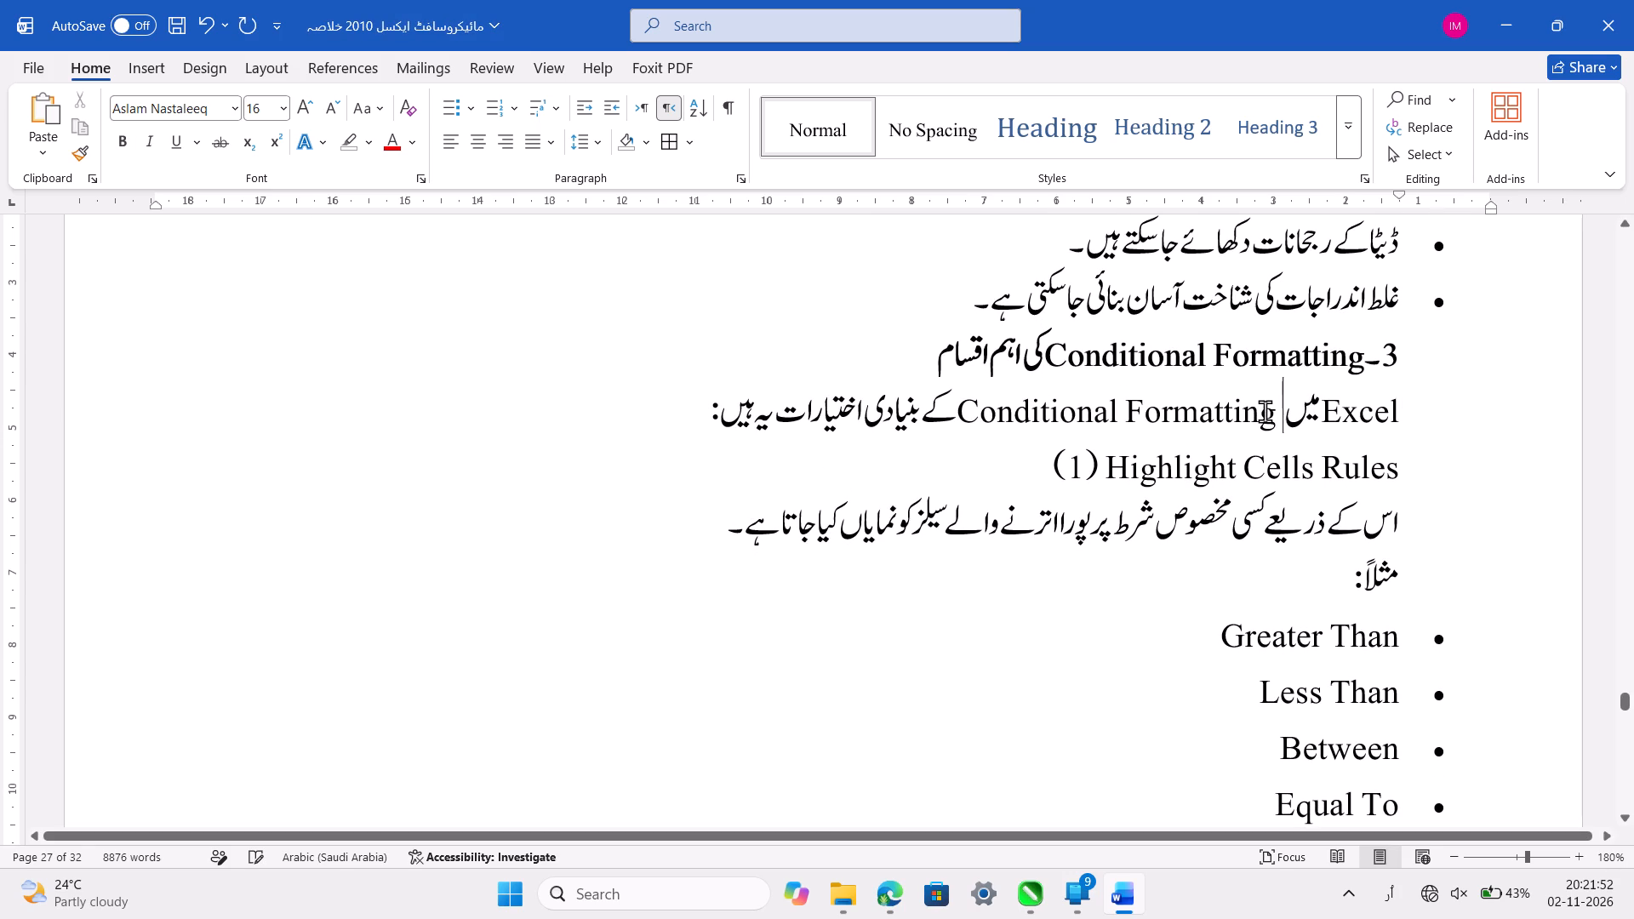
{"action": "key", "text": "BackSpace"}
{"action": "key", "text": "space"}
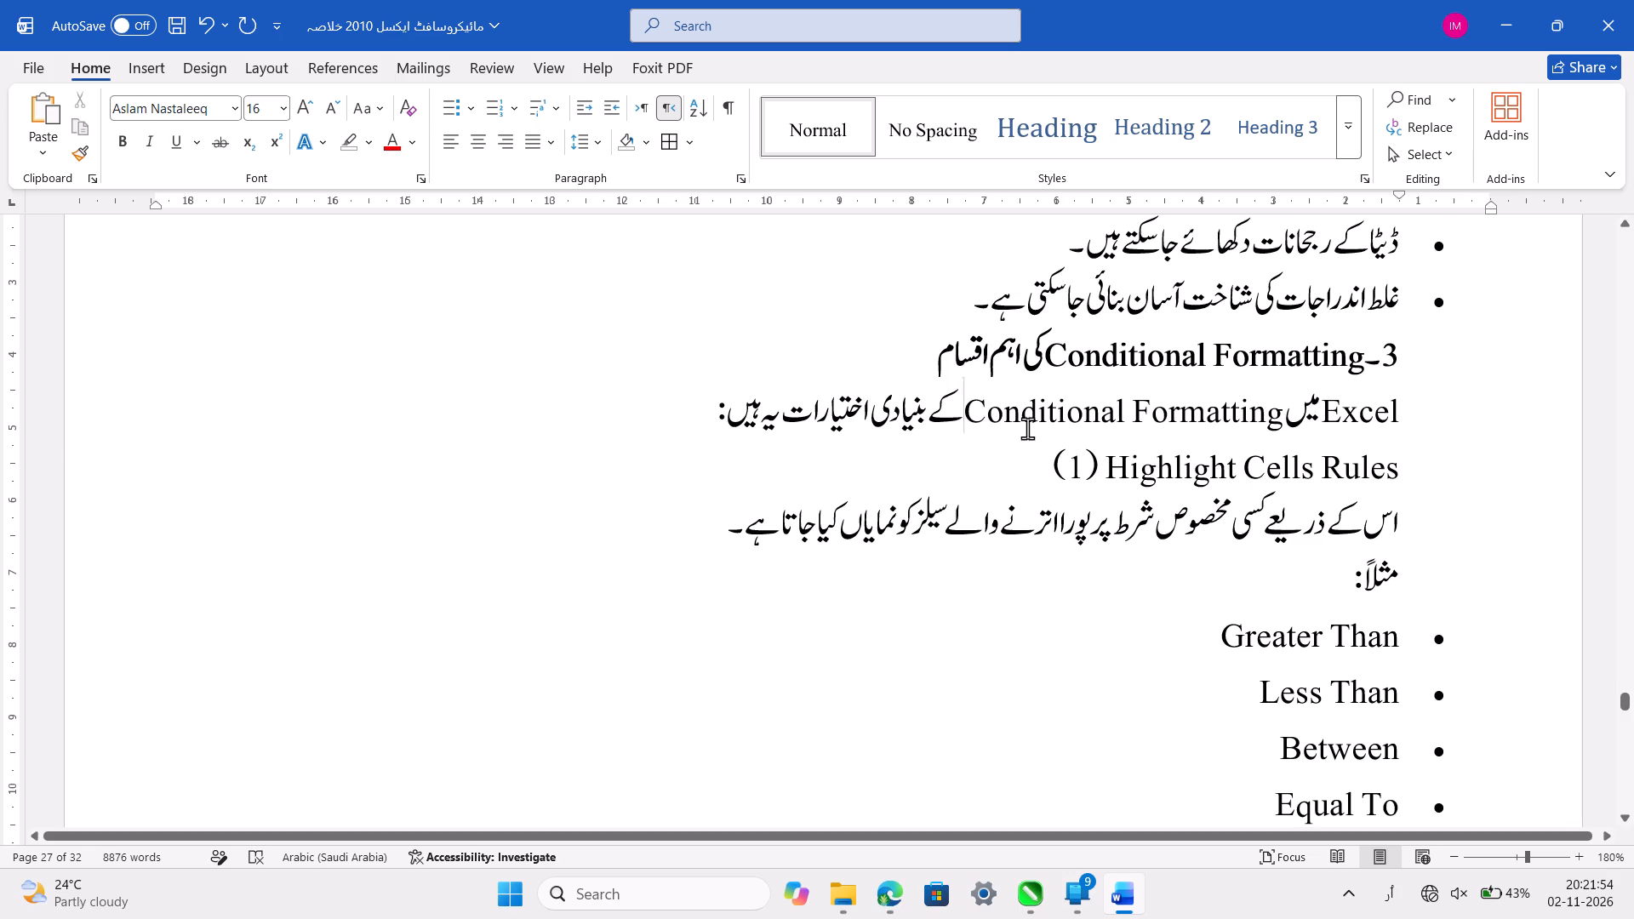
{"action": "left_click", "coordinate": [983, 441]}
{"action": "key", "text": "ctrl+s"}
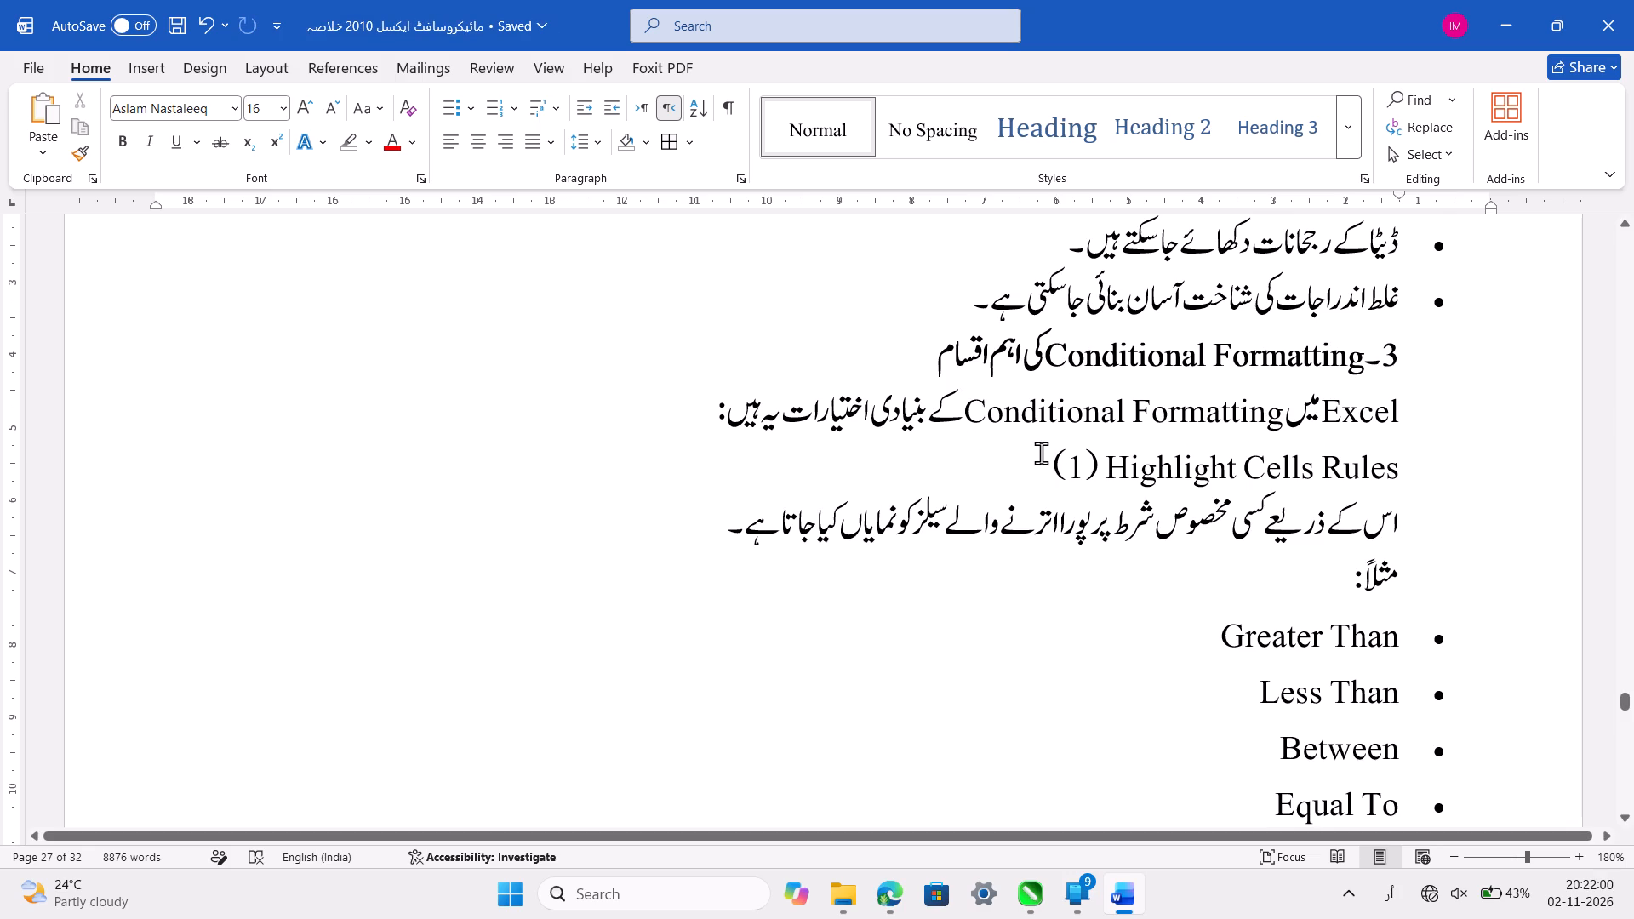
Proofread the Highlight Cells Rules and Top/Bottom Rules subsections down to the start of Data Bars, and save the document.
{"action": "scroll", "coordinate": [1041, 453], "scroll_direction": "down", "scroll_amount": 1}
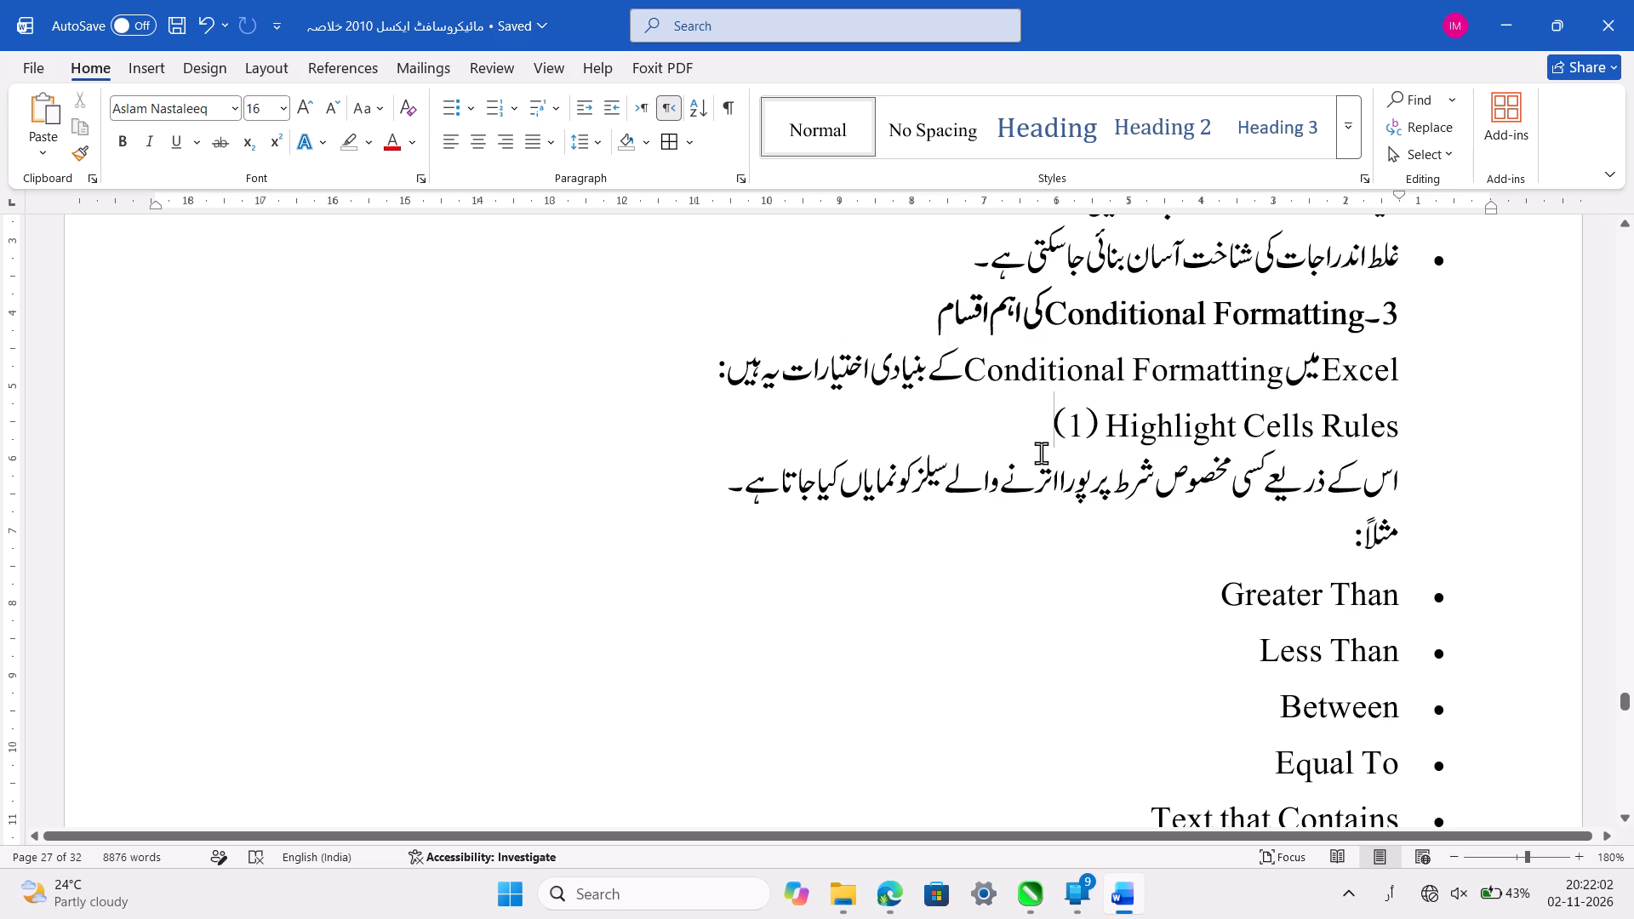
{"action": "scroll", "coordinate": [1041, 453], "scroll_direction": "down", "scroll_amount": 1}
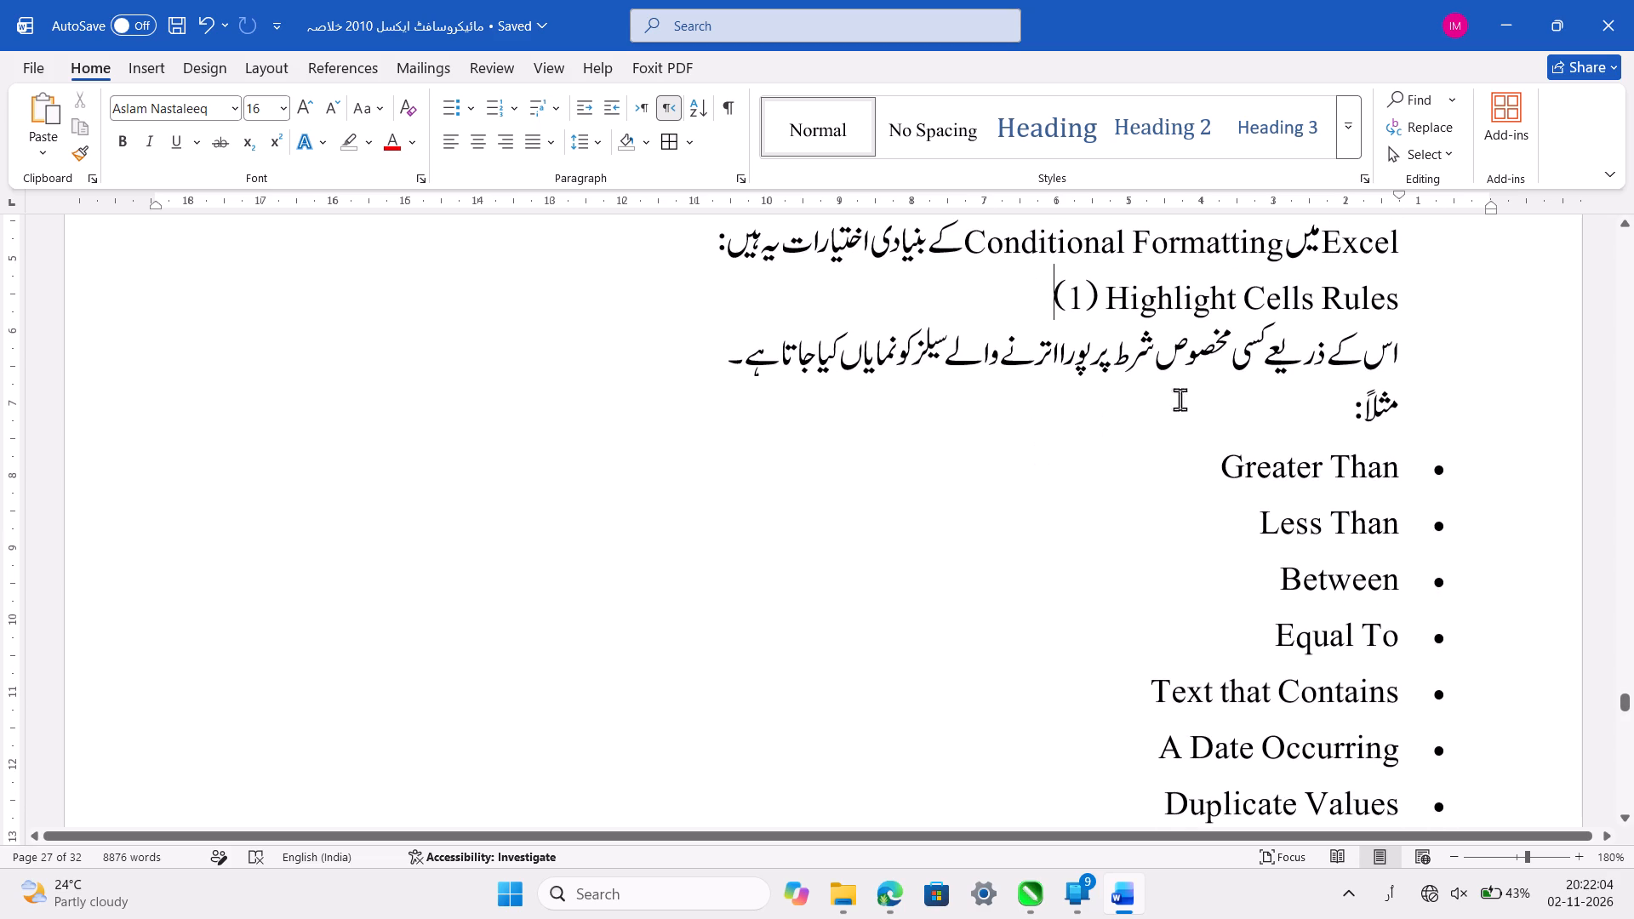
{"action": "left_click", "coordinate": [1275, 407]}
{"action": "scroll", "coordinate": [1275, 407], "scroll_direction": "down", "scroll_amount": 1}
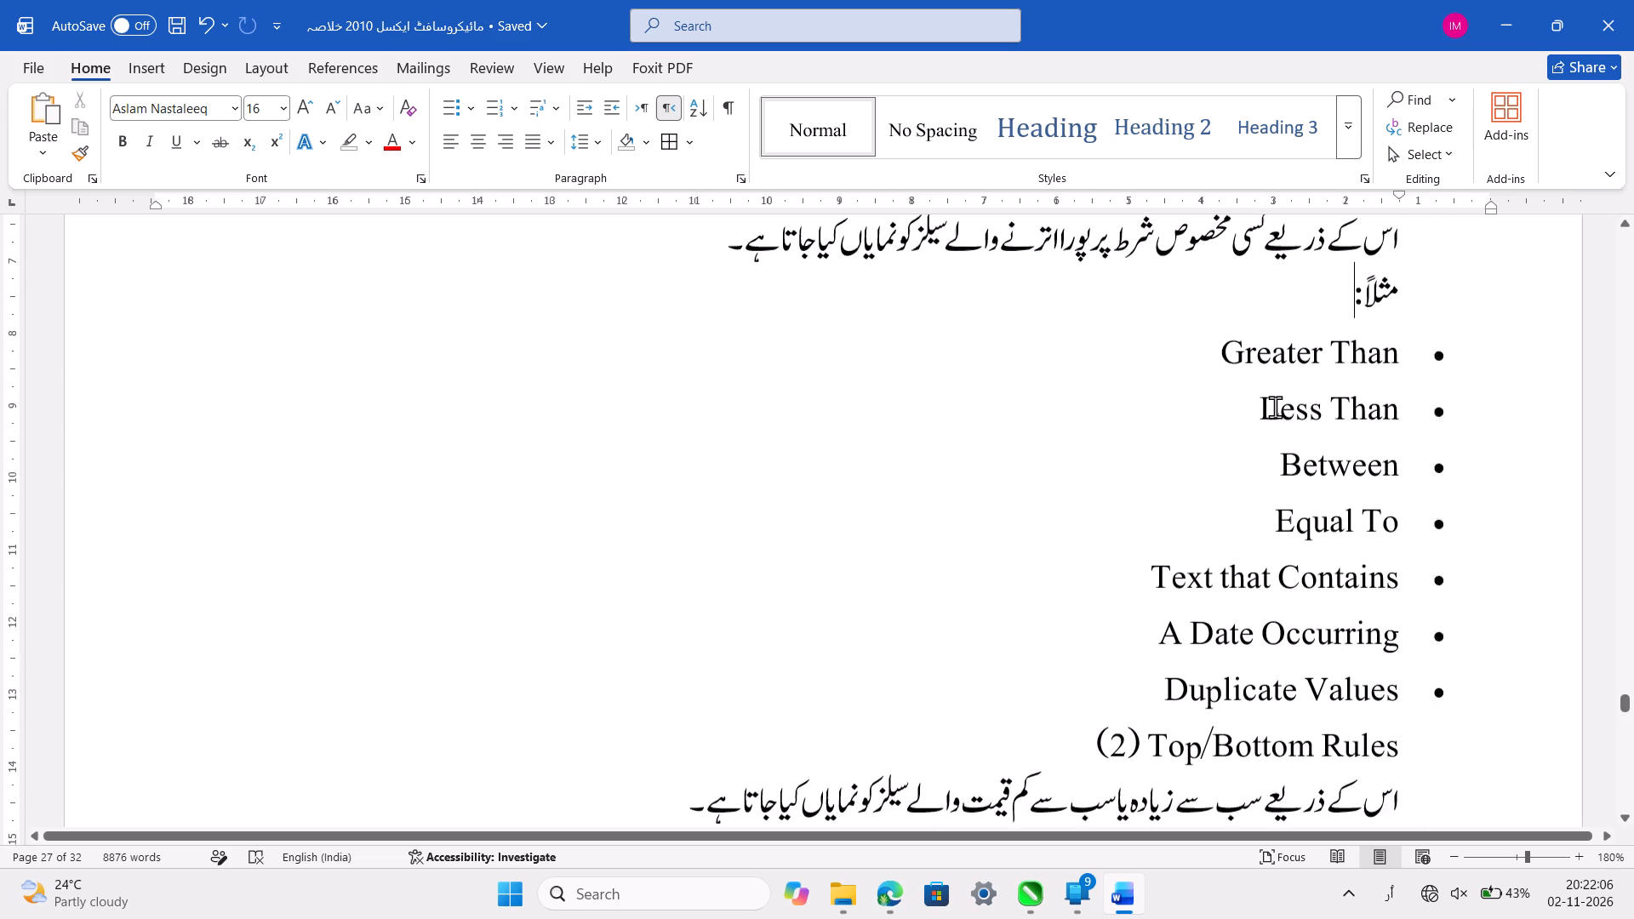
{"action": "scroll", "coordinate": [1275, 407], "scroll_direction": "down", "scroll_amount": 1}
{"action": "scroll", "coordinate": [1221, 596], "scroll_direction": "down", "scroll_amount": 1}
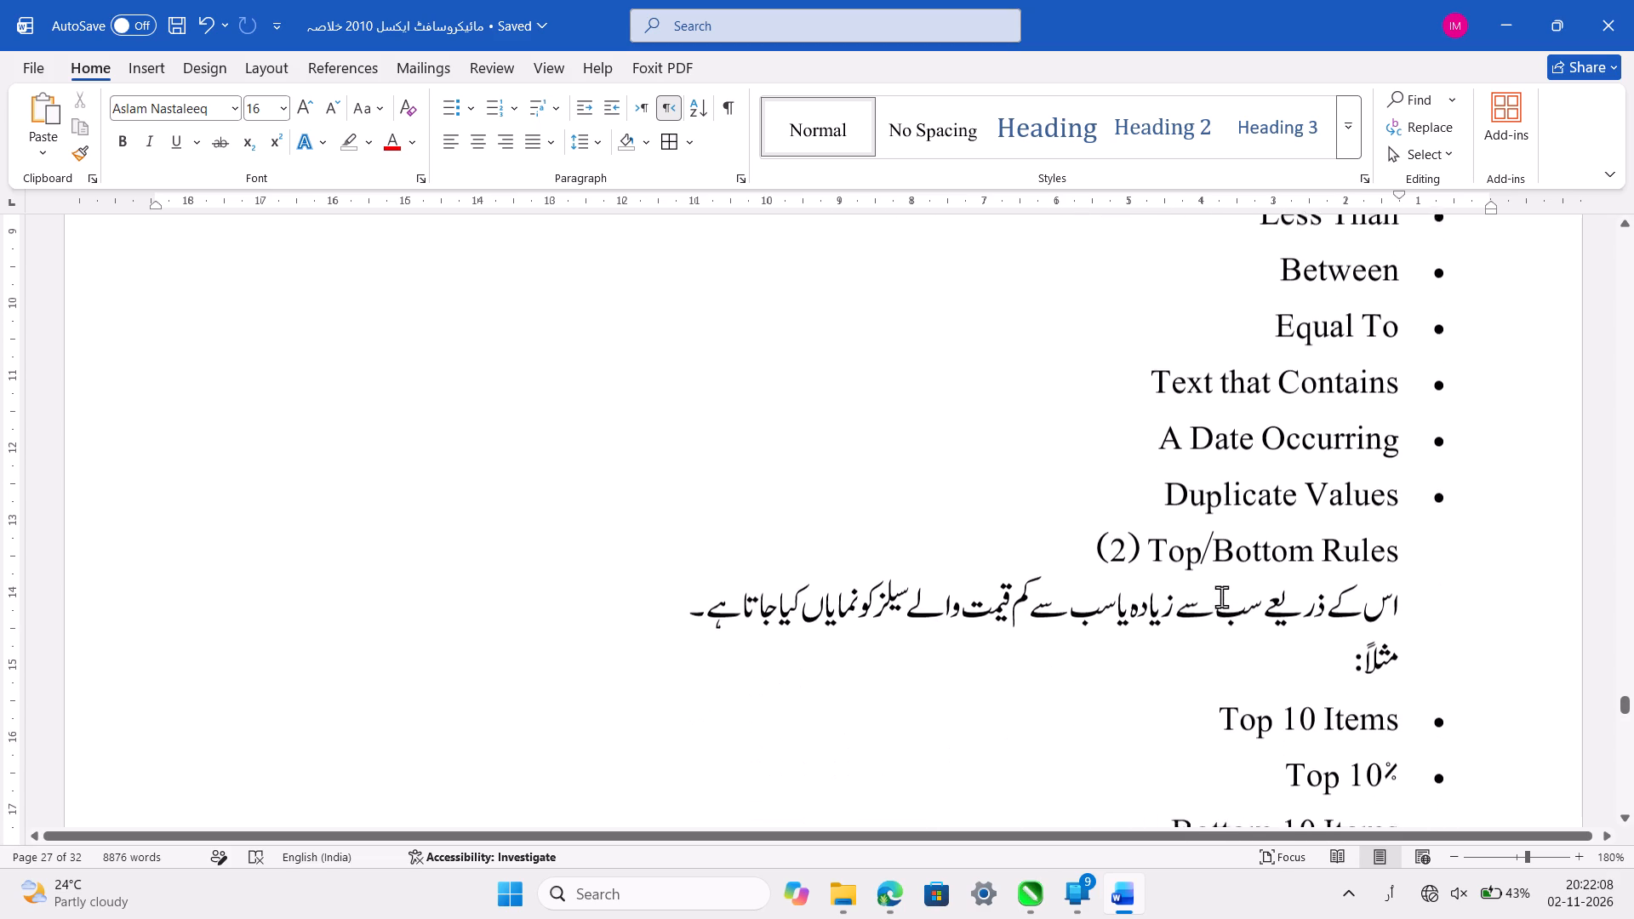
{"action": "left_click", "coordinate": [1323, 555]}
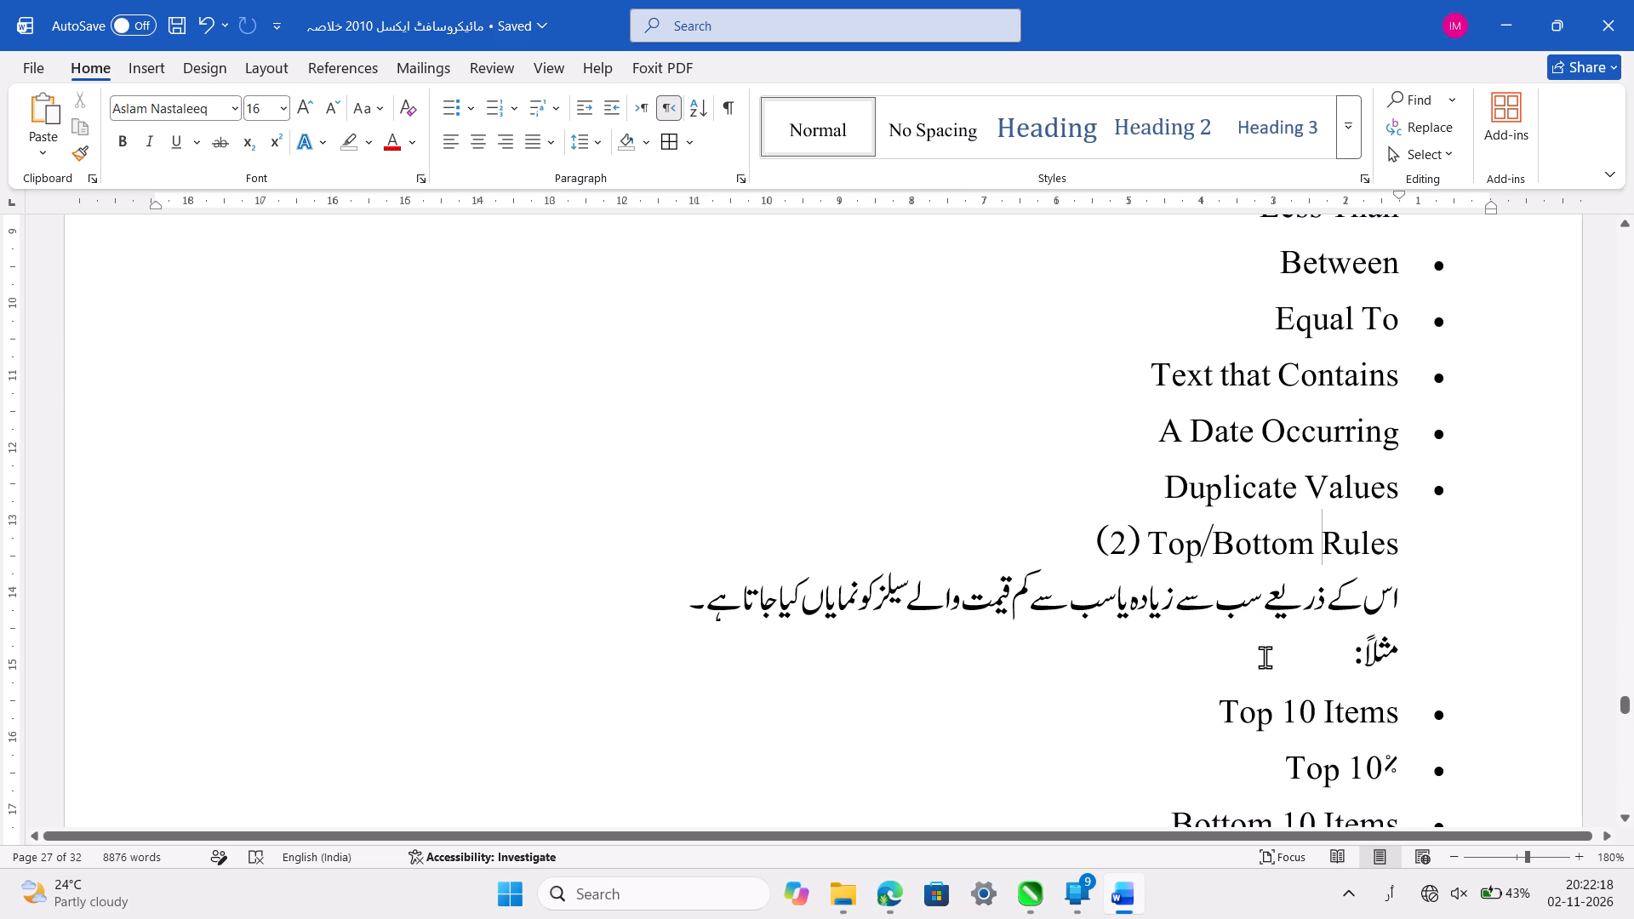
{"action": "scroll", "coordinate": [1345, 629], "scroll_direction": "down", "scroll_amount": 1}
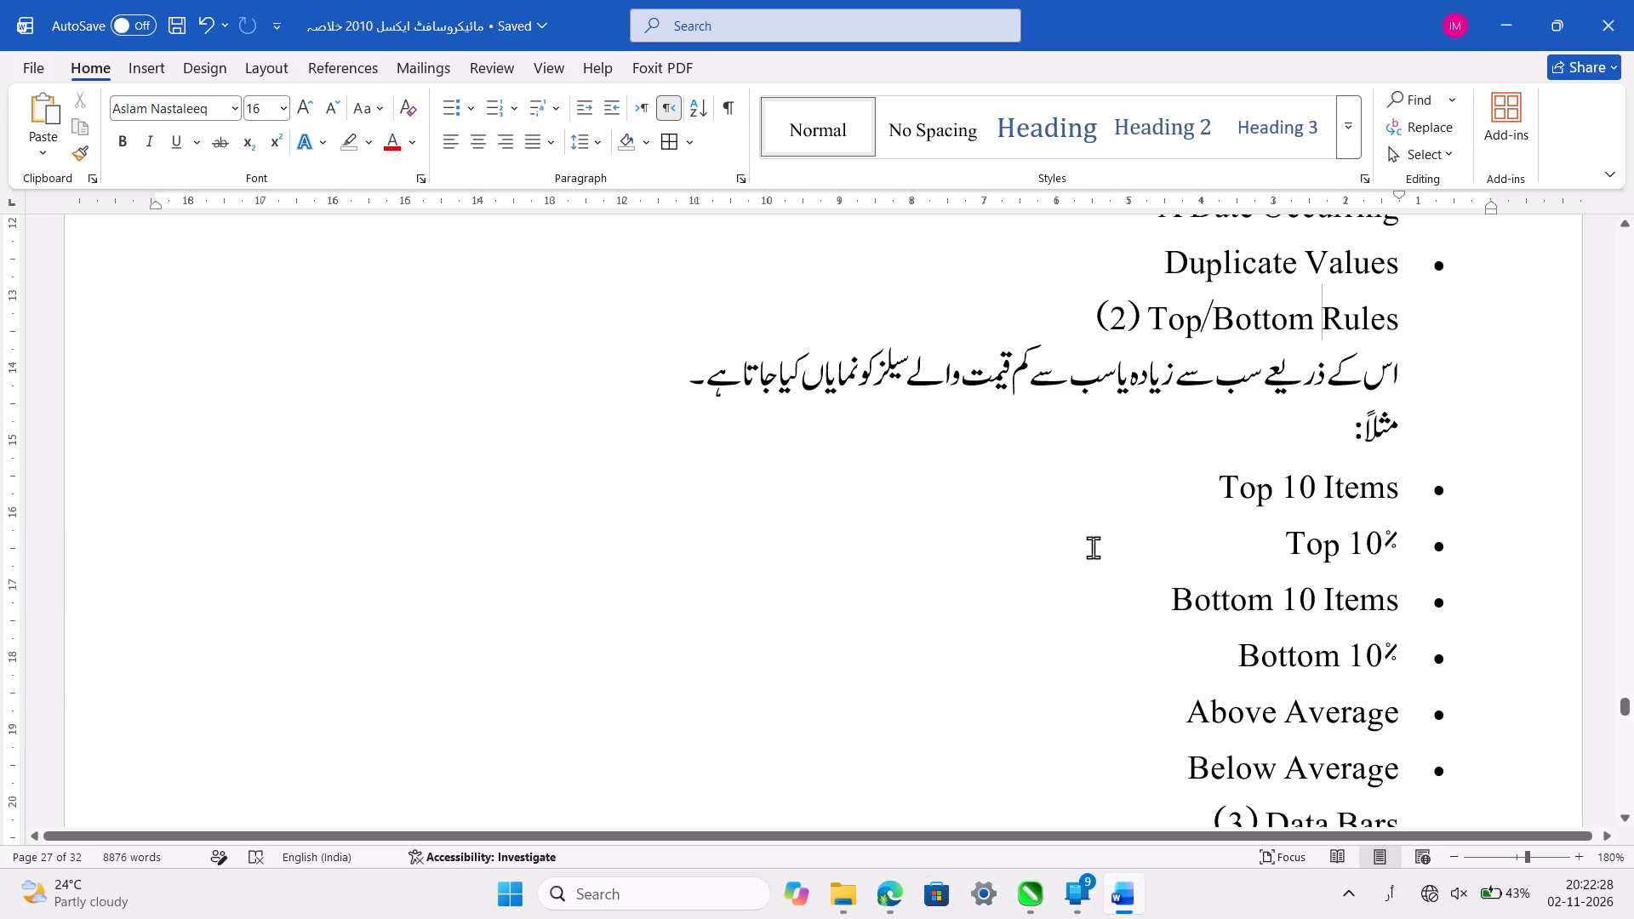
{"action": "scroll", "coordinate": [1174, 607], "scroll_direction": "down", "scroll_amount": 1}
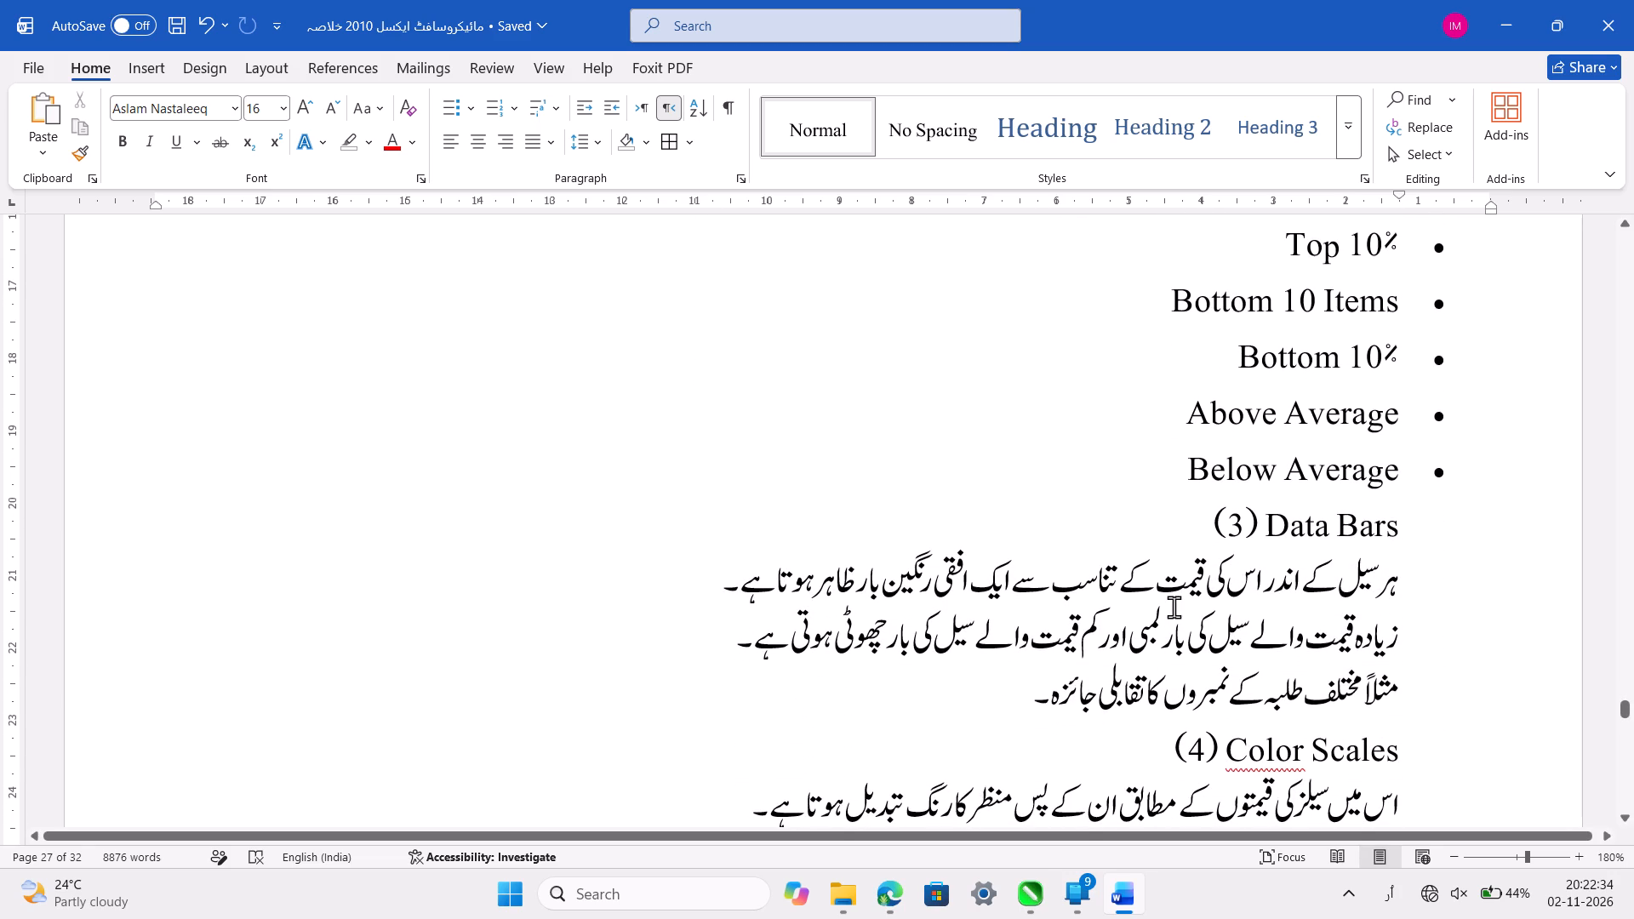
{"action": "left_click", "coordinate": [1313, 593]}
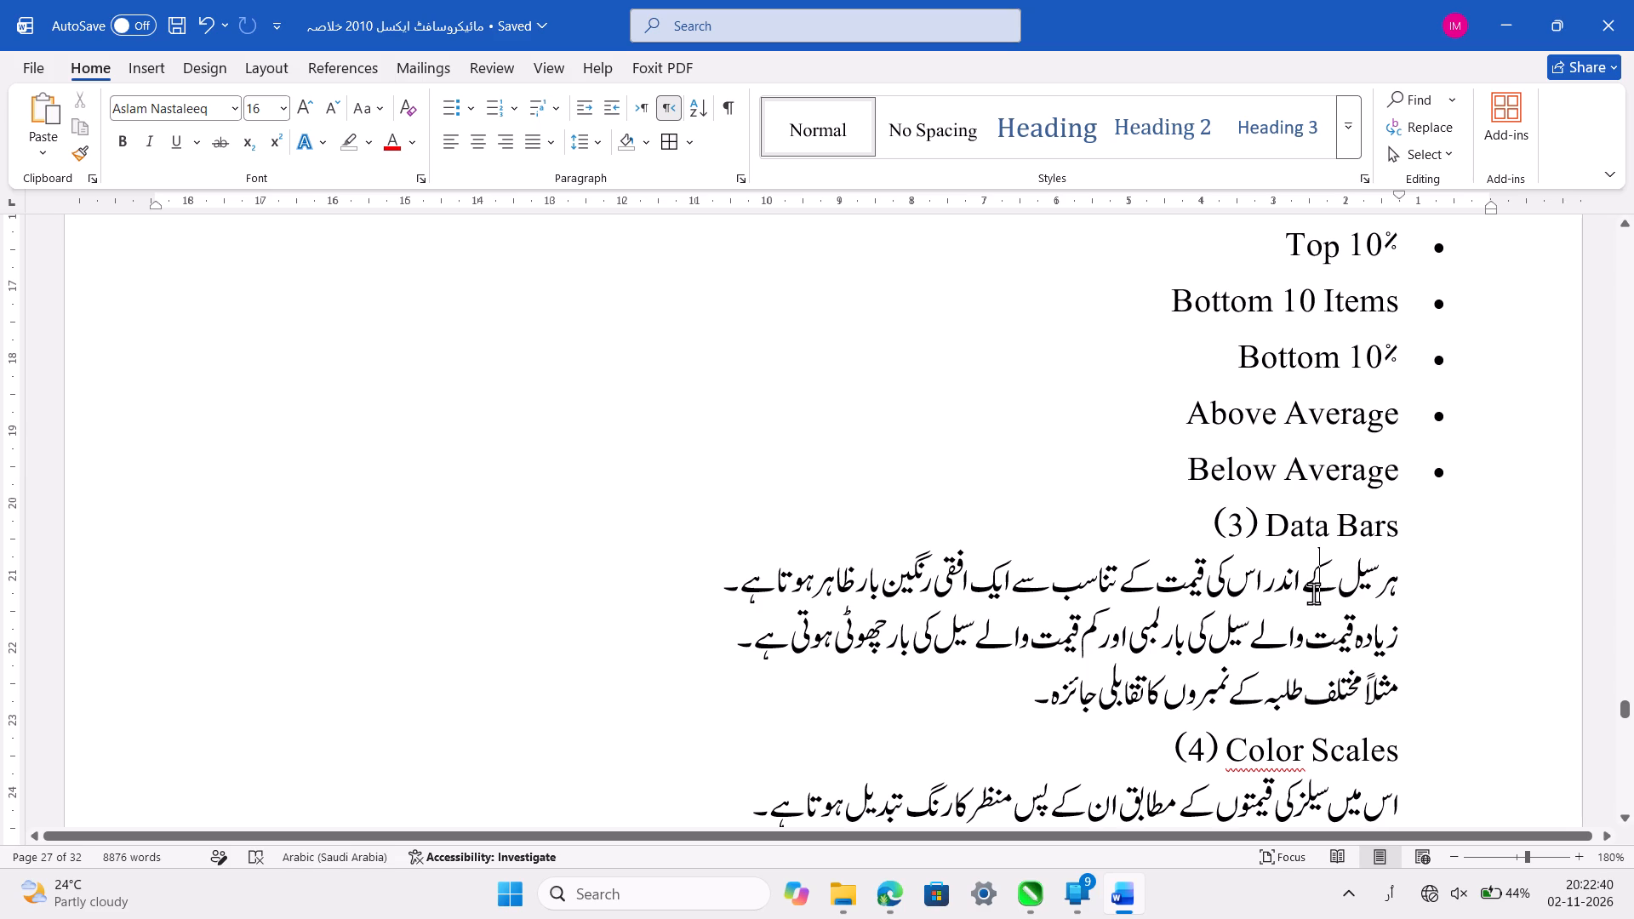
{"action": "key", "text": "ctrl+s"}
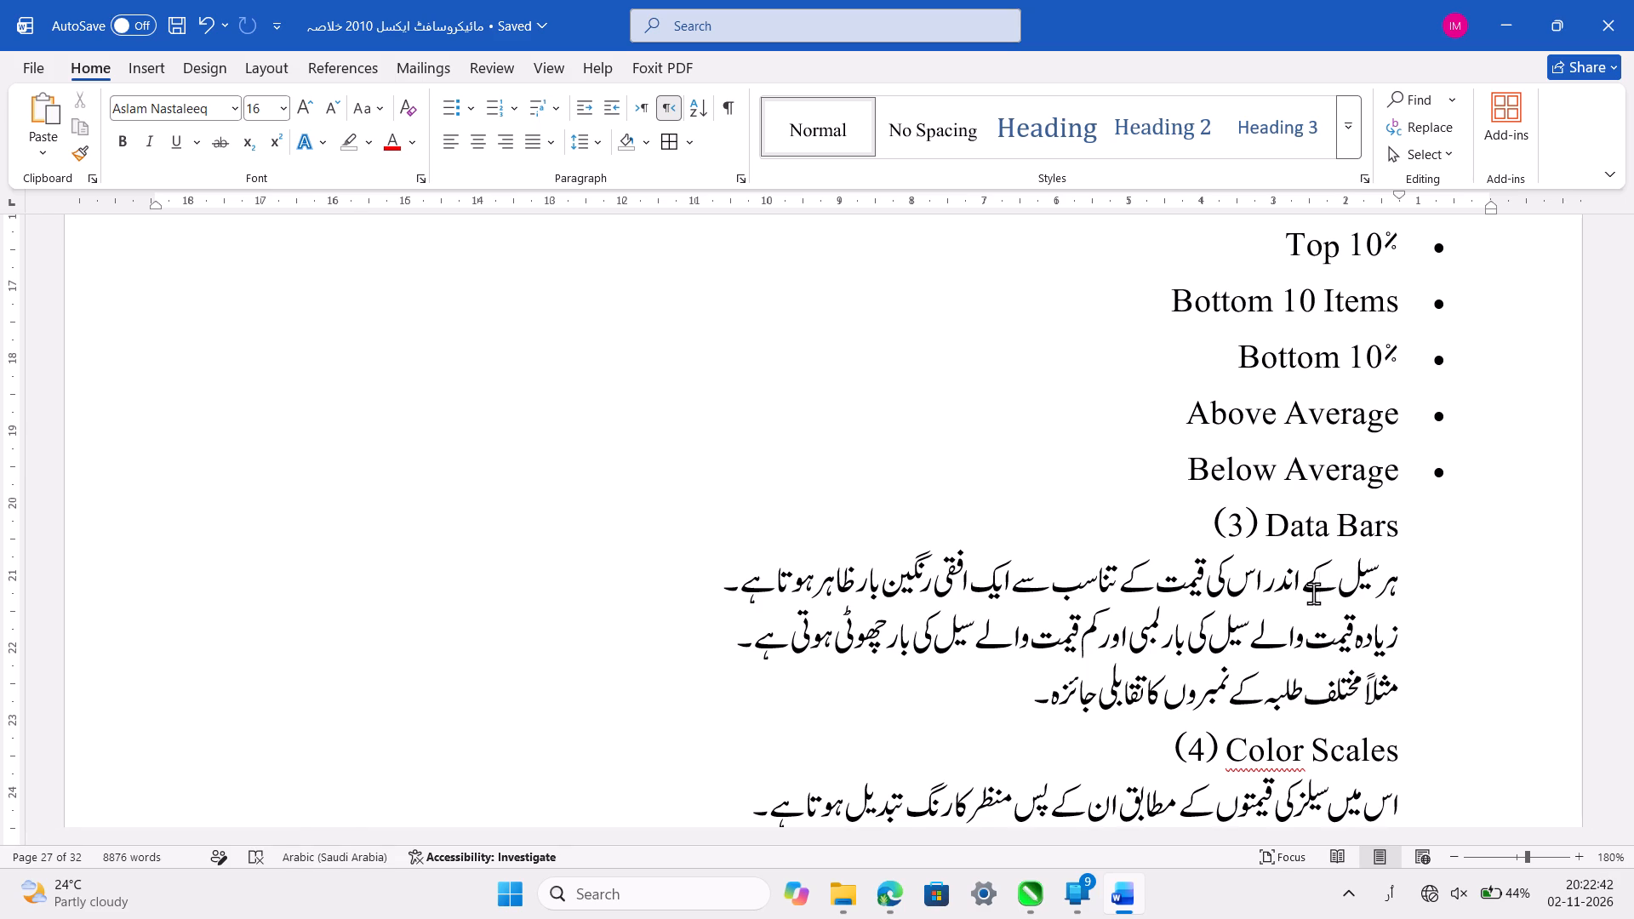
Proofread the Data Bars and Color Scales subsections of the Conditional Formatting chapter, and save the document.
{"action": "left_click", "coordinate": [1271, 619]}
{"action": "scroll", "coordinate": [1271, 619], "scroll_direction": "down", "scroll_amount": 1}
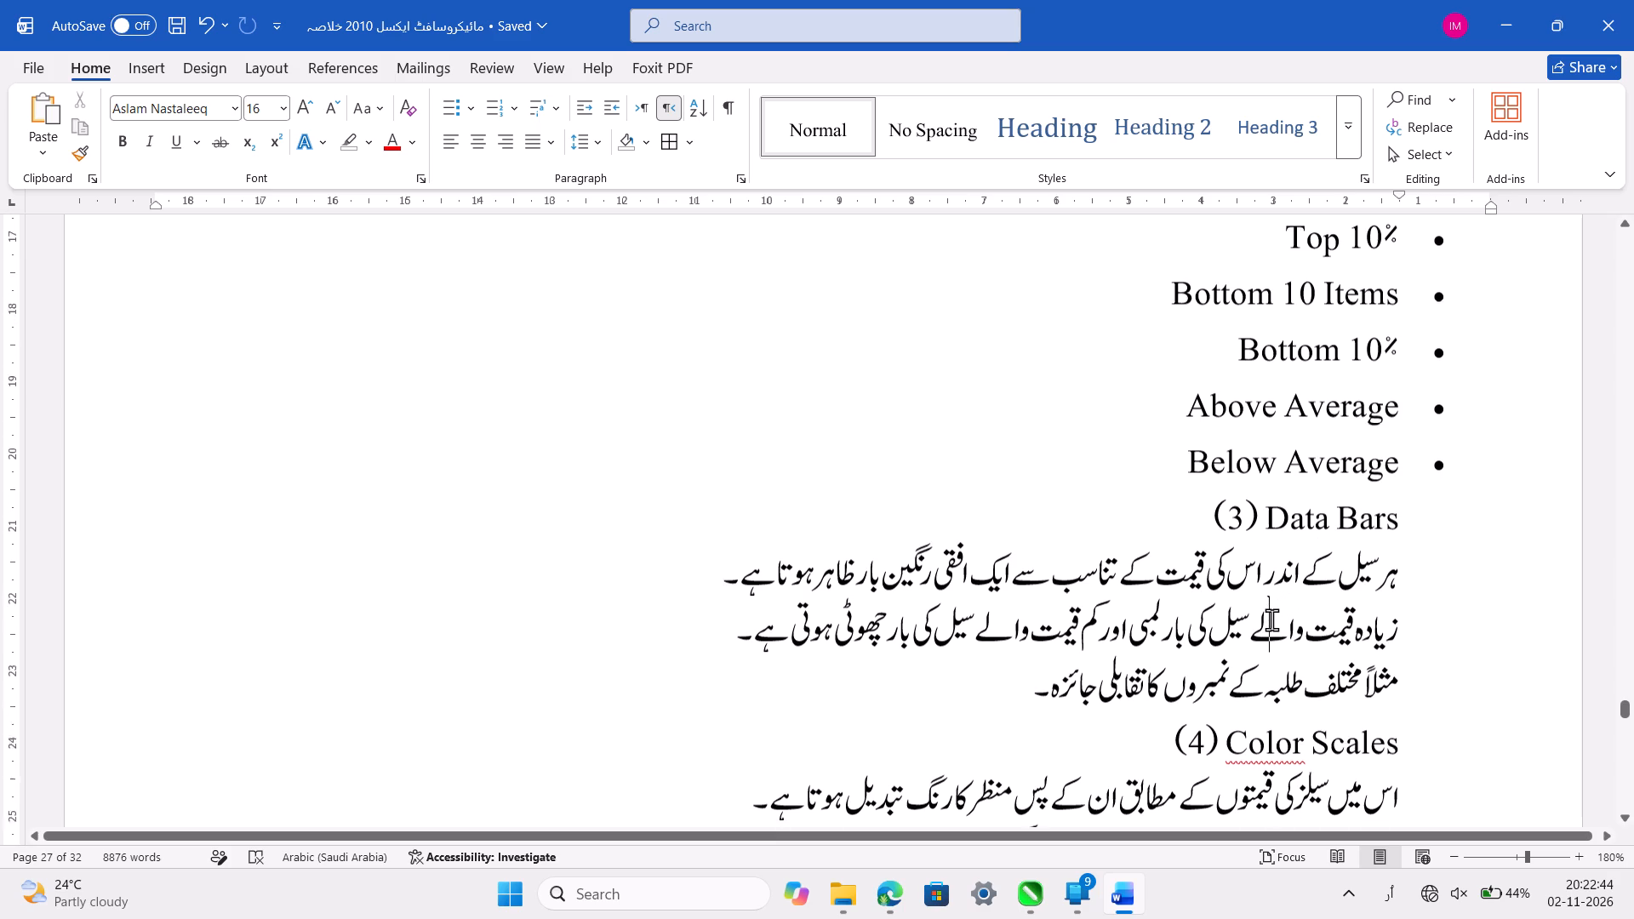
{"action": "scroll", "coordinate": [1271, 619], "scroll_direction": "down", "scroll_amount": 1}
{"action": "left_click", "coordinate": [1183, 526]}
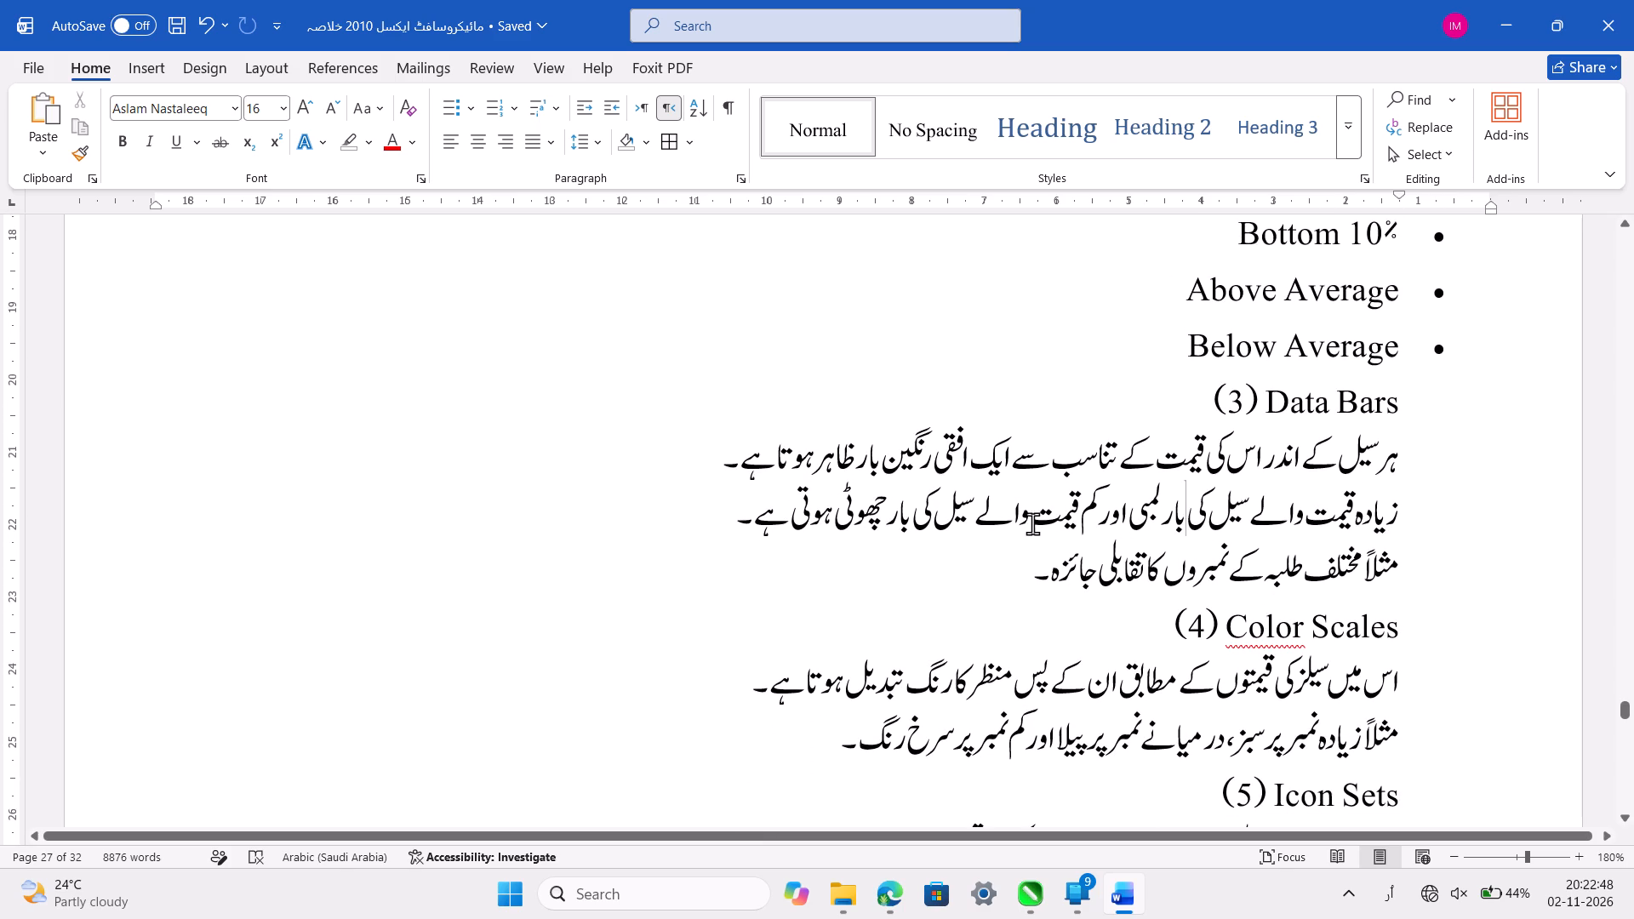
{"action": "left_click", "coordinate": [907, 512]}
{"action": "scroll", "coordinate": [907, 512], "scroll_direction": "down", "scroll_amount": 1}
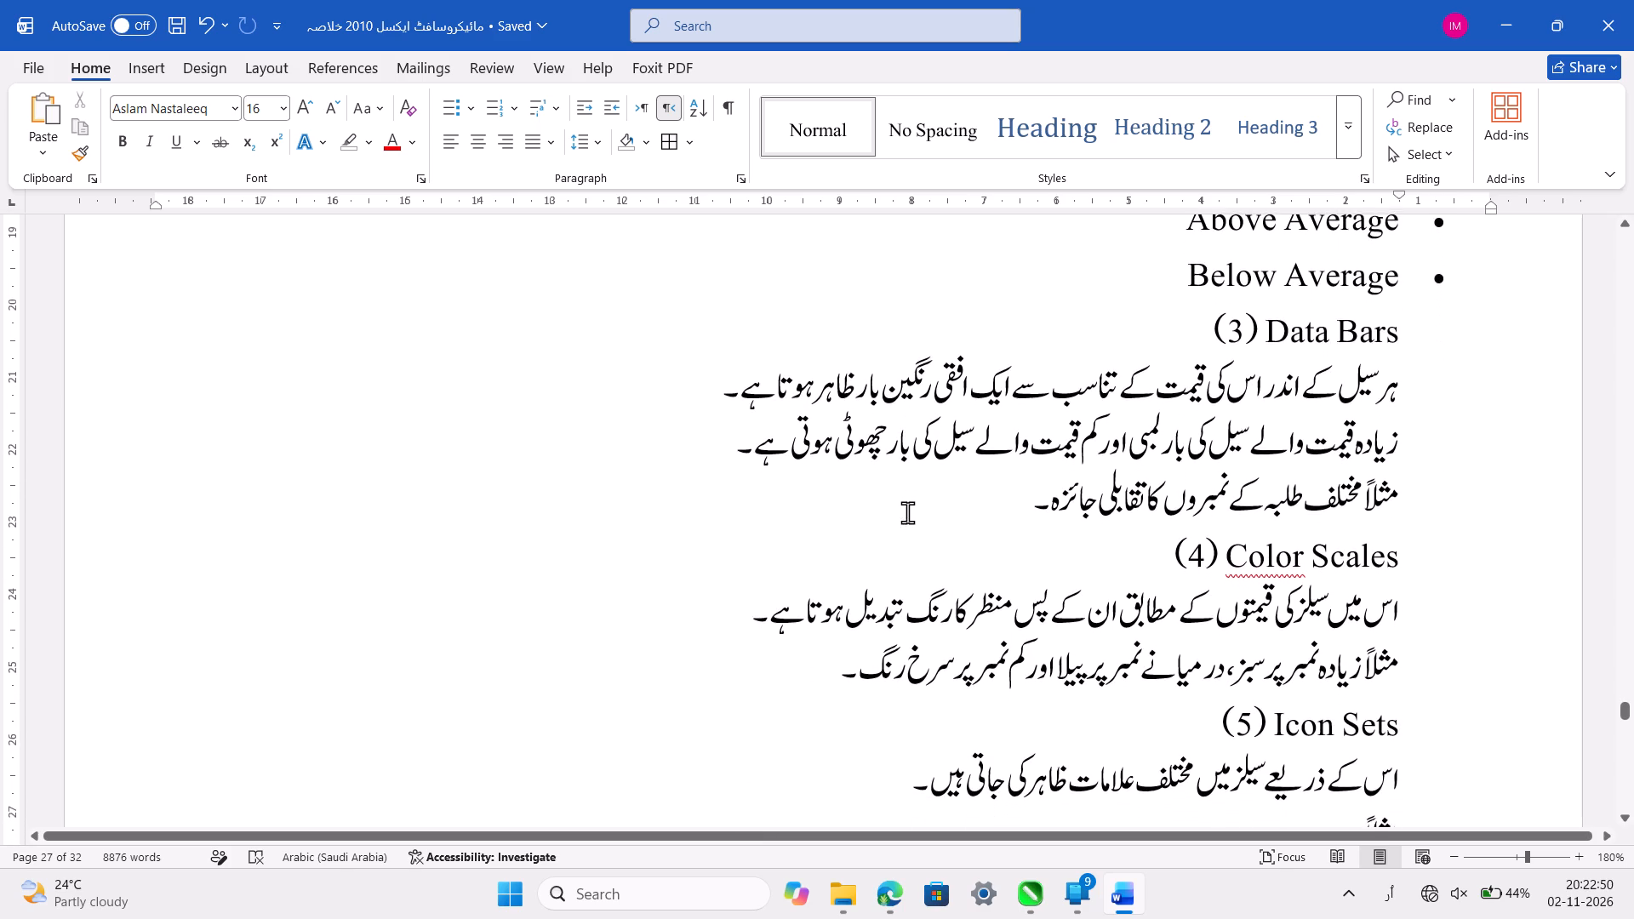
{"action": "left_click", "coordinate": [971, 484]}
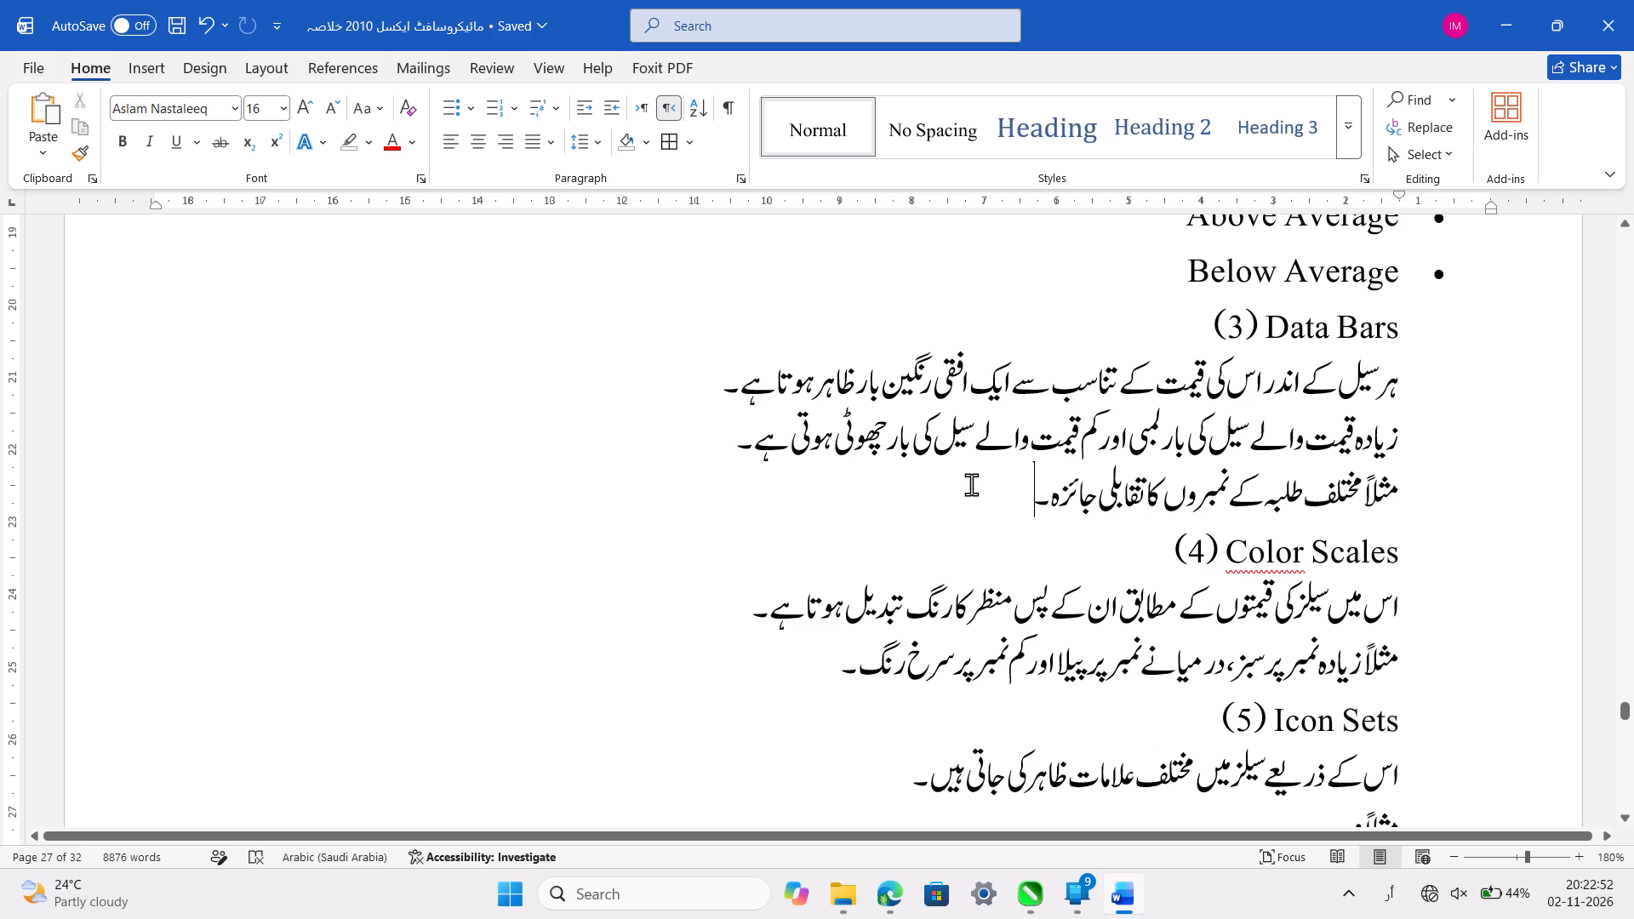
{"action": "key", "text": "ctrl+s"}
{"action": "scroll", "coordinate": [971, 484], "scroll_direction": "down", "scroll_amount": 1}
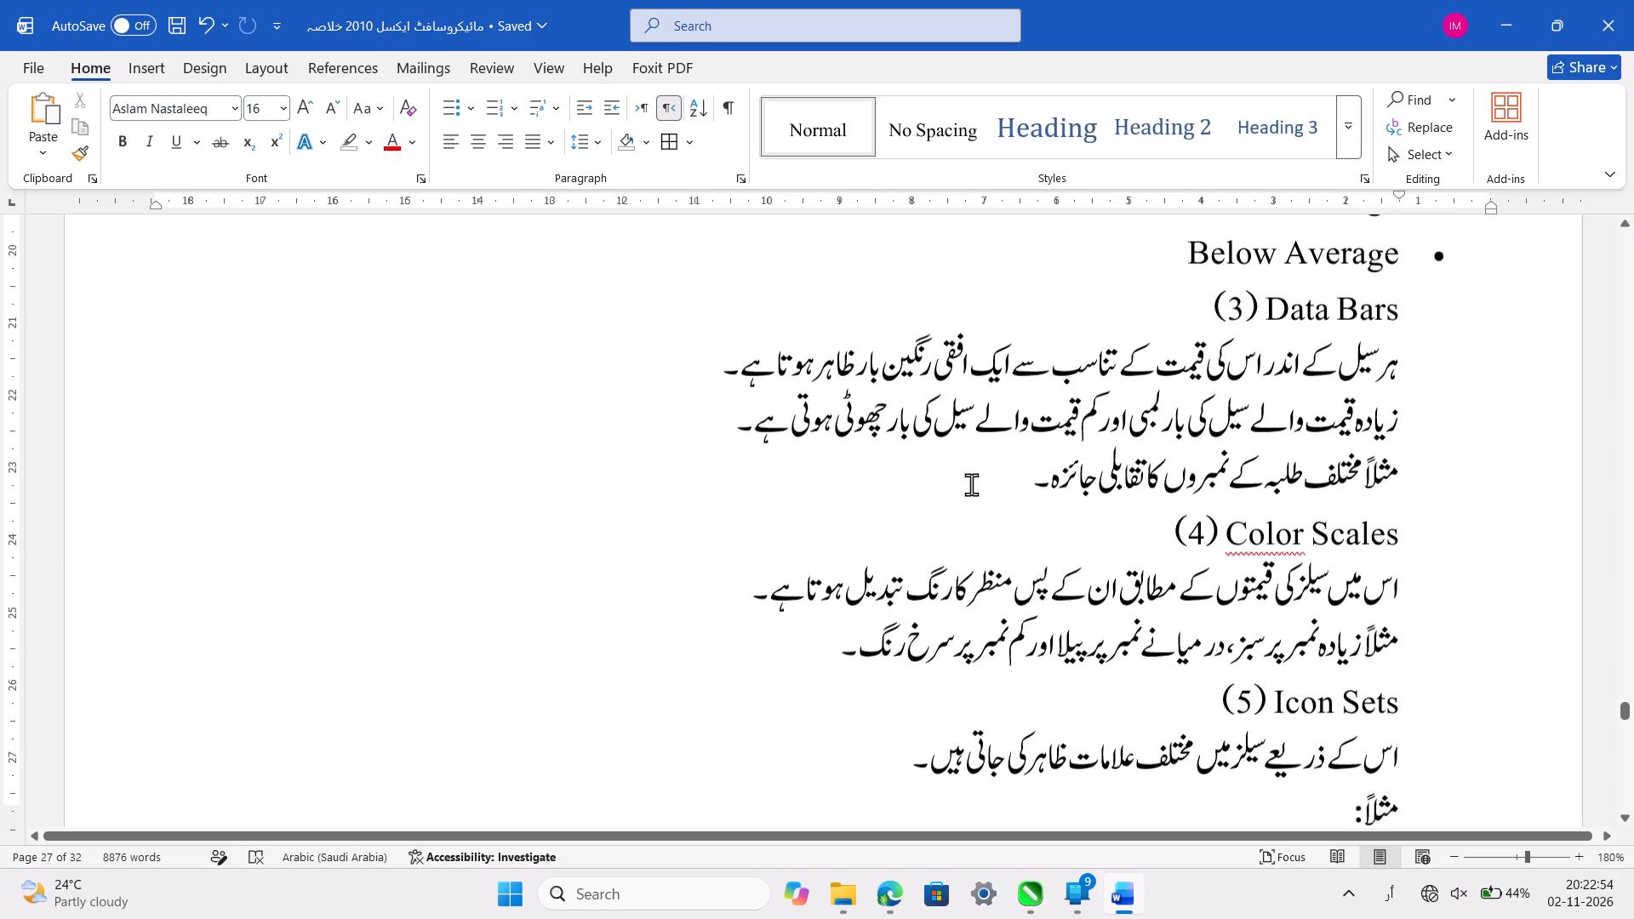
{"action": "scroll", "coordinate": [971, 484], "scroll_direction": "down", "scroll_amount": 1}
{"action": "left_click", "coordinate": [1097, 465]}
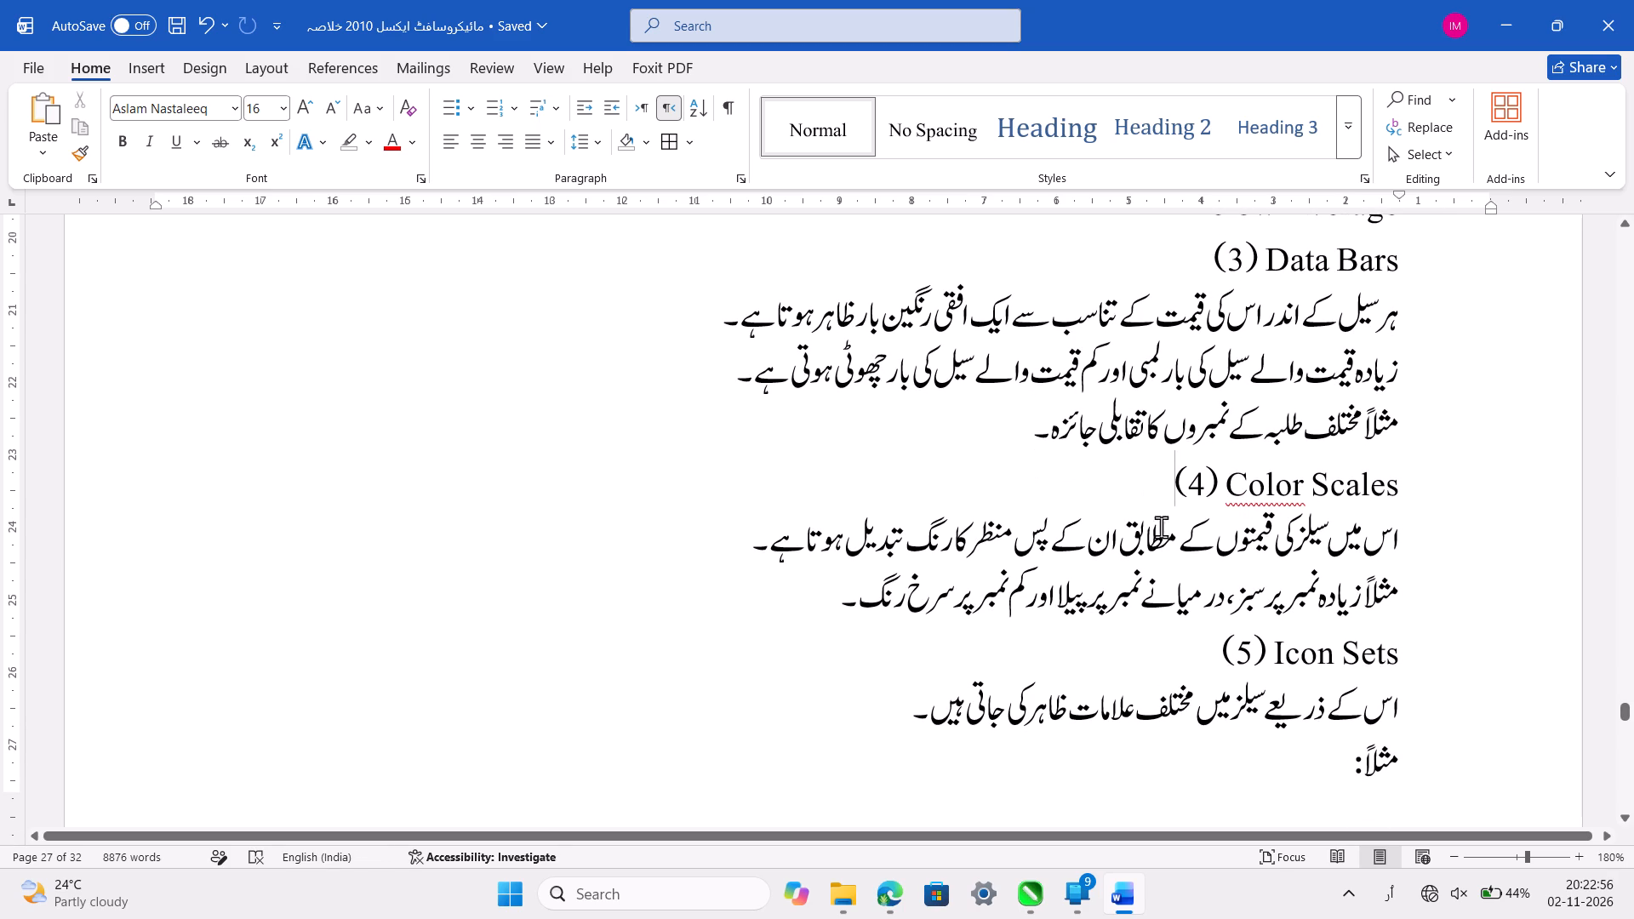
{"action": "left_click", "coordinate": [1178, 557]}
{"action": "left_click", "coordinate": [1238, 537]}
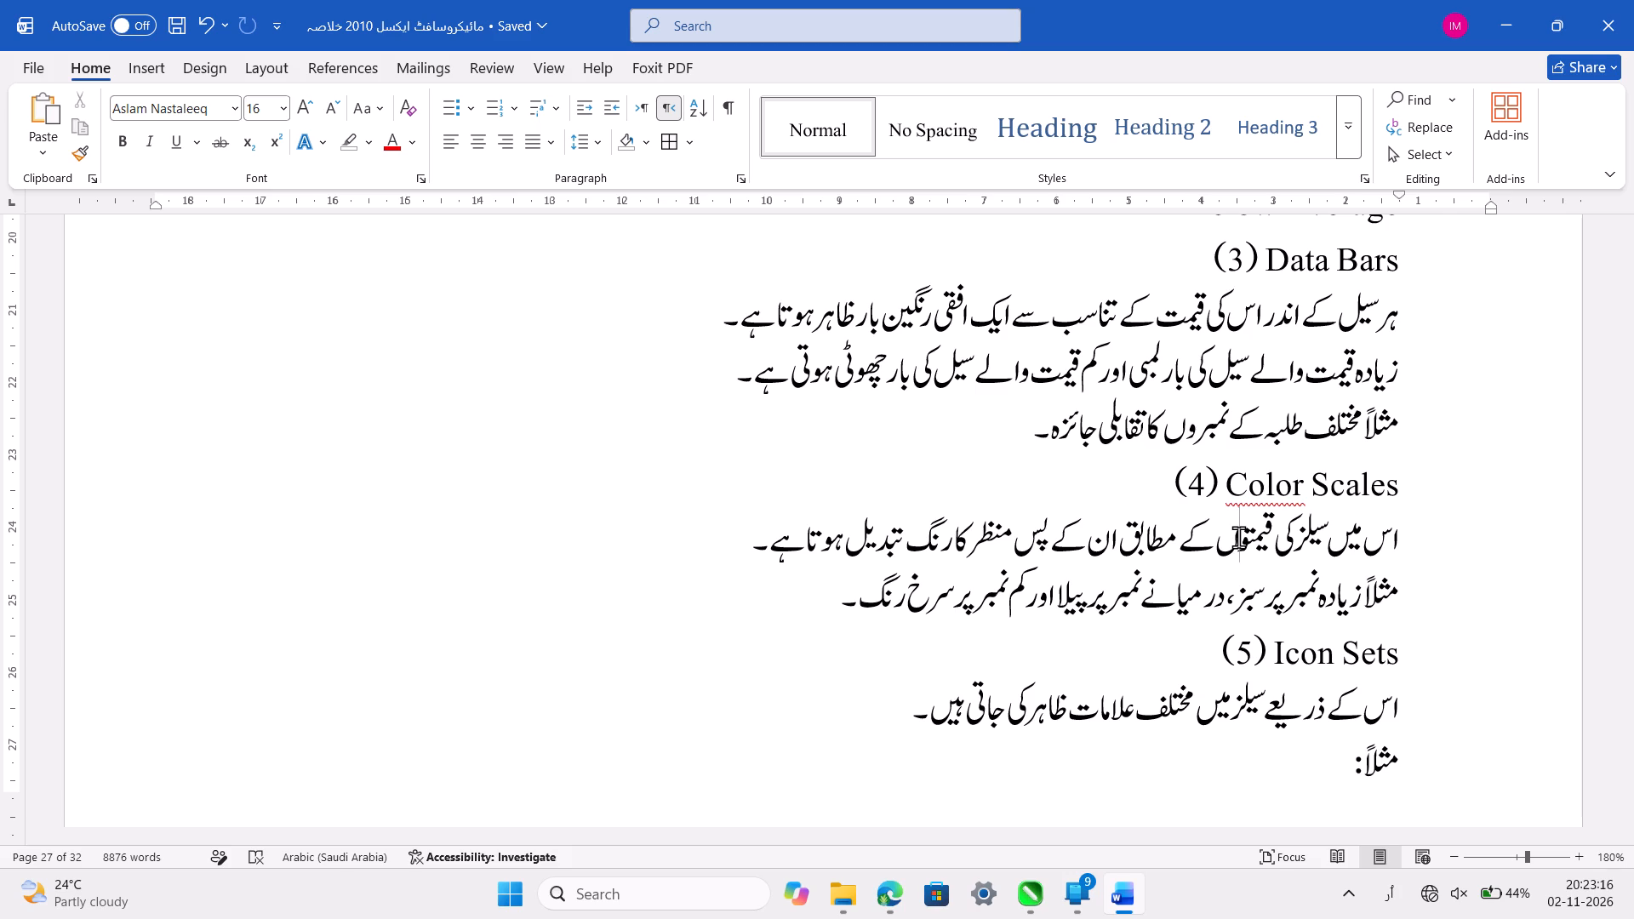
{"action": "key", "text": "ctrl+s"}
Proofread the end of Color Scales and the Icon Sets subsection through its coloured-arrow bullets on page 28.
{"action": "scroll", "coordinate": [1238, 537], "scroll_direction": "down", "scroll_amount": 1}
{"action": "left_click", "coordinate": [1171, 427]}
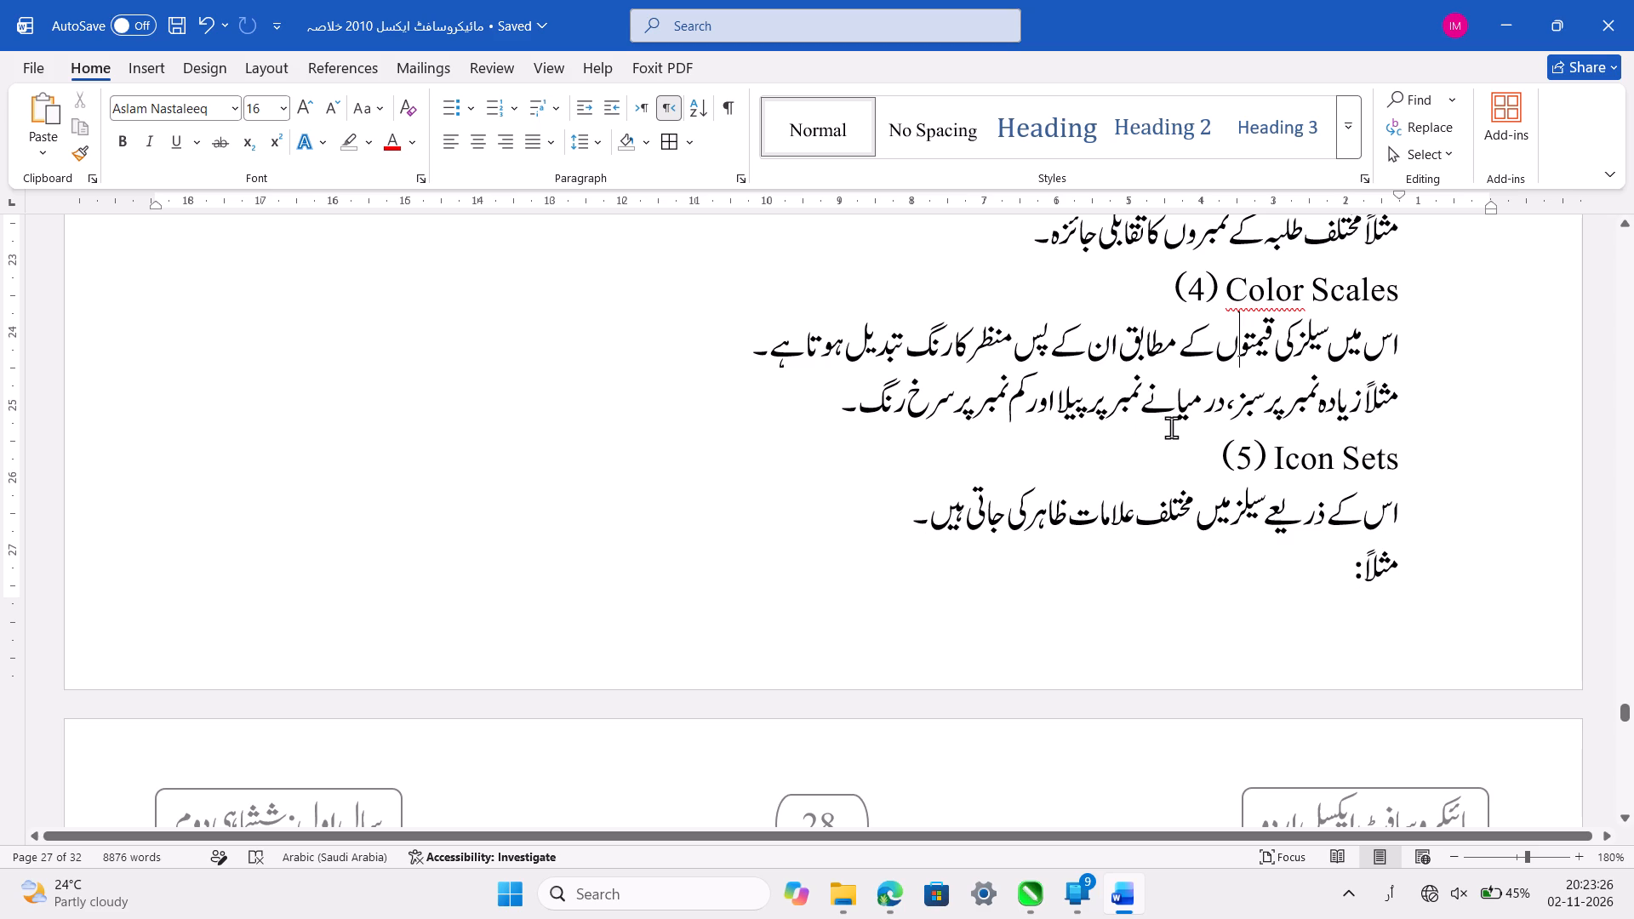
{"action": "scroll", "coordinate": [1171, 427], "scroll_direction": "down", "scroll_amount": 1}
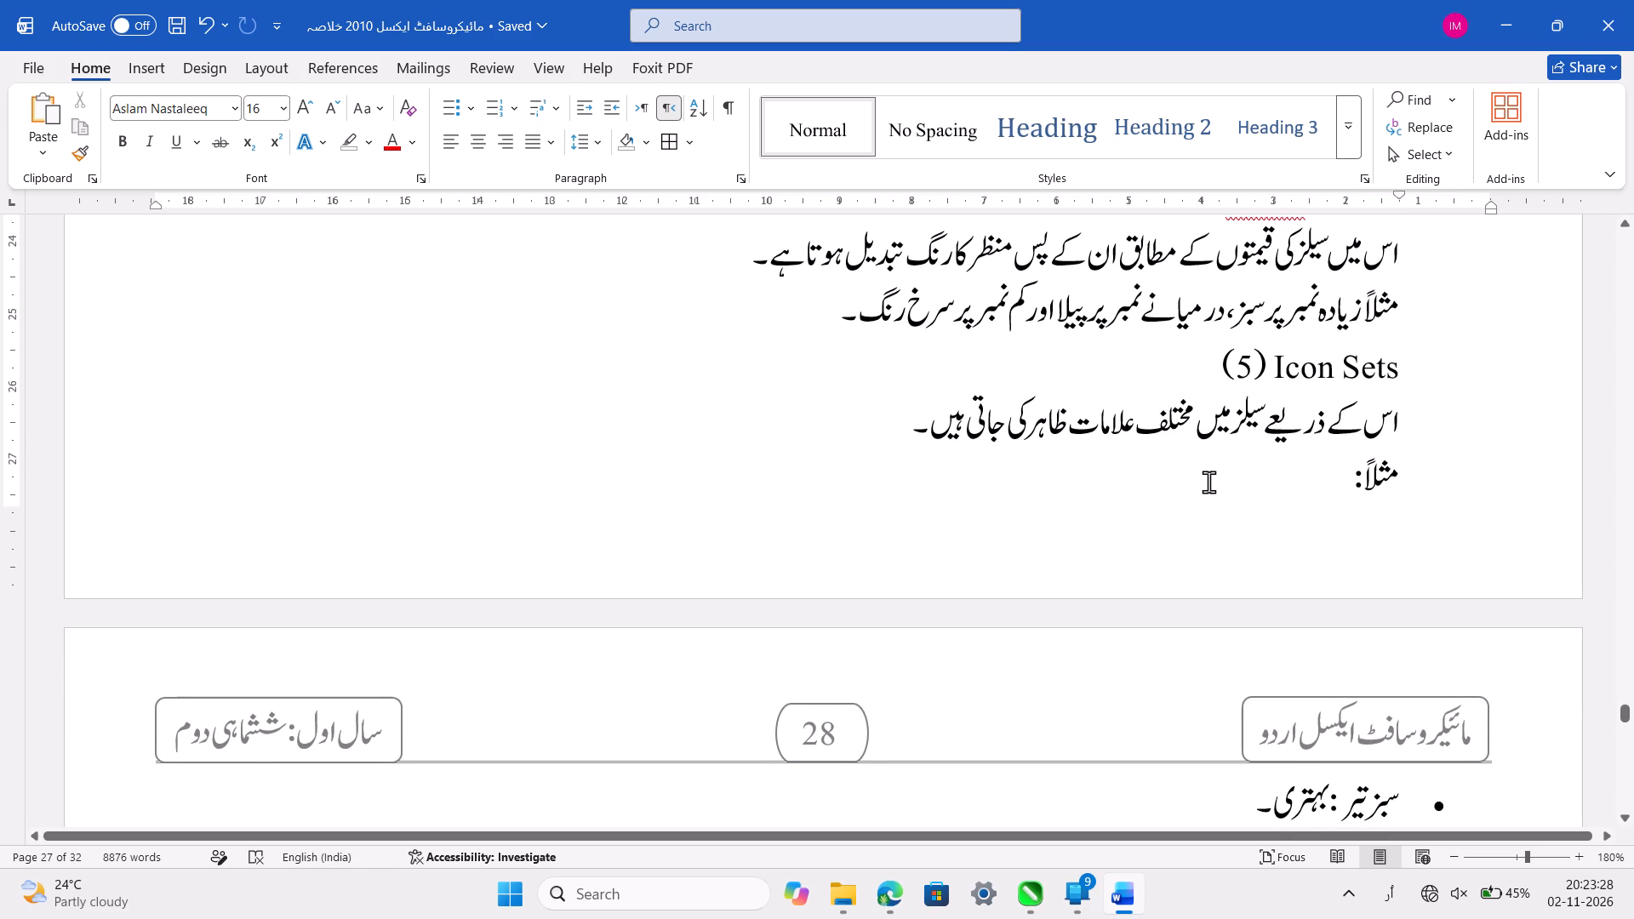
{"action": "left_click", "coordinate": [1252, 483]}
{"action": "scroll", "coordinate": [1252, 483], "scroll_direction": "down", "scroll_amount": 1}
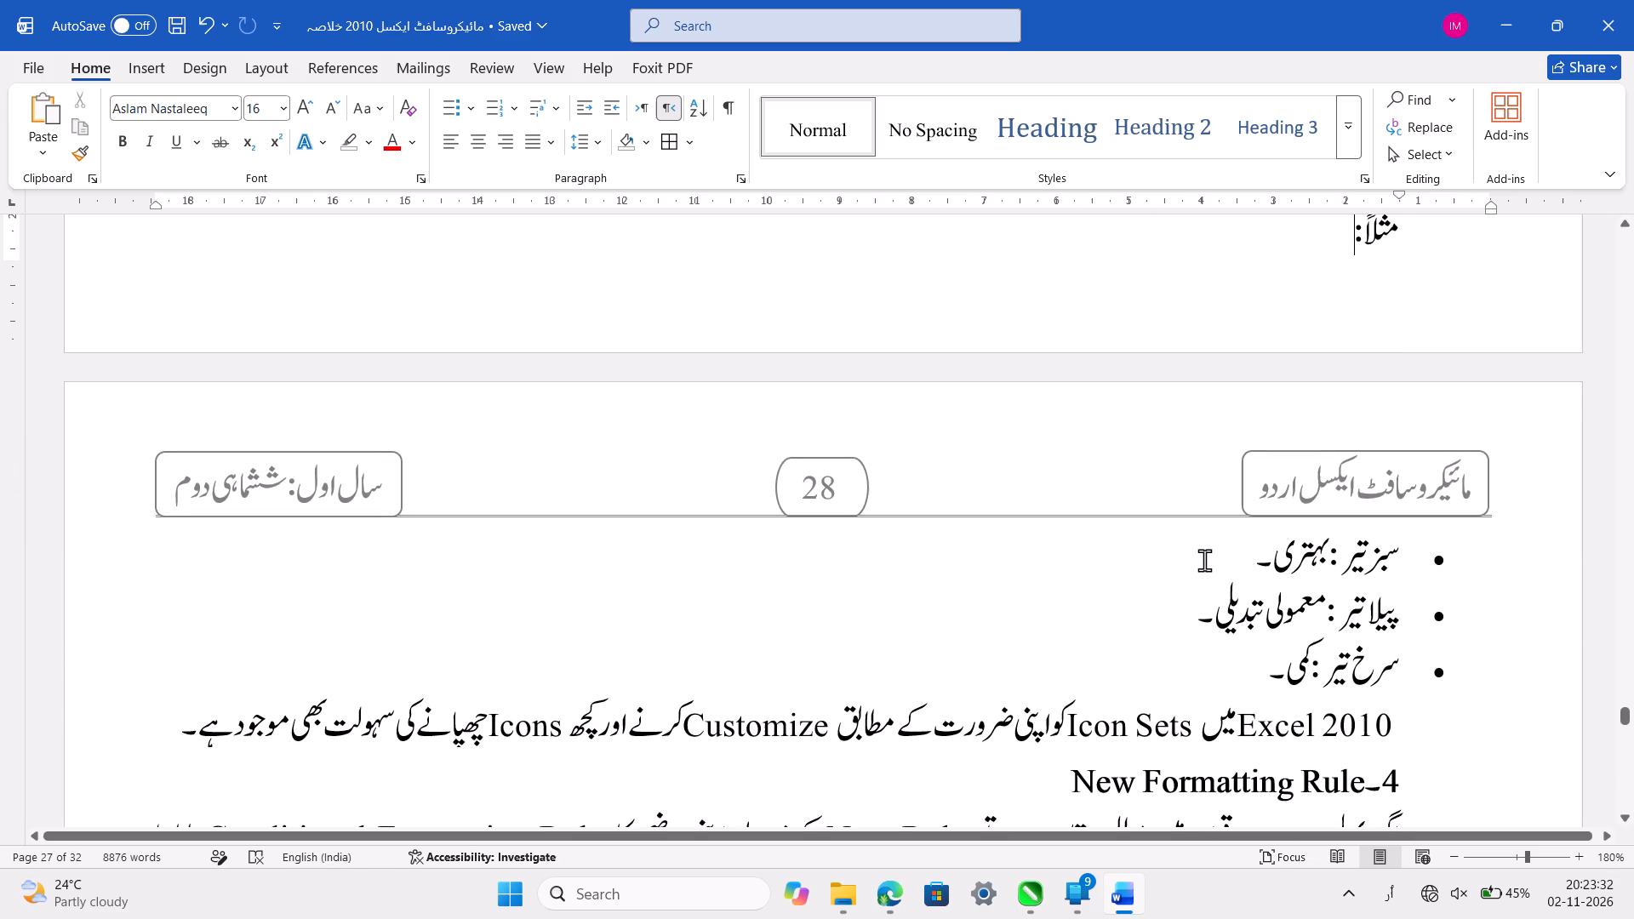
{"action": "left_click", "coordinate": [1204, 560]}
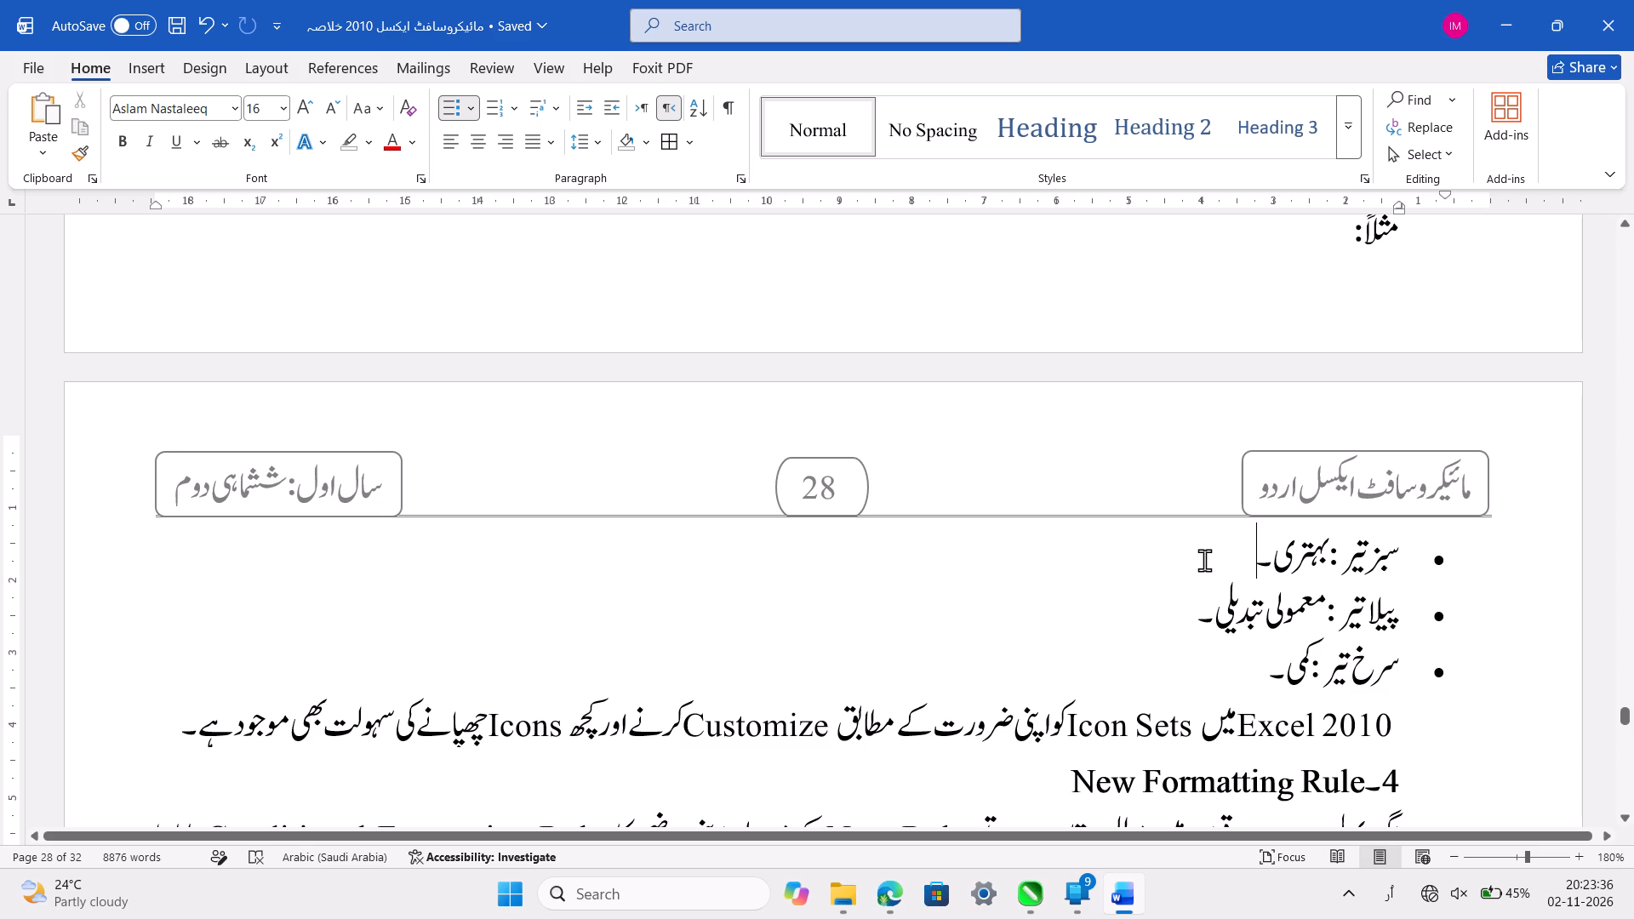
{"action": "left_click", "coordinate": [1201, 651]}
{"action": "scroll", "coordinate": [1201, 651], "scroll_direction": "down", "scroll_amount": 1}
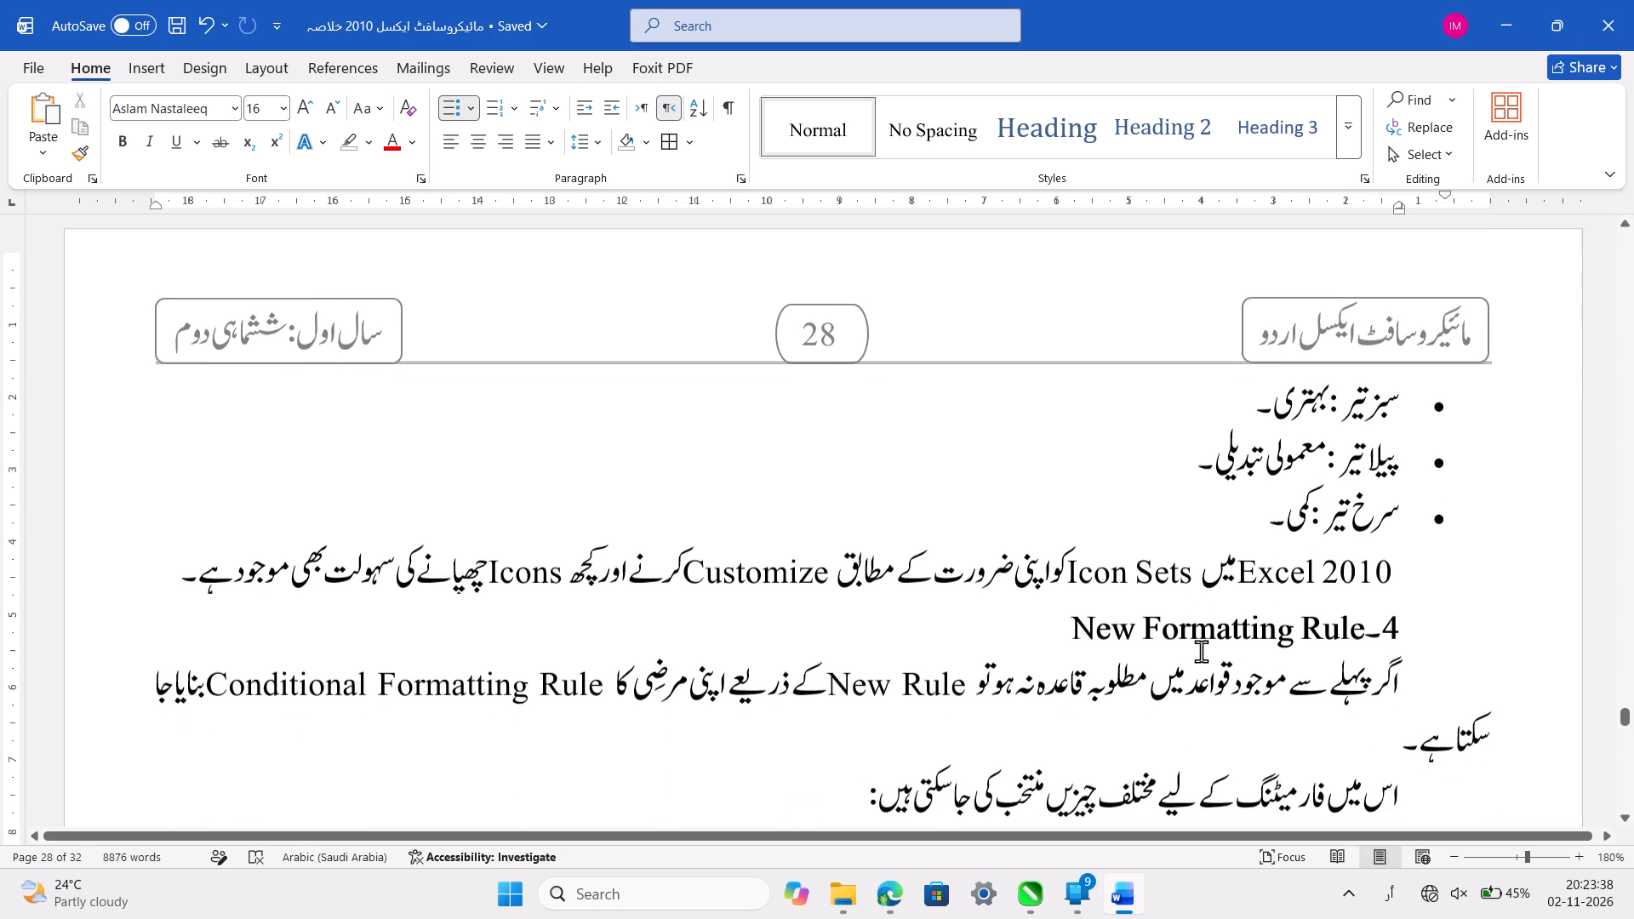
{"action": "scroll", "coordinate": [1201, 651], "scroll_direction": "down", "scroll_amount": 1}
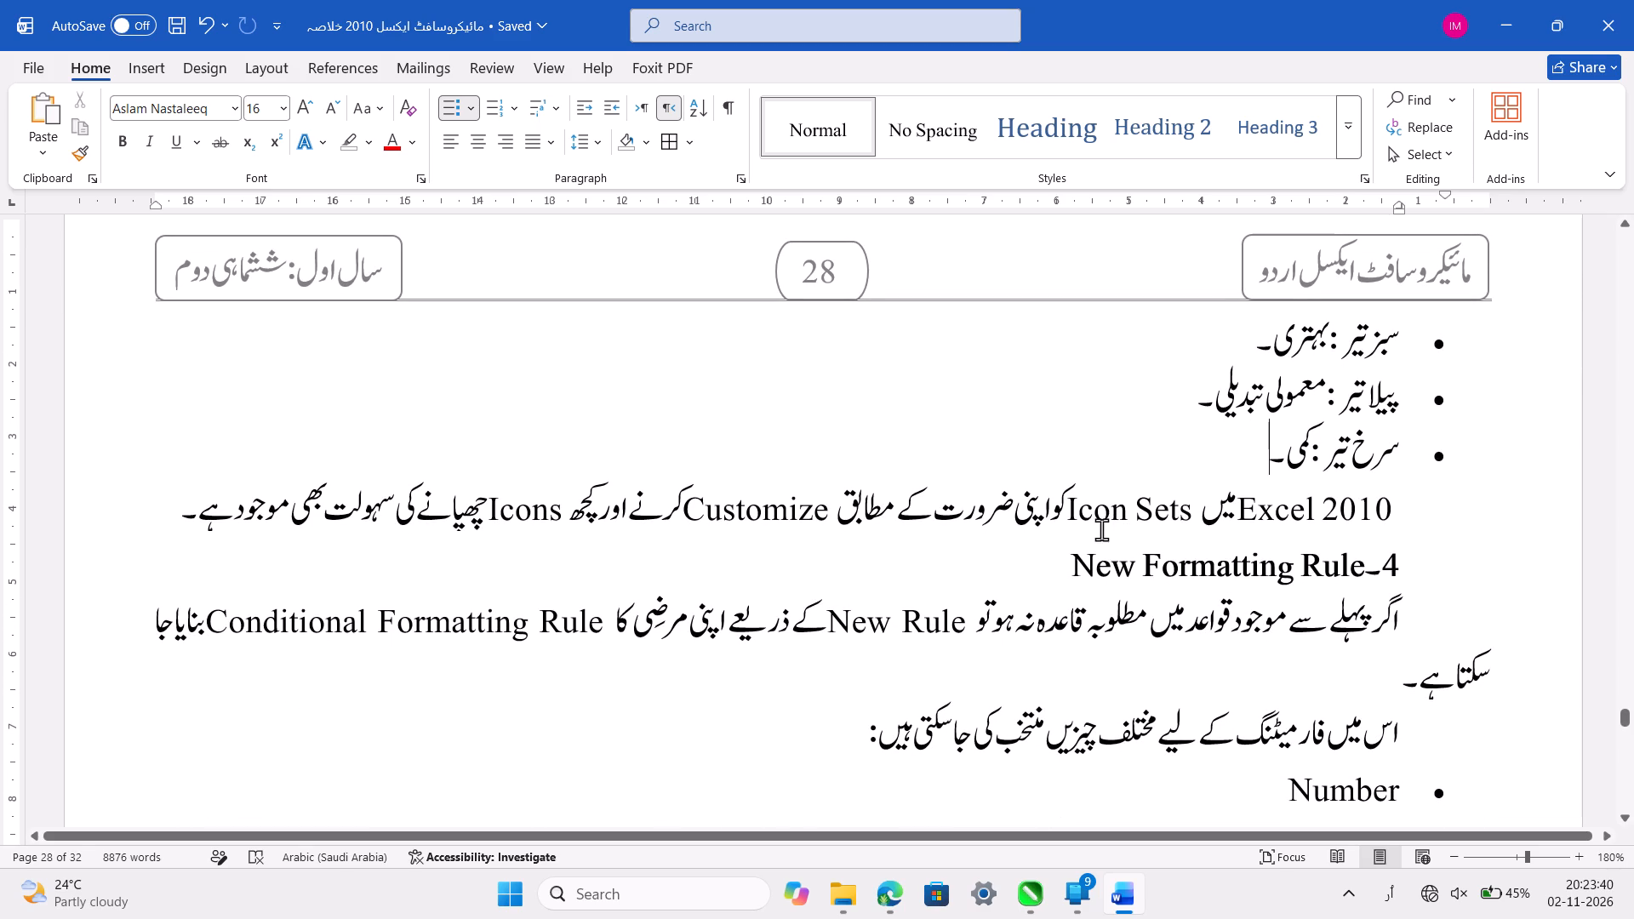
In the sentence below the Icon Sets bullets, replace the misplaced space at "Excel 2010" with one before "میں".
{"action": "left_click", "coordinate": [1375, 511]}
{"action": "key", "text": "Left"}
{"action": "key", "text": "Left"}
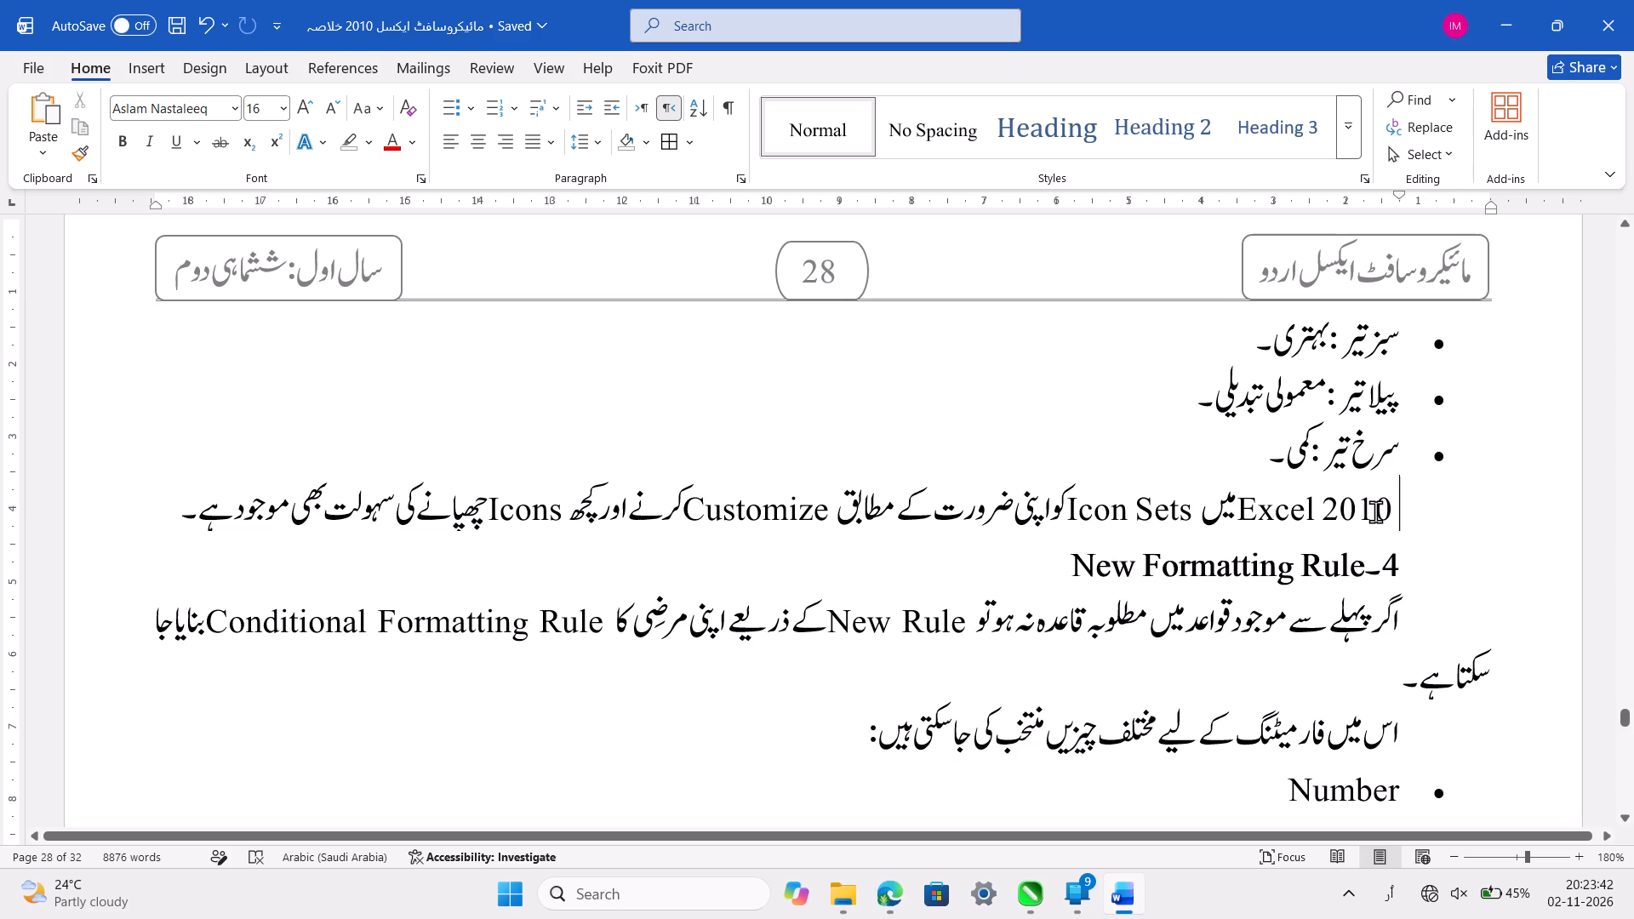
{"action": "key", "text": "BackSpace"}
{"action": "key", "text": "space"}
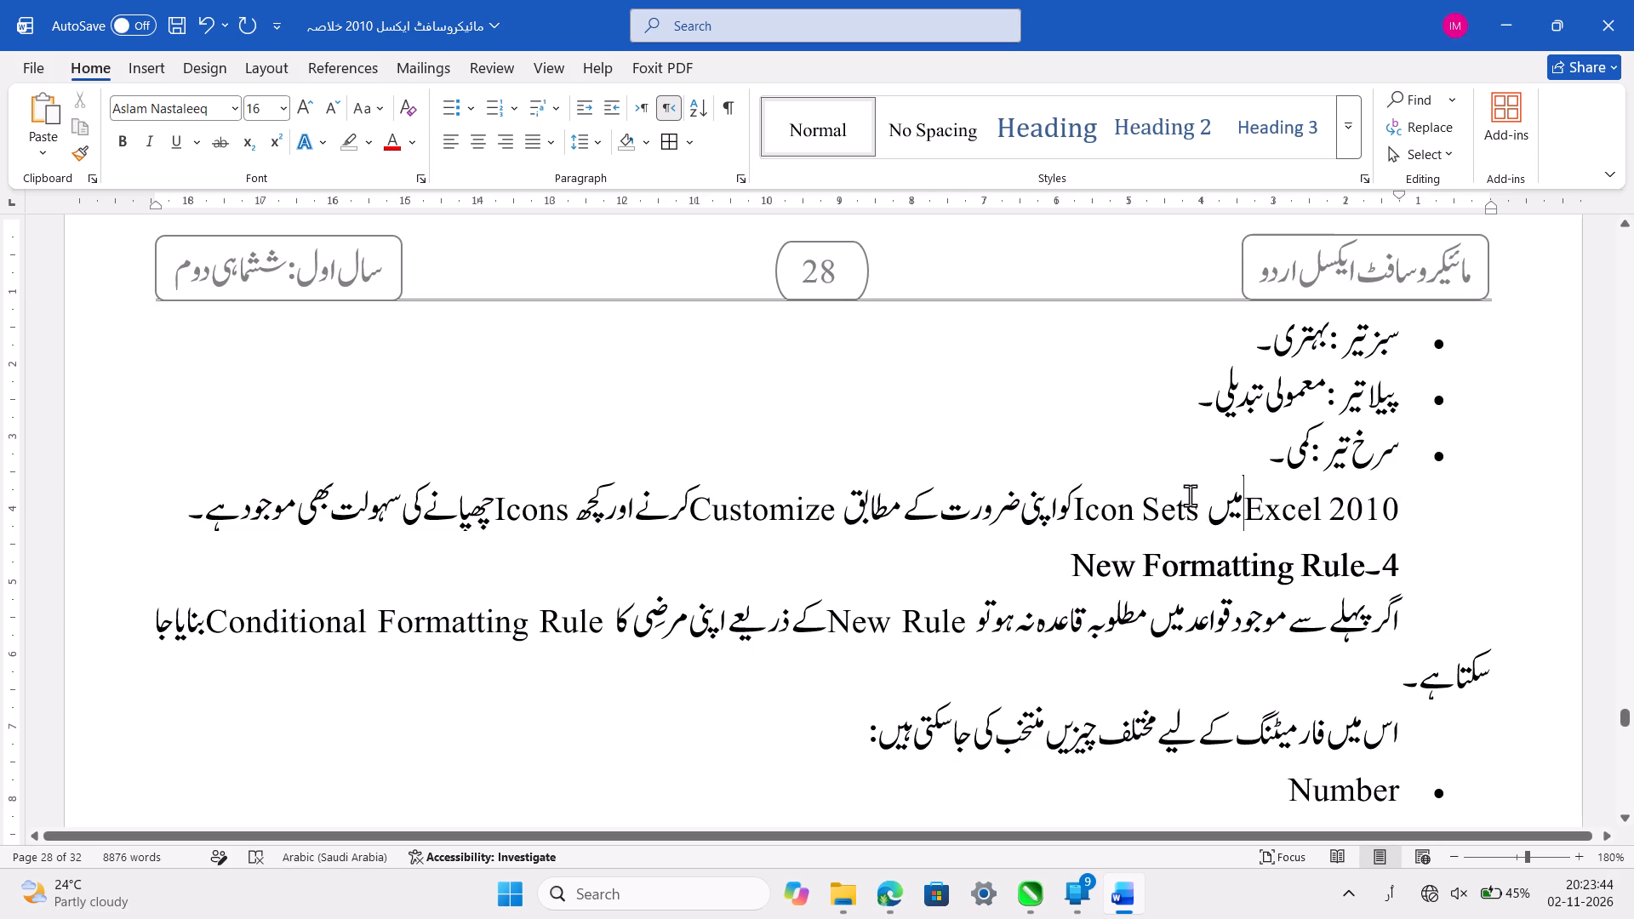
In the same sentence, replace the misplaced space at "Icon Sets" with one before "کو".
{"action": "left_click", "coordinate": [1190, 495]}
{"action": "key", "text": "Left"}
{"action": "key", "text": "Left"}
{"action": "key", "text": "BackSpace"}
{"action": "key", "text": "space"}
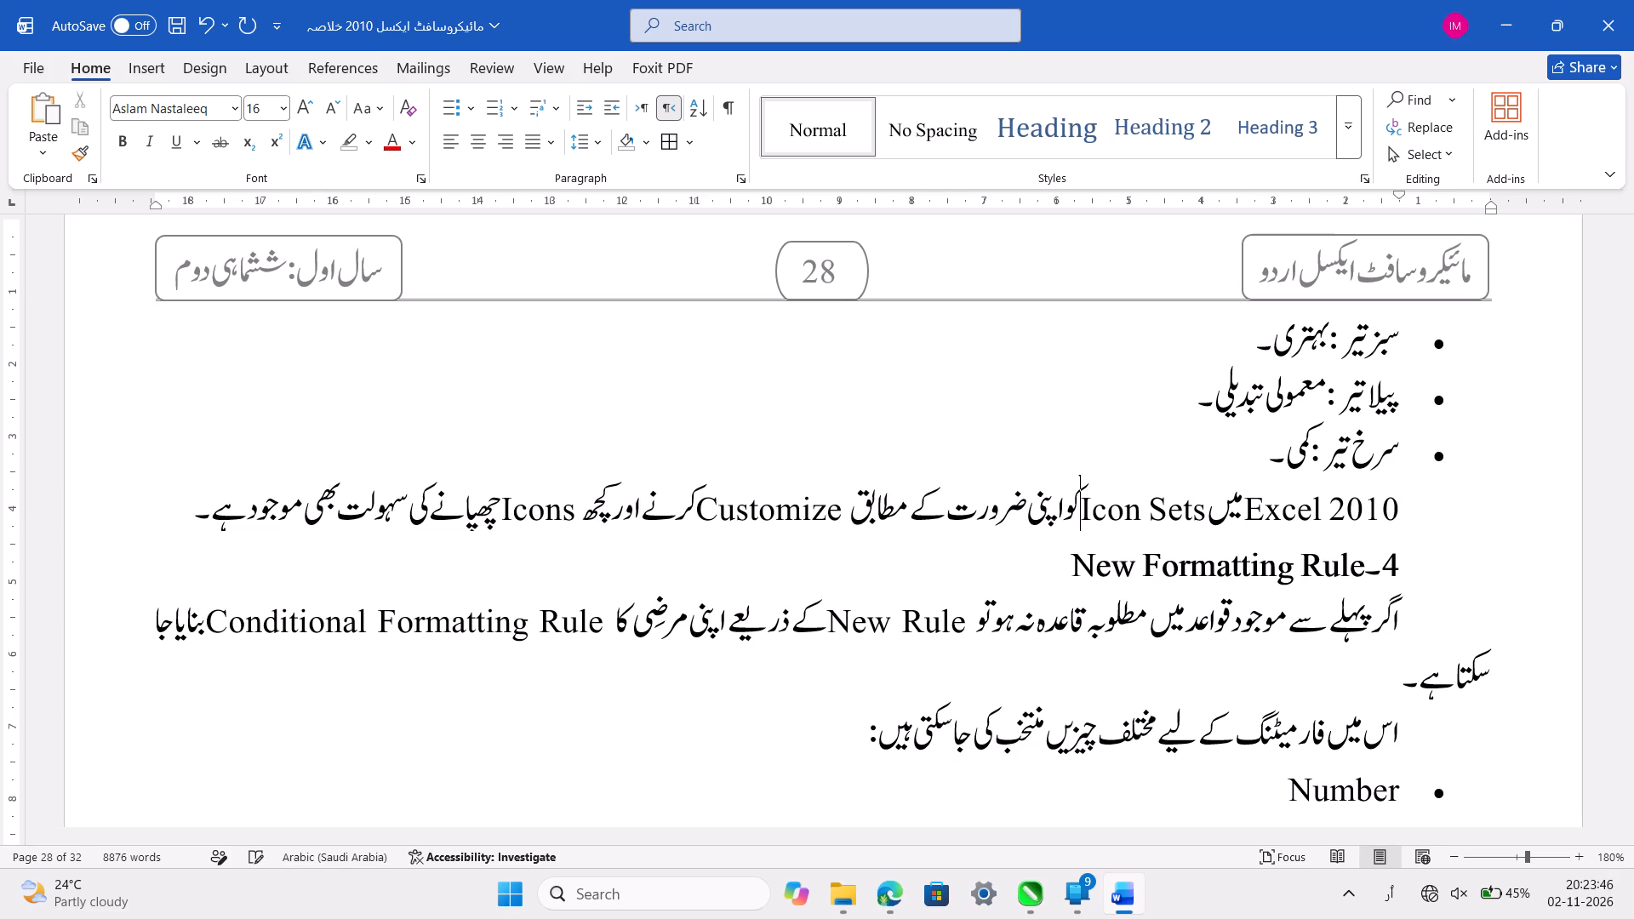
In the same sentence, replace the misplaced space at "Customize" with one before "کرنے".
{"action": "left_click", "coordinate": [836, 509]}
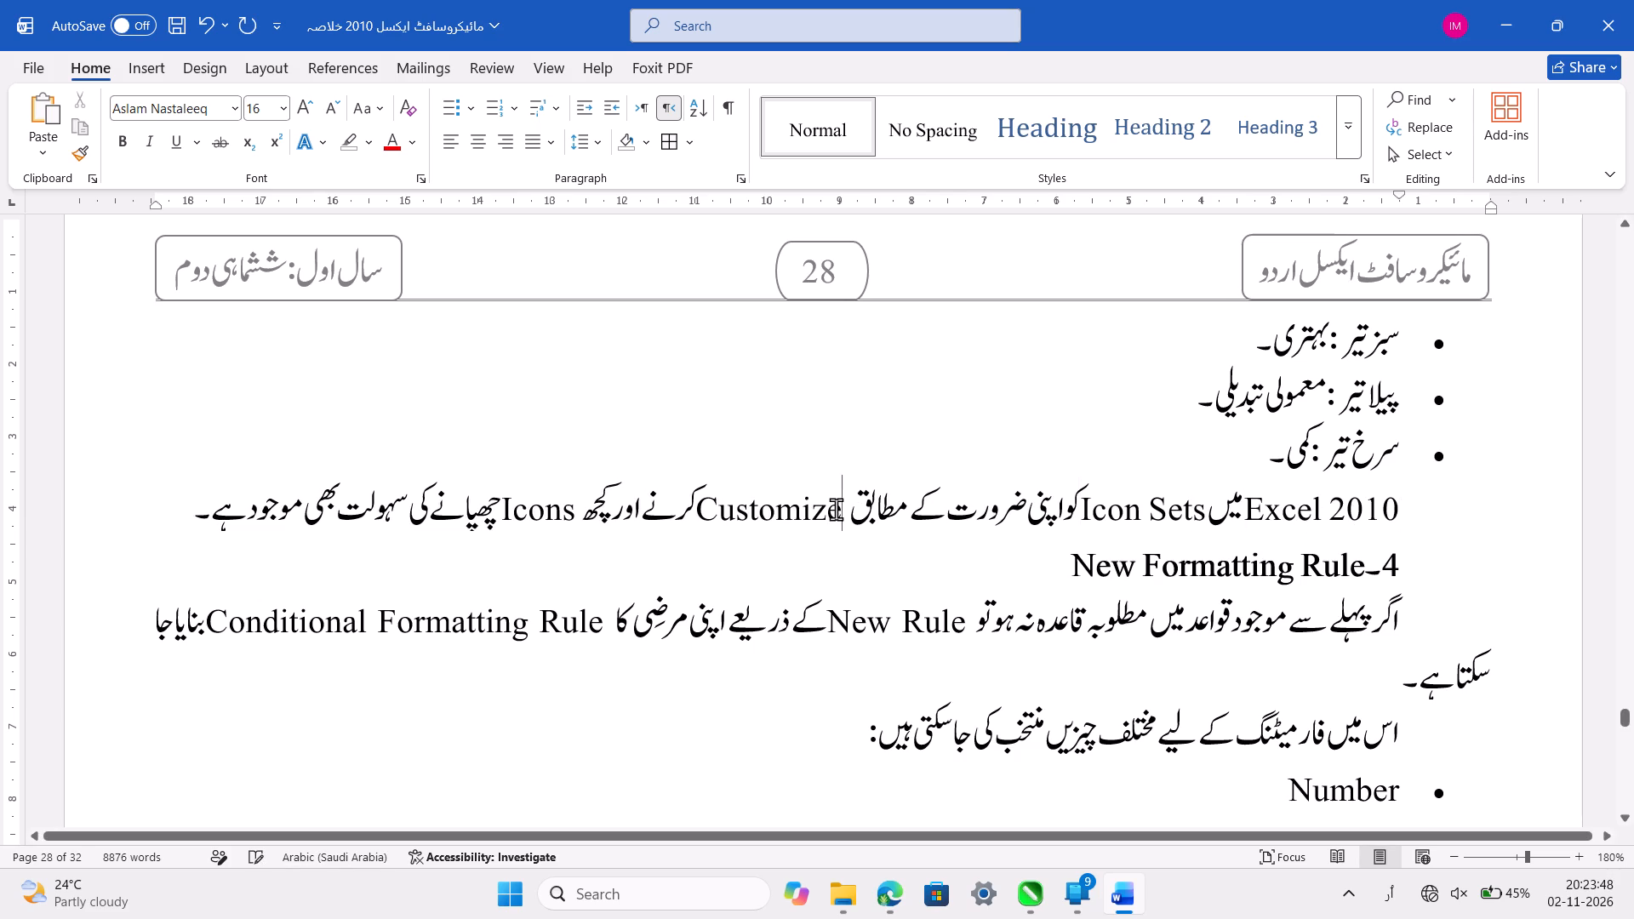
{"action": "key", "text": "Left"}
{"action": "key", "text": "Left"}
{"action": "key", "text": "Right"}
{"action": "key", "text": "Right"}
{"action": "key", "text": "Right"}
{"action": "key", "text": "Left"}
{"action": "key", "text": "Left"}
{"action": "key", "text": "BackSpace"}
{"action": "key", "text": "space"}
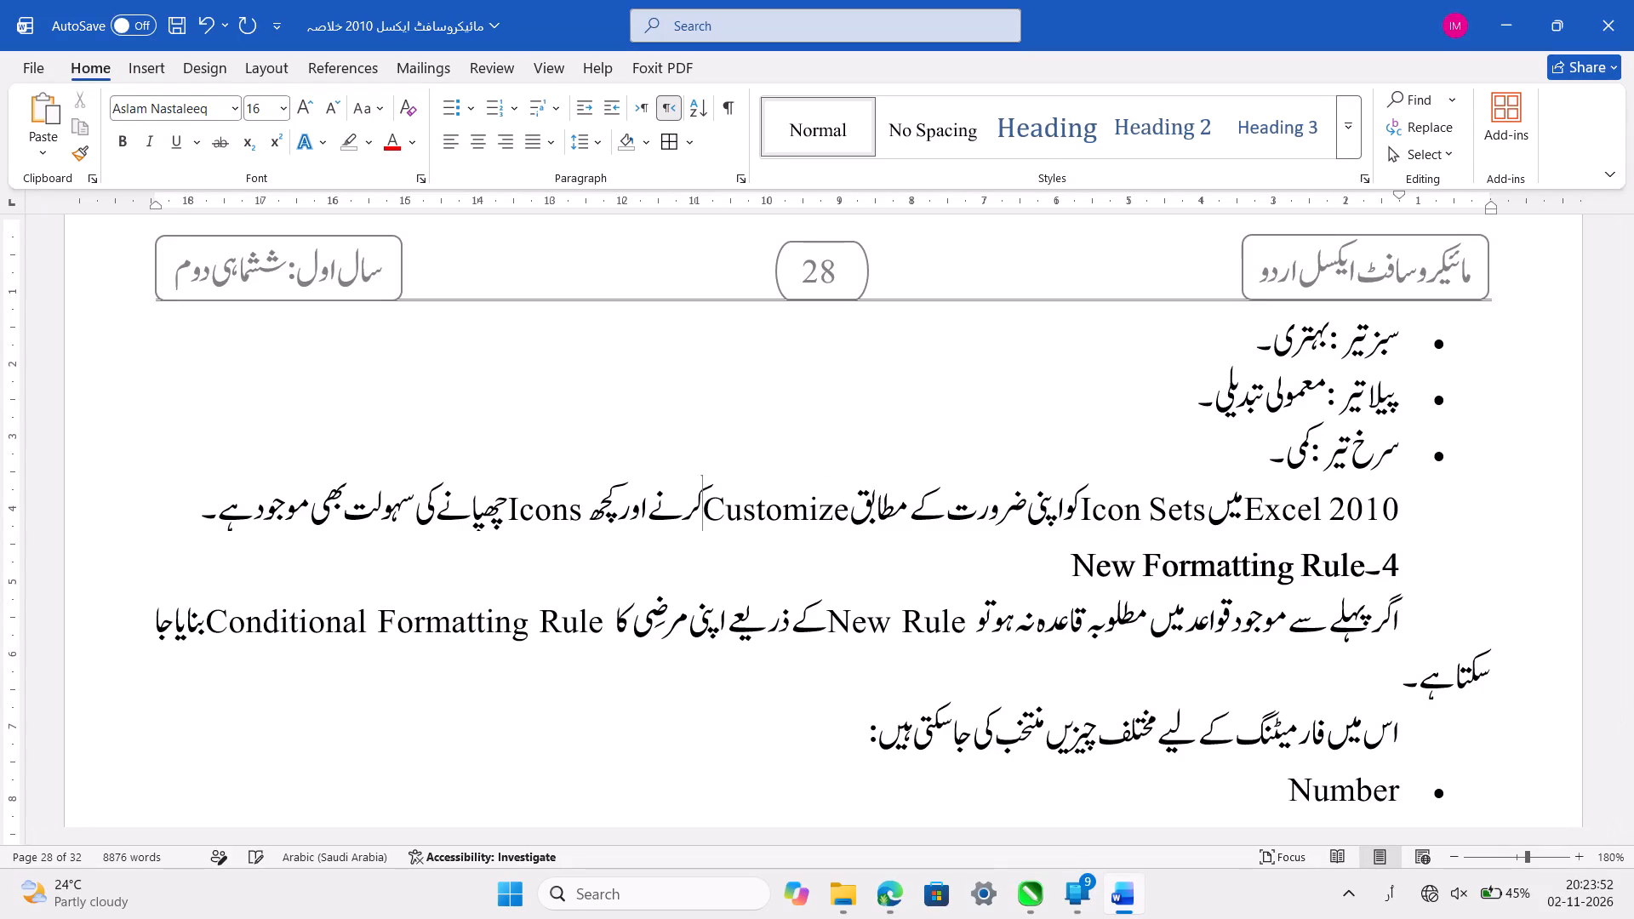
In the same sentence, replace the misplaced space at "Icons" with one before "چھپانے" and save the document.
{"action": "left_click", "coordinate": [563, 502]}
{"action": "key", "text": "Left"}
{"action": "key", "text": "Left"}
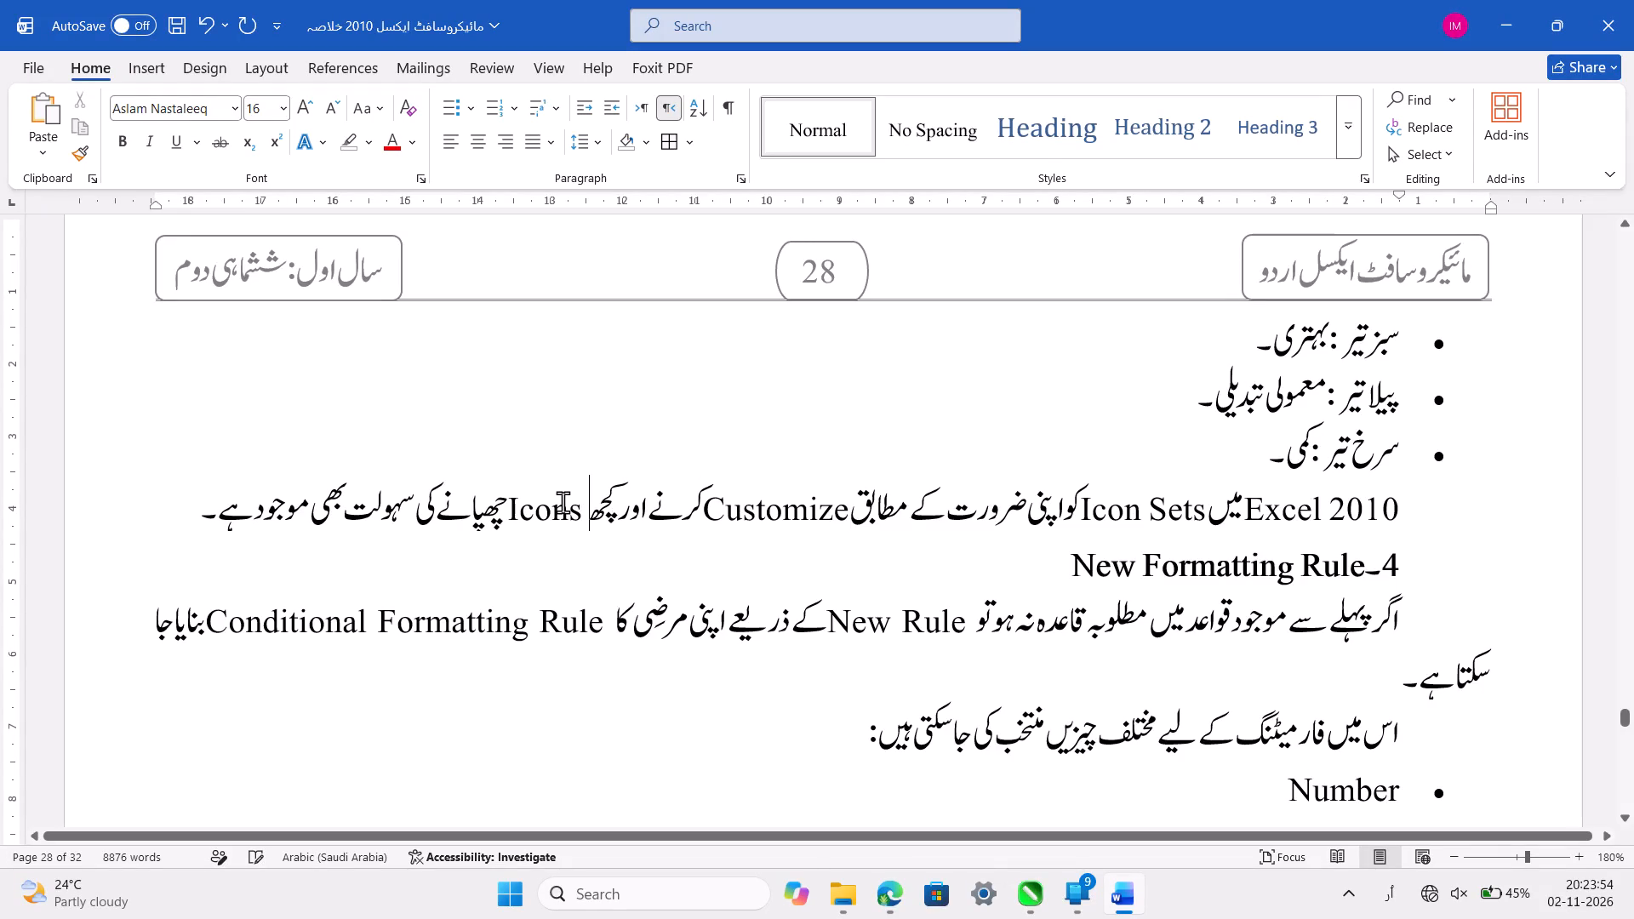
{"action": "key", "text": "BackSpace"}
{"action": "key", "text": "space"}
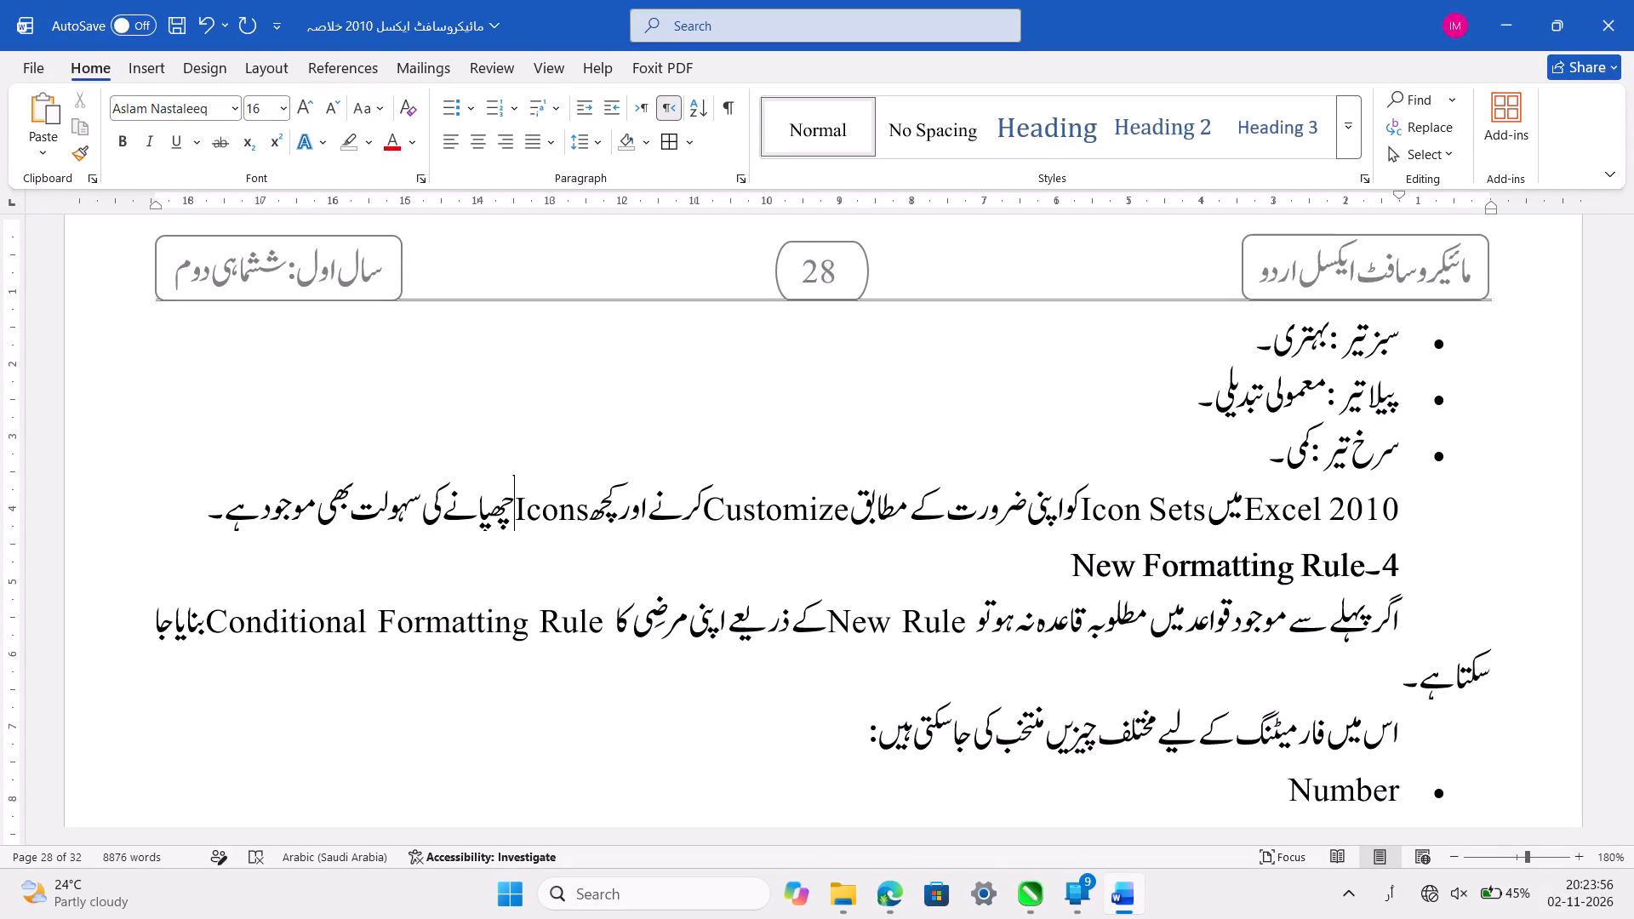
{"action": "scroll", "coordinate": [563, 502], "scroll_direction": "down", "scroll_amount": 1}
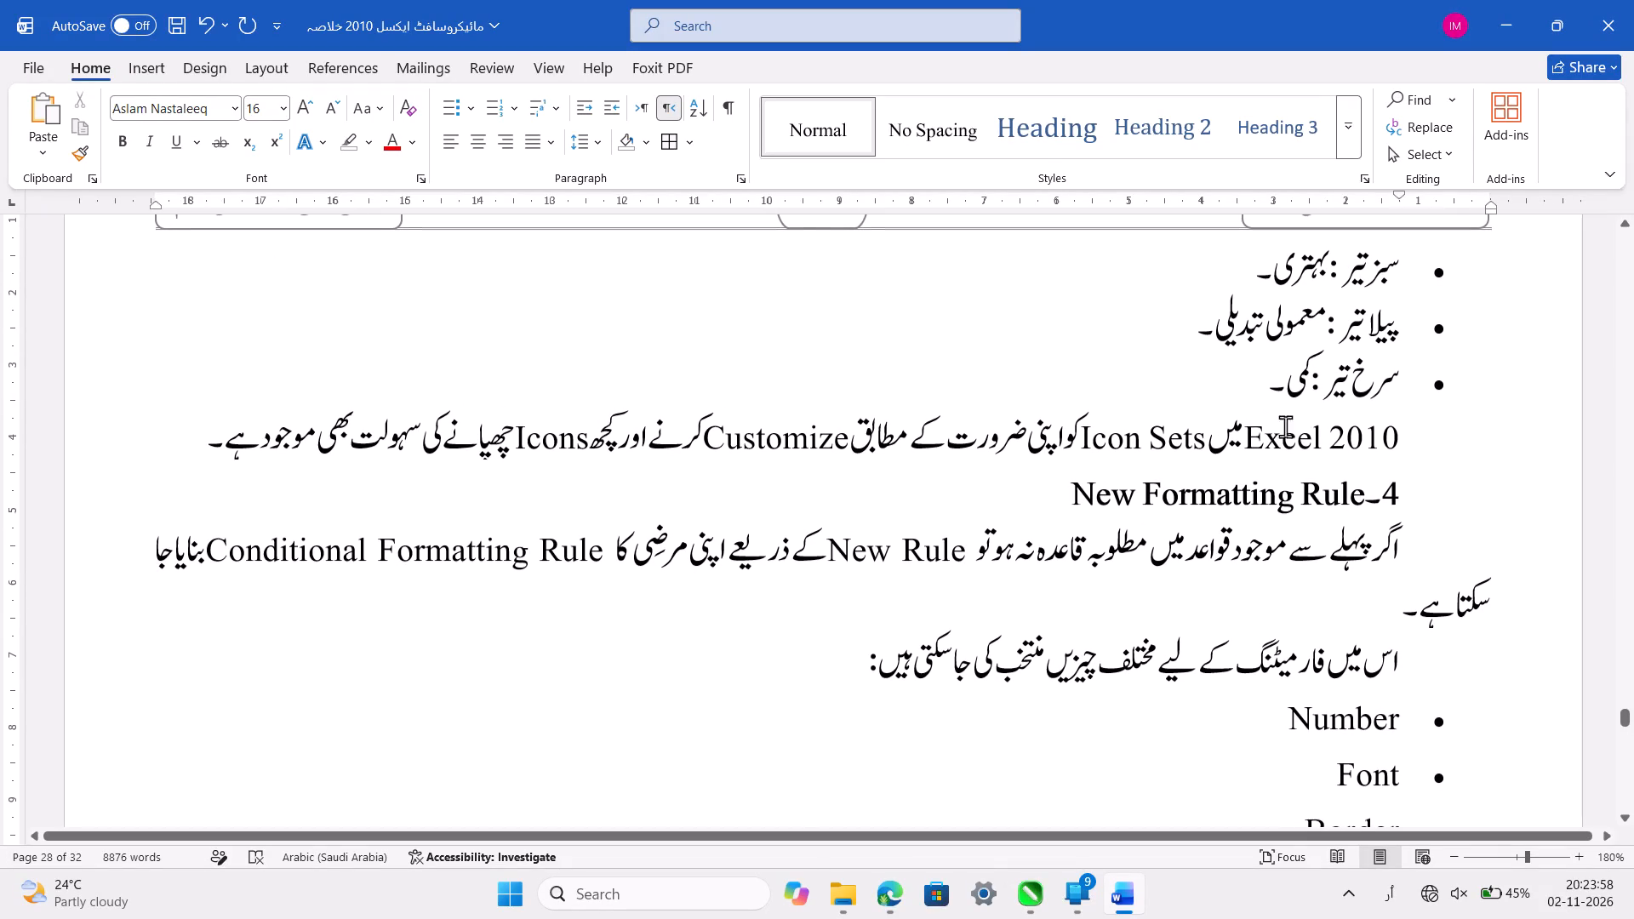
{"action": "left_click", "coordinate": [1165, 474]}
{"action": "key", "text": "ctrl+s"}
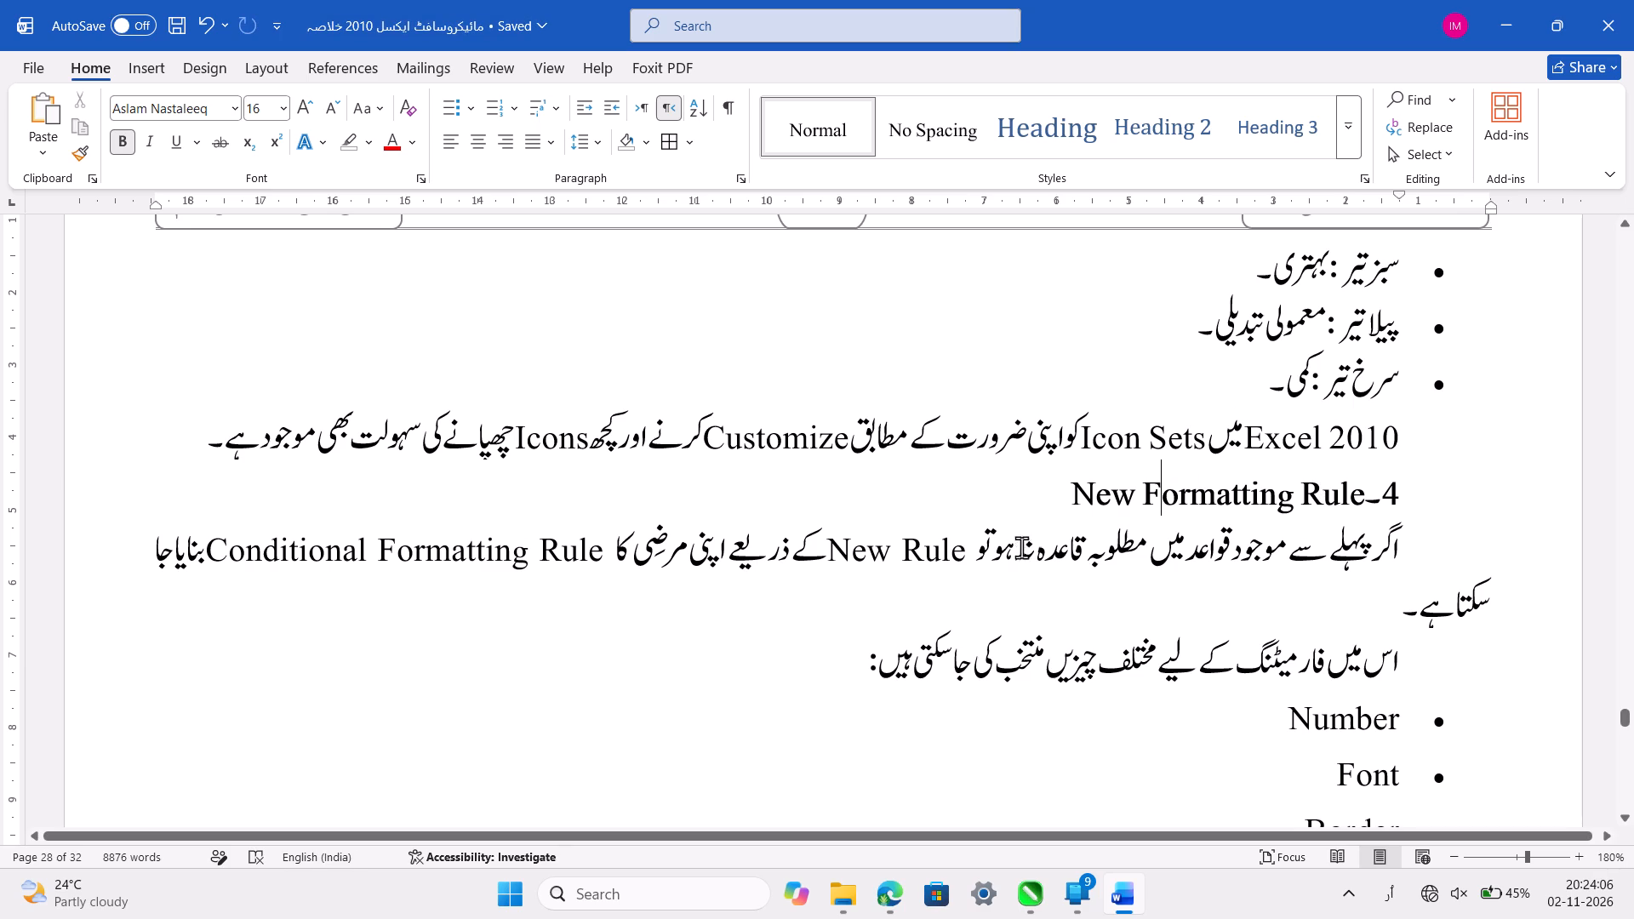
In the first sentence under section 4, New Formatting Rule, replace the misplaced space at "New Rule" with one before "کے".
{"action": "left_click", "coordinate": [948, 546]}
{"action": "key", "text": "Left"}
{"action": "key", "text": "Left"}
{"action": "key", "text": "BackSpace"}
{"action": "key", "text": "space"}
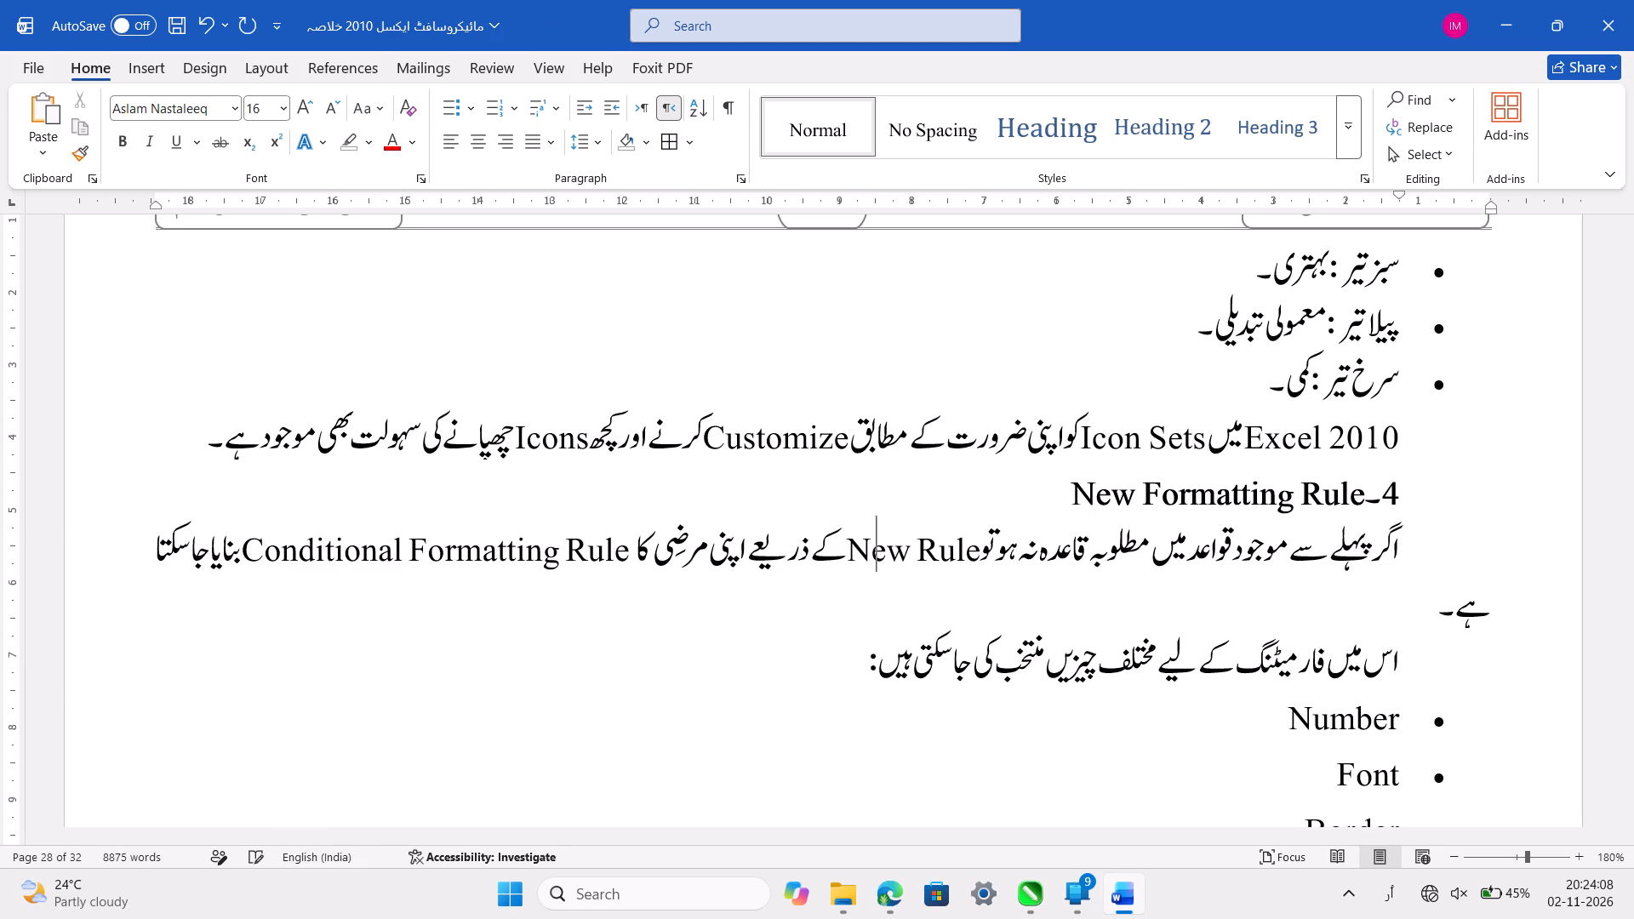
In the same section 4 sentence, replace the misplaced space at "Conditional Formatting Rule" with one before "بنایا".
{"action": "left_click", "coordinate": [615, 550]}
{"action": "key", "text": "Left"}
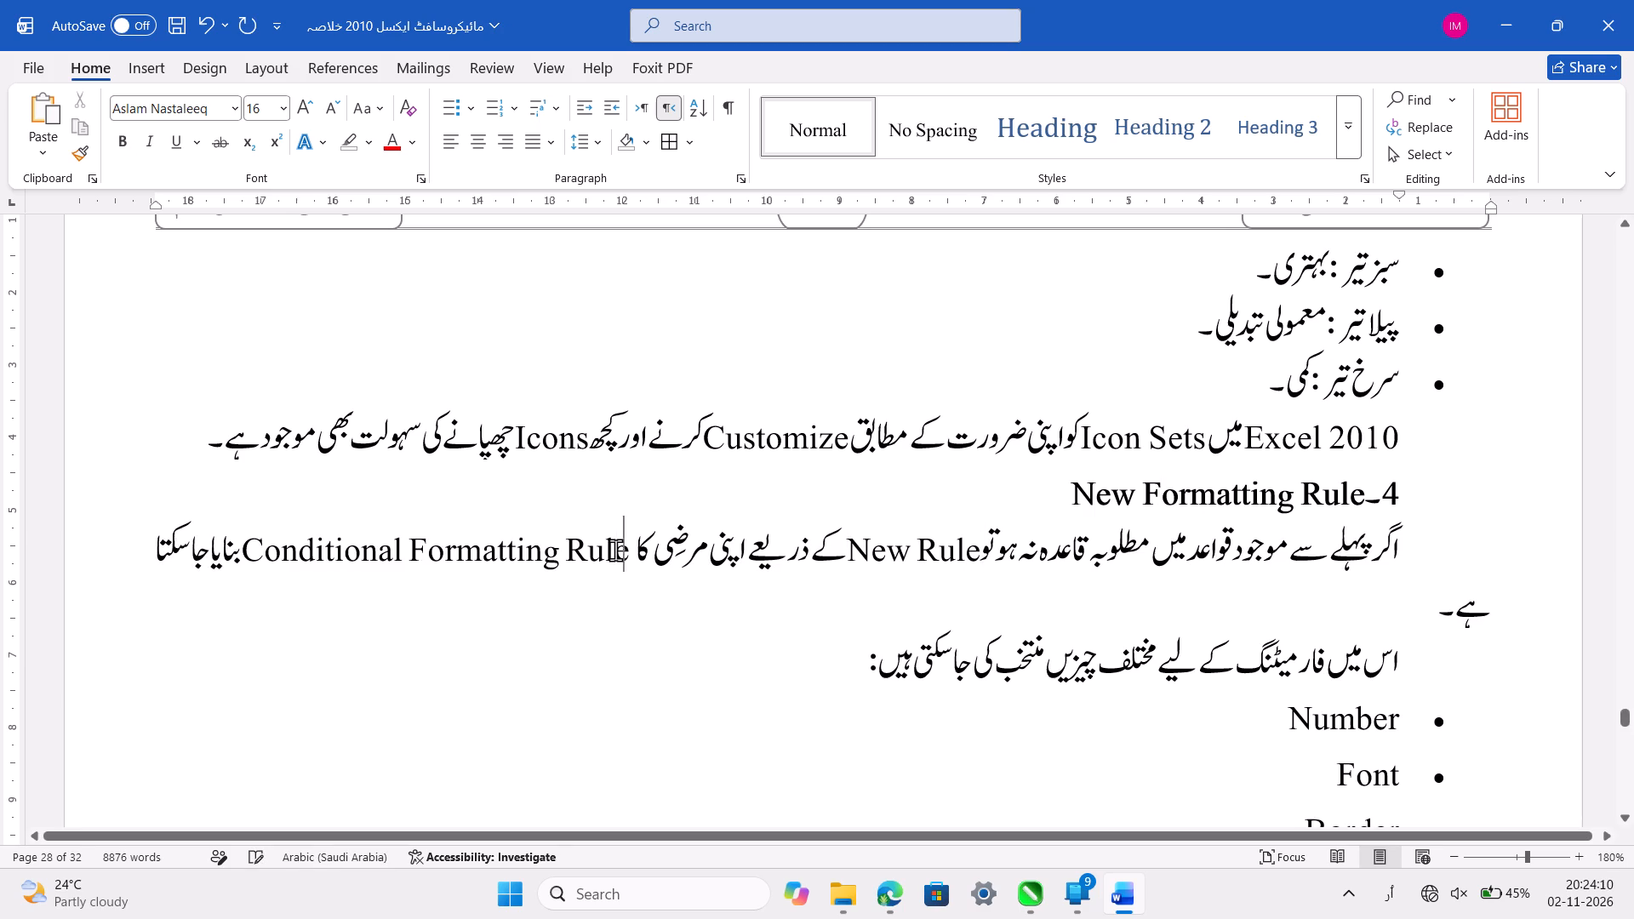
{"action": "key", "text": "Left"}
{"action": "key", "text": "BackSpace"}
{"action": "key", "text": "space"}
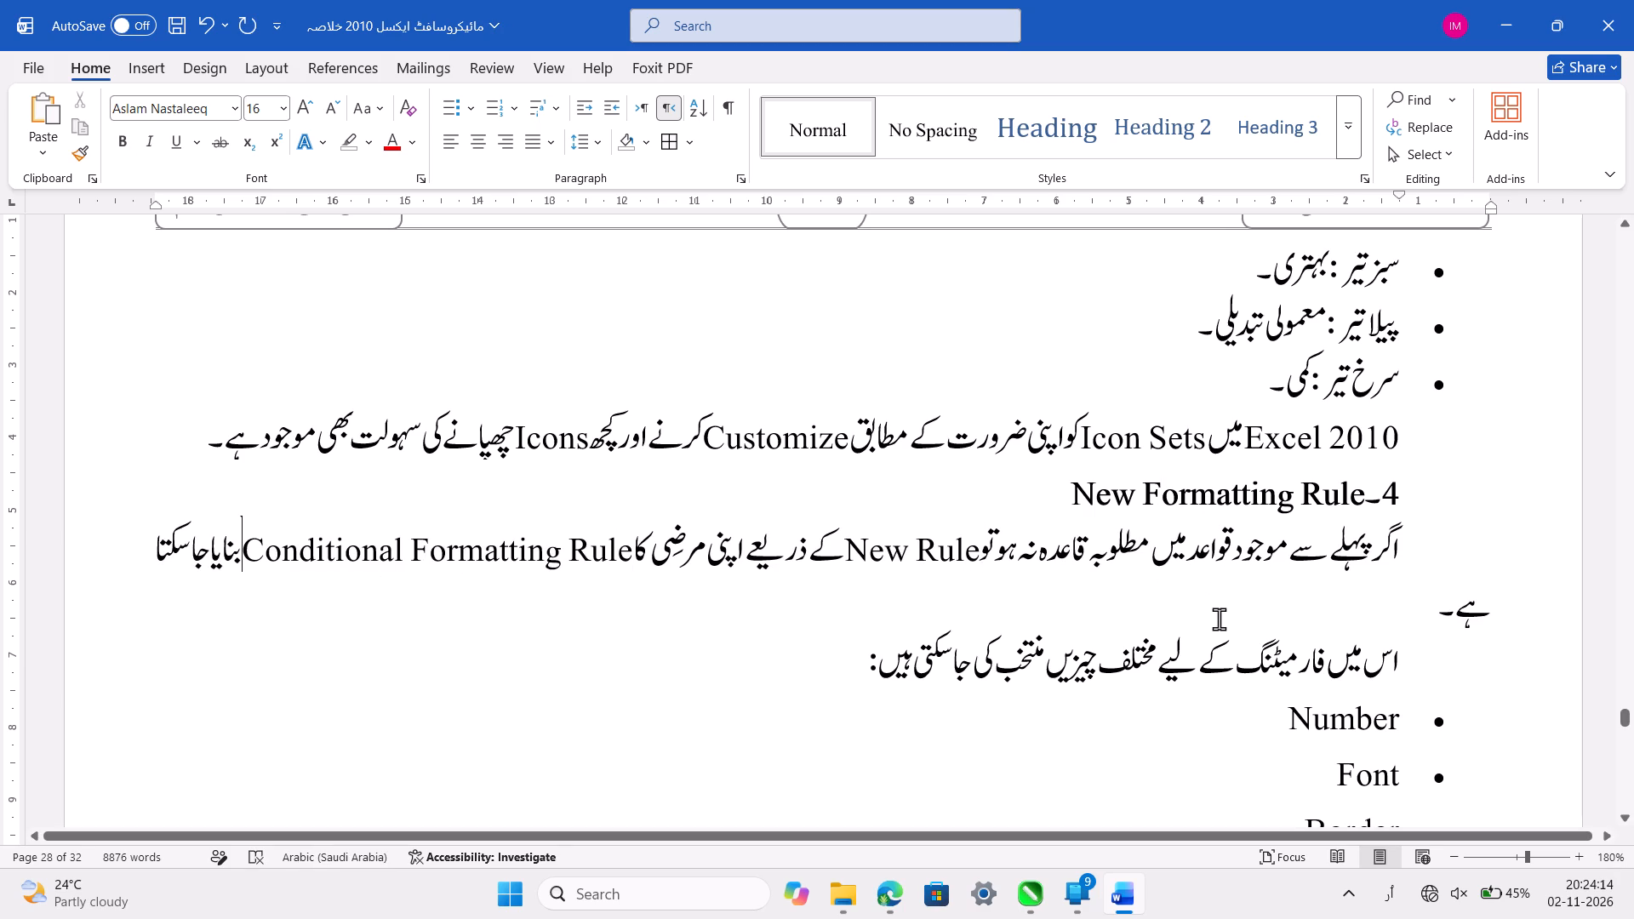
Proofread the rest of section 4, New Formatting Rule, and the opening sentences of section 5, Formula-Based Conditional Formatting.
{"action": "scroll", "coordinate": [1219, 619], "scroll_direction": "down", "scroll_amount": 1}
{"action": "left_click", "coordinate": [1291, 534]}
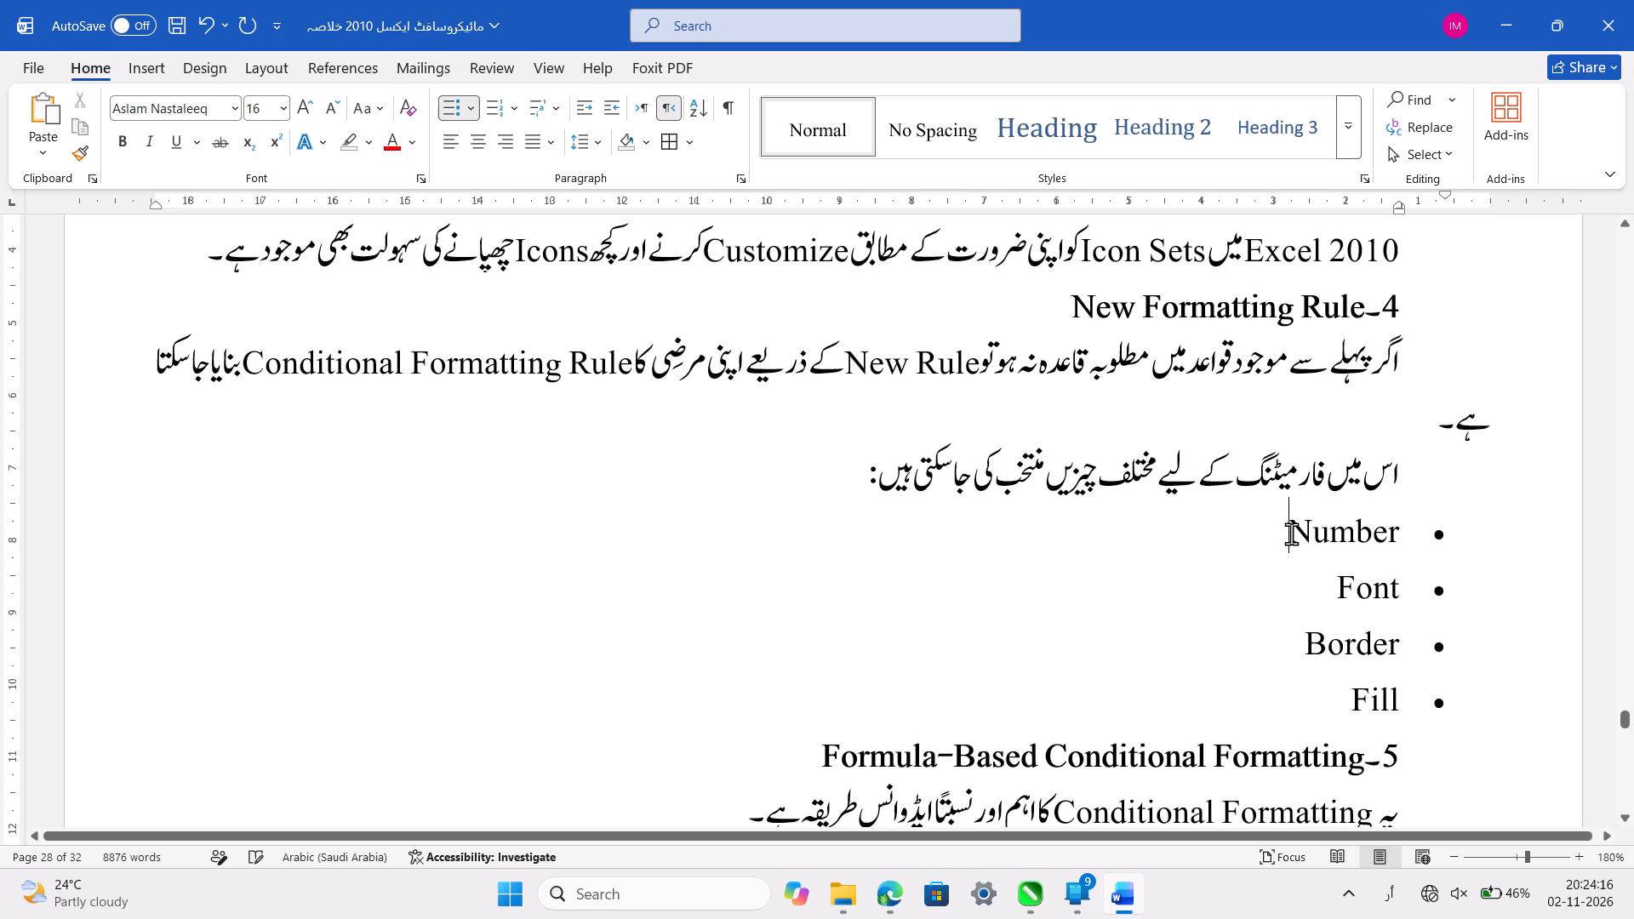
{"action": "scroll", "coordinate": [1291, 534], "scroll_direction": "down", "scroll_amount": 1}
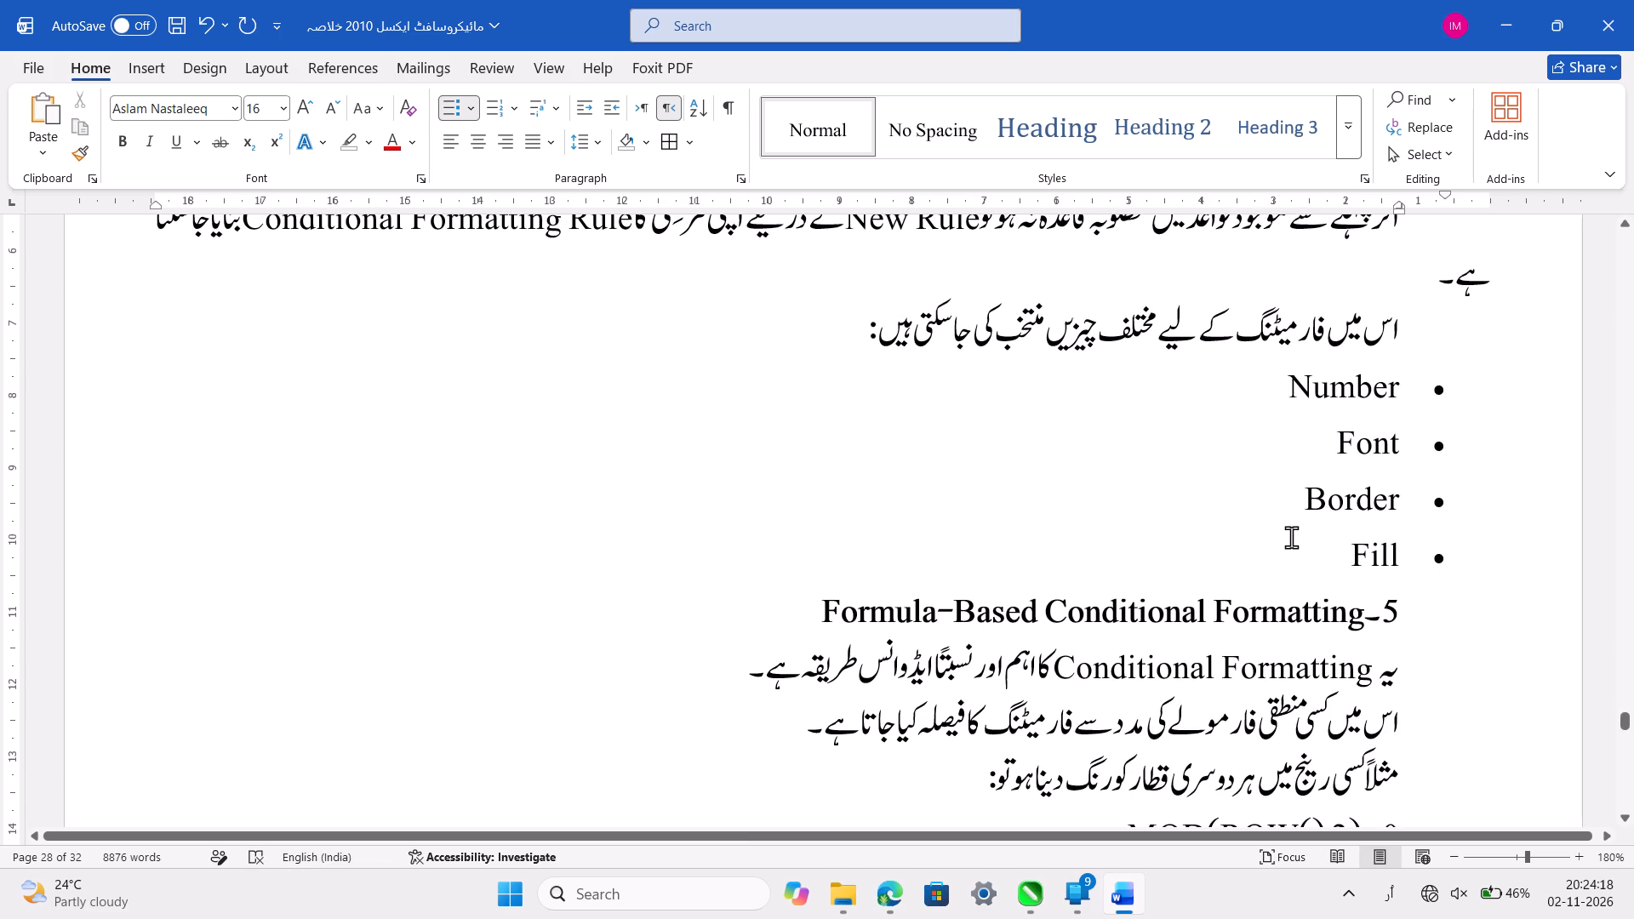
{"action": "left_click", "coordinate": [1291, 542]}
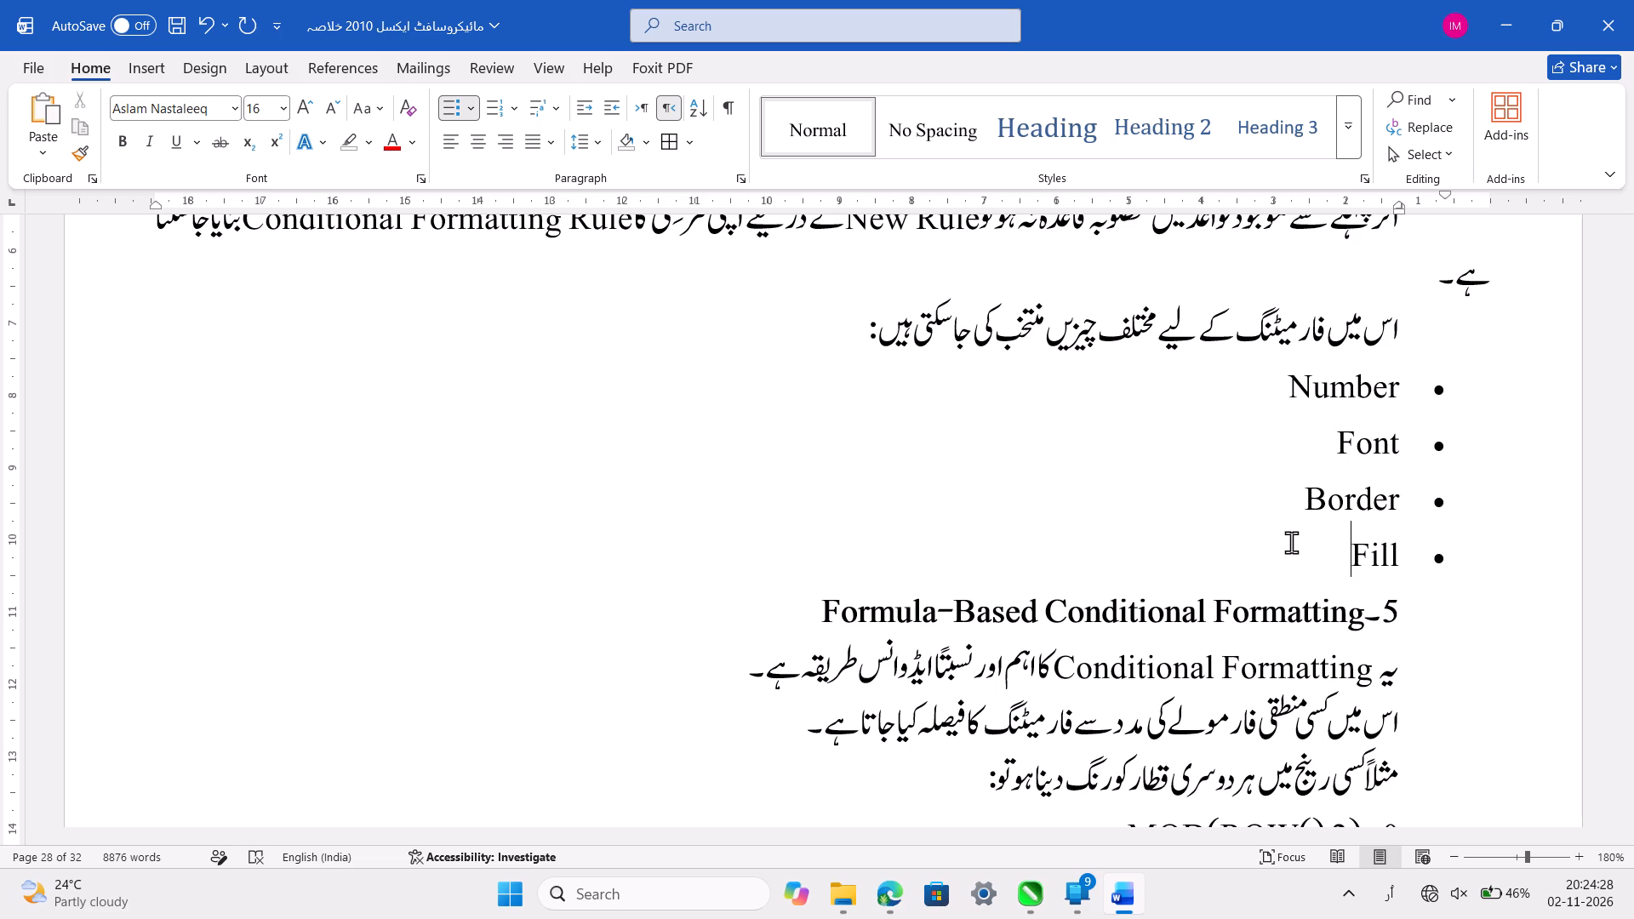
{"action": "scroll", "coordinate": [1291, 542], "scroll_direction": "down", "scroll_amount": 1}
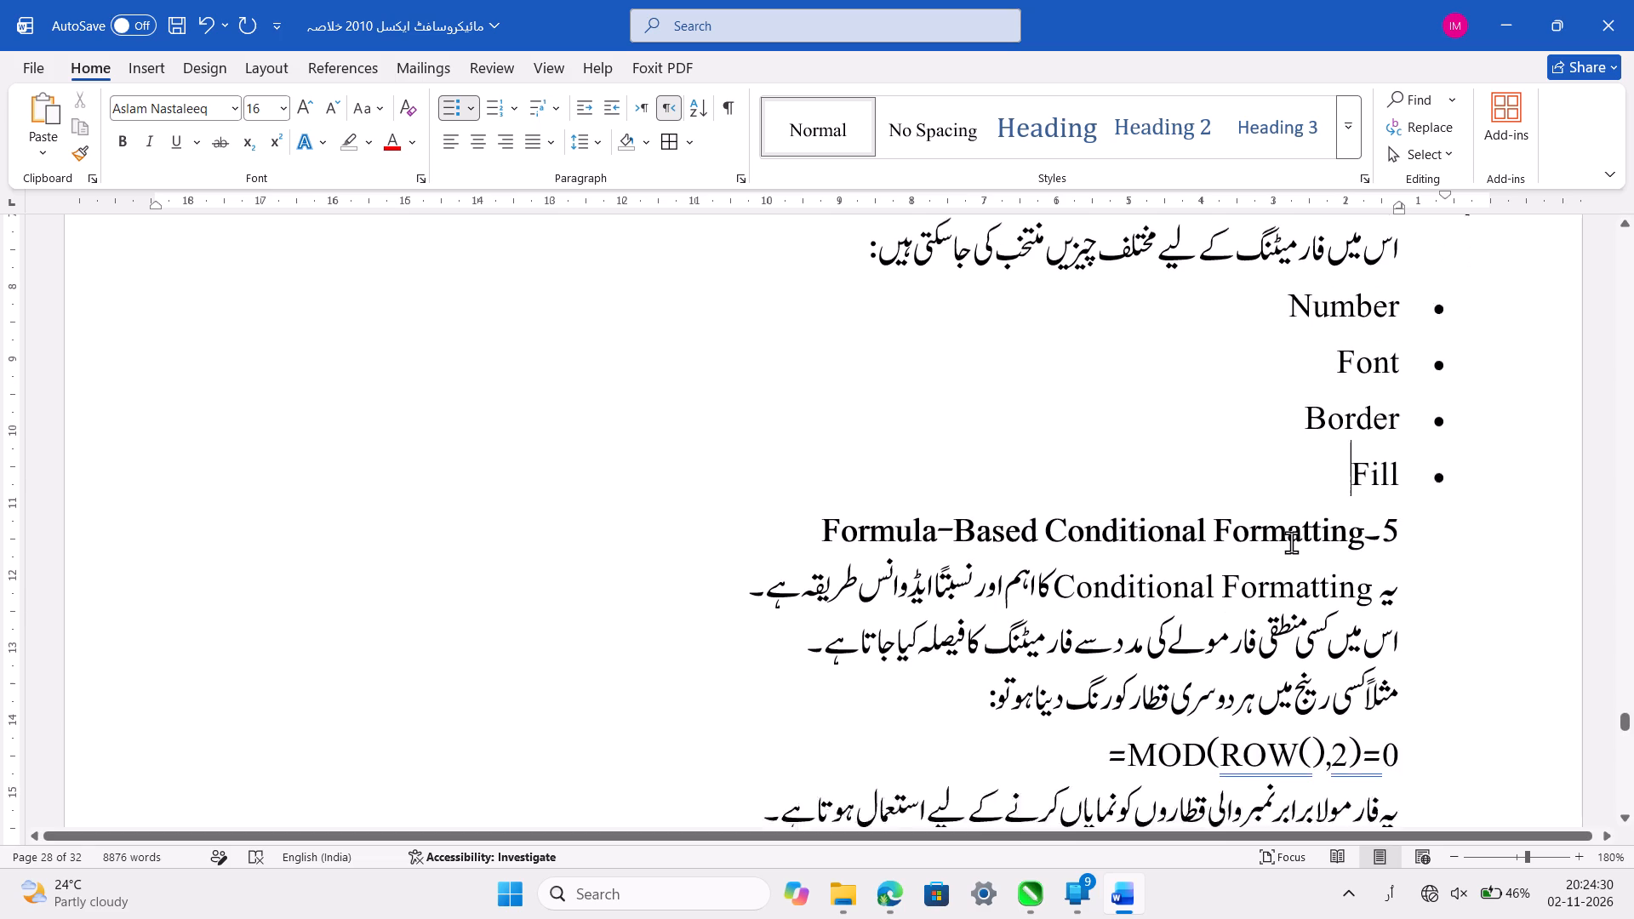
{"action": "scroll", "coordinate": [1291, 542], "scroll_direction": "down", "scroll_amount": 1}
{"action": "left_click", "coordinate": [991, 560]}
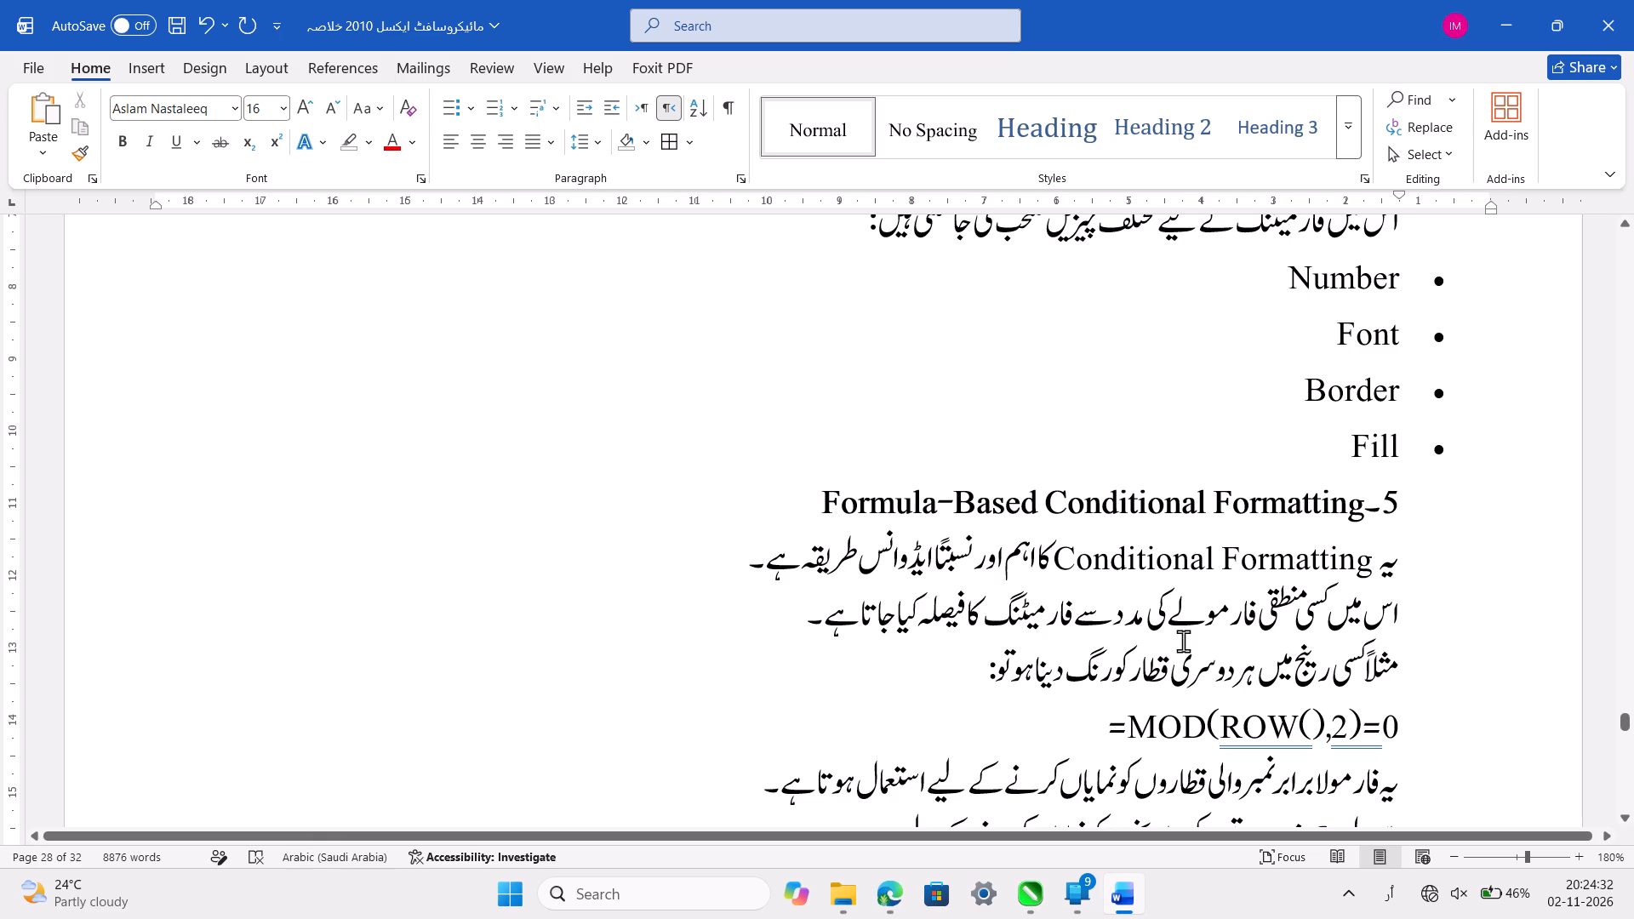
{"action": "scroll", "coordinate": [1183, 641], "scroll_direction": "down", "scroll_amount": 1}
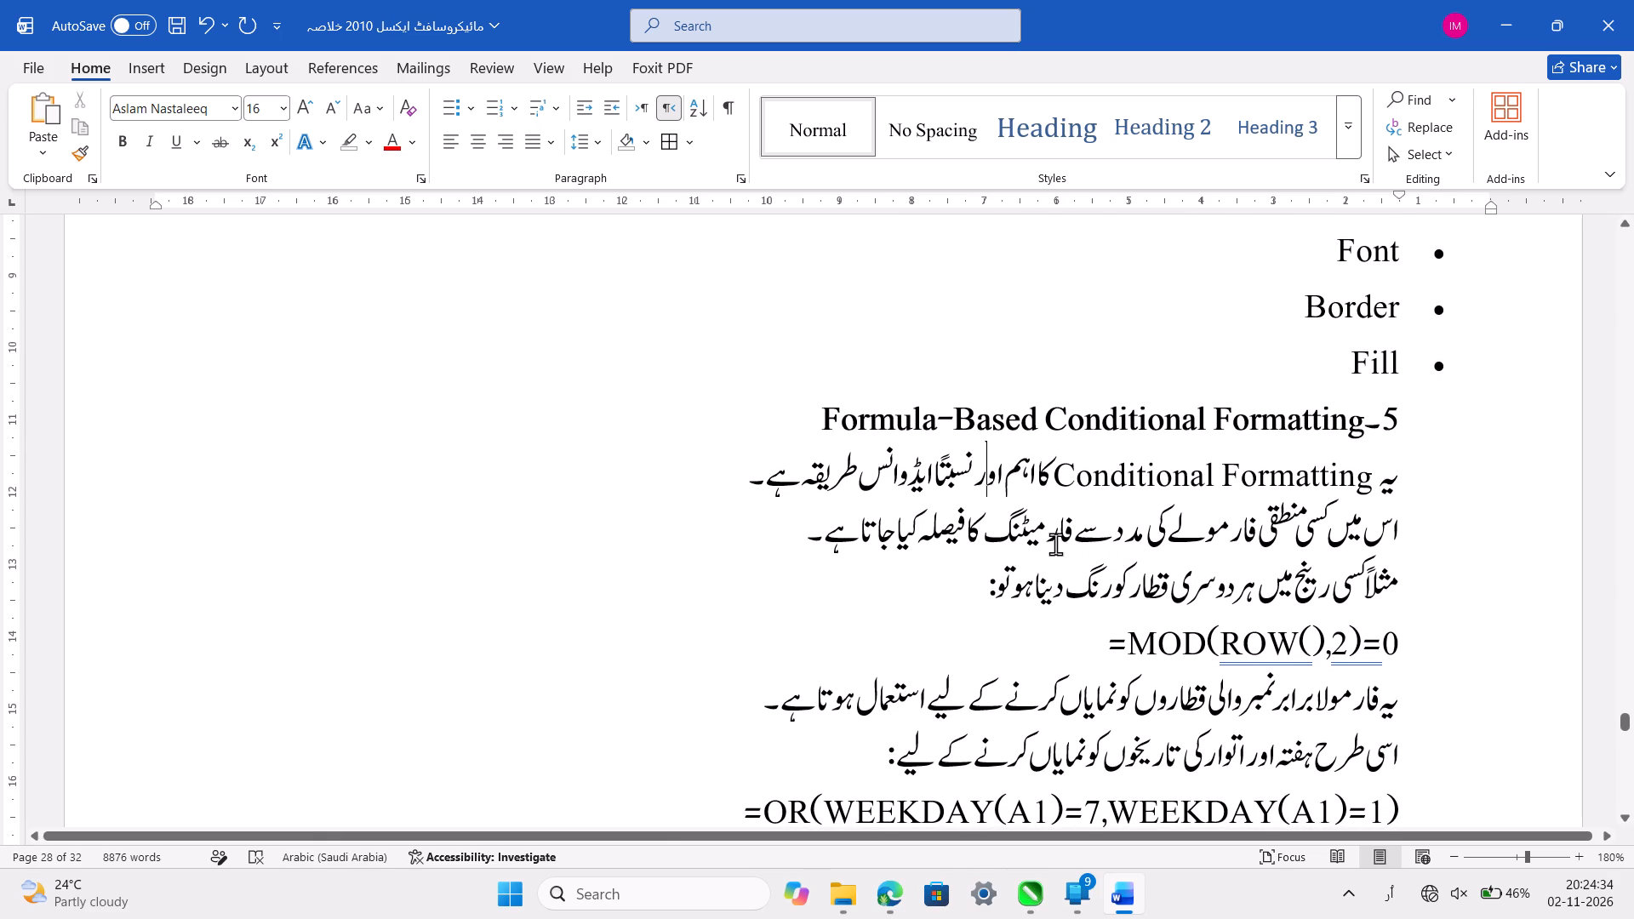
{"action": "left_click", "coordinate": [1048, 541]}
{"action": "left_click", "coordinate": [1076, 590]}
{"action": "scroll", "coordinate": [1076, 590], "scroll_direction": "down", "scroll_amount": 1}
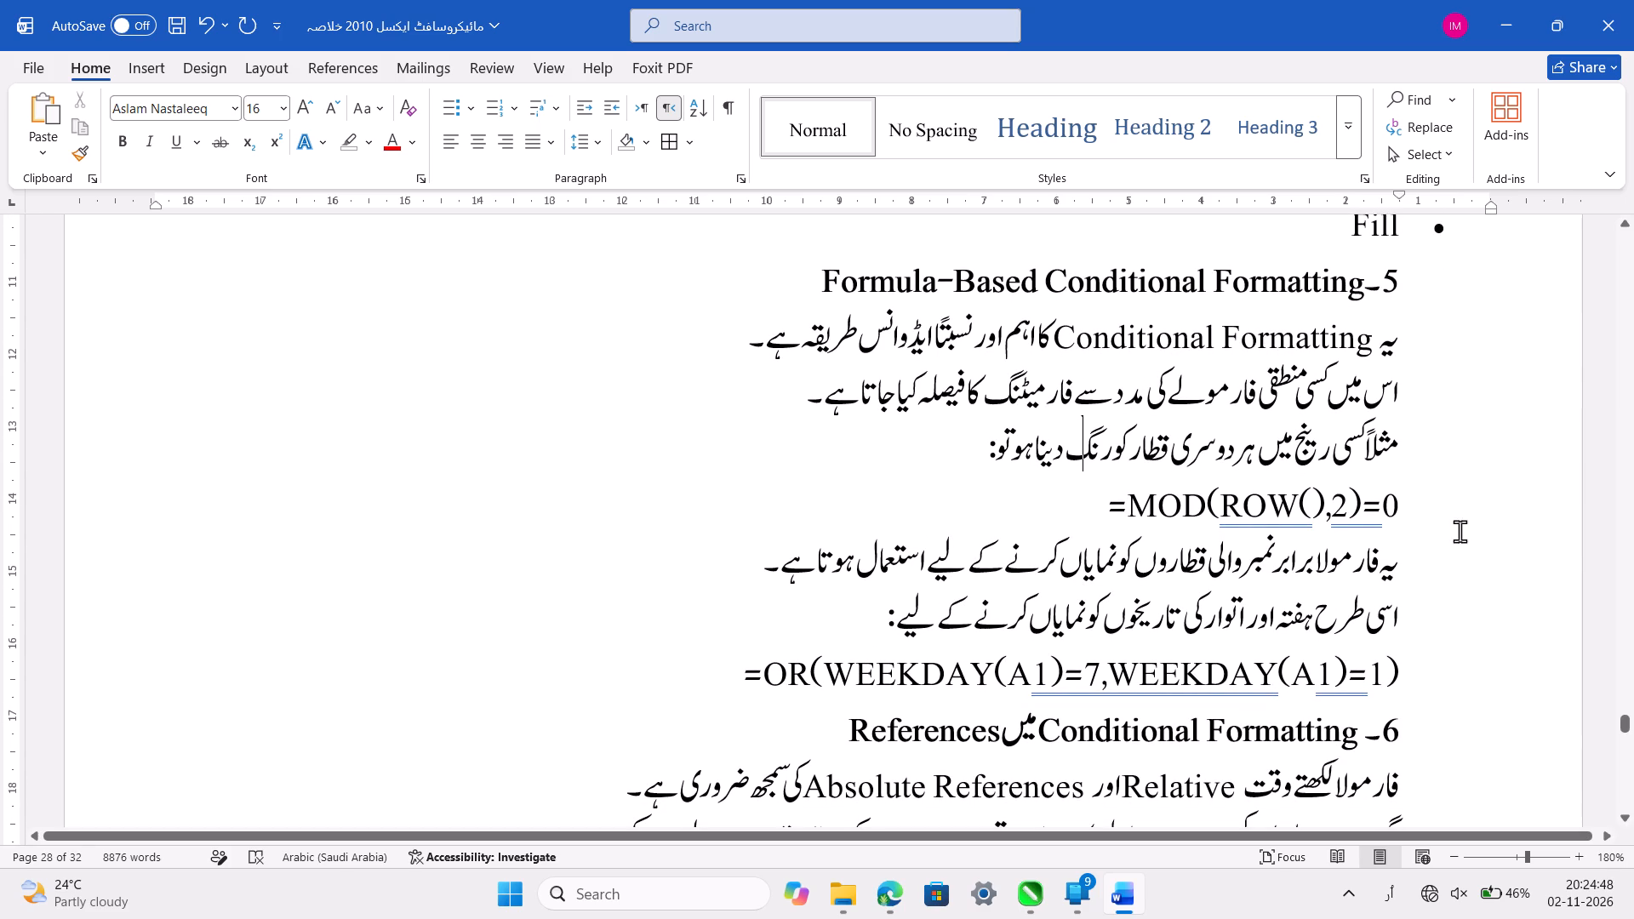
In section 5, join the formula =MOD(ROW(),2)=0 to the end of the preceding line, separated by a tab, and save the document.
{"action": "left_click", "coordinate": [1375, 510]}
{"action": "key", "text": "Home"}
{"action": "key", "text": "BackSpace"}
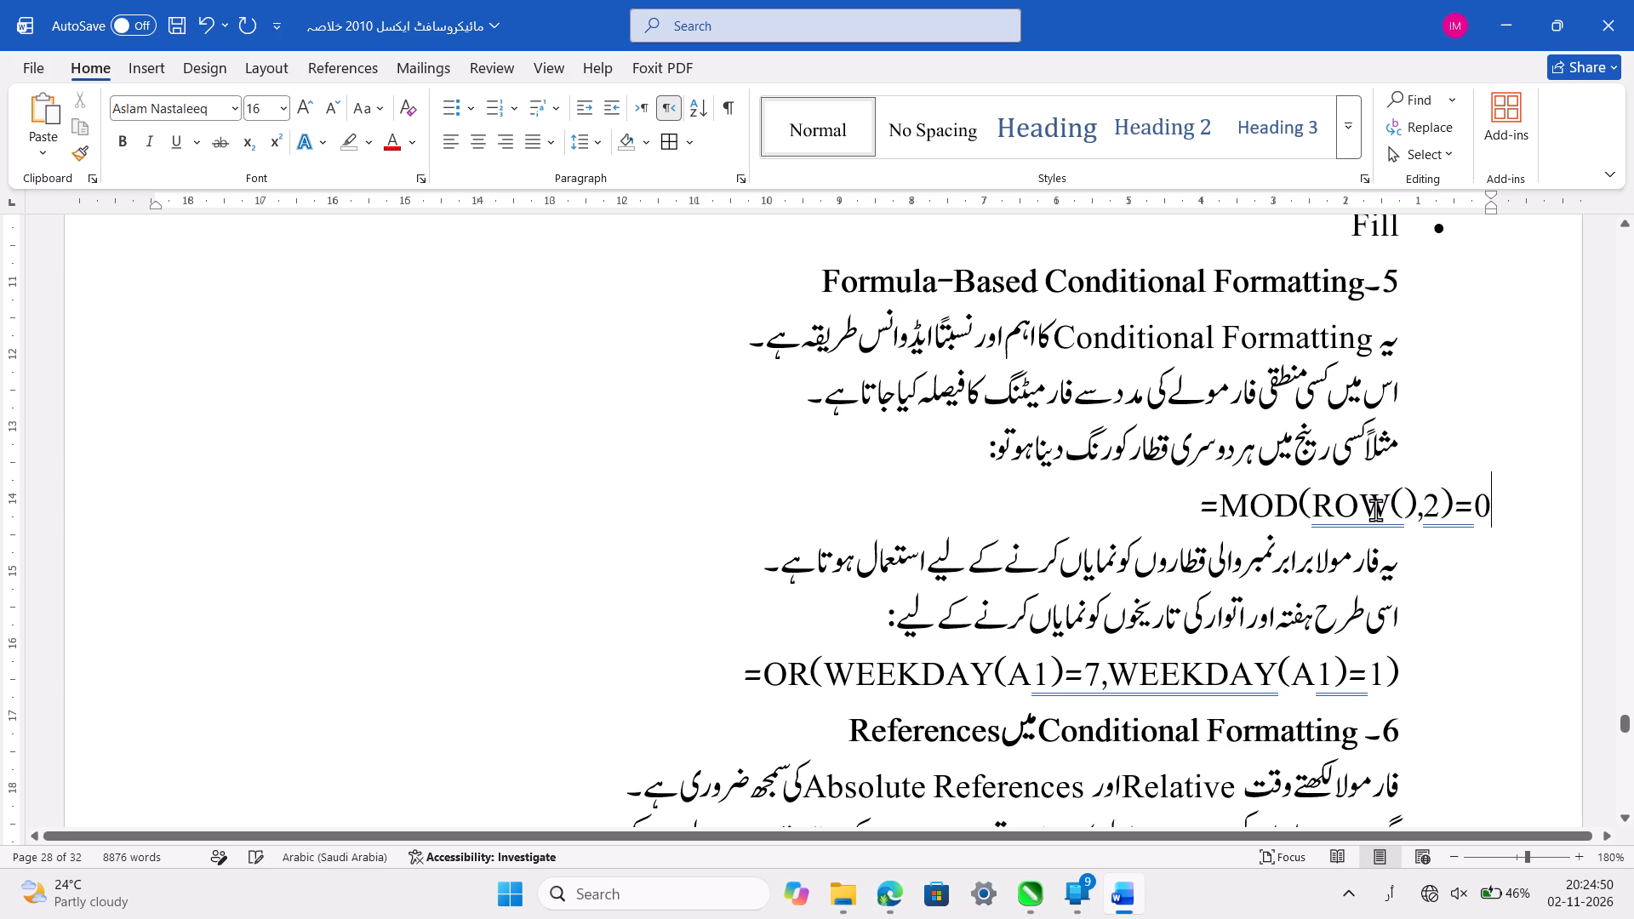
{"action": "key", "text": "BackSpace"}
{"action": "key", "text": "Tab"}
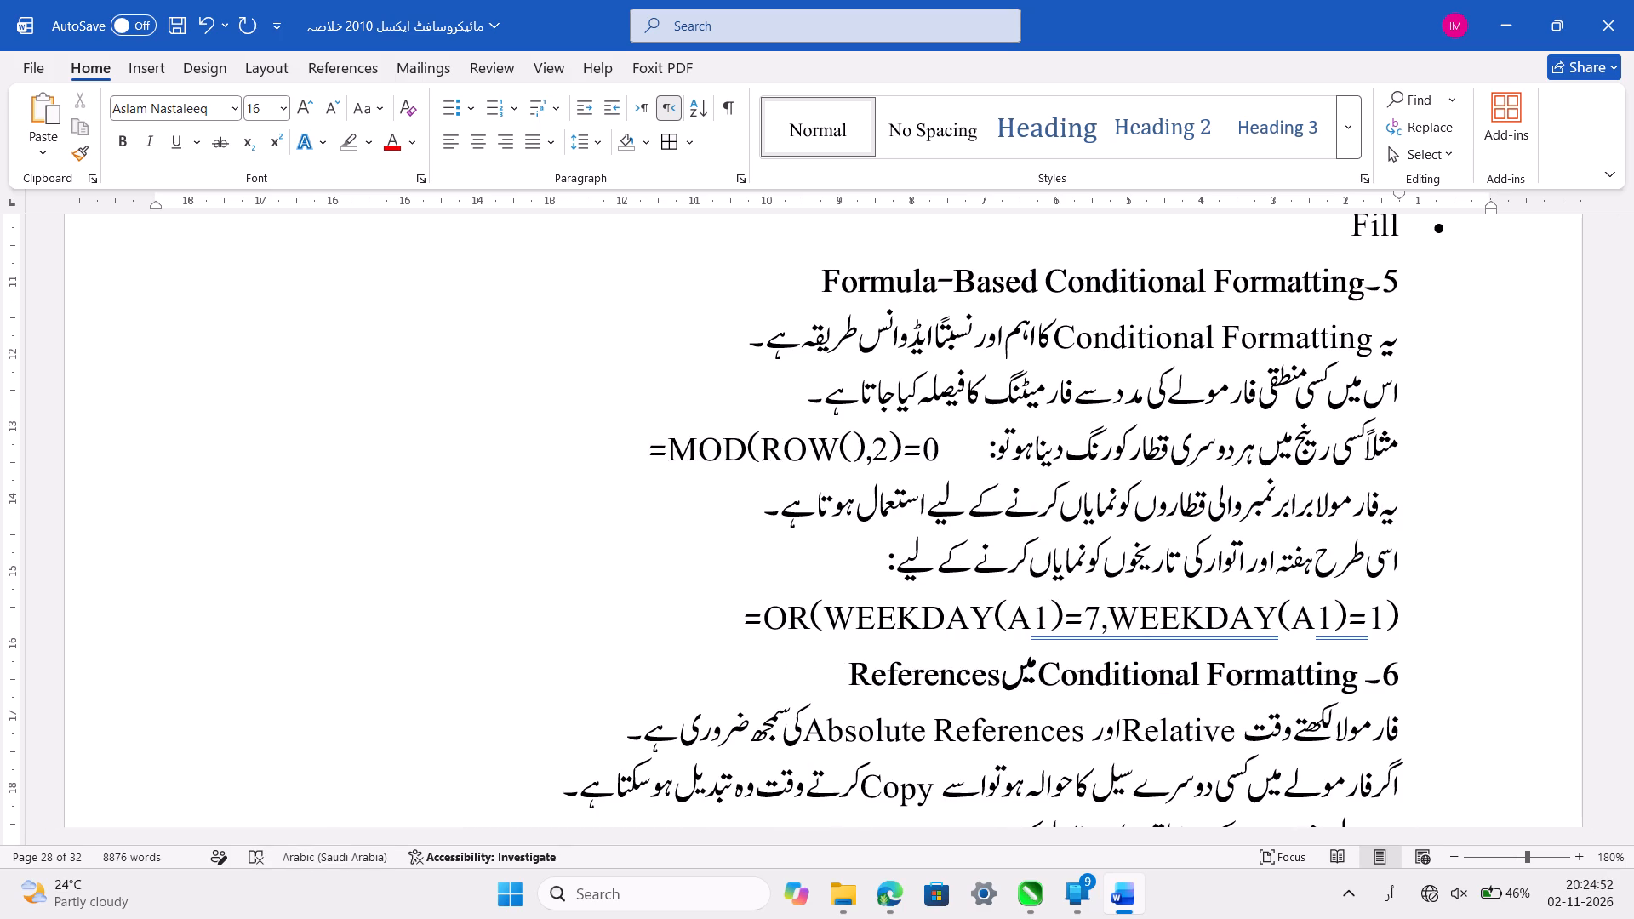
{"action": "left_click", "coordinate": [1369, 522]}
{"action": "scroll", "coordinate": [1317, 551], "scroll_direction": "left", "scroll_amount": 1}
{"action": "scroll", "coordinate": [1327, 535], "scroll_direction": "down", "scroll_amount": 1}
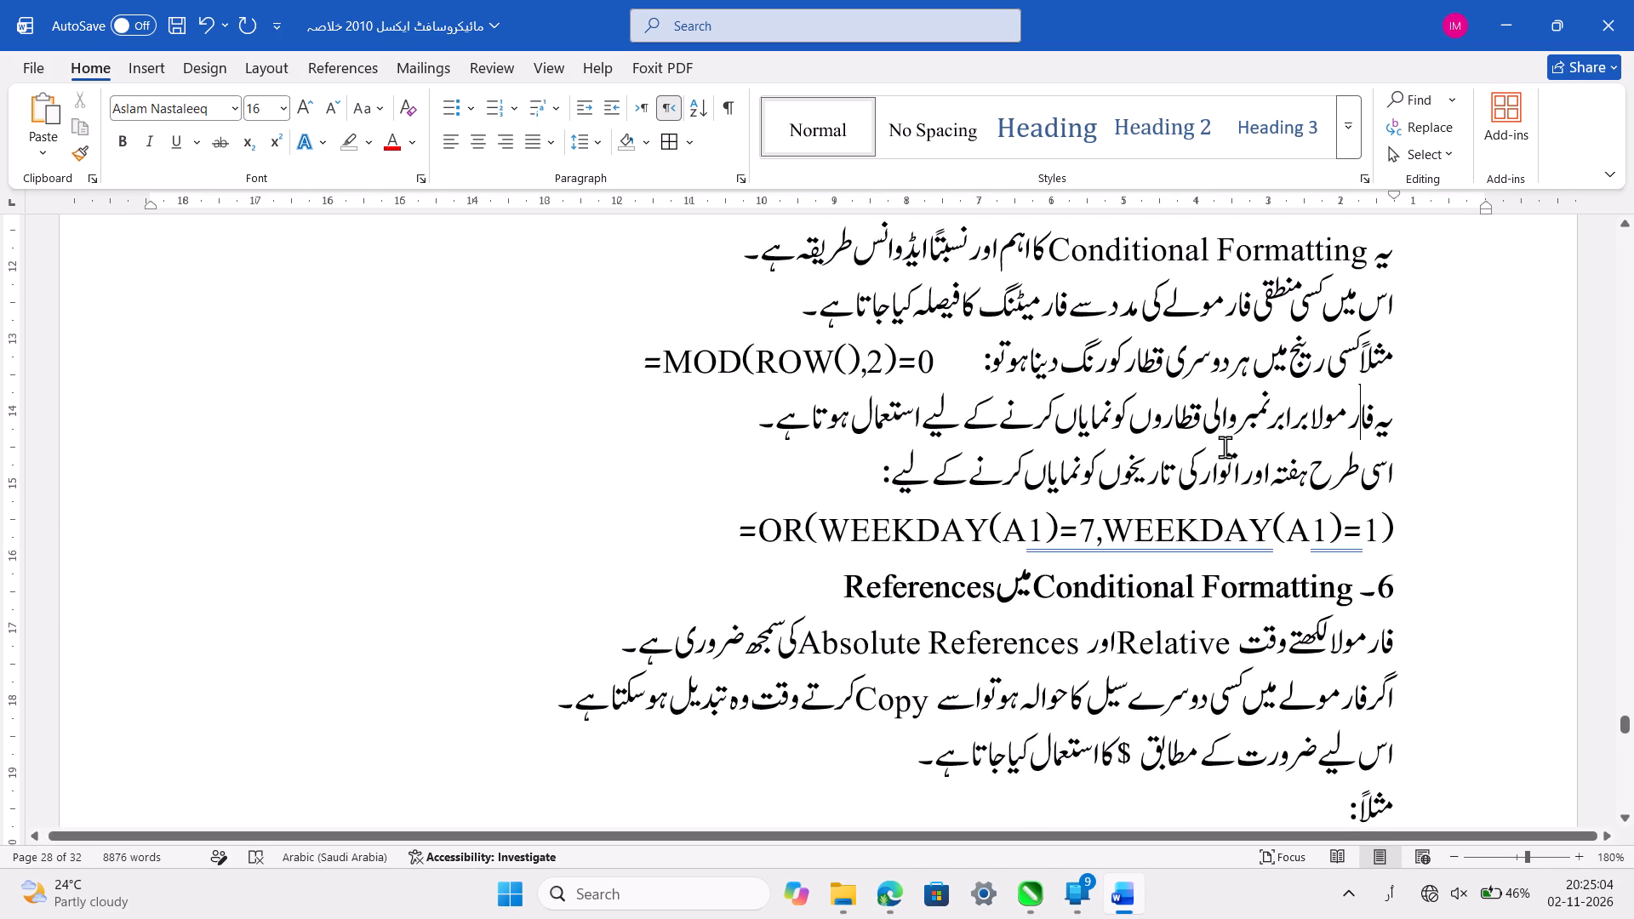
{"action": "left_click", "coordinate": [1225, 447]}
{"action": "key", "text": "ctrl+s"}
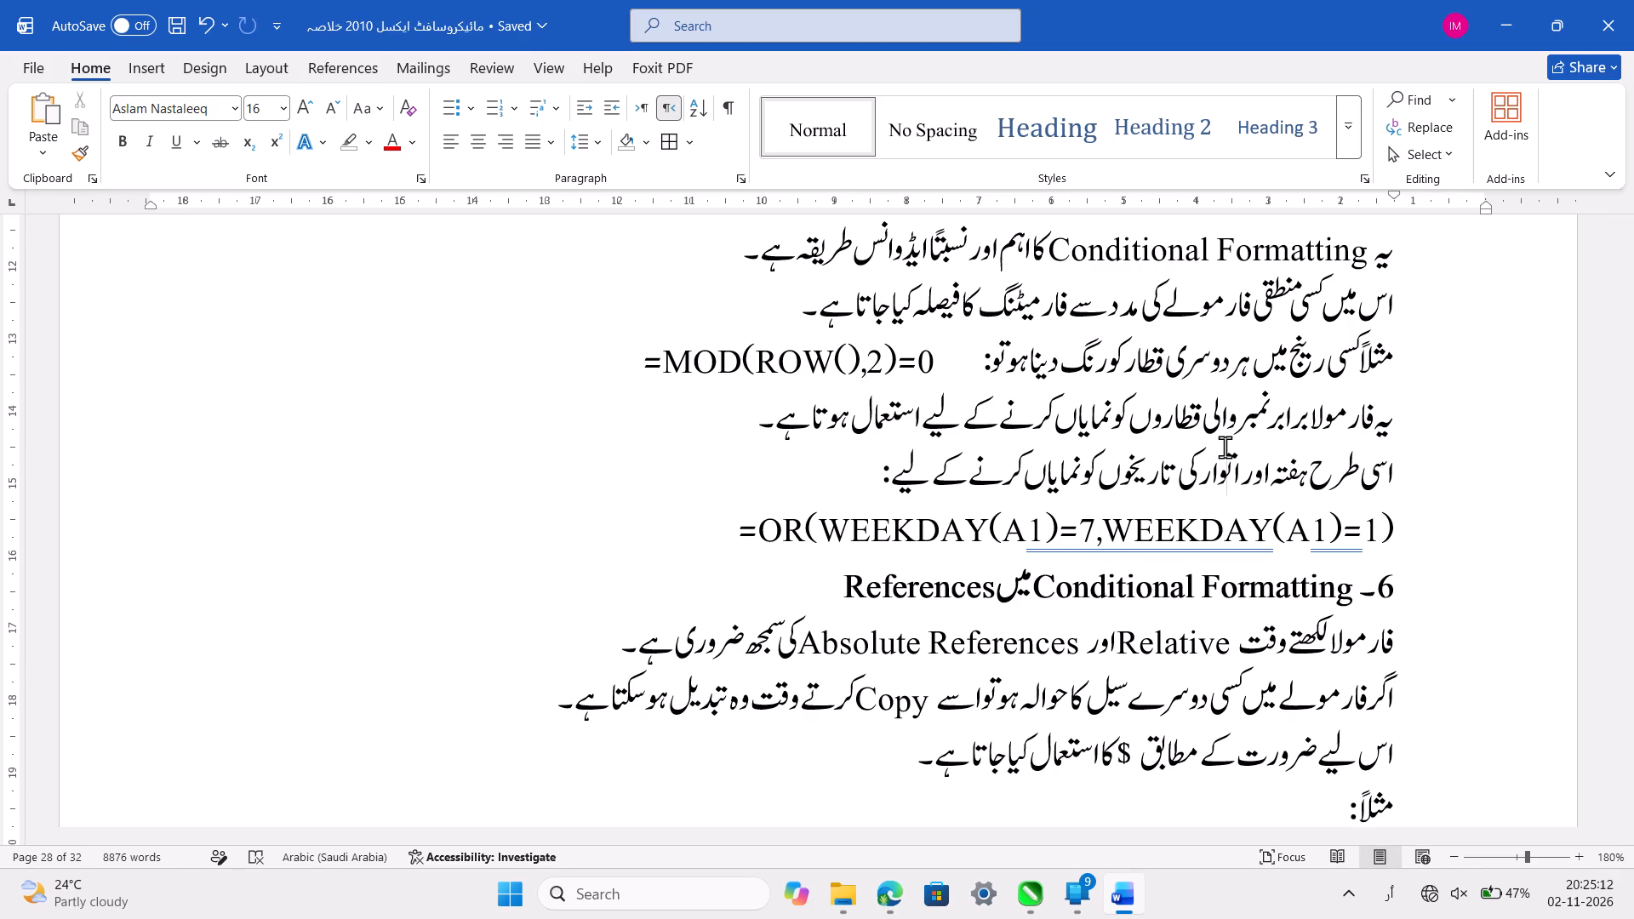
In the section 6 heading, replace the wide space before "Conditional Formatting" with a freshly typed one.
{"action": "left_click", "coordinate": [1156, 647]}
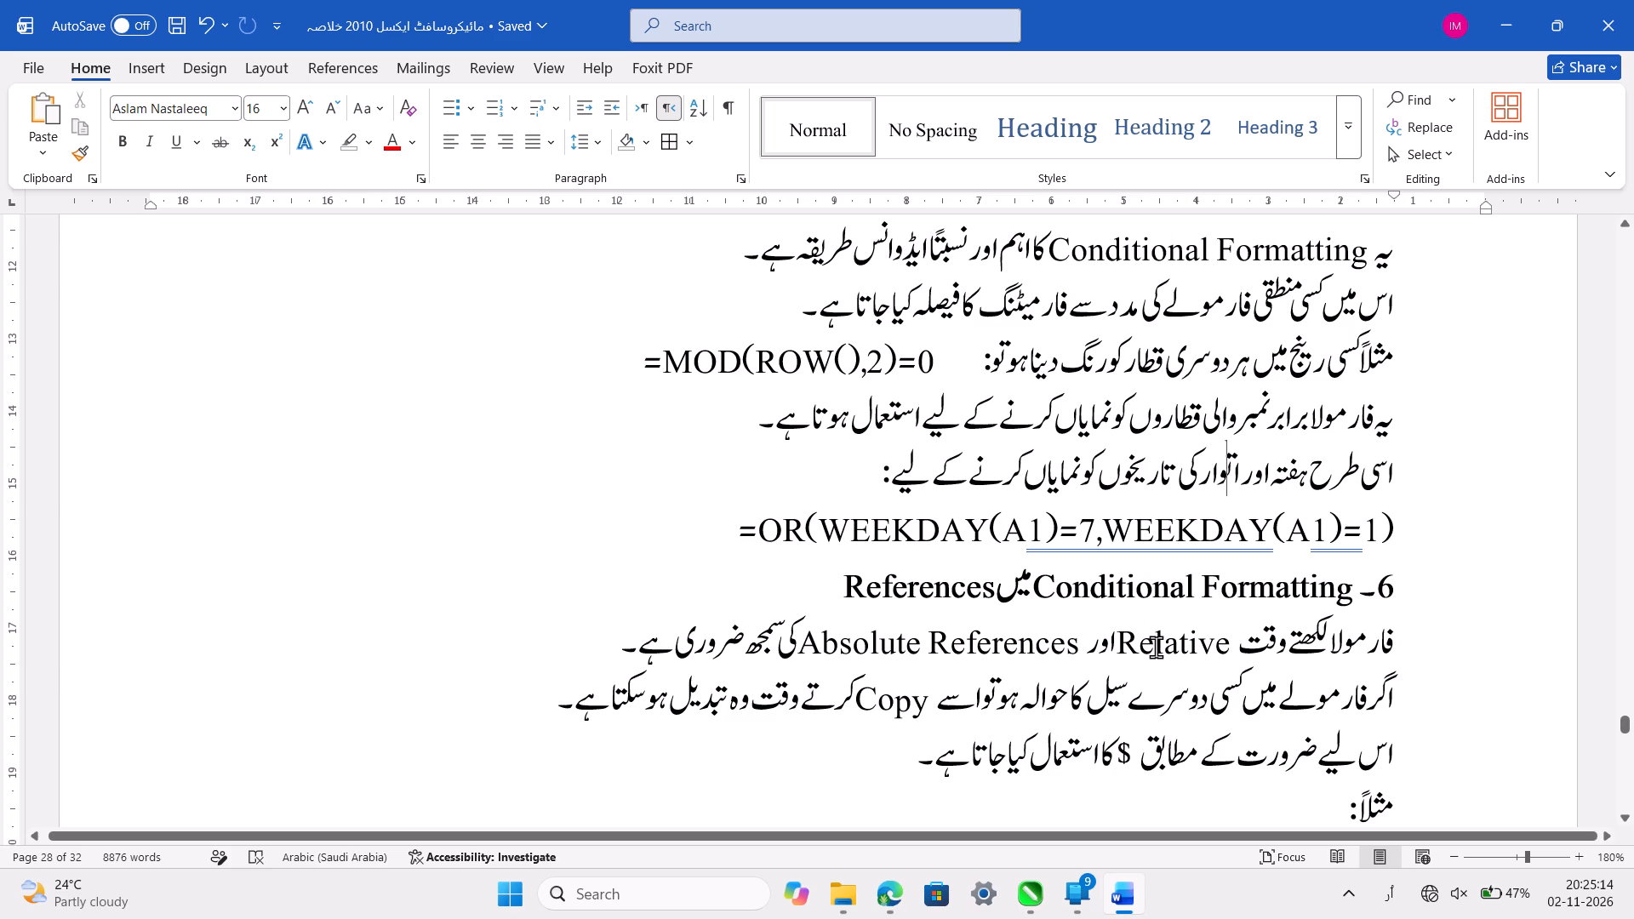
{"action": "scroll", "coordinate": [1156, 647], "scroll_direction": "down", "scroll_amount": 1}
{"action": "left_click", "coordinate": [1206, 501]}
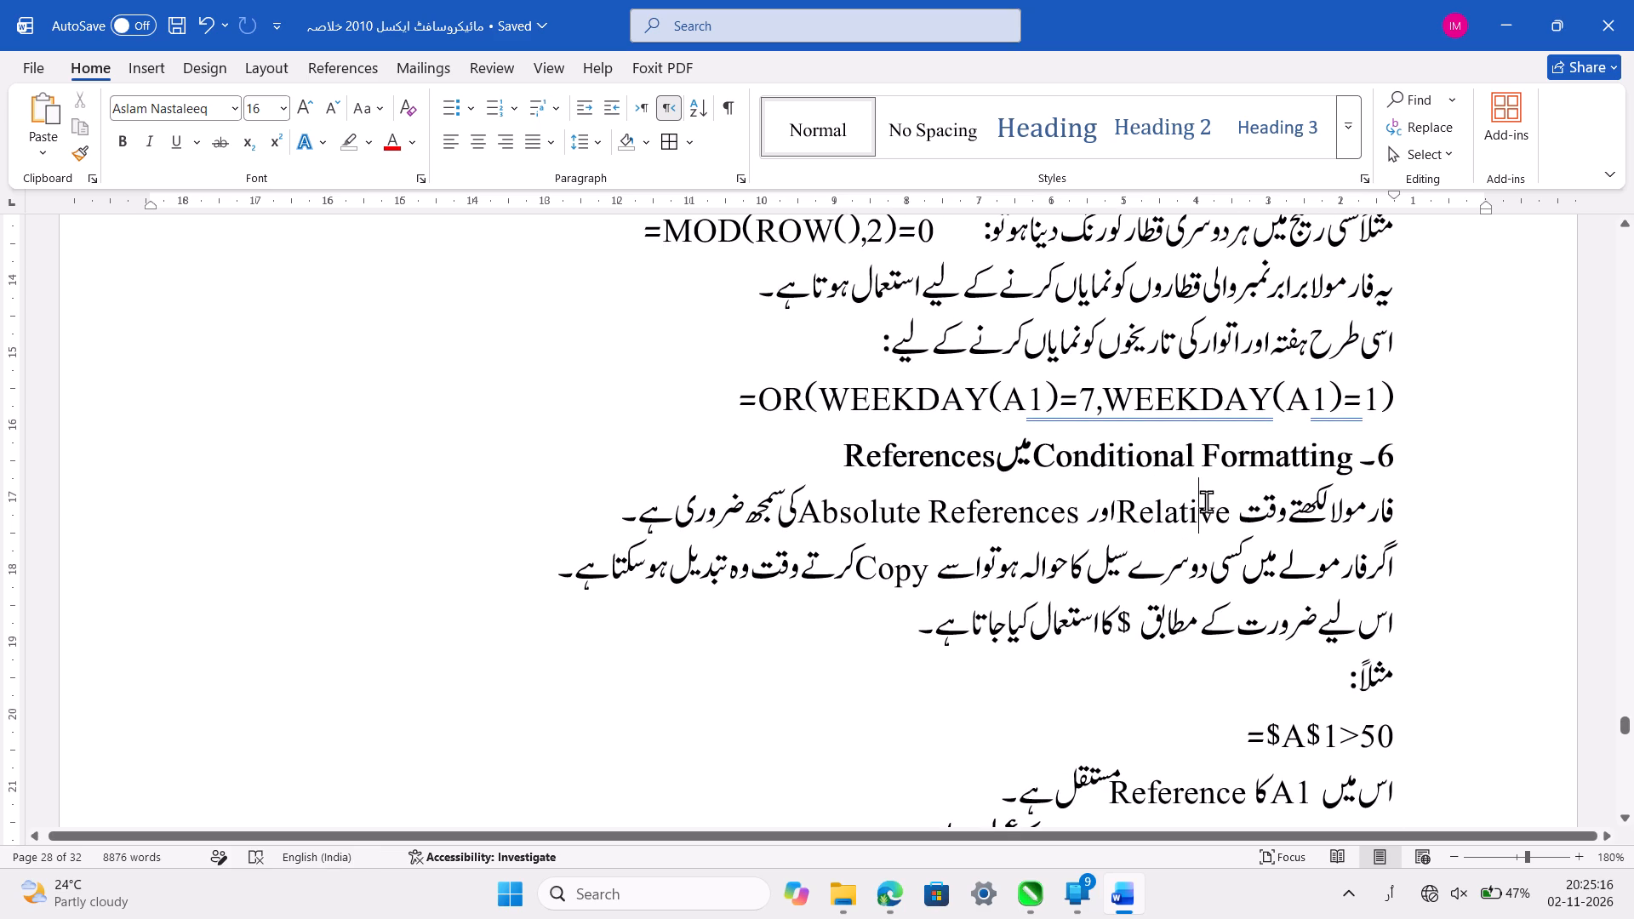
{"action": "left_click", "coordinate": [1323, 471]}
{"action": "key", "text": "Left"}
{"action": "key", "text": "Left"}
{"action": "key", "text": "Left"}
{"action": "key", "text": "BackSpace"}
{"action": "key", "text": "space"}
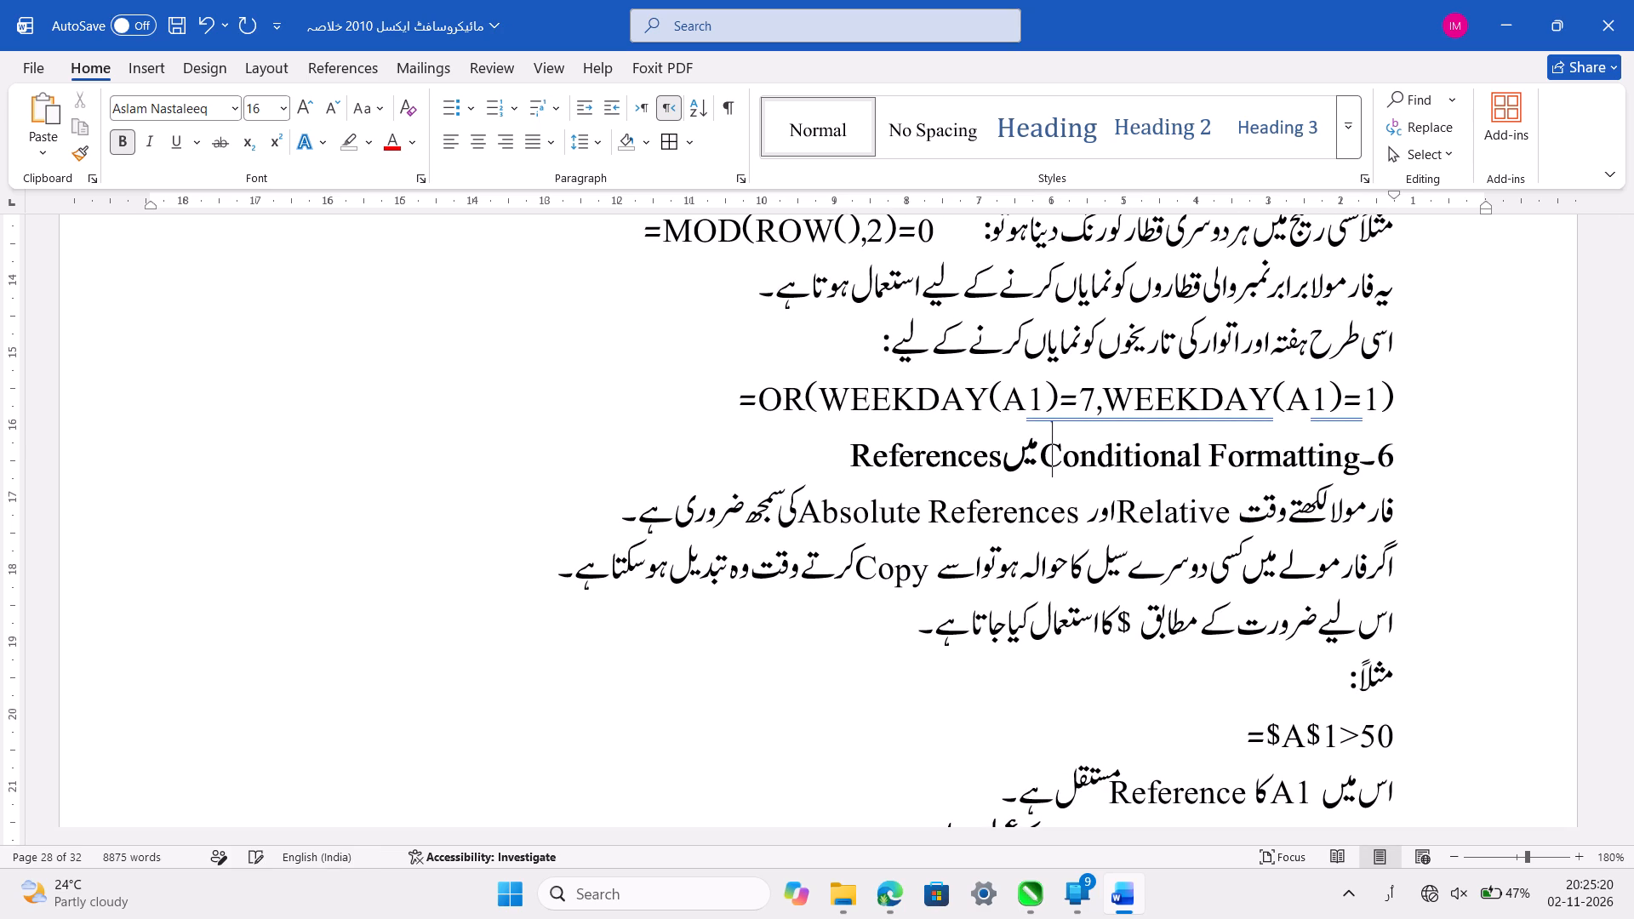
In the first sentence of section 6, replace the wide spaces before "Relative" and "Absolute References" with freshly typed ones.
{"action": "left_click", "coordinate": [1214, 514]}
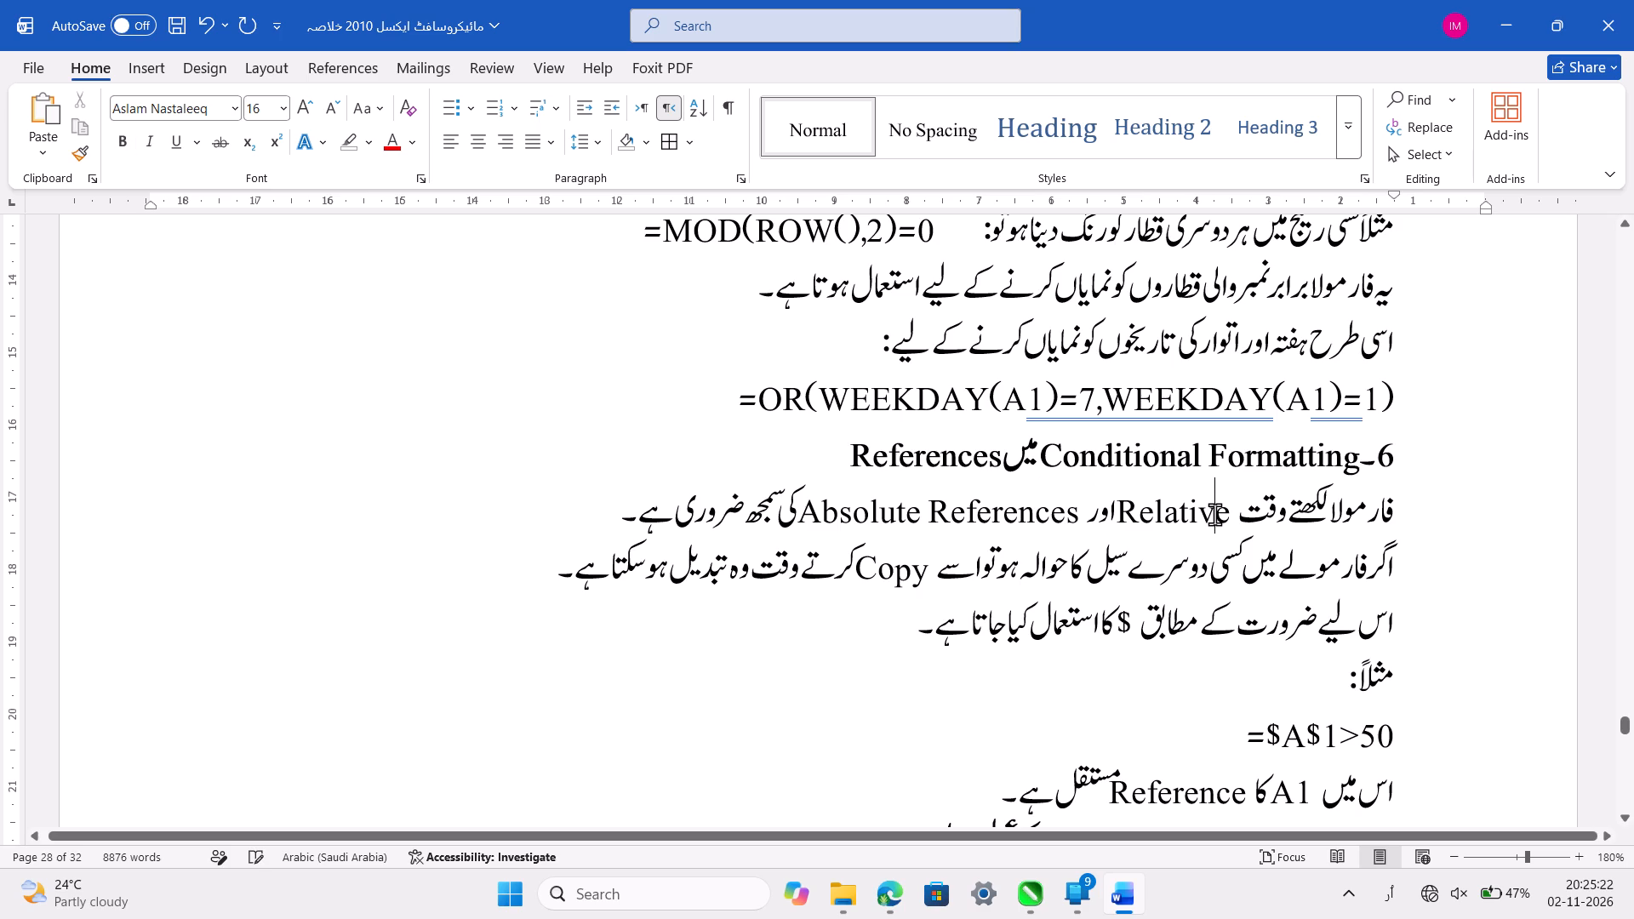
{"action": "key", "text": "Left"}
{"action": "key", "text": "Left"}
{"action": "key", "text": "BackSpace"}
{"action": "key", "text": "space"}
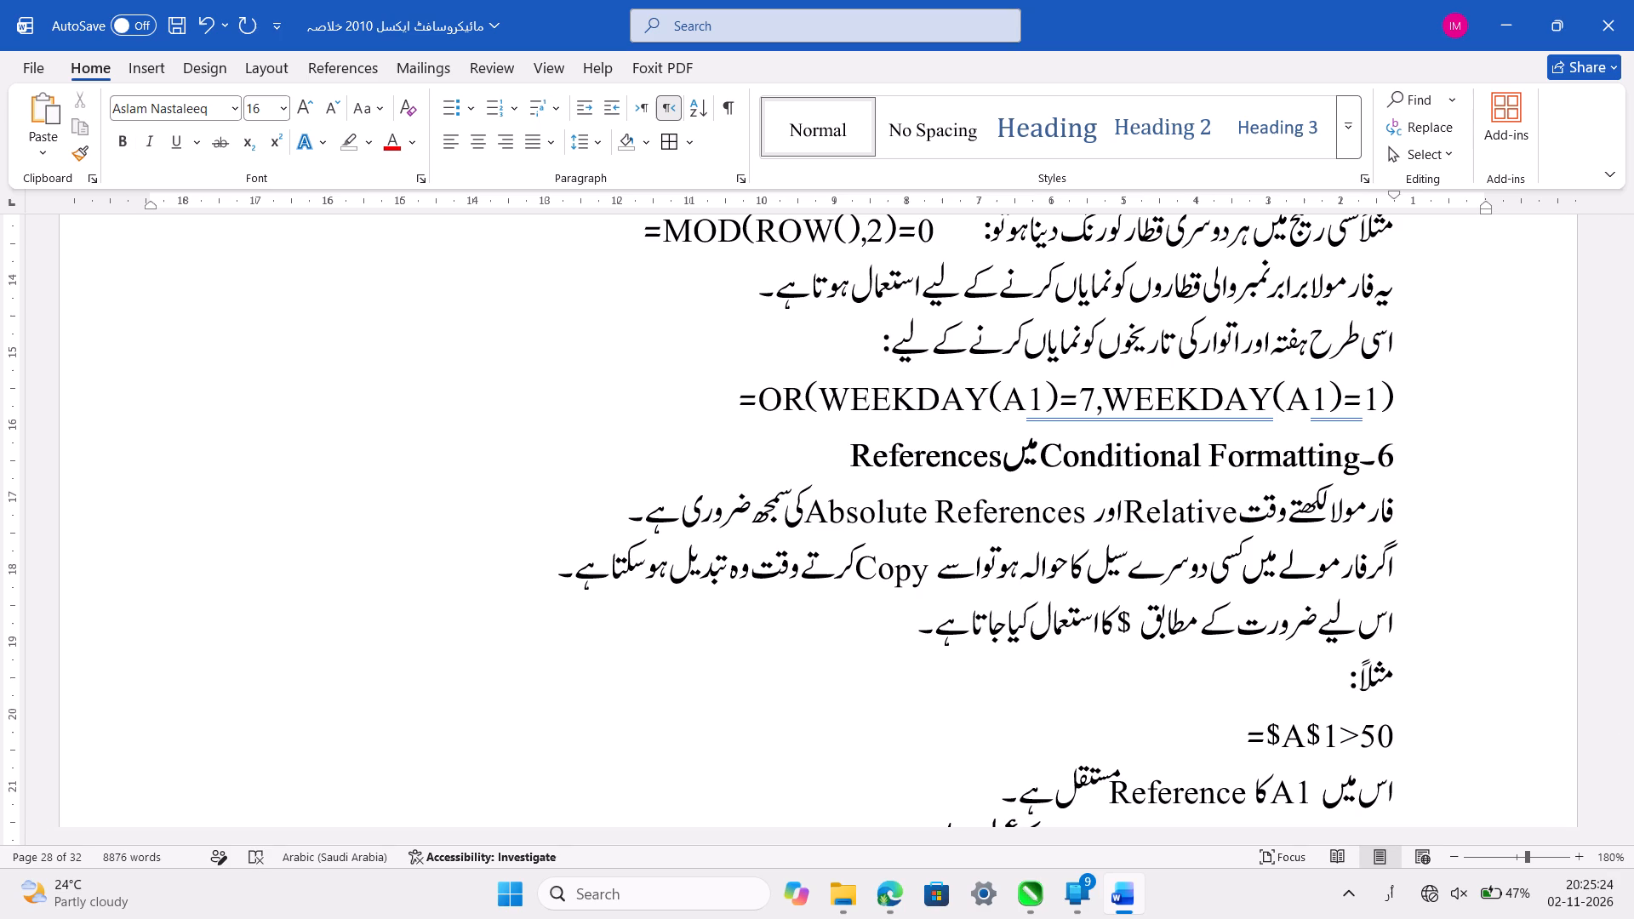
{"action": "left_click", "coordinate": [1066, 516]}
{"action": "key", "text": "Left"}
{"action": "key", "text": "Left"}
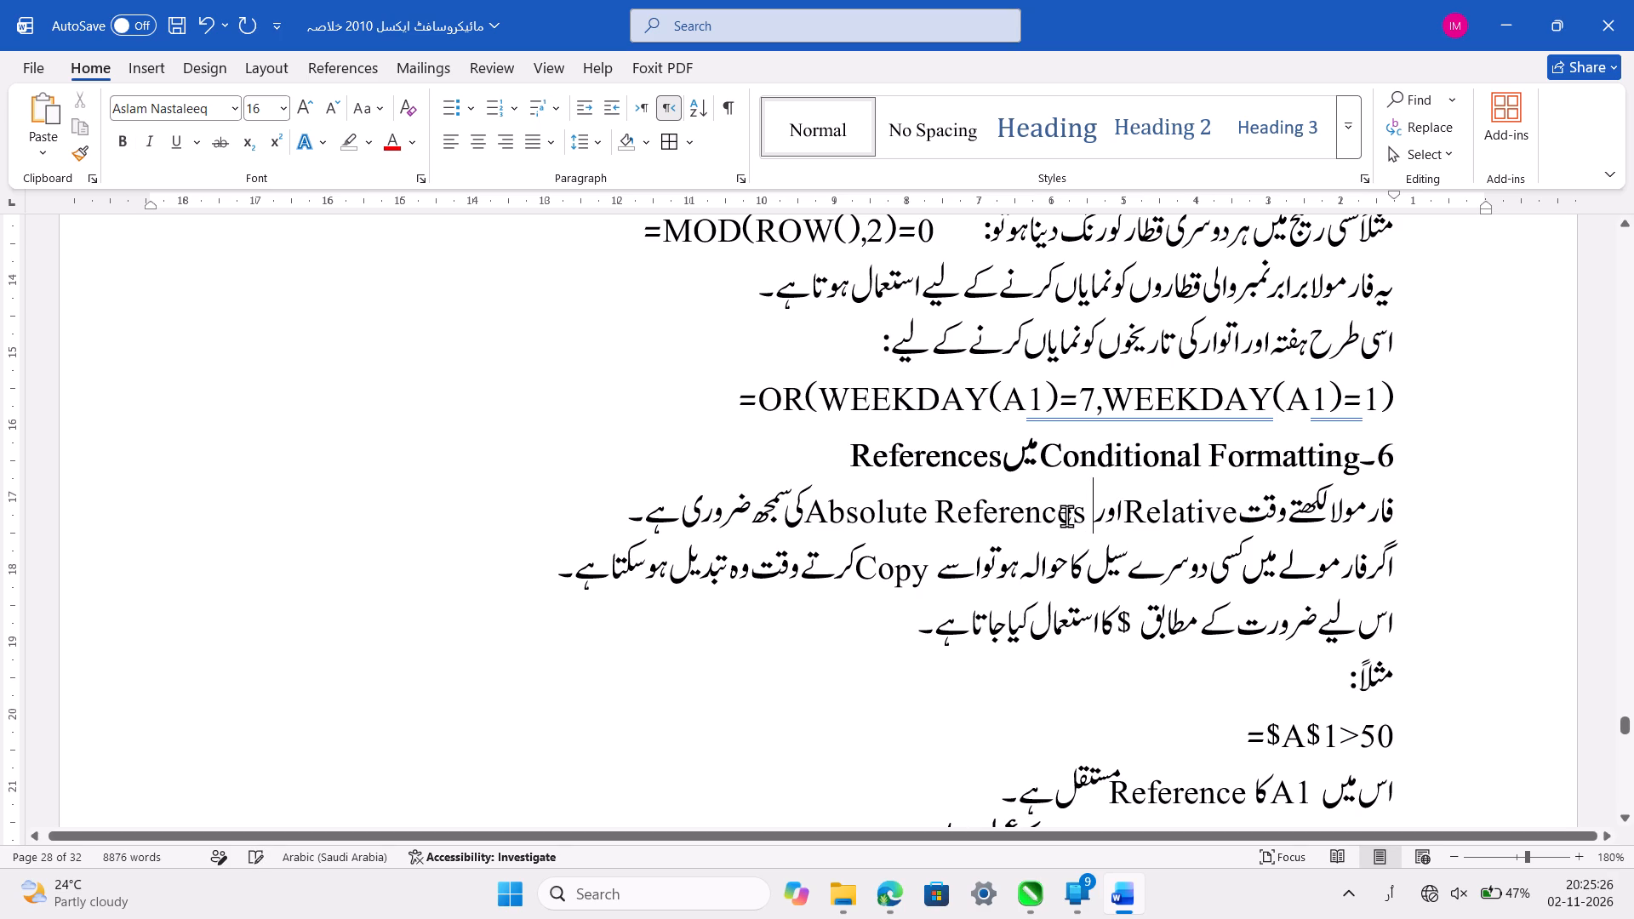
{"action": "key", "text": "BackSpace"}
{"action": "key", "text": "space"}
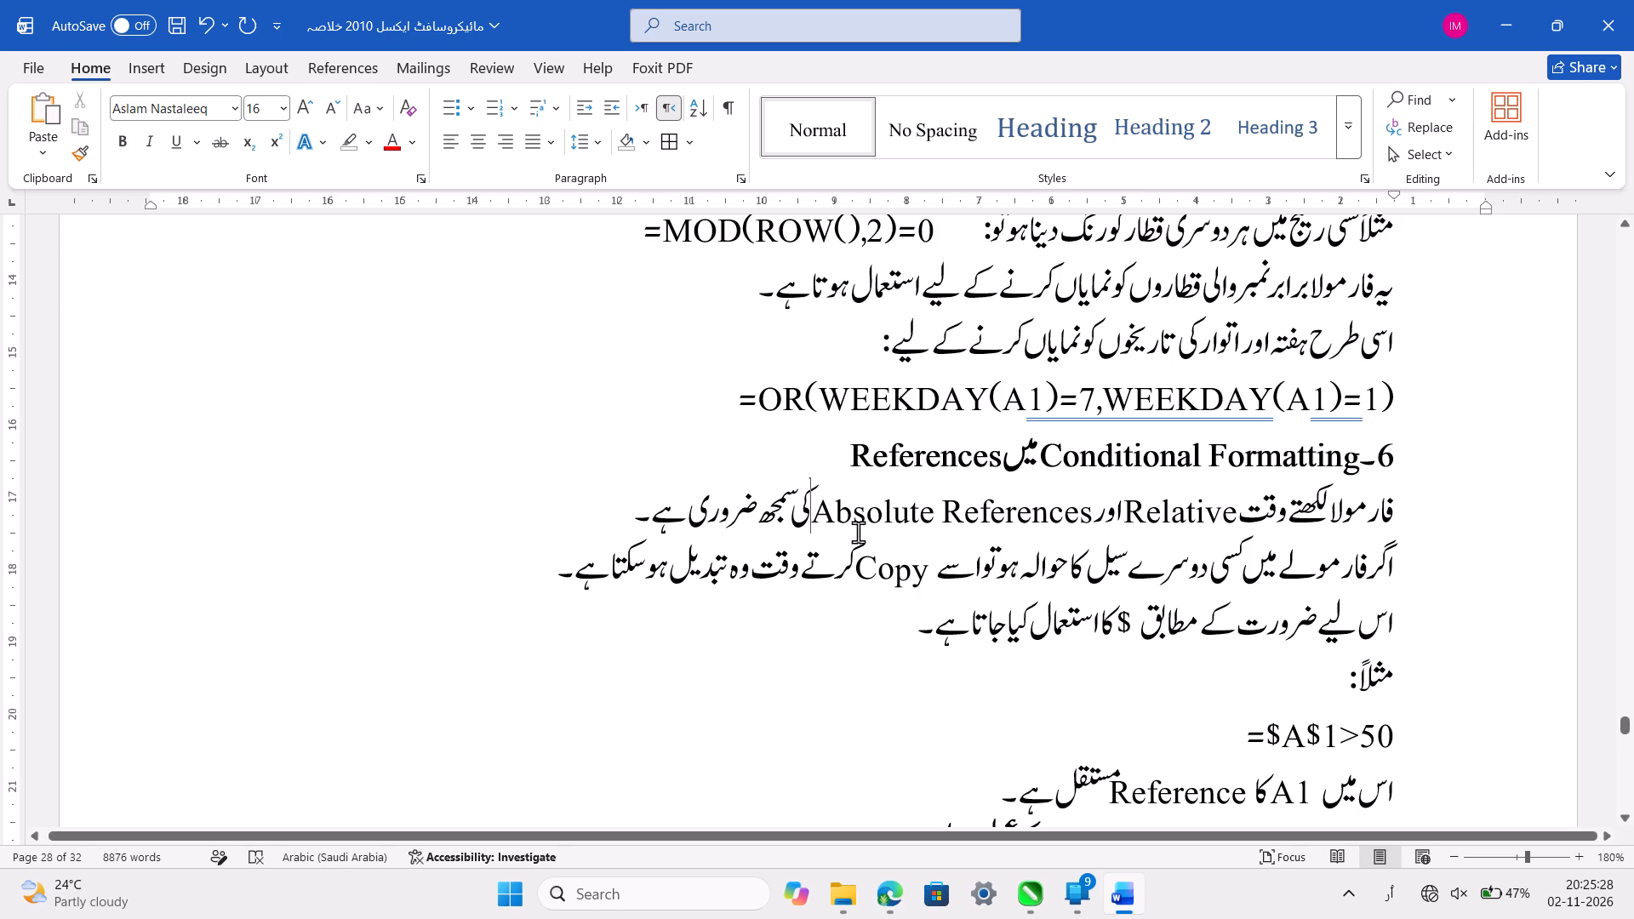
In the second sentence of section 6, replace the wide space before "Copy" with a freshly typed one.
{"action": "left_click", "coordinate": [1130, 572]}
{"action": "left_click", "coordinate": [920, 565]}
{"action": "key", "text": "Left"}
{"action": "key", "text": "Left"}
{"action": "key", "text": "BackSpace"}
{"action": "key", "text": "space"}
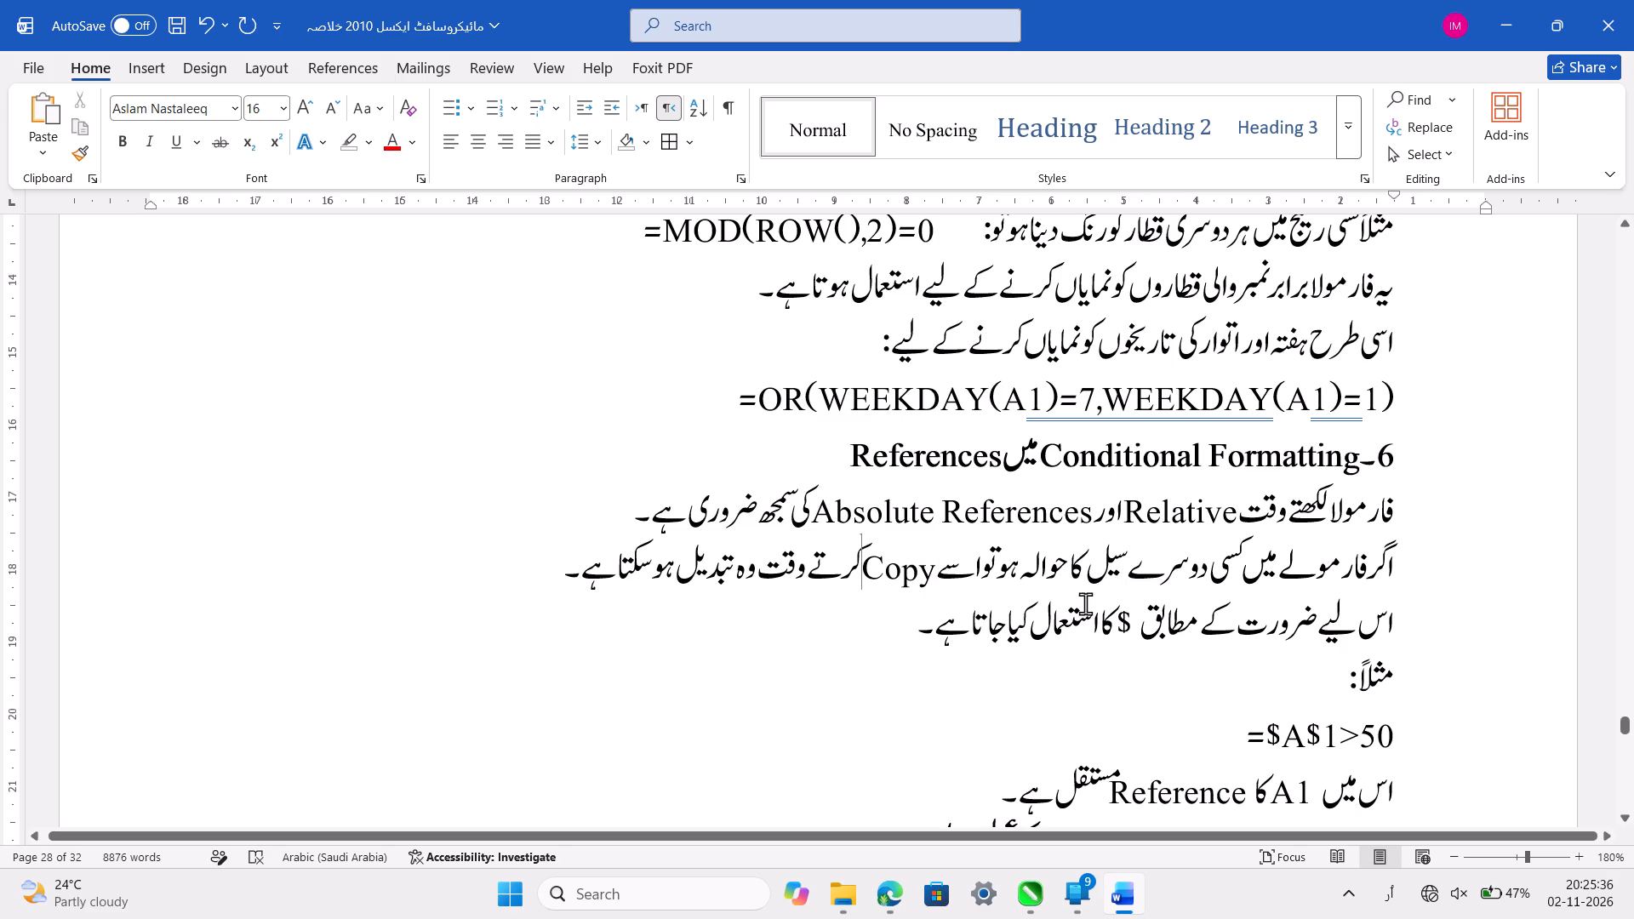
In the third sentence of section 6, replace the wide space before the "$" sign with a freshly typed one and save the document.
{"action": "left_click", "coordinate": [1112, 630]}
{"action": "key", "text": "Left"}
{"action": "key", "text": "Left"}
{"action": "key", "text": "Right"}
{"action": "key", "text": "Right"}
{"action": "key", "text": "Right"}
{"action": "key", "text": "Right"}
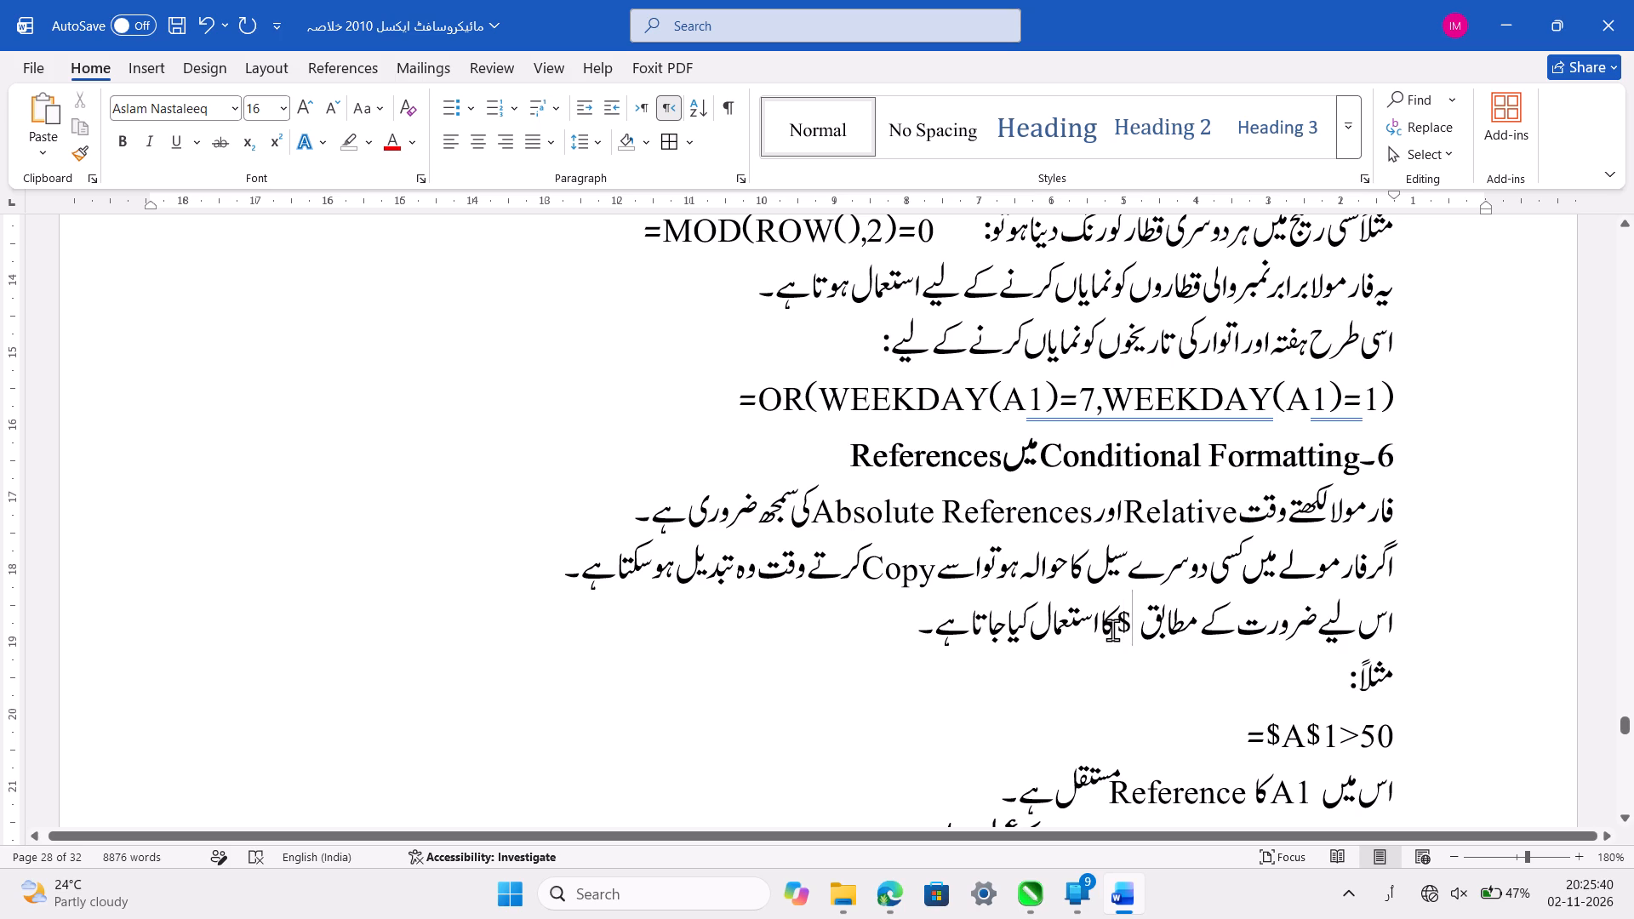
{"action": "key", "text": "Right"}
{"action": "key", "text": "Left"}
{"action": "key", "text": "Left"}
{"action": "key", "text": "BackSpace"}
{"action": "key", "text": "space"}
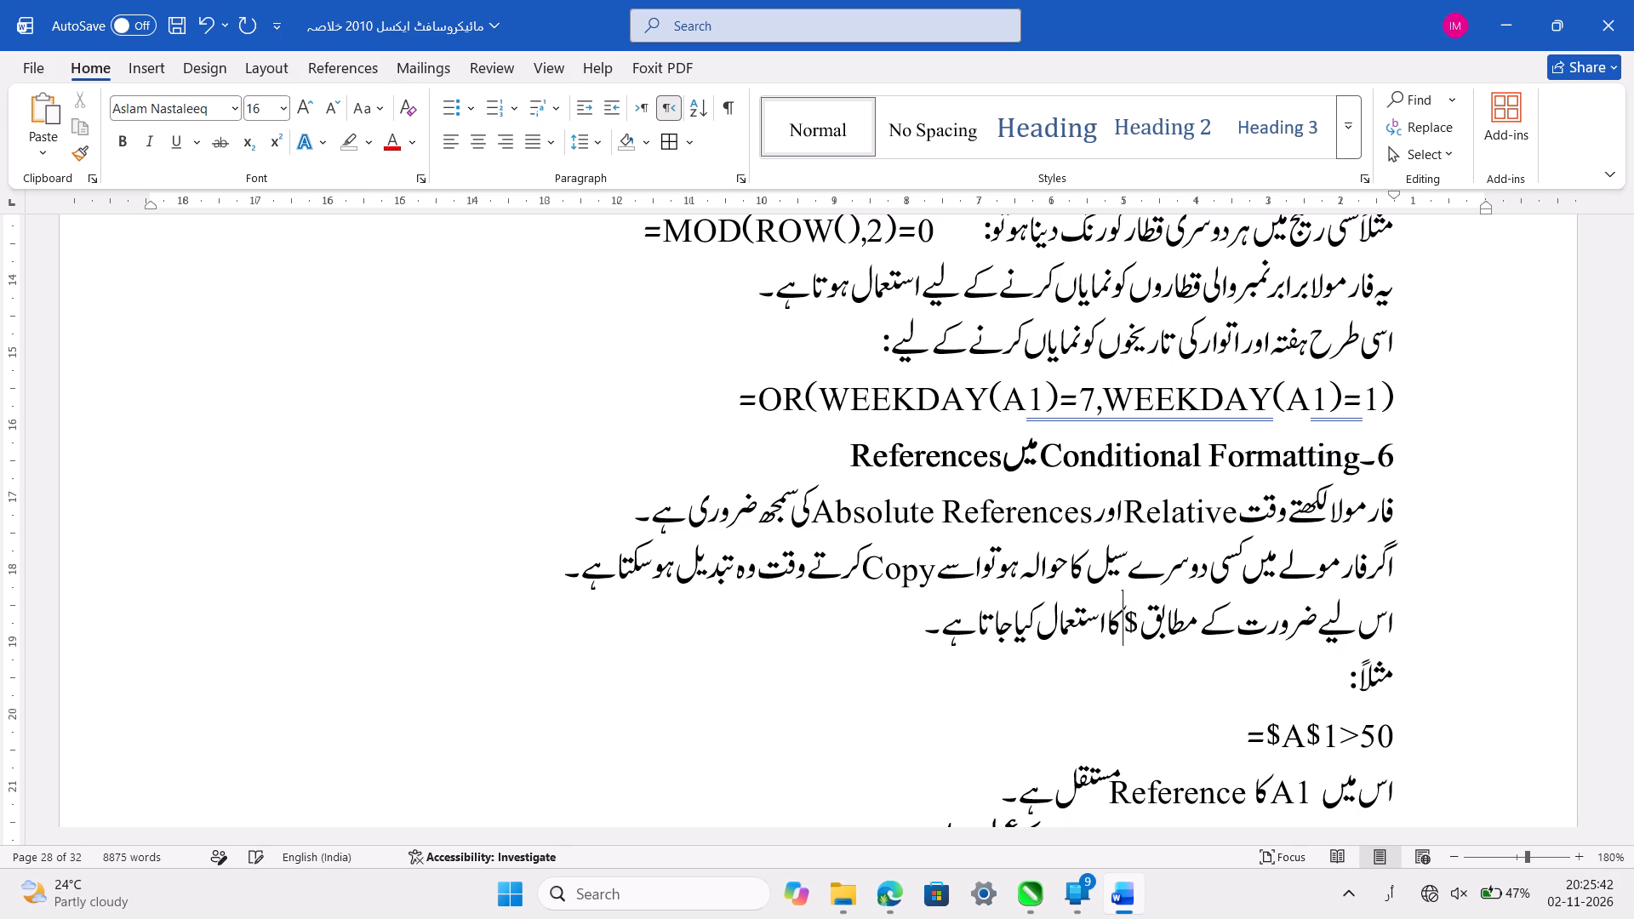
{"action": "scroll", "coordinate": [1112, 630], "scroll_direction": "down", "scroll_amount": 1}
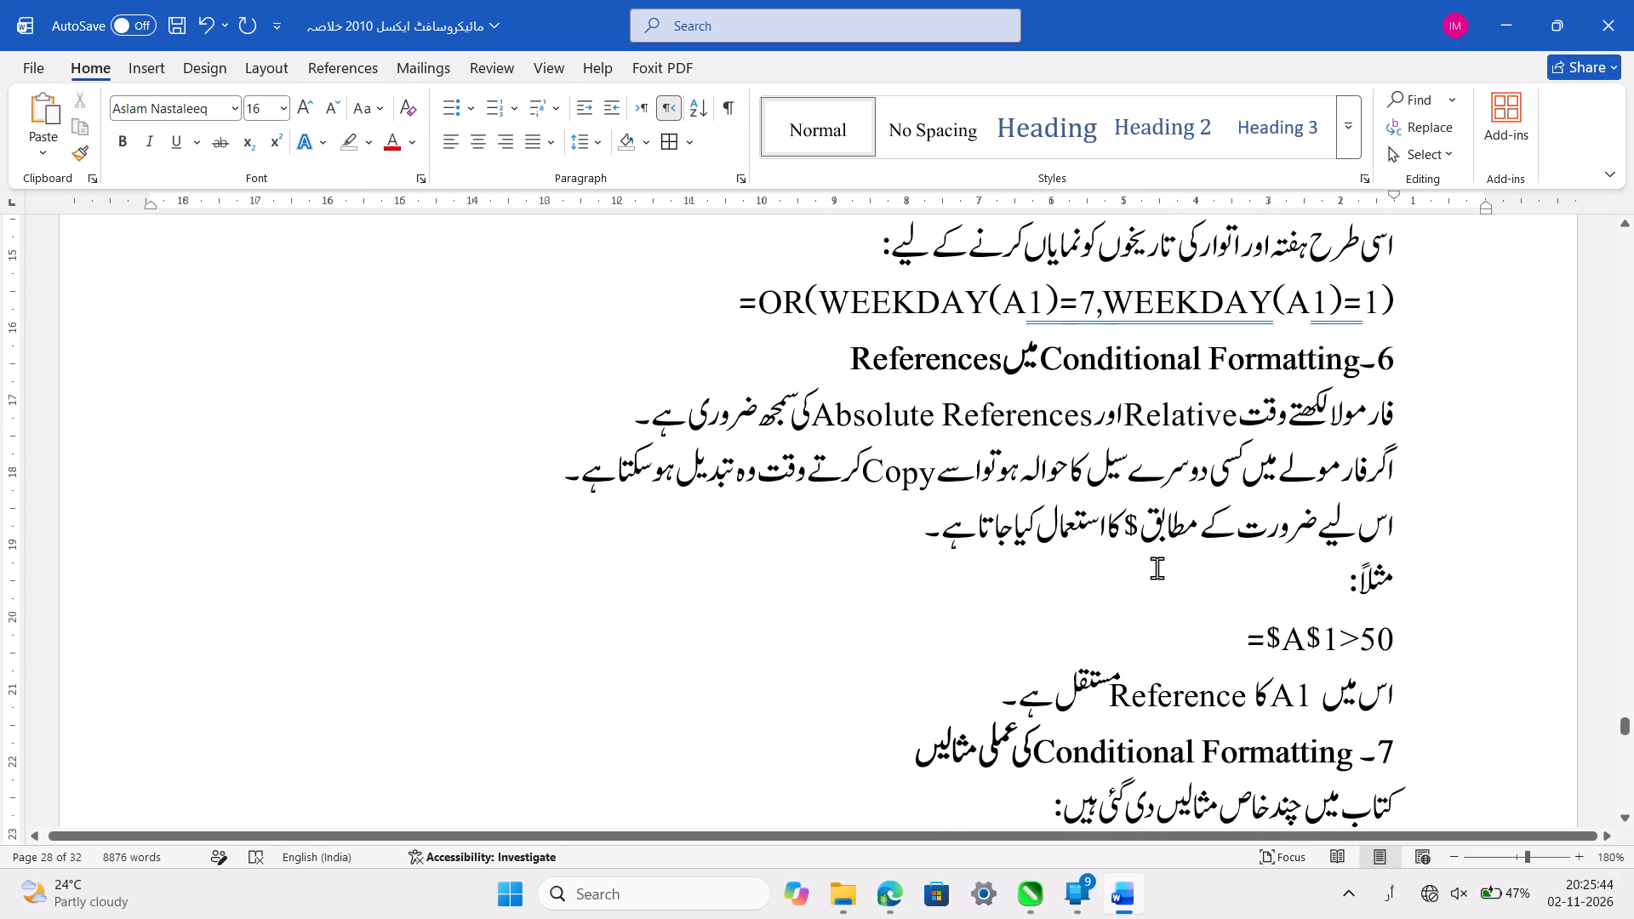
{"action": "left_click", "coordinate": [1159, 569]}
{"action": "key", "text": "ctrl+s"}
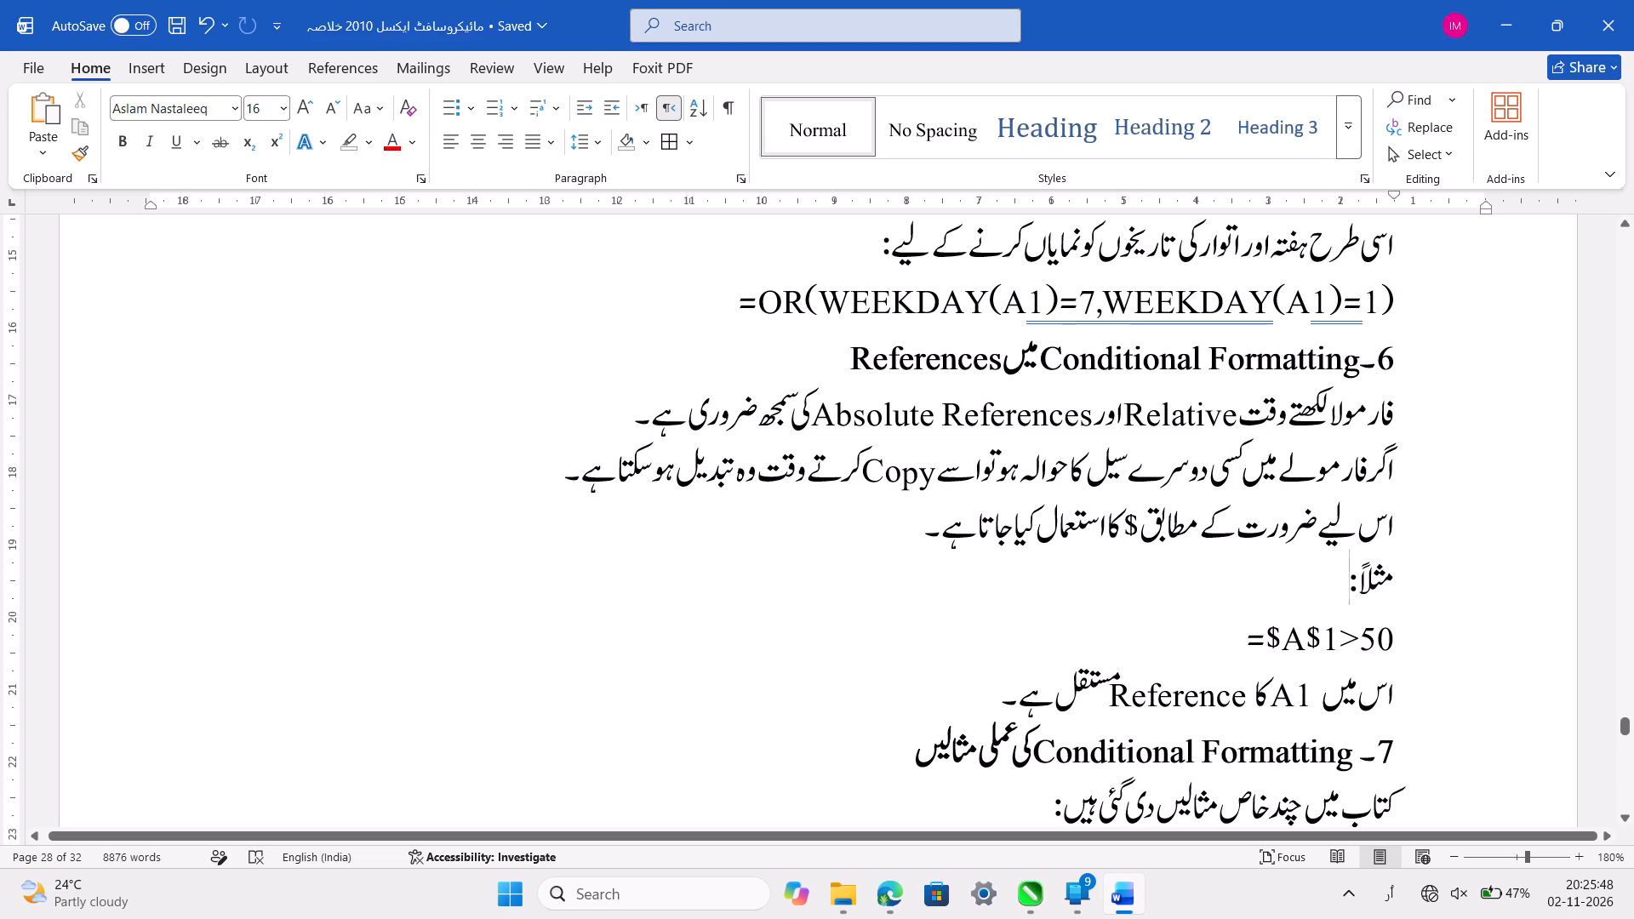
In the sentence below the formula =$A$1>50, replace the wide spaces before "A1" and "Reference" with freshly typed ones.
{"action": "scroll", "coordinate": [1159, 569], "scroll_direction": "down", "scroll_amount": 1}
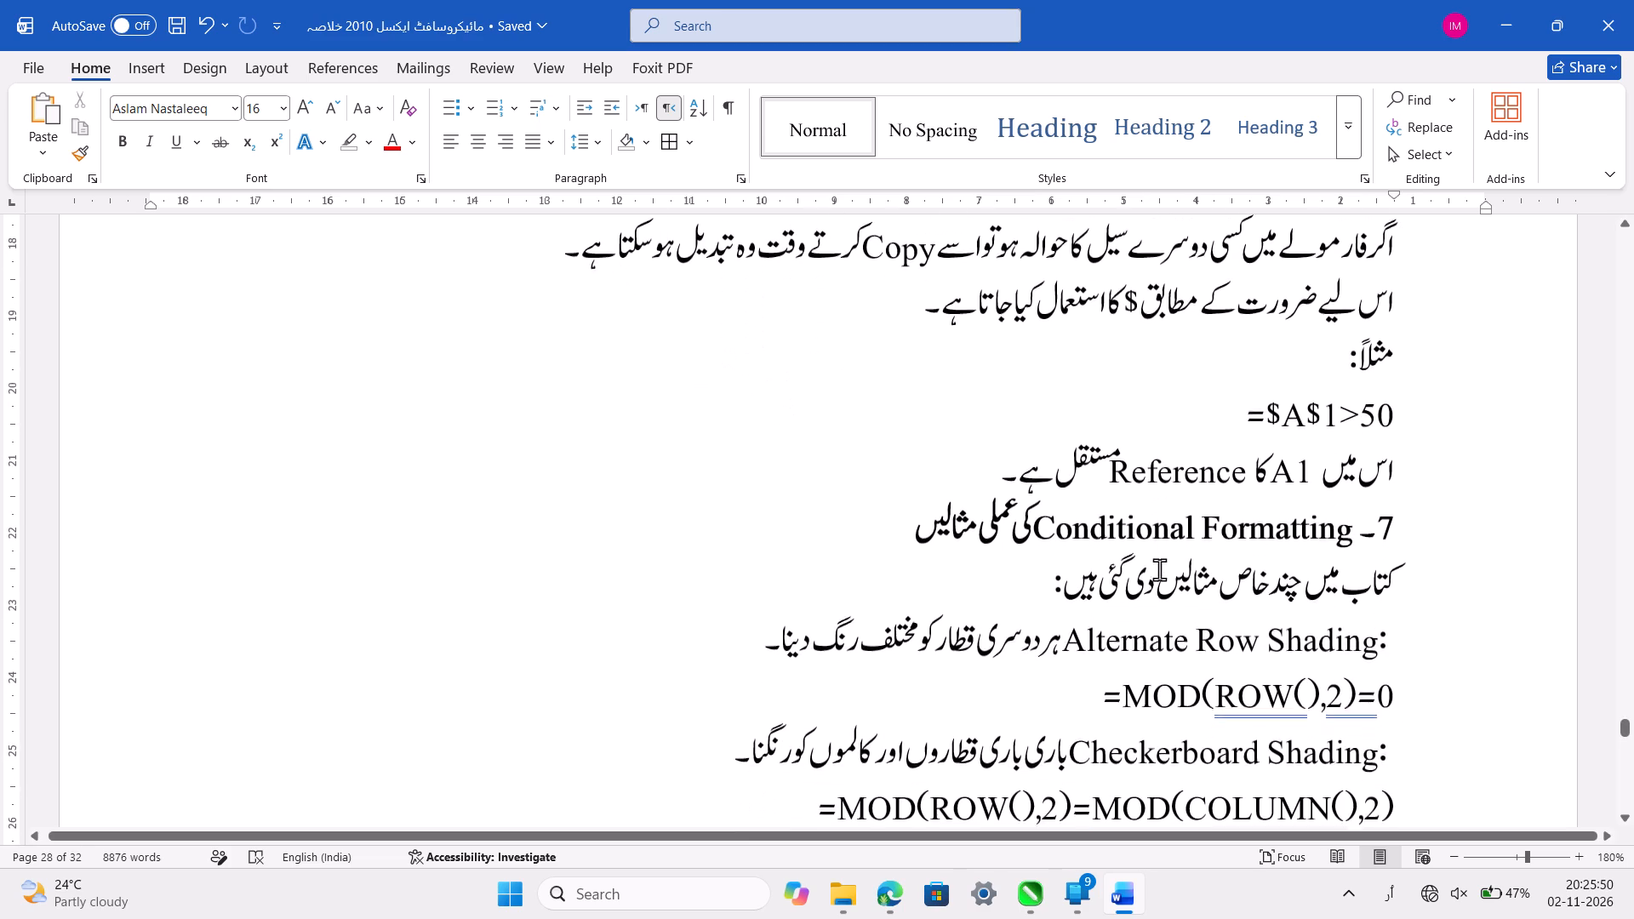
{"action": "left_click", "coordinate": [1309, 460]}
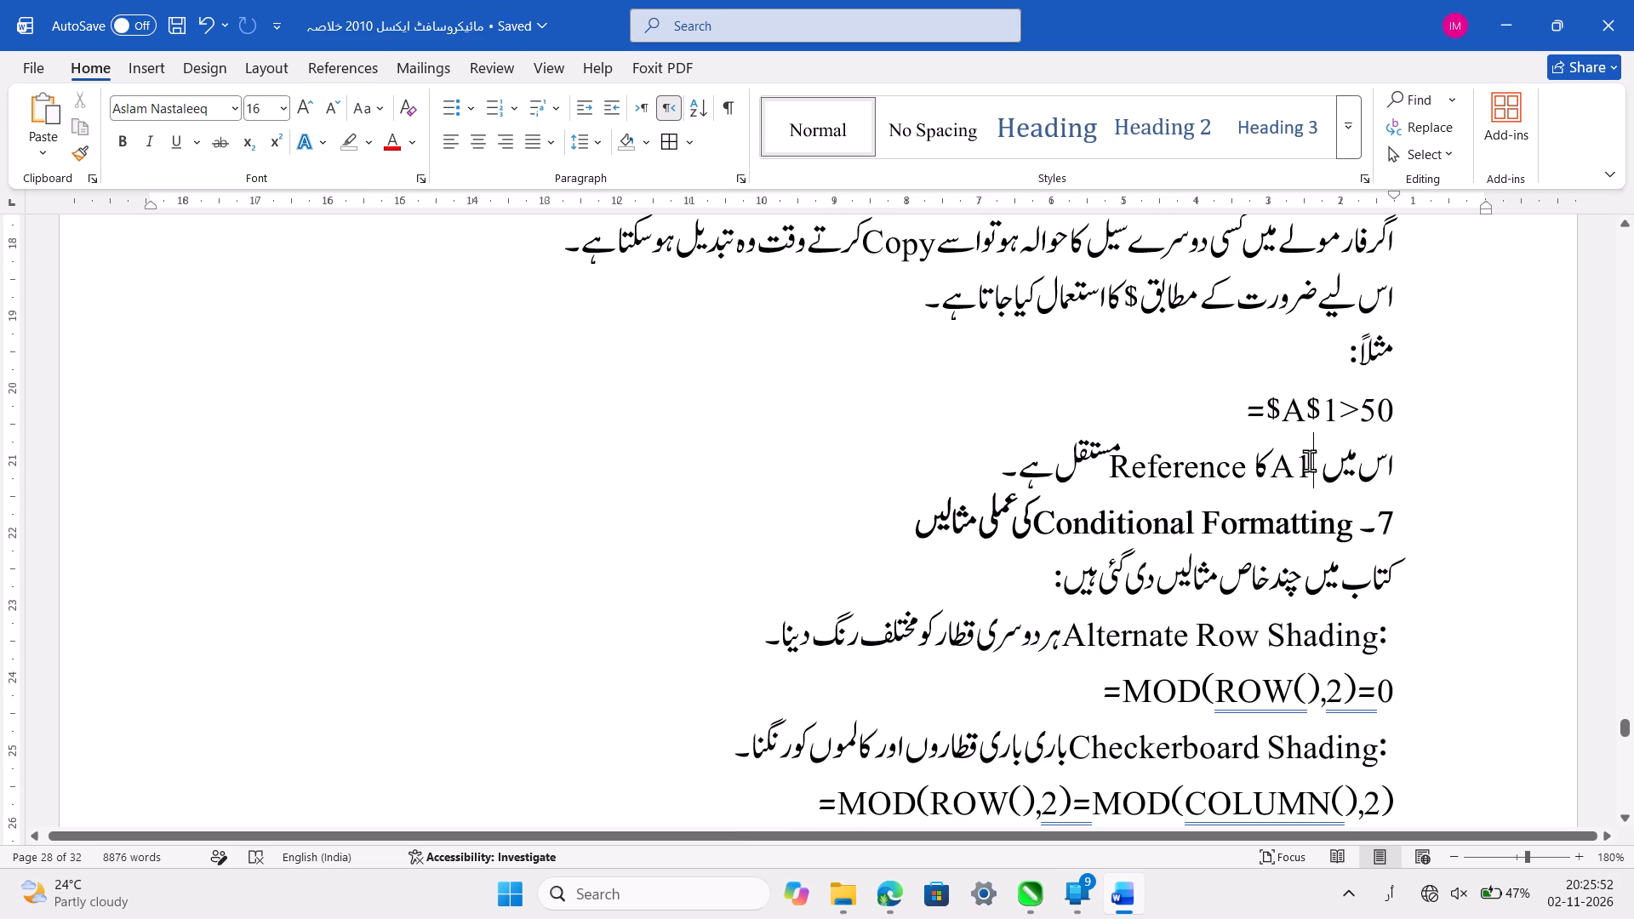
{"action": "key", "text": "Left"}
{"action": "key", "text": "BackSpace"}
{"action": "key", "text": "space"}
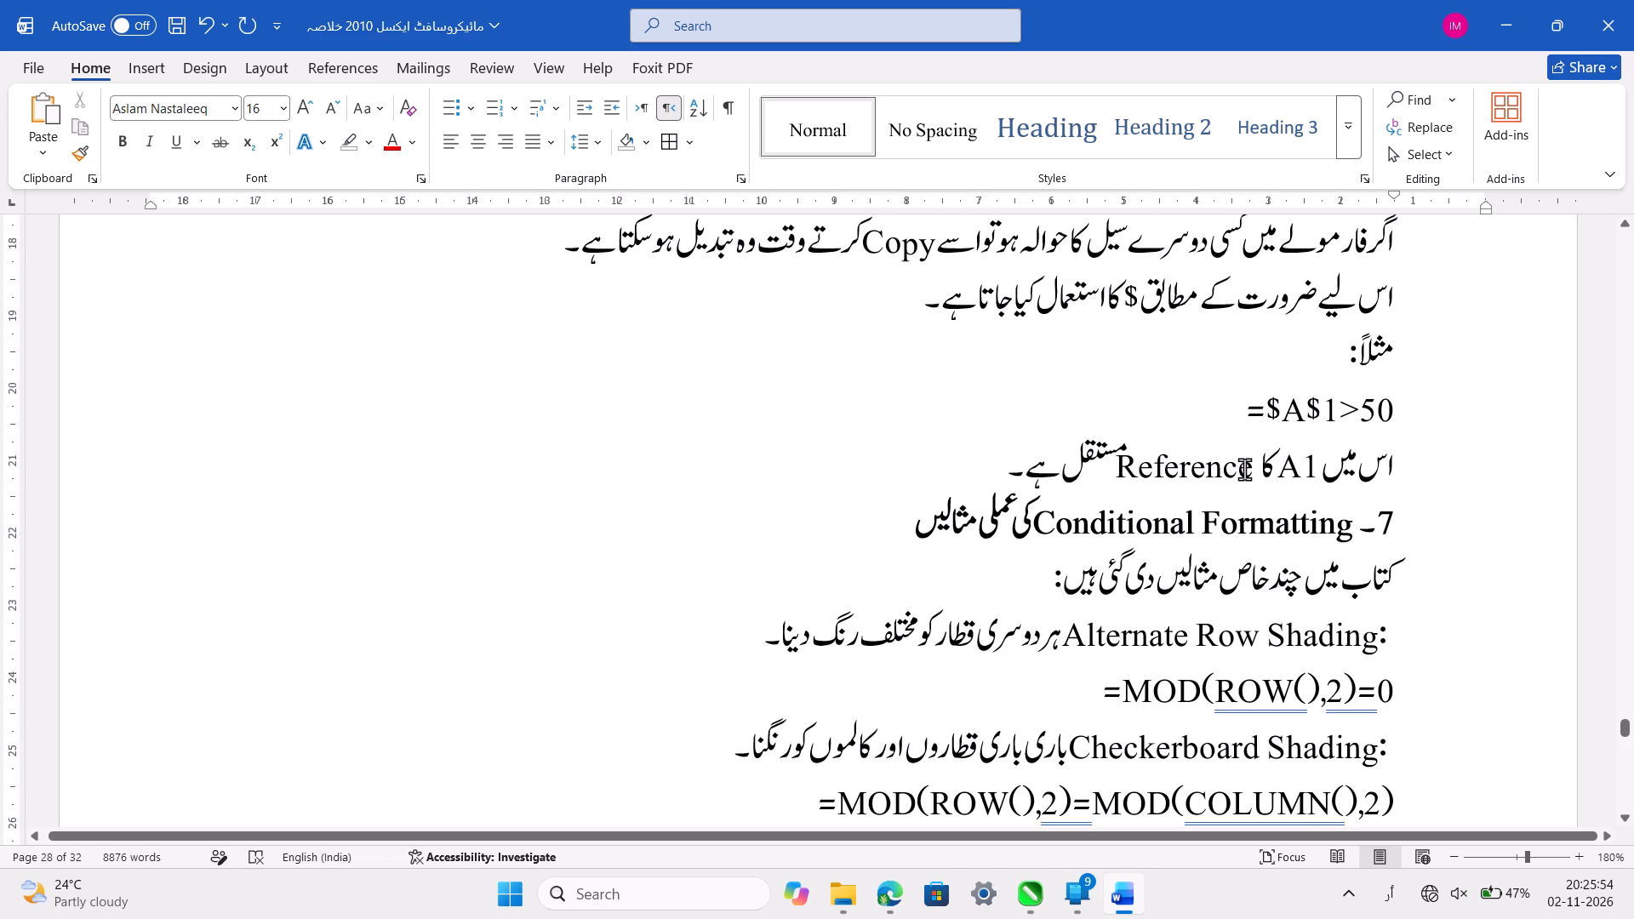
{"action": "left_click", "coordinate": [1244, 469]}
{"action": "key", "text": "Left"}
{"action": "key", "text": "Left"}
{"action": "key", "text": "BackSpace"}
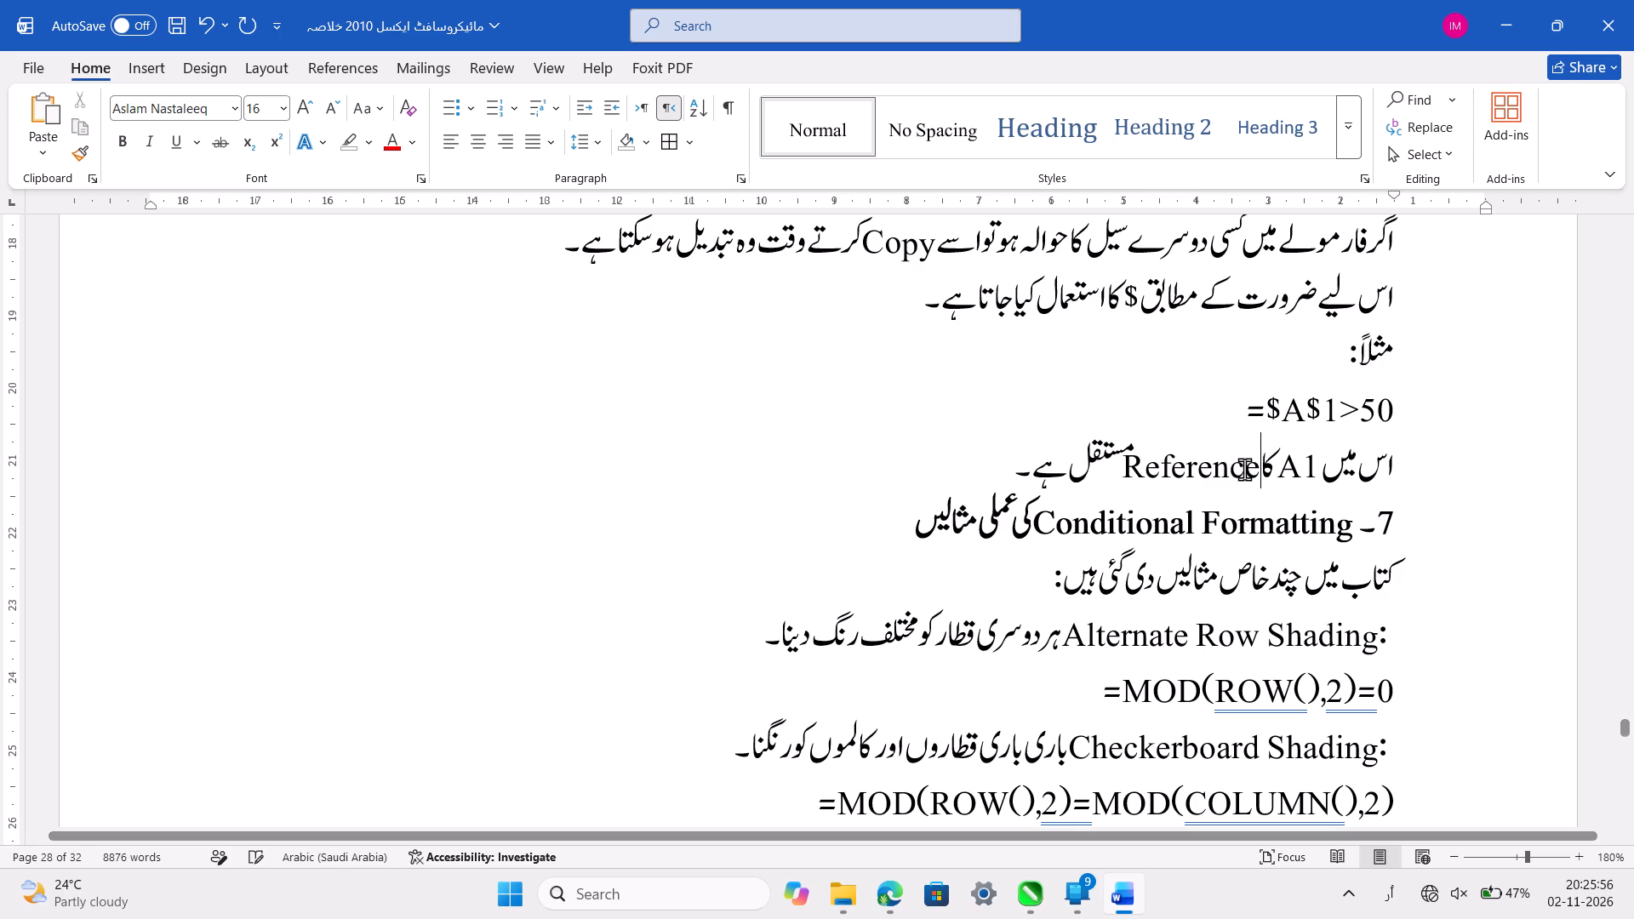
{"action": "key", "text": "space"}
In the section 7 heading, replace the misplaced space after "Conditional Formatting" with a freshly typed one and save the document.
{"action": "scroll", "coordinate": [1244, 469], "scroll_direction": "down", "scroll_amount": 1}
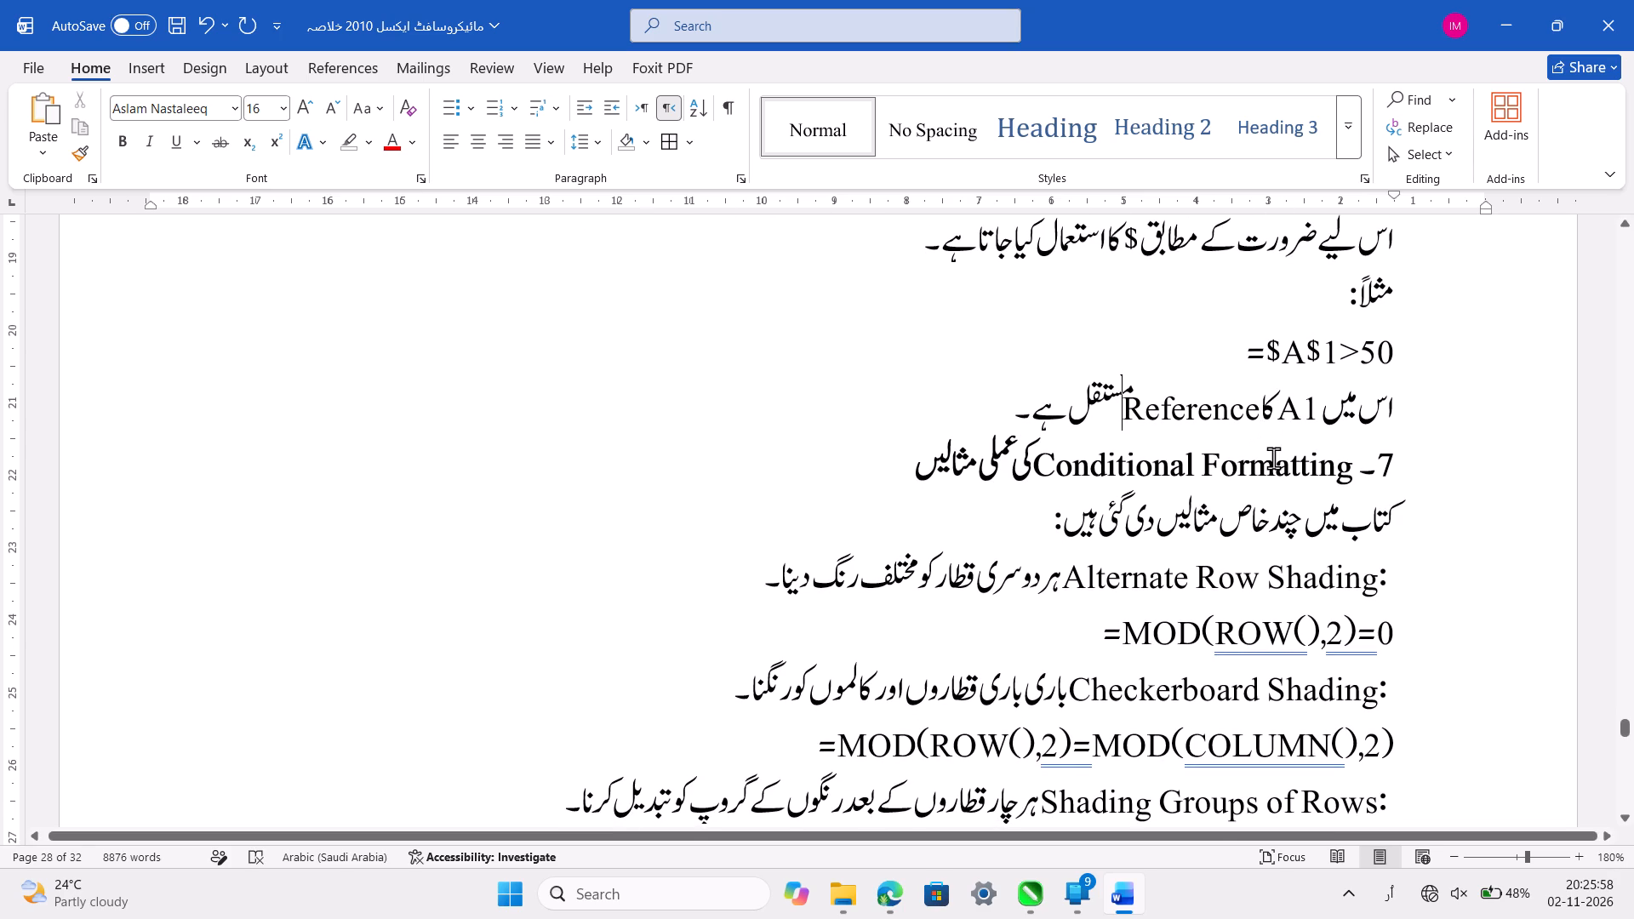
{"action": "left_click", "coordinate": [1273, 458]}
{"action": "key", "text": "Left"}
{"action": "key", "text": "Left"}
{"action": "key", "text": "Left"}
{"action": "key", "text": "Left"}
{"action": "key", "text": "Left"}
{"action": "key", "text": "Left"}
{"action": "key", "text": "Left"}
{"action": "key", "text": "BackSpace"}
{"action": "key", "text": "space"}
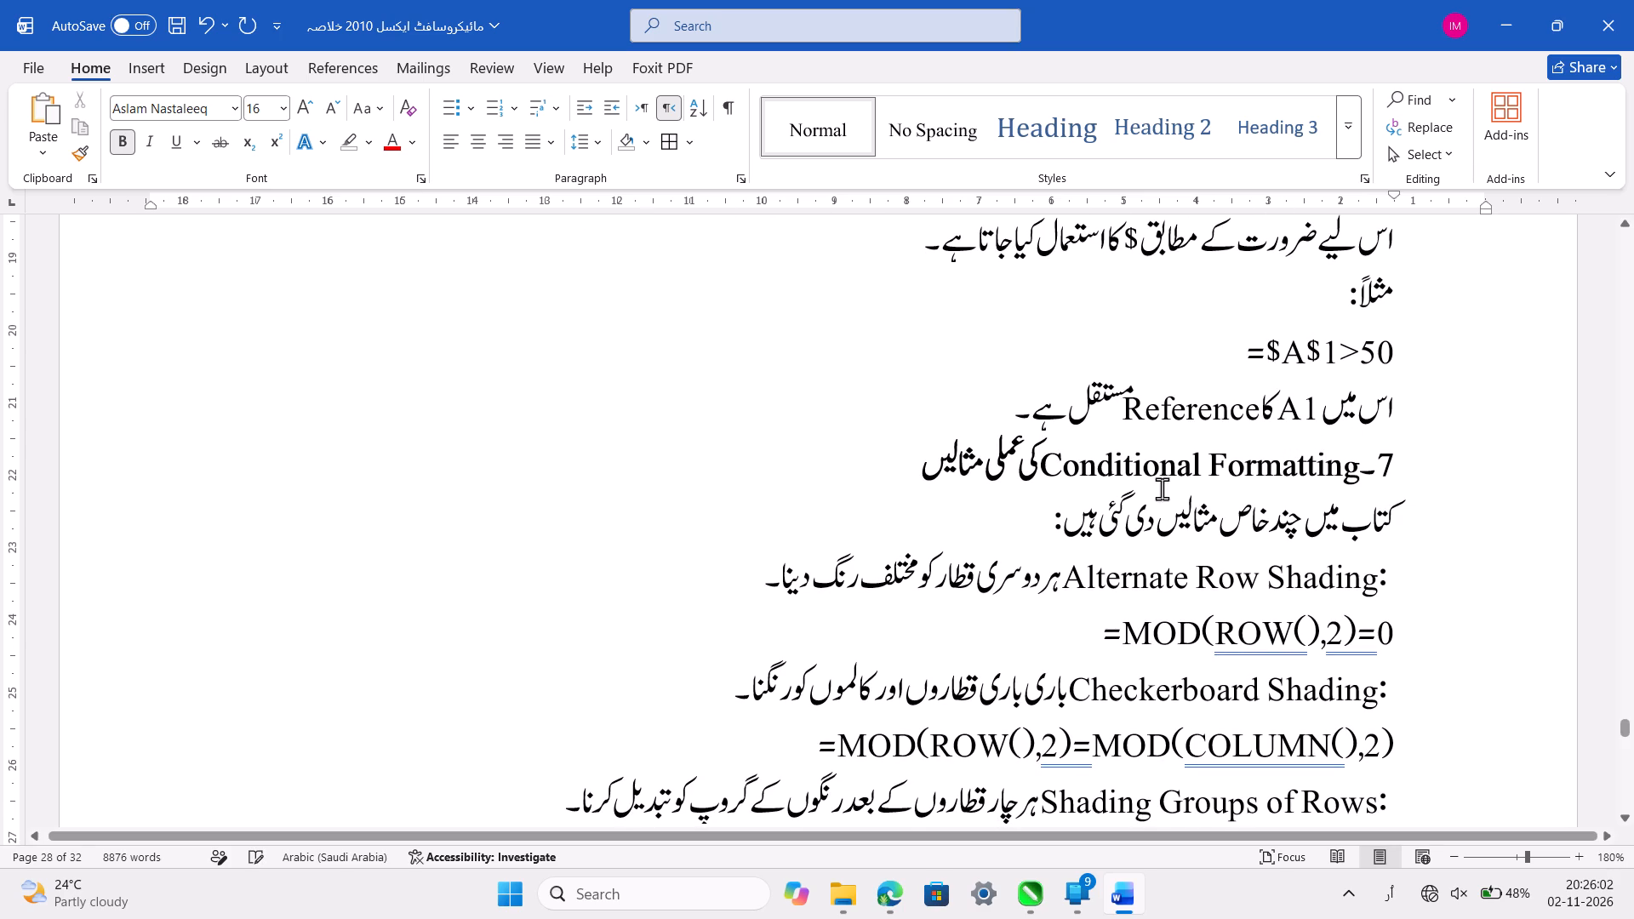
{"action": "scroll", "coordinate": [1187, 550], "scroll_direction": "down", "scroll_amount": 1}
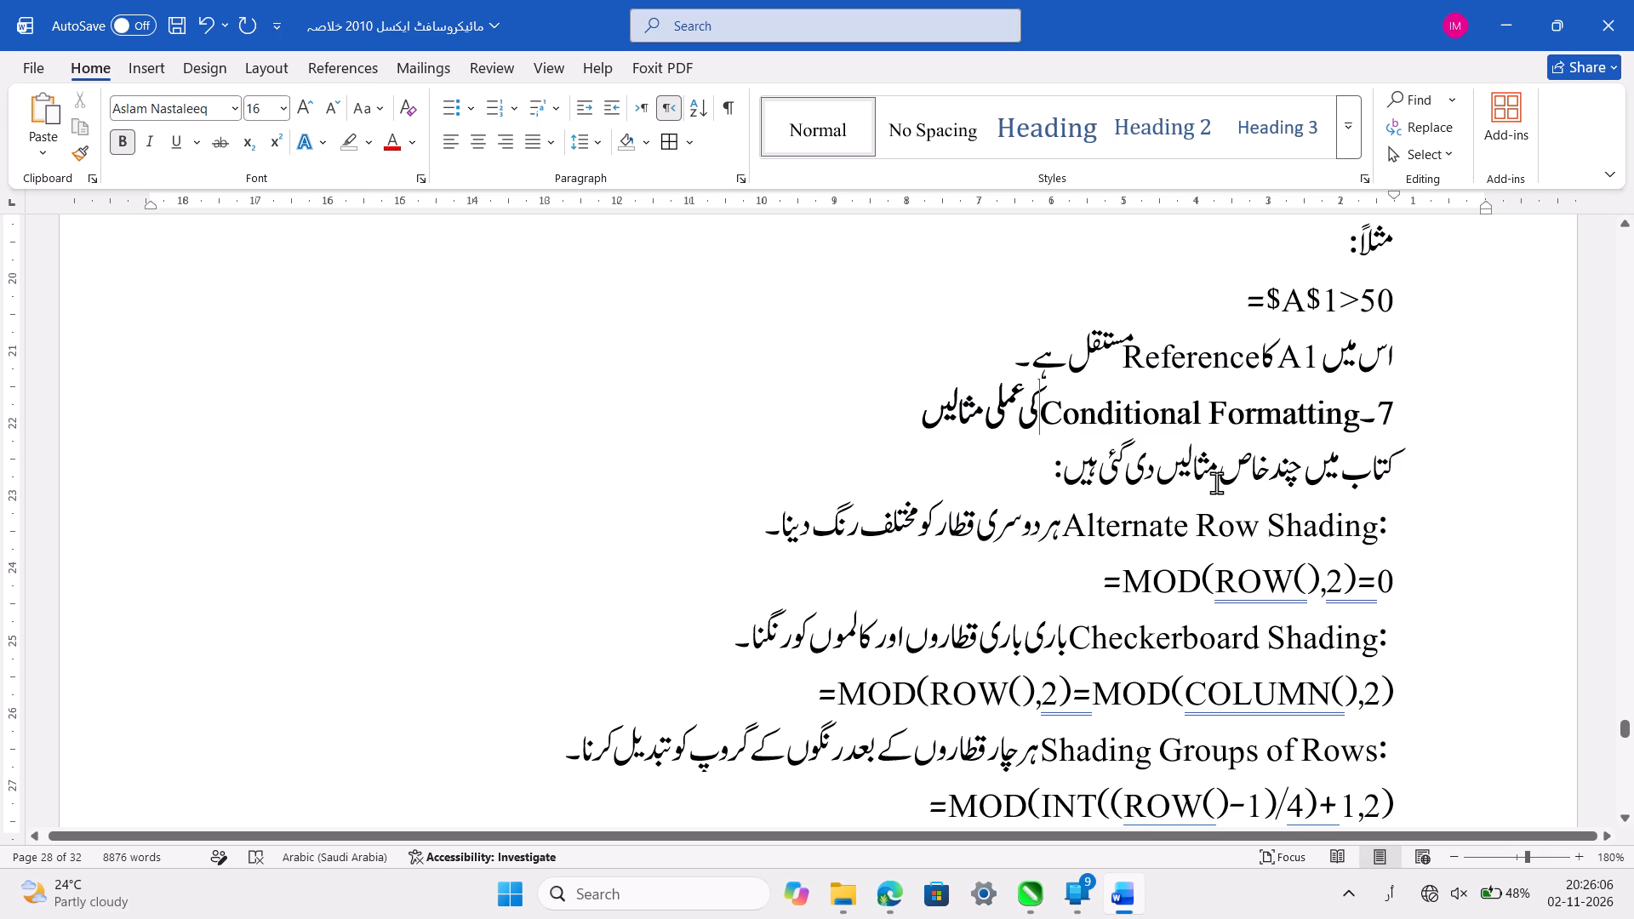
{"action": "scroll", "coordinate": [1216, 482], "scroll_direction": "up", "scroll_amount": 1, "text": "ctrl"}
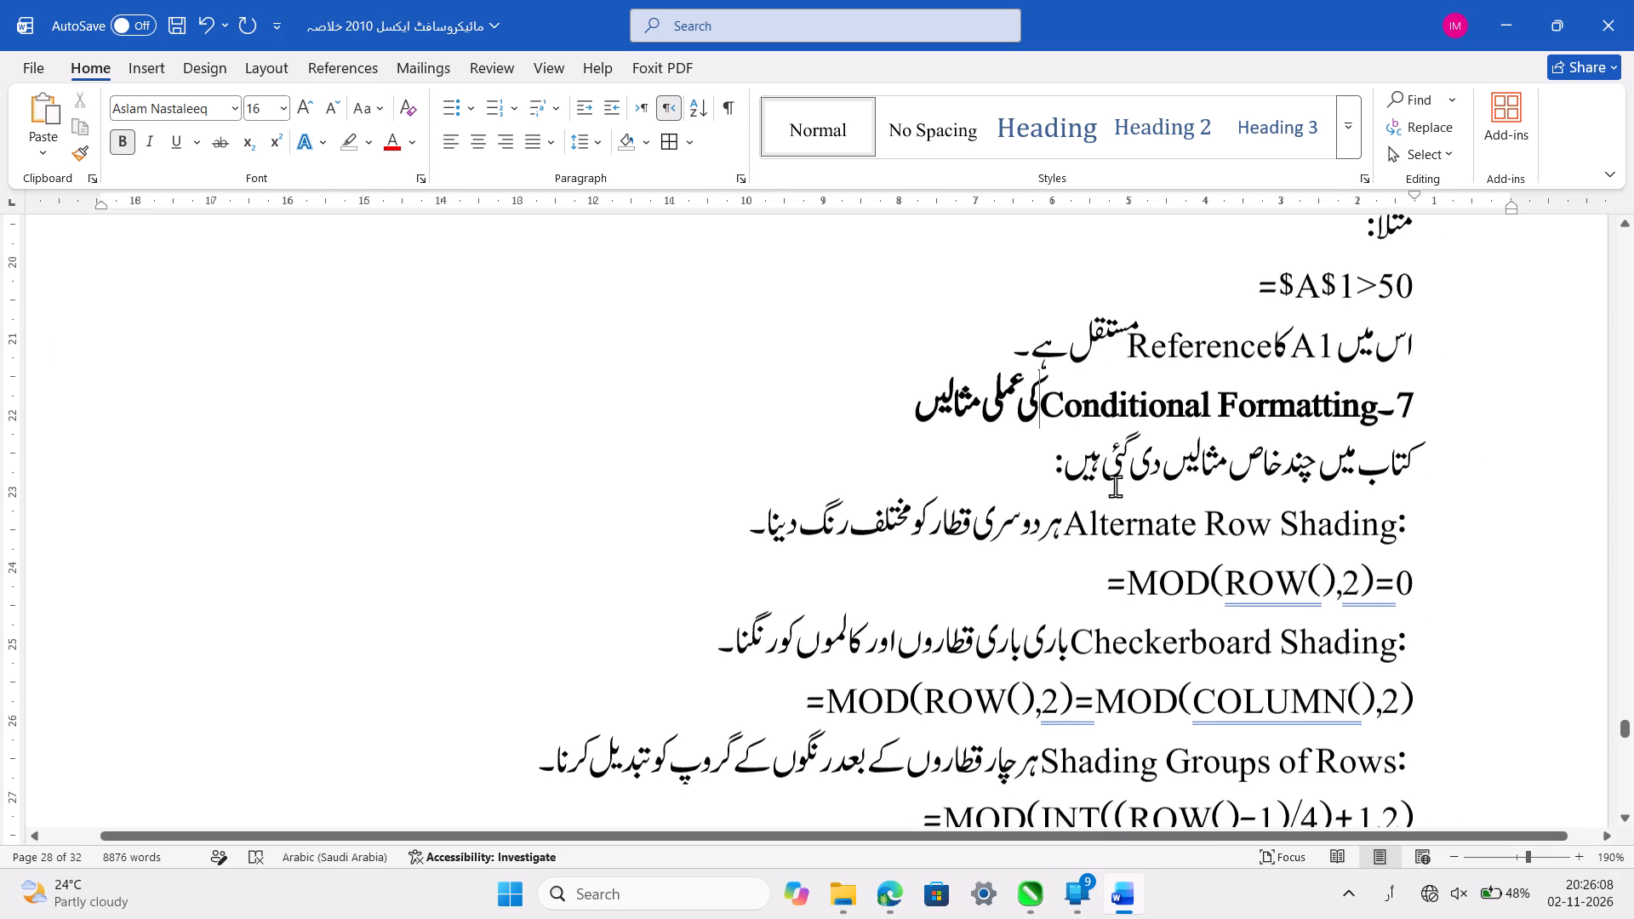
{"action": "key", "text": "ctrl+s"}
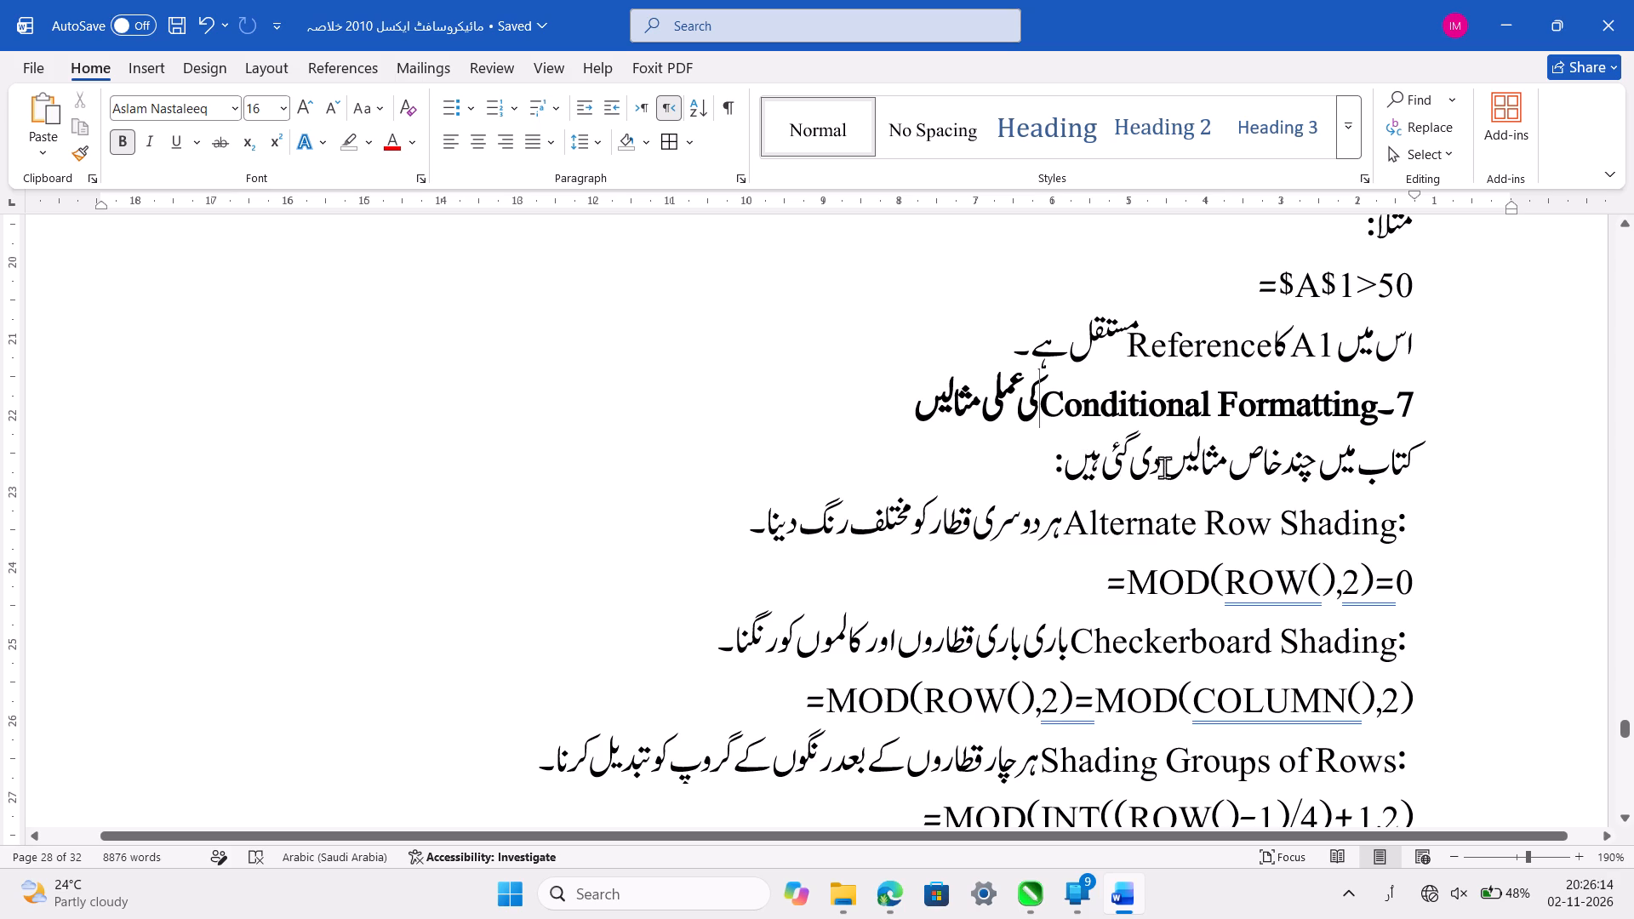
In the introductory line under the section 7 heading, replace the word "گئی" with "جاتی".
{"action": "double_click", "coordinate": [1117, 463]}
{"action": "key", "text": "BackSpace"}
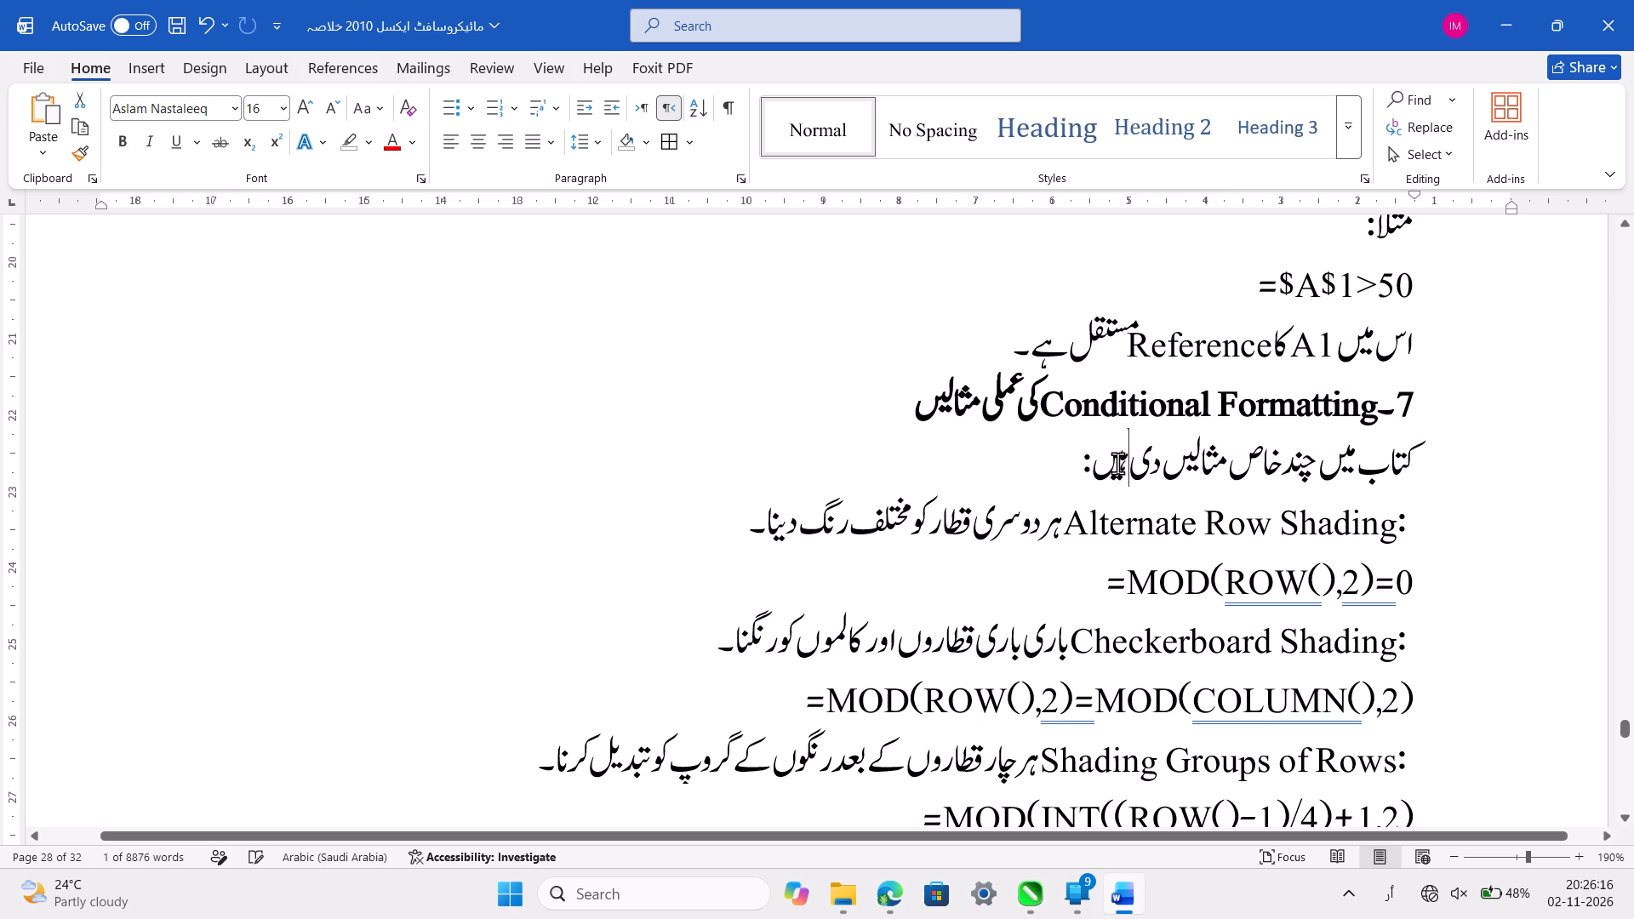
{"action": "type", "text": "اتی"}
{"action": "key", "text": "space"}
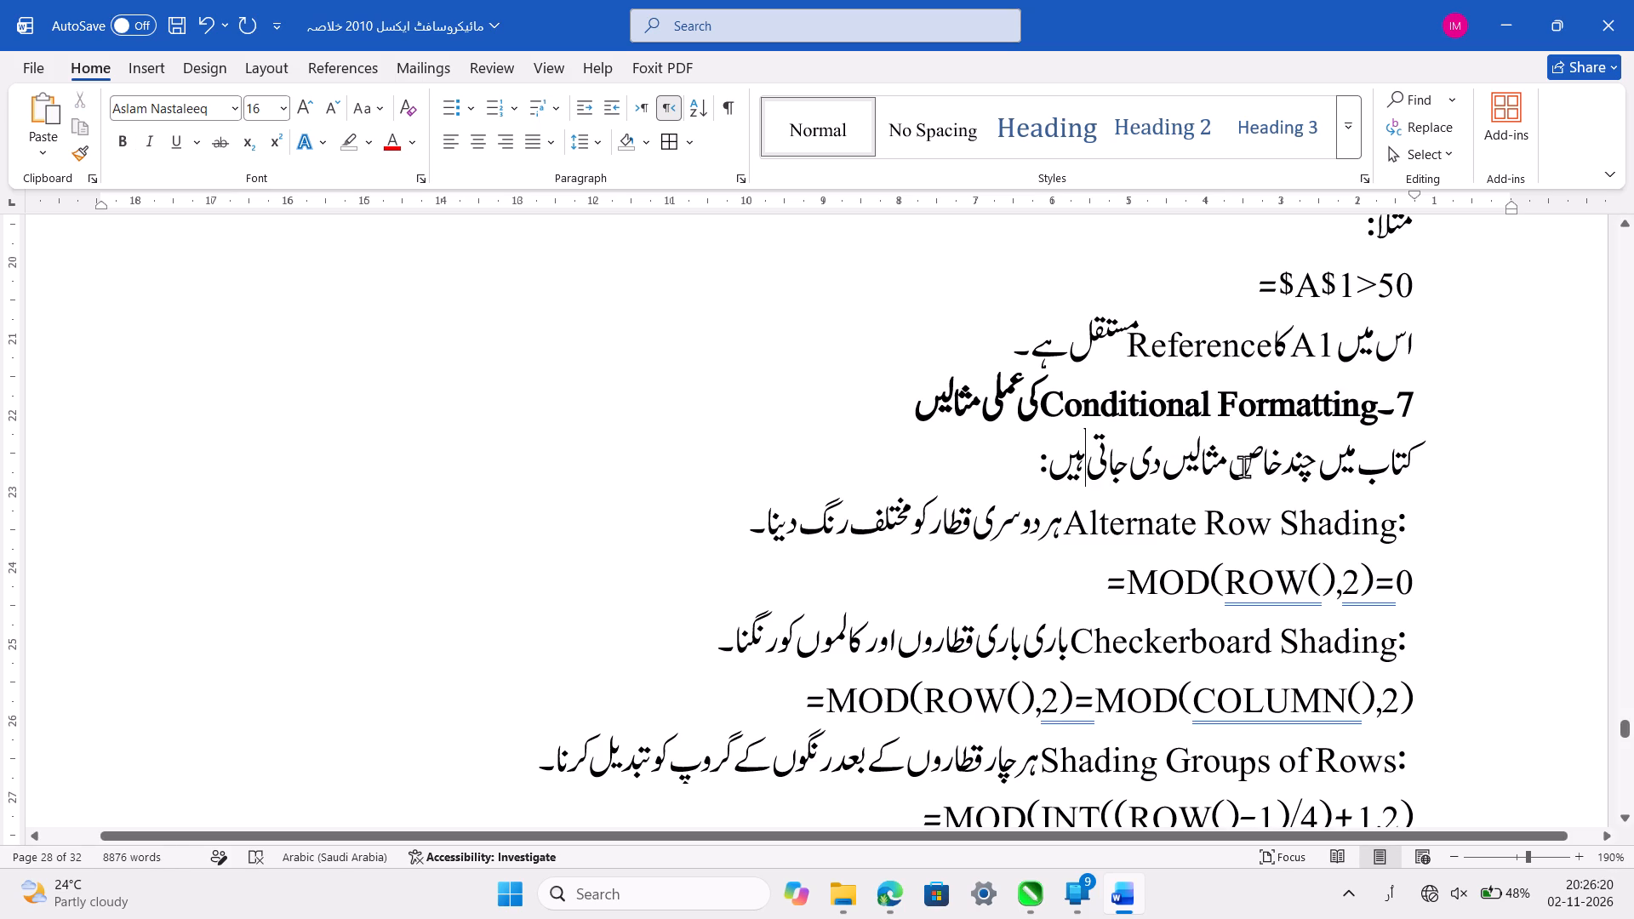
Delete the opening words "کتاب میں" from the introductory line of section 7 and save the document.
{"action": "left_click", "coordinate": [1252, 468]}
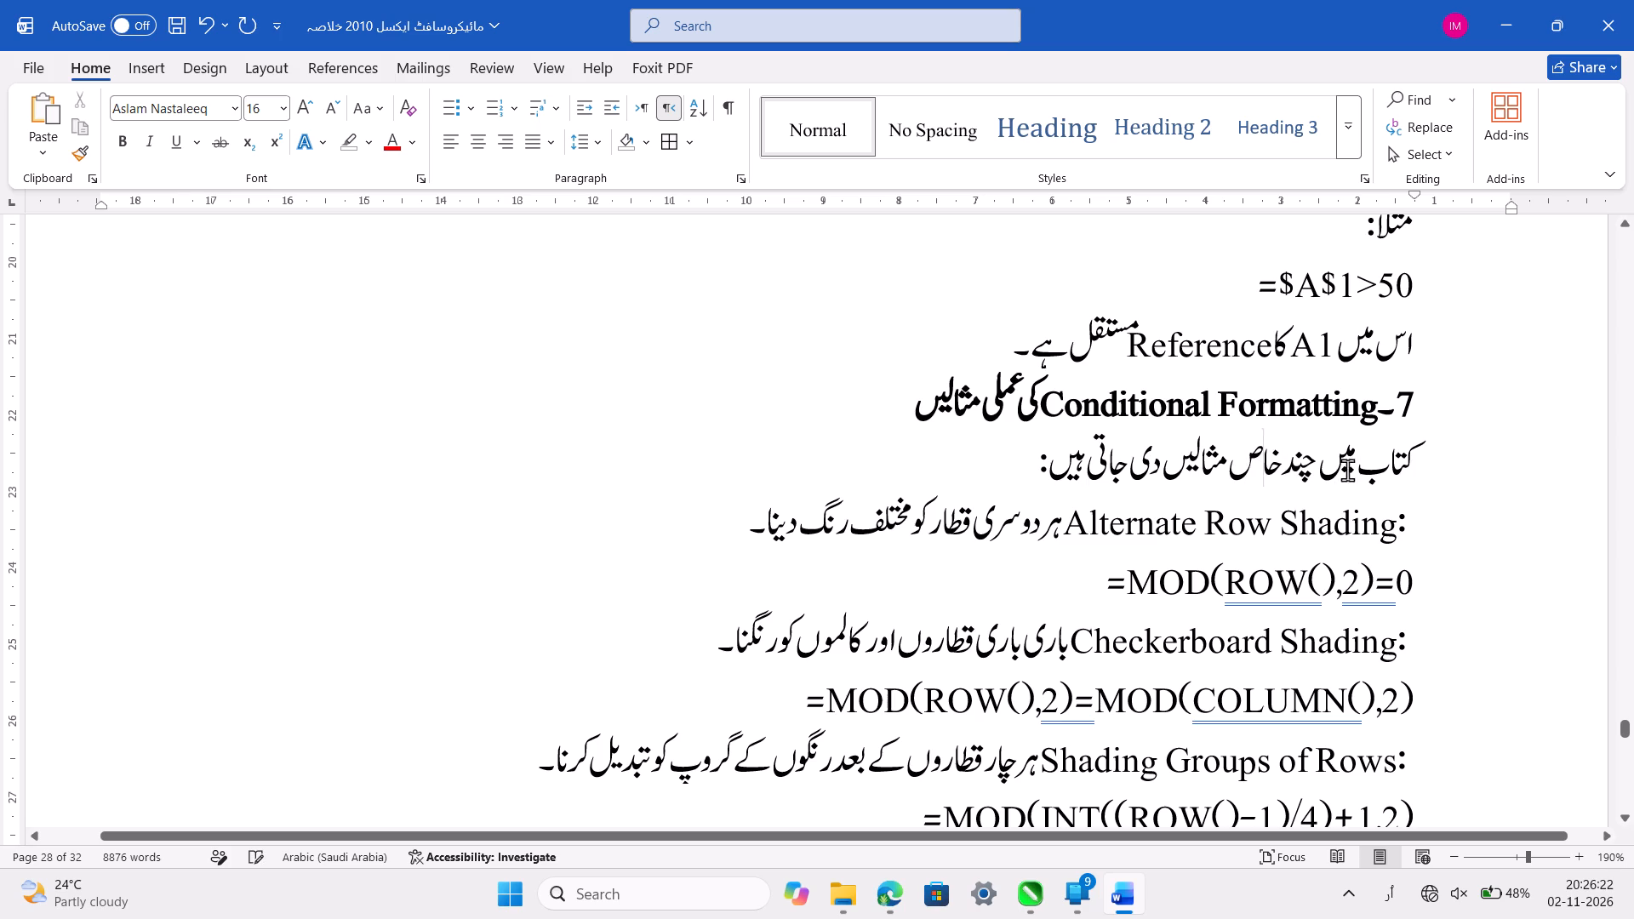
{"action": "double_click", "coordinate": [1327, 473]}
{"action": "key", "text": "BackSpace"}
{"action": "key", "text": "BackSpace"}
{"action": "key", "text": "BackSpace"}
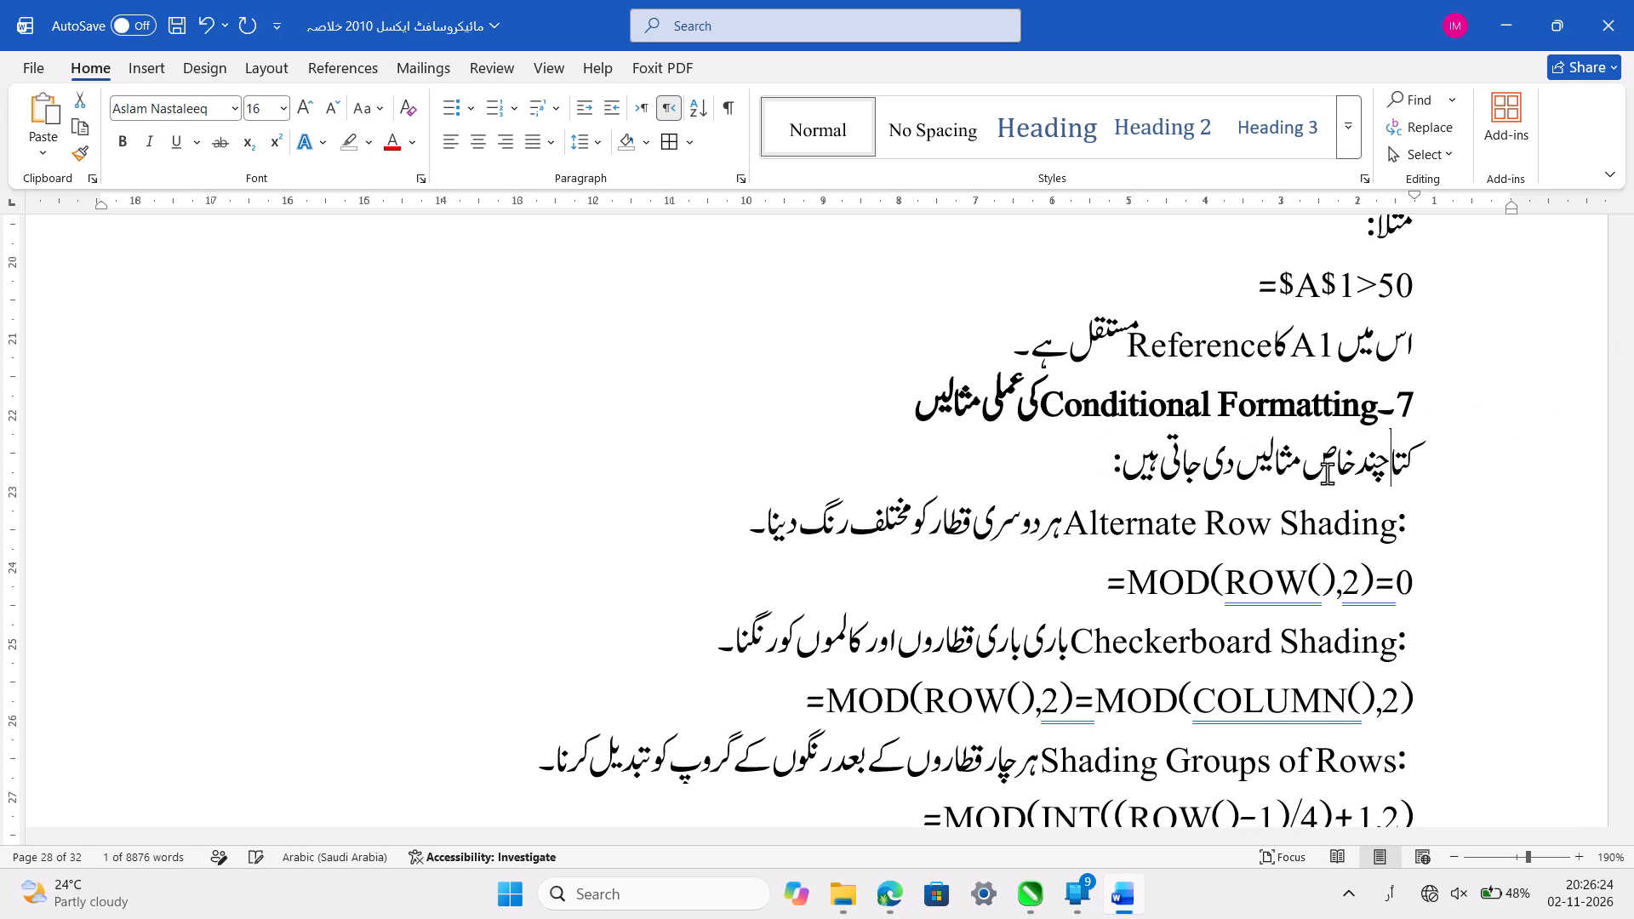
{"action": "key", "text": "BackSpace"}
{"action": "key", "text": "BackSpace"}
{"action": "key", "text": "BackSpace"}
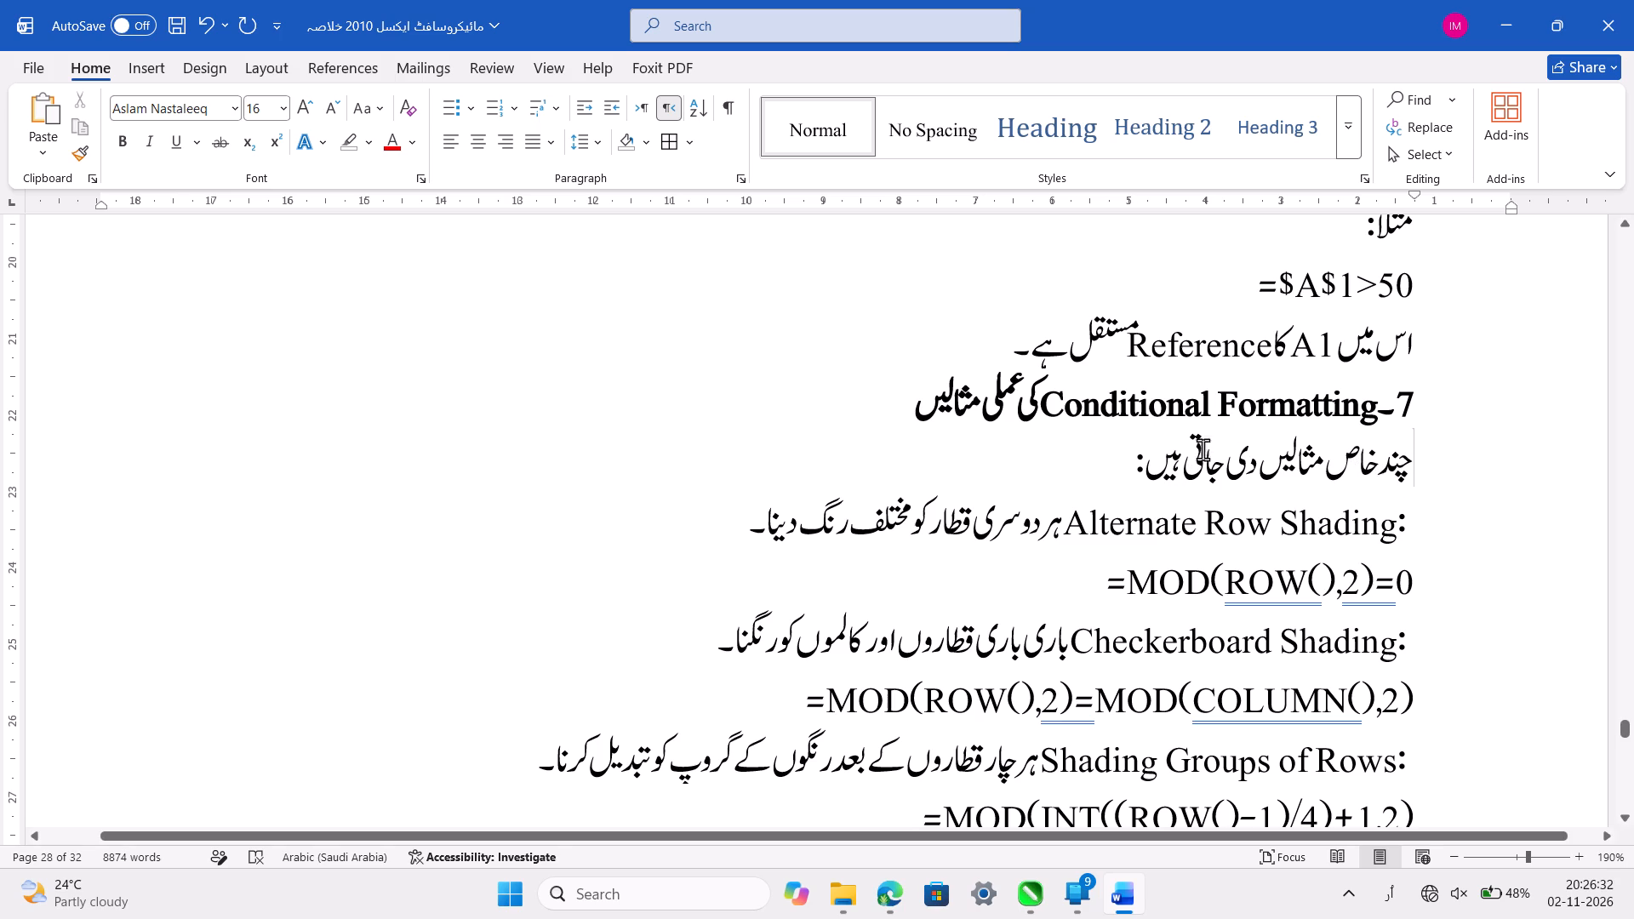
{"action": "left_click", "coordinate": [1091, 479]}
{"action": "key", "text": "ctrl+s"}
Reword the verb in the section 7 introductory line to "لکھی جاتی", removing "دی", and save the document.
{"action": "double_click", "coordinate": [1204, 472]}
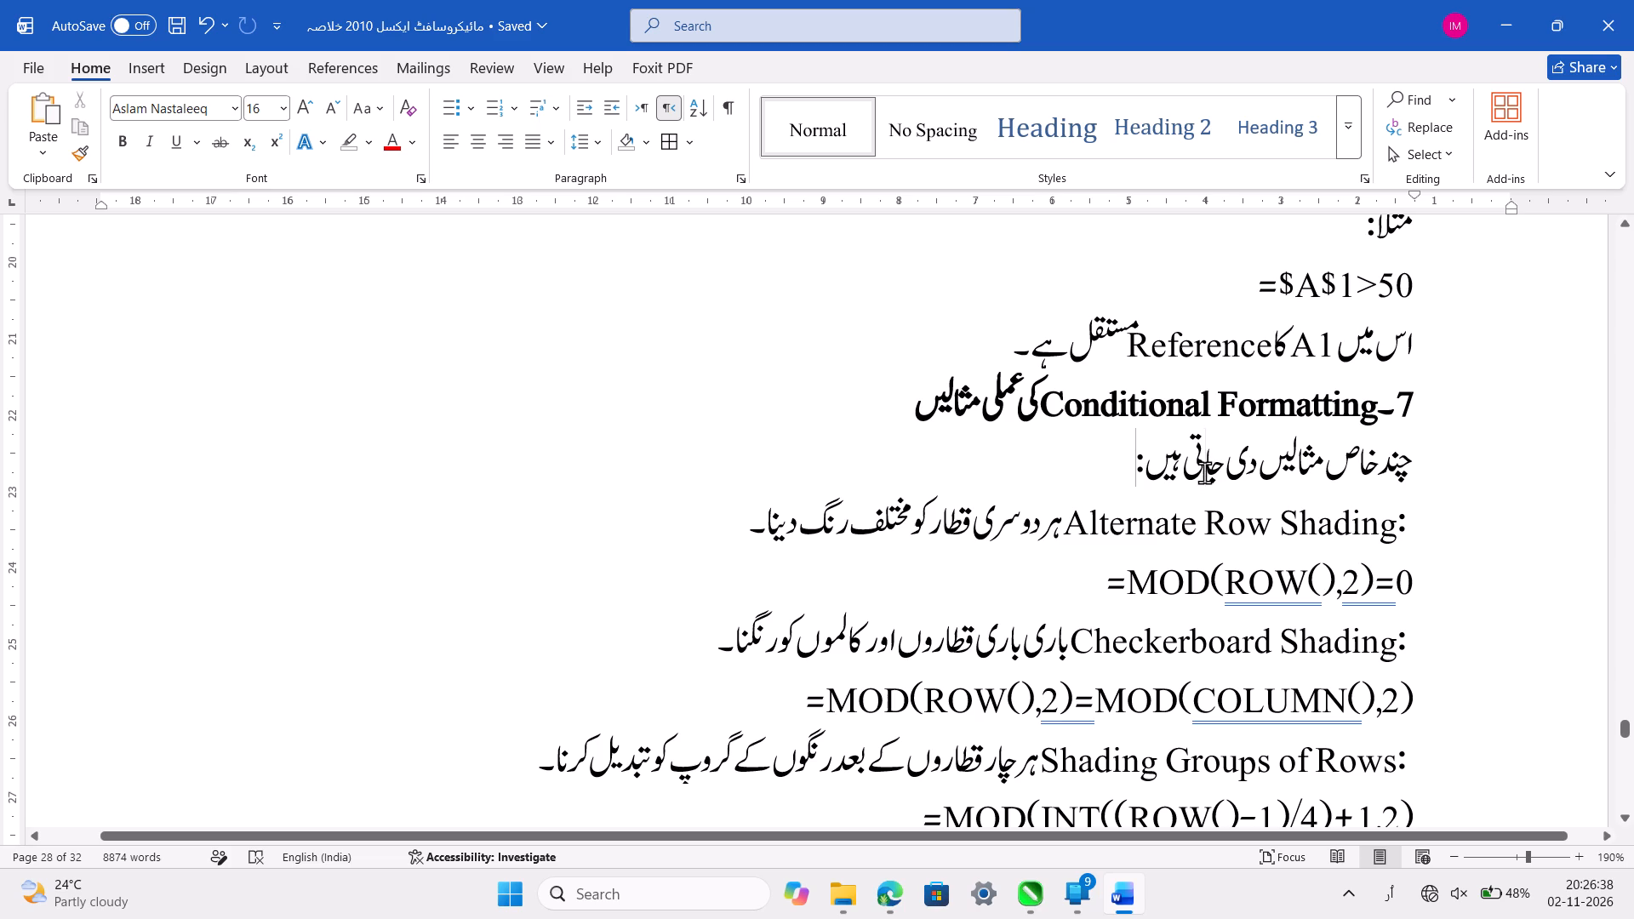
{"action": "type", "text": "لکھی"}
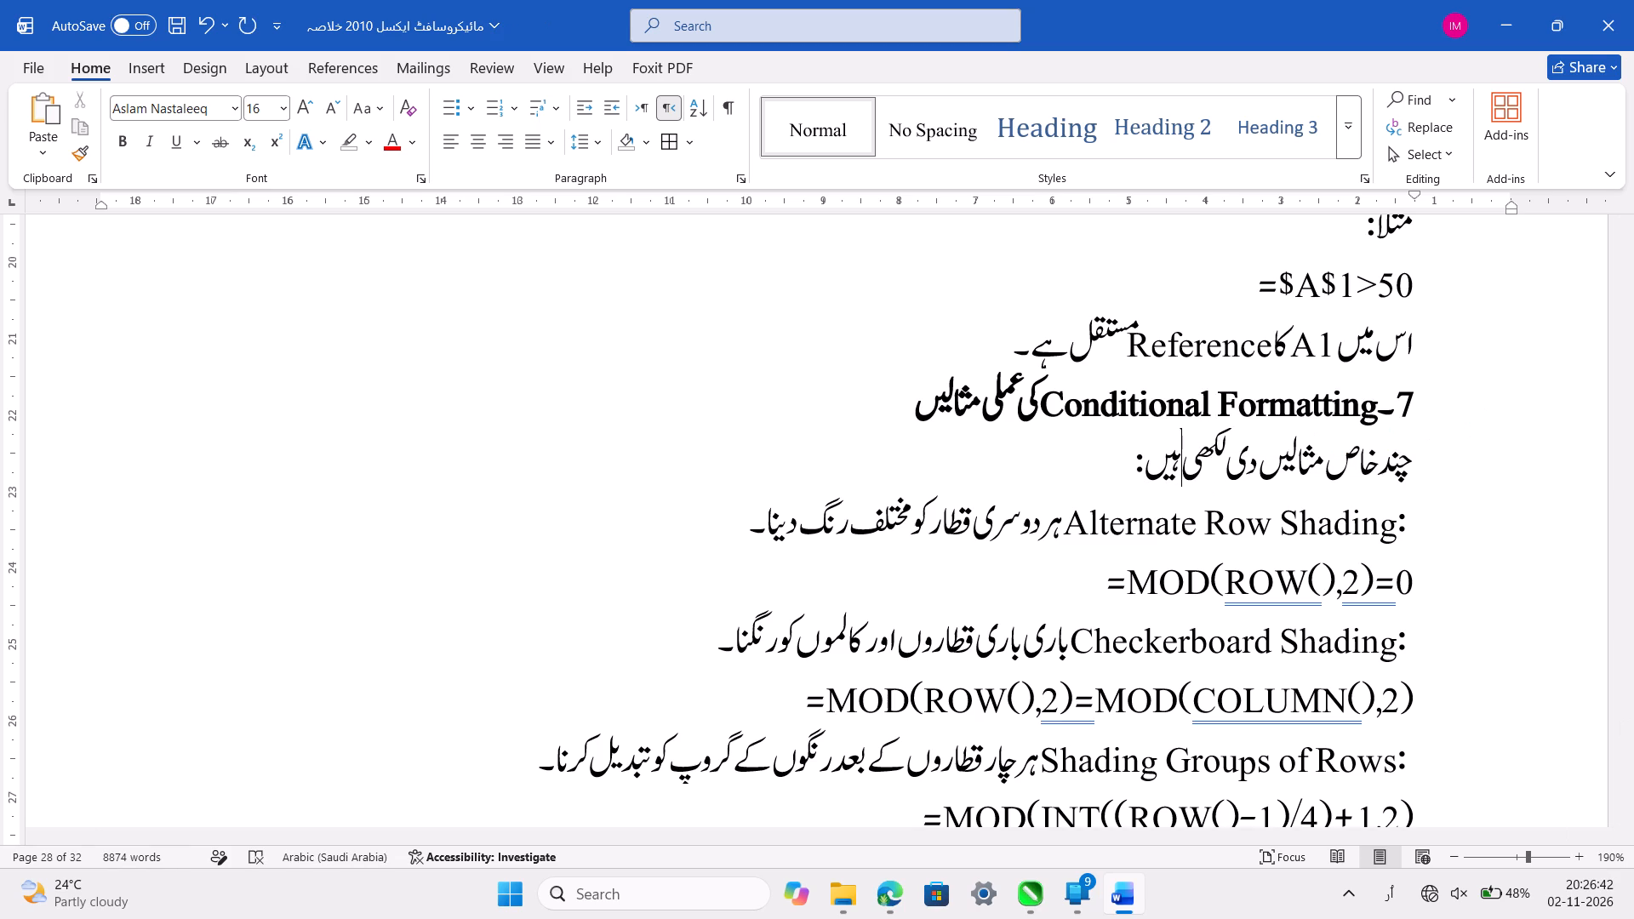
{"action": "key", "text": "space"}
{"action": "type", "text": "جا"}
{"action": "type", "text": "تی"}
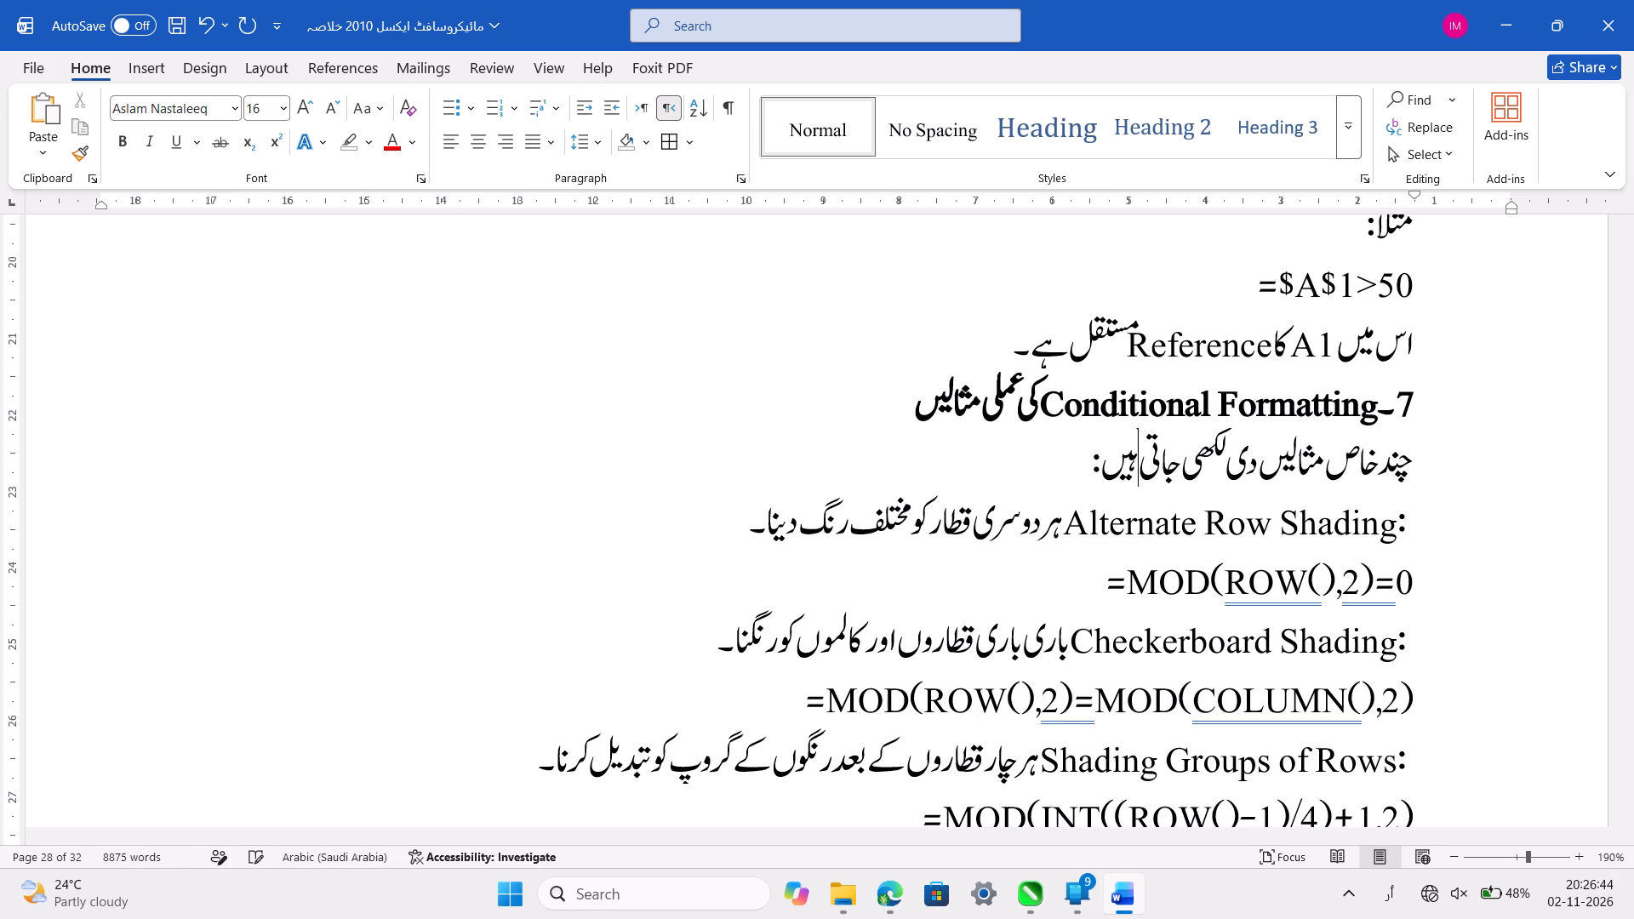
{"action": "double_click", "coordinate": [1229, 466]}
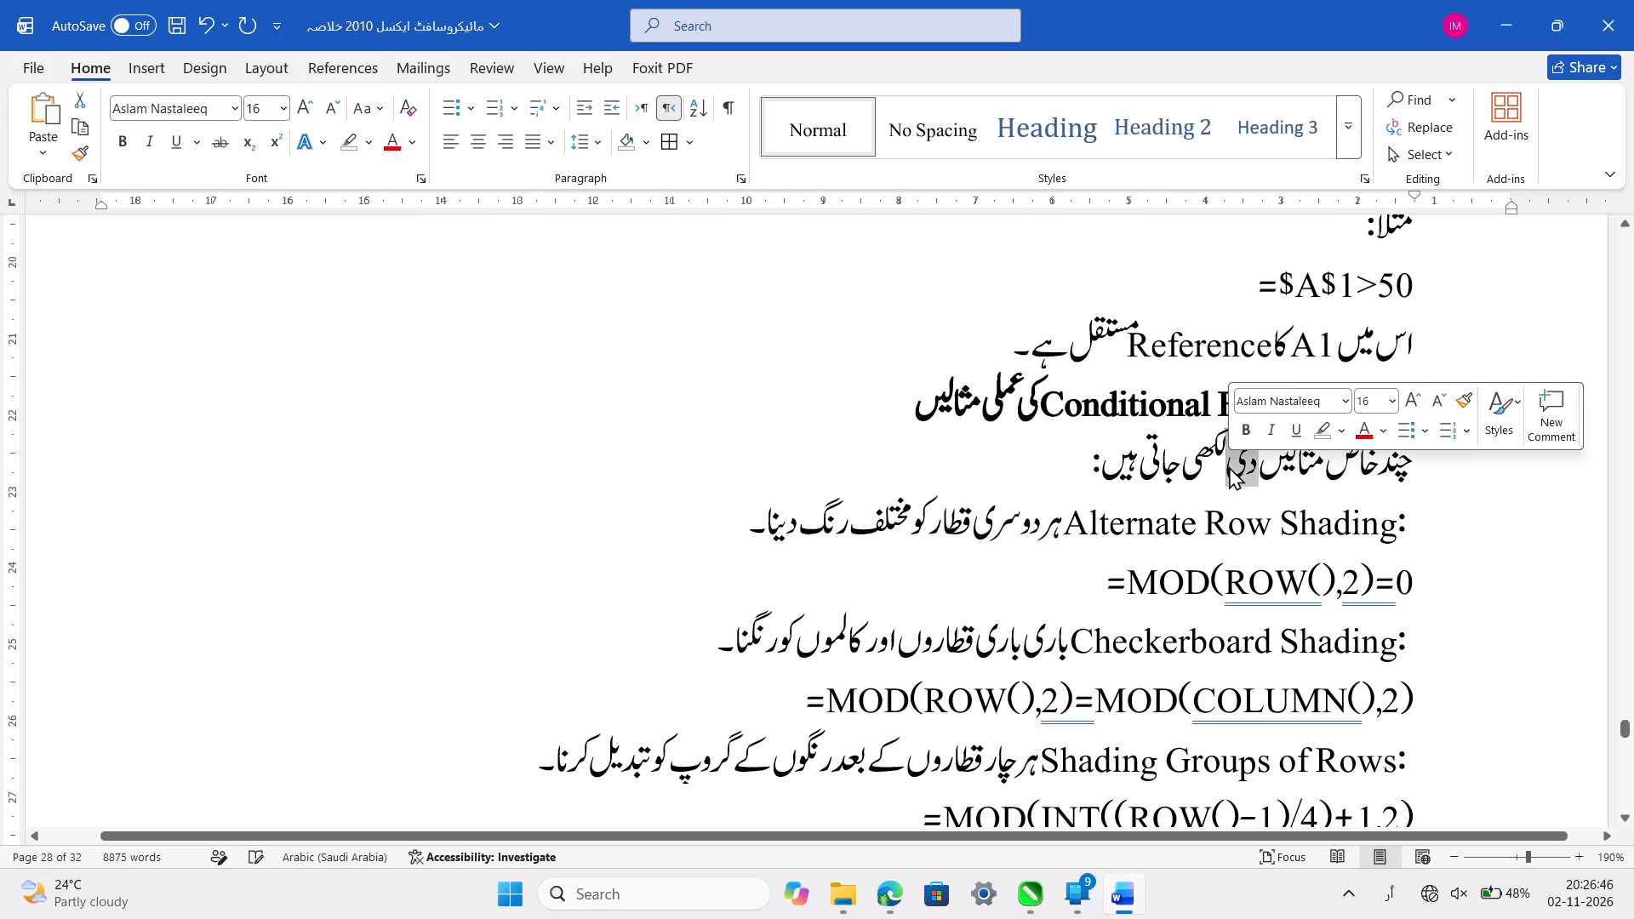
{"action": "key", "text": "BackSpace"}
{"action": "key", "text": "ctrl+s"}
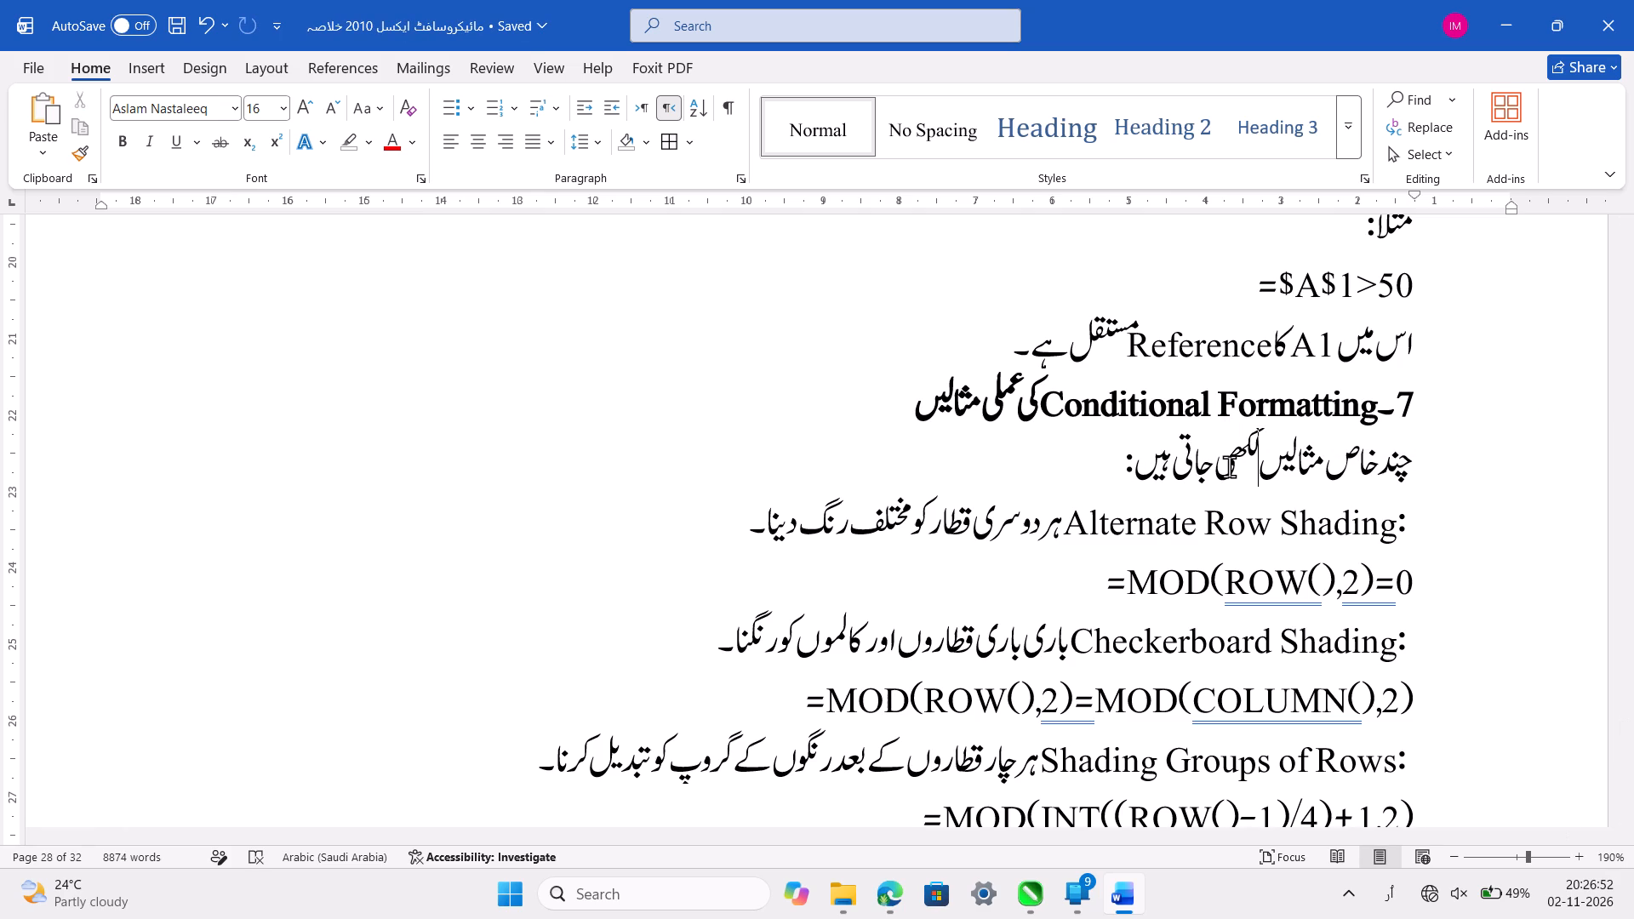
Shorten the section 7 introductory line to "چند خاص مثالیں:" by removing its verb phrase, and save the document.
{"action": "left_click", "coordinate": [1149, 467]}
{"action": "key", "text": "Left"}
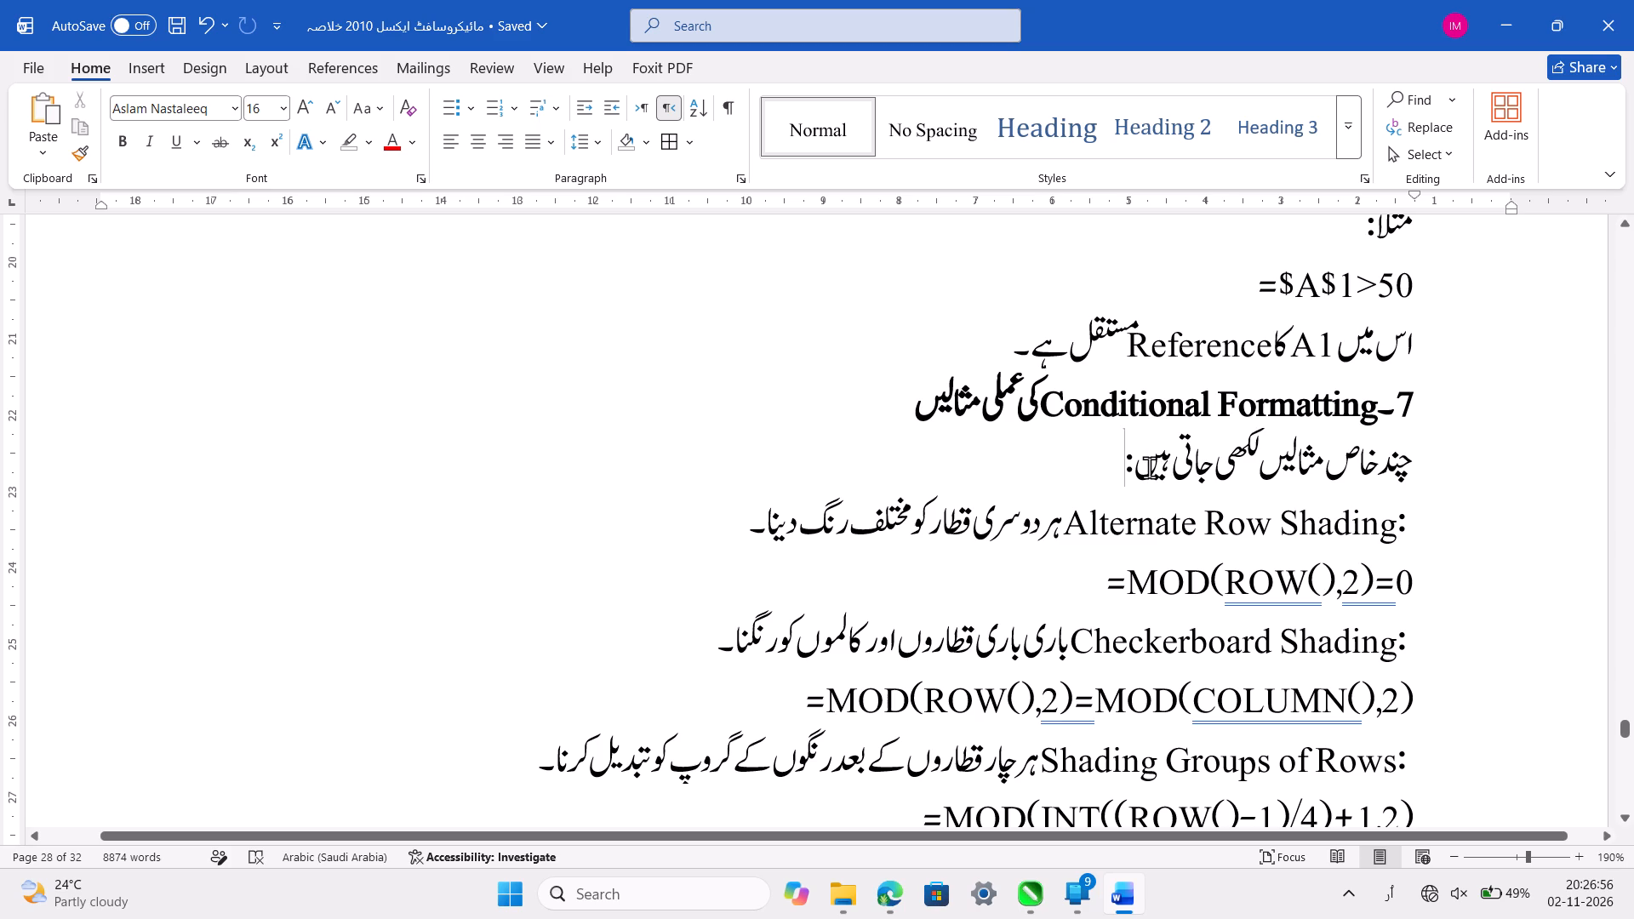
{"action": "key", "text": "ctrl+BackSpace"}
{"action": "key", "text": "ctrl+BackSpace"}
{"action": "key", "text": "ctrl+BackSpace"}
{"action": "key", "text": "End"}
{"action": "key", "text": "BackSpace"}
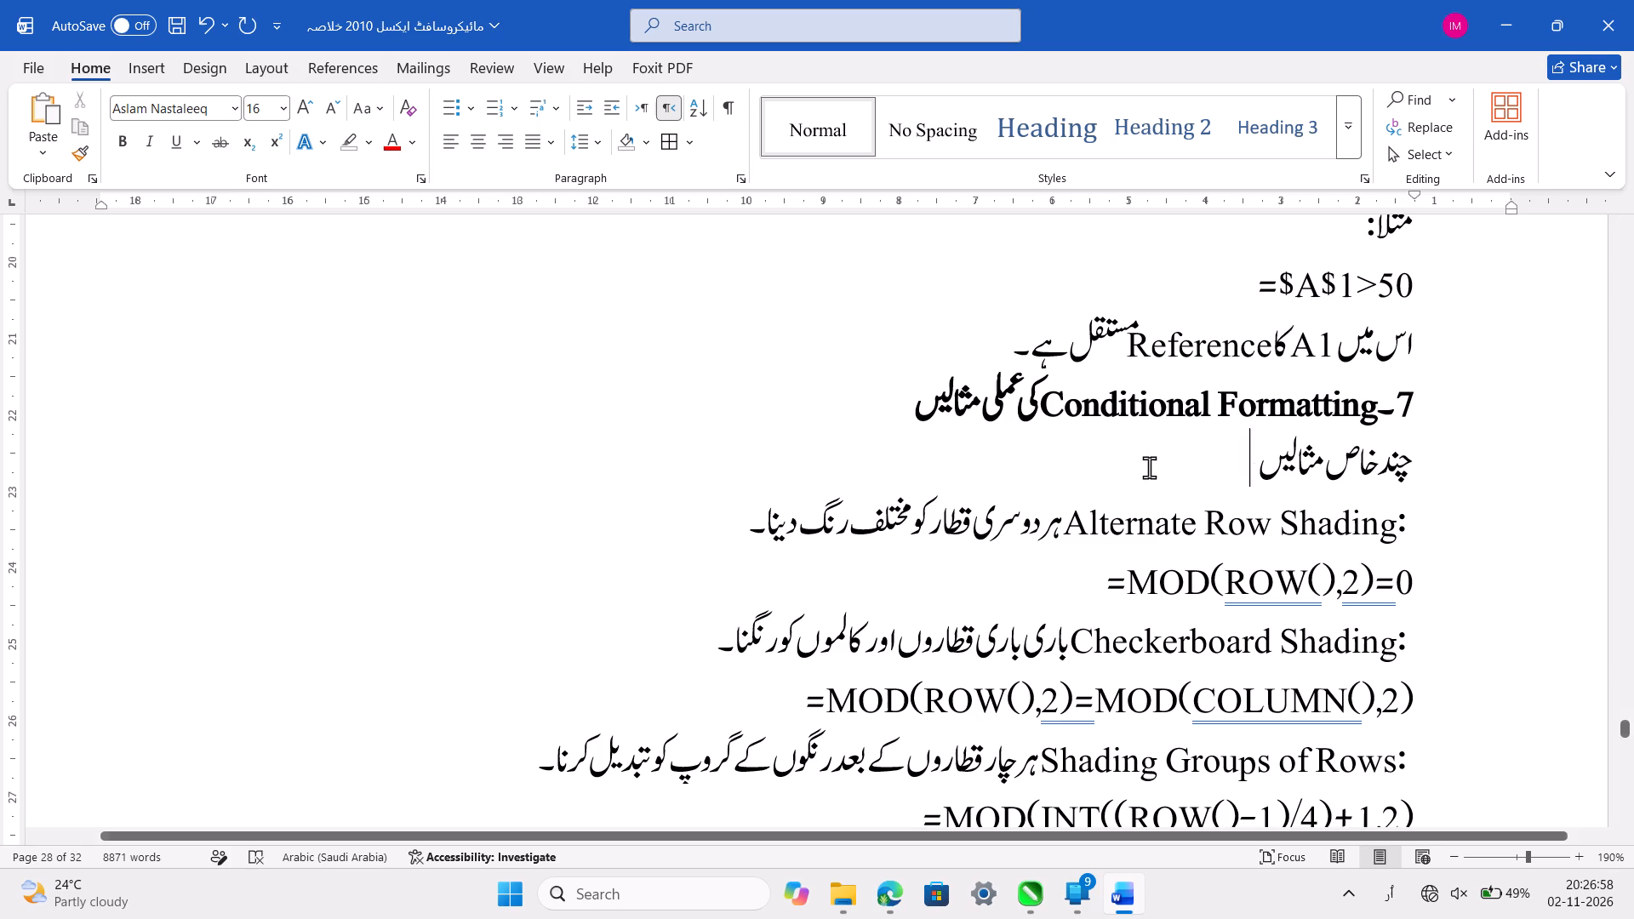
{"action": "key", "text": "shift+colon"}
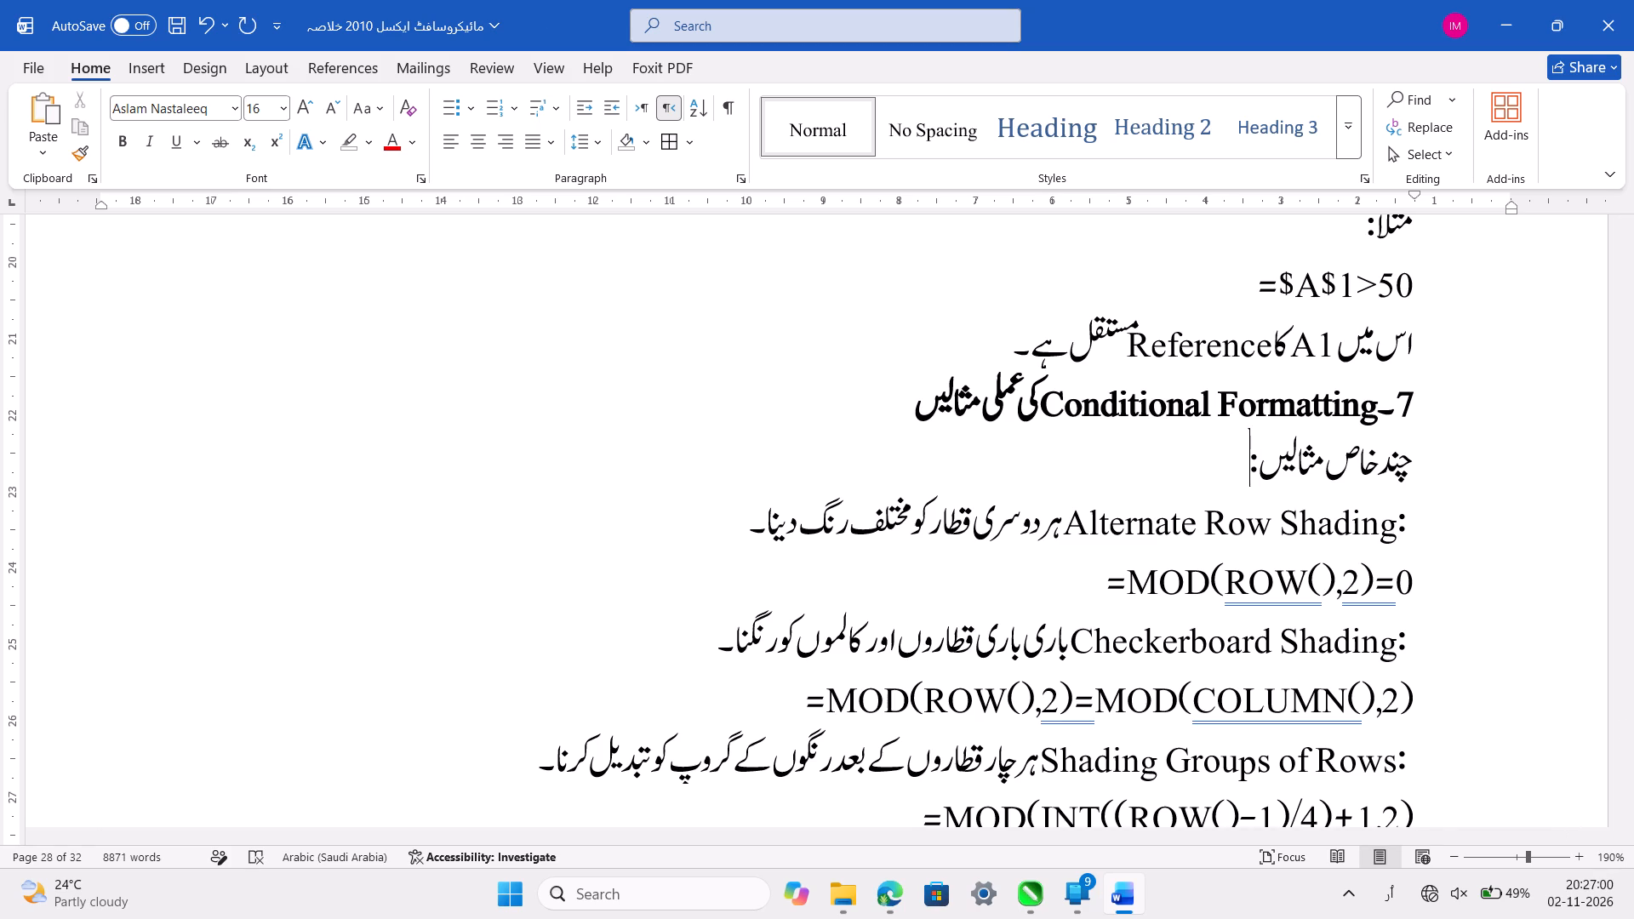
{"action": "key", "text": "ctrl+s"}
Replace the space after "Alternate Row Shading:" with a tab before its Urdu description and save the document.
{"action": "scroll", "coordinate": [1149, 467], "scroll_direction": "down", "scroll_amount": 1}
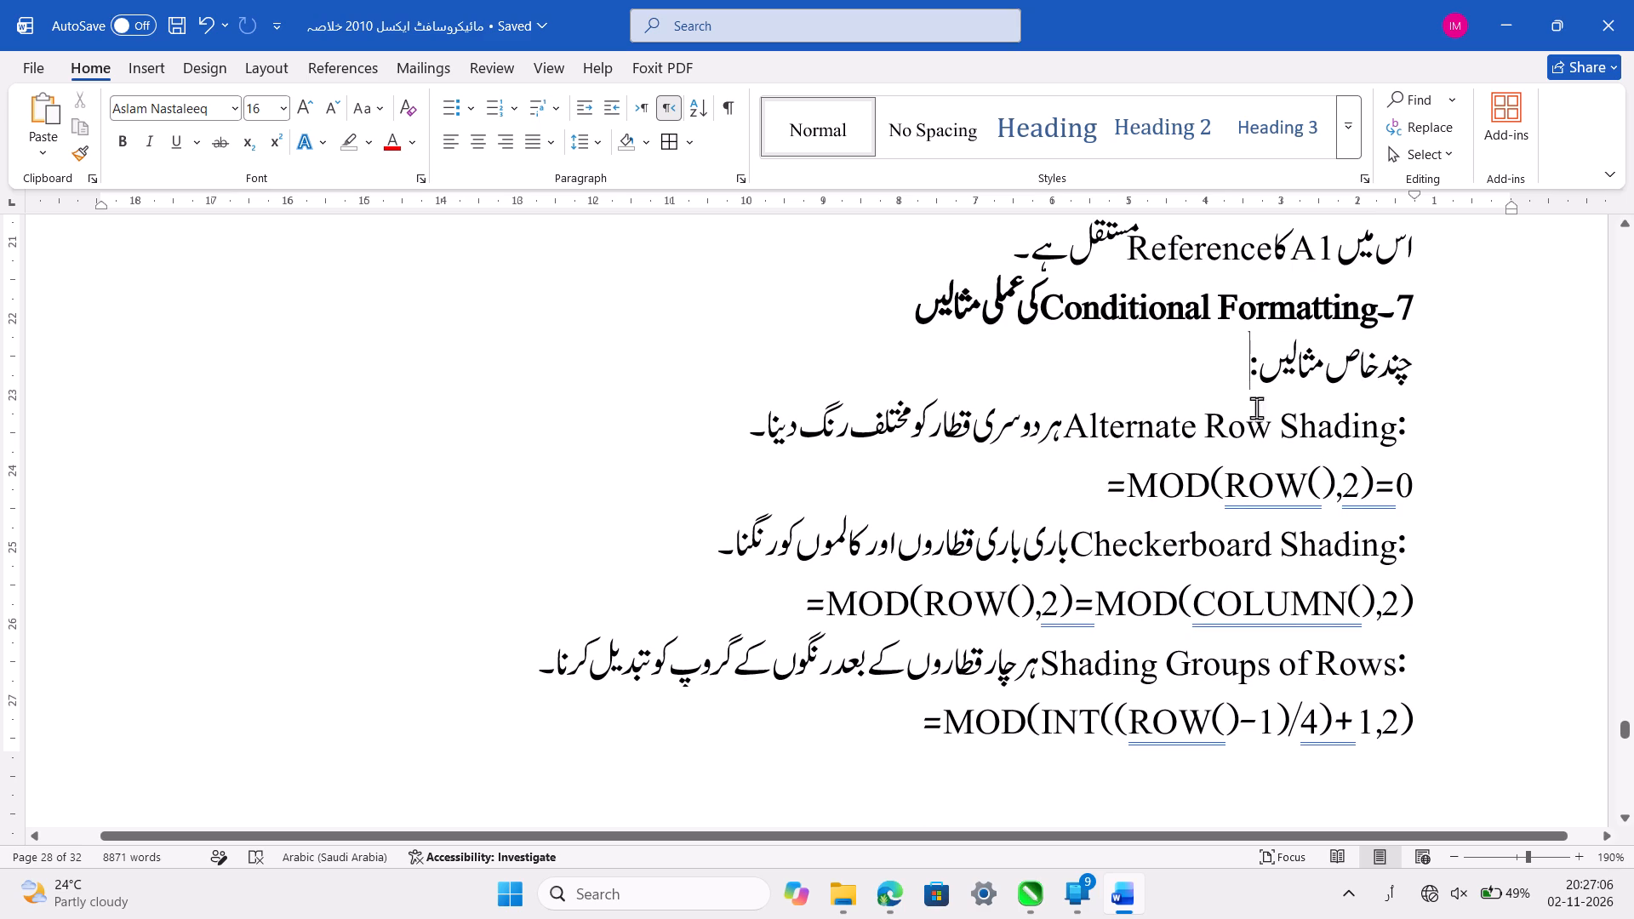
{"action": "left_click", "coordinate": [1337, 437]}
{"action": "key", "text": "Left"}
{"action": "key", "text": "Left"}
{"action": "key", "text": "Left"}
{"action": "key", "text": "Left"}
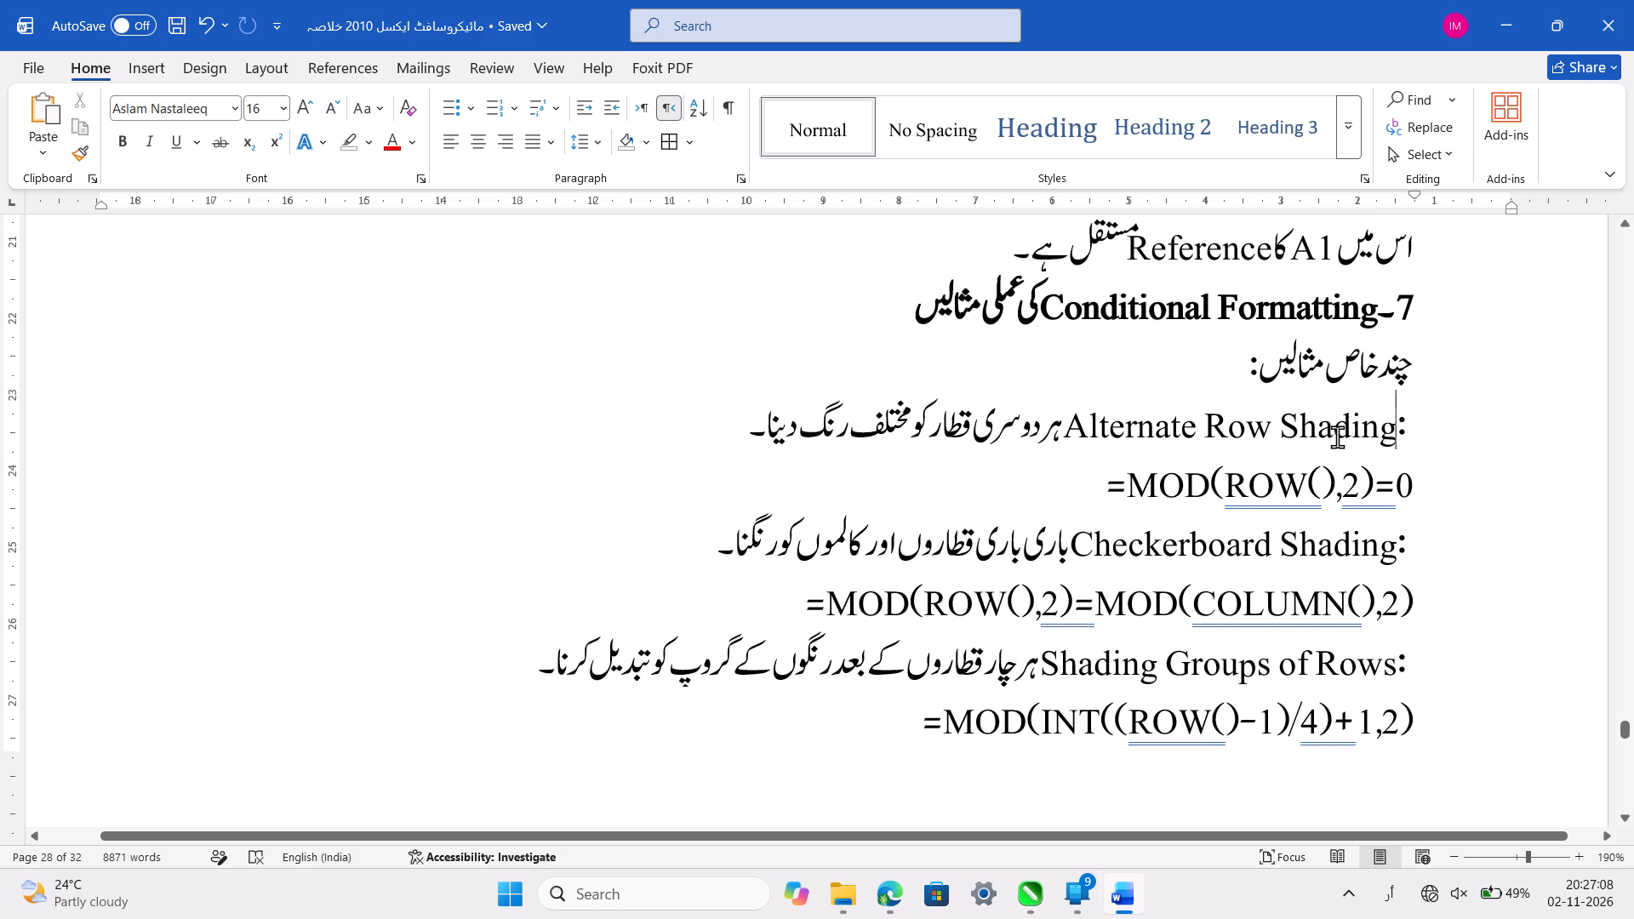
{"action": "key", "text": "Left"}
{"action": "key", "text": "Left"}
{"action": "key", "text": "BackSpace"}
{"action": "key", "text": "Tab"}
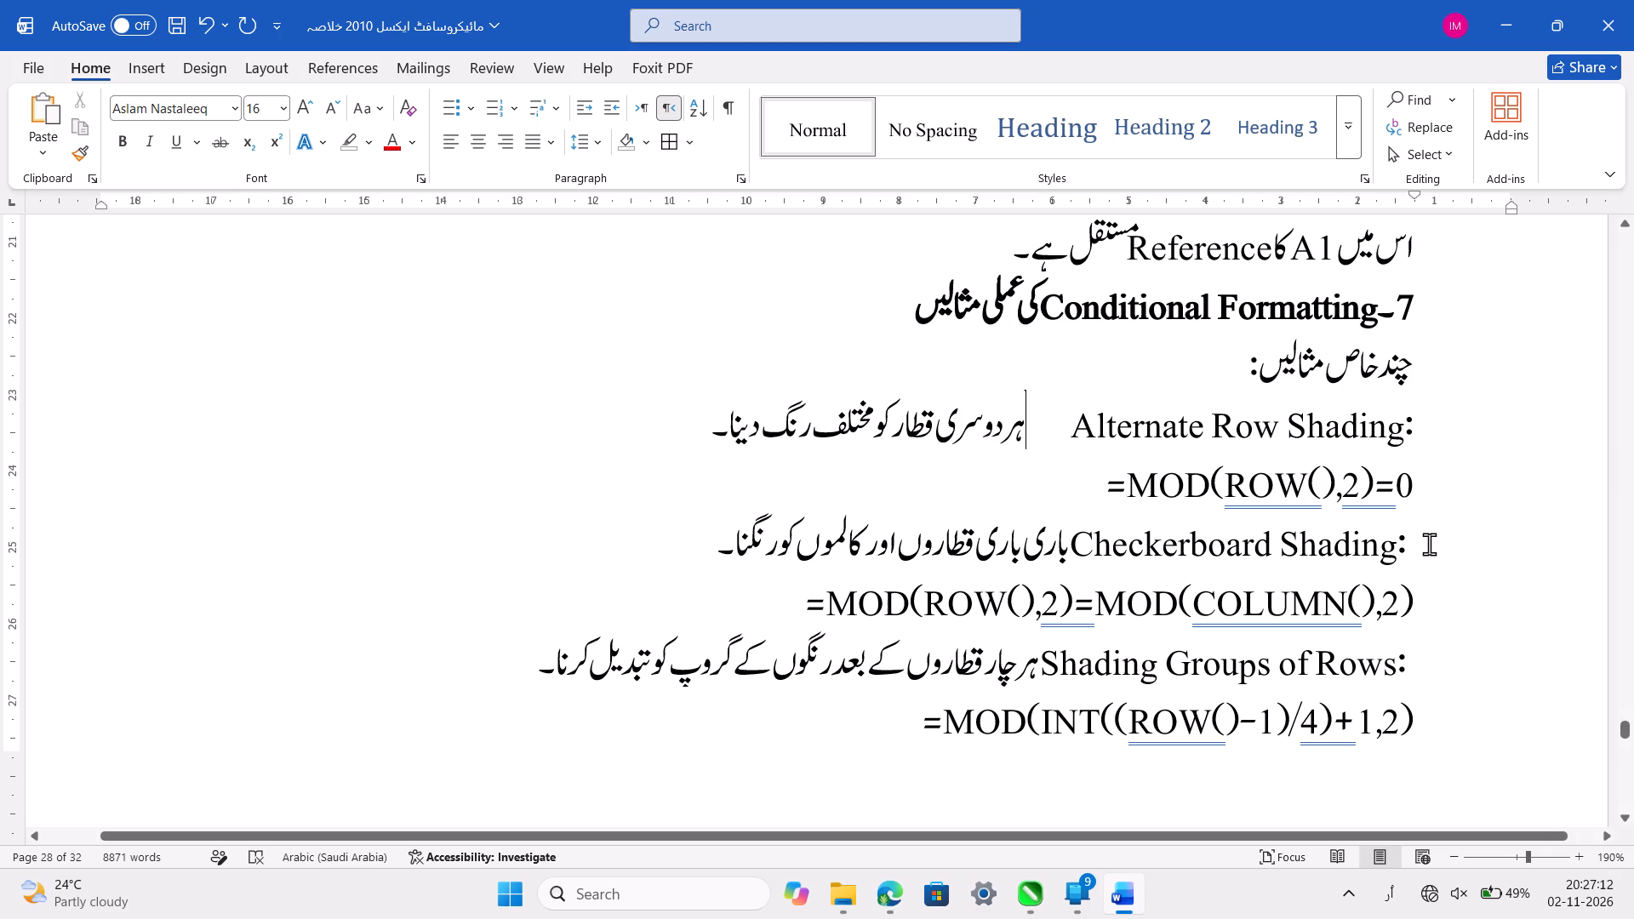
{"action": "key", "text": "ctrl+s"}
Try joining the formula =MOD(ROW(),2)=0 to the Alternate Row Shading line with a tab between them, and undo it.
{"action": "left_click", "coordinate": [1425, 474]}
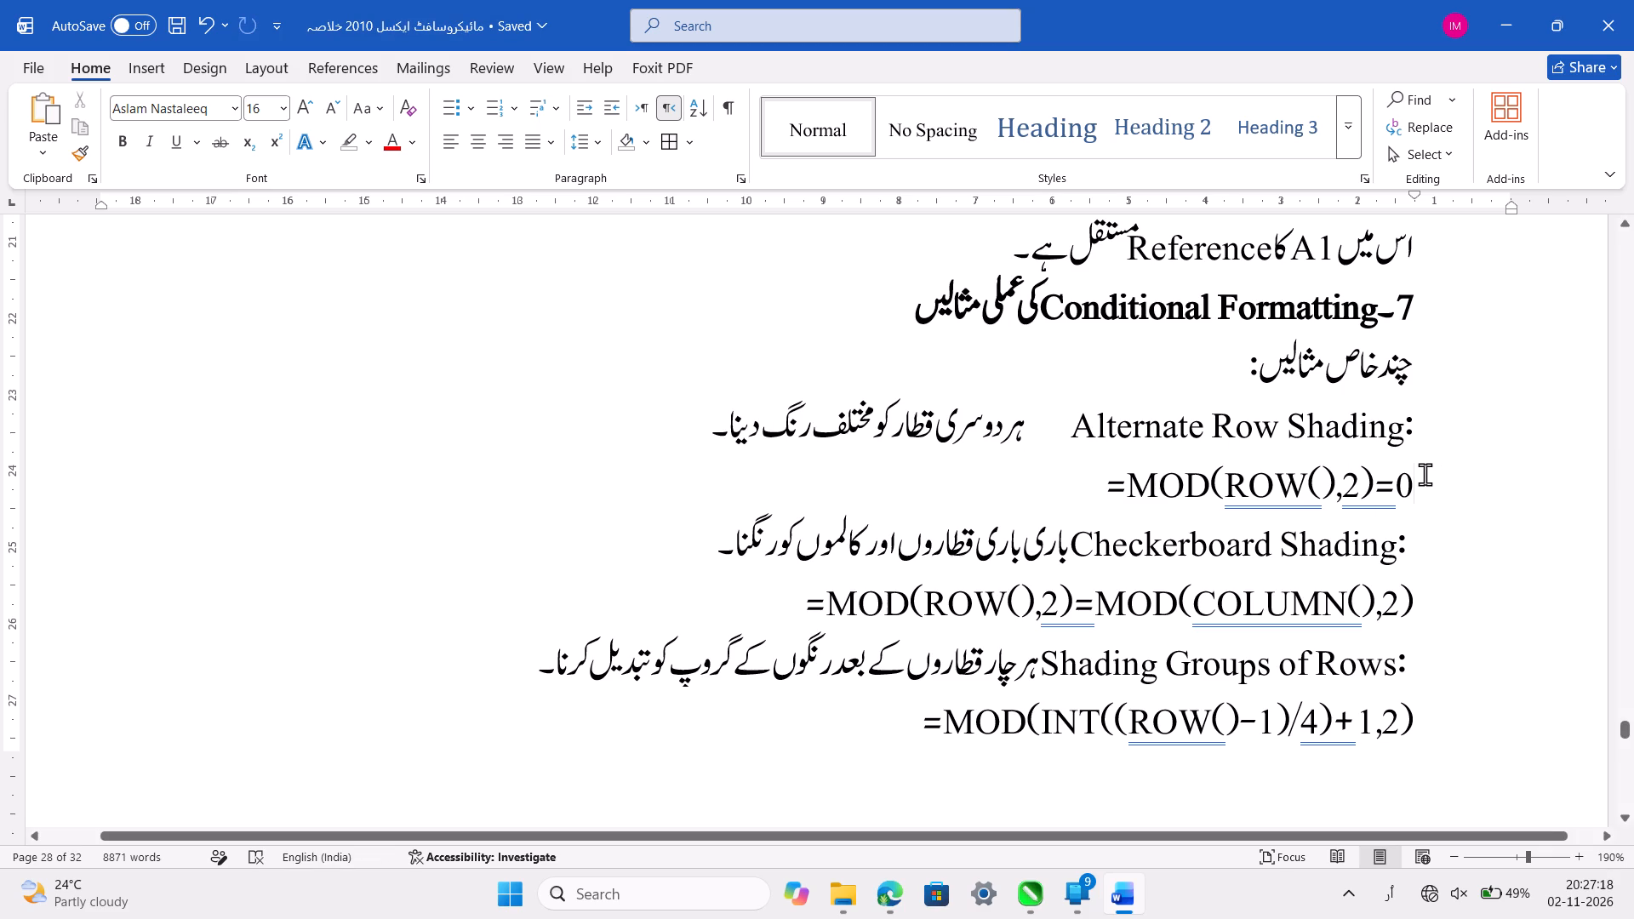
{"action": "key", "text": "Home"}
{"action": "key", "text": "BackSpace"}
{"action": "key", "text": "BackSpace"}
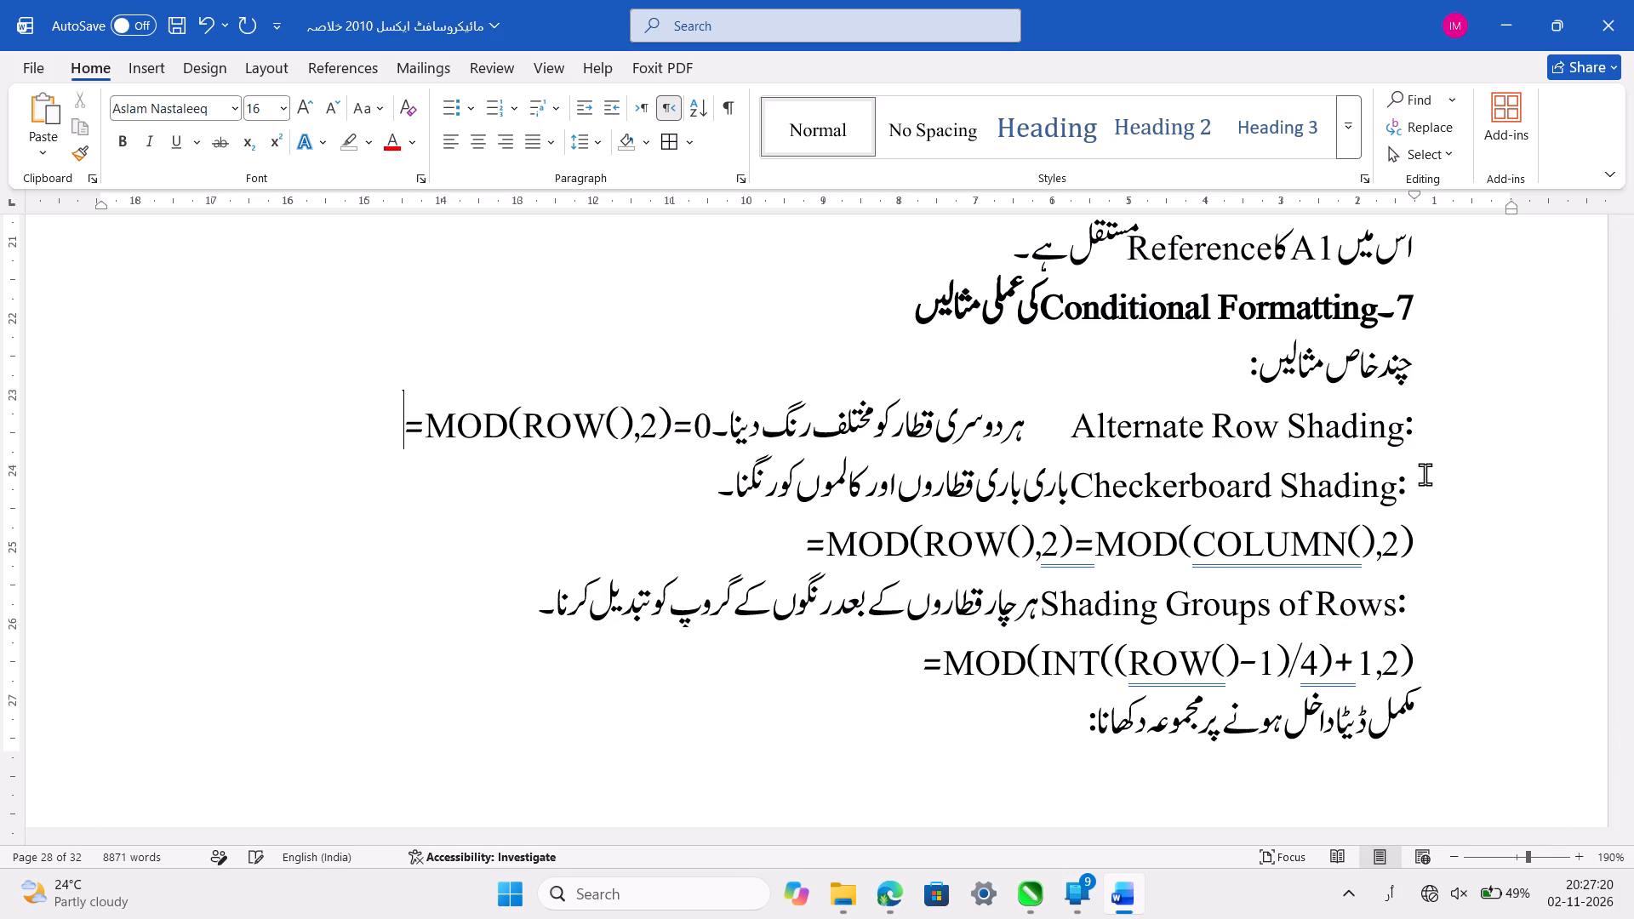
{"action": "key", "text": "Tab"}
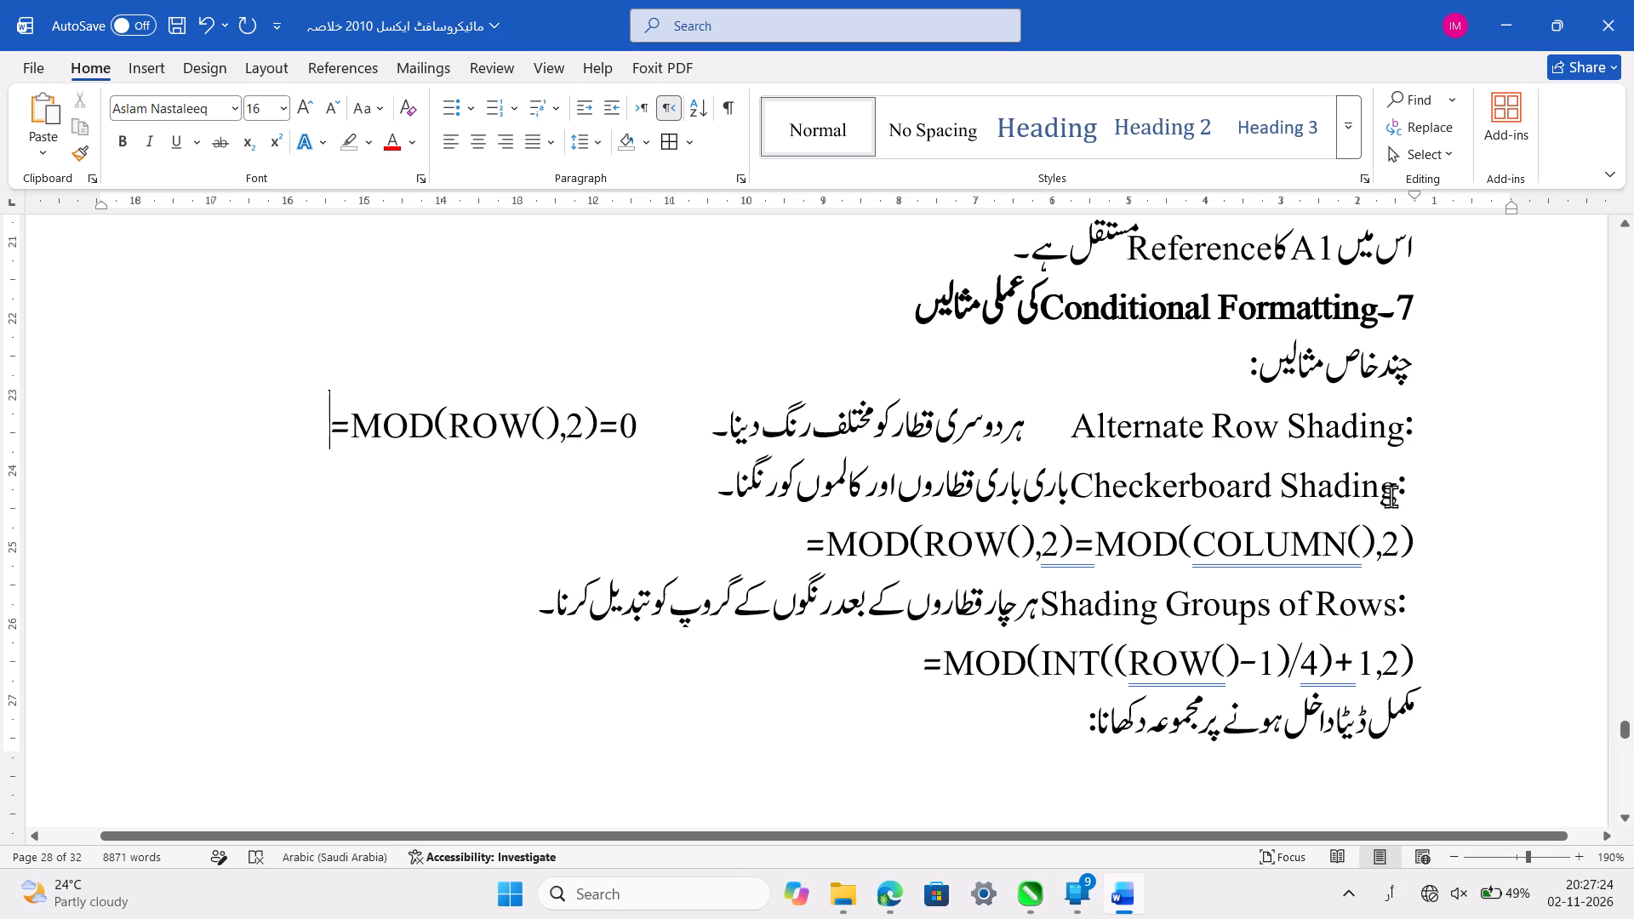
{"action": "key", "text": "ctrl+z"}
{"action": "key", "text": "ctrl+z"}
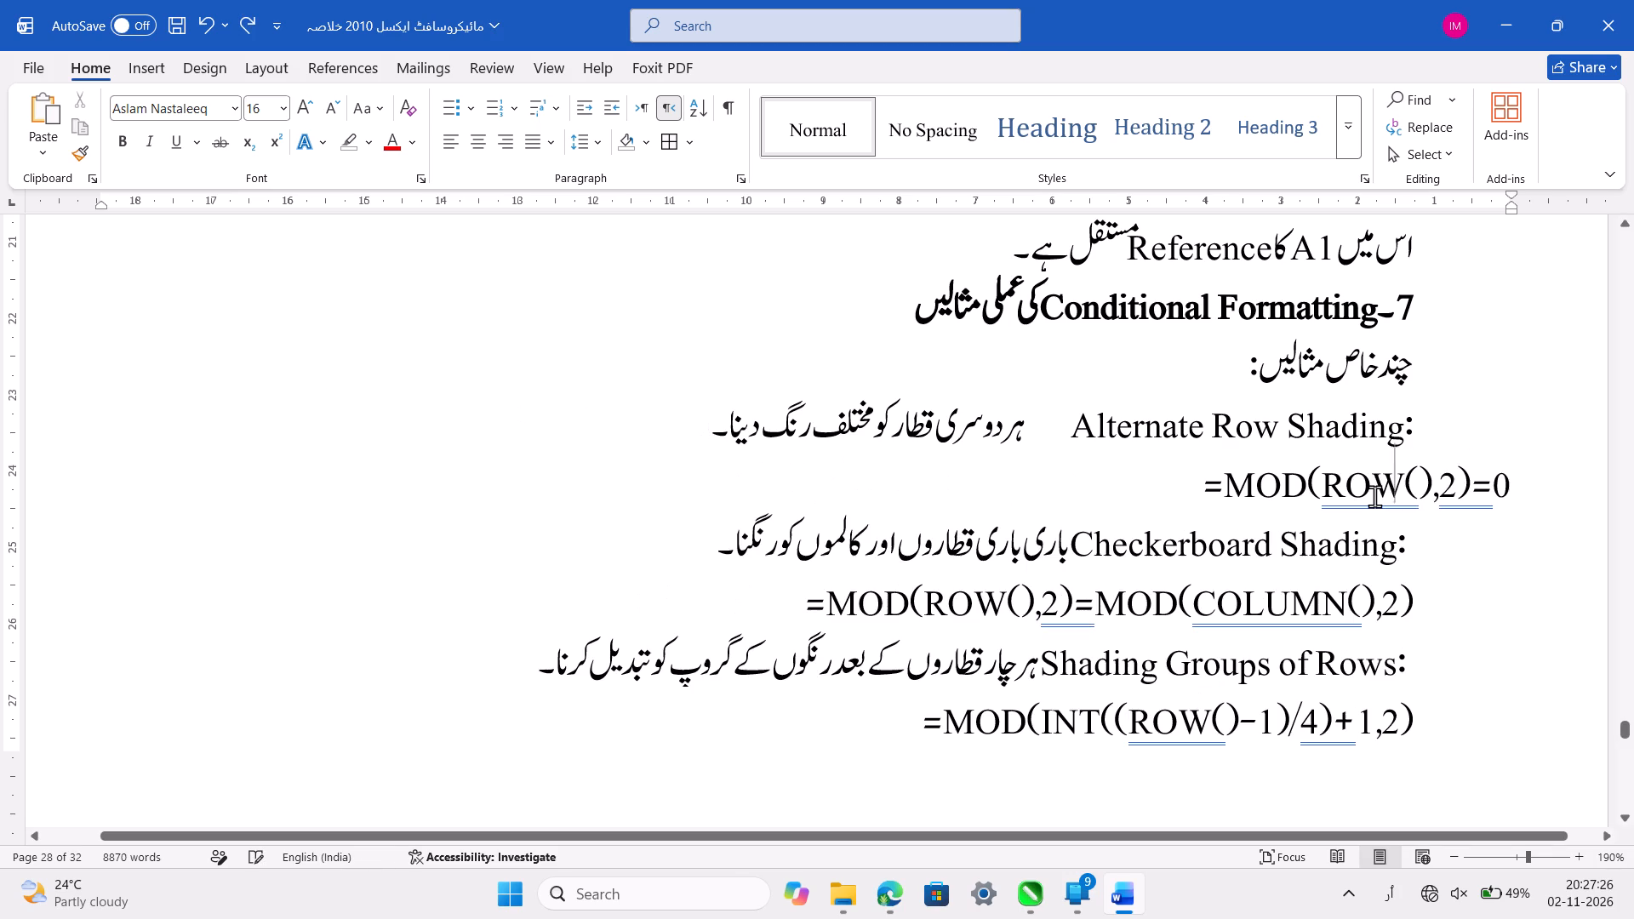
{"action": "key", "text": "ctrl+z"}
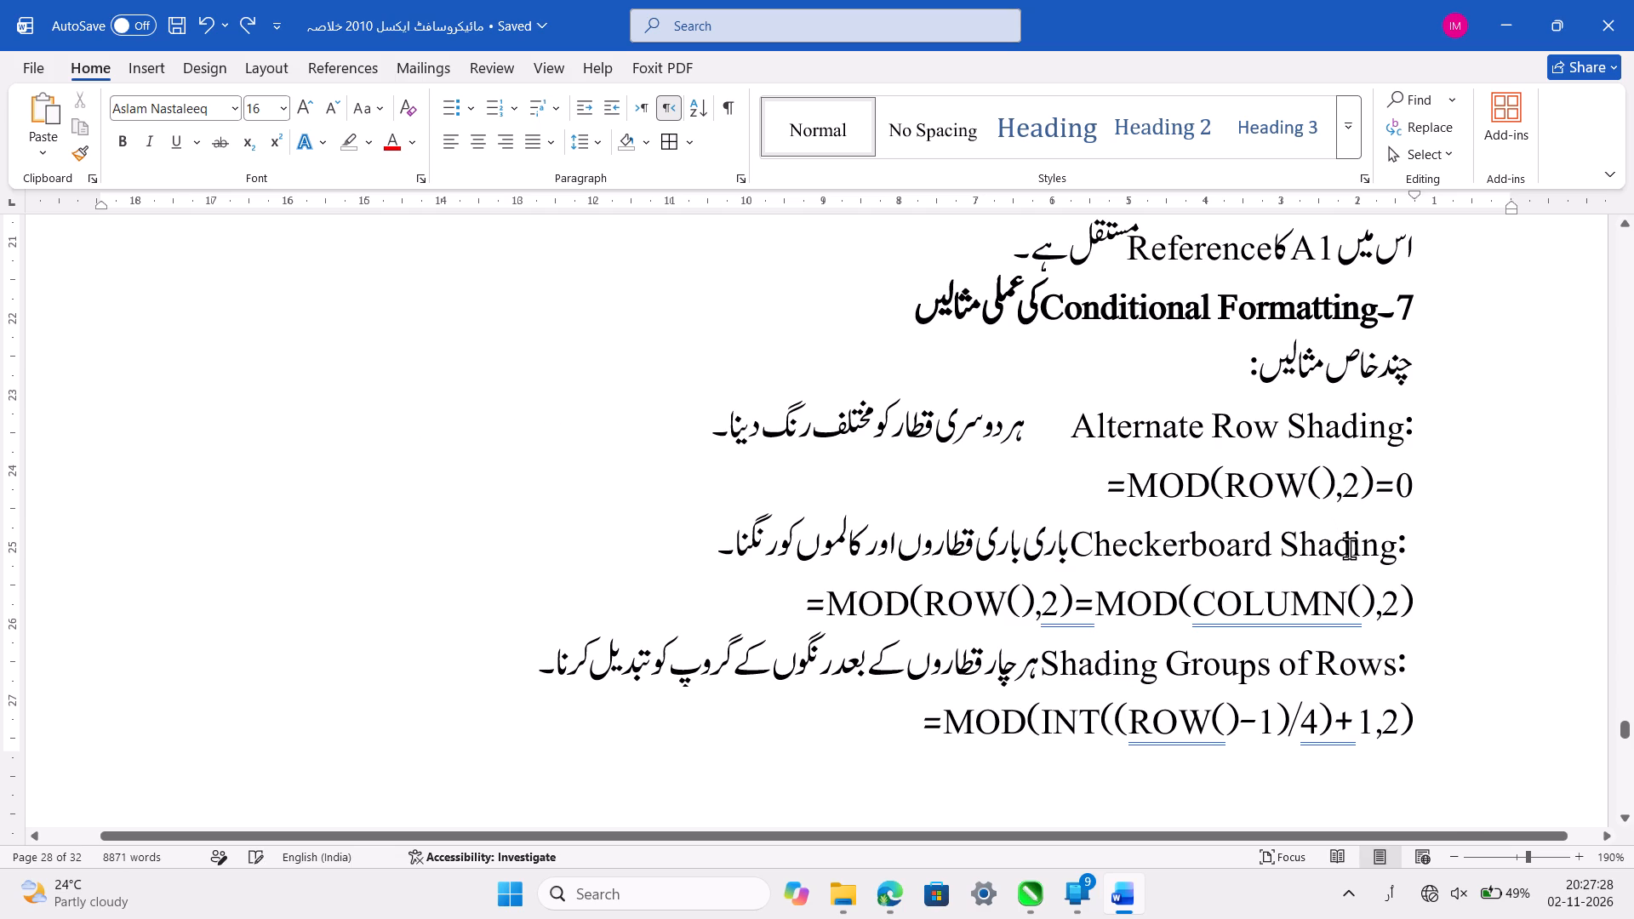
Replace the space after "Checkerboard Shading:" with a tab before its Urdu description.
{"action": "left_click", "coordinate": [1349, 548]}
{"action": "key", "text": "Left"}
{"action": "key", "text": "Left"}
{"action": "key", "text": "Left"}
{"action": "key", "text": "Left"}
{"action": "key", "text": "Left"}
{"action": "key", "text": "BackSpace"}
{"action": "key", "text": "Tab"}
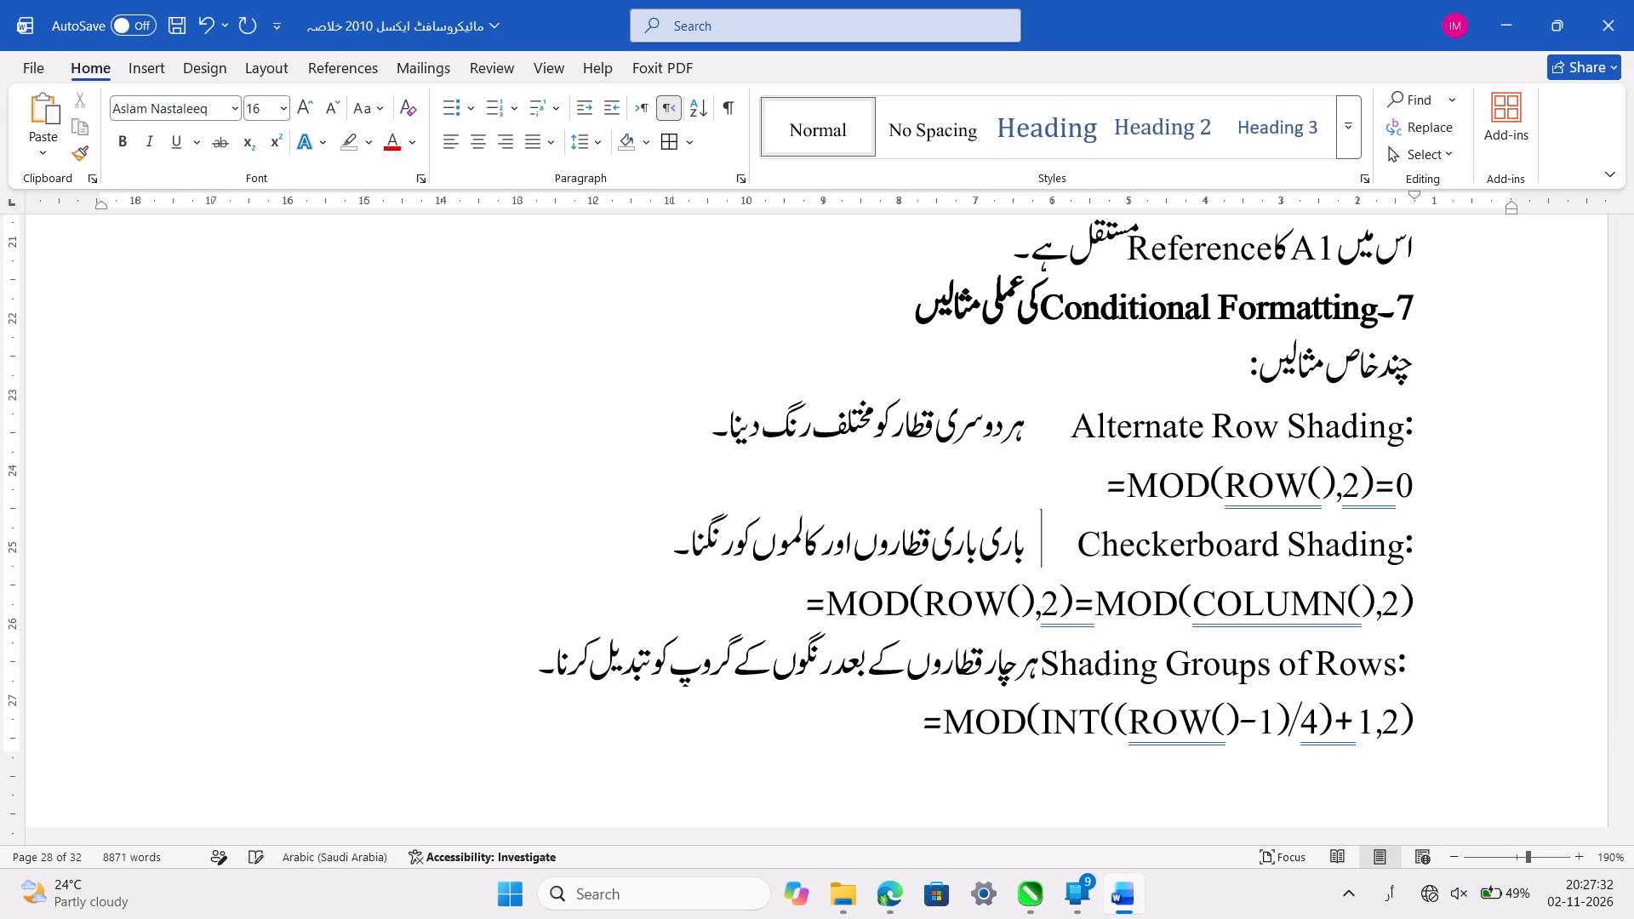
Replace the misplaced space after "Shading Groups of Rows:" with a freshly typed one before its Urdu description.
{"action": "scroll", "coordinate": [1349, 548], "scroll_direction": "down", "scroll_amount": 1}
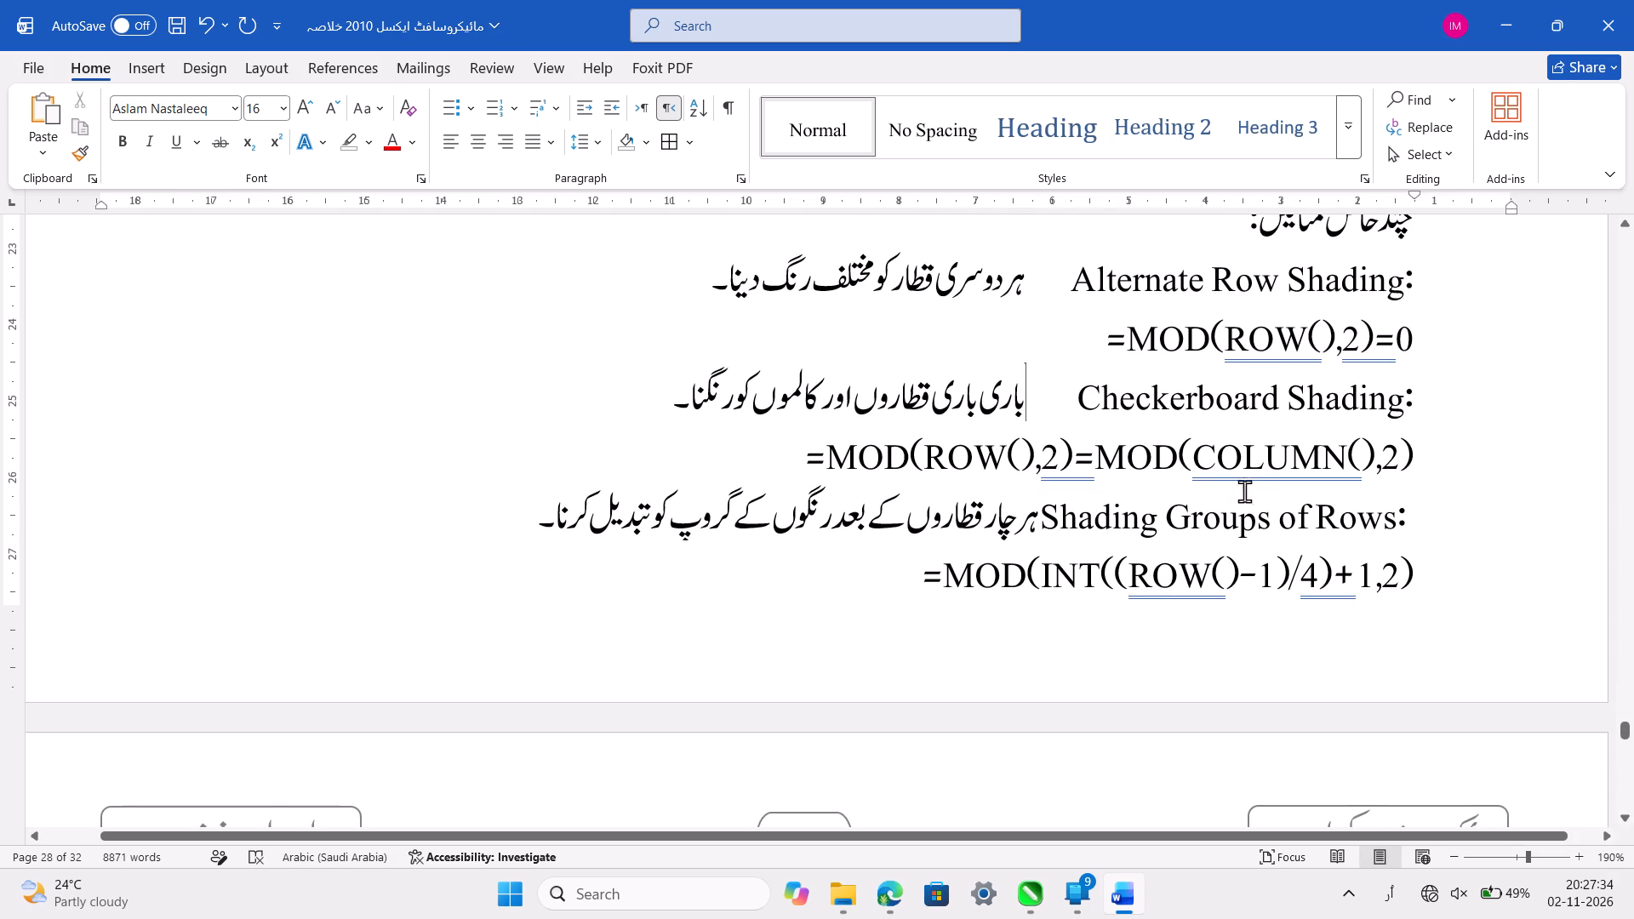
{"action": "left_click", "coordinate": [1248, 498]}
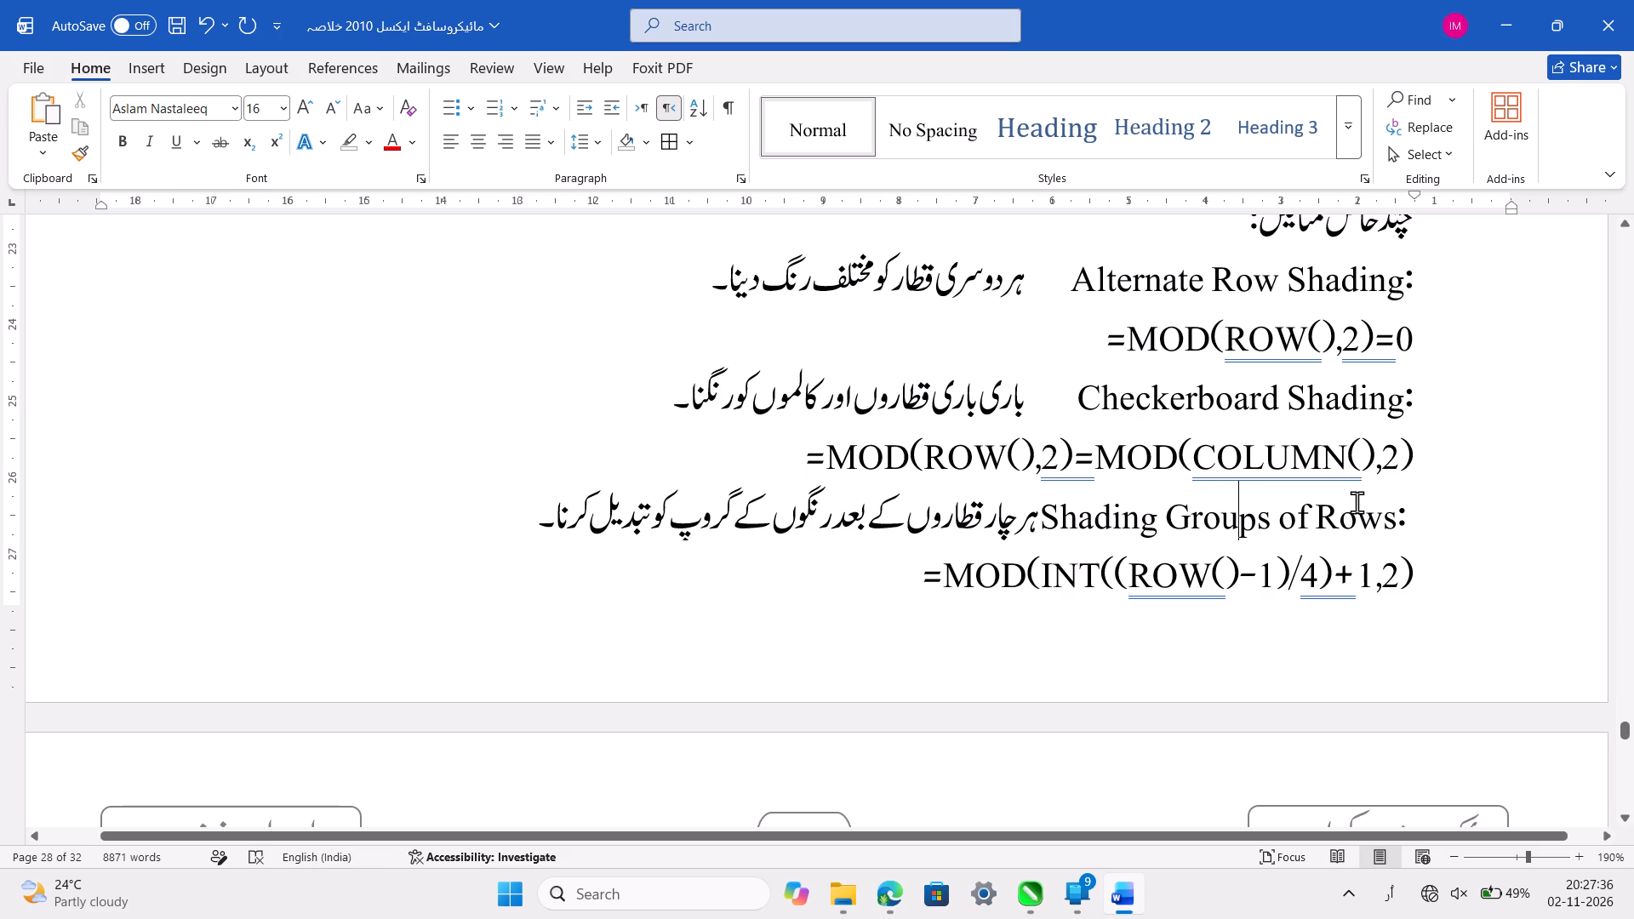
{"action": "key", "text": "Left"}
{"action": "key", "text": "Left"}
{"action": "key", "text": "Left"}
{"action": "key", "text": "Left"}
{"action": "key", "text": "Left"}
{"action": "key", "text": "Left"}
{"action": "key", "text": "Left"}
{"action": "key", "text": "Left"}
{"action": "key", "text": "Left"}
{"action": "key", "text": "Left"}
{"action": "key", "text": "Left"}
{"action": "key", "text": "Left"}
{"action": "key", "text": "BackSpace"}
{"action": "key", "text": "space"}
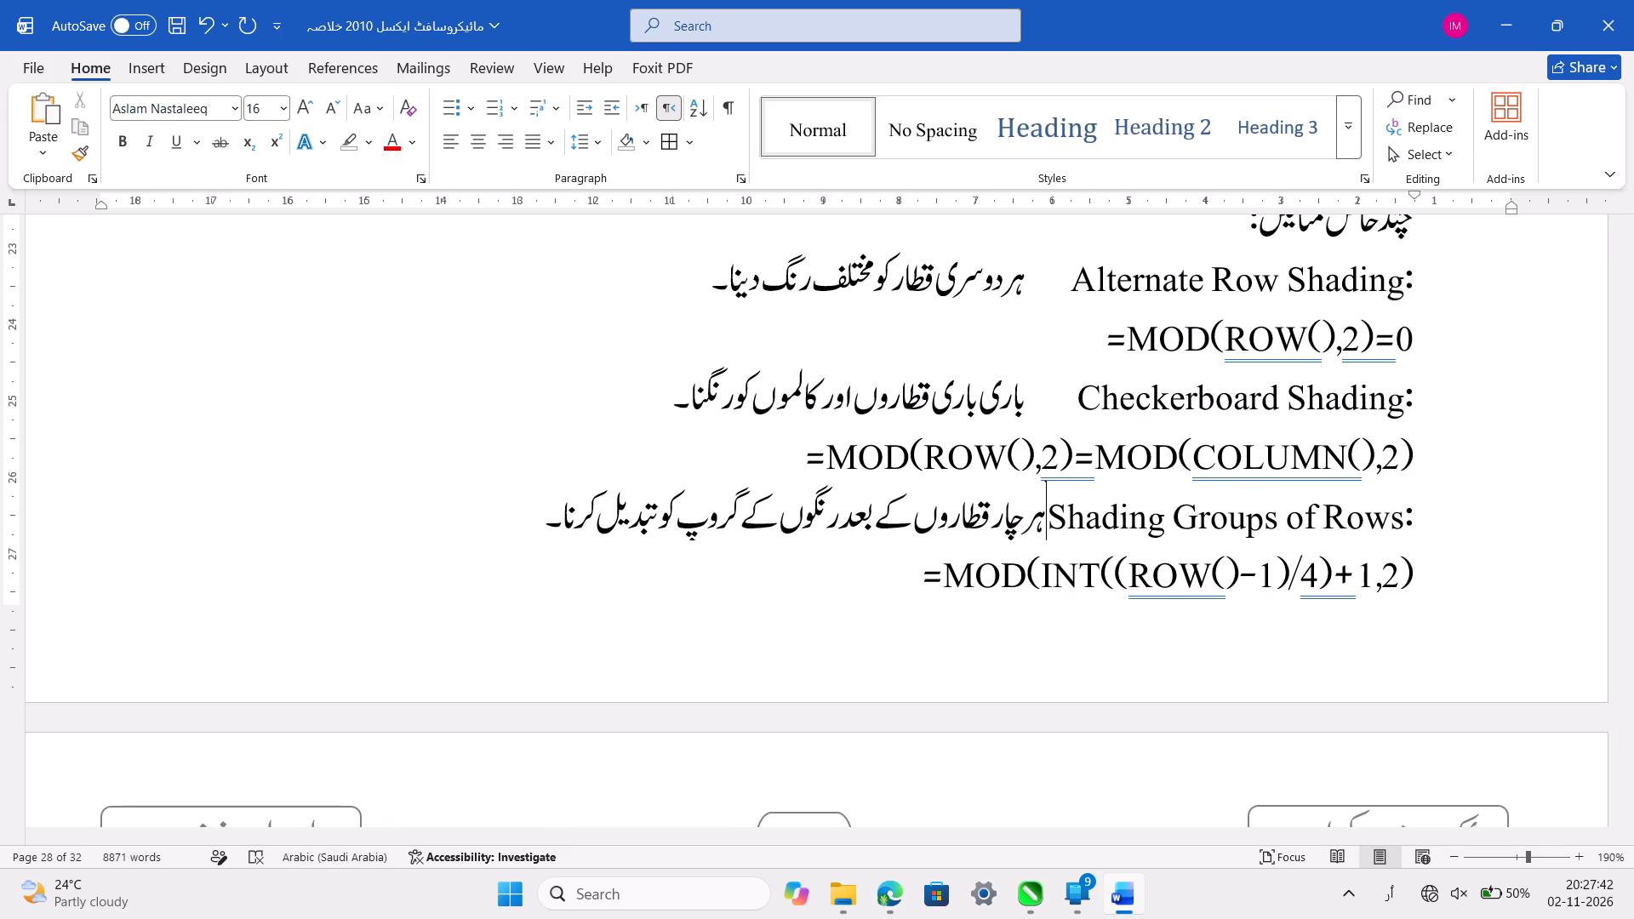
Save the document with the corrected Shading Groups of Rows line.
{"action": "key", "text": "ctrl+s"}
Proofread the paragraph at the start of page 29 on showing the total once all data is entered, including its =COUNT($C$2:$C$5)=4 formula.
{"action": "scroll", "coordinate": [1359, 502], "scroll_direction": "down", "scroll_amount": 1}
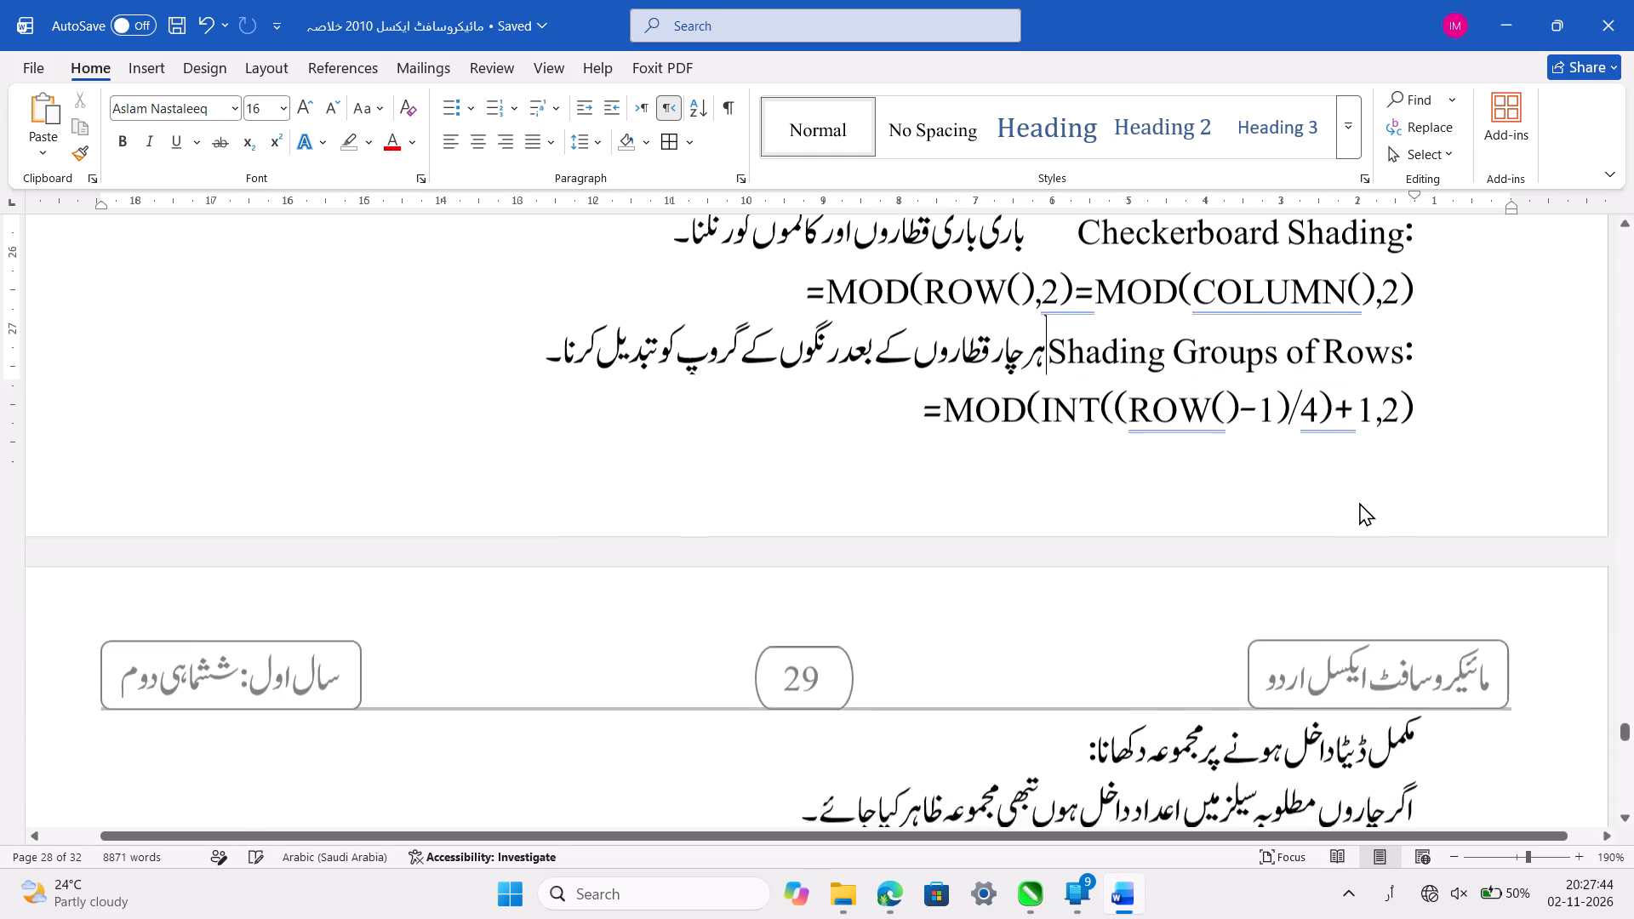
{"action": "scroll", "coordinate": [1359, 502], "scroll_direction": "down", "scroll_amount": 2}
{"action": "scroll", "coordinate": [1359, 502], "scroll_direction": "up", "scroll_amount": 1}
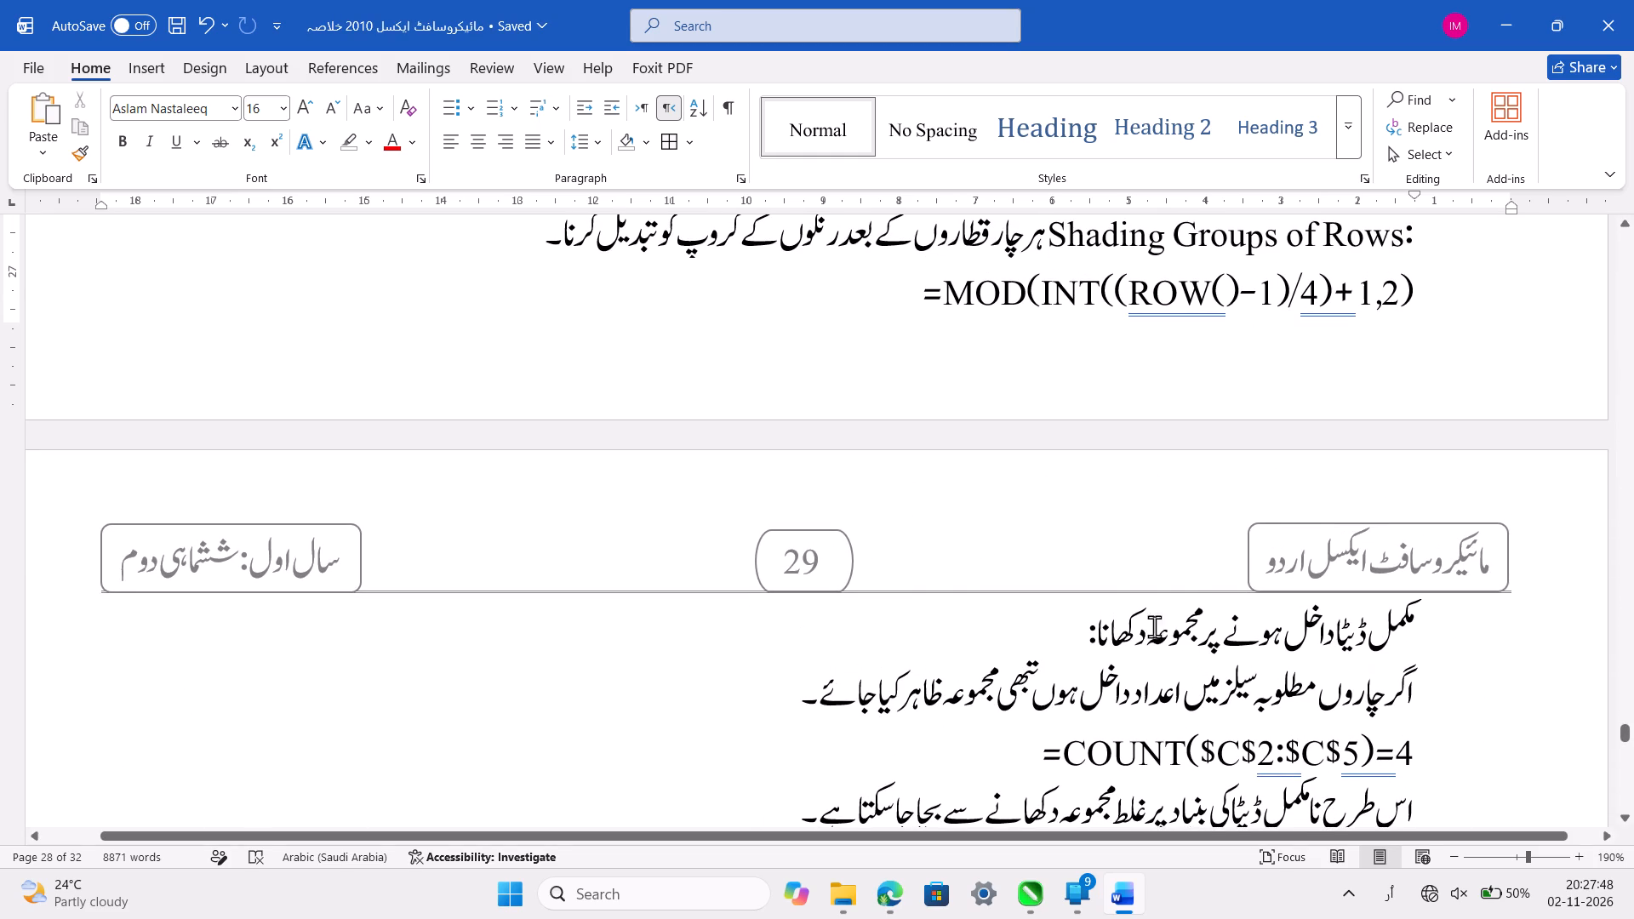
{"action": "left_click", "coordinate": [1127, 629]}
{"action": "scroll", "coordinate": [1127, 629], "scroll_direction": "down", "scroll_amount": 1}
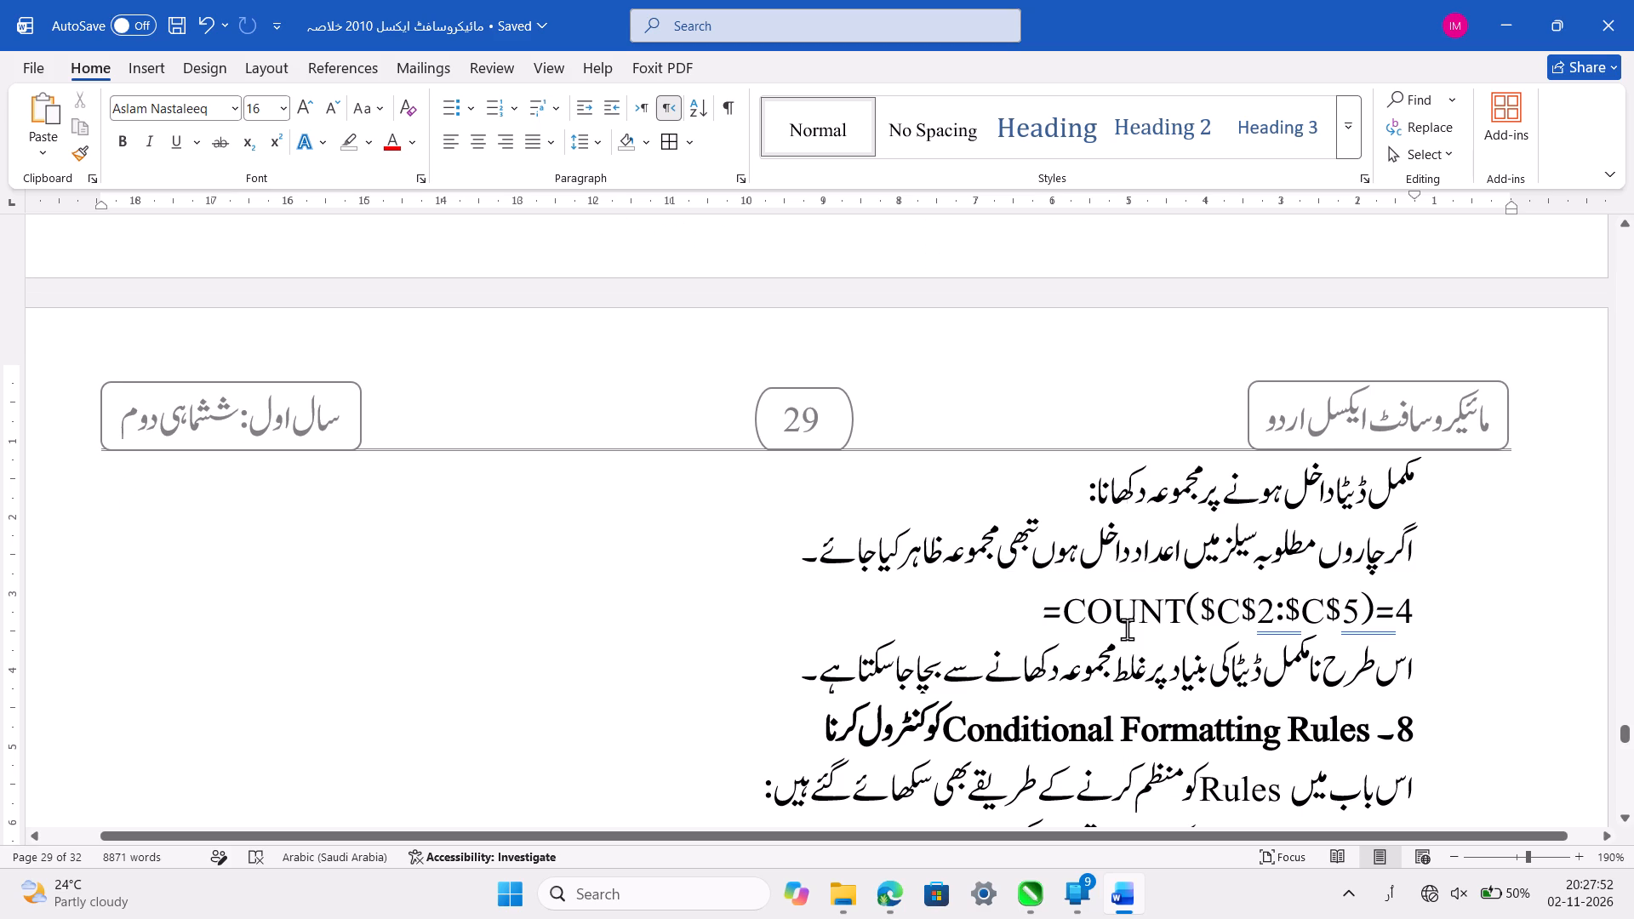
{"action": "scroll", "coordinate": [1127, 629], "scroll_direction": "down", "scroll_amount": 1}
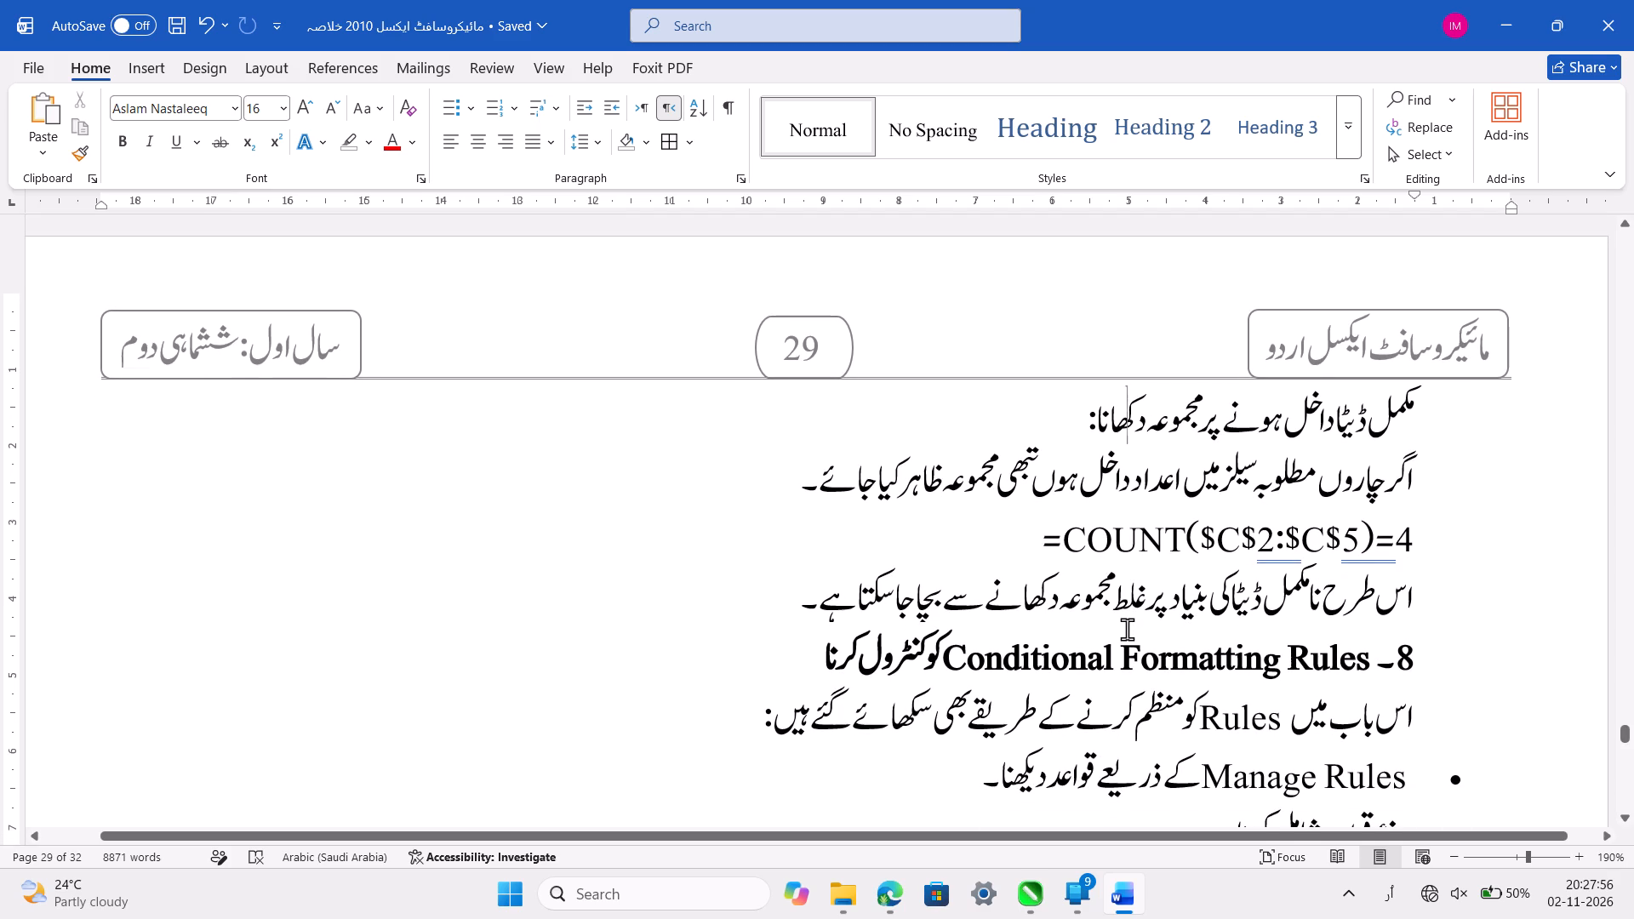
{"action": "left_click", "coordinate": [821, 472]}
{"action": "left_click", "coordinate": [965, 491]}
{"action": "scroll", "coordinate": [1282, 612], "scroll_direction": "down", "scroll_amount": 1}
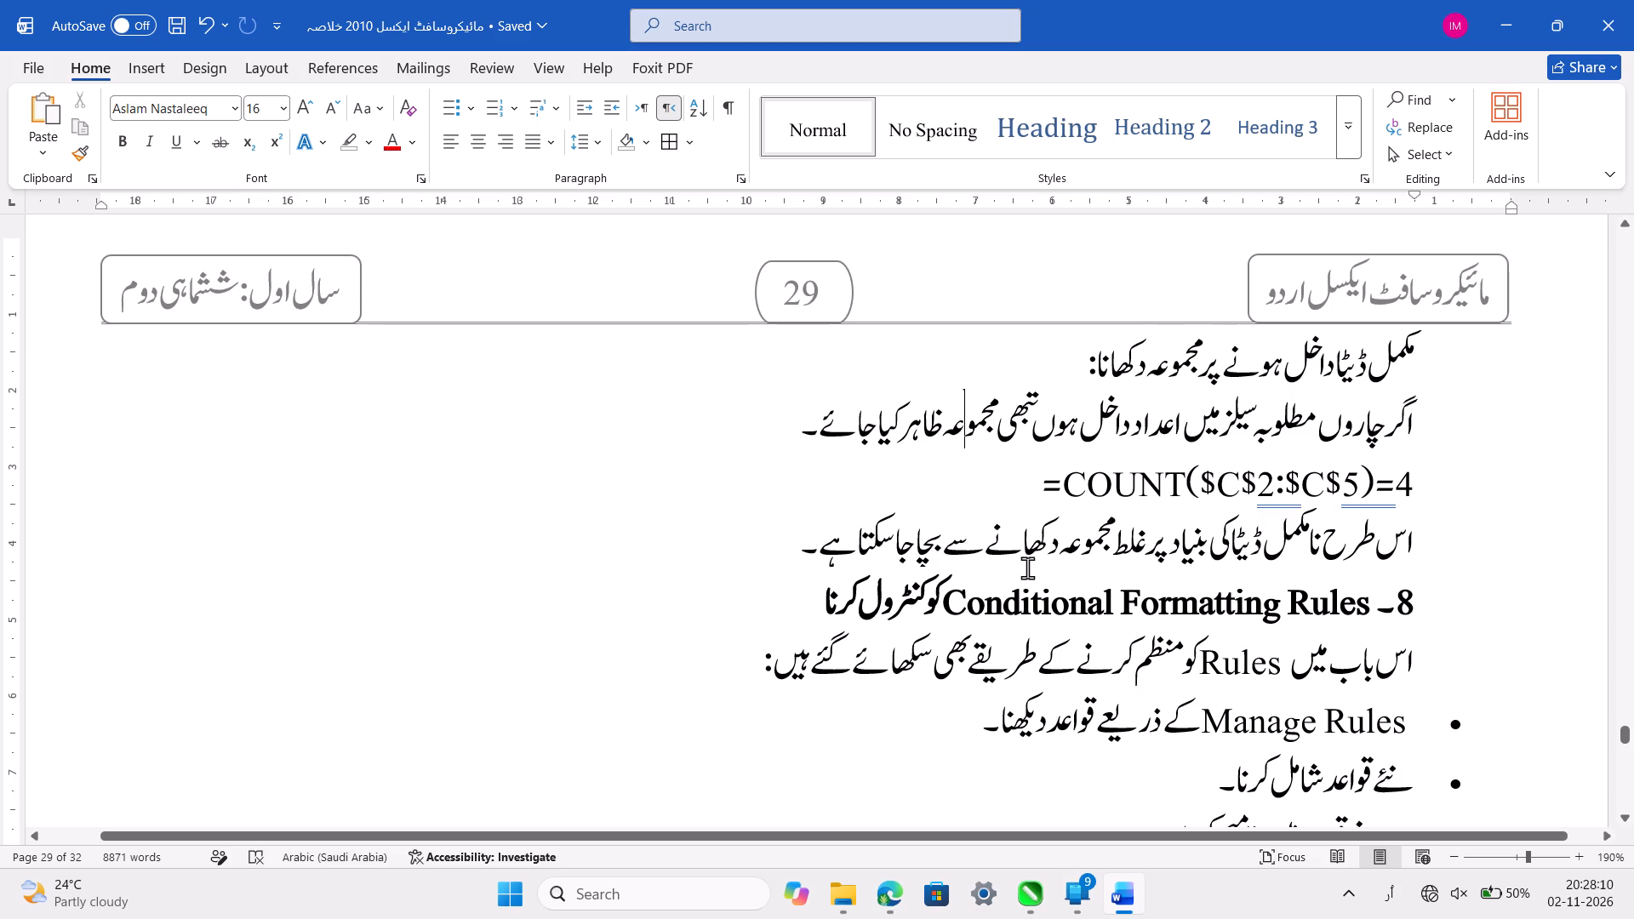
{"action": "left_click", "coordinate": [1031, 543]}
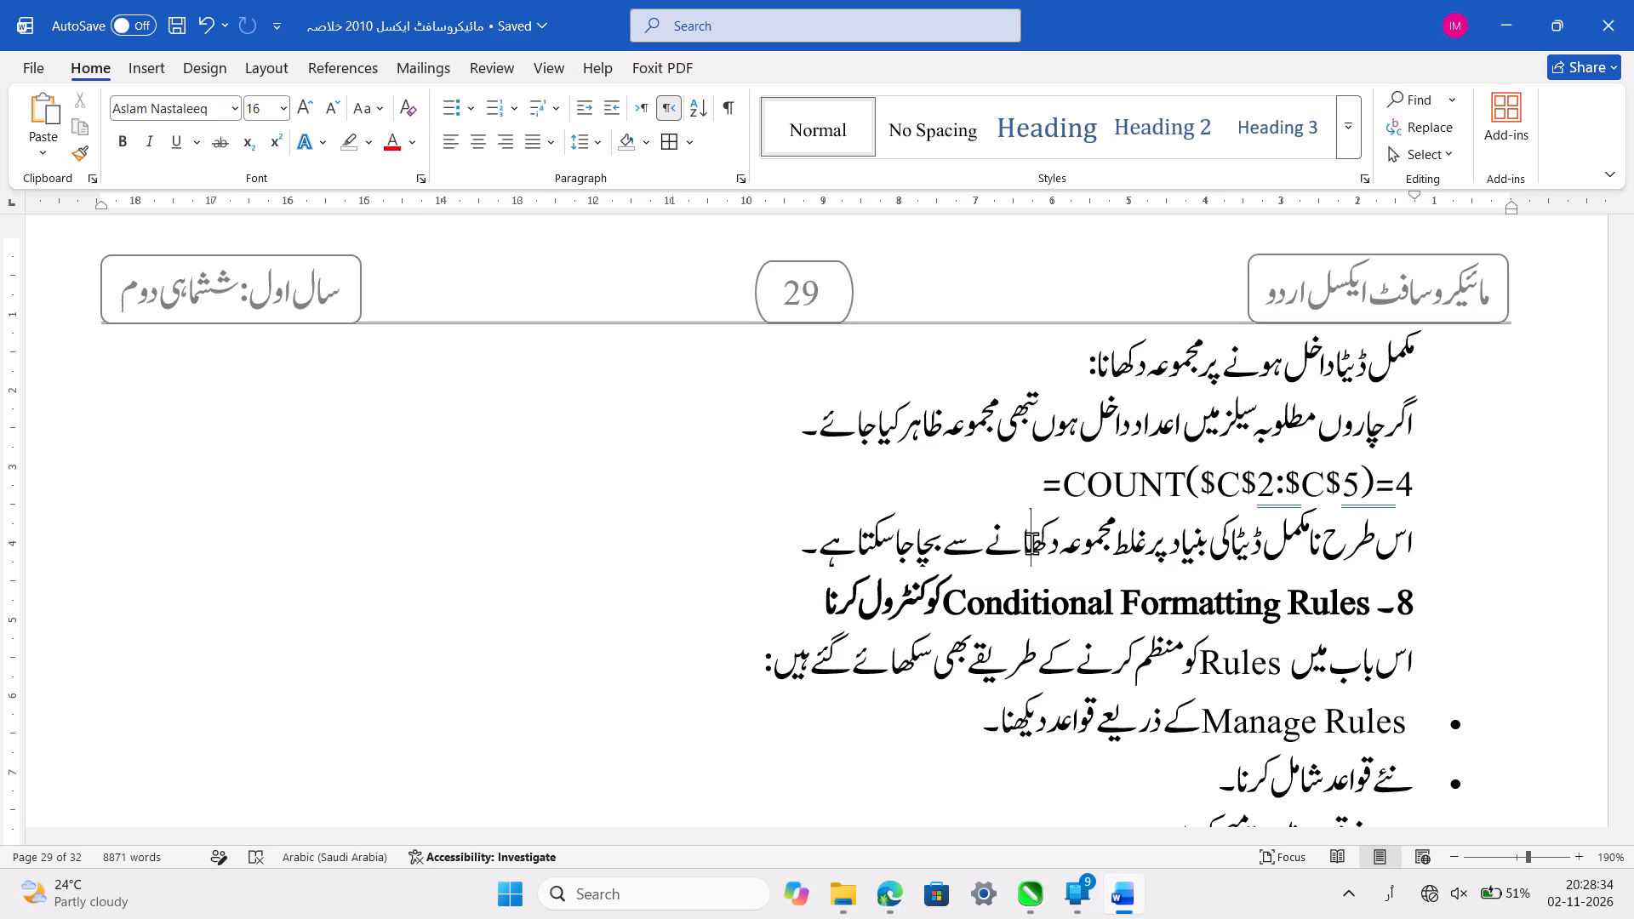
{"action": "scroll", "coordinate": [1031, 543], "scroll_direction": "down", "scroll_amount": 1}
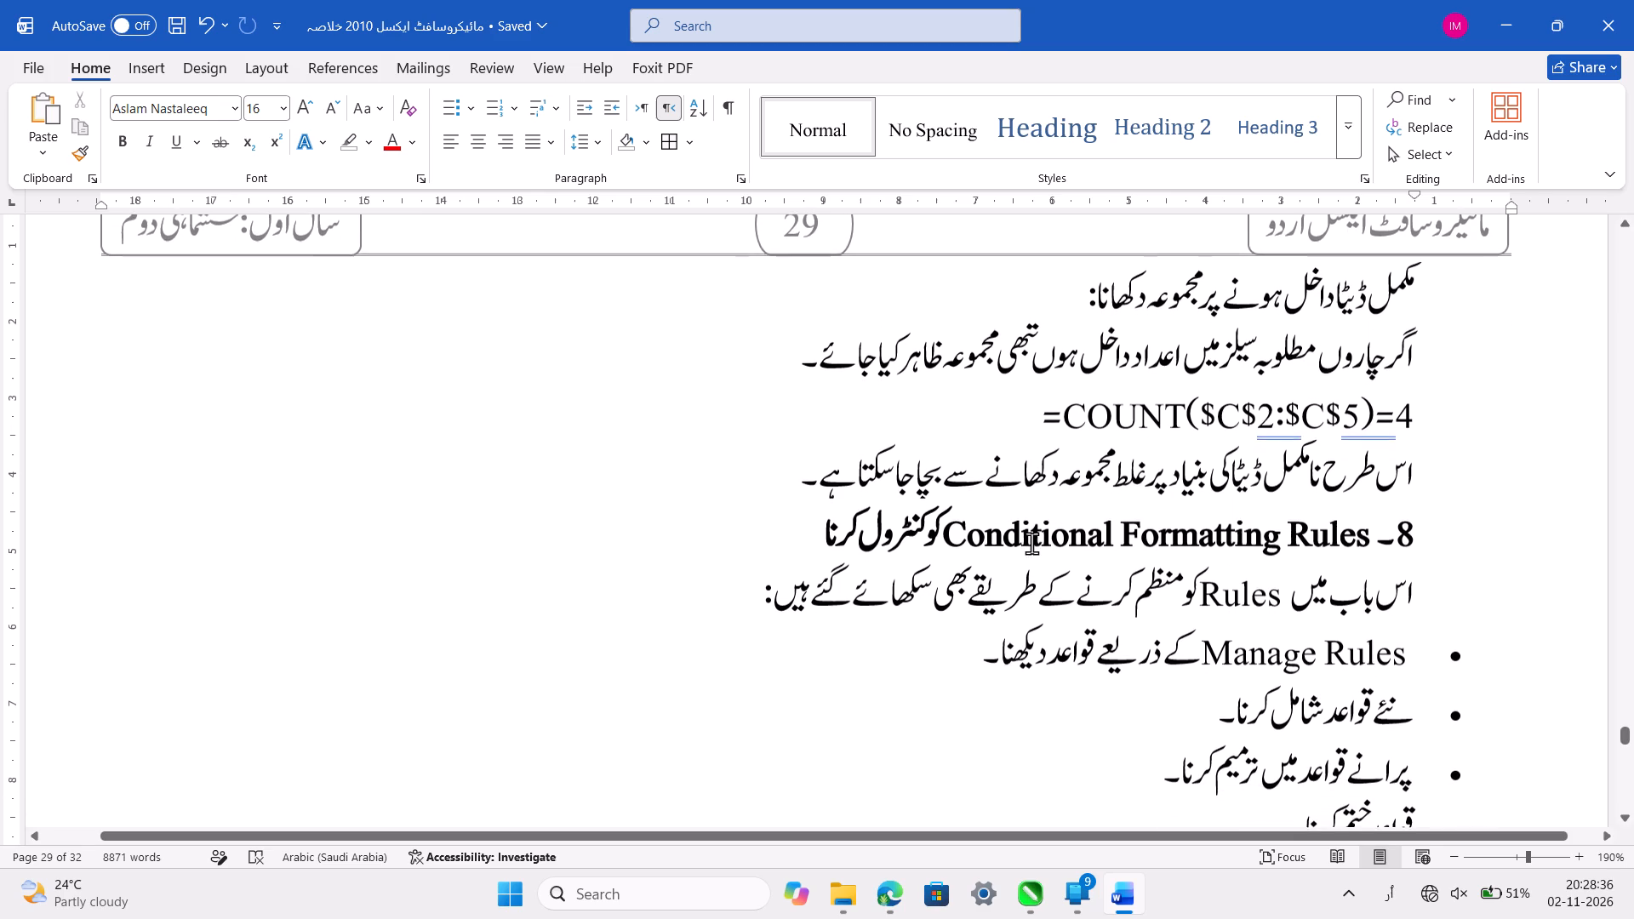
{"action": "key", "text": "ctrl+s"}
Replace the misplaced space between "8۔" and "Conditional Formatting Rules" in the section 8 heading with a freshly typed one, and save the document.
{"action": "scroll", "coordinate": [1031, 543], "scroll_direction": "down", "scroll_amount": 1}
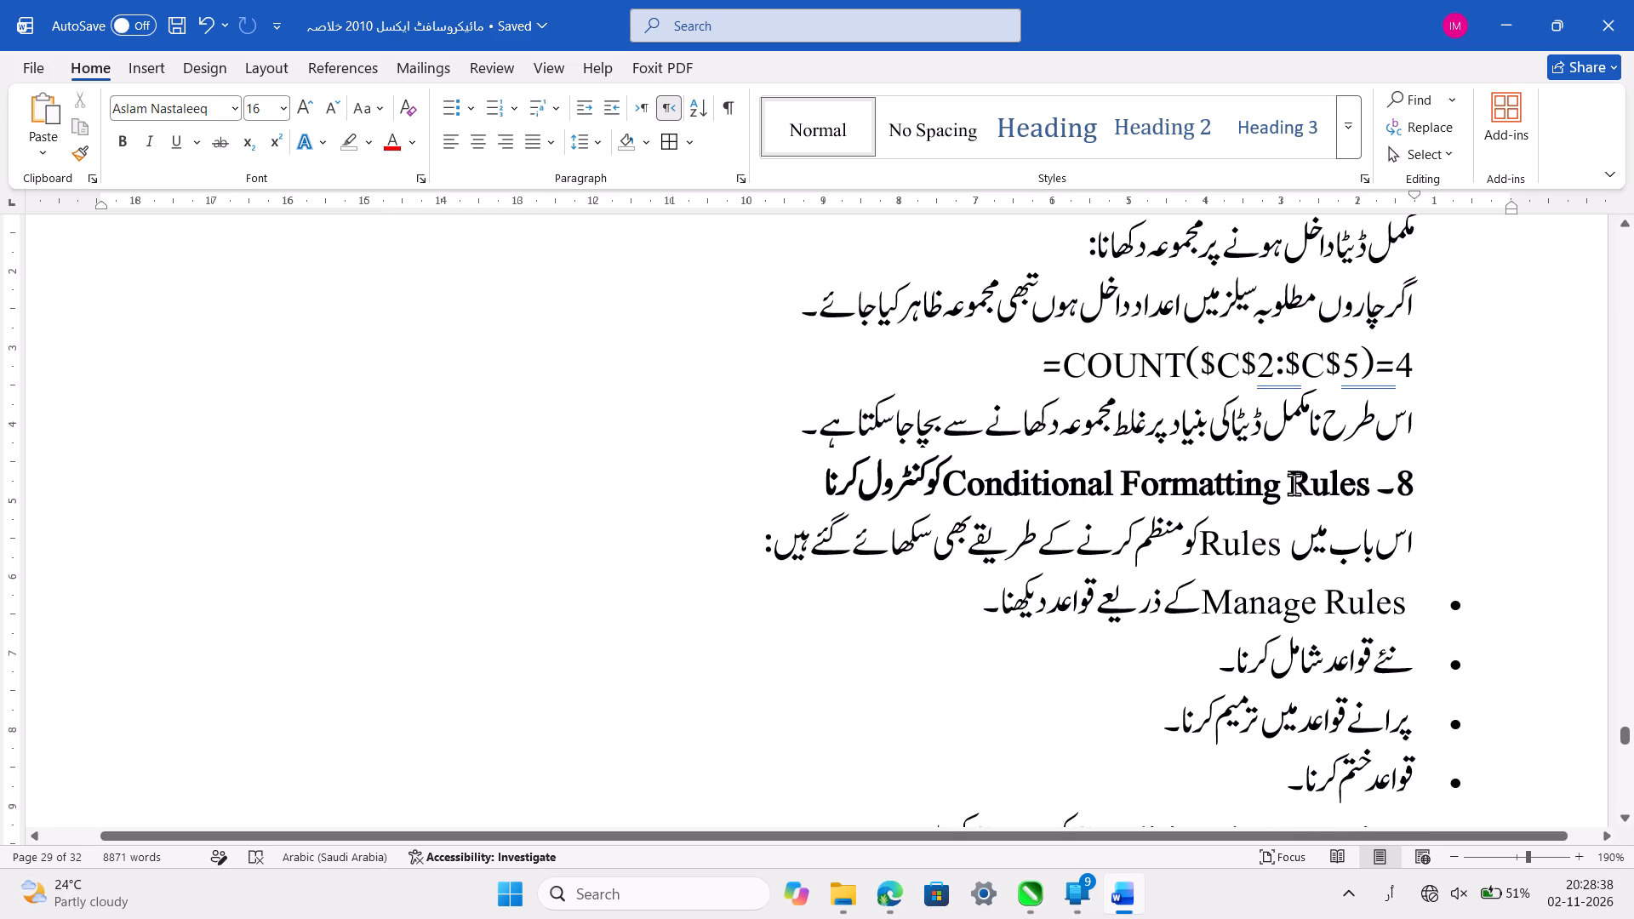
{"action": "left_click", "coordinate": [1311, 485]}
{"action": "key", "text": "Left"}
{"action": "key", "text": "Left"}
{"action": "key", "text": "Left"}
{"action": "key", "text": "Left"}
{"action": "key", "text": "Left"}
{"action": "key", "text": "BackSpace"}
{"action": "key", "text": "space"}
{"action": "scroll", "coordinate": [1311, 485], "scroll_direction": "down", "scroll_amount": 1}
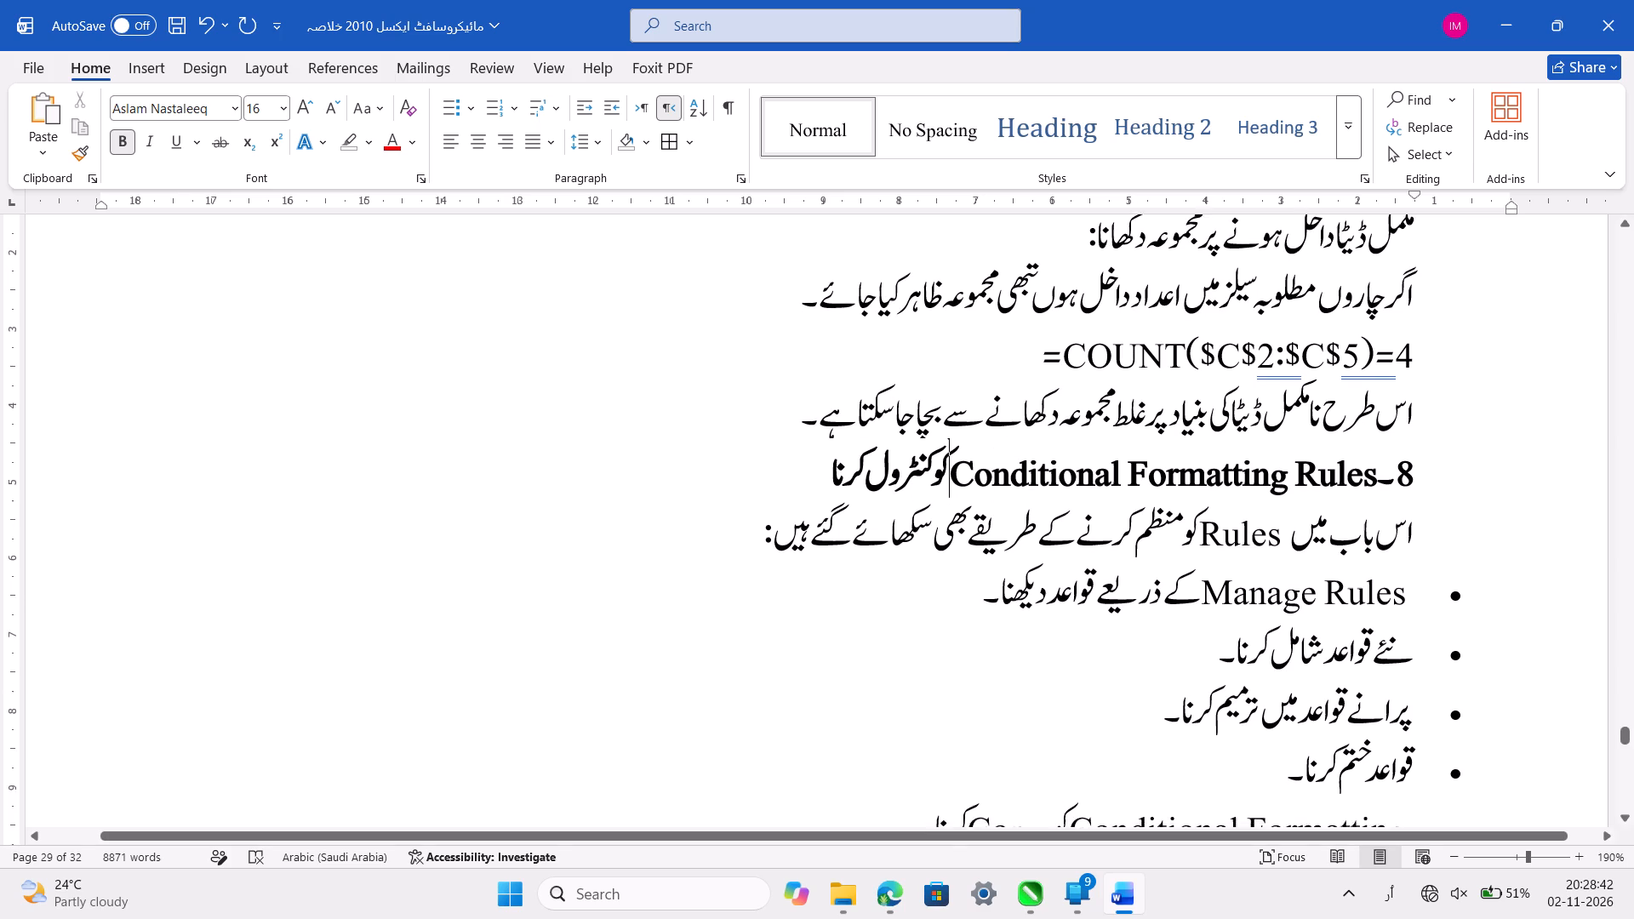
{"action": "scroll", "coordinate": [1311, 485], "scroll_direction": "down", "scroll_amount": 1}
{"action": "left_click", "coordinate": [1234, 472]}
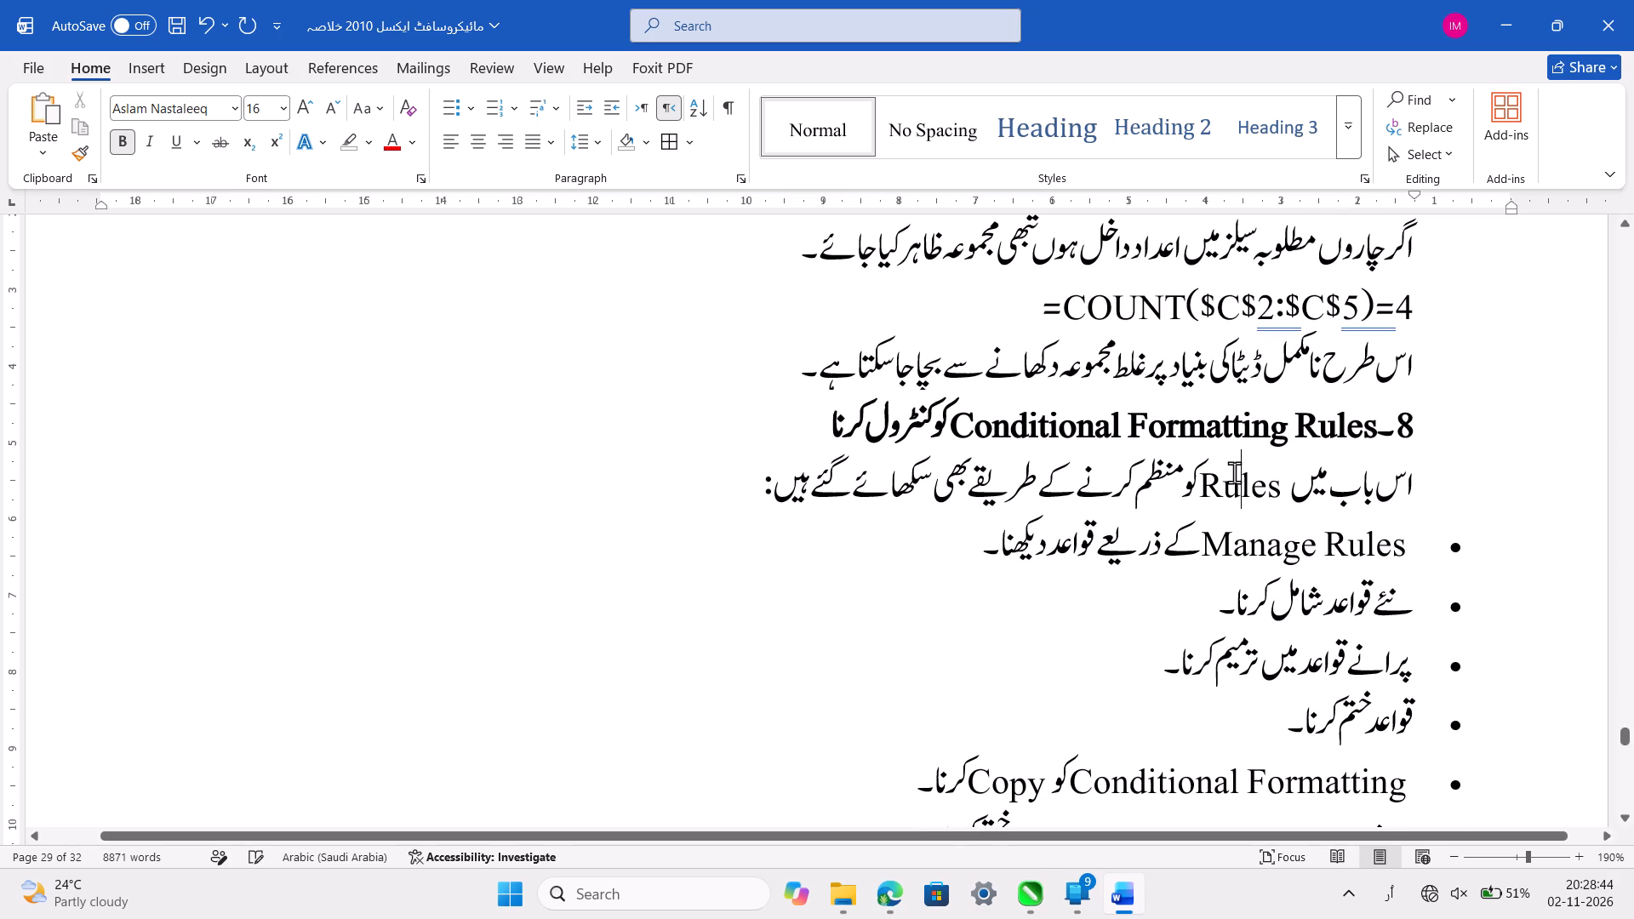
{"action": "key", "text": "ctrl+s"}
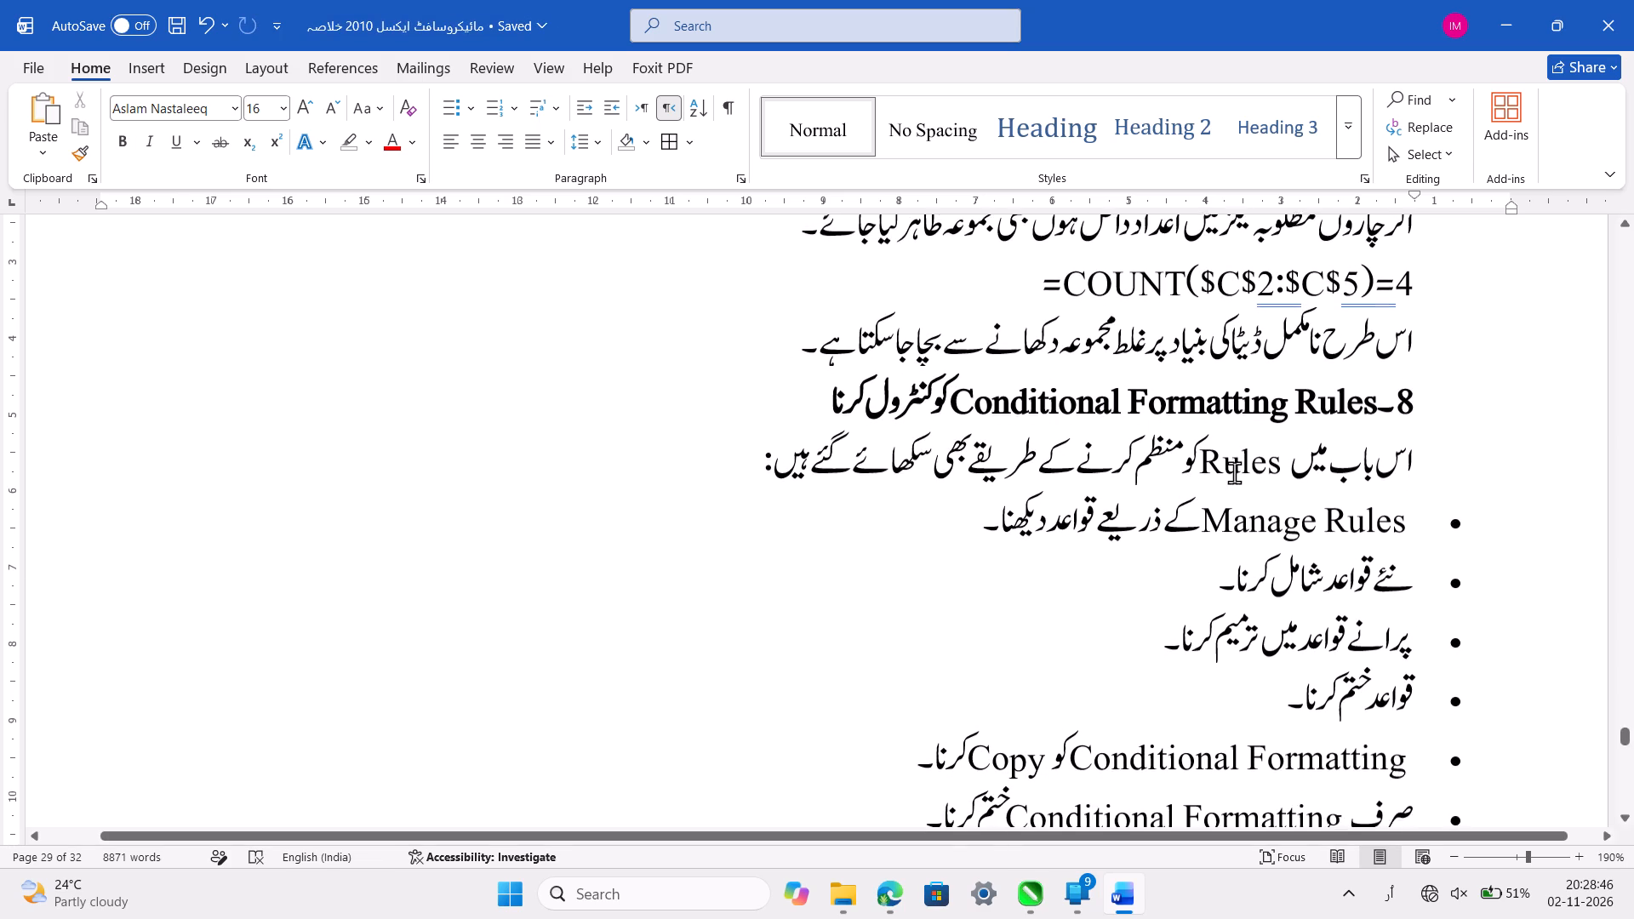
Replace the misplaced space before "Rules" in section 8's introductory sentence with a freshly typed one.
{"action": "left_click", "coordinate": [1265, 446]}
{"action": "key", "text": "Left"}
{"action": "key", "text": "Left"}
{"action": "key", "text": "BackSpace"}
{"action": "key", "text": "space"}
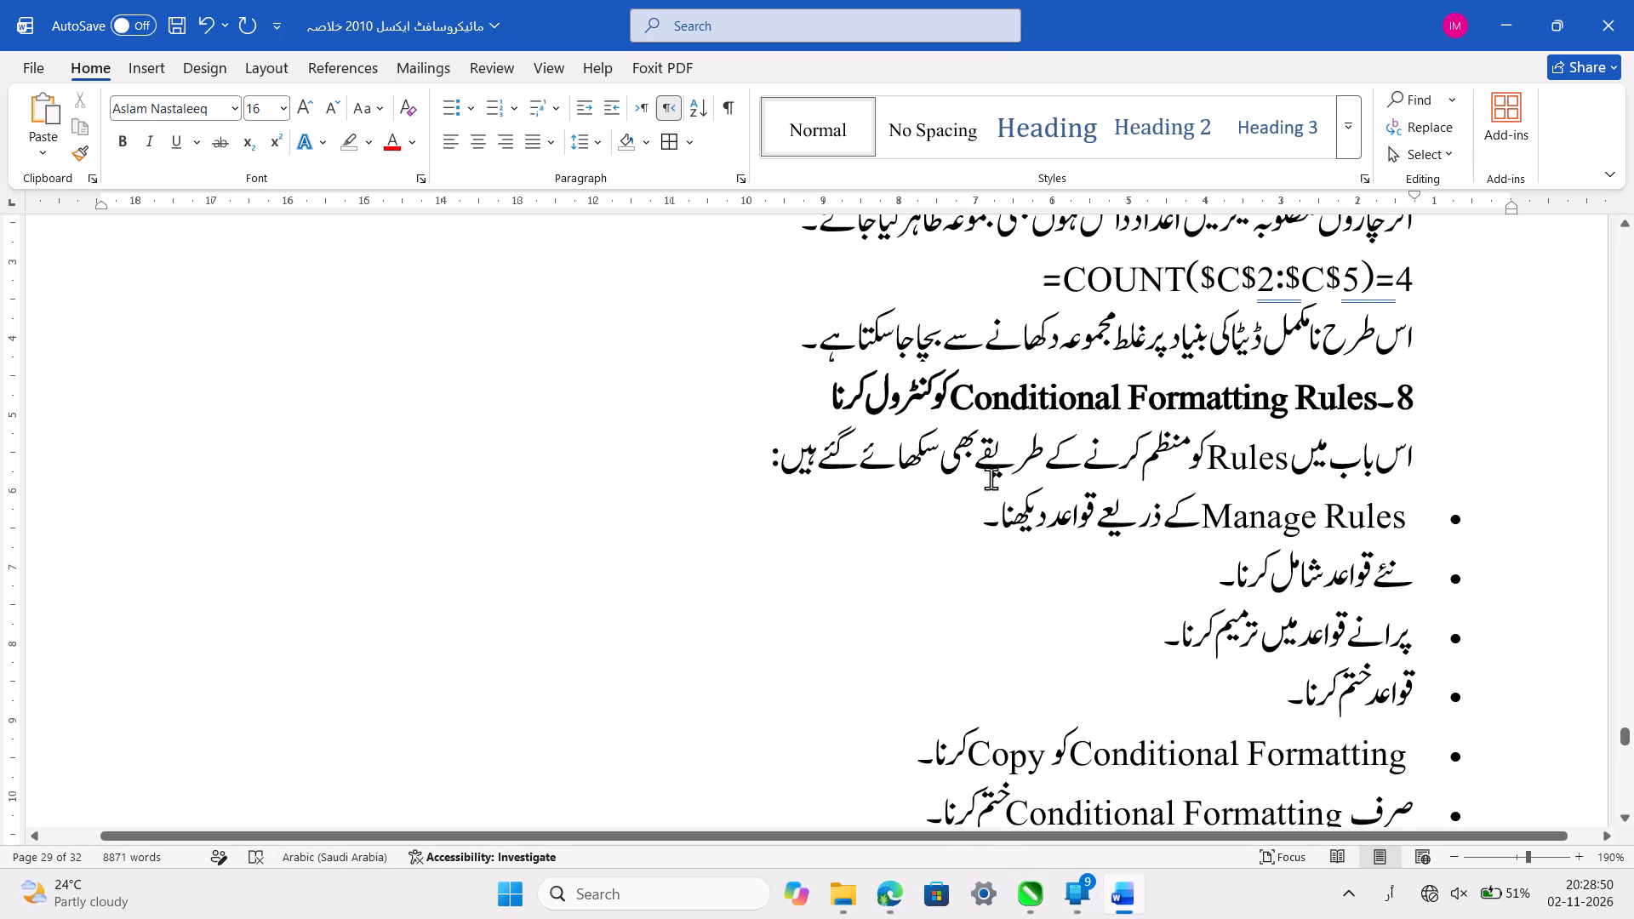
Replace the stray leading space in the "Manage Rules" bullet with a freshly typed one and save the document.
{"action": "scroll", "coordinate": [1287, 492], "scroll_direction": "down", "scroll_amount": 1}
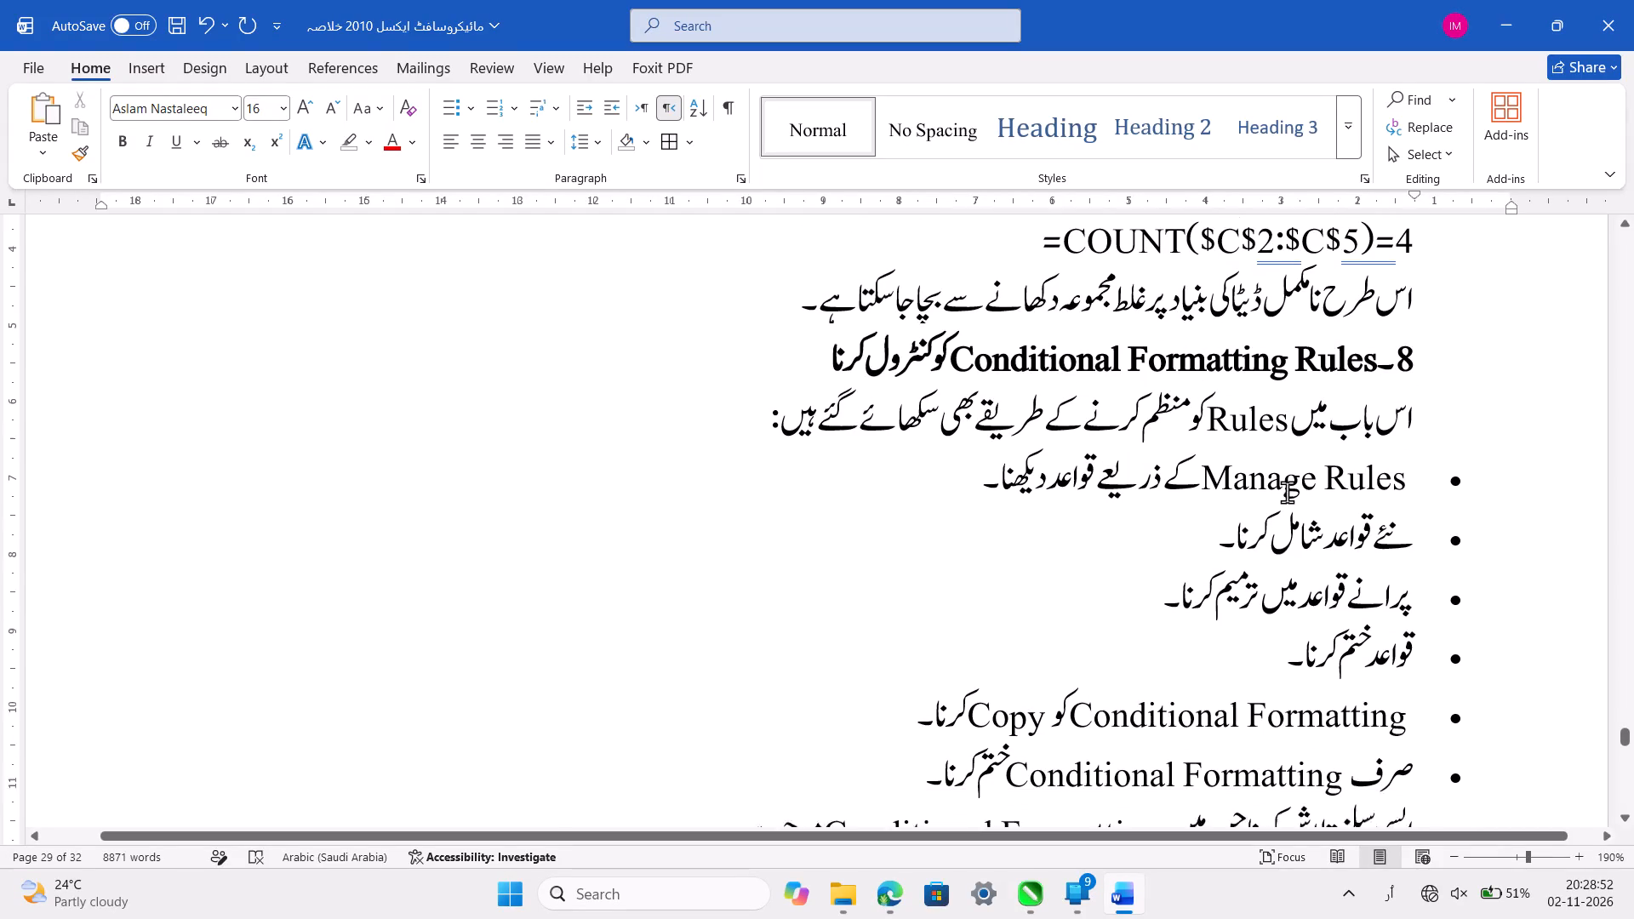
{"action": "scroll", "coordinate": [1287, 492], "scroll_direction": "down", "scroll_amount": 1}
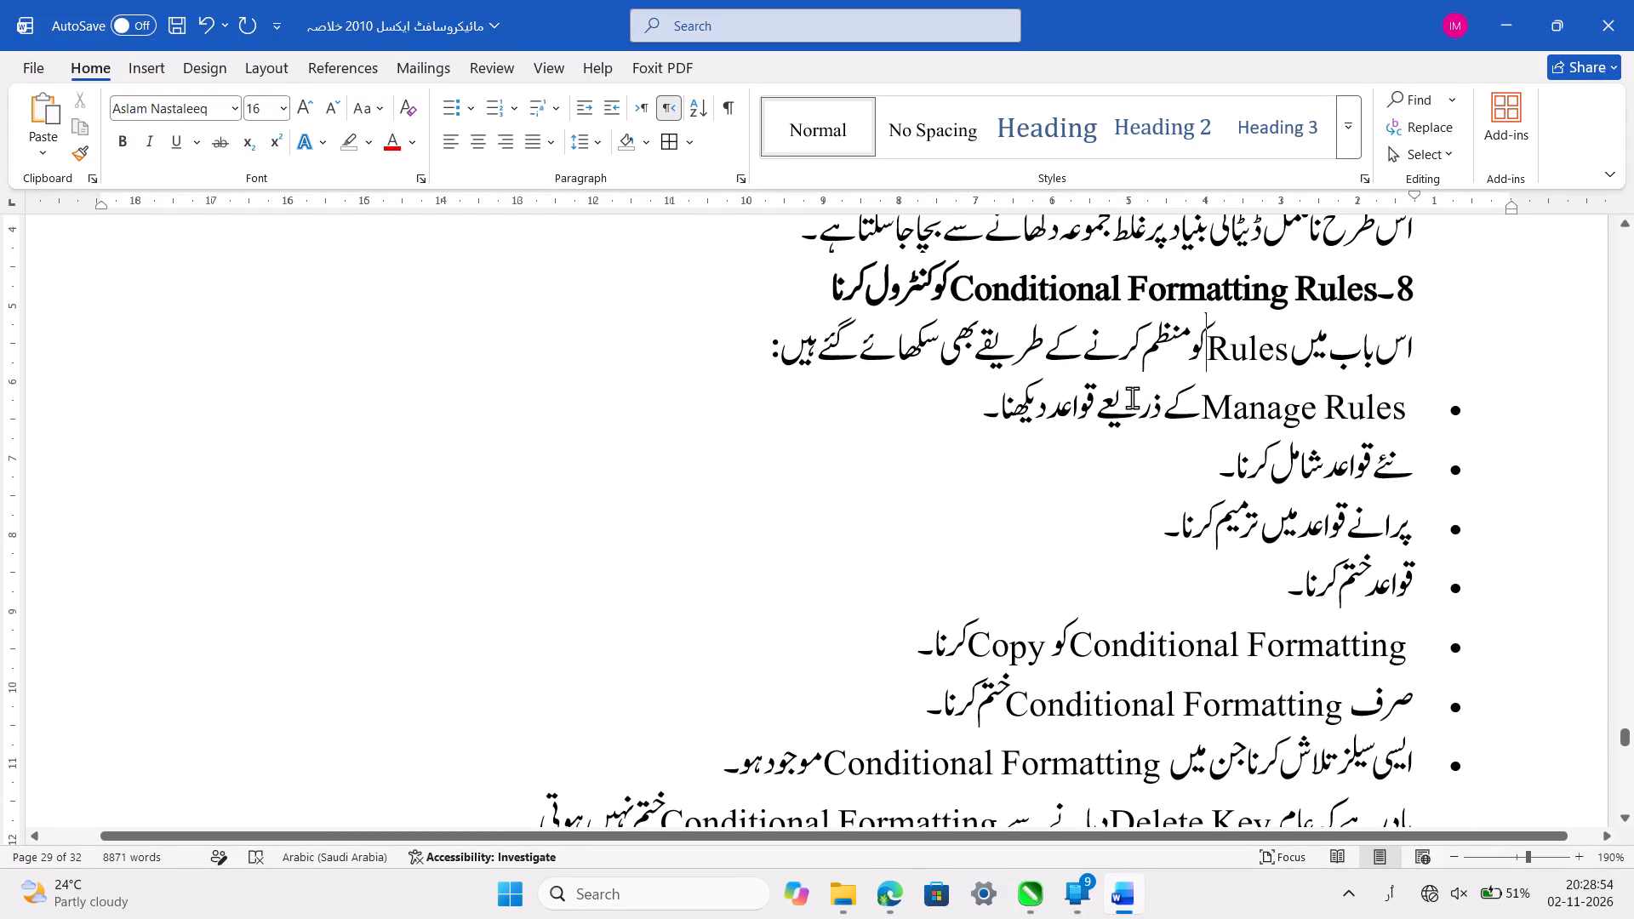
{"action": "left_click", "coordinate": [1371, 416]}
{"action": "key", "text": "Left"}
{"action": "key", "text": "Left"}
{"action": "key", "text": "Left"}
{"action": "key", "text": "Left"}
{"action": "key", "text": "BackSpace"}
{"action": "key", "text": "space"}
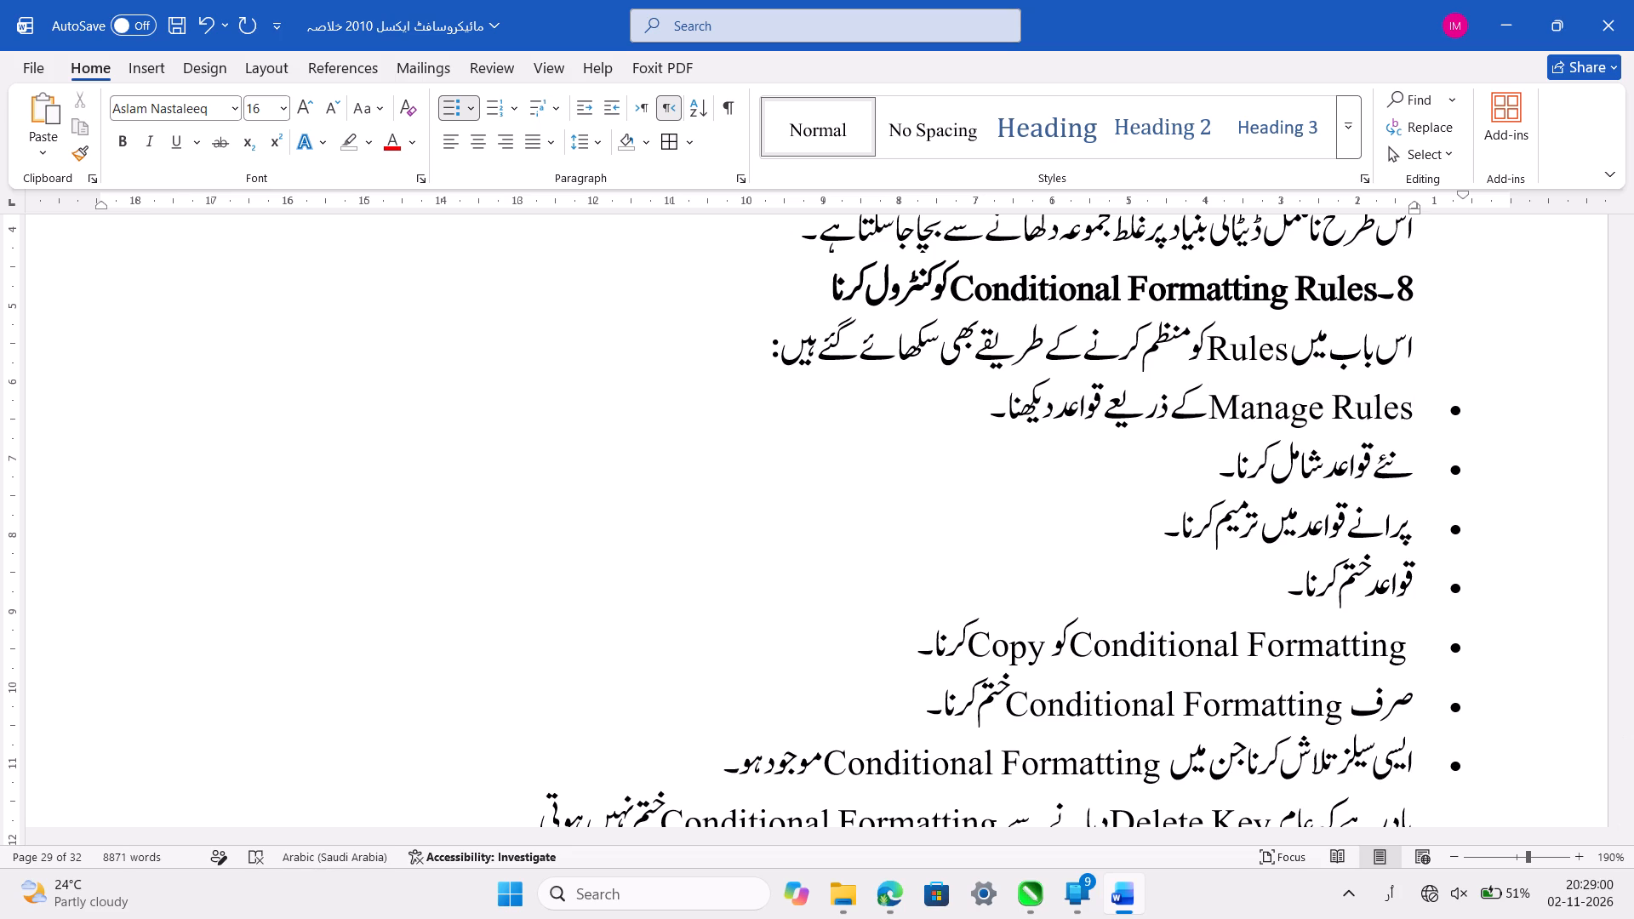
{"action": "key", "text": "ctrl+s"}
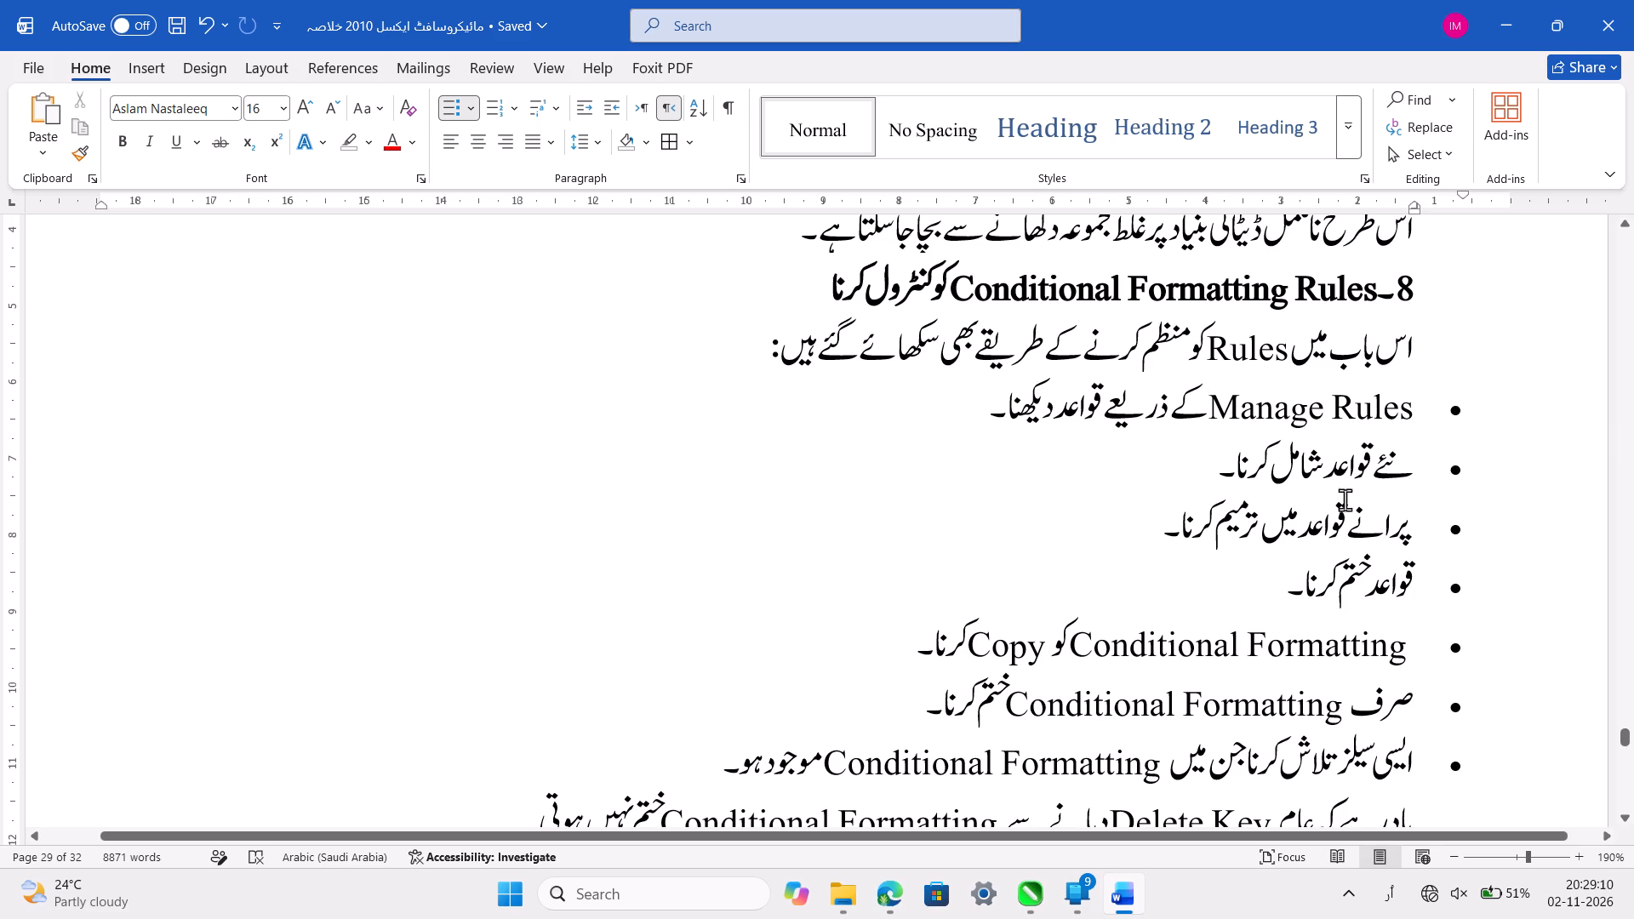
Replace the misplaced spaces before "Conditional Formatting" and before "Copy" in the copying bullet with freshly typed ones.
{"action": "scroll", "coordinate": [1352, 539], "scroll_direction": "down", "scroll_amount": 1}
{"action": "left_click", "coordinate": [1250, 467]}
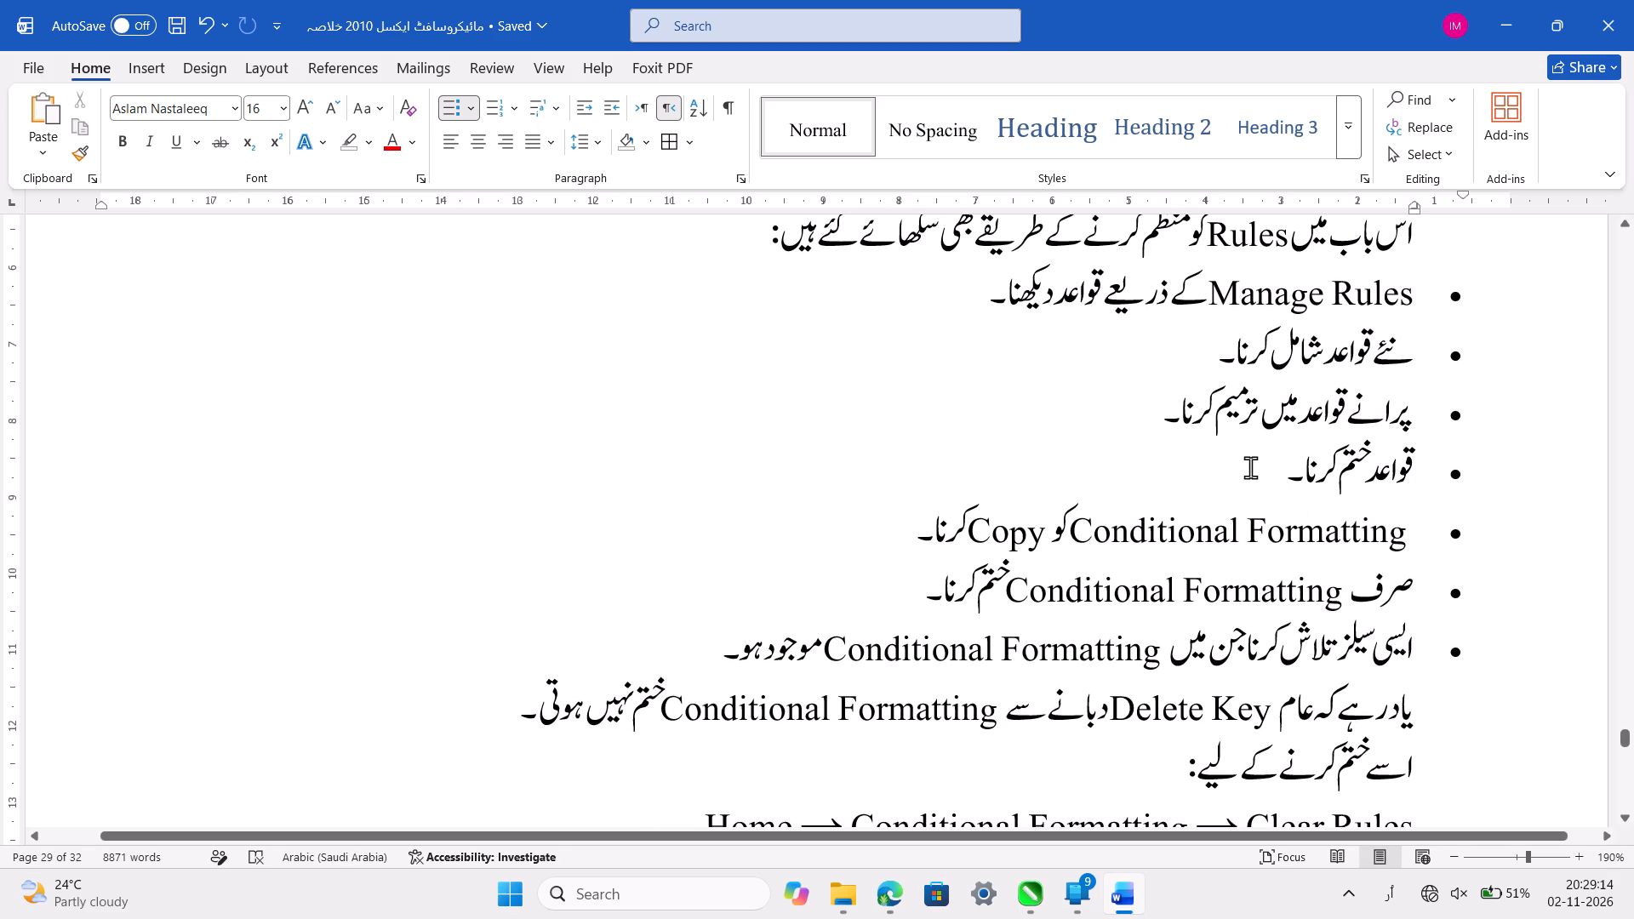
{"action": "left_click", "coordinate": [1358, 528]}
{"action": "key", "text": "Left"}
{"action": "key", "text": "Left"}
{"action": "key", "text": "Left"}
{"action": "key", "text": "Left"}
{"action": "key", "text": "BackSpace"}
{"action": "key", "text": "space"}
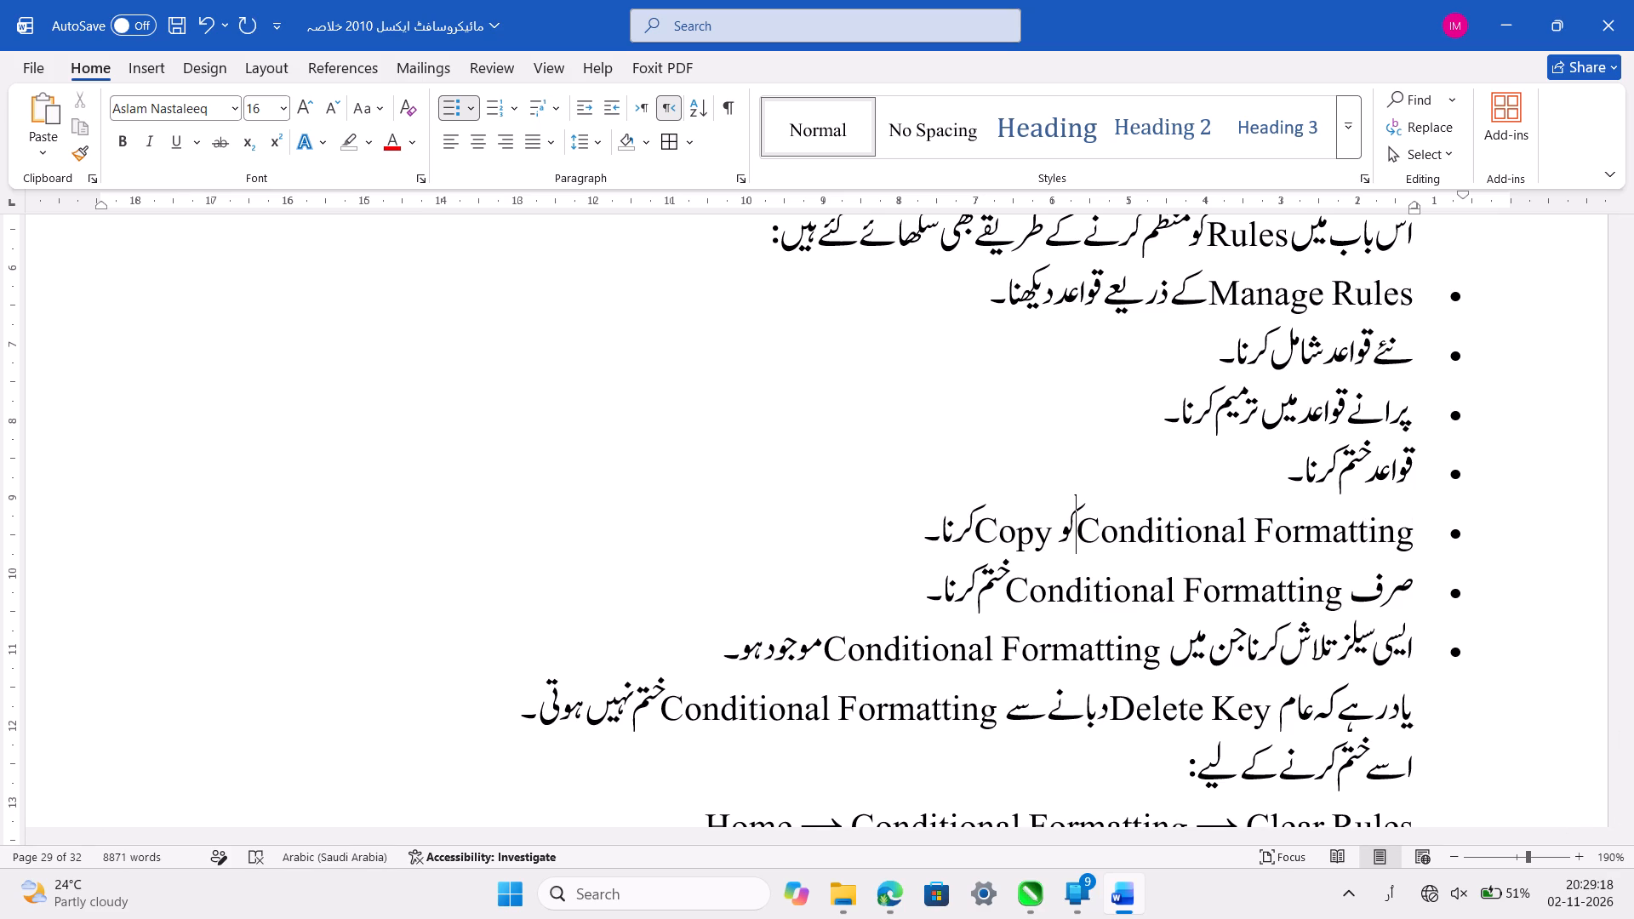
{"action": "left_click", "coordinate": [1034, 533]}
{"action": "key", "text": "Left"}
{"action": "key", "text": "Left"}
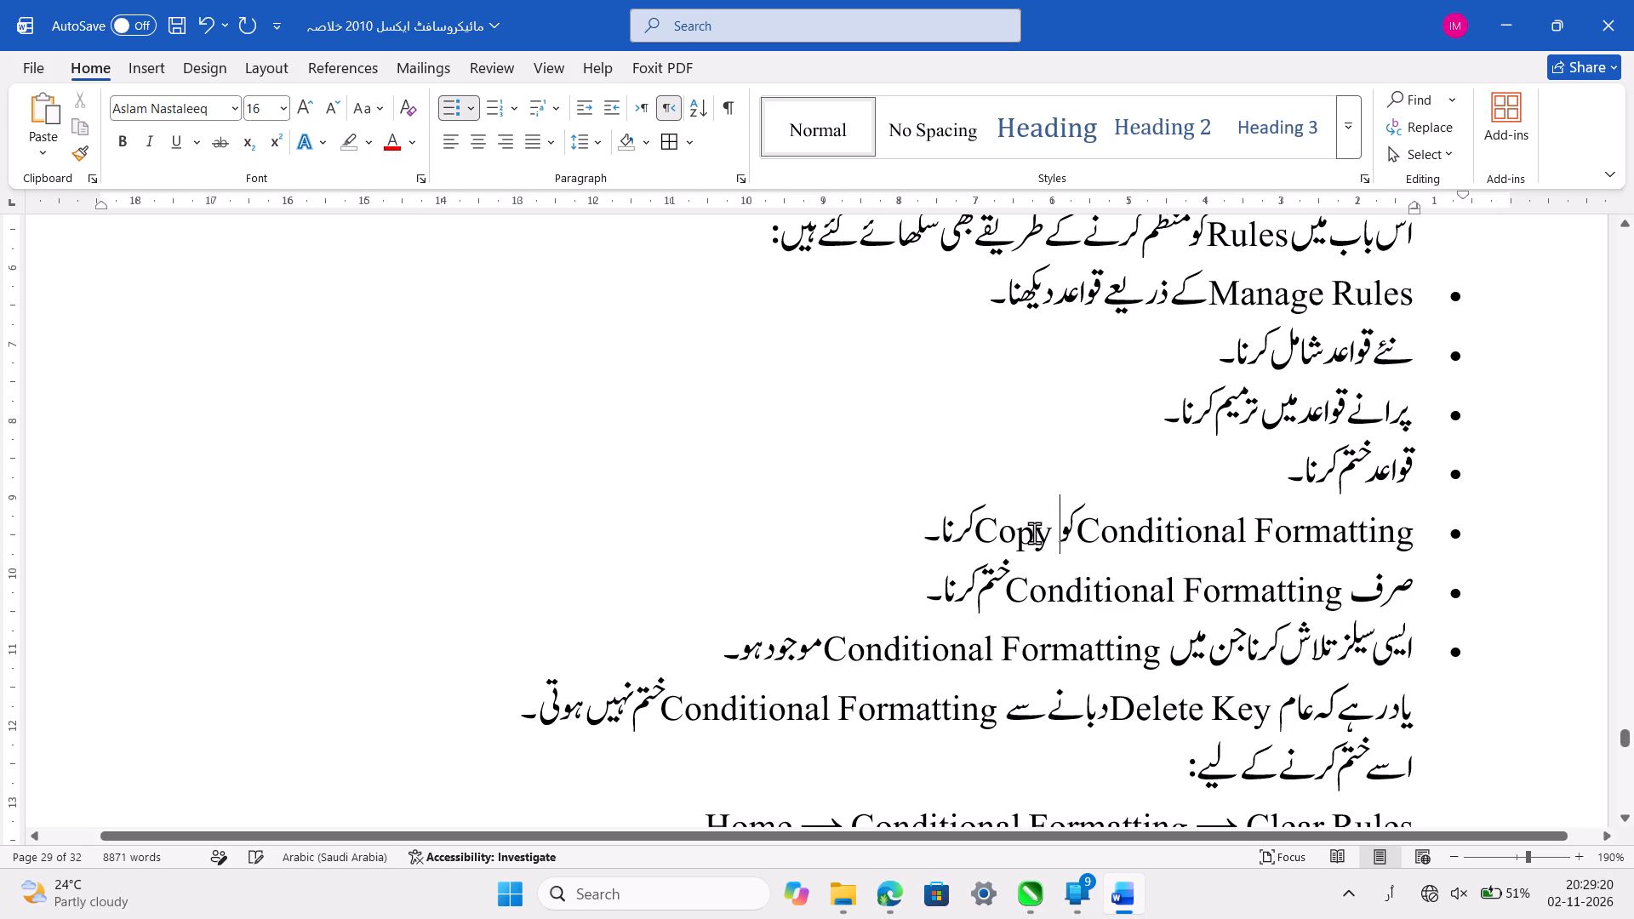
{"action": "key", "text": "BackSpace"}
{"action": "key", "text": "space"}
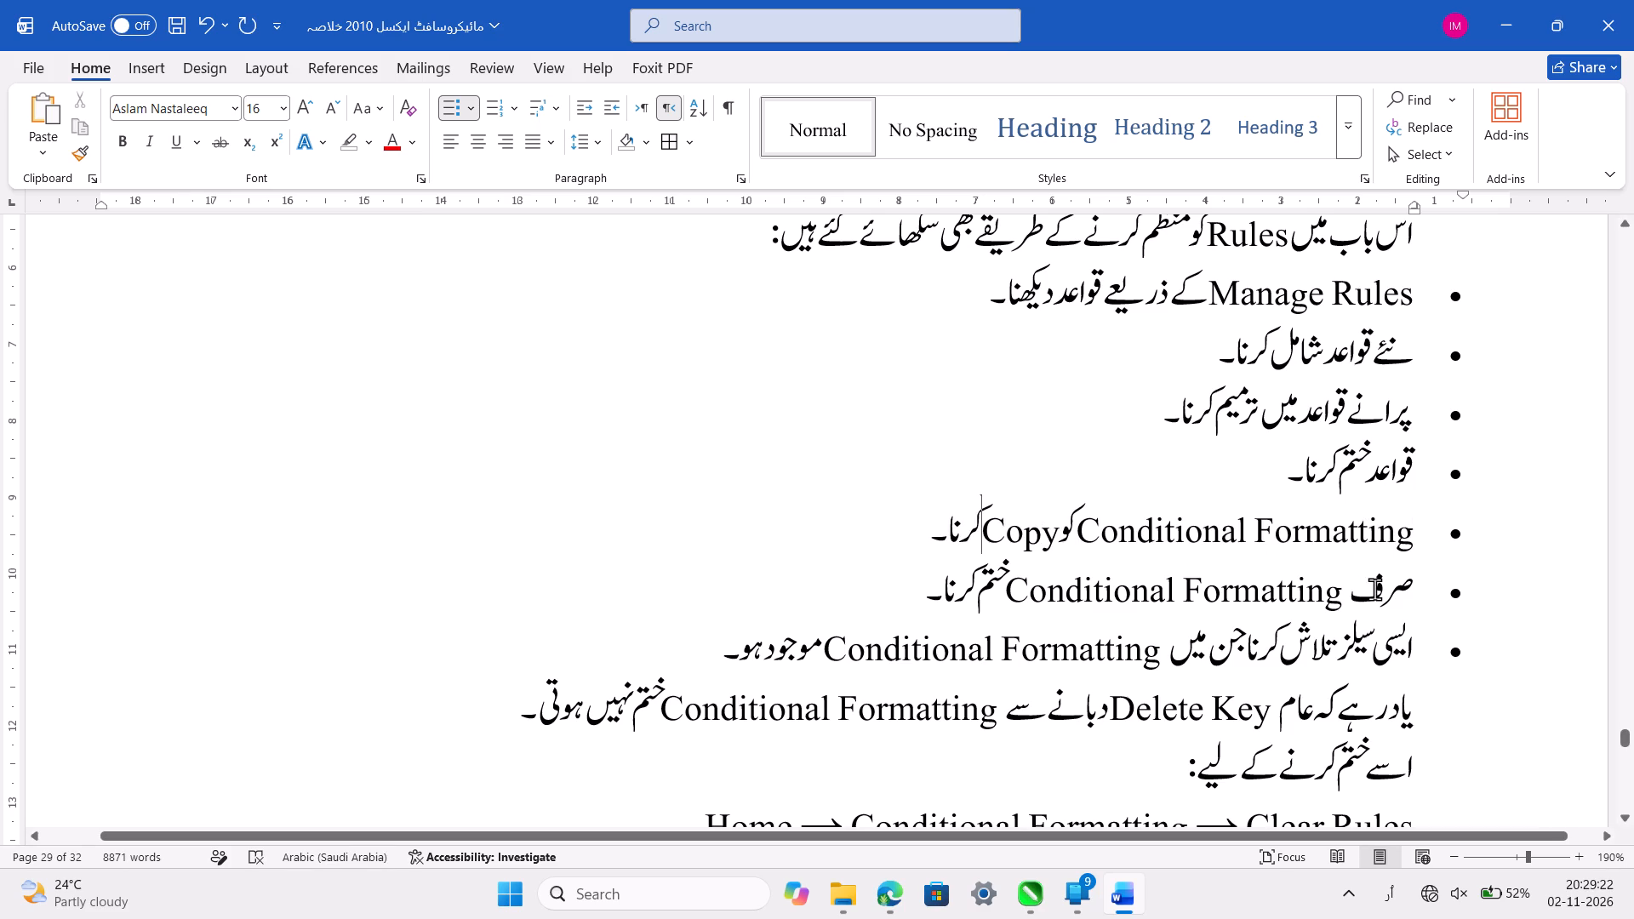
Replace the misplaced space between "صرف" and "Conditional Formatting" in the next bullet with a freshly typed one, and save the document.
{"action": "left_click", "coordinate": [1374, 589]}
{"action": "left_click", "coordinate": [1322, 591]}
{"action": "key", "text": "Left"}
{"action": "key", "text": "Left"}
{"action": "key", "text": "BackSpace"}
{"action": "key", "text": "space"}
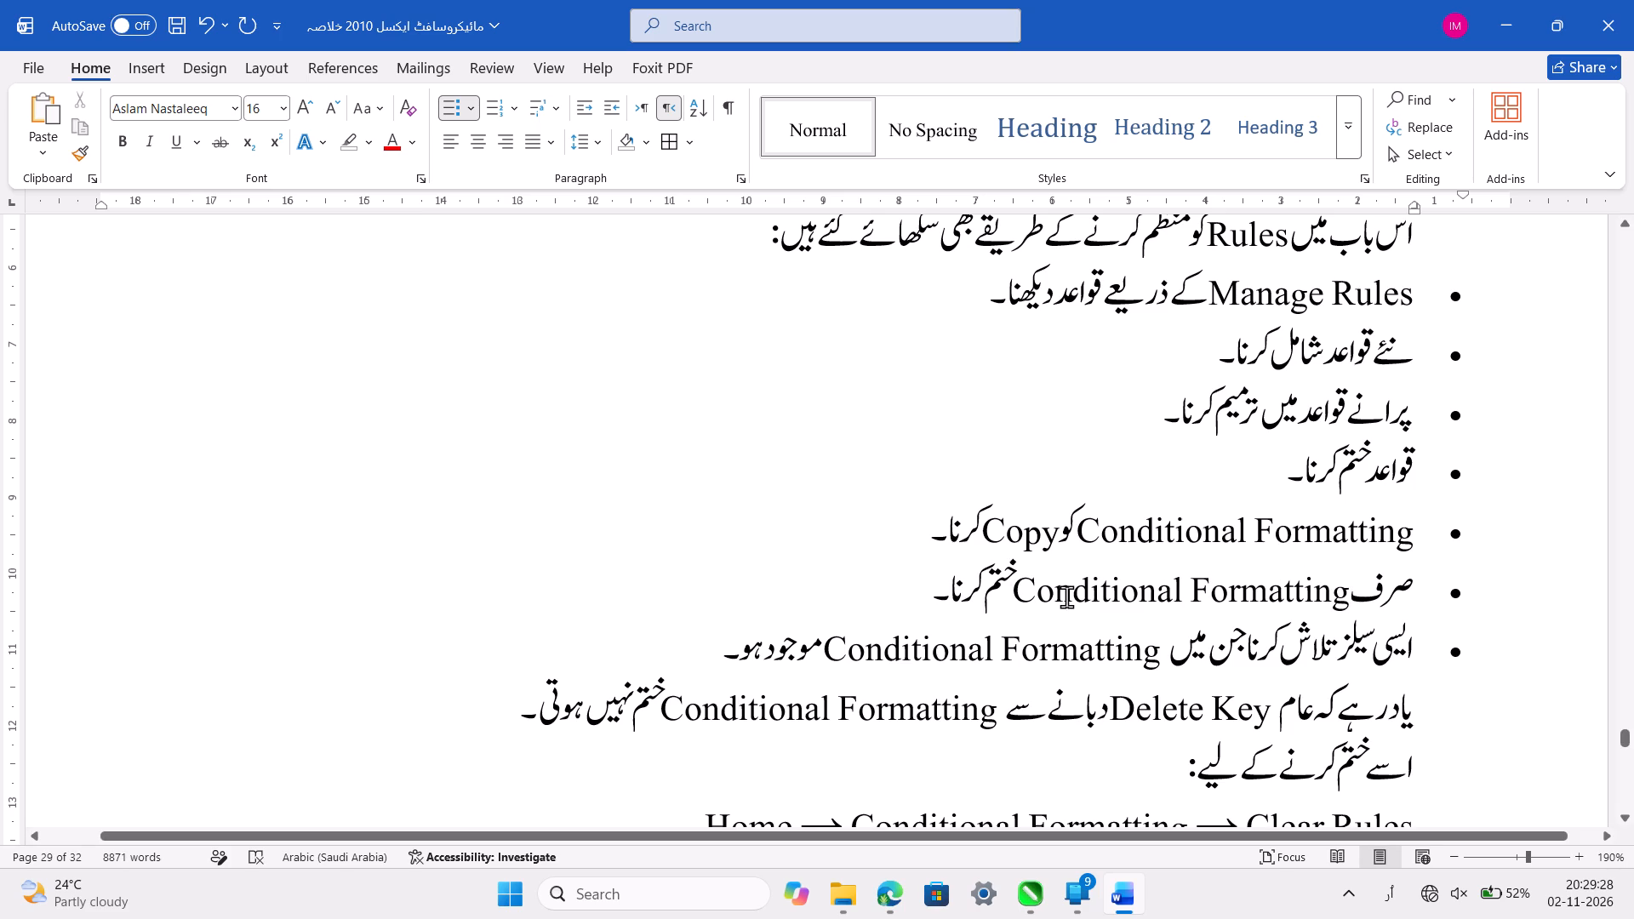
{"action": "left_click", "coordinate": [1225, 526]}
{"action": "key", "text": "ctrl+s"}
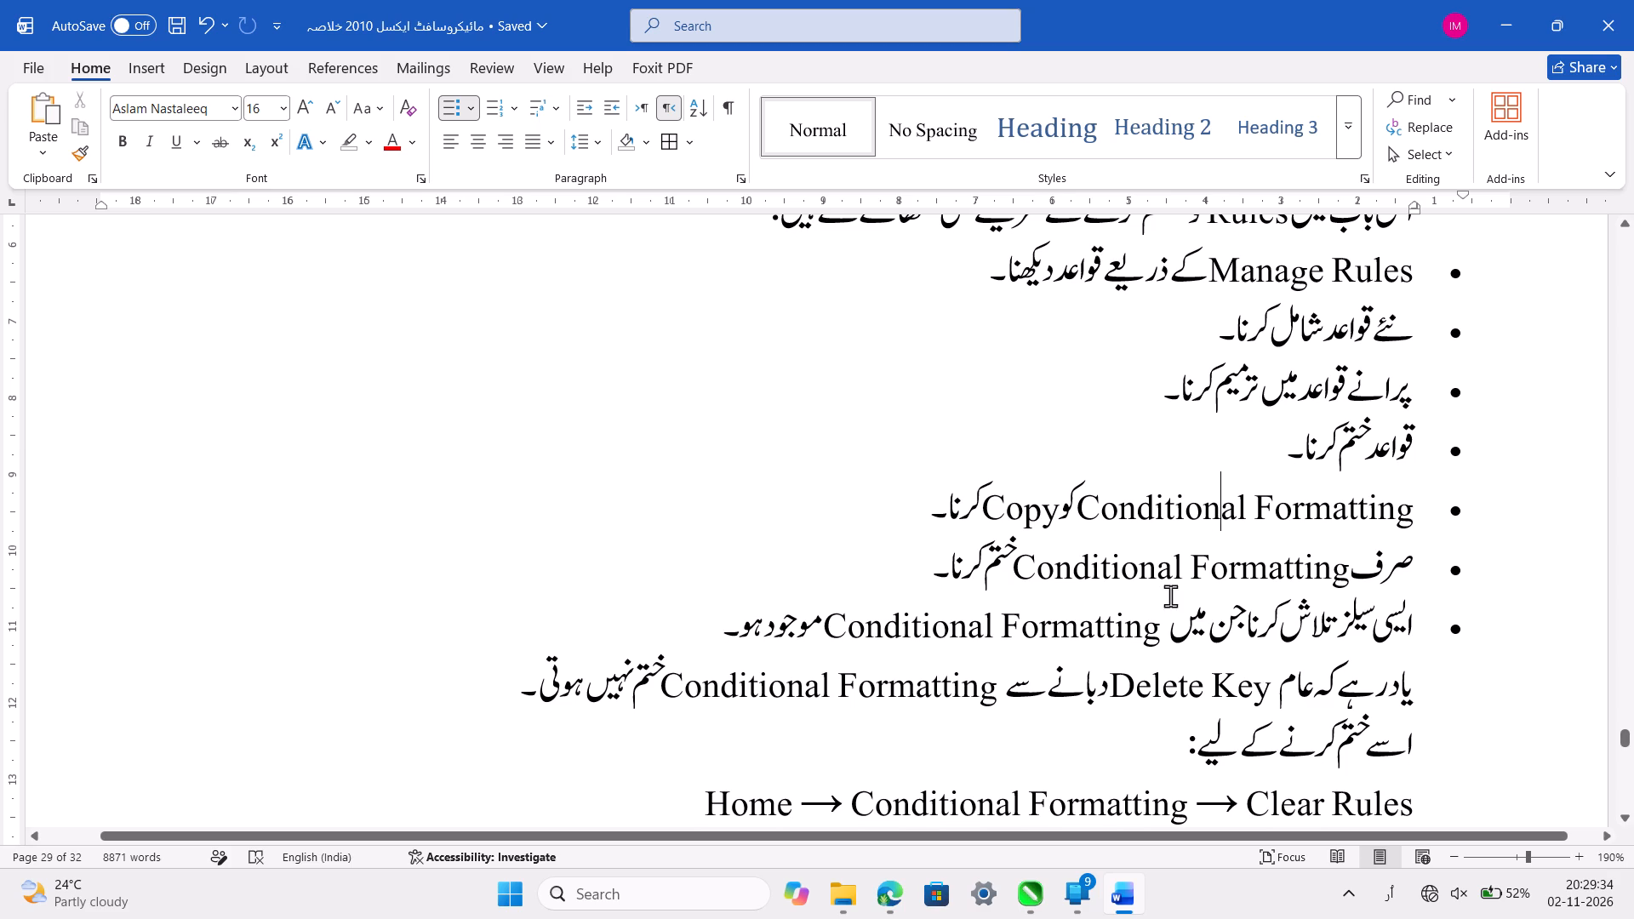
Replace the misplaced space before "Conditional Formatting" in the last bullet, about finding cells, with a freshly typed one.
{"action": "left_click", "coordinate": [1151, 626]}
{"action": "key", "text": "Left"}
{"action": "key", "text": "Left"}
{"action": "key", "text": "BackSpace"}
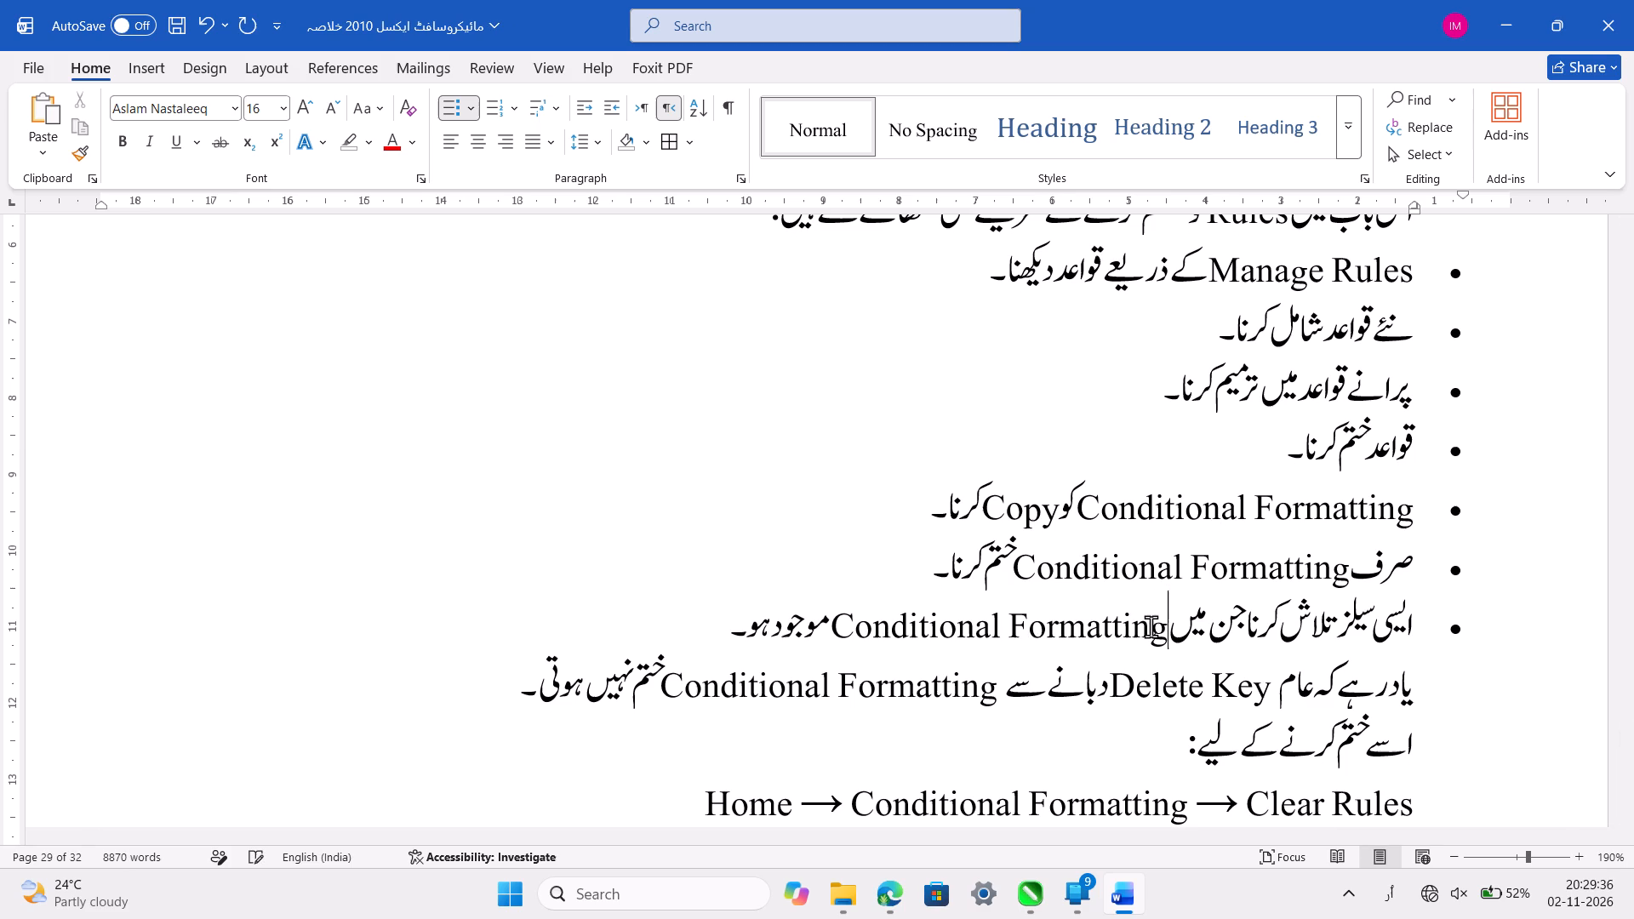
{"action": "key", "text": "space"}
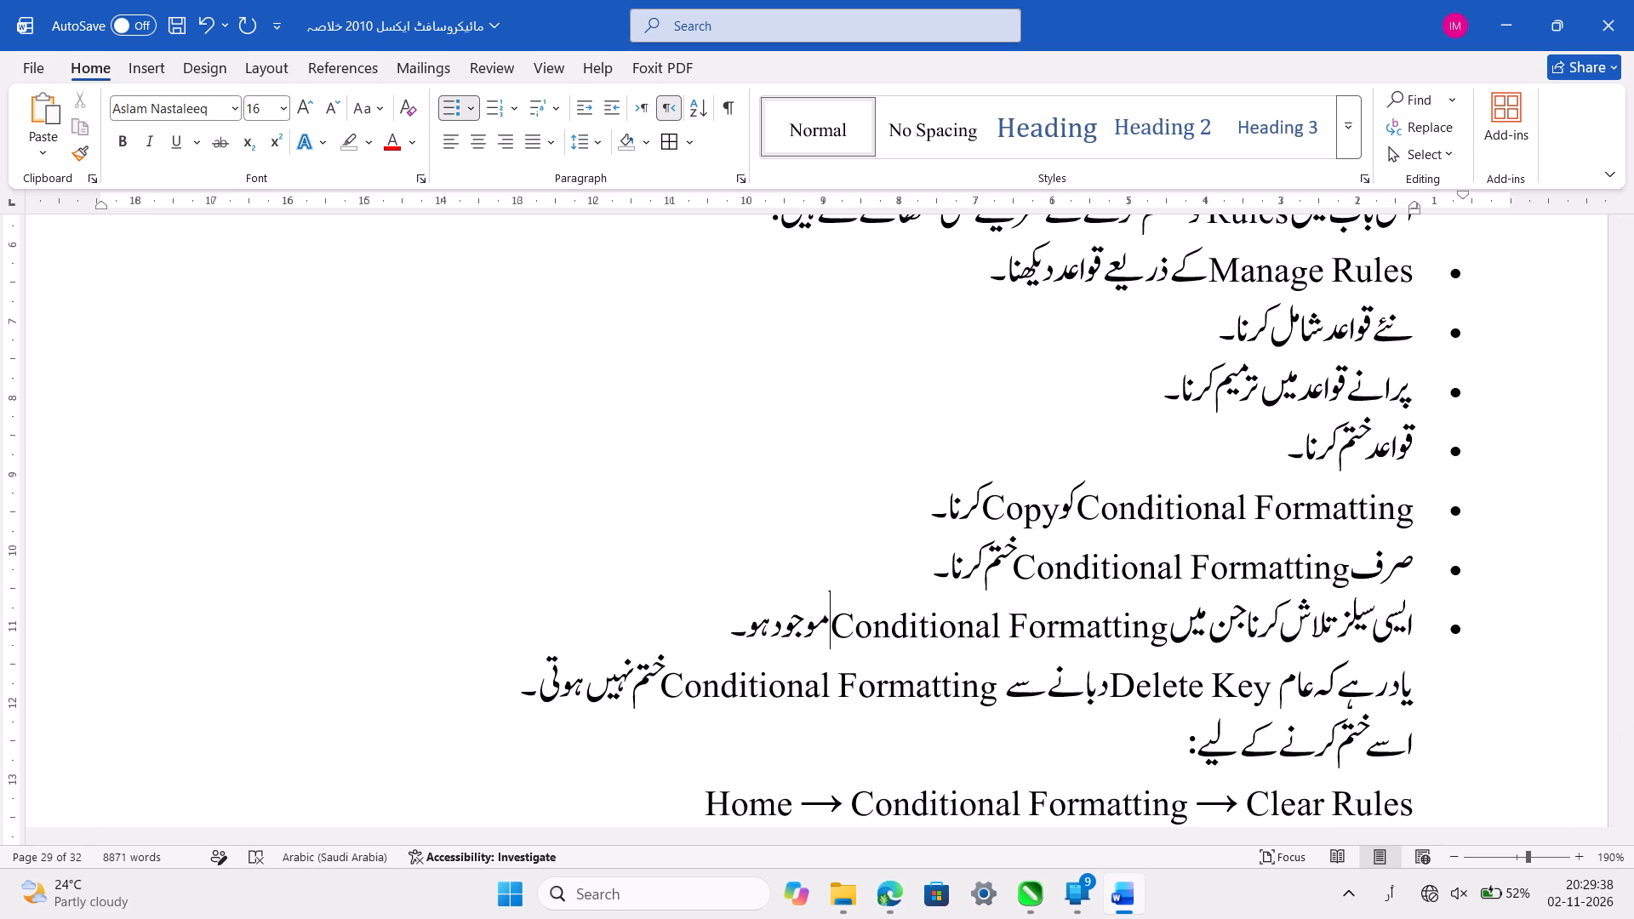
Replace the misplaced spaces before "Delete Key" and before "Conditional Formatting" in the reminder sentence below the bullets with freshly typed ones.
{"action": "scroll", "coordinate": [1151, 626], "scroll_direction": "down", "scroll_amount": 1}
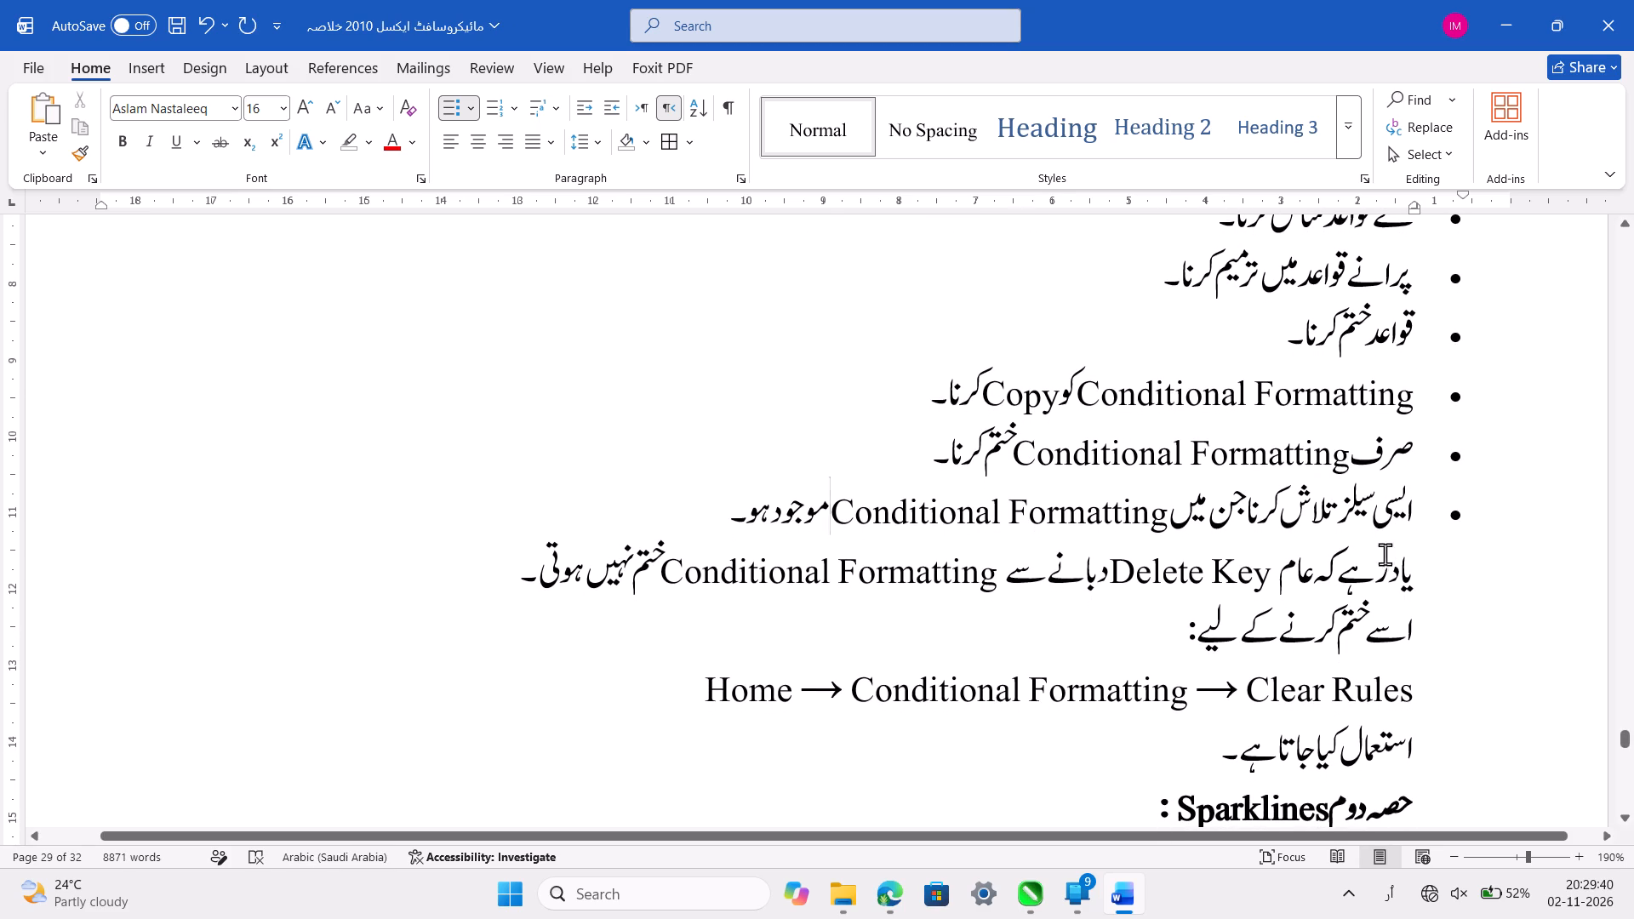
{"action": "left_click", "coordinate": [1237, 576]}
{"action": "key", "text": "Left"}
{"action": "key", "text": "Left"}
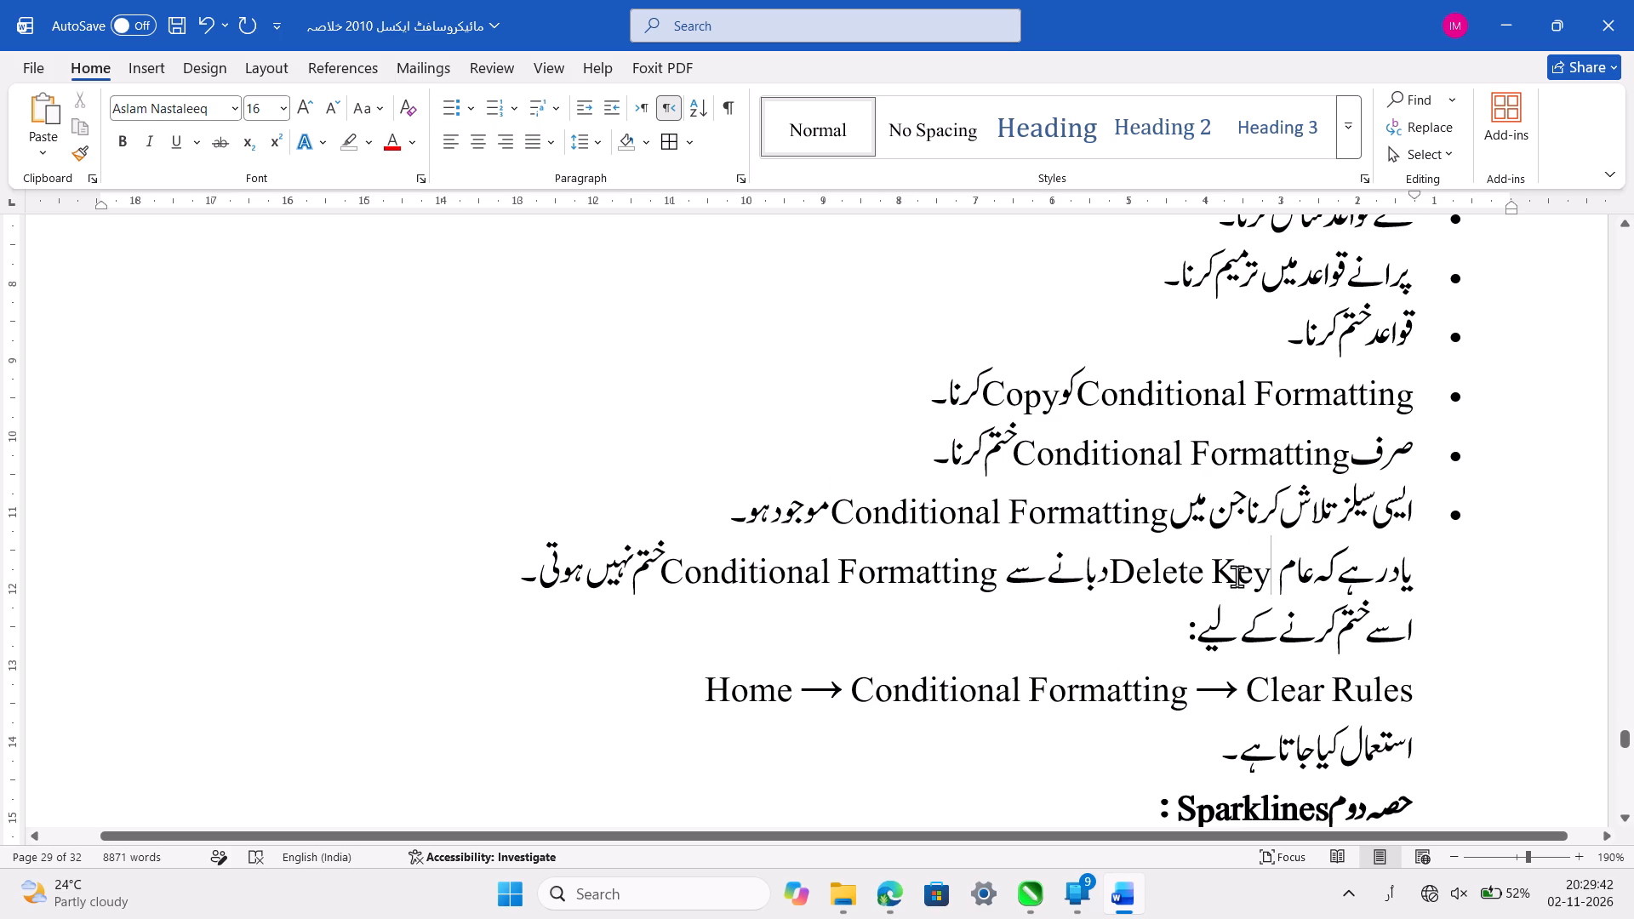
{"action": "key", "text": "Left"}
{"action": "key", "text": "BackSpace"}
{"action": "key", "text": "space"}
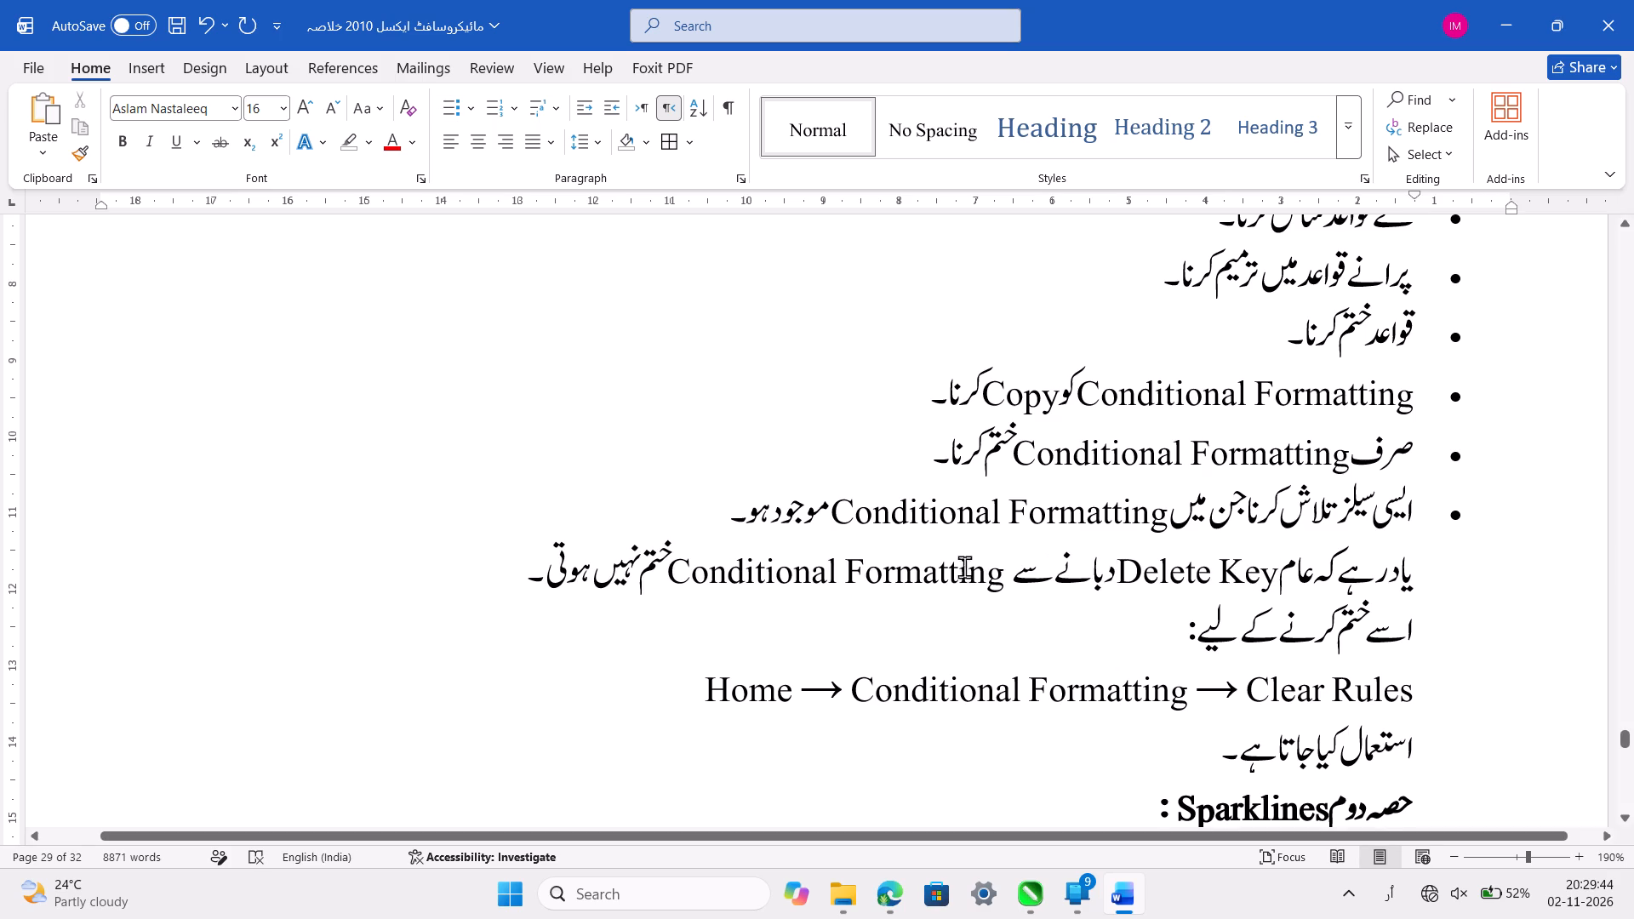
{"action": "left_click", "coordinate": [969, 572]}
{"action": "key", "text": "Left"}
{"action": "key", "text": "Left"}
{"action": "key", "text": "Left"}
{"action": "key", "text": "BackSpace"}
{"action": "key", "text": "space"}
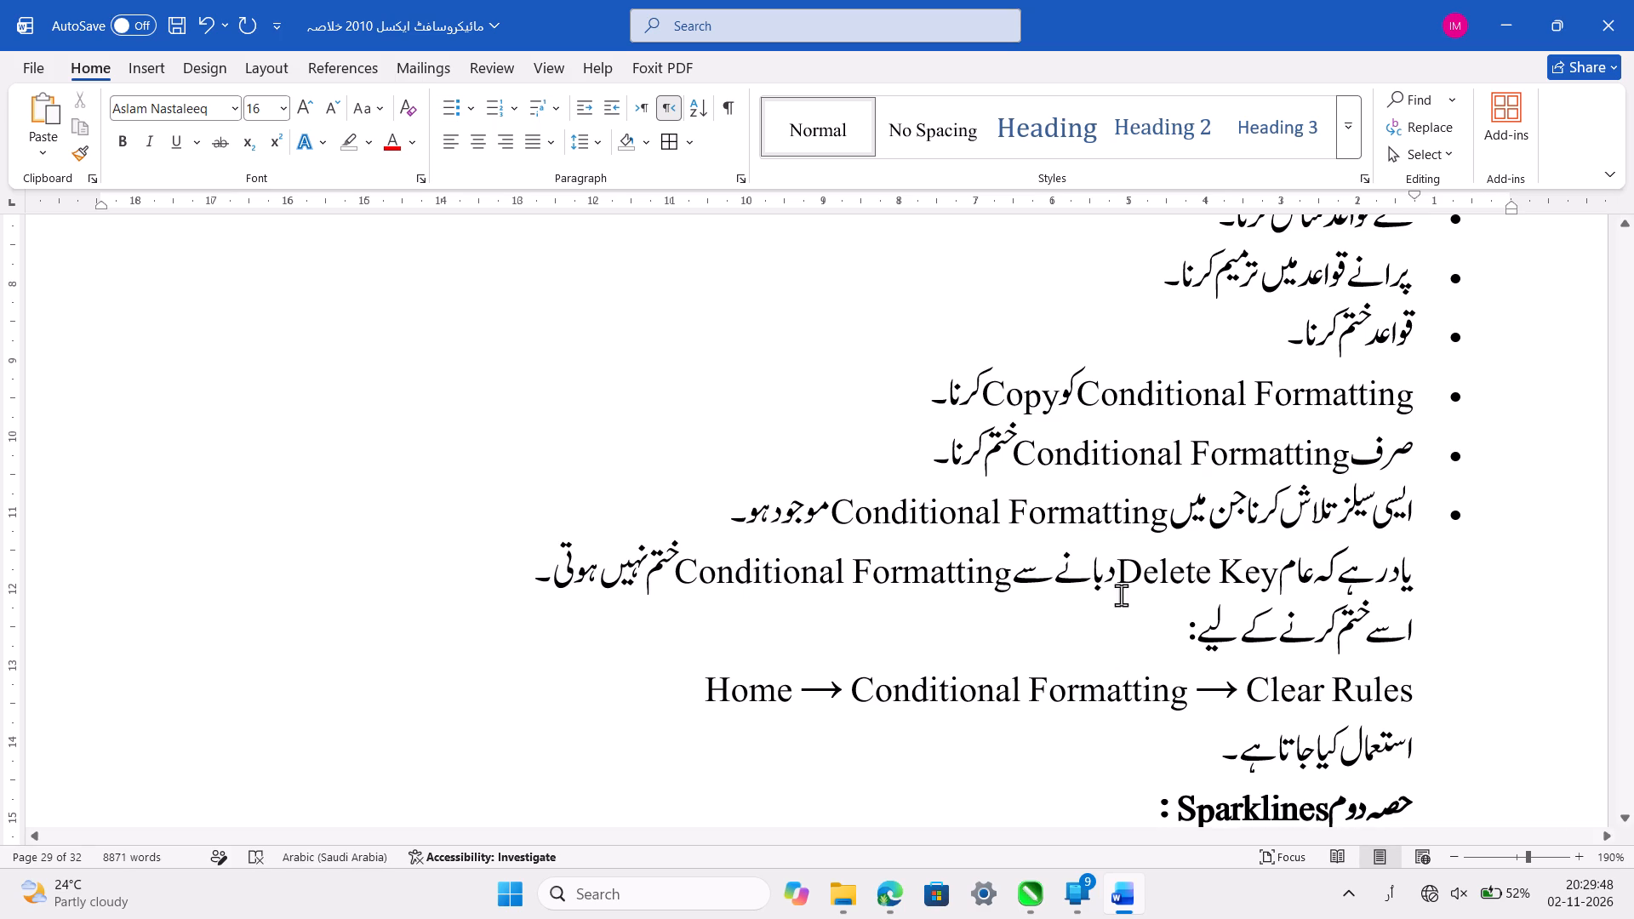
Check the end of section 8 down to the Sparklines heading and save the document.
{"action": "left_click", "coordinate": [1118, 621]}
{"action": "scroll", "coordinate": [1118, 621], "scroll_direction": "down", "scroll_amount": 1}
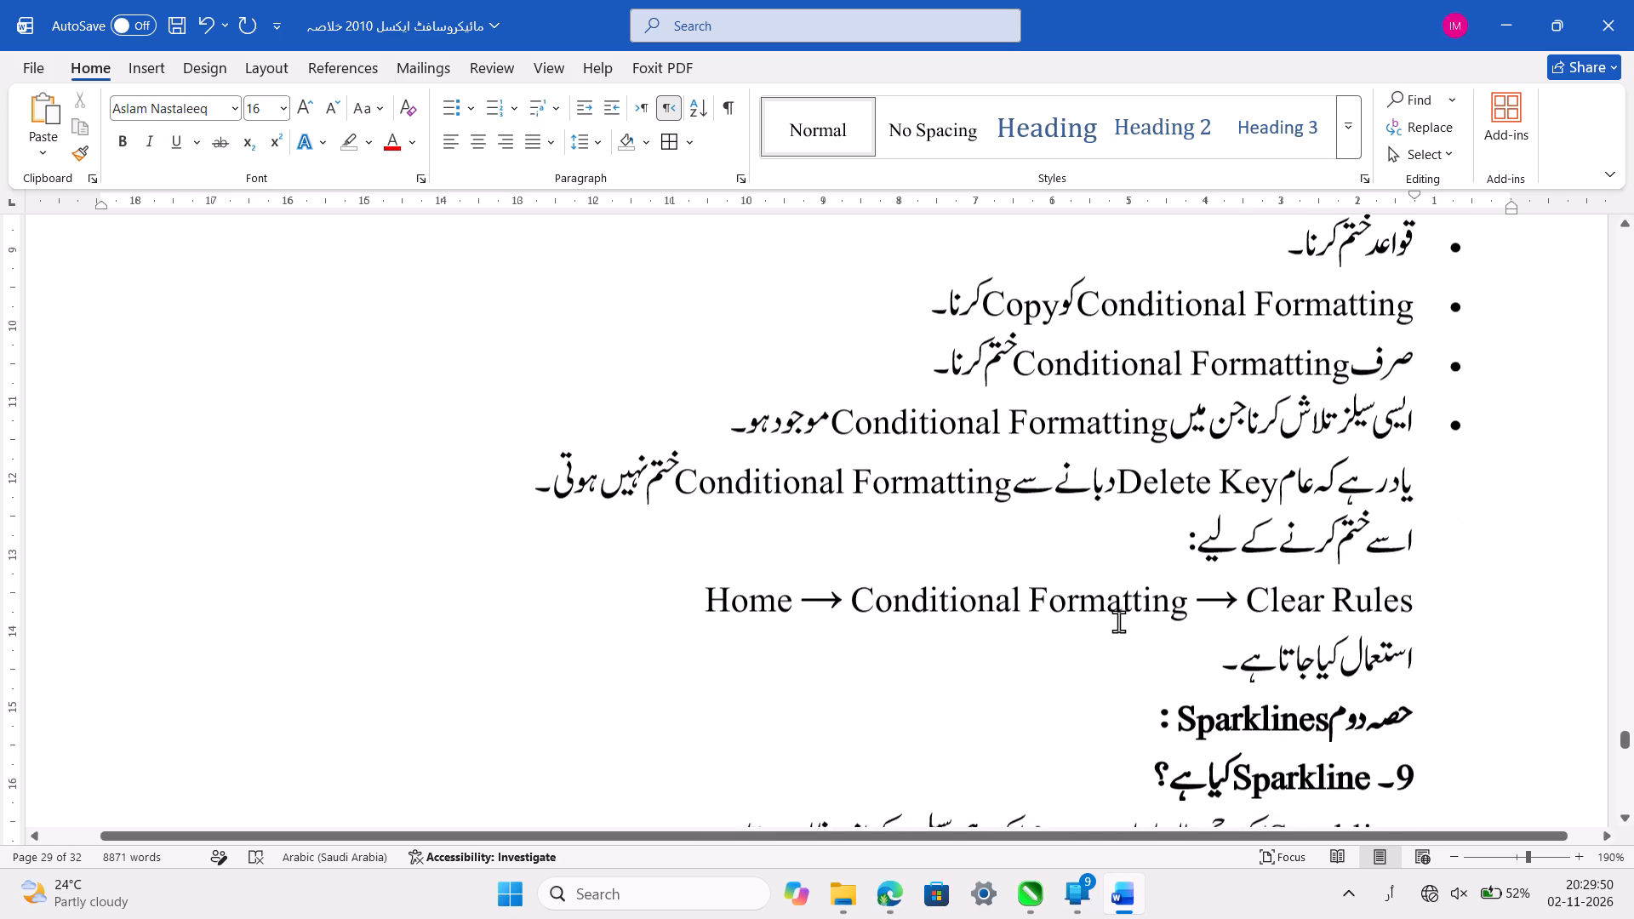
{"action": "scroll", "coordinate": [1118, 621], "scroll_direction": "down", "scroll_amount": 1}
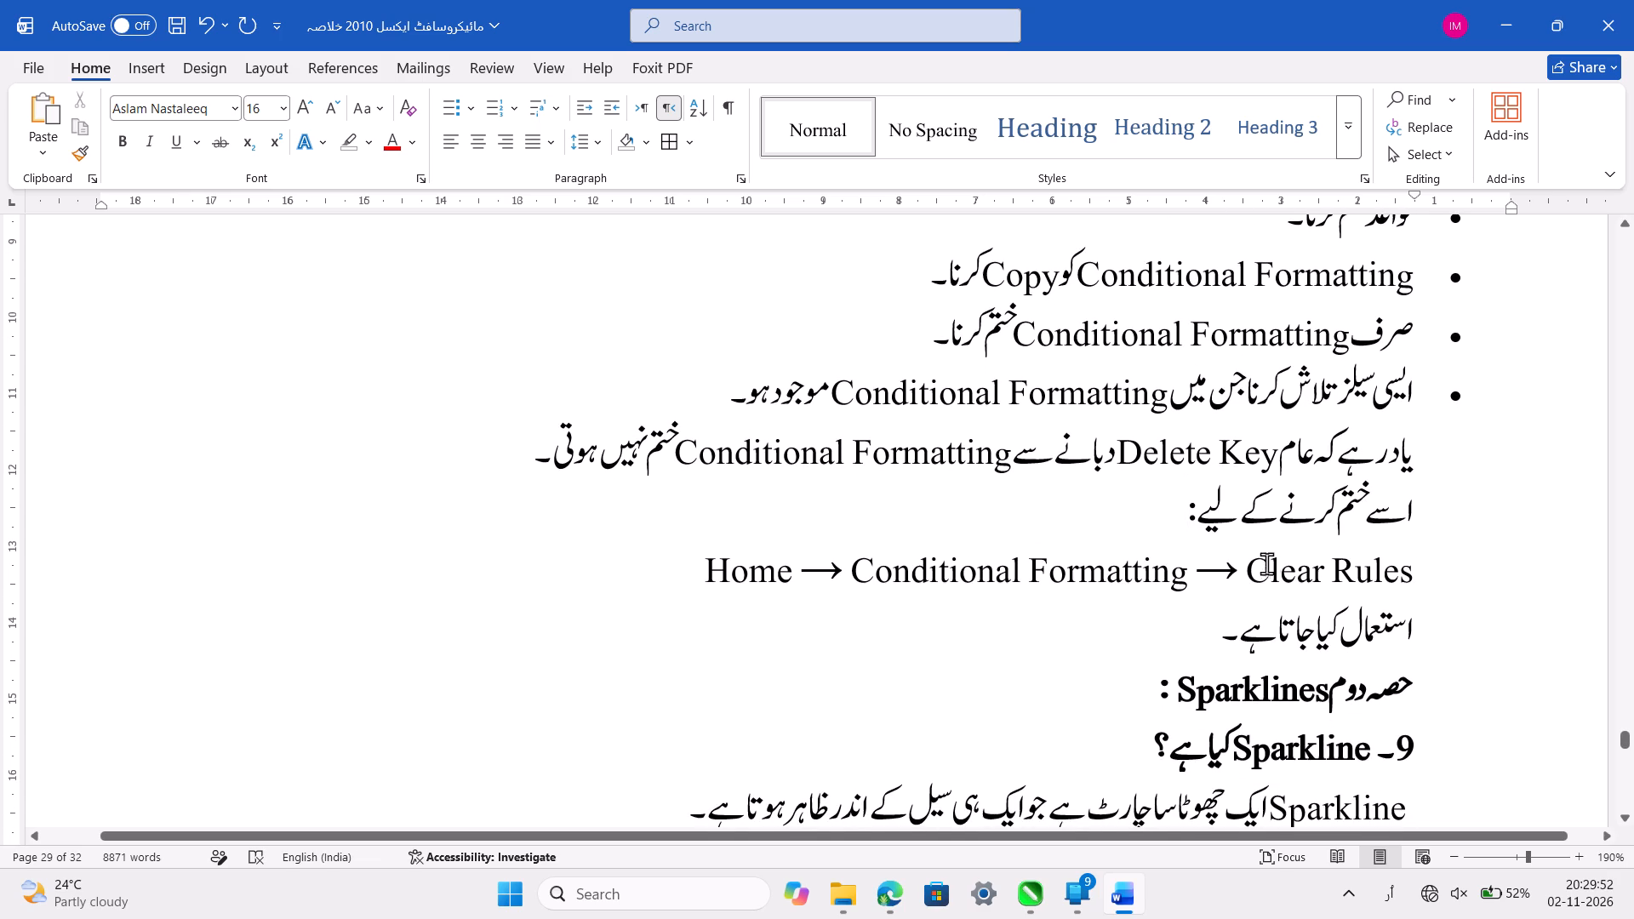
{"action": "scroll", "coordinate": [1269, 567], "scroll_direction": "down", "scroll_amount": 1}
{"action": "left_click", "coordinate": [1152, 574]}
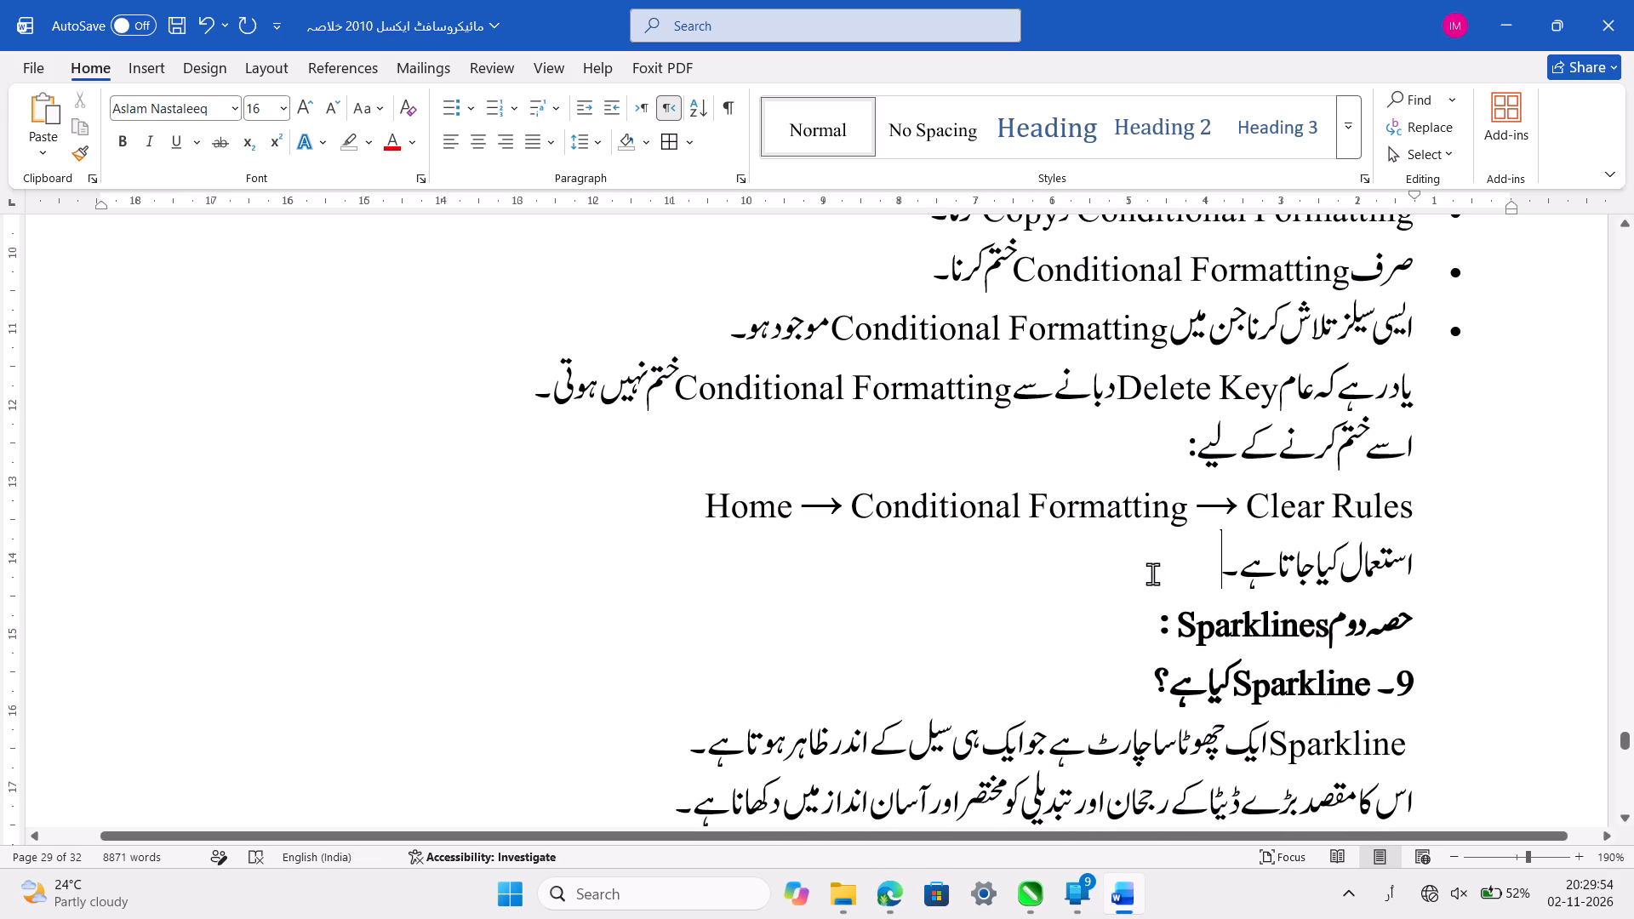
{"action": "key", "text": "ctrl+s"}
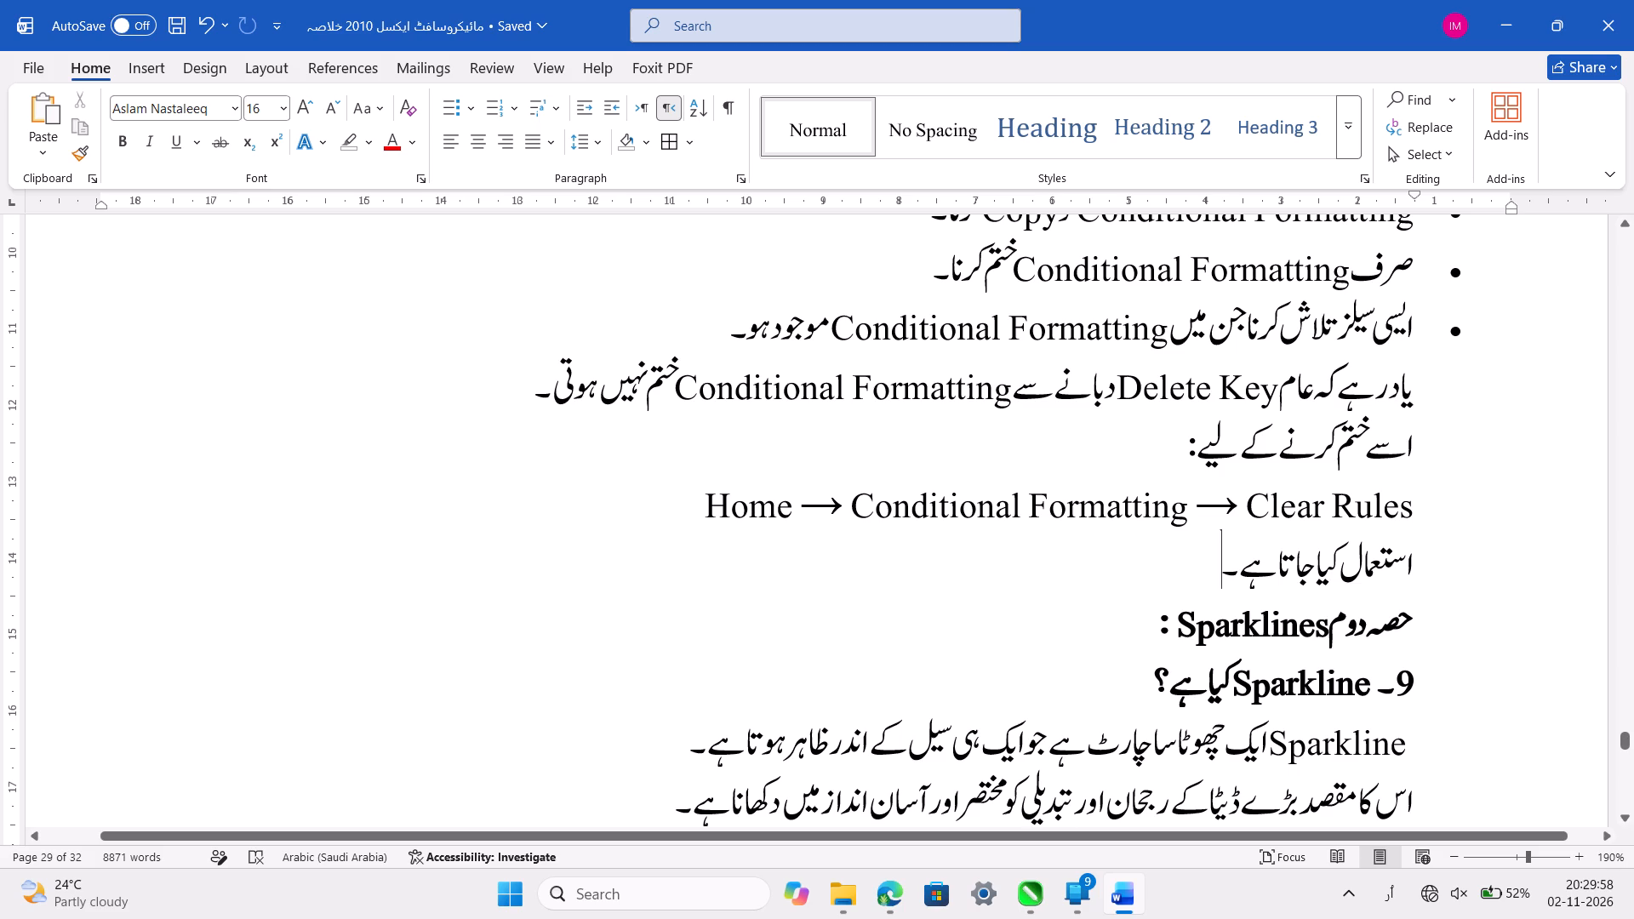
Replace the misplaced space before "Sparkline" in section 9's example sentence about a student's monthly marks with a freshly typed one.
{"action": "scroll", "coordinate": [1152, 574], "scroll_direction": "down", "scroll_amount": 1}
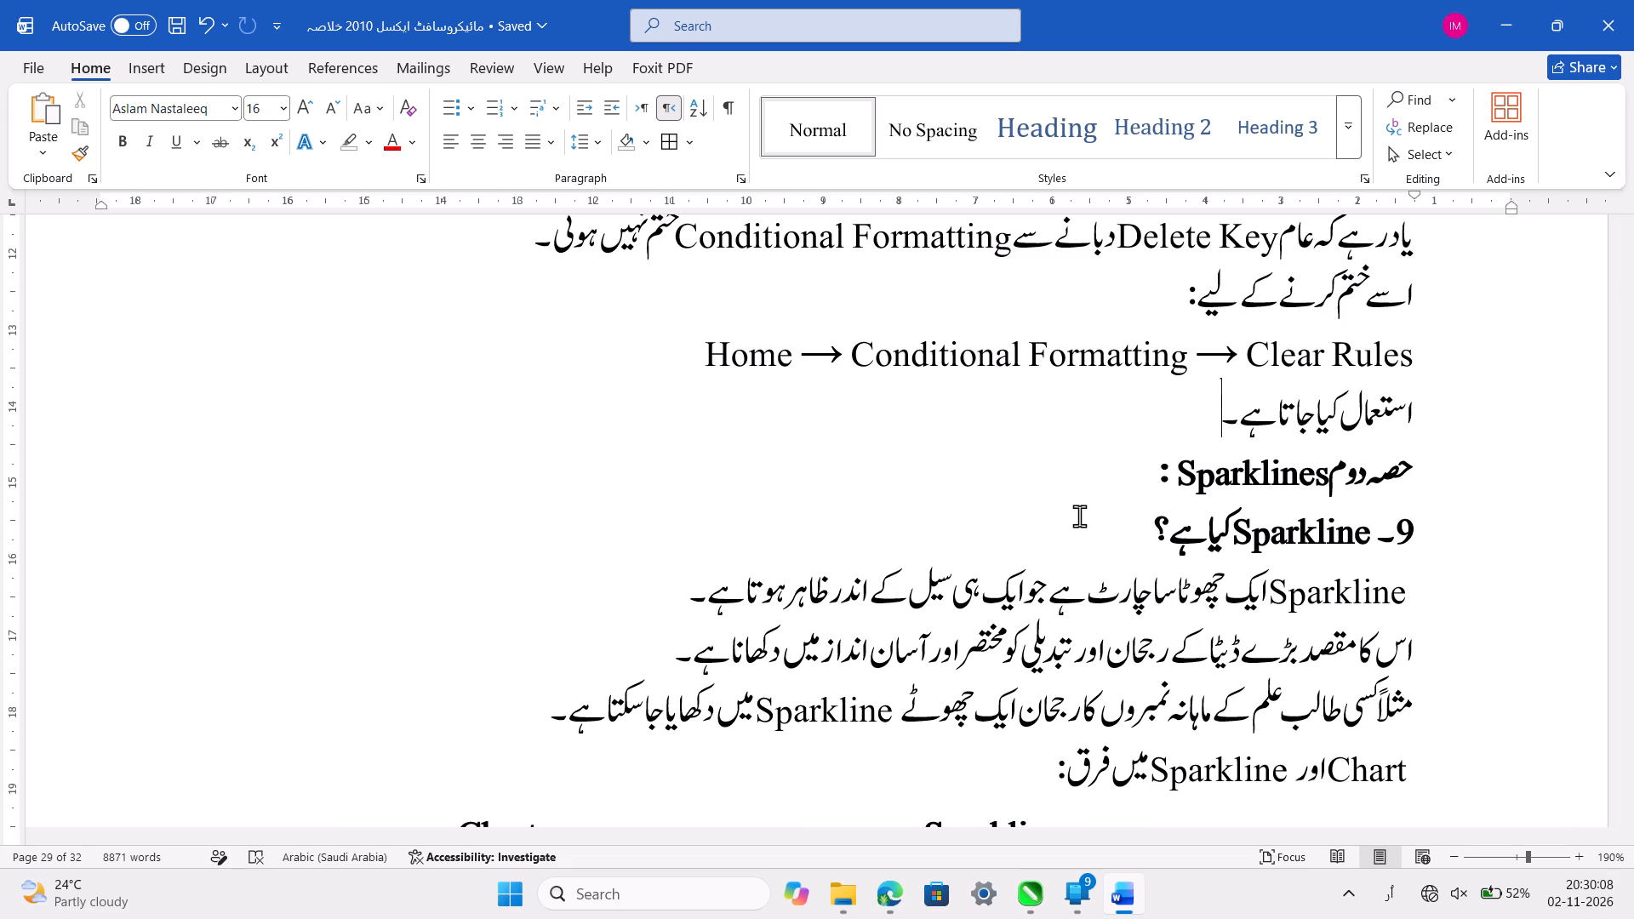
{"action": "scroll", "coordinate": [1079, 516], "scroll_direction": "down", "scroll_amount": 1}
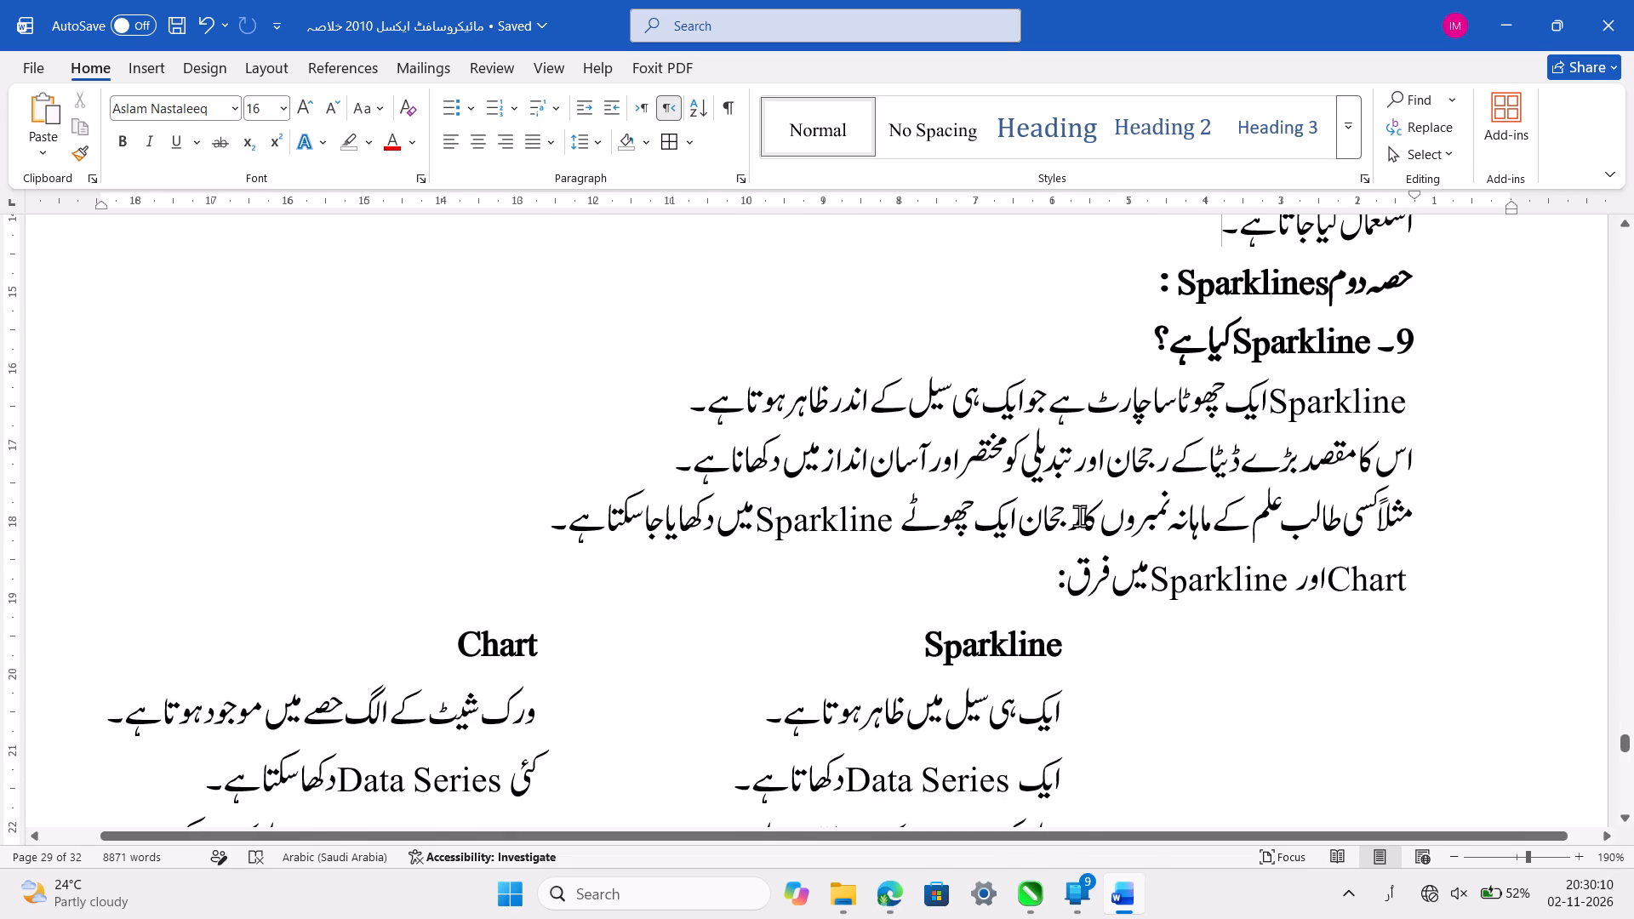
{"action": "left_click", "coordinate": [1018, 529]}
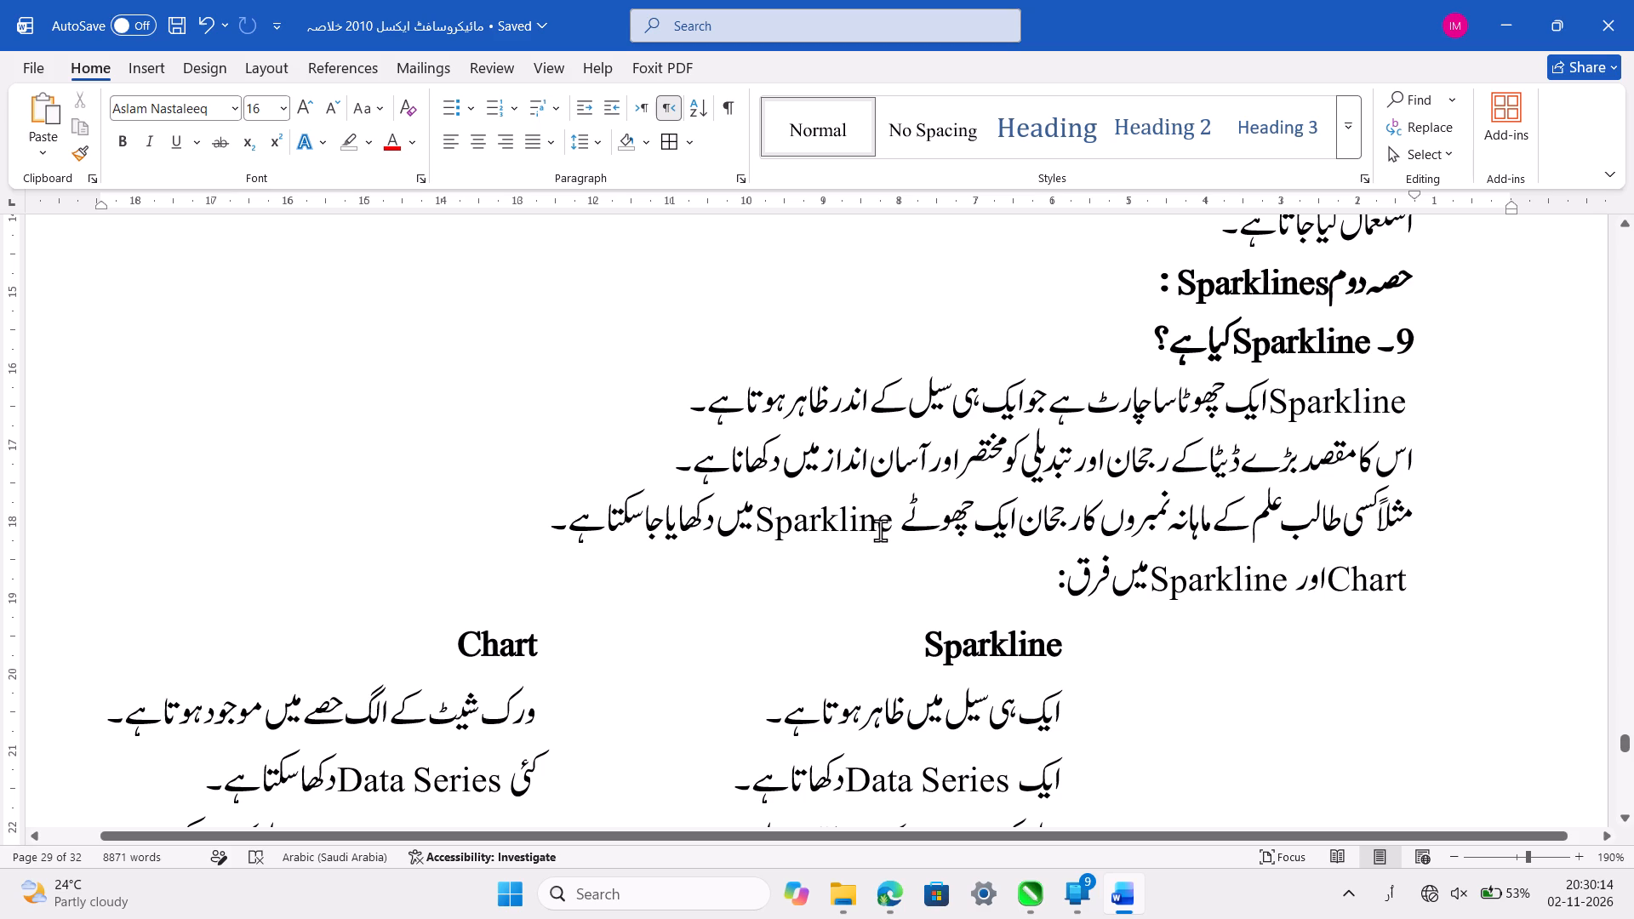
{"action": "left_click", "coordinate": [881, 530]}
{"action": "key", "text": "Left"}
{"action": "key", "text": "Left"}
{"action": "key", "text": "BackSpace"}
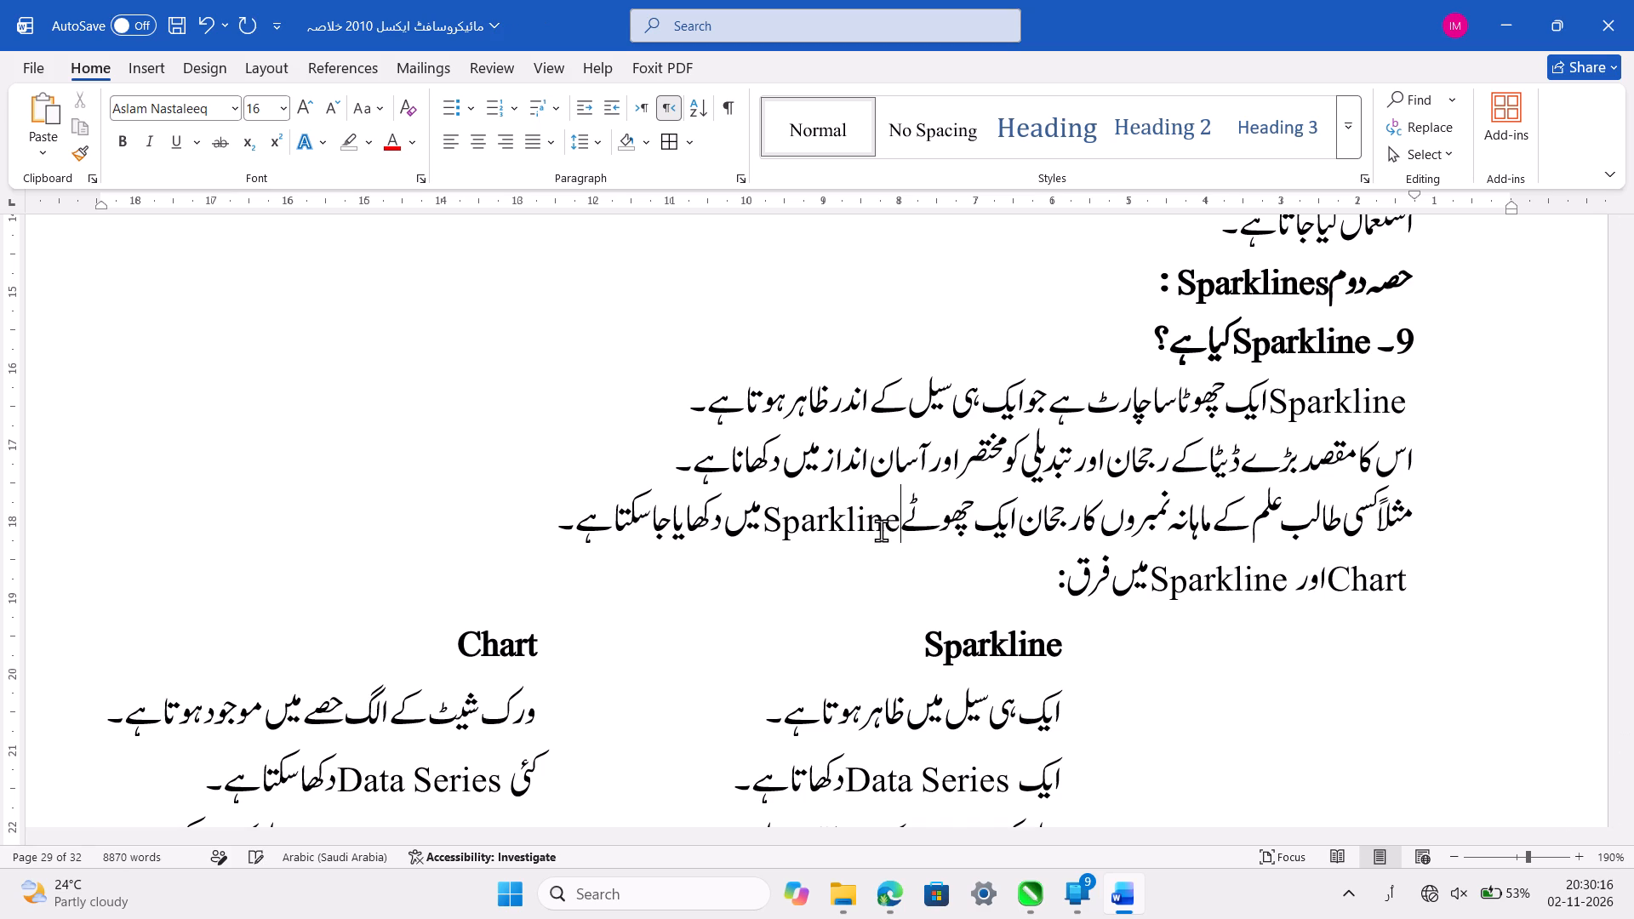
{"action": "key", "text": "space"}
{"action": "scroll", "coordinate": [881, 530], "scroll_direction": "down", "scroll_amount": 1}
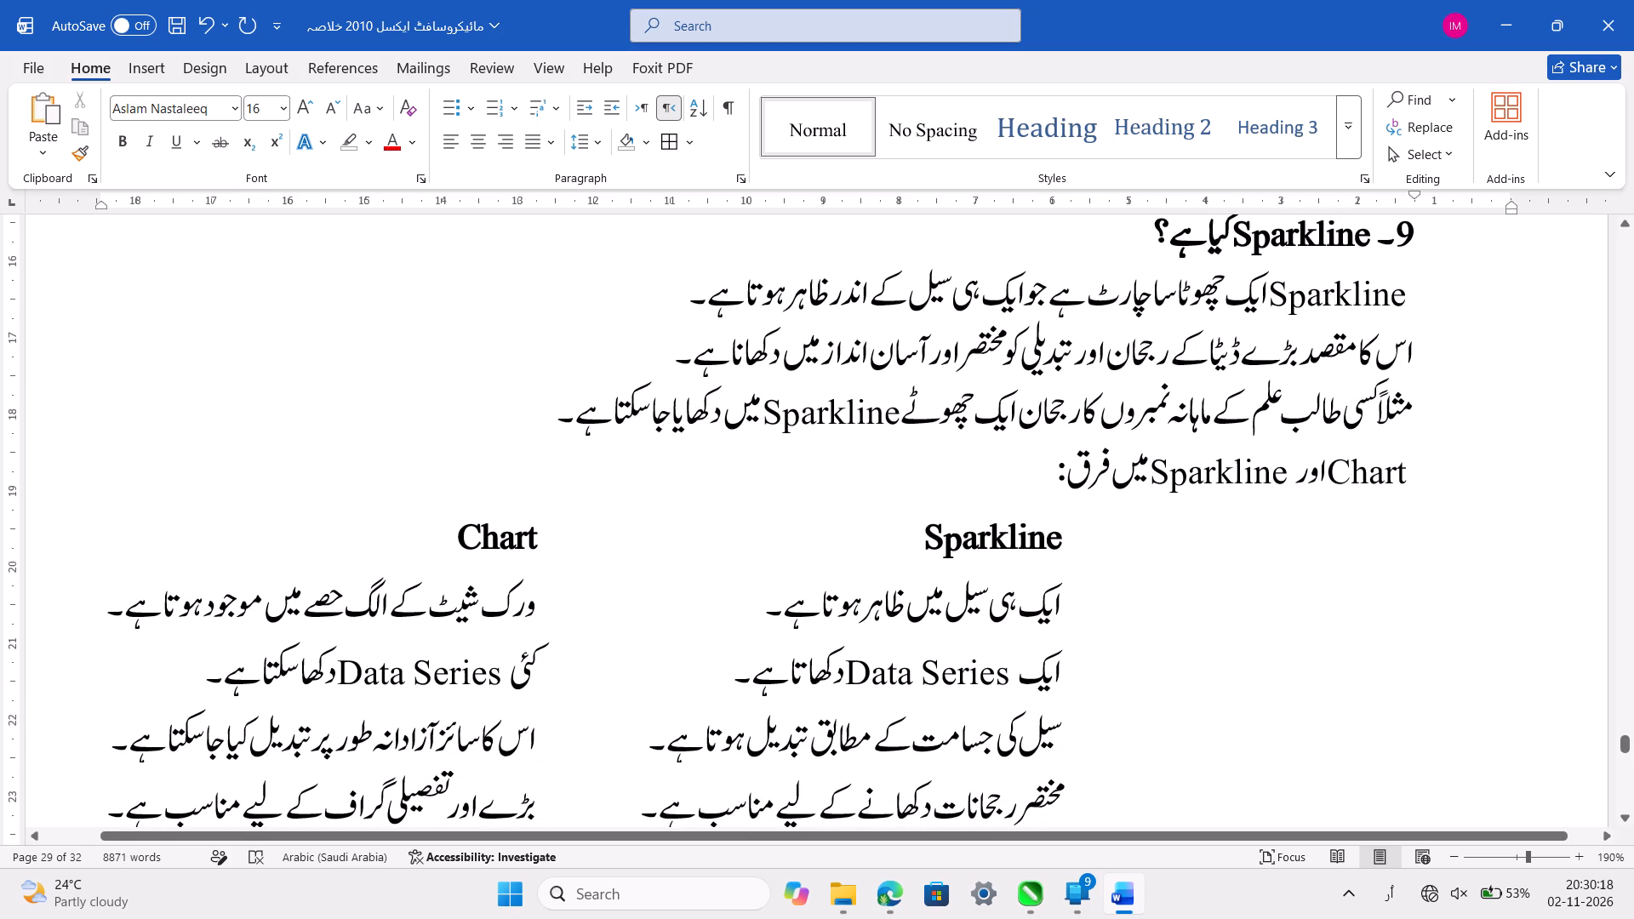
Centre the whole Sparkline and Chart comparison table on the page.
{"action": "left_click", "coordinate": [1151, 475]}
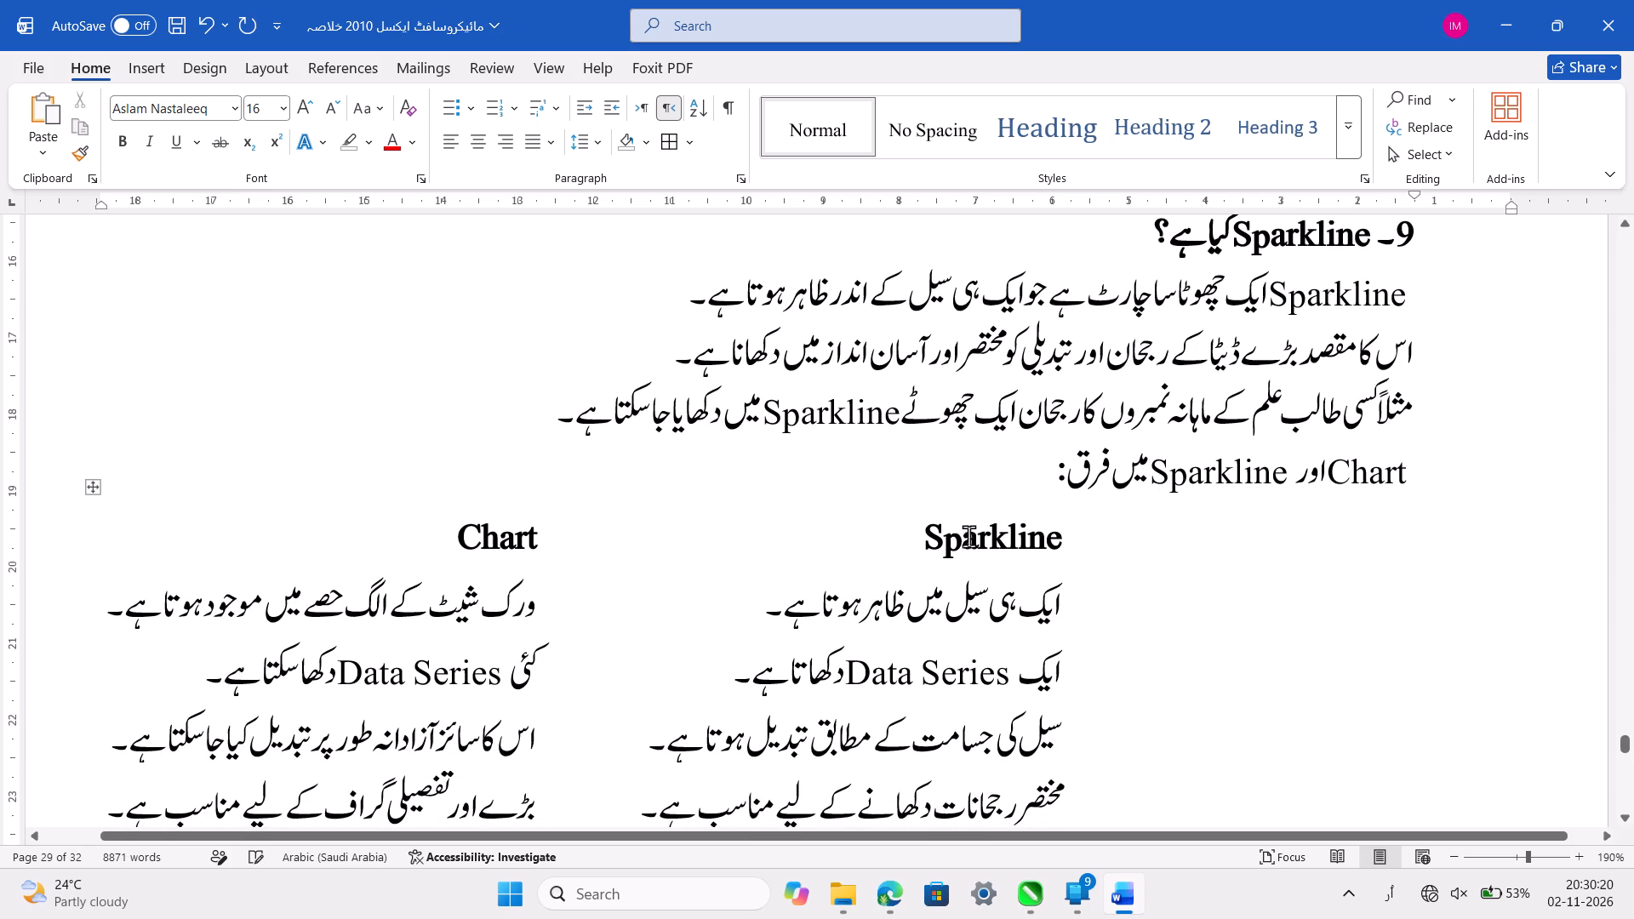
{"action": "left_click", "coordinate": [972, 539]}
{"action": "scroll", "coordinate": [440, 517], "scroll_direction": "down", "scroll_amount": 2, "text": "ctrl"}
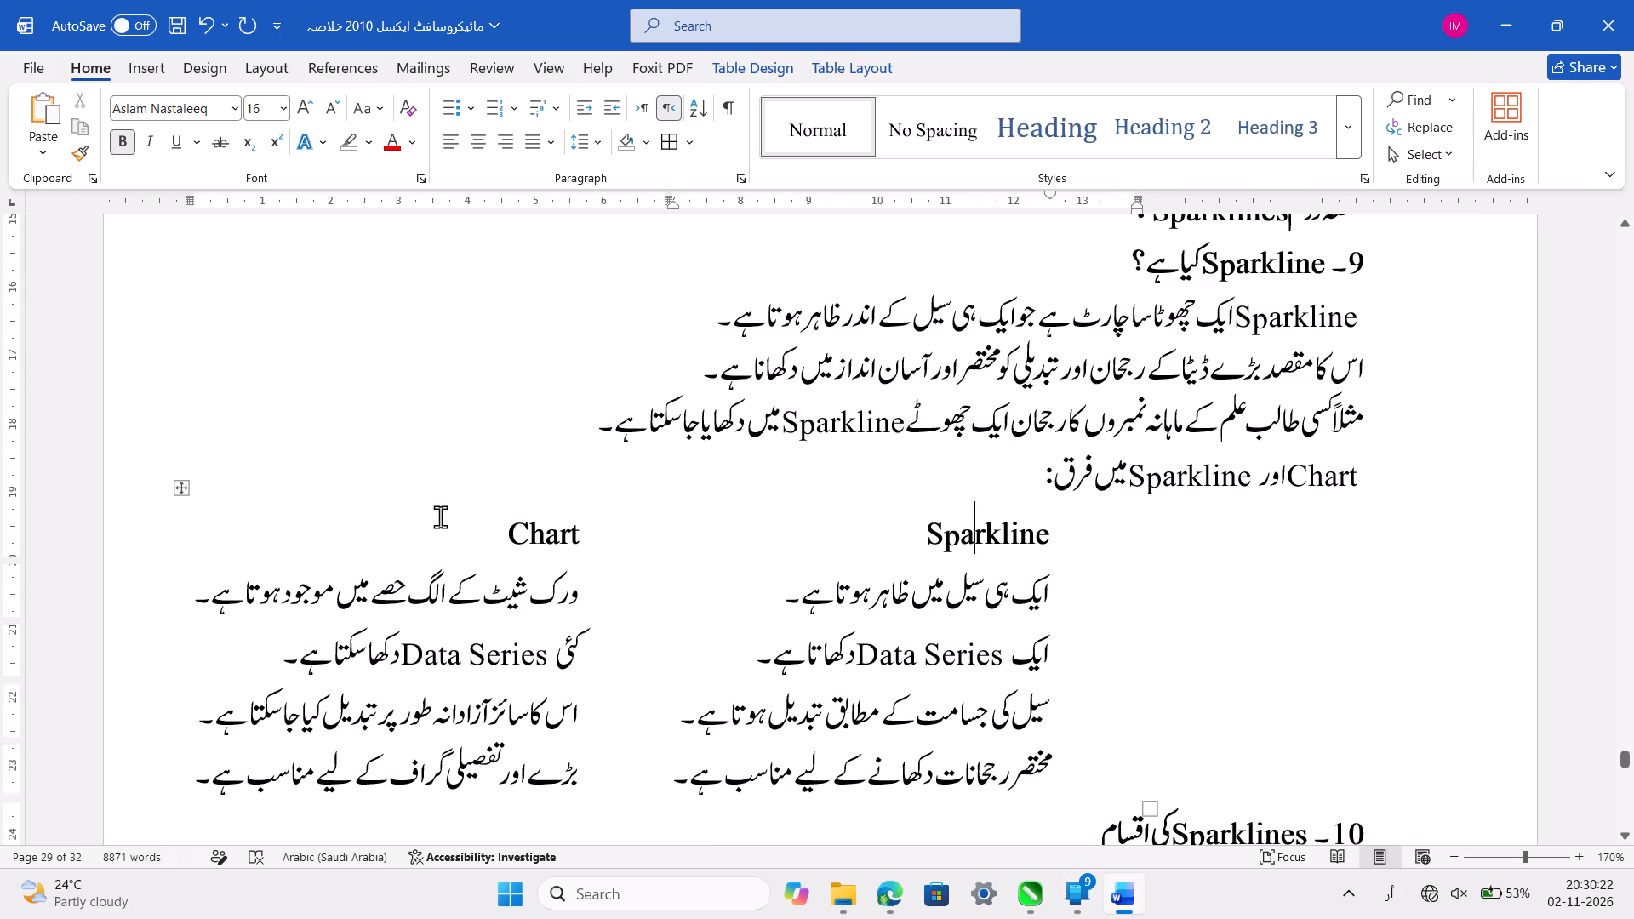
{"action": "scroll", "coordinate": [440, 517], "scroll_direction": "down", "scroll_amount": 1}
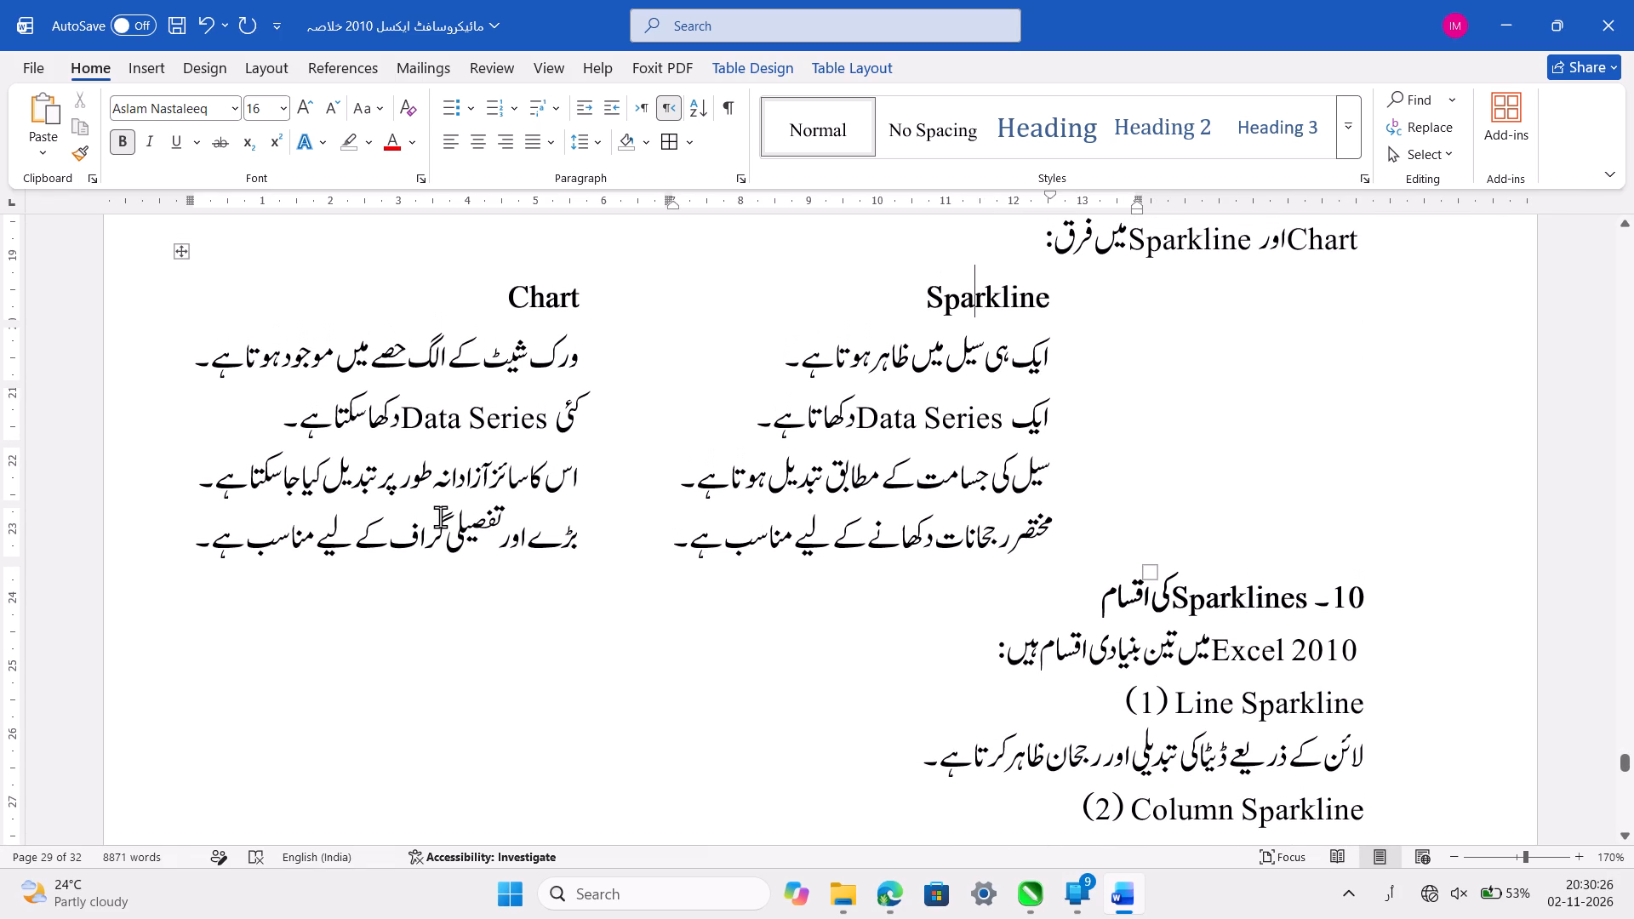
{"action": "left_click", "coordinate": [174, 247]}
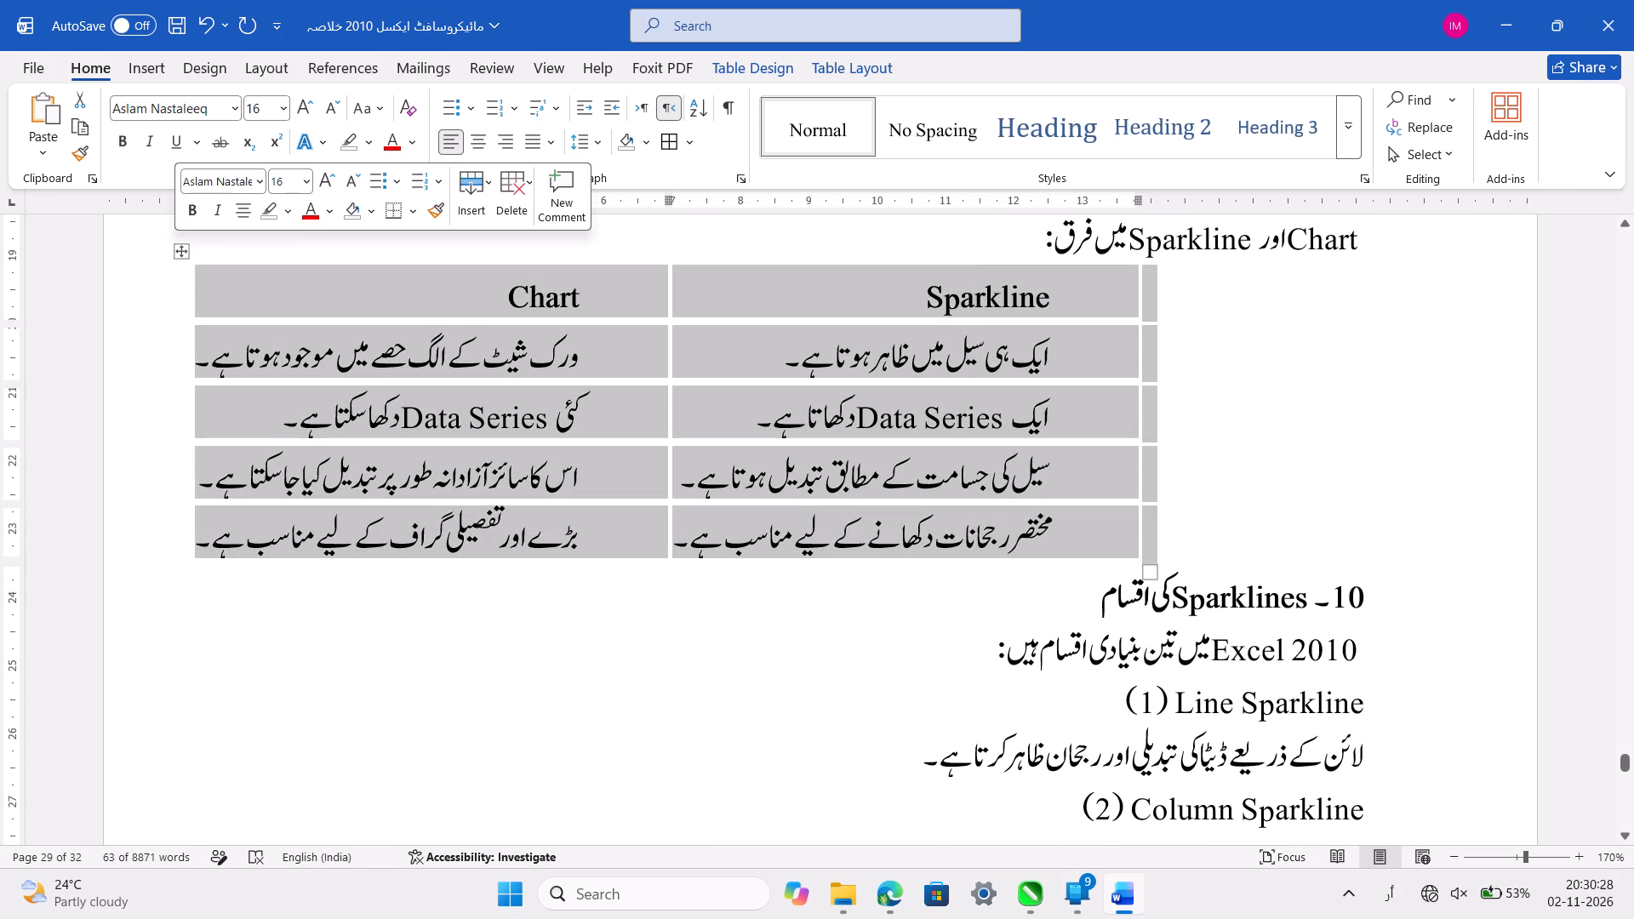
{"action": "left_click", "coordinate": [484, 143]}
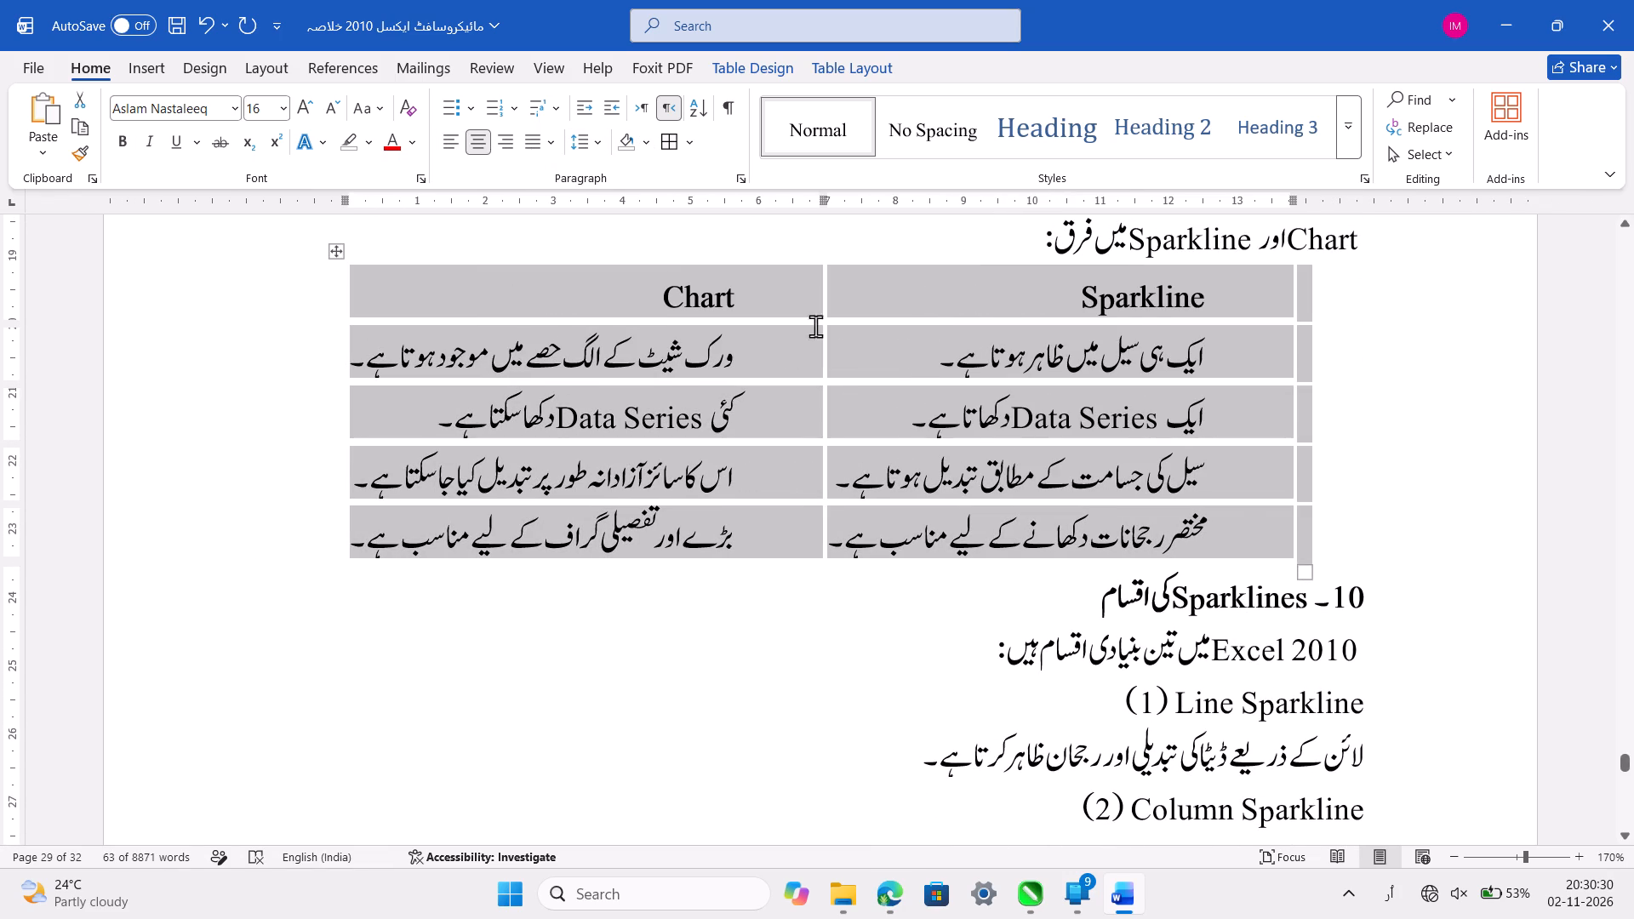
Remove the first-line indent from all cells of the Chart column by setting the special indentation to (none).
{"action": "left_click", "coordinate": [792, 300]}
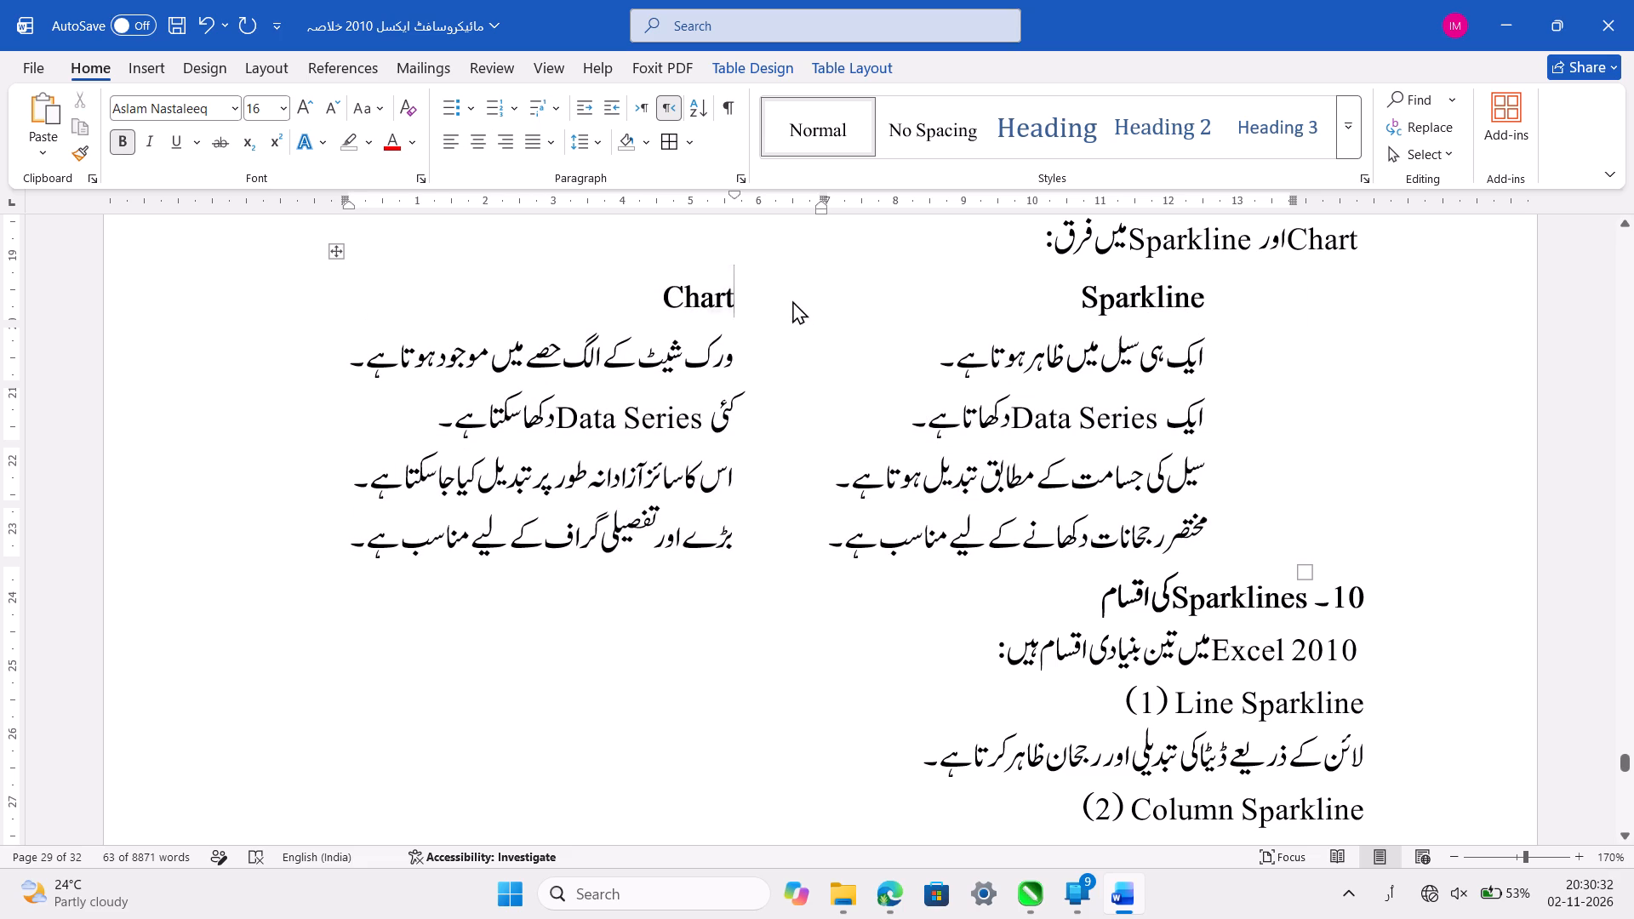
{"action": "left_click_drag", "start_coordinate": [792, 300], "coordinate": [788, 543]}
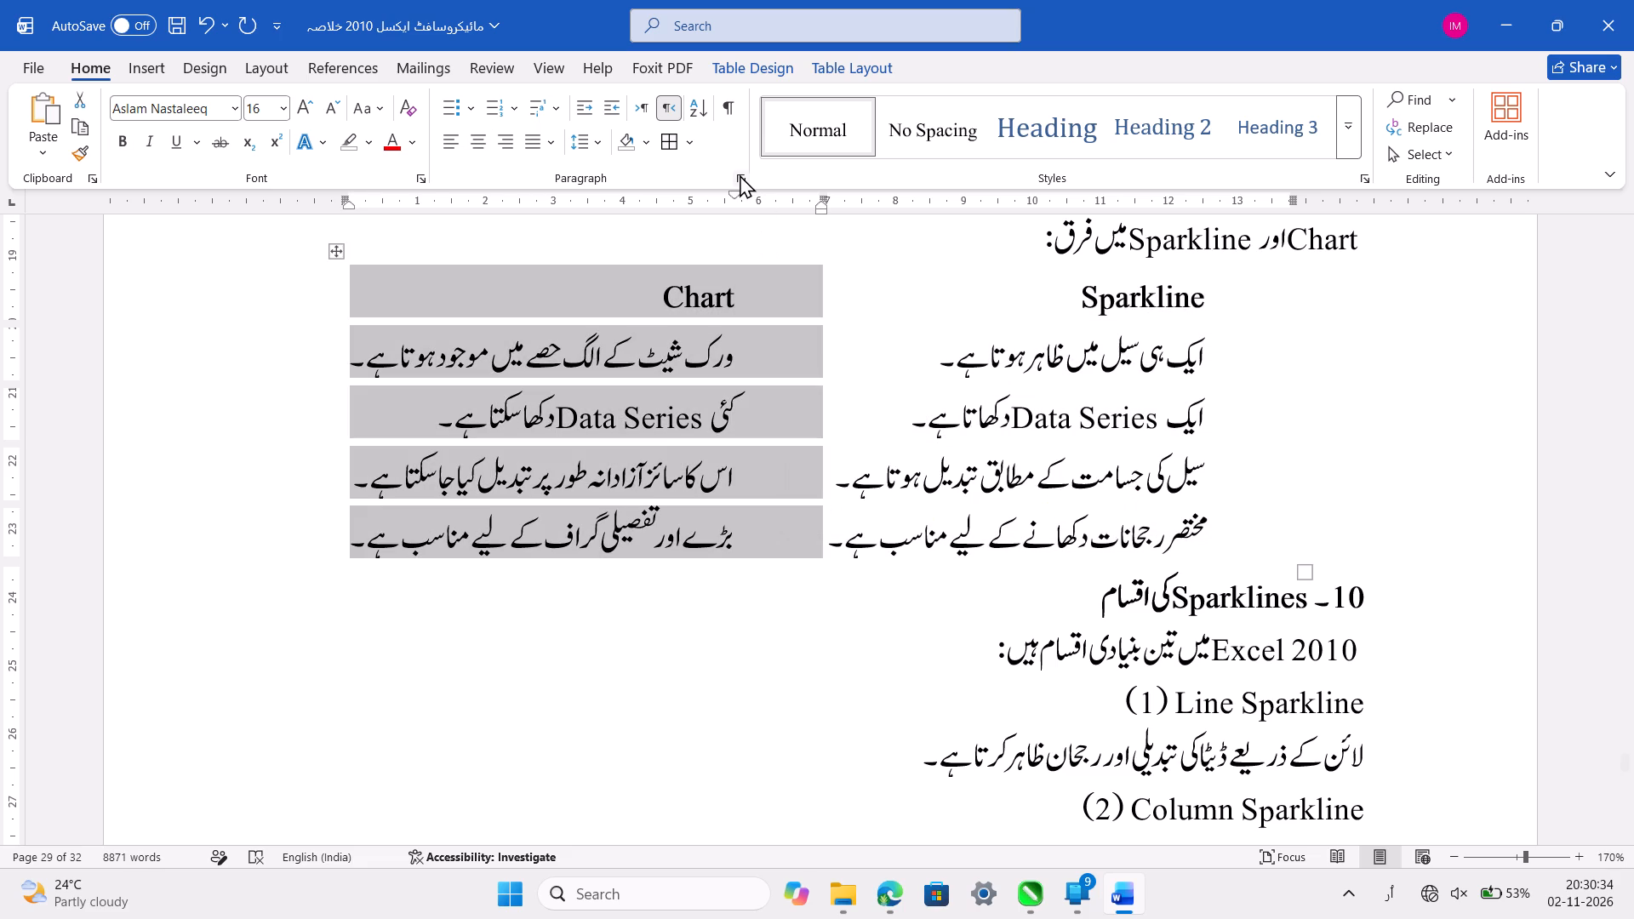
{"action": "left_click", "coordinate": [740, 174]}
{"action": "left_click", "coordinate": [951, 288]}
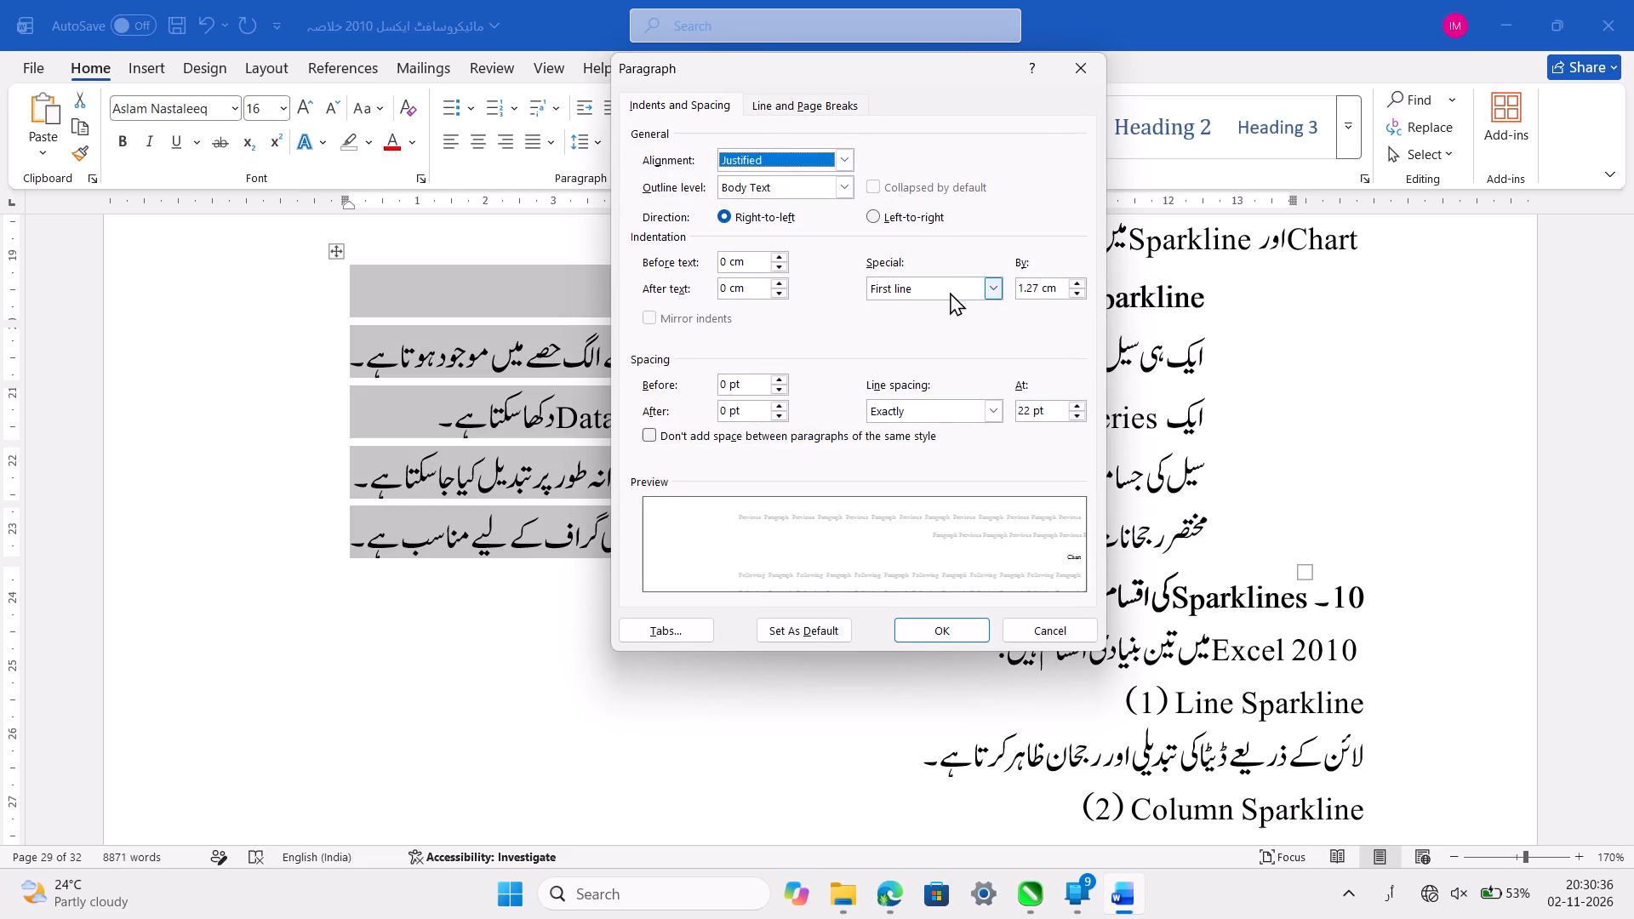
{"action": "left_click", "coordinate": [940, 304]}
{"action": "left_click", "coordinate": [948, 625]}
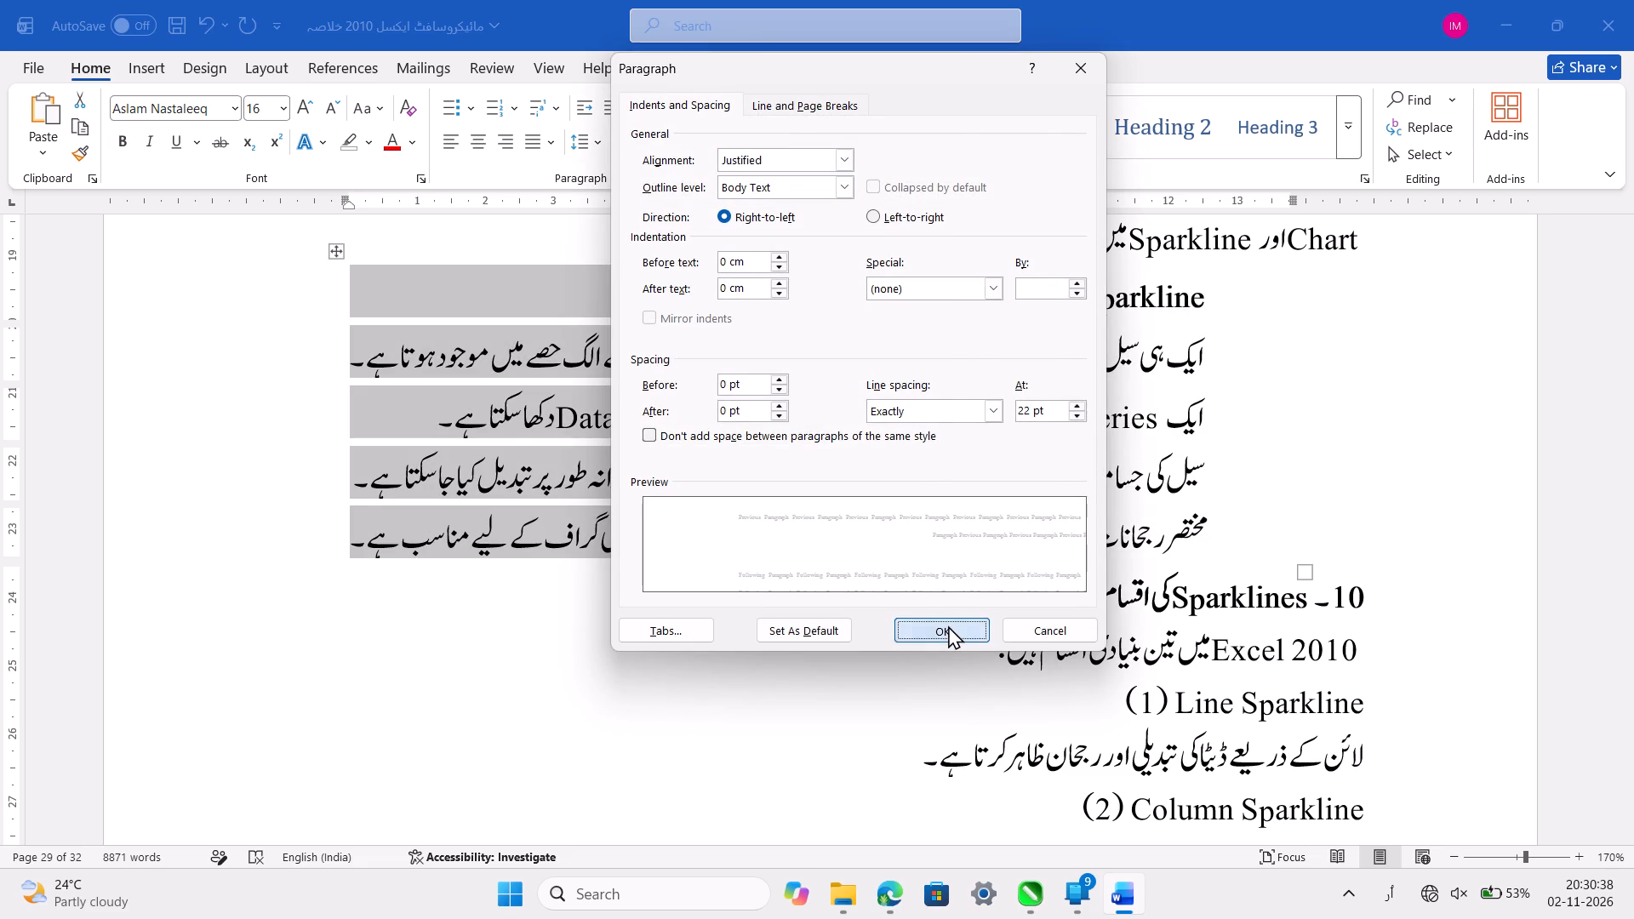
Move the whole Sparkline column to the left of the Chart column by cutting and pasting it.
{"action": "left_click", "coordinate": [1185, 299]}
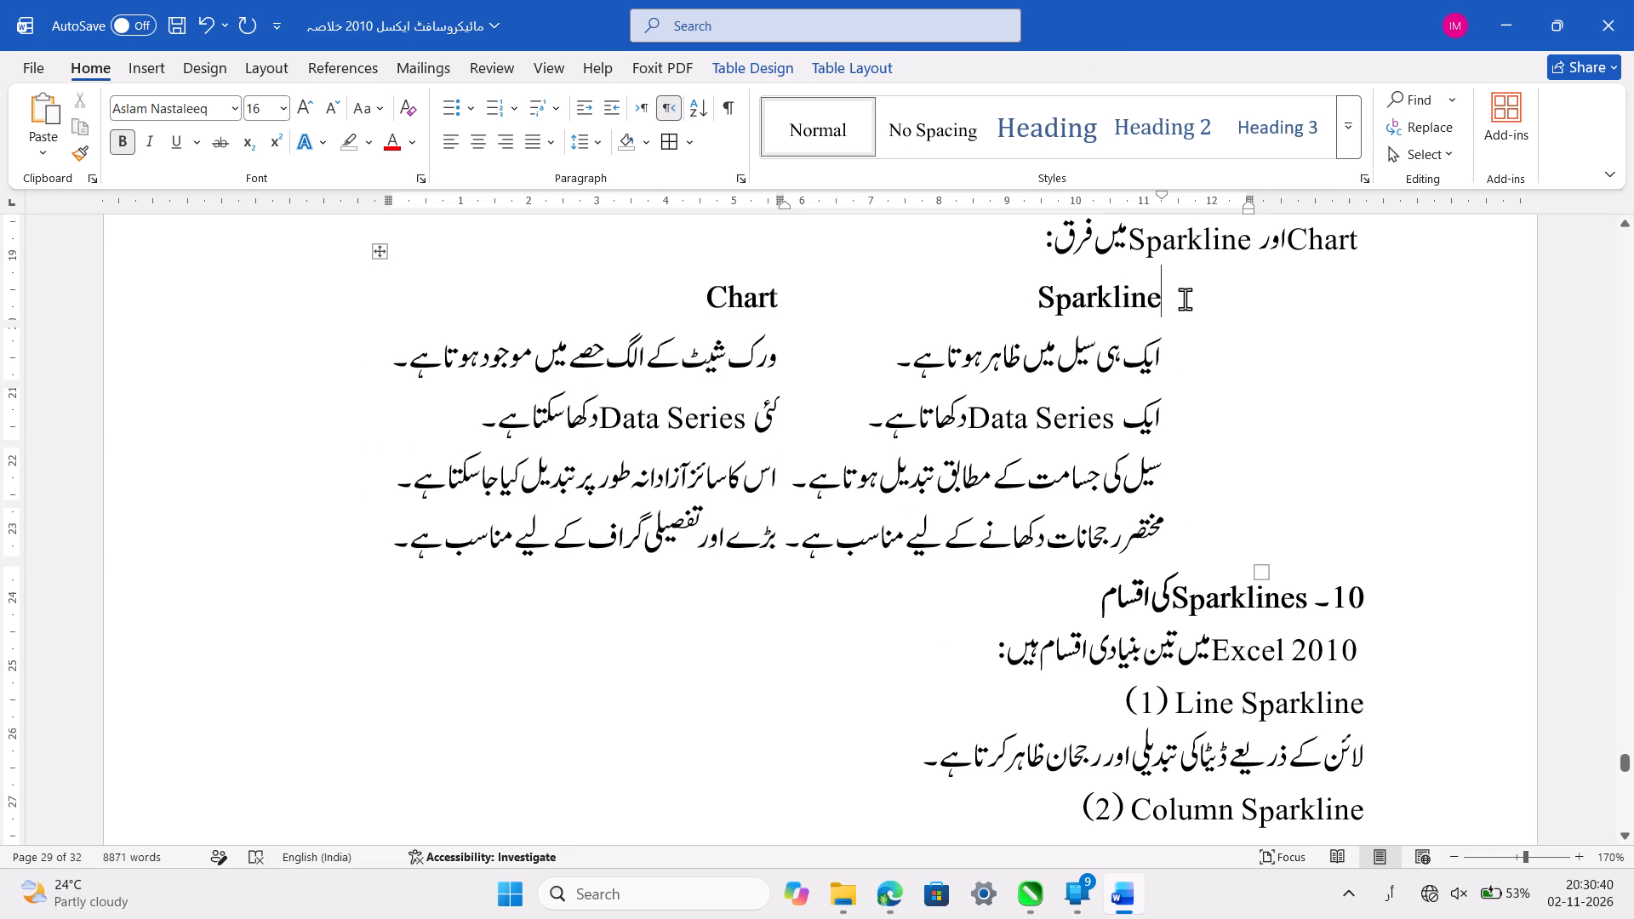
{"action": "left_click_drag", "start_coordinate": [1185, 299], "coordinate": [1008, 525]}
{"action": "key", "text": "ctrl+x"}
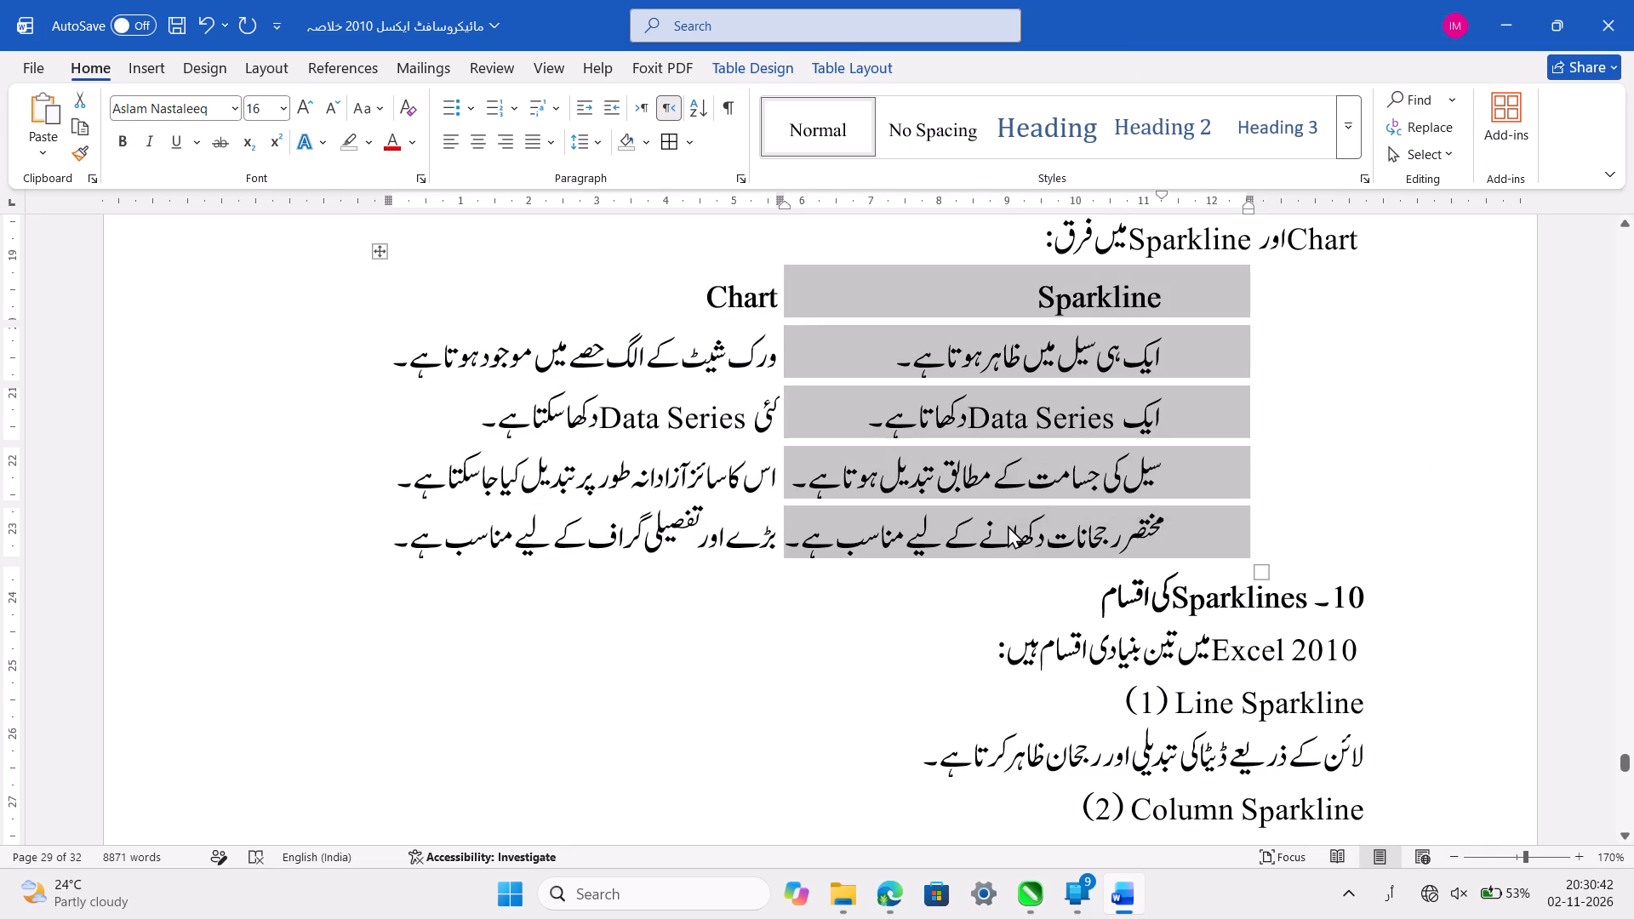
{"action": "left_click", "coordinate": [913, 314]}
{"action": "key", "text": "Home"}
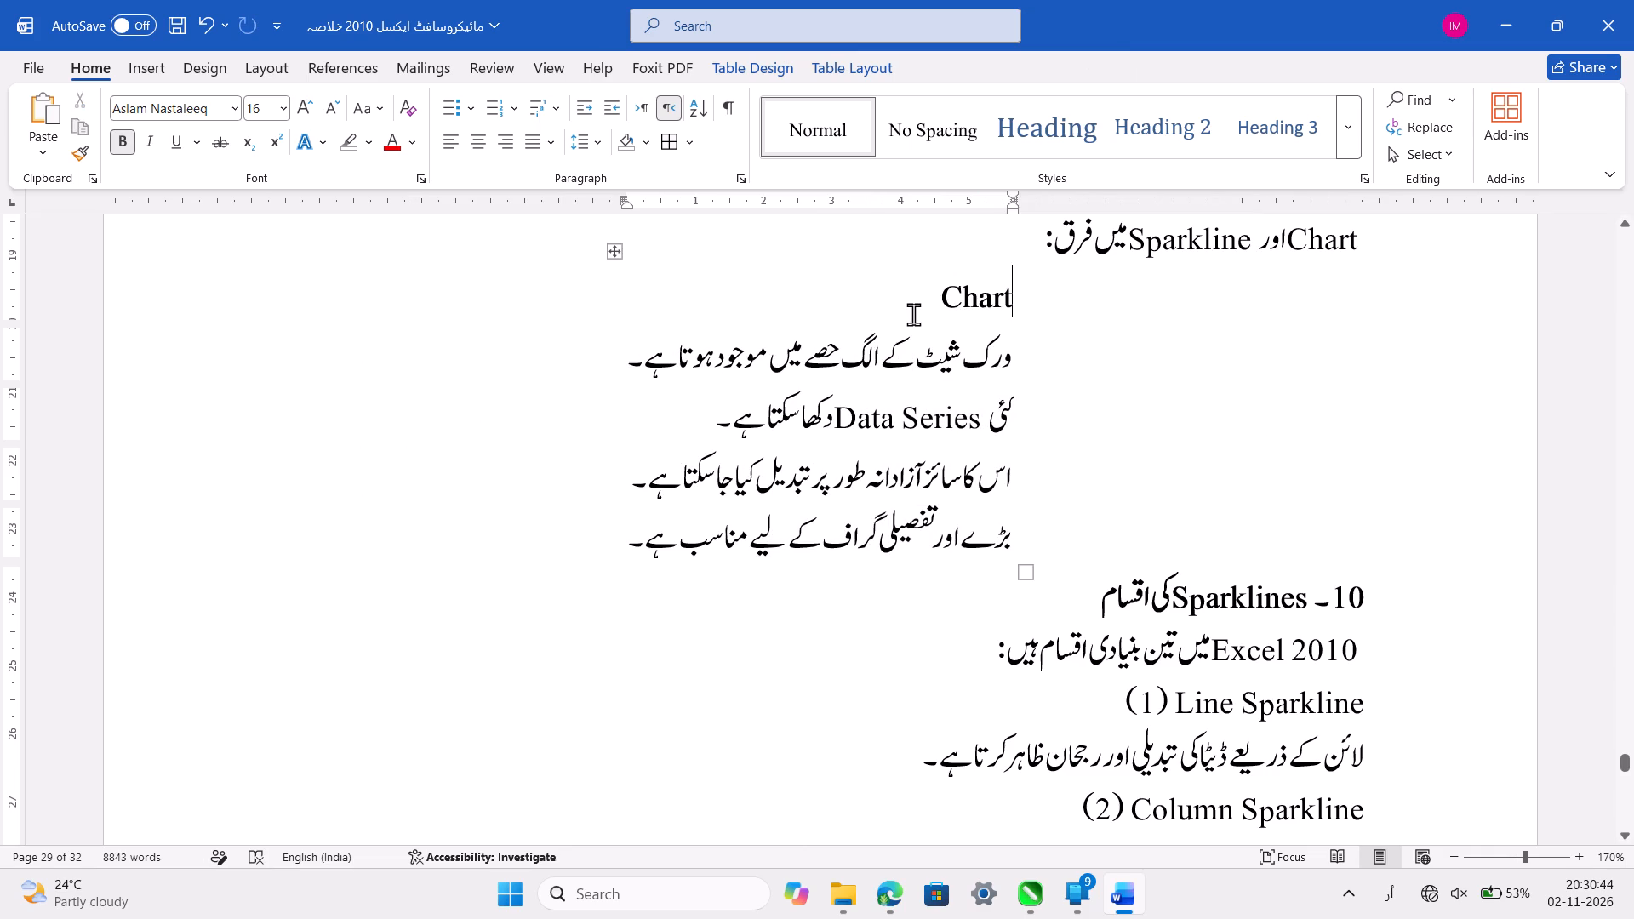
{"action": "key", "text": "ctrl+v"}
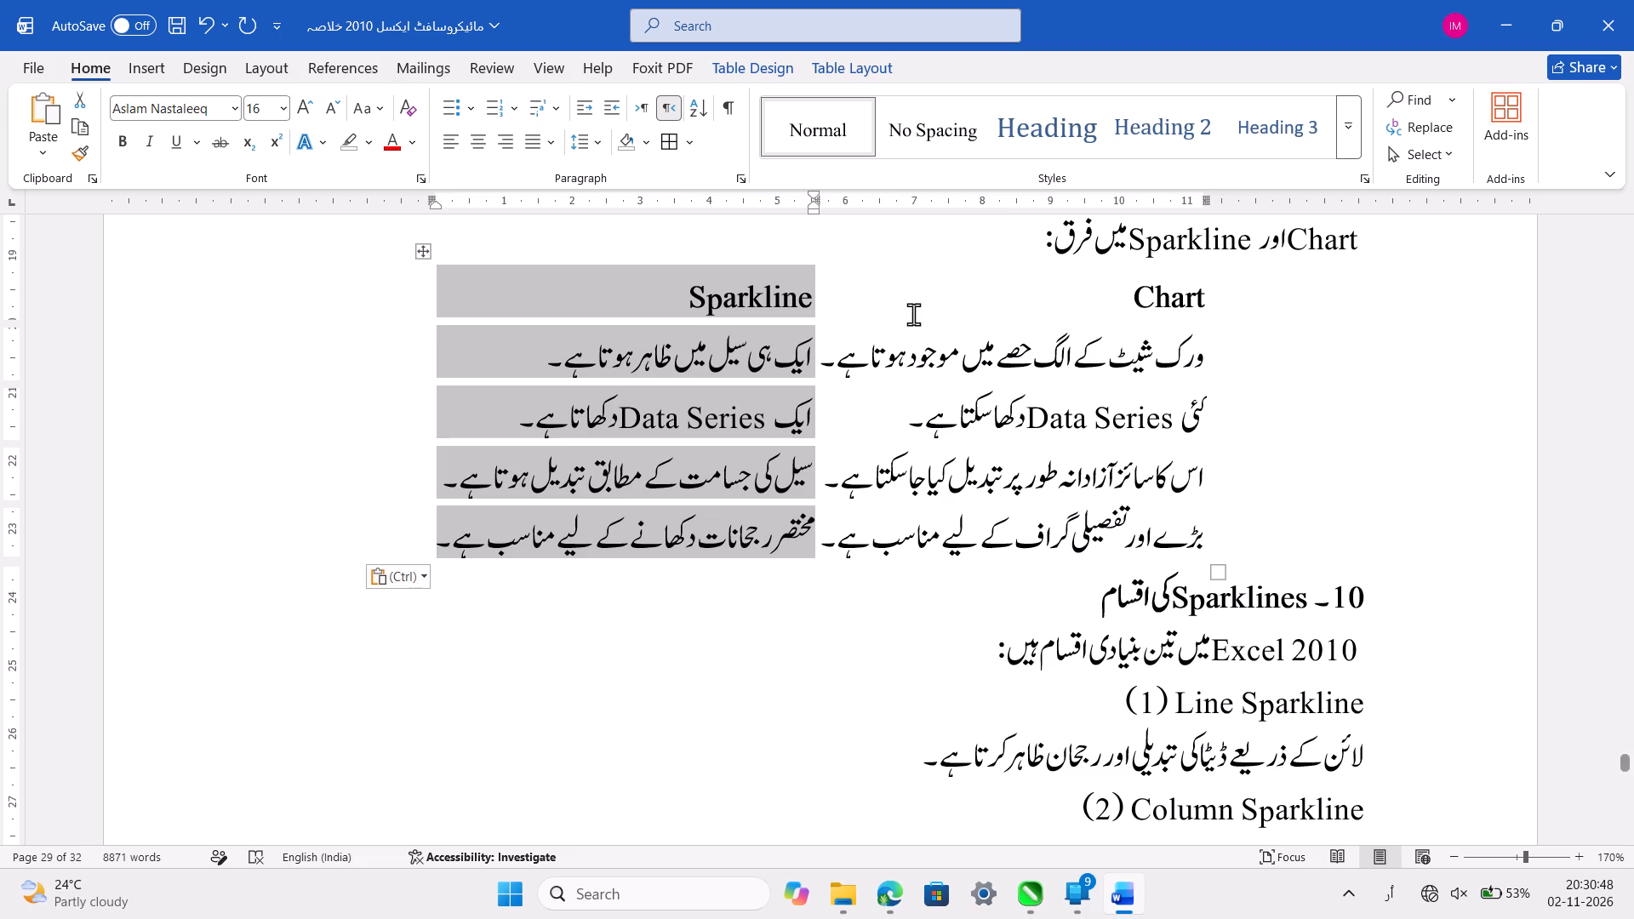
{"action": "left_click", "coordinate": [913, 314]}
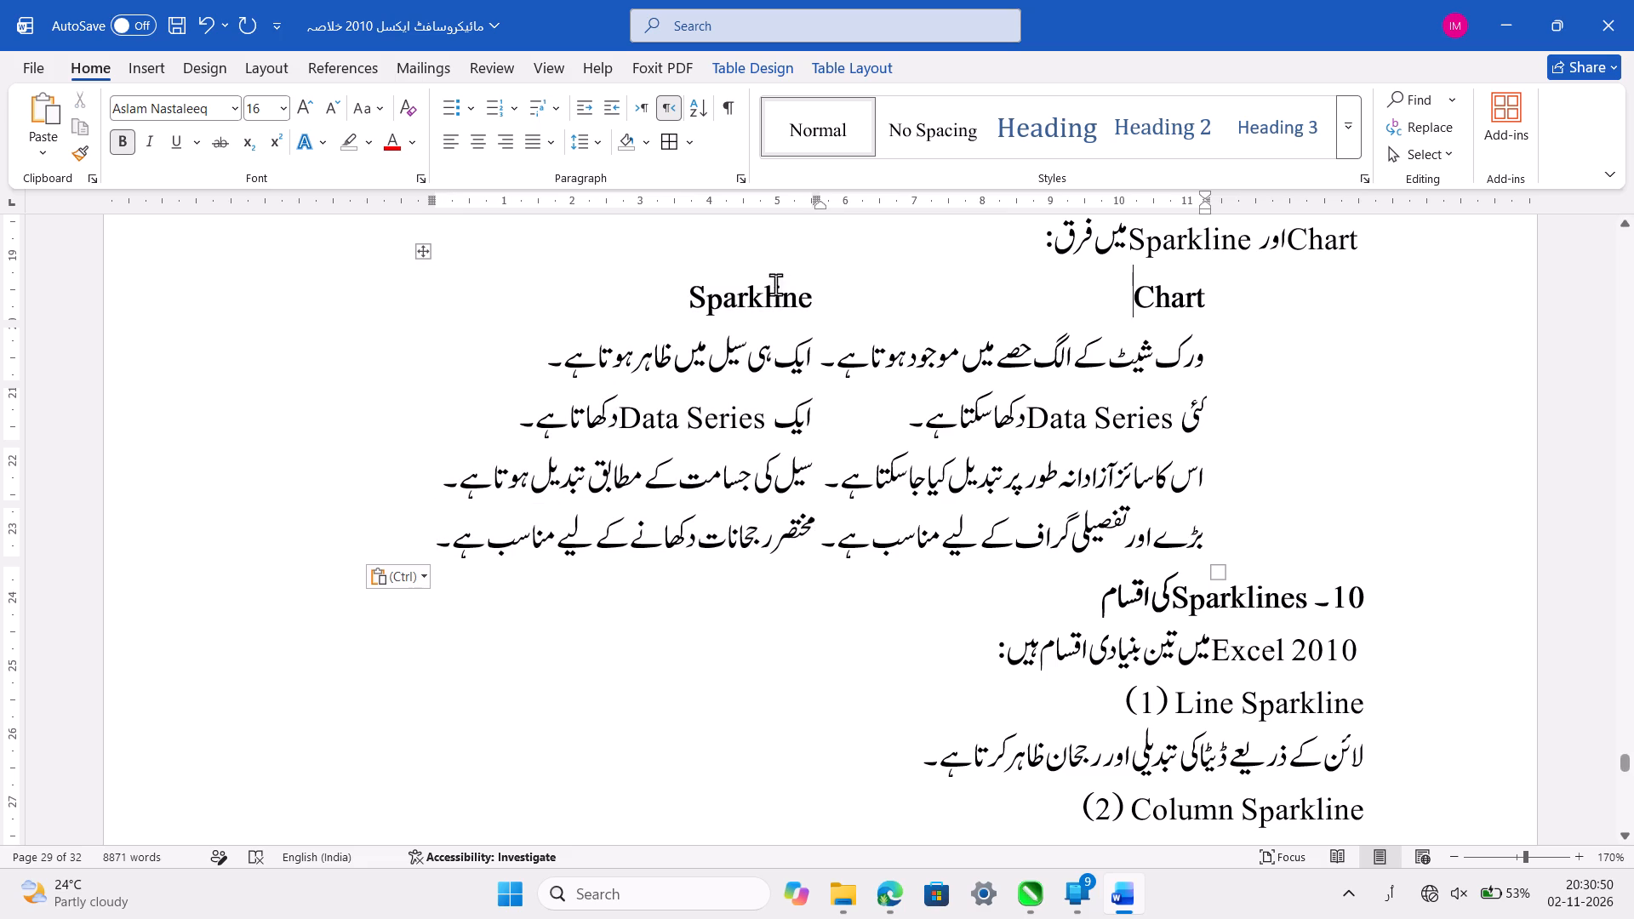
Centre the "Sparkline" and "Chart" headings within their table columns.
{"action": "left_click", "coordinate": [676, 294]}
{"action": "key", "text": "ctrl+e"}
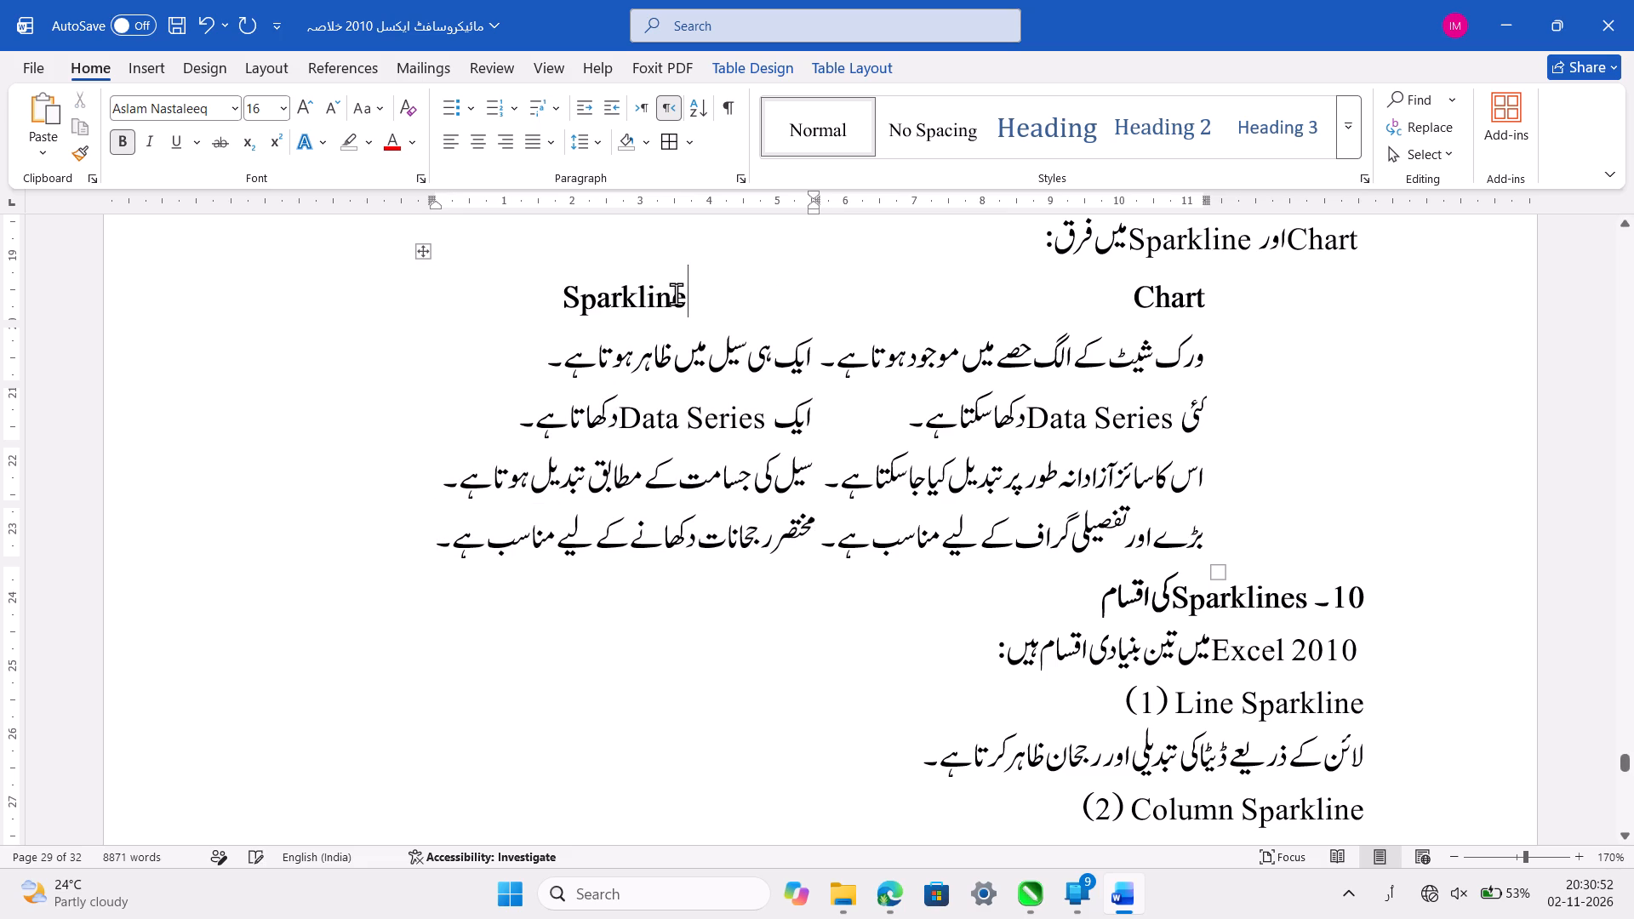
{"action": "left_click", "coordinate": [1101, 310]}
{"action": "key", "text": "ctrl+e"}
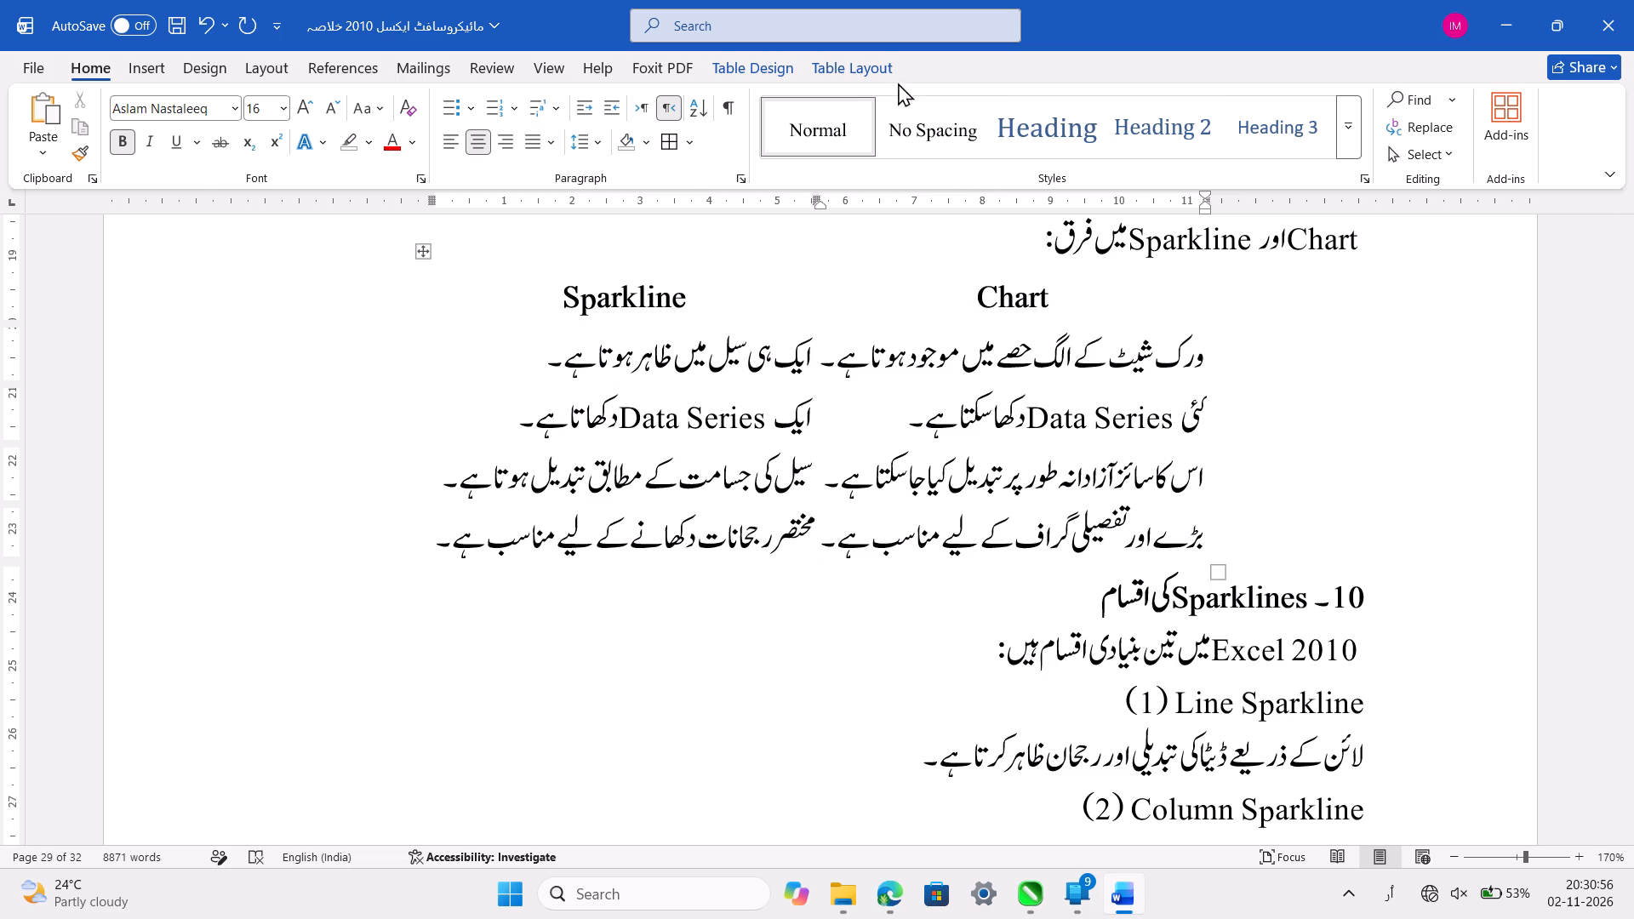
Widen the Chart column of the comparison table to 7.5 cm.
{"action": "left_click", "coordinate": [877, 73]}
{"action": "left_click", "coordinate": [965, 132]}
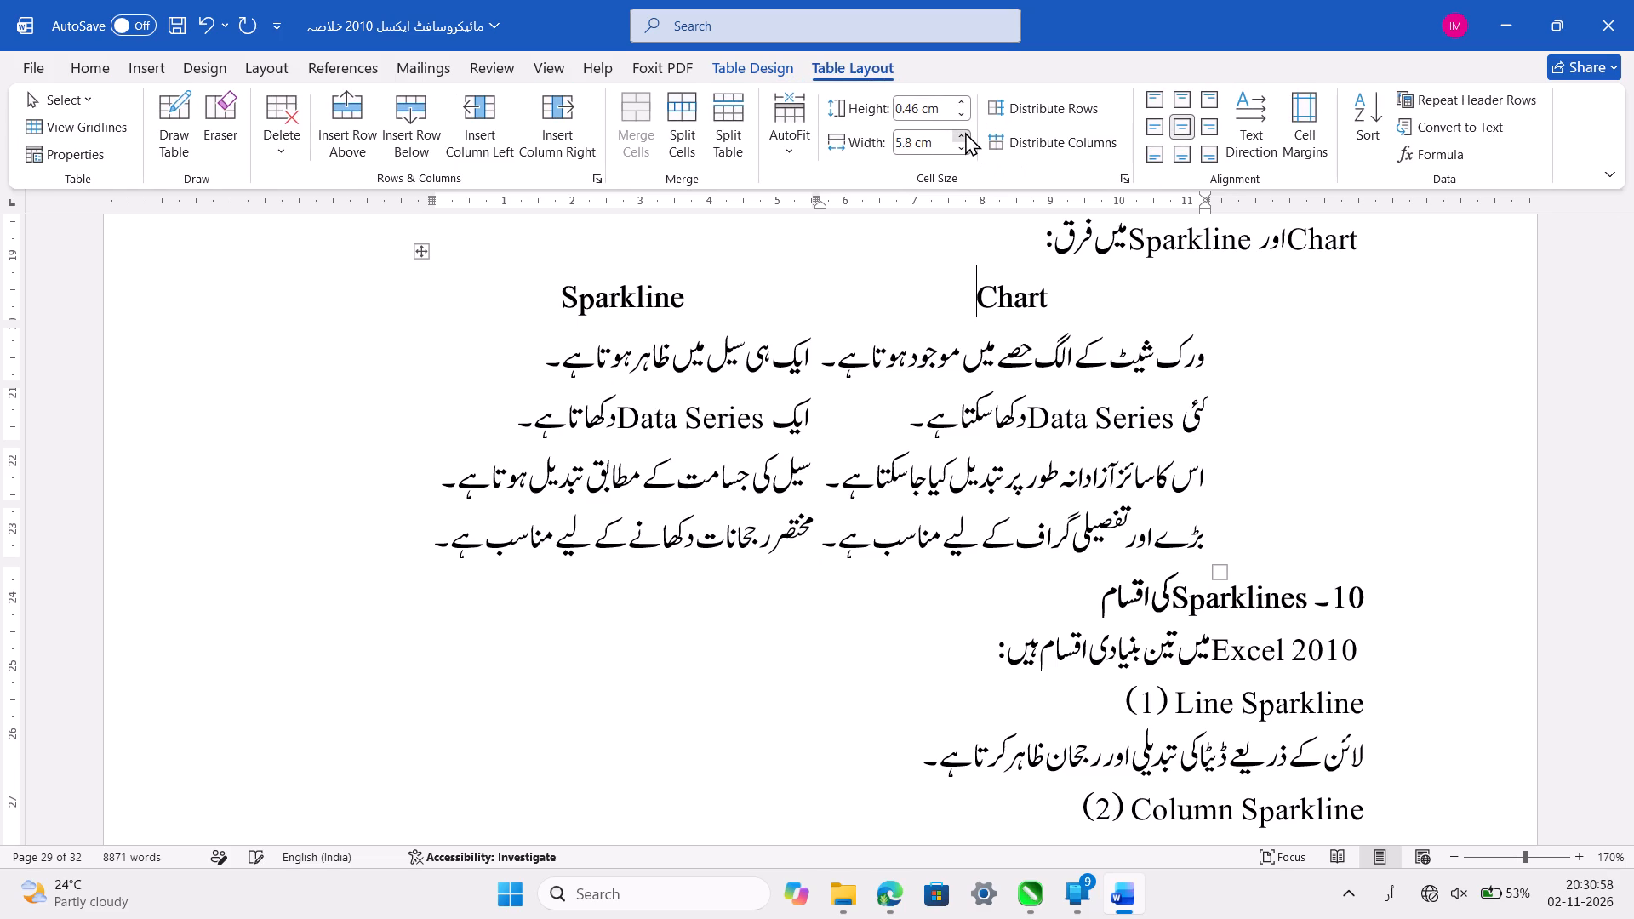
{"action": "left_click", "coordinate": [965, 132]}
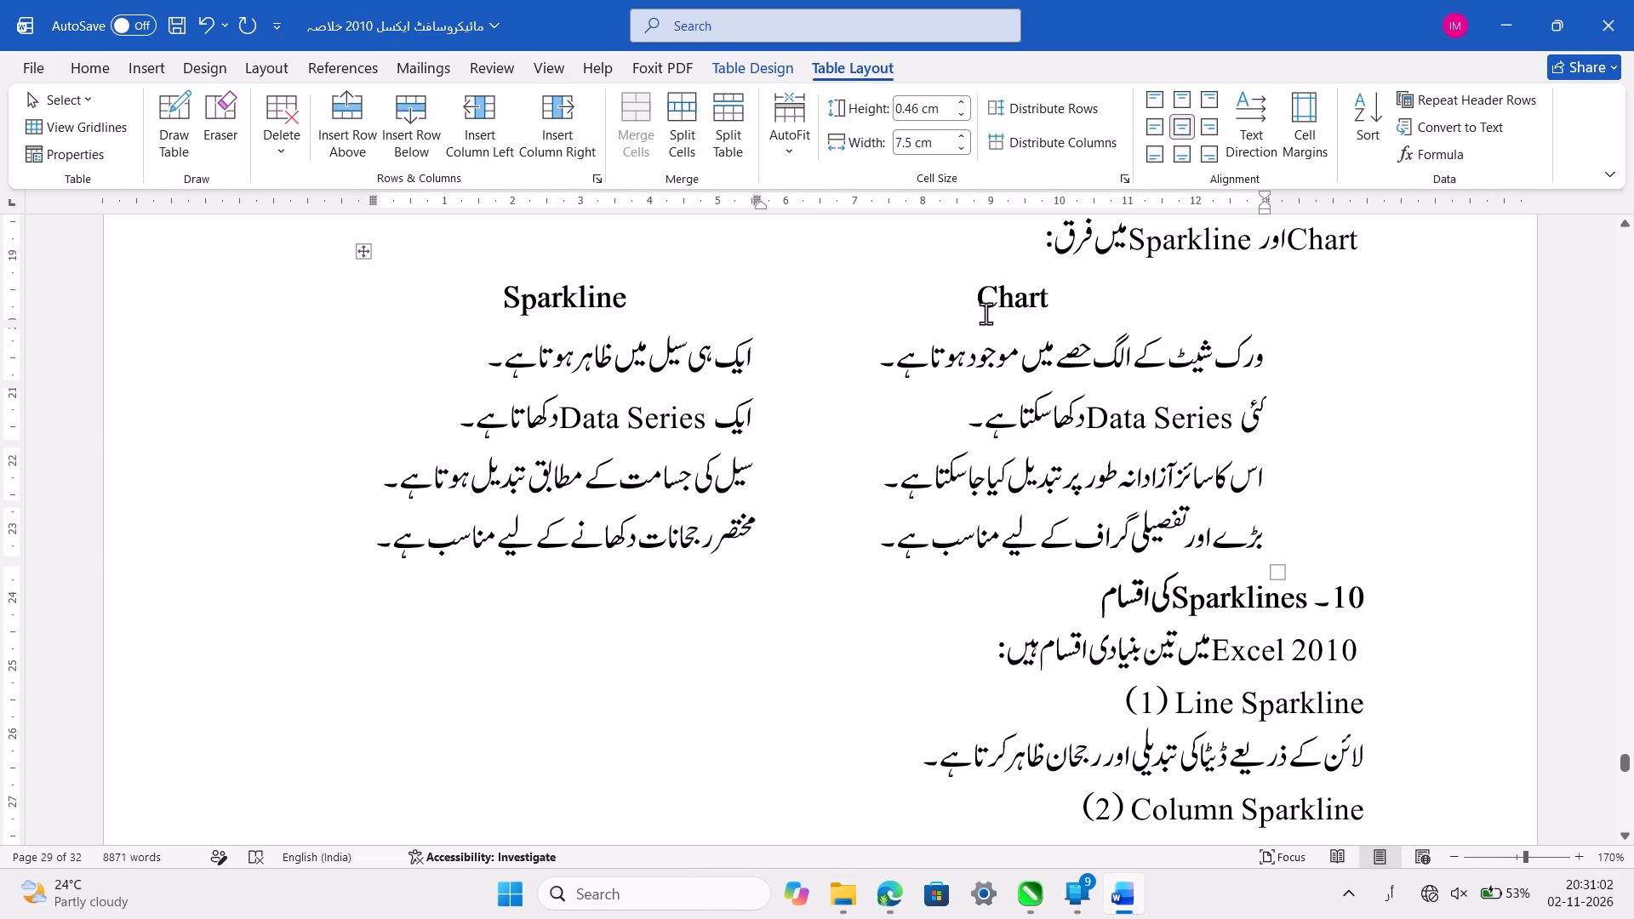
Check the extent of the rearranged comparison table and save the document.
{"action": "left_click", "coordinate": [618, 296]}
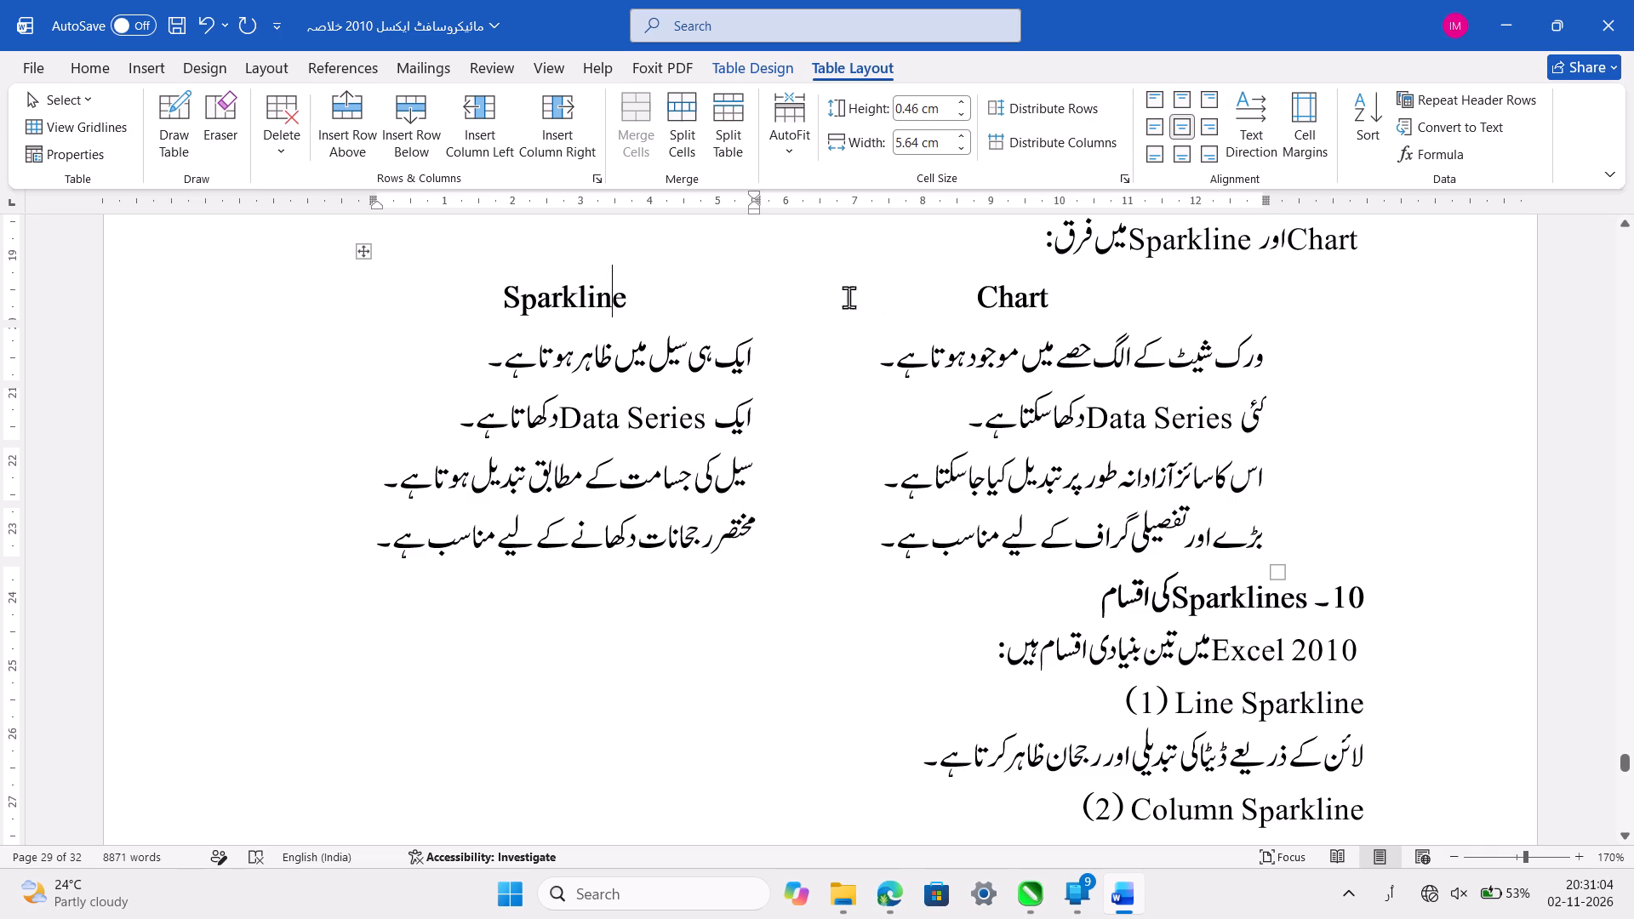
{"action": "left_click", "coordinate": [363, 240]}
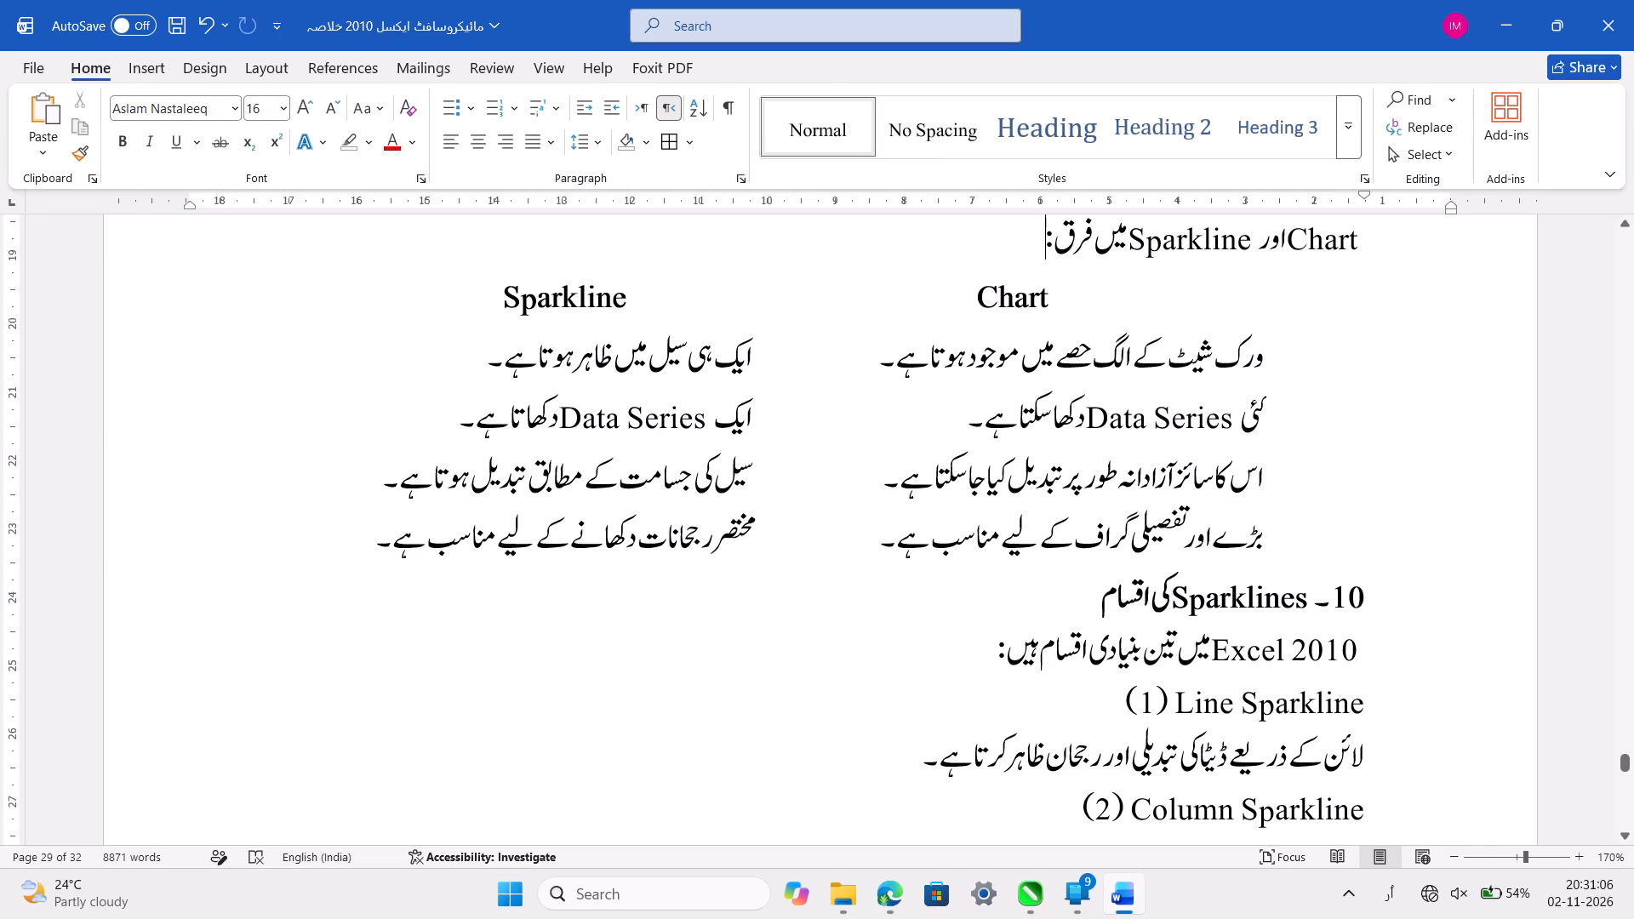
{"action": "left_click", "coordinate": [569, 313]}
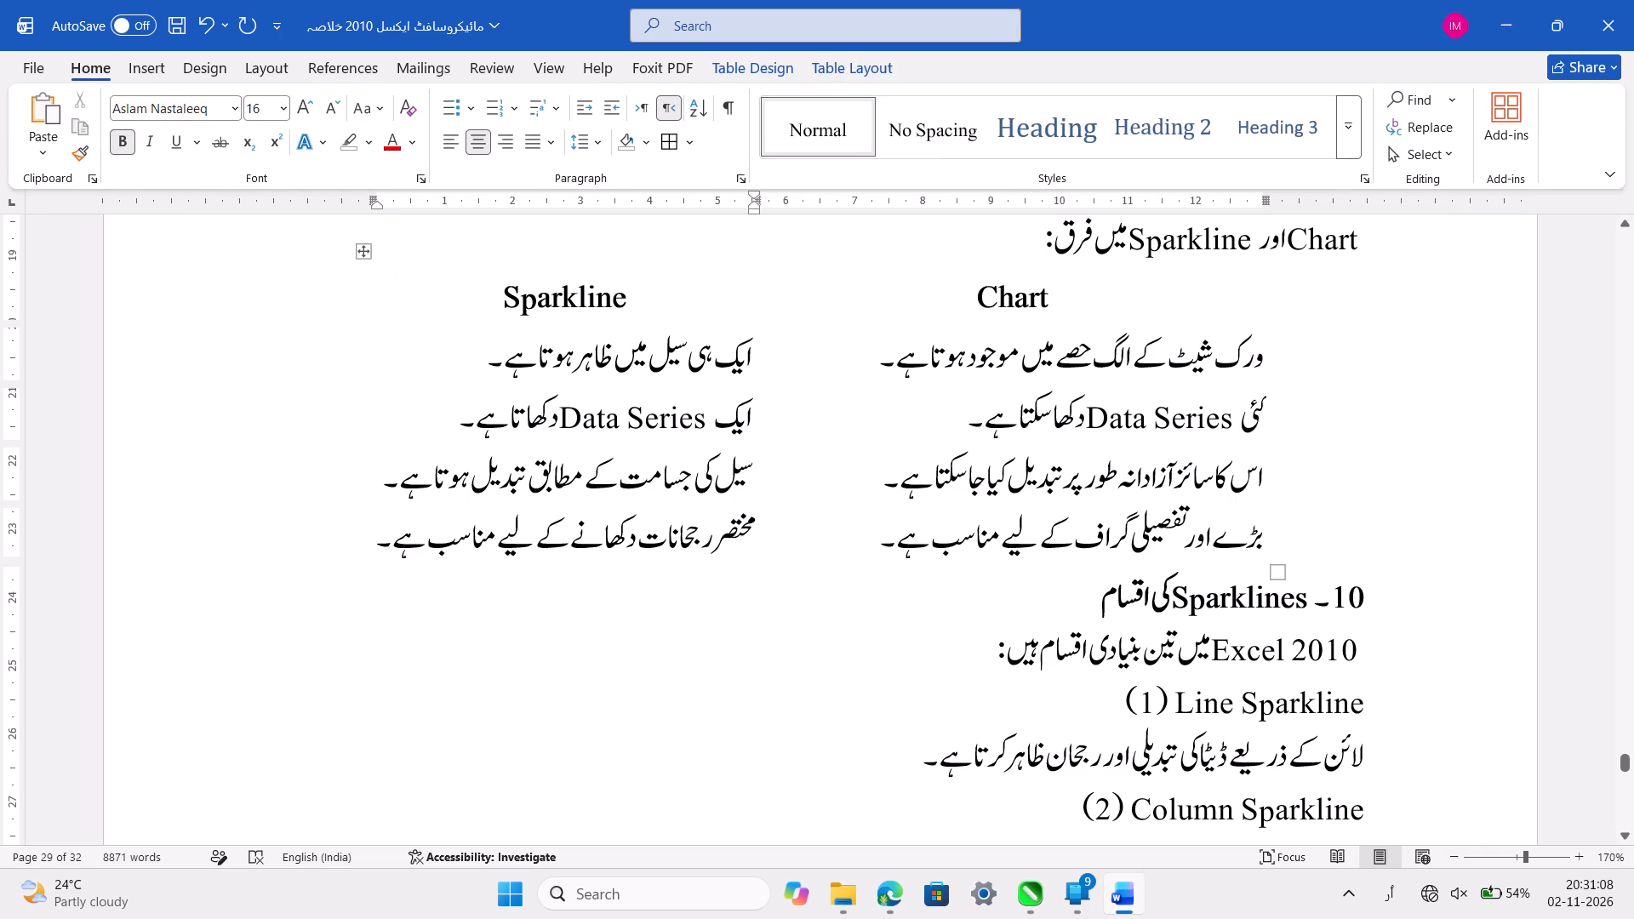
{"action": "left_click", "coordinate": [365, 251]}
{"action": "left_click", "coordinate": [811, 302]}
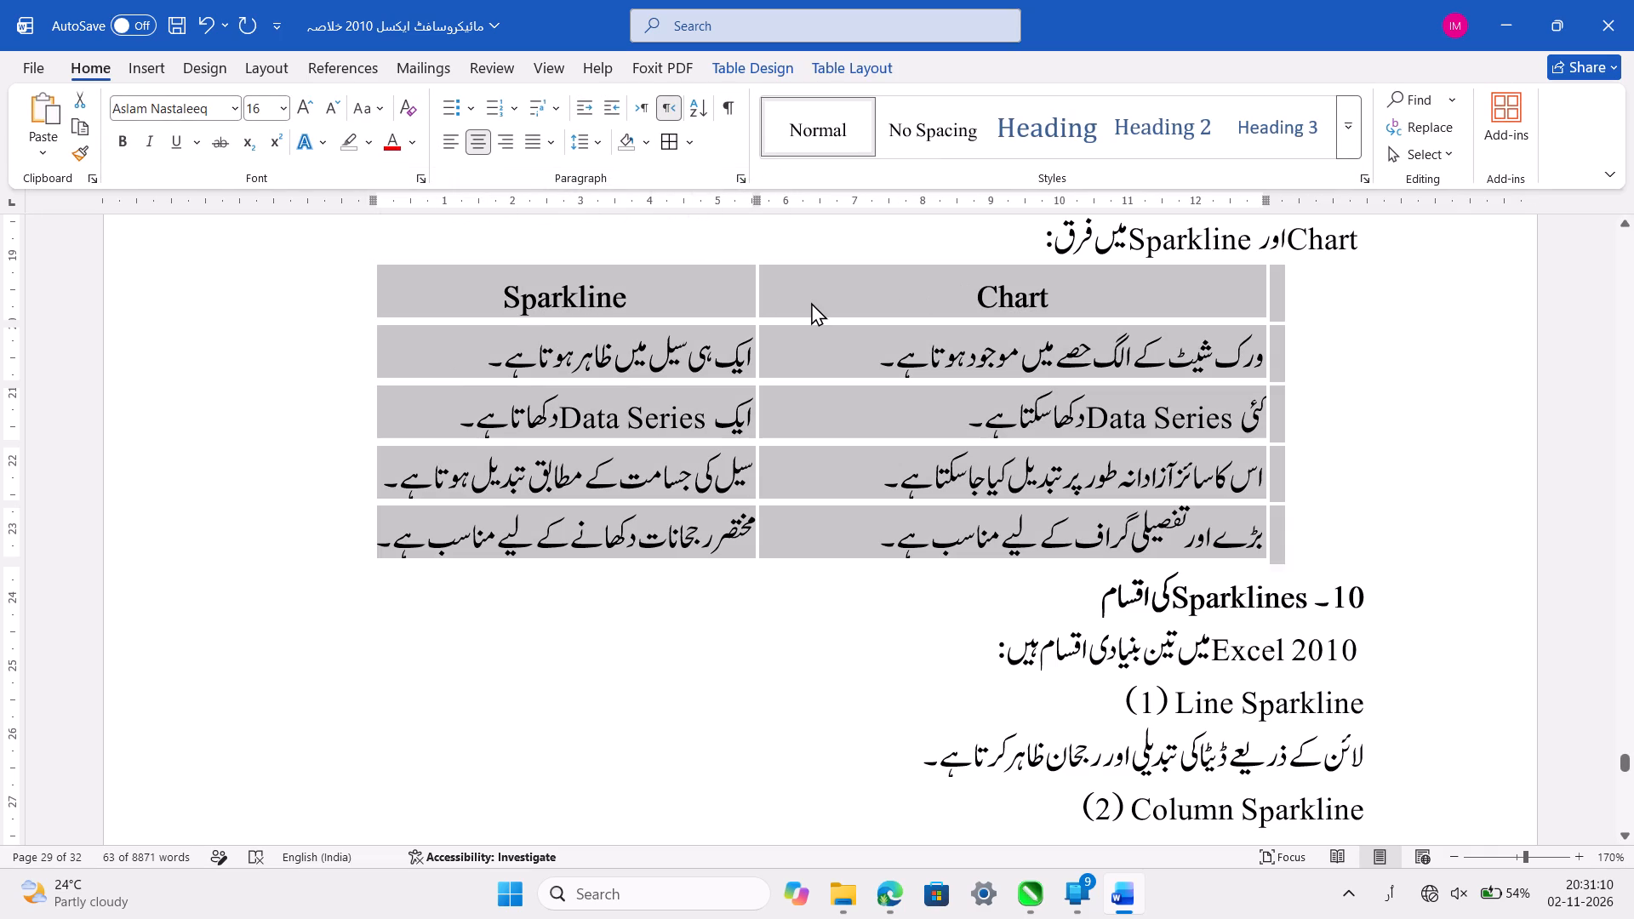
{"action": "key", "text": "ctrl+s"}
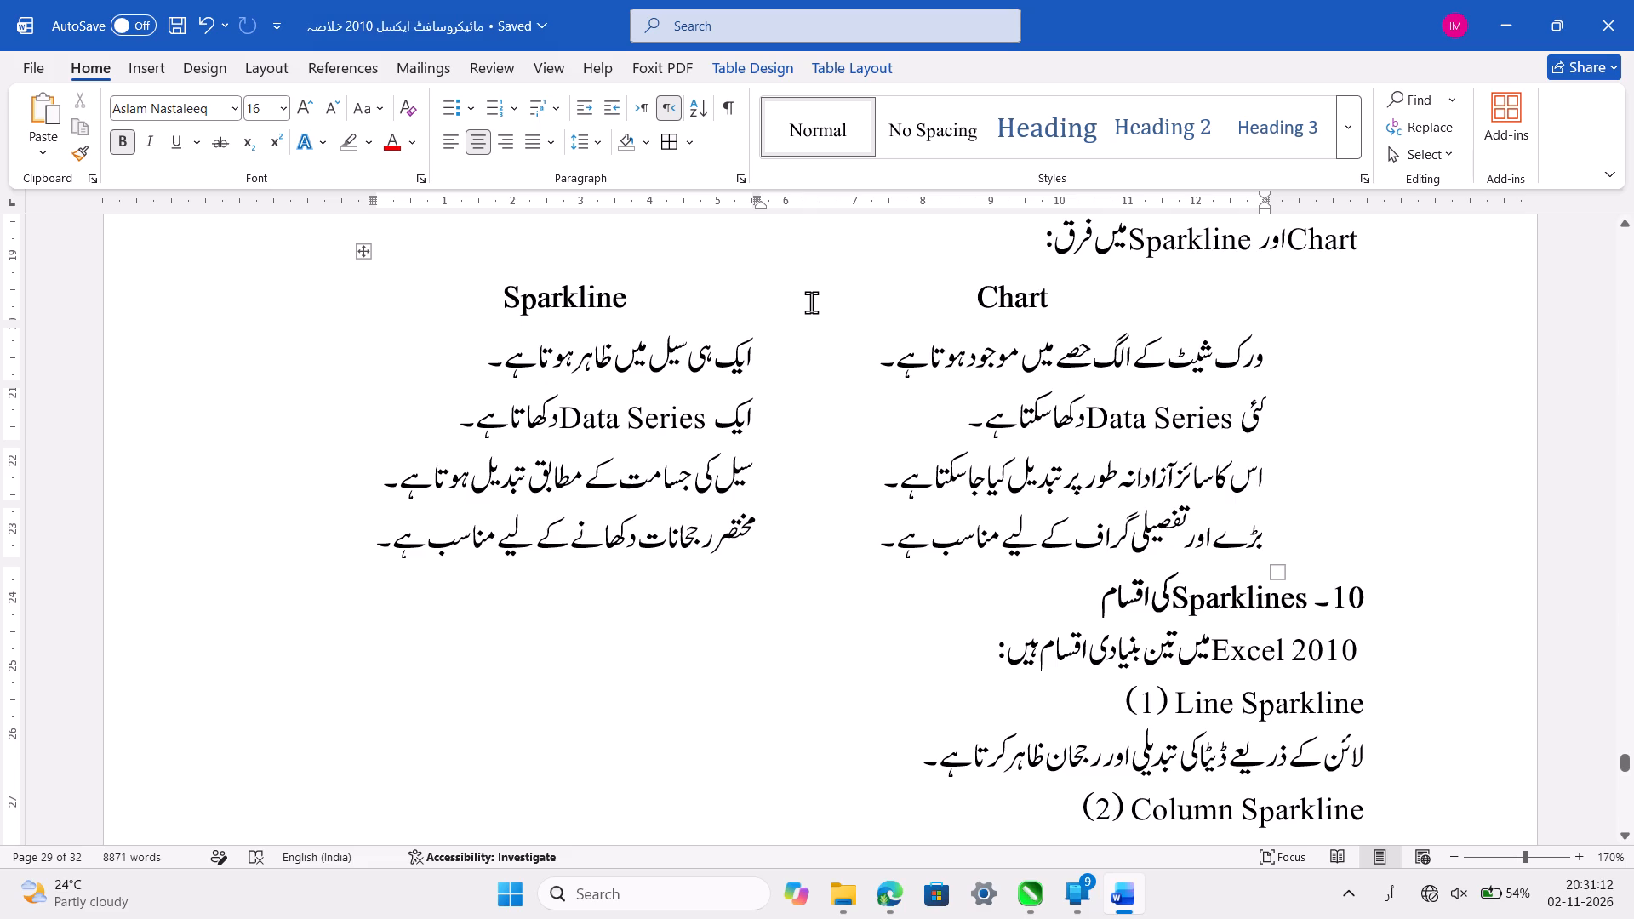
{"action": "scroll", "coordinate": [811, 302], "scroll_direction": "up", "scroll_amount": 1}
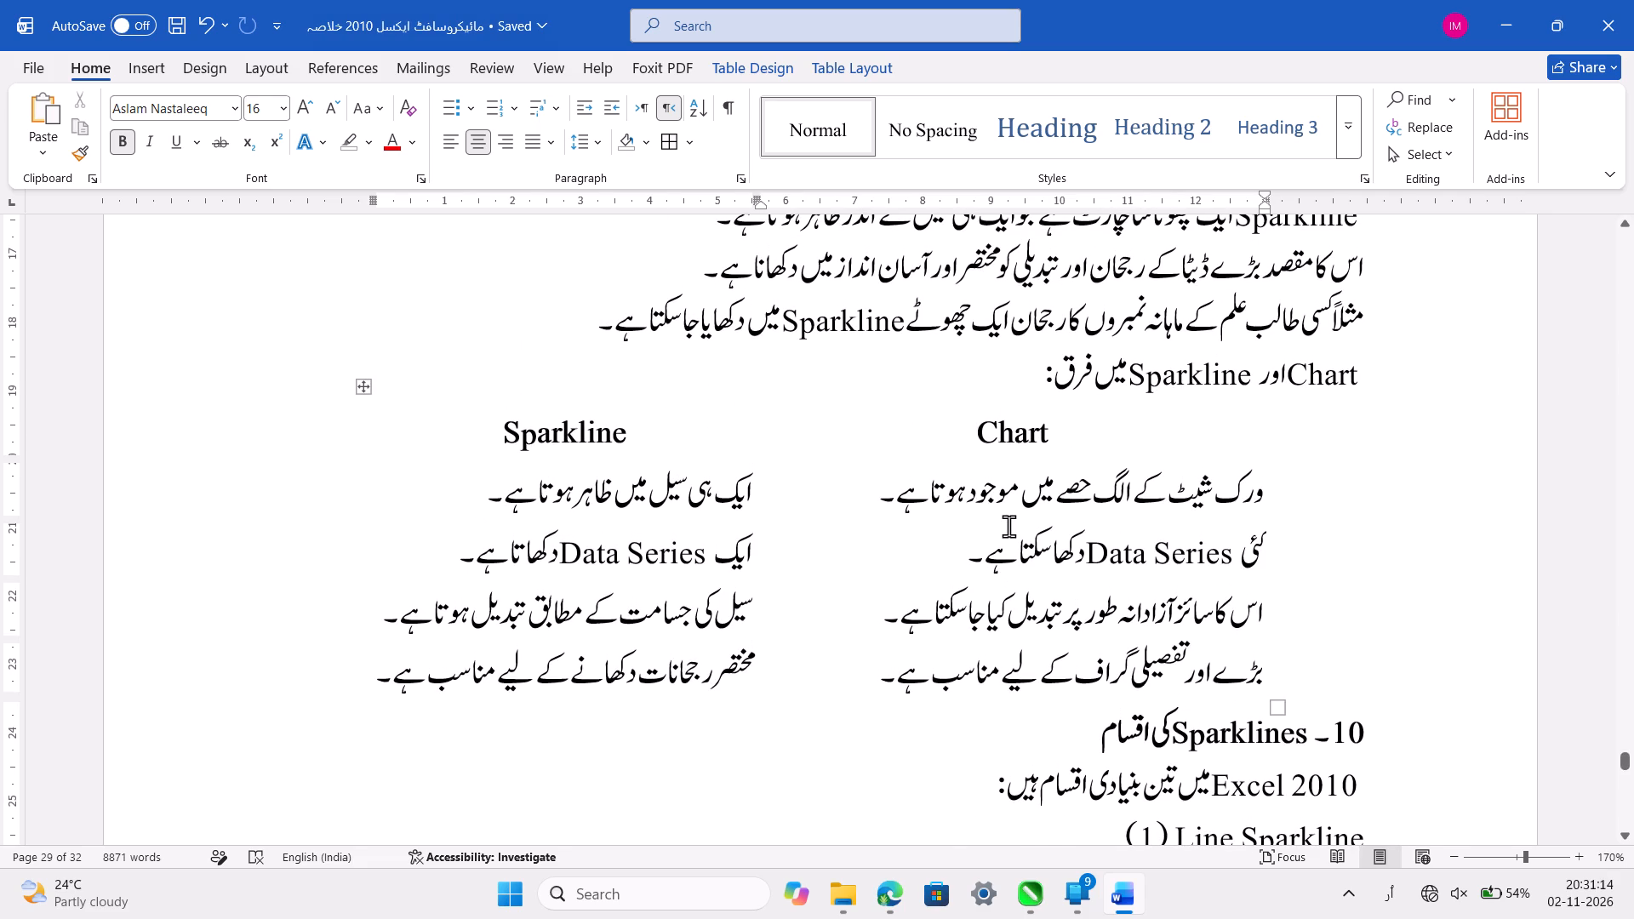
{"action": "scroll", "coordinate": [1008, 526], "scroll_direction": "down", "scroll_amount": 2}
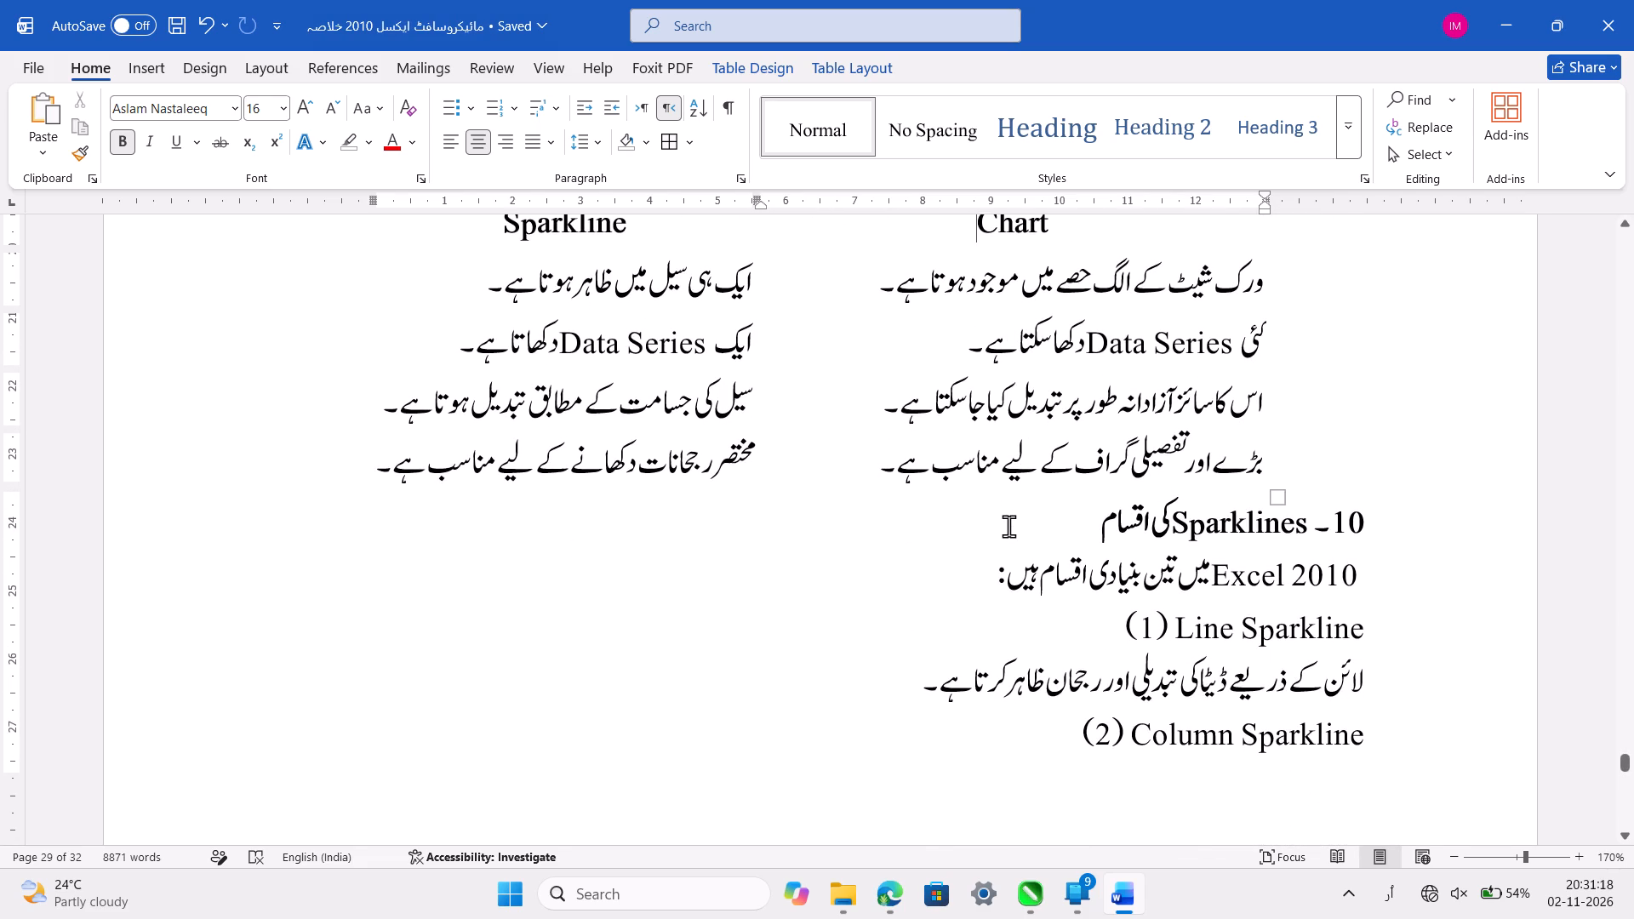
Proofread the Sparkline types in section 10 and the creation steps in section 11.
{"action": "scroll", "coordinate": [1225, 579], "scroll_direction": "down", "scroll_amount": 1}
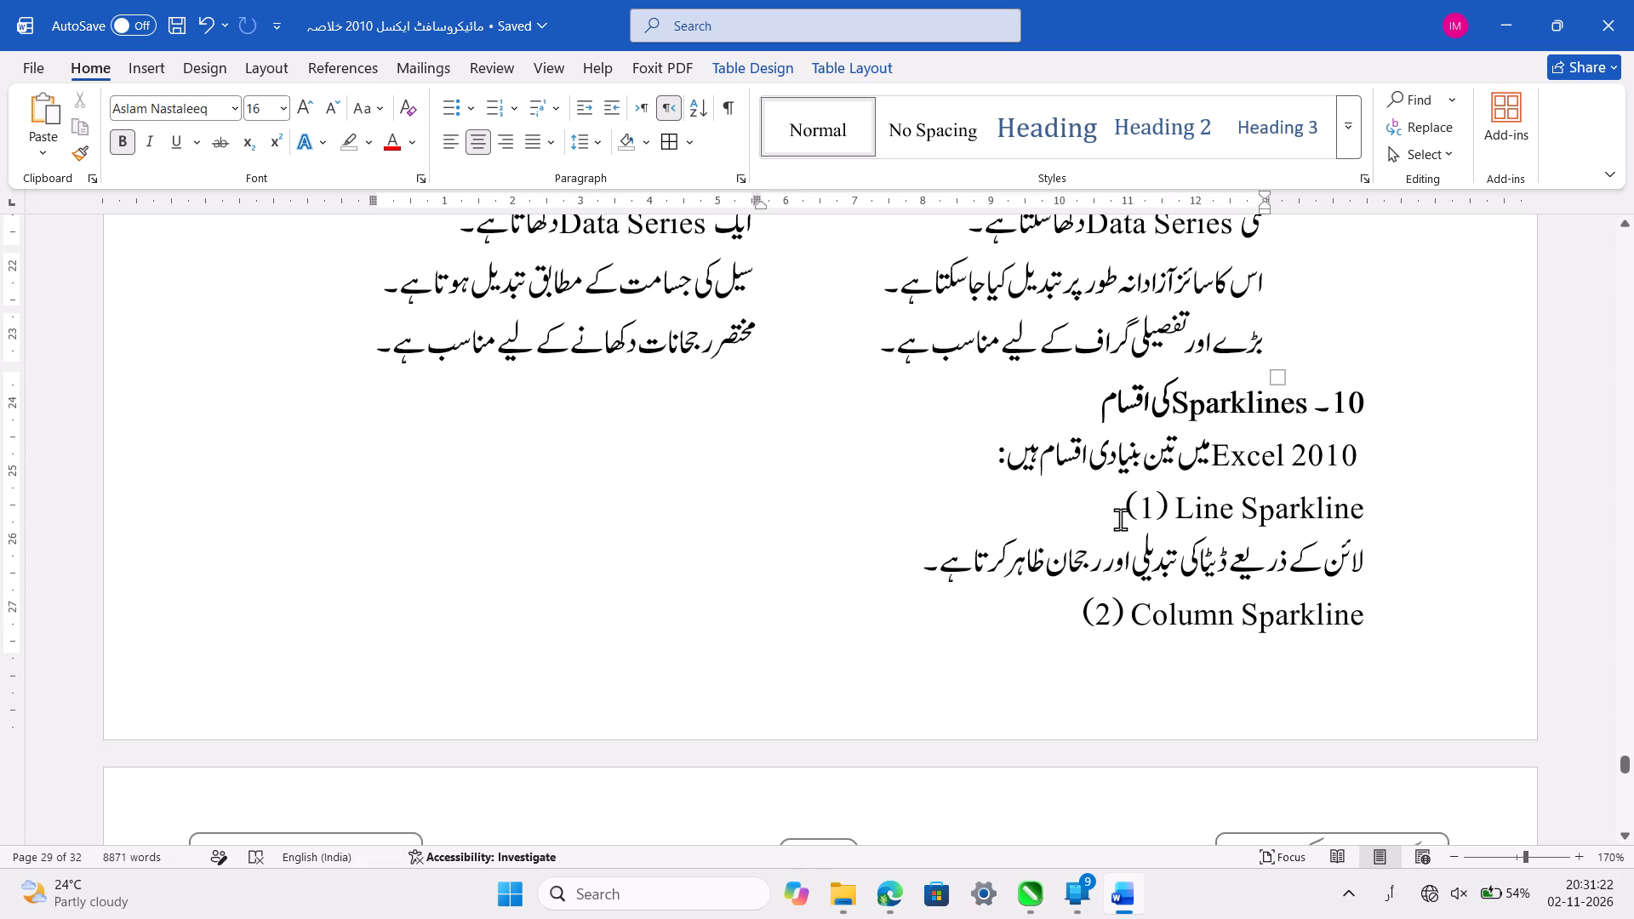
{"action": "scroll", "coordinate": [1102, 519], "scroll_direction": "down", "scroll_amount": 1}
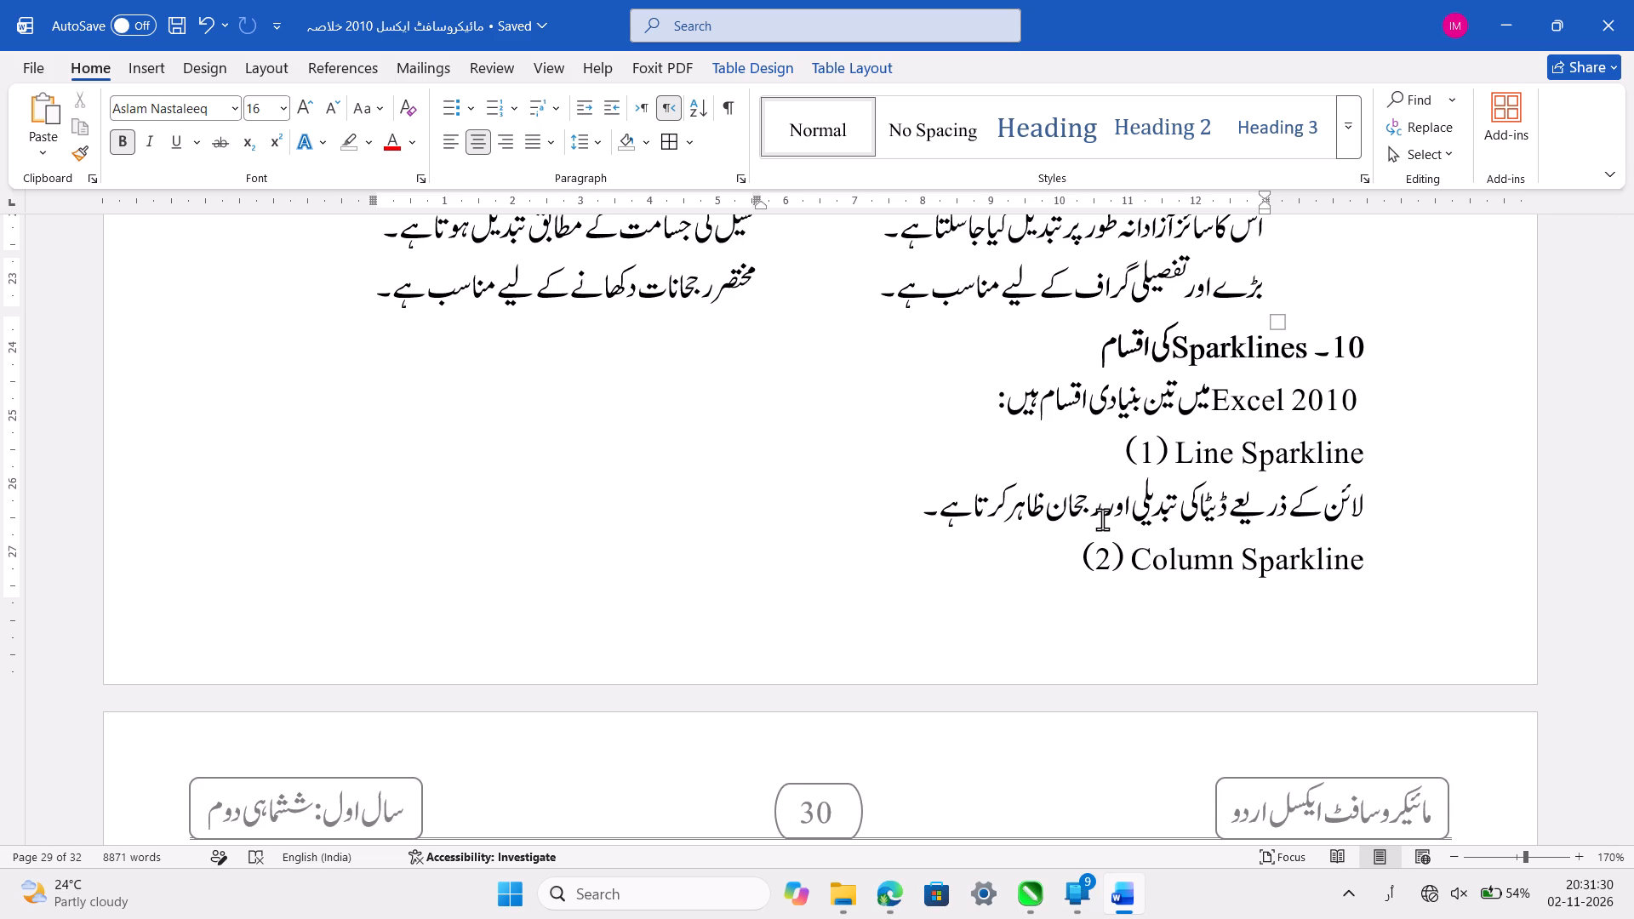
{"action": "scroll", "coordinate": [1102, 519], "scroll_direction": "down", "scroll_amount": 1}
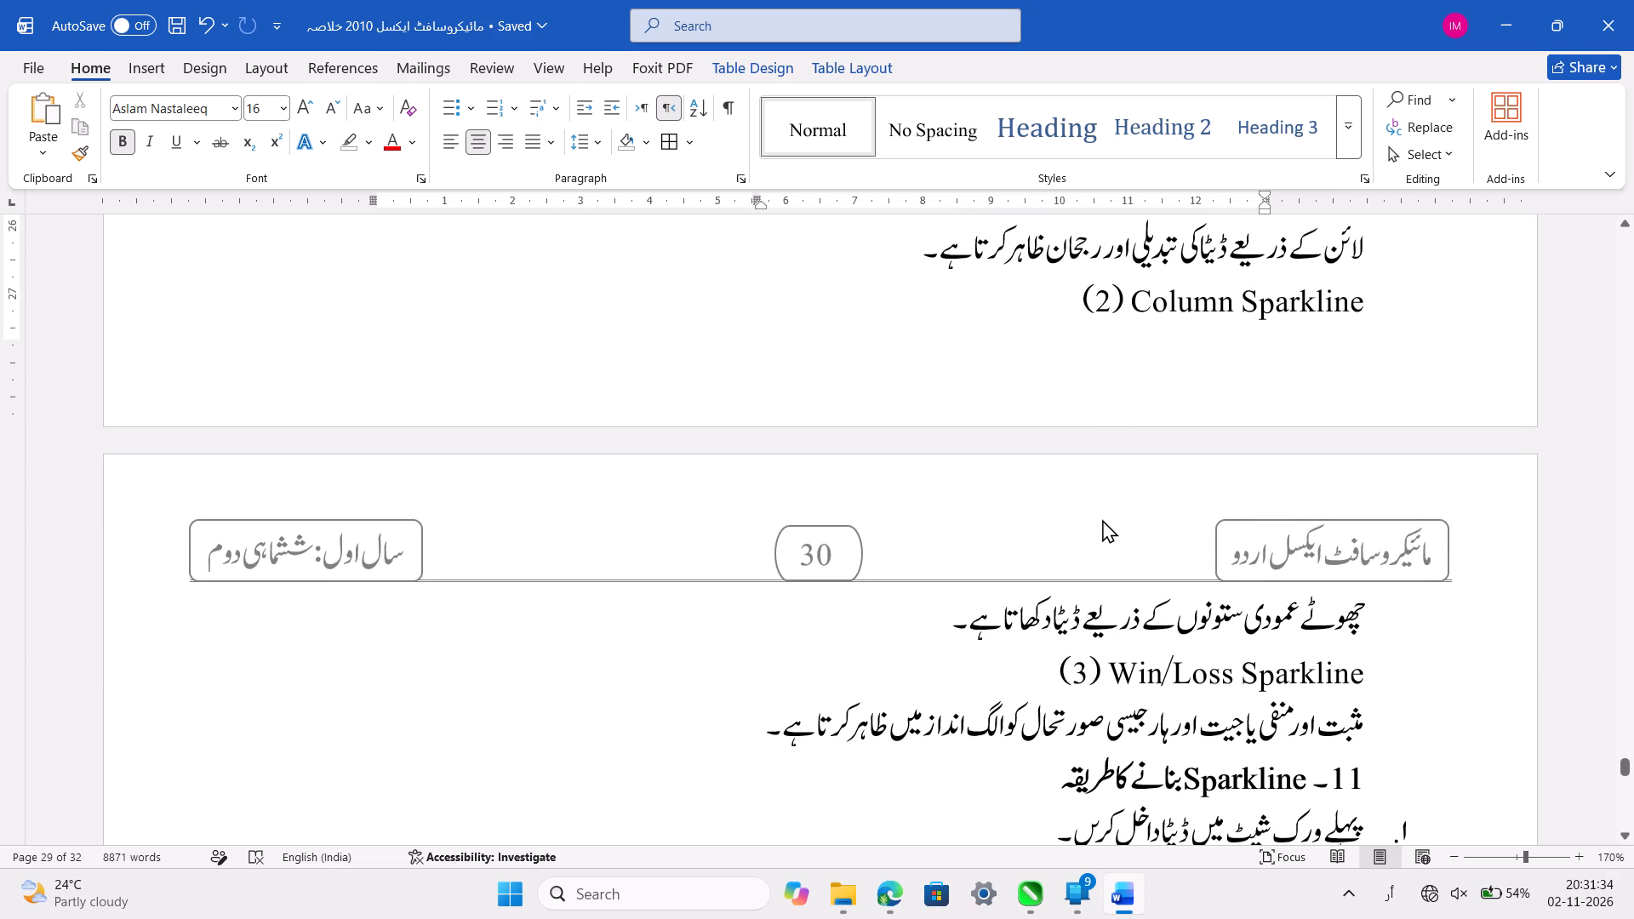
{"action": "scroll", "coordinate": [1209, 744], "scroll_direction": "down", "scroll_amount": 1}
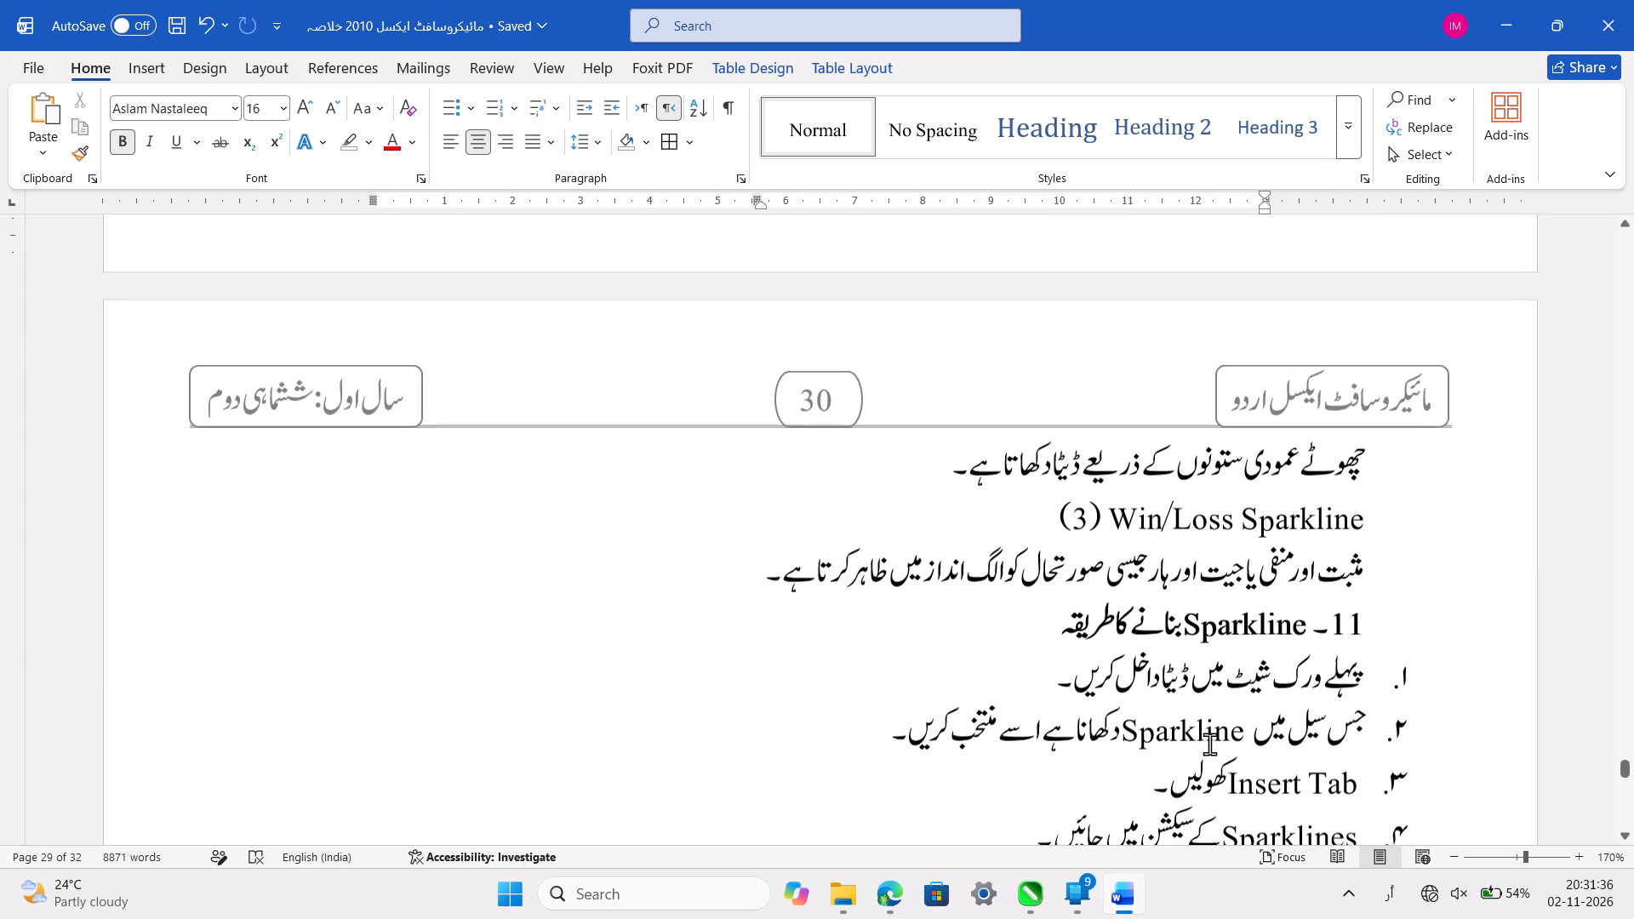
{"action": "left_click", "coordinate": [1028, 573]}
{"action": "scroll", "coordinate": [1028, 573], "scroll_direction": "down", "scroll_amount": 1}
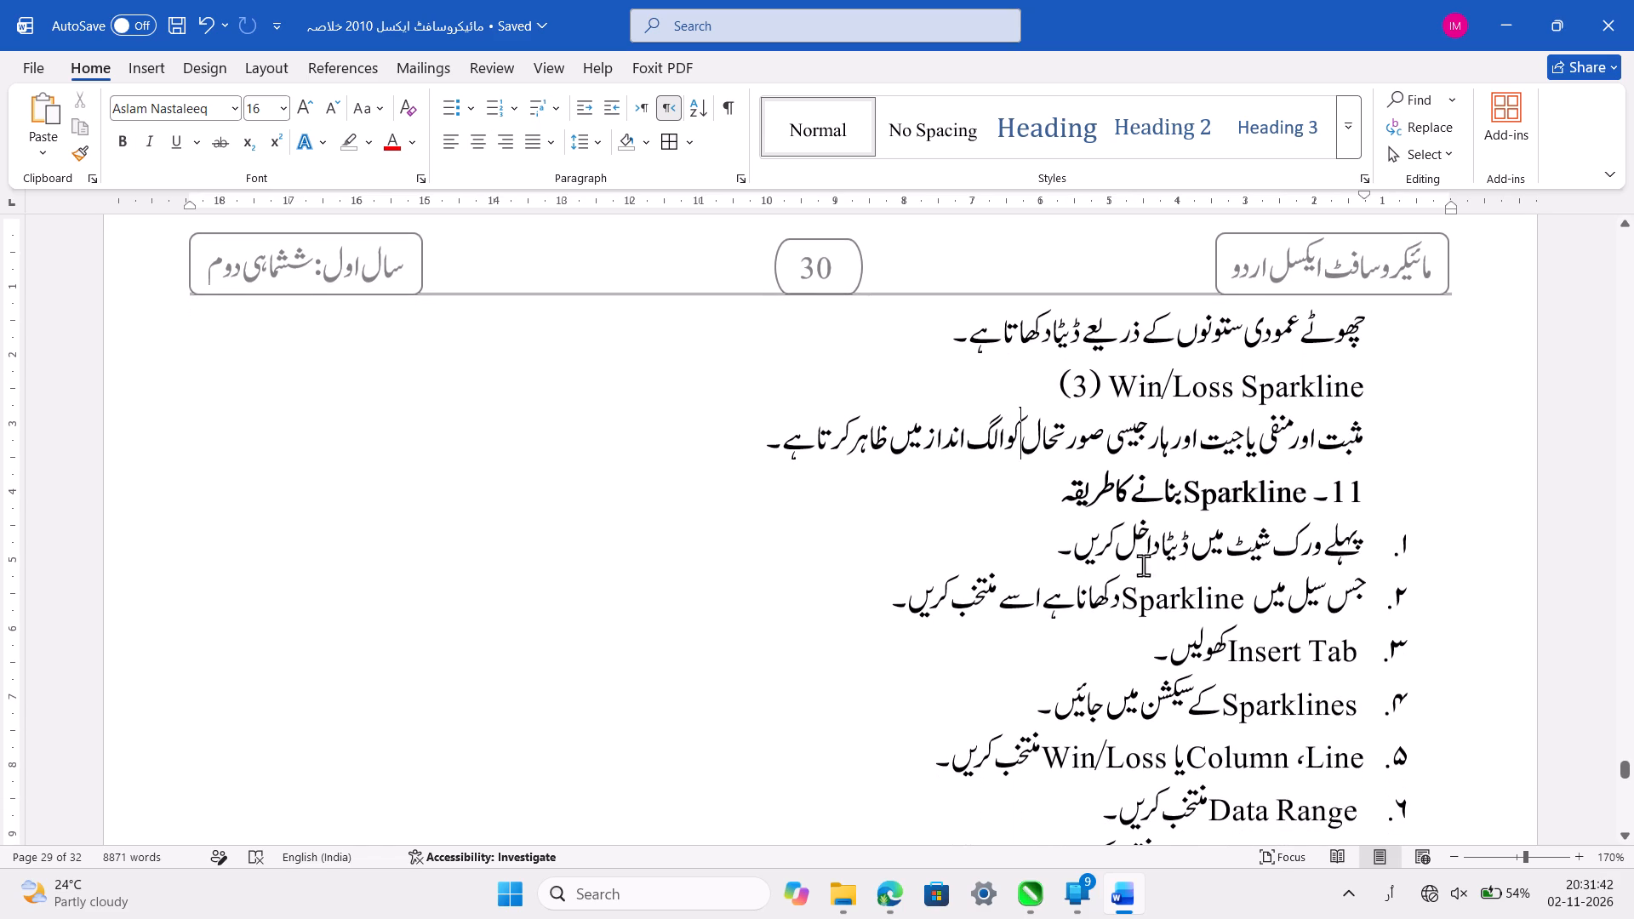
{"action": "scroll", "coordinate": [1208, 563], "scroll_direction": "down", "scroll_amount": 1}
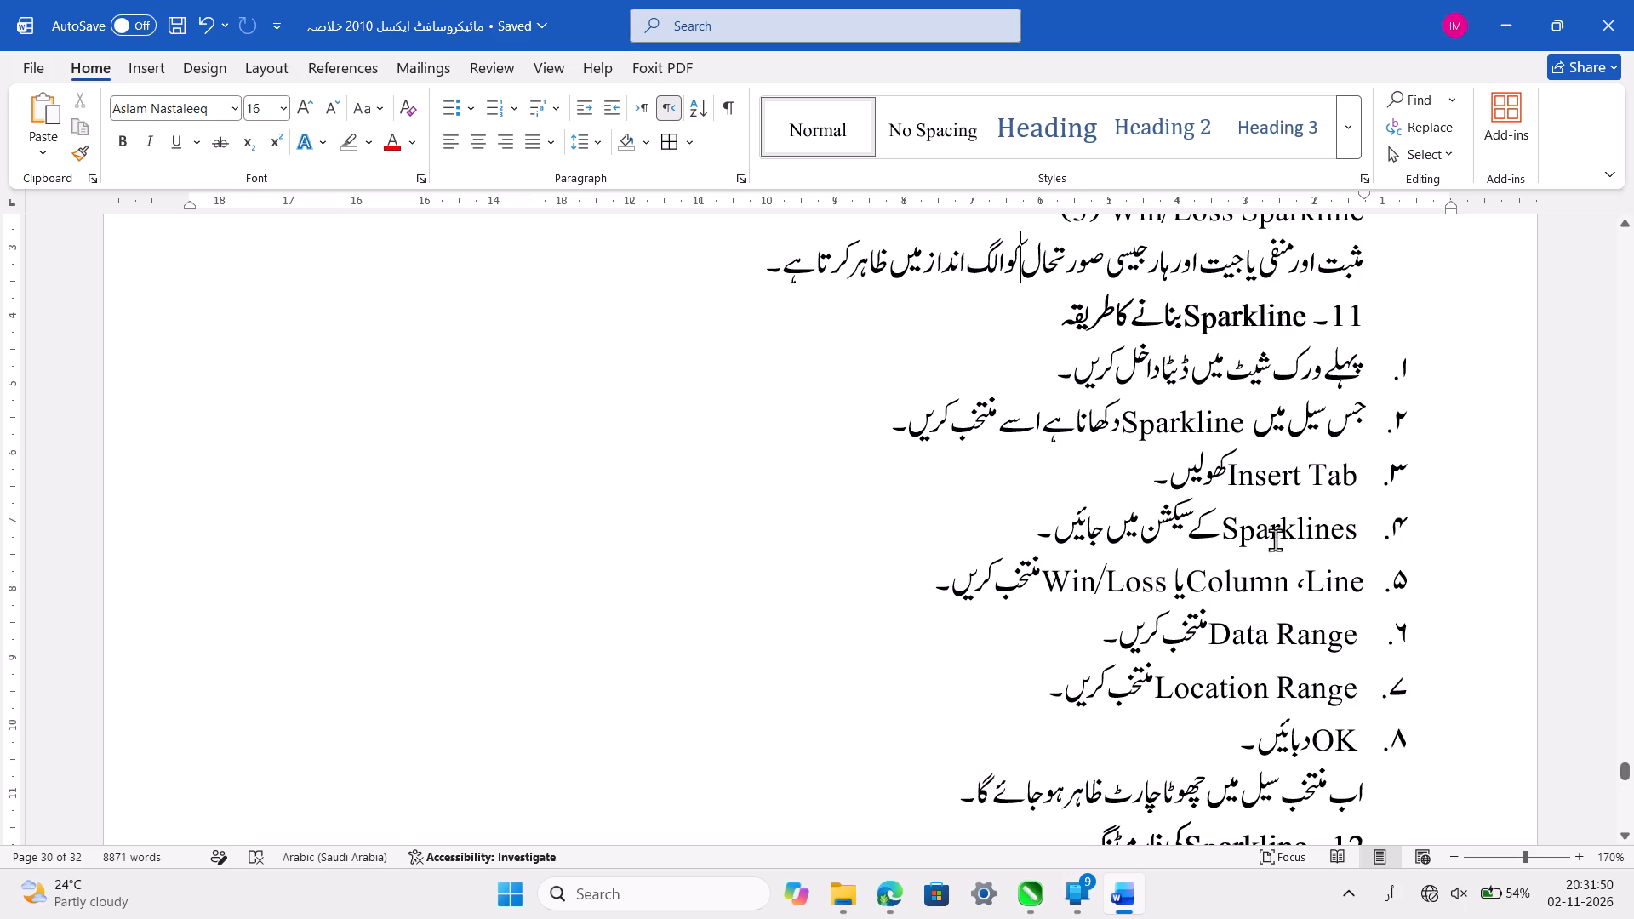
Replace the stray space before "Insert Tab" in item 3 of section 11 so it aligns with the list text.
{"action": "left_click", "coordinate": [1333, 484]}
{"action": "key", "text": "Left"}
{"action": "key", "text": "Left"}
{"action": "key", "text": "Left"}
{"action": "key", "text": "BackSpace"}
{"action": "key", "text": "space"}
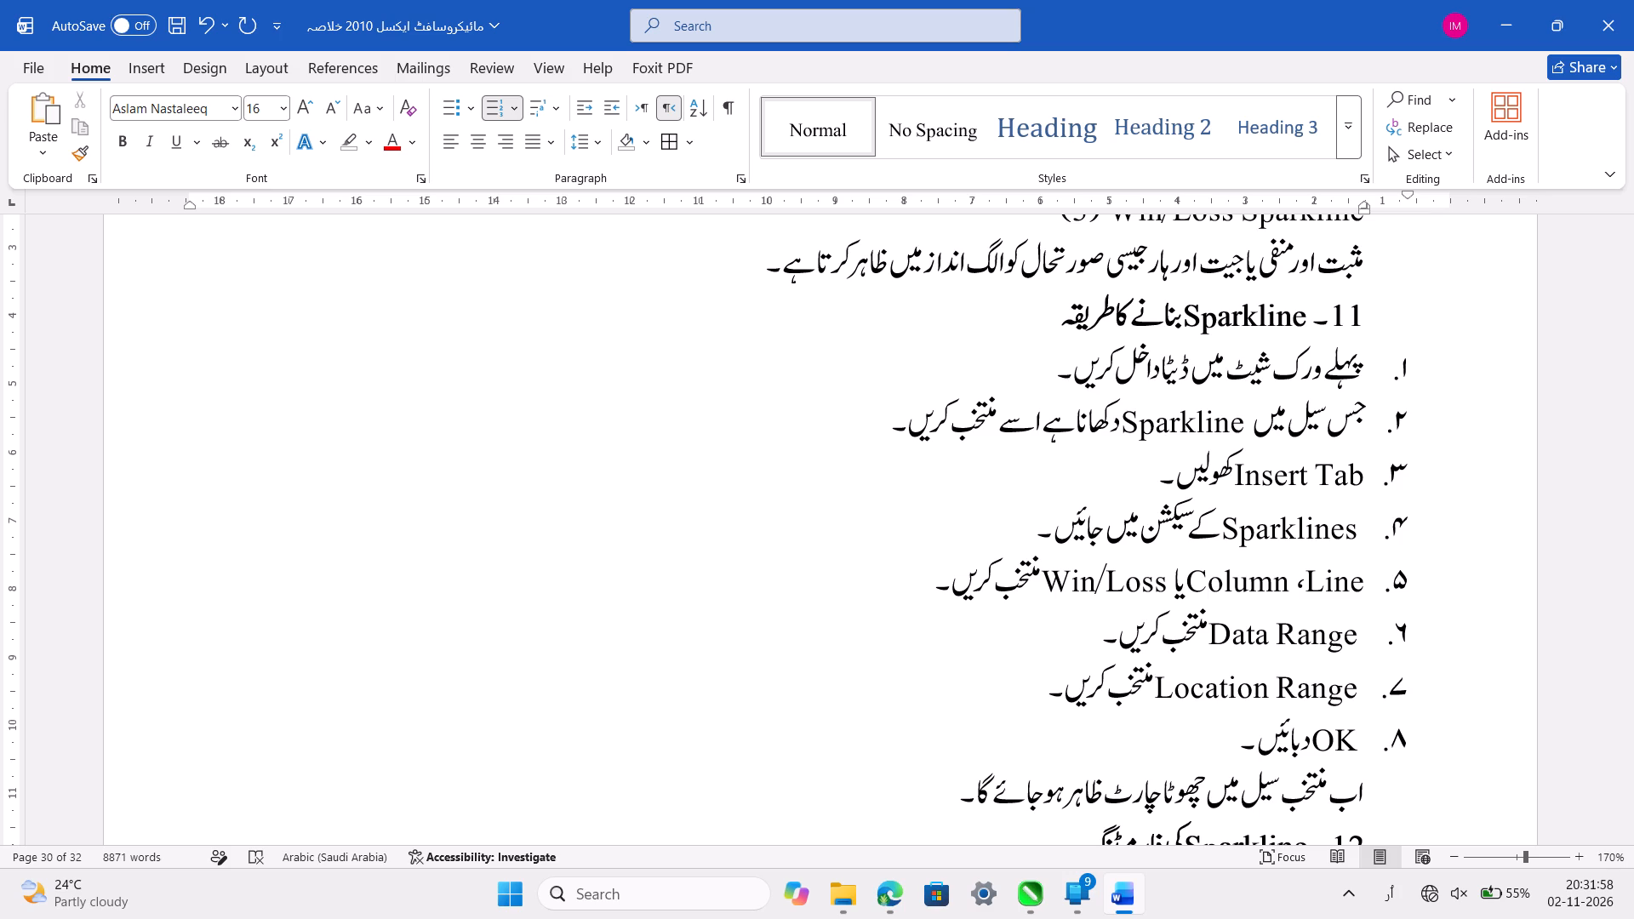
Replace the stray space before "Sparklines" in item 4 of section 11 so it aligns with the list text.
{"action": "left_click", "coordinate": [1361, 534]}
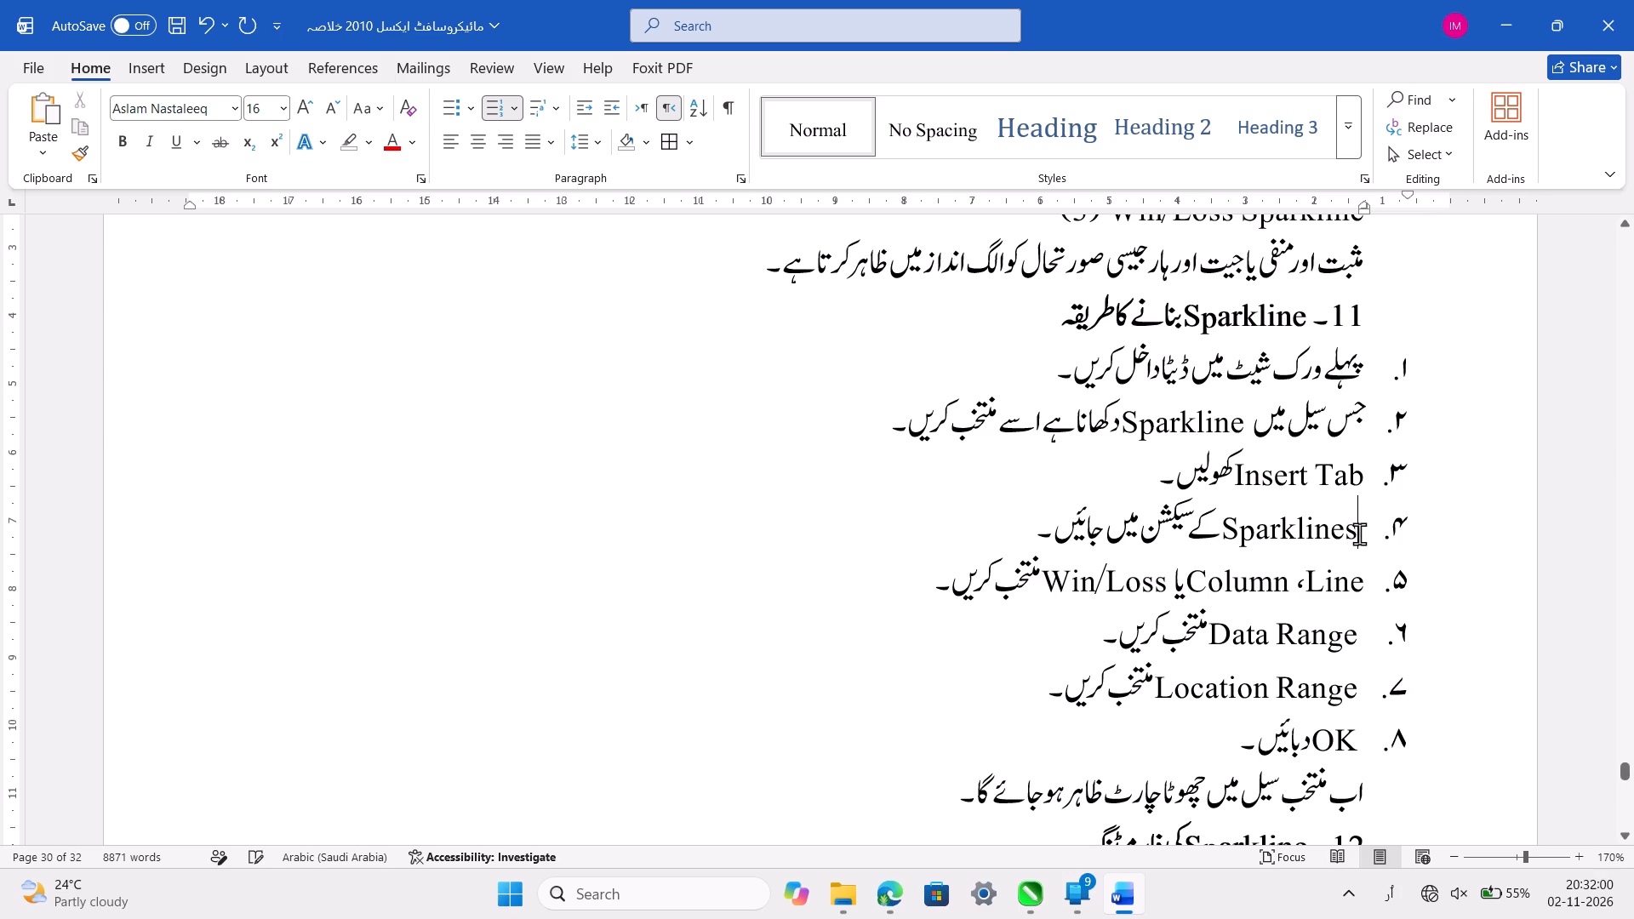
{"action": "left_click", "coordinate": [1346, 530]}
{"action": "key", "text": "Left"}
{"action": "key", "text": "Left"}
{"action": "key", "text": "BackSpace"}
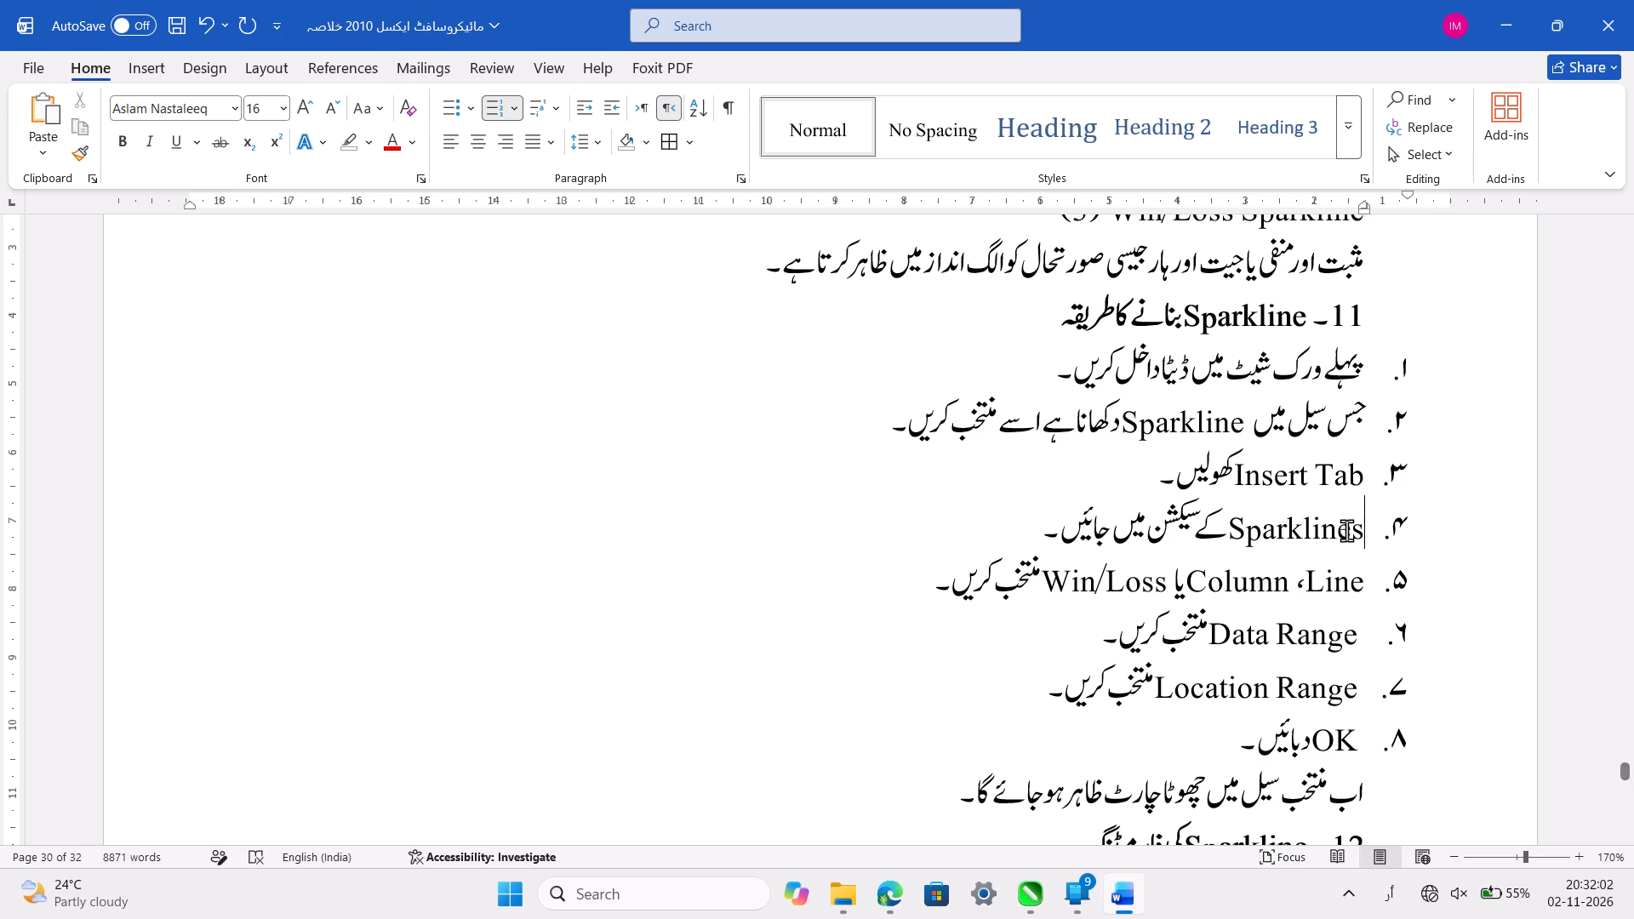
{"action": "key", "text": "space"}
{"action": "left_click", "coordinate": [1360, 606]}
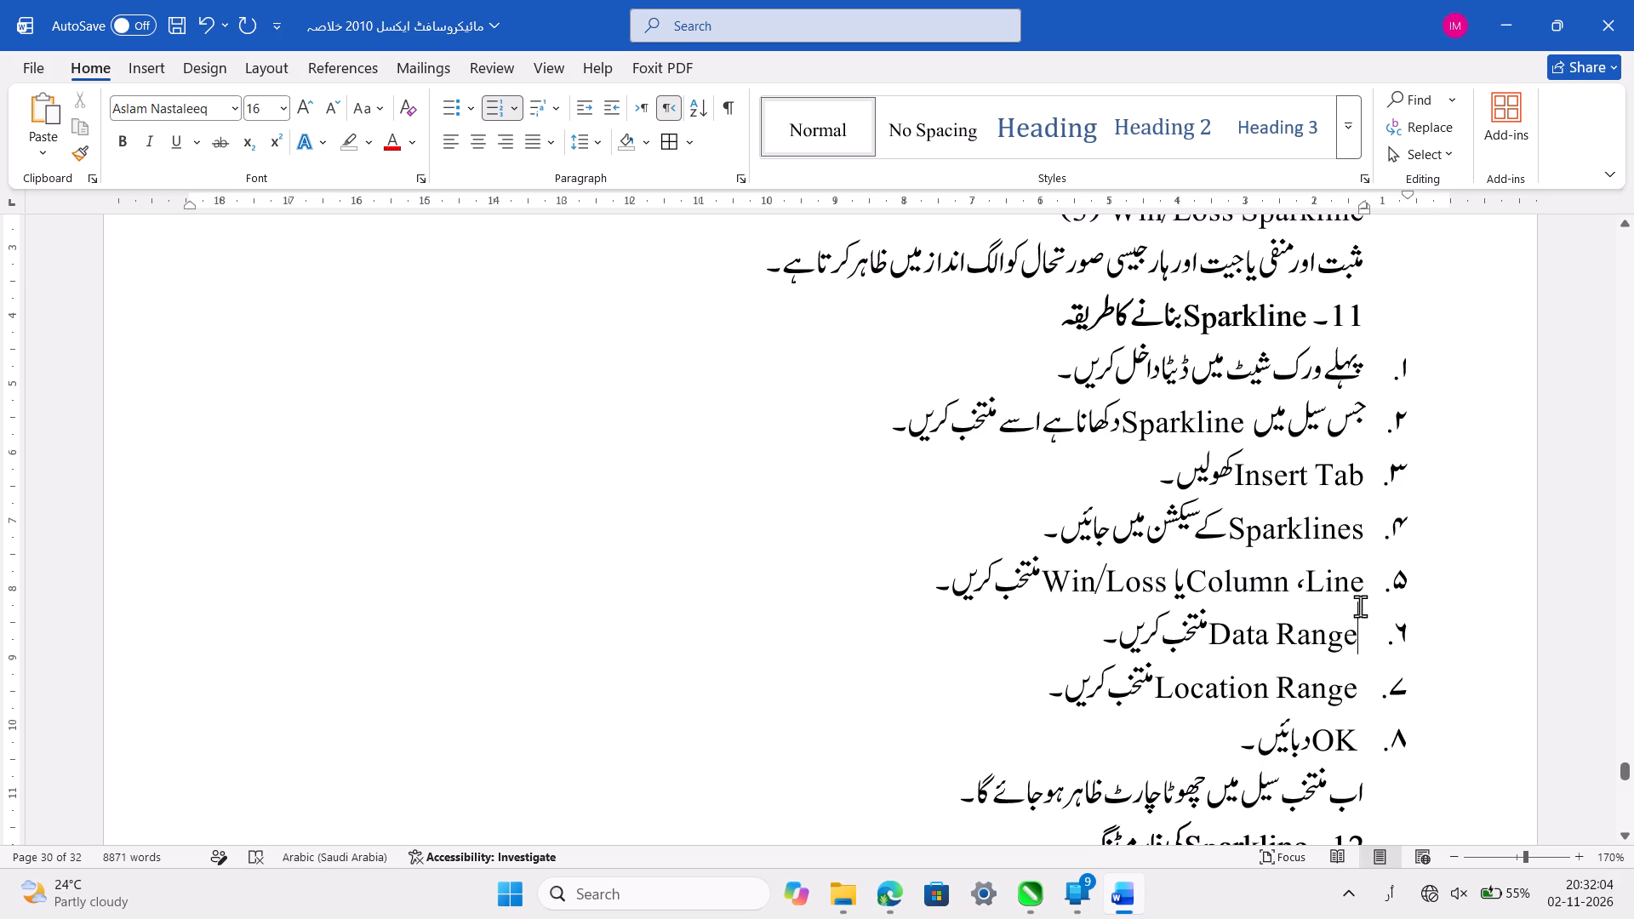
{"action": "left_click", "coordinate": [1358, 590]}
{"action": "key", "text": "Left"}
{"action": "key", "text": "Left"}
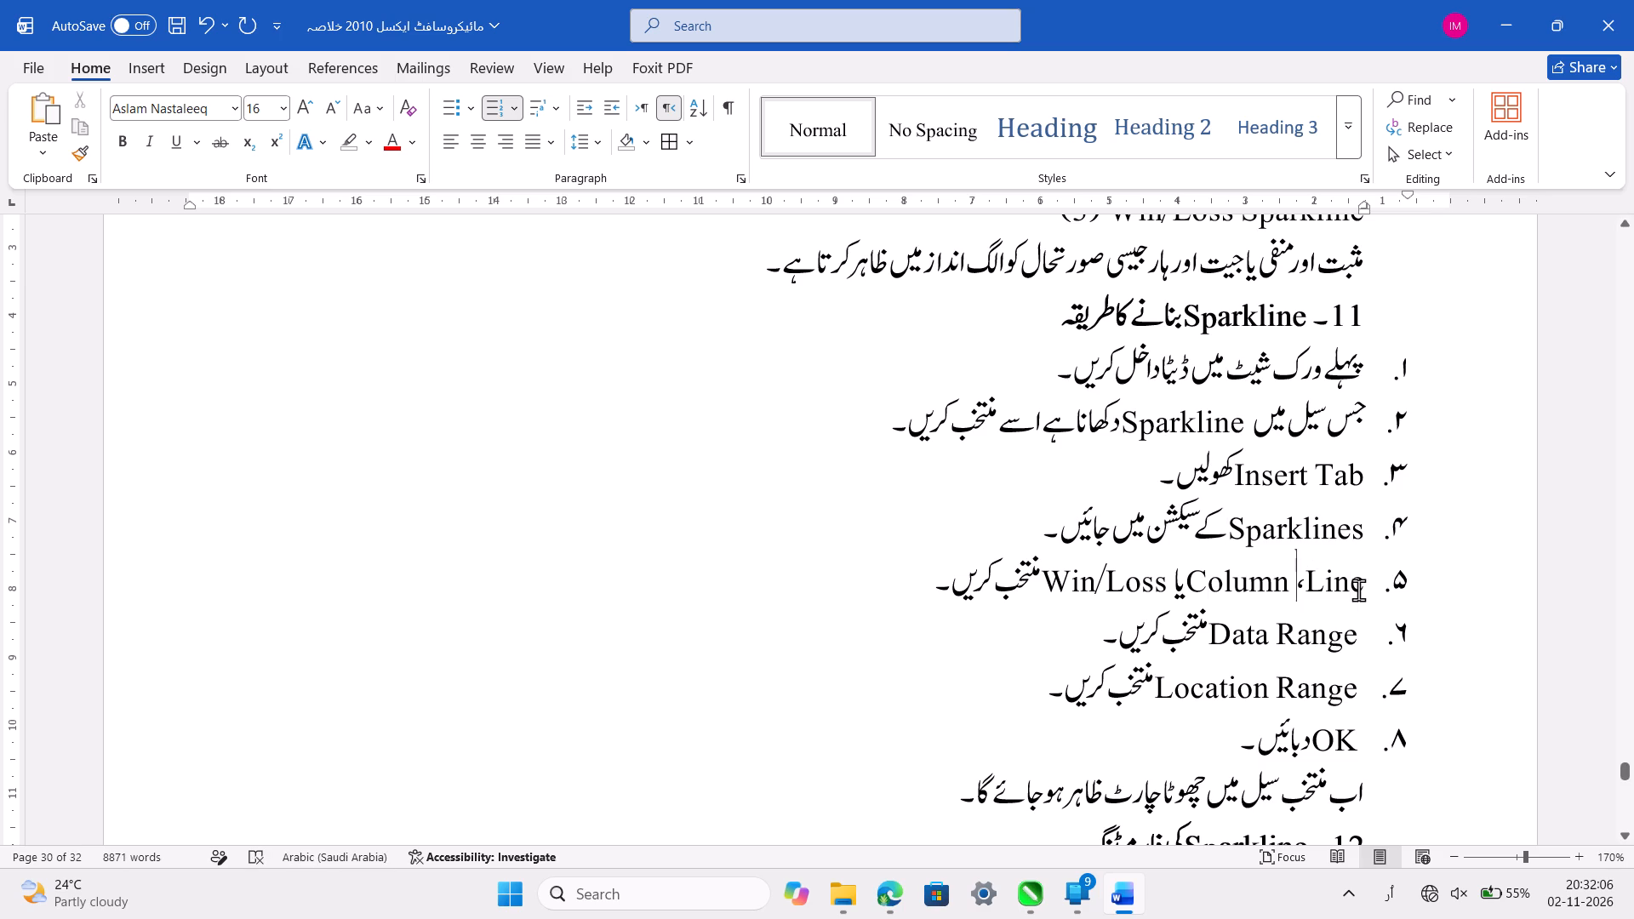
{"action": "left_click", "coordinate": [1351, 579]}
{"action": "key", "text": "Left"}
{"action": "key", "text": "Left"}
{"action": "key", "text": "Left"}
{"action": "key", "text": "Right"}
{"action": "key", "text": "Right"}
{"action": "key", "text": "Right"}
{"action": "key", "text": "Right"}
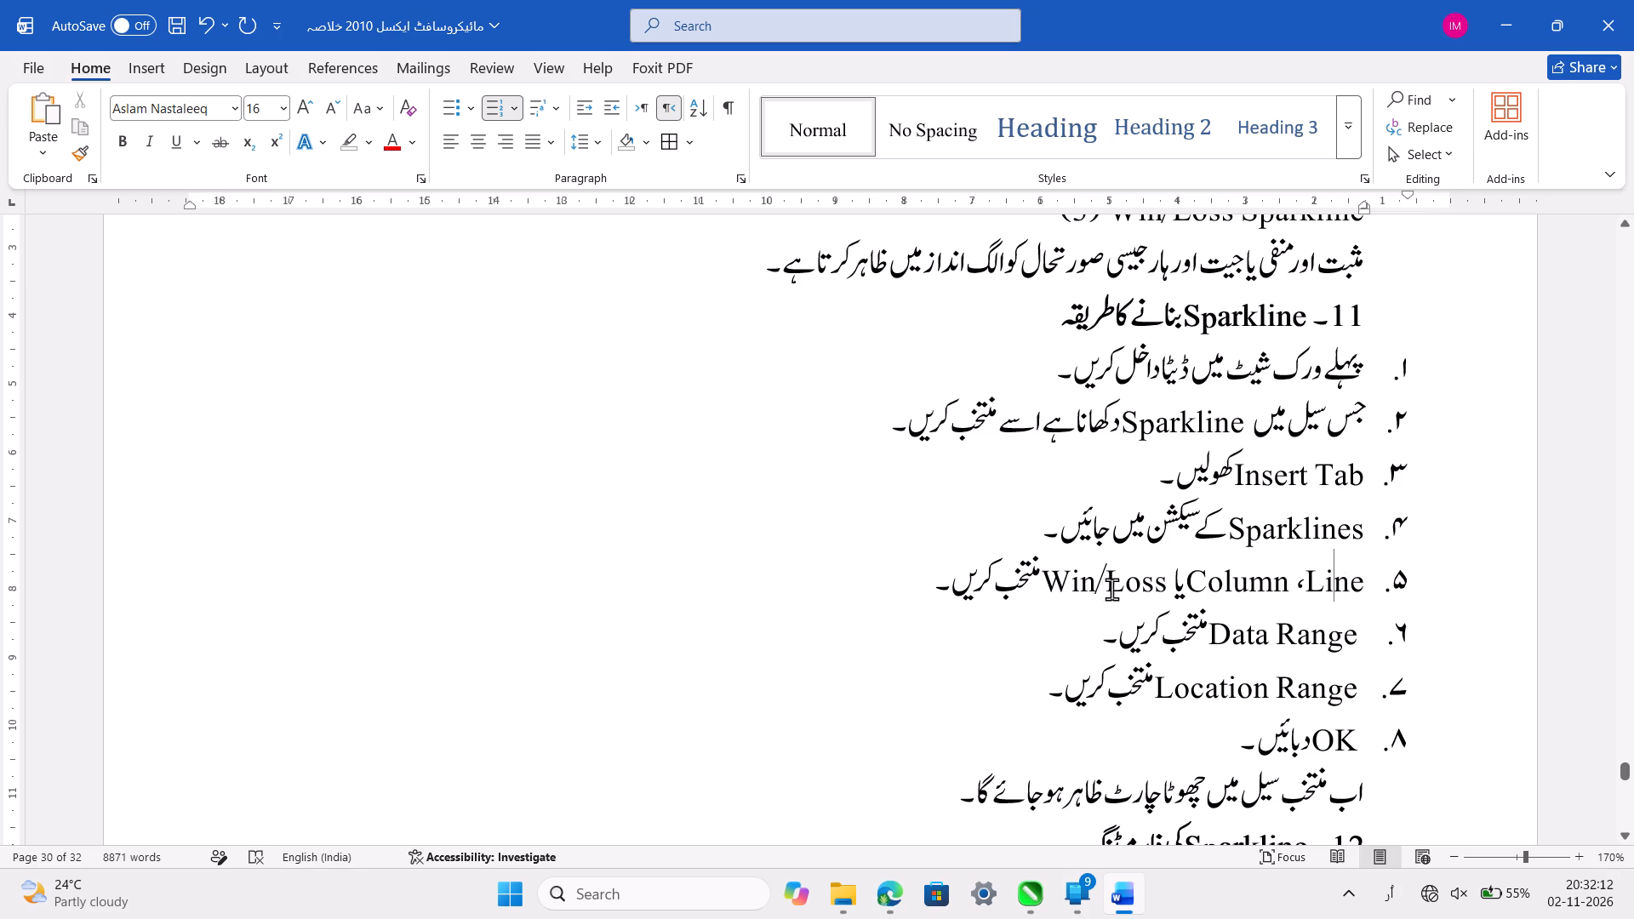
Replace the space between "یا" and "Win/Loss" in item 5 to correct the mixed Urdu-English spacing.
{"action": "left_click", "coordinate": [1117, 584]}
{"action": "key", "text": "Left"}
{"action": "key", "text": "Left"}
{"action": "key", "text": "Left"}
{"action": "key", "text": "Left"}
{"action": "key", "text": "BackSpace"}
{"action": "key", "text": "space"}
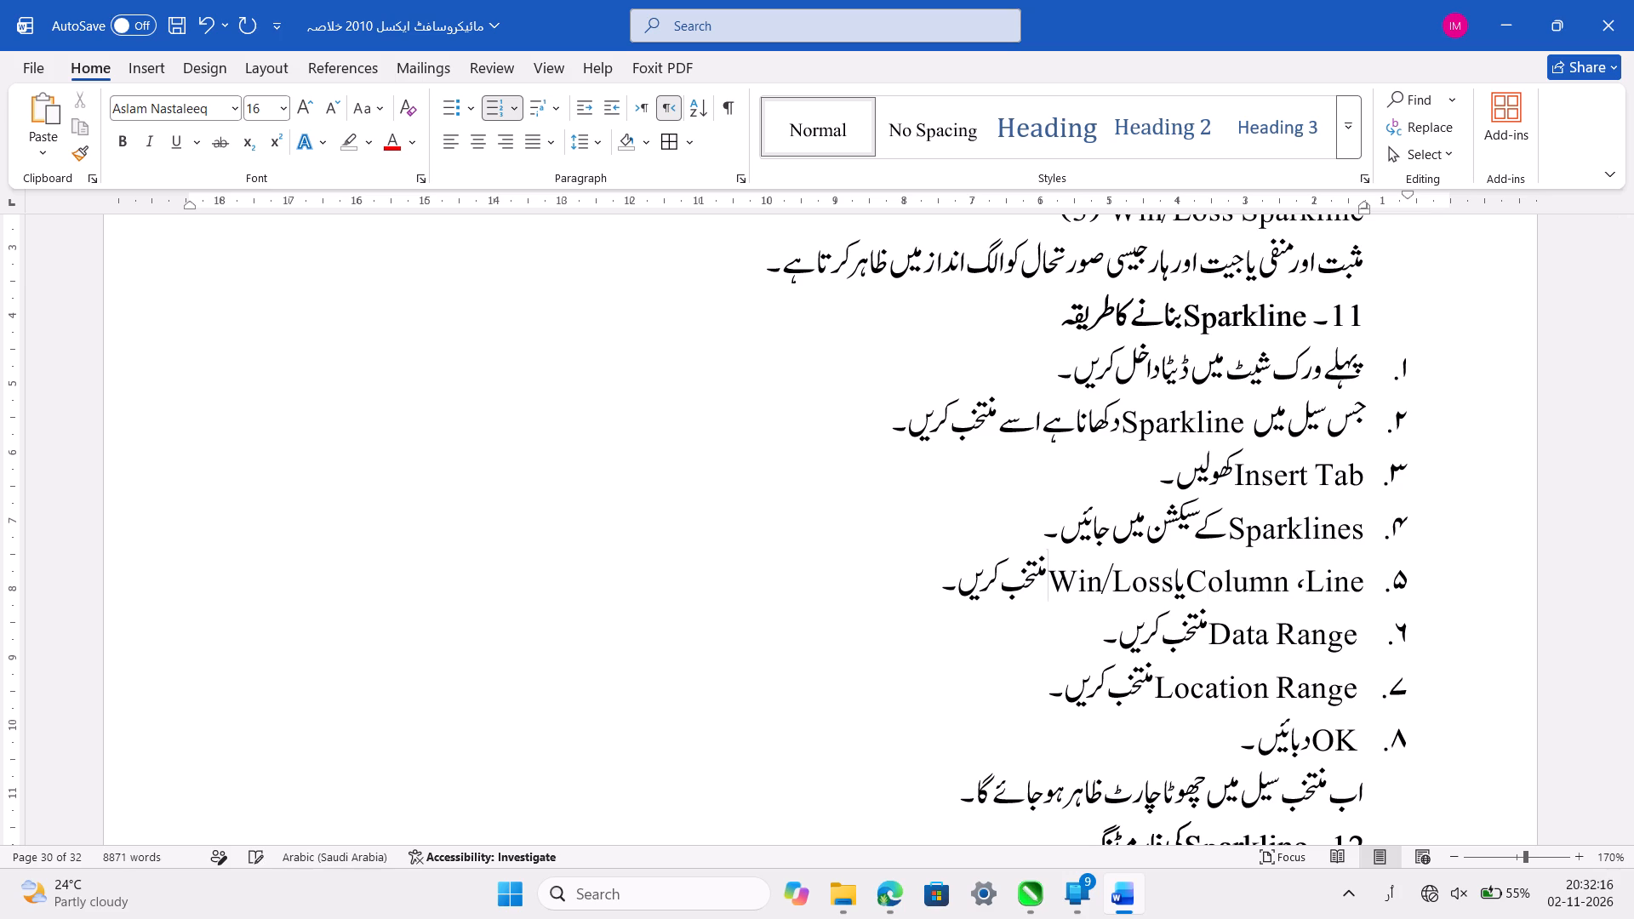
{"action": "key", "text": "ctrl+z"}
{"action": "key", "text": "ctrl+z"}
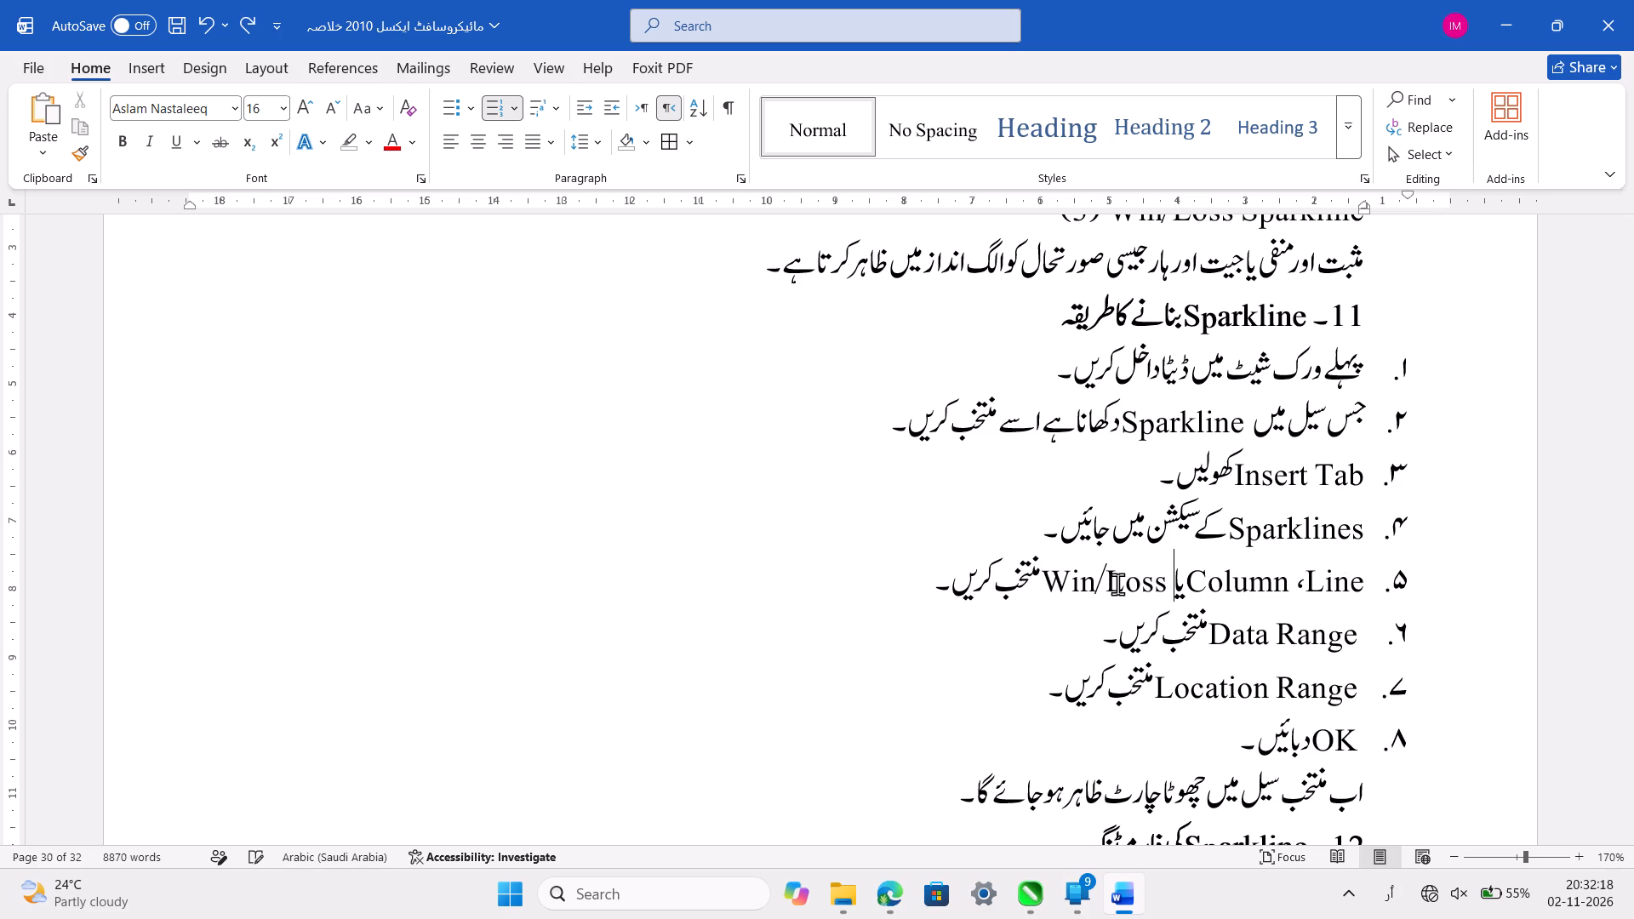
{"action": "key", "text": "BackSpace"}
{"action": "key", "text": "space"}
{"action": "key", "text": "Left"}
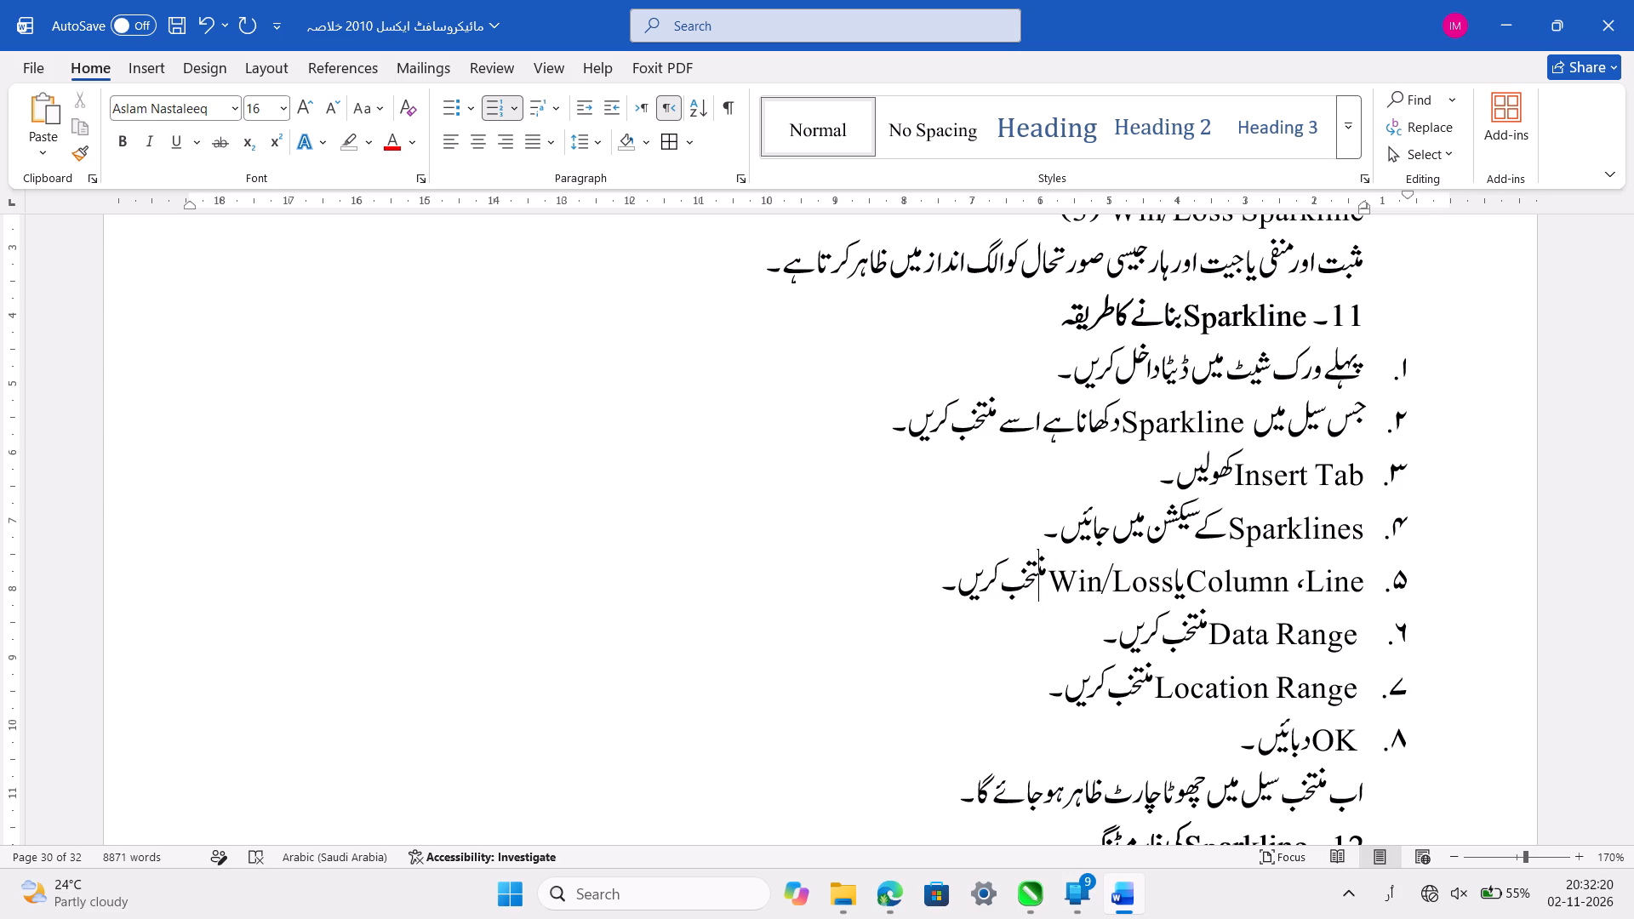
{"action": "key", "text": "Left"}
{"action": "key", "text": "Left"}
{"action": "key", "text": "Left"}
{"action": "key", "text": "Left"}
{"action": "key", "text": "Left"}
{"action": "key", "text": "Left"}
{"action": "key", "text": "Left"}
{"action": "key", "text": "Left"}
{"action": "key", "text": "Left"}
{"action": "key", "text": "Left"}
{"action": "key", "text": "Left"}
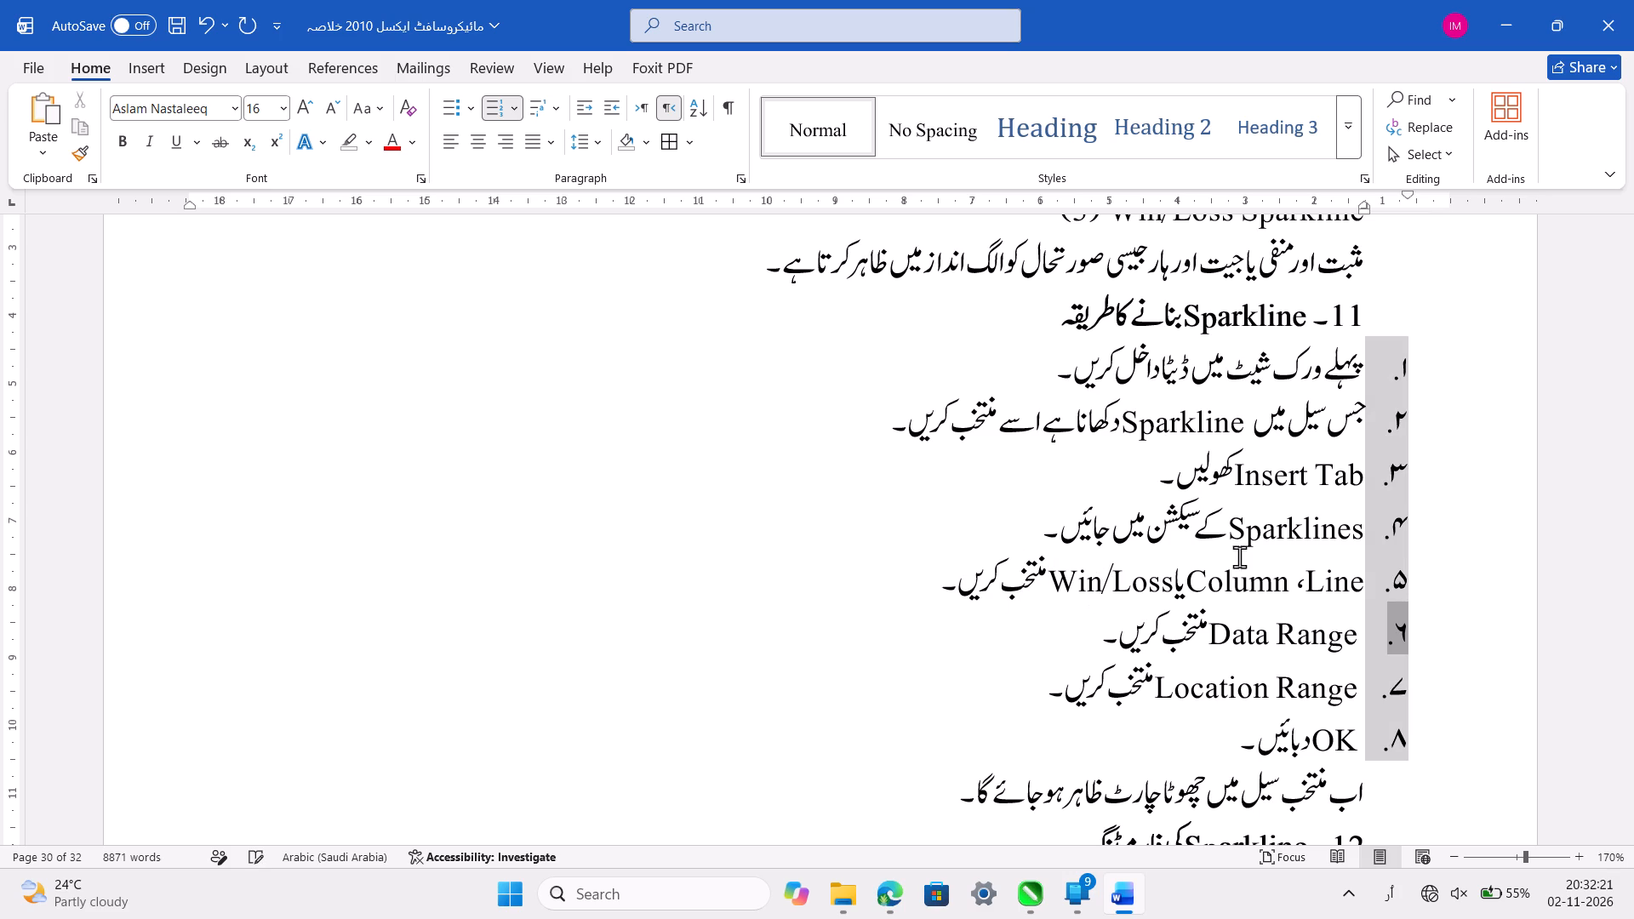
Replace the space between the Urdu comma and "Column" in item 5 of section 11.
{"action": "left_click", "coordinate": [1290, 587]}
{"action": "left_click", "coordinate": [1219, 579]}
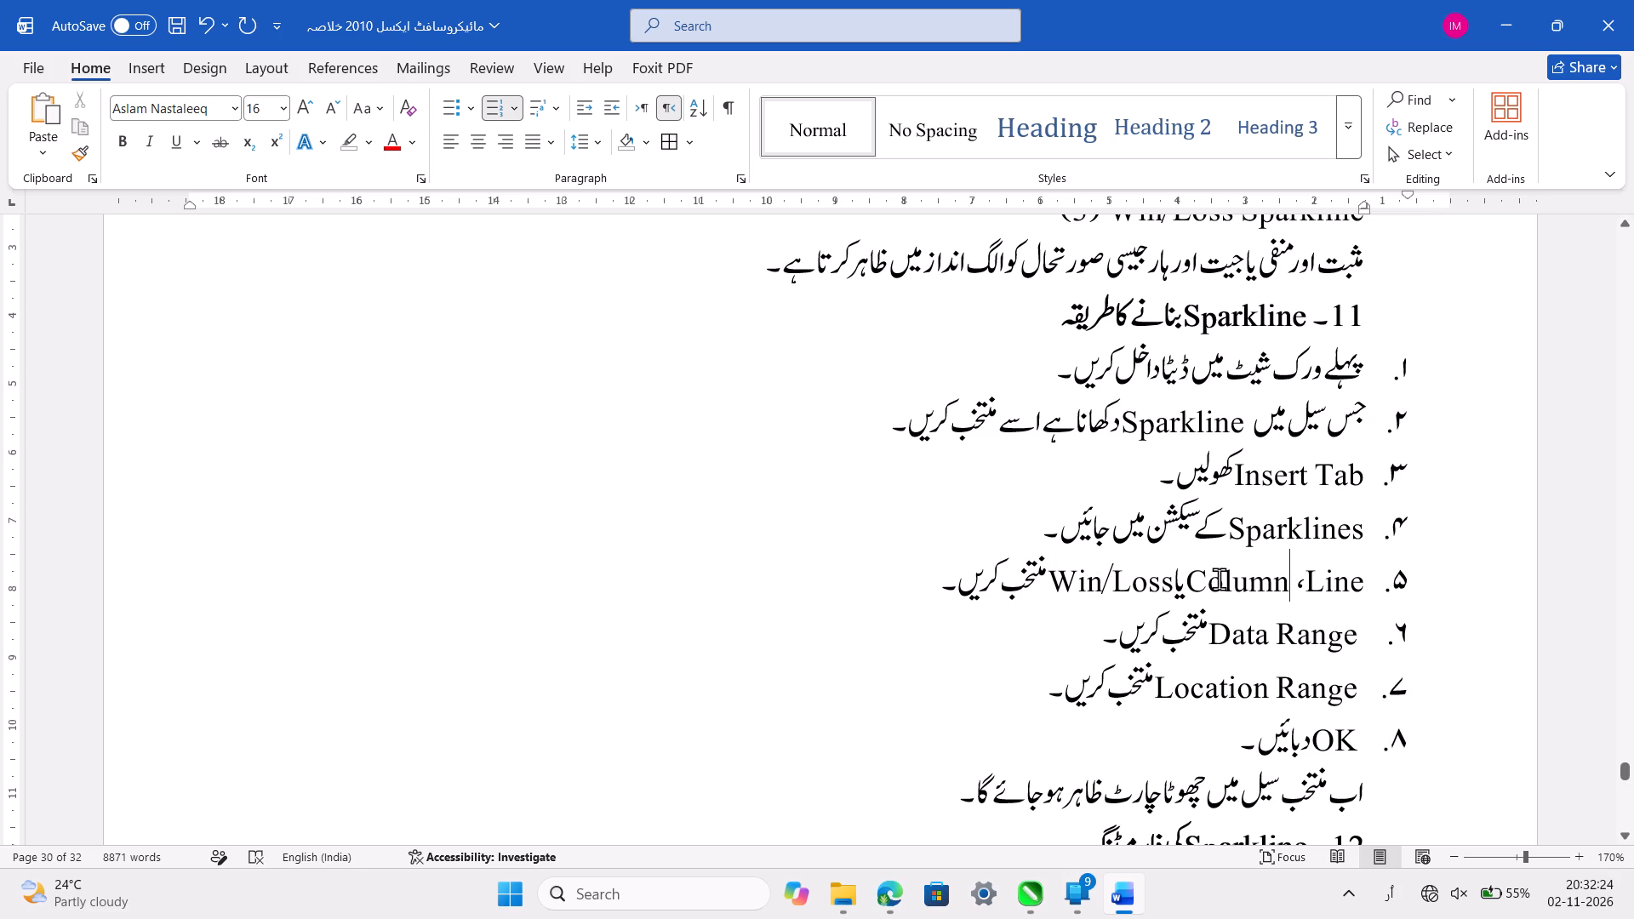
{"action": "key", "text": "Left"}
{"action": "key", "text": "Left"}
{"action": "key", "text": "Left"}
{"action": "key", "text": "Left"}
{"action": "key", "text": "Left"}
{"action": "key", "text": "BackSpace"}
{"action": "key", "text": "space"}
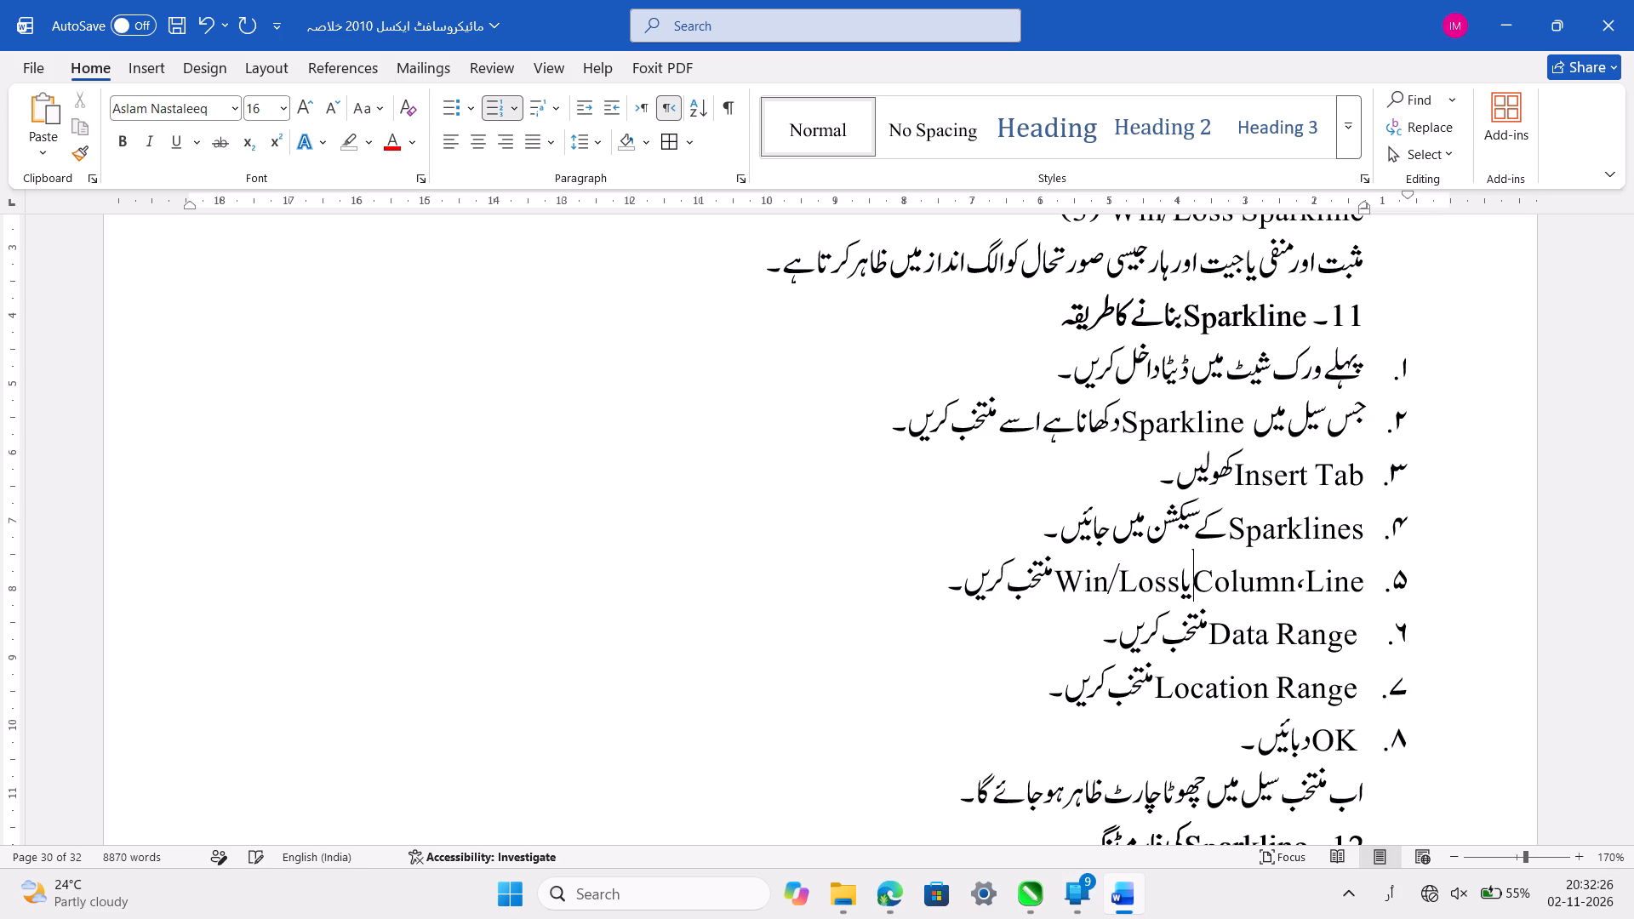
{"action": "key", "text": "Left"}
{"action": "key", "text": "Left"}
{"action": "key", "text": "Left"}
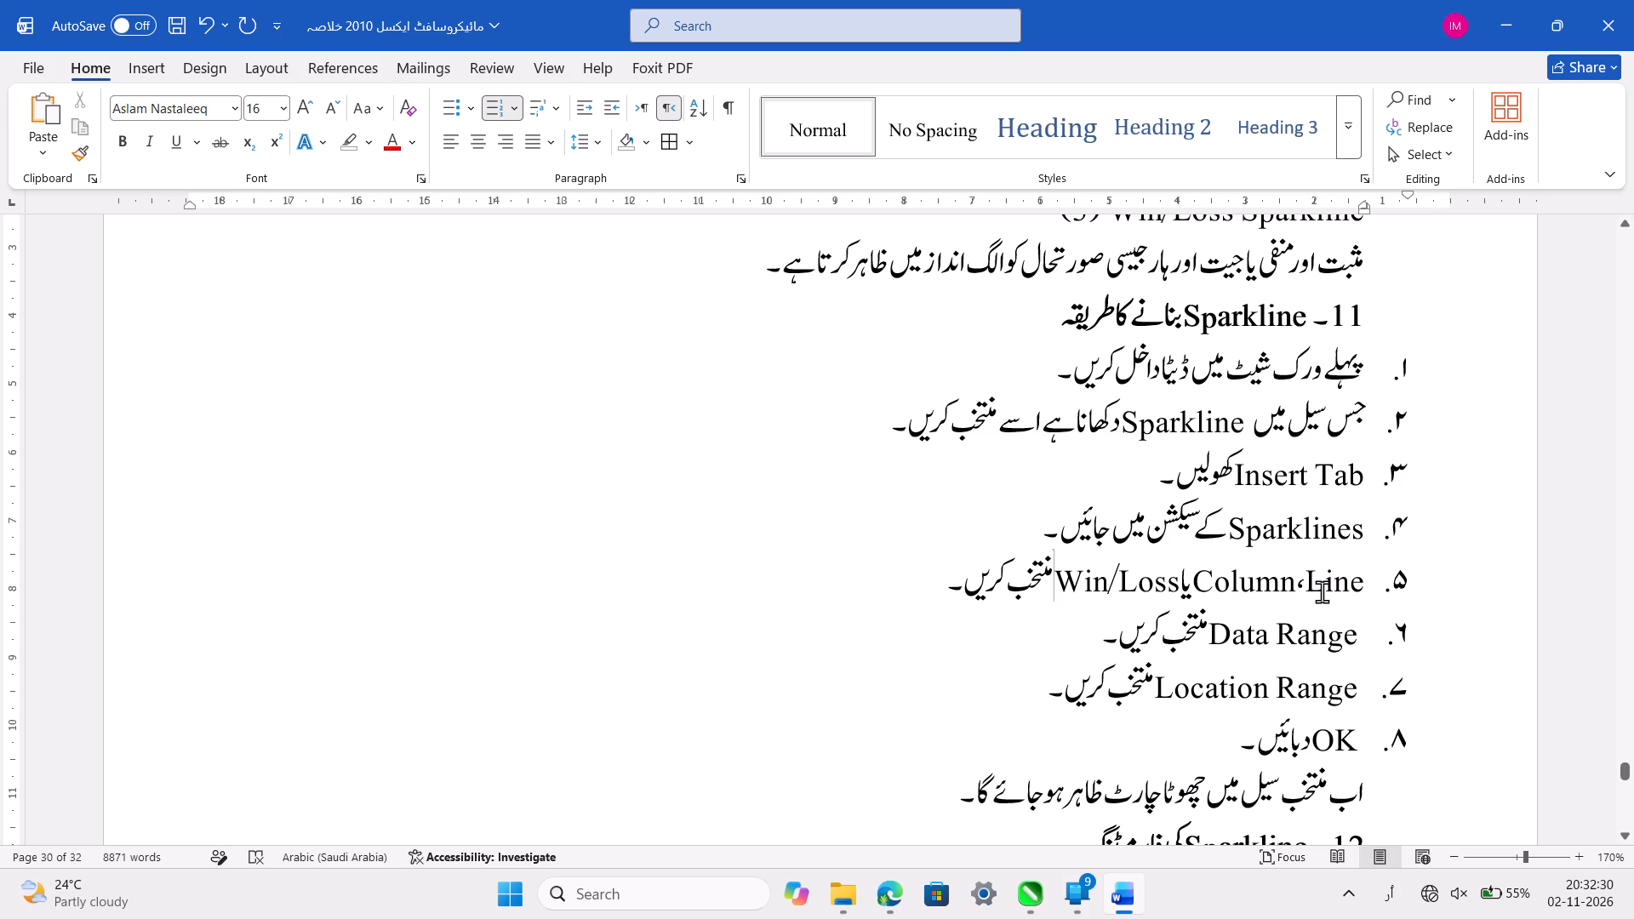
Add a space at the comma between "Line" and "Column" in item 5.
{"action": "left_click", "coordinate": [1322, 591]}
{"action": "key", "text": "Left"}
{"action": "key", "text": "Left"}
{"action": "key", "text": "Left"}
{"action": "key", "text": "Left"}
{"action": "key", "text": "space"}
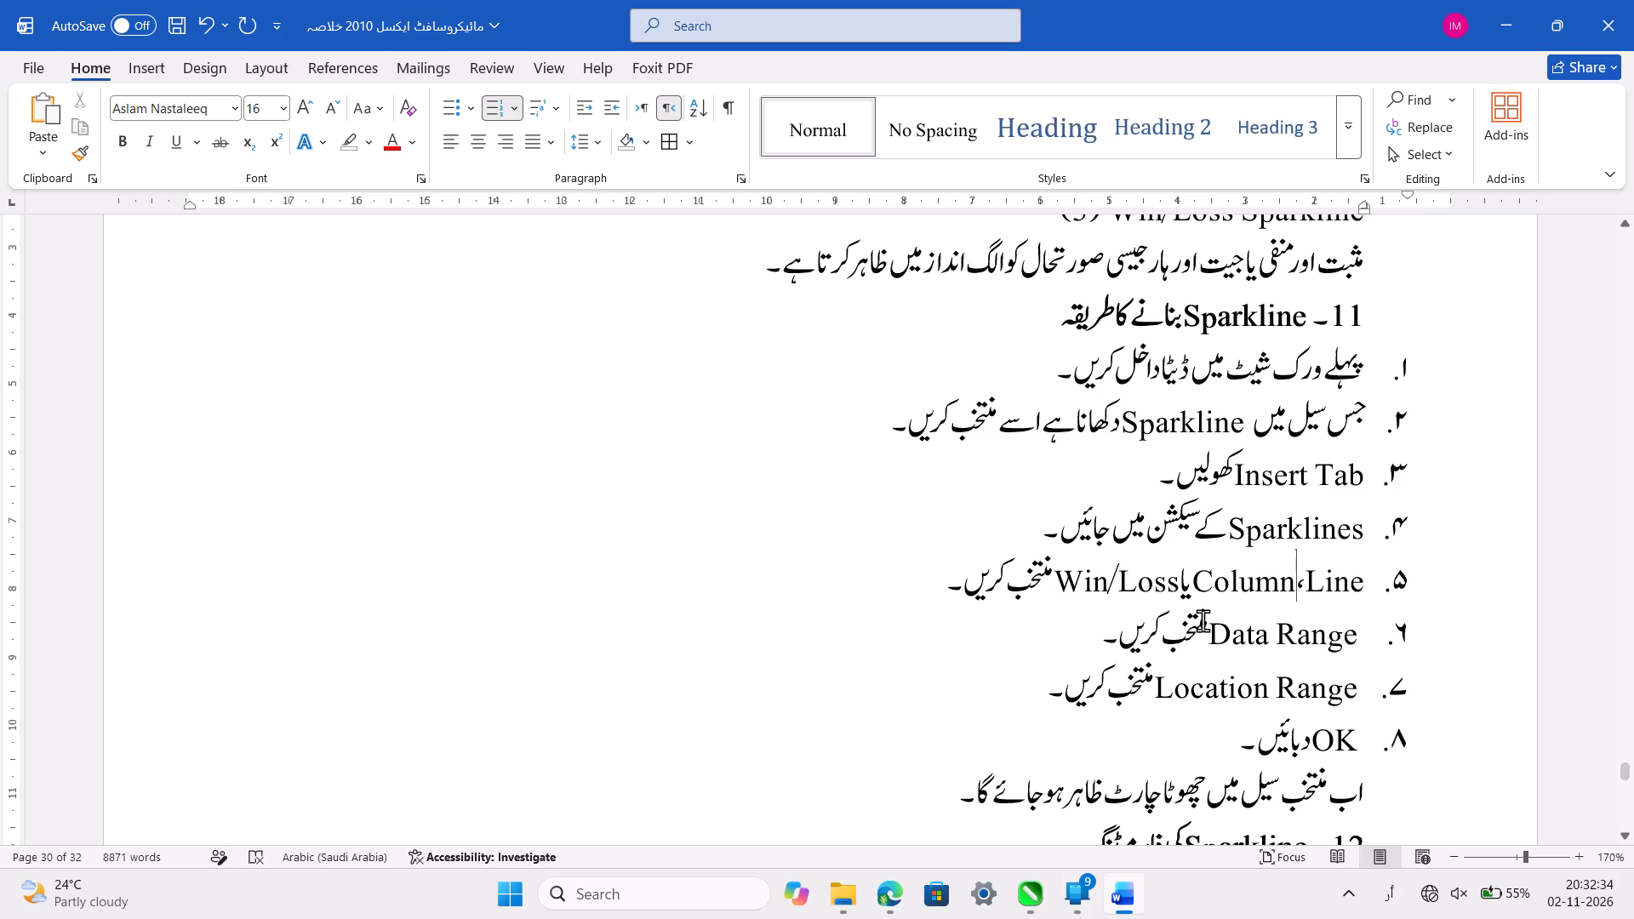
Apply the suggested grammar correction for the comma before "Column" in item 5 and save the document.
{"action": "left_click", "coordinate": [1220, 632]}
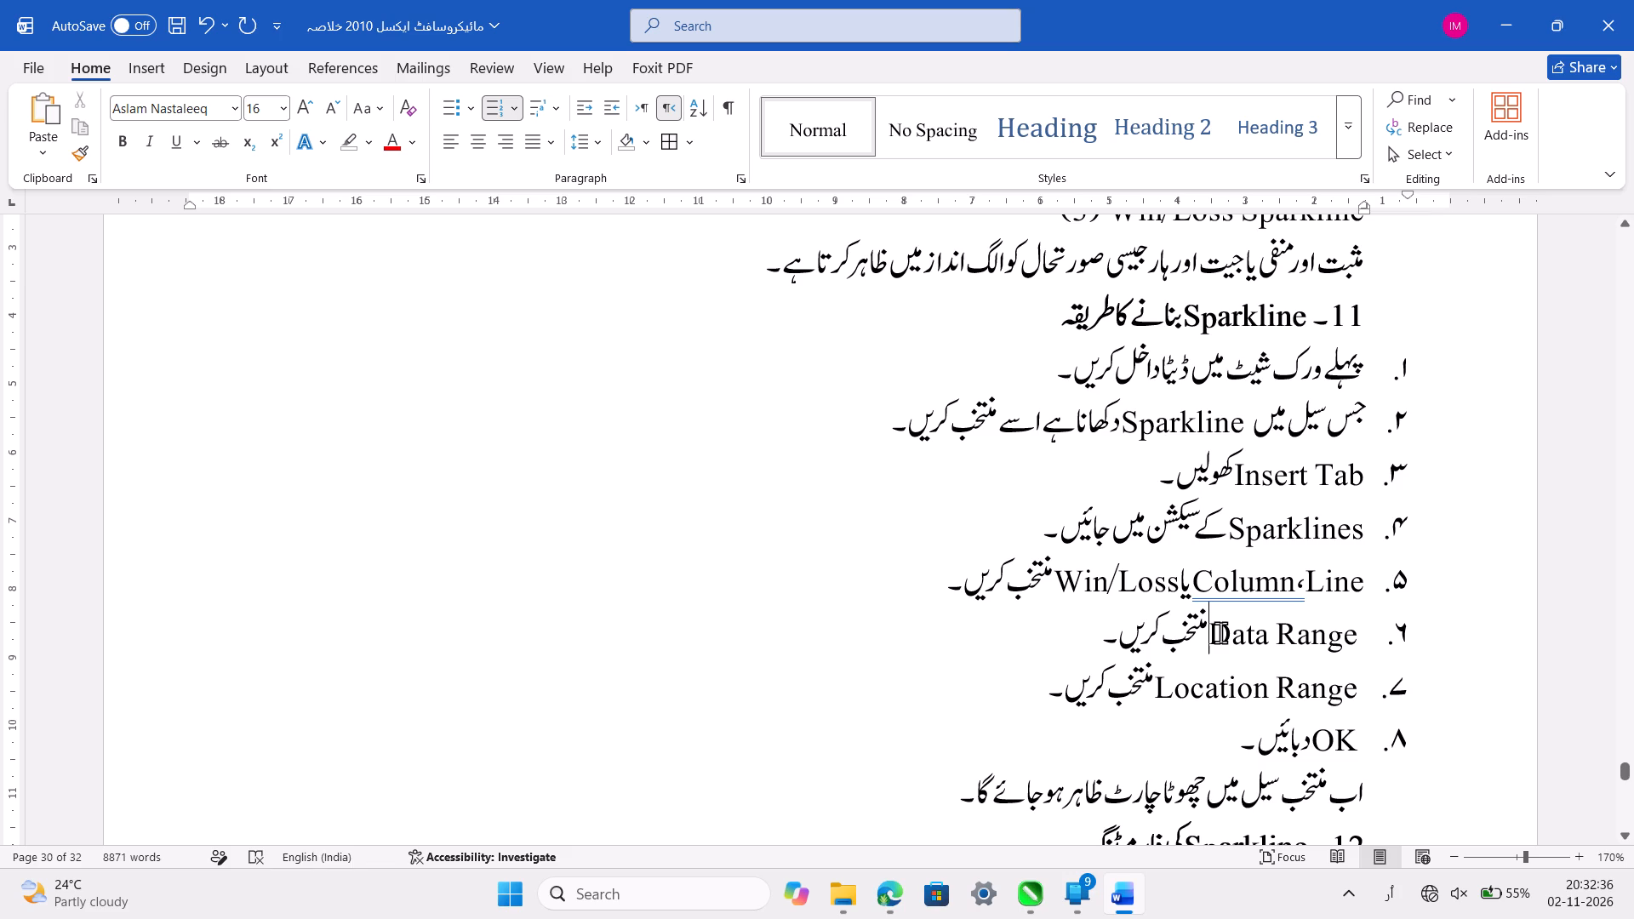
{"action": "right_click", "coordinate": [1231, 588]}
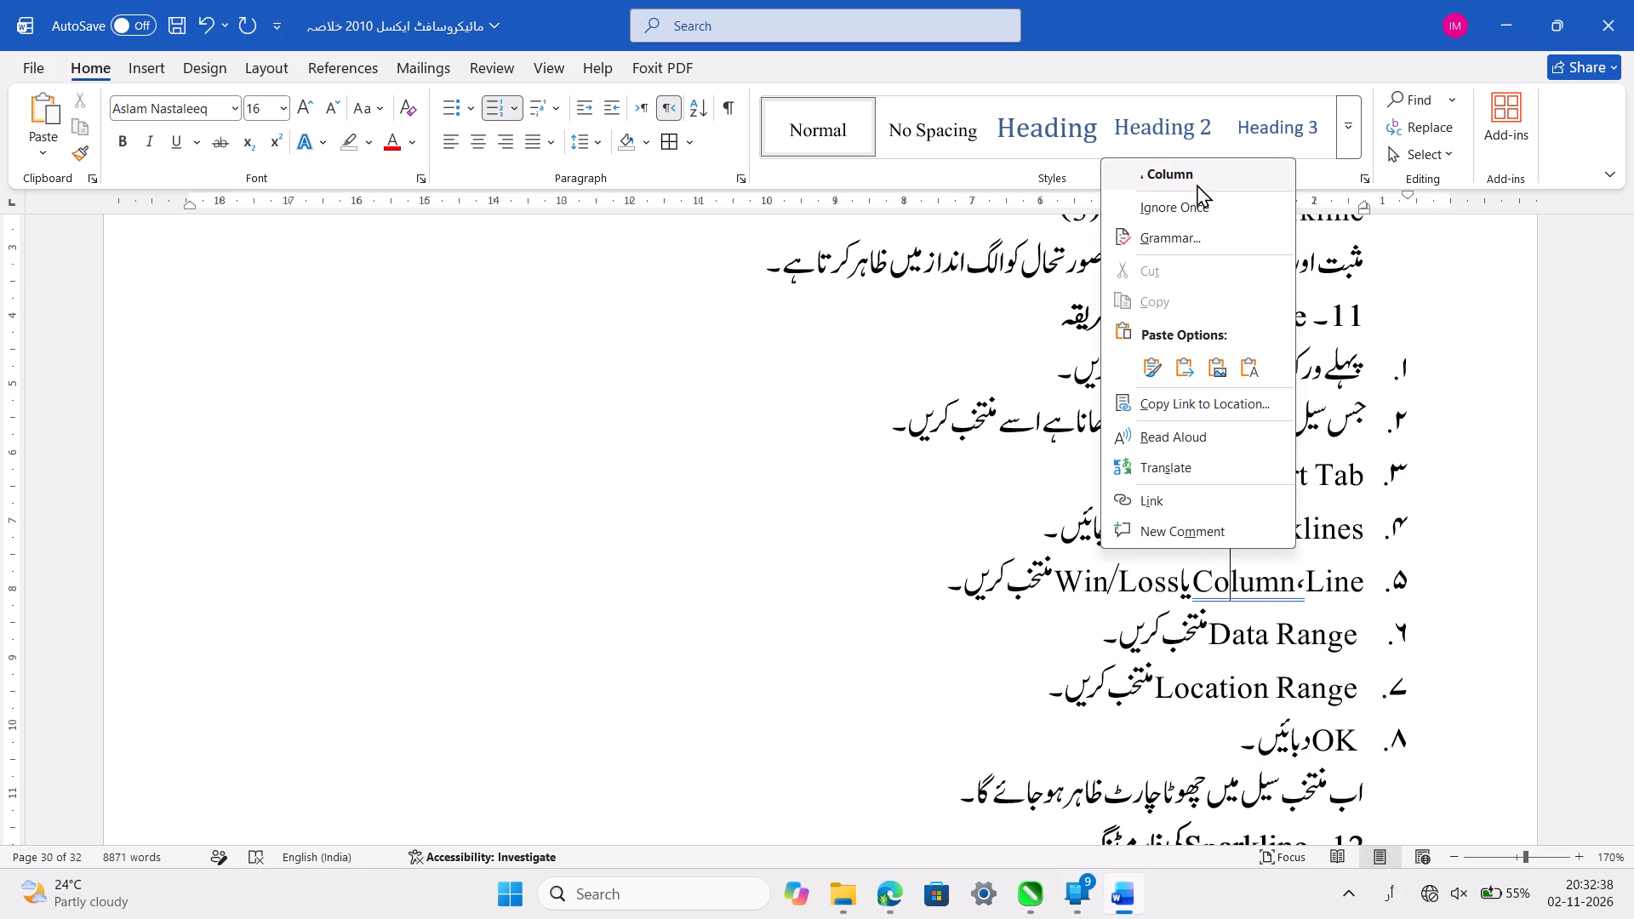
{"action": "left_click", "coordinate": [1197, 178]}
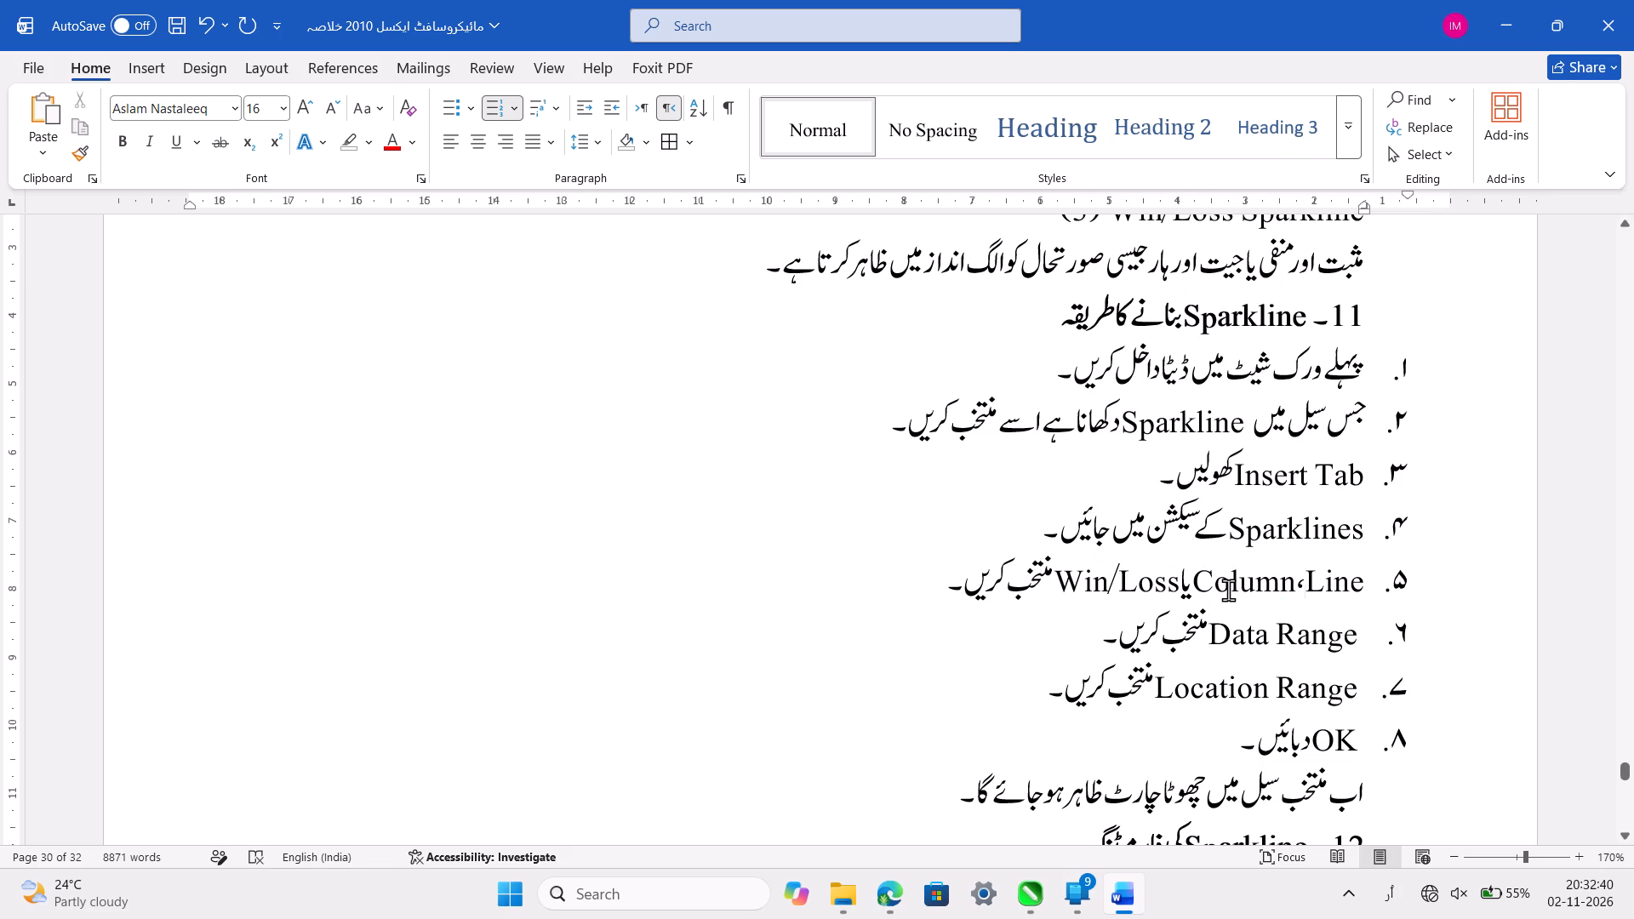
{"action": "left_click", "coordinate": [1228, 590]}
{"action": "key", "text": "ctrl+s"}
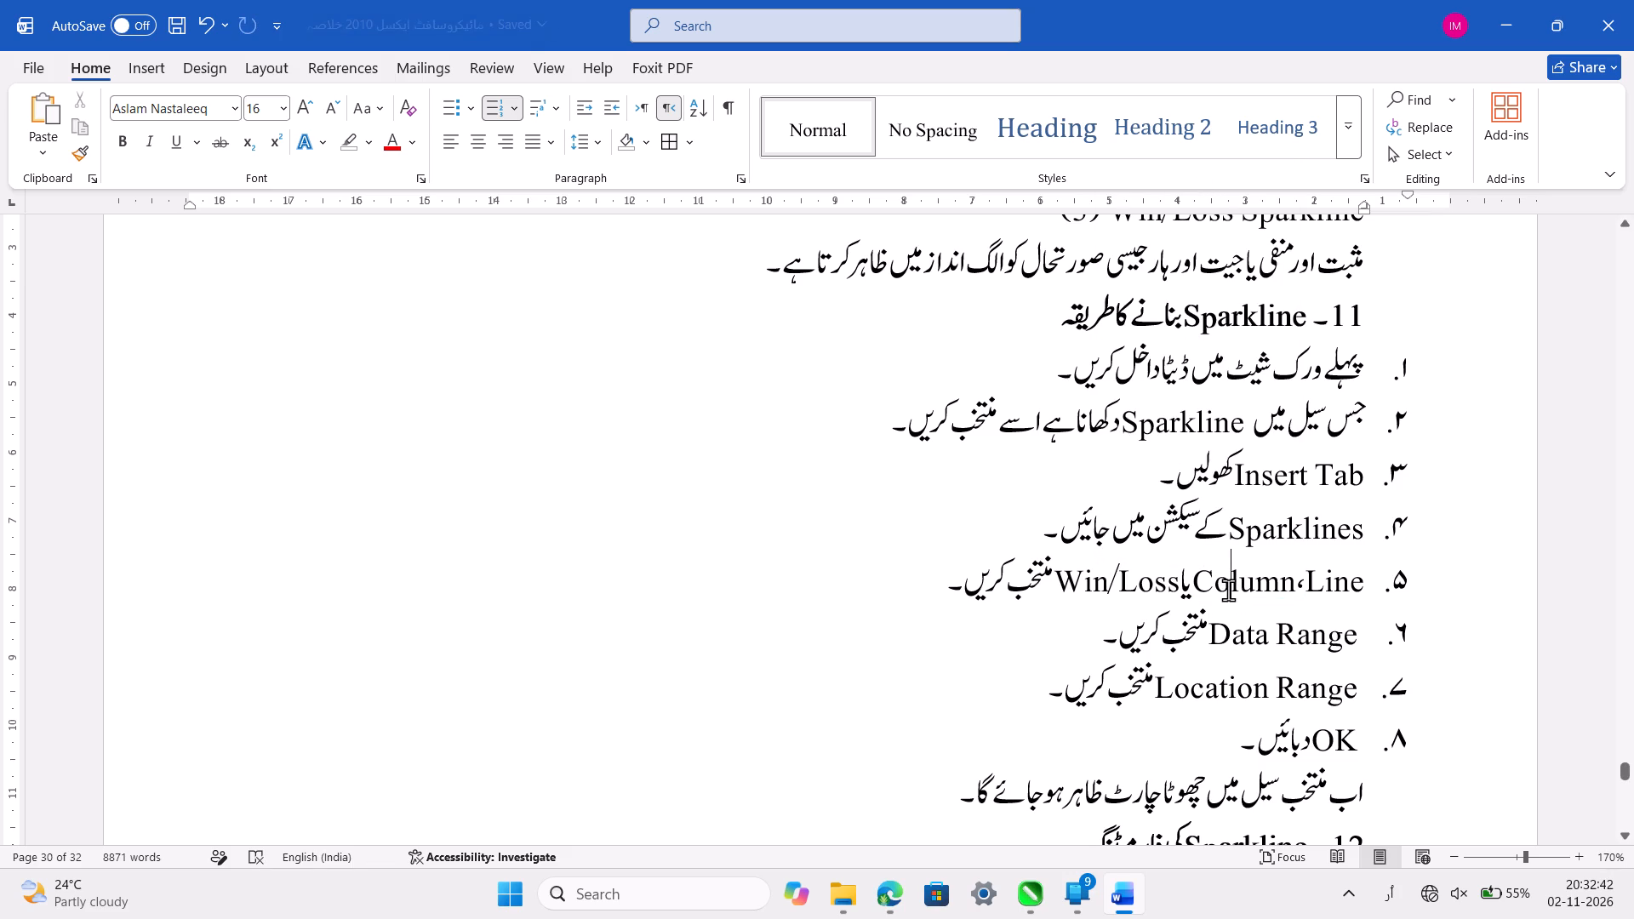
Replace the stray space before "Data Range" in item 6 so it aligns with the list text.
{"action": "left_click", "coordinate": [1313, 644]}
{"action": "key", "text": "Left"}
{"action": "key", "text": "Left"}
{"action": "key", "text": "Left"}
{"action": "key", "text": "Left"}
{"action": "key", "text": "BackSpace"}
{"action": "key", "text": "space"}
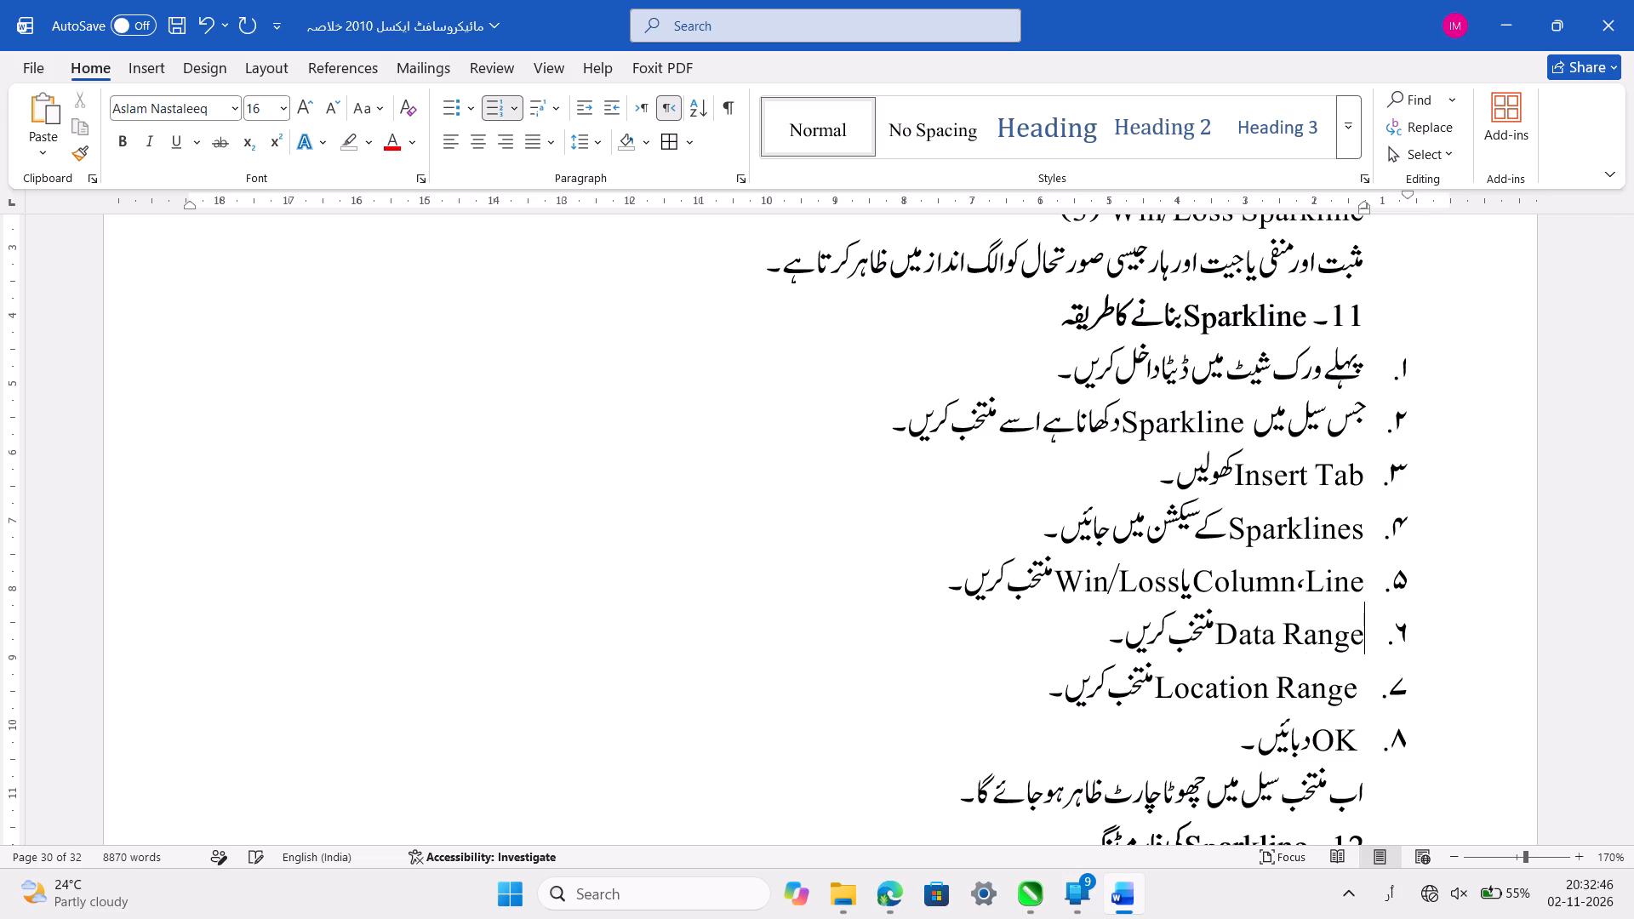
Replace the stray space before "Location Range" in item 7 so it aligns with the list text.
{"action": "scroll", "coordinate": [1313, 644], "scroll_direction": "down", "scroll_amount": 1}
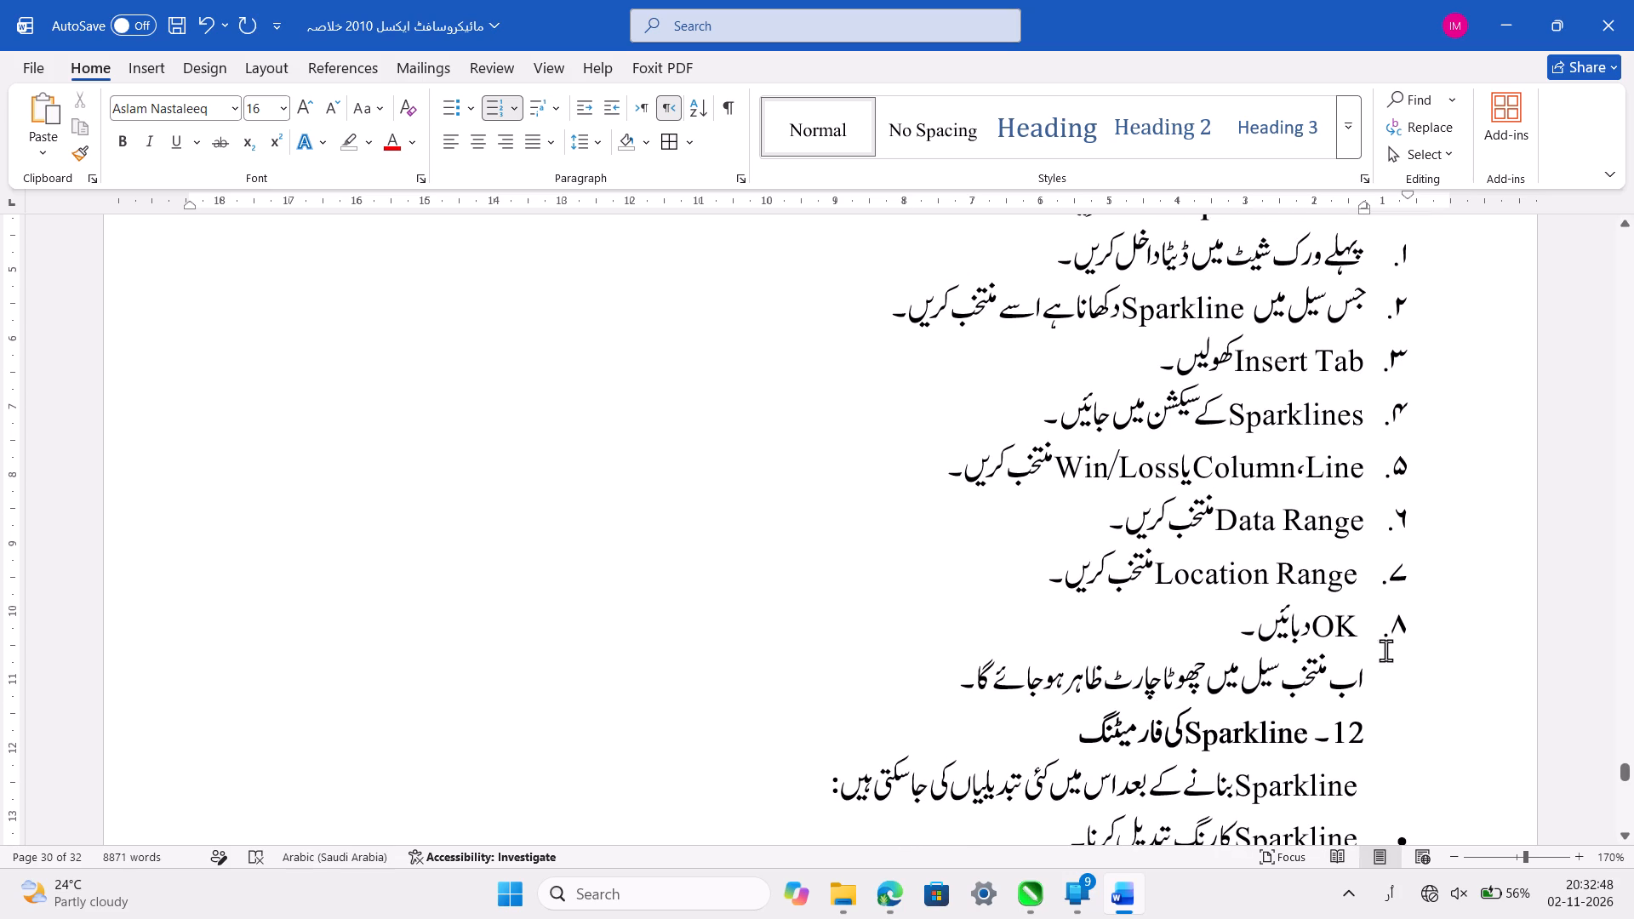
{"action": "left_click", "coordinate": [1331, 579]}
{"action": "key", "text": "Left"}
{"action": "key", "text": "Left"}
{"action": "key", "text": "Left"}
{"action": "key", "text": "BackSpace"}
{"action": "key", "text": "space"}
{"action": "scroll", "coordinate": [1331, 579], "scroll_direction": "down", "scroll_amount": 1}
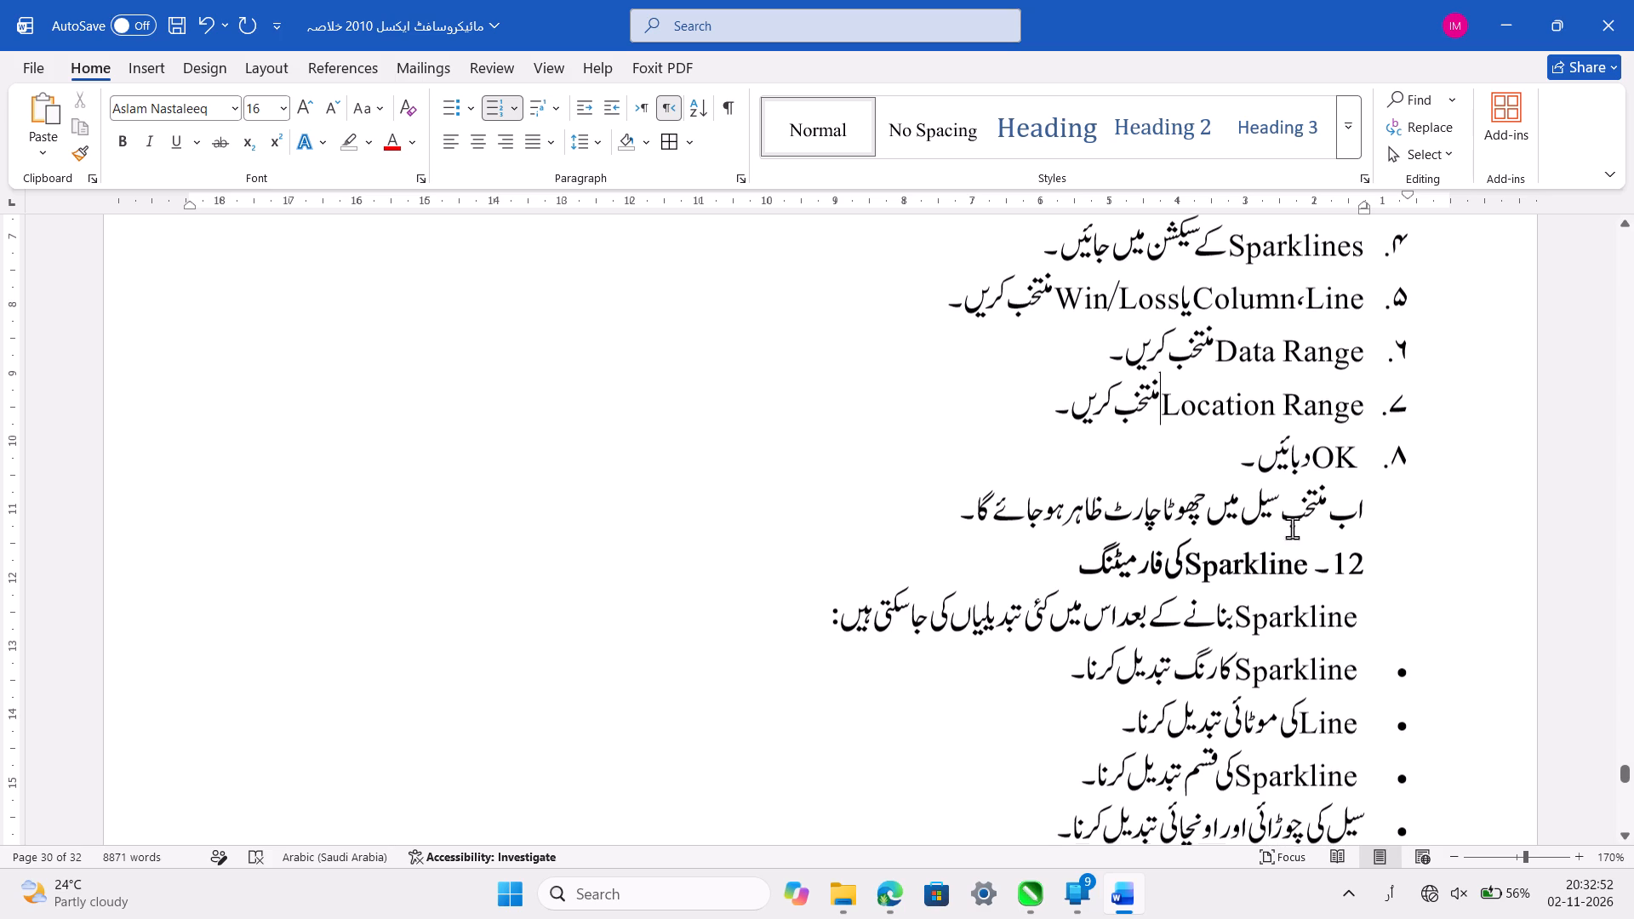
{"action": "left_click", "coordinate": [1237, 420]}
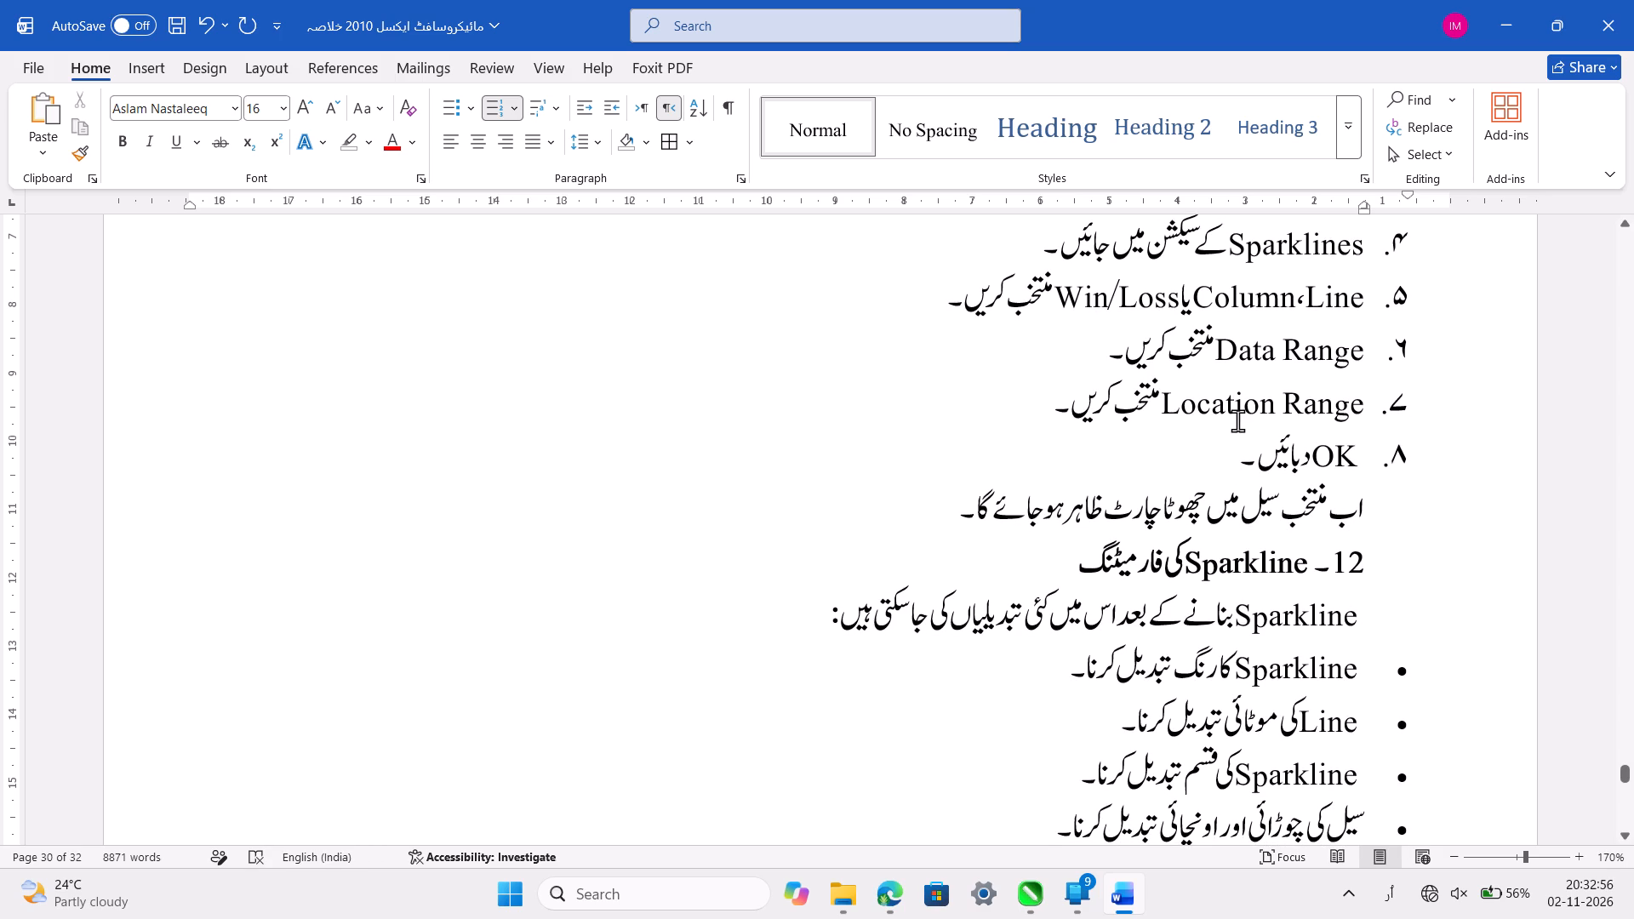
Save the document.
{"action": "key", "text": "ctrl+s"}
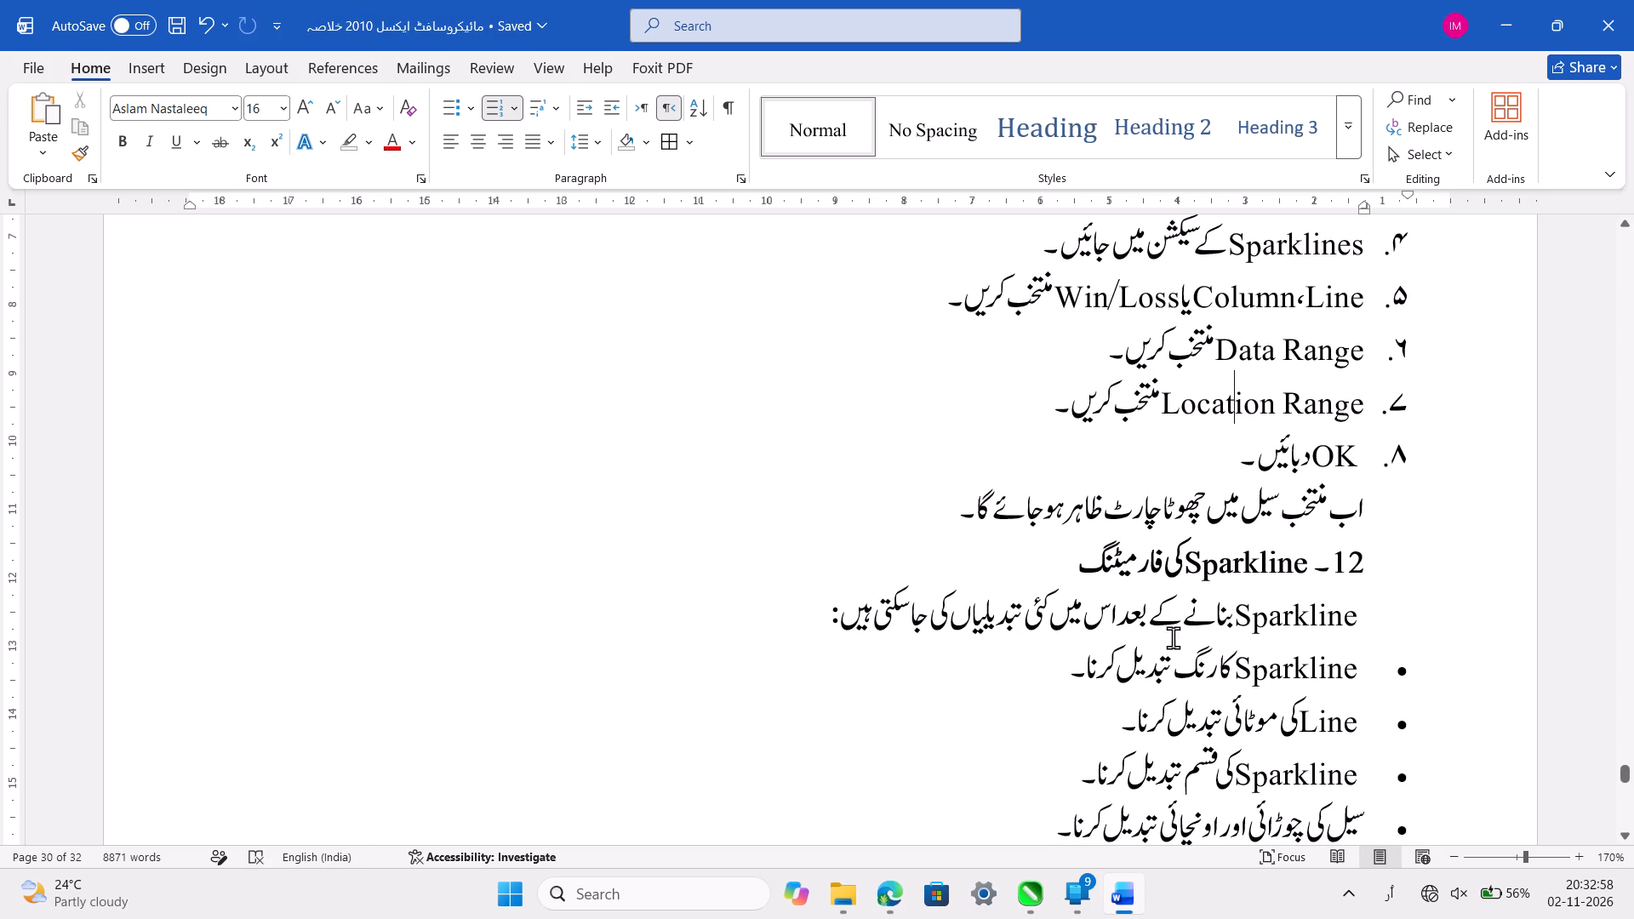
Replace the stray space before "Hidden" in the section 12 bullet so it aligns with the list text.
{"action": "left_click", "coordinate": [1175, 623]}
{"action": "scroll", "coordinate": [1175, 623], "scroll_direction": "down", "scroll_amount": 2}
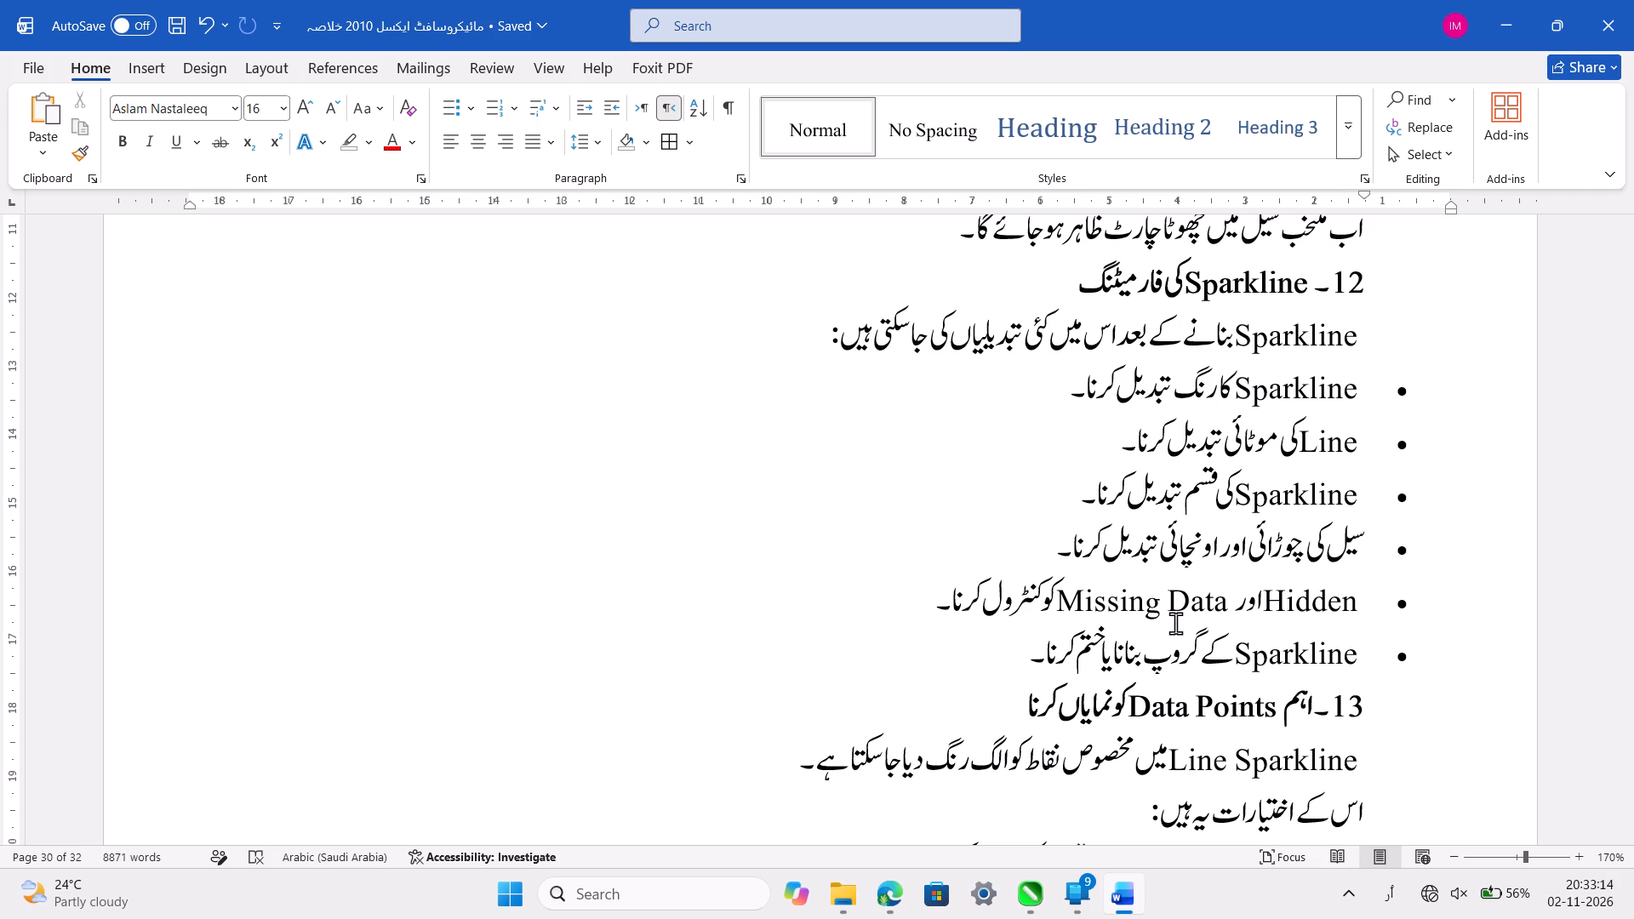
{"action": "left_click", "coordinate": [1314, 607]}
{"action": "key", "text": "Left"}
{"action": "key", "text": "Left"}
{"action": "key", "text": "Left"}
{"action": "key", "text": "Left"}
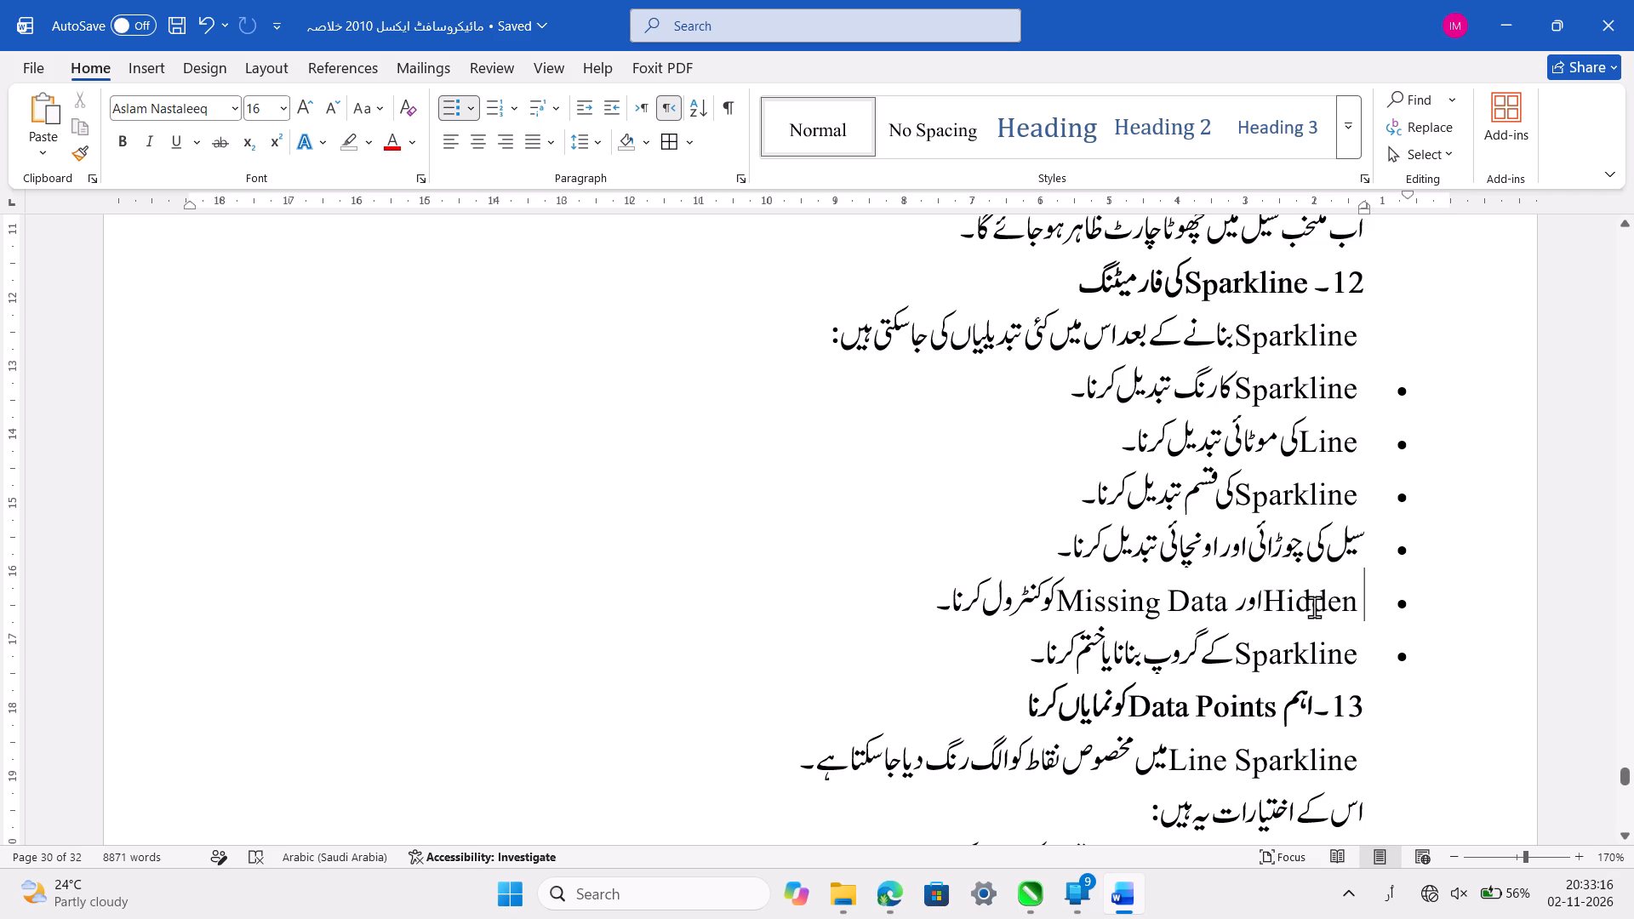
{"action": "key", "text": "BackSpace"}
{"action": "key", "text": "space"}
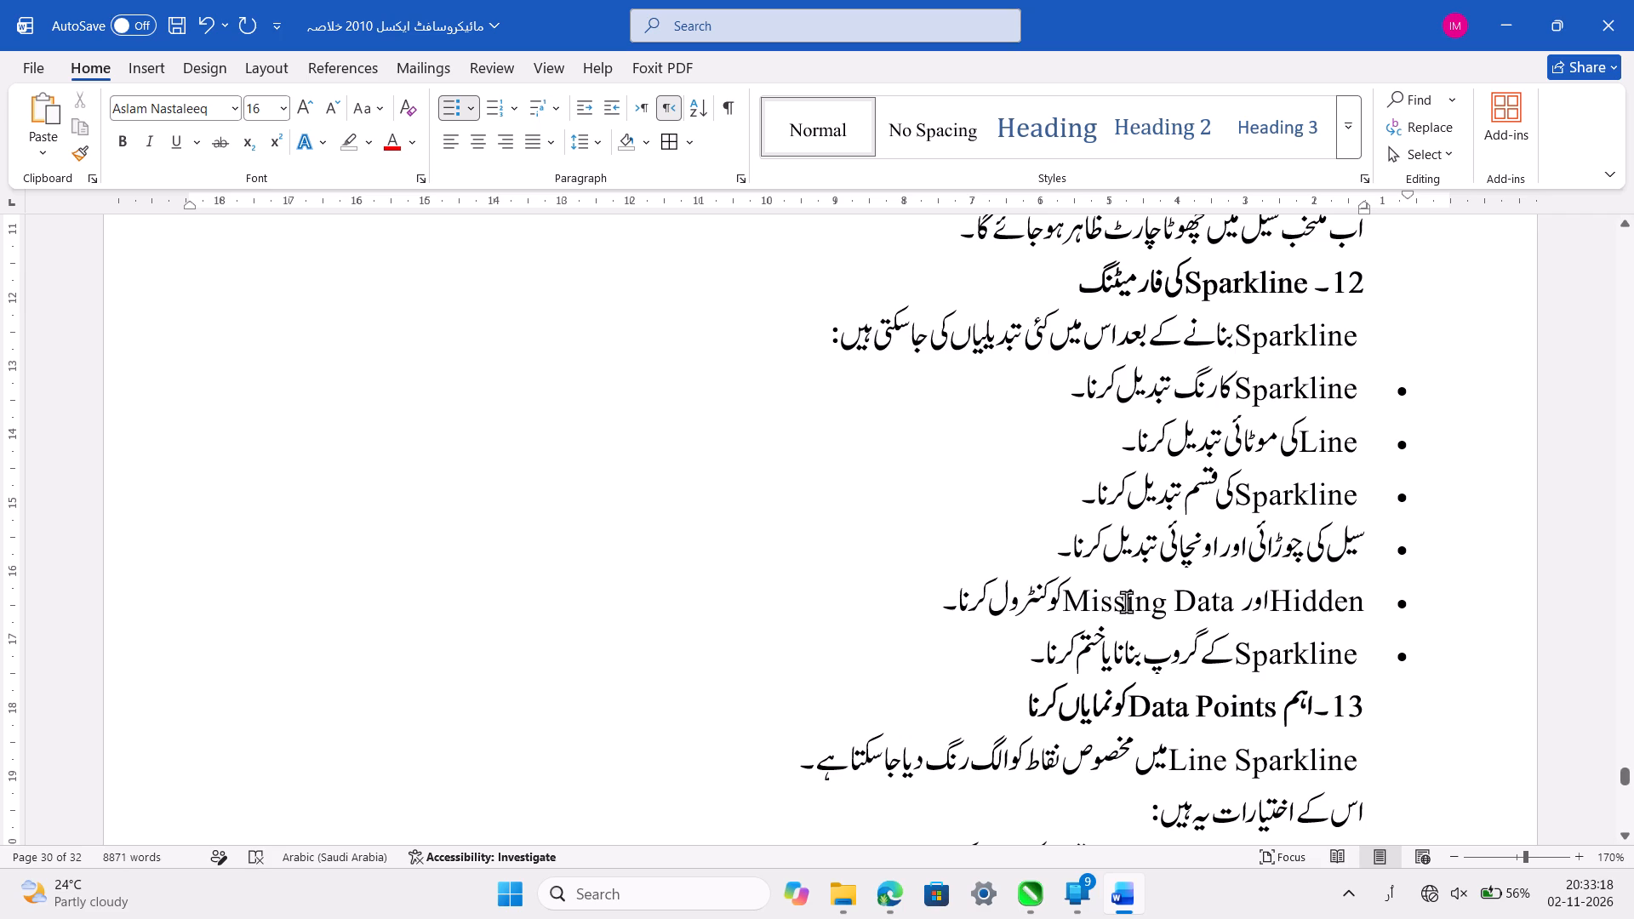
Replace the space between "اور" and "Missing Data" in the same section 12 bullet.
{"action": "left_click", "coordinate": [1135, 607]}
{"action": "key", "text": "Left"}
{"action": "key", "text": "Left"}
{"action": "key", "text": "Left"}
{"action": "key", "text": "Left"}
{"action": "key", "text": "Left"}
{"action": "key", "text": "Left"}
{"action": "key", "text": "Left"}
{"action": "key", "text": "Left"}
{"action": "key", "text": "Left"}
{"action": "key", "text": "Right"}
{"action": "key", "text": "Right"}
{"action": "key", "text": "Left"}
{"action": "key", "text": "BackSpace"}
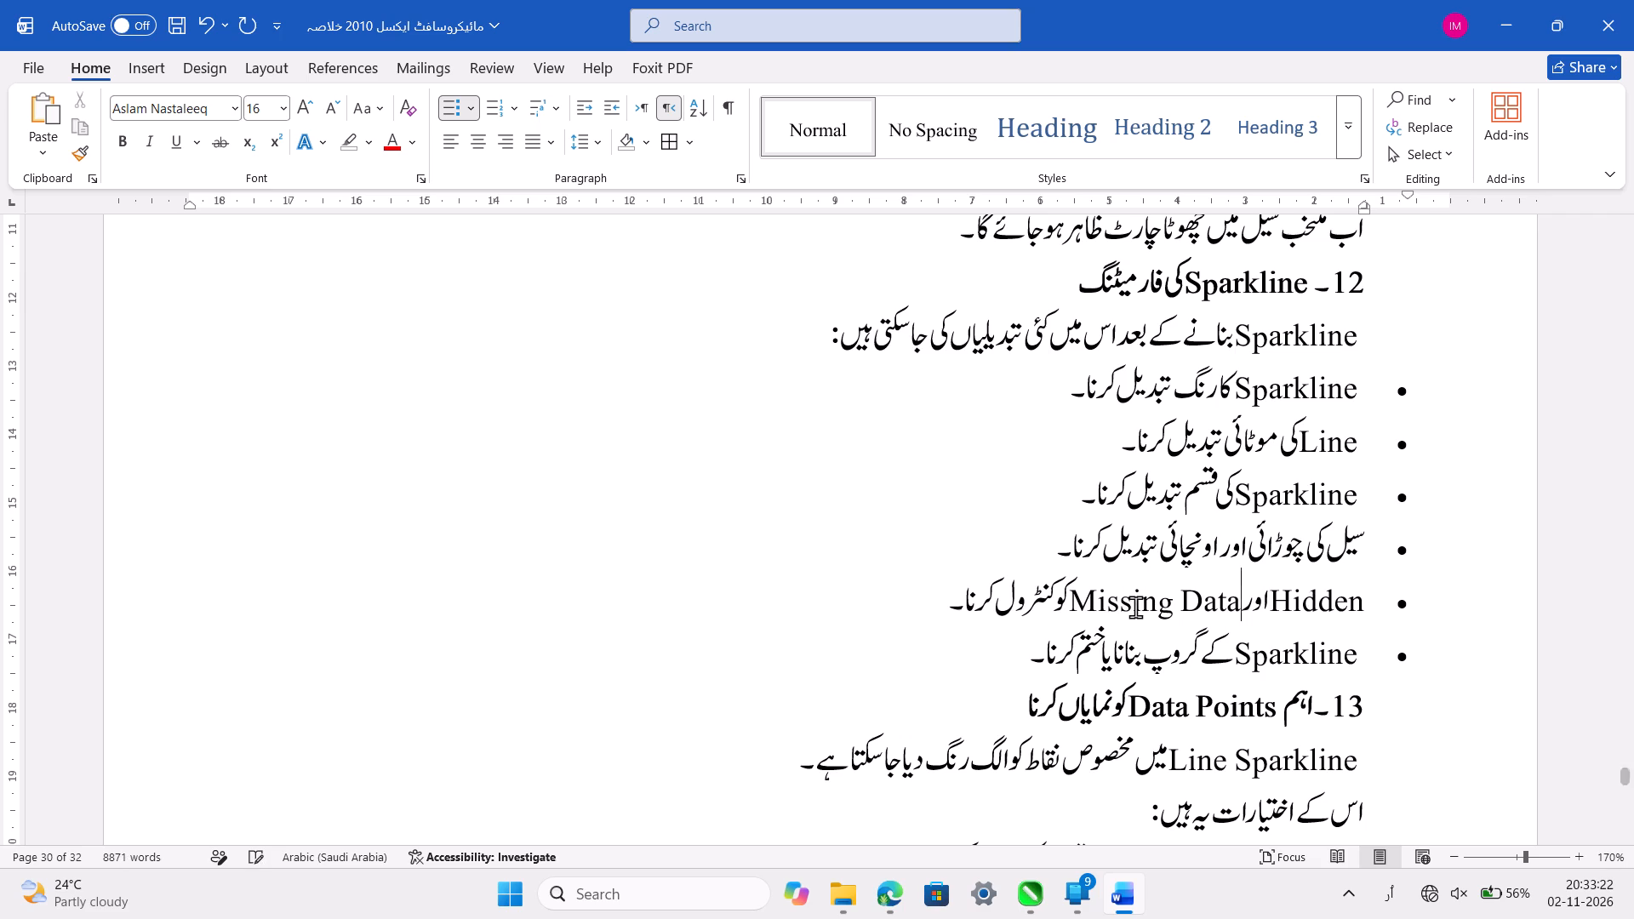
{"action": "key", "text": "space"}
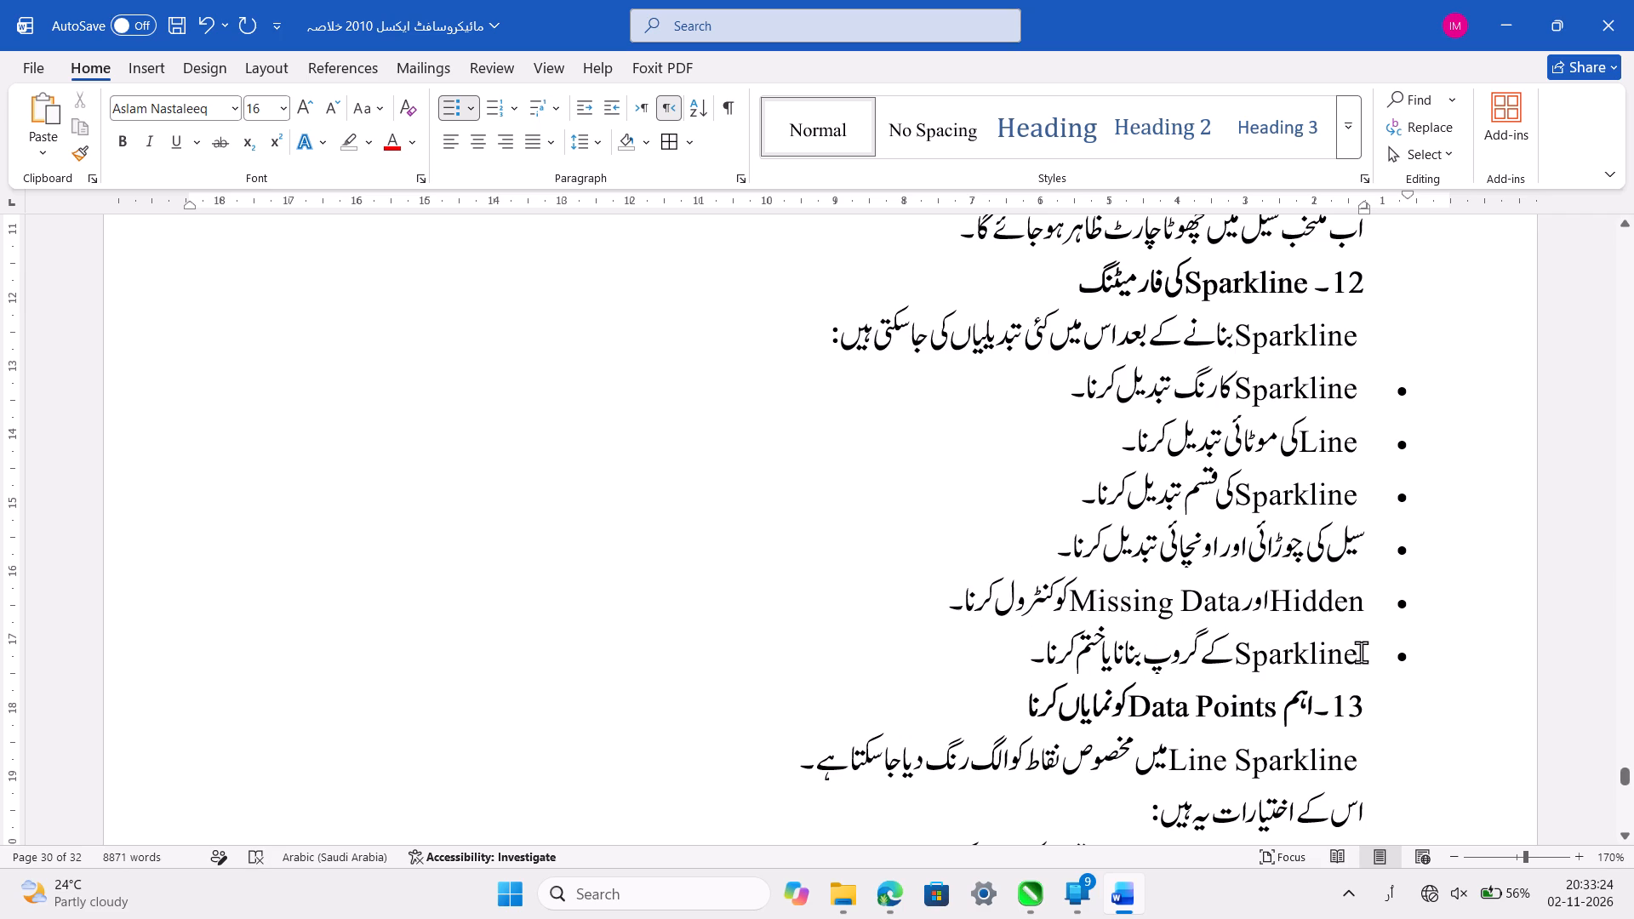
Replace the stray space before "Sparkline" in section 12's last bullet so it aligns with the list text, and save the document.
{"action": "left_click", "coordinate": [1341, 655]}
{"action": "key", "text": "Left"}
{"action": "key", "text": "Left"}
{"action": "key", "text": "BackSpace"}
{"action": "key", "text": "space"}
{"action": "scroll", "coordinate": [1341, 655], "scroll_direction": "down", "scroll_amount": 1}
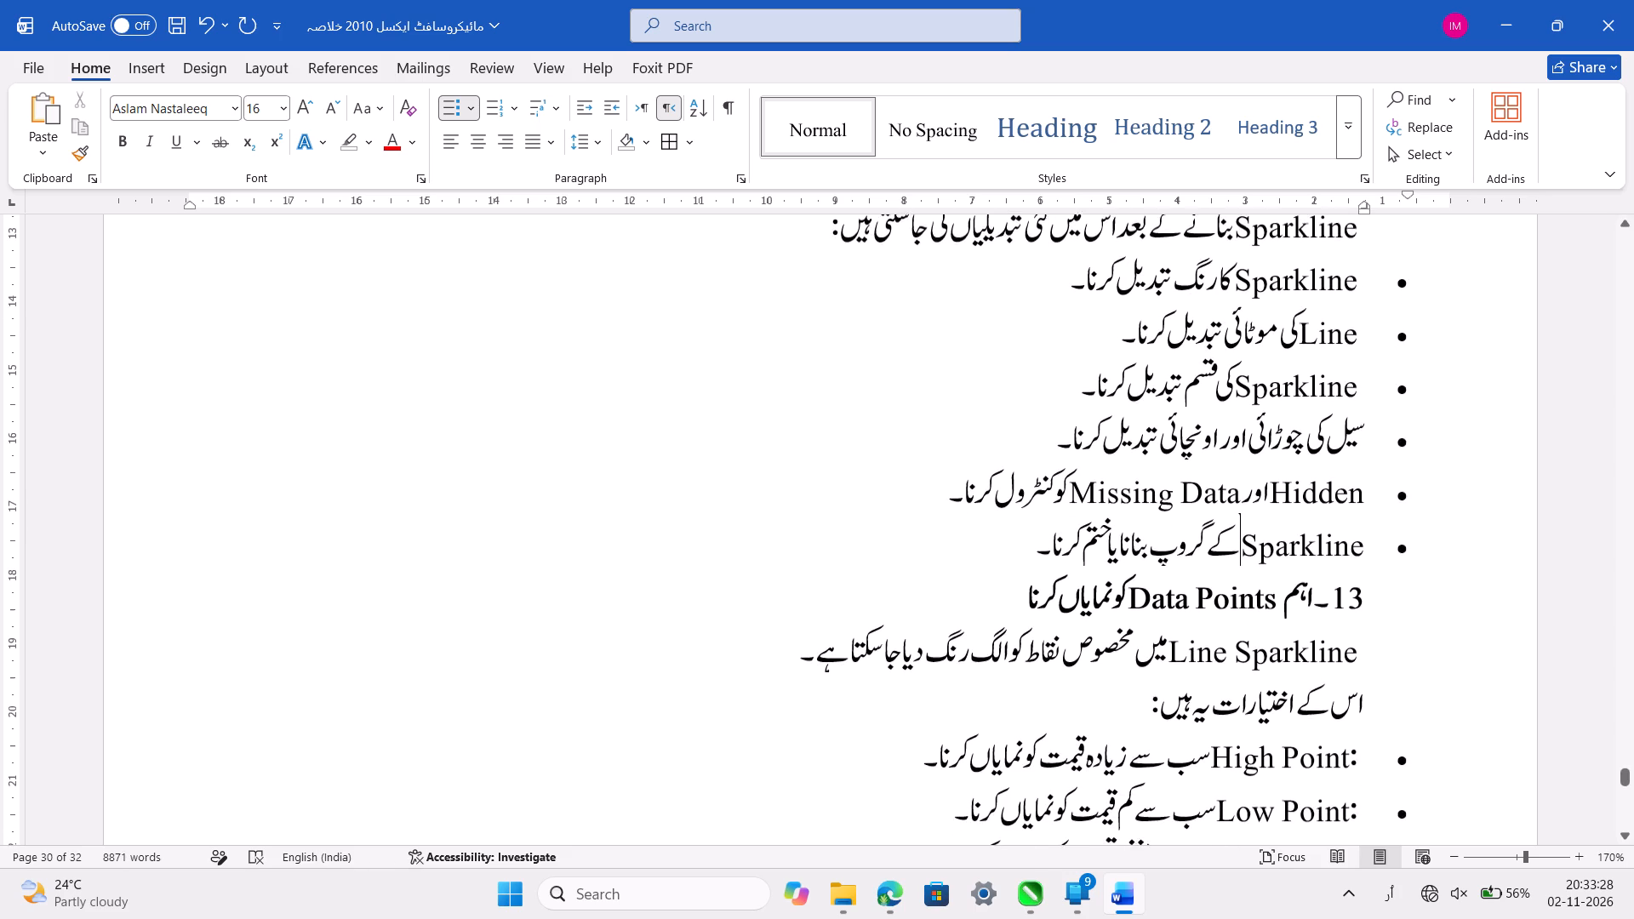
{"action": "scroll", "coordinate": [1341, 655], "scroll_direction": "down", "scroll_amount": 1}
{"action": "left_click", "coordinate": [1214, 575]}
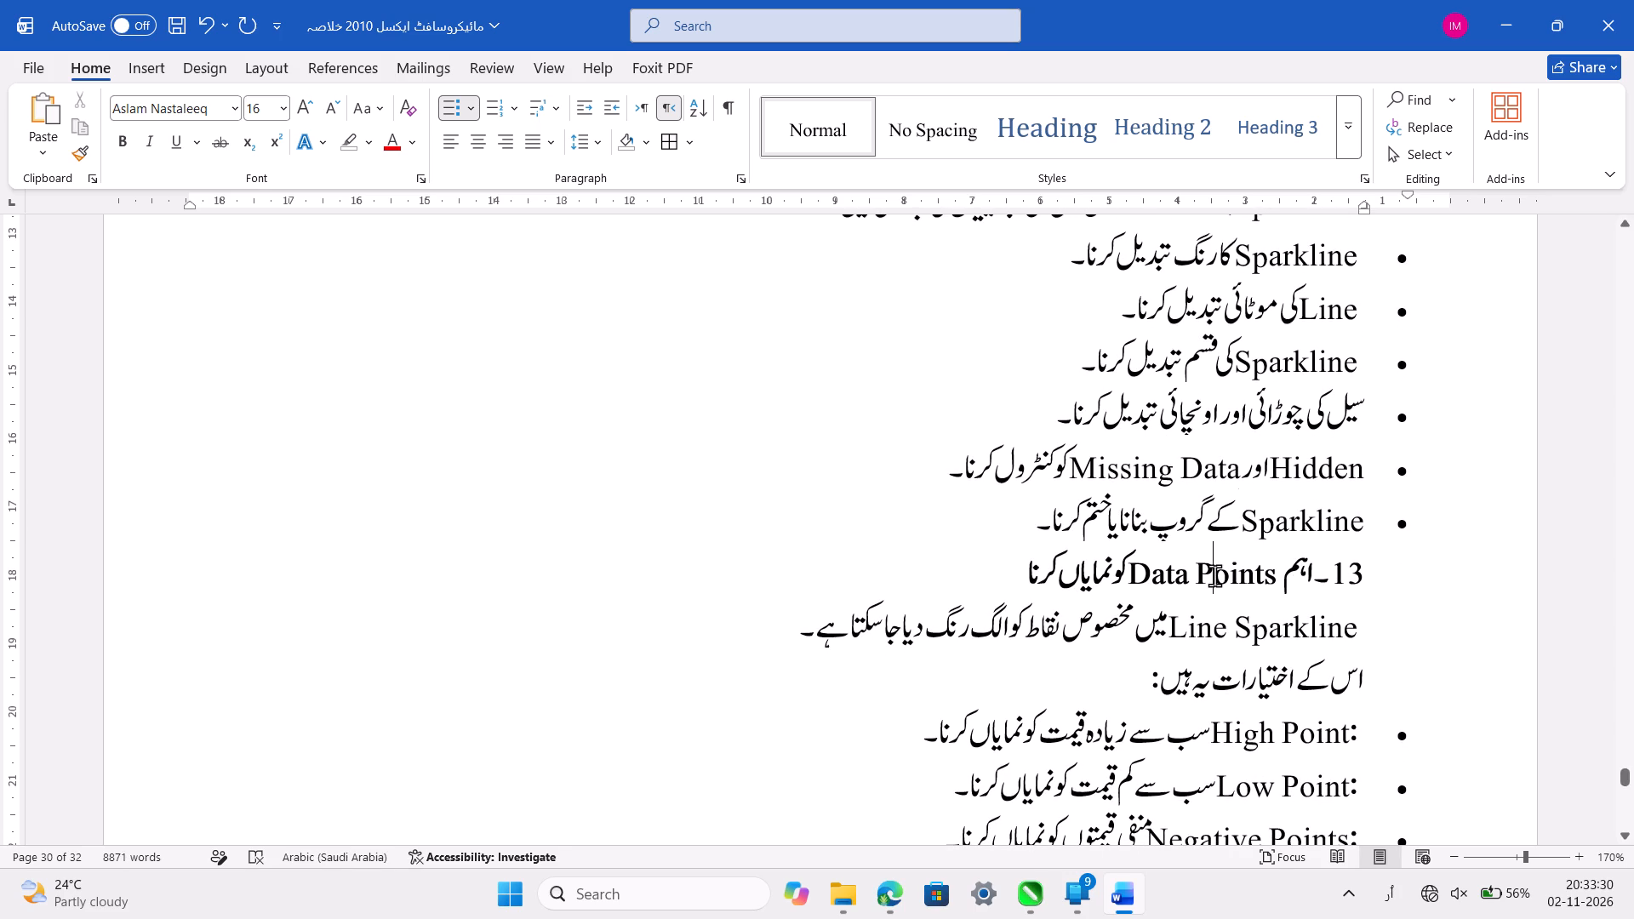
{"action": "key", "text": "ctrl+s"}
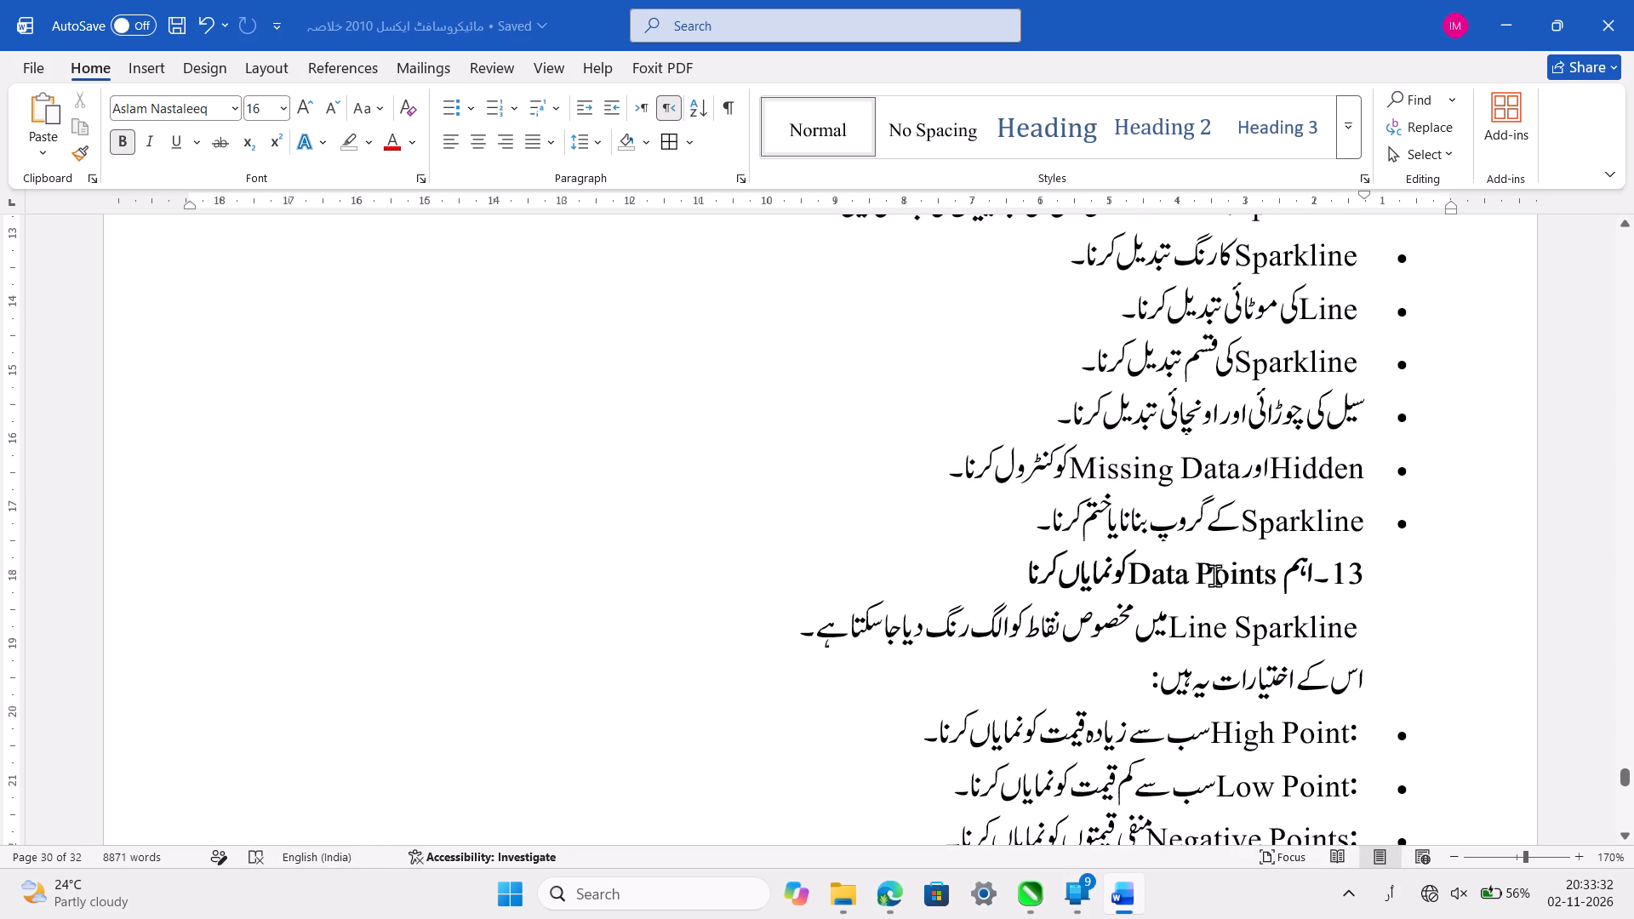
Replace the stray space before "Line Sparkline" in section 13's opening sentence so it aligns with the margin.
{"action": "scroll", "coordinate": [1214, 575], "scroll_direction": "down", "scroll_amount": 1}
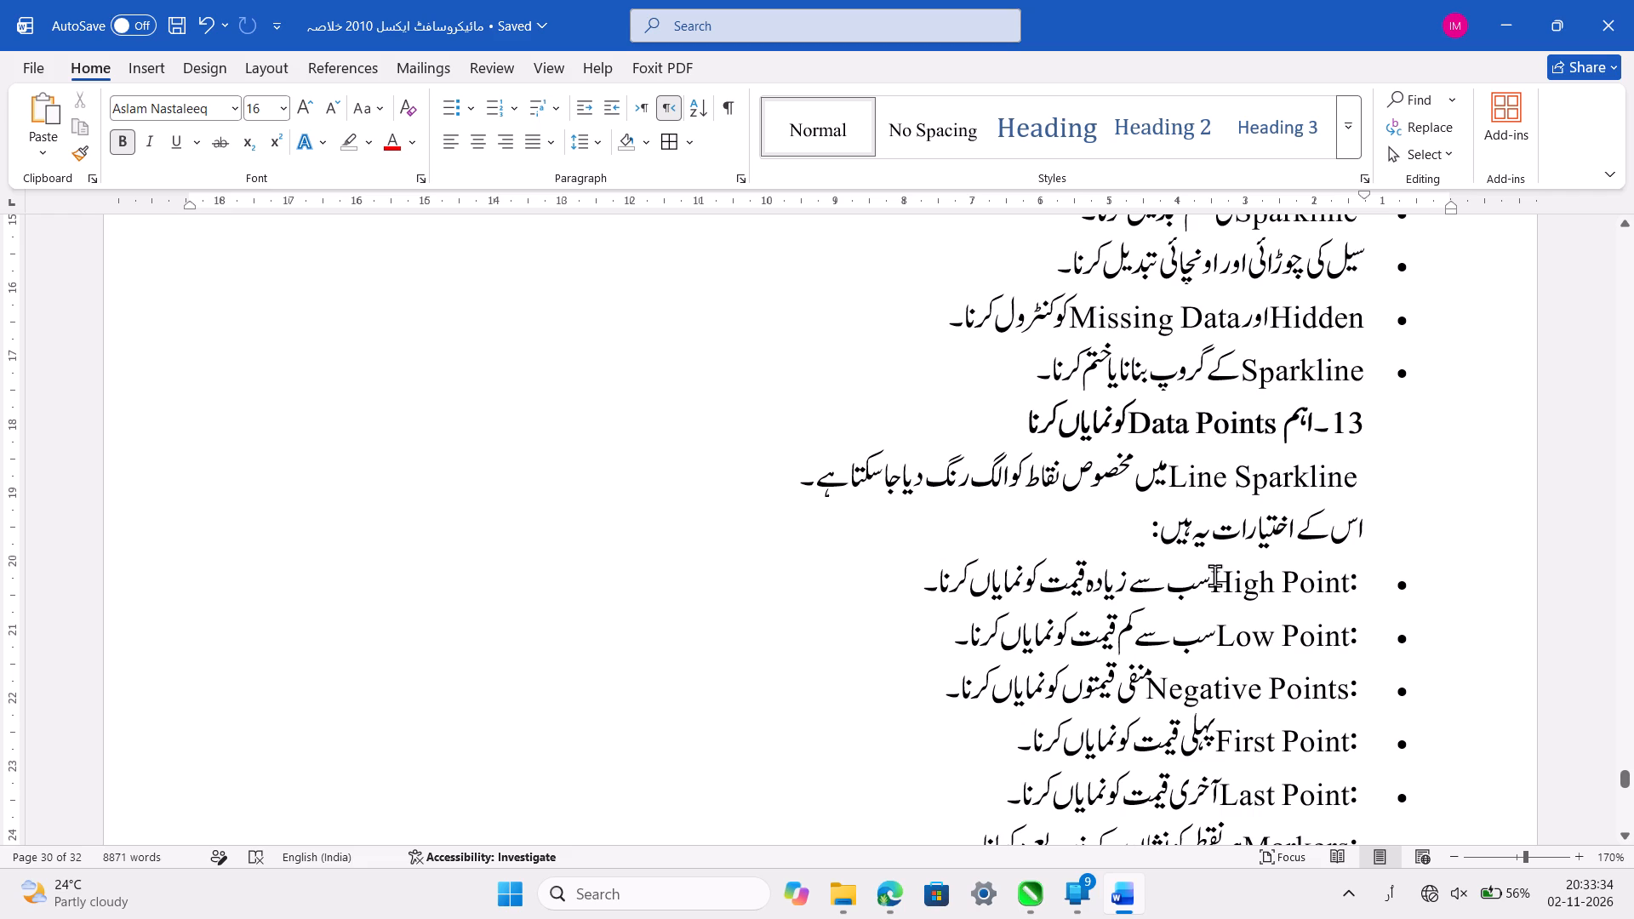
{"action": "left_click", "coordinate": [1337, 462]}
{"action": "key", "text": "Left"}
{"action": "key", "text": "Left"}
{"action": "key", "text": "BackSpace"}
{"action": "key", "text": "space"}
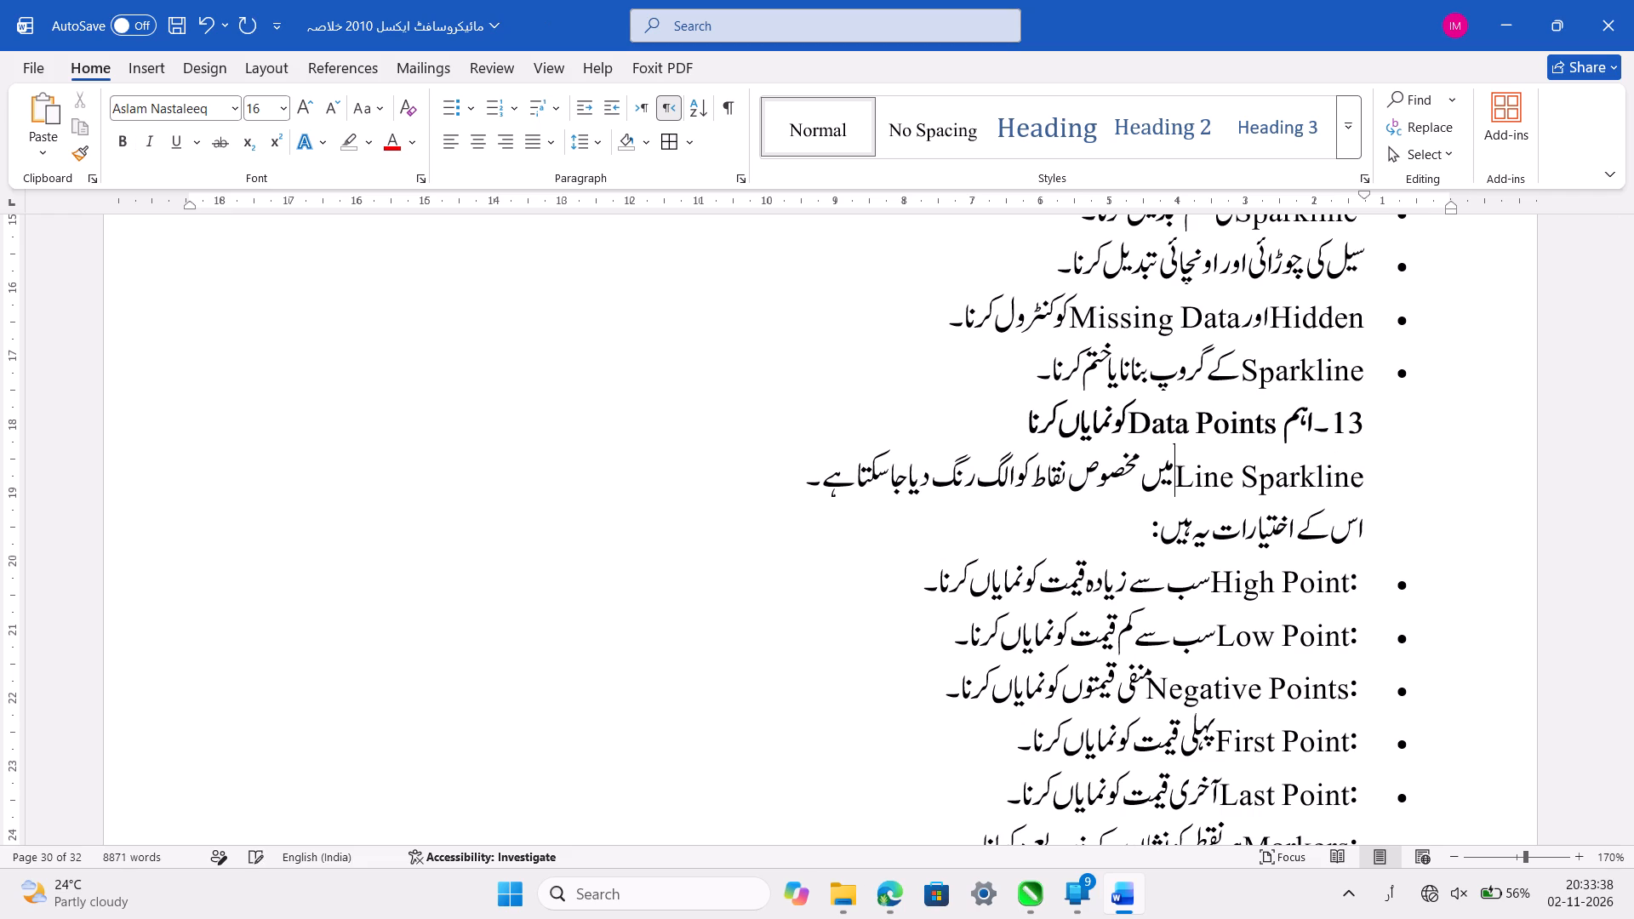
{"action": "left_click", "coordinate": [1105, 495]}
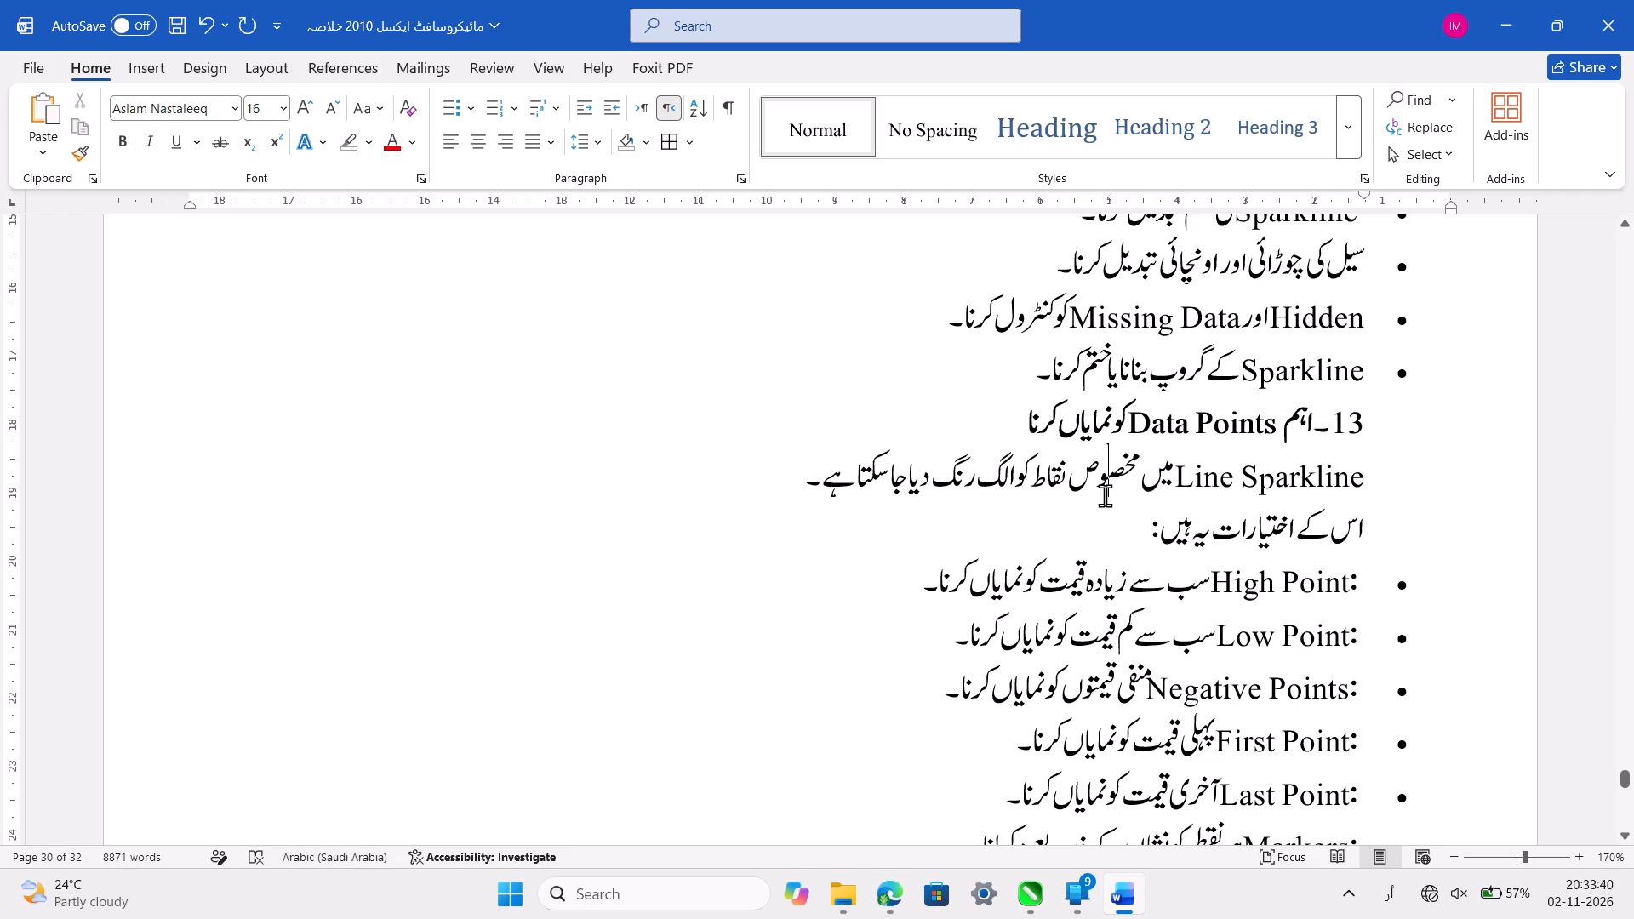
Retype the misplaced colon so it follows "High Point" in section 13, and add a tab before the Urdu description.
{"action": "scroll", "coordinate": [1145, 534], "scroll_direction": "down", "scroll_amount": 1}
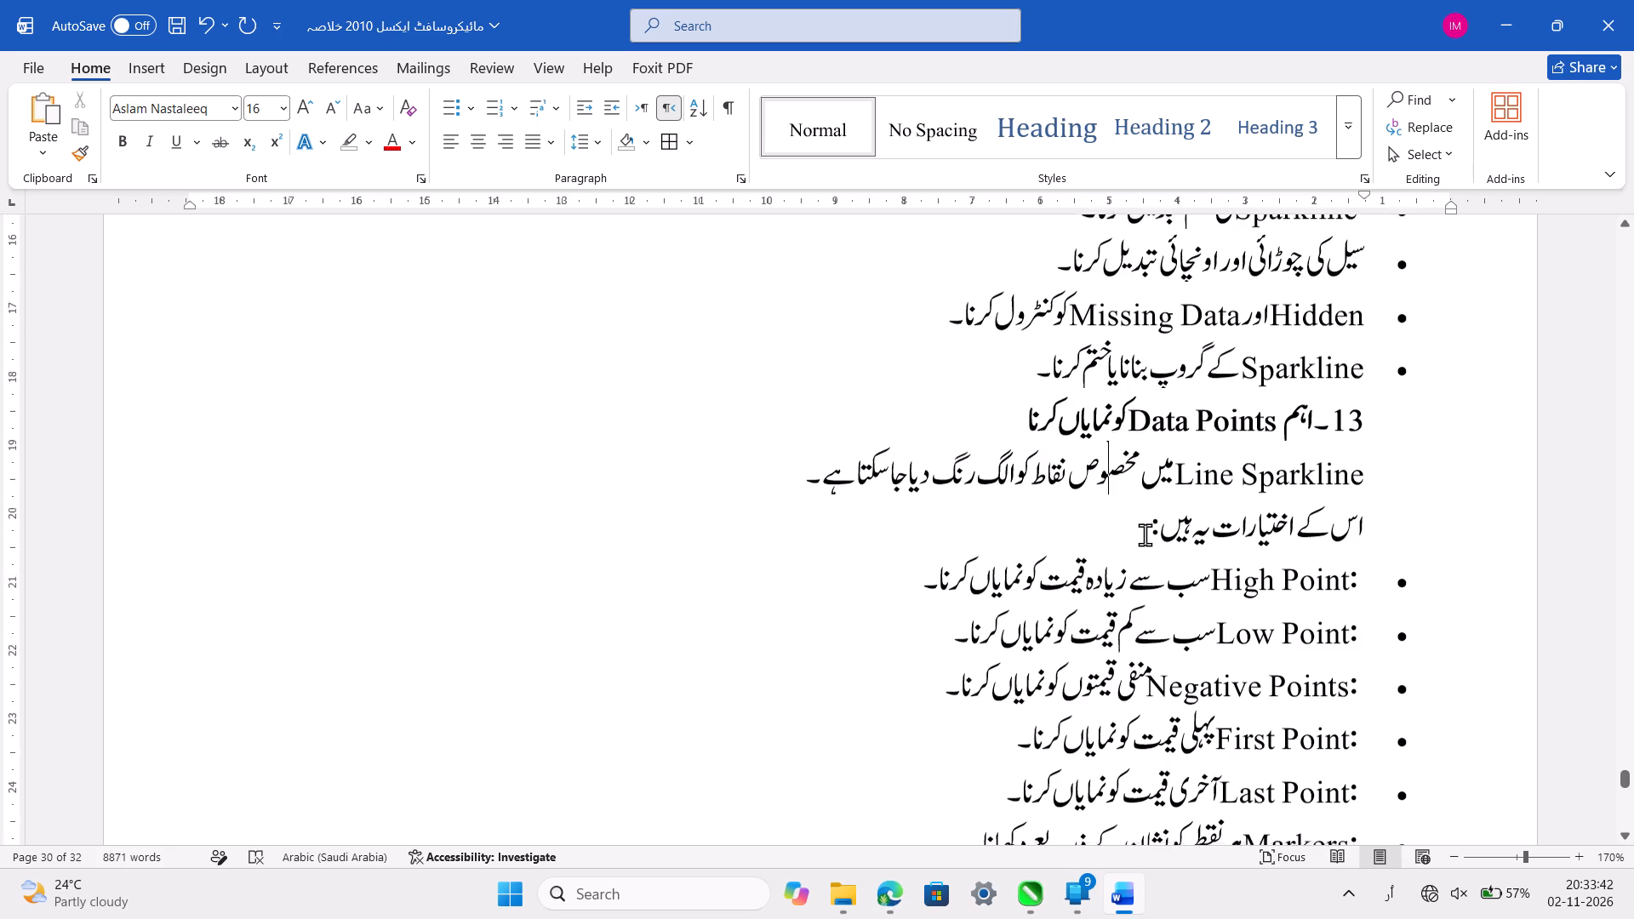
{"action": "scroll", "coordinate": [1145, 534], "scroll_direction": "down", "scroll_amount": 1}
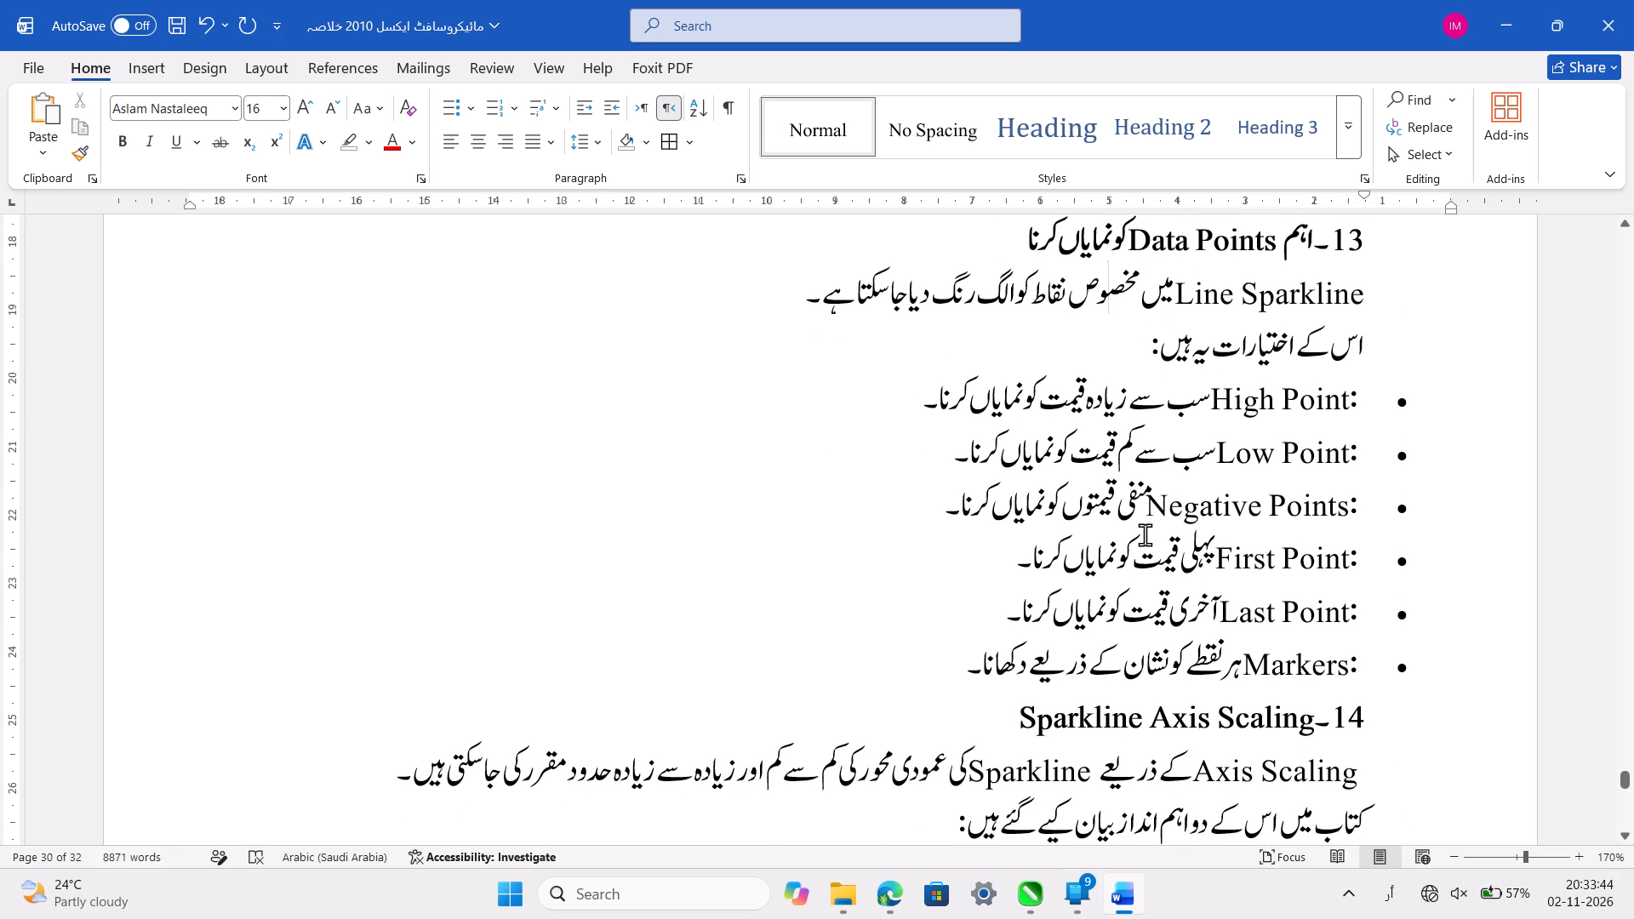
{"action": "left_click", "coordinate": [1294, 385]}
{"action": "key", "text": "Left"}
{"action": "key", "text": "Left"}
{"action": "key", "text": "Left"}
{"action": "key", "text": "Left"}
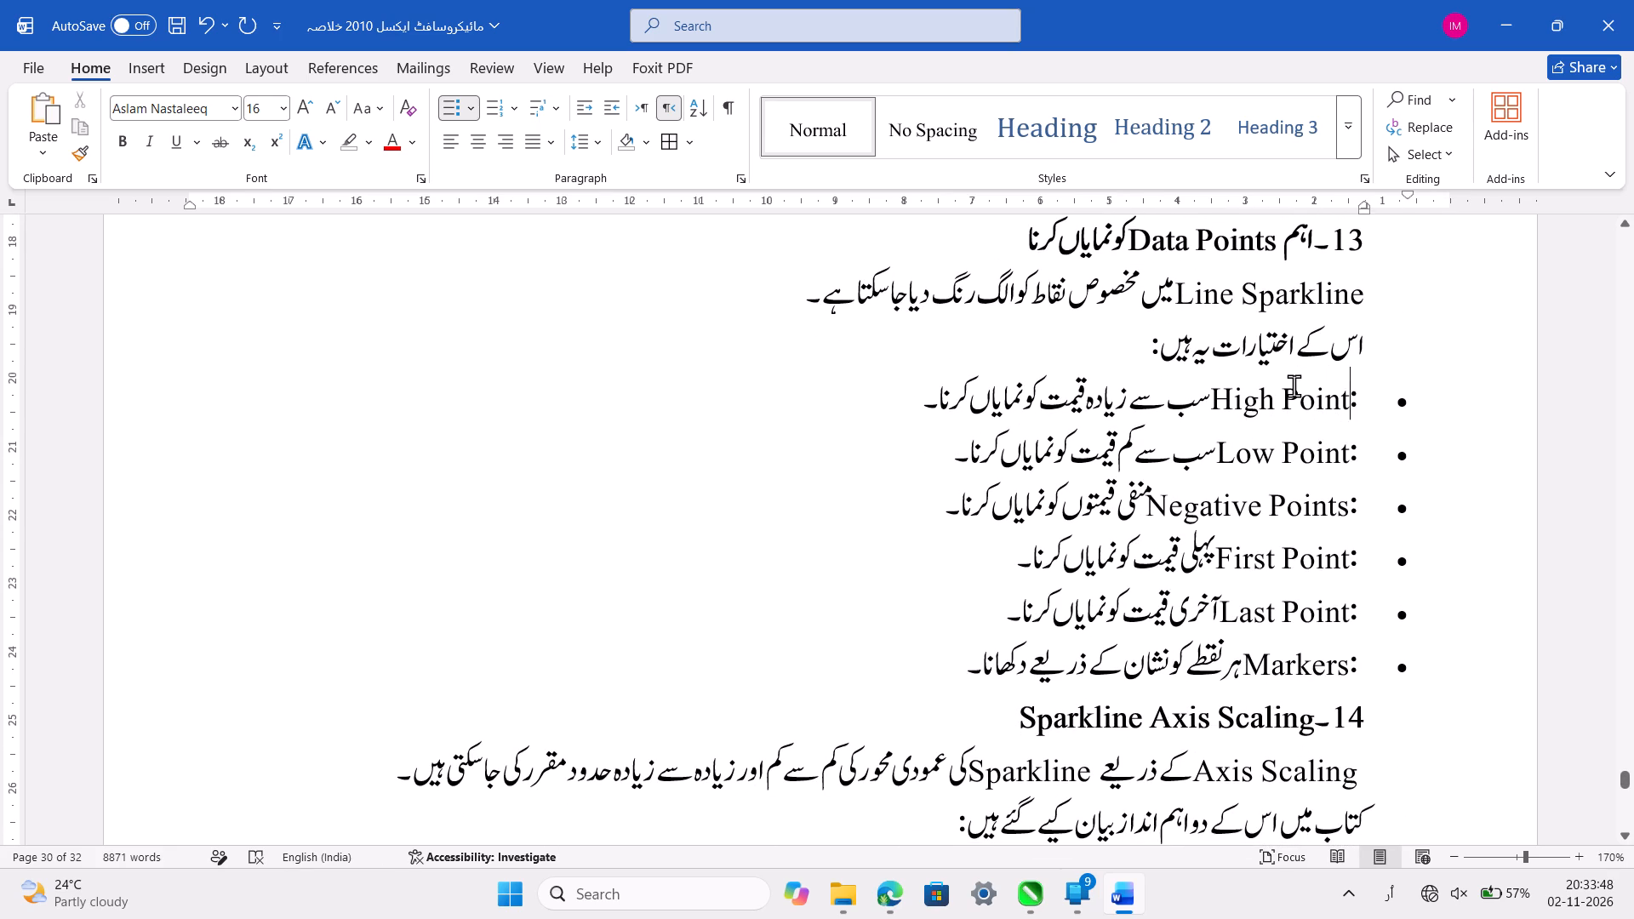
{"action": "key", "text": "Left"}
{"action": "key", "text": "BackSpace"}
{"action": "key", "text": "shift+colon"}
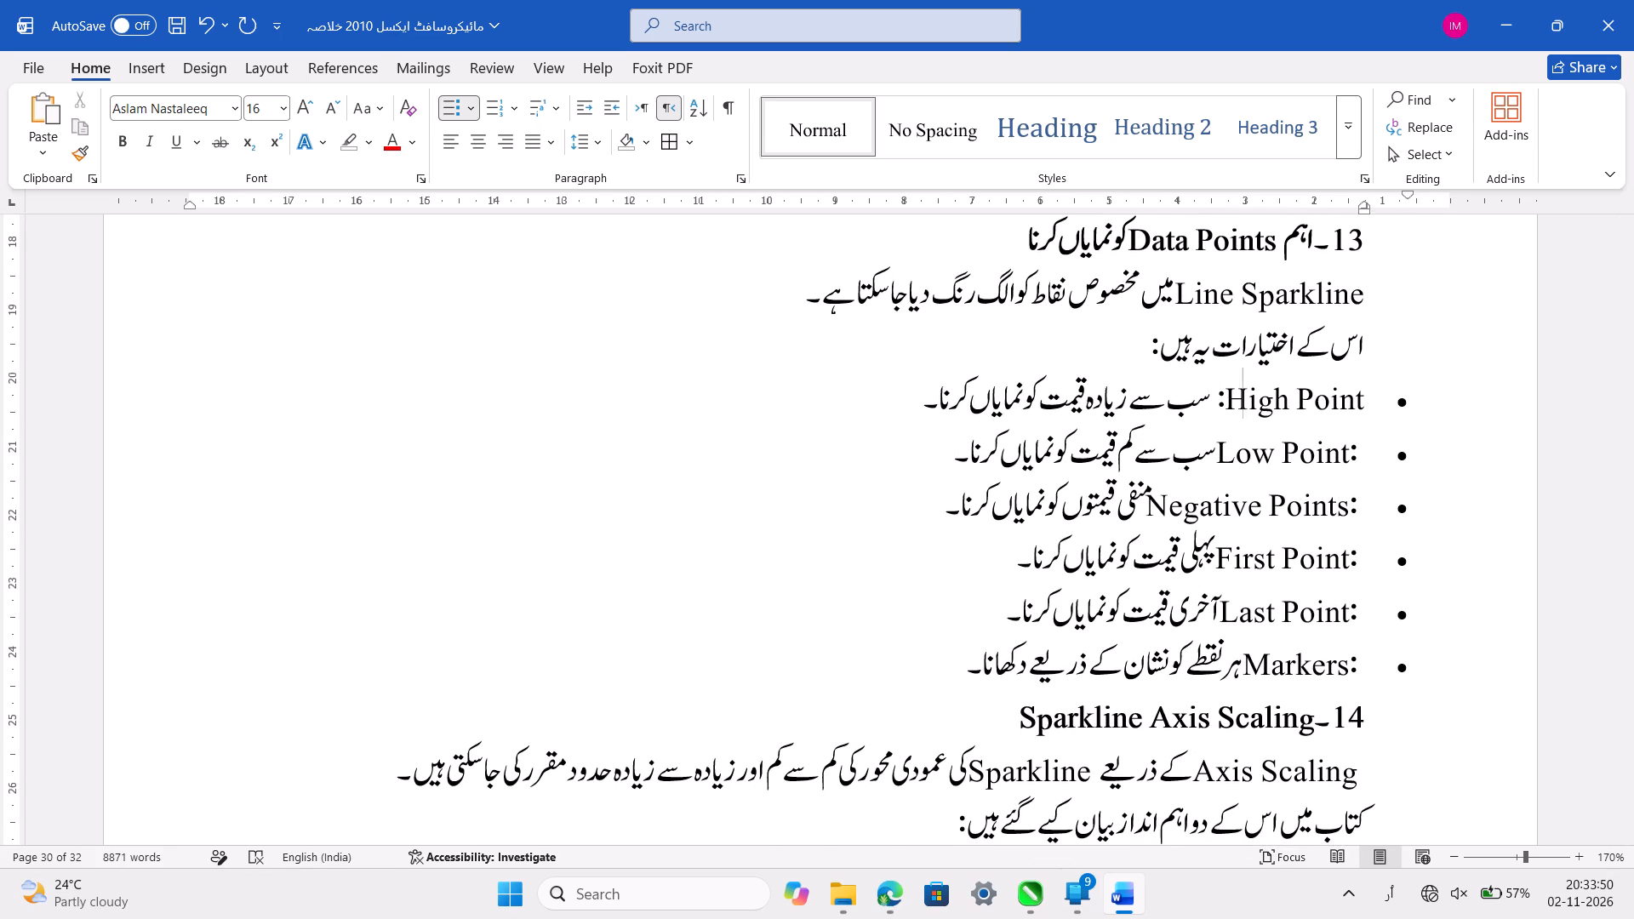
{"action": "key", "text": "Tab"}
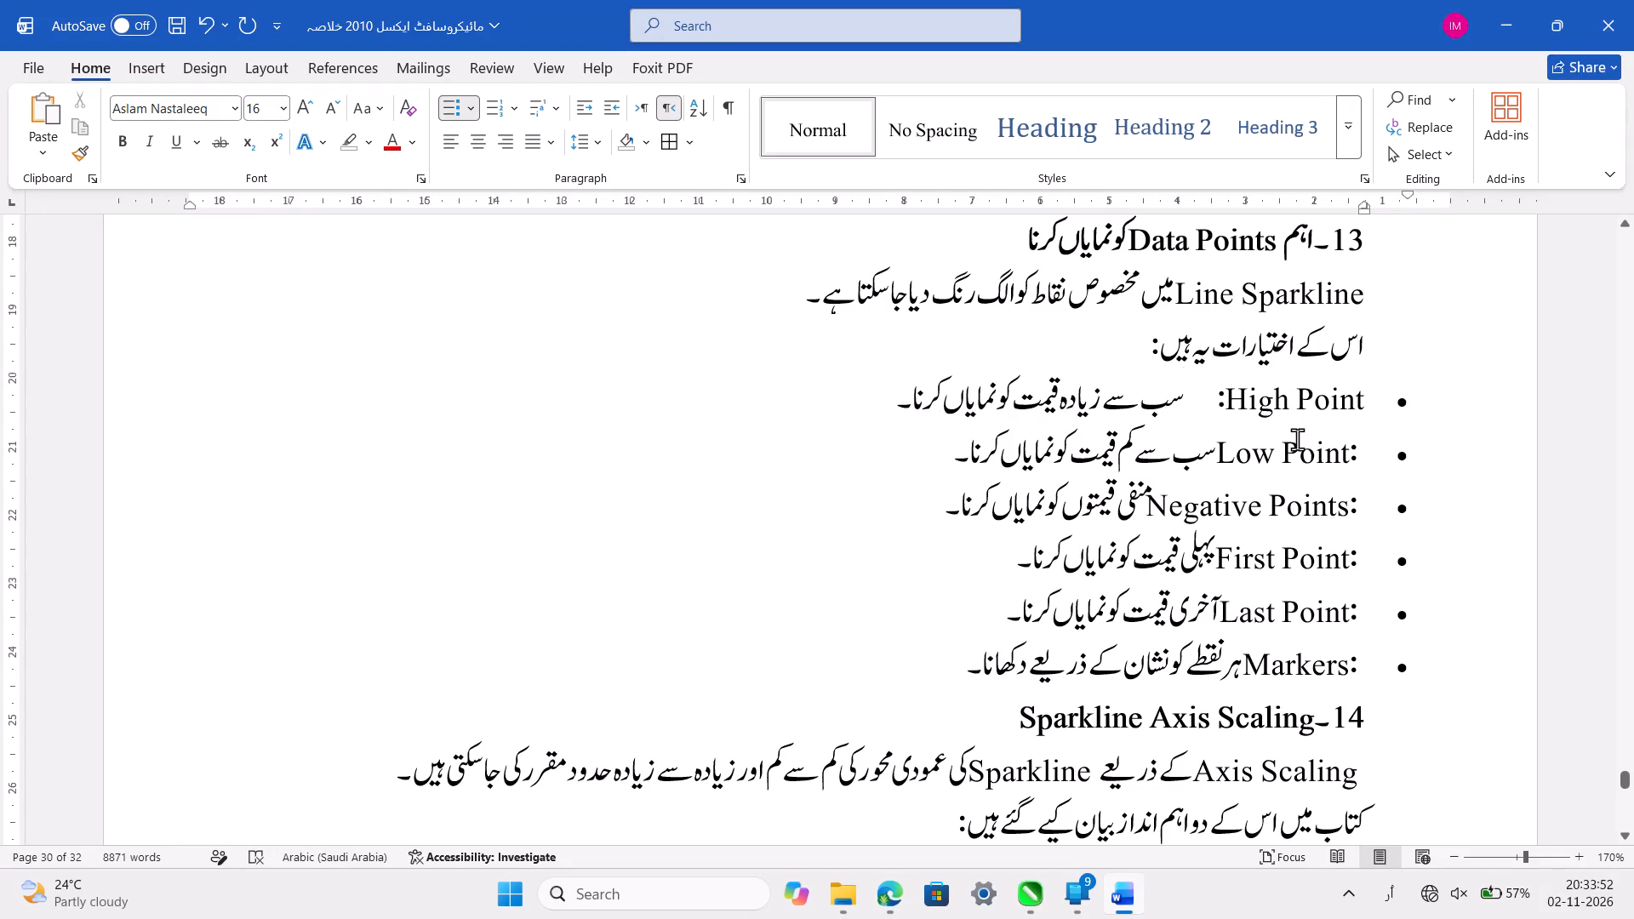
Remove the misplaced colon in front of "Low Point" in section 13's list.
{"action": "left_click", "coordinate": [1297, 439]}
{"action": "key", "text": "Left"}
{"action": "key", "text": "Left"}
{"action": "key", "text": "Left"}
{"action": "key", "text": "Left"}
{"action": "key", "text": "Left"}
{"action": "key", "text": "BackSpace"}
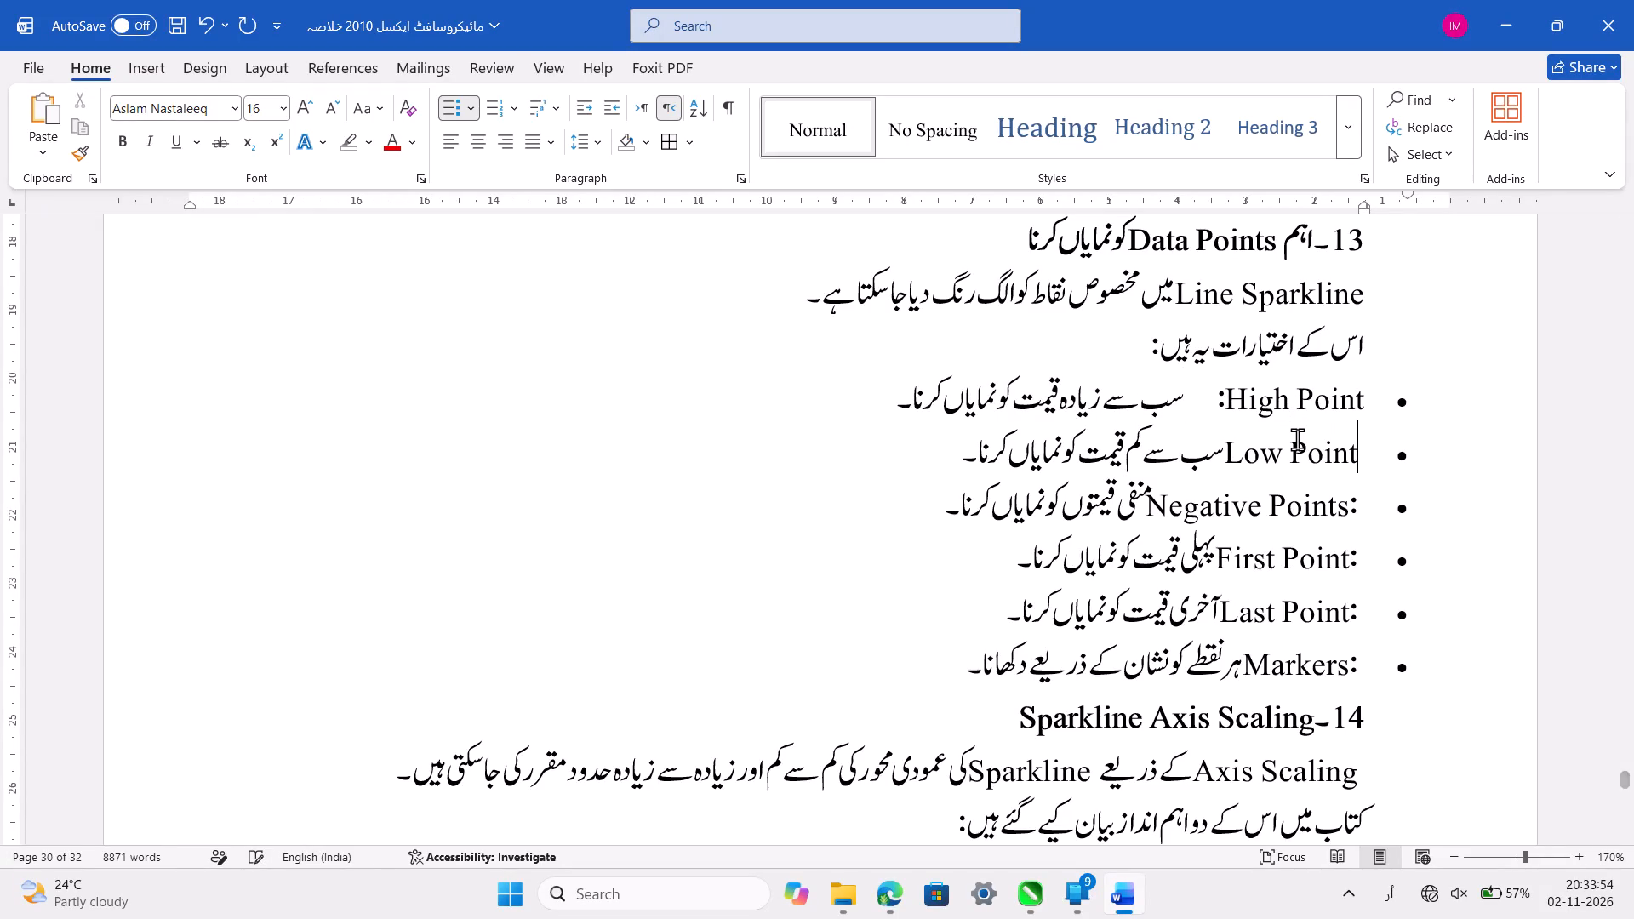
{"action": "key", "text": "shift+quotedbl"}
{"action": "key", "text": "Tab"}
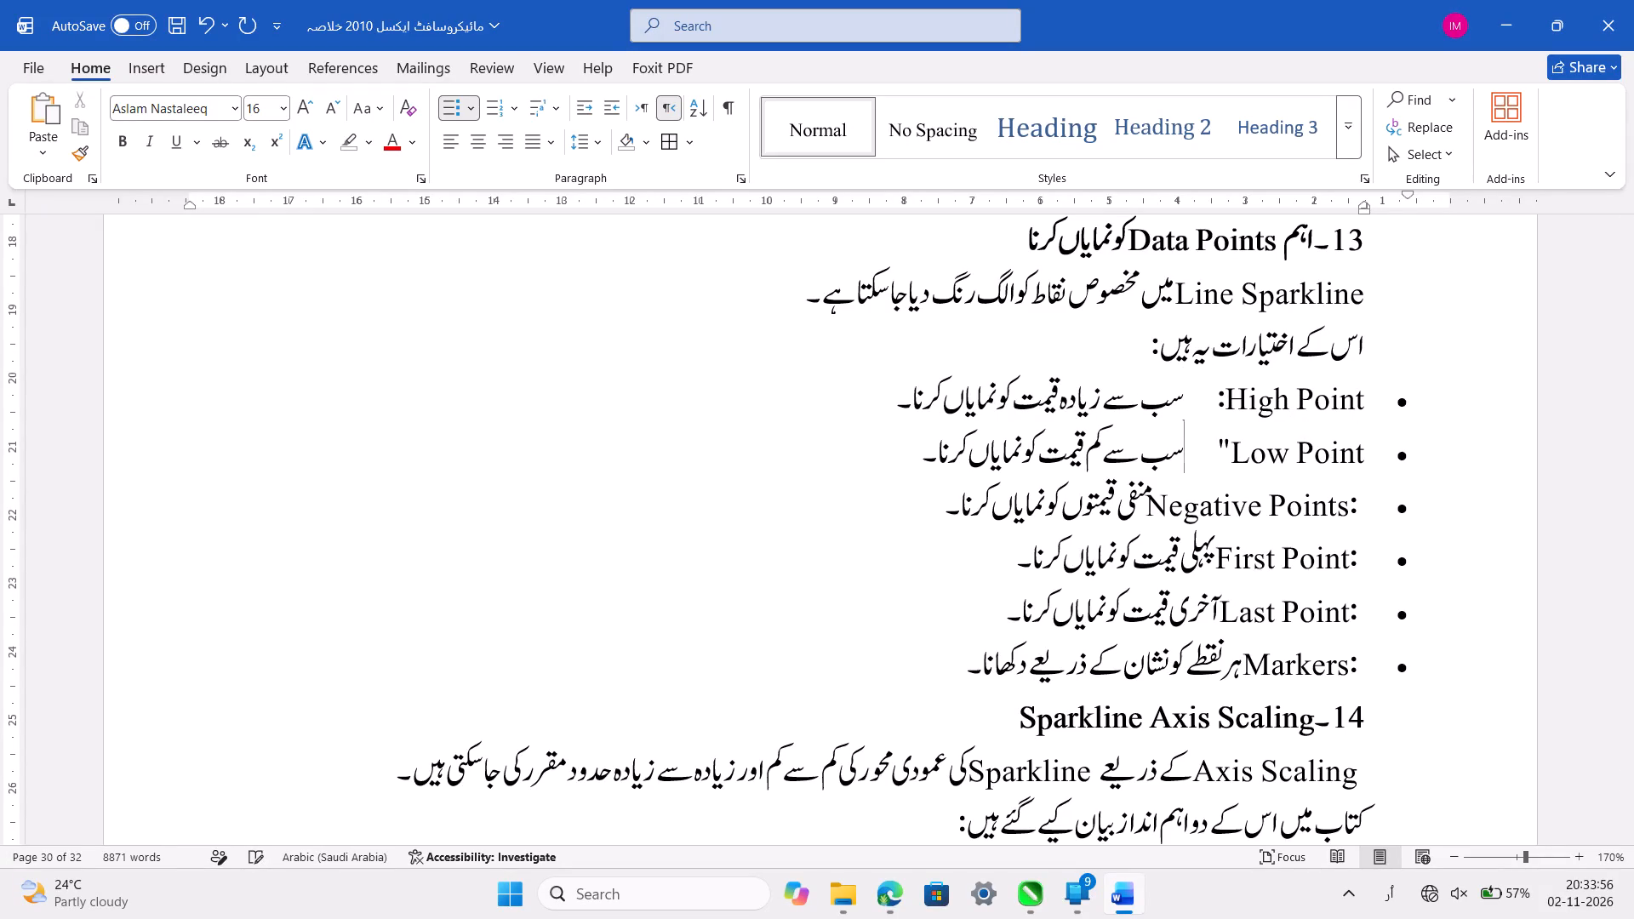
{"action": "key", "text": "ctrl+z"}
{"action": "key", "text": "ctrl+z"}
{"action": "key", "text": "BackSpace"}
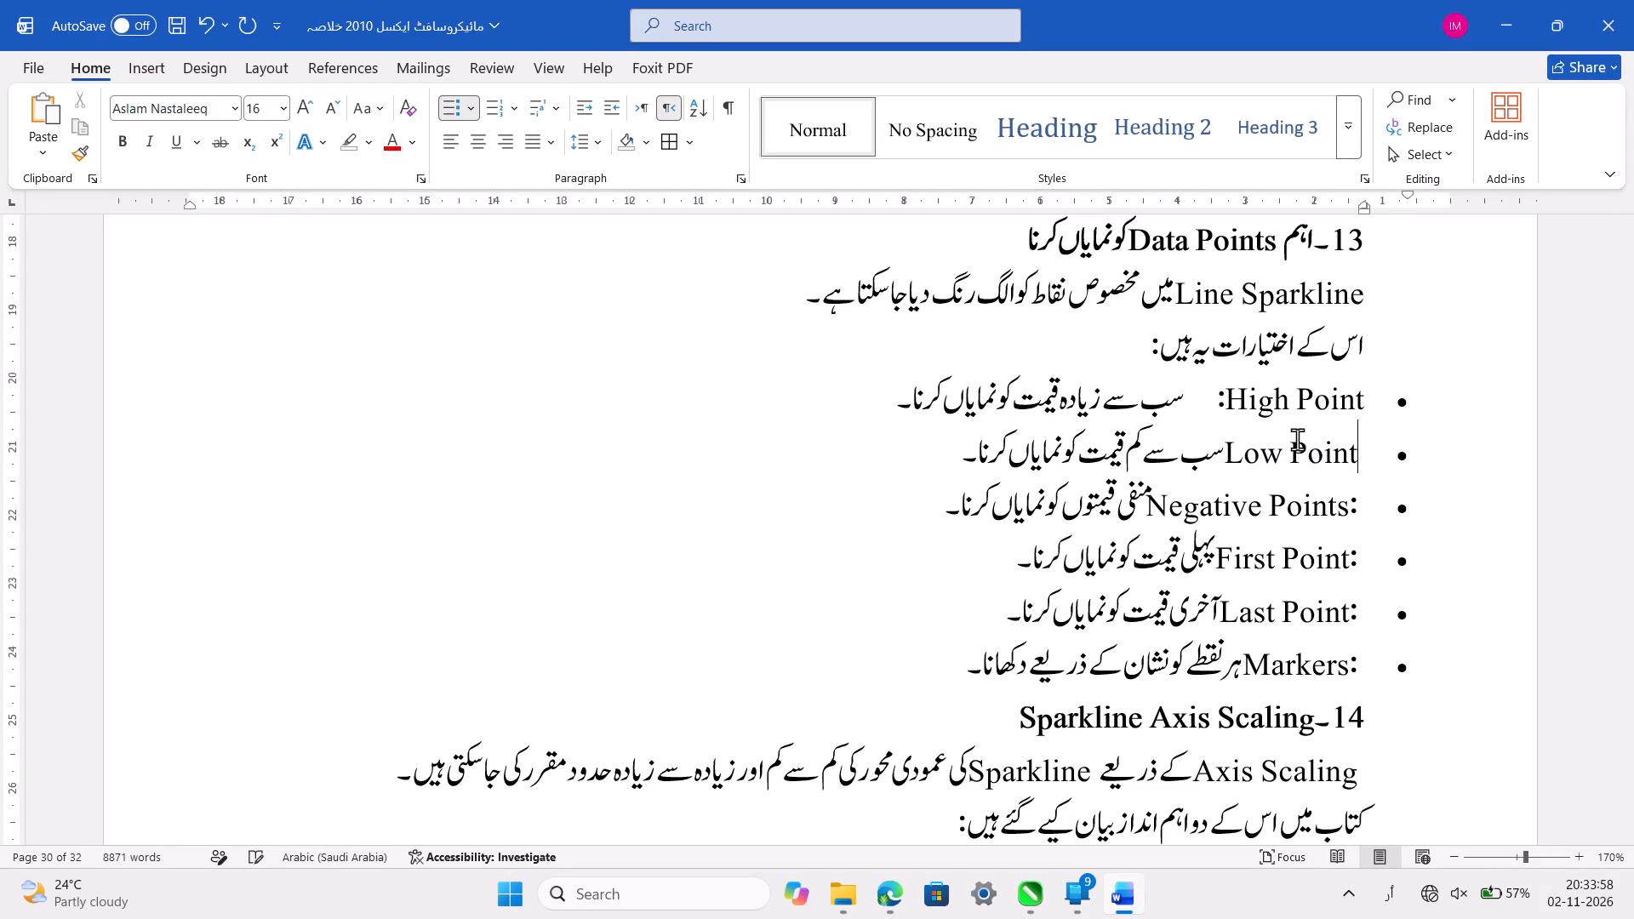
Insert a colon and a tab between "Low Point" and its Urdu description.
{"action": "key", "text": "shift+colon"}
{"action": "key", "text": "Tab"}
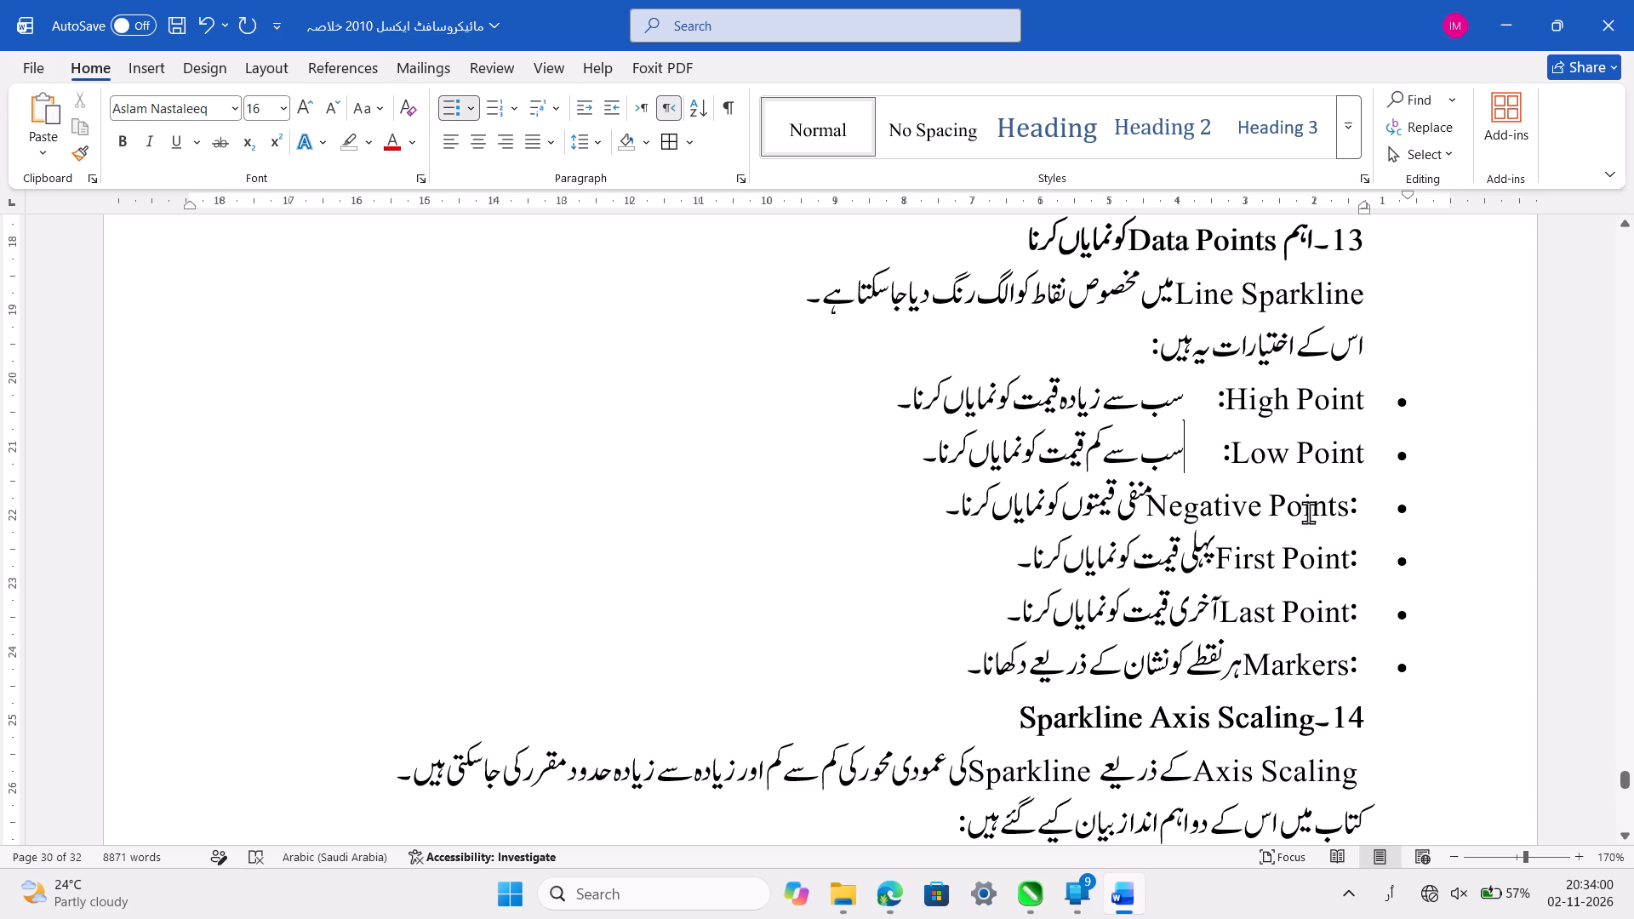
Retype the misplaced colon so it follows "Negative Points", and add a tab before the Urdu description.
{"action": "left_click", "coordinate": [1340, 505]}
{"action": "key", "text": "Left"}
{"action": "key", "text": "Left"}
{"action": "key", "text": "BackSpace"}
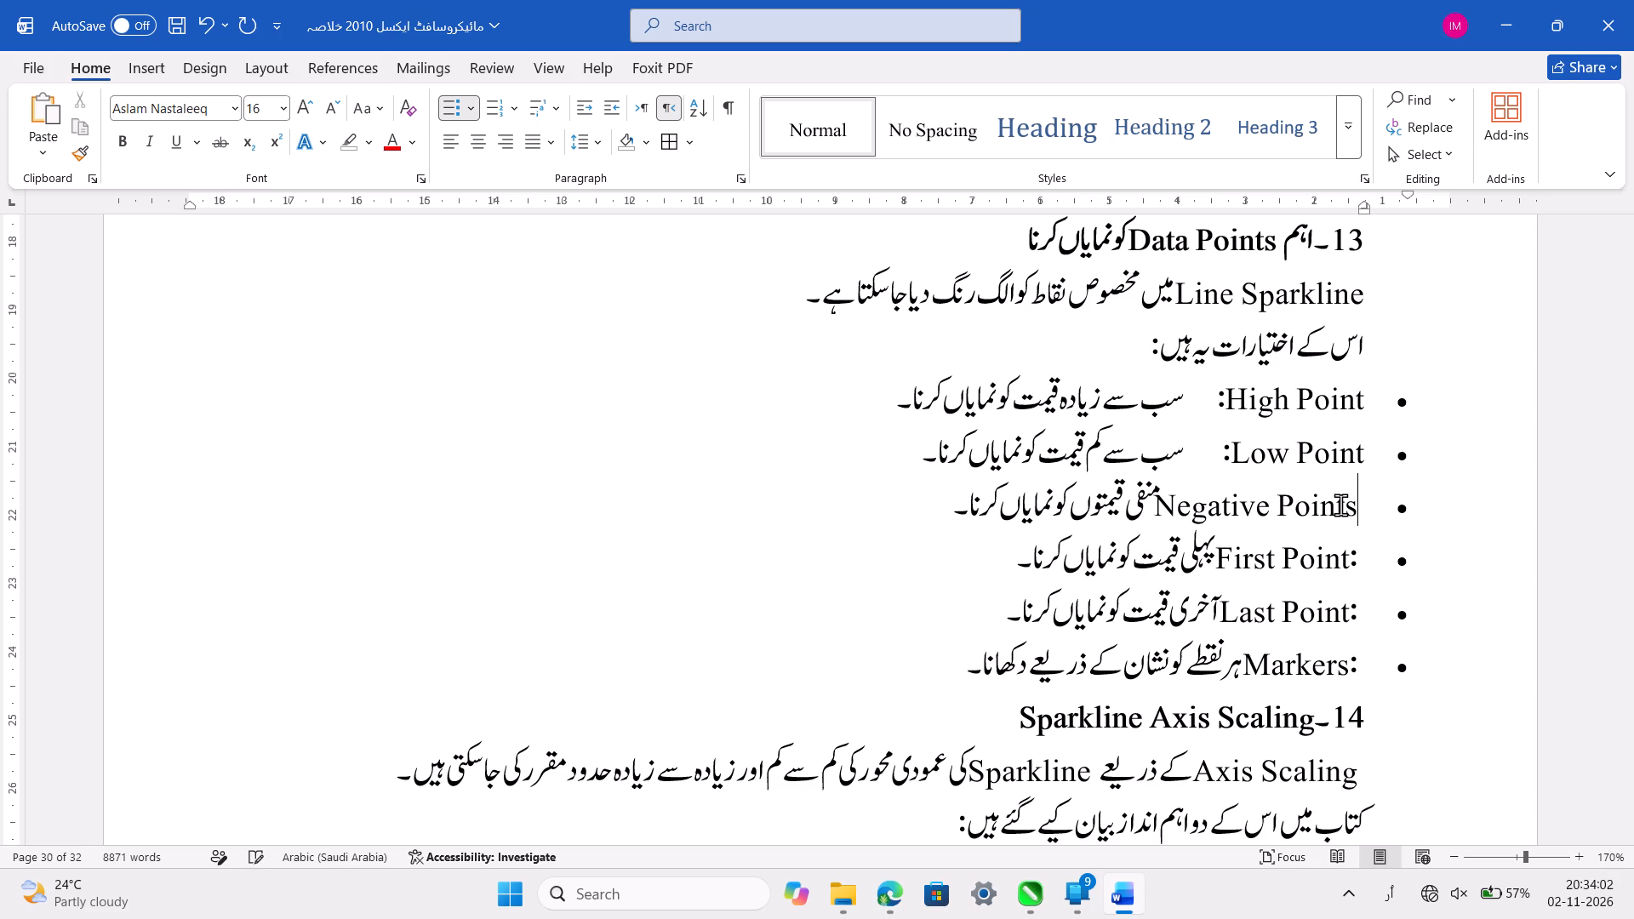
{"action": "key", "text": "shift+colon"}
{"action": "key", "text": "Tab"}
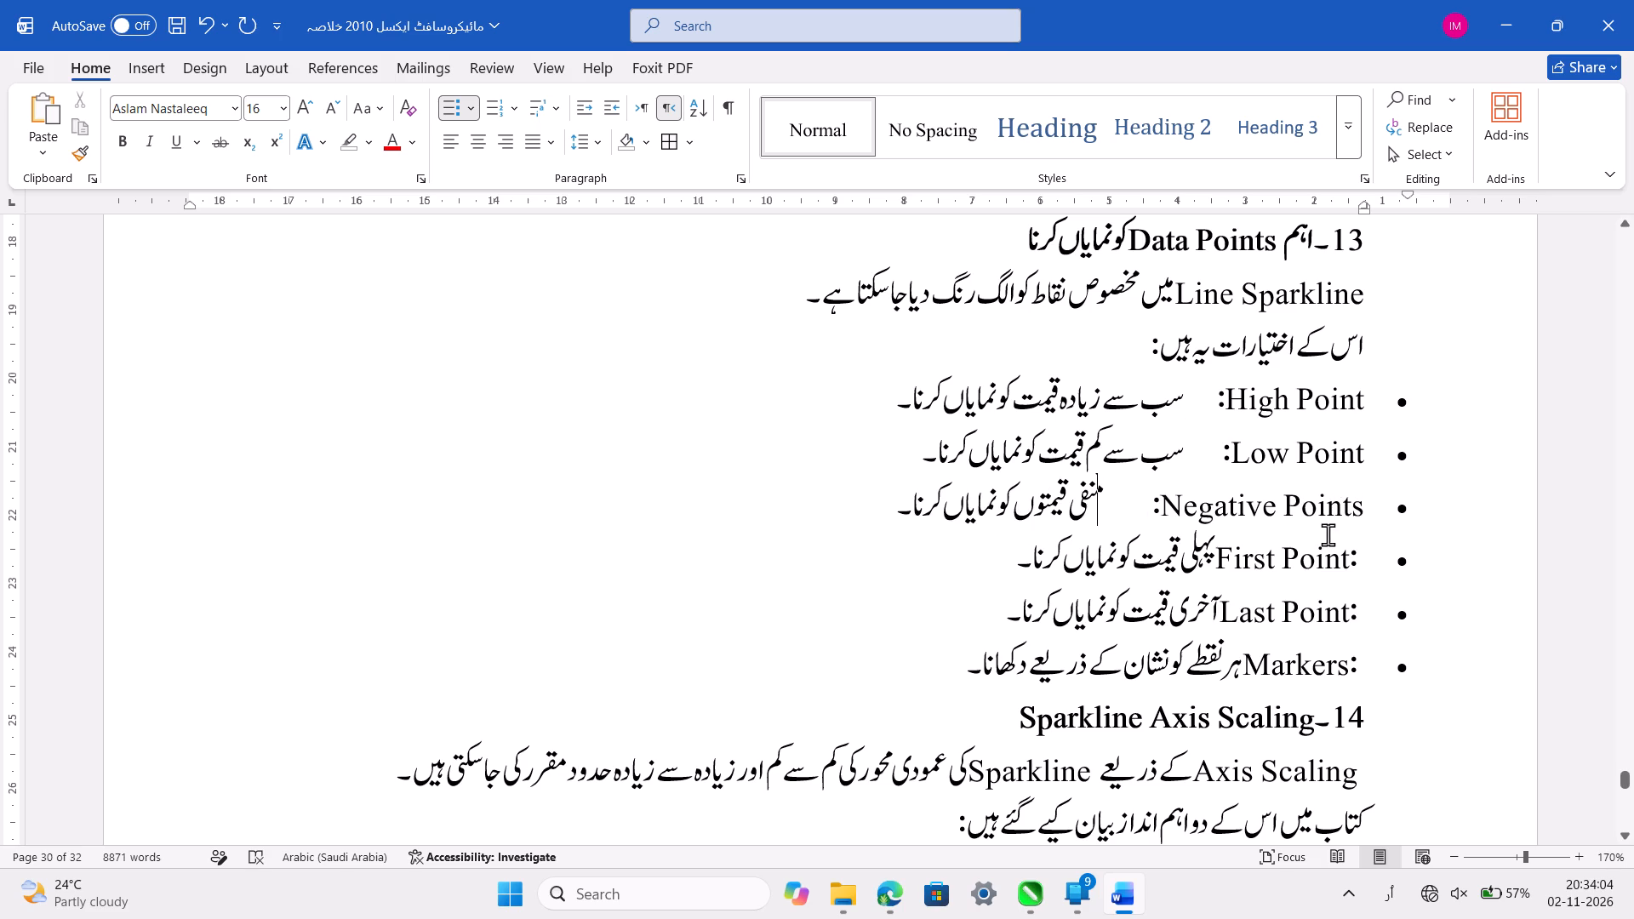
Retype the misplaced colon so it follows "First Point", and add a tab before the Urdu description.
{"action": "left_click", "coordinate": [1331, 545]}
{"action": "key", "text": "Left"}
{"action": "key", "text": "Left"}
{"action": "key", "text": "Left"}
{"action": "key", "text": "BackSpace"}
{"action": "key", "text": "shift+colon"}
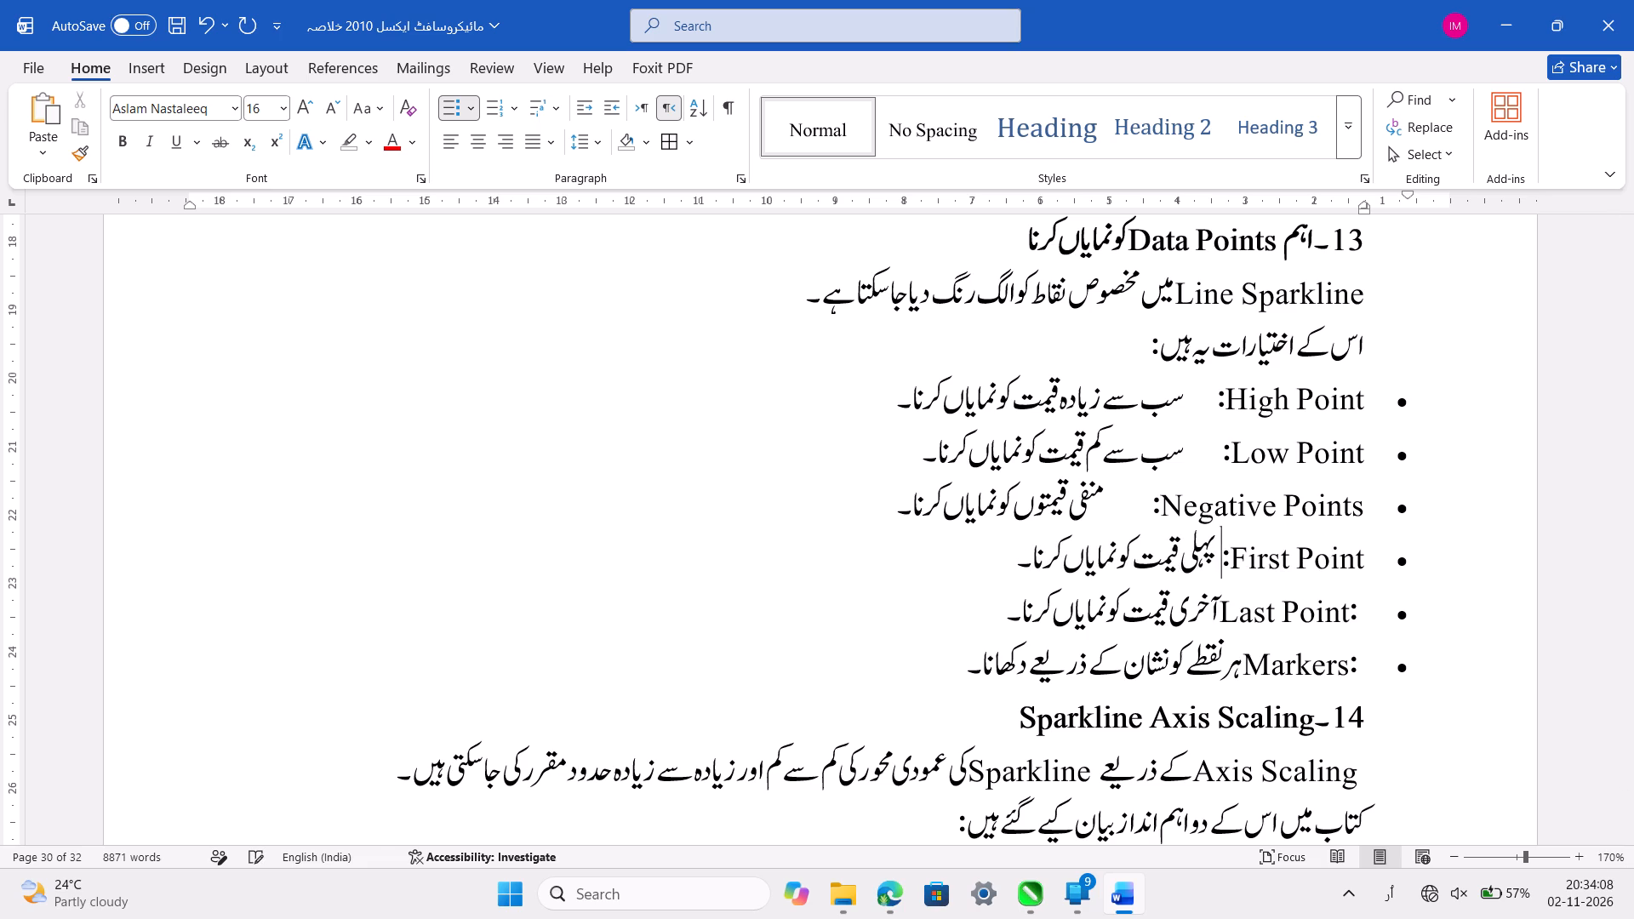
{"action": "key", "text": "Tab"}
Retype the misplaced colon so it follows "Last Point", and add a tab before the Urdu description.
{"action": "left_click", "coordinate": [1331, 607]}
{"action": "key", "text": "Left"}
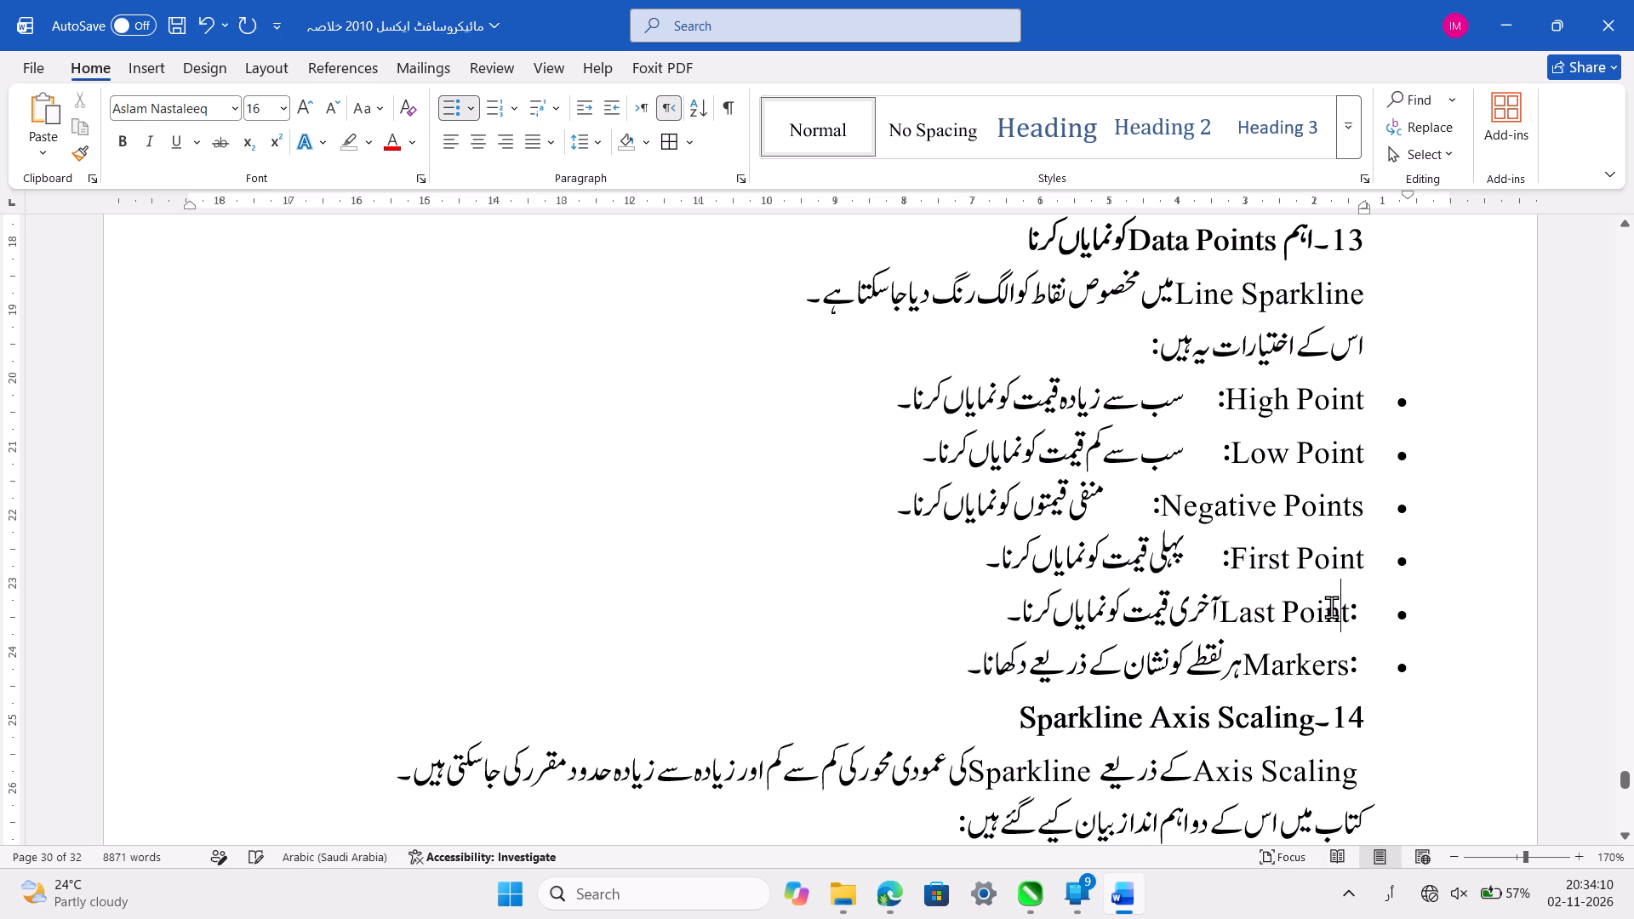
{"action": "key", "text": "Left"}
{"action": "key", "text": "Left"}
{"action": "key", "text": "BackSpace"}
{"action": "key", "text": "shift+colon"}
{"action": "key", "text": "Tab"}
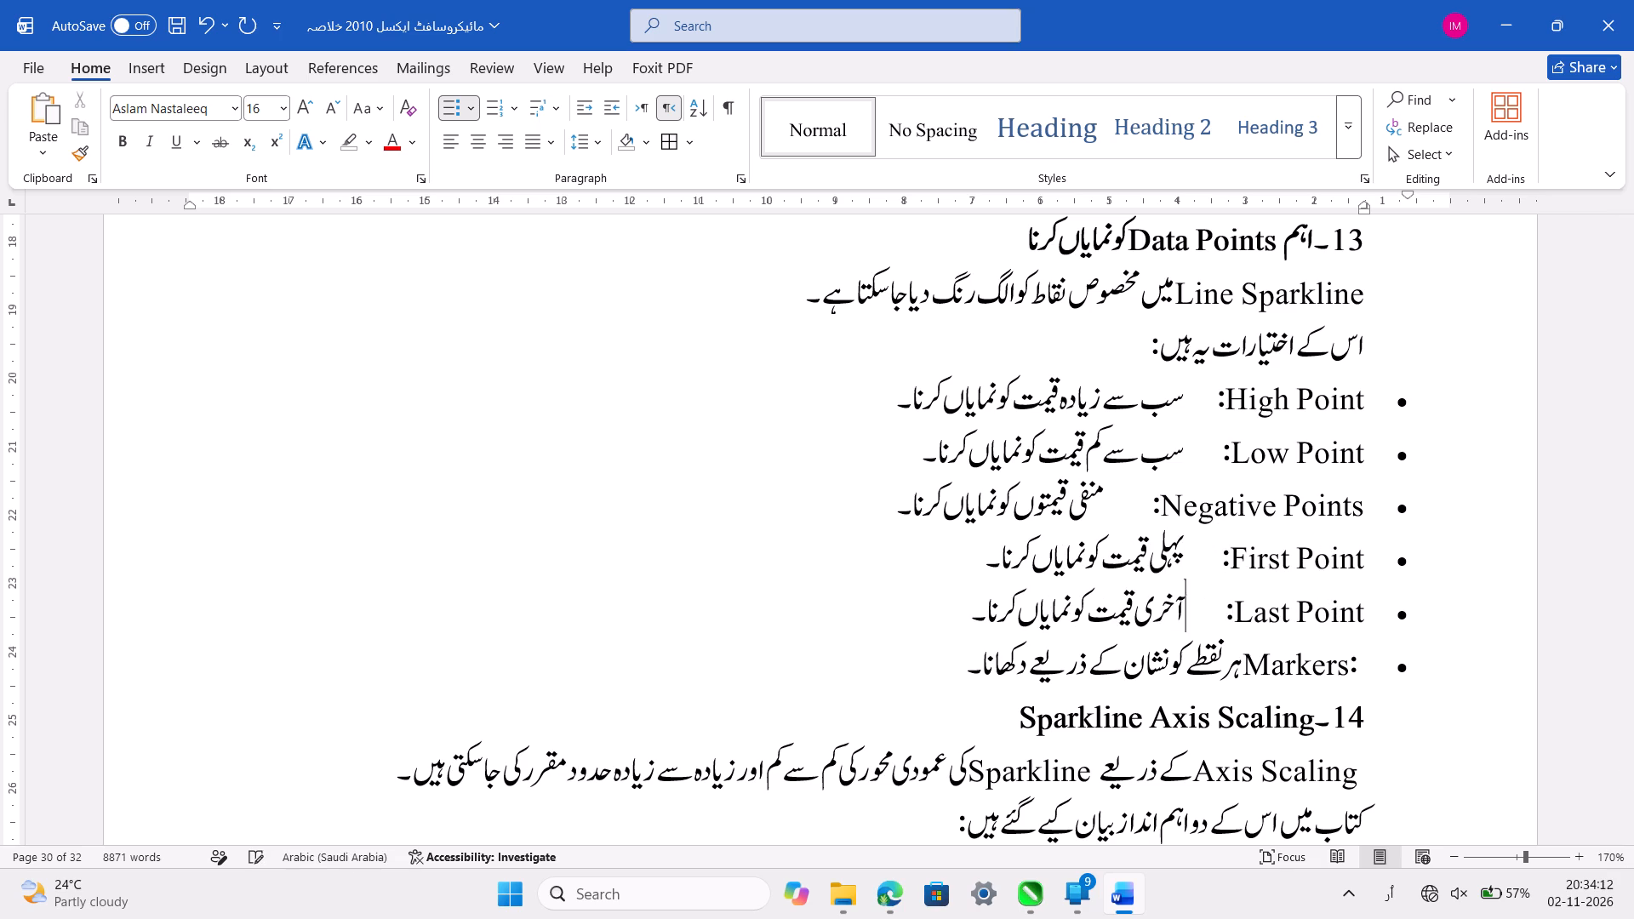
Replace the misplaced colon and space at "Markers" with a colon and tab before the Urdu description, and save the document.
{"action": "left_click", "coordinate": [1331, 655]}
{"action": "key", "text": "Left"}
{"action": "key", "text": "Left"}
{"action": "key", "text": "Left"}
{"action": "key", "text": "Left"}
{"action": "key", "text": "BackSpace"}
{"action": "key", "text": "BackSpace"}
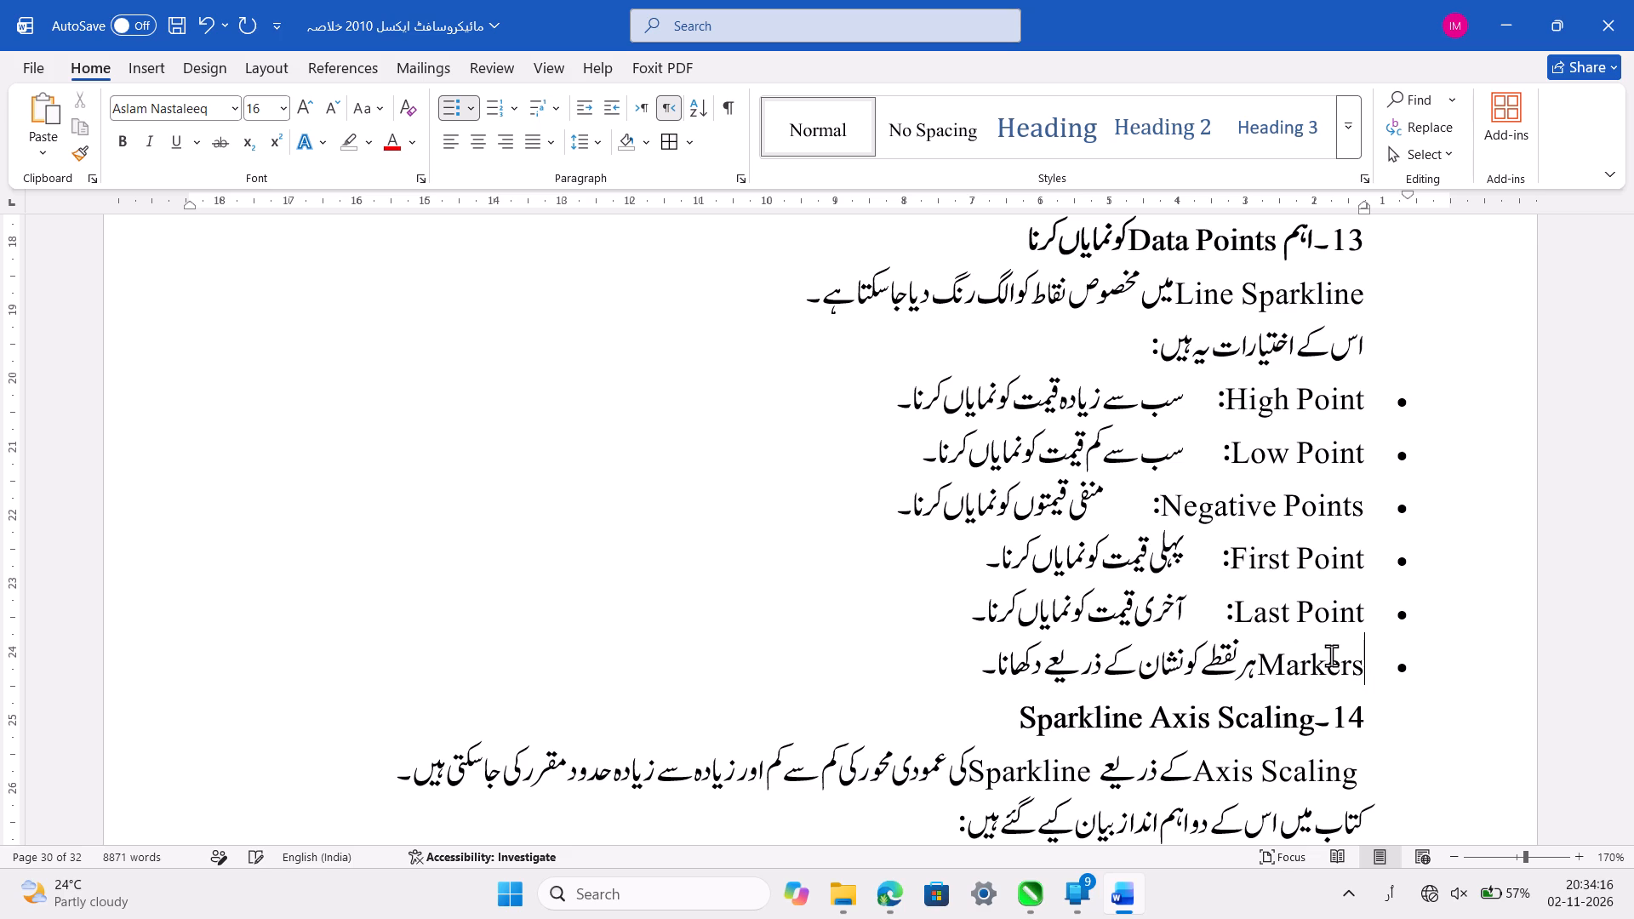
{"action": "key", "text": "shift+colon"}
{"action": "key", "text": "Tab"}
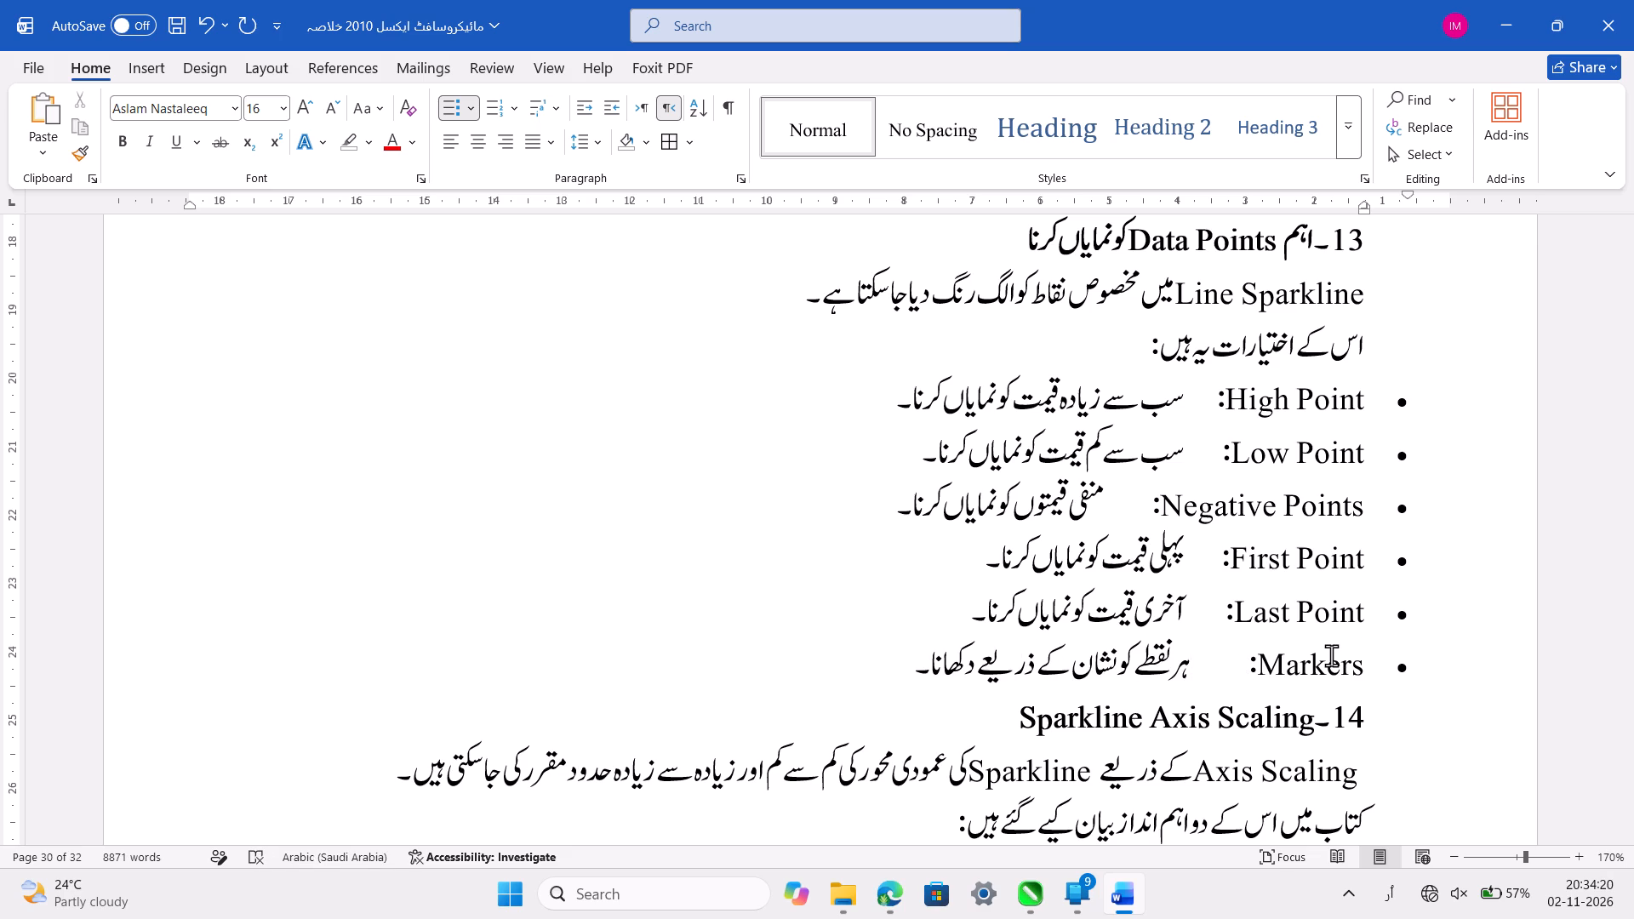
{"action": "key", "text": "ctrl+s"}
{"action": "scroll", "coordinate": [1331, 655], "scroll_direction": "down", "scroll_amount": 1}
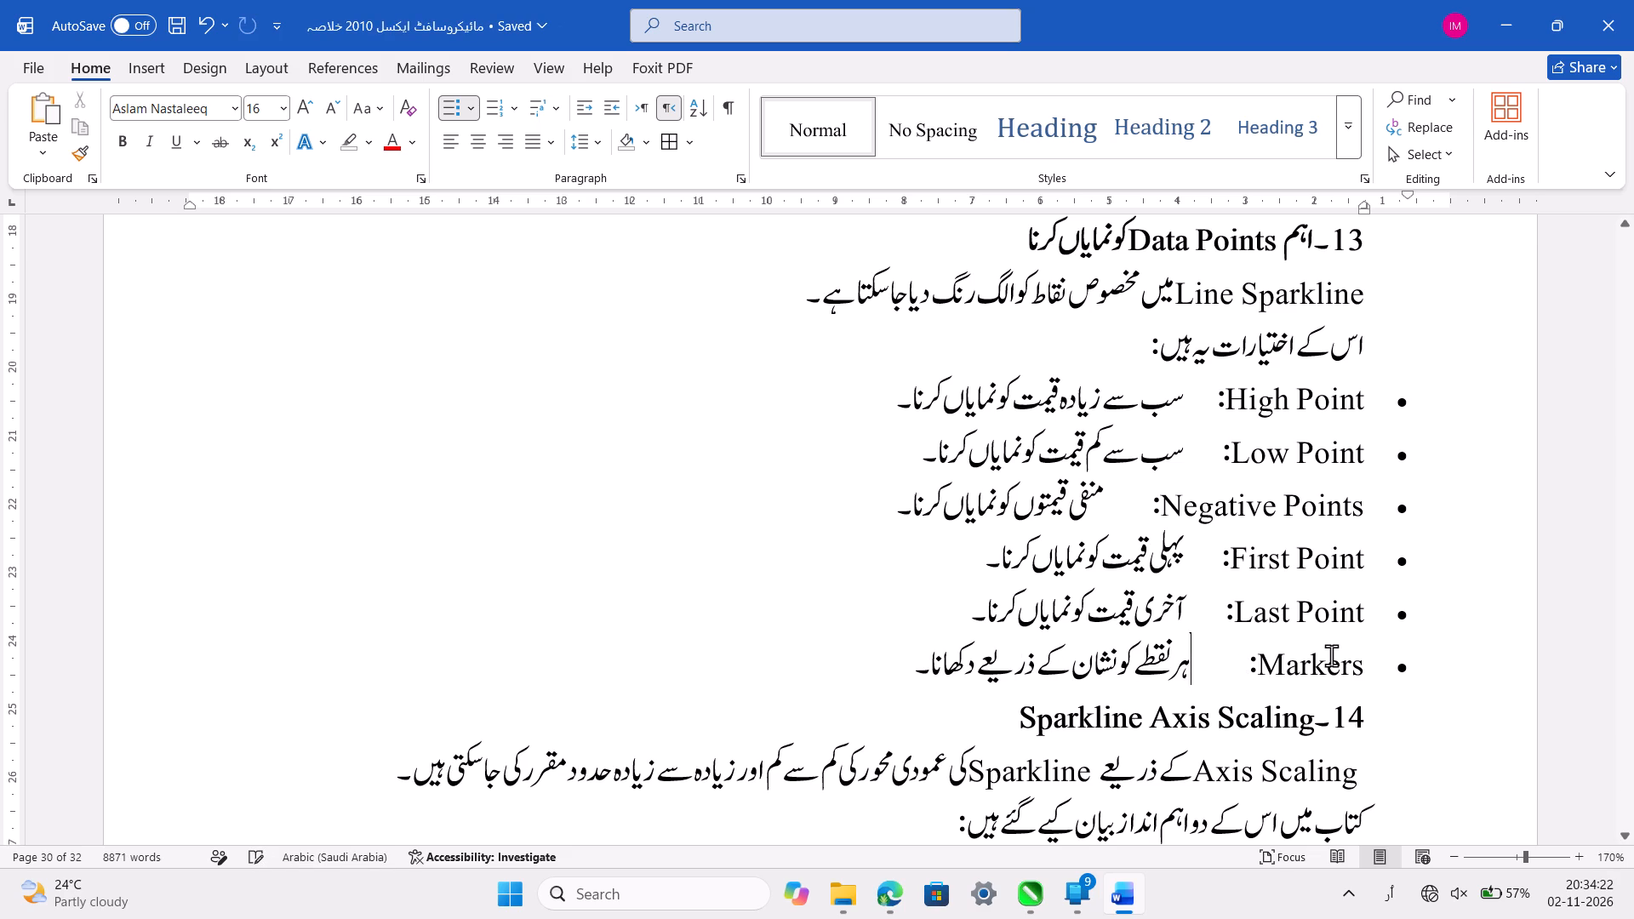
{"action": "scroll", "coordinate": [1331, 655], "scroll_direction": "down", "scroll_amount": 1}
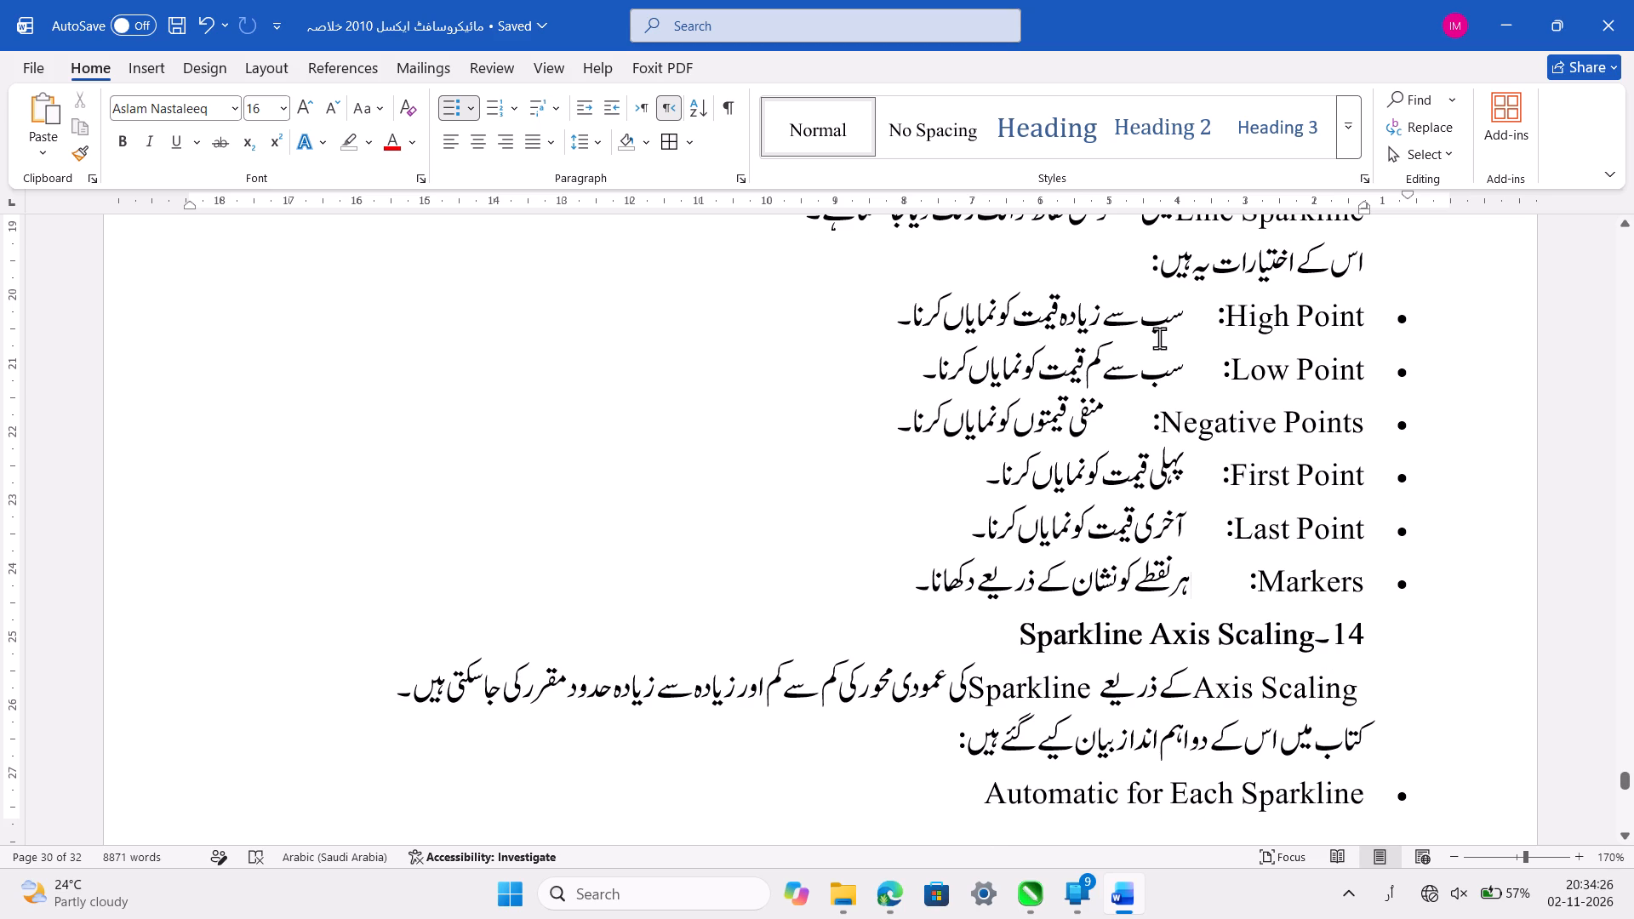
Add another tab before the Urdu descriptions of the "High Point" and "Low Point" bullets.
{"action": "left_click", "coordinate": [1186, 324]}
{"action": "key", "text": "Tab"}
{"action": "left_click", "coordinate": [1197, 377]}
{"action": "key", "text": "Tab"}
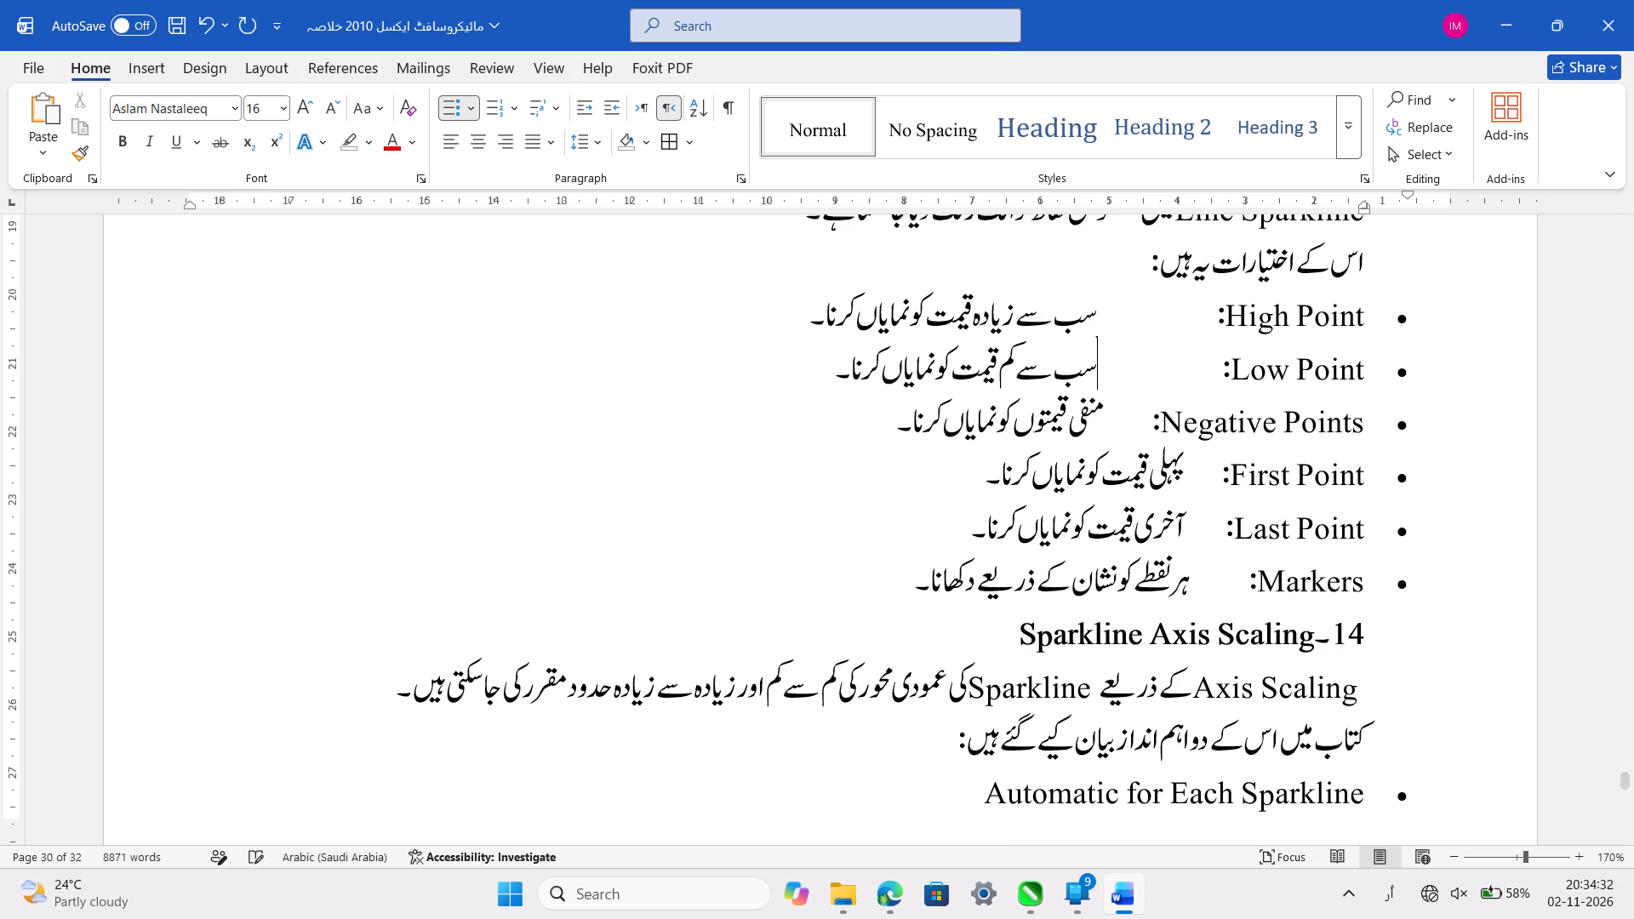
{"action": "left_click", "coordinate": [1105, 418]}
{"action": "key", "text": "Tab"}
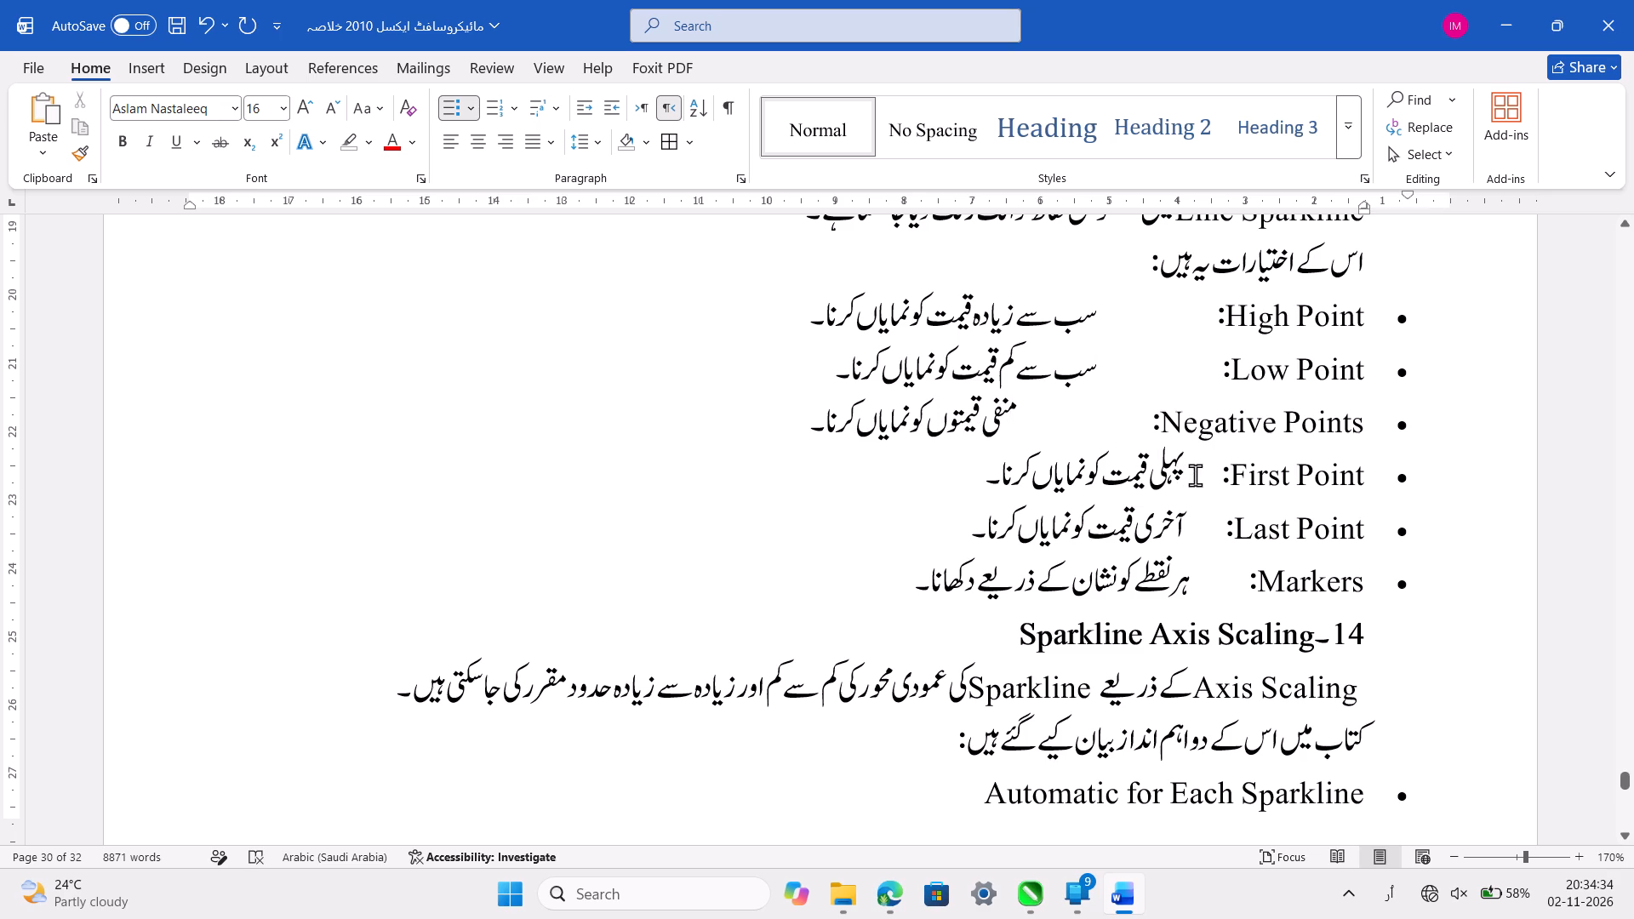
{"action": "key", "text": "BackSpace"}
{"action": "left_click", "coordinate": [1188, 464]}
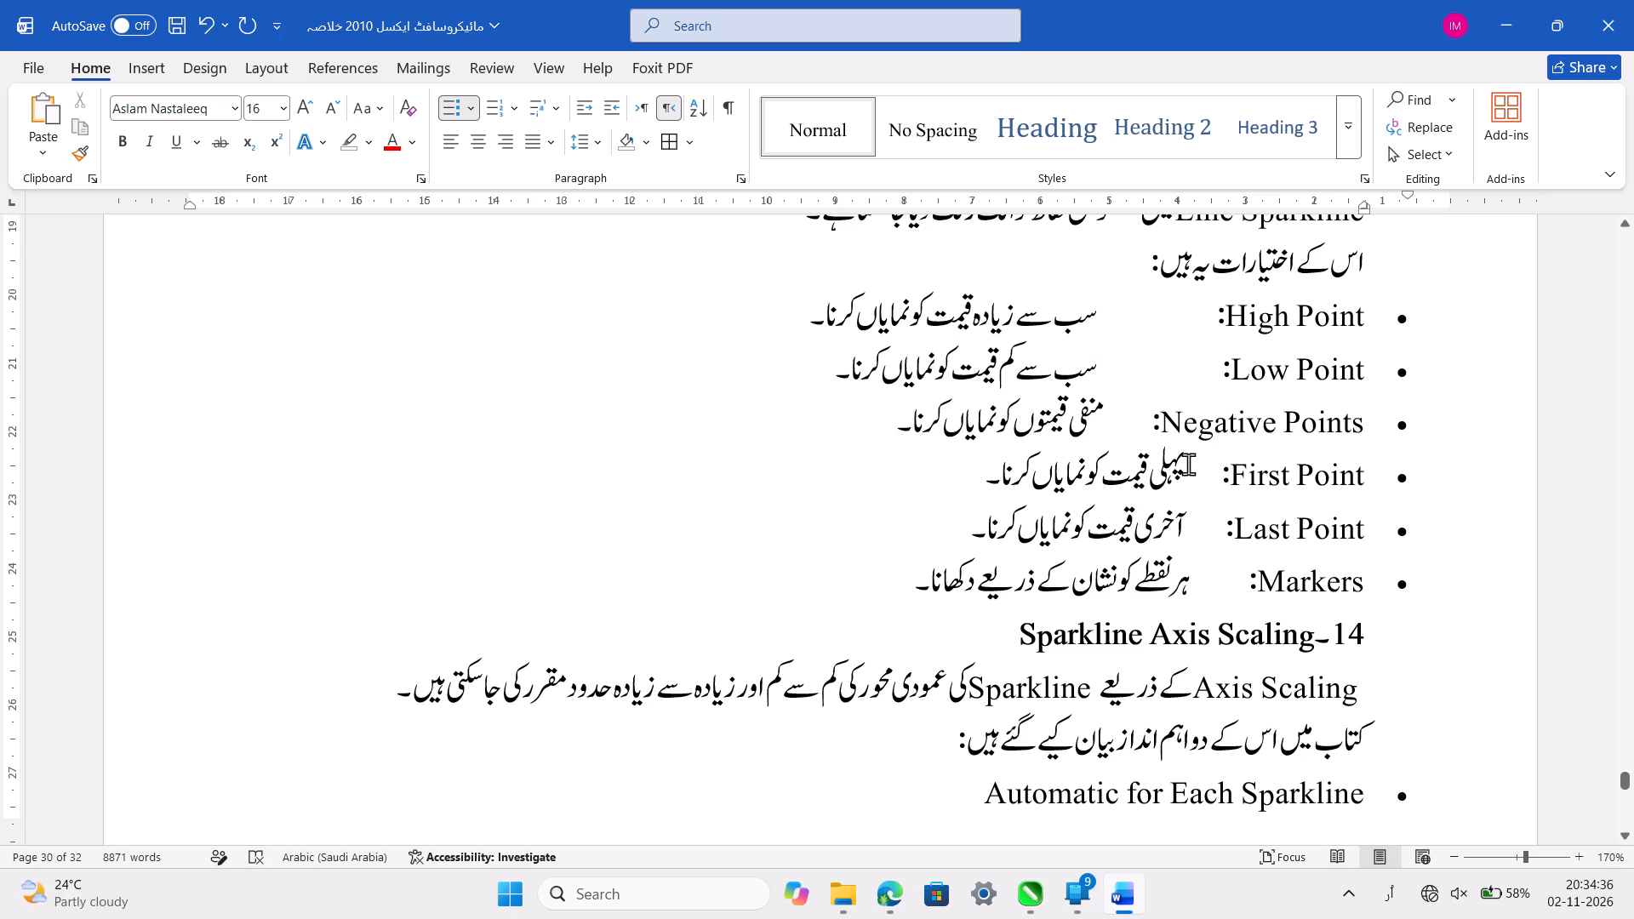
Remove the stray space before the Urdu descriptions of "Low Point" and "High Point" so they align with the "Negative Points" description.
{"action": "left_click", "coordinate": [1104, 371]}
{"action": "key", "text": "Left"}
{"action": "key", "text": "Right"}
{"action": "key", "text": "BackSpace"}
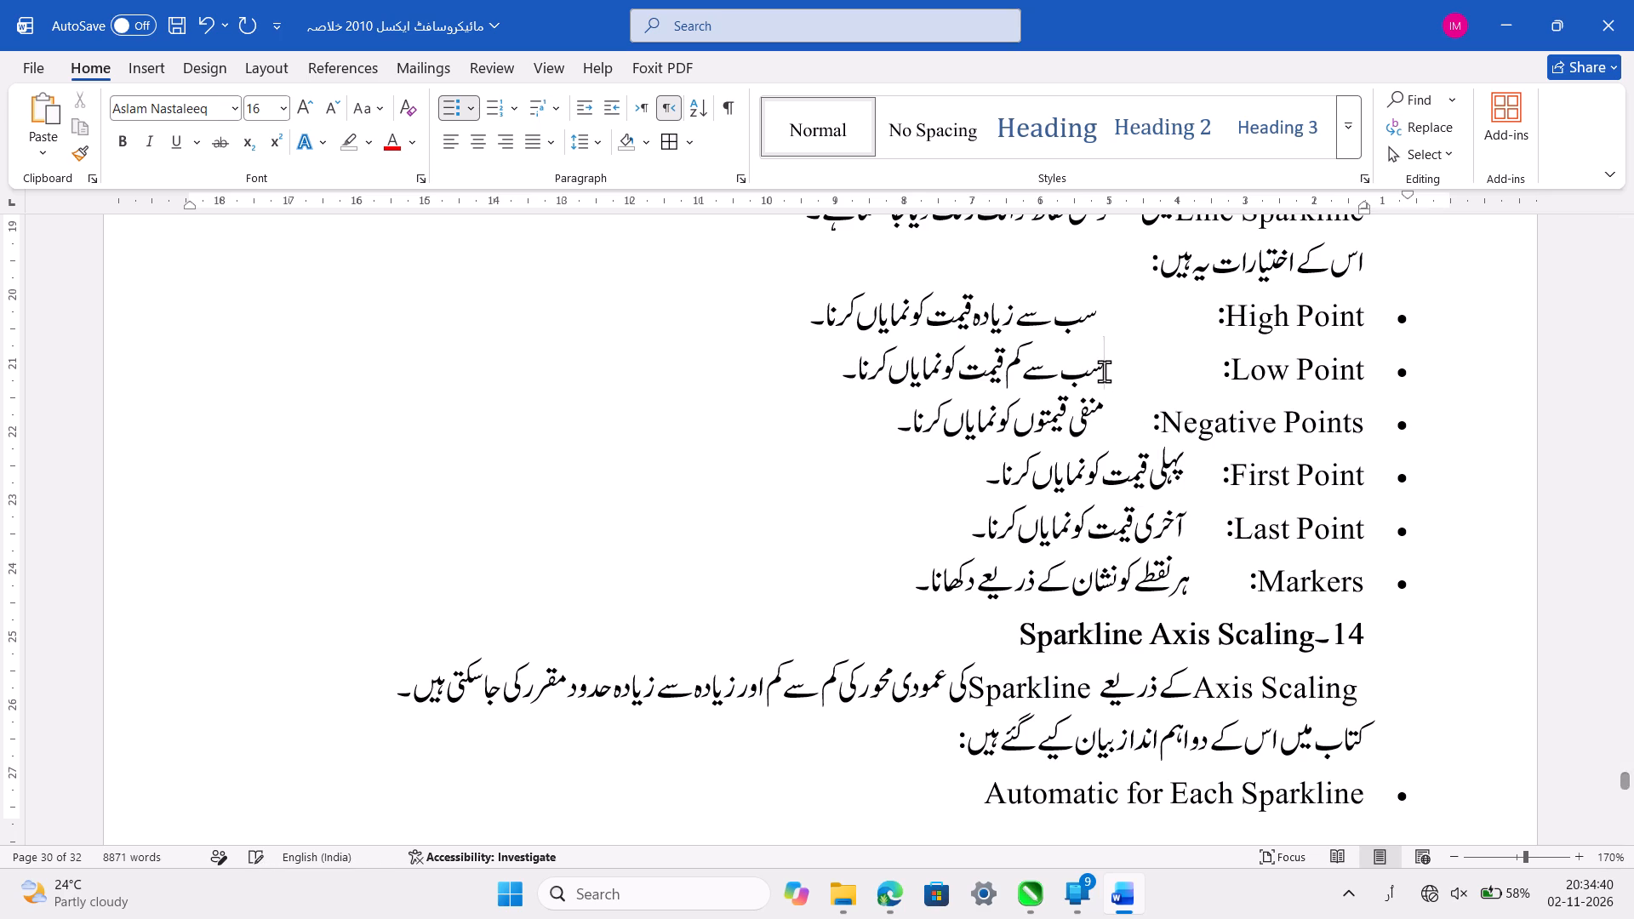
{"action": "left_click", "coordinate": [1094, 319]}
{"action": "key", "text": "Right"}
{"action": "key", "text": "BackSpace"}
{"action": "key", "text": "ctrl+z"}
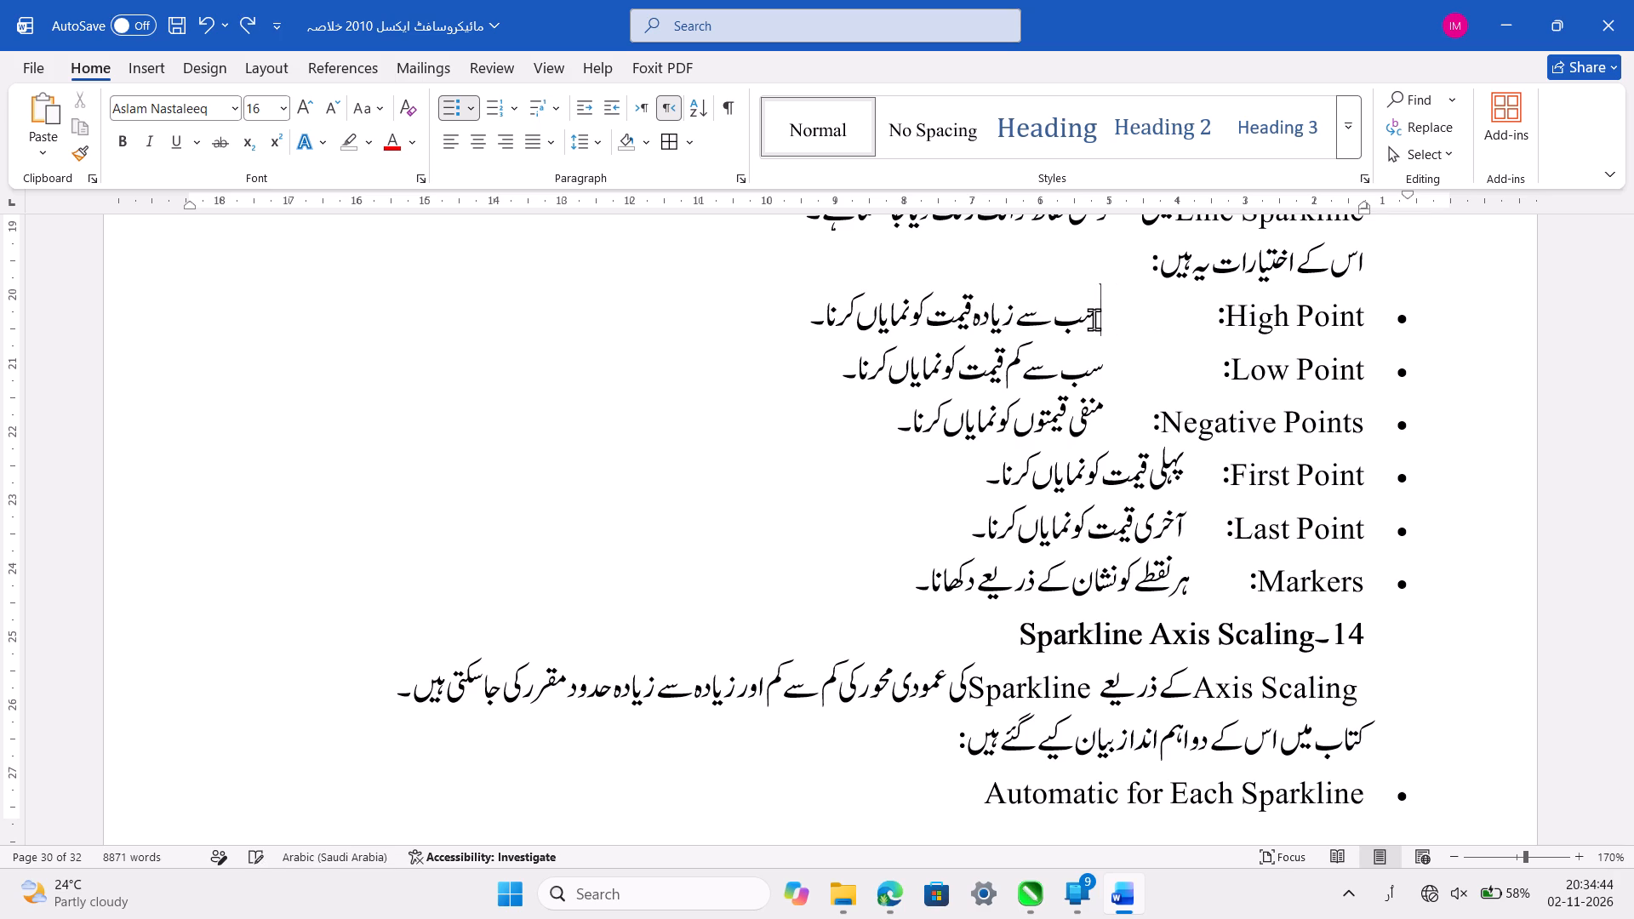
{"action": "key", "text": "Left"}
{"action": "key", "text": "BackSpace"}
Add another tab before the "First Point" and "Last Point" descriptions, removing the stray space so they align with the bullets above.
{"action": "left_click", "coordinate": [1157, 465]}
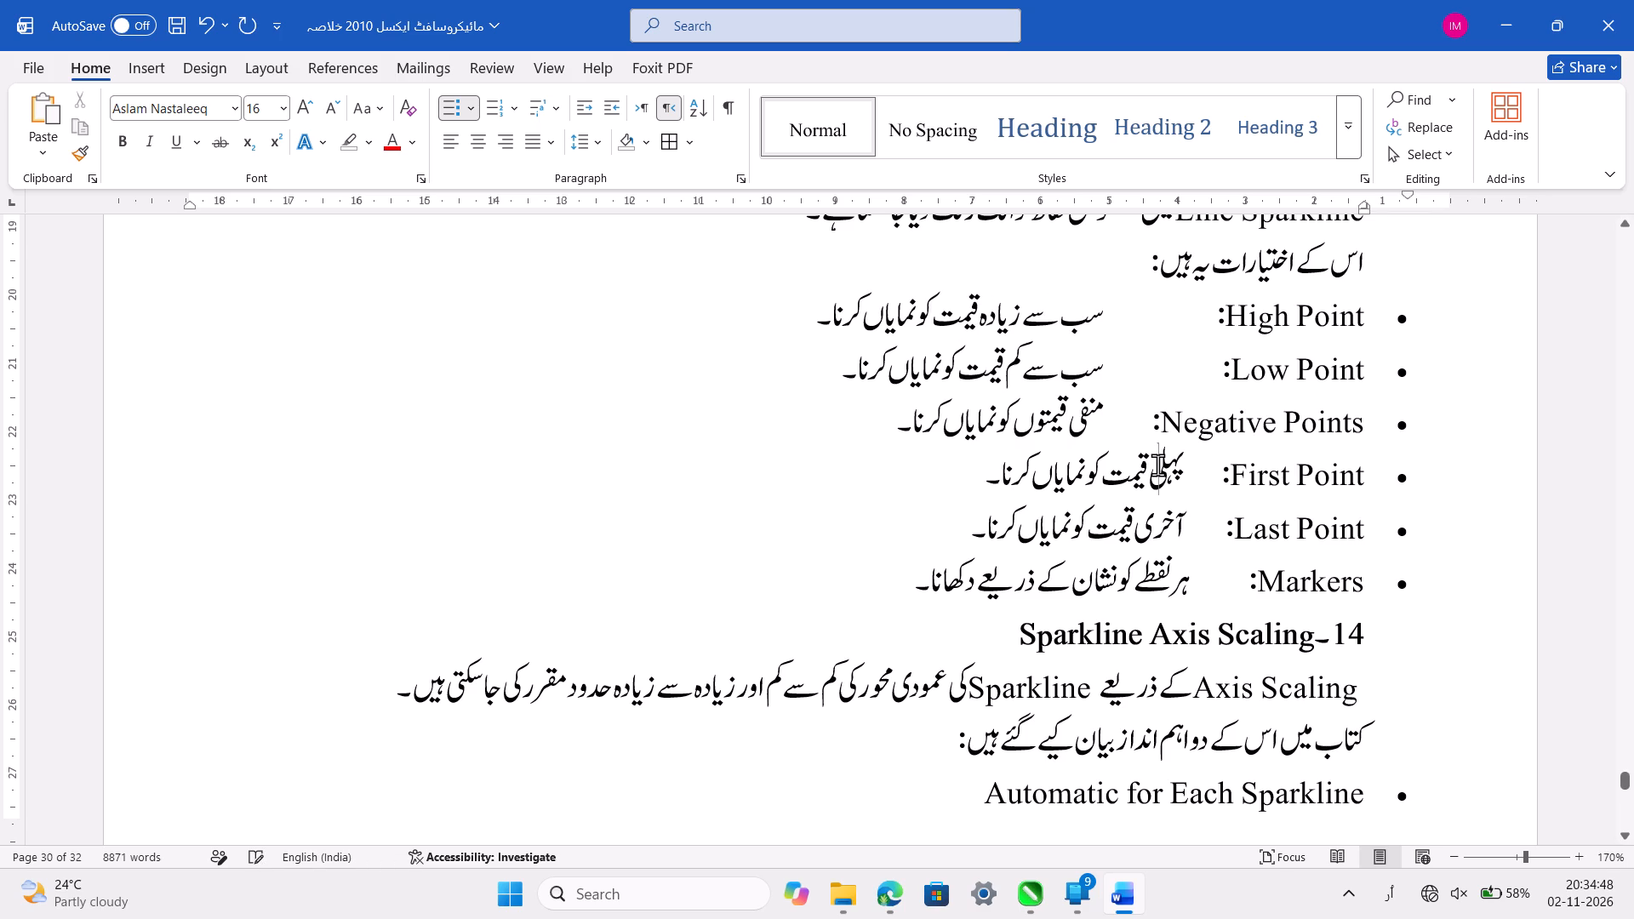
{"action": "left_click", "coordinate": [1202, 465]}
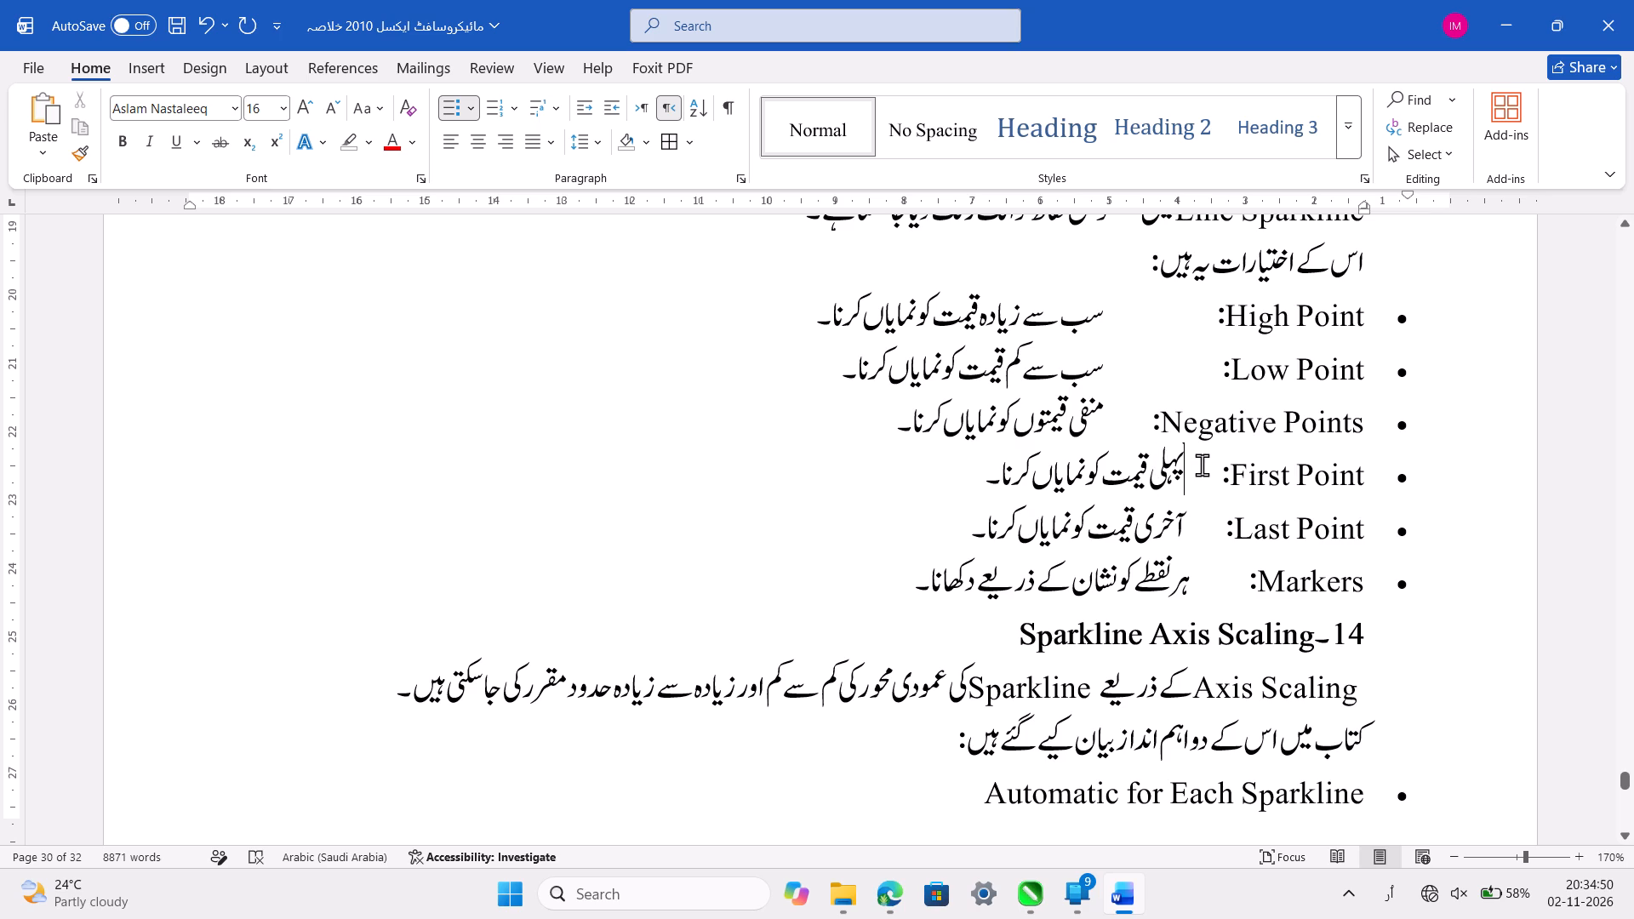
{"action": "key", "text": "Tab"}
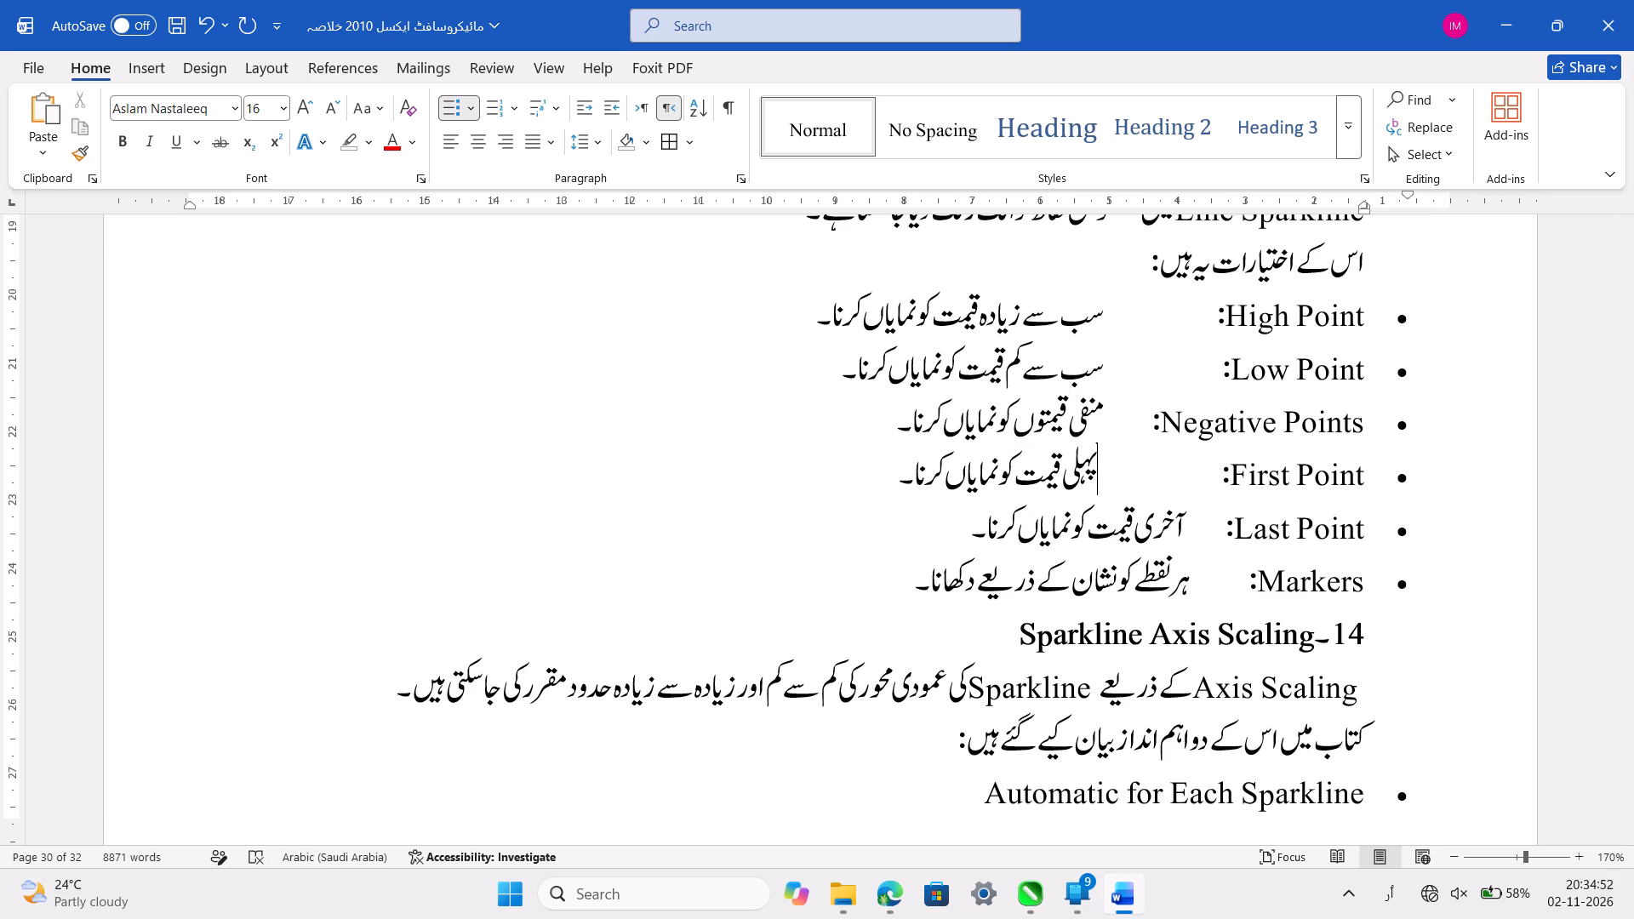
{"action": "key", "text": "Left"}
{"action": "key", "text": "BackSpace"}
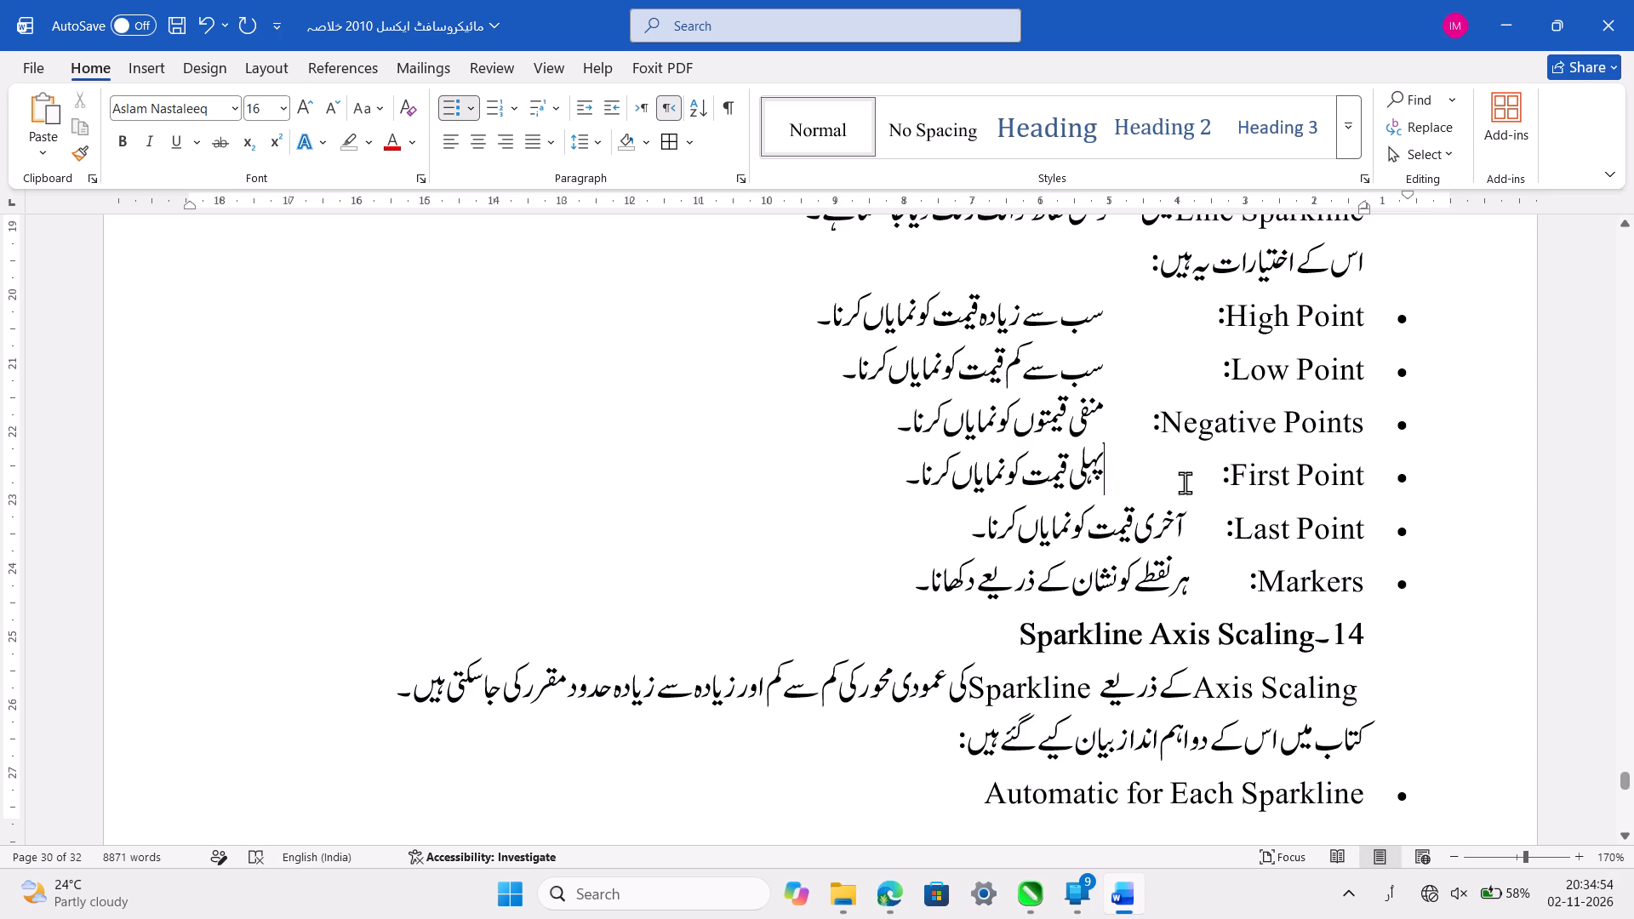
{"action": "left_click", "coordinate": [1185, 530]}
{"action": "key", "text": "Tab"}
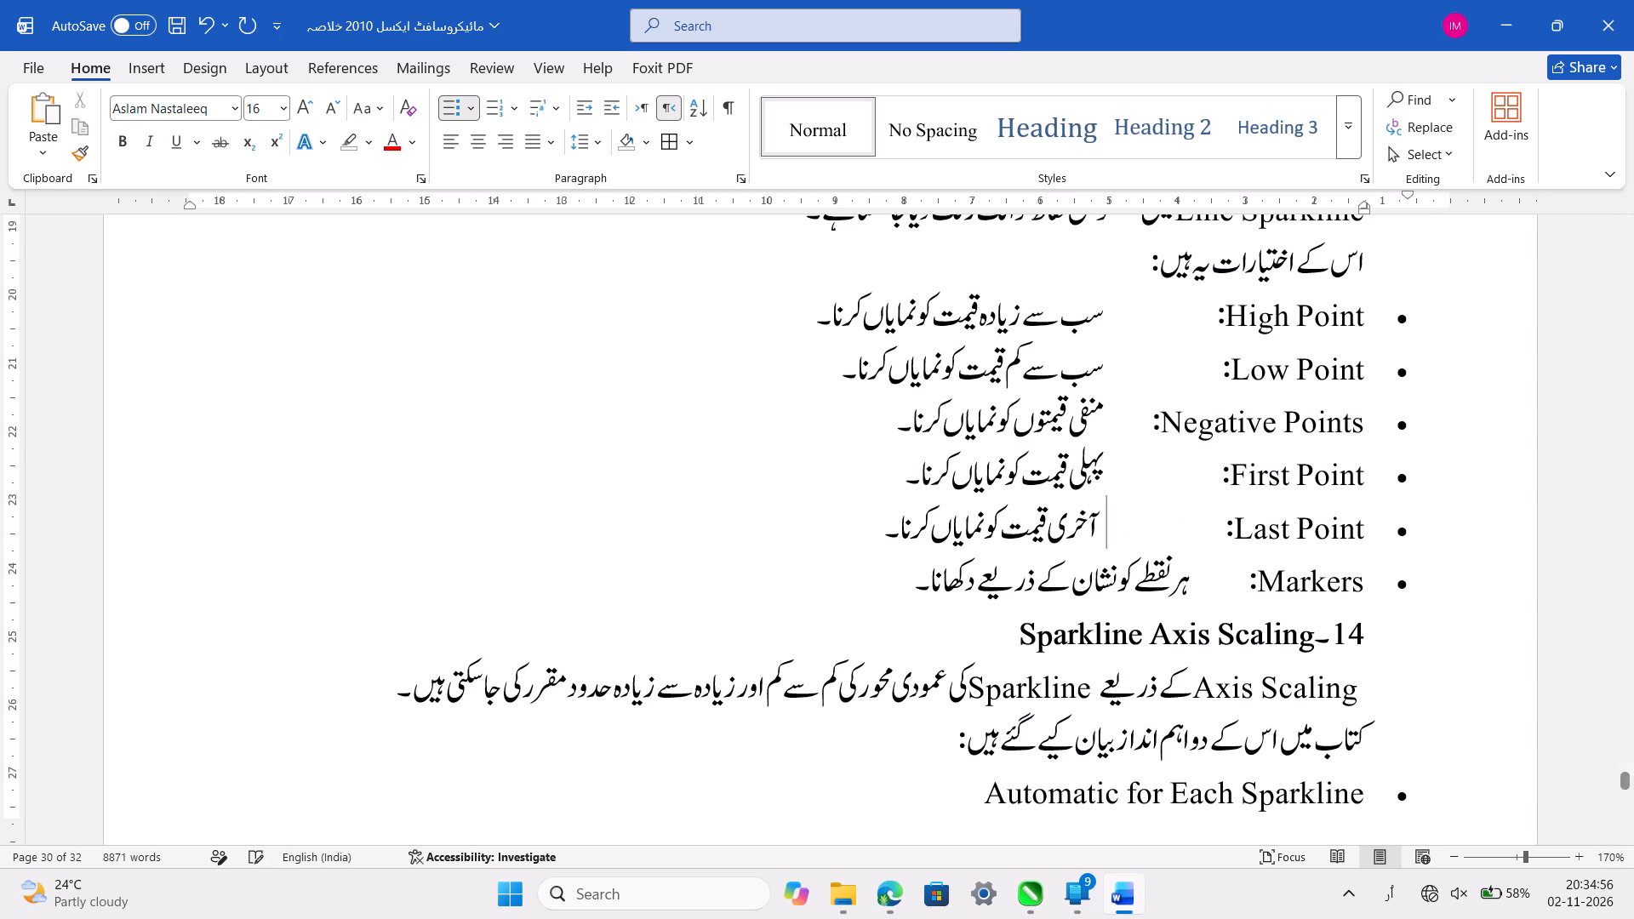
{"action": "key", "text": "Left"}
{"action": "key", "text": "BackSpace"}
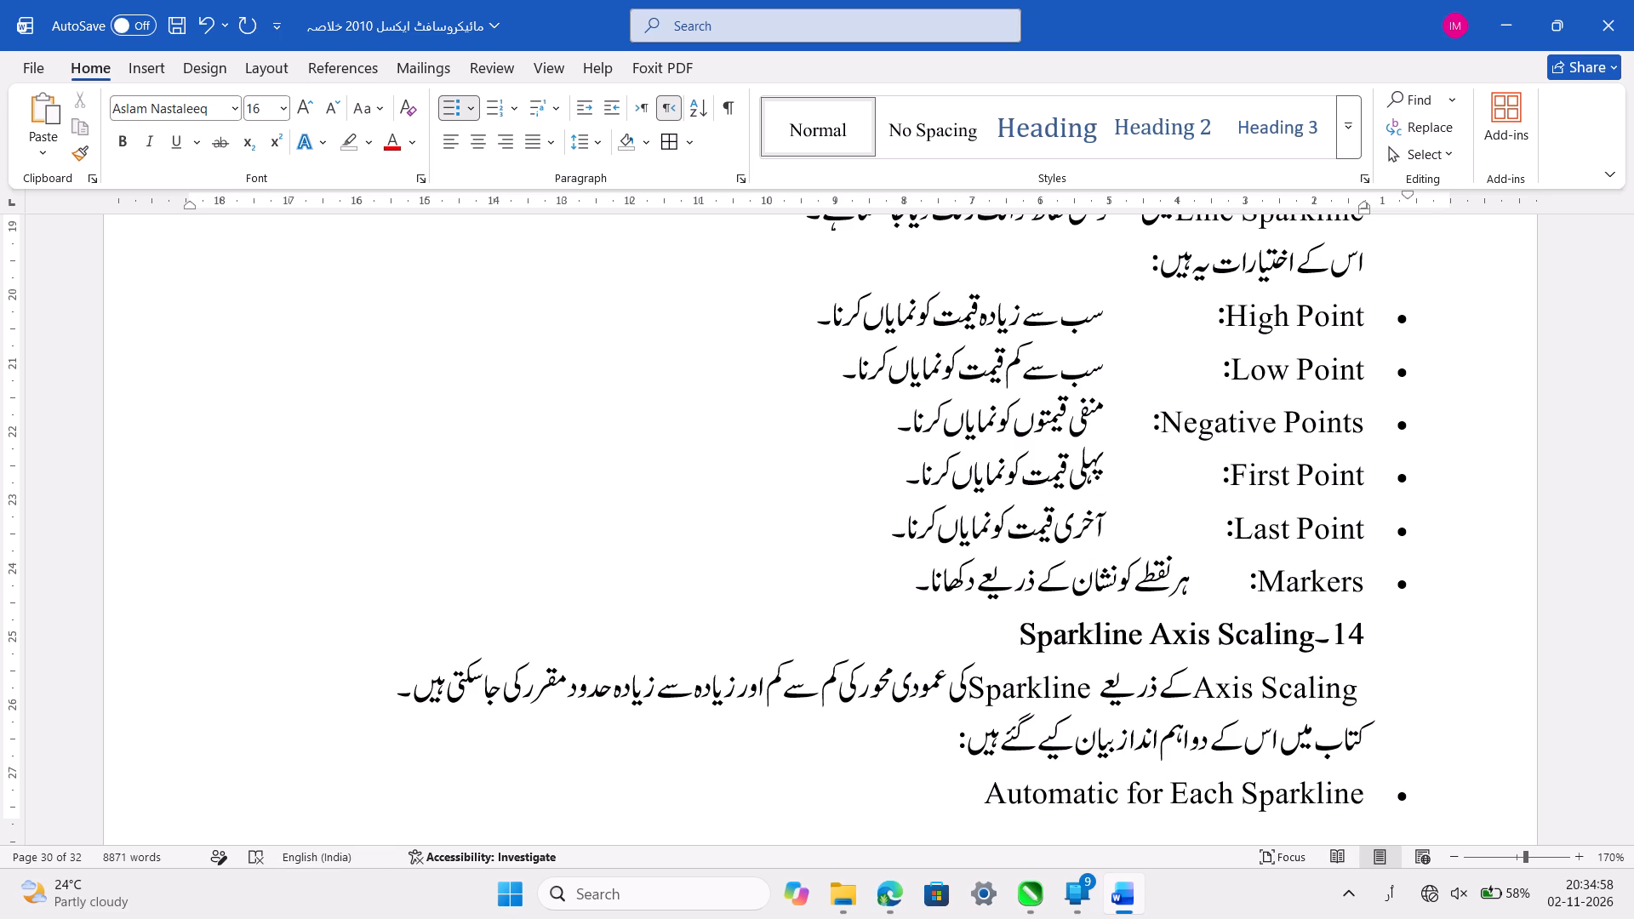
Add another tab before the Urdu description of "Markers" to align it with the bullets above, check its spacing, and save the document.
{"action": "left_click", "coordinate": [1151, 585]}
{"action": "key", "text": "Left"}
{"action": "key", "text": "Left"}
{"action": "key", "text": "Left"}
{"action": "key", "text": "Left"}
{"action": "left_click", "coordinate": [1201, 579]}
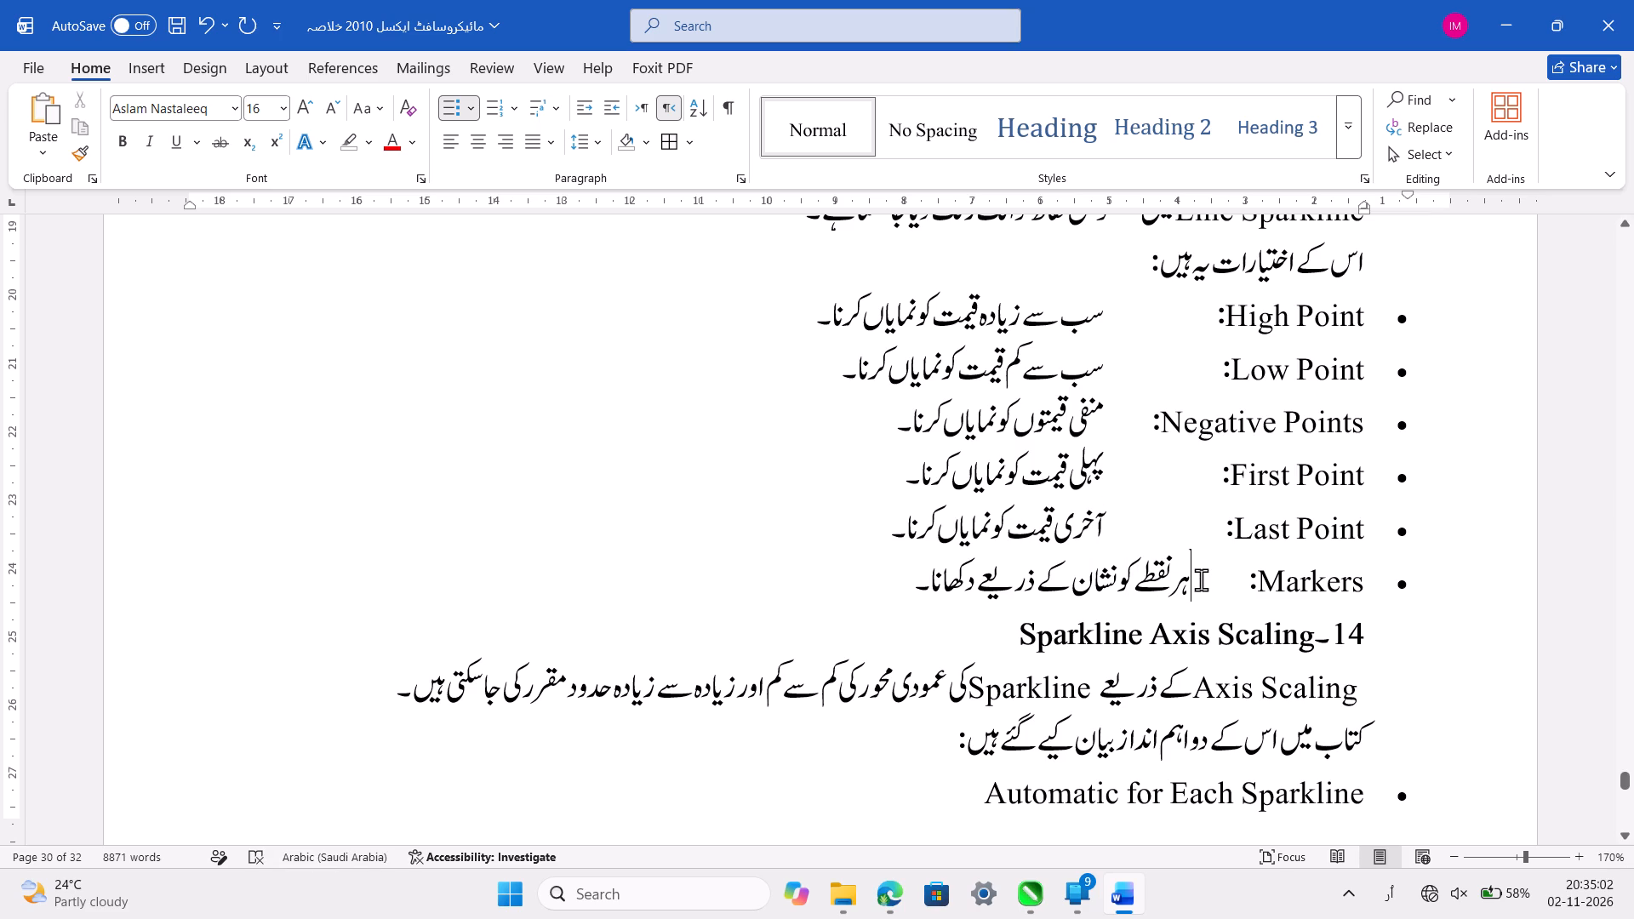
{"action": "key", "text": "Tab"}
{"action": "left_click", "coordinate": [1106, 569]}
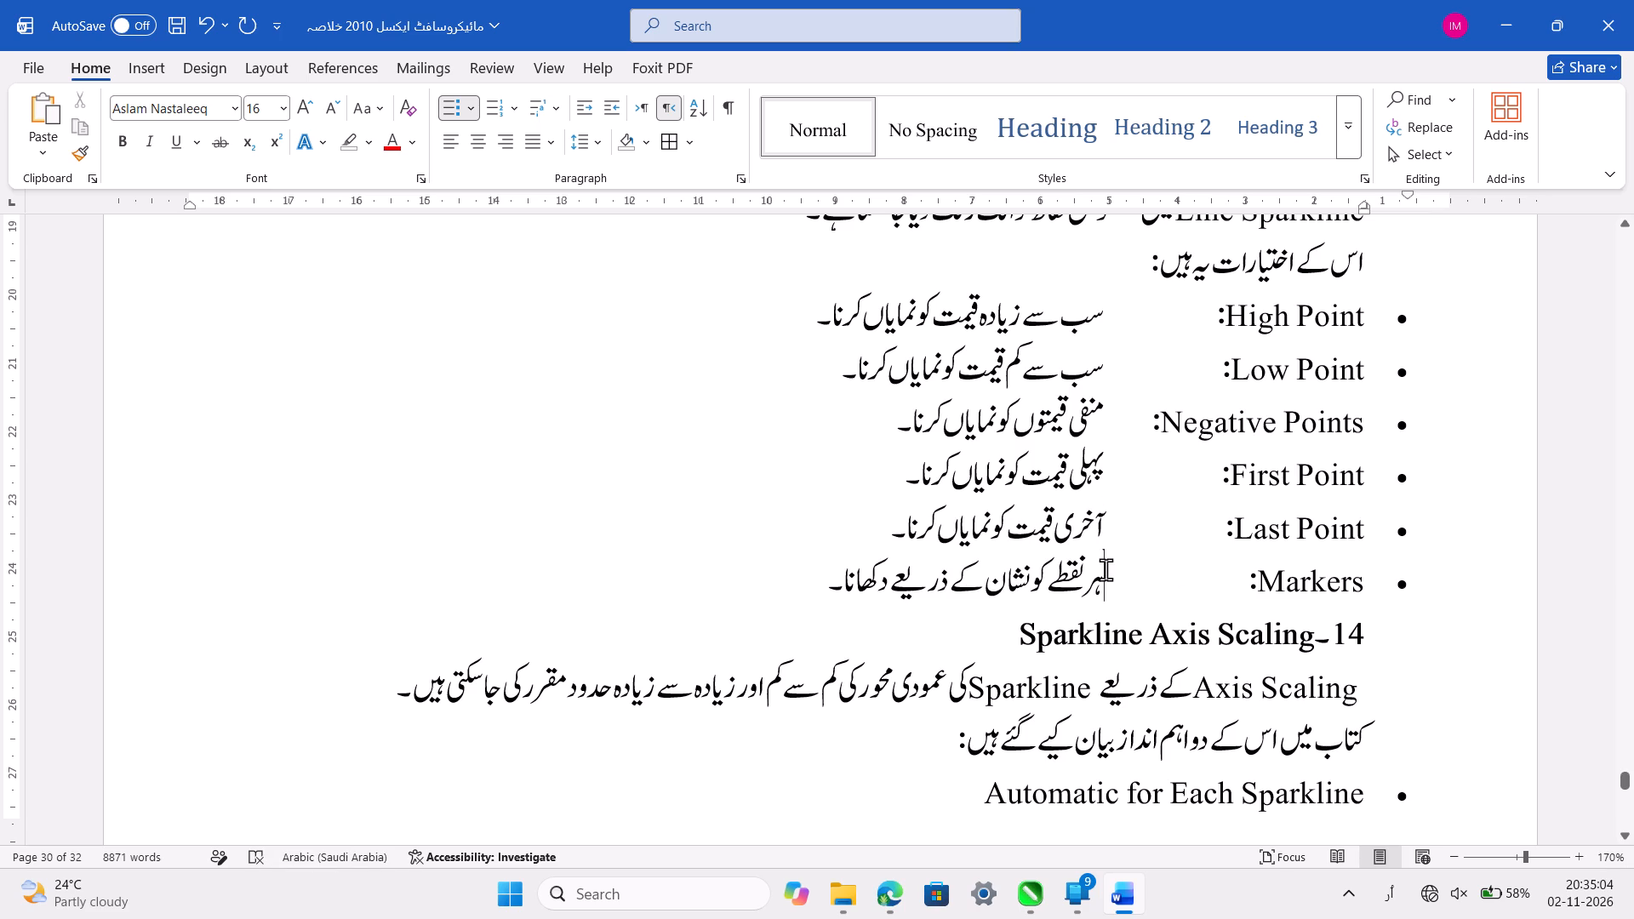
{"action": "key", "text": "Left"}
{"action": "key", "text": "Right"}
{"action": "key", "text": "Right"}
{"action": "key", "text": "Left"}
{"action": "key", "text": "Left"}
{"action": "key", "text": "Left"}
{"action": "key", "text": "Right"}
{"action": "key", "text": "Right"}
{"action": "key", "text": "Right"}
{"action": "key", "text": "Right"}
{"action": "key", "text": "Right"}
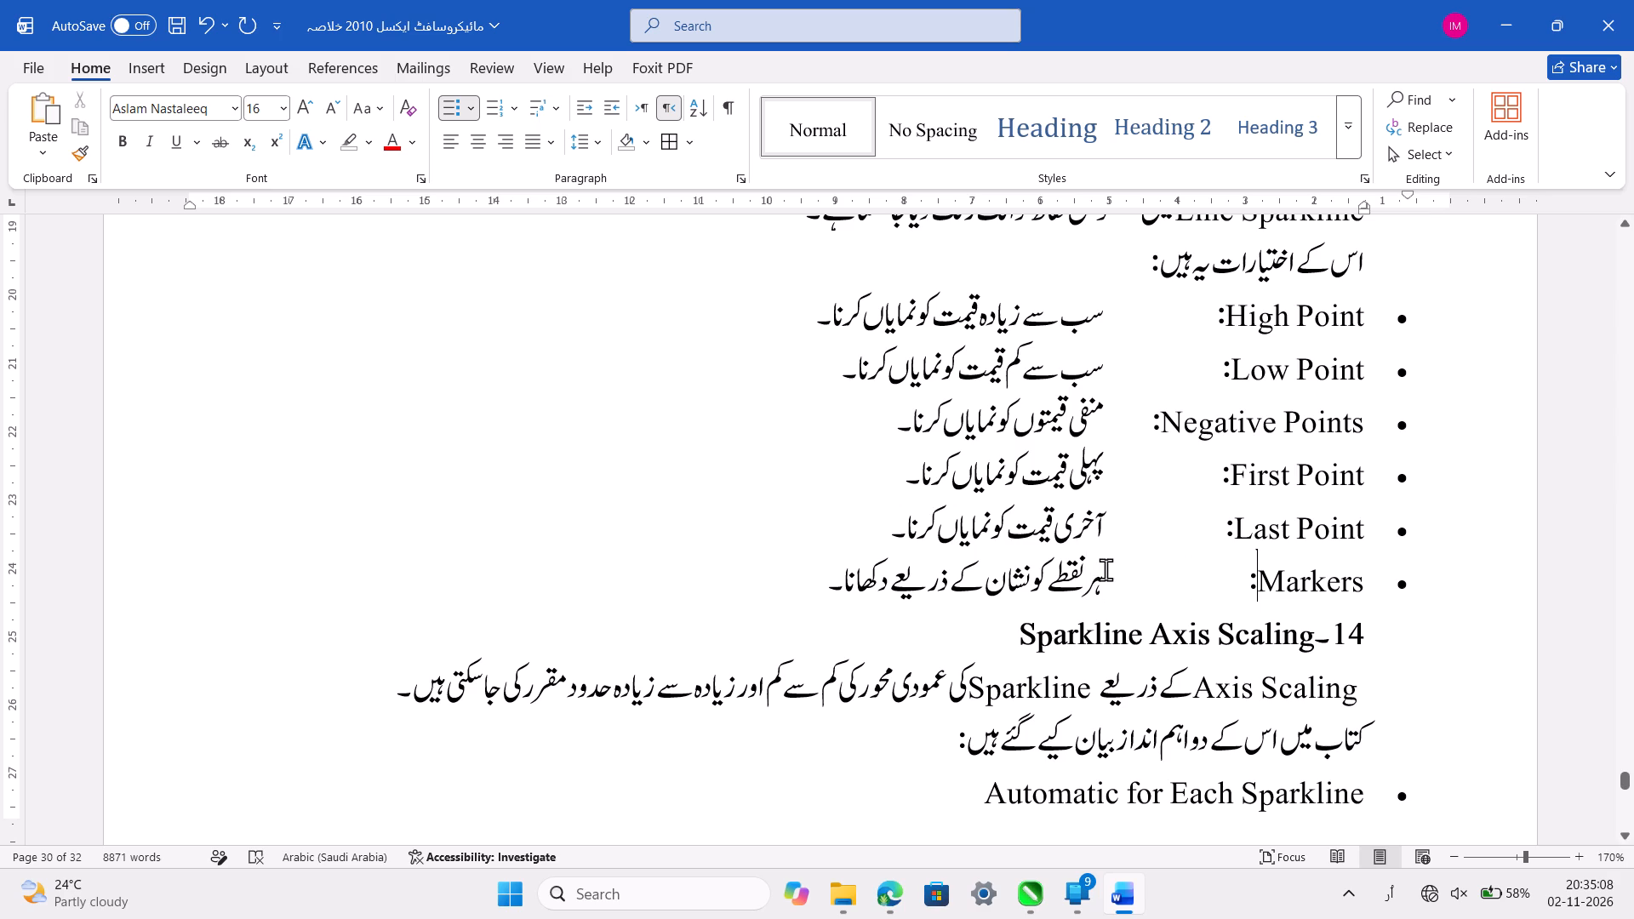
{"action": "key", "text": "Left"}
{"action": "key", "text": "Left"}
{"action": "key", "text": "ctrl+s"}
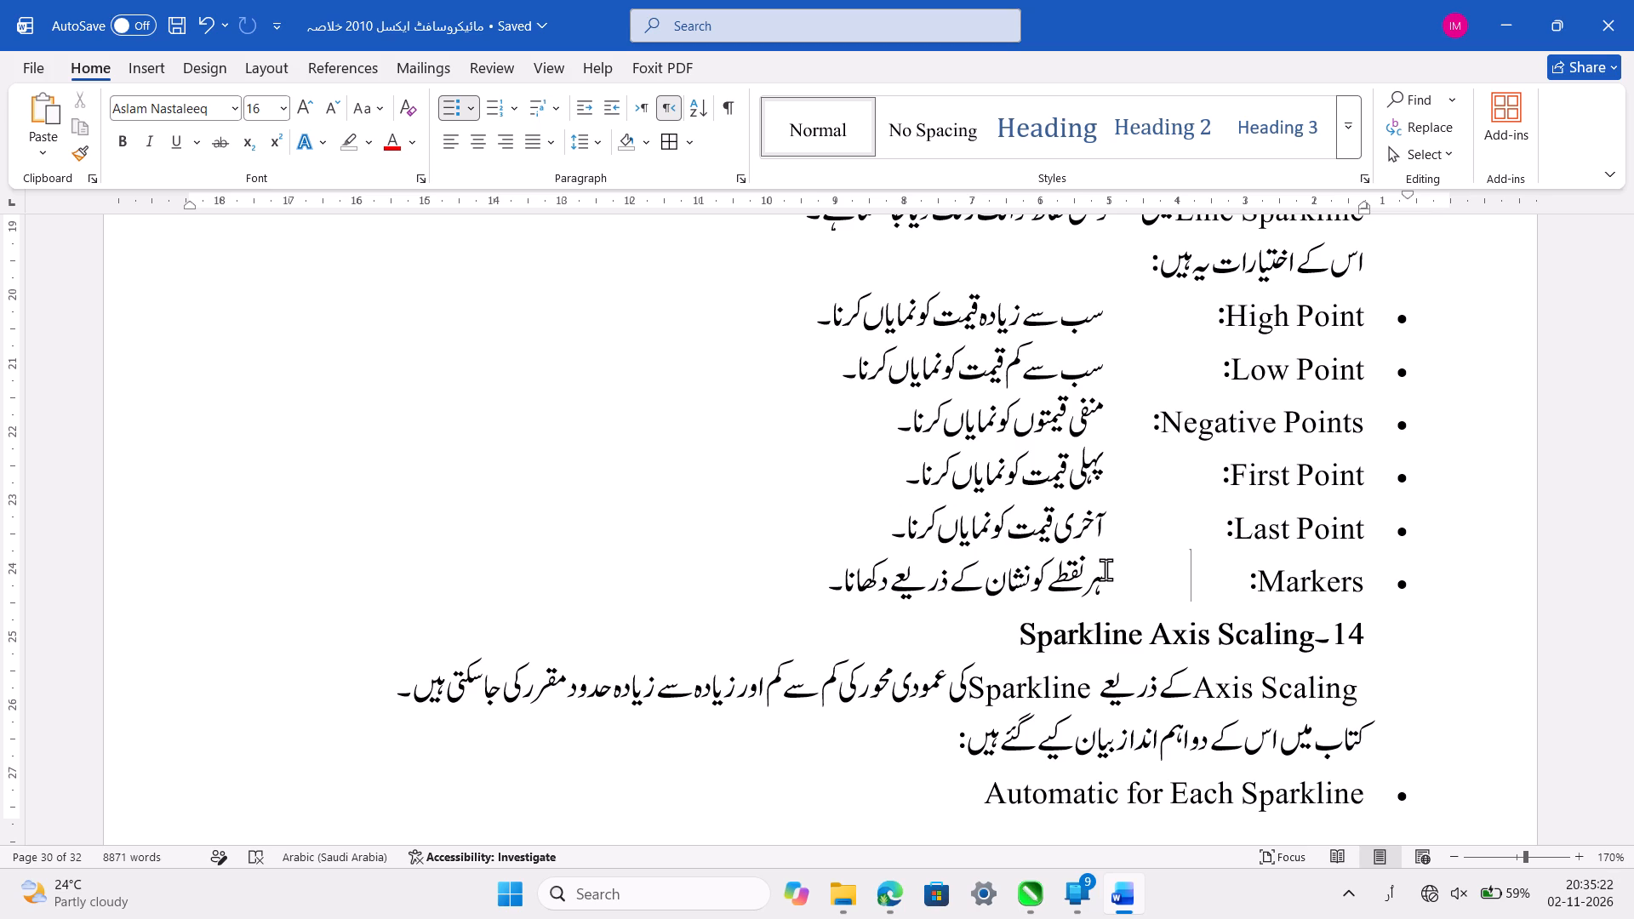
{"action": "scroll", "coordinate": [1106, 569], "scroll_direction": "down", "scroll_amount": 2, "text": "ctrl"}
{"action": "key", "text": "ctrl+s"}
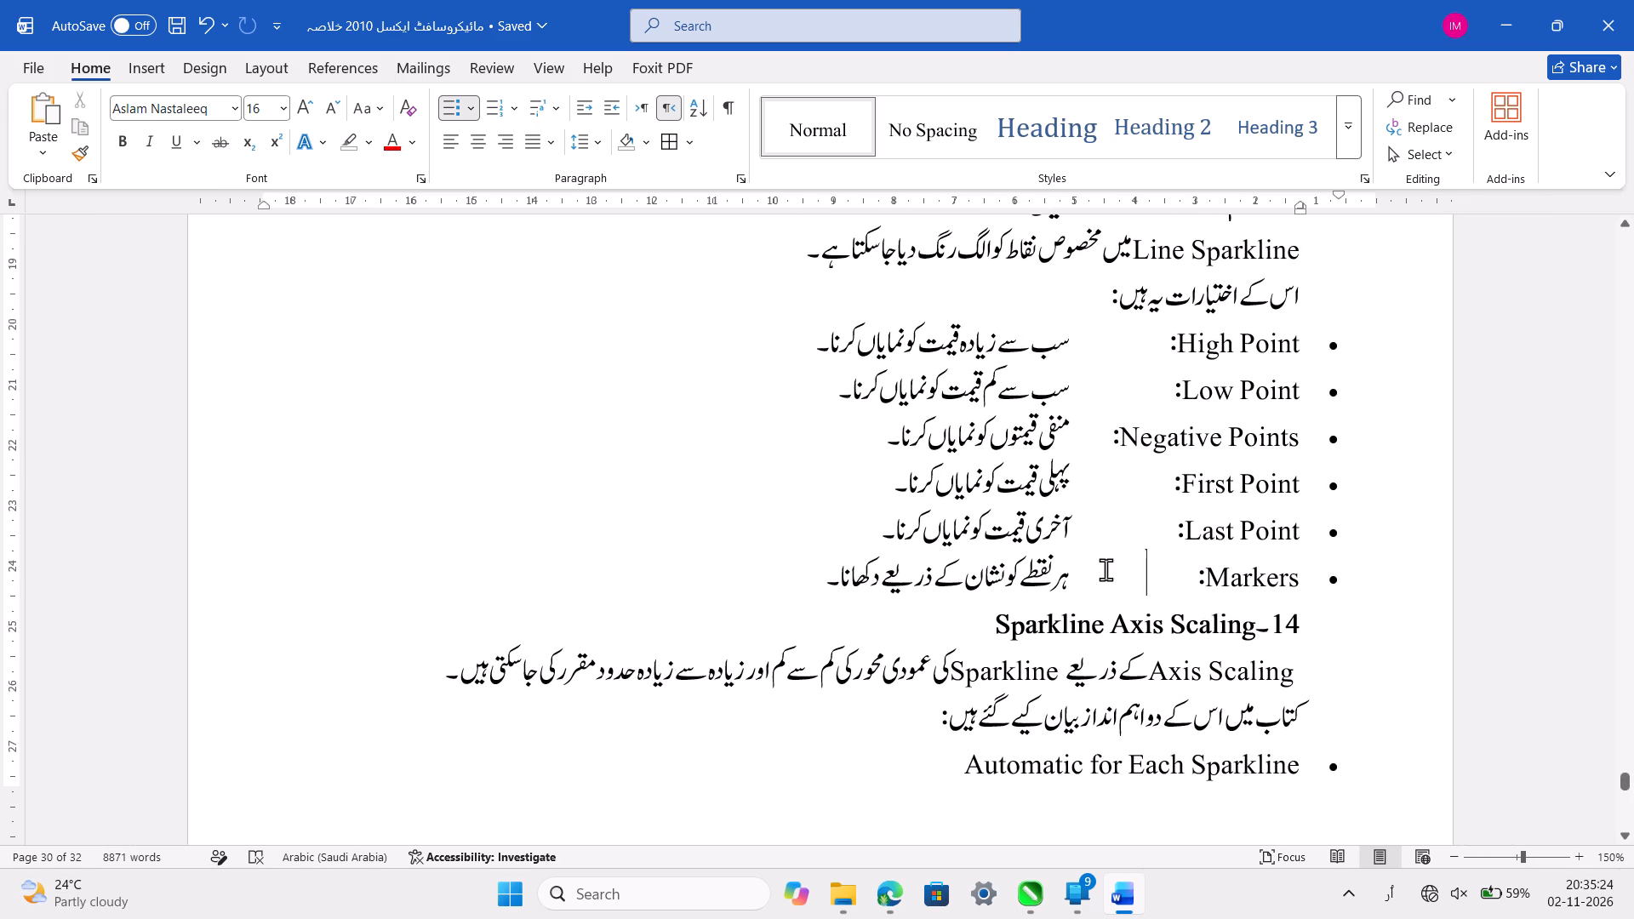
Retype the misplaced space so it follows "Axis Scaling" at the start of section 14's first sentence.
{"action": "scroll", "coordinate": [1106, 569], "scroll_direction": "down", "scroll_amount": 1}
{"action": "scroll", "coordinate": [1106, 569], "scroll_direction": "up", "scroll_amount": 1}
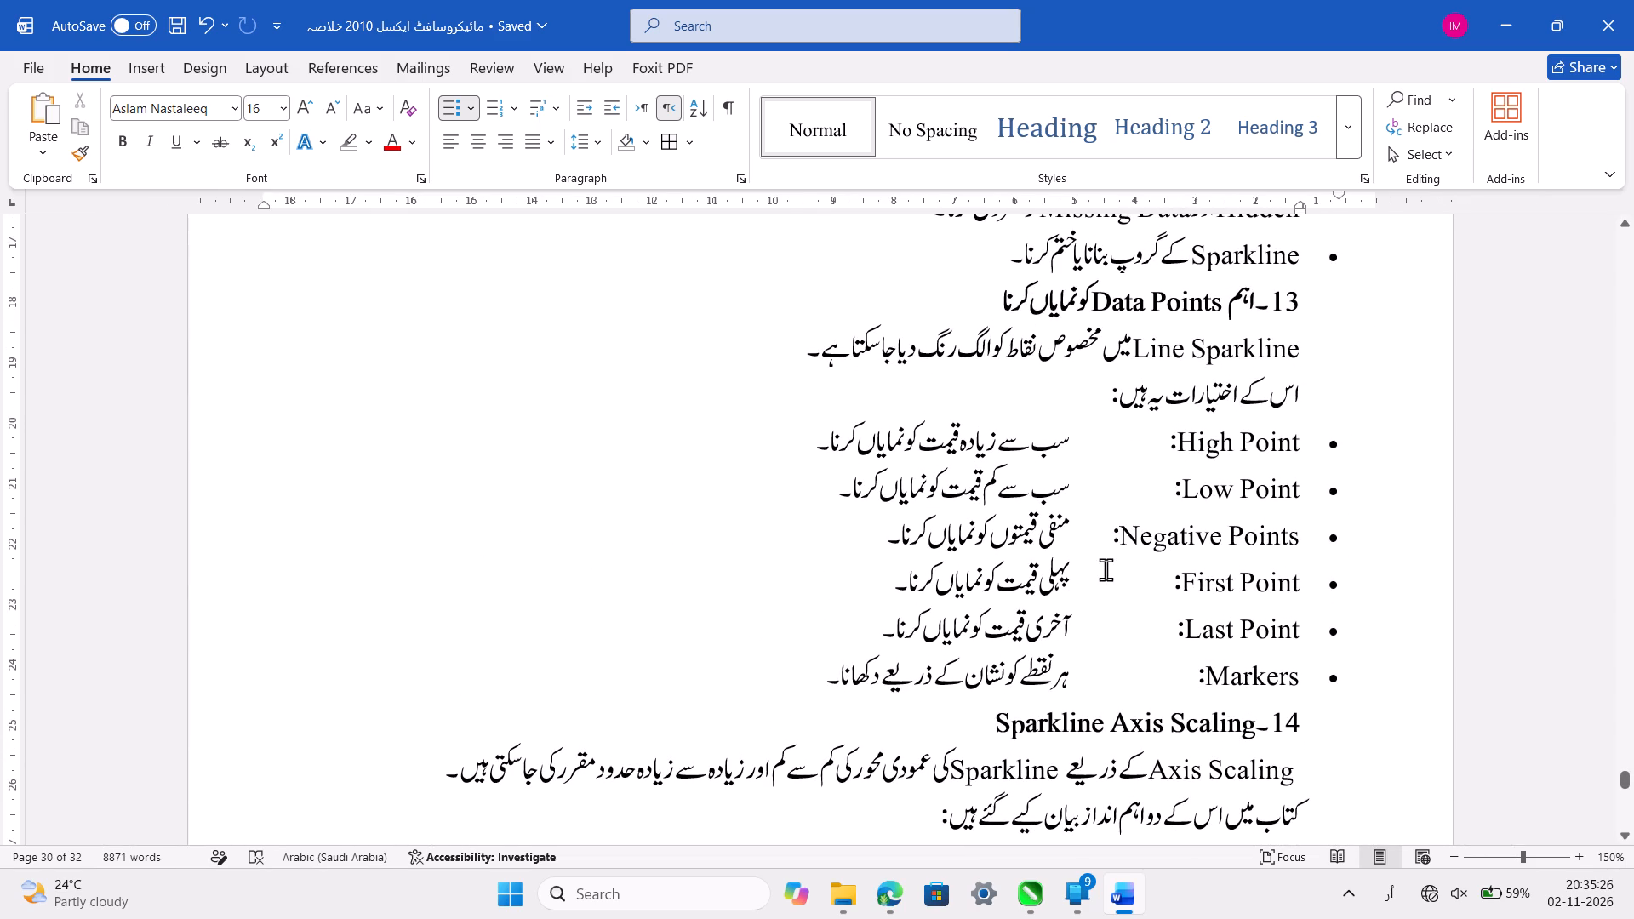
{"action": "scroll", "coordinate": [1106, 569], "scroll_direction": "down", "scroll_amount": 1}
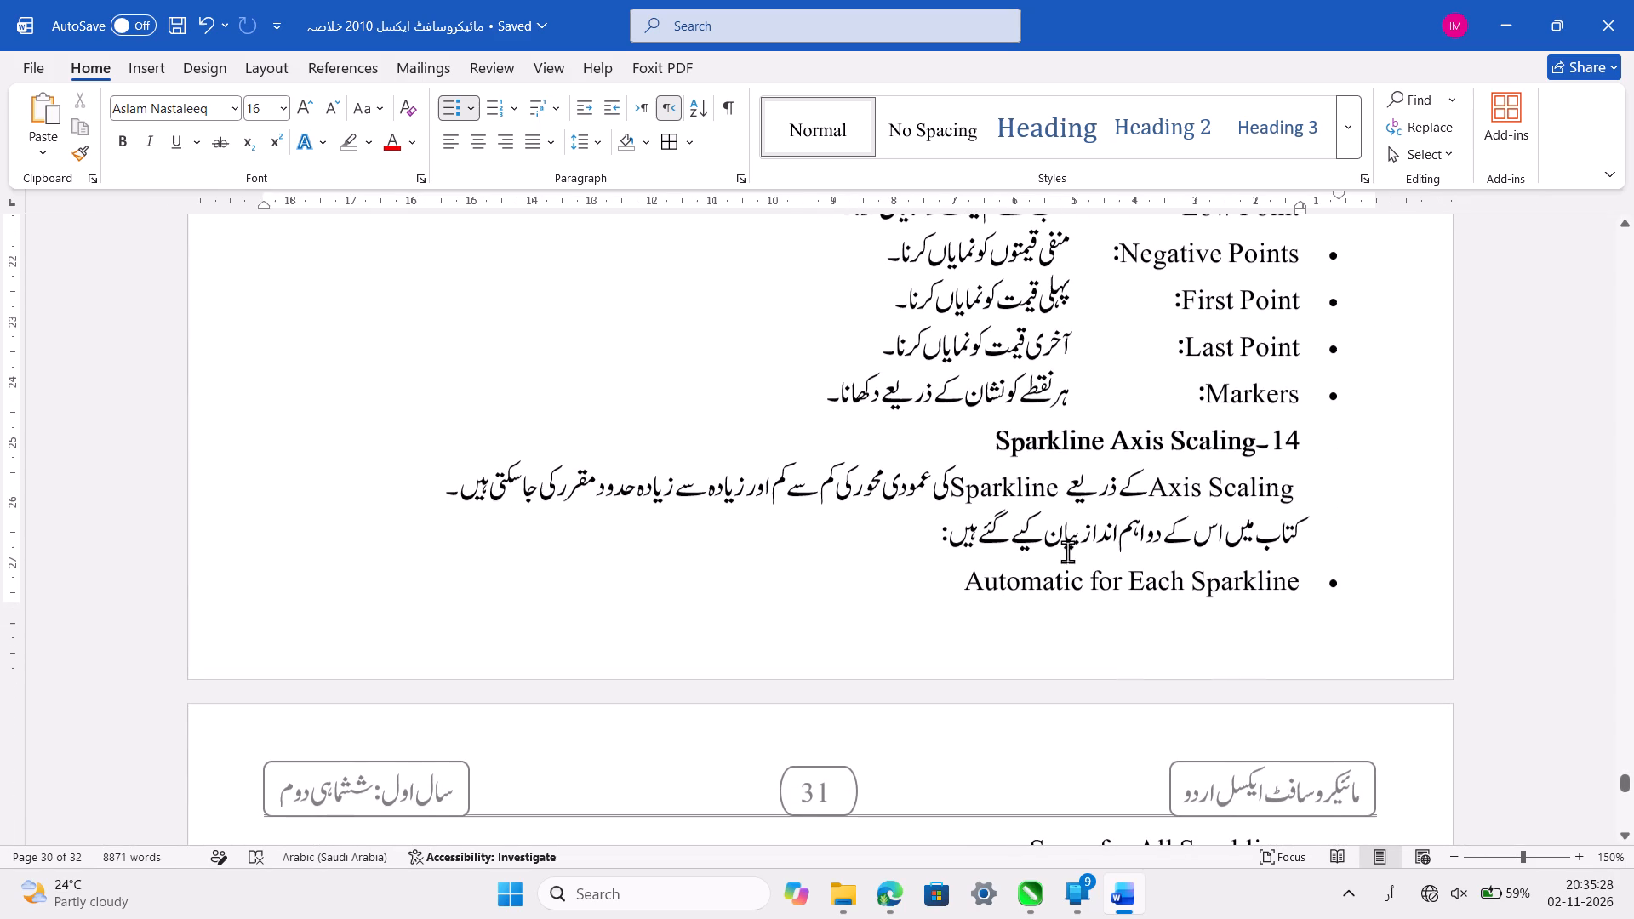
{"action": "scroll", "coordinate": [1117, 445], "scroll_direction": "up", "scroll_amount": 2, "text": "ctrl"}
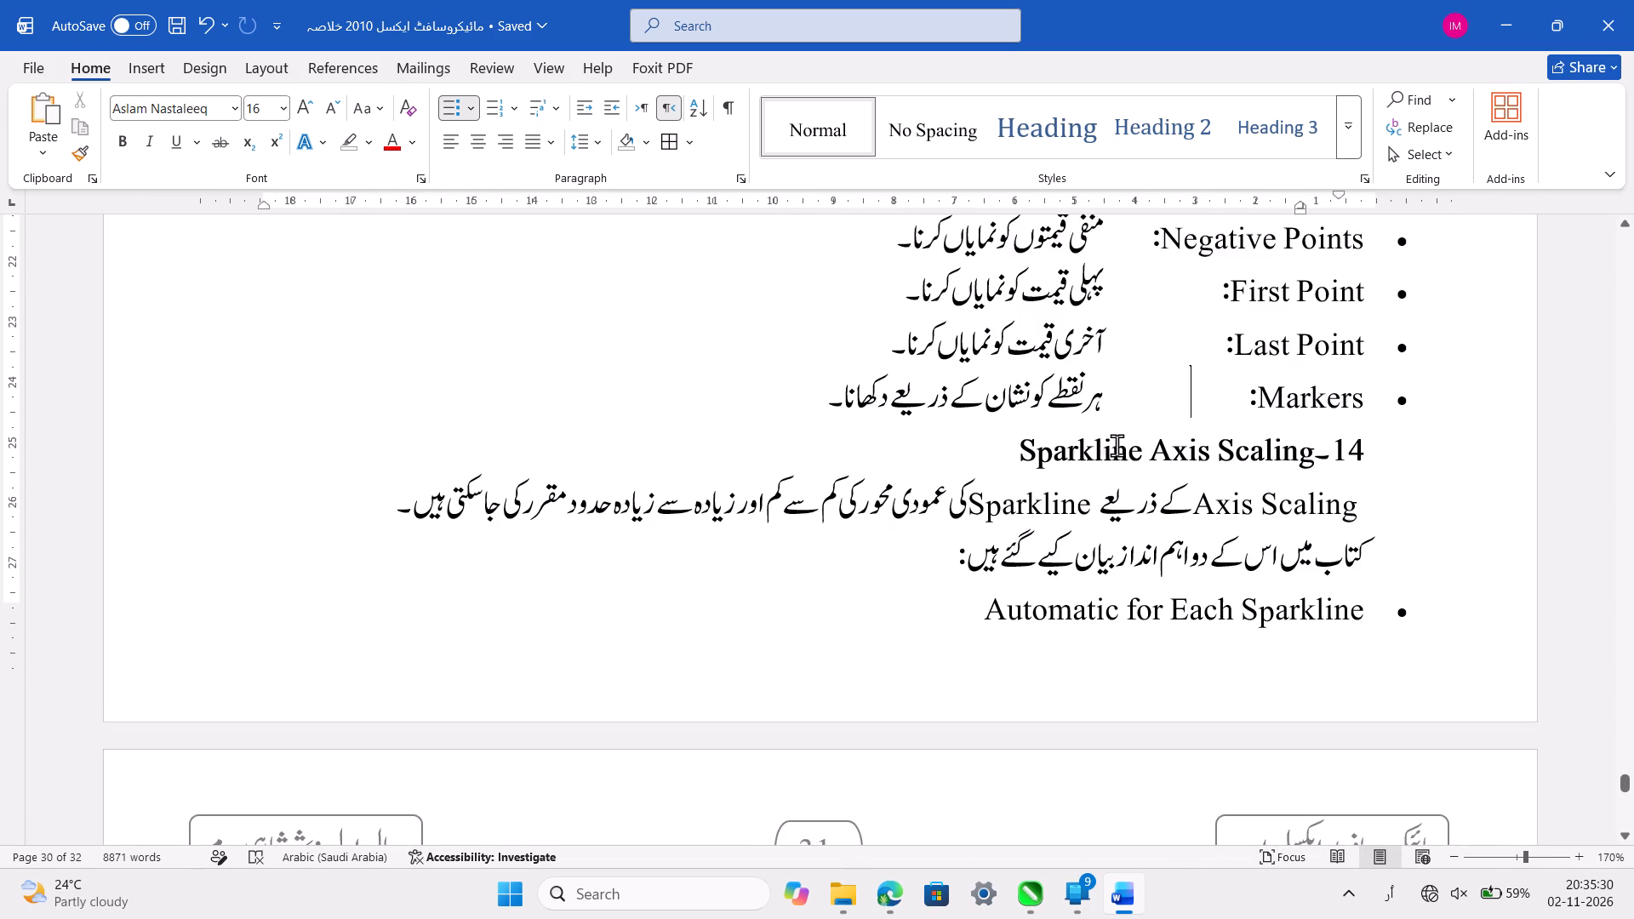
{"action": "scroll", "coordinate": [1117, 445], "scroll_direction": "down", "scroll_amount": 1}
{"action": "left_click", "coordinate": [1334, 397]}
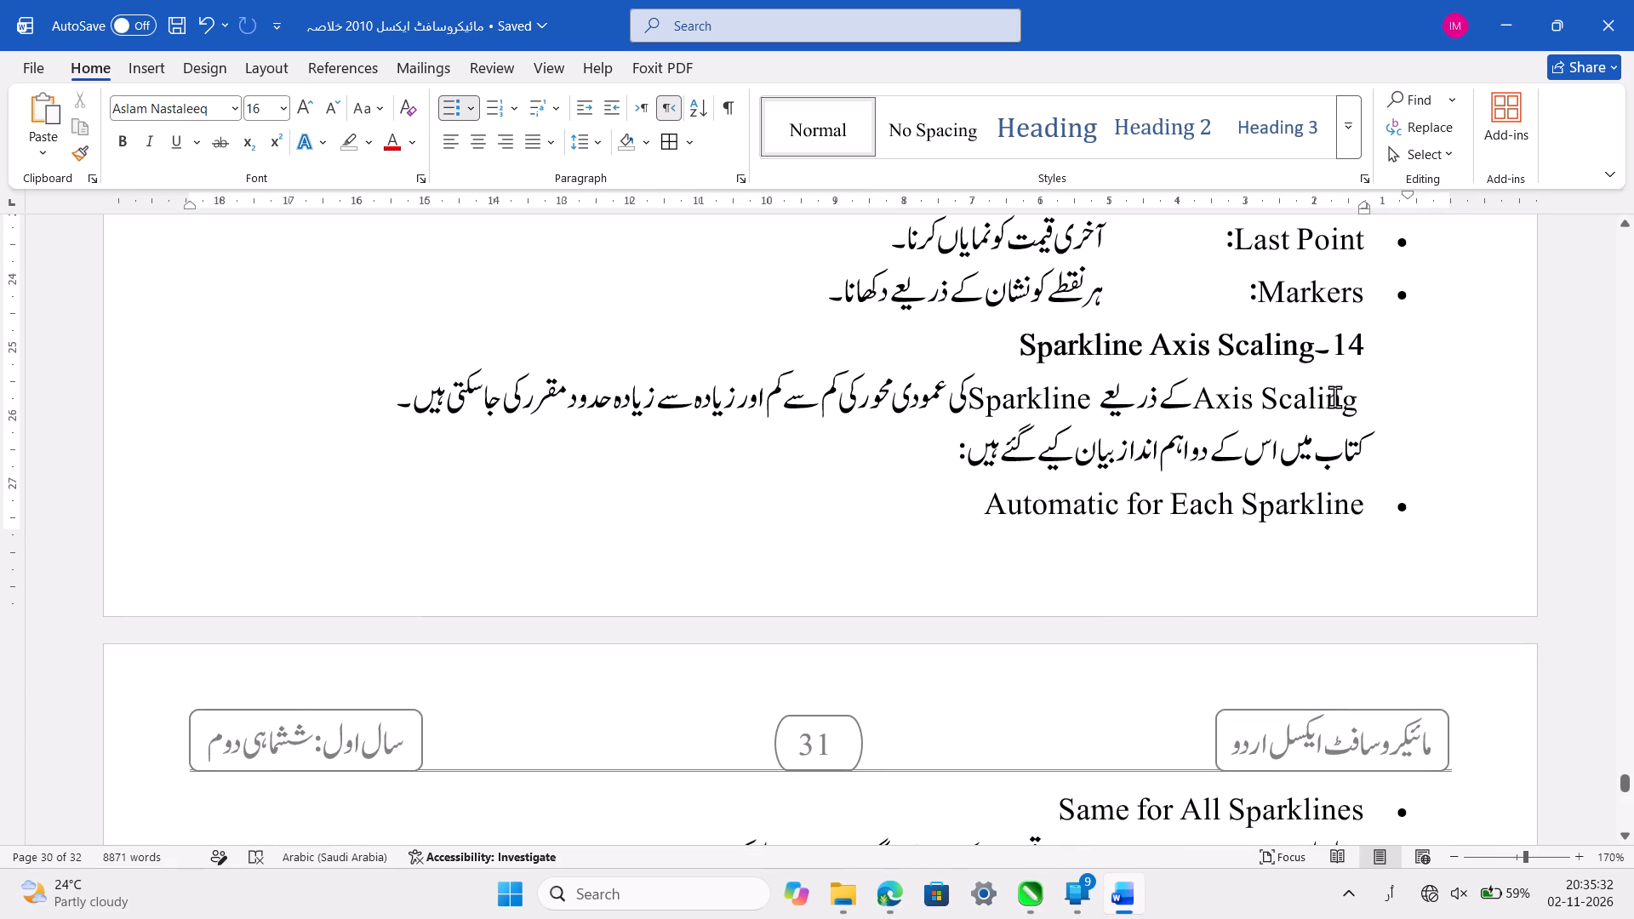
{"action": "key", "text": "Left"}
{"action": "key", "text": "Left"}
{"action": "key", "text": "Left"}
{"action": "key", "text": "BackSpace"}
{"action": "key", "text": "space"}
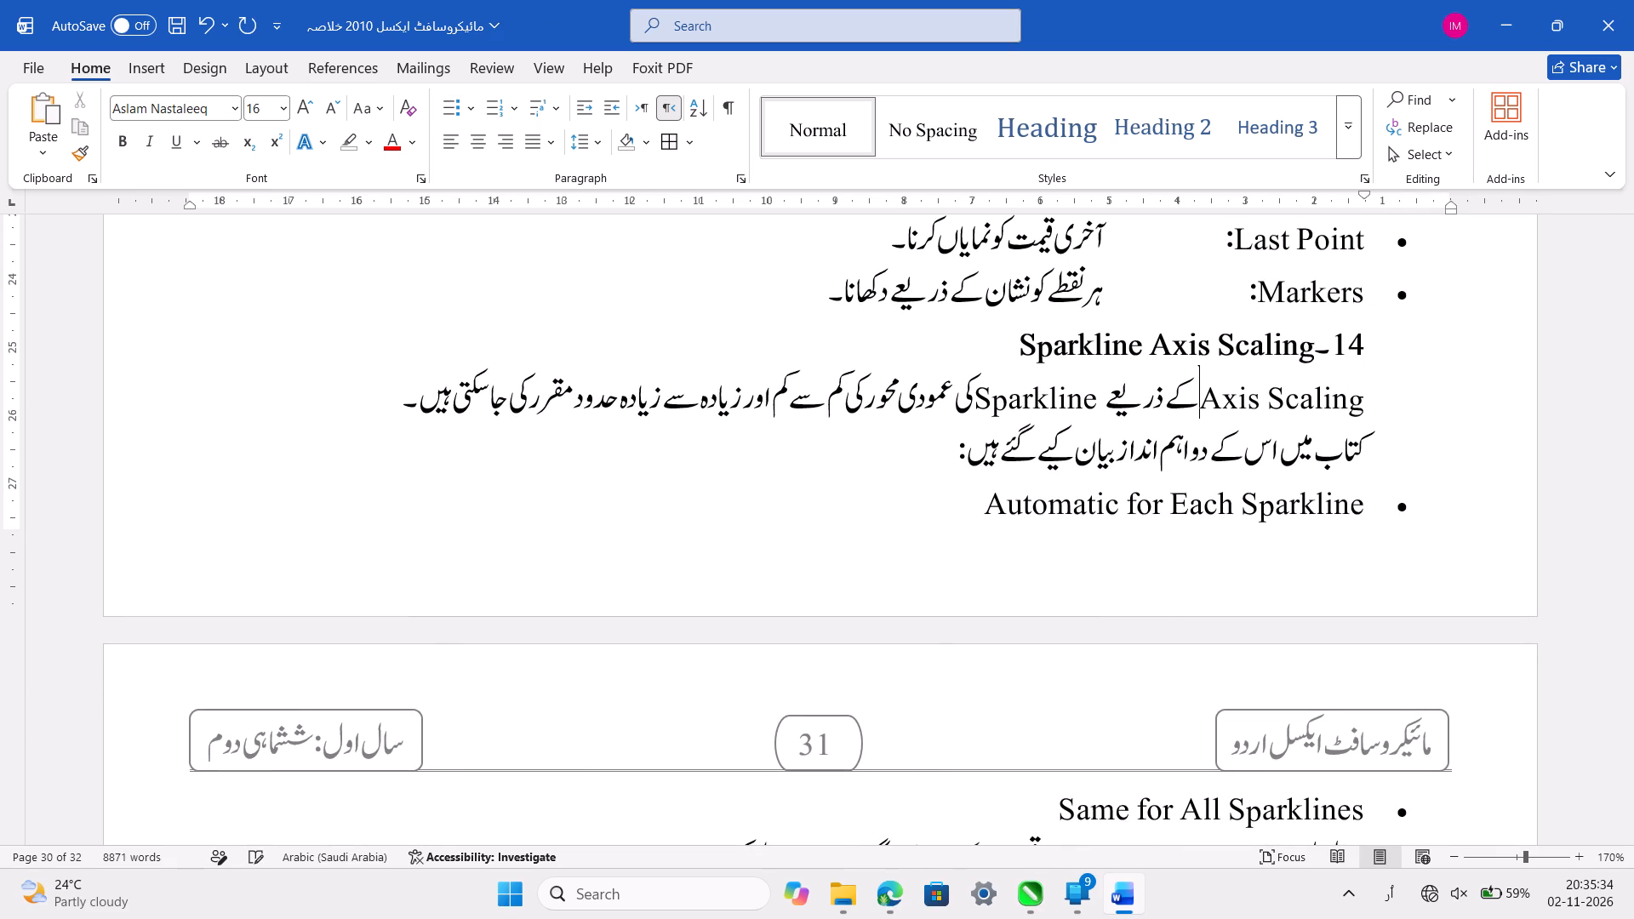
Retype the misplaced space so it follows "Sparkline" in section 14's first sentence, and save the document.
{"action": "left_click", "coordinate": [1050, 389]}
{"action": "key", "text": "Left"}
{"action": "key", "text": "Left"}
{"action": "key", "text": "Left"}
{"action": "key", "text": "Left"}
{"action": "key", "text": "Left"}
{"action": "key", "text": "BackSpace"}
{"action": "key", "text": "space"}
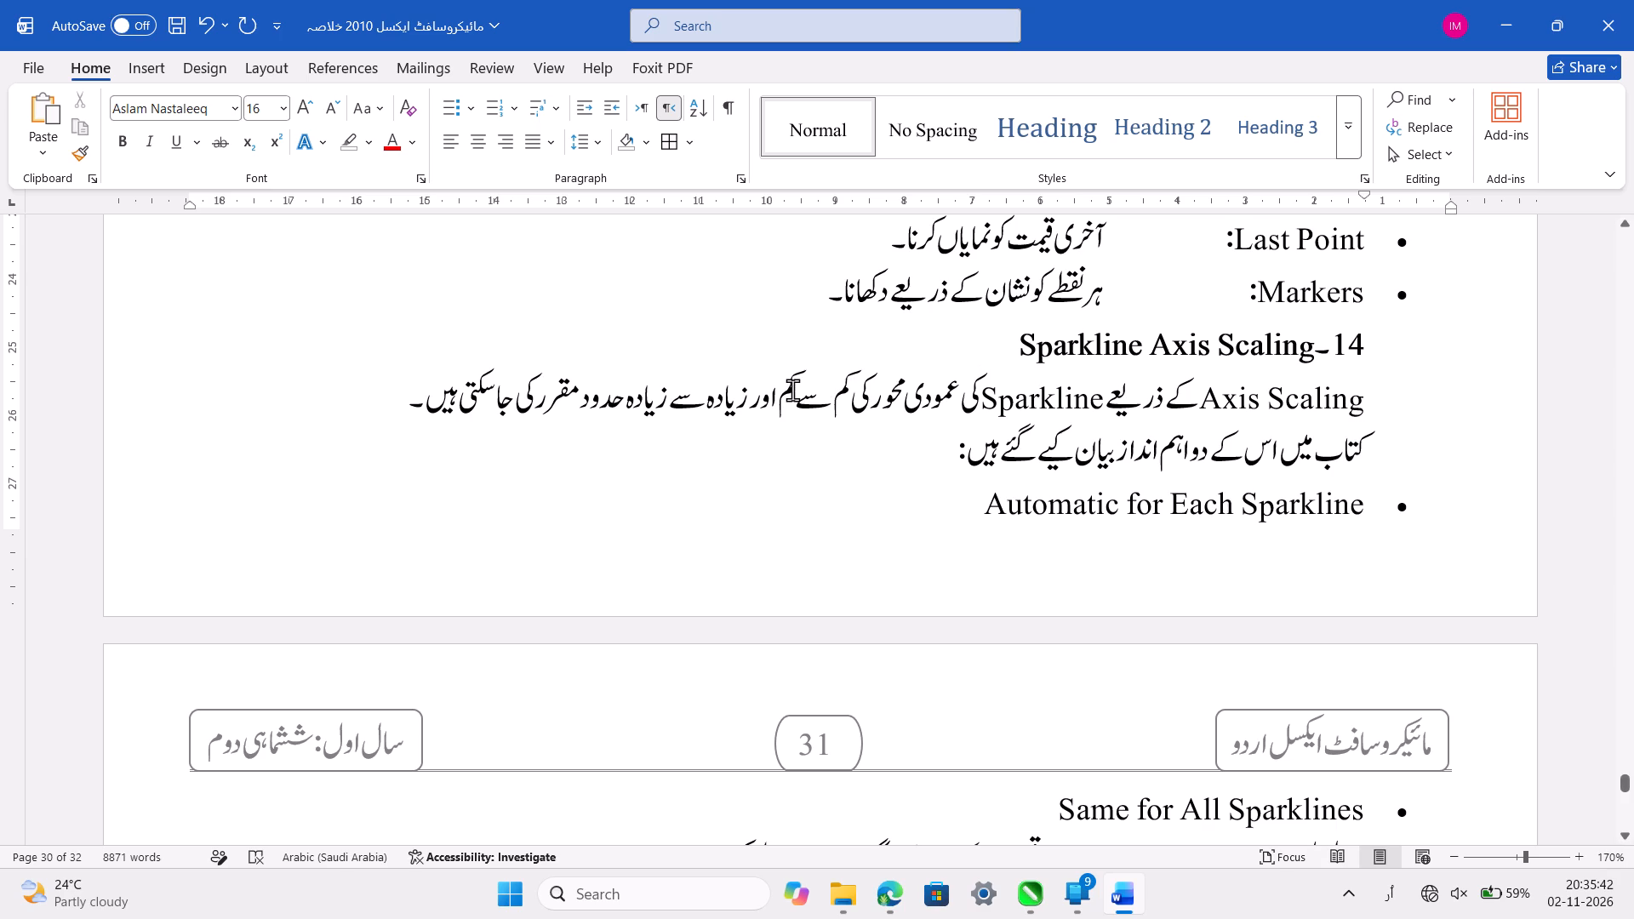
{"action": "left_click", "coordinate": [1273, 458]}
{"action": "key", "text": "ctrl+s"}
Retype the misplaced space so it follows "Sparkline" in the sentence on the first scaling method, below the "Same for All Sparklines" bullet.
{"action": "scroll", "coordinate": [1300, 513], "scroll_direction": "down", "scroll_amount": 1}
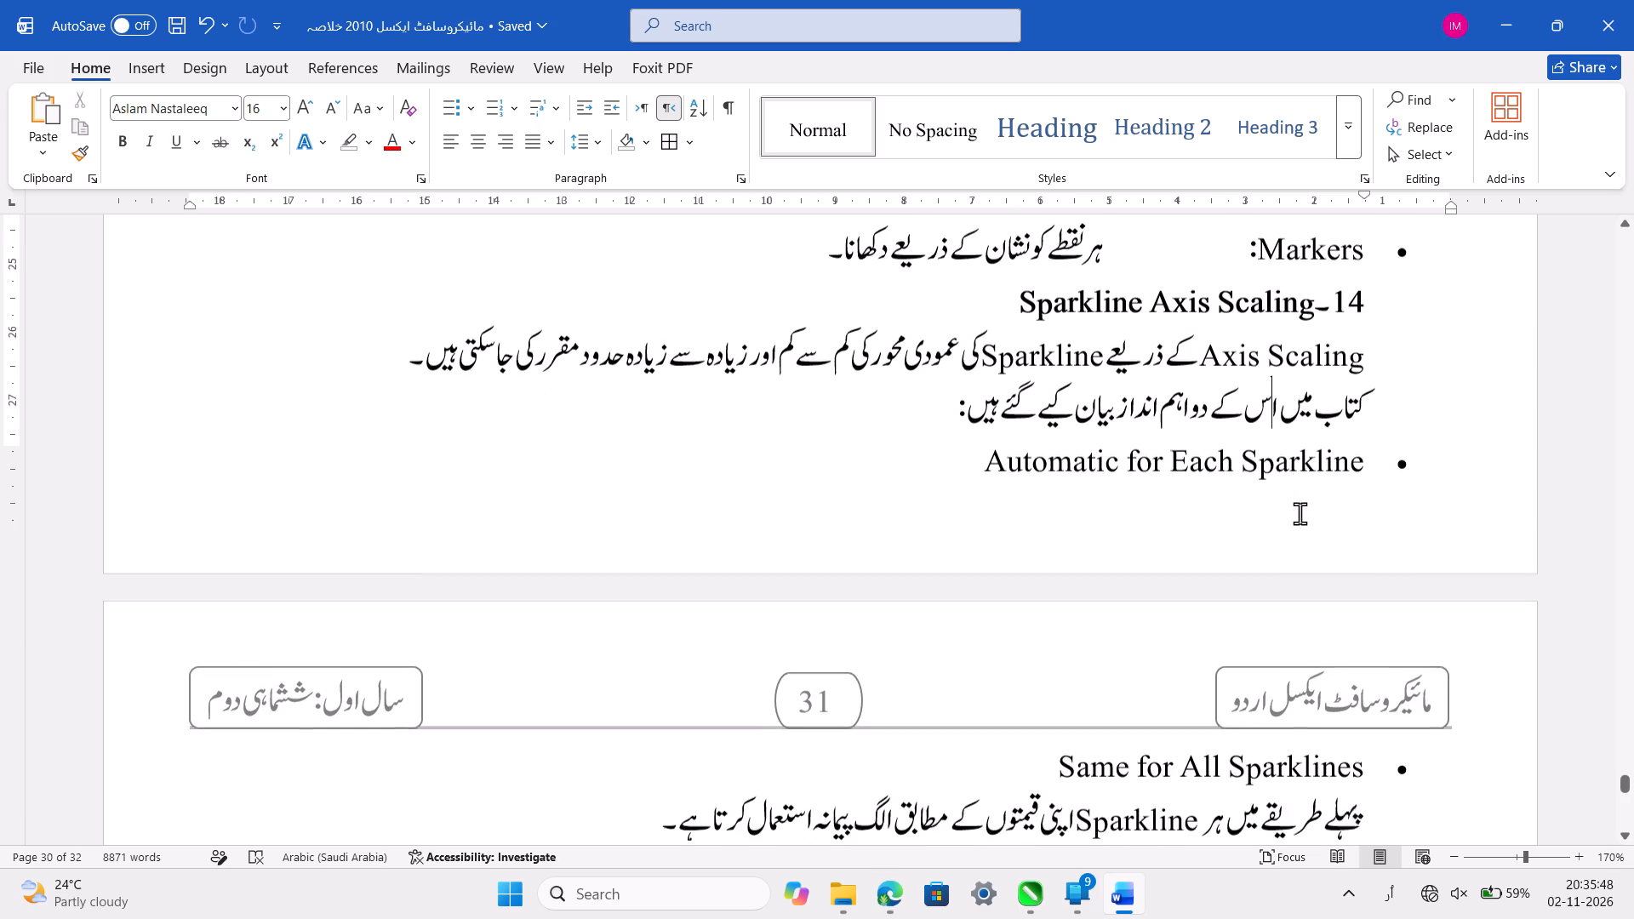
{"action": "scroll", "coordinate": [1300, 513], "scroll_direction": "down", "scroll_amount": 2}
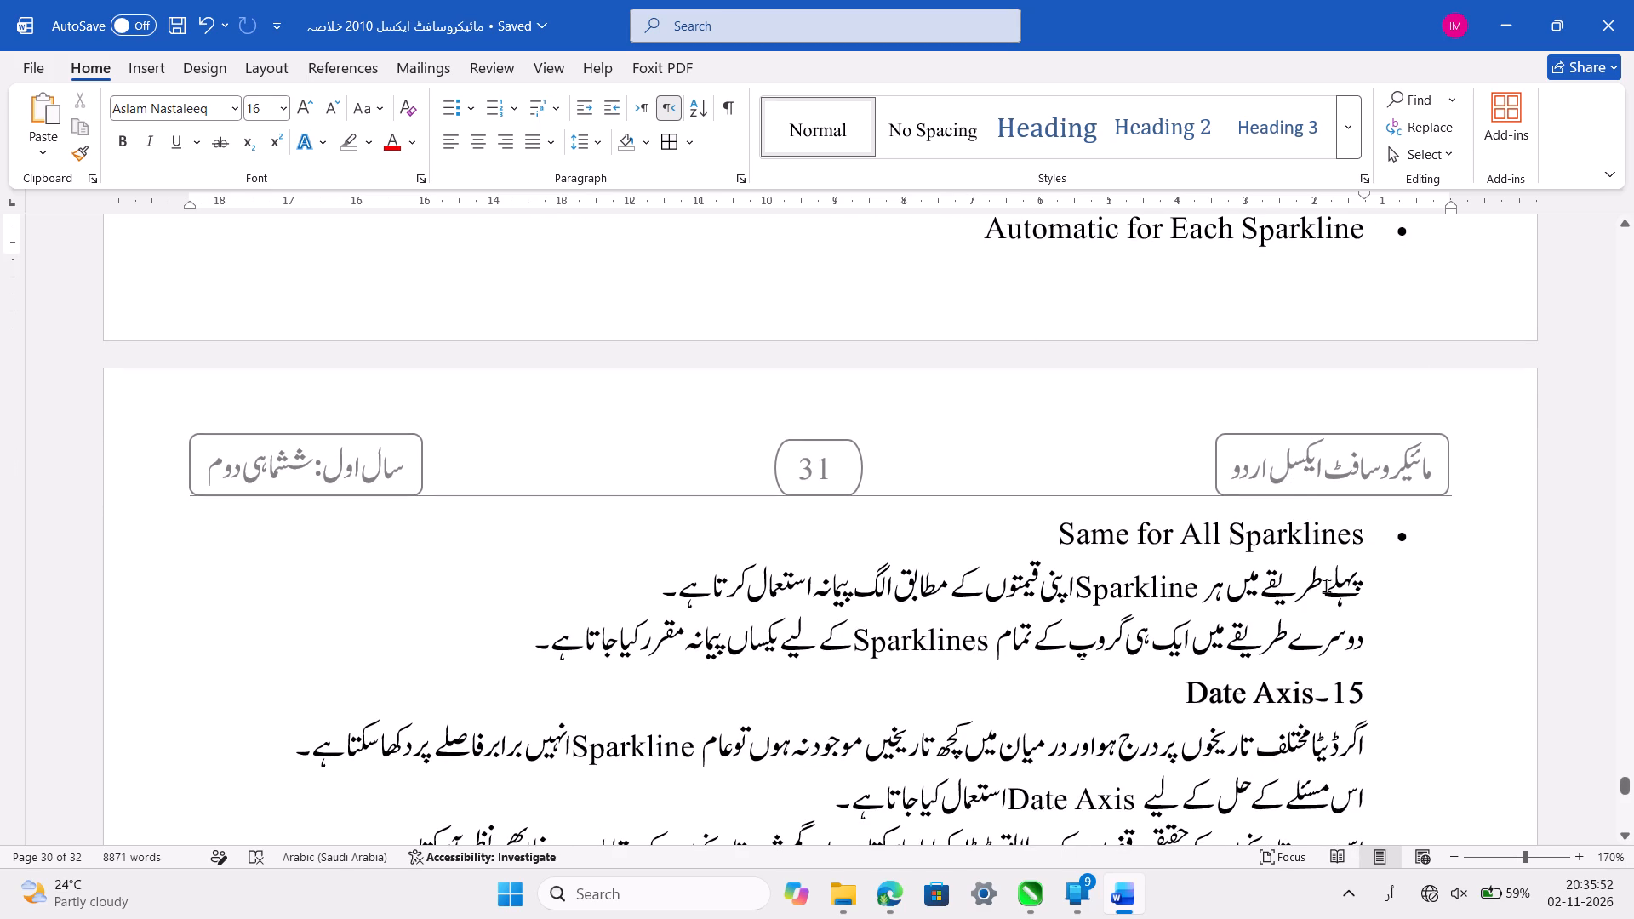
{"action": "left_click", "coordinate": [1182, 587]}
{"action": "key", "text": "Left"}
{"action": "key", "text": "Left"}
{"action": "key", "text": "BackSpace"}
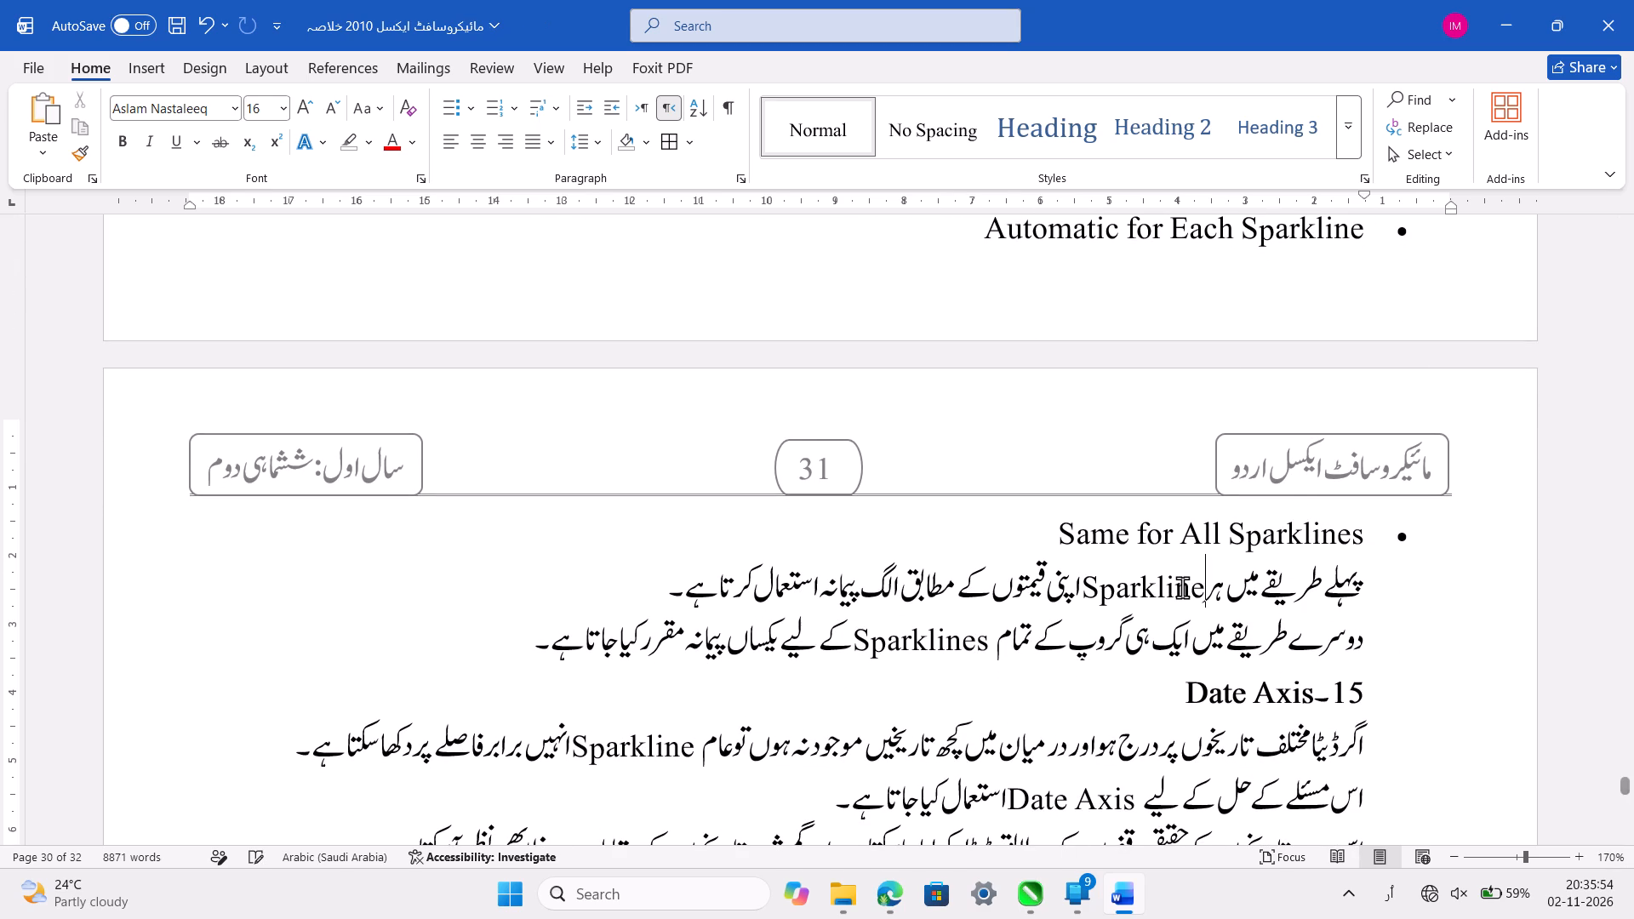
{"action": "key", "text": "space"}
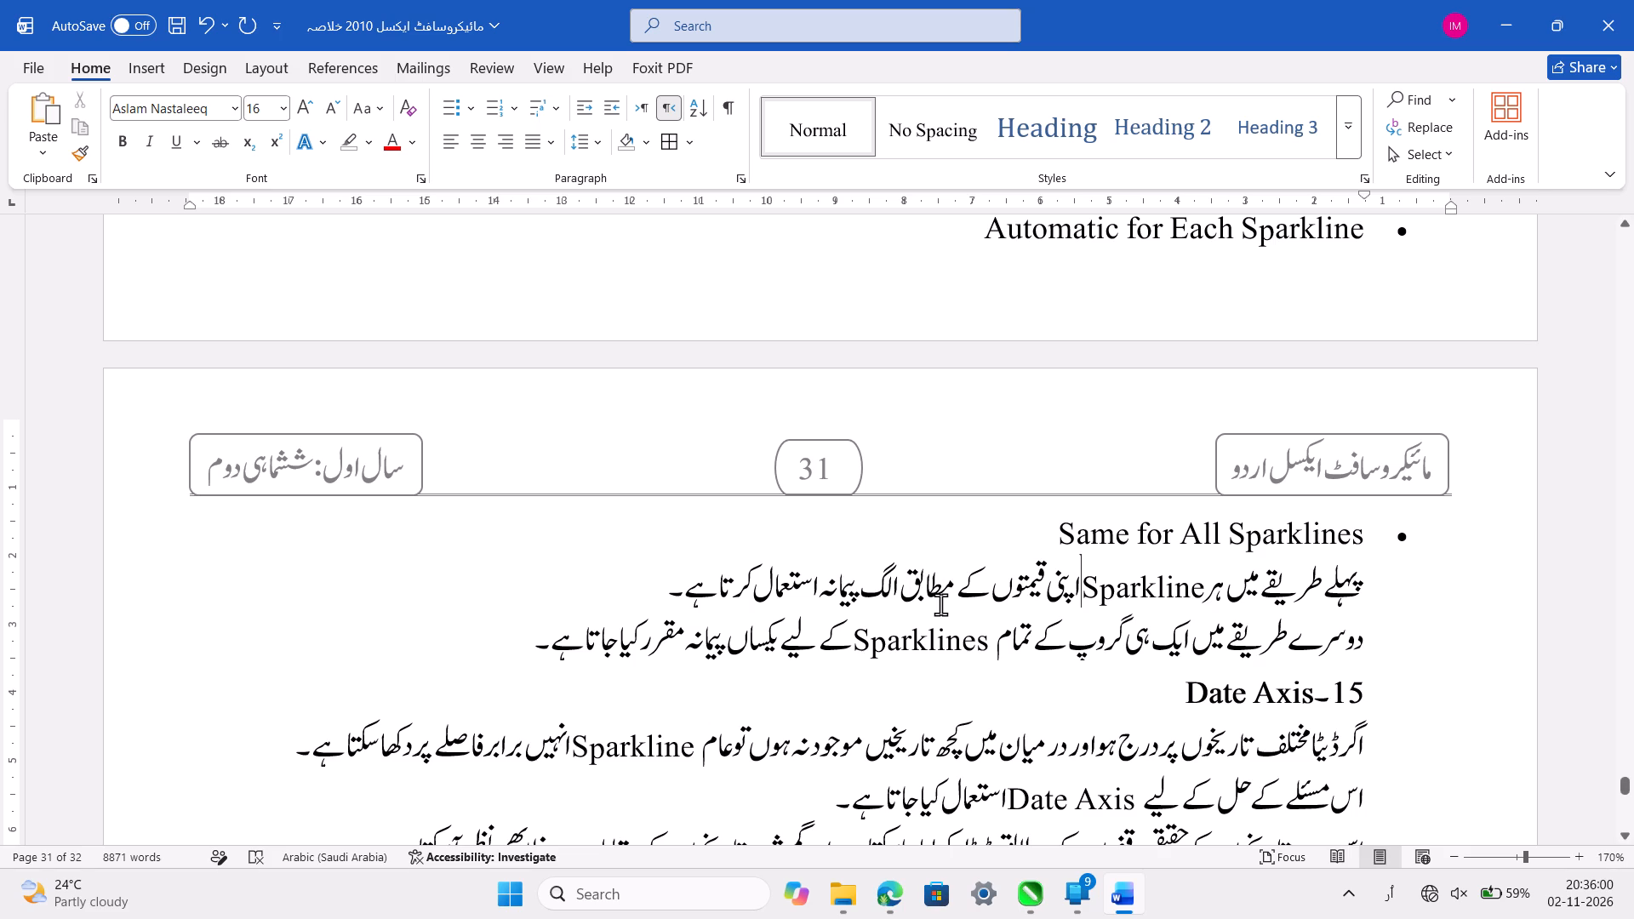
Retype the misplaced space so it follows "Sparklines" in the sentence on the second scaling method, and save the document.
{"action": "left_click", "coordinate": [966, 645]}
{"action": "key", "text": "Left"}
{"action": "key", "text": "Left"}
{"action": "key", "text": "Left"}
{"action": "key", "text": "BackSpace"}
{"action": "key", "text": "space"}
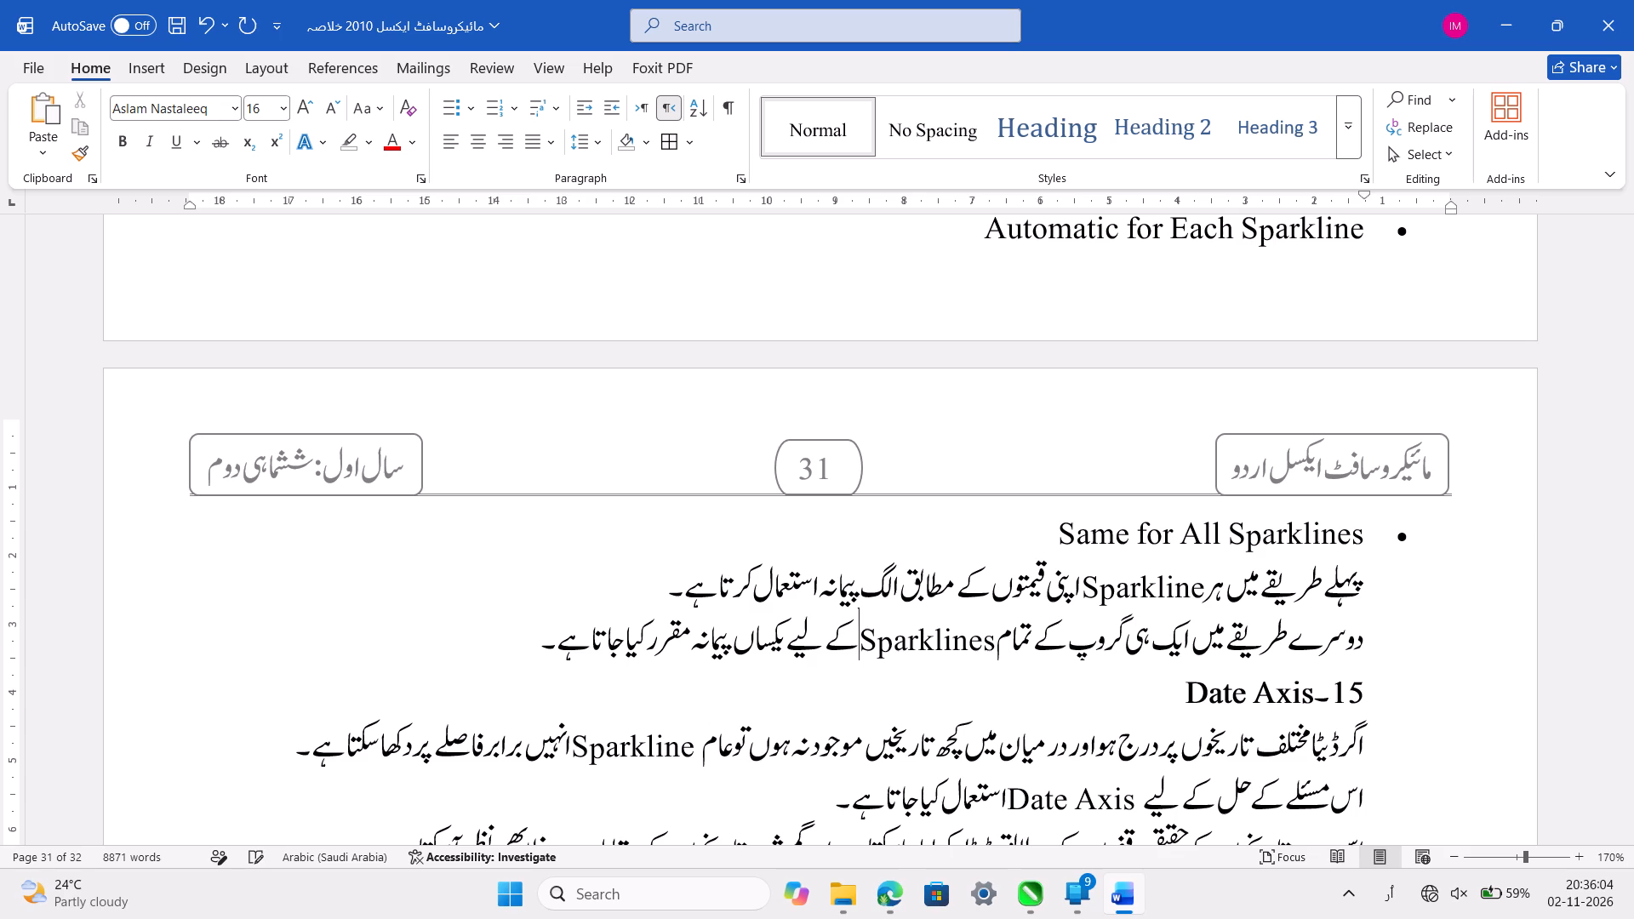
{"action": "key", "text": "ctrl+s"}
Retype the misplaced space so it follows "Sparkline" in the first sentence of section 15, Date Axis.
{"action": "scroll", "coordinate": [1224, 694], "scroll_direction": "down", "scroll_amount": 1}
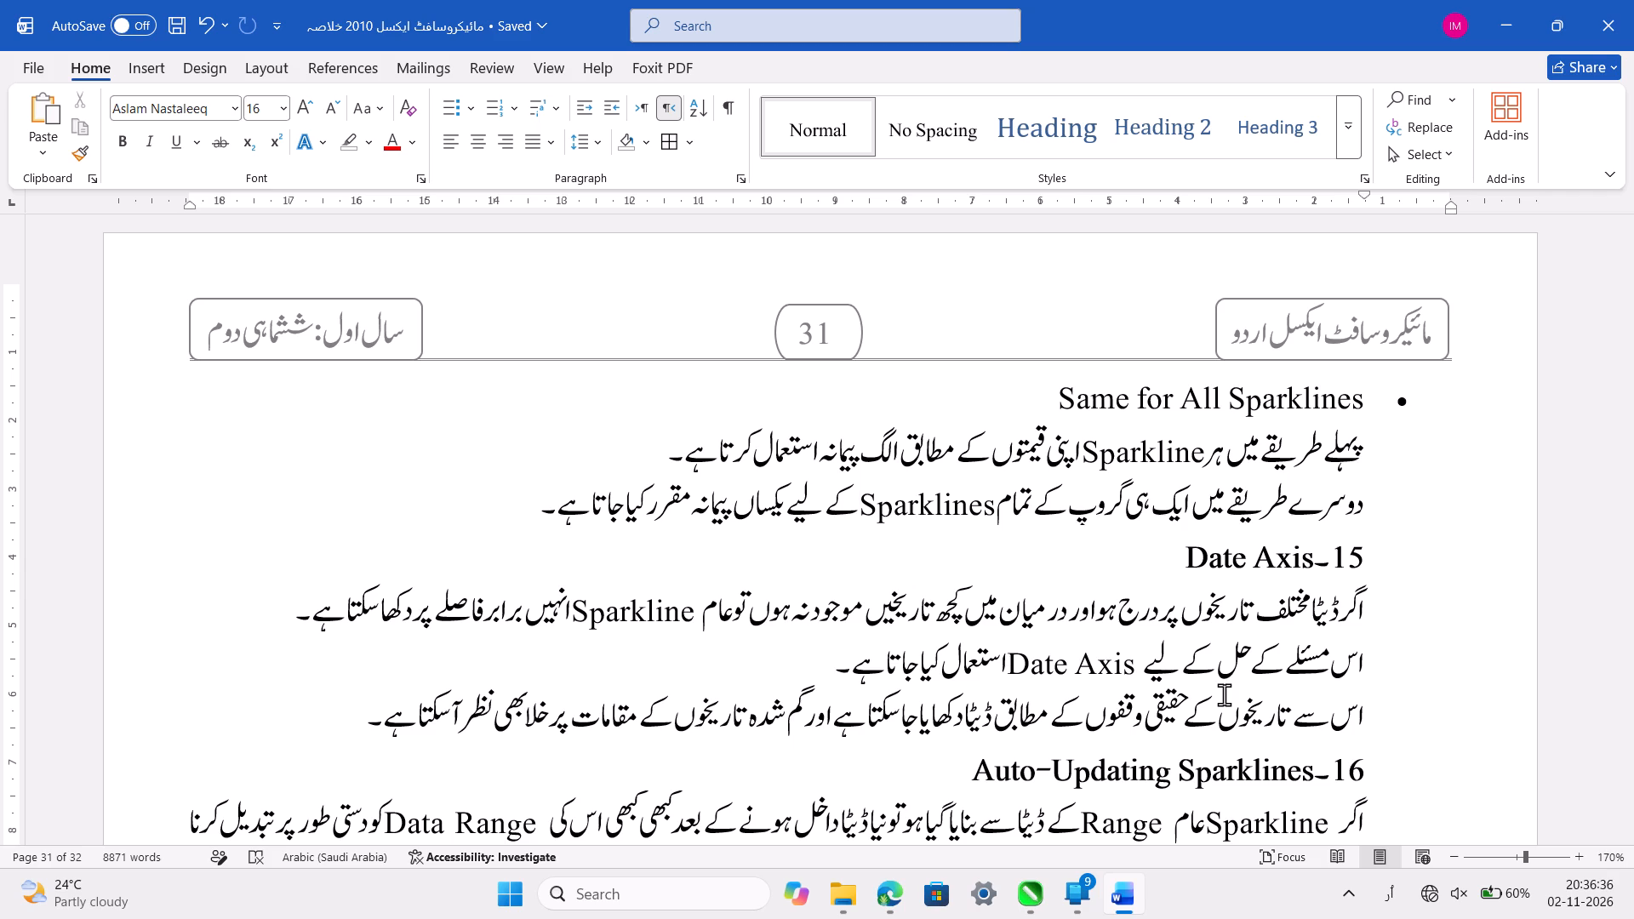
{"action": "left_click", "coordinate": [671, 617]}
{"action": "key", "text": "Left"}
{"action": "key", "text": "Left"}
{"action": "key", "text": "Left"}
{"action": "key", "text": "BackSpace"}
{"action": "key", "text": "space"}
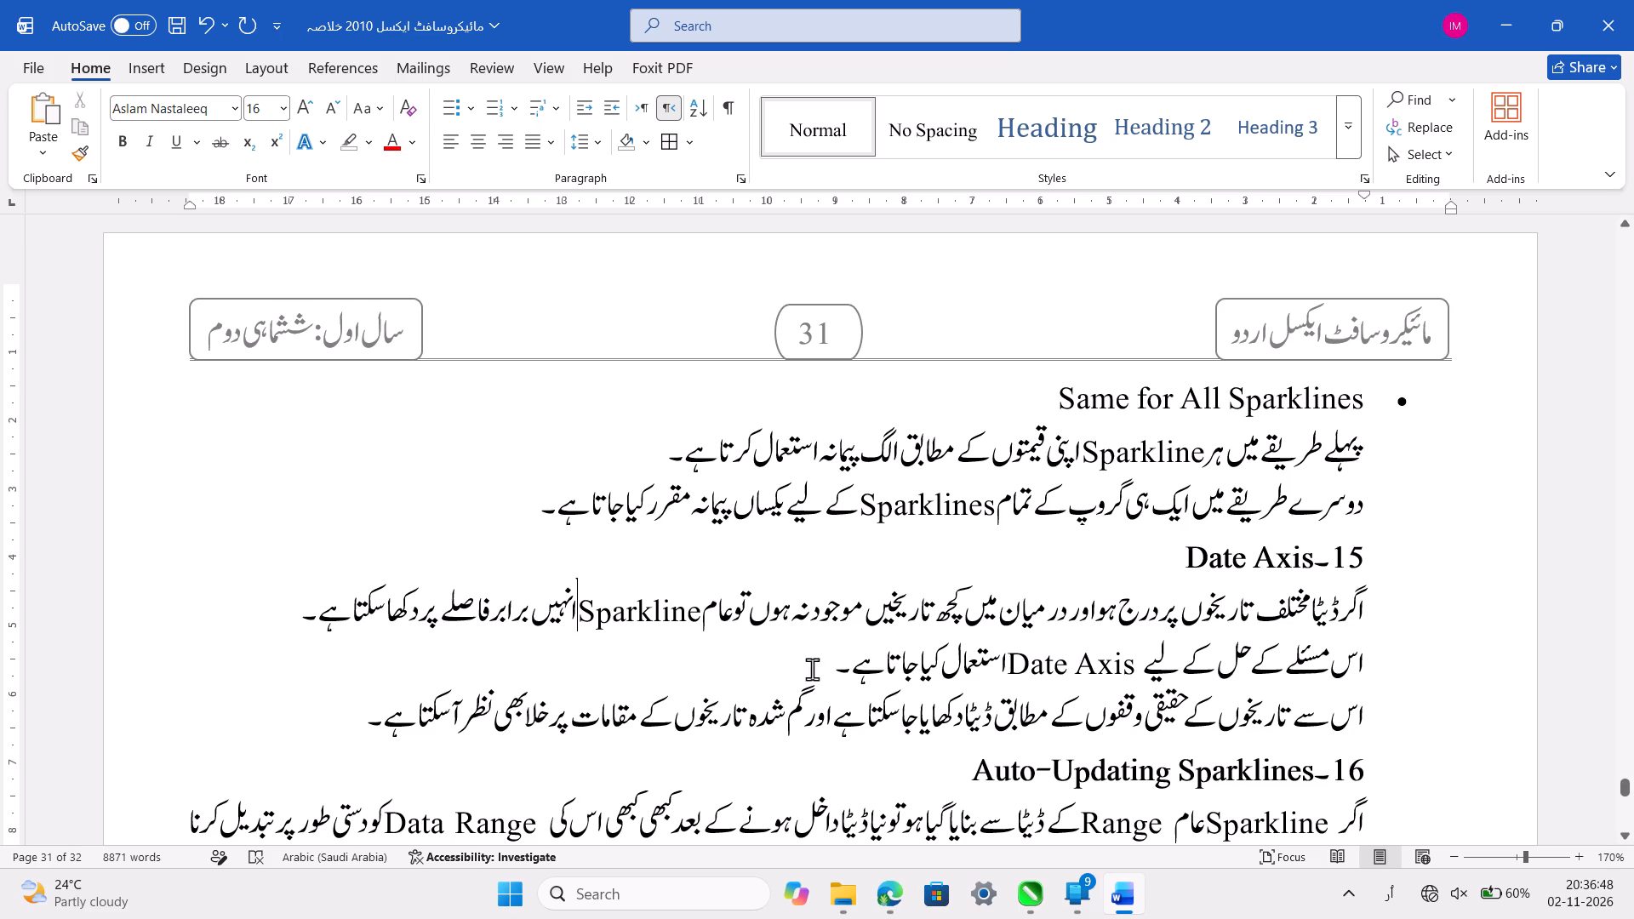
Retype the misplaced space so it follows "Date Axis" in section 15's second sentence.
{"action": "left_click", "coordinate": [1084, 669]}
{"action": "key", "text": "Up"}
{"action": "key", "text": "Up"}
{"action": "key", "text": "Up"}
{"action": "key", "text": "Down"}
{"action": "key", "text": "Down"}
{"action": "left_click", "coordinate": [1106, 659]}
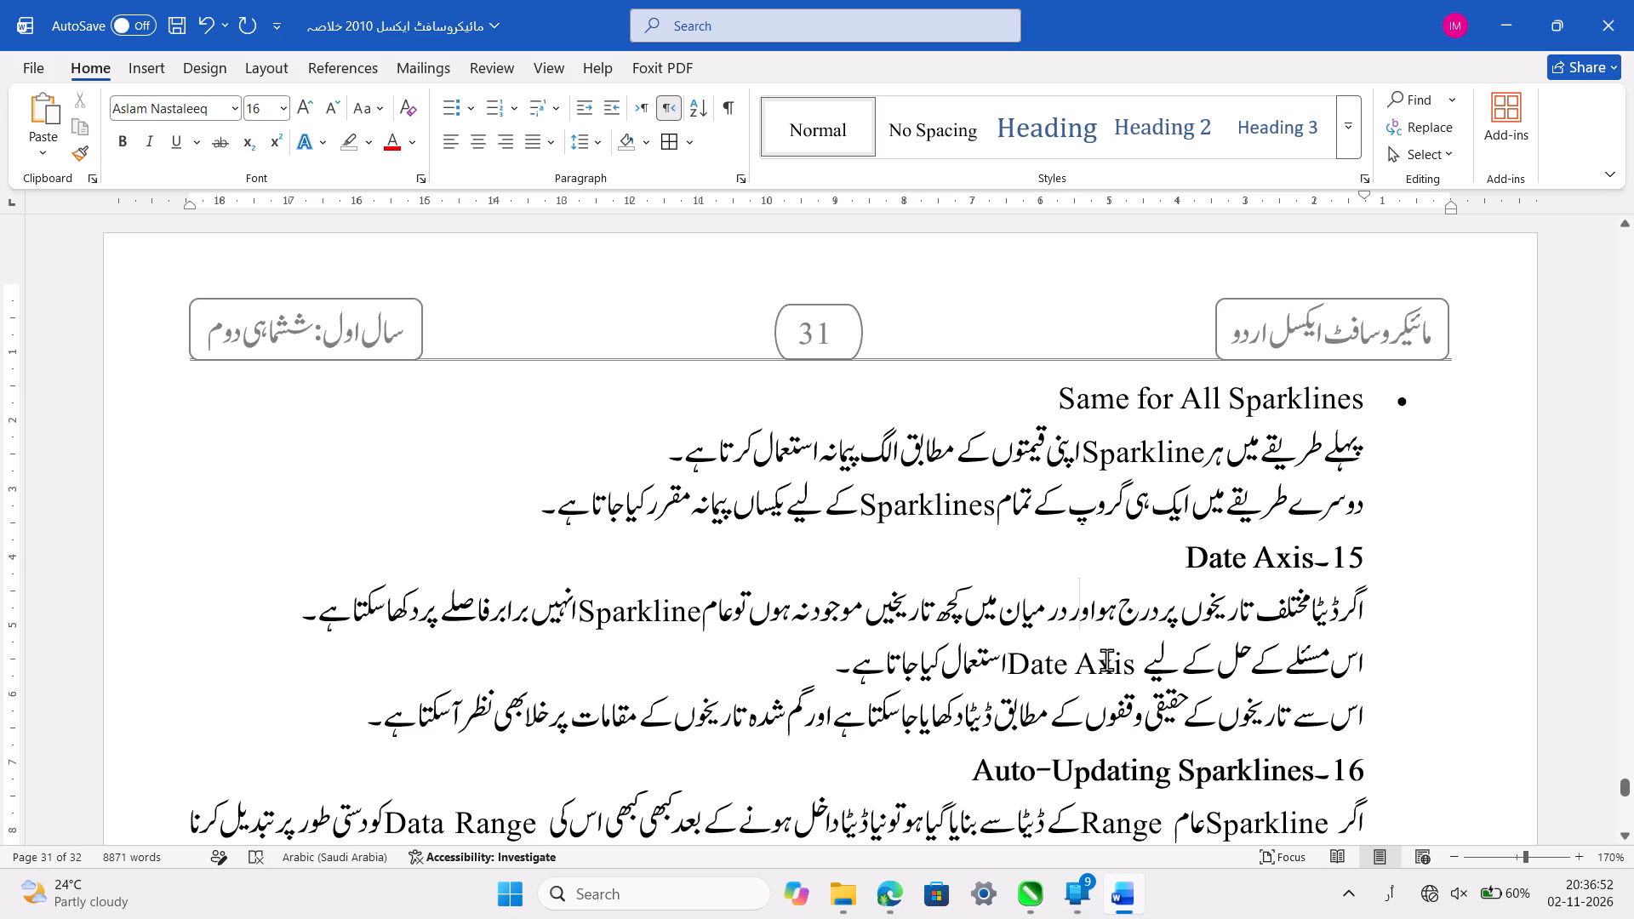
{"action": "key", "text": "Left"}
{"action": "key", "text": "Left"}
{"action": "key", "text": "Left"}
{"action": "key", "text": "Left"}
{"action": "key", "text": "BackSpace"}
{"action": "key", "text": "space"}
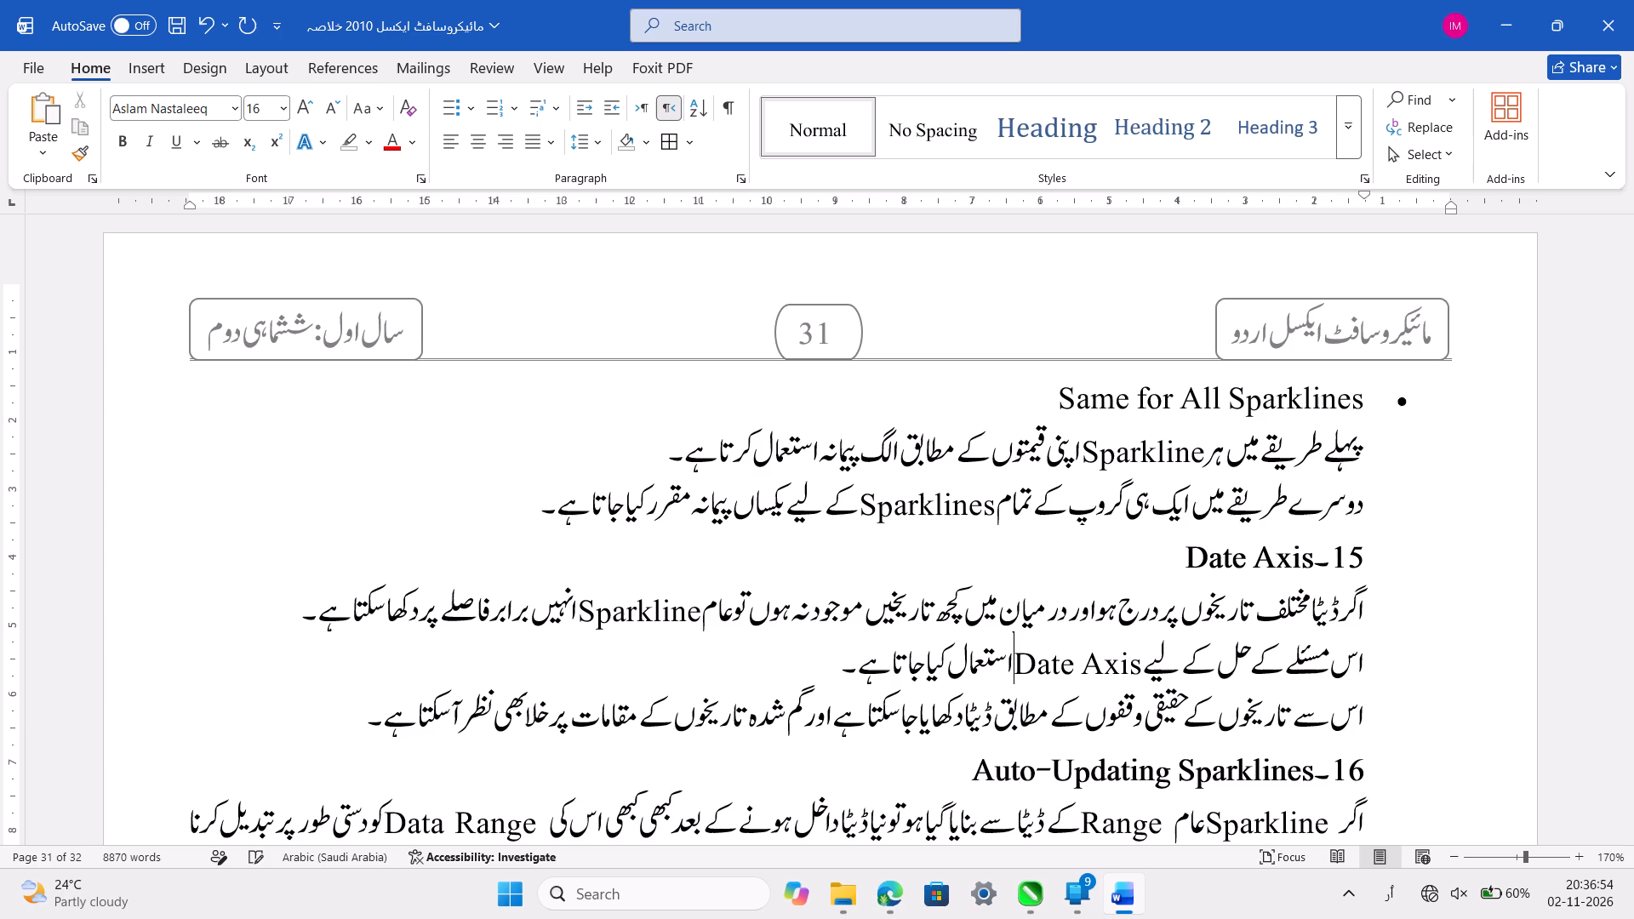
Retype the misplaced space so it follows "Sparkline" at the start of section 16, Auto-Updating Sparklines.
{"action": "scroll", "coordinate": [1106, 659], "scroll_direction": "down", "scroll_amount": 1}
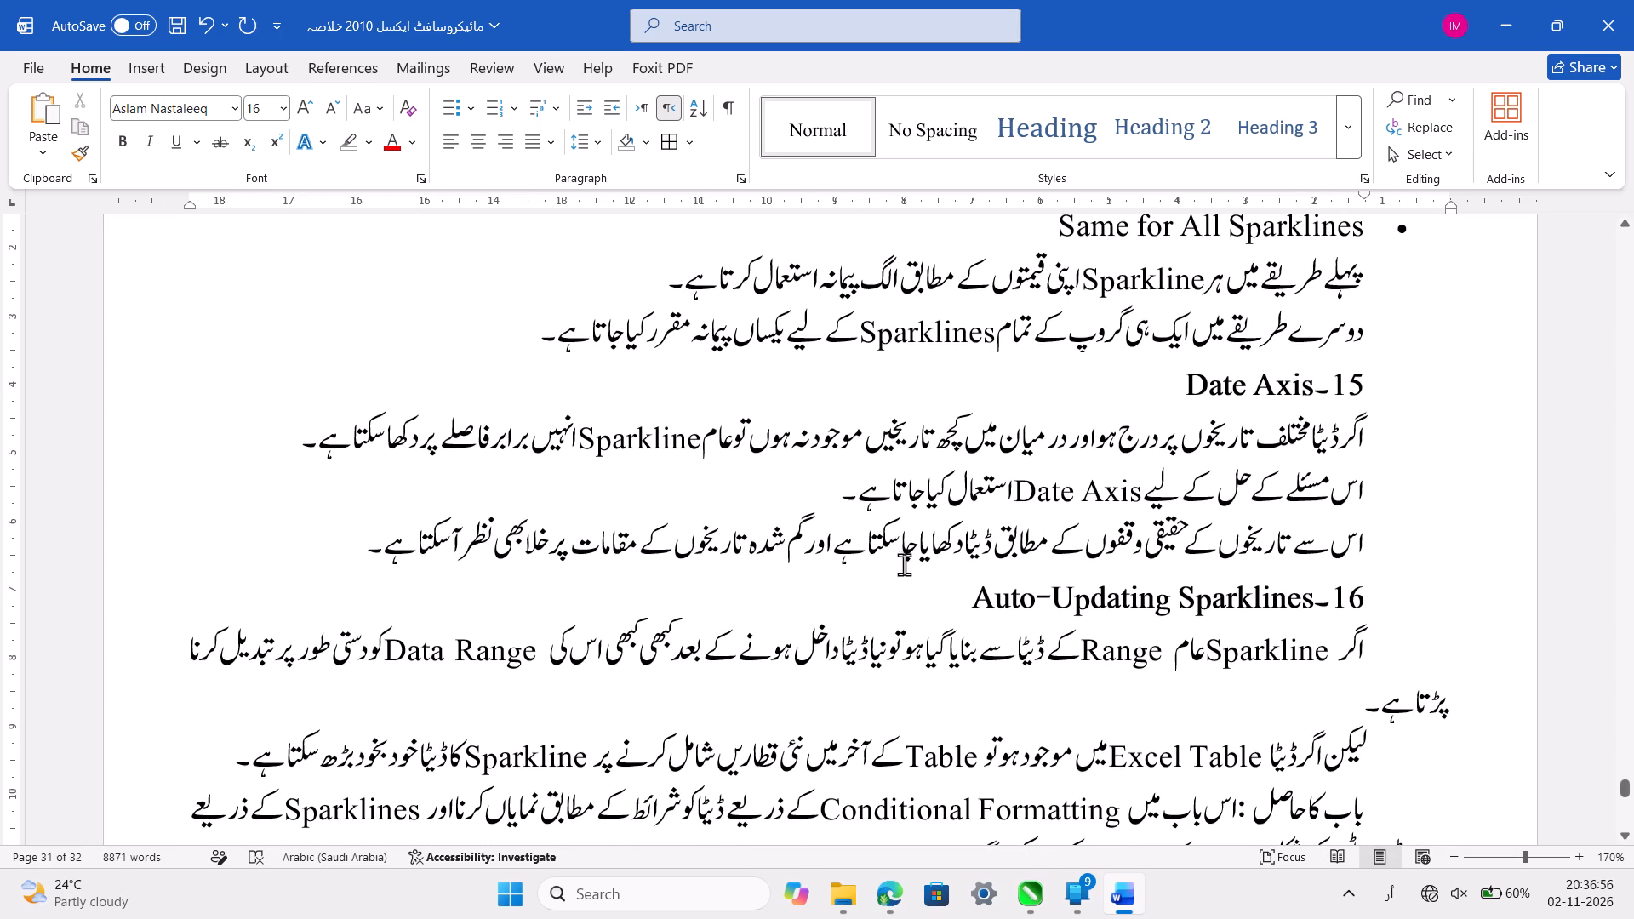
{"action": "left_click", "coordinate": [935, 560]}
{"action": "left_click", "coordinate": [1256, 596]}
{"action": "left_click", "coordinate": [1139, 508]}
{"action": "scroll", "coordinate": [1139, 508], "scroll_direction": "down", "scroll_amount": 1}
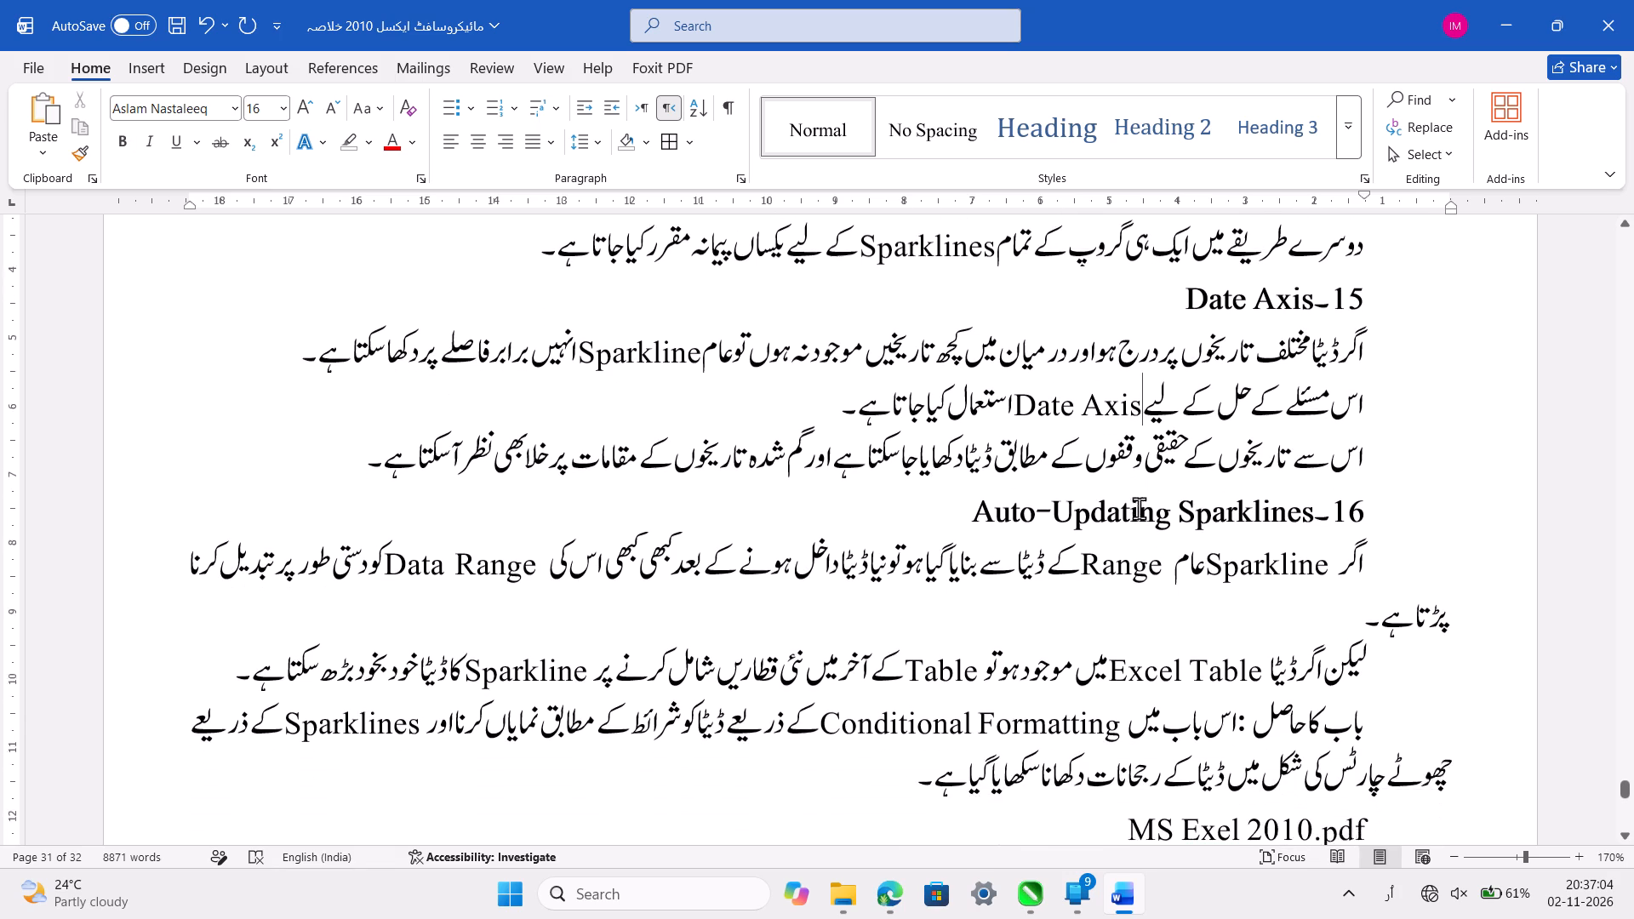
{"action": "scroll", "coordinate": [1139, 508], "scroll_direction": "down", "scroll_amount": 1}
{"action": "left_click", "coordinate": [1314, 505]}
{"action": "key", "text": "Left"}
{"action": "key", "text": "Left"}
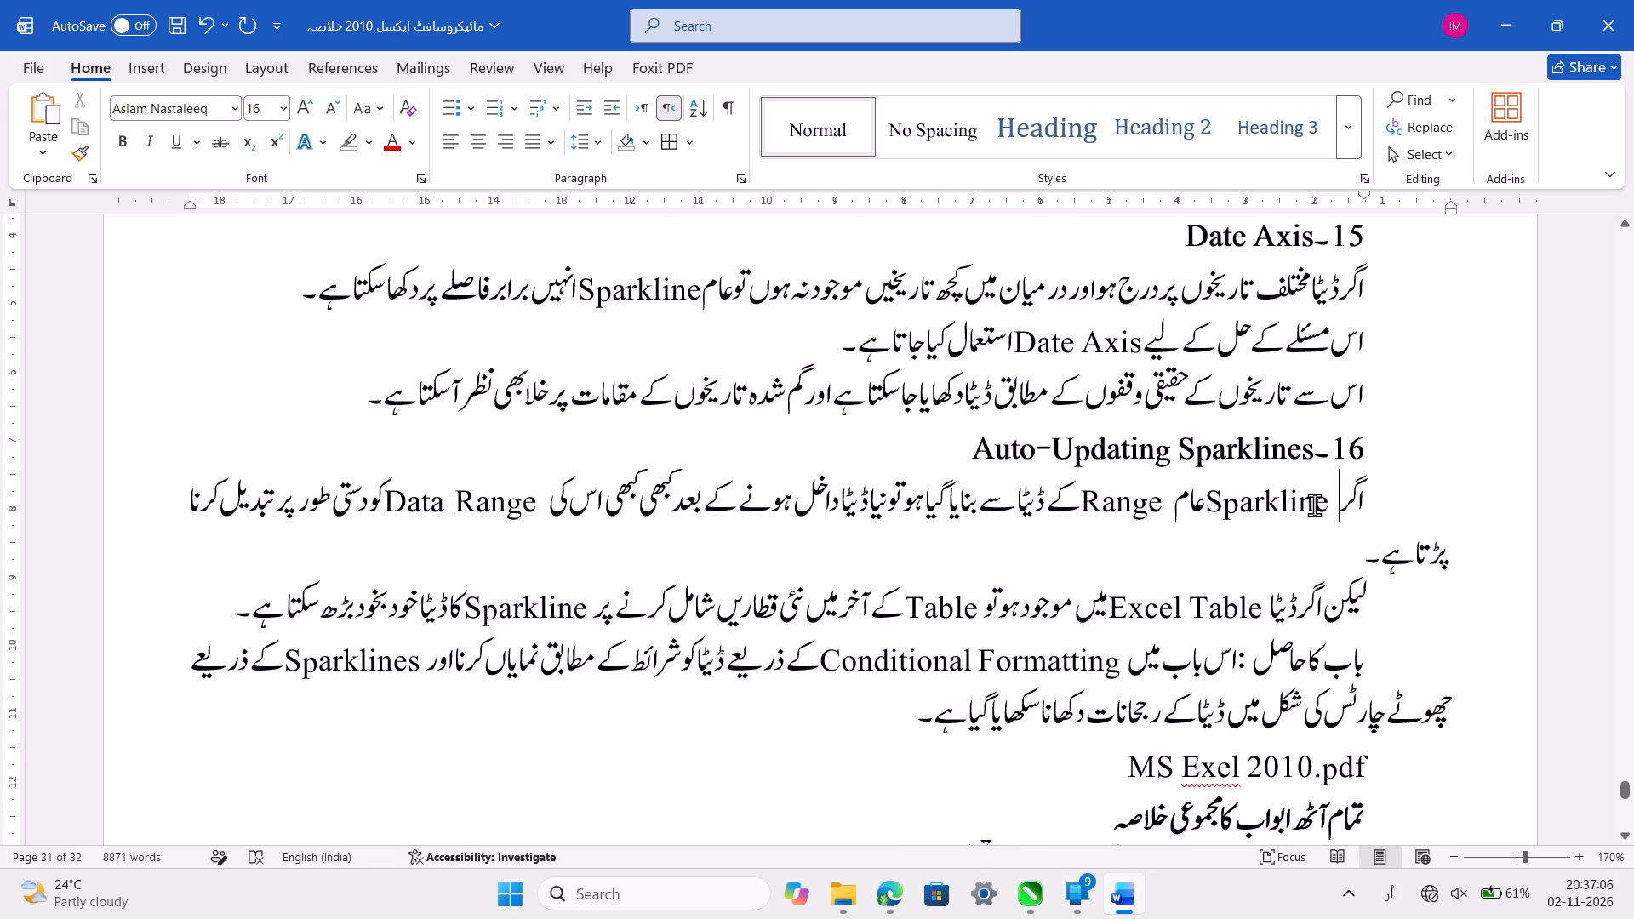
{"action": "key", "text": "BackSpace"}
{"action": "key", "text": "space"}
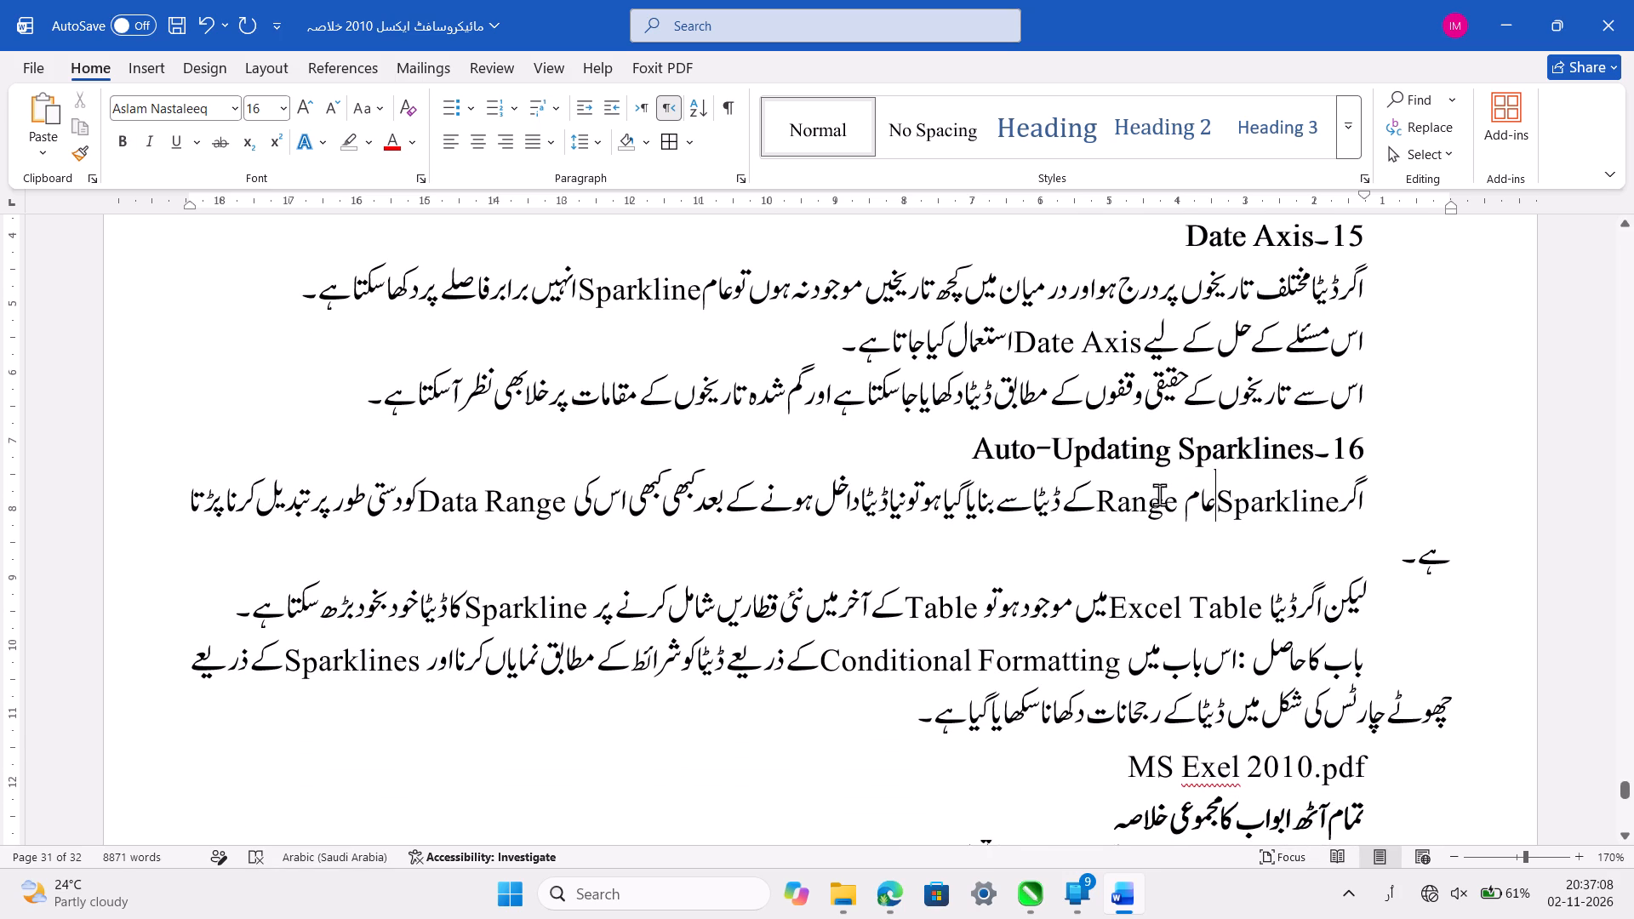
Retype the misplaced spaces so they follow "Range" and "Data Range" in section 16's first sentence.
{"action": "left_click", "coordinate": [1159, 494]}
{"action": "key", "text": "Left"}
{"action": "key", "text": "Left"}
{"action": "key", "text": "BackSpace"}
{"action": "key", "text": "space"}
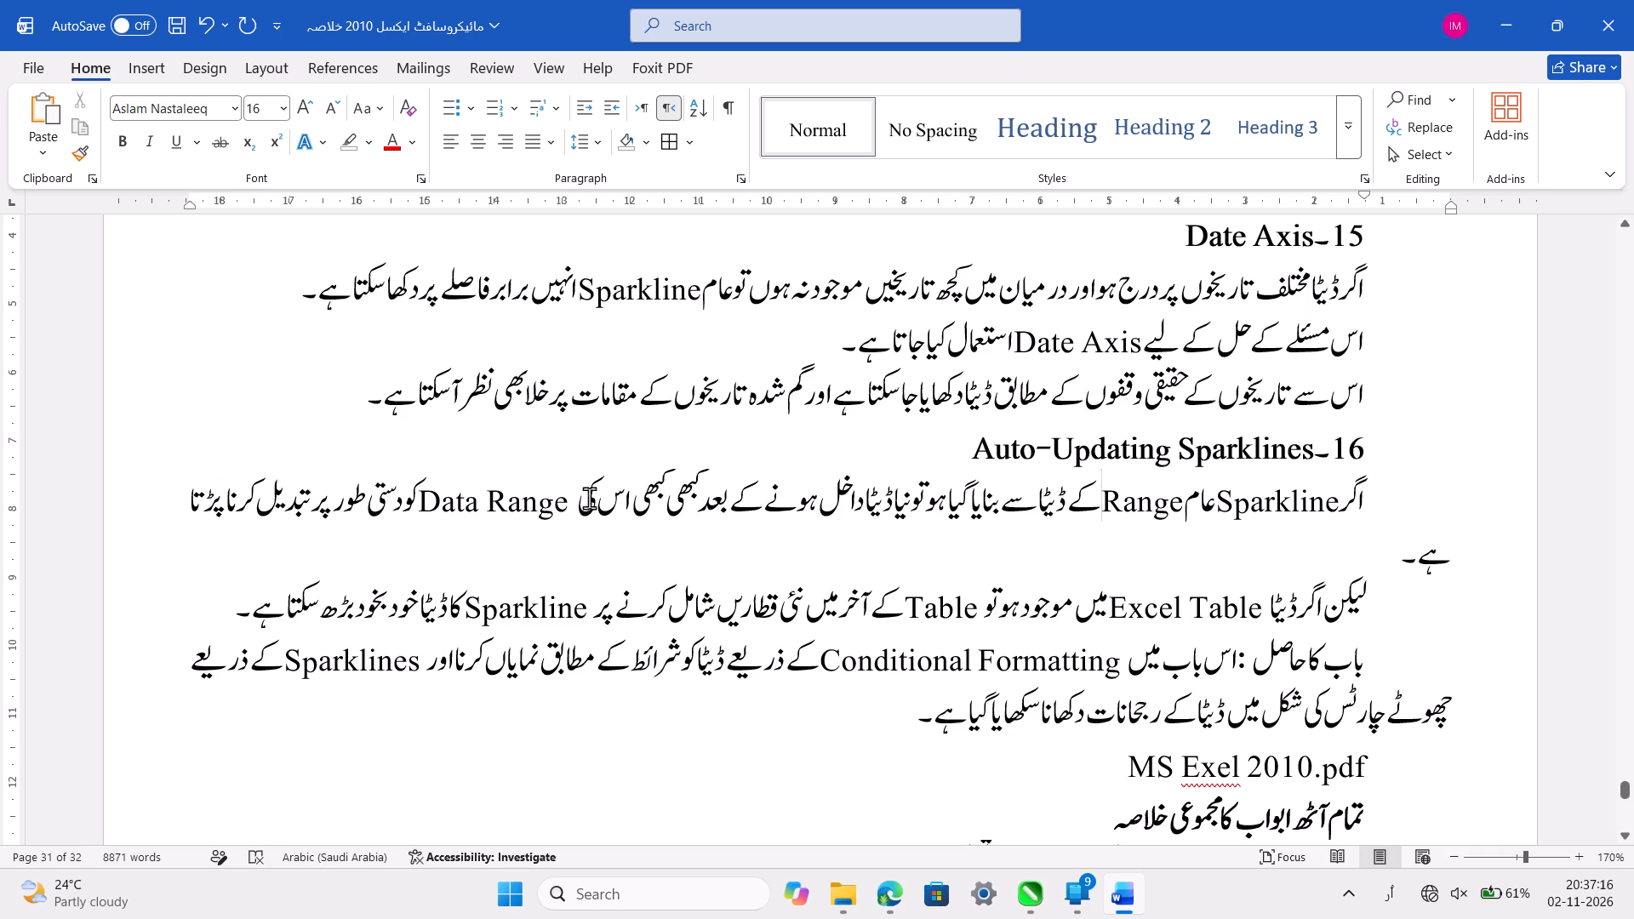
{"action": "left_click", "coordinate": [562, 506]}
{"action": "key", "text": "Left"}
{"action": "key", "text": "Left"}
{"action": "key", "text": "BackSpace"}
{"action": "key", "text": "space"}
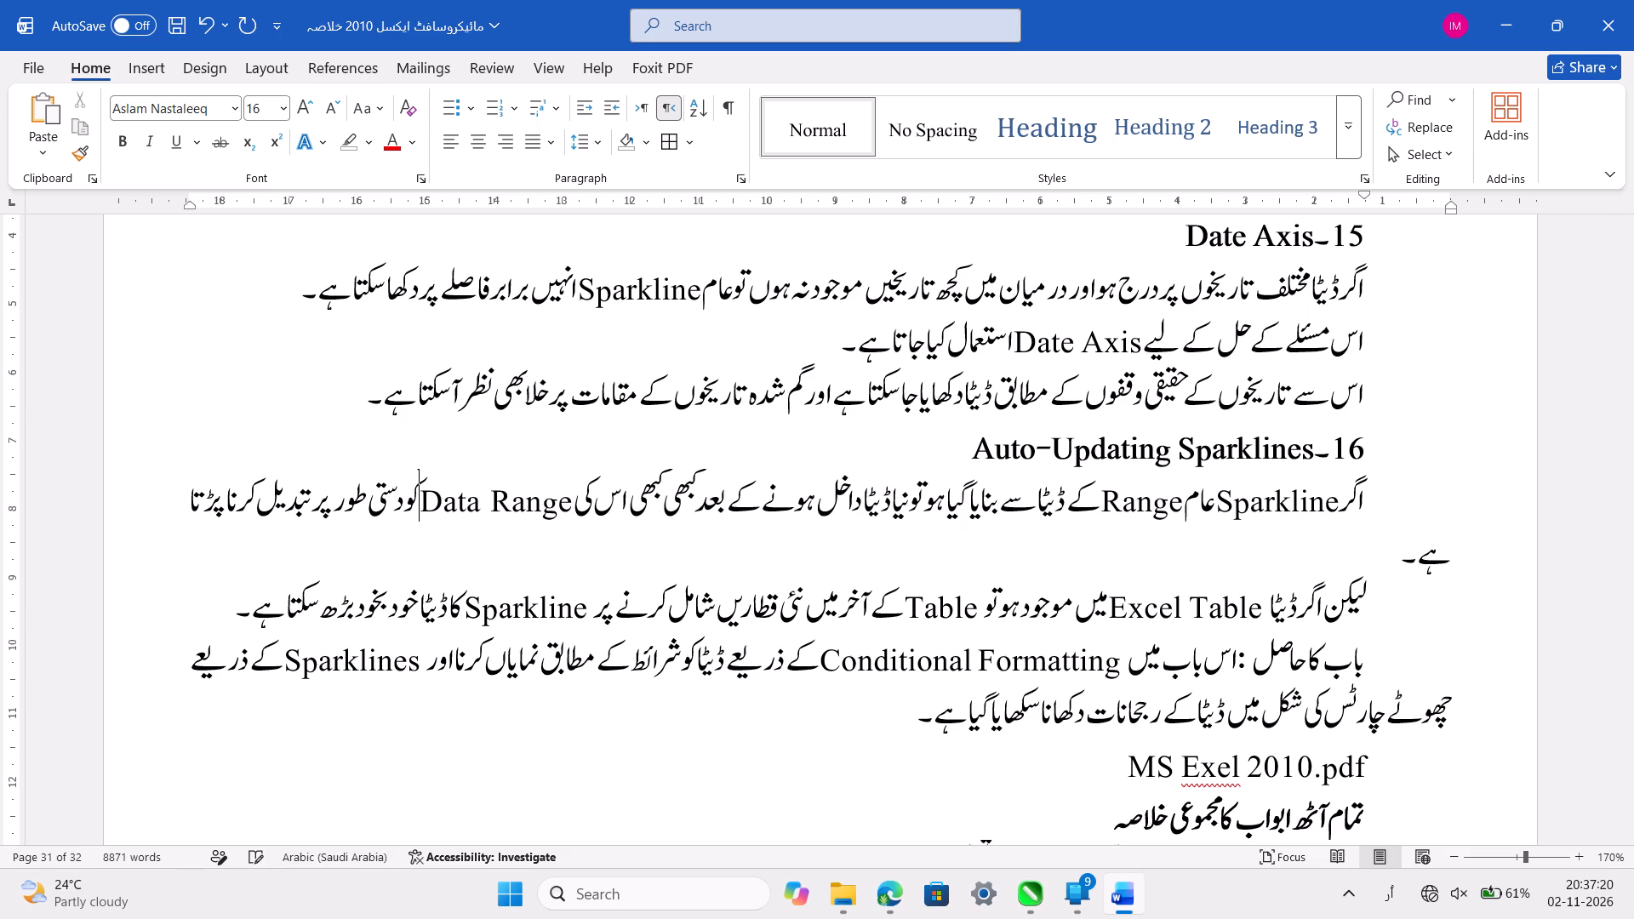
Retype the misplaced spaces so they follow "Excel Table" and "Table" in section 16's second sentence.
{"action": "left_click", "coordinate": [1252, 614]}
{"action": "key", "text": "Left"}
{"action": "key", "text": "Left"}
{"action": "key", "text": "BackSpace"}
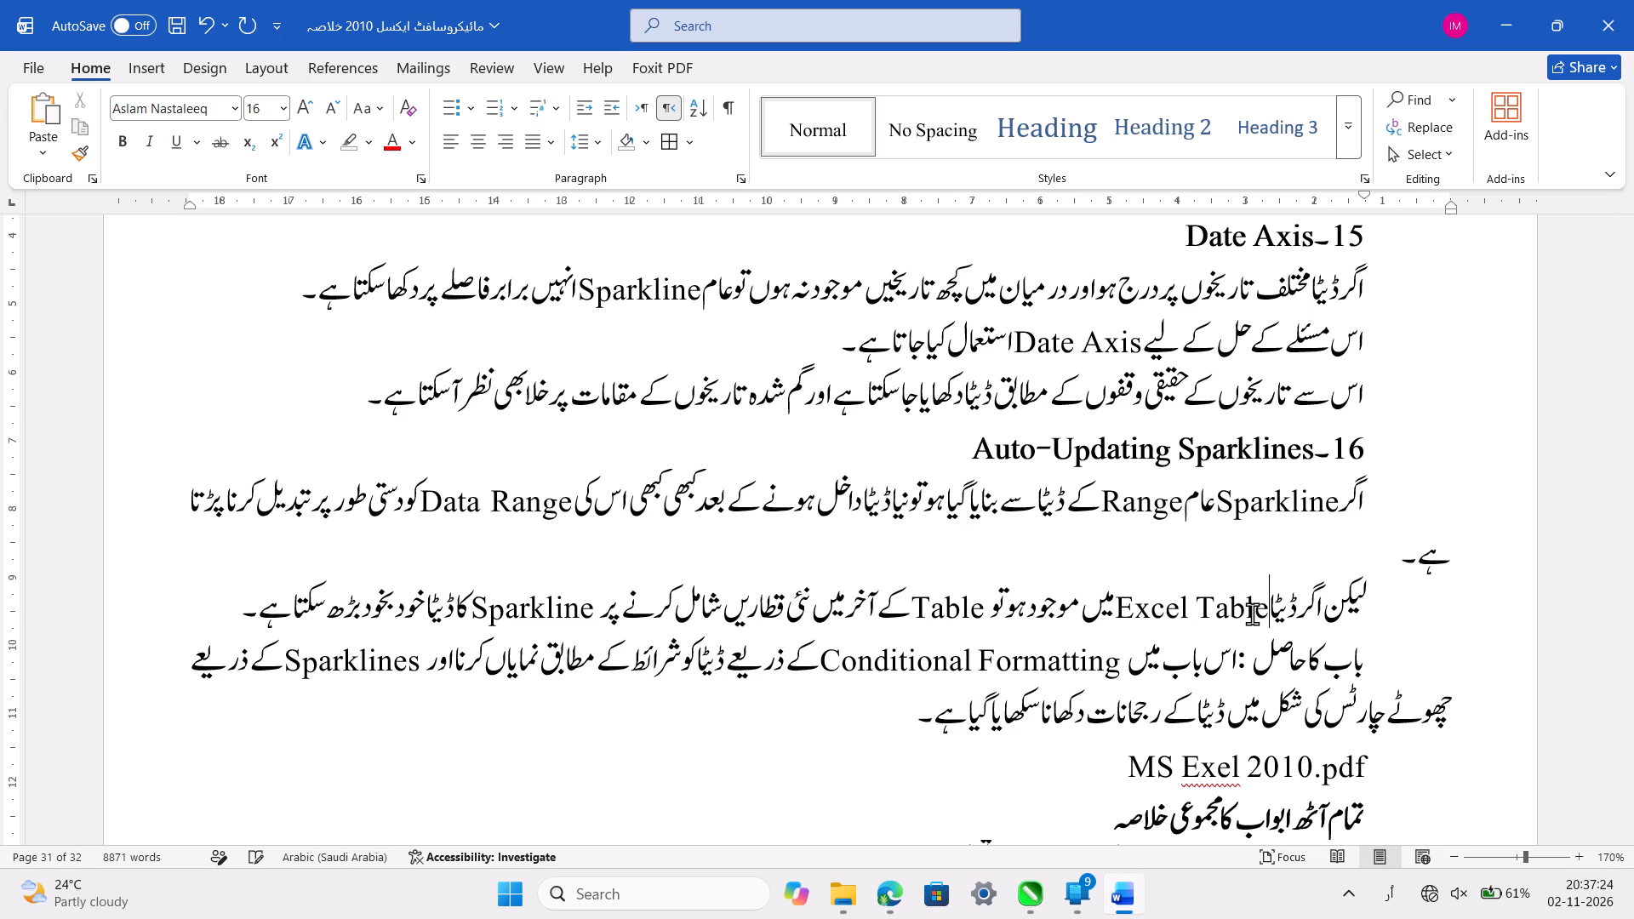
{"action": "key", "text": "space"}
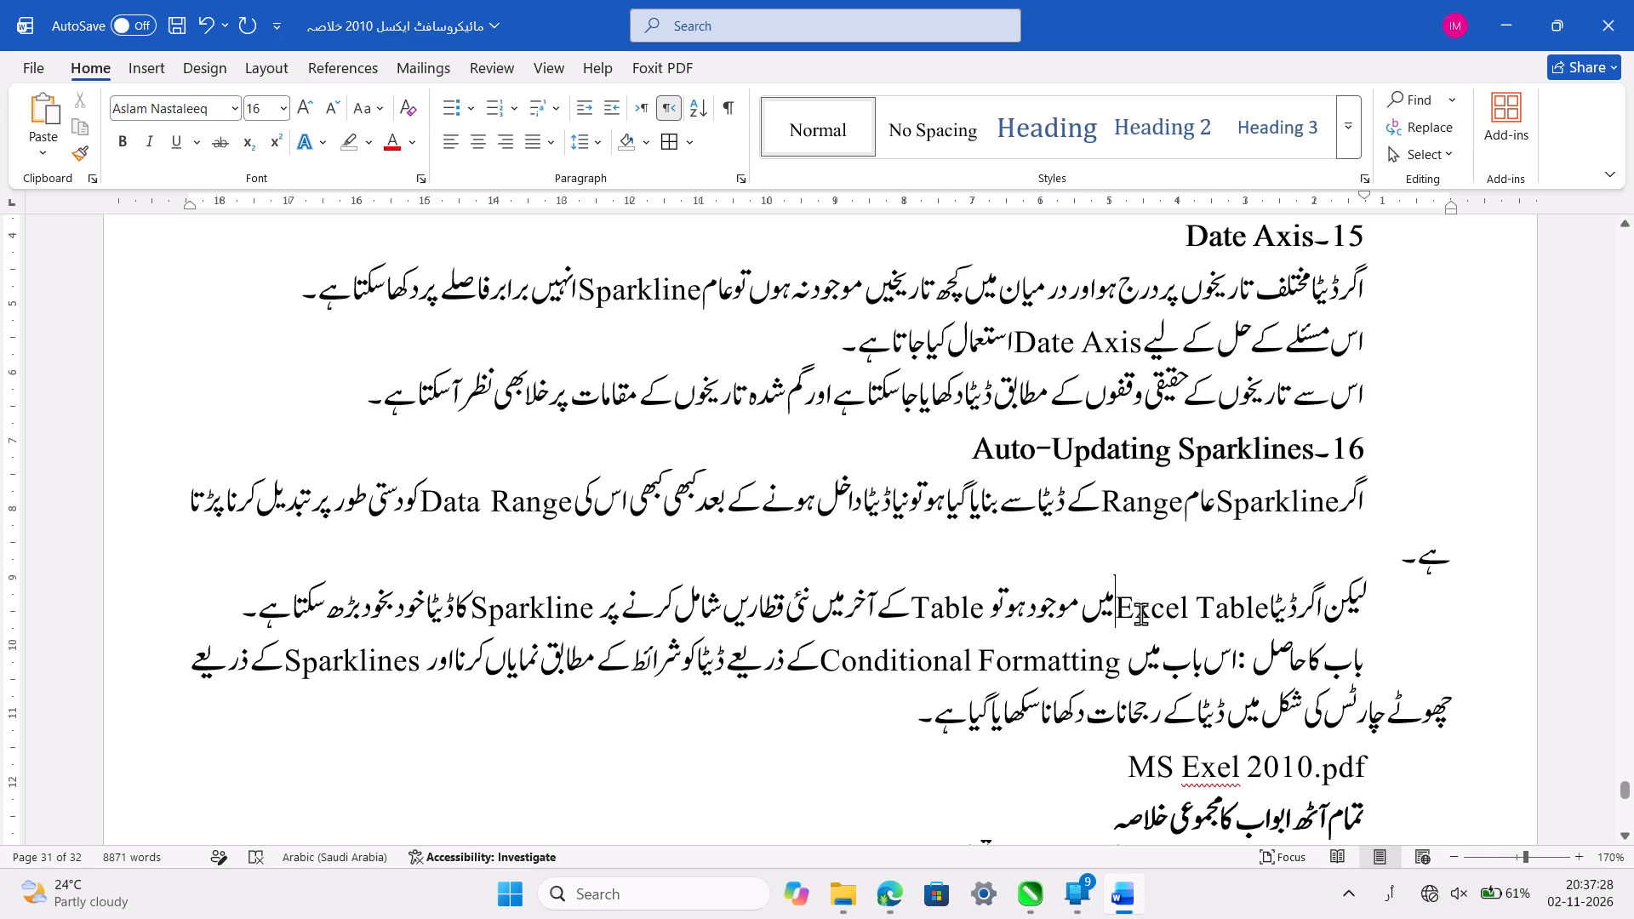
{"action": "left_click", "coordinate": [967, 606]}
{"action": "key", "text": "Left"}
{"action": "key", "text": "Left"}
{"action": "key", "text": "BackSpace"}
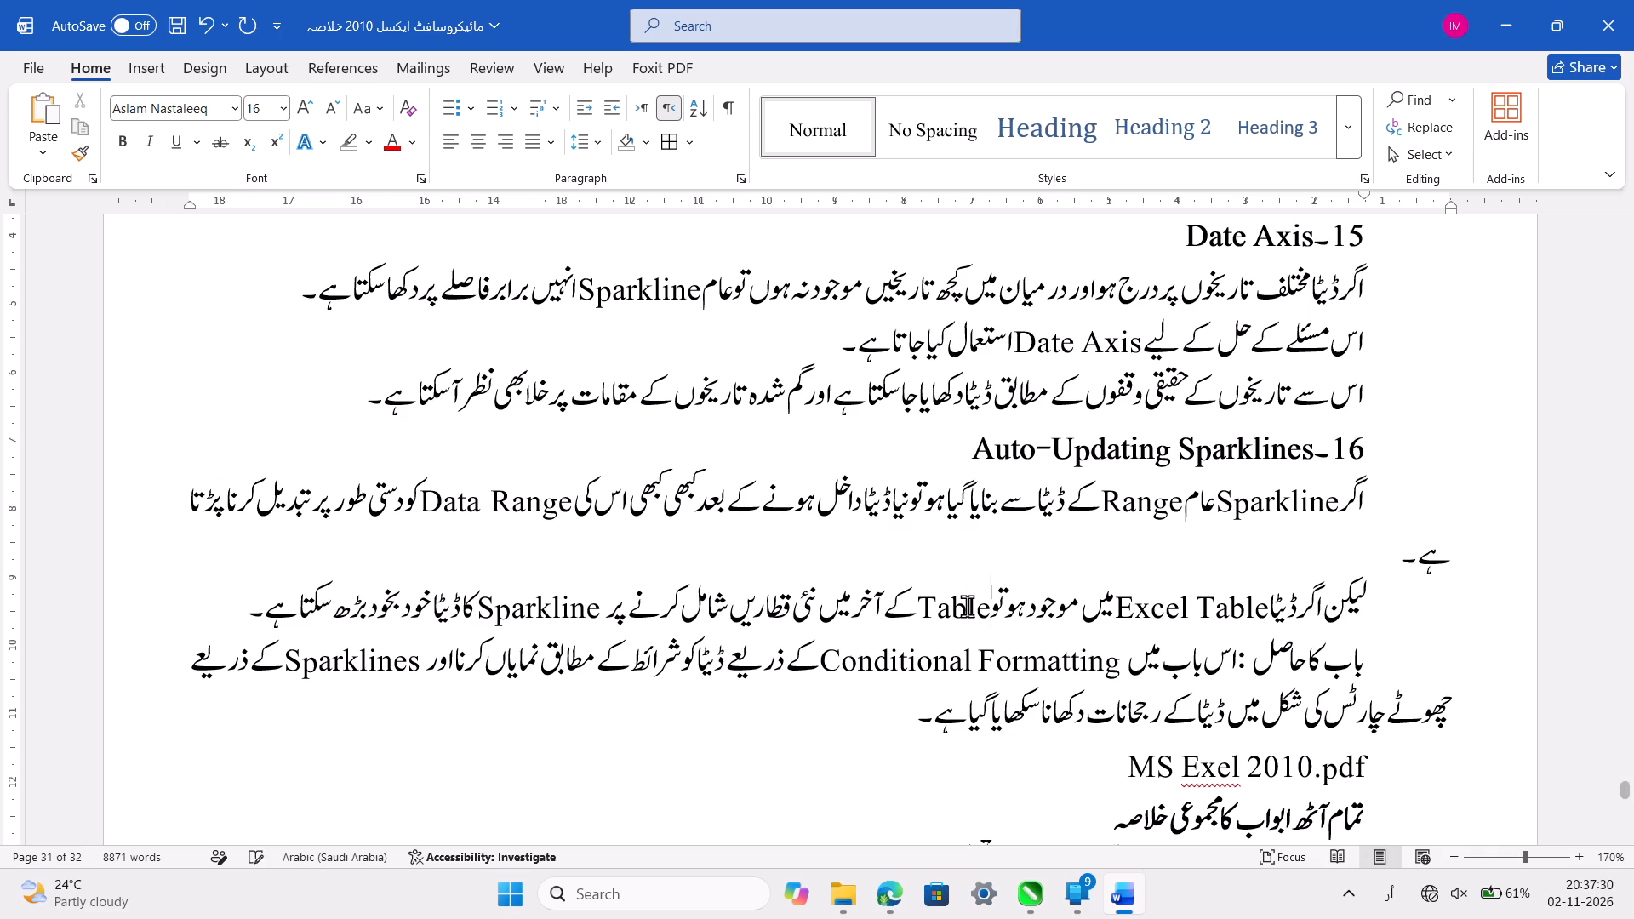
{"action": "key", "text": "space"}
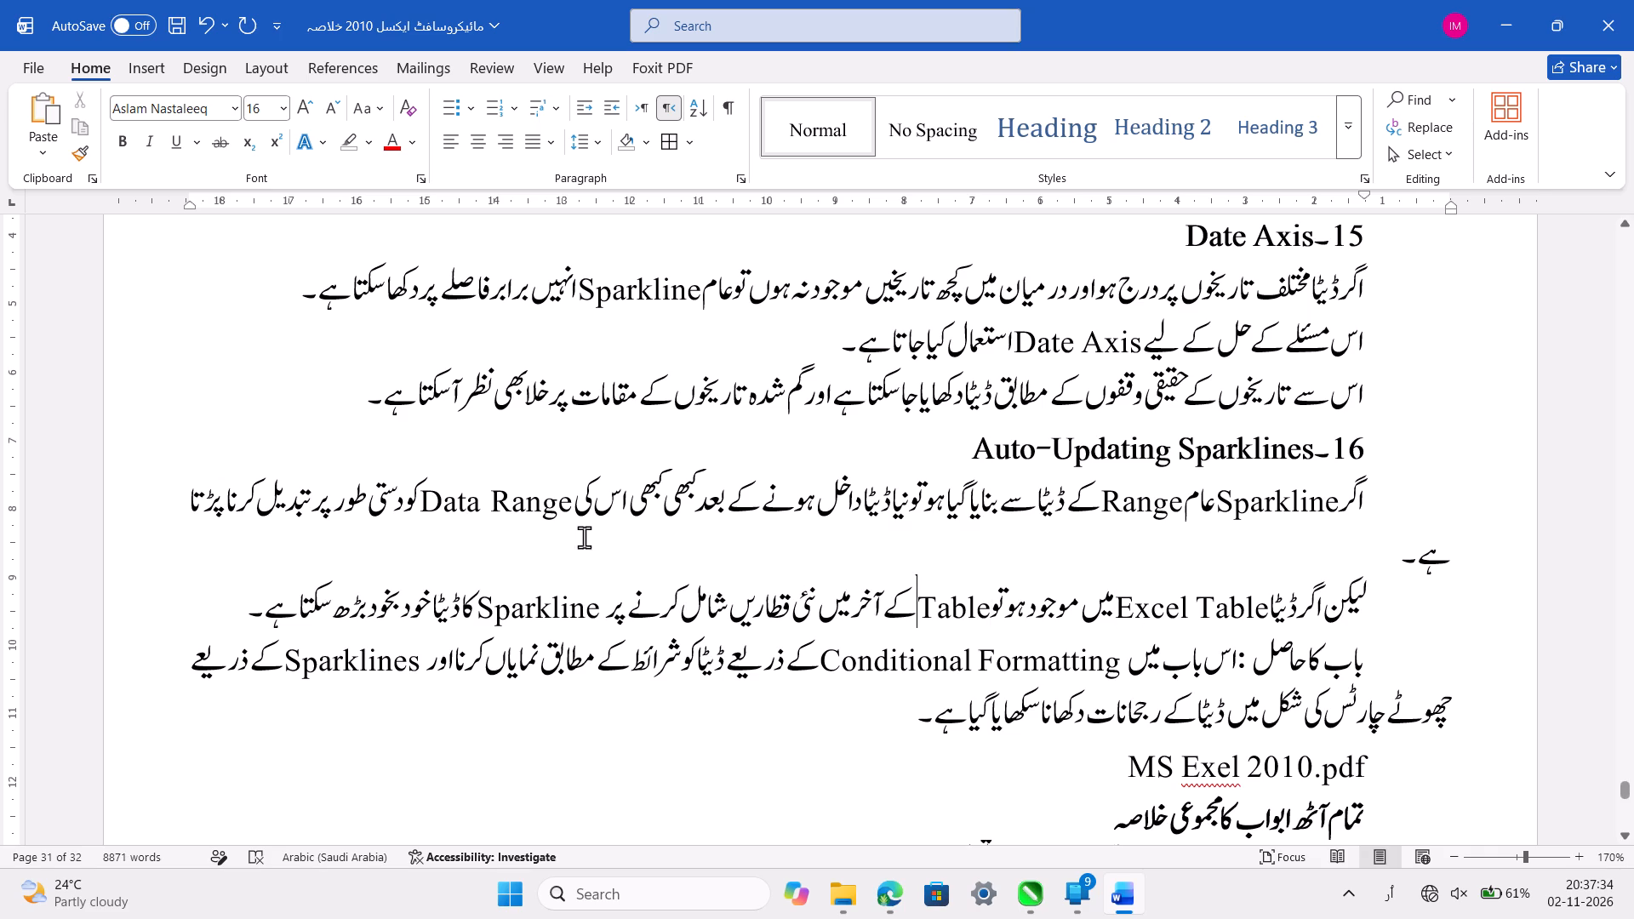
Retype the misplaced space so it follows "Sparkline" in section 16's second sentence.
{"action": "left_click", "coordinate": [579, 605]}
{"action": "key", "text": "Left"}
{"action": "key", "text": "Left"}
{"action": "key", "text": "Left"}
{"action": "key", "text": "BackSpace"}
{"action": "key", "text": "space"}
Retype the misplaced spaces so they follow "Conditional Formatting" and "Sparklines" in the chapter conclusion paragraph below section 16.
{"action": "scroll", "coordinate": [579, 605], "scroll_direction": "down", "scroll_amount": 1}
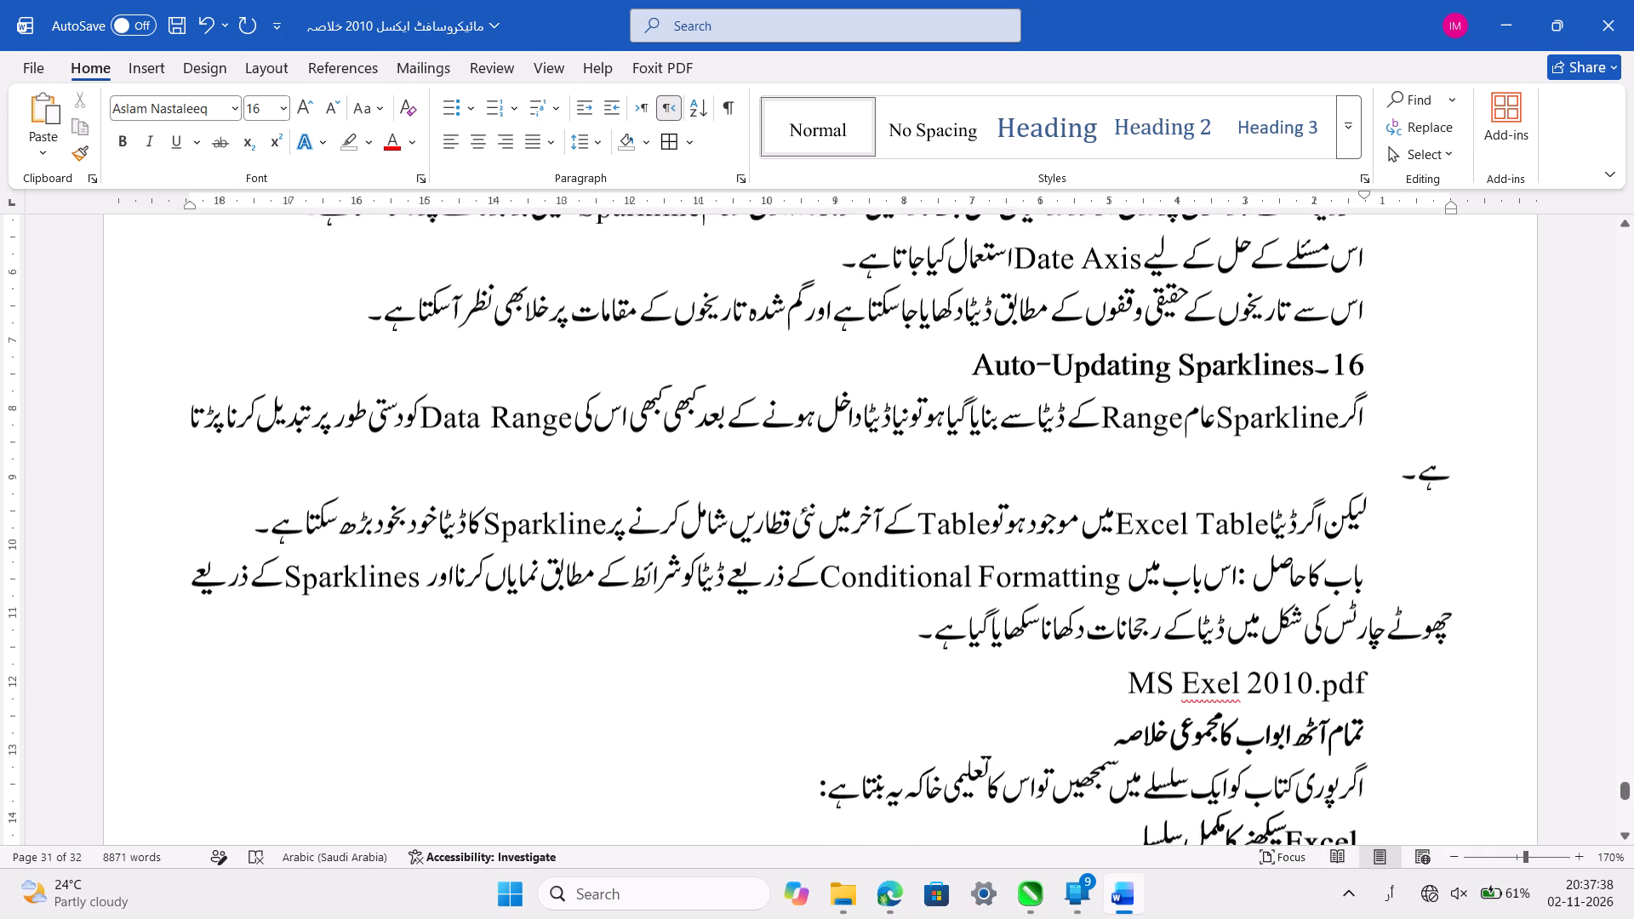
{"action": "scroll", "coordinate": [579, 605], "scroll_direction": "down", "scroll_amount": 1}
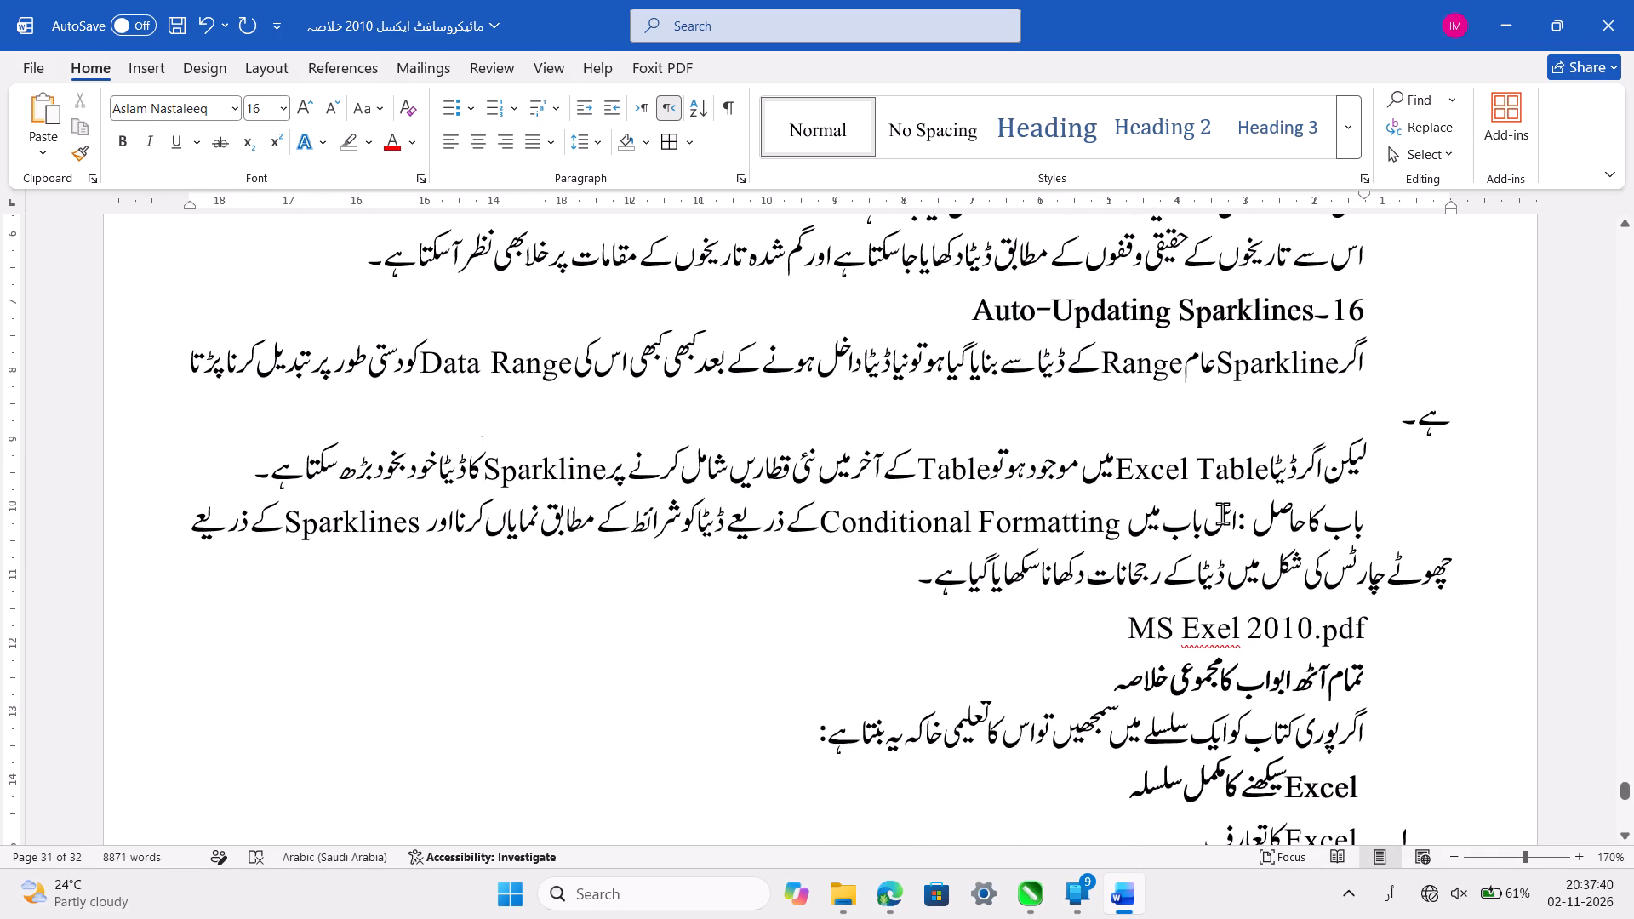
{"action": "left_click", "coordinate": [1109, 519]}
{"action": "key", "text": "Left"}
{"action": "key", "text": "Left"}
{"action": "key", "text": "BackSpace"}
{"action": "key", "text": "space"}
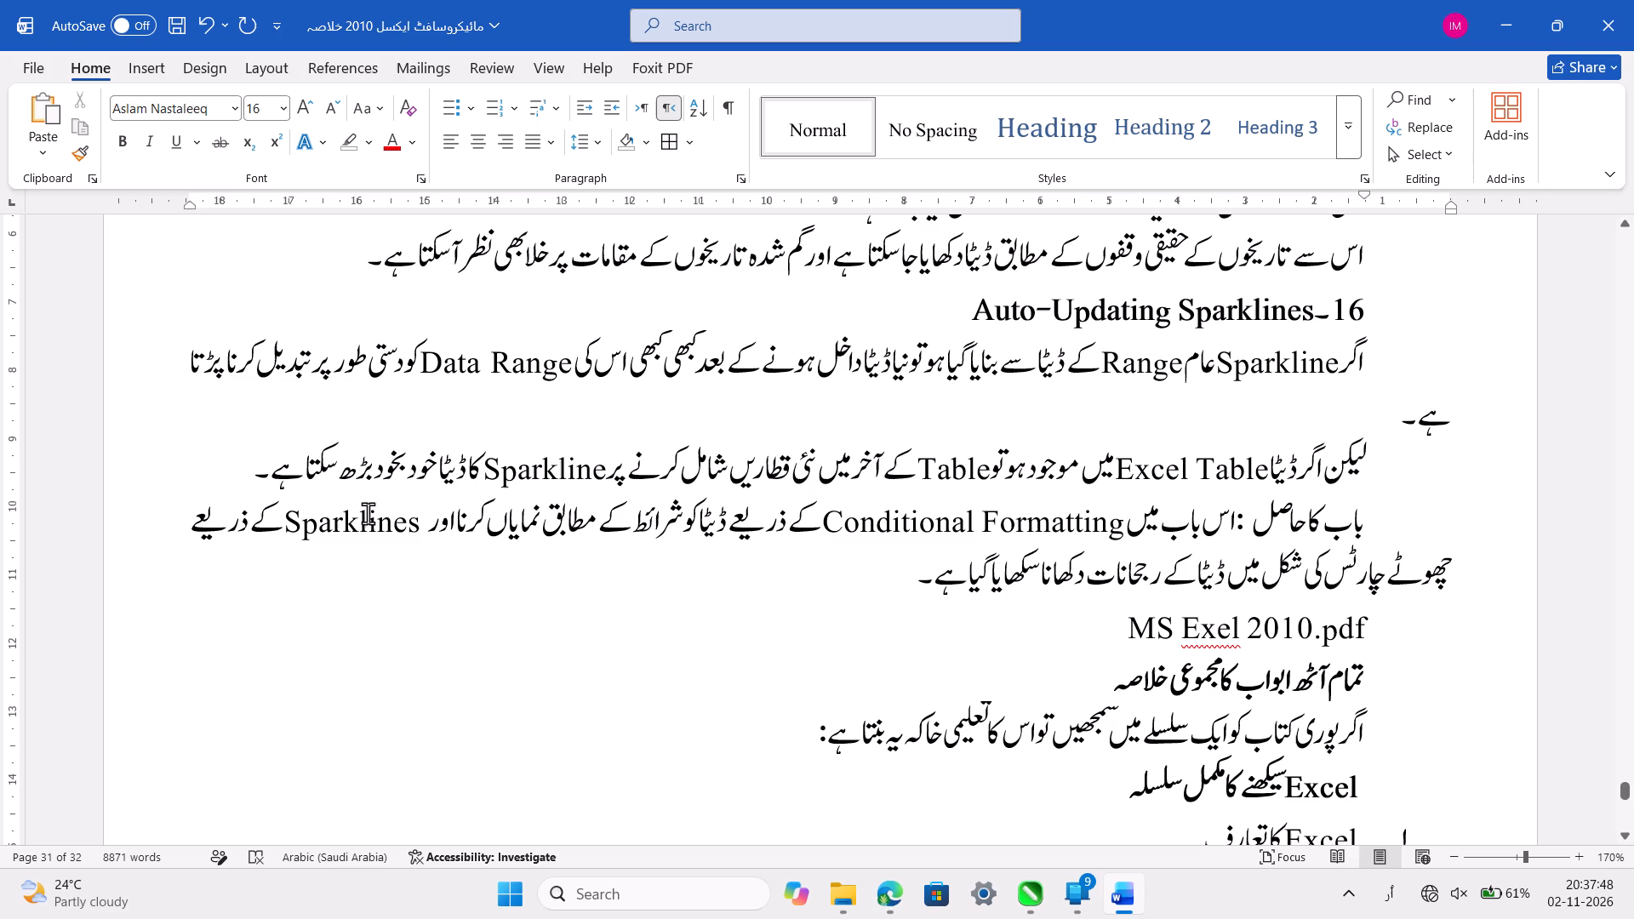
{"action": "left_click", "coordinate": [391, 521]}
{"action": "key", "text": "Left"}
{"action": "key", "text": "Left"}
{"action": "key", "text": "Left"}
{"action": "key", "text": "BackSpace"}
{"action": "key", "text": "space"}
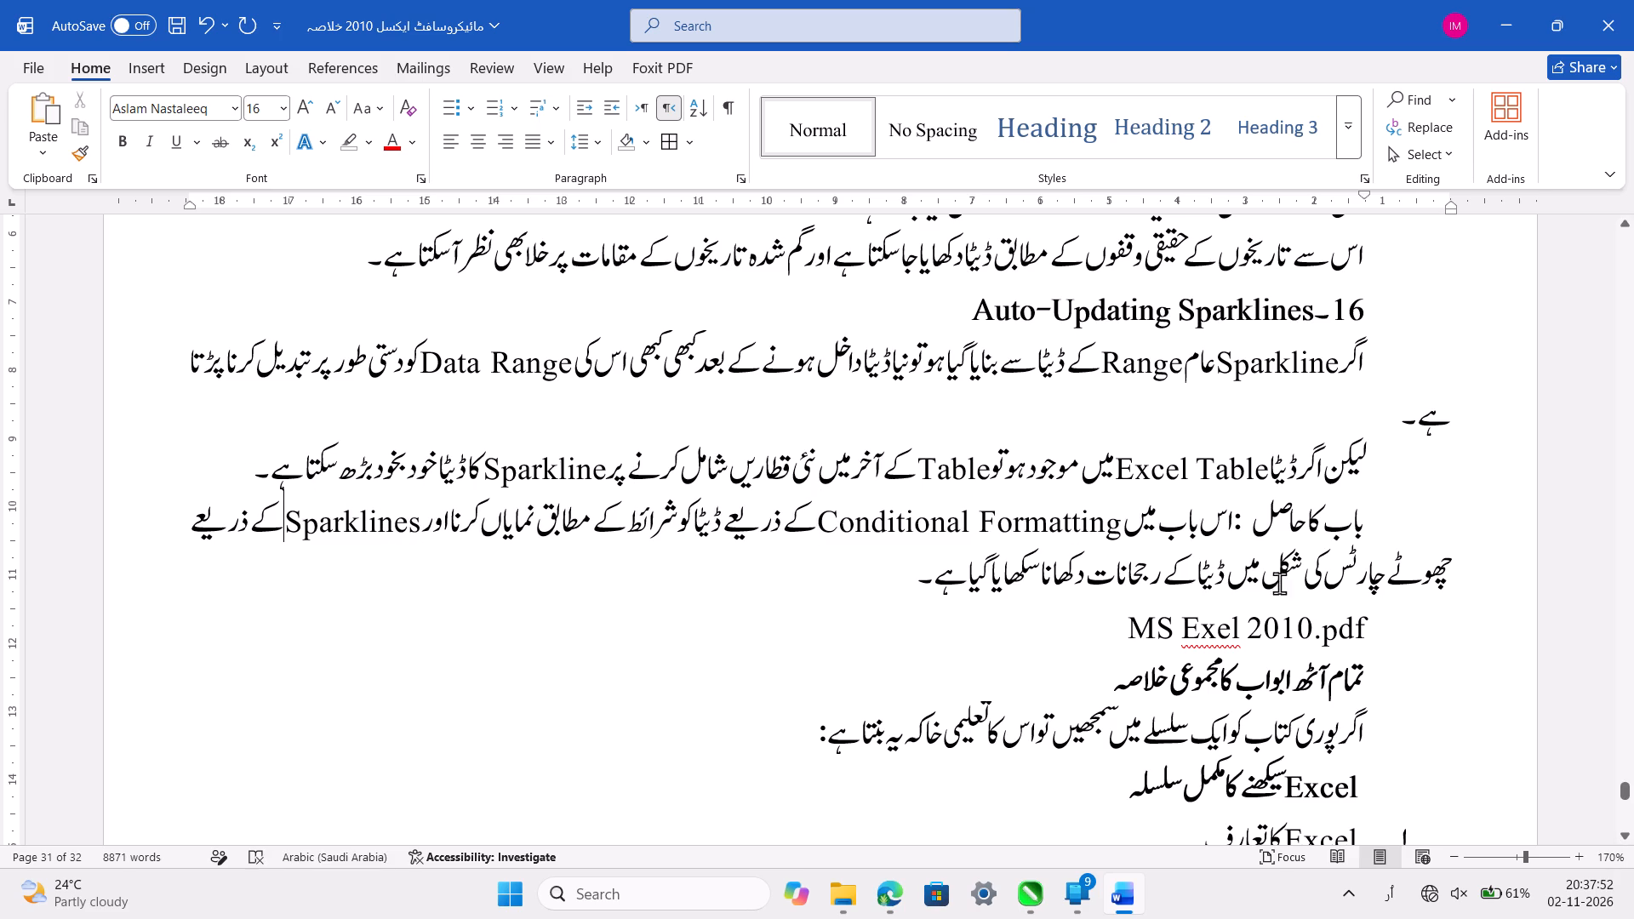
Delete the stray "MS Exel 2010.pdf" line above the overall summary heading, and save the document.
{"action": "left_click", "coordinate": [862, 580]}
{"action": "scroll", "coordinate": [862, 580], "scroll_direction": "down", "scroll_amount": 1}
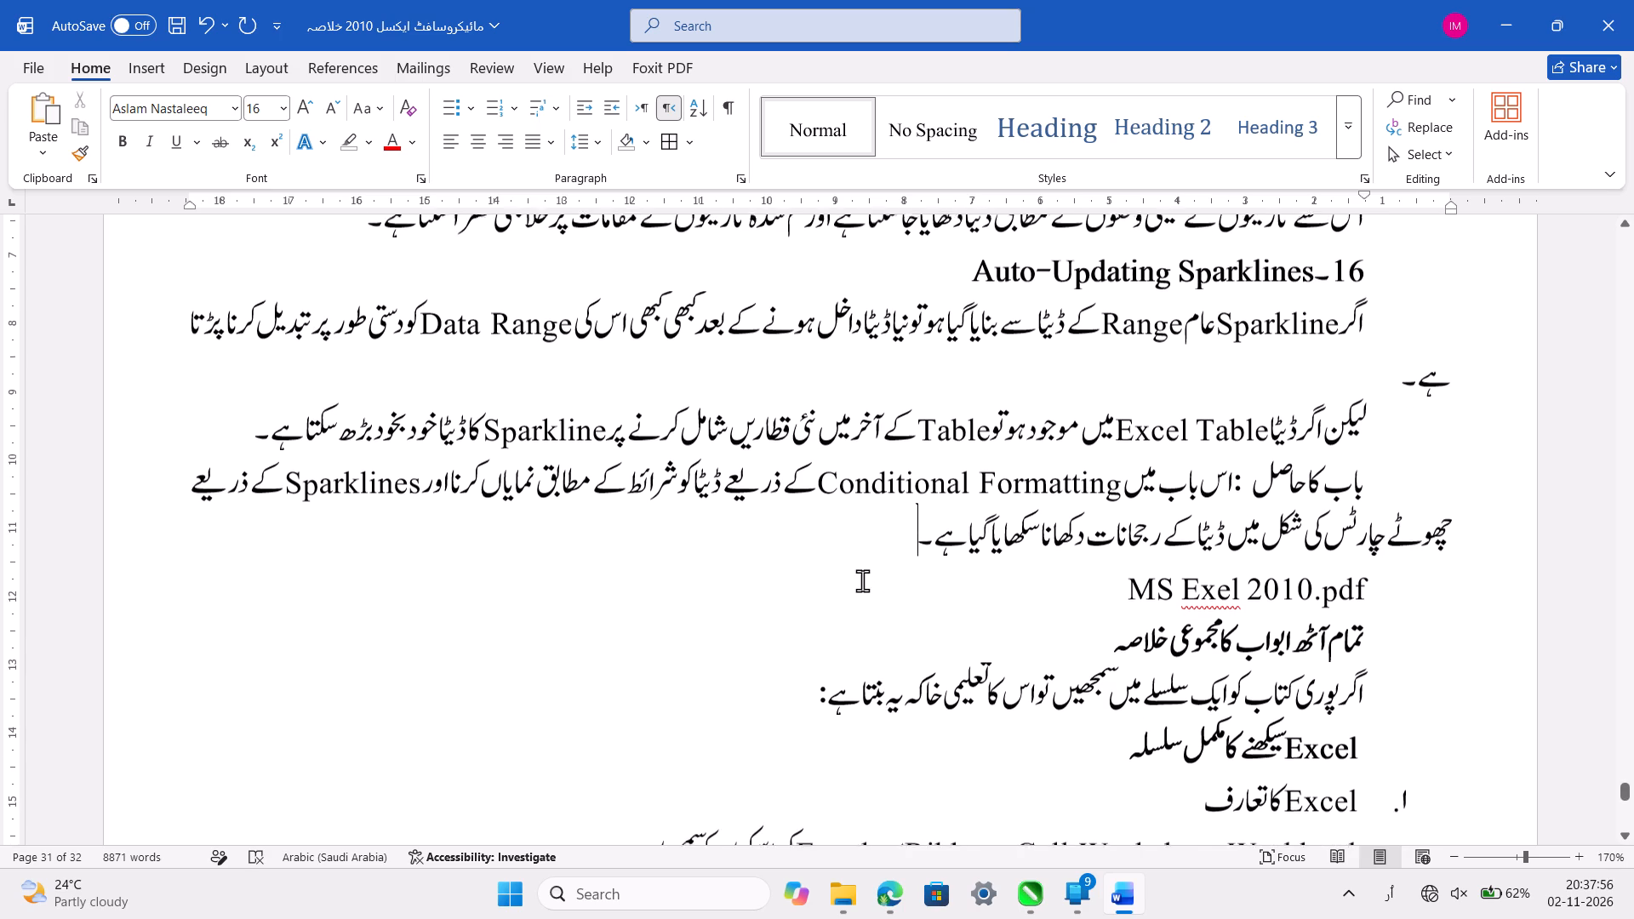
{"action": "triple_click", "coordinate": [1285, 574]}
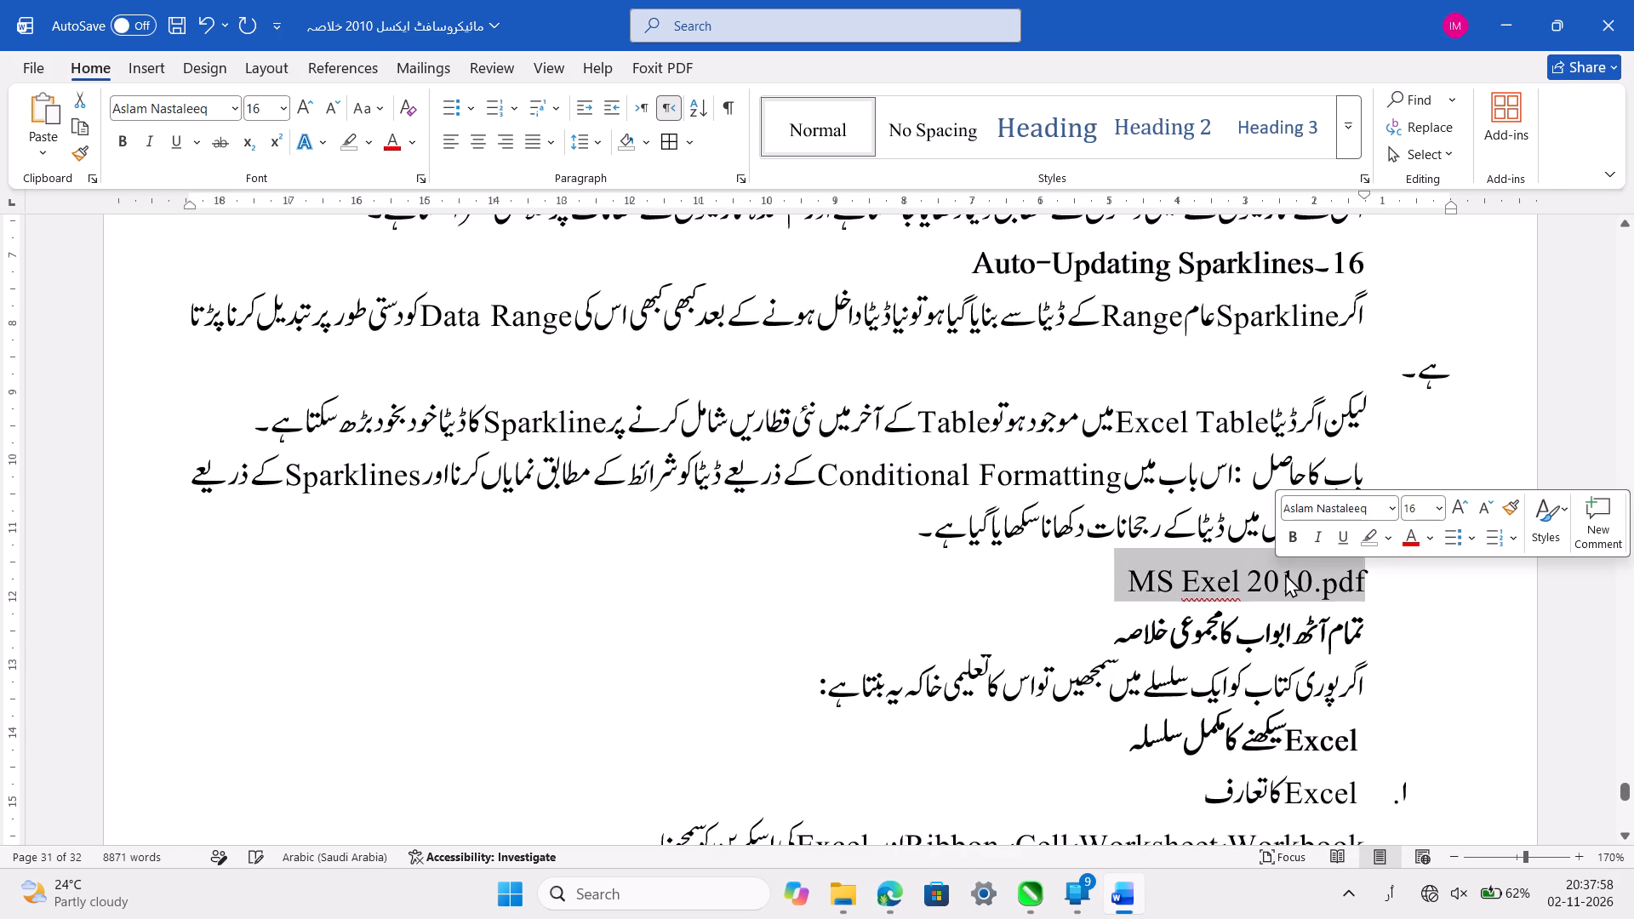
{"action": "key", "text": "BackSpace"}
{"action": "left_click", "coordinate": [1093, 574]}
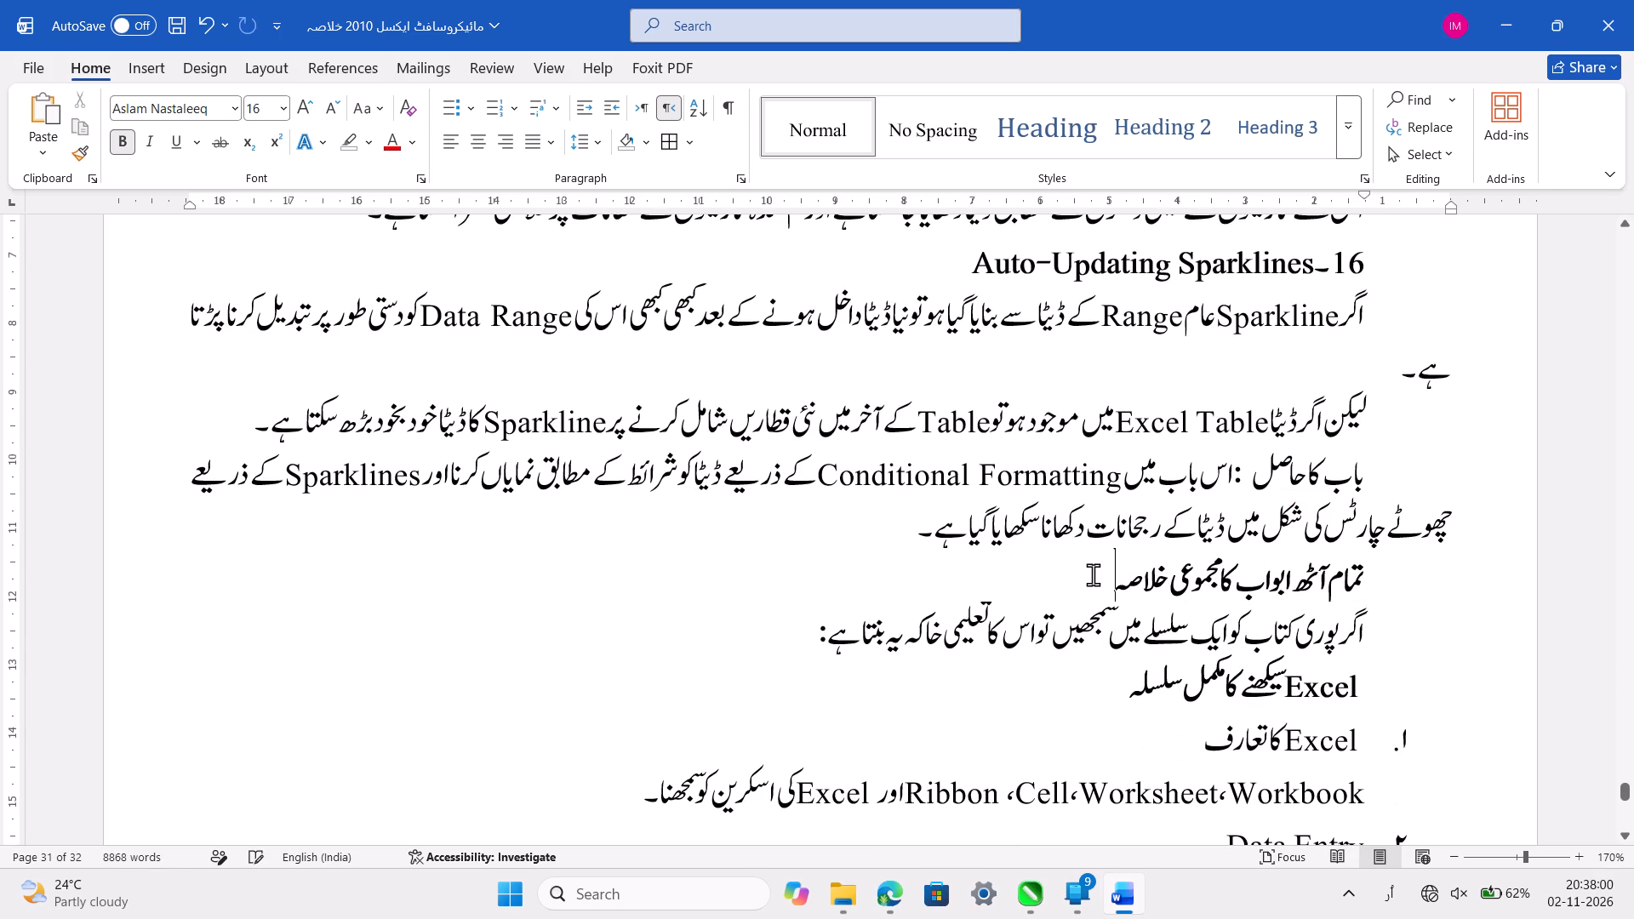
{"action": "key", "text": "ctrl+s"}
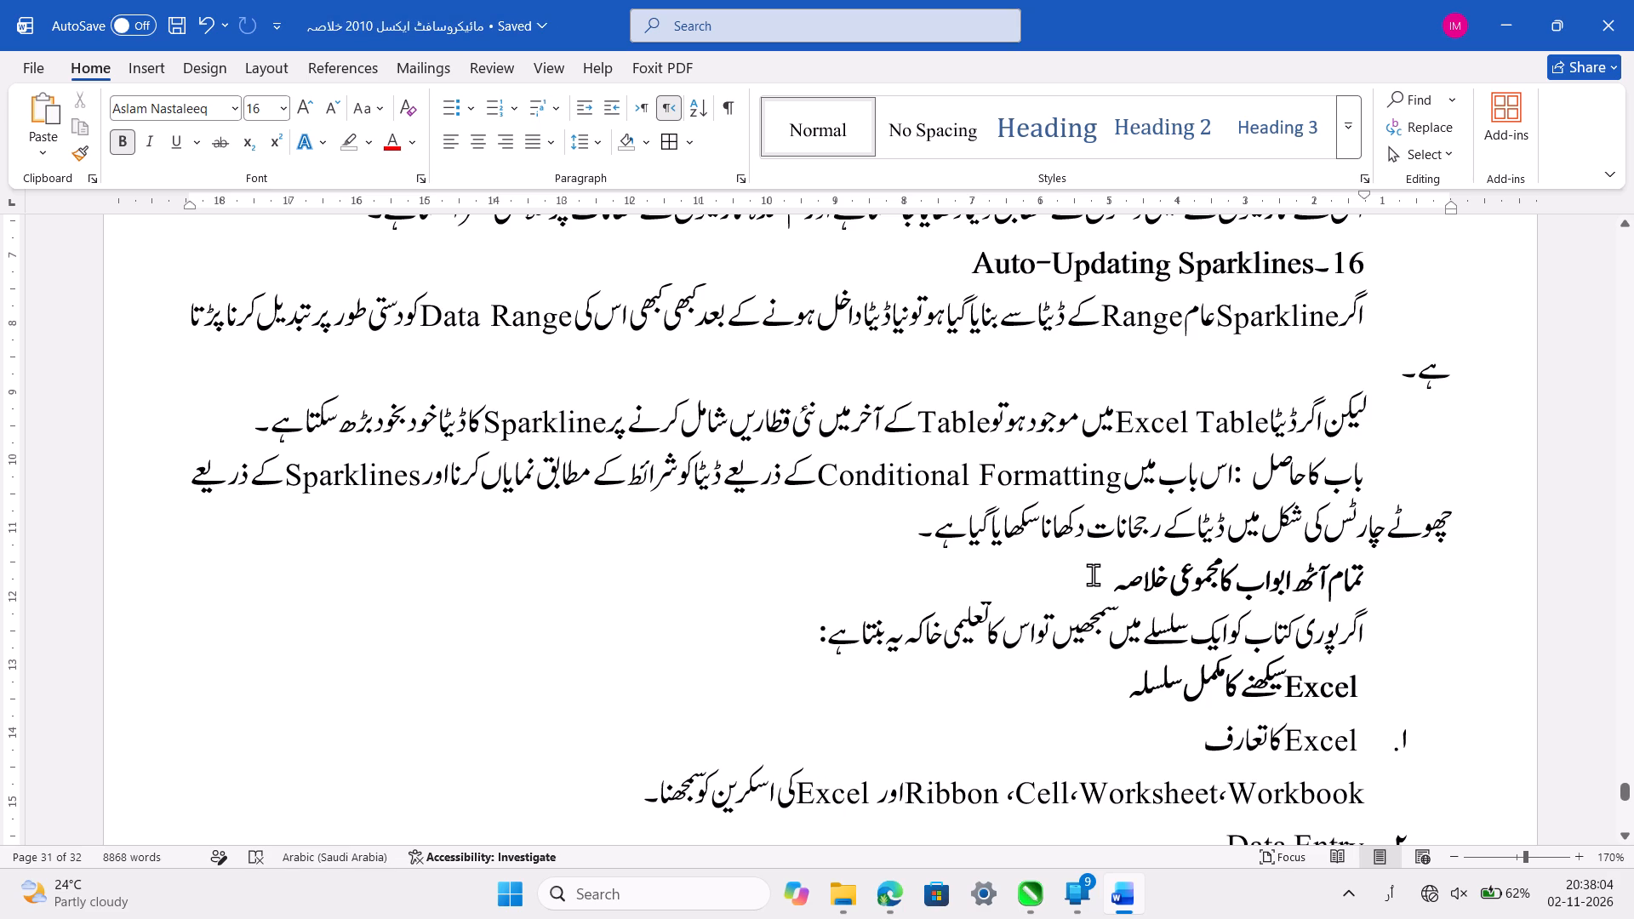
Retype the misplaced space so it follows "Ribbon" in the description under item 1 of the Excel learning sequence.
{"action": "scroll", "coordinate": [1093, 574], "scroll_direction": "down", "scroll_amount": 1}
{"action": "scroll", "coordinate": [1150, 389], "scroll_direction": "up", "scroll_amount": 1}
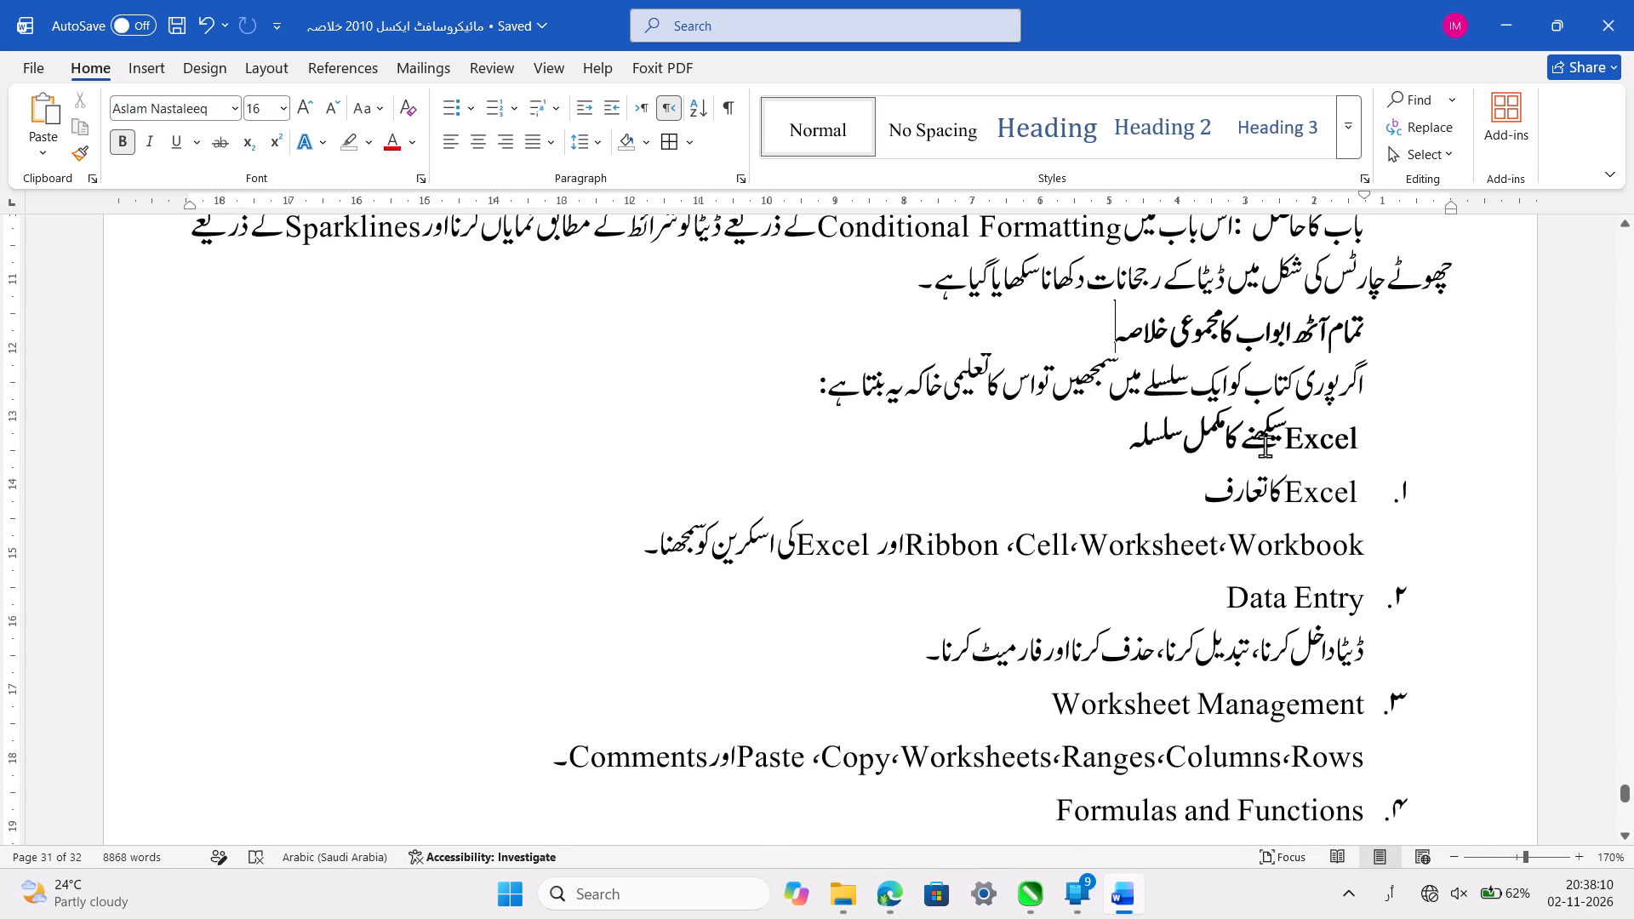
{"action": "left_click", "coordinate": [1177, 496]}
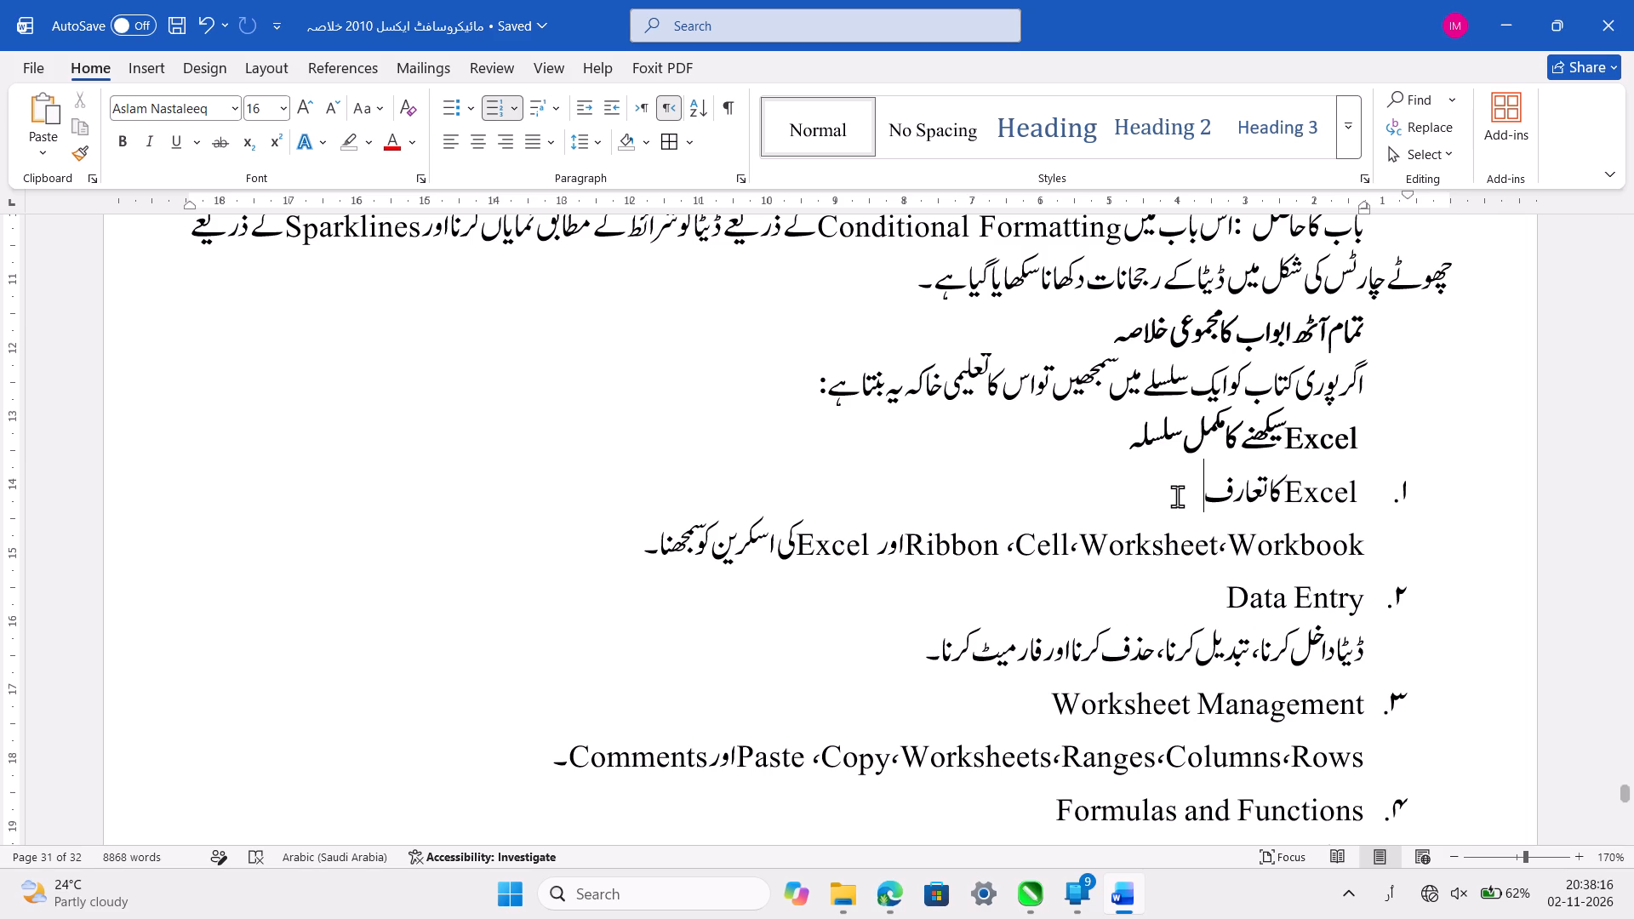
{"action": "left_click", "coordinate": [982, 552]}
{"action": "key", "text": "Left"}
{"action": "key", "text": "Left"}
{"action": "key", "text": "BackSpace"}
{"action": "key", "text": "space"}
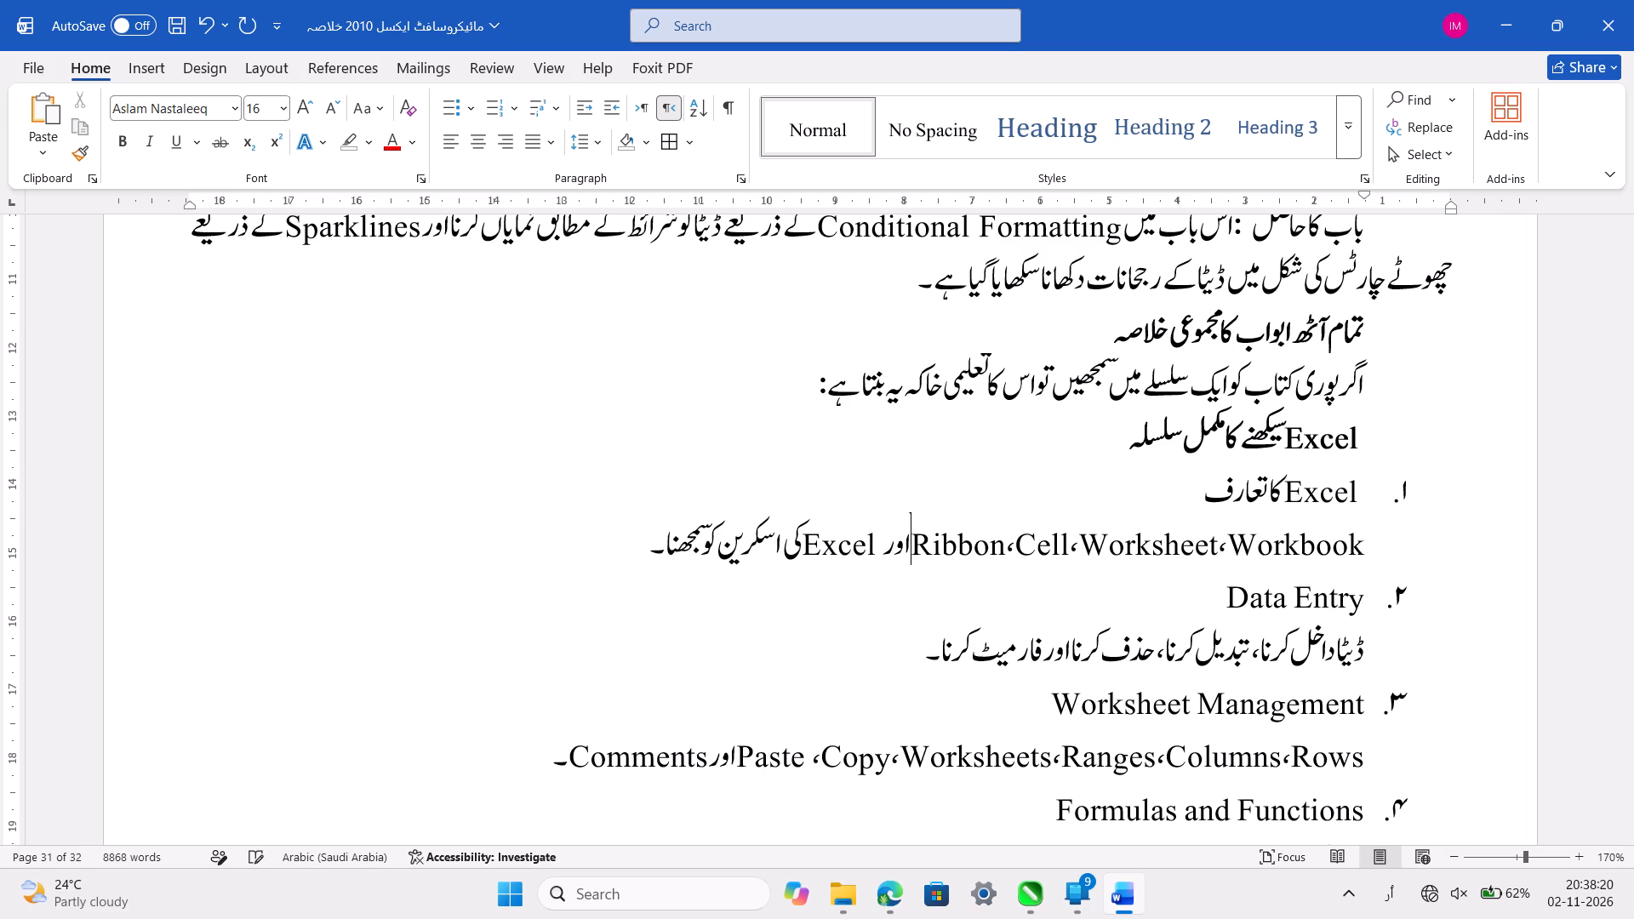
Retype the misplaced space so it follows "Excel" in the description under item 1 of the Excel learning sequence.
{"action": "left_click", "coordinate": [846, 545]}
{"action": "key", "text": "Left"}
{"action": "key", "text": "Left"}
{"action": "key", "text": "Left"}
{"action": "key", "text": "Left"}
{"action": "key", "text": "BackSpace"}
{"action": "key", "text": "space"}
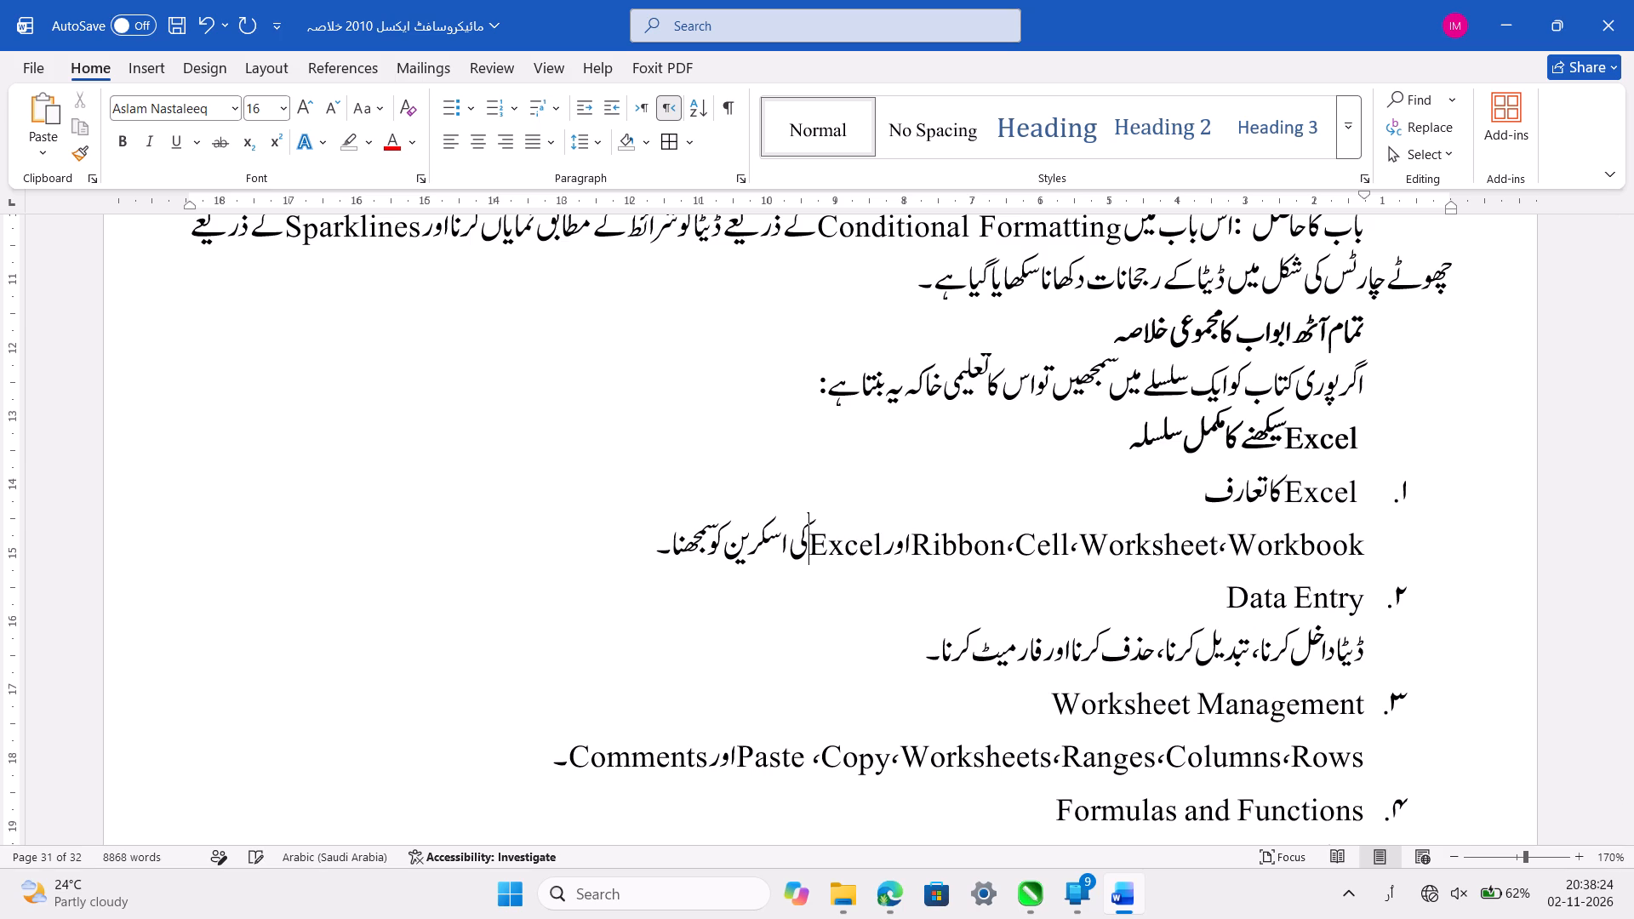
Check items 2 to 6 of the learning sequence and retype the misplaced space so it follows "SUMIFS" under "Counting and Summing".
{"action": "left_click", "coordinate": [1163, 585]}
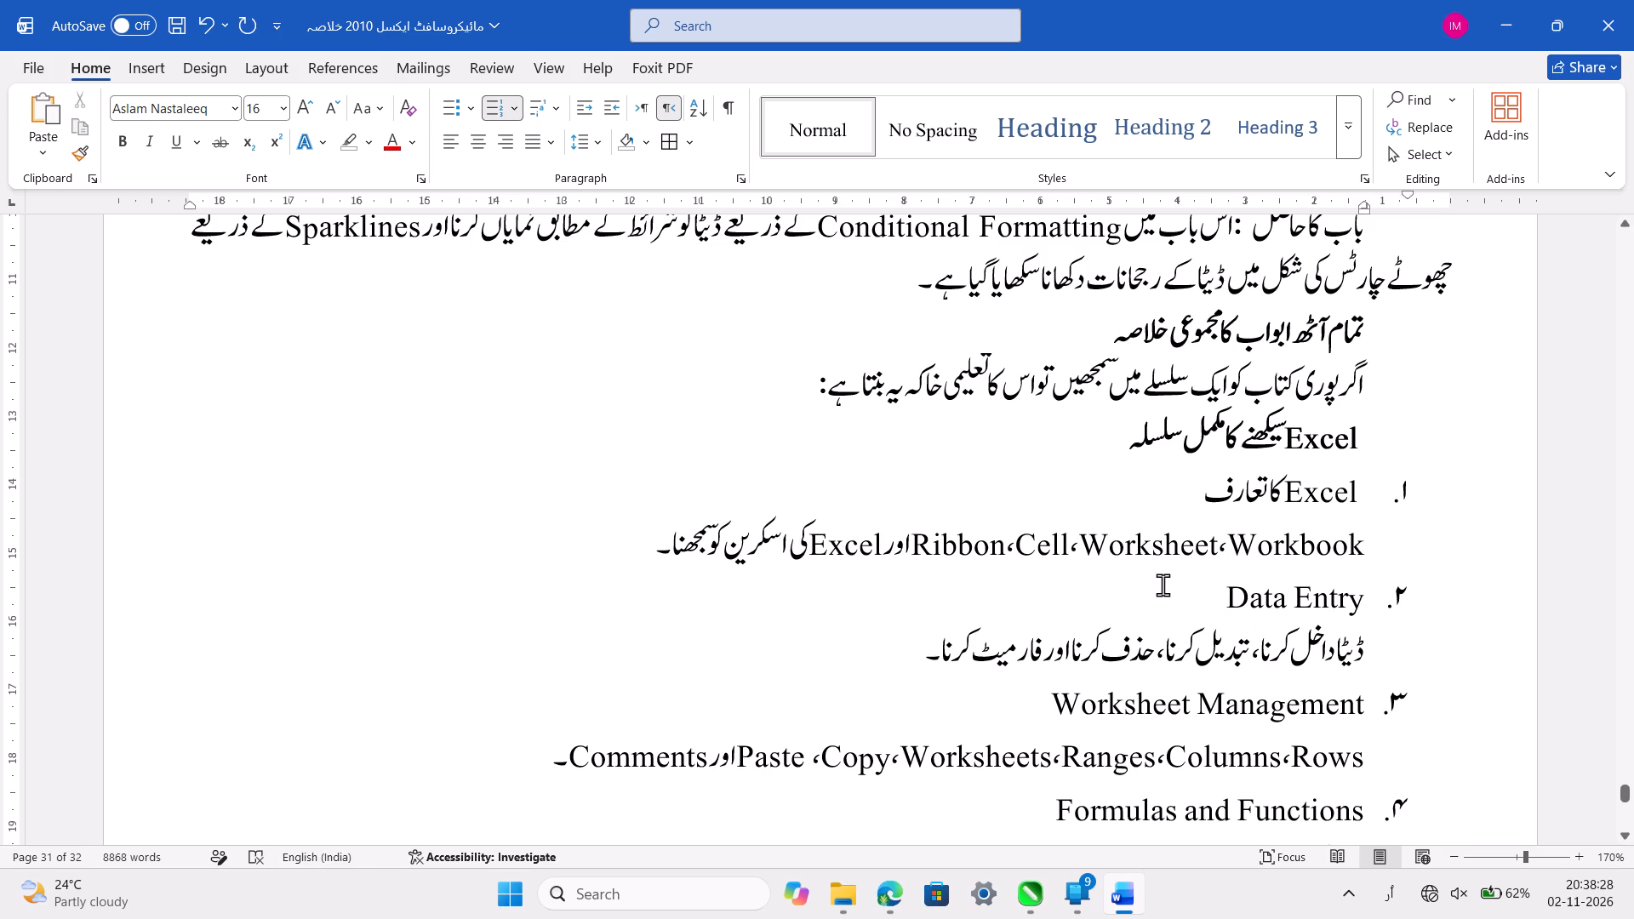
{"action": "scroll", "coordinate": [1163, 585], "scroll_direction": "down", "scroll_amount": 1}
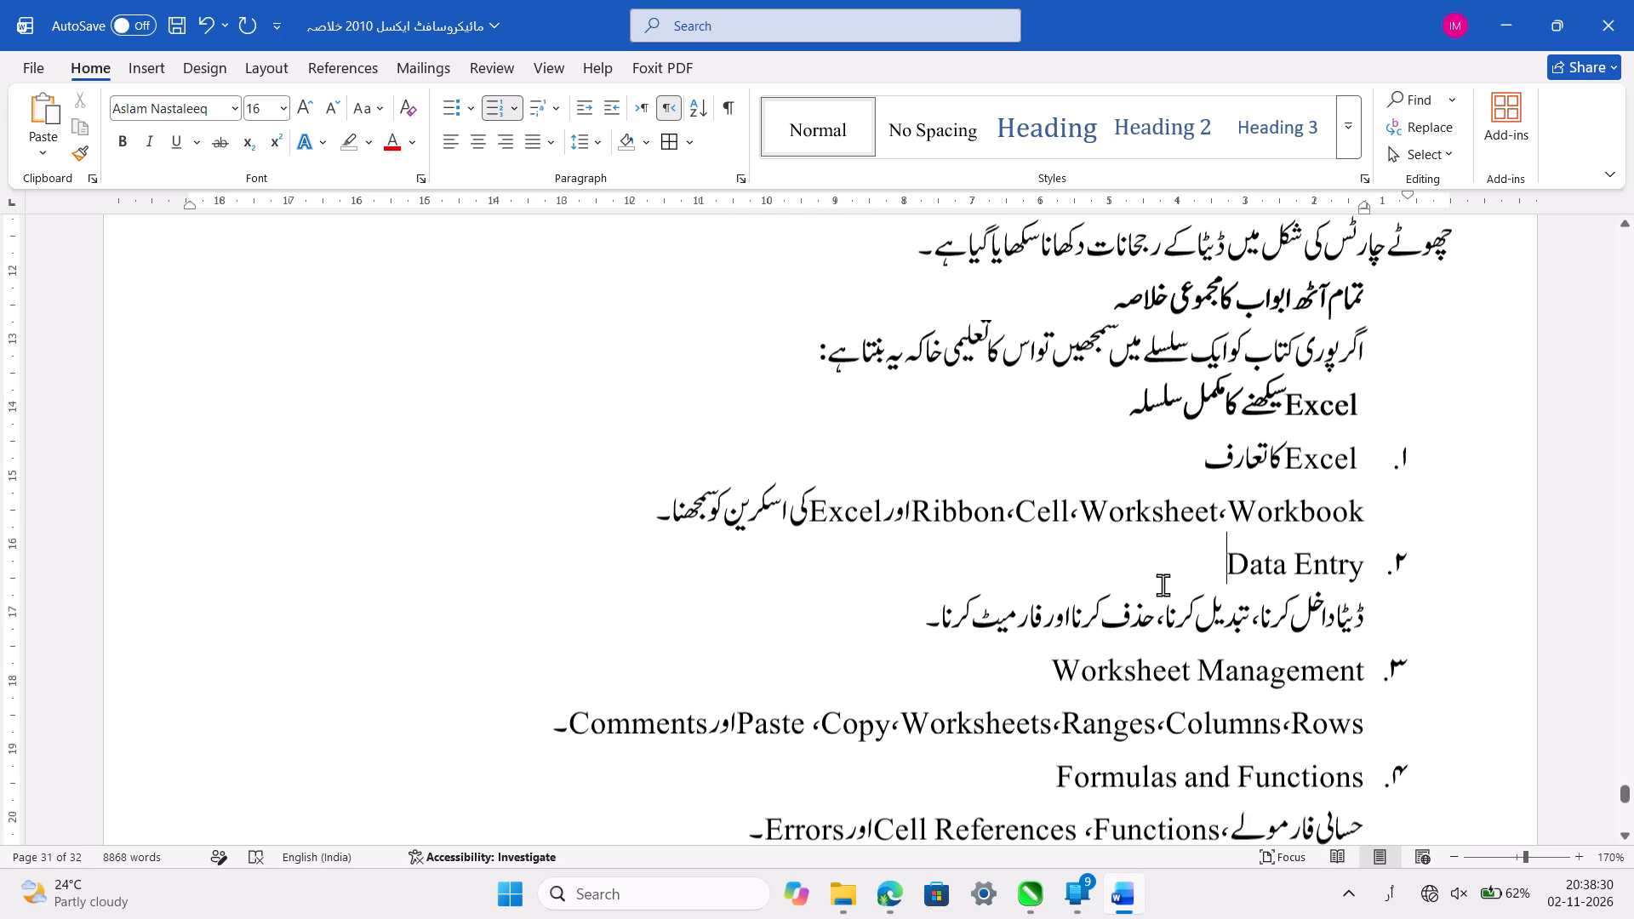
{"action": "scroll", "coordinate": [1163, 585], "scroll_direction": "down", "scroll_amount": 1}
{"action": "left_click", "coordinate": [1254, 597]}
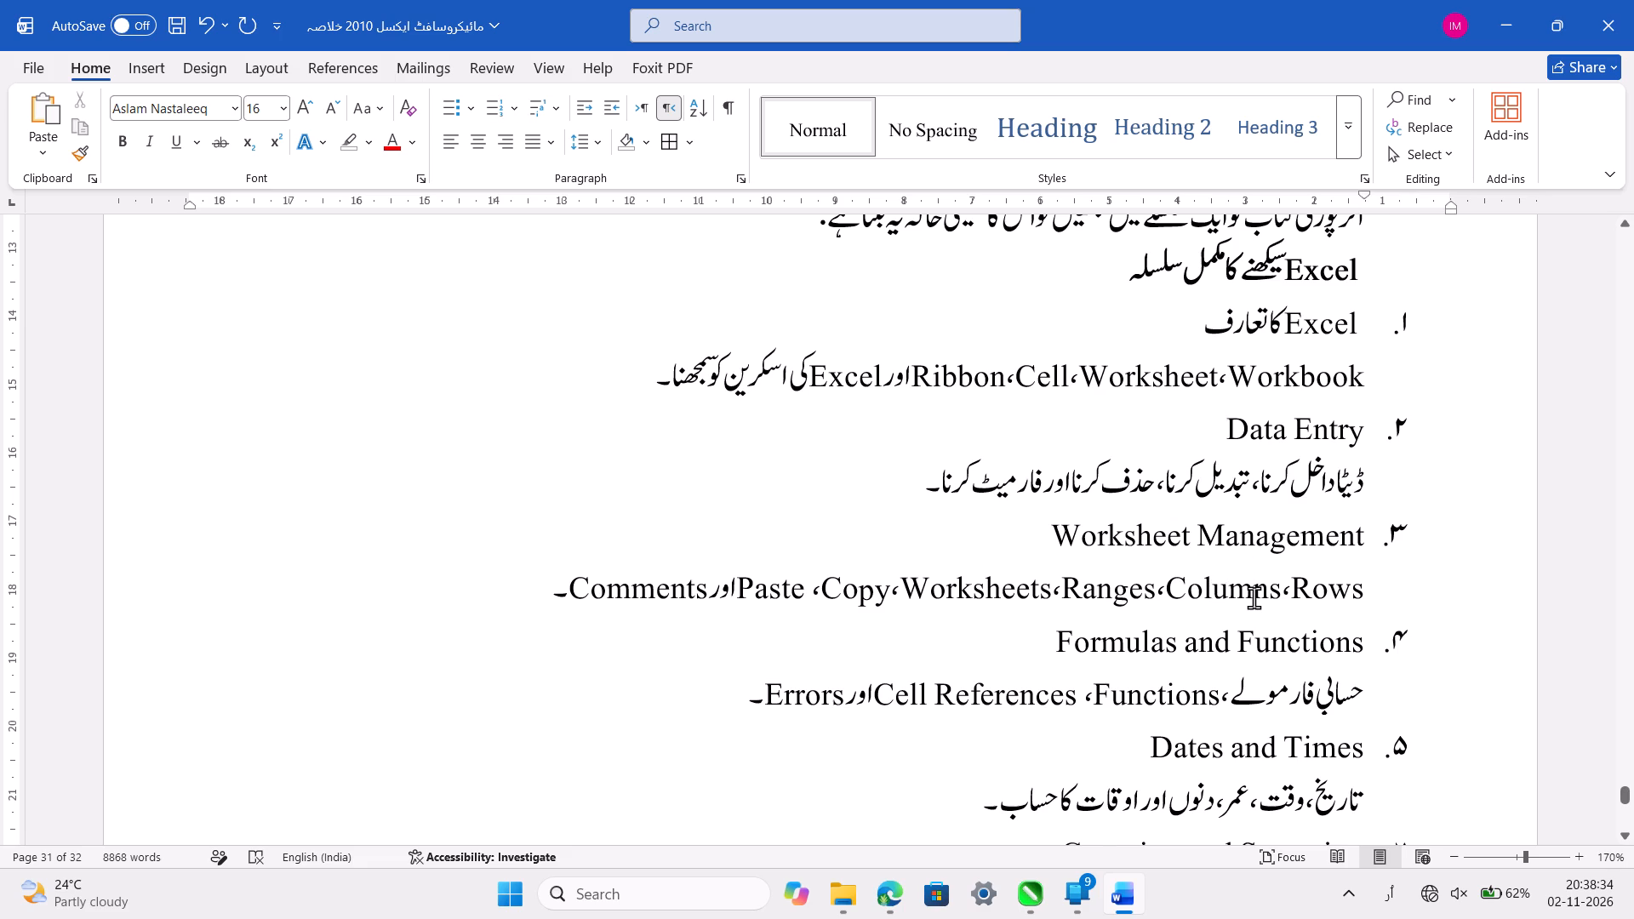
{"action": "scroll", "coordinate": [1254, 597], "scroll_direction": "down", "scroll_amount": 1}
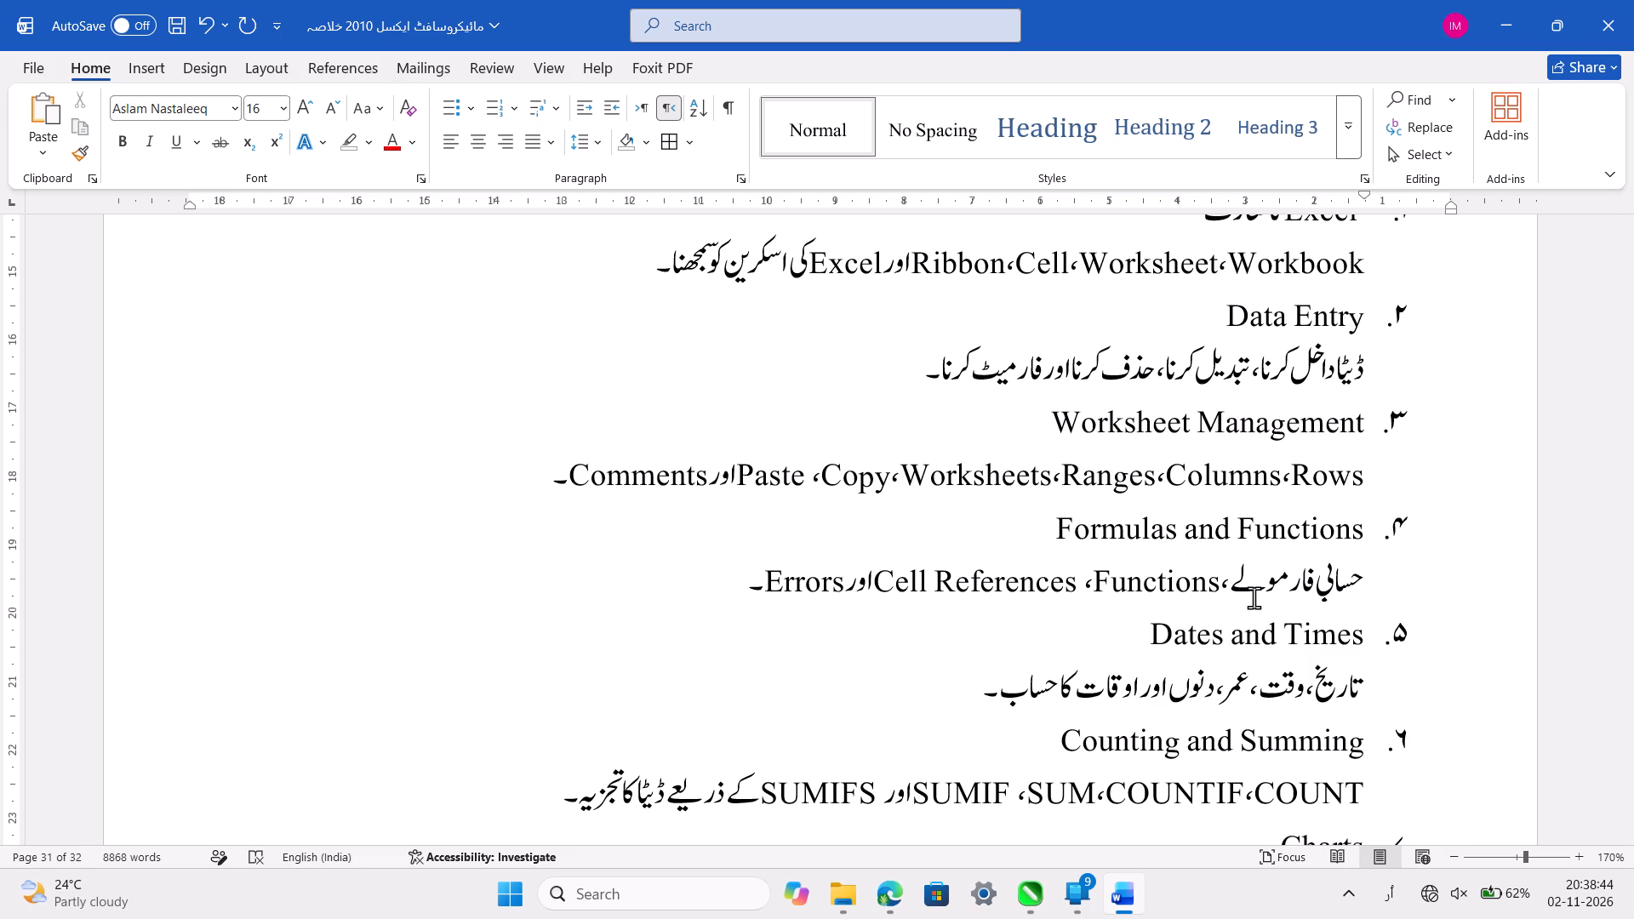
{"action": "scroll", "coordinate": [1254, 597], "scroll_direction": "down", "scroll_amount": 1}
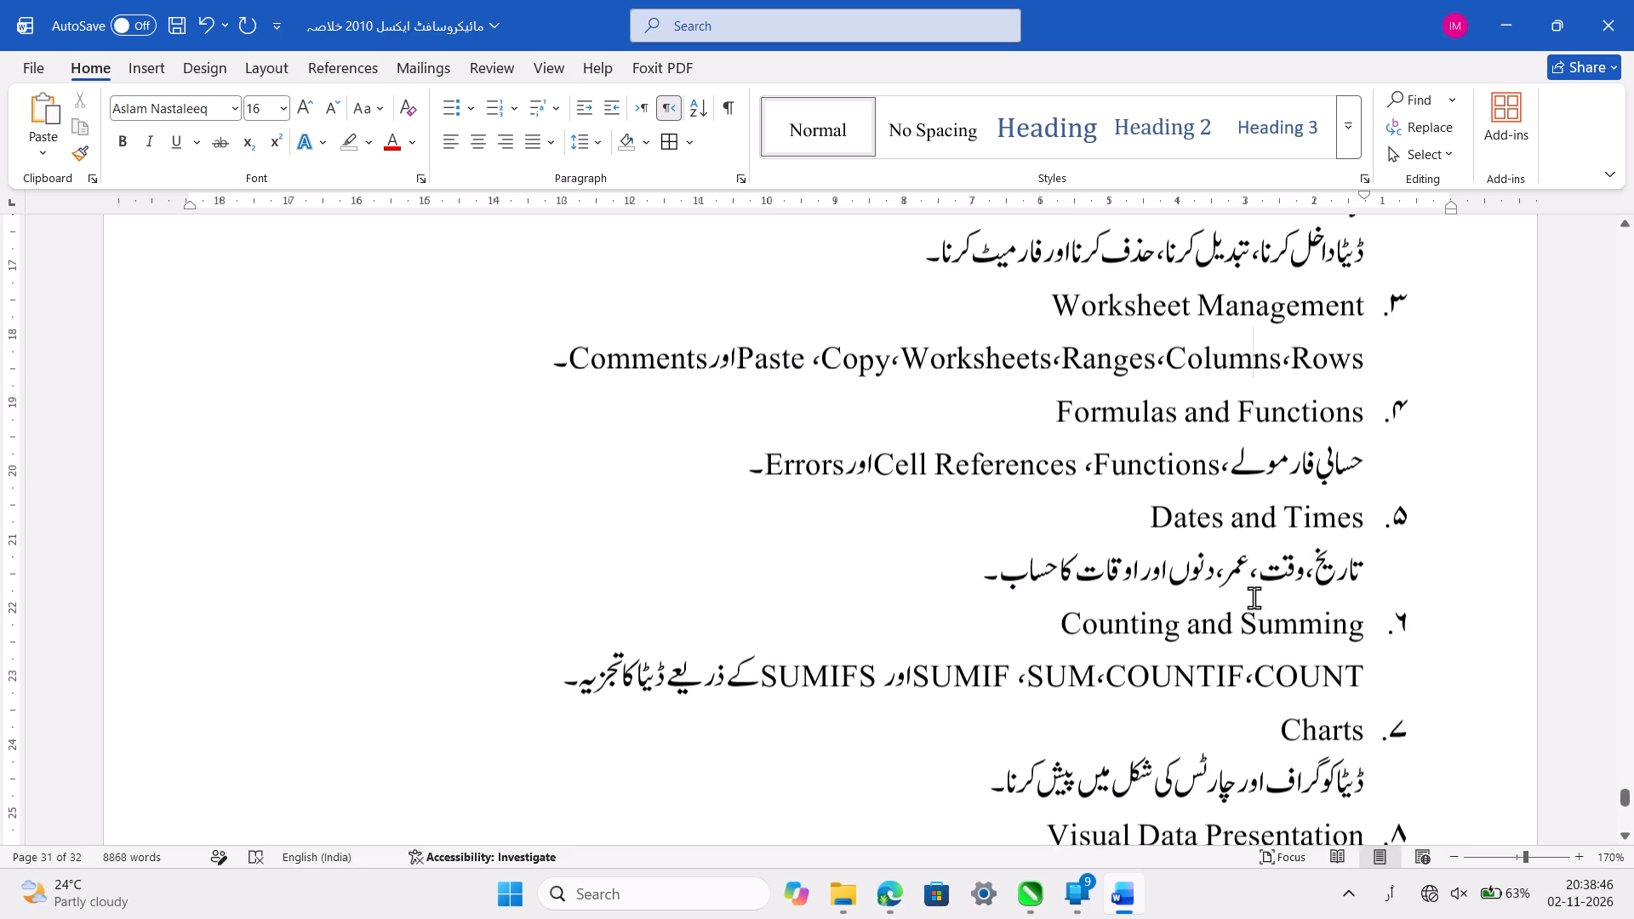
{"action": "scroll", "coordinate": [1254, 597], "scroll_direction": "down", "scroll_amount": 1}
{"action": "left_click", "coordinate": [1279, 614]}
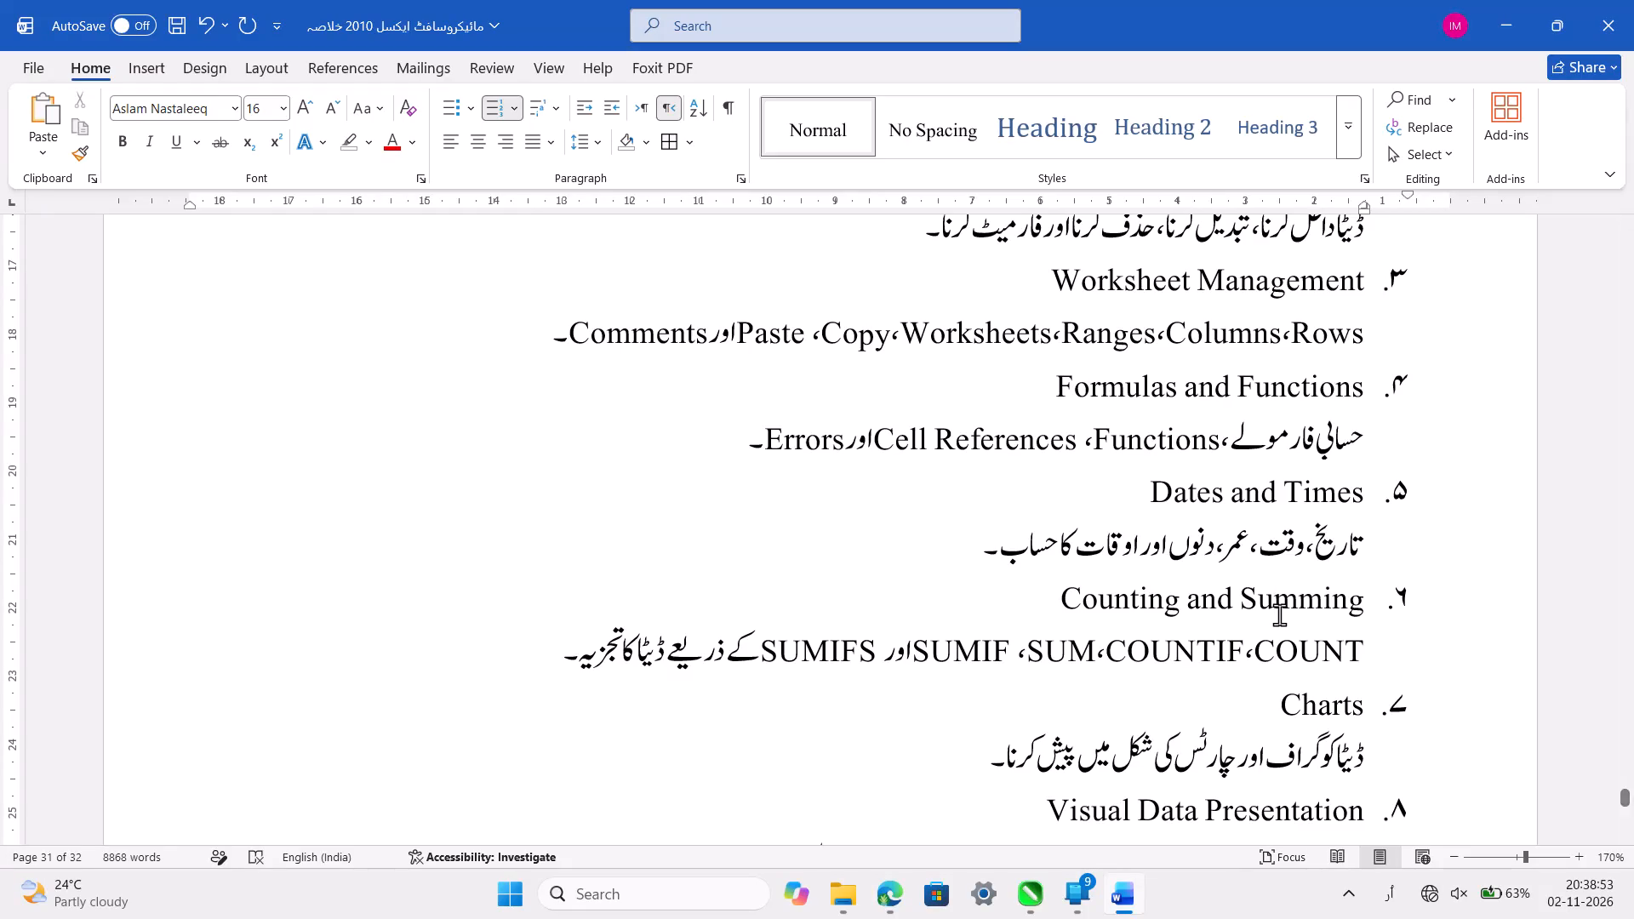
{"action": "left_click", "coordinate": [1317, 715]}
{"action": "scroll", "coordinate": [1317, 715], "scroll_direction": "down", "scroll_amount": 1}
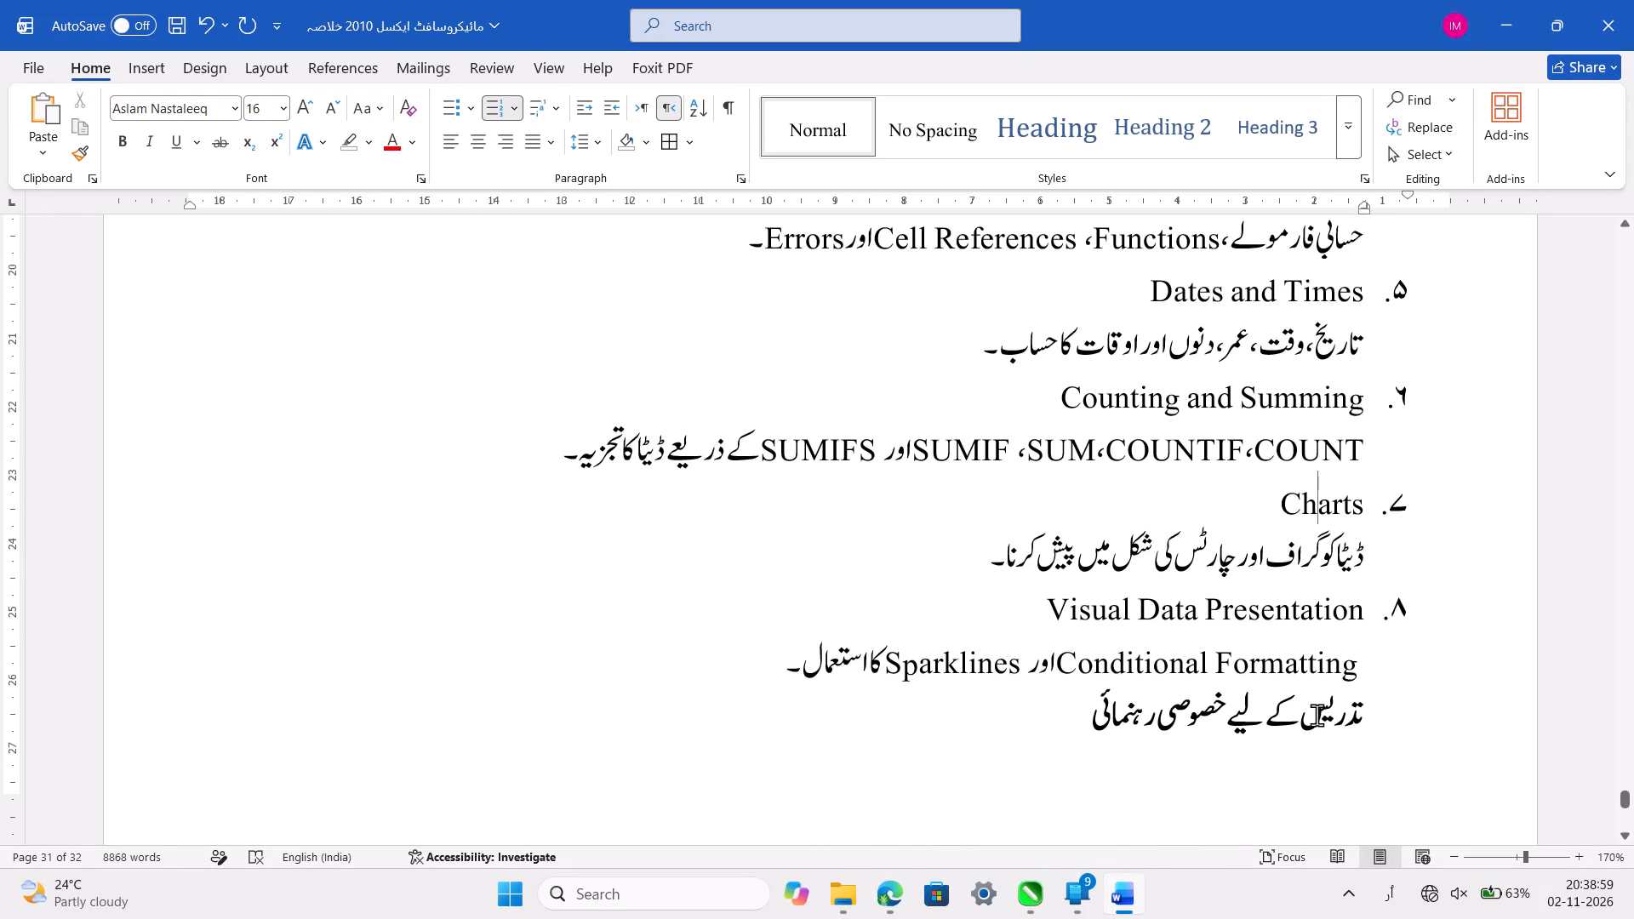
{"action": "left_click", "coordinate": [797, 459]}
{"action": "key", "text": "Left"}
{"action": "key", "text": "Left"}
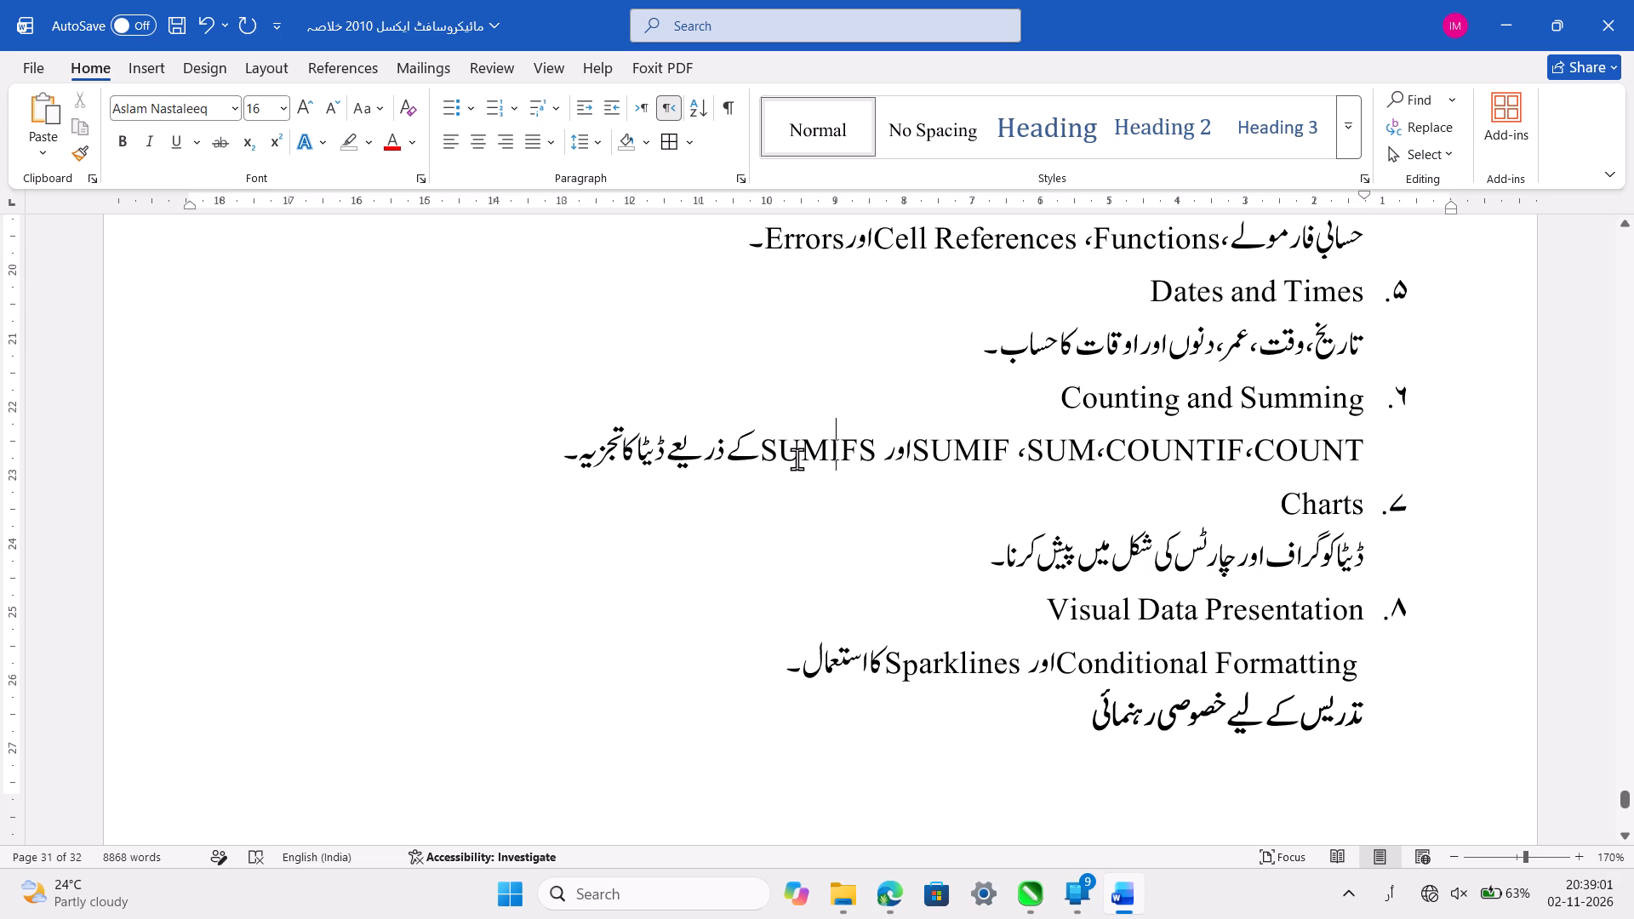
{"action": "key", "text": "Left"}
{"action": "key", "text": "Left"}
{"action": "key", "text": "Left"}
{"action": "key", "text": "BackSpace"}
{"action": "key", "text": "space"}
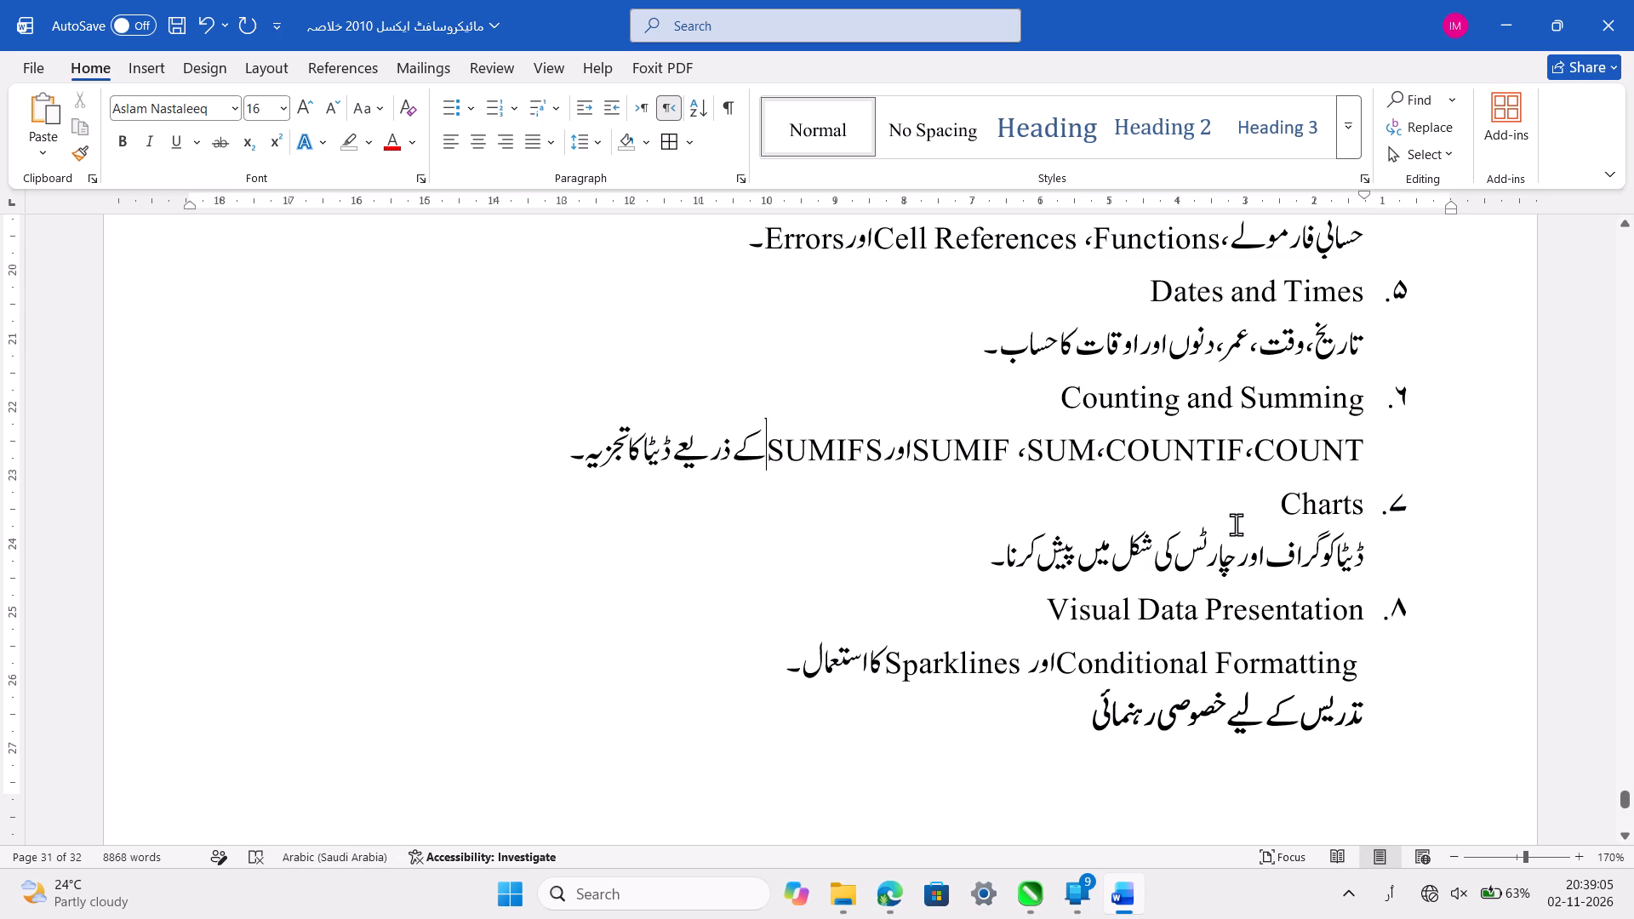
Retype the misplaced spaces so they follow "Conditional Formatting" and "Sparklines" under item 8, "Visual Data Presentation", and save the document.
{"action": "left_click", "coordinate": [1283, 614]}
{"action": "scroll", "coordinate": [1283, 614], "scroll_direction": "down", "scroll_amount": 1}
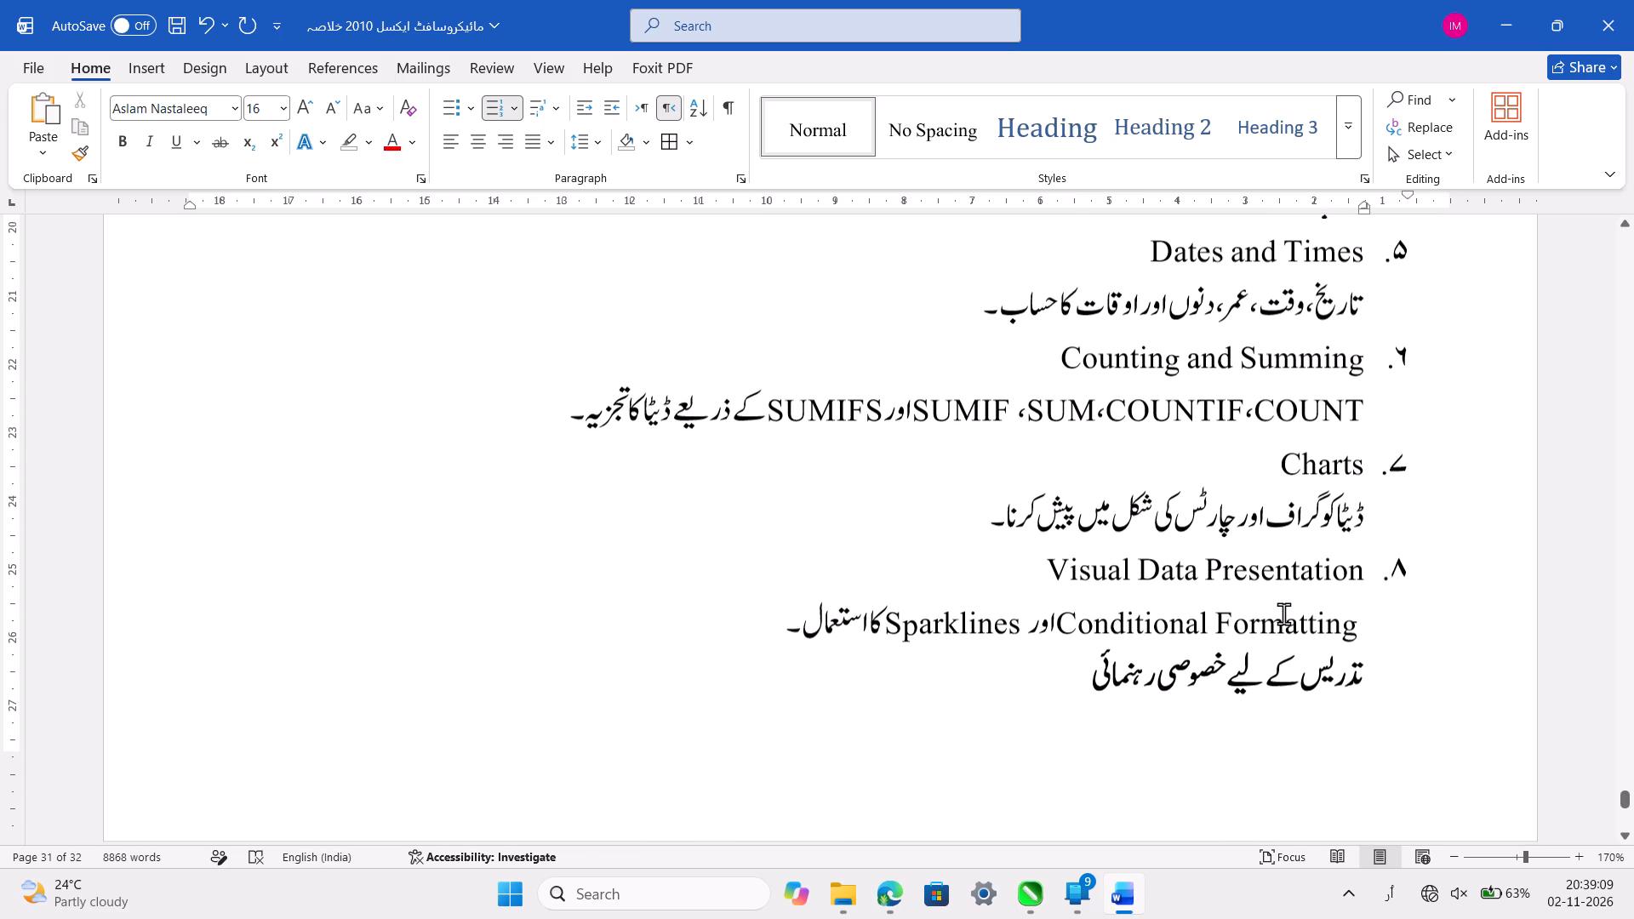
{"action": "scroll", "coordinate": [1283, 614], "scroll_direction": "down", "scroll_amount": 1}
{"action": "left_click", "coordinate": [1337, 609]}
{"action": "key", "text": "Left"}
{"action": "key", "text": "Left"}
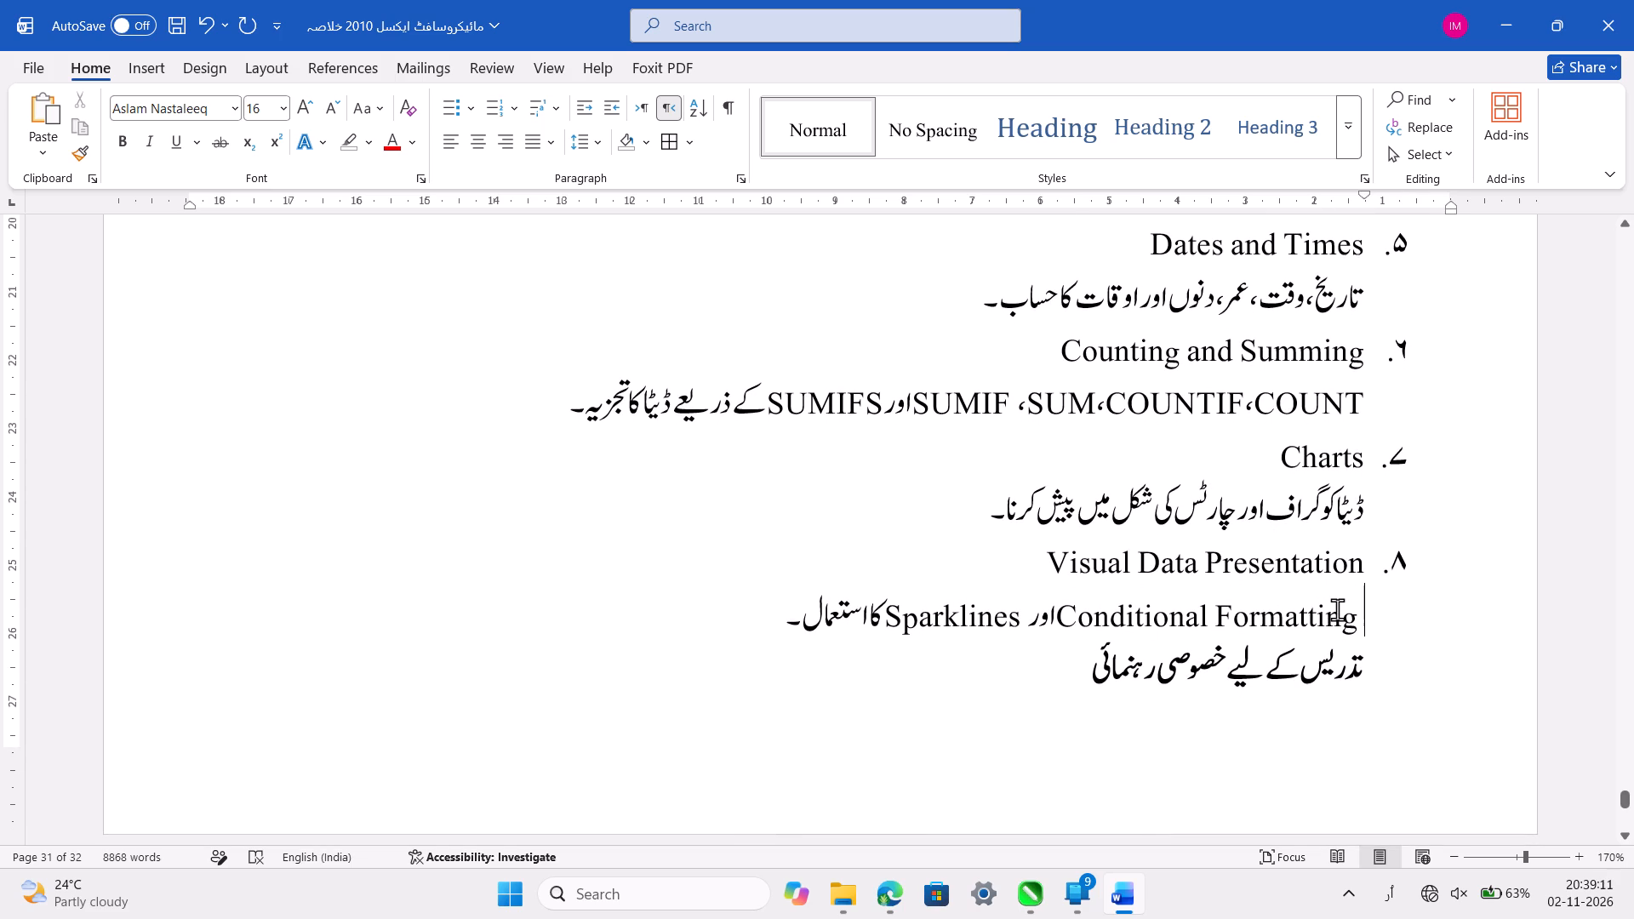
{"action": "key", "text": "BackSpace"}
{"action": "key", "text": "space"}
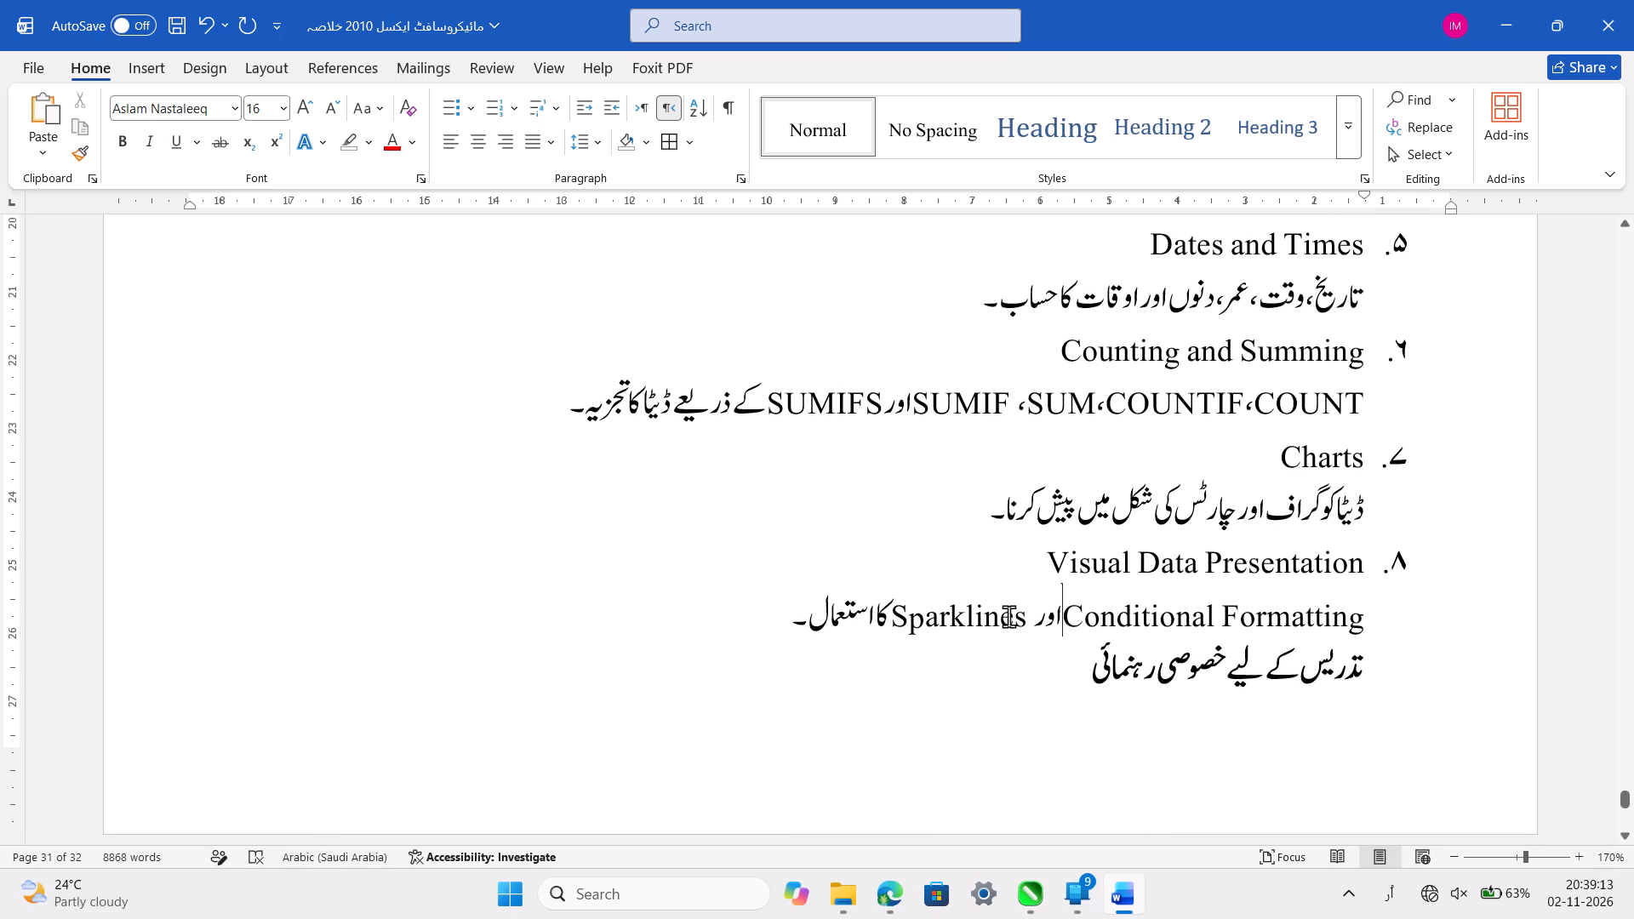
{"action": "left_click", "coordinate": [1006, 614]}
{"action": "key", "text": "Left"}
{"action": "key", "text": "Left"}
{"action": "key", "text": "Left"}
{"action": "key", "text": "BackSpace"}
{"action": "key", "text": "space"}
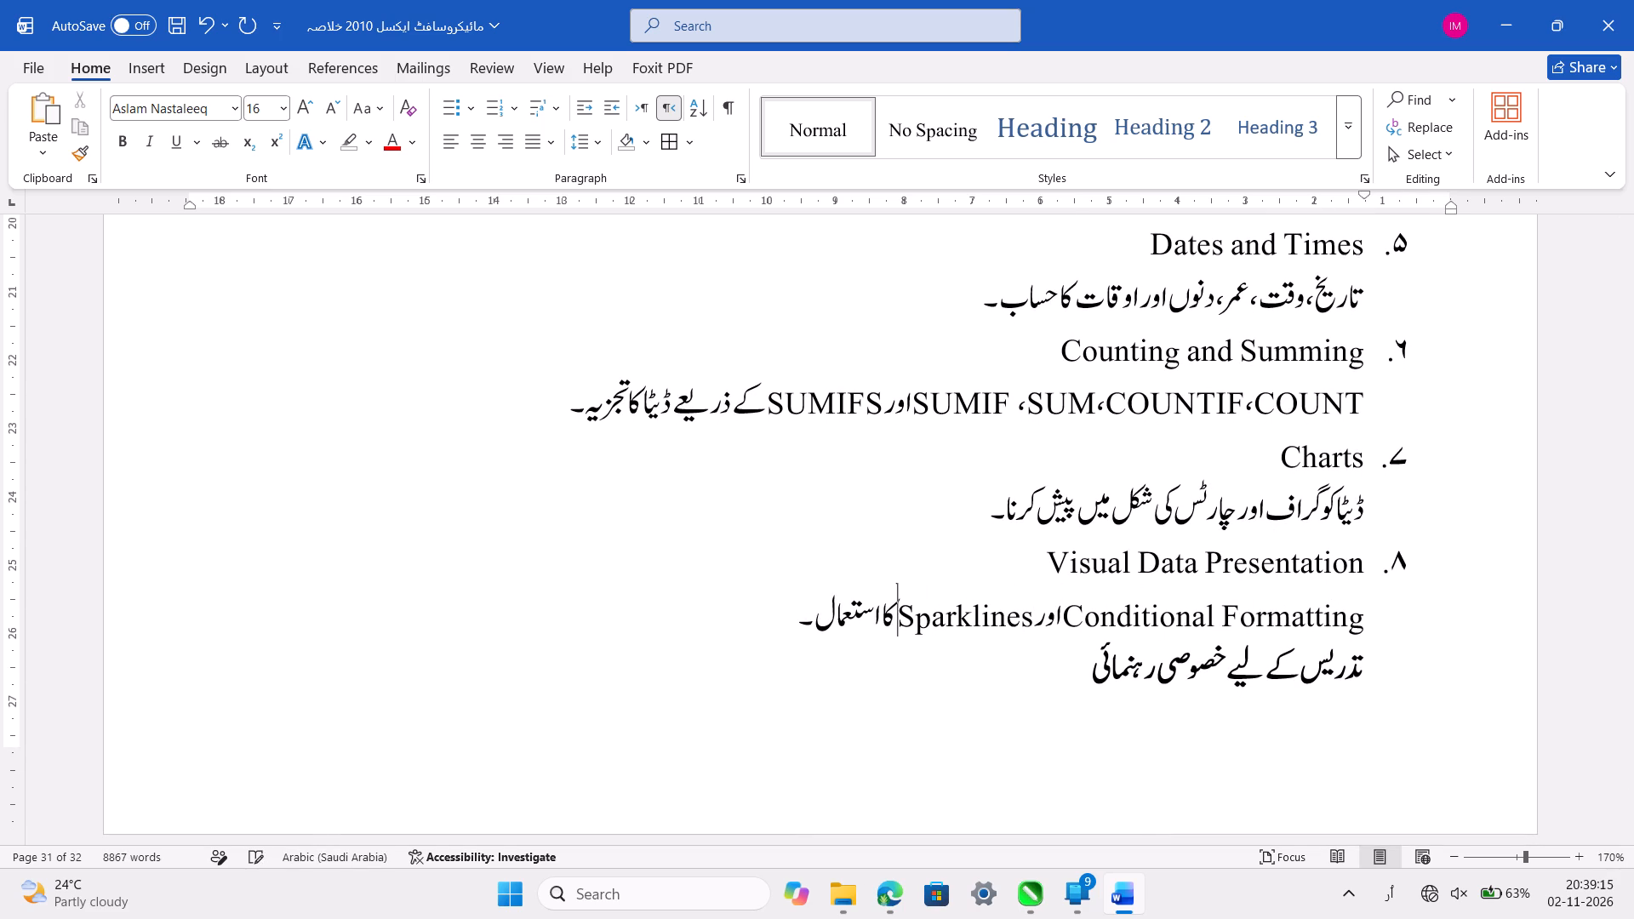
{"action": "key", "text": "ctrl+s"}
Review the teaching guidance paragraph and the table of lessons and practical examples on page 32.
{"action": "scroll", "coordinate": [1006, 614], "scroll_direction": "down", "scroll_amount": 1}
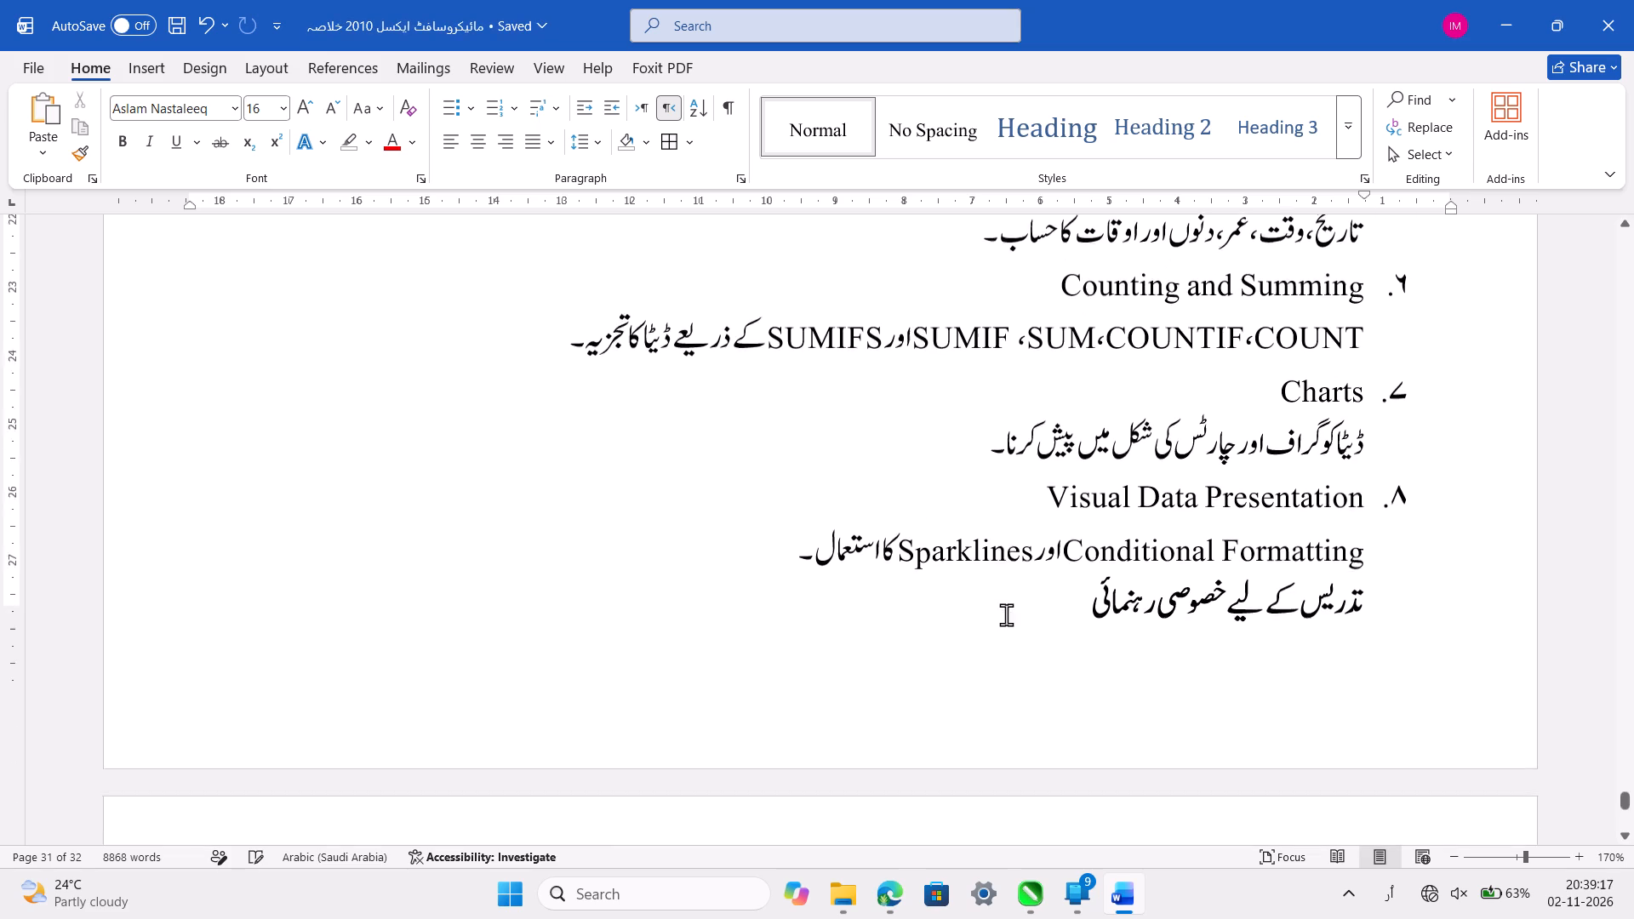
{"action": "scroll", "coordinate": [1006, 614], "scroll_direction": "down", "scroll_amount": 2}
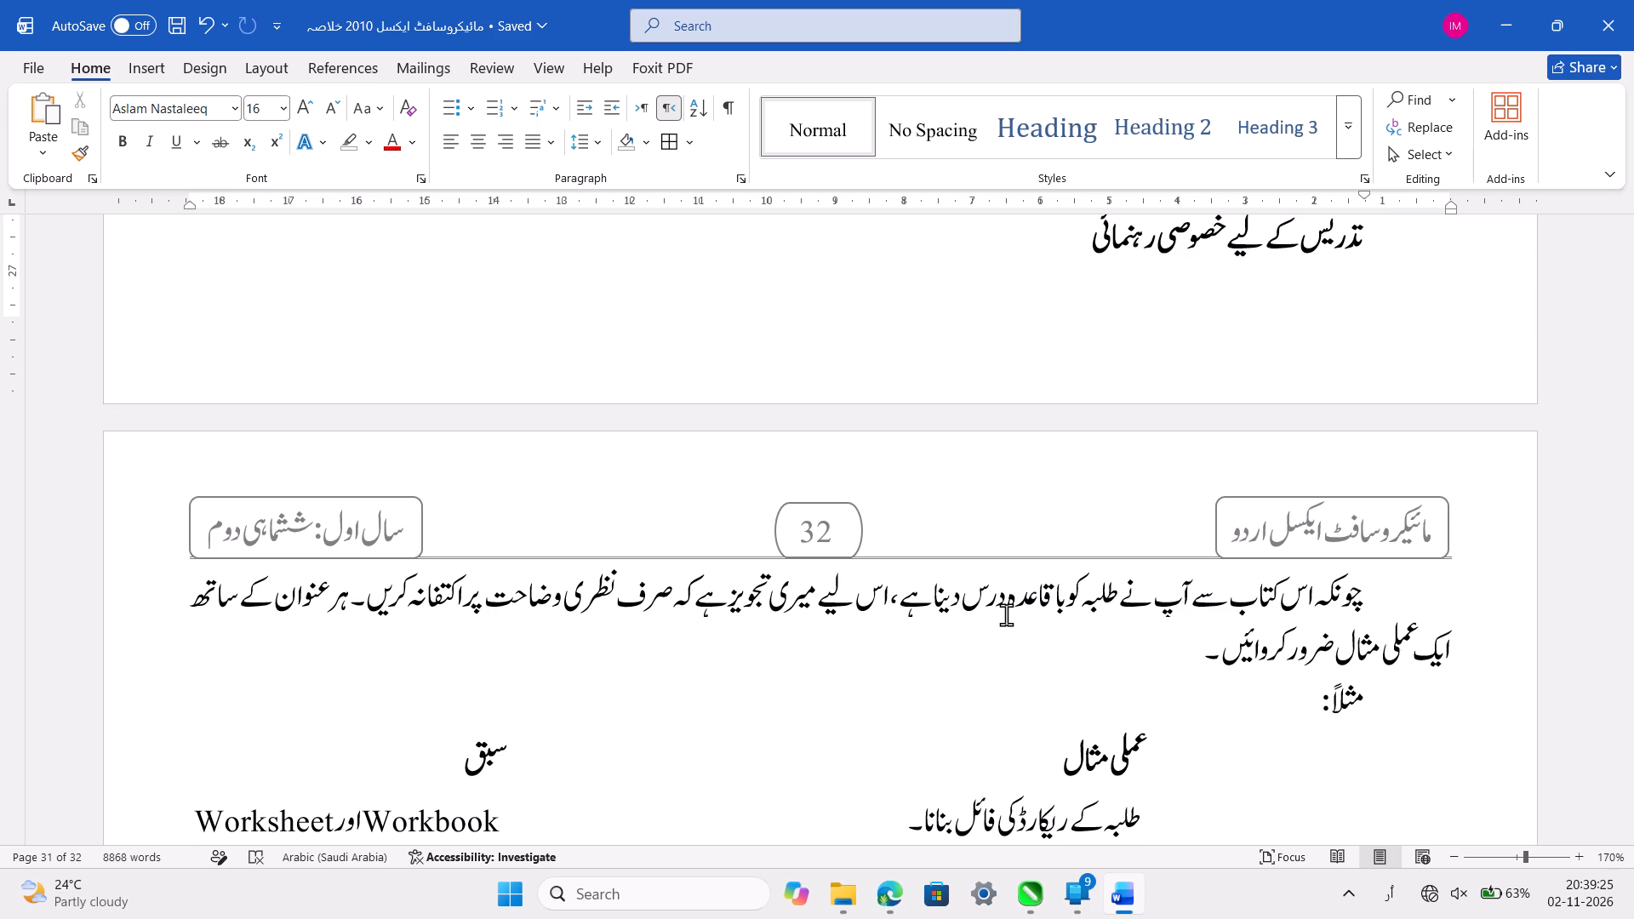
{"action": "scroll", "coordinate": [1006, 614], "scroll_direction": "down", "scroll_amount": 1}
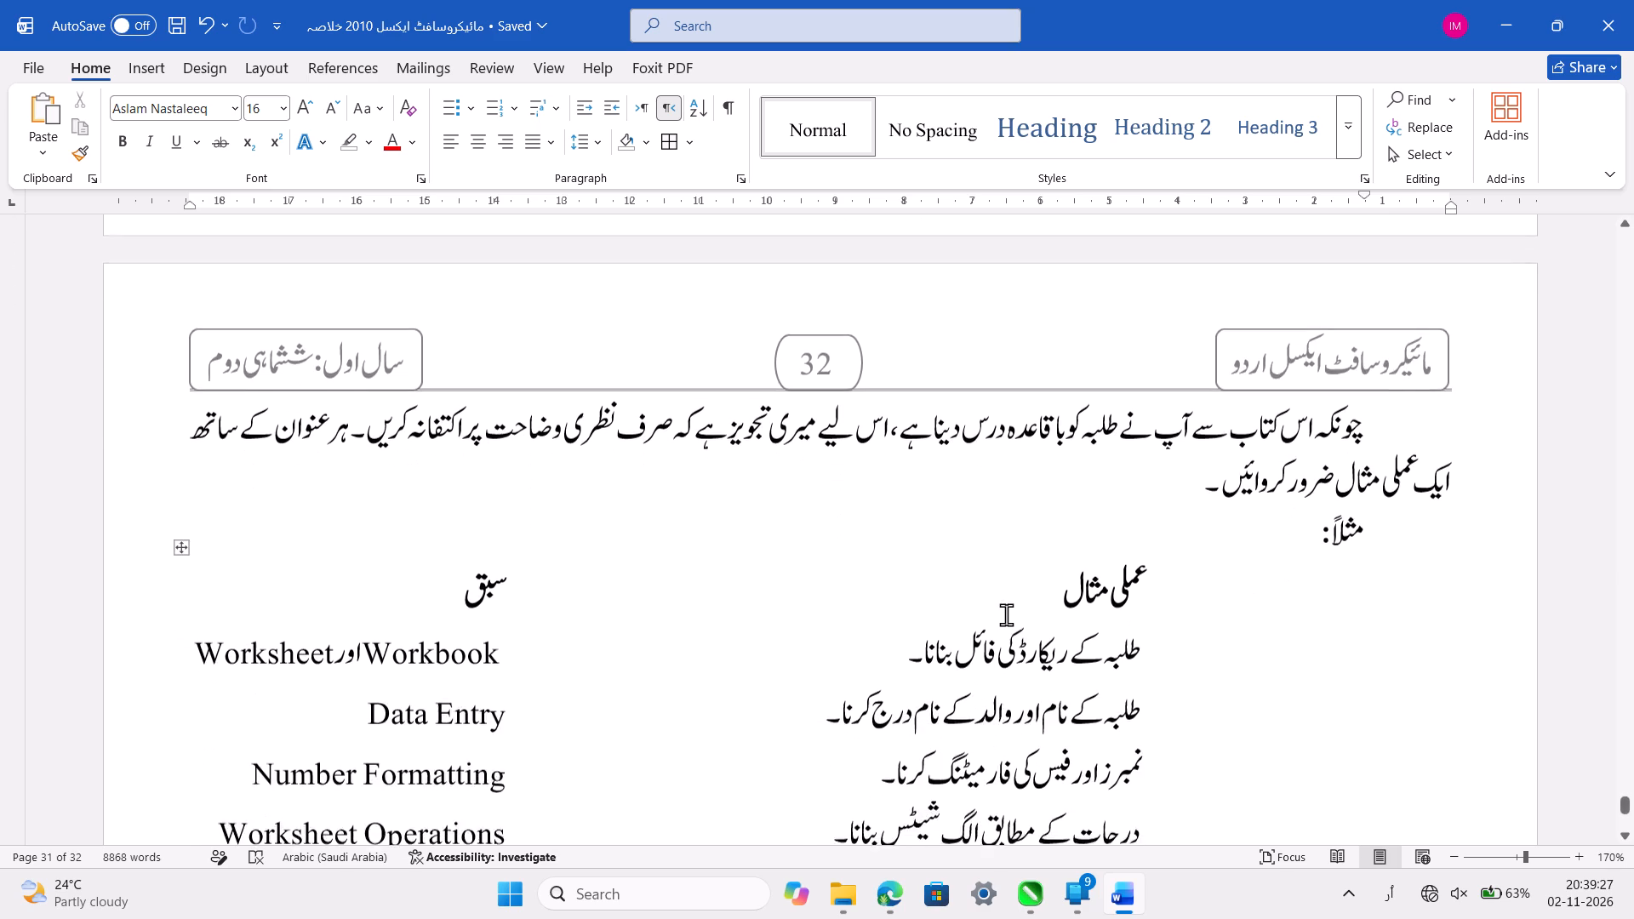
{"action": "scroll", "coordinate": [1006, 614], "scroll_direction": "down", "scroll_amount": 1}
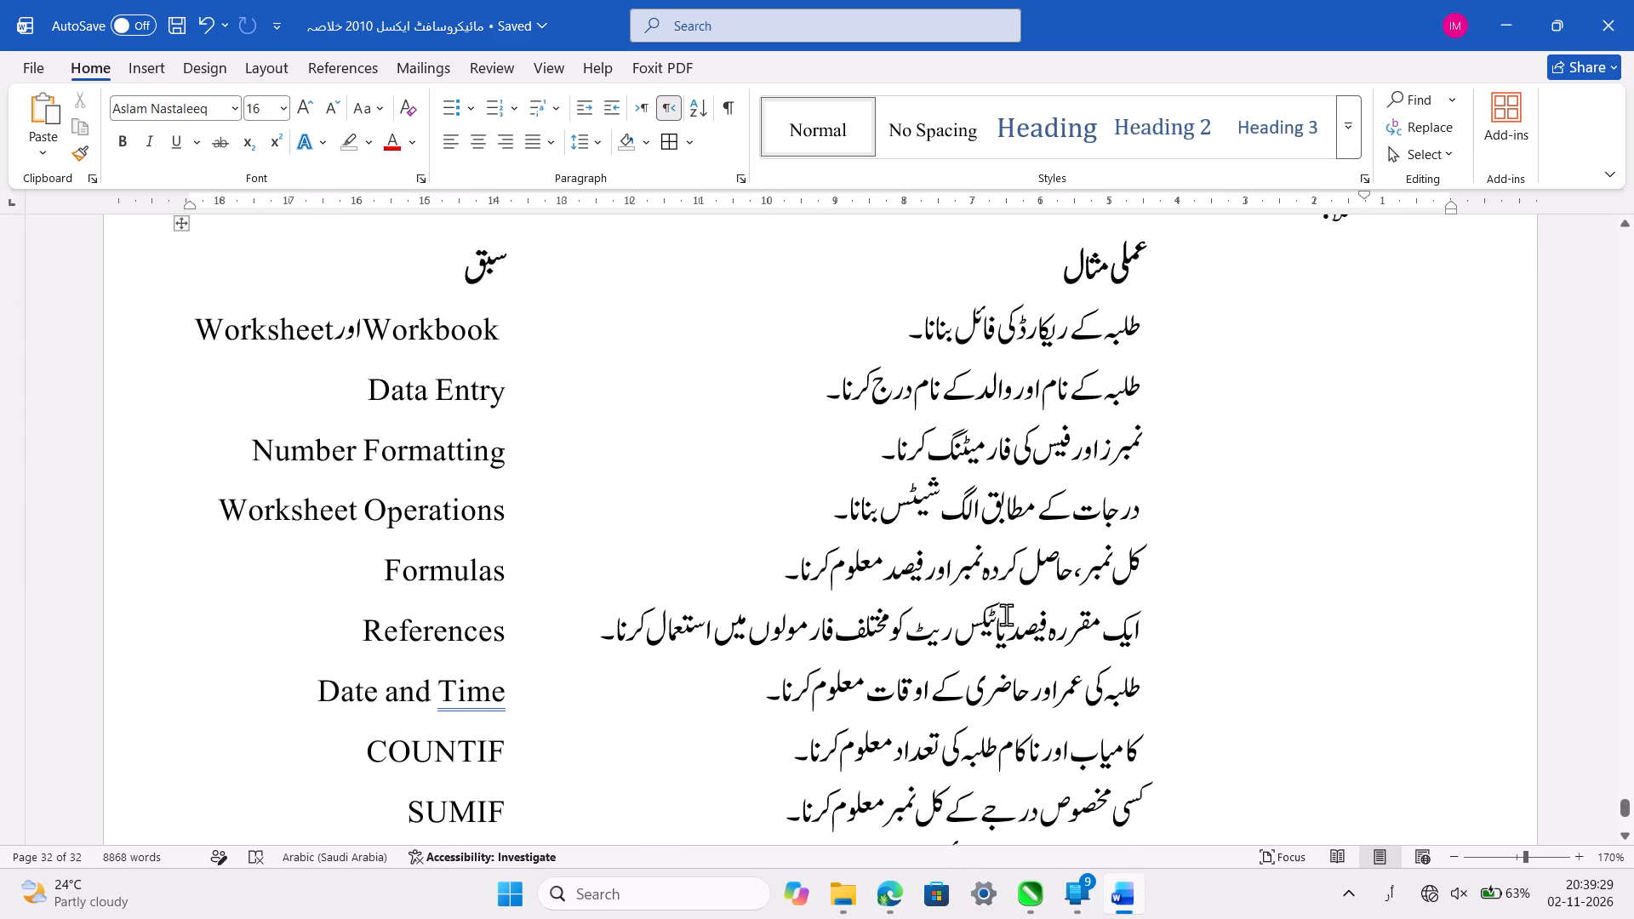
{"action": "scroll", "coordinate": [1006, 614], "scroll_direction": "down", "scroll_amount": 3, "text": "ctrl"}
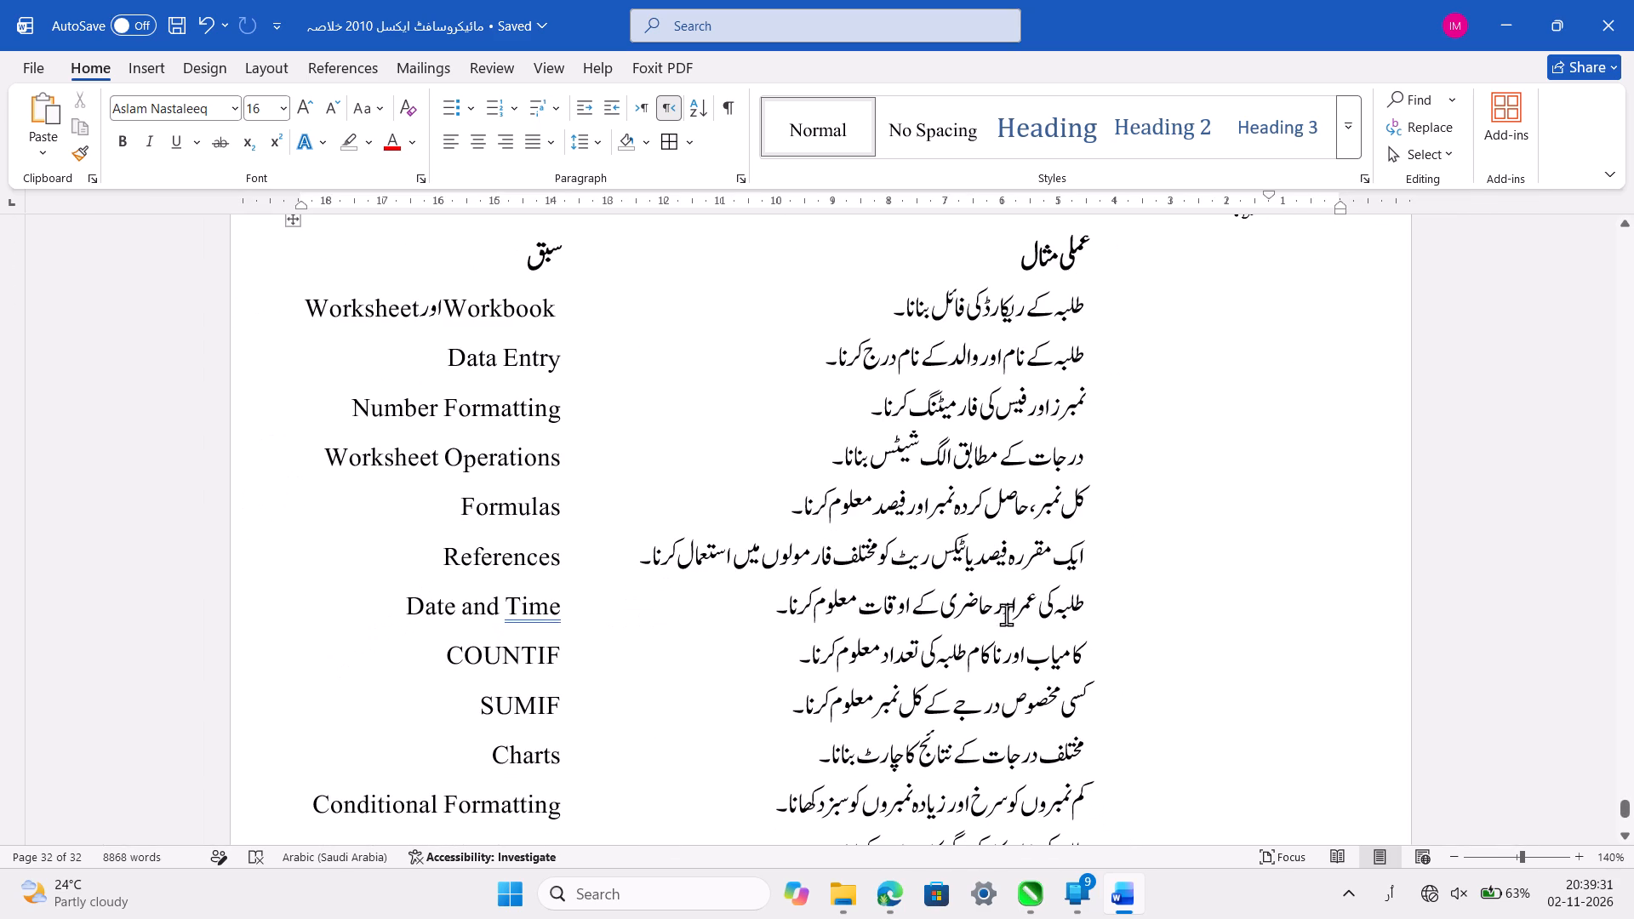
{"action": "scroll", "coordinate": [1006, 614], "scroll_direction": "up", "scroll_amount": 1}
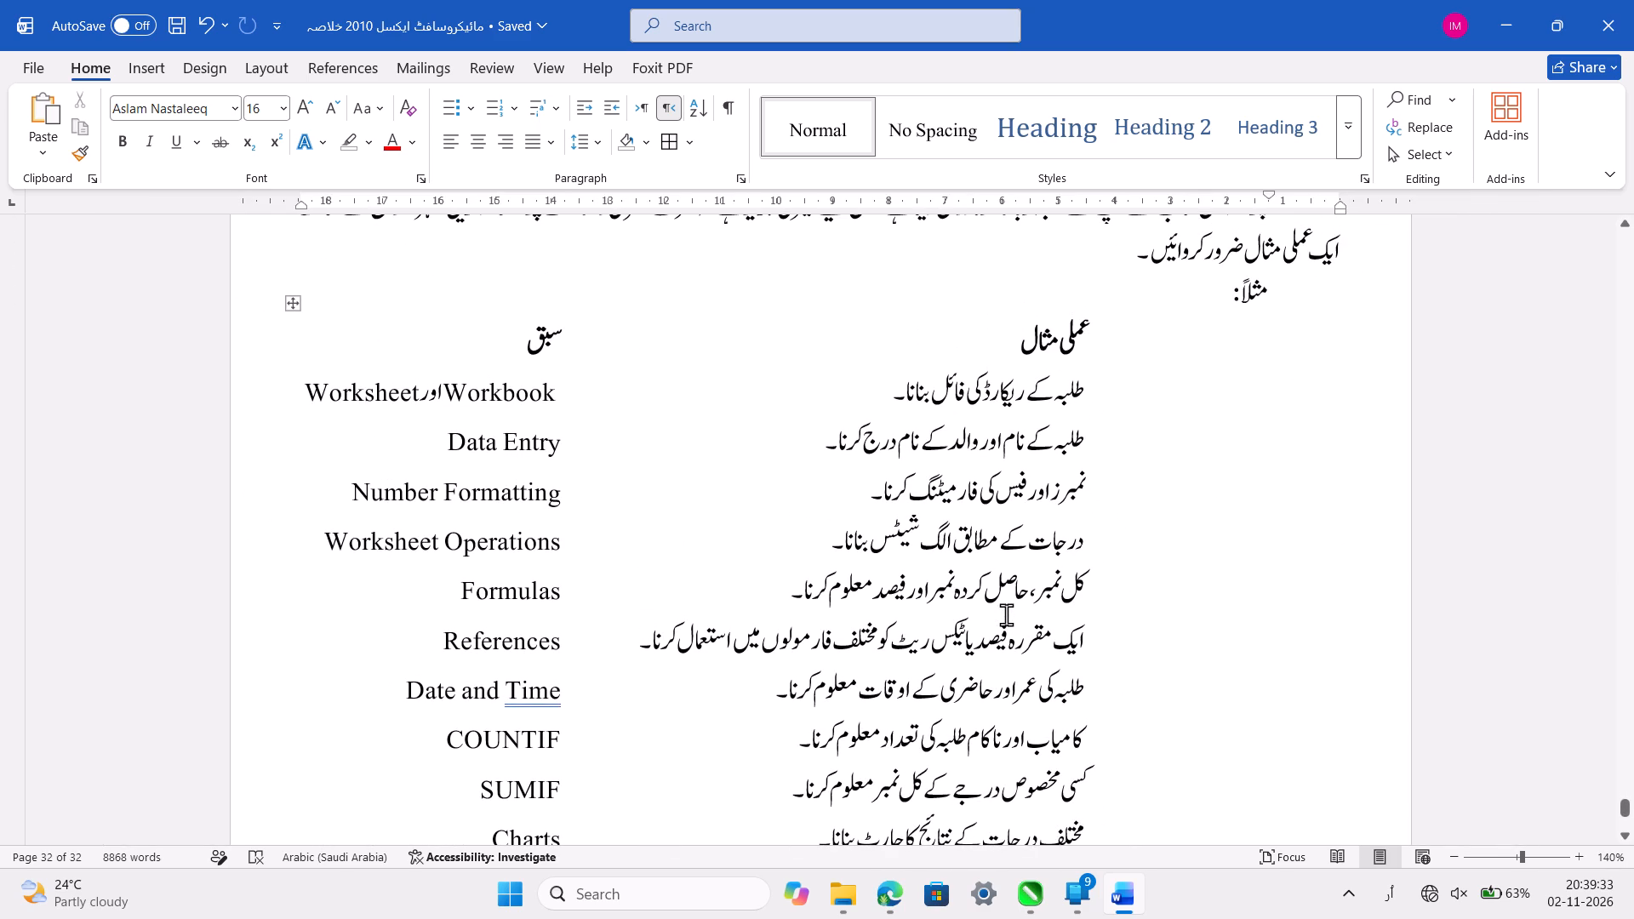
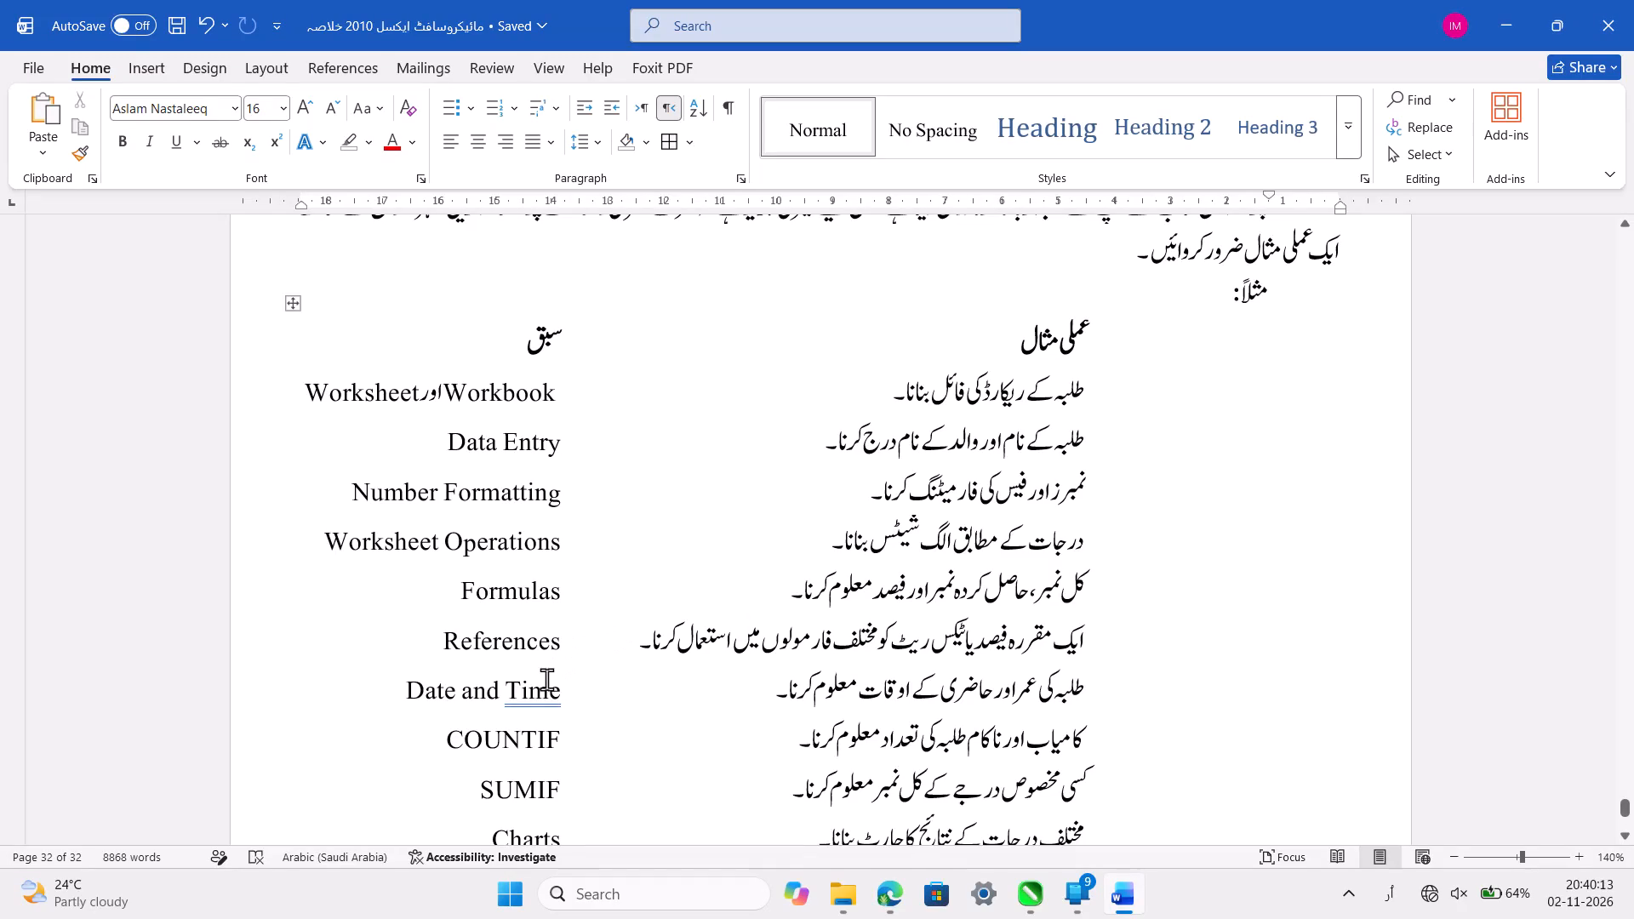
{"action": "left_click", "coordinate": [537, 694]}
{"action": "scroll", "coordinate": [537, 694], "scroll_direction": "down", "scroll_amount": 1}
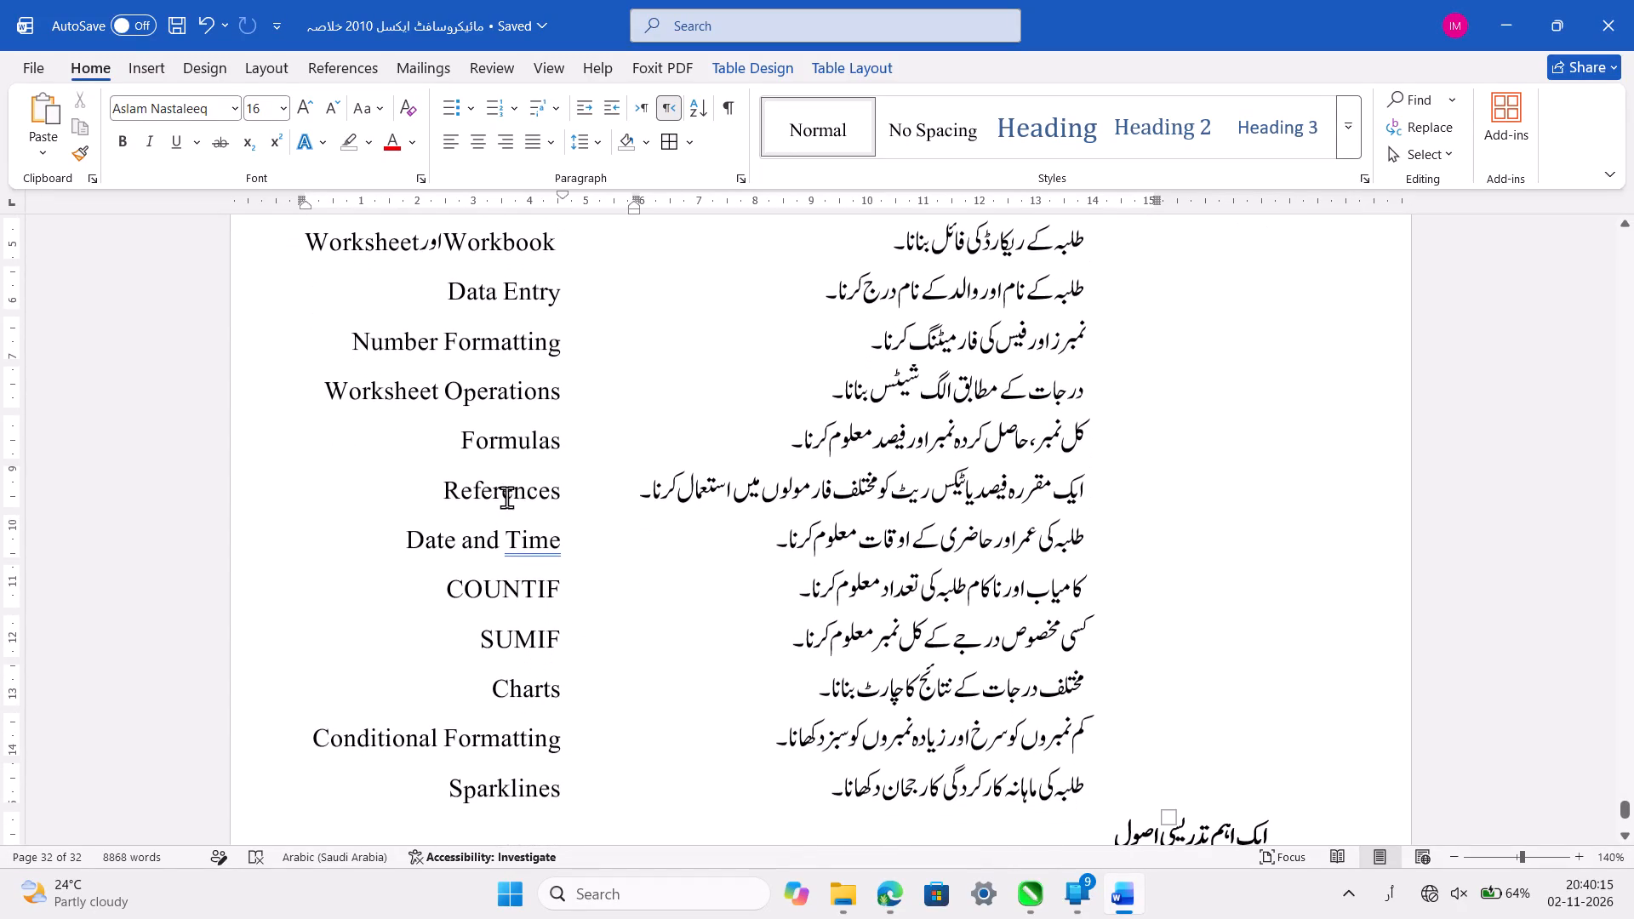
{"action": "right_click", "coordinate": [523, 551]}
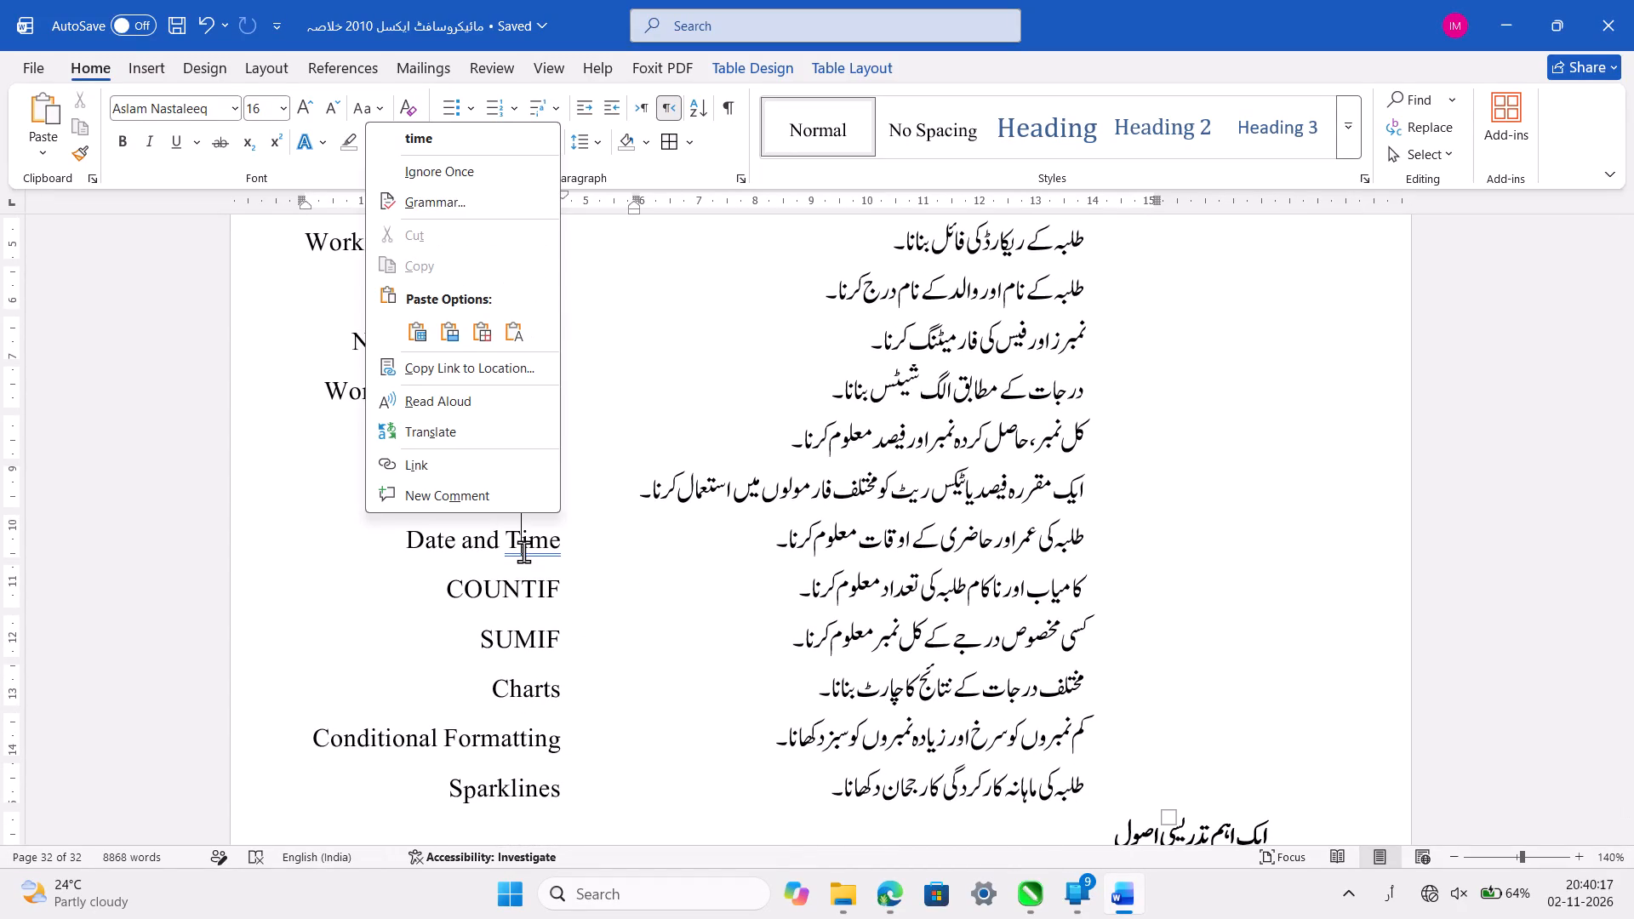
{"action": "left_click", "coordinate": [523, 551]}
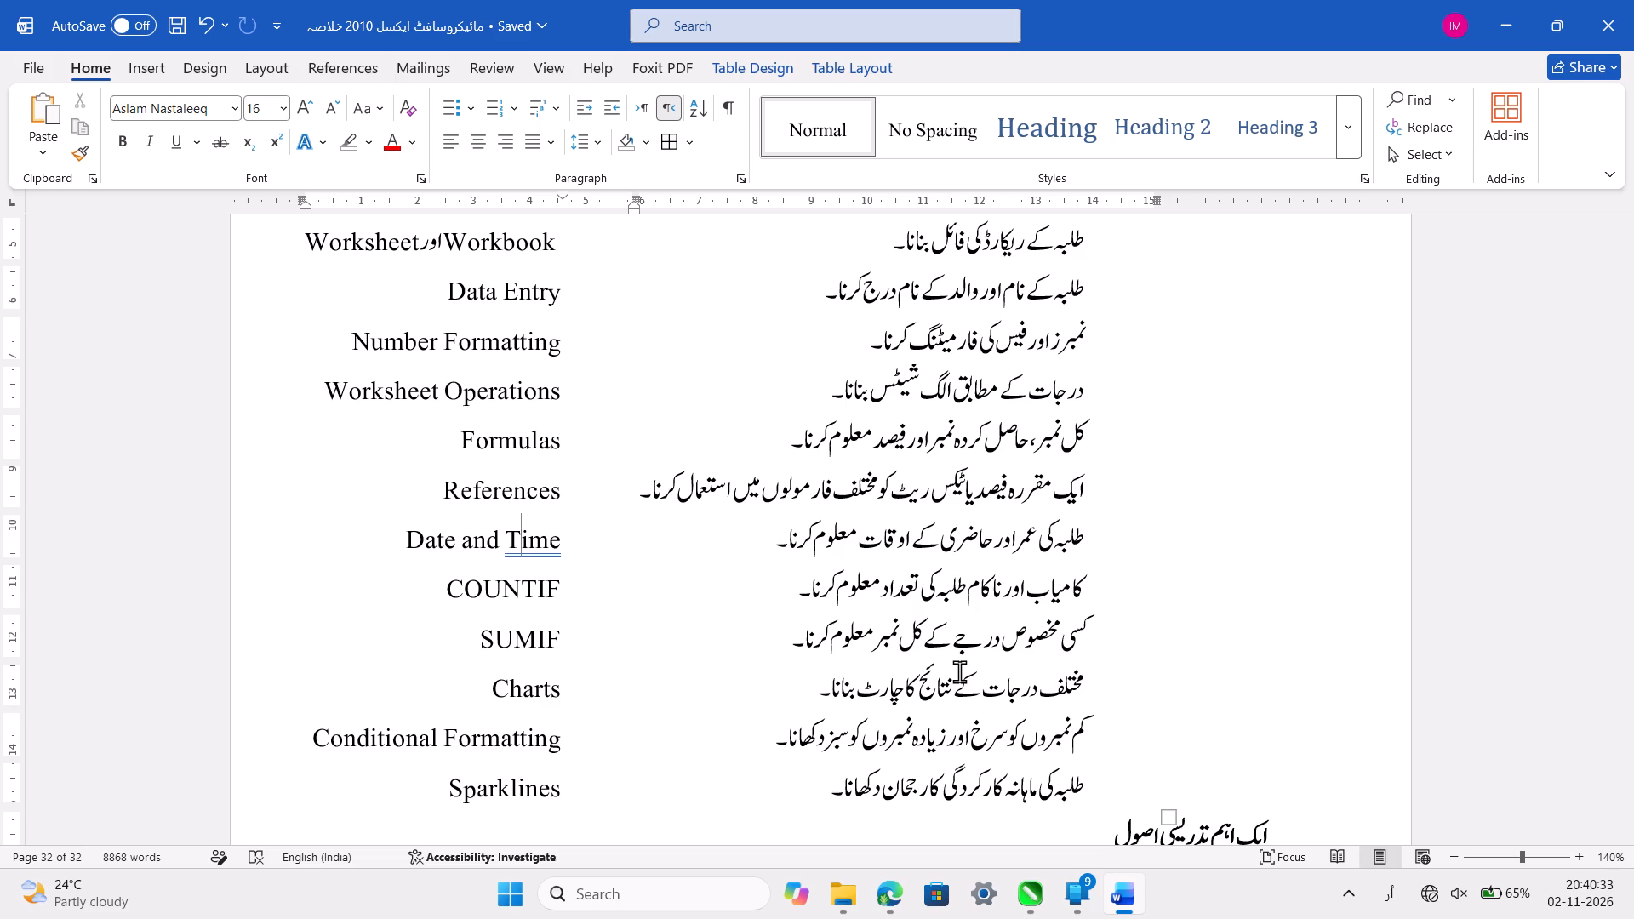
Join the =SUM(B2:B10) formula onto the "مثلاً:" line above it, separated by a tab.
{"action": "scroll", "coordinate": [959, 671], "scroll_direction": "down", "scroll_amount": 2}
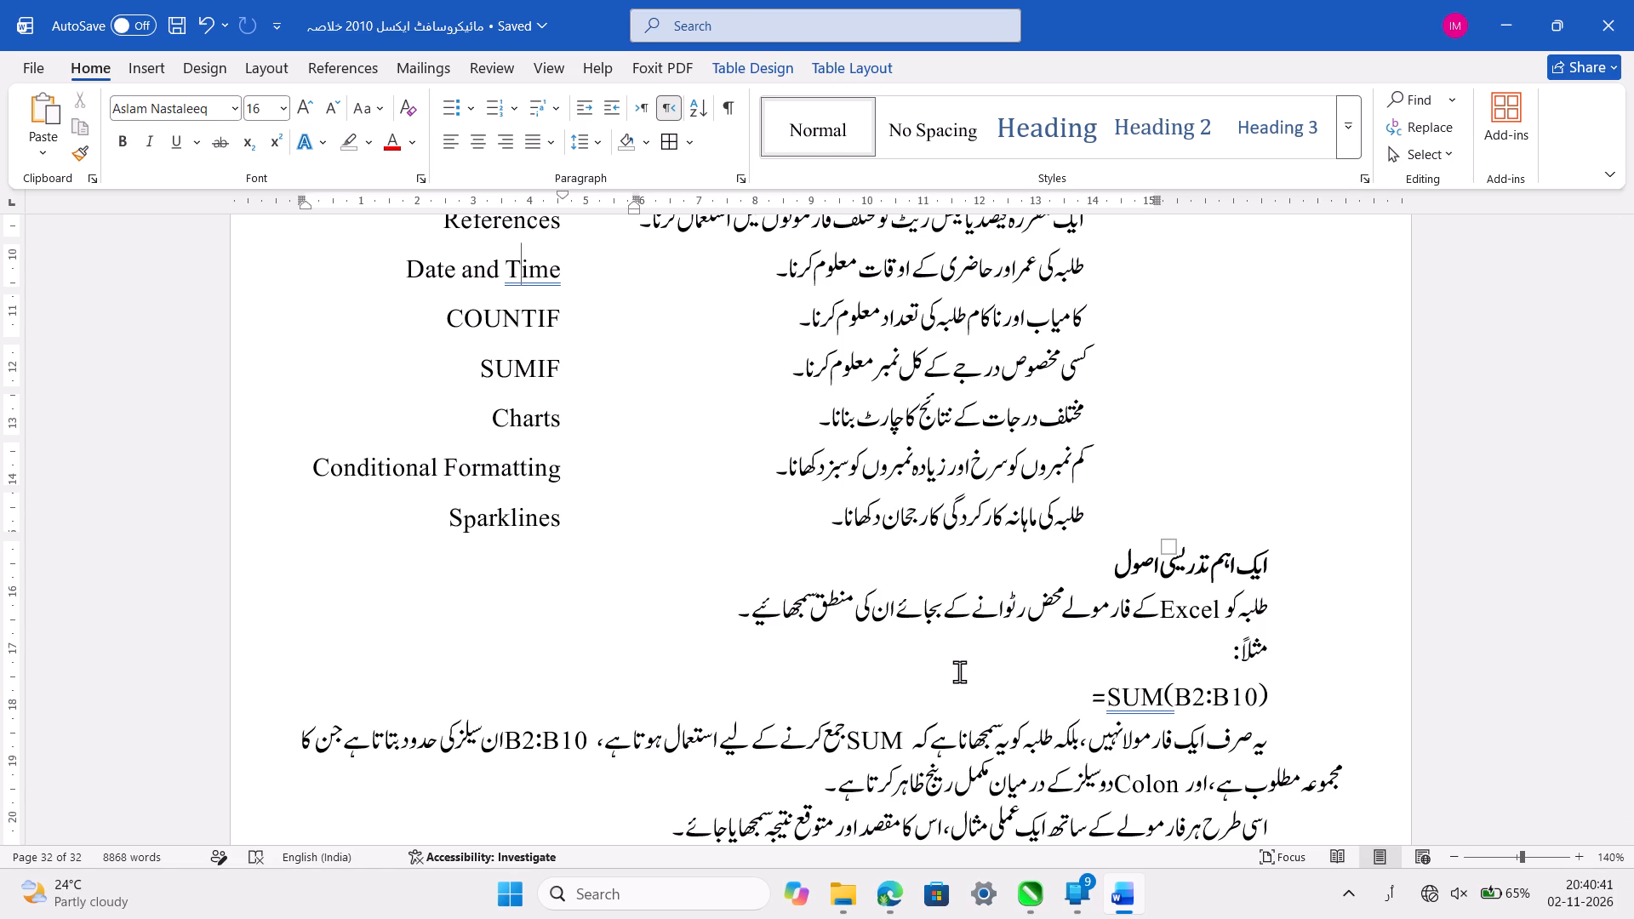
{"action": "left_click", "coordinate": [1234, 678]}
{"action": "key", "text": "Home"}
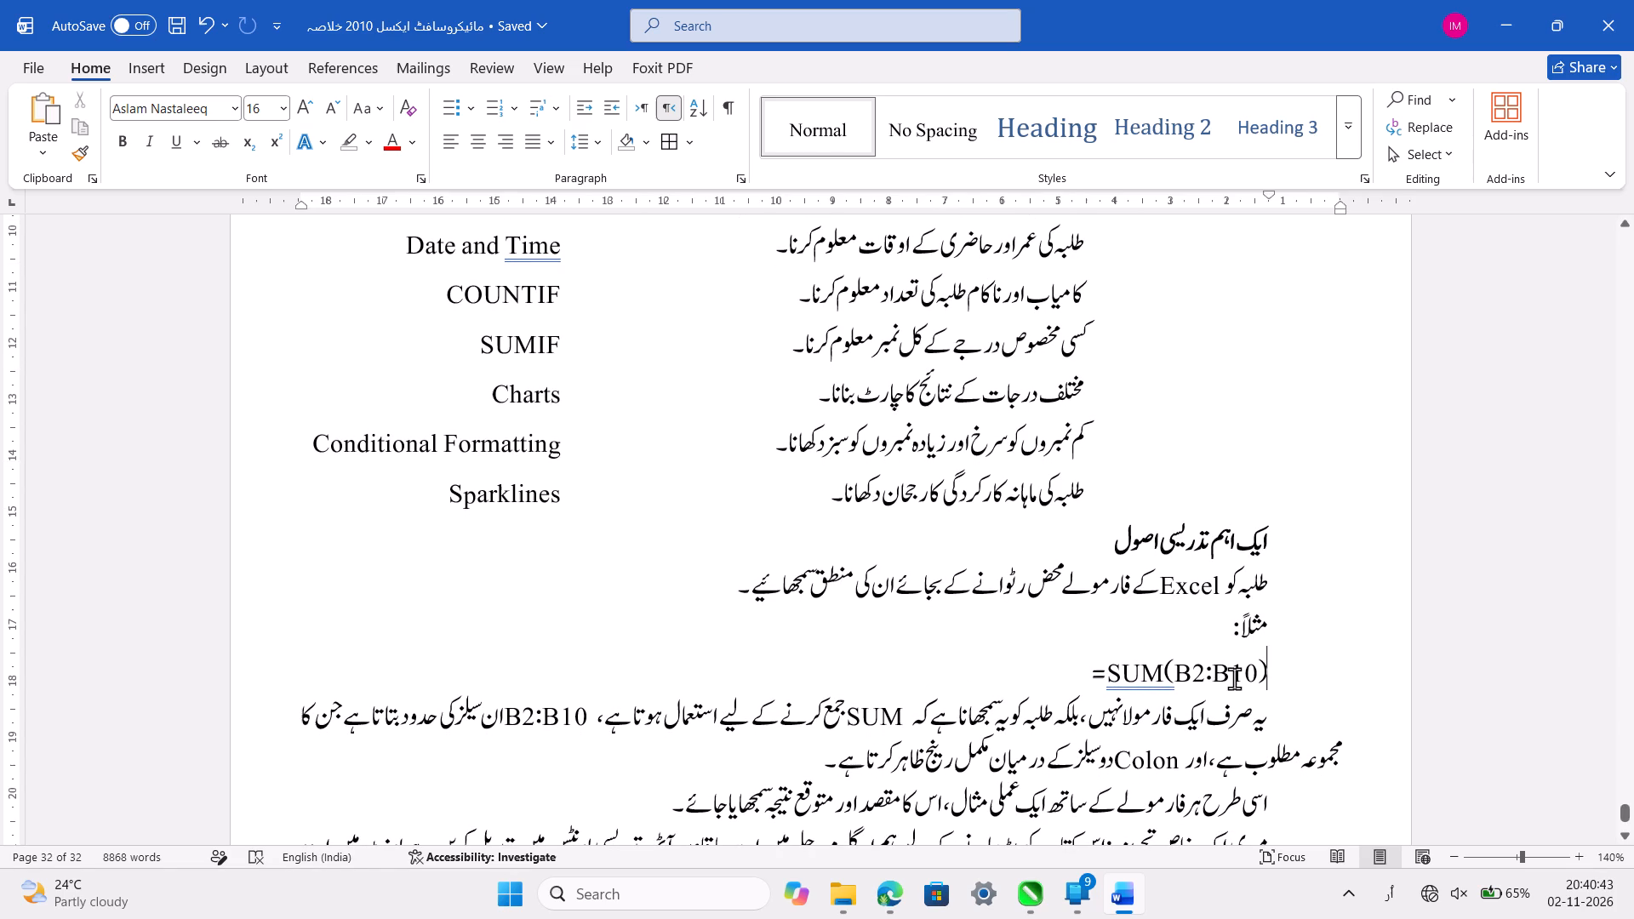
{"action": "key", "text": "Home"}
{"action": "key", "text": "BackSpace"}
{"action": "key", "text": "BackSpace"}
{"action": "key", "text": "Tab"}
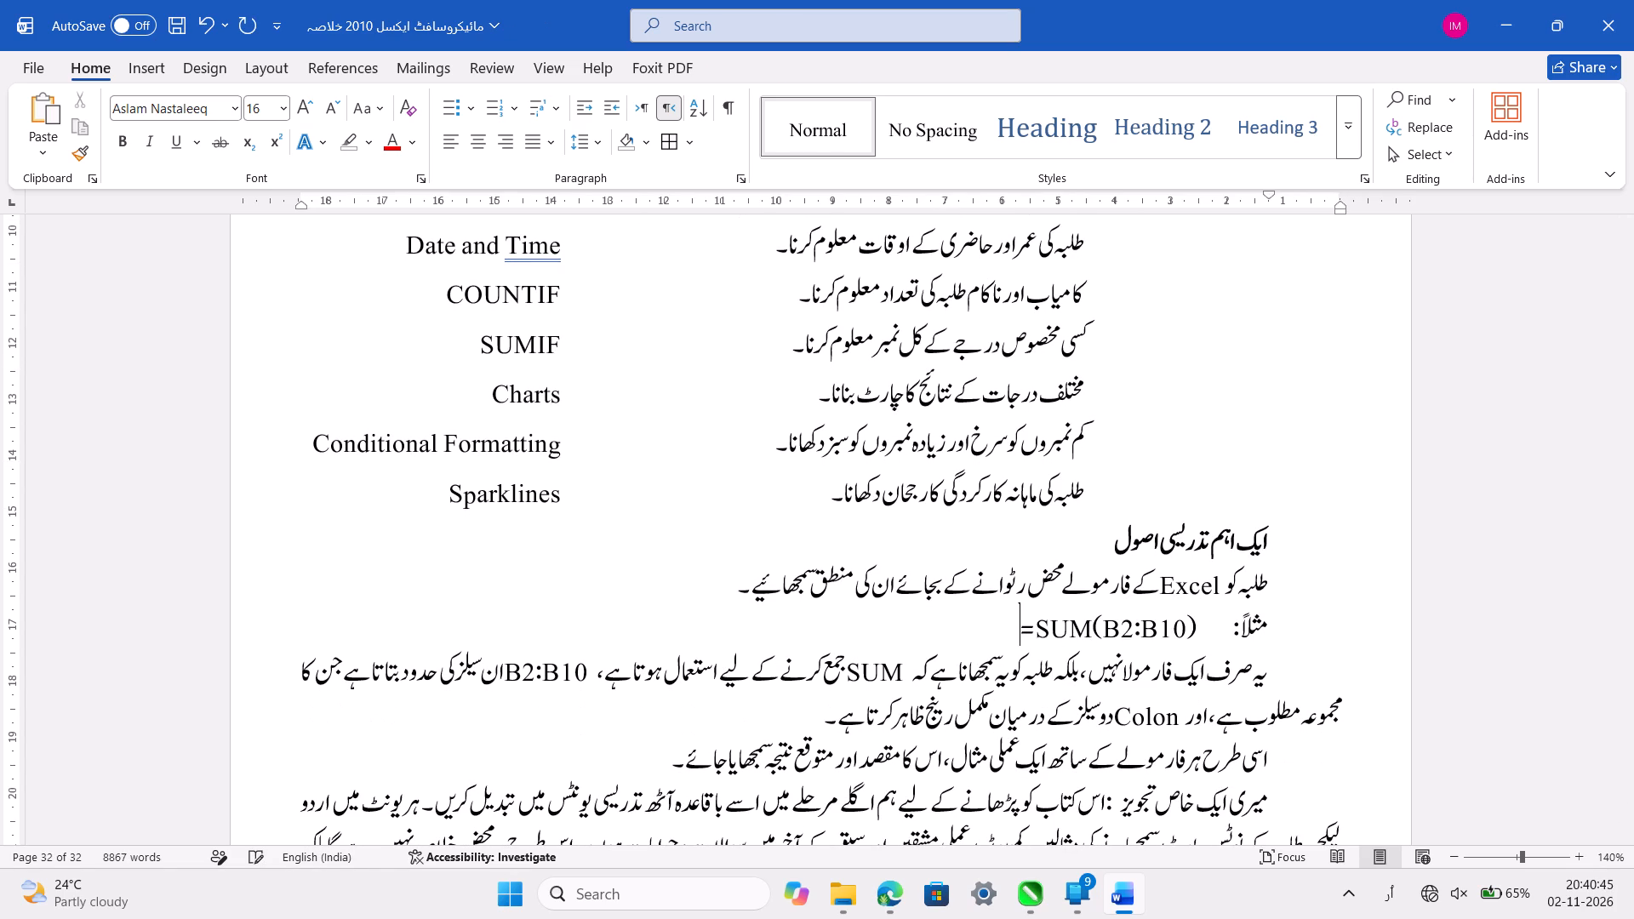
Replace the wide gap before "SUM" in the paragraph explaining the formula with a single space.
{"action": "left_click", "coordinate": [1192, 718]}
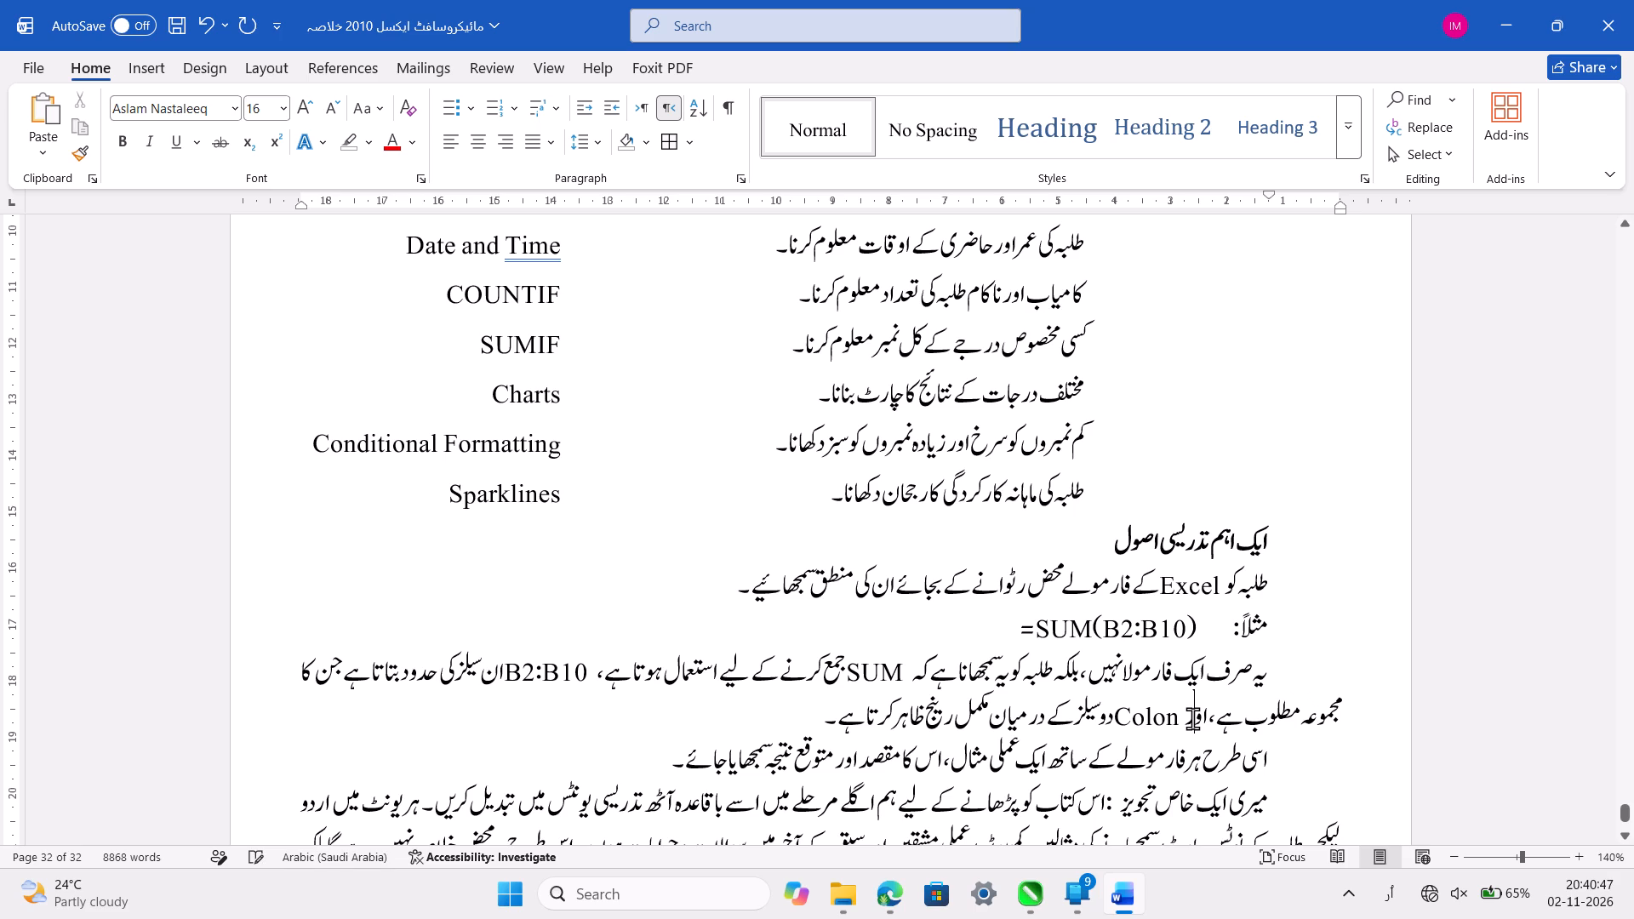
{"action": "left_click", "coordinate": [886, 681]}
{"action": "key", "text": "Left"}
{"action": "key", "text": "Left"}
{"action": "key", "text": "BackSpace"}
{"action": "key", "text": "space"}
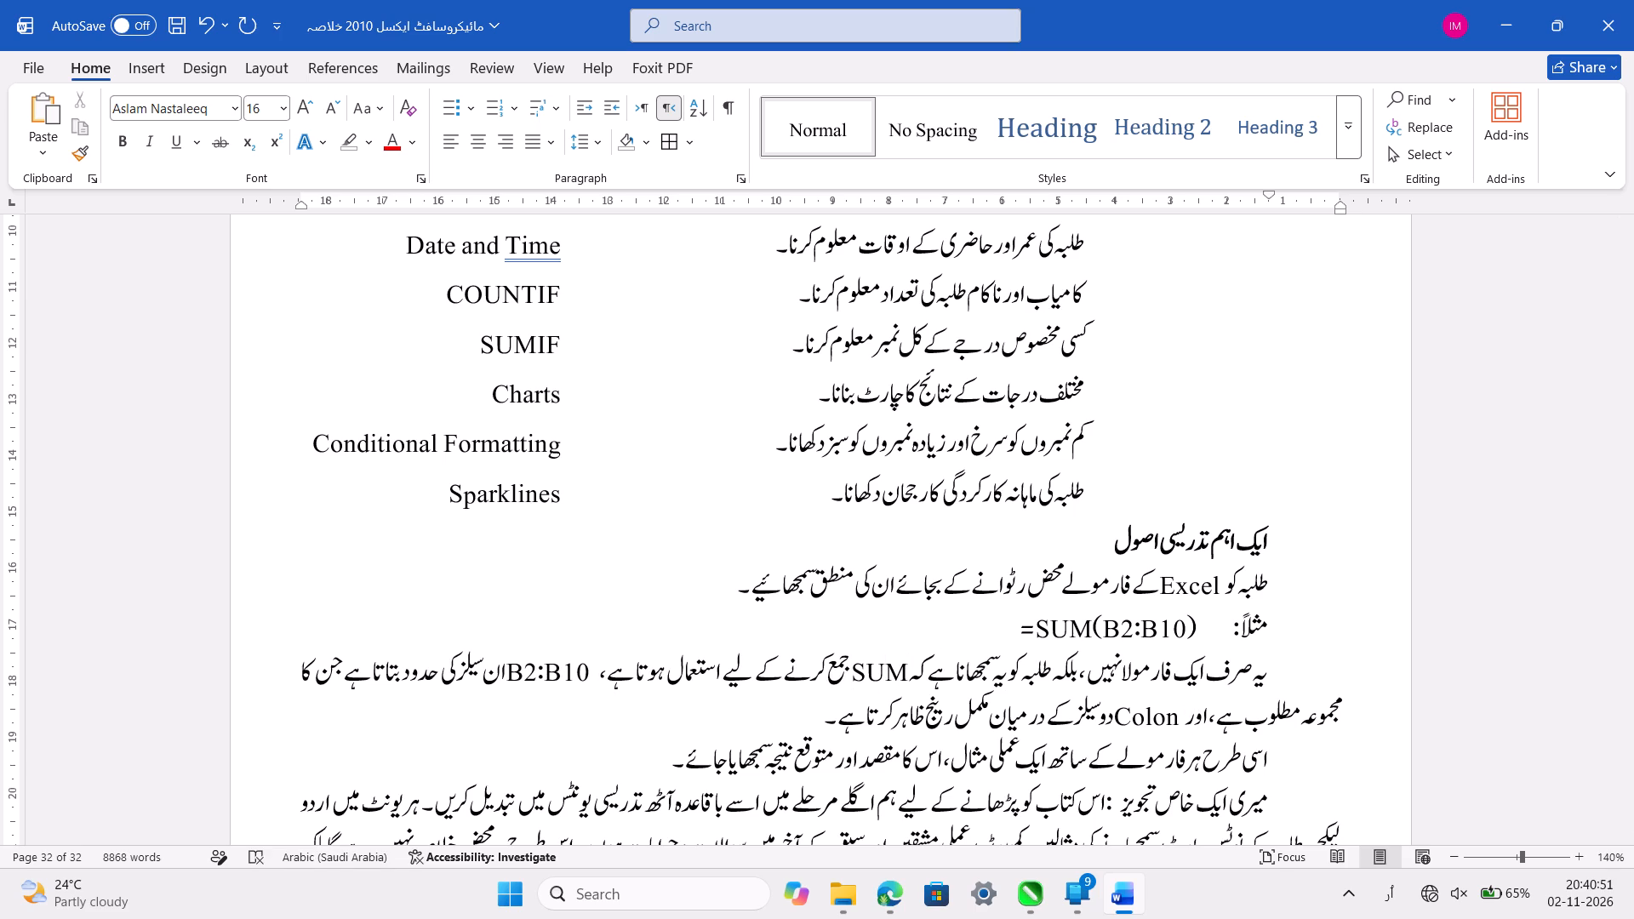
Replace the extra spacing before "B2:B10" in the formula explanation paragraph with a single space.
{"action": "scroll", "coordinate": [886, 681], "scroll_direction": "down", "scroll_amount": 1}
{"action": "left_click", "coordinate": [578, 633]}
{"action": "key", "text": "Left"}
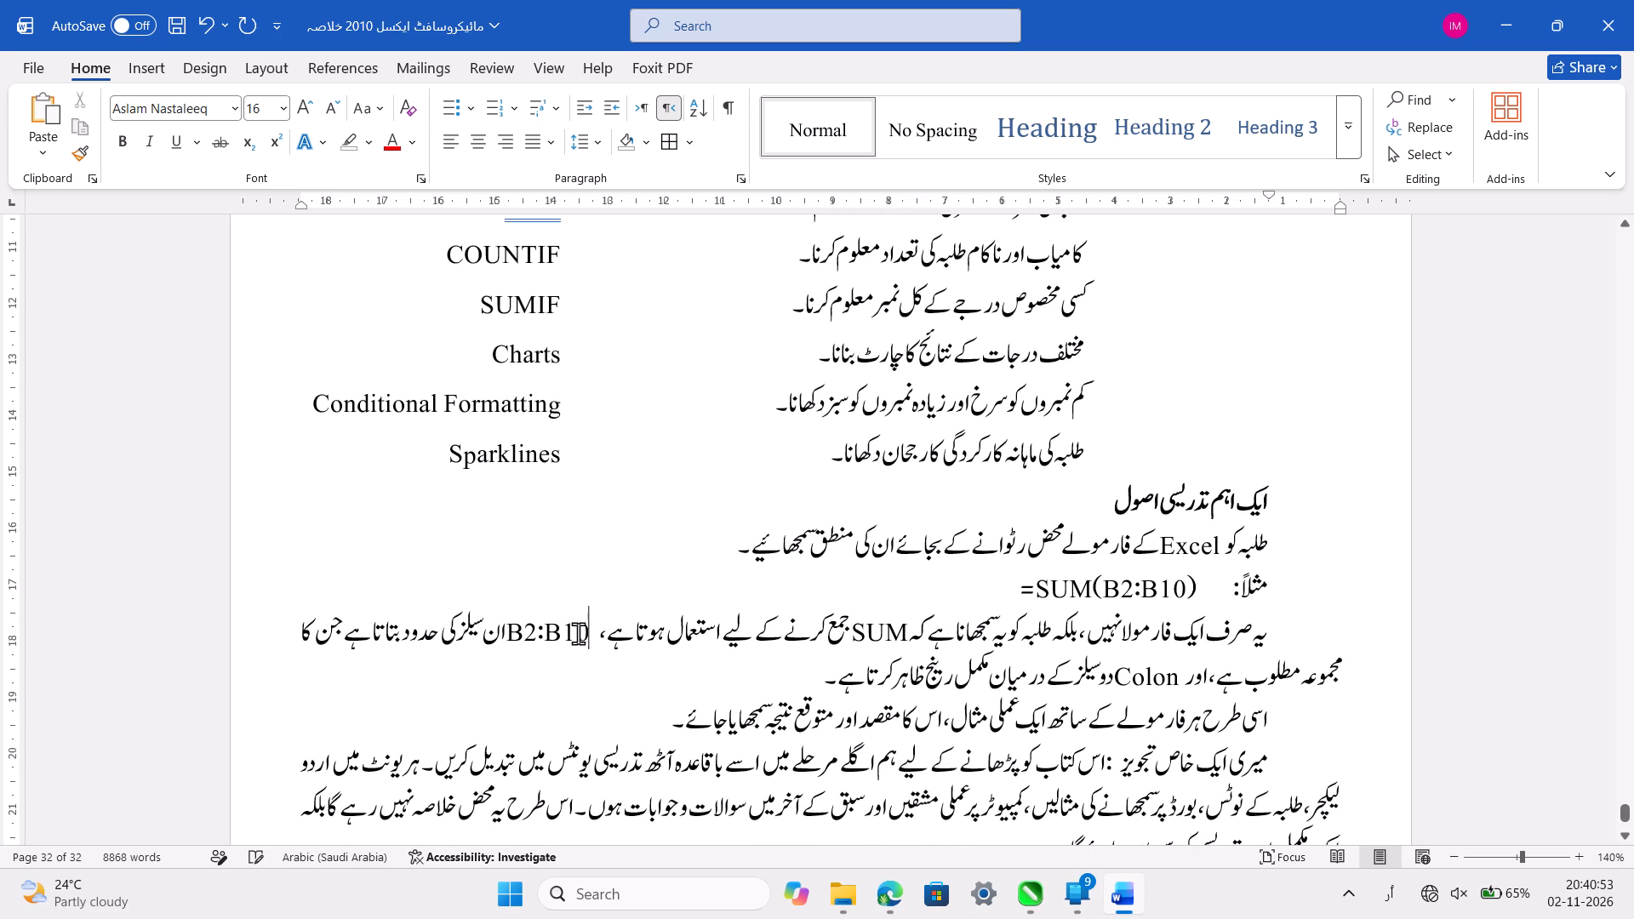
{"action": "key", "text": "Left"}
{"action": "key", "text": "BackSpace"}
{"action": "key", "text": "space"}
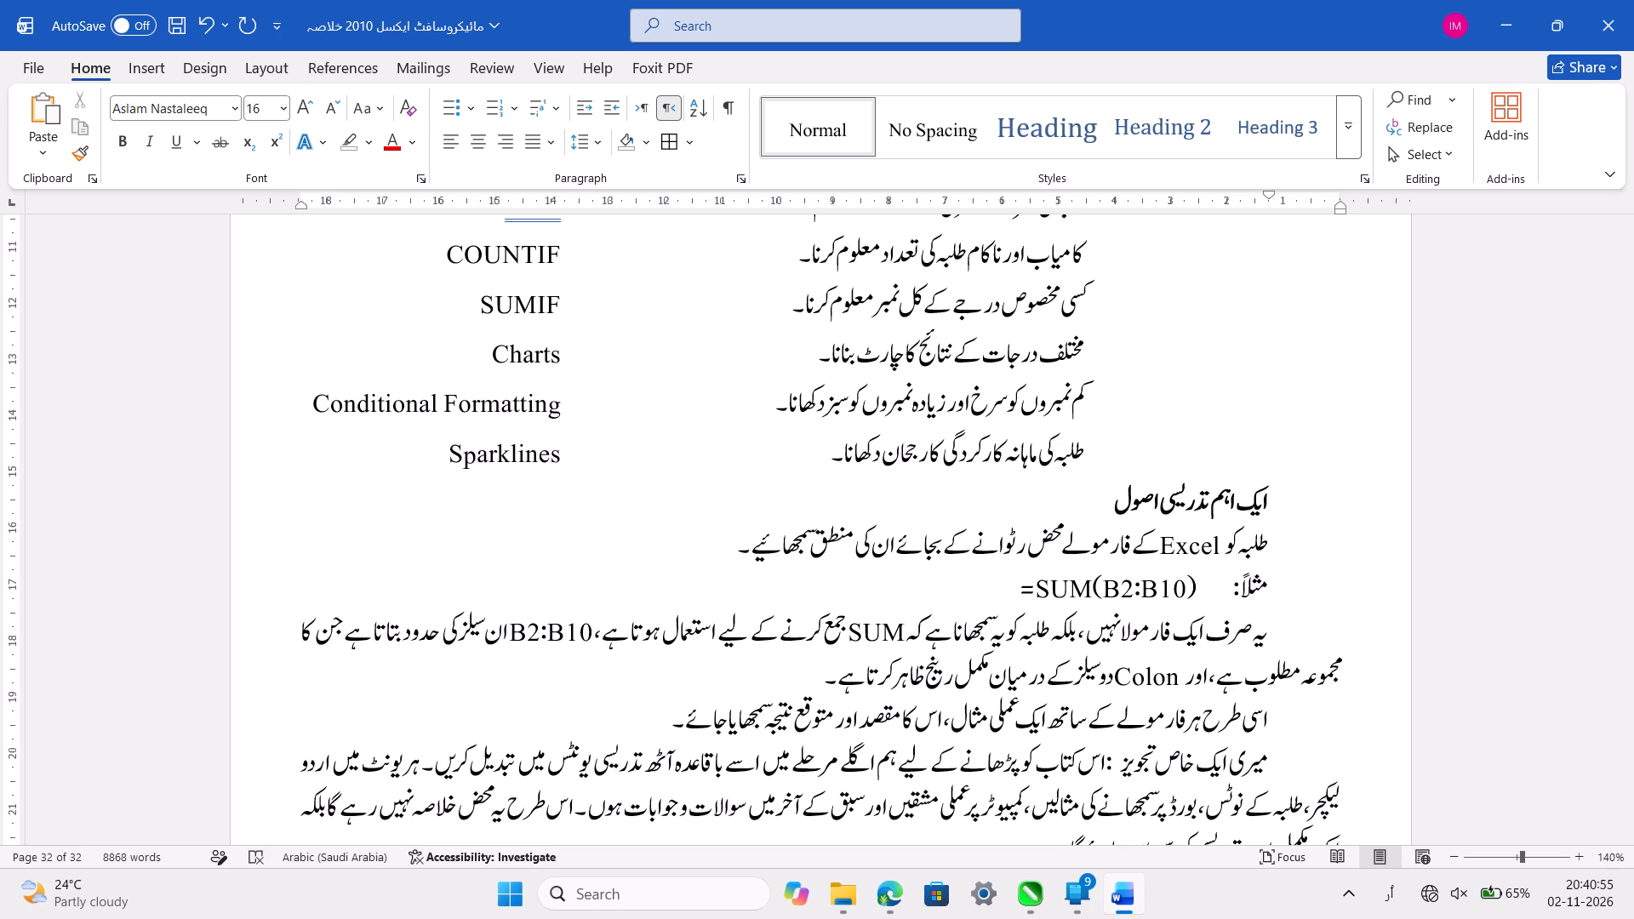
Replace the spacing before "Colon" in the formula explanation paragraph with a single space.
{"action": "left_click", "coordinate": [747, 676]}
{"action": "scroll", "coordinate": [747, 676], "scroll_direction": "down", "scroll_amount": 1}
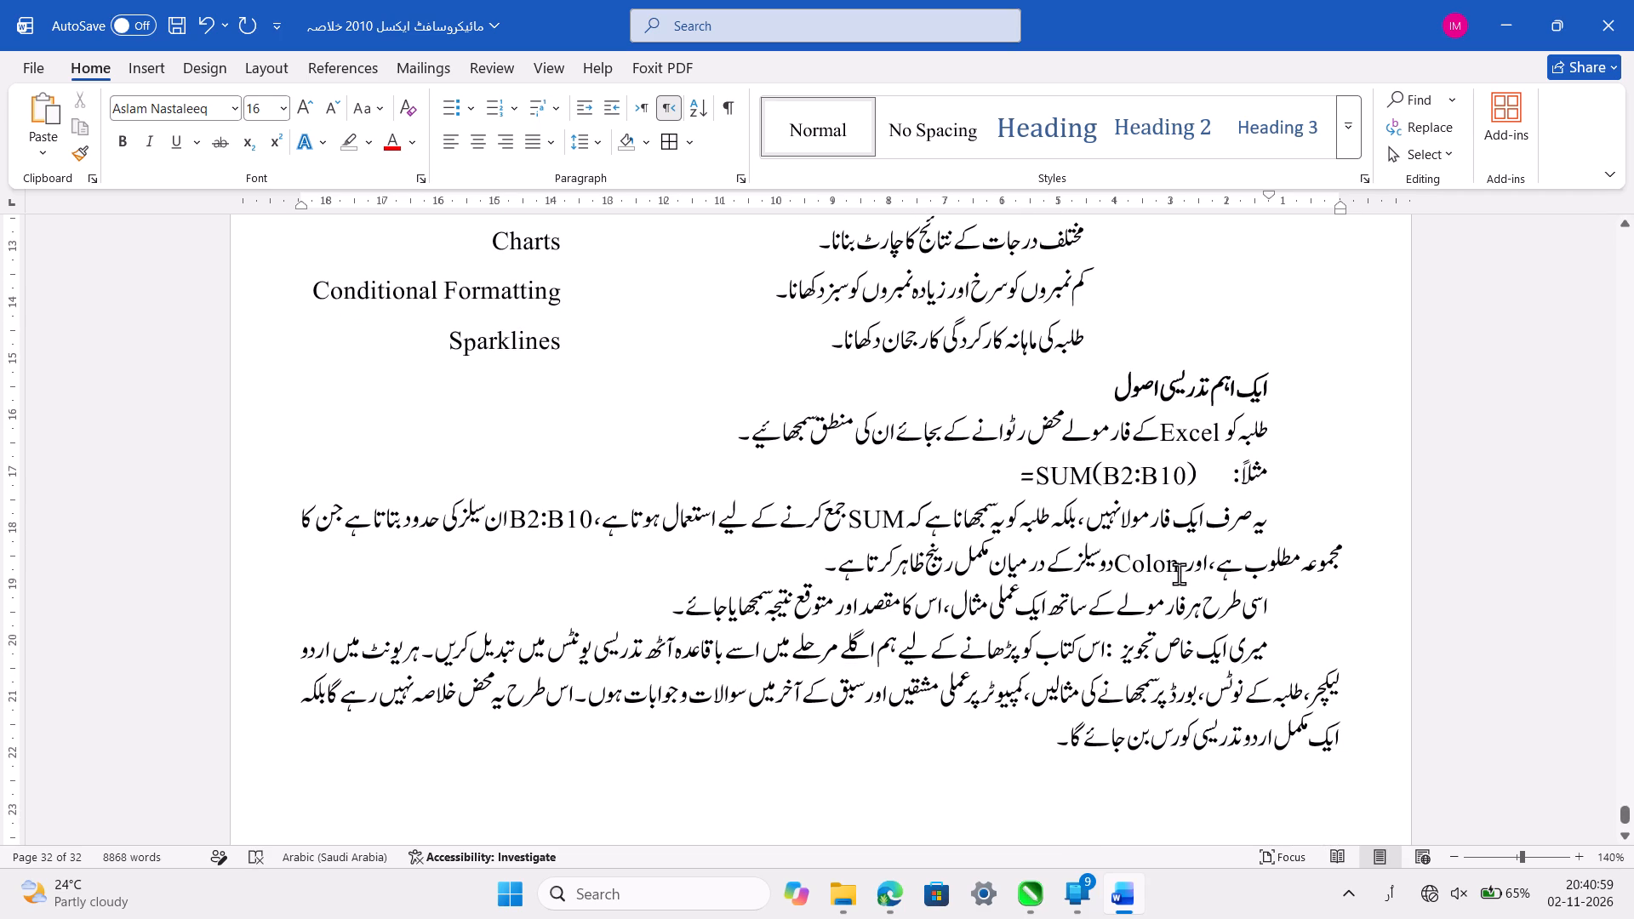
{"action": "left_click", "coordinate": [1163, 565]}
{"action": "key", "text": "Left"}
{"action": "key", "text": "Left"}
{"action": "key", "text": "BackSpace"}
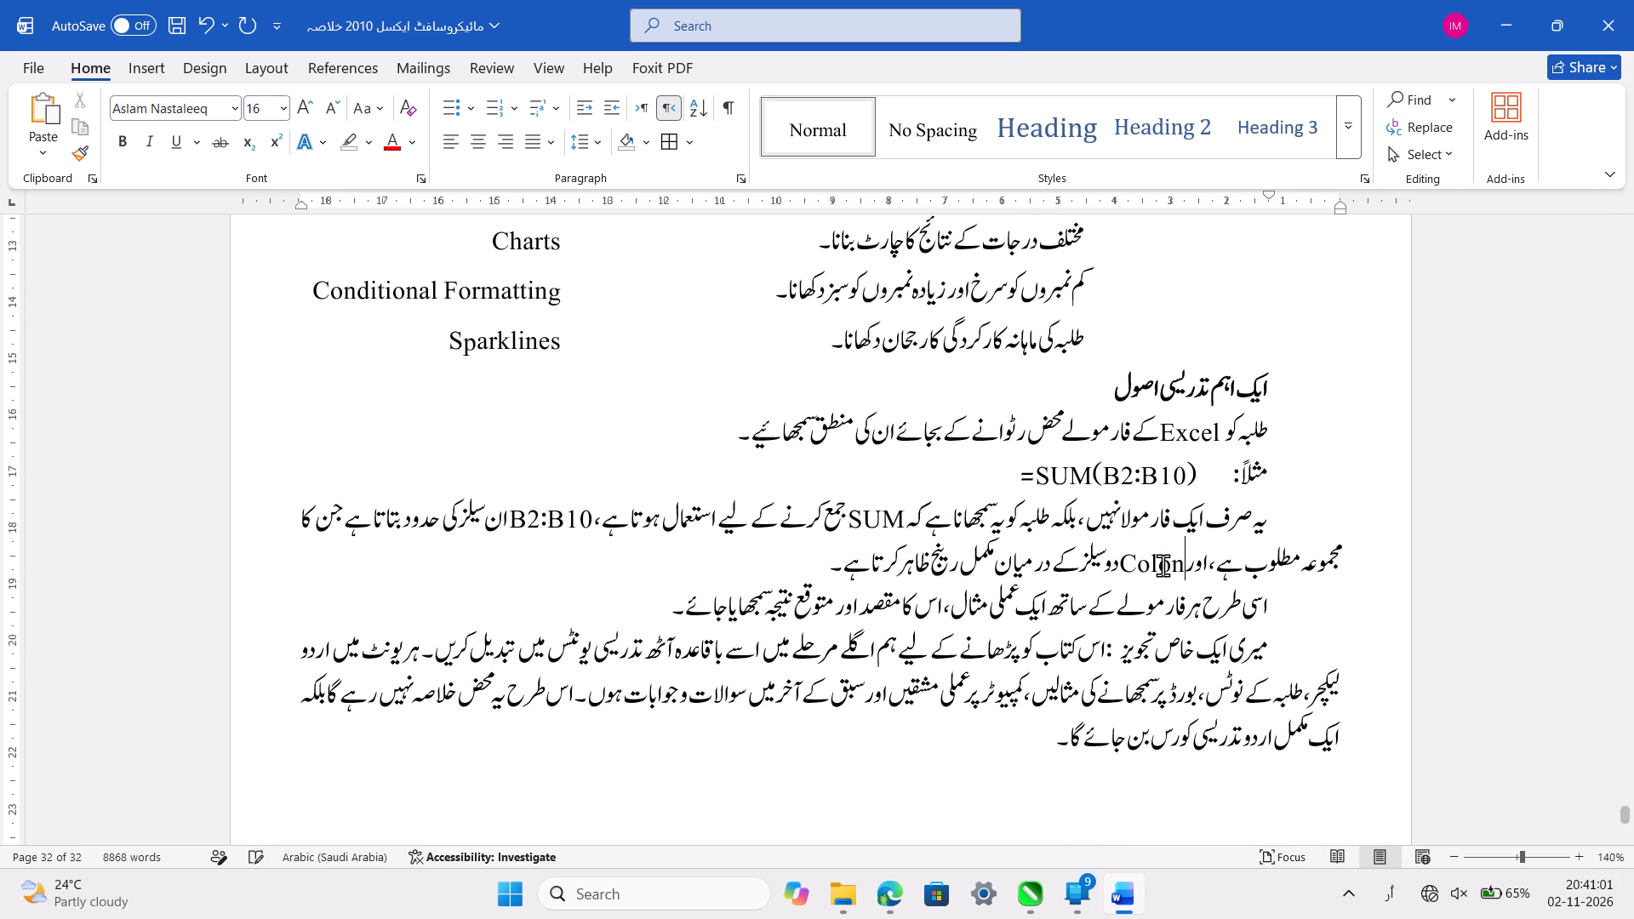
{"action": "key", "text": "space"}
Place the cursor on the empty line after the last paragraph and save the document.
{"action": "left_click", "coordinate": [997, 516]}
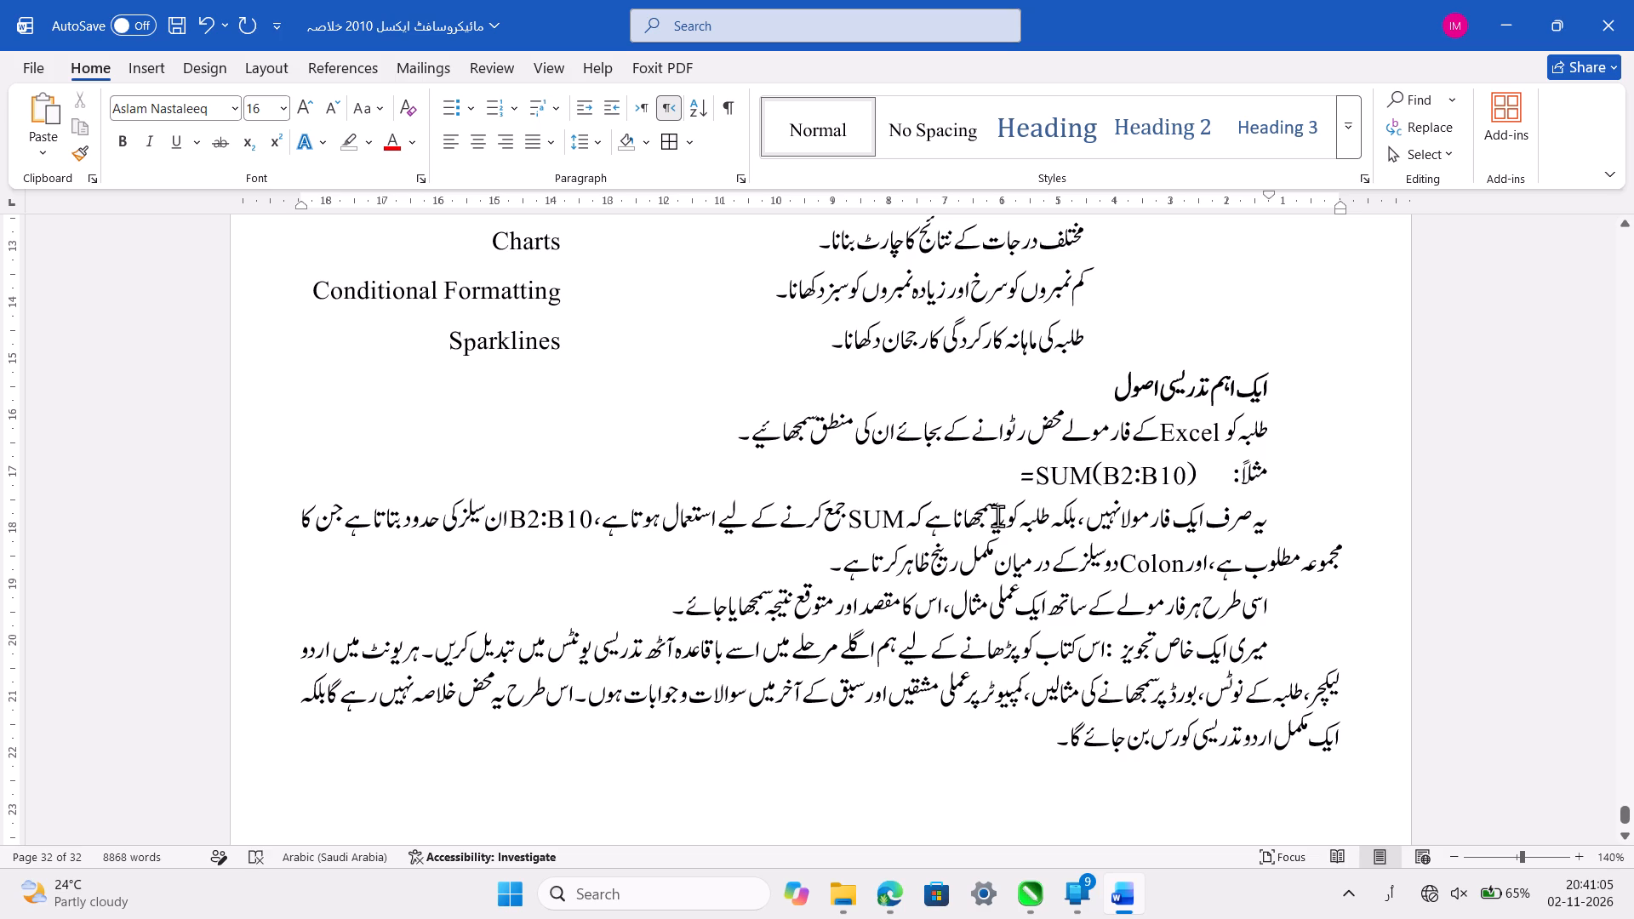
{"action": "scroll", "coordinate": [997, 516], "scroll_direction": "down", "scroll_amount": 1}
{"action": "left_click", "coordinate": [870, 465]}
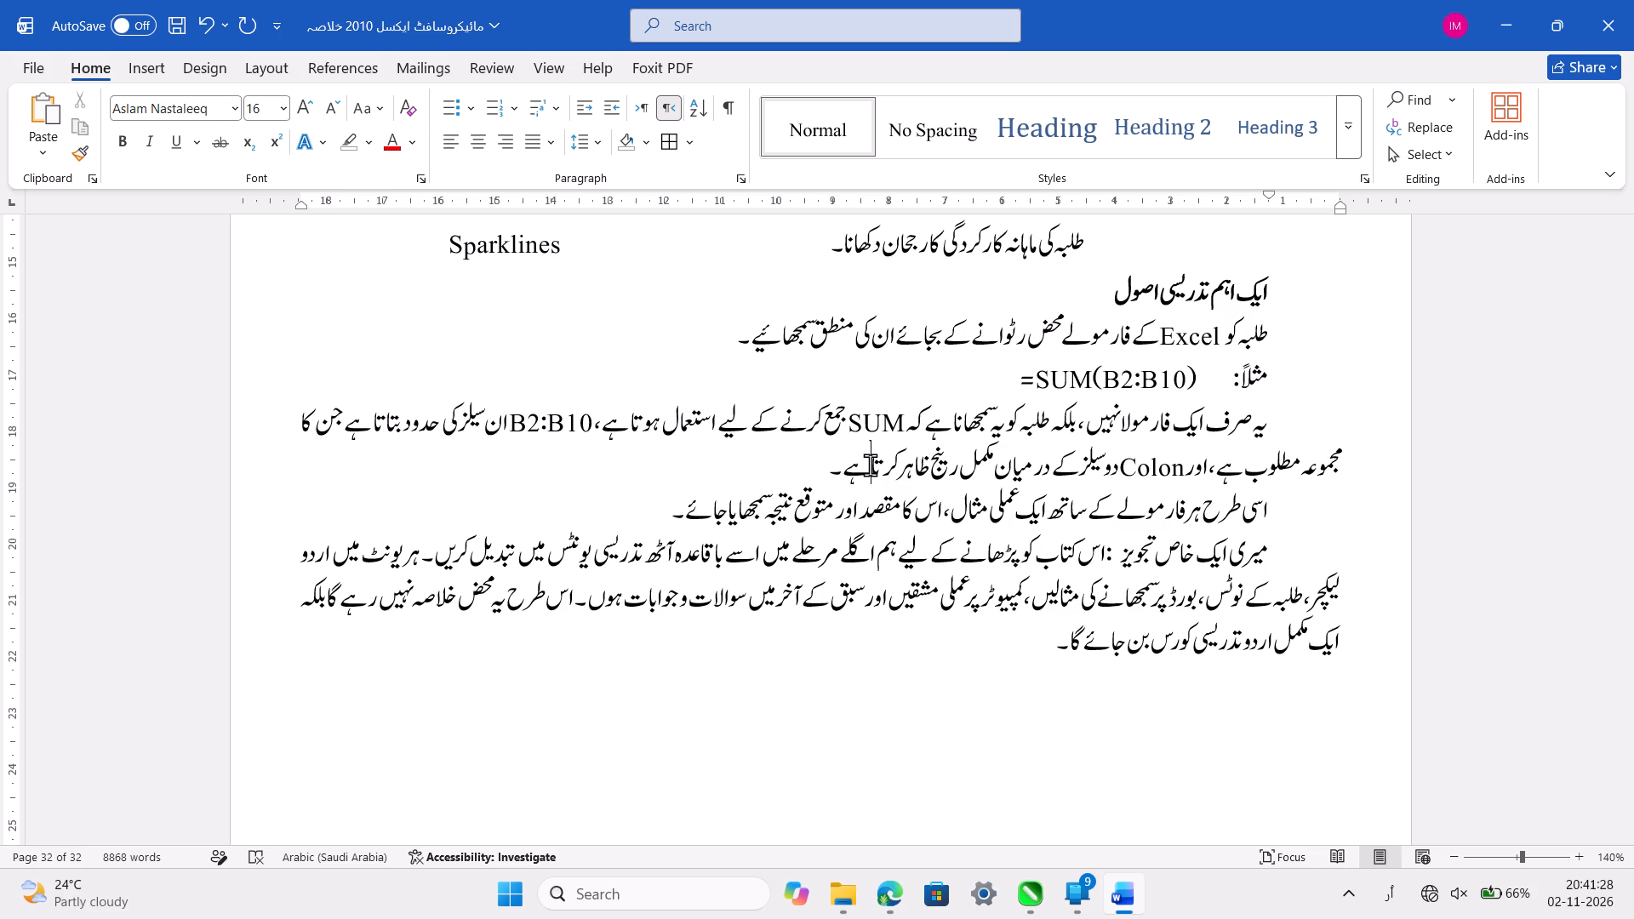
{"action": "scroll", "coordinate": [870, 465], "scroll_direction": "down", "scroll_amount": 2}
{"action": "left_click", "coordinate": [841, 547]}
{"action": "key", "text": "ctrl+s"}
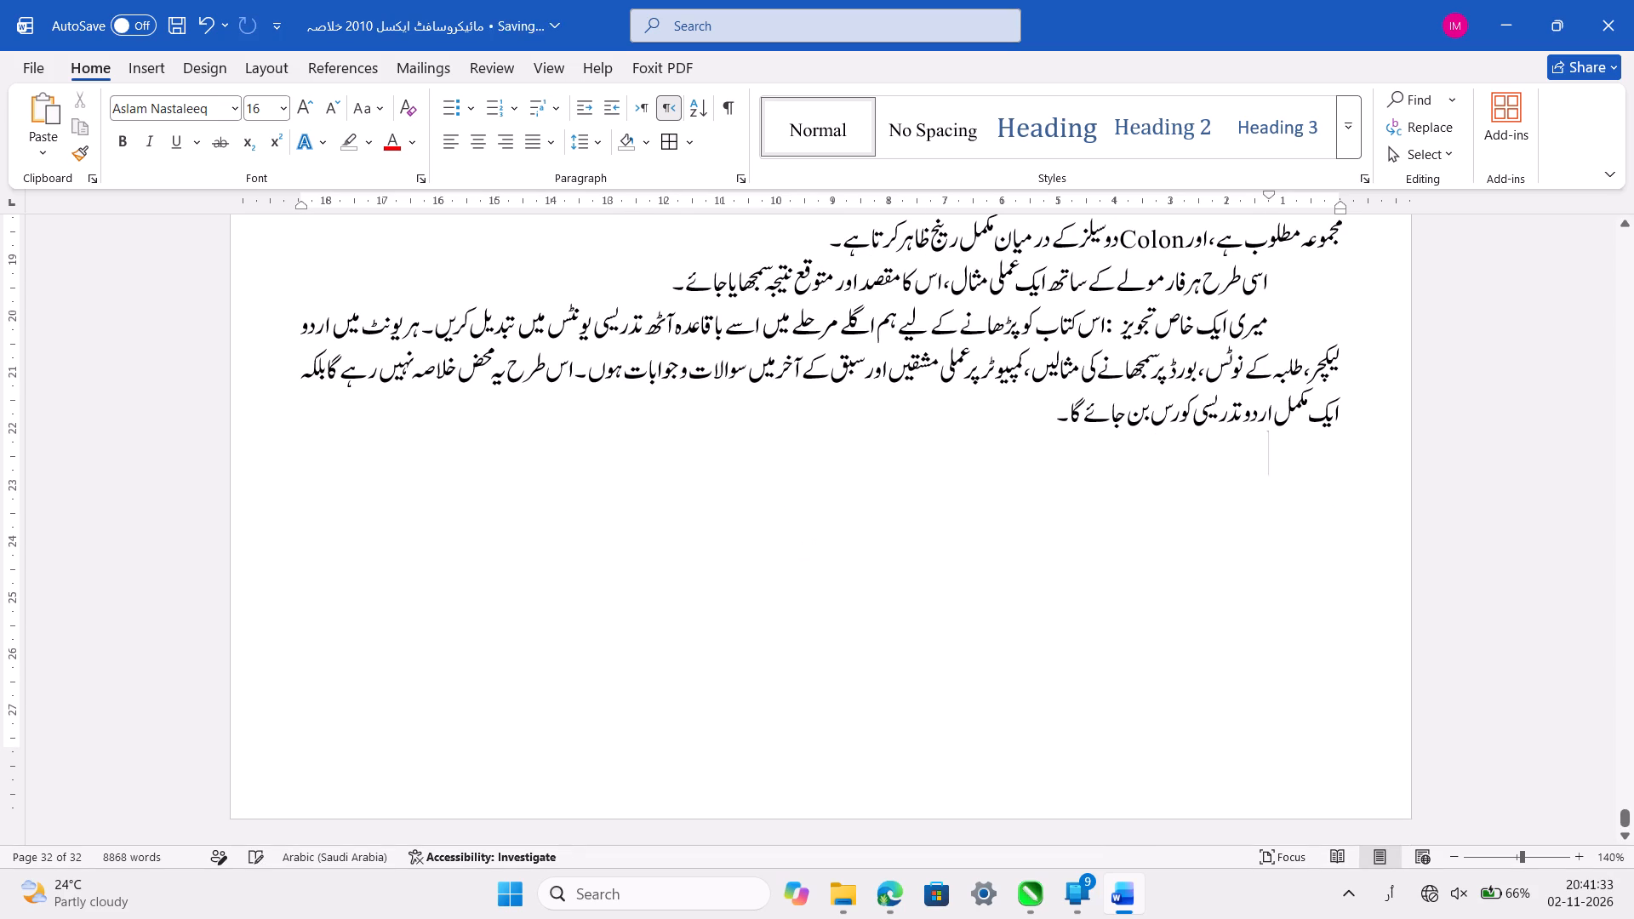
Delete everything from the heading "ایک اہم تدریسی اصول" below the table to the end of the document.
{"action": "scroll", "coordinate": [841, 547], "scroll_direction": "up", "scroll_amount": 3}
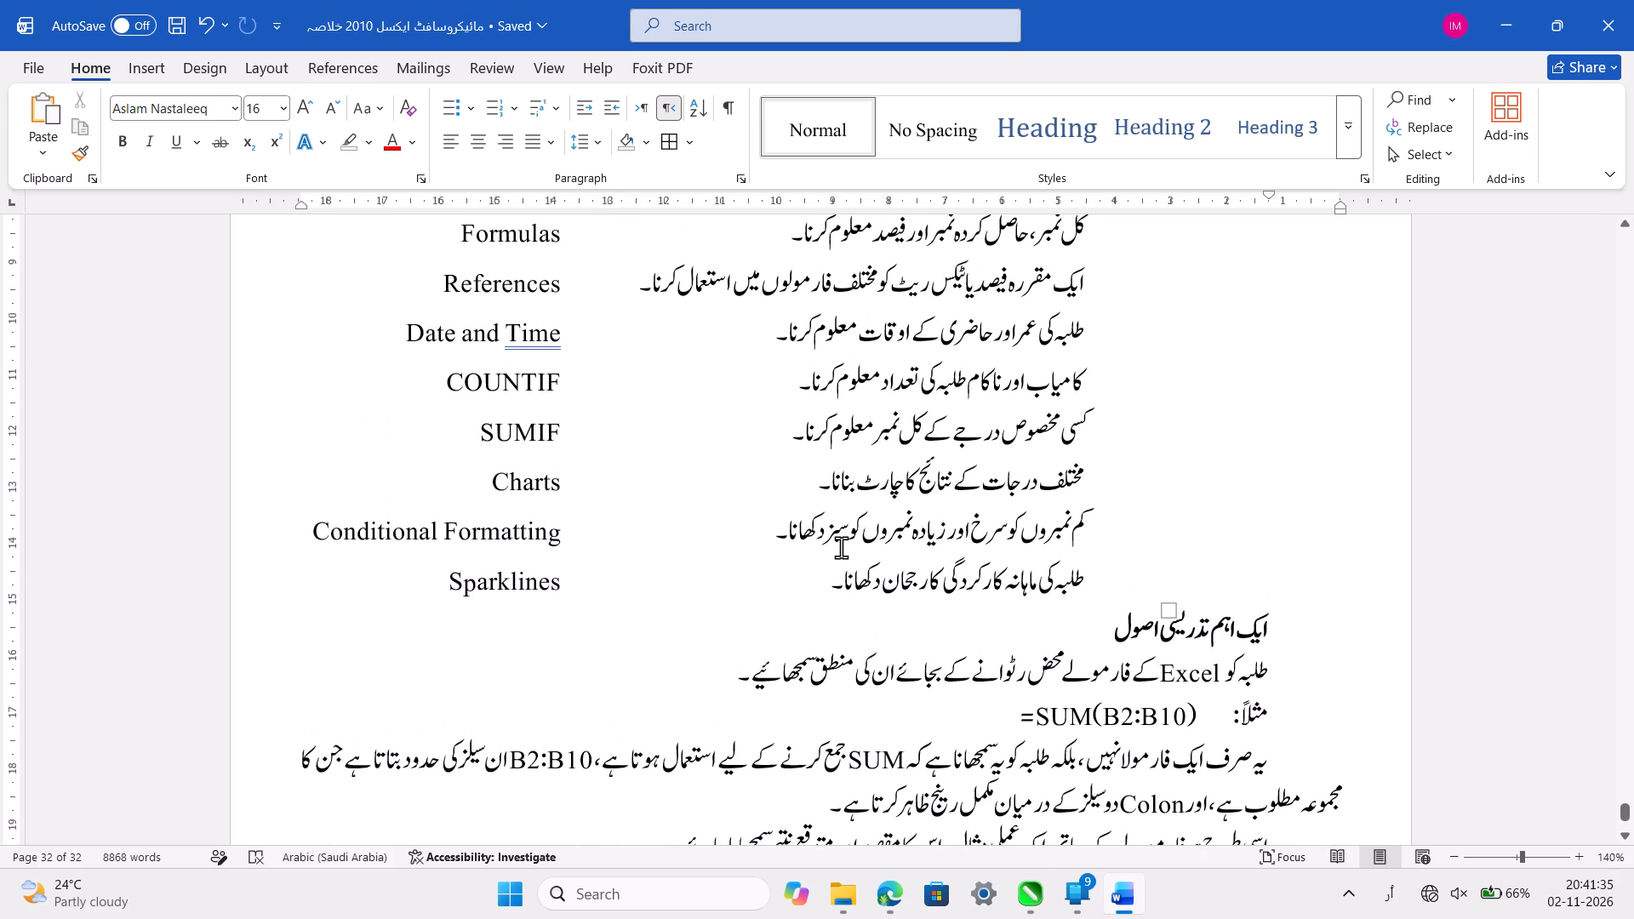
{"action": "left_click", "coordinate": [1292, 618]}
{"action": "left_click_drag", "start_coordinate": [1292, 618], "coordinate": [801, 634]}
{"action": "key", "text": "Delete"}
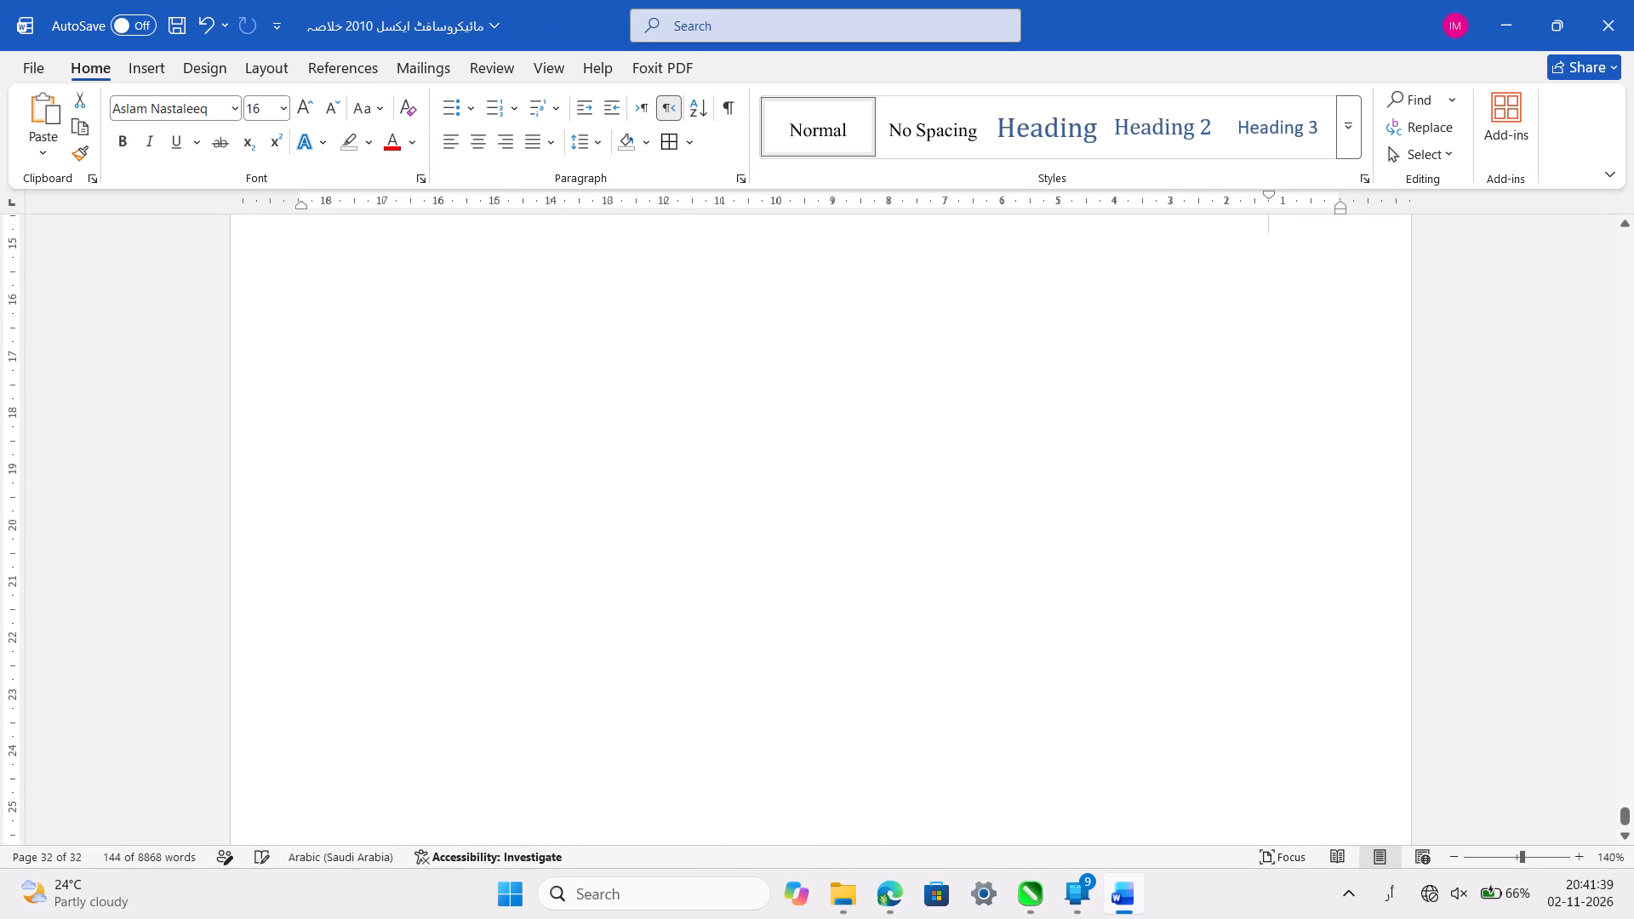
Review the eight-chapter summary list on page 31 and the teaching guidance with its table on page 32.
{"action": "scroll", "coordinate": [801, 634], "scroll_direction": "up", "scroll_amount": 2}
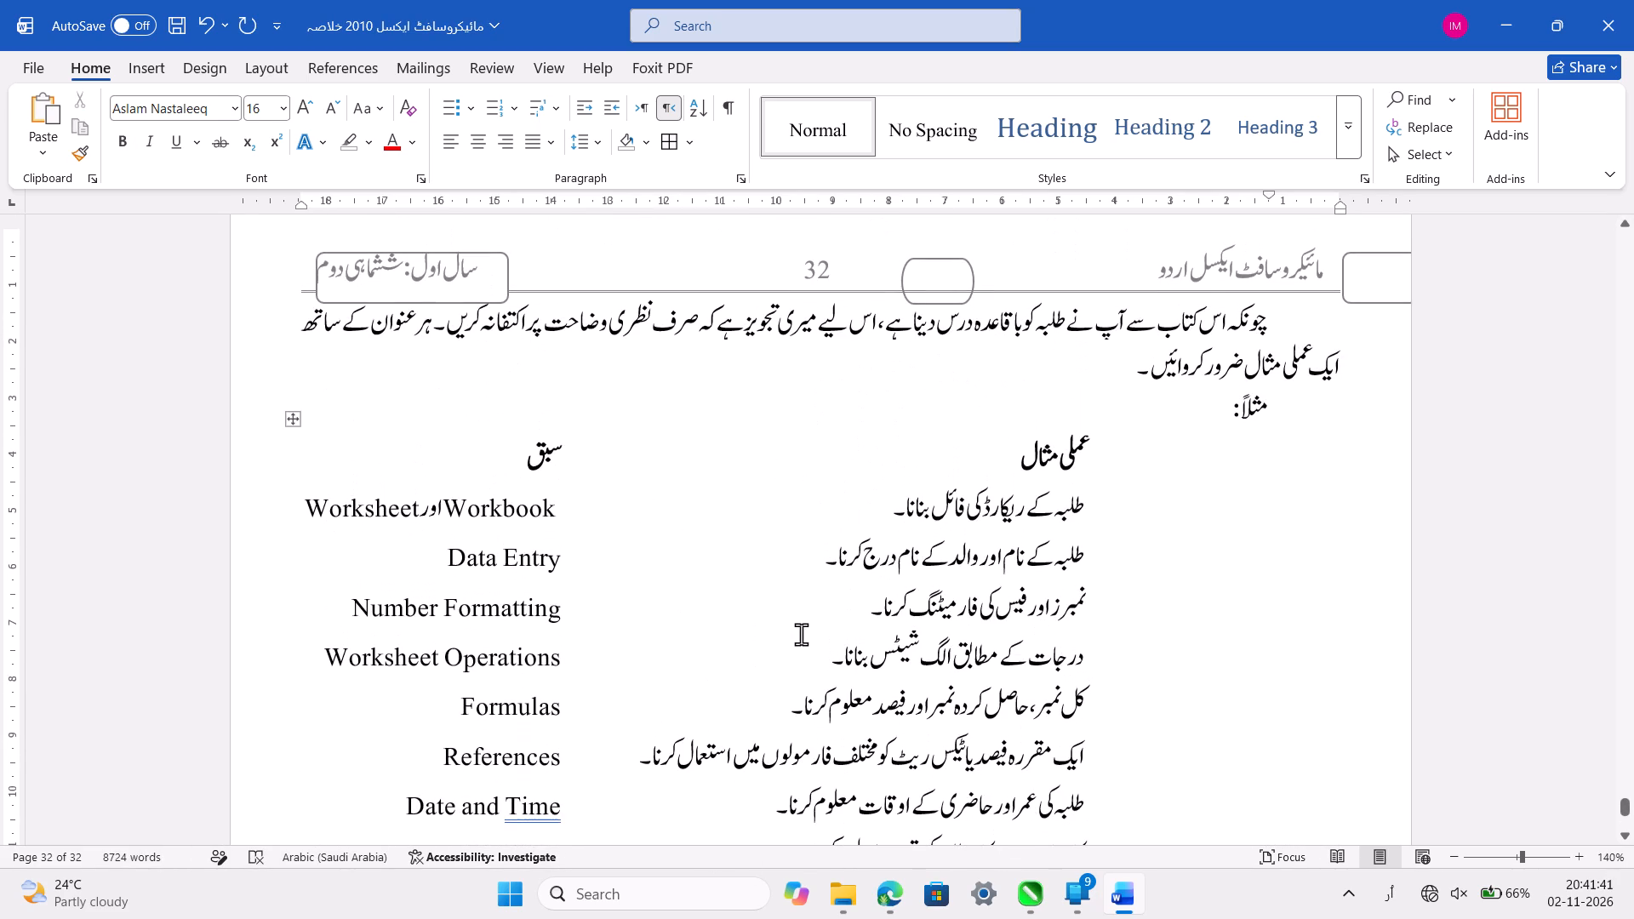
{"action": "scroll", "coordinate": [801, 634], "scroll_direction": "up", "scroll_amount": 2}
{"action": "scroll", "coordinate": [801, 634], "scroll_direction": "down", "scroll_amount": 1}
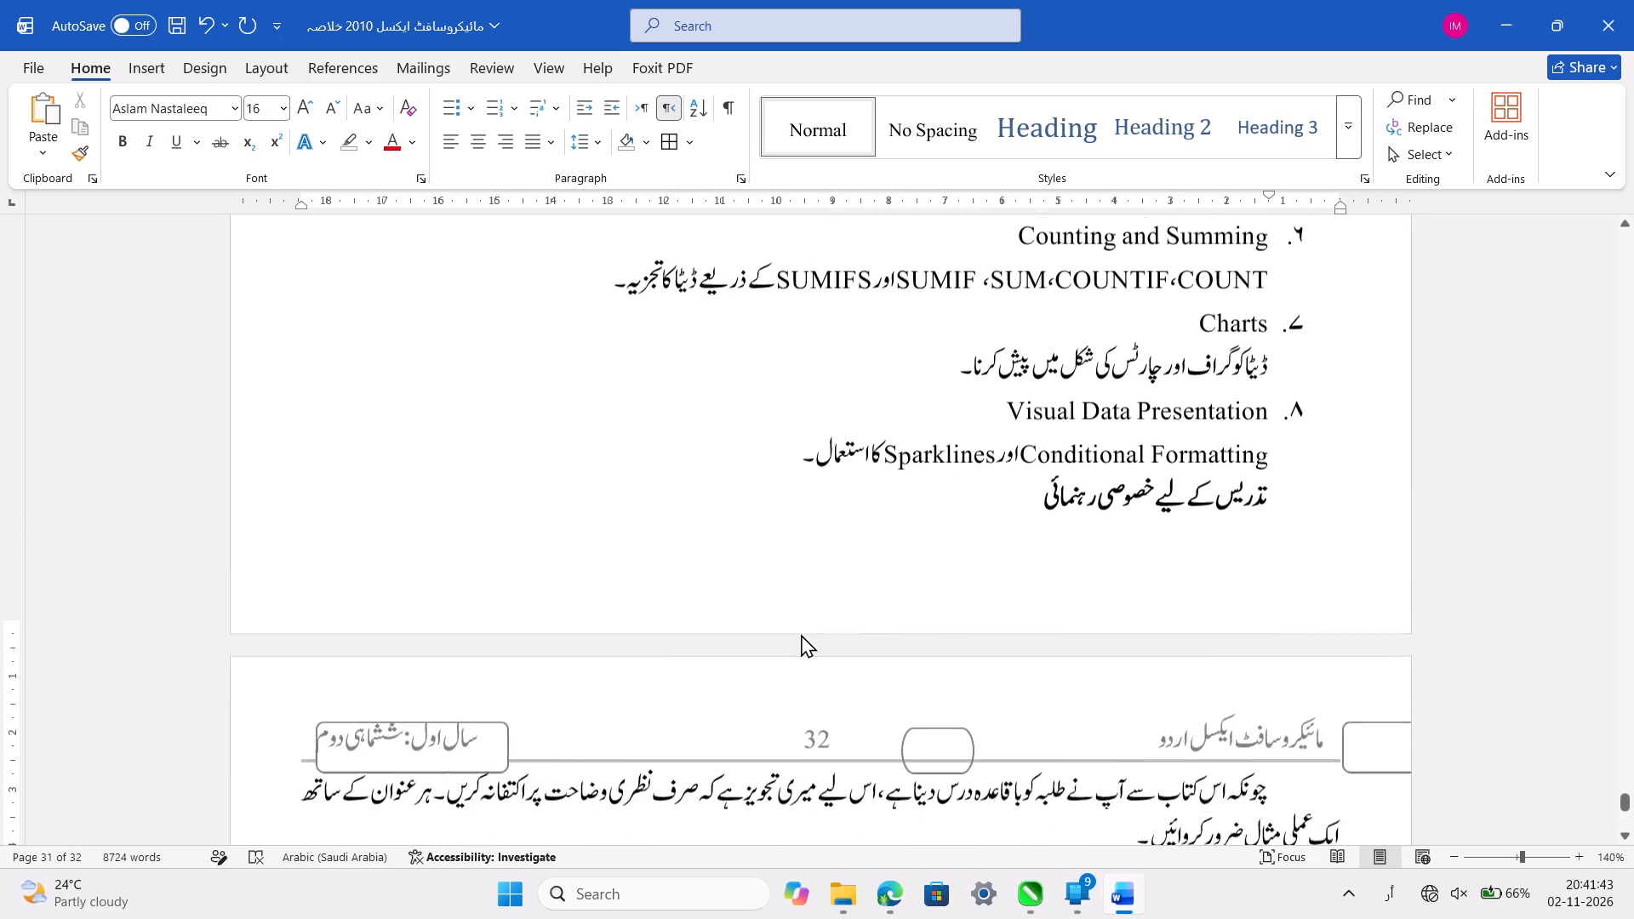
{"action": "scroll", "coordinate": [801, 634], "scroll_direction": "down", "scroll_amount": 1}
{"action": "scroll", "coordinate": [801, 634], "scroll_direction": "up", "scroll_amount": 1, "text": "ctrl"}
{"action": "scroll", "coordinate": [801, 634], "scroll_direction": "up", "scroll_amount": 2}
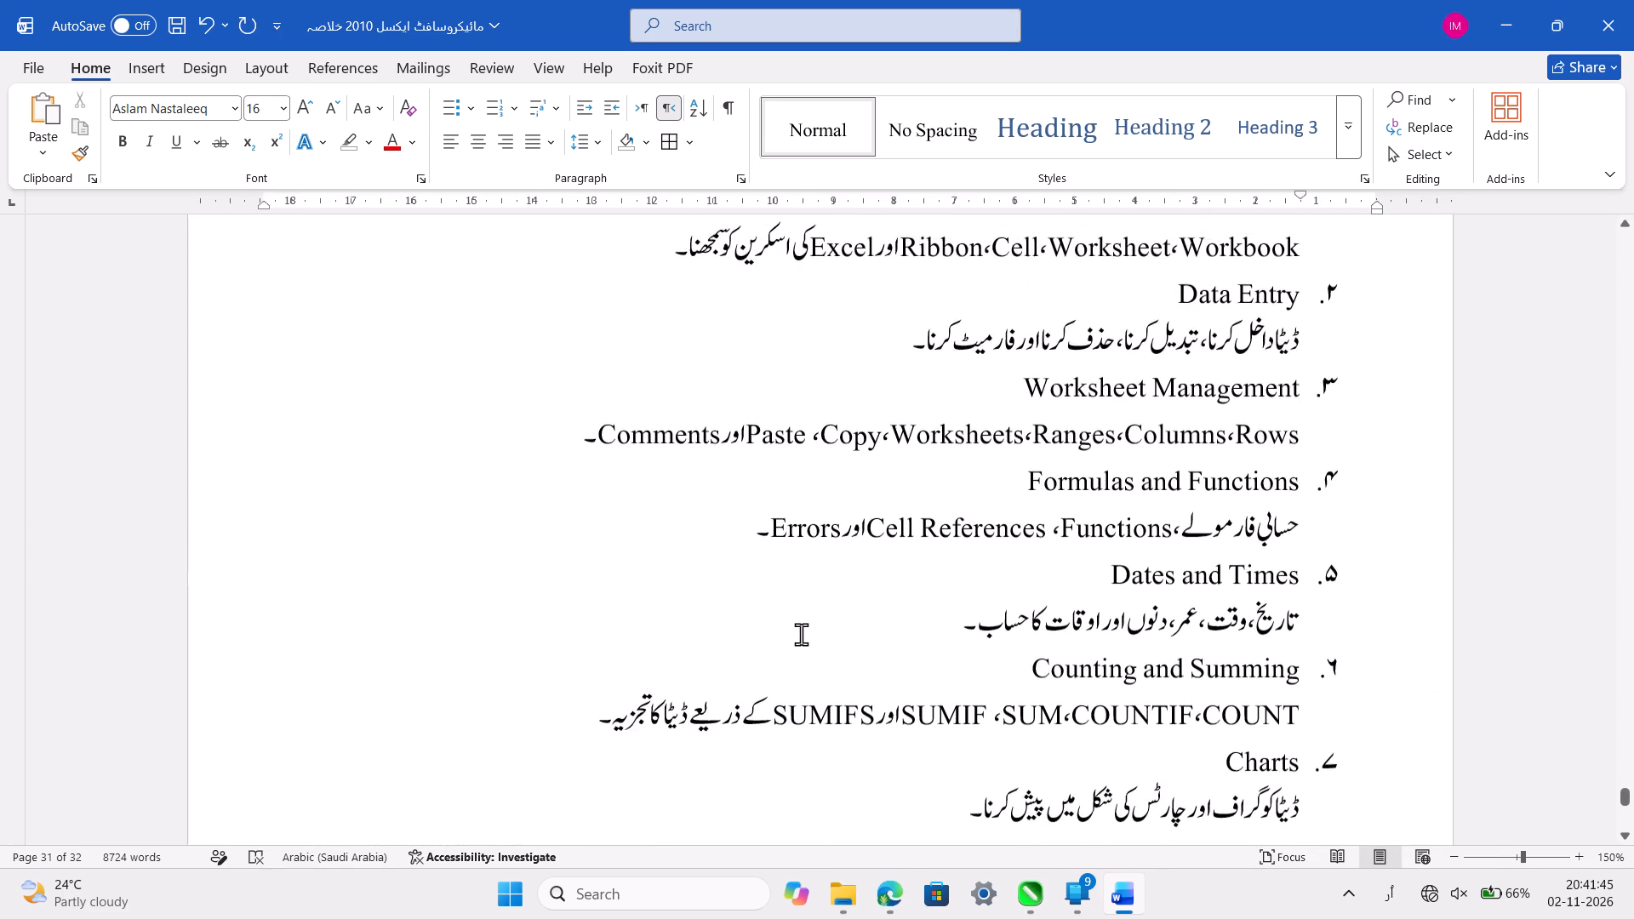
{"action": "scroll", "coordinate": [801, 634], "scroll_direction": "up", "scroll_amount": 1}
{"action": "scroll", "coordinate": [801, 634], "scroll_direction": "down", "scroll_amount": 1}
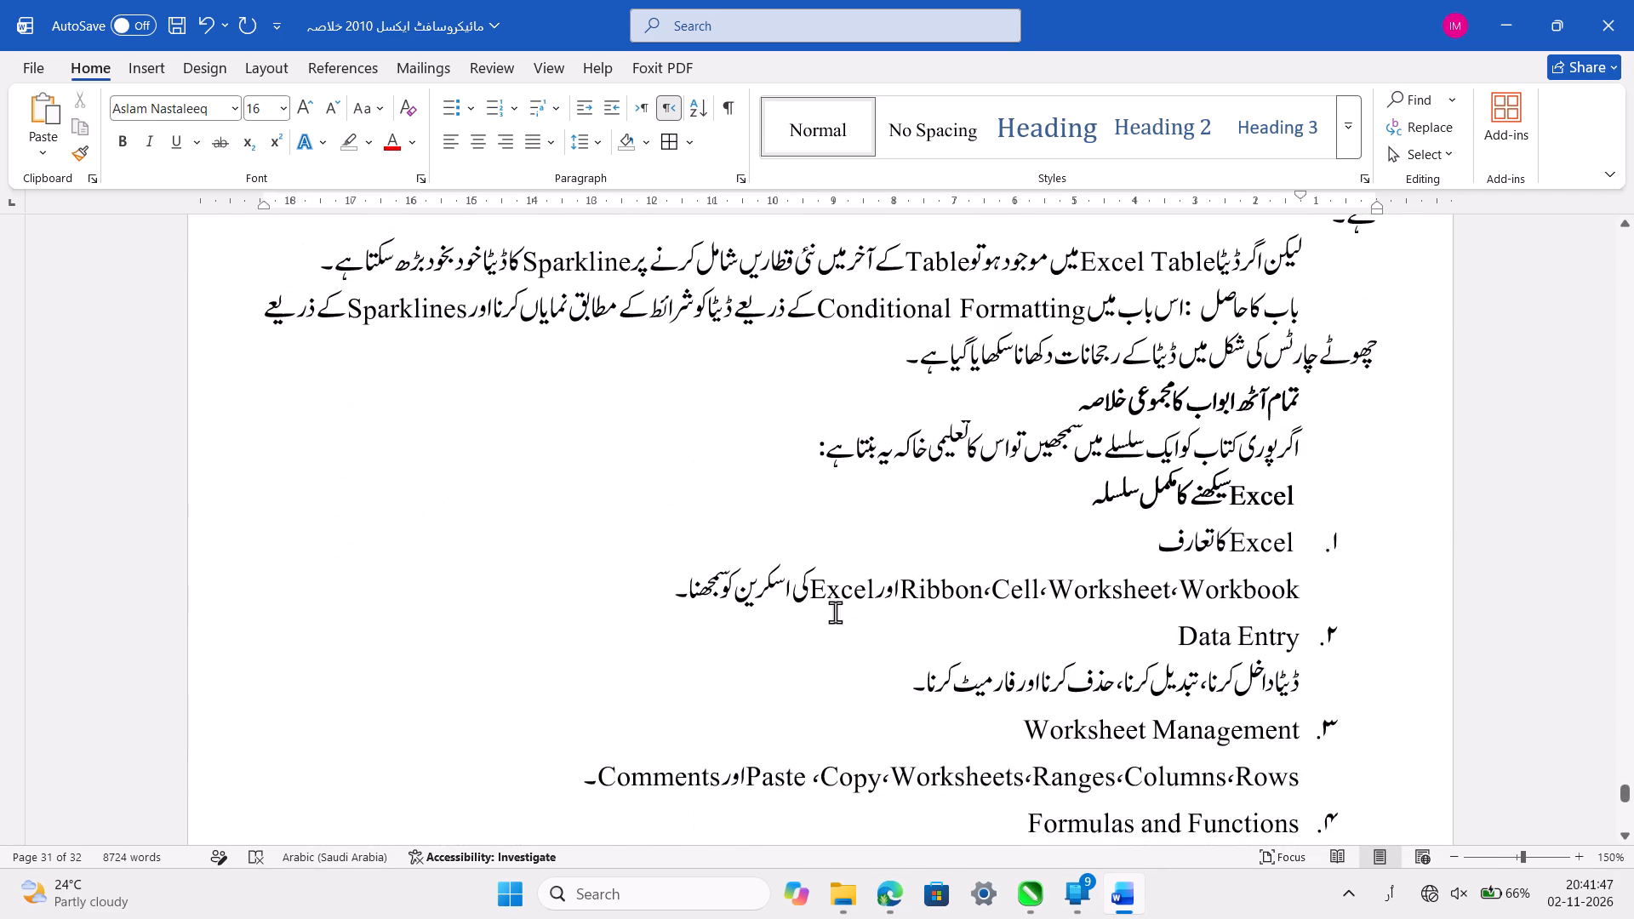
{"action": "scroll", "coordinate": [970, 528], "scroll_direction": "down", "scroll_amount": 2}
{"action": "scroll", "coordinate": [970, 528], "scroll_direction": "right", "scroll_amount": 1}
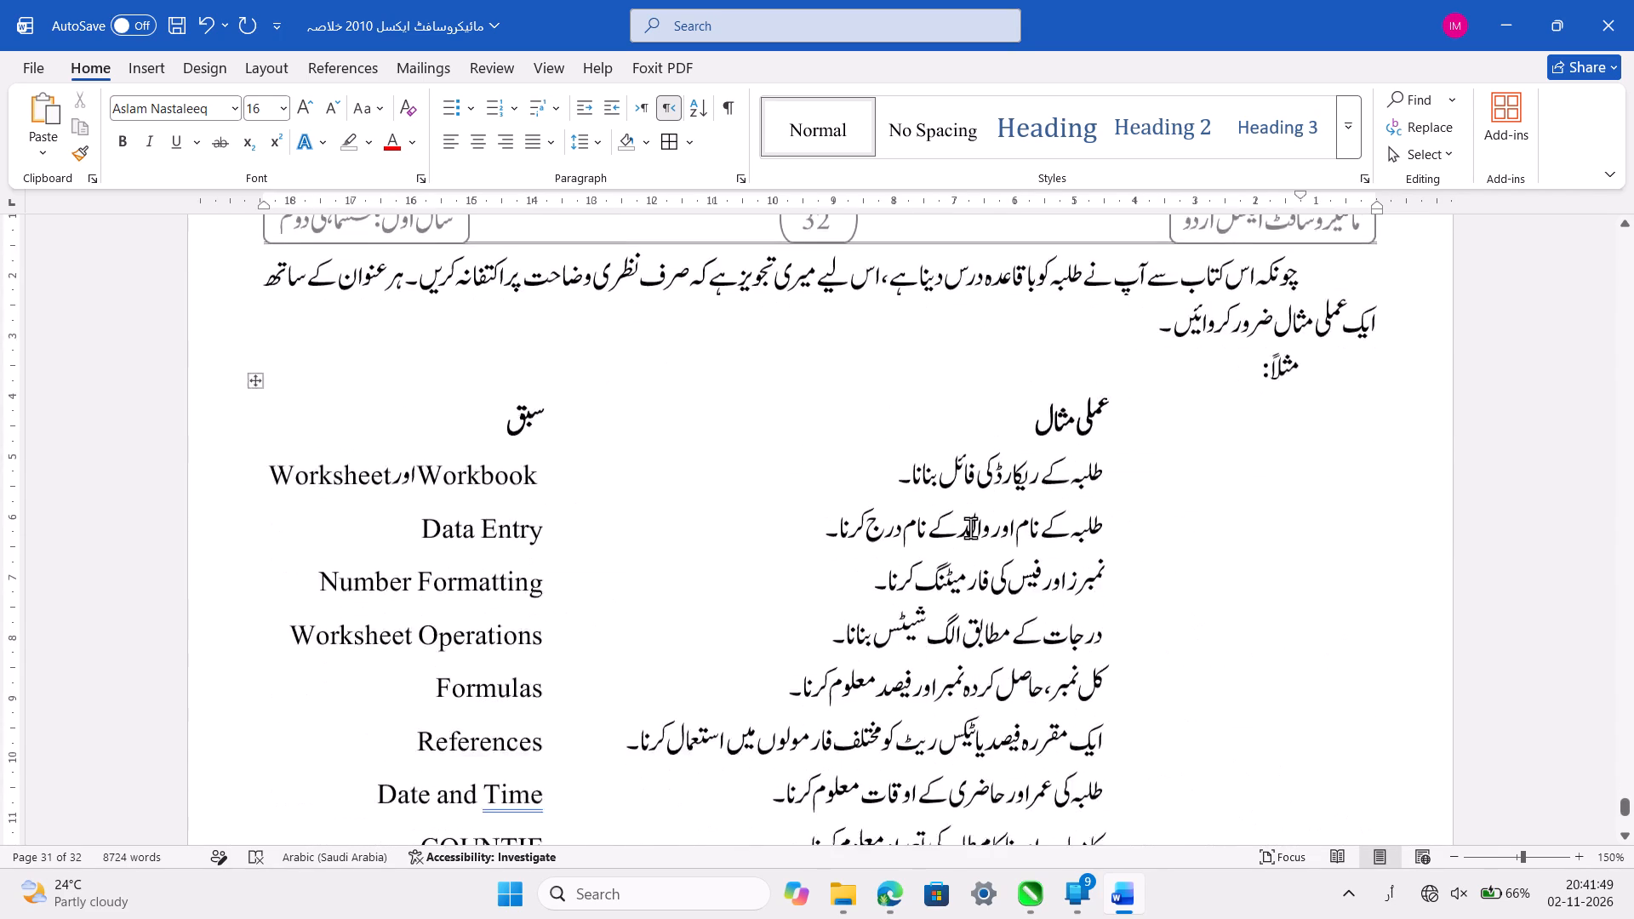
{"action": "scroll", "coordinate": [970, 528], "scroll_direction": "right", "scroll_amount": 1}
{"action": "scroll", "coordinate": [970, 528], "scroll_direction": "down", "scroll_amount": 1}
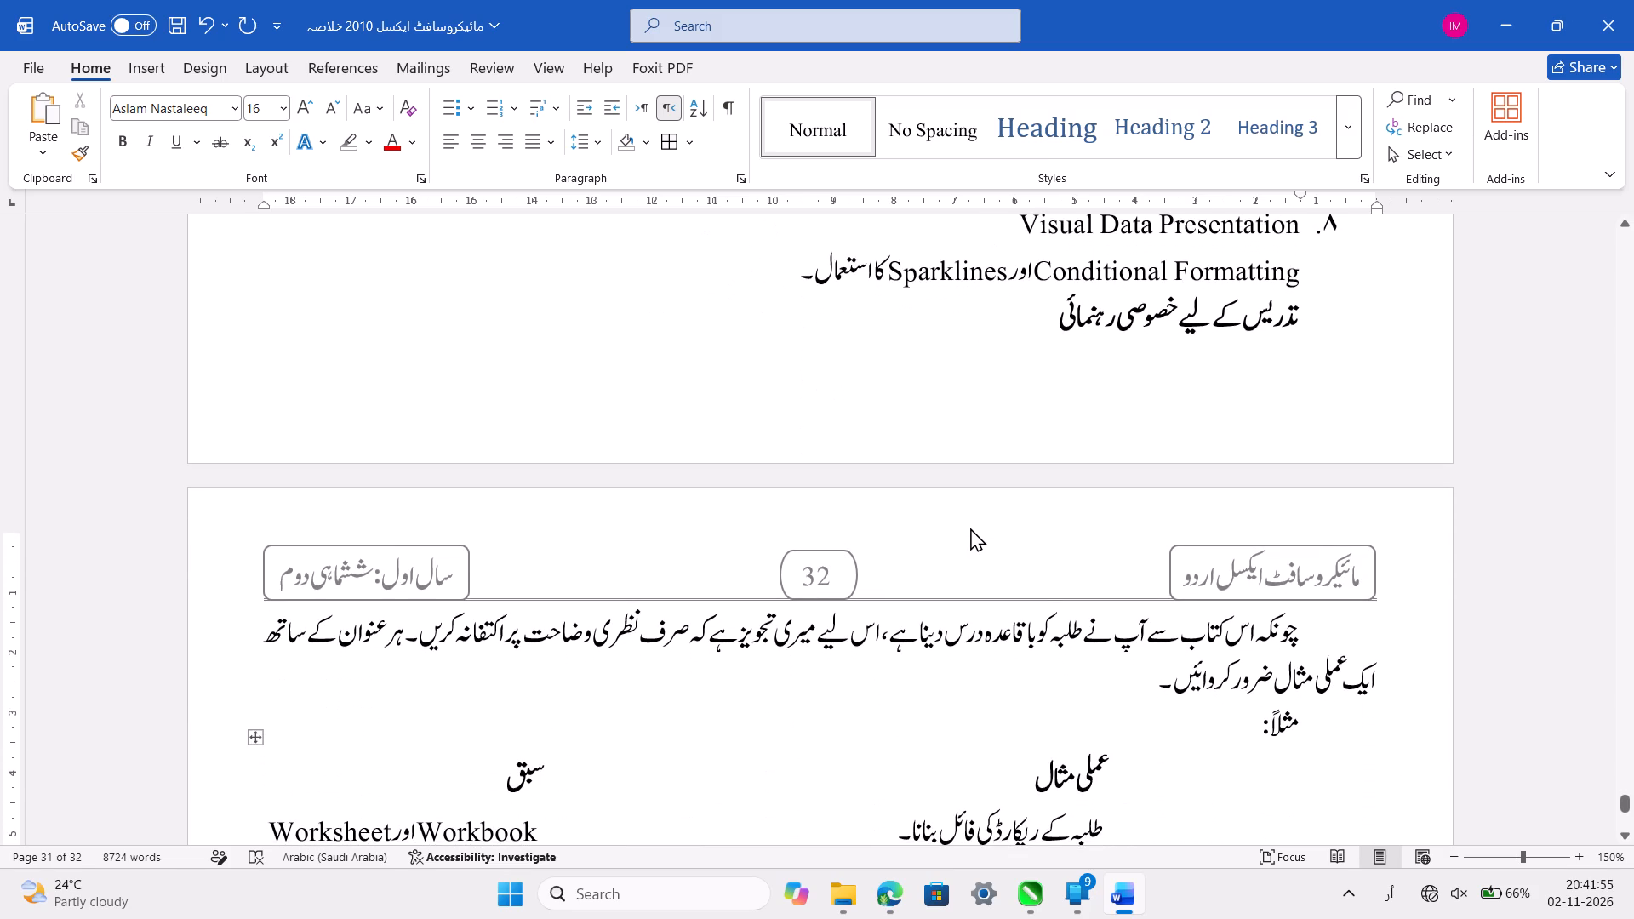
{"action": "scroll", "coordinate": [970, 528], "scroll_direction": "up", "scroll_amount": 1}
{"action": "scroll", "coordinate": [970, 528], "scroll_direction": "down", "scroll_amount": 1}
{"action": "scroll", "coordinate": [970, 528], "scroll_direction": "up", "scroll_amount": 1}
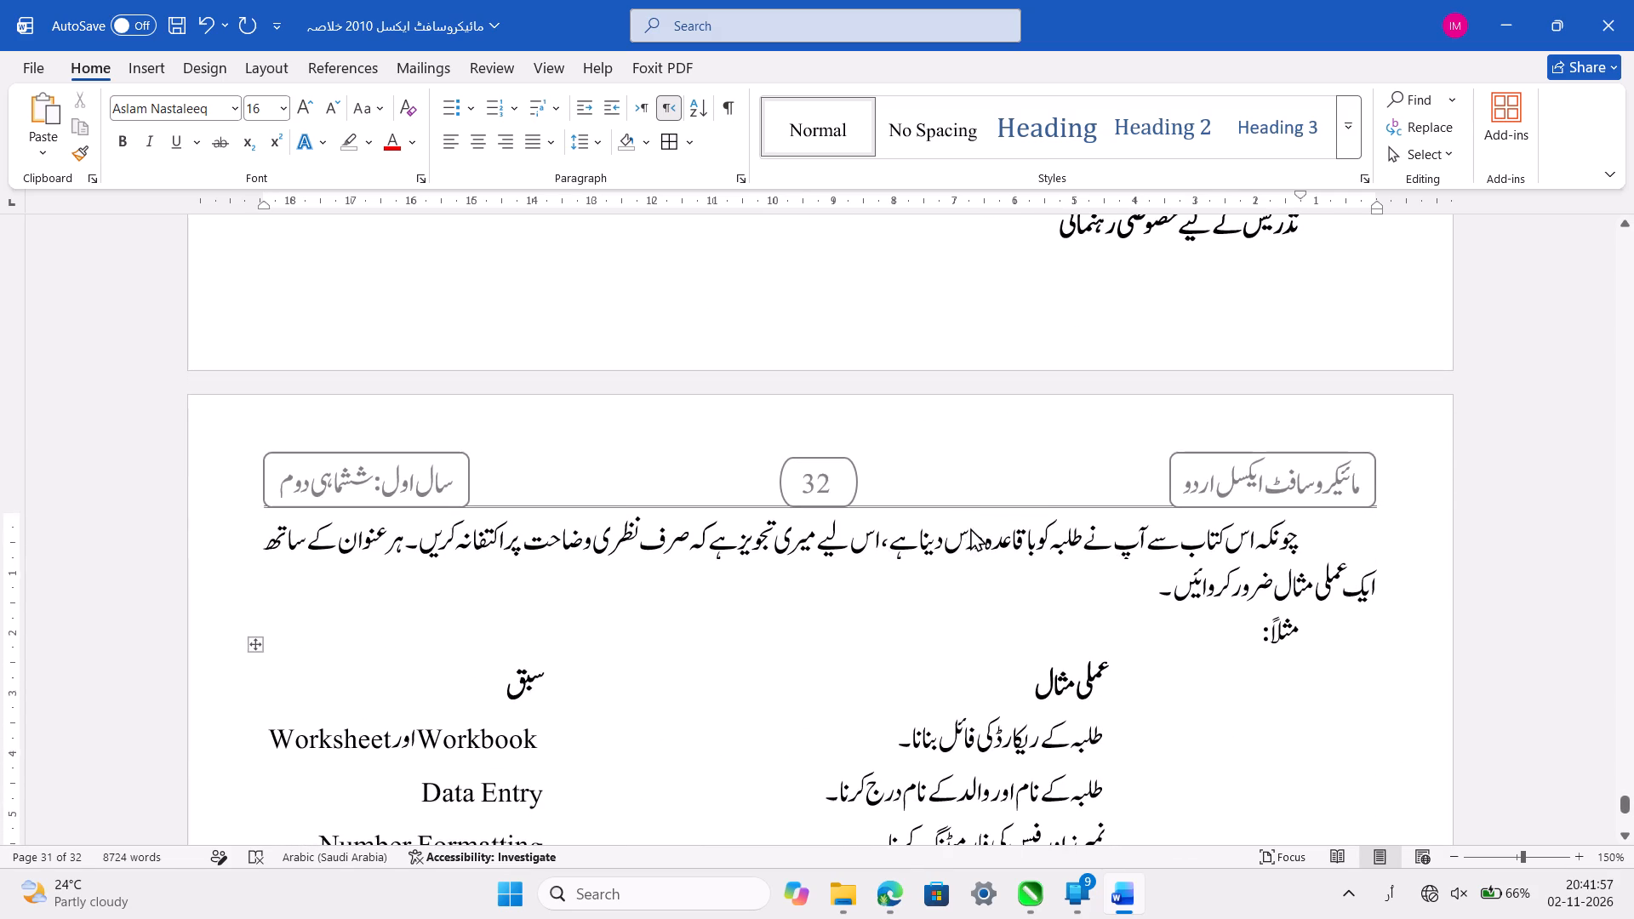
{"action": "scroll", "coordinate": [970, 528], "scroll_direction": "up", "scroll_amount": 1}
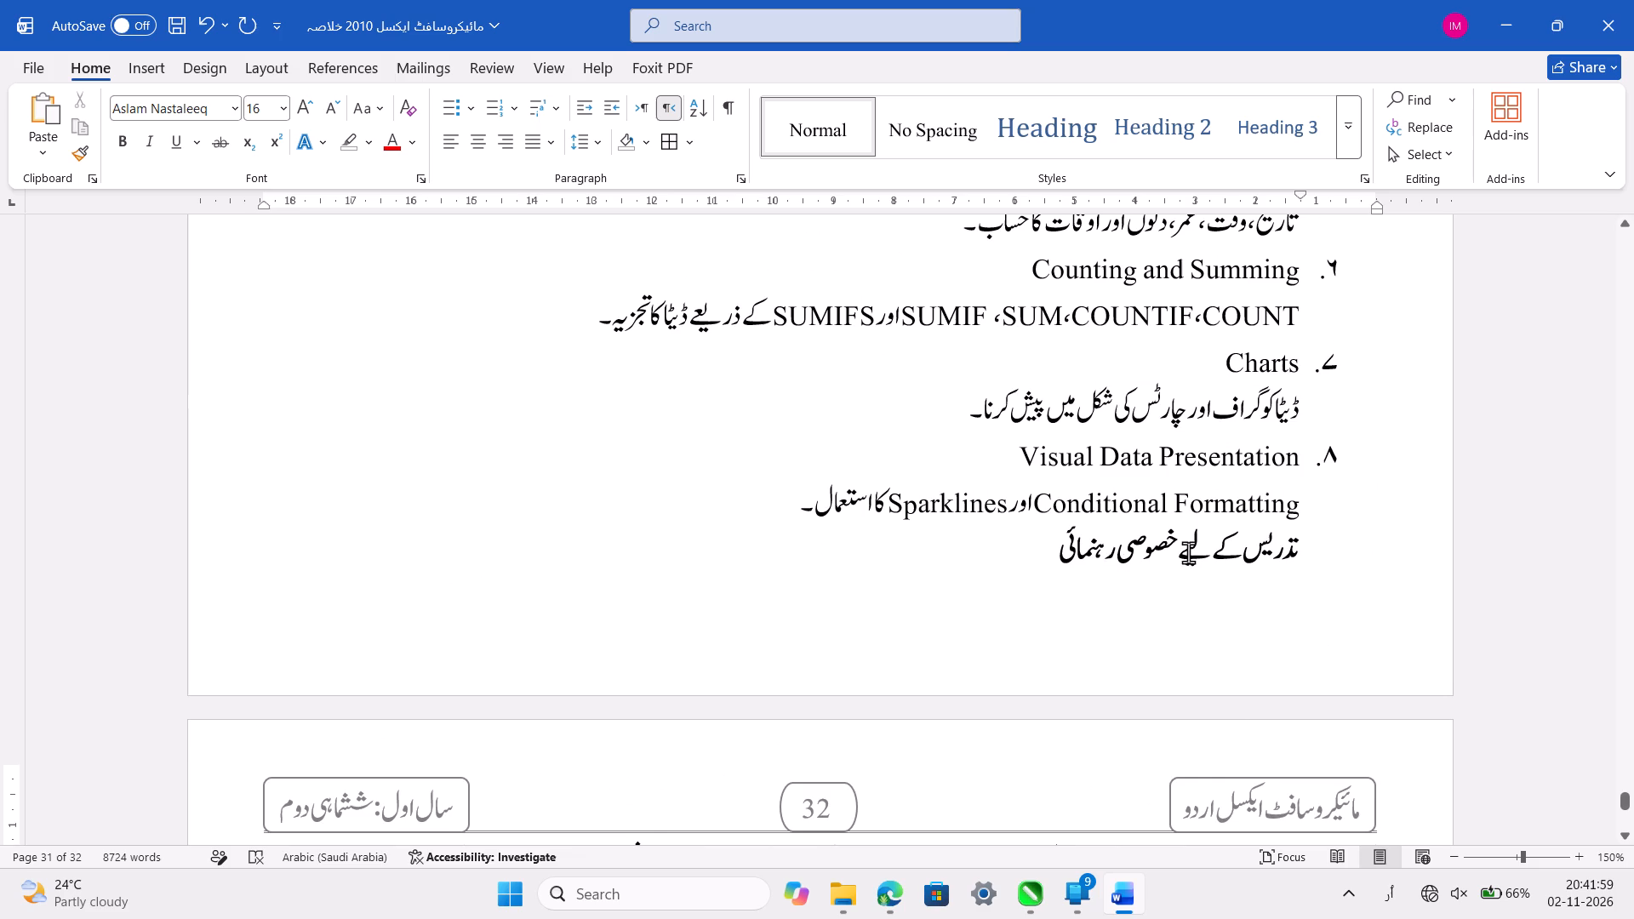
{"action": "scroll", "coordinate": [1188, 552], "scroll_direction": "up", "scroll_amount": 1}
{"action": "scroll", "coordinate": [1188, 552], "scroll_direction": "down", "scroll_amount": 2}
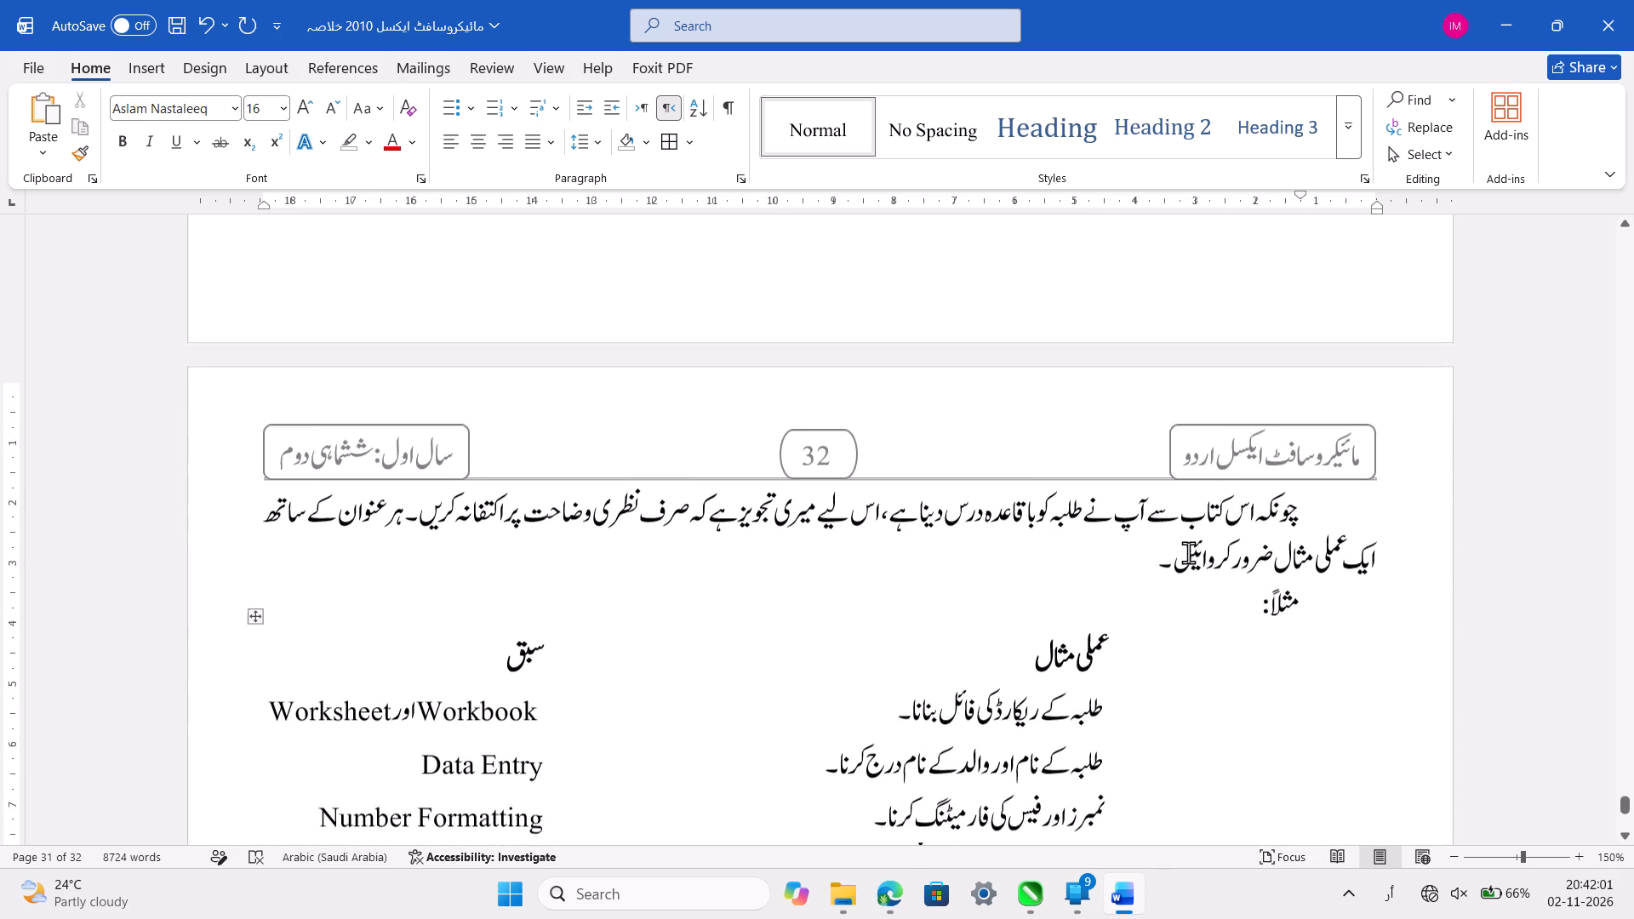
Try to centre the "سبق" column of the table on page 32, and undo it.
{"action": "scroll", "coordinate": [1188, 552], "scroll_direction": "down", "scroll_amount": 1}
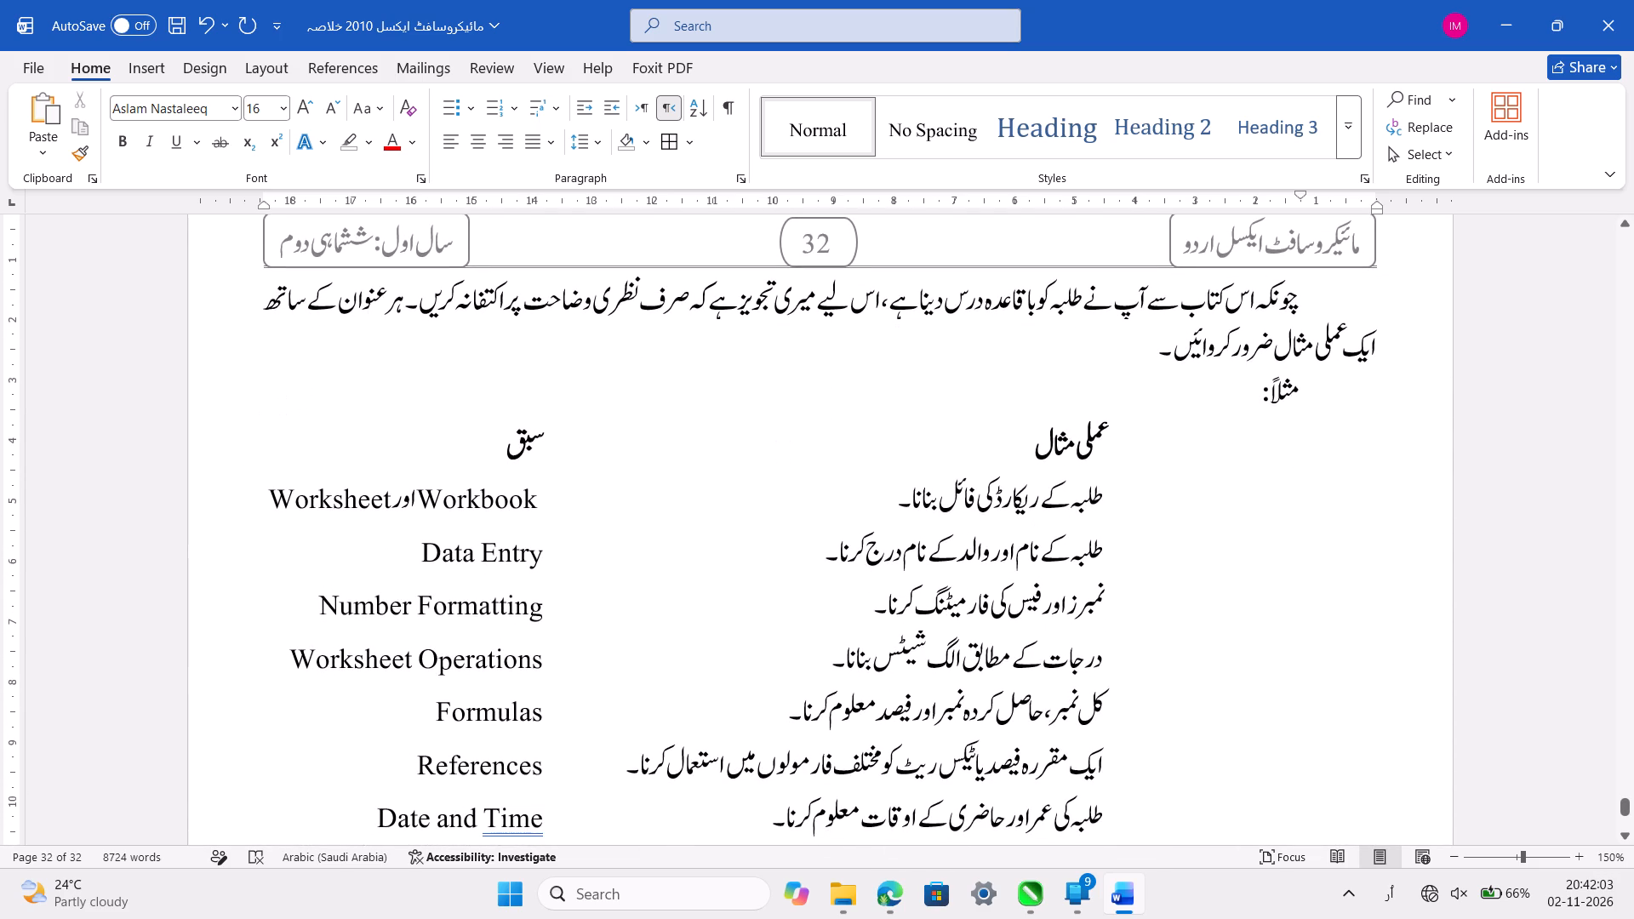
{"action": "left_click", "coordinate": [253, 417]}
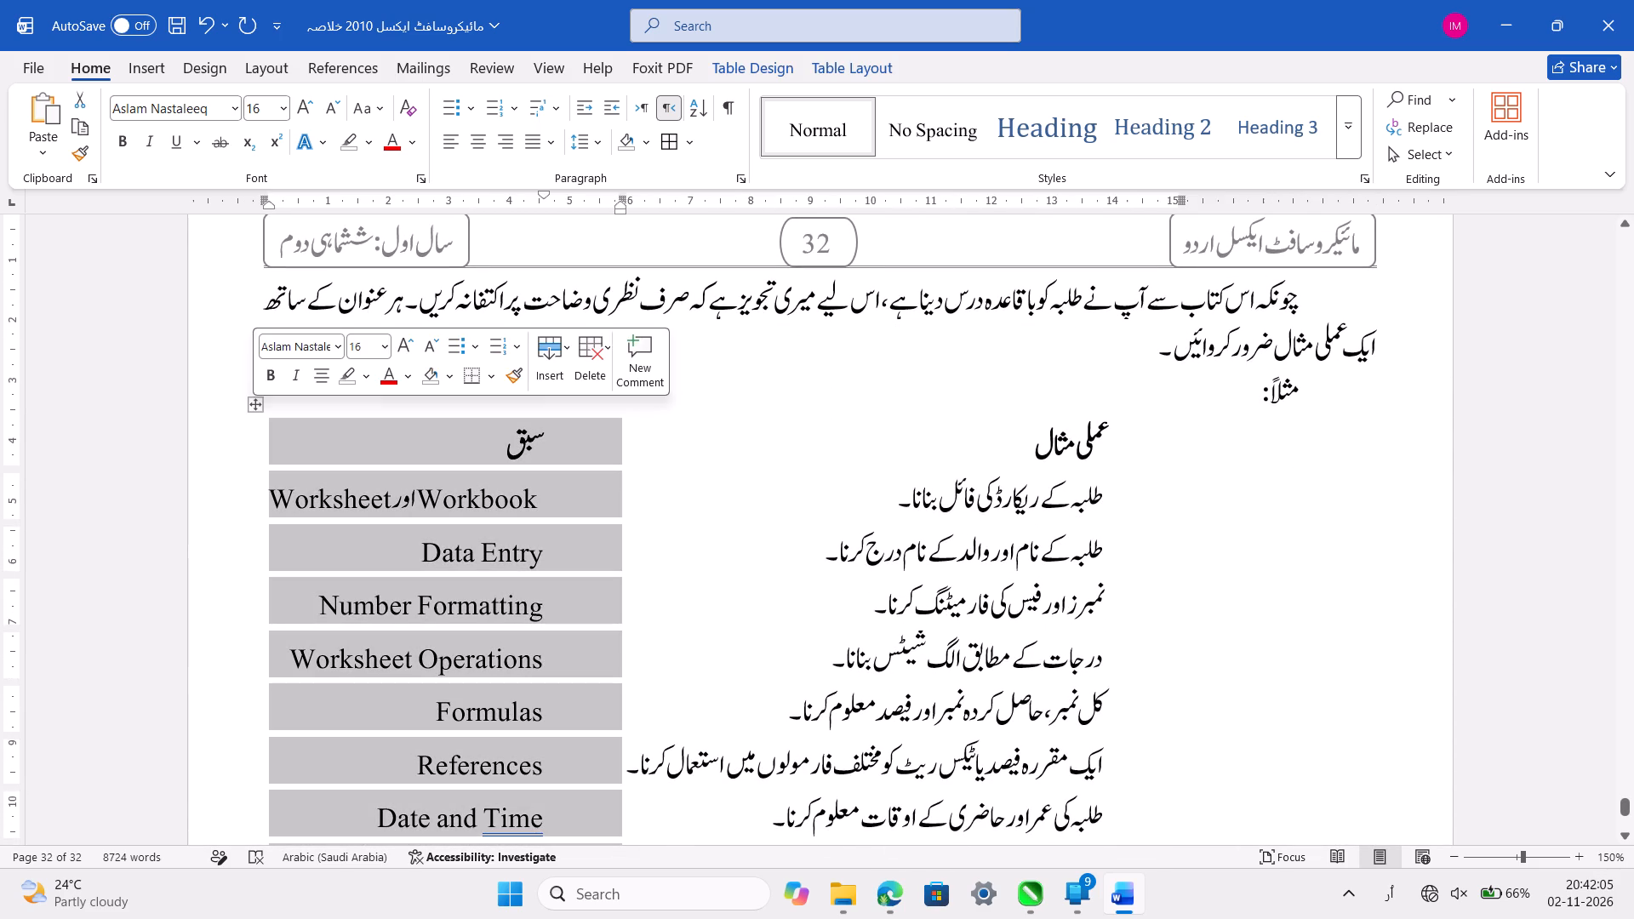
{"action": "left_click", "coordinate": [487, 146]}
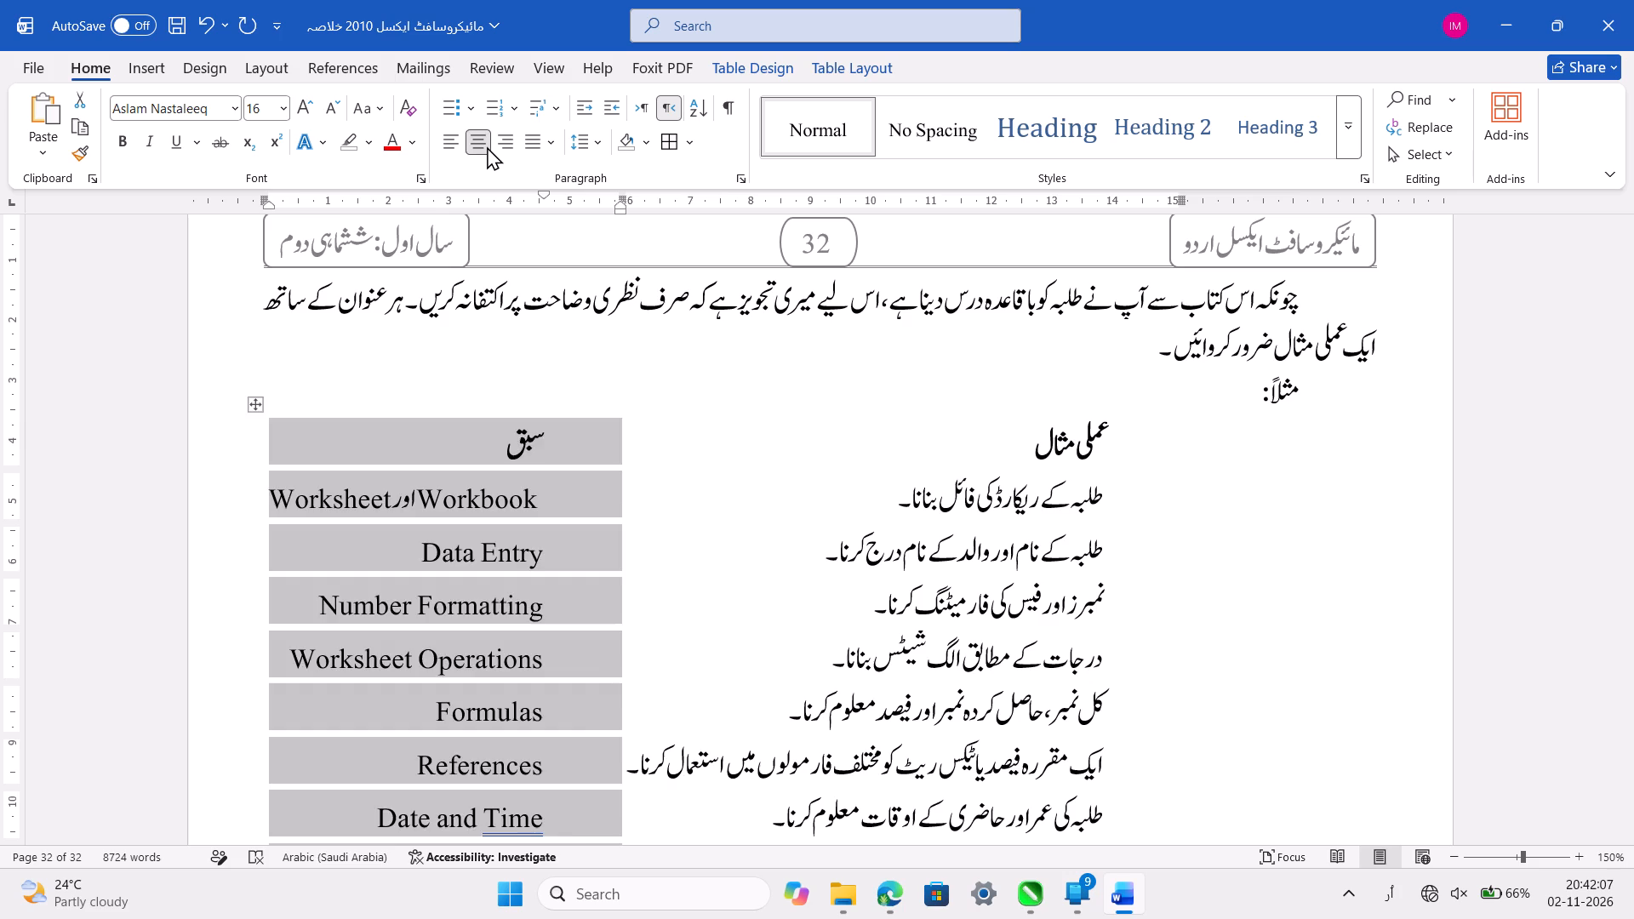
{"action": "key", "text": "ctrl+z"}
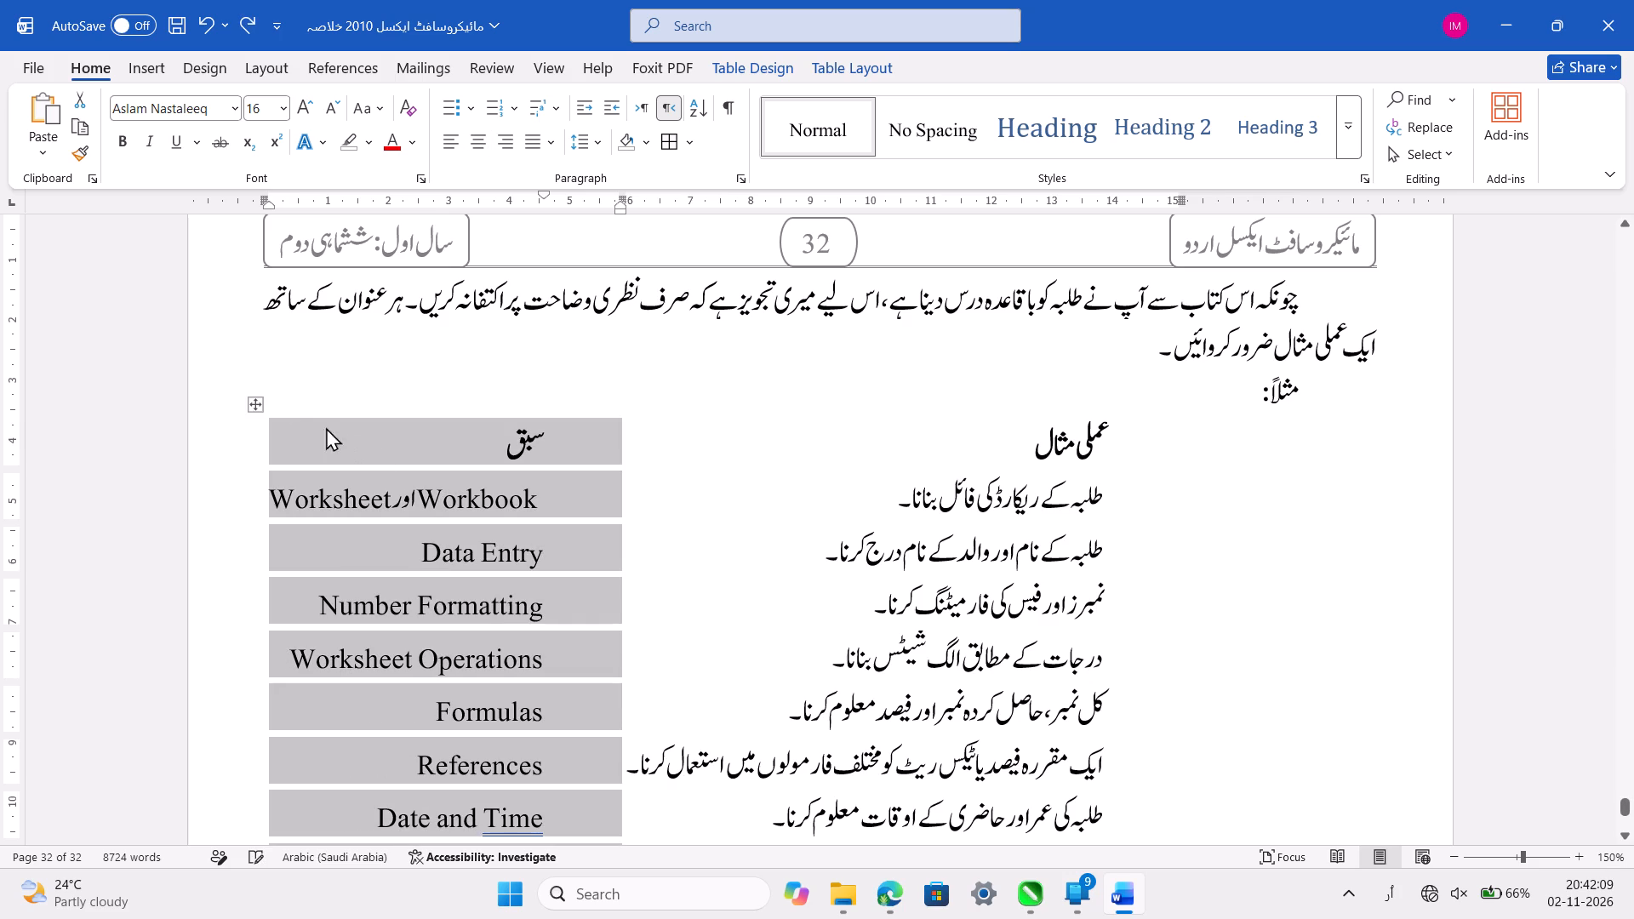
Centre the entire lesson and practical example table on page 32 horizontally between the margins.
{"action": "left_click", "coordinate": [253, 405]}
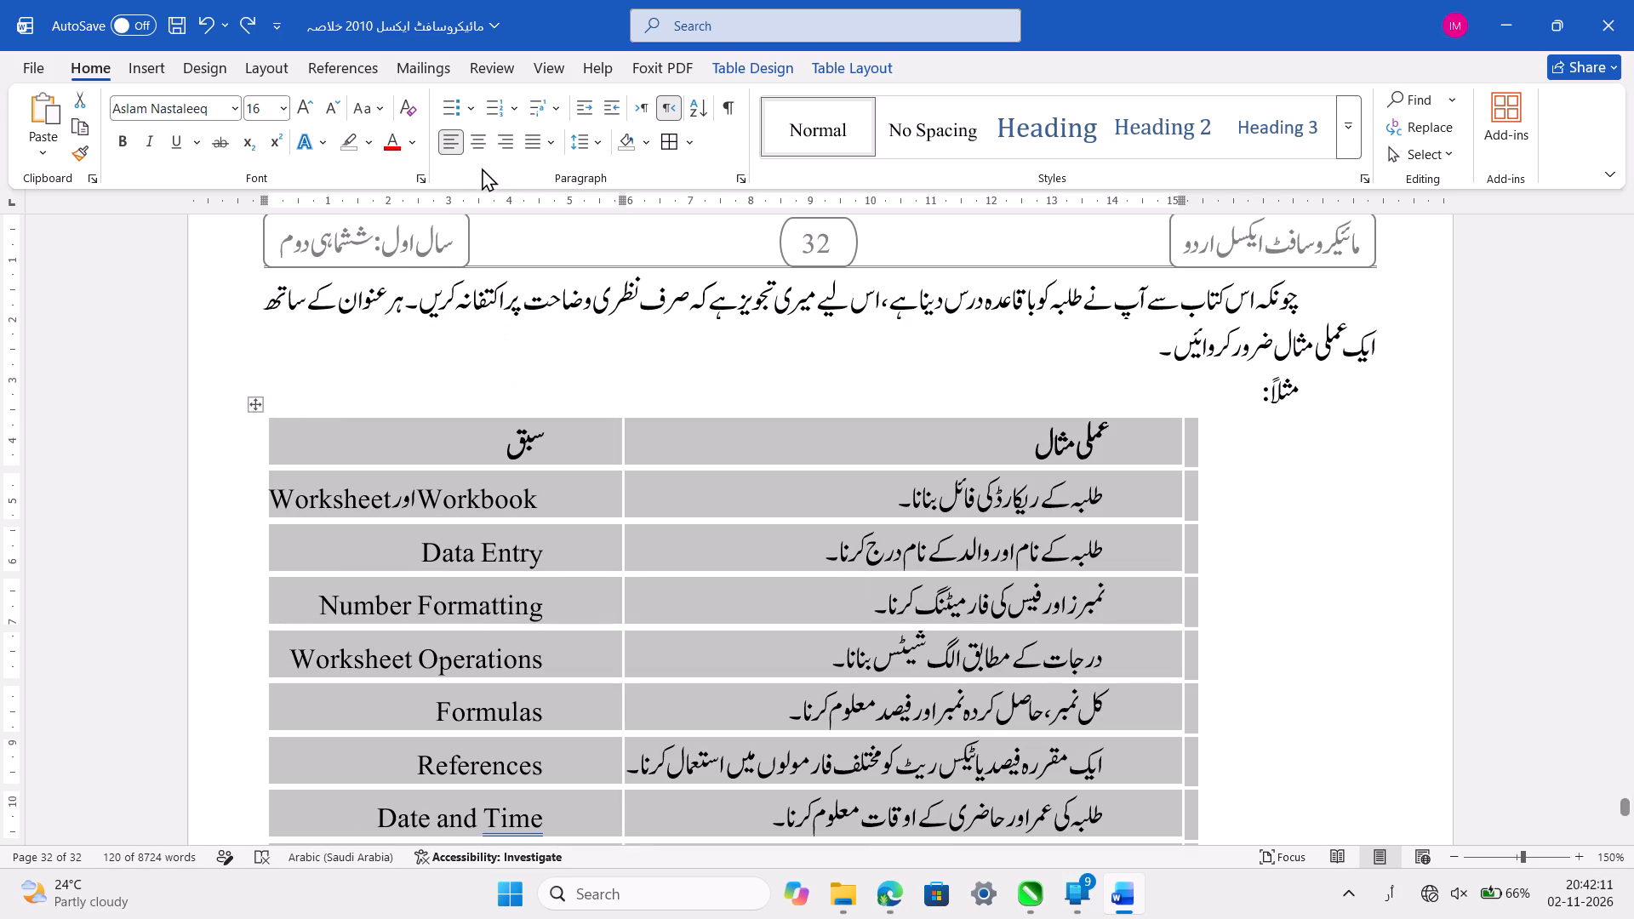
{"action": "left_click", "coordinate": [478, 146]}
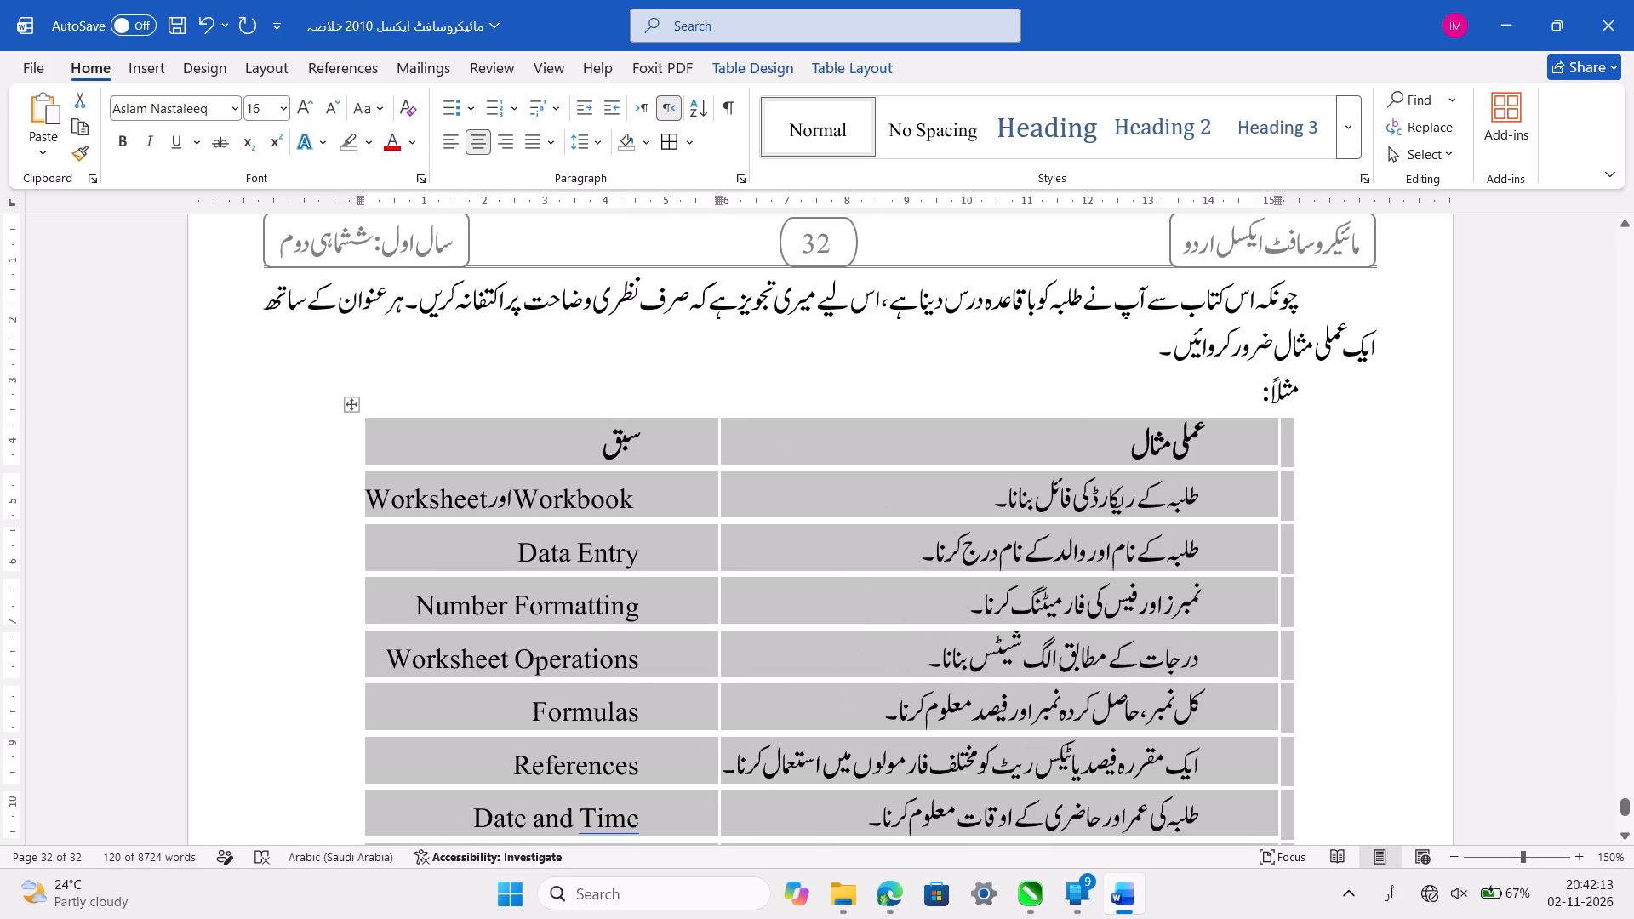
{"action": "left_click", "coordinate": [1200, 471]}
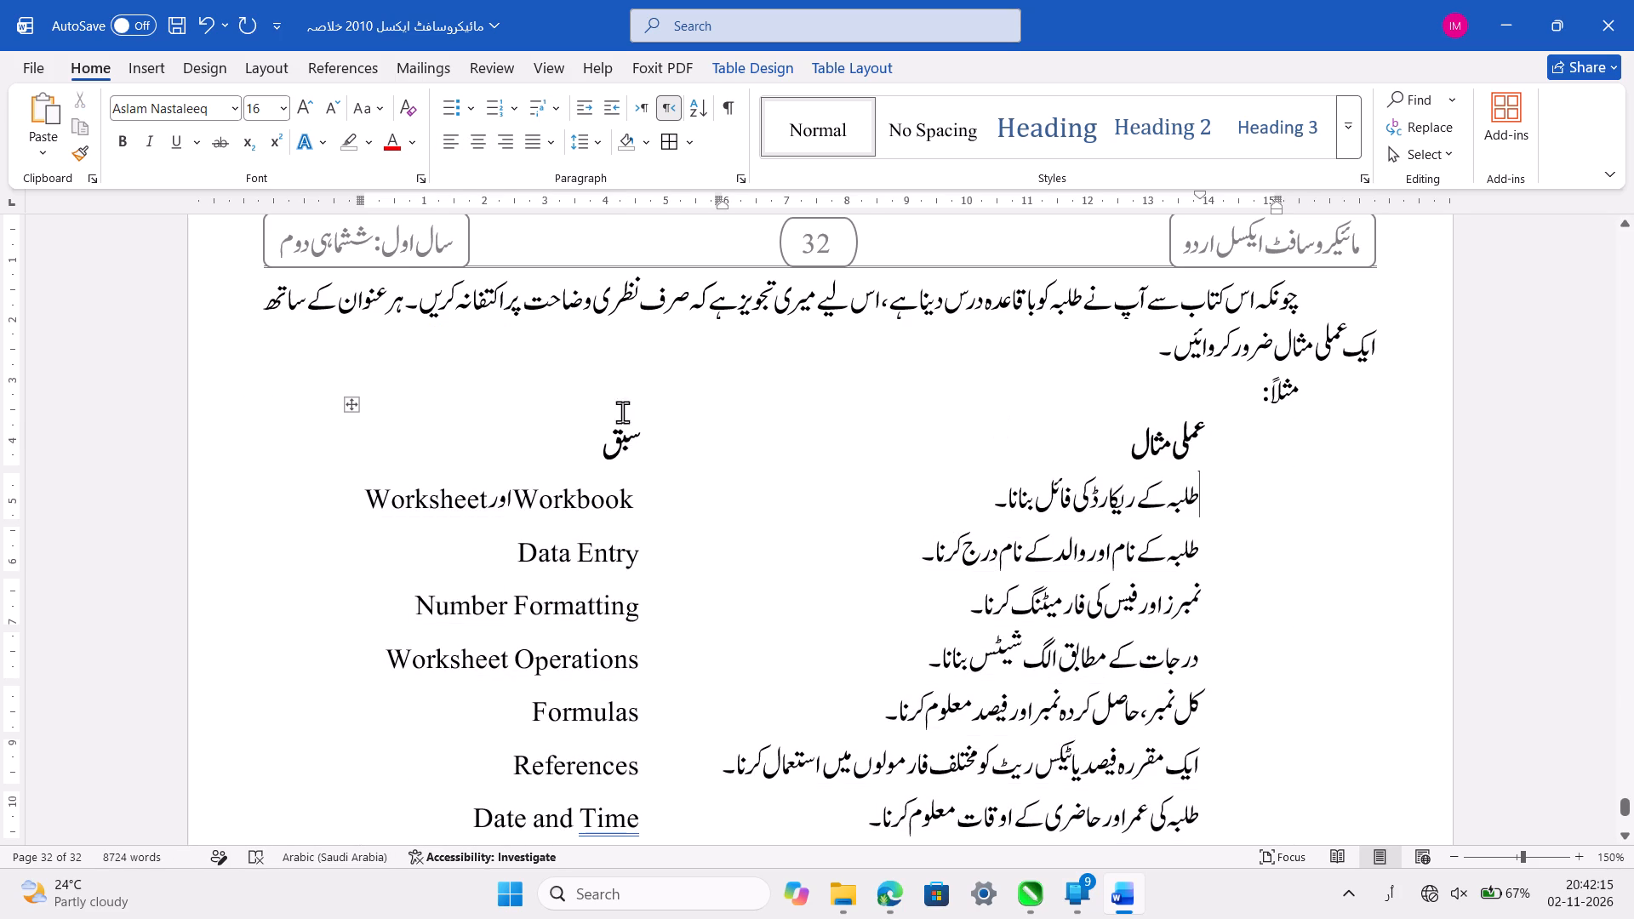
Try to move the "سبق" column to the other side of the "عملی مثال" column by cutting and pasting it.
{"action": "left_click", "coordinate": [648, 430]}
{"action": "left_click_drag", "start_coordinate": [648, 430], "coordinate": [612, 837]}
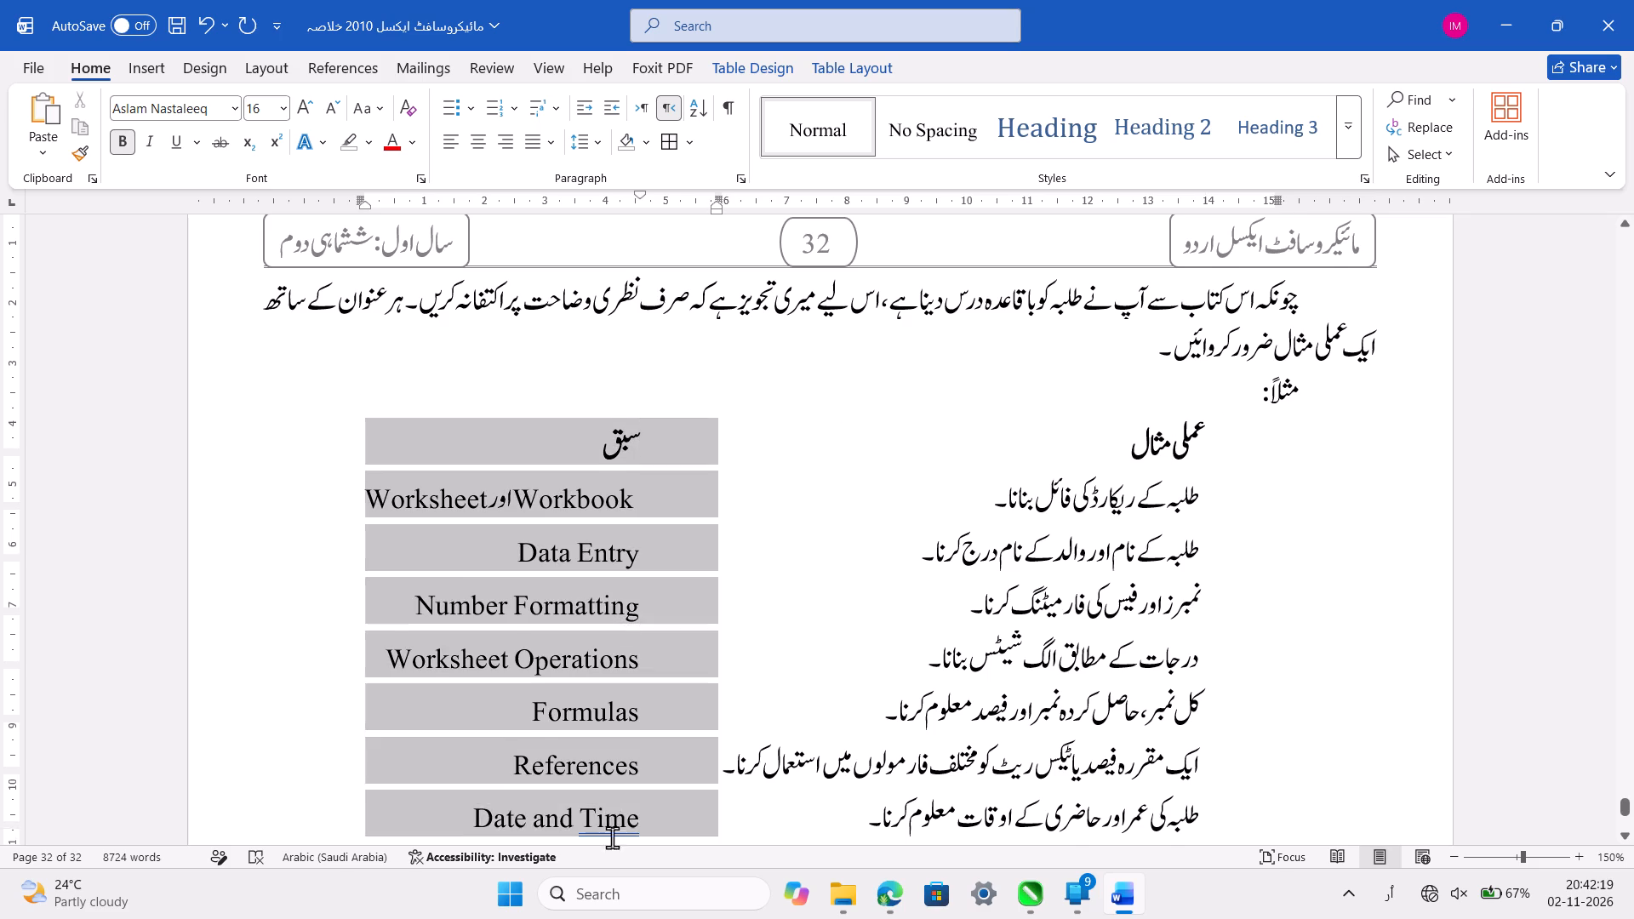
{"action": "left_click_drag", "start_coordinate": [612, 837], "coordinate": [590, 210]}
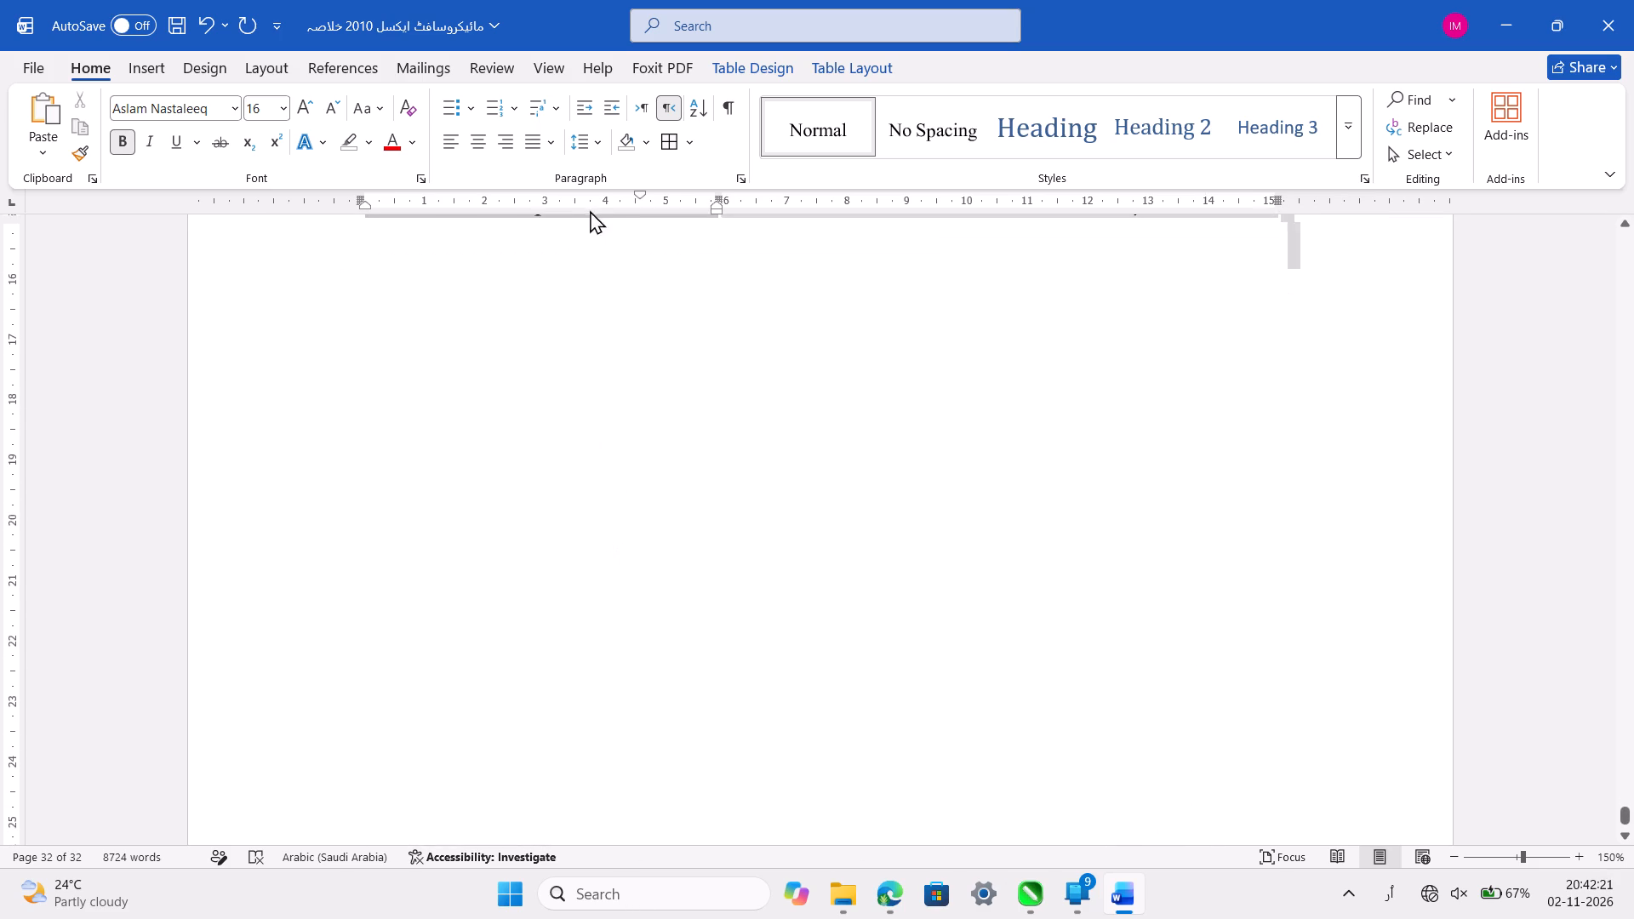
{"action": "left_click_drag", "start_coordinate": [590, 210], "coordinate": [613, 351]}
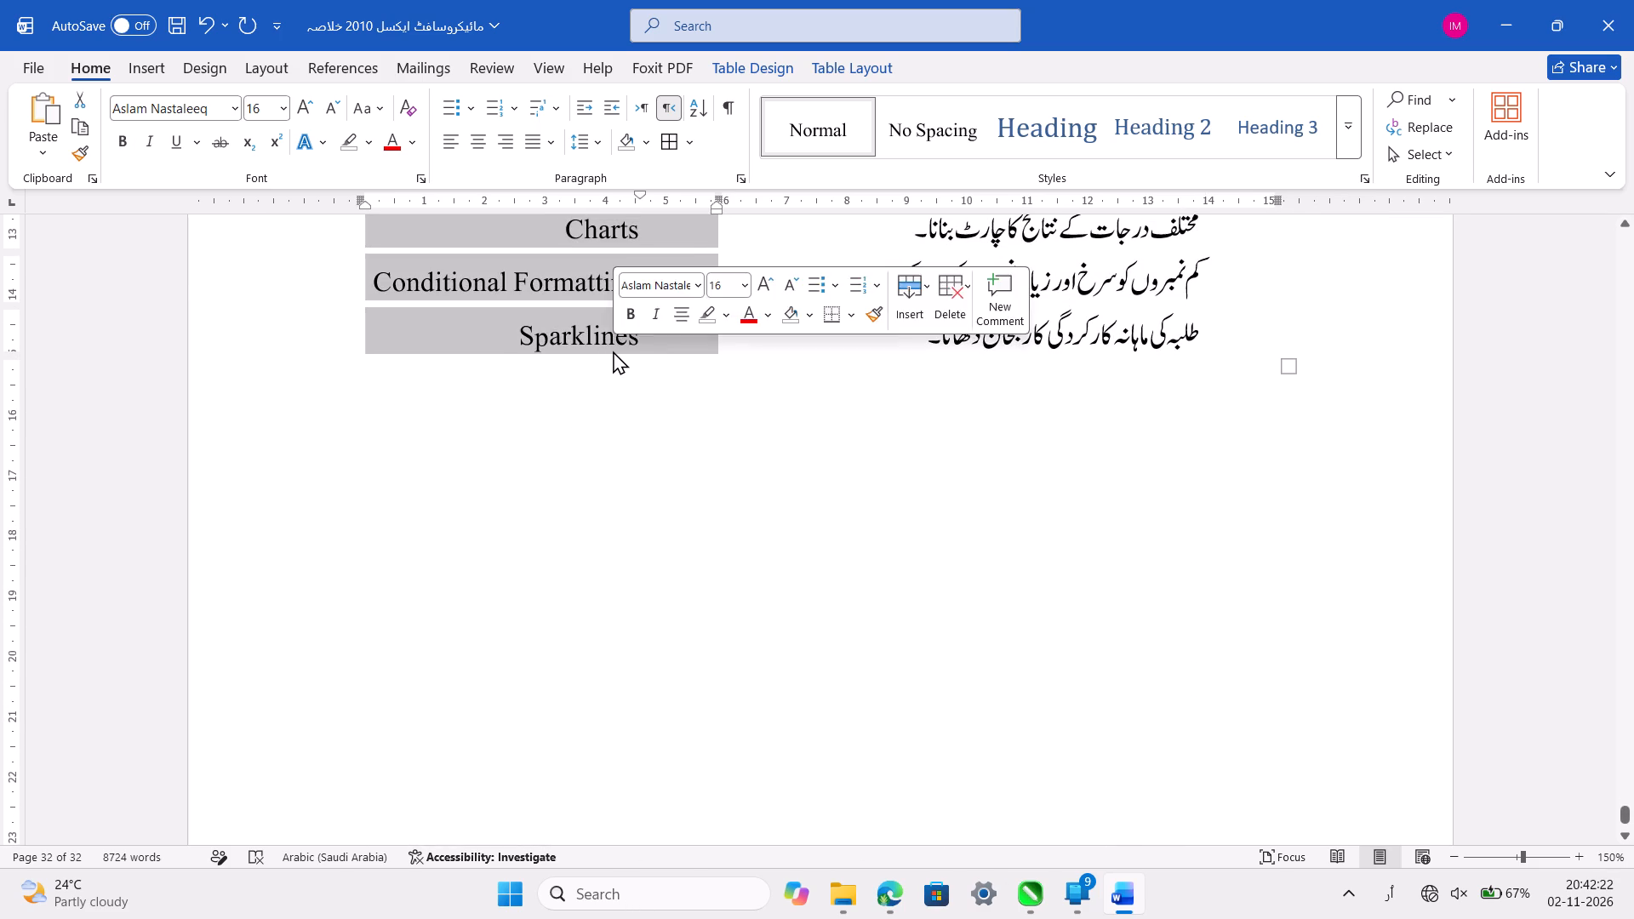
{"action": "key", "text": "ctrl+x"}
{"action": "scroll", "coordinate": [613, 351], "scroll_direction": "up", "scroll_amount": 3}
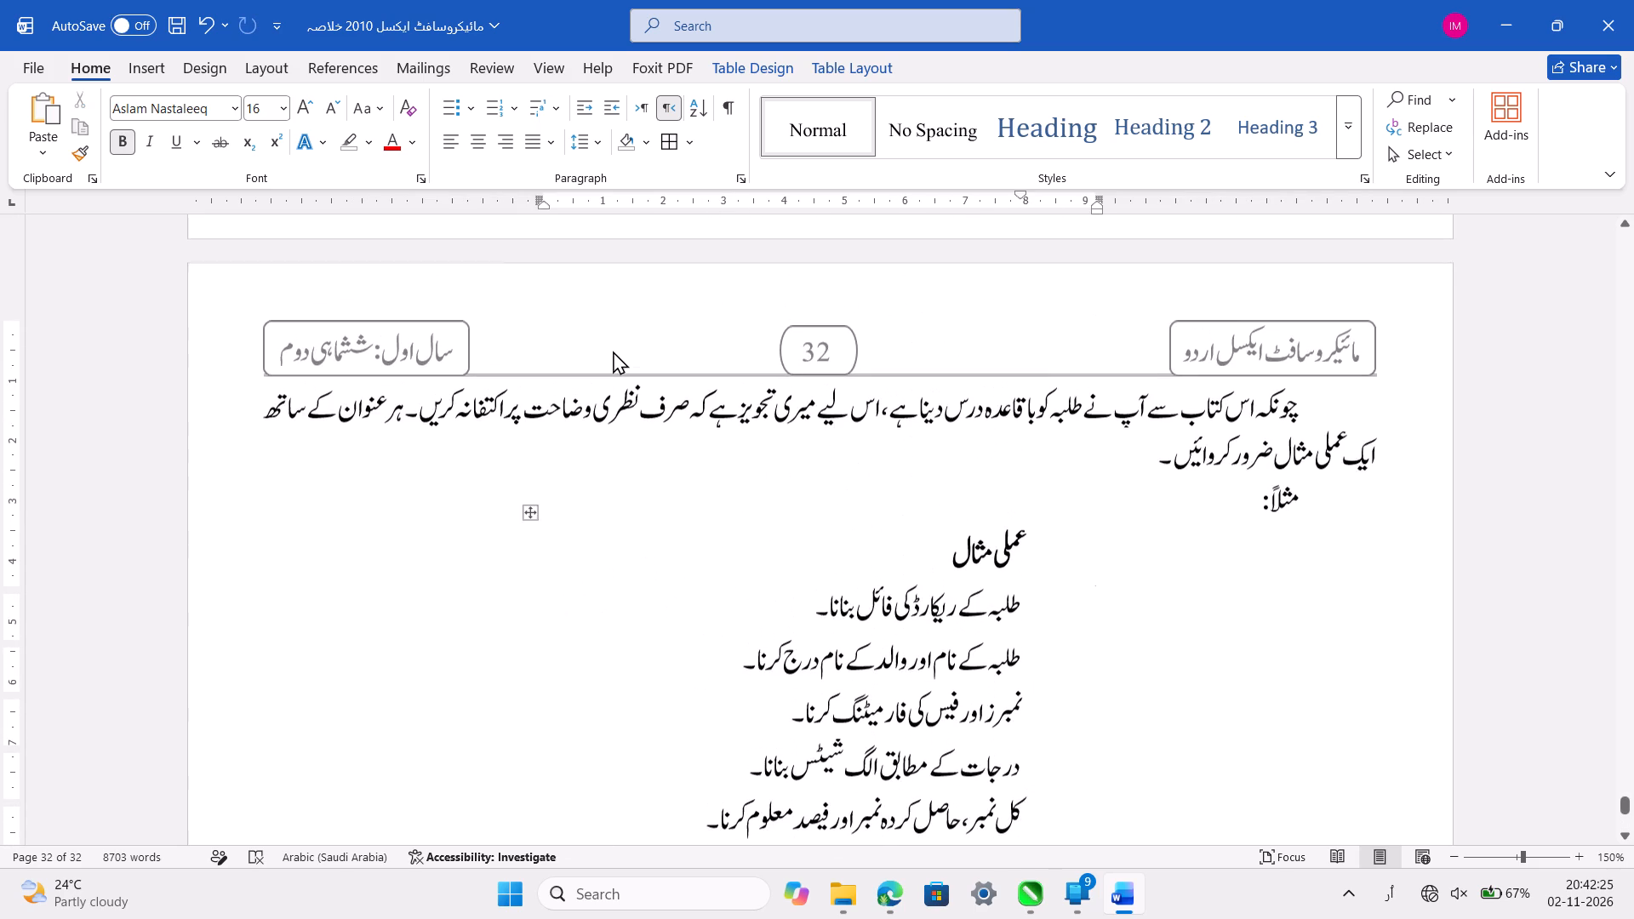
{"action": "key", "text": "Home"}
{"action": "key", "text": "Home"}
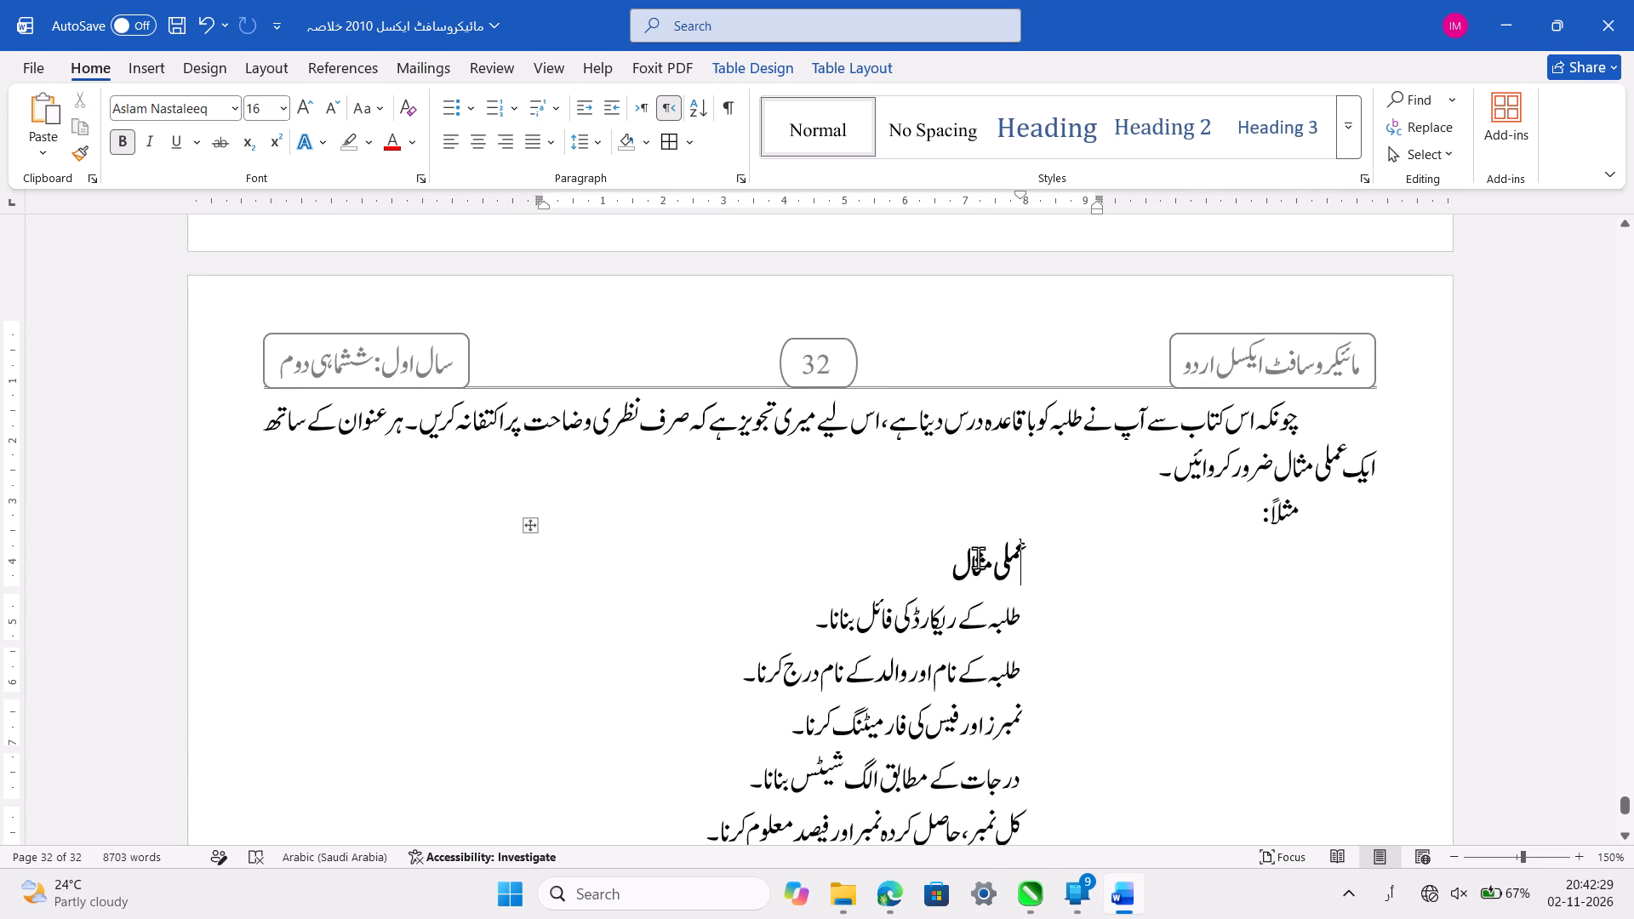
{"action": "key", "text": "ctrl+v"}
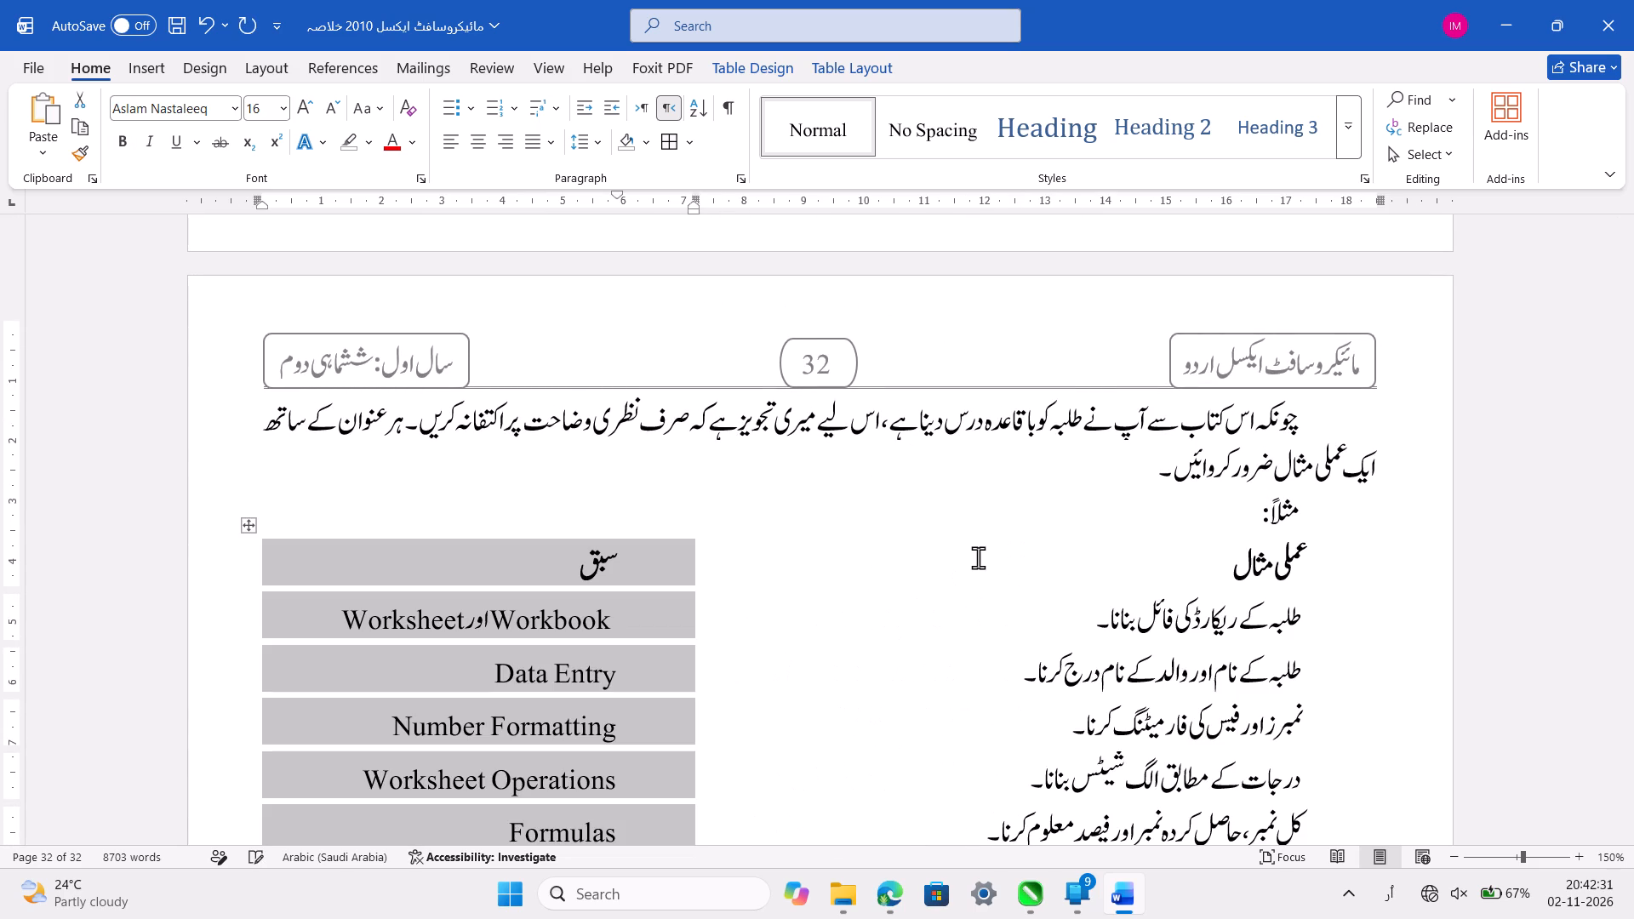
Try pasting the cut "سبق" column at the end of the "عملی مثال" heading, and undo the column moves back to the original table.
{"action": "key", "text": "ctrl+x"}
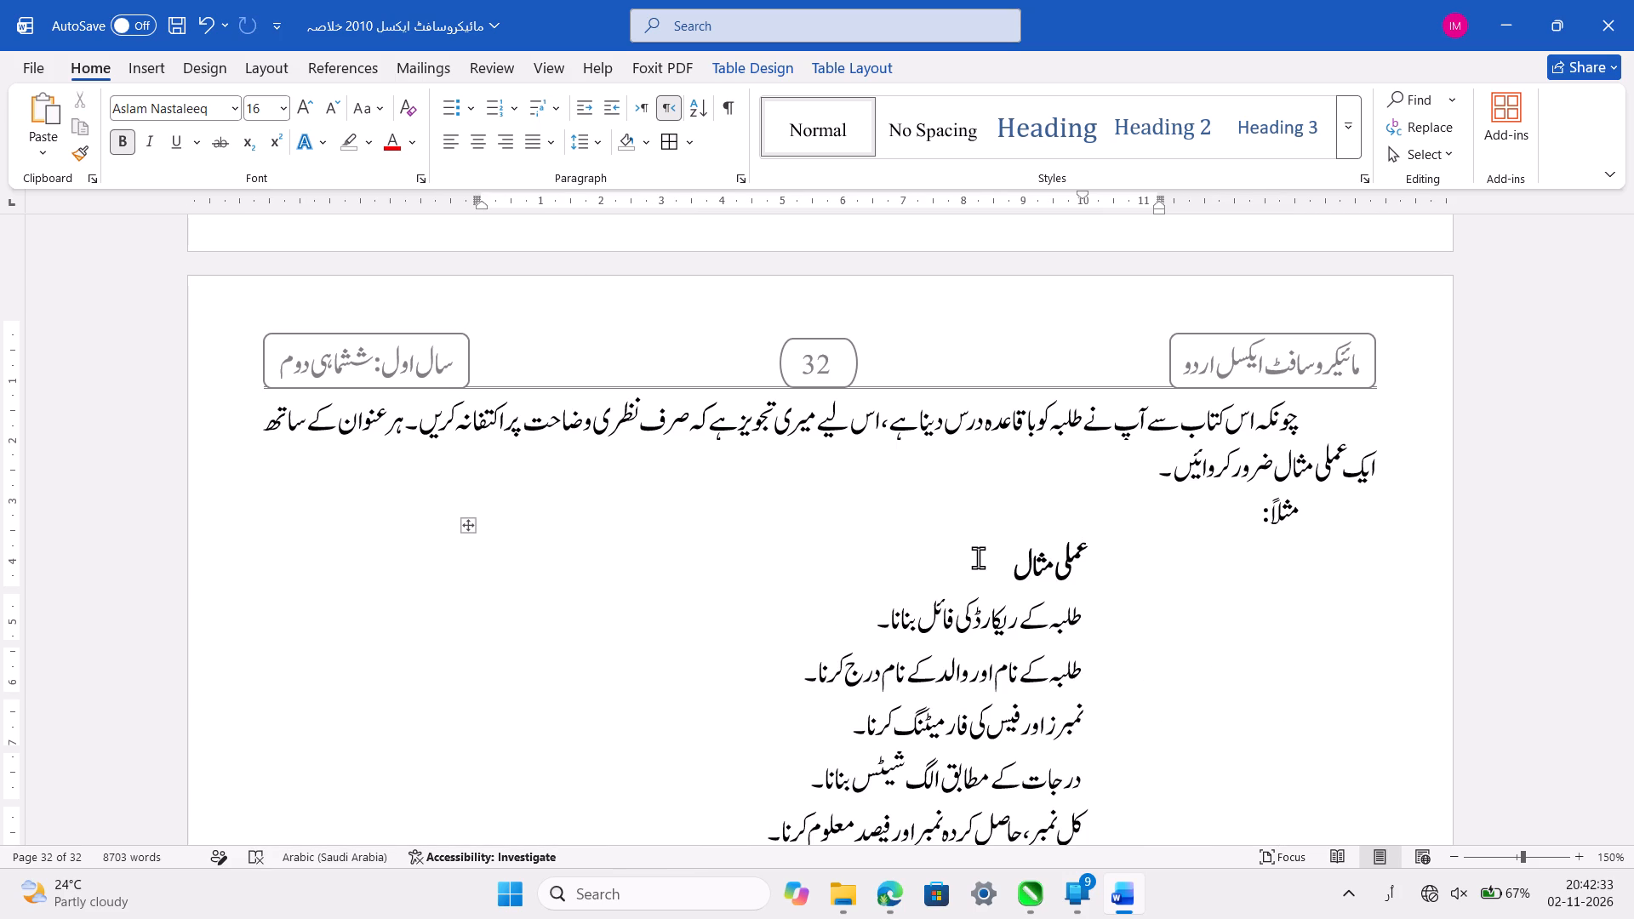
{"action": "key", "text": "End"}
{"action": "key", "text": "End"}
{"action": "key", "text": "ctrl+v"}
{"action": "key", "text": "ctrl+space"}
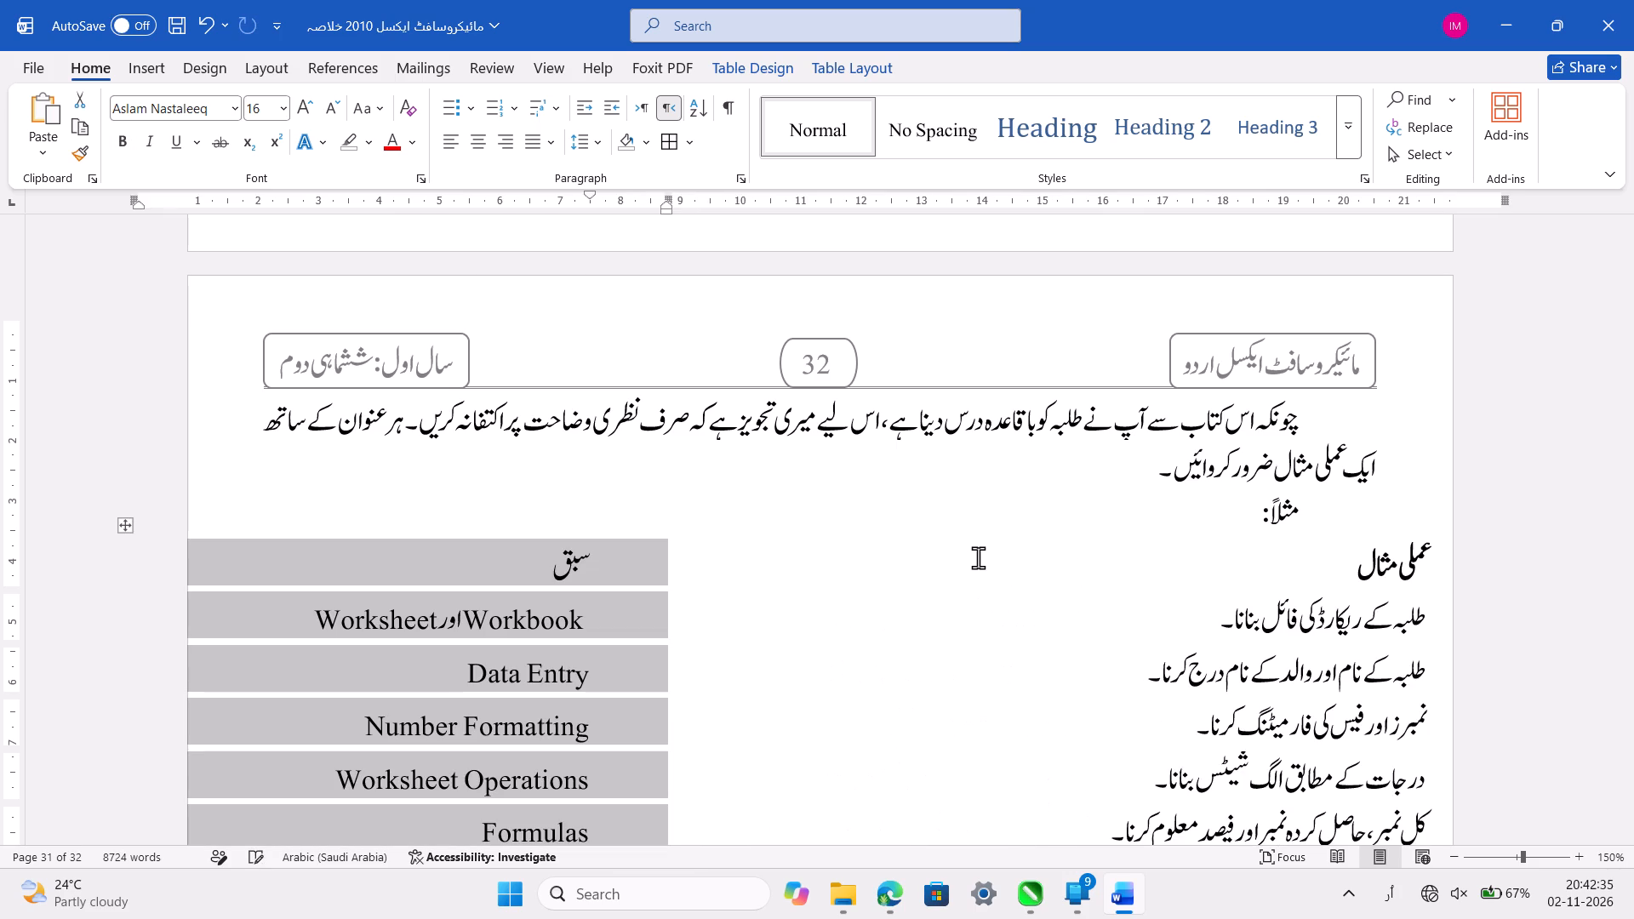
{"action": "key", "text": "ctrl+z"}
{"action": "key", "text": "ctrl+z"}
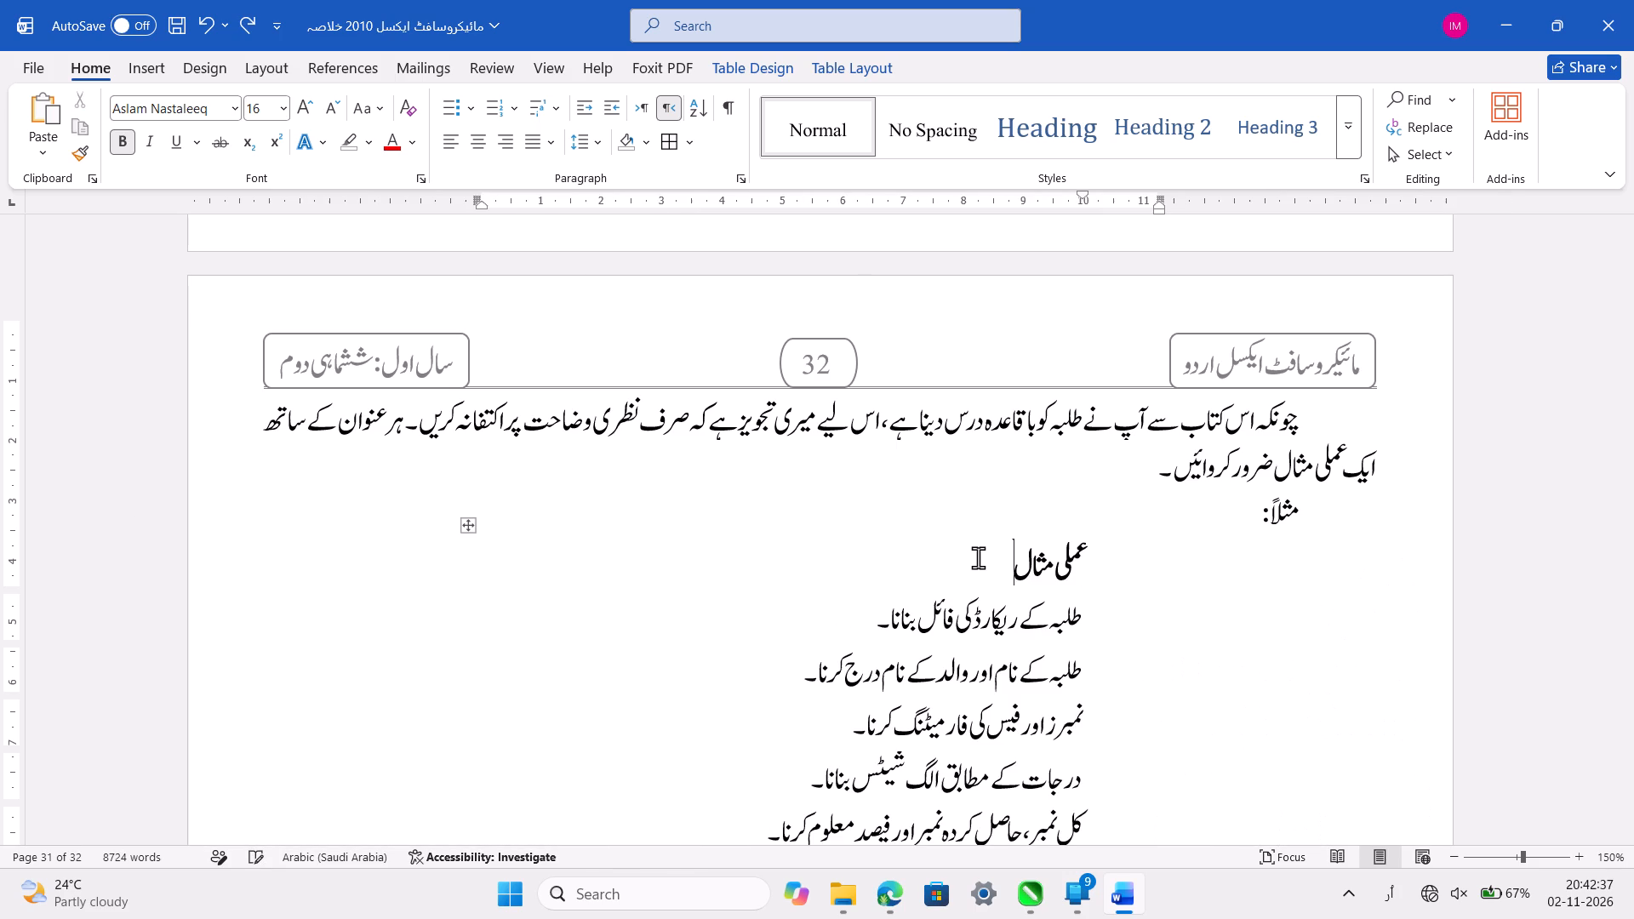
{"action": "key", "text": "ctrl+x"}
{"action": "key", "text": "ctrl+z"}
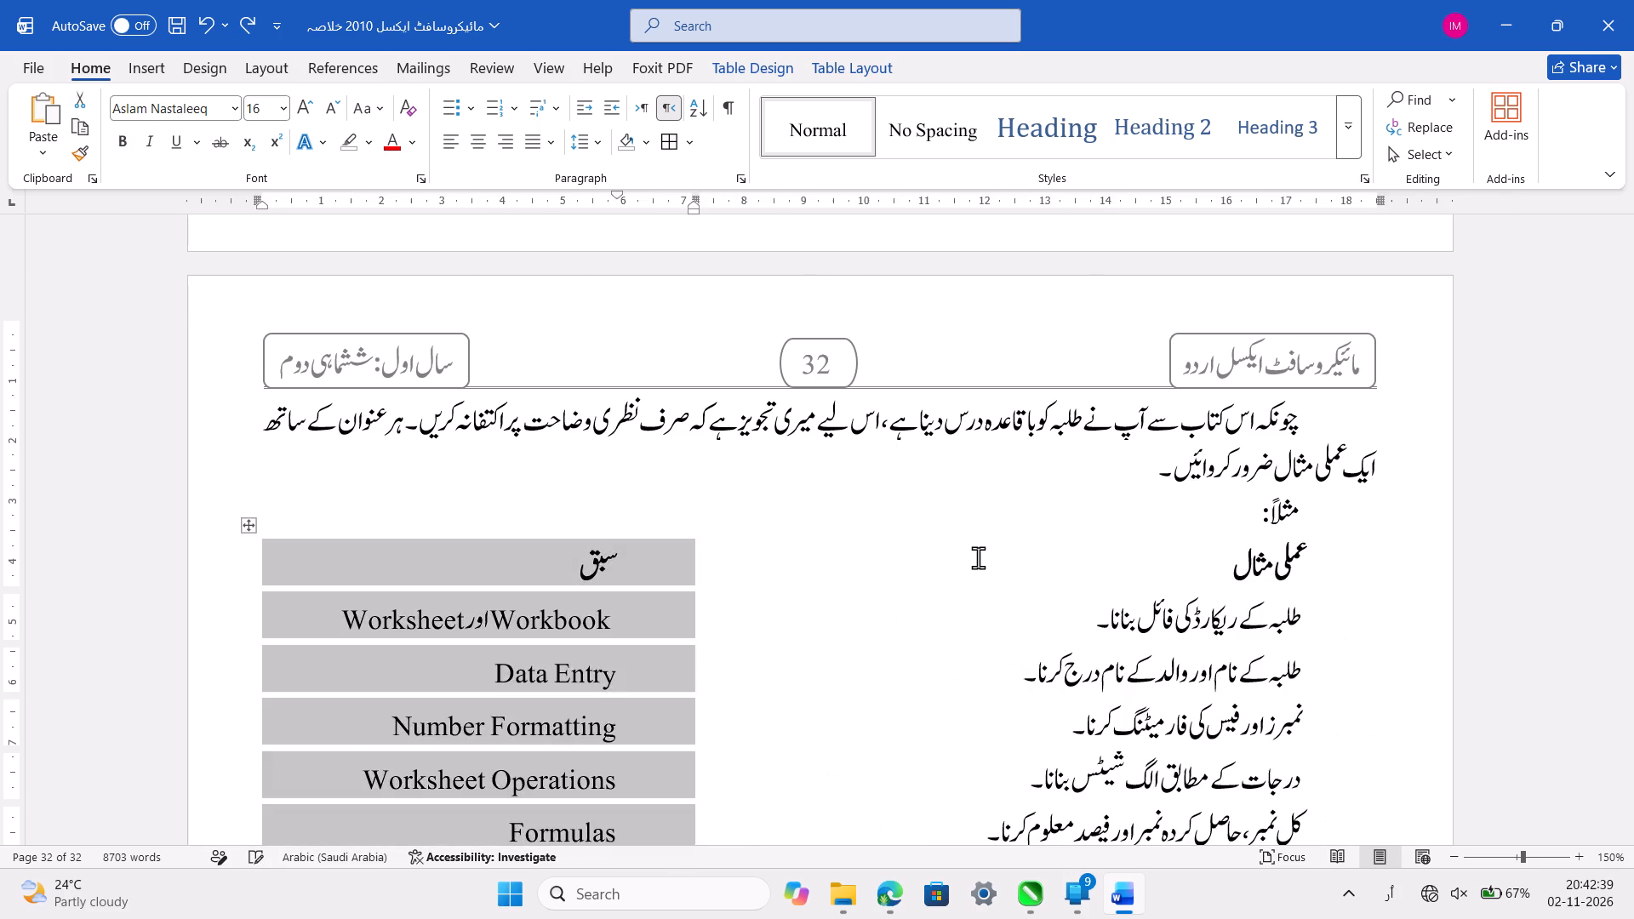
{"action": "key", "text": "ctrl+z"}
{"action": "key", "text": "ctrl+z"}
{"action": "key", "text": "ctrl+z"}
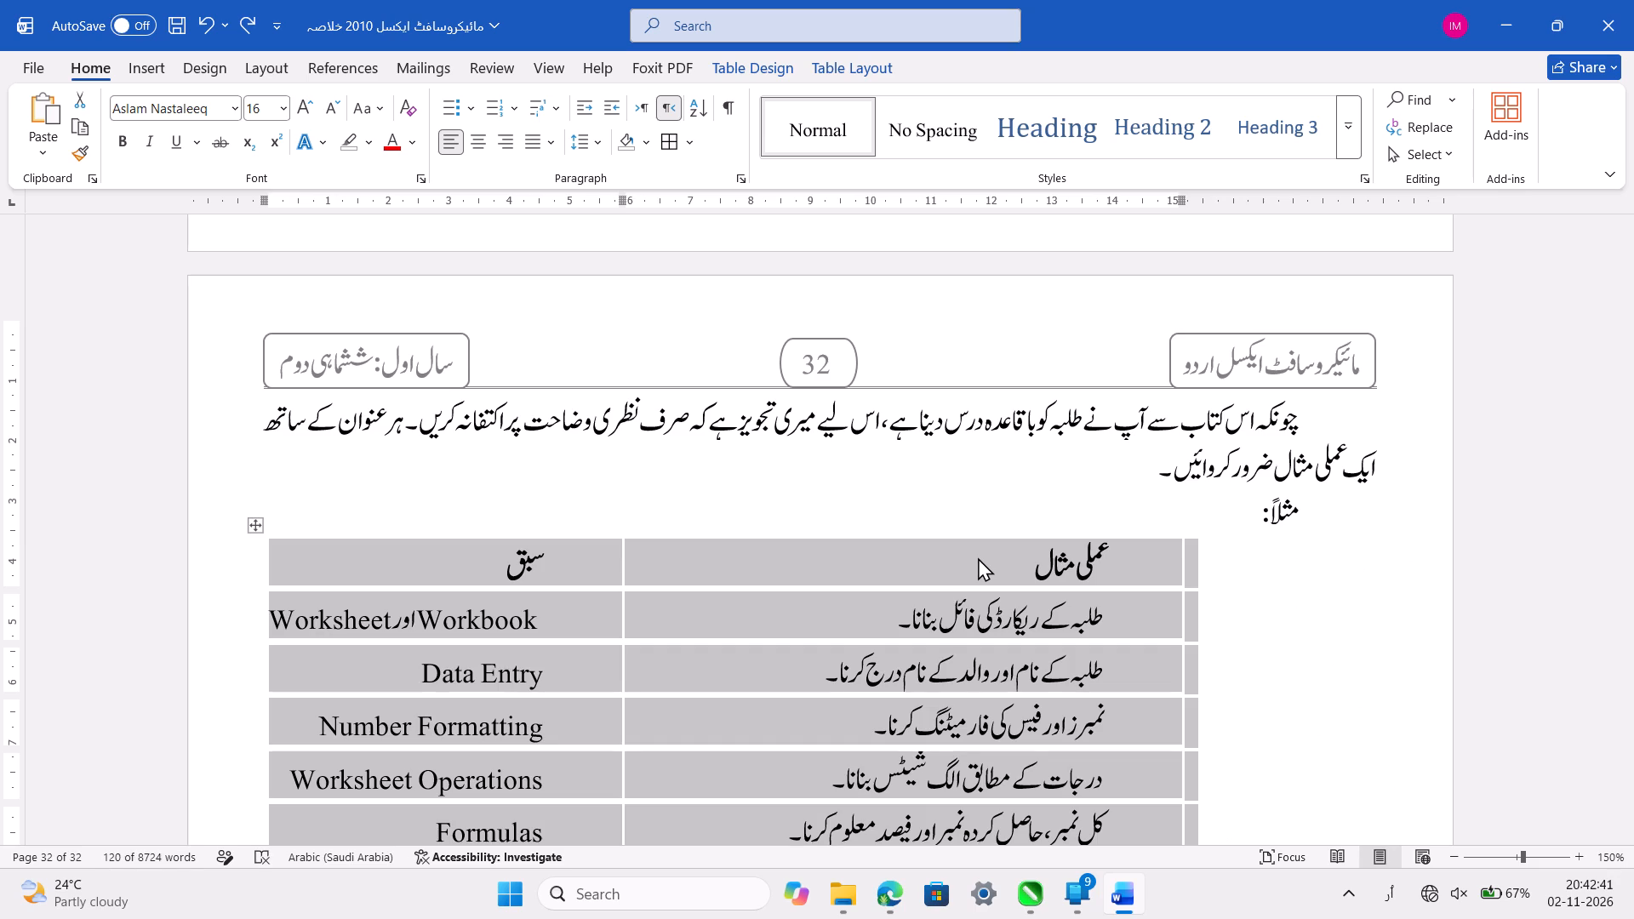
Centre the whole lesson and practical example table horizontally on page 32 again.
{"action": "scroll", "coordinate": [978, 557], "scroll_direction": "down", "scroll_amount": 1}
{"action": "left_click", "coordinate": [472, 142]}
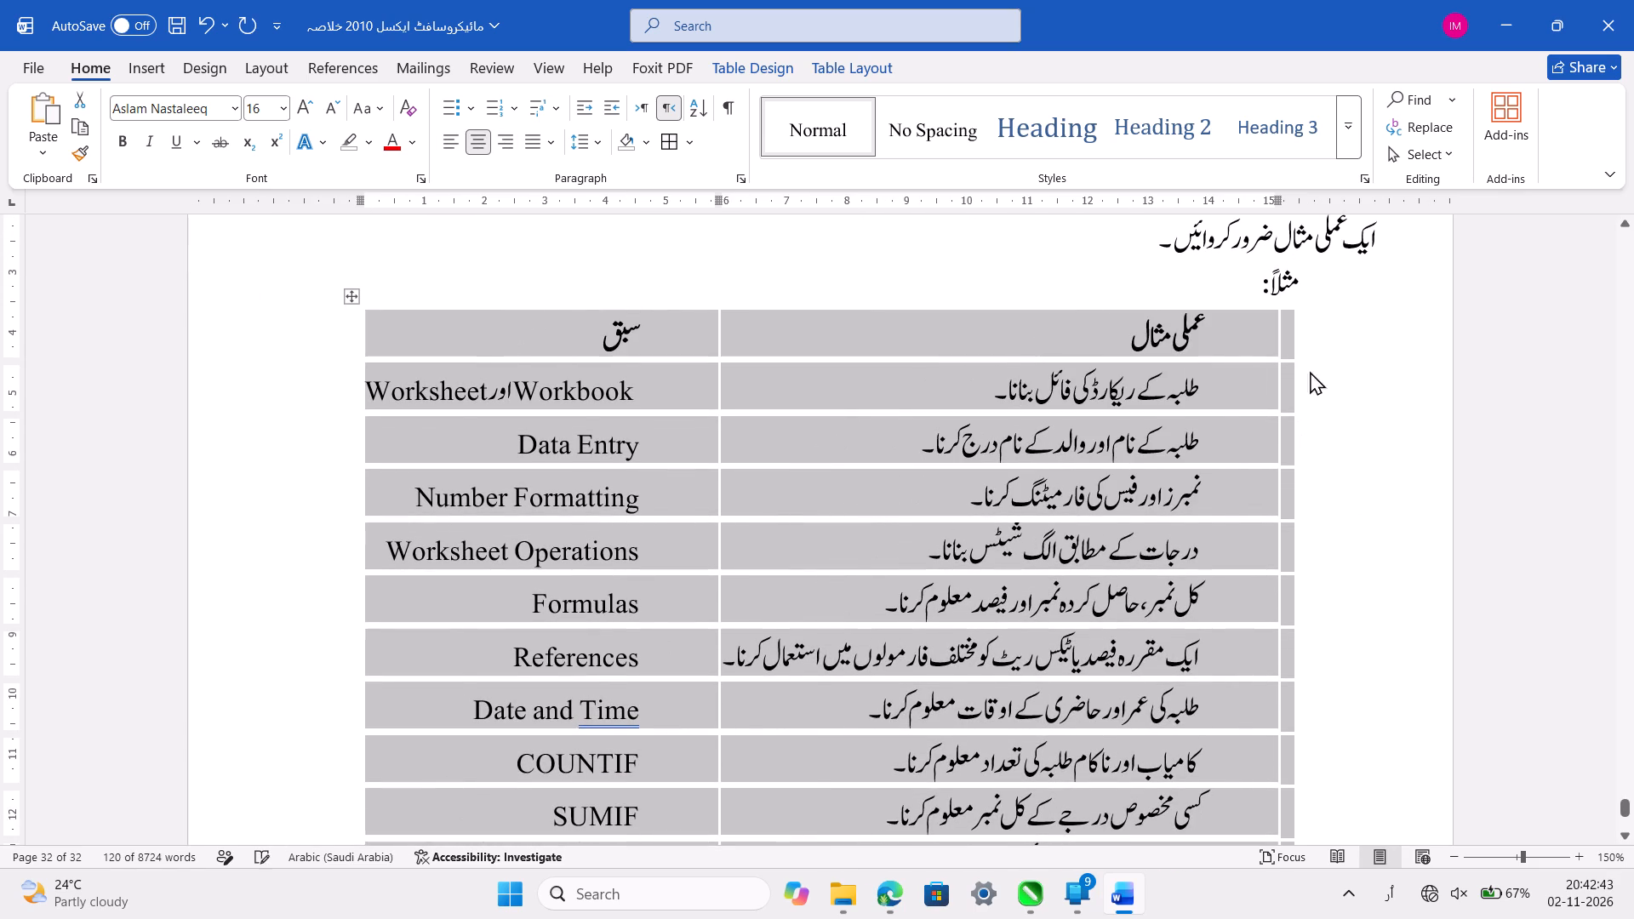
Move the "عملی مثال" column so that the "سبق" column comes first in right-to-left order, and save the document.
{"action": "left_click", "coordinate": [1220, 326]}
{"action": "left_click_drag", "start_coordinate": [1220, 326], "coordinate": [873, 918]}
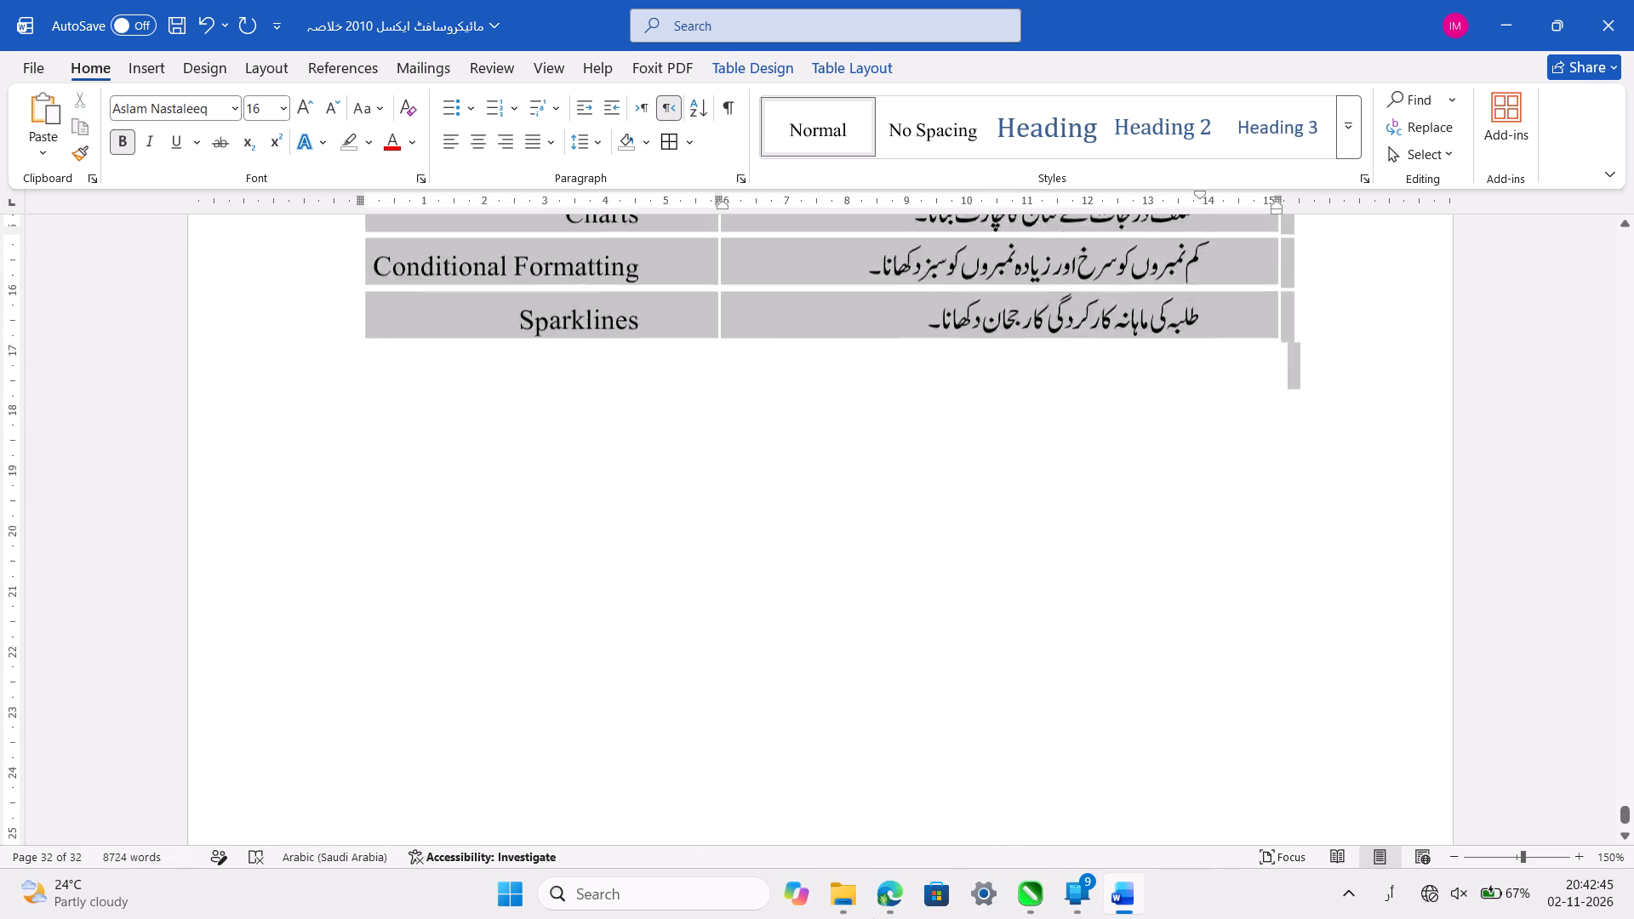
{"action": "left_click_drag", "start_coordinate": [873, 918], "coordinate": [890, 153]}
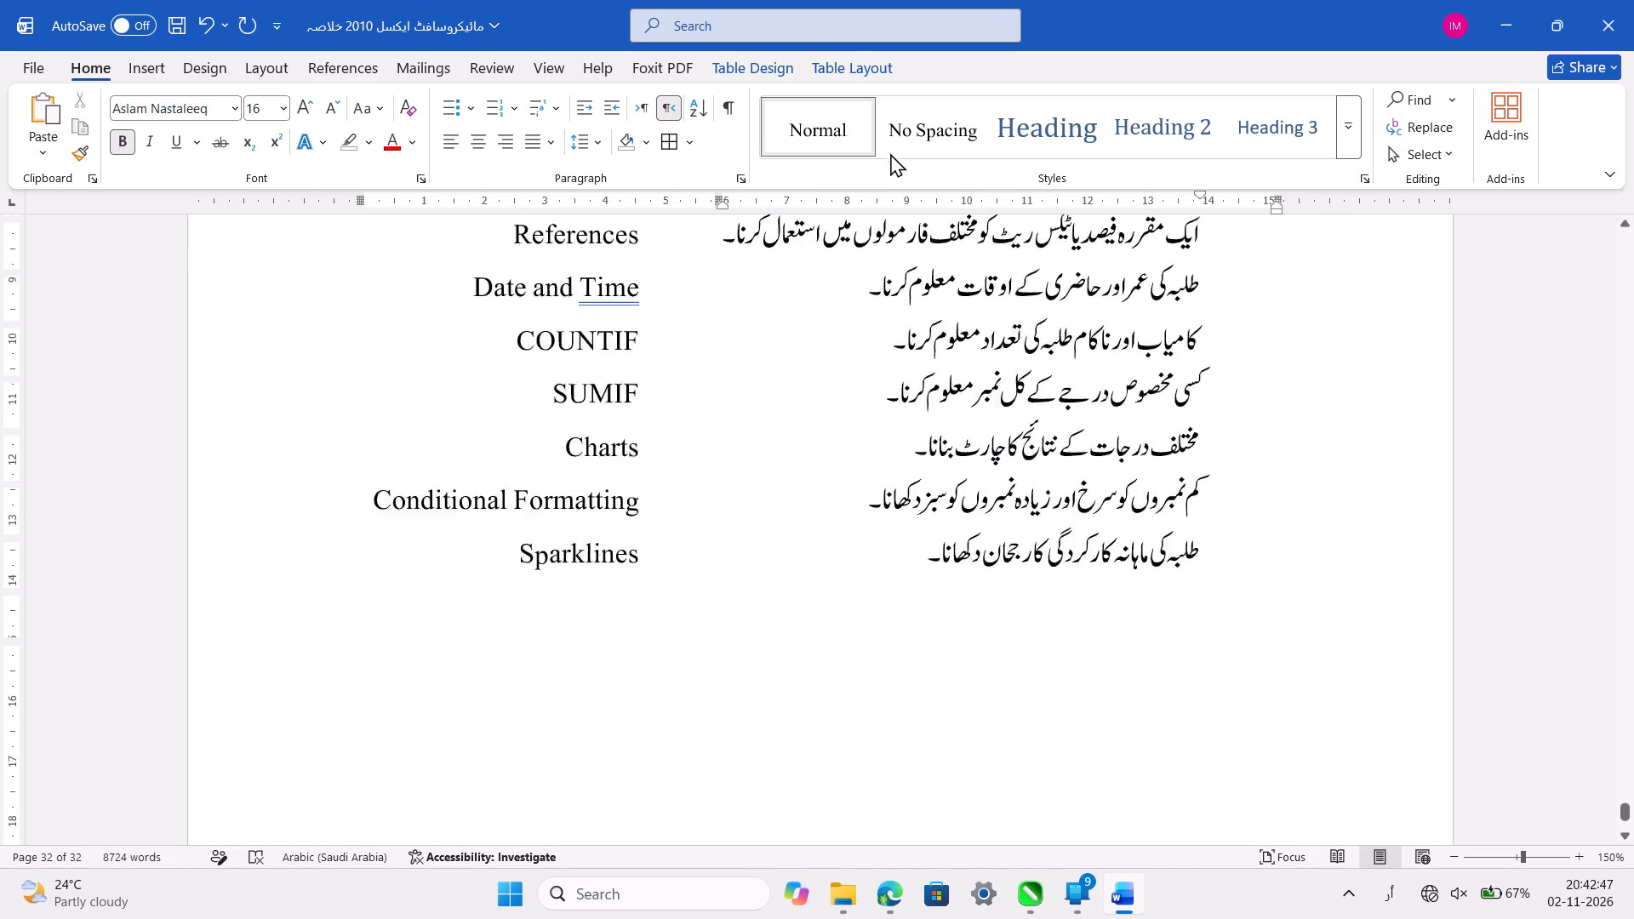
{"action": "left_click_drag", "start_coordinate": [890, 153], "coordinate": [805, 730]}
{"action": "key", "text": "ctrl+x"}
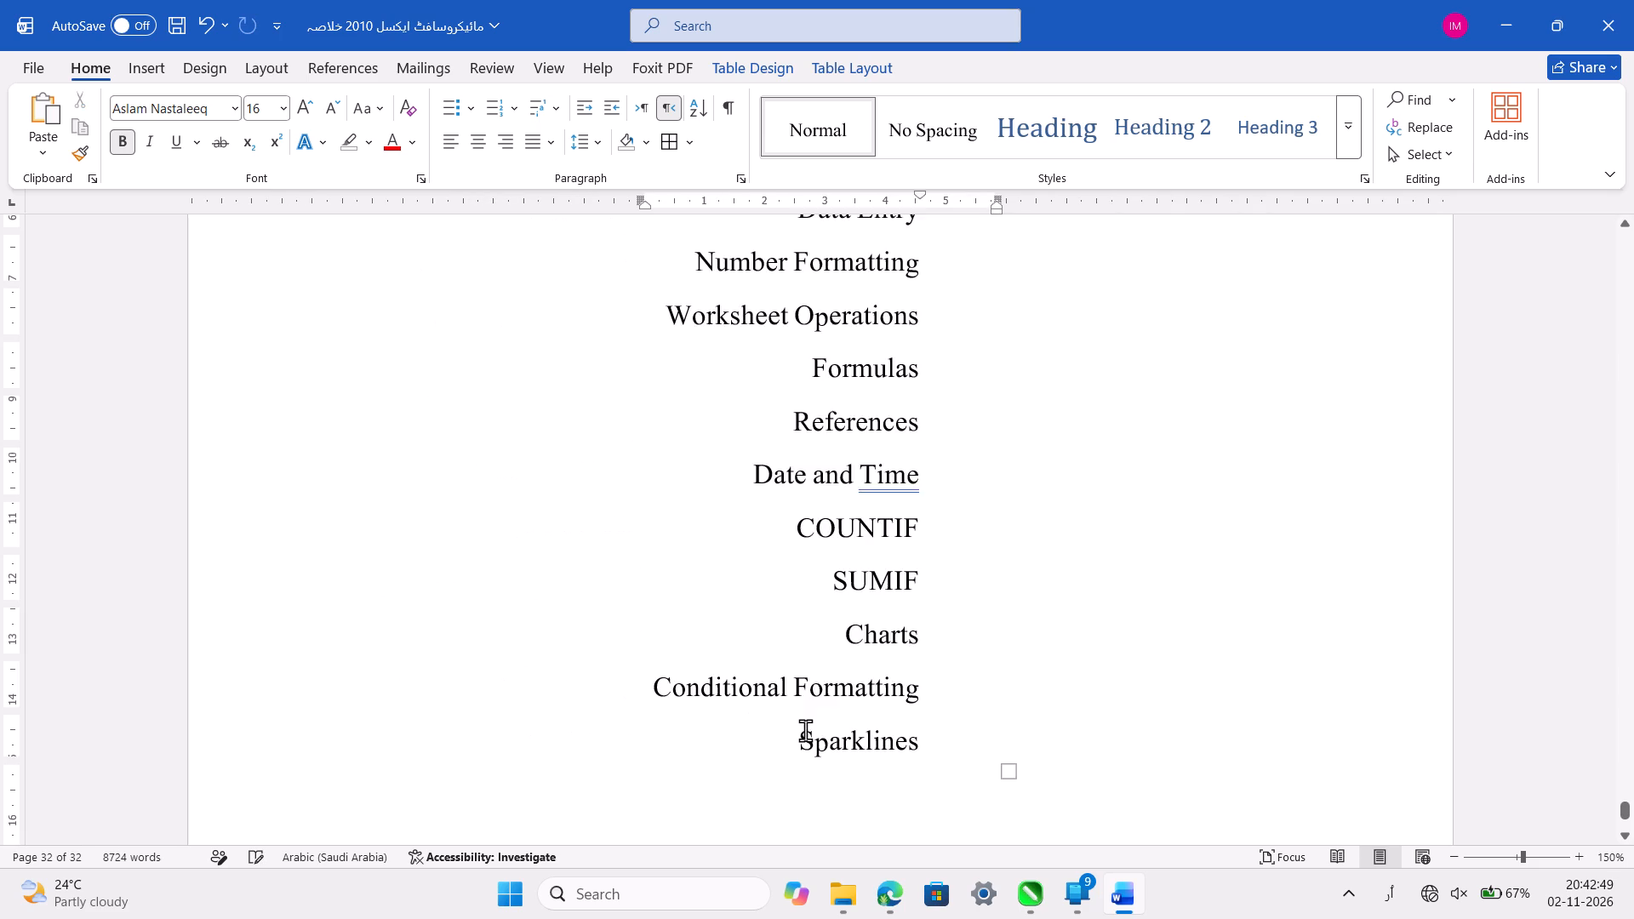
{"action": "scroll", "coordinate": [805, 730], "scroll_direction": "up", "scroll_amount": 1}
{"action": "left_click", "coordinate": [836, 530]}
{"action": "key", "text": "Home"}
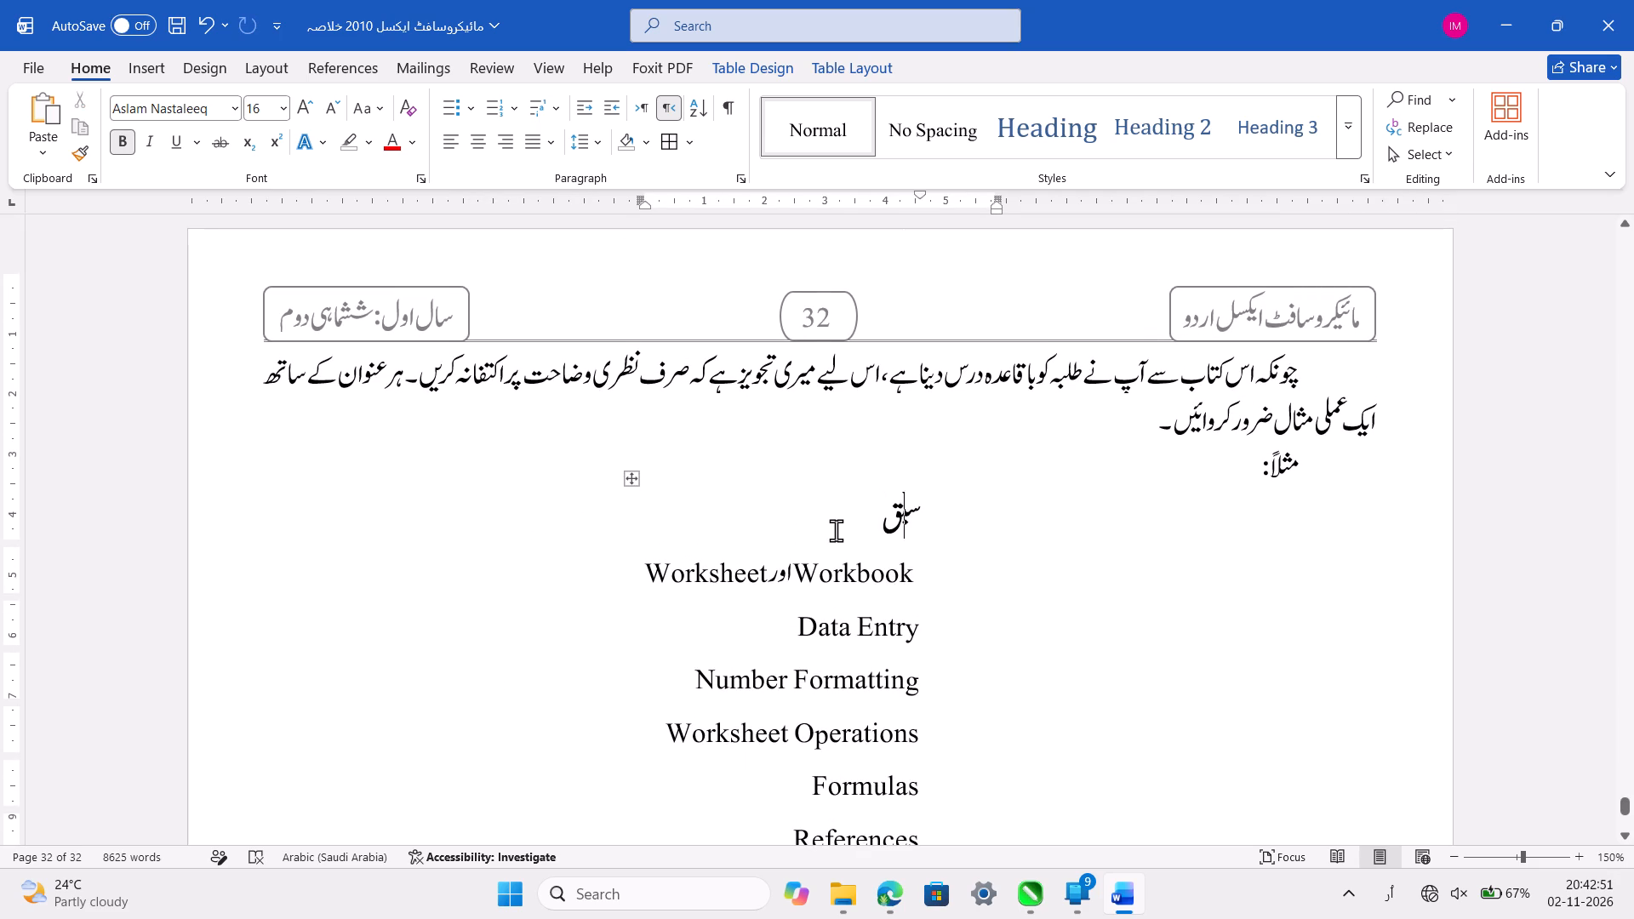
{"action": "key", "text": "ctrl+v"}
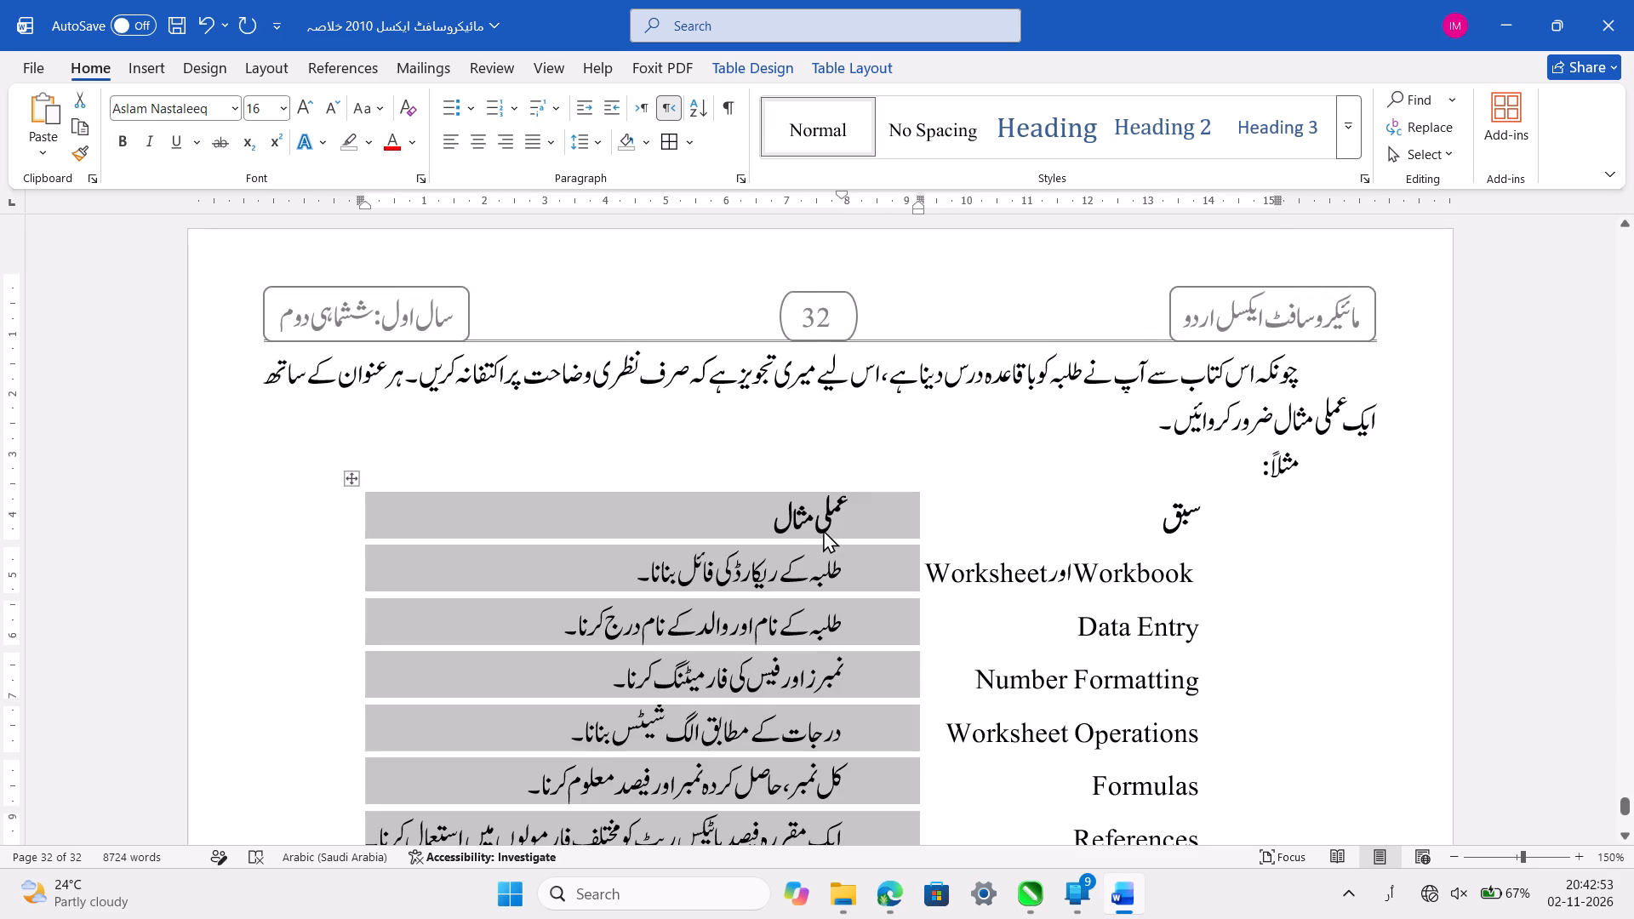
{"action": "scroll", "coordinate": [780, 532], "scroll_direction": "down", "scroll_amount": 3}
{"action": "scroll", "coordinate": [780, 532], "scroll_direction": "up", "scroll_amount": 1}
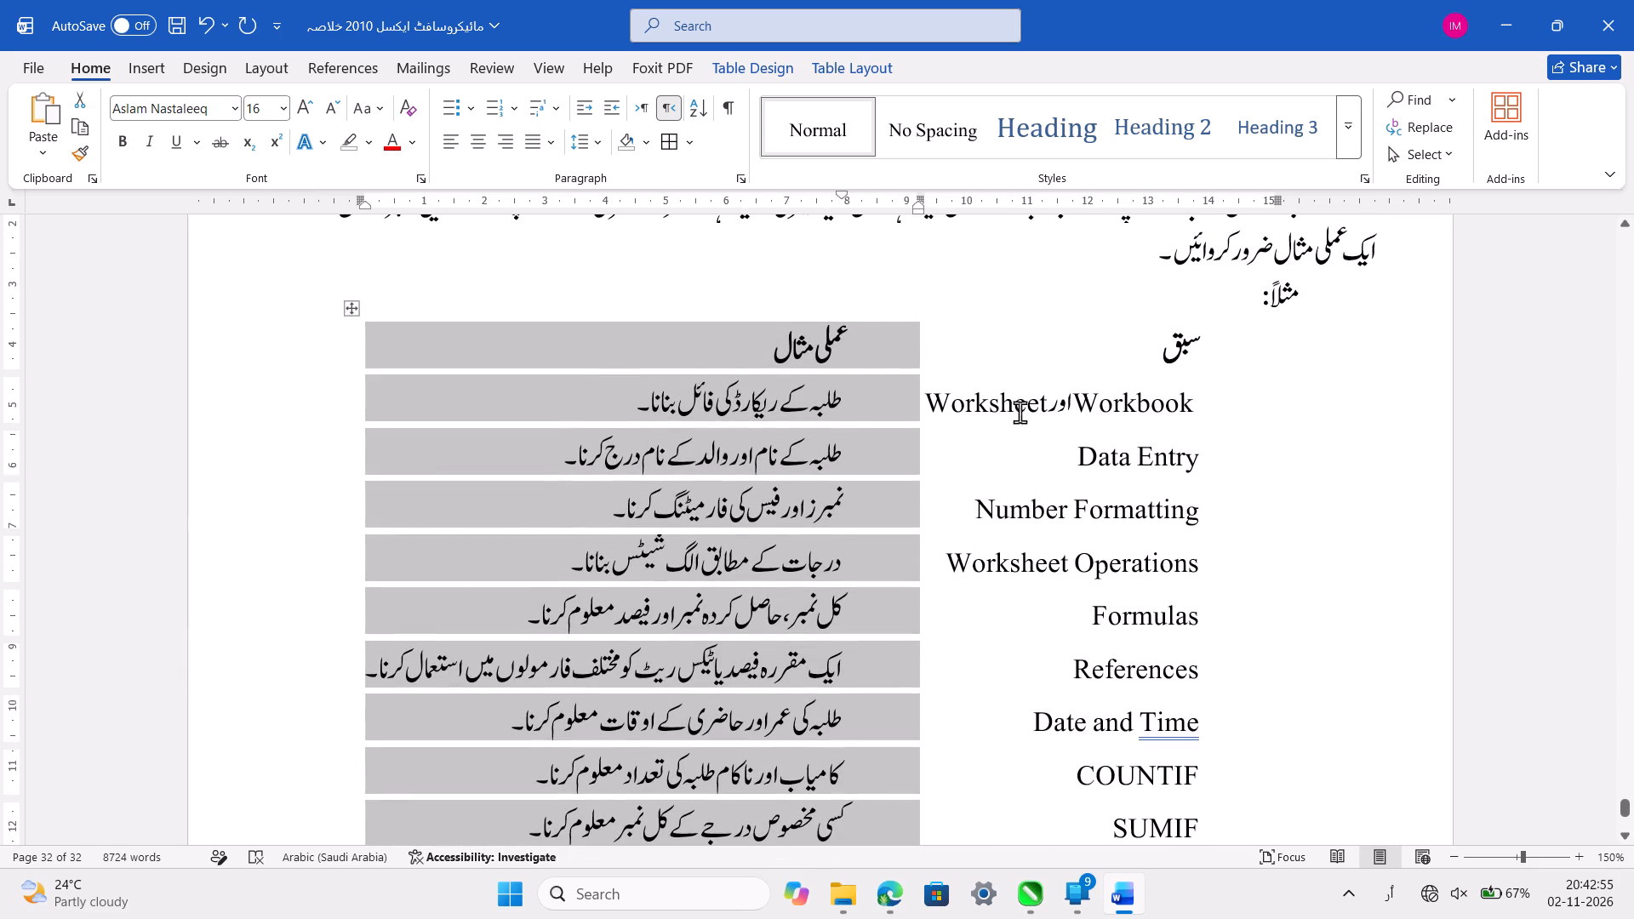
{"action": "left_click", "coordinate": [1050, 400]}
{"action": "key", "text": "ctrl+s"}
Left-align the lesson names in the "سبق" column, from "Worksheet اور Workbook" to "Sparklines".
{"action": "scroll", "coordinate": [1050, 400], "scroll_direction": "down", "scroll_amount": 1}
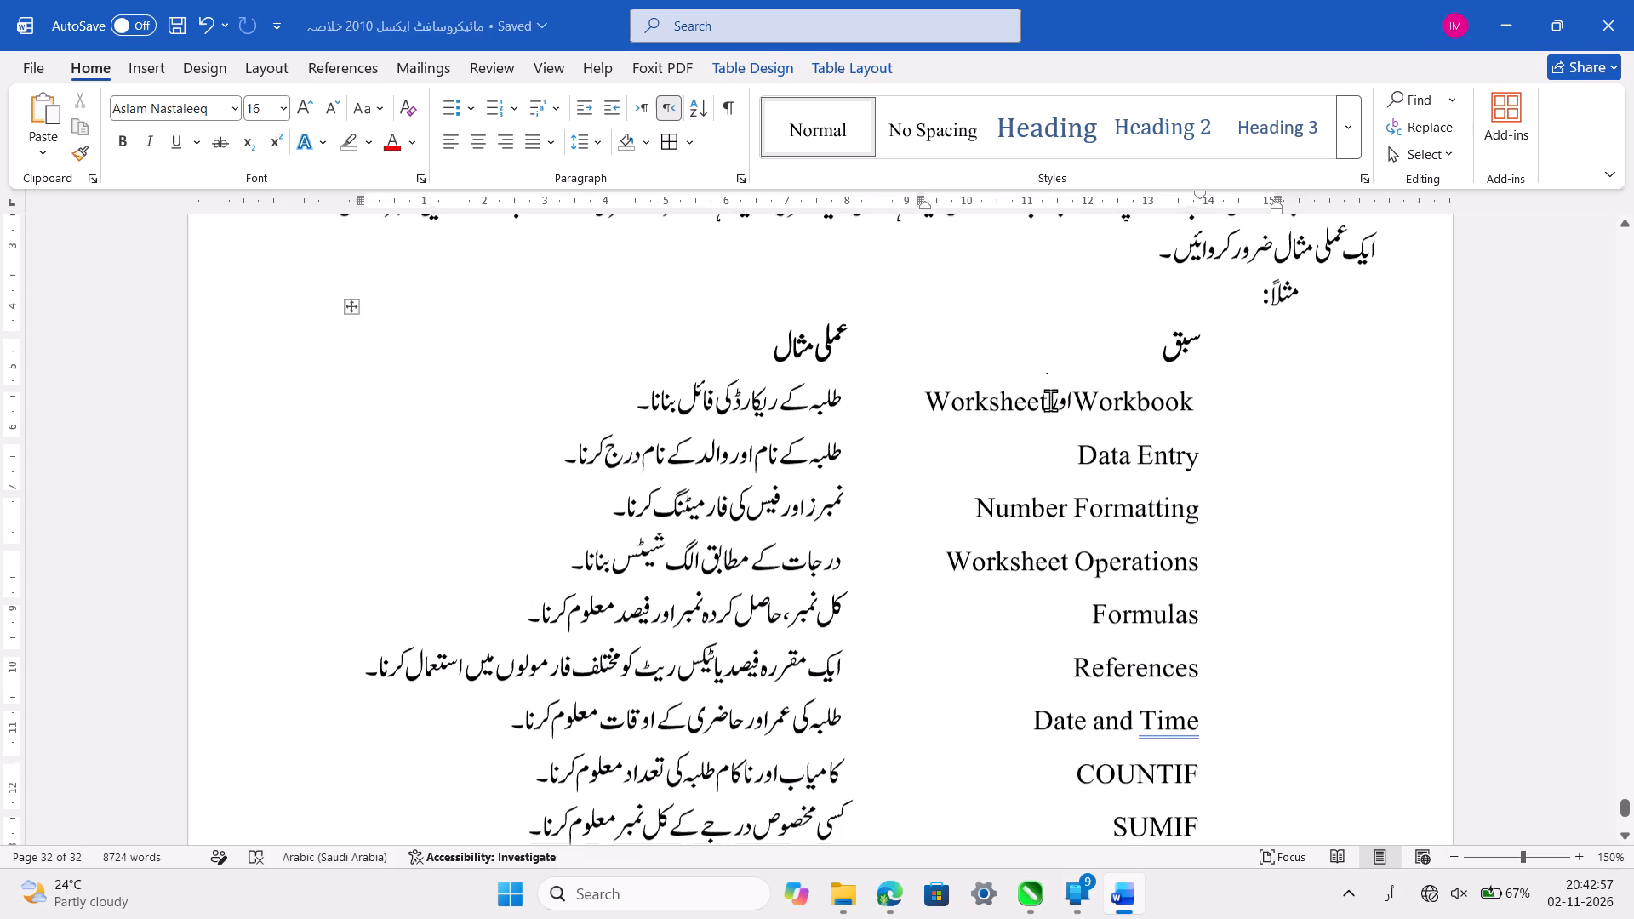
{"action": "scroll", "coordinate": [1050, 400], "scroll_direction": "down", "scroll_amount": 1}
{"action": "left_click", "coordinate": [917, 345]}
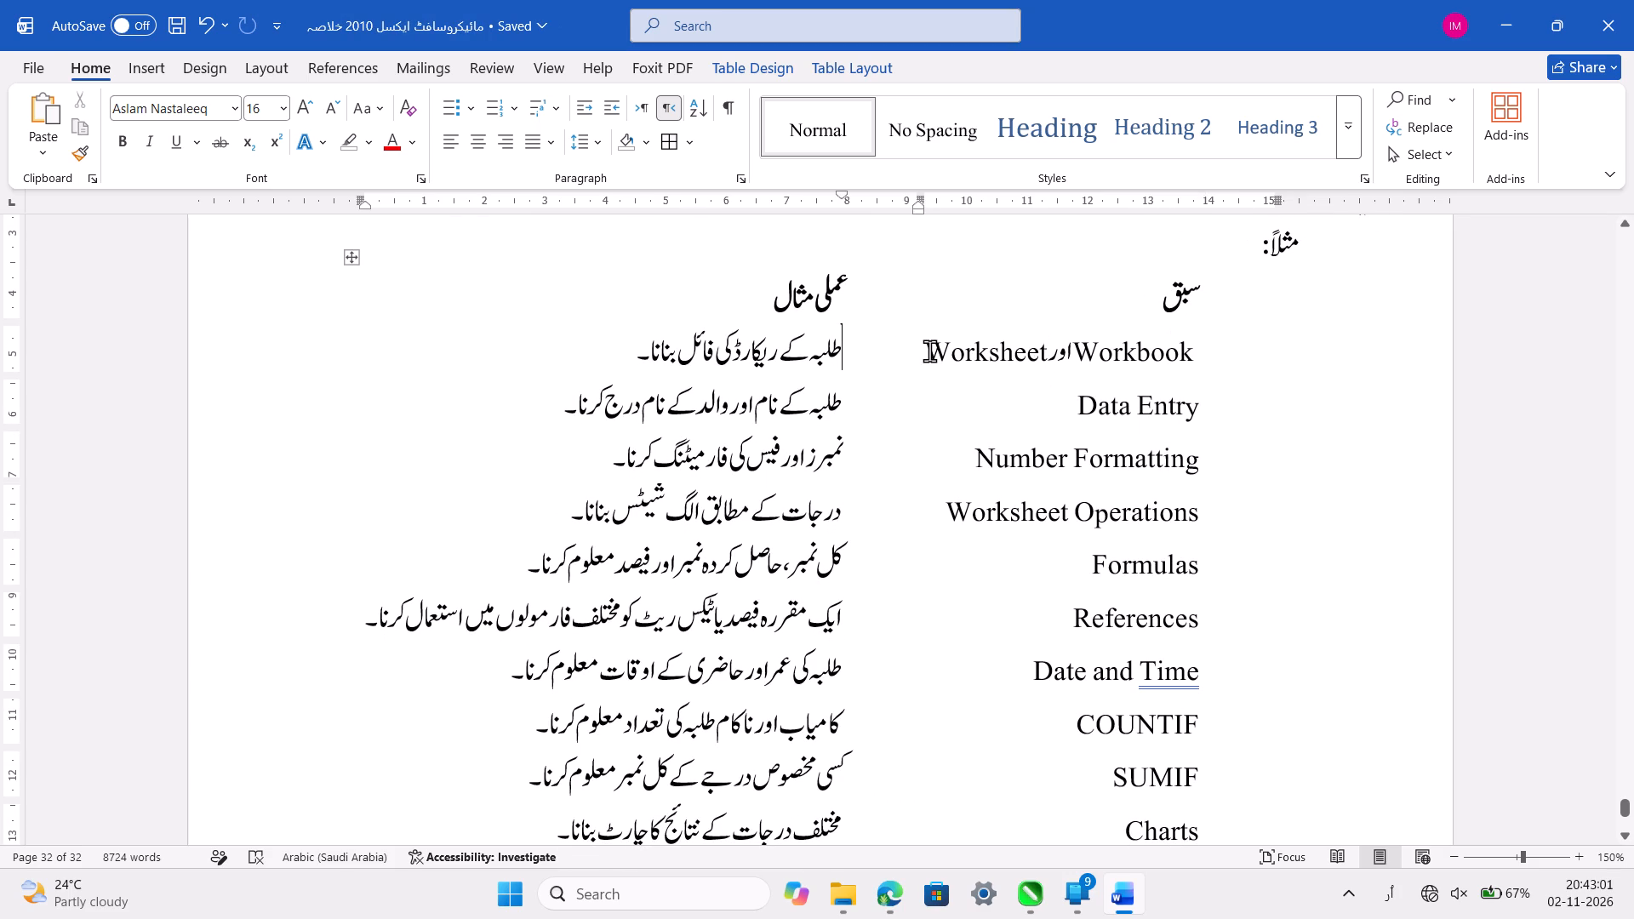
{"action": "left_click_drag", "start_coordinate": [929, 351], "coordinate": [1067, 704]}
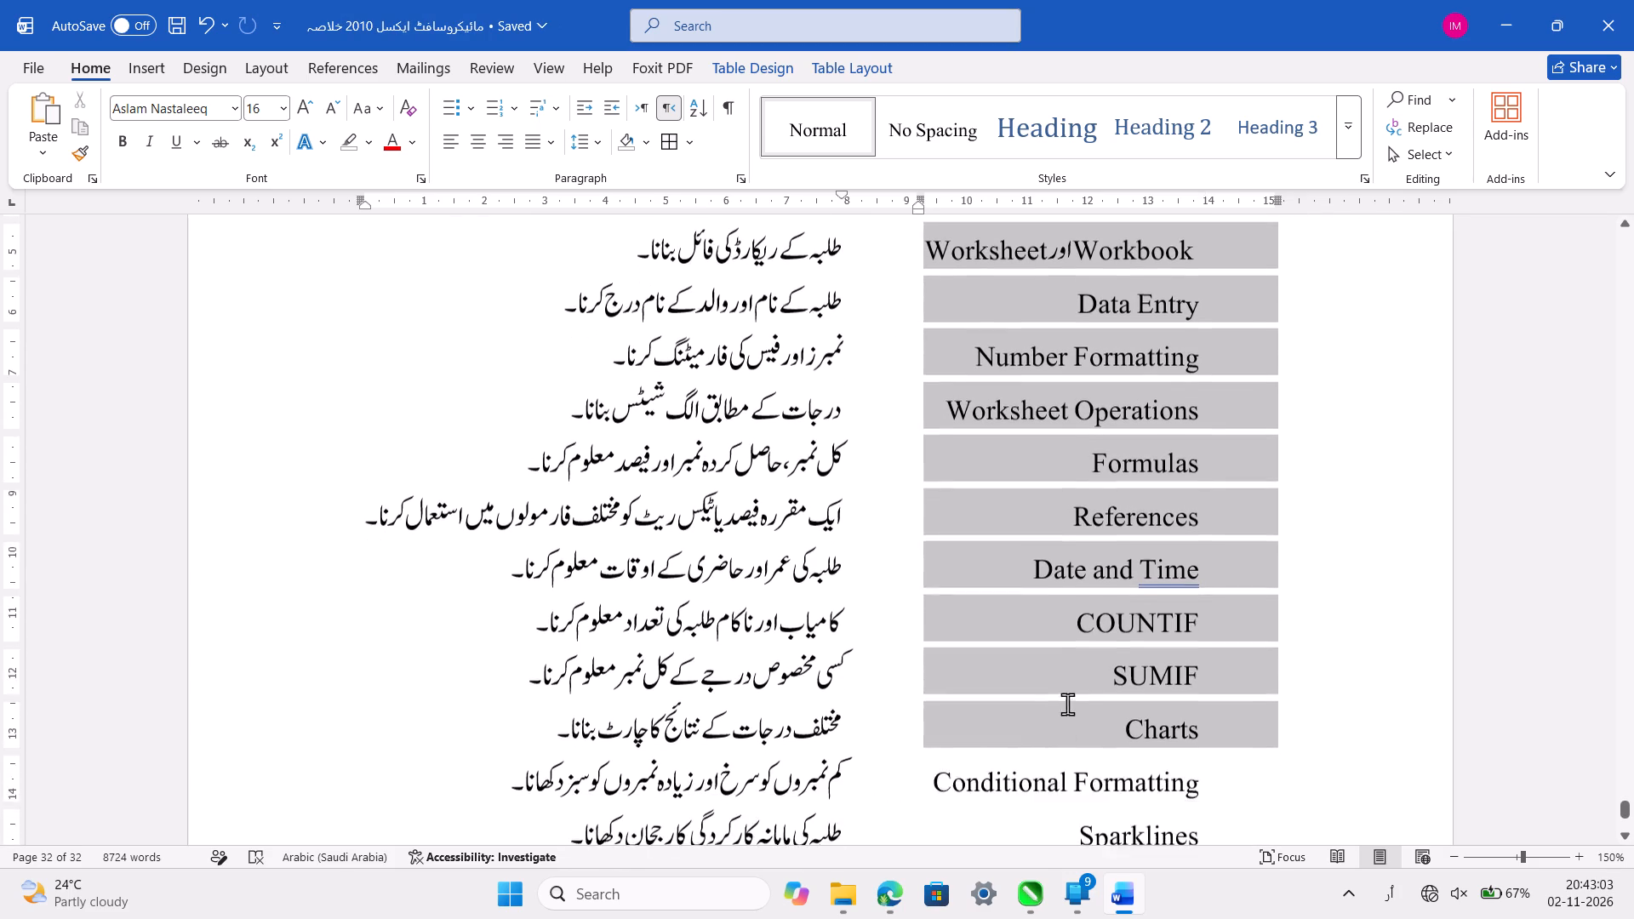
{"action": "left_click_drag", "start_coordinate": [1067, 704], "coordinate": [1043, 691]}
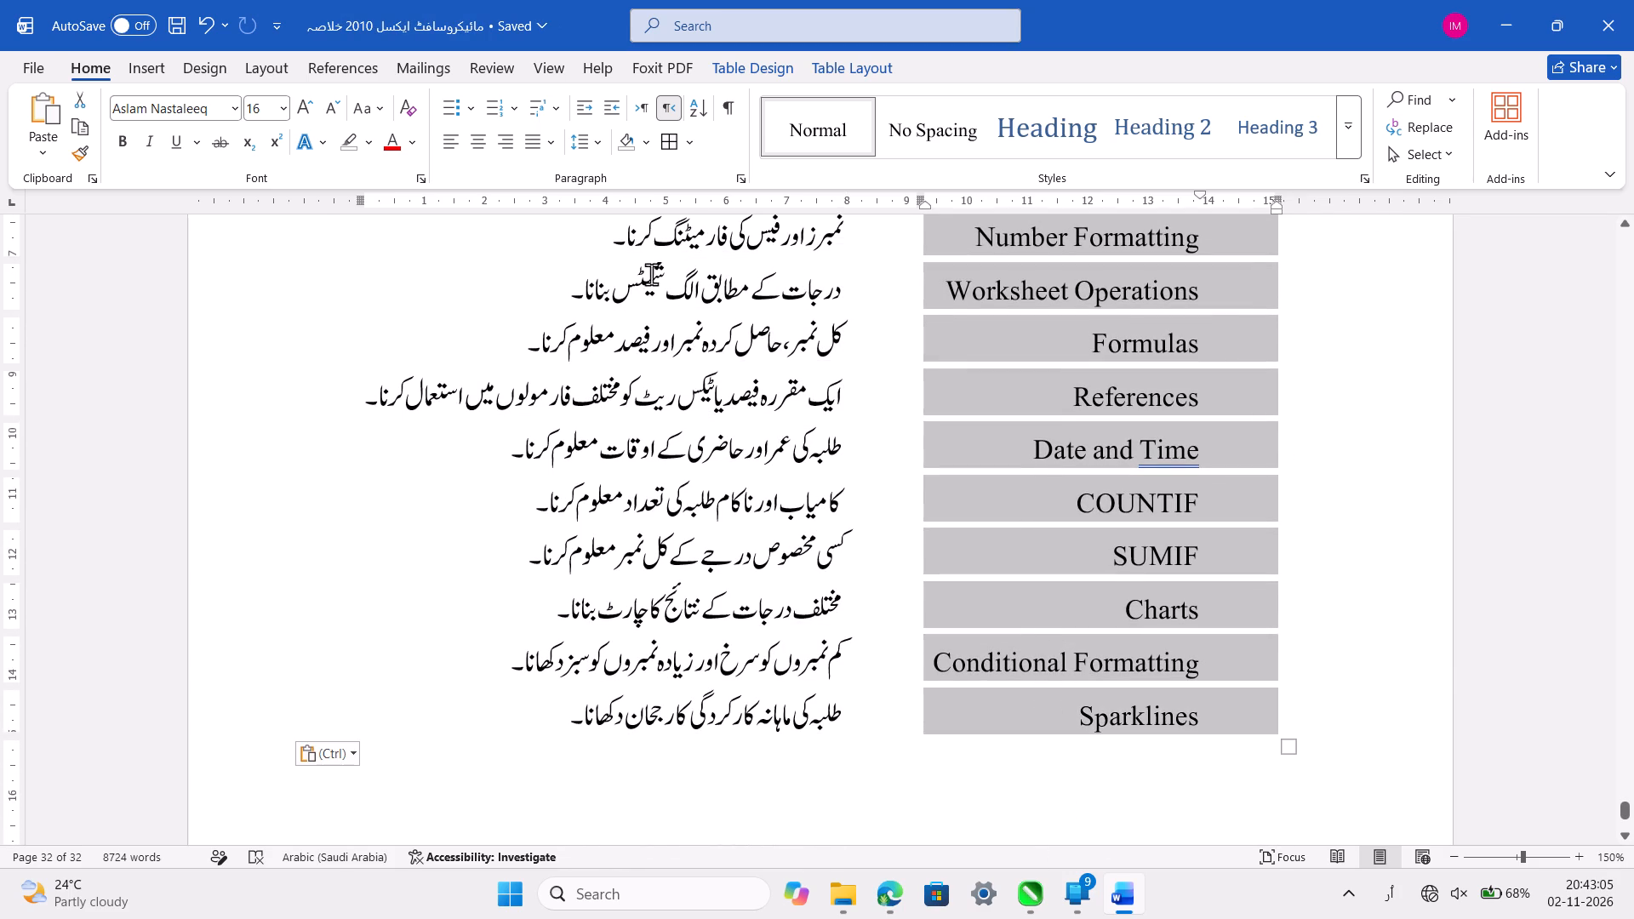
{"action": "left_click", "coordinate": [440, 140]}
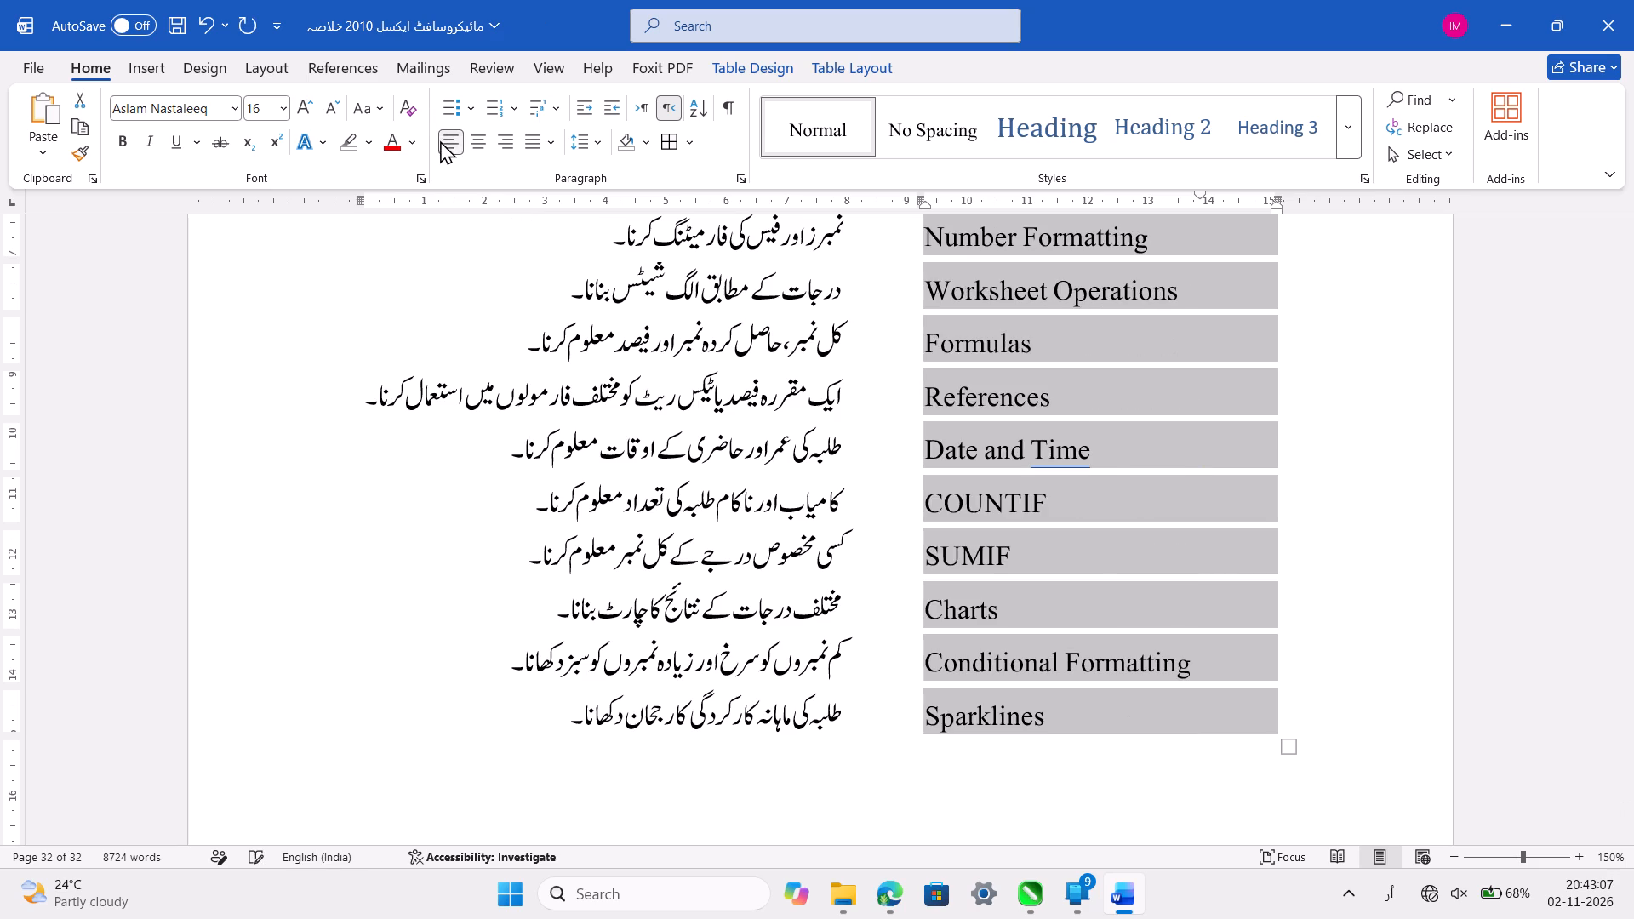
{"action": "scroll", "coordinate": [860, 425], "scroll_direction": "up", "scroll_amount": 2}
{"action": "scroll", "coordinate": [860, 425], "scroll_direction": "down", "scroll_amount": 1}
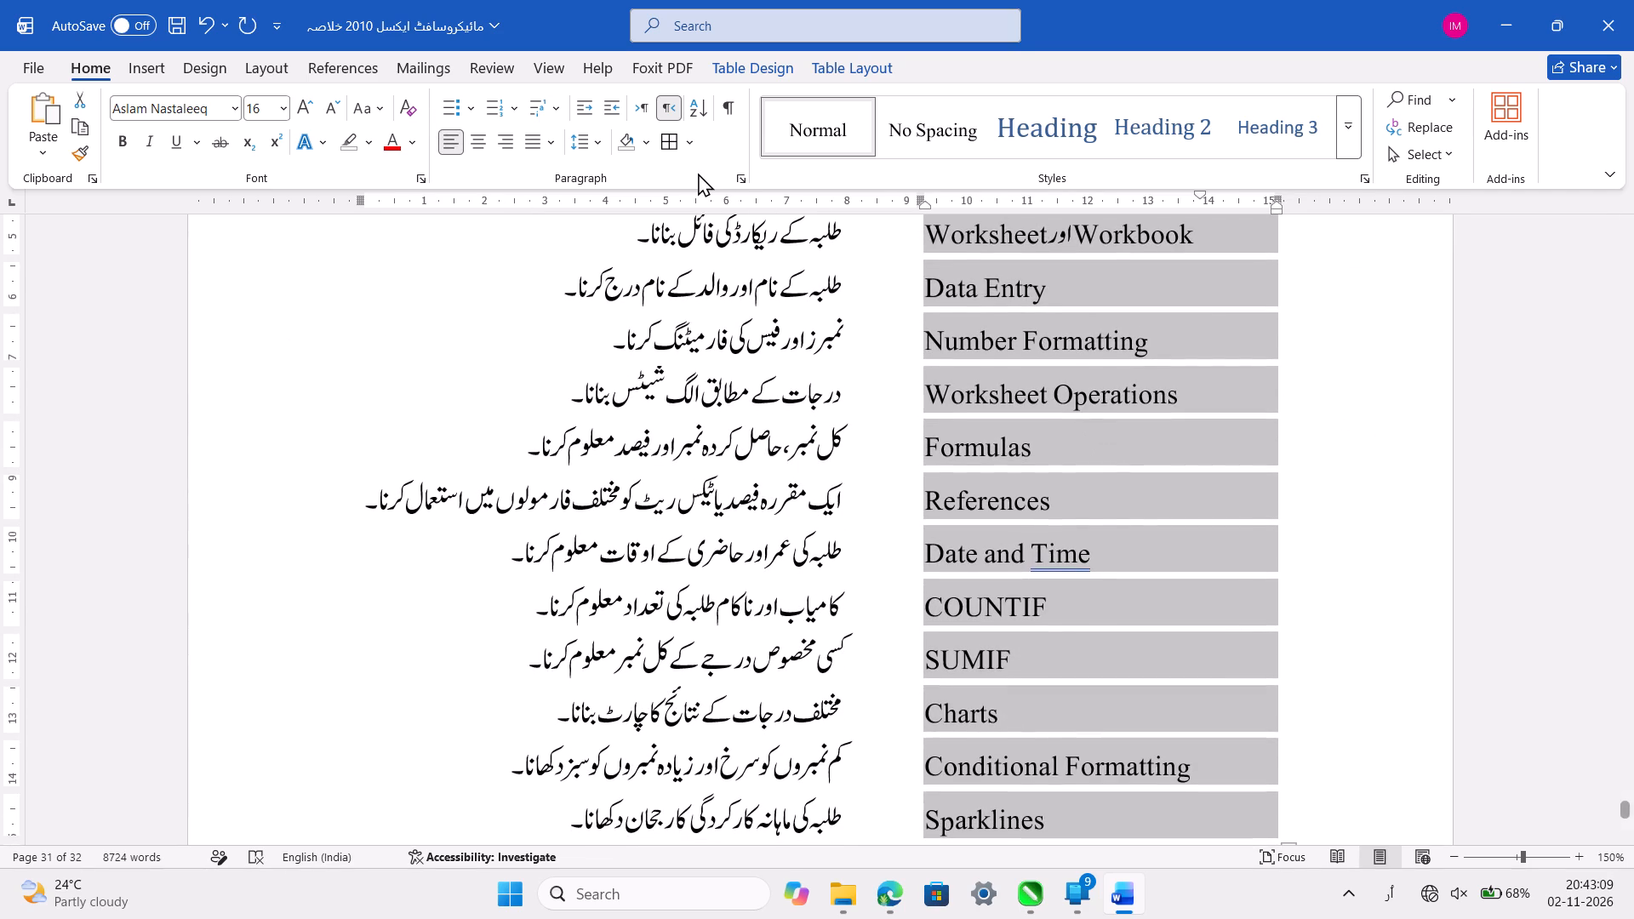
Set the special indentation of the lesson names below the "سبق" heading to none, and save the document.
{"action": "left_click", "coordinate": [738, 184]}
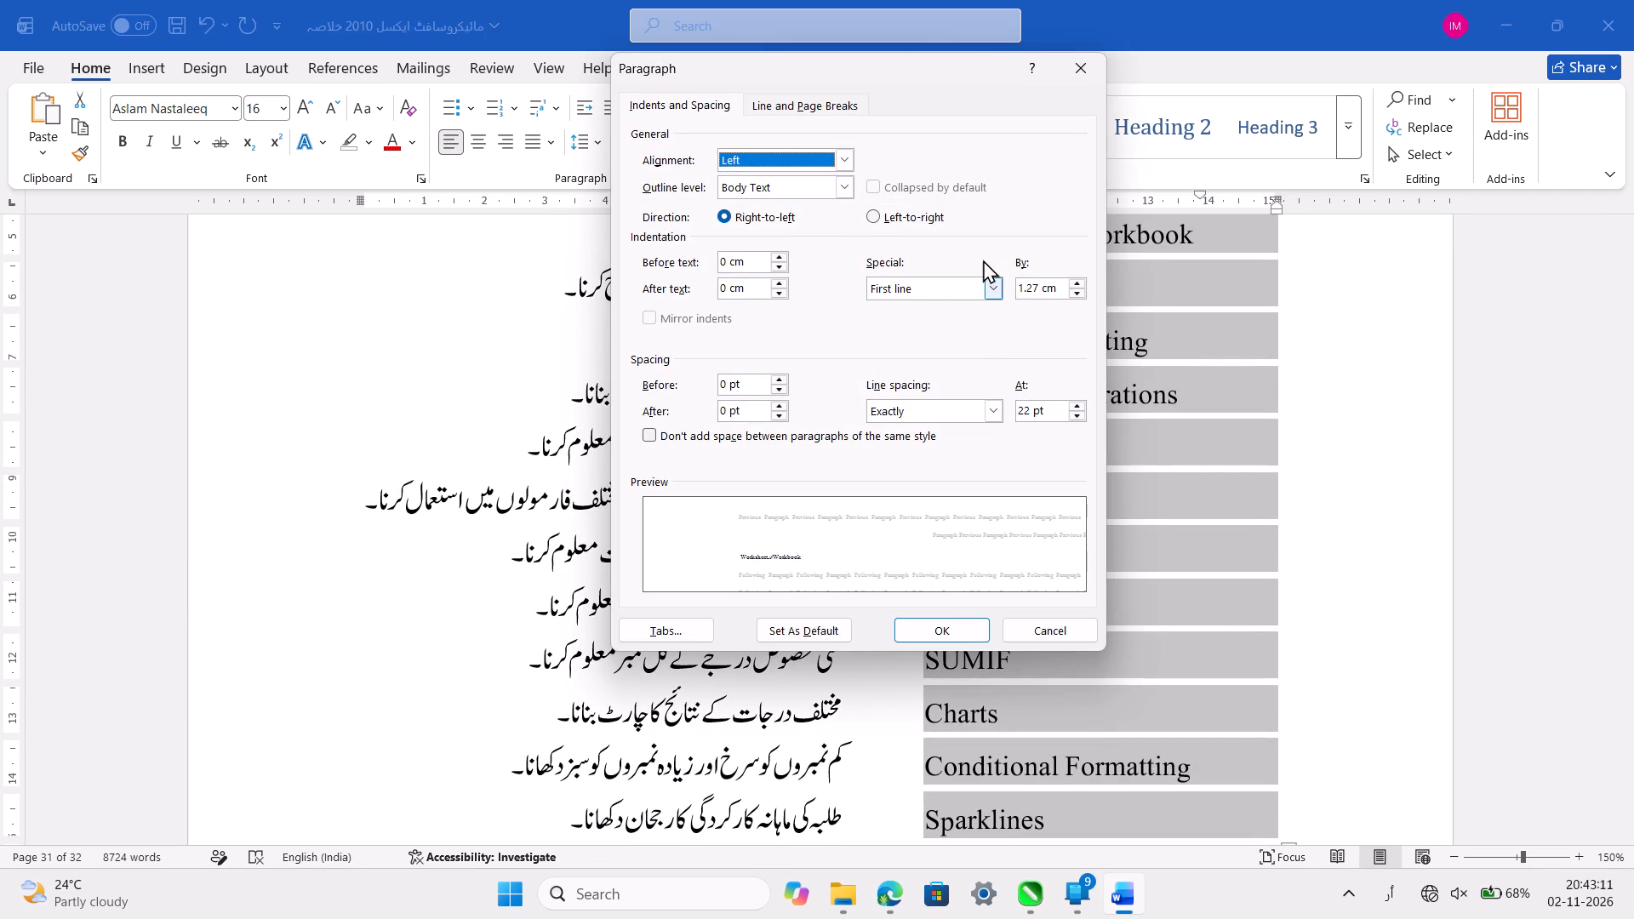
{"action": "left_click", "coordinate": [998, 285]}
{"action": "left_click", "coordinate": [968, 304]}
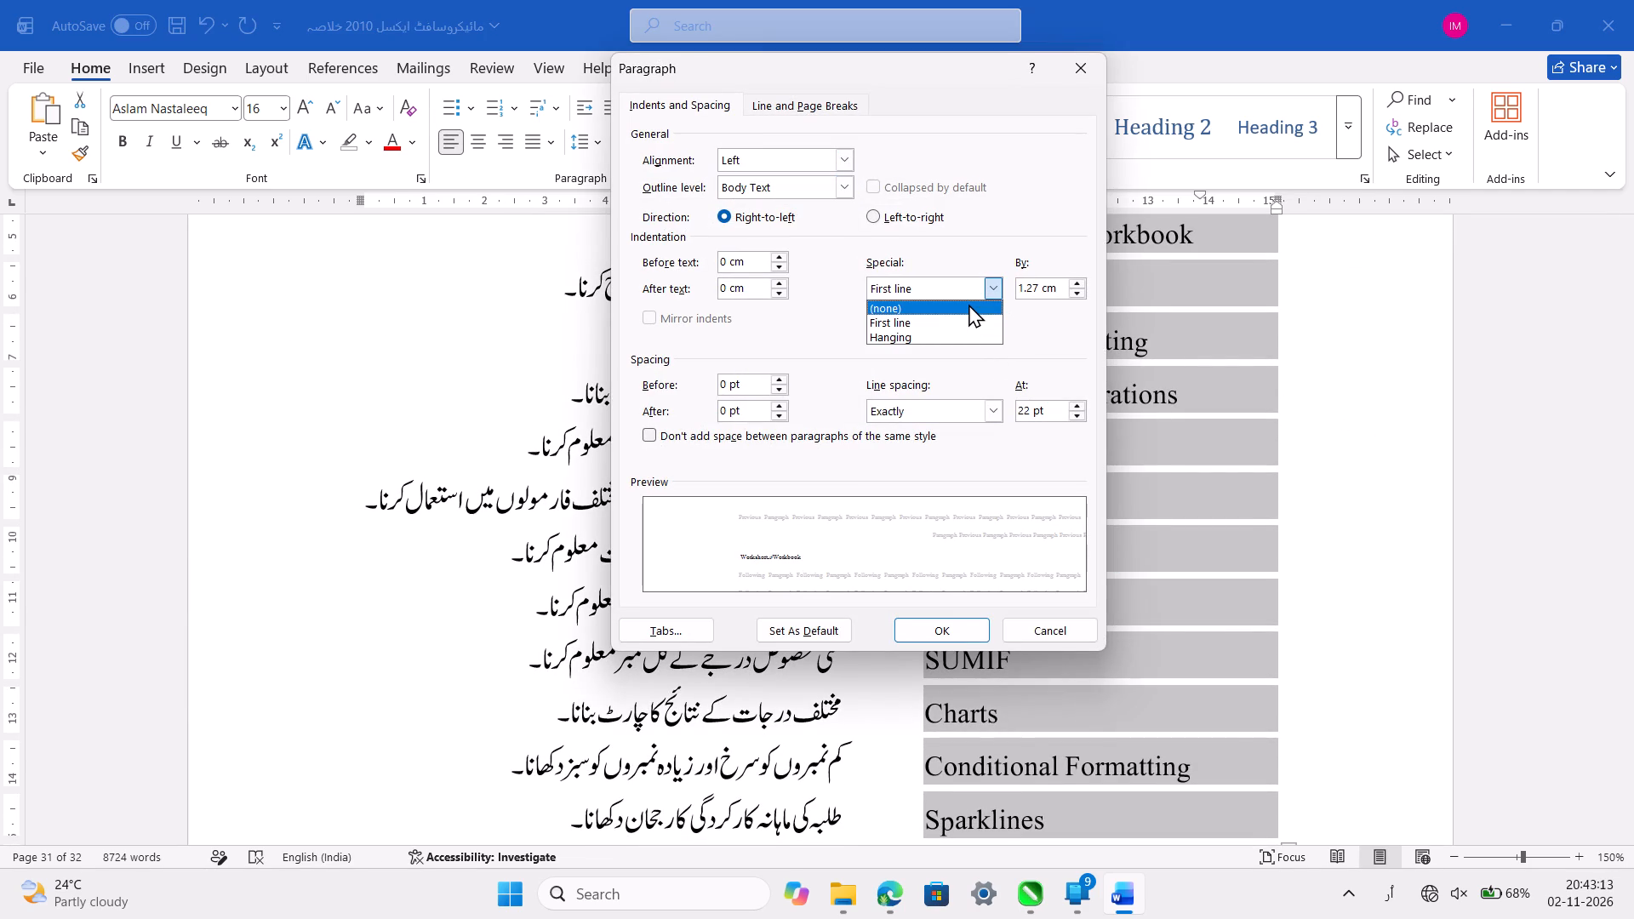
{"action": "left_click", "coordinate": [946, 624]}
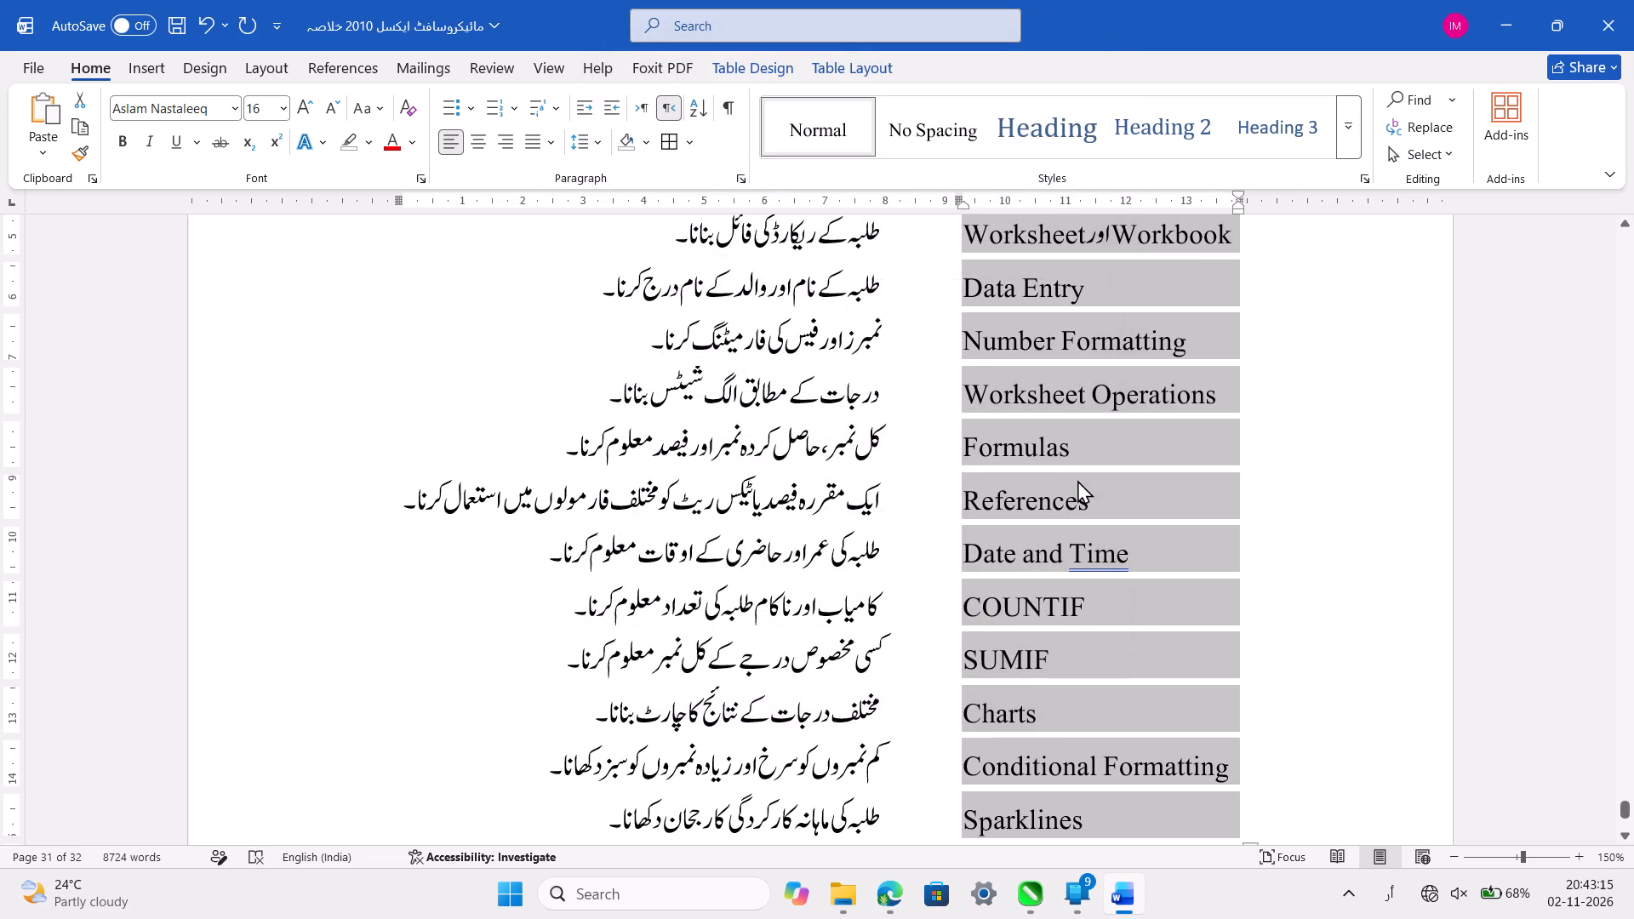
{"action": "scroll", "coordinate": [1077, 480], "scroll_direction": "up", "scroll_amount": 1}
{"action": "left_click", "coordinate": [768, 377]}
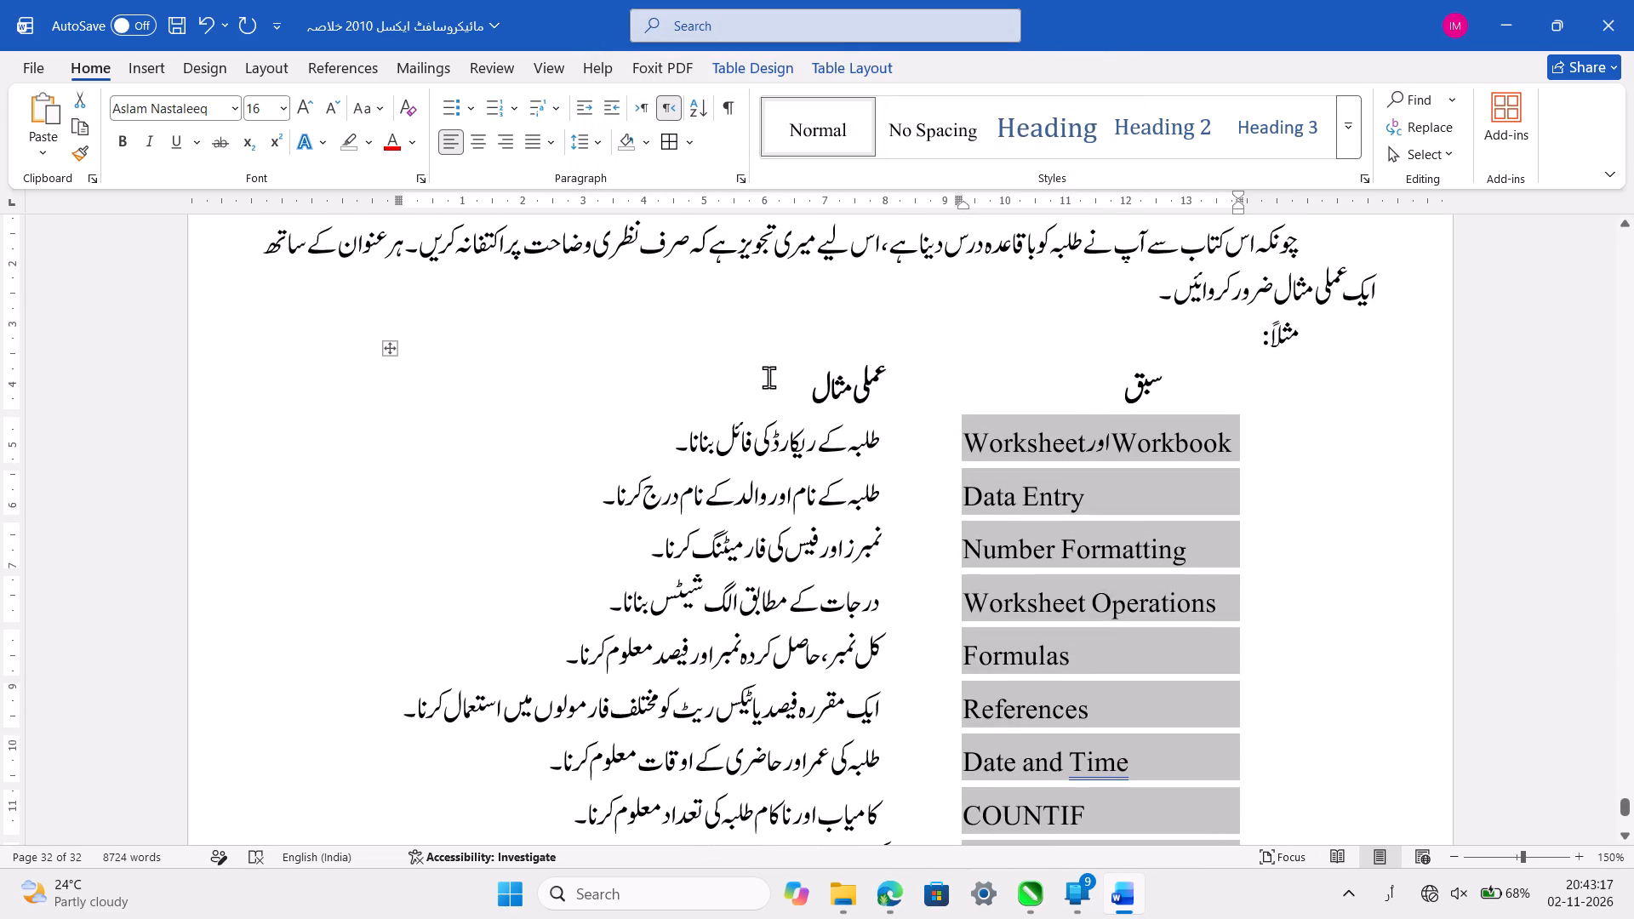
{"action": "key", "text": "ctrl+s"}
Examine the layout of the lesson and practical example table and the introductory text above it on page 32.
{"action": "scroll", "coordinate": [768, 377], "scroll_direction": "down", "scroll_amount": 2}
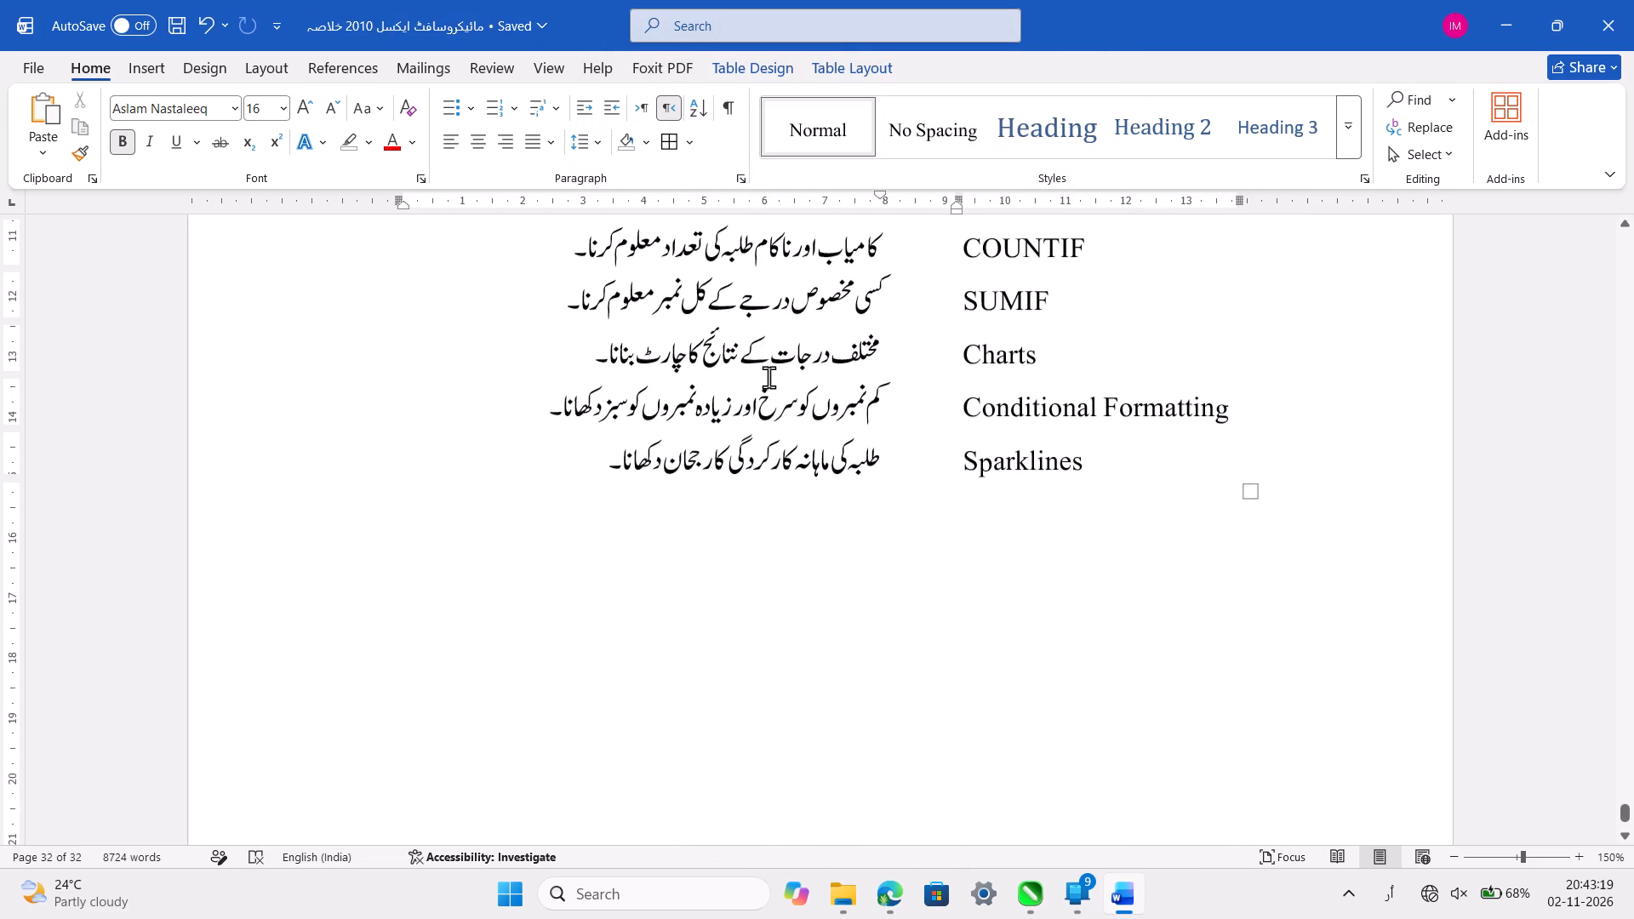
{"action": "scroll", "coordinate": [768, 377], "scroll_direction": "up", "scroll_amount": 2}
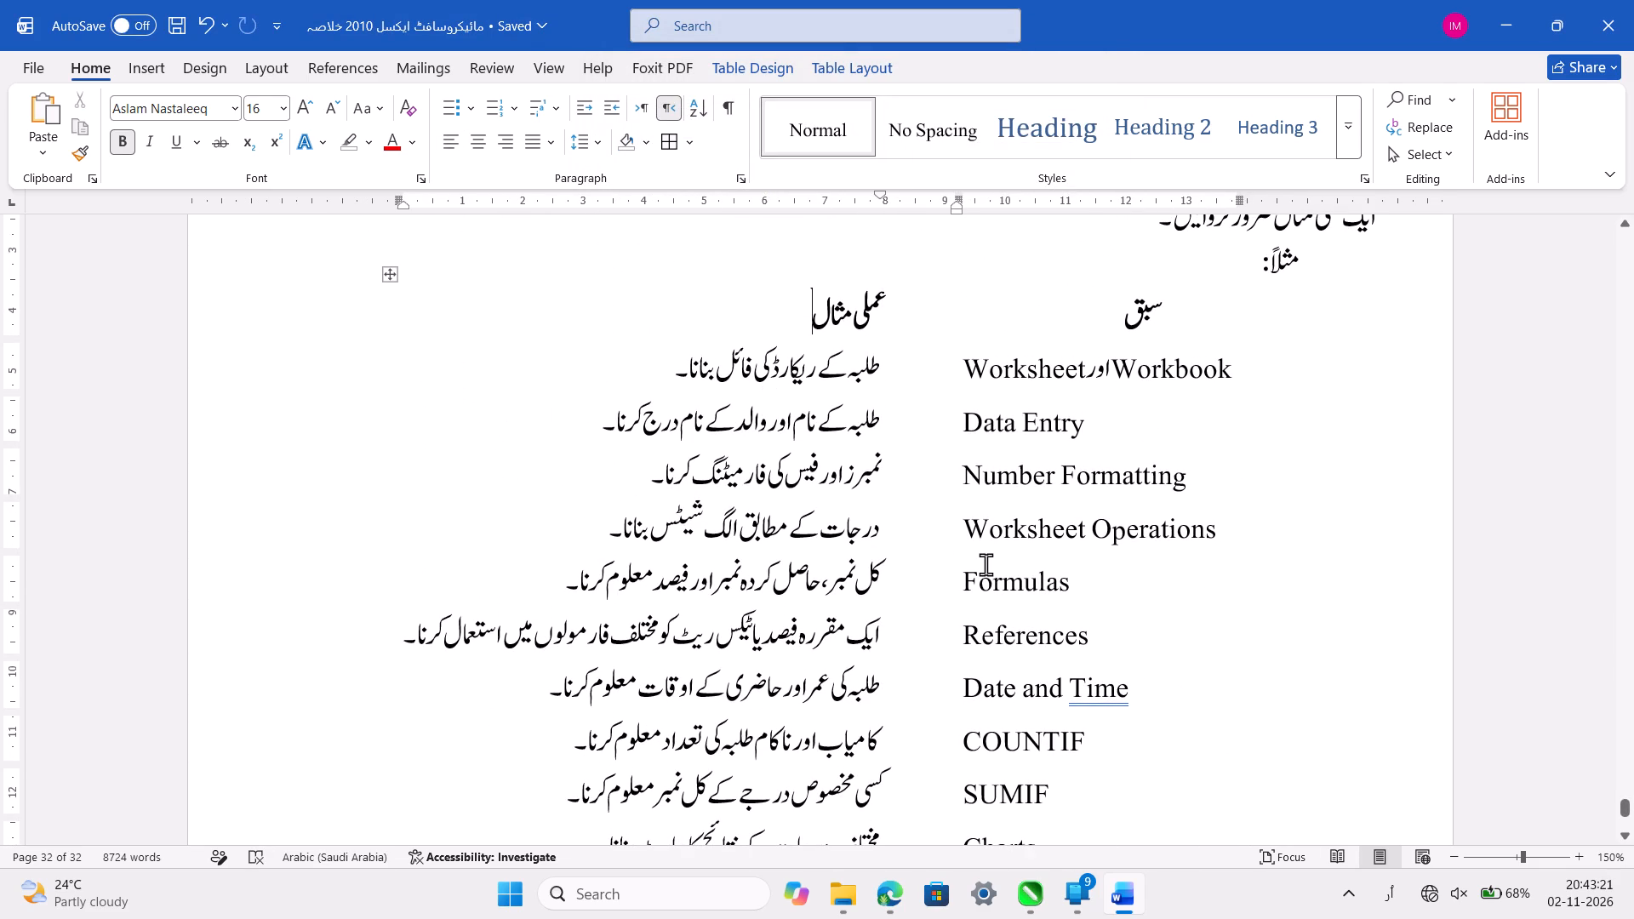
{"action": "scroll", "coordinate": [986, 564], "scroll_direction": "down", "scroll_amount": 1}
{"action": "scroll", "coordinate": [986, 564], "scroll_direction": "up", "scroll_amount": 1}
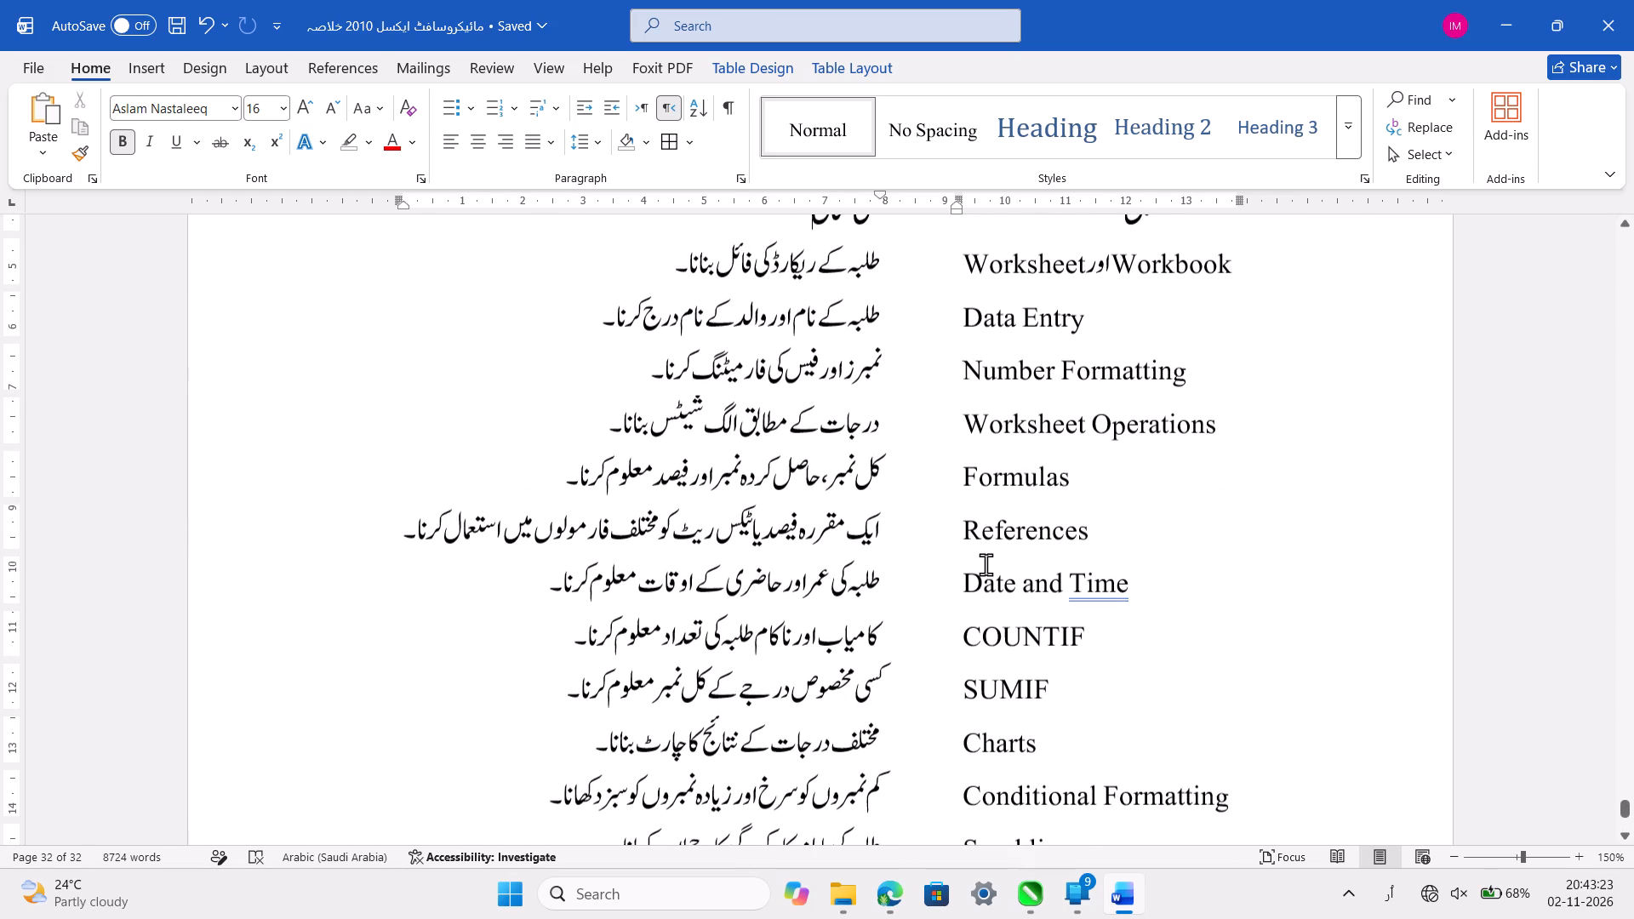
{"action": "scroll", "coordinate": [986, 564], "scroll_direction": "up", "scroll_amount": 1}
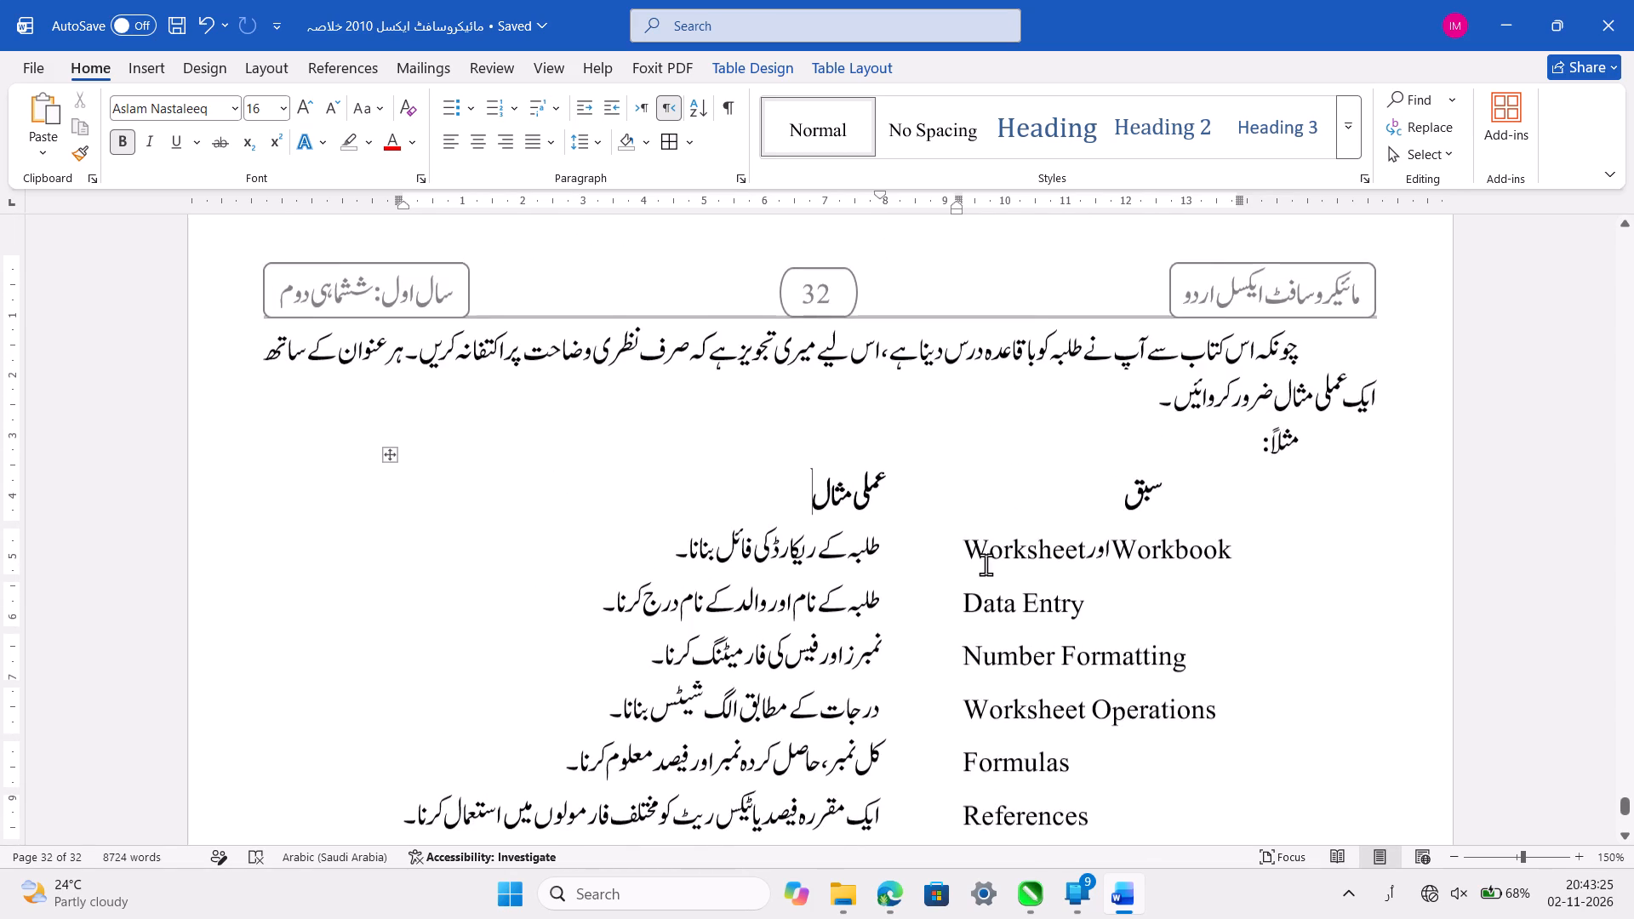
{"action": "scroll", "coordinate": [986, 564], "scroll_direction": "down", "scroll_amount": 2, "text": "ctrl"}
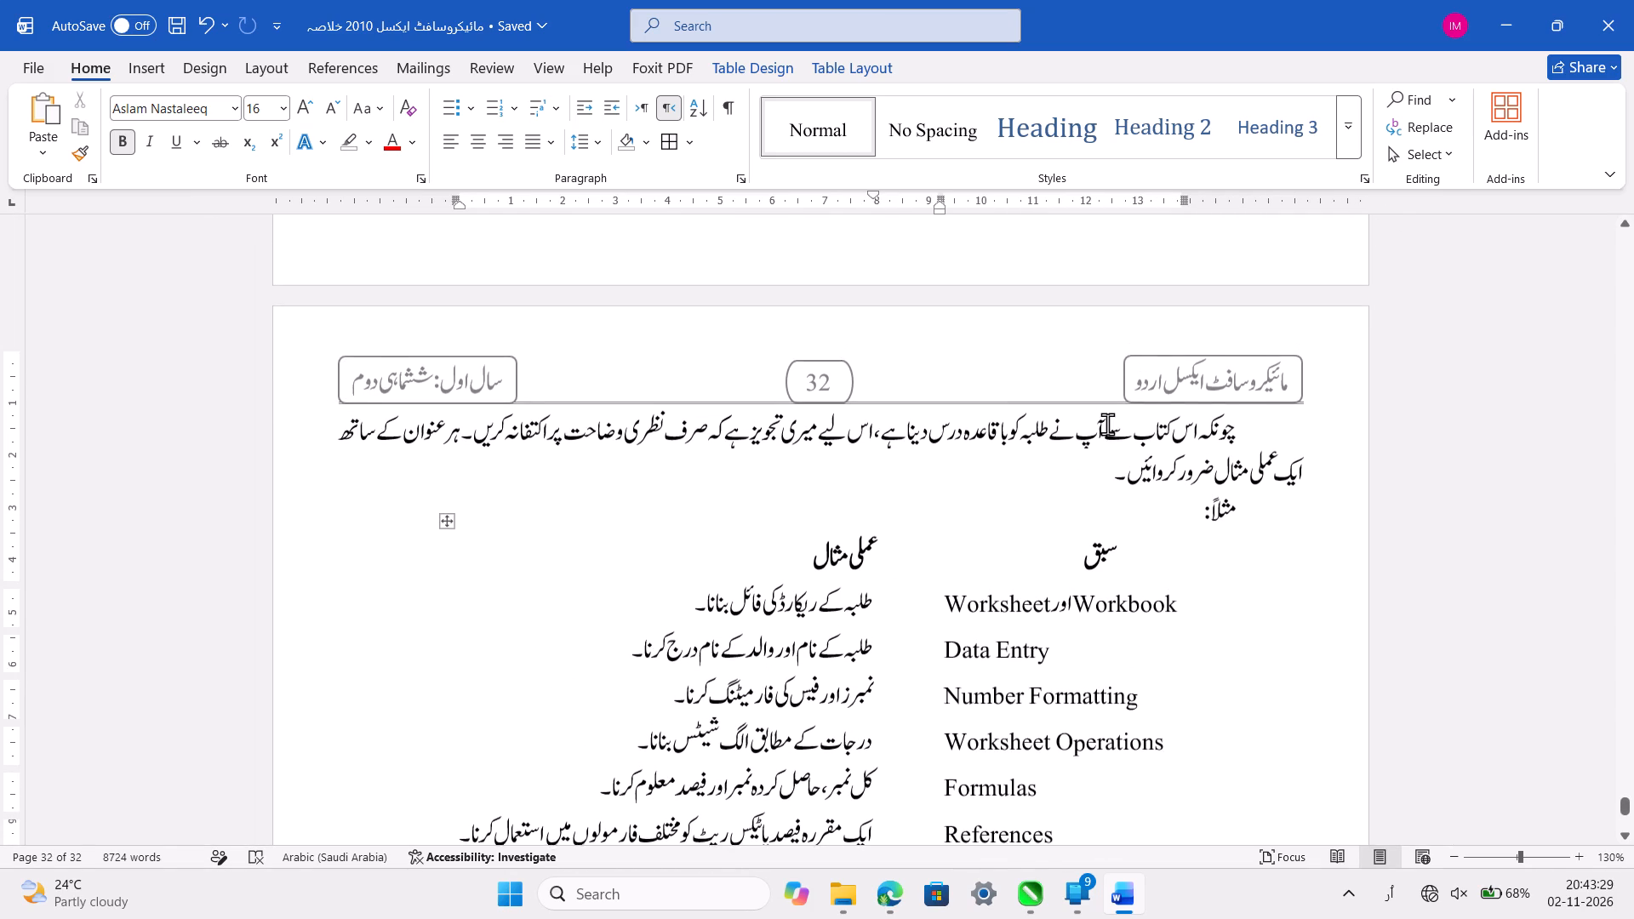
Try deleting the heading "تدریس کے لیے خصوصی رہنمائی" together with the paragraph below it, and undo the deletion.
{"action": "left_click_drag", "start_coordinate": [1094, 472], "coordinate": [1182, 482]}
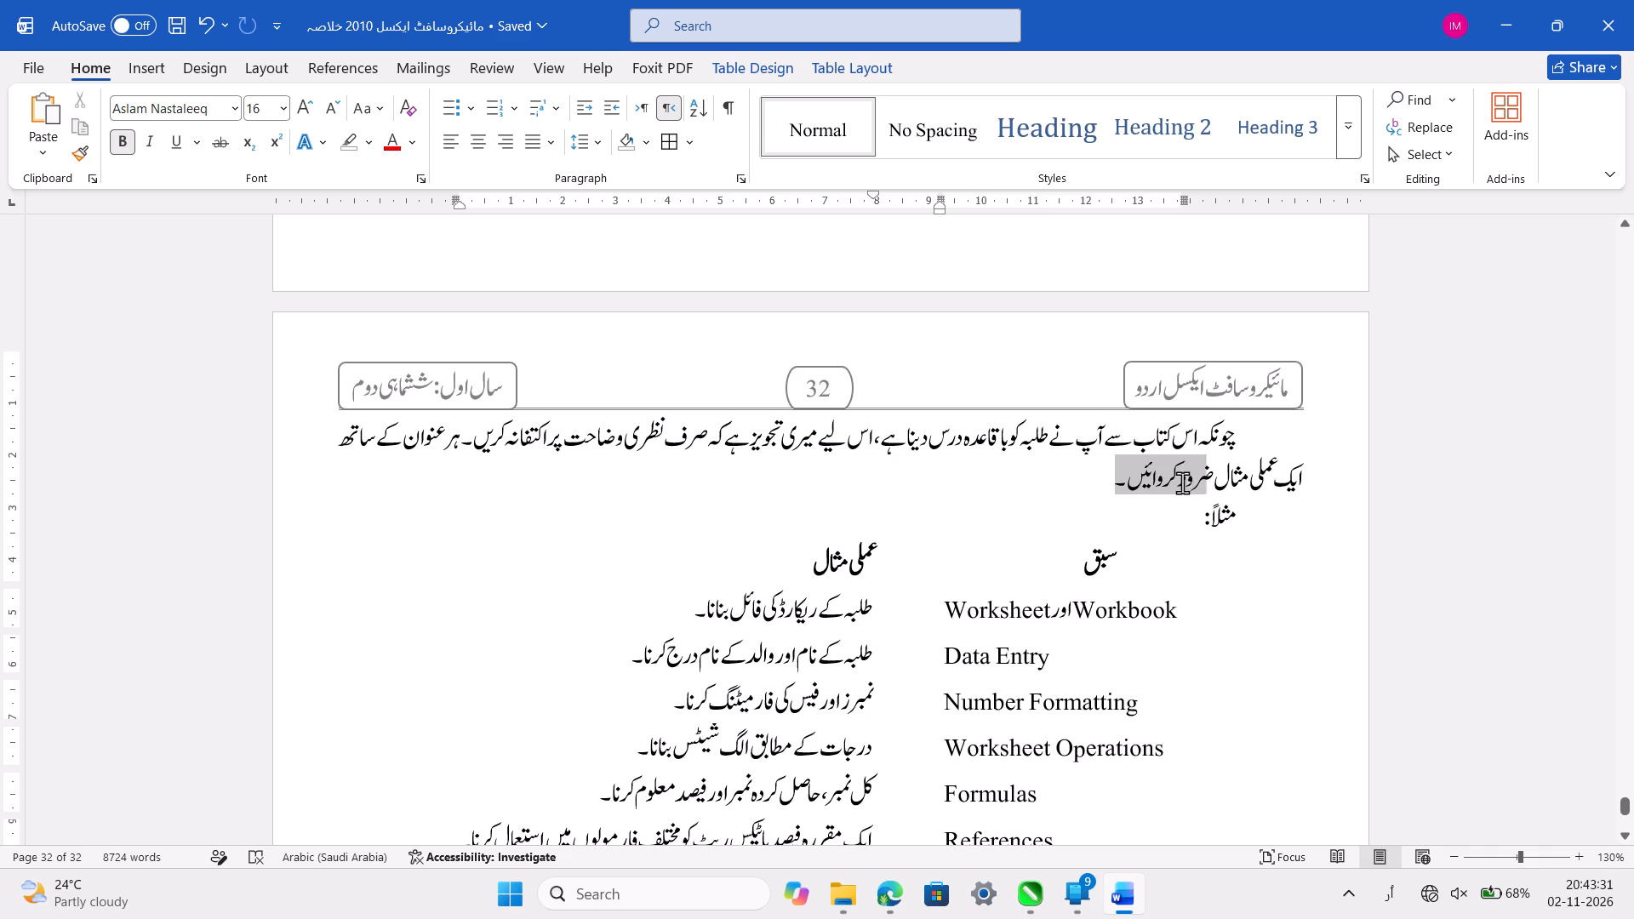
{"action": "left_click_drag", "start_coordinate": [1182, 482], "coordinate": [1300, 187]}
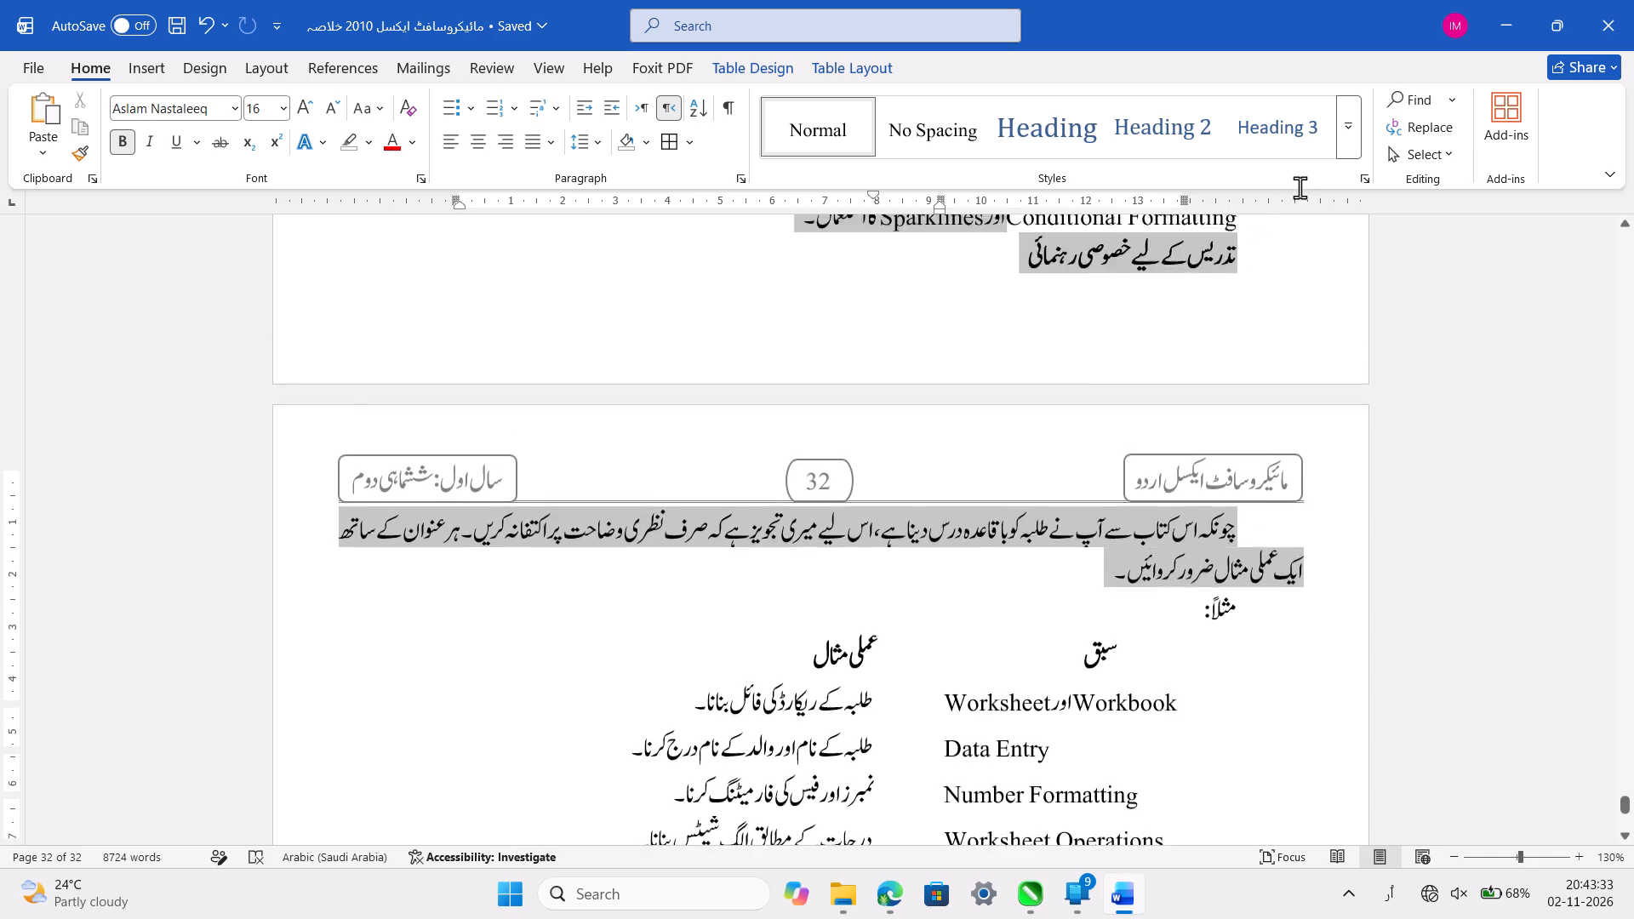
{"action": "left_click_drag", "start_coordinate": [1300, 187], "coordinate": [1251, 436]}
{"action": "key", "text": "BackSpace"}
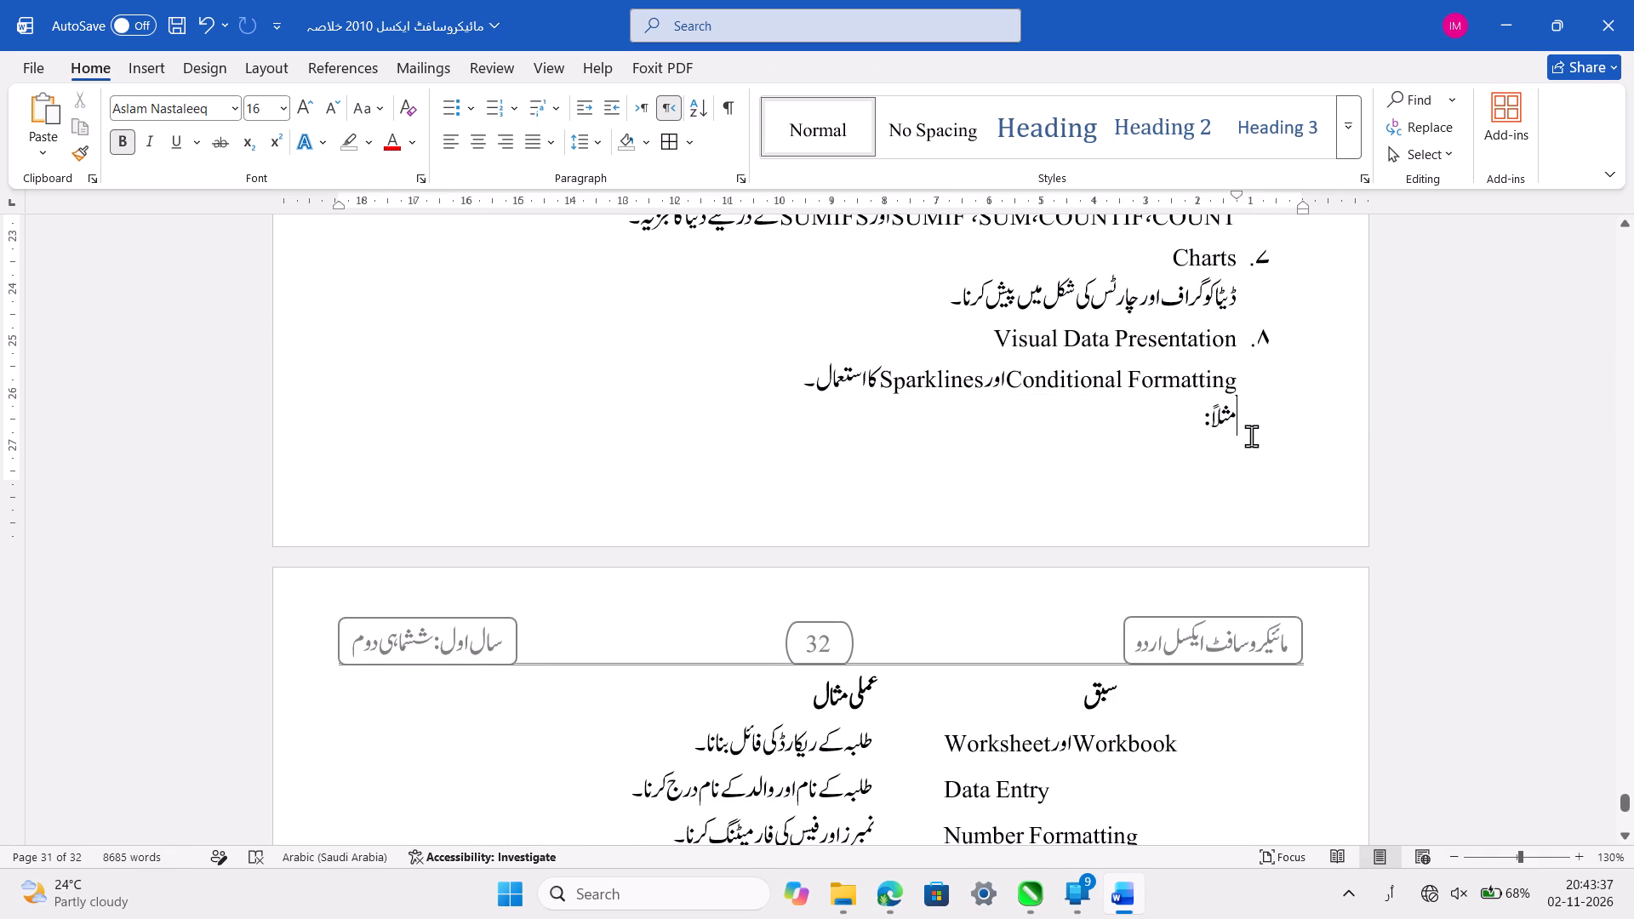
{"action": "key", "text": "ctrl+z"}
Replace the heading "تدریس کے لیے خصوصی رہنمائی" at the end of page 31 with "عملی مثالیں:" and save the document.
{"action": "triple_click", "coordinate": [1083, 412]}
{"action": "left_click", "coordinate": [1083, 412]}
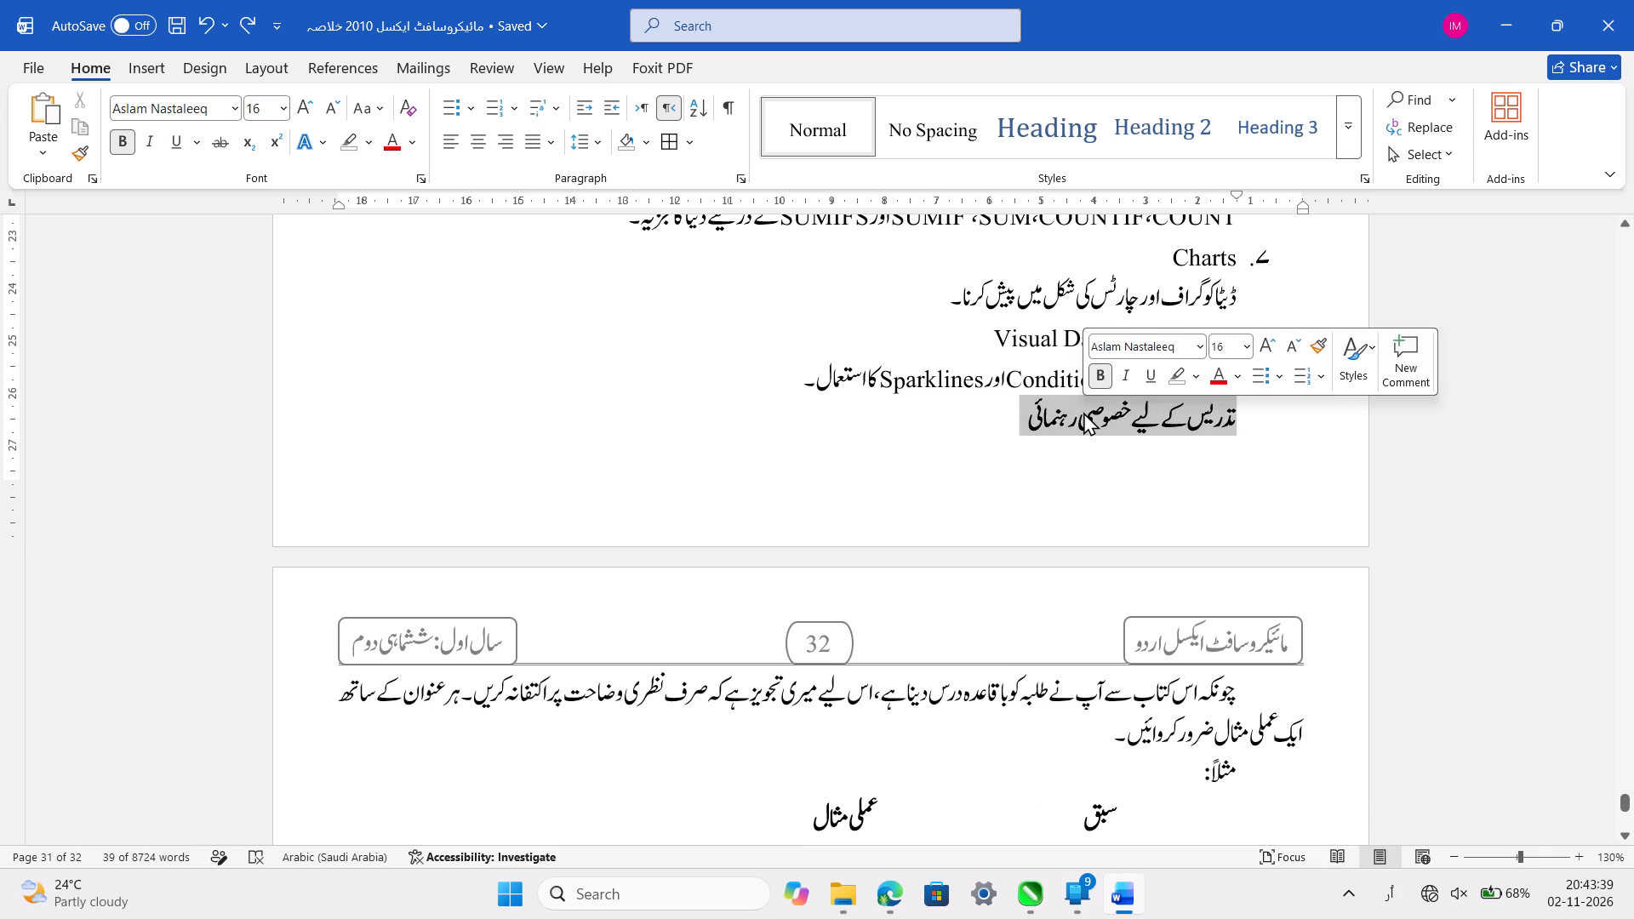
{"action": "triple_click", "coordinate": [1083, 412]}
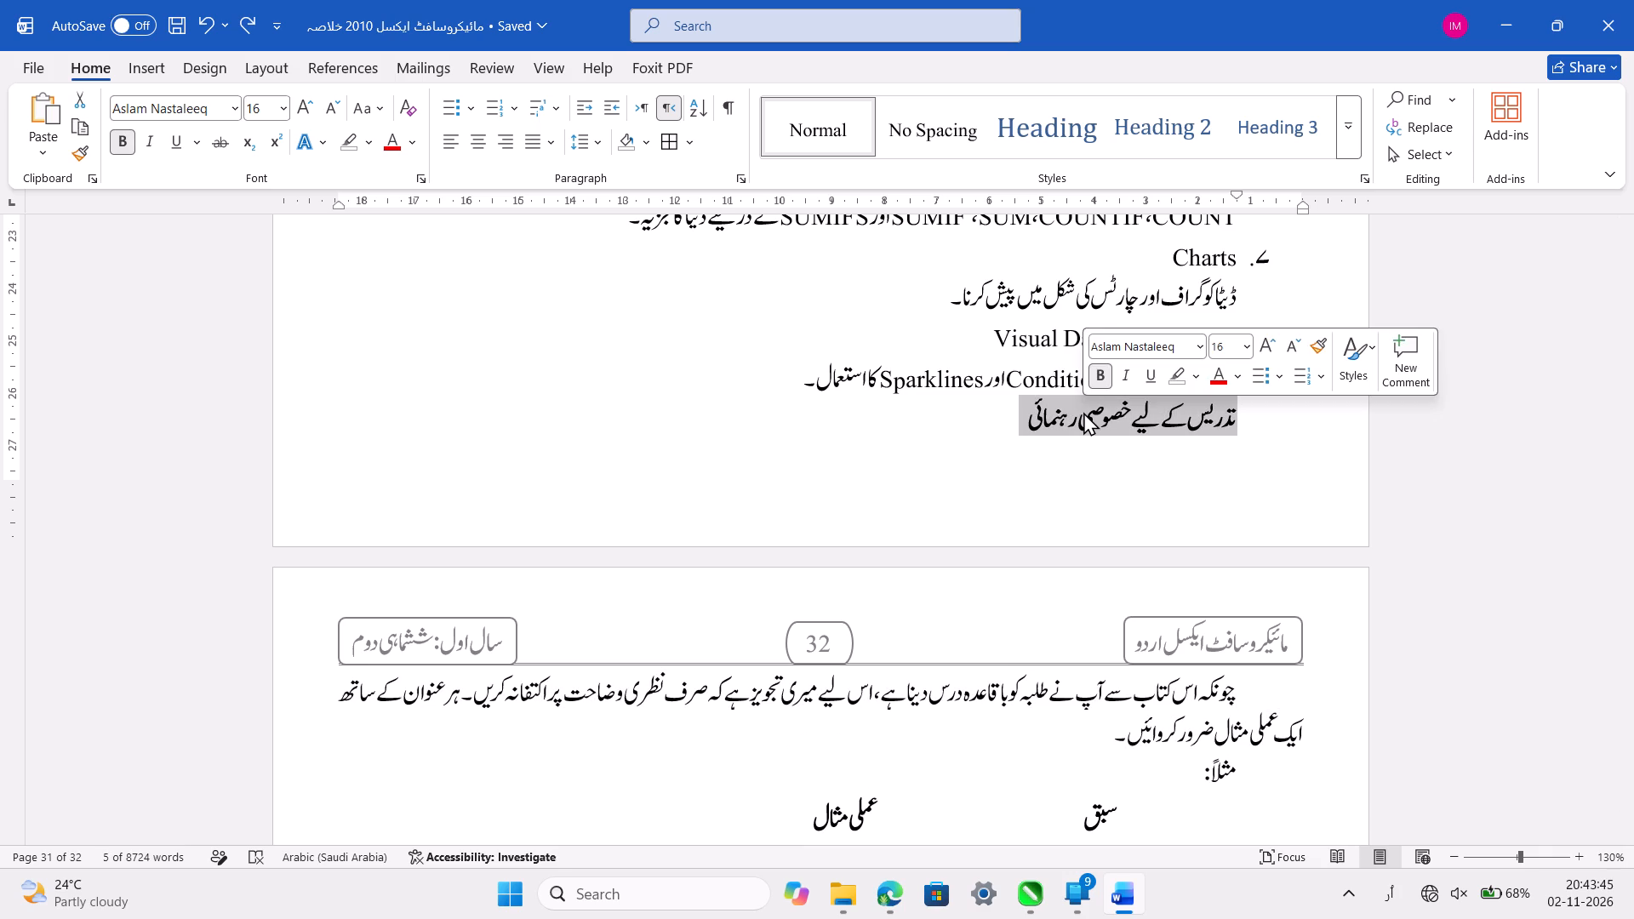
{"action": "type", "text": "ملی مثالیں"}
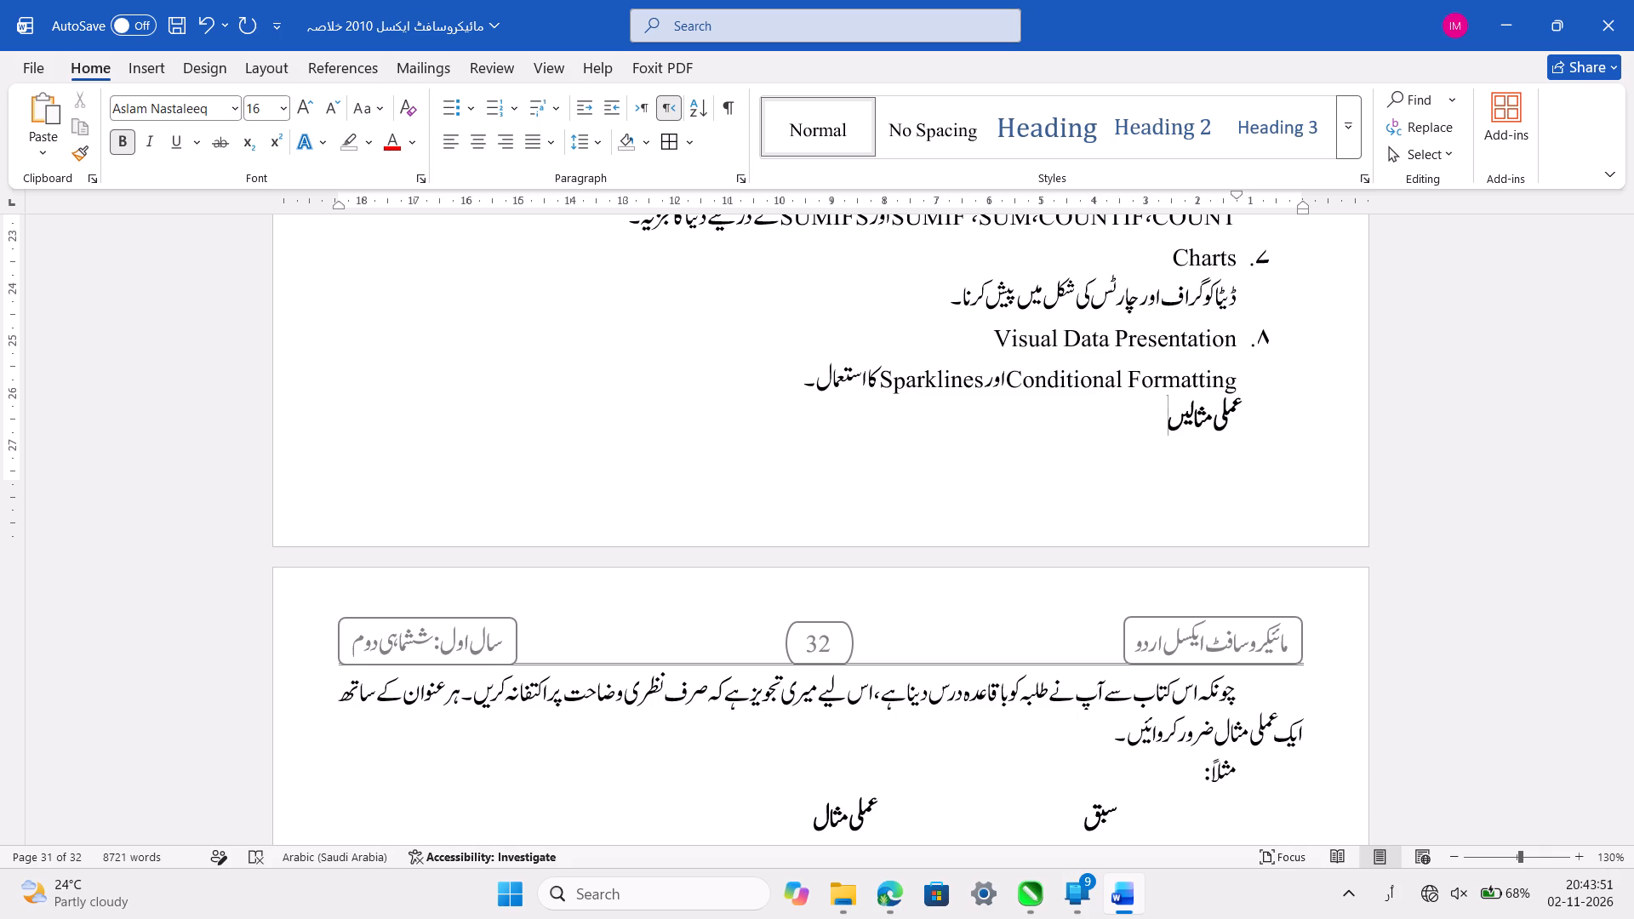
{"action": "key", "text": "shift+colon"}
{"action": "key", "text": "ctrl+space"}
{"action": "scroll", "coordinate": [1083, 412], "scroll_direction": "down", "scroll_amount": 4, "text": "ctrl"}
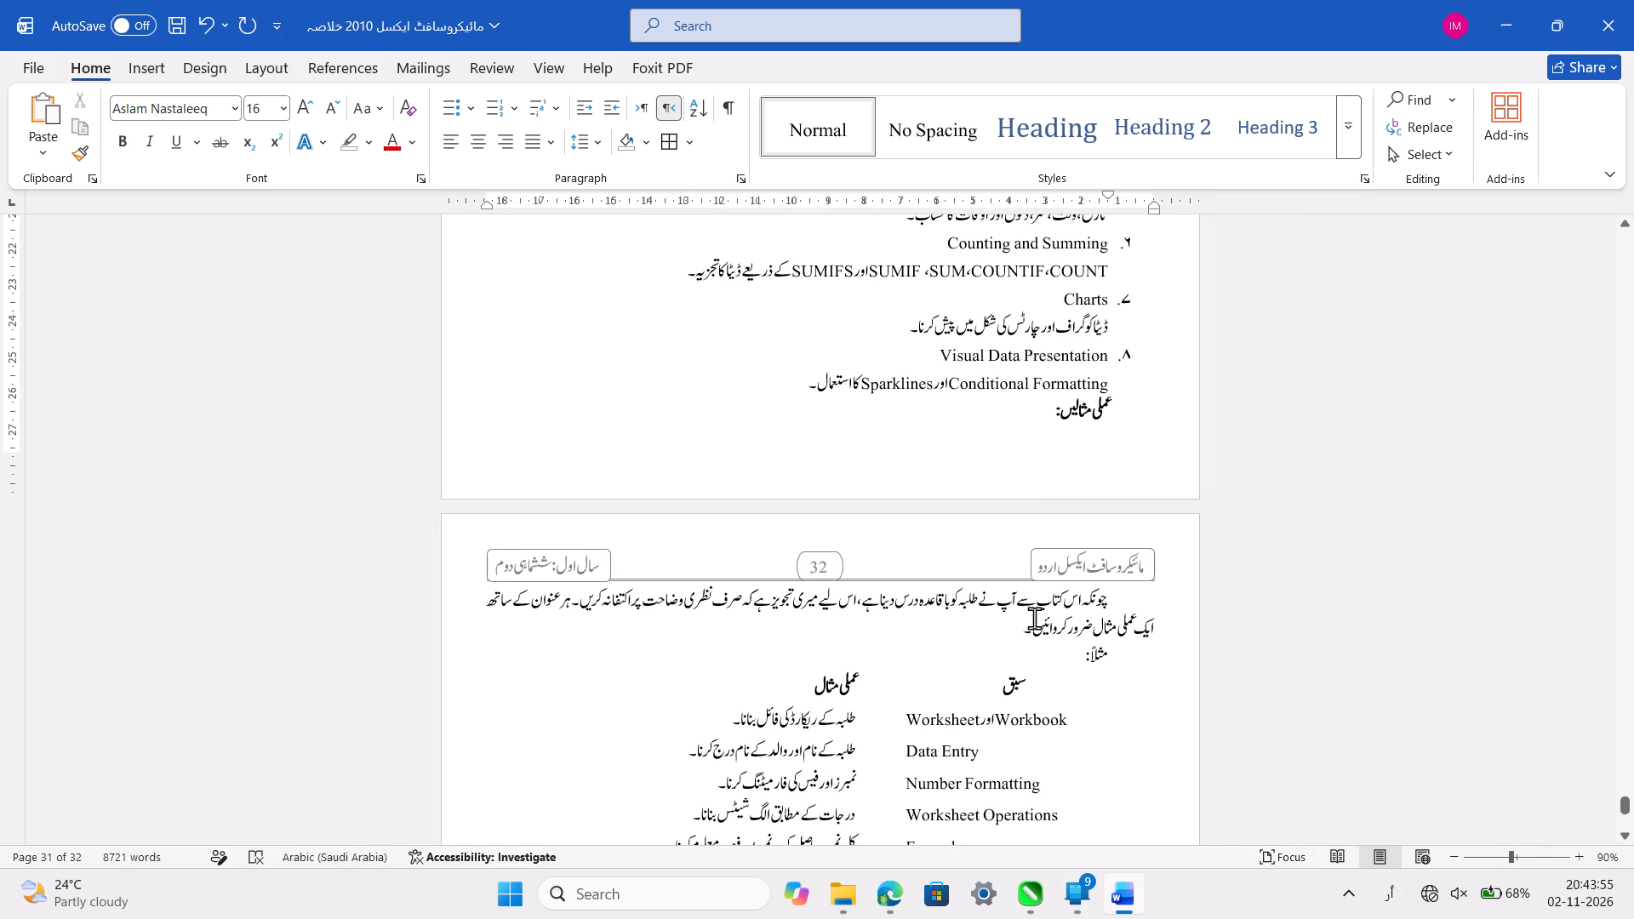
{"action": "scroll", "coordinate": [1034, 618], "scroll_direction": "up", "scroll_amount": 1, "text": "ctrl"}
{"action": "scroll", "coordinate": [1034, 618], "scroll_direction": "down", "scroll_amount": 1}
{"action": "scroll", "coordinate": [826, 574], "scroll_direction": "down", "scroll_amount": 1}
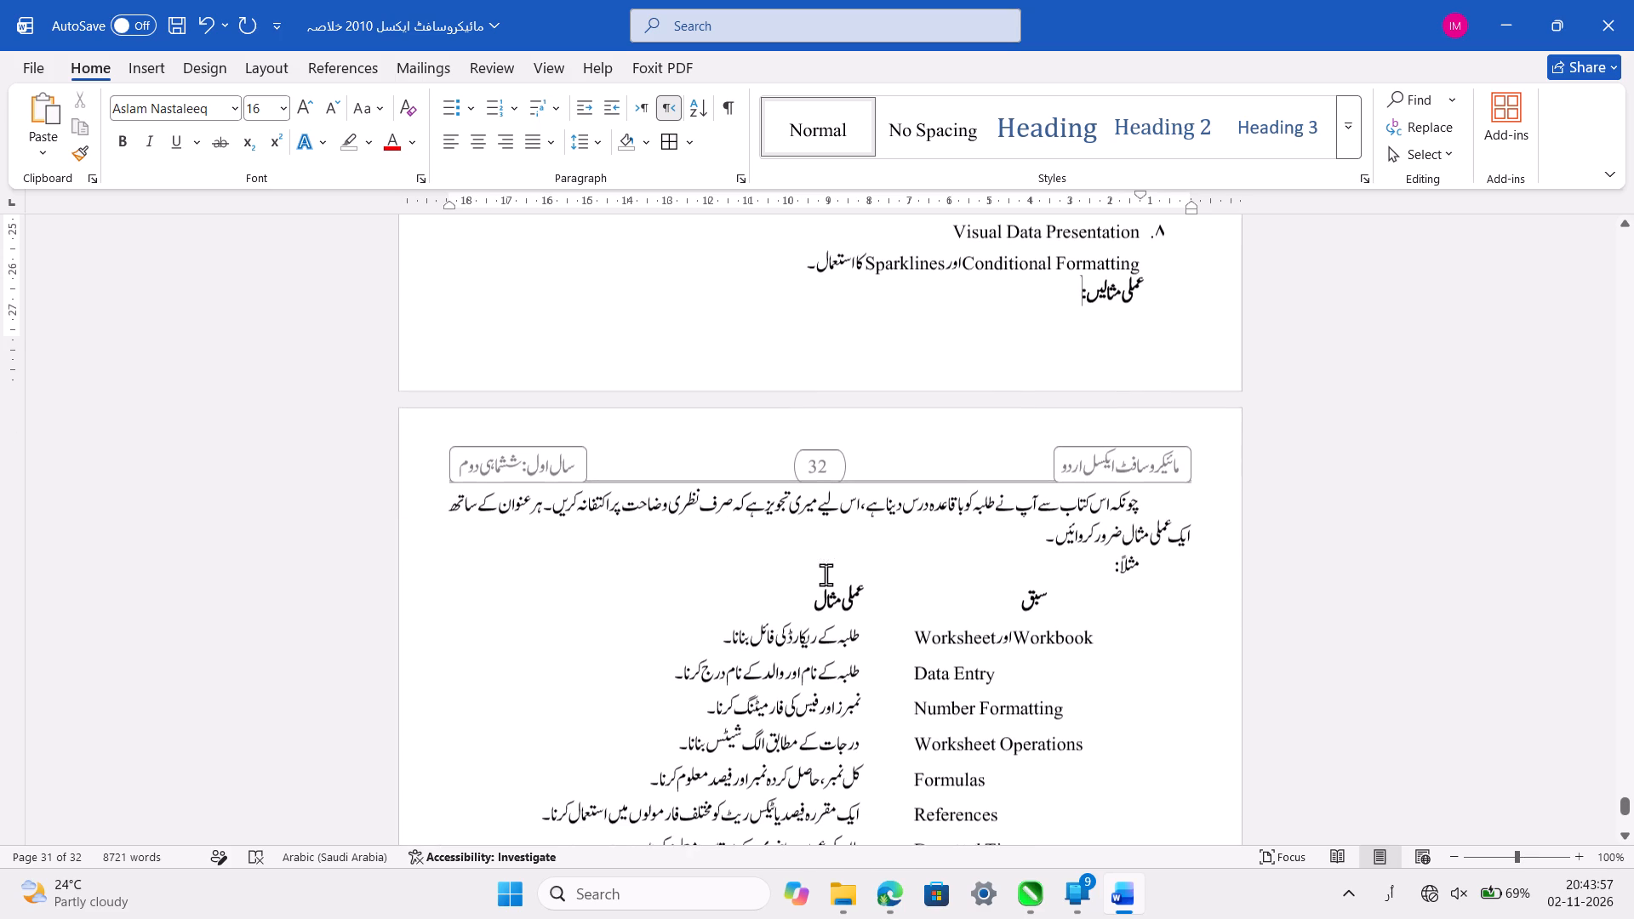
{"action": "scroll", "coordinate": [794, 537], "scroll_direction": "up", "scroll_amount": 2, "text": "ctrl"}
{"action": "scroll", "coordinate": [794, 537], "scroll_direction": "down", "scroll_amount": 1}
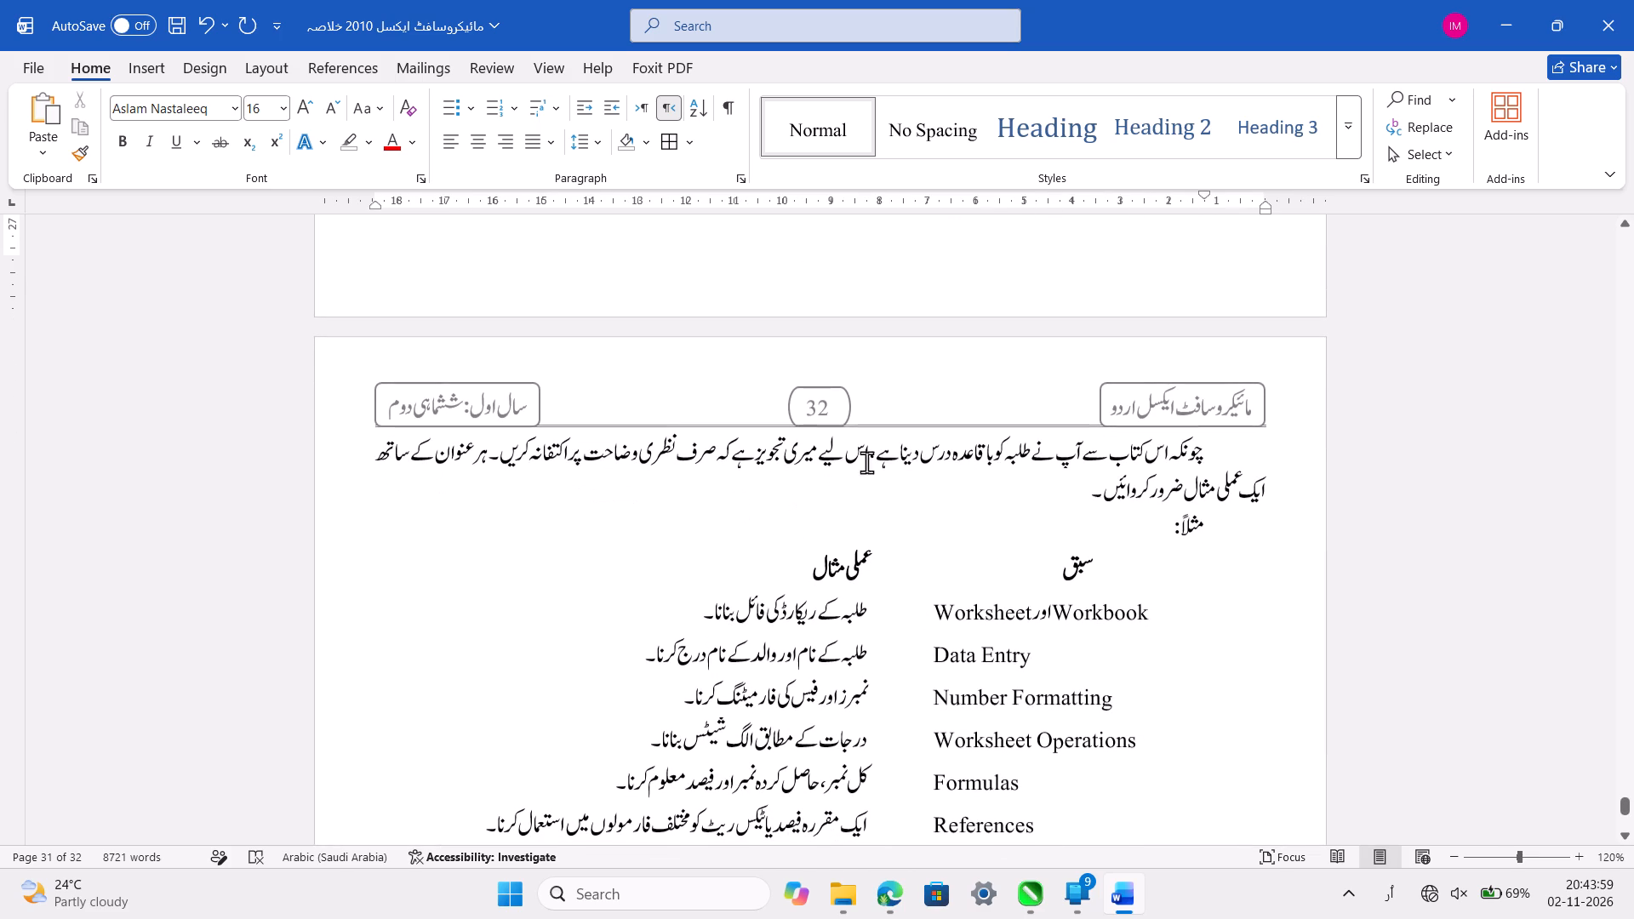
{"action": "left_click", "coordinate": [1079, 491]}
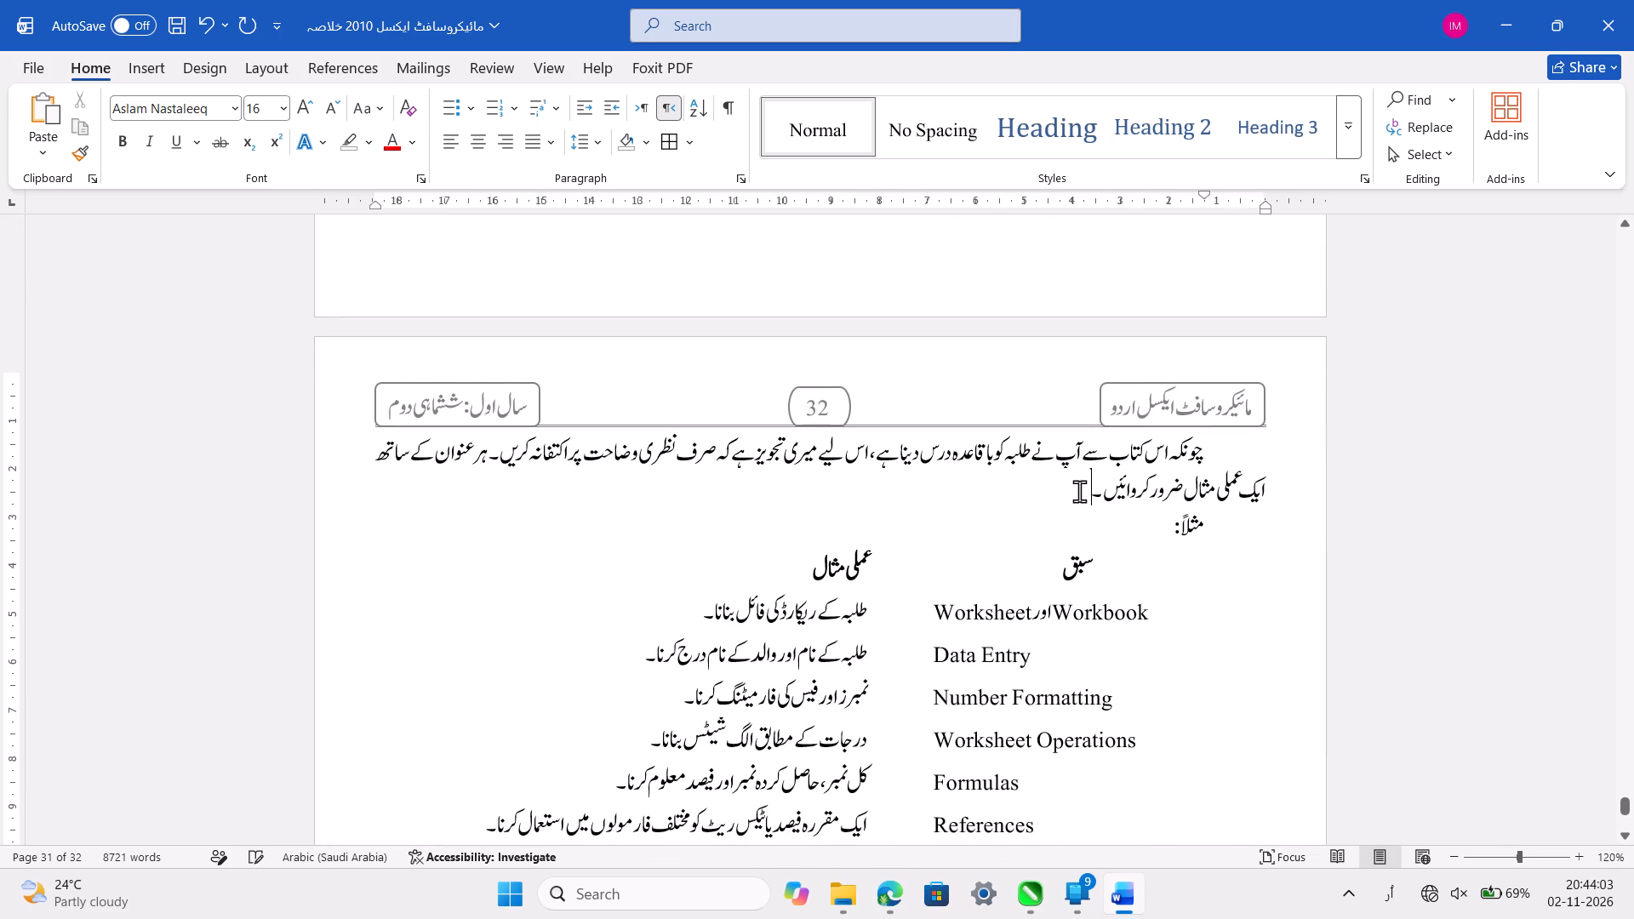
{"action": "key", "text": "ctrl+s"}
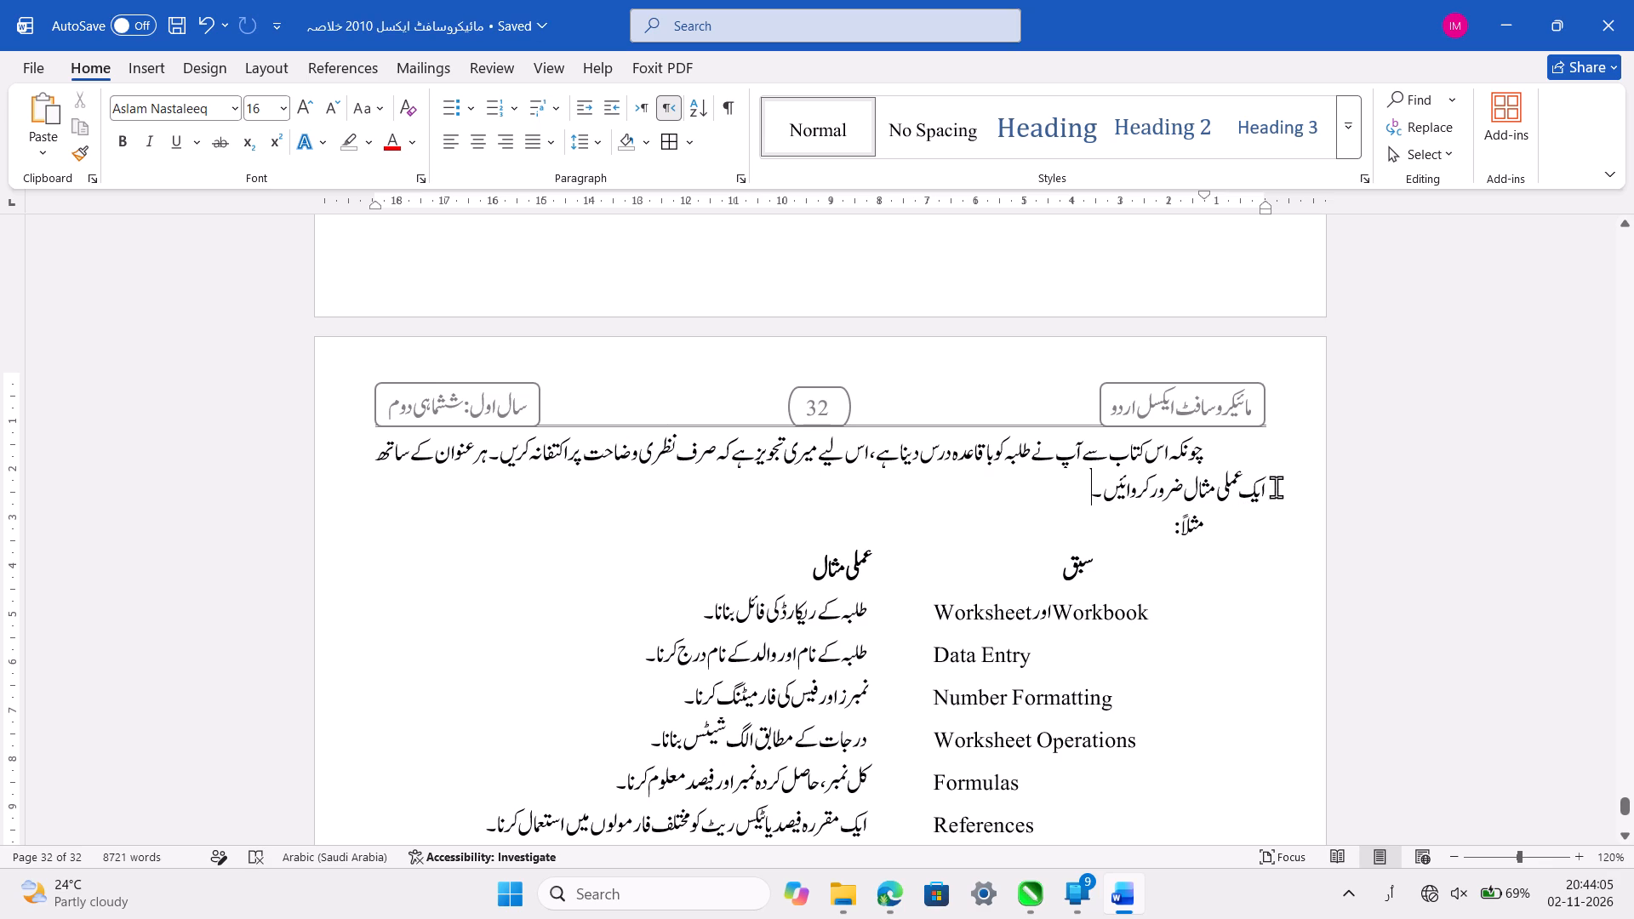
Delete the text before "ہر عنوان کے ساتھ" in the paragraph below the "عملی مثالیں:" heading, starting from "چونکہ اس کتاب سے".
{"action": "left_click", "coordinate": [1281, 486]}
{"action": "left_click", "coordinate": [489, 447]}
{"action": "key", "text": "ctrl+BackSpace"}
{"action": "key", "text": "ctrl+BackSpace"}
{"action": "key", "text": "ctrl+BackSpace"}
{"action": "key", "text": "ctrl+BackSpace"}
{"action": "key", "text": "ctrl+BackSpace"}
{"action": "key", "text": "ctrl+BackSpace"}
{"action": "key", "text": "ctrl+BackSpace"}
{"action": "key", "text": "ctrl+BackSpace"}
{"action": "key", "text": "ctrl+BackSpace"}
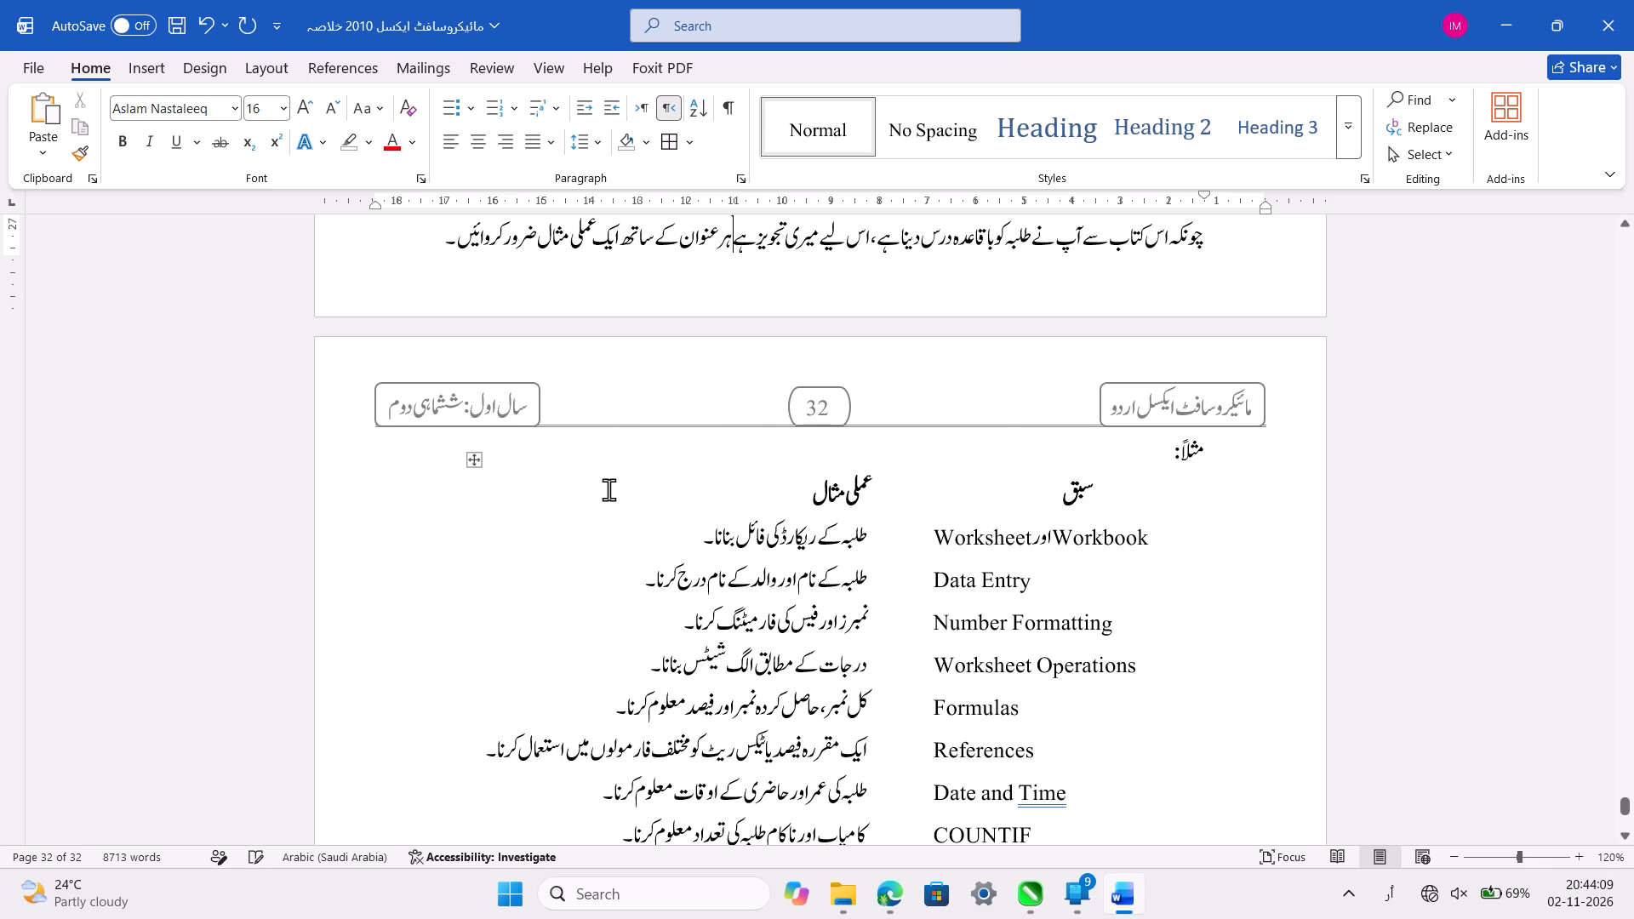
{"action": "key", "text": "ctrl+z"}
{"action": "key", "text": "ctrl+z"}
{"action": "key", "text": "ctrl+z"}
{"action": "key", "text": "ctrl+z"}
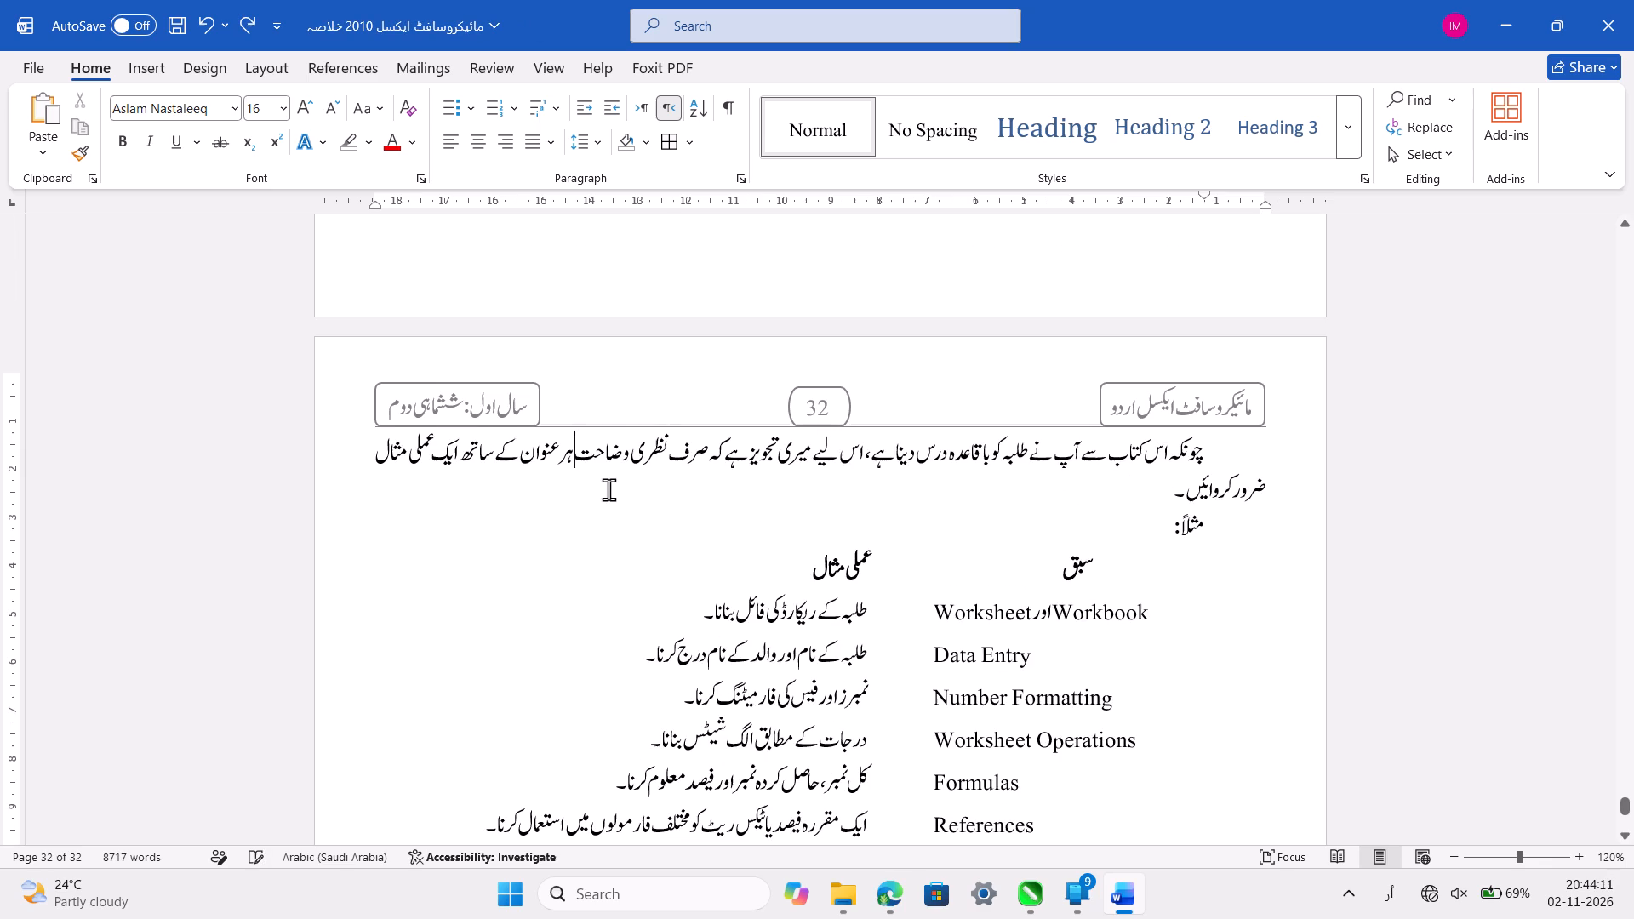
{"action": "key", "text": "BackSpace"}
{"action": "key", "text": "BackSpace"}
{"action": "key", "text": "BackSpace"}
{"action": "key", "text": "BackSpace"}
{"action": "key", "text": "BackSpace"}
{"action": "key", "text": "BackSpace"}
{"action": "key", "text": "BackSpace"}
{"action": "key", "text": "BackSpace"}
{"action": "key", "text": "BackSpace"}
{"action": "key", "text": "BackSpace"}
{"action": "key", "text": "BackSpace"}
{"action": "key", "text": "BackSpace"}
{"action": "key", "text": "BackSpace"}
{"action": "key", "text": "BackSpace"}
{"action": "key", "text": "BackSpace"}
{"action": "key", "text": "BackSpace"}
{"action": "key", "text": "BackSpace"}
{"action": "key", "text": "BackSpace"}
{"action": "key", "text": "BackSpace"}
{"action": "key", "text": "BackSpace"}
{"action": "key", "text": "BackSpace"}
{"action": "key", "text": "BackSpace"}
{"action": "key", "text": "BackSpace"}
{"action": "key", "text": "BackSpace"}
{"action": "key", "text": "BackSpace"}
{"action": "key", "text": "BackSpace"}
{"action": "key", "text": "BackSpace"}
{"action": "key", "text": "BackSpace"}
{"action": "key", "text": "BackSpace"}
{"action": "key", "text": "BackSpace"}
{"action": "key", "text": "BackSpace"}
{"action": "key", "text": "BackSpace"}
{"action": "key", "text": "BackSpace"}
{"action": "key", "text": "BackSpace"}
{"action": "key", "text": "BackSpace"}
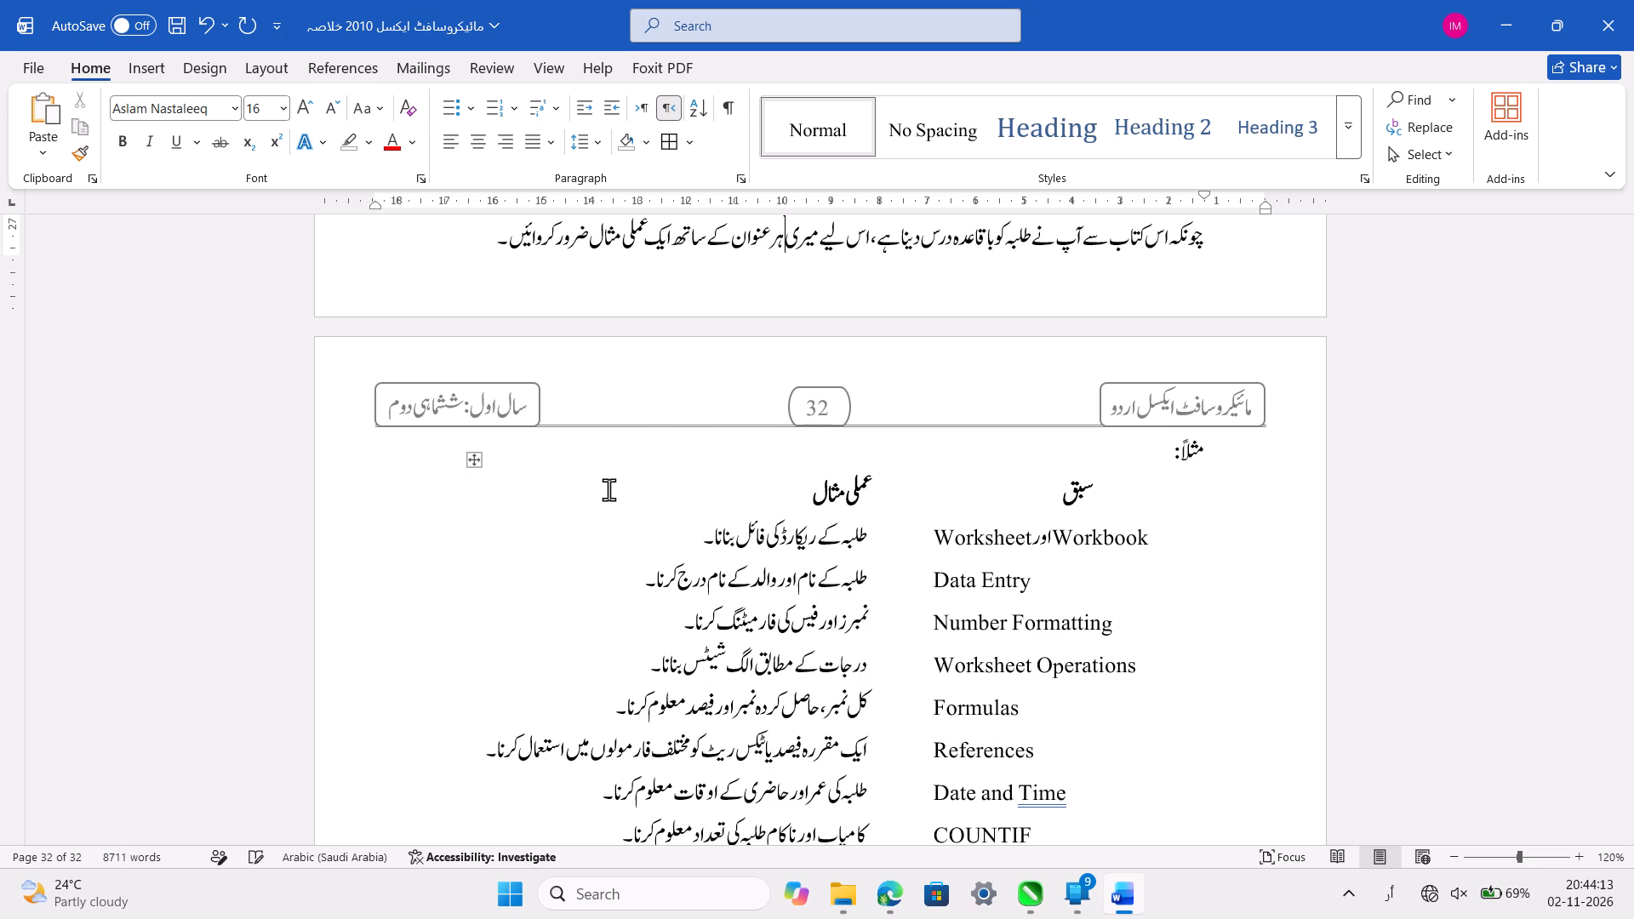
{"action": "scroll", "coordinate": [608, 489], "scroll_direction": "up", "scroll_amount": 1}
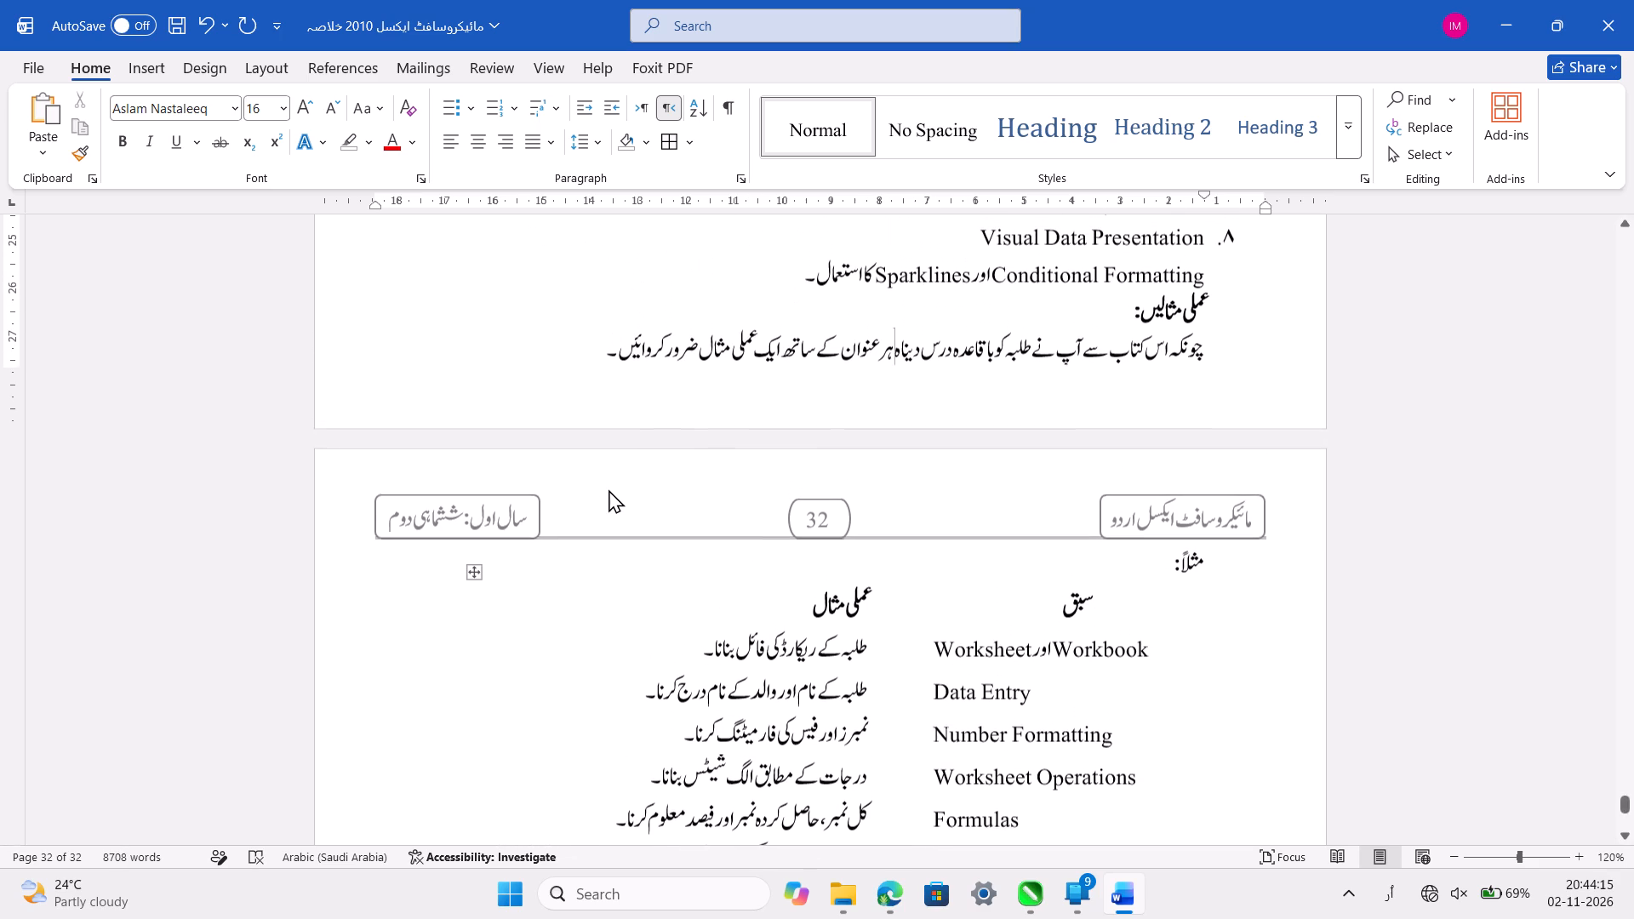
{"action": "key", "text": "BackSpace"}
{"action": "key", "text": "BackSpace"}
{"action": "key", "text": "BackSpace"}
{"action": "key", "text": "BackSpace"}
{"action": "key", "text": "BackSpace"}
{"action": "key", "text": "BackSpace"}
{"action": "key", "text": "BackSpace"}
{"action": "key", "text": "BackSpace"}
{"action": "key", "text": "BackSpace"}
{"action": "key", "text": "BackSpace"}
{"action": "key", "text": "BackSpace"}
{"action": "key", "text": "BackSpace"}
{"action": "key", "text": "BackSpace"}
{"action": "key", "text": "BackSpace"}
{"action": "key", "text": "BackSpace"}
{"action": "key", "text": "BackSpace"}
{"action": "key", "text": "BackSpace"}
{"action": "key", "text": "BackSpace"}
{"action": "key", "text": "BackSpace"}
{"action": "key", "text": "BackSpace"}
{"action": "key", "text": "BackSpace"}
{"action": "key", "text": "BackSpace"}
{"action": "key", "text": "BackSpace"}
{"action": "key", "text": "BackSpace"}
{"action": "key", "text": "BackSpace"}
{"action": "key", "text": "BackSpace"}
{"action": "key", "text": "BackSpace"}
{"action": "key", "text": "BackSpace"}
{"action": "key", "text": "BackSpace"}
{"action": "key", "text": "BackSpace"}
{"action": "key", "text": "BackSpace"}
{"action": "key", "text": "BackSpace"}
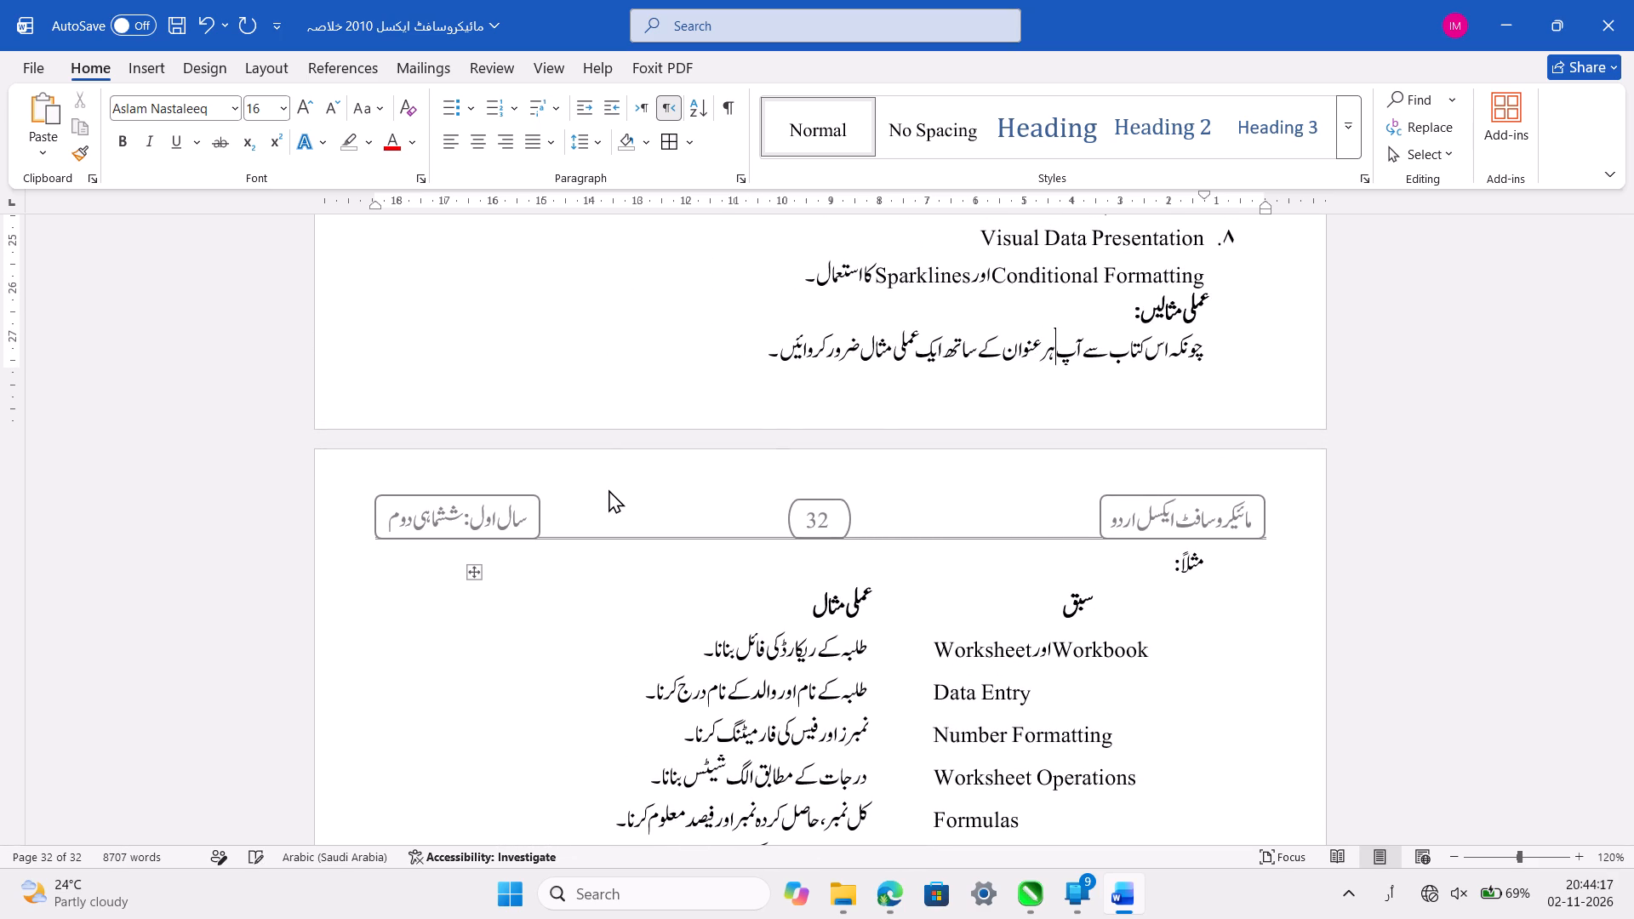
{"action": "key", "text": "ctrl+BackSpace"}
{"action": "key", "text": "ctrl+BackSpace"}
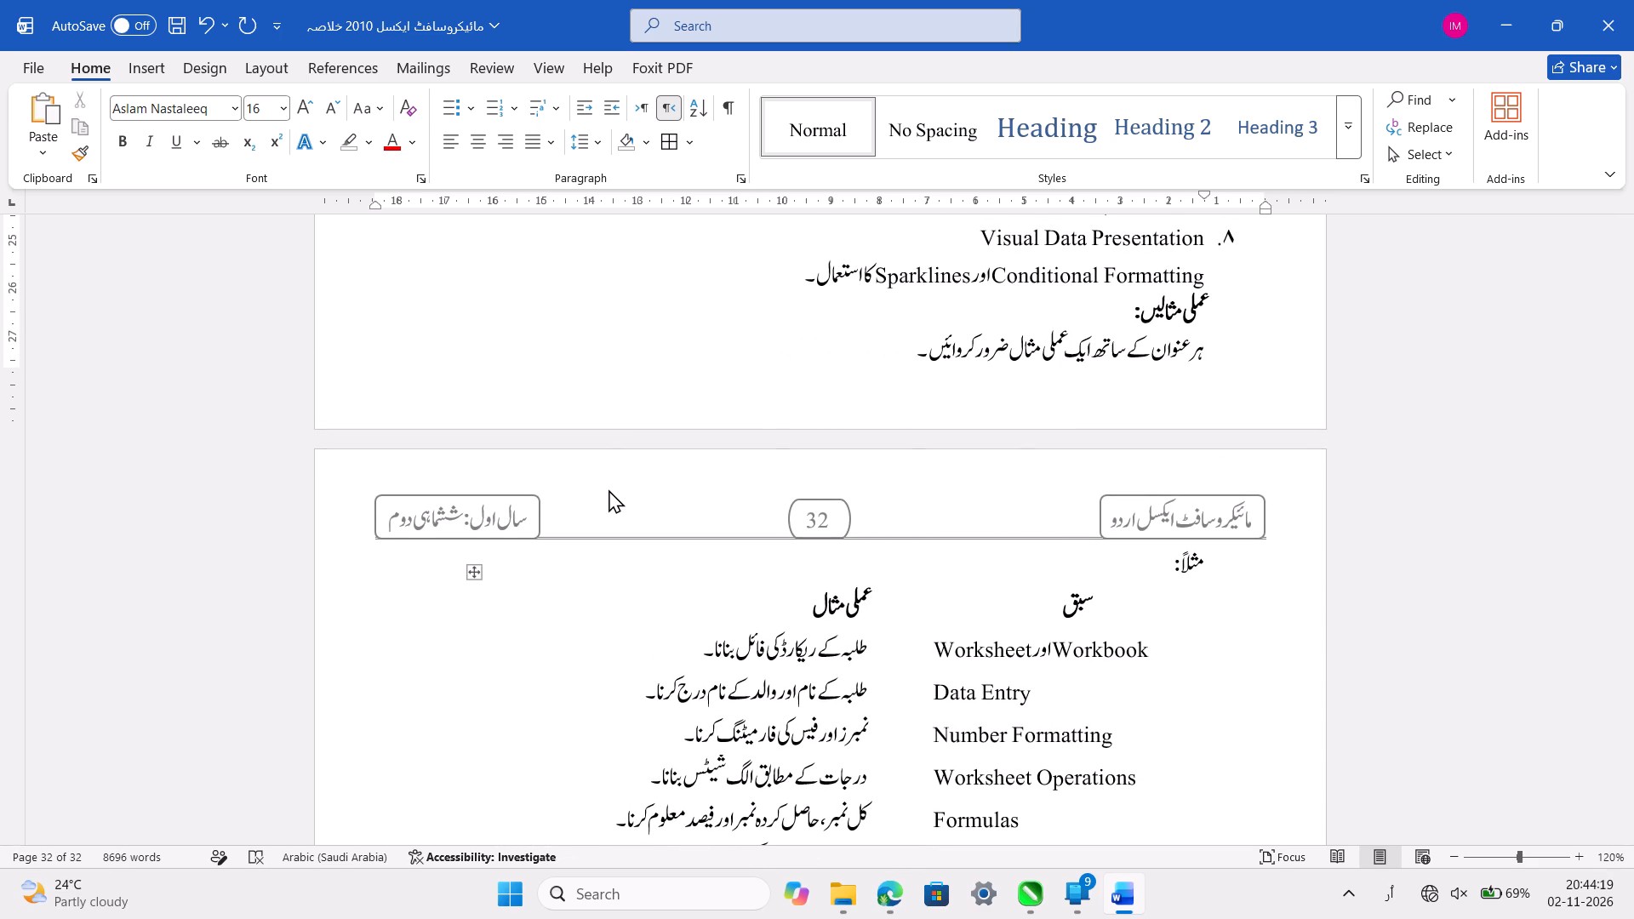
Replace the word "کروائیں" with "کریں" in the sentence below the "عملی مثالیں:" heading and save the document.
{"action": "scroll", "coordinate": [608, 489], "scroll_direction": "up", "scroll_amount": 1}
{"action": "scroll", "coordinate": [932, 470], "scroll_direction": "up", "scroll_amount": 4, "text": "ctrl"}
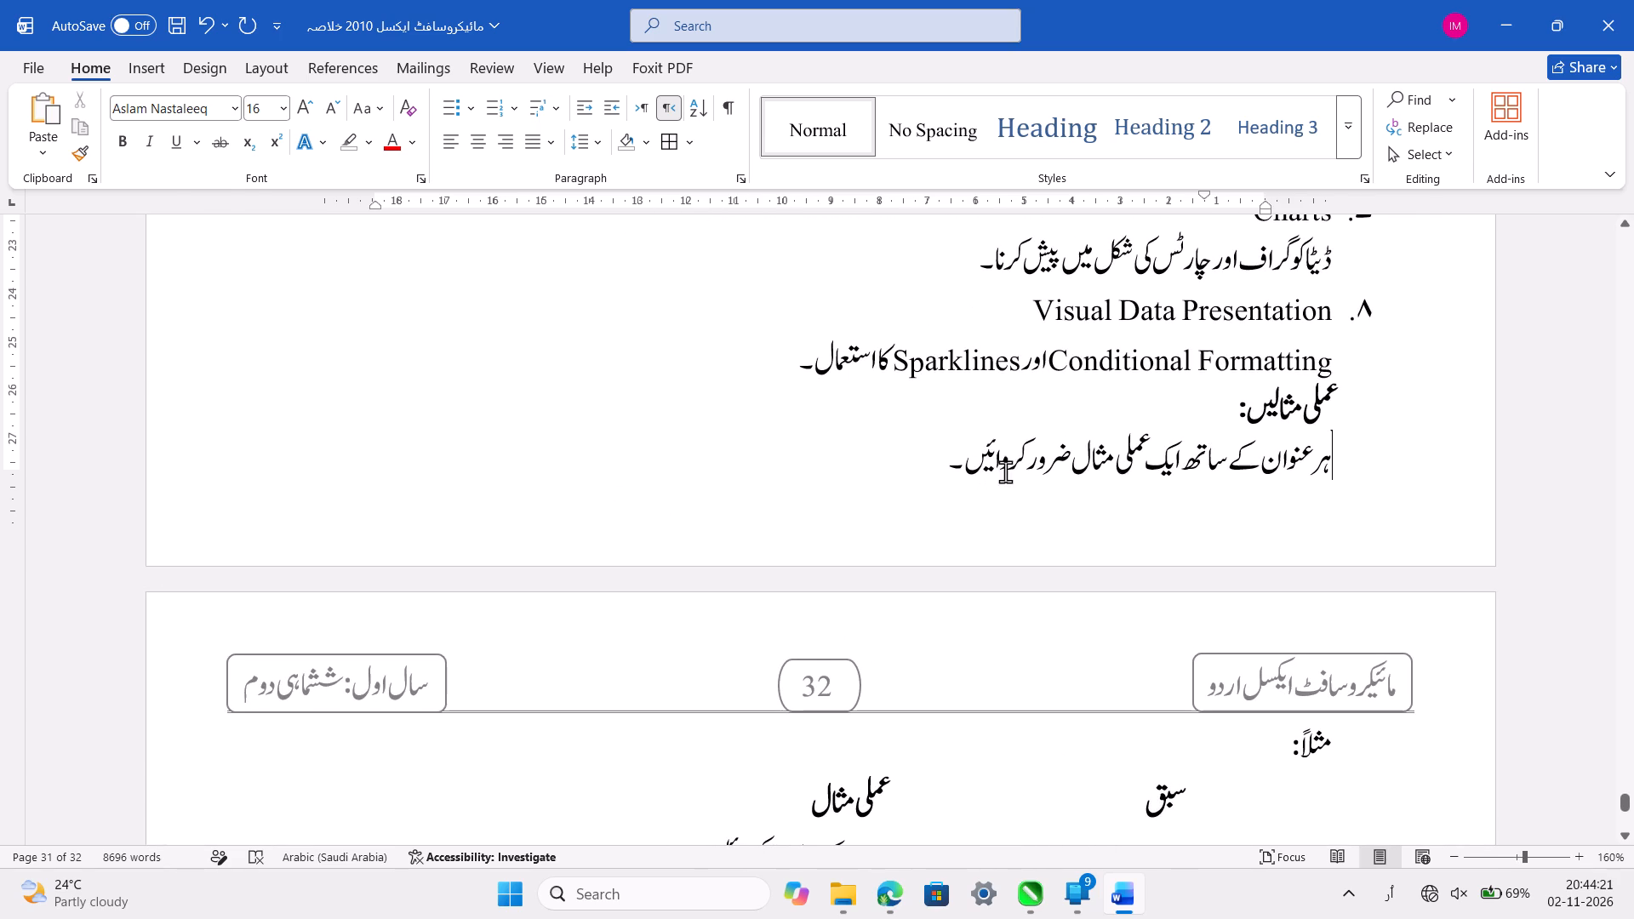
{"action": "double_click", "coordinate": [1000, 461]}
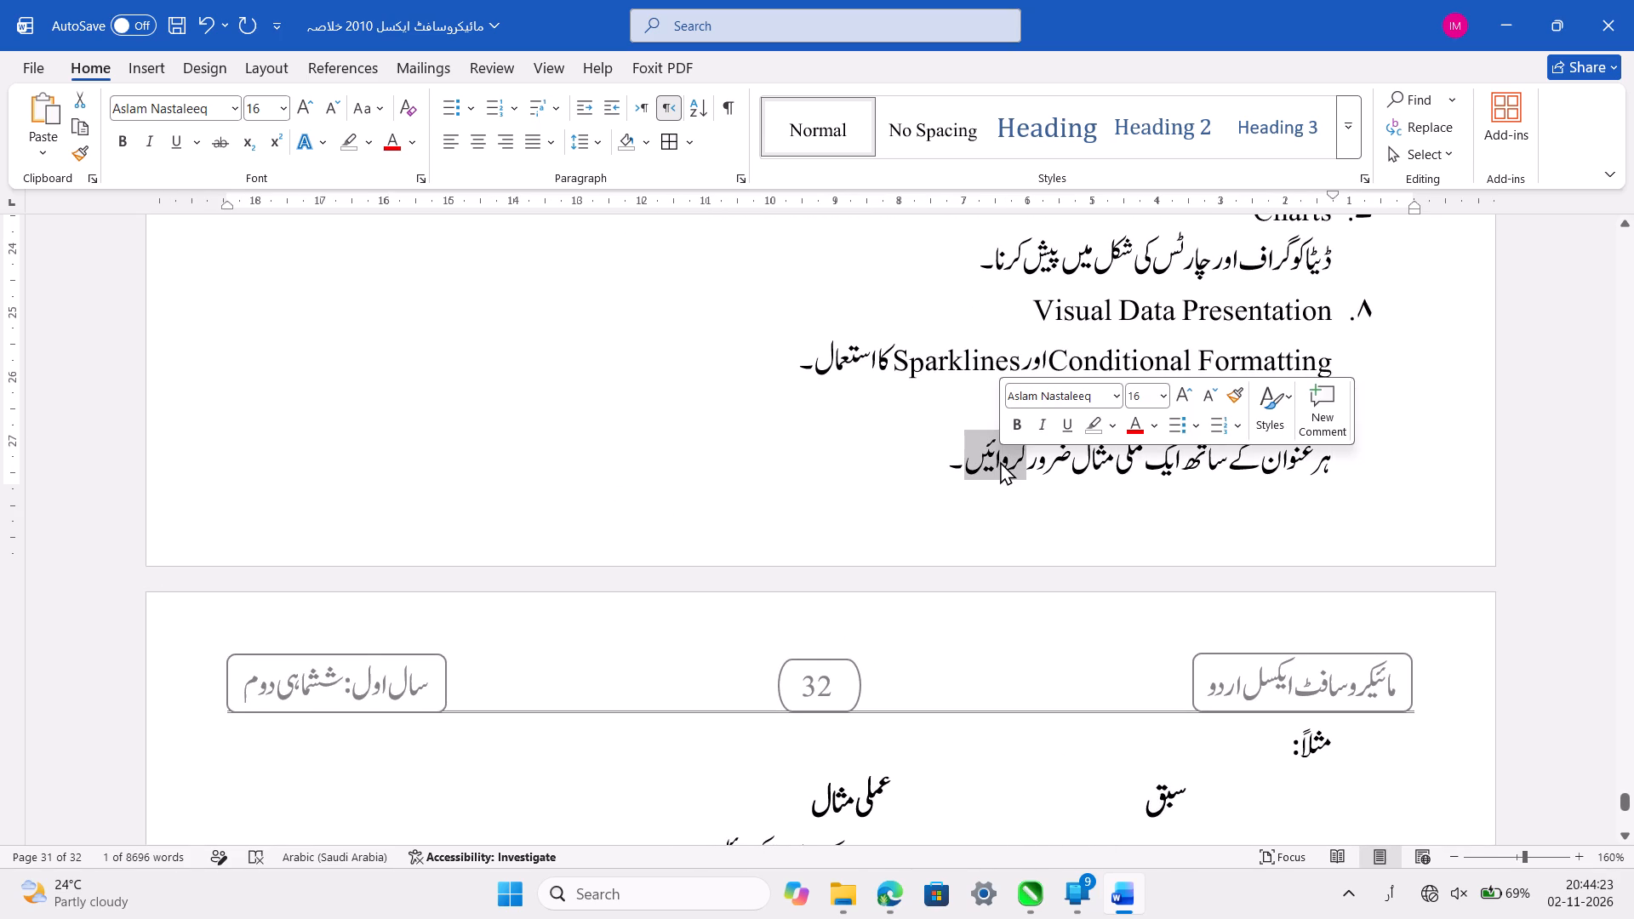
{"action": "type", "text": "کری"}
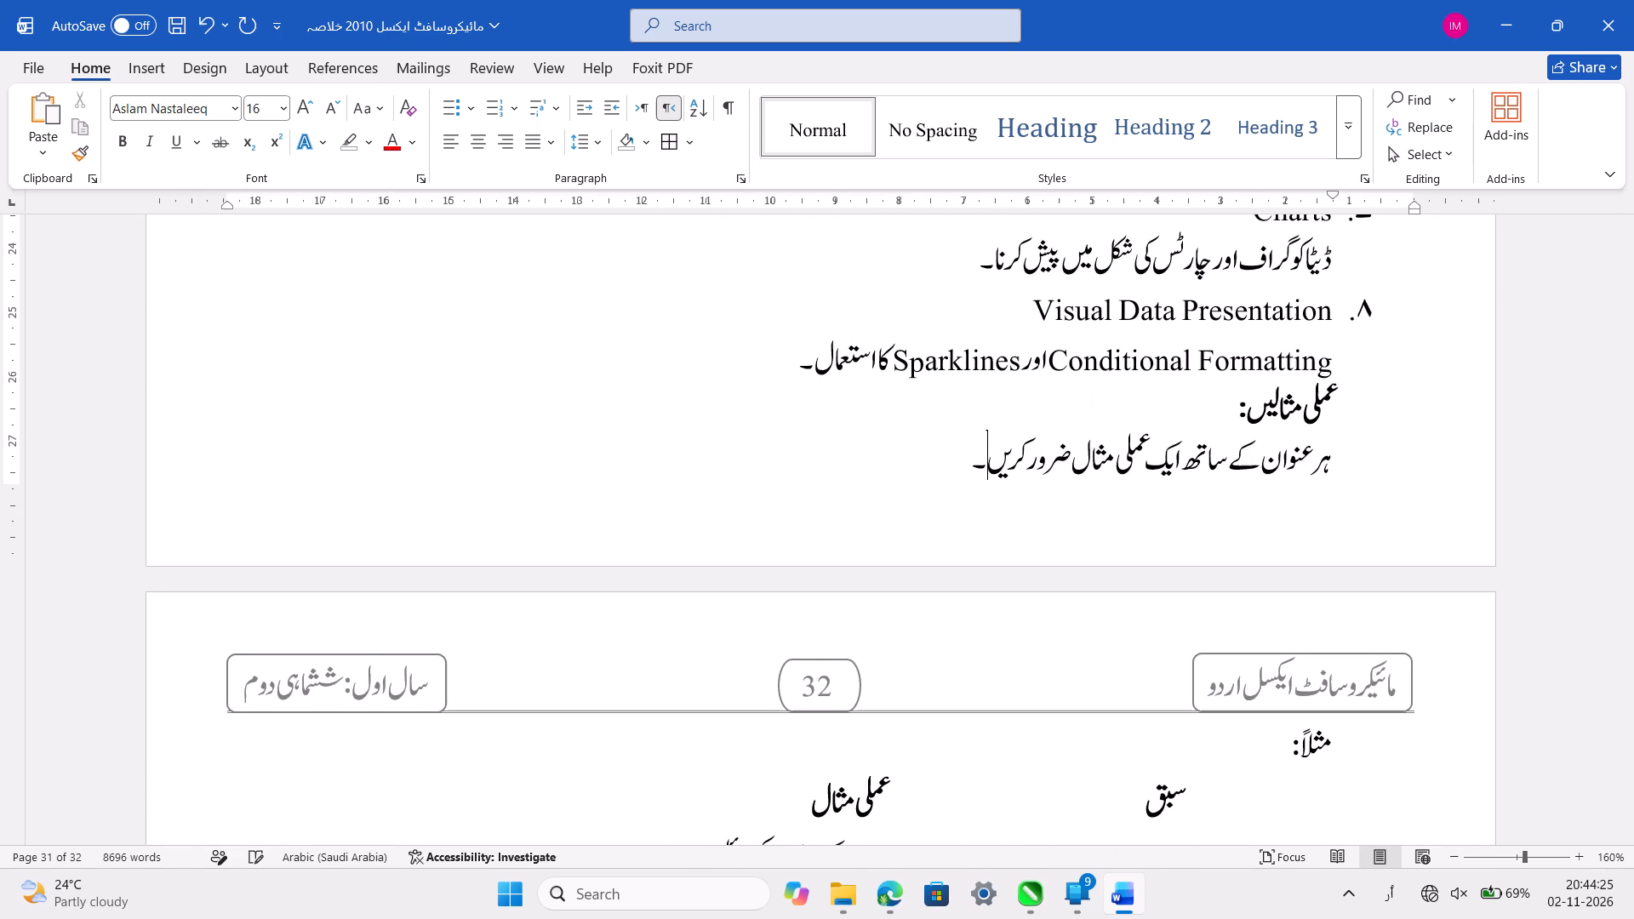
{"action": "key", "text": "ctrl+s"}
Review the document from the page 32 table back to the title and opening sections on page 1, saving it along the way.
{"action": "scroll", "coordinate": [1000, 461], "scroll_direction": "down", "scroll_amount": 4, "text": "ctrl"}
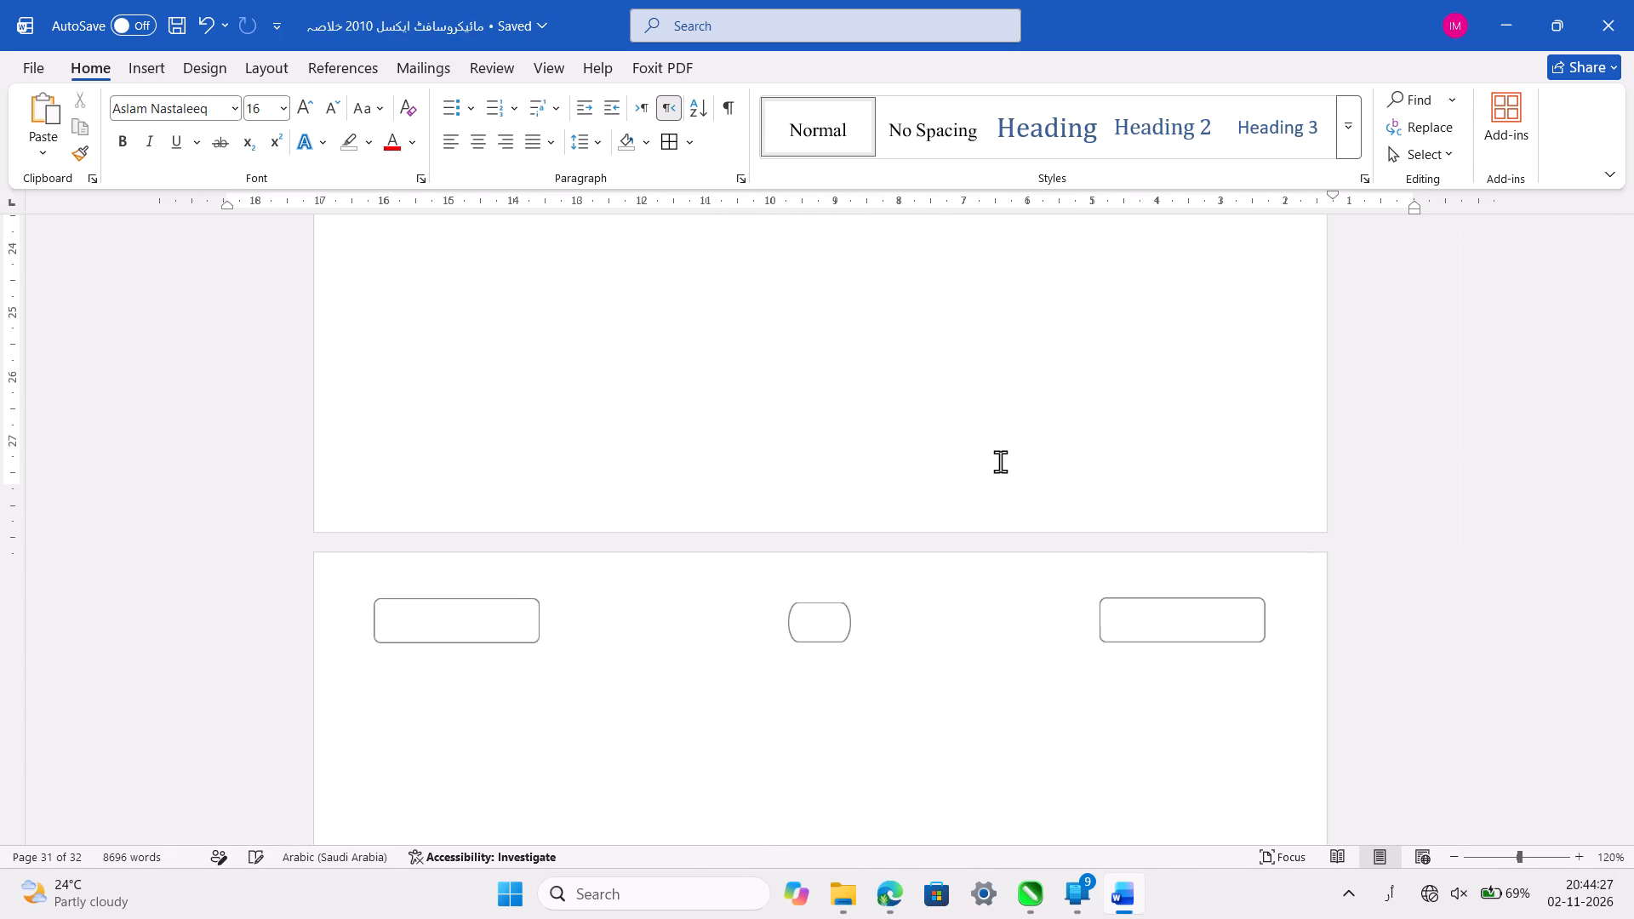
{"action": "scroll", "coordinate": [1128, 650], "scroll_direction": "down", "scroll_amount": 3}
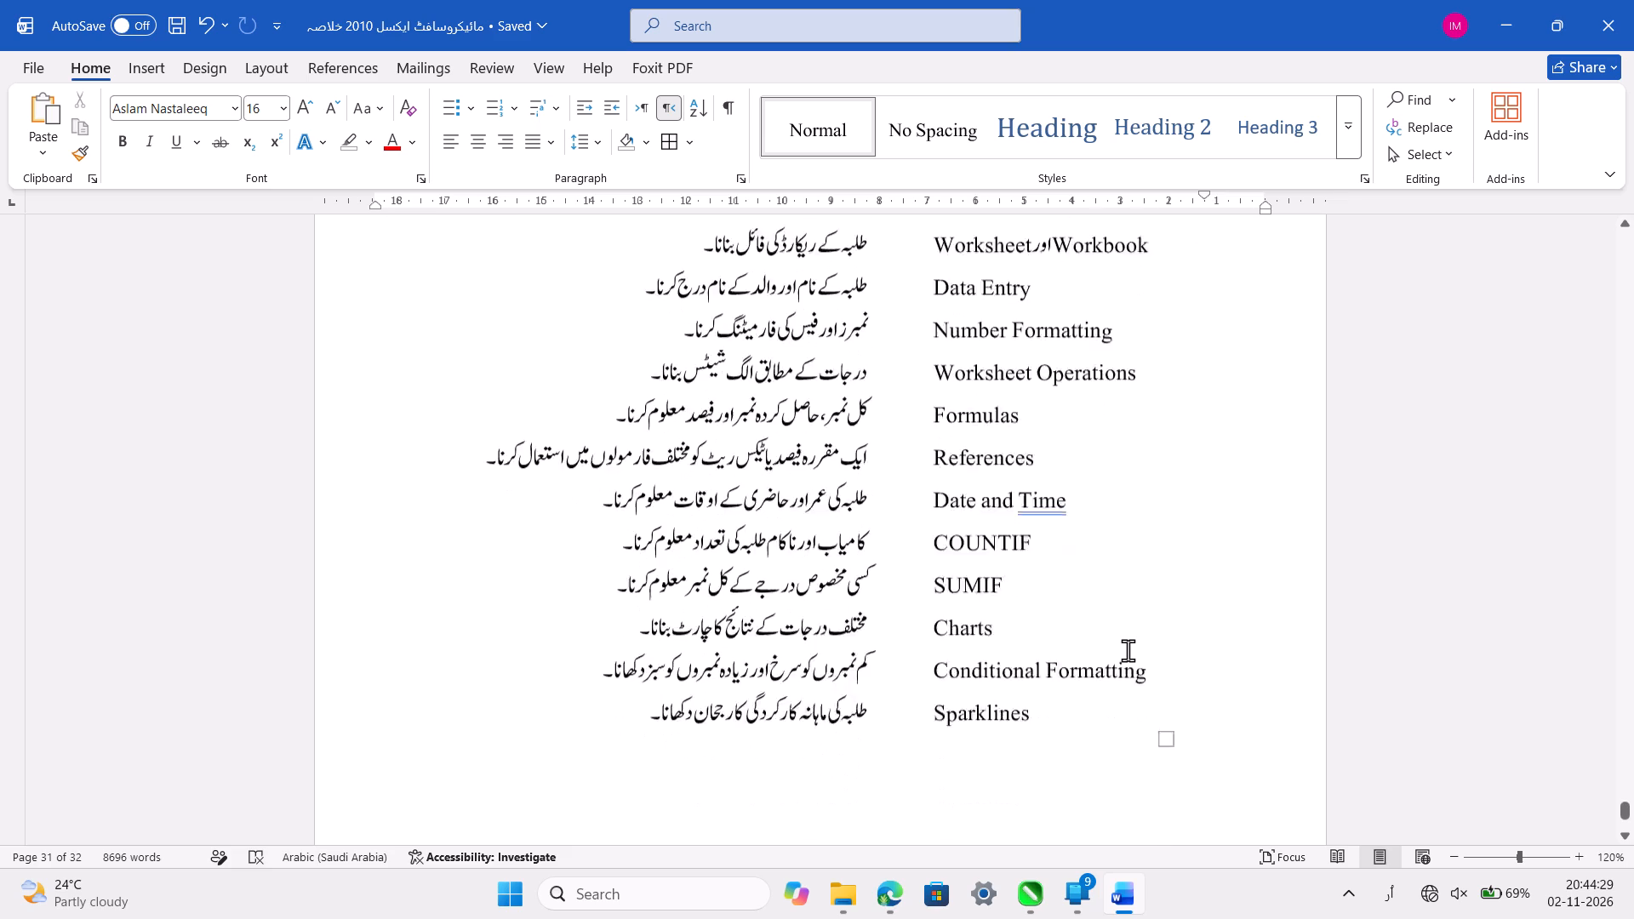
{"action": "scroll", "coordinate": [1128, 650], "scroll_direction": "down", "scroll_amount": 1}
{"action": "scroll", "coordinate": [1128, 650], "scroll_direction": "up", "scroll_amount": 8}
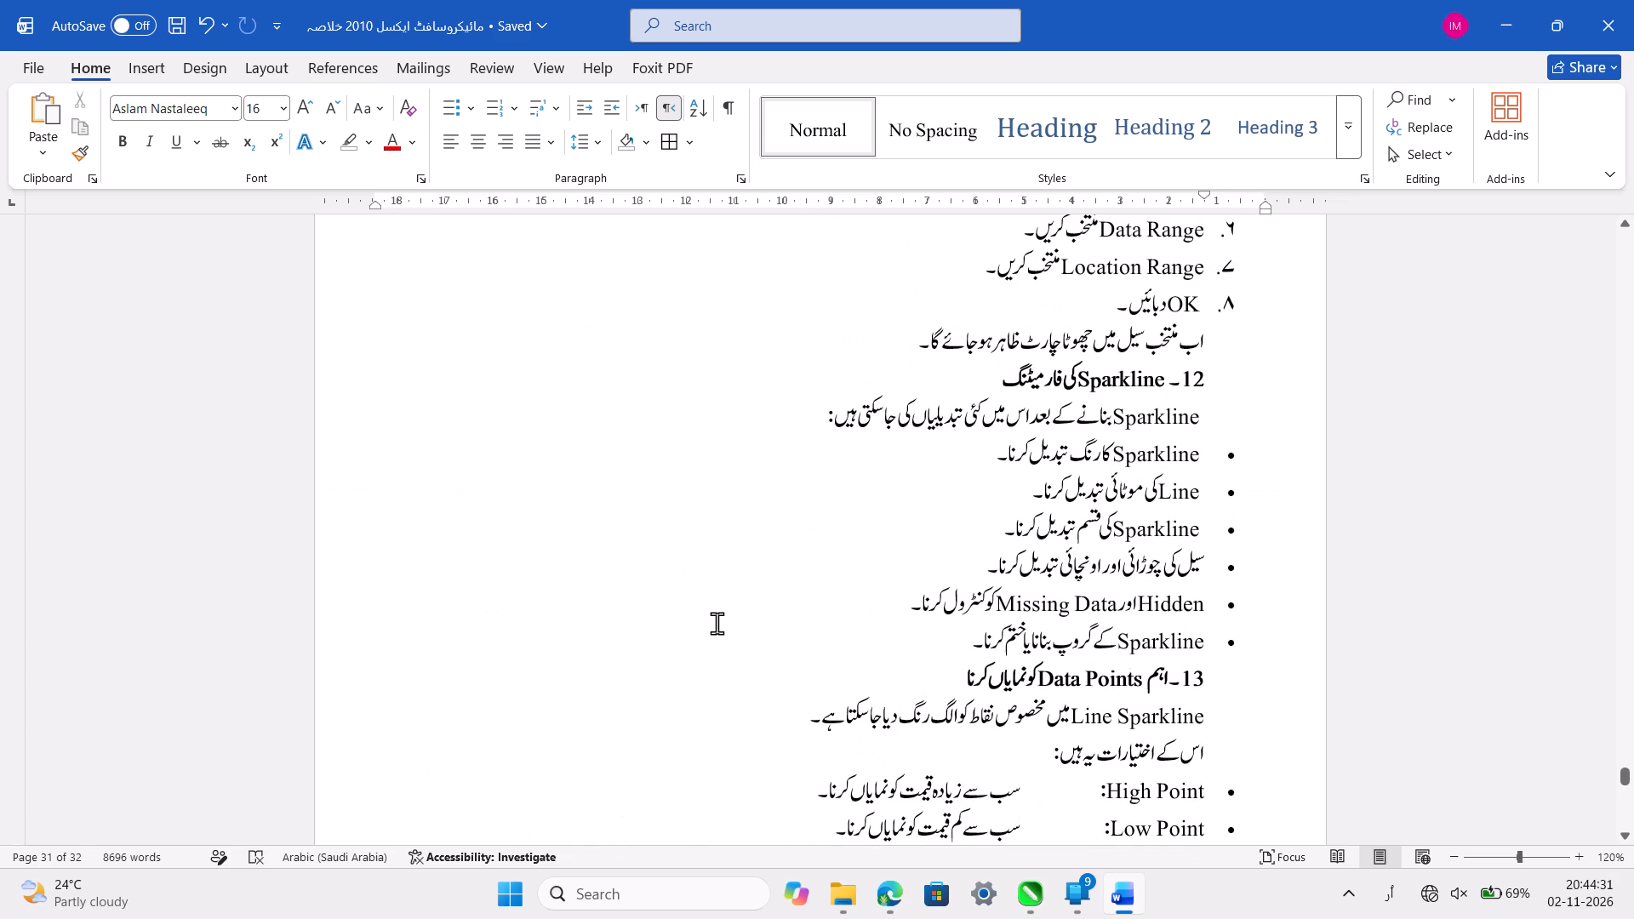
{"action": "scroll", "coordinate": [717, 623], "scroll_direction": "up", "scroll_amount": 8}
{"action": "scroll", "coordinate": [717, 623], "scroll_direction": "up", "scroll_amount": 18}
{"action": "scroll", "coordinate": [717, 623], "scroll_direction": "up", "scroll_amount": 14}
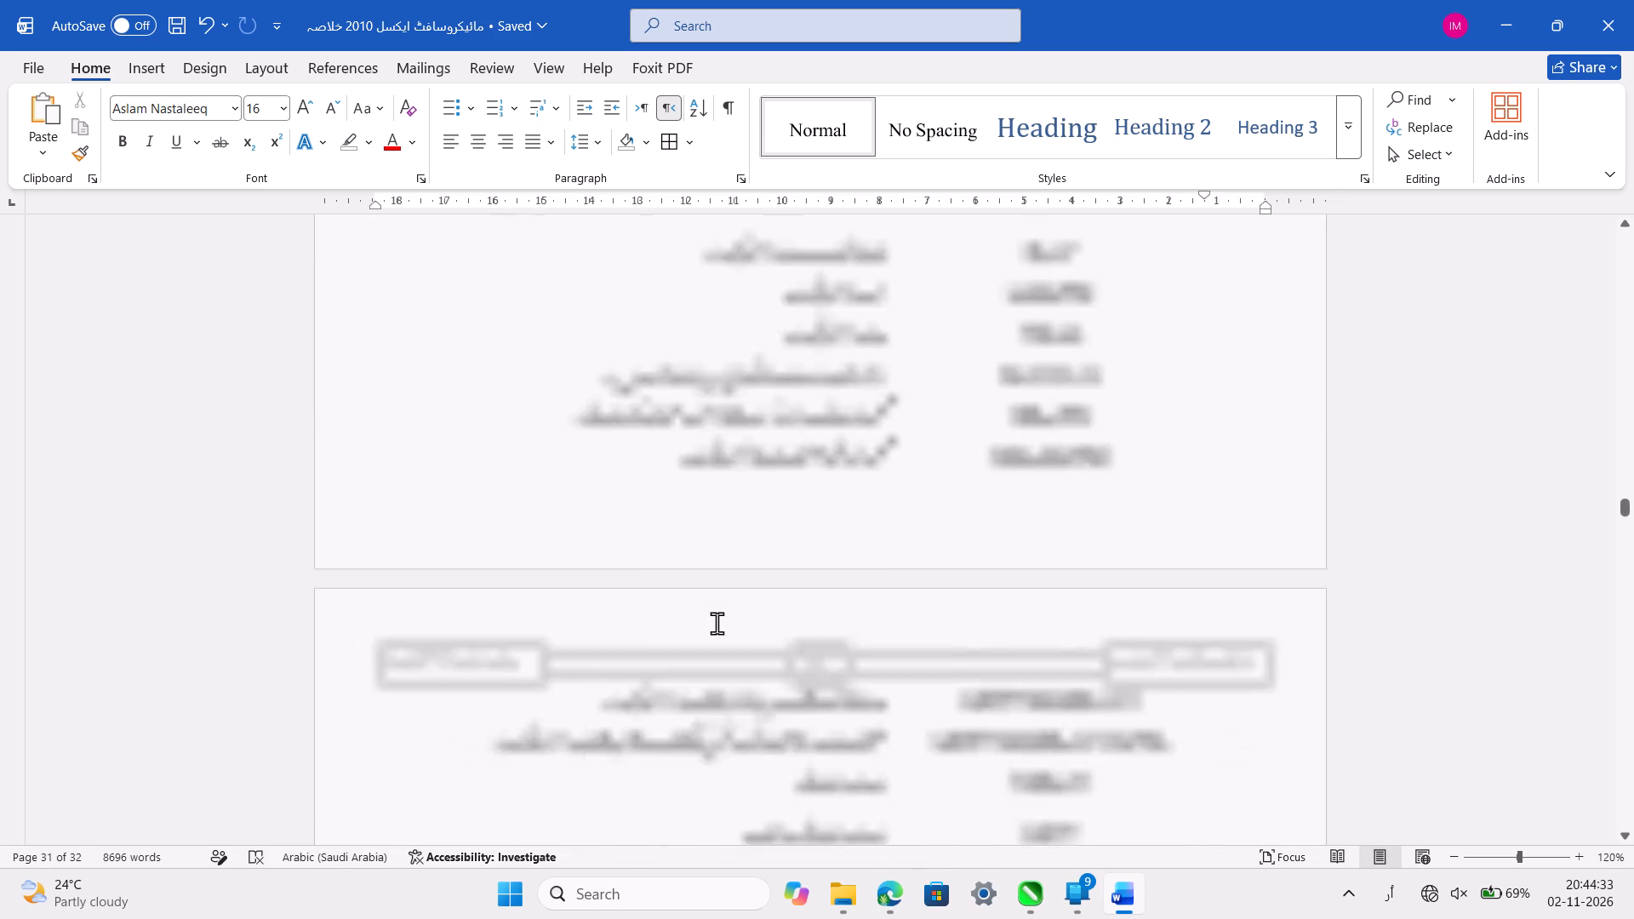
{"action": "scroll", "coordinate": [717, 623], "scroll_direction": "up", "scroll_amount": 11}
{"action": "scroll", "coordinate": [717, 623], "scroll_direction": "up", "scroll_amount": 10}
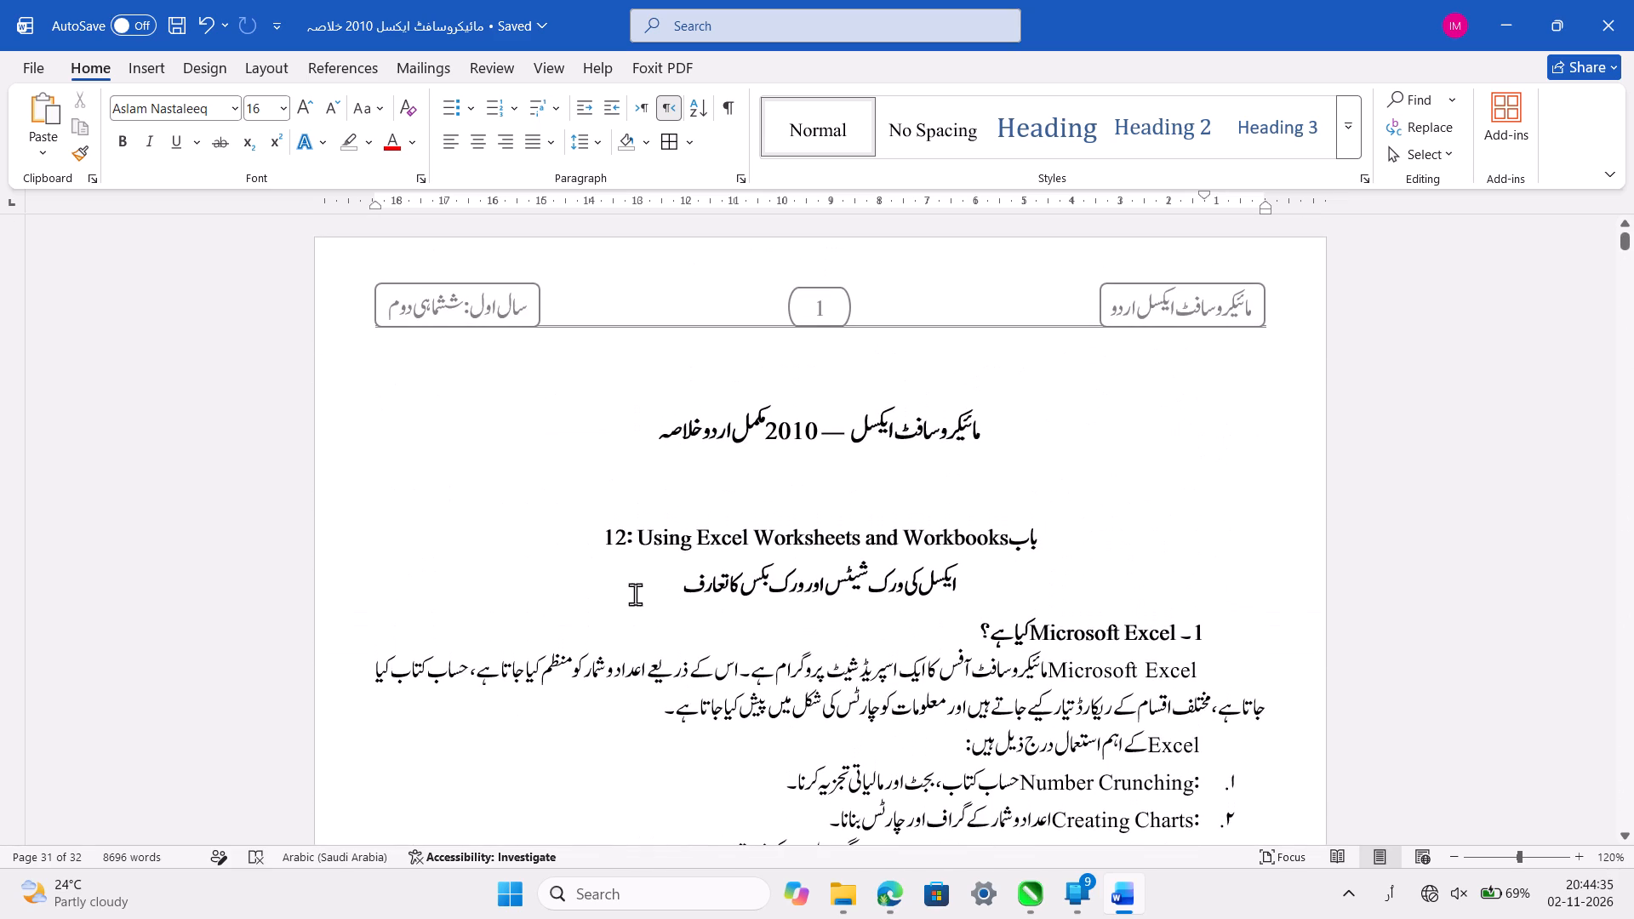
{"action": "key", "text": "ctrl+s"}
{"action": "scroll", "coordinate": [798, 505], "scroll_direction": "down", "scroll_amount": 2}
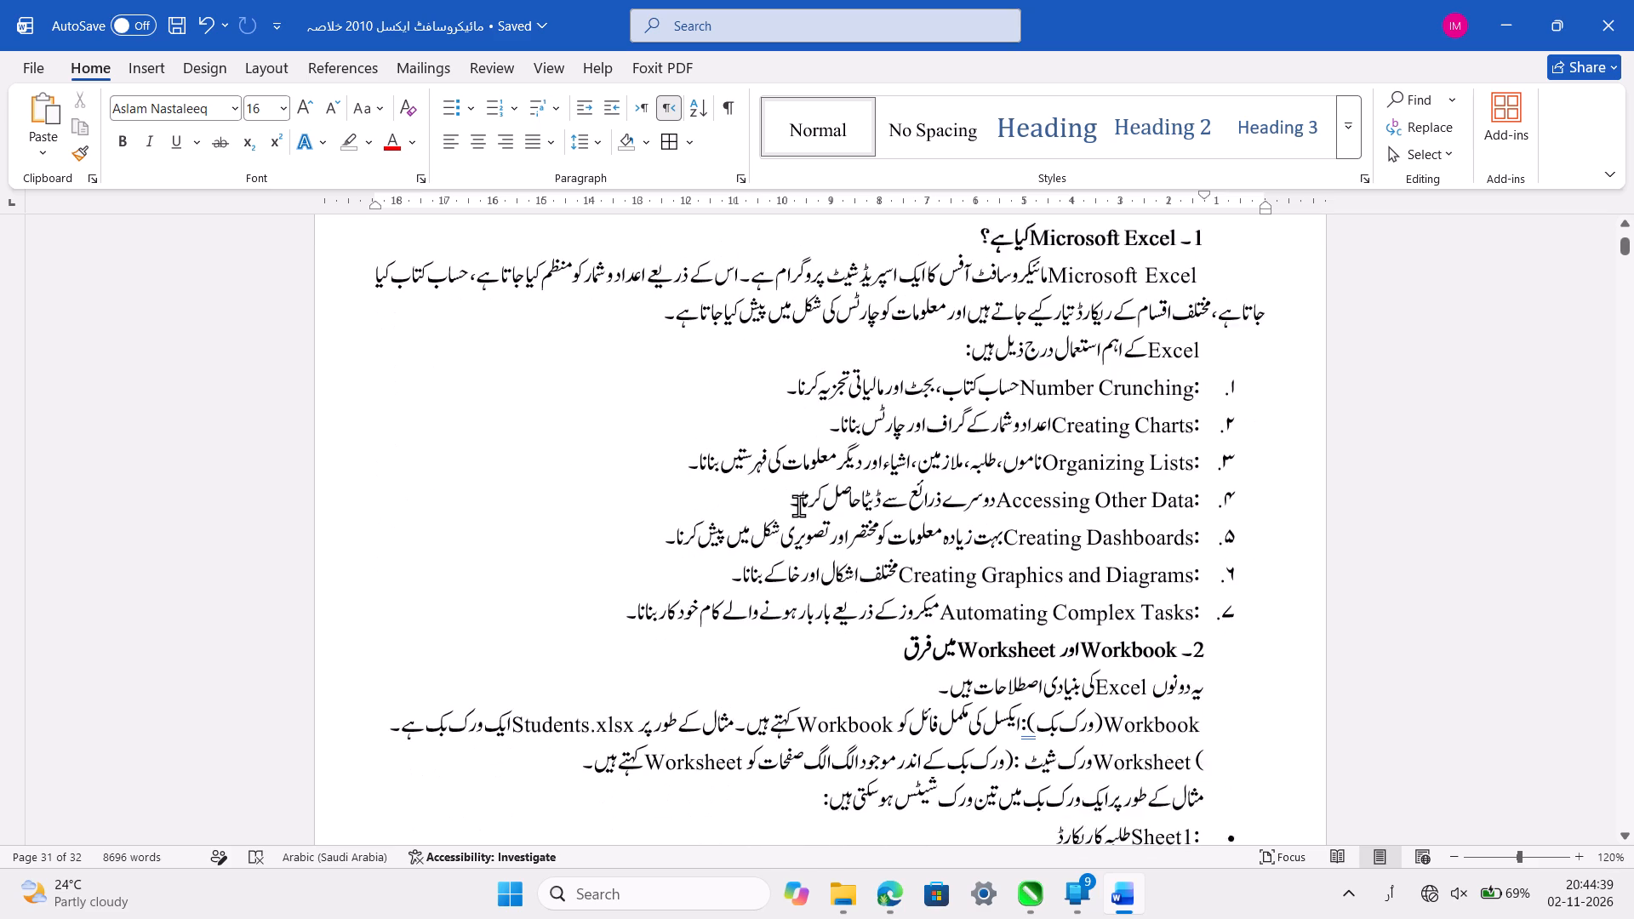
{"action": "scroll", "coordinate": [798, 505], "scroll_direction": "up", "scroll_amount": 7}
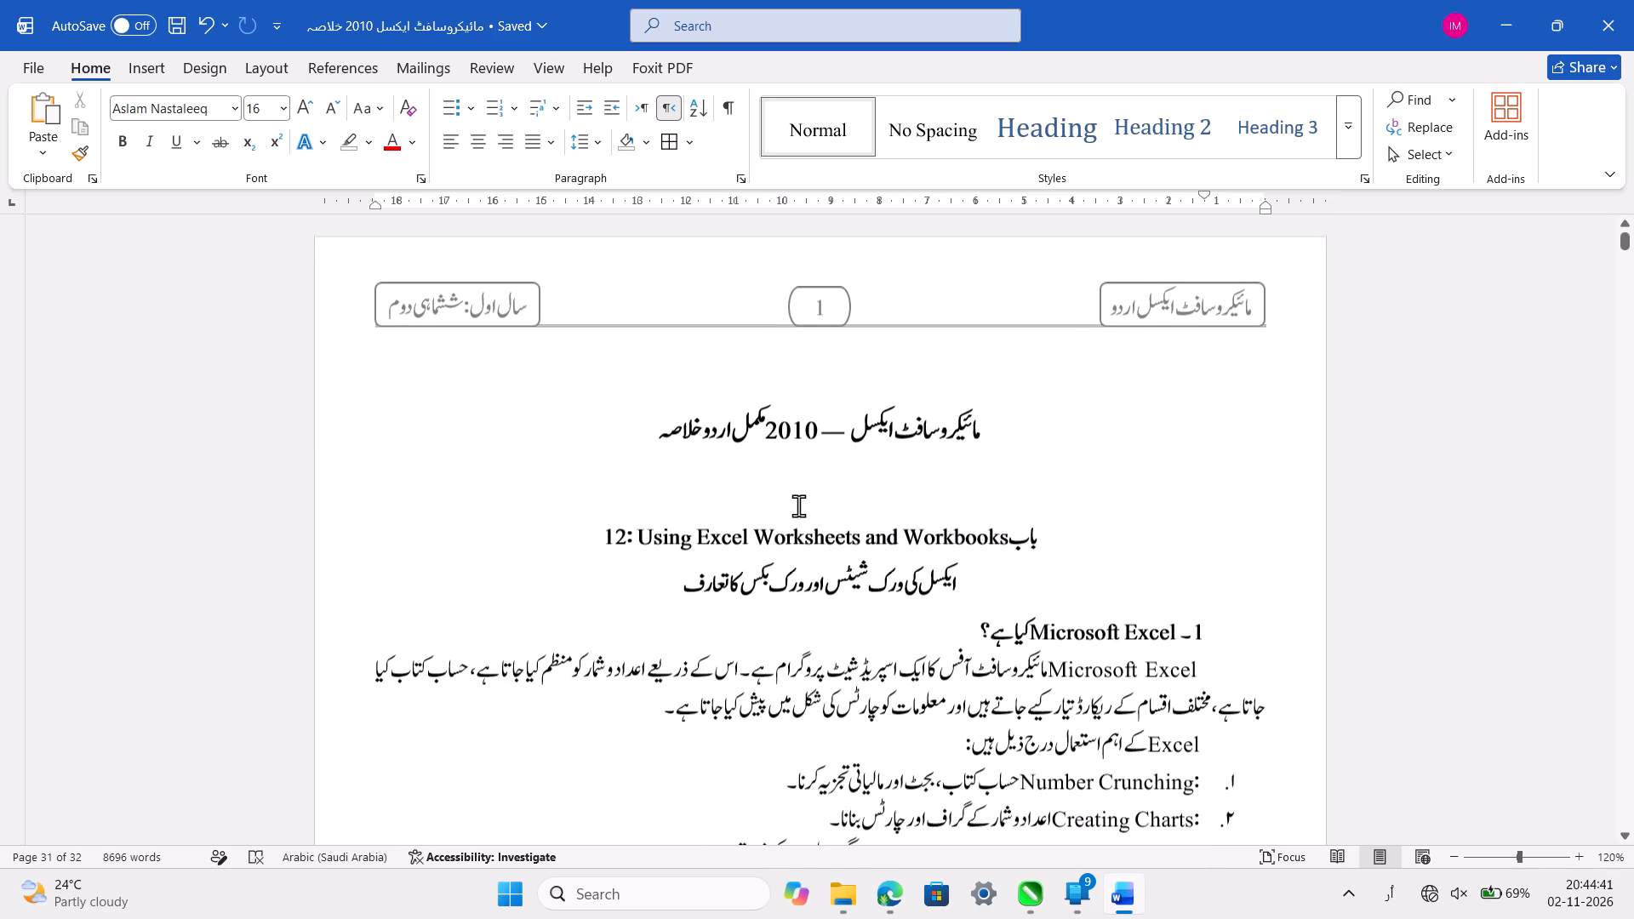
{"action": "scroll", "coordinate": [585, 446], "scroll_direction": "down", "scroll_amount": 1}
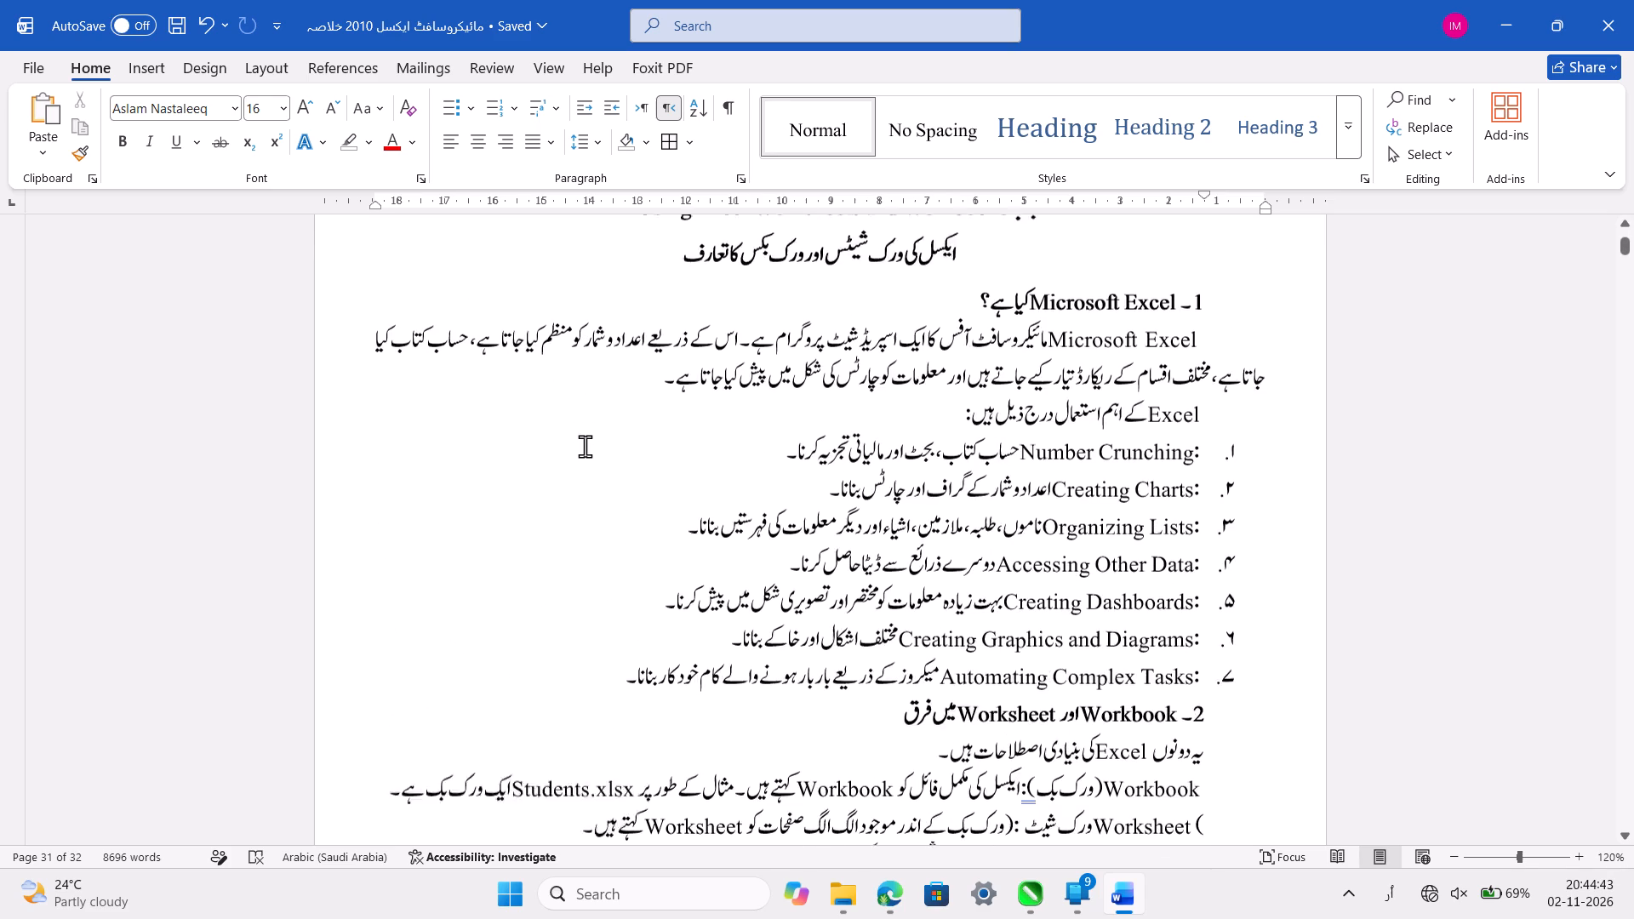
Look over the title, first chapter heading and opening tables on pages 1 to 3.
{"action": "scroll", "coordinate": [585, 446], "scroll_direction": "down", "scroll_amount": 1}
{"action": "scroll", "coordinate": [585, 446], "scroll_direction": "down", "scroll_amount": 8, "text": "ctrl"}
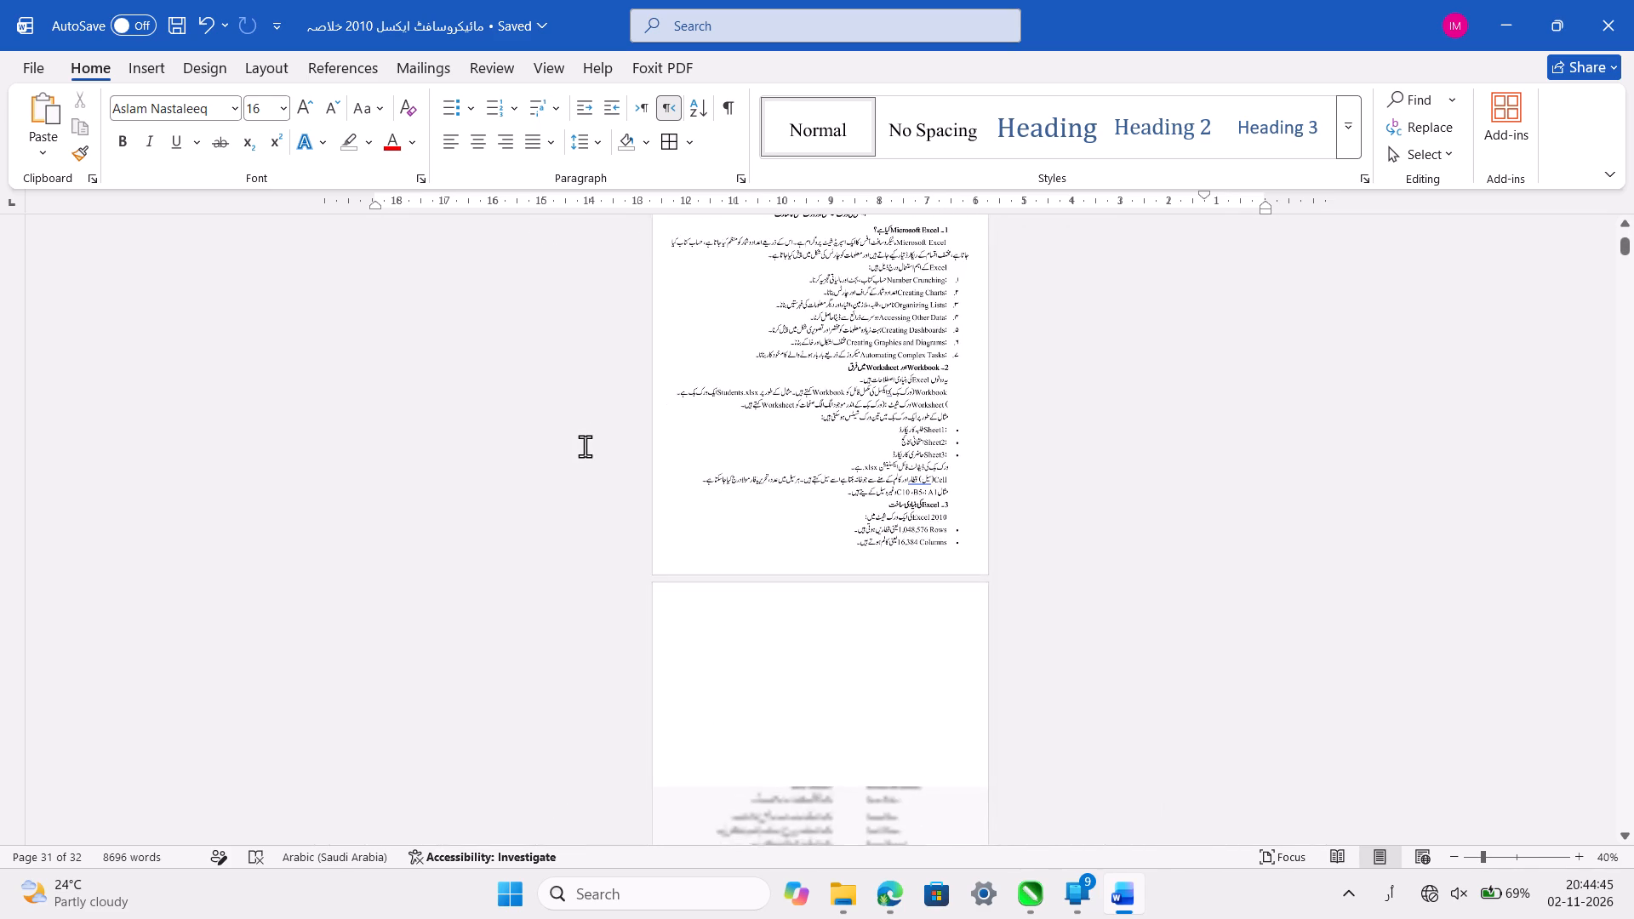
{"action": "scroll", "coordinate": [756, 448], "scroll_direction": "up", "scroll_amount": 5, "text": "ctrl"}
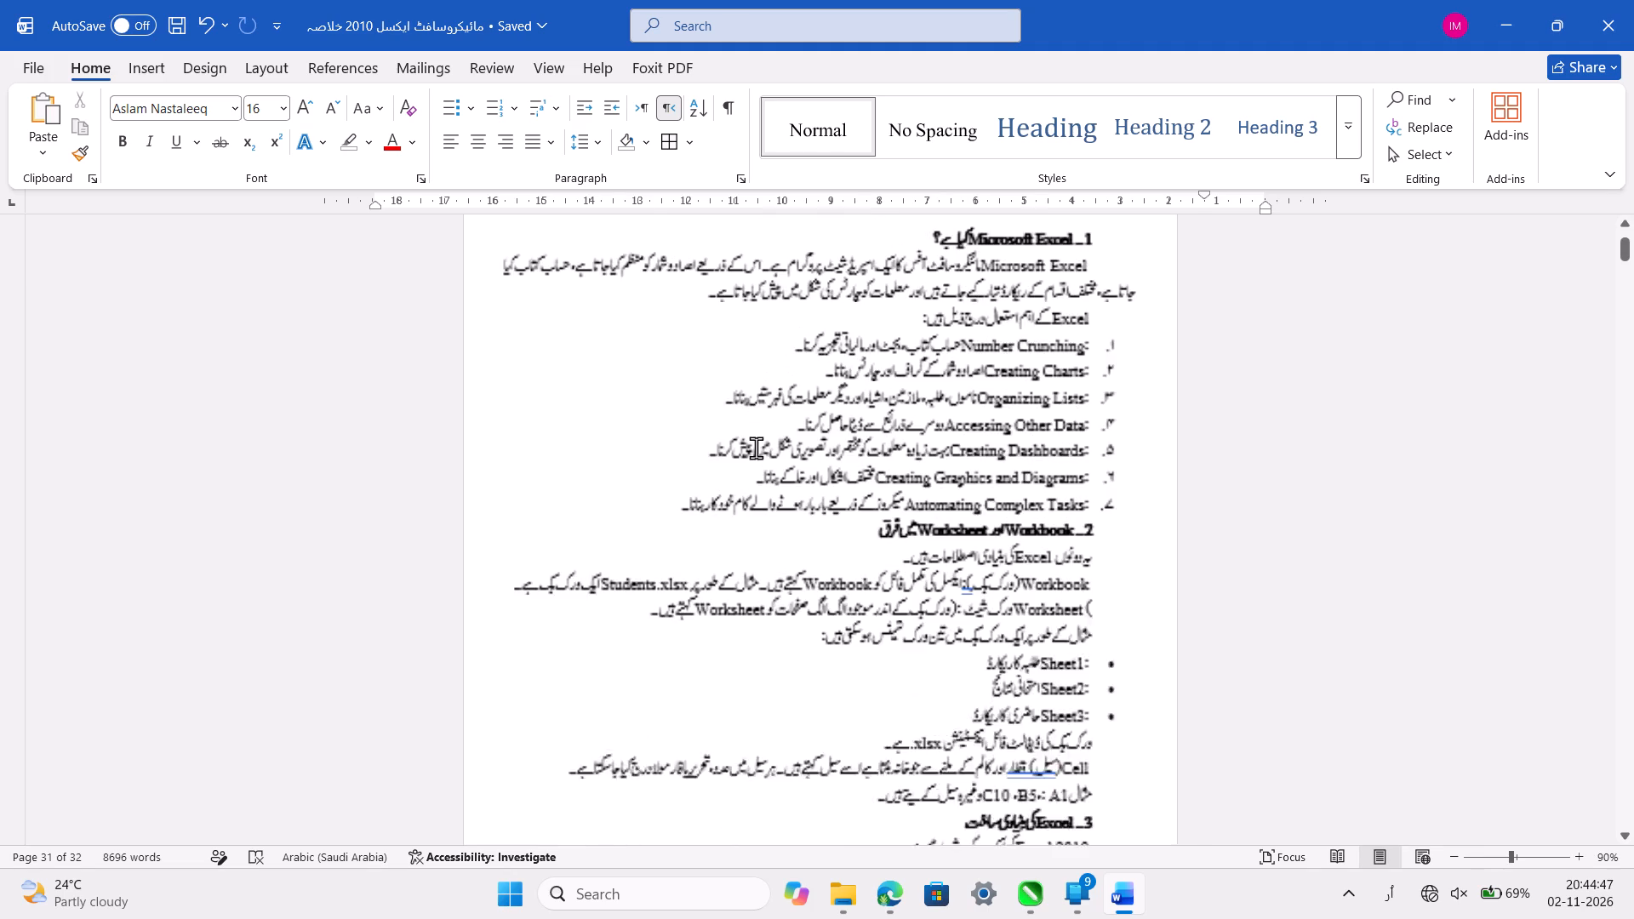
{"action": "scroll", "coordinate": [756, 448], "scroll_direction": "up", "scroll_amount": 13}
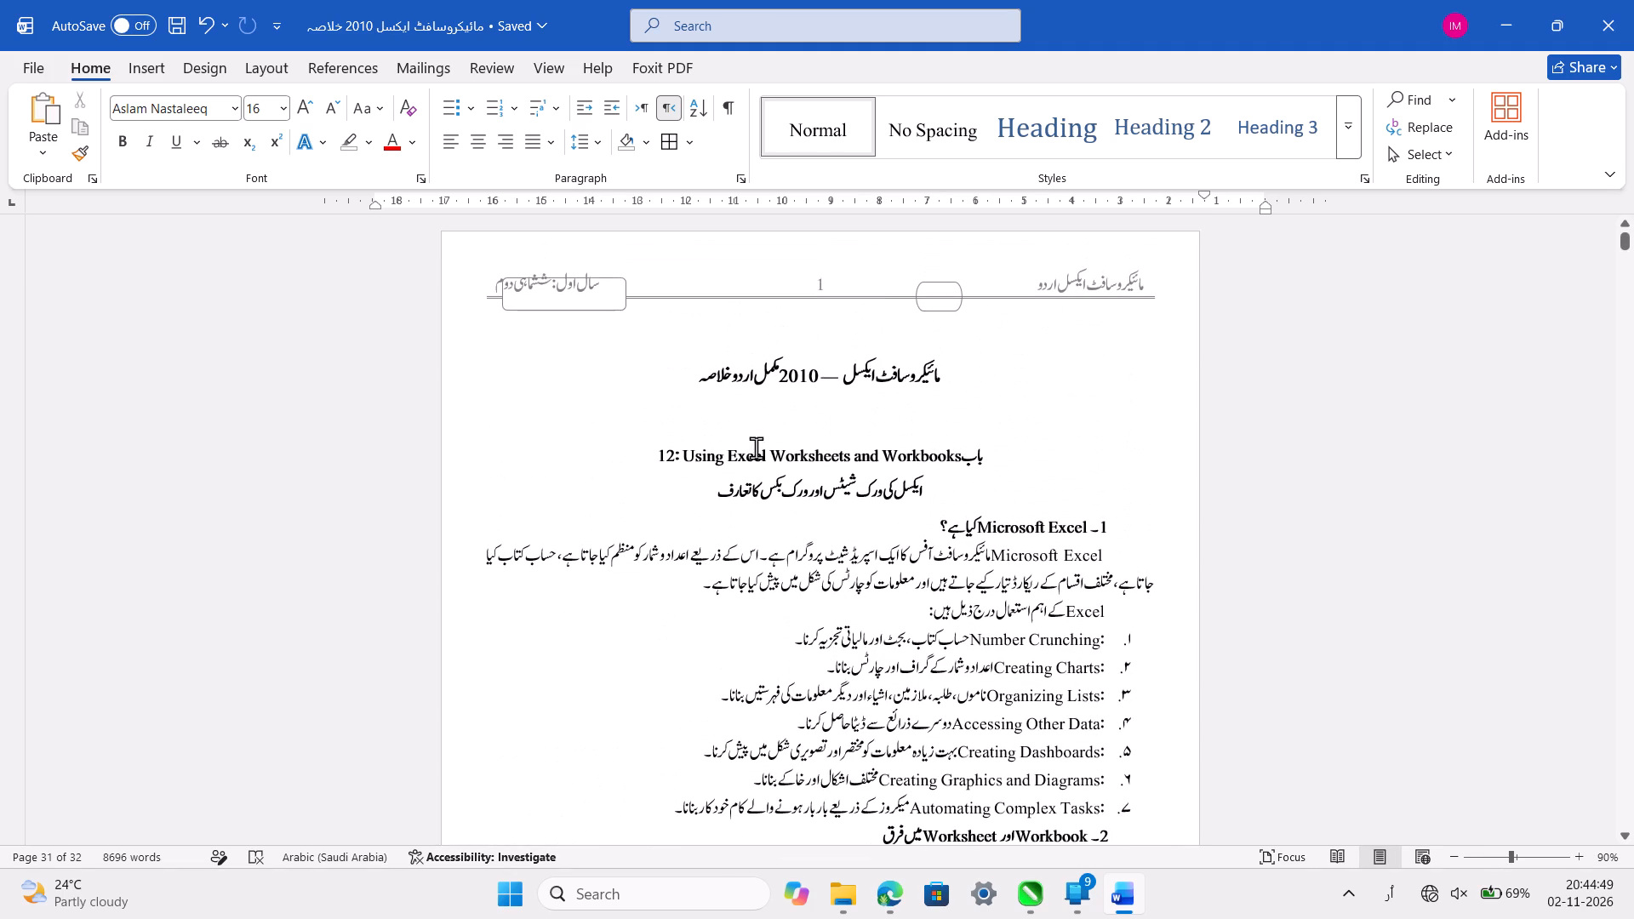
{"action": "scroll", "coordinate": [883, 277], "scroll_direction": "up", "scroll_amount": 3, "text": "ctrl"}
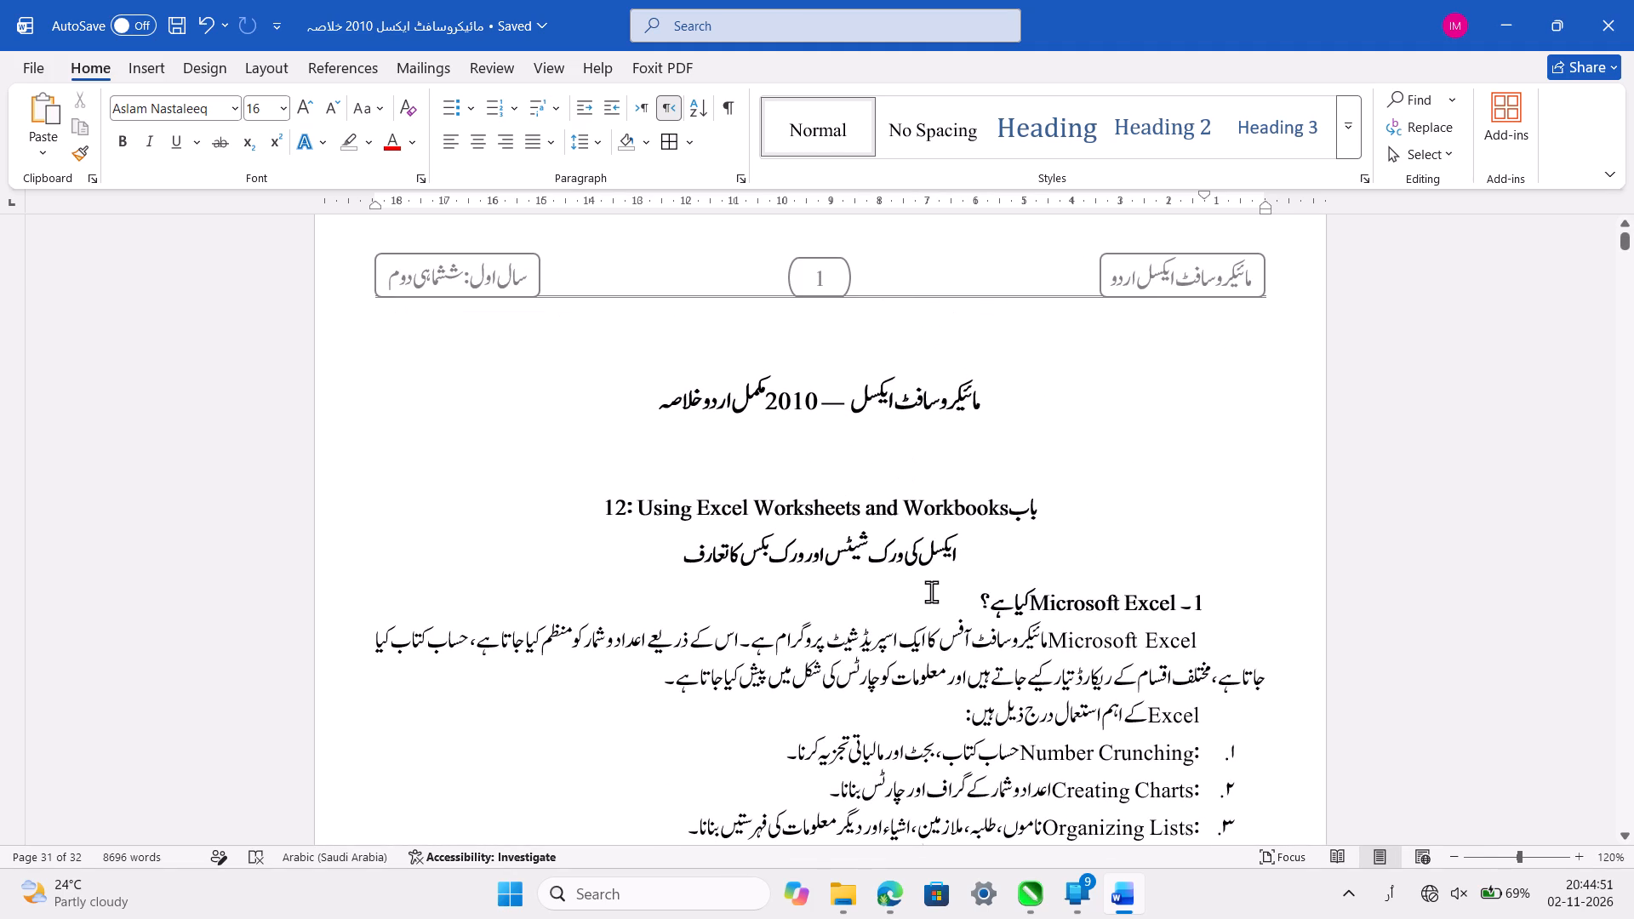
{"action": "scroll", "coordinate": [931, 591], "scroll_direction": "down", "scroll_amount": 6}
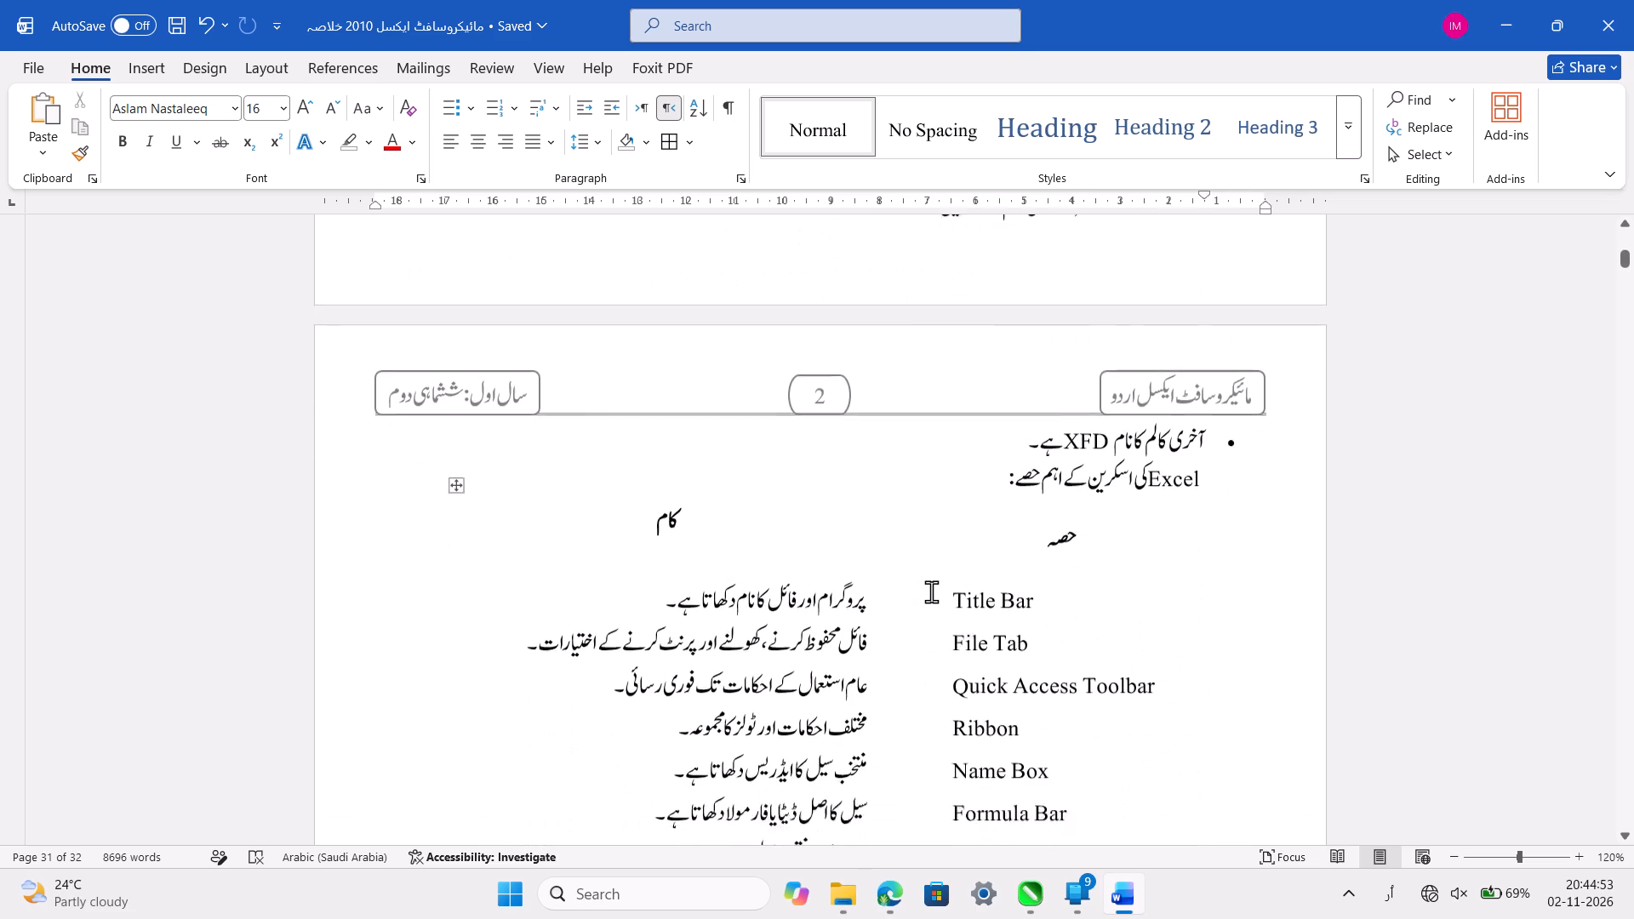
{"action": "scroll", "coordinate": [931, 591], "scroll_direction": "down", "scroll_amount": 3}
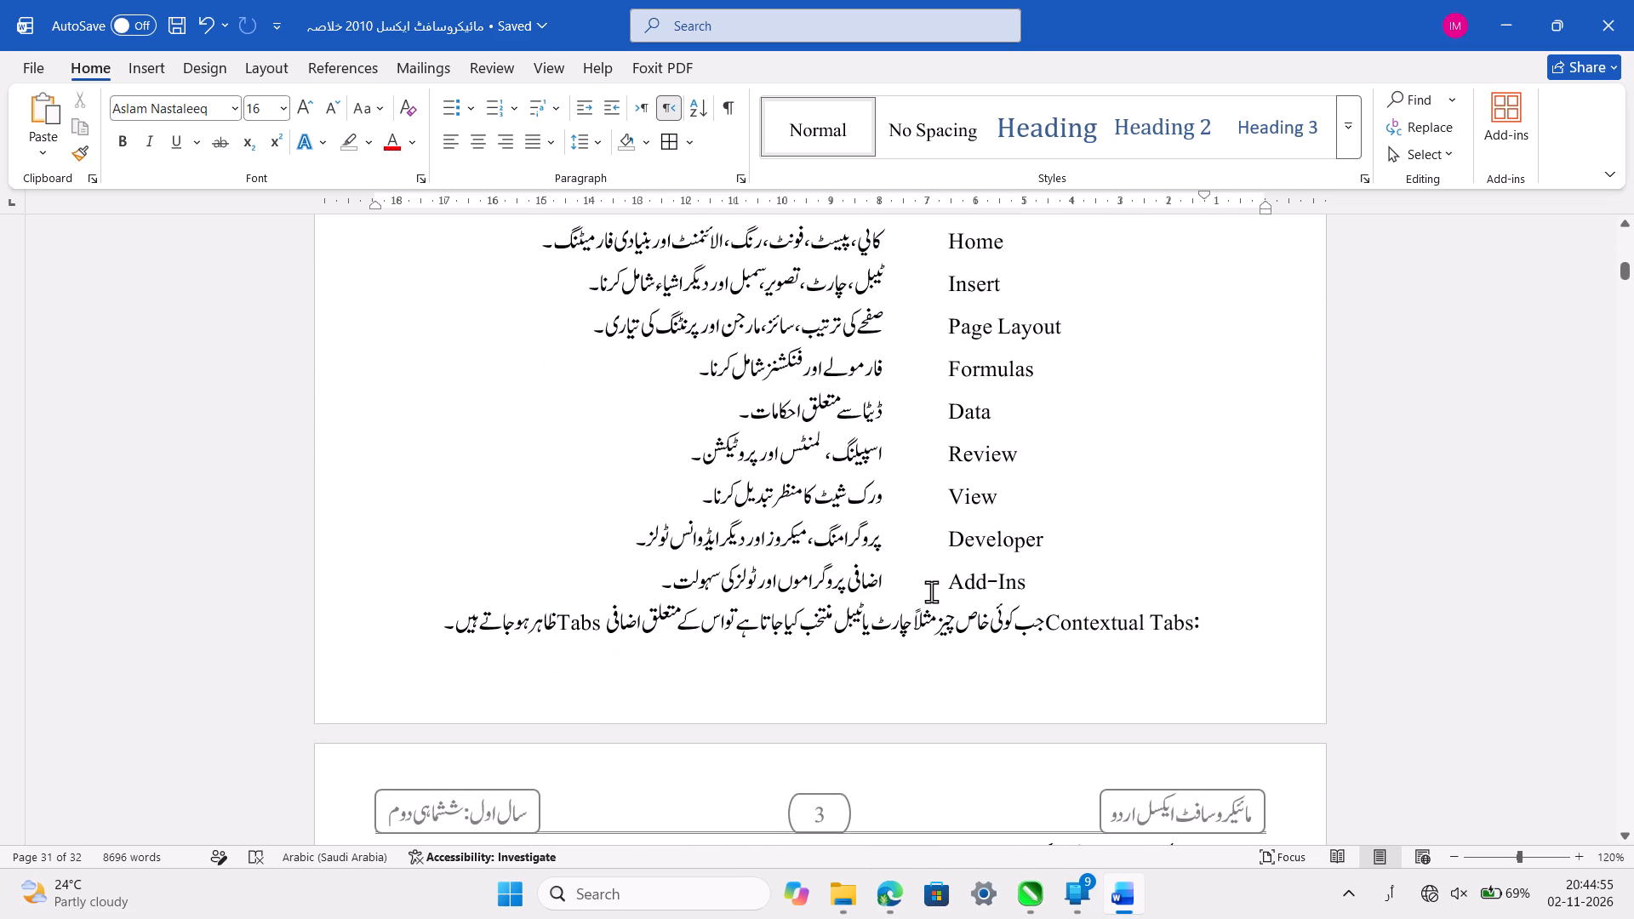
{"action": "scroll", "coordinate": [931, 591], "scroll_direction": "up", "scroll_amount": 18}
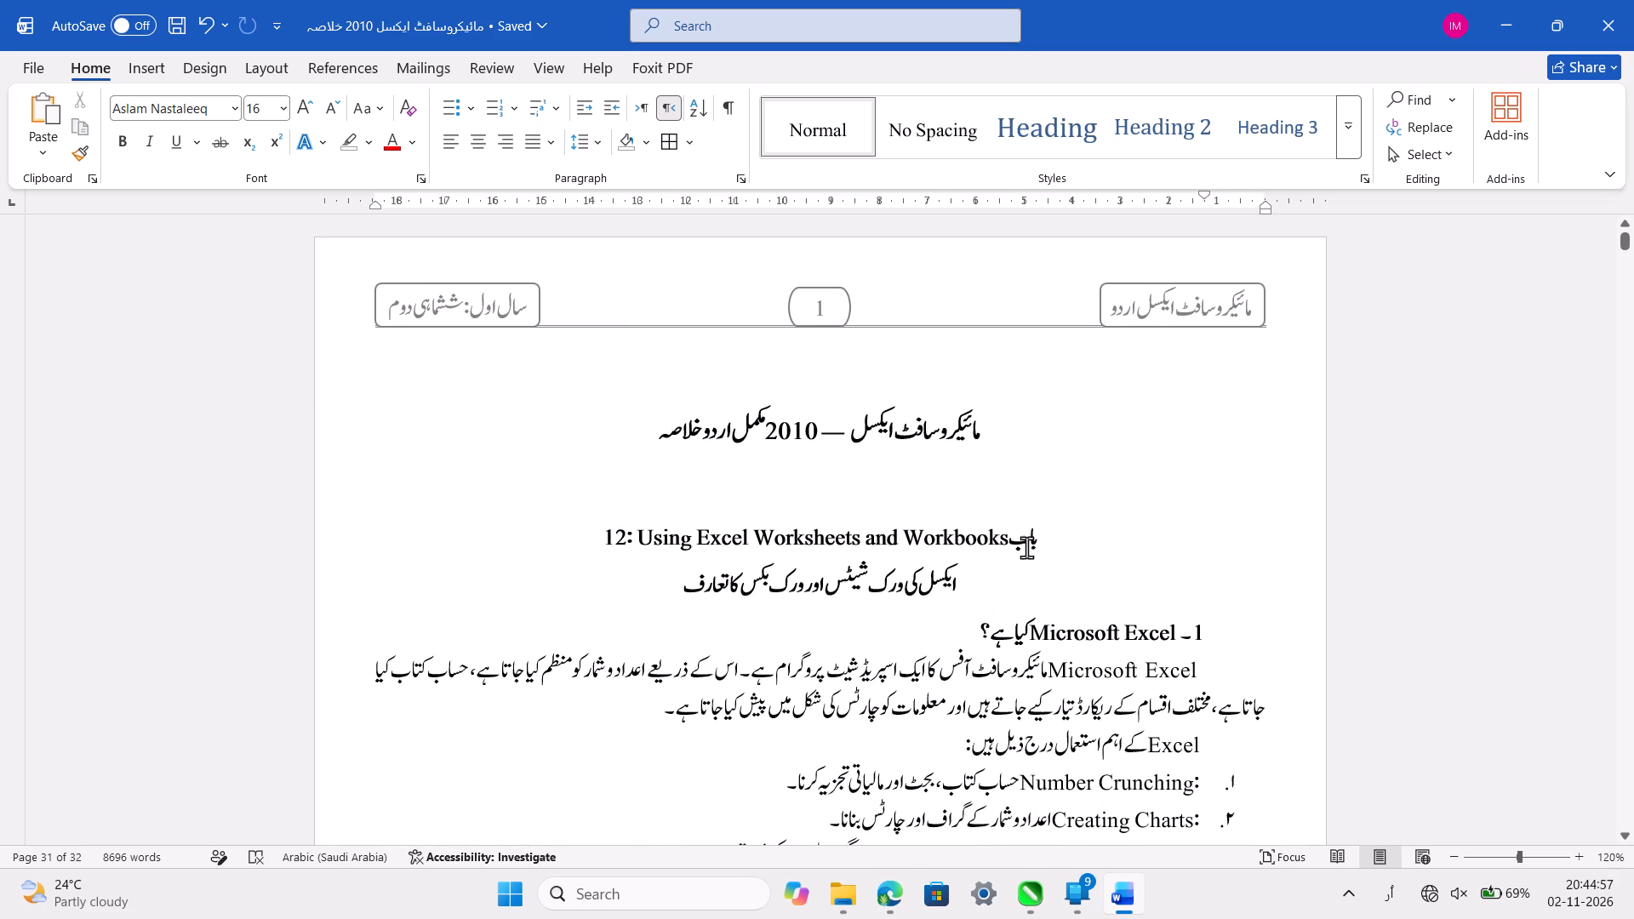
Delete the chapter number 12 from the "Using Excel Worksheets and Workbooks" heading on page 1, keeping the word "باب" intact.
{"action": "double_click", "coordinate": [620, 536]}
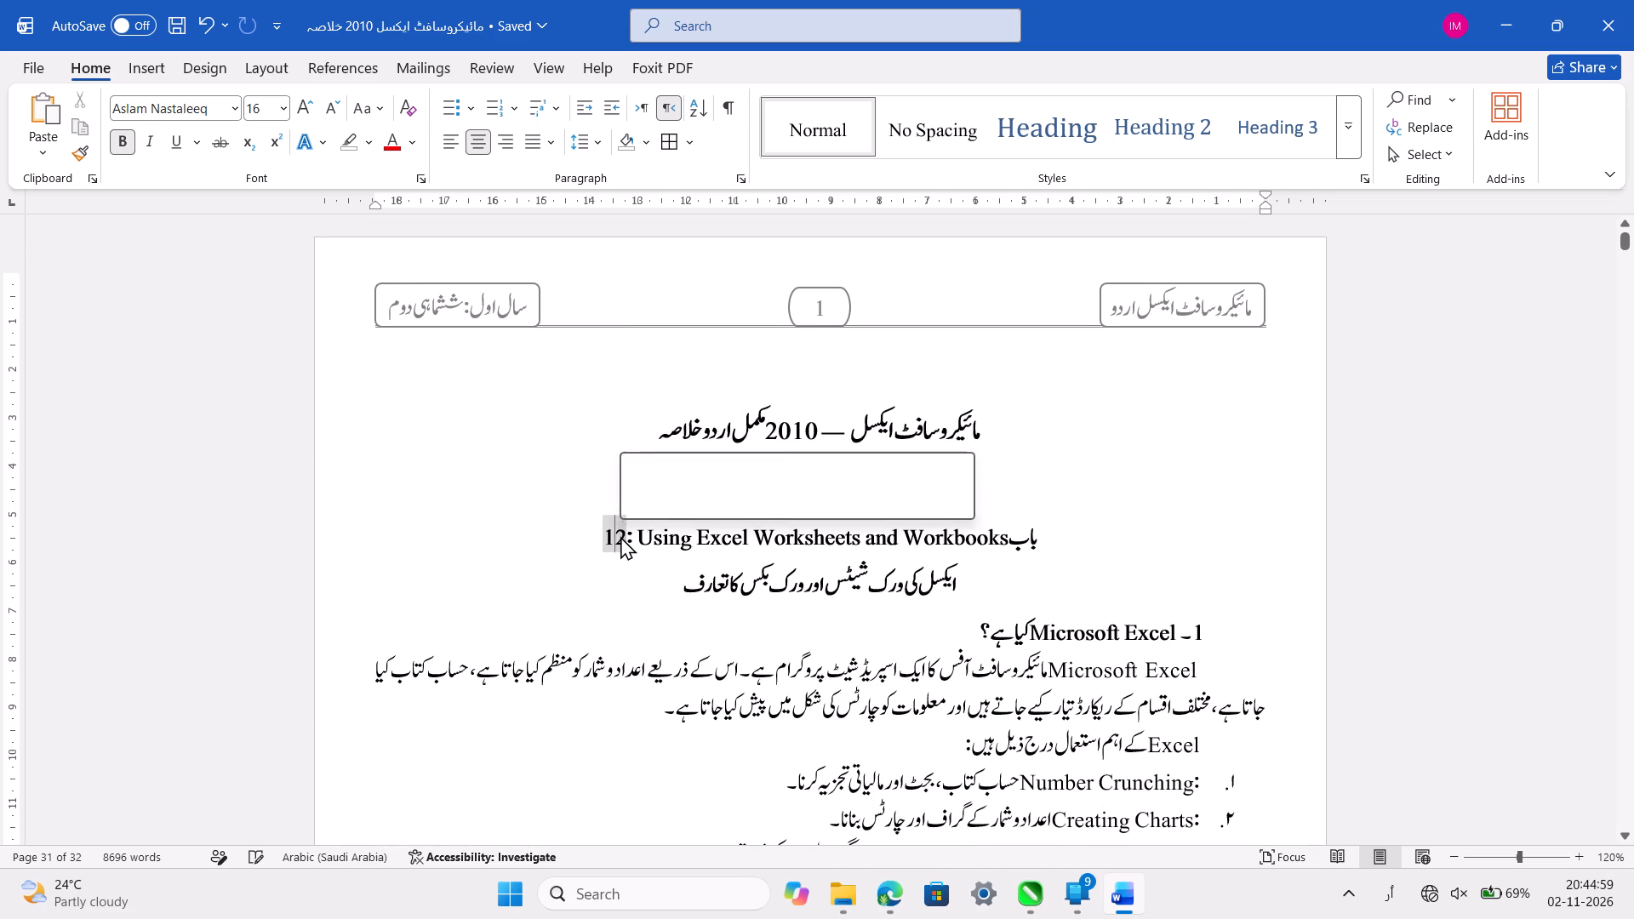
{"action": "key", "text": "BackSpace"}
{"action": "key", "text": "BackSpace"}
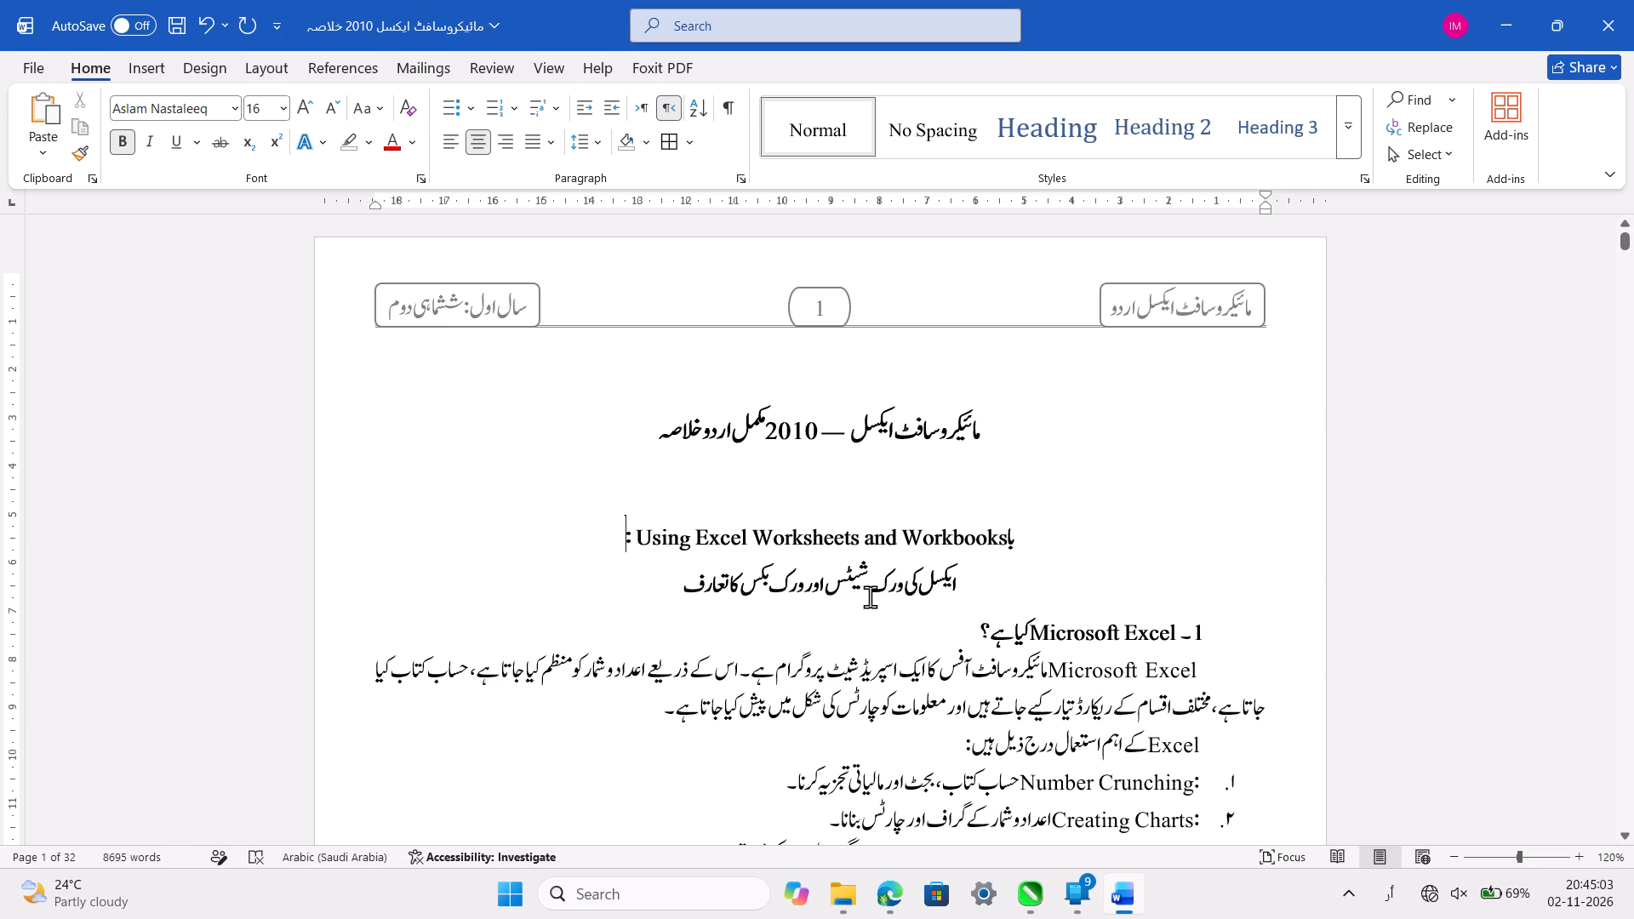
{"action": "key", "text": "ctrl+z"}
{"action": "key", "text": "Left"}
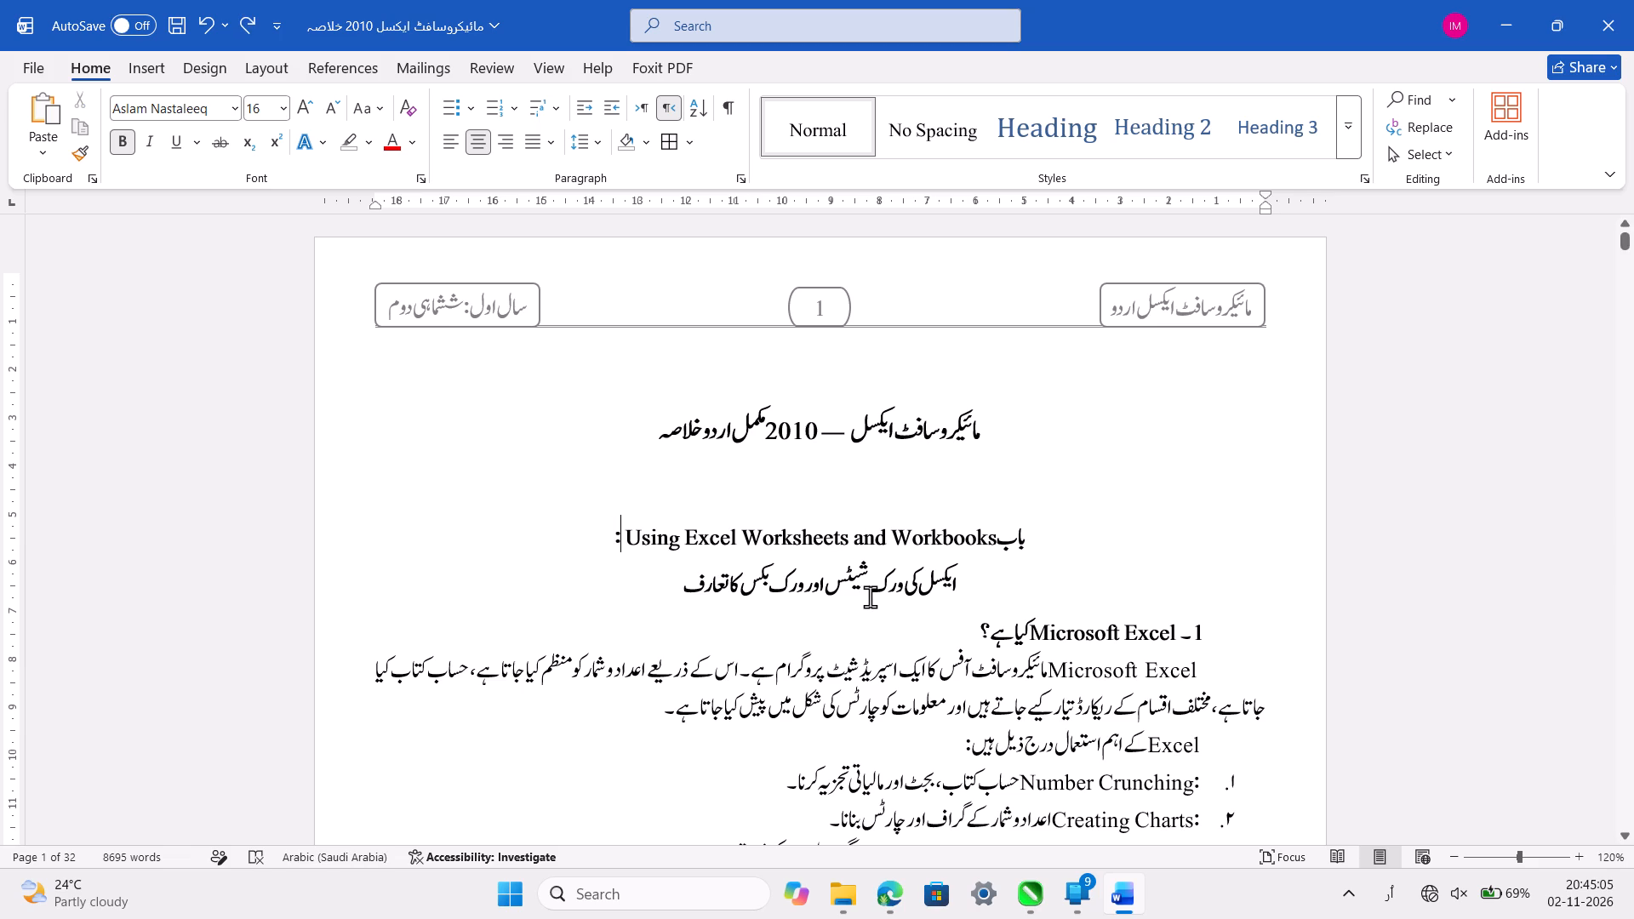
{"action": "key", "text": "BackSpace"}
{"action": "key", "text": "BackSpace"}
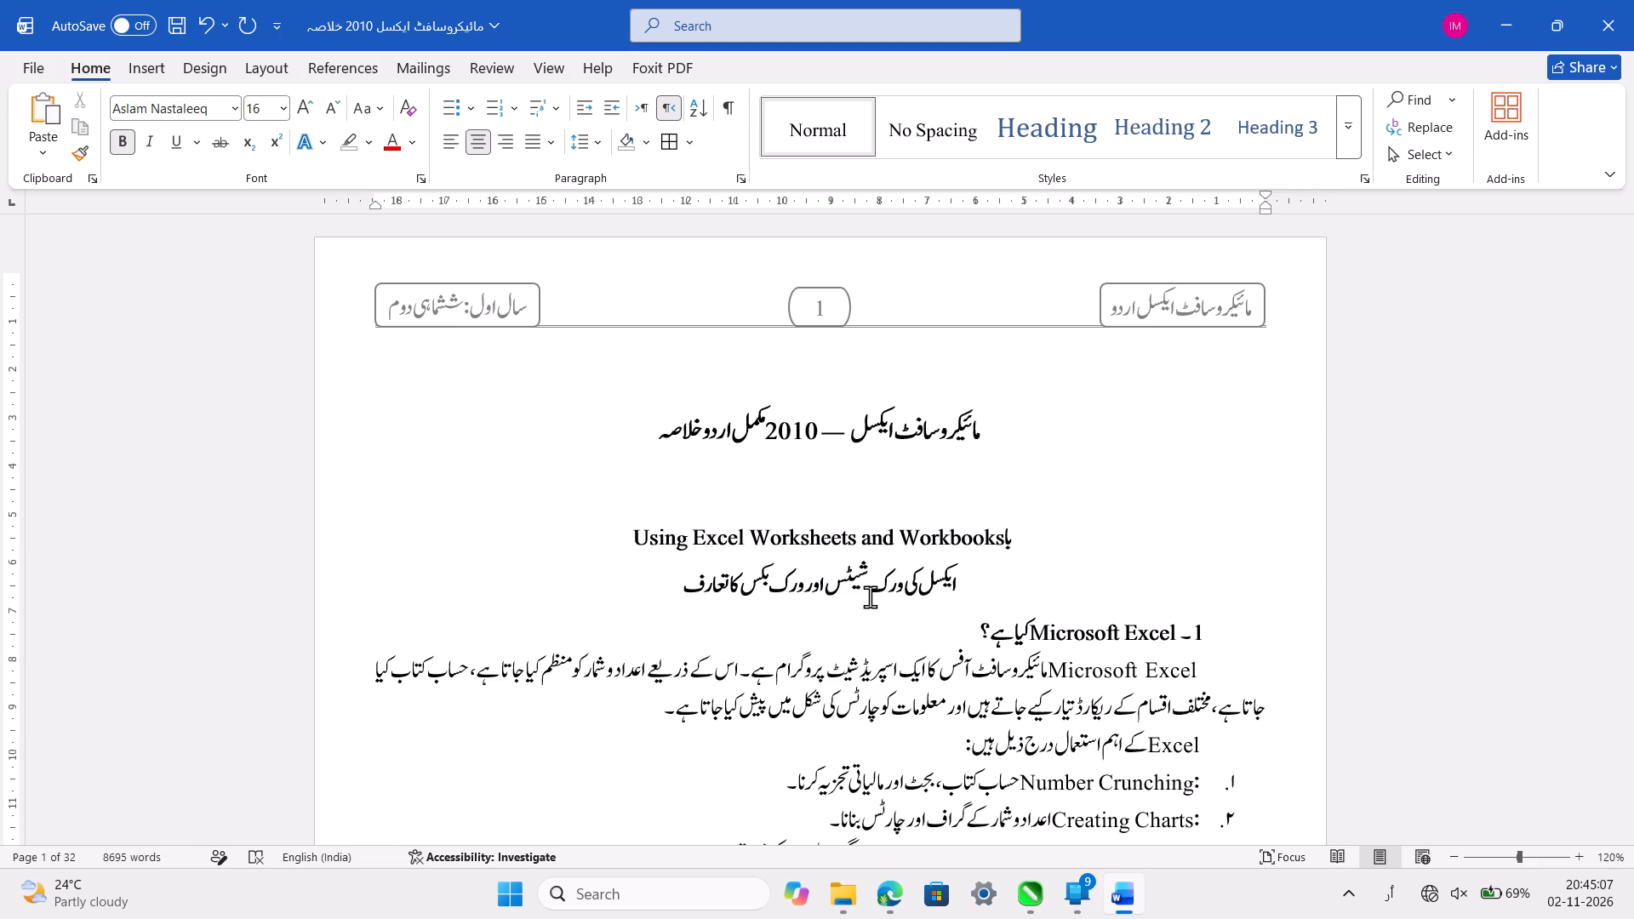
{"action": "key", "text": "ctrl+z"}
{"action": "key", "text": "ctrl+z"}
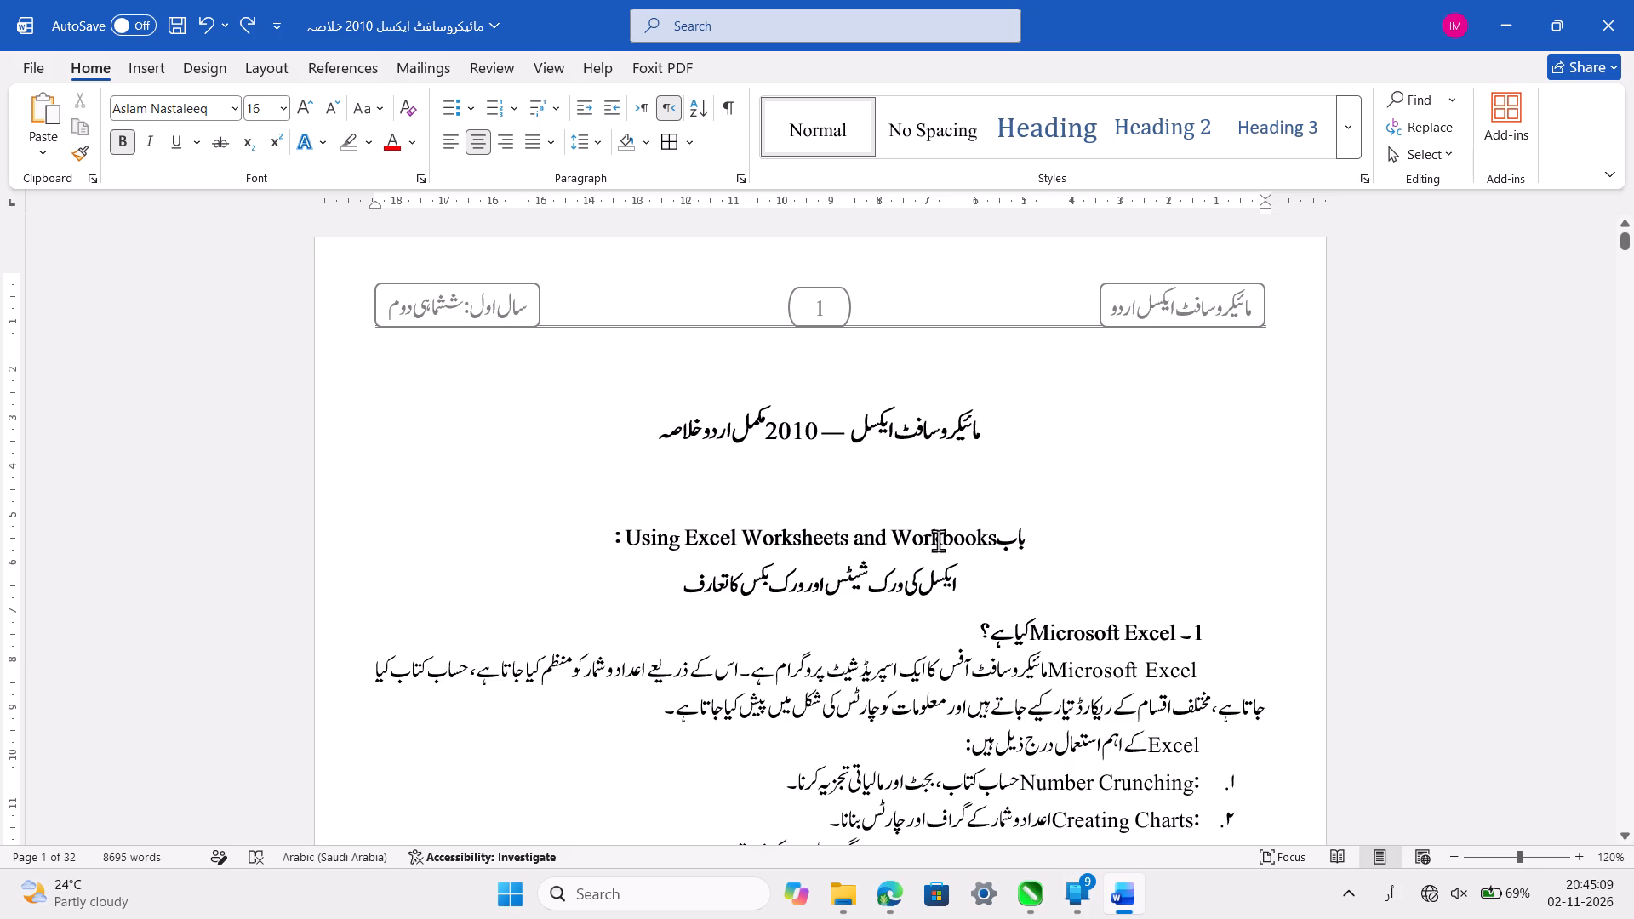
Replace the colon after "باب" in the page 1 chapter heading with "(1)" followed by a gap, and save the document.
{"action": "left_click", "coordinate": [1013, 538]}
{"action": "key", "text": "Left"}
{"action": "key", "text": "Left"}
{"action": "key", "text": "Left"}
{"action": "key", "text": "BackSpace"}
{"action": "key", "text": "BackSpace"}
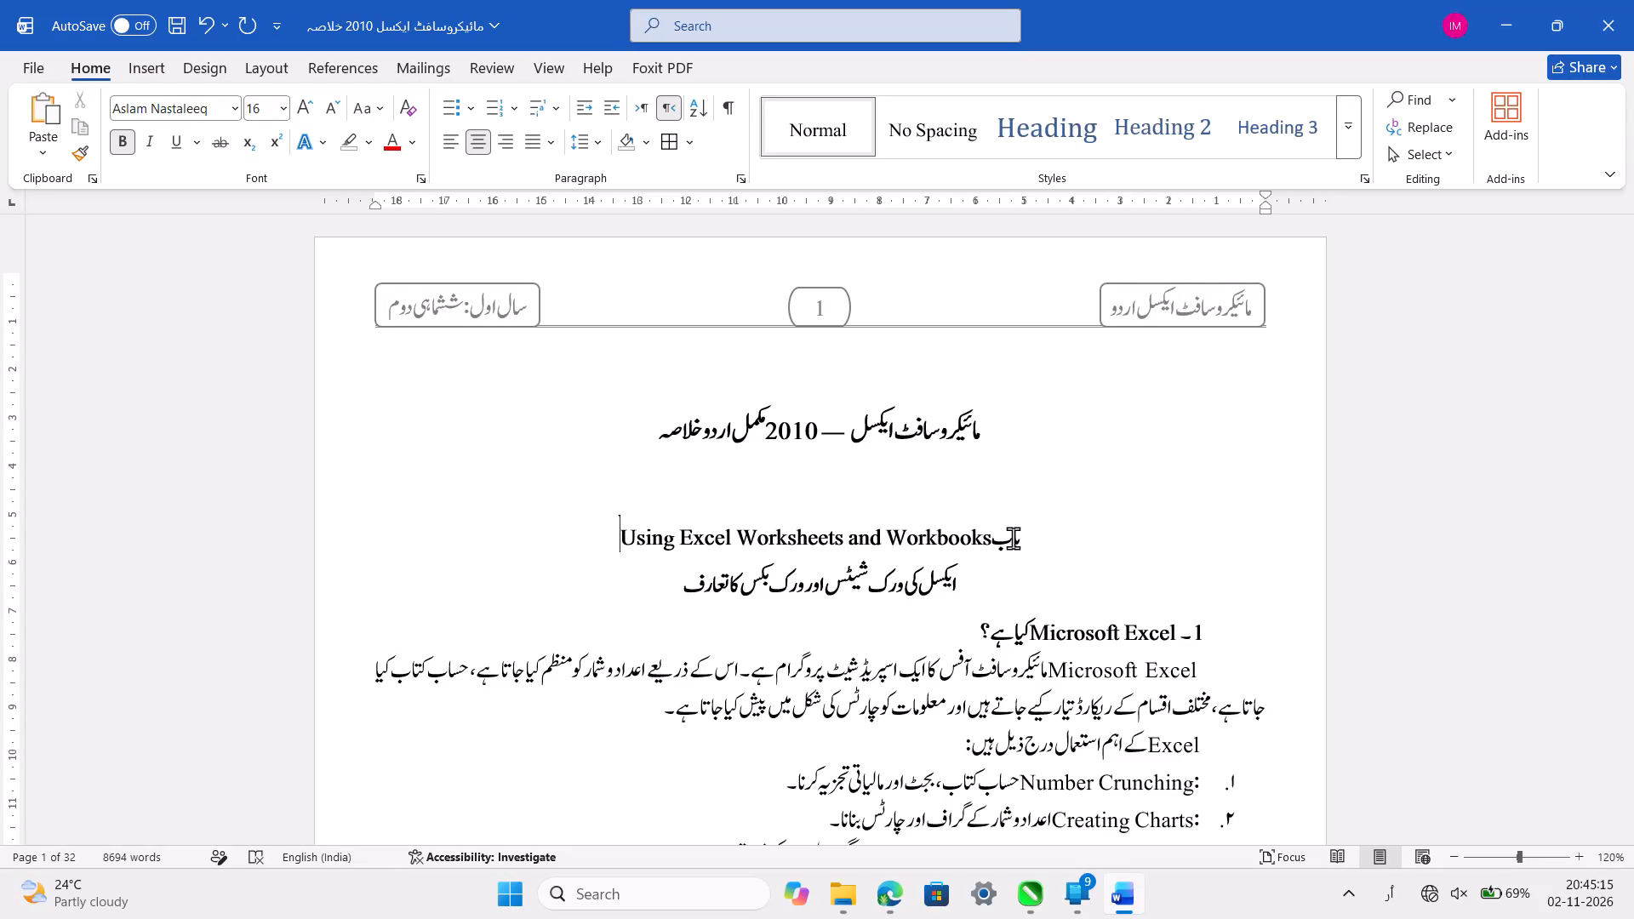
{"action": "key", "text": "space"}
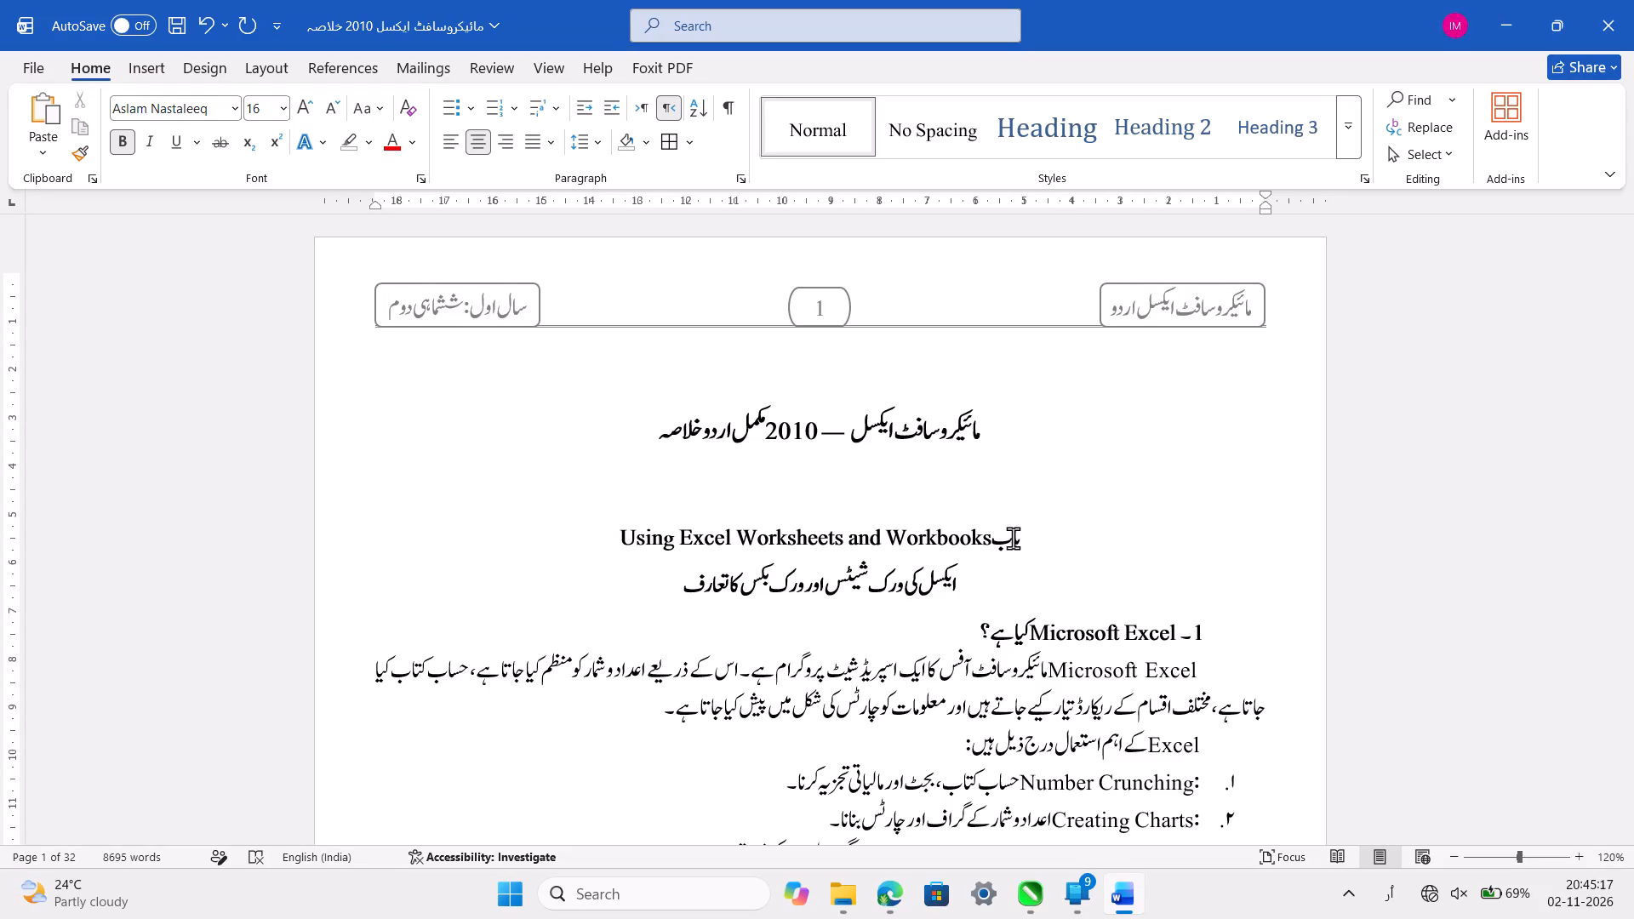
{"action": "type", "text": "()"}
{"action": "key", "text": "BackSpace"}
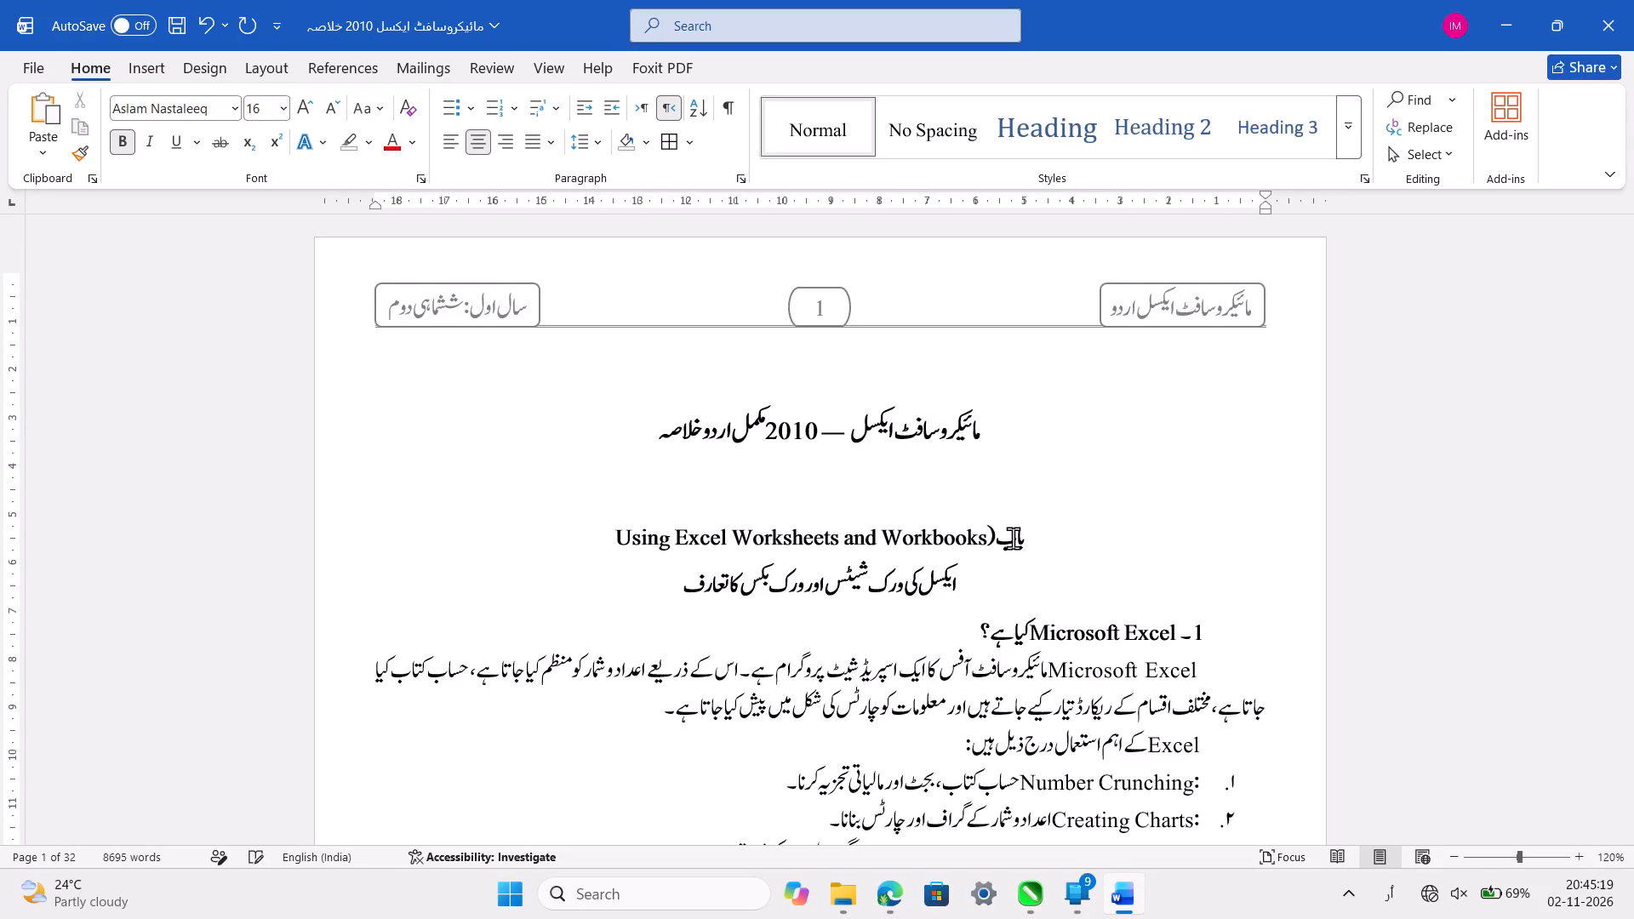
{"action": "type", "text": "1)"}
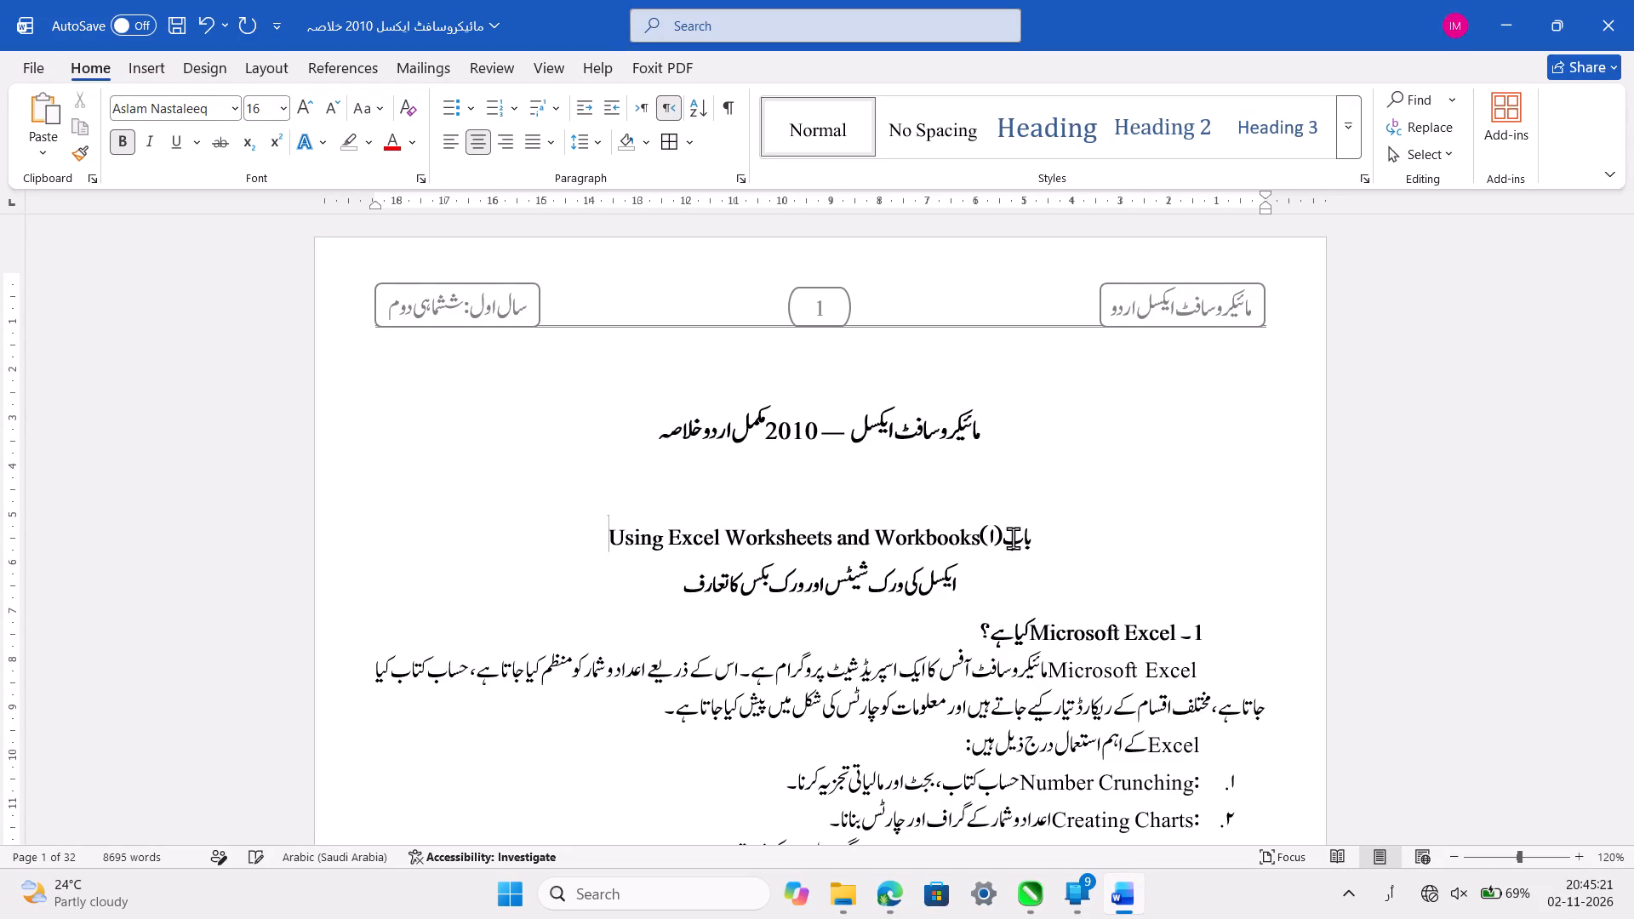
{"action": "key", "text": "Tab"}
{"action": "key", "text": "ctrl+s"}
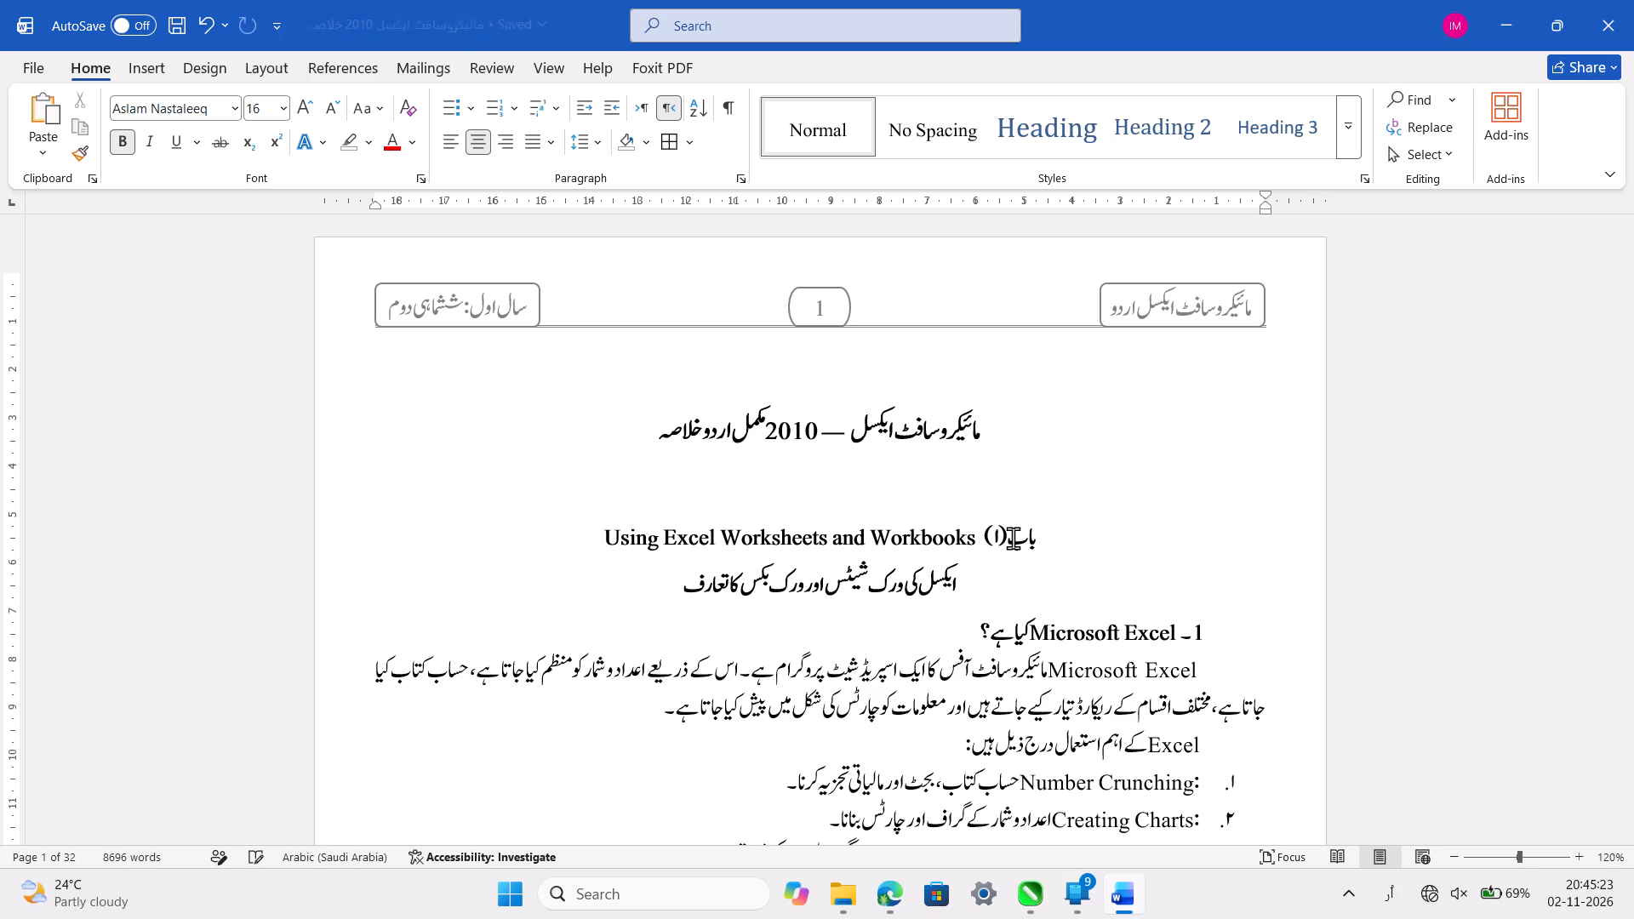
Add a colon directly after "(۱)" in the page 1 chapter heading.
{"action": "scroll", "coordinate": [1013, 538], "scroll_direction": "down", "scroll_amount": 1}
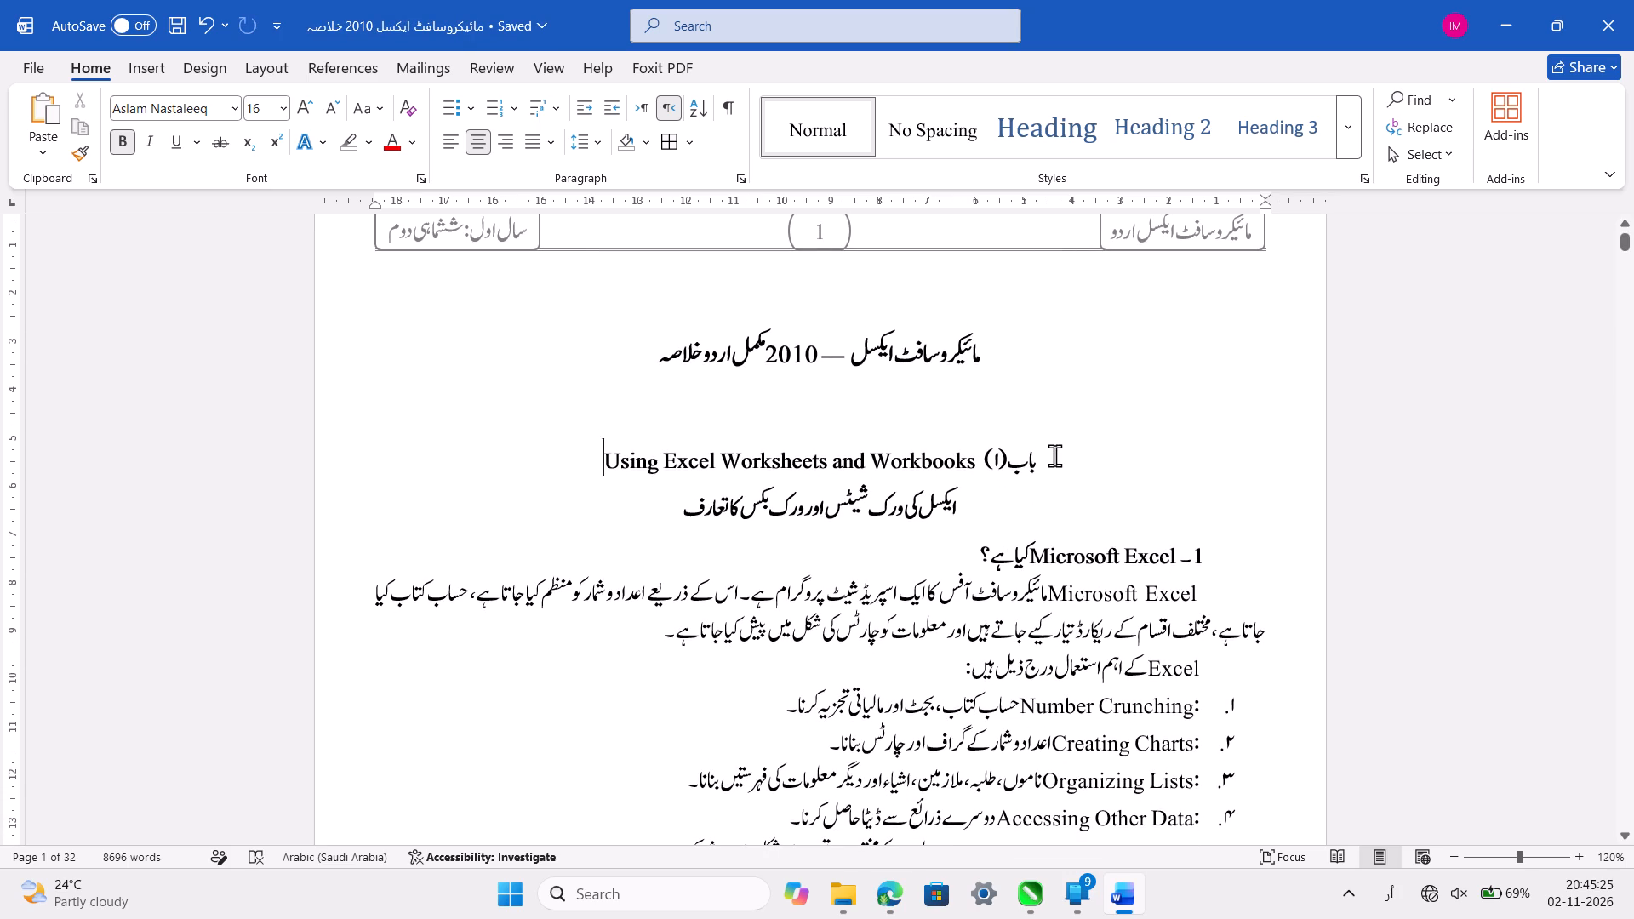
{"action": "left_click_drag", "start_coordinate": [1046, 463], "coordinate": [1017, 463]}
{"action": "left_click_drag", "start_coordinate": [1017, 463], "coordinate": [986, 468]}
{"action": "left_click", "coordinate": [986, 468]}
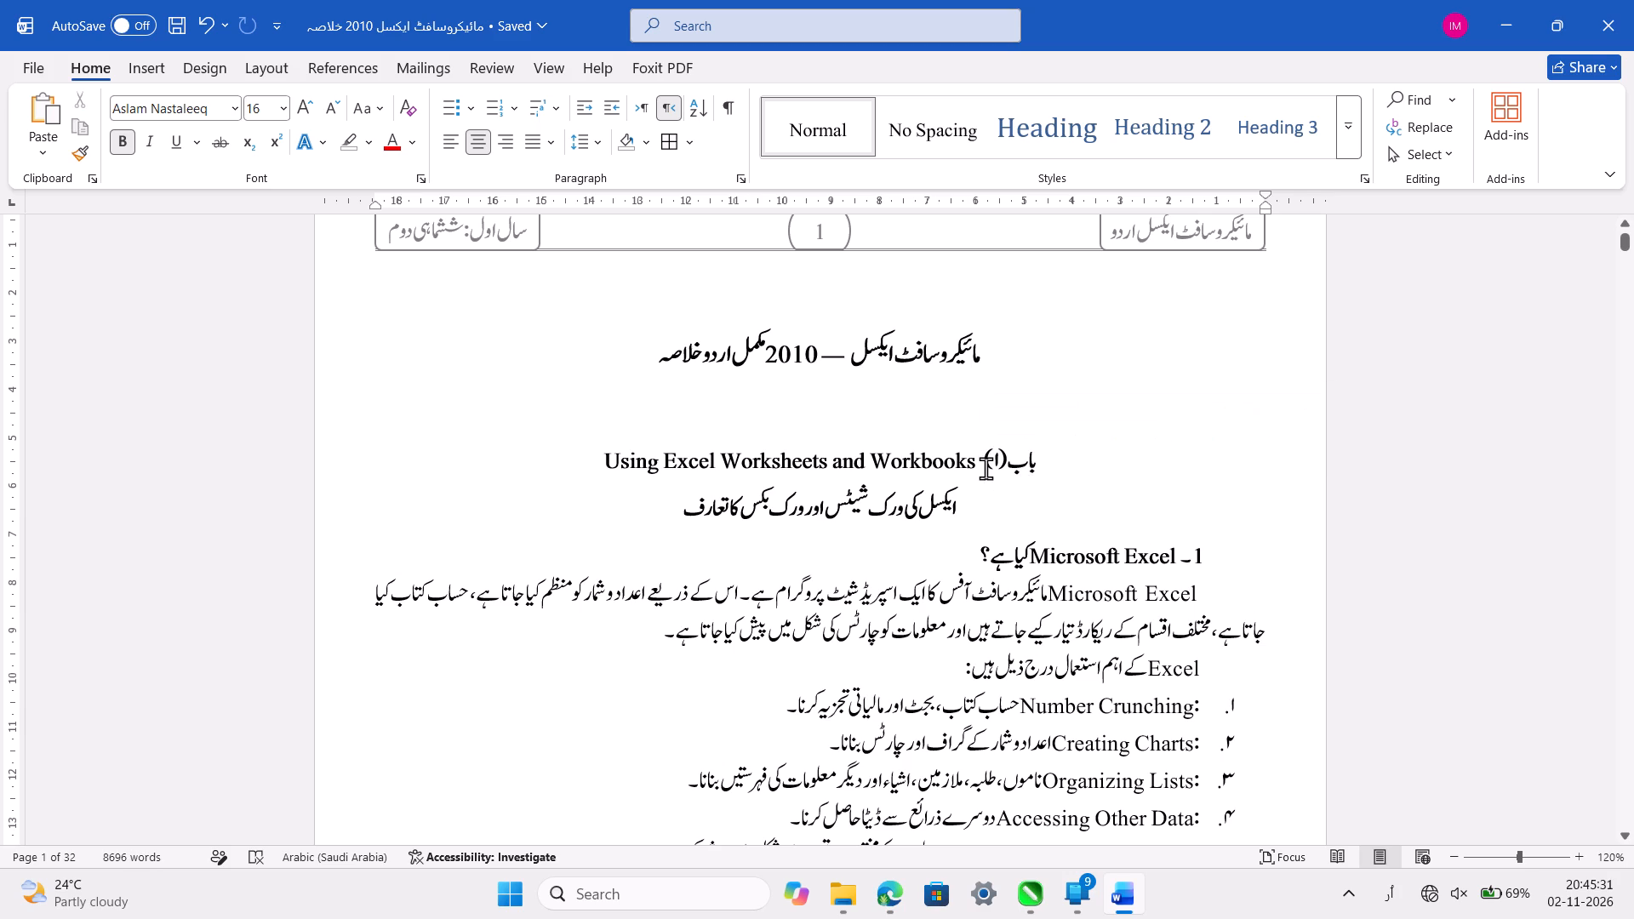
{"action": "key", "text": "shift+colon"}
{"action": "key", "text": "Tab"}
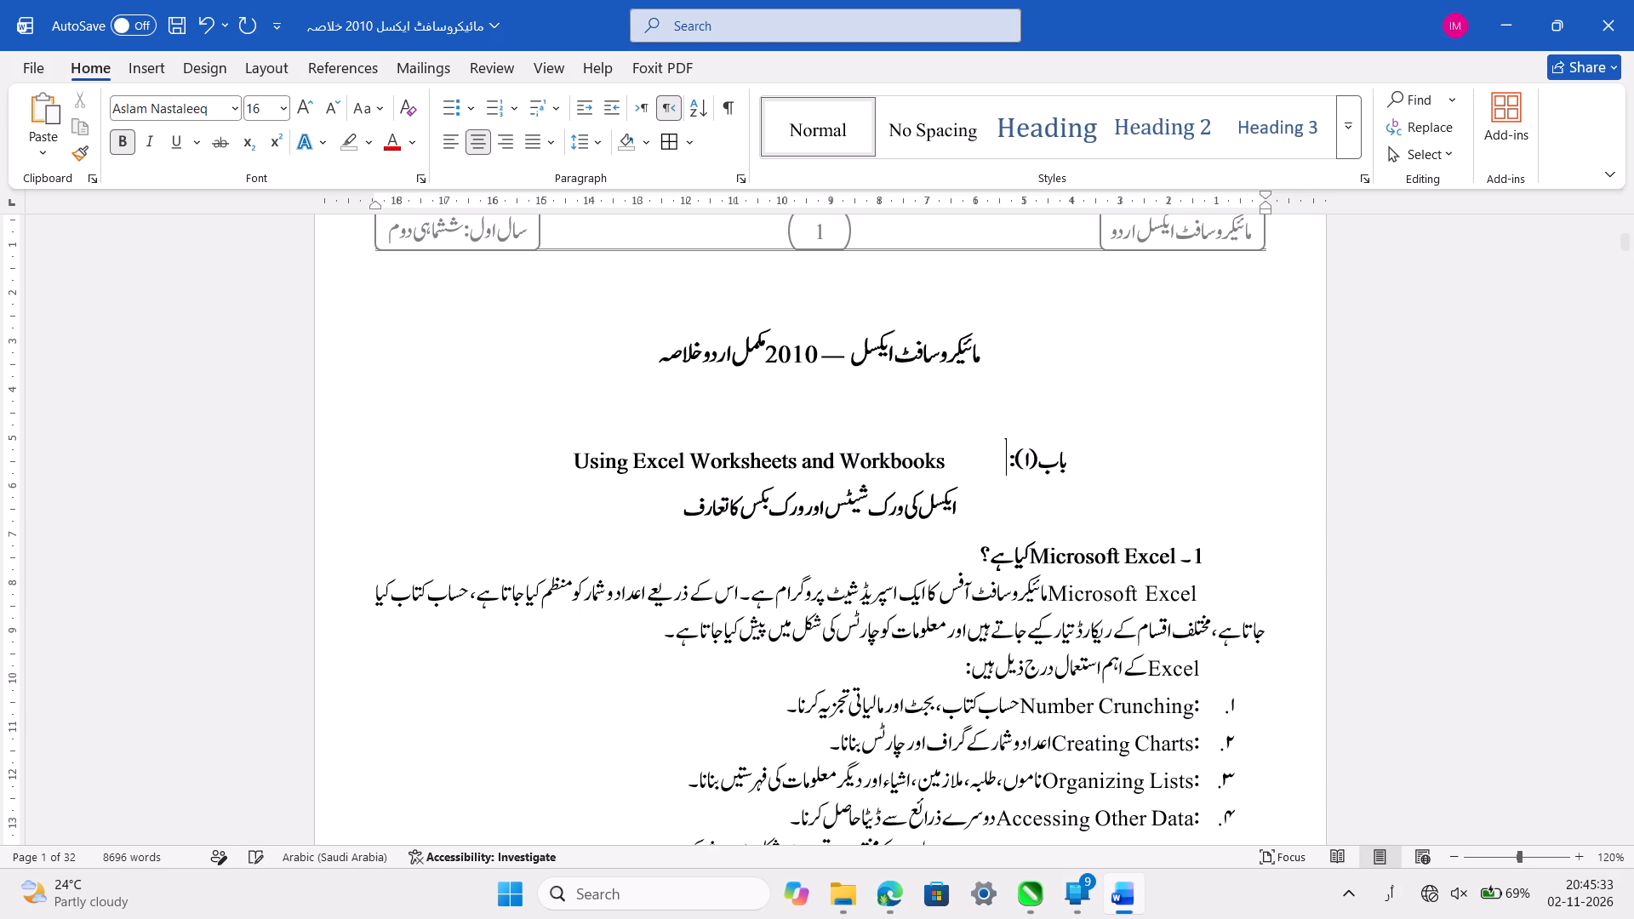
{"action": "key", "text": "BackSpace"}
Copy the chapter label "باب (۱):" from the page 1 heading.
{"action": "key", "text": "ctrl+shift+Right"}
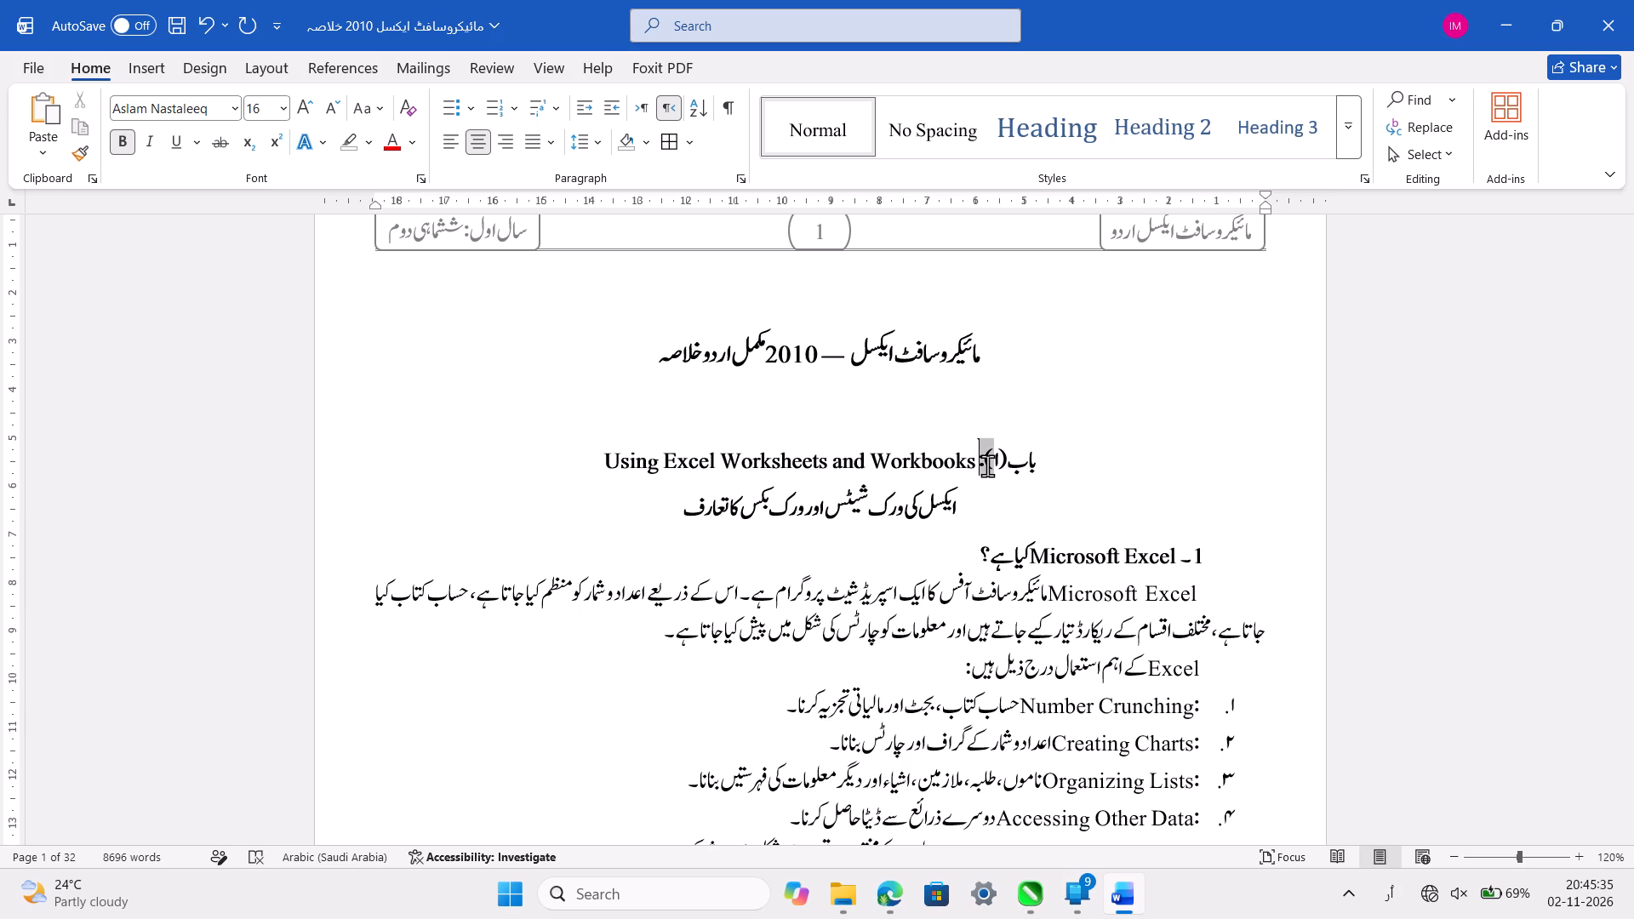
{"action": "key", "text": "ctrl+shift+Right"}
{"action": "key", "text": "ctrl+shift+Right"}
{"action": "key", "text": "ctrl+shift+Right"}
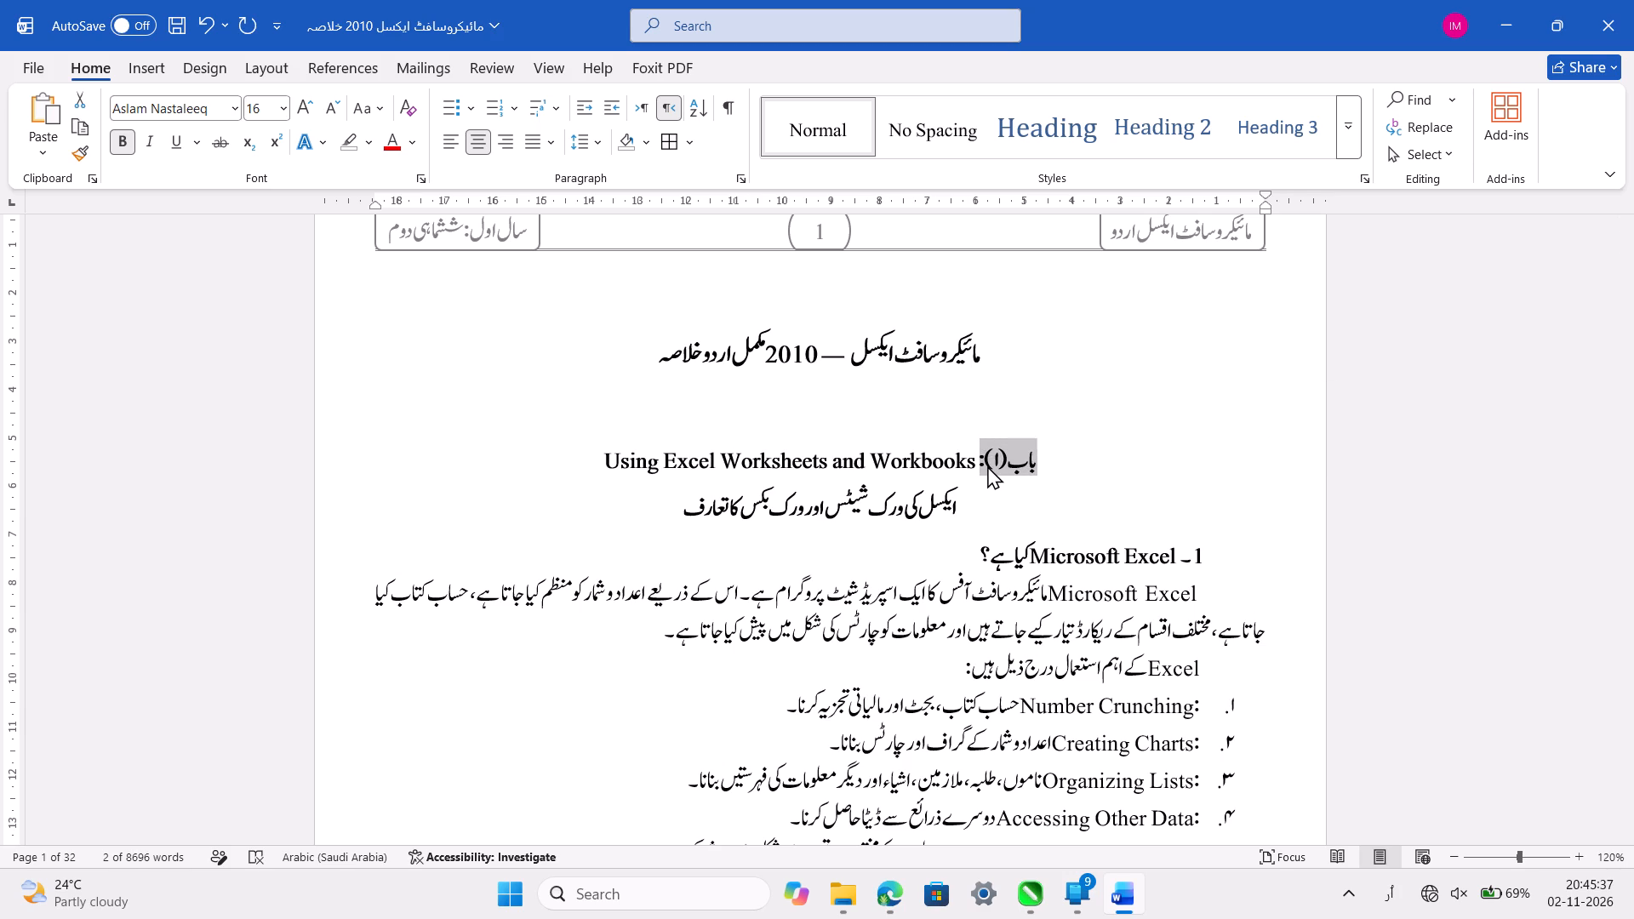
{"action": "key", "text": "ctrl+c"}
Replace "باب 13:" in the "Entering and Editing Worksheet Data" heading on page 4 with the copied chapter label, adding a tab.
{"action": "scroll", "coordinate": [987, 465], "scroll_direction": "down", "scroll_amount": 3}
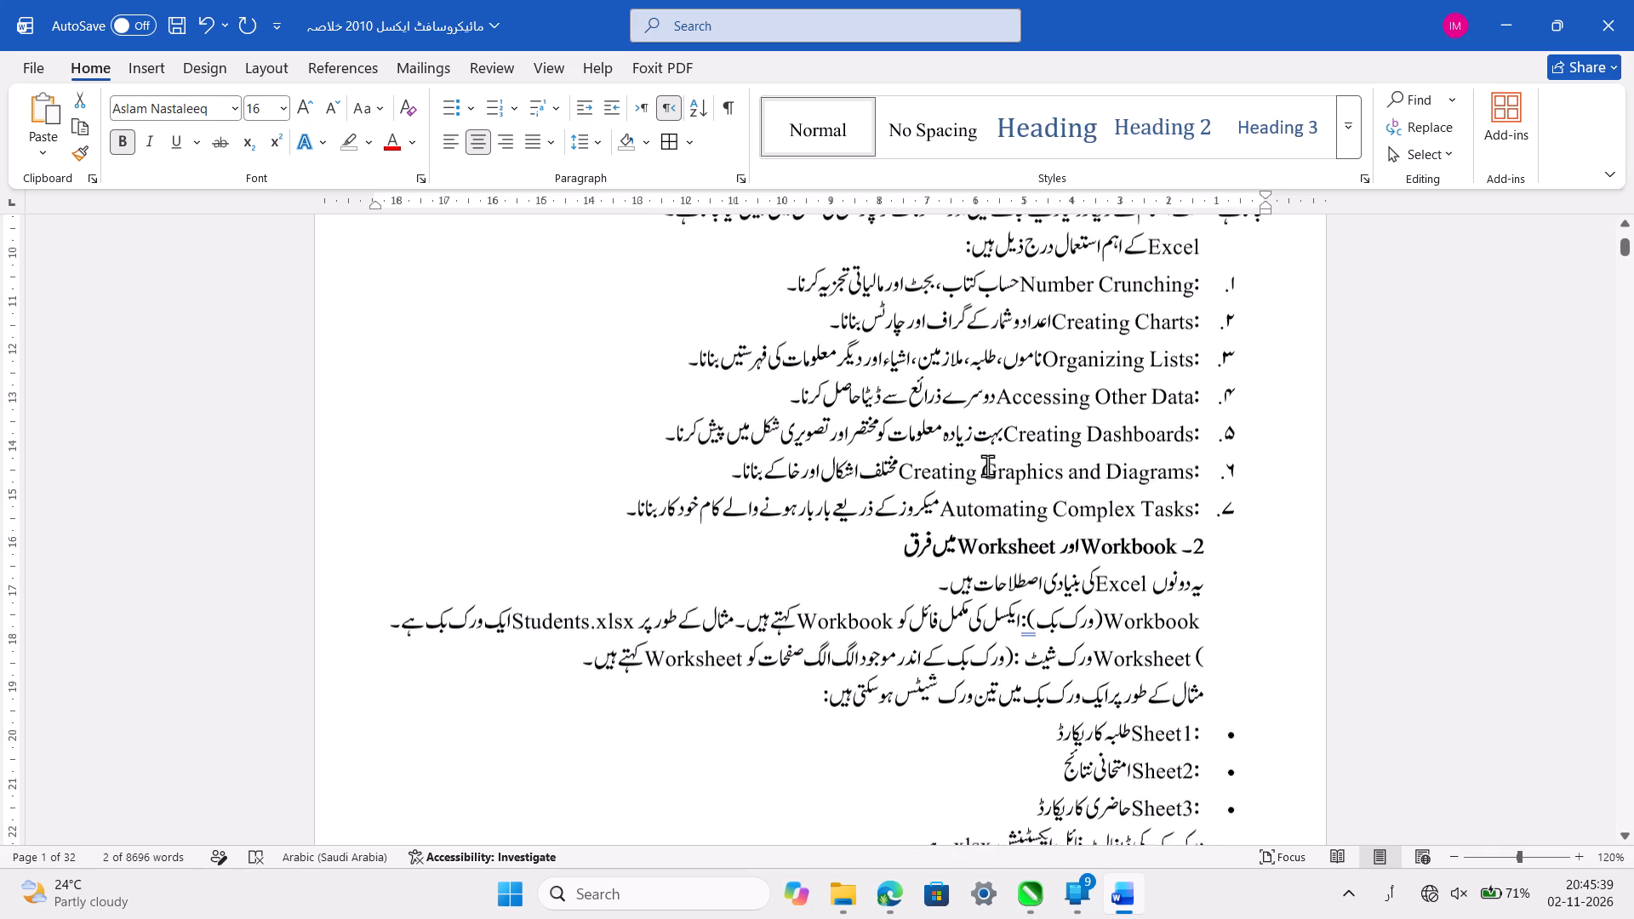
{"action": "scroll", "coordinate": [987, 465], "scroll_direction": "down", "scroll_amount": 5}
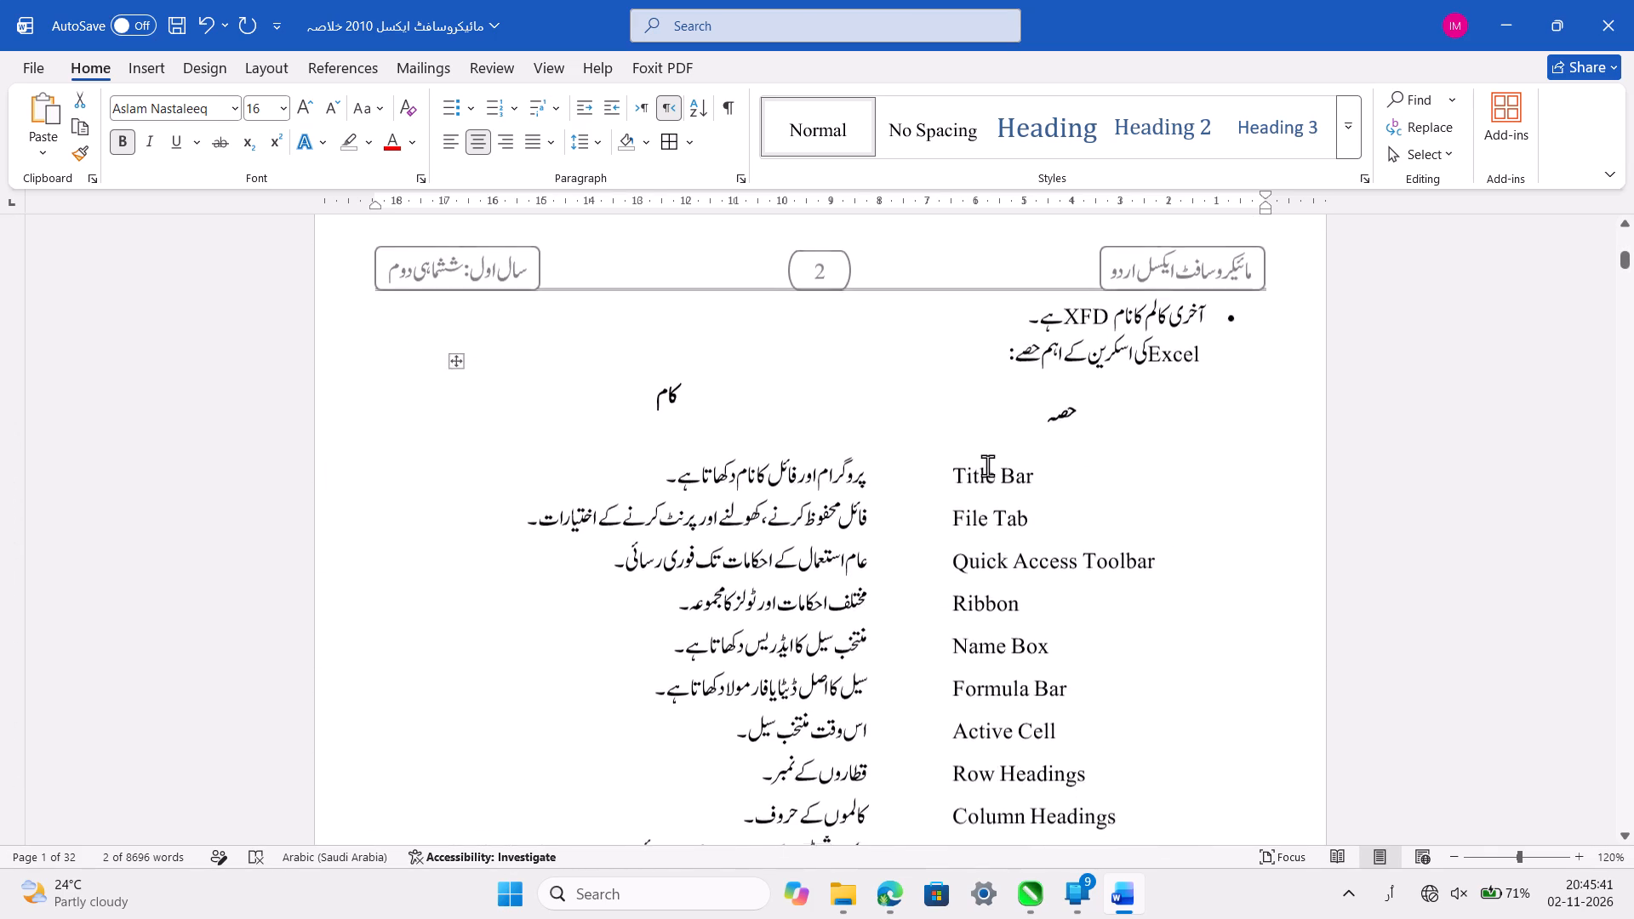
{"action": "scroll", "coordinate": [987, 465], "scroll_direction": "down", "scroll_amount": 2}
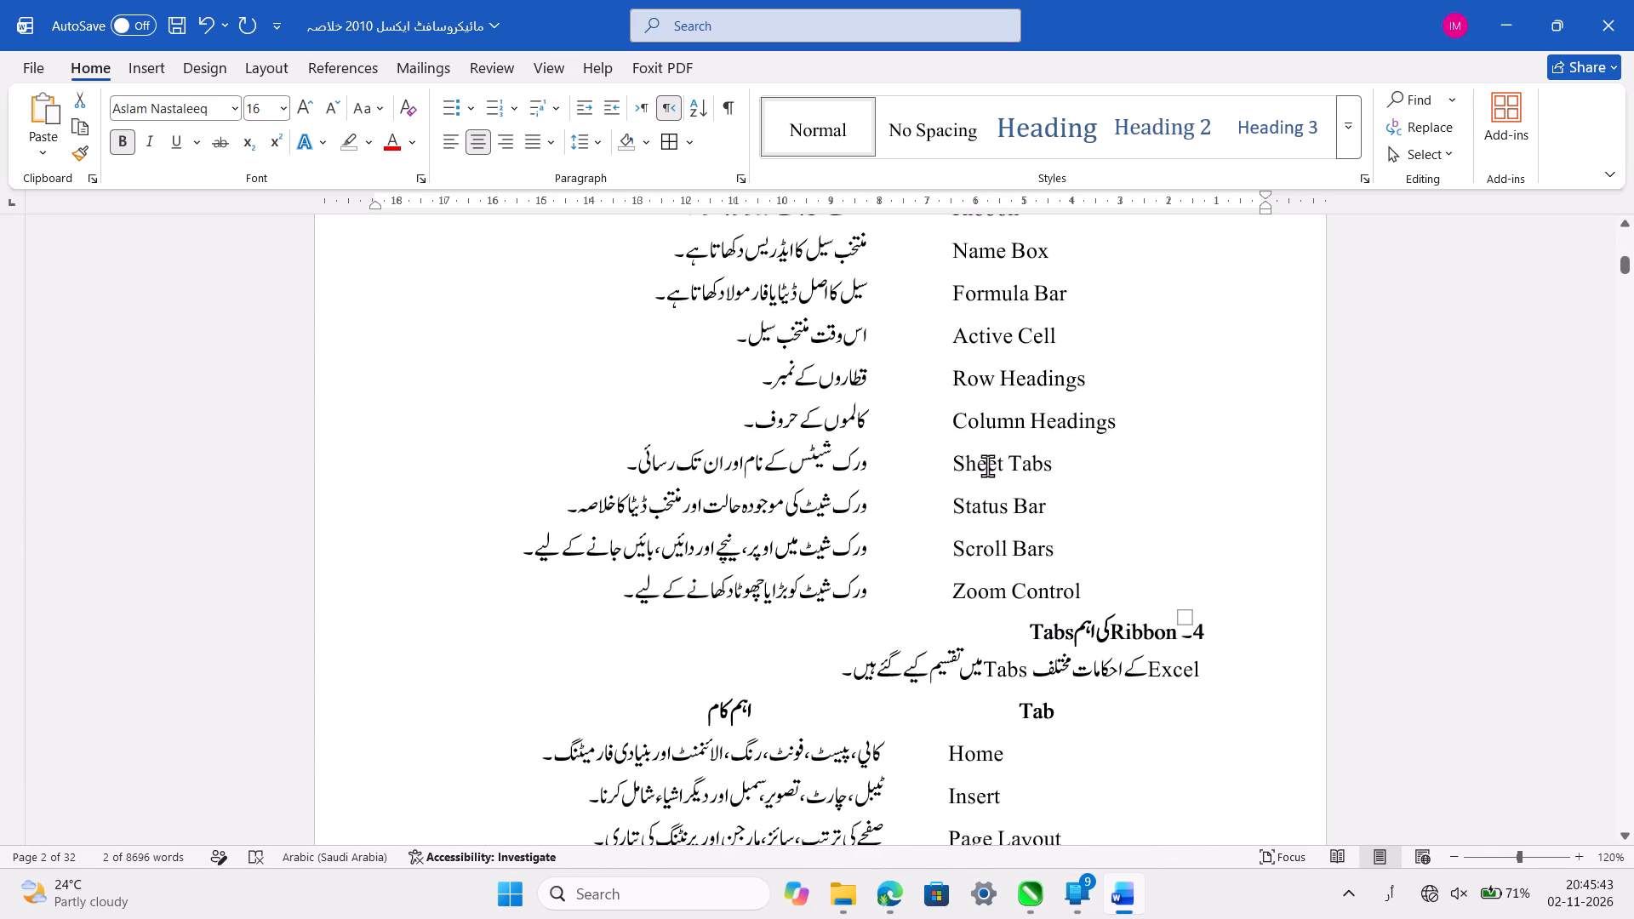
{"action": "scroll", "coordinate": [987, 465], "scroll_direction": "down", "scroll_amount": 5}
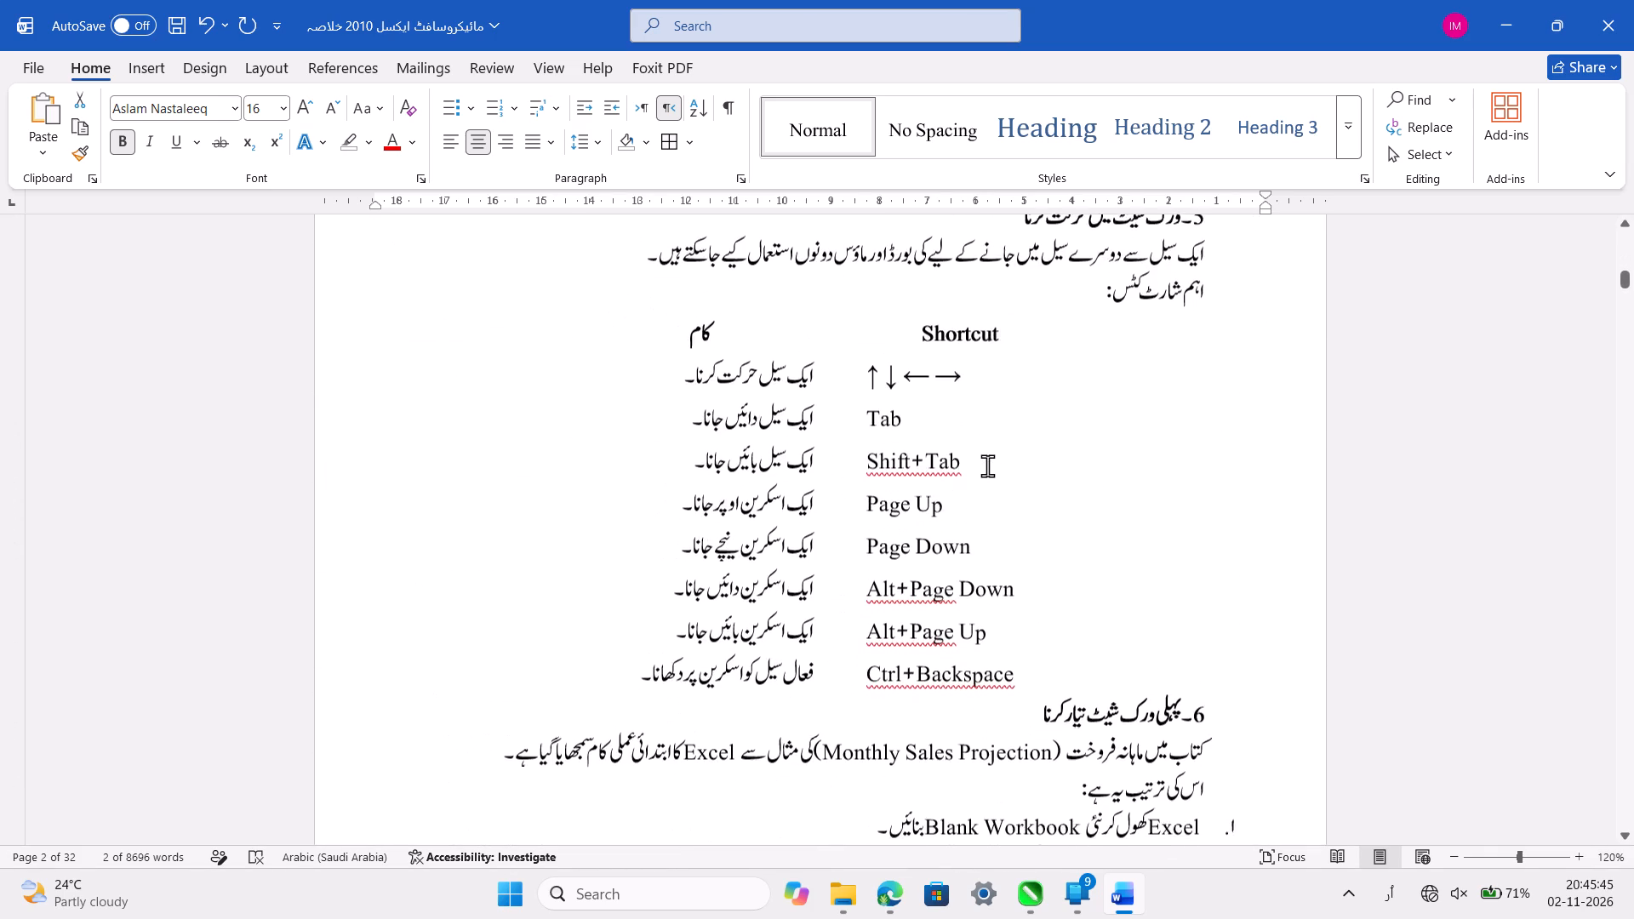
{"action": "scroll", "coordinate": [987, 465], "scroll_direction": "up", "scroll_amount": 1}
{"action": "scroll", "coordinate": [987, 465], "scroll_direction": "down", "scroll_amount": 3}
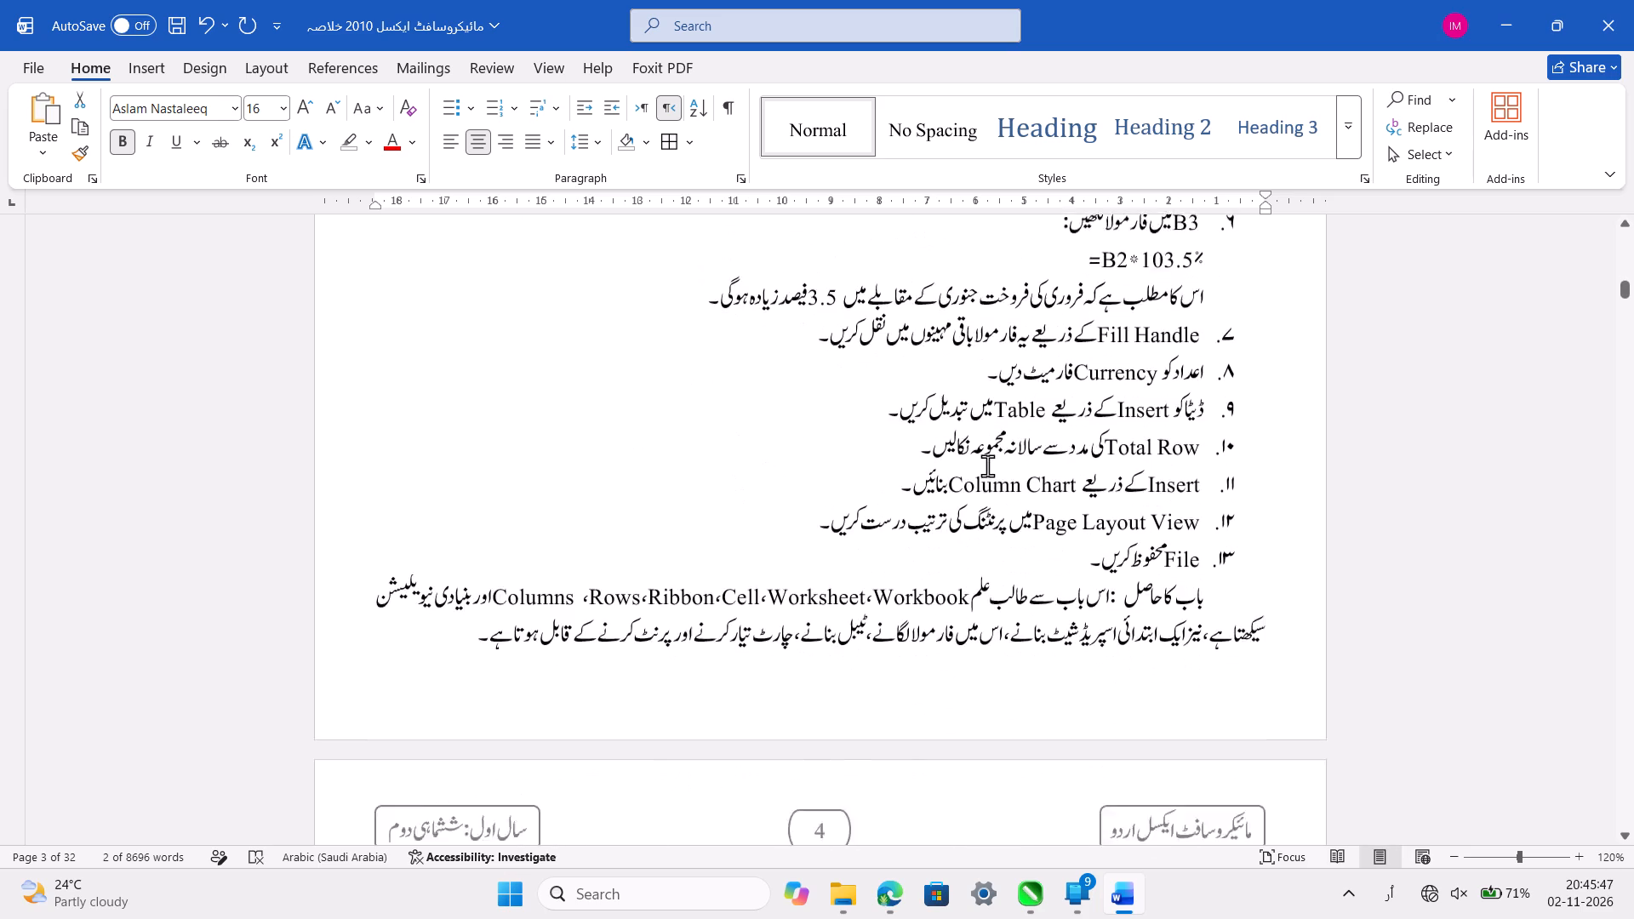
{"action": "scroll", "coordinate": [987, 465], "scroll_direction": "down", "scroll_amount": 2}
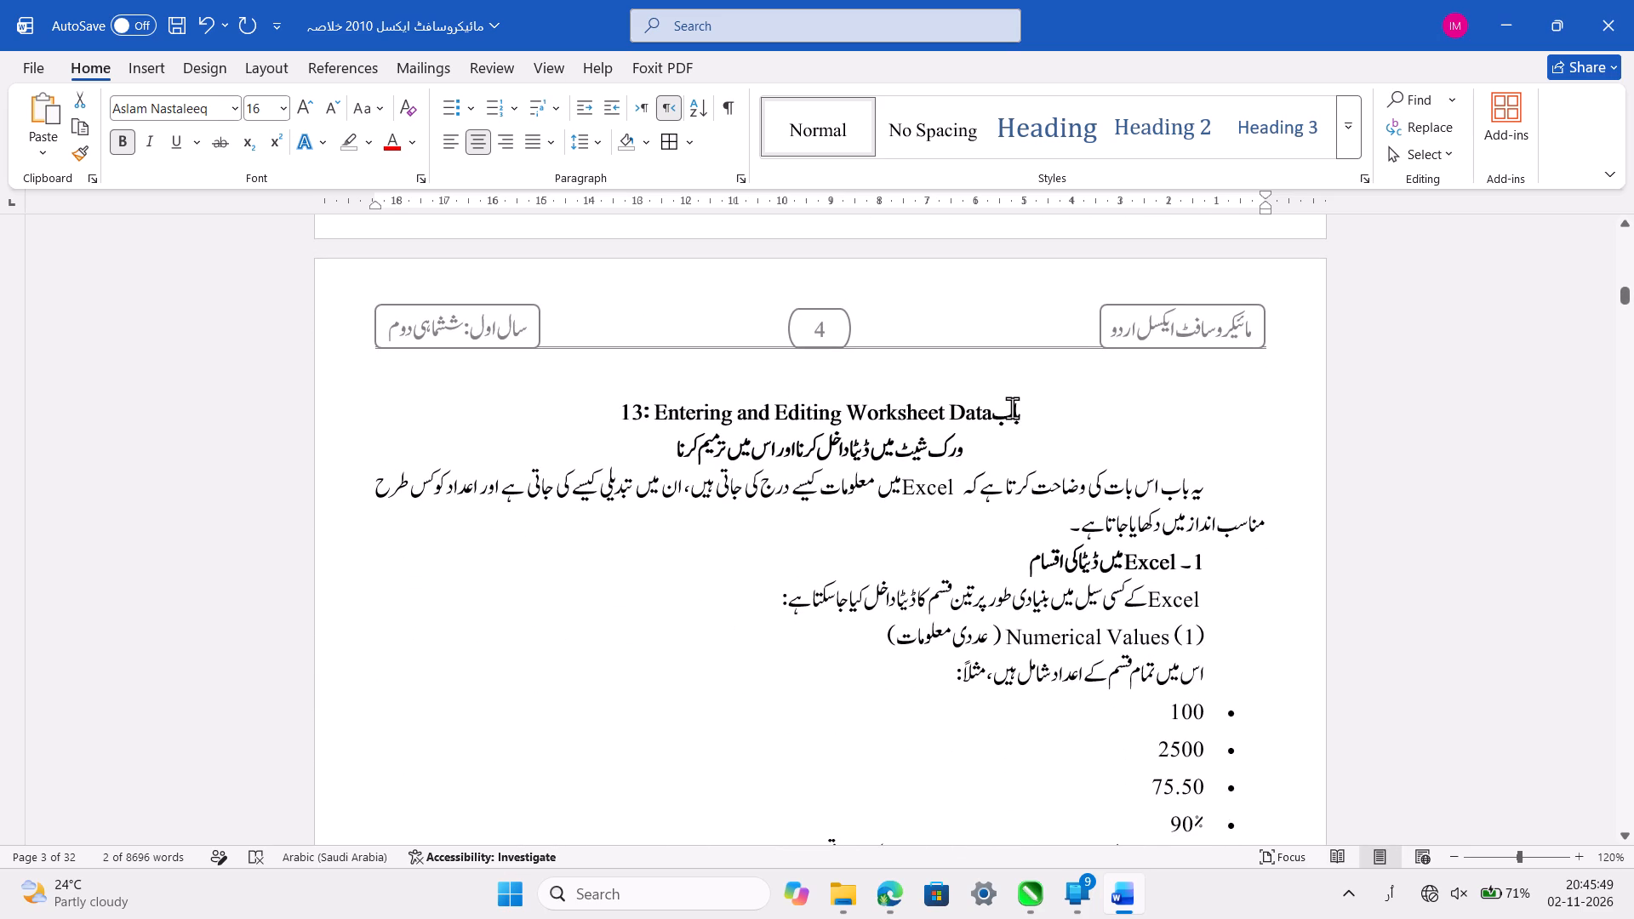
{"action": "double_click", "coordinate": [1010, 408]}
{"action": "left_click", "coordinate": [1010, 408]}
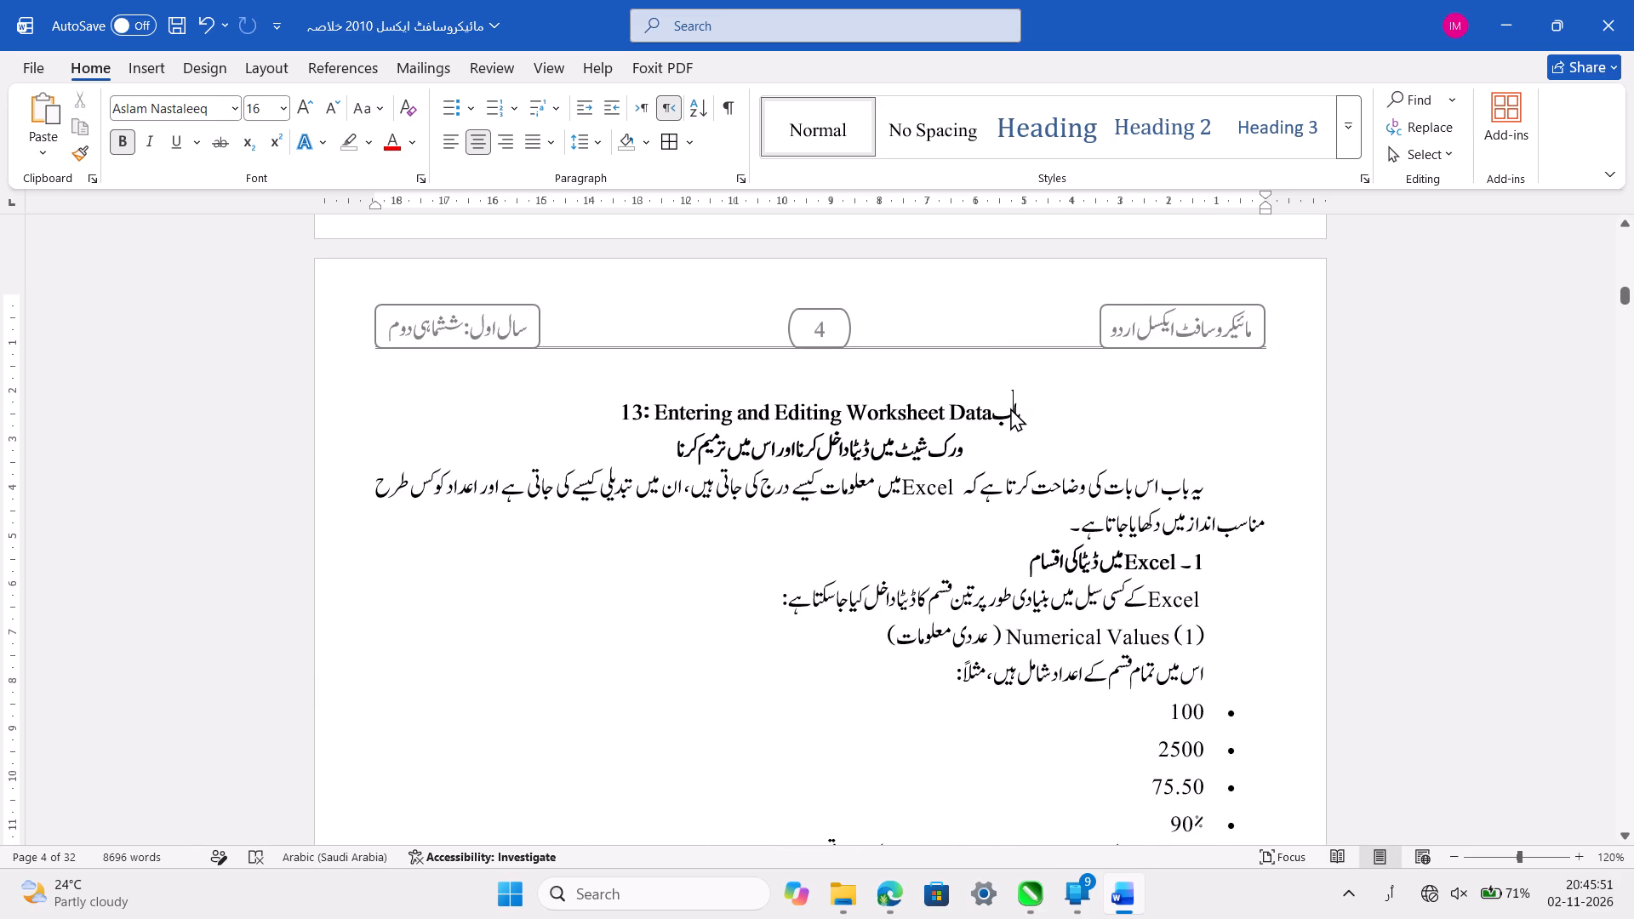
{"action": "key", "text": "Left"}
{"action": "key", "text": "Left"}
{"action": "key", "text": "Left"}
{"action": "key", "text": "Left"}
{"action": "key", "text": "Left"}
{"action": "key", "text": "ctrl+shift+Left"}
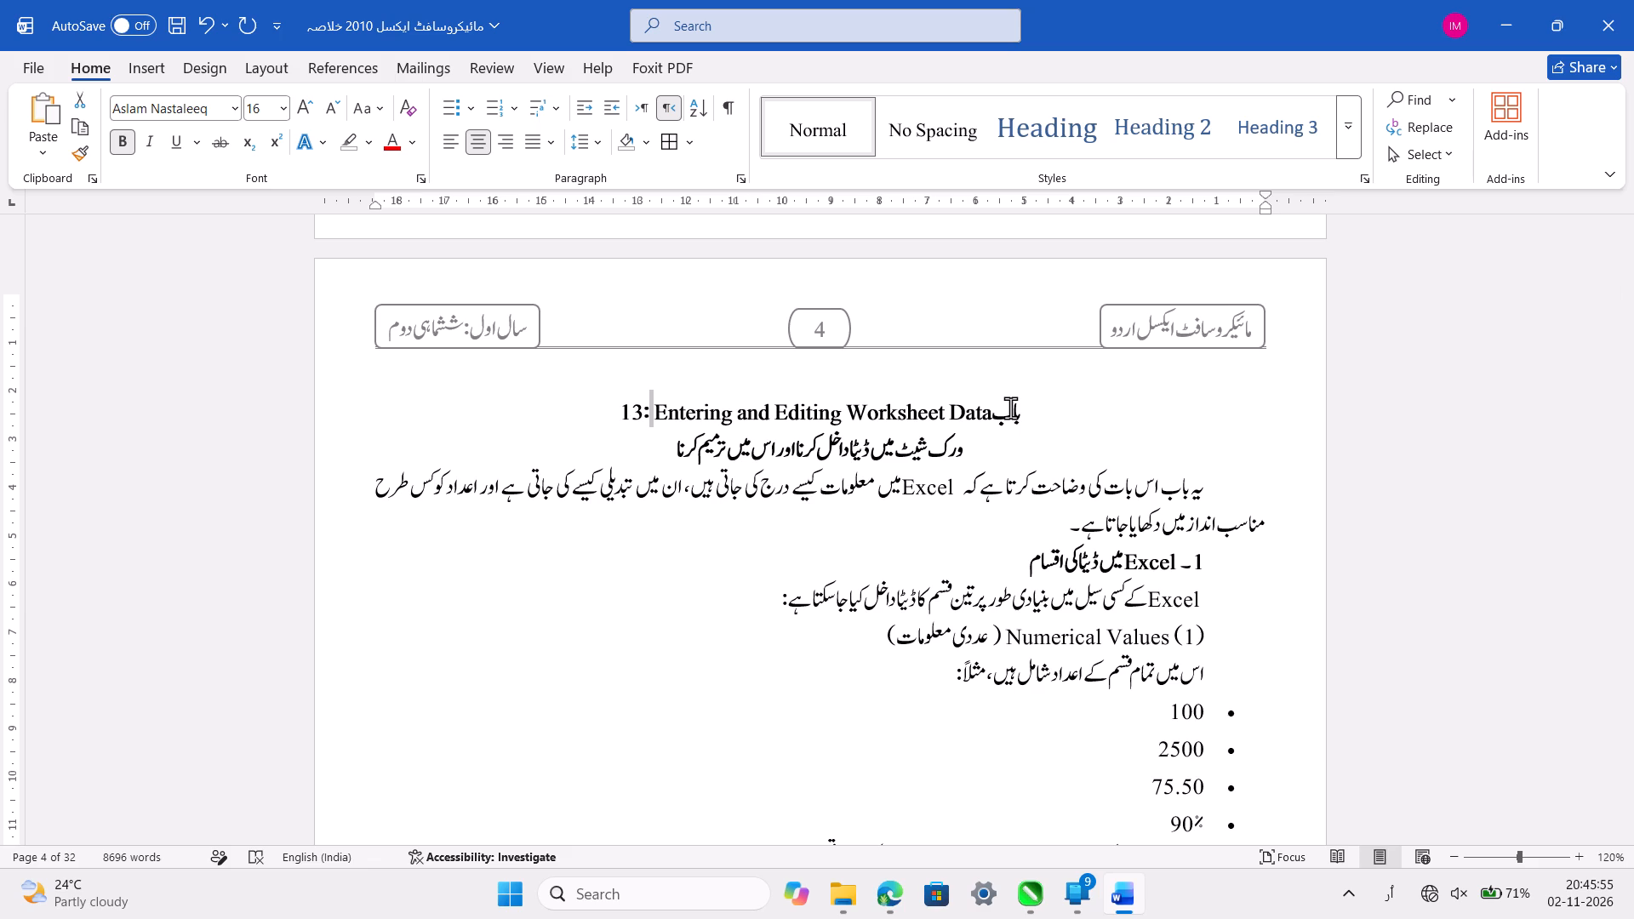
{"action": "key", "text": "ctrl+shift+Right"}
{"action": "key", "text": "ctrl+shift+Right"}
{"action": "key", "text": "ctrl+shift+Right"}
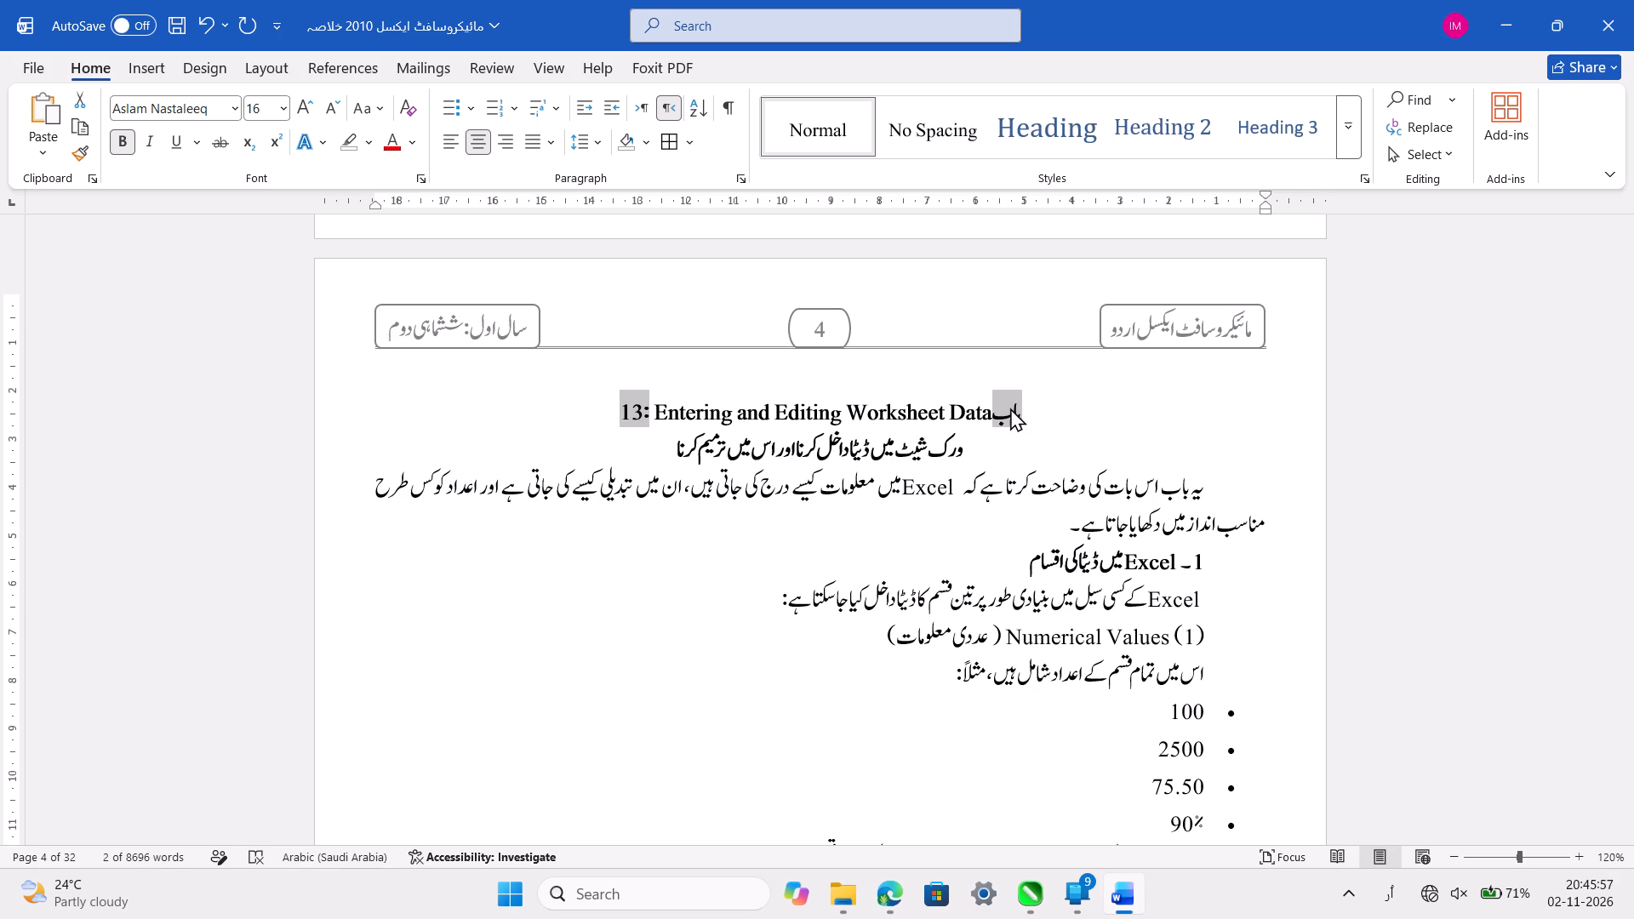
{"action": "key", "text": "ctrl+v"}
{"action": "key", "text": "Tab"}
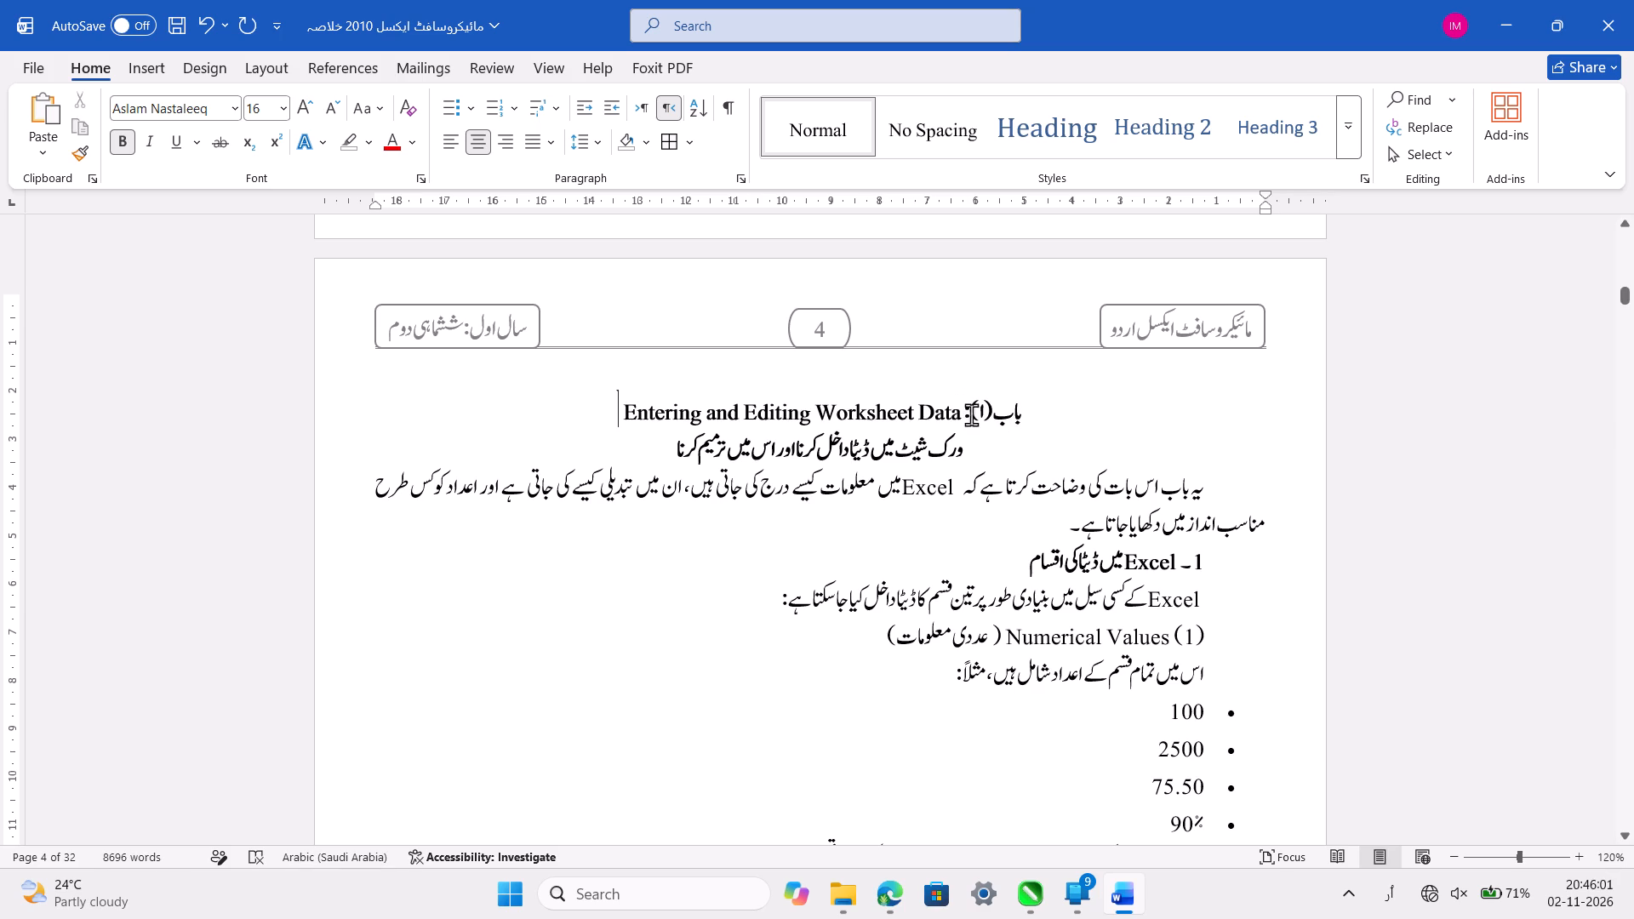
Change the chapter number in the "Entering and Editing Worksheet Data" heading on page 4 to "۲" and save the document.
{"action": "double_click", "coordinate": [979, 408]}
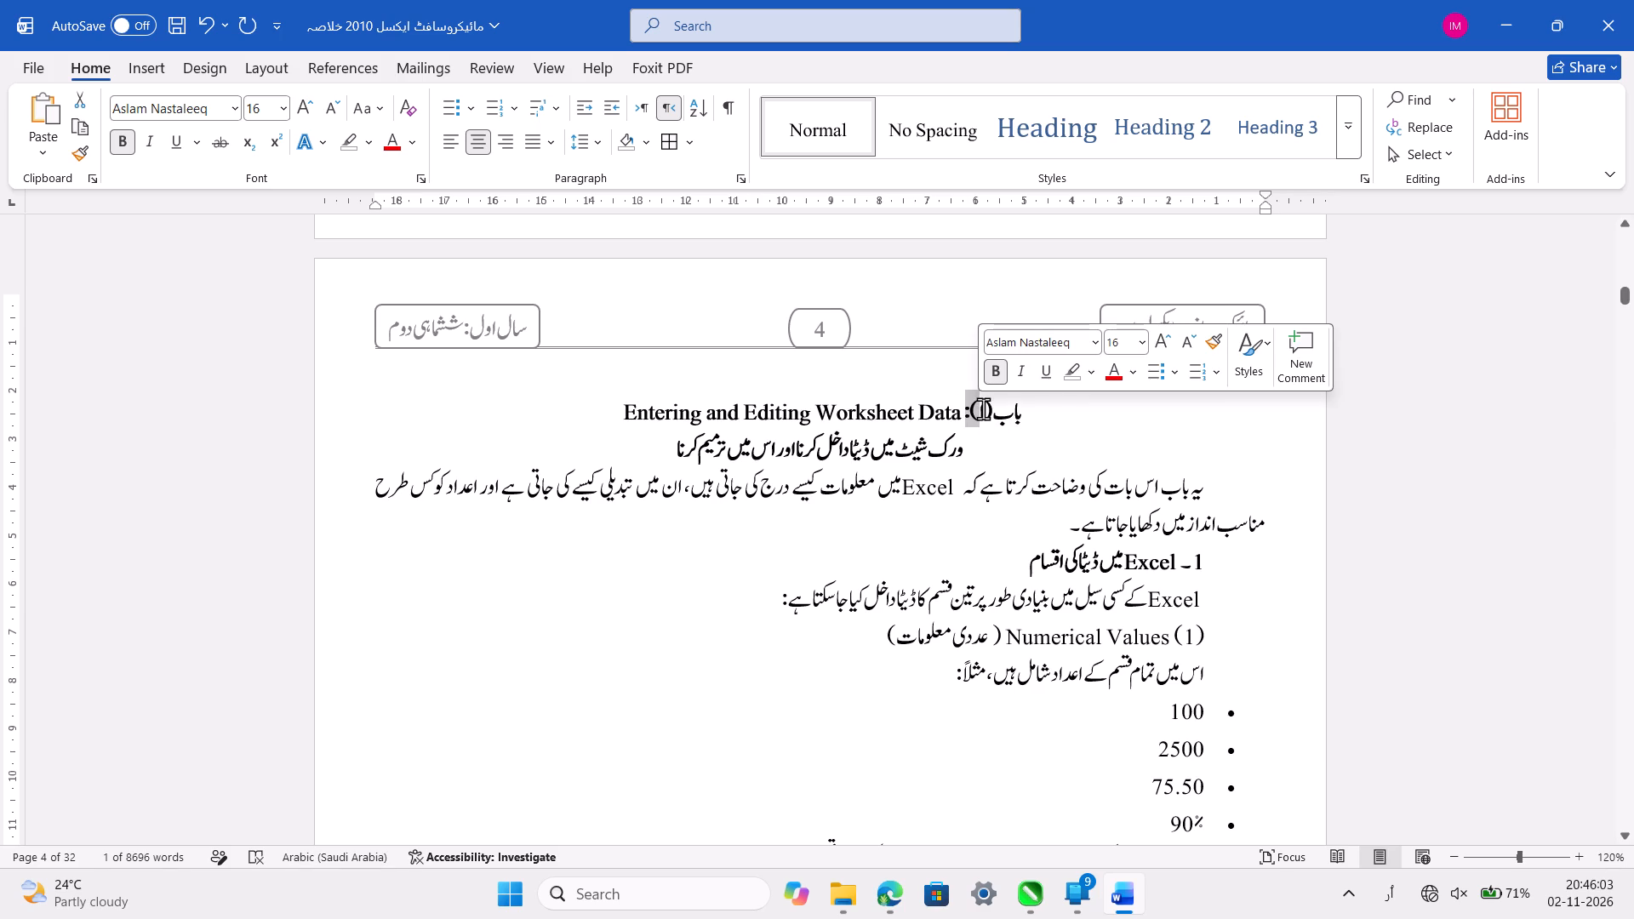
{"action": "double_click", "coordinate": [983, 408]}
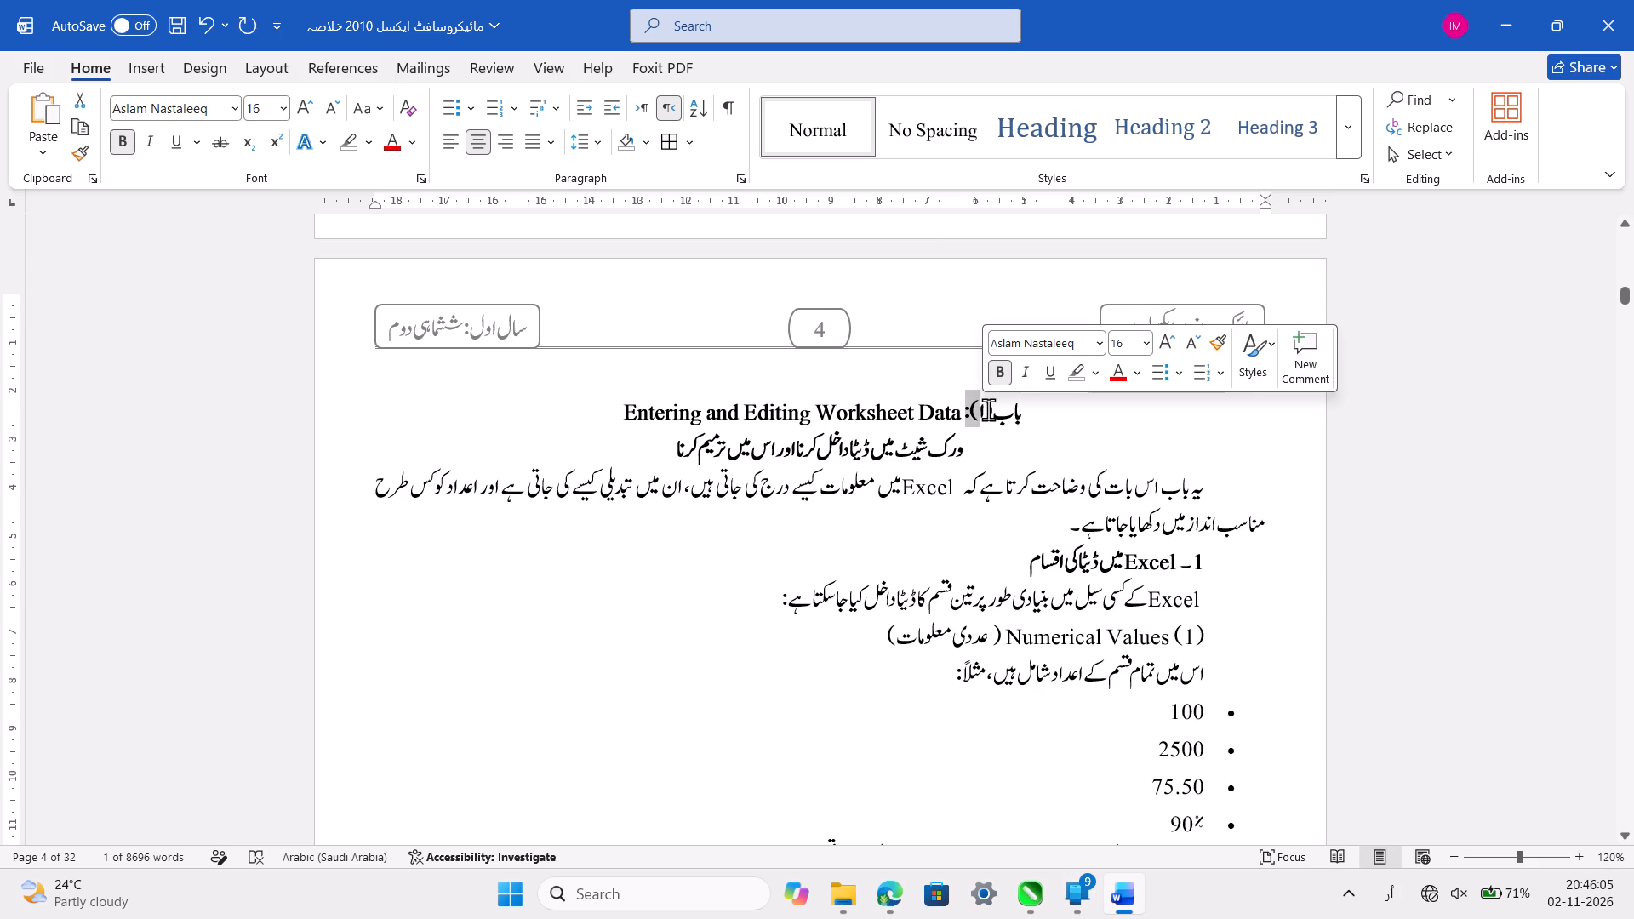
{"action": "double_click", "coordinate": [988, 409]}
{"action": "key", "text": "ctrl+alt+2"}
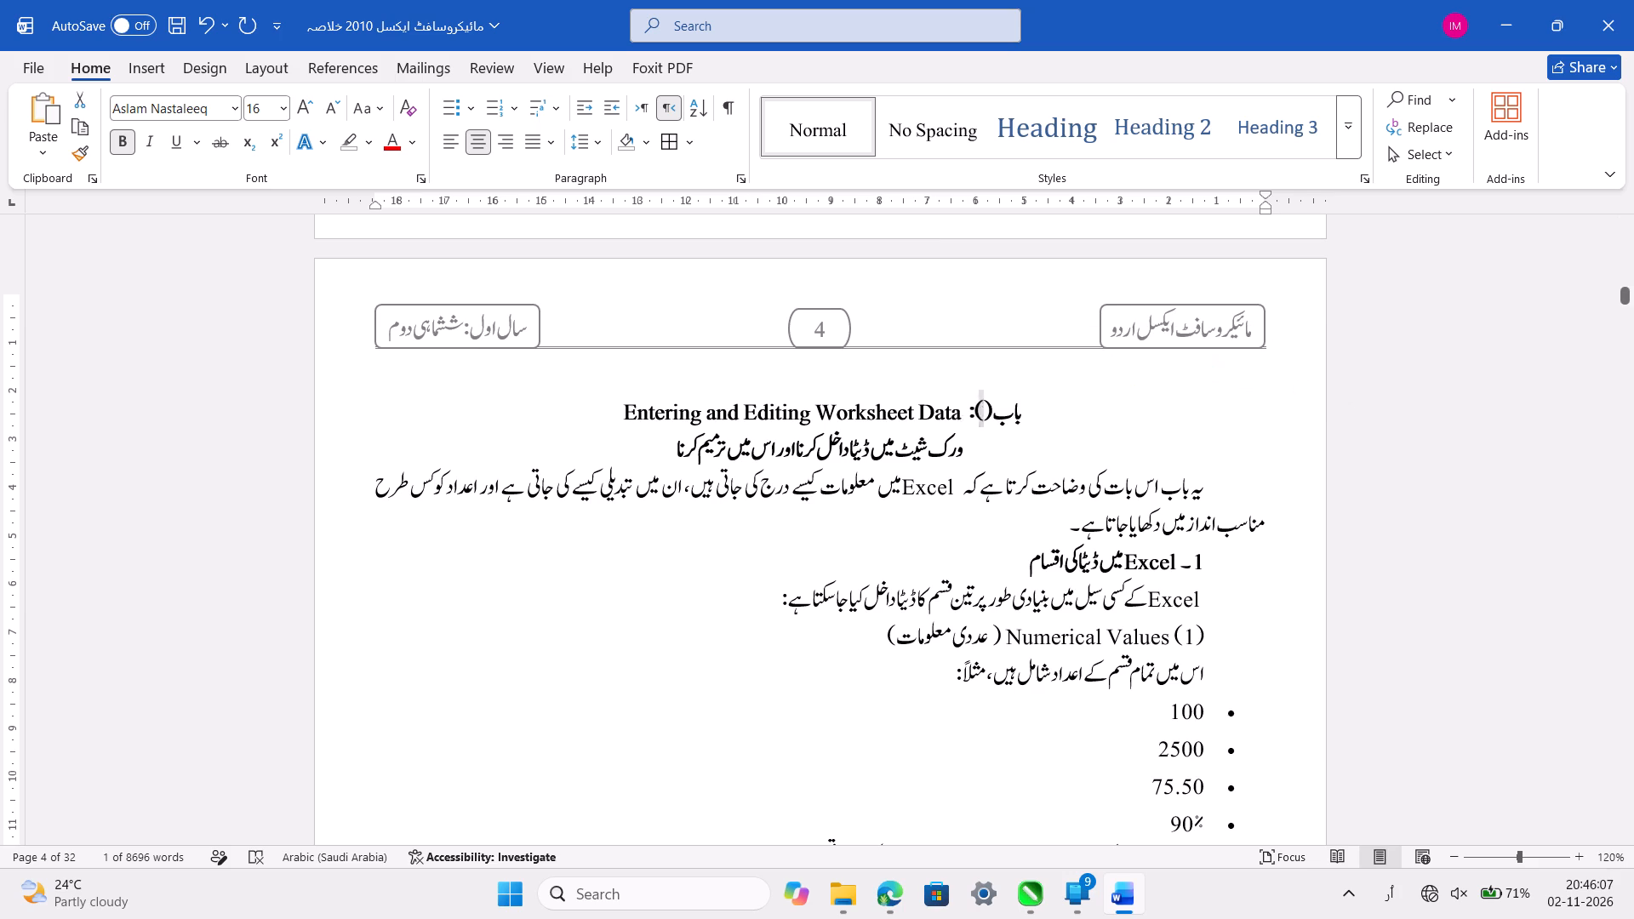
{"action": "left_click", "coordinate": [961, 409]}
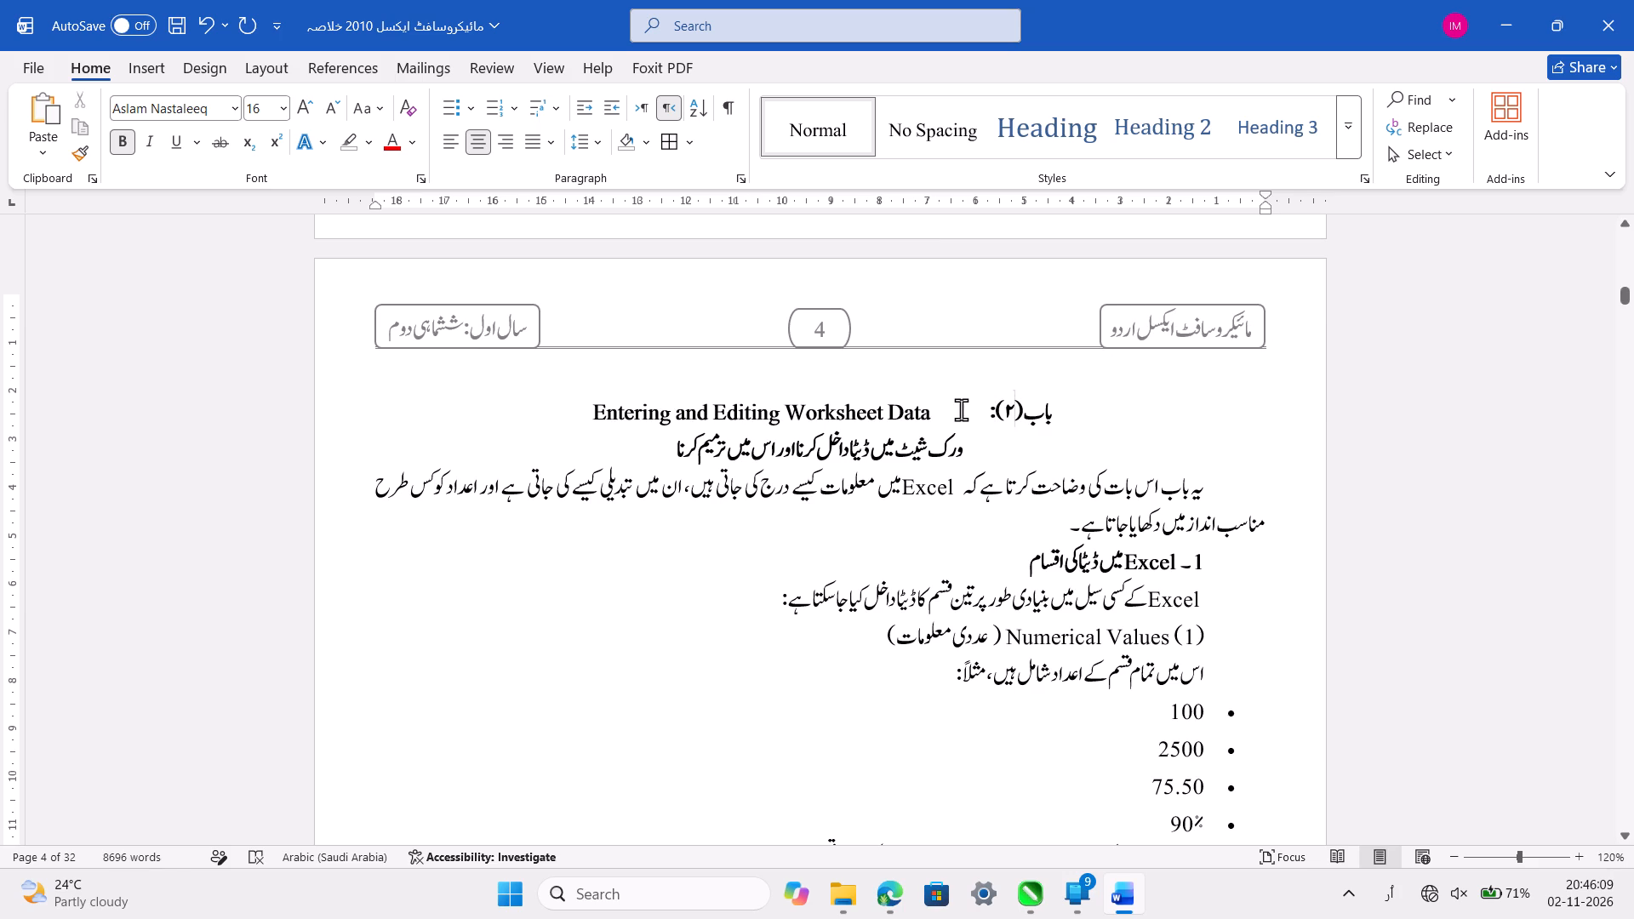
{"action": "key", "text": "ctrl+s"}
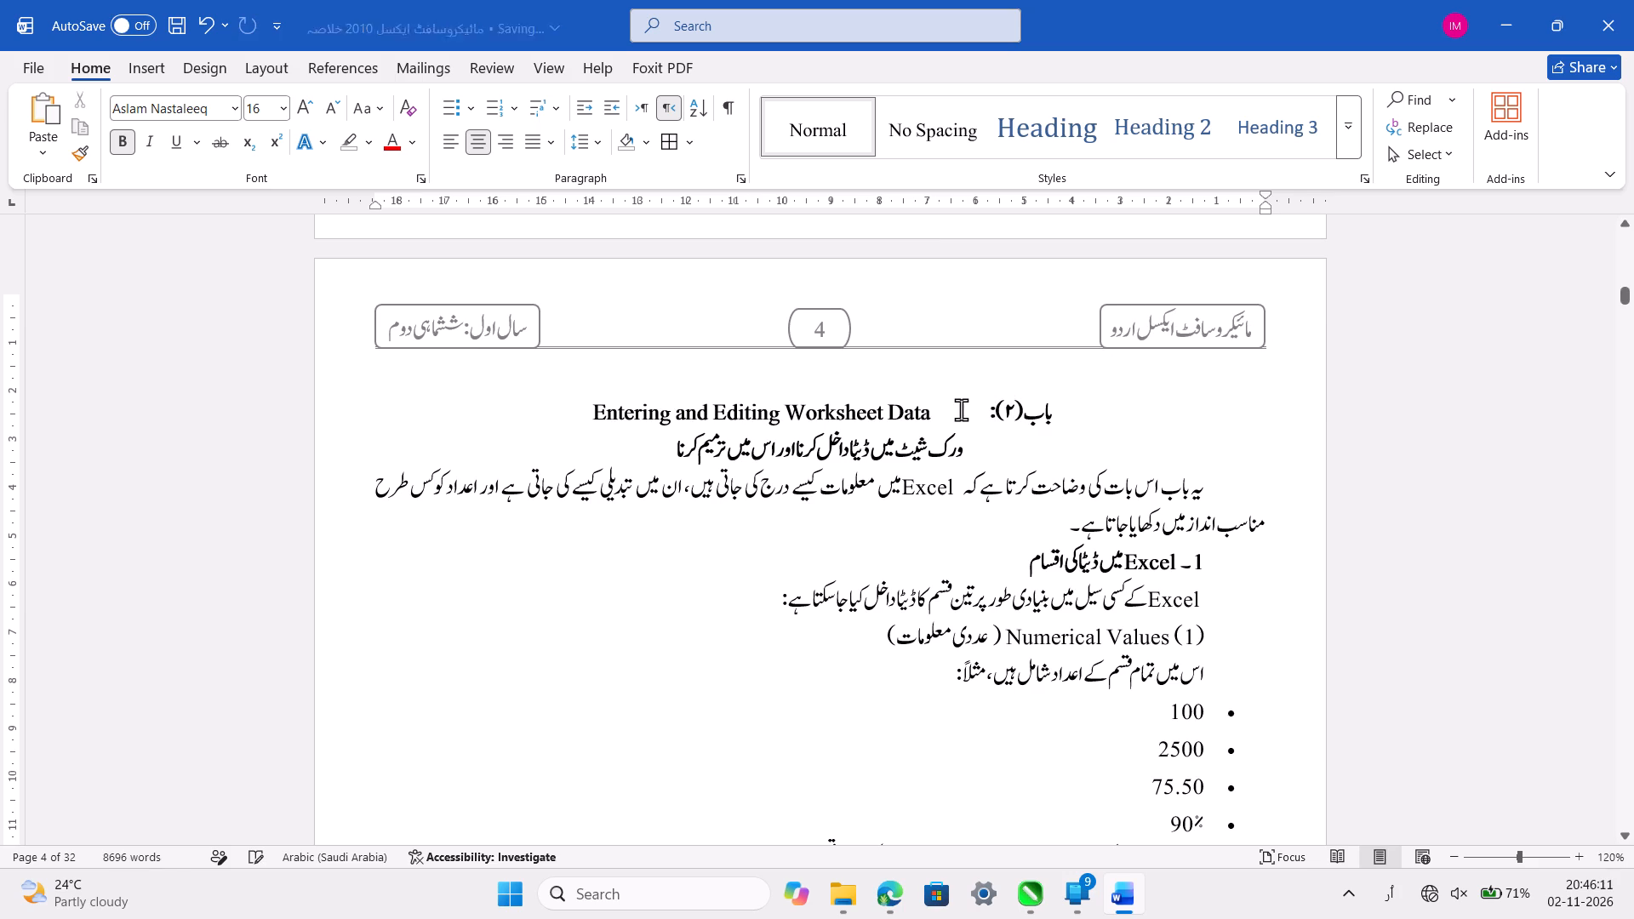
Replace the colon in the page 1 chapter heading with a colon followed by a tab, and save the document.
{"action": "scroll", "coordinate": [961, 409], "scroll_direction": "up", "scroll_amount": 20}
{"action": "scroll", "coordinate": [961, 409], "scroll_direction": "up", "scroll_amount": 1}
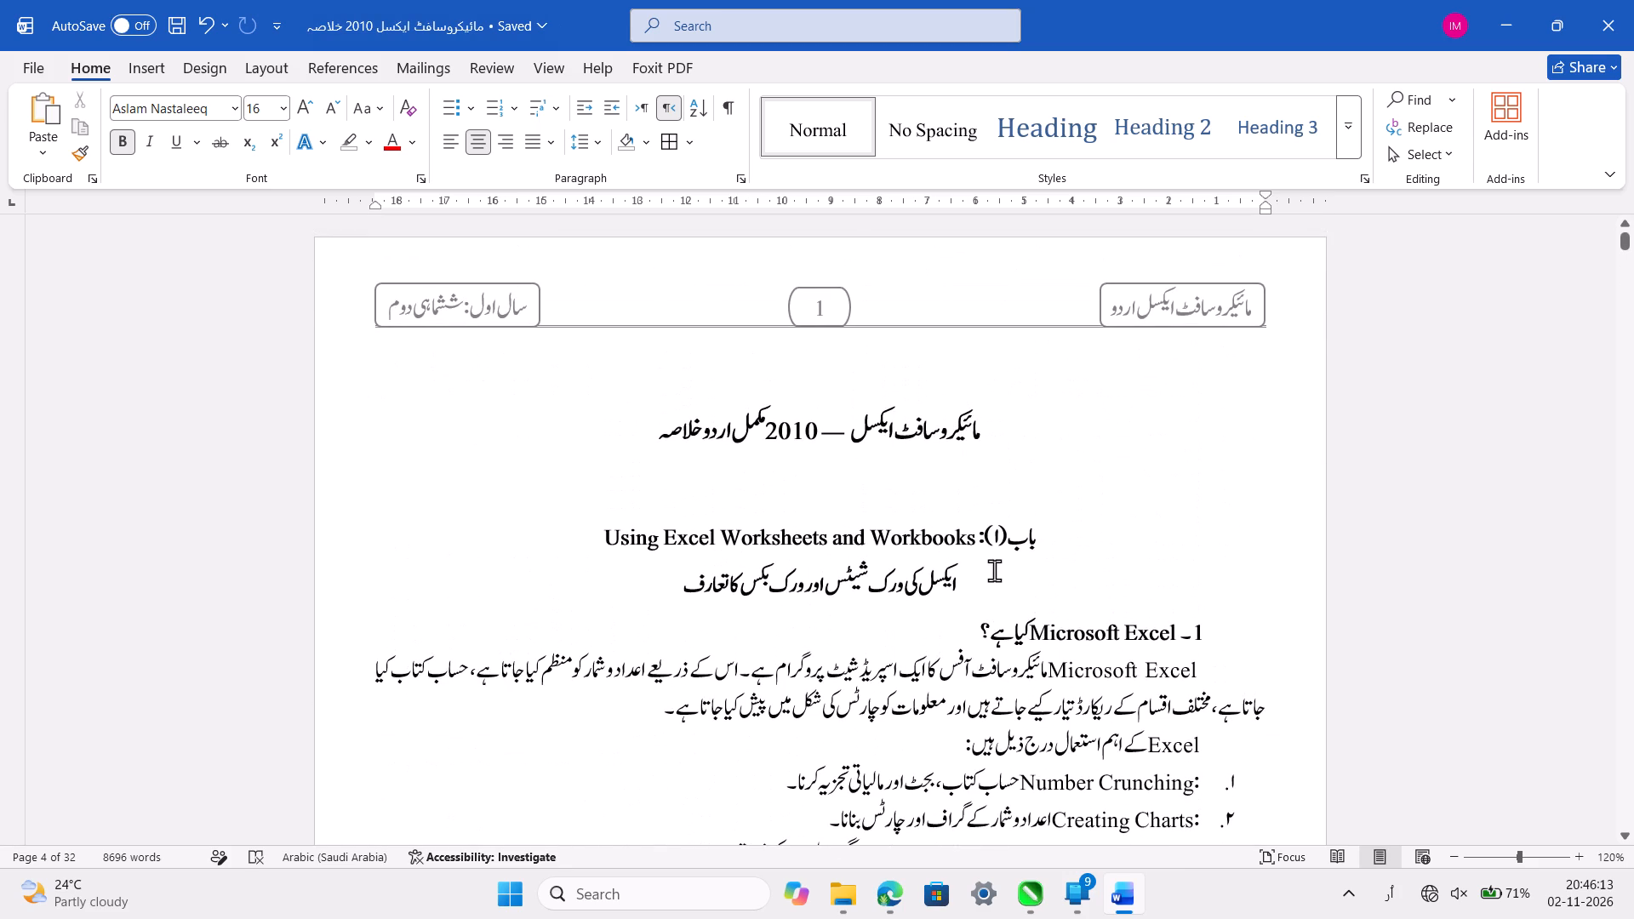
{"action": "left_click", "coordinate": [986, 541]}
{"action": "key", "text": "Left"}
{"action": "key", "text": "Left"}
{"action": "key", "text": "Left"}
{"action": "key", "text": "Right"}
{"action": "key", "text": "Right"}
{"action": "key", "text": "BackSpace"}
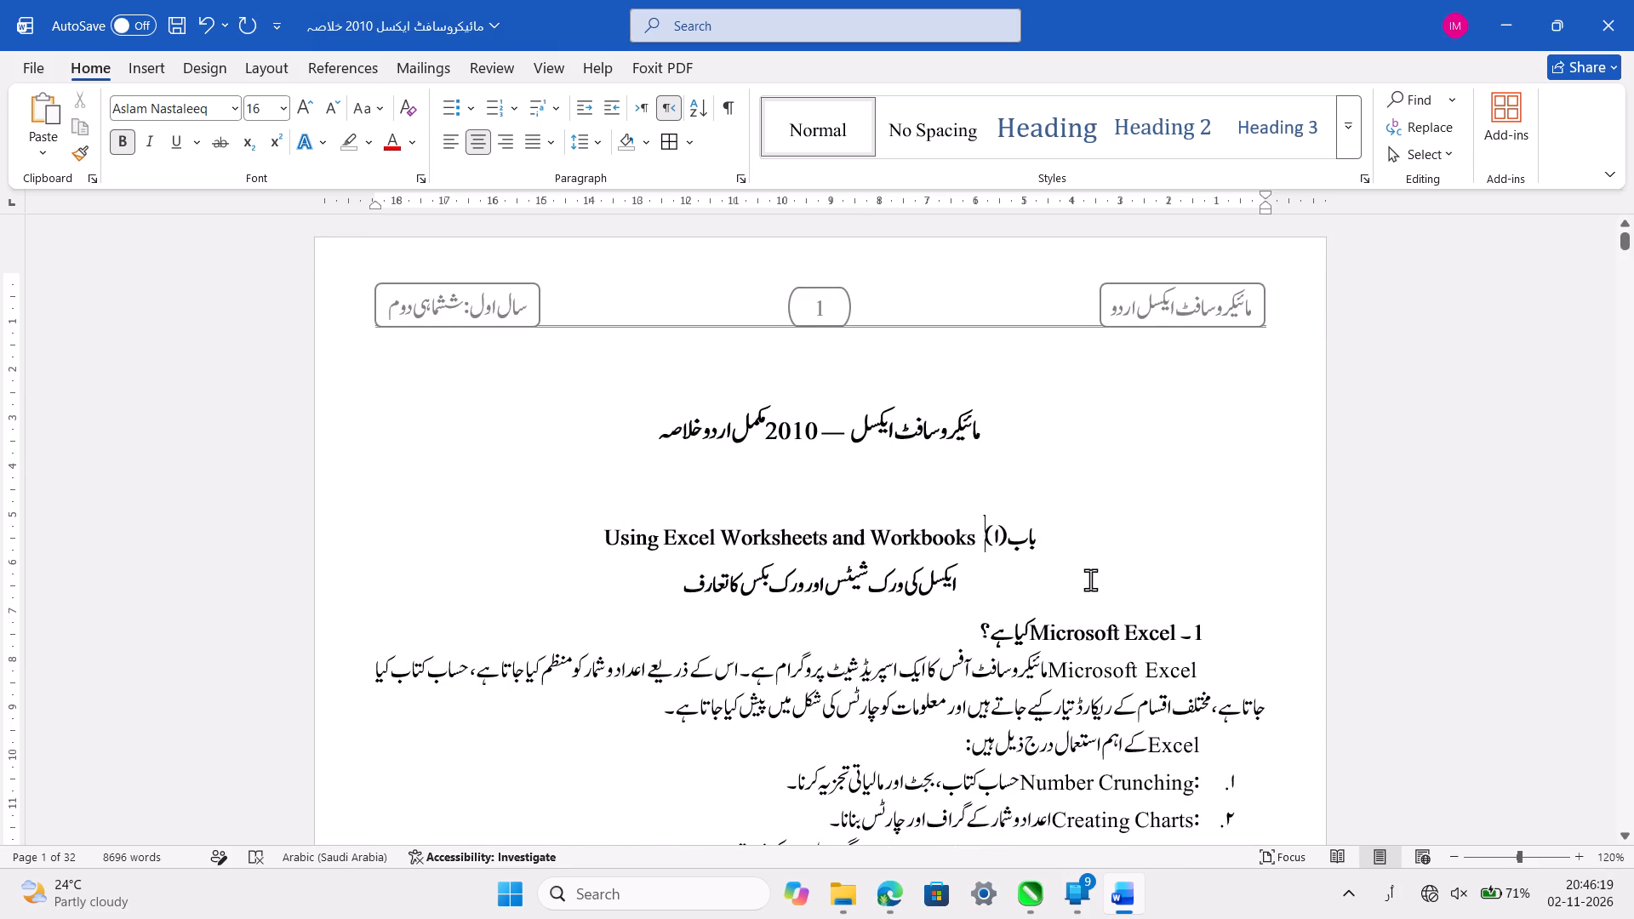
{"action": "key", "text": "shift+colon"}
{"action": "key", "text": "Tab"}
{"action": "key", "text": "ctrl+s"}
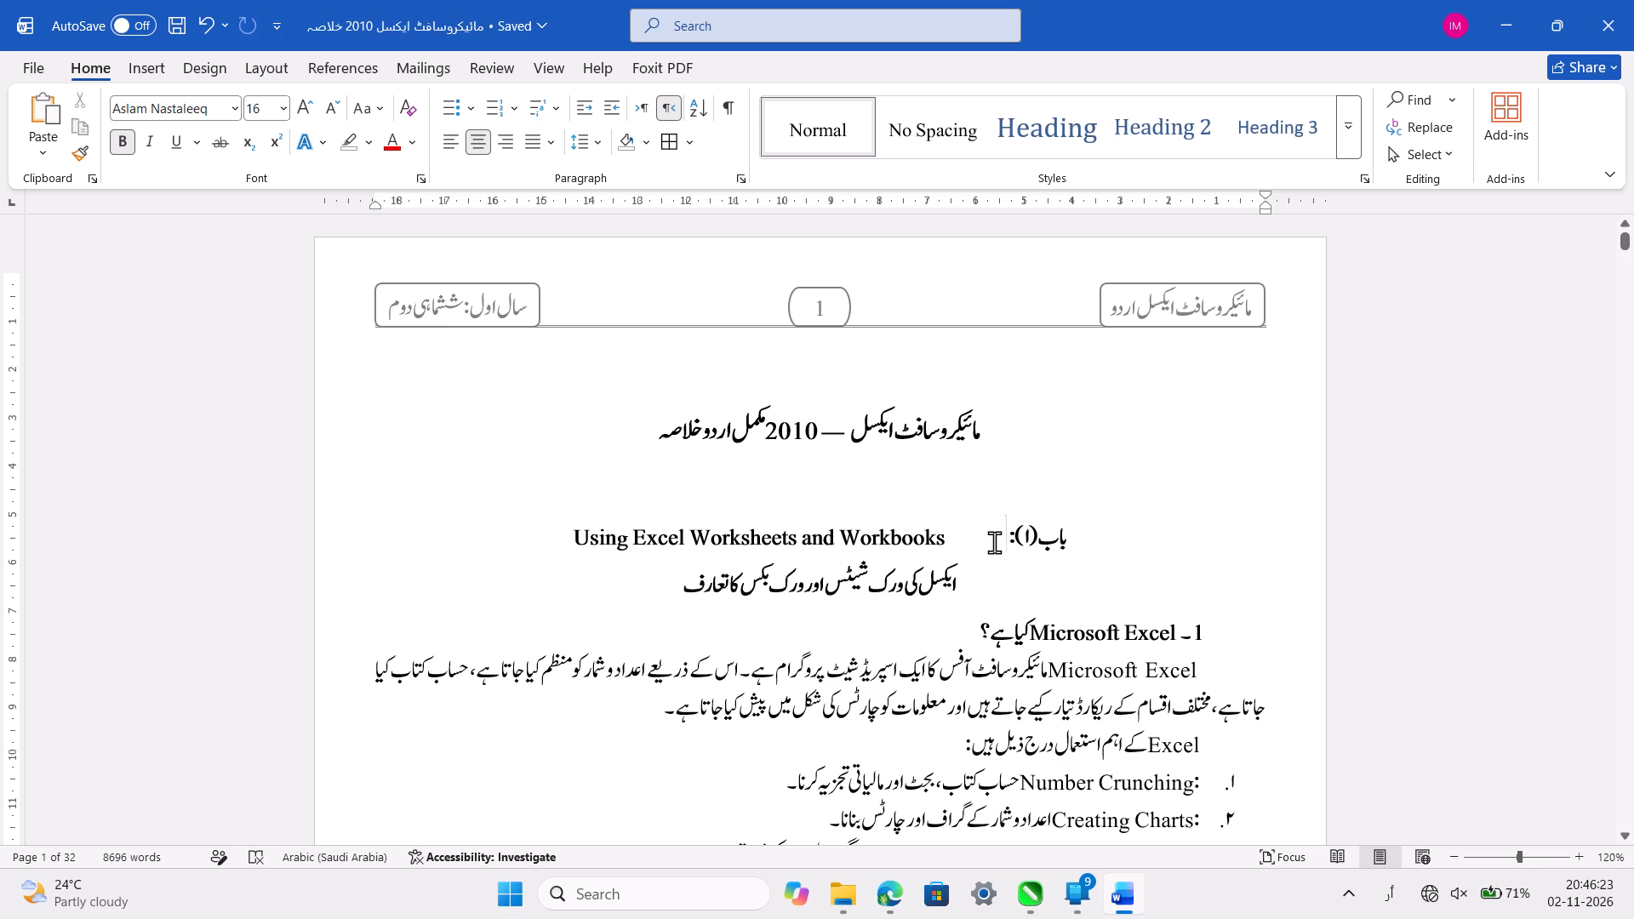
Copy the chapter label "باب (۱):" together with its tab from the page 1 heading.
{"action": "key", "text": "Left"}
{"action": "key", "text": "ctrl+shift+Left"}
{"action": "key", "text": "ctrl+shift+Right"}
{"action": "key", "text": "ctrl+shift+Right"}
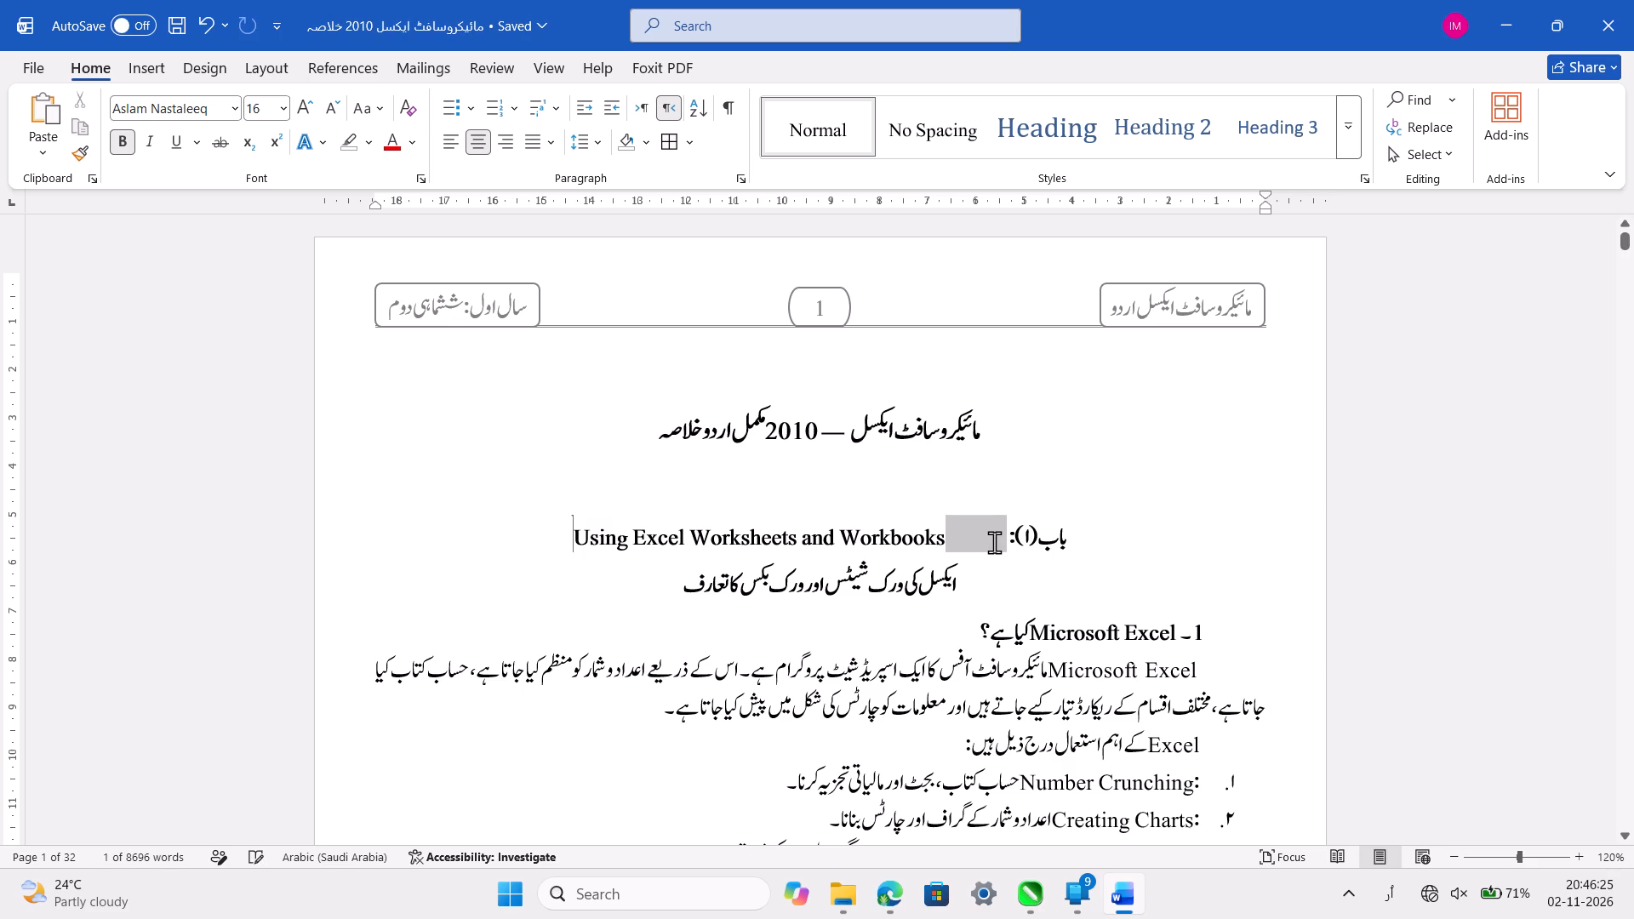
{"action": "key", "text": "ctrl+shift+Right"}
{"action": "key", "text": "ctrl+shift+Right"}
{"action": "key", "text": "ctrl+shift+Right"}
{"action": "key", "text": "ctrl+shift+Right"}
{"action": "key", "text": "ctrl+shift+Right"}
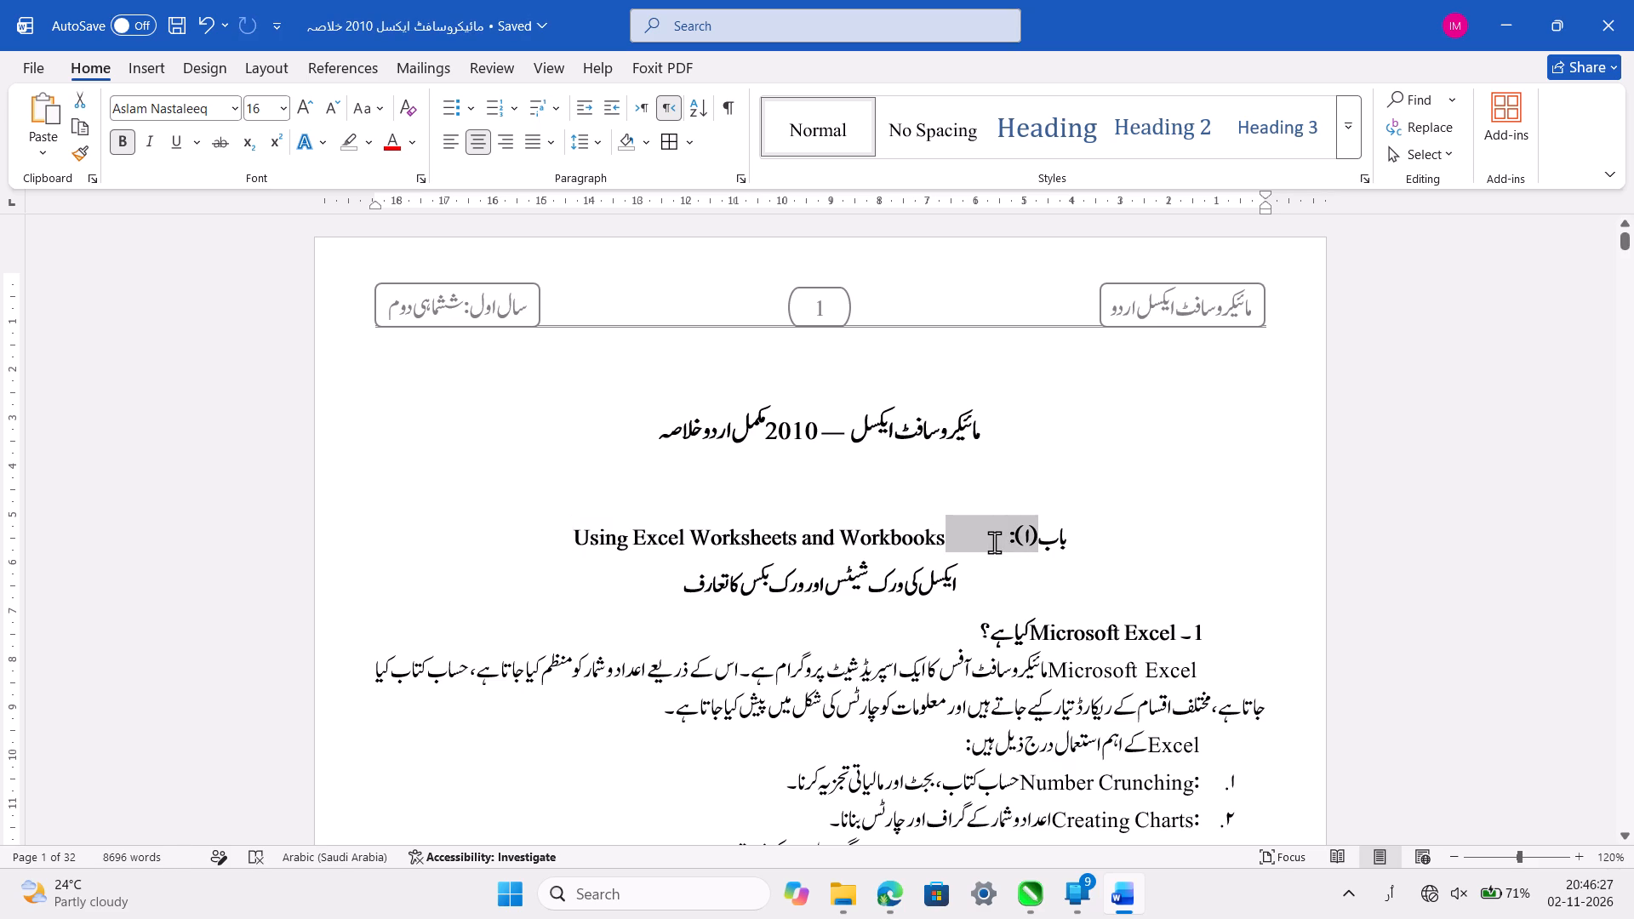
{"action": "key", "text": "ctrl+c"}
Replace "باب 14:" in the "Essential Worksheet and Cell Range Operations" heading on page 7 with the copied chapter label.
{"action": "scroll", "coordinate": [994, 542], "scroll_direction": "down", "scroll_amount": 5}
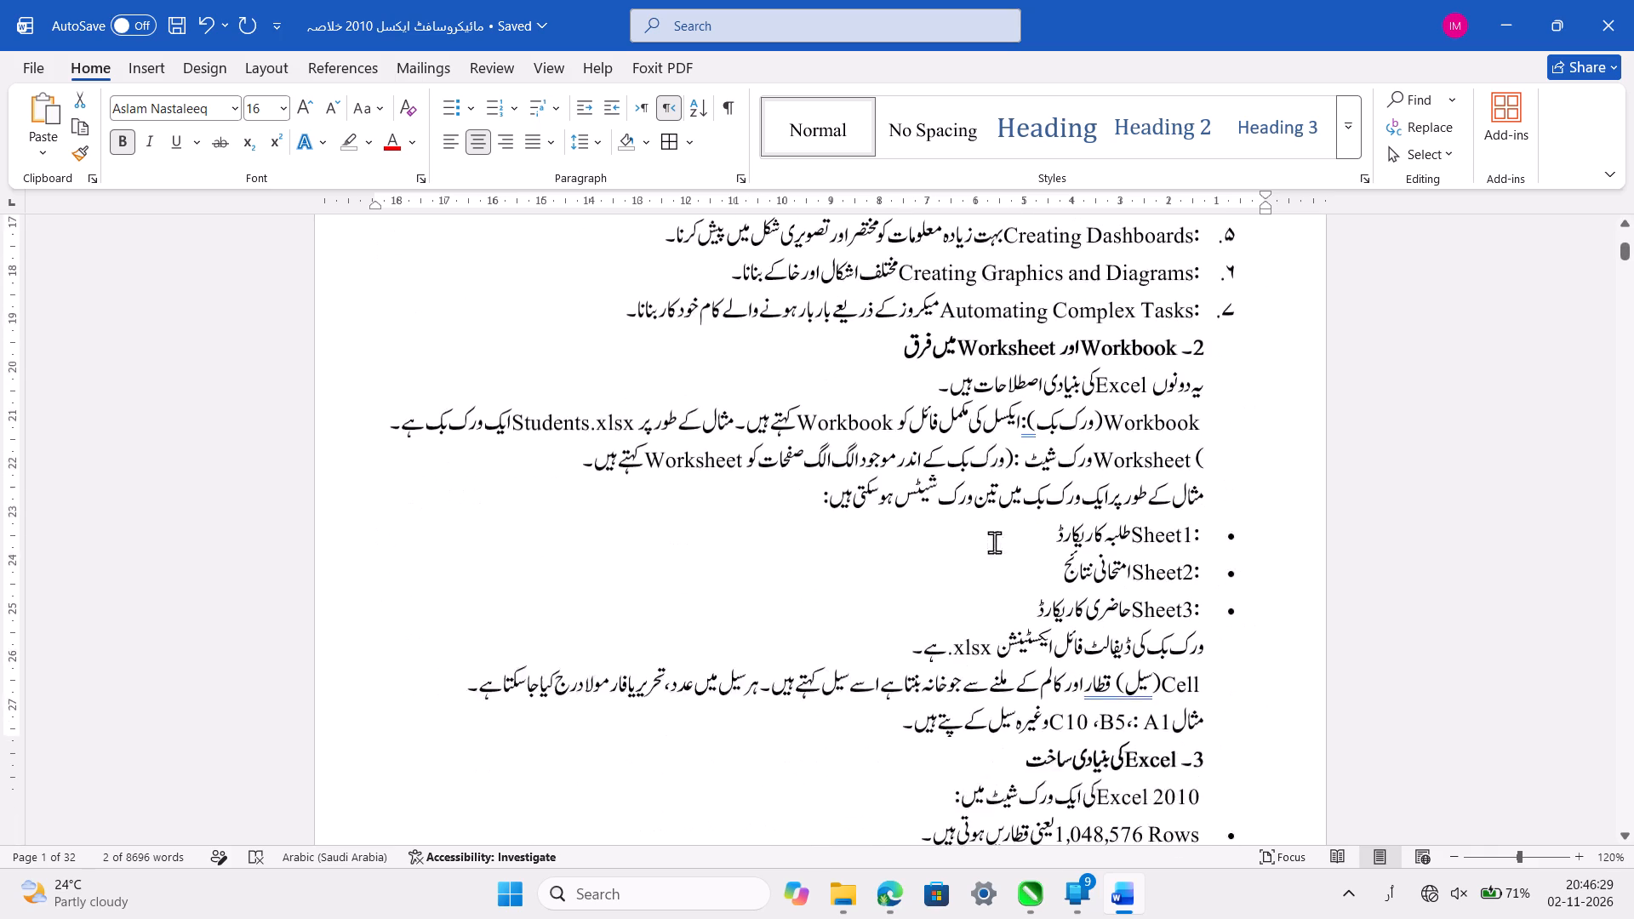
{"action": "scroll", "coordinate": [994, 542], "scroll_direction": "down", "scroll_amount": 9}
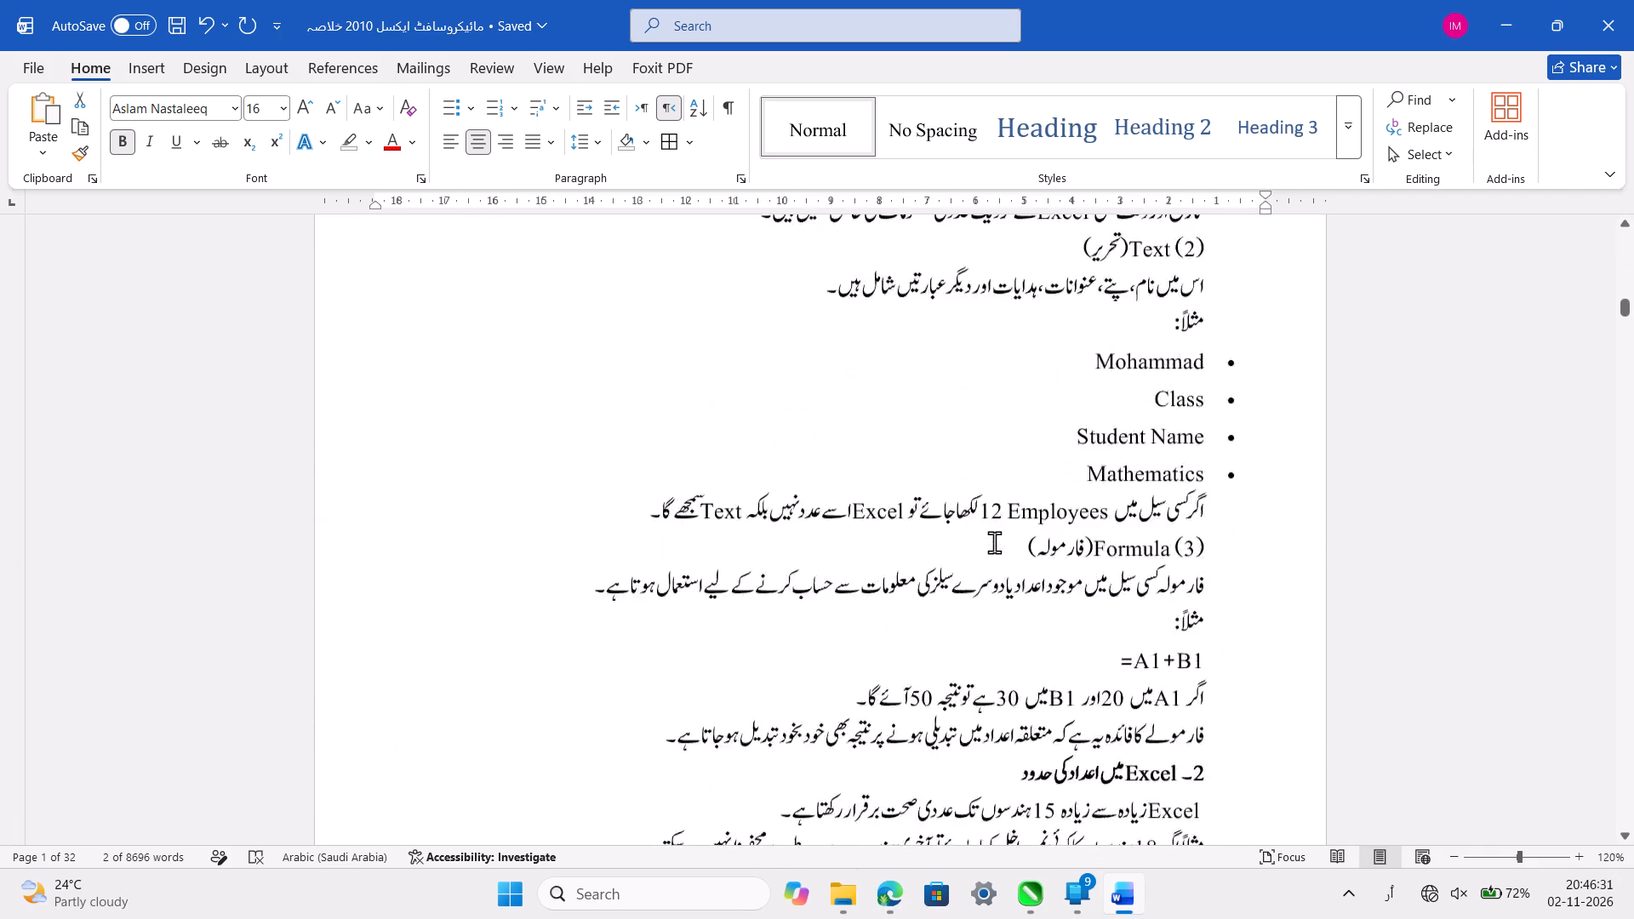
{"action": "scroll", "coordinate": [994, 542], "scroll_direction": "down", "scroll_amount": 1}
{"action": "scroll", "coordinate": [994, 542], "scroll_direction": "up", "scroll_amount": 1}
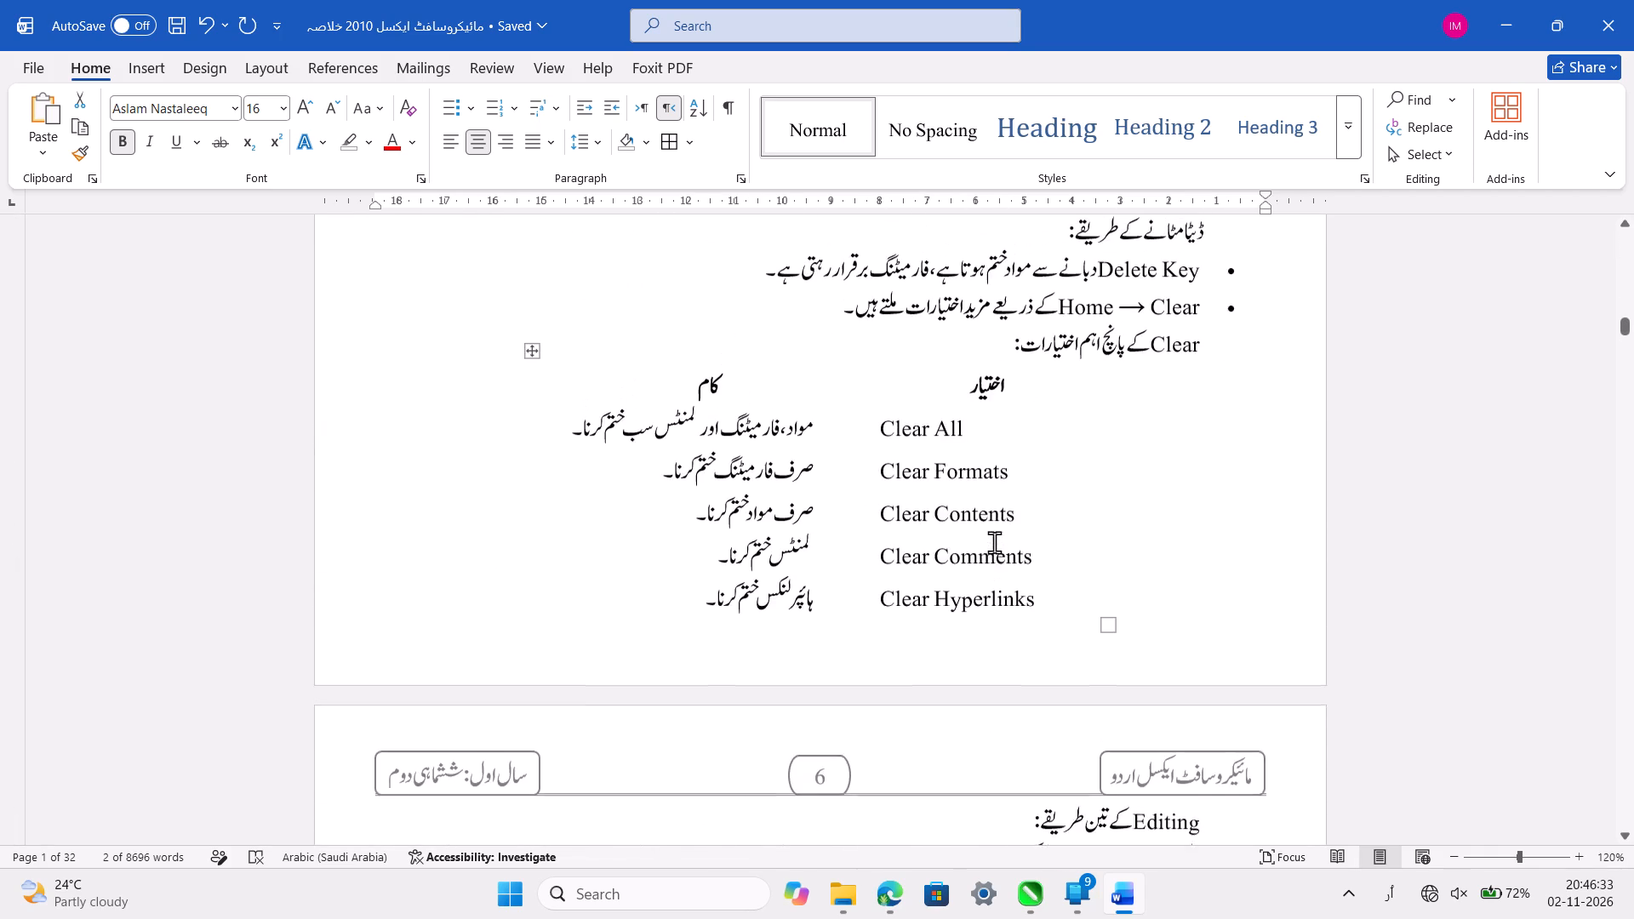
{"action": "scroll", "coordinate": [994, 542], "scroll_direction": "up", "scroll_amount": 1}
{"action": "scroll", "coordinate": [994, 542], "scroll_direction": "down", "scroll_amount": 4}
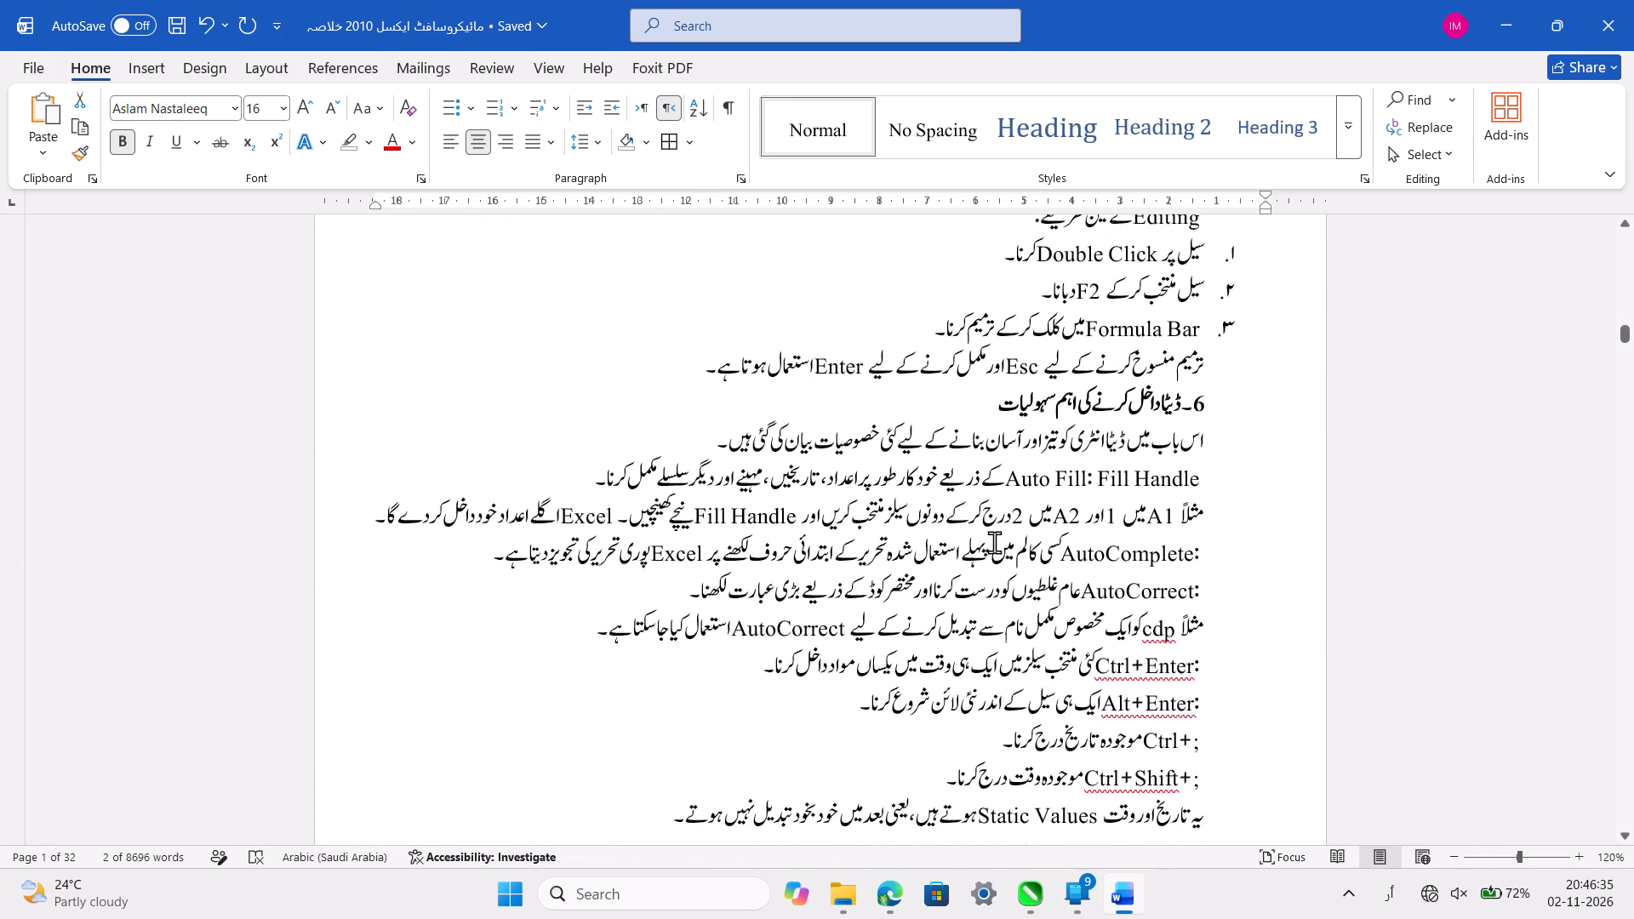
{"action": "scroll", "coordinate": [994, 542], "scroll_direction": "down", "scroll_amount": 5}
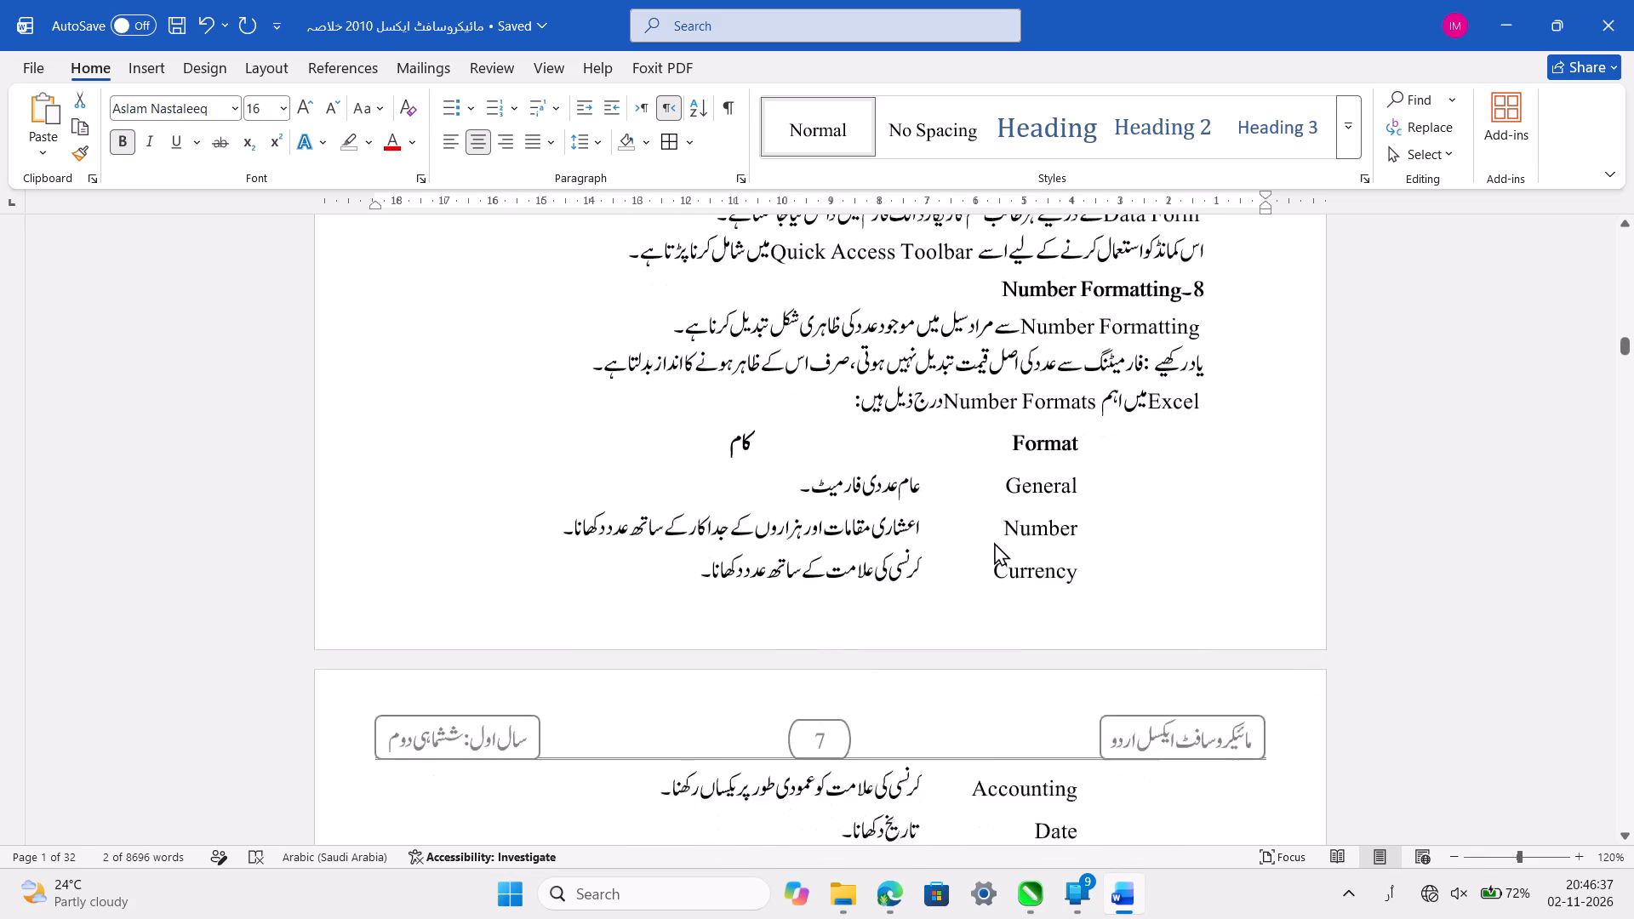
{"action": "scroll", "coordinate": [994, 542], "scroll_direction": "down", "scroll_amount": 4}
{"action": "scroll", "coordinate": [994, 542], "scroll_direction": "up", "scroll_amount": 1}
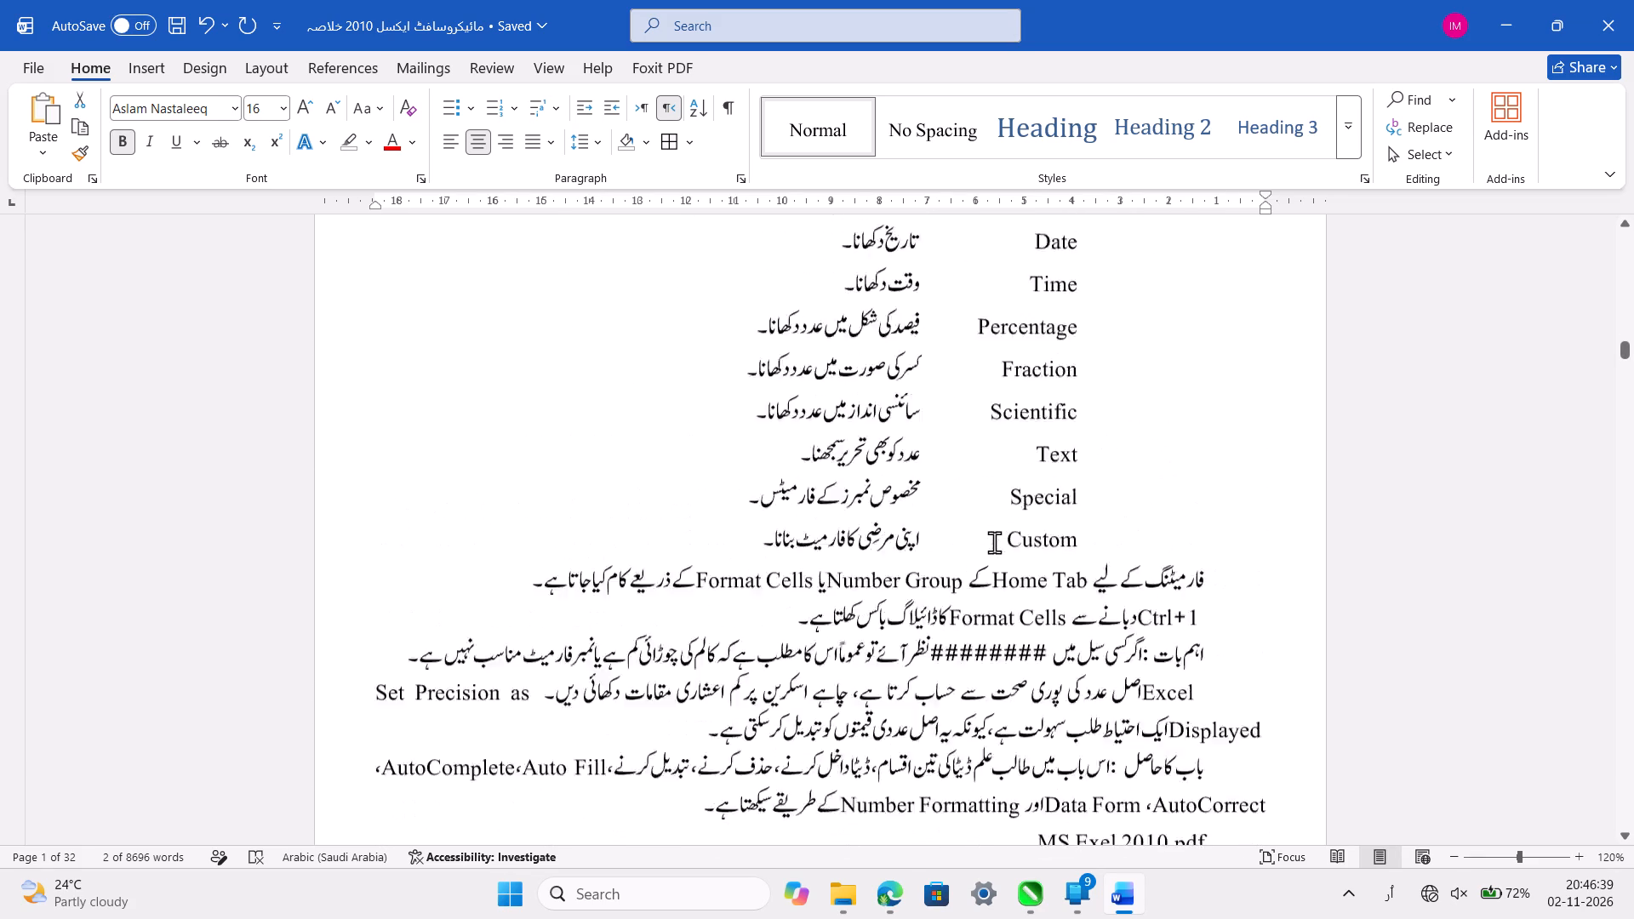
{"action": "scroll", "coordinate": [994, 542], "scroll_direction": "up", "scroll_amount": 2}
{"action": "scroll", "coordinate": [994, 542], "scroll_direction": "down", "scroll_amount": 2}
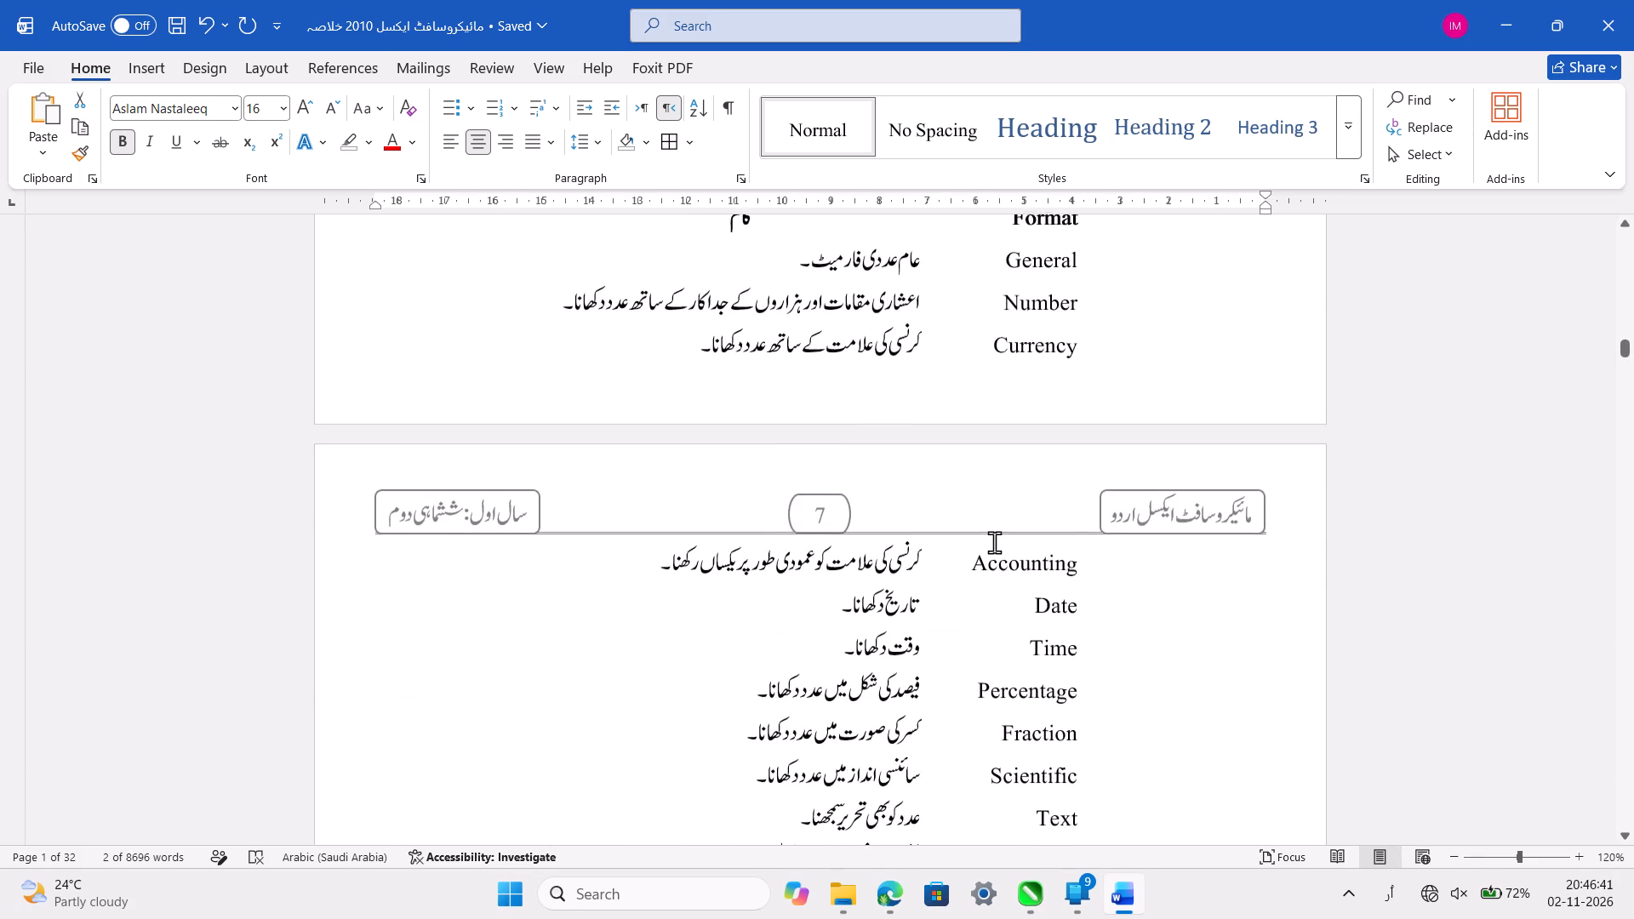
{"action": "scroll", "coordinate": [994, 542], "scroll_direction": "down", "scroll_amount": 3}
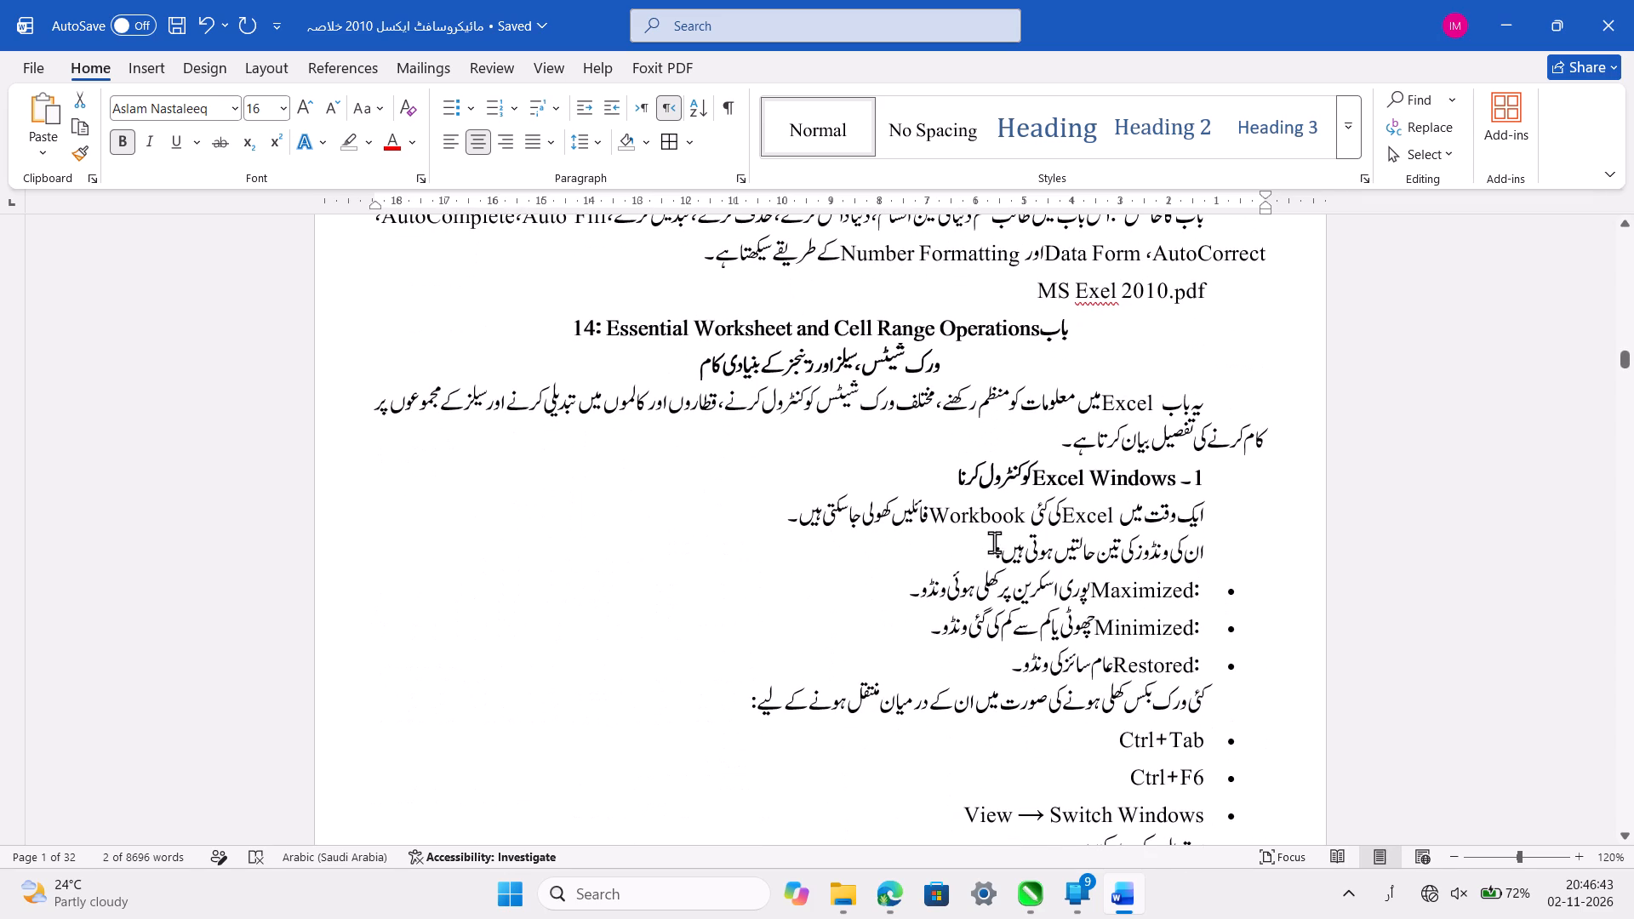
{"action": "left_click", "coordinate": [1055, 340]}
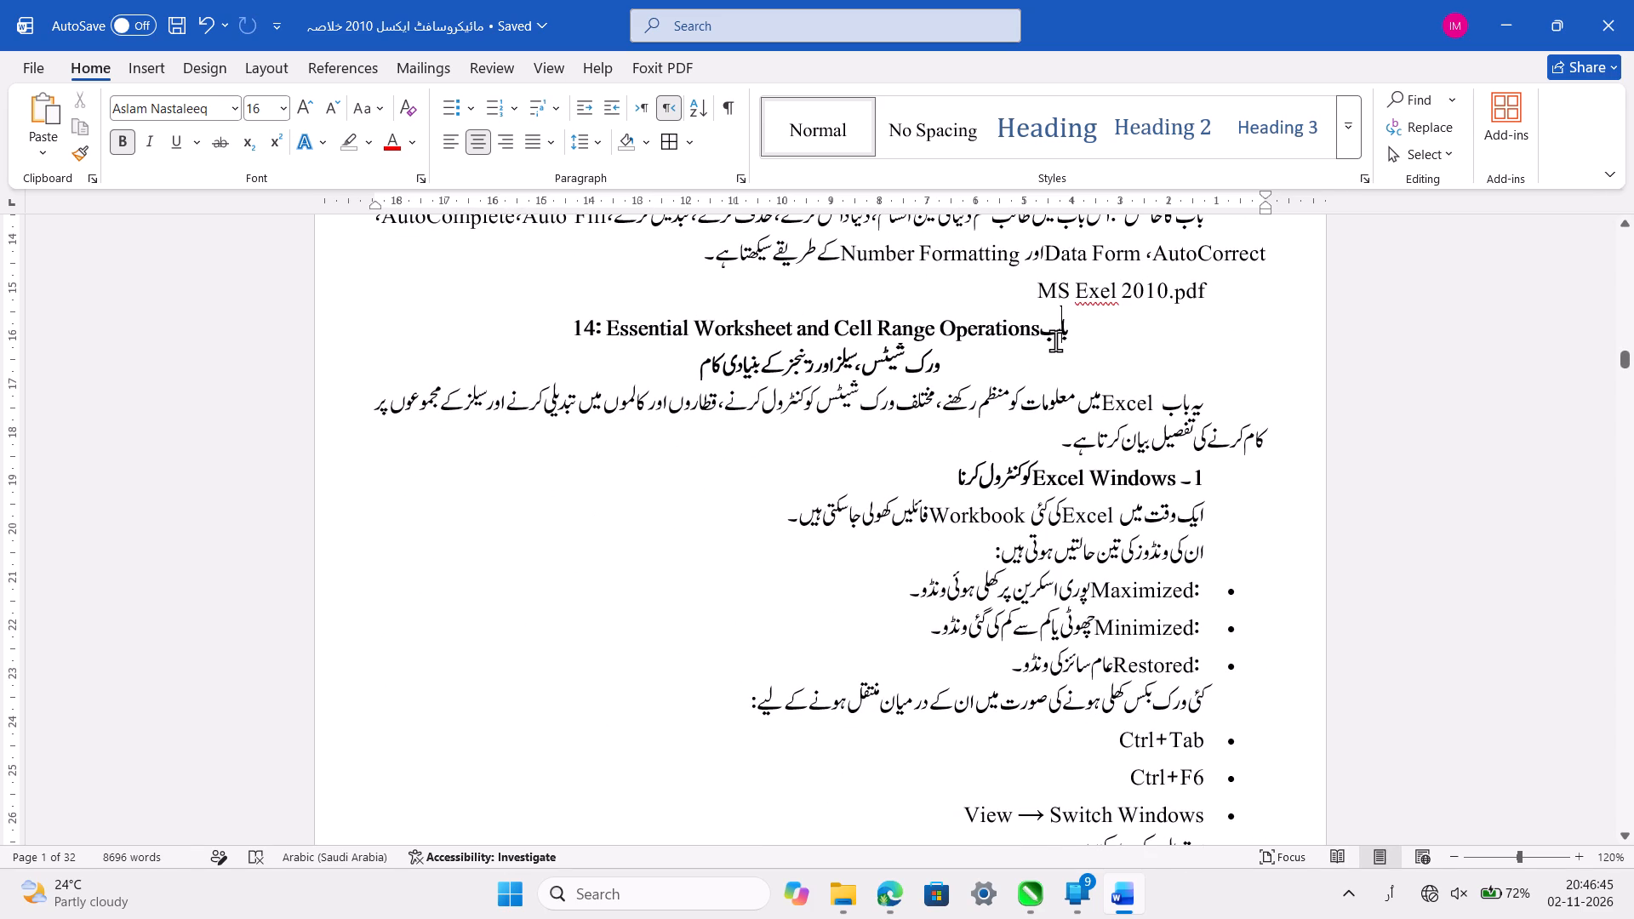
{"action": "key", "text": "Left"}
{"action": "key", "text": "Left"}
{"action": "key", "text": "Left"}
{"action": "key", "text": "Left"}
{"action": "key", "text": "Left"}
{"action": "key", "text": "Left"}
{"action": "key", "text": "ctrl+shift+Right"}
{"action": "key", "text": "ctrl+shift+Right"}
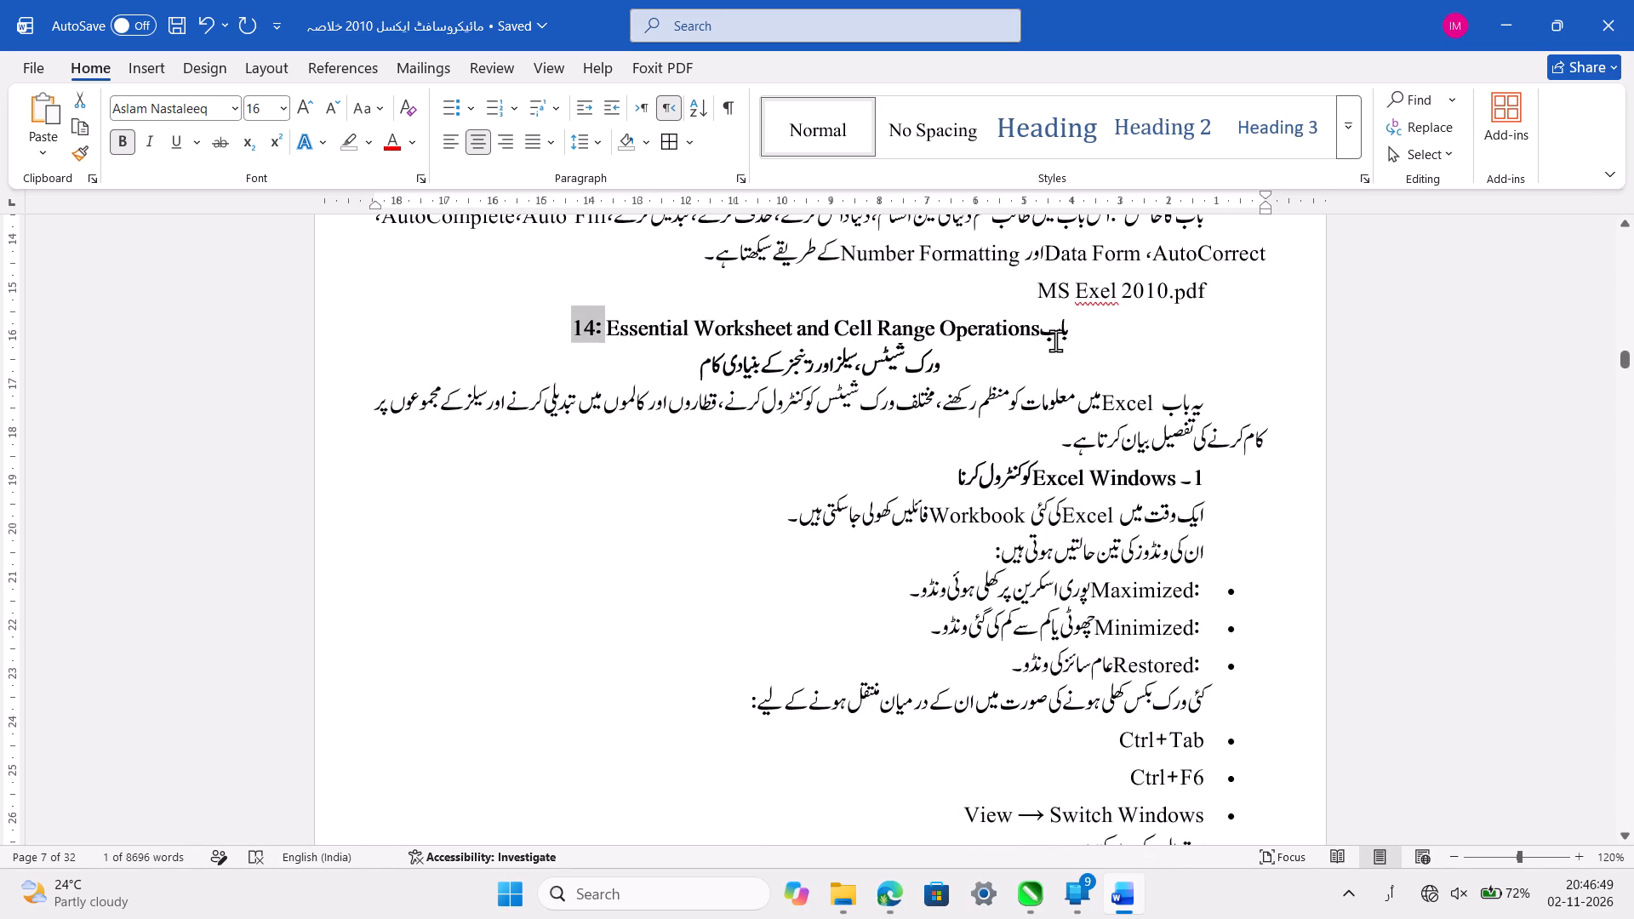
{"action": "key", "text": "ctrl+shift+Right"}
{"action": "key", "text": "ctrl+v"}
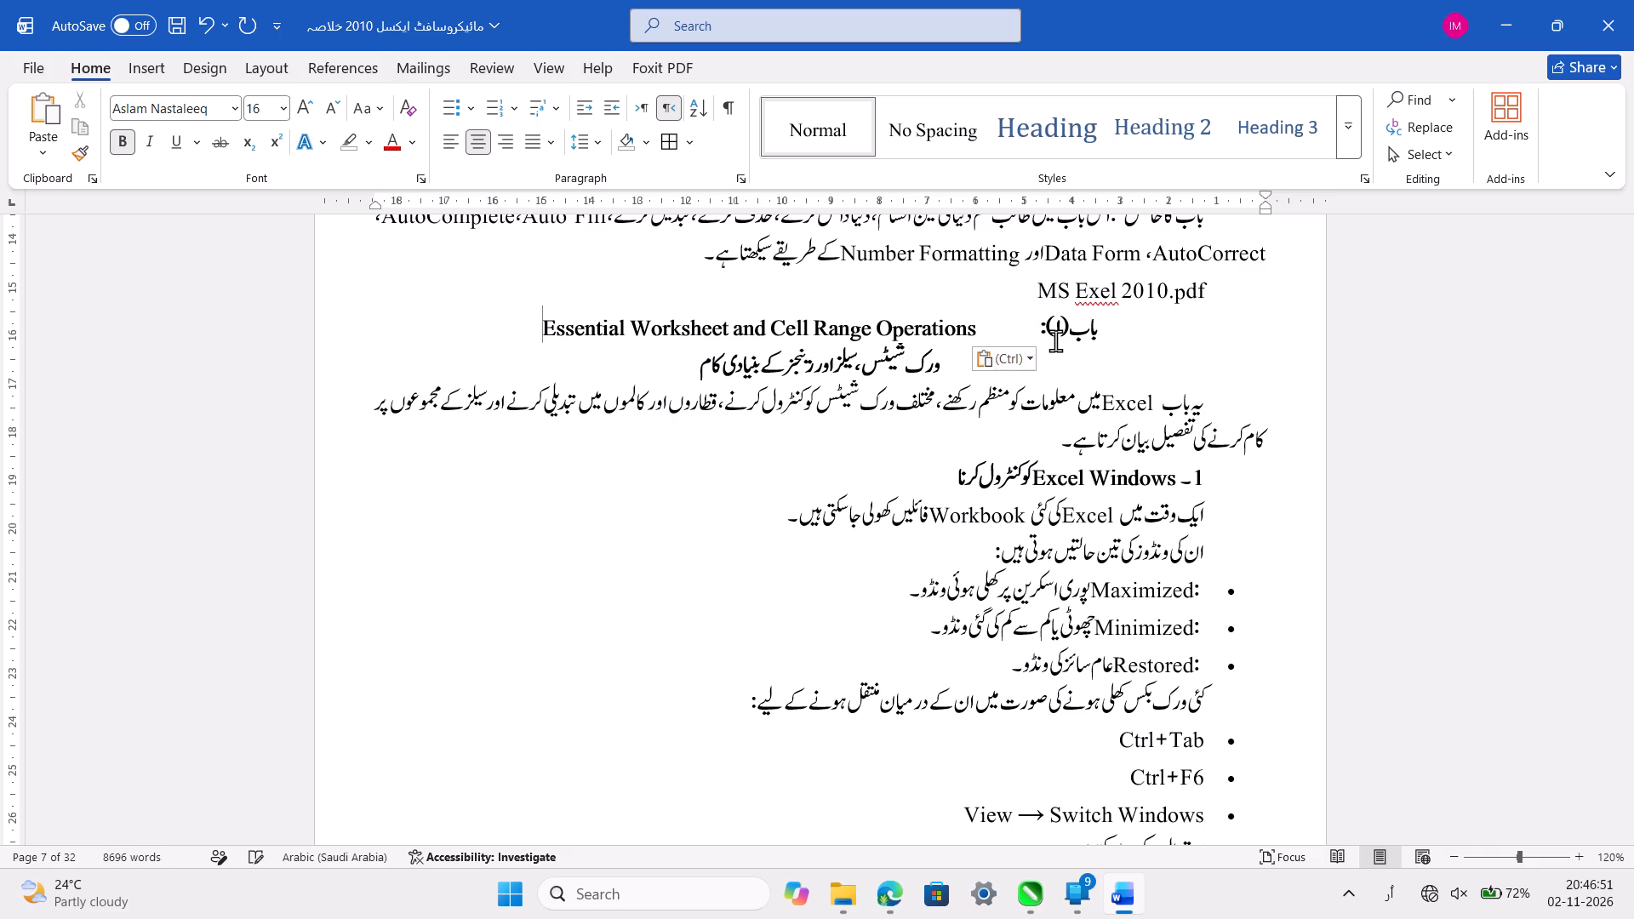
Change the chapter number in the "Essential Worksheet and Cell Range Operations" heading to "۳" and save the document.
{"action": "double_click", "coordinate": [1057, 321]}
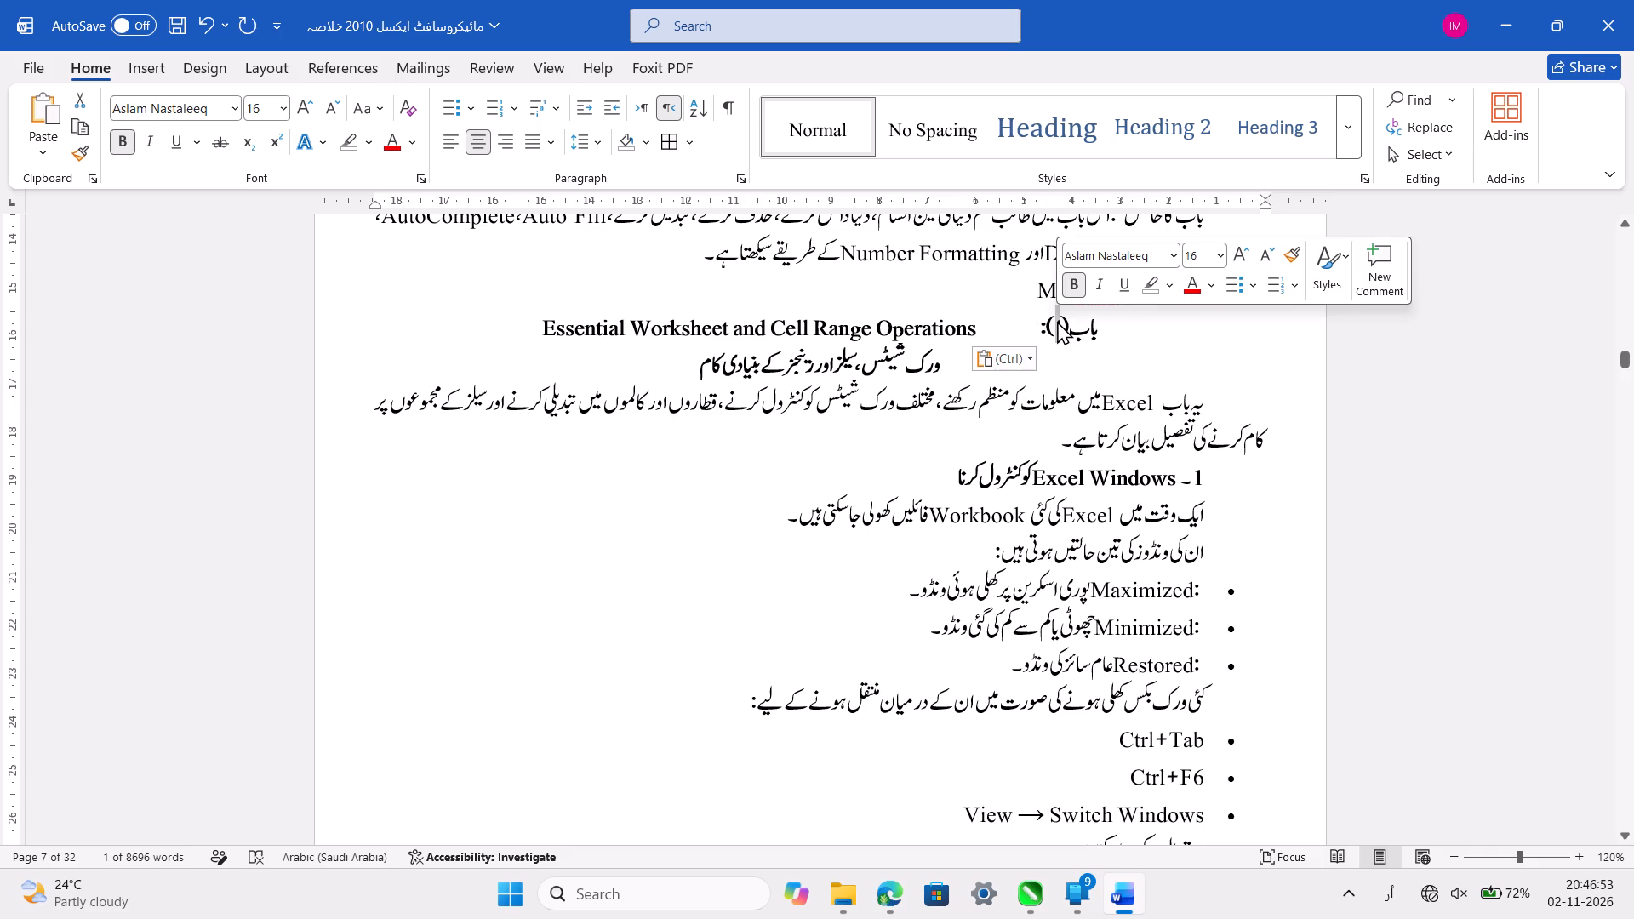
{"action": "key", "text": "ctrl+alt+3"}
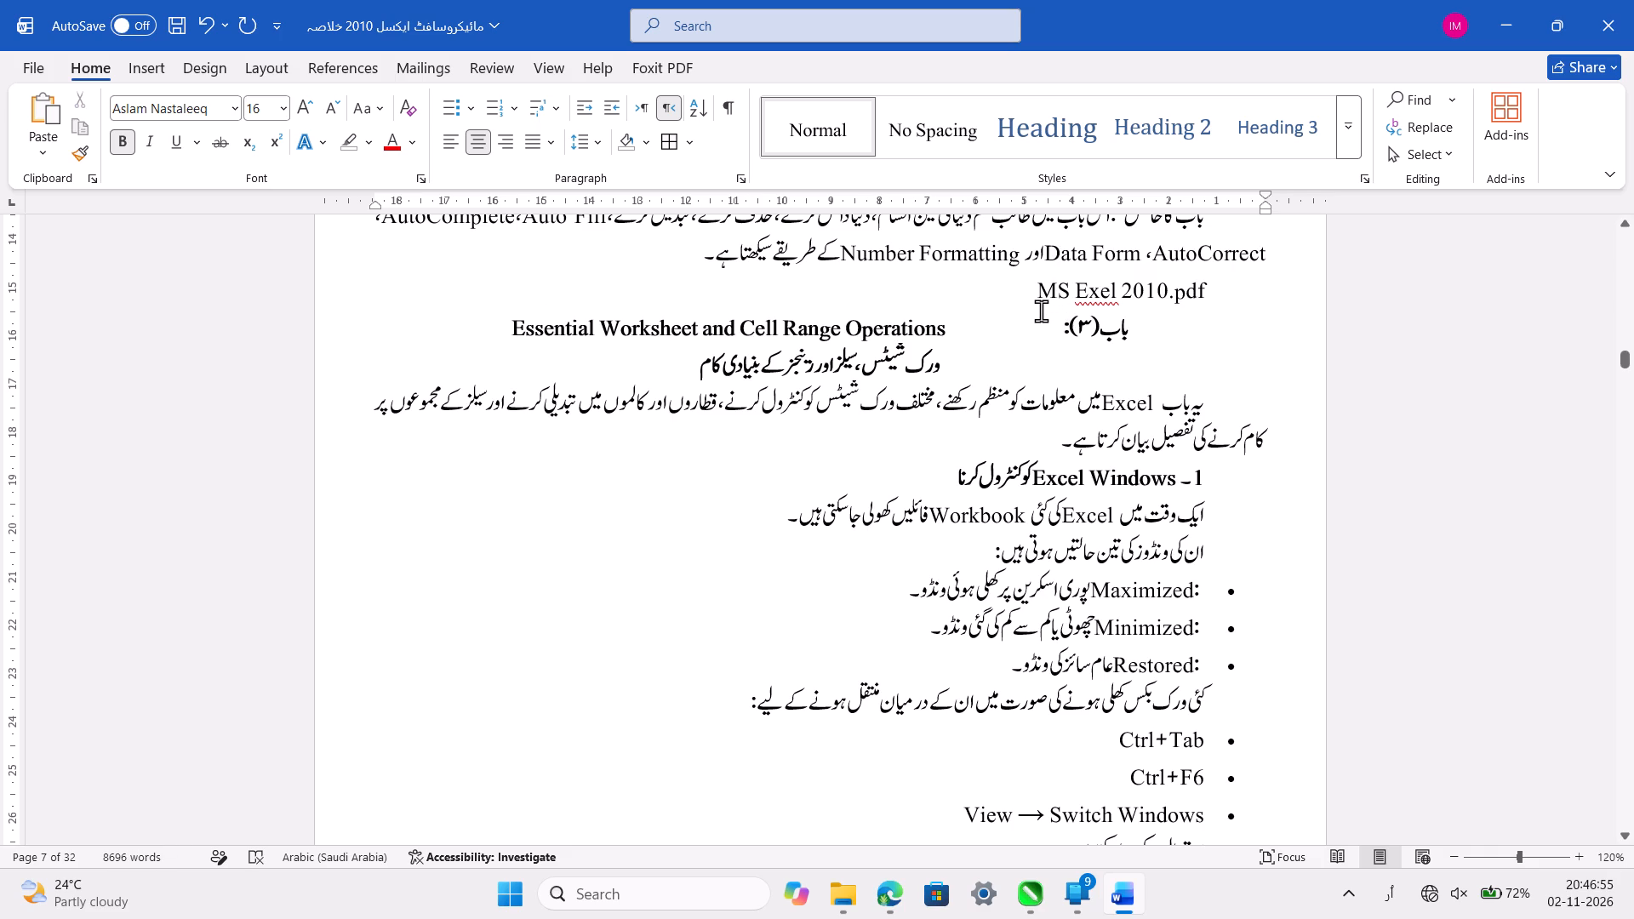
{"action": "left_click", "coordinate": [1041, 311]}
{"action": "key", "text": "ctrl+s"}
Left-align the Format column entries from General to Custom in the Number Formatting table on pages 6 and 7.
{"action": "scroll", "coordinate": [1041, 311], "scroll_direction": "up", "scroll_amount": 4}
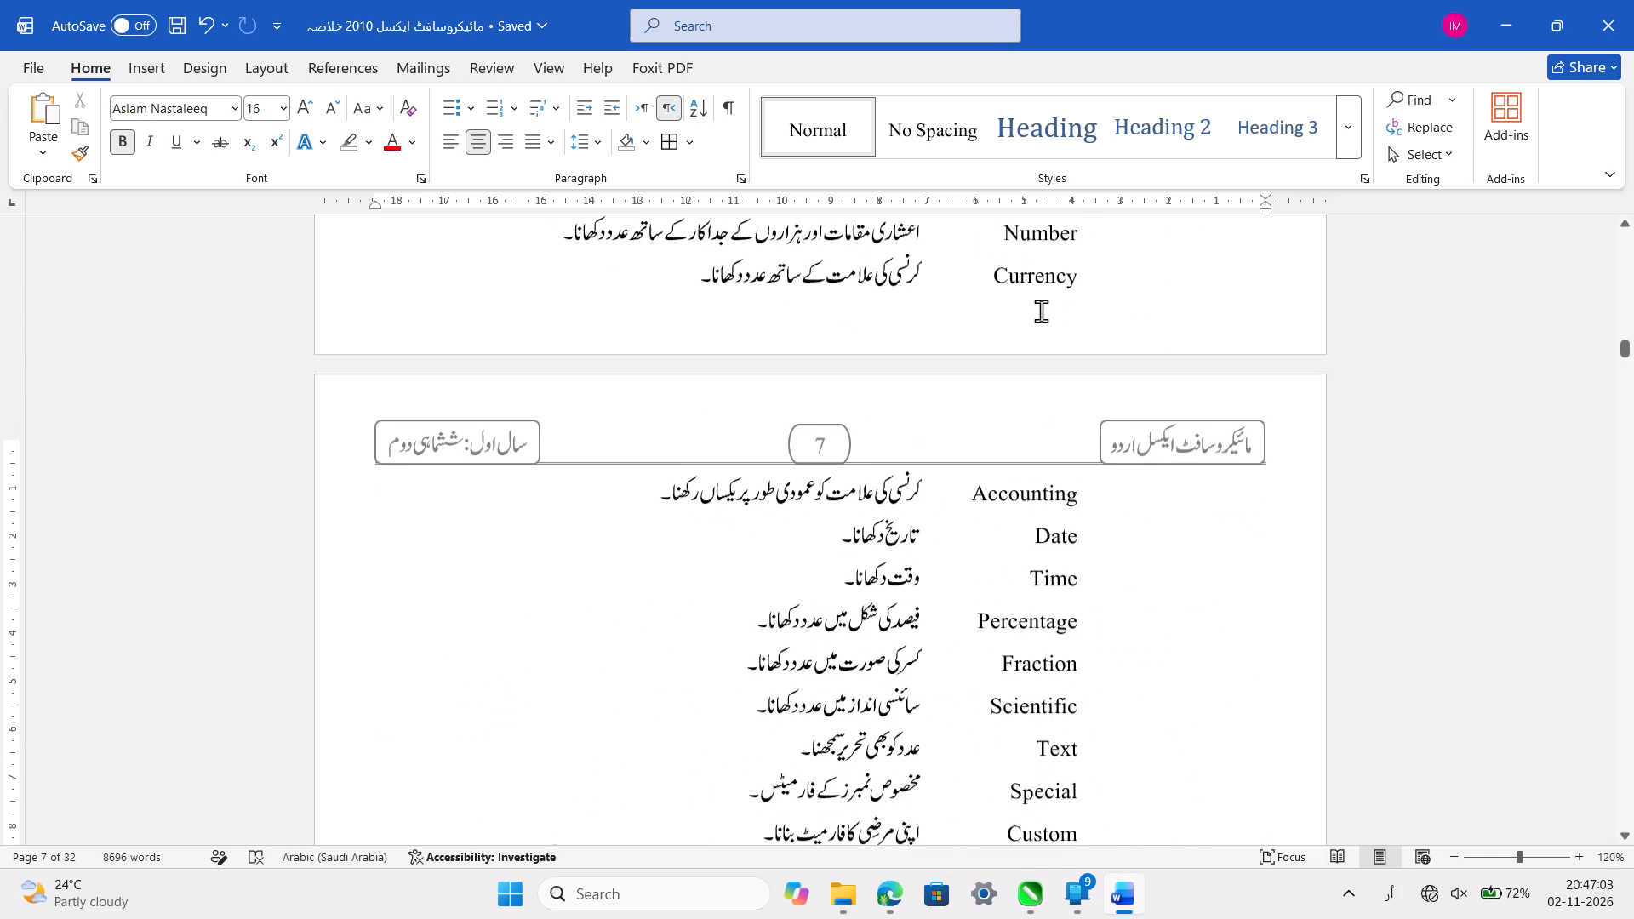
{"action": "scroll", "coordinate": [1012, 489], "scroll_direction": "up", "scroll_amount": 1}
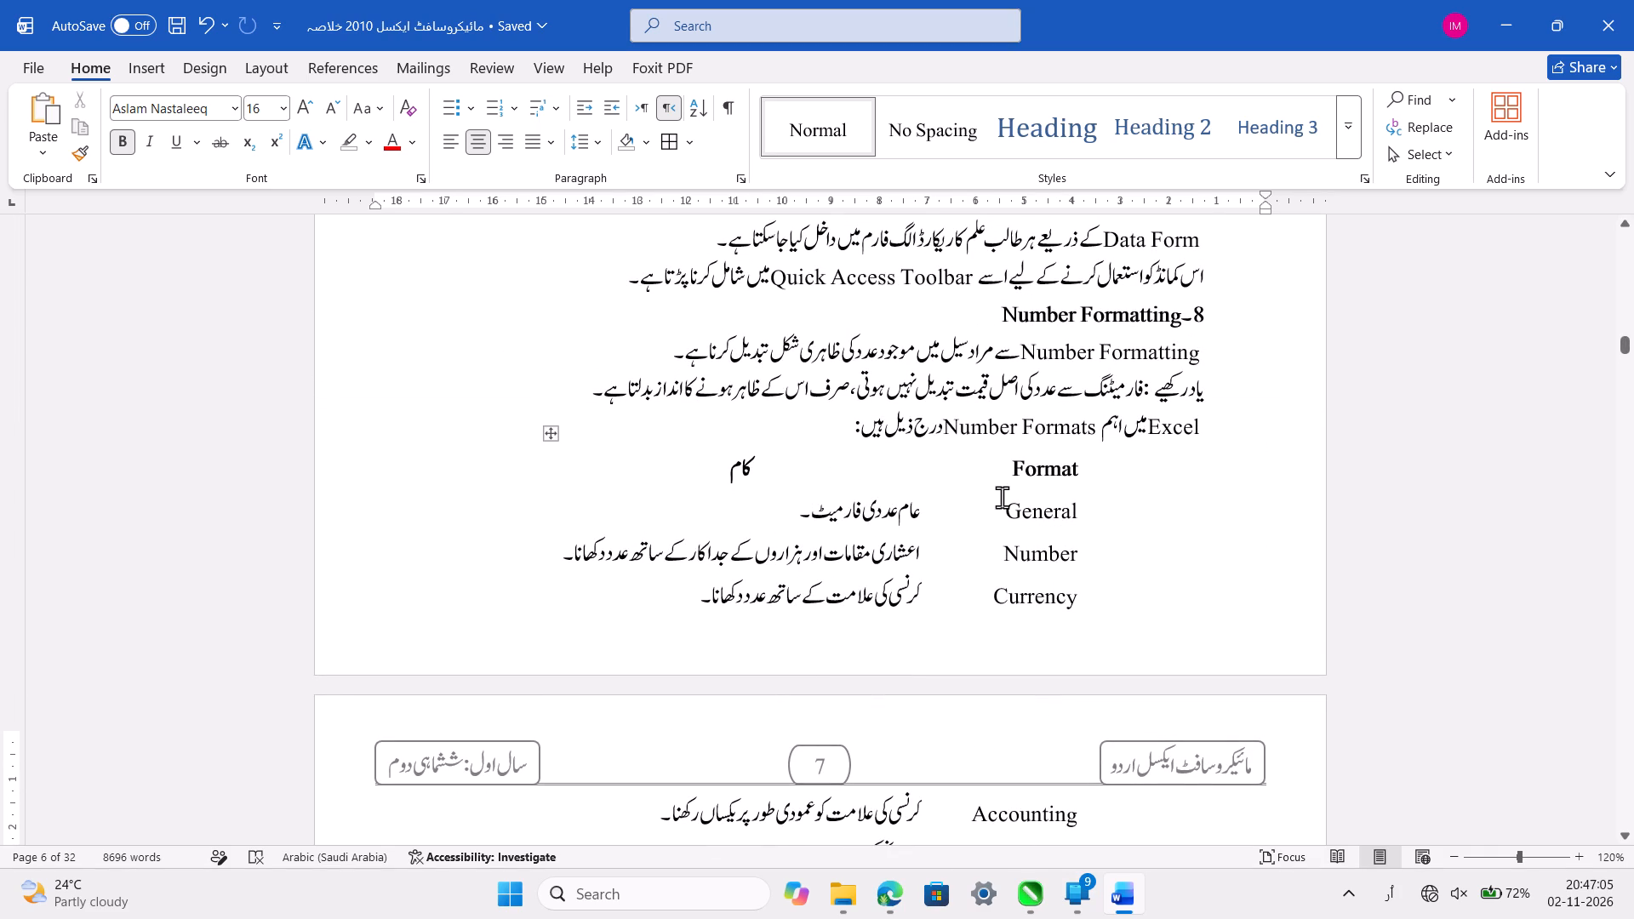
{"action": "left_click_drag", "start_coordinate": [1002, 497], "coordinate": [997, 714]}
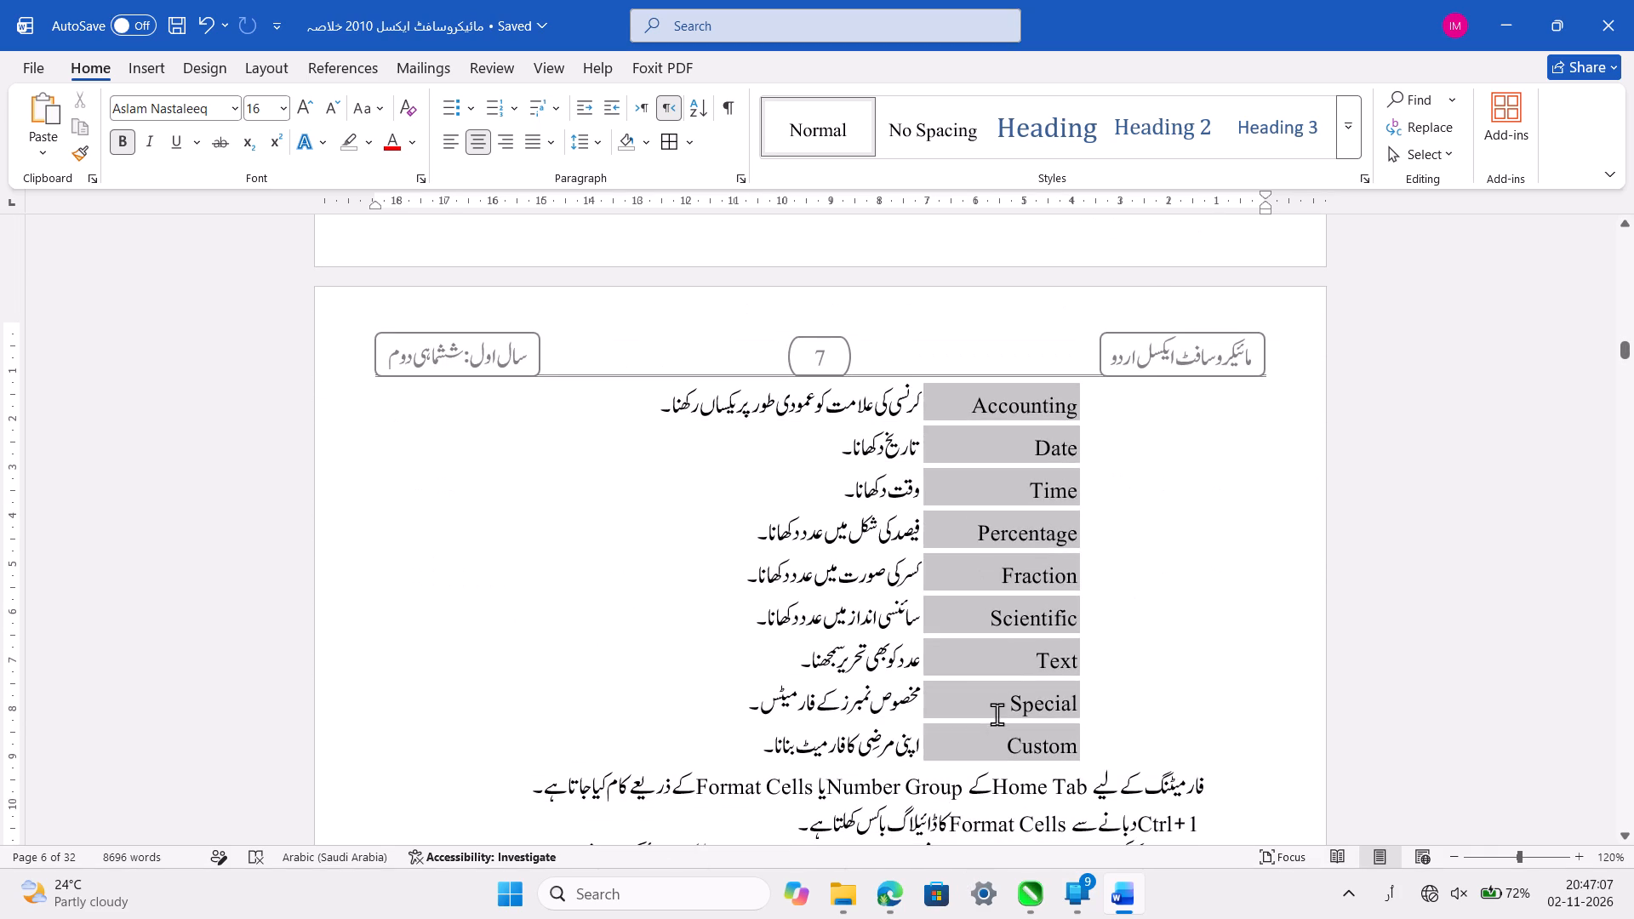
{"action": "left_click_drag", "start_coordinate": [997, 714], "coordinate": [992, 739]}
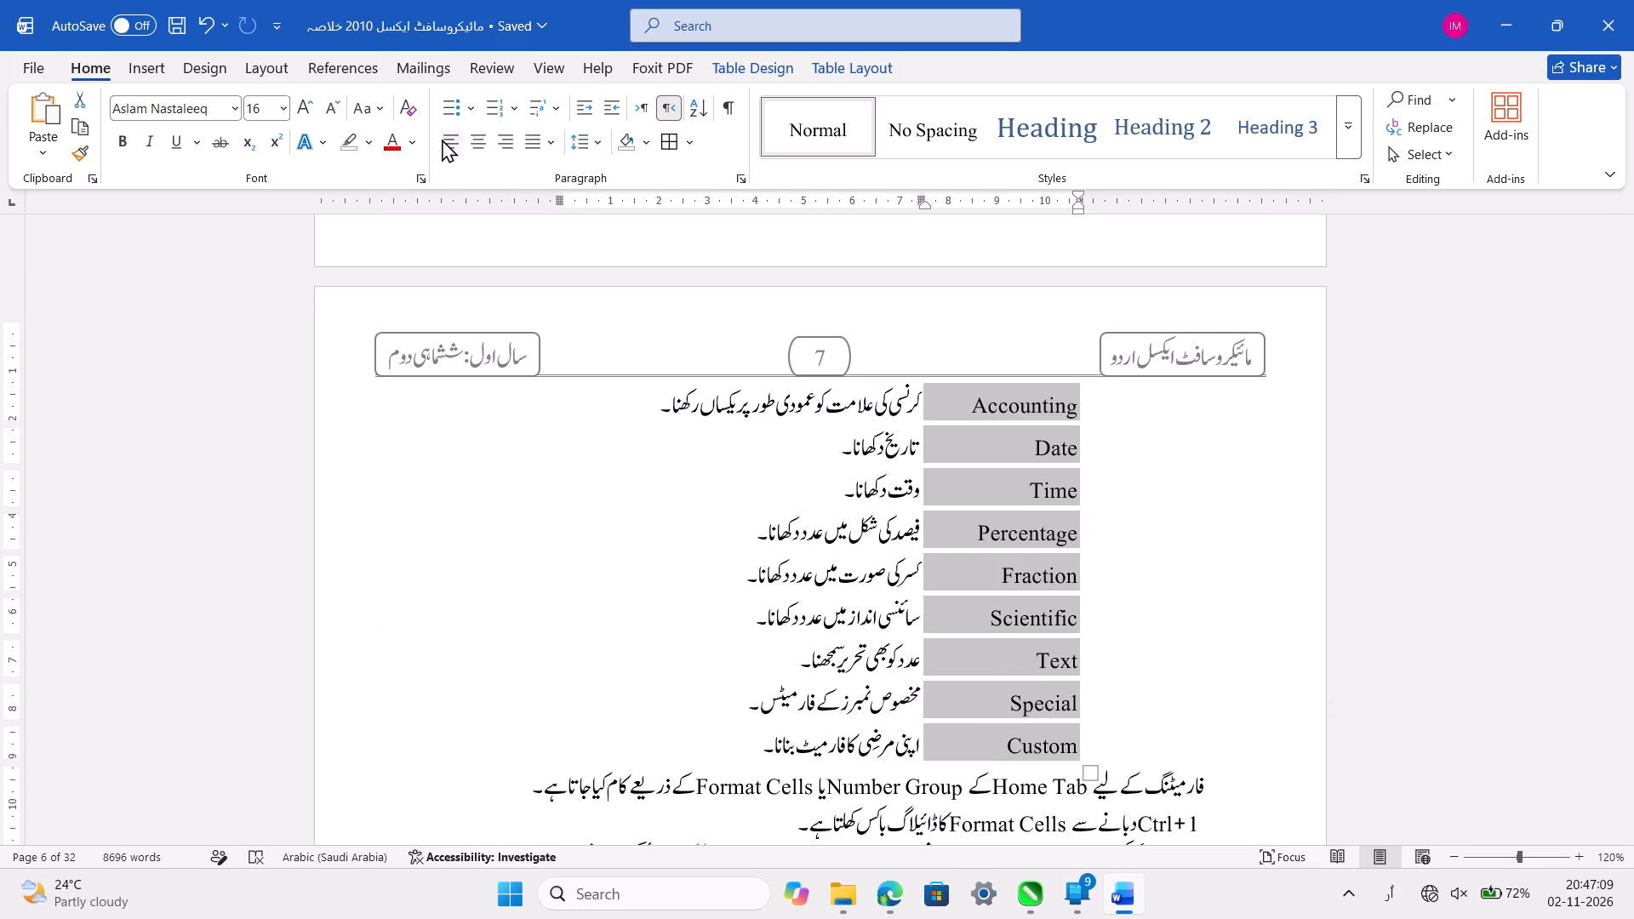
{"action": "left_click", "coordinate": [444, 139]}
{"action": "scroll", "coordinate": [894, 380], "scroll_direction": "up", "scroll_amount": 2}
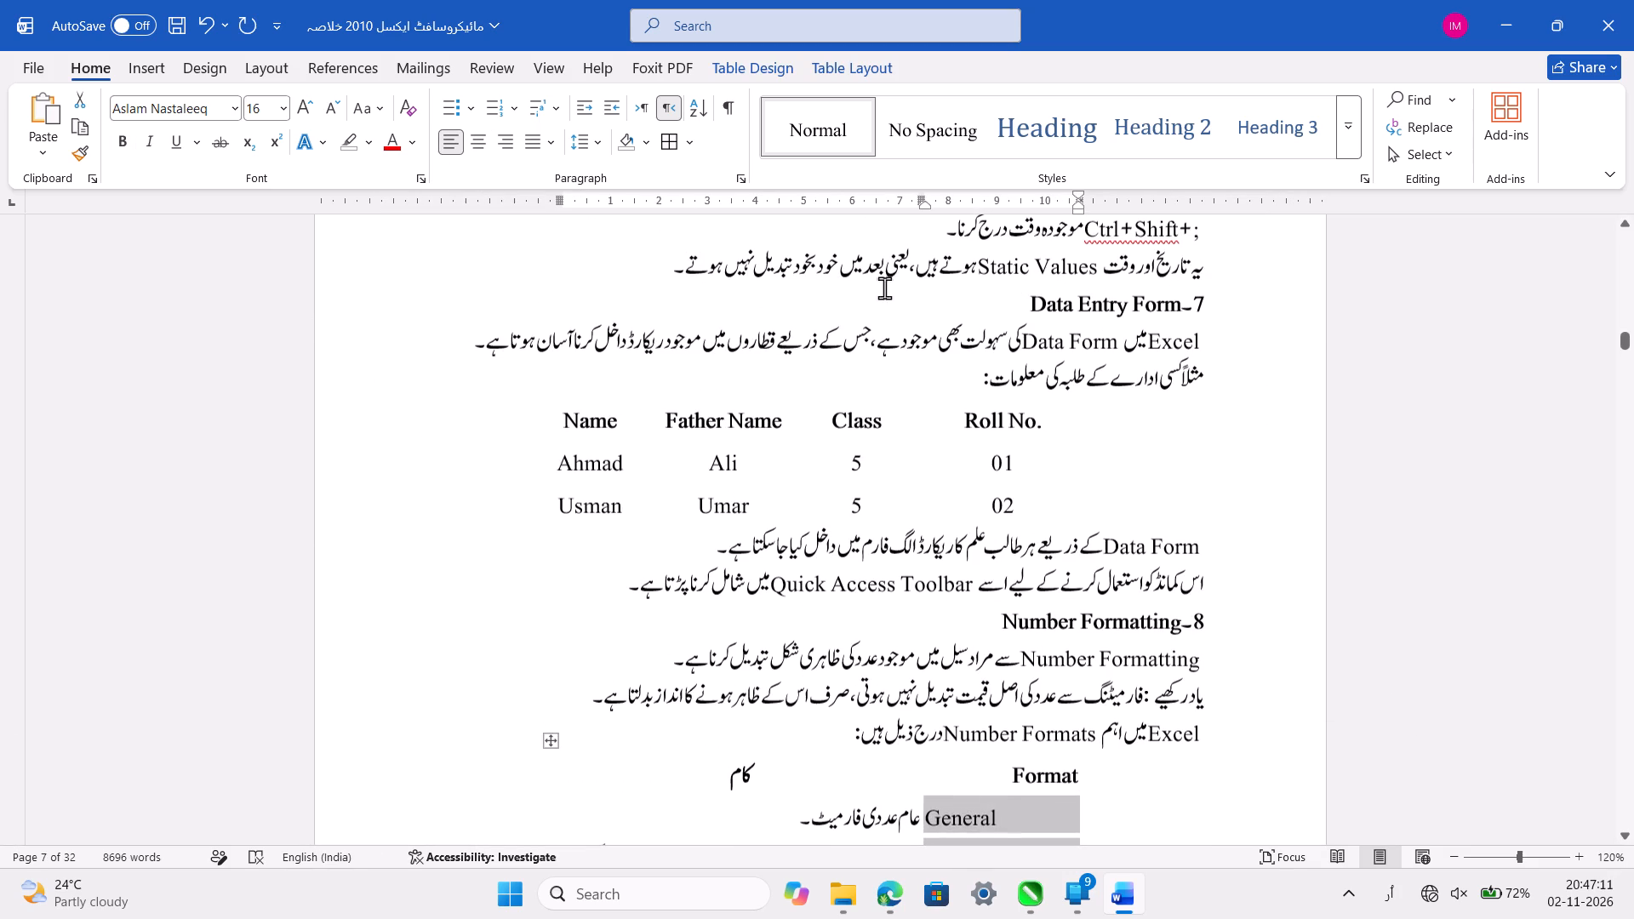
Apply paragraph settings with special indentation set to (none) to the selected Format column entries.
{"action": "left_click", "coordinate": [745, 175]}
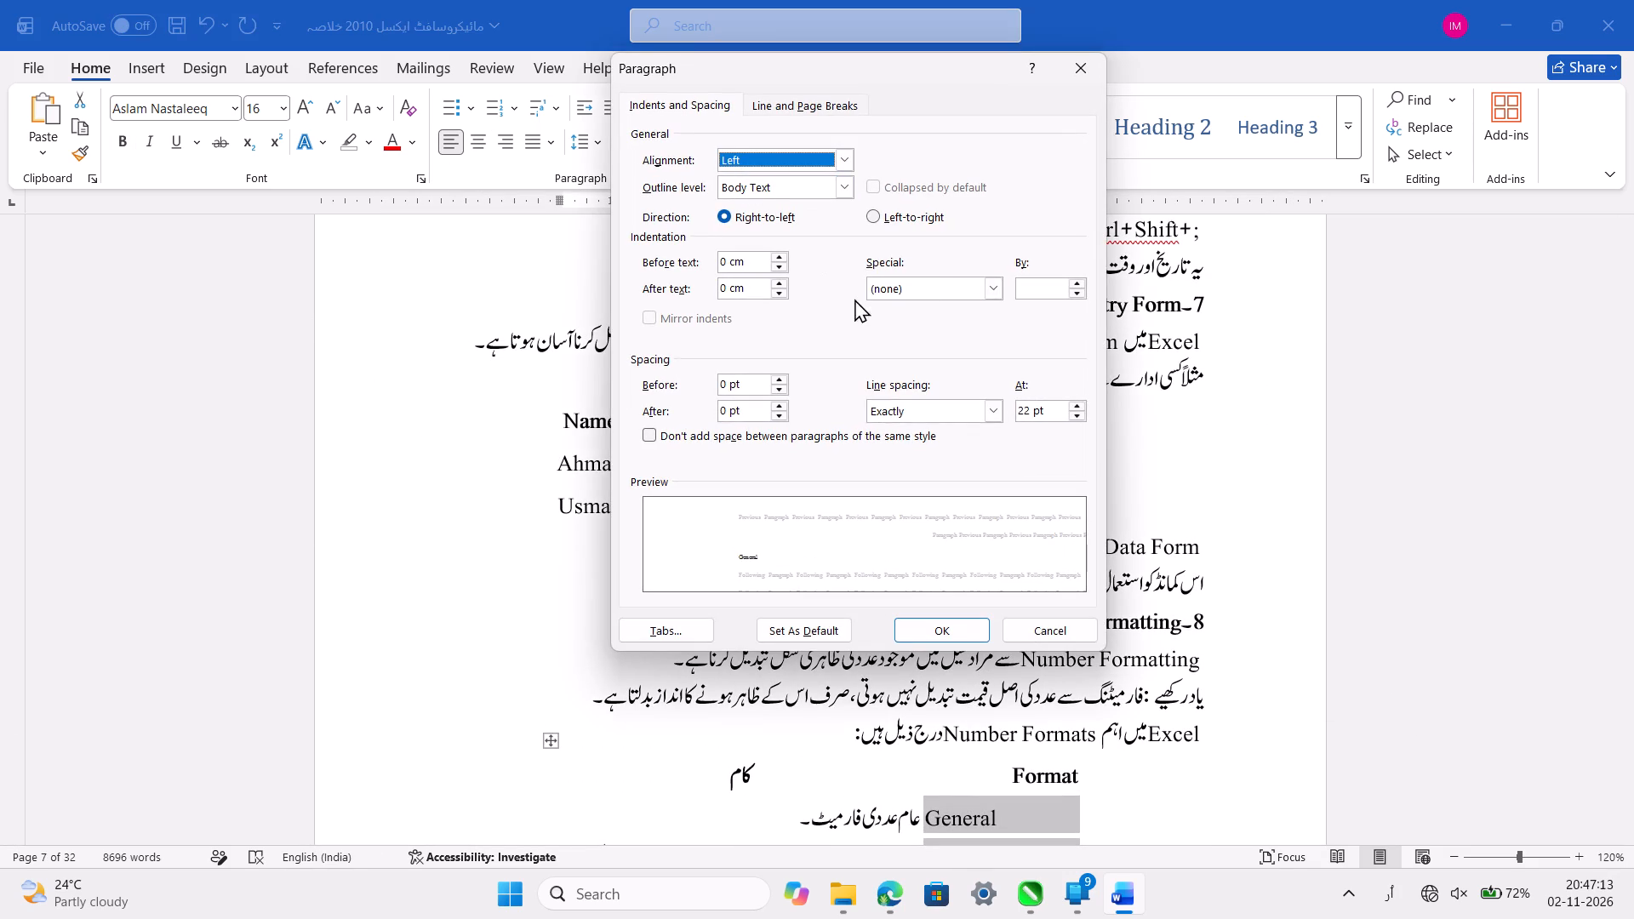
{"action": "left_click", "coordinate": [935, 280]}
{"action": "left_click", "coordinate": [938, 305]}
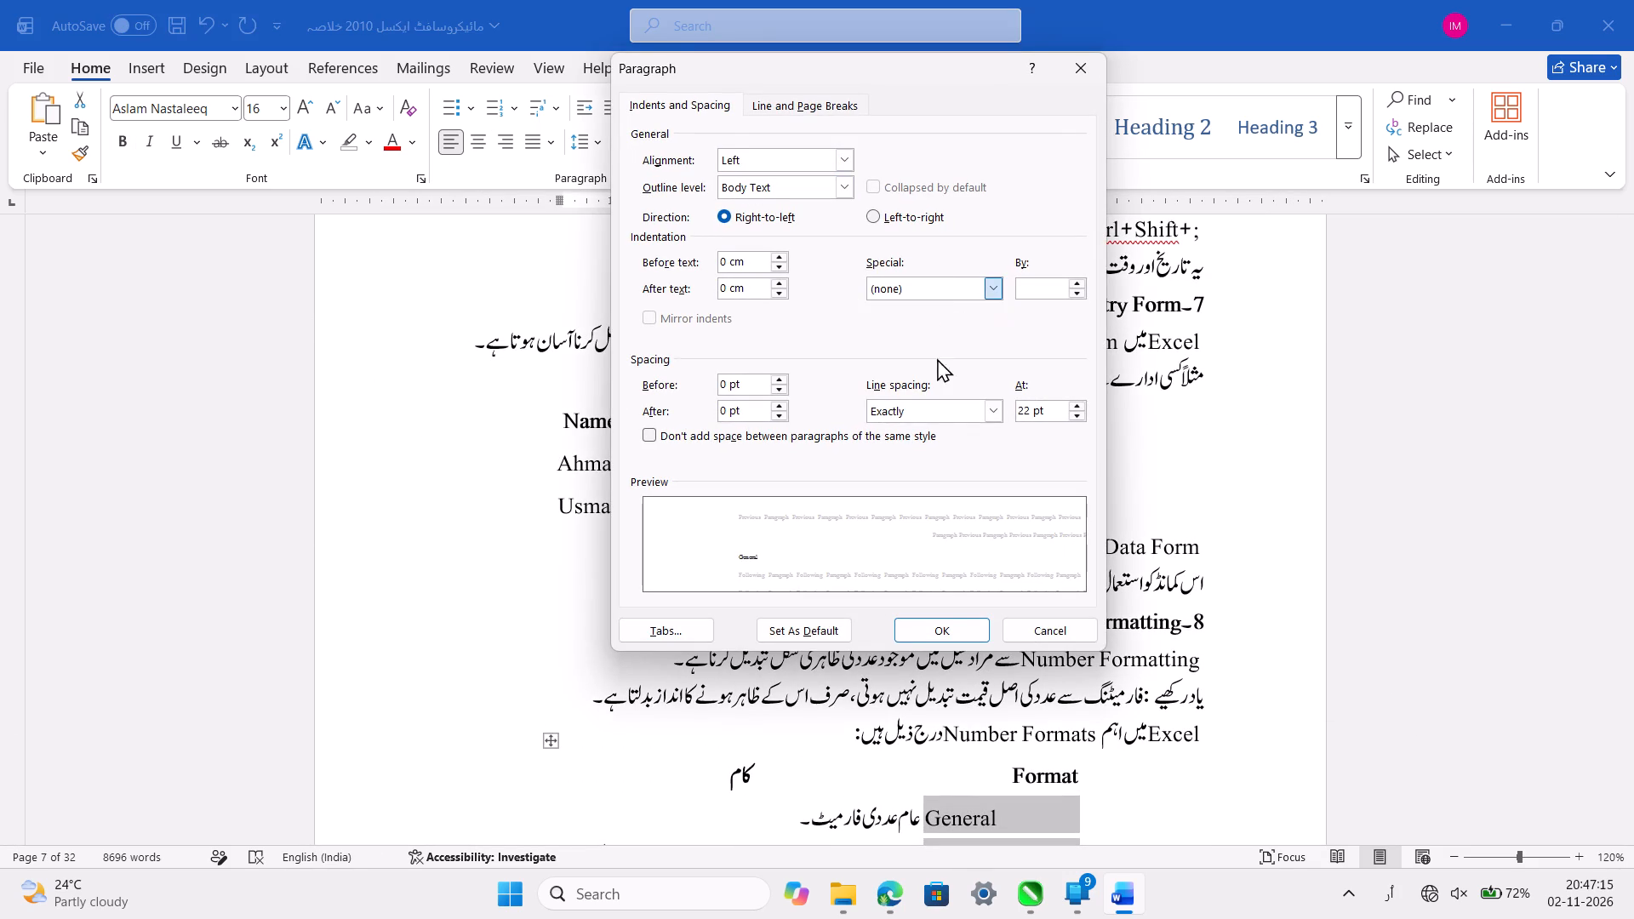
{"action": "left_click", "coordinate": [944, 631]}
{"action": "scroll", "coordinate": [944, 631], "scroll_direction": "down", "scroll_amount": 3}
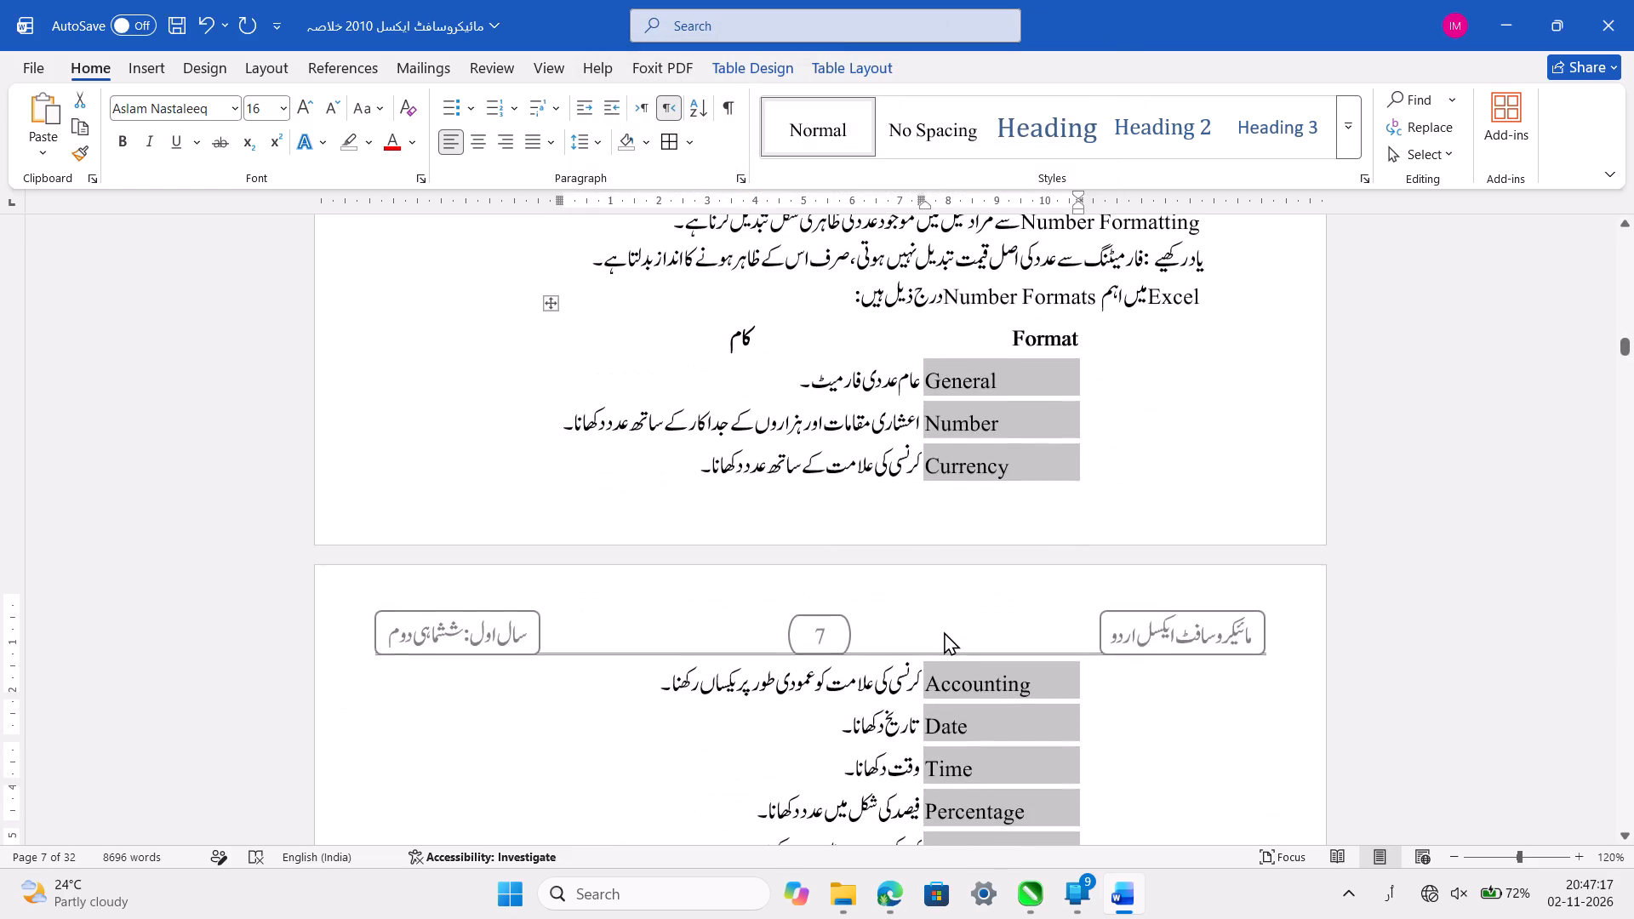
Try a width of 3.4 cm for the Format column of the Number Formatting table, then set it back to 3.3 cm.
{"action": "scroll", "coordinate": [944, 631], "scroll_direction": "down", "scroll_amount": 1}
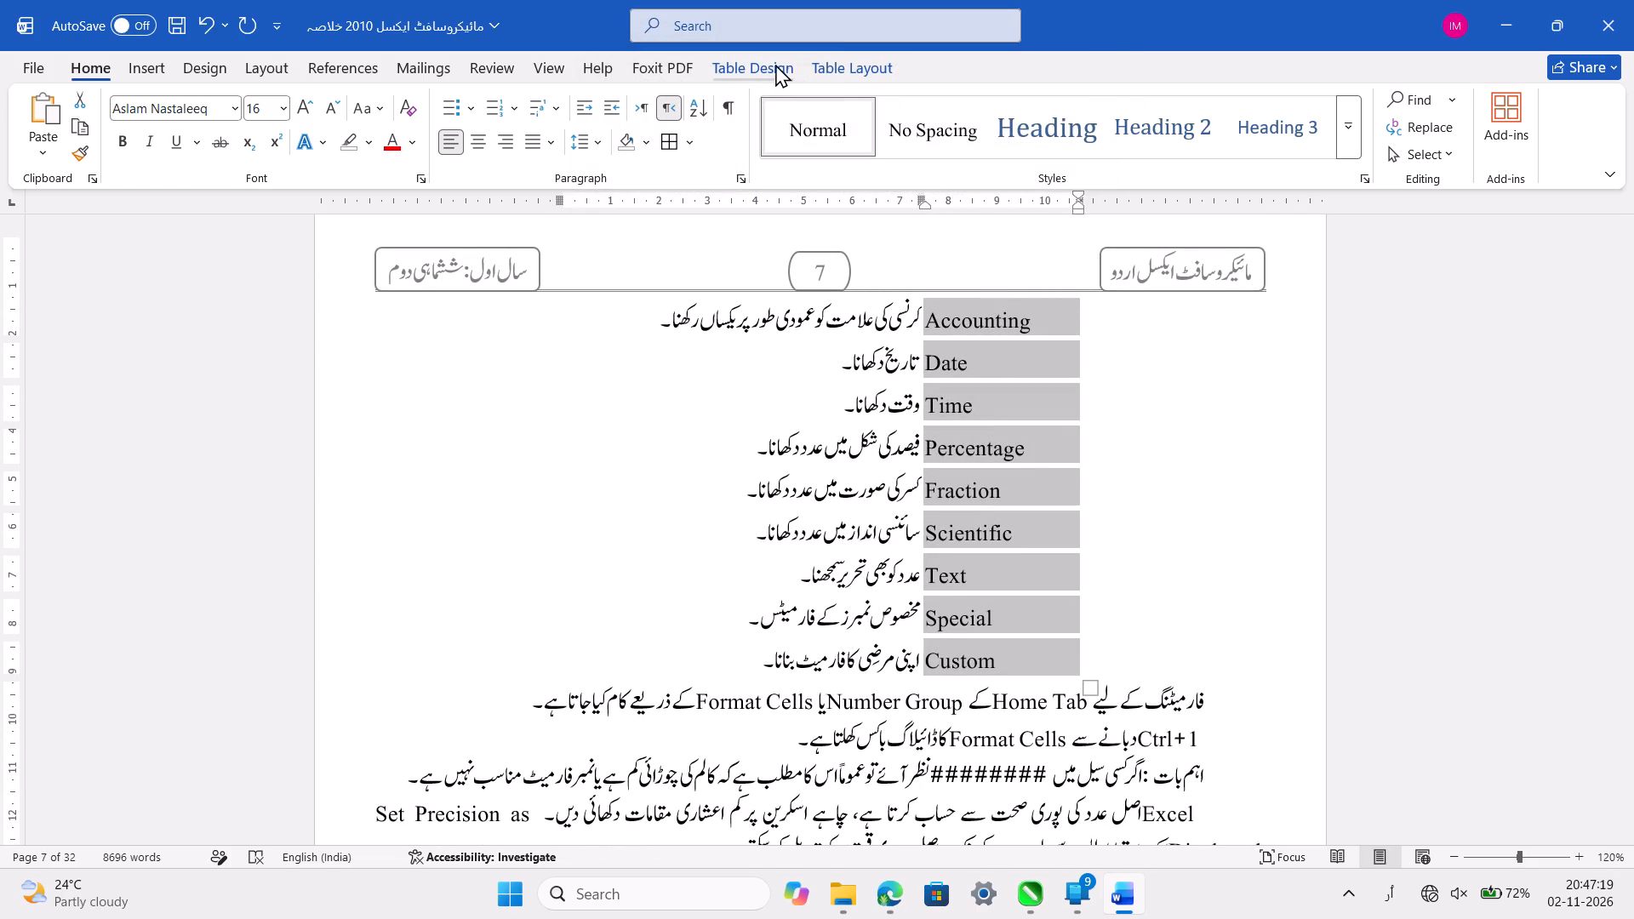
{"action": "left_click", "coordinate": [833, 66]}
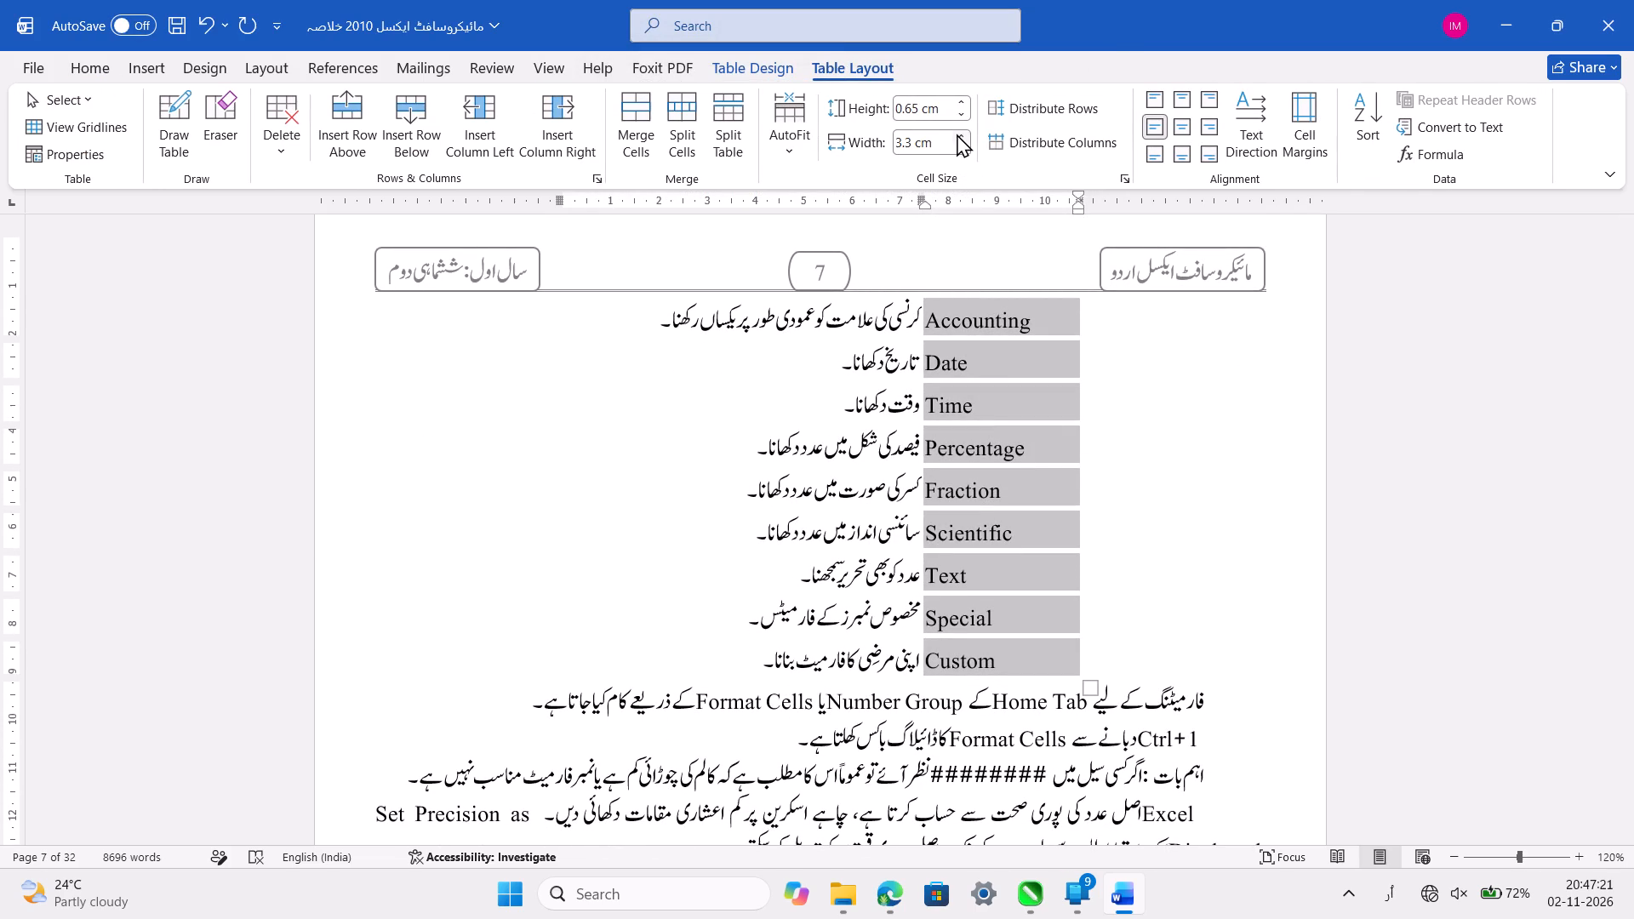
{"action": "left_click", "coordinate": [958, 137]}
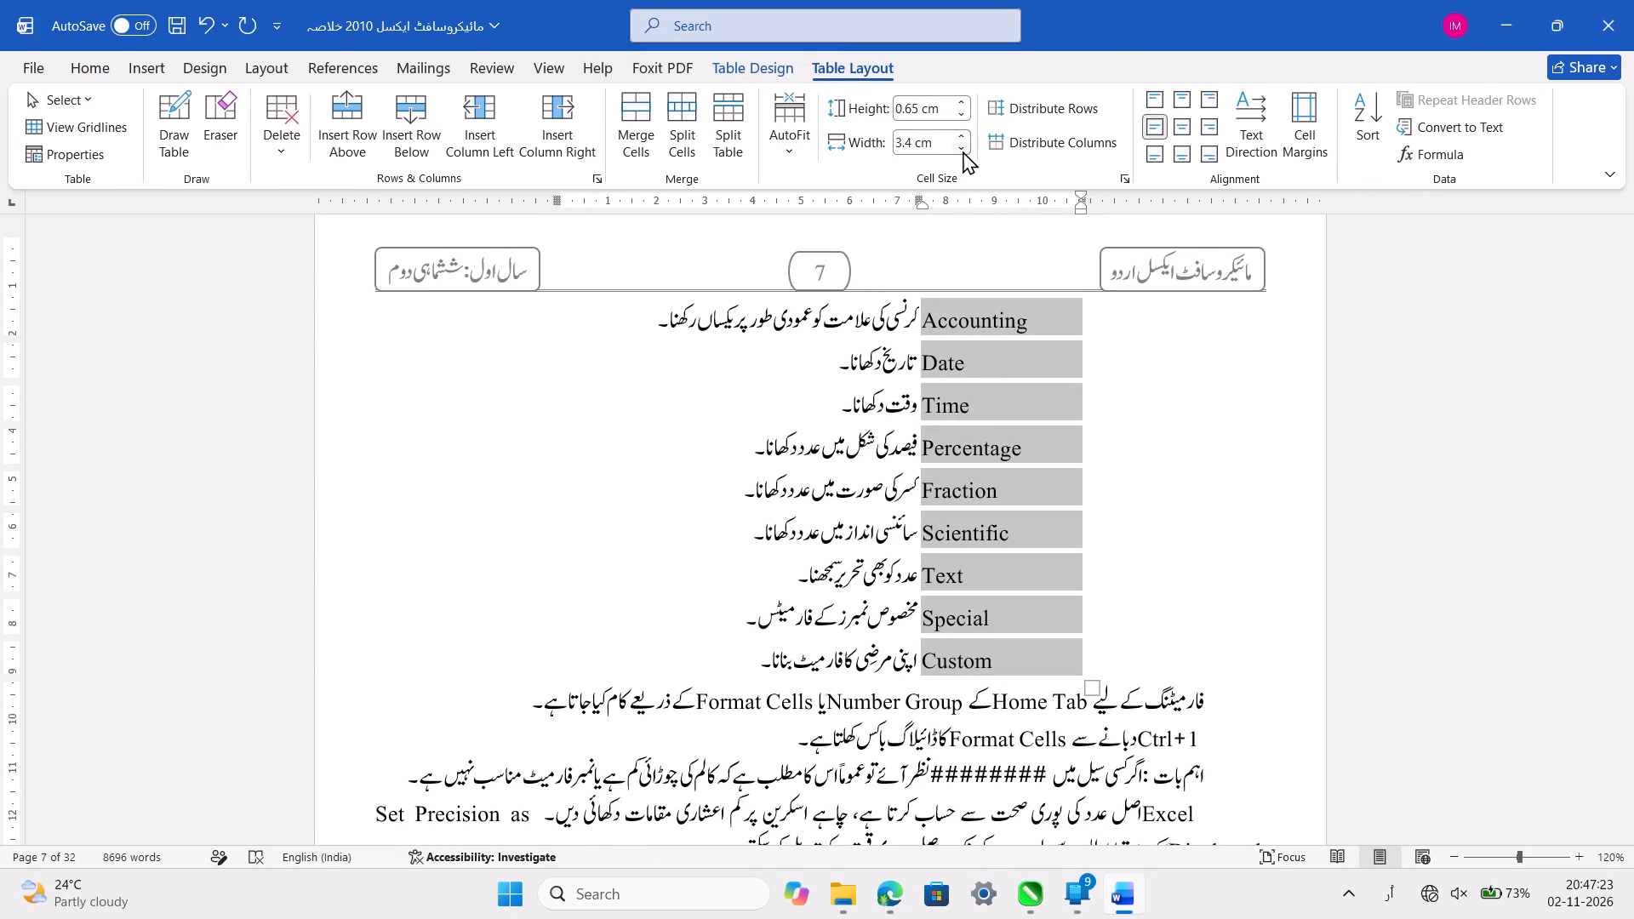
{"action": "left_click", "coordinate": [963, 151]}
Give the "کام" column descriptions from General to Custom a first-line indent of 1.27 cm and save the document.
{"action": "scroll", "coordinate": [907, 302], "scroll_direction": "up", "scroll_amount": 1}
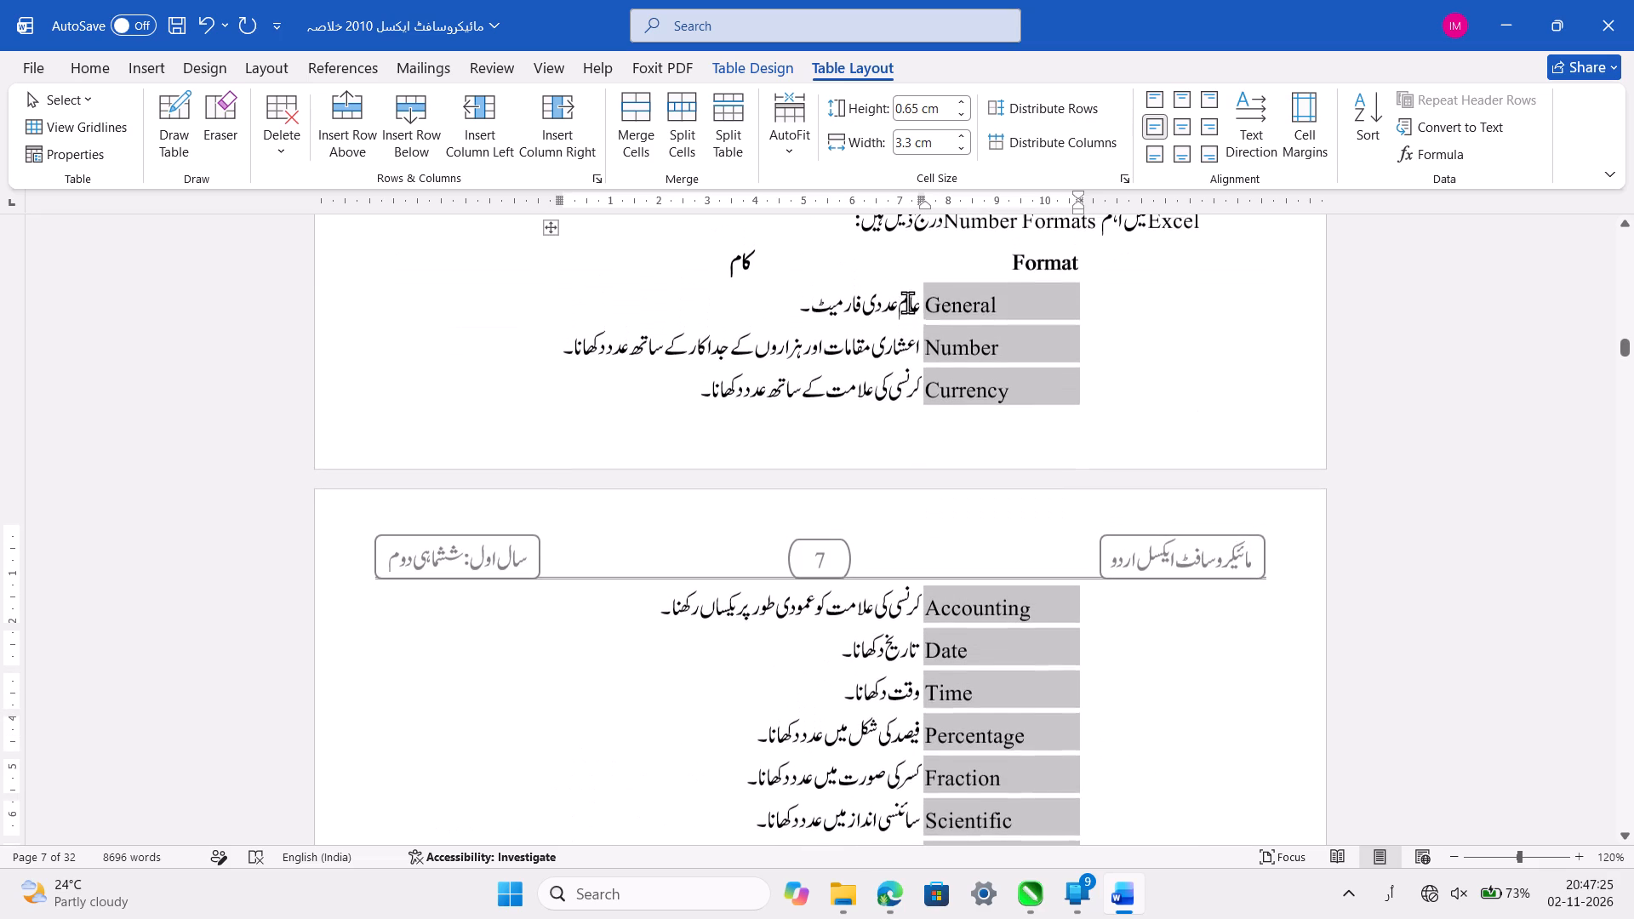
{"action": "left_click", "coordinate": [907, 297]}
{"action": "left_click_drag", "start_coordinate": [916, 298], "coordinate": [888, 507]}
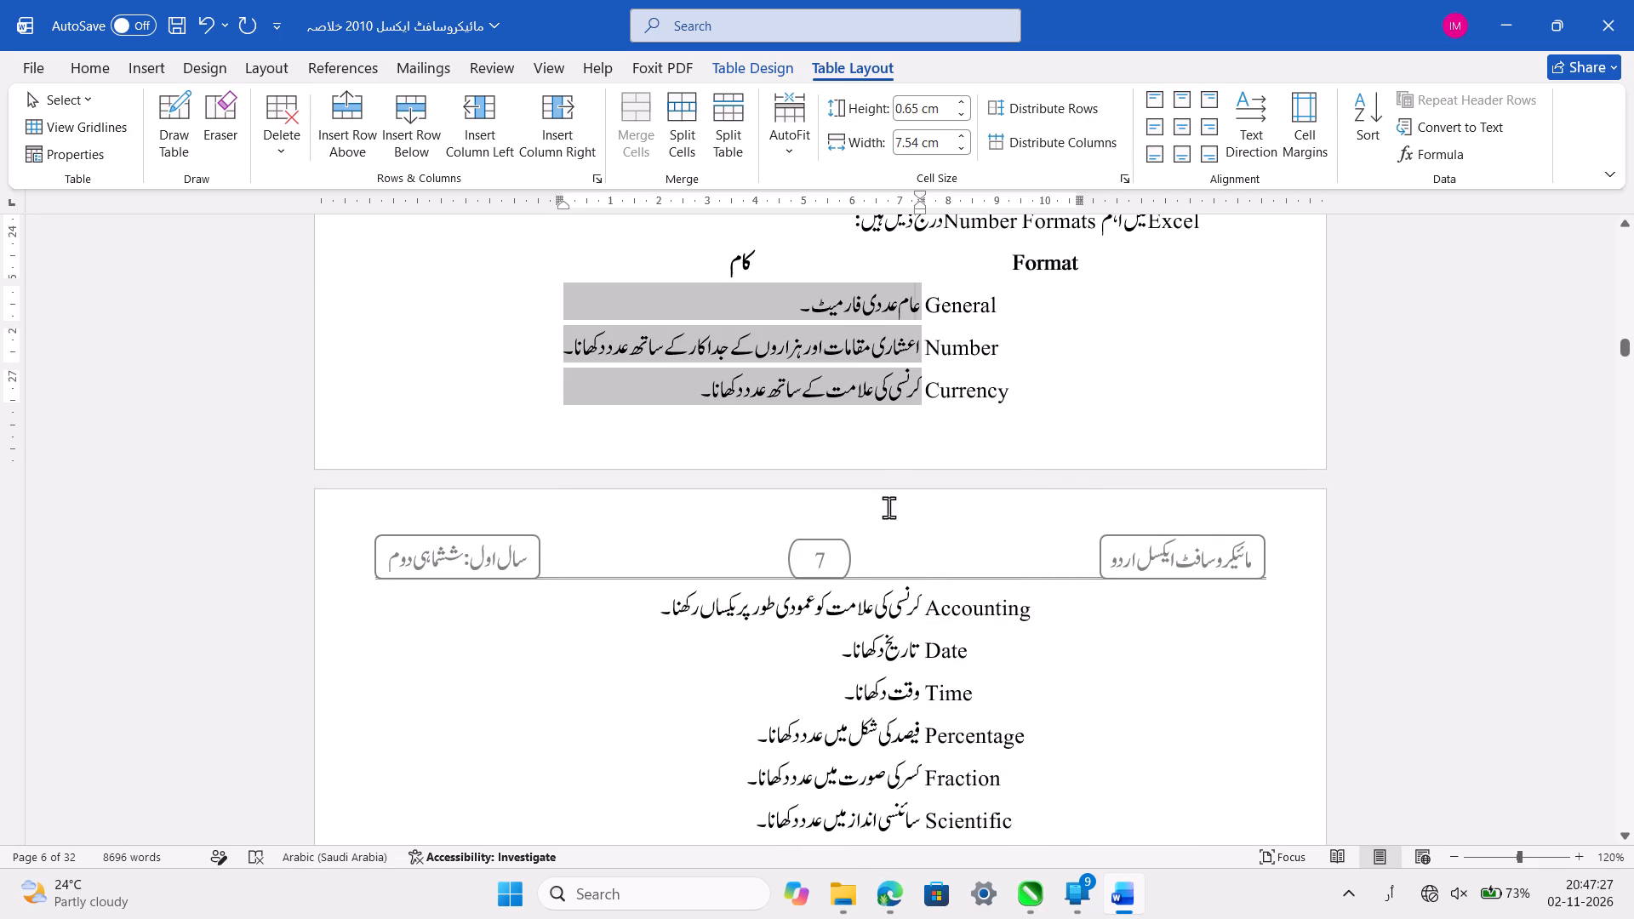
{"action": "left_click_drag", "start_coordinate": [888, 507], "coordinate": [802, 901]}
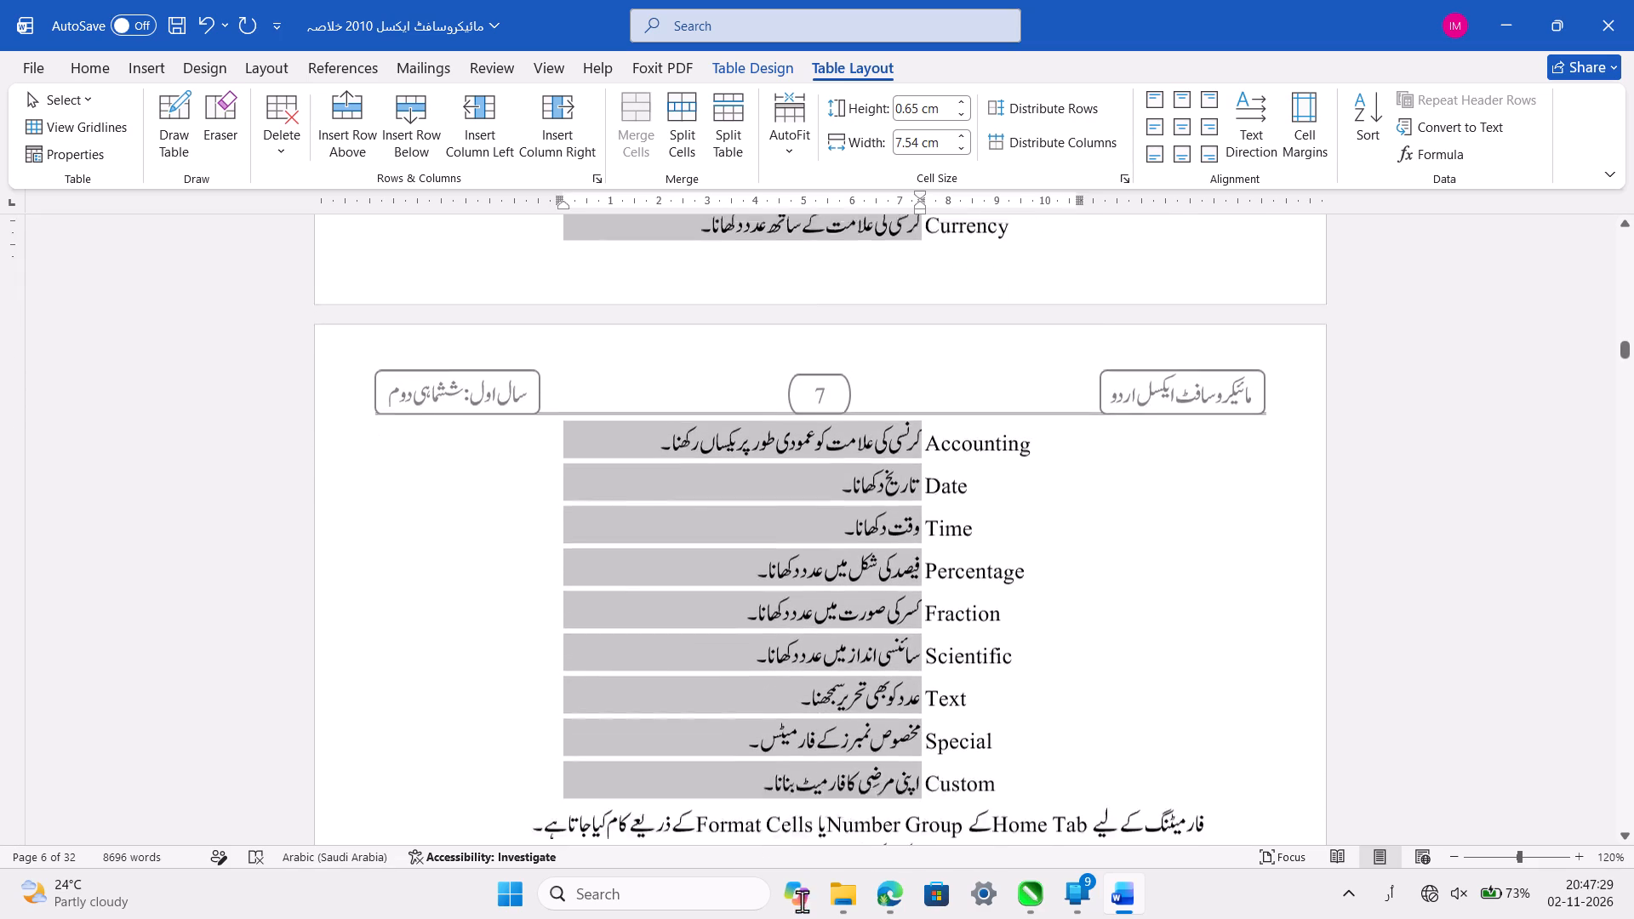
{"action": "left_click_drag", "start_coordinate": [802, 901], "coordinate": [774, 463]}
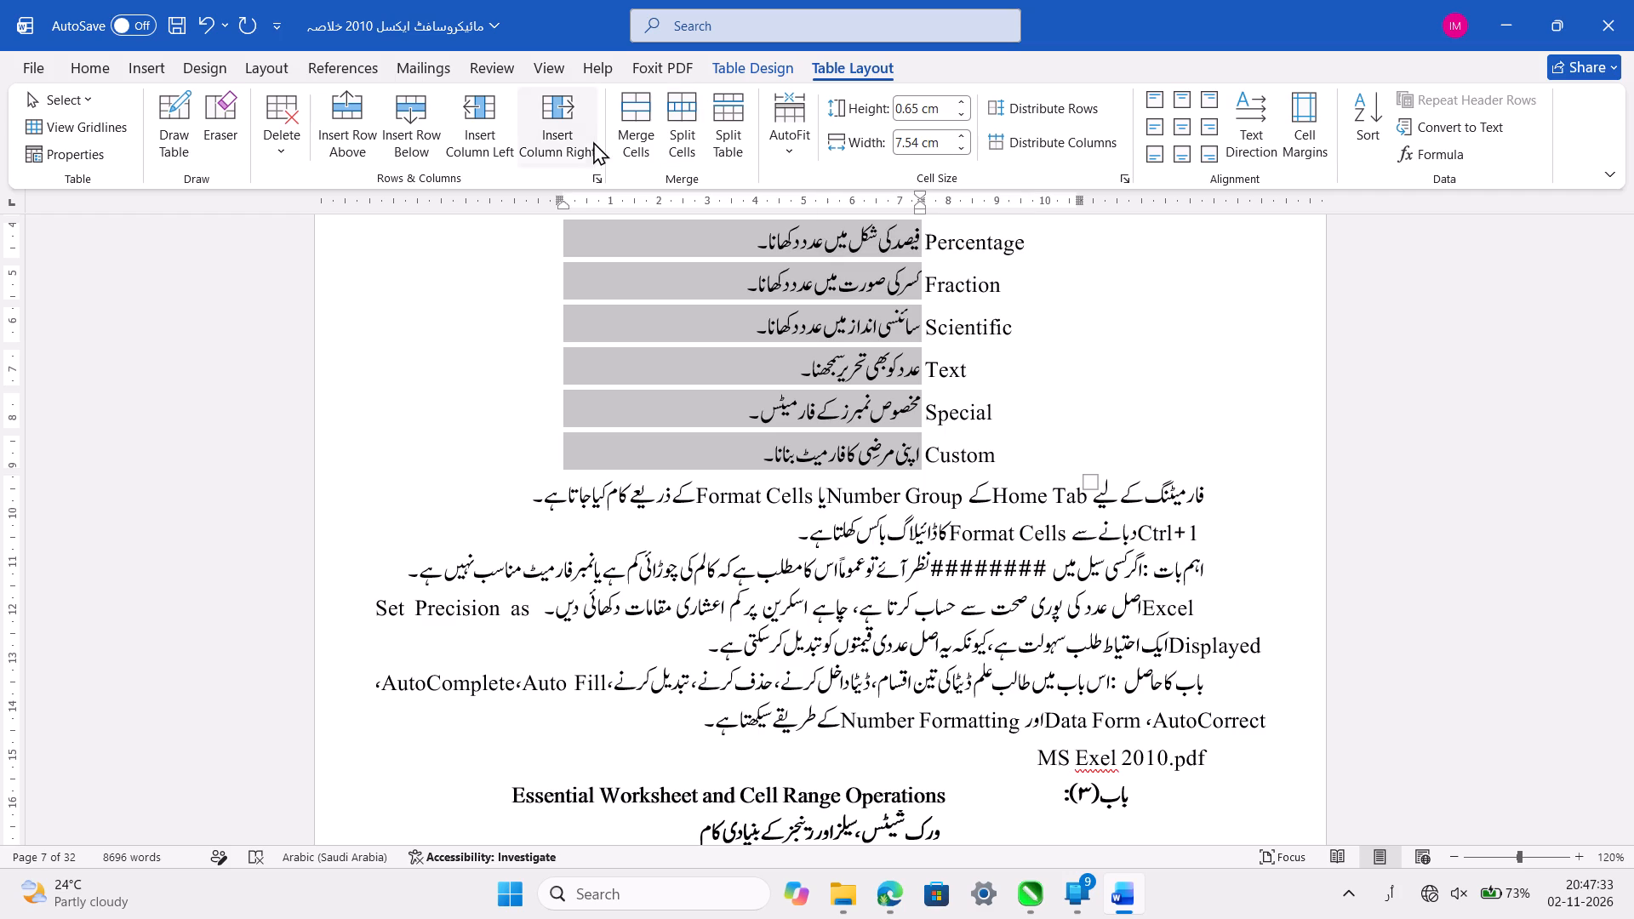
{"action": "left_click", "coordinate": [112, 69]}
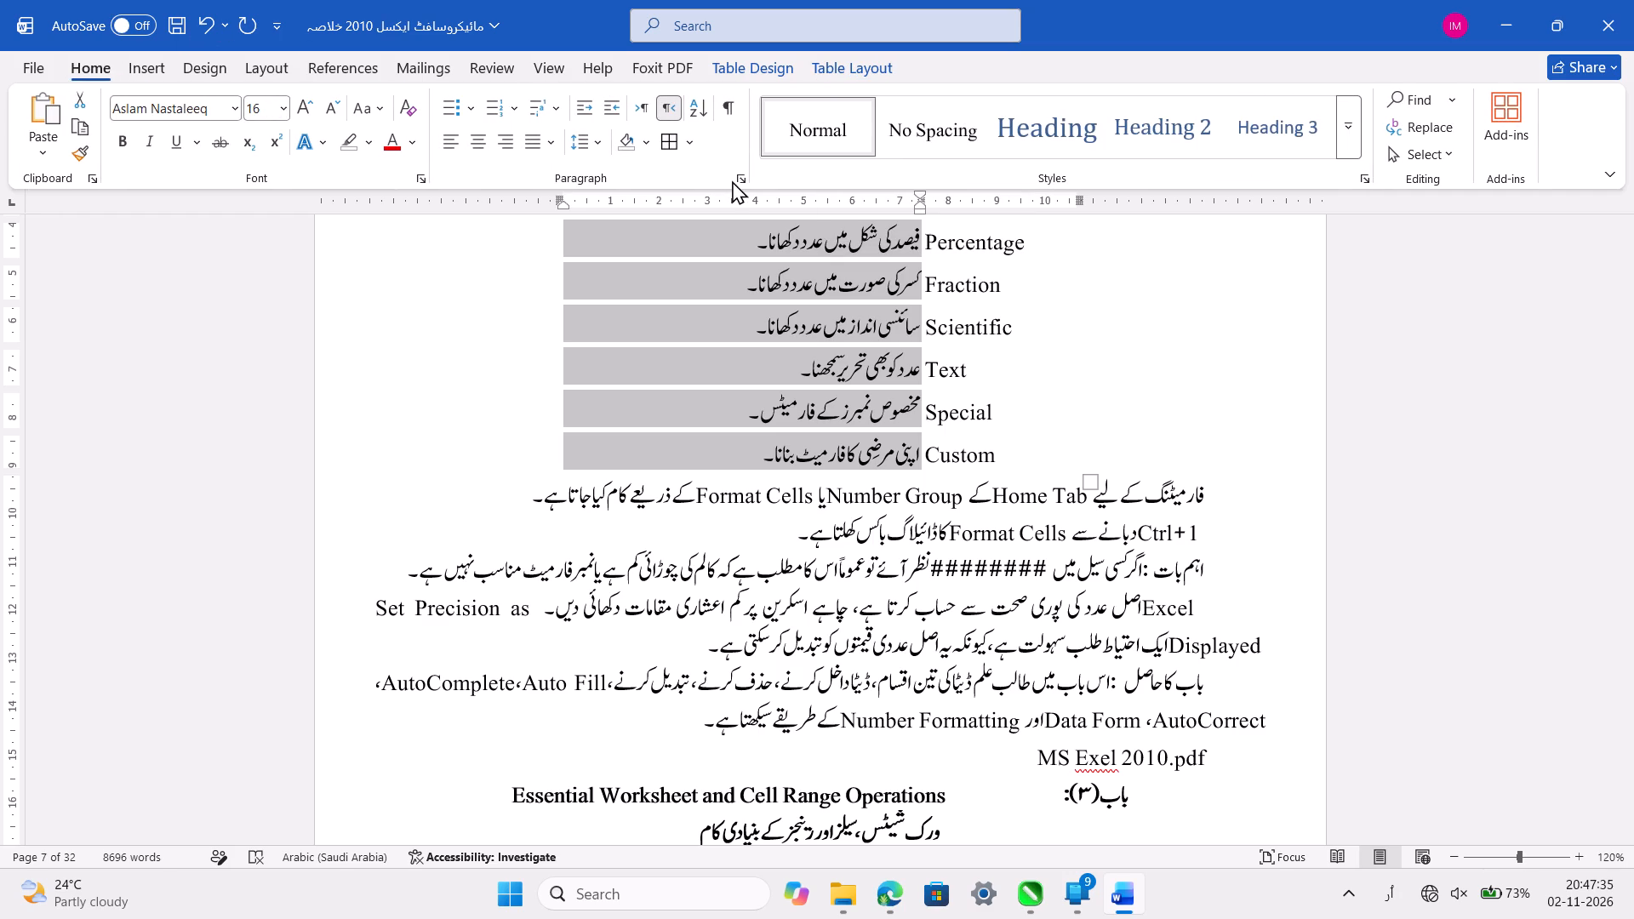
{"action": "left_click", "coordinate": [738, 180]}
{"action": "left_click", "coordinate": [929, 297]}
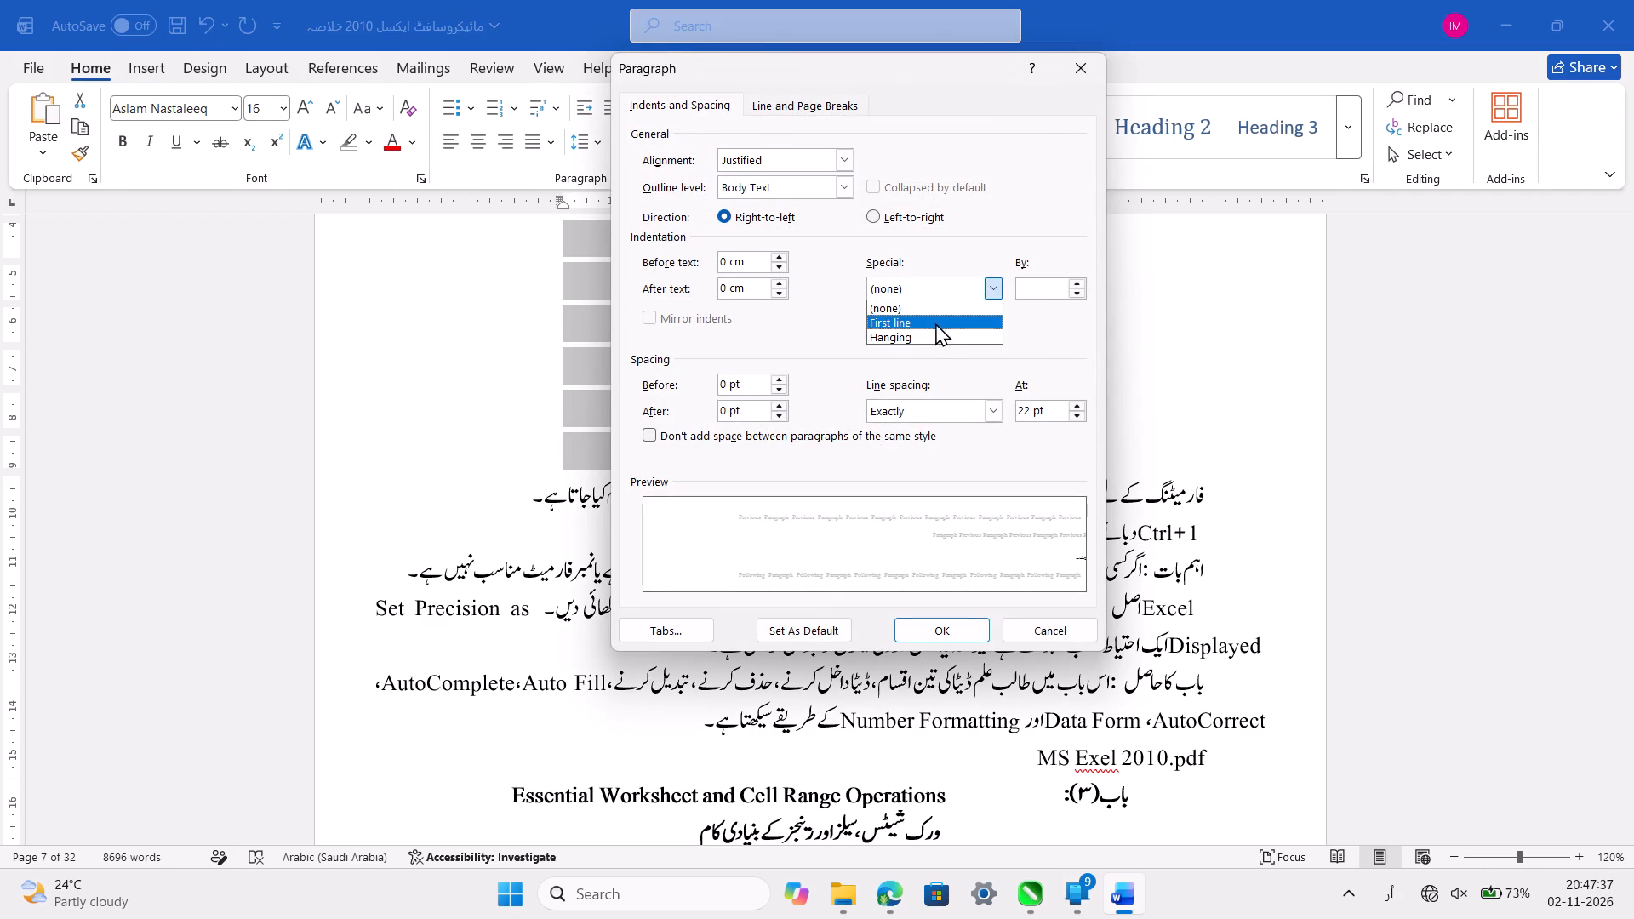
{"action": "left_click", "coordinate": [938, 328]}
{"action": "left_click", "coordinate": [972, 623]}
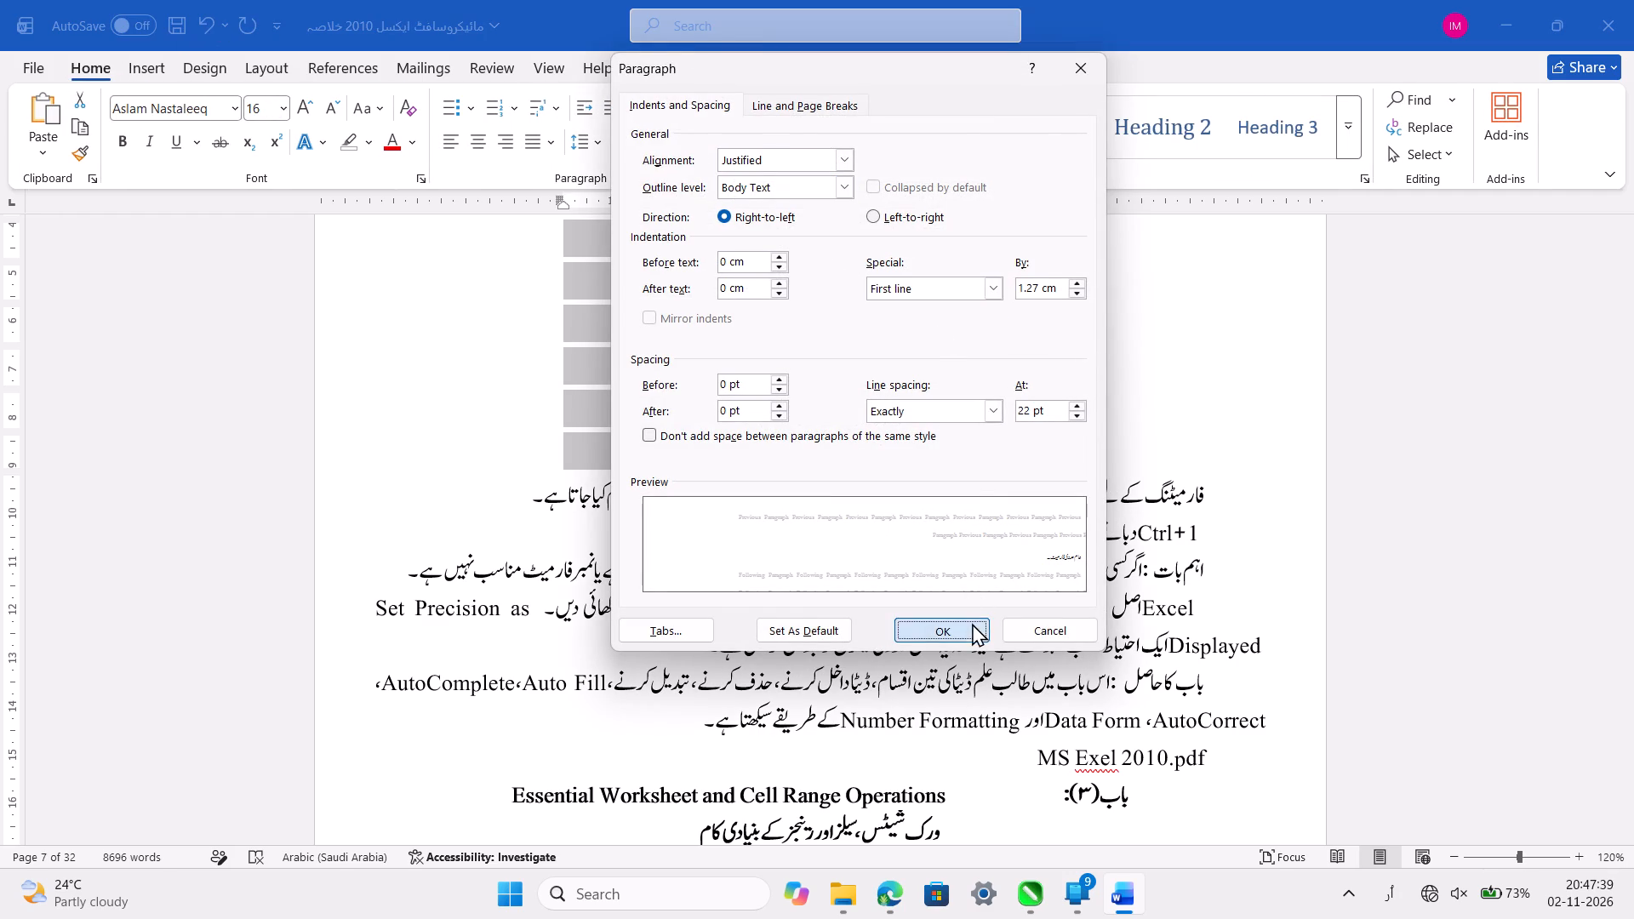
{"action": "scroll", "coordinate": [848, 499], "scroll_direction": "up", "scroll_amount": 2}
{"action": "scroll", "coordinate": [728, 580], "scroll_direction": "up", "scroll_amount": 1}
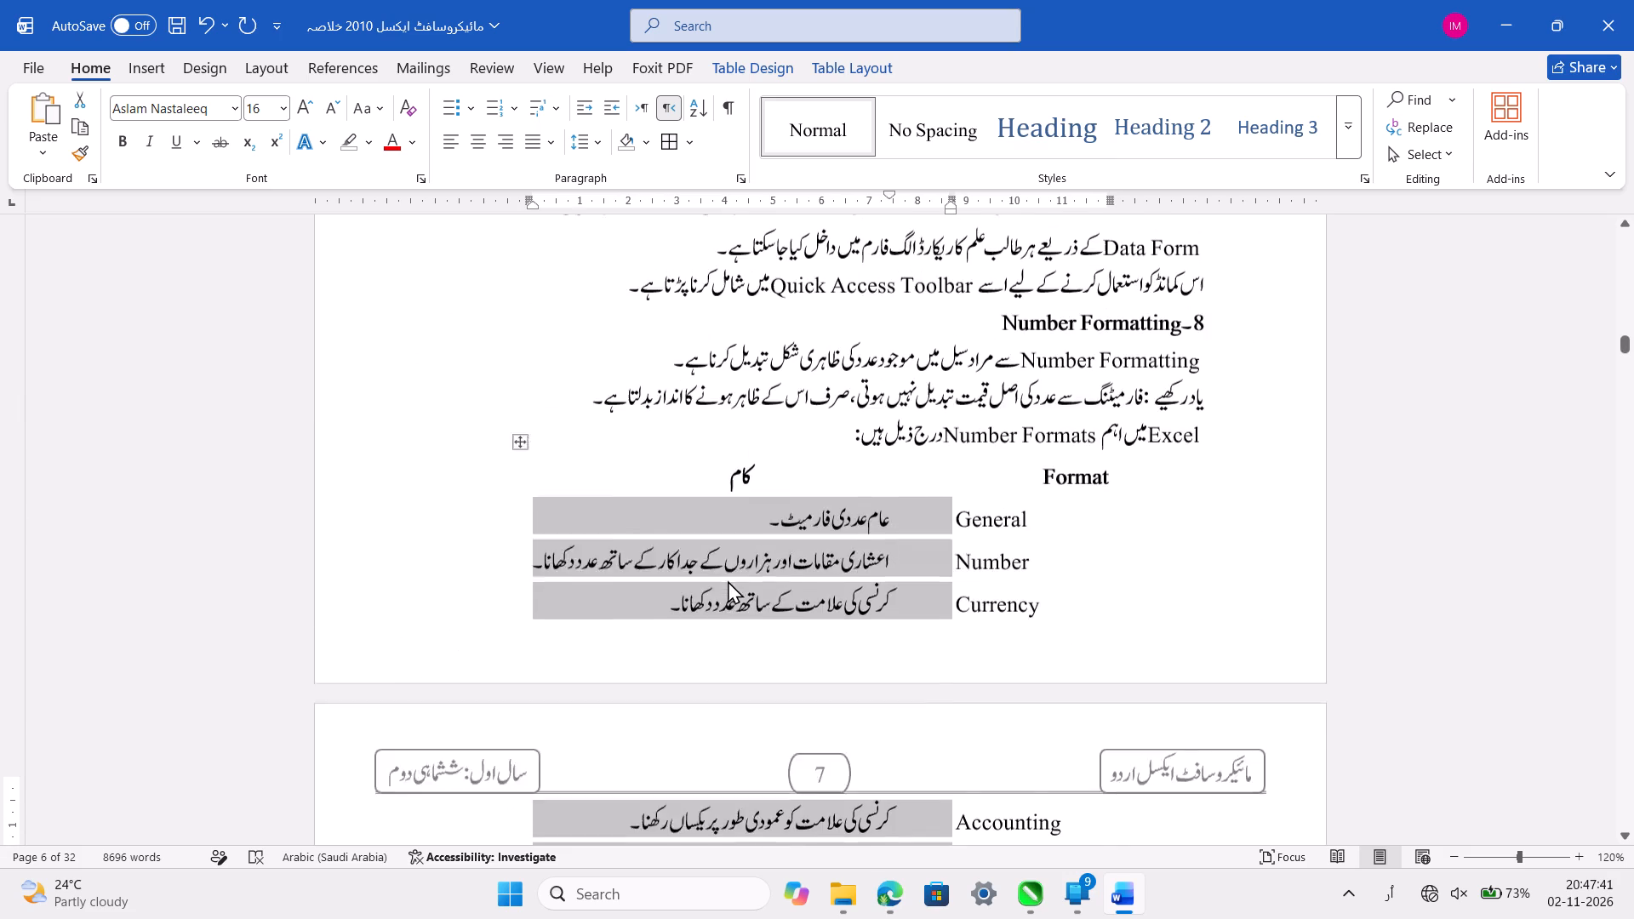
{"action": "left_click", "coordinate": [962, 537]}
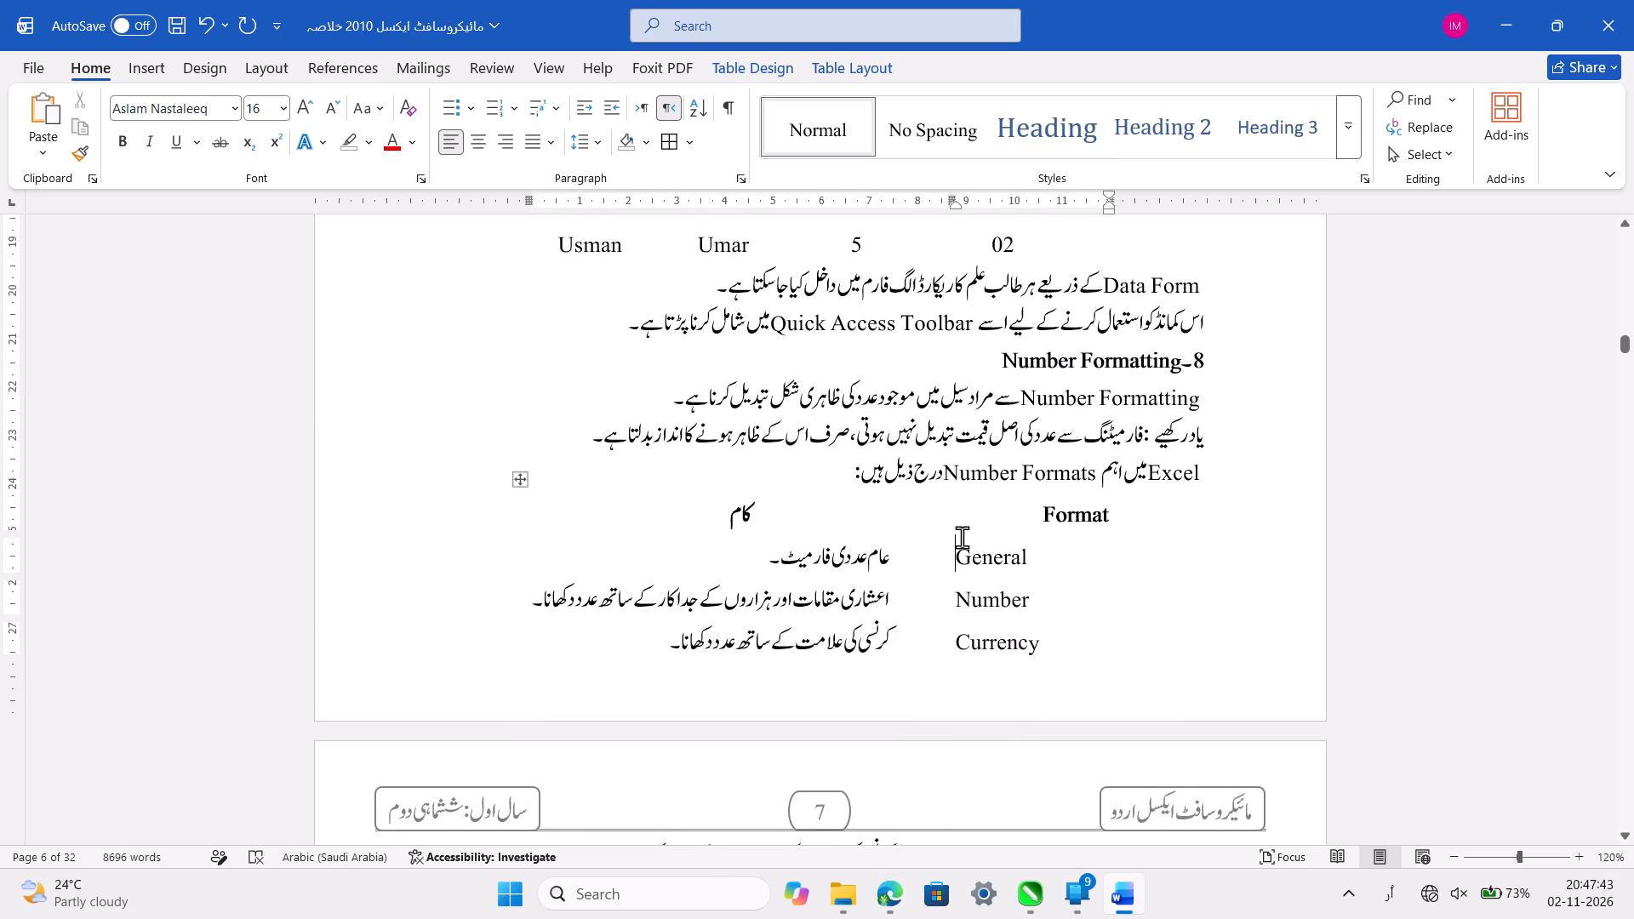
{"action": "key", "text": "ctrl+s"}
Narrow the Format column of the Number Formatting table to 2.33 cm and save the document.
{"action": "left_click", "coordinate": [1029, 505]}
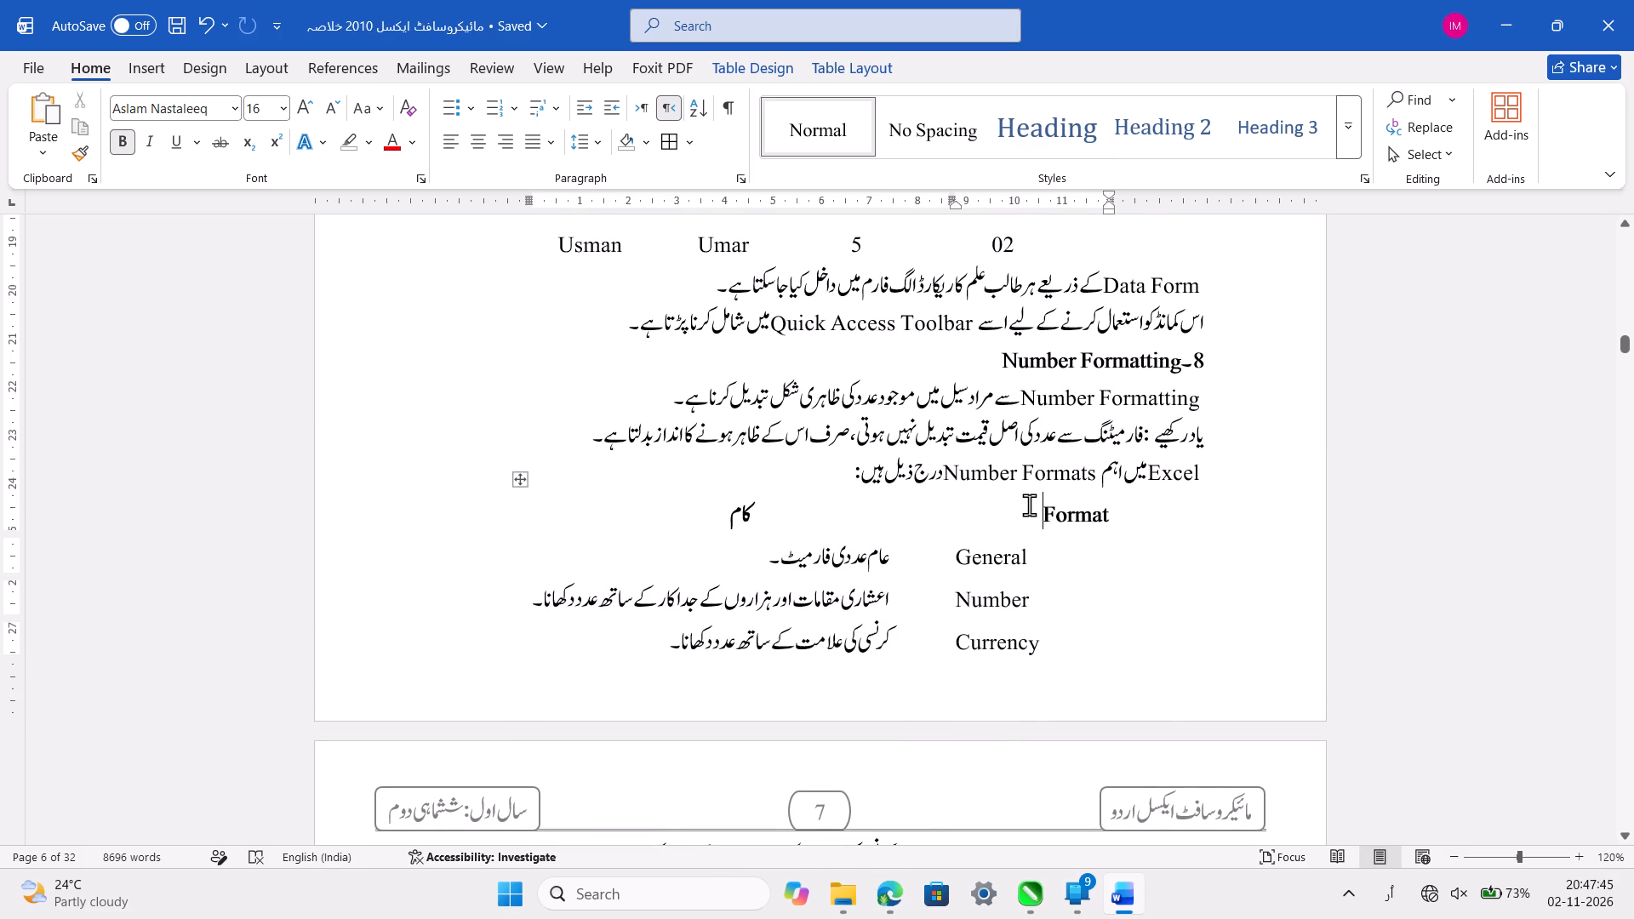
{"action": "left_click", "coordinate": [868, 68]}
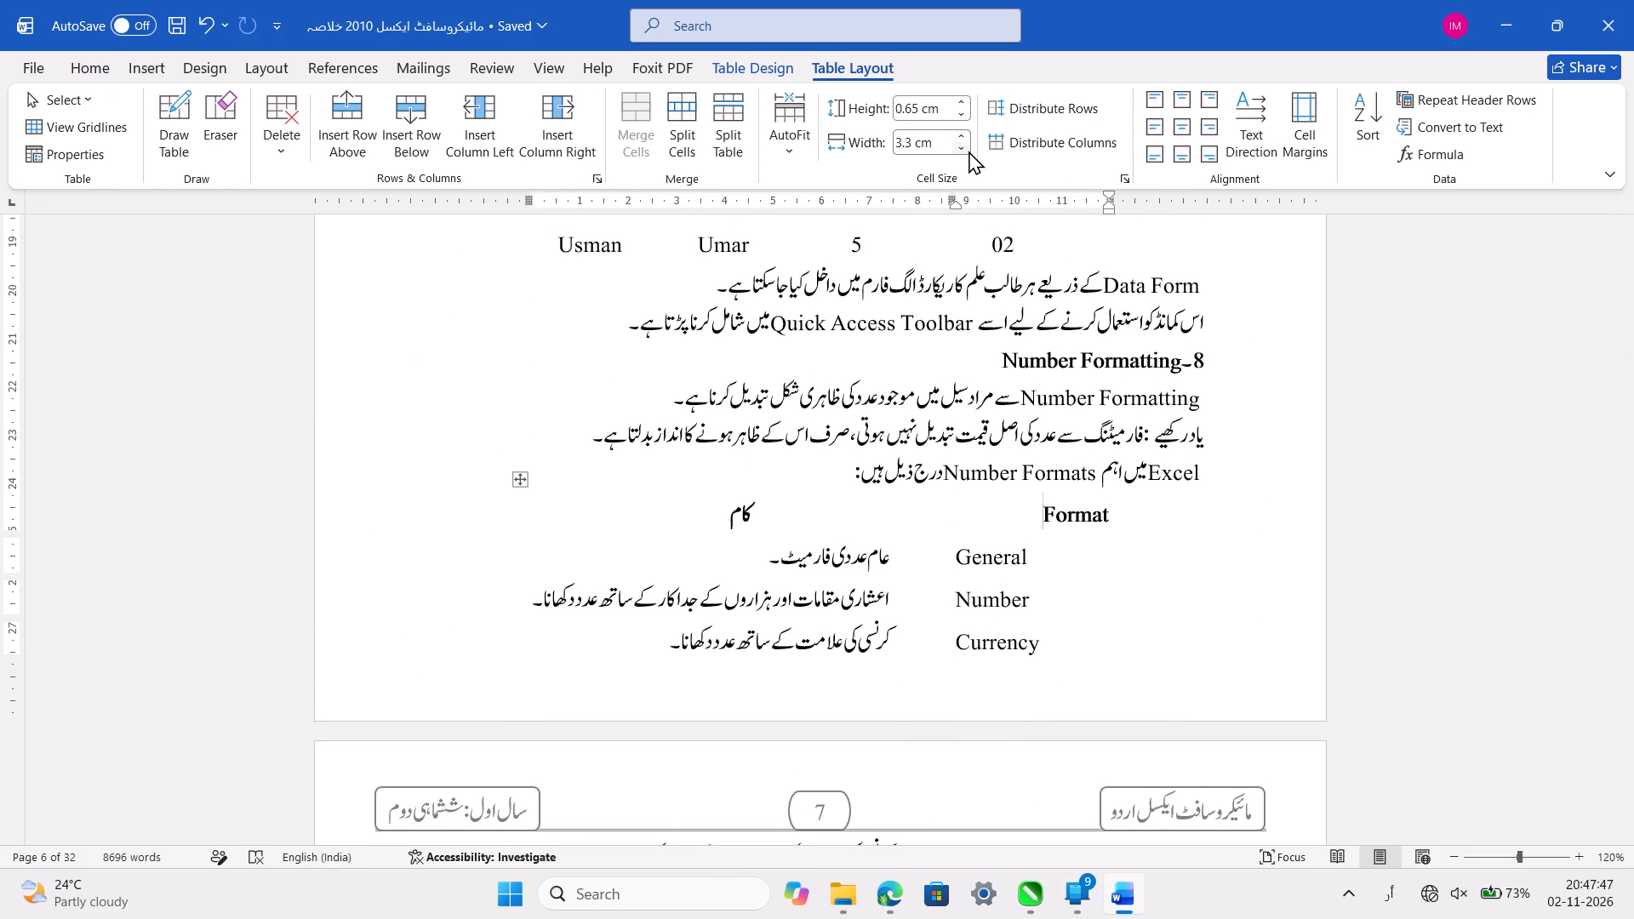
{"action": "left_click", "coordinate": [961, 151]}
{"action": "triple_click", "coordinate": [961, 151]}
{"action": "triple_click", "coordinate": [961, 151]}
{"action": "double_click", "coordinate": [961, 151]}
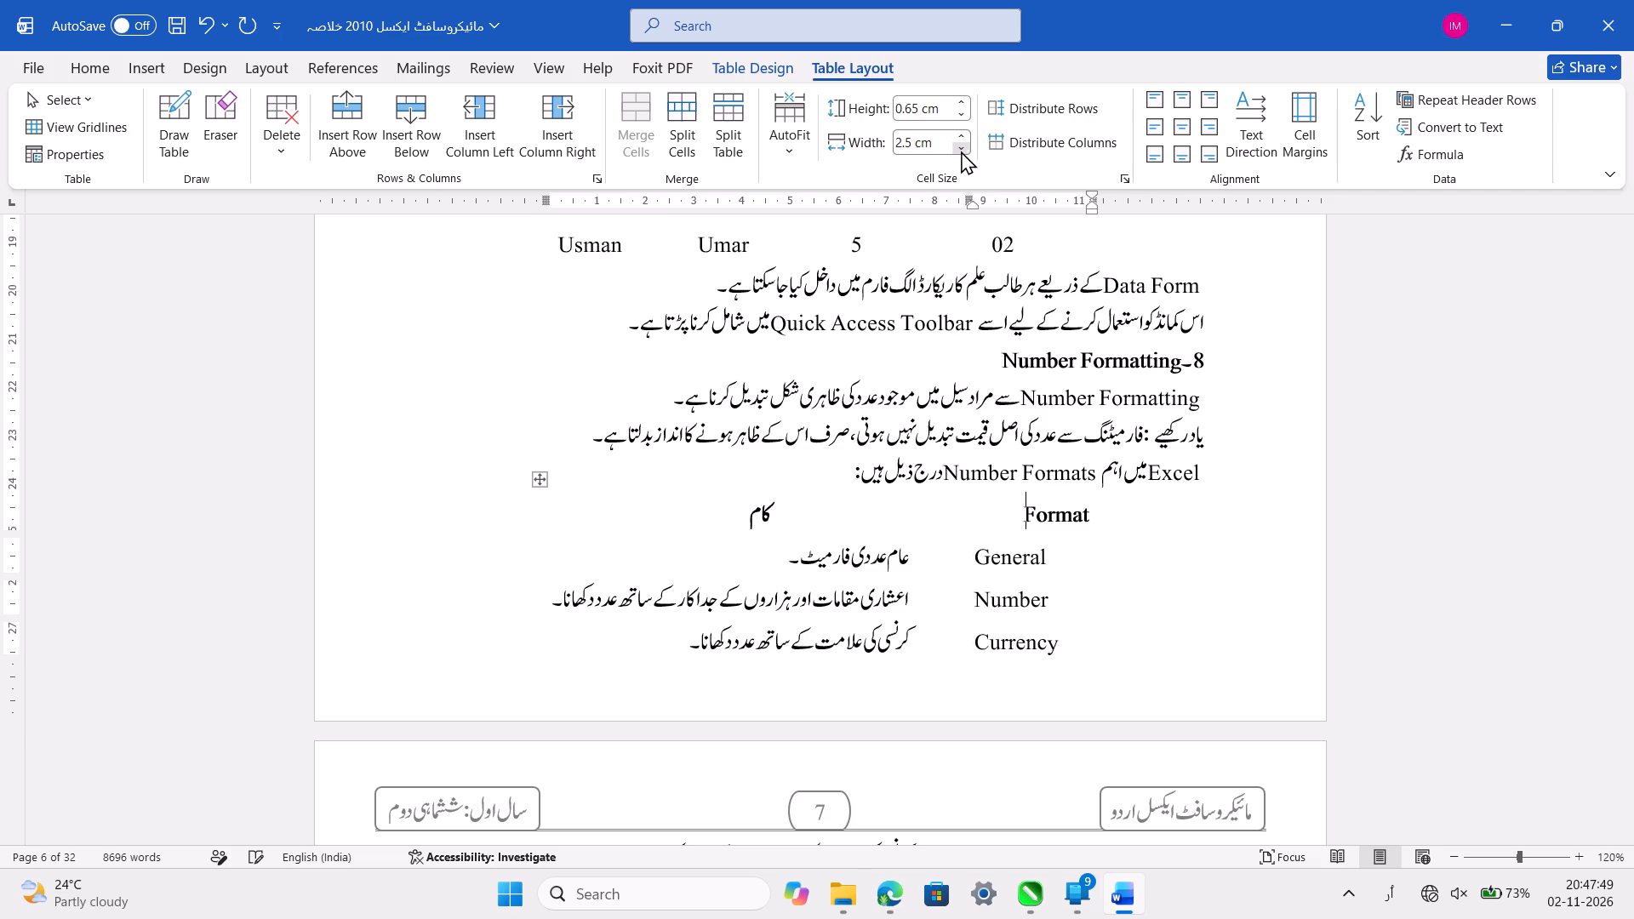
{"action": "left_click", "coordinate": [961, 151]}
{"action": "scroll", "coordinate": [1007, 499], "scroll_direction": "down", "scroll_amount": 3}
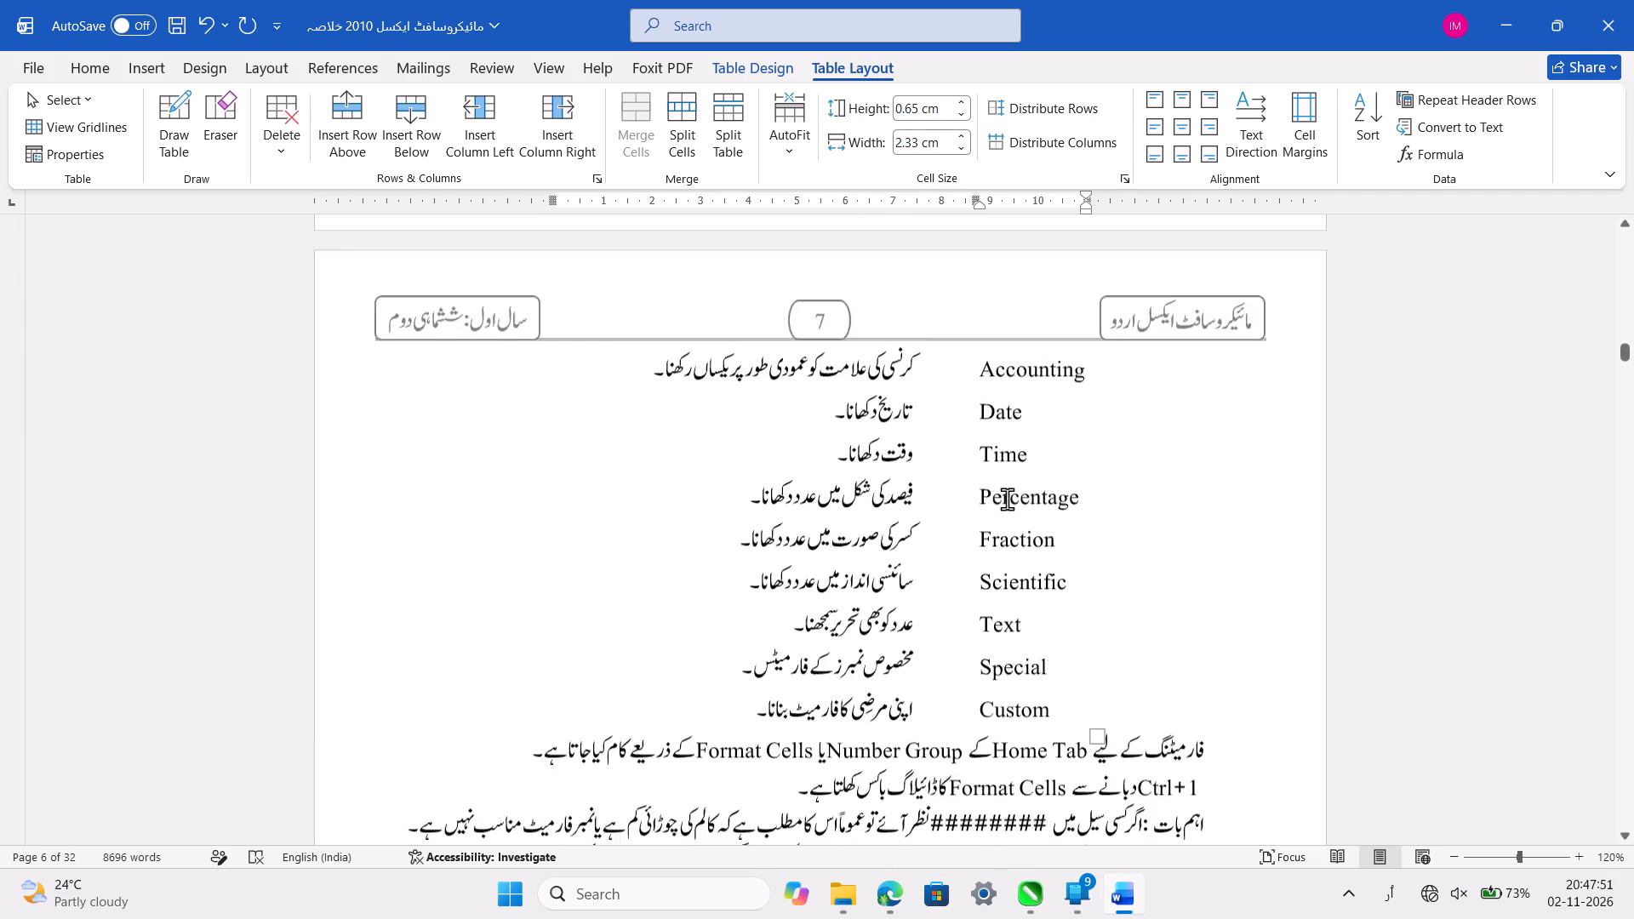
{"action": "scroll", "coordinate": [1007, 499], "scroll_direction": "down", "scroll_amount": 1}
{"action": "key", "text": "ctrl+s"}
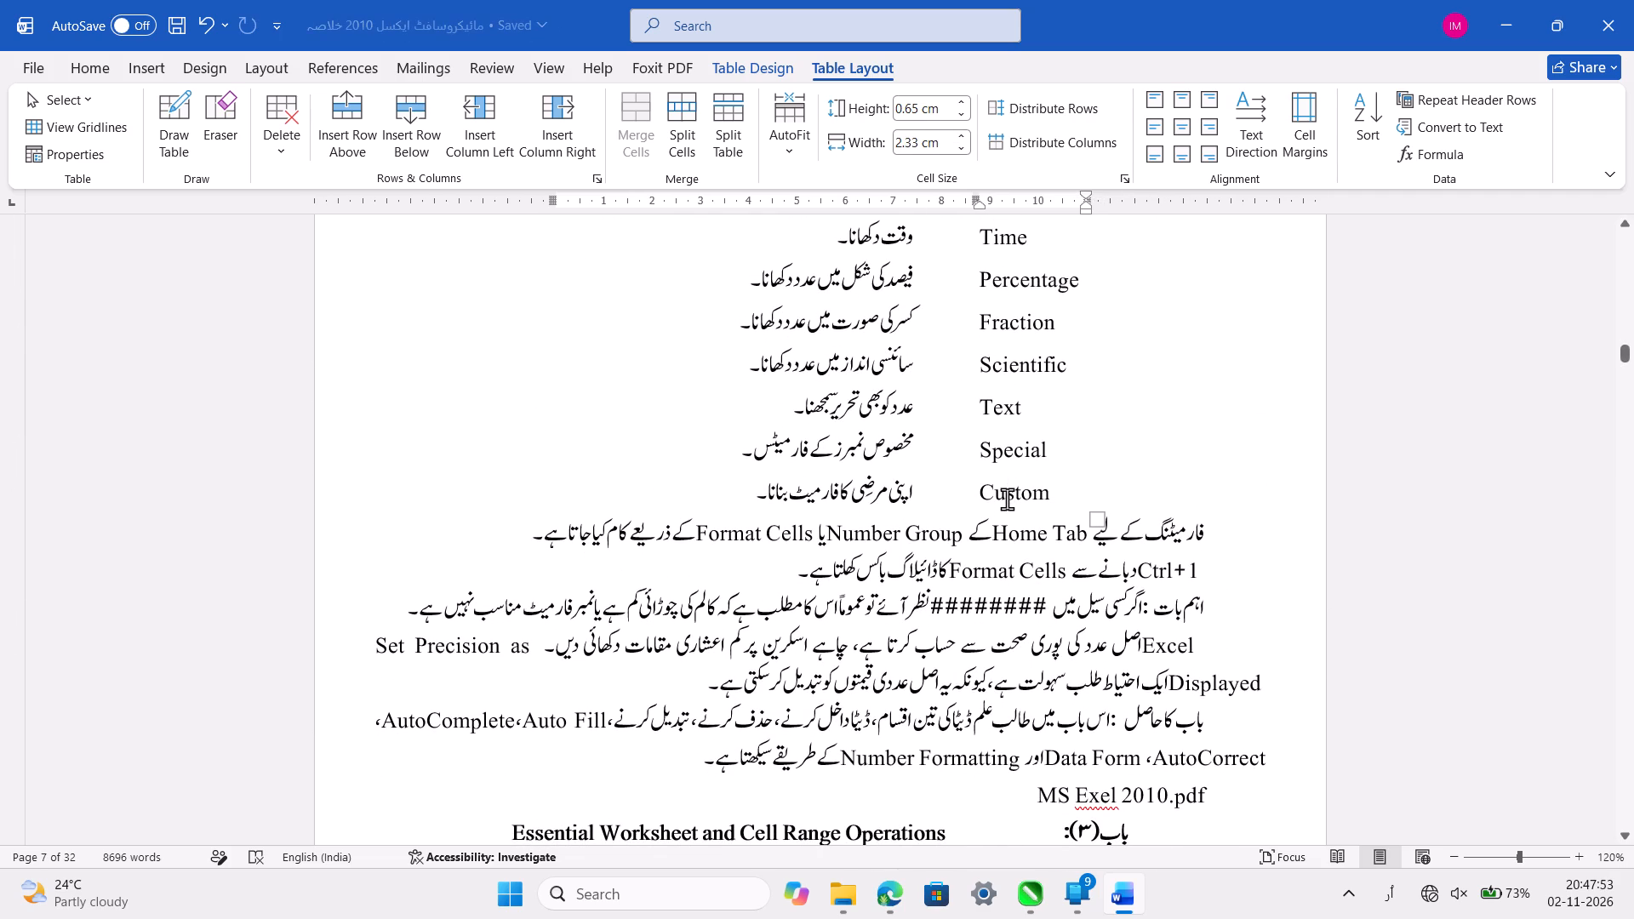
Replace "باب 15:" in the "Introducing Formulas and Functions" heading on page 11 with the copied chapter label "باب(۱):".
{"action": "scroll", "coordinate": [1007, 499], "scroll_direction": "down", "scroll_amount": 1}
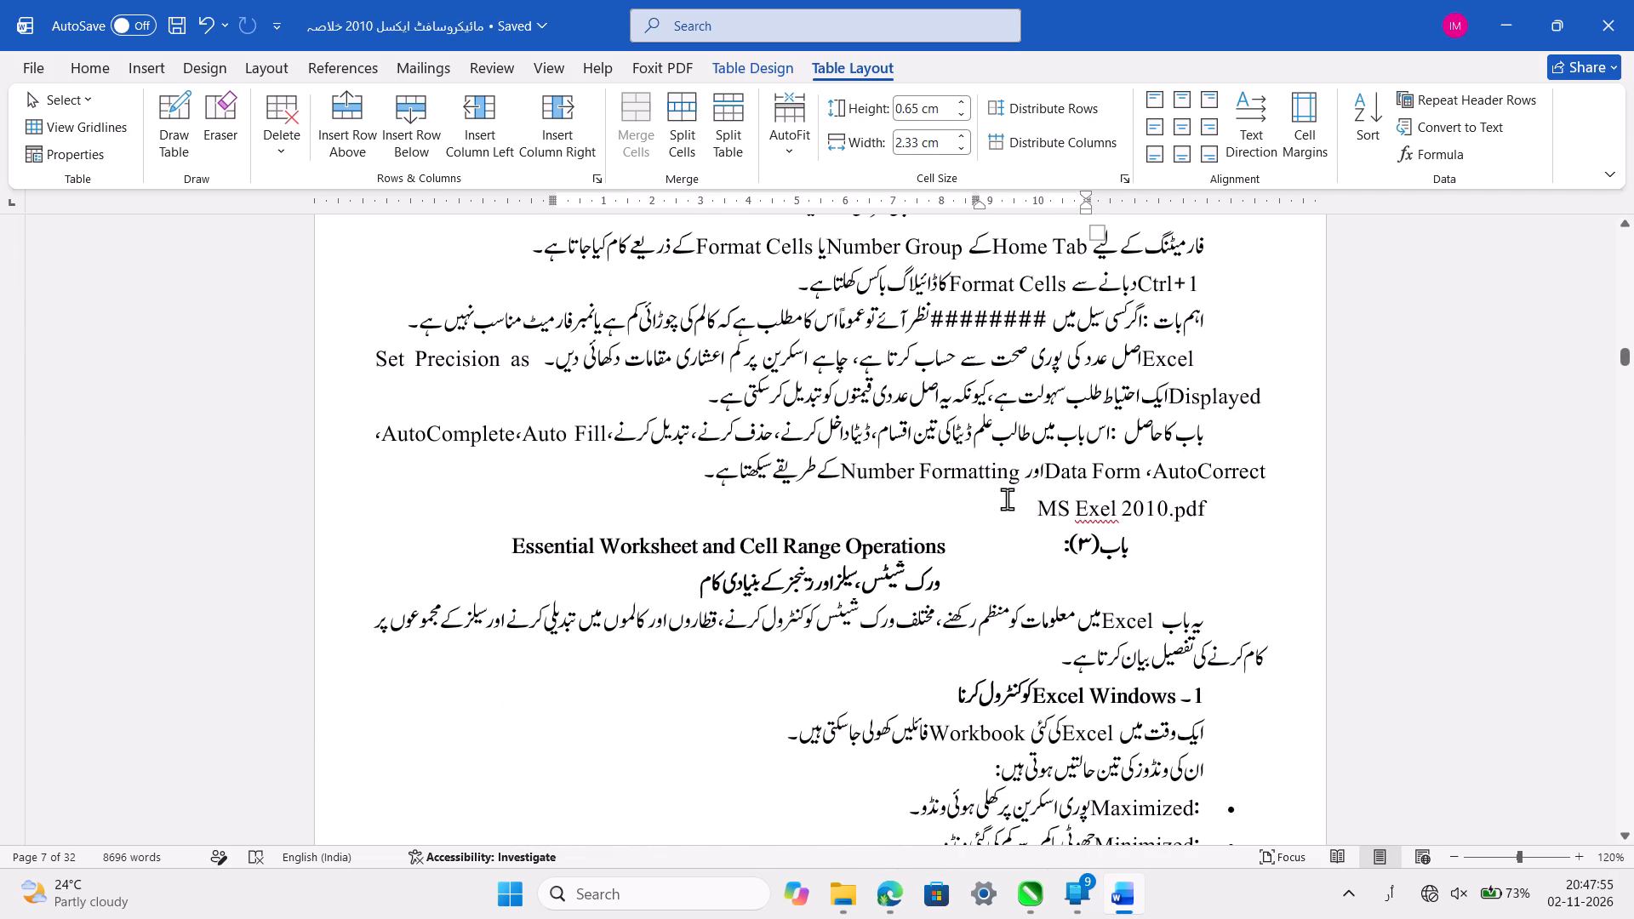
{"action": "scroll", "coordinate": [1028, 643], "scroll_direction": "down", "scroll_amount": 2}
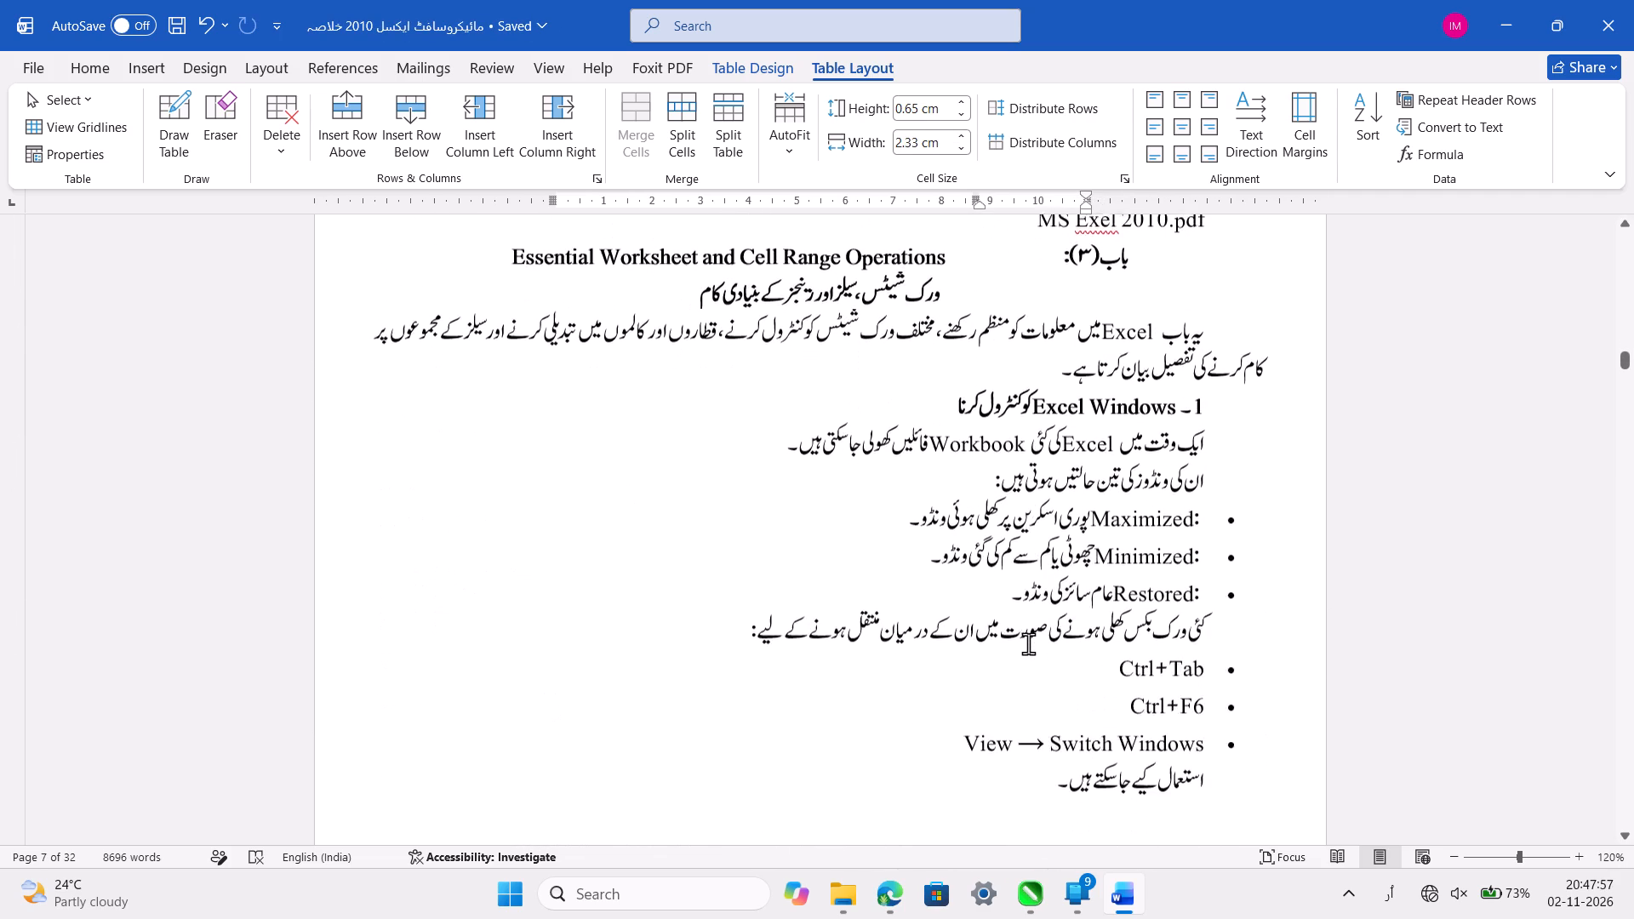
{"action": "scroll", "coordinate": [1028, 643], "scroll_direction": "down", "scroll_amount": 4}
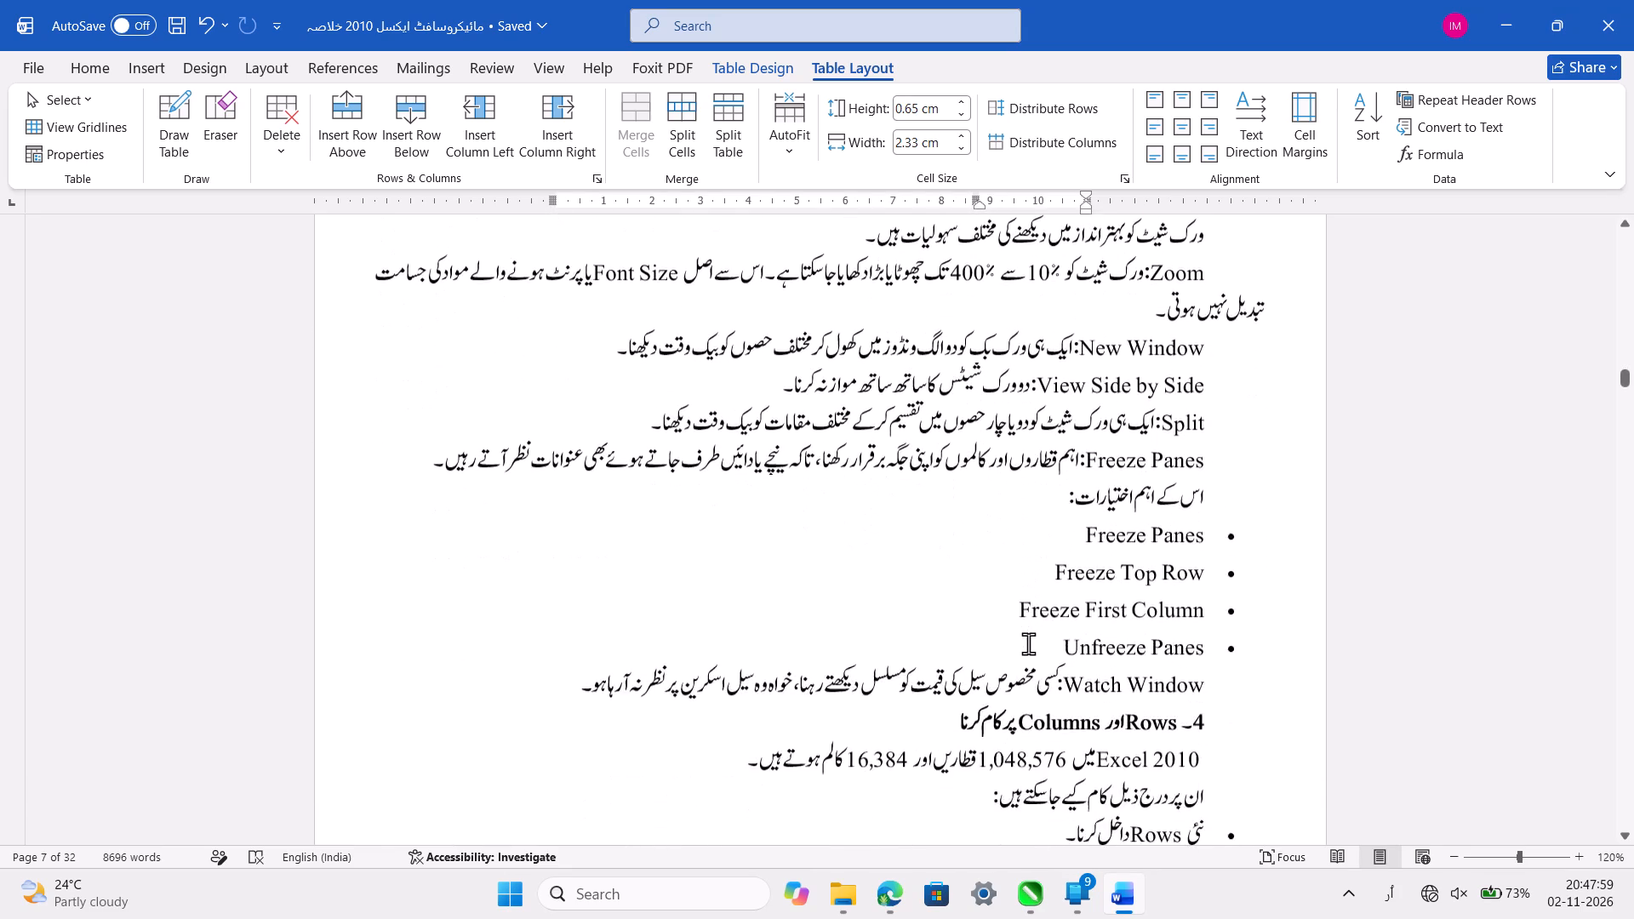
{"action": "scroll", "coordinate": [1028, 643], "scroll_direction": "down", "scroll_amount": 3}
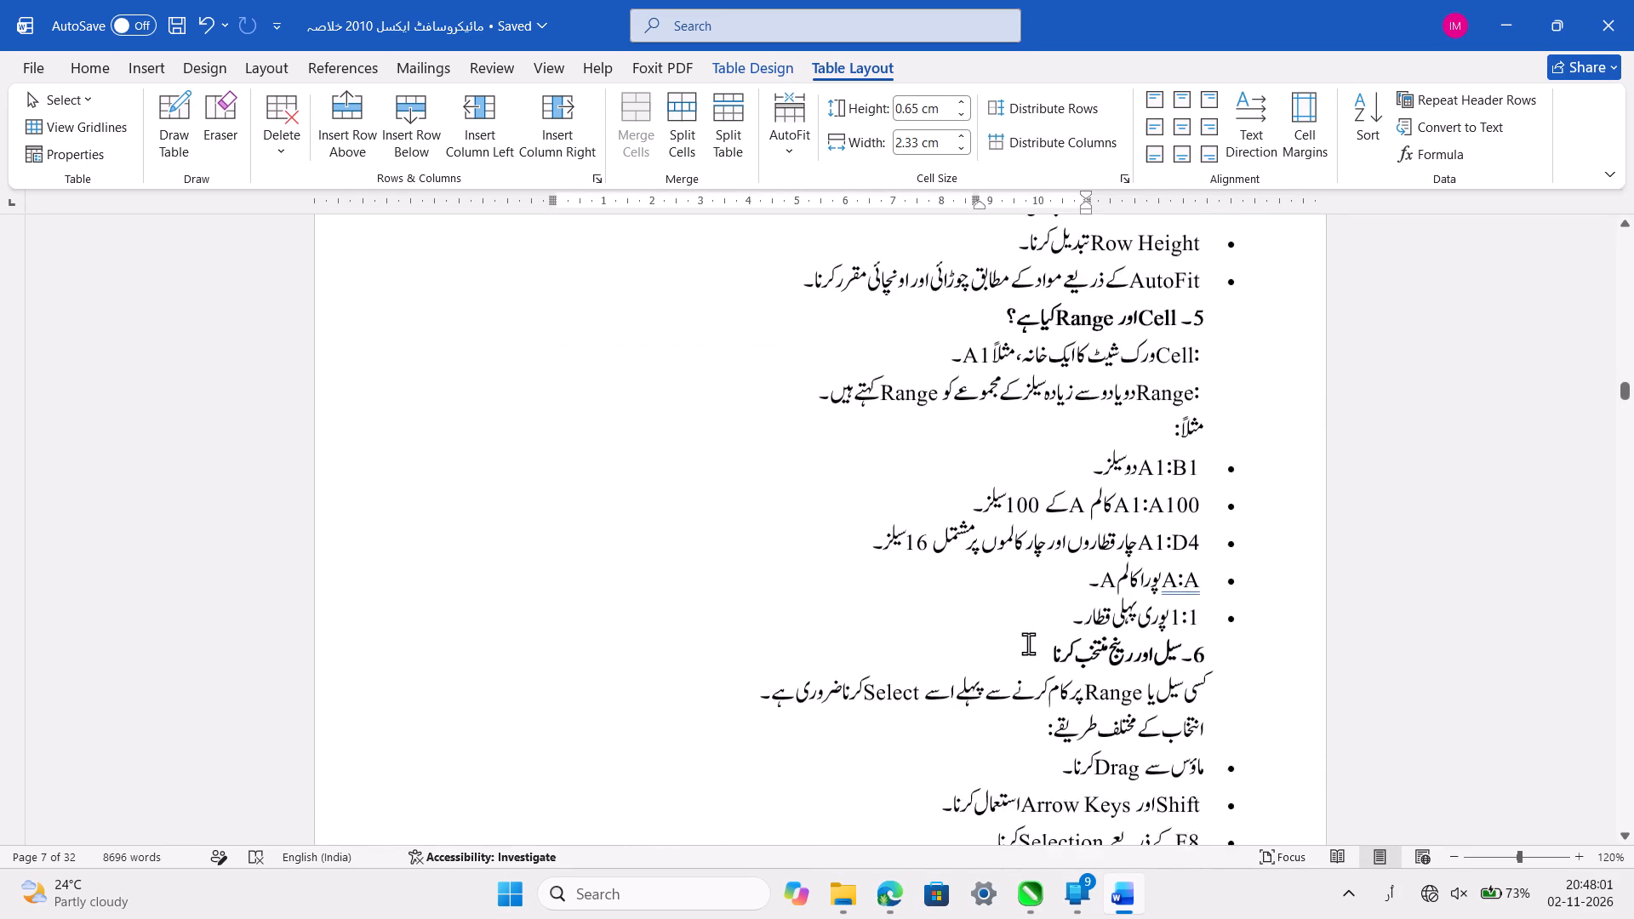
{"action": "scroll", "coordinate": [1028, 643], "scroll_direction": "down", "scroll_amount": 4}
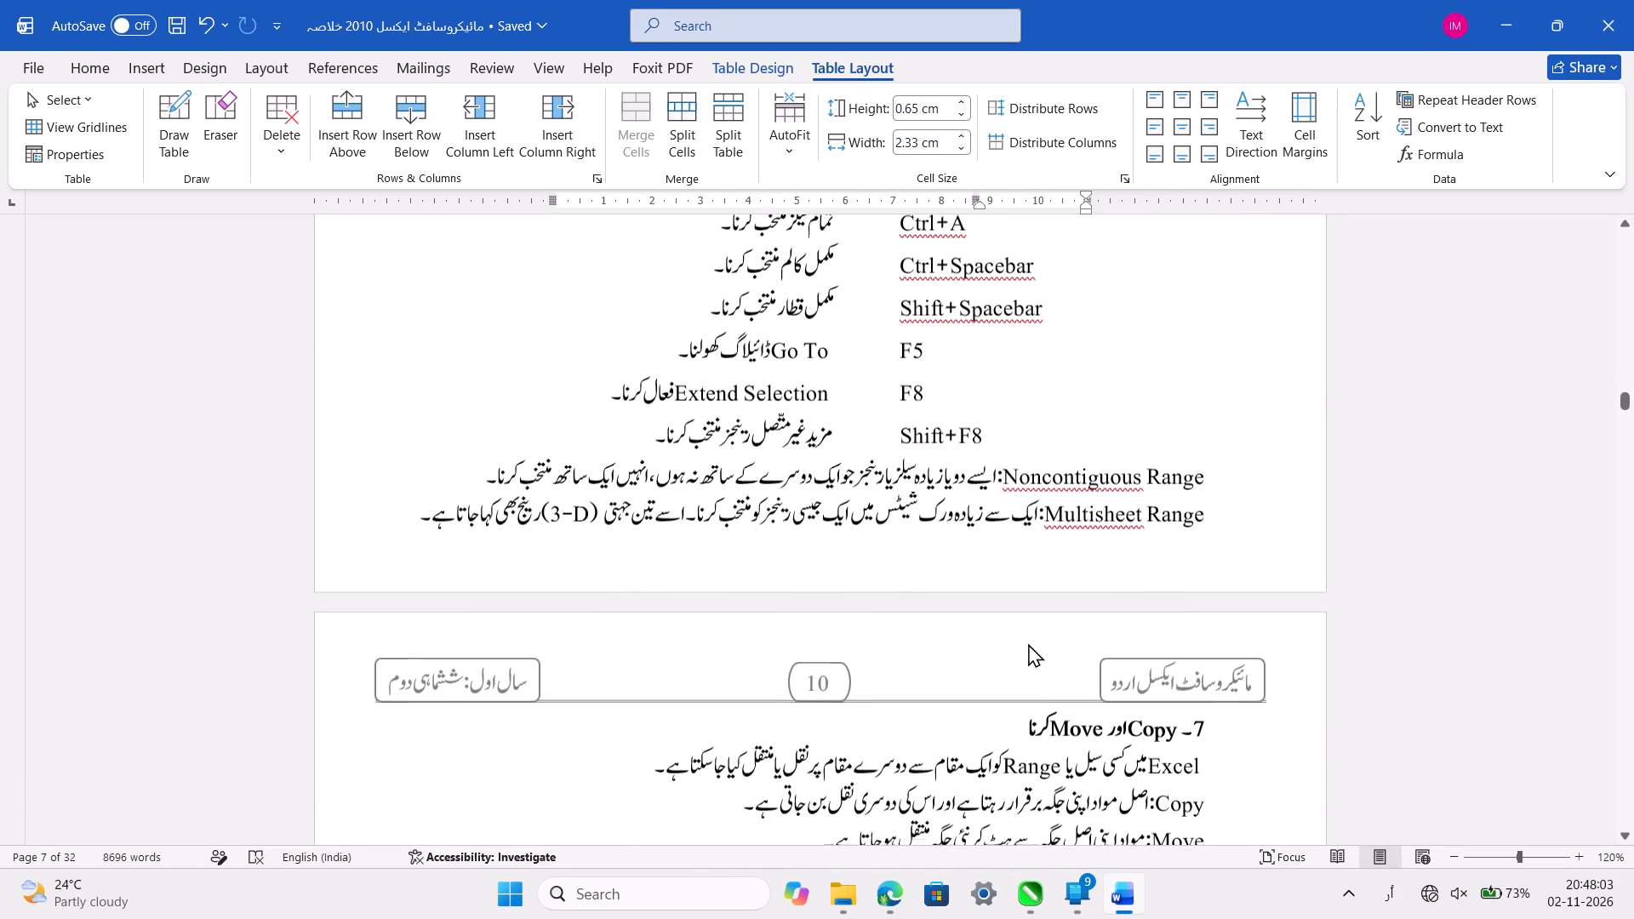
{"action": "scroll", "coordinate": [1028, 643], "scroll_direction": "down", "scroll_amount": 3}
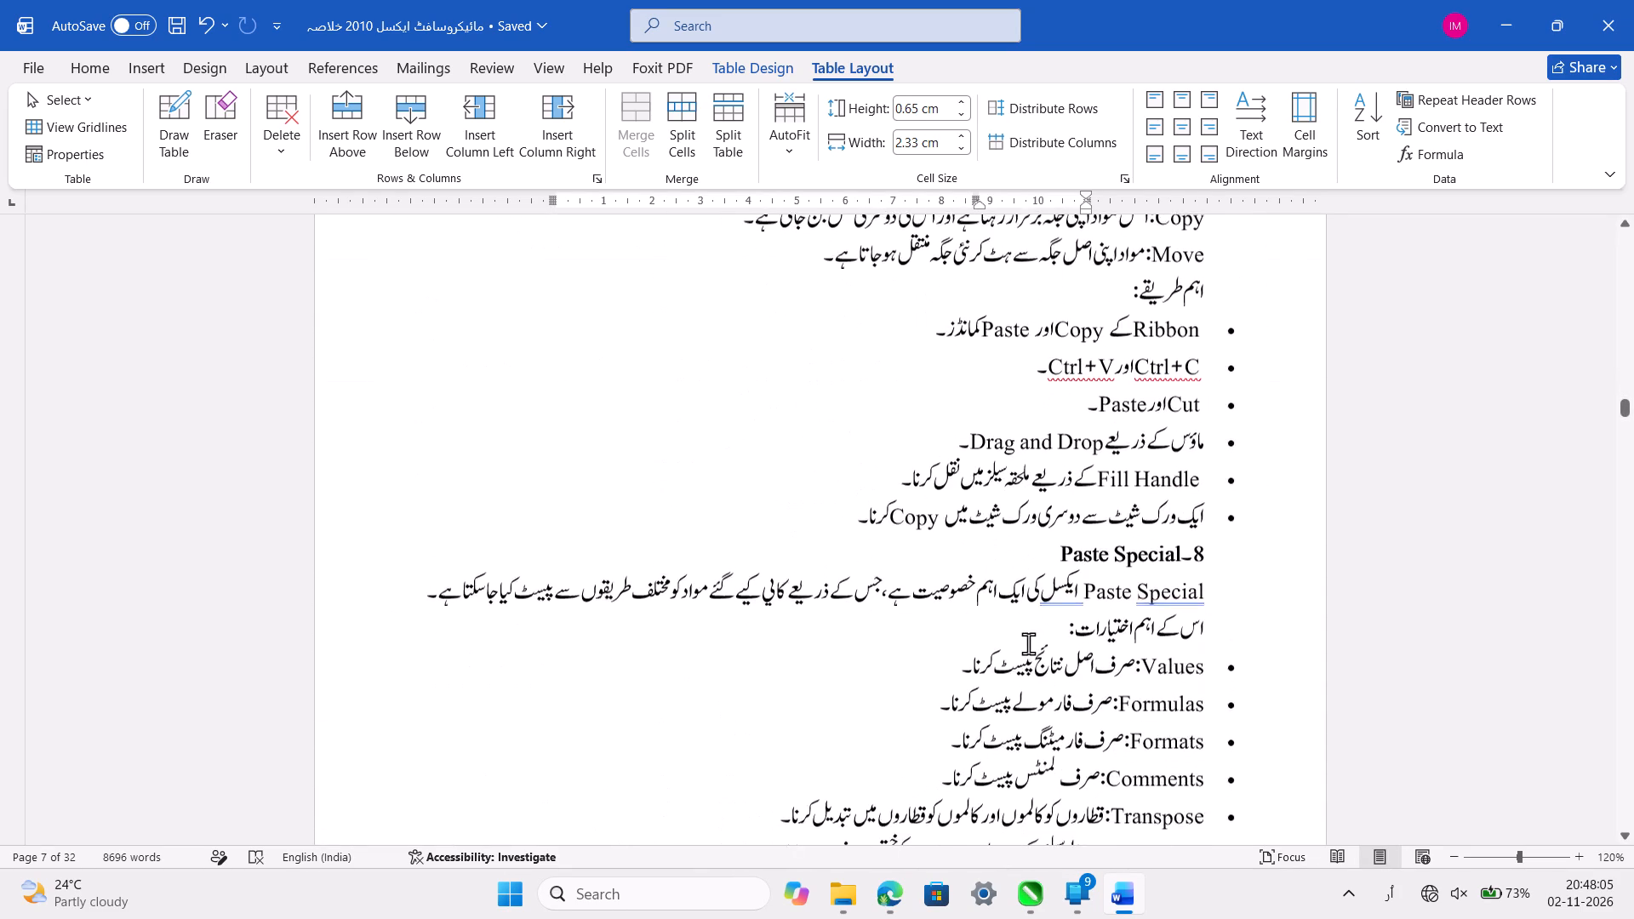
{"action": "scroll", "coordinate": [1028, 643], "scroll_direction": "down", "scroll_amount": 5}
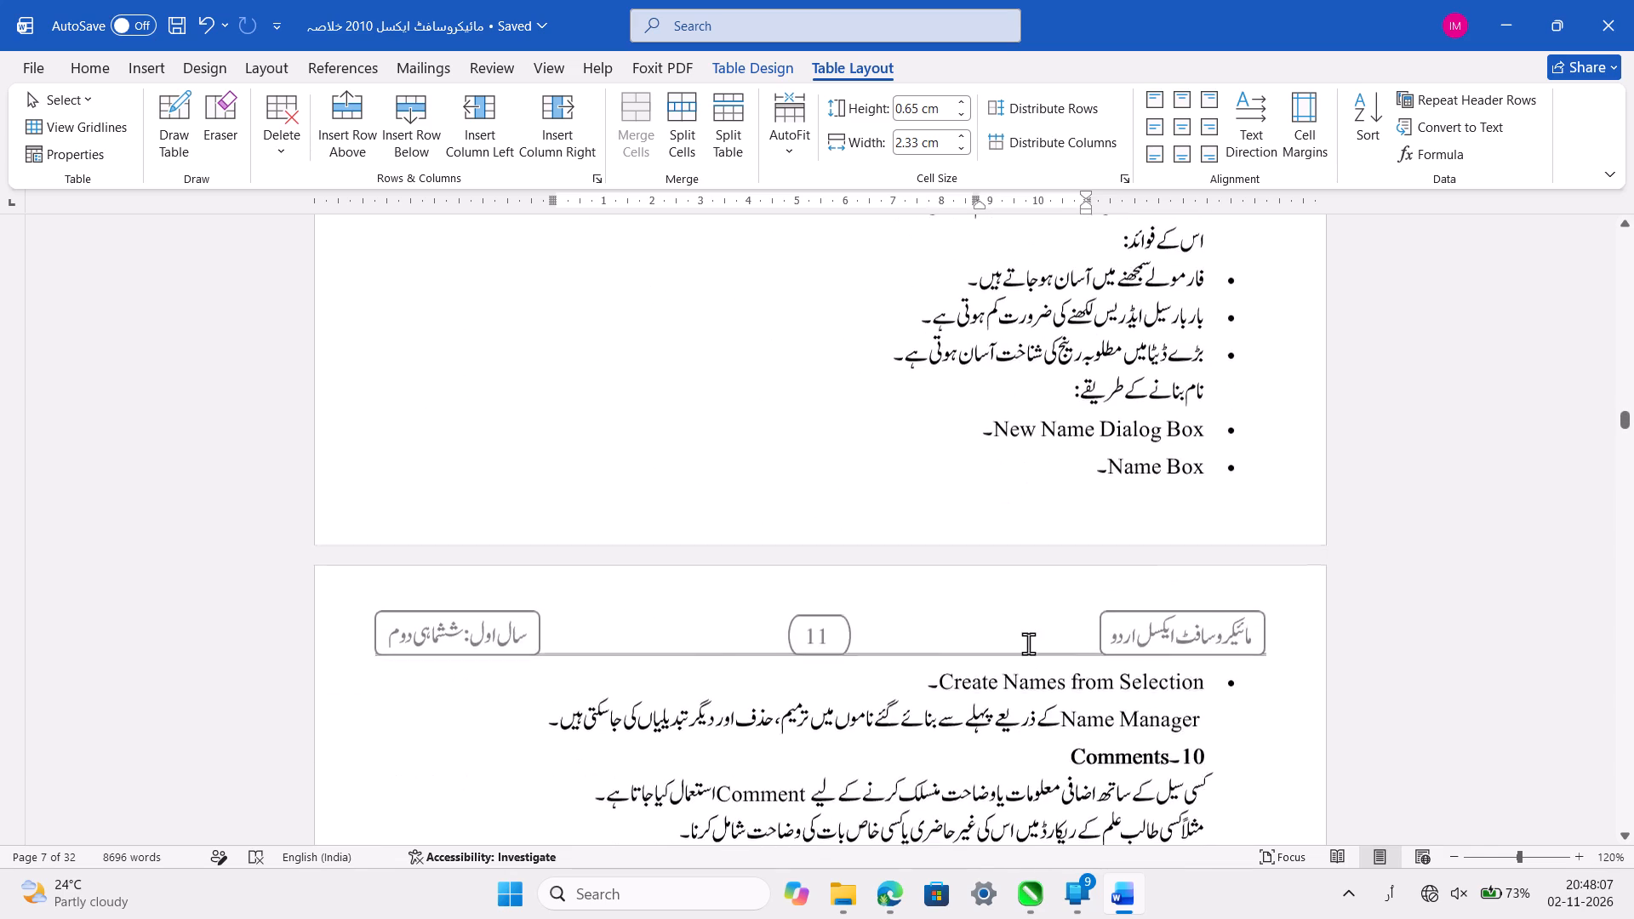
{"action": "scroll", "coordinate": [1028, 643], "scroll_direction": "down", "scroll_amount": 4}
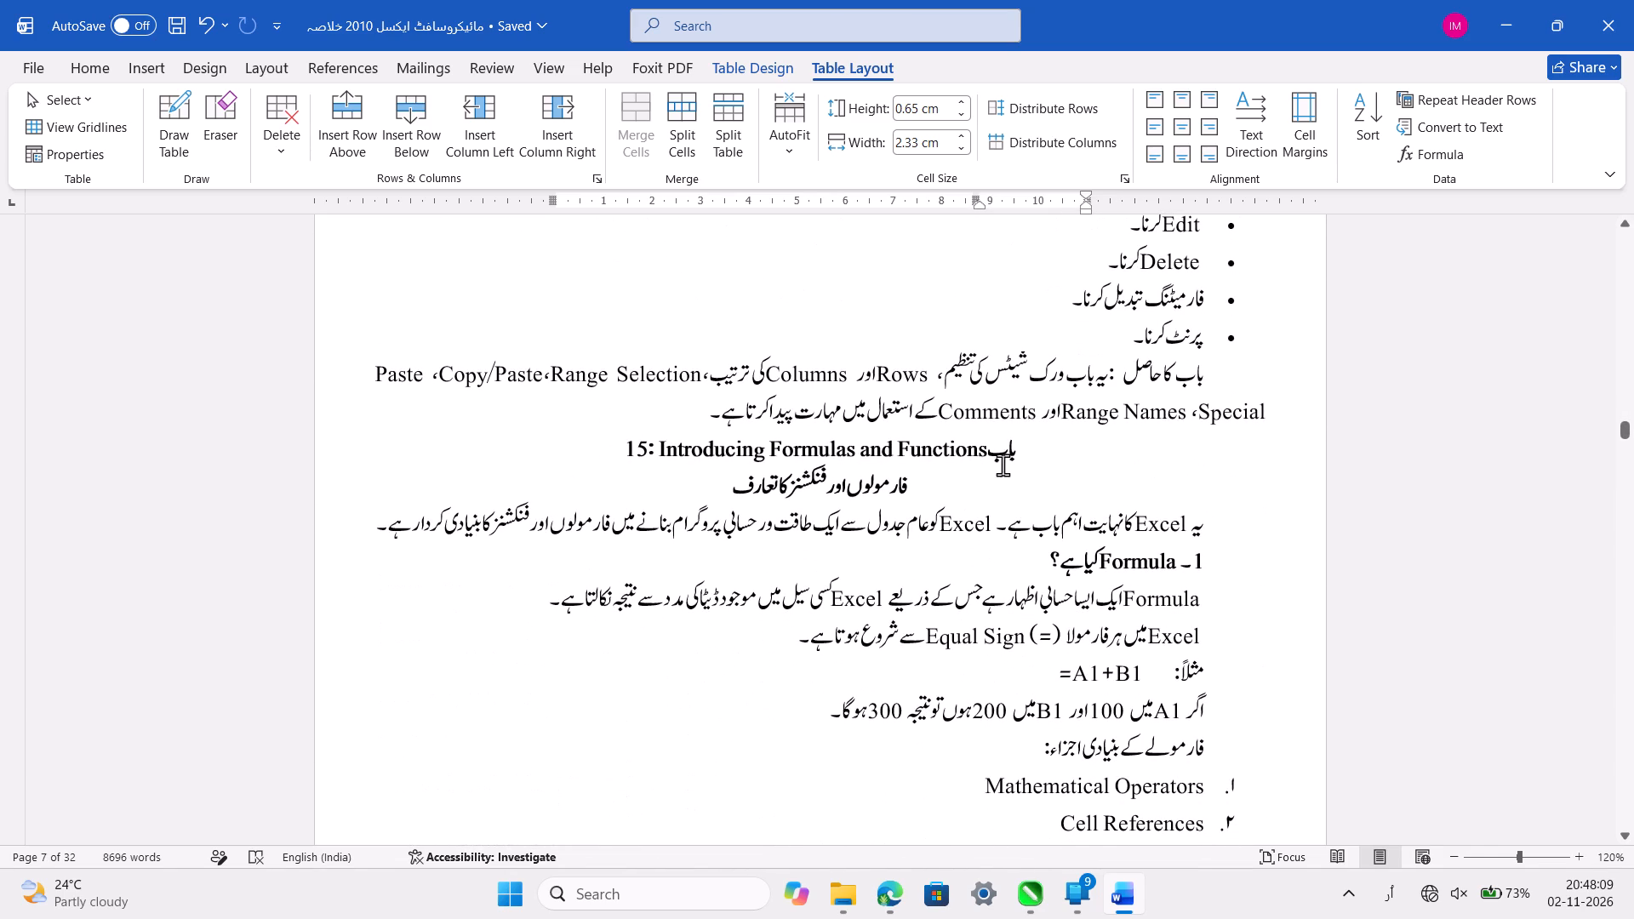
{"action": "left_click", "coordinate": [997, 452]}
{"action": "left_click", "coordinate": [1031, 459]}
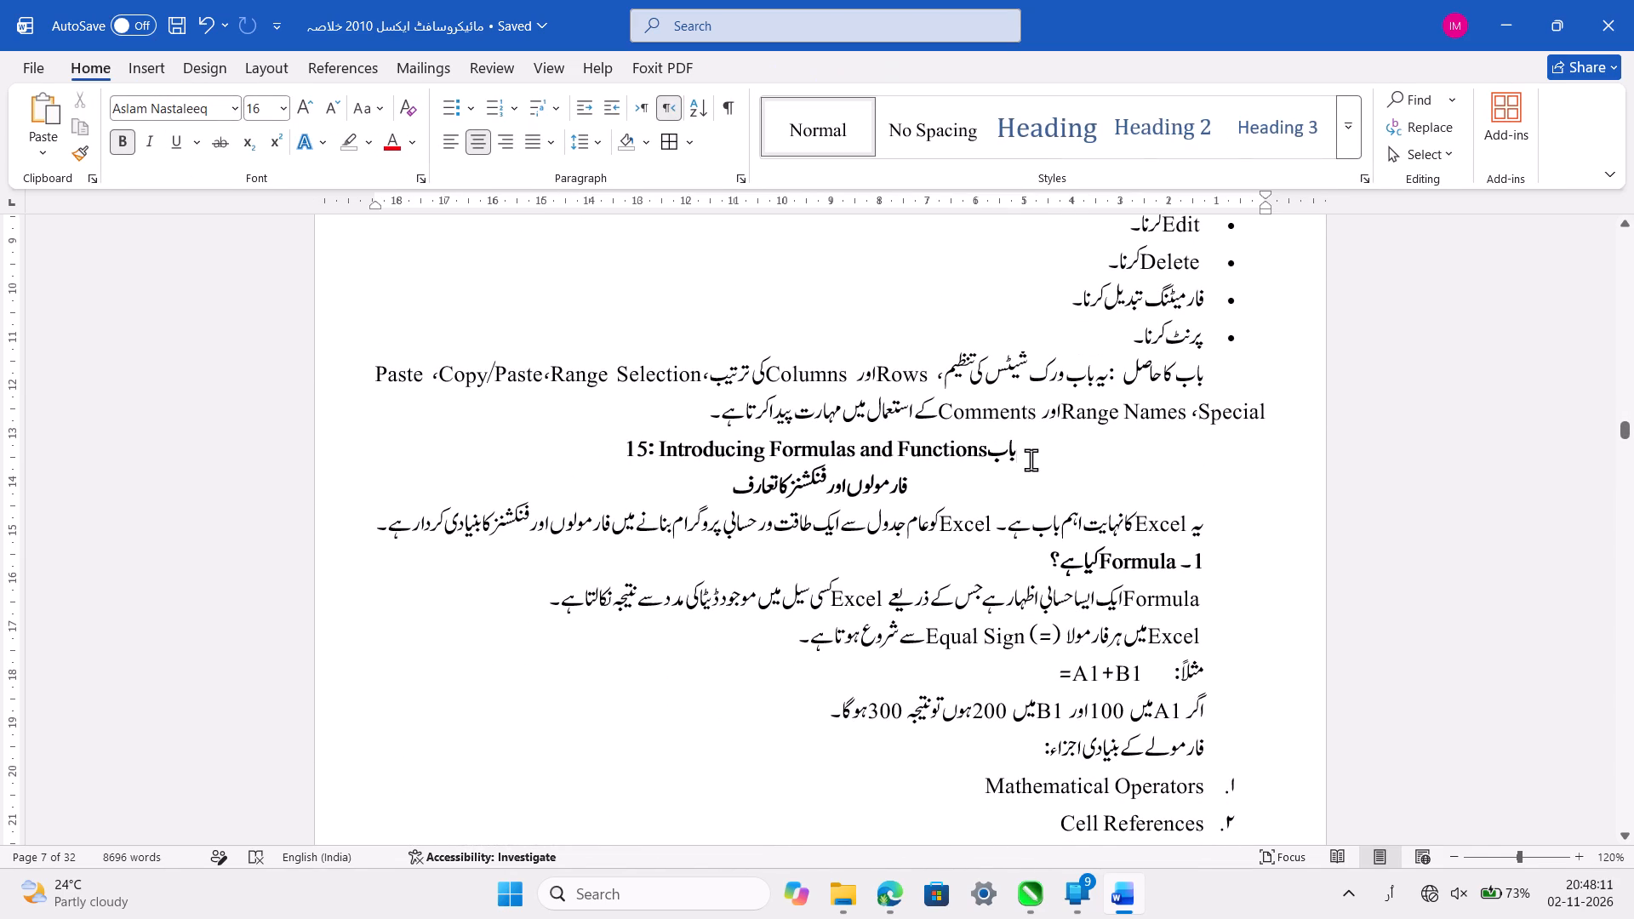
{"action": "key", "text": "ctrl+shift+Left"}
{"action": "key", "text": "ctrl+shift+Left"}
{"action": "key", "text": "ctrl+shift+Left"}
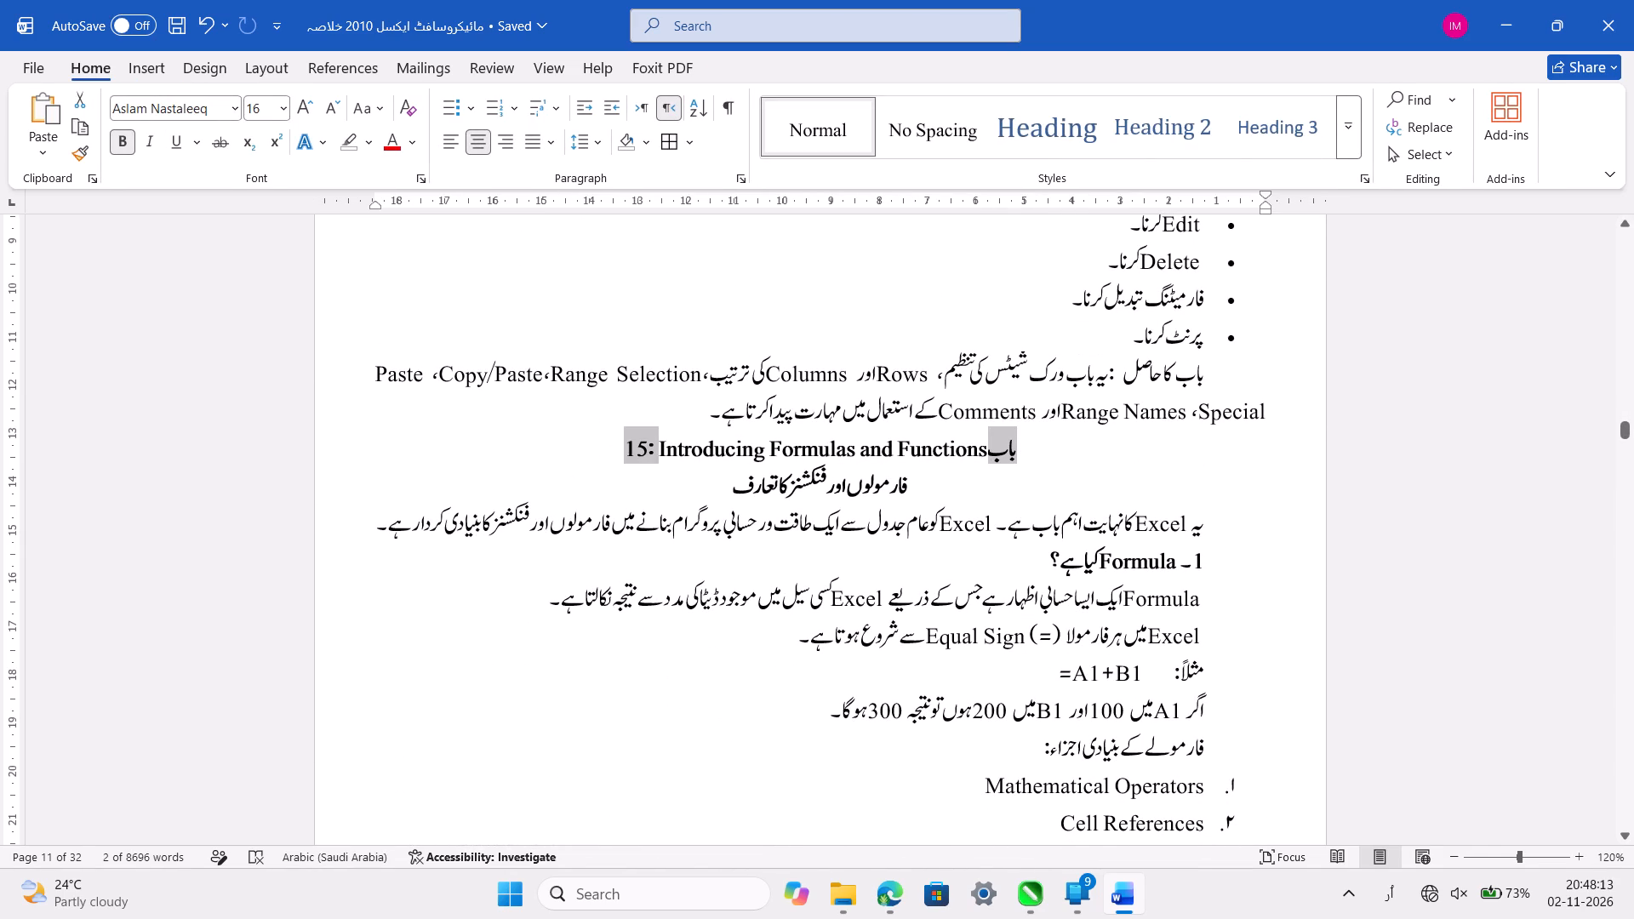
{"action": "key", "text": "ctrl+v"}
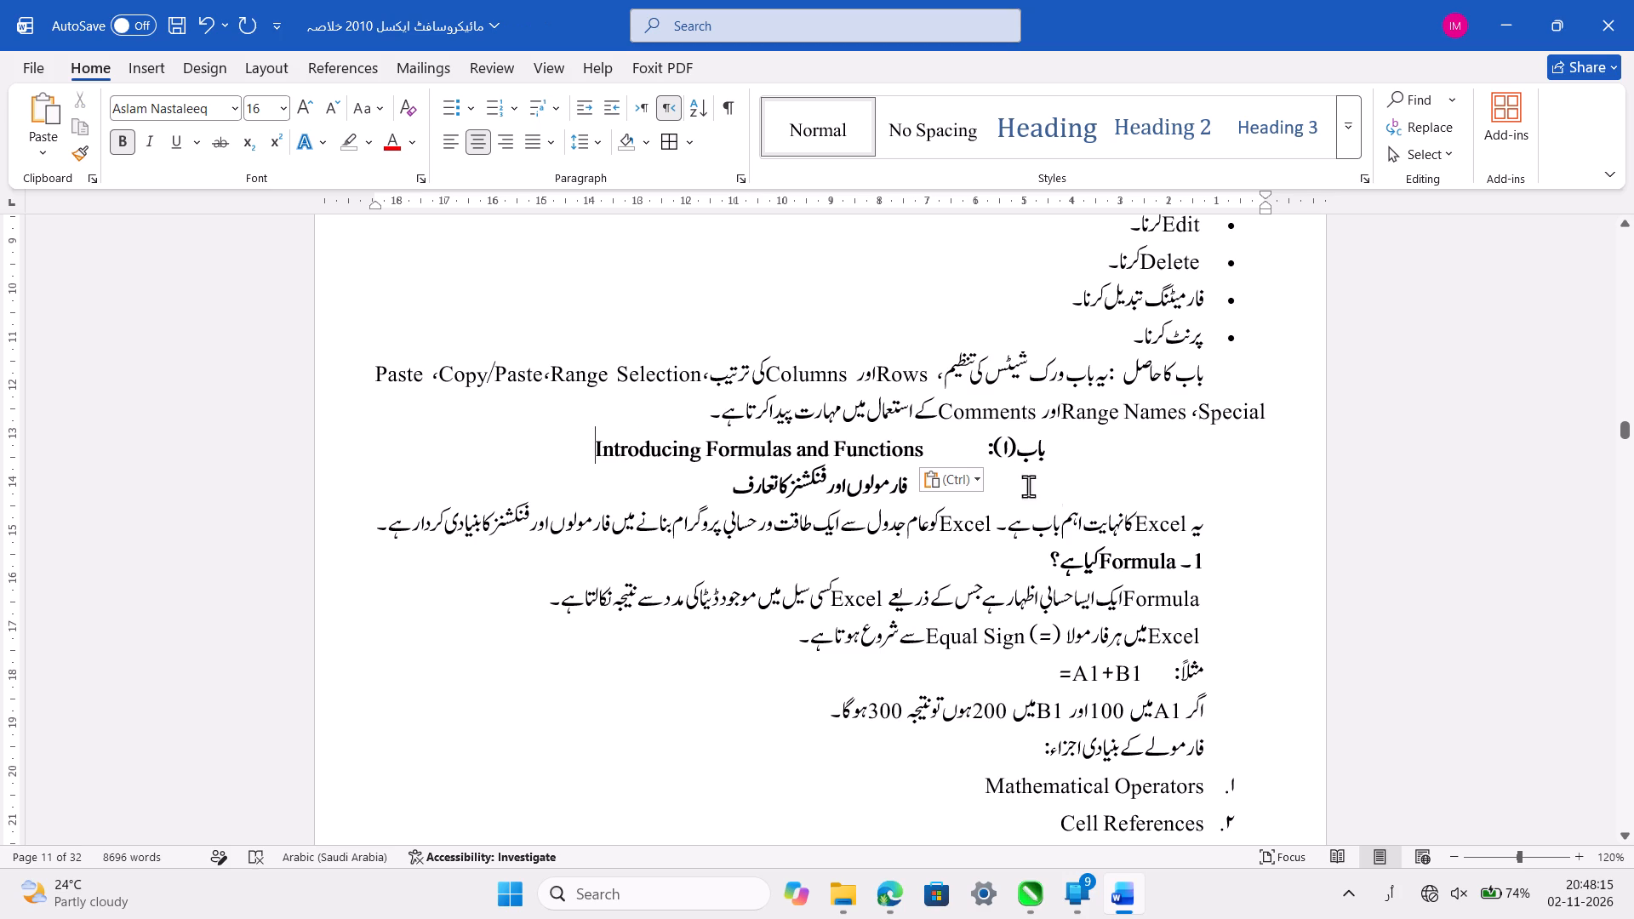
Replace "باب 16:" in the "Working with Dates and Times" heading with the copied chapter label "باب(۱):".
{"action": "scroll", "coordinate": [1094, 578], "scroll_direction": "down", "scroll_amount": 5}
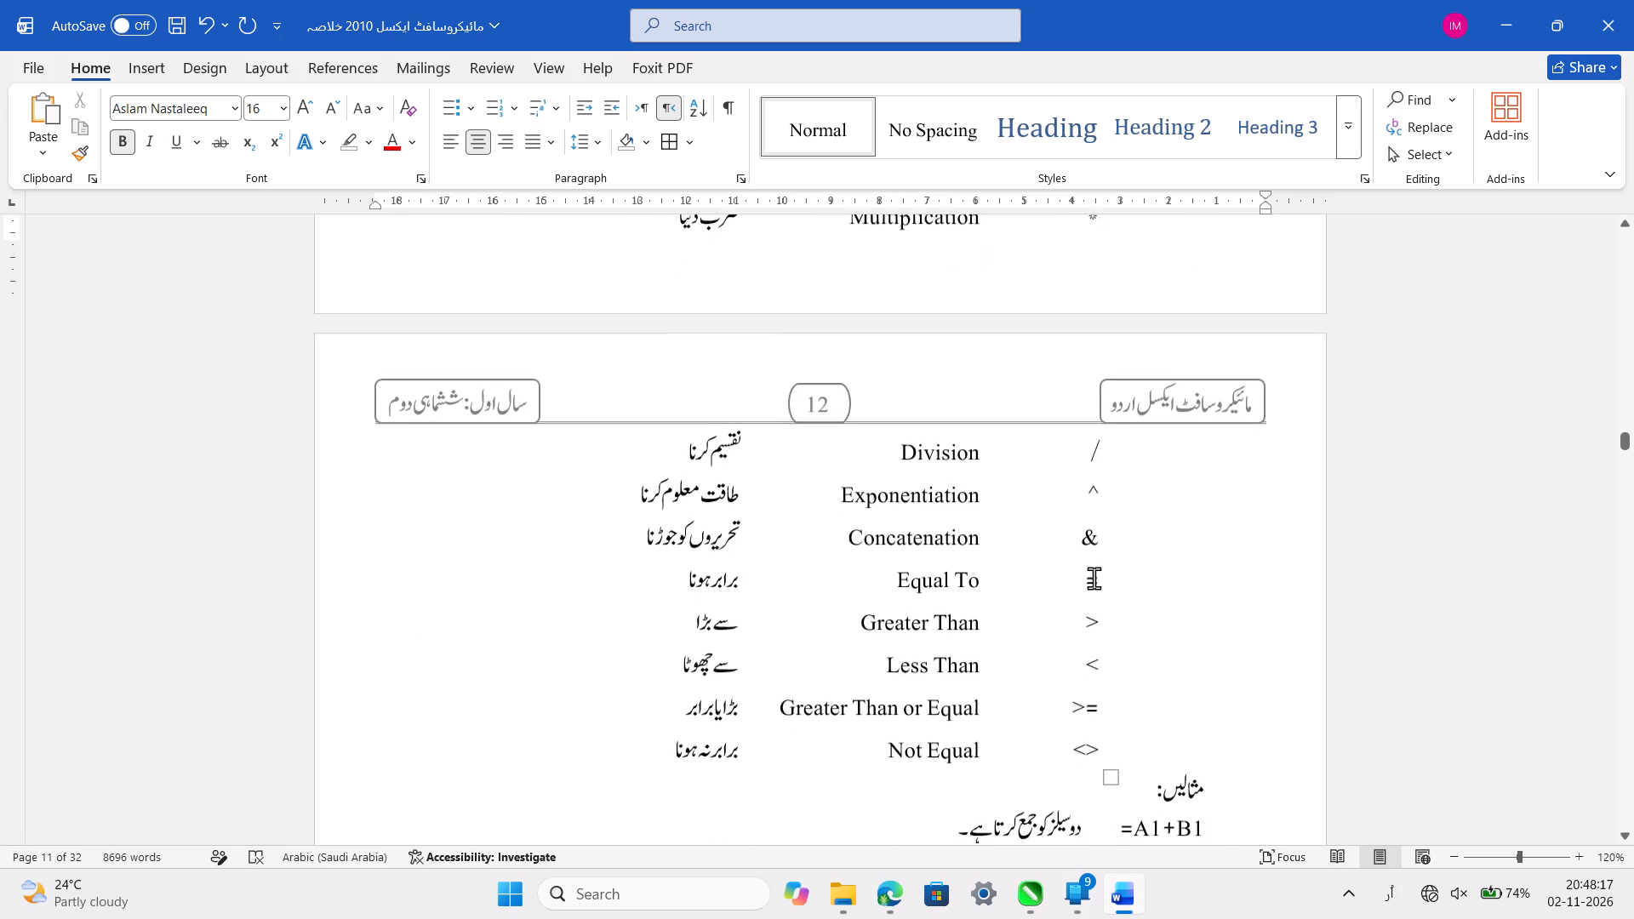
{"action": "scroll", "coordinate": [1094, 578], "scroll_direction": "down", "scroll_amount": 4}
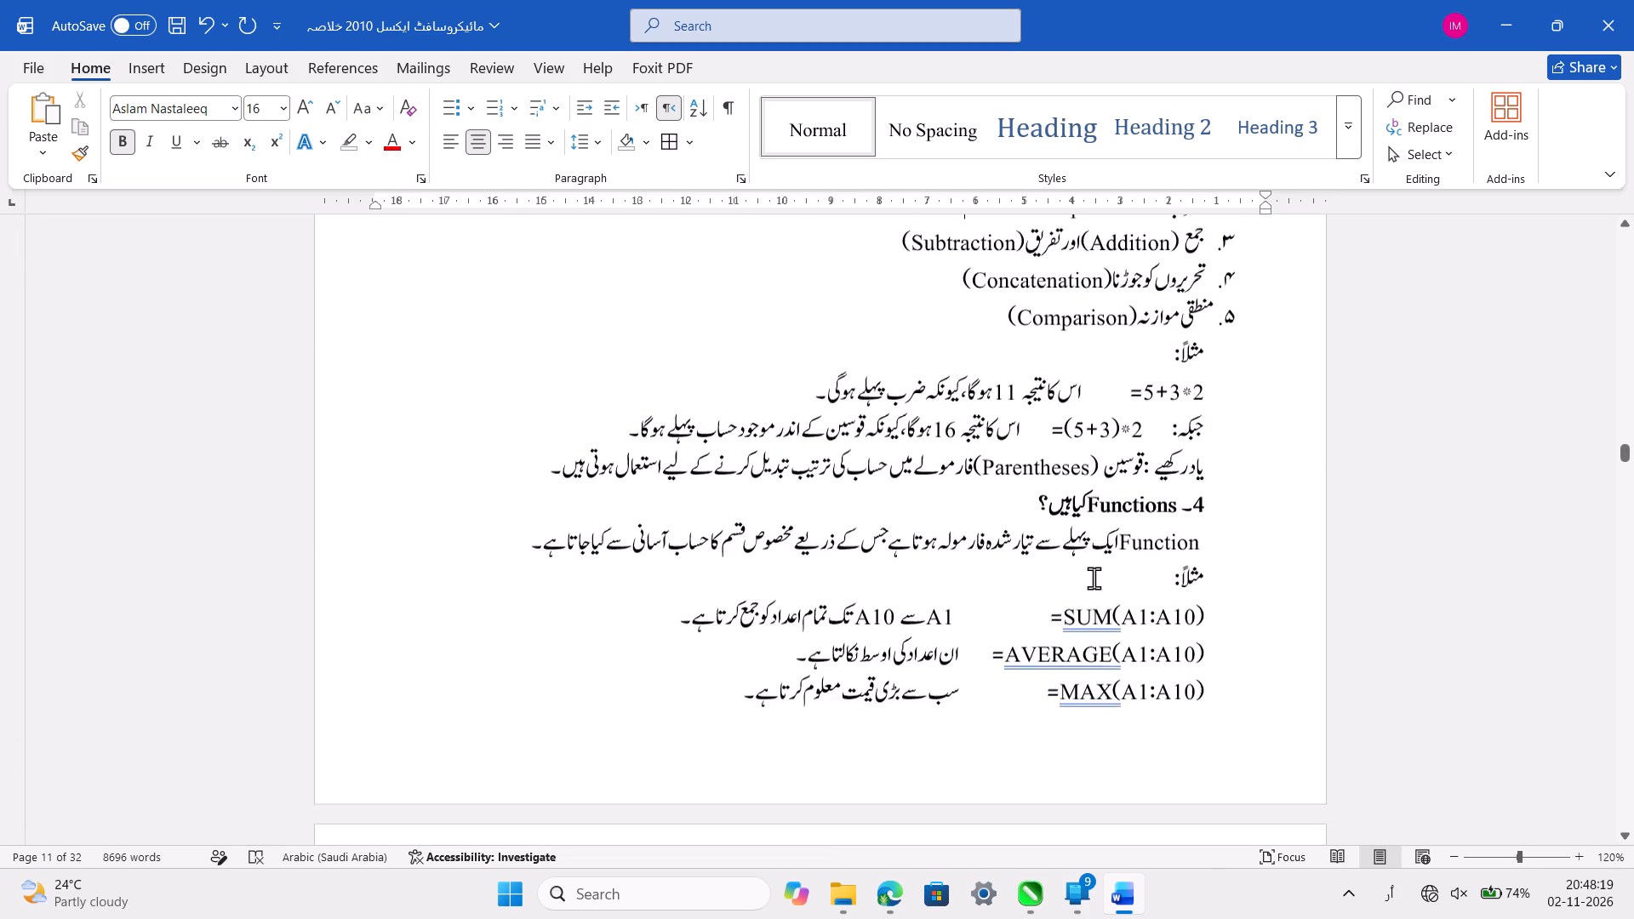
{"action": "scroll", "coordinate": [1094, 578], "scroll_direction": "down", "scroll_amount": 7}
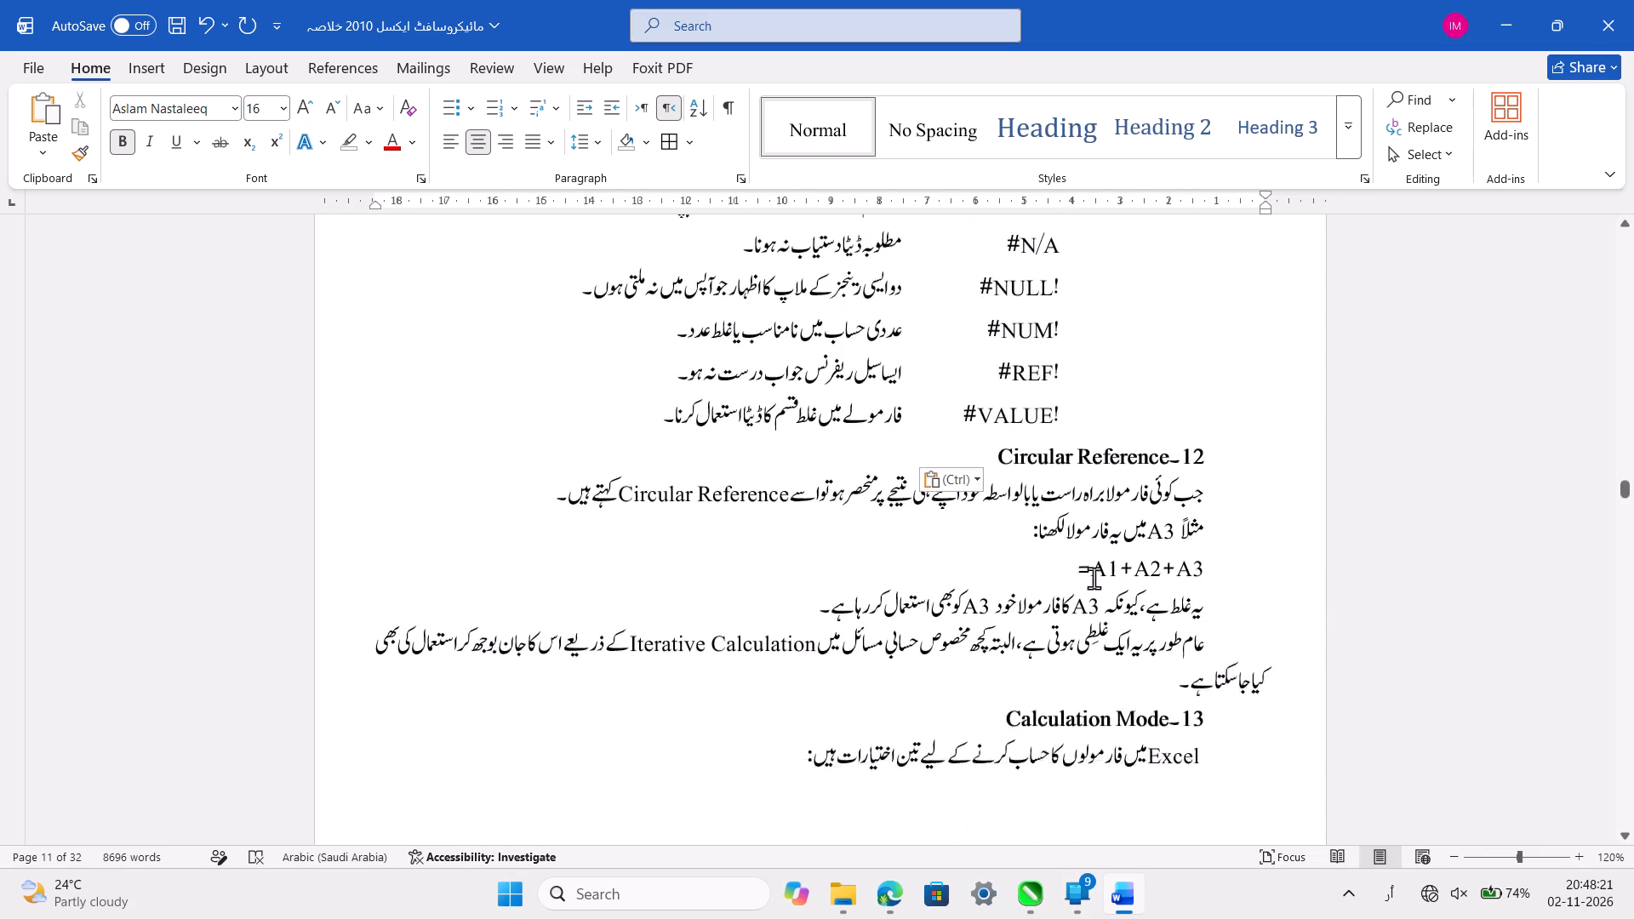
{"action": "scroll", "coordinate": [1094, 578], "scroll_direction": "down", "scroll_amount": 4}
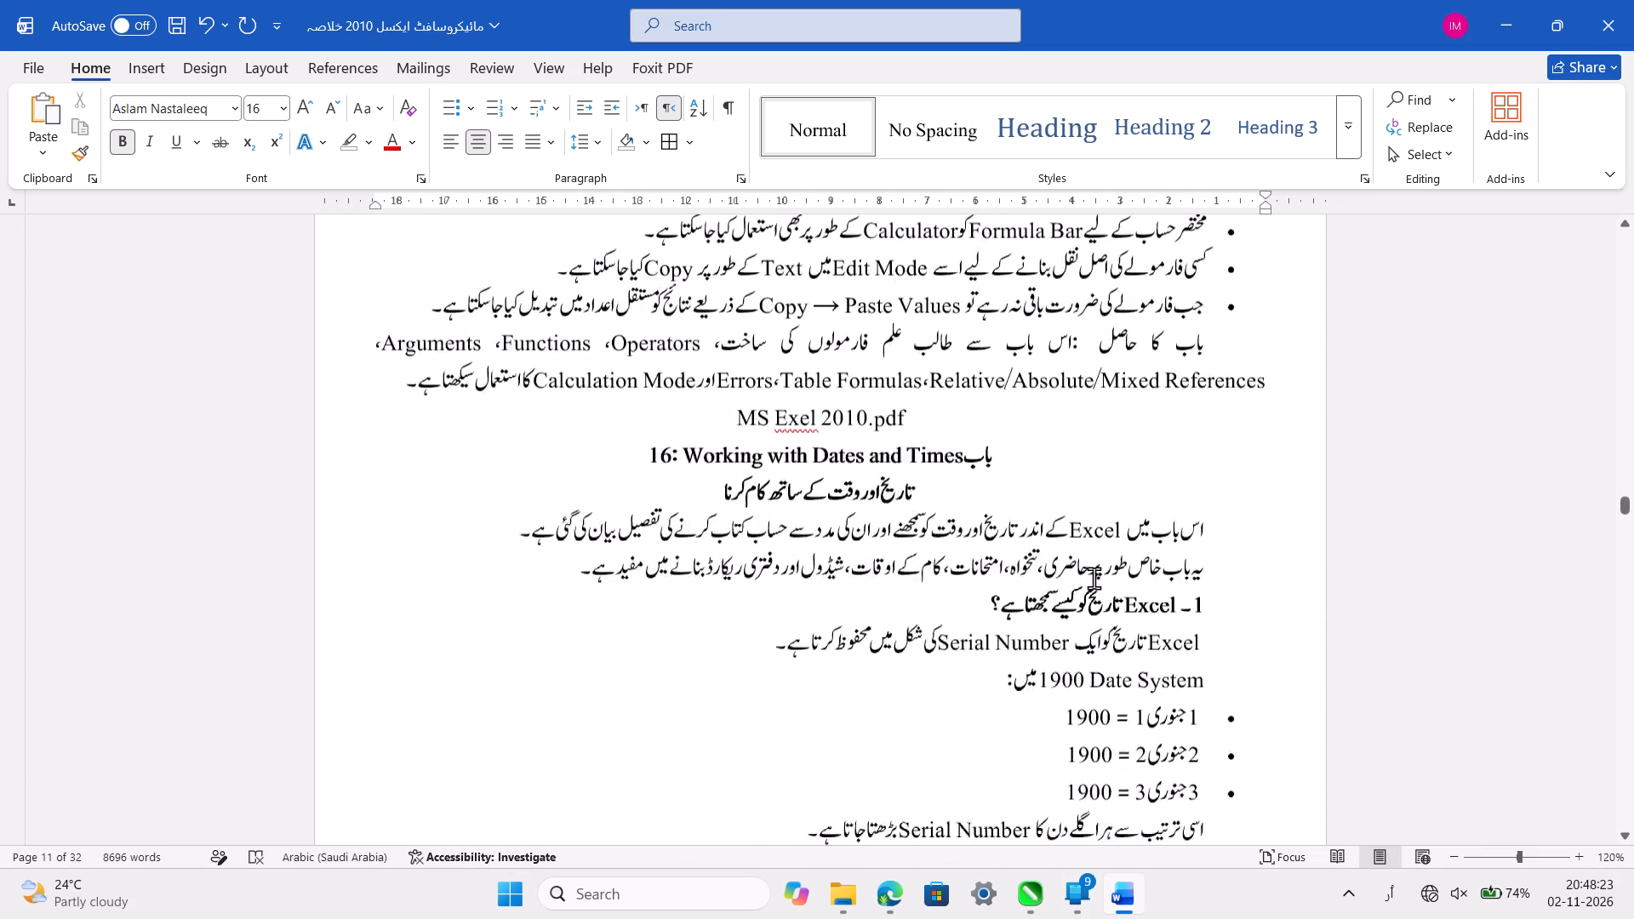
{"action": "scroll", "coordinate": [1094, 578], "scroll_direction": "down", "scroll_amount": 1}
{"action": "scroll", "coordinate": [1094, 578], "scroll_direction": "up", "scroll_amount": 1}
{"action": "left_click", "coordinate": [1001, 430]}
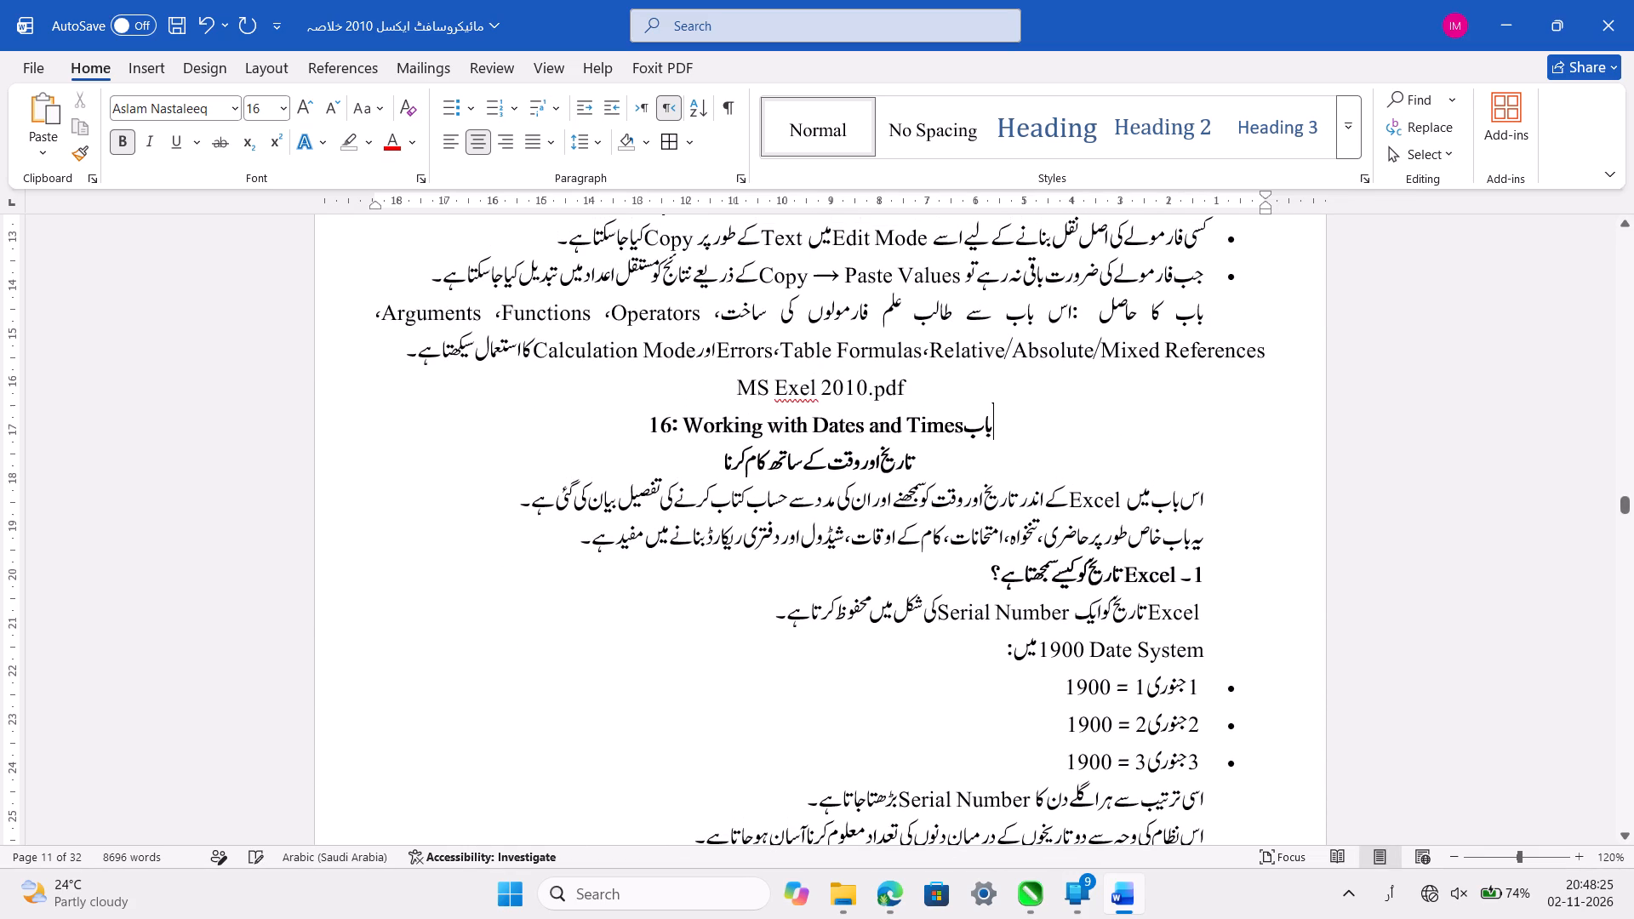
{"action": "key", "text": "ctrl+shift+Left"}
{"action": "key", "text": "ctrl+shift+Left"}
{"action": "key", "text": "ctrl+shift+Left"}
{"action": "key", "text": "ctrl+v"}
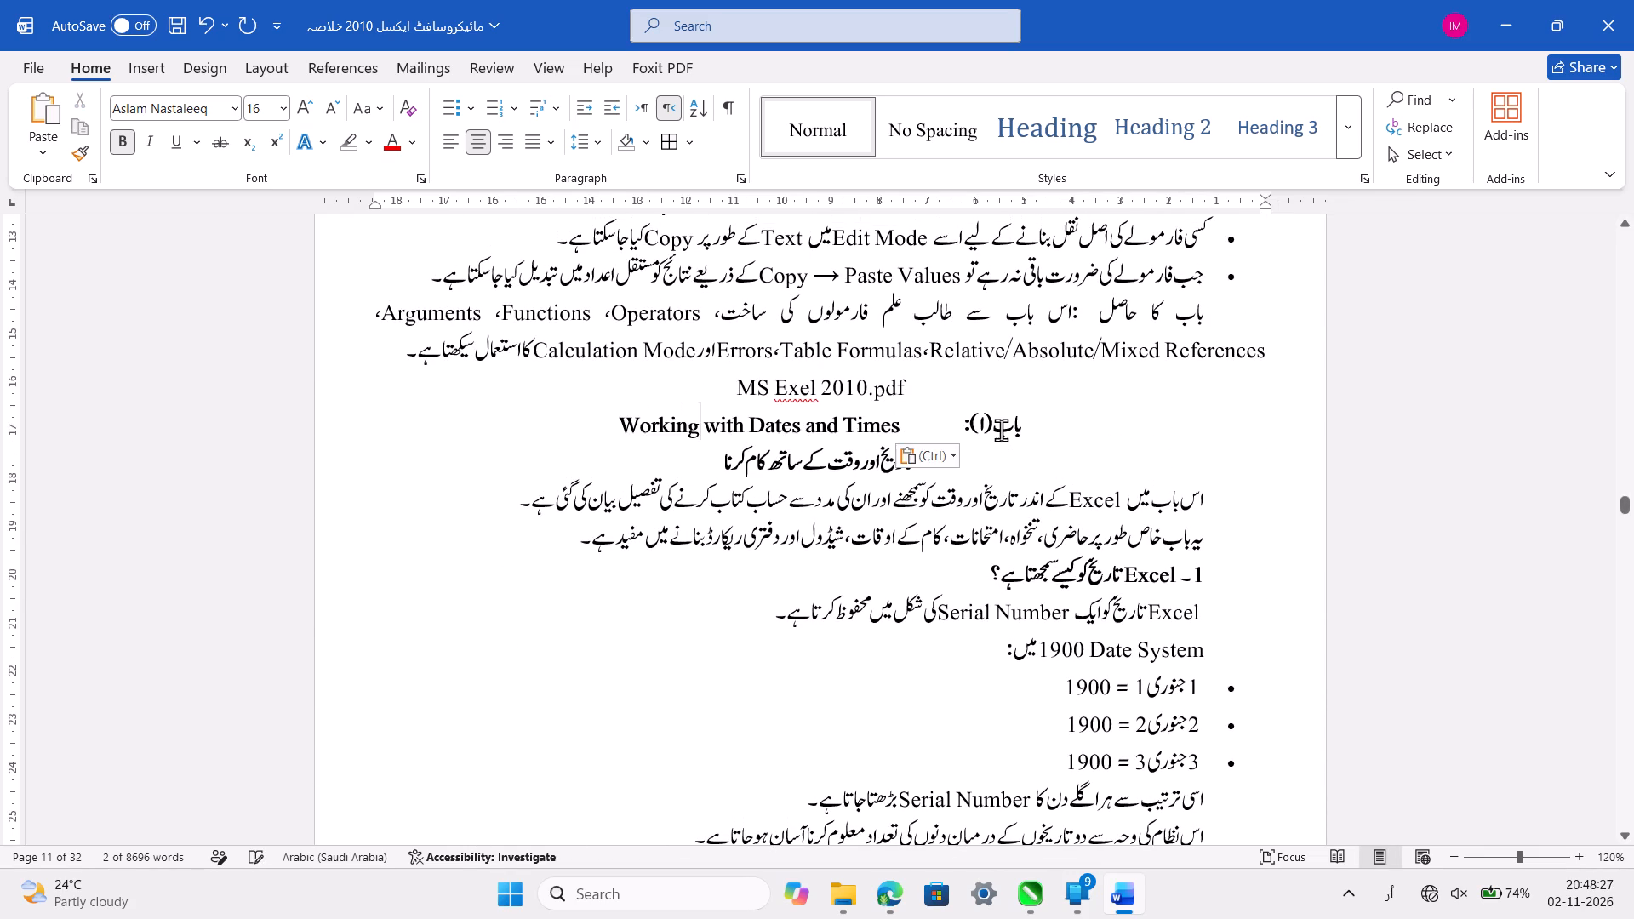
Replace "باب 17:" in the "Creating Formulas That Count and Sum" heading with the copied chapter label "باب(۱):".
{"action": "scroll", "coordinate": [1001, 430], "scroll_direction": "down", "scroll_amount": 4}
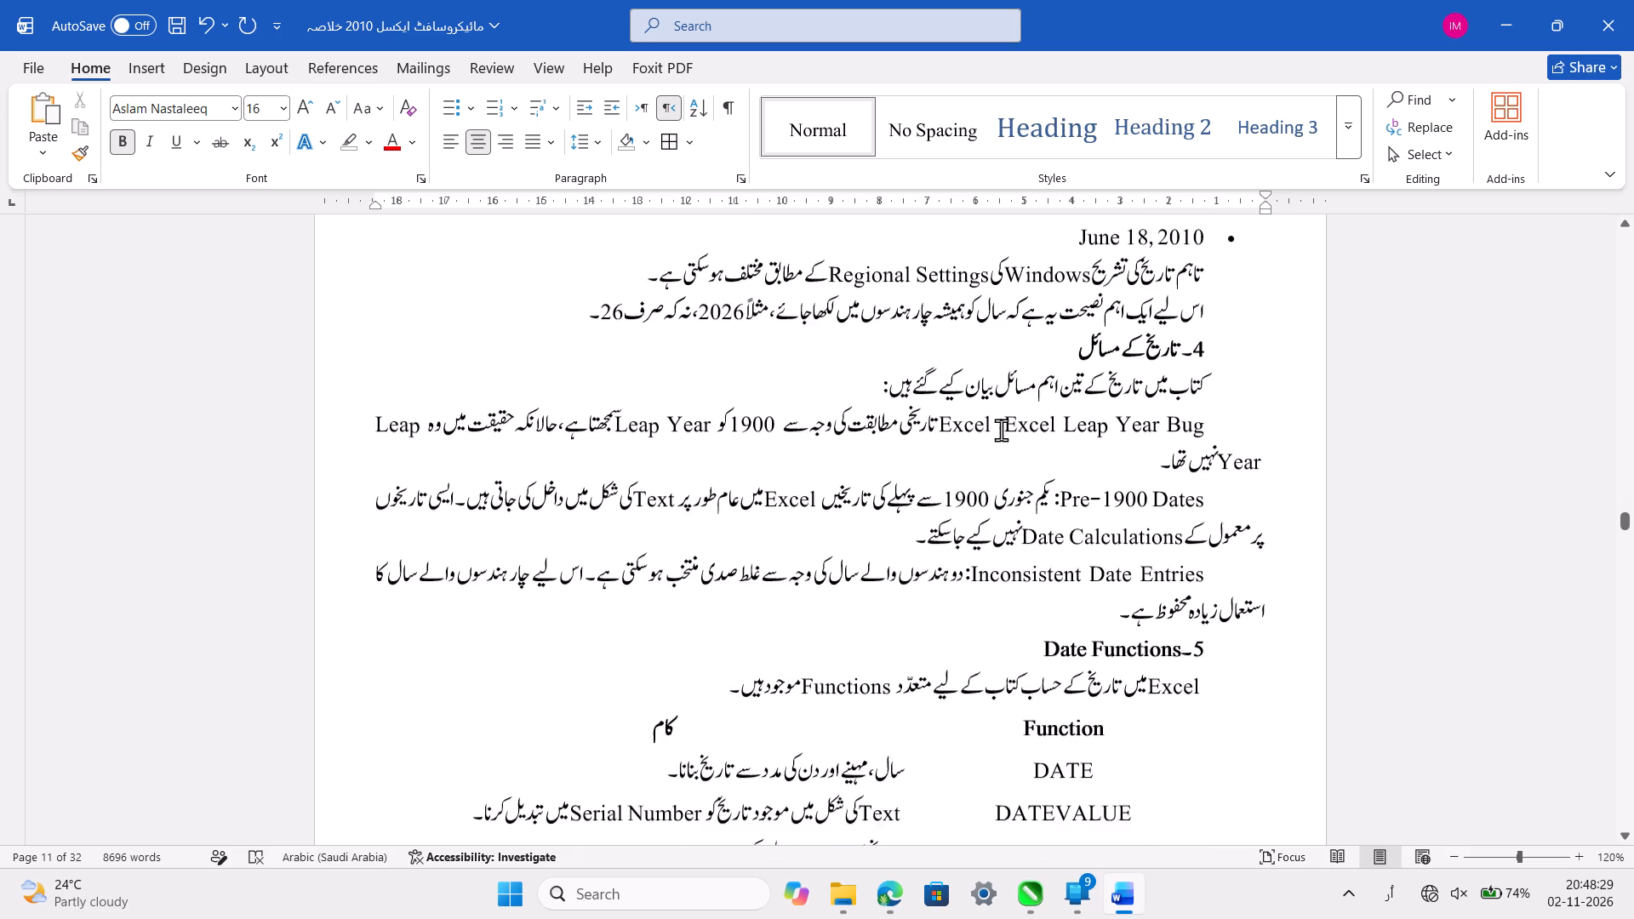
{"action": "scroll", "coordinate": [1001, 430], "scroll_direction": "down", "scroll_amount": 4}
{"action": "scroll", "coordinate": [1001, 430], "scroll_direction": "right", "scroll_amount": 1}
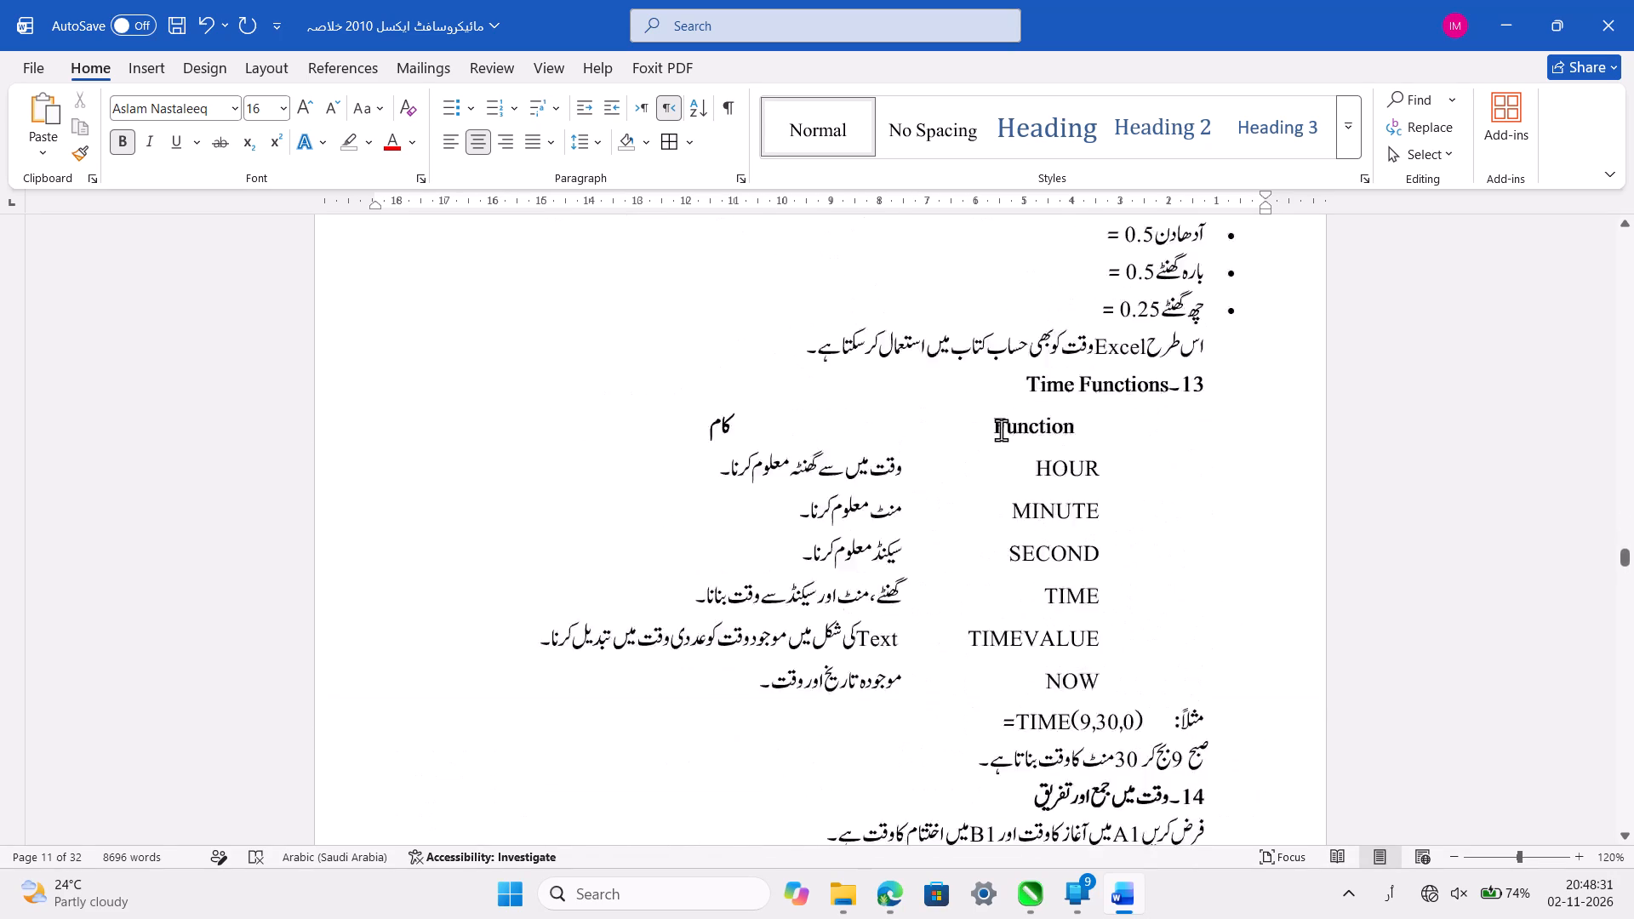
{"action": "scroll", "coordinate": [1001, 430], "scroll_direction": "right", "scroll_amount": 1}
{"action": "scroll", "coordinate": [1001, 430], "scroll_direction": "down", "scroll_amount": 4}
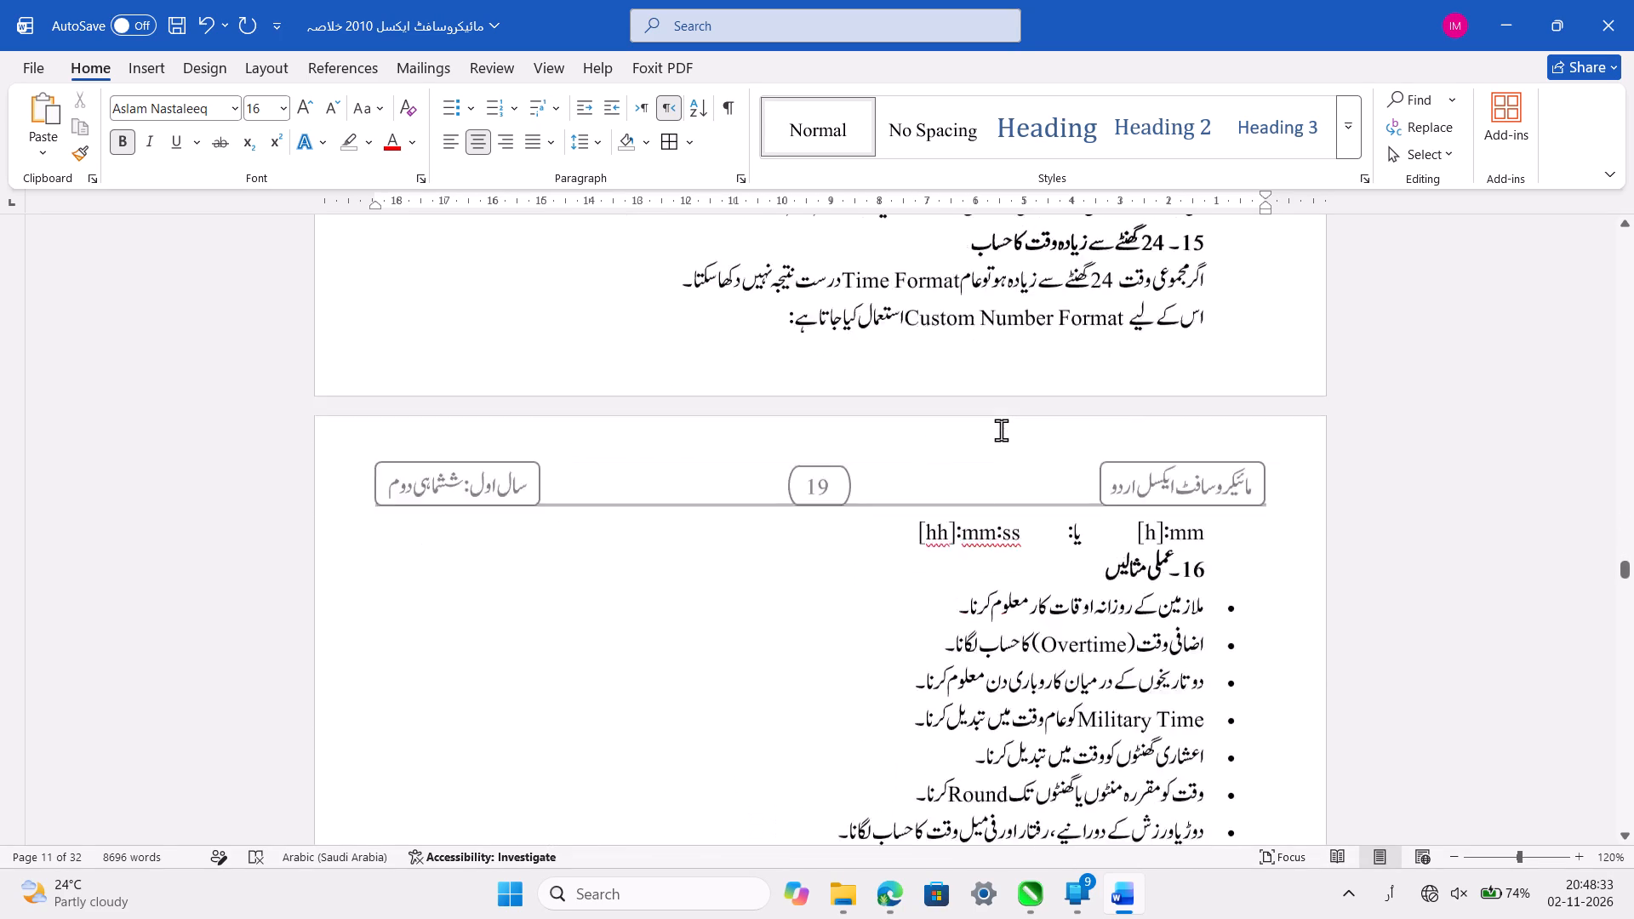
{"action": "scroll", "coordinate": [1001, 430], "scroll_direction": "down", "scroll_amount": 1}
{"action": "left_click", "coordinate": [1060, 254]}
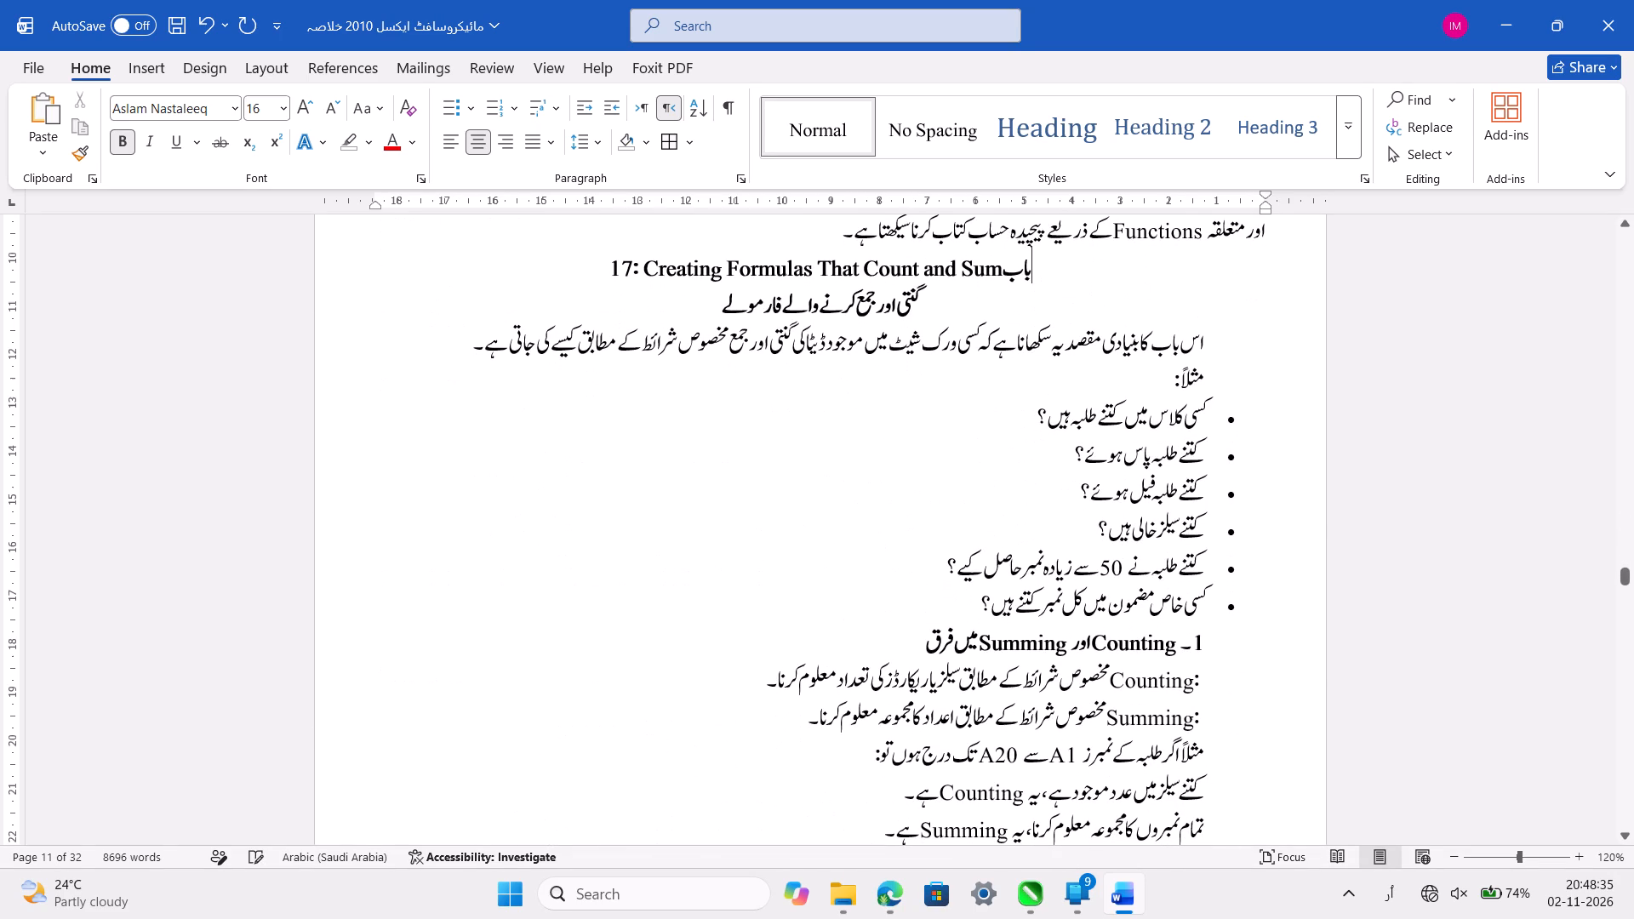
{"action": "key", "text": "ctrl+shift+Left"}
{"action": "key", "text": "ctrl+shift+Left"}
{"action": "key", "text": "ctrl+shift+Left"}
{"action": "key", "text": "ctrl+v"}
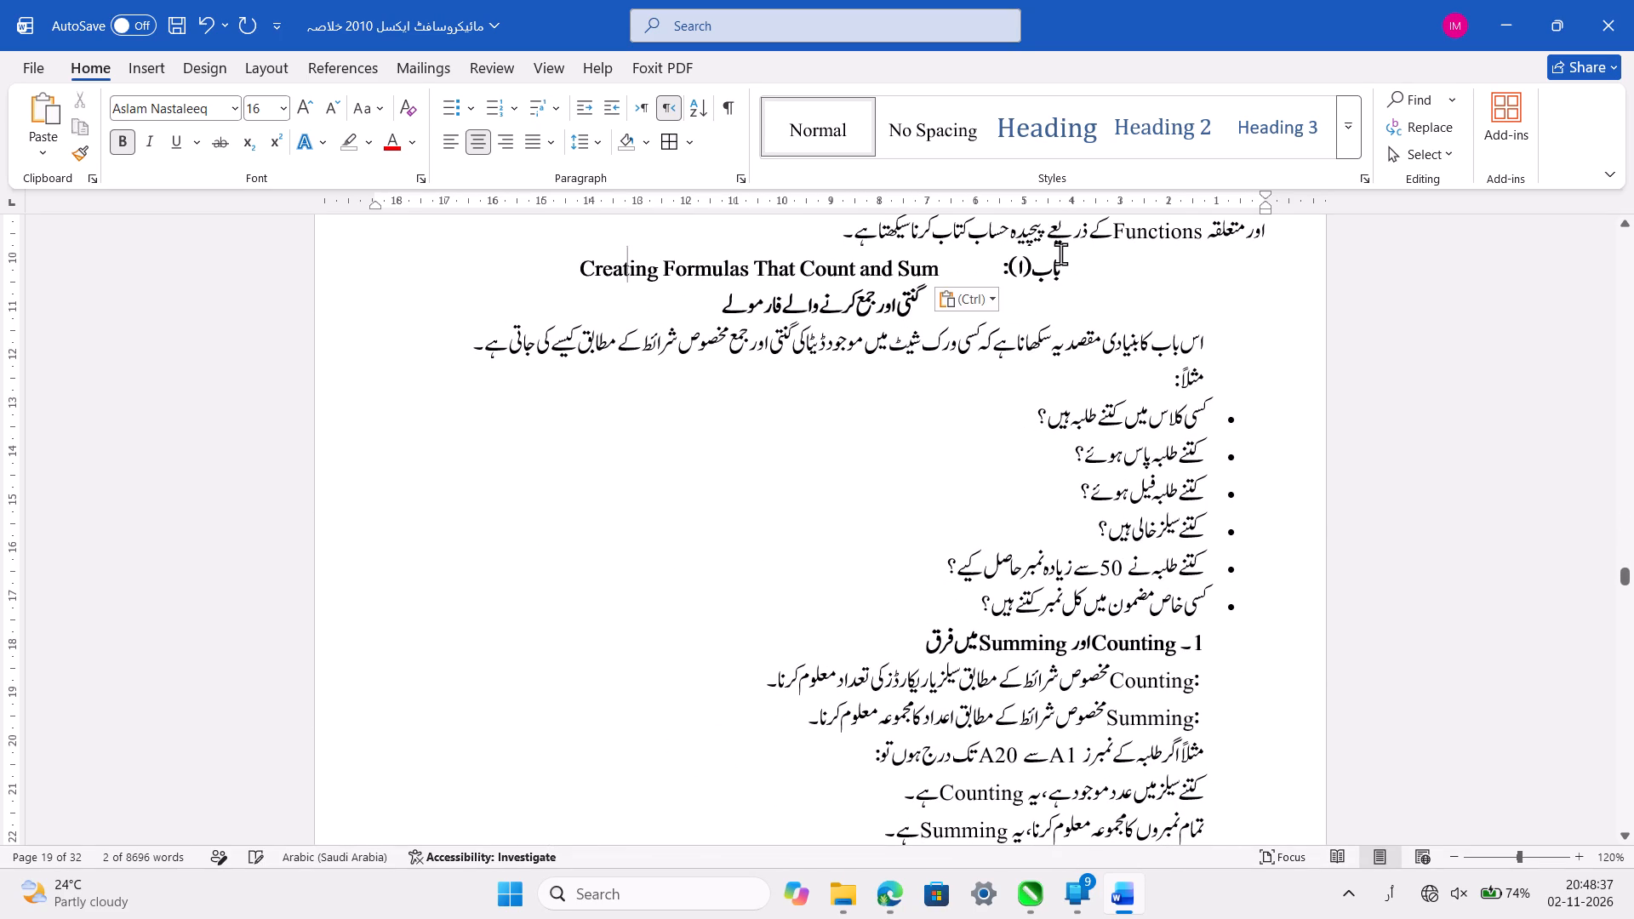
Replace "باب 18:" in the "Getting Started Making Charts" heading on page 23 with the copied chapter label "باب(۱):".
{"action": "scroll", "coordinate": [1052, 429], "scroll_direction": "down", "scroll_amount": 1}
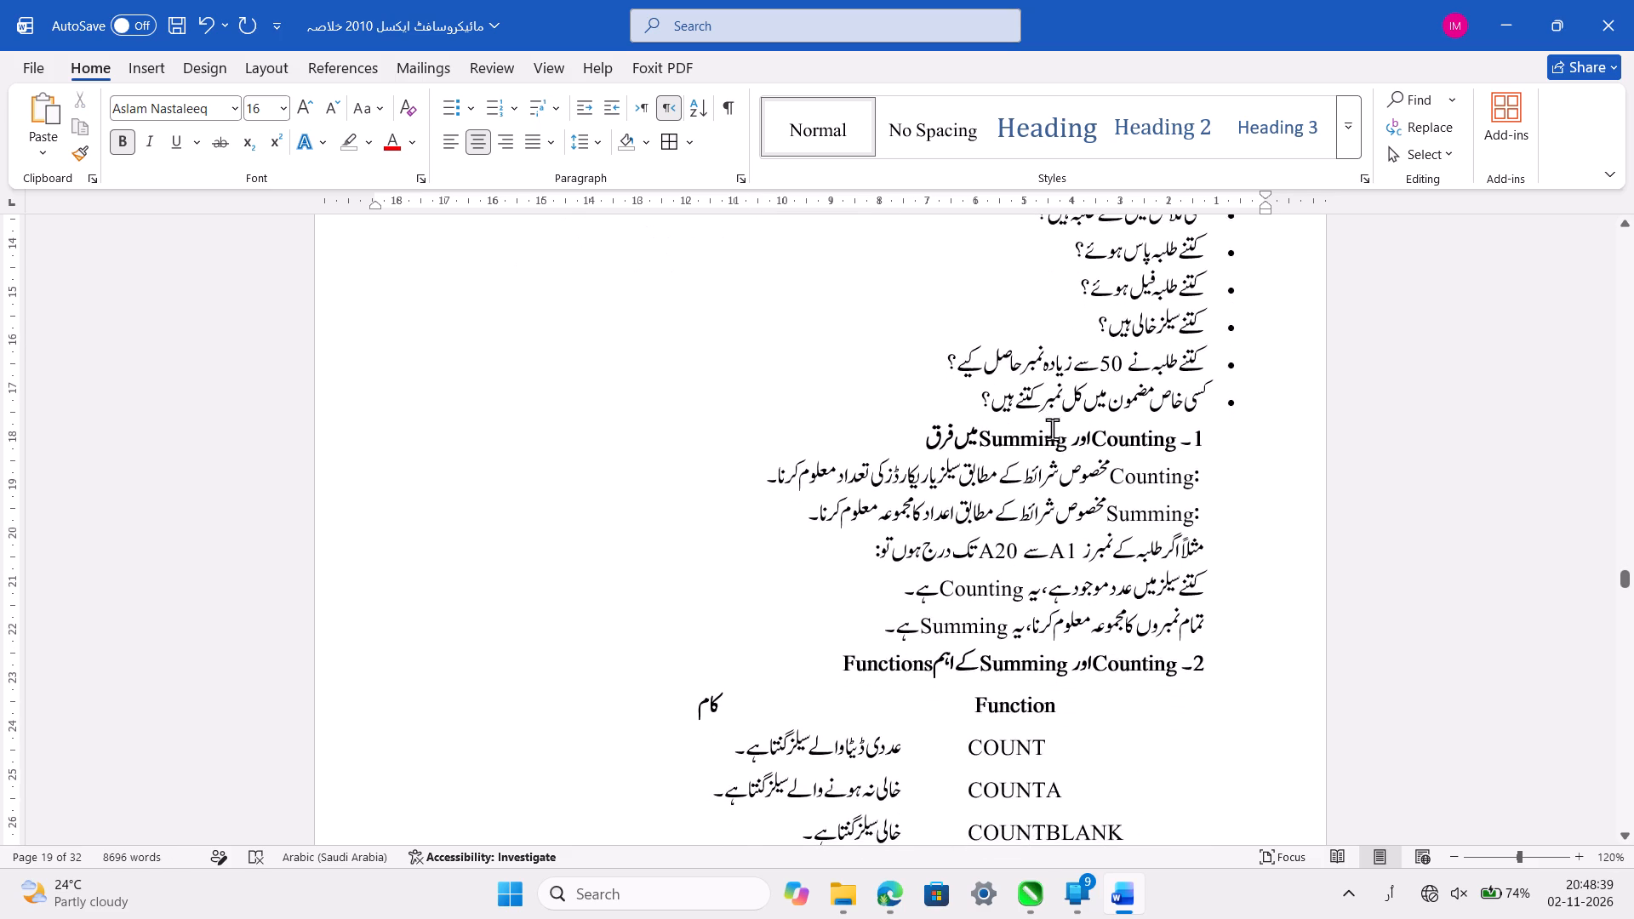
{"action": "scroll", "coordinate": [1052, 429], "scroll_direction": "down", "scroll_amount": 6}
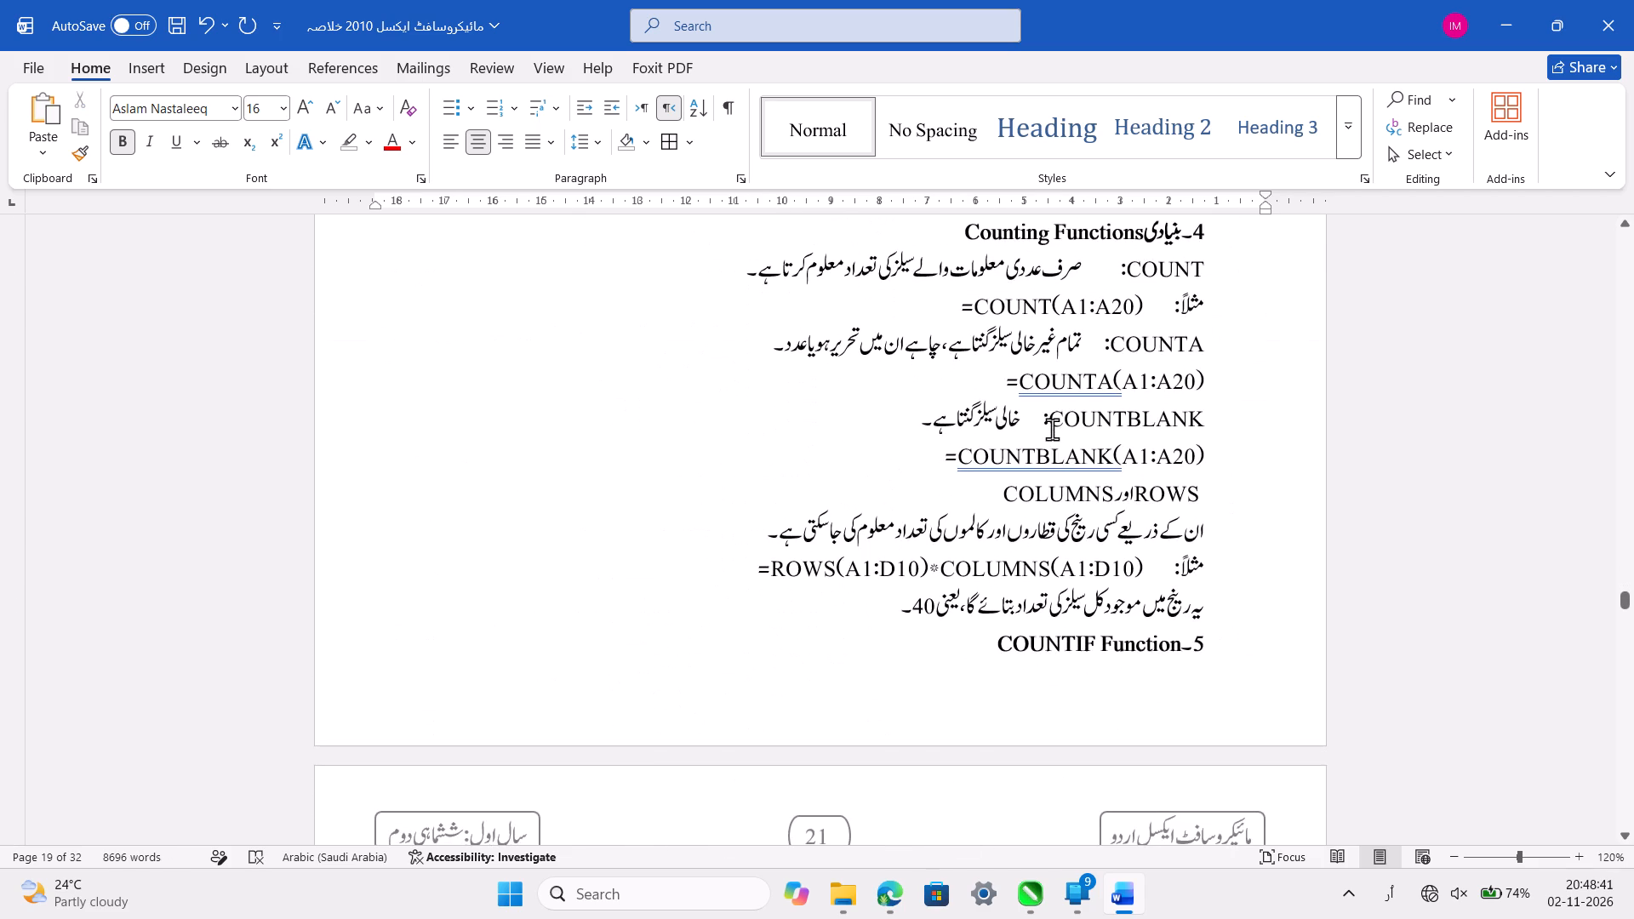
{"action": "scroll", "coordinate": [1052, 429], "scroll_direction": "down", "scroll_amount": 5}
{"action": "scroll", "coordinate": [1052, 429], "scroll_direction": "up", "scroll_amount": 1}
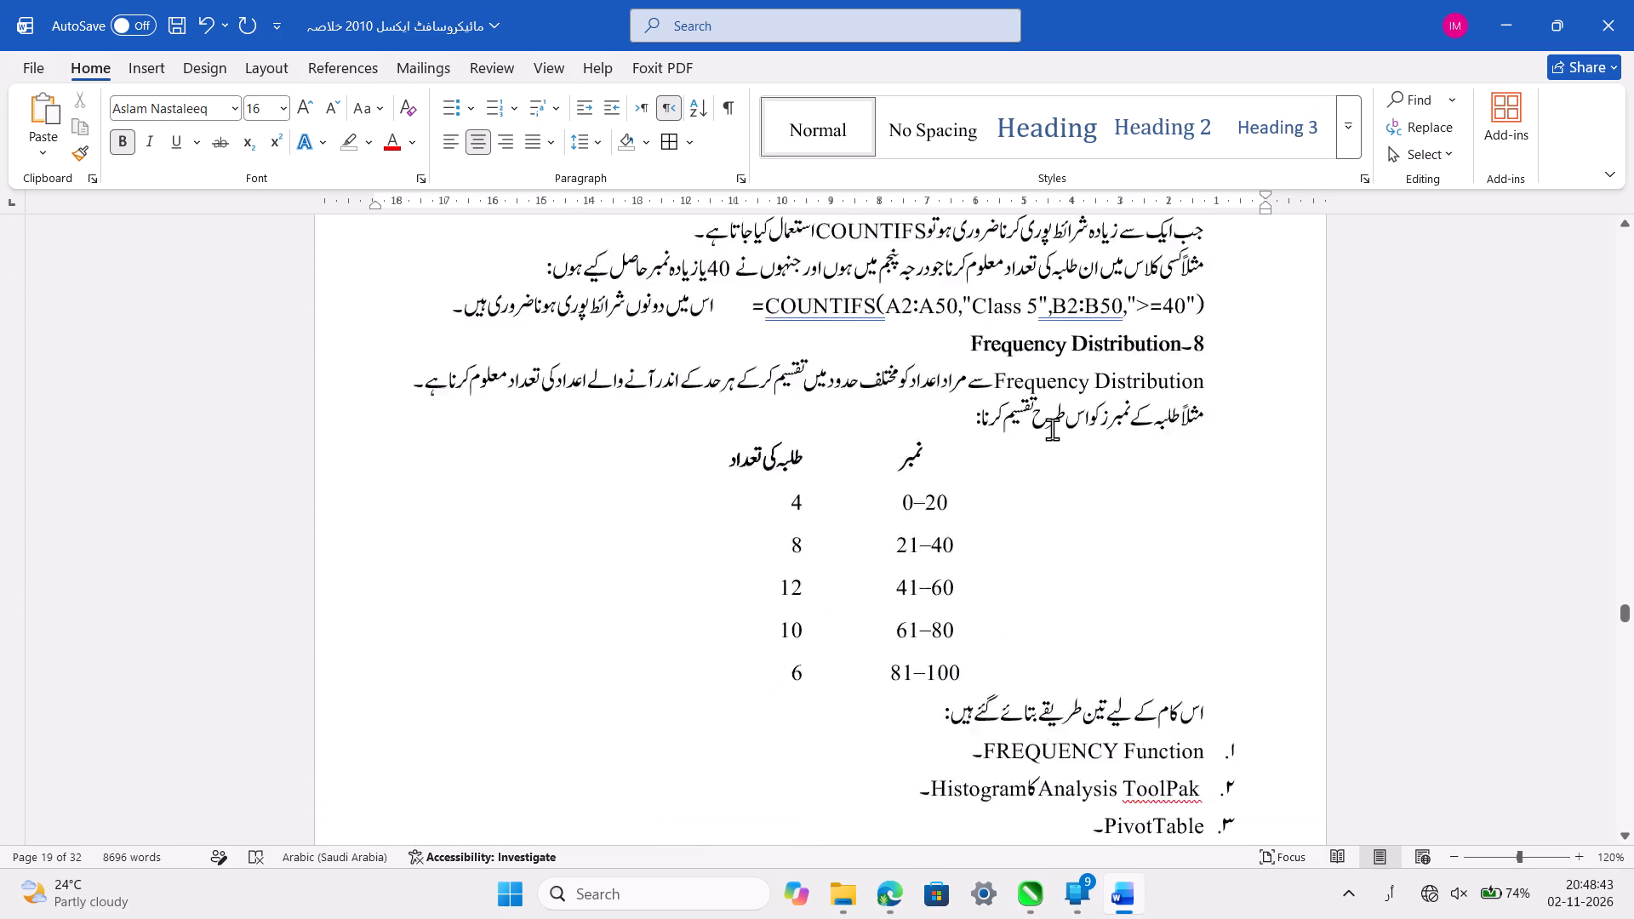
{"action": "scroll", "coordinate": [1052, 429], "scroll_direction": "up", "scroll_amount": 1}
{"action": "scroll", "coordinate": [1052, 429], "scroll_direction": "down", "scroll_amount": 6}
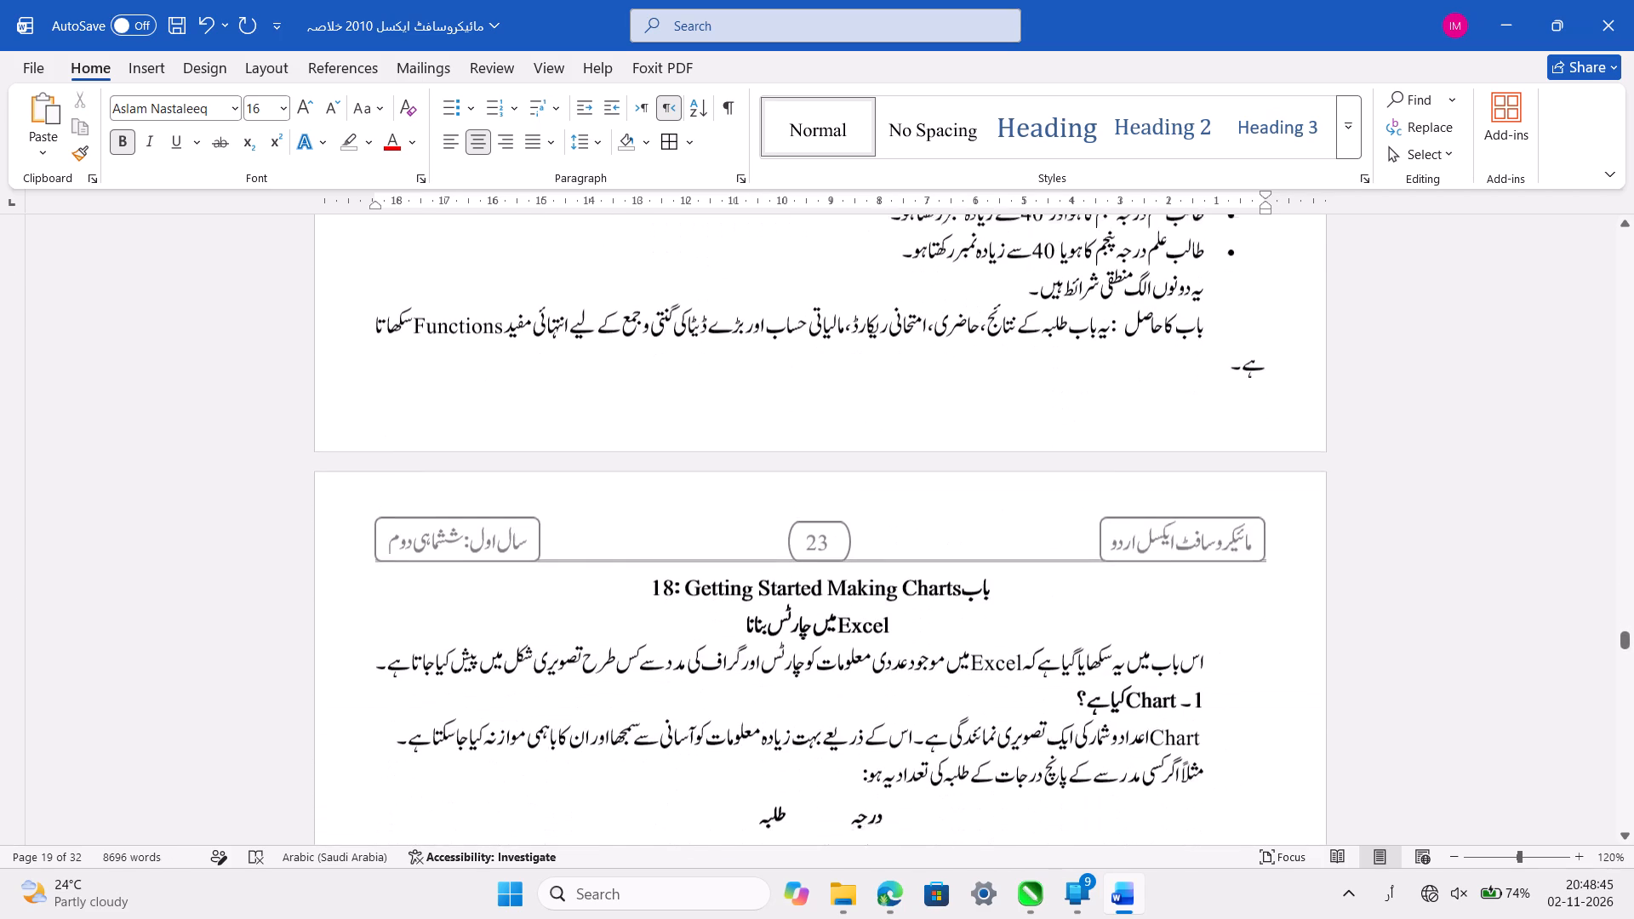
{"action": "left_click", "coordinate": [1037, 543]}
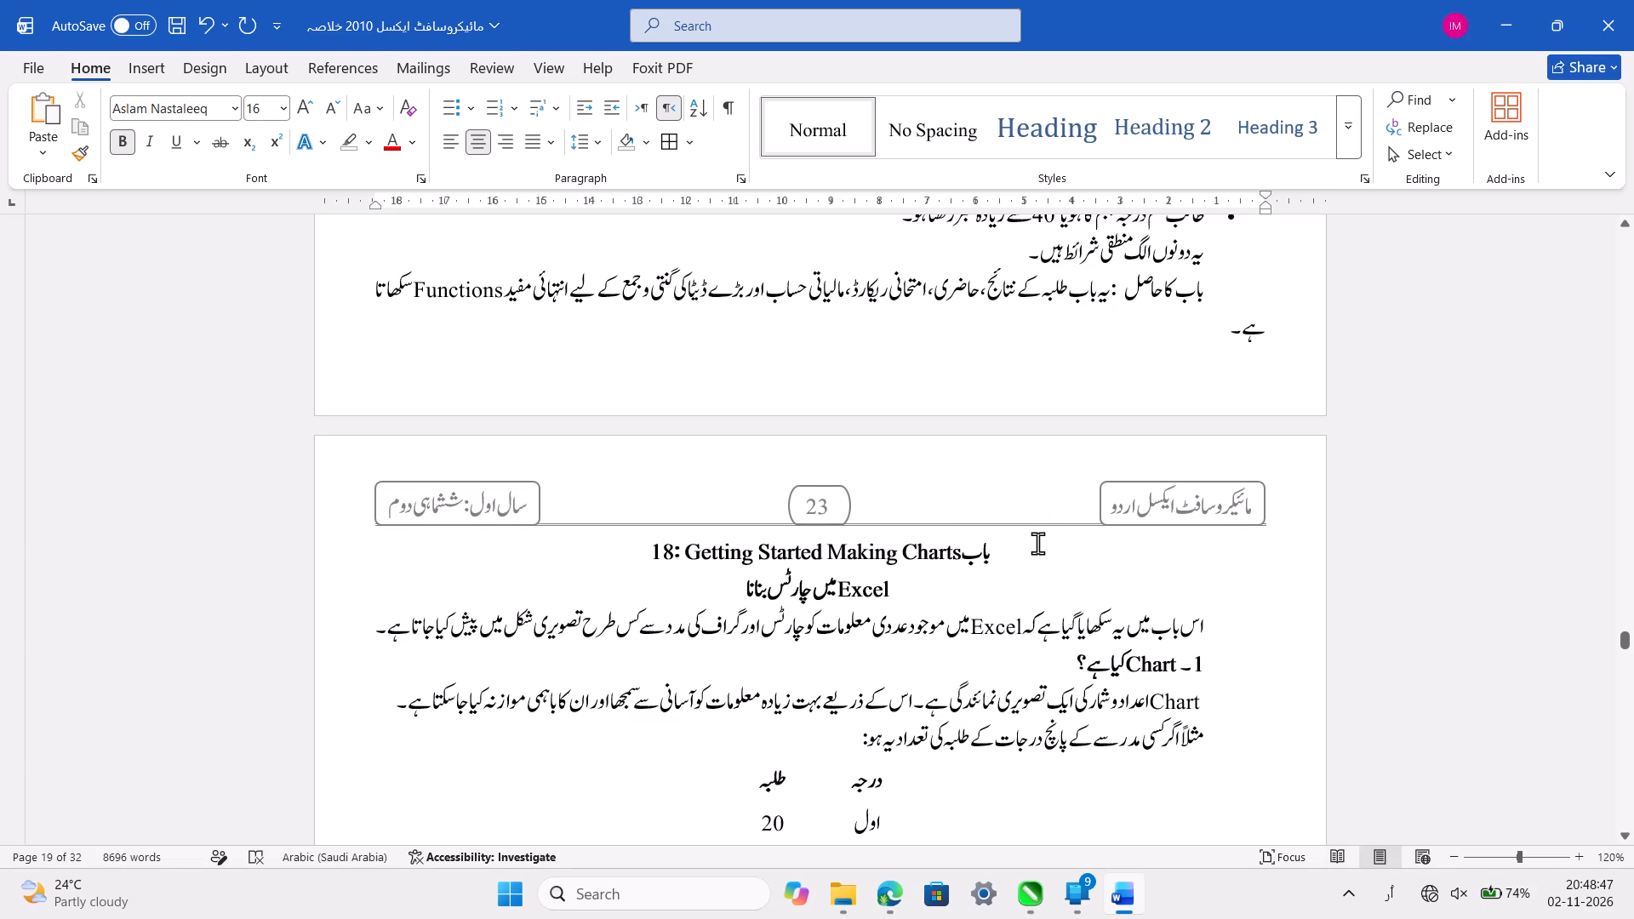
{"action": "key", "text": "ctrl+shift+Left"}
{"action": "key", "text": "ctrl+shift+Left"}
{"action": "key", "text": "ctrl+shift+Left"}
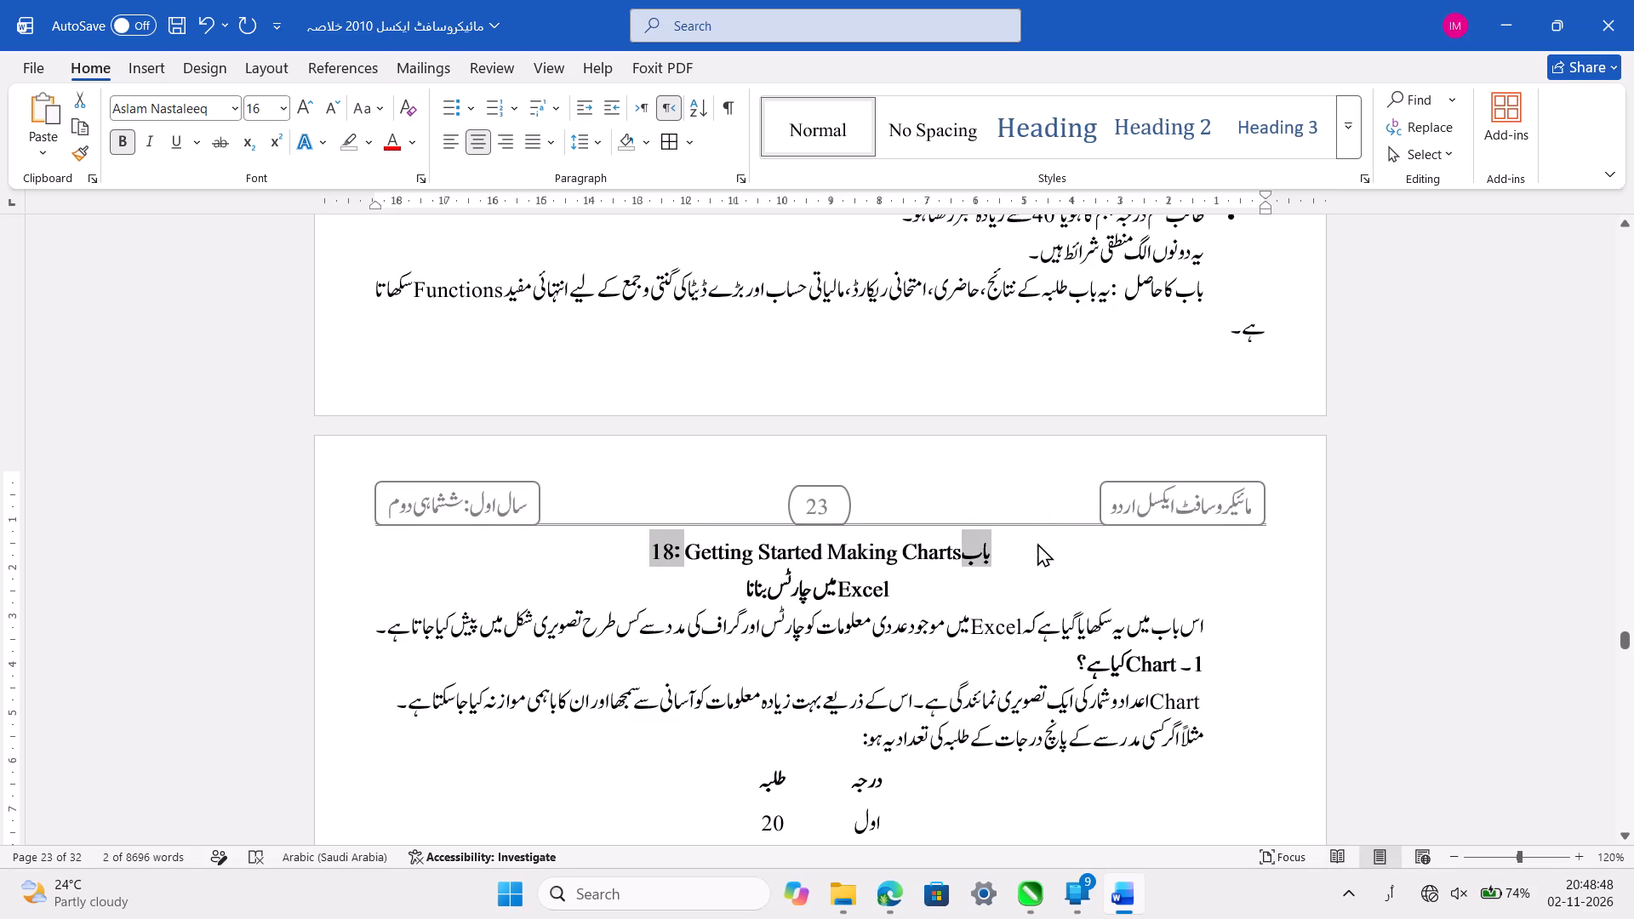
{"action": "key", "text": "ctrl+v"}
Replace "باب 19:" in the "Communicating Data Visually" heading on page 26 with the copied chapter label "باب(۱):".
{"action": "scroll", "coordinate": [1037, 543], "scroll_direction": "down", "scroll_amount": 4}
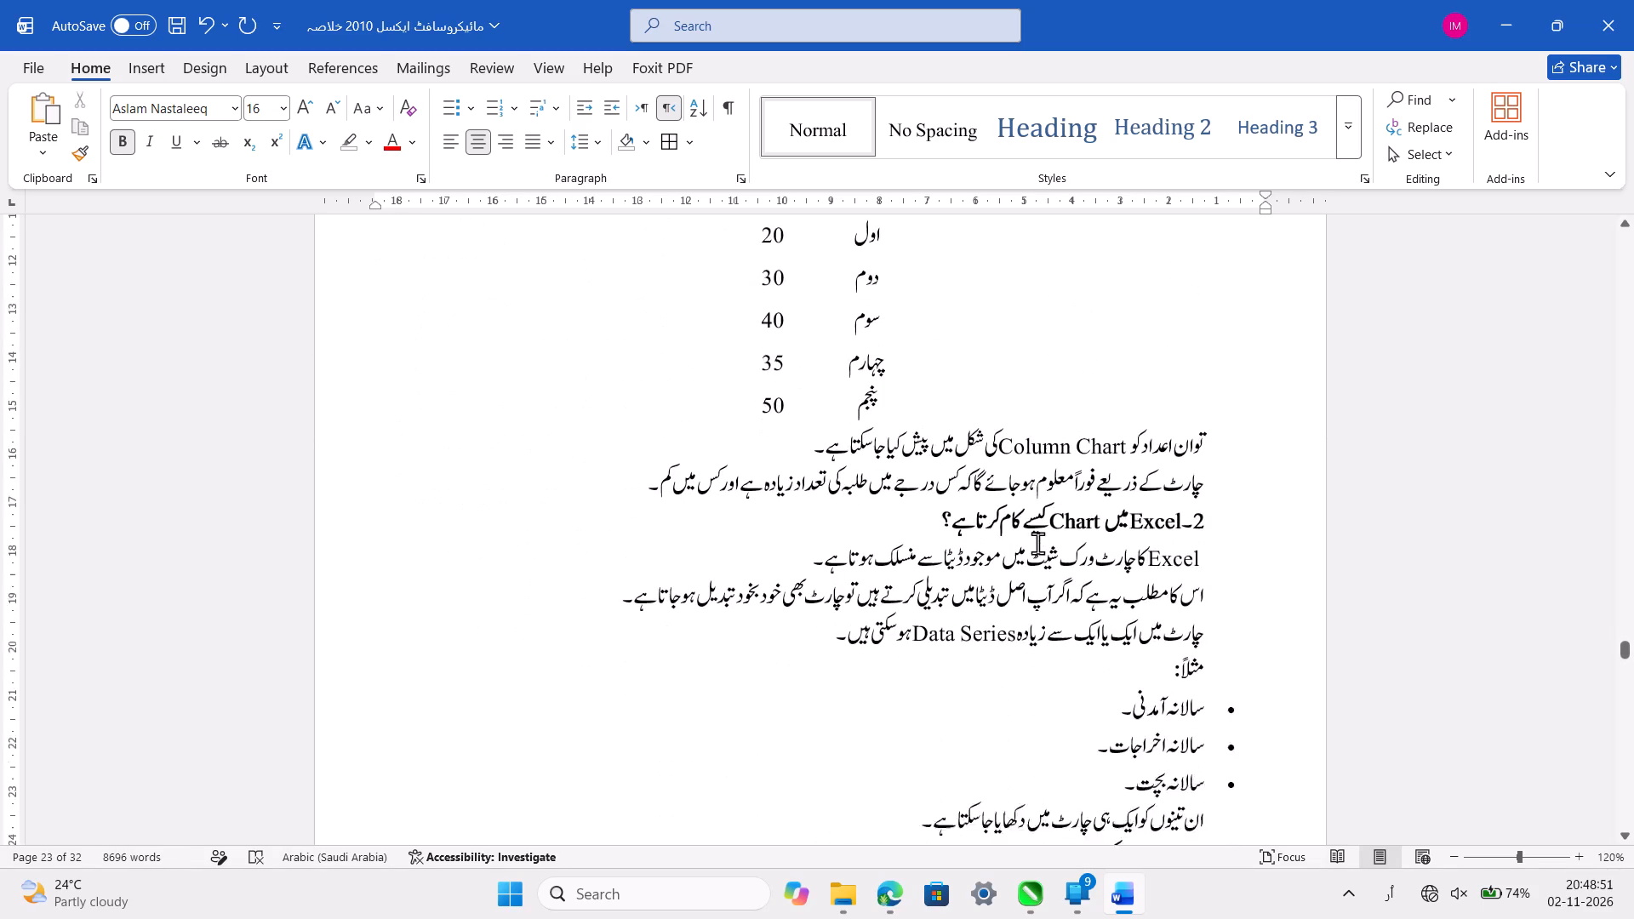
{"action": "scroll", "coordinate": [1037, 543], "scroll_direction": "down", "scroll_amount": 6}
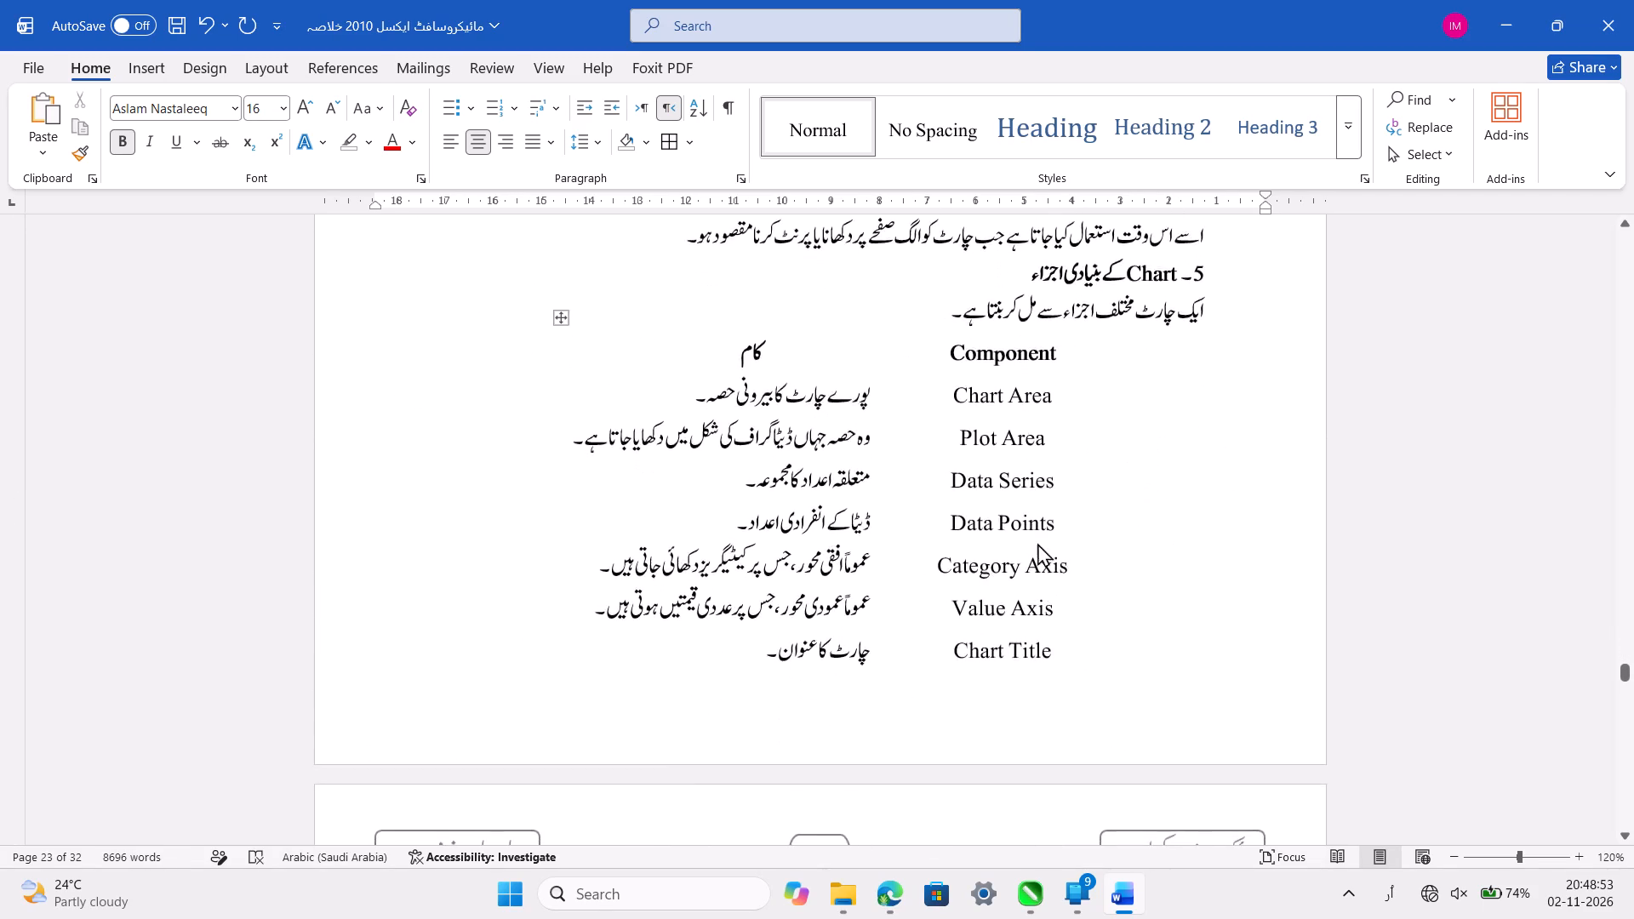
{"action": "scroll", "coordinate": [1037, 543], "scroll_direction": "down", "scroll_amount": 4}
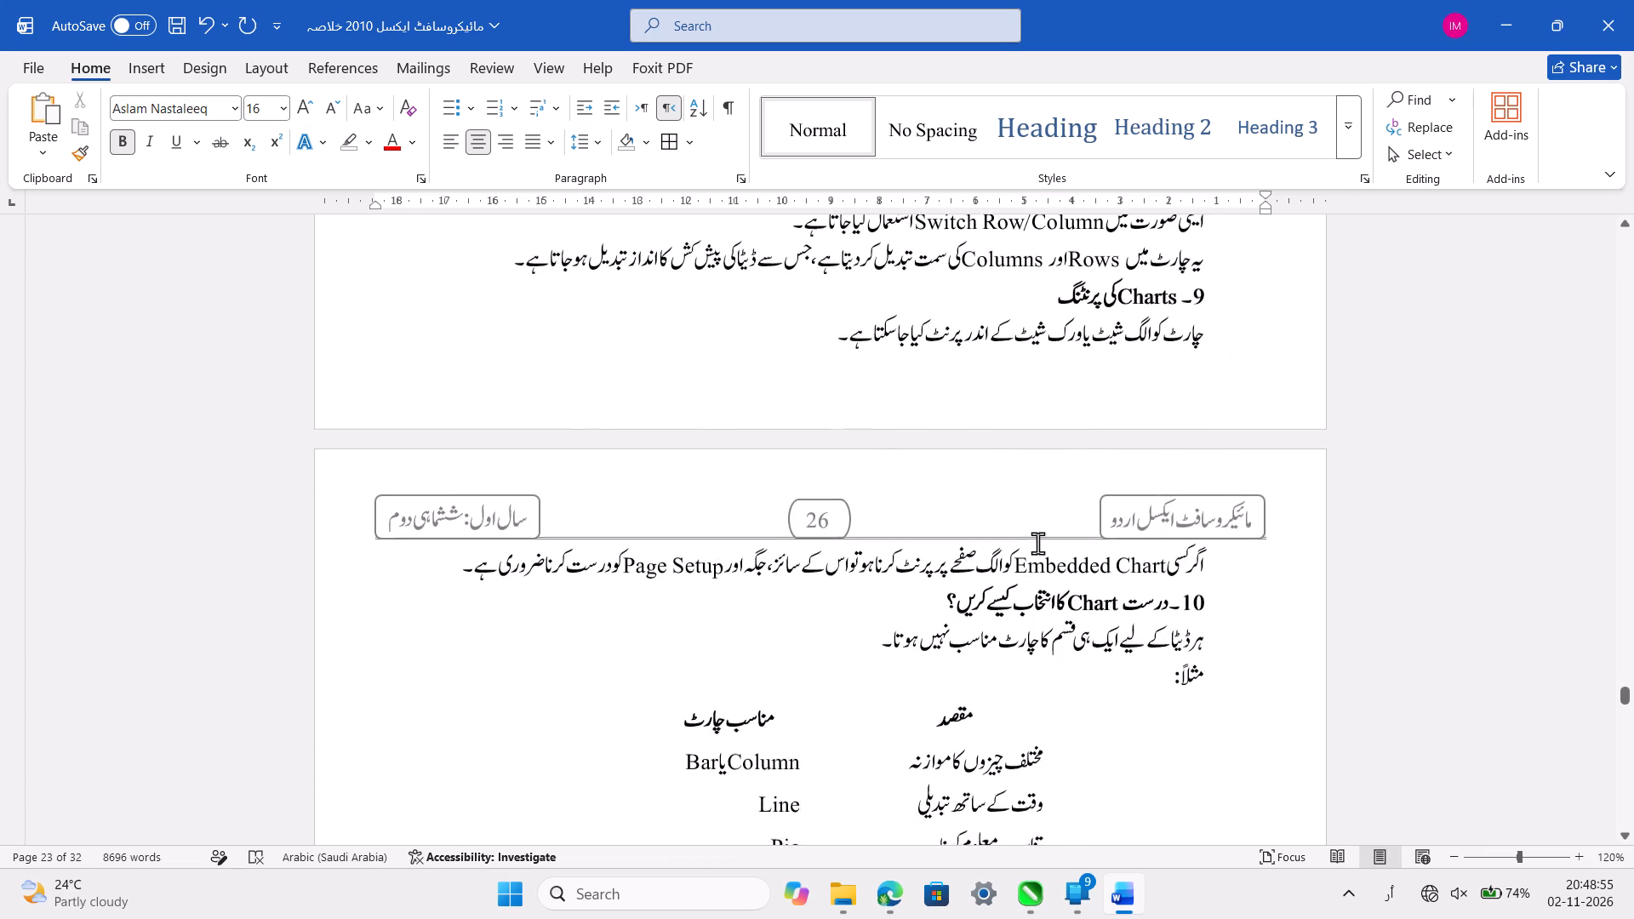
{"action": "scroll", "coordinate": [1037, 543], "scroll_direction": "down", "scroll_amount": 3}
{"action": "scroll", "coordinate": [1037, 543], "scroll_direction": "up", "scroll_amount": 2}
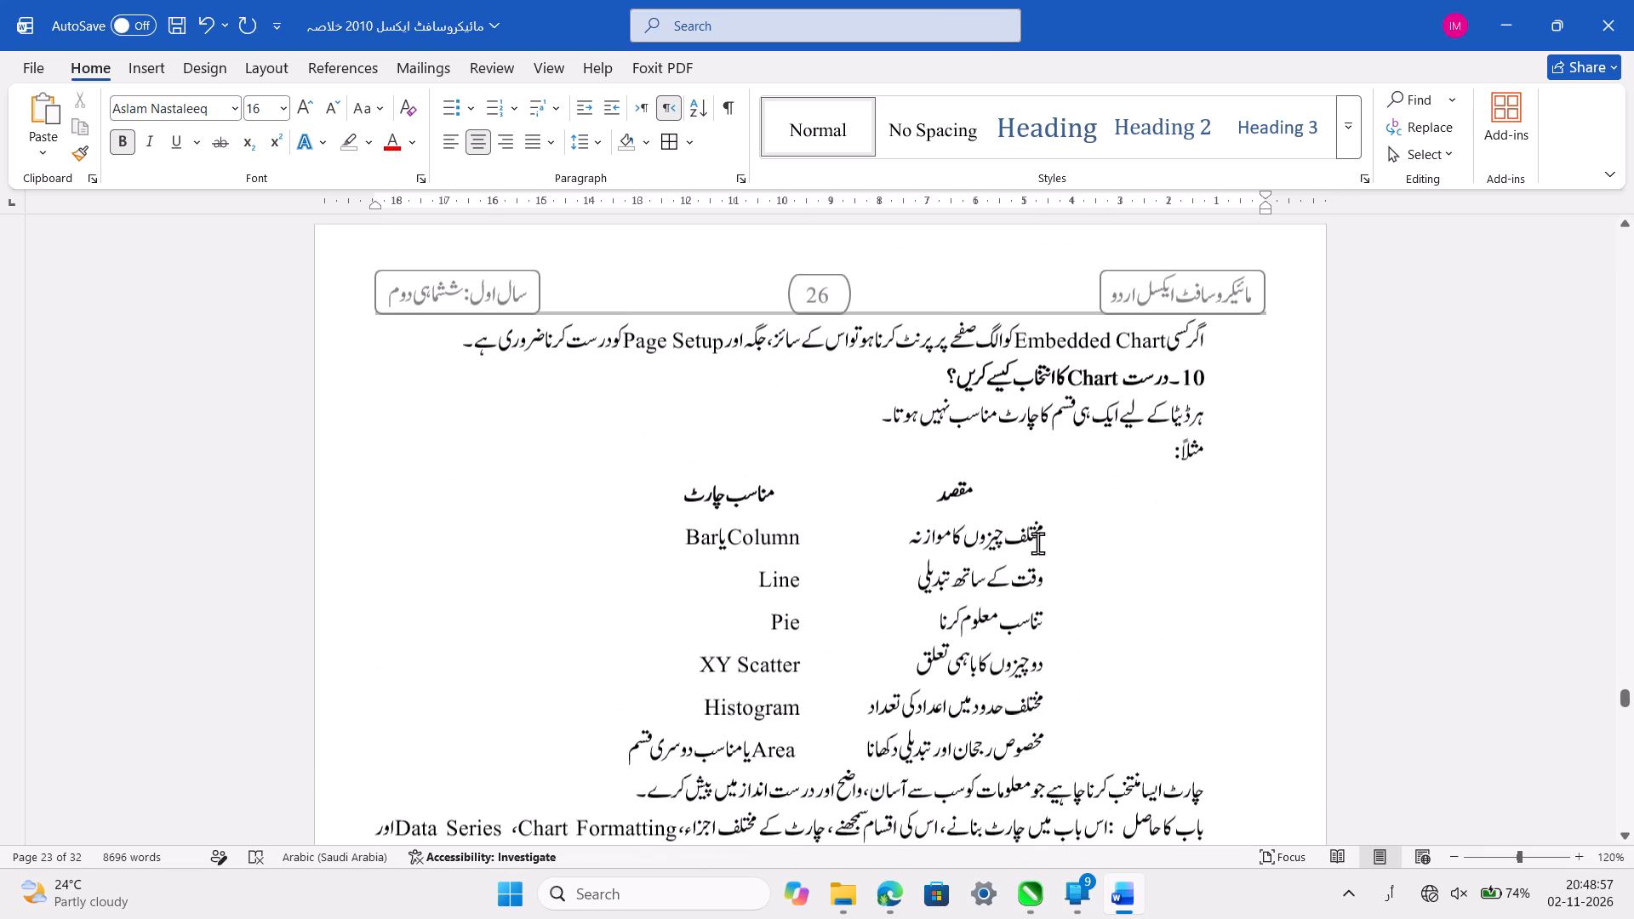
{"action": "scroll", "coordinate": [1037, 543], "scroll_direction": "down", "scroll_amount": 1}
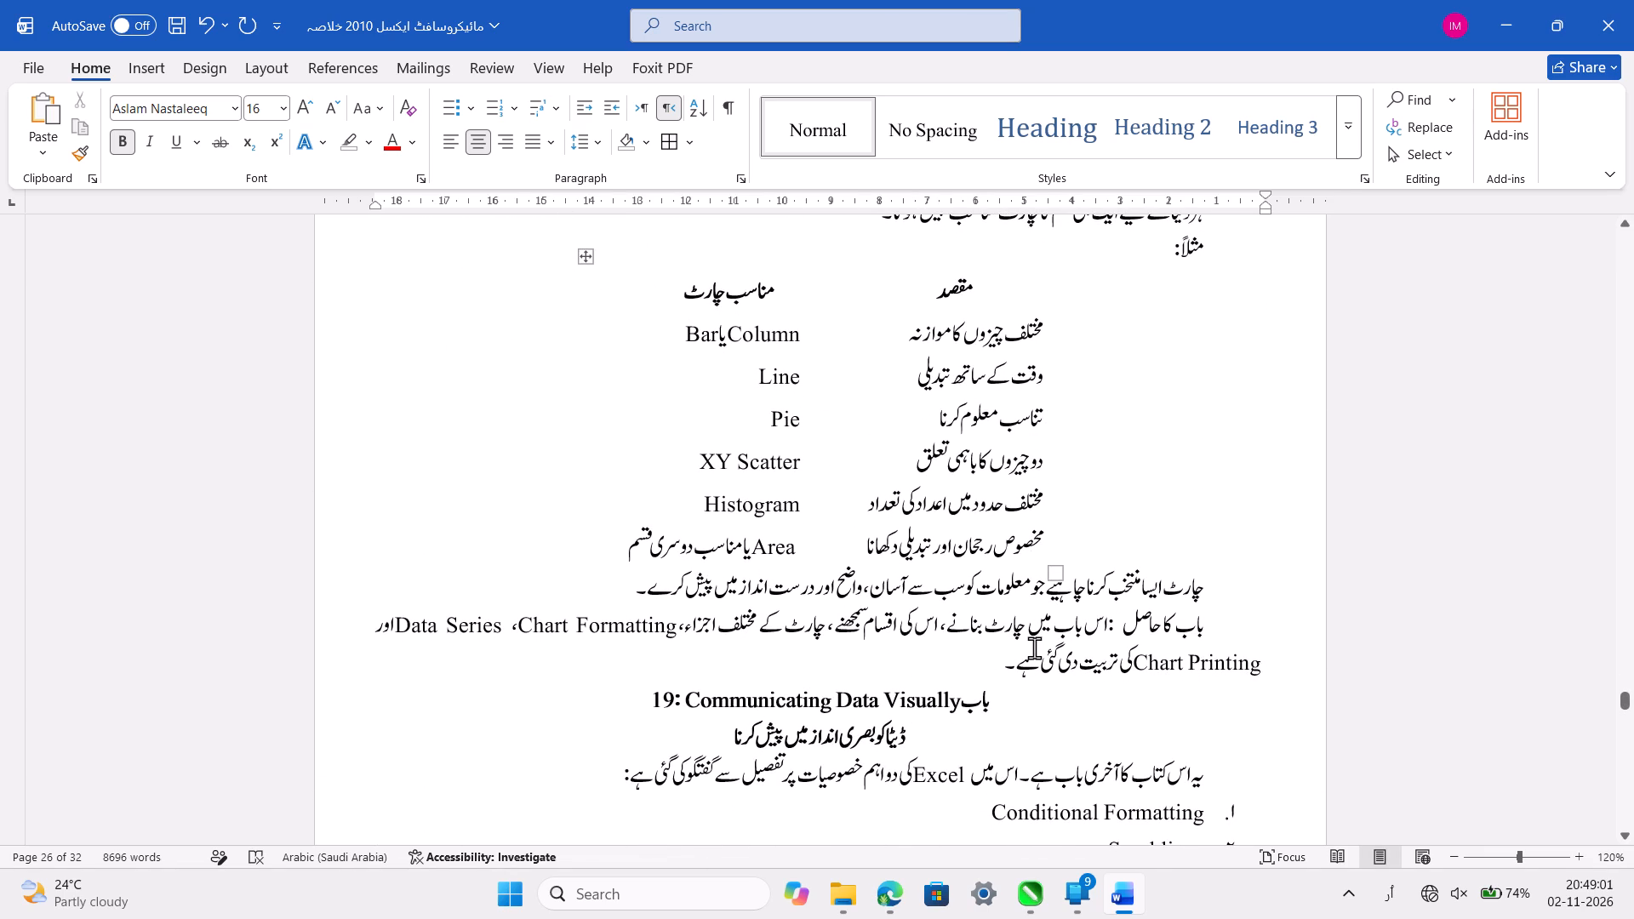
{"action": "scroll", "coordinate": [1034, 648], "scroll_direction": "down", "scroll_amount": 2}
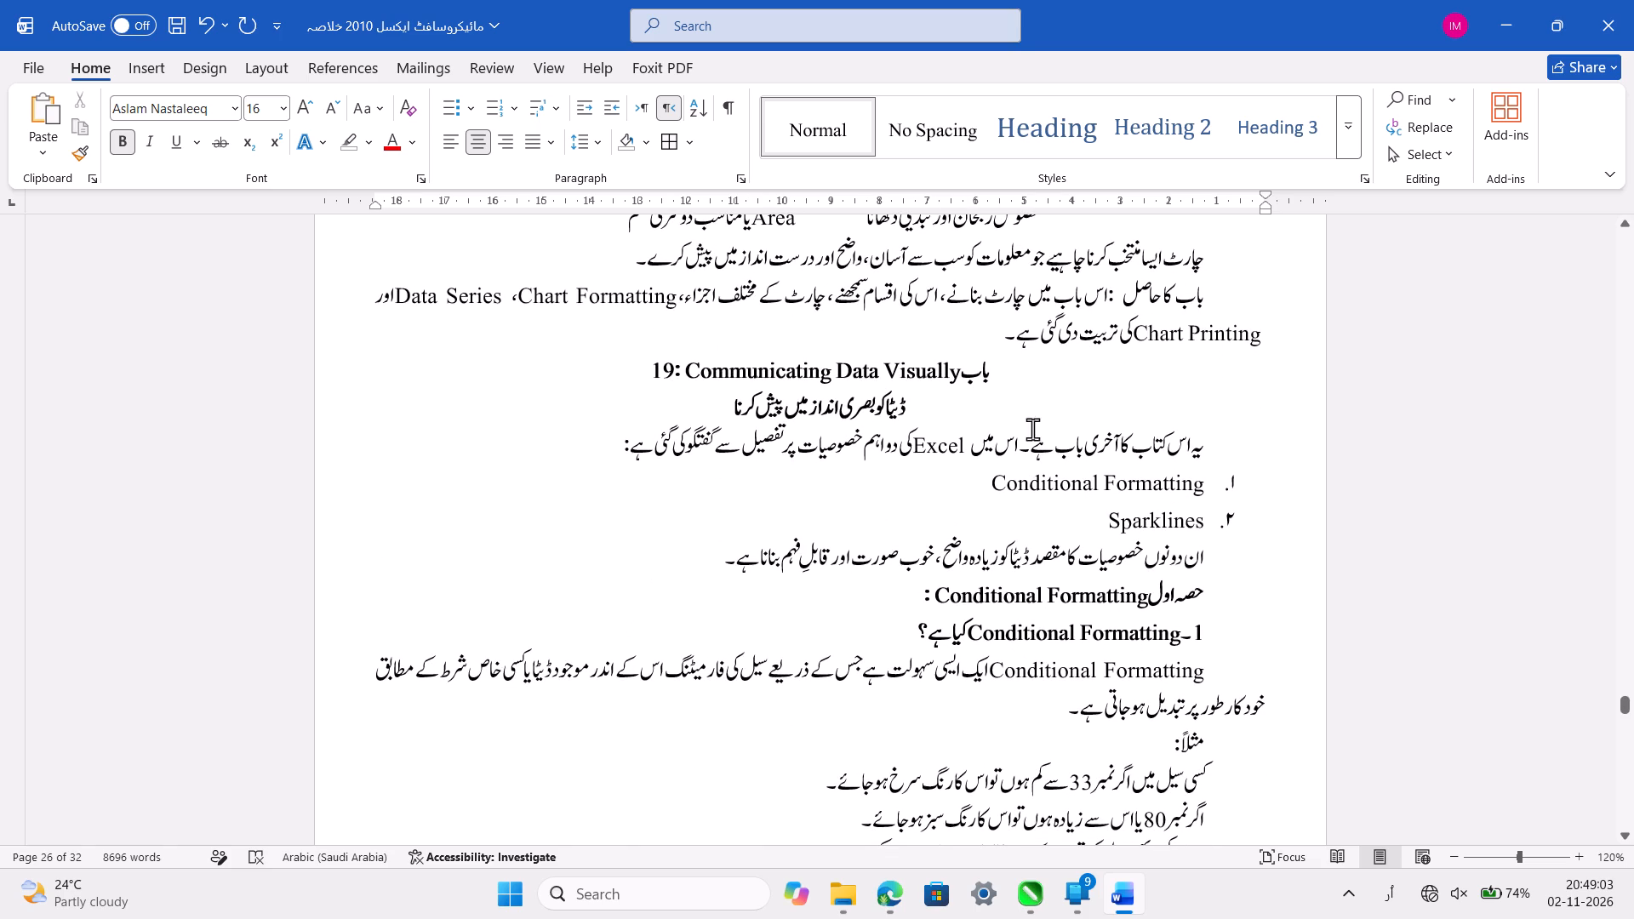
{"action": "left_click", "coordinate": [1028, 385]}
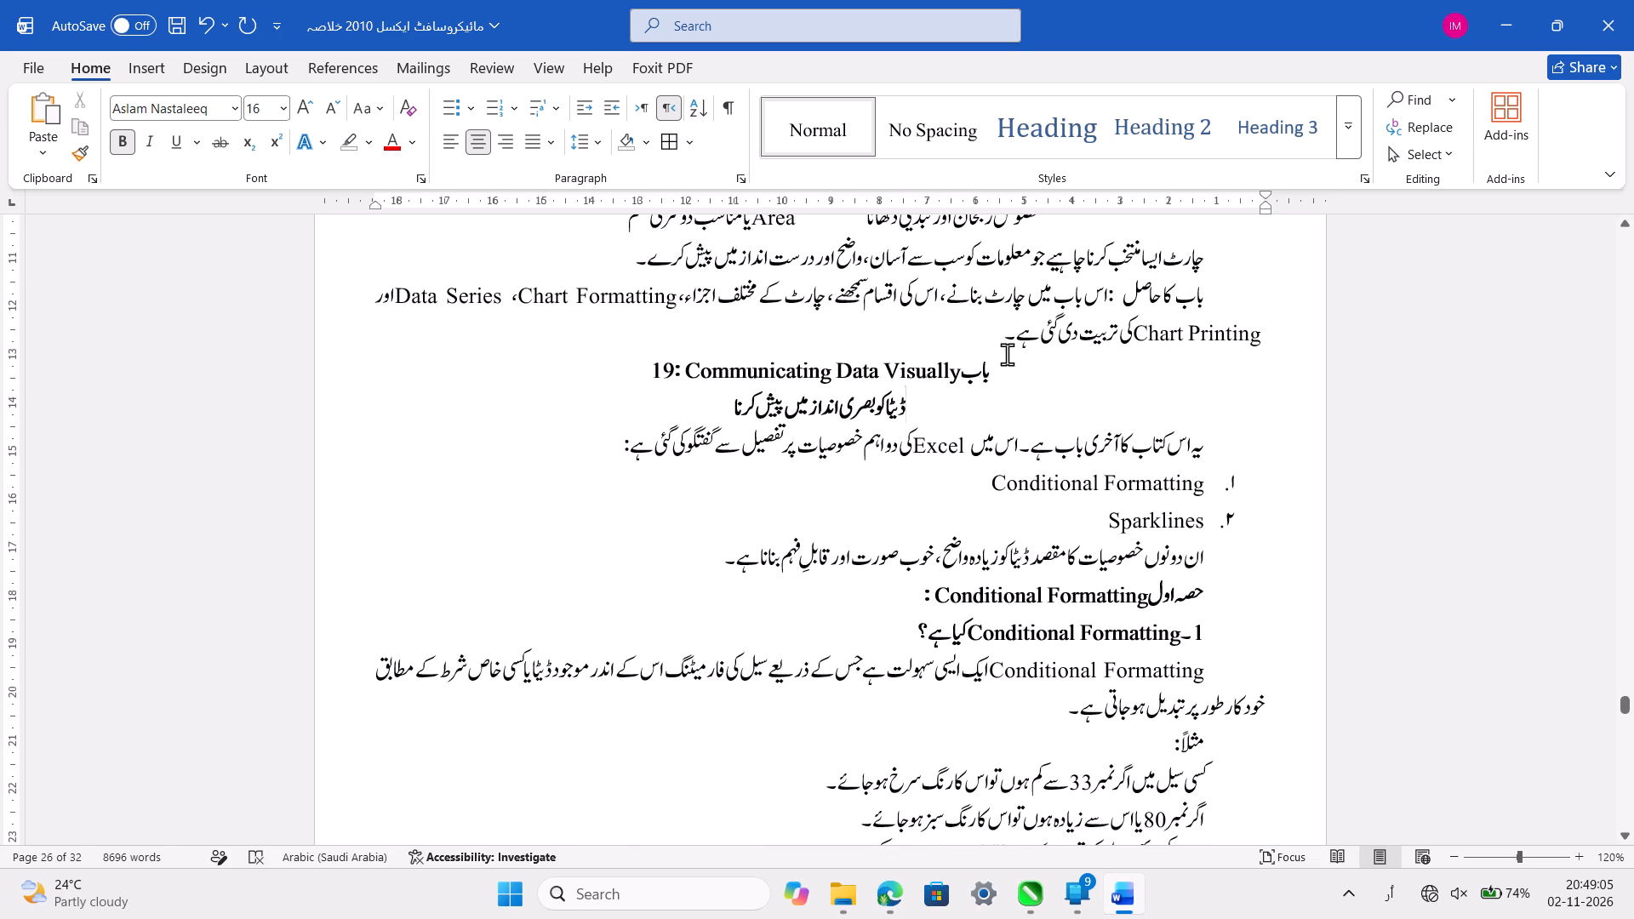
{"action": "left_click", "coordinate": [1007, 354]}
{"action": "key", "text": "ctrl+shift+Left"}
{"action": "key", "text": "ctrl+shift+Left"}
{"action": "key", "text": "ctrl+shift+Left"}
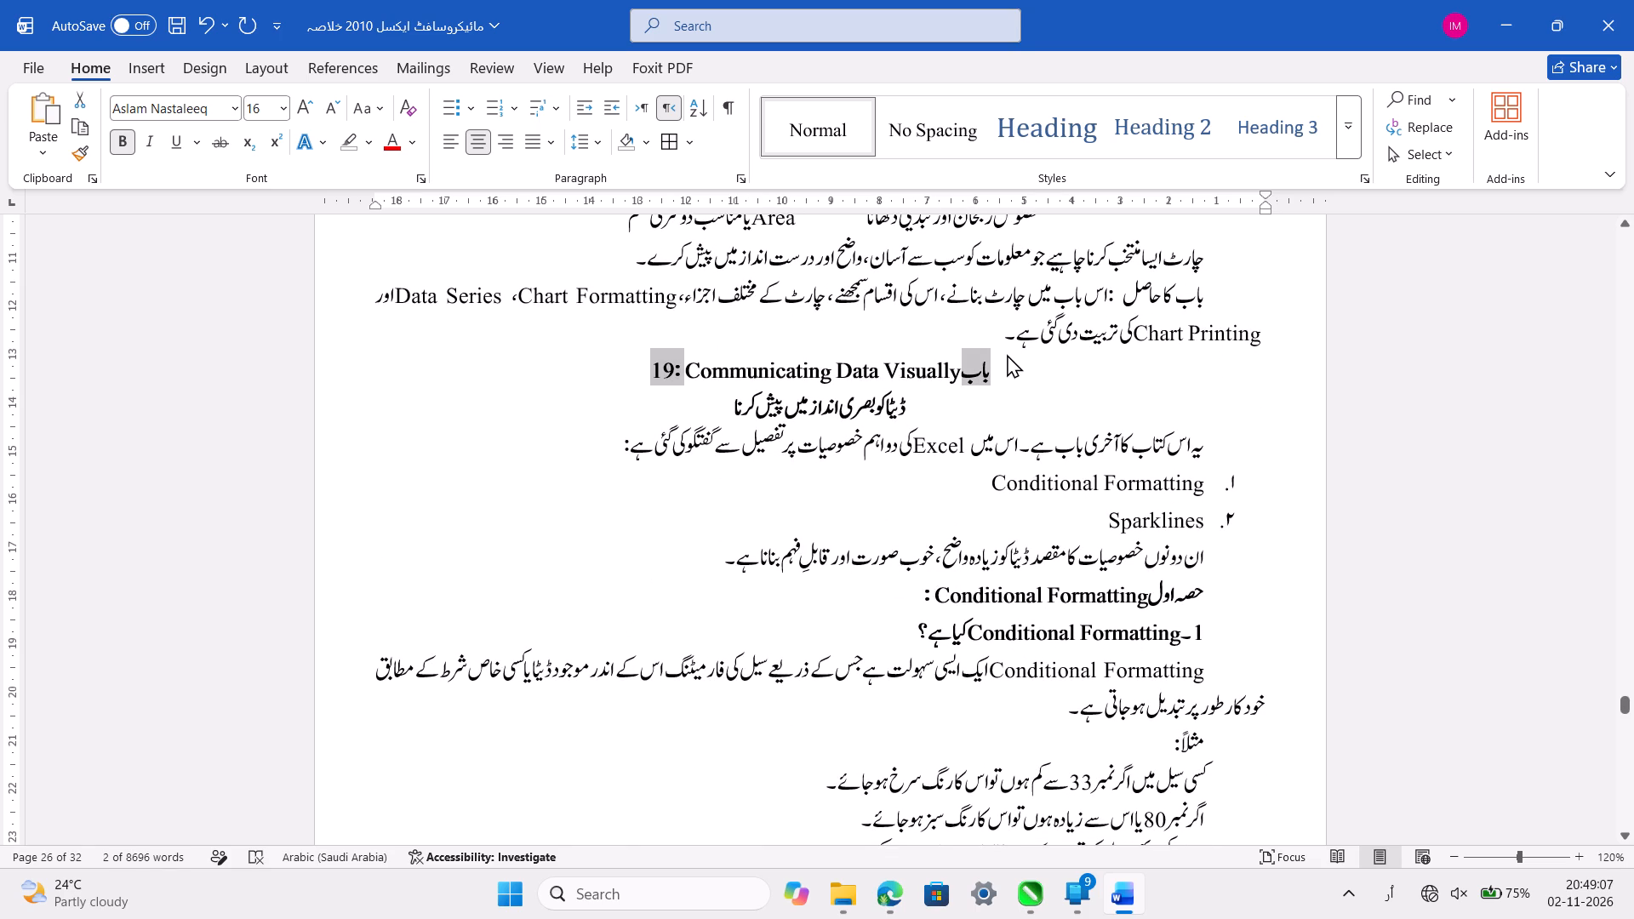
{"action": "key", "text": "ctrl+v"}
Look through the remaining pages to the end of the document for any other chapter headings that need the new label.
{"action": "scroll", "coordinate": [1007, 354], "scroll_direction": "down", "scroll_amount": 4}
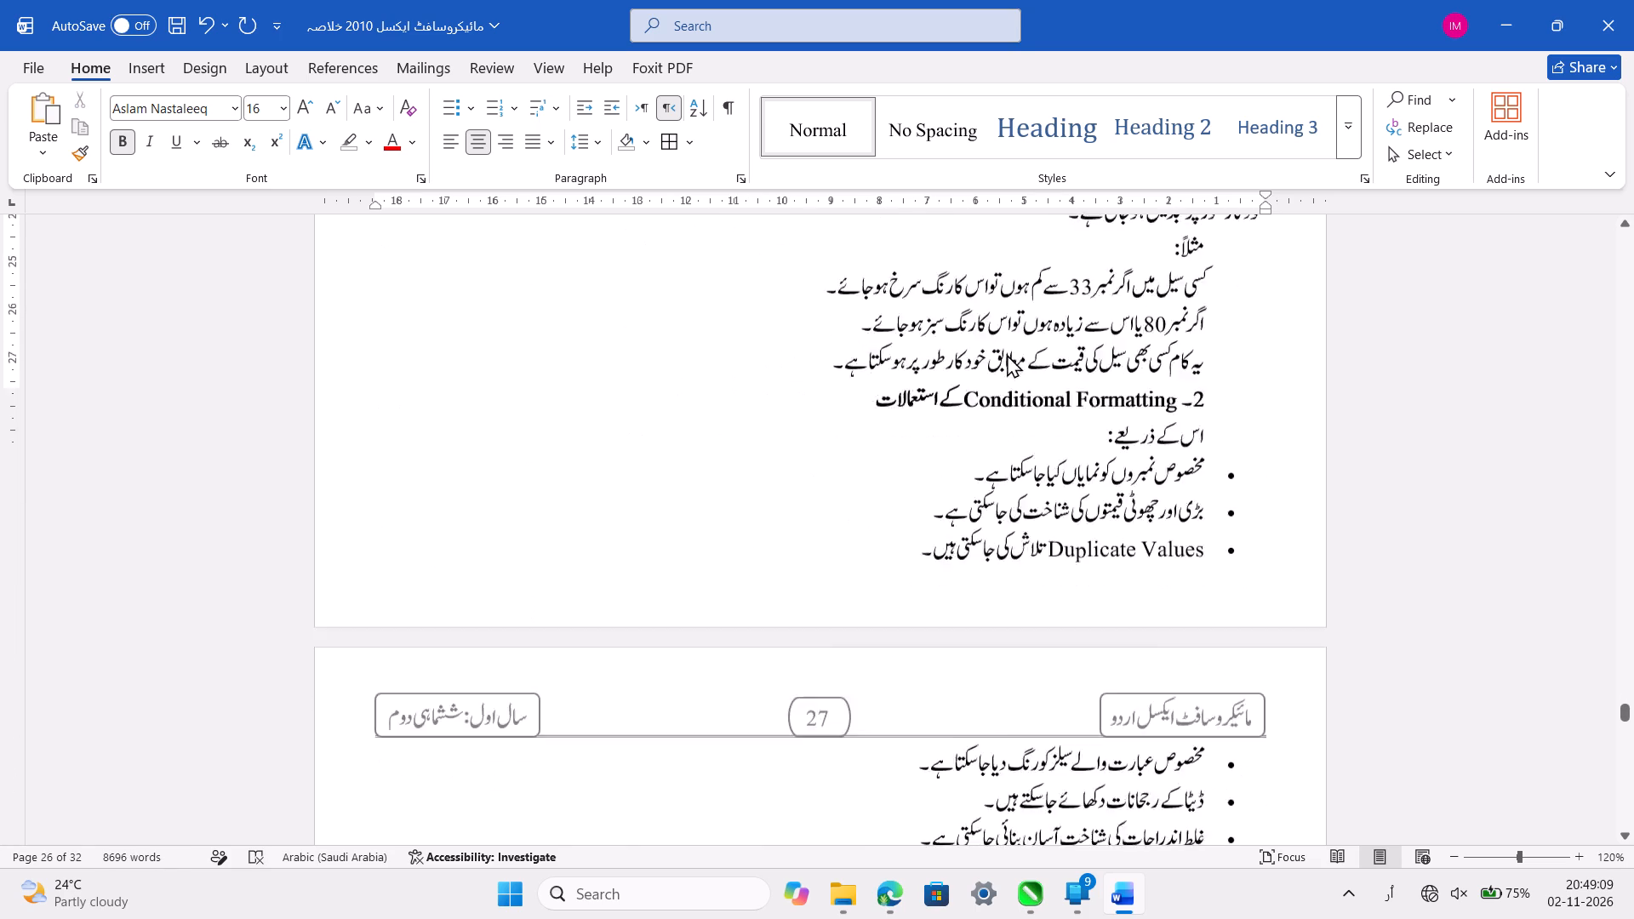
{"action": "scroll", "coordinate": [1007, 354], "scroll_direction": "down", "scroll_amount": 5}
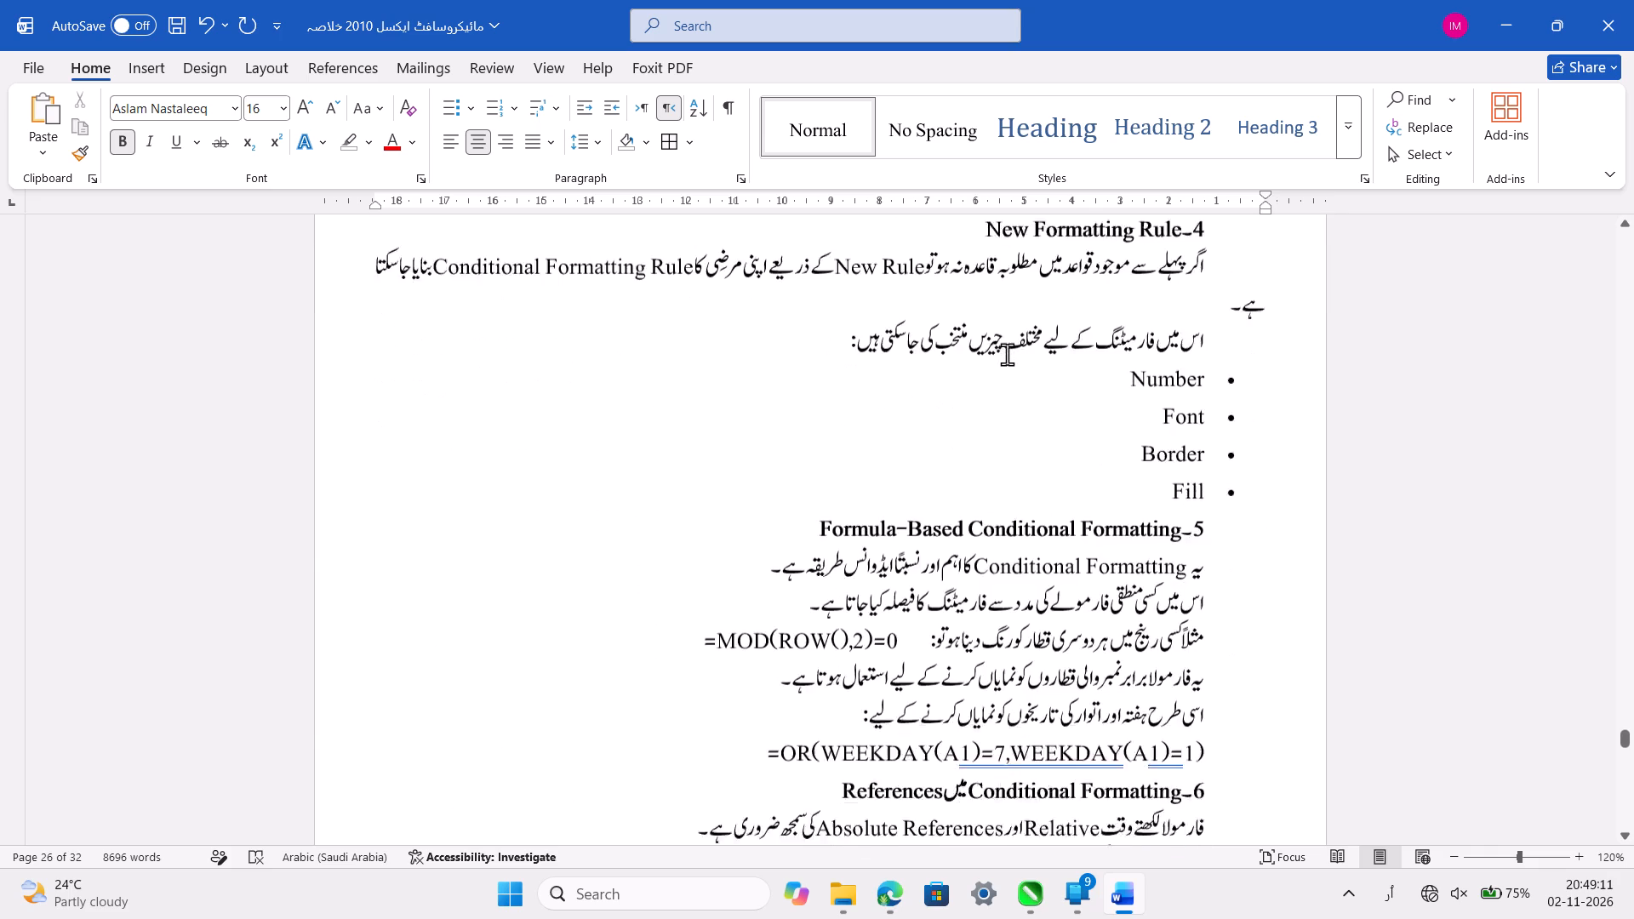
{"action": "scroll", "coordinate": [1007, 354], "scroll_direction": "down", "scroll_amount": 2}
{"action": "scroll", "coordinate": [1007, 354], "scroll_direction": "up", "scroll_amount": 1}
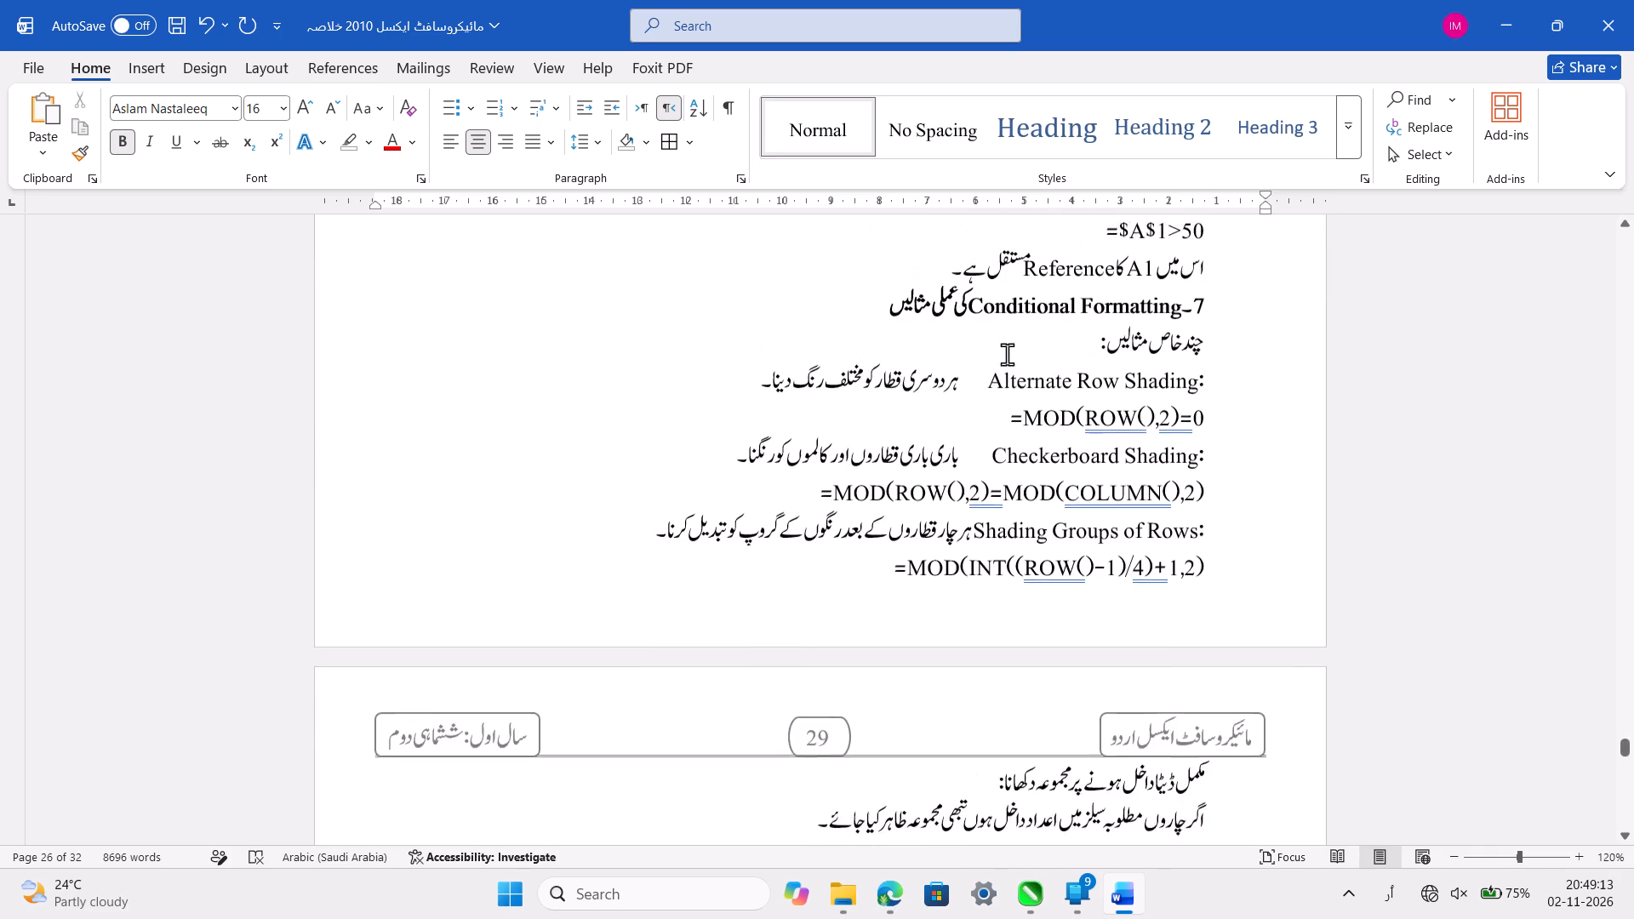
{"action": "scroll", "coordinate": [1007, 354], "scroll_direction": "down", "scroll_amount": 6}
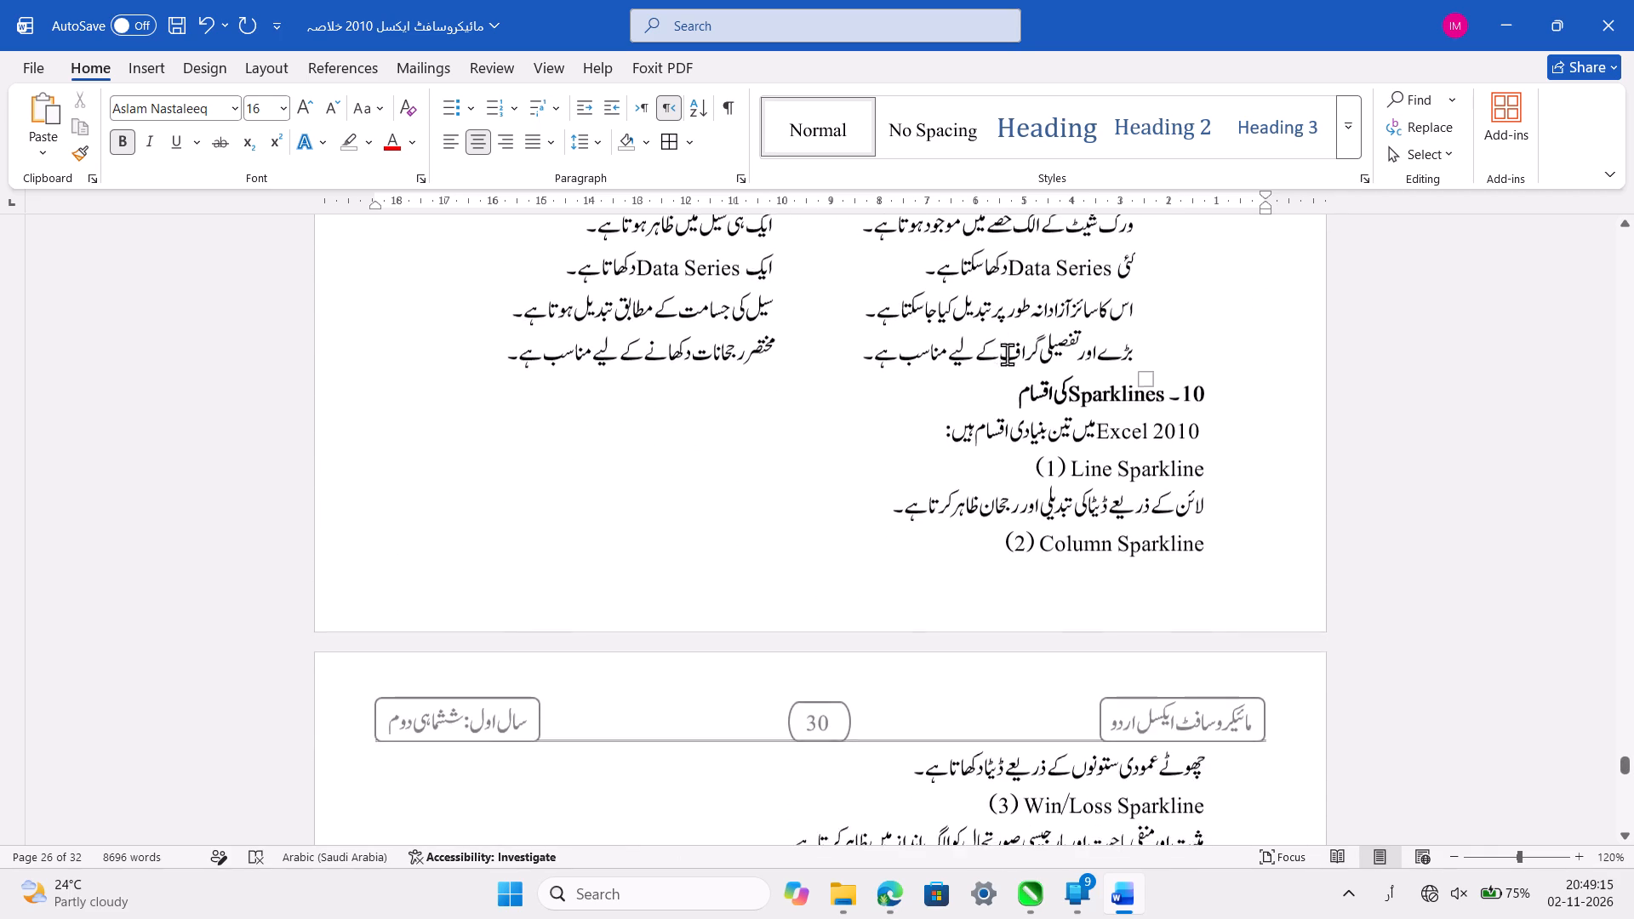
{"action": "scroll", "coordinate": [1007, 354], "scroll_direction": "down", "scroll_amount": 5}
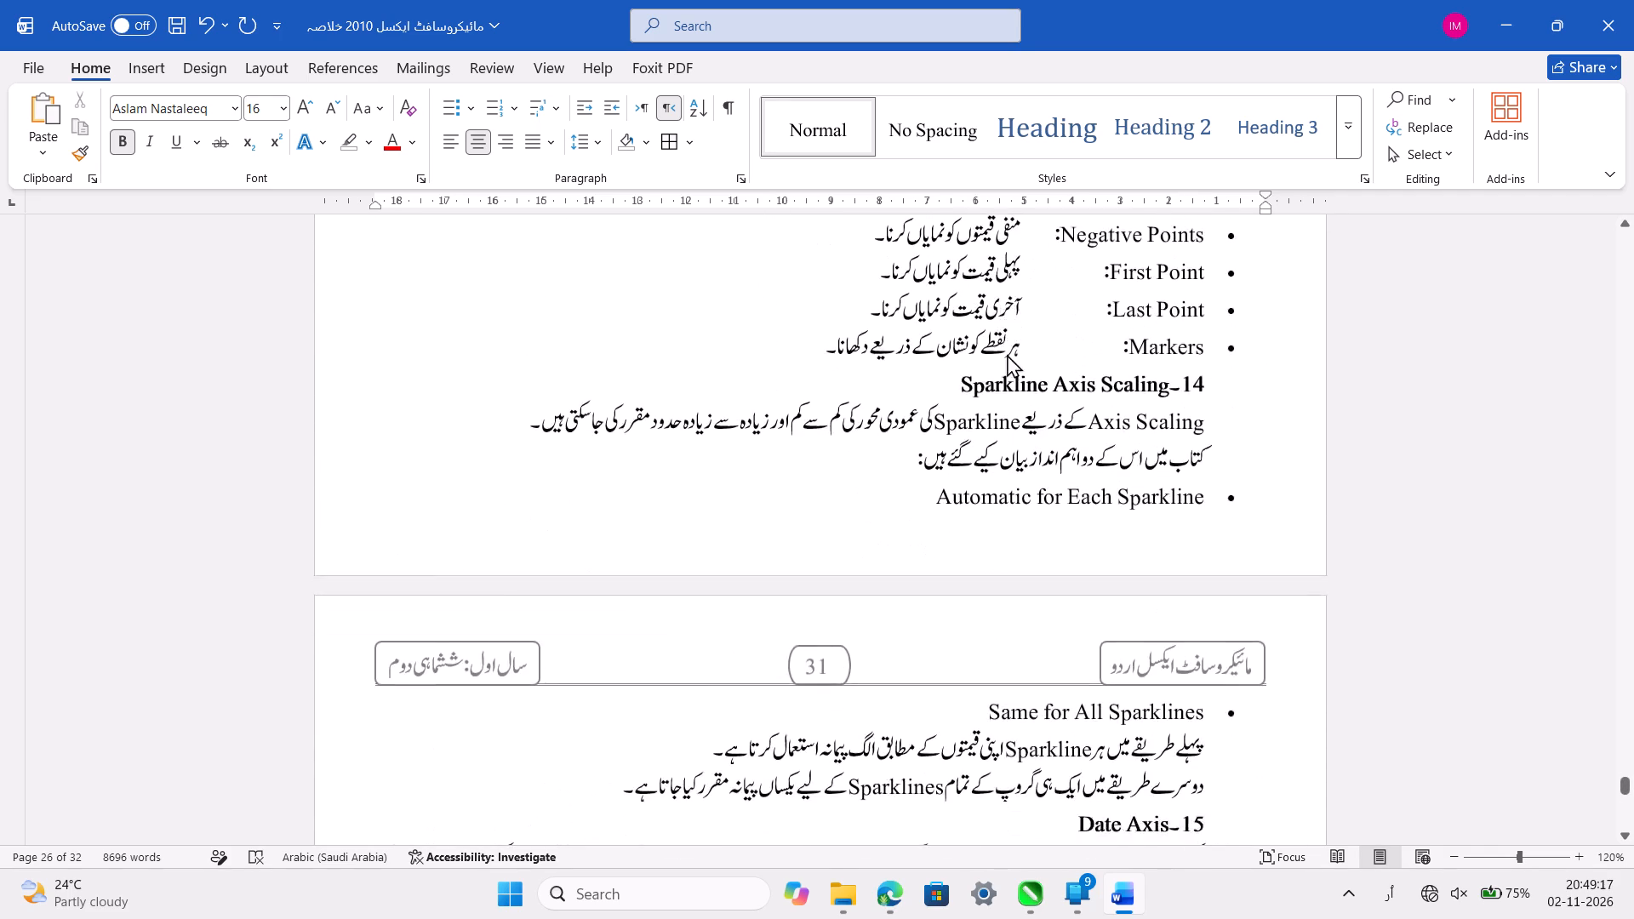
{"action": "scroll", "coordinate": [1007, 354], "scroll_direction": "down", "scroll_amount": 4}
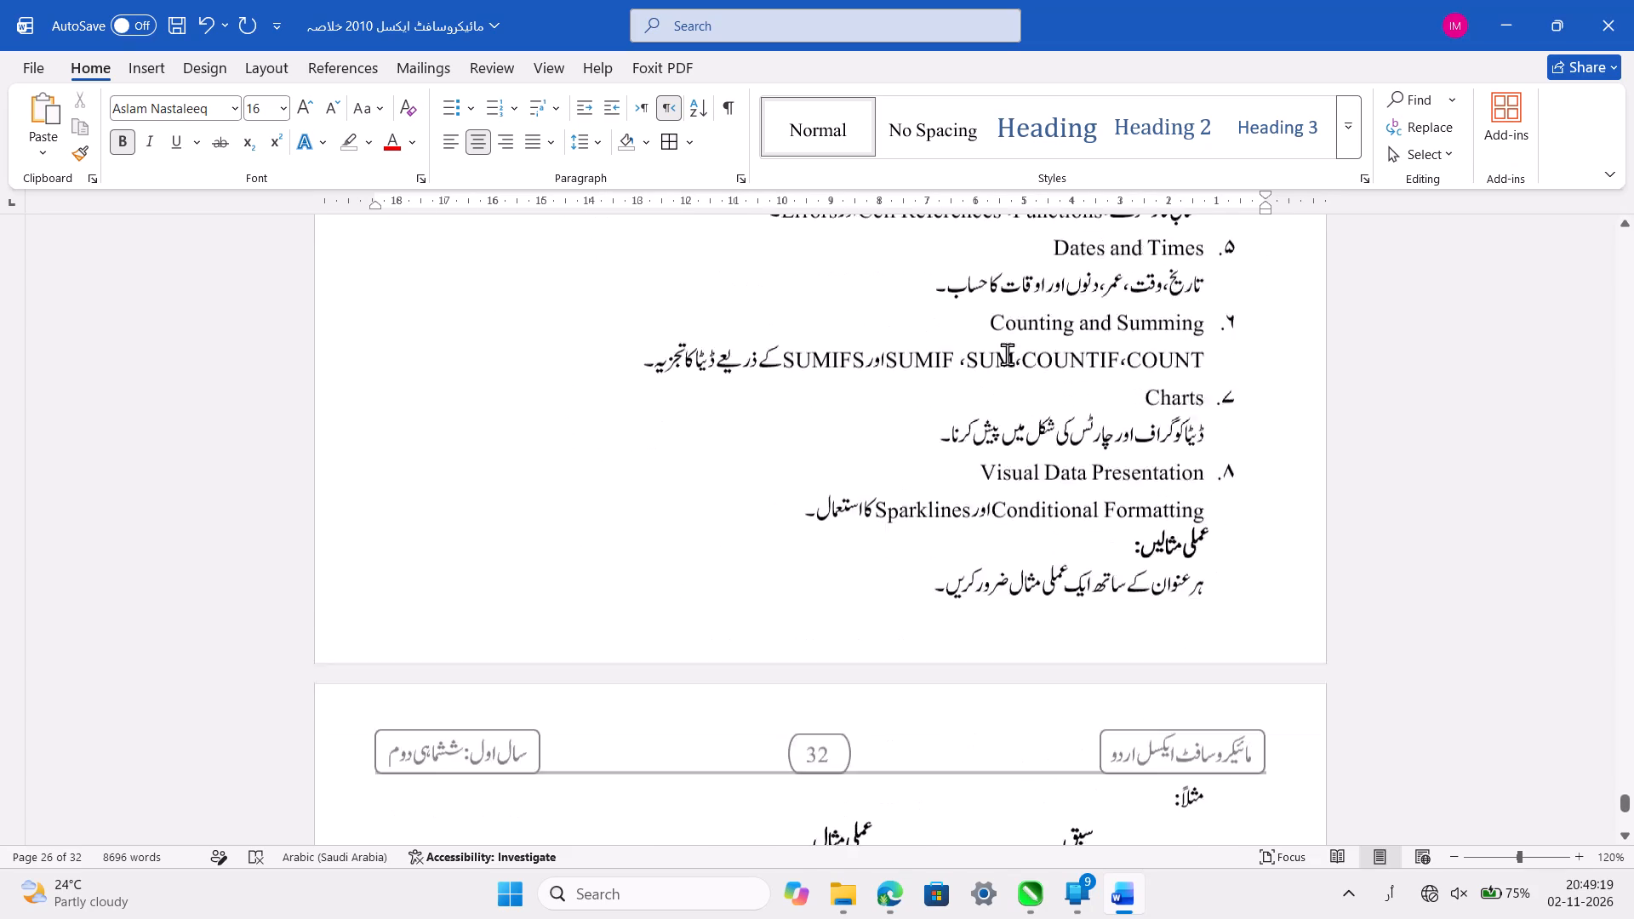
{"action": "scroll", "coordinate": [1007, 354], "scroll_direction": "down", "scroll_amount": 2}
{"action": "scroll", "coordinate": [1007, 354], "scroll_direction": "right", "scroll_amount": 1}
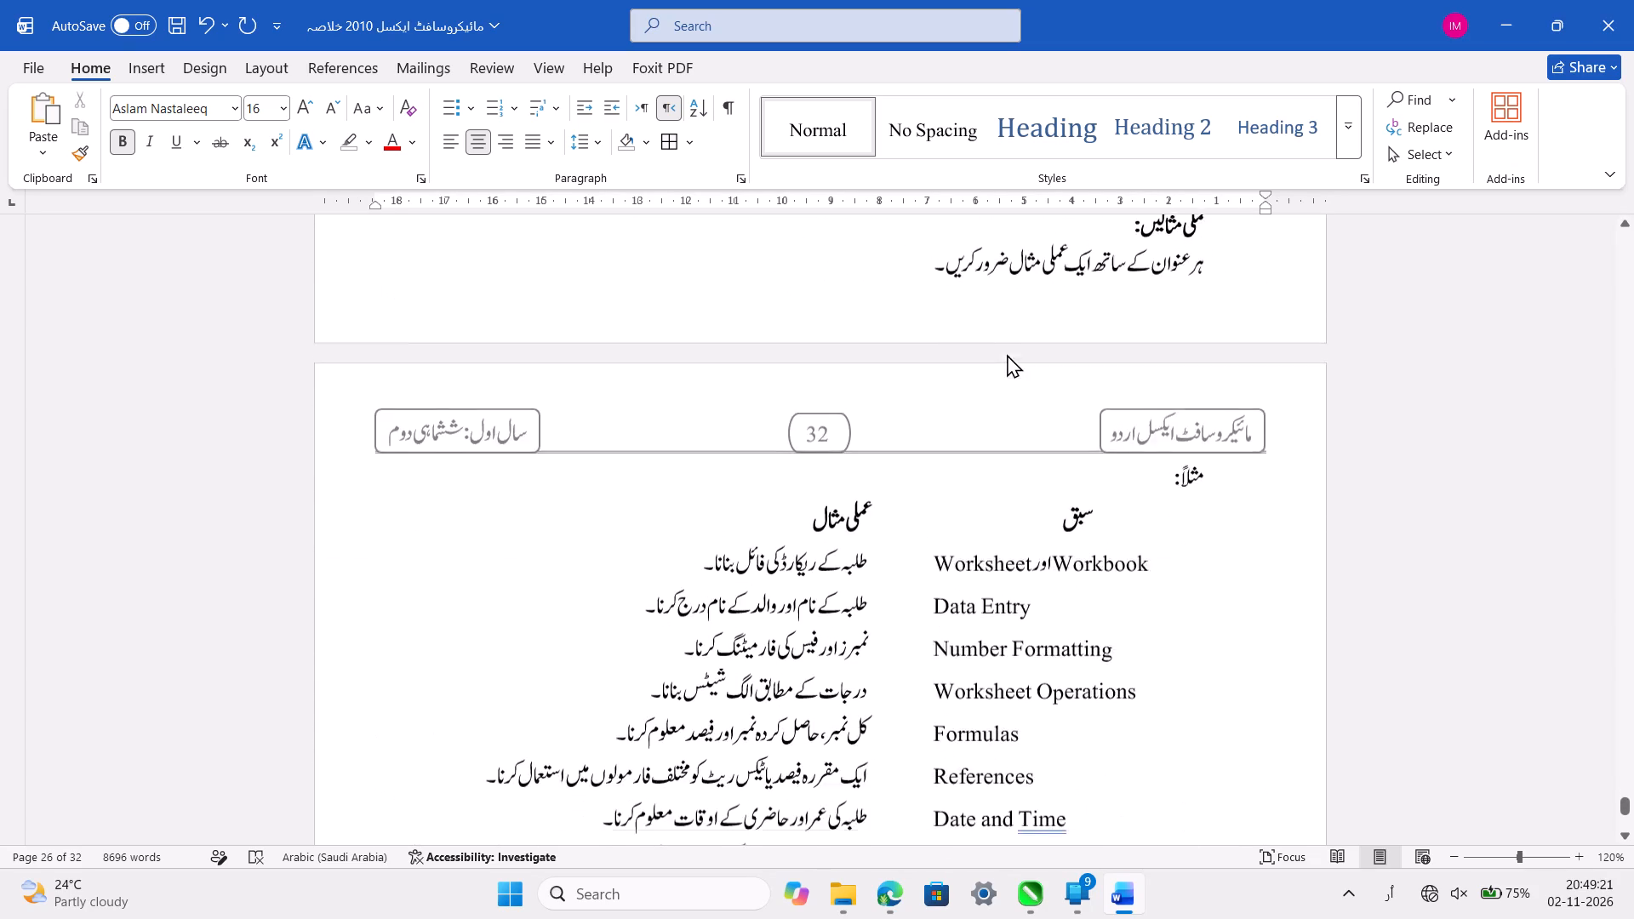
{"action": "scroll", "coordinate": [1007, 354], "scroll_direction": "down", "scroll_amount": 5}
{"action": "scroll", "coordinate": [1007, 354], "scroll_direction": "down", "scroll_amount": 3, "text": "ctrl"}
{"action": "scroll", "coordinate": [1007, 354], "scroll_direction": "up", "scroll_amount": 1}
Save the document.
{"action": "key", "text": "ctrl+s"}
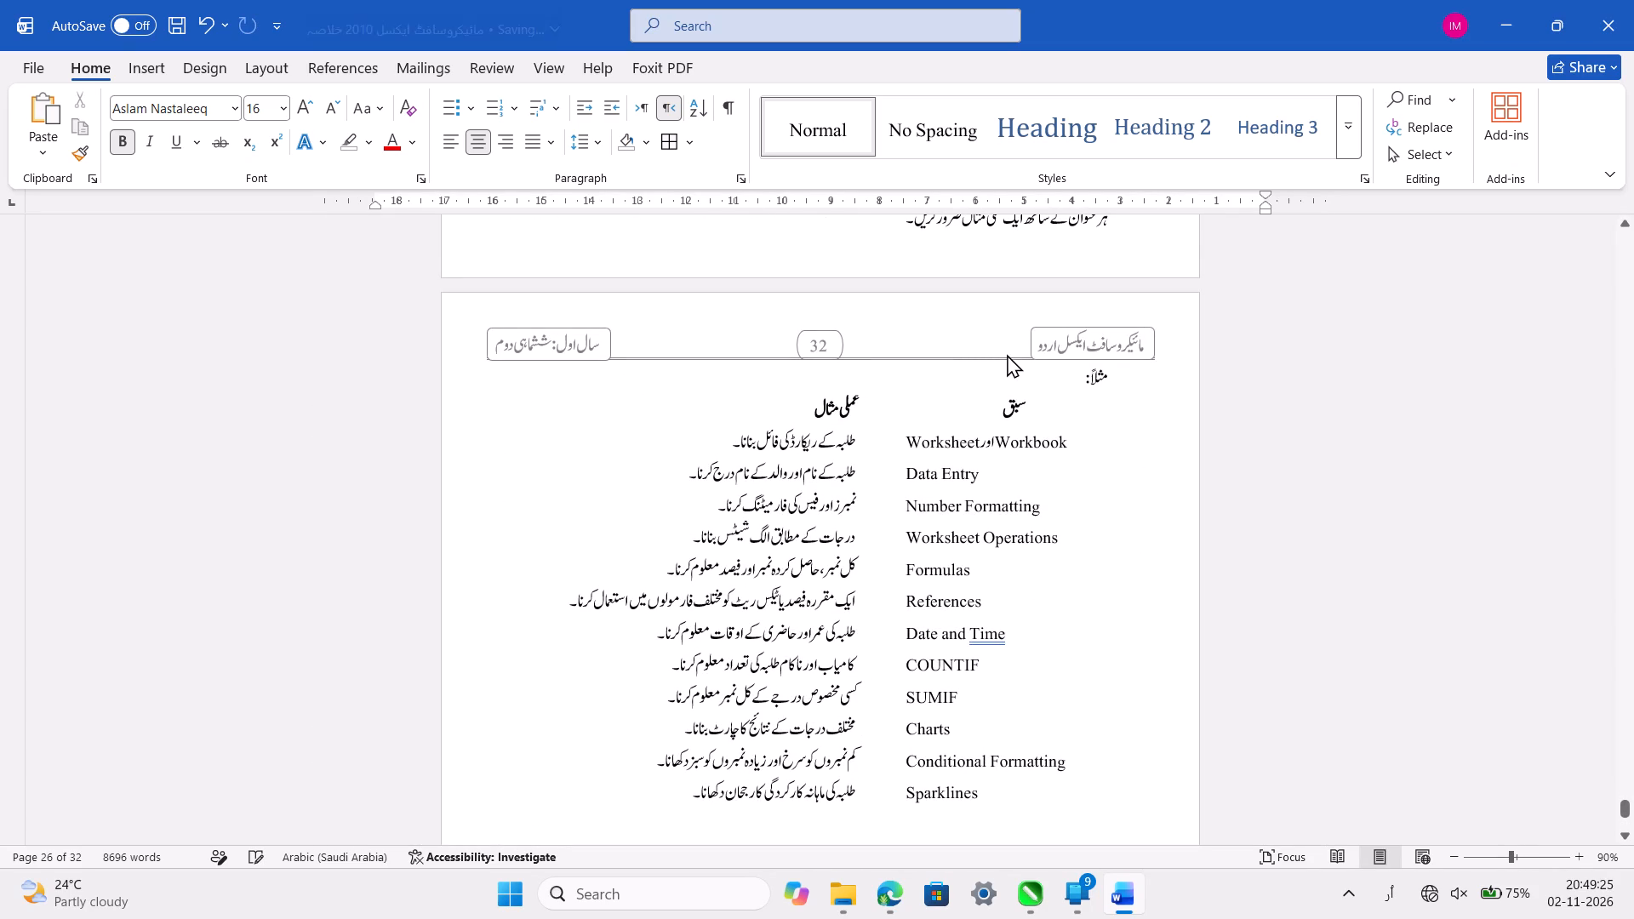
Search the document from its beginning for the word "باب".
{"action": "key", "text": "ctrl+Home"}
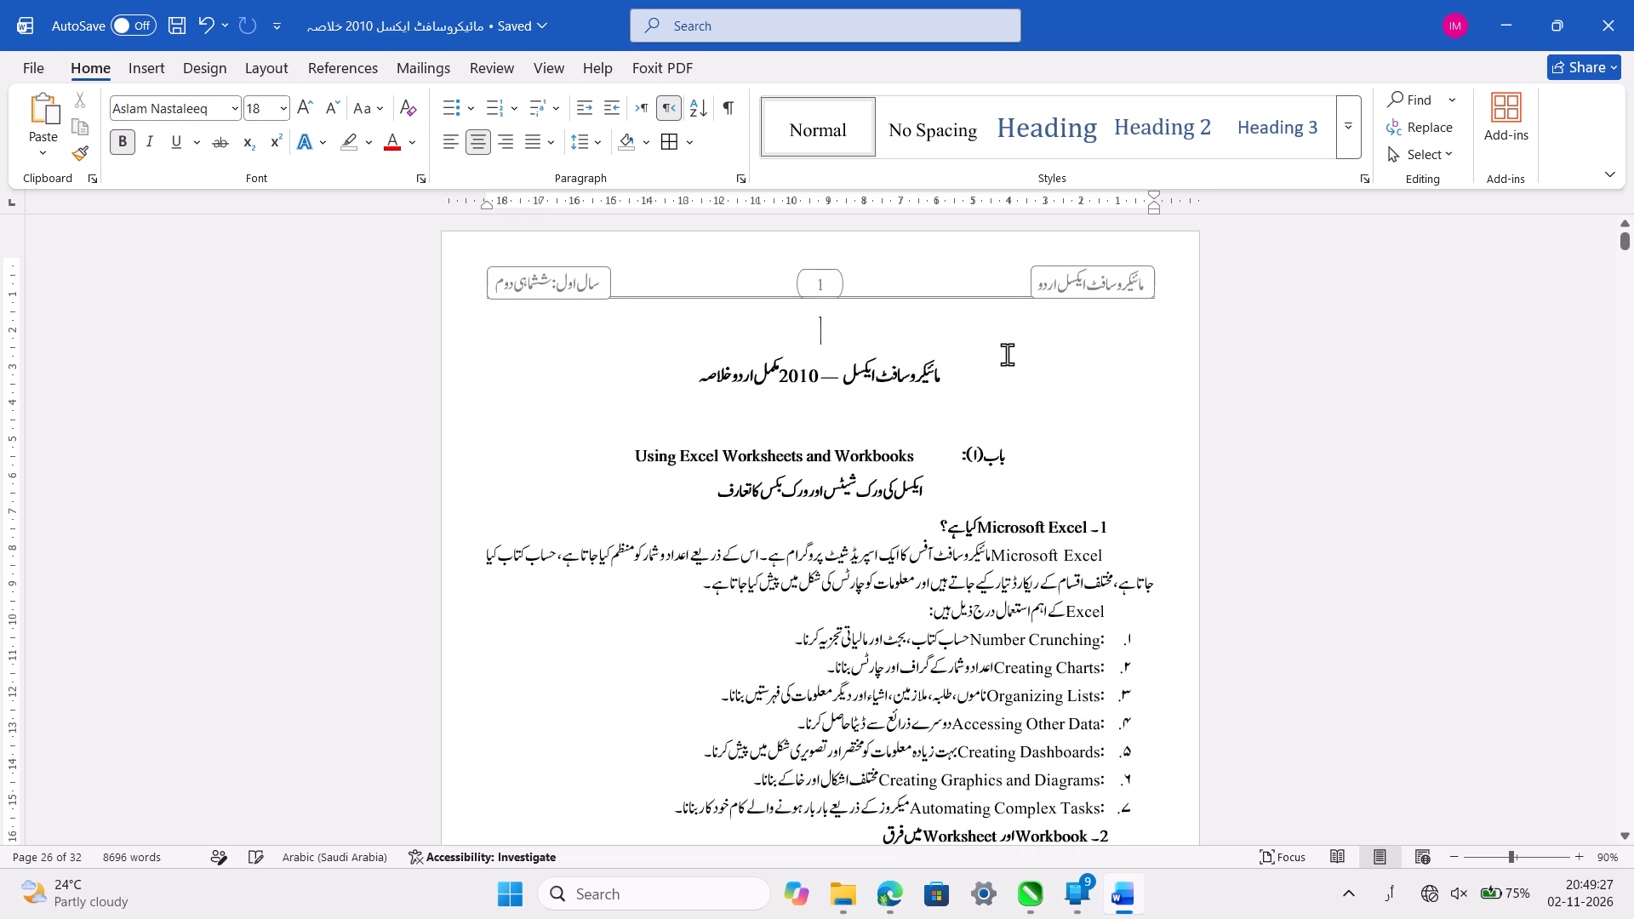
{"action": "scroll", "coordinate": [966, 446], "scroll_direction": "down", "scroll_amount": 1}
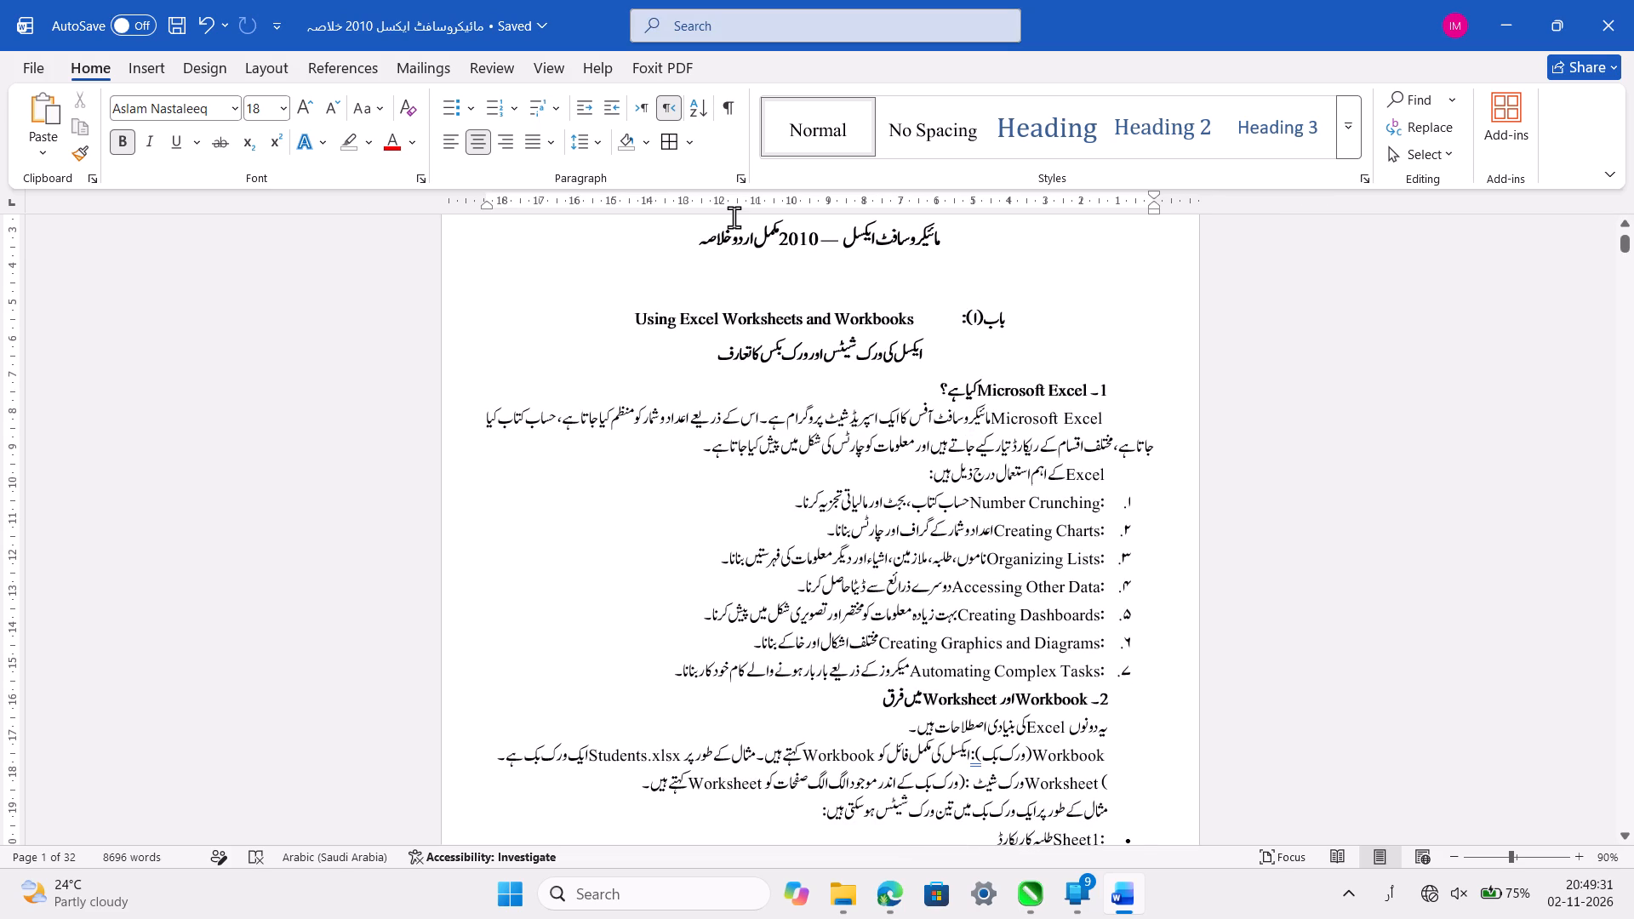
{"action": "key", "text": "ctrl+g"}
{"action": "left_click_drag", "start_coordinate": [763, 305], "coordinate": [529, 180]}
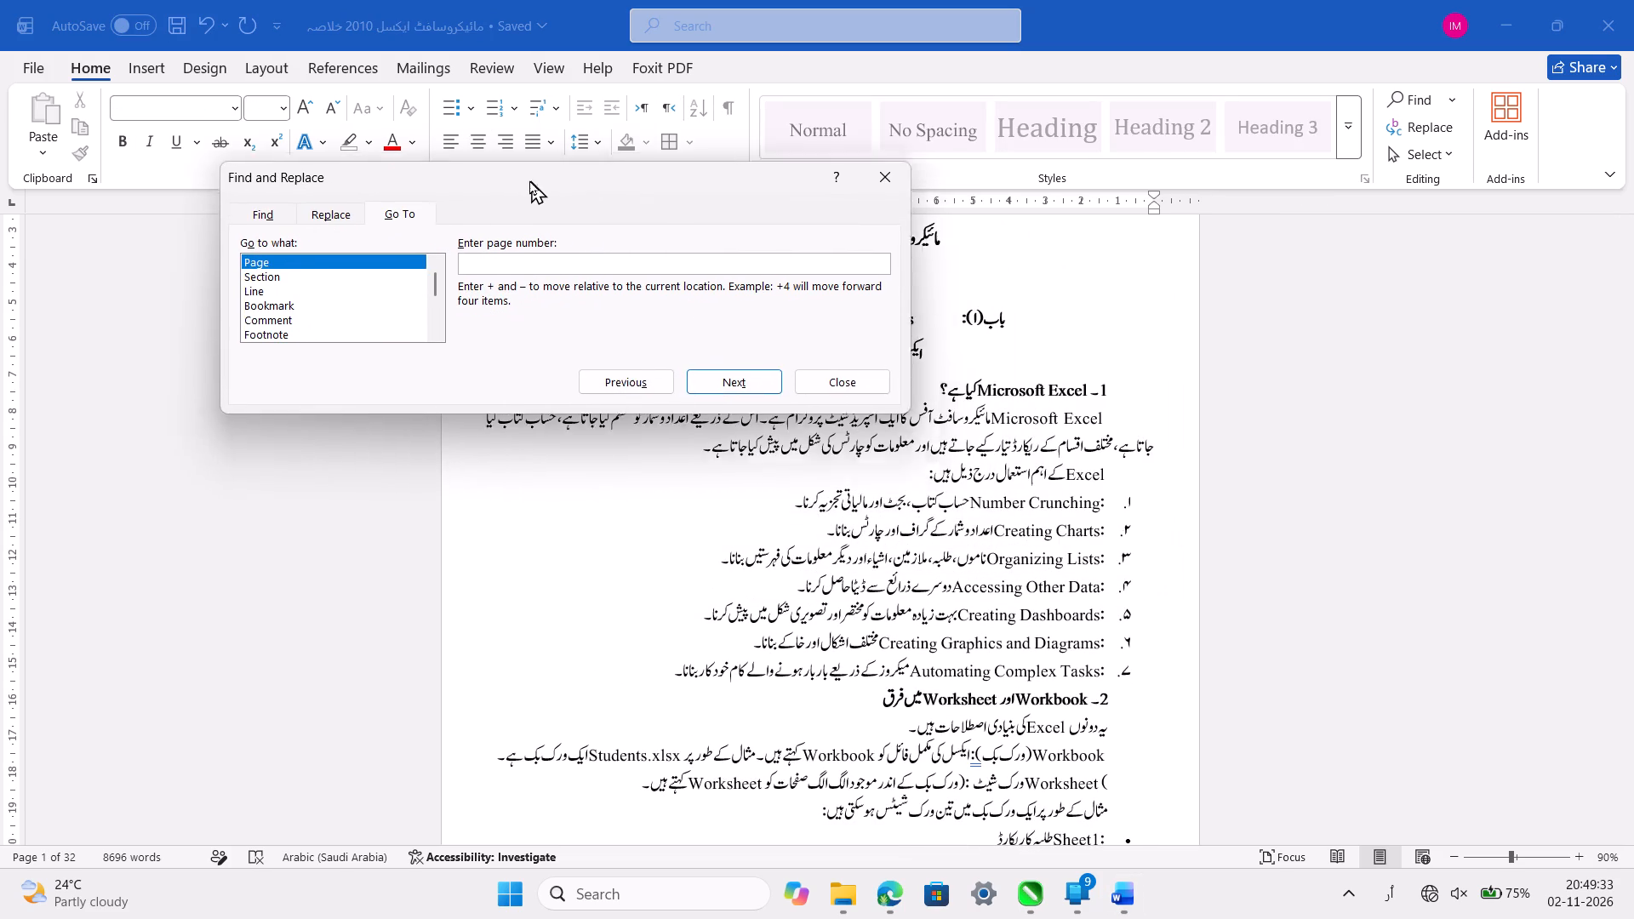
{"action": "left_click_drag", "start_coordinate": [529, 180], "coordinate": [505, 157]}
{"action": "left_click", "coordinate": [514, 227]}
{"action": "left_click", "coordinate": [521, 237]}
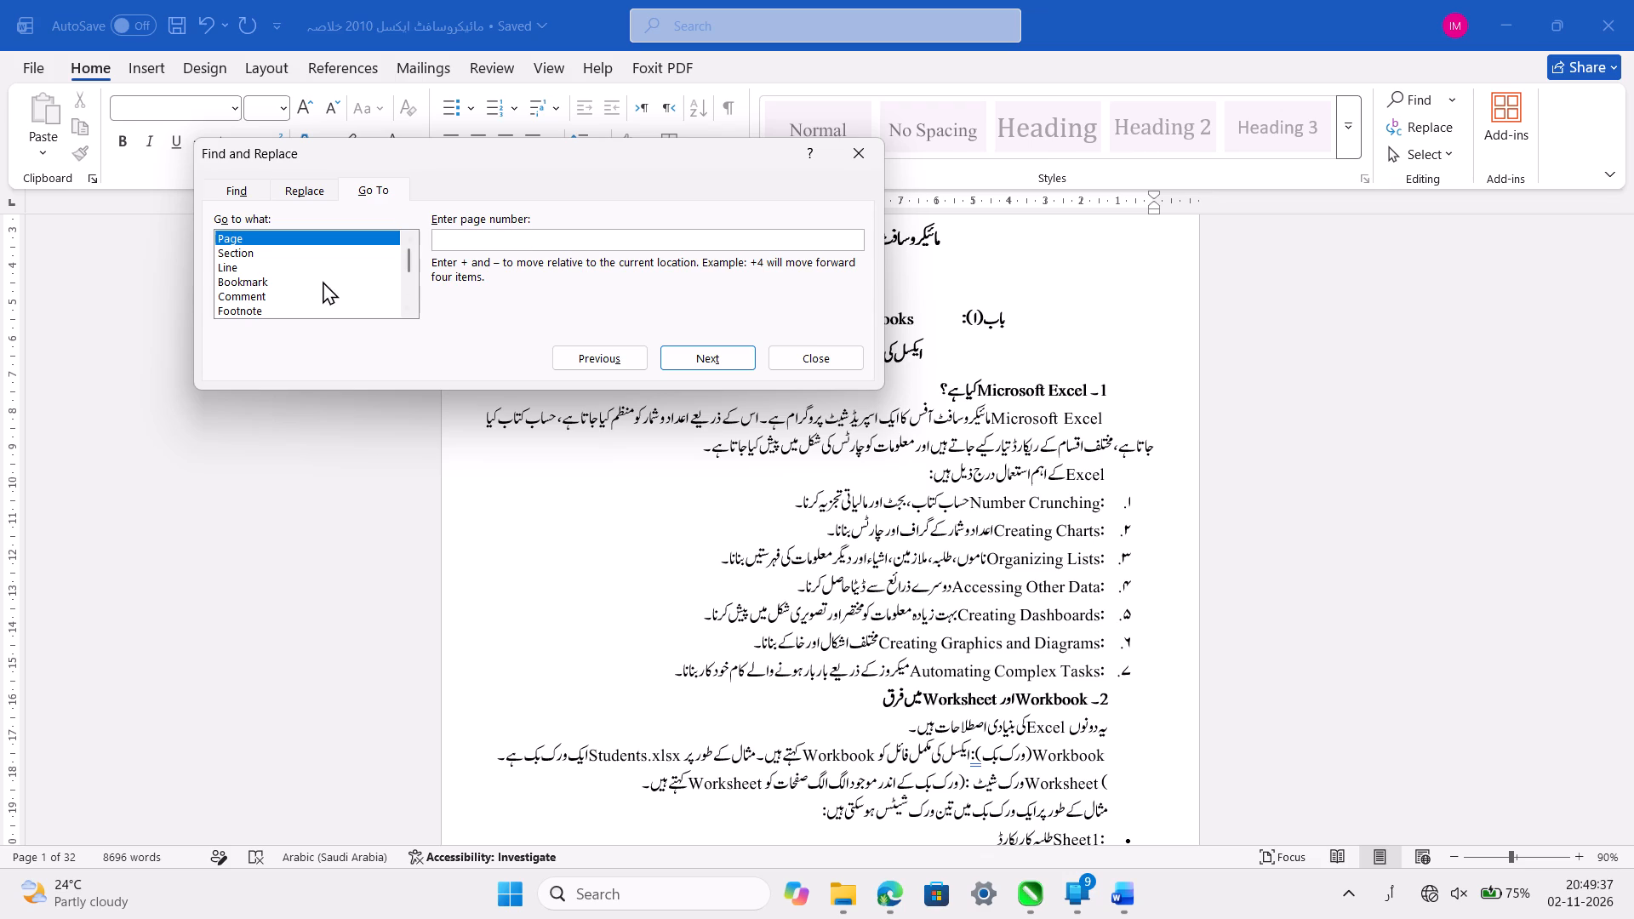
{"action": "left_click", "coordinate": [260, 186]}
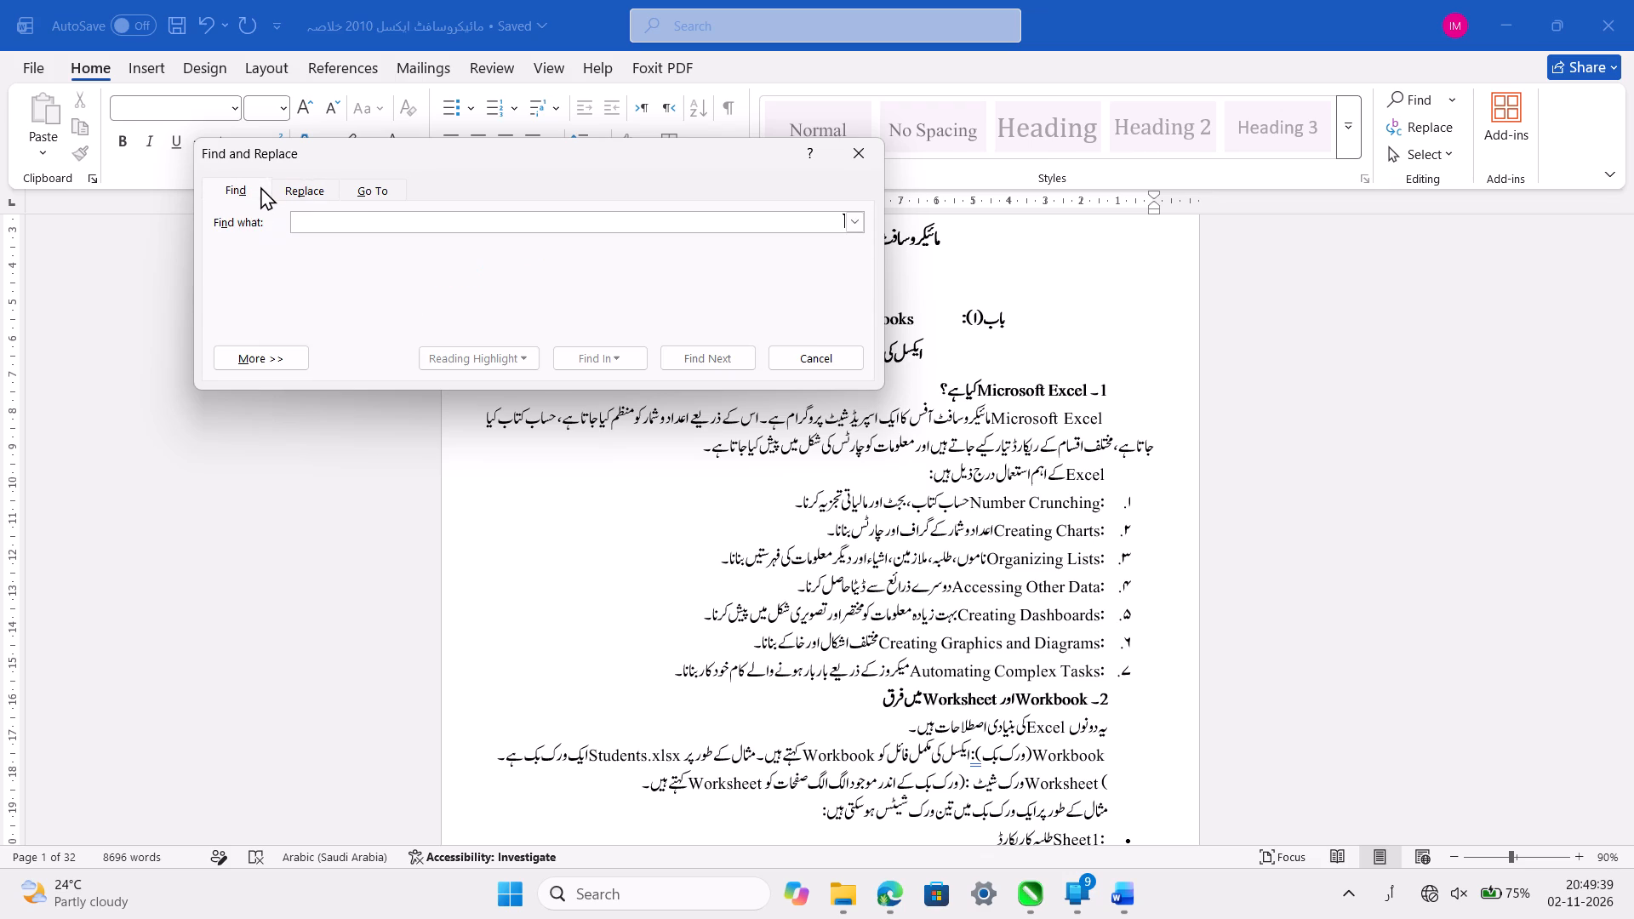
{"action": "left_click", "coordinate": [360, 216]}
{"action": "type", "text": "باب"}
{"action": "key", "text": "Return"}
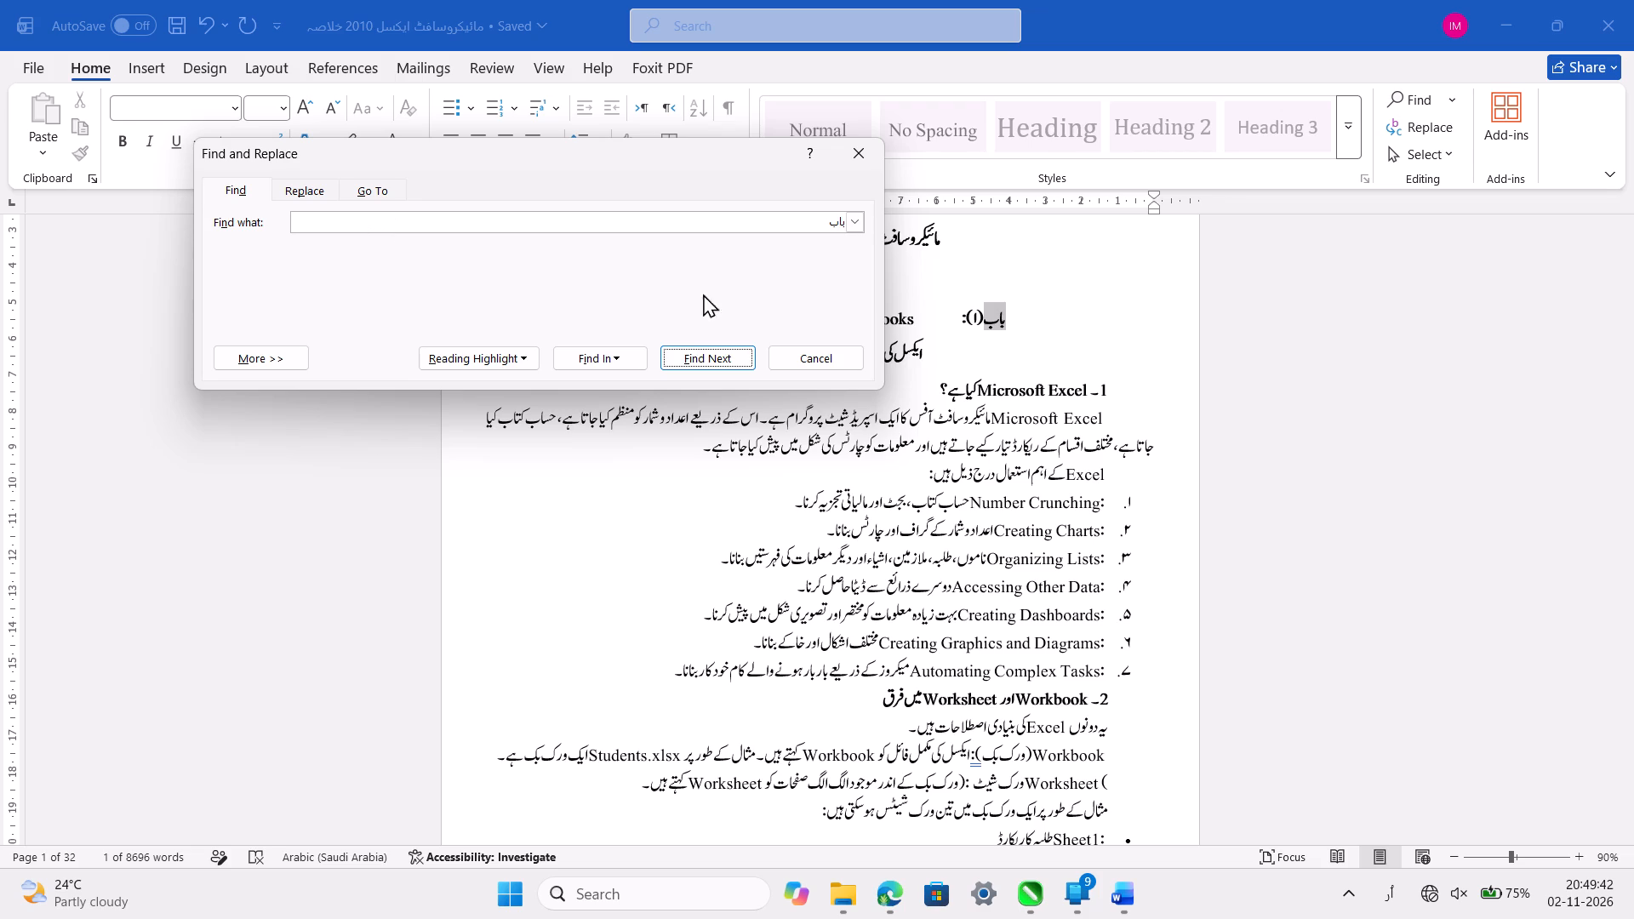
Go through the next "باب" matches on pages 3 to 5, checking the chapter heading and the in-text chapter reference under section 4.
{"action": "left_click", "coordinate": [726, 355]}
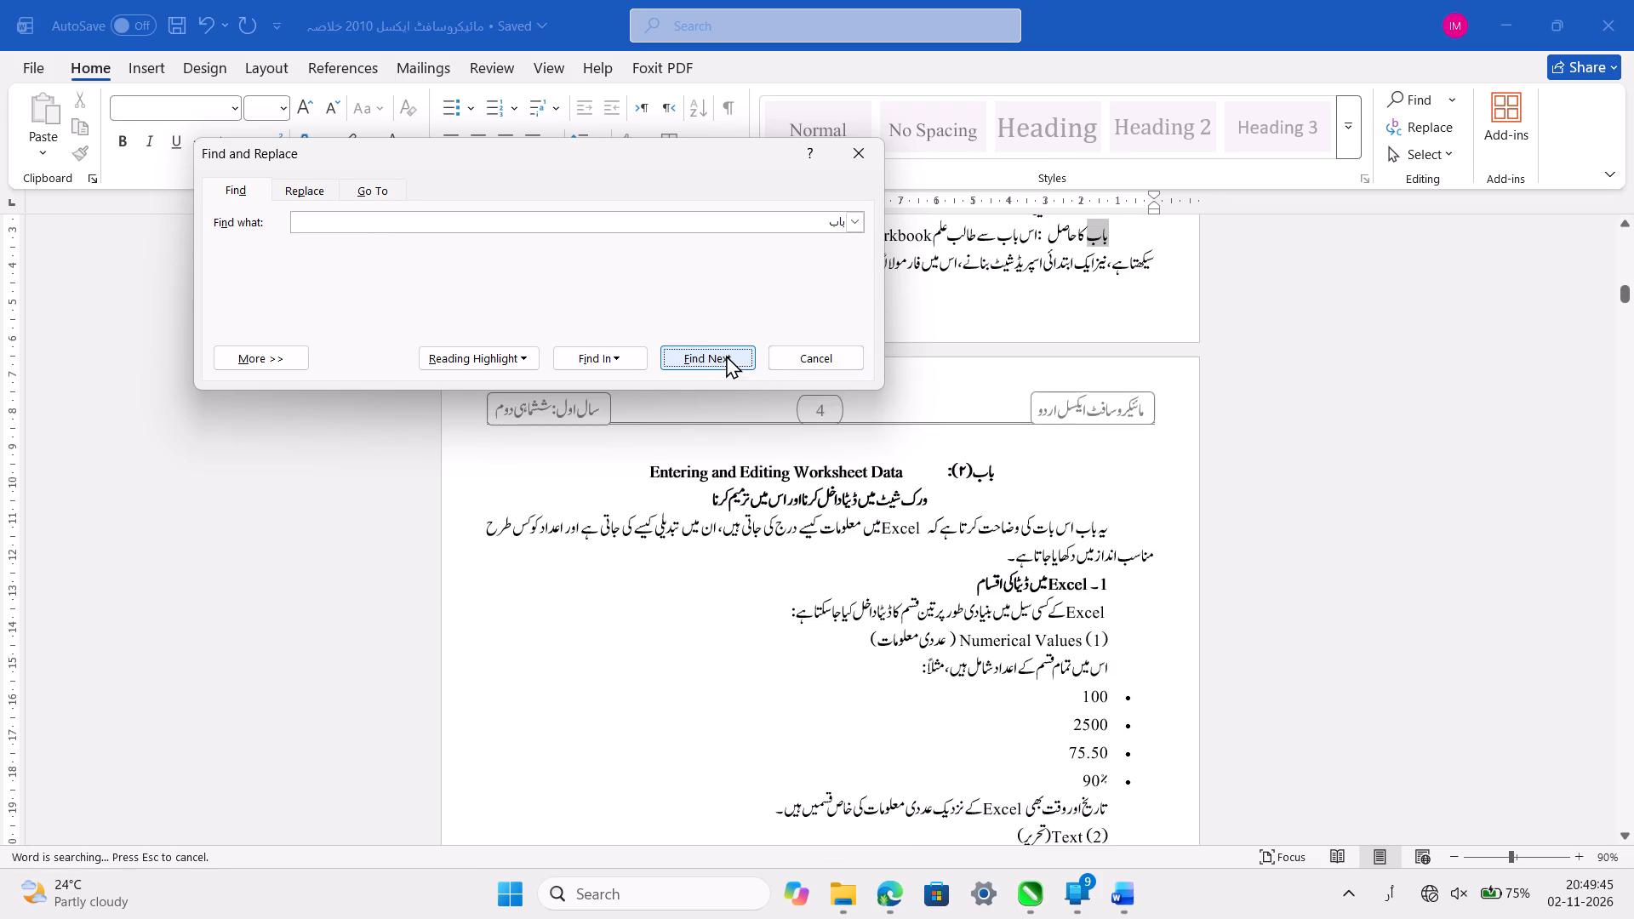
{"action": "scroll", "coordinate": [1052, 568], "scroll_direction": "up", "scroll_amount": 1}
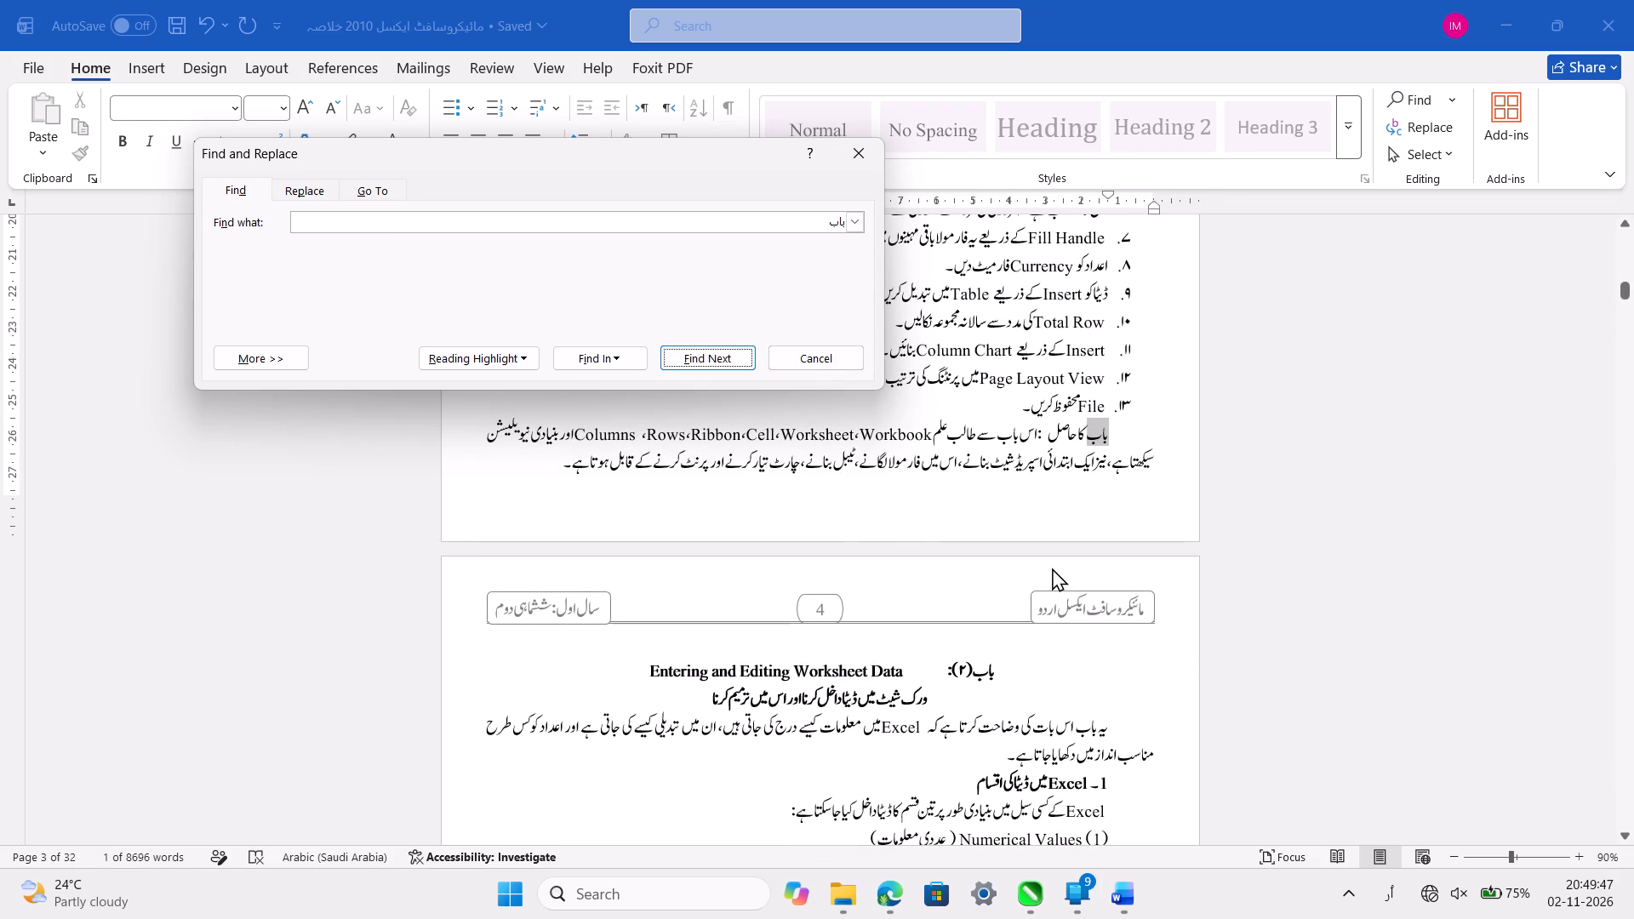
{"action": "left_click", "coordinate": [731, 363]}
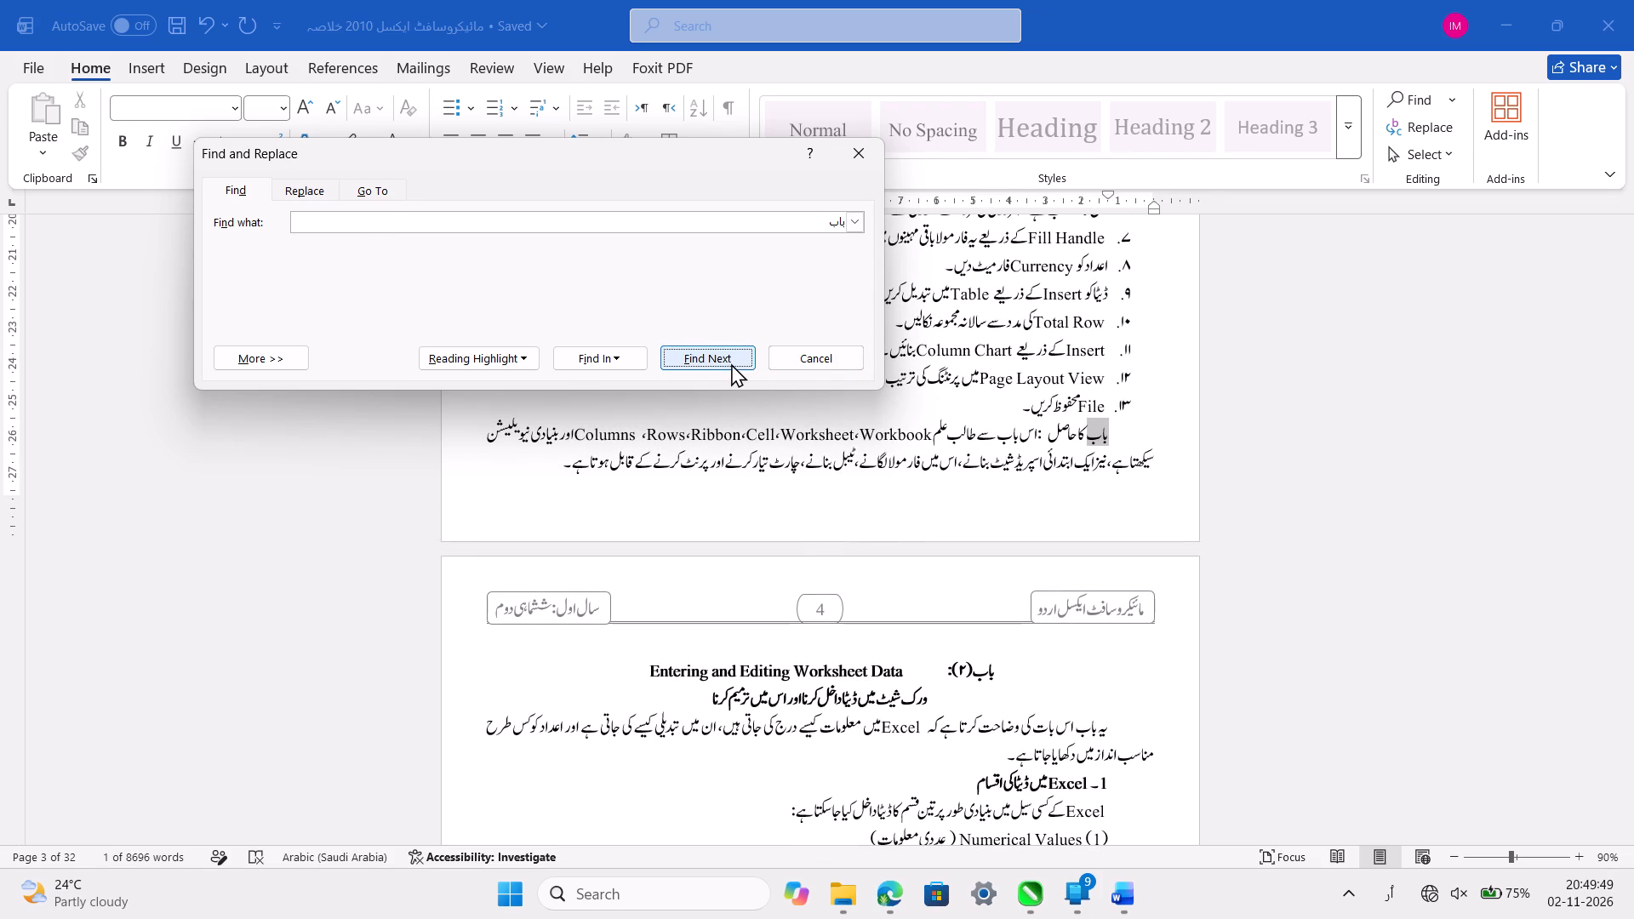
{"action": "left_click", "coordinate": [731, 363]}
{"action": "left_click", "coordinate": [731, 363]}
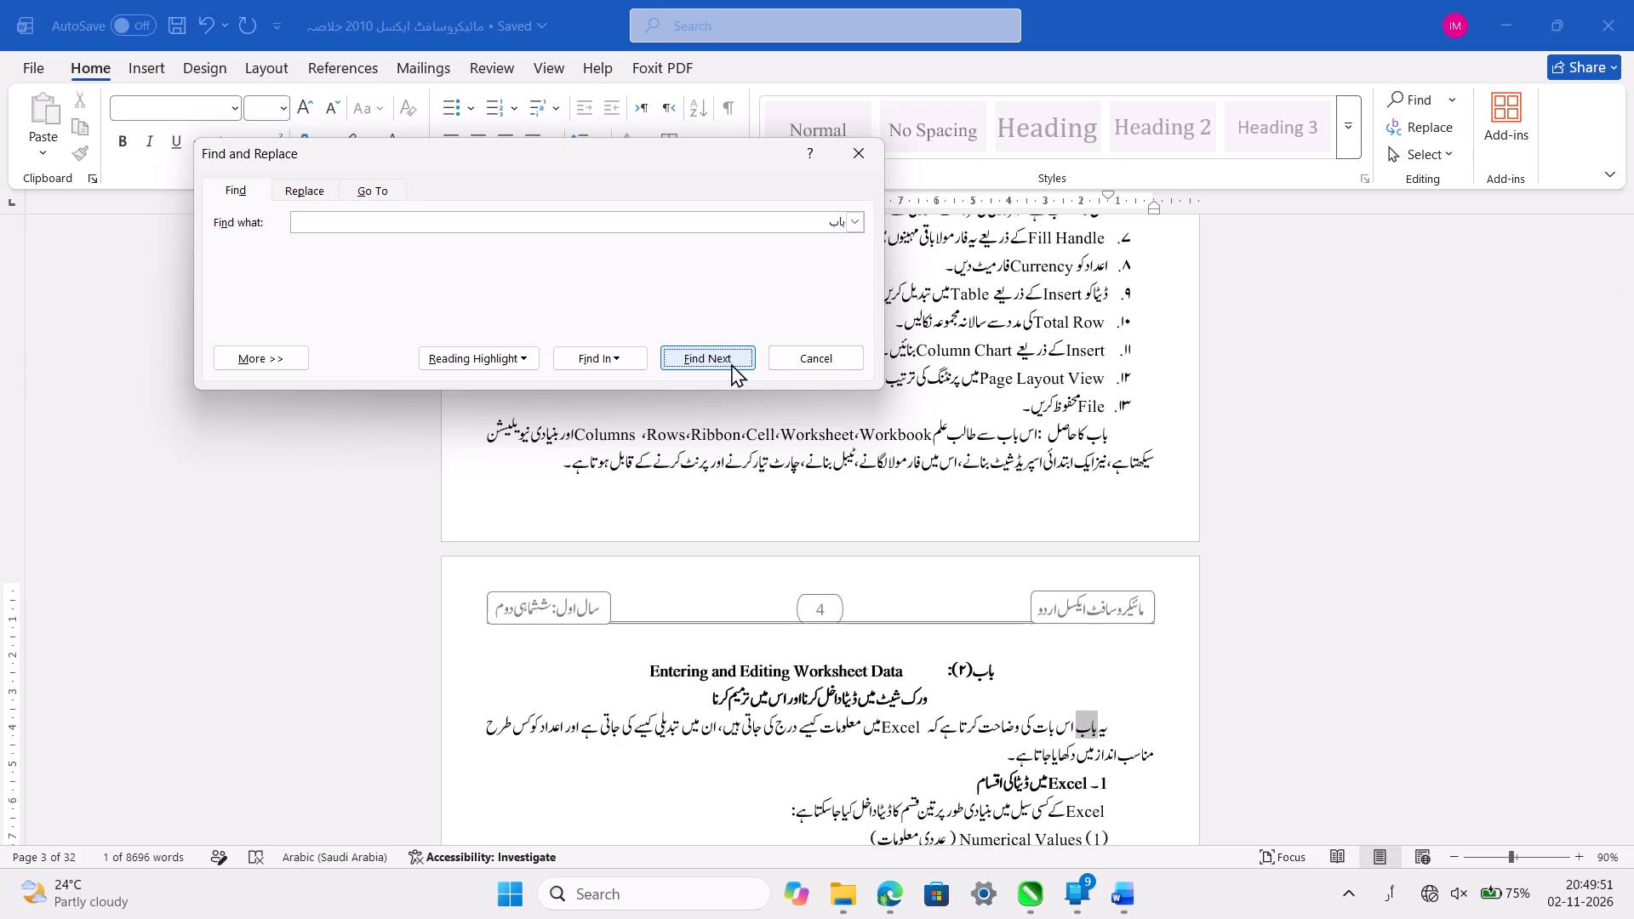
{"action": "left_click", "coordinate": [731, 363]}
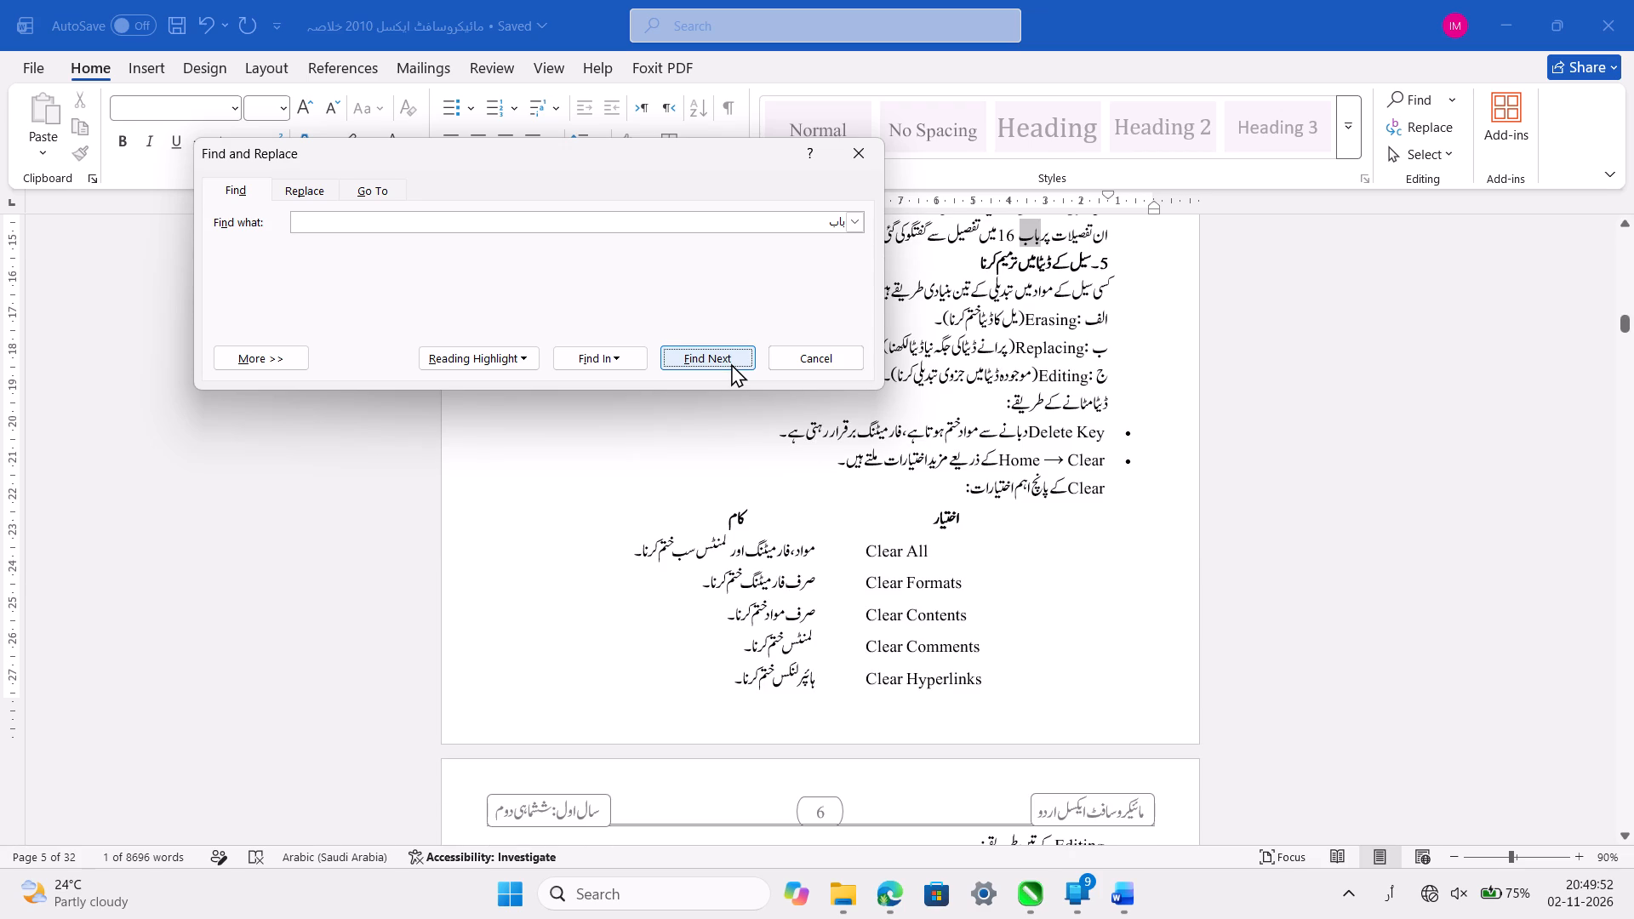
{"action": "scroll", "coordinate": [1011, 362], "scroll_direction": "up", "scroll_amount": 1}
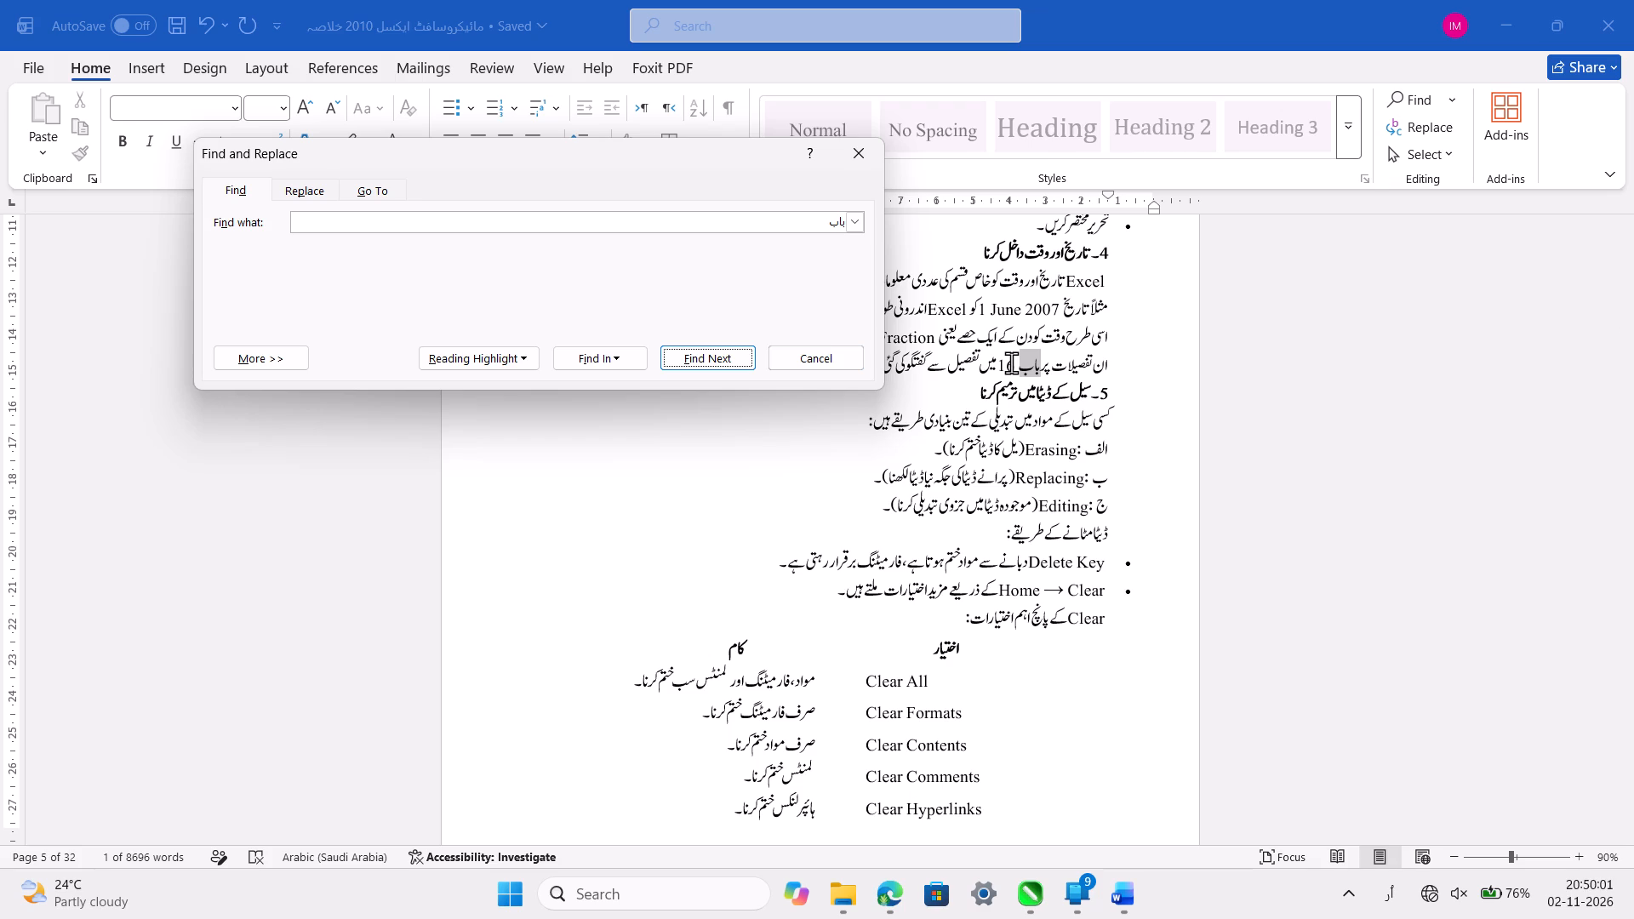
{"action": "scroll", "coordinate": [1011, 362], "scroll_direction": "up", "scroll_amount": 1}
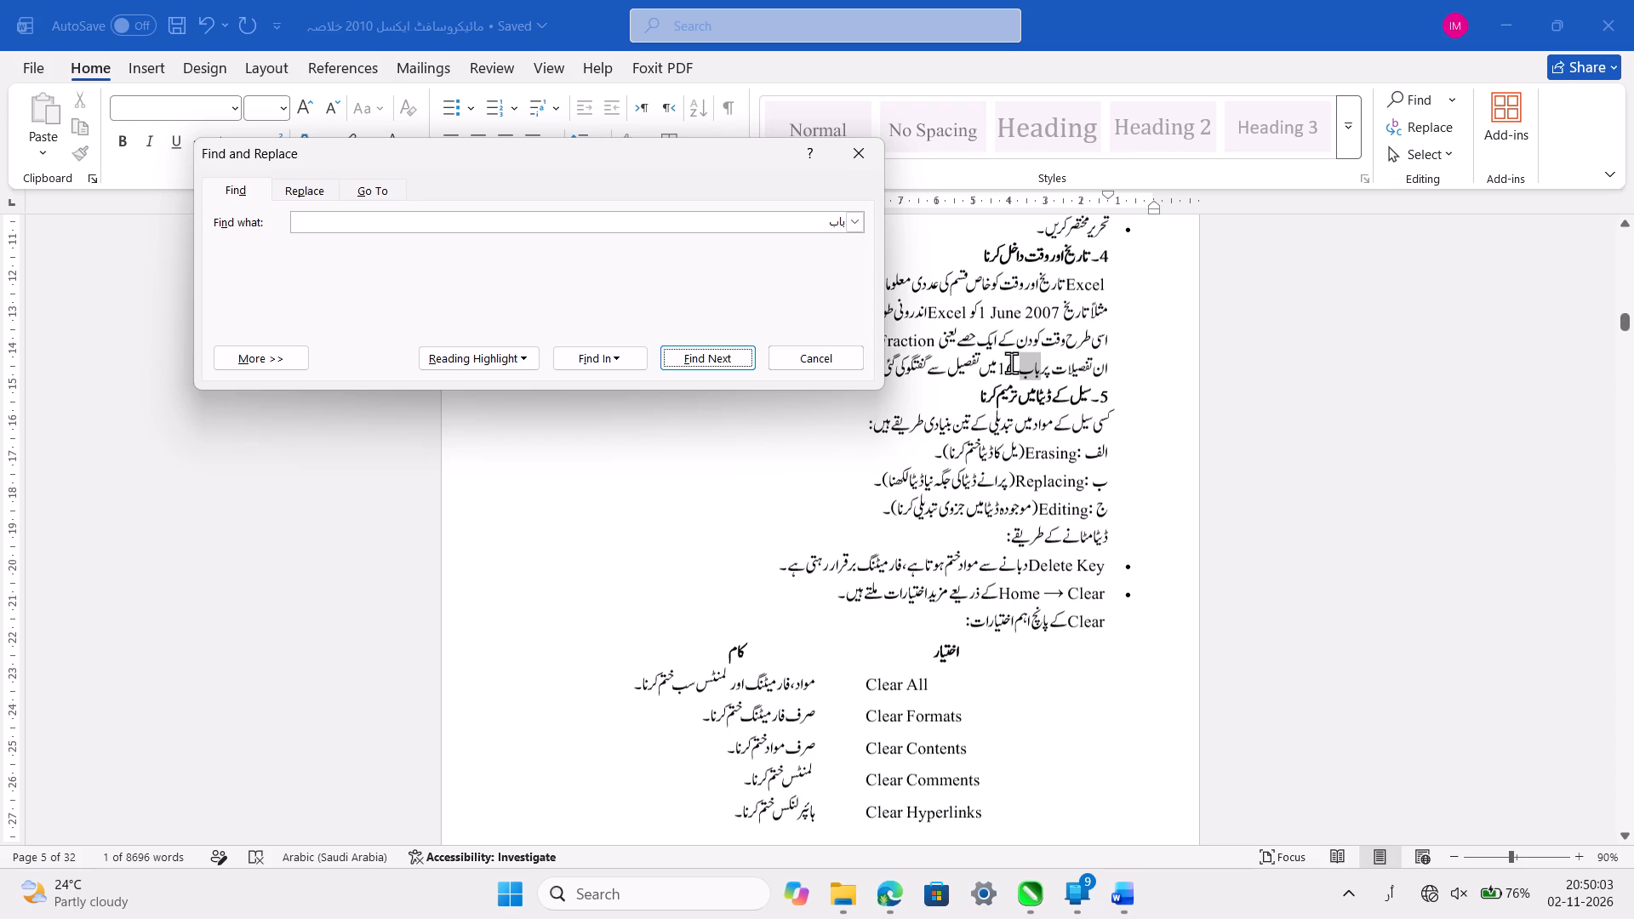
{"action": "scroll", "coordinate": [1011, 362], "scroll_direction": "up", "scroll_amount": 1}
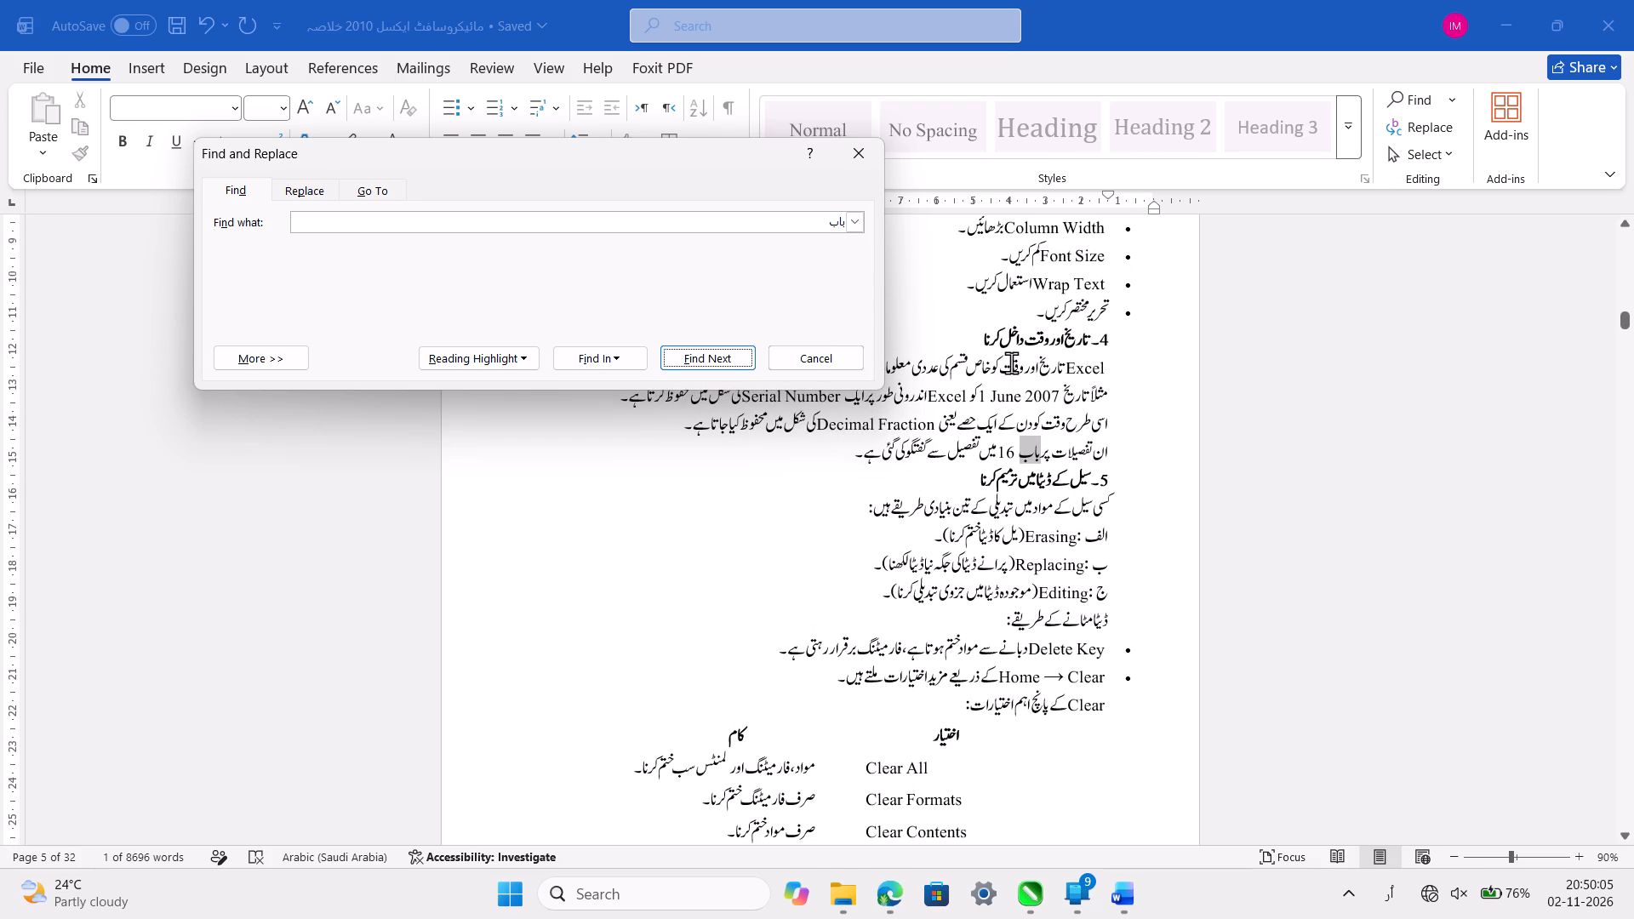
{"action": "scroll", "coordinate": [1011, 362], "scroll_direction": "up", "scroll_amount": 1}
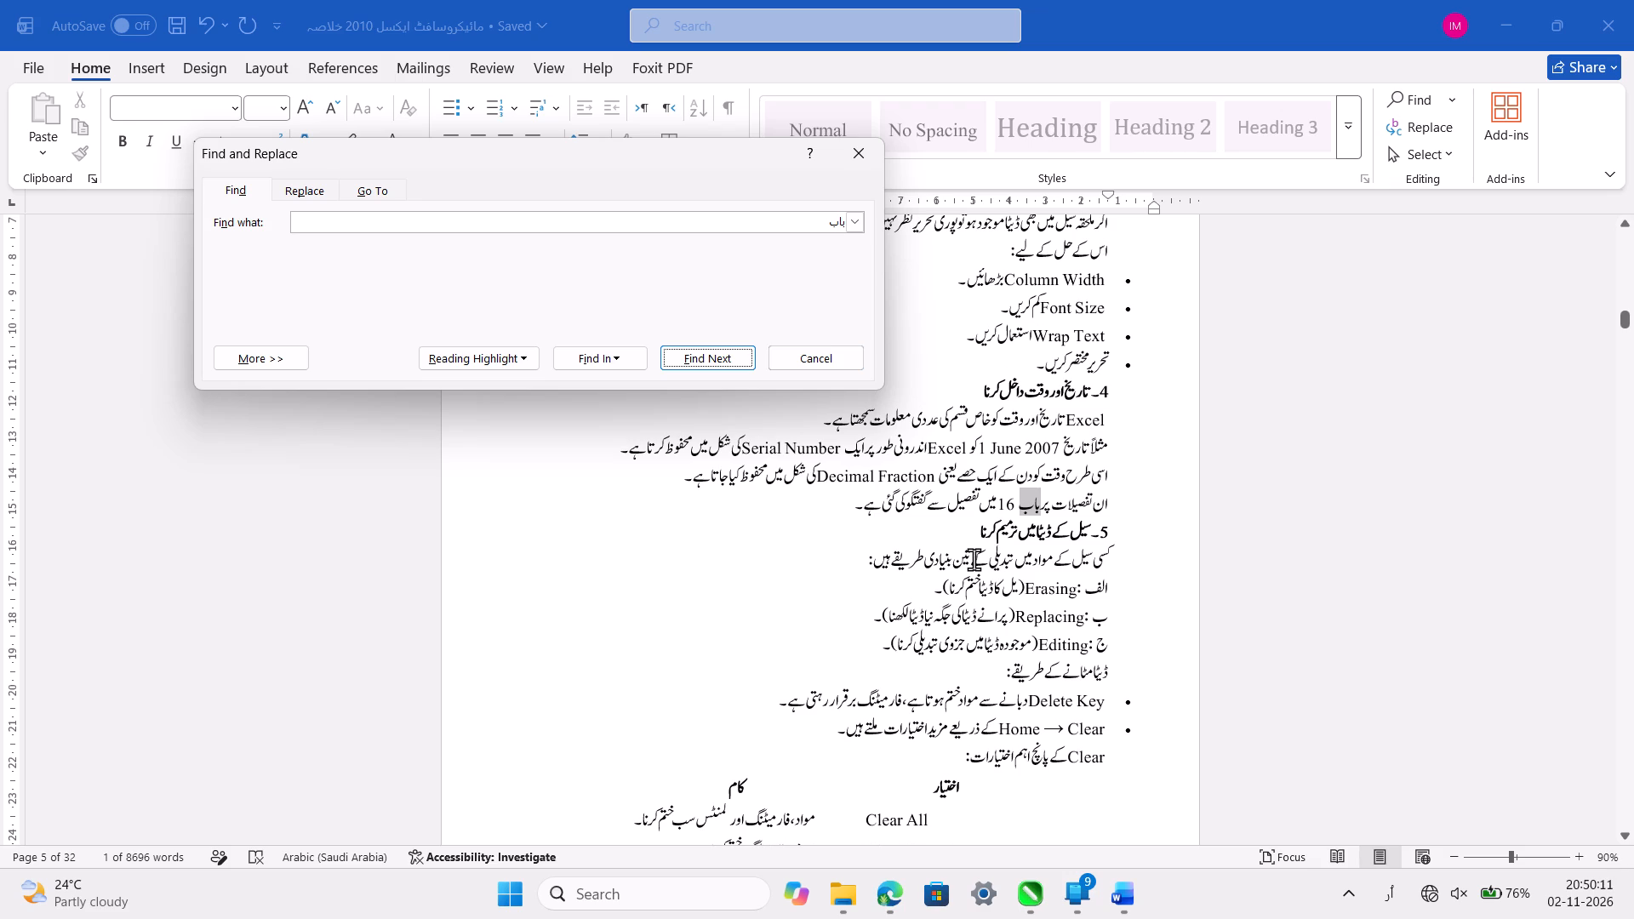
Continue through the "باب" matches from page 6 to page 15, checking the chapter heading labels and their numbers.
{"action": "left_click", "coordinate": [710, 355]}
{"action": "left_click", "coordinate": [710, 355]}
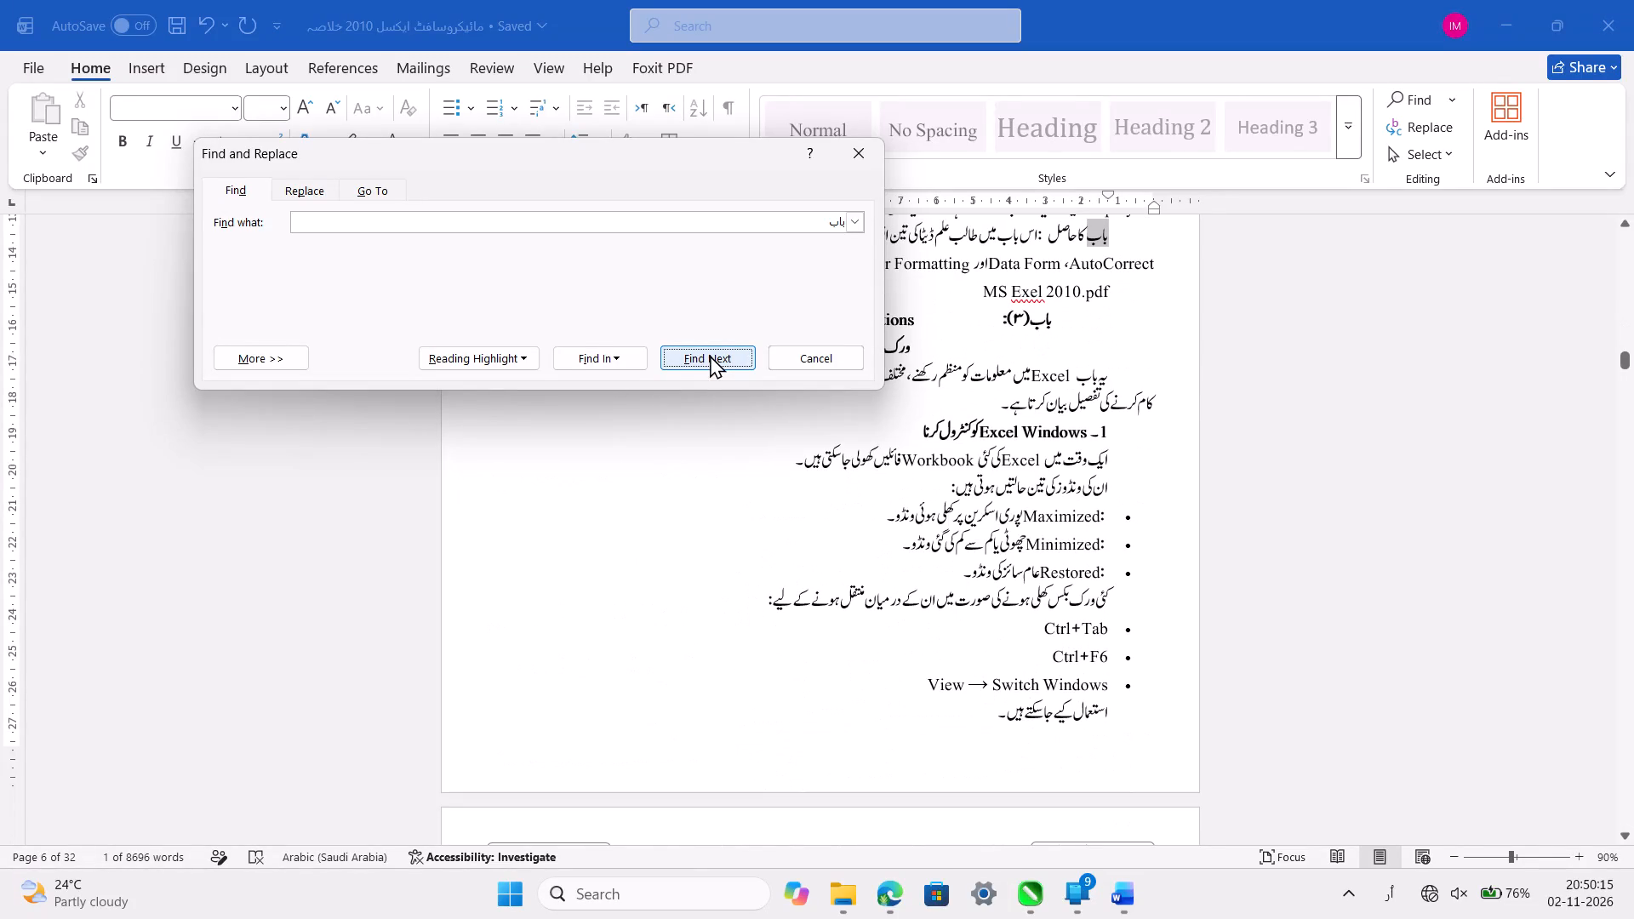
{"action": "scroll", "coordinate": [710, 355], "scroll_direction": "up", "scroll_amount": 1}
{"action": "scroll", "coordinate": [802, 507], "scroll_direction": "up", "scroll_amount": 1}
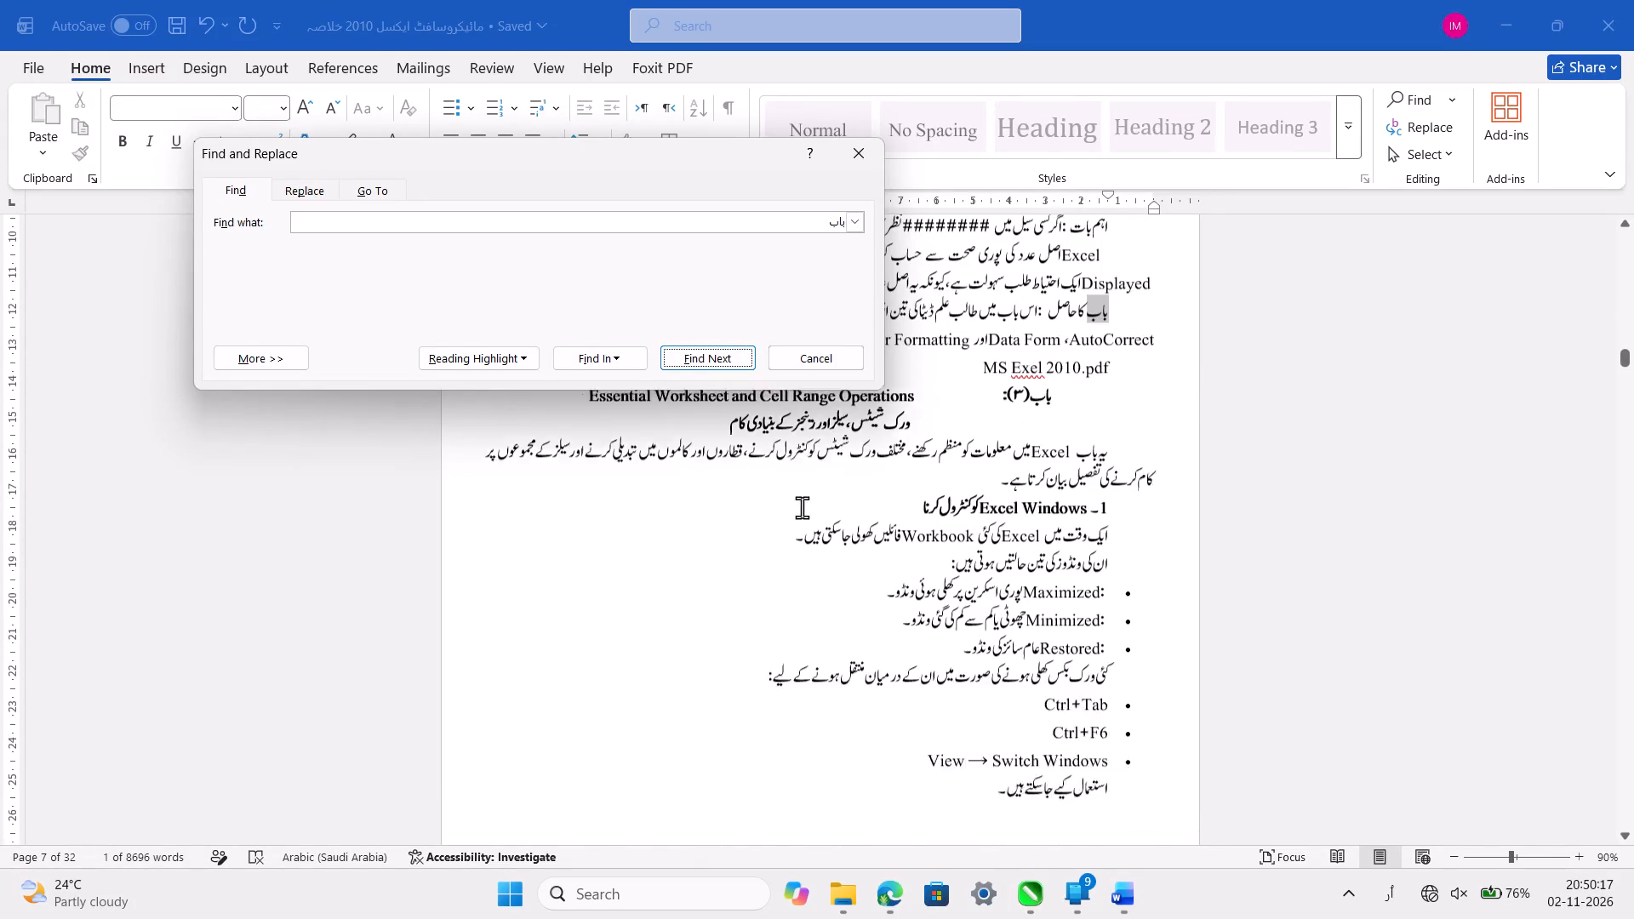
{"action": "scroll", "coordinate": [802, 507], "scroll_direction": "up", "scroll_amount": 1}
{"action": "left_click", "coordinate": [708, 363]}
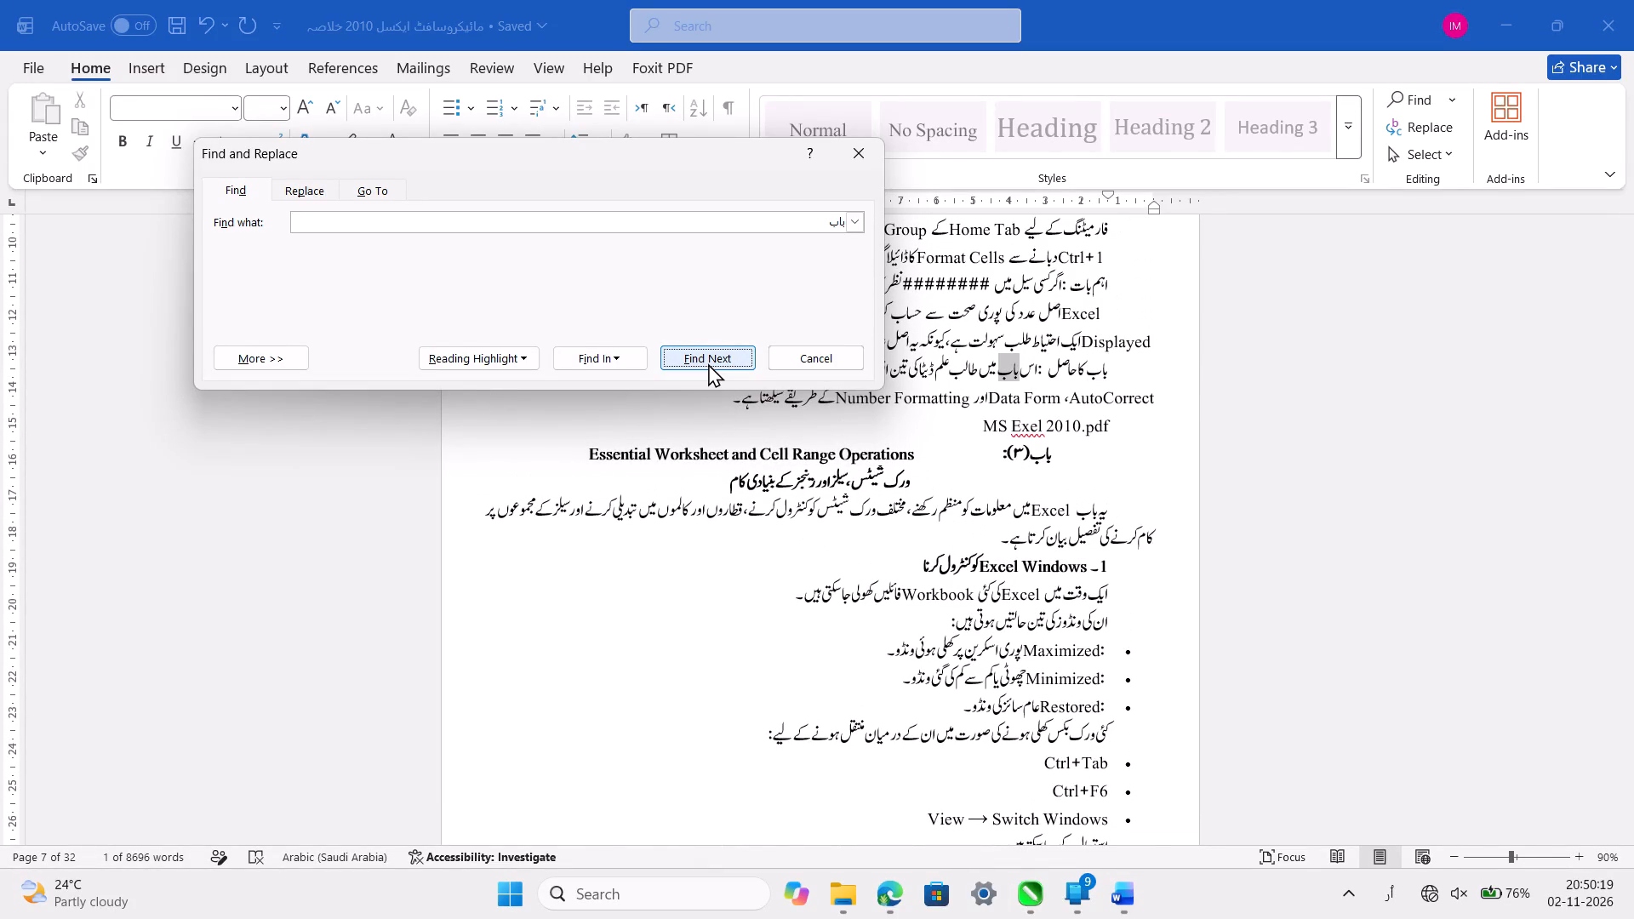
{"action": "left_click", "coordinate": [708, 363]}
{"action": "left_click", "coordinate": [708, 363]}
{"action": "left_click", "coordinate": [708, 363]}
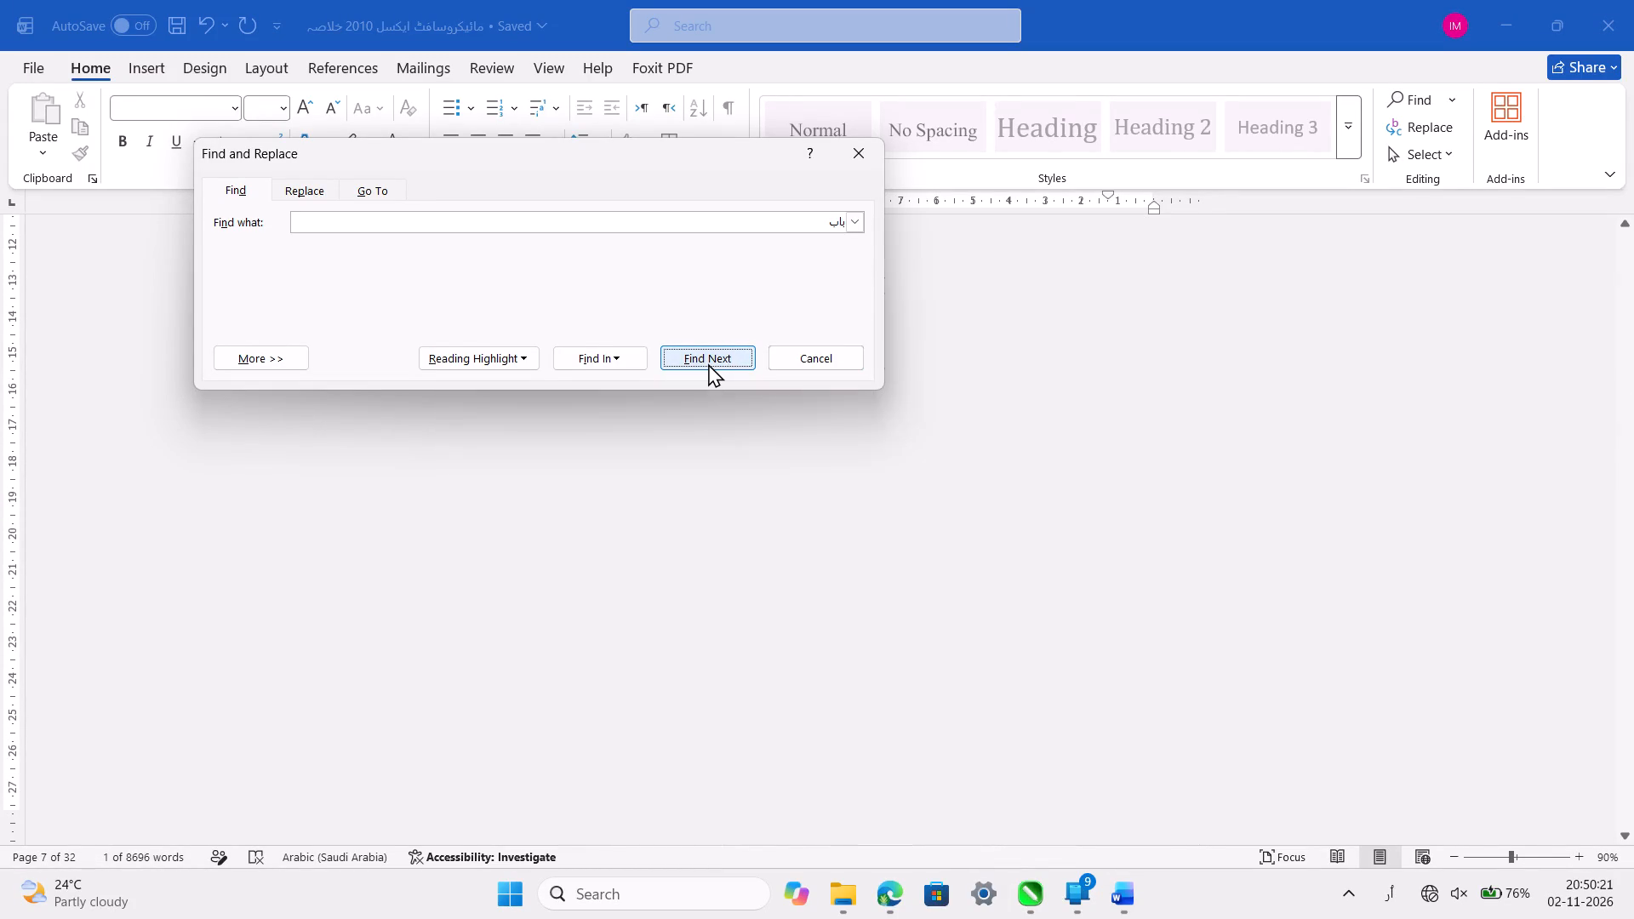
{"action": "left_click", "coordinate": [708, 363]}
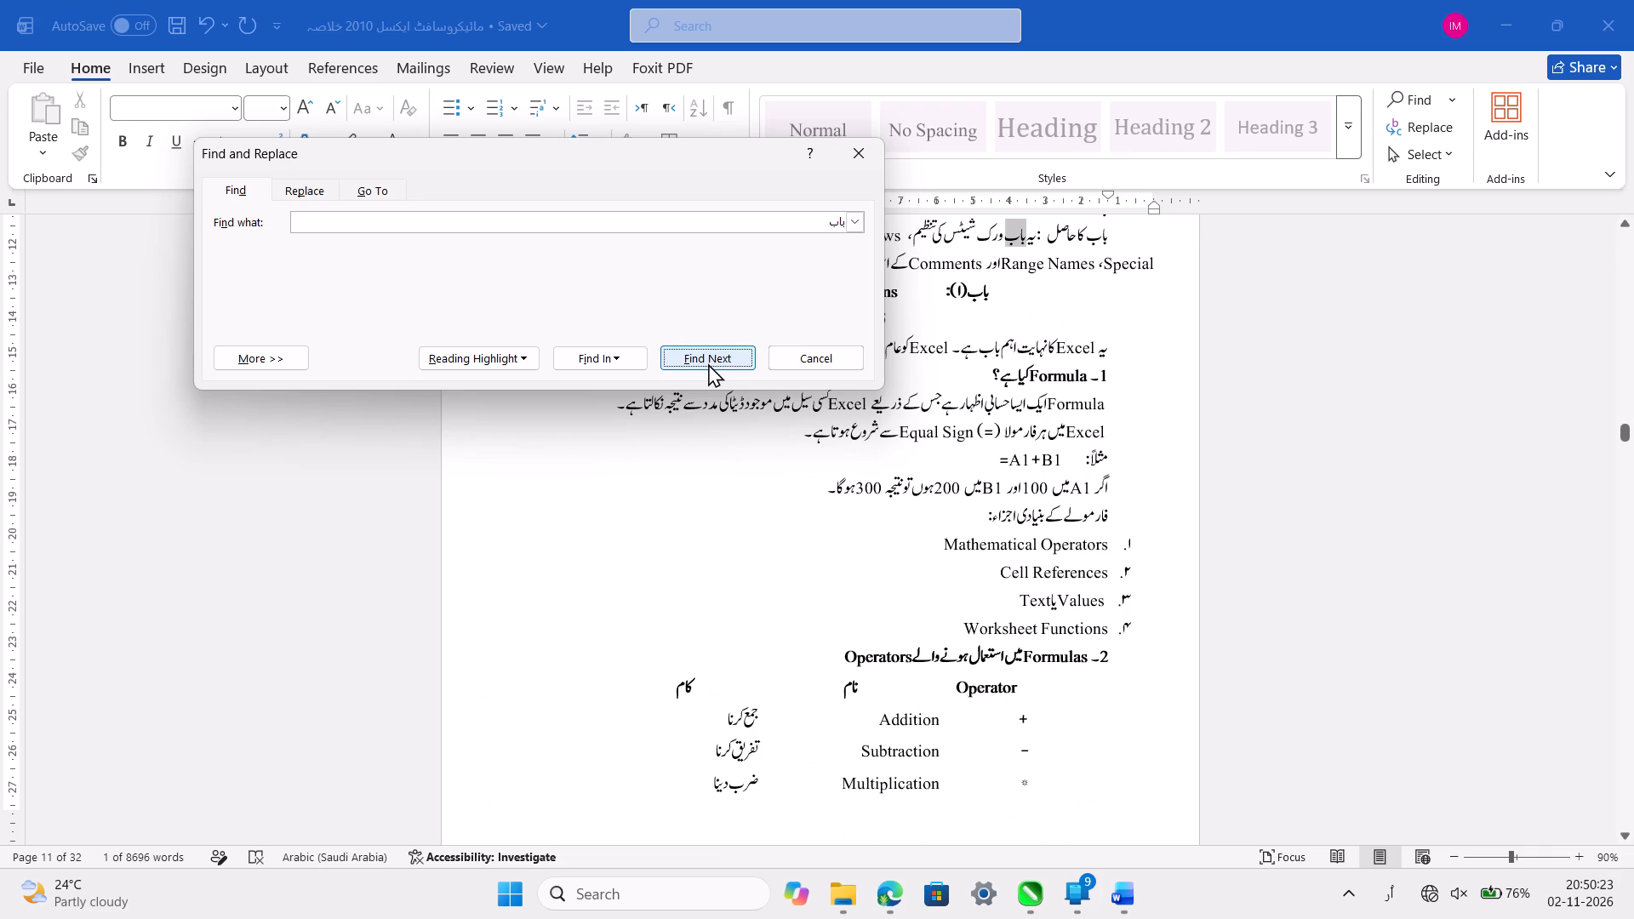
{"action": "double_click", "coordinate": [708, 363]}
{"action": "double_click", "coordinate": [708, 363]}
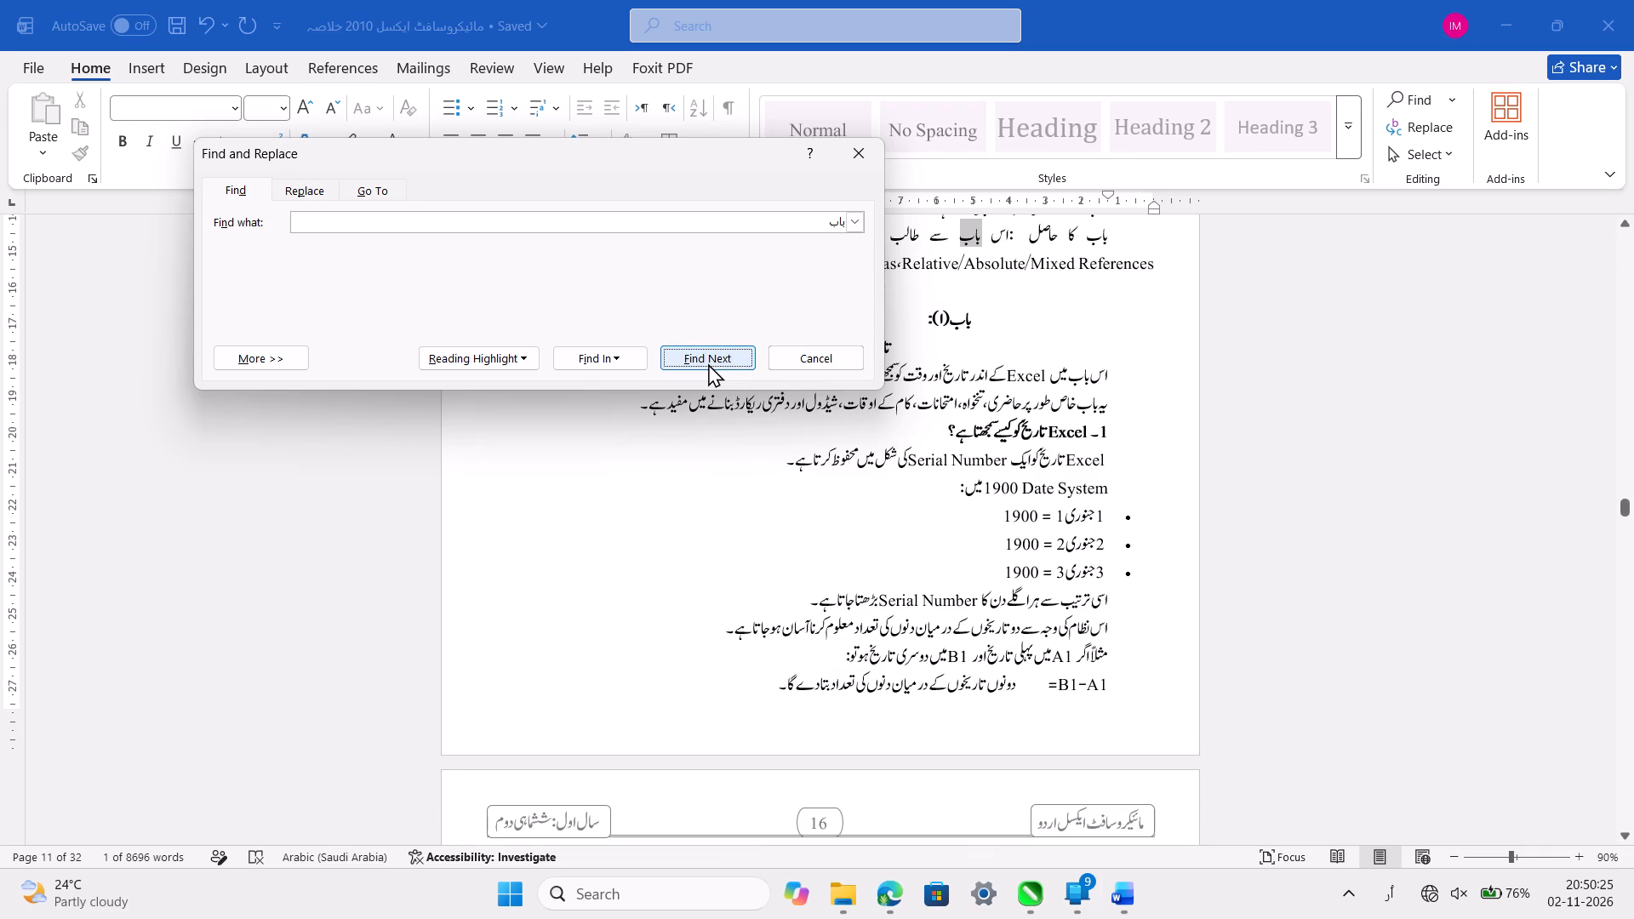
Go through the remaining "باب" matches from page 15 to the end of the document.
{"action": "left_click_drag", "start_coordinate": [620, 162], "coordinate": [570, 80]}
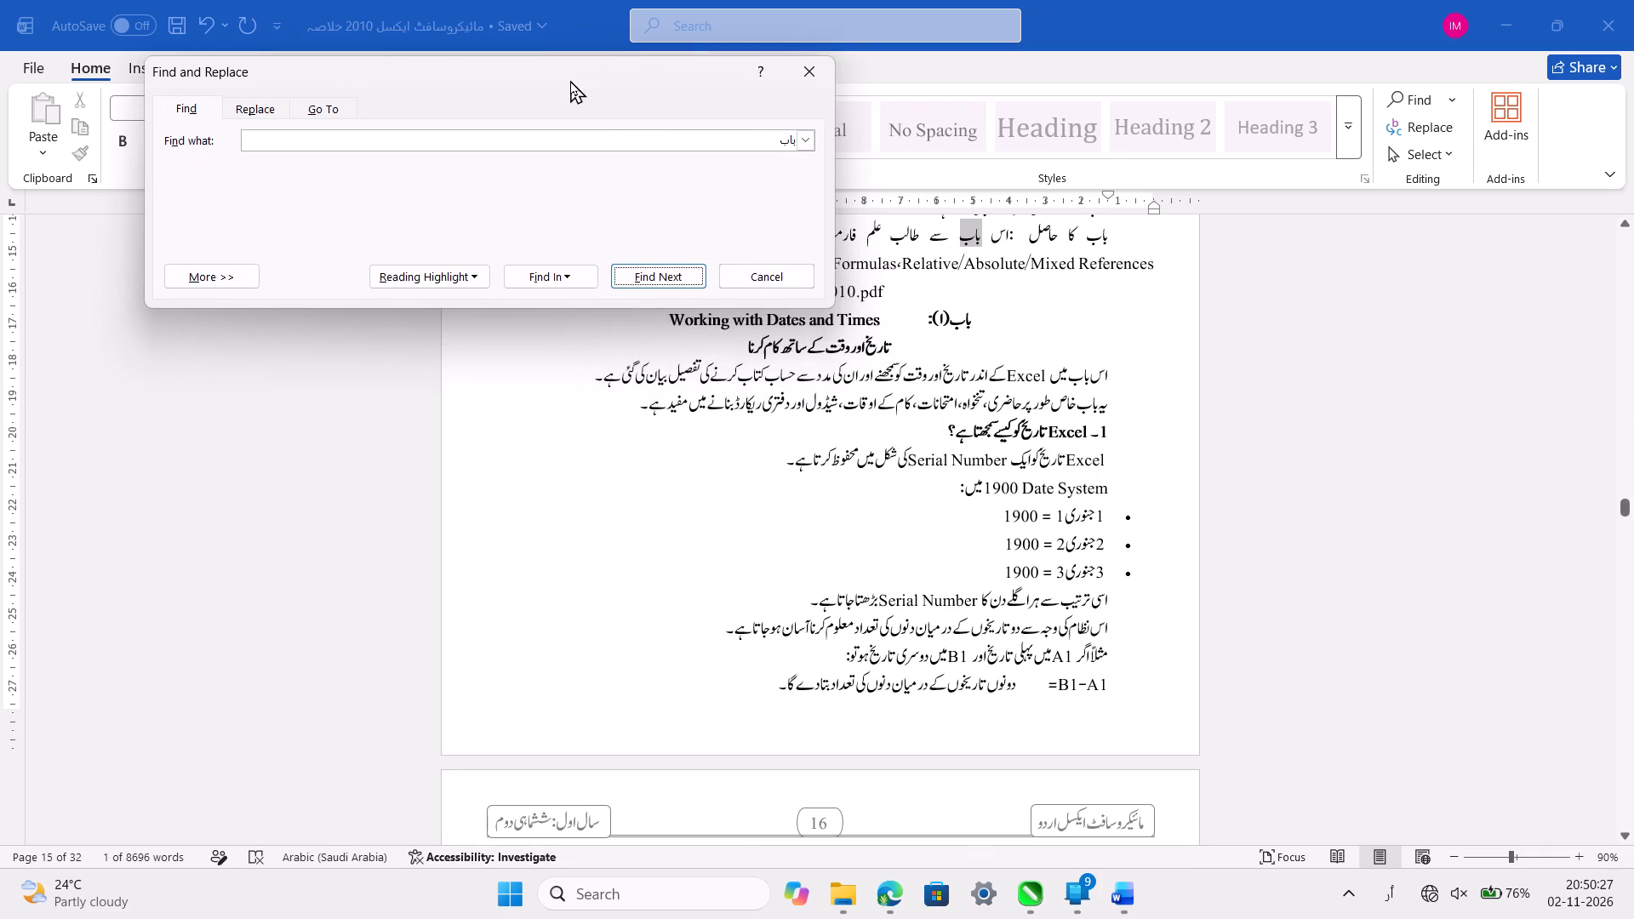
{"action": "left_click_drag", "start_coordinate": [570, 80], "coordinate": [567, 78]}
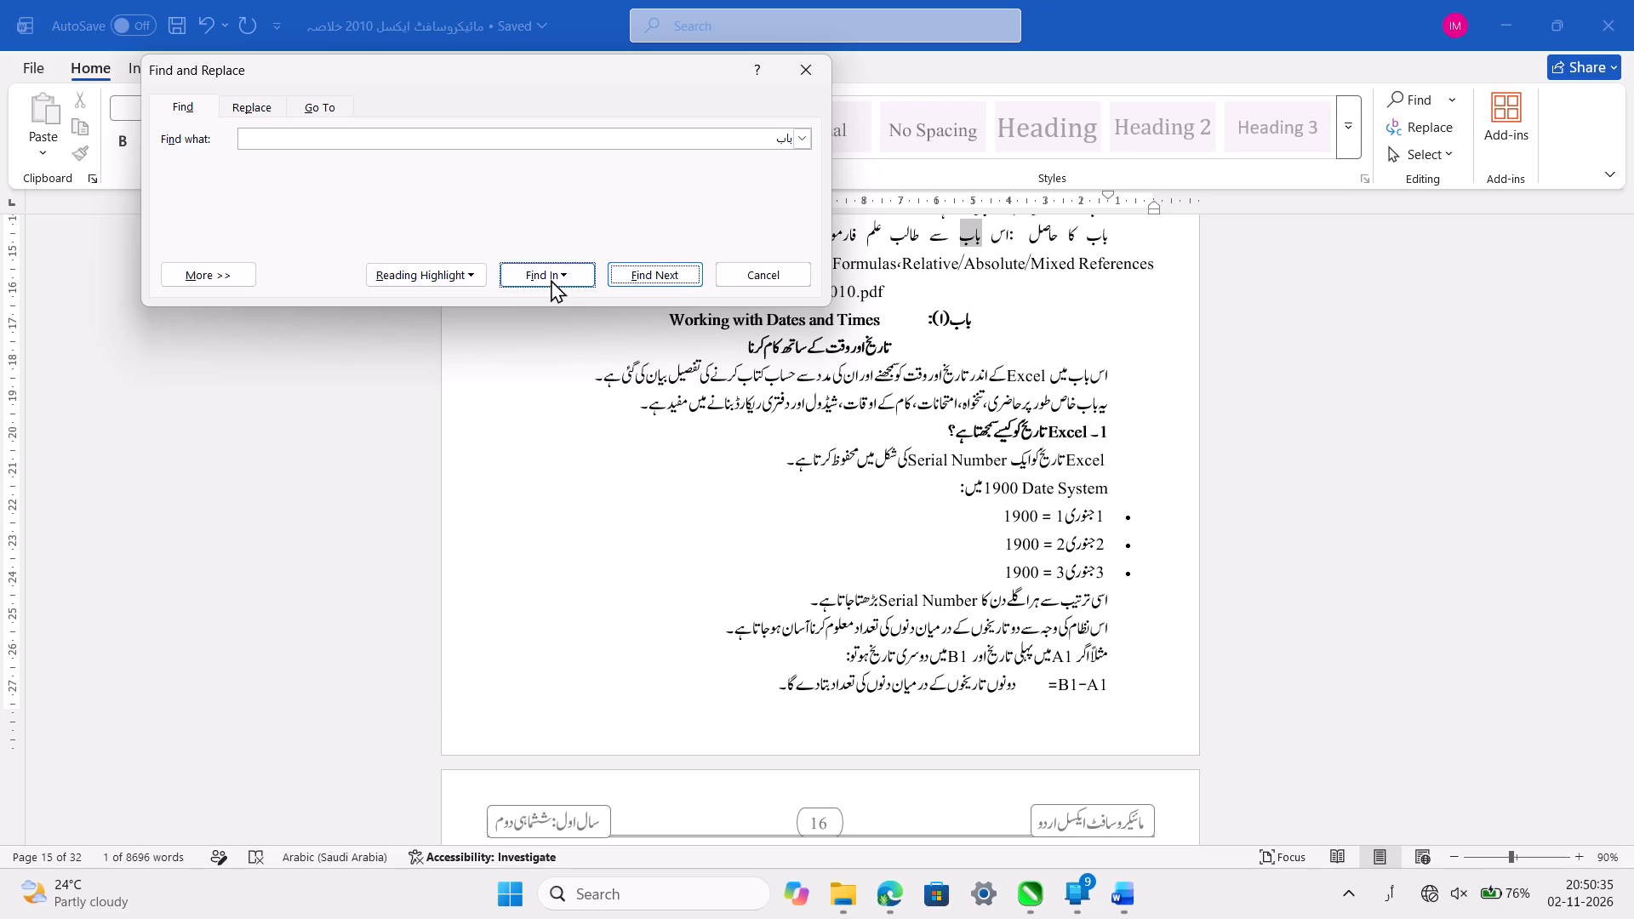
{"action": "left_click", "coordinate": [694, 277]}
{"action": "triple_click", "coordinate": [694, 276]}
{"action": "double_click", "coordinate": [694, 276]}
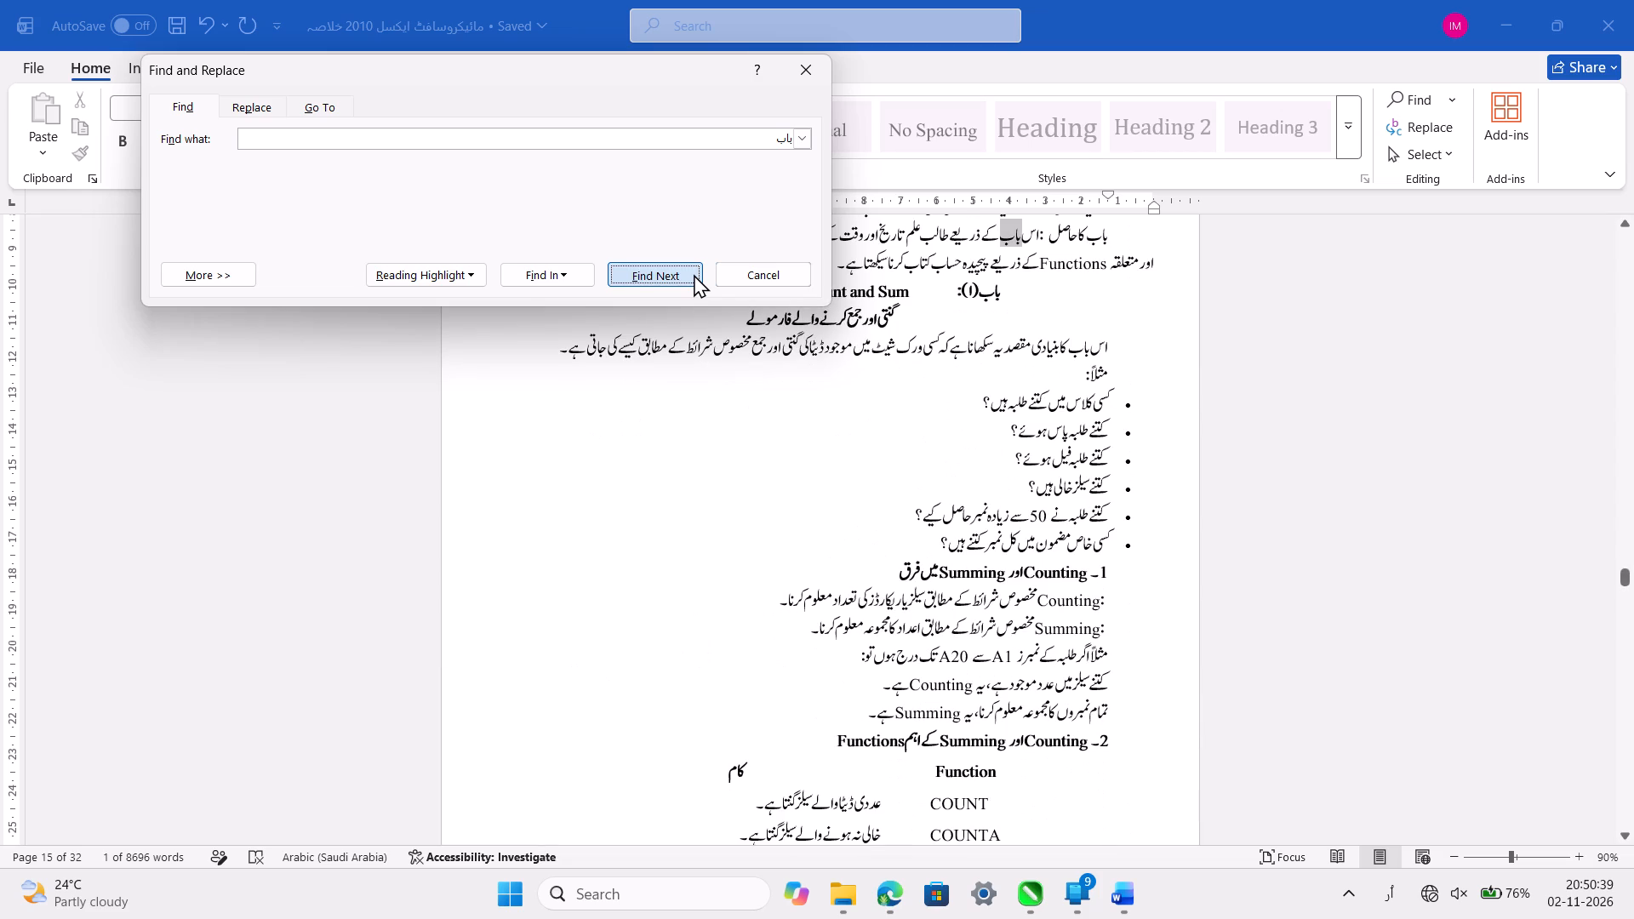
{"action": "left_click", "coordinate": [688, 273]}
{"action": "triple_click", "coordinate": [688, 273]}
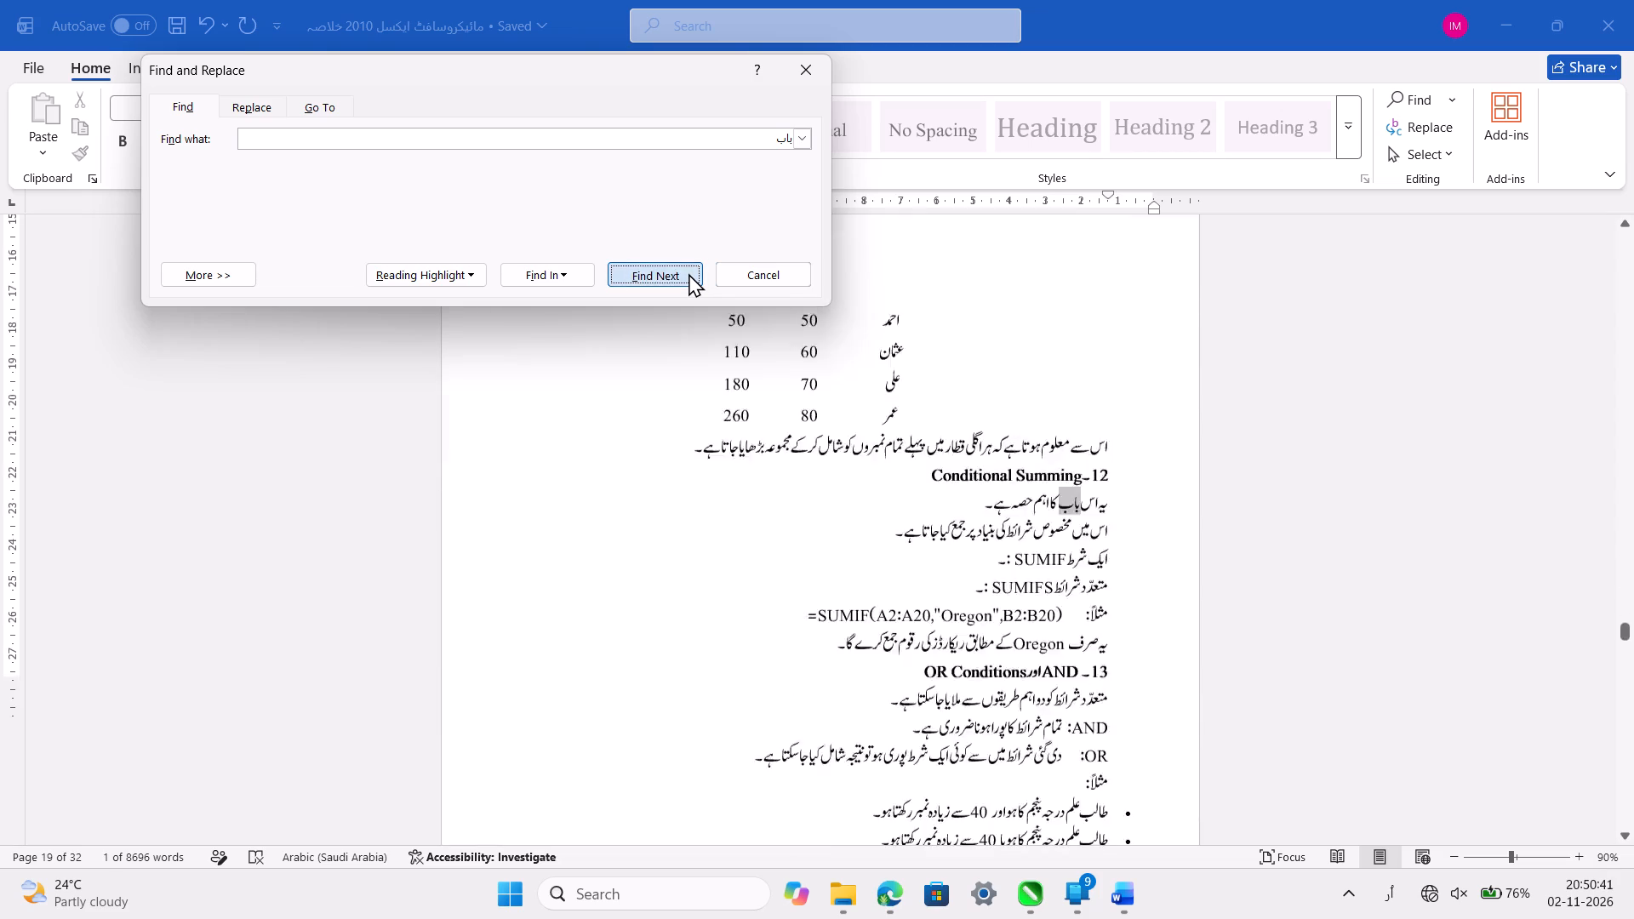
{"action": "triple_click", "coordinate": [688, 273]}
{"action": "triple_click", "coordinate": [688, 273]}
{"action": "double_click", "coordinate": [688, 273]}
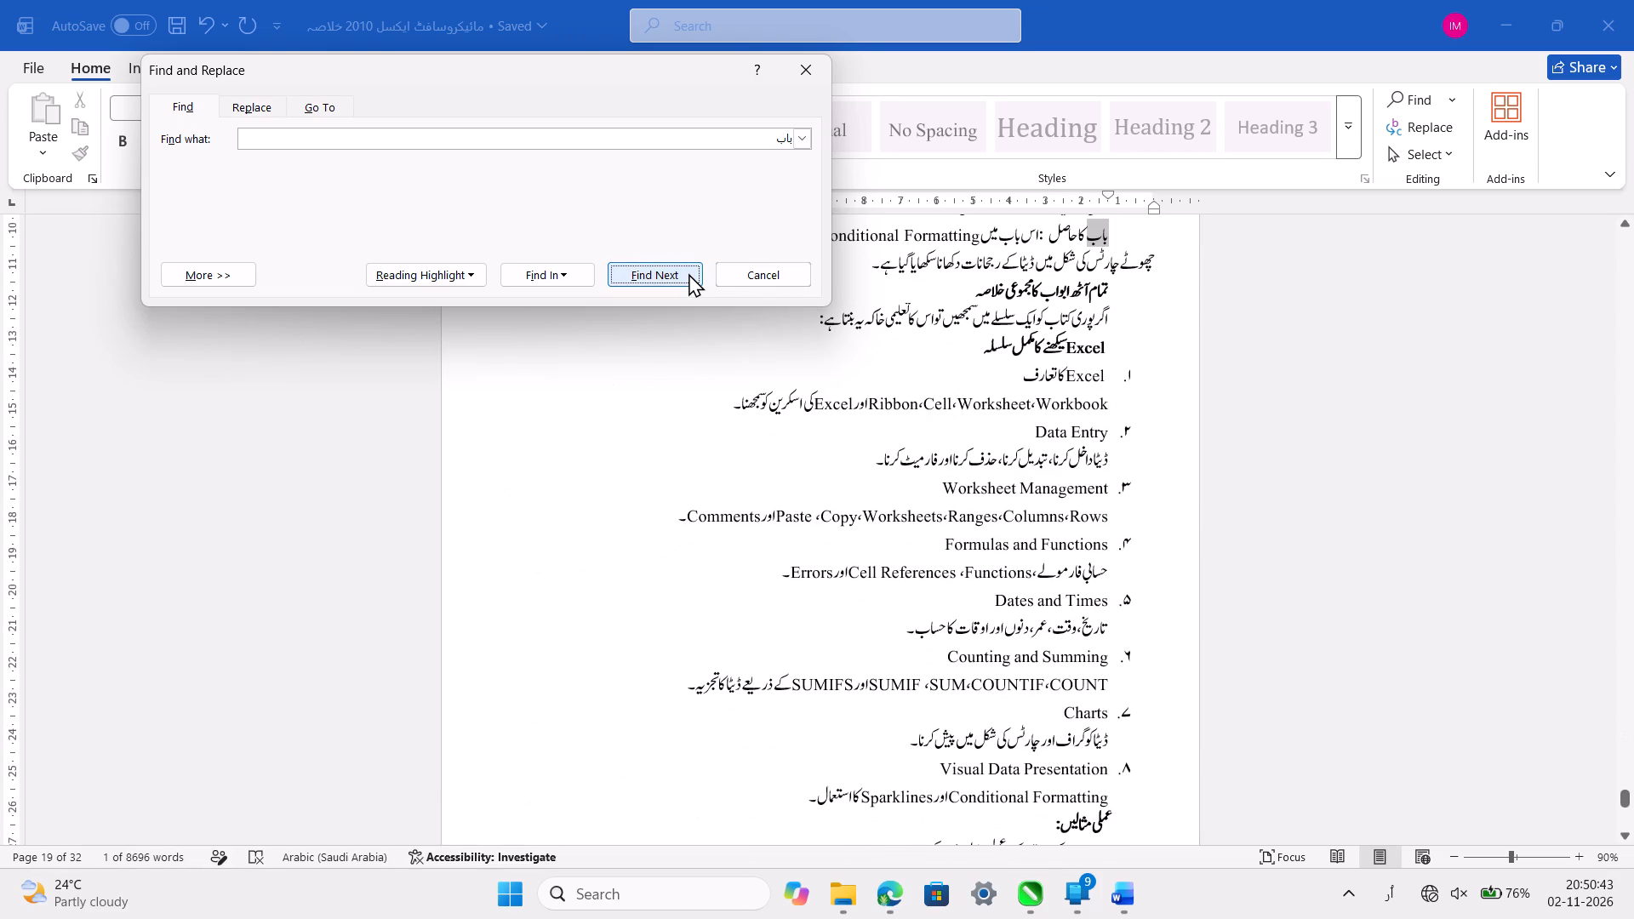
{"action": "left_click", "coordinate": [688, 273]}
{"action": "double_click", "coordinate": [688, 273]}
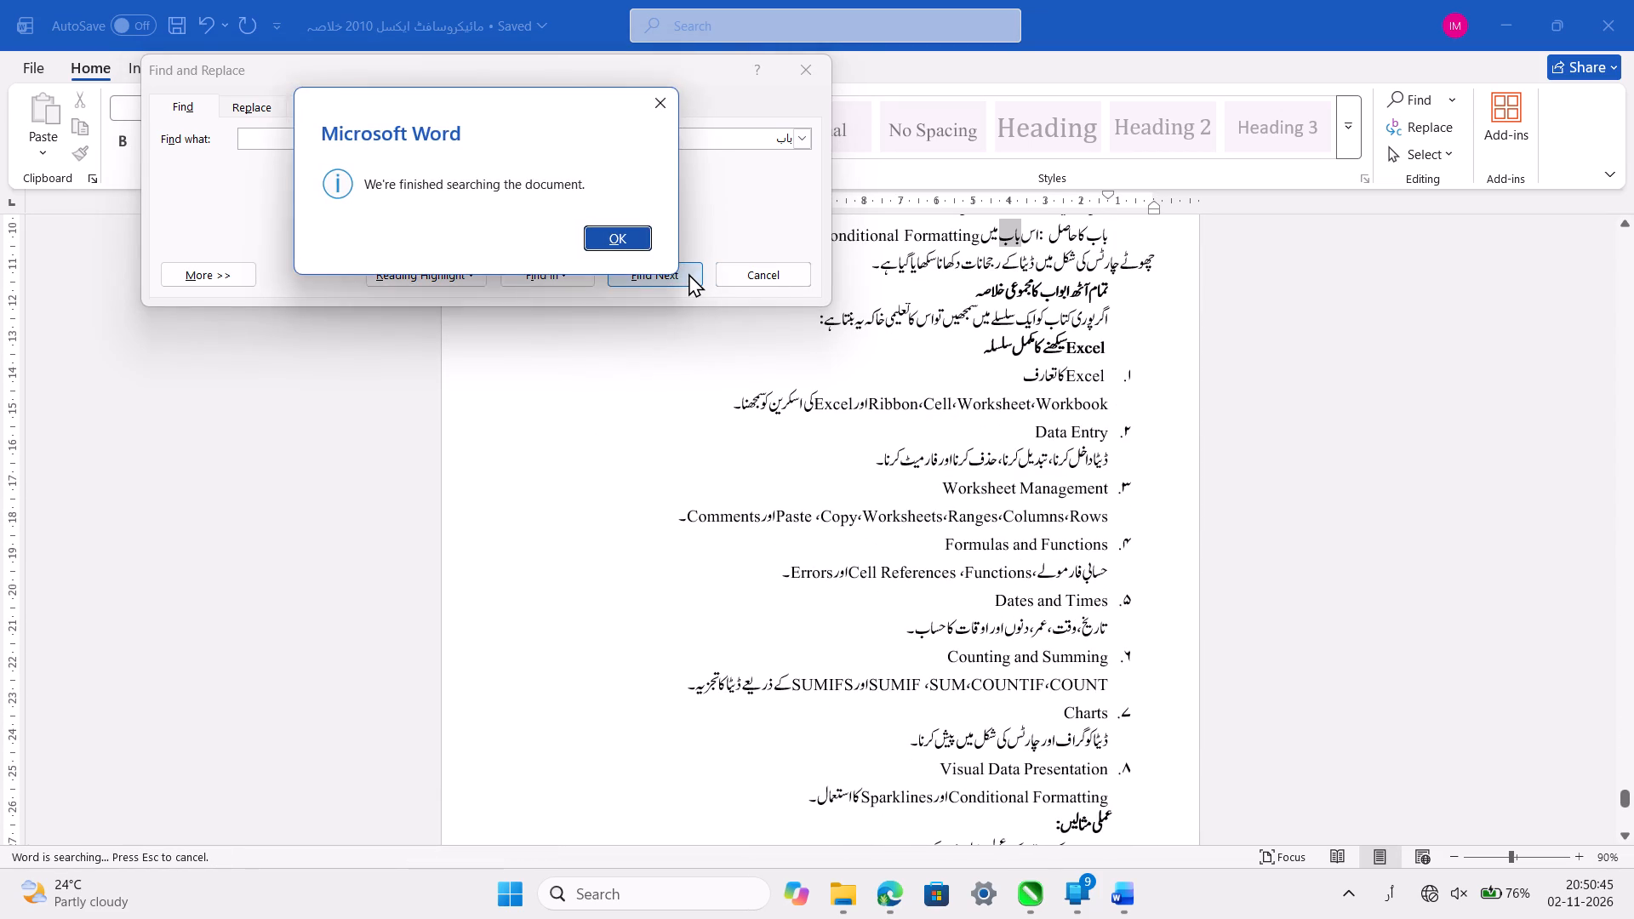
{"action": "left_click", "coordinate": [657, 85]}
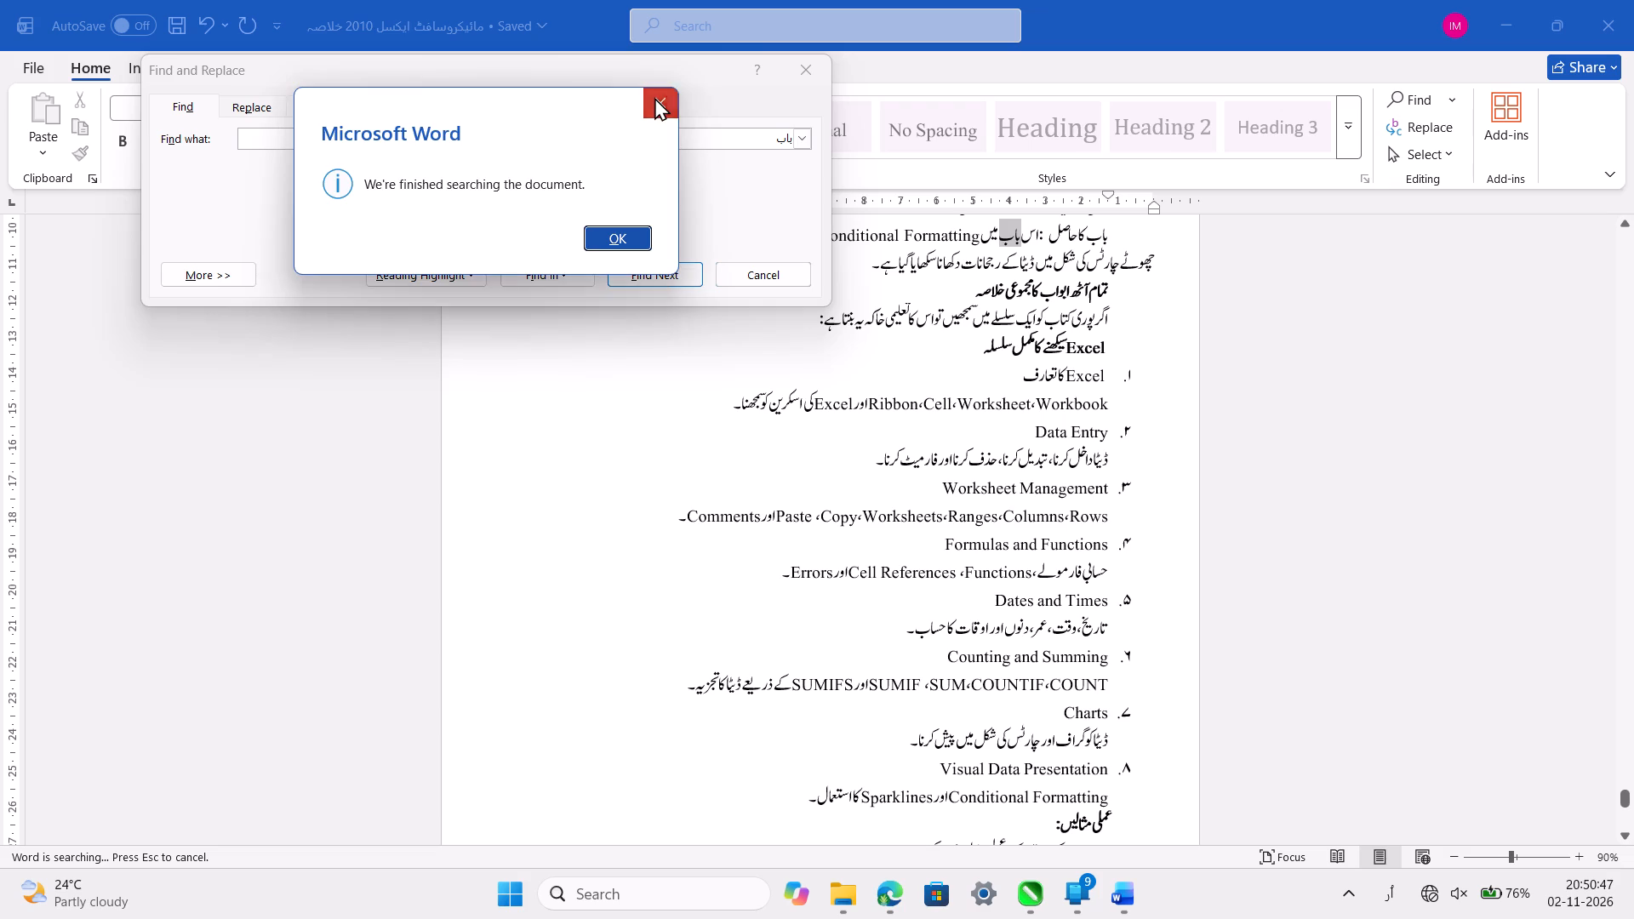
{"action": "left_click", "coordinate": [654, 97]}
Recheck the "باب" matches from the document's beginning to page 6, examining the labels and numbers of the first two chapter headings.
{"action": "left_click", "coordinate": [672, 270]}
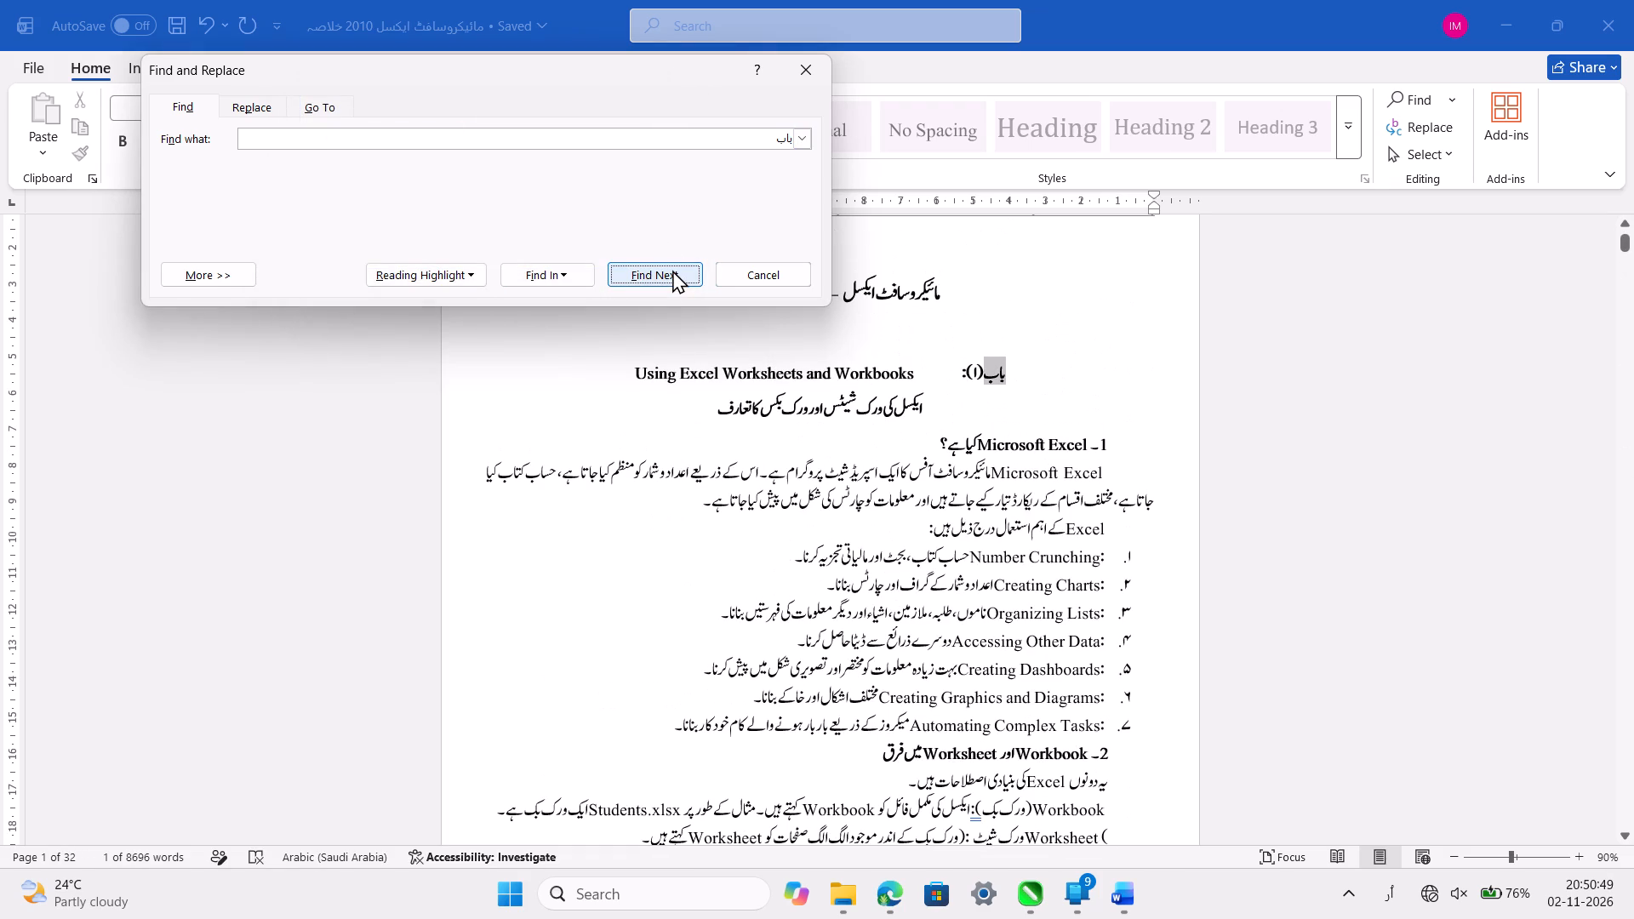
{"action": "left_click", "coordinate": [672, 270]}
{"action": "double_click", "coordinate": [672, 270]}
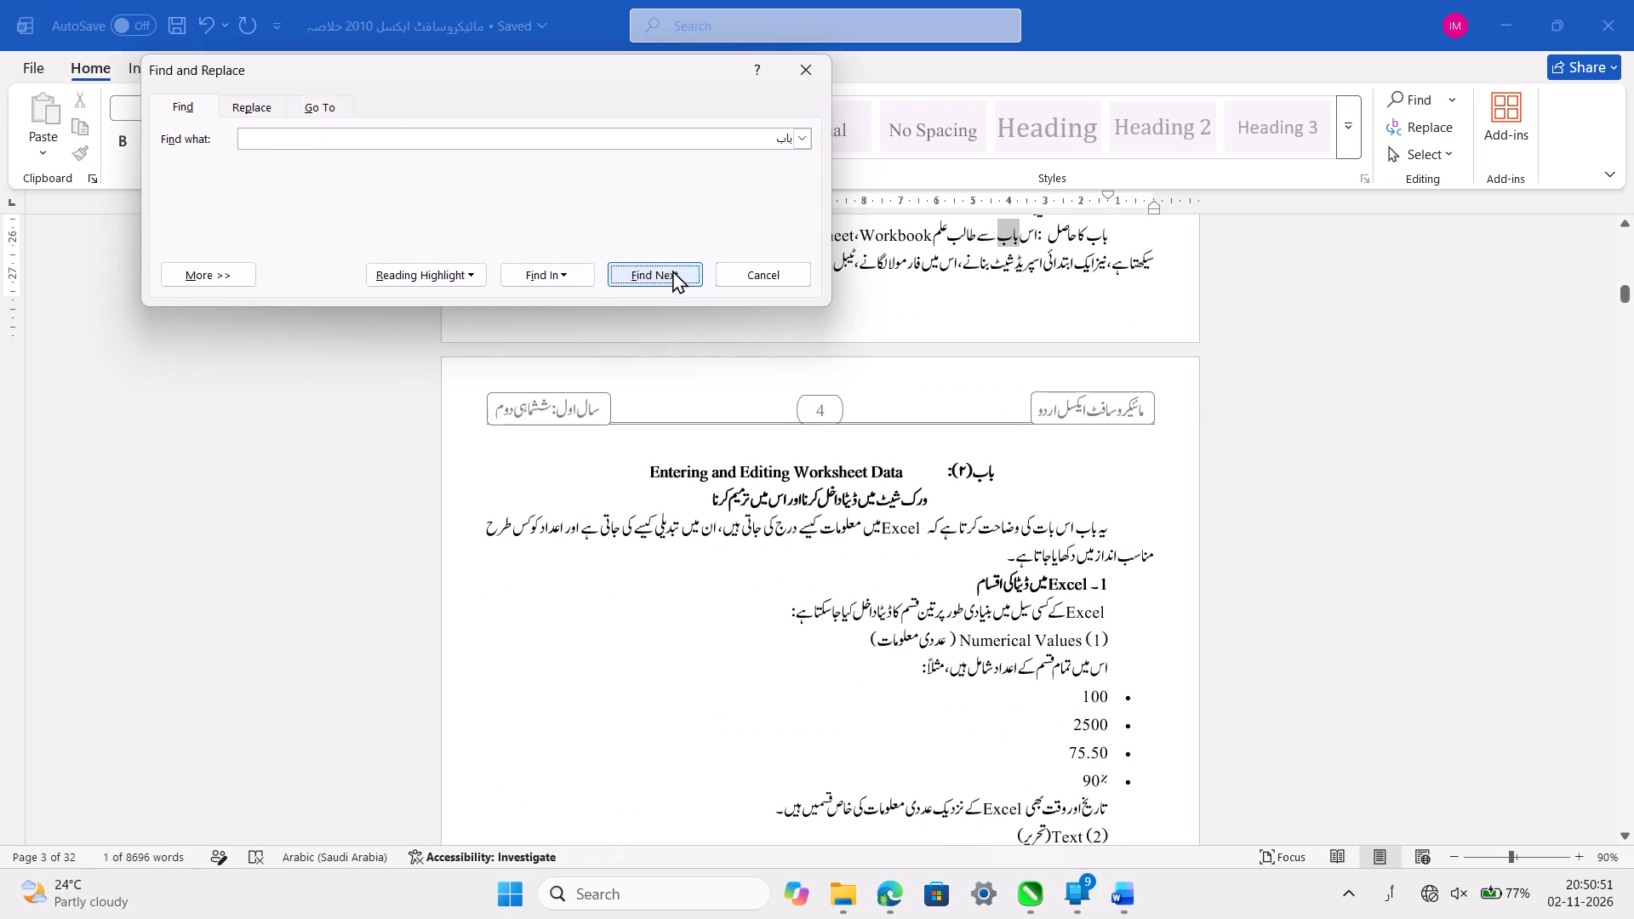
{"action": "left_click", "coordinate": [672, 270]}
{"action": "double_click", "coordinate": [672, 270]}
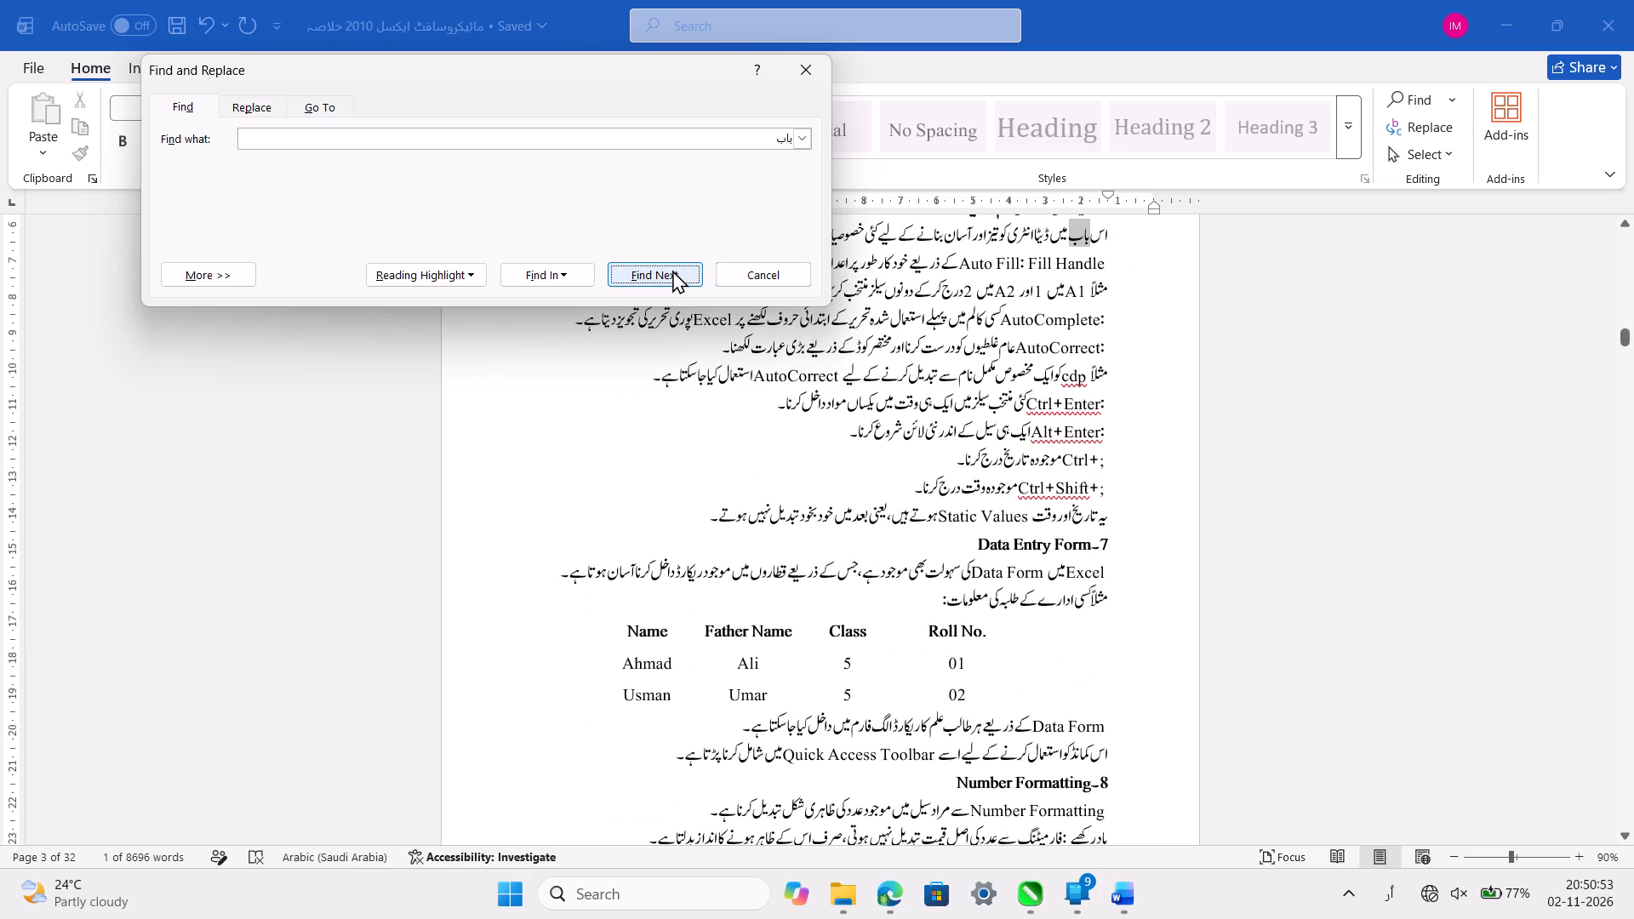
{"action": "scroll", "coordinate": [935, 305], "scroll_direction": "up", "scroll_amount": 1}
{"action": "scroll", "coordinate": [1018, 405], "scroll_direction": "up", "scroll_amount": 2}
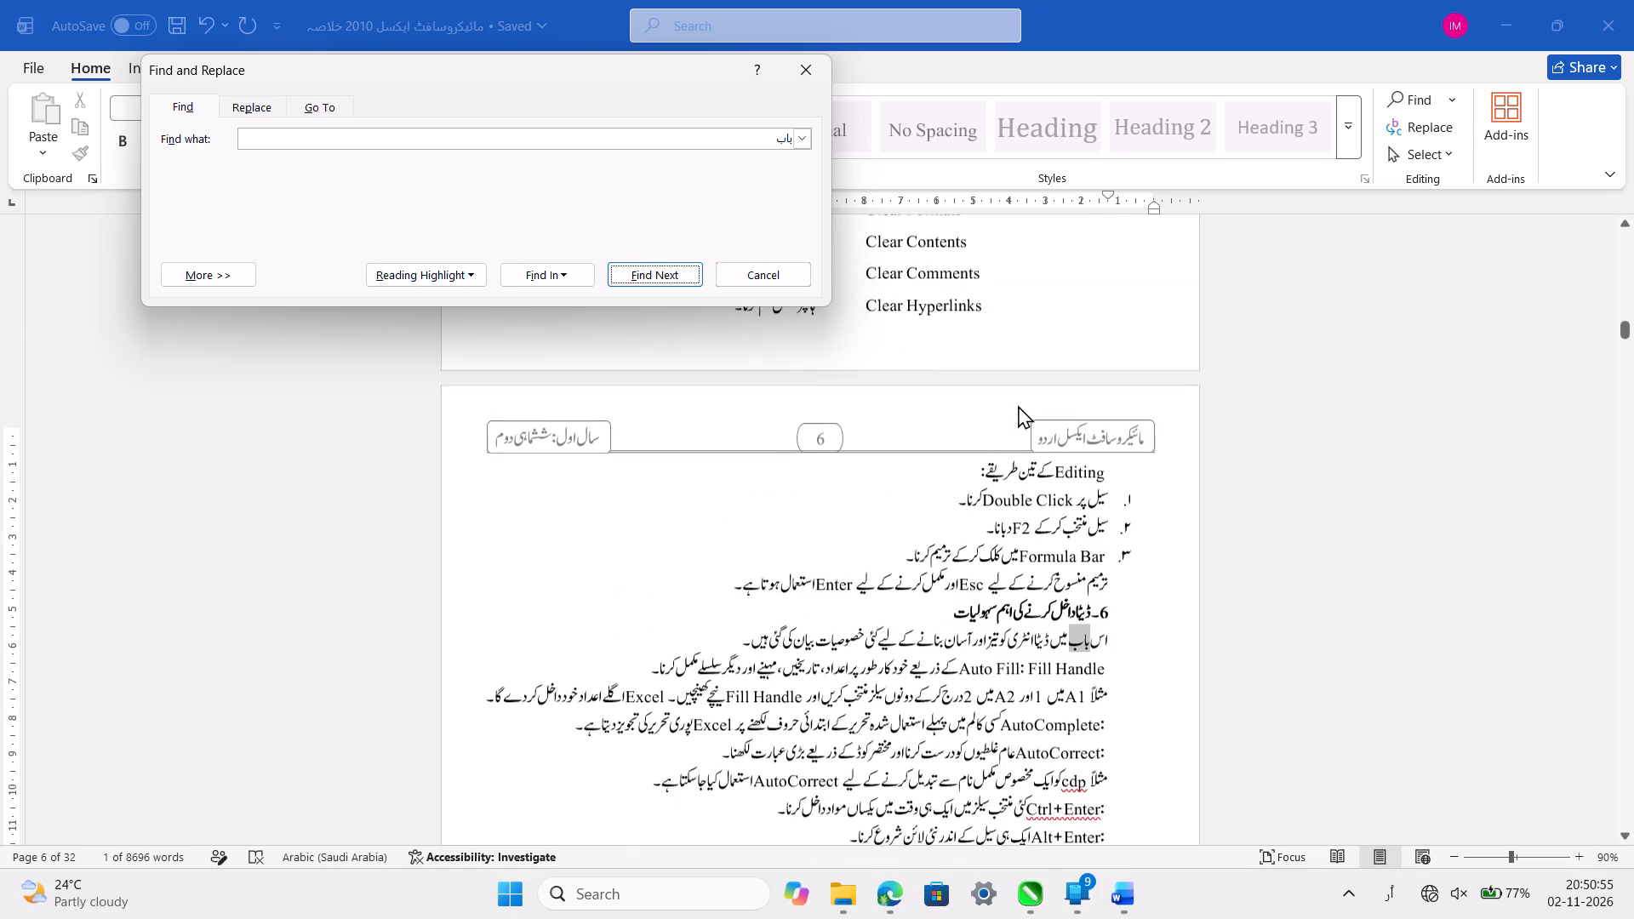
{"action": "scroll", "coordinate": [1018, 405], "scroll_direction": "up", "scroll_amount": 5}
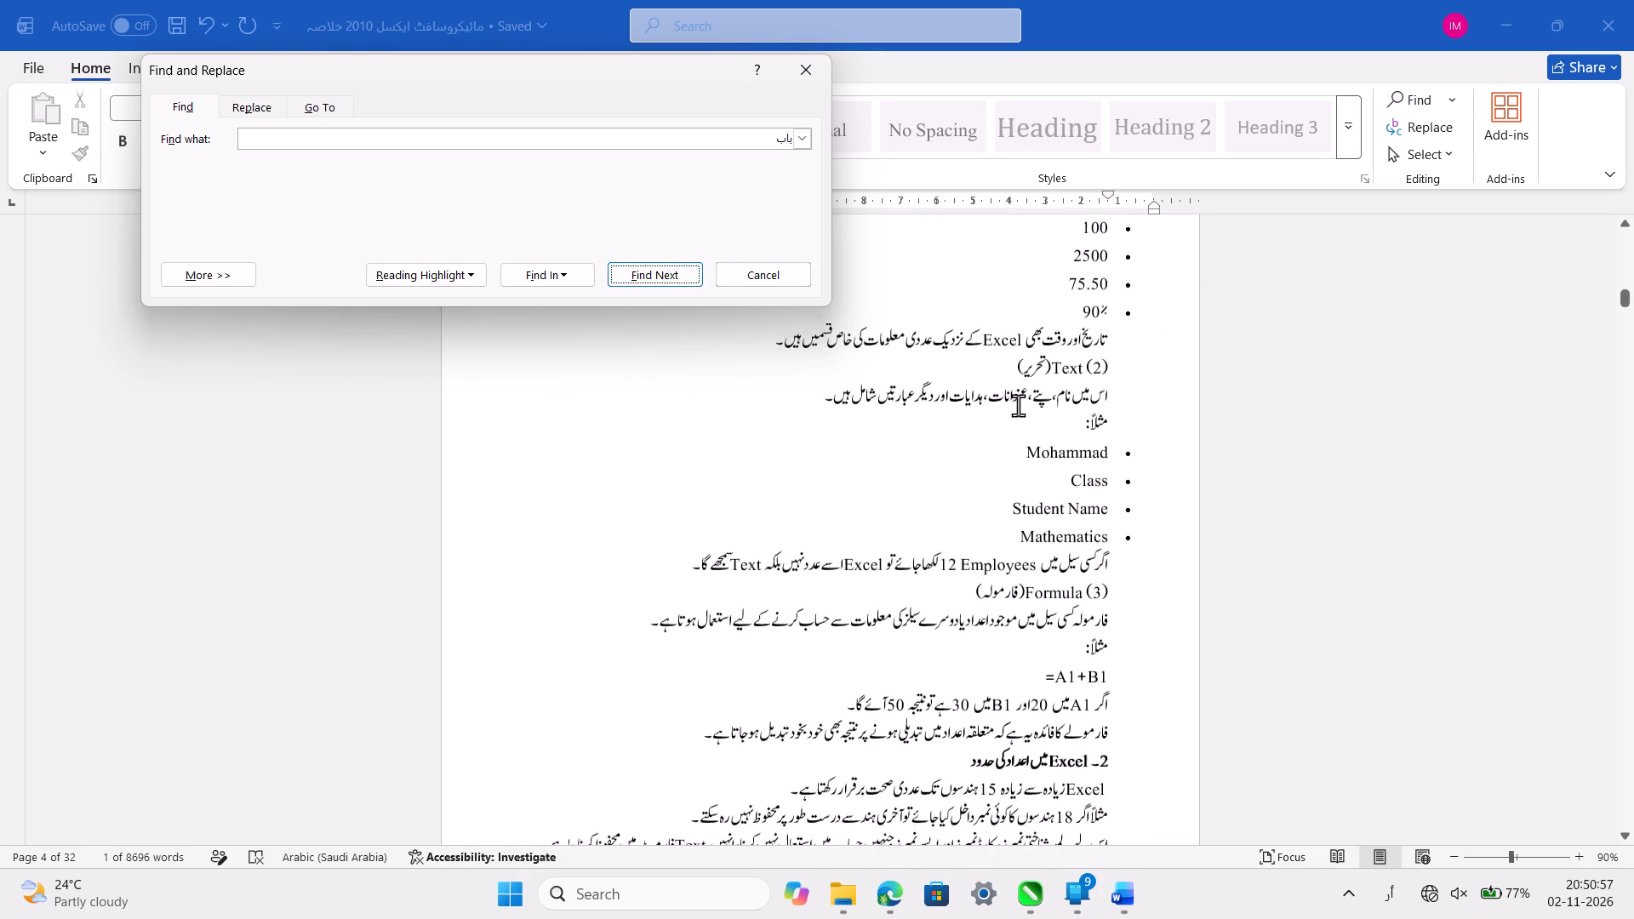
{"action": "scroll", "coordinate": [1018, 405], "scroll_direction": "up", "scroll_amount": 1}
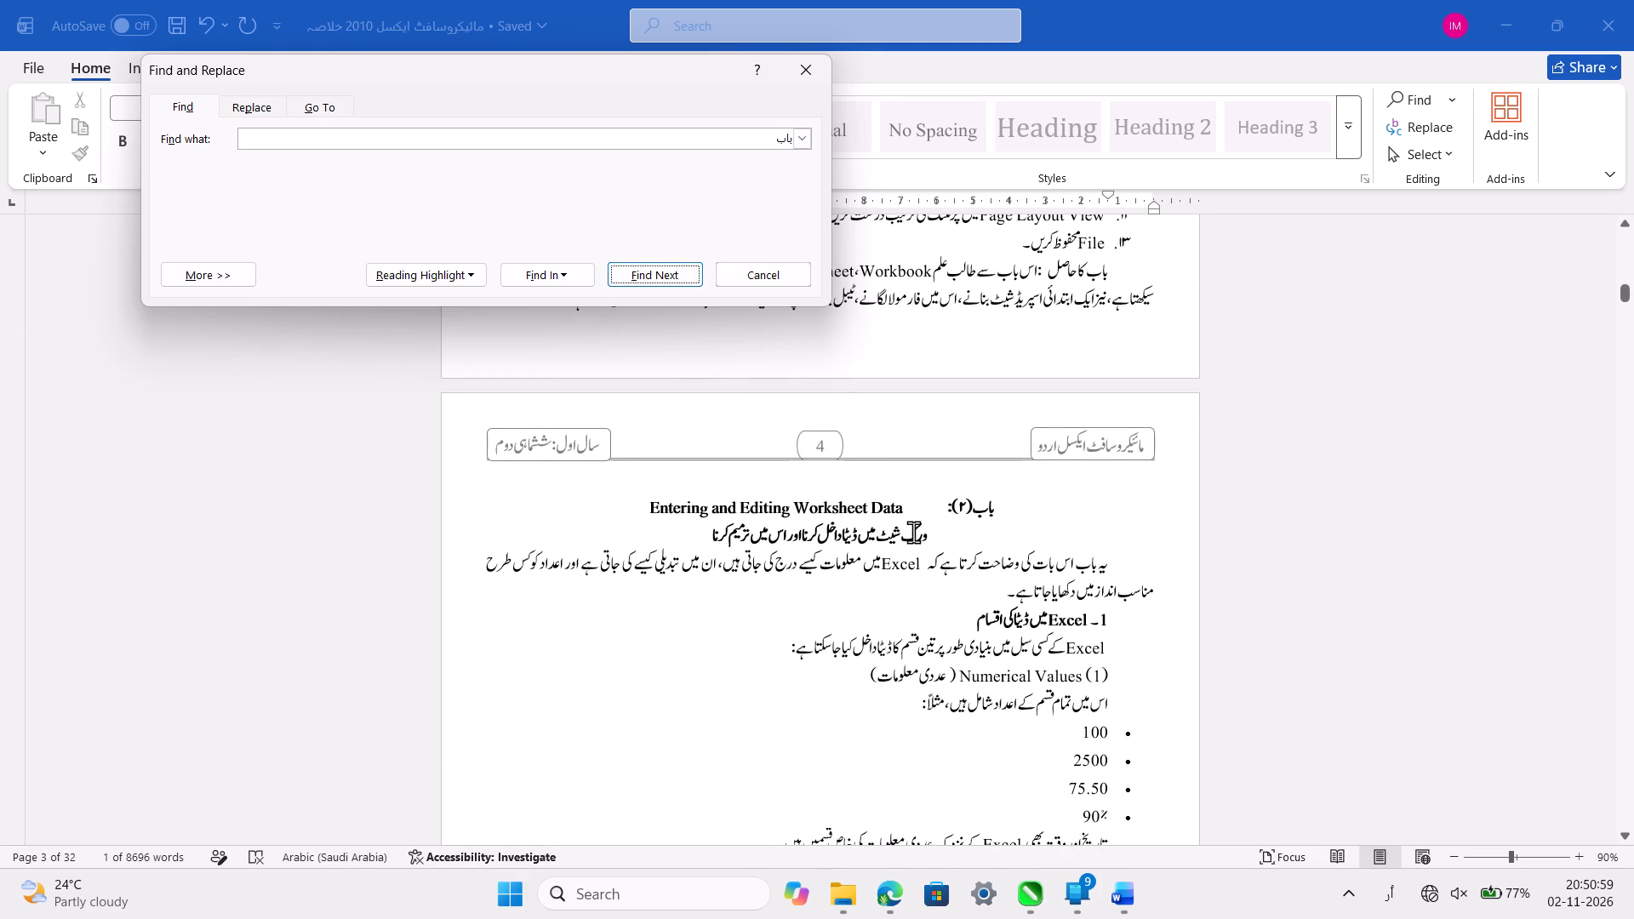
Find the "Essential Worksheet and Cell Range Operations" heading and remove the extra gap between its chapter label and English title.
{"action": "left_click", "coordinate": [673, 274]}
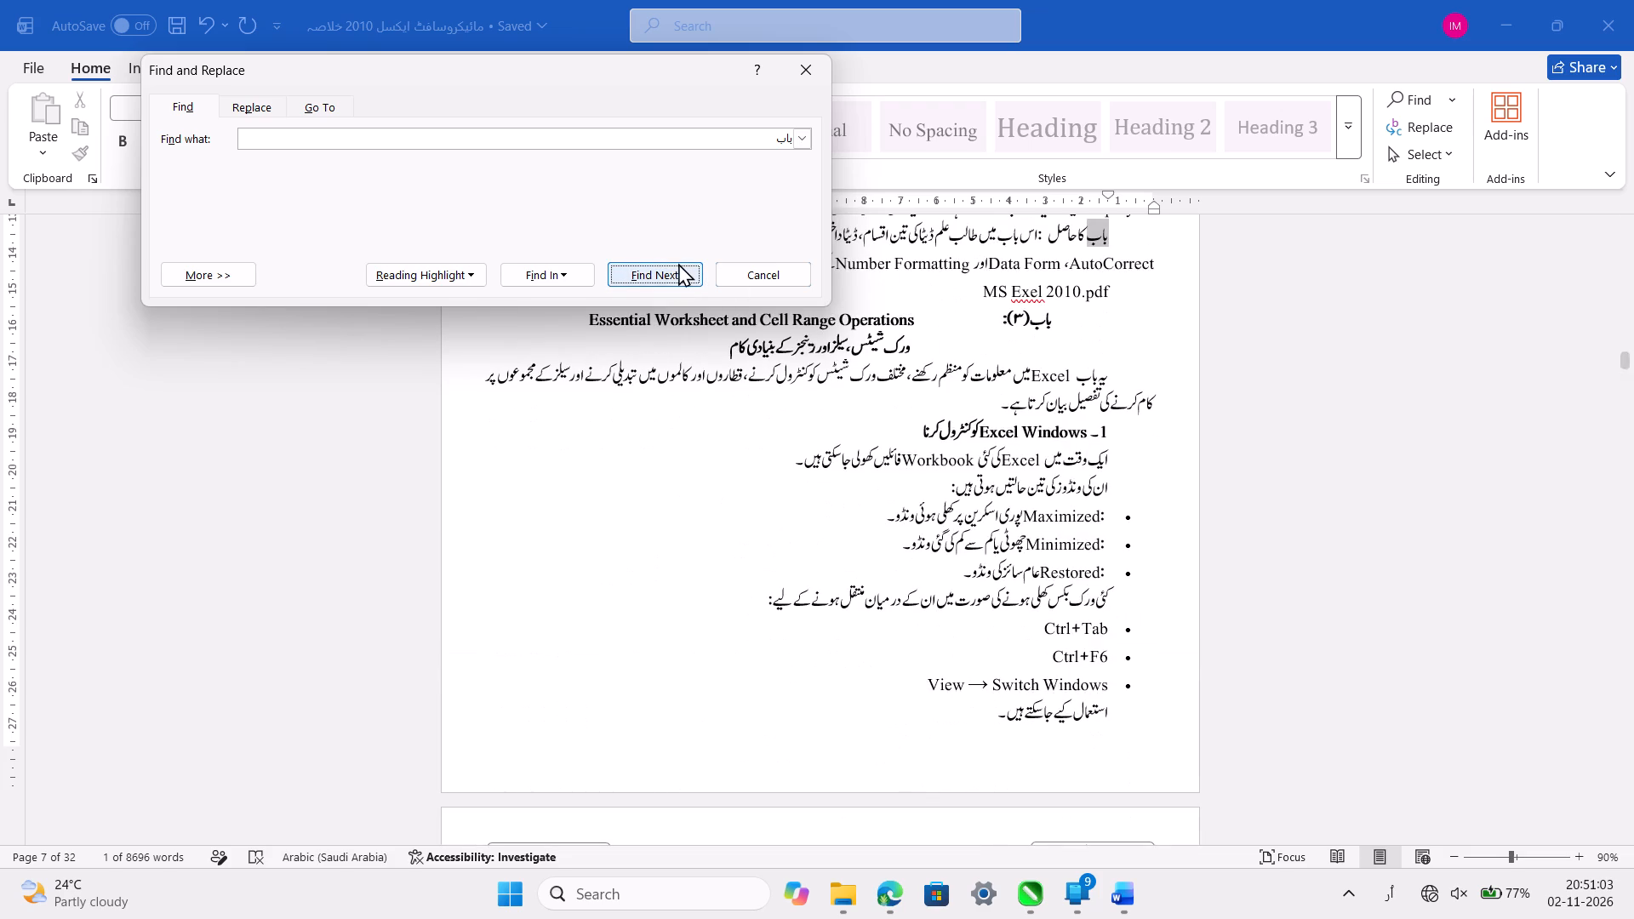
{"action": "left_click", "coordinate": [676, 270]}
{"action": "left_click", "coordinate": [676, 270]}
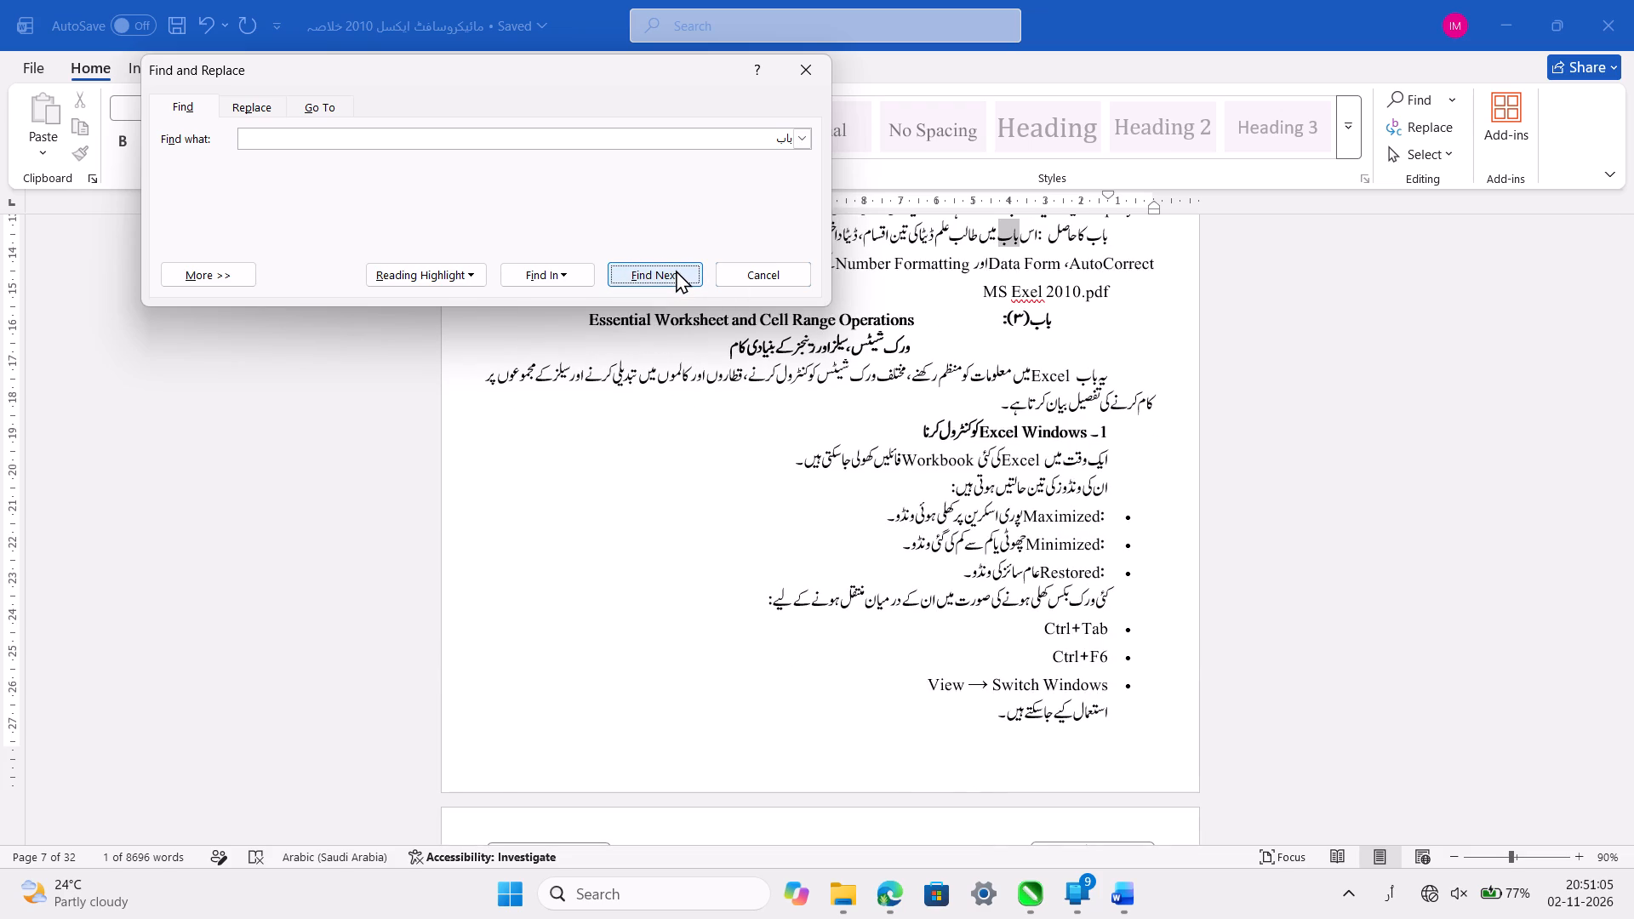
{"action": "left_click", "coordinate": [676, 270]}
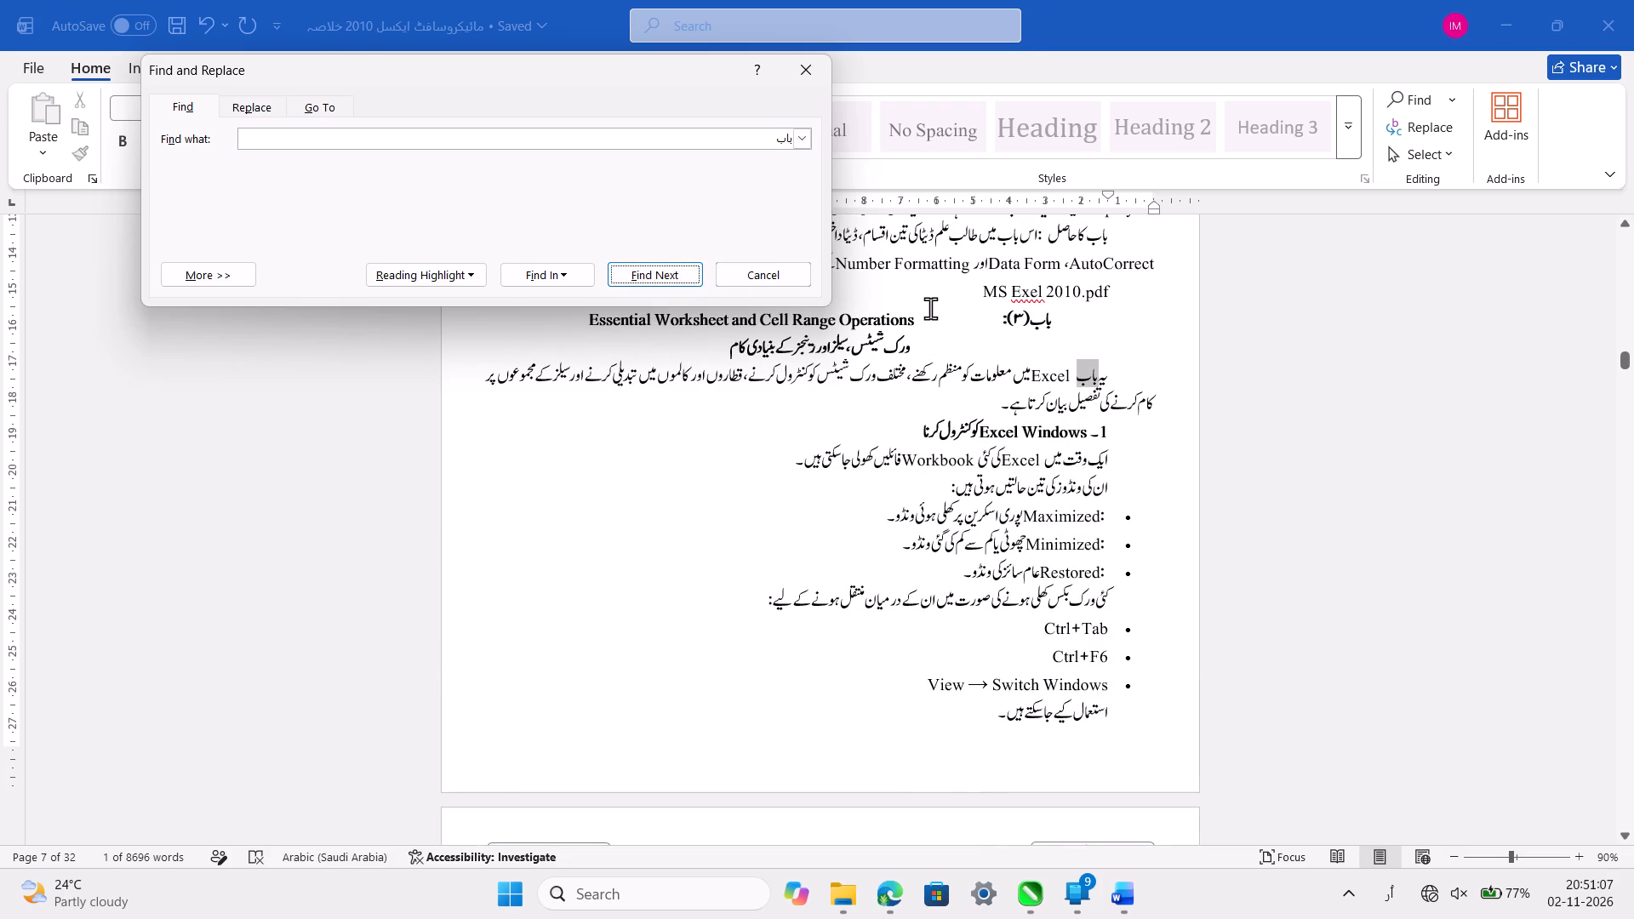
{"action": "left_click", "coordinate": [930, 308]}
{"action": "left_click", "coordinate": [1023, 317]}
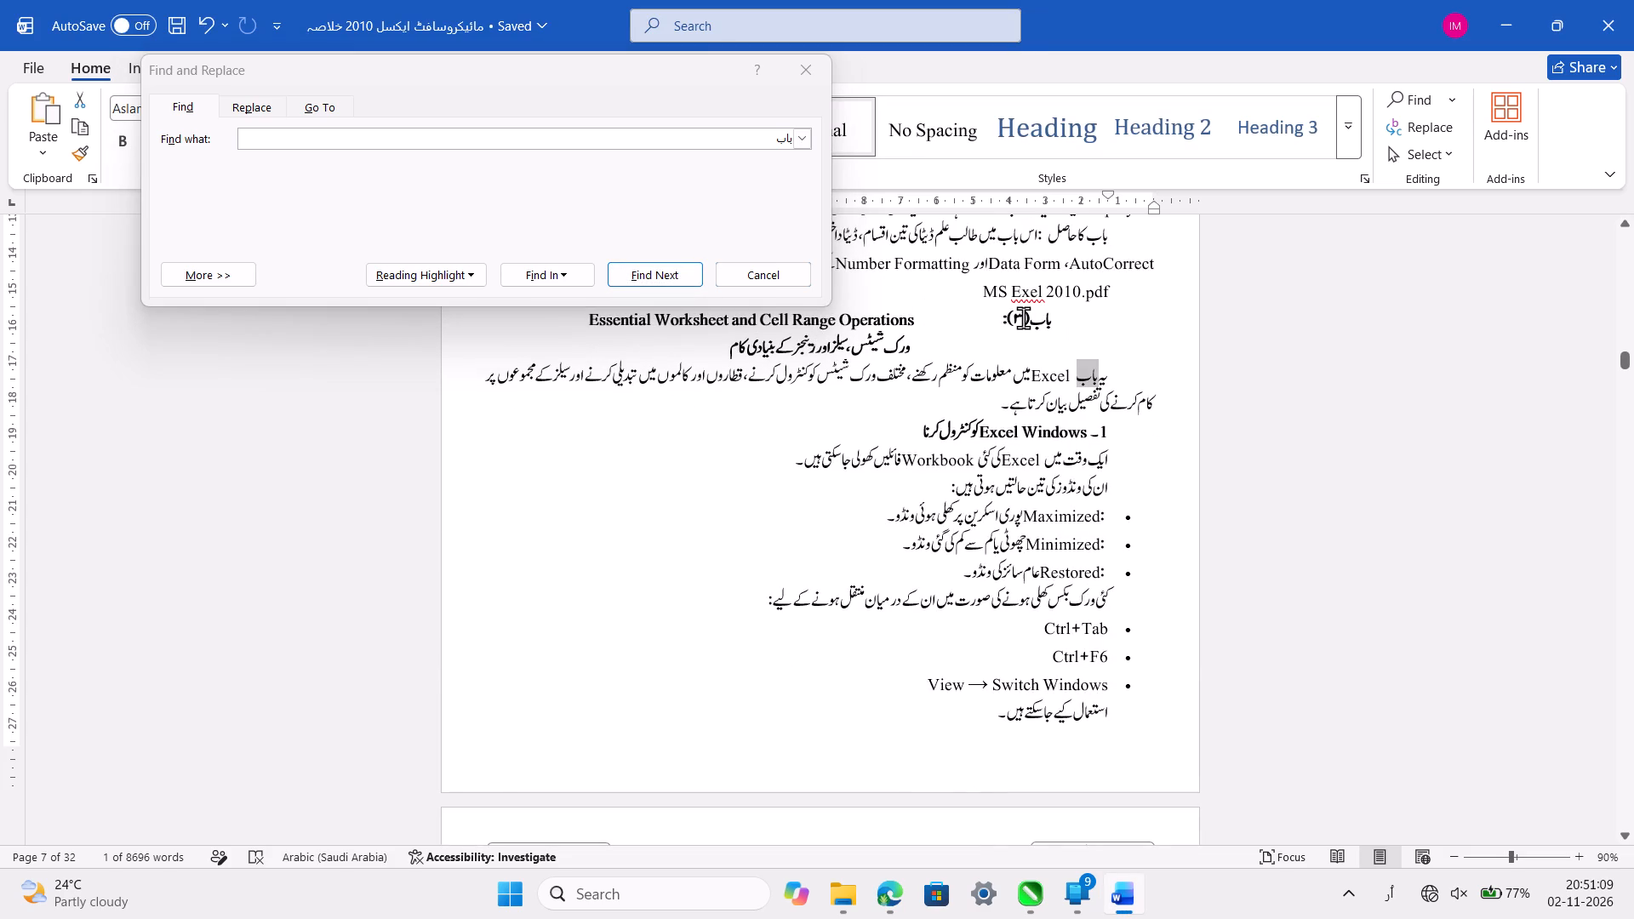
{"action": "key", "text": "Left"}
{"action": "key", "text": "Left"}
{"action": "key", "text": "Left"}
{"action": "key", "text": "Left"}
{"action": "key", "text": "Left"}
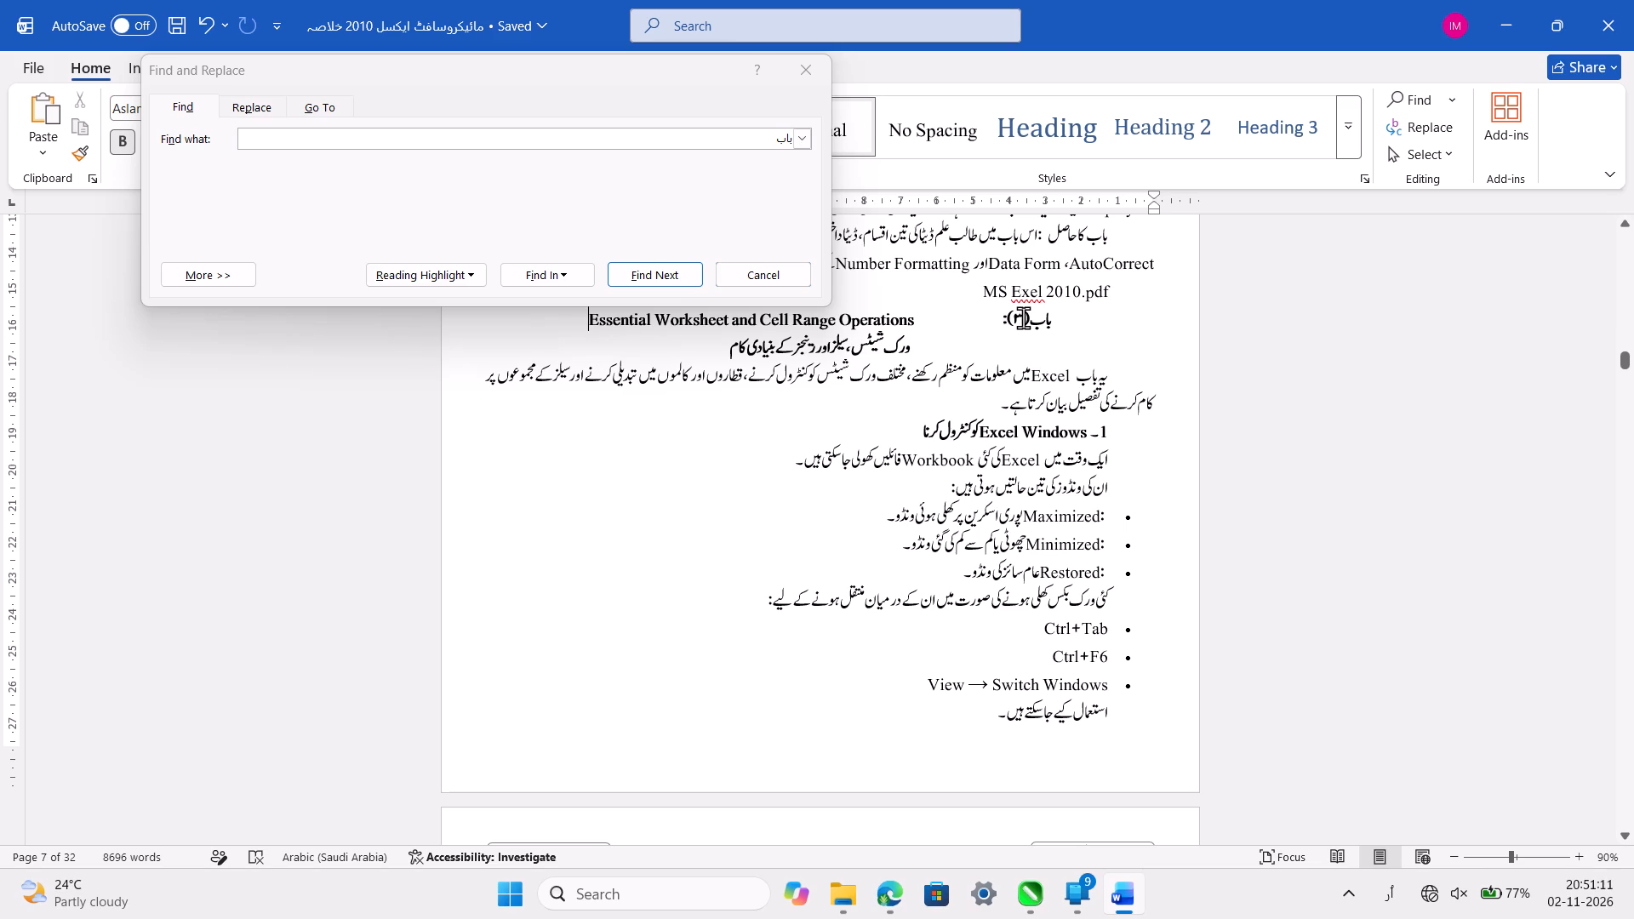
{"action": "key", "text": "BackSpace"}
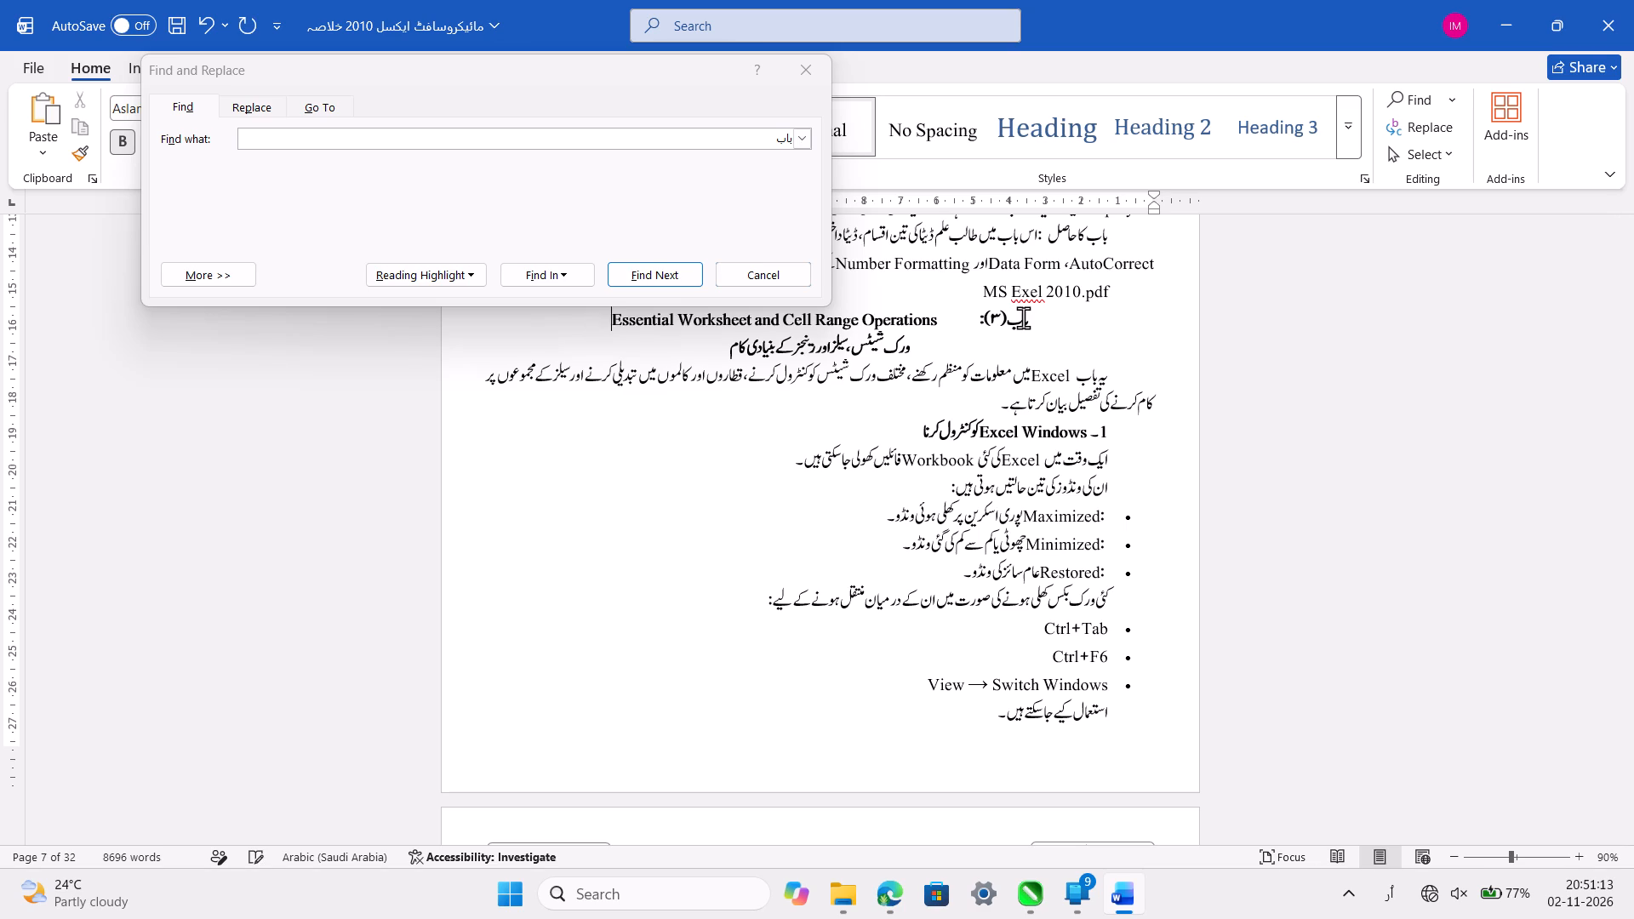
Renumber the formulas and functions chapter heading on page 11 as باب(۴) and remove the extra gap after the label.
{"action": "left_click", "coordinate": [661, 271]}
{"action": "left_click", "coordinate": [661, 271]}
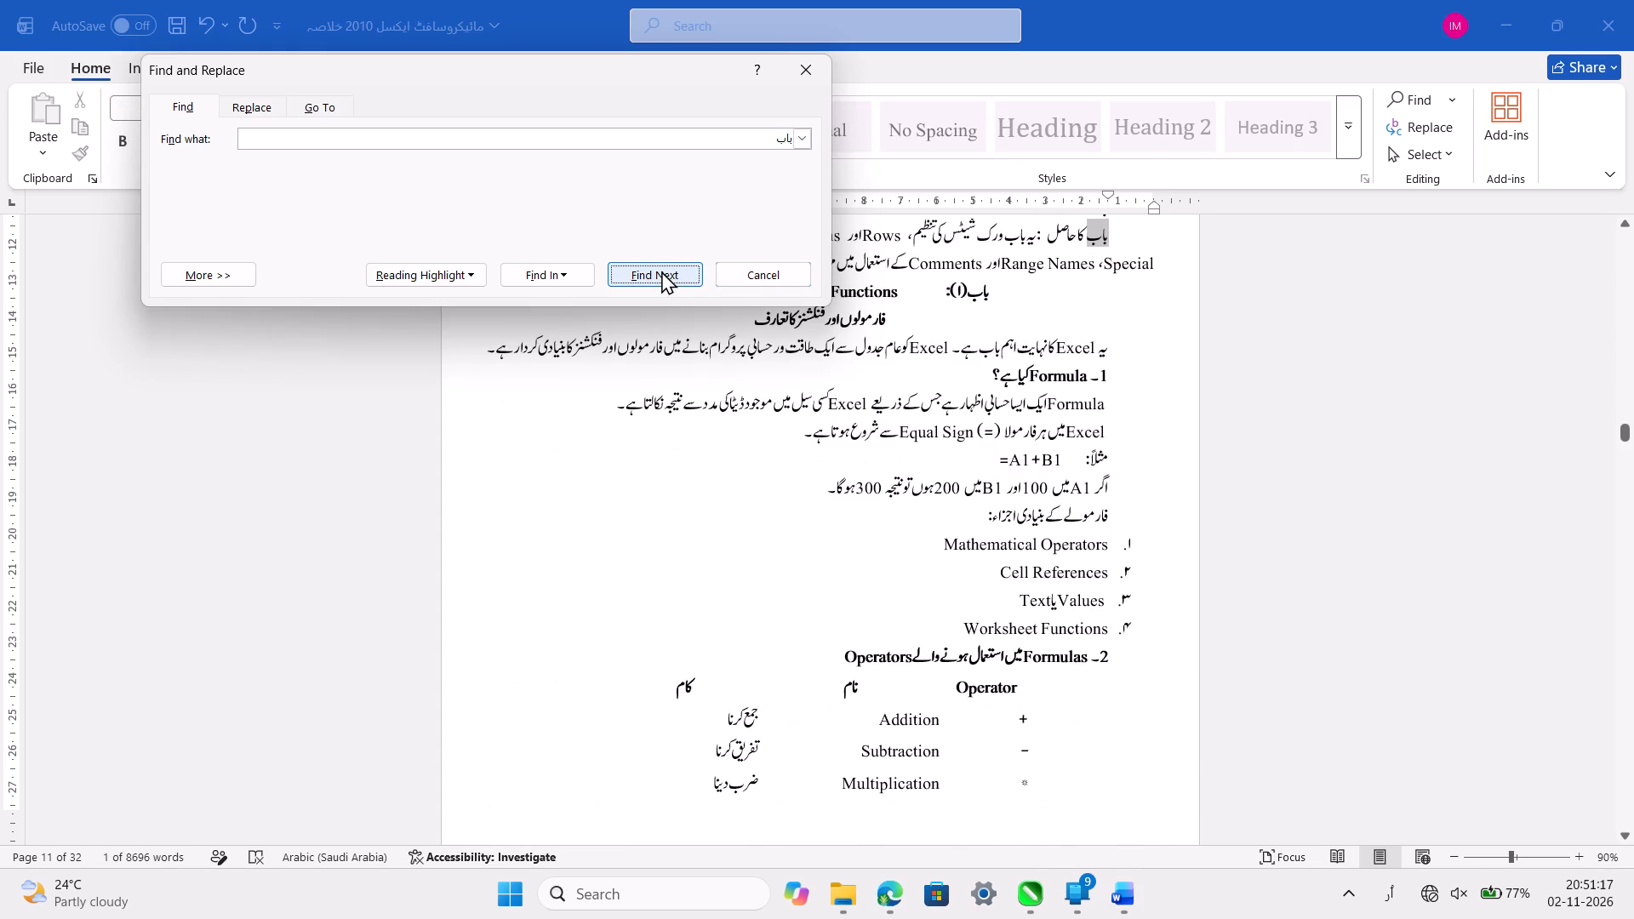
{"action": "double_click", "coordinate": [959, 288]}
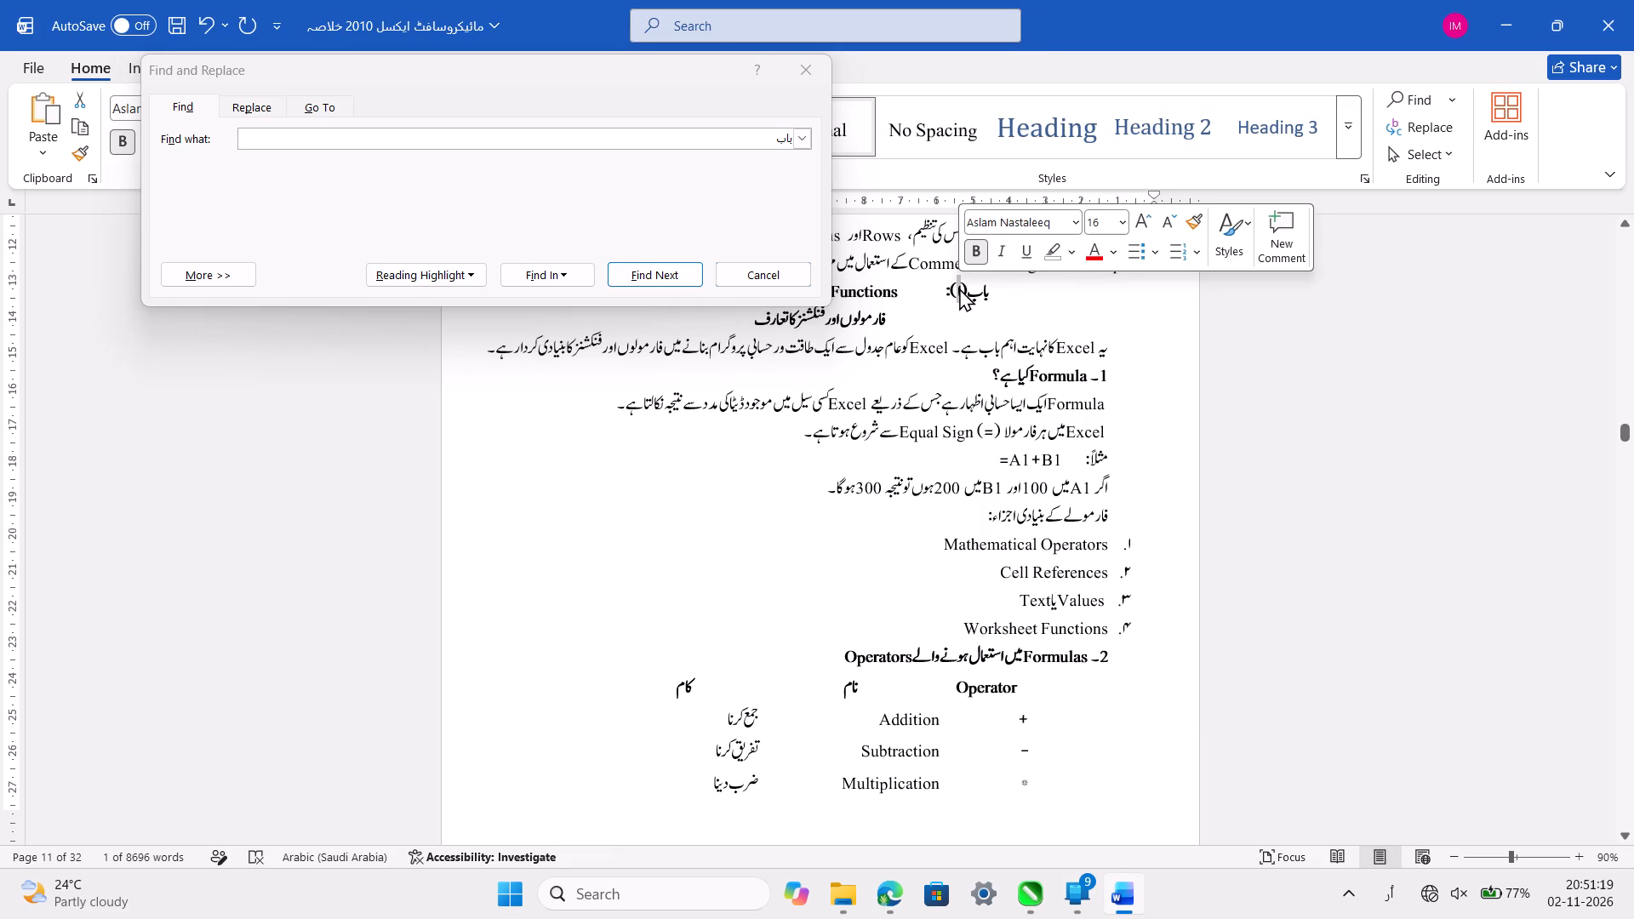
{"action": "key", "text": "ctrl+alt+4"}
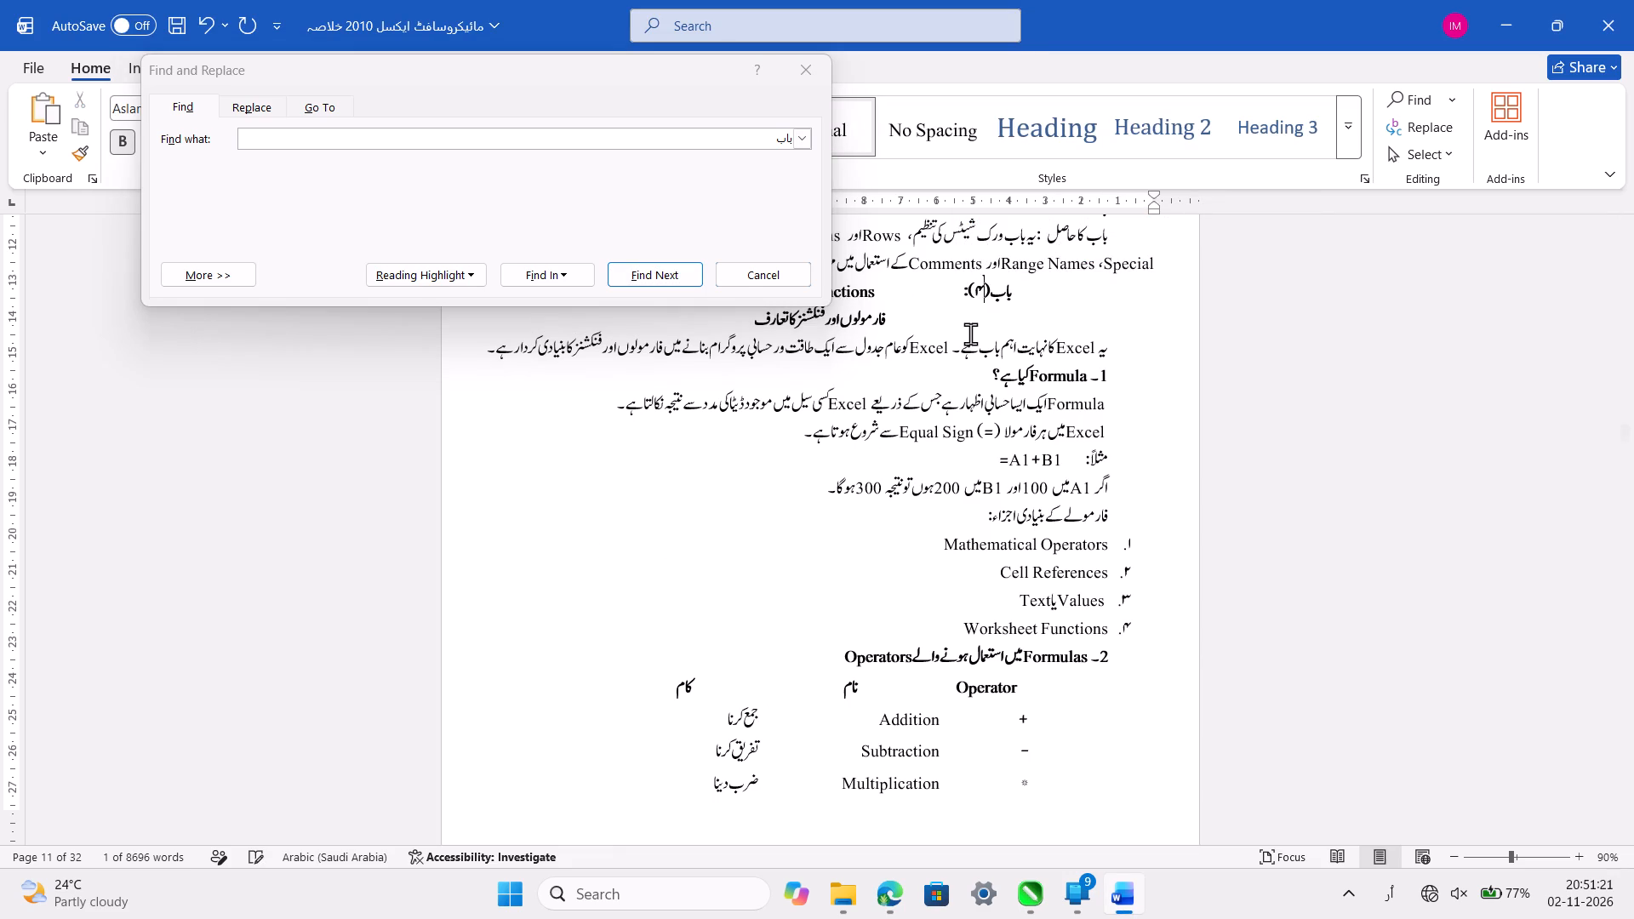
{"action": "left_click", "coordinate": [897, 291]}
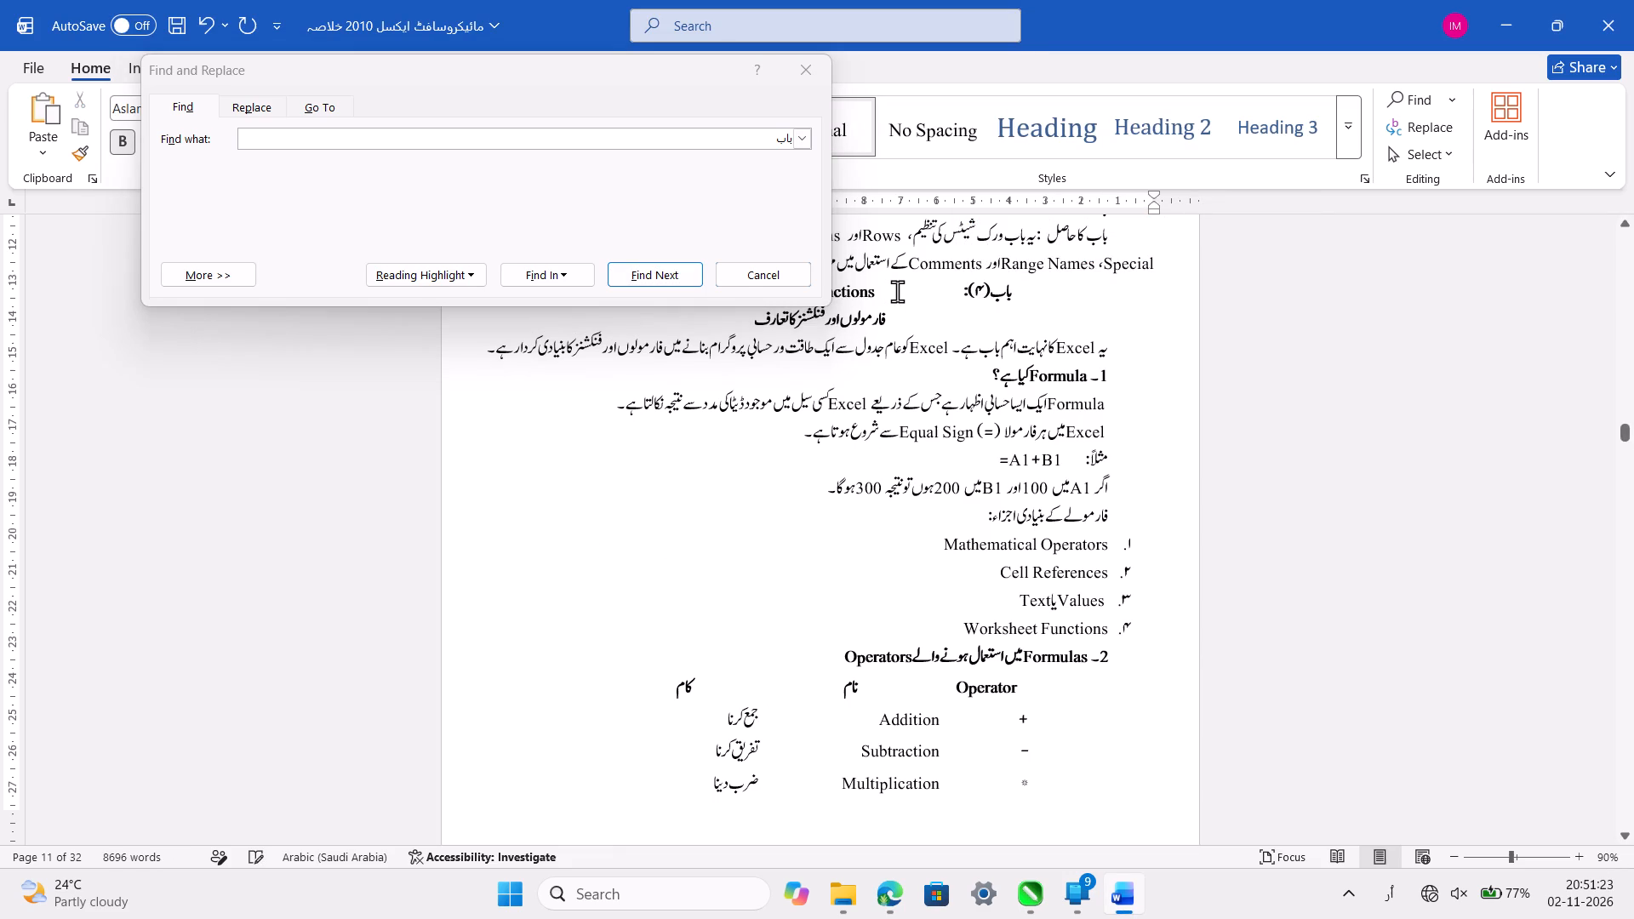
{"action": "left_click", "coordinate": [949, 291]}
{"action": "key", "text": "Left"}
{"action": "key", "text": "BackSpace"}
Renumber the "Working with Dates and Times" chapter heading as باب(۵) and remove the extra gap after the label.
{"action": "left_click", "coordinate": [686, 271]}
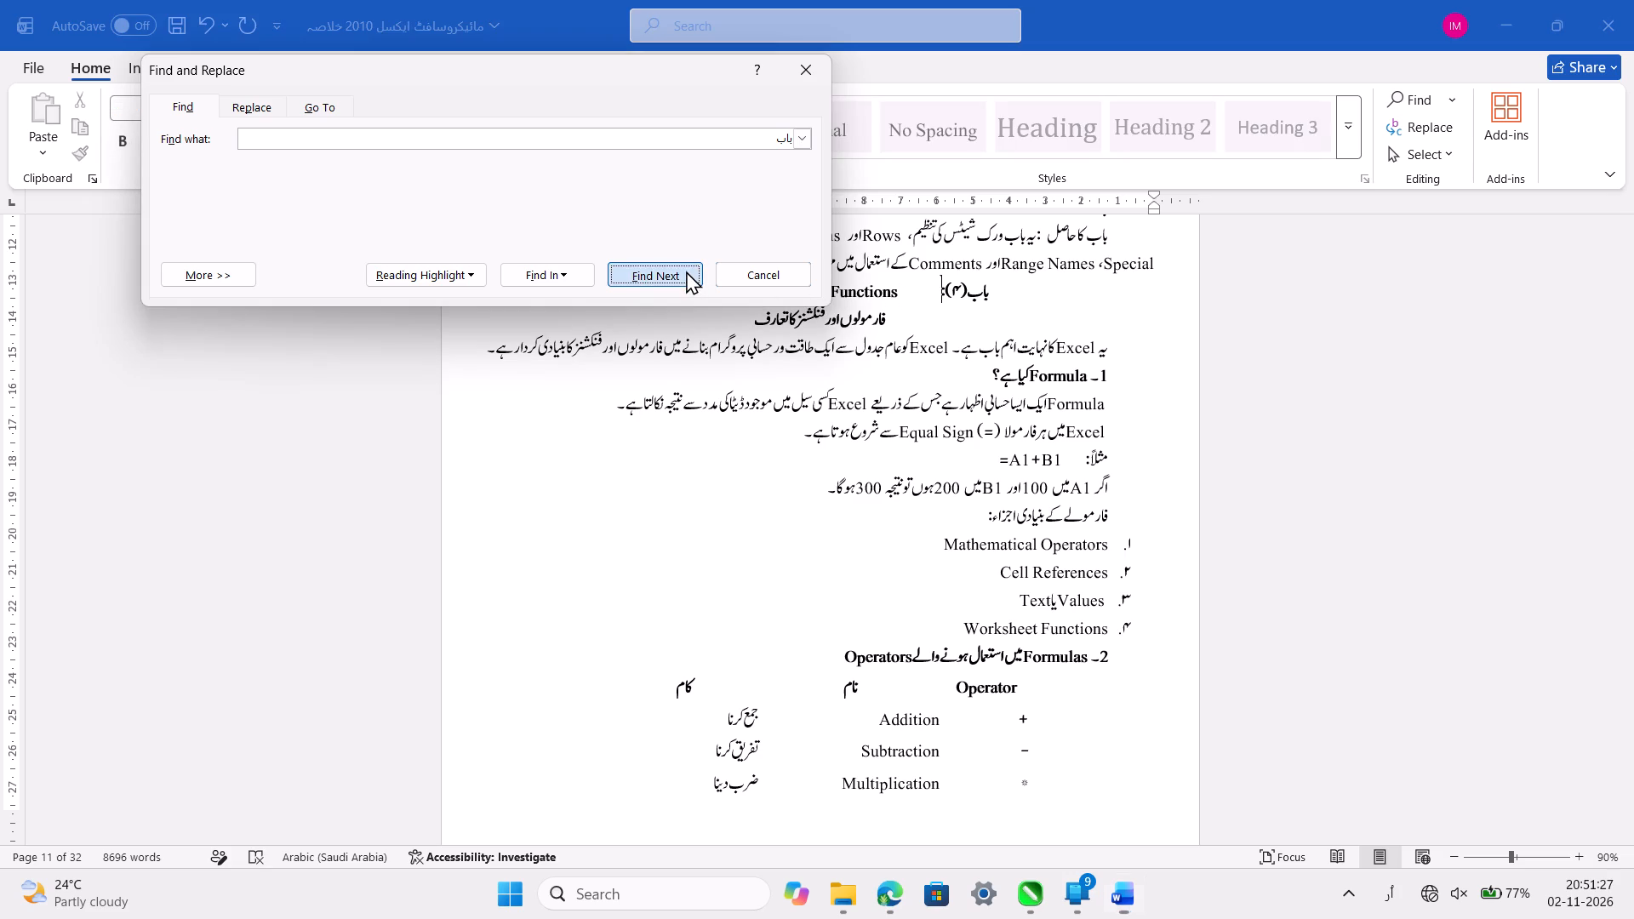
{"action": "left_click", "coordinate": [686, 271]}
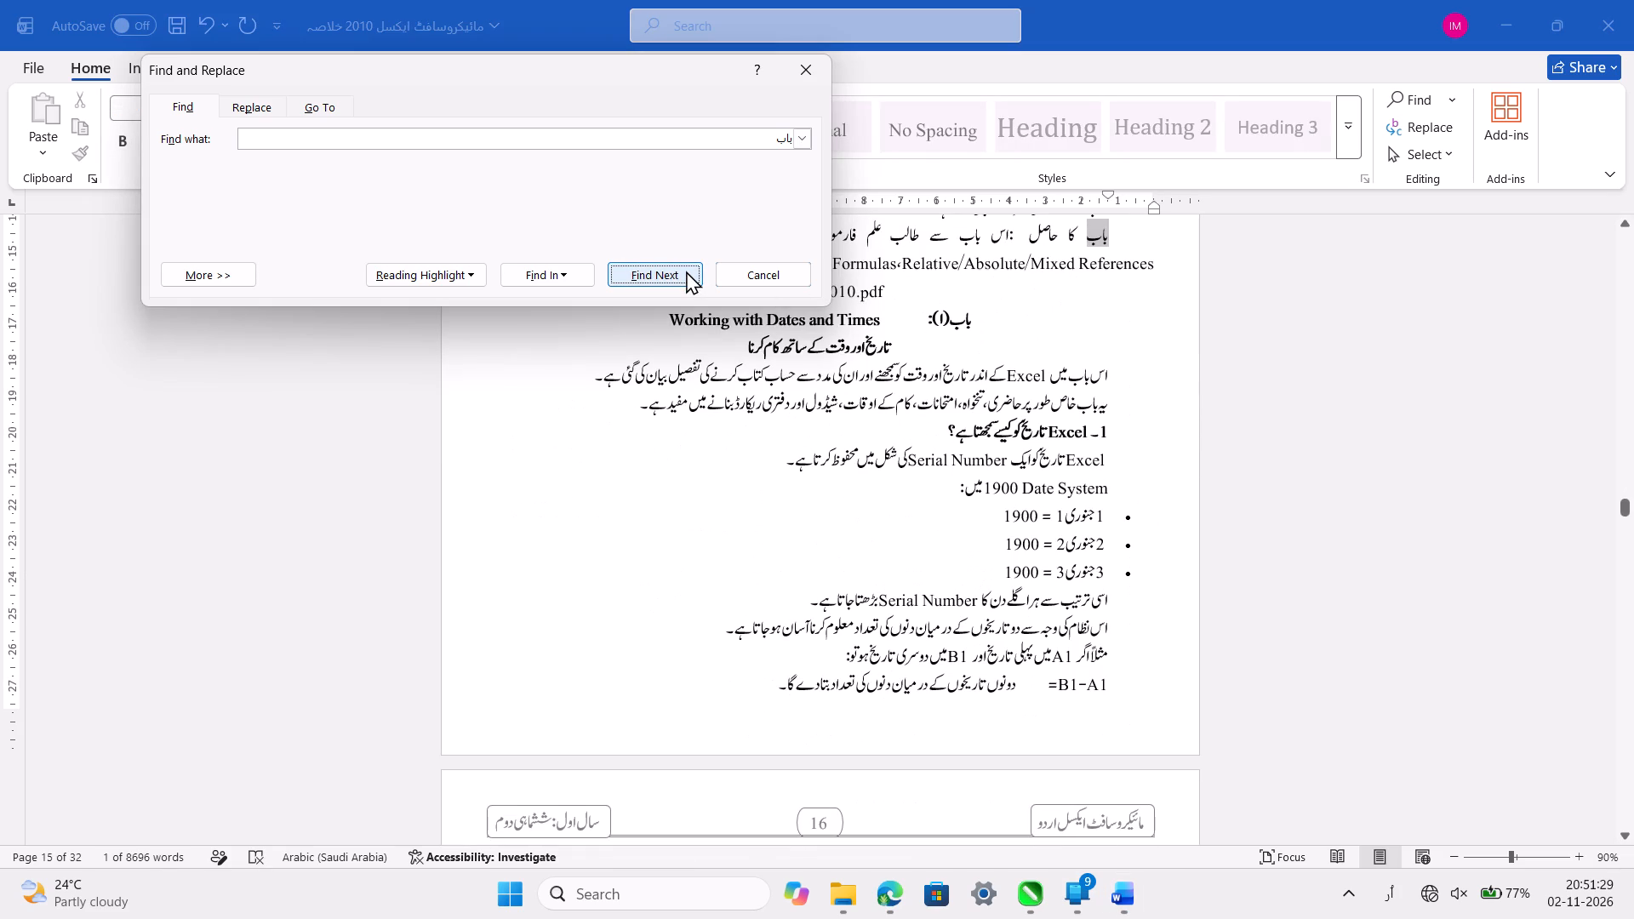
{"action": "double_click", "coordinate": [942, 314]}
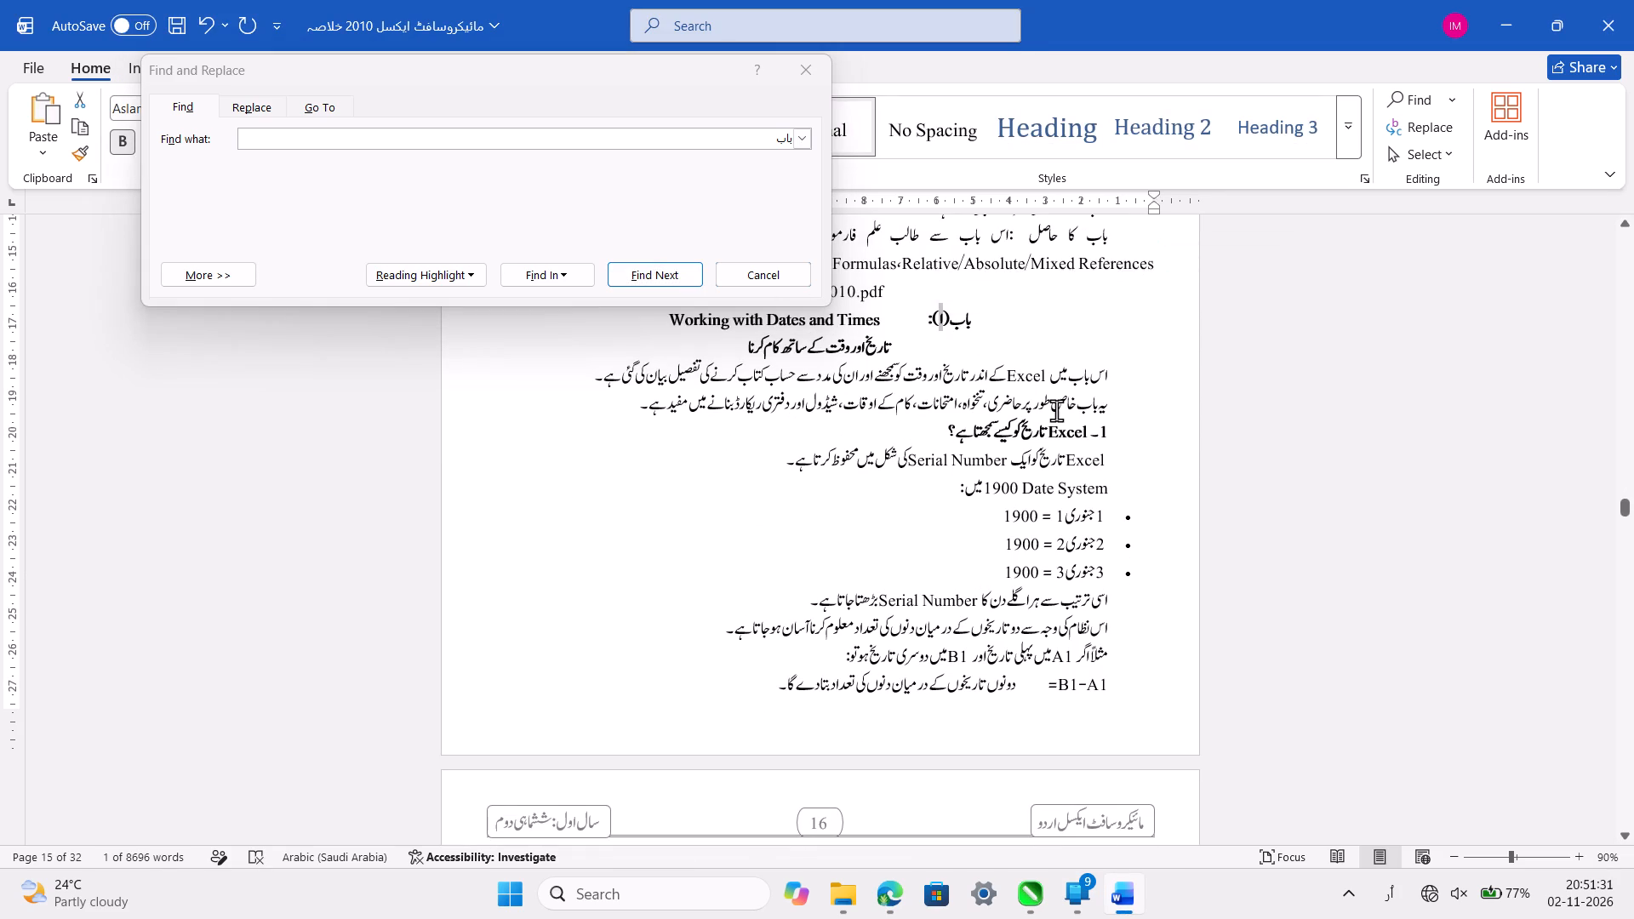
{"action": "key", "text": "ctrl+alt+5"}
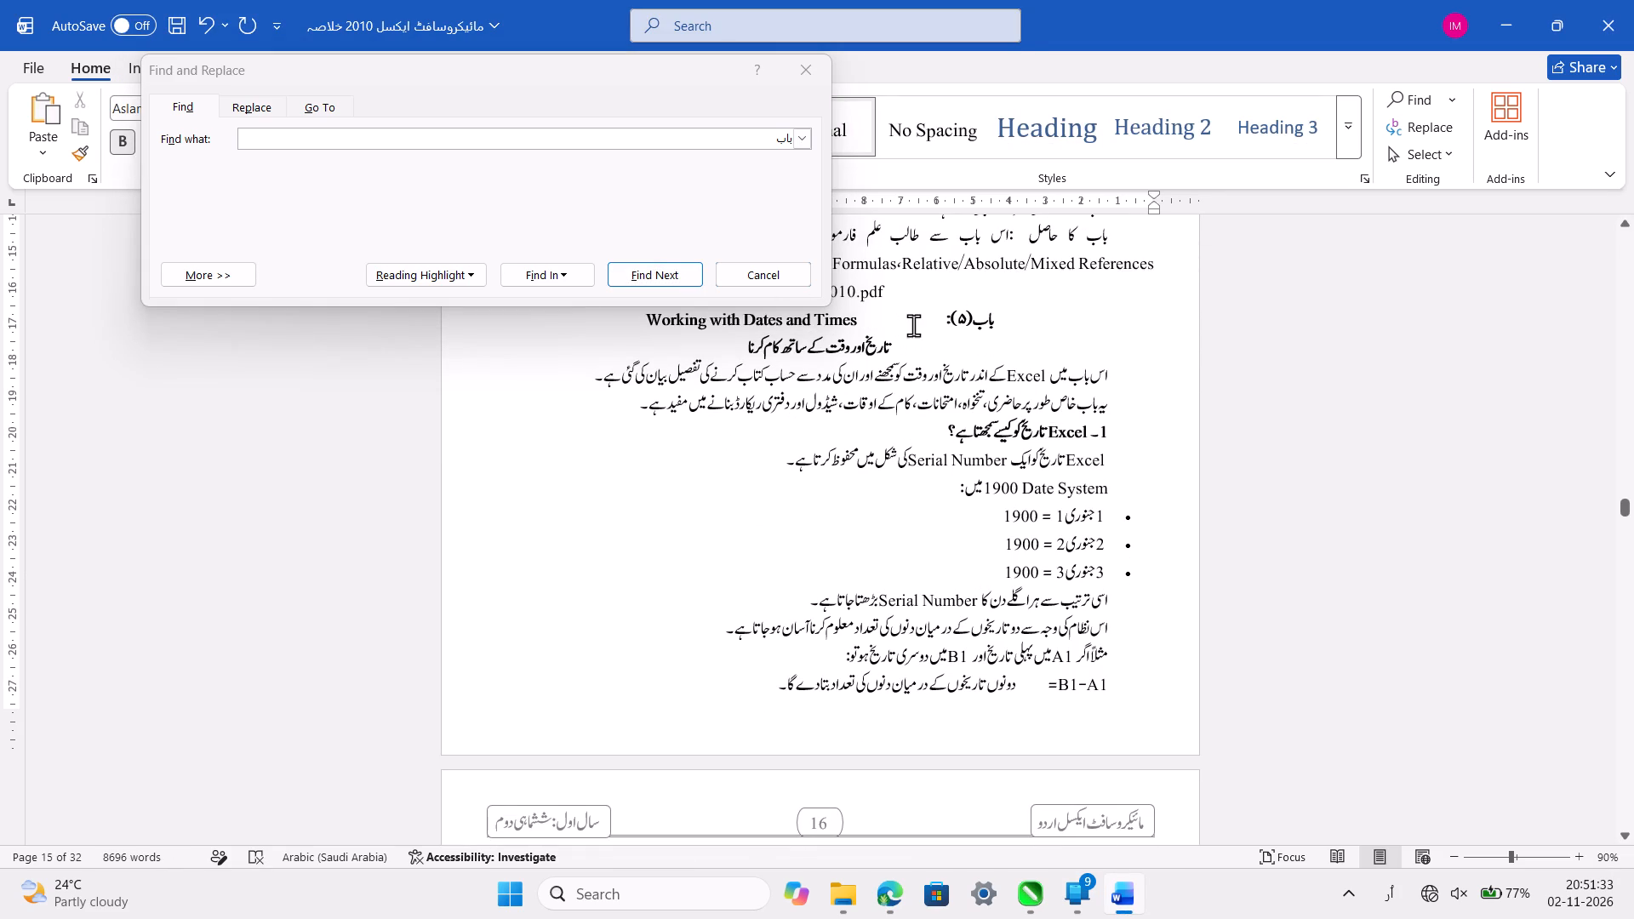
{"action": "left_click", "coordinate": [913, 325]}
{"action": "key", "text": "BackSpace"}
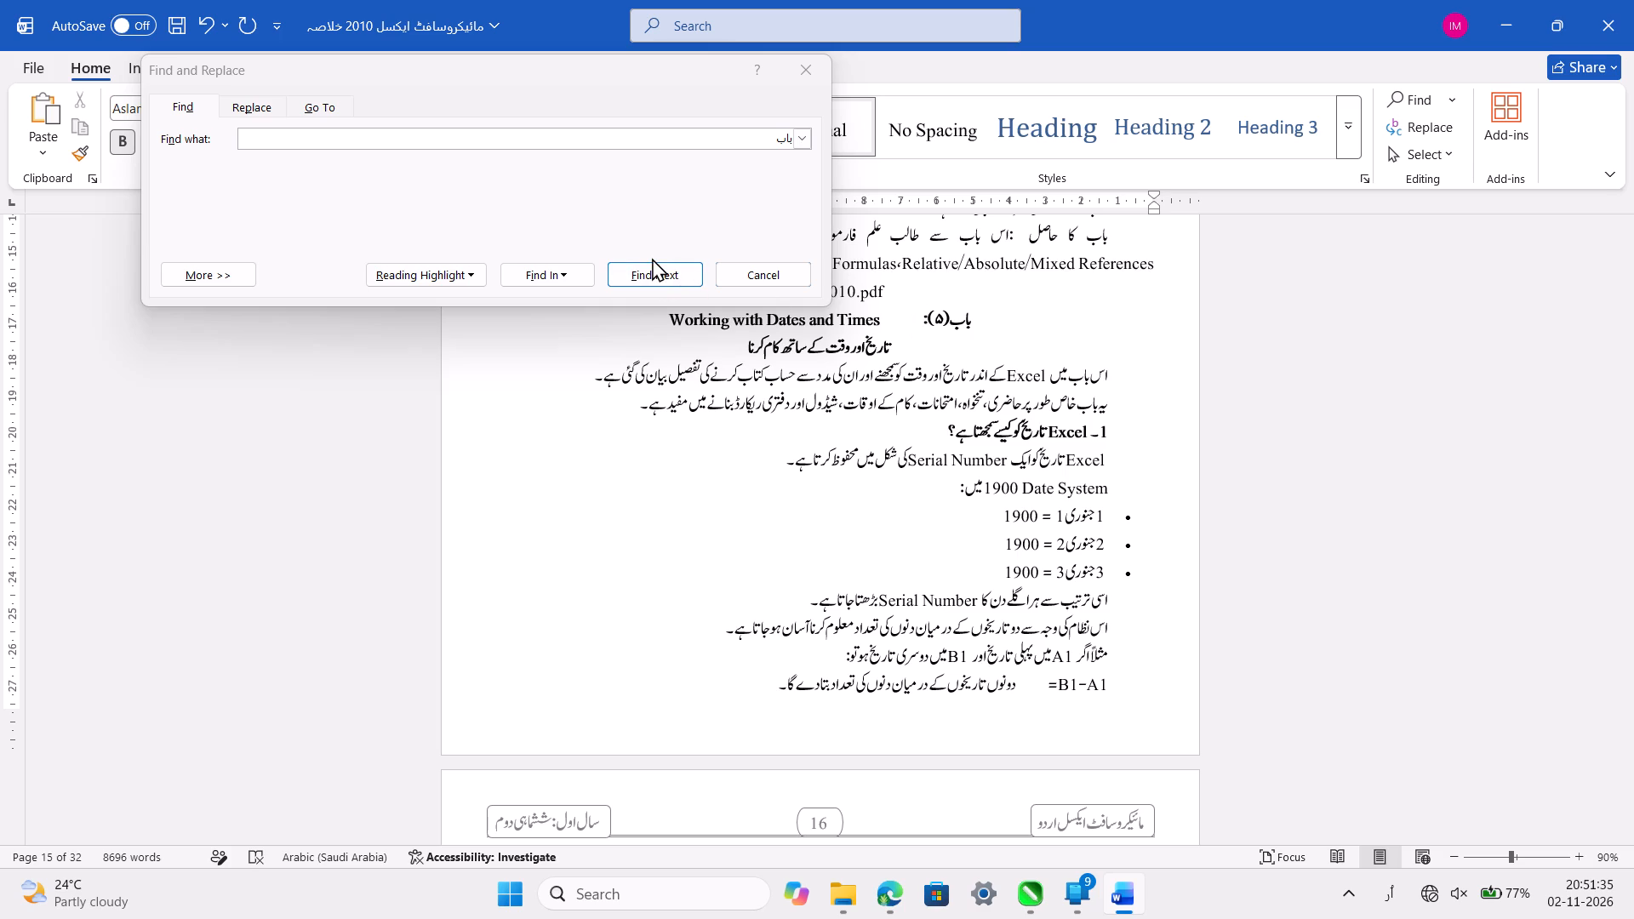
Renumber the count and sum chapter heading on page 19 as باب(۶) and remove the extra gap after the label.
{"action": "left_click", "coordinate": [657, 266]}
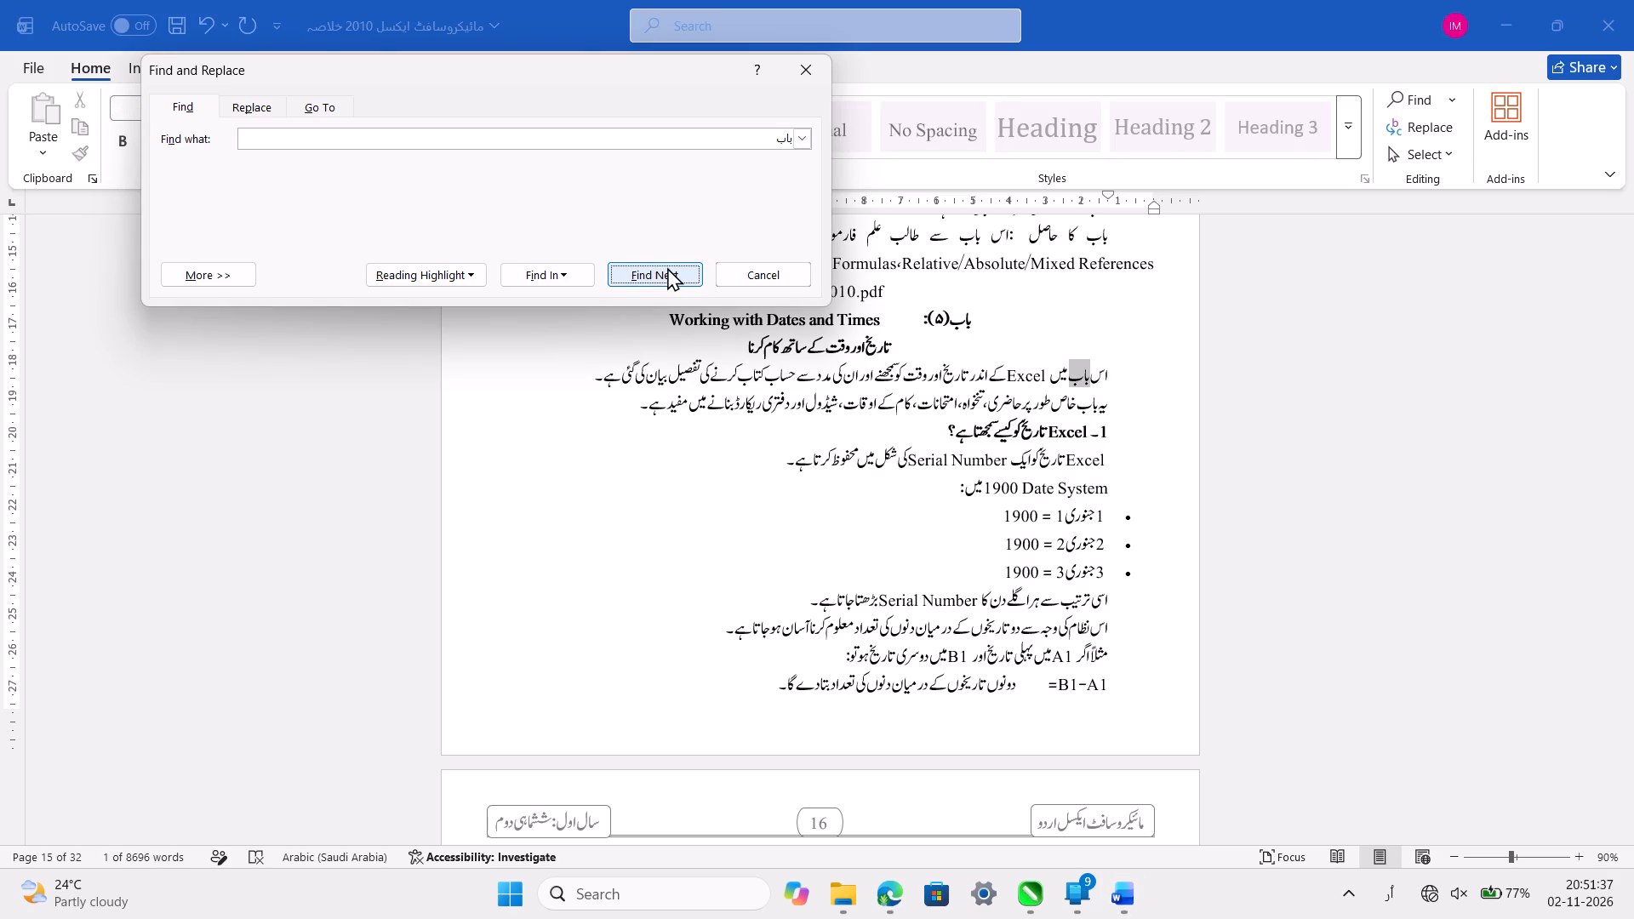
{"action": "left_click", "coordinate": [667, 267]}
{"action": "left_click", "coordinate": [667, 267]}
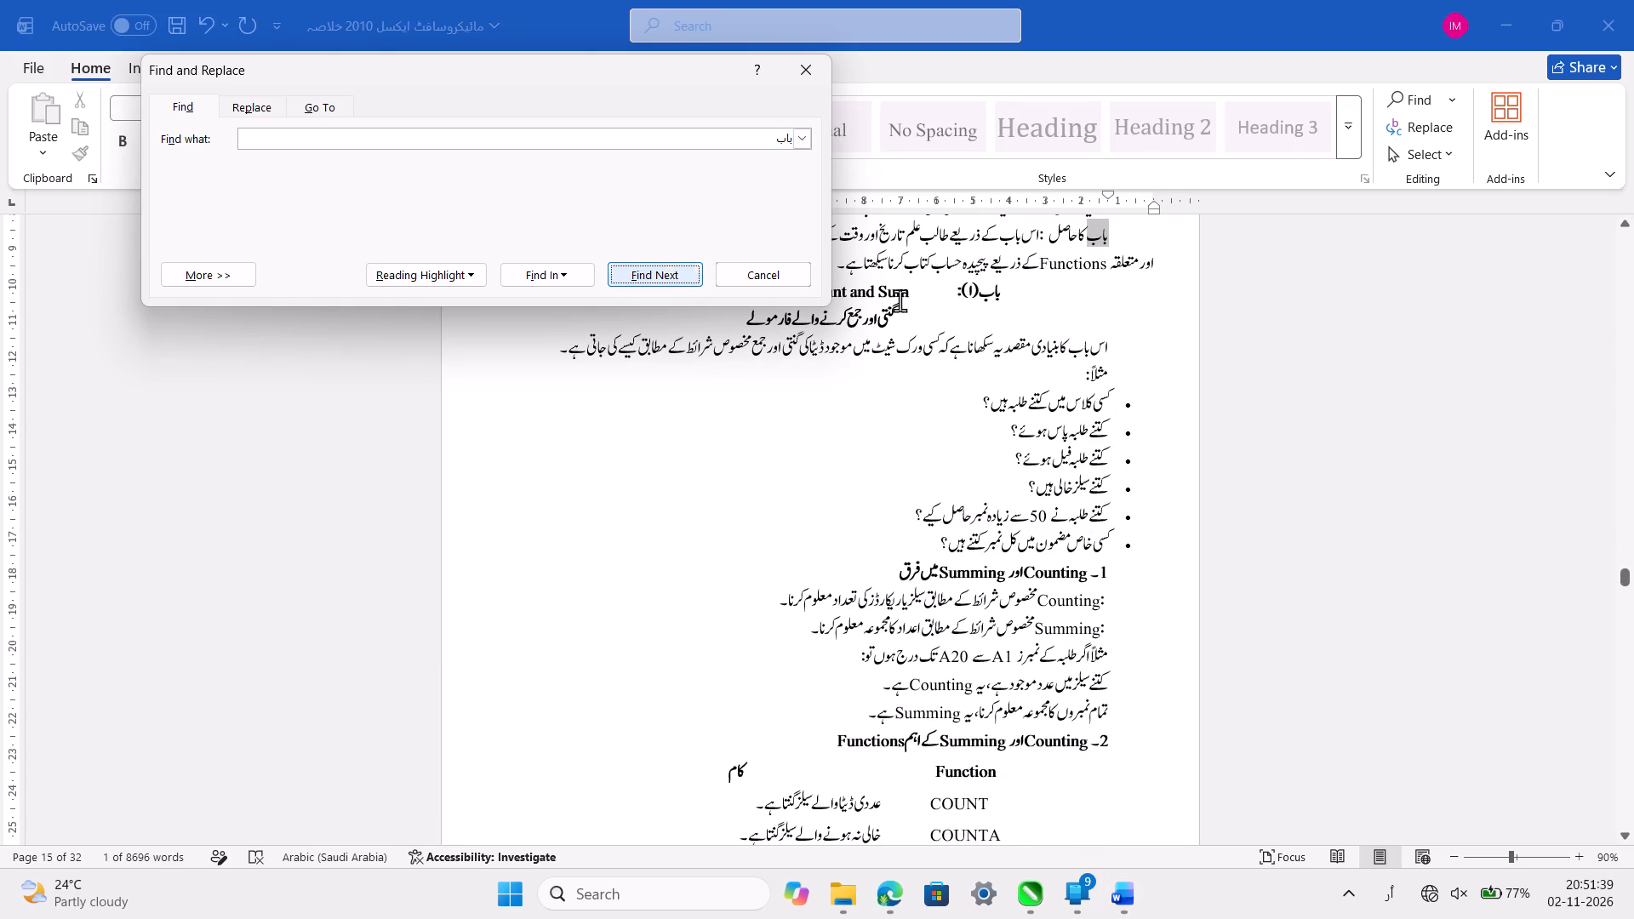
{"action": "double_click", "coordinate": [970, 290]}
{"action": "key", "text": "ctrl+alt+6"}
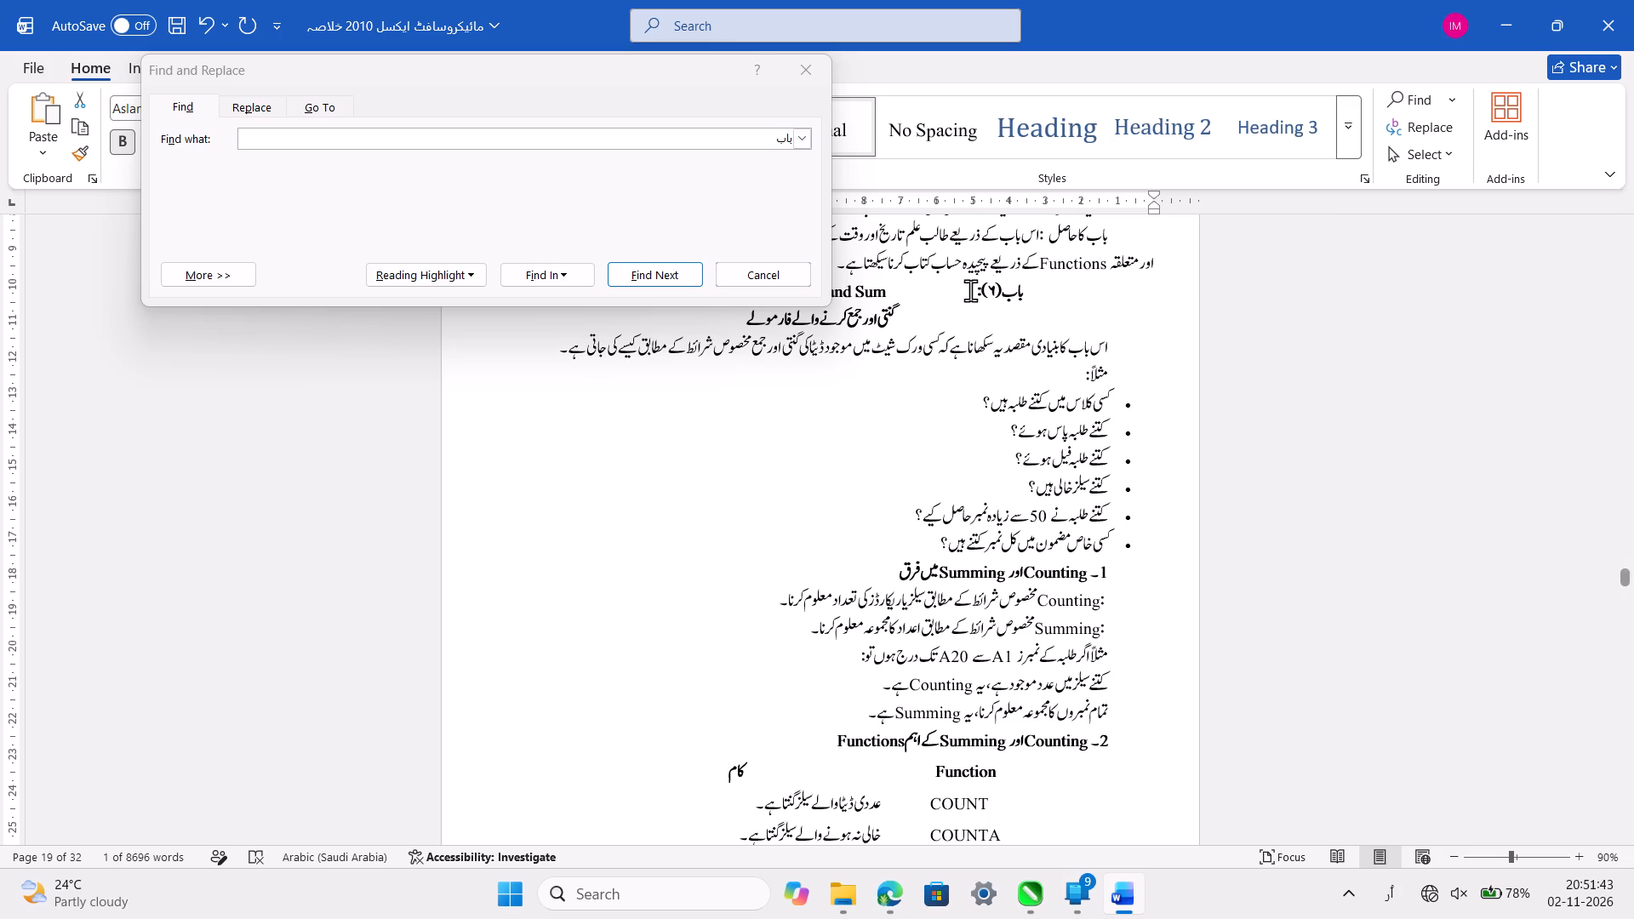
{"action": "left_click", "coordinate": [944, 289]}
{"action": "key", "text": "BackSpace"}
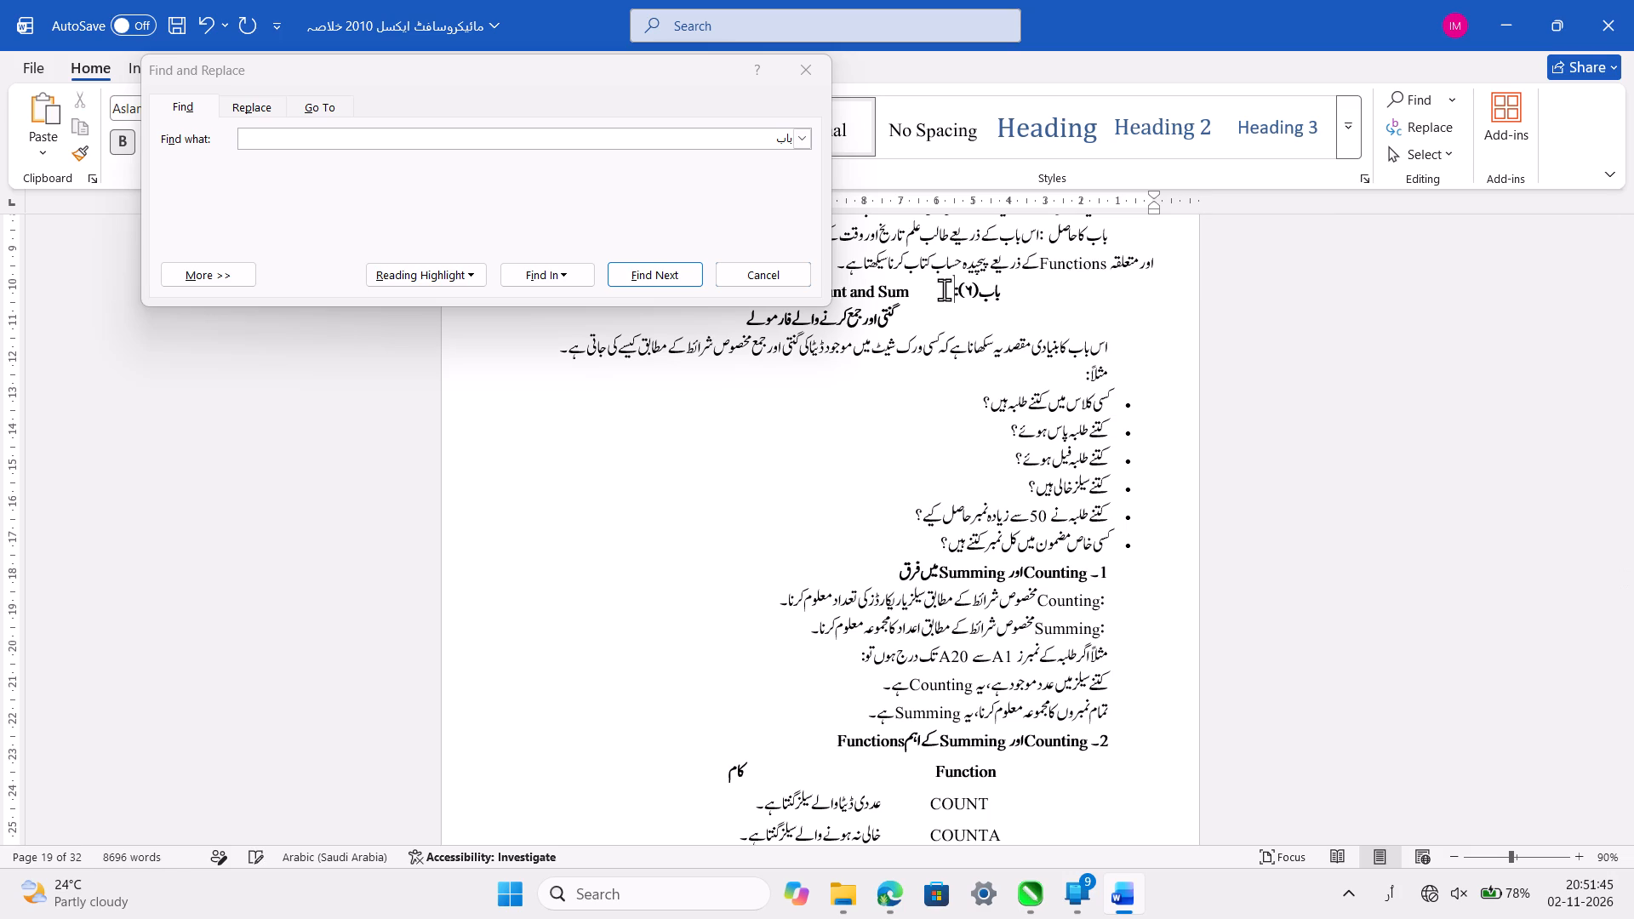
Save the document.
{"action": "key", "text": "ctrl+s"}
Renumber the "Getting Started Making Charts" chapter heading as باب(۷) and remove the extra gap after the label.
{"action": "left_click", "coordinate": [663, 267]}
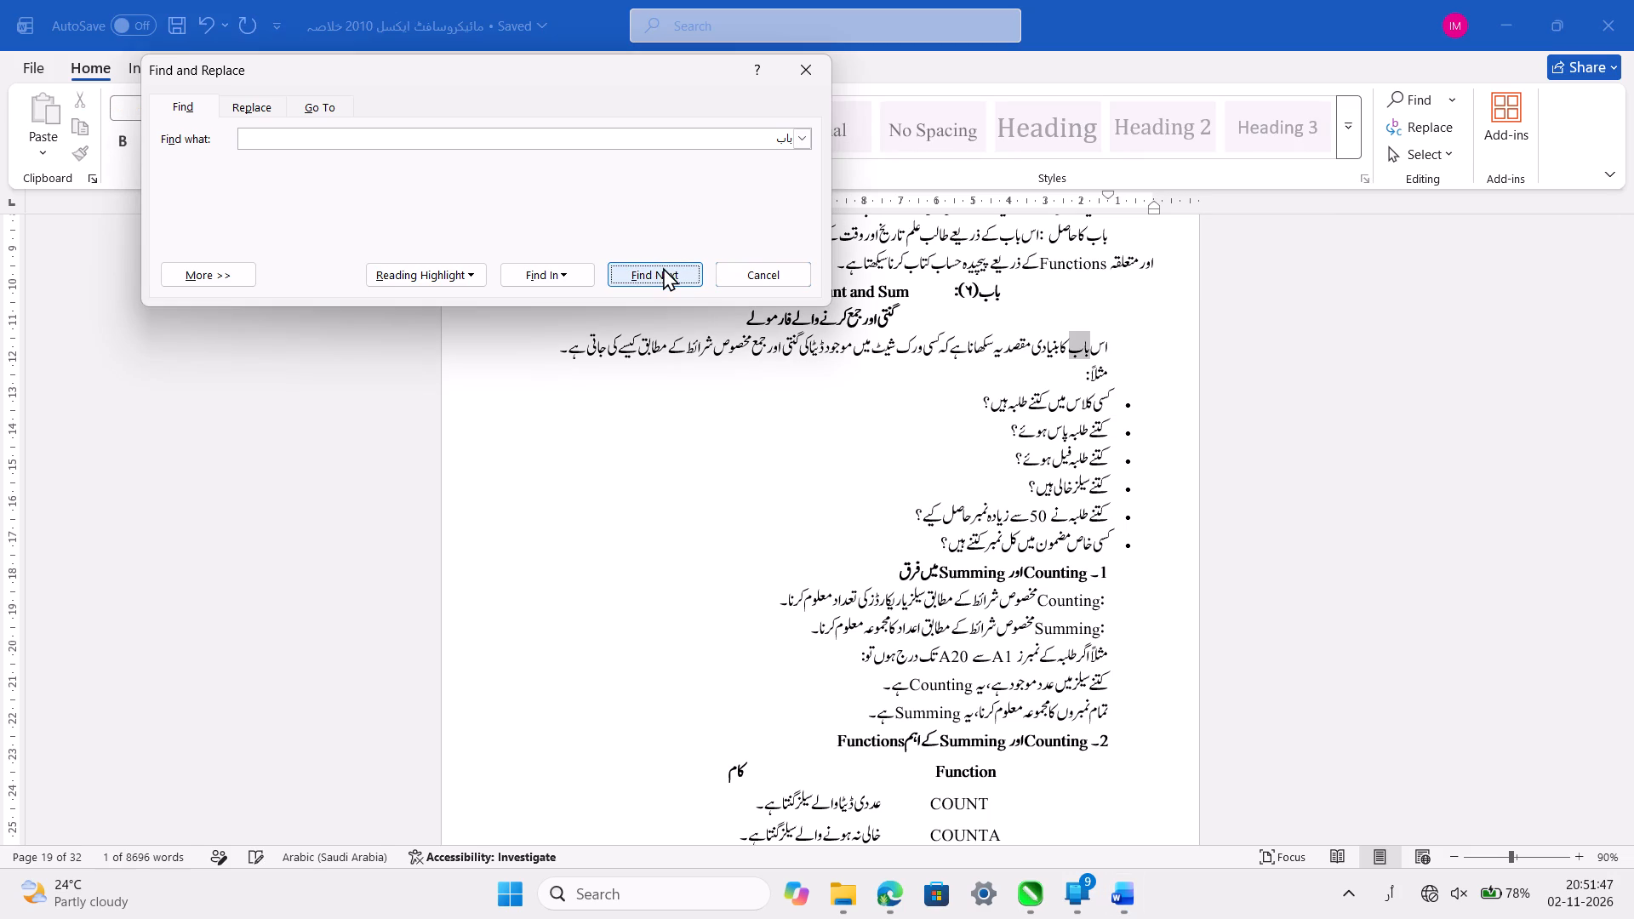
{"action": "left_click", "coordinate": [663, 267]}
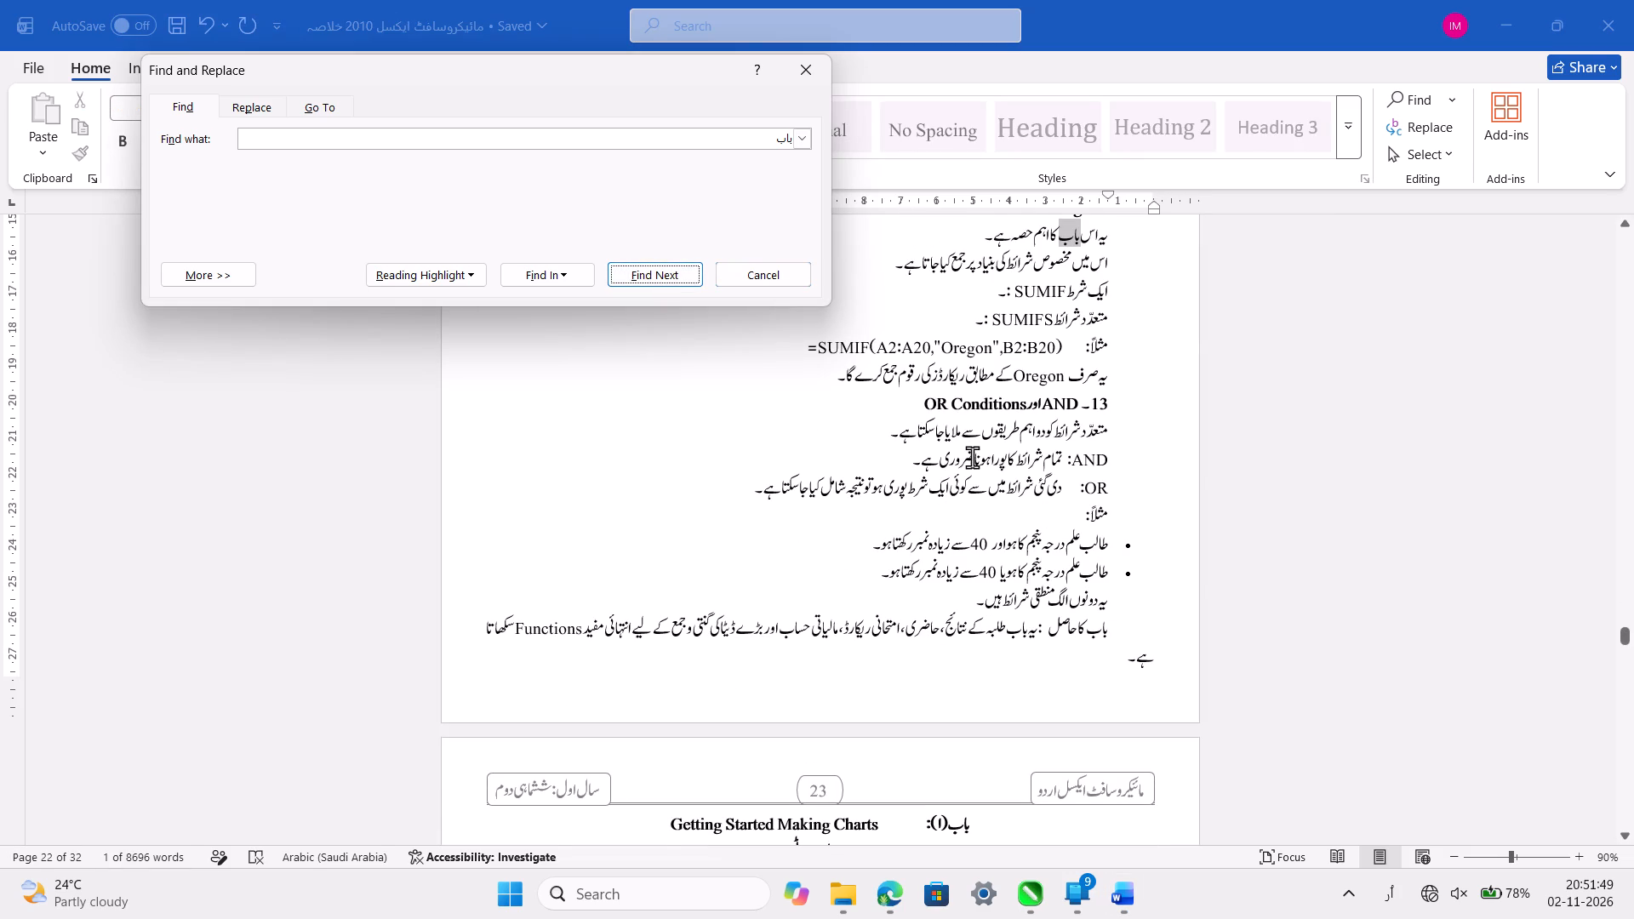
{"action": "scroll", "coordinate": [972, 457], "scroll_direction": "up", "scroll_amount": 1}
{"action": "left_click", "coordinate": [676, 274]}
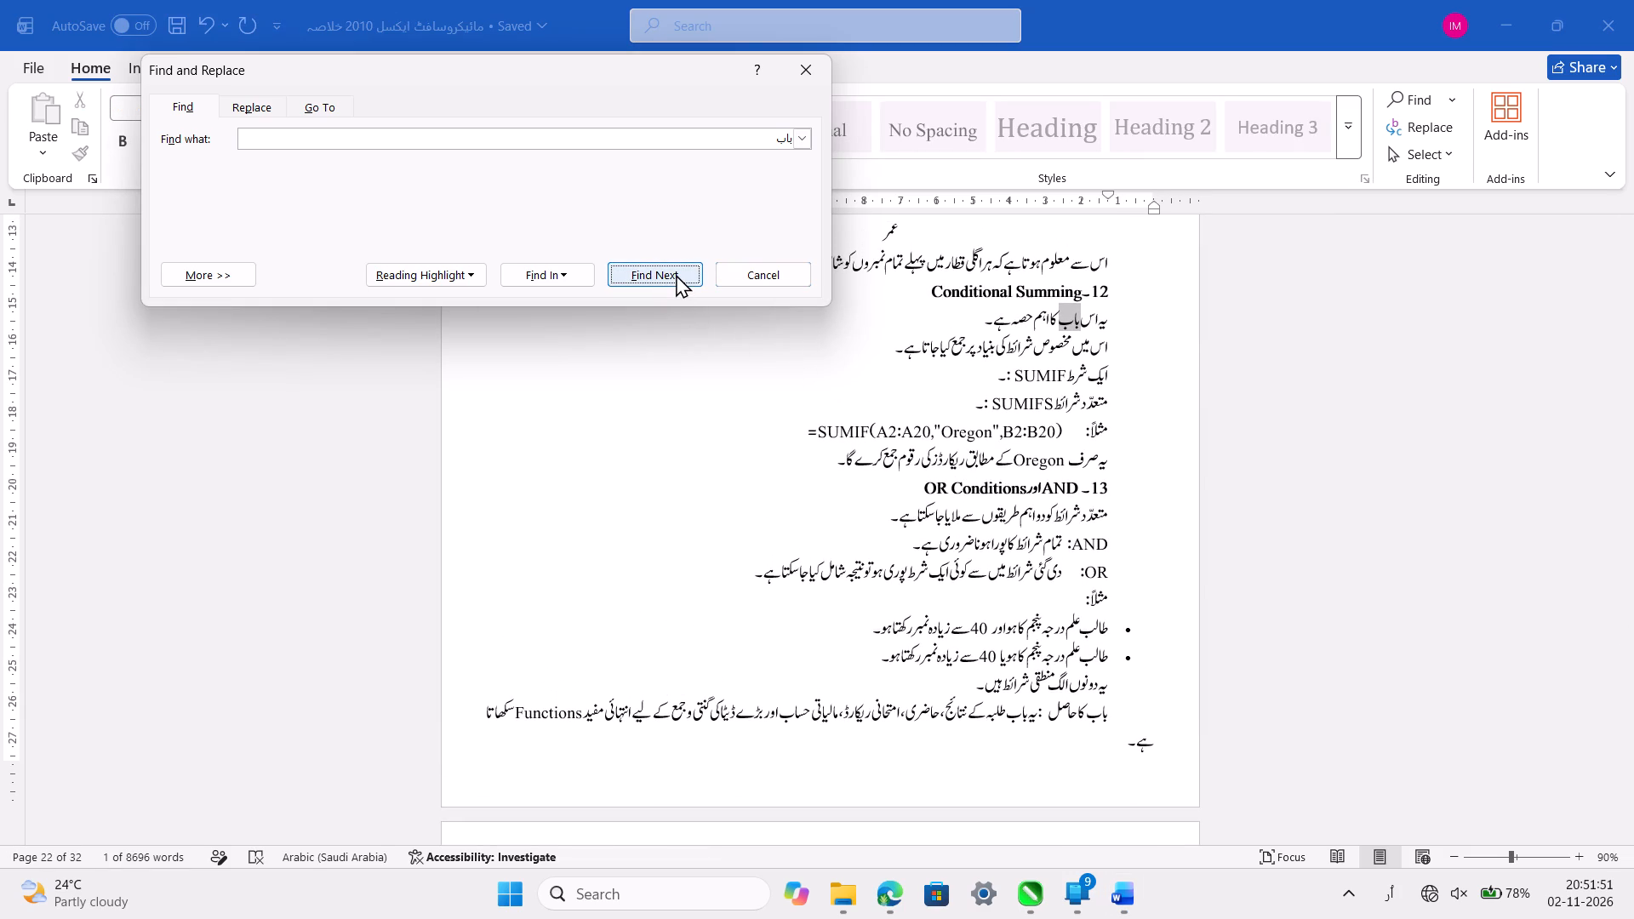
{"action": "left_click", "coordinate": [676, 274]}
{"action": "left_click", "coordinate": [676, 274]}
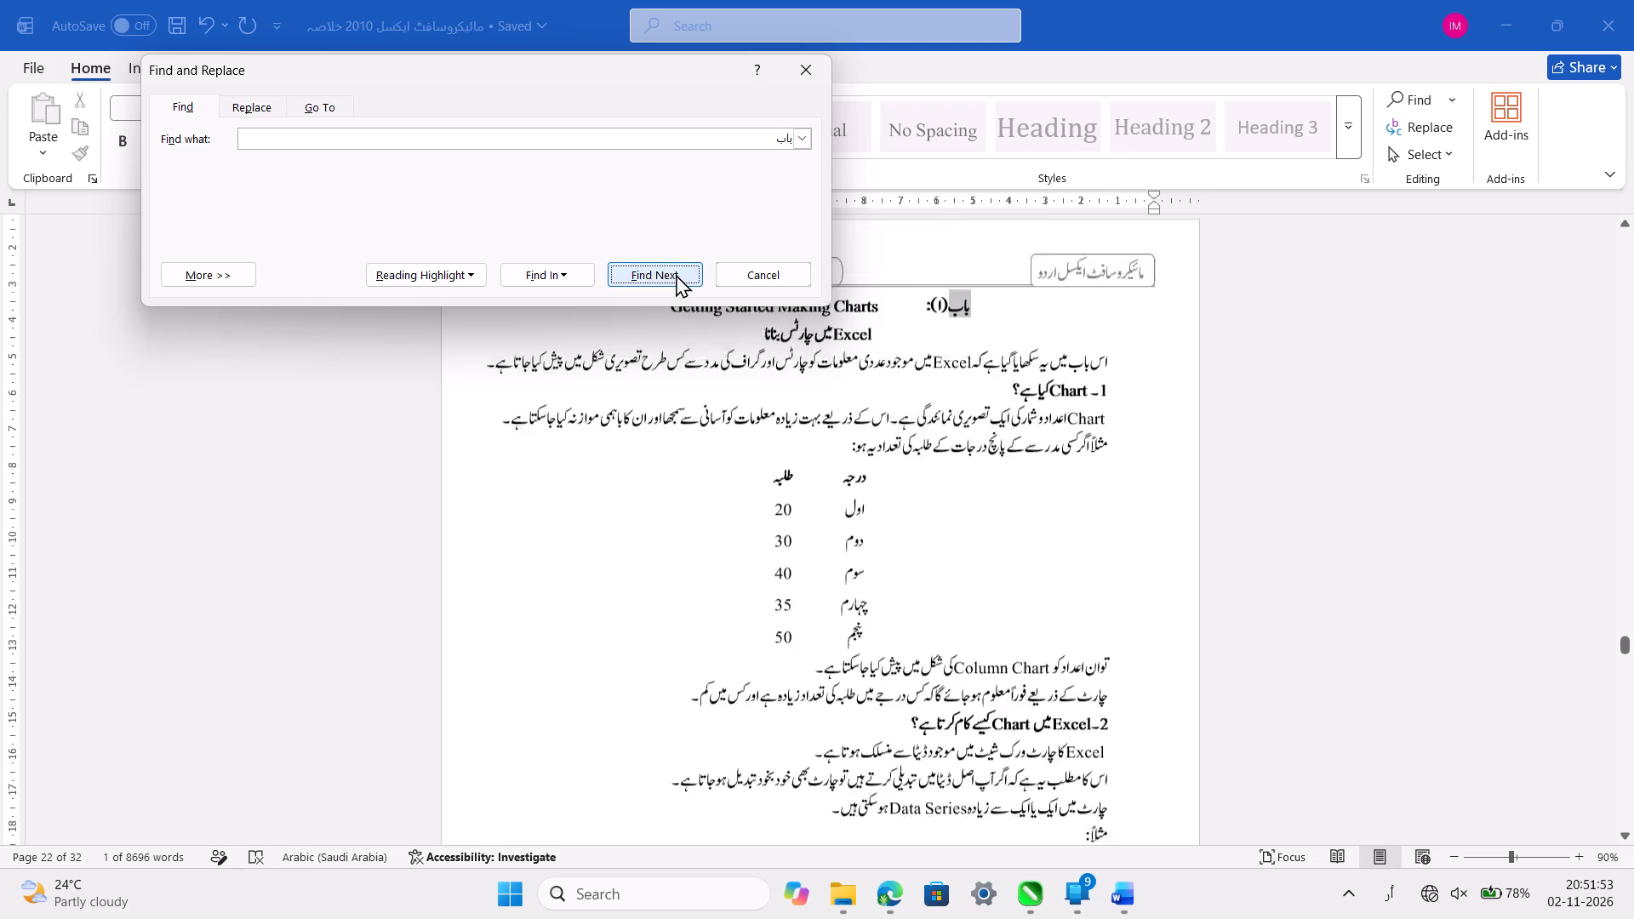
{"action": "scroll", "coordinate": [960, 333], "scroll_direction": "up", "scroll_amount": 1}
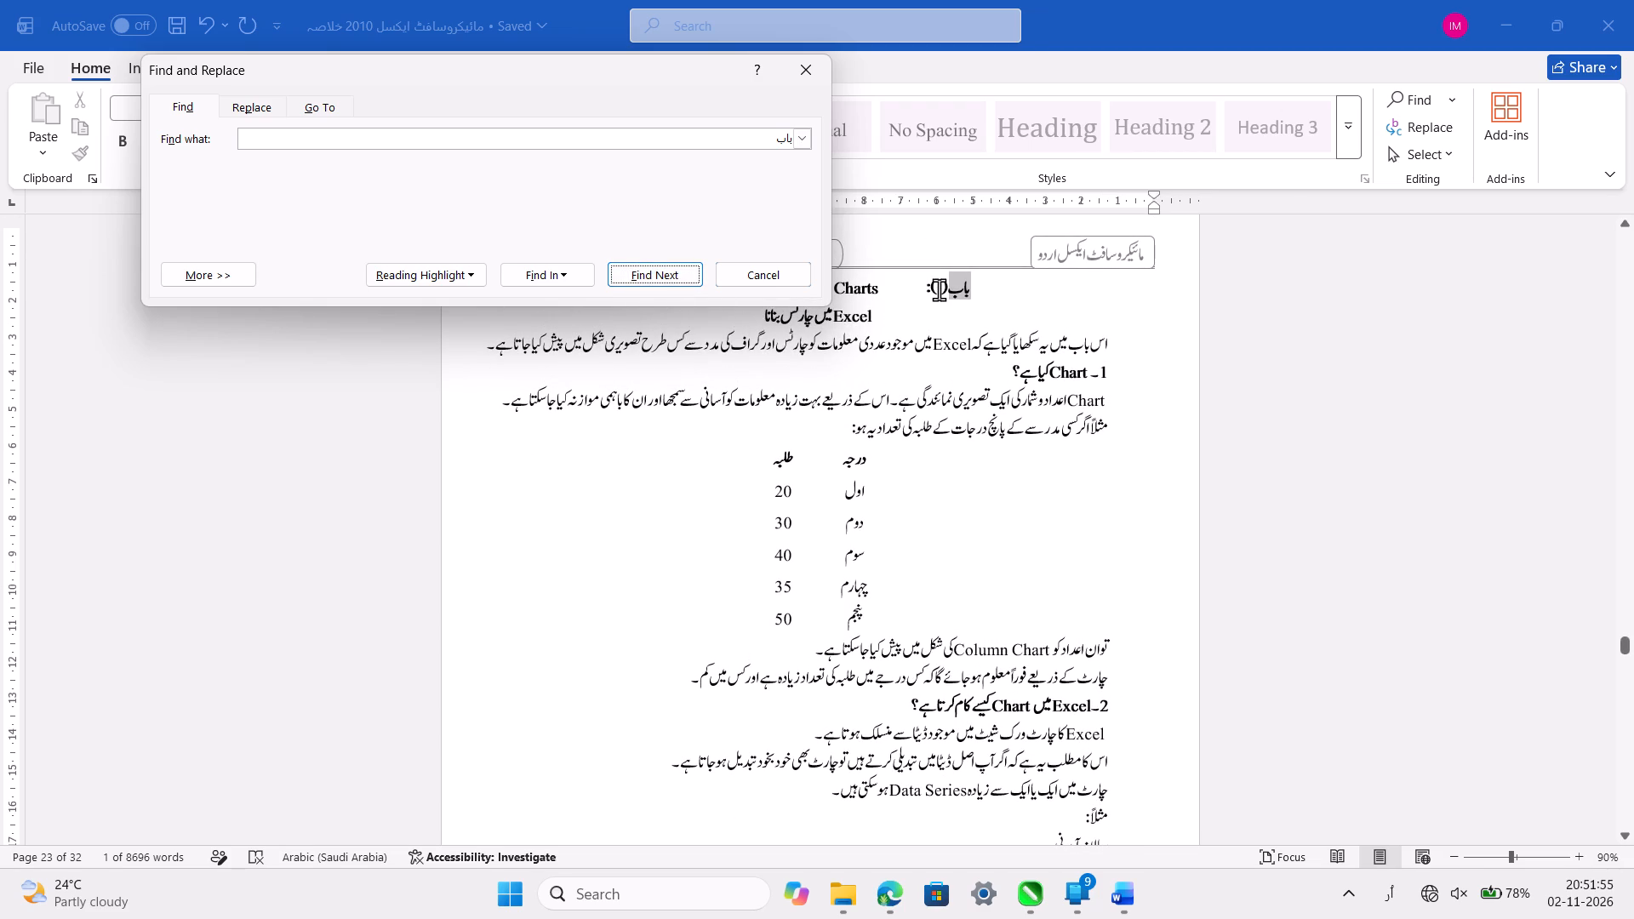
{"action": "double_click", "coordinate": [939, 289]}
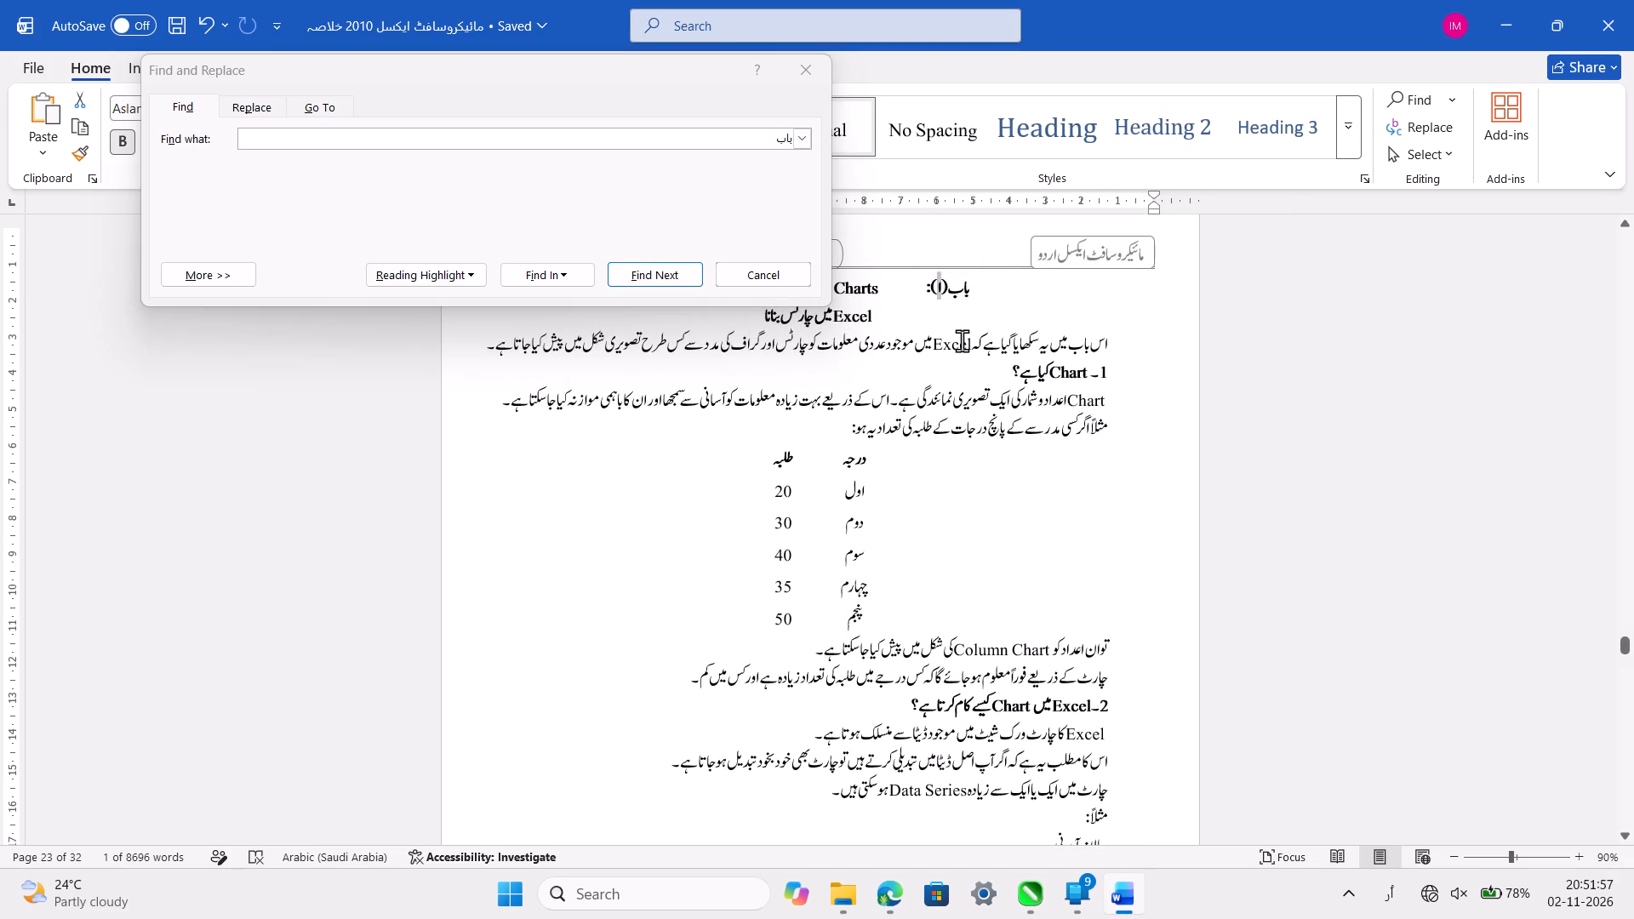
{"action": "key", "text": "ctrl+alt+7"}
{"action": "left_click", "coordinate": [899, 281]}
{"action": "key", "text": "BackSpace"}
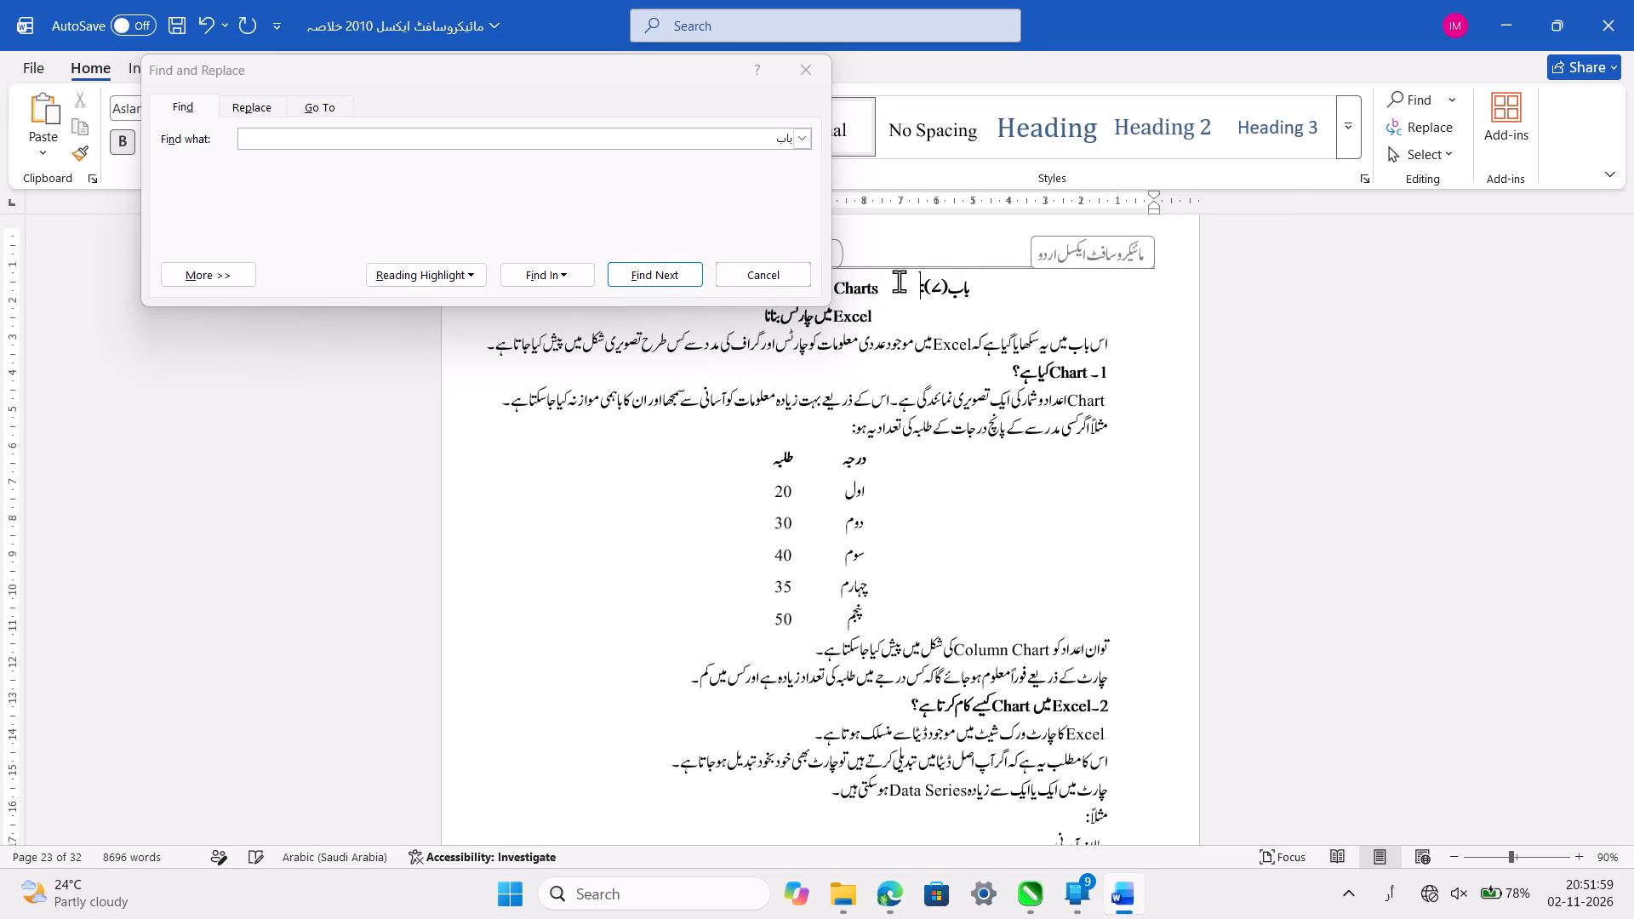
Save the document.
{"action": "key", "text": "ctrl+s"}
Renumber the "Communicating Data Visually" chapter heading as باب(۸) and remove the extra gap after the label.
{"action": "left_click", "coordinate": [655, 277]}
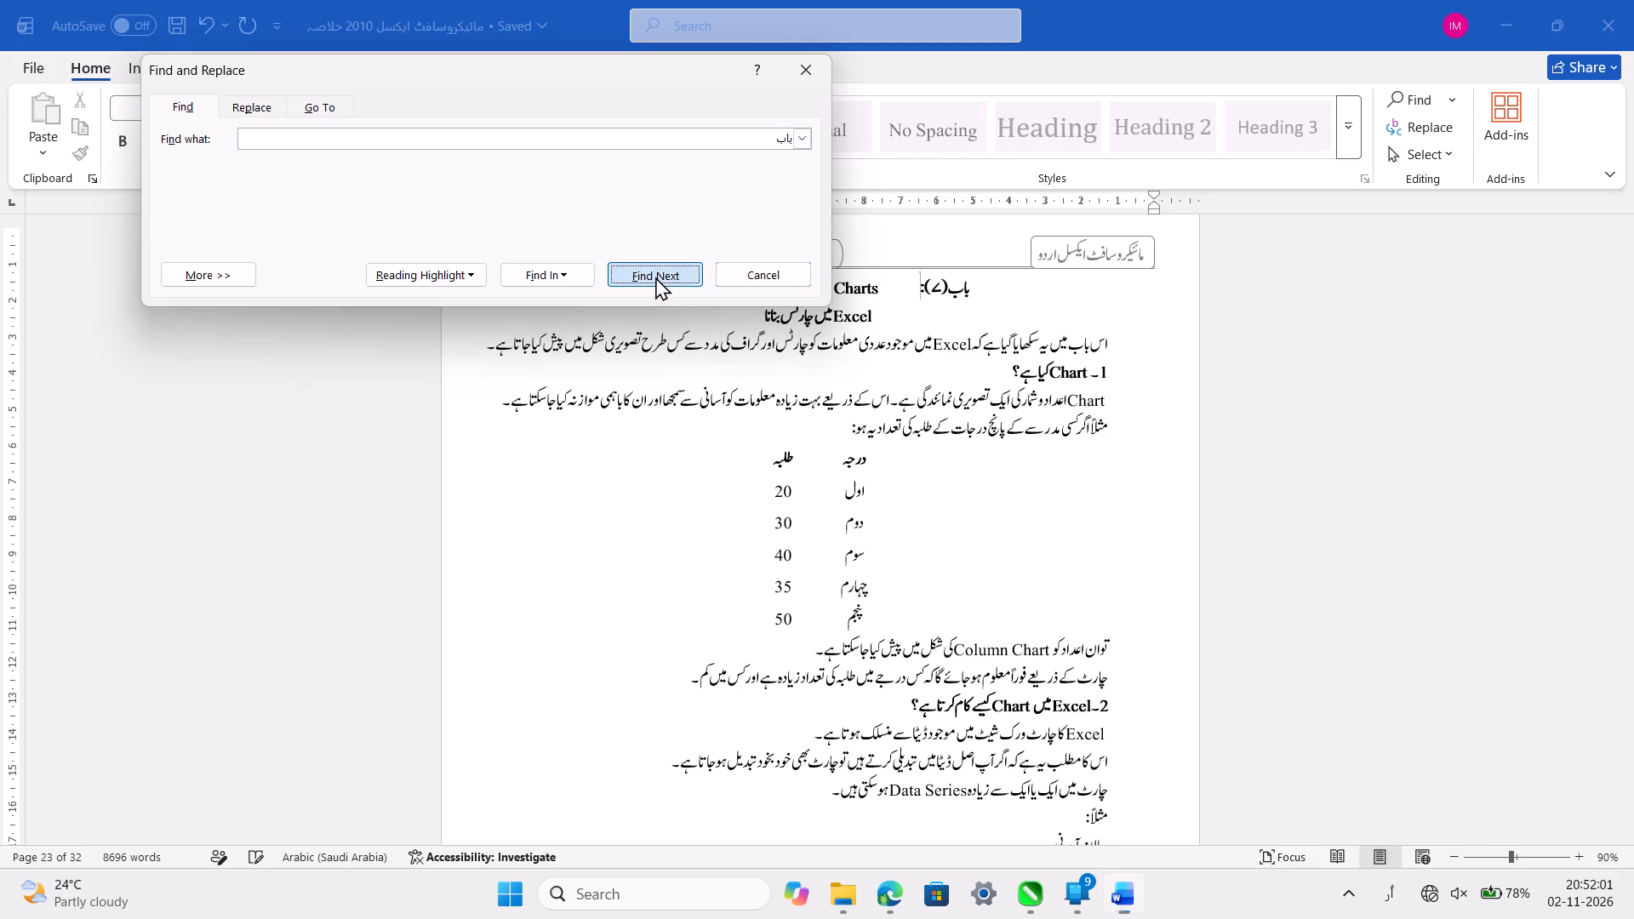
{"action": "left_click", "coordinate": [655, 277]}
{"action": "scroll", "coordinate": [977, 385], "scroll_direction": "up", "scroll_amount": 1}
{"action": "double_click", "coordinate": [938, 369]}
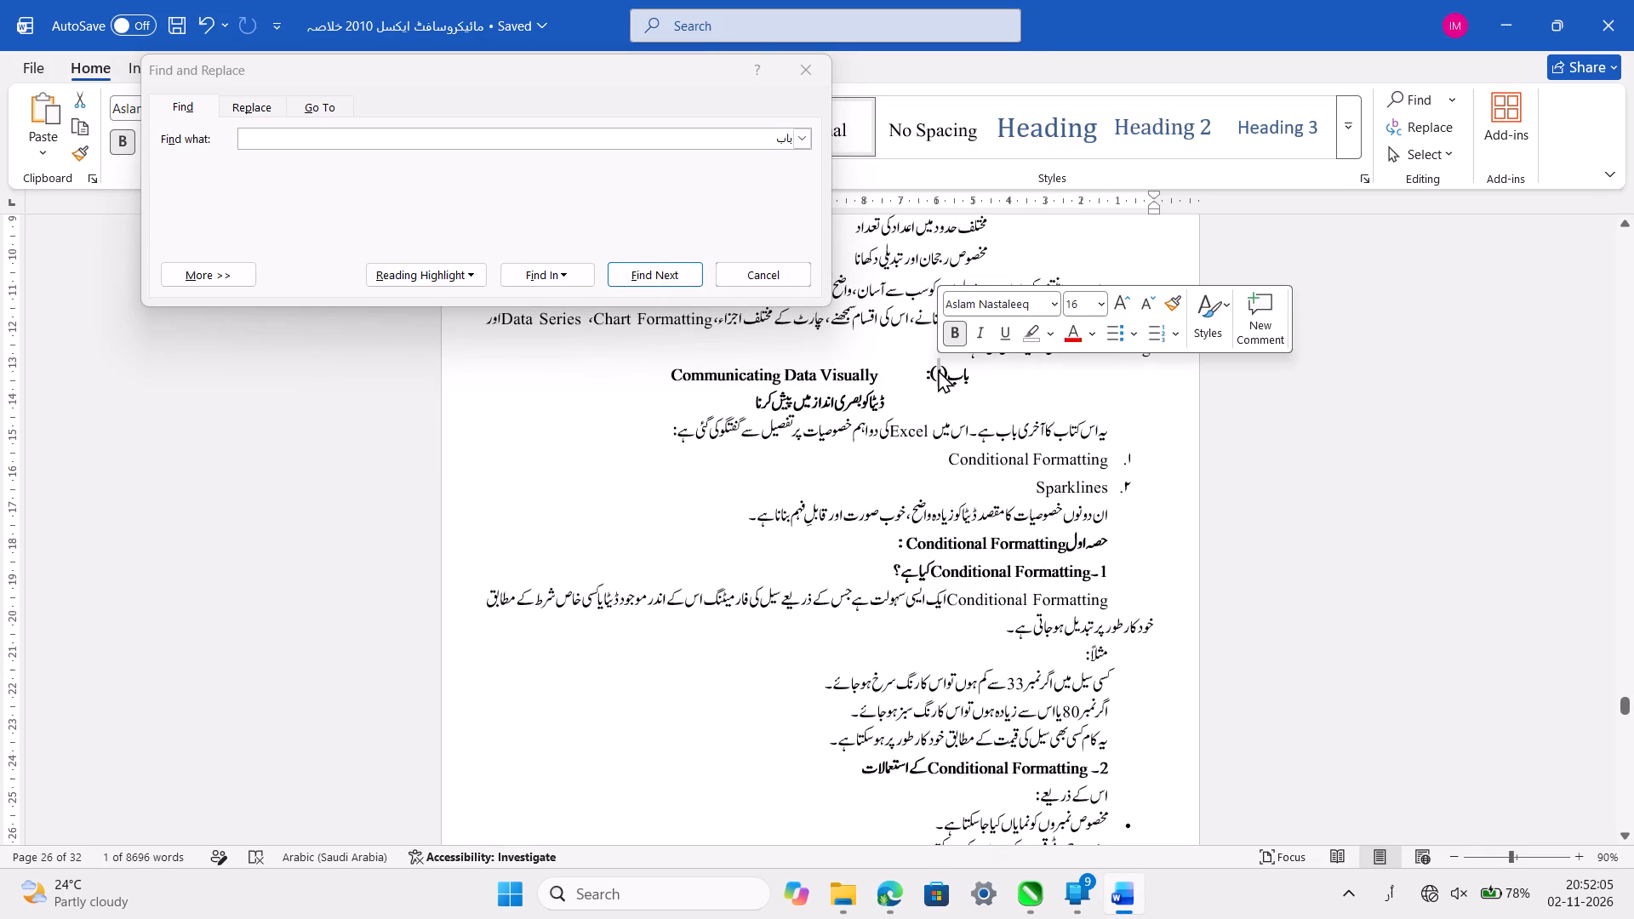
{"action": "key", "text": "ctrl+alt+8"}
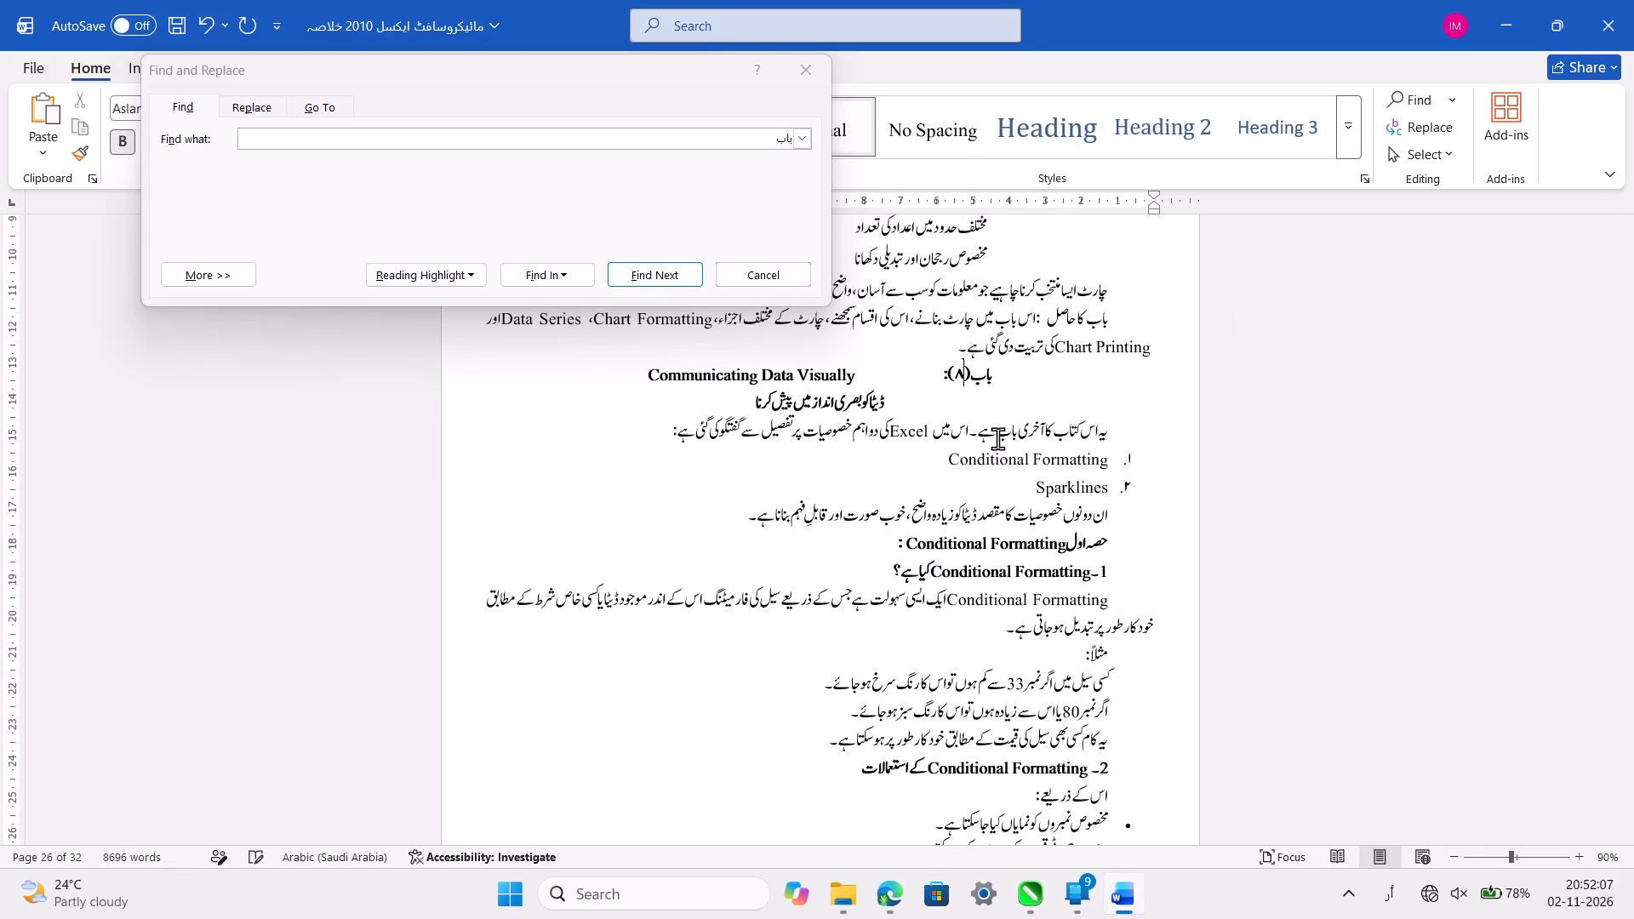
{"action": "left_click", "coordinate": [894, 379]}
{"action": "key", "text": "BackSpace"}
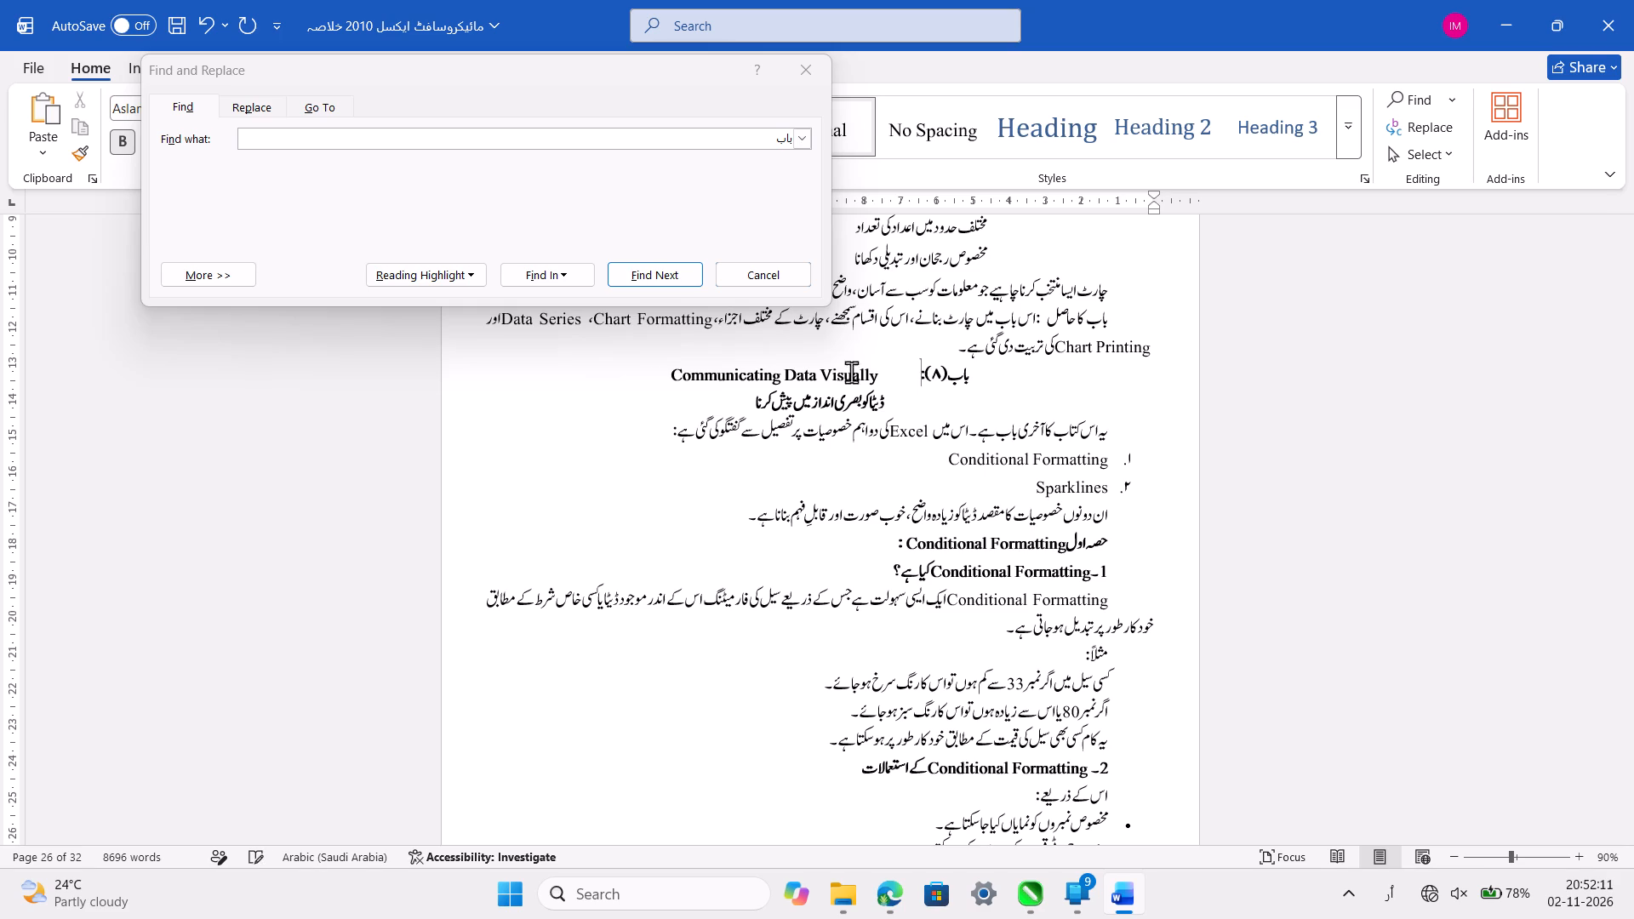
Save the document.
{"action": "key", "text": "ctrl+s"}
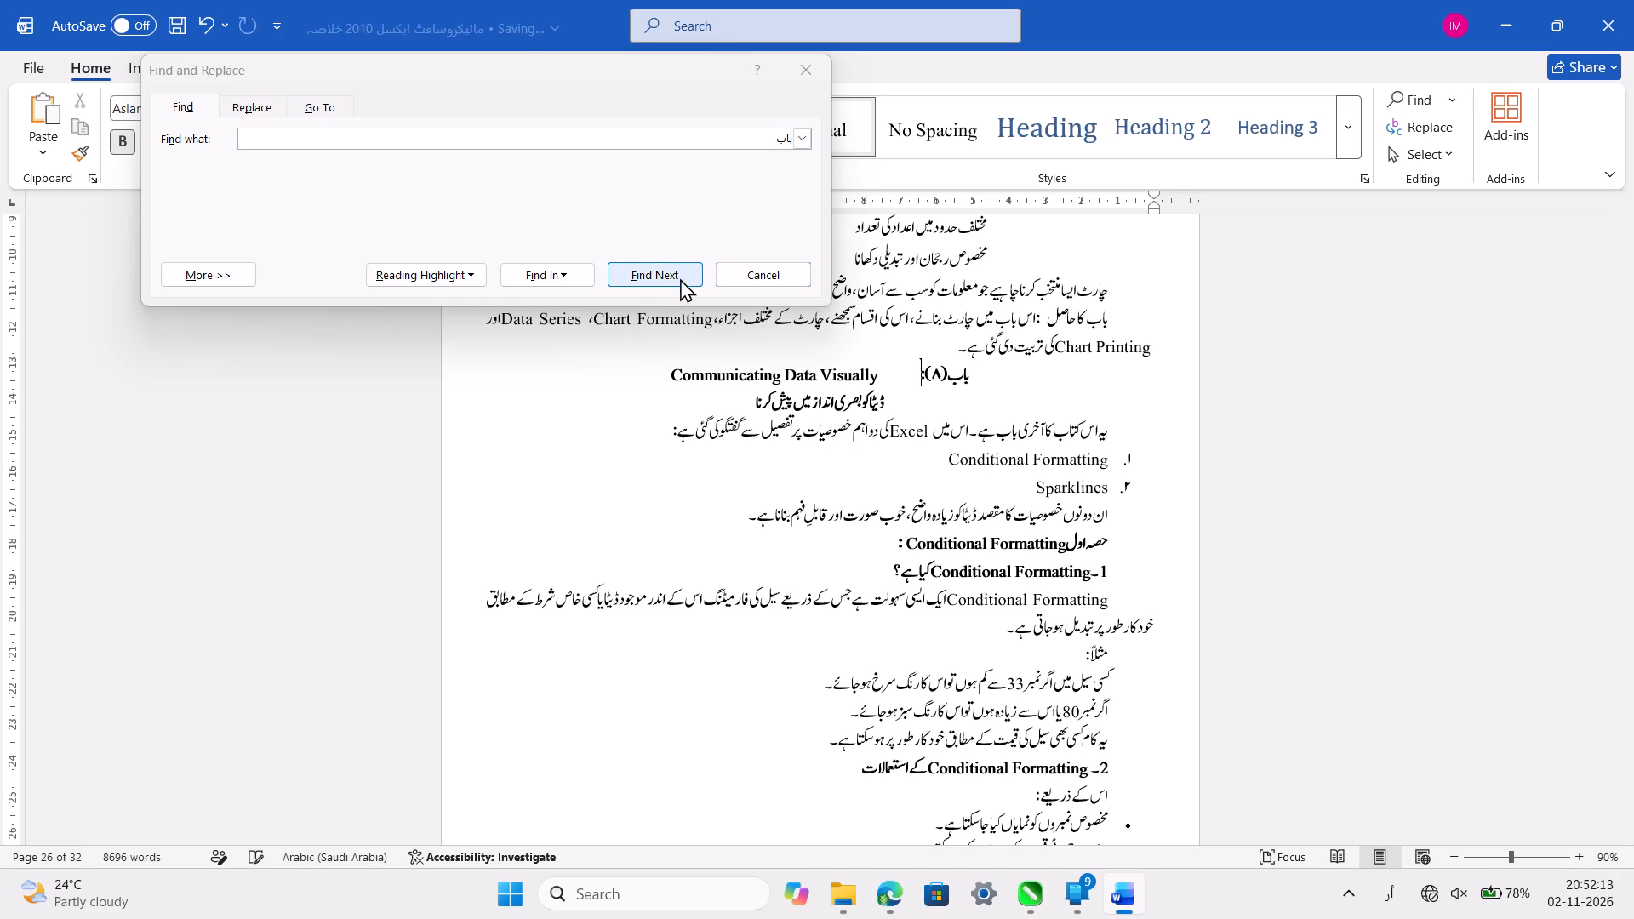
Check the remaining occurrences of باب for unnumbered chapter headings, close the search, and return to the document's start.
{"action": "left_click", "coordinate": [680, 278]}
{"action": "left_click", "coordinate": [680, 278]}
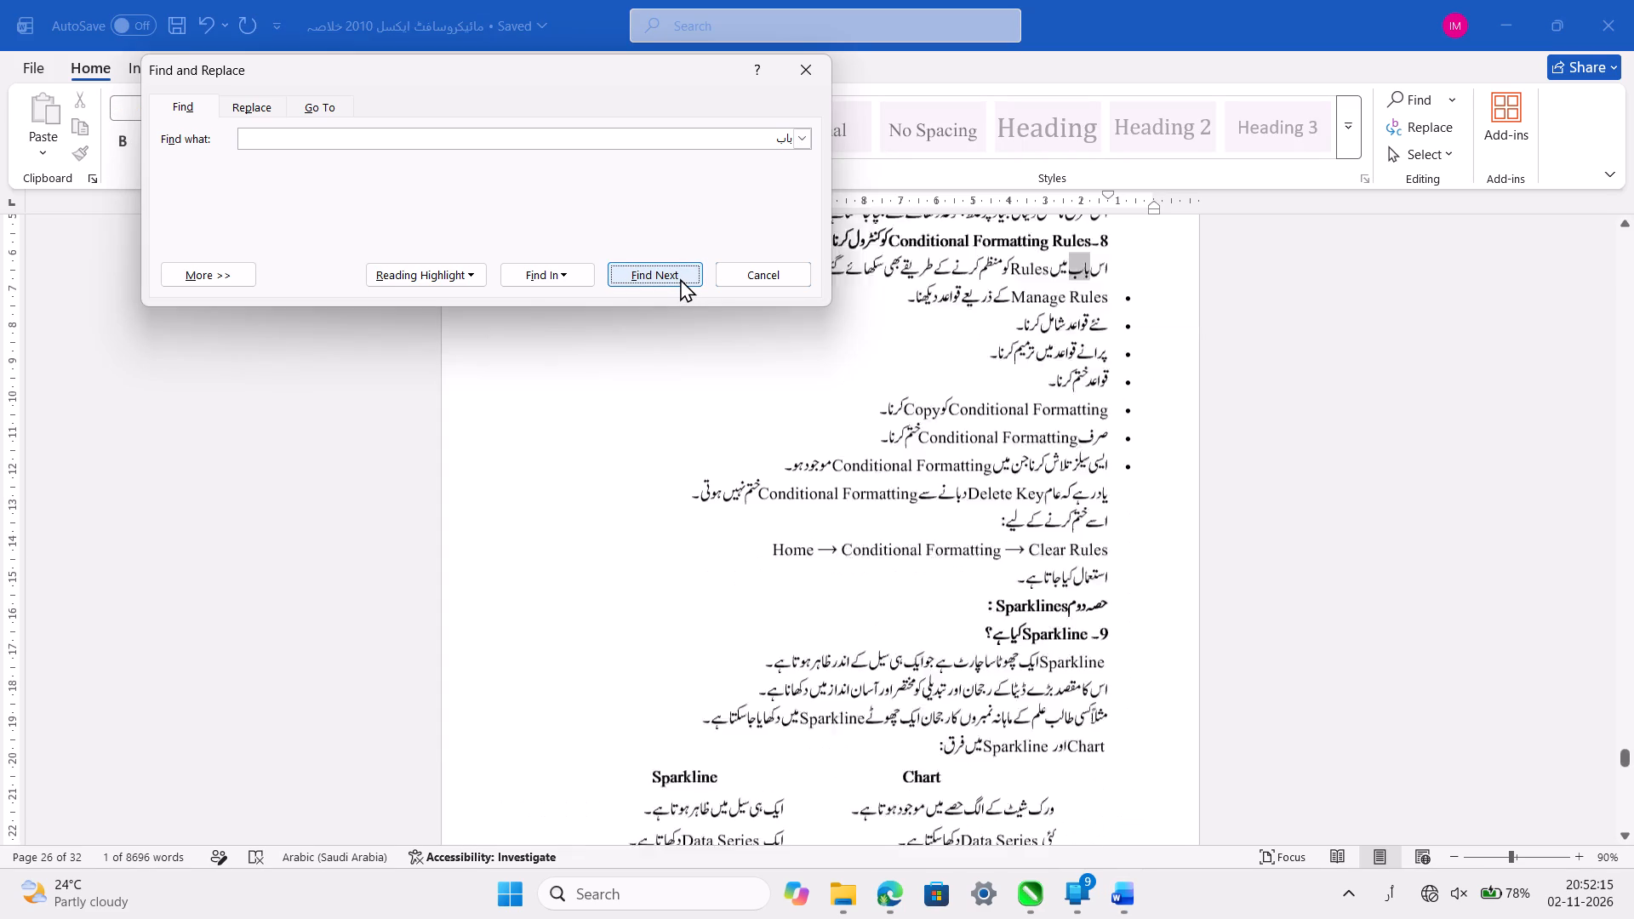
{"action": "left_click", "coordinate": [680, 278]}
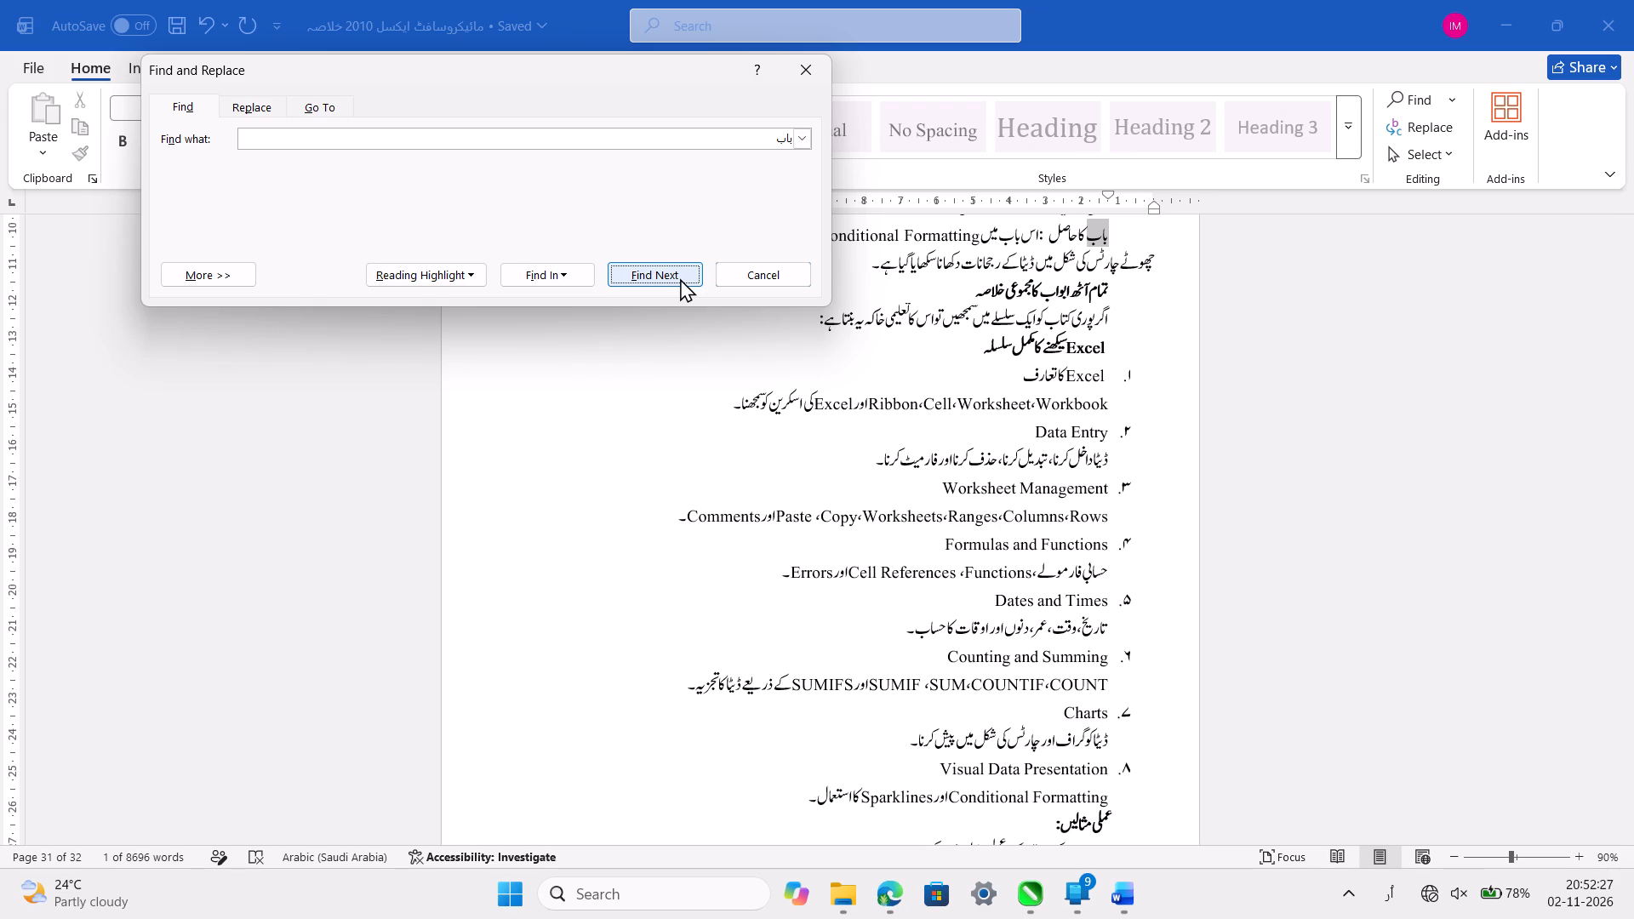
{"action": "left_click", "coordinate": [680, 278]}
{"action": "triple_click", "coordinate": [680, 278]}
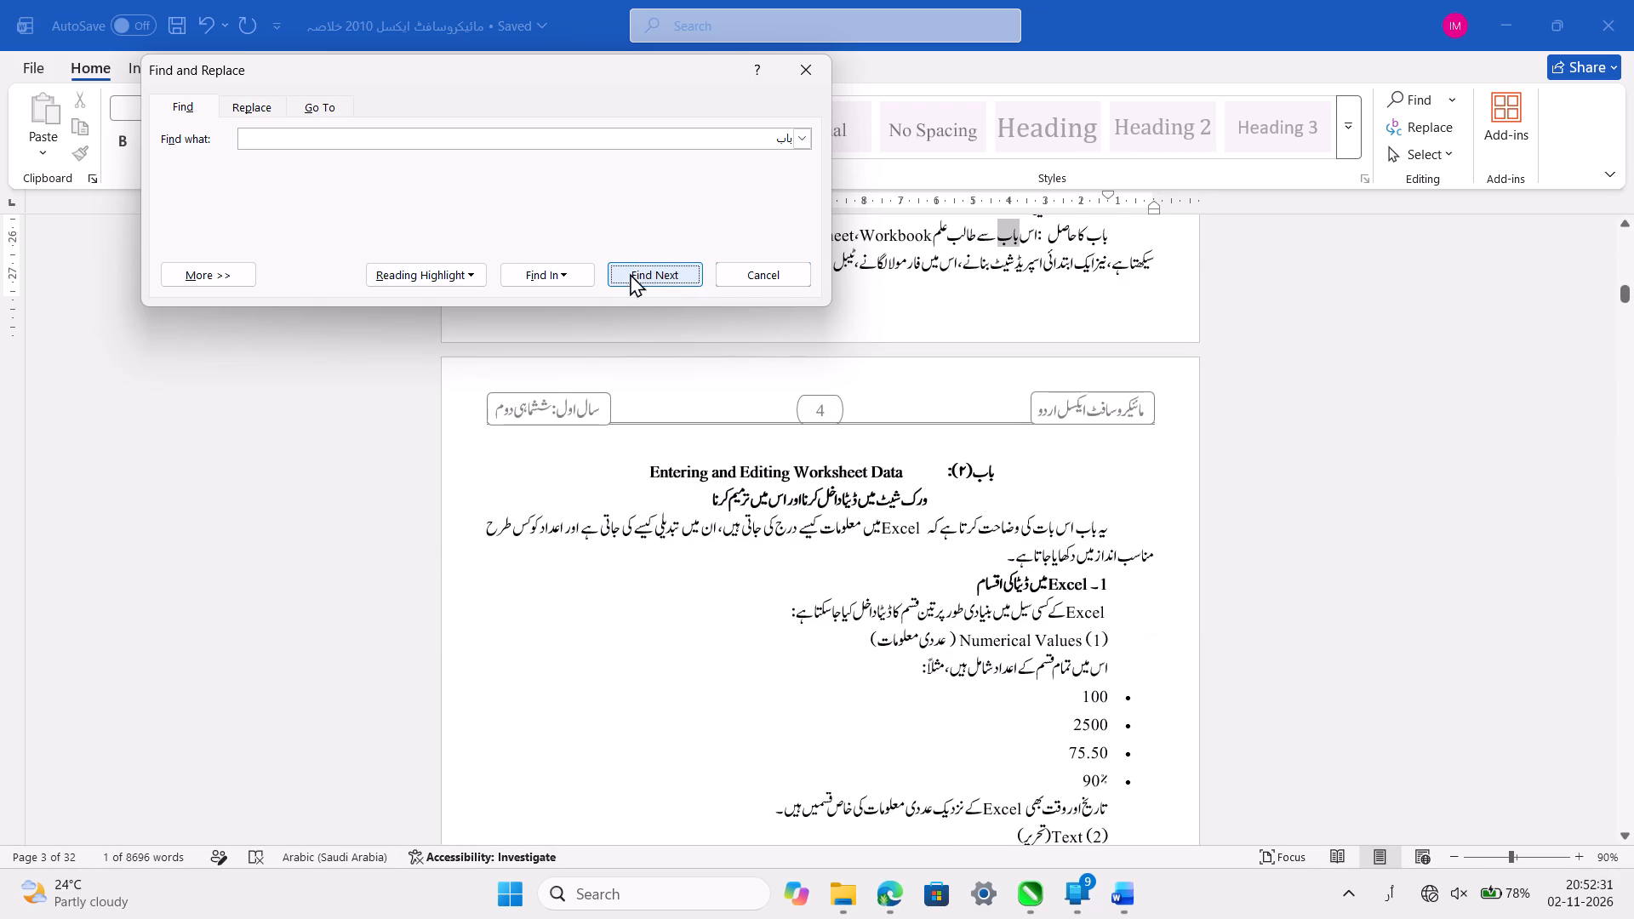
{"action": "left_click", "coordinate": [777, 277]}
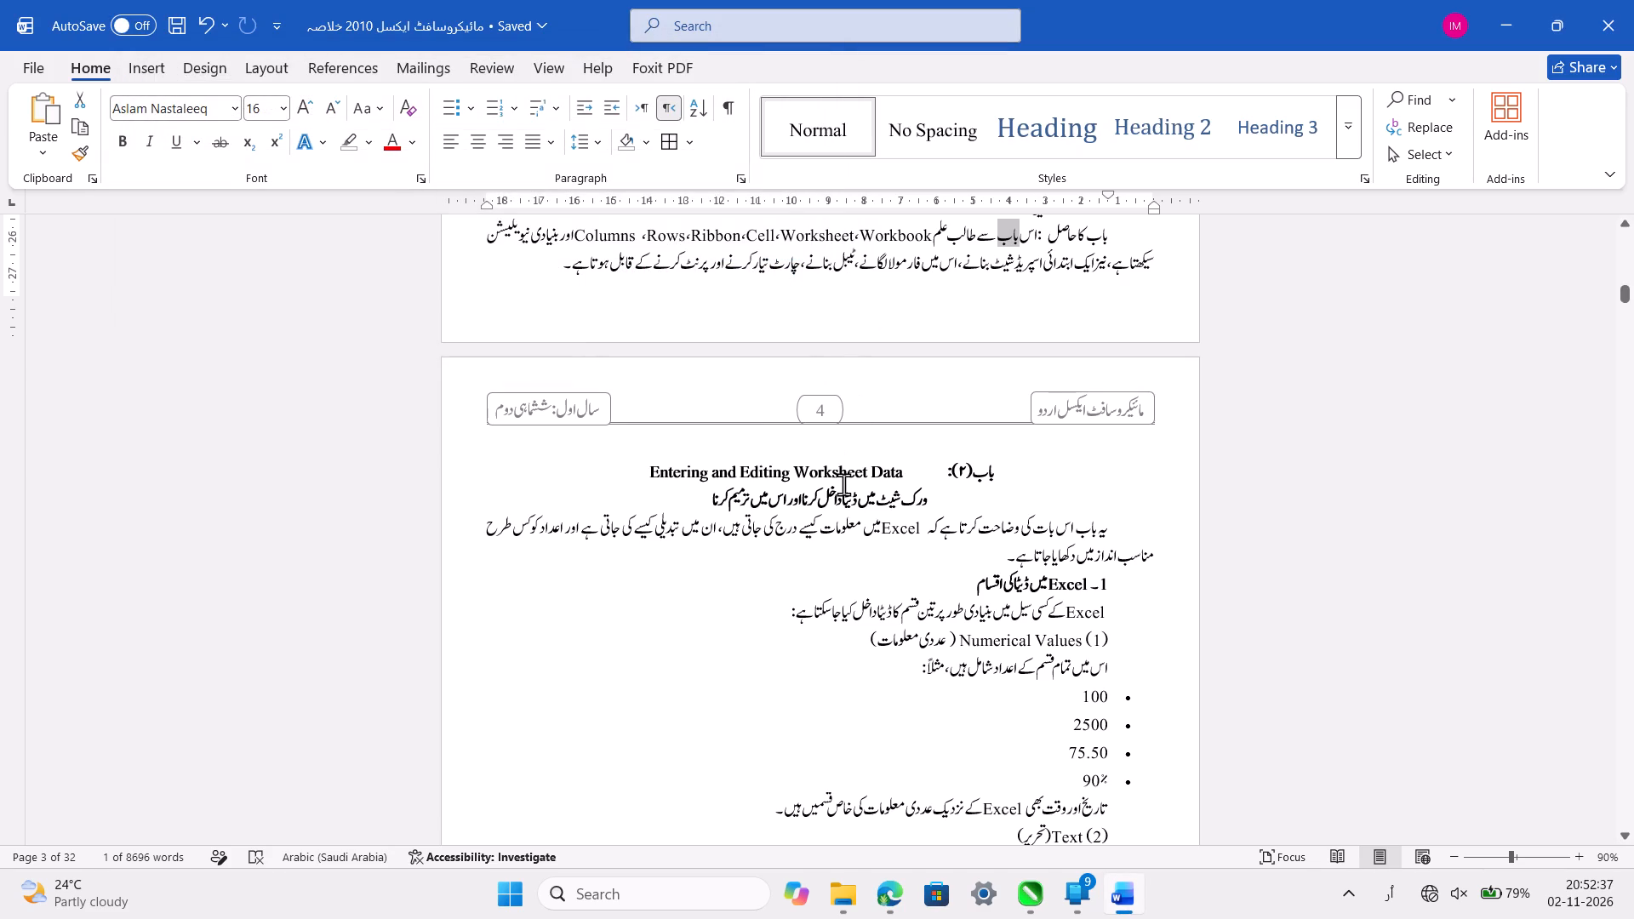
{"action": "scroll", "coordinate": [843, 484], "scroll_direction": "up", "scroll_amount": 8}
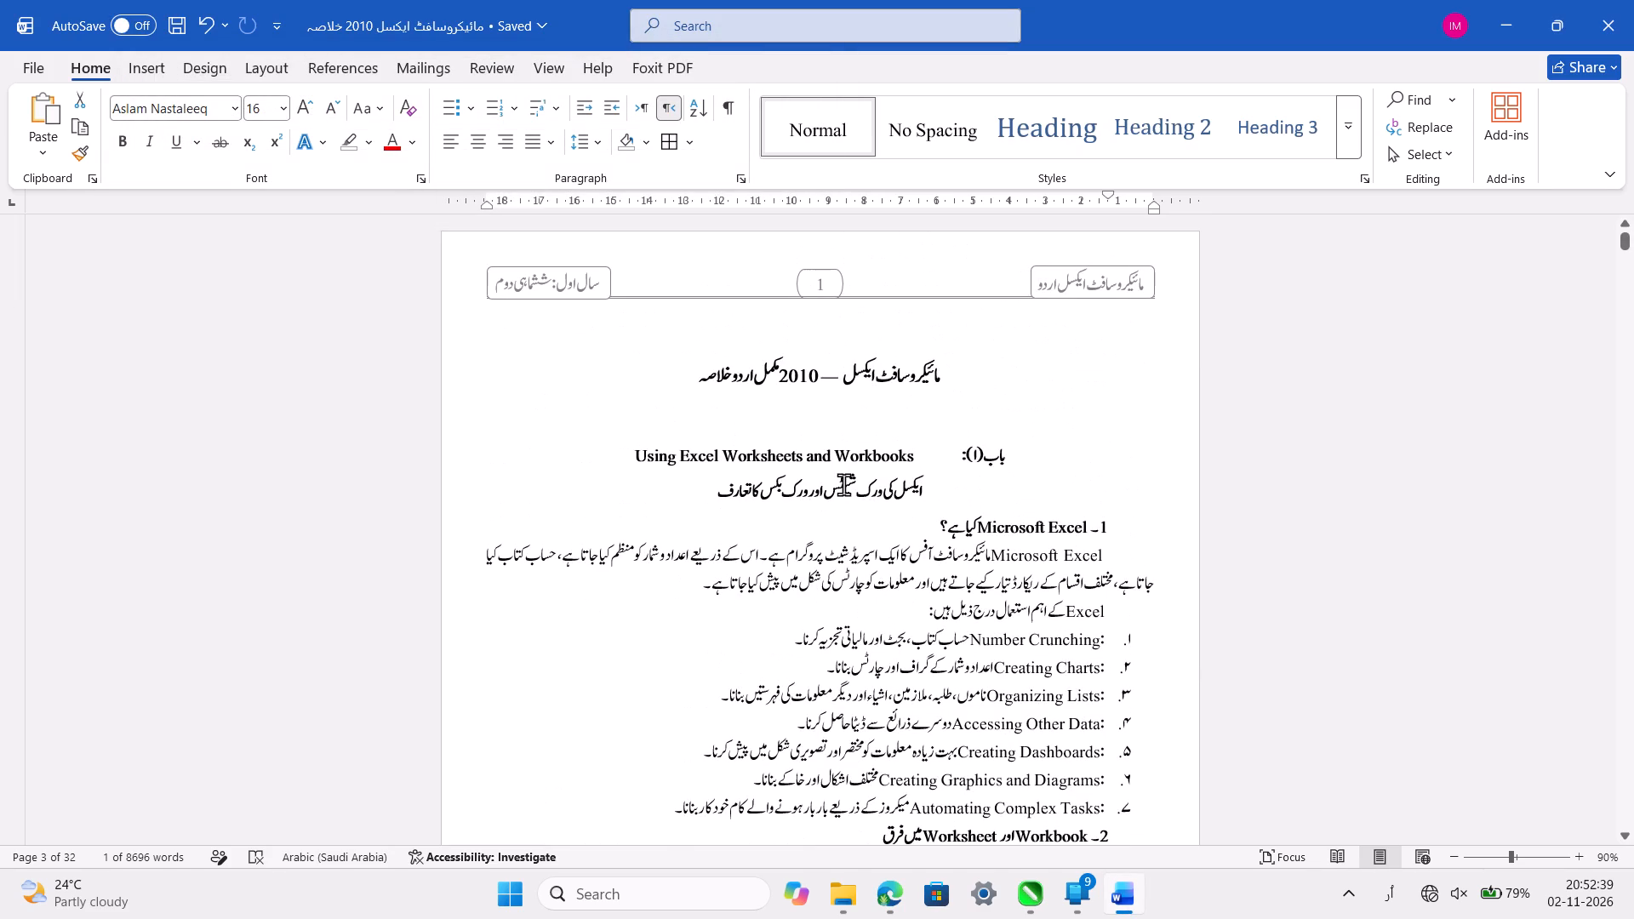
{"action": "scroll", "coordinate": [843, 484], "scroll_direction": "up", "scroll_amount": 14}
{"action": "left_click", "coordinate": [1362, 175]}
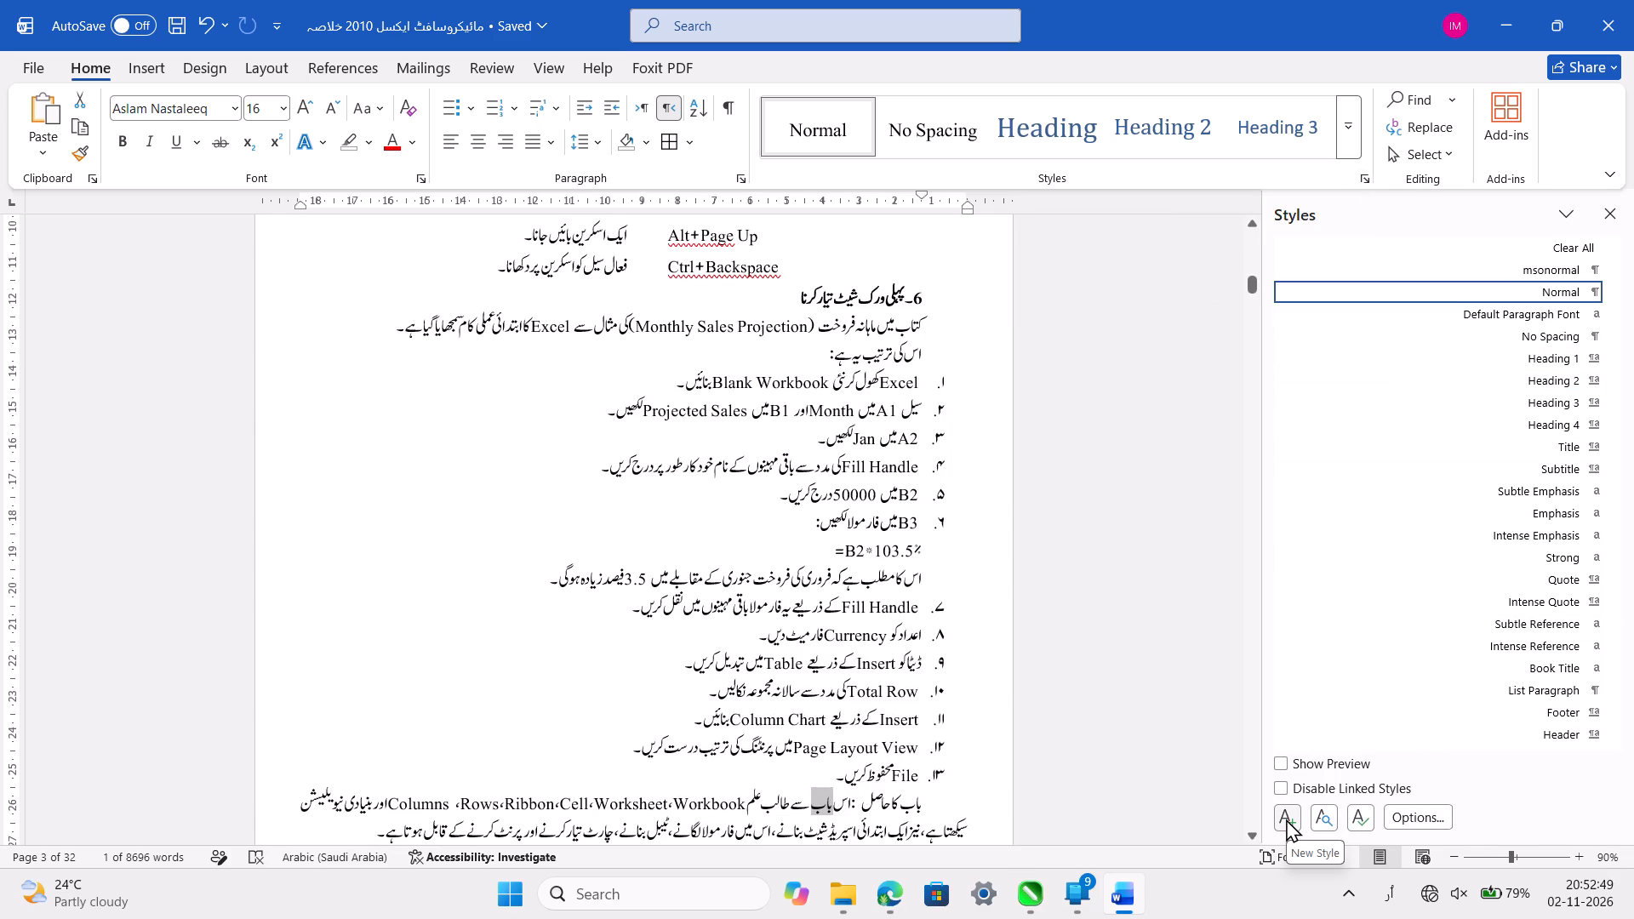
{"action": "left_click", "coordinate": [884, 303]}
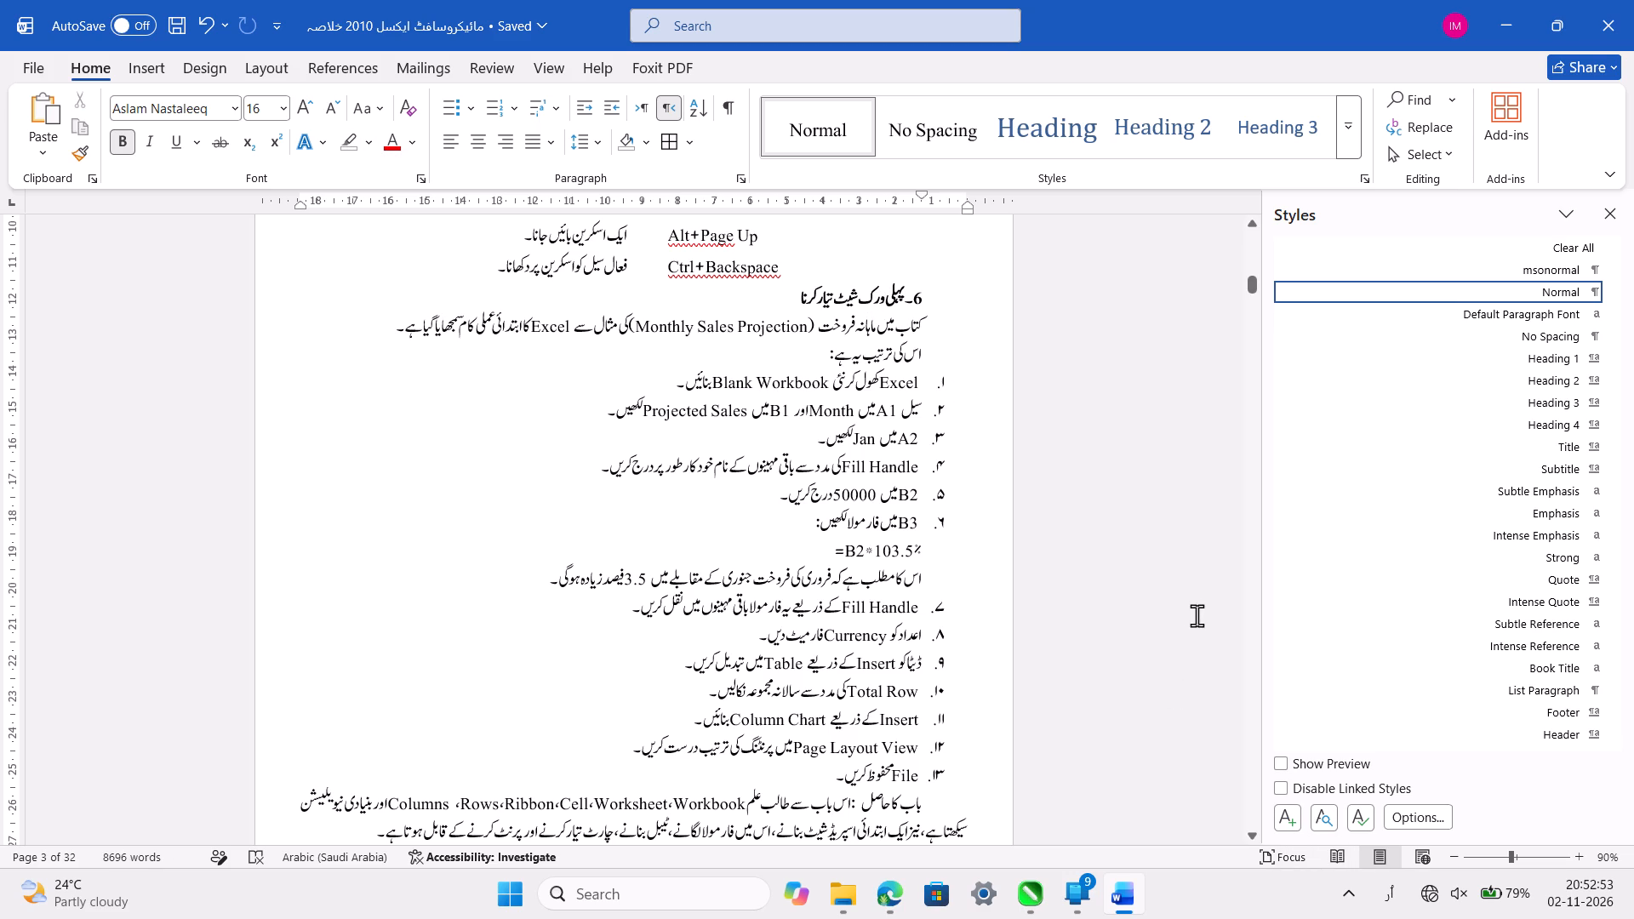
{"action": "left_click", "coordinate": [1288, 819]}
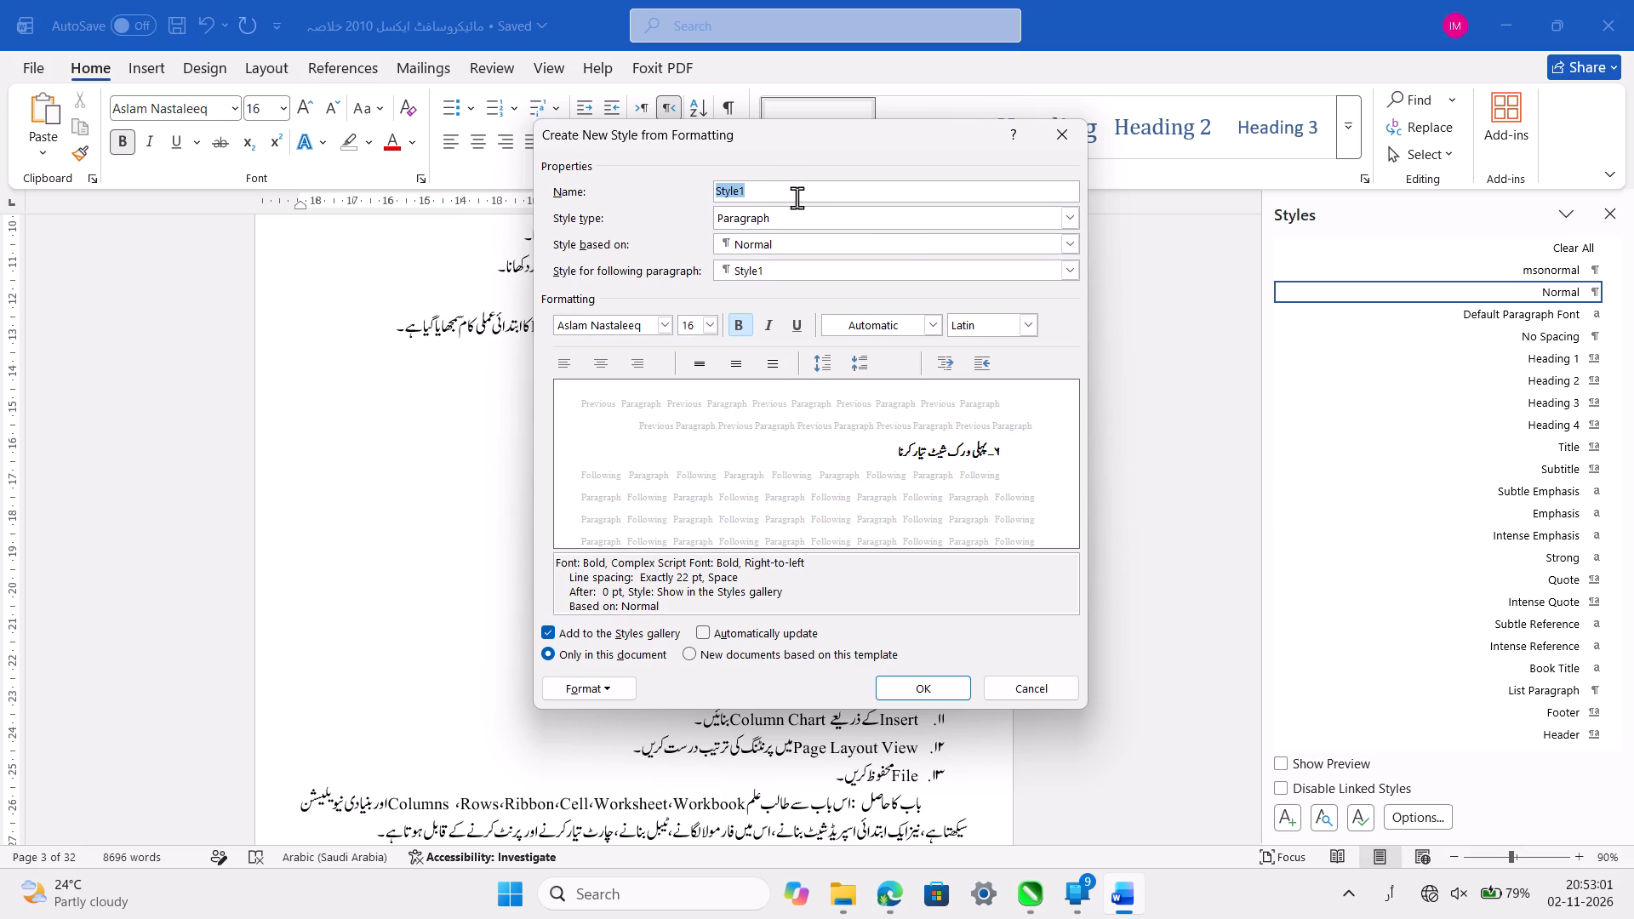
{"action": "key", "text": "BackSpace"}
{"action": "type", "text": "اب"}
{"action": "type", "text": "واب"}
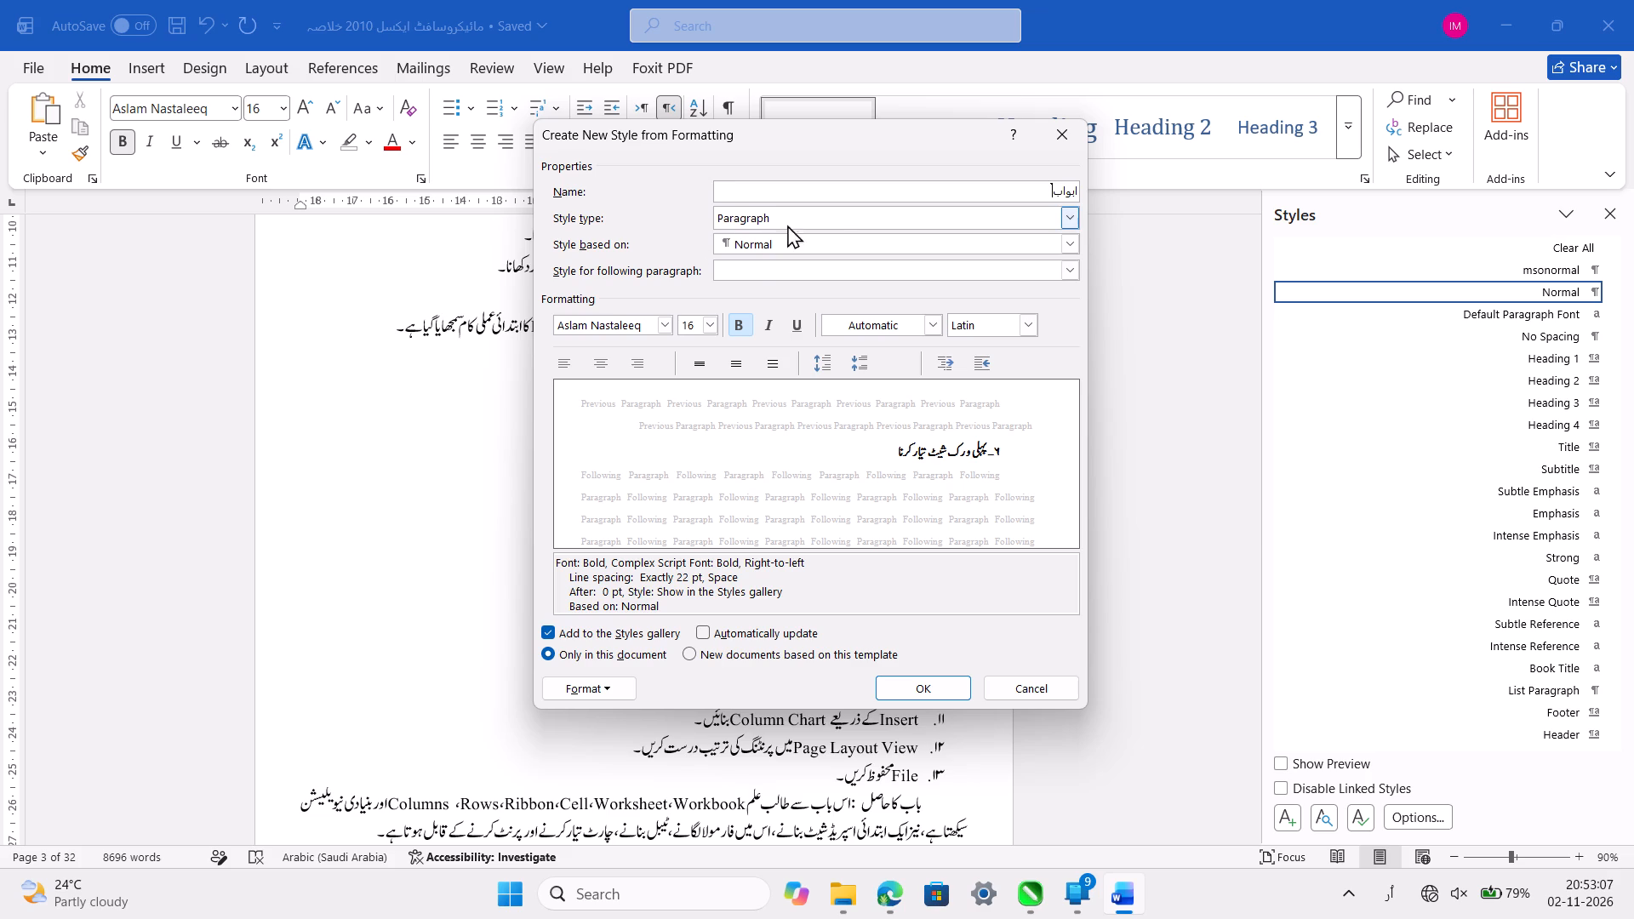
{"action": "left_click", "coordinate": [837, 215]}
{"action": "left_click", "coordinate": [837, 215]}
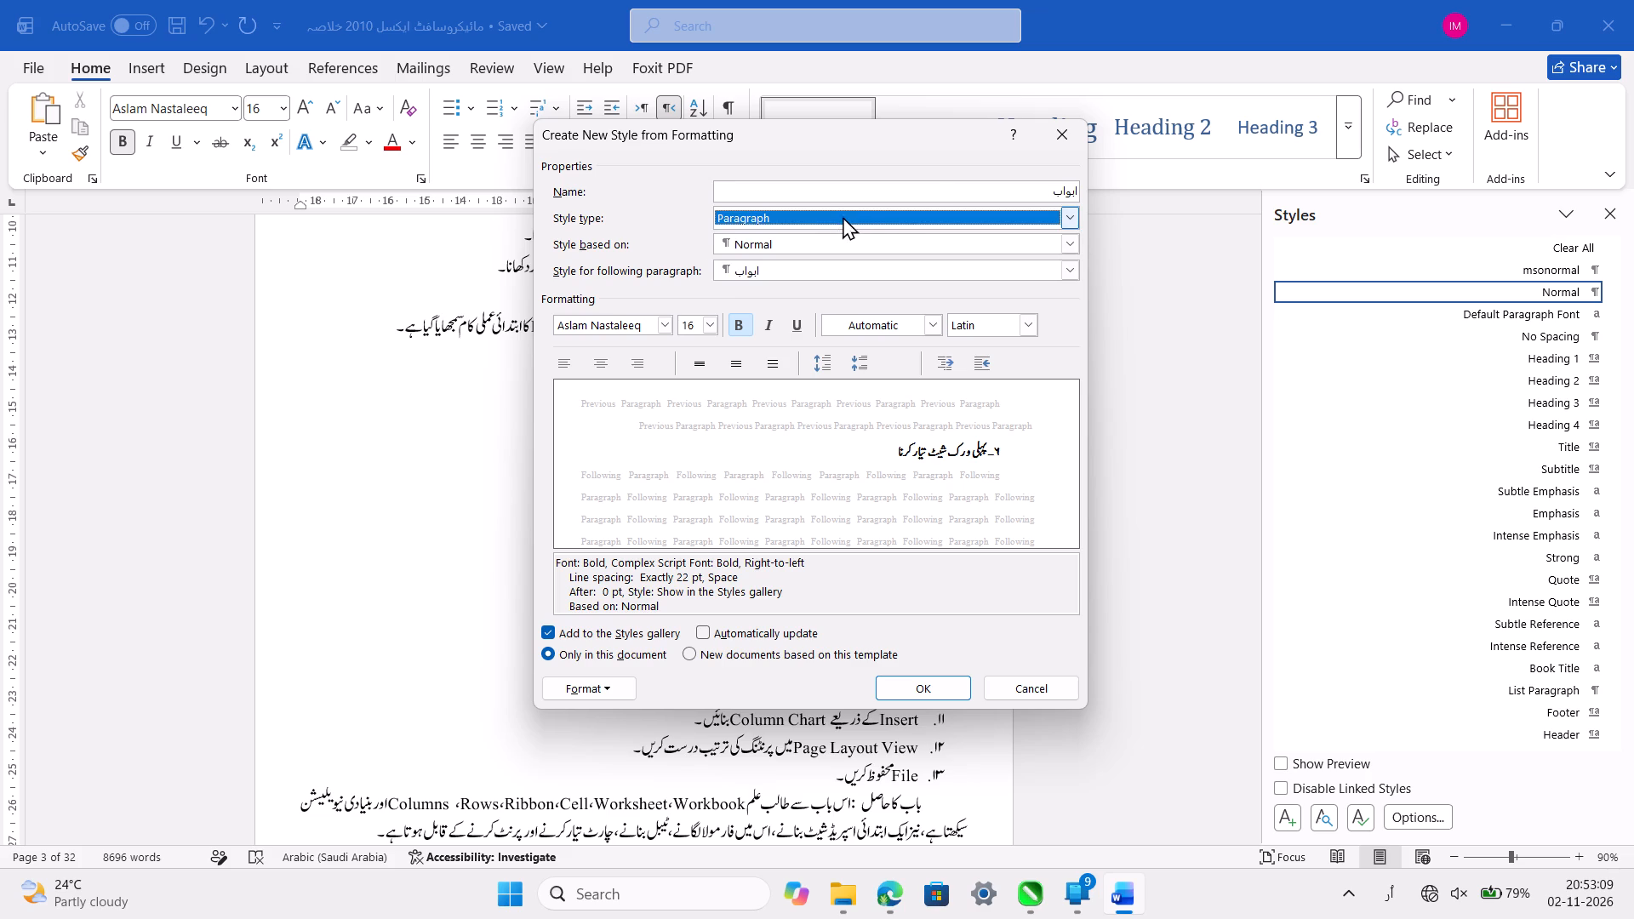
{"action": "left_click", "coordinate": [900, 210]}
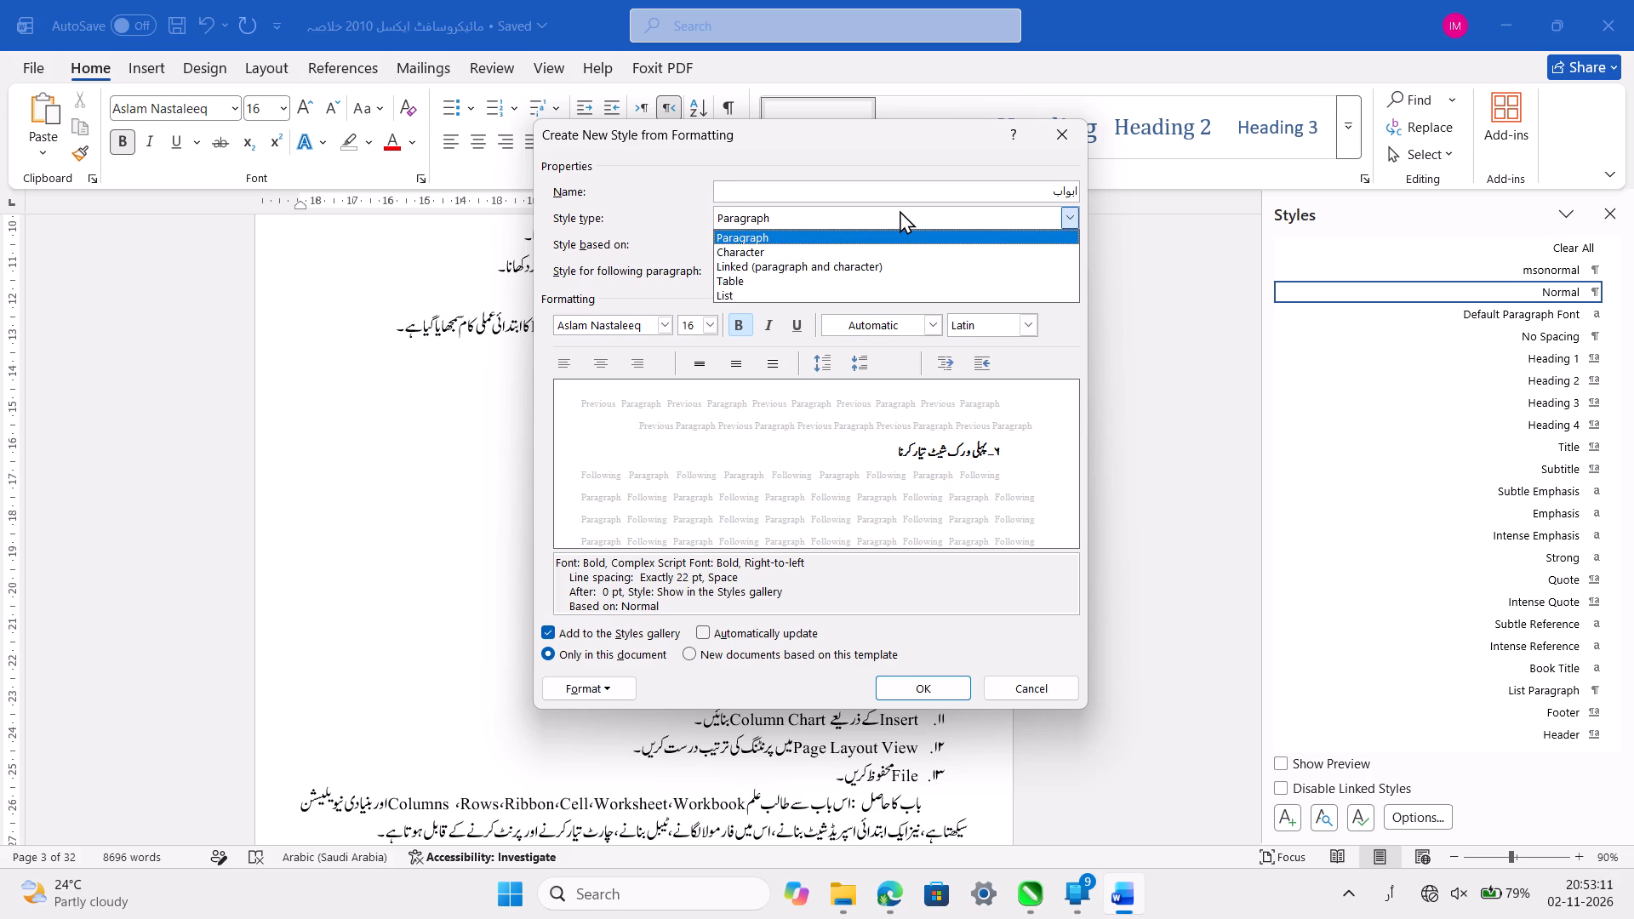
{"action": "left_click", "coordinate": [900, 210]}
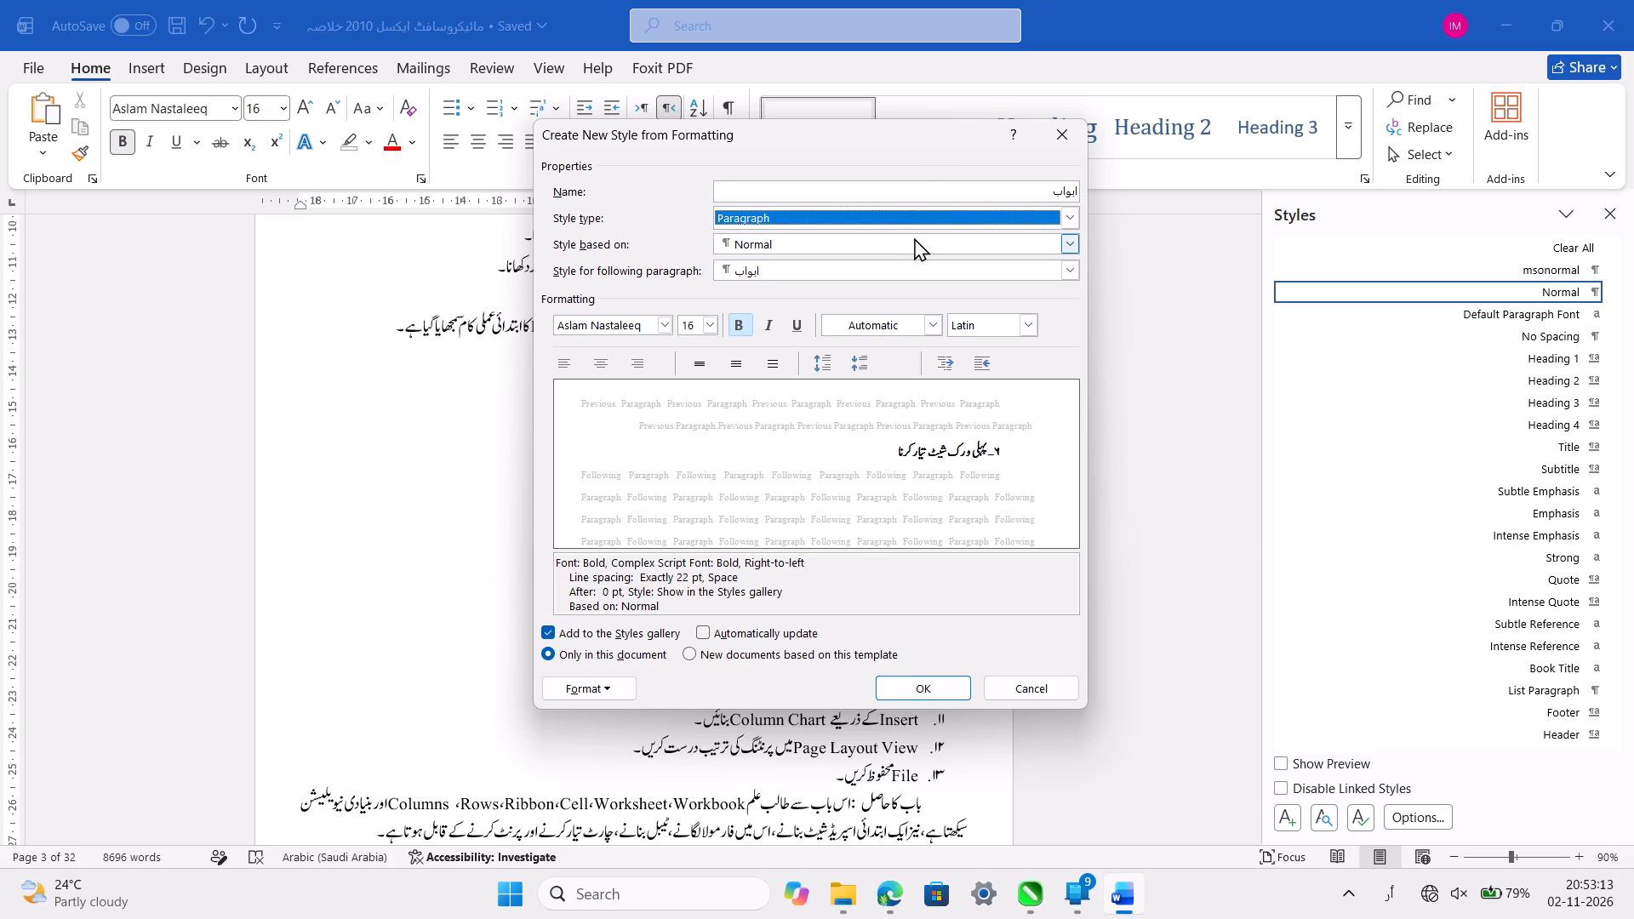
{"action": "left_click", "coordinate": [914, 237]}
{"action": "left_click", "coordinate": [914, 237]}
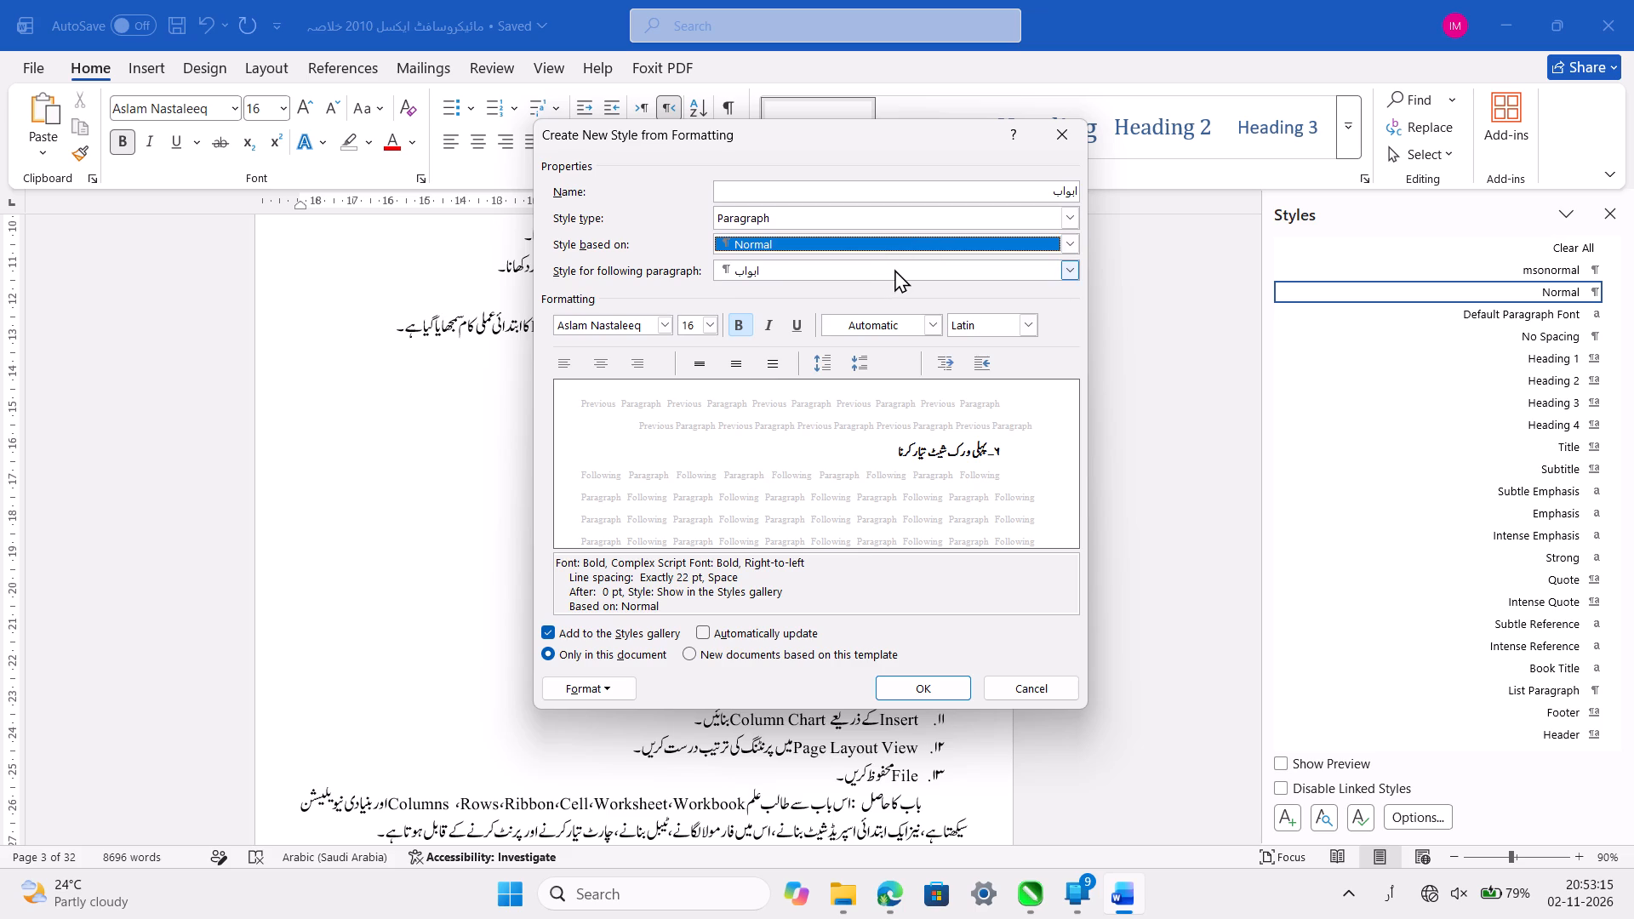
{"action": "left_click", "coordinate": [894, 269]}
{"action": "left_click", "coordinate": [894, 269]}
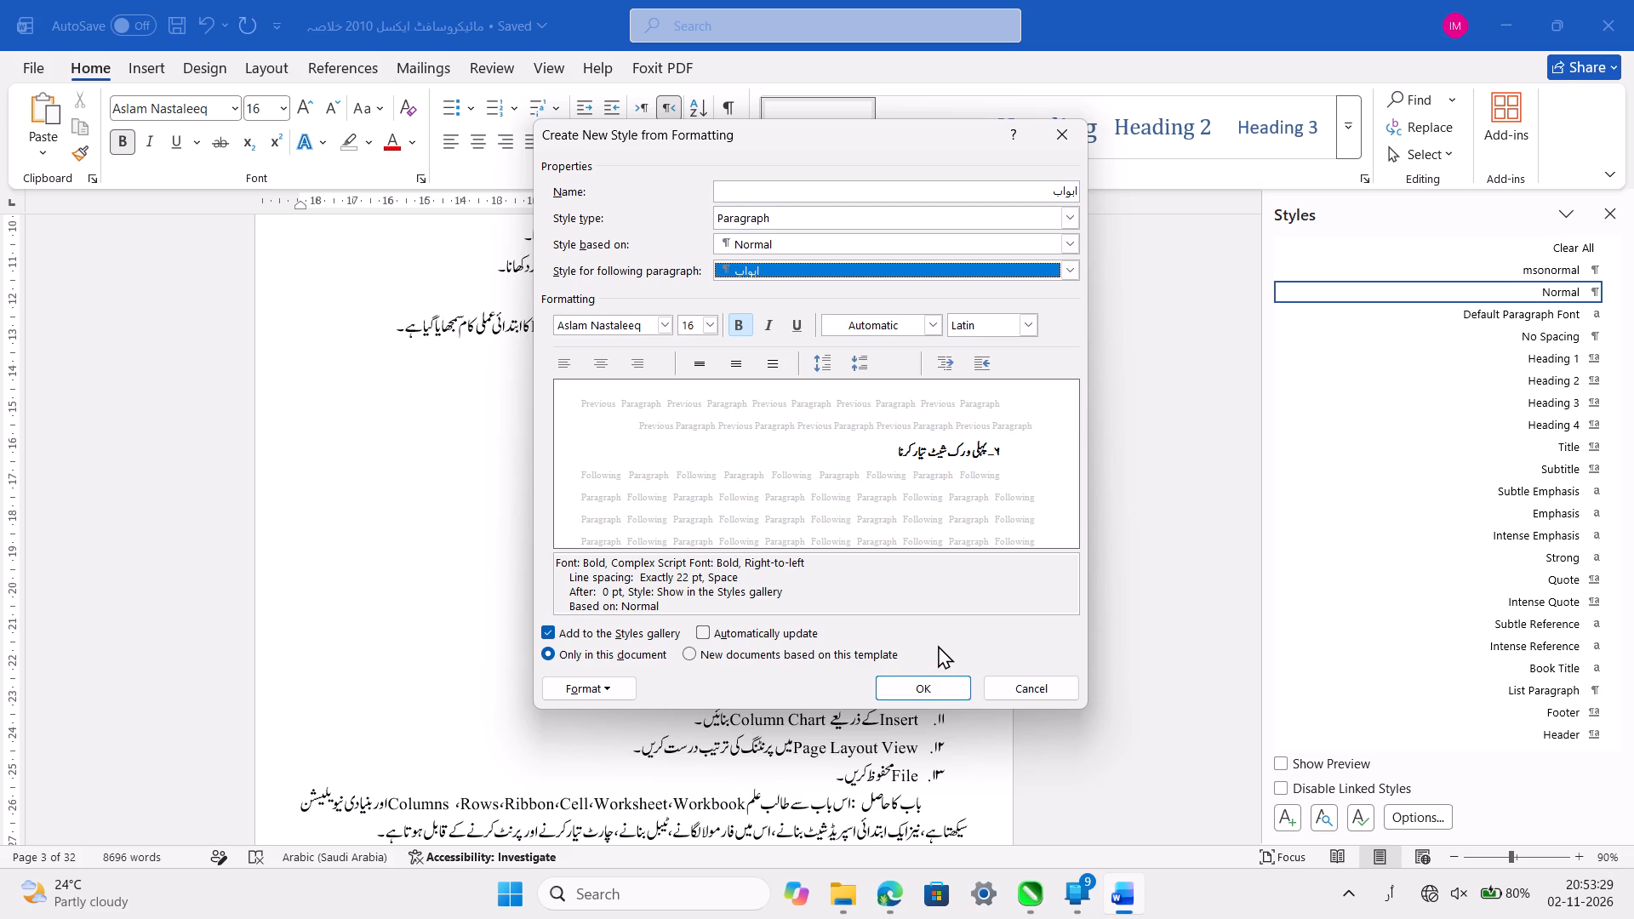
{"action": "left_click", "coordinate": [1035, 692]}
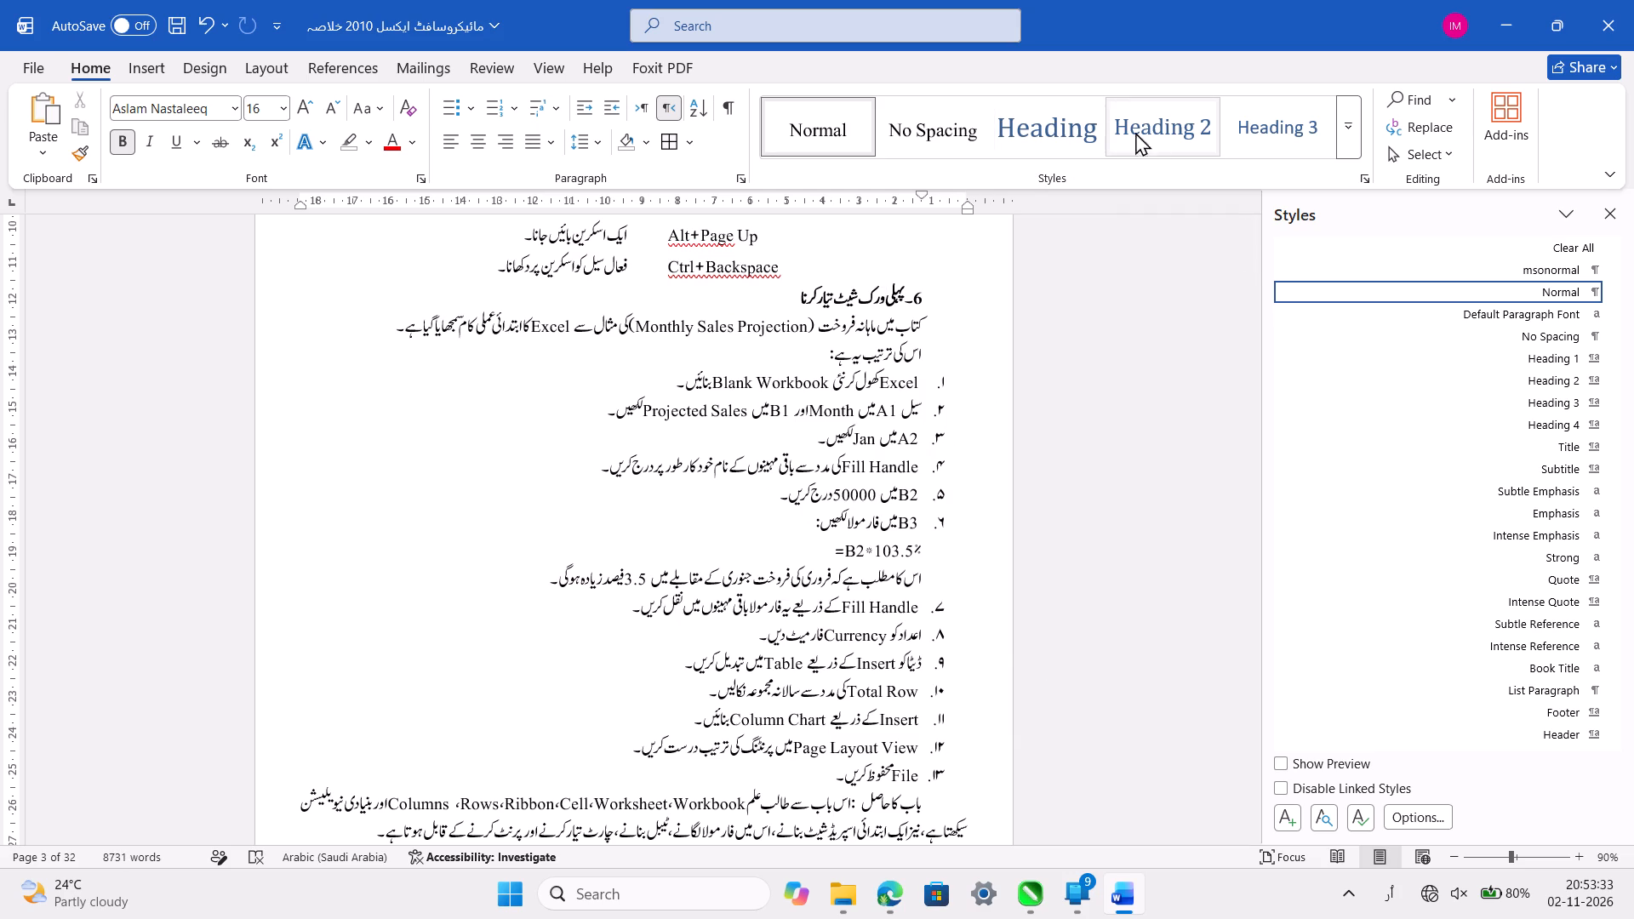
Open the Heading 2 style for modification and rename it as ابواب.
{"action": "right_click", "coordinate": [1158, 132]}
{"action": "right_click", "coordinate": [1140, 128]}
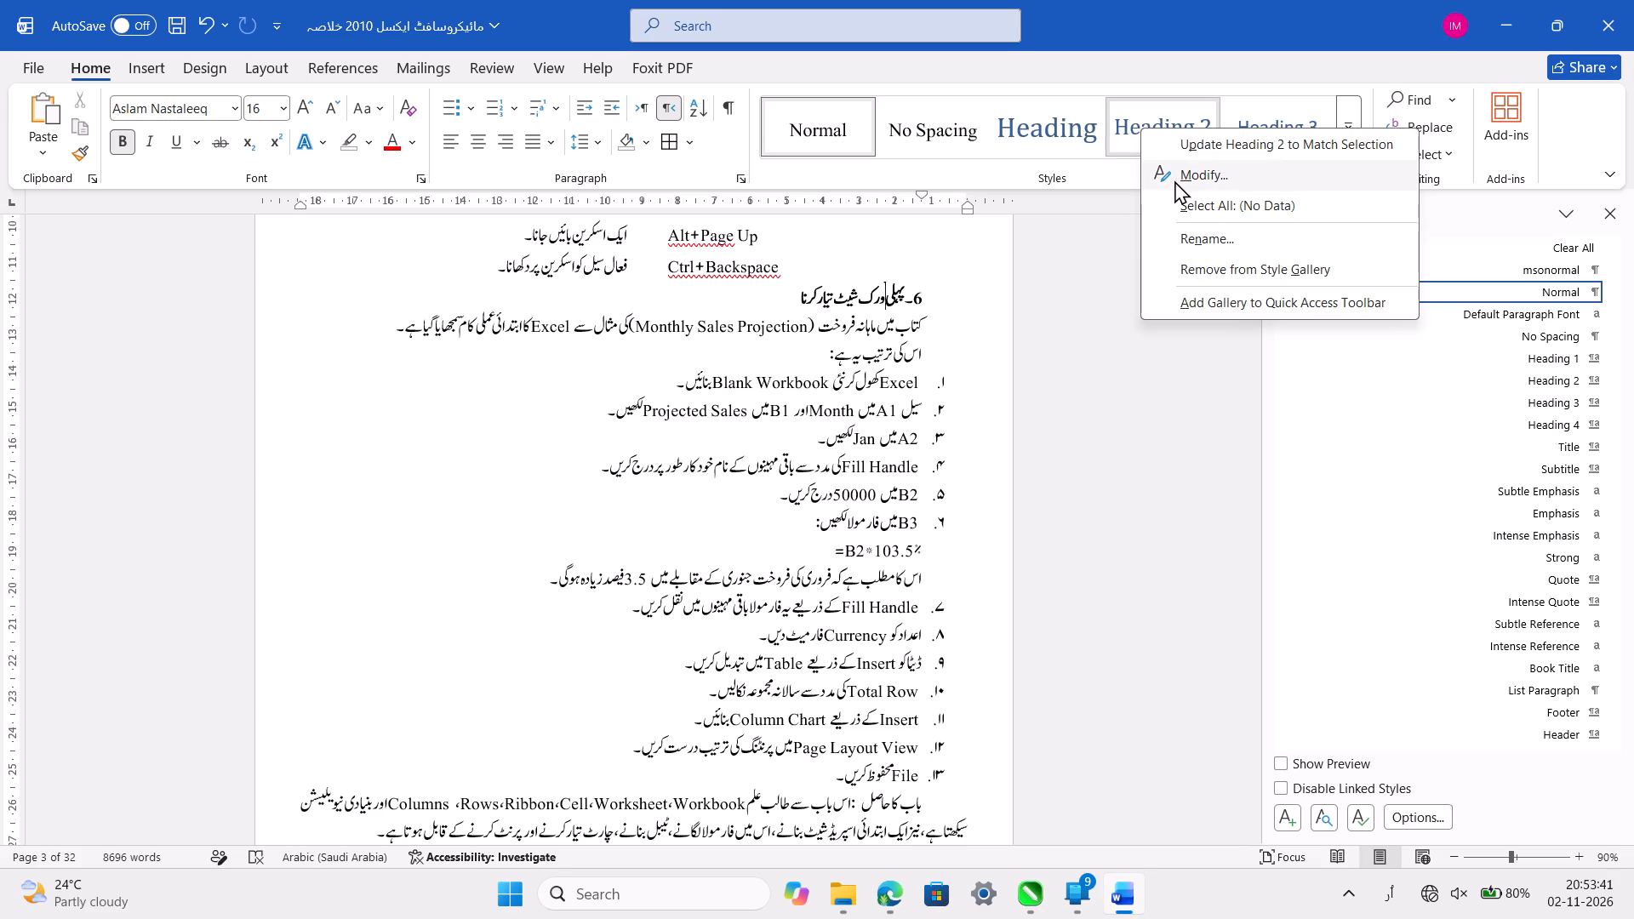
{"action": "left_click", "coordinate": [1174, 180]}
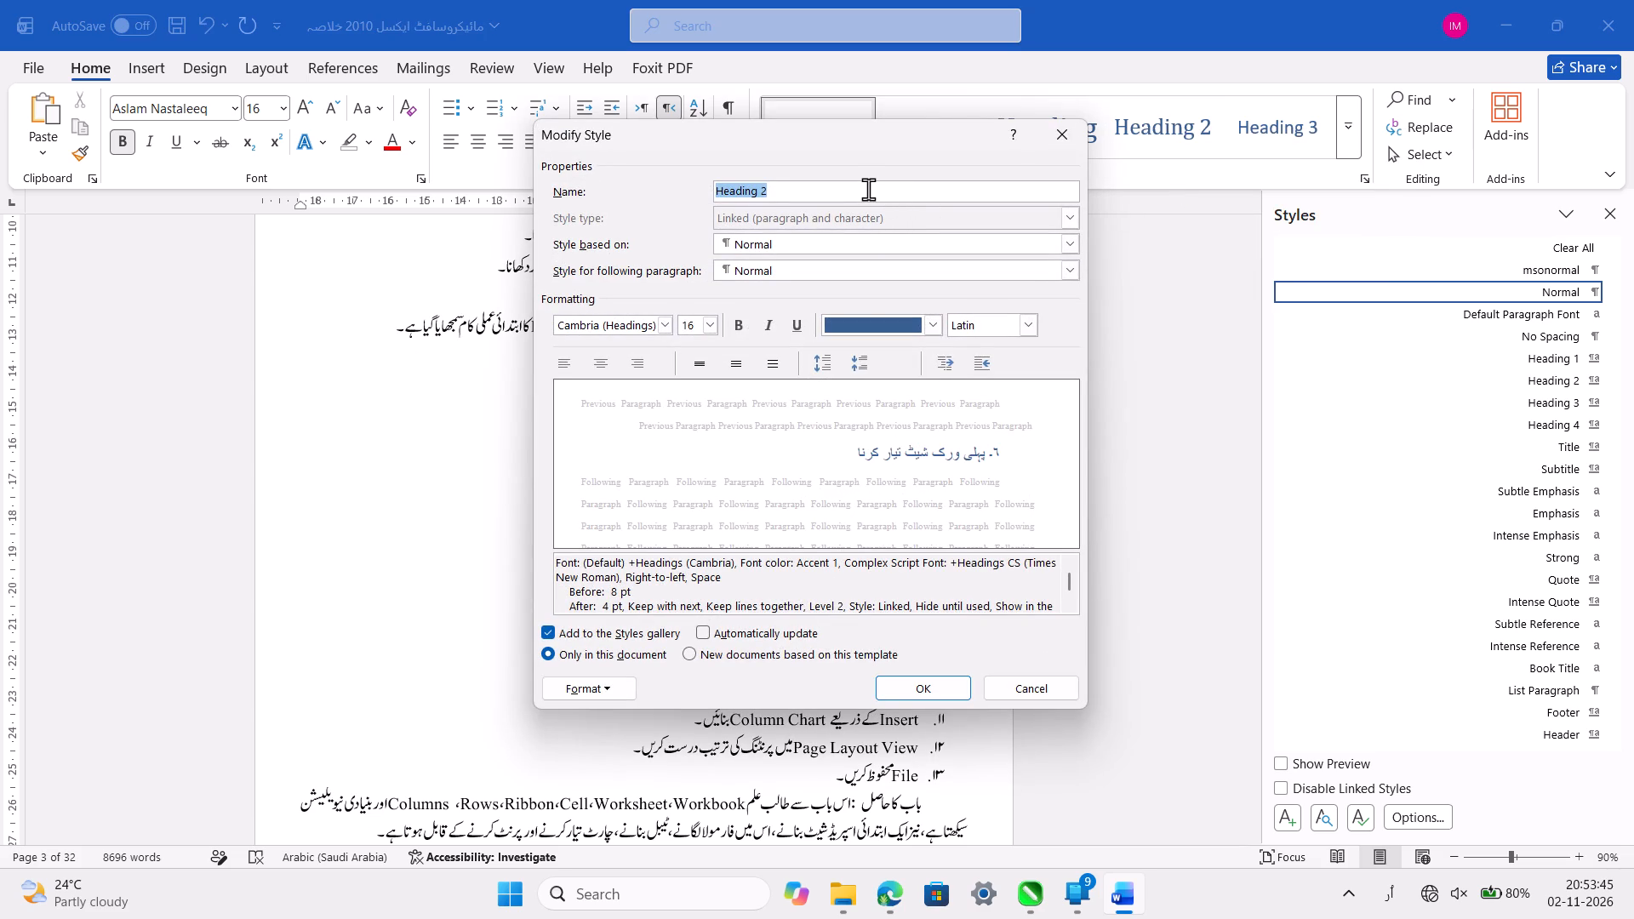
{"action": "type", "text": "ابواب"}
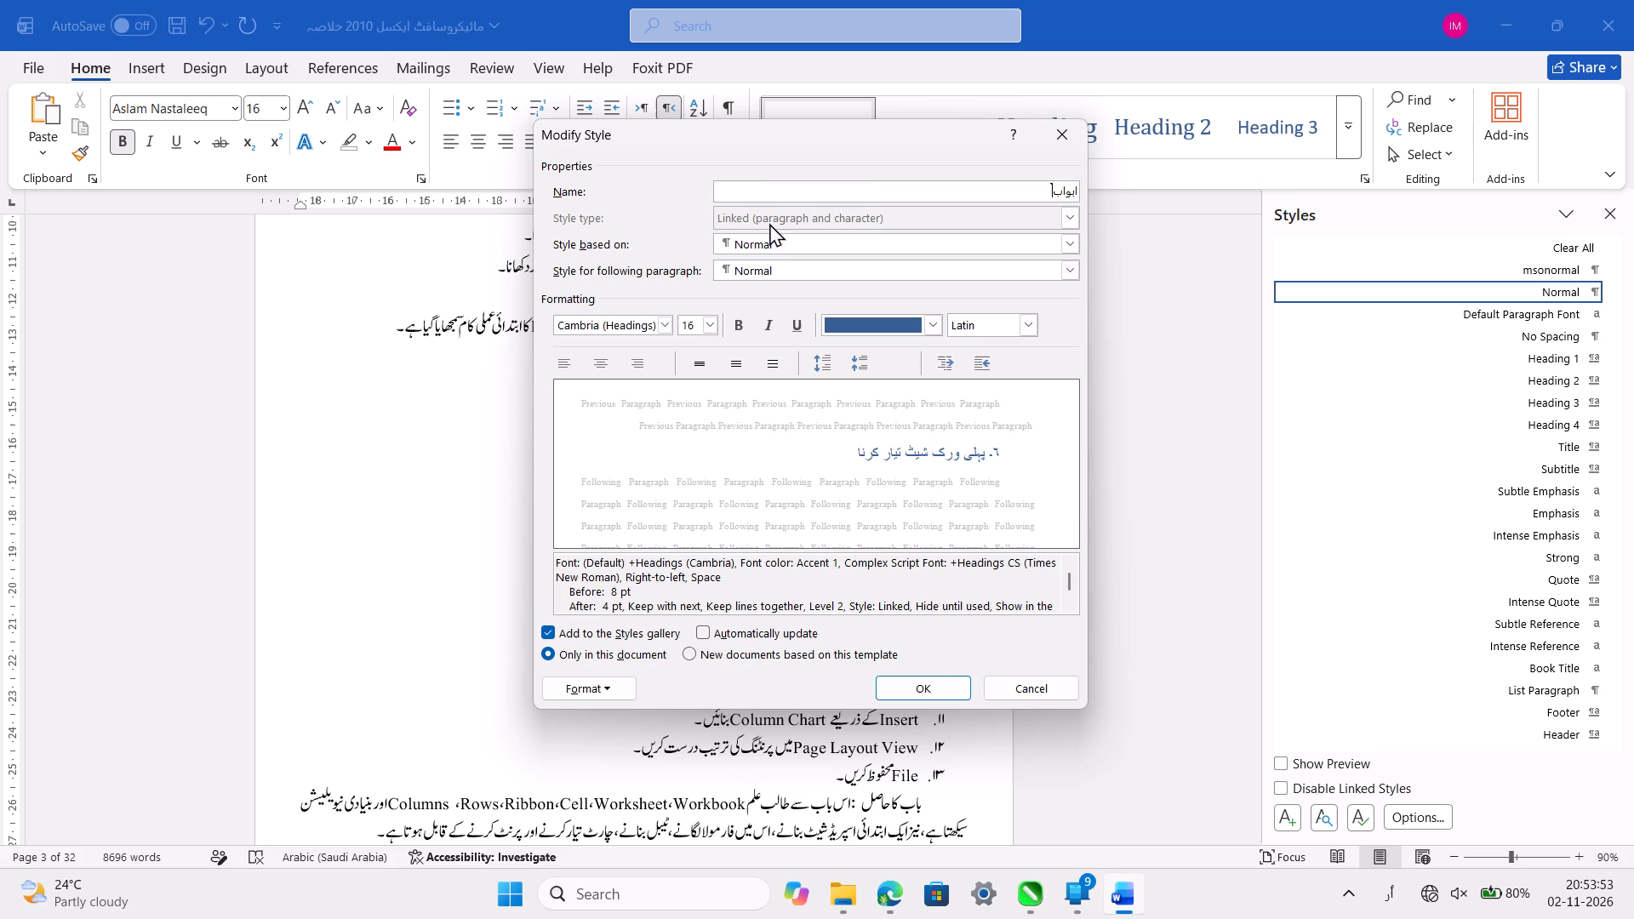
{"action": "left_click", "coordinate": [758, 265]}
{"action": "left_click", "coordinate": [758, 265]}
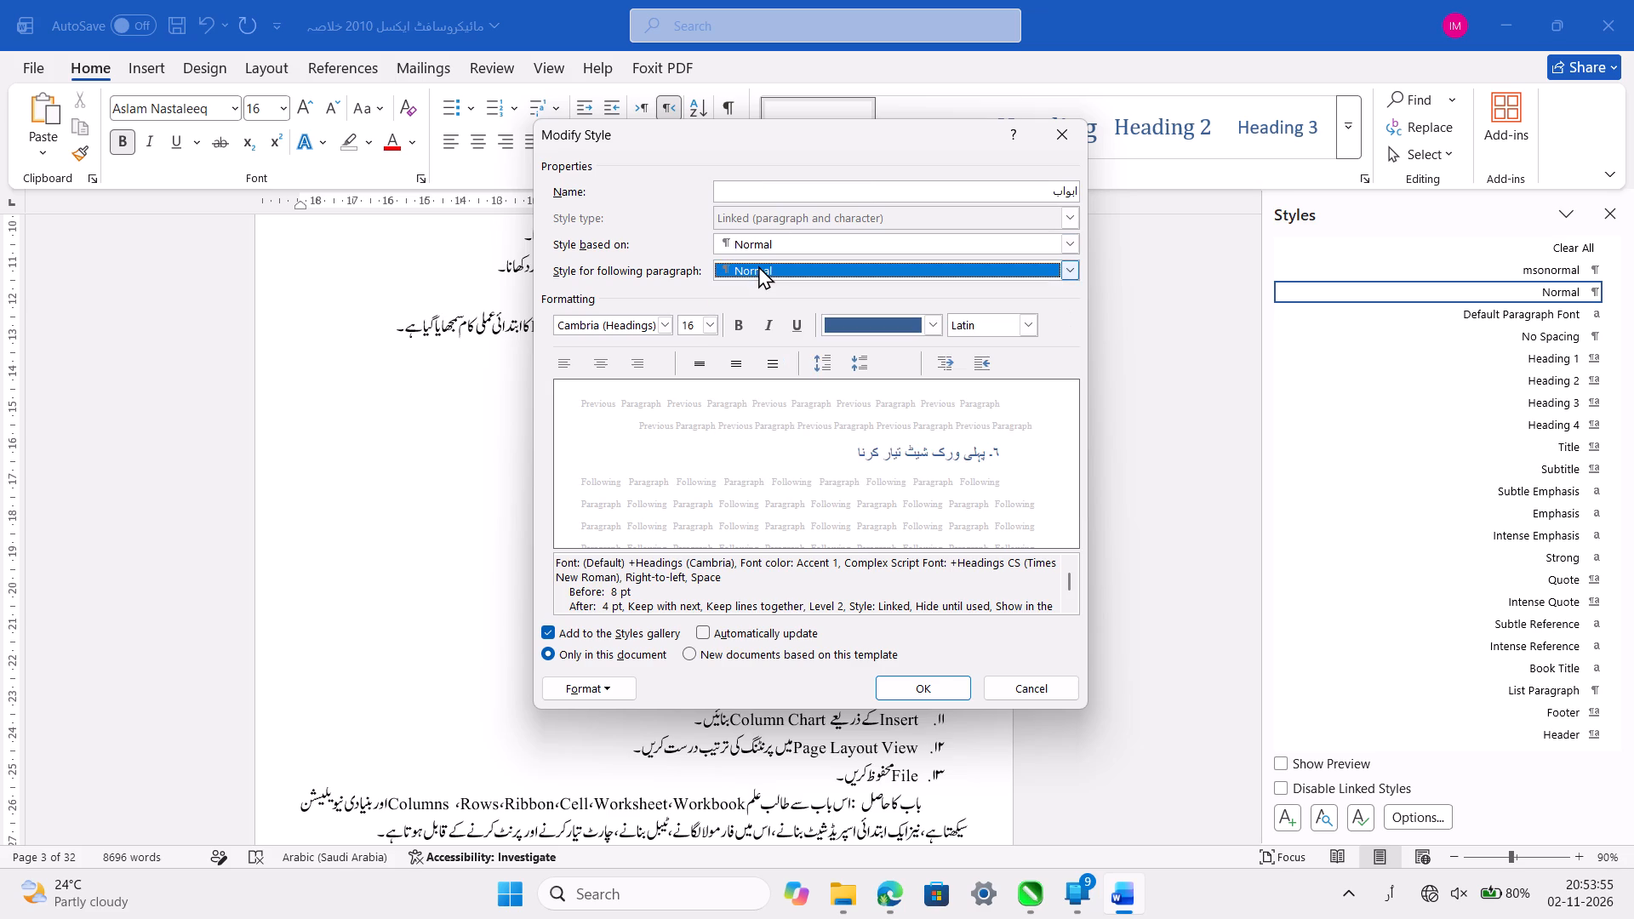
Format the ابواب style as bold Aslam Nastaleeq in automatic colour, centred, with 1.5 line spacing.
{"action": "left_click", "coordinate": [666, 326]}
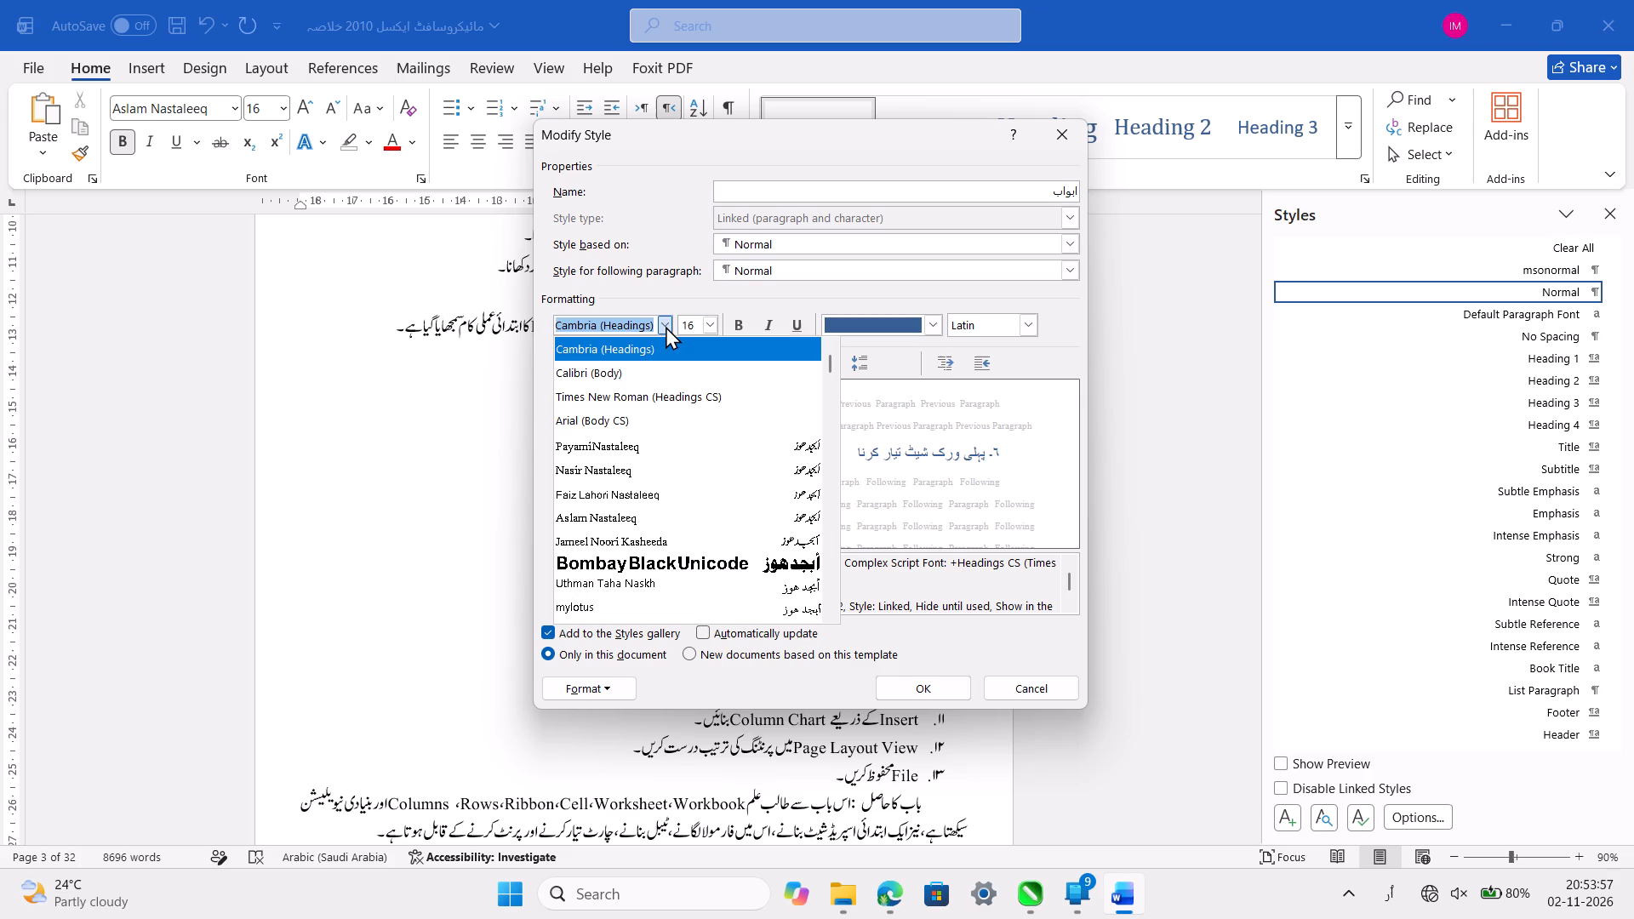
{"action": "left_click", "coordinate": [670, 513]}
{"action": "left_click", "coordinate": [733, 322]}
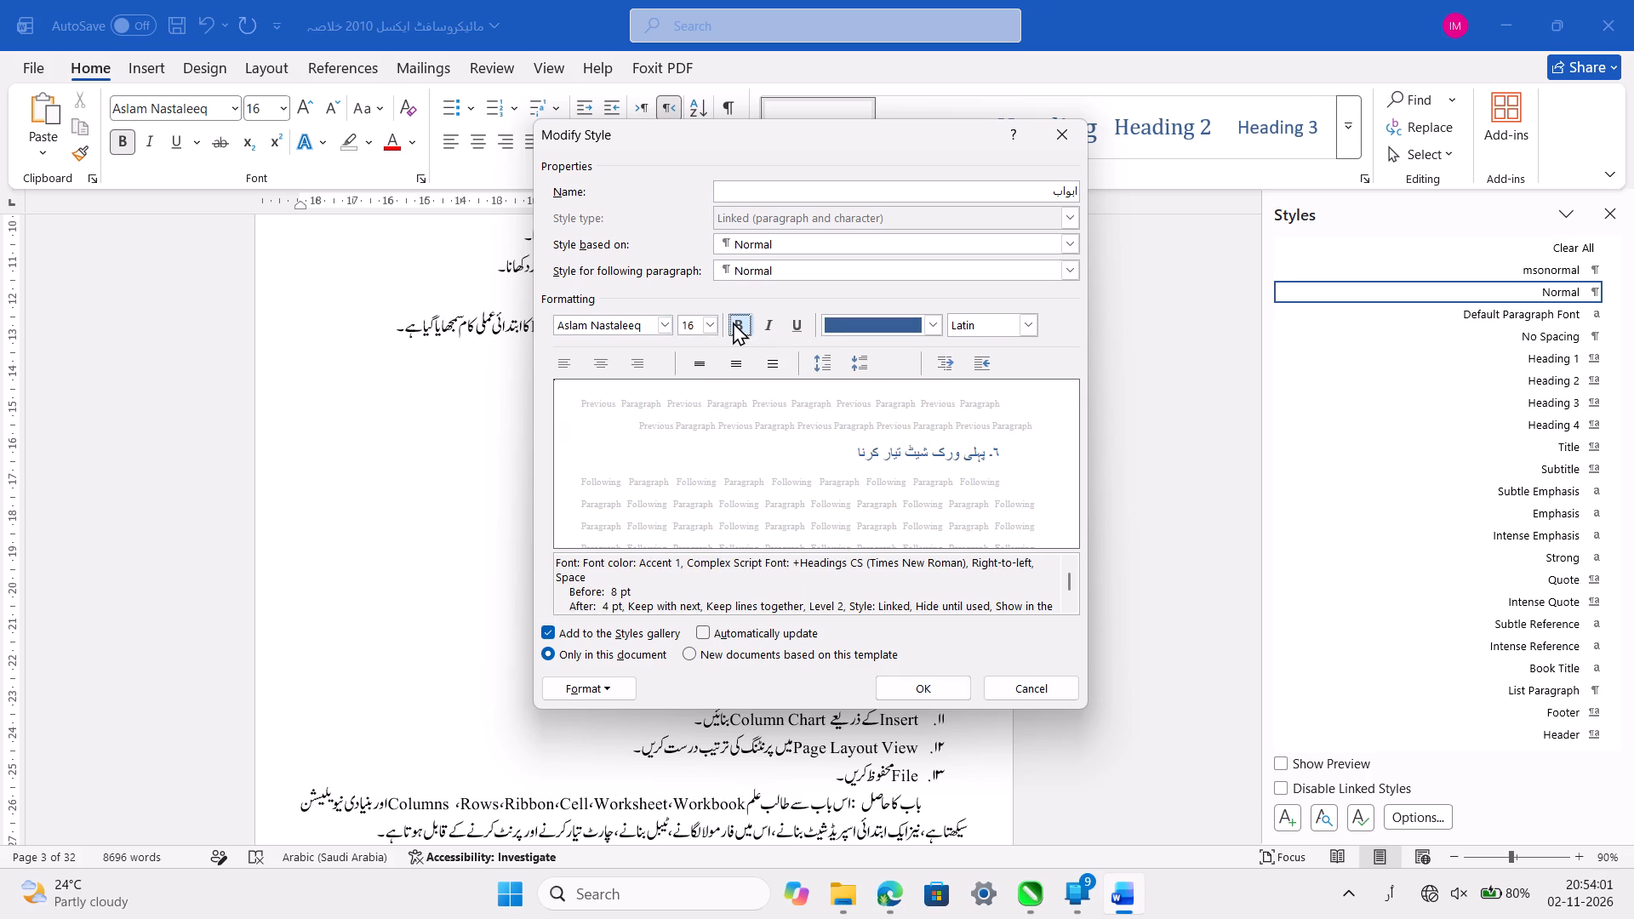
{"action": "left_click", "coordinate": [935, 328]}
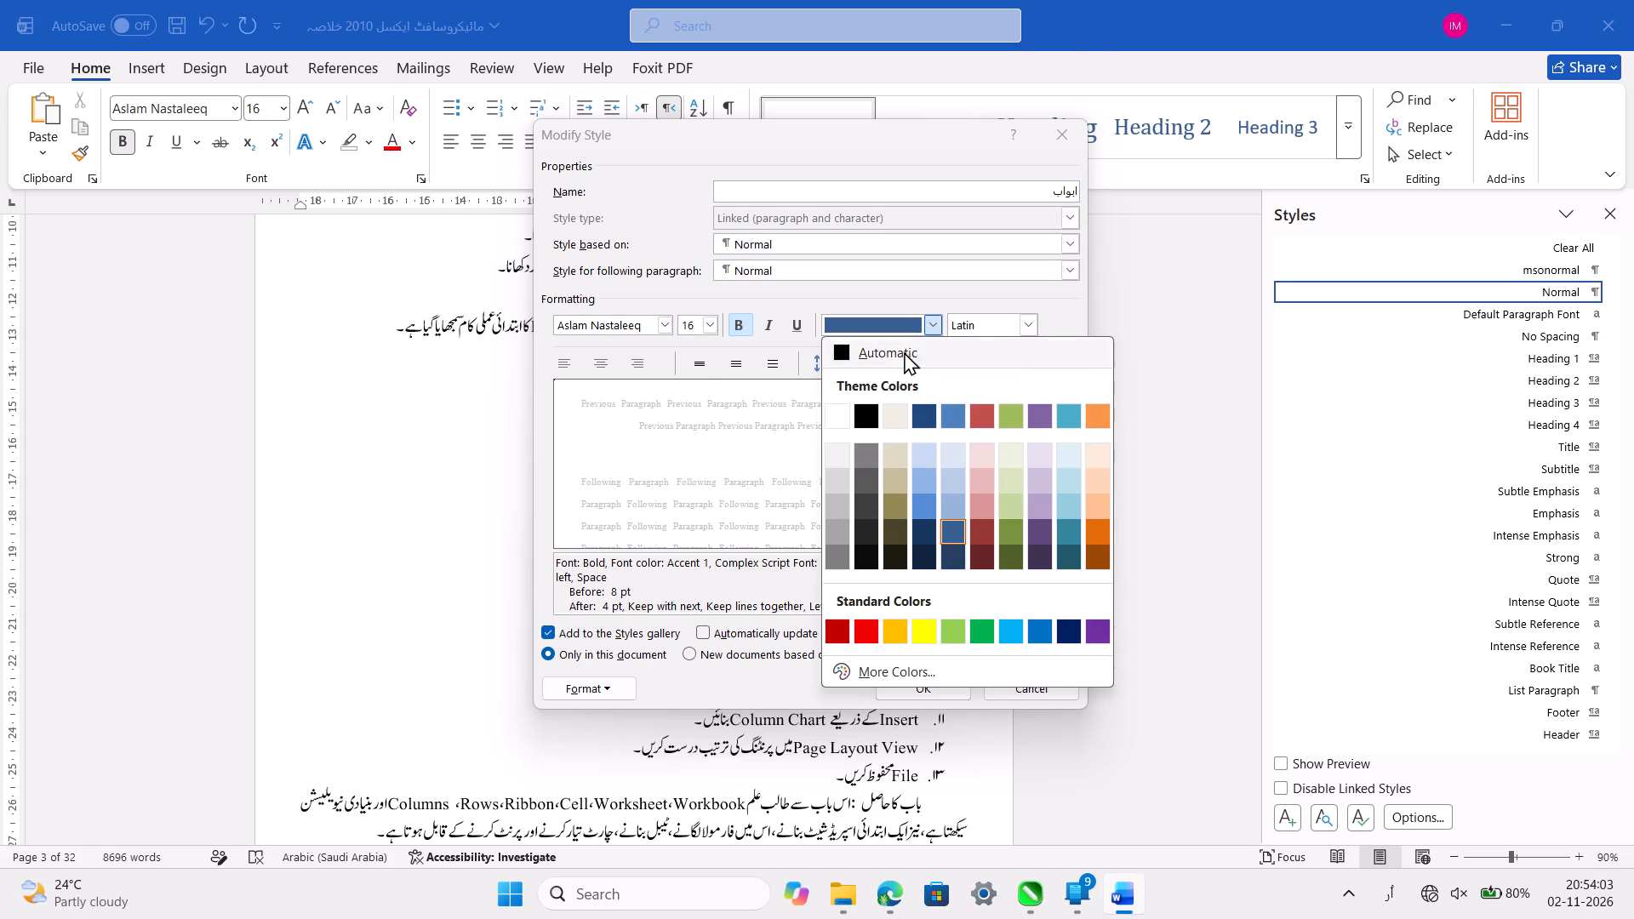
{"action": "left_click", "coordinate": [863, 354]}
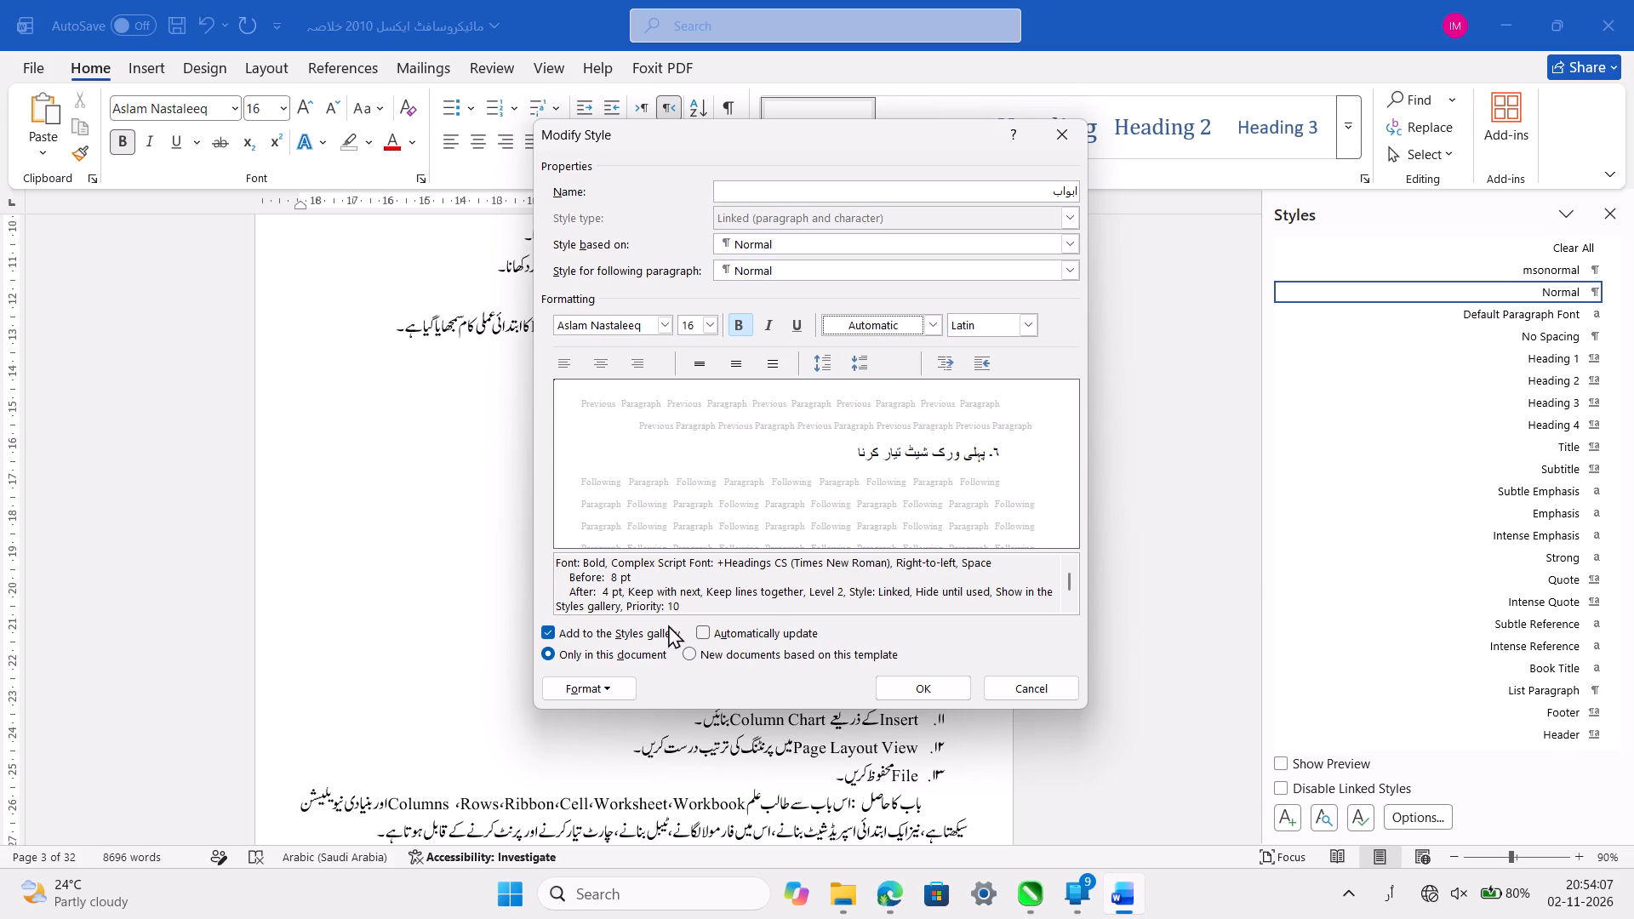
{"action": "left_click", "coordinate": [602, 366]}
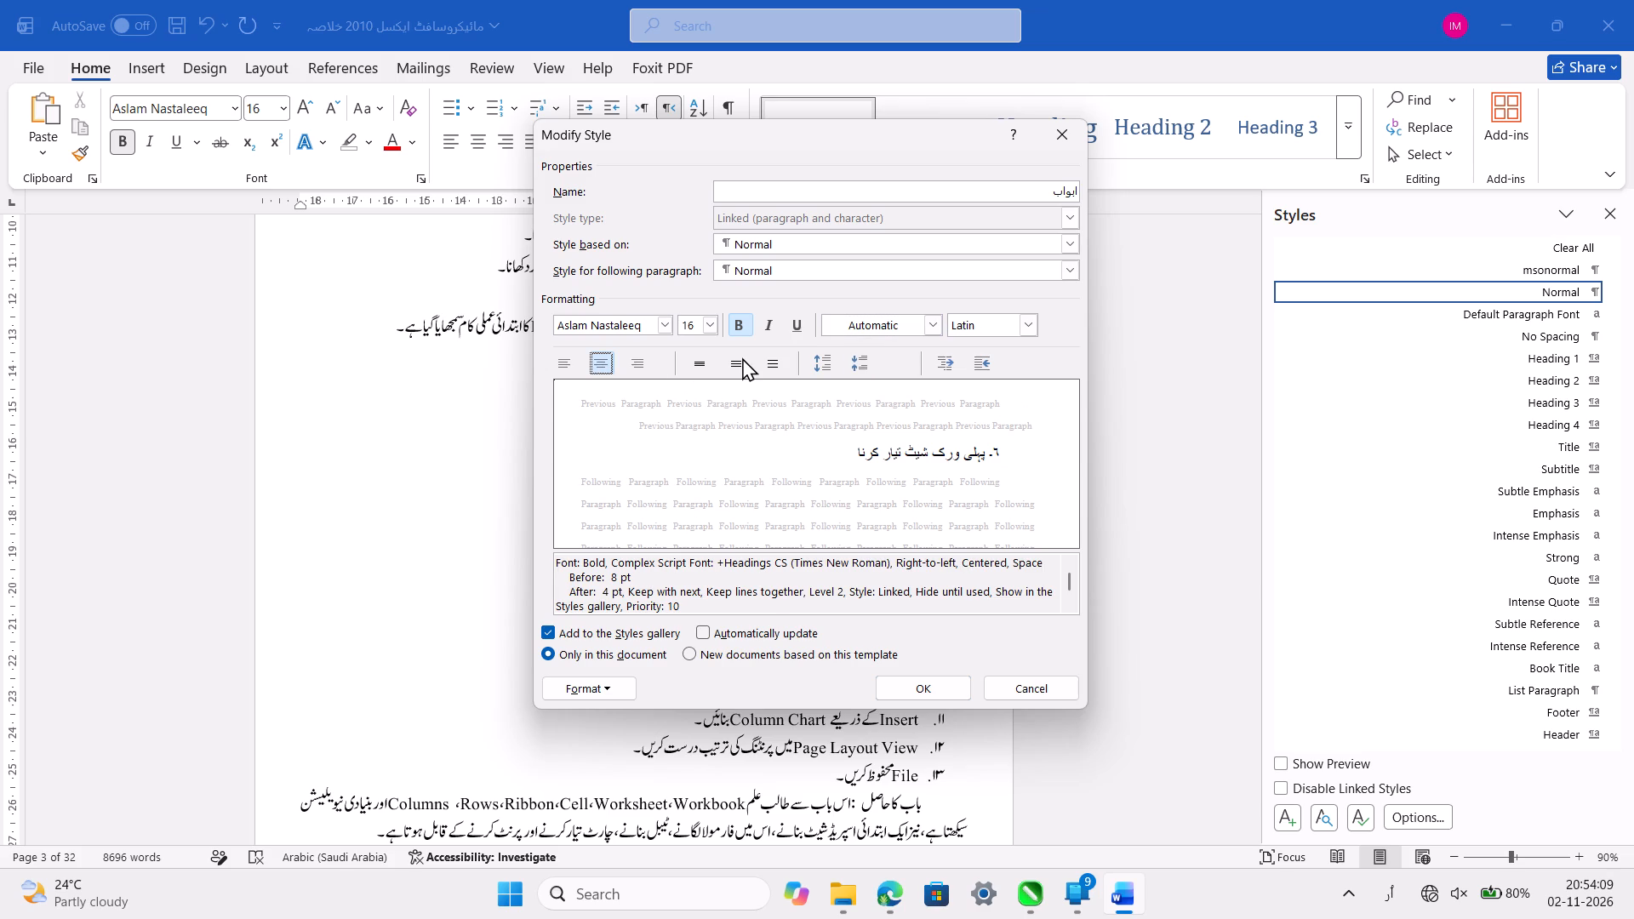
{"action": "left_click", "coordinate": [742, 357]}
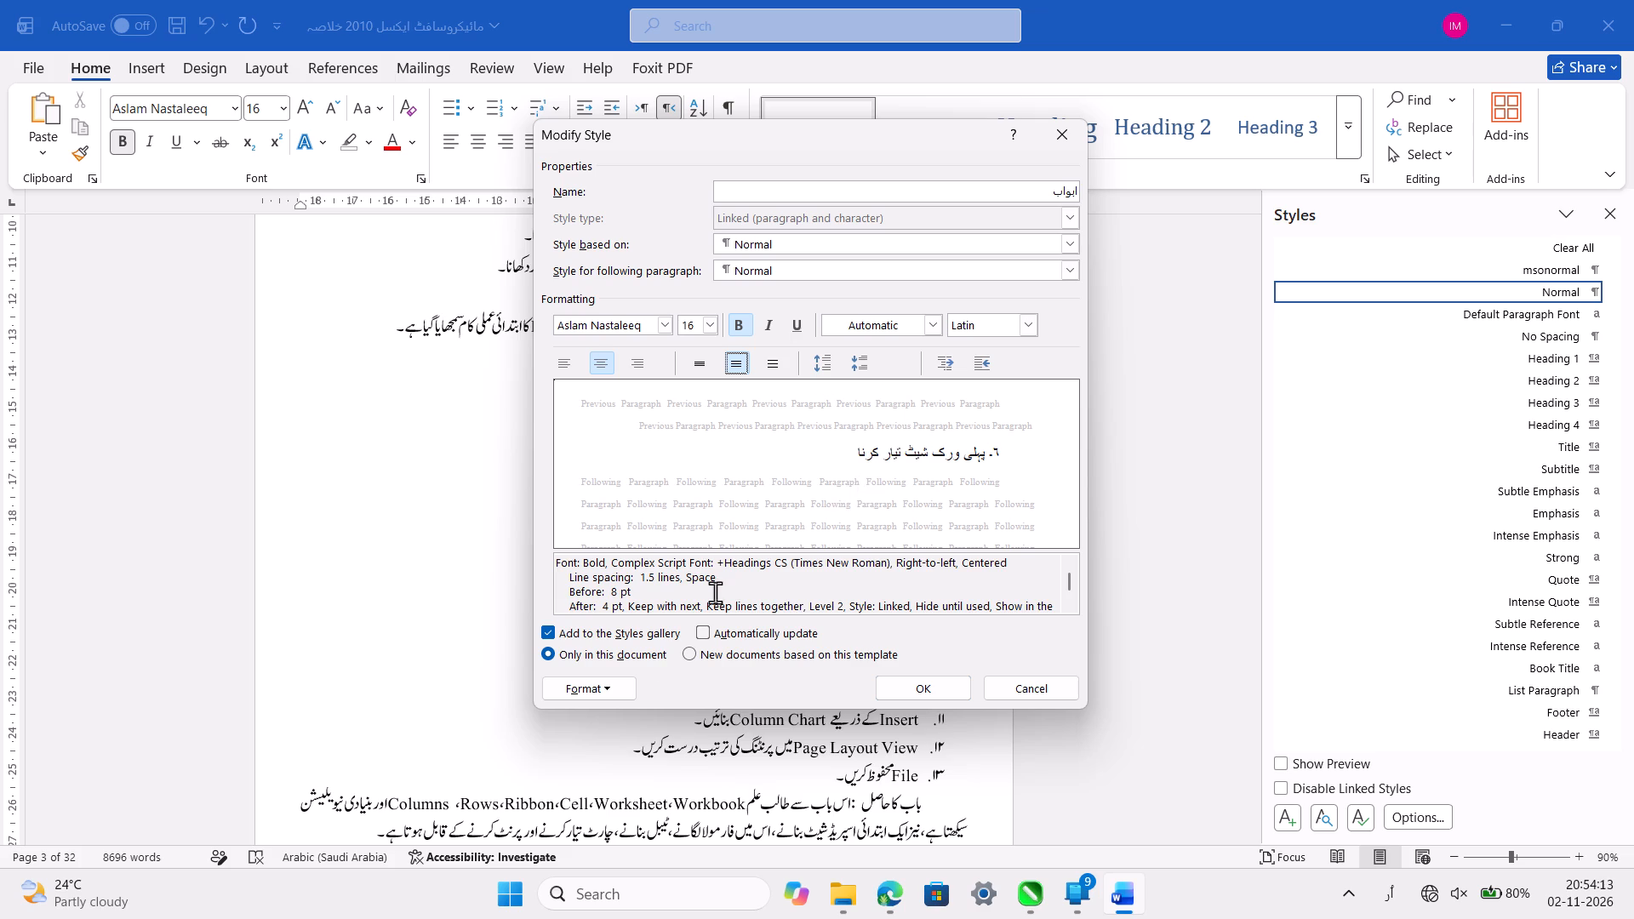
Set the ابواب style's paragraph format to 6 pt spacing before, single line spacing and no special indent.
{"action": "left_click", "coordinate": [614, 685]}
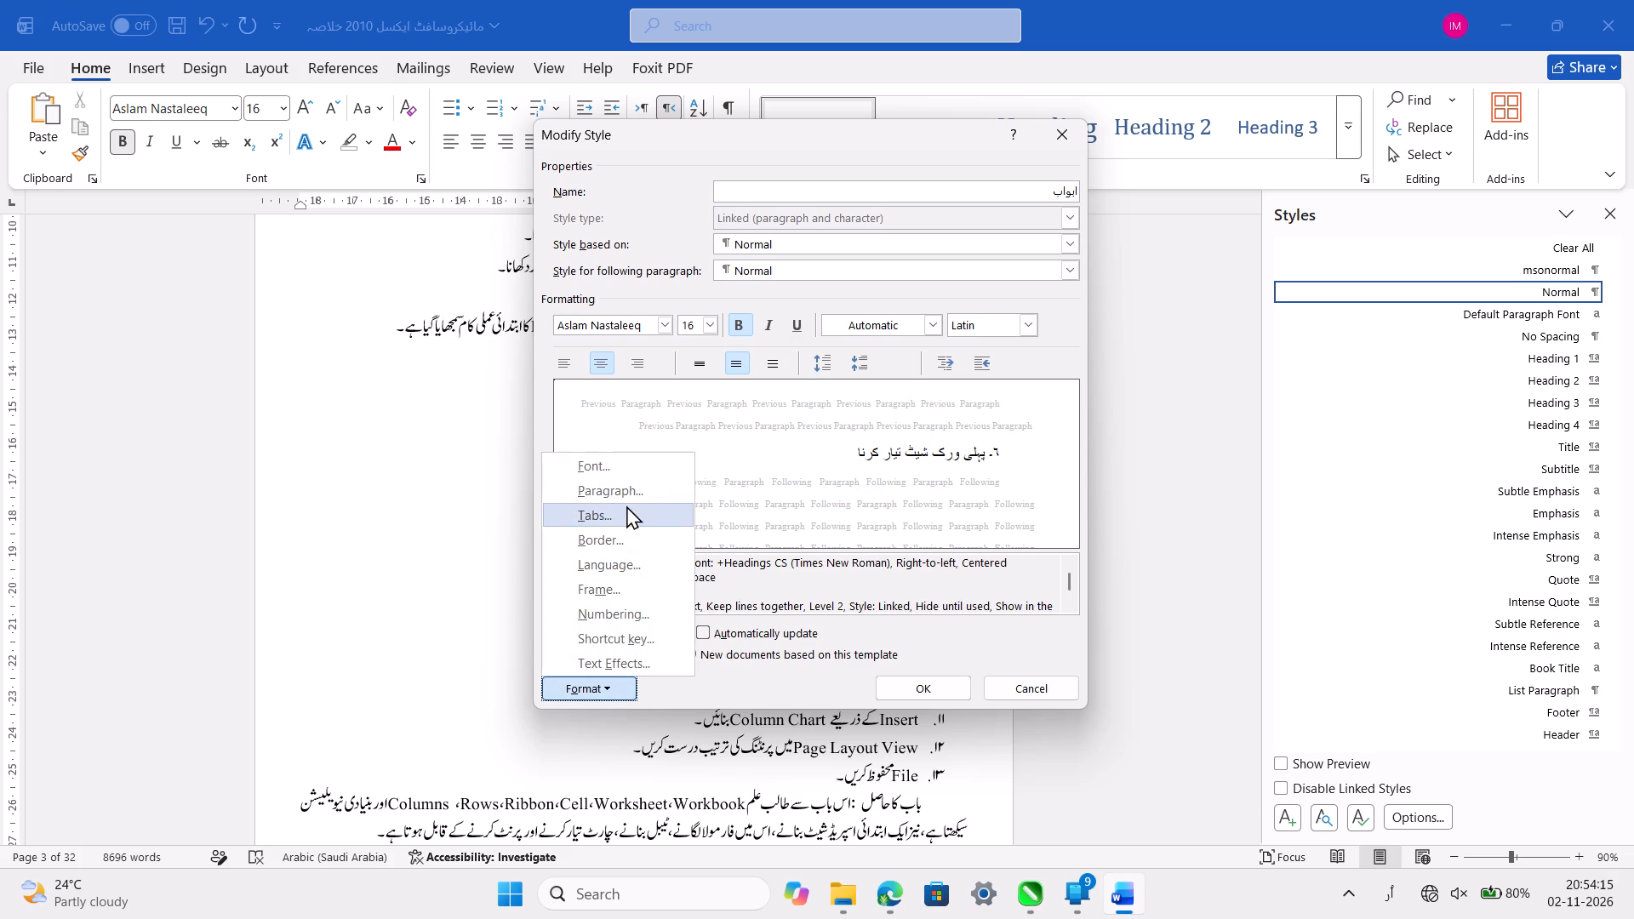
{"action": "left_click", "coordinate": [627, 495]}
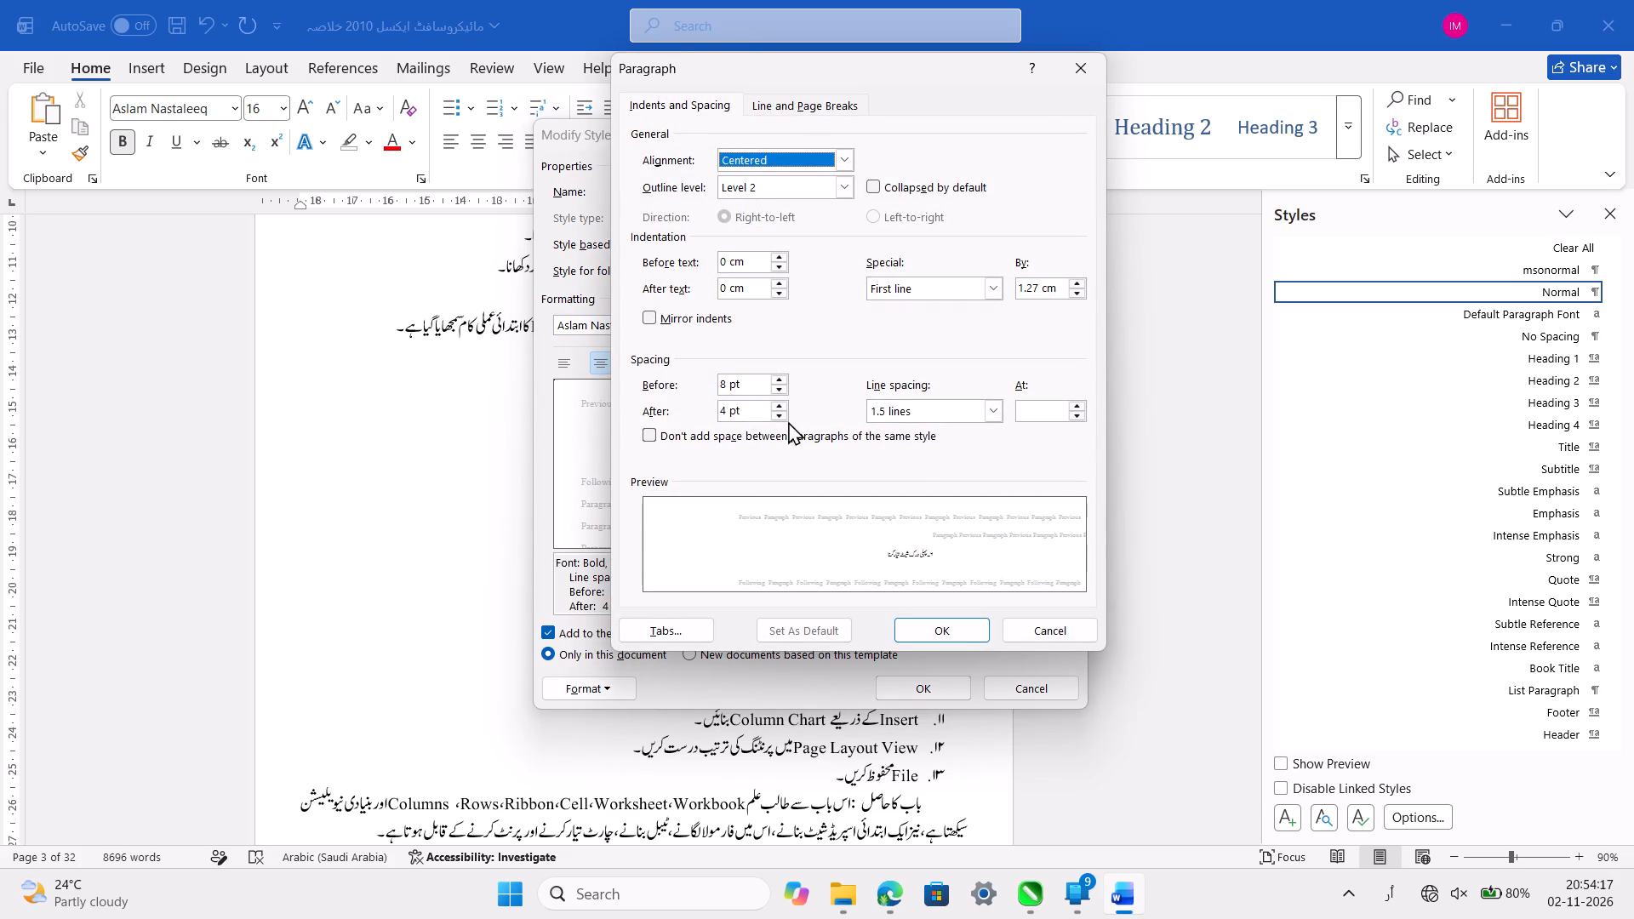
{"action": "left_click", "coordinate": [781, 389]}
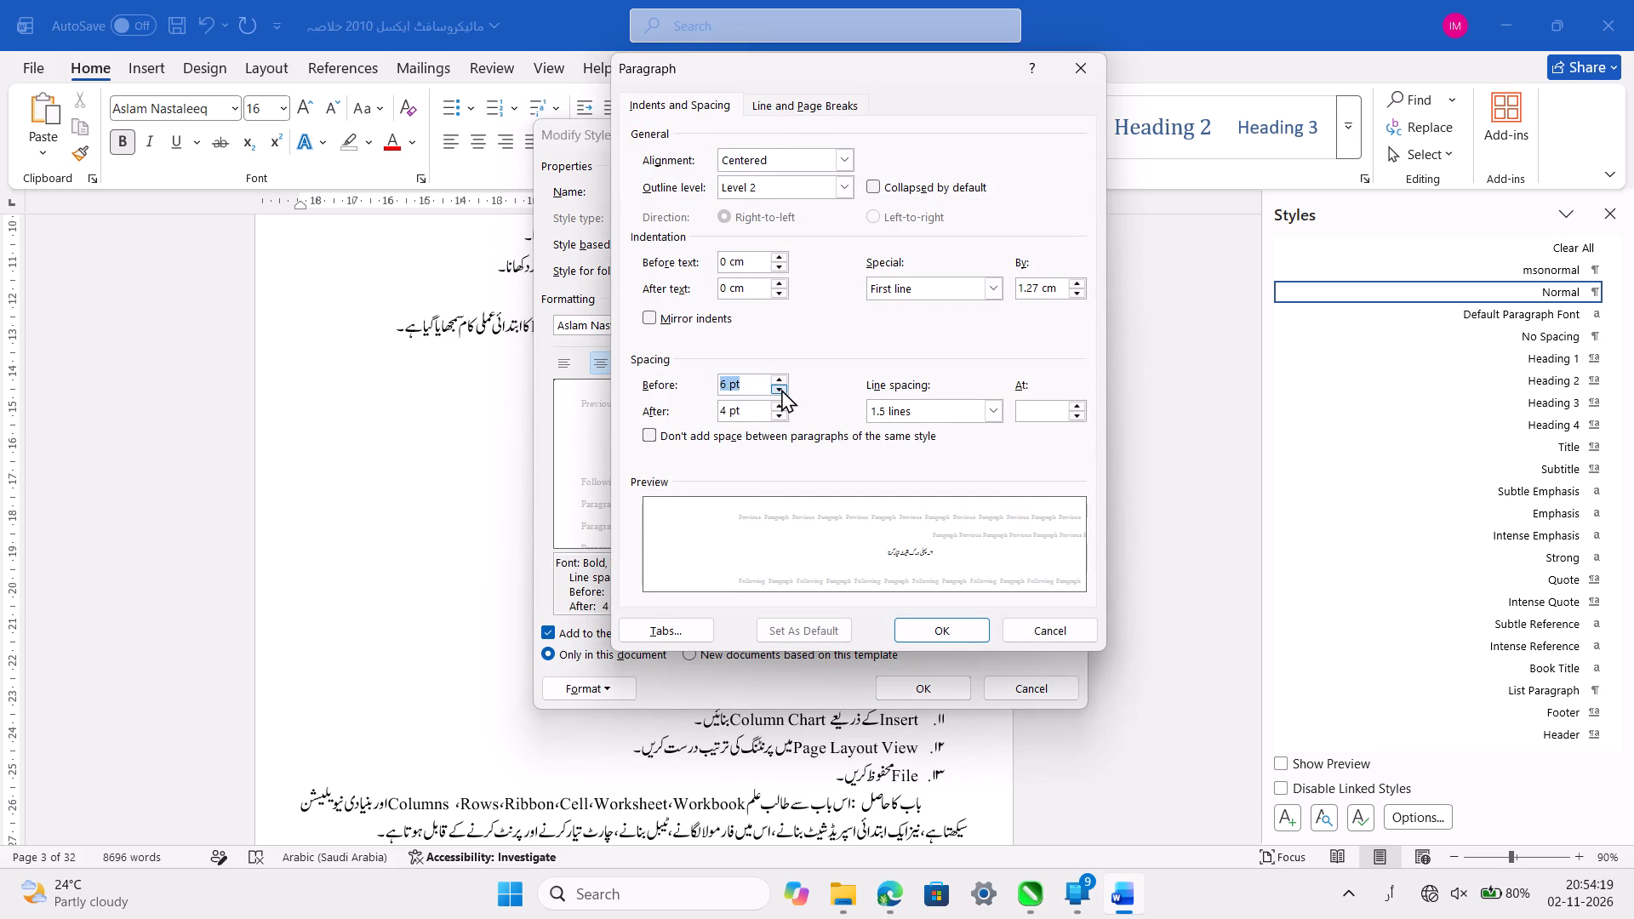
{"action": "left_click", "coordinate": [1002, 414]}
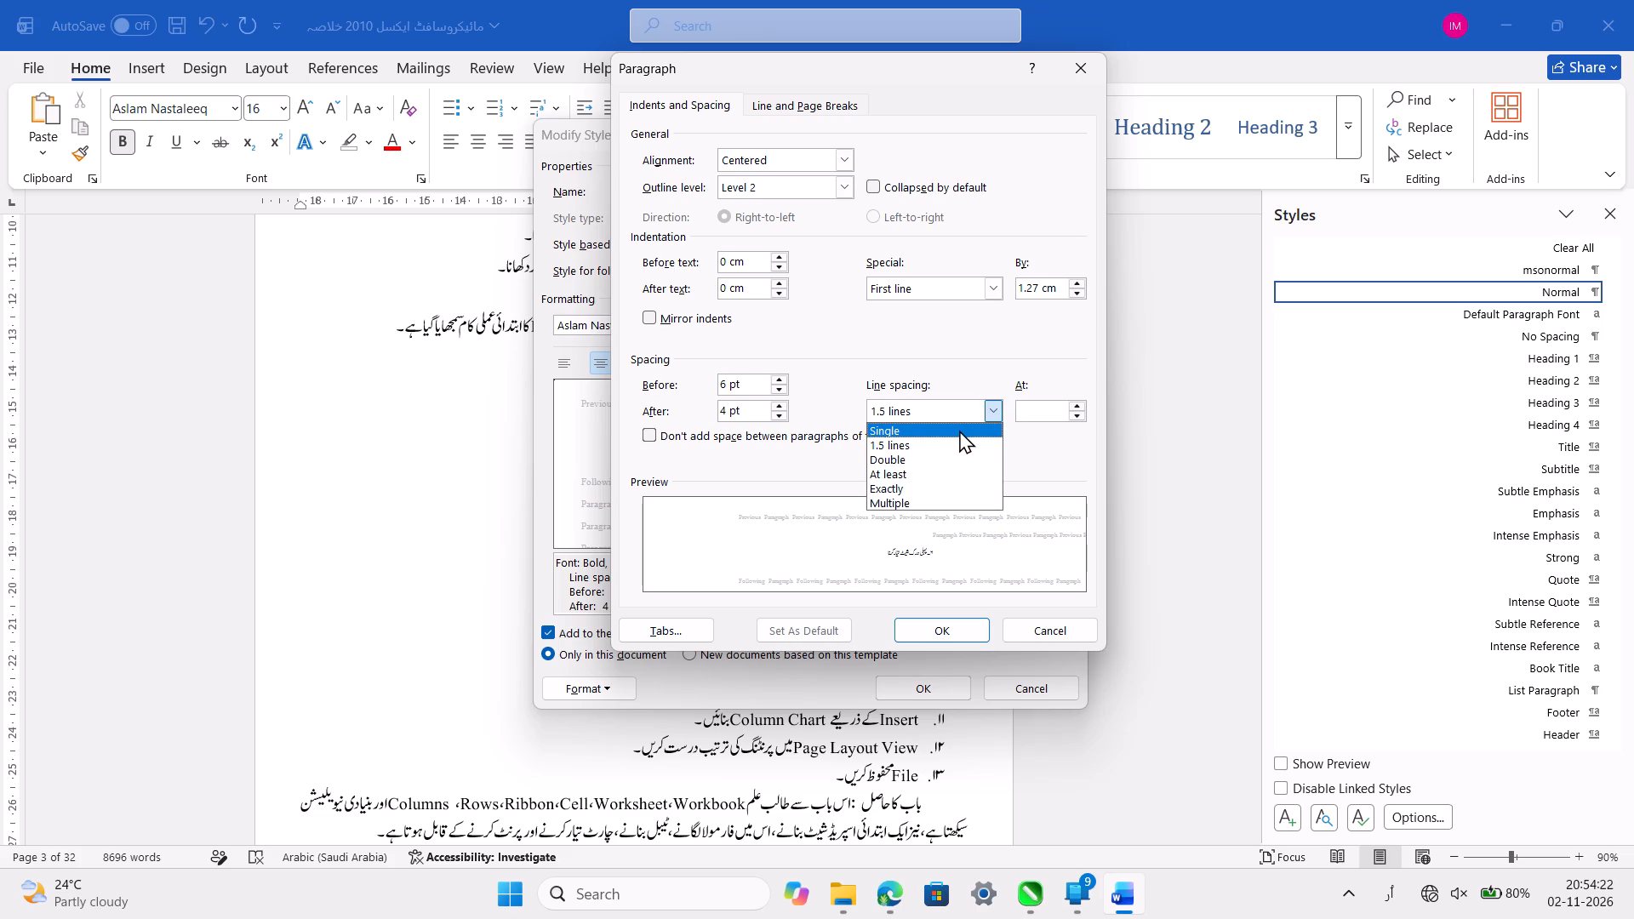
{"action": "left_click", "coordinate": [960, 429]}
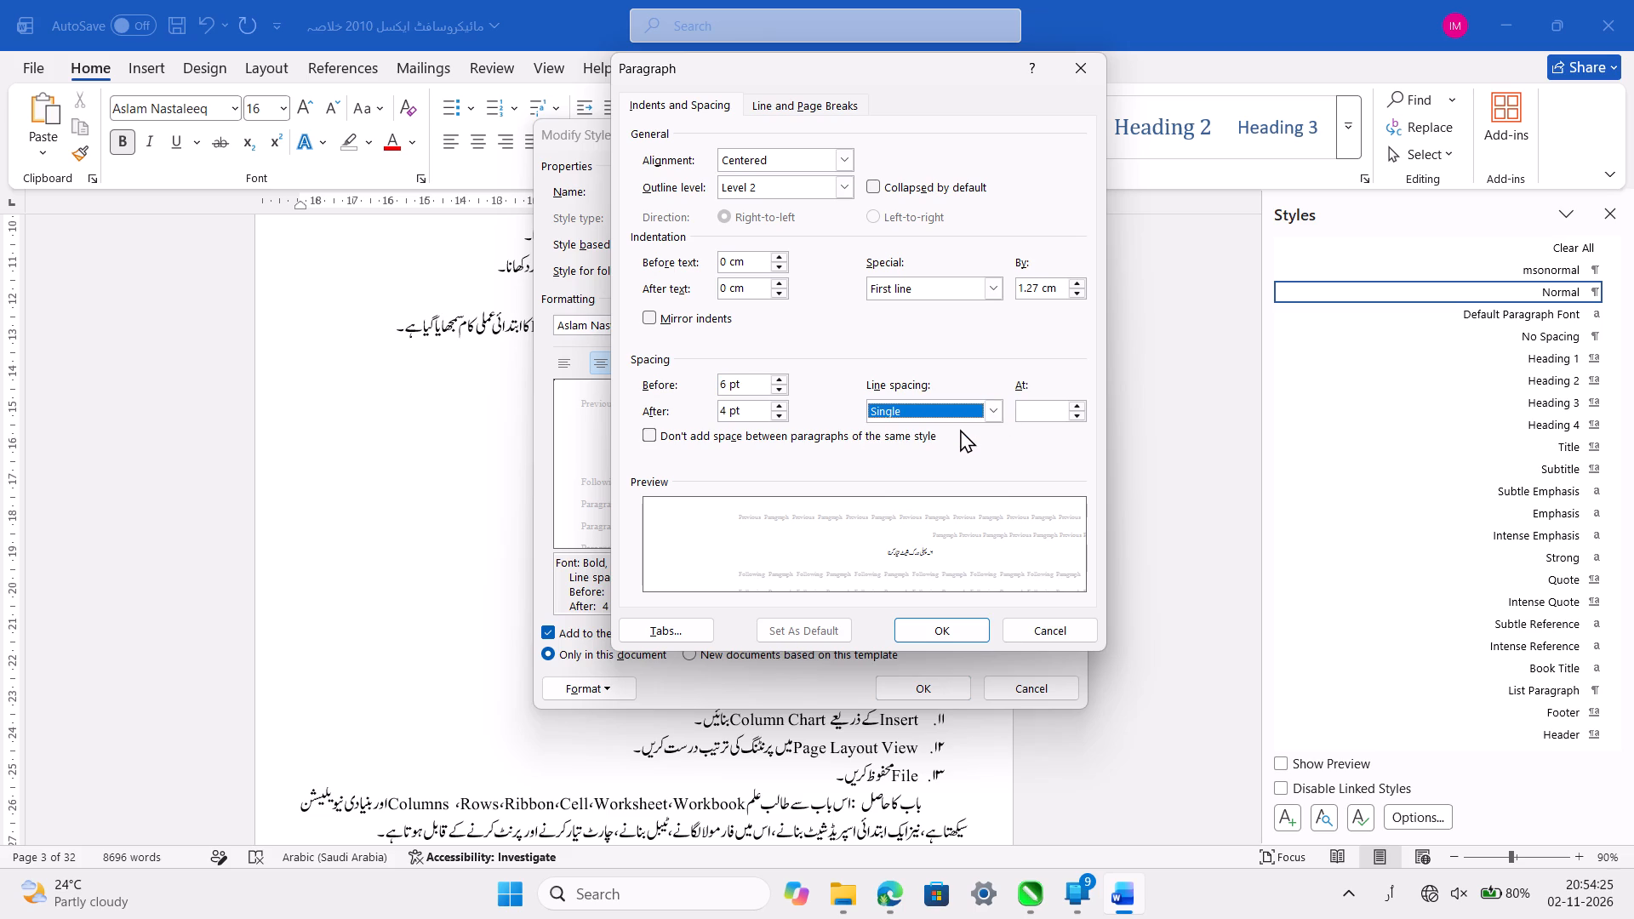
{"action": "left_click", "coordinate": [993, 281]}
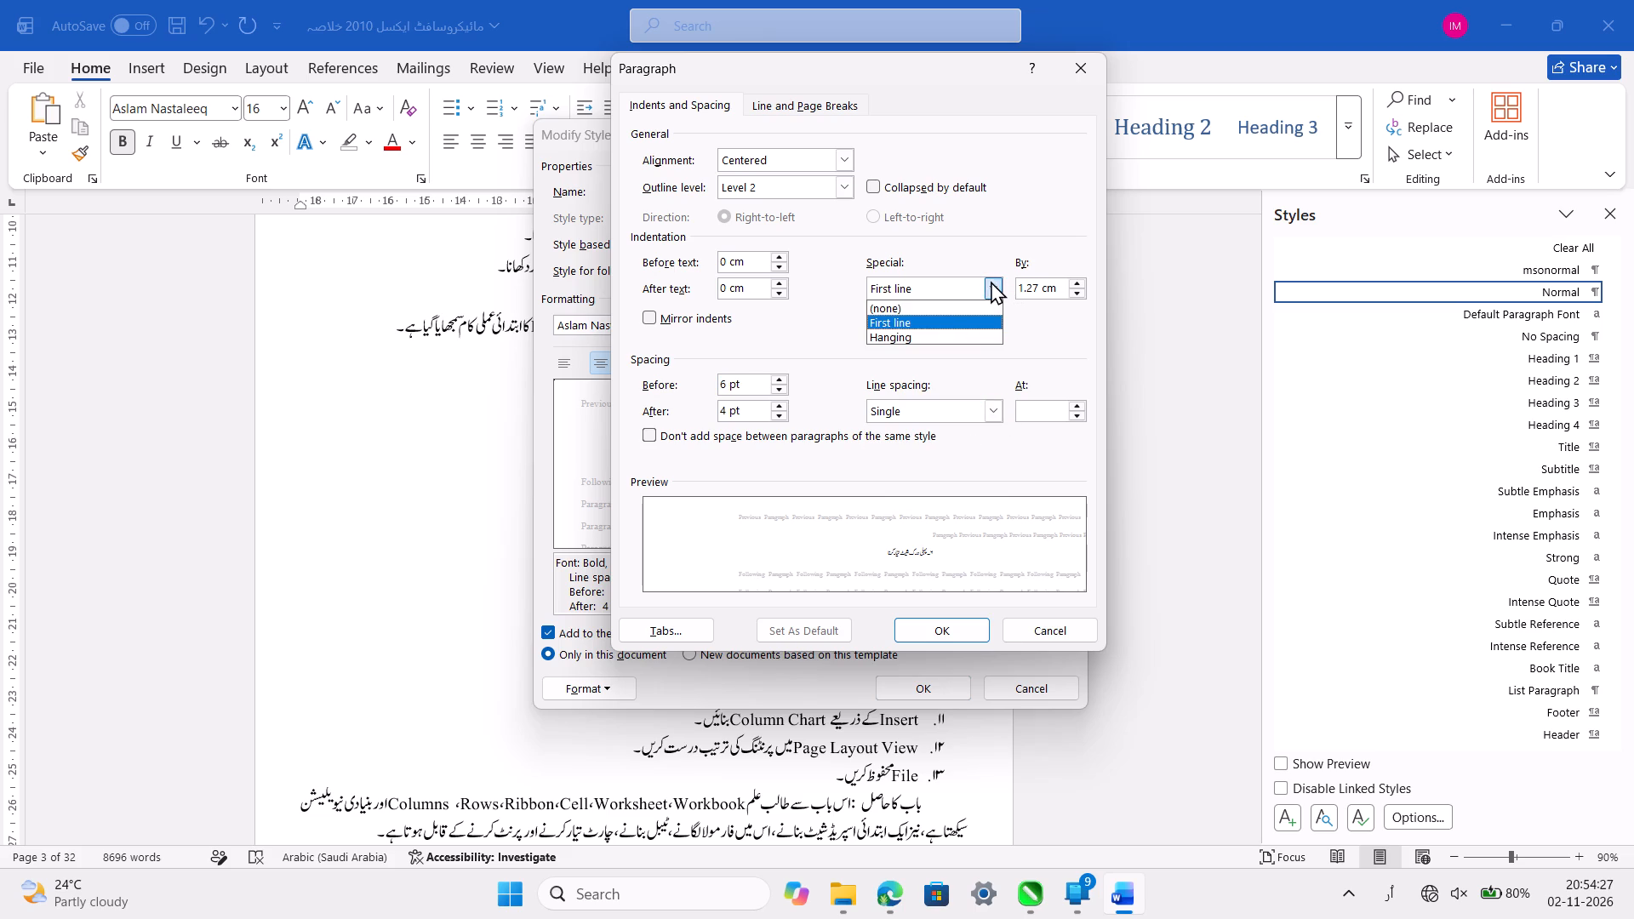
{"action": "left_click", "coordinate": [963, 304]}
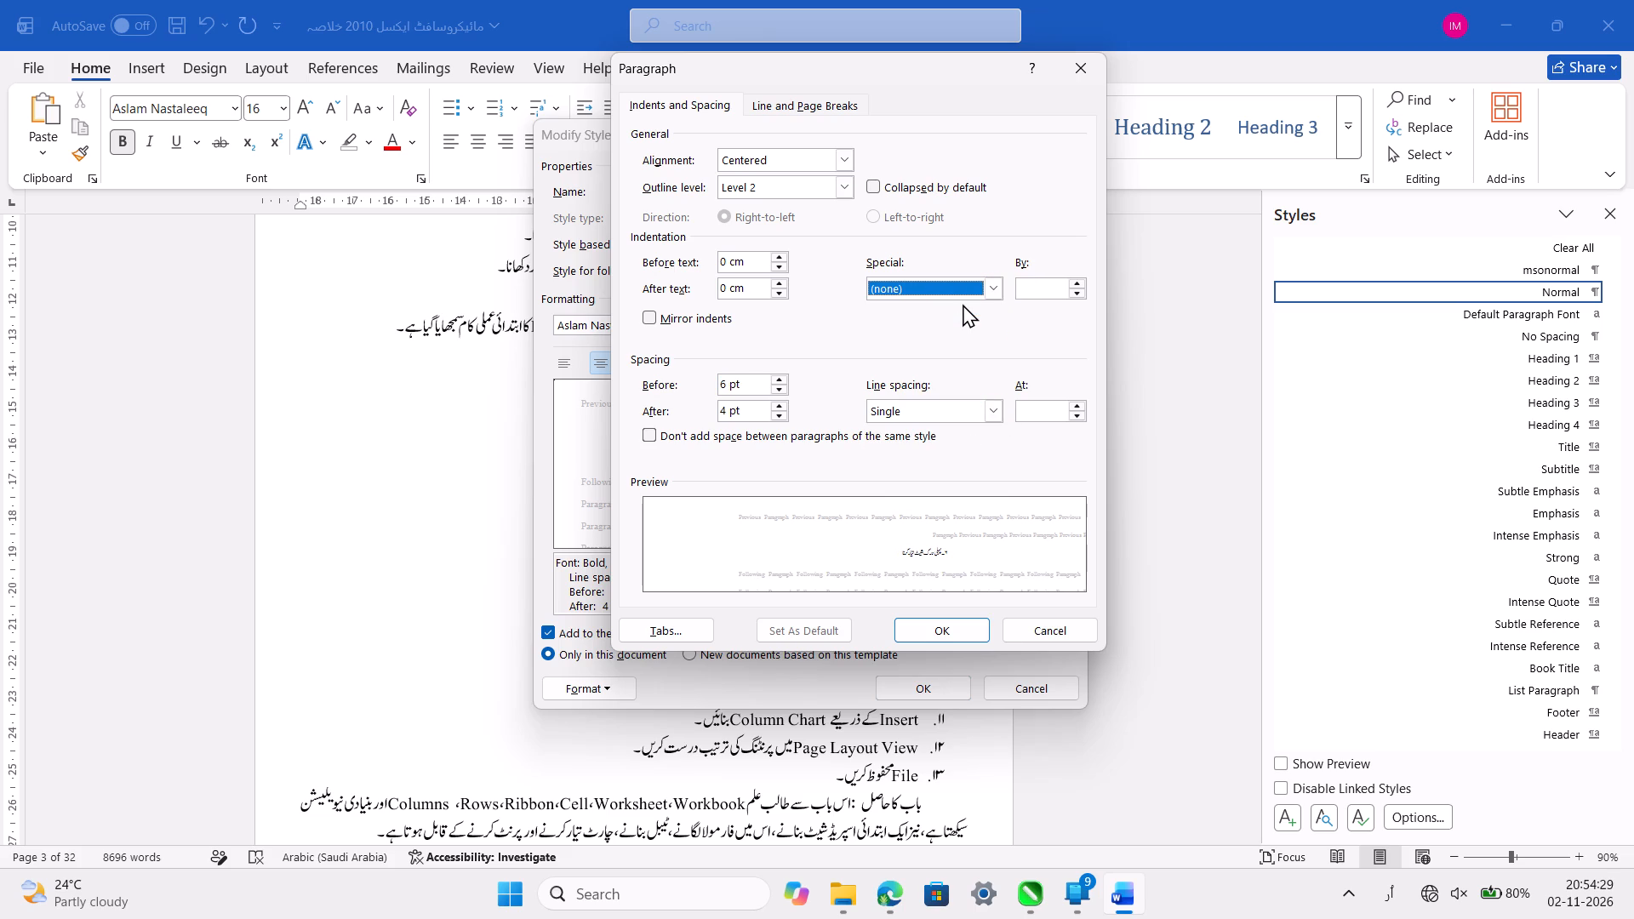
{"action": "left_click", "coordinate": [928, 631]}
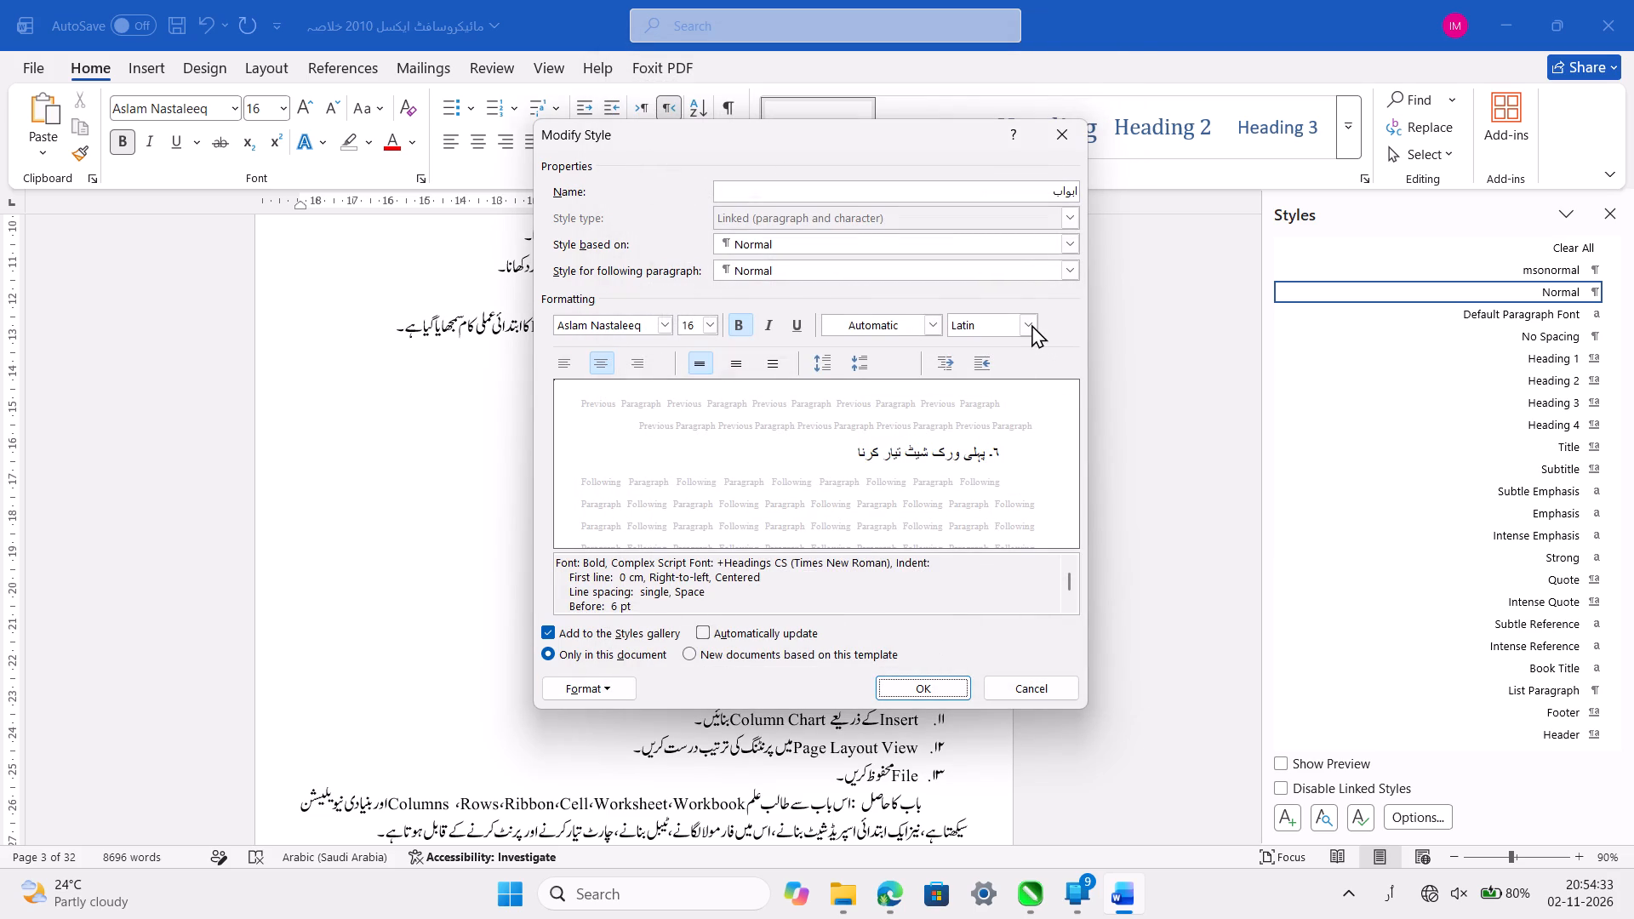
Set the ابواب style's font to Aslam Nastaleeq for all scripts, review its paragraph settings, and save the style changes.
{"action": "left_click", "coordinate": [1031, 324]}
{"action": "left_click", "coordinate": [1006, 343]}
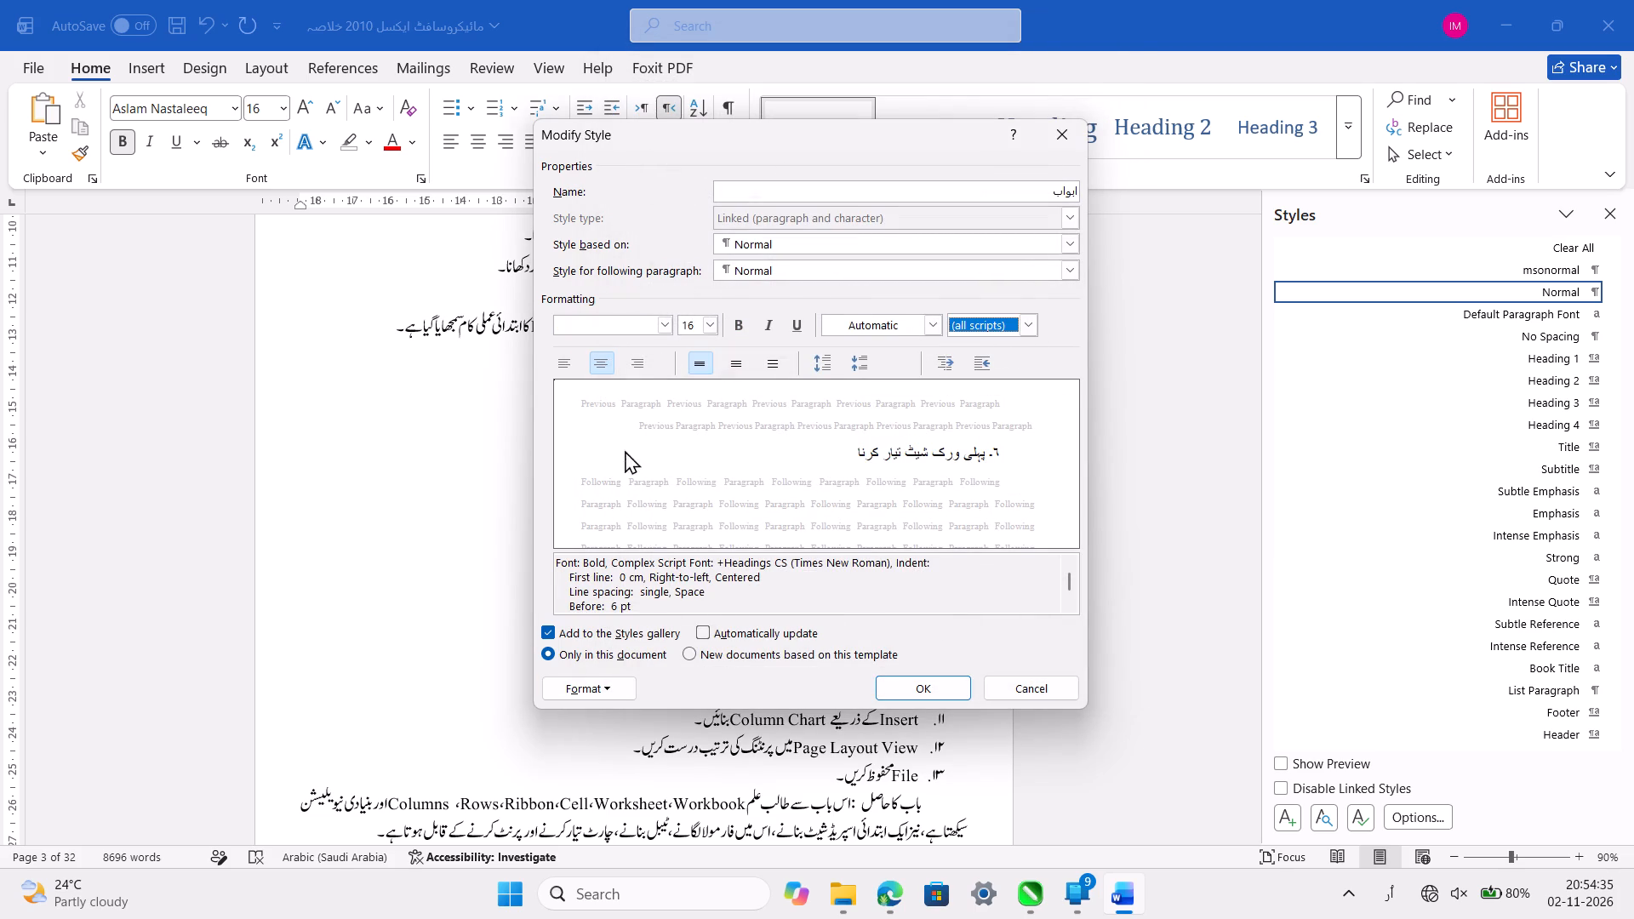
{"action": "left_click", "coordinate": [663, 329]}
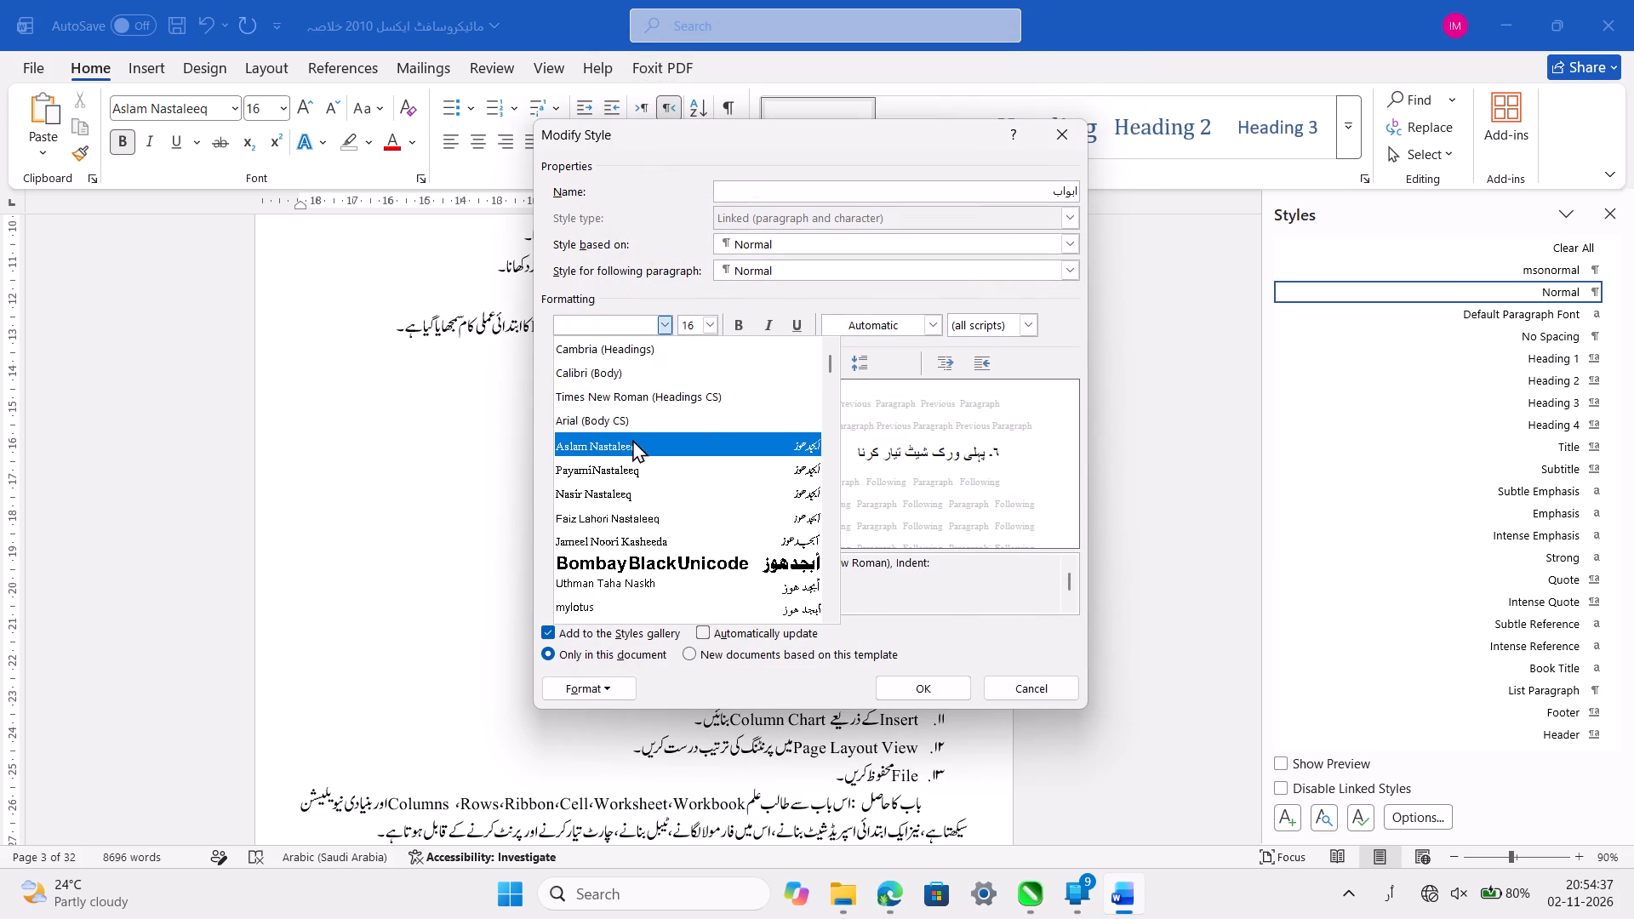
{"action": "left_click", "coordinate": [631, 446]}
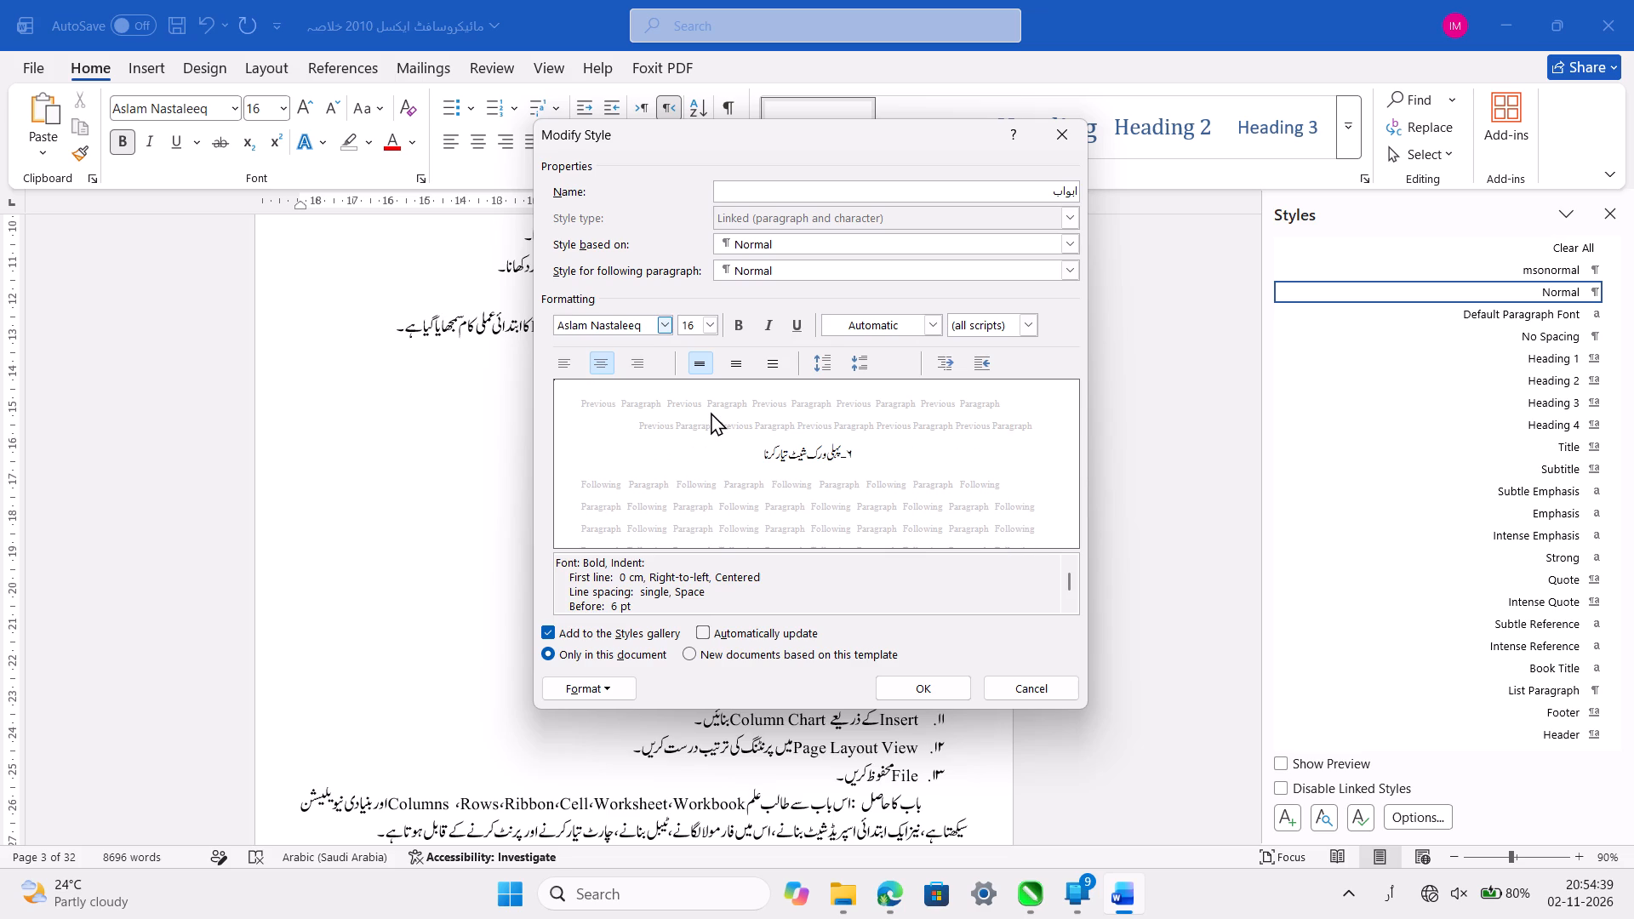
{"action": "left_click", "coordinate": [603, 683]}
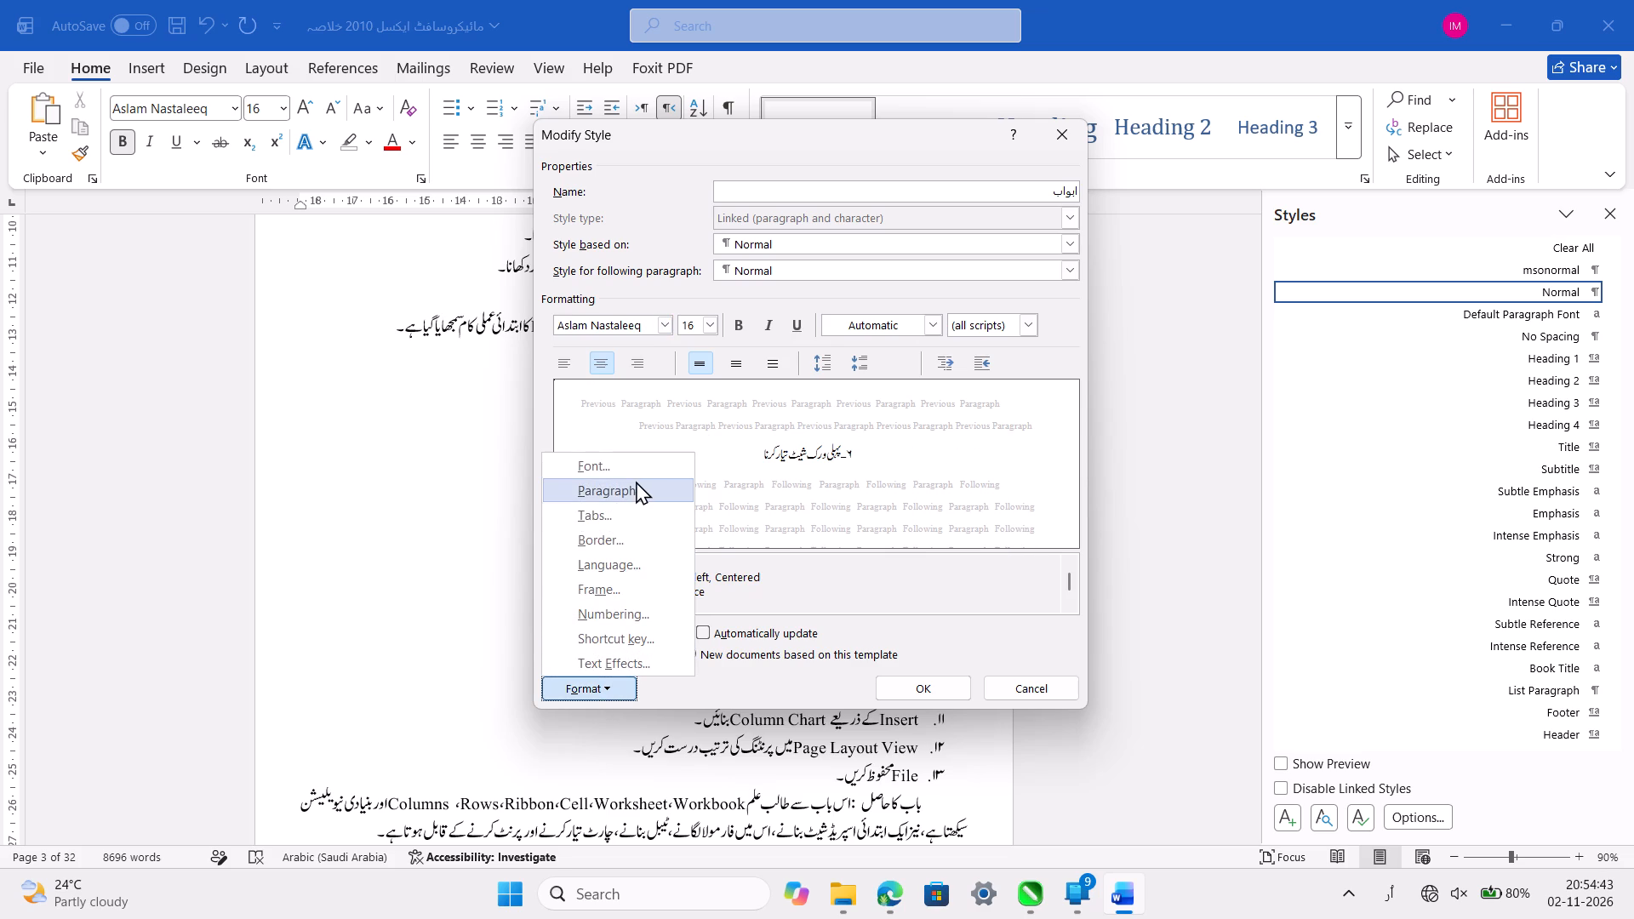
{"action": "left_click", "coordinate": [636, 482]}
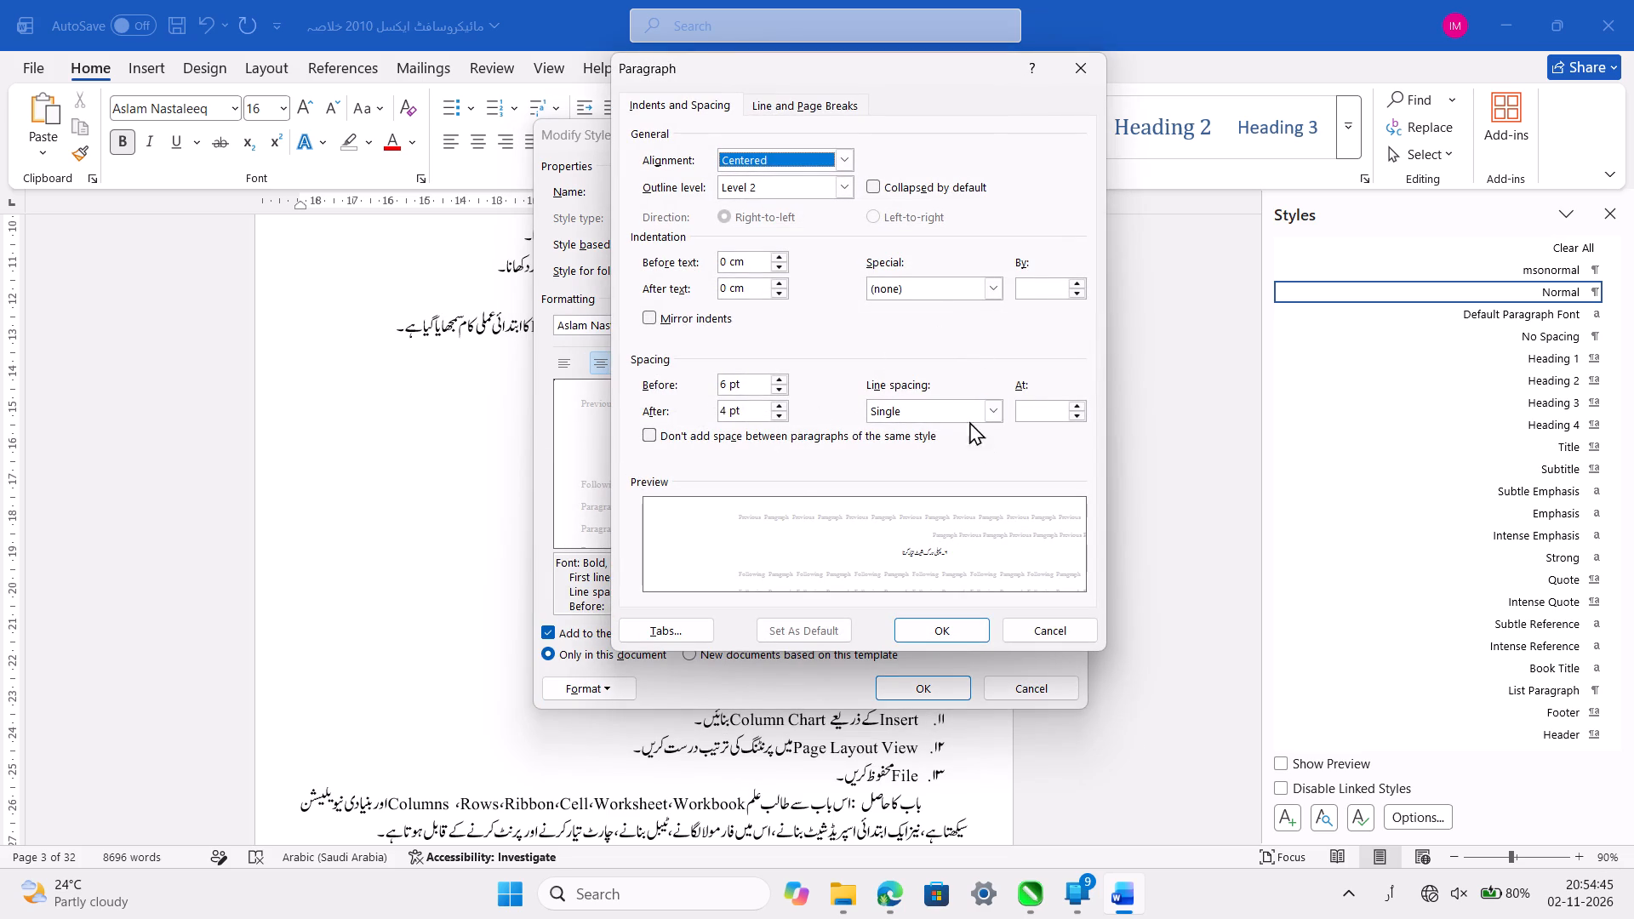
{"action": "left_click", "coordinate": [963, 628]}
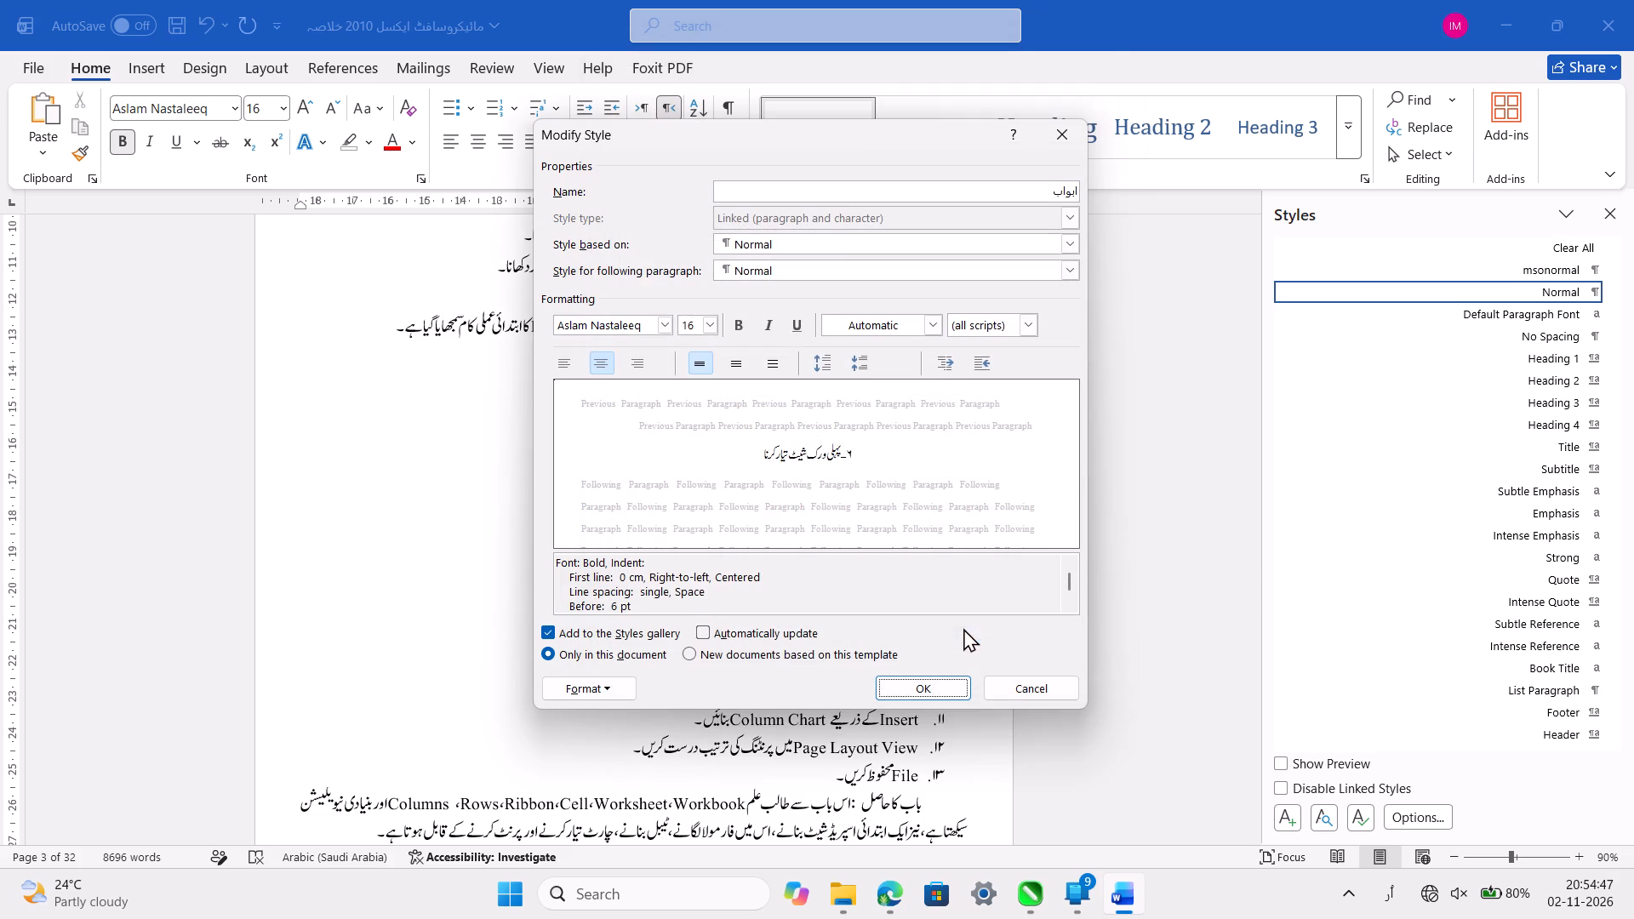
{"action": "left_click", "coordinate": [953, 688]}
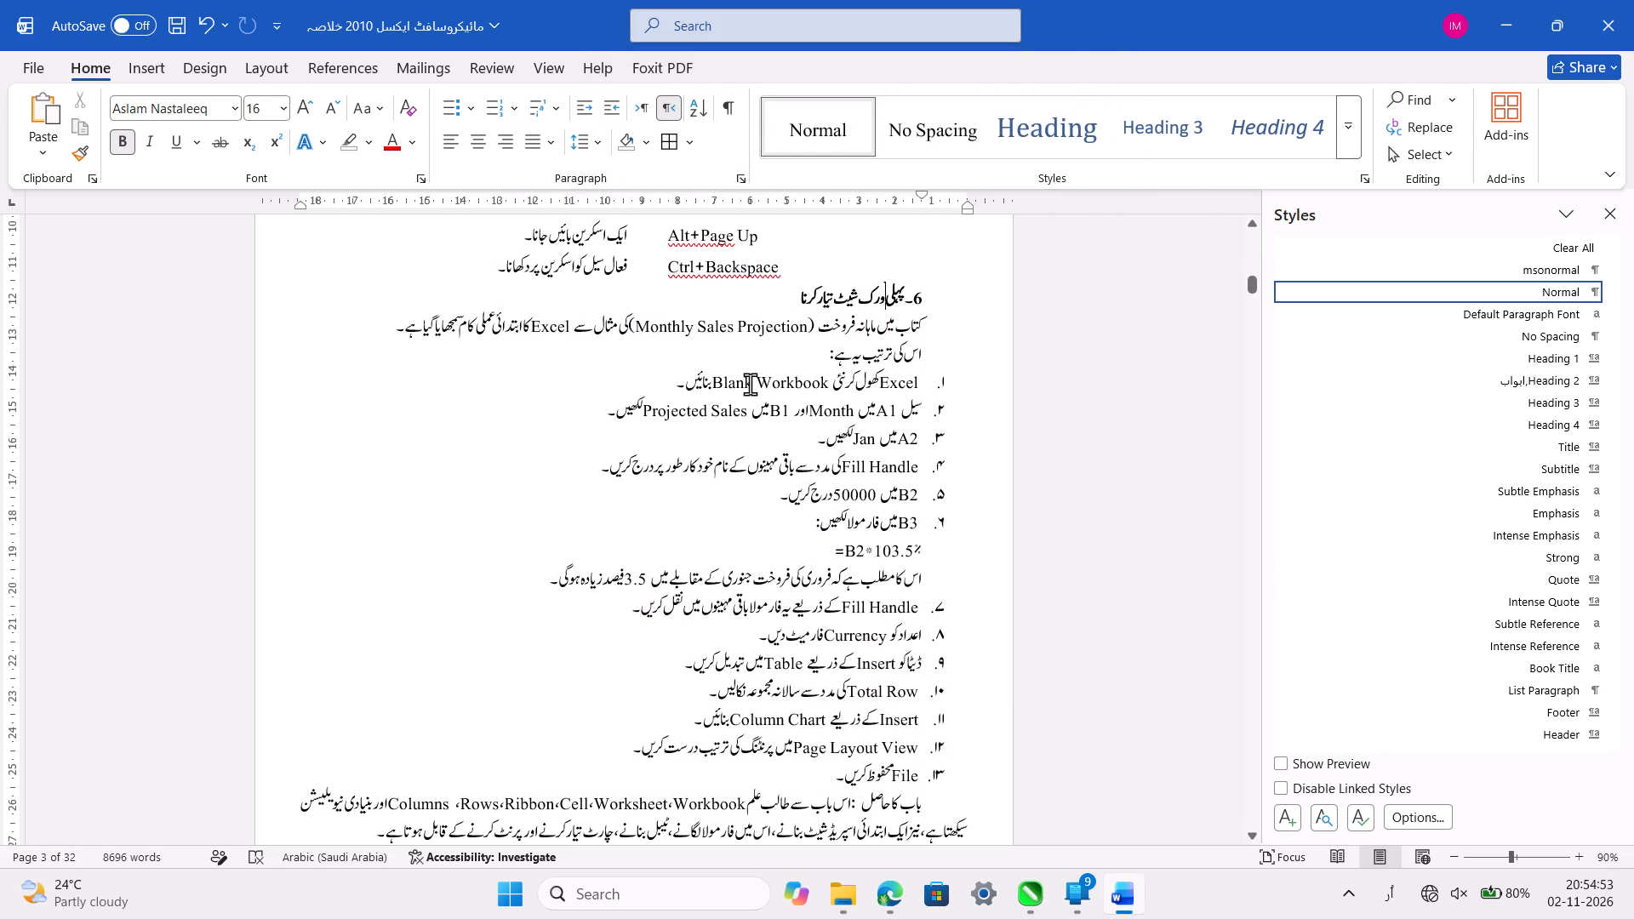
Show the Navigation pane beside the document.
{"action": "left_click", "coordinate": [546, 62]}
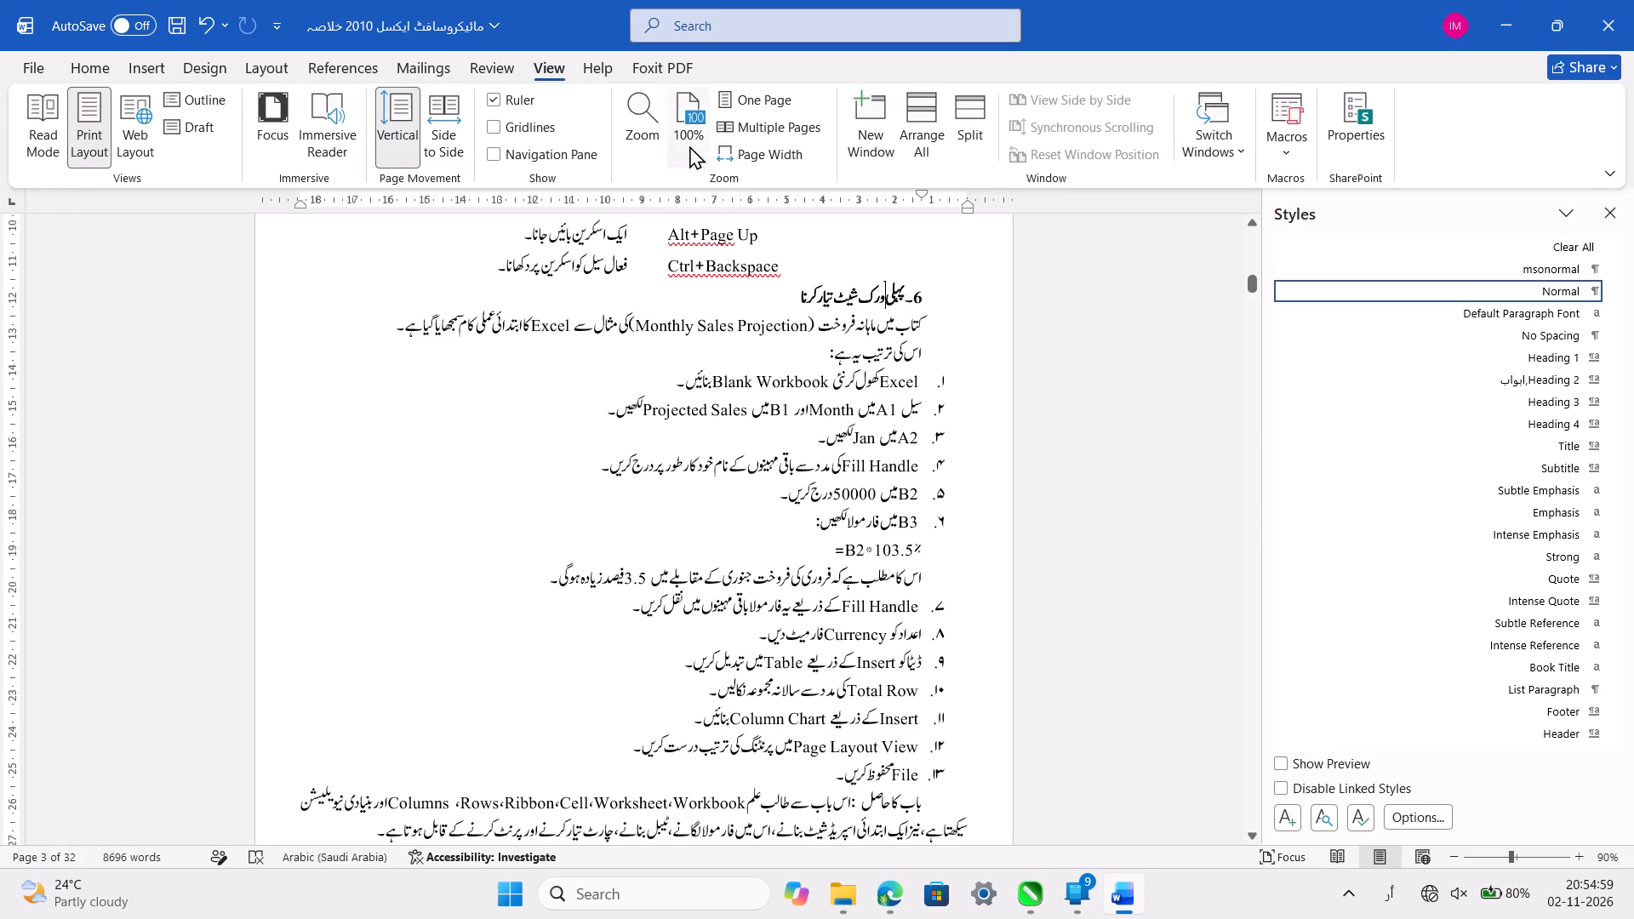
{"action": "left_click", "coordinate": [510, 146]}
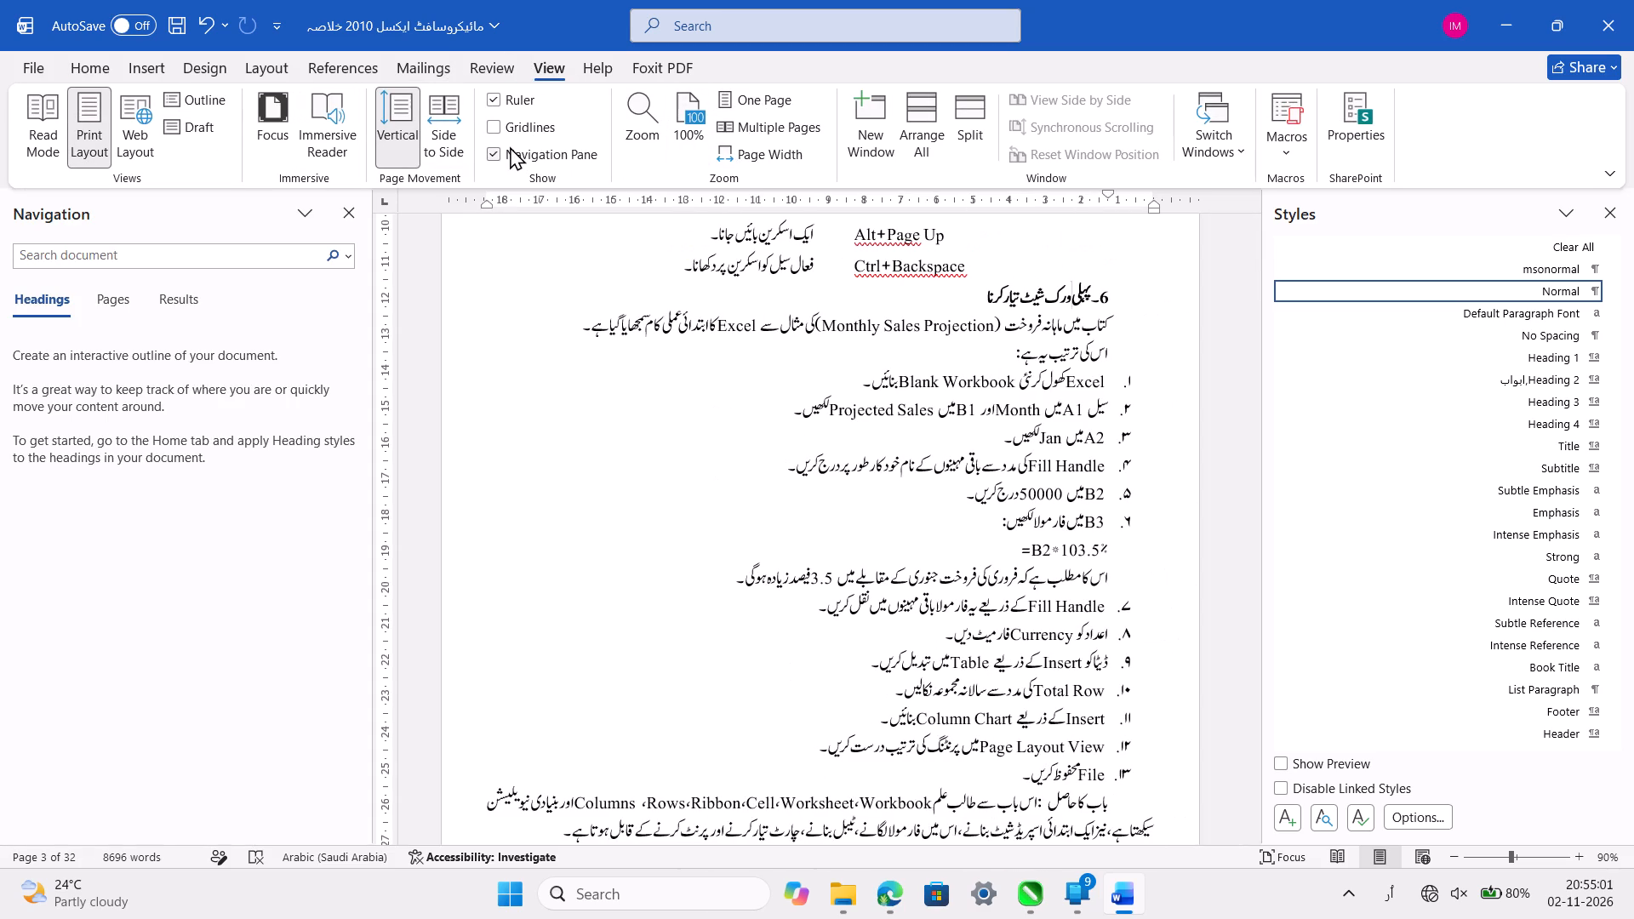
Apply the ابواب heading style to the باب (۱) heading, Using Excel Worksheets and Workbooks, on page 1.
{"action": "scroll", "coordinate": [689, 419], "scroll_direction": "up", "scroll_amount": 16}
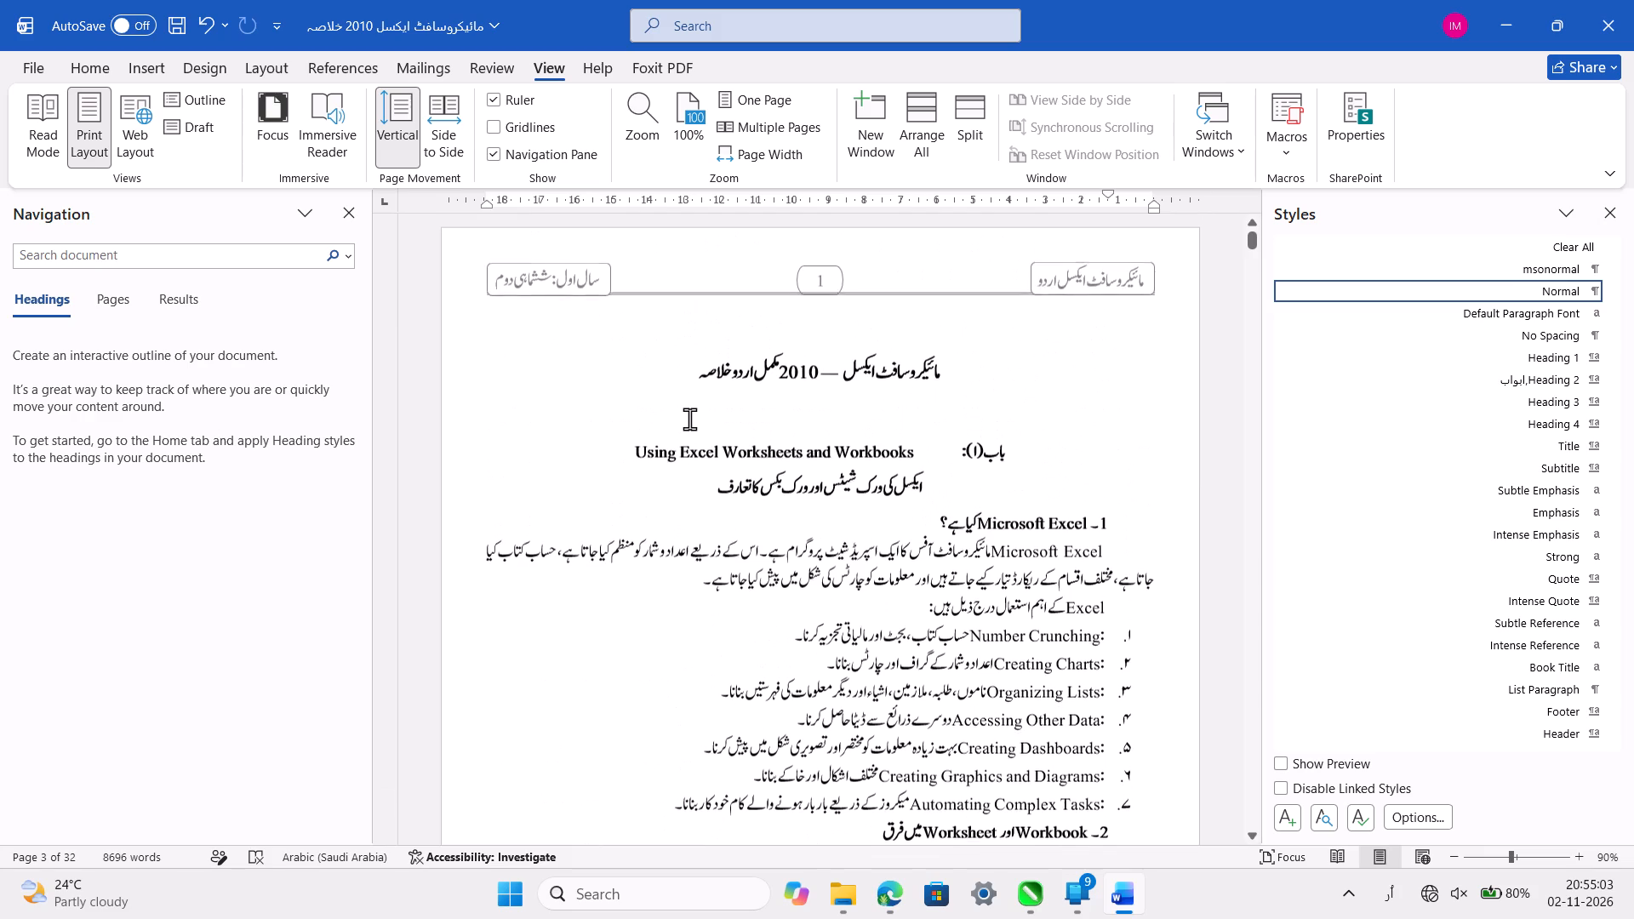
{"action": "scroll", "coordinate": [801, 431], "scroll_direction": "up", "scroll_amount": 1}
{"action": "left_click", "coordinate": [894, 456]}
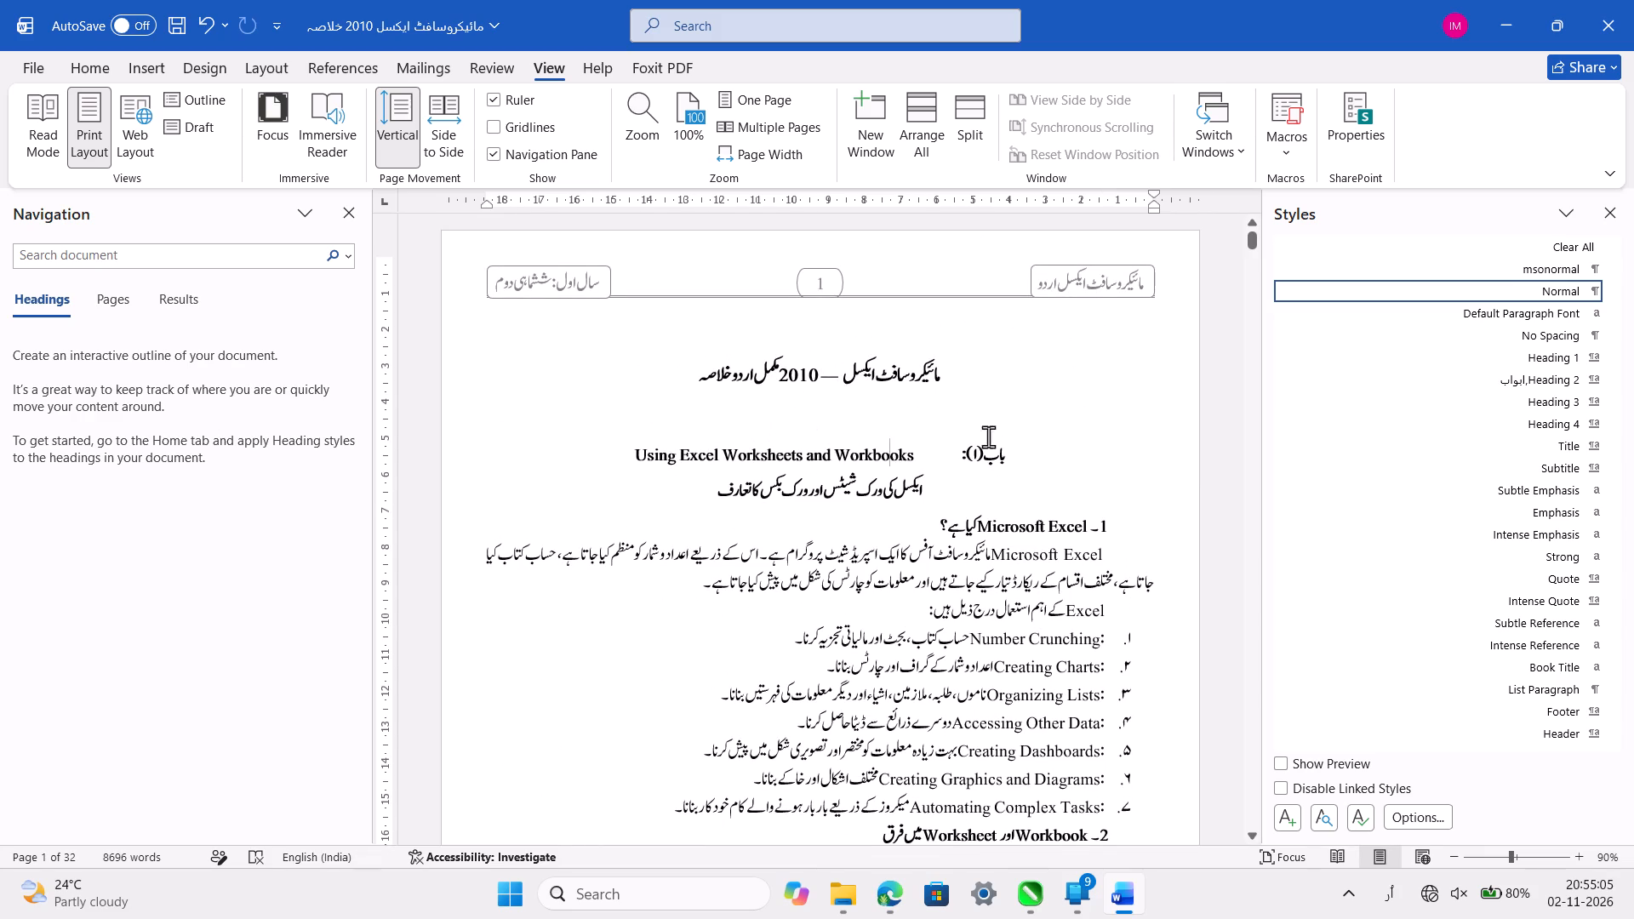
{"action": "left_click", "coordinate": [91, 60]}
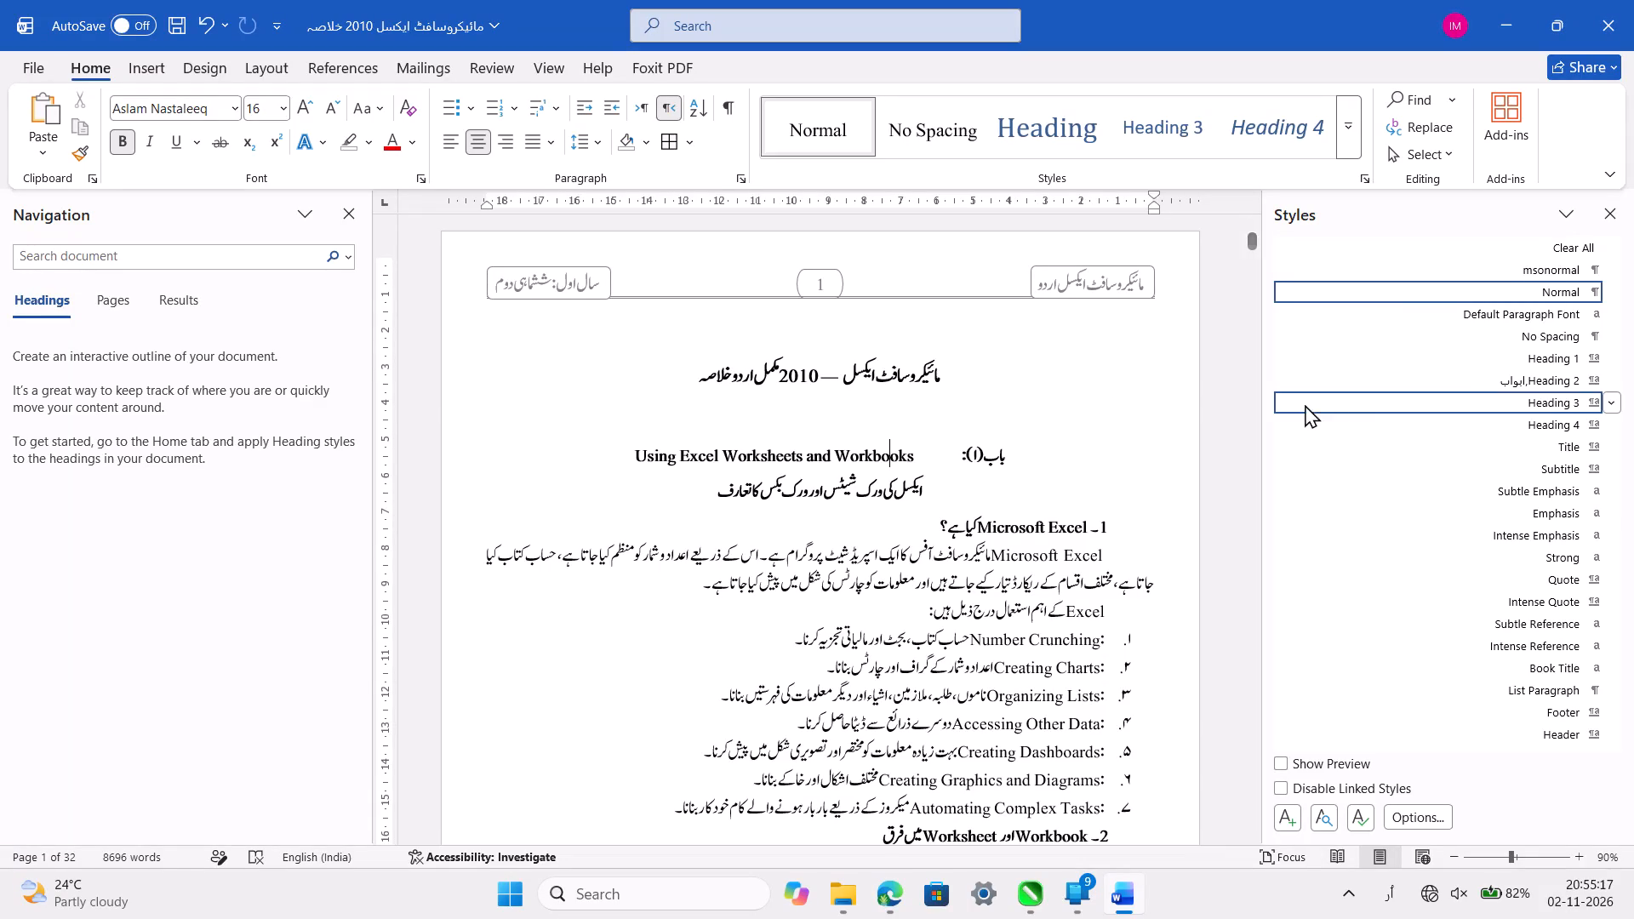
{"action": "left_click", "coordinate": [1500, 378]}
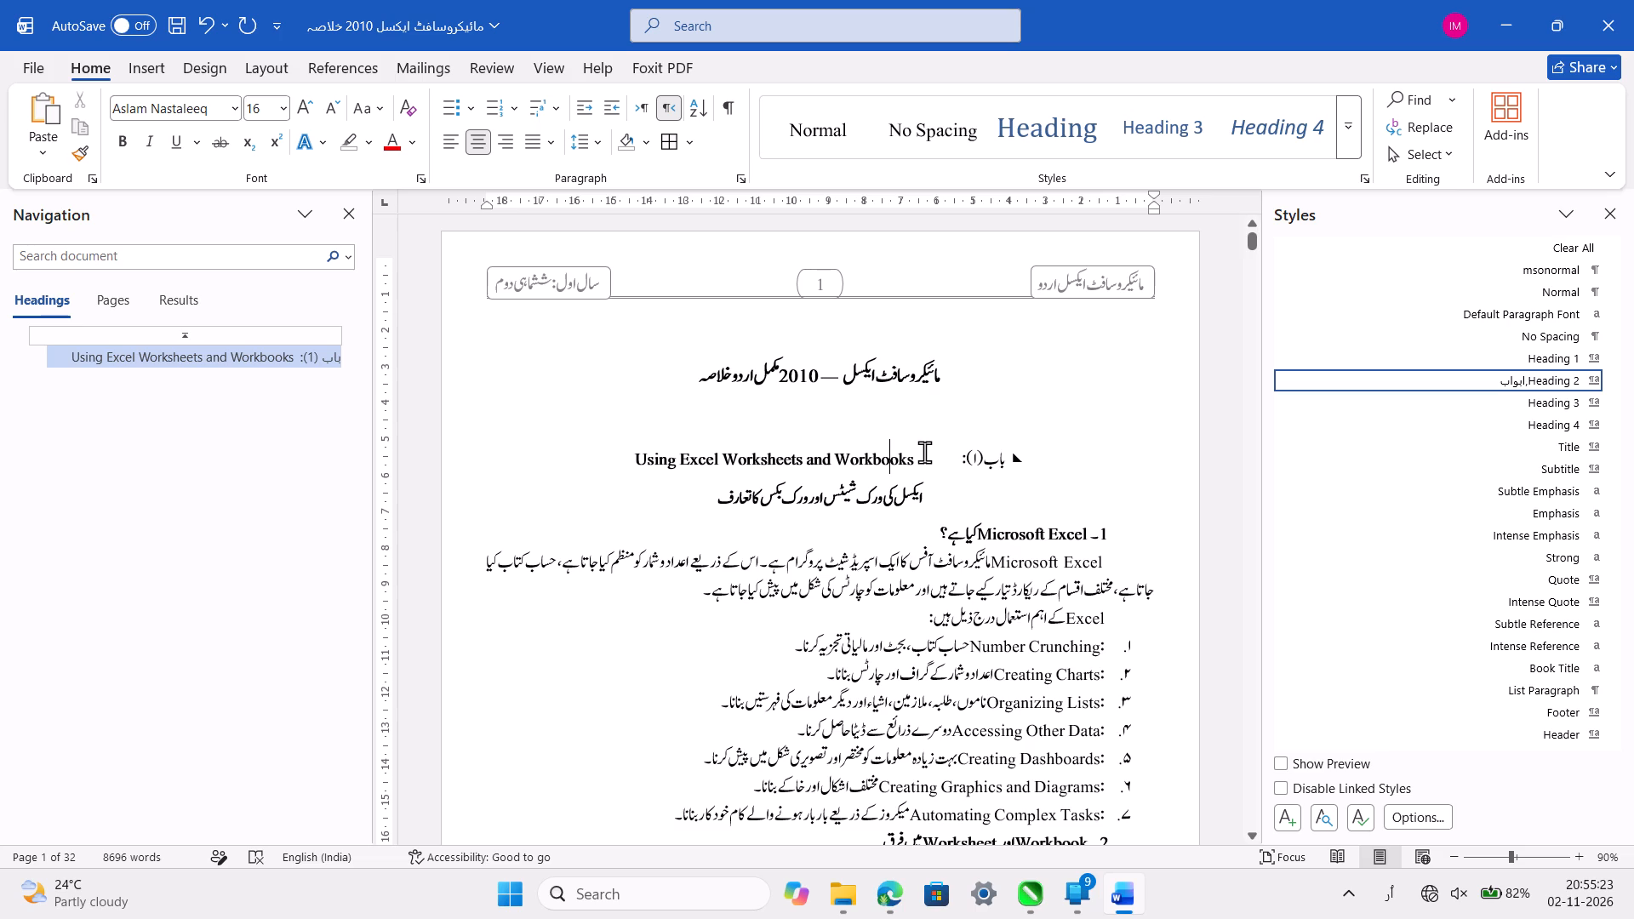
{"action": "key", "text": "ctrl+z"}
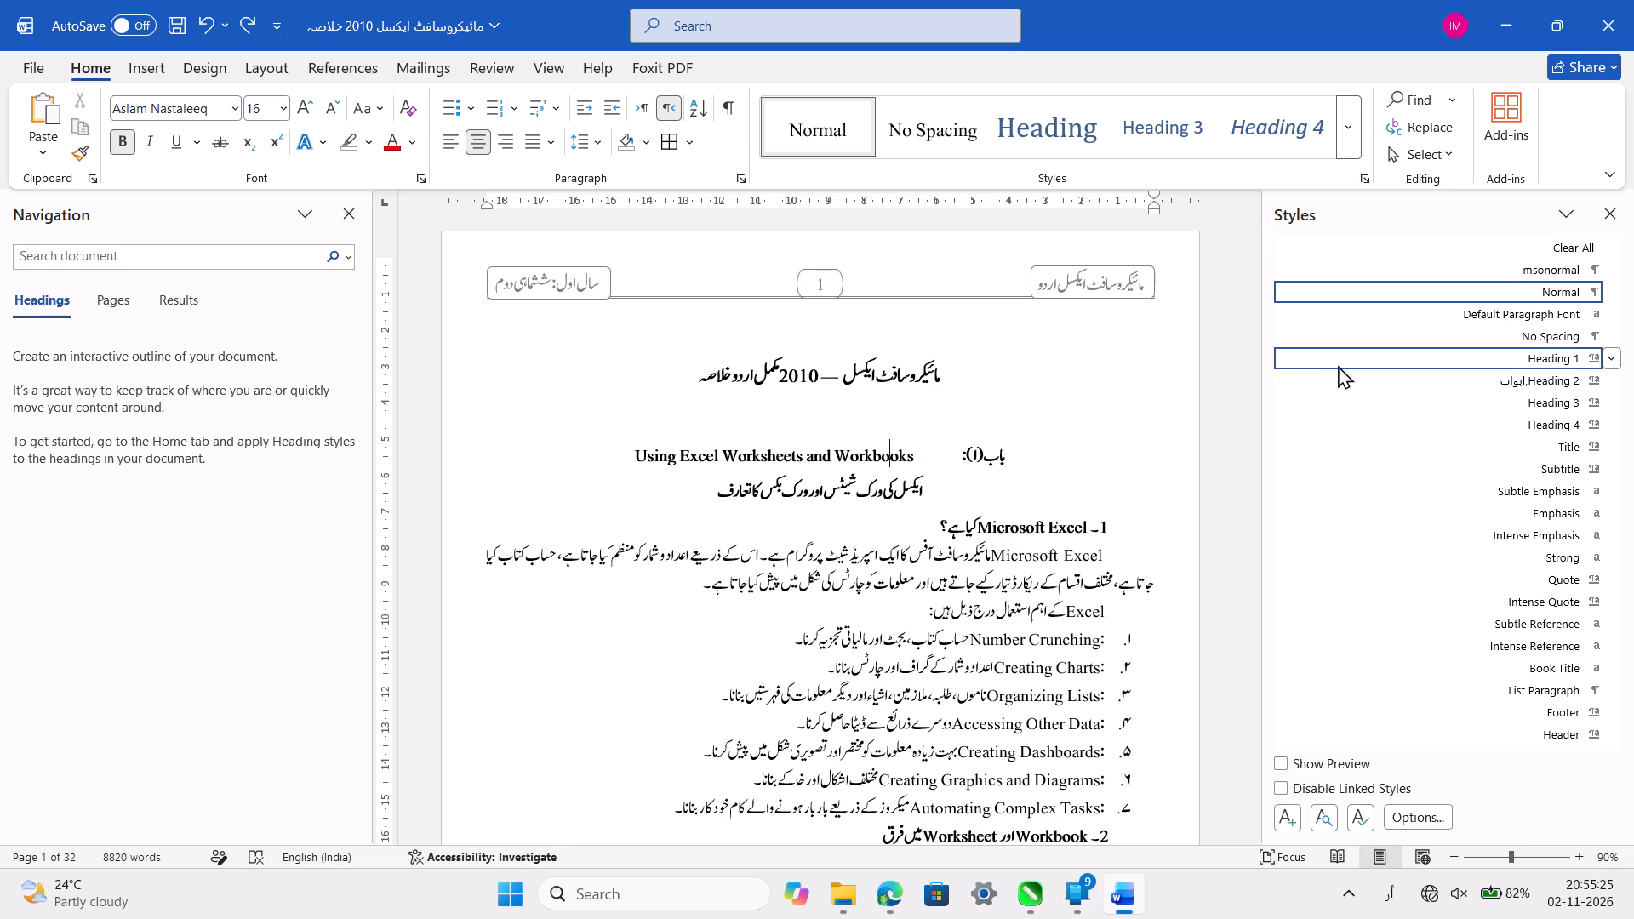
{"action": "left_click", "coordinate": [1437, 380]}
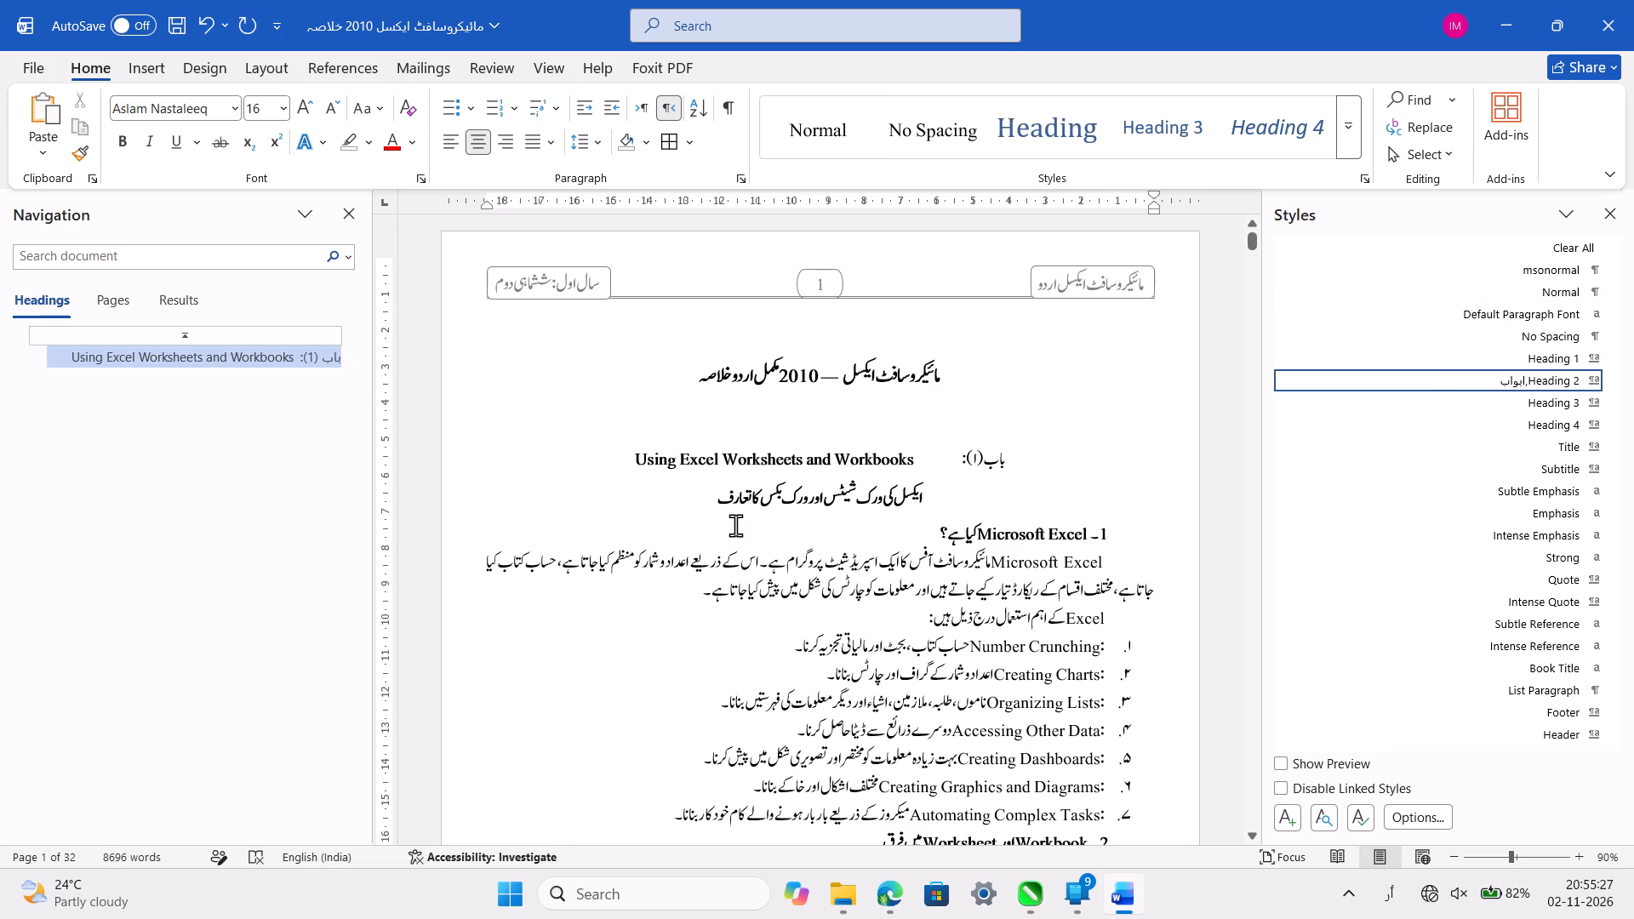
Apply the ابواب heading style to the باب (۳) heading, Essential Worksheet and Cell Range Operations, on page 7.
{"action": "scroll", "coordinate": [735, 525], "scroll_direction": "down", "scroll_amount": 4}
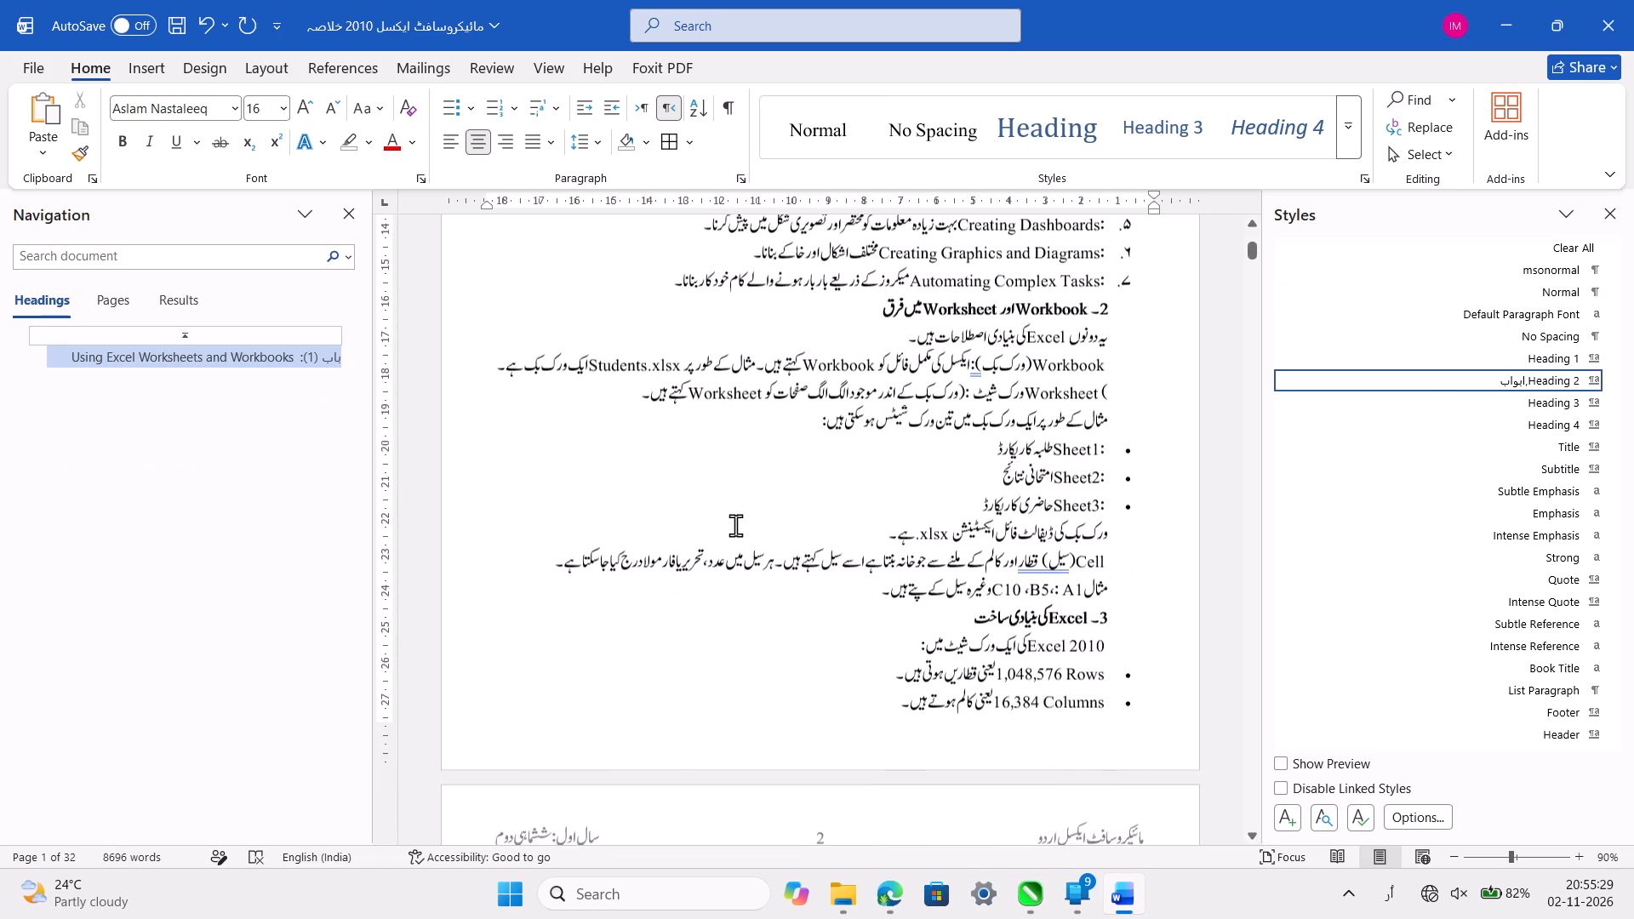
{"action": "scroll", "coordinate": [735, 525], "scroll_direction": "down", "scroll_amount": 5}
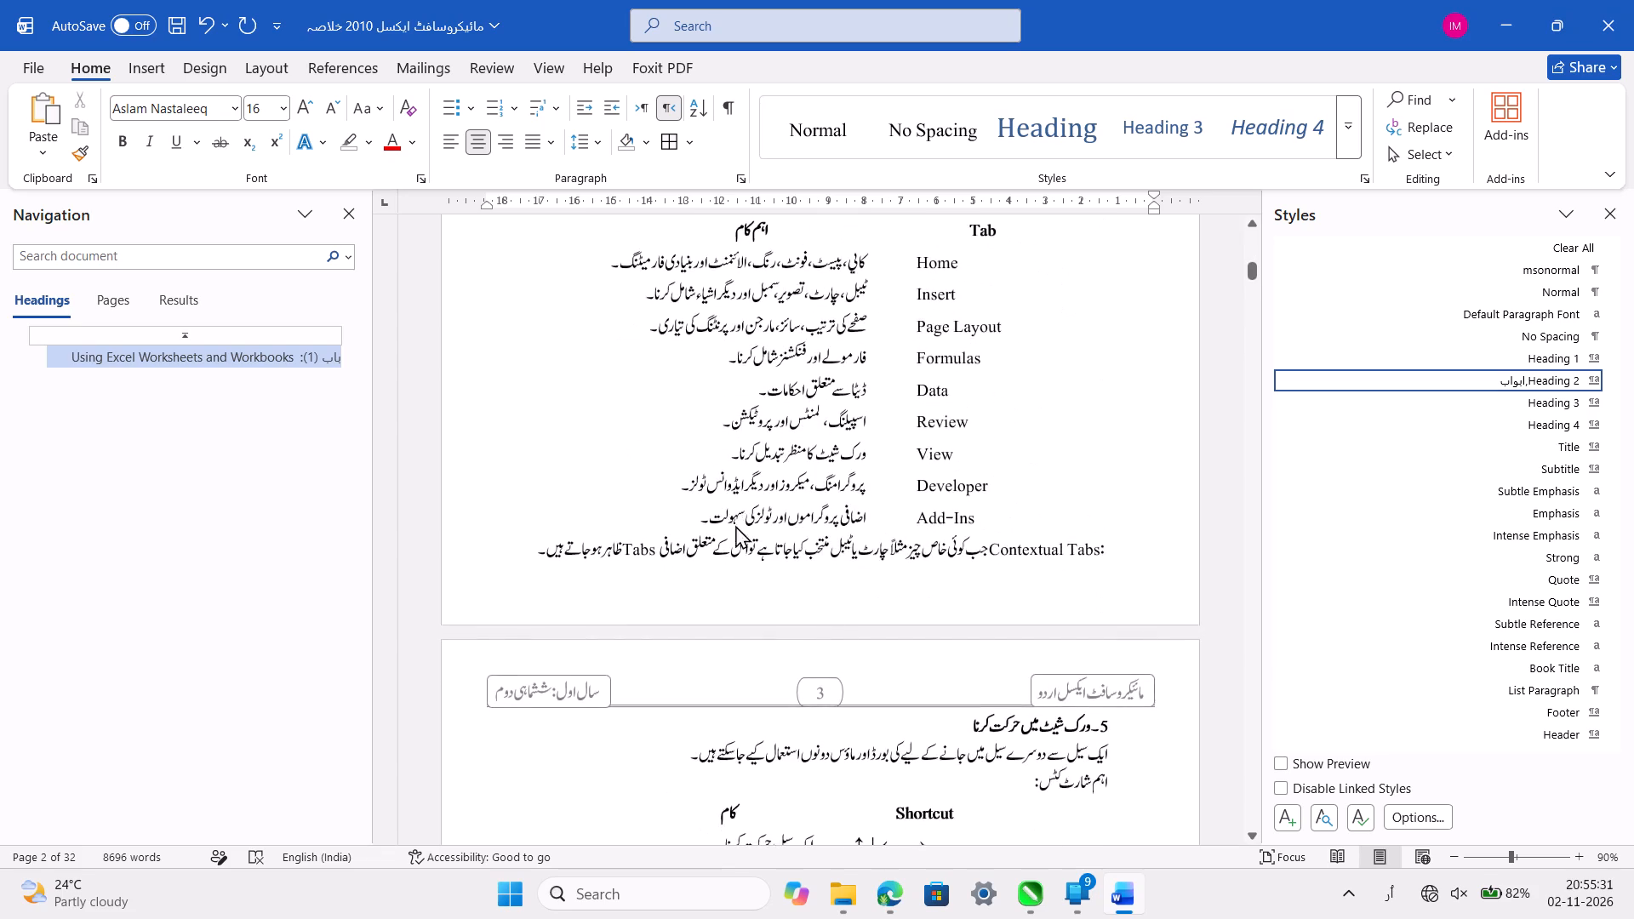
{"action": "scroll", "coordinate": [735, 525], "scroll_direction": "down", "scroll_amount": 4}
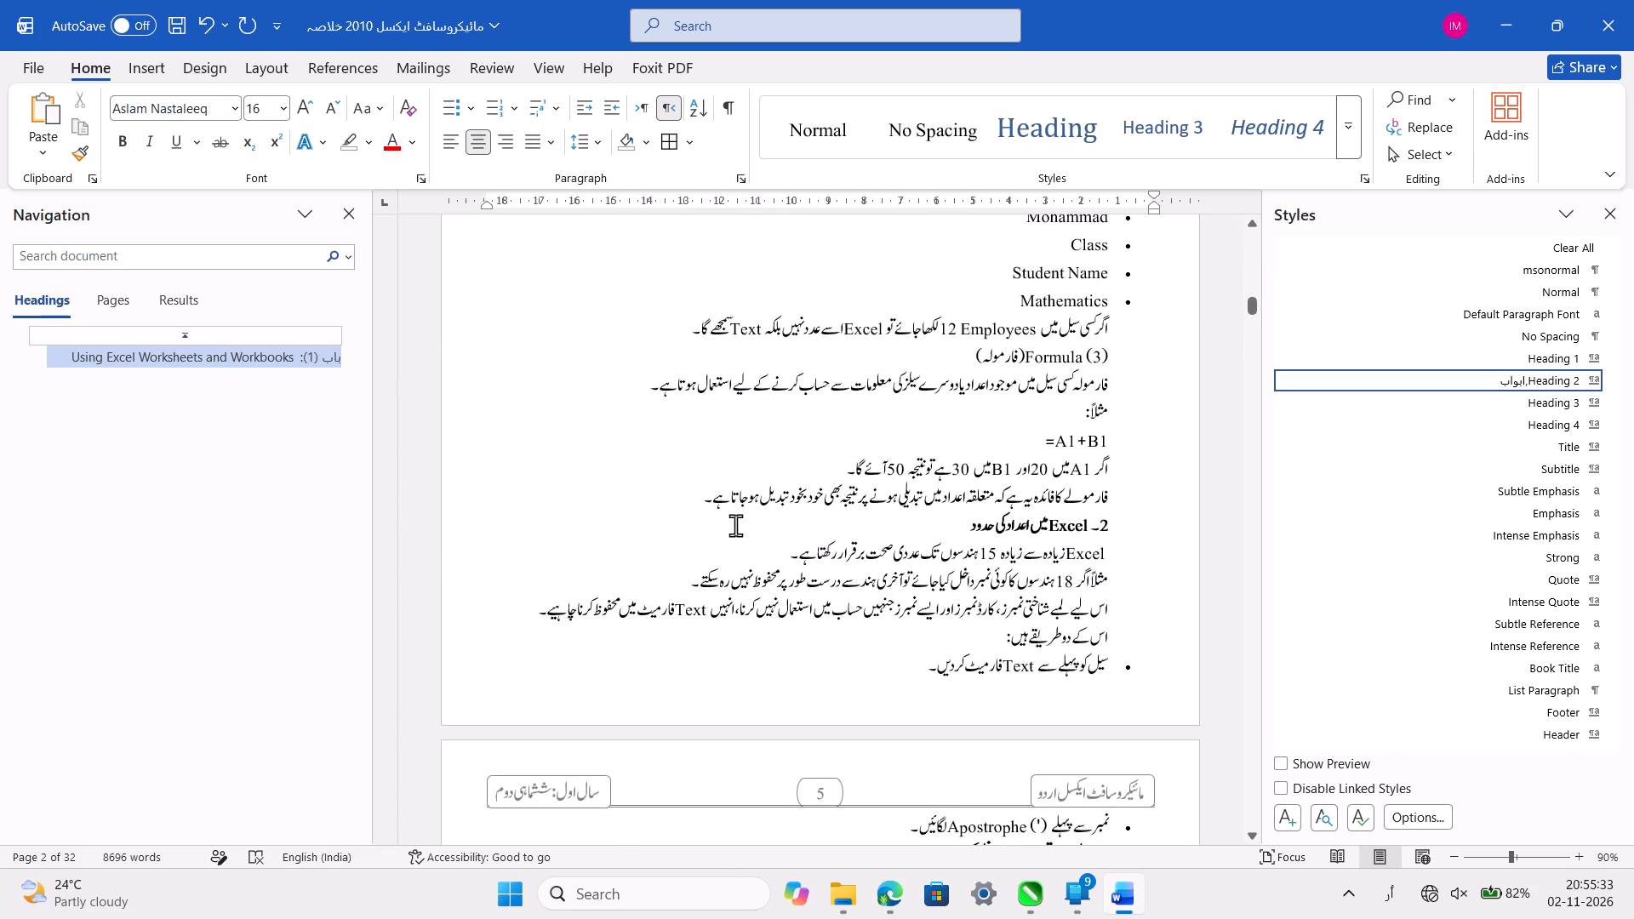
{"action": "scroll", "coordinate": [735, 525], "scroll_direction": "up", "scroll_amount": 1}
{"action": "scroll", "coordinate": [735, 525], "scroll_direction": "down", "scroll_amount": 7}
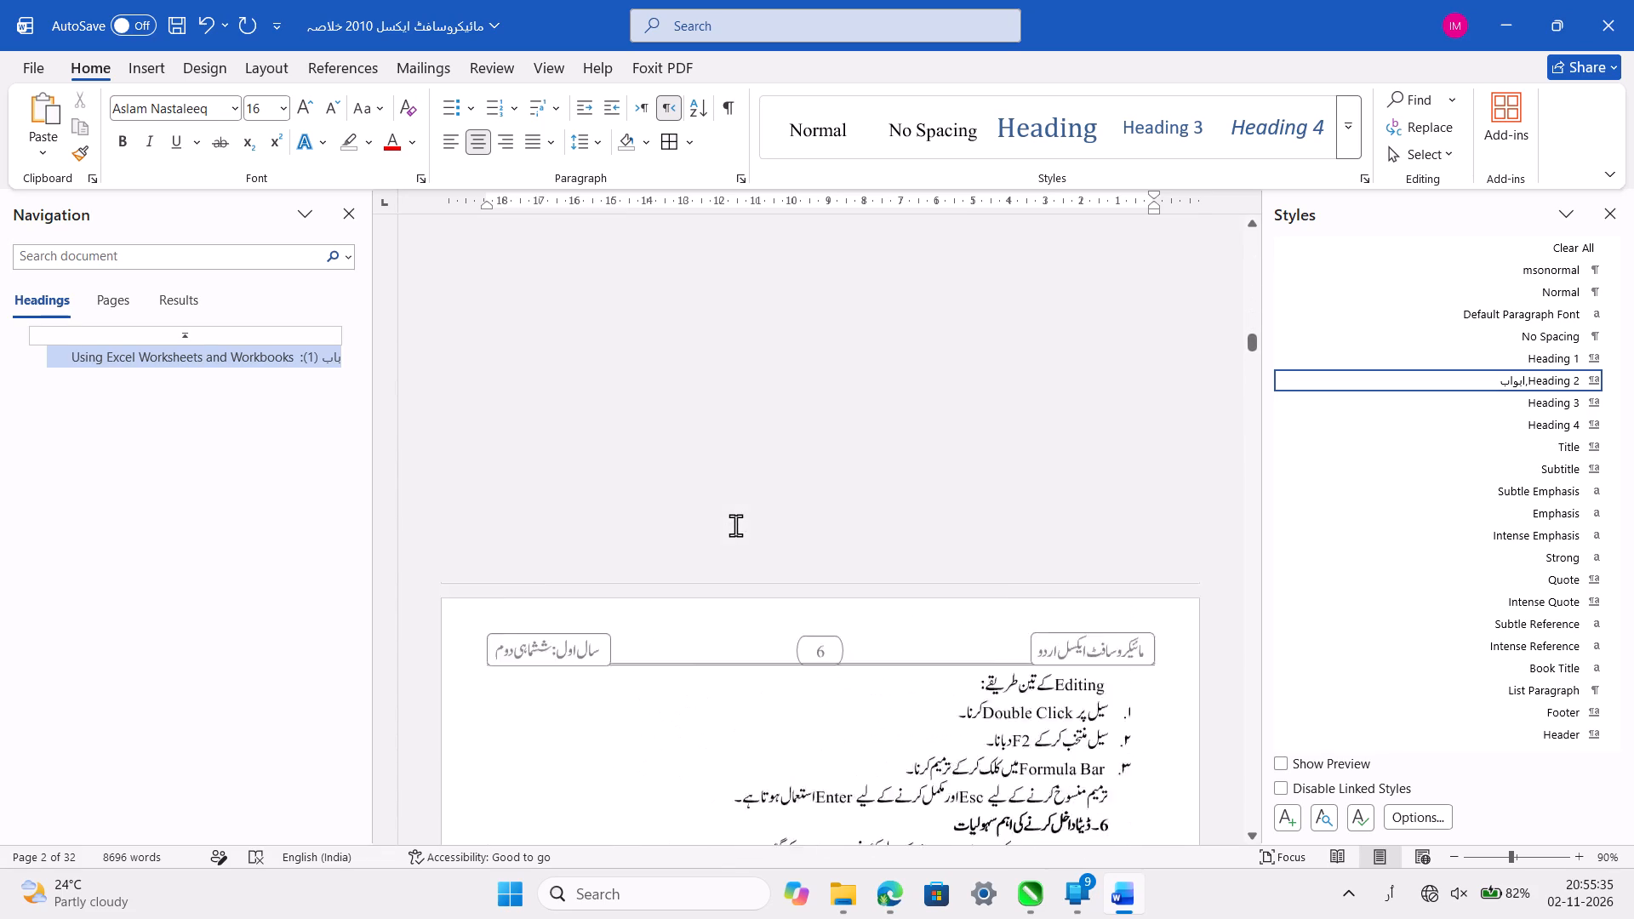
{"action": "scroll", "coordinate": [735, 525], "scroll_direction": "down", "scroll_amount": 4}
{"action": "scroll", "coordinate": [735, 525], "scroll_direction": "up", "scroll_amount": 2}
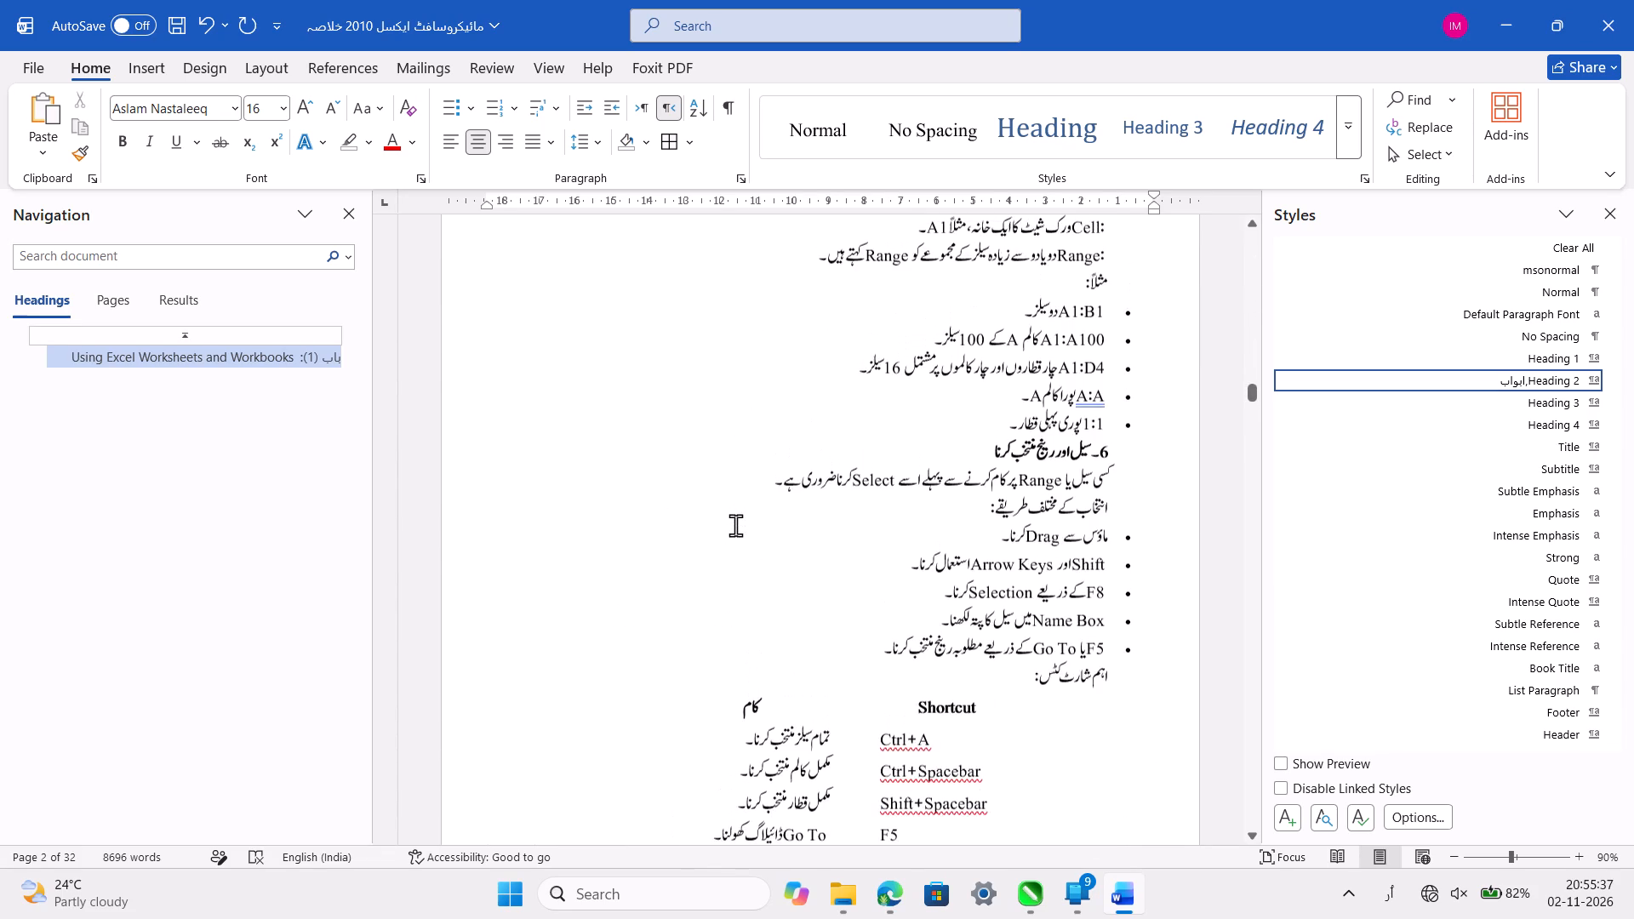
{"action": "scroll", "coordinate": [735, 525], "scroll_direction": "up", "scroll_amount": 2}
{"action": "scroll", "coordinate": [735, 525], "scroll_direction": "down", "scroll_amount": 3}
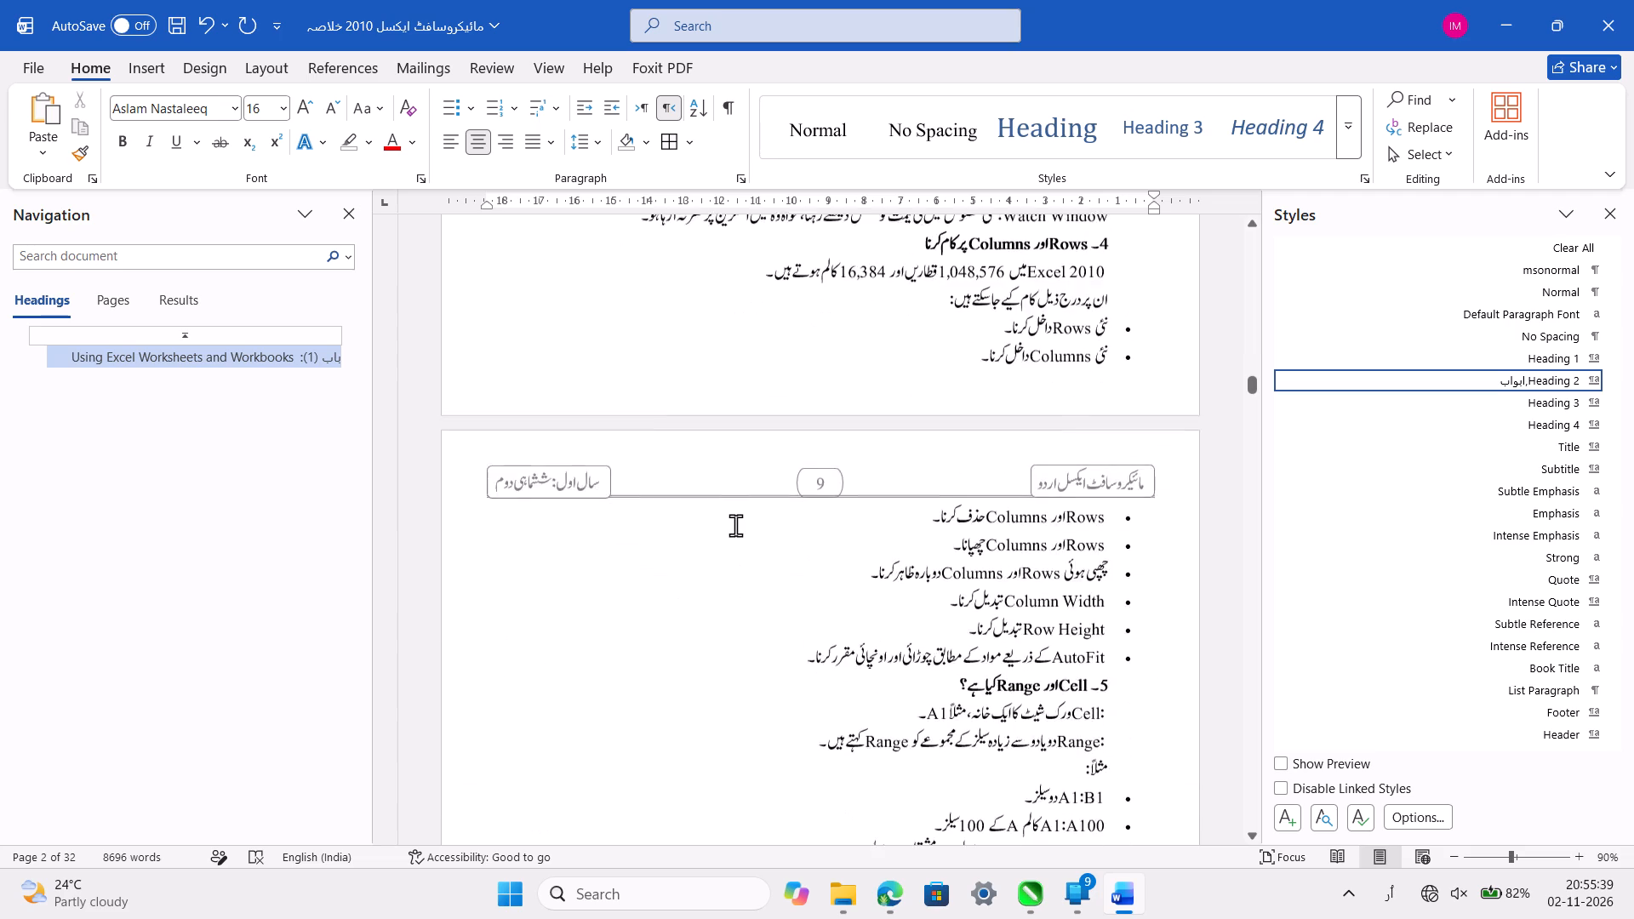
{"action": "scroll", "coordinate": [735, 525], "scroll_direction": "down", "scroll_amount": 5}
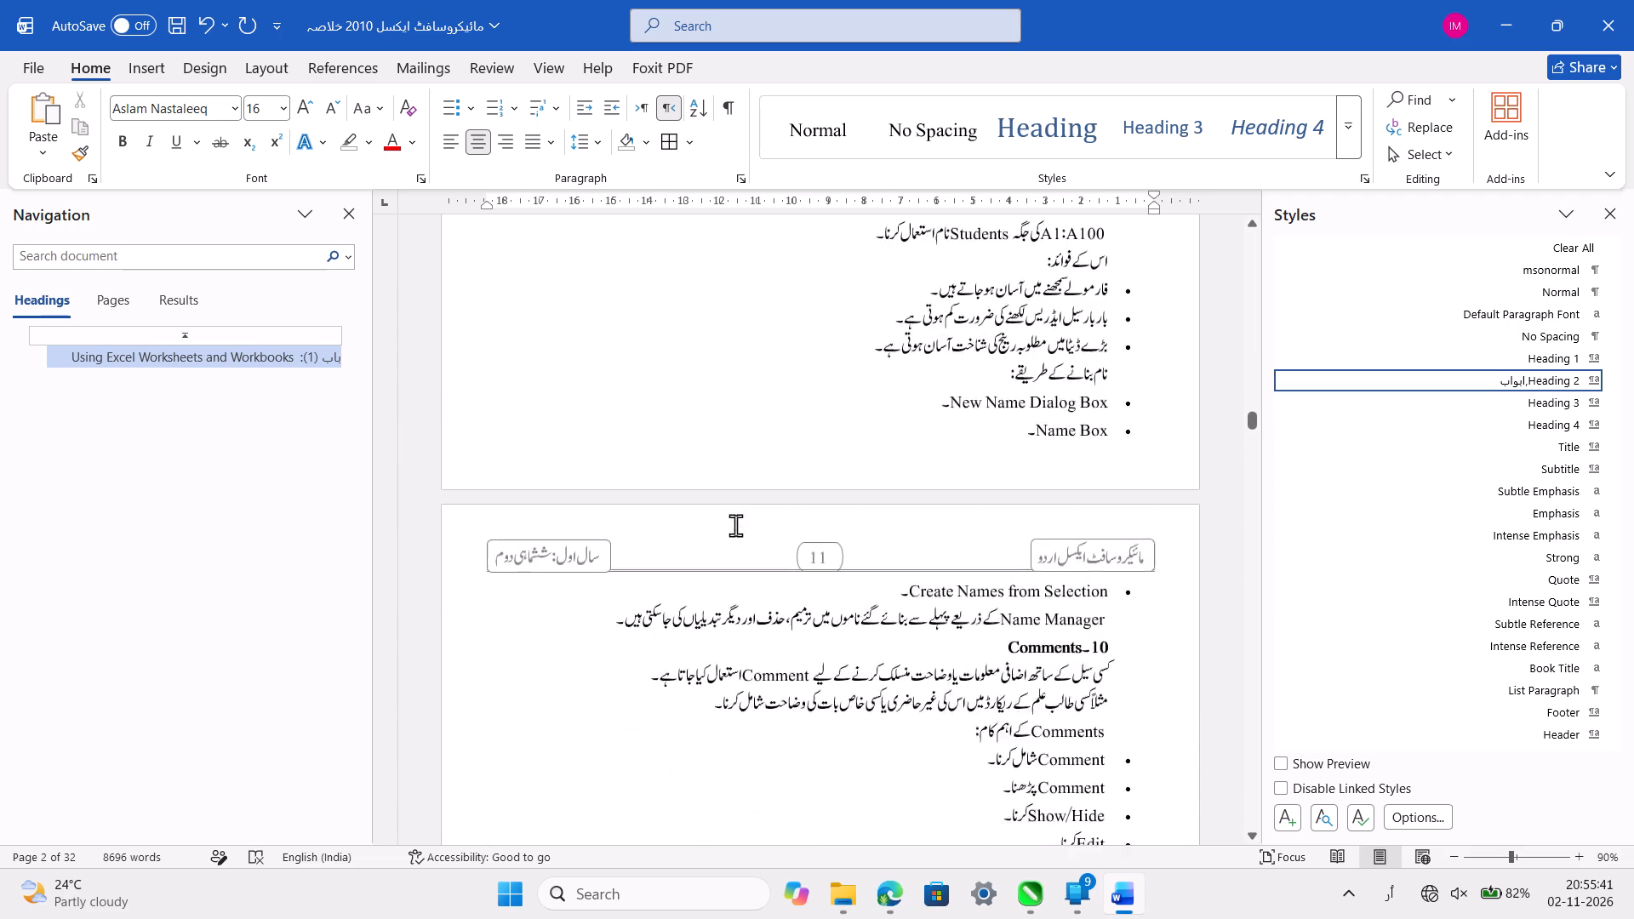
{"action": "scroll", "coordinate": [735, 525], "scroll_direction": "down", "scroll_amount": 2}
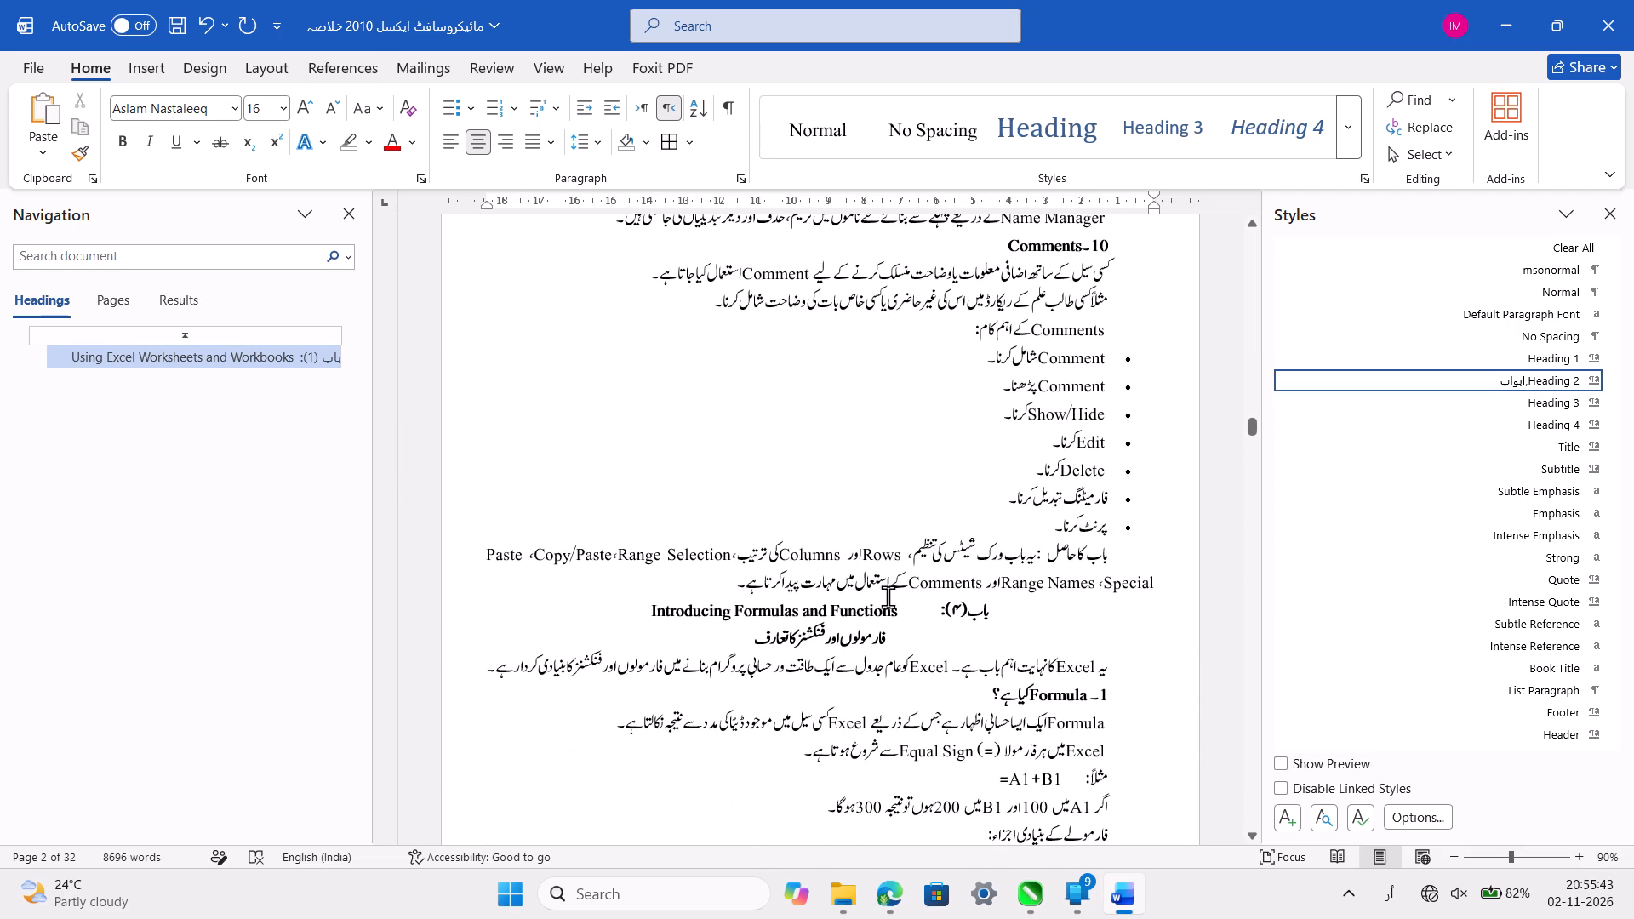
{"action": "scroll", "coordinate": [911, 596], "scroll_direction": "up", "scroll_amount": 6}
{"action": "scroll", "coordinate": [911, 596], "scroll_direction": "down", "scroll_amount": 4}
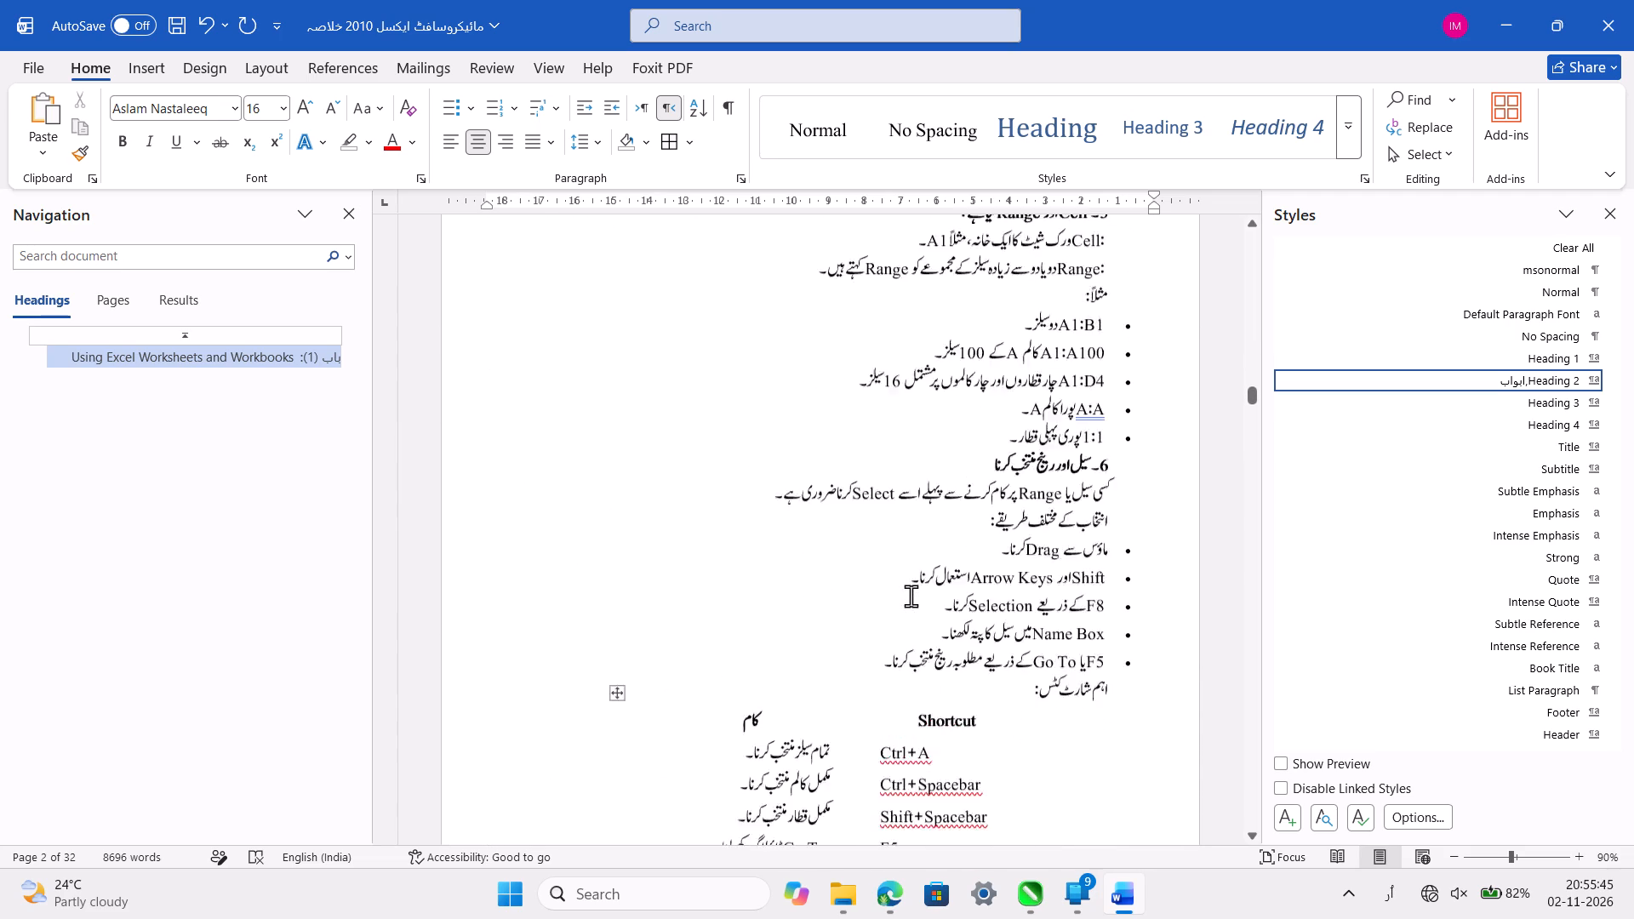
{"action": "scroll", "coordinate": [911, 596], "scroll_direction": "down", "scroll_amount": 1}
{"action": "scroll", "coordinate": [860, 654], "scroll_direction": "down", "scroll_amount": 2}
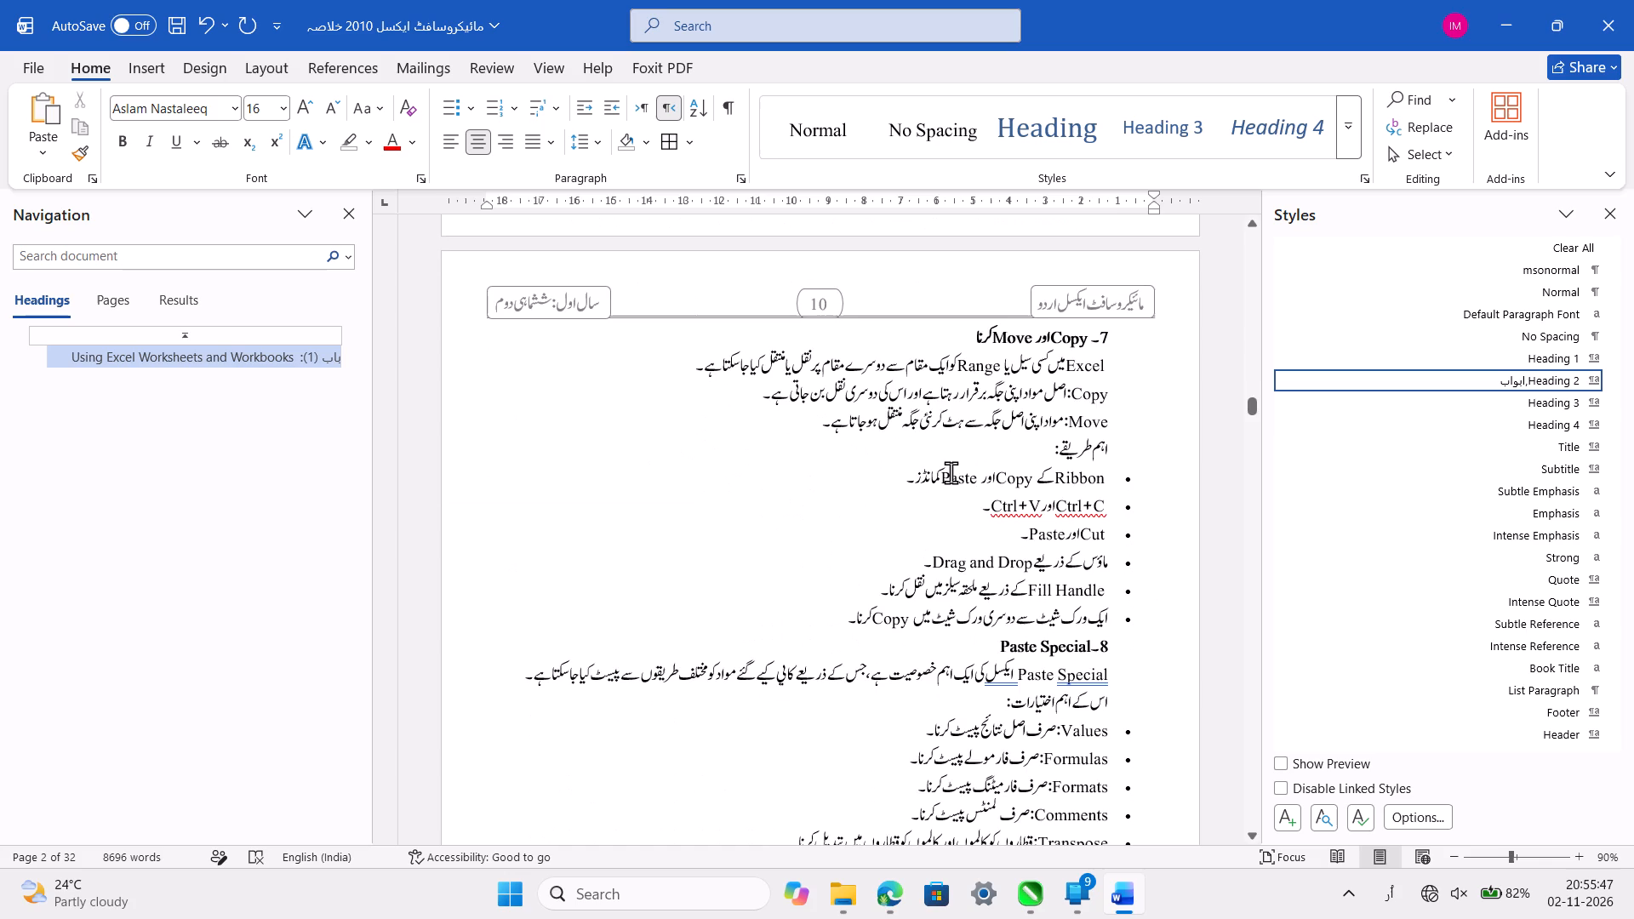
{"action": "scroll", "coordinate": [951, 472], "scroll_direction": "down", "scroll_amount": 2}
{"action": "scroll", "coordinate": [951, 472], "scroll_direction": "up", "scroll_amount": 4}
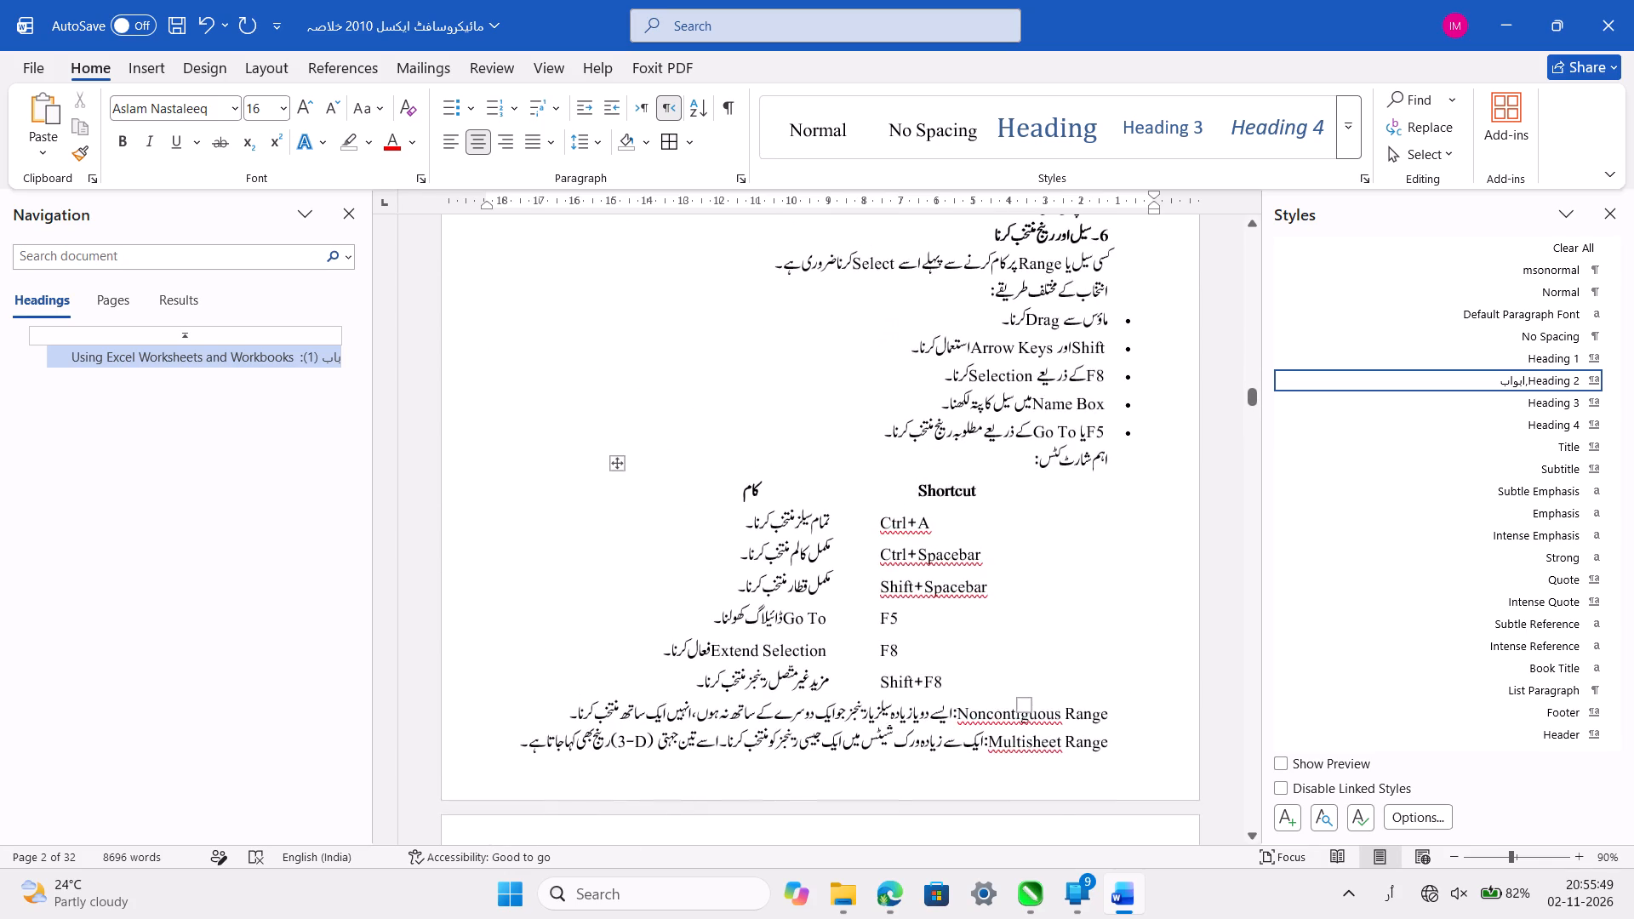
{"action": "scroll", "coordinate": [951, 472], "scroll_direction": "up", "scroll_amount": 8}
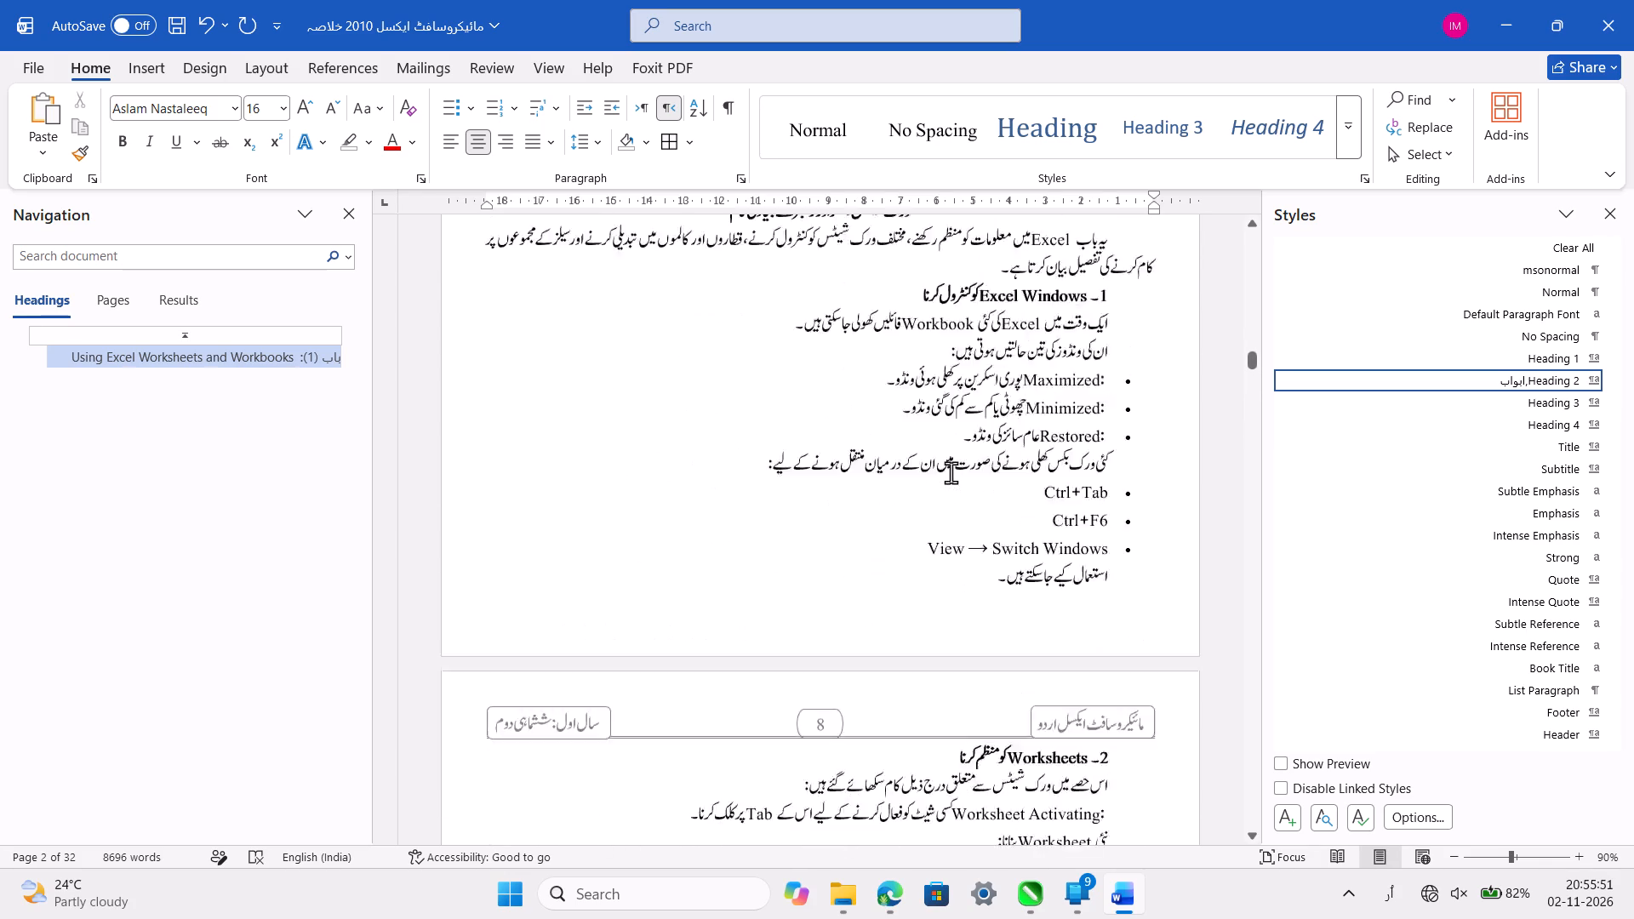
{"action": "left_click", "coordinate": [916, 329]}
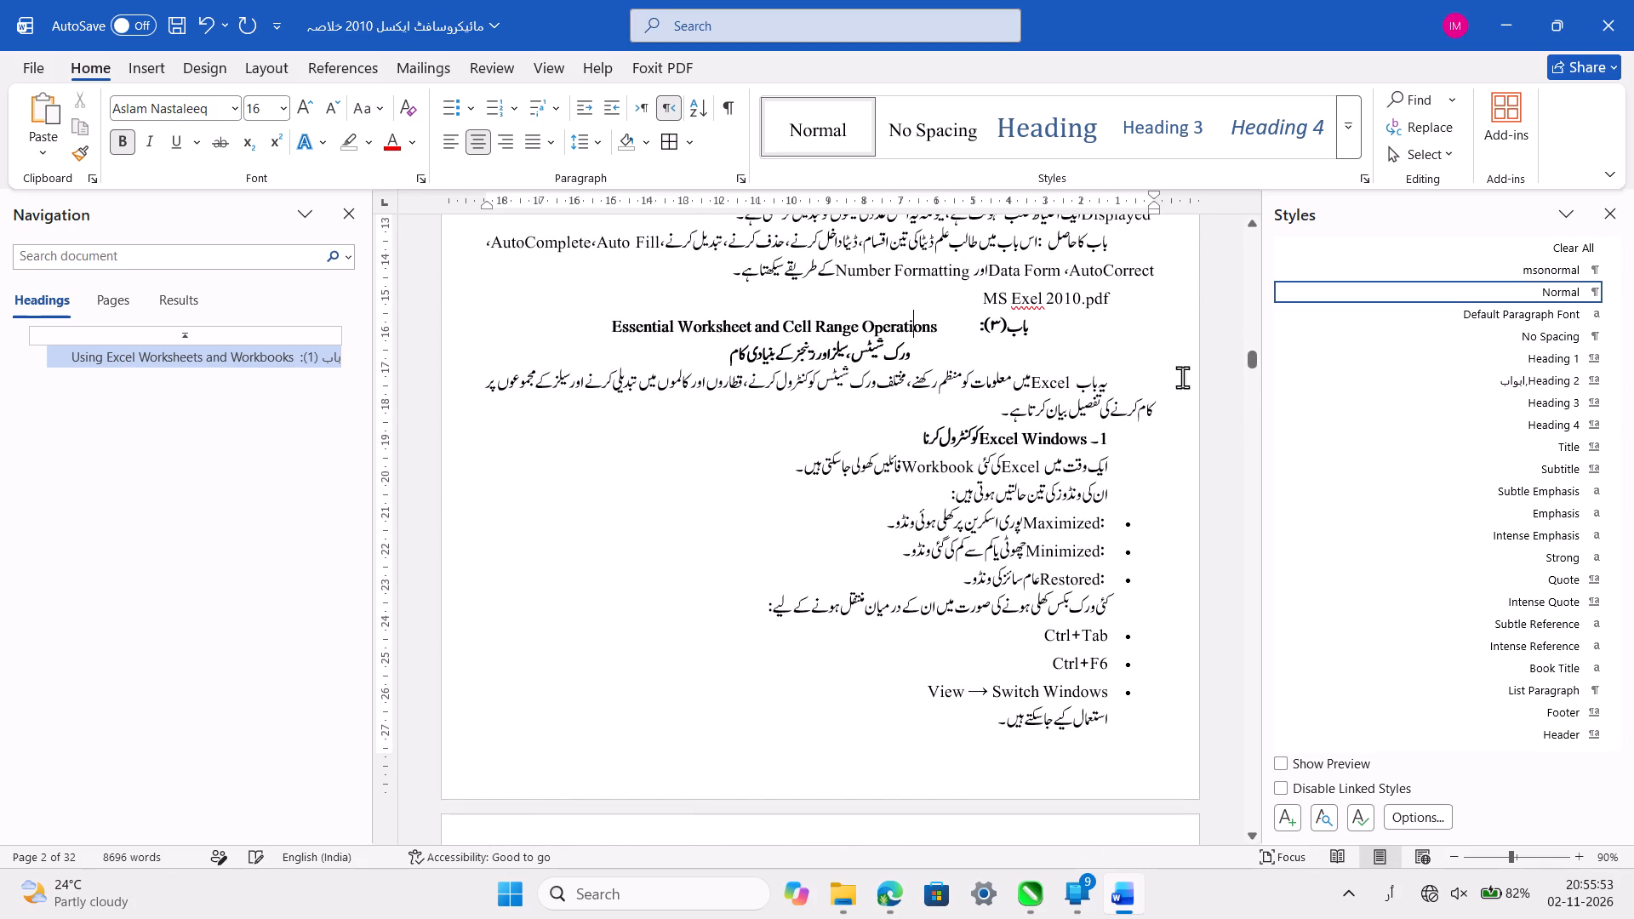
{"action": "left_click", "coordinate": [1419, 381]}
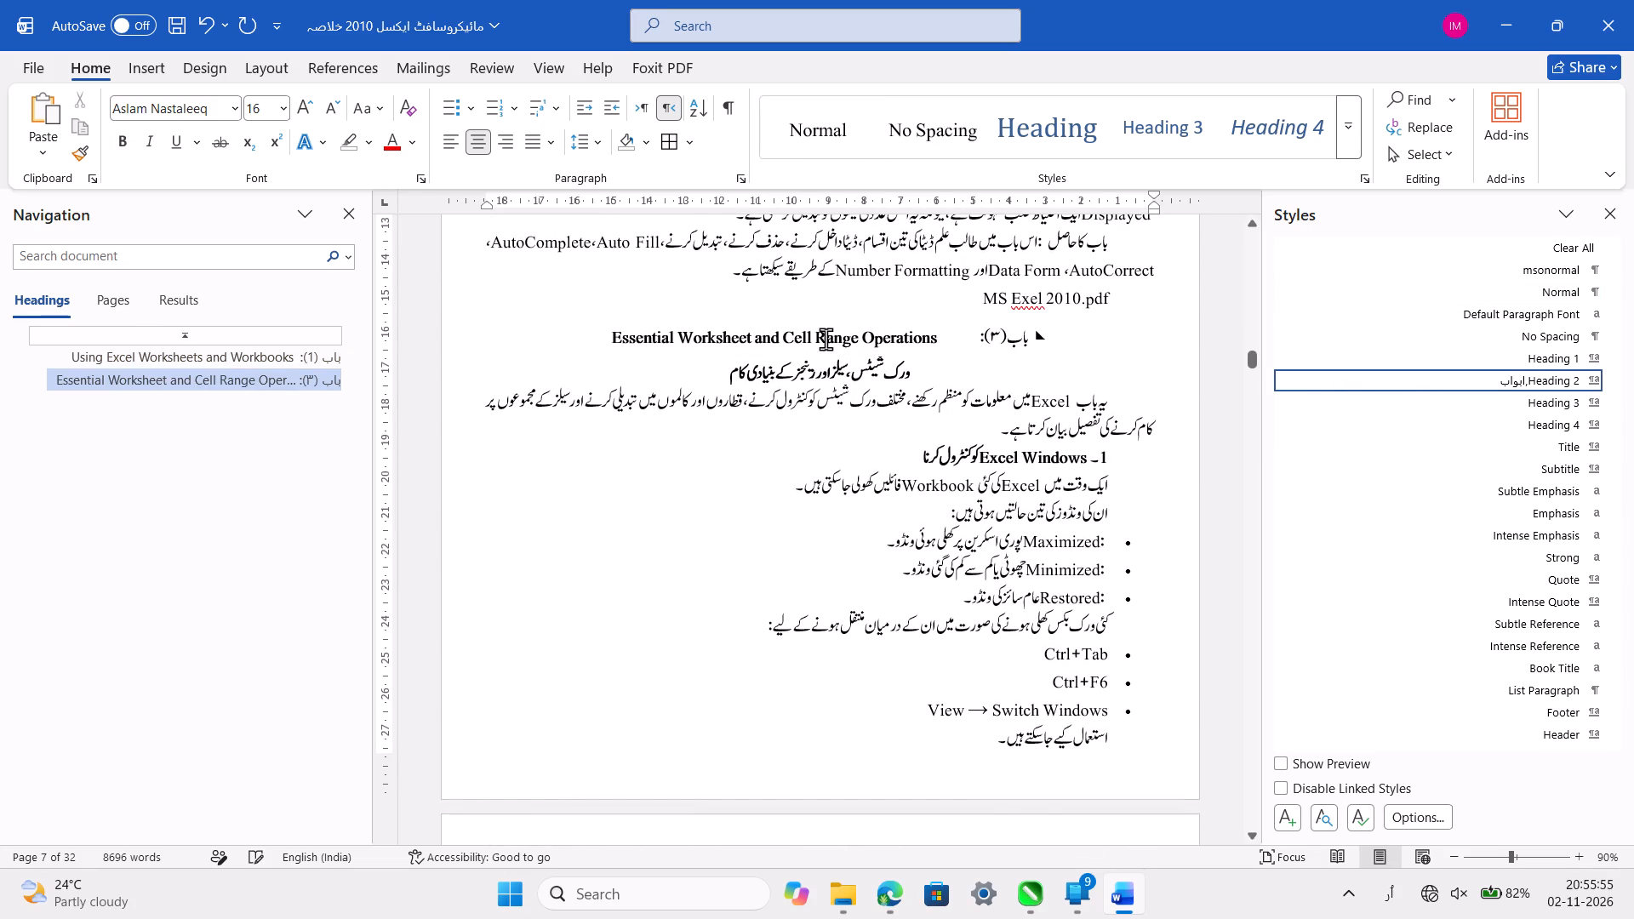
Apply the ابواب heading style to the باب (۲) heading, Entering and Editing Worksheet Data, on page 4.
{"action": "scroll", "coordinate": [826, 339], "scroll_direction": "up", "scroll_amount": 6}
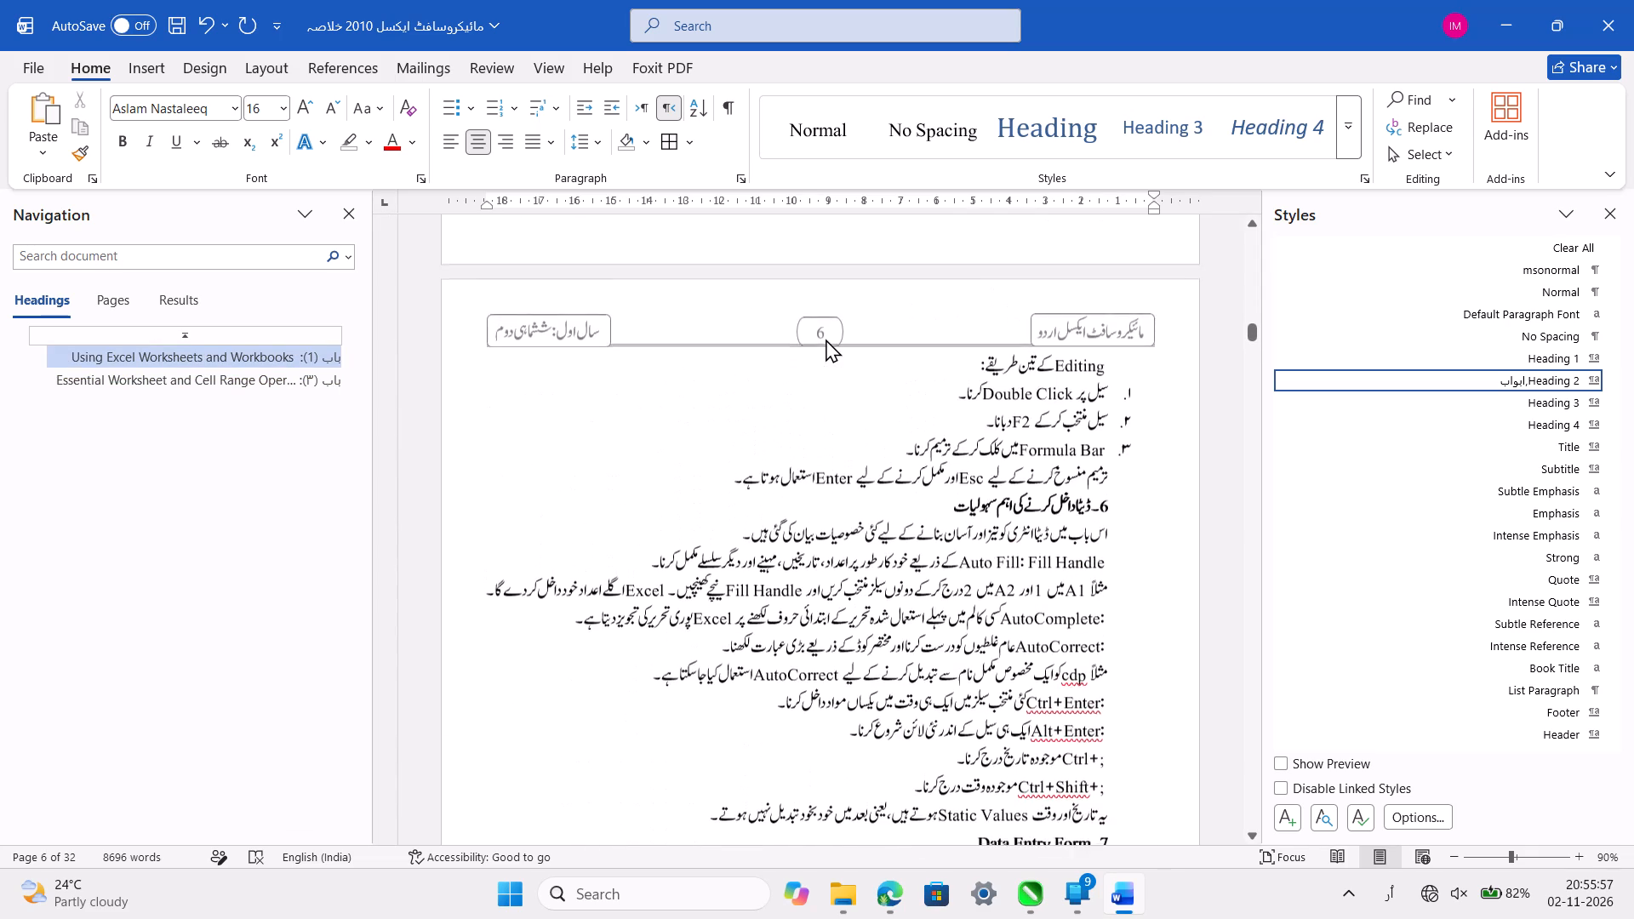
{"action": "scroll", "coordinate": [826, 339], "scroll_direction": "up", "scroll_amount": 6}
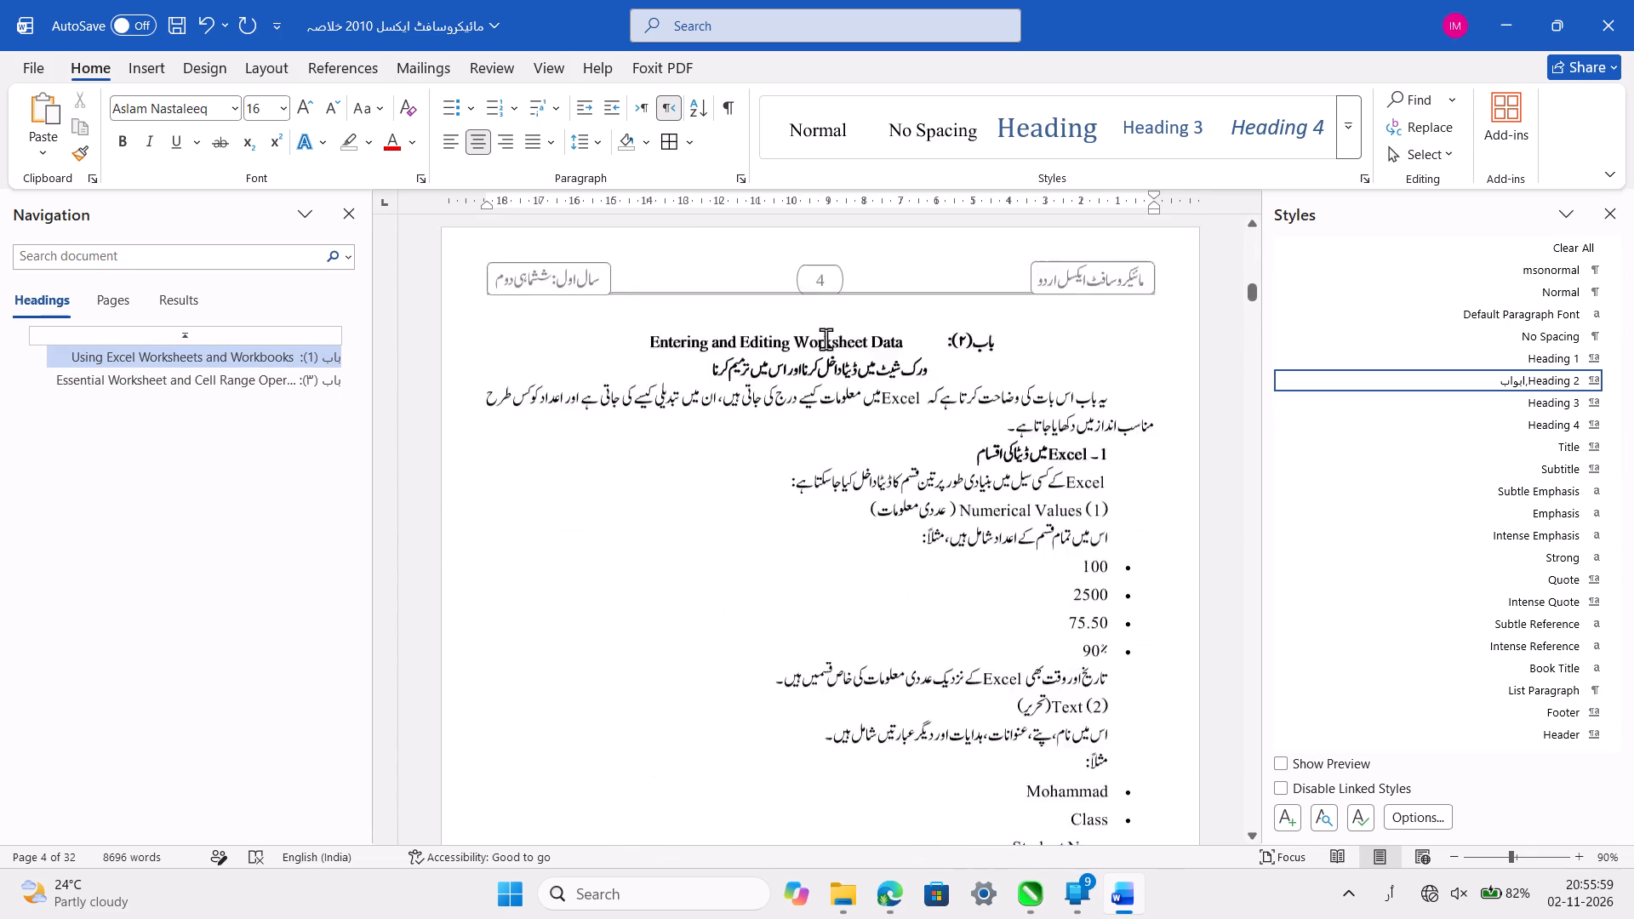
{"action": "scroll", "coordinate": [826, 339], "scroll_direction": "up", "scroll_amount": 1}
{"action": "left_click", "coordinate": [928, 667]}
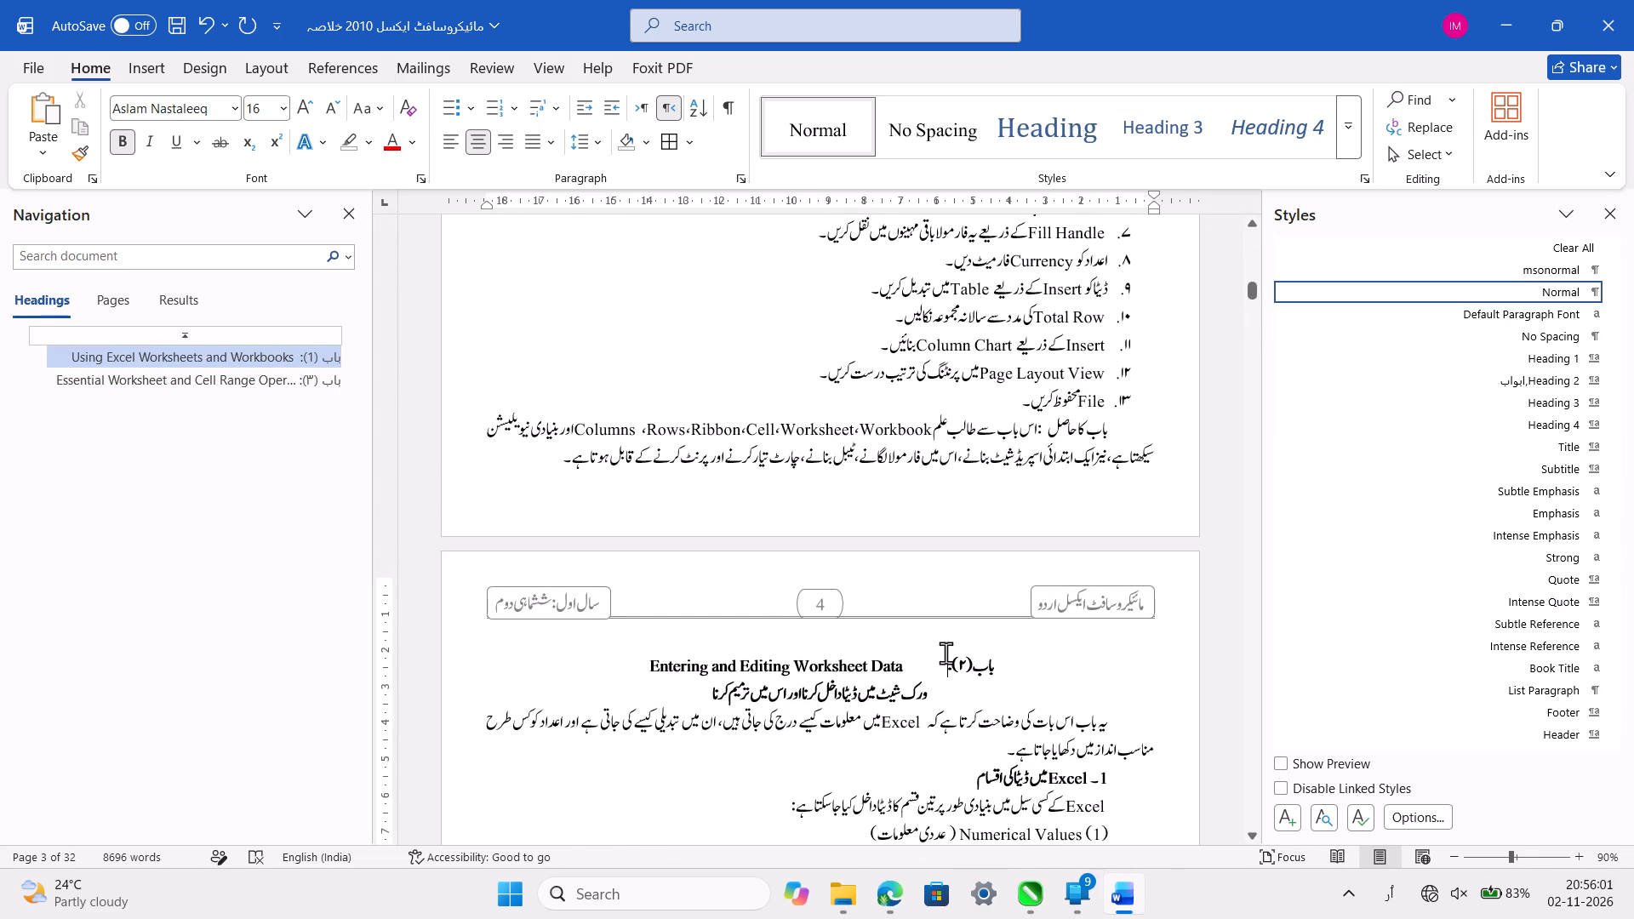
{"action": "left_click", "coordinate": [1439, 374]}
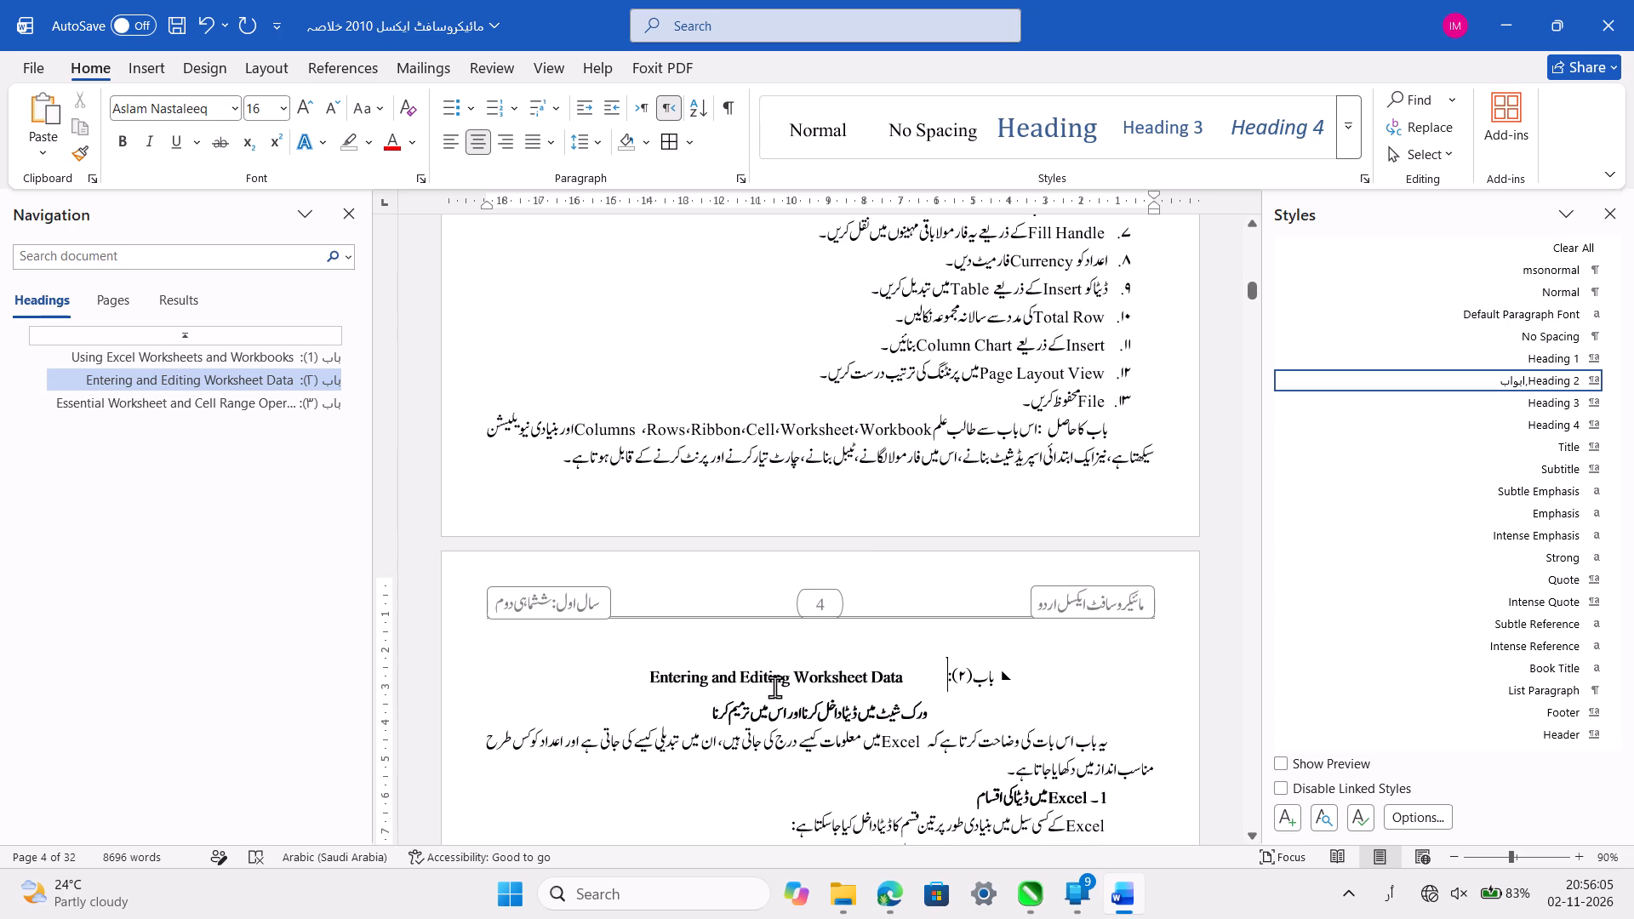
Apply the ابواب heading style to the باب (۴) heading, Introducing Formulas and Functions, on page 11.
{"action": "scroll", "coordinate": [774, 687], "scroll_direction": "down", "scroll_amount": 5}
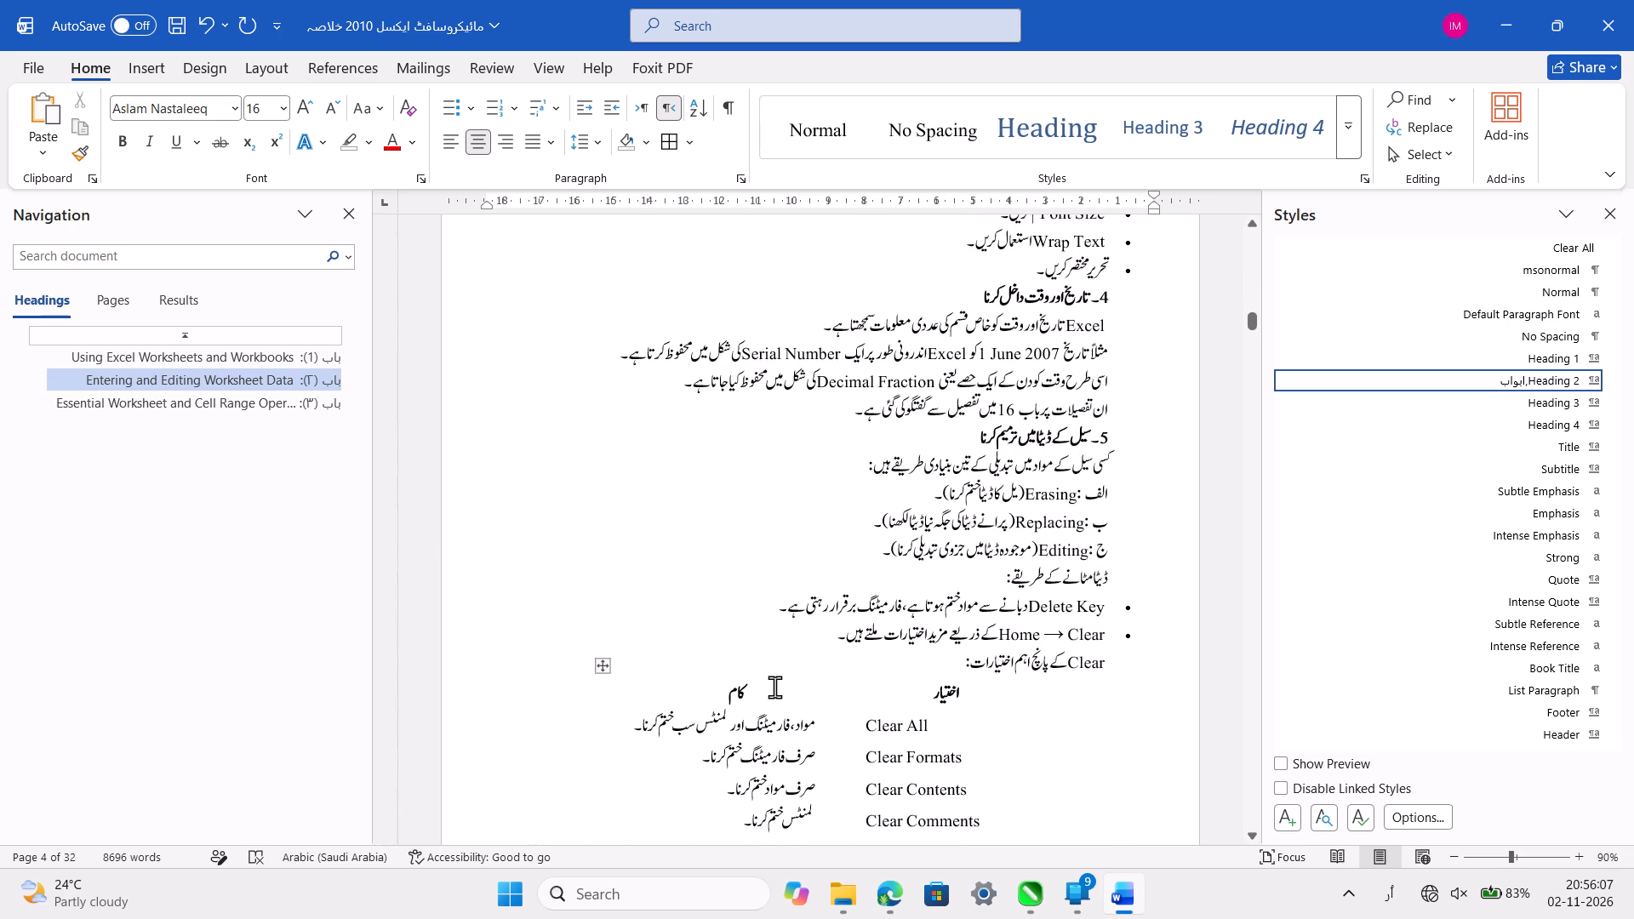
{"action": "scroll", "coordinate": [774, 687], "scroll_direction": "up", "scroll_amount": 4}
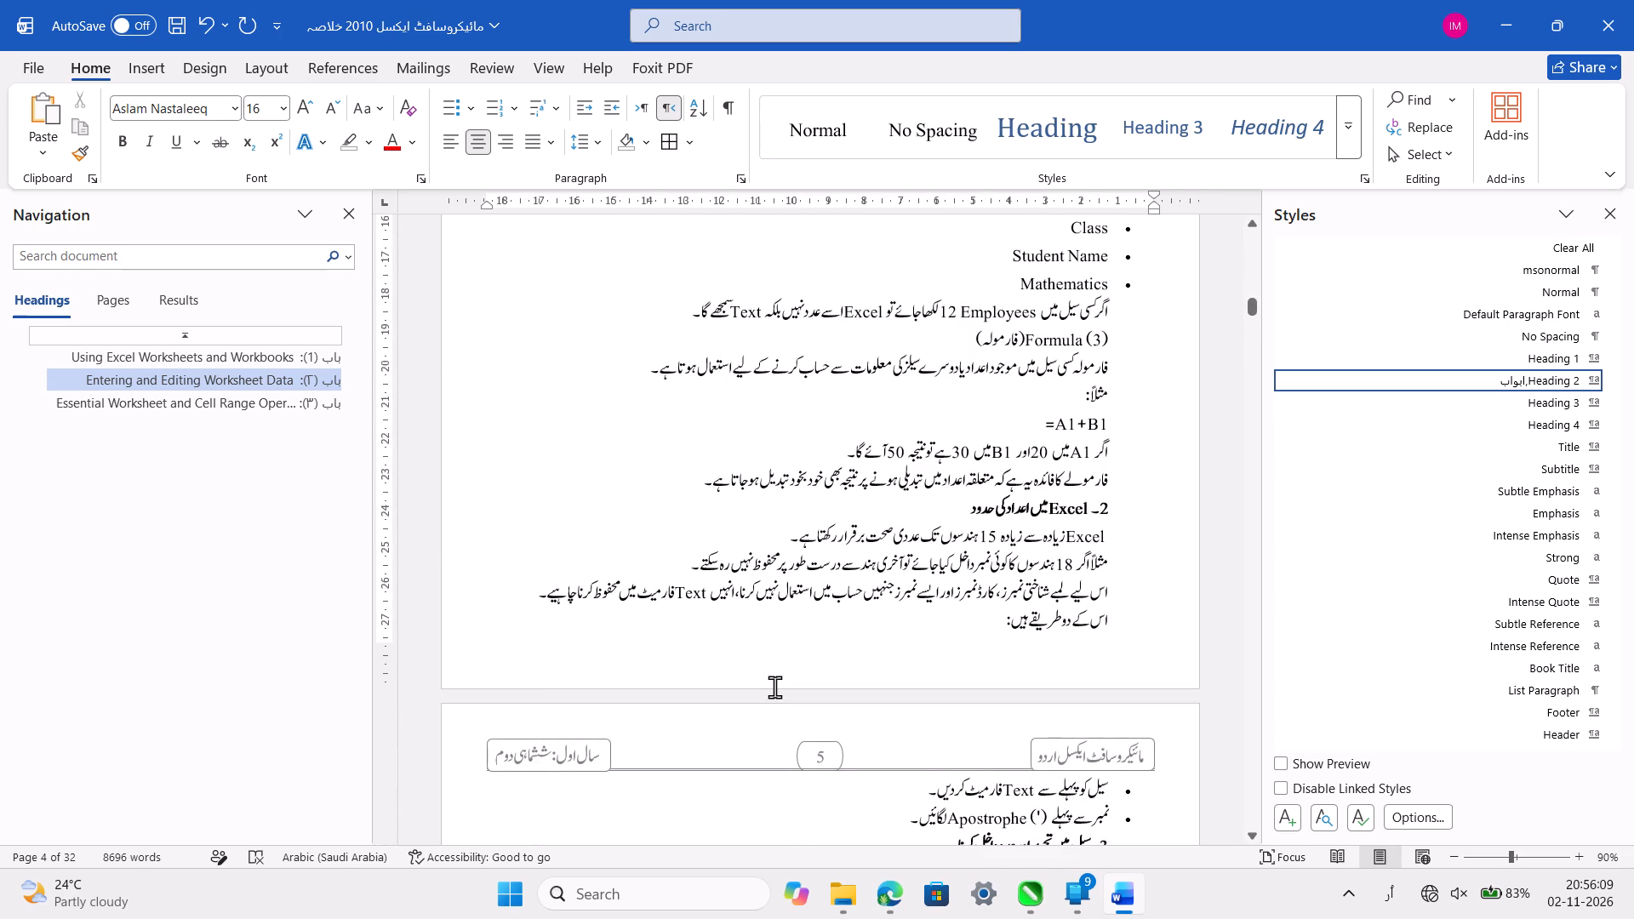
{"action": "scroll", "coordinate": [774, 687], "scroll_direction": "down", "scroll_amount": 4}
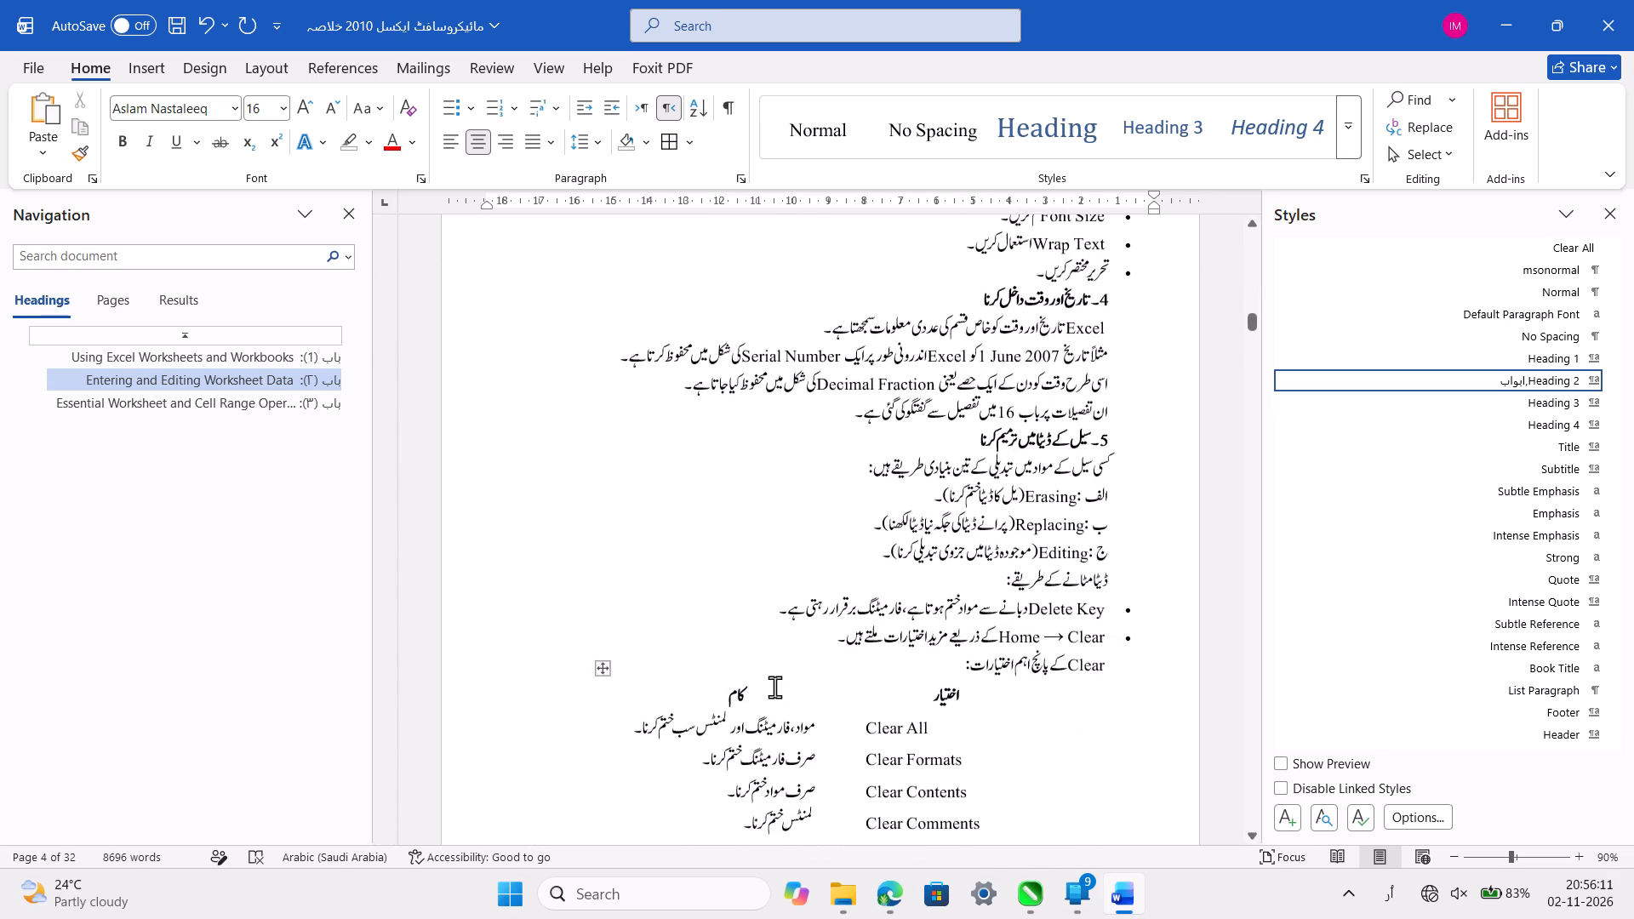
{"action": "scroll", "coordinate": [774, 687], "scroll_direction": "down", "scroll_amount": 4}
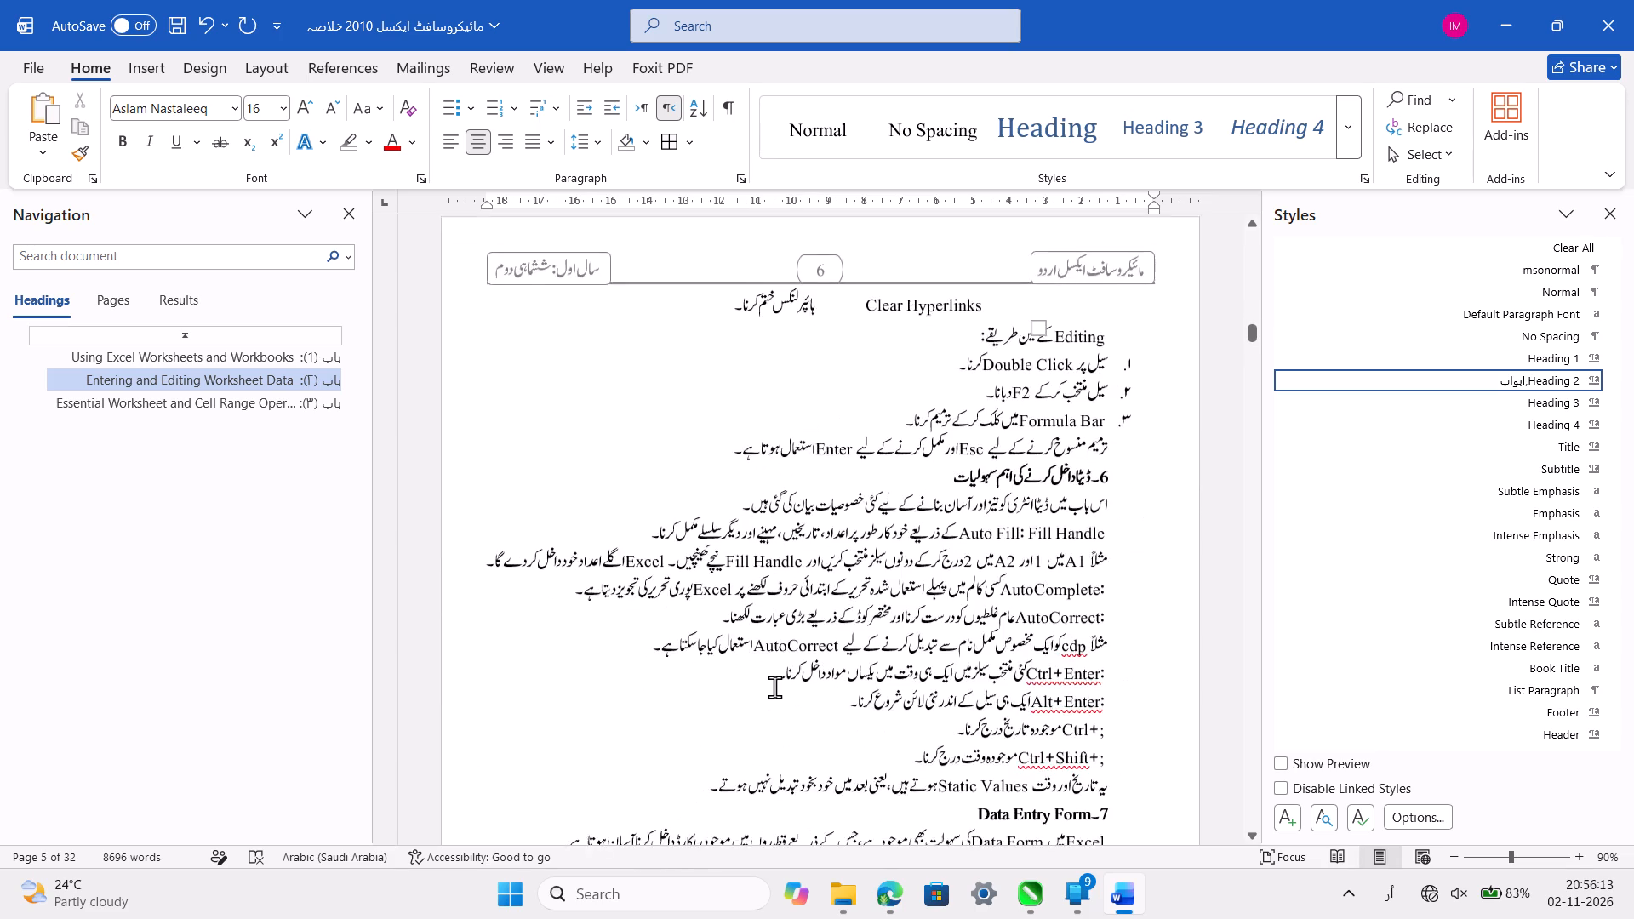
{"action": "scroll", "coordinate": [774, 687], "scroll_direction": "up", "scroll_amount": 2}
{"action": "scroll", "coordinate": [774, 687], "scroll_direction": "down", "scroll_amount": 4}
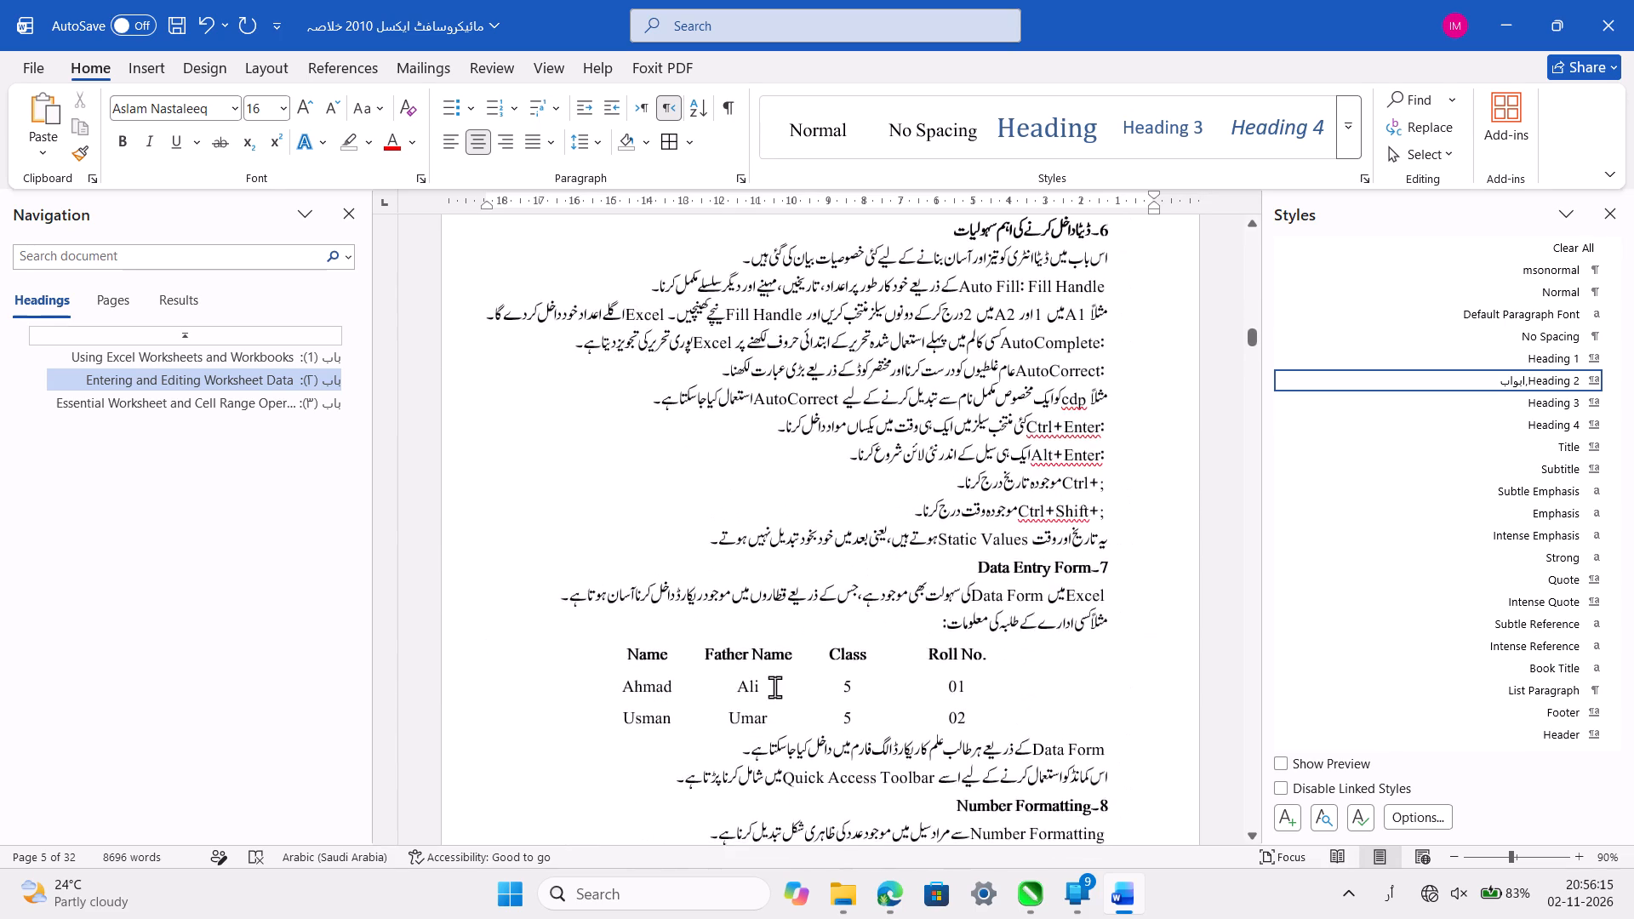
{"action": "scroll", "coordinate": [774, 687], "scroll_direction": "down", "scroll_amount": 5}
{"action": "scroll", "coordinate": [774, 687], "scroll_direction": "up", "scroll_amount": 1}
{"action": "scroll", "coordinate": [774, 687], "scroll_direction": "right", "scroll_amount": 1}
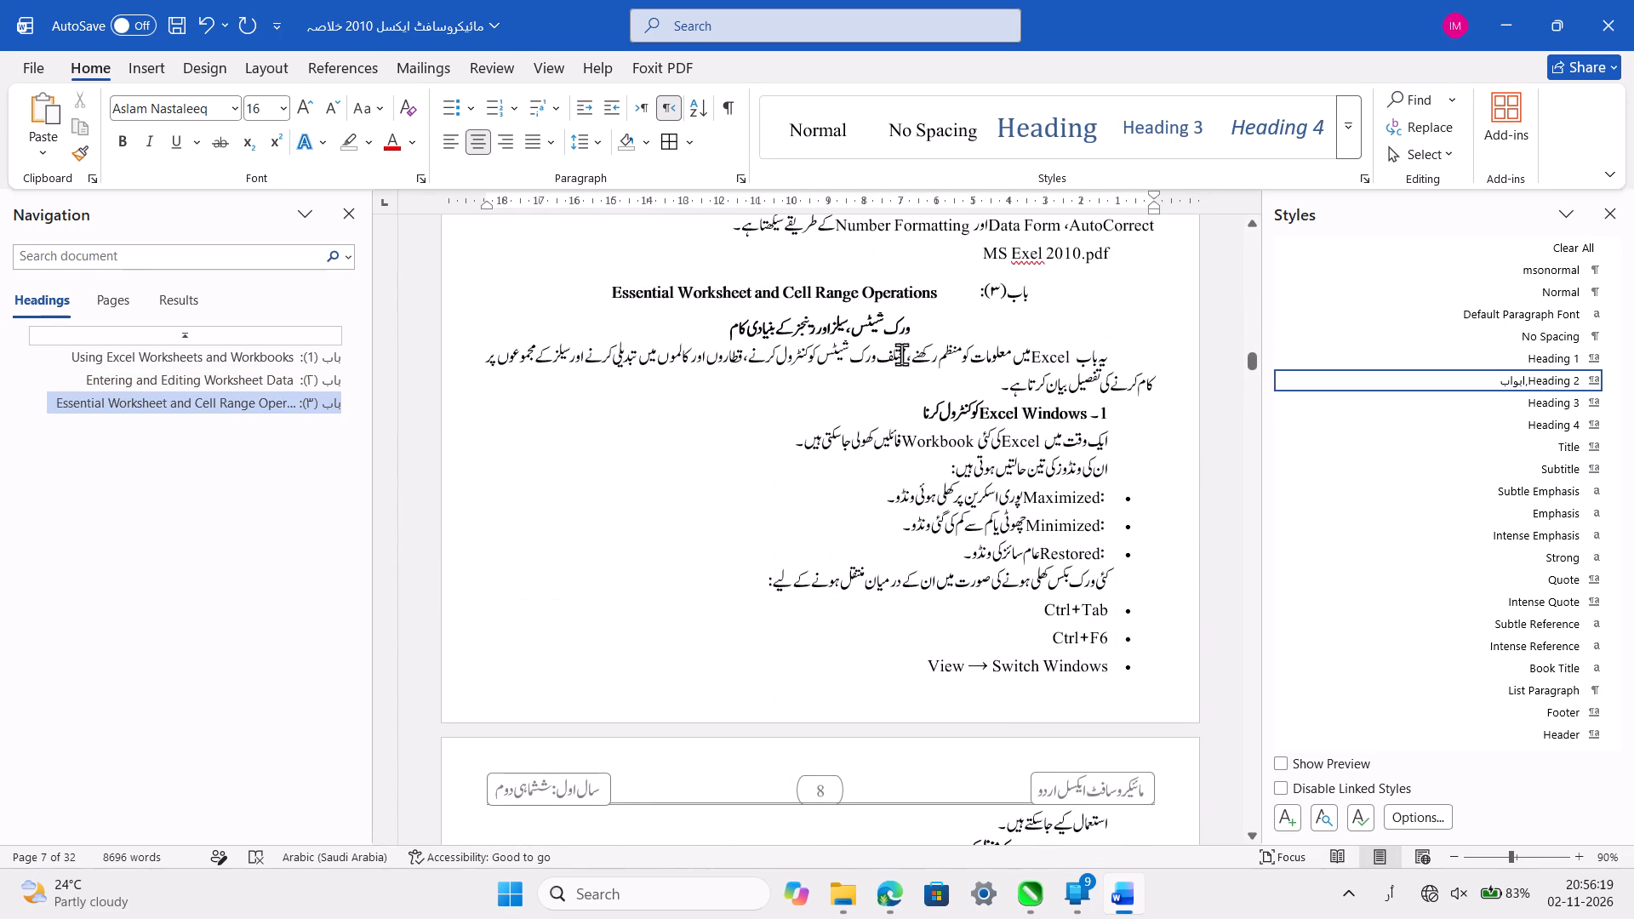
{"action": "scroll", "coordinate": [877, 567], "scroll_direction": "down", "scroll_amount": 1}
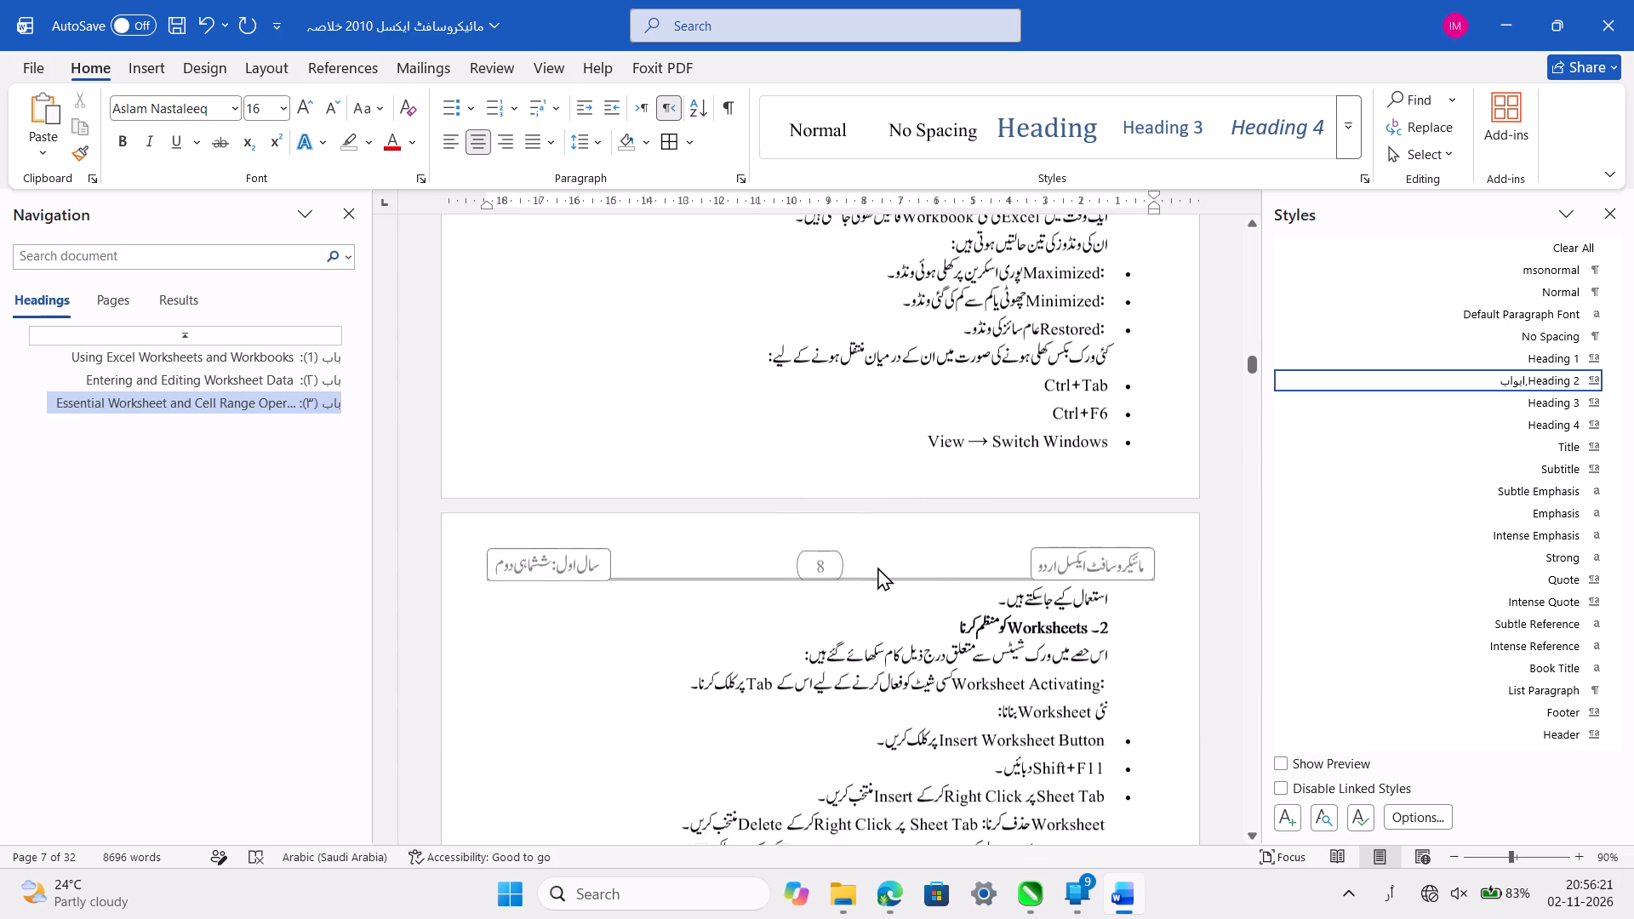
{"action": "scroll", "coordinate": [877, 567], "scroll_direction": "down", "scroll_amount": 9}
{"action": "scroll", "coordinate": [877, 567], "scroll_direction": "right", "scroll_amount": 1}
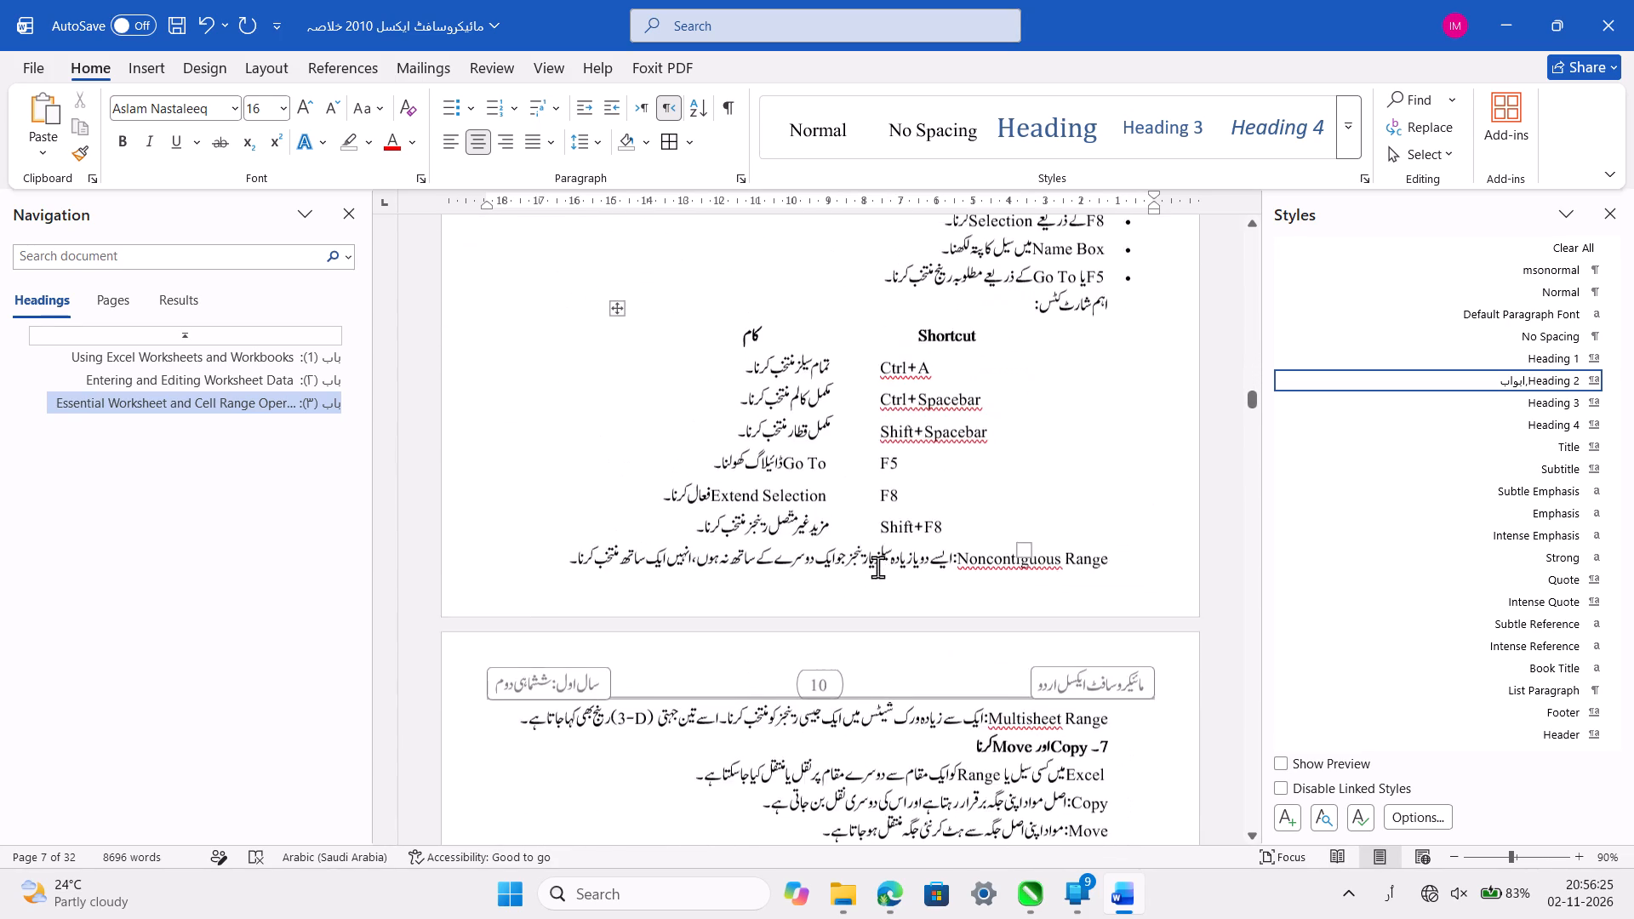
{"action": "scroll", "coordinate": [877, 567], "scroll_direction": "right", "scroll_amount": 1}
{"action": "scroll", "coordinate": [877, 567], "scroll_direction": "down", "scroll_amount": 1}
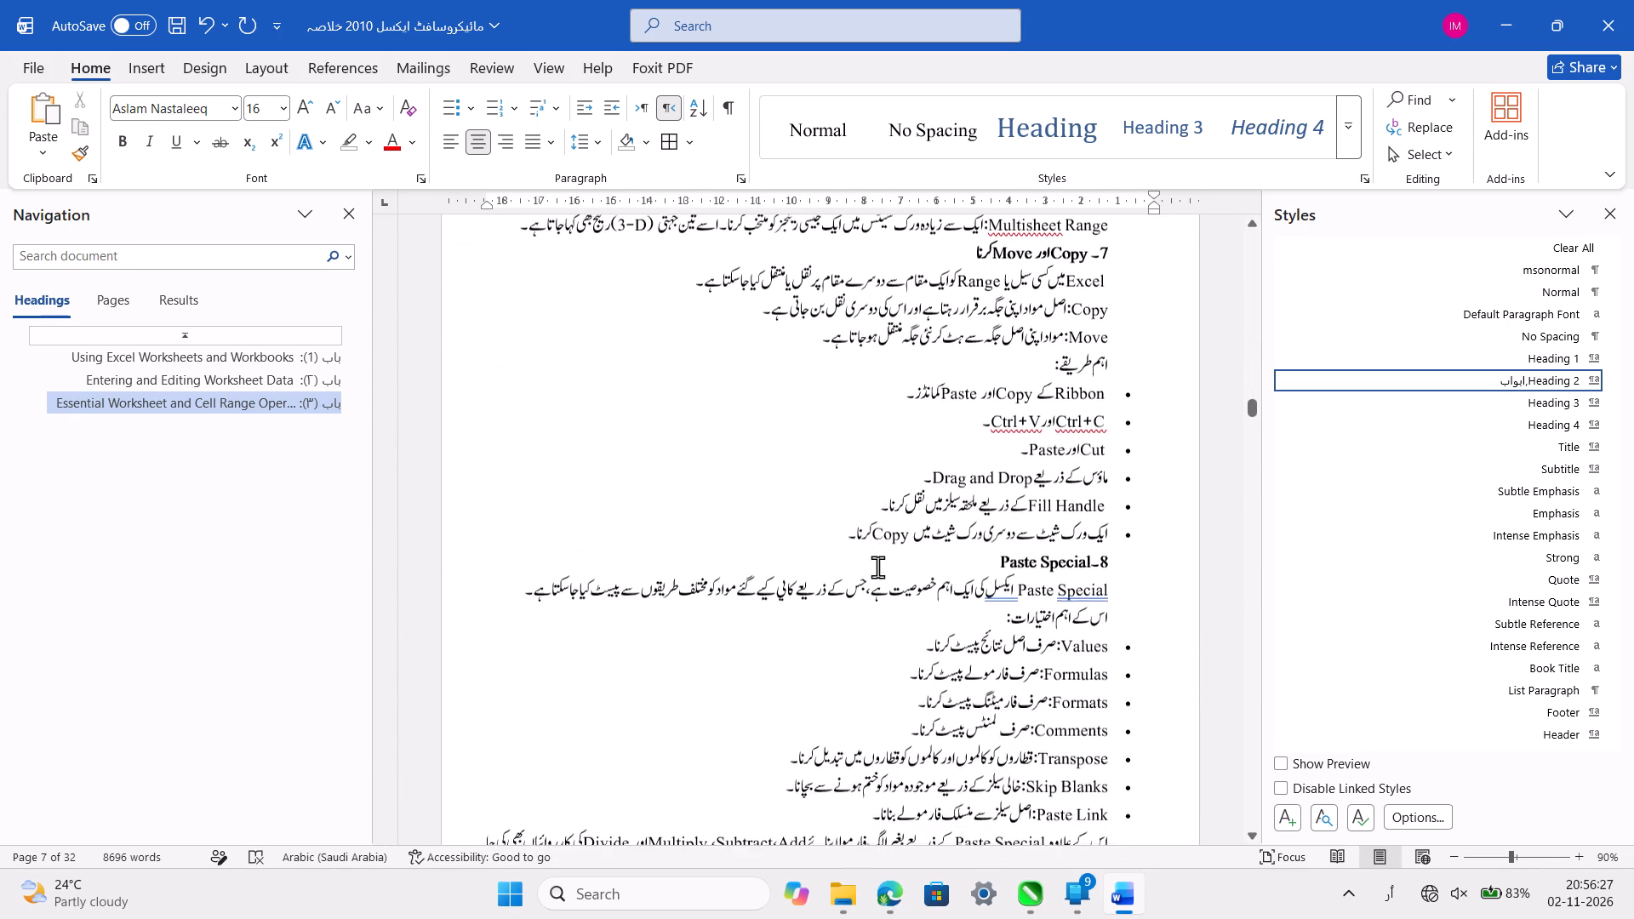
{"action": "scroll", "coordinate": [877, 567], "scroll_direction": "down", "scroll_amount": 5}
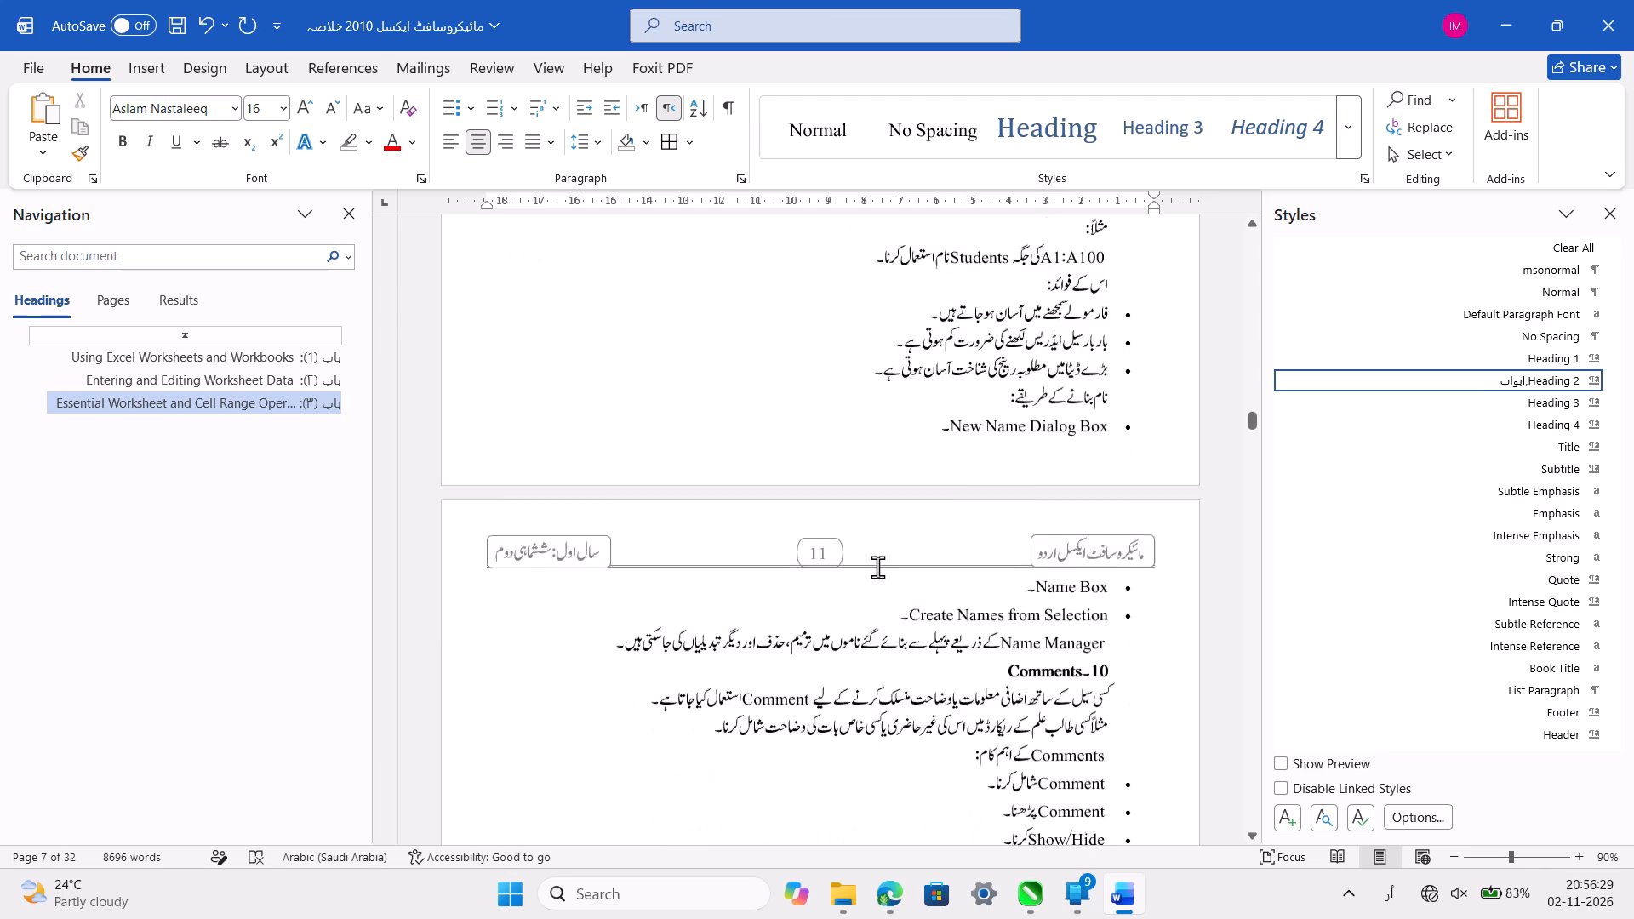
{"action": "scroll", "coordinate": [877, 567], "scroll_direction": "down", "scroll_amount": 3}
{"action": "left_click", "coordinate": [919, 551]}
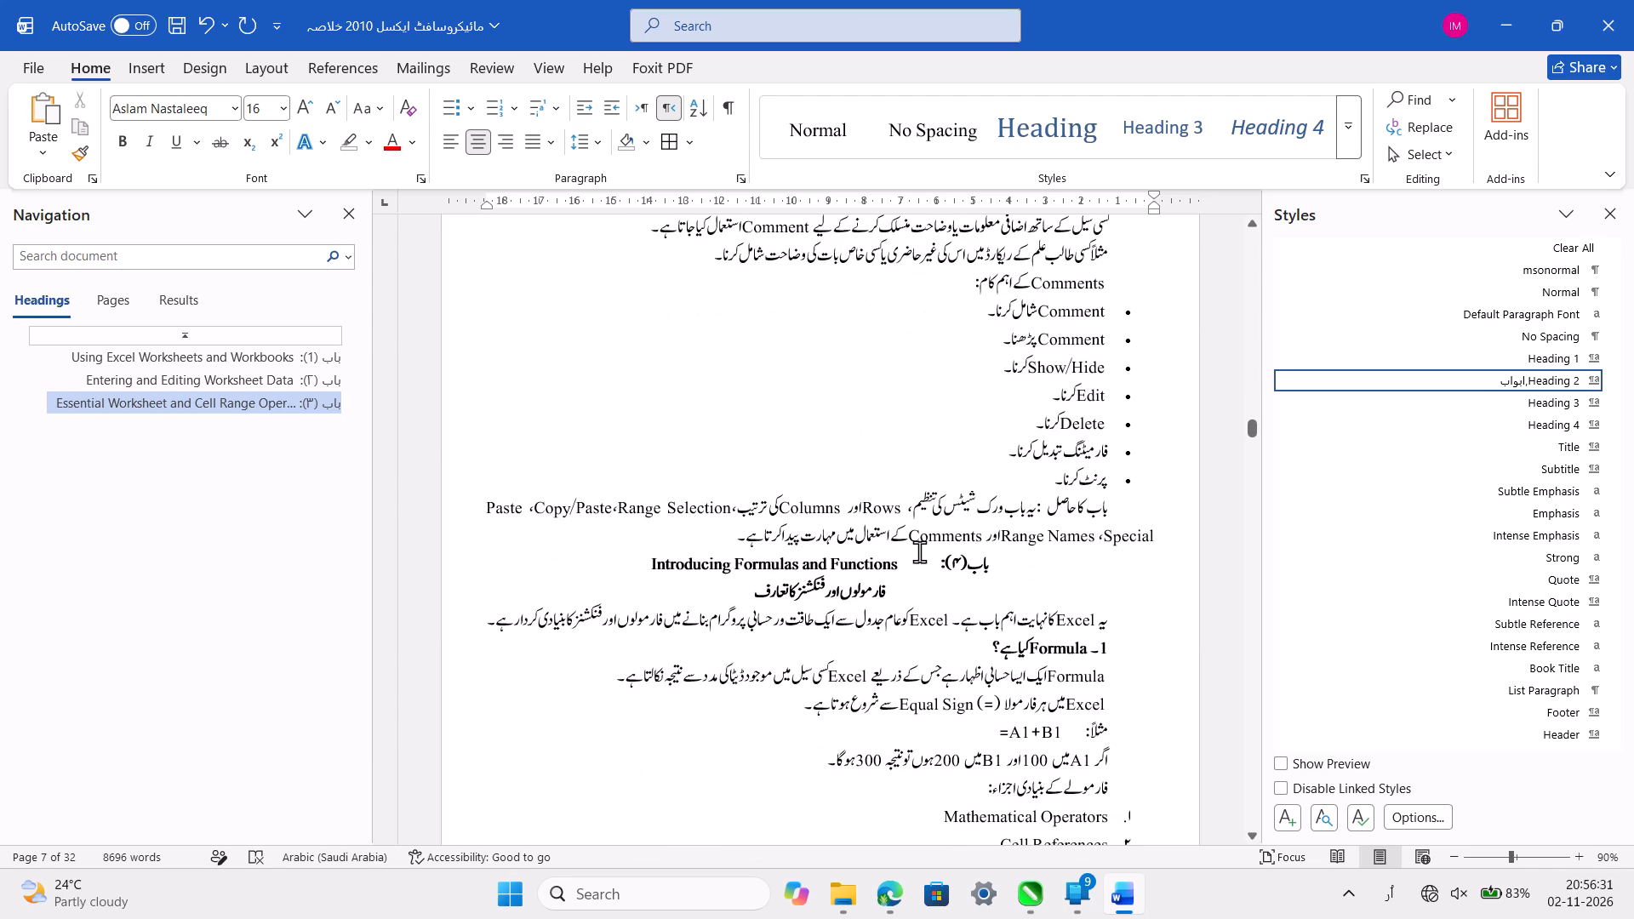
{"action": "left_click", "coordinate": [1480, 382]}
Apply the ابواب heading style to the باب (۵) heading, Working with Dates and Times, on page 15.
{"action": "scroll", "coordinate": [941, 567], "scroll_direction": "down", "scroll_amount": 1}
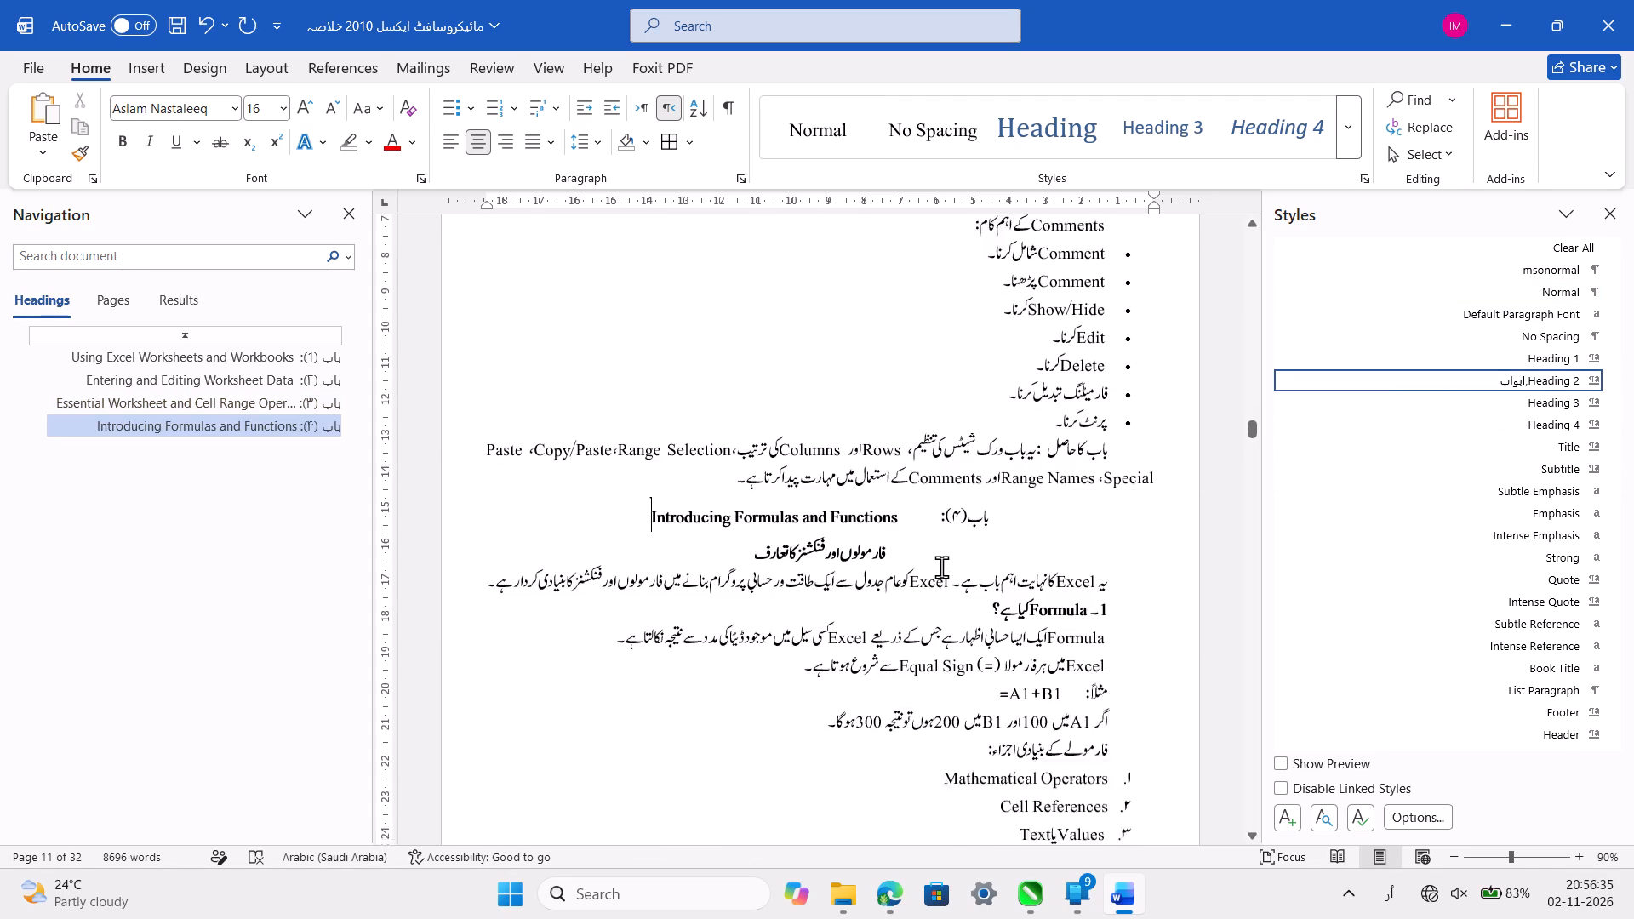
{"action": "scroll", "coordinate": [941, 567], "scroll_direction": "down", "scroll_amount": 4}
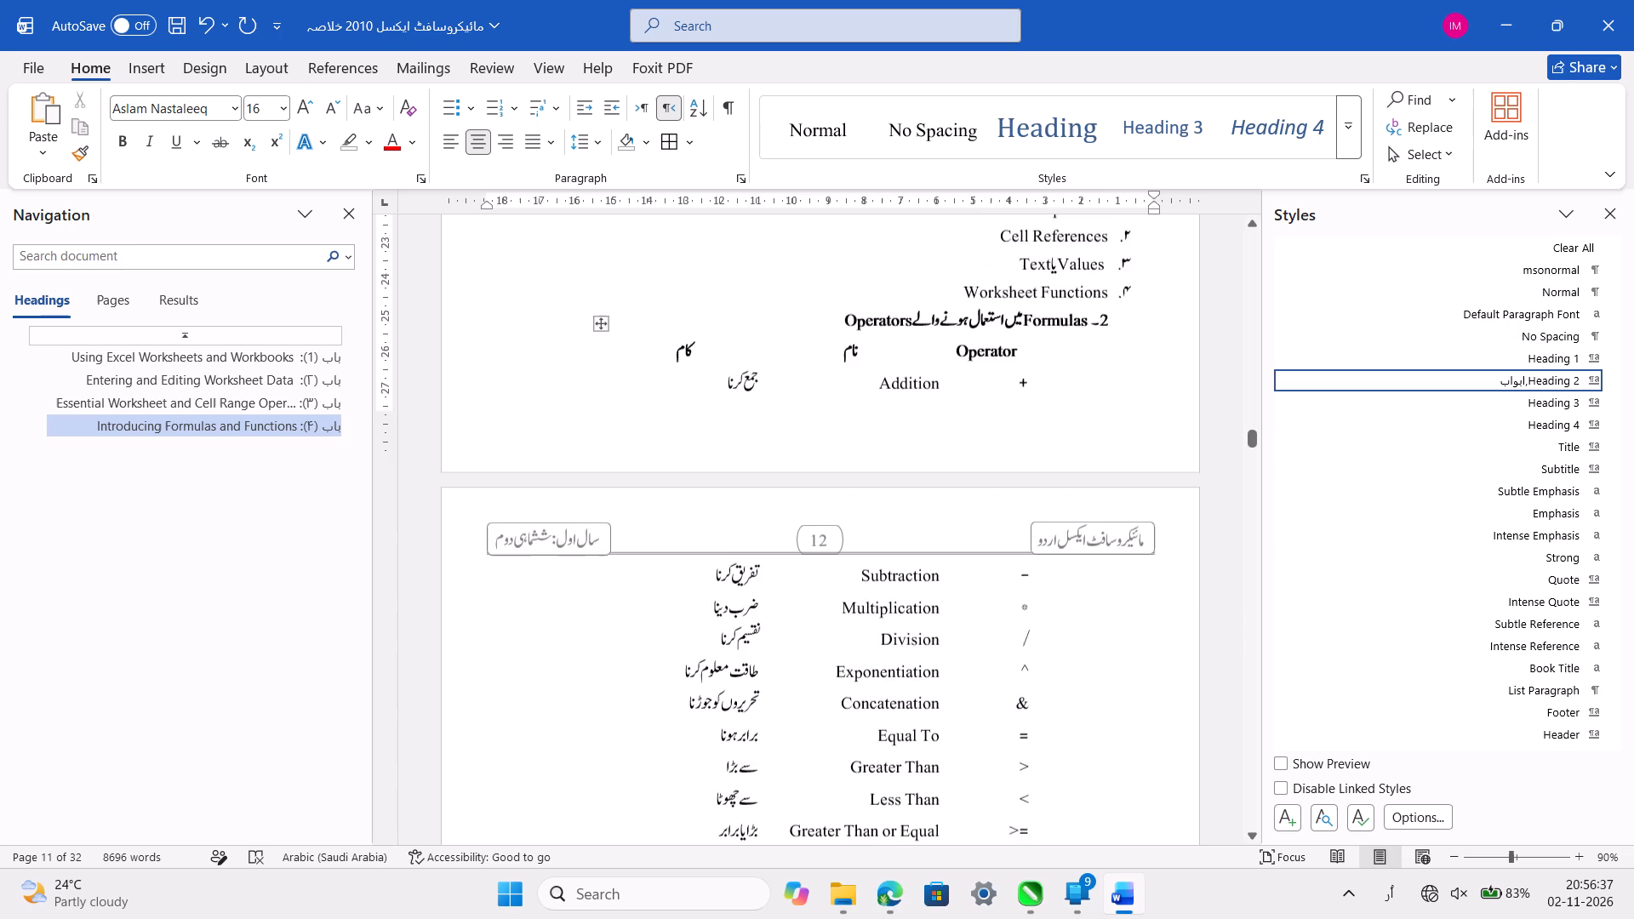
{"action": "scroll", "coordinate": [941, 567], "scroll_direction": "down", "scroll_amount": 2}
{"action": "scroll", "coordinate": [941, 567], "scroll_direction": "up", "scroll_amount": 1}
{"action": "scroll", "coordinate": [941, 567], "scroll_direction": "down", "scroll_amount": 1}
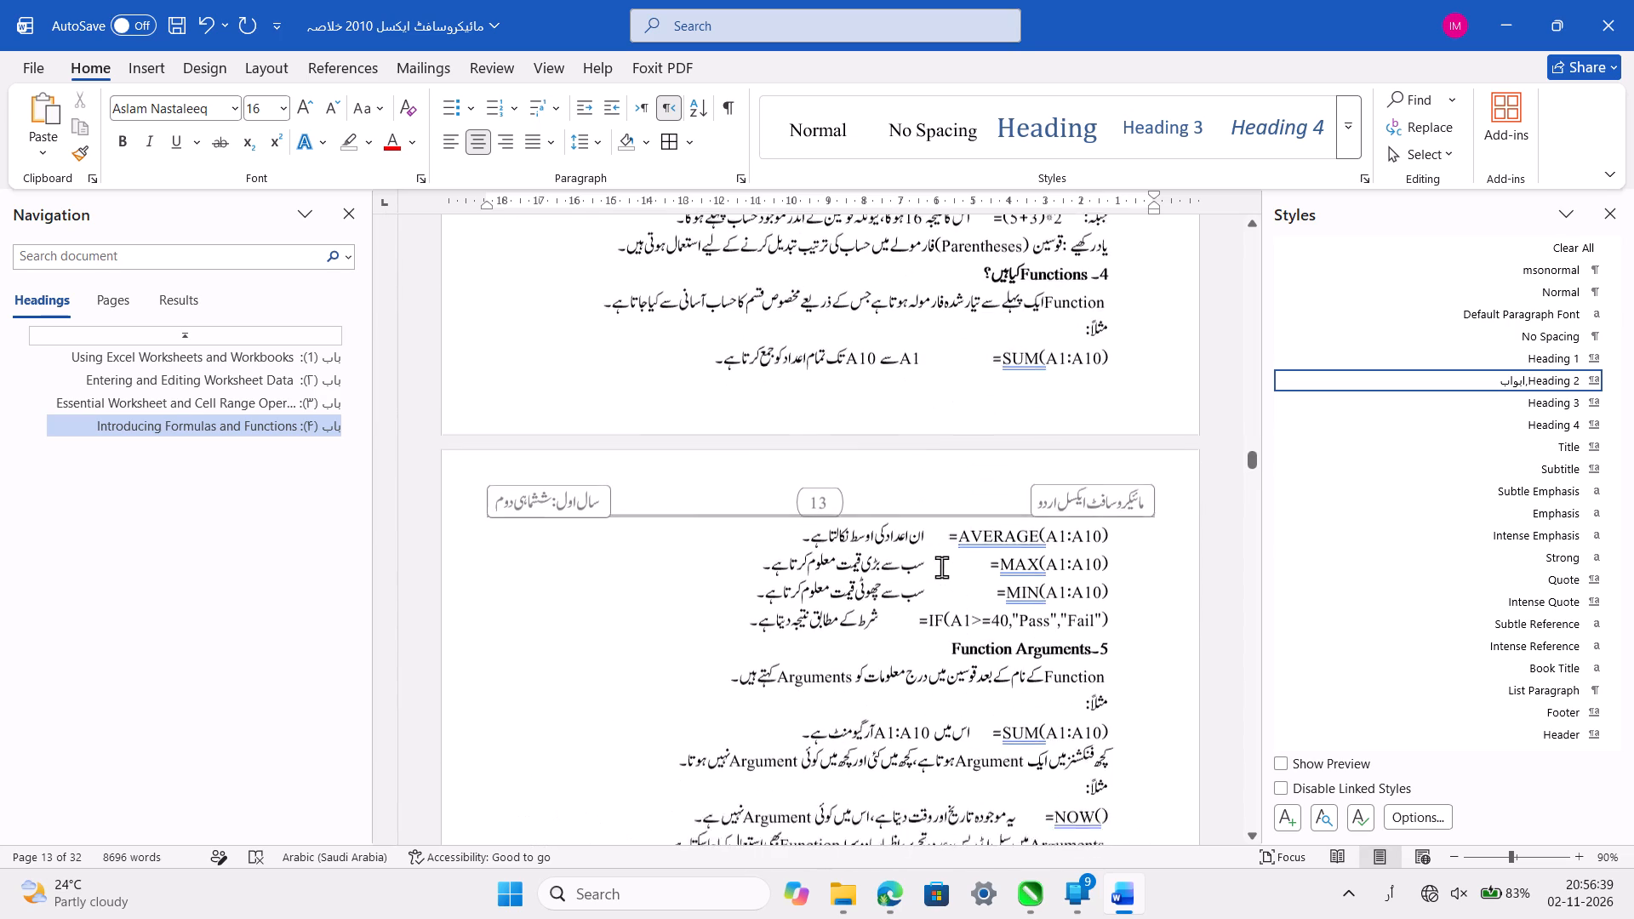
{"action": "scroll", "coordinate": [941, 567], "scroll_direction": "down", "scroll_amount": 6}
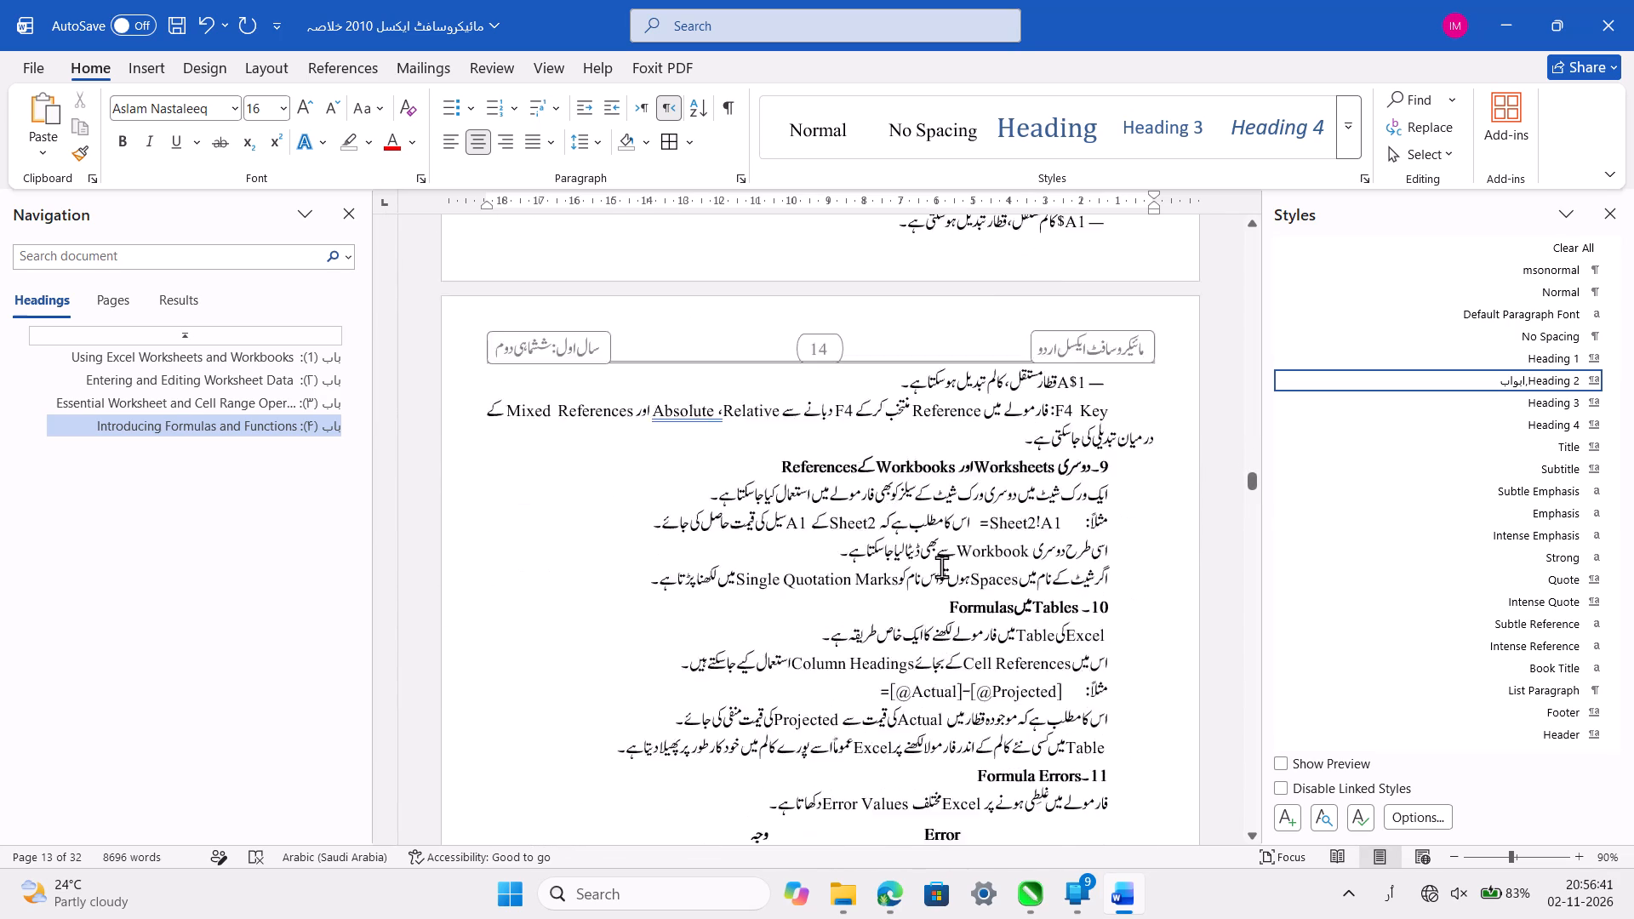
{"action": "scroll", "coordinate": [941, 567], "scroll_direction": "down", "scroll_amount": 6}
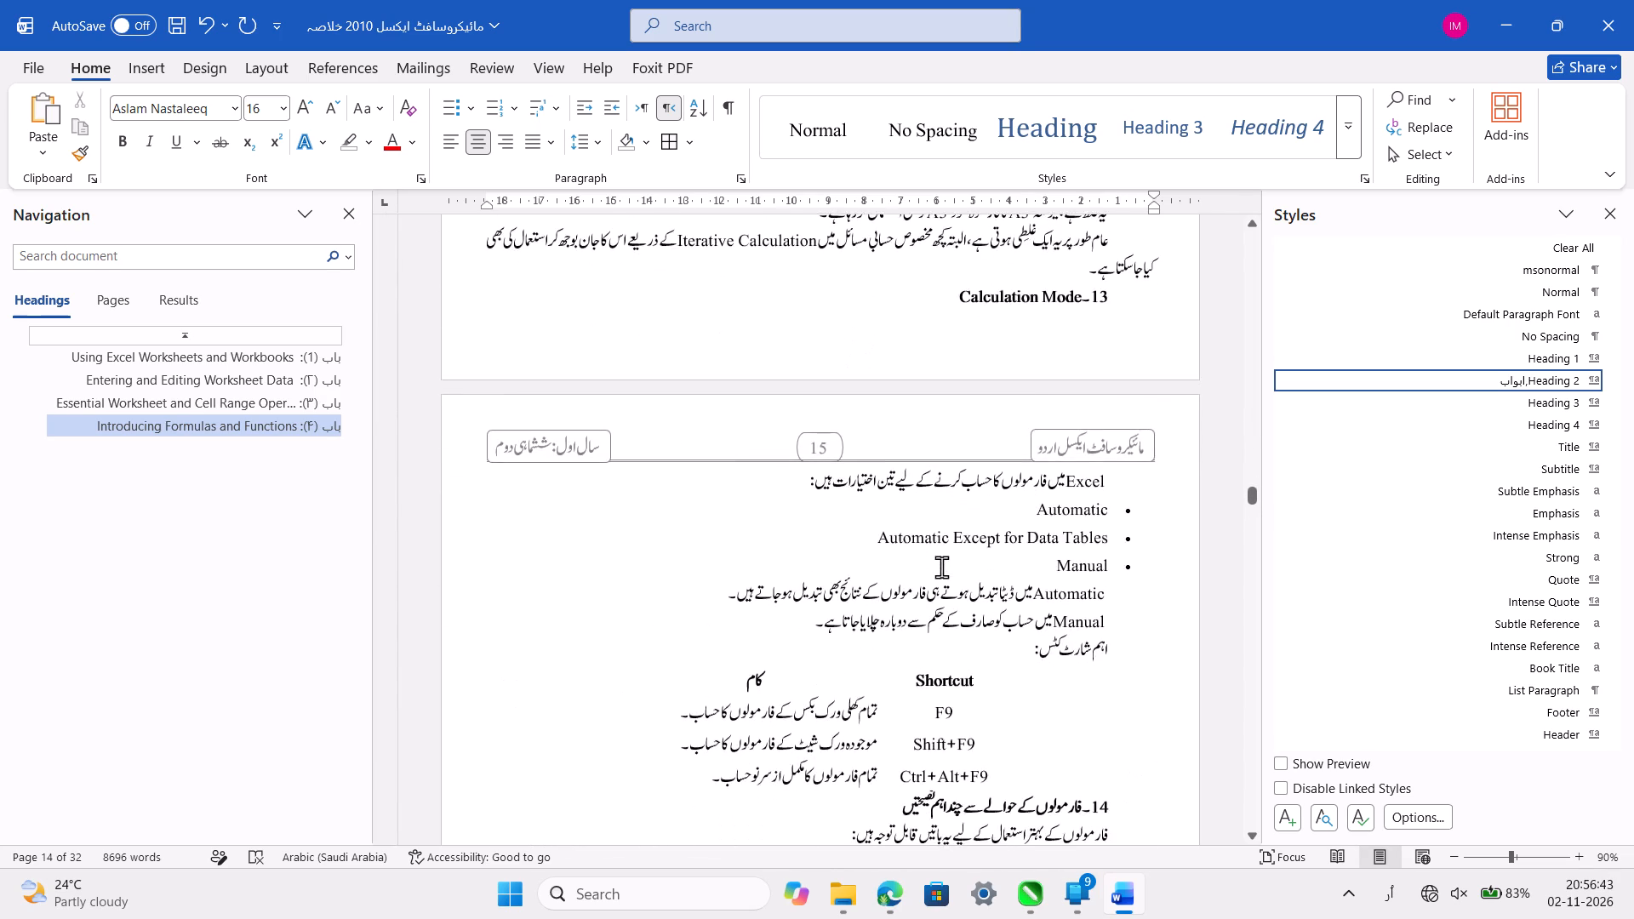
{"action": "scroll", "coordinate": [941, 567], "scroll_direction": "down", "scroll_amount": 2}
{"action": "left_click", "coordinate": [928, 568]}
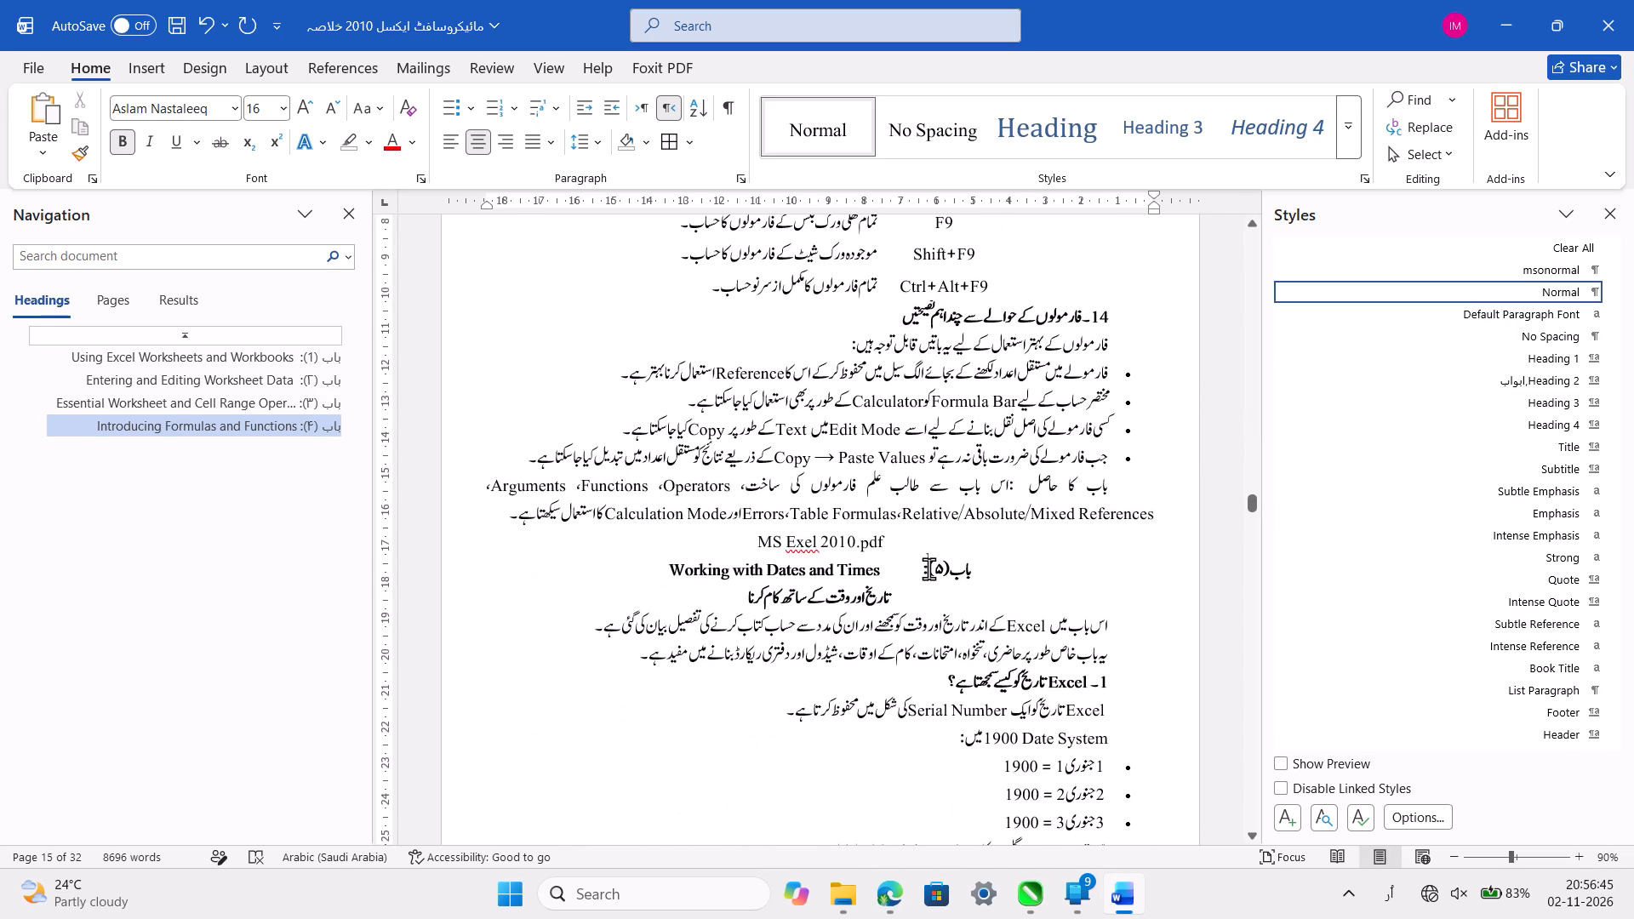
{"action": "left_click", "coordinate": [1460, 389]}
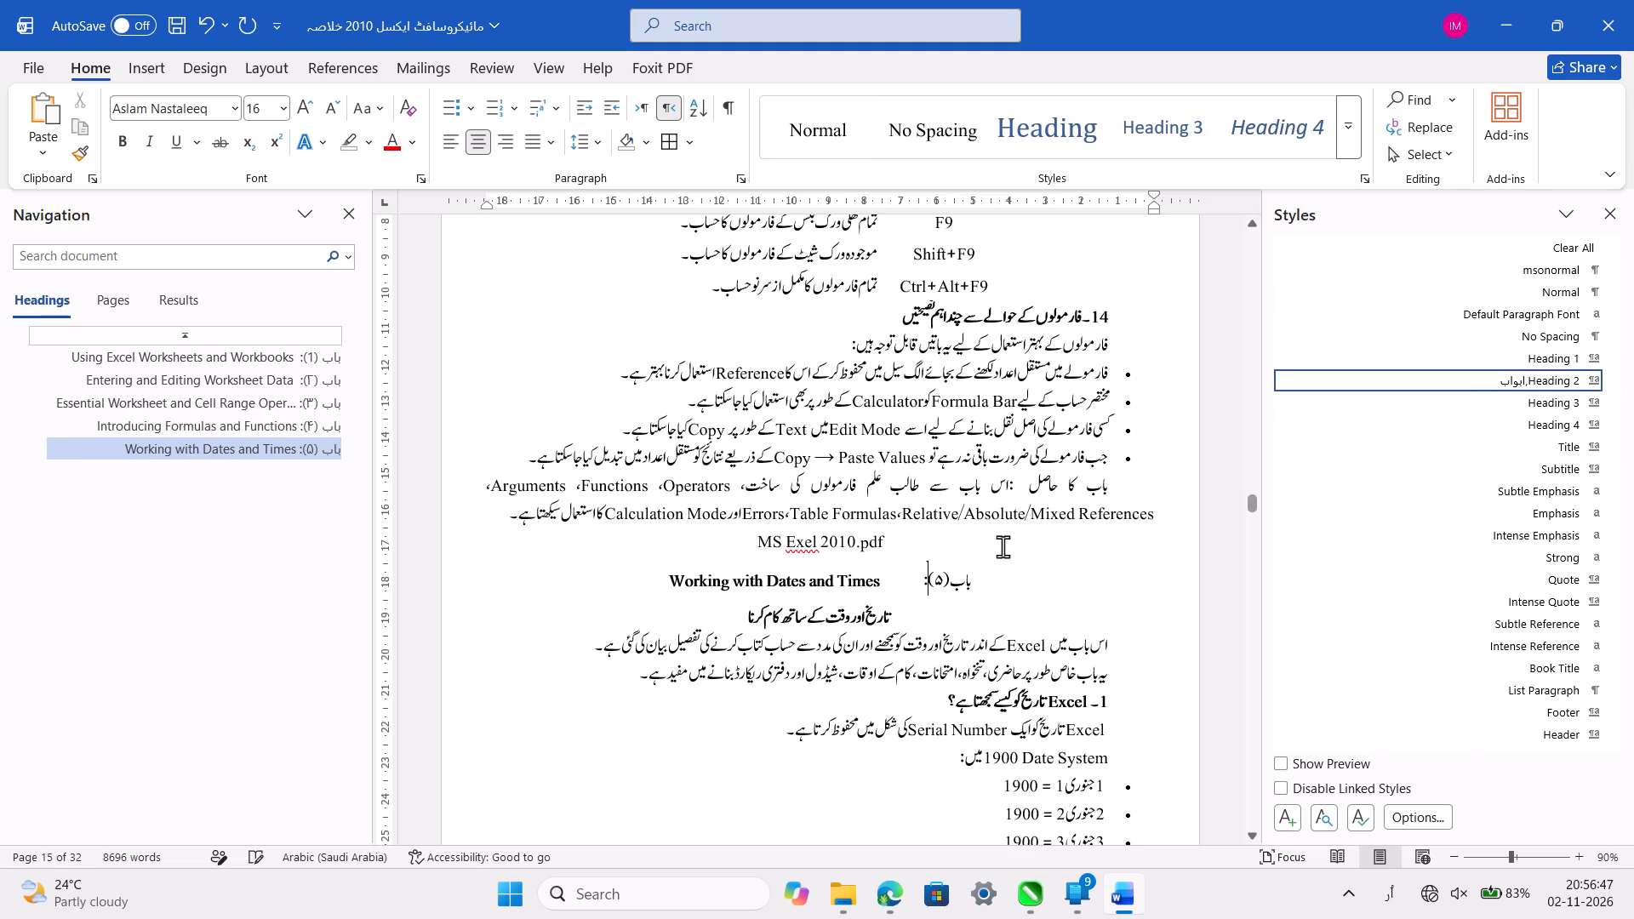
Apply the ابواب heading style to the باب (۶) heading, Creating Formulas That Count and Sum, on page 19.
{"action": "scroll", "coordinate": [867, 662], "scroll_direction": "down", "scroll_amount": 3}
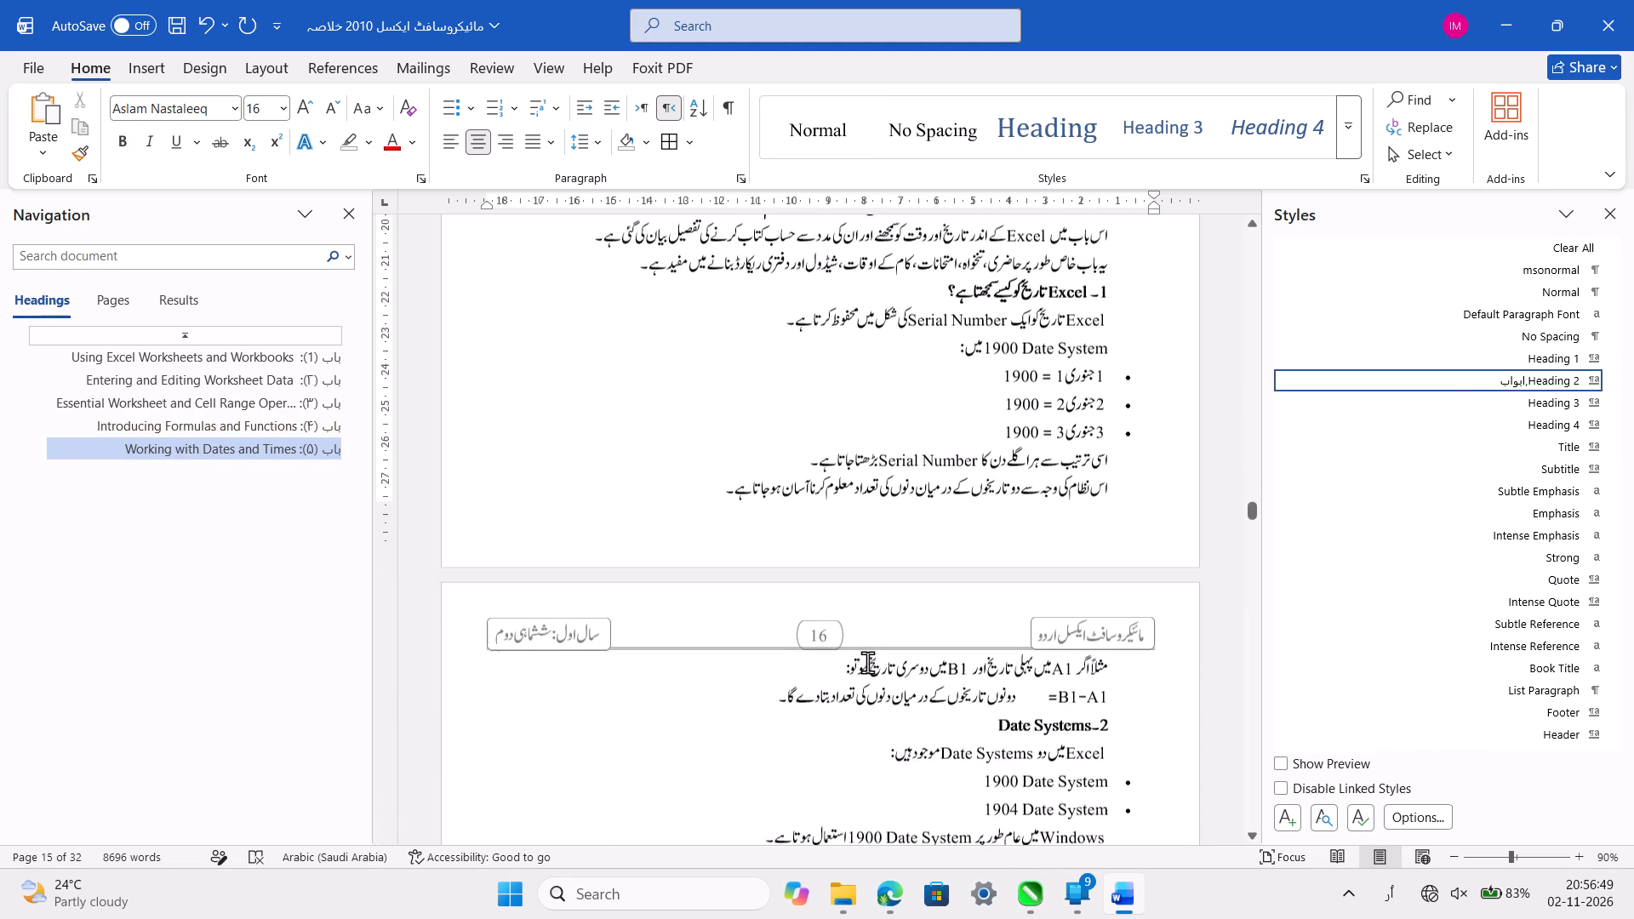
{"action": "scroll", "coordinate": [867, 662], "scroll_direction": "down", "scroll_amount": 4}
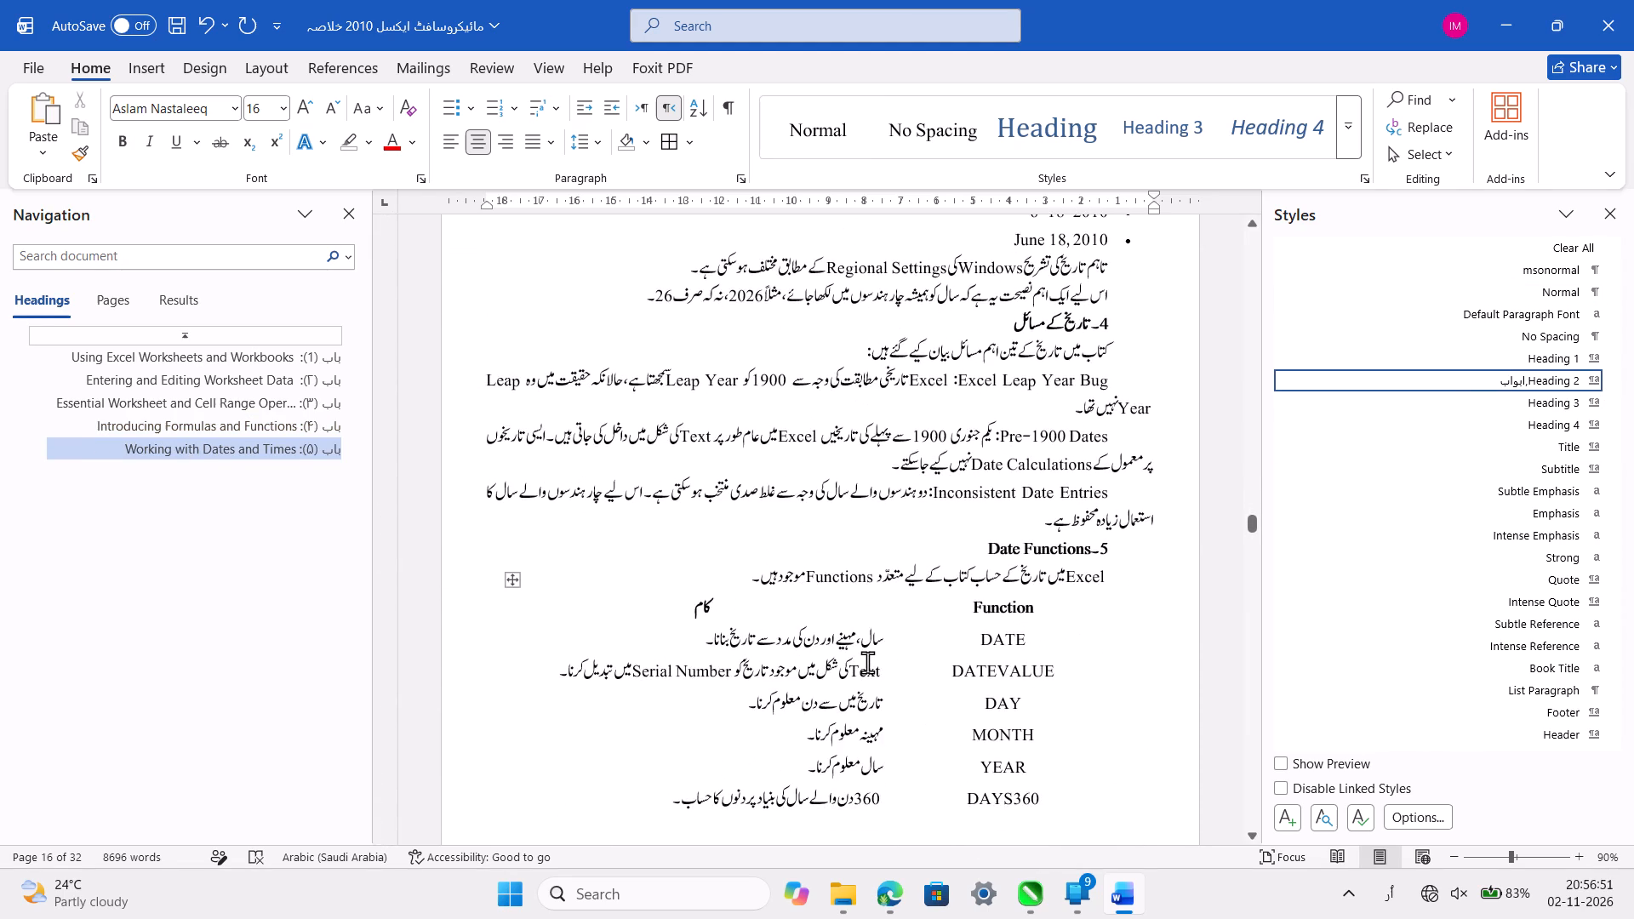
{"action": "scroll", "coordinate": [867, 662], "scroll_direction": "down", "scroll_amount": 5}
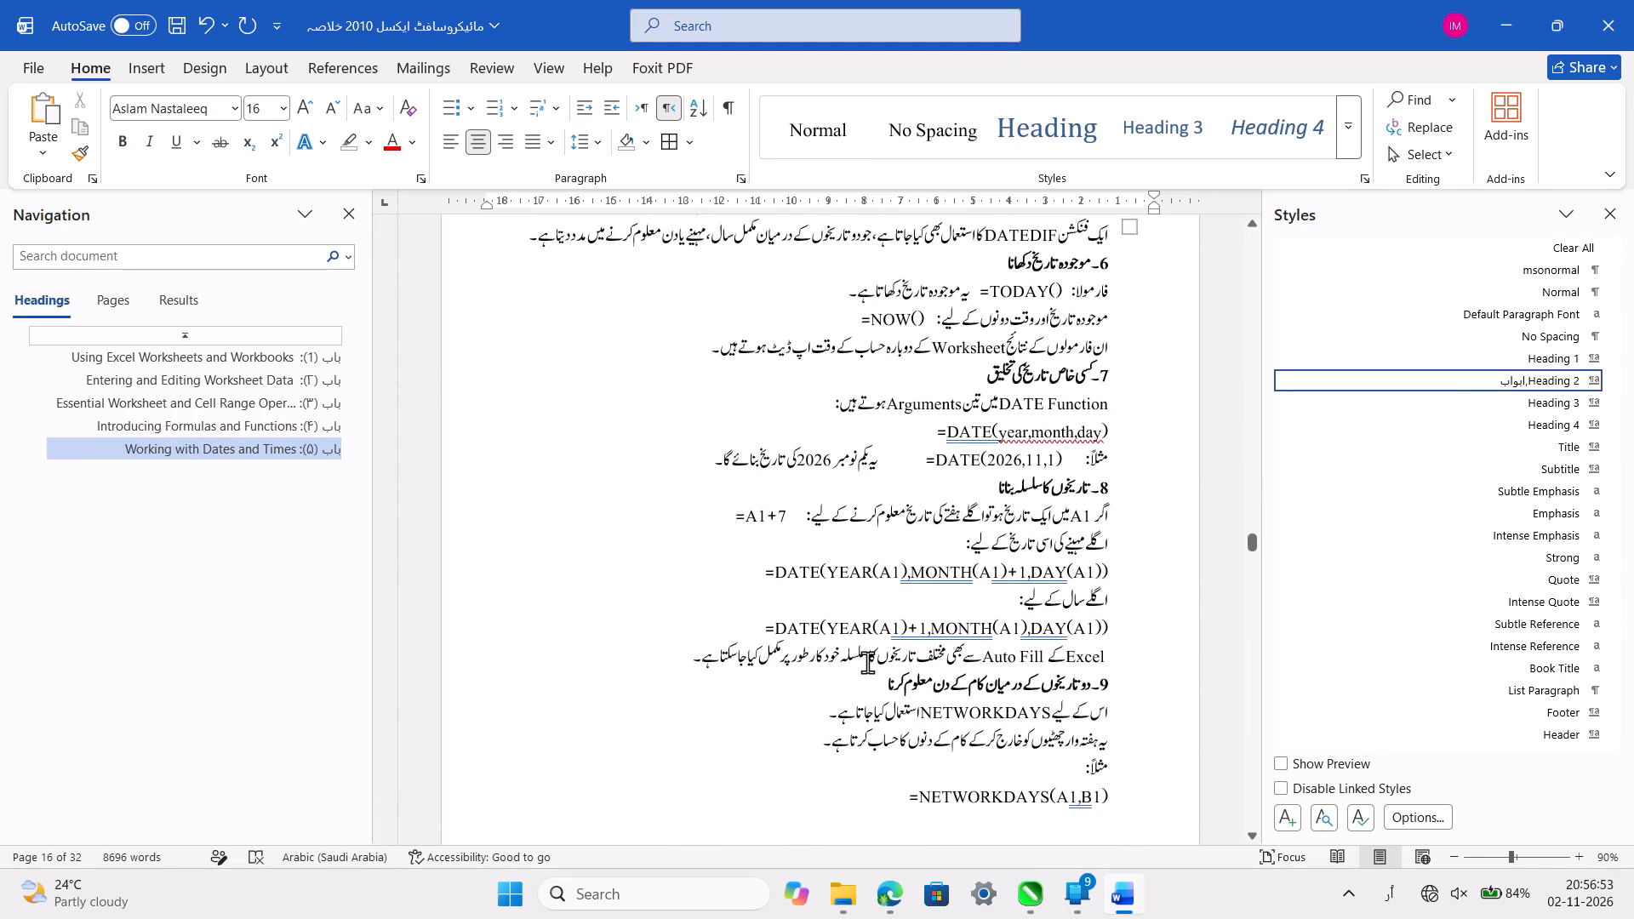
{"action": "scroll", "coordinate": [867, 662], "scroll_direction": "down", "scroll_amount": 5}
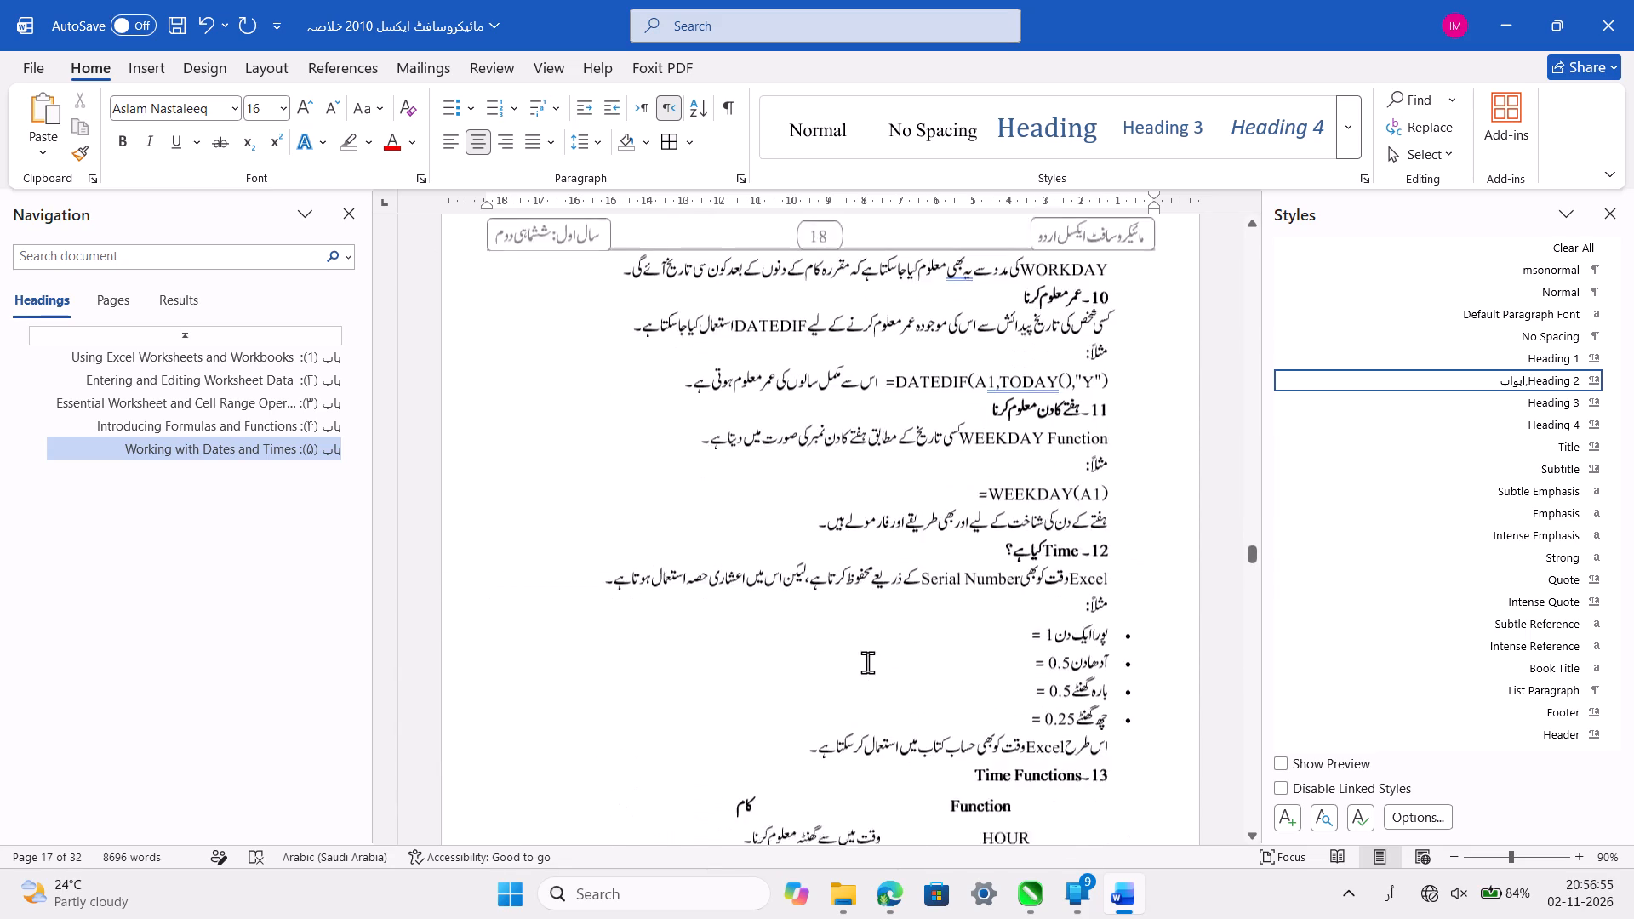
{"action": "scroll", "coordinate": [867, 662], "scroll_direction": "down", "scroll_amount": 5}
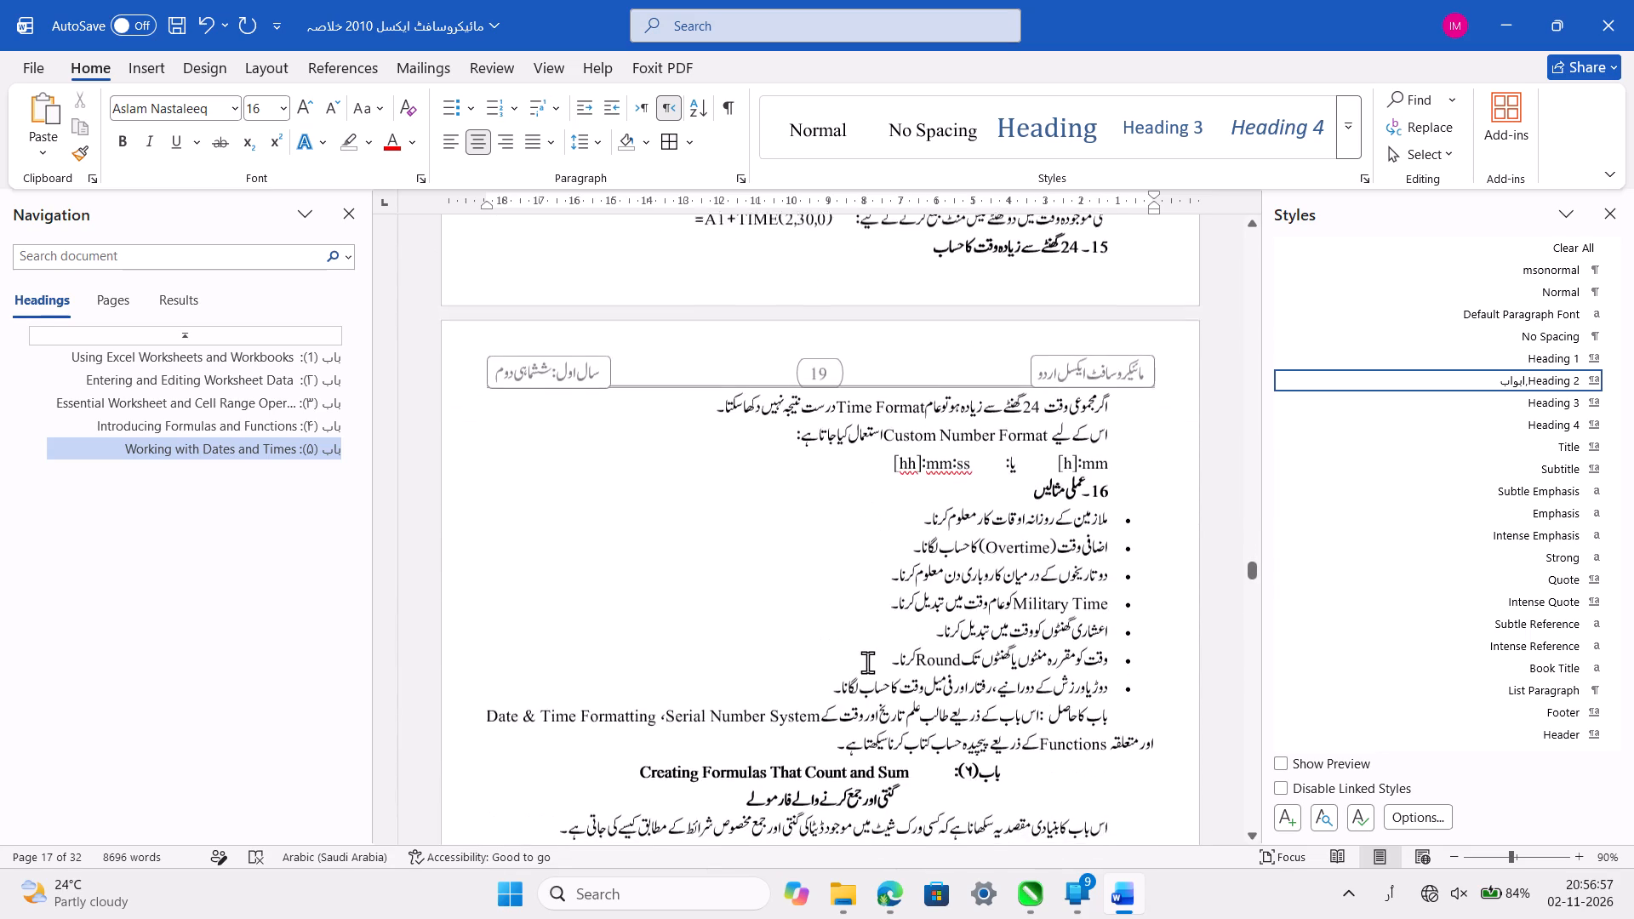
{"action": "scroll", "coordinate": [867, 662], "scroll_direction": "down", "scroll_amount": 1}
{"action": "left_click", "coordinate": [930, 255]}
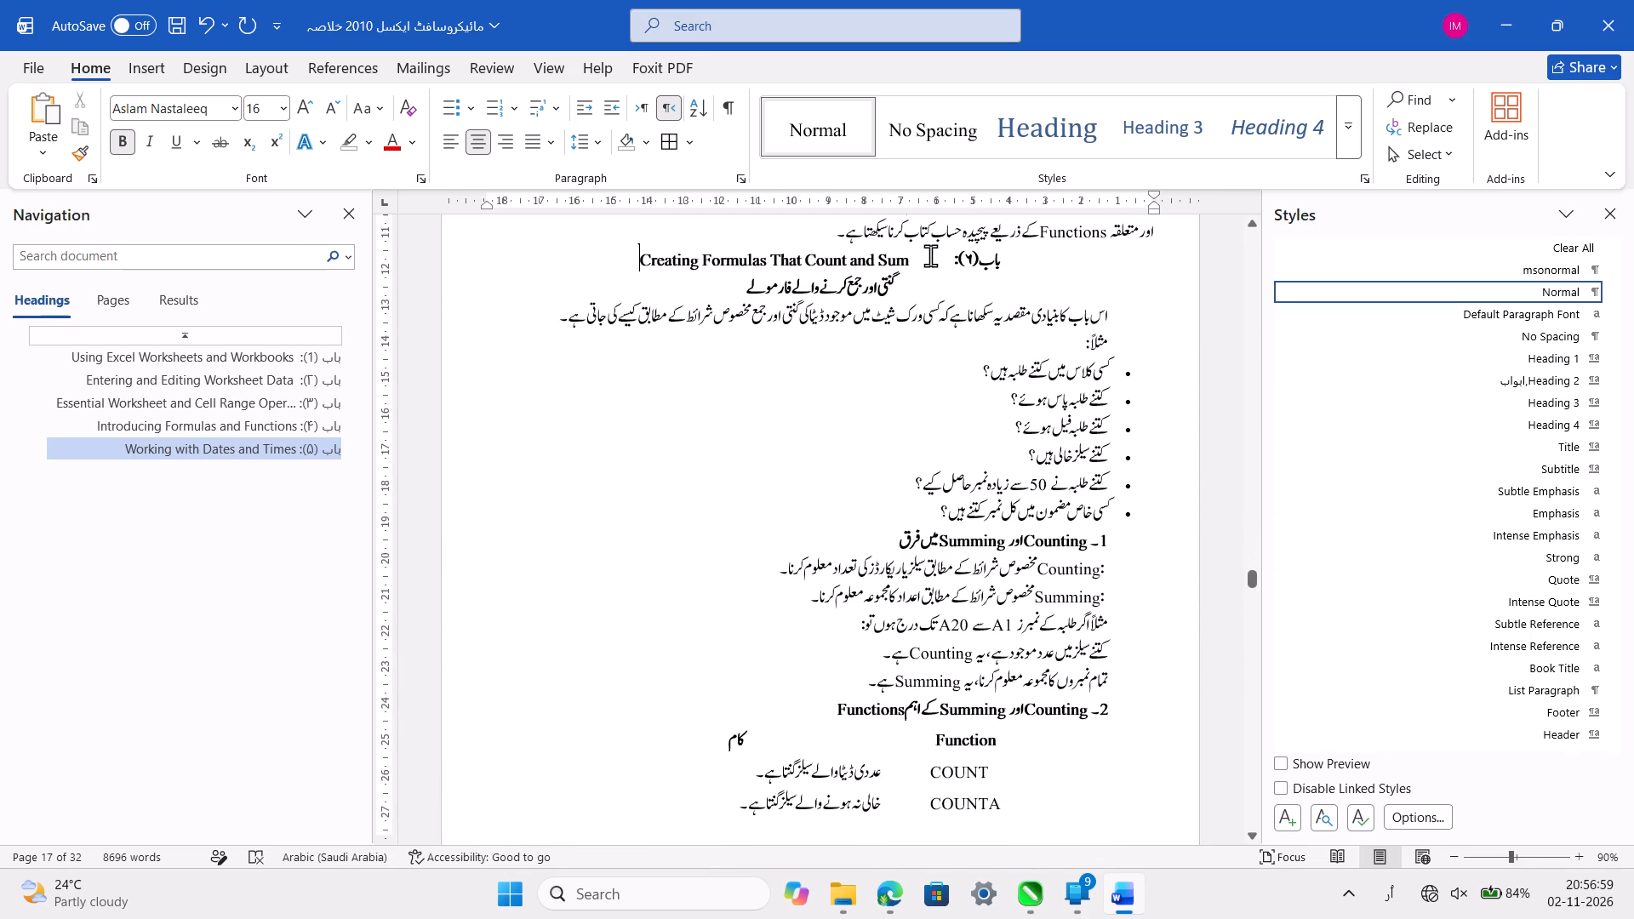
{"action": "left_click", "coordinate": [1463, 385]}
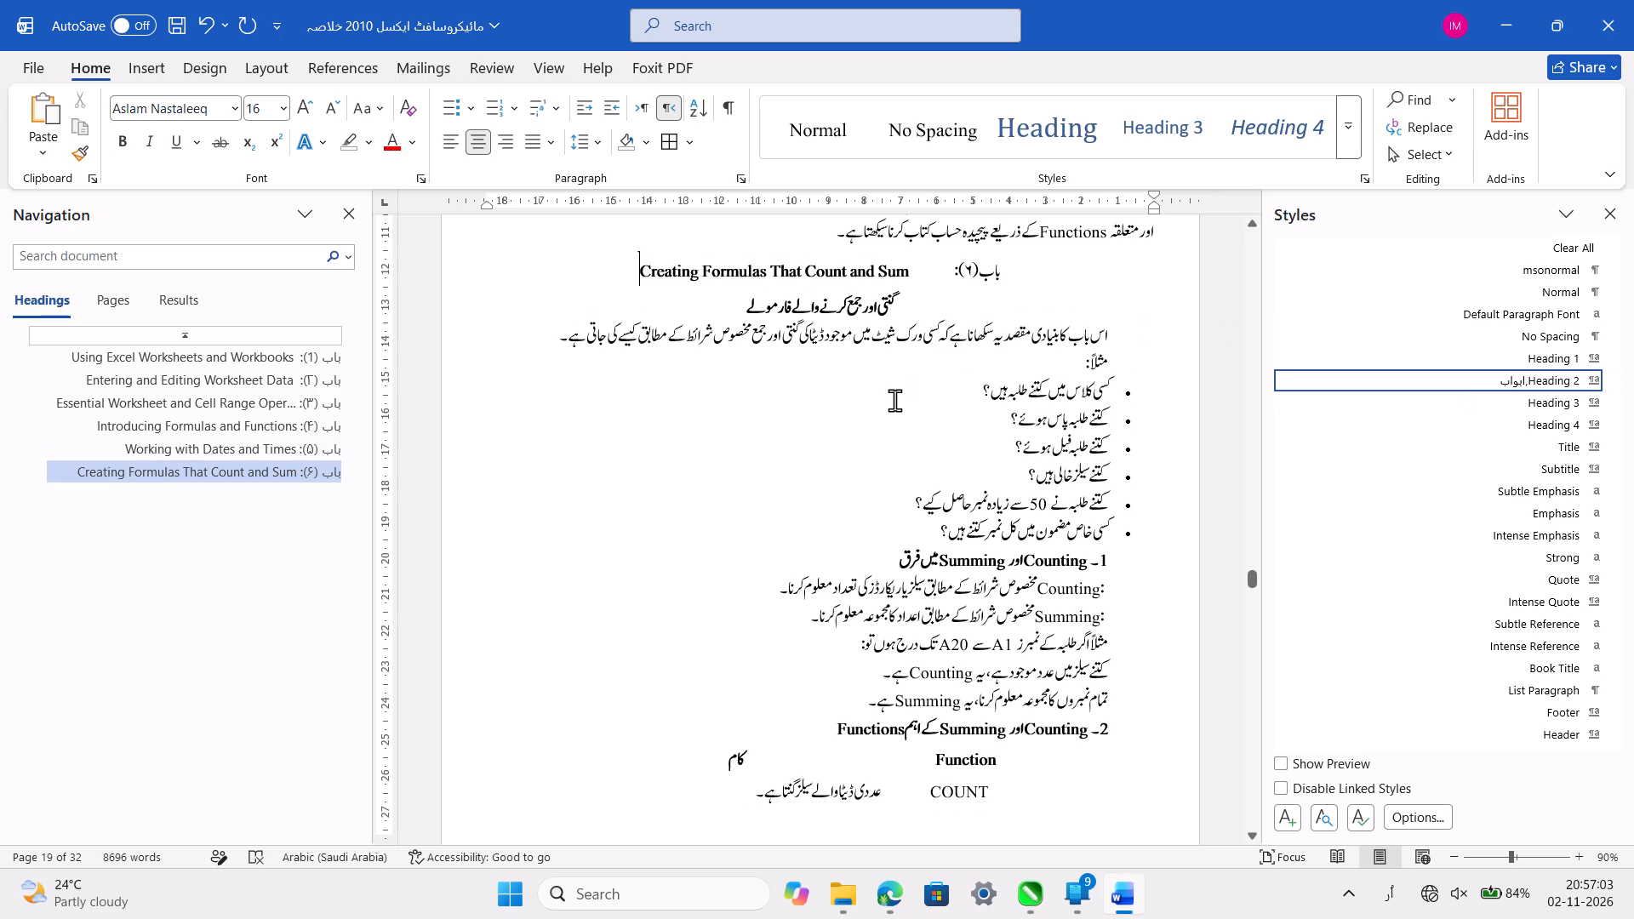
Apply the ابواب heading style to the باب (۷) heading, Getting Started Making Charts, on page 23.
{"action": "scroll", "coordinate": [894, 400], "scroll_direction": "down", "scroll_amount": 6}
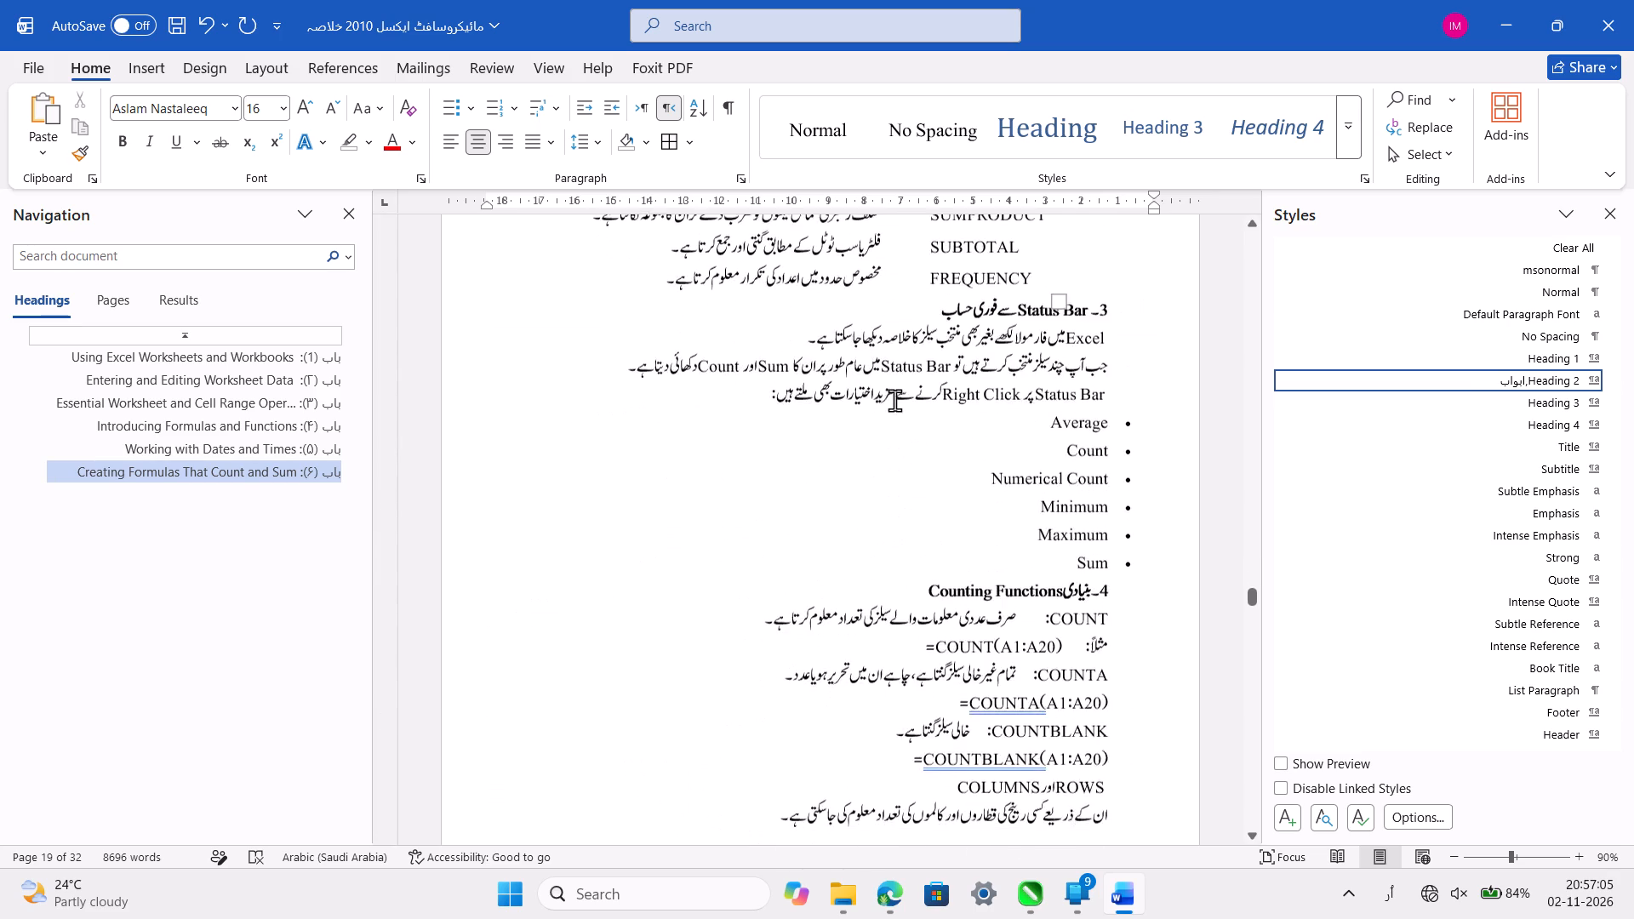
{"action": "scroll", "coordinate": [894, 400], "scroll_direction": "down", "scroll_amount": 1}
{"action": "scroll", "coordinate": [894, 400], "scroll_direction": "up", "scroll_amount": 1}
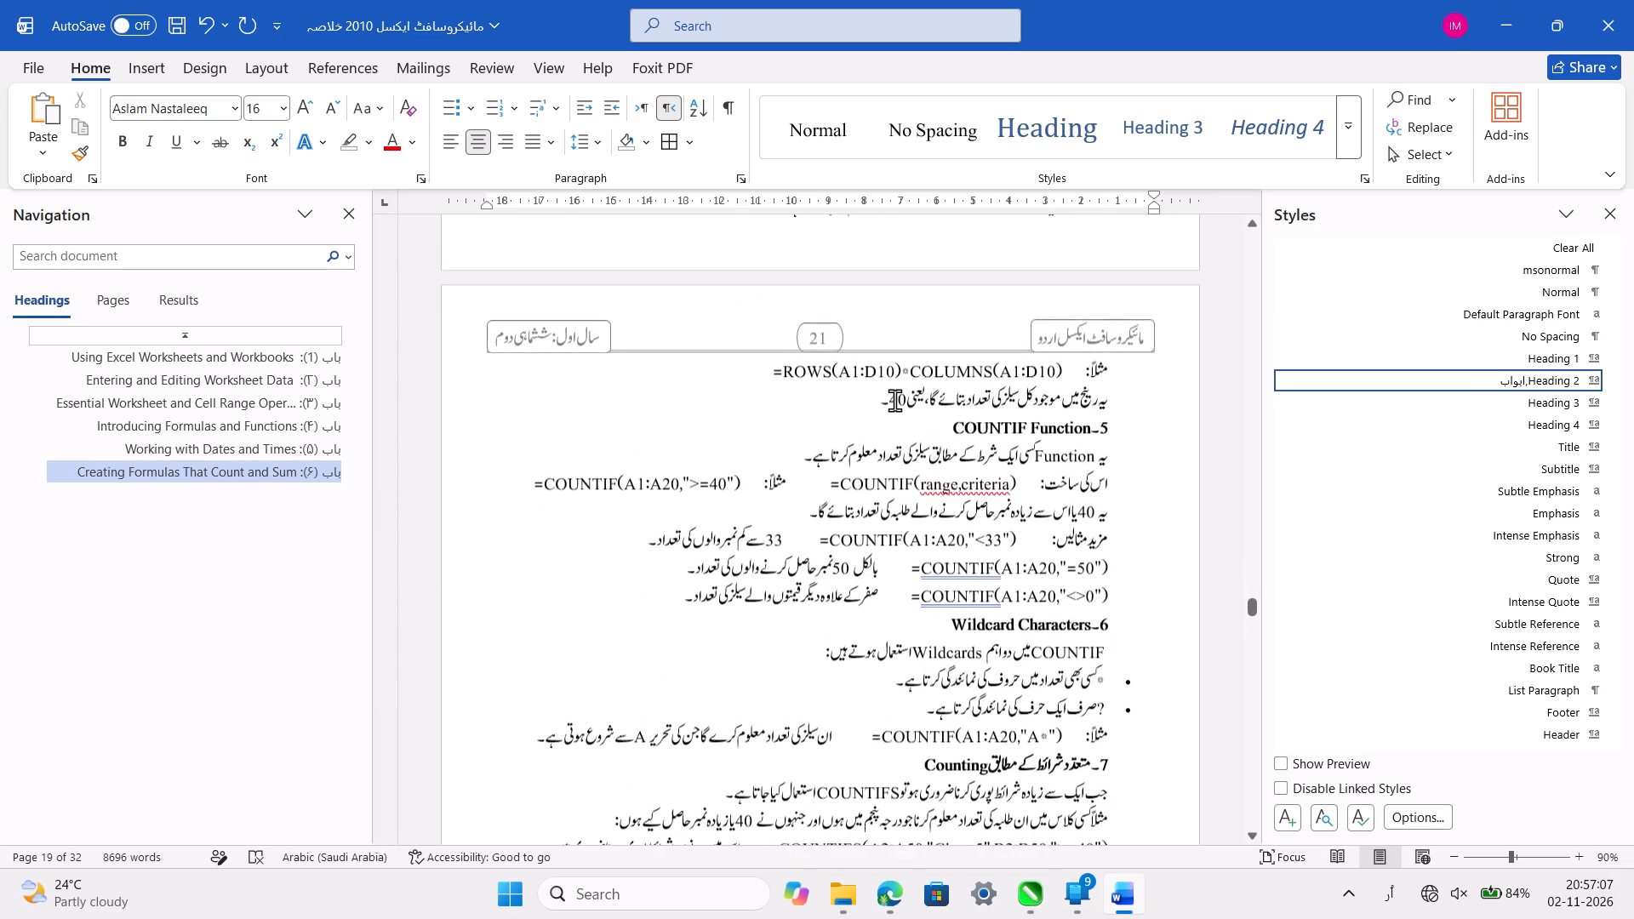
{"action": "scroll", "coordinate": [894, 400], "scroll_direction": "down", "scroll_amount": 5}
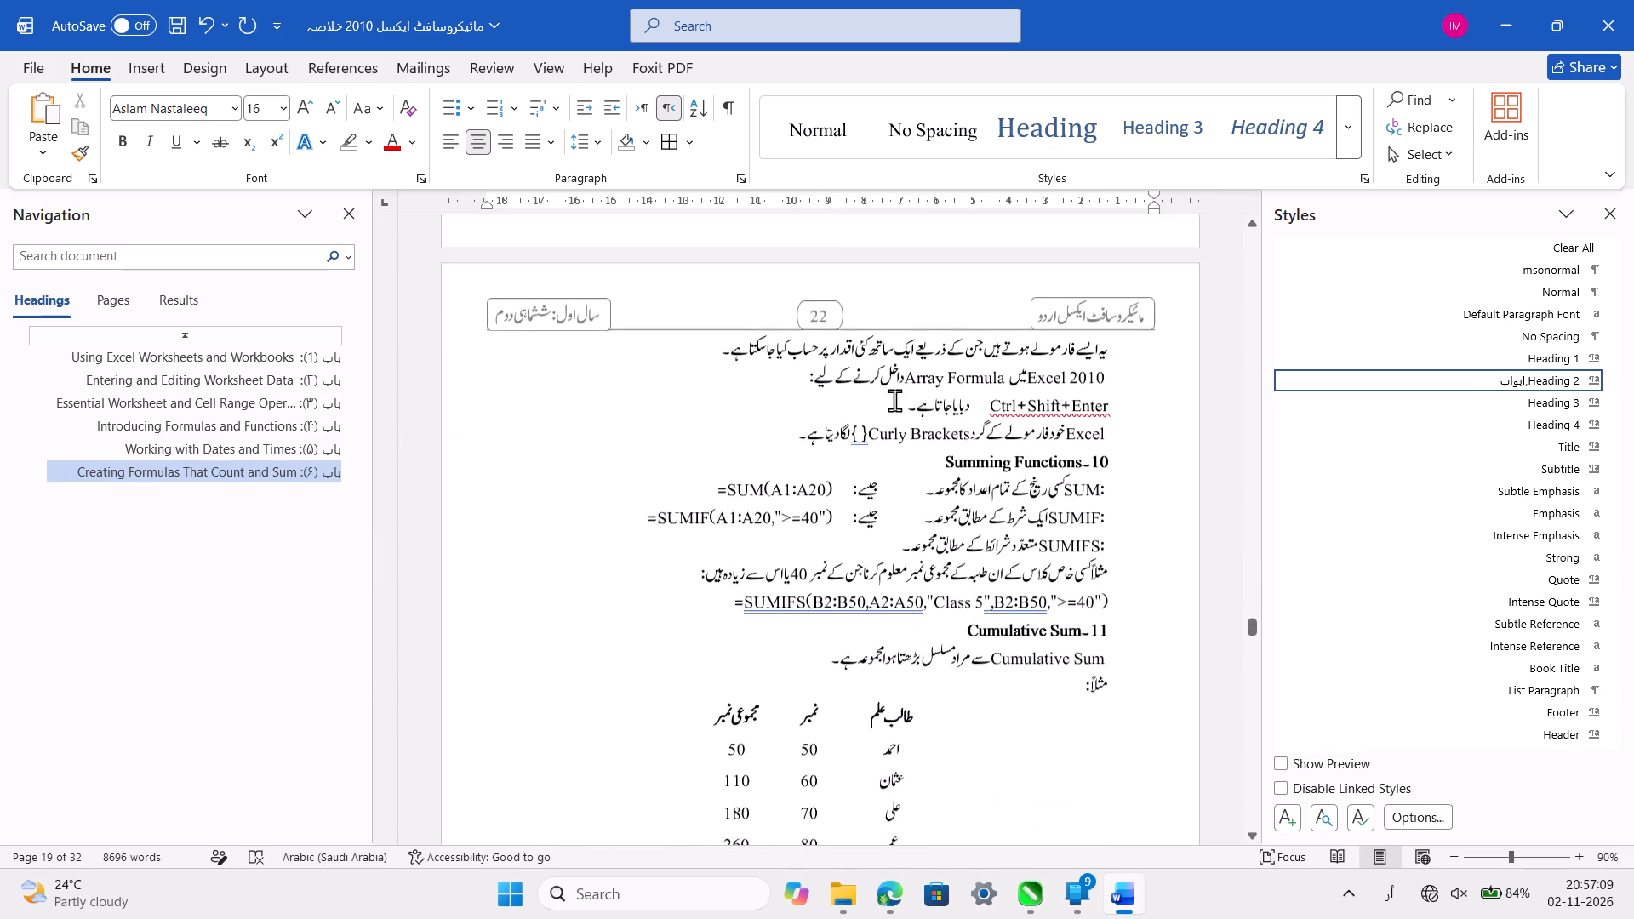
{"action": "scroll", "coordinate": [894, 400], "scroll_direction": "down", "scroll_amount": 4}
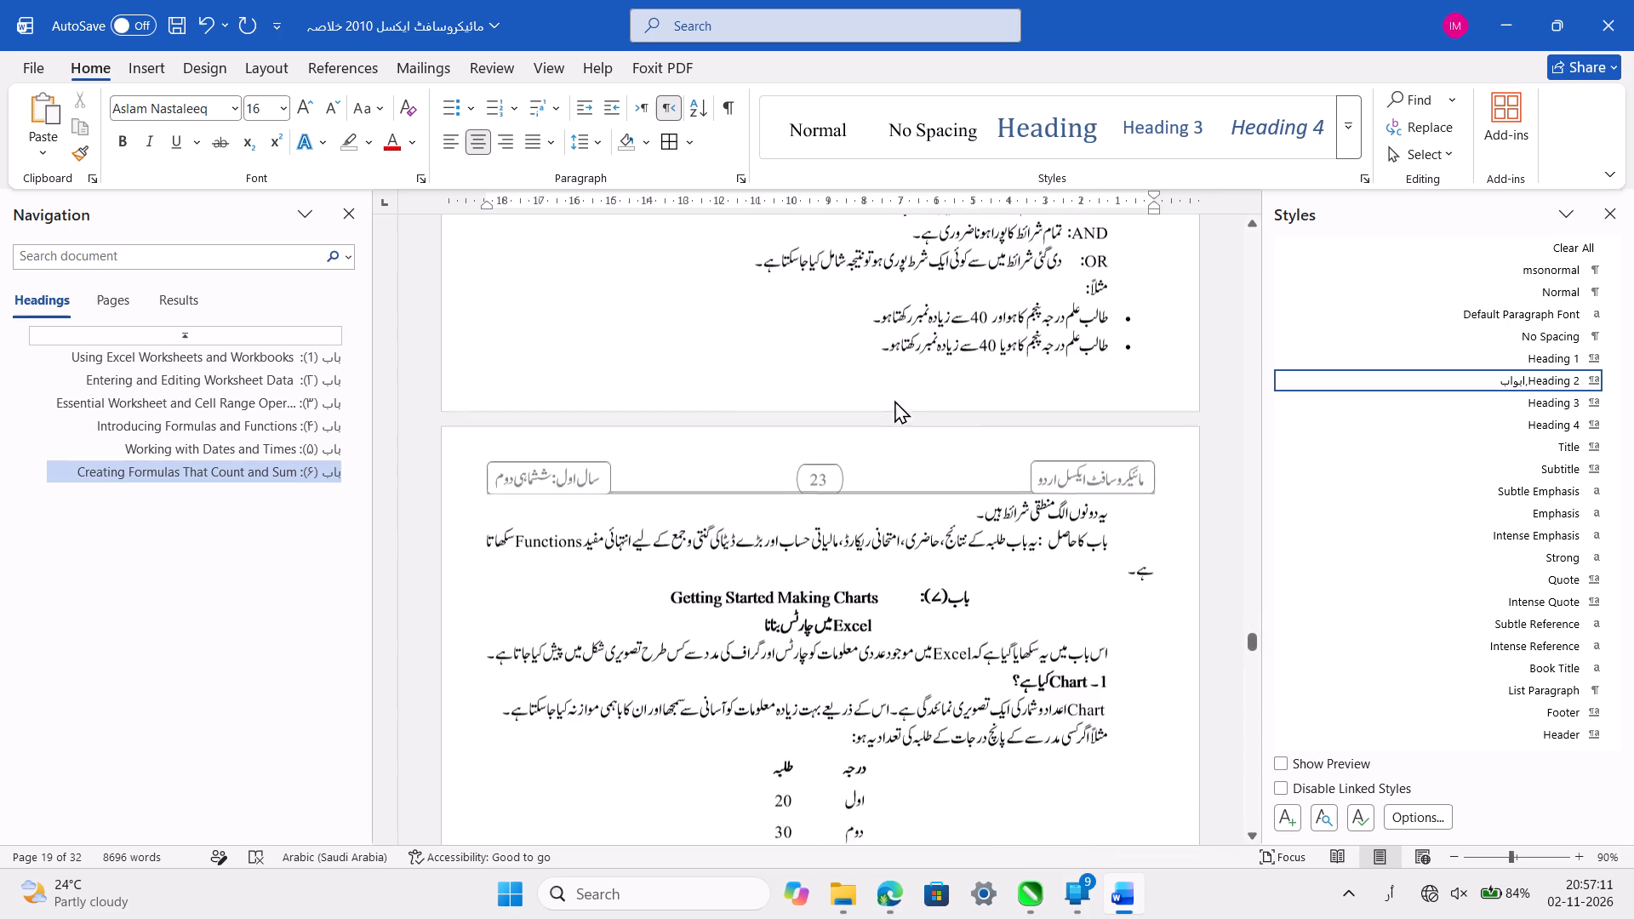
{"action": "scroll", "coordinate": [894, 400], "scroll_direction": "down", "scroll_amount": 1}
{"action": "left_click", "coordinate": [884, 415]}
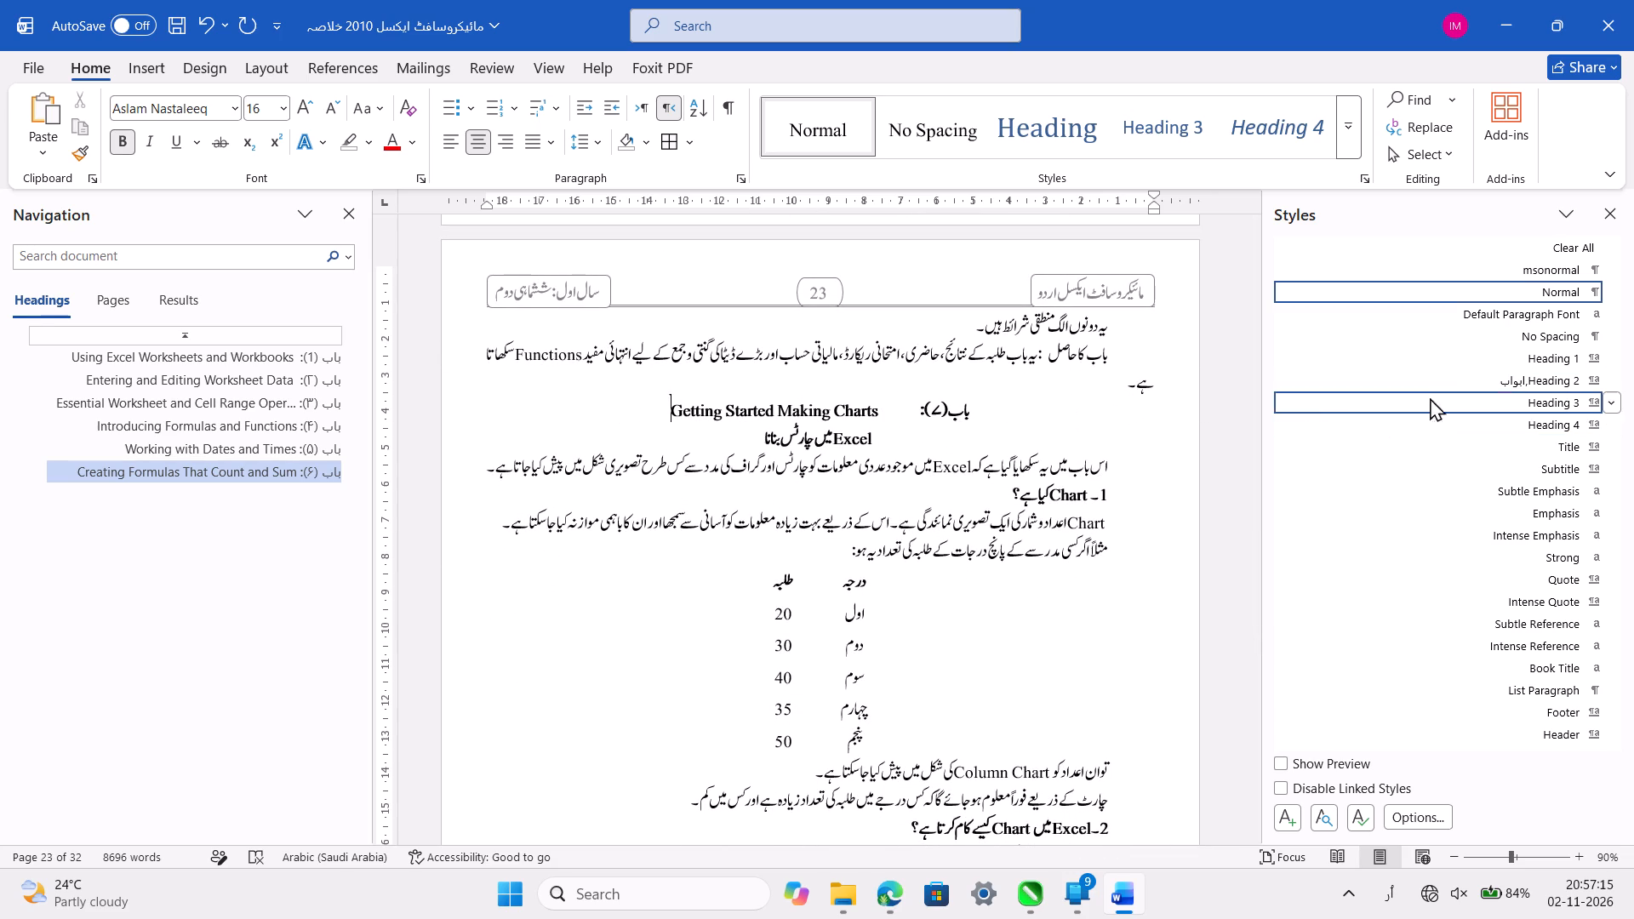
{"action": "left_click", "coordinate": [1453, 387]}
Apply the ابواب heading style to the باب (۸) heading, Communicating Data Visually, on page 26.
{"action": "scroll", "coordinate": [825, 569], "scroll_direction": "down", "scroll_amount": 1}
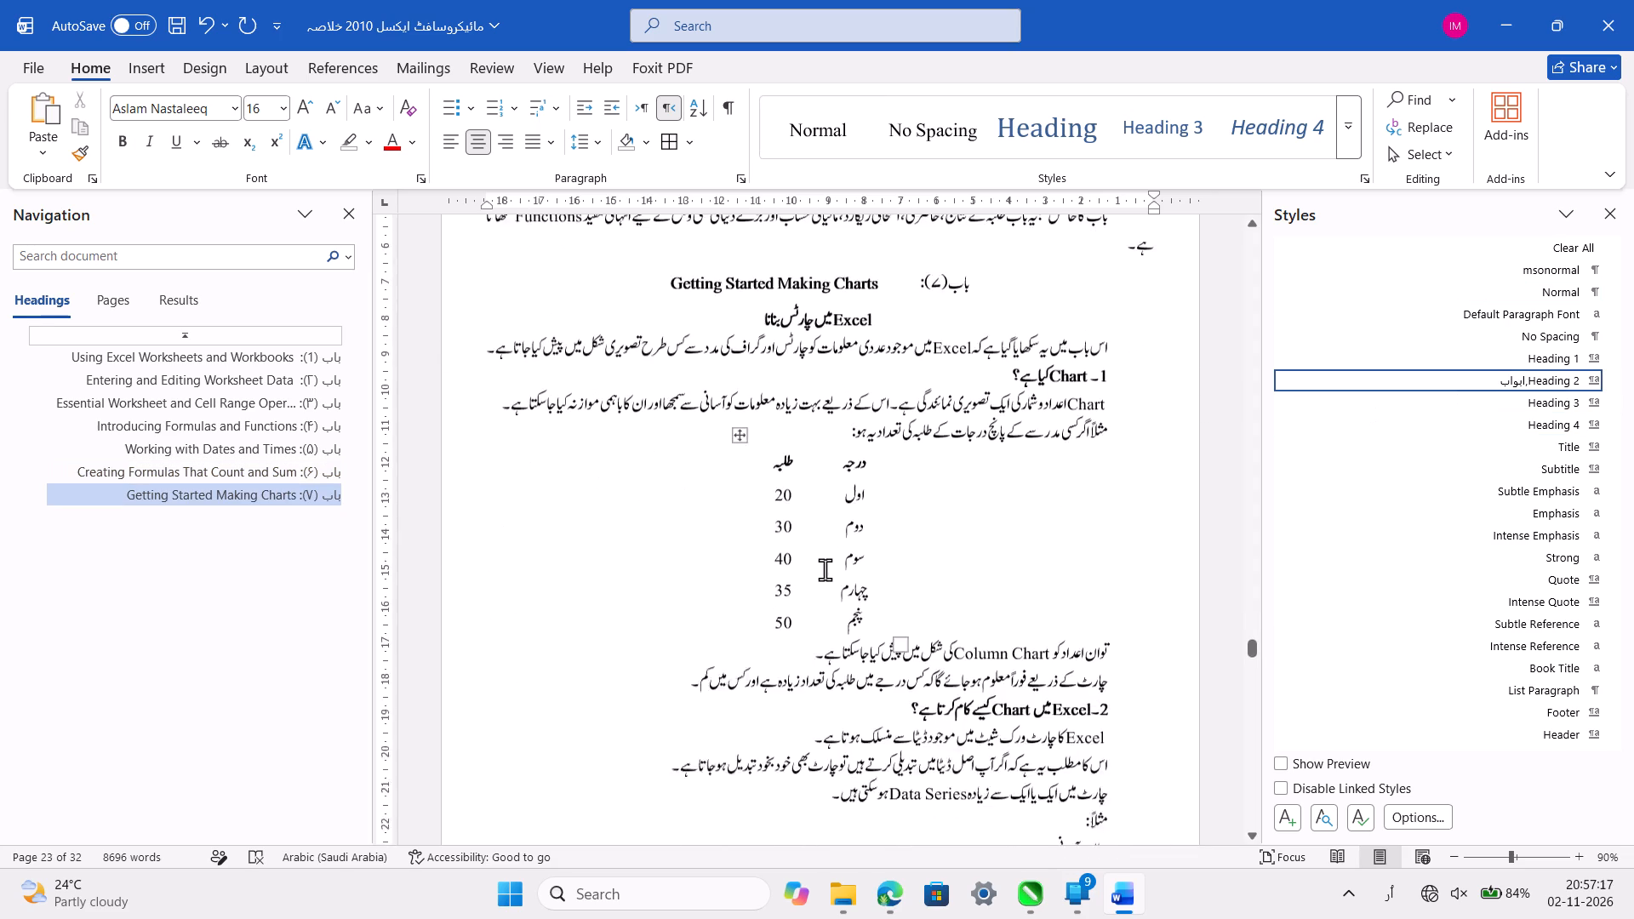
{"action": "scroll", "coordinate": [825, 569], "scroll_direction": "down", "scroll_amount": 5}
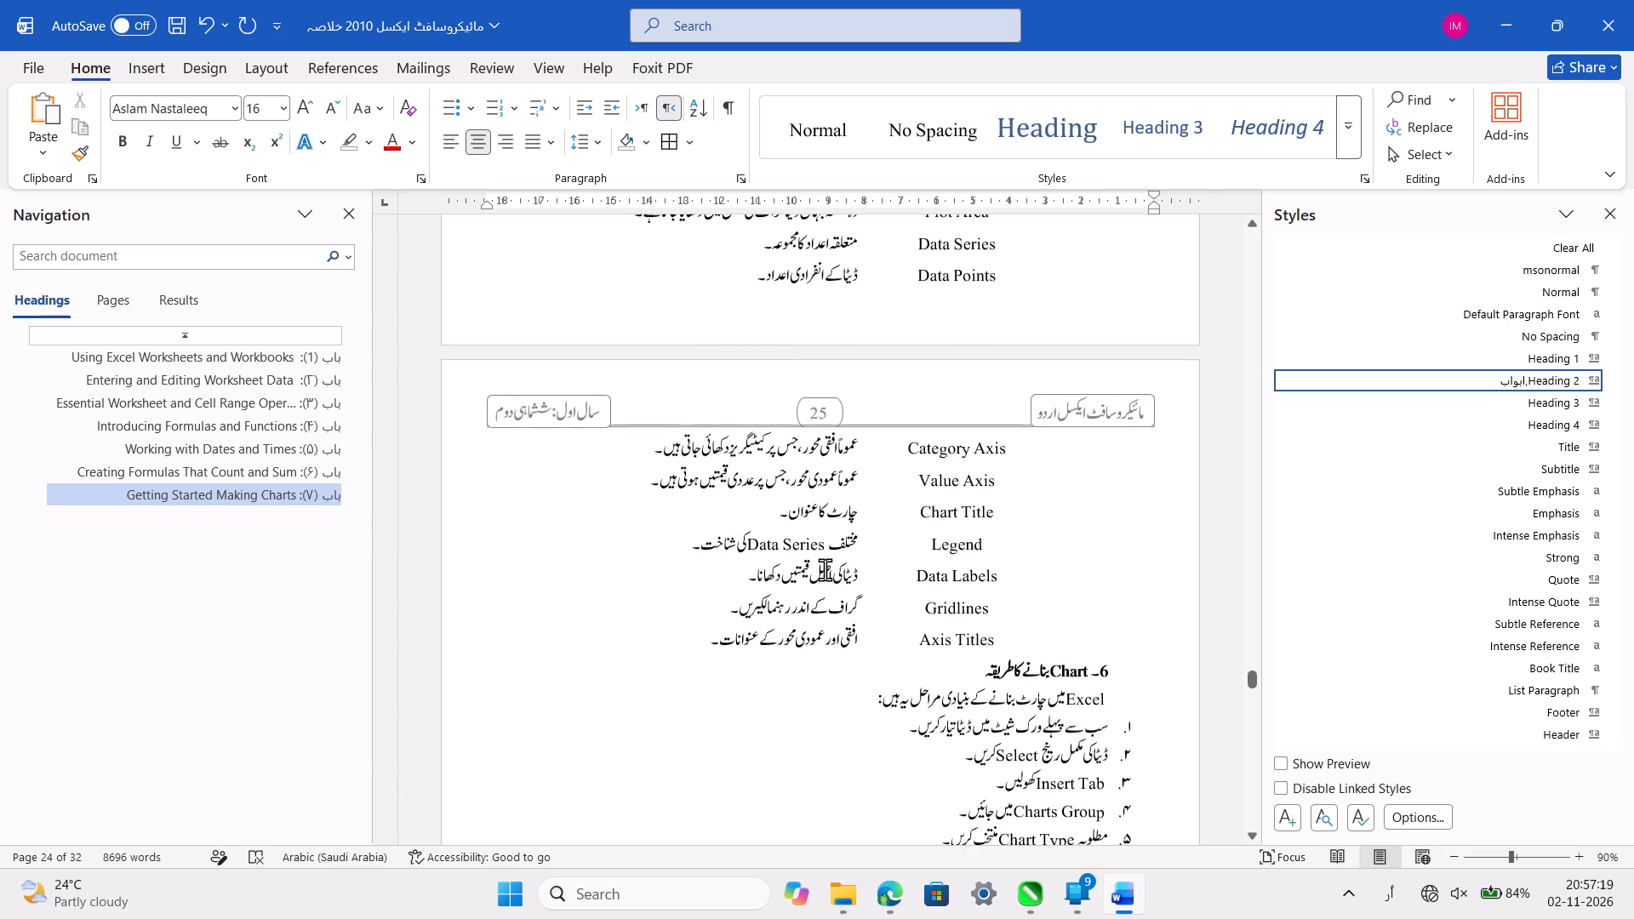
{"action": "scroll", "coordinate": [825, 569], "scroll_direction": "down", "scroll_amount": 7}
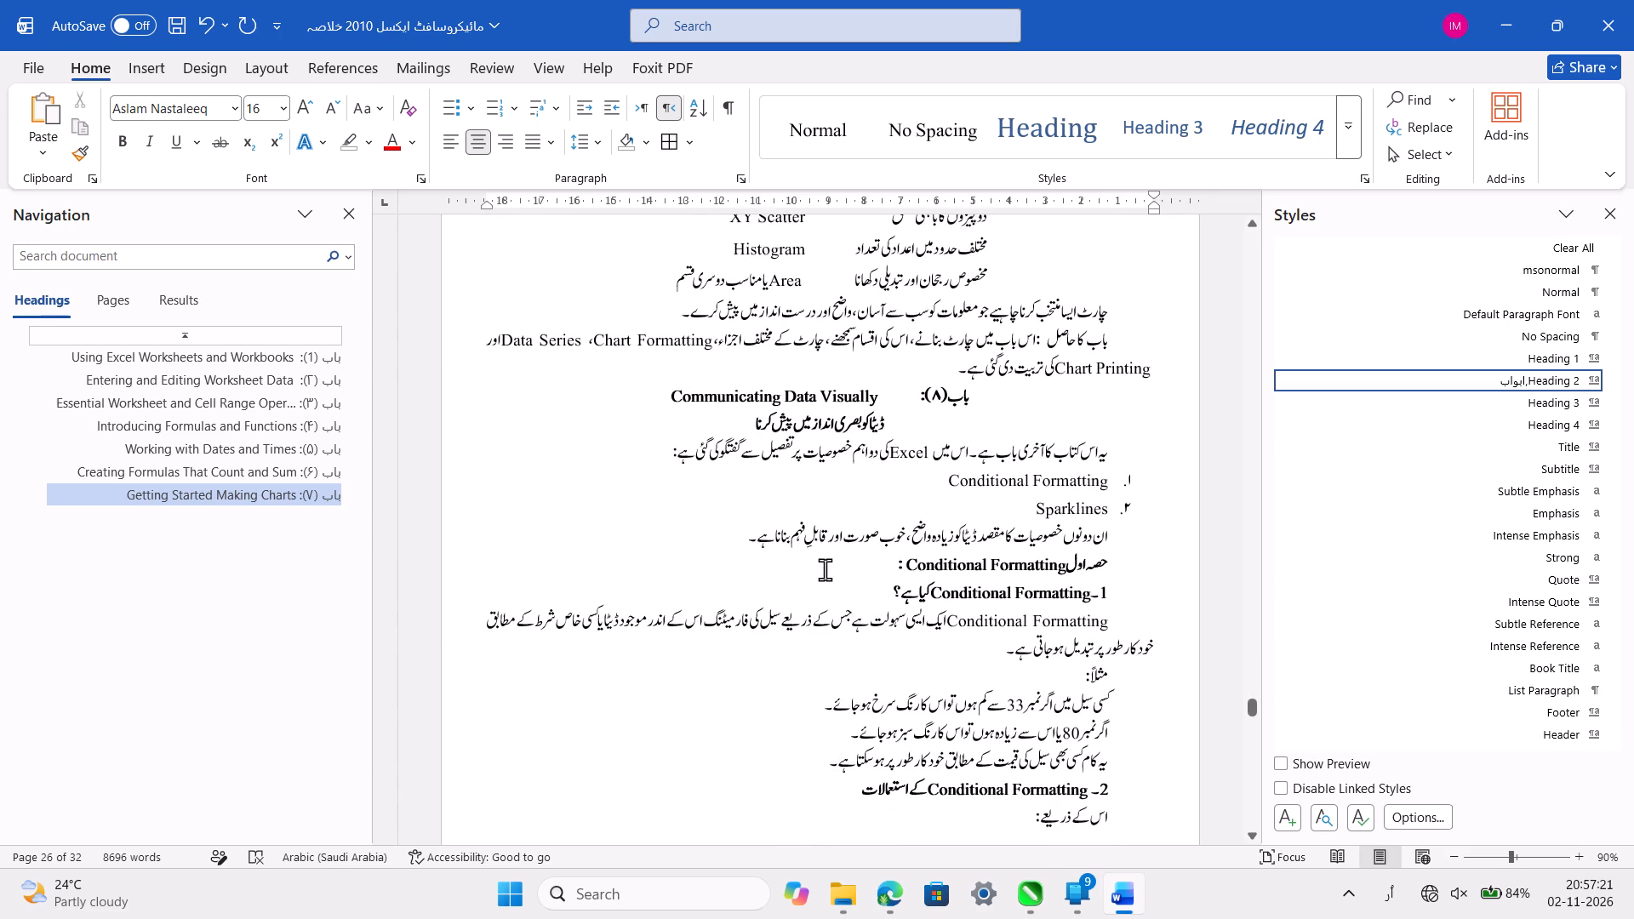
{"action": "left_click", "coordinate": [890, 387]}
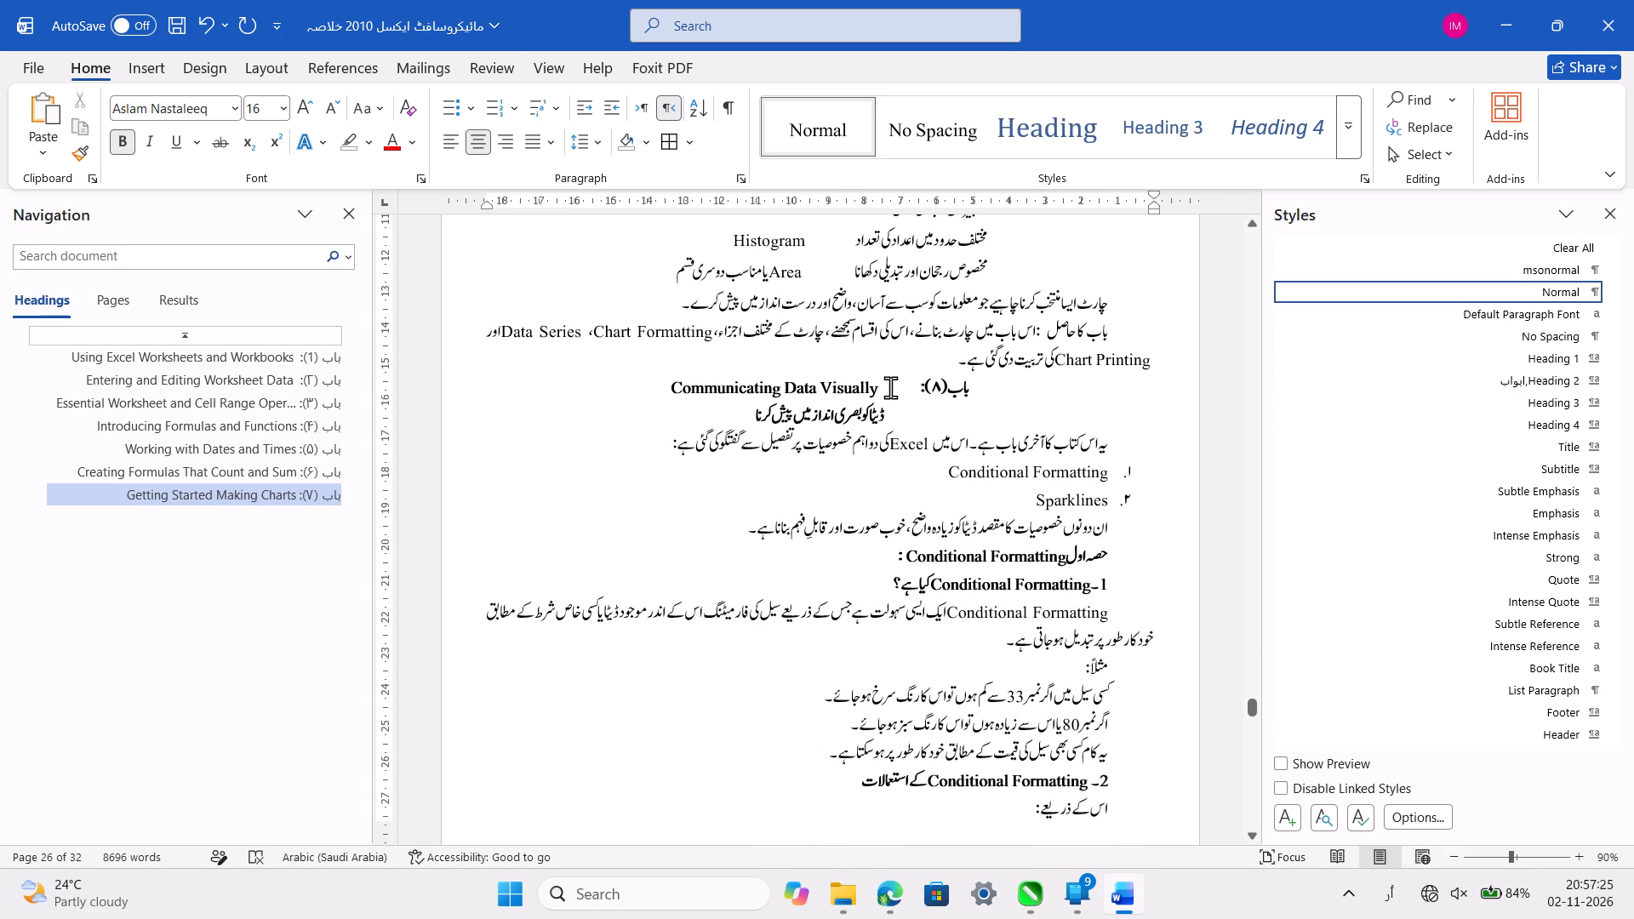
{"action": "left_click", "coordinate": [1434, 379]}
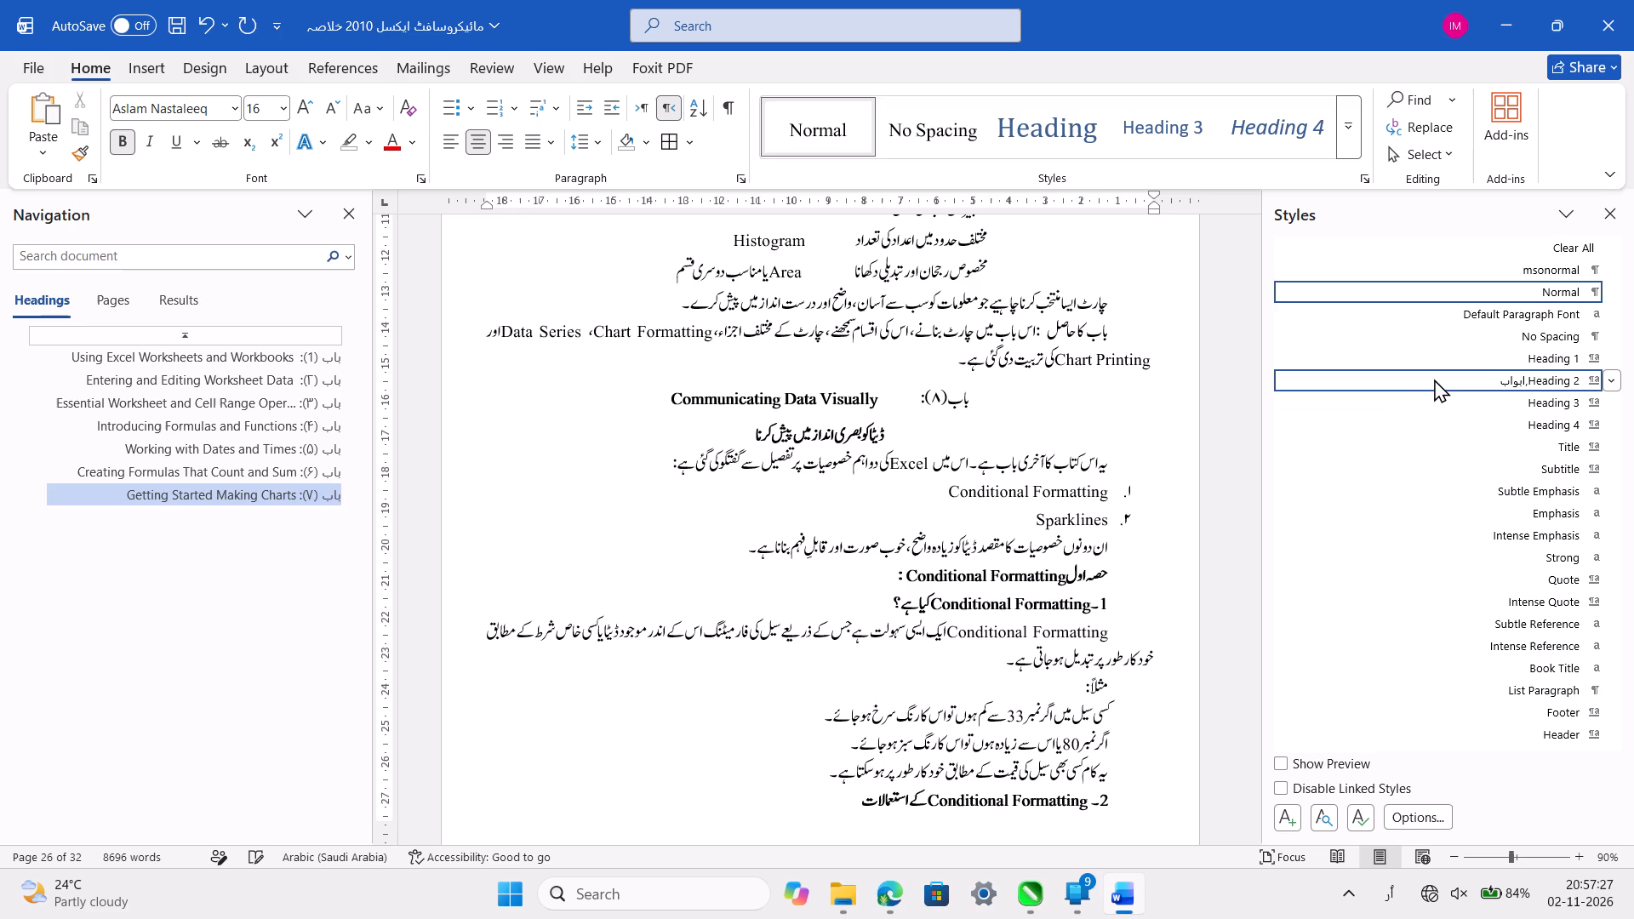
Look through the pages after the باب (۸) heading for any further chapter headings.
{"action": "scroll", "coordinate": [728, 498], "scroll_direction": "down", "scroll_amount": 1}
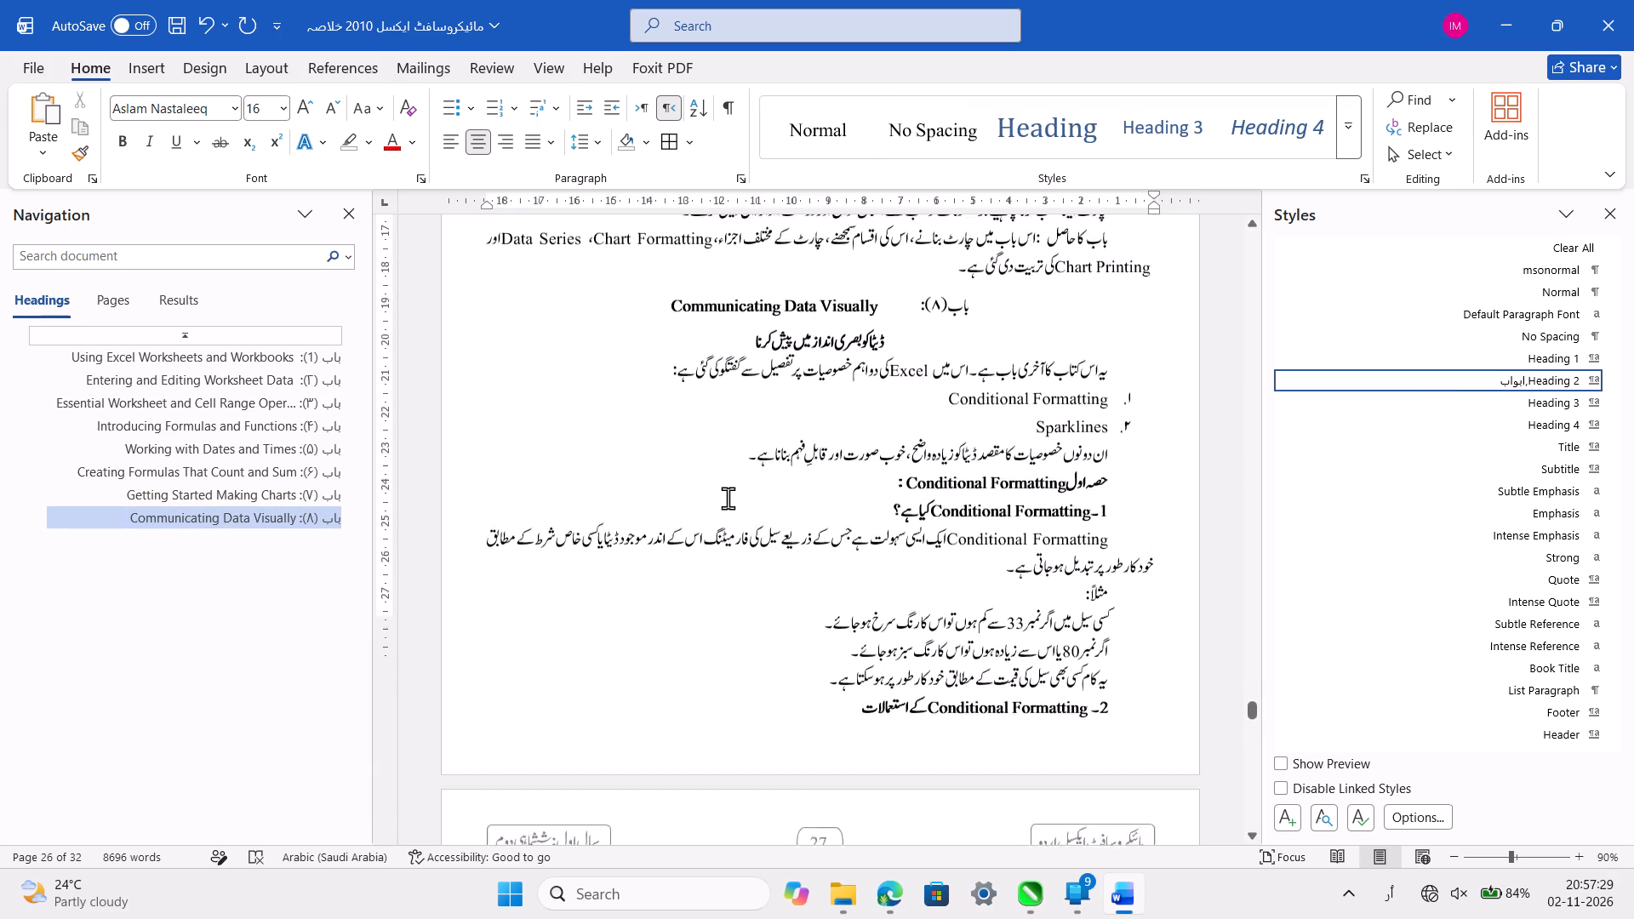
{"action": "scroll", "coordinate": [728, 498], "scroll_direction": "down", "scroll_amount": 5}
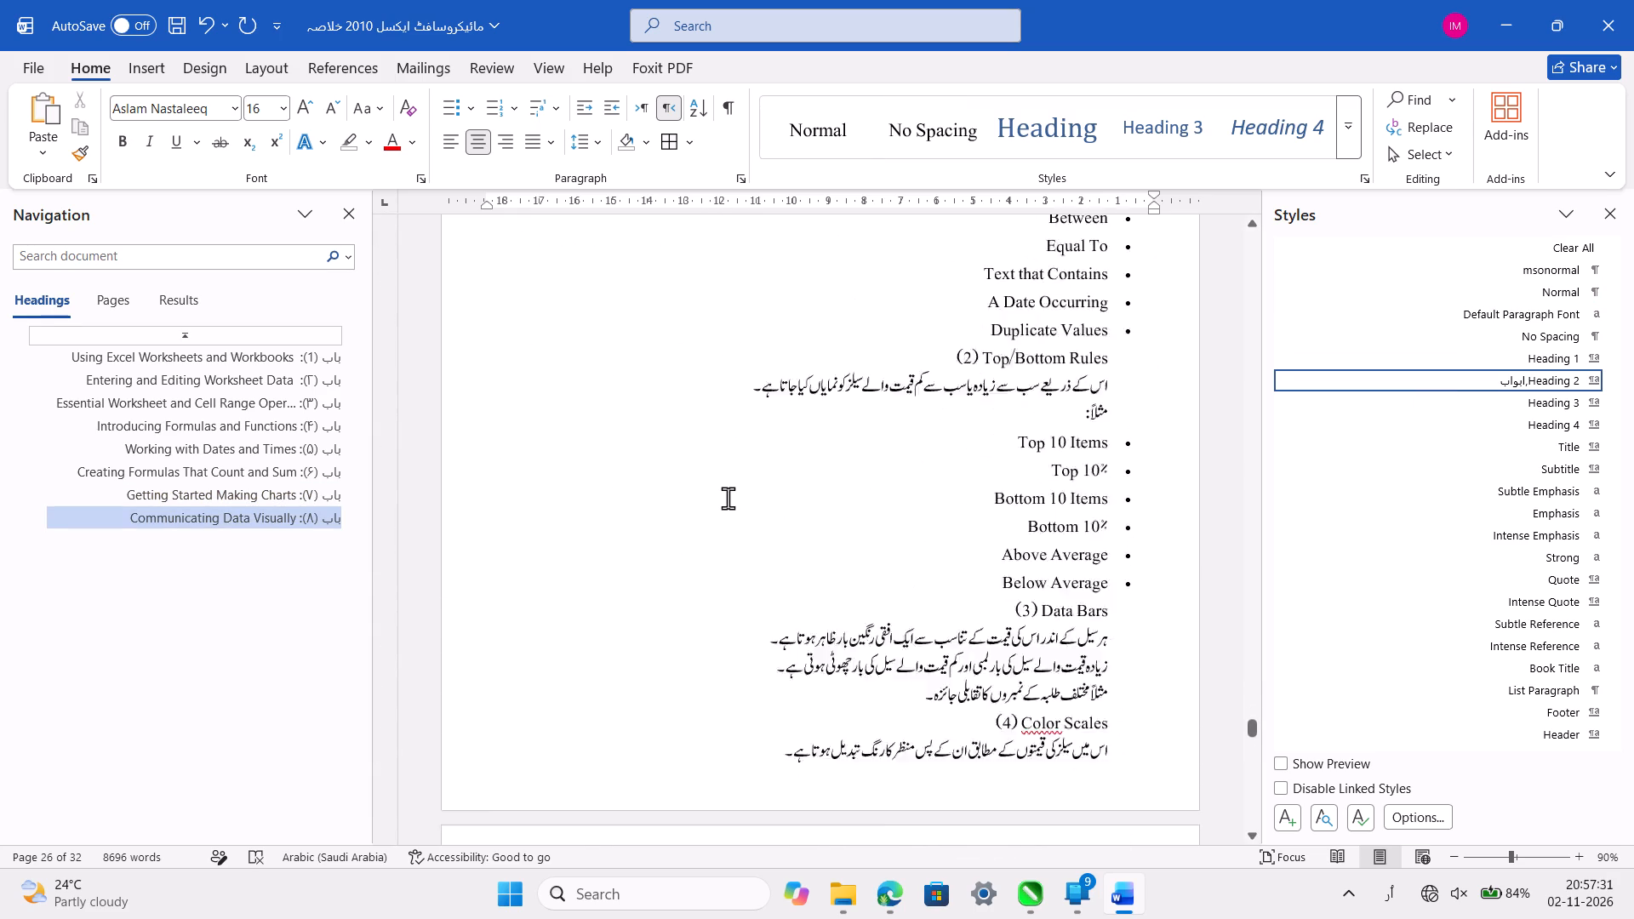
{"action": "scroll", "coordinate": [728, 498], "scroll_direction": "down", "scroll_amount": 3}
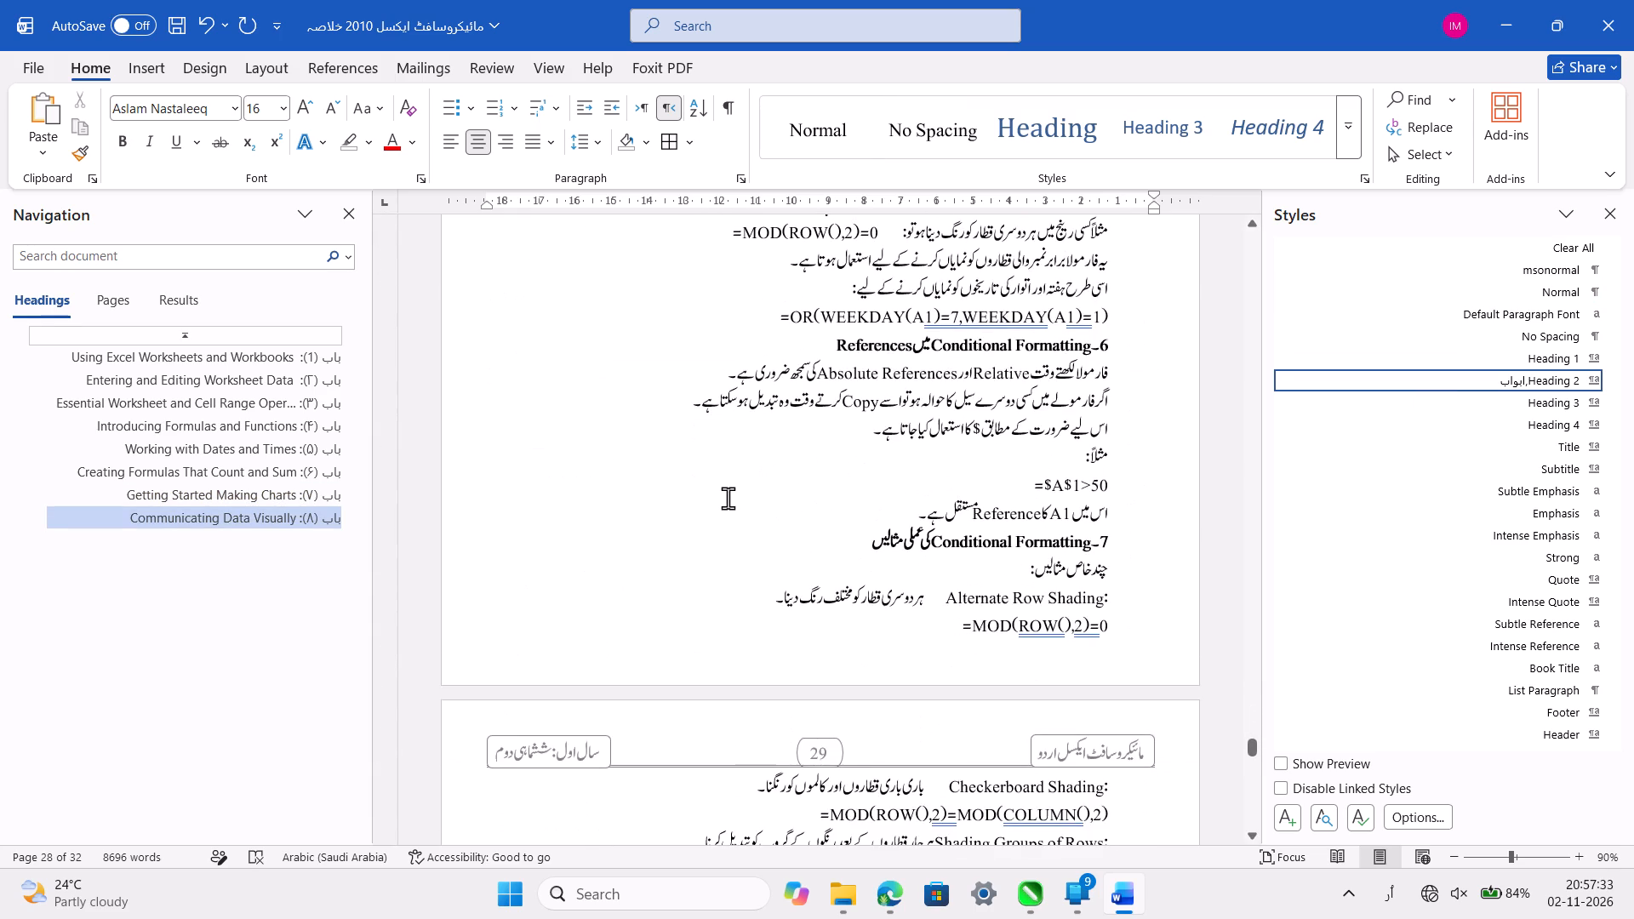
{"action": "scroll", "coordinate": [728, 498], "scroll_direction": "down", "scroll_amount": 9}
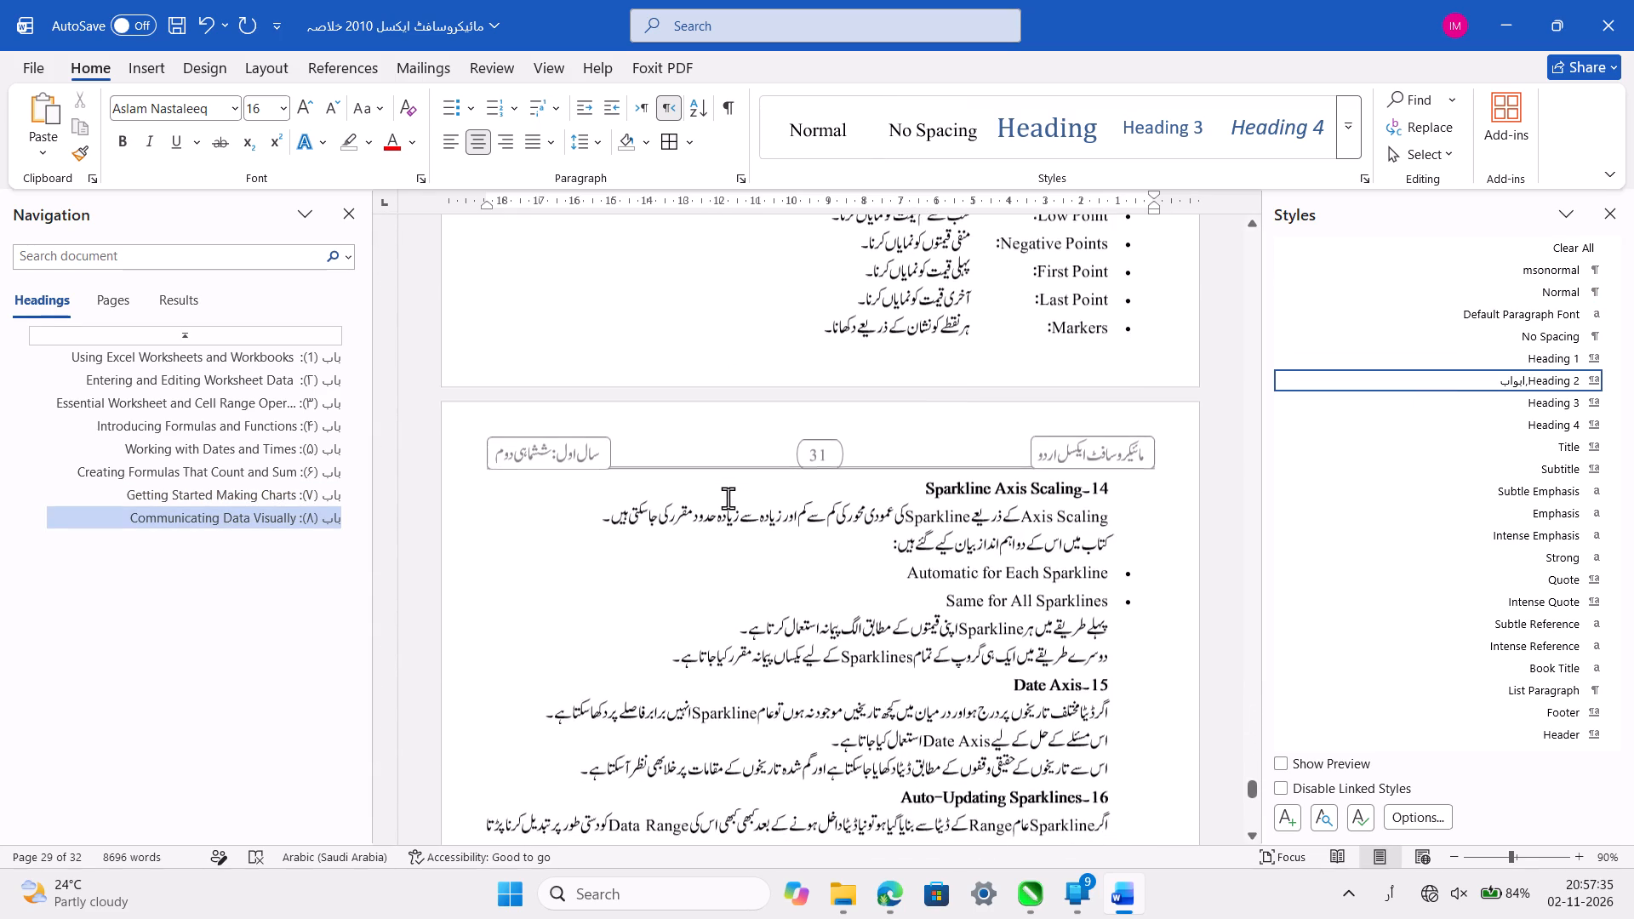
{"action": "scroll", "coordinate": [728, 498], "scroll_direction": "down", "scroll_amount": 4}
Save the document with the styled chapter headings.
{"action": "key", "text": "ctrl+s"}
{"action": "scroll", "coordinate": [728, 498], "scroll_direction": "down", "scroll_amount": 4}
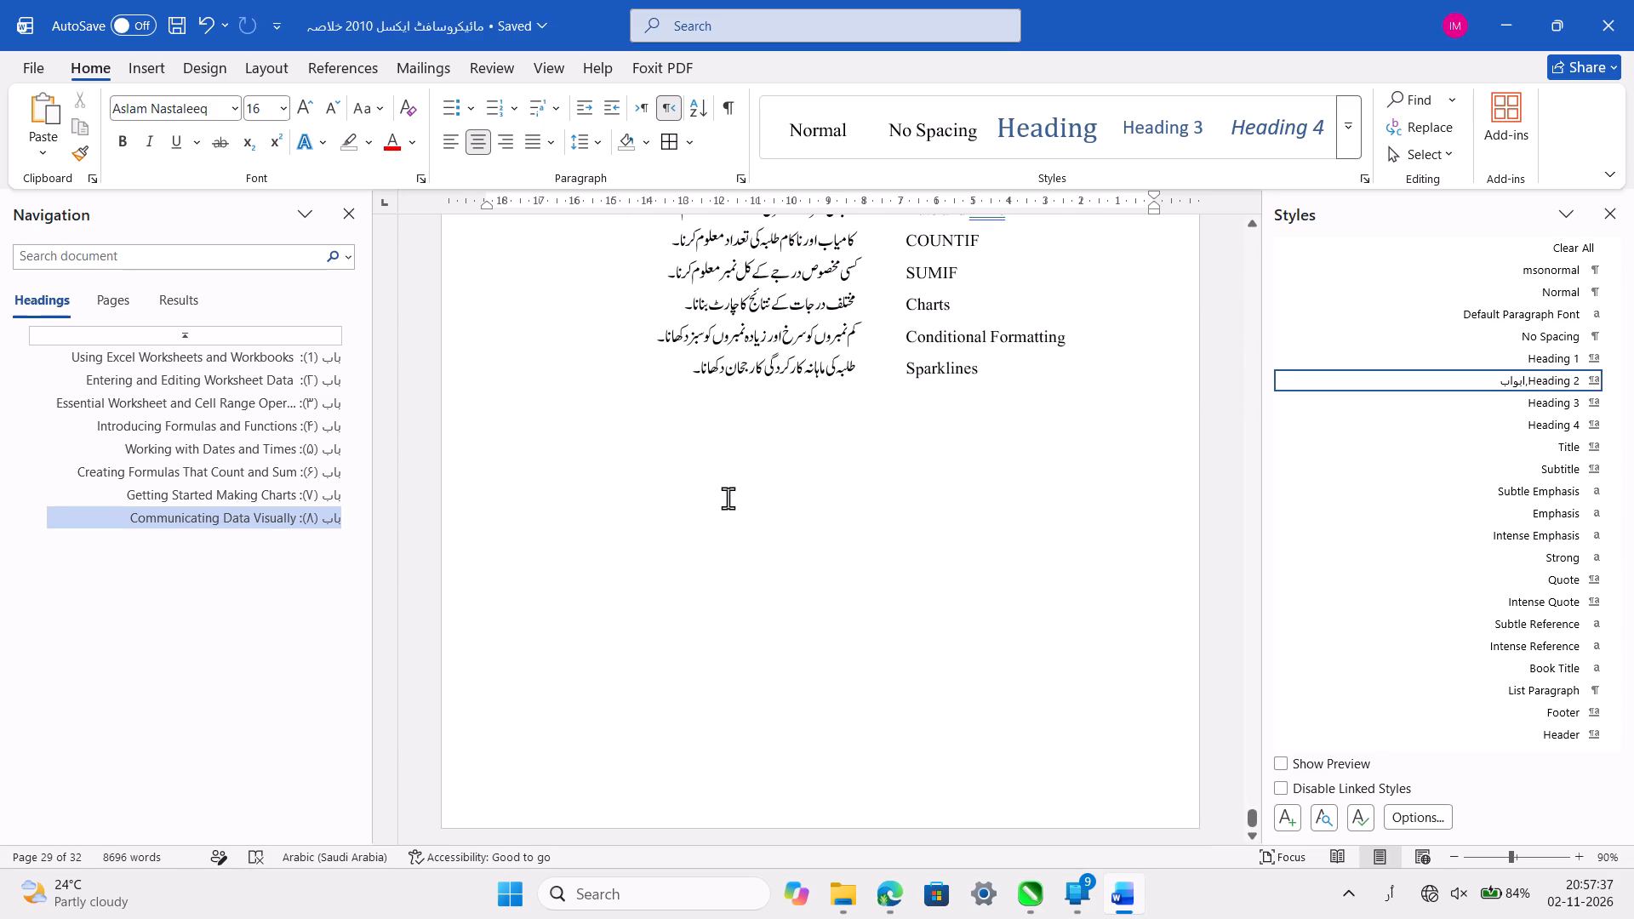
Return to the main title on page 1, place the cursor in it, and save the document again.
{"action": "scroll", "coordinate": [728, 498], "scroll_direction": "up", "scroll_amount": 20}
{"action": "scroll", "coordinate": [728, 498], "scroll_direction": "up", "scroll_amount": 13}
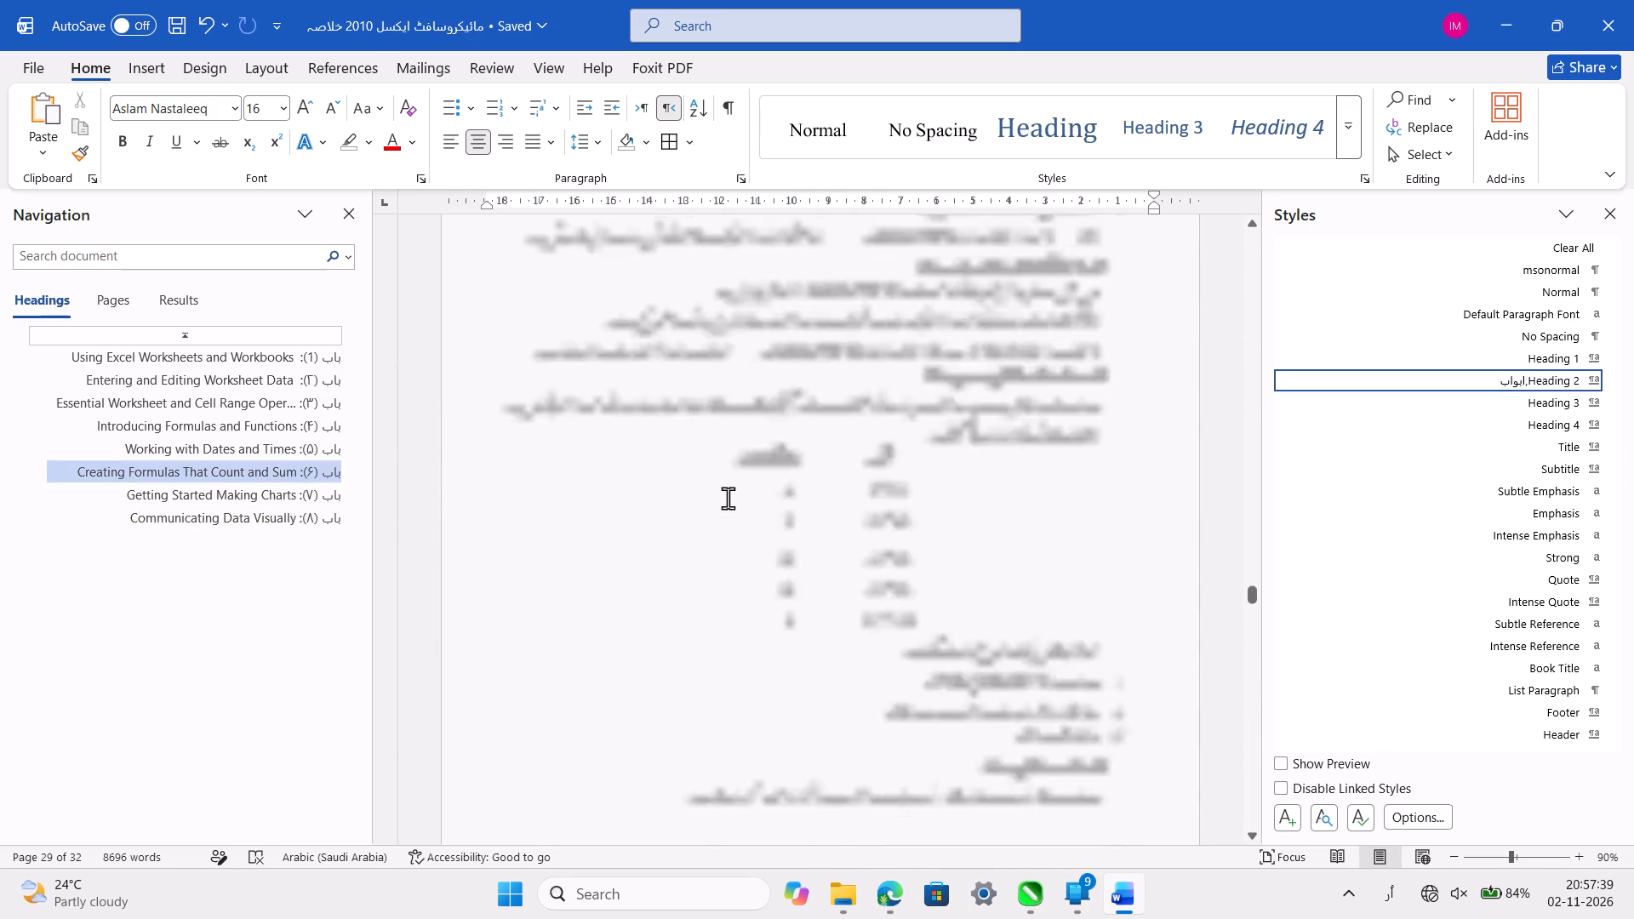
{"action": "scroll", "coordinate": [728, 498], "scroll_direction": "up", "scroll_amount": 20}
{"action": "scroll", "coordinate": [728, 498], "scroll_direction": "up", "scroll_amount": 16}
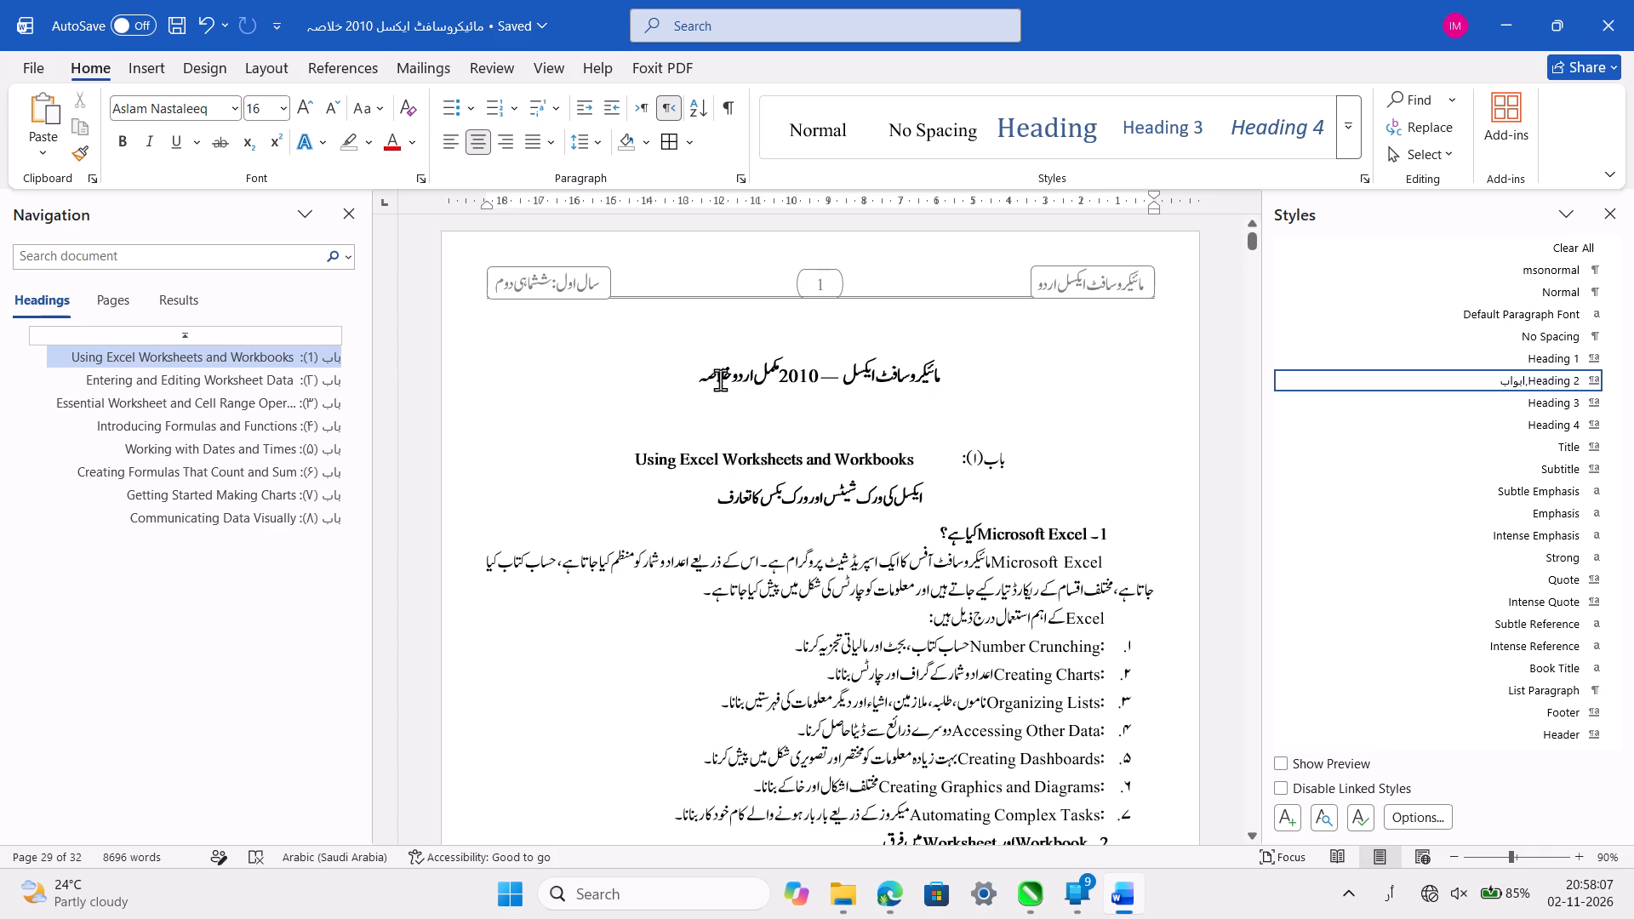
{"action": "left_click", "coordinate": [854, 371]}
{"action": "scroll", "coordinate": [854, 371], "scroll_direction": "up", "scroll_amount": 4, "text": "ctrl"}
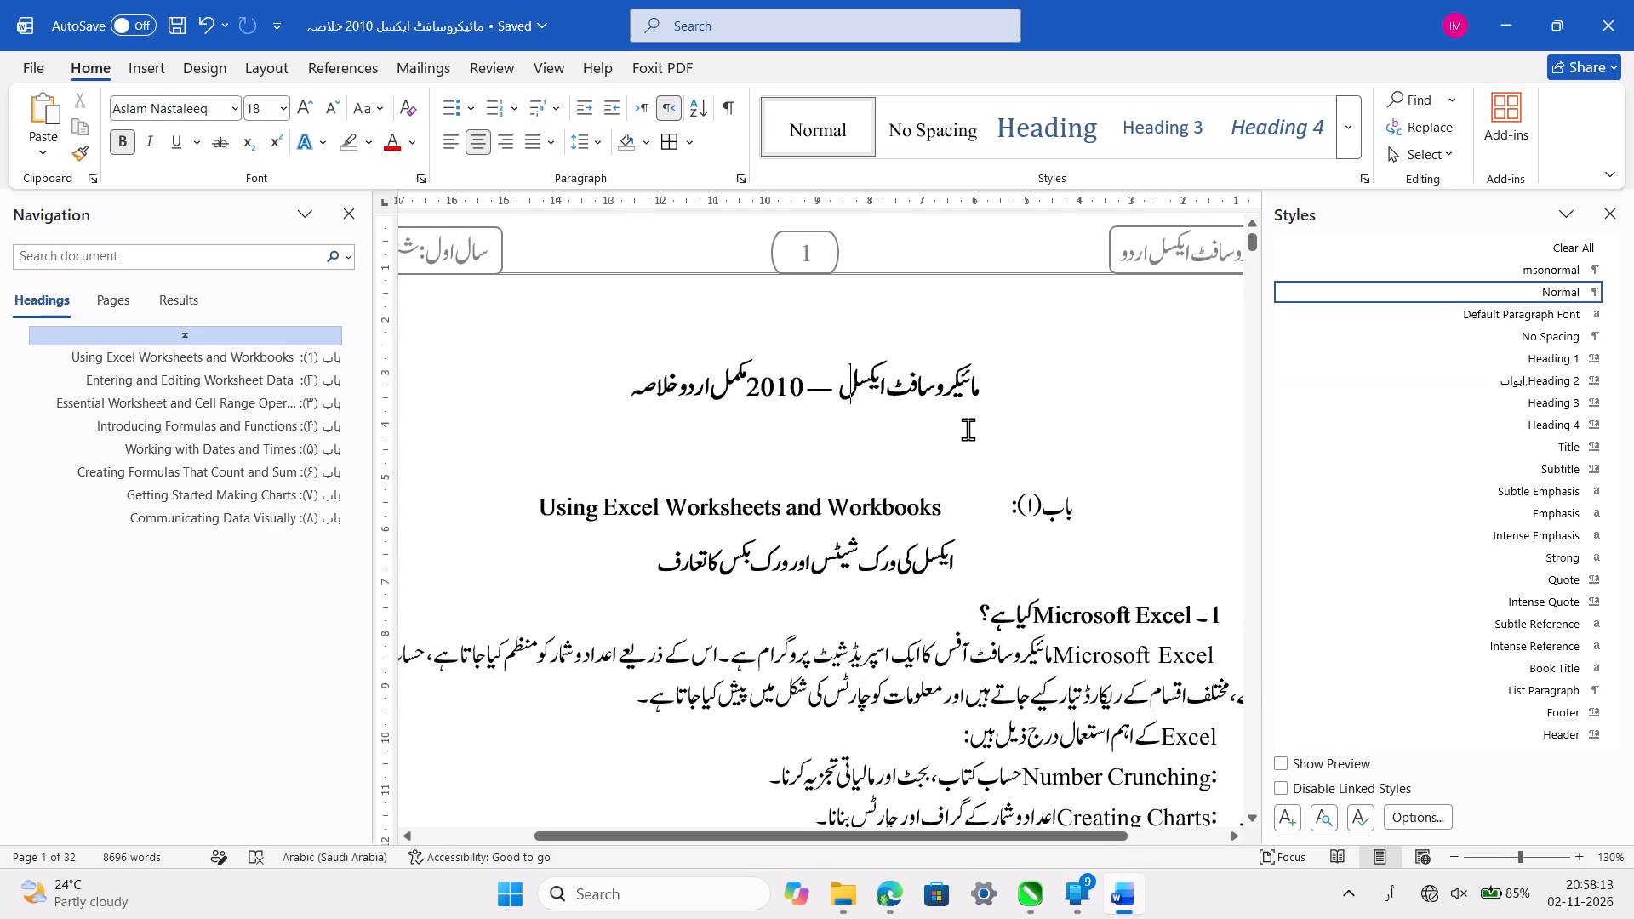
{"action": "key", "text": "ctrl+s"}
Zoom the document out to 80% and make the Navigation pane narrower.
{"action": "scroll", "coordinate": [968, 429], "scroll_direction": "down", "scroll_amount": 2, "text": "ctrl"}
{"action": "scroll", "coordinate": [968, 429], "scroll_direction": "down", "scroll_amount": 1}
{"action": "scroll", "coordinate": [968, 429], "scroll_direction": "down", "scroll_amount": 3, "text": "ctrl"}
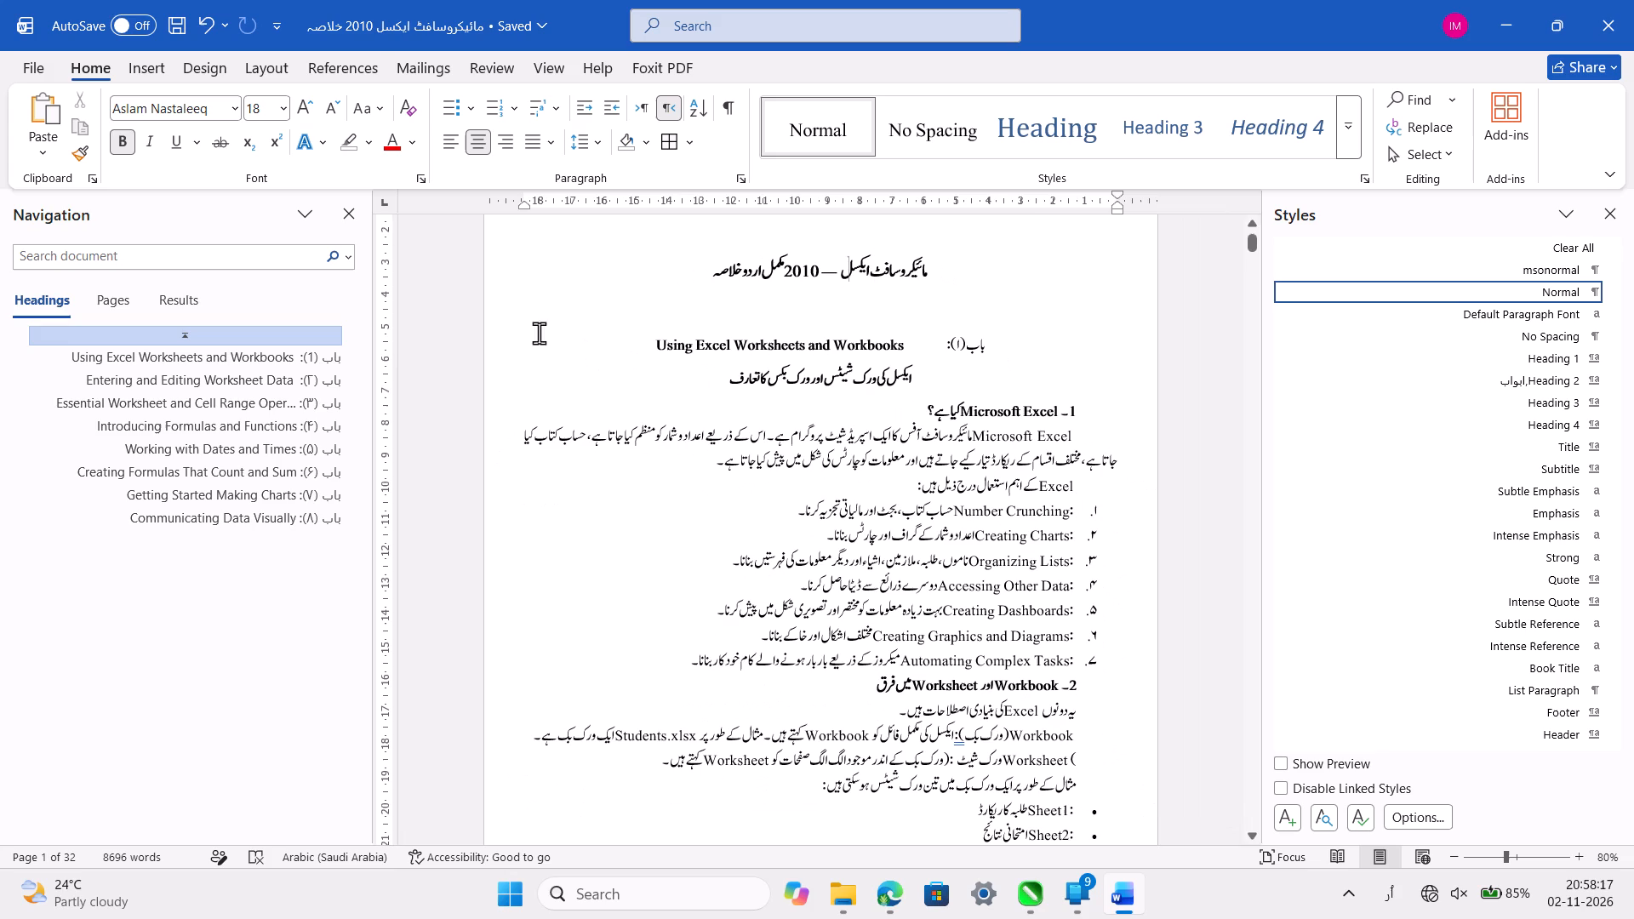
{"action": "left_click_drag", "start_coordinate": [368, 330], "coordinate": [315, 331]}
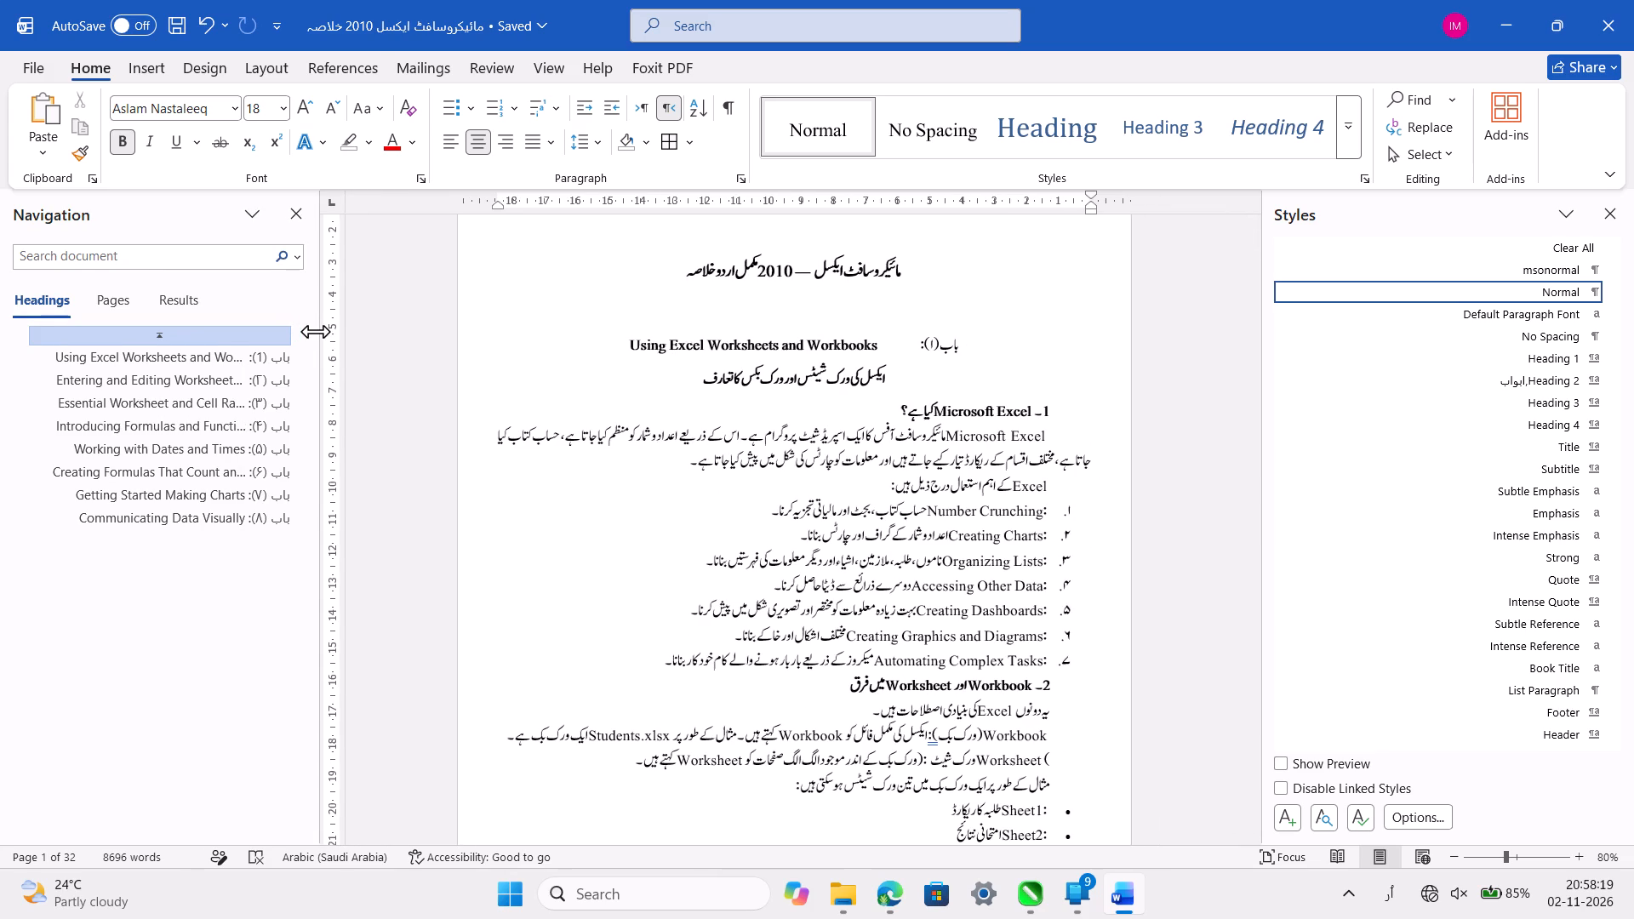
Widen the Navigation pane slightly, make the Styles pane much narrower, and zoom the document in to 120%.
{"action": "left_click_drag", "start_coordinate": [315, 331], "coordinate": [339, 328]}
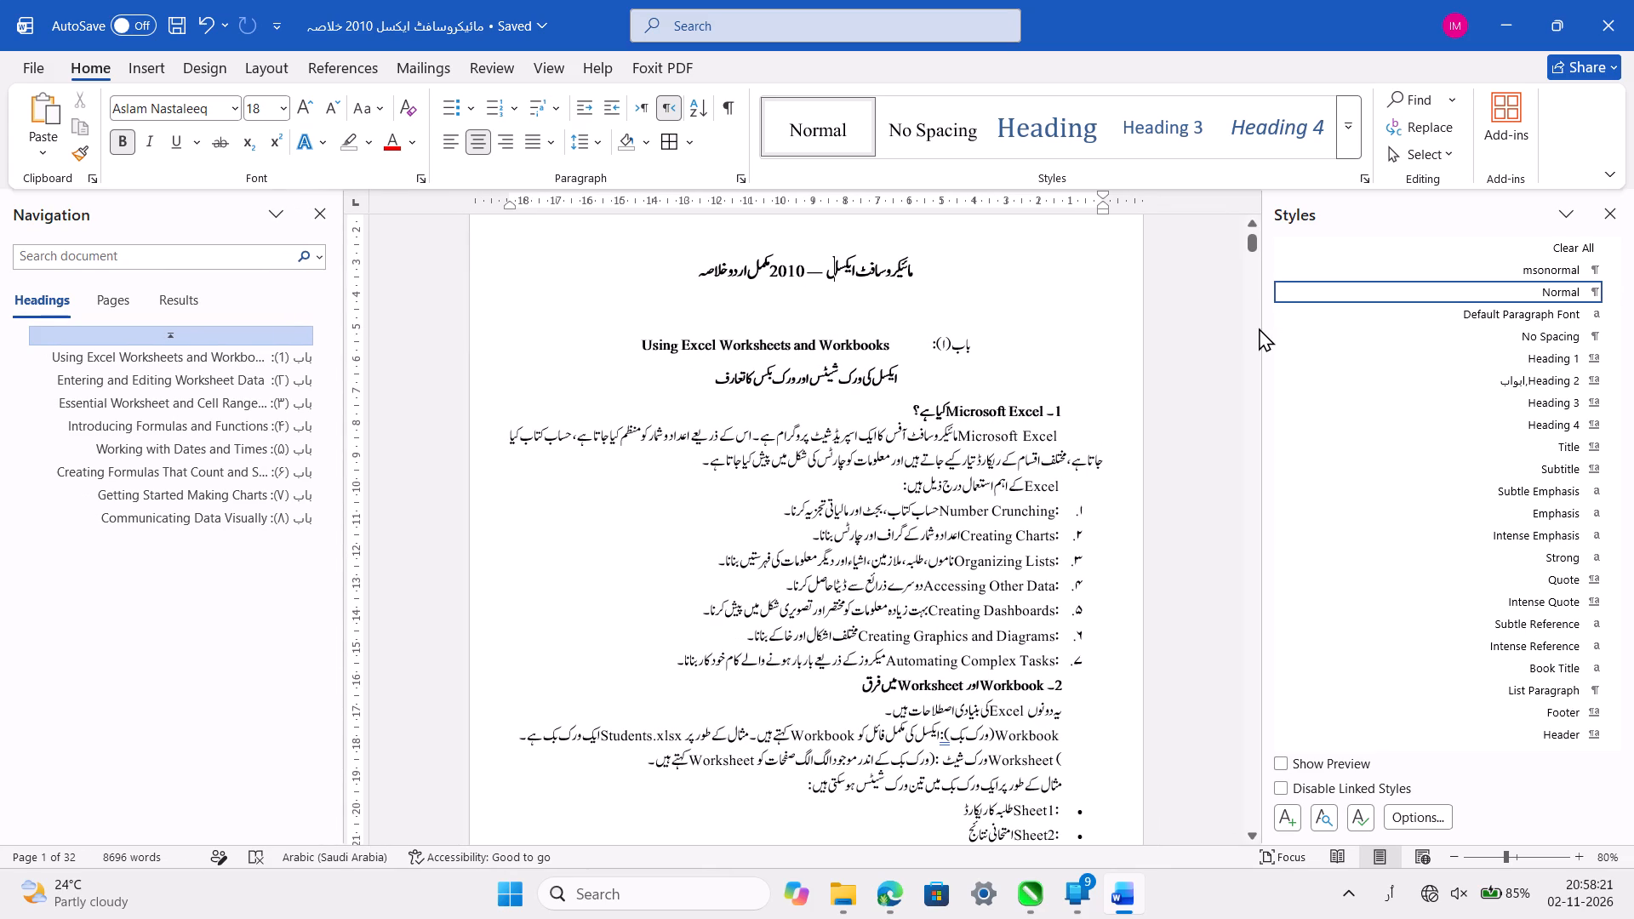
{"action": "left_click_drag", "start_coordinate": [1265, 328], "coordinate": [1372, 328]}
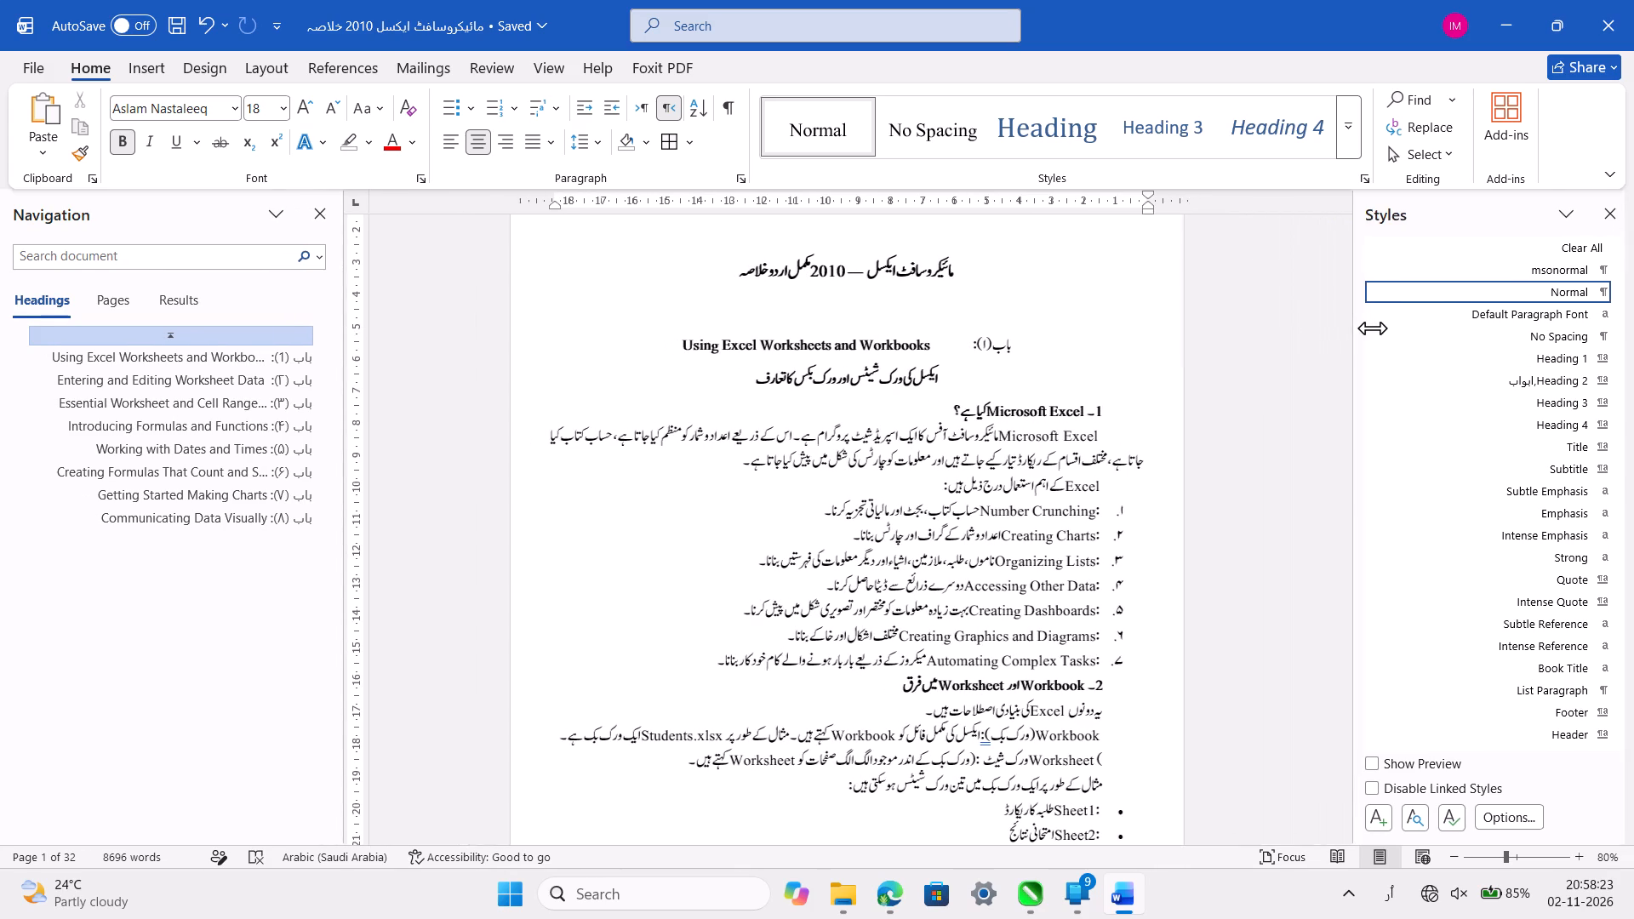
{"action": "left_click_drag", "start_coordinate": [1372, 328], "coordinate": [1441, 327]}
{"action": "scroll", "coordinate": [1065, 435], "scroll_direction": "up", "scroll_amount": 2, "text": "ctrl"}
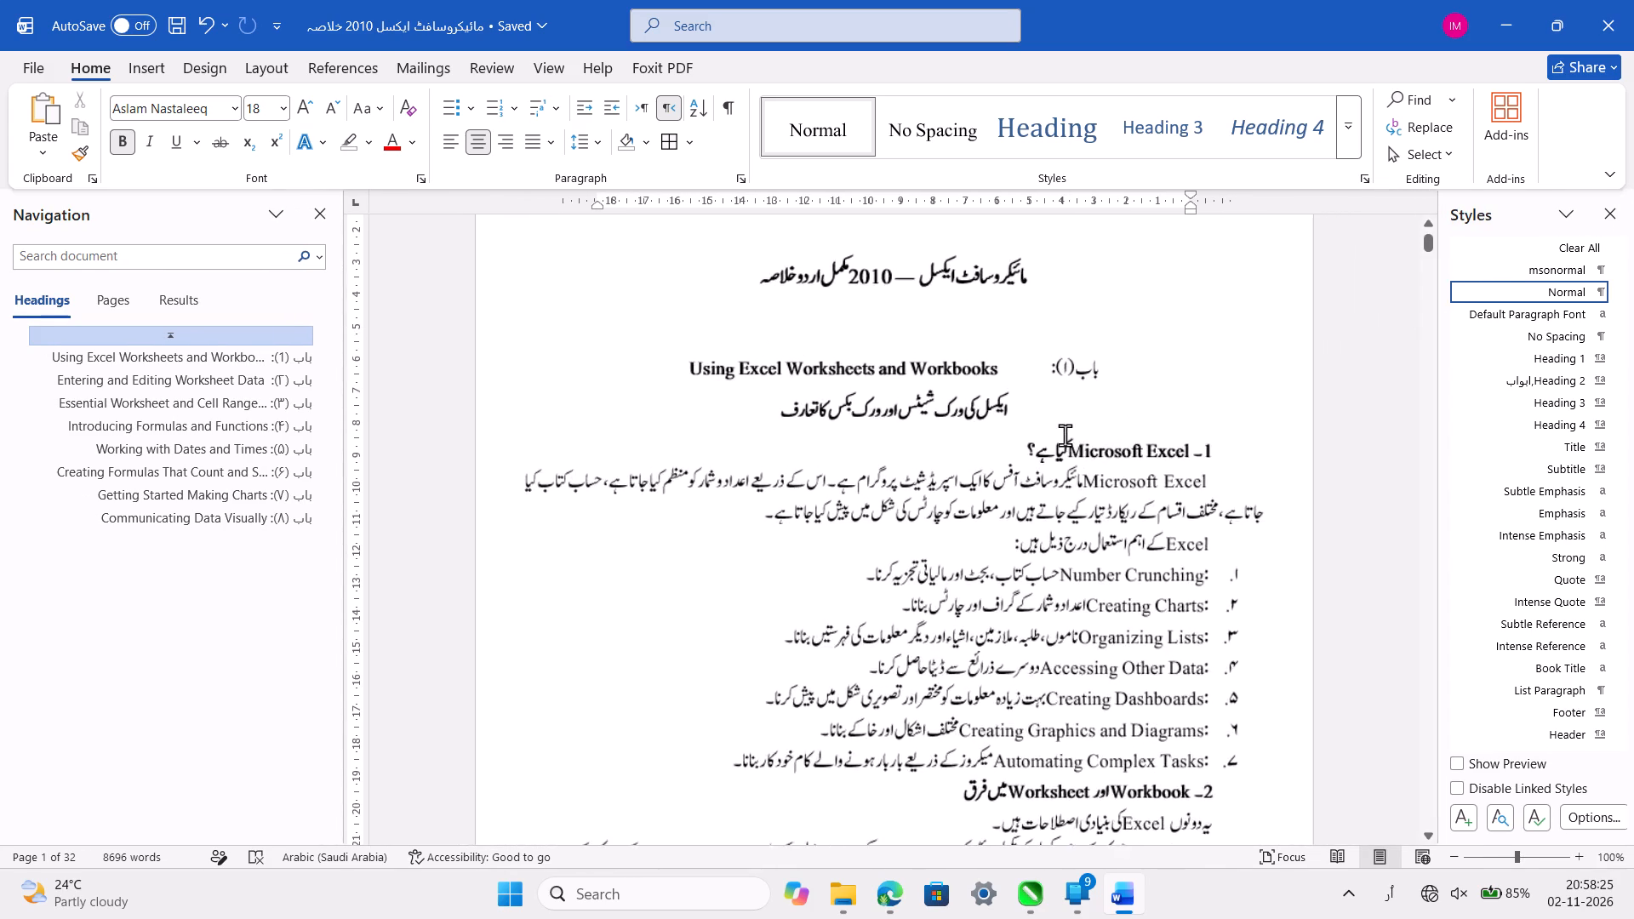
{"action": "scroll", "coordinate": [1065, 435], "scroll_direction": "up", "scroll_amount": 2, "text": "ctrl"}
{"action": "scroll", "coordinate": [1065, 435], "scroll_direction": "down", "scroll_amount": 2}
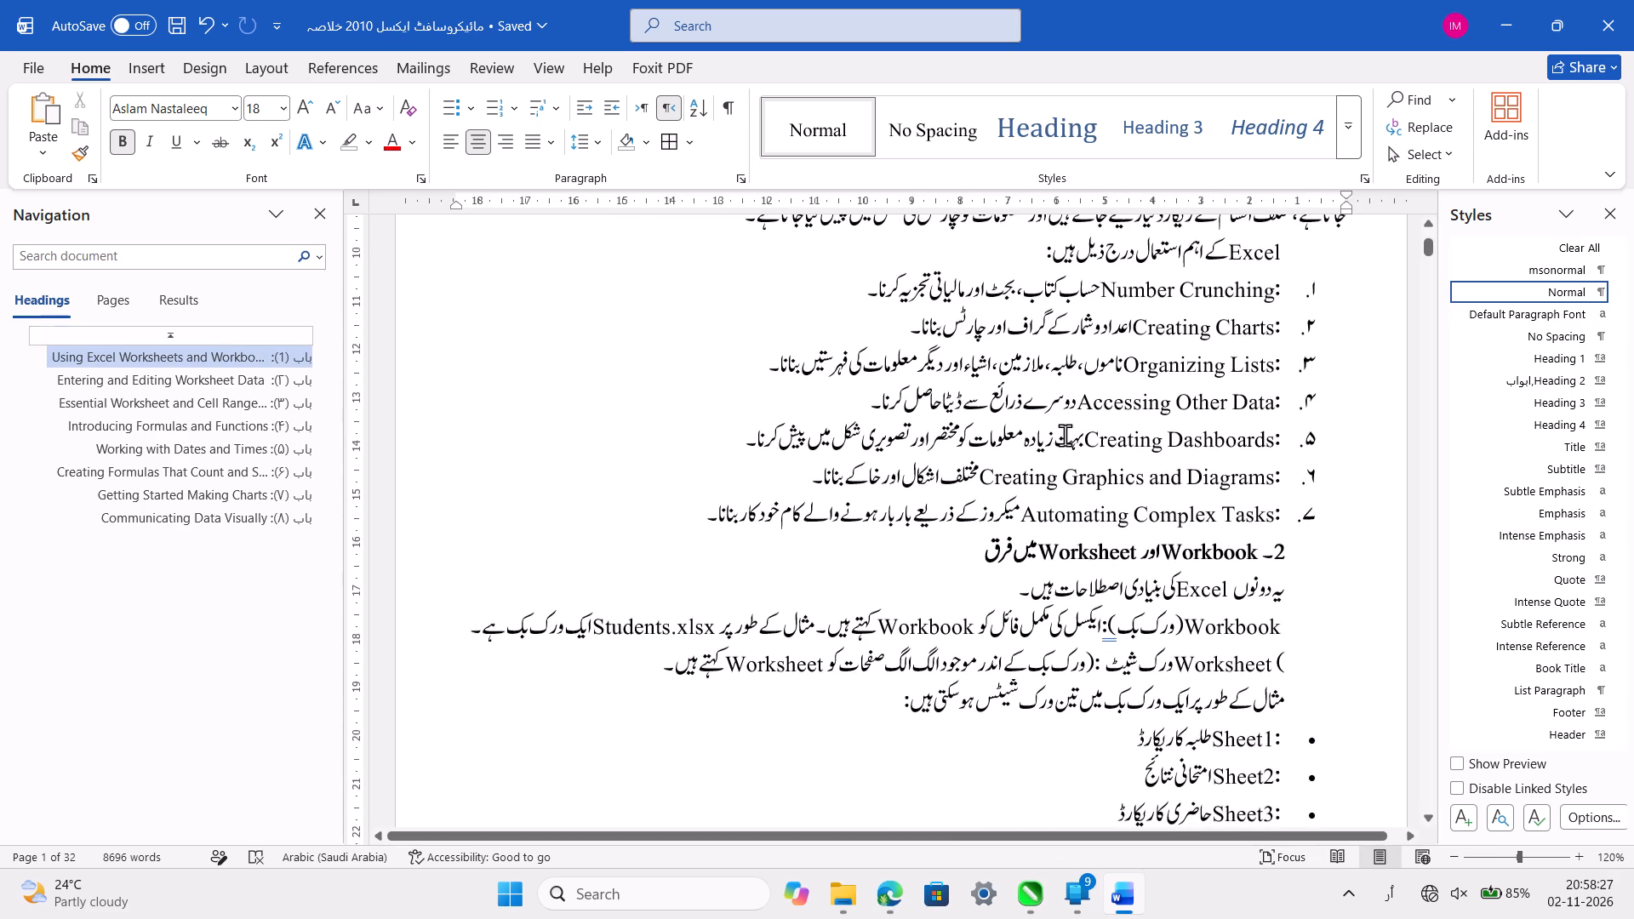
{"action": "scroll", "coordinate": [1065, 435], "scroll_direction": "up", "scroll_amount": 1}
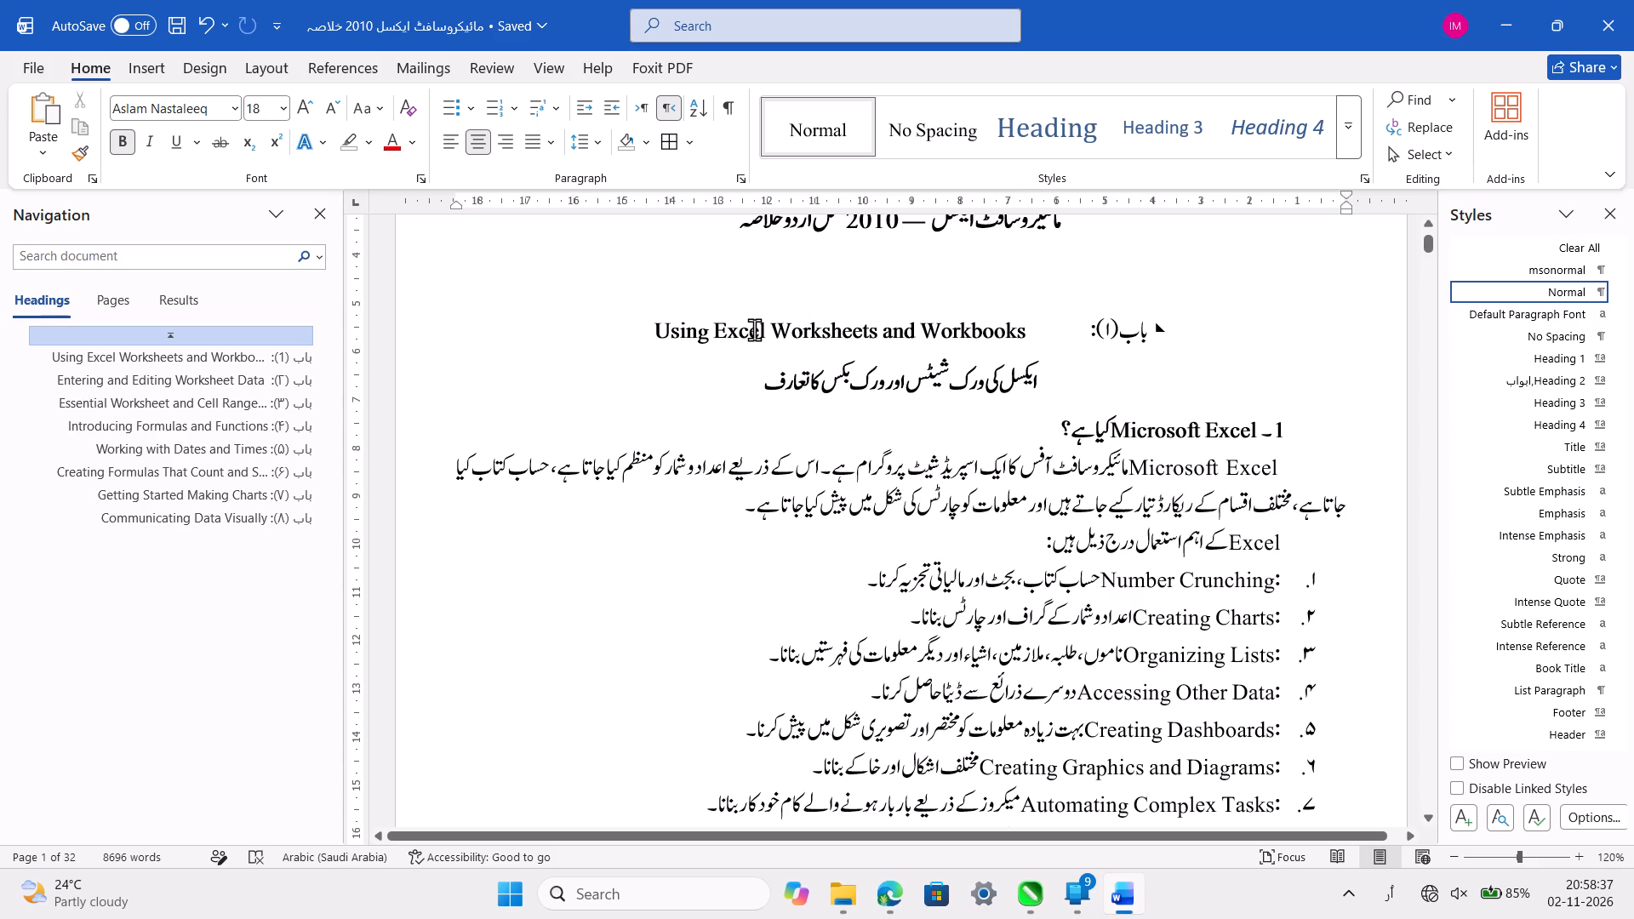
Search for باب to reach the chapter 16 reference in the date and time section, change its number to ۵, and save.
{"action": "key", "text": "ctrl+g"}
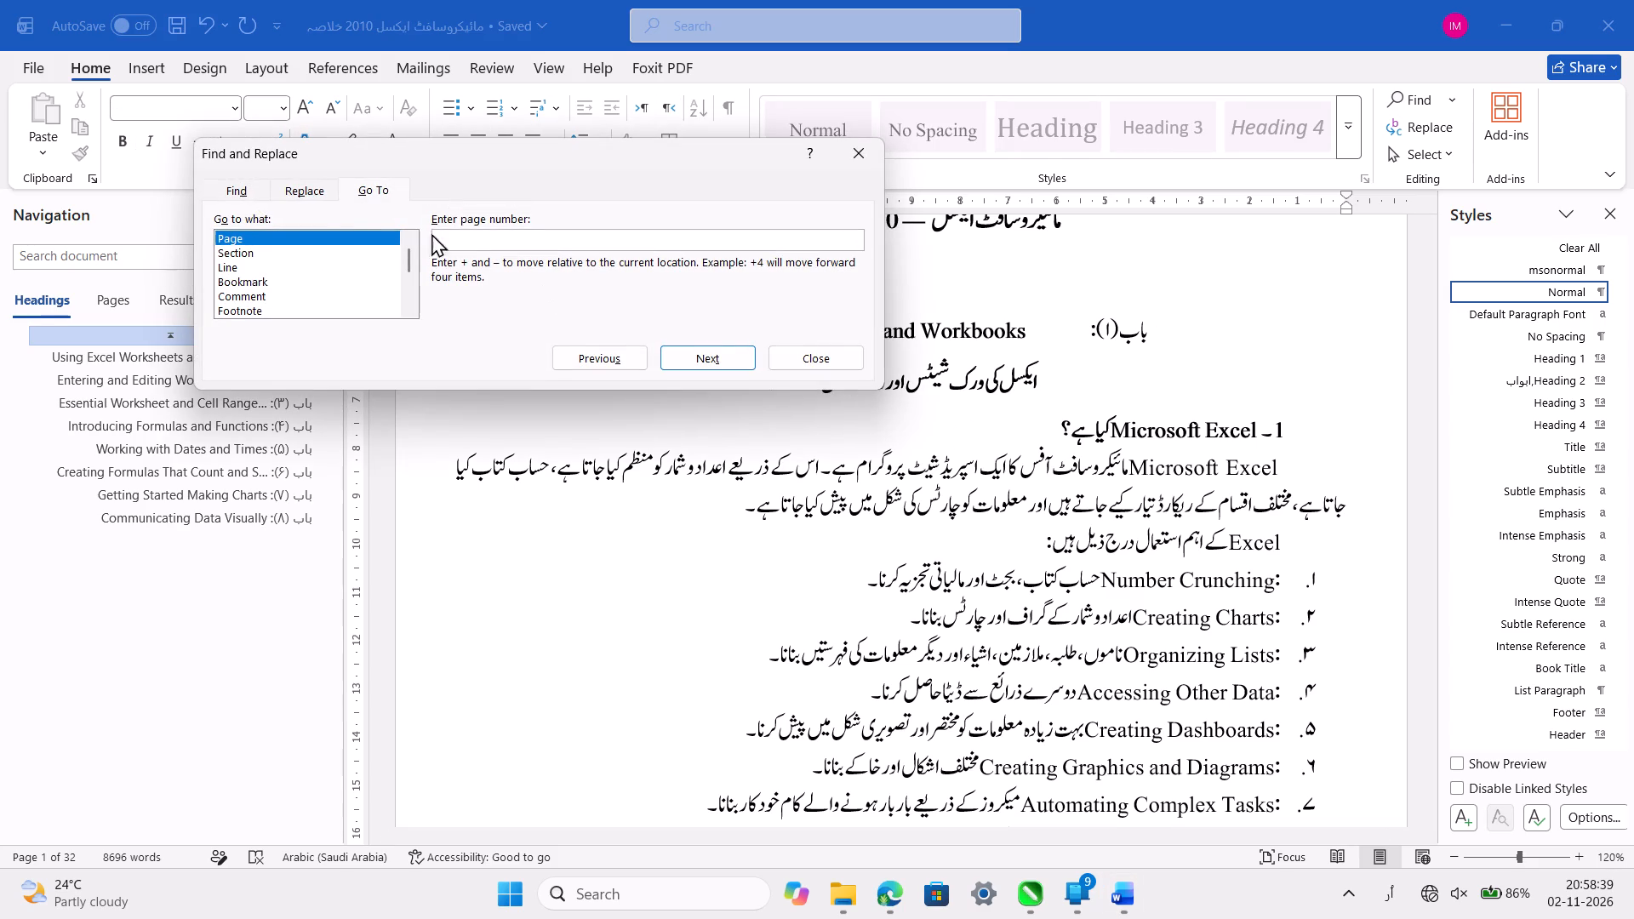
{"action": "left_click", "coordinate": [243, 191]}
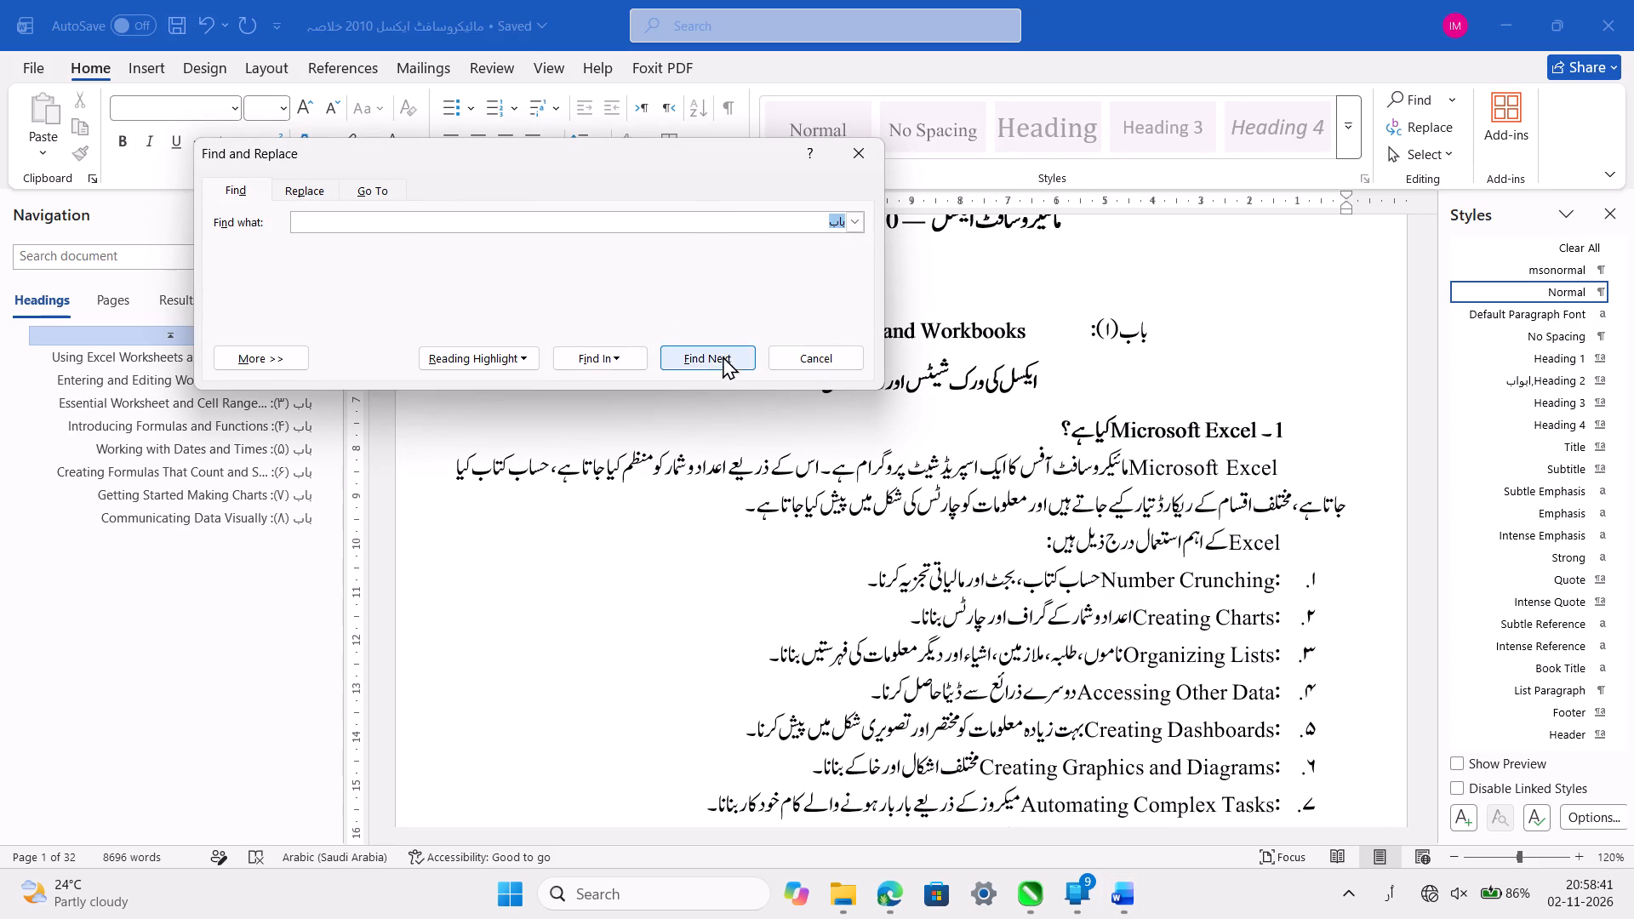
{"action": "left_click", "coordinate": [717, 359]}
{"action": "left_click", "coordinate": [717, 359]}
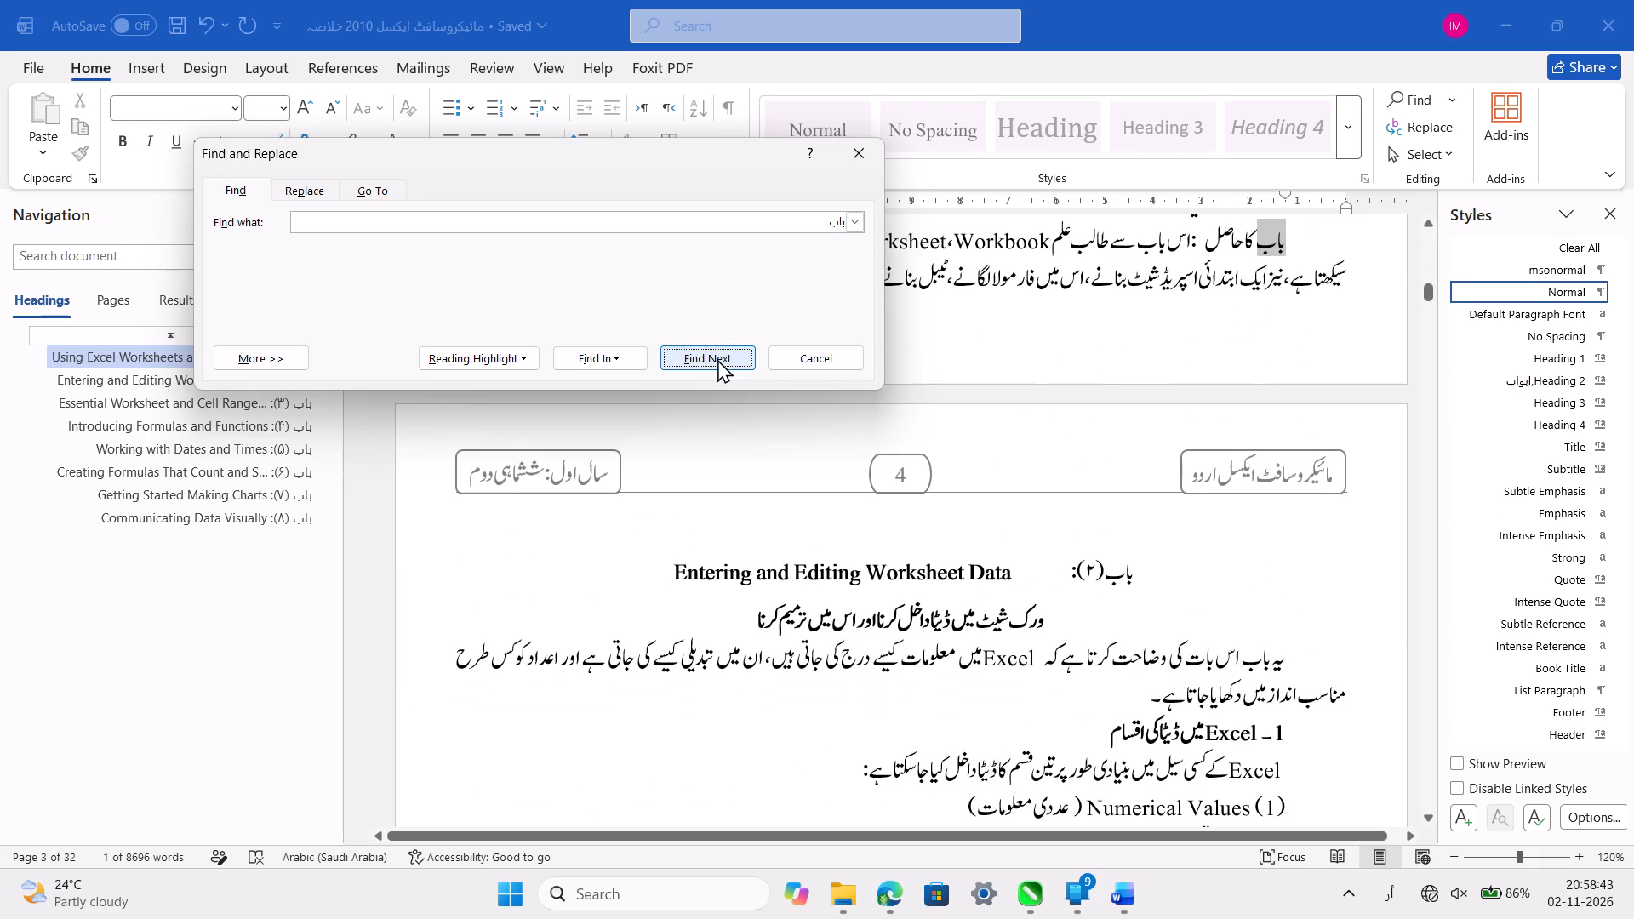
{"action": "left_click", "coordinate": [717, 359]}
{"action": "left_click", "coordinate": [717, 359]}
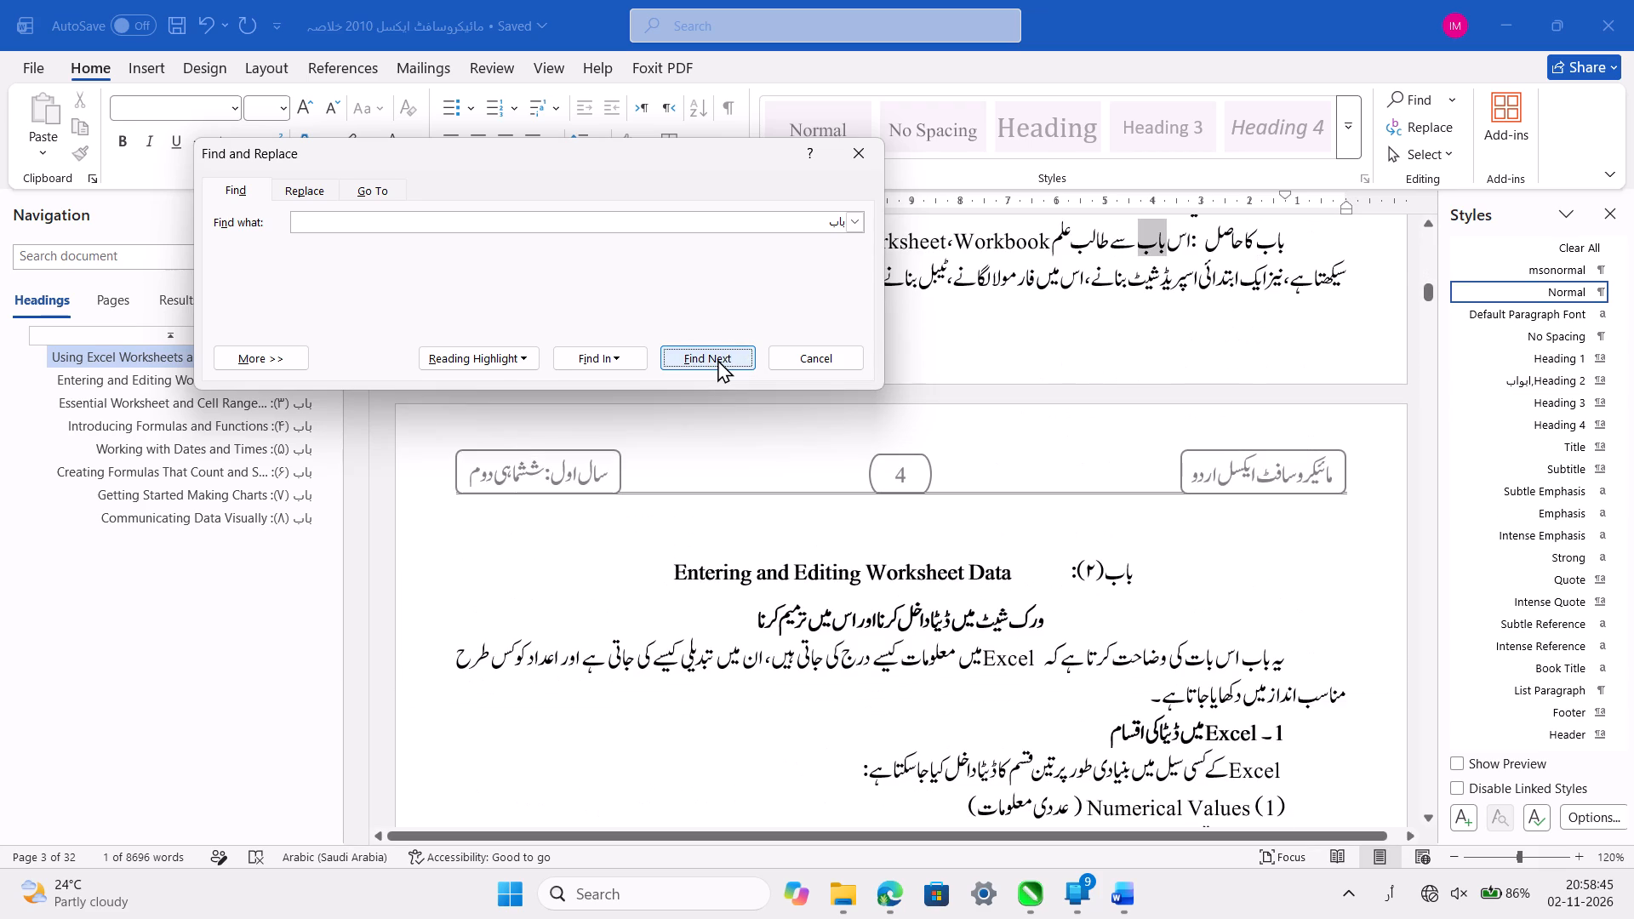
{"action": "left_click", "coordinate": [717, 359]}
{"action": "left_click", "coordinate": [717, 359]}
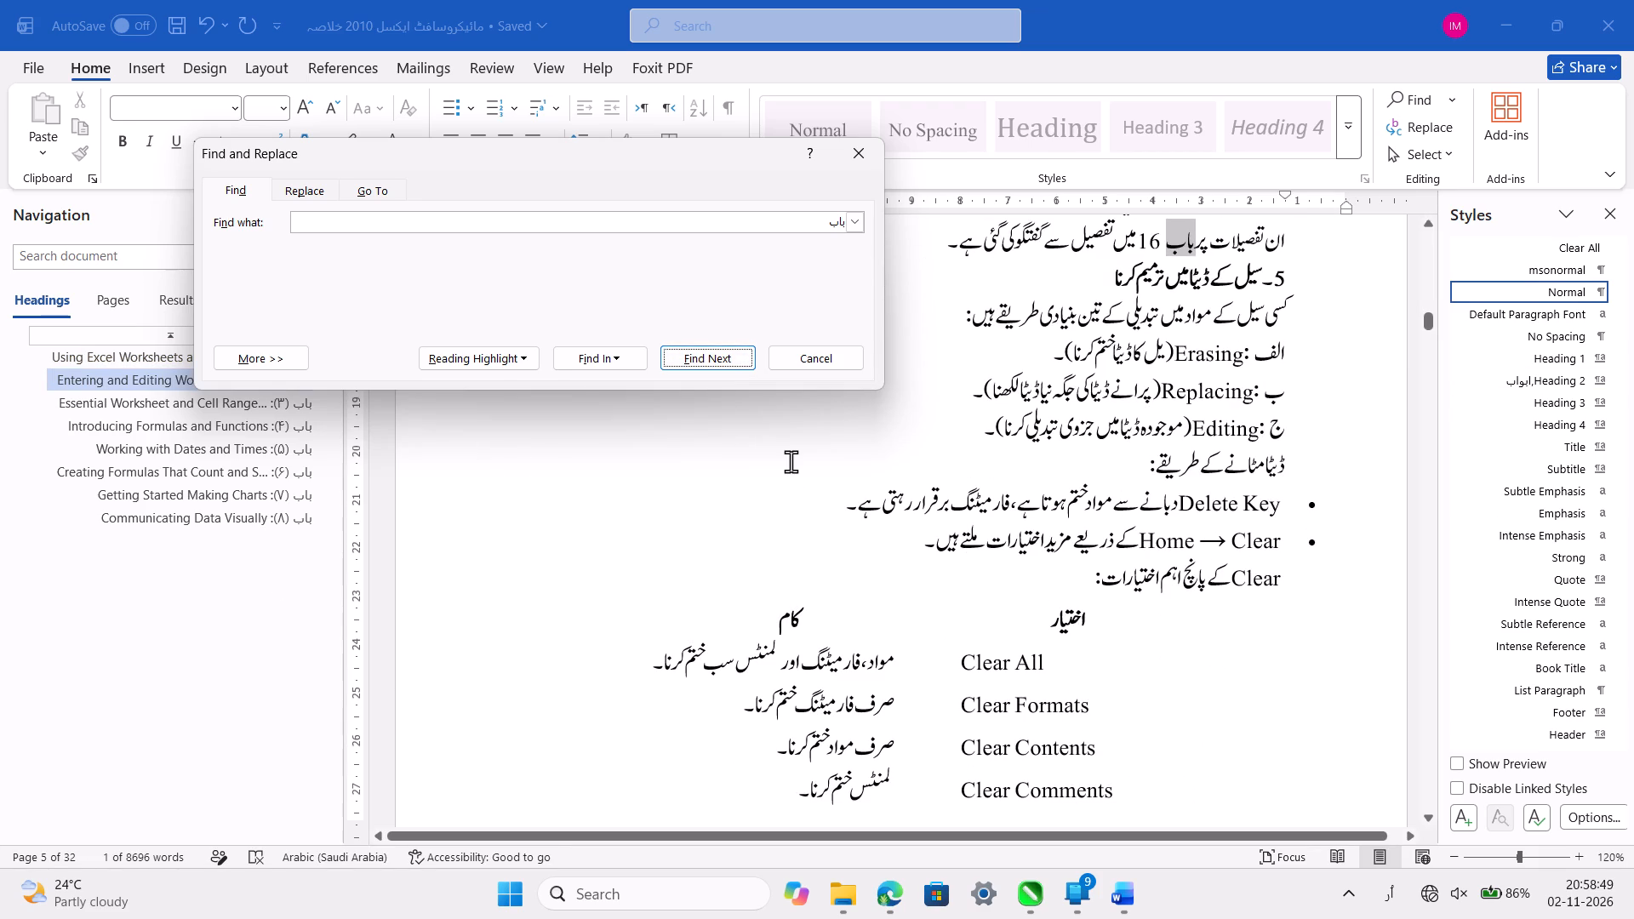
{"action": "left_click", "coordinate": [806, 350]}
{"action": "scroll", "coordinate": [1134, 374], "scroll_direction": "up", "scroll_amount": 2}
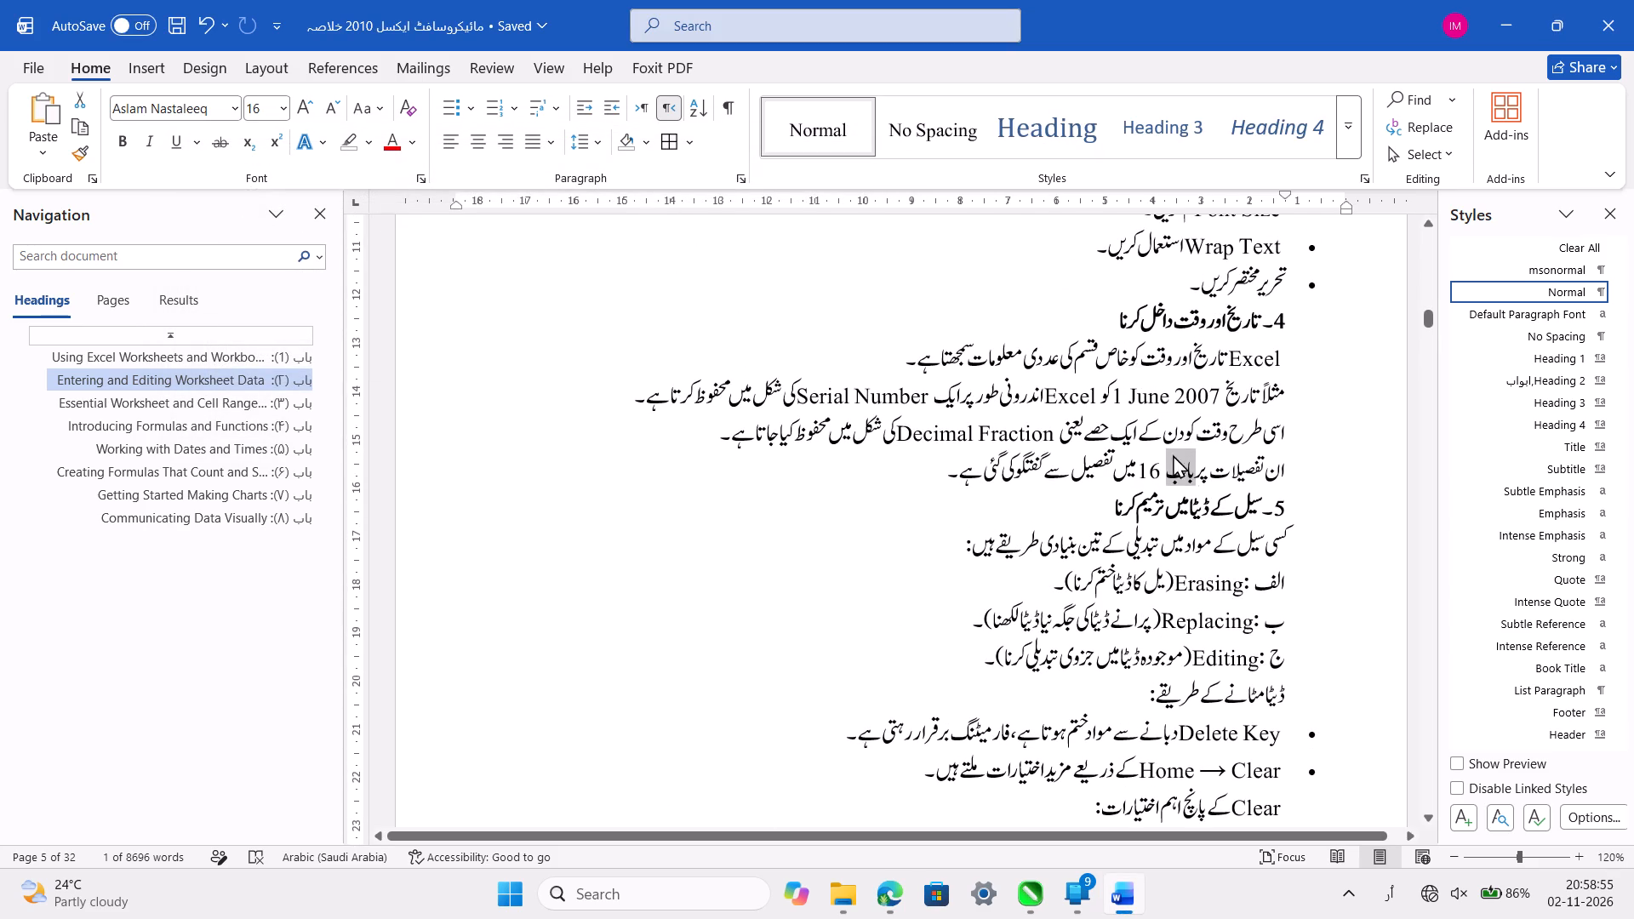
{"action": "double_click", "coordinate": [1151, 475]}
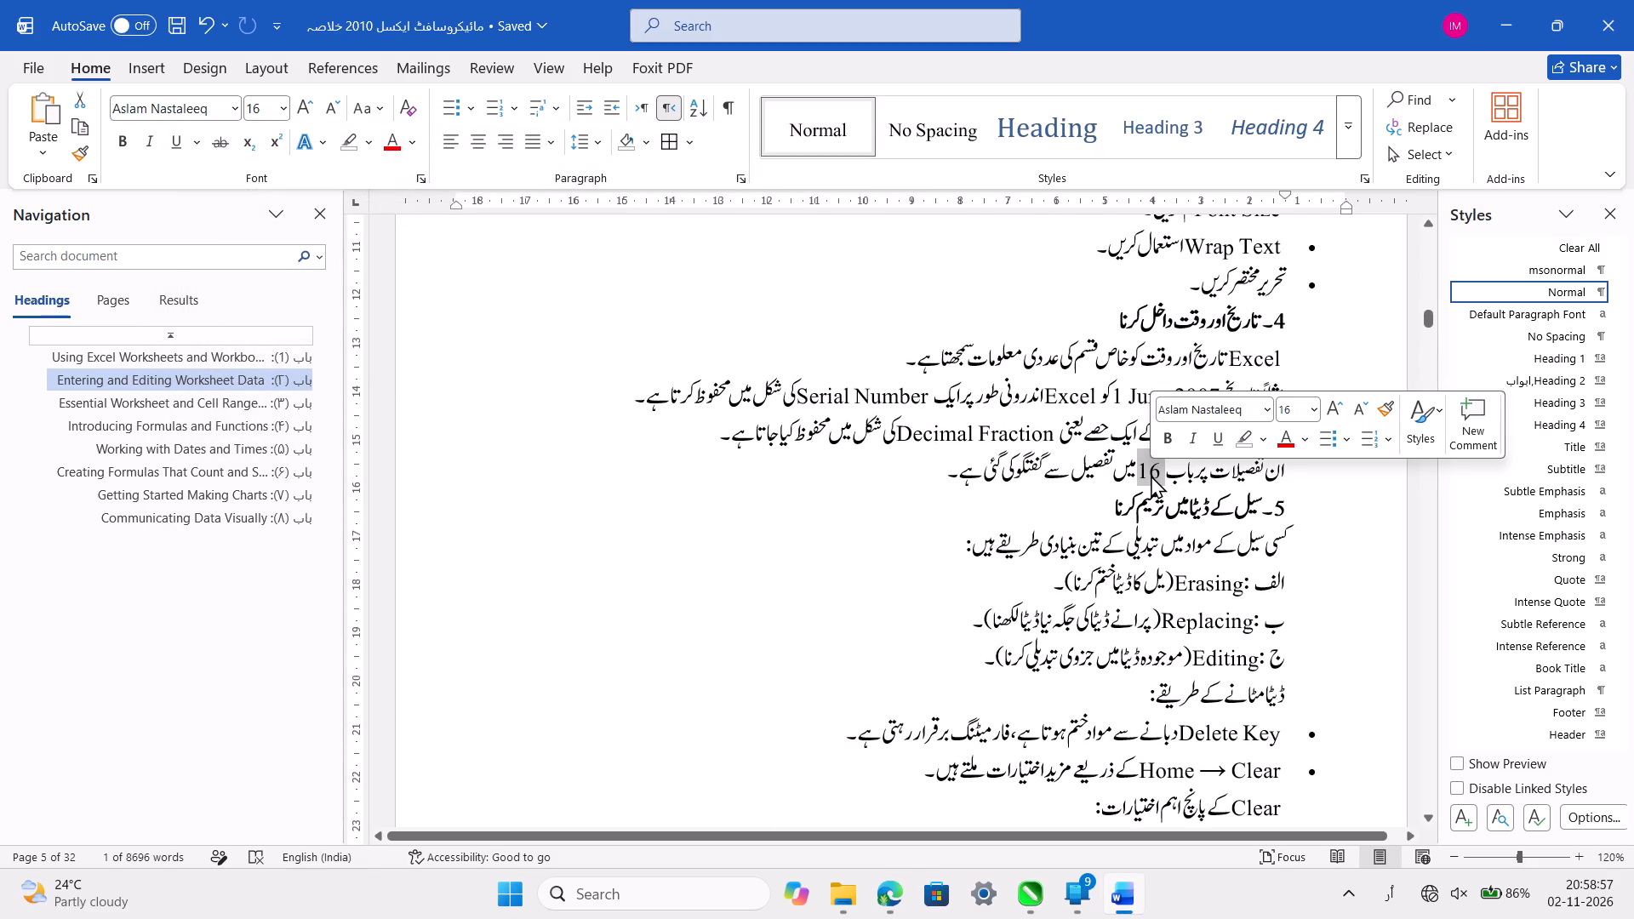
{"action": "key", "text": "5"}
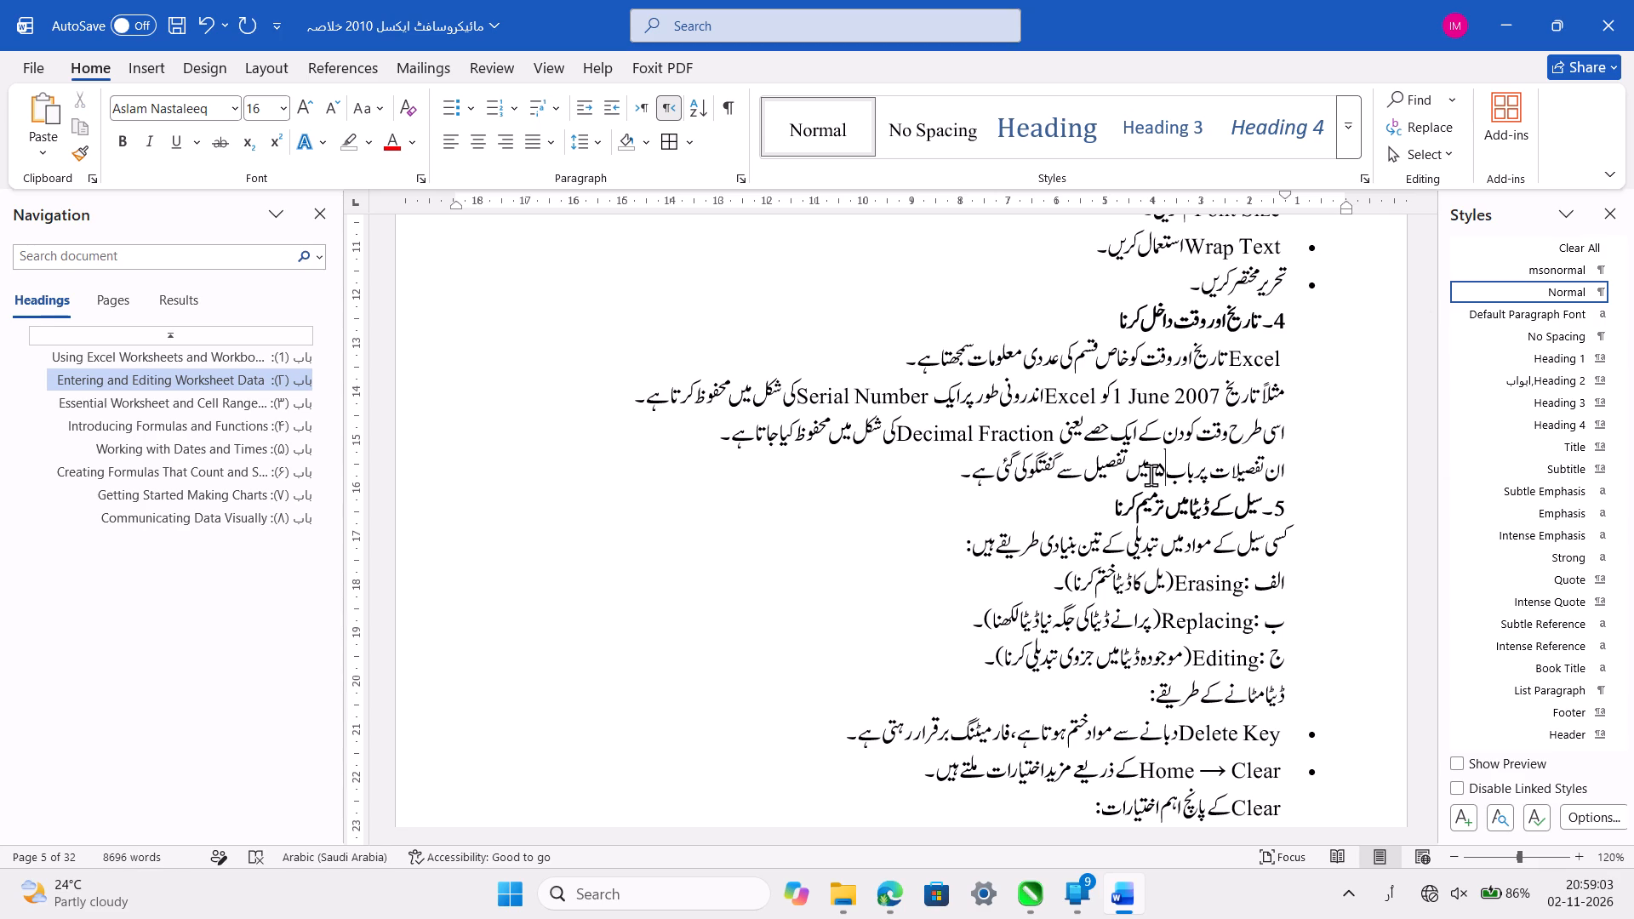
{"action": "key", "text": "ctrl+s"}
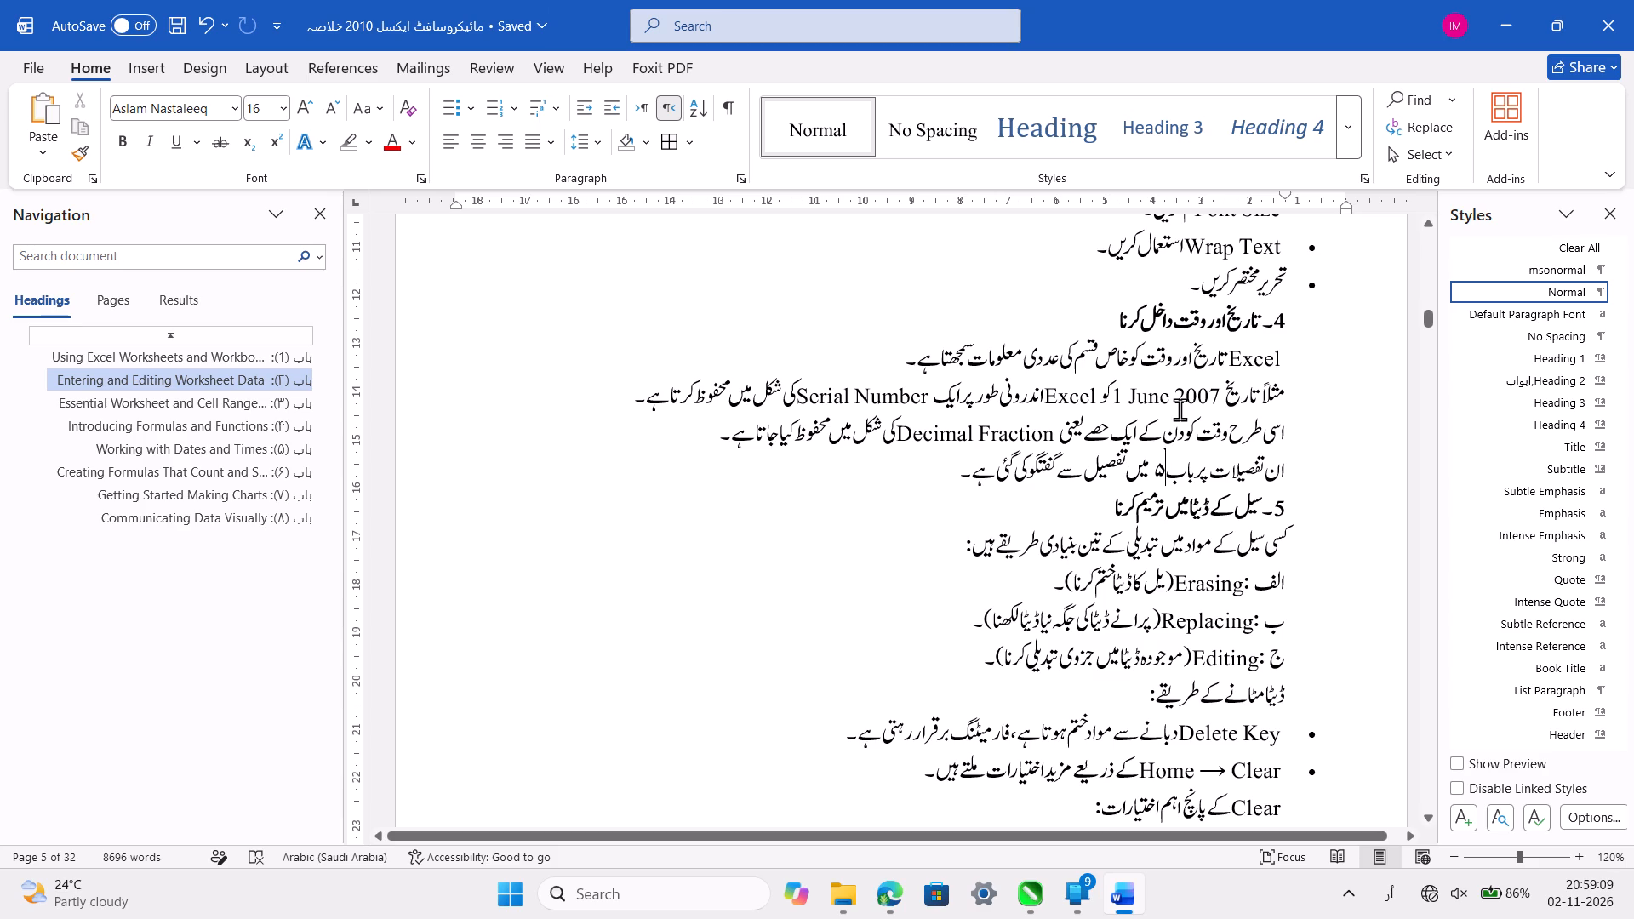
{"action": "key", "text": "ctrl+s"}
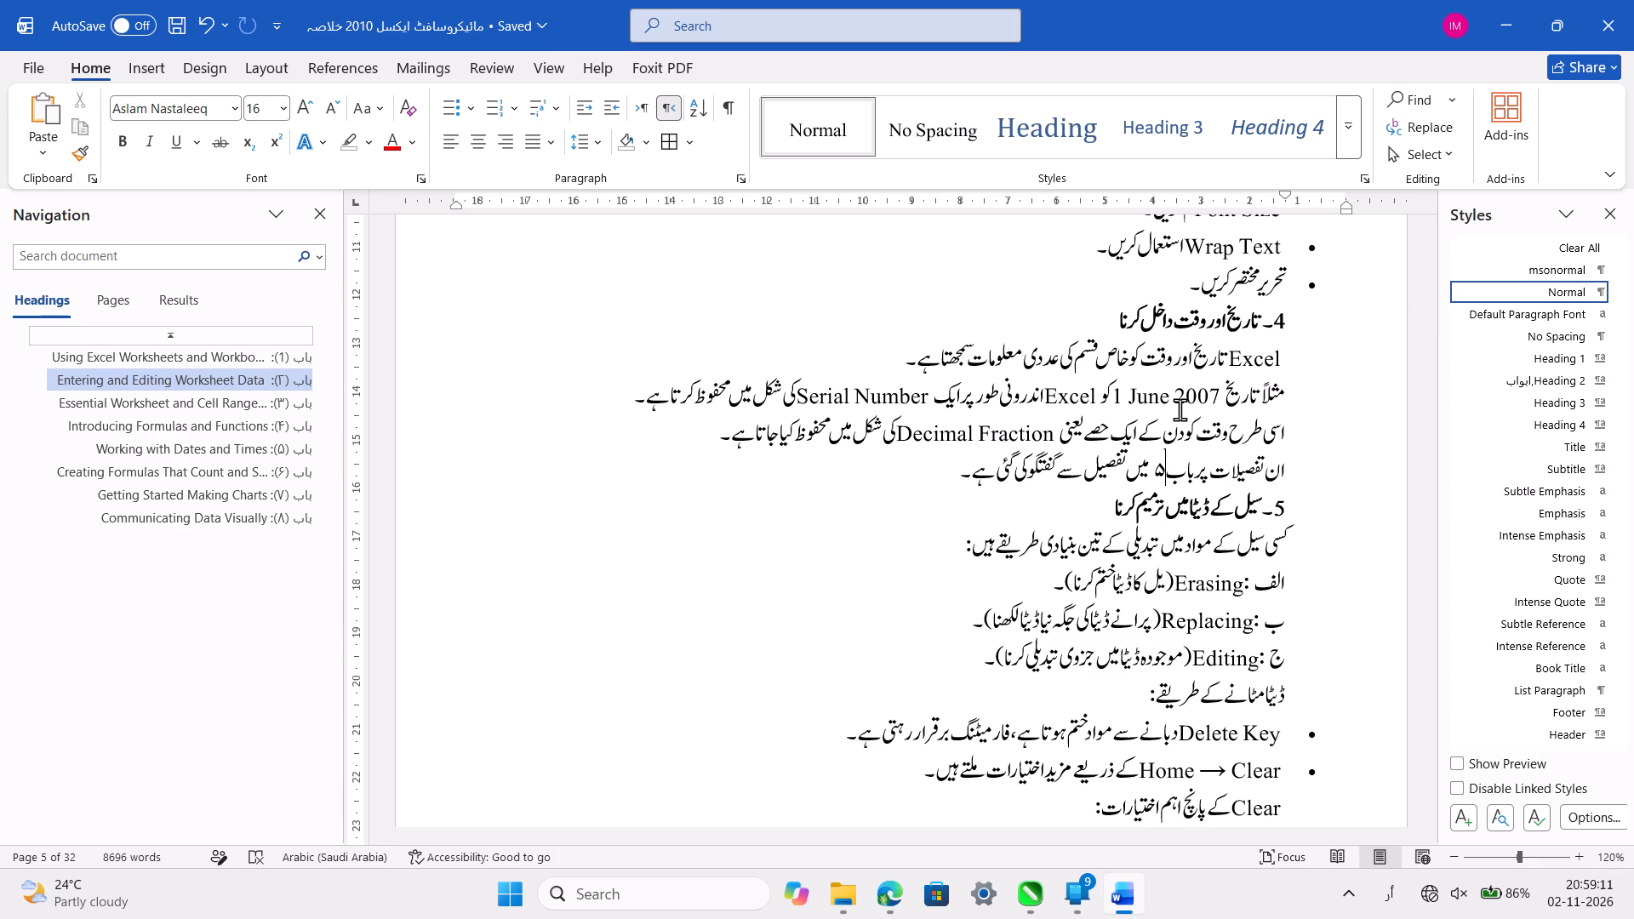
Zoom to 100% and insert a page break before the باب (۱) heading on page 1 so the chapter starts a new page.
{"action": "scroll", "coordinate": [903, 461], "scroll_direction": "down", "scroll_amount": 2, "text": "ctrl"}
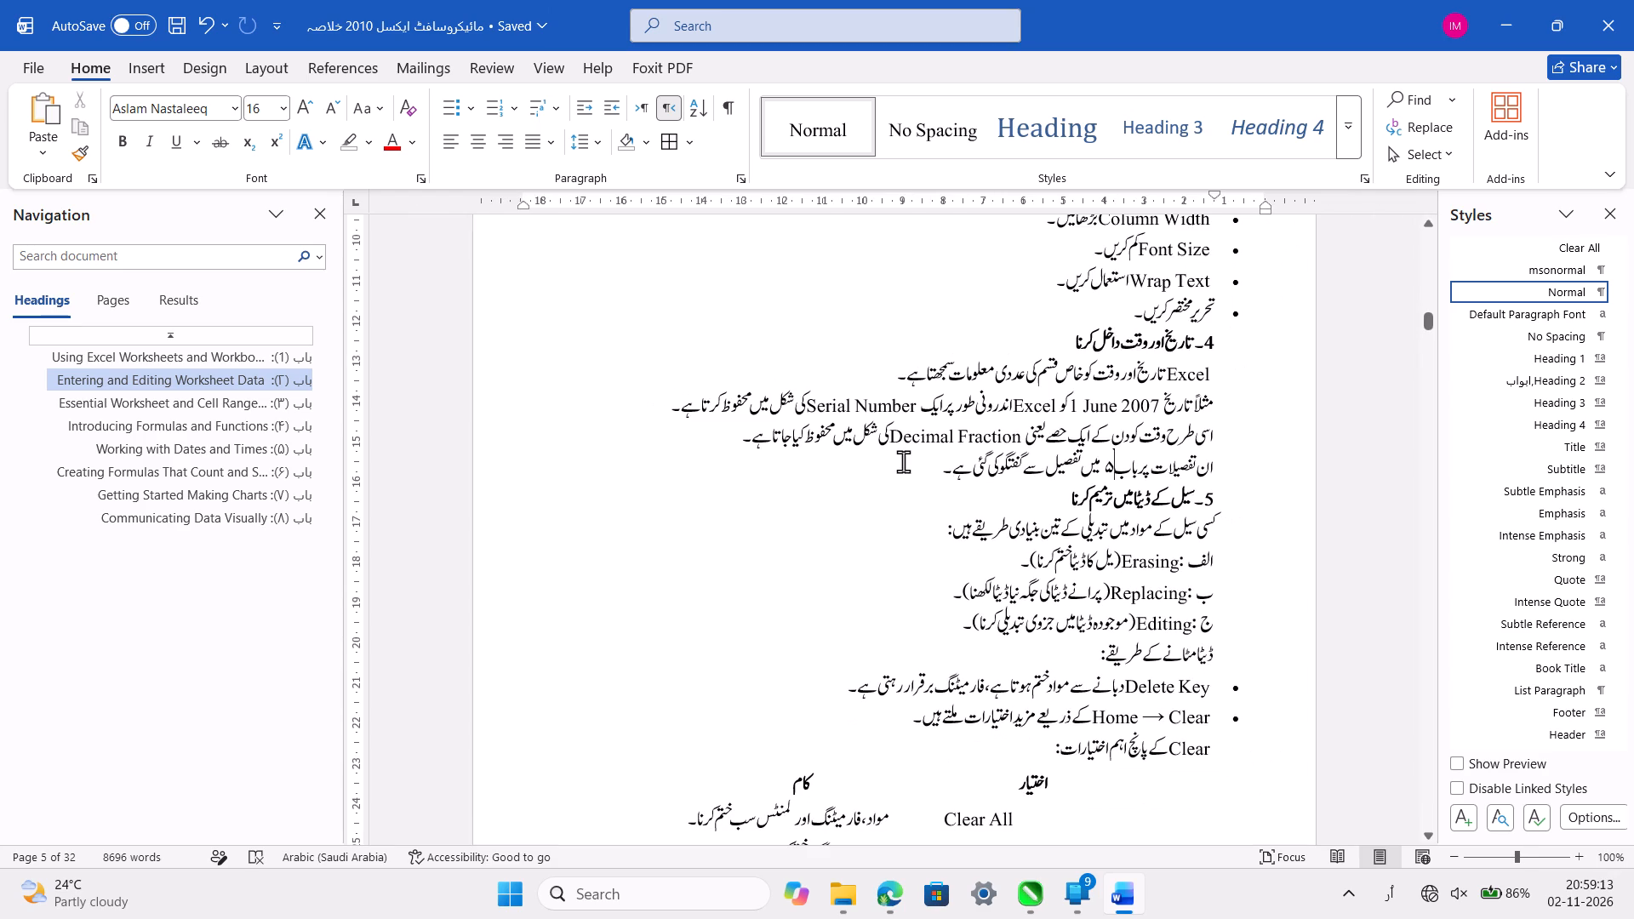
{"action": "scroll", "coordinate": [903, 461], "scroll_direction": "up", "scroll_amount": 19}
{"action": "scroll", "coordinate": [903, 461], "scroll_direction": "up", "scroll_amount": 3}
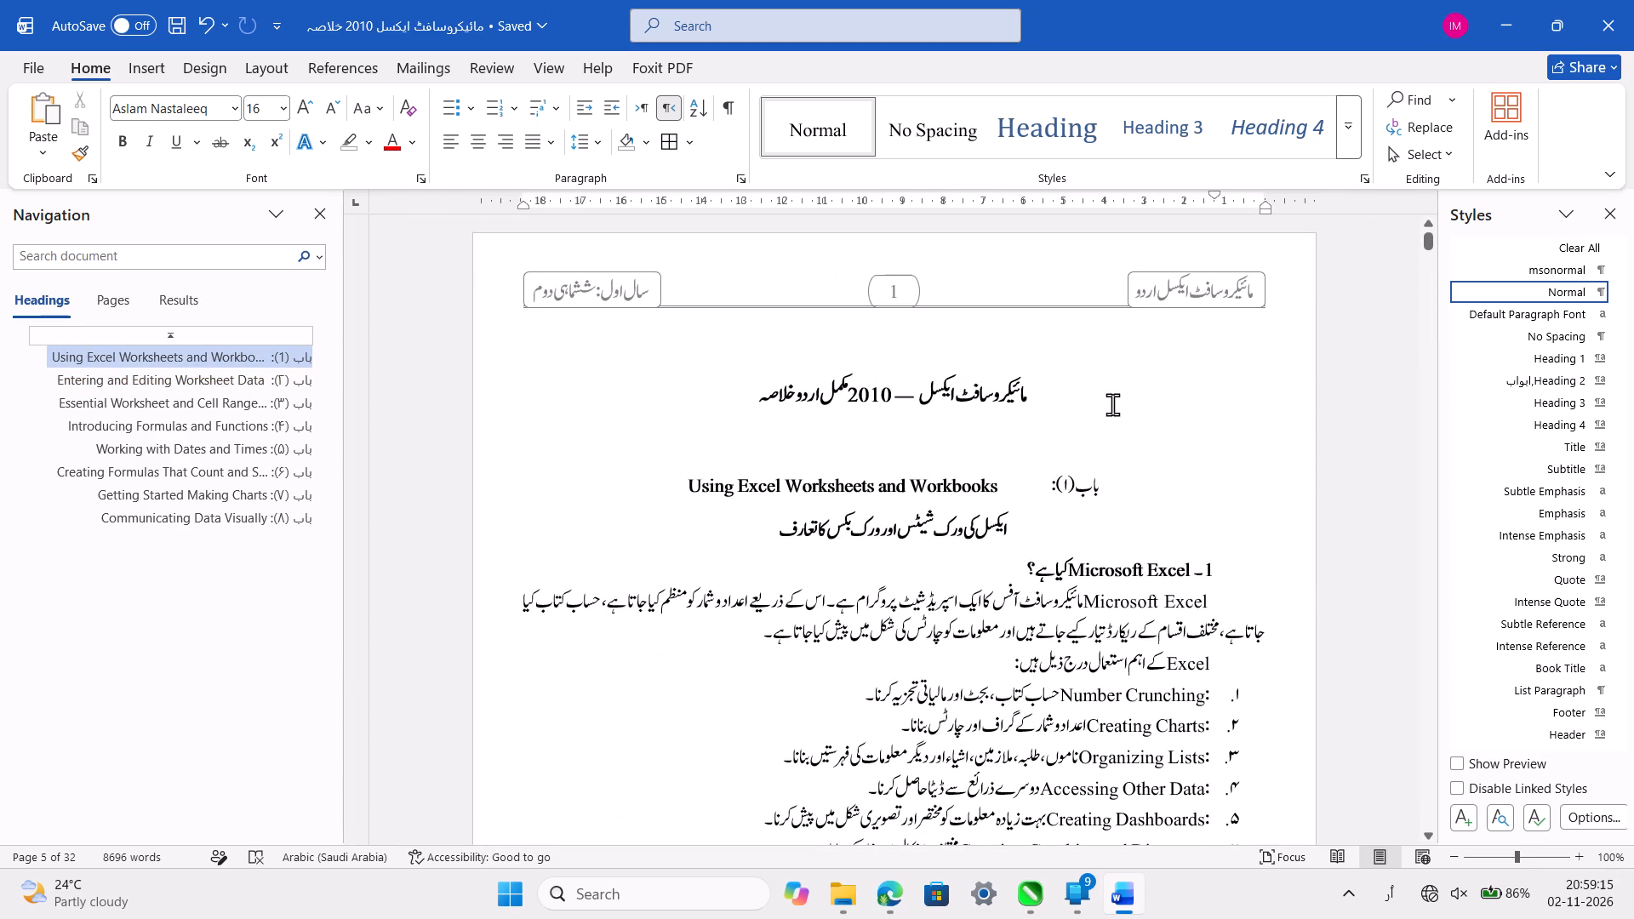
{"action": "left_click", "coordinate": [1069, 417]}
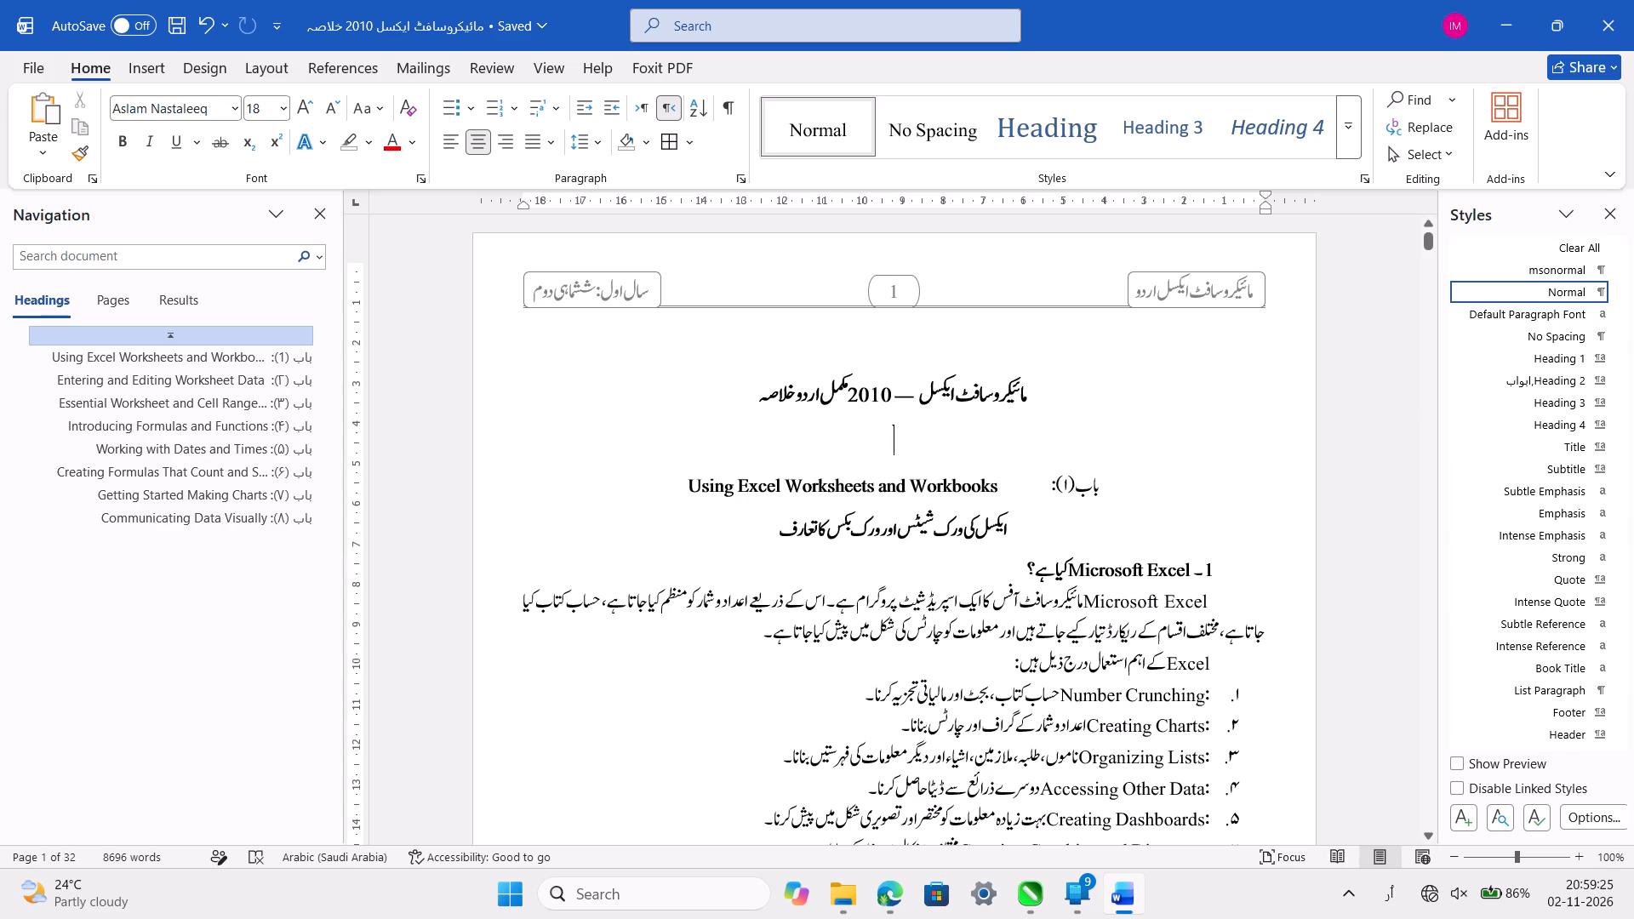
{"action": "left_click", "coordinate": [1142, 477]}
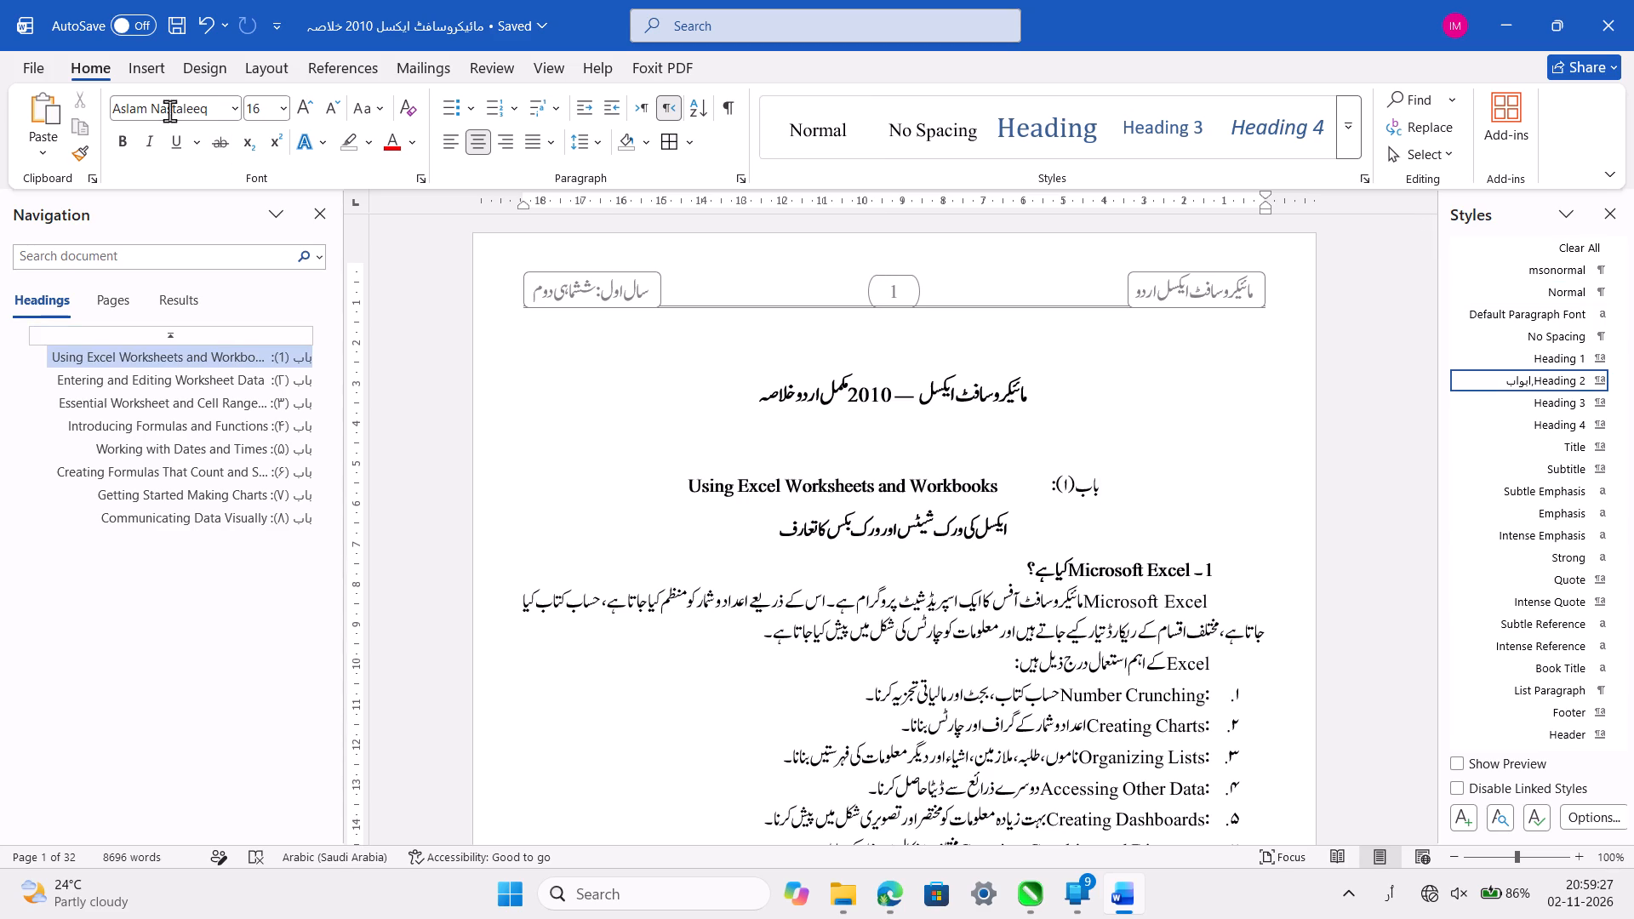
{"action": "left_click", "coordinate": [155, 77]}
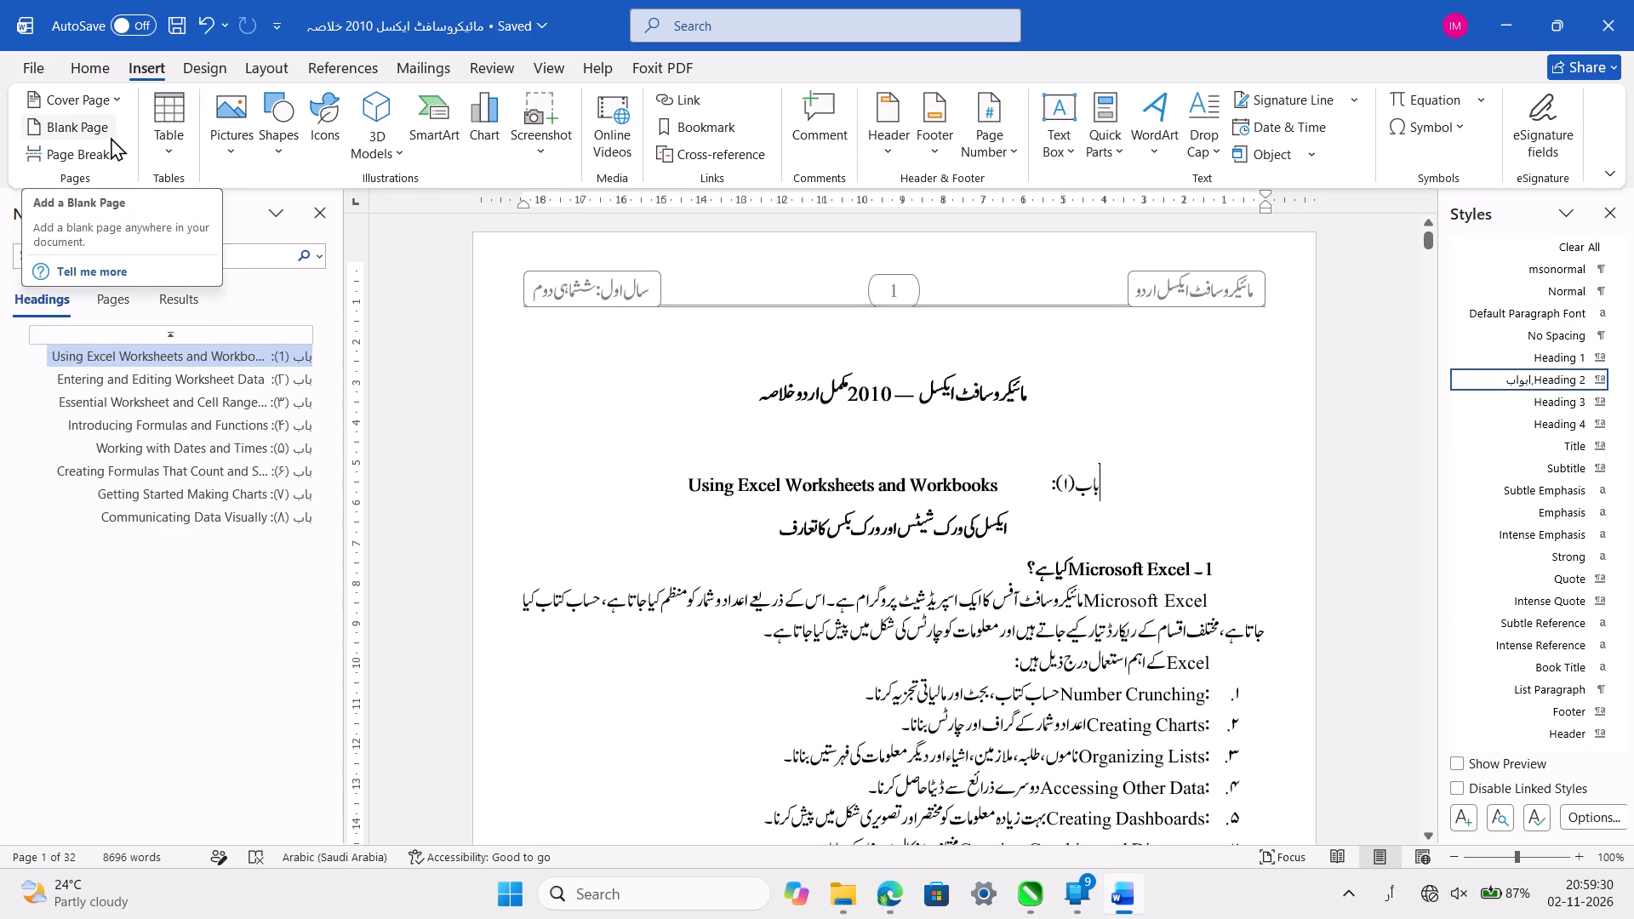
{"action": "left_click", "coordinate": [281, 67]}
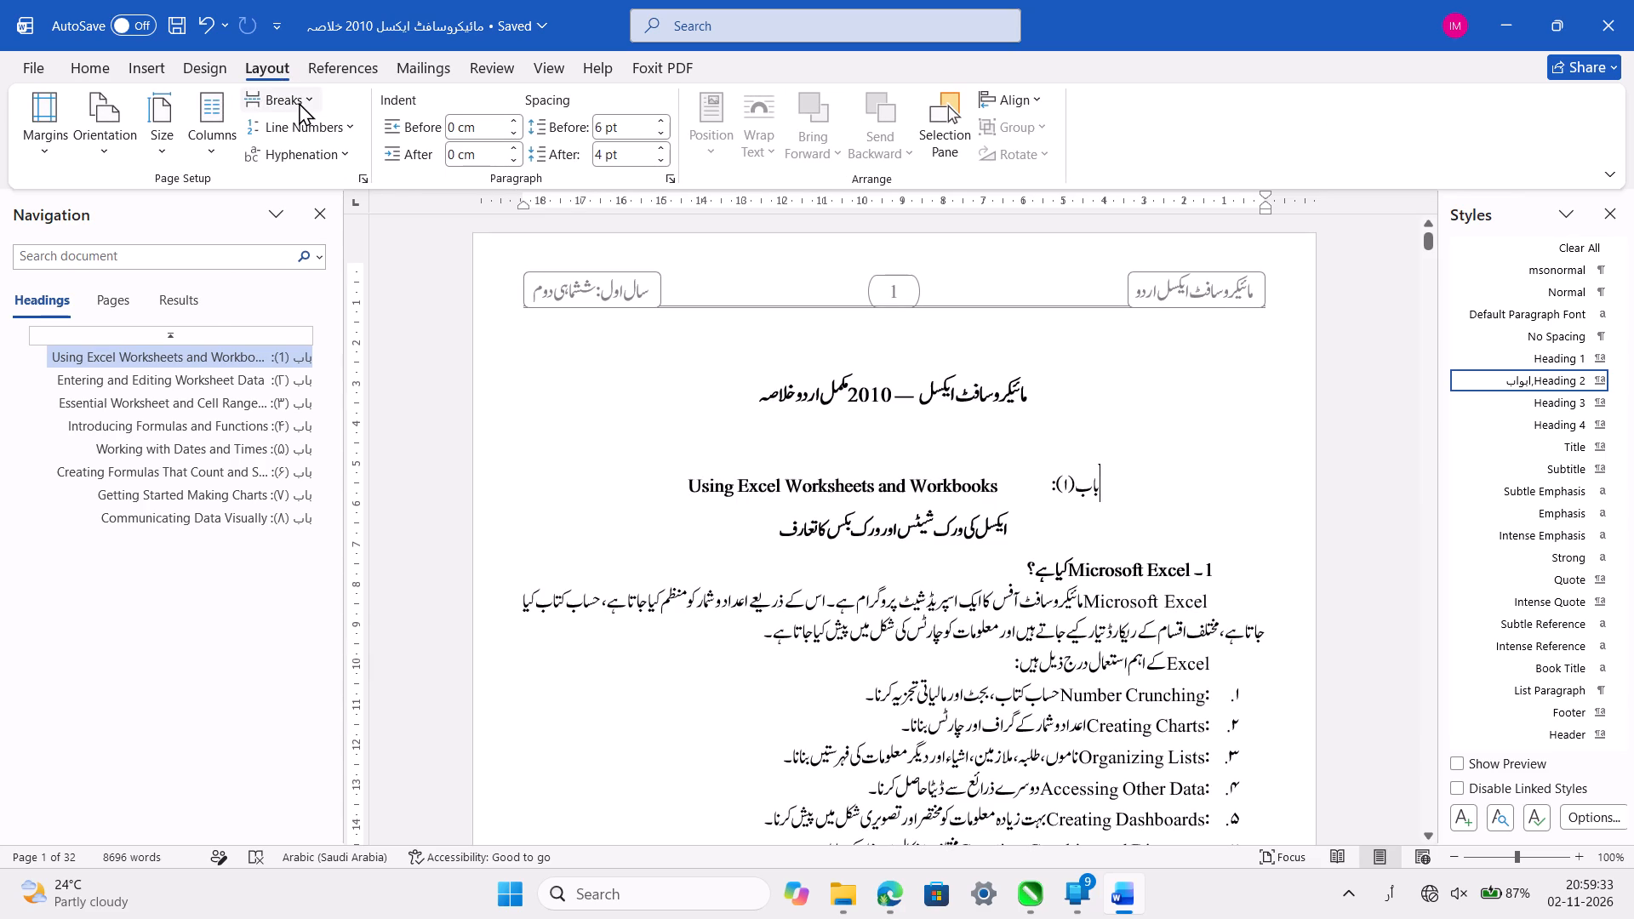
{"action": "left_click", "coordinate": [299, 102]}
{"action": "left_click", "coordinate": [345, 168]}
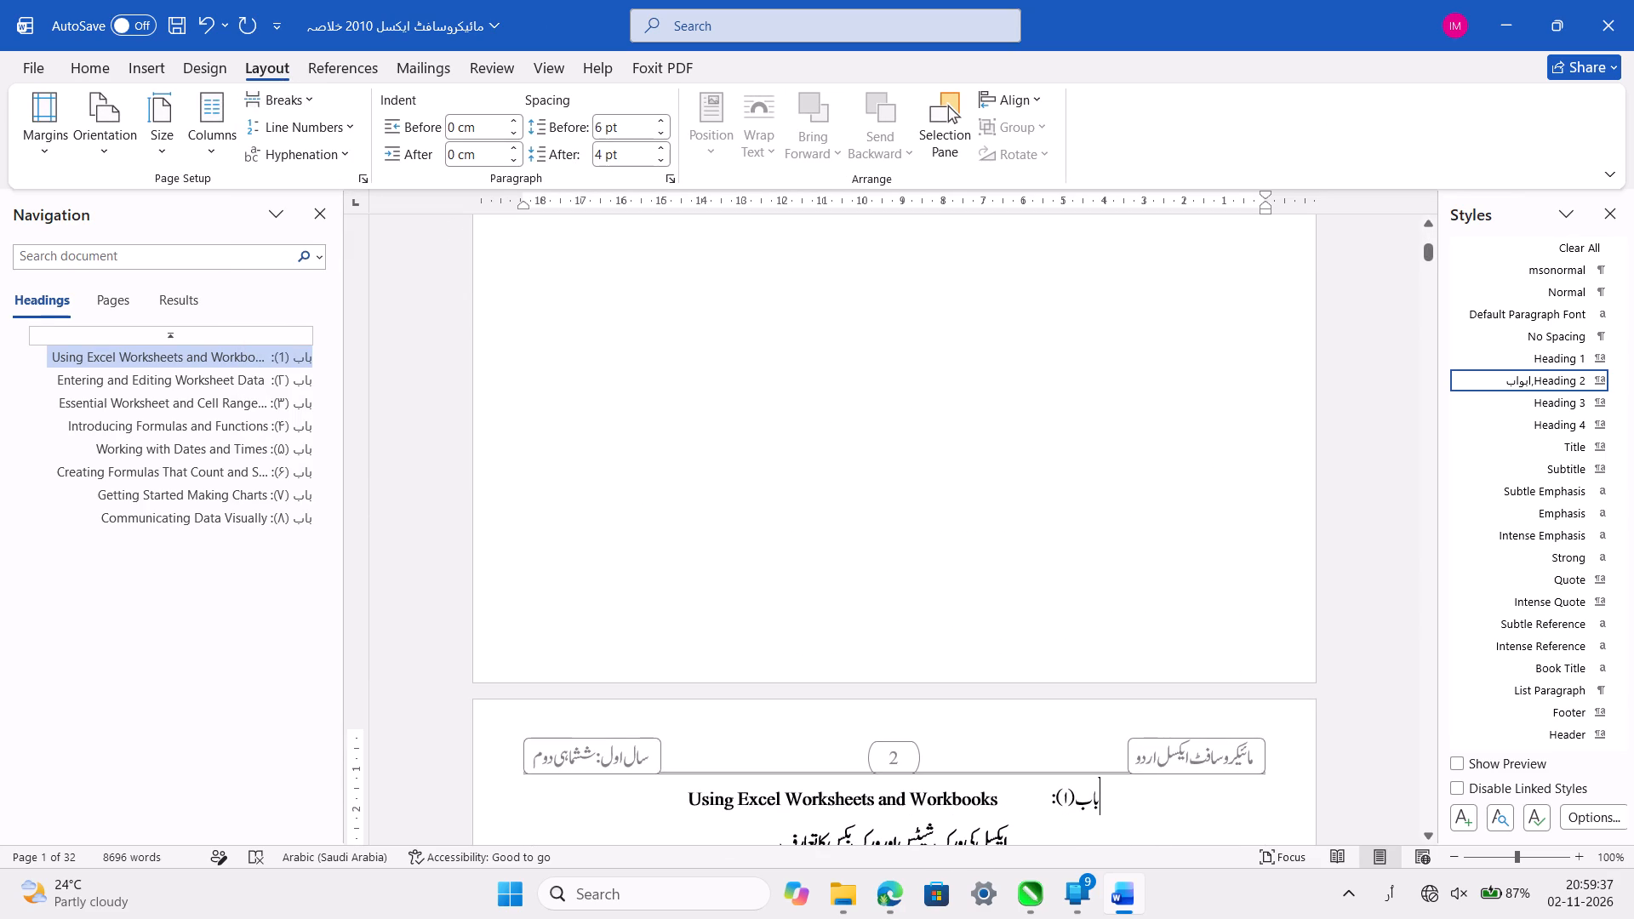
Apply the Normal style to the page-break line on page 1 and remove the centring from the empty line under the title.
{"action": "scroll", "coordinate": [911, 466], "scroll_direction": "up", "scroll_amount": 5}
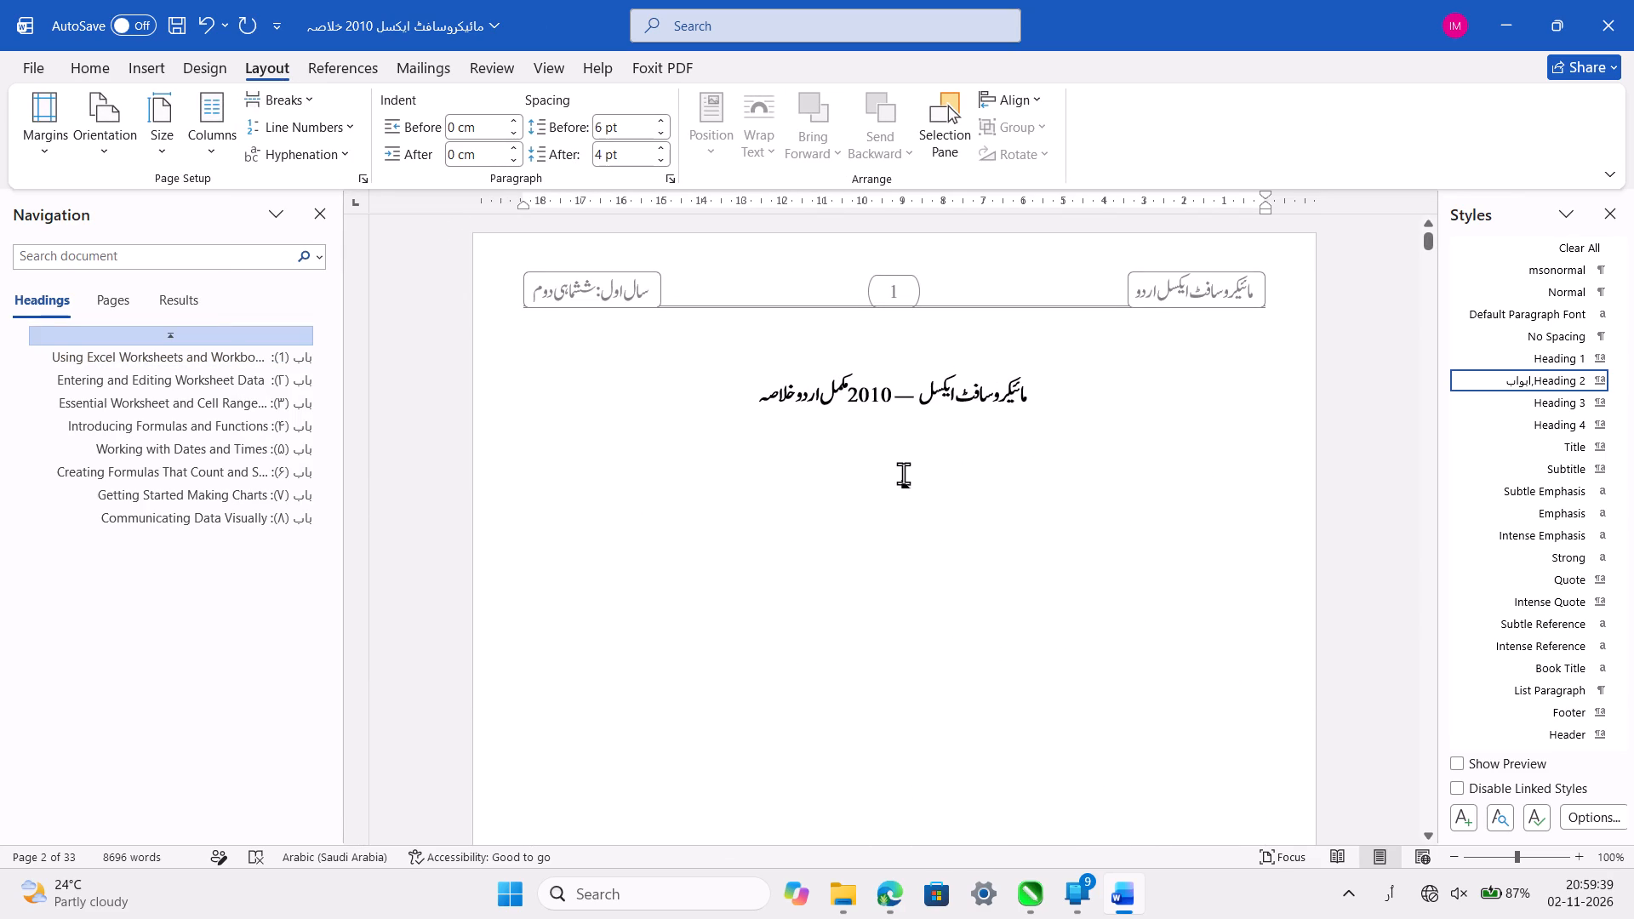
{"action": "scroll", "coordinate": [937, 498], "scroll_direction": "down", "scroll_amount": 3}
{"action": "scroll", "coordinate": [937, 498], "scroll_direction": "up", "scroll_amount": 2}
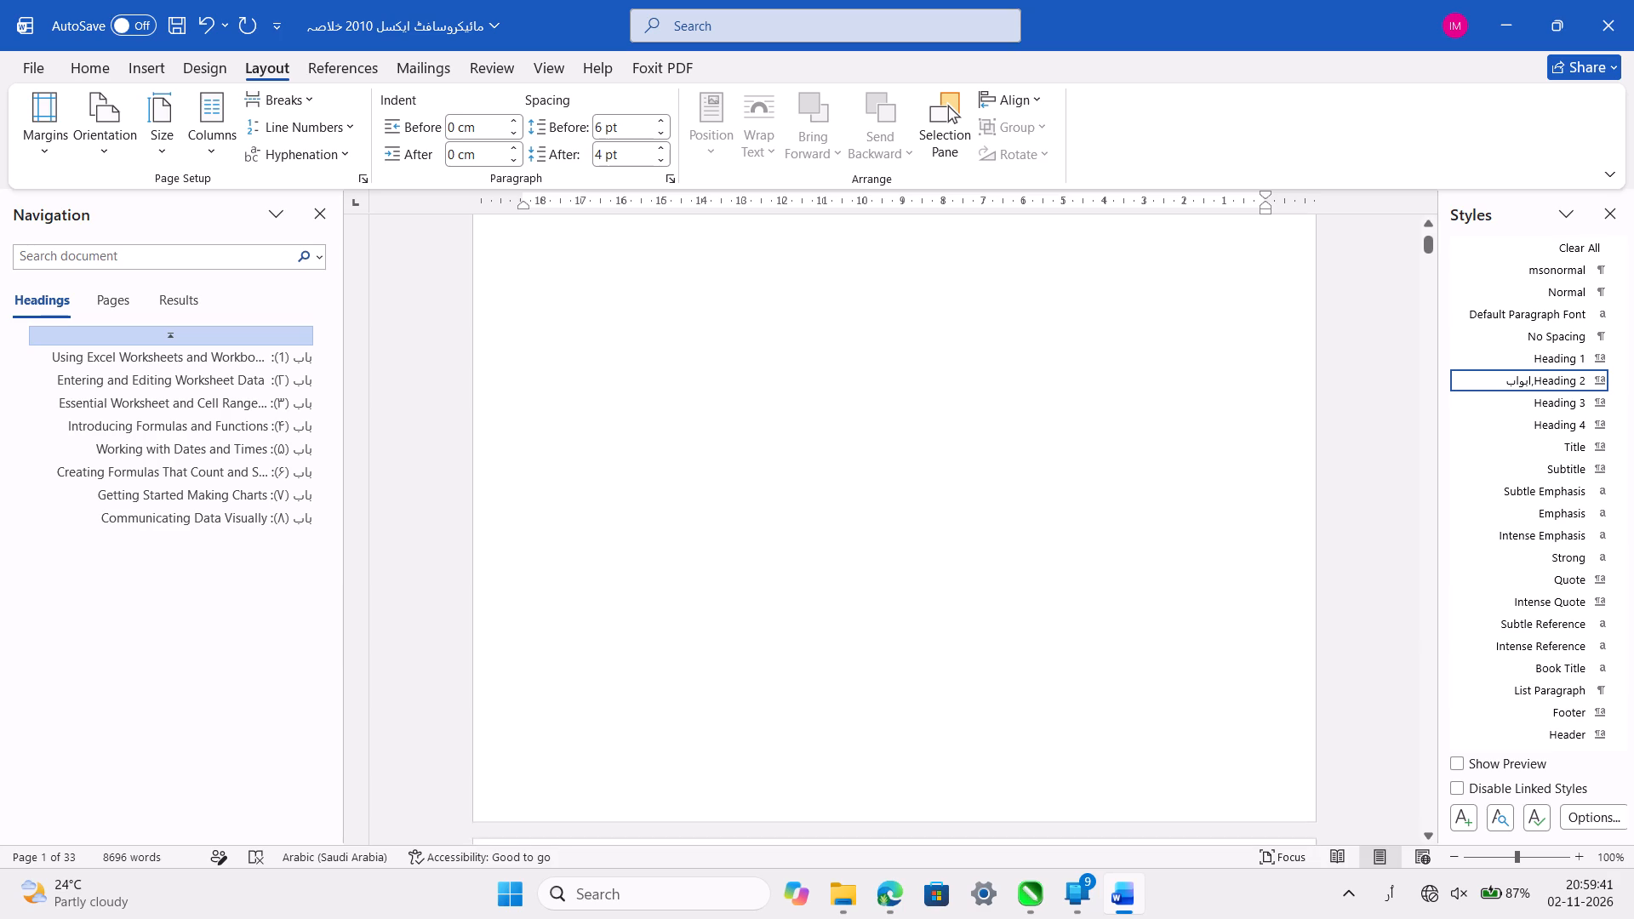
{"action": "scroll", "coordinate": [937, 498], "scroll_direction": "up", "scroll_amount": 3}
{"action": "left_click", "coordinate": [879, 477]}
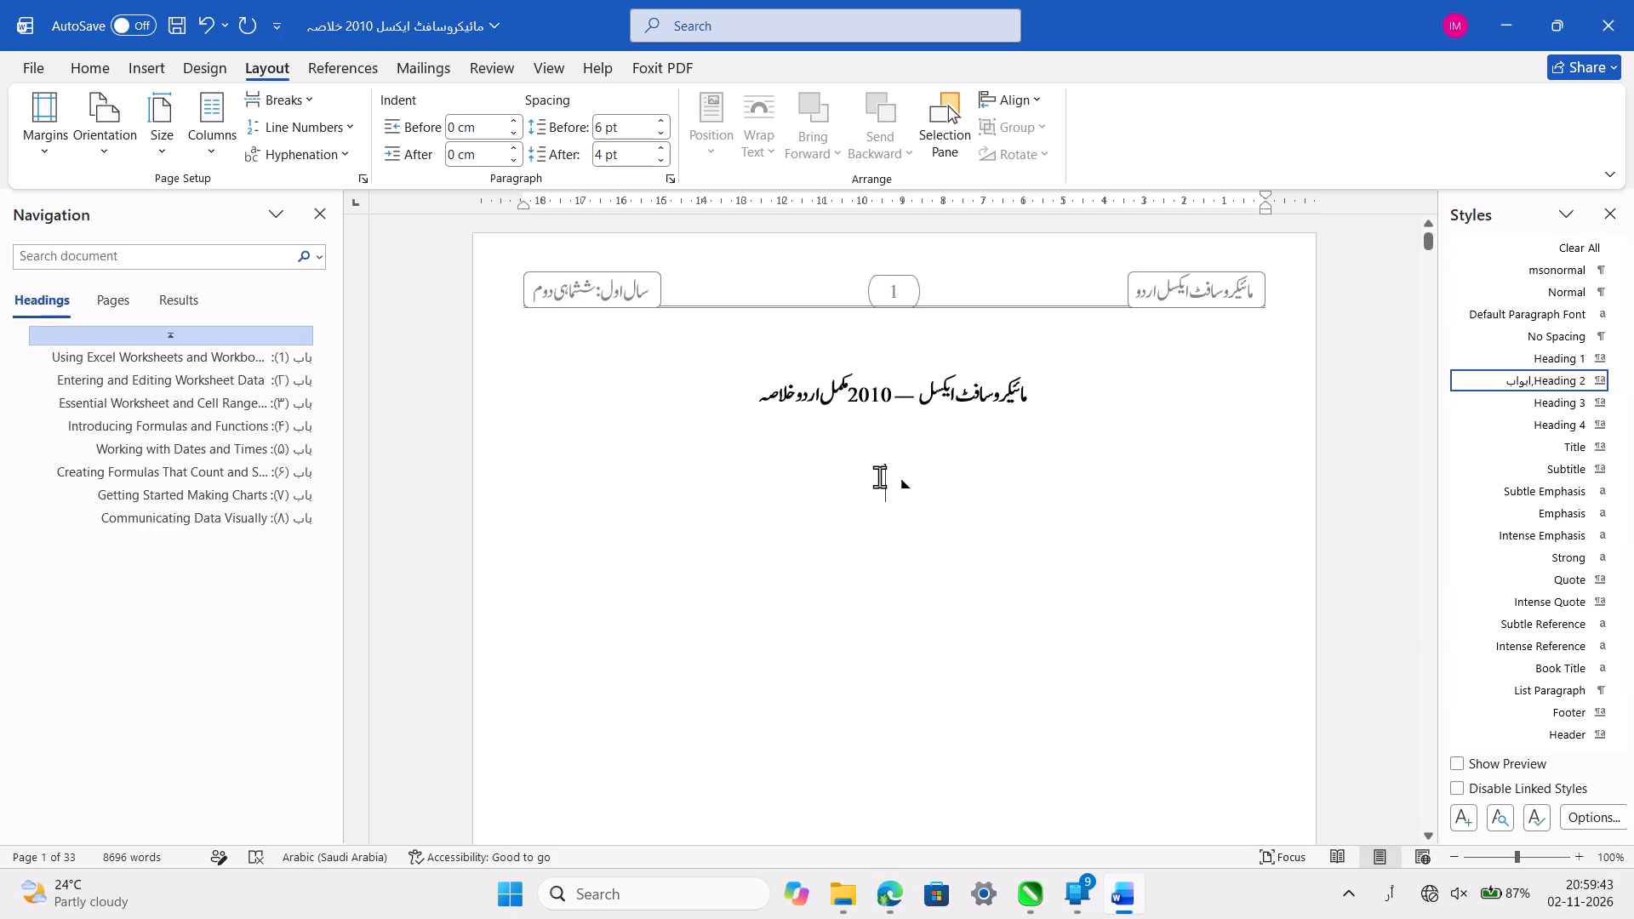
{"action": "left_click", "coordinate": [1531, 294]}
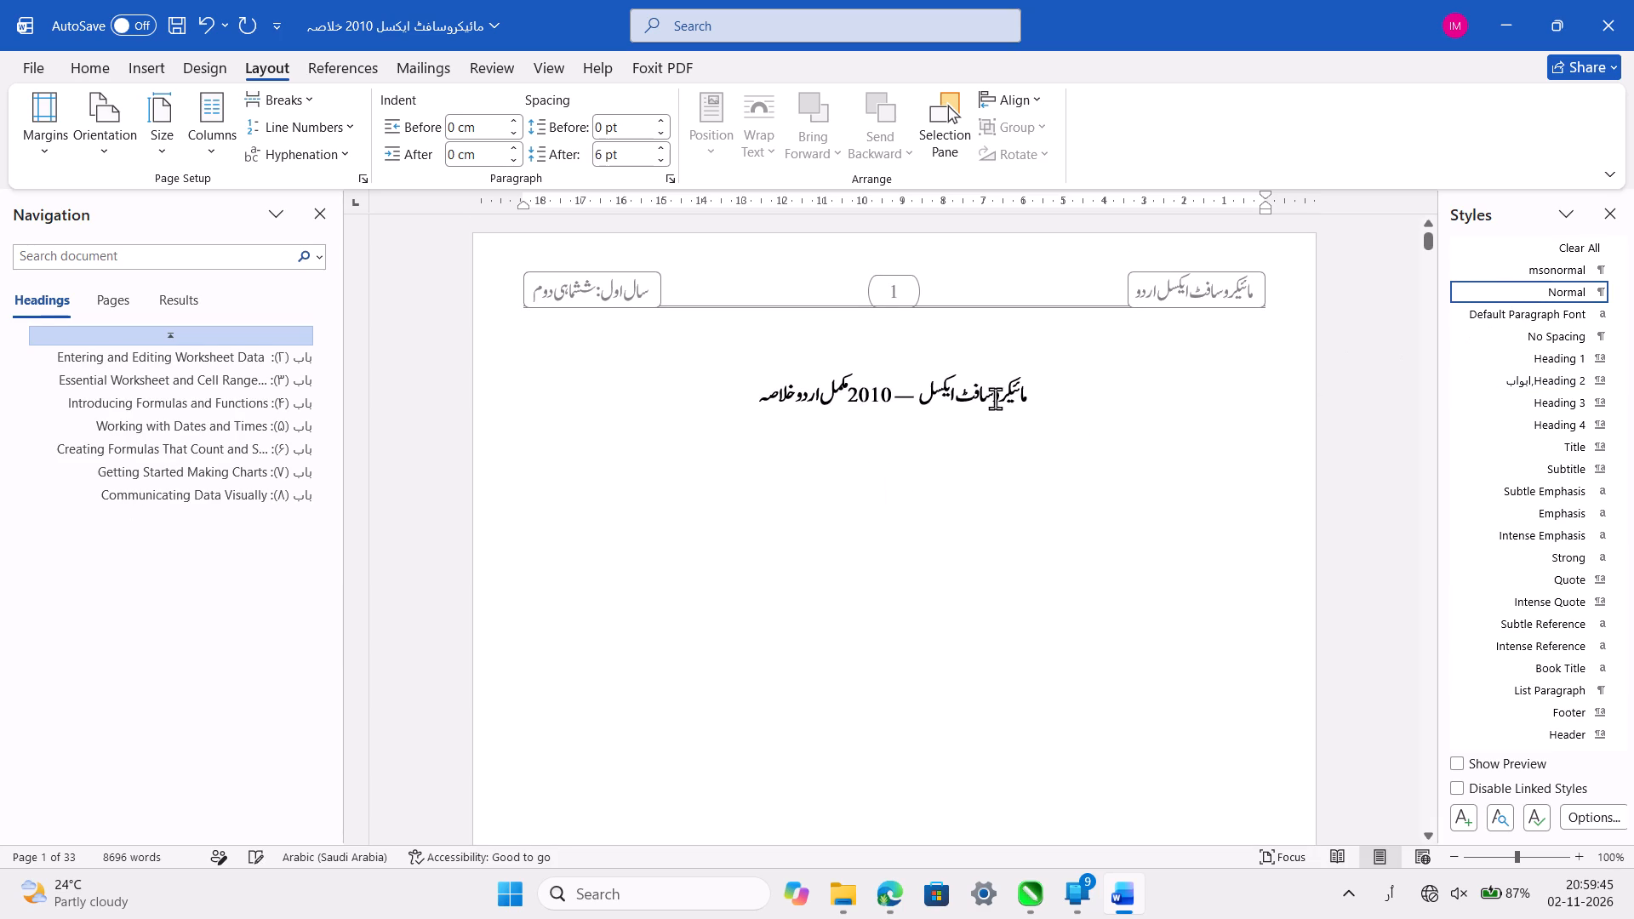
{"action": "left_click", "coordinate": [947, 461]}
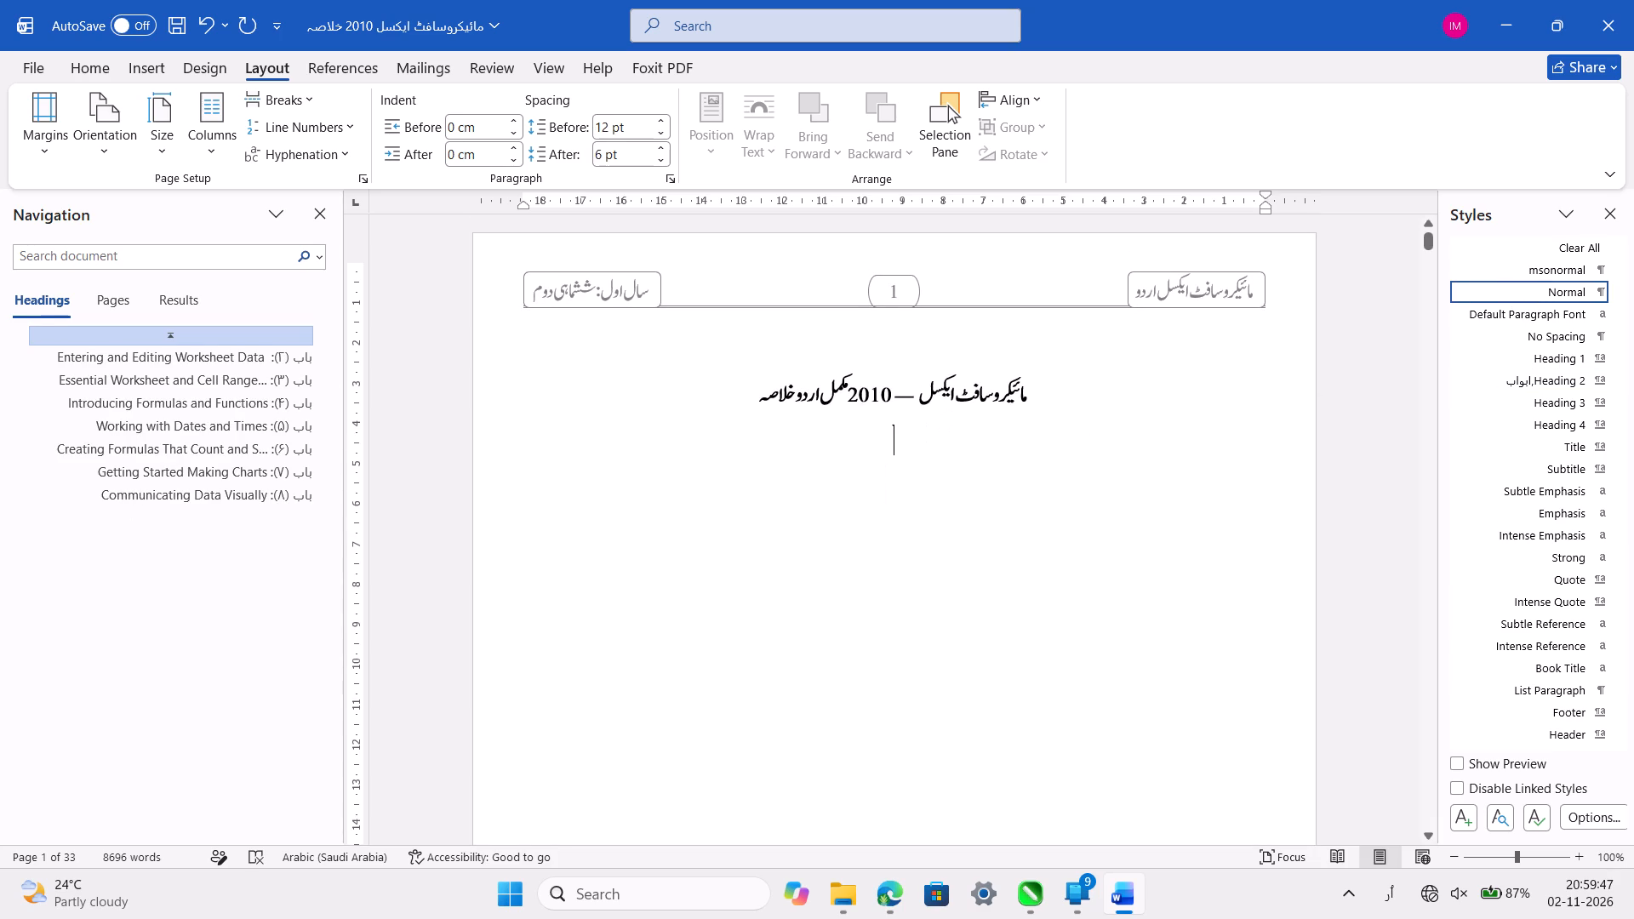
{"action": "key", "text": "BackSpace"}
Try to insert a custom table of contents with show levels set to 1 on the empty line under the main title.
{"action": "left_click", "coordinate": [344, 70]}
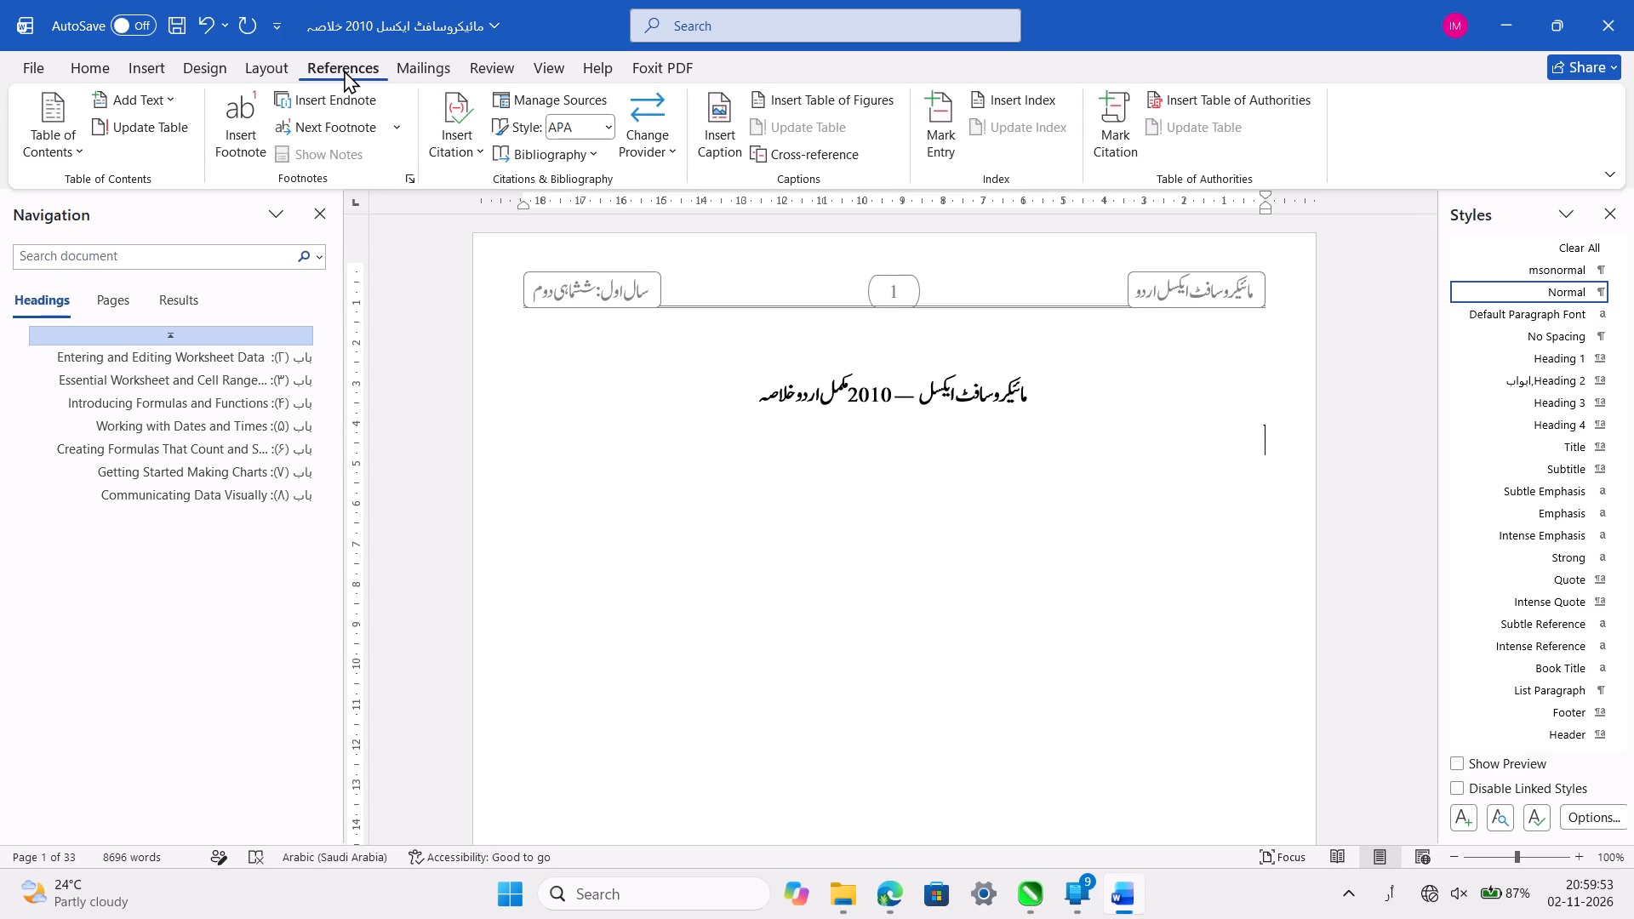
{"action": "left_click", "coordinate": [76, 157]}
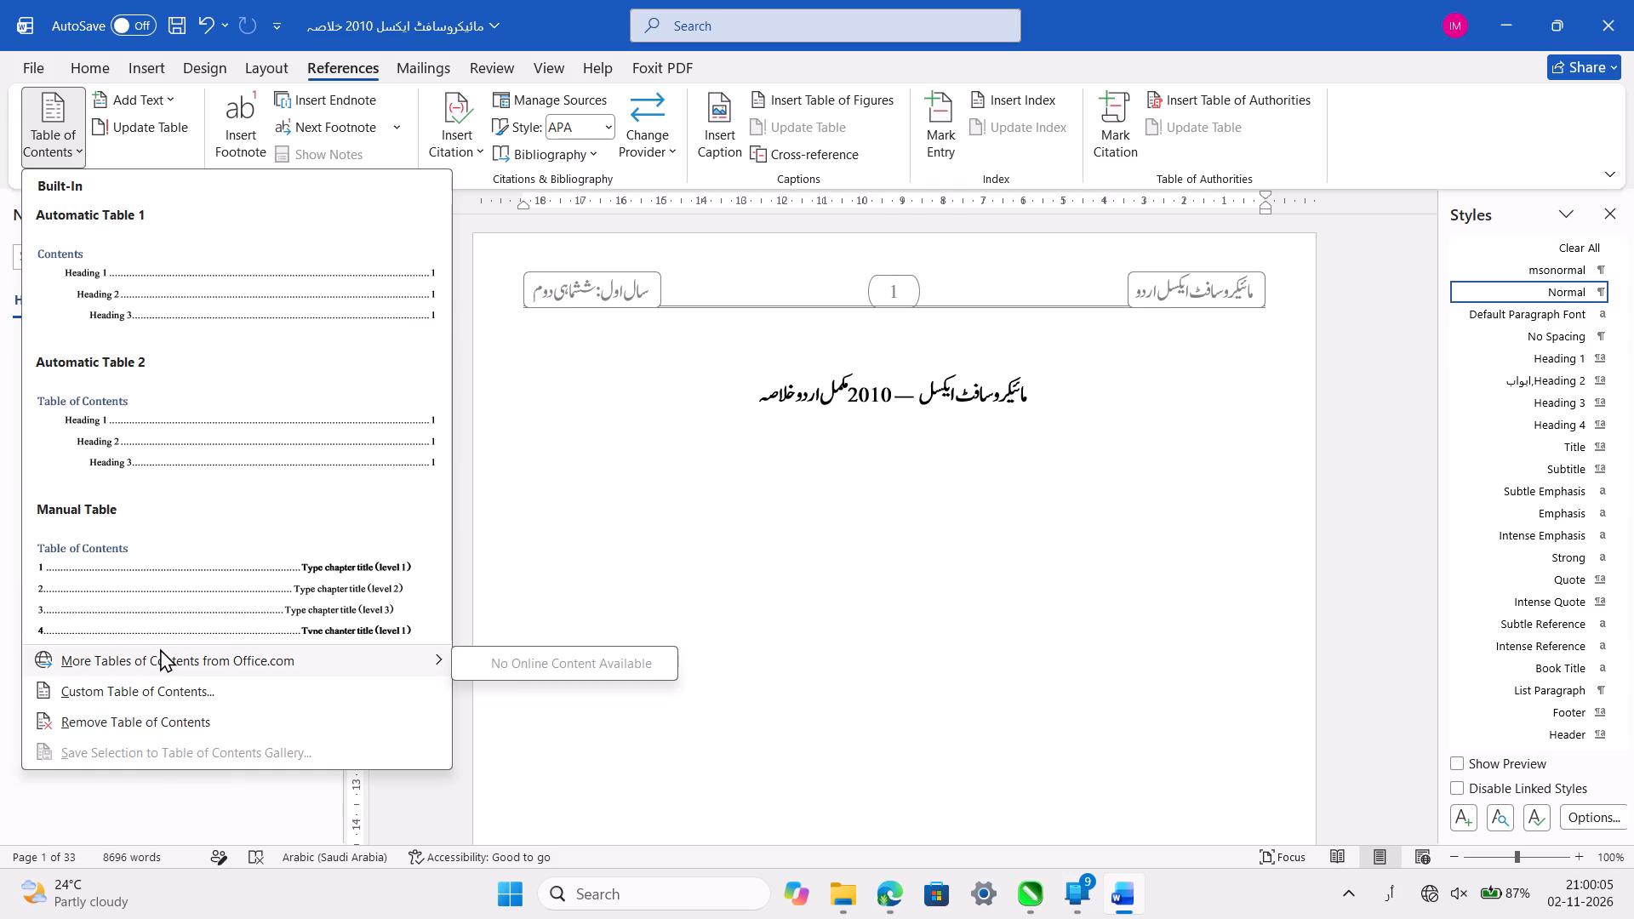
{"action": "left_click", "coordinate": [155, 697]}
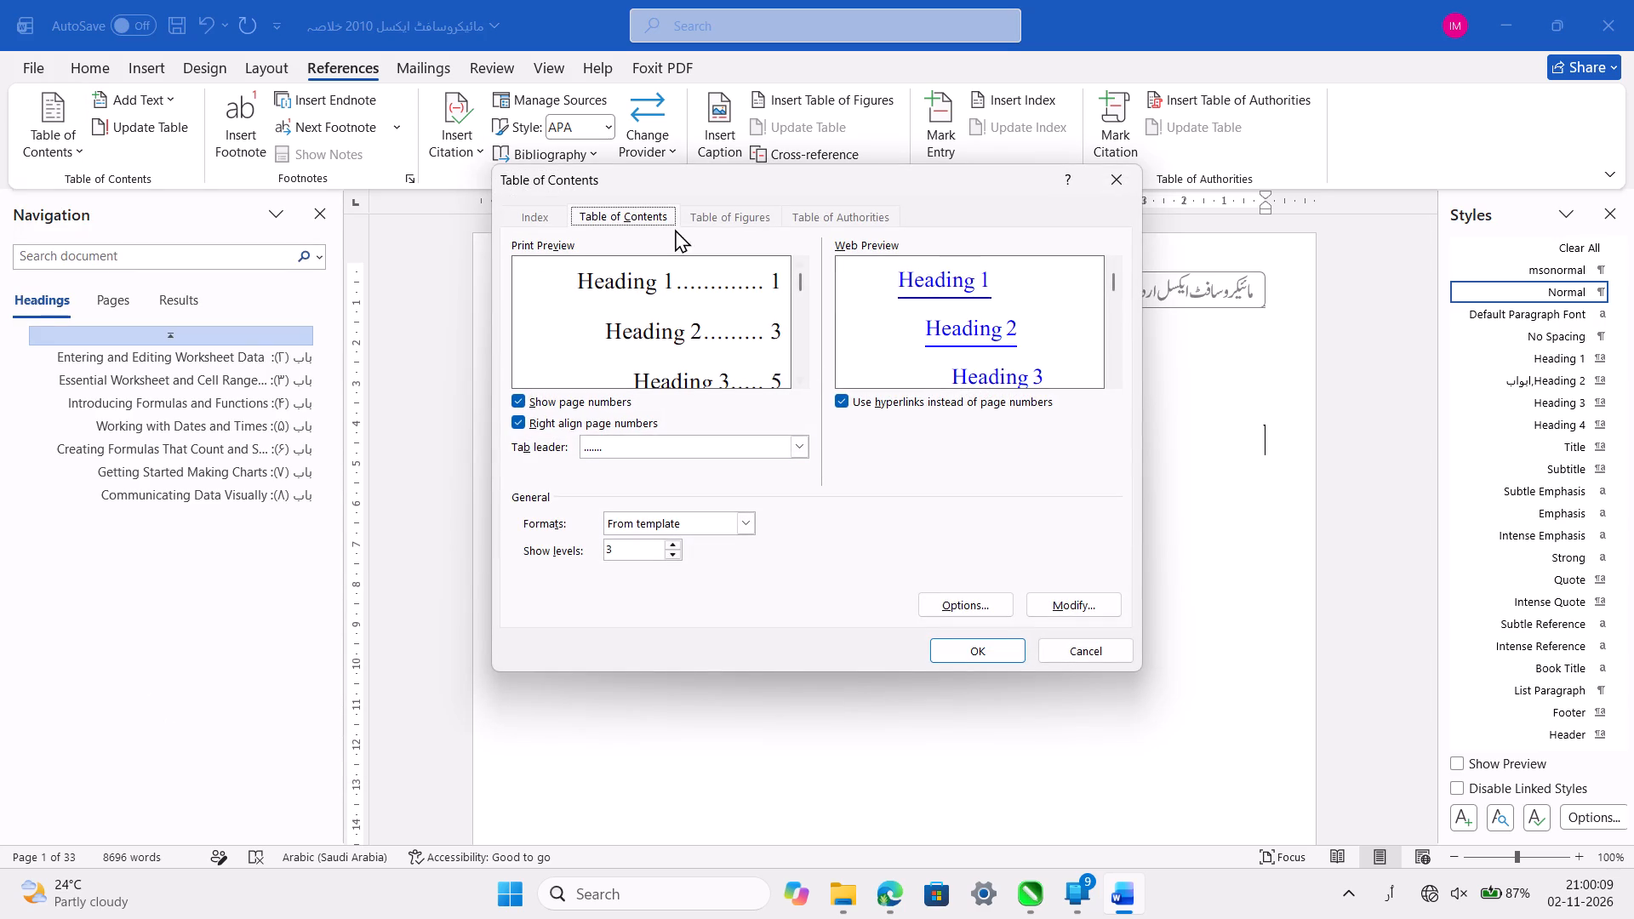
{"action": "left_click", "coordinate": [791, 448]}
{"action": "left_click", "coordinate": [791, 448]}
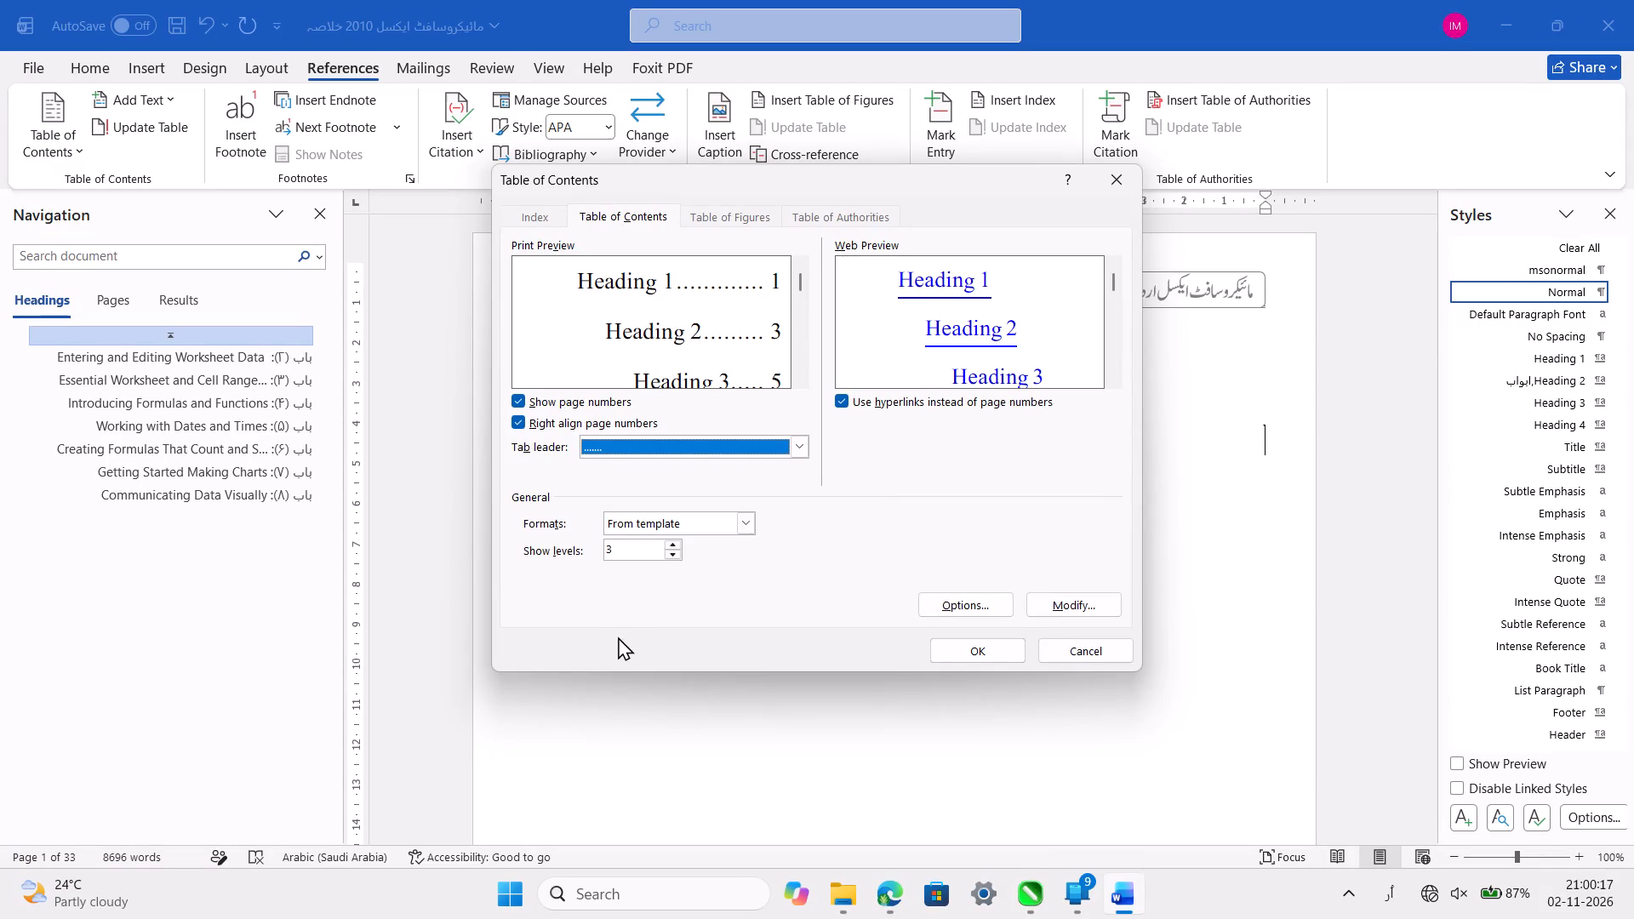
{"action": "double_click", "coordinate": [681, 550]}
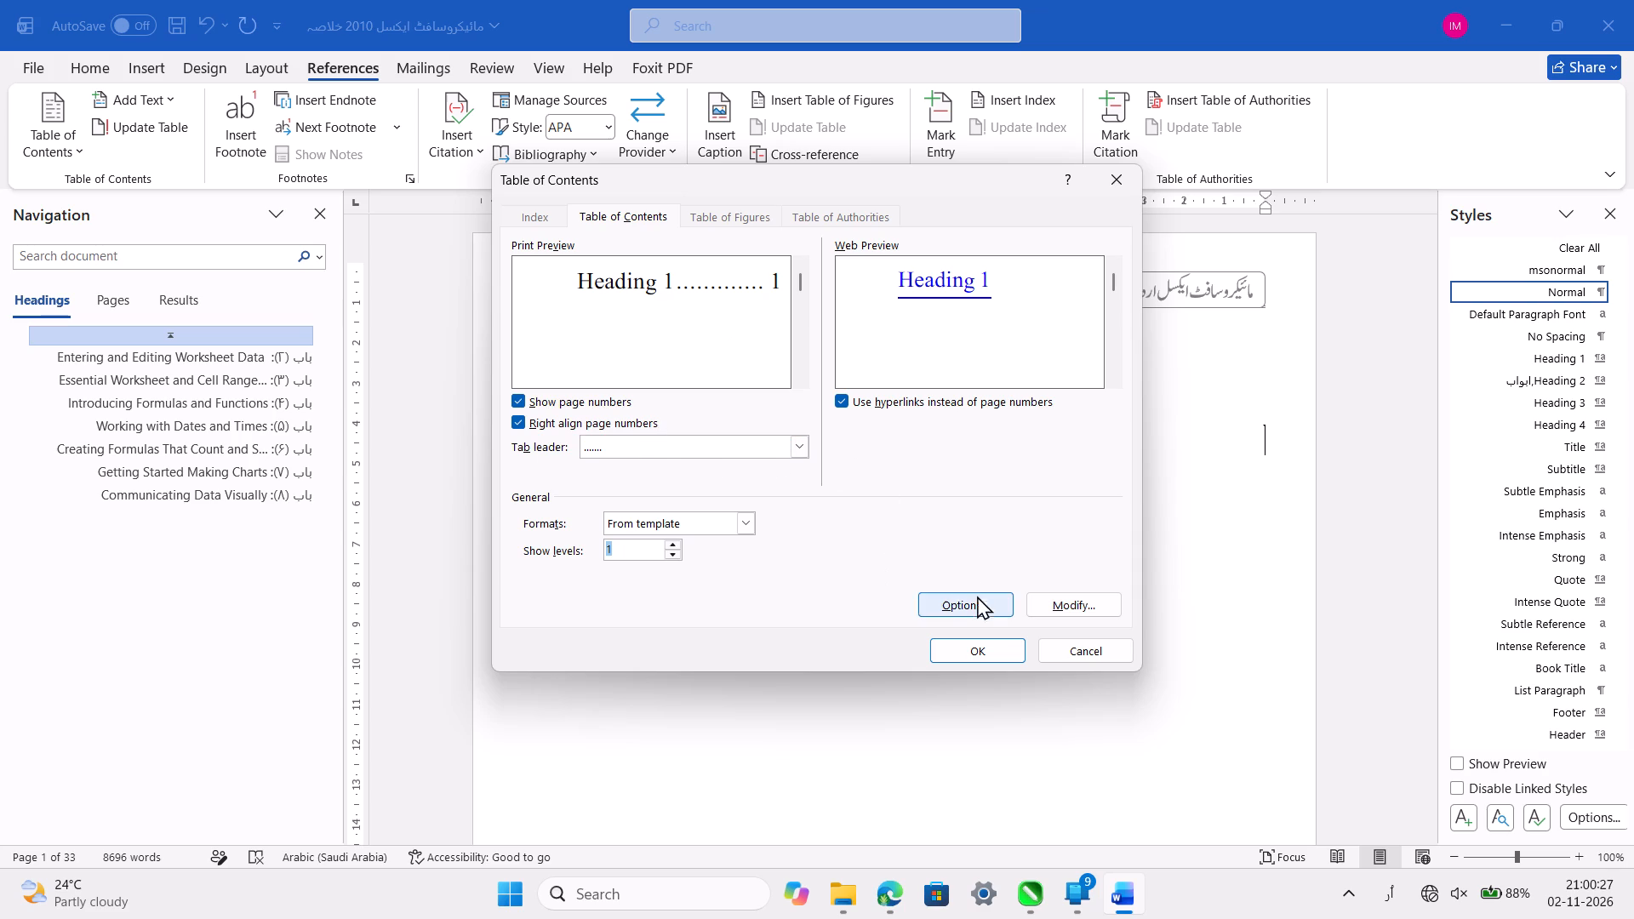
{"action": "left_click", "coordinate": [1009, 648]}
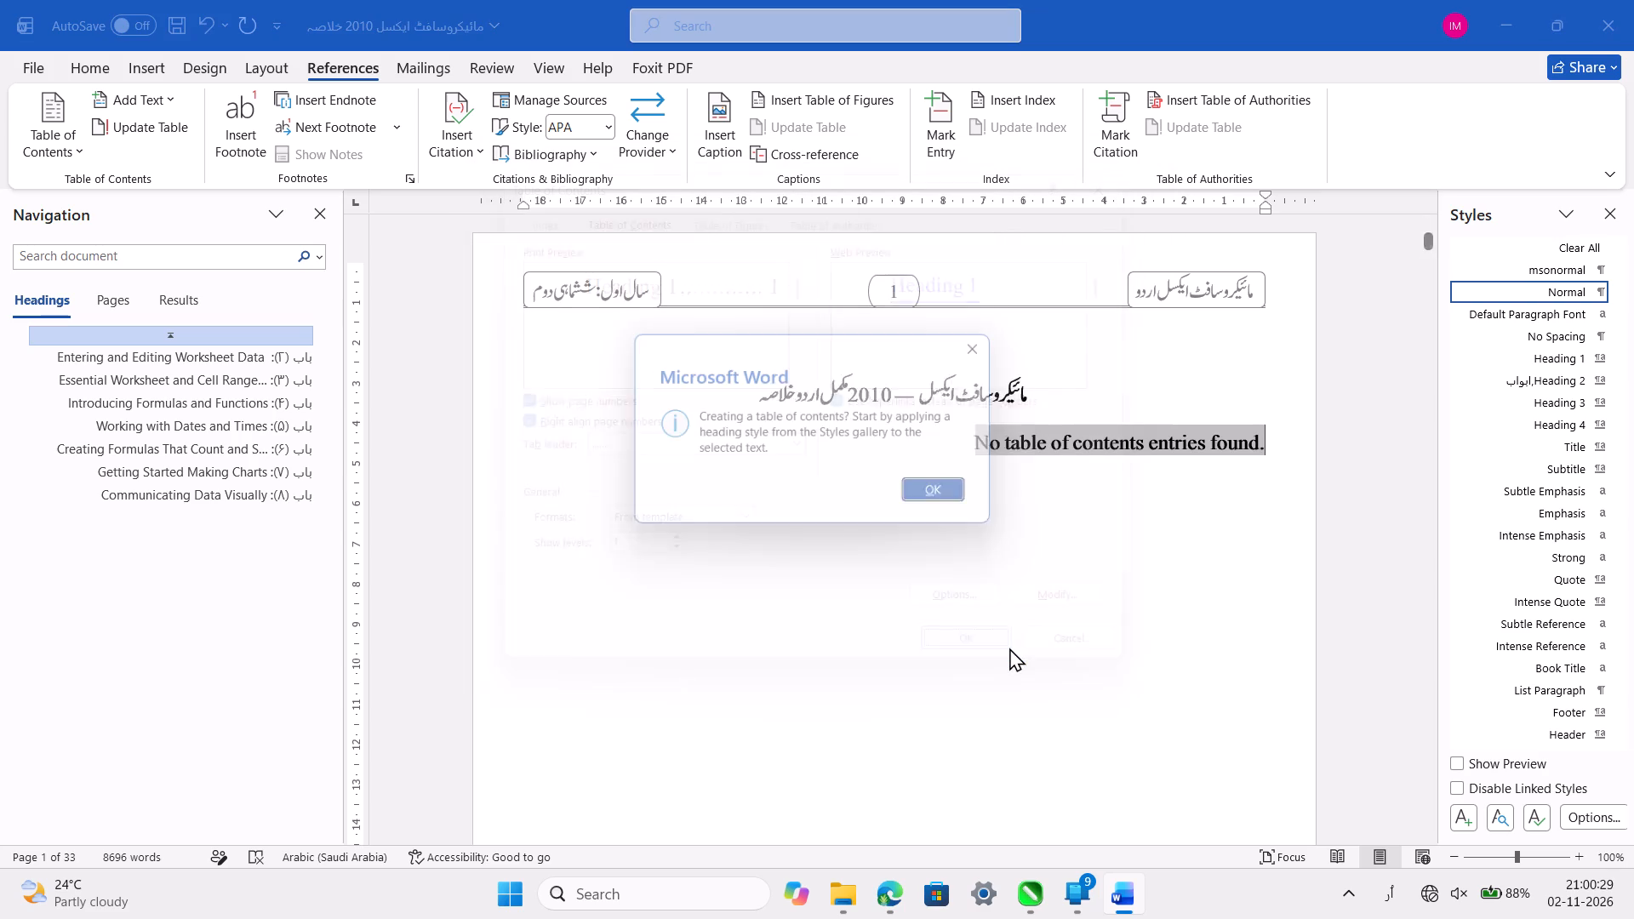
{"action": "left_click", "coordinate": [947, 503]}
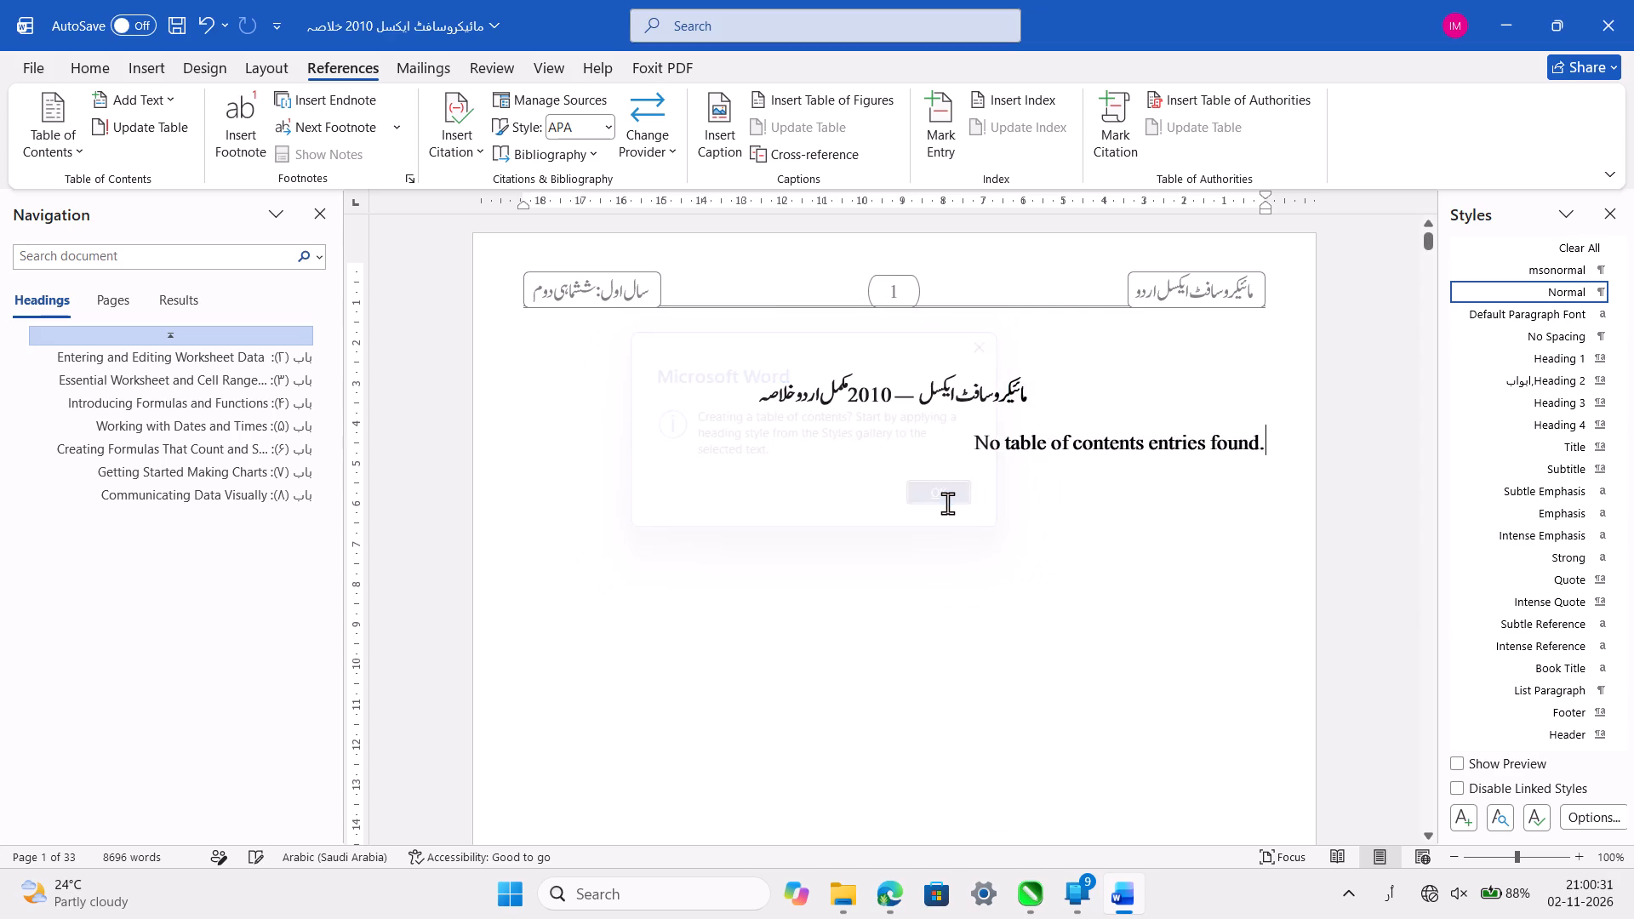
Undo the last table of contents and insert a custom one using Heading 2,ابواب at TOC level 1, with Heading 1's level cleared.
{"action": "key", "text": "ctrl+z"}
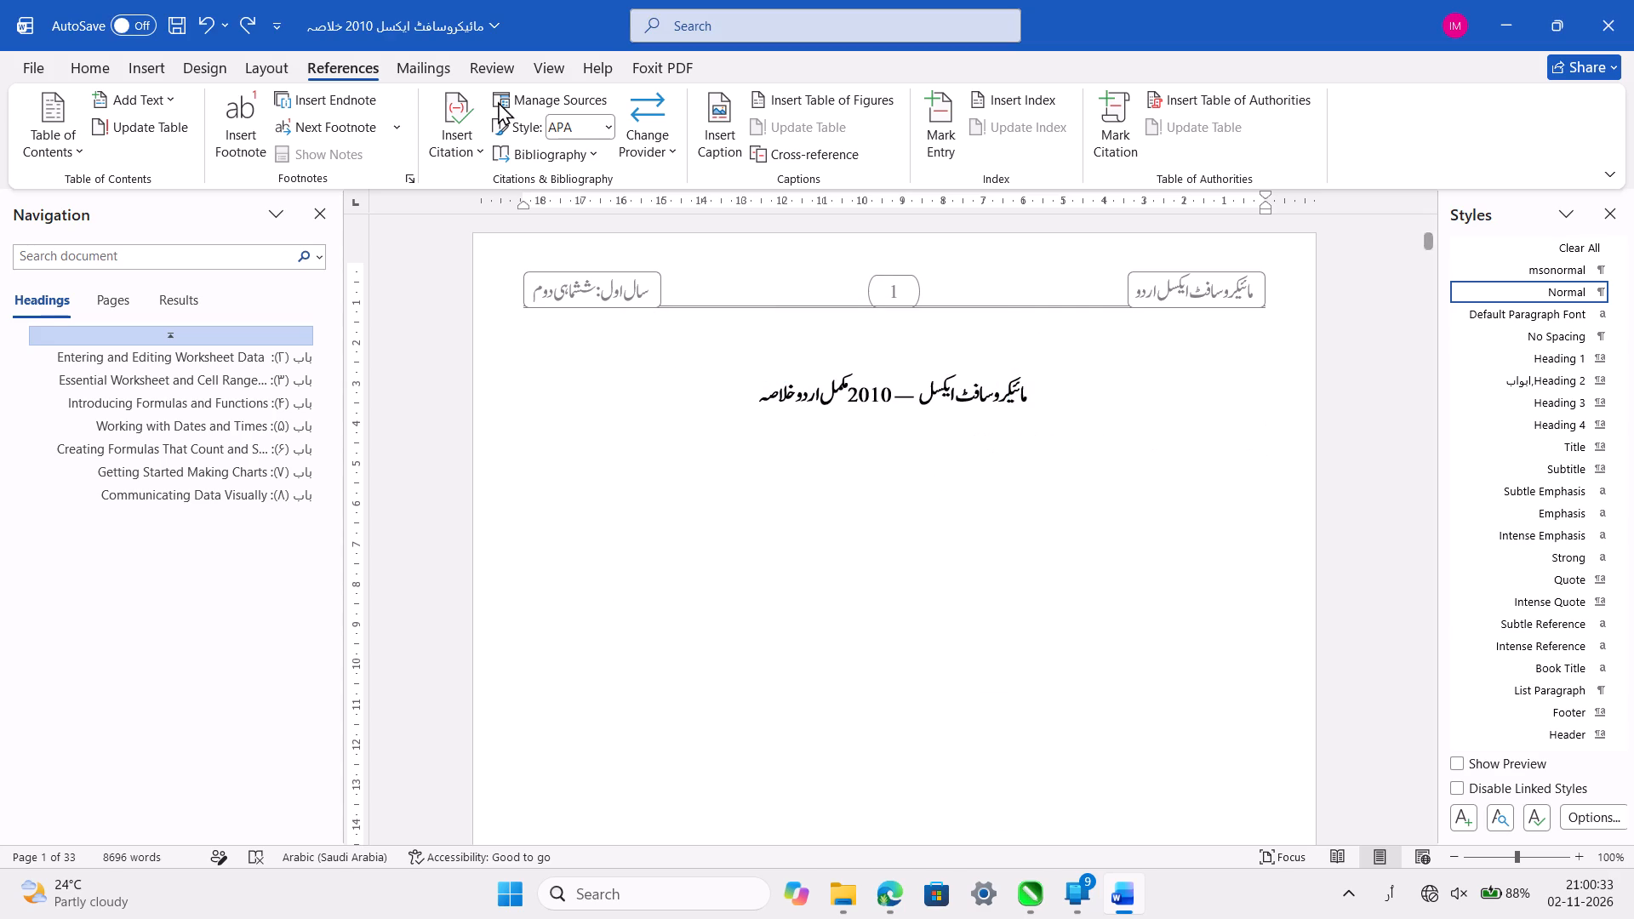
{"action": "left_click", "coordinate": [76, 151]}
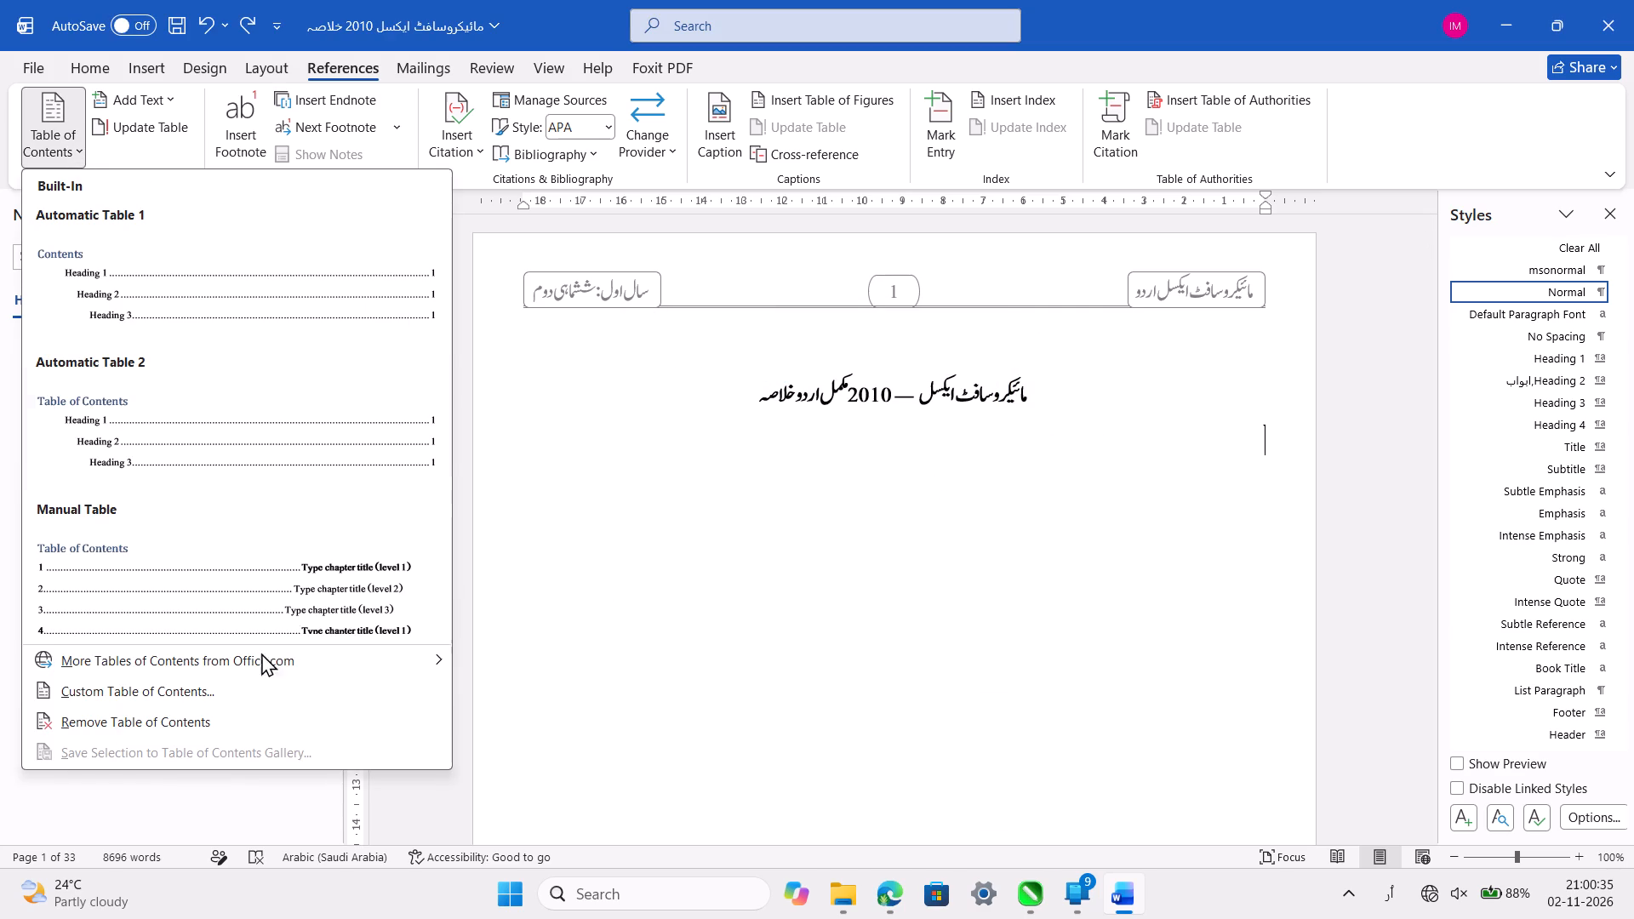
{"action": "left_click", "coordinate": [218, 683]}
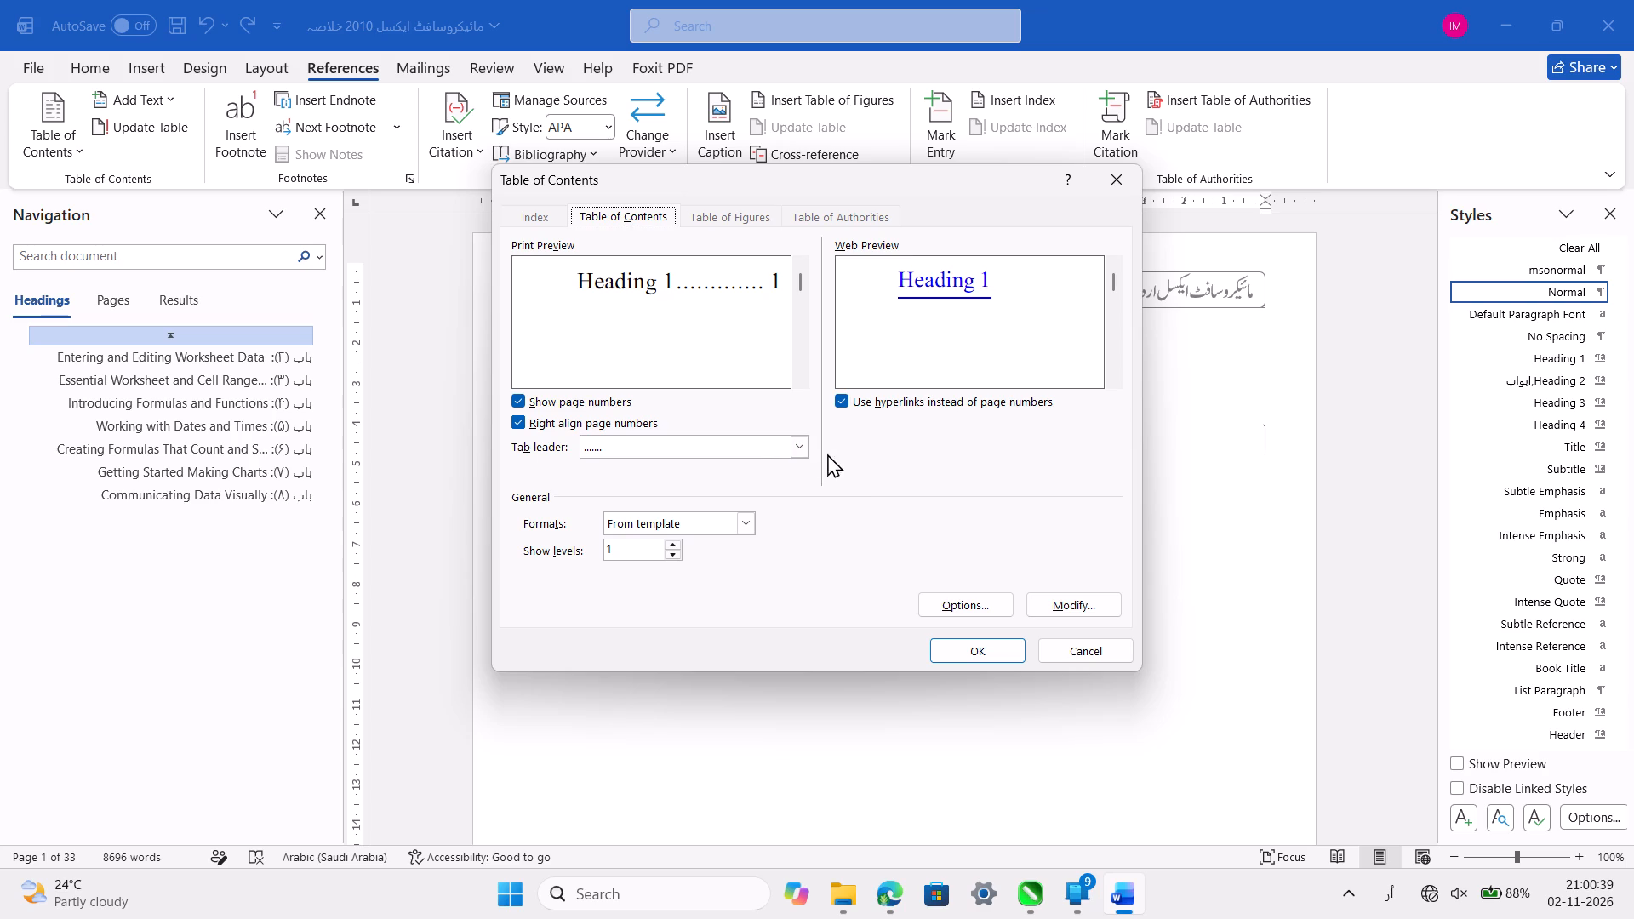
{"action": "left_click", "coordinate": [970, 606]}
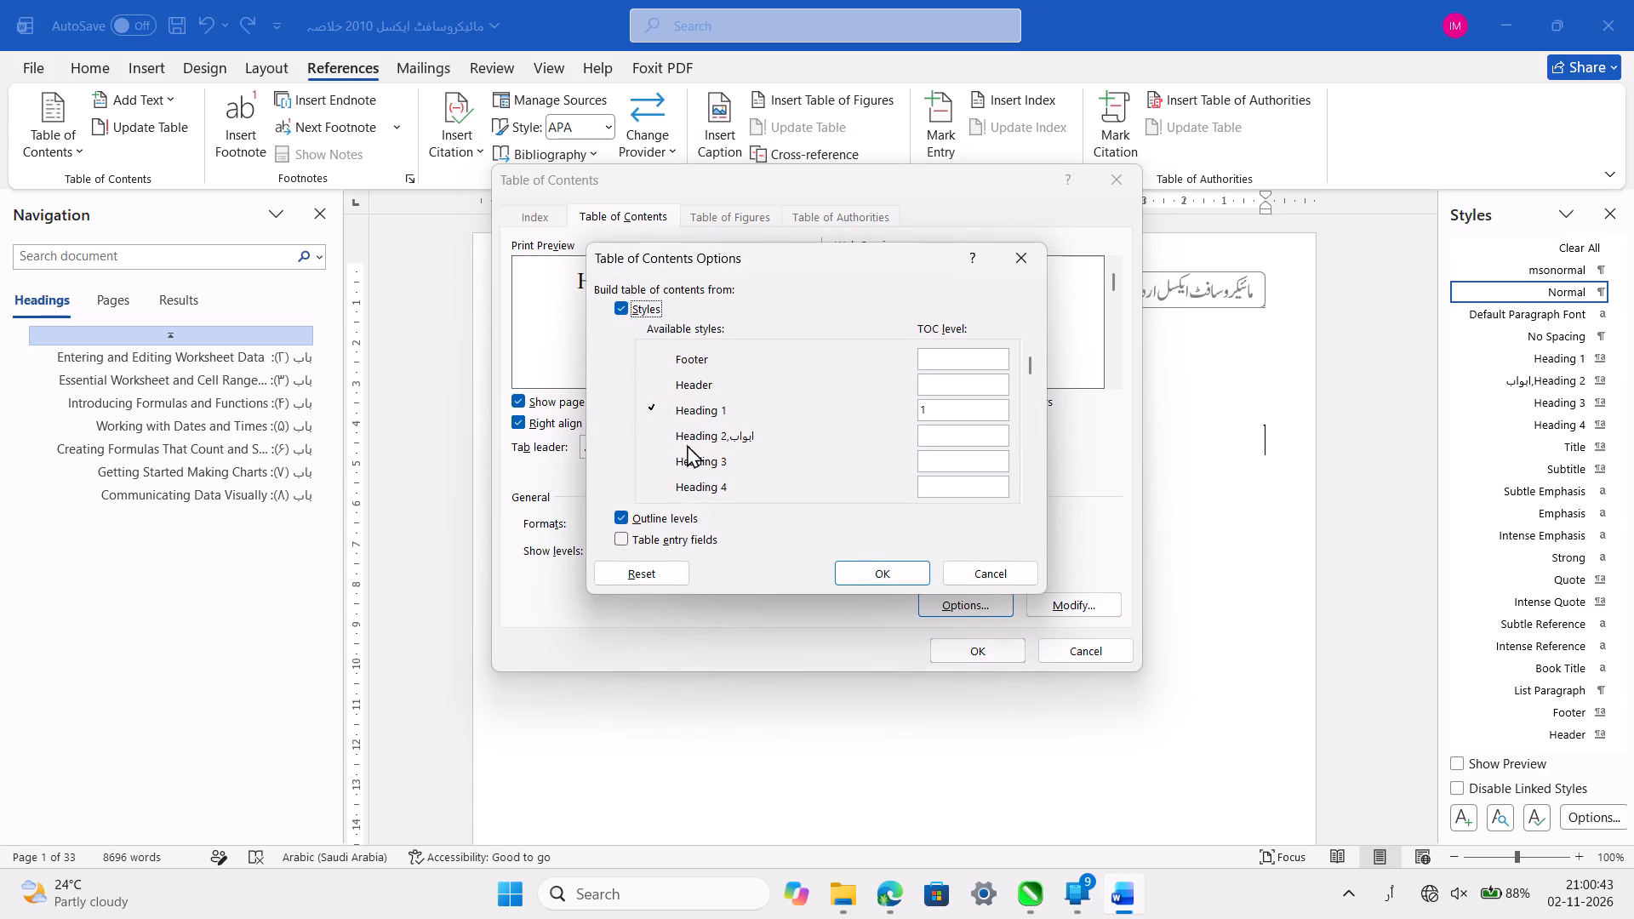
{"action": "left_click", "coordinate": [674, 437]}
{"action": "left_click", "coordinate": [655, 408]}
{"action": "left_click", "coordinate": [695, 434]}
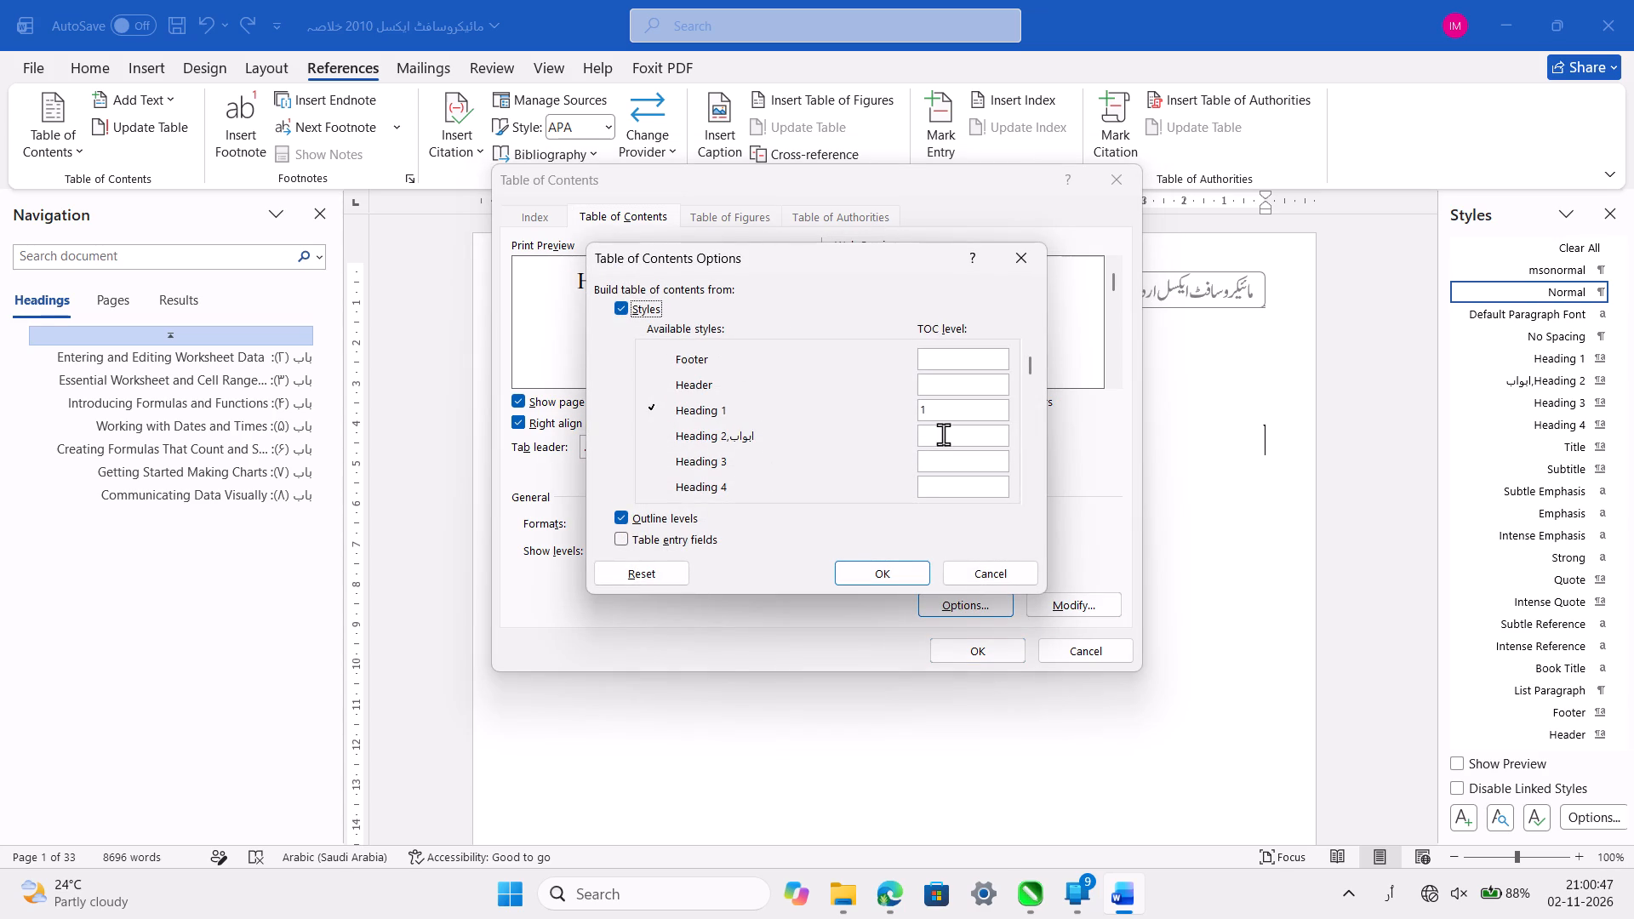
{"action": "left_click", "coordinate": [942, 416]}
{"action": "key", "text": "BackSpace"}
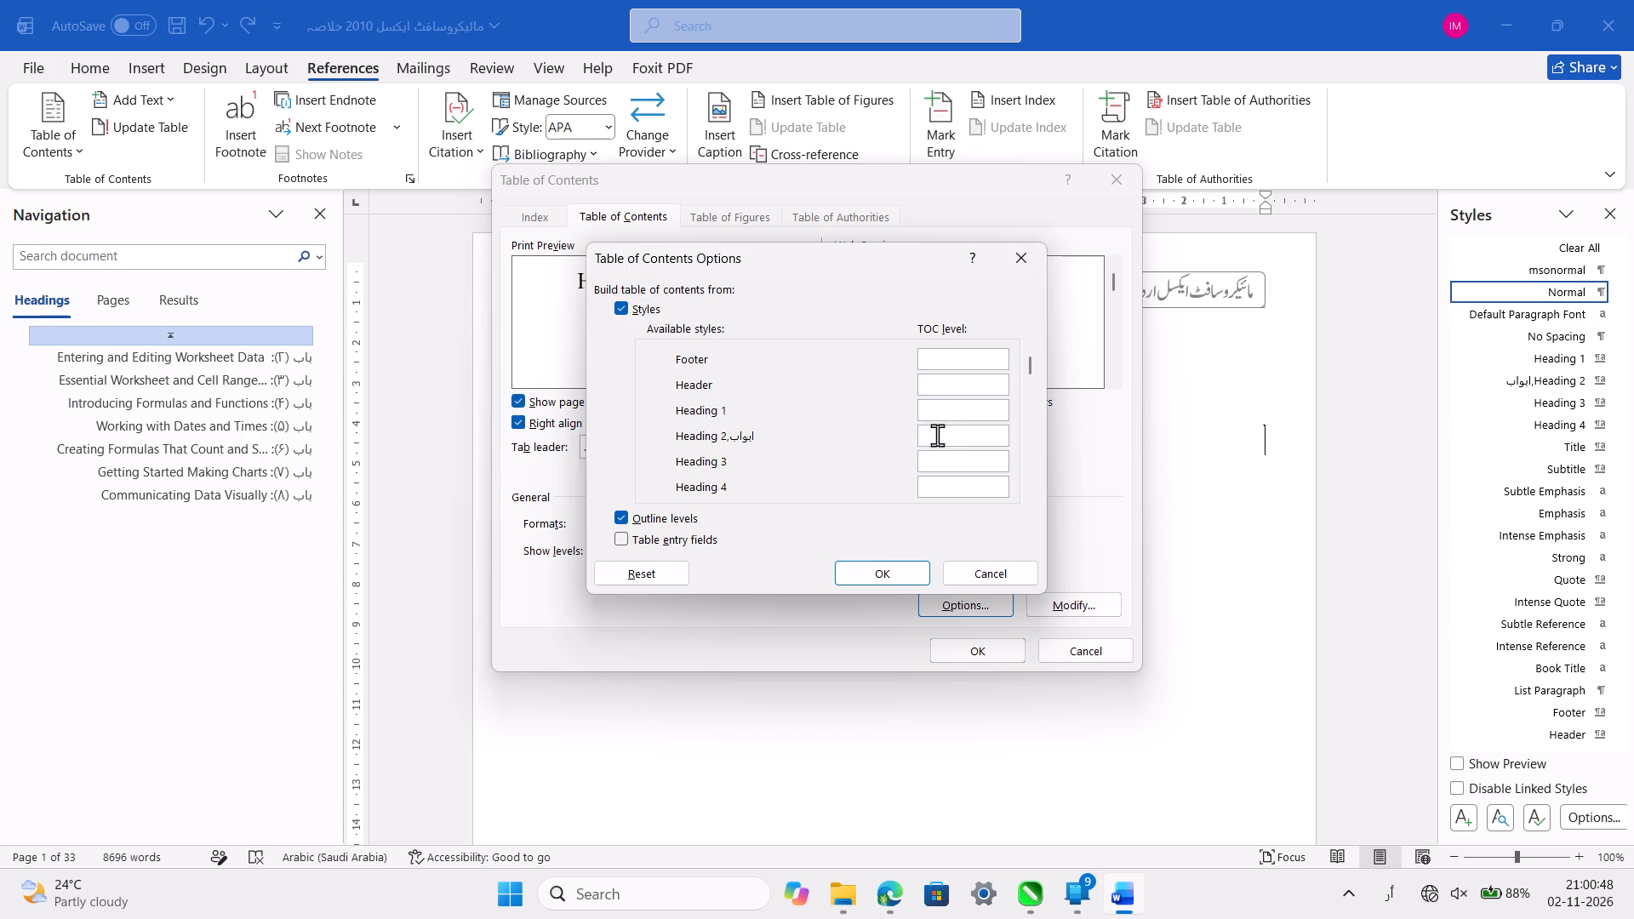
{"action": "left_click", "coordinate": [939, 437]}
{"action": "left_click", "coordinate": [714, 430]}
{"action": "key", "text": "1"}
{"action": "left_click", "coordinate": [860, 566]}
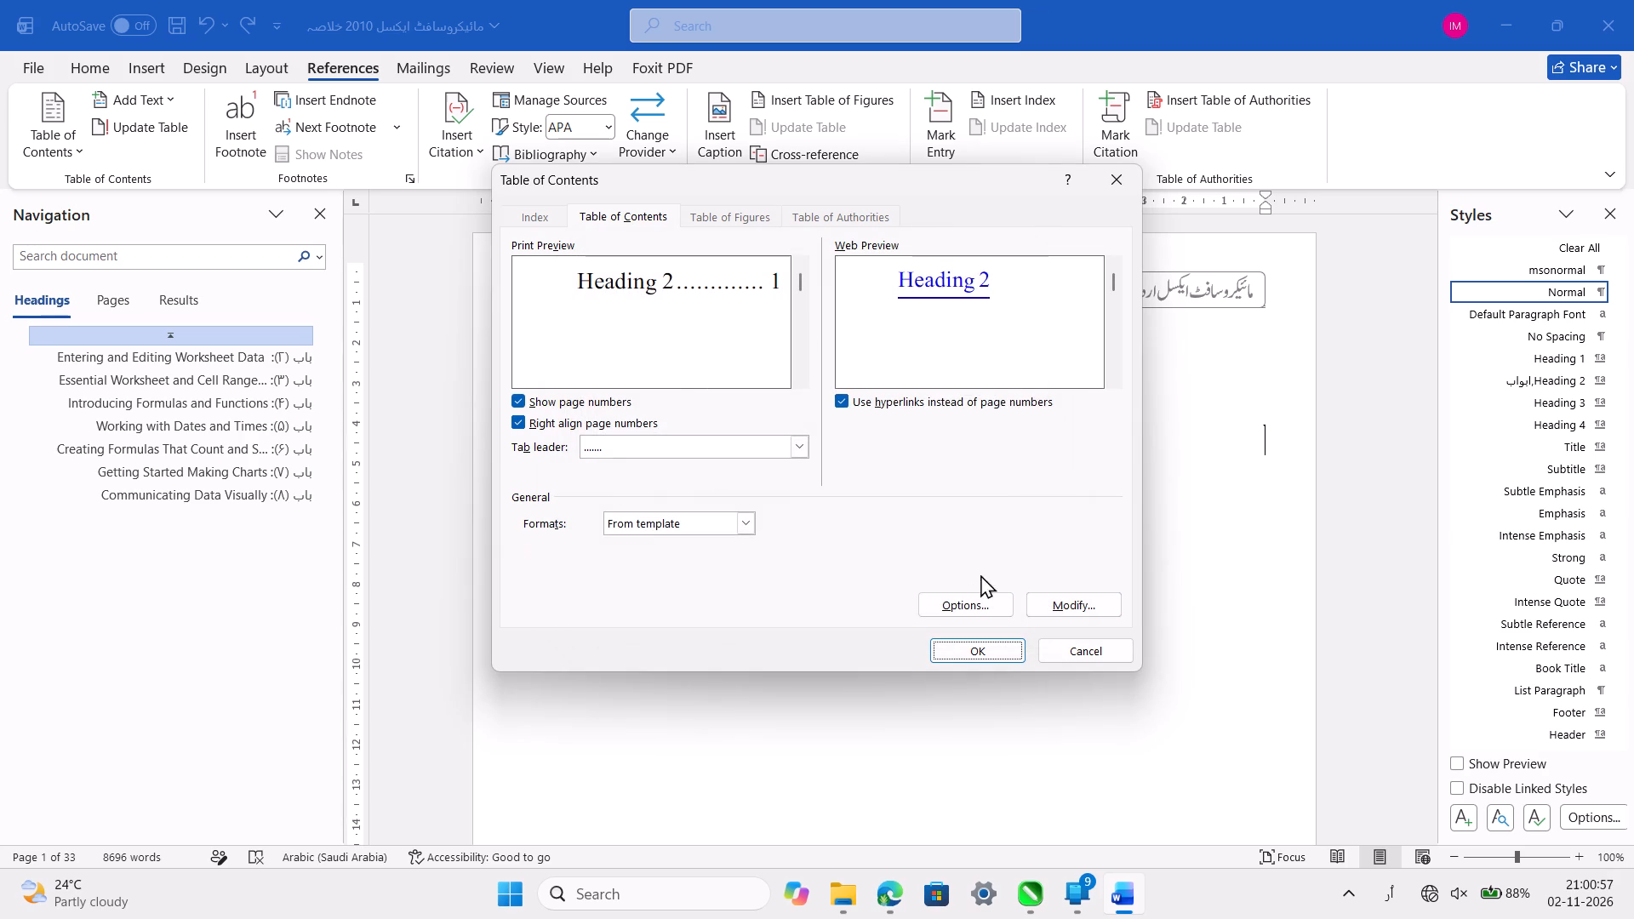
{"action": "left_click", "coordinate": [985, 648]}
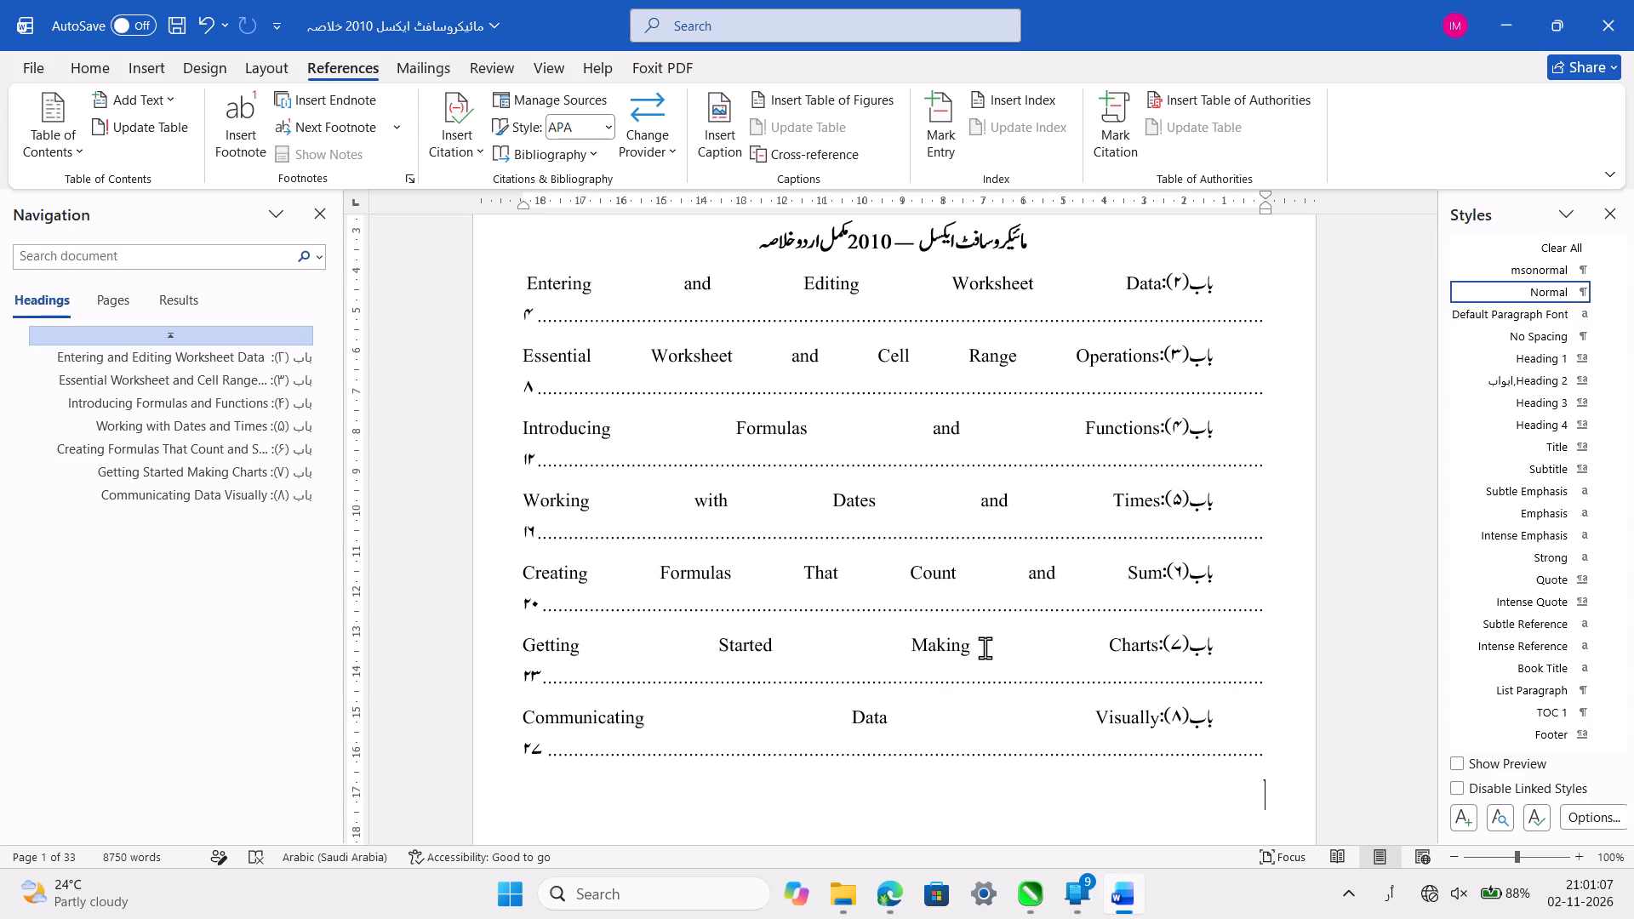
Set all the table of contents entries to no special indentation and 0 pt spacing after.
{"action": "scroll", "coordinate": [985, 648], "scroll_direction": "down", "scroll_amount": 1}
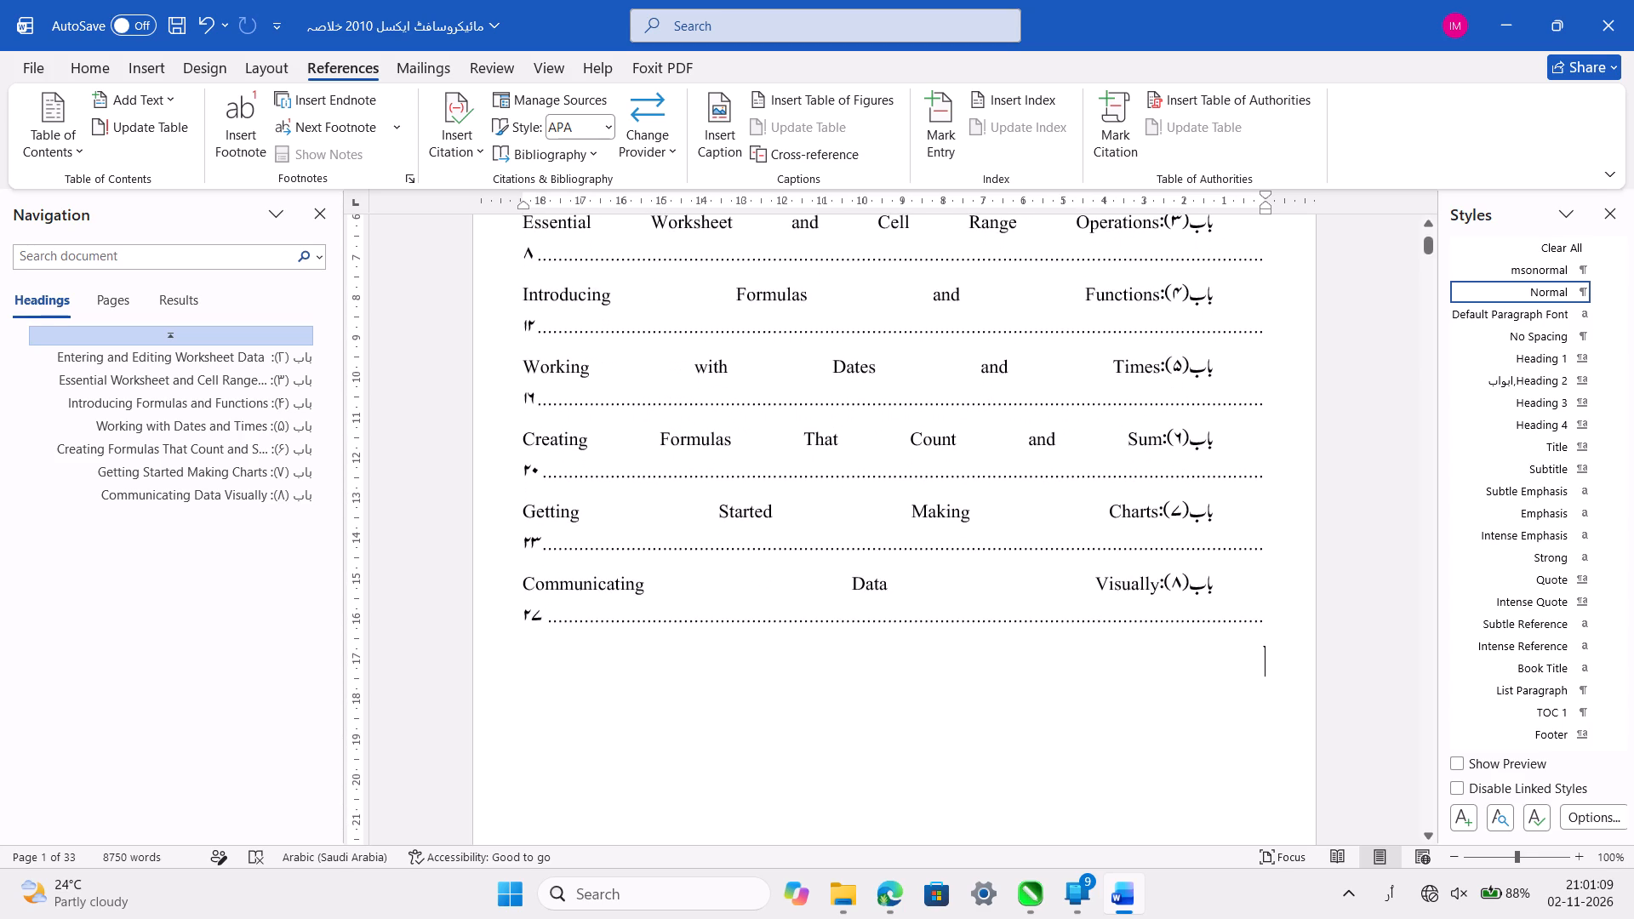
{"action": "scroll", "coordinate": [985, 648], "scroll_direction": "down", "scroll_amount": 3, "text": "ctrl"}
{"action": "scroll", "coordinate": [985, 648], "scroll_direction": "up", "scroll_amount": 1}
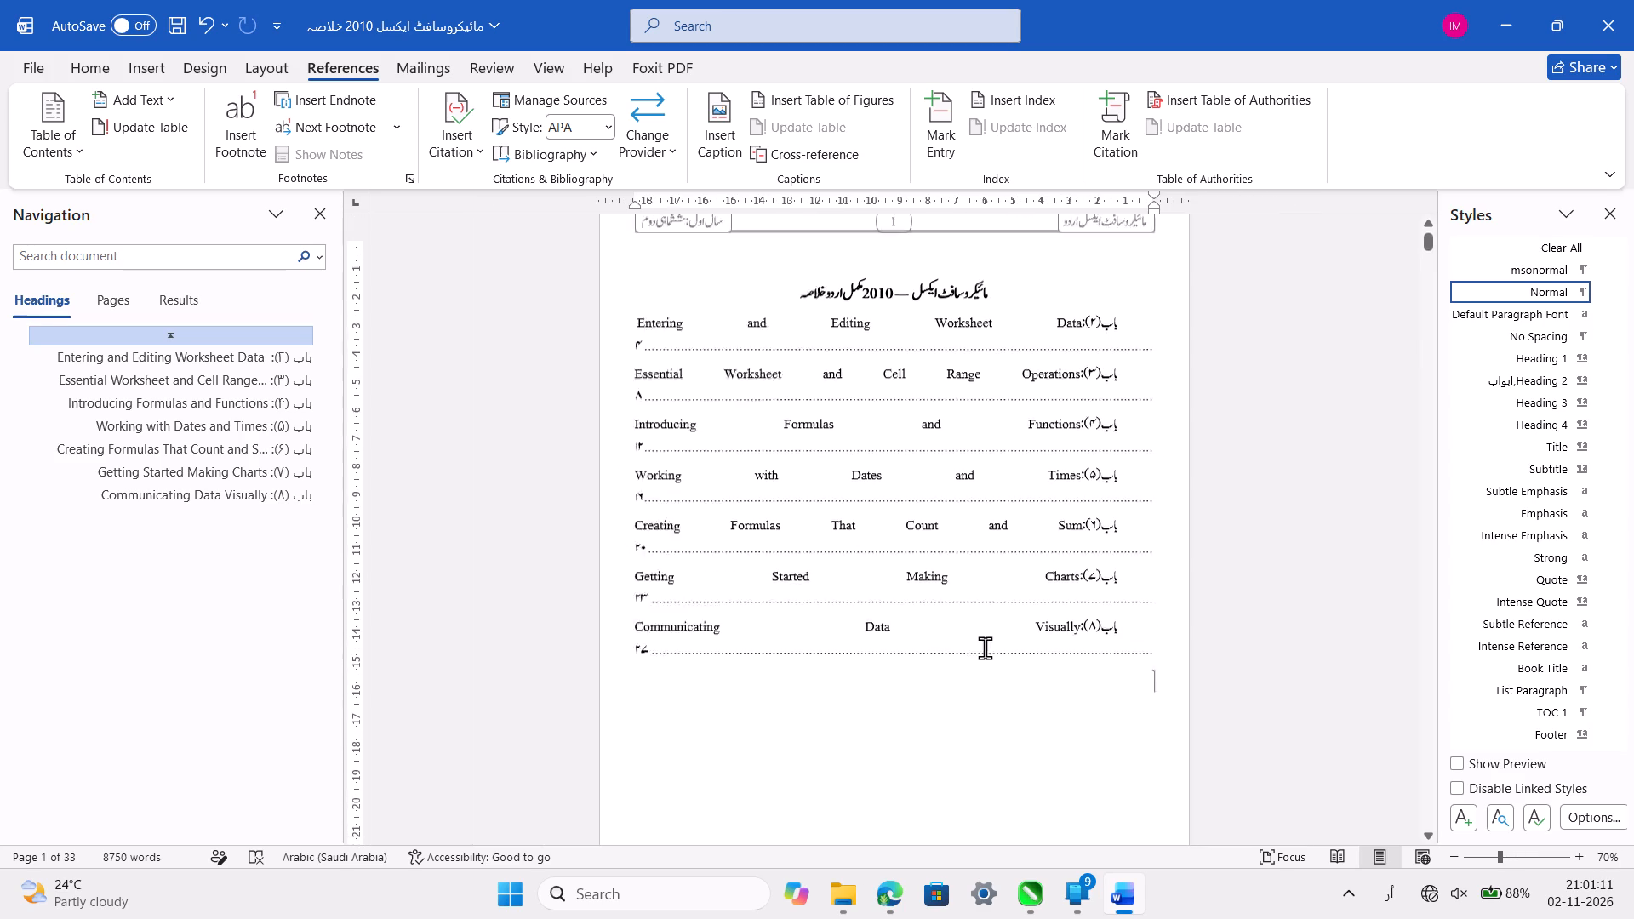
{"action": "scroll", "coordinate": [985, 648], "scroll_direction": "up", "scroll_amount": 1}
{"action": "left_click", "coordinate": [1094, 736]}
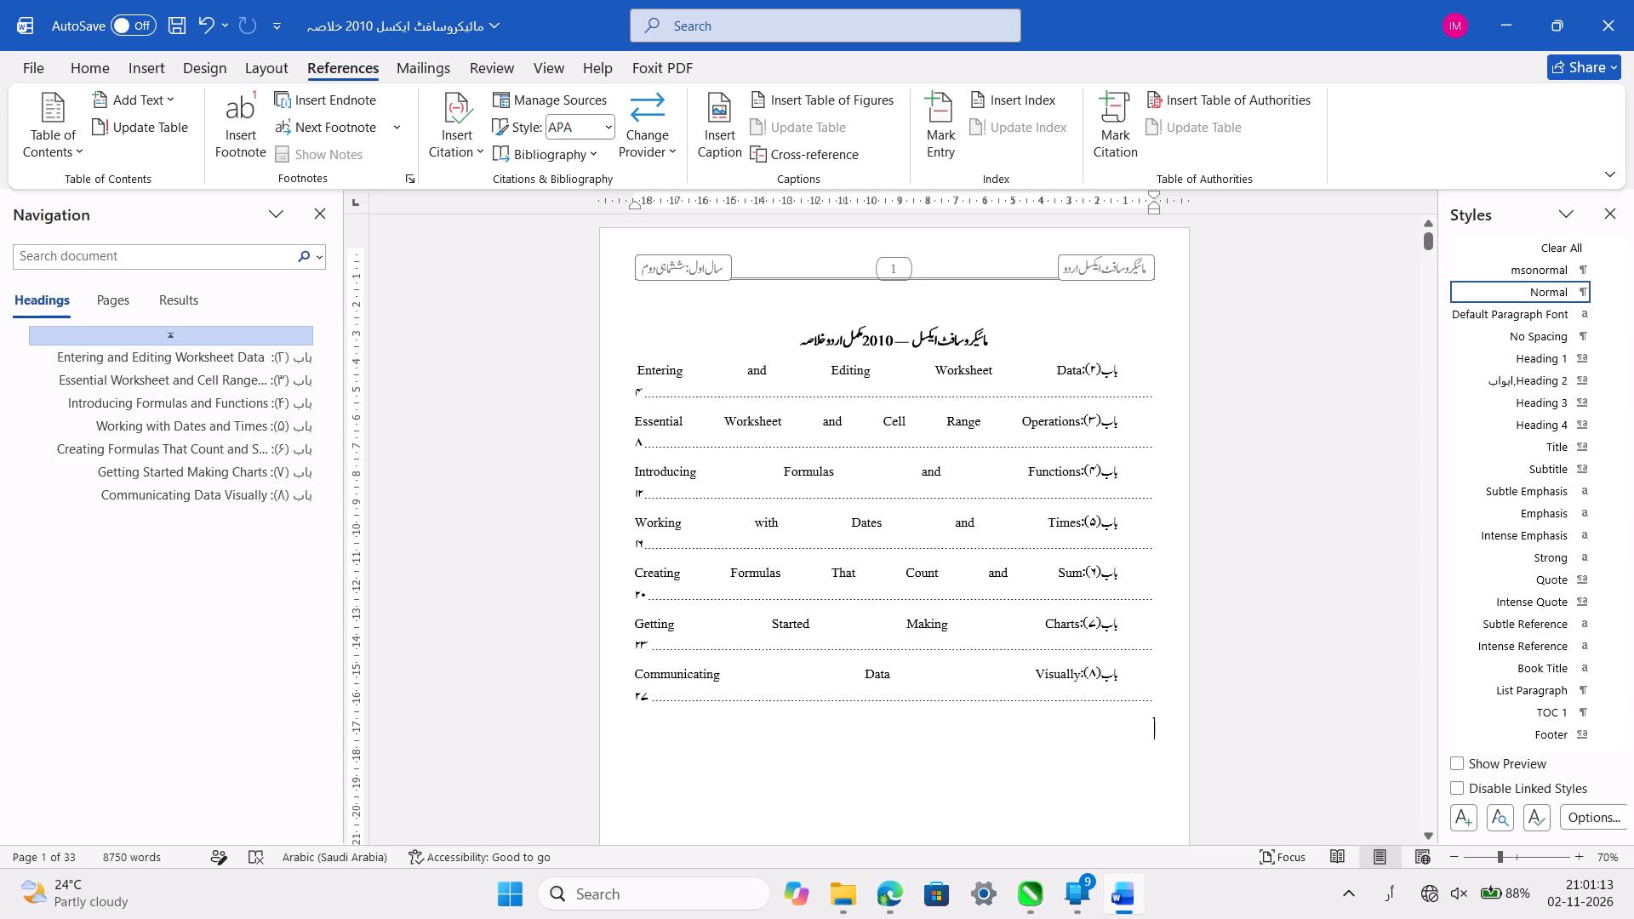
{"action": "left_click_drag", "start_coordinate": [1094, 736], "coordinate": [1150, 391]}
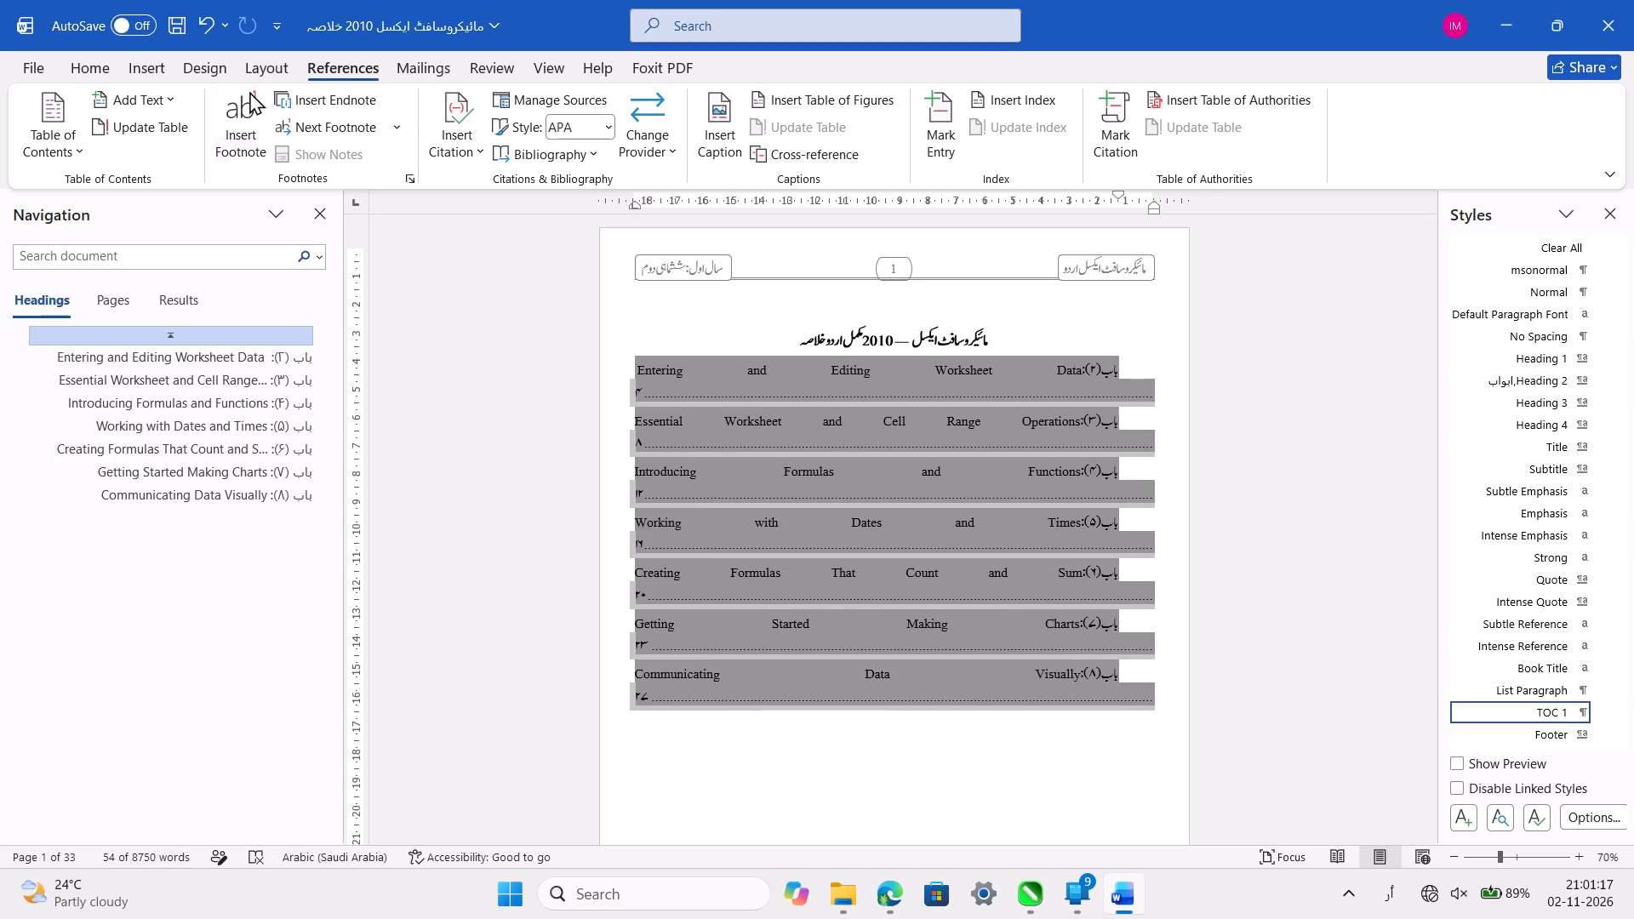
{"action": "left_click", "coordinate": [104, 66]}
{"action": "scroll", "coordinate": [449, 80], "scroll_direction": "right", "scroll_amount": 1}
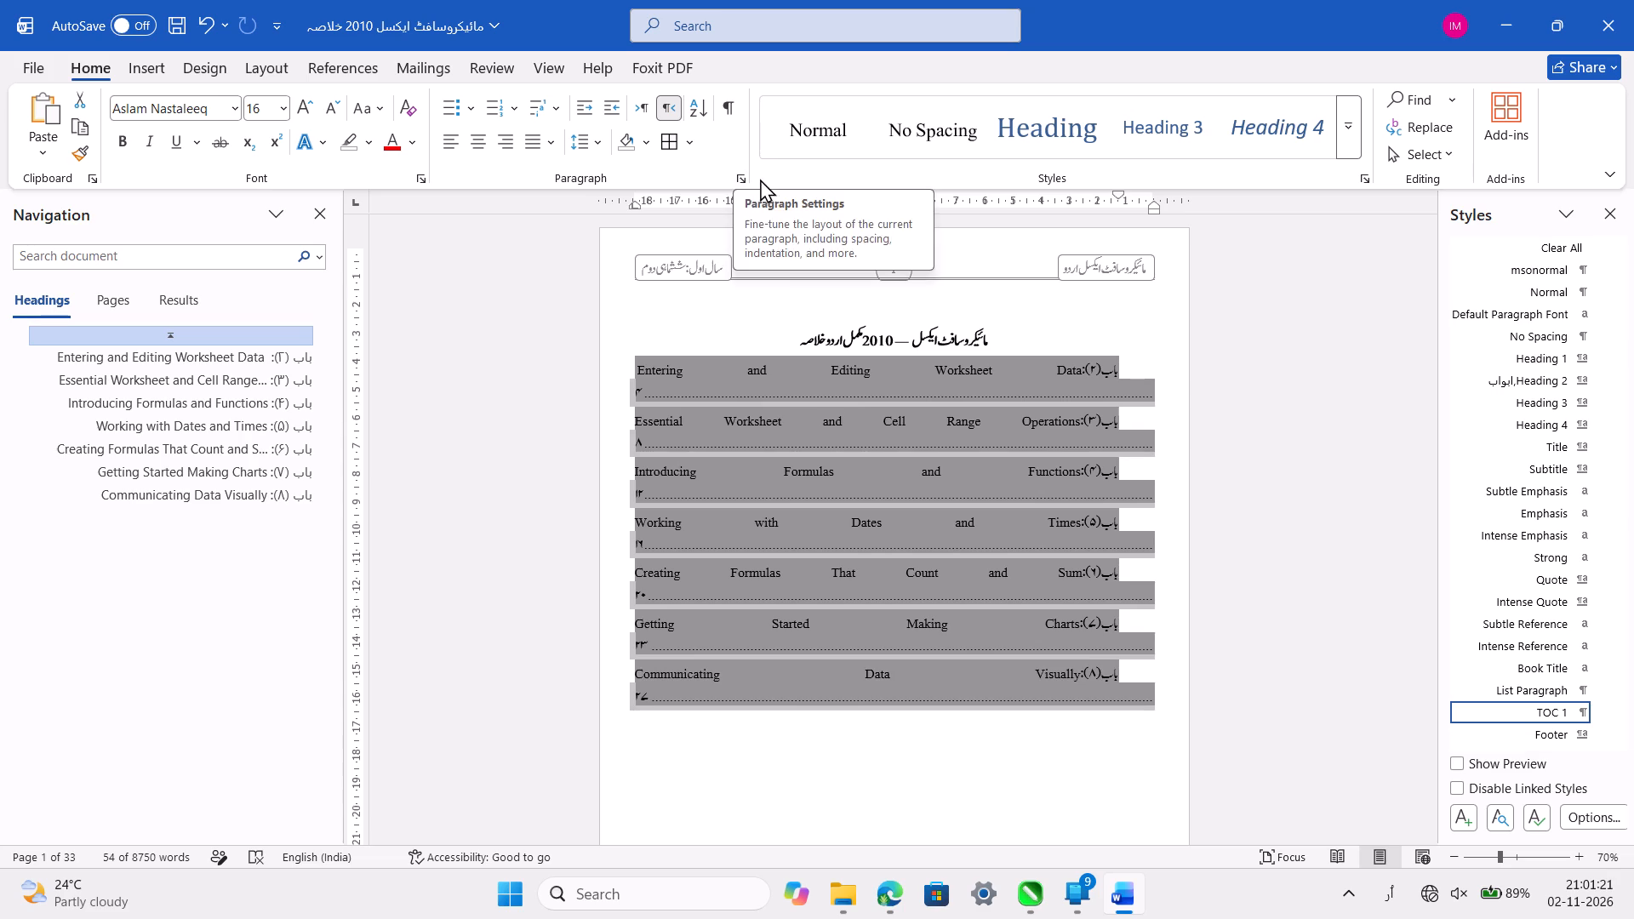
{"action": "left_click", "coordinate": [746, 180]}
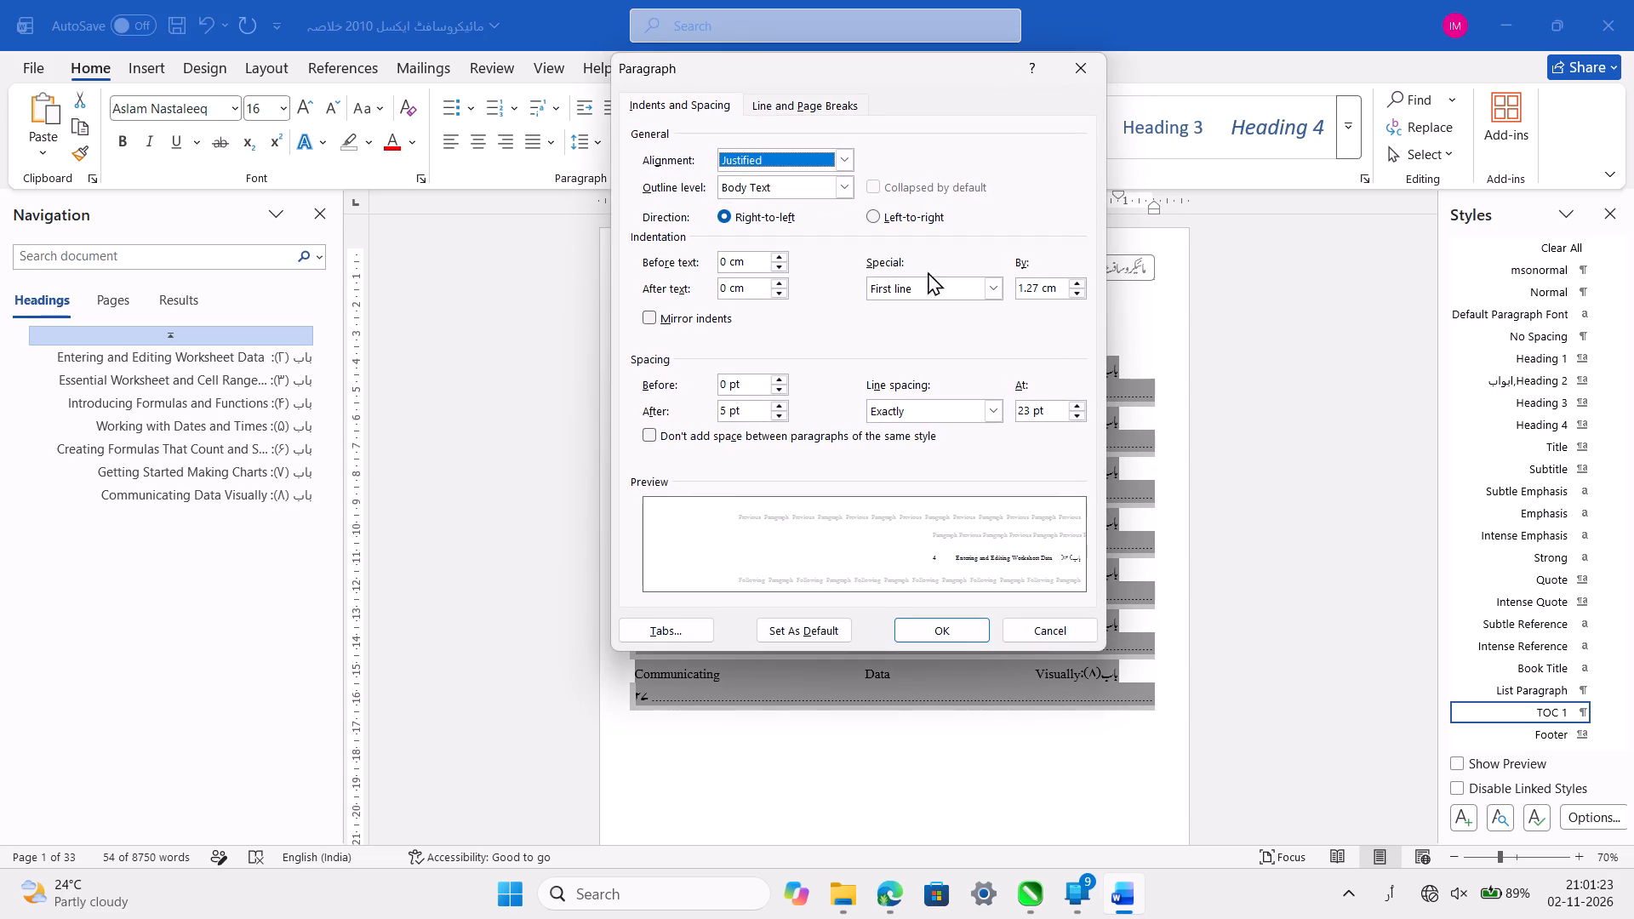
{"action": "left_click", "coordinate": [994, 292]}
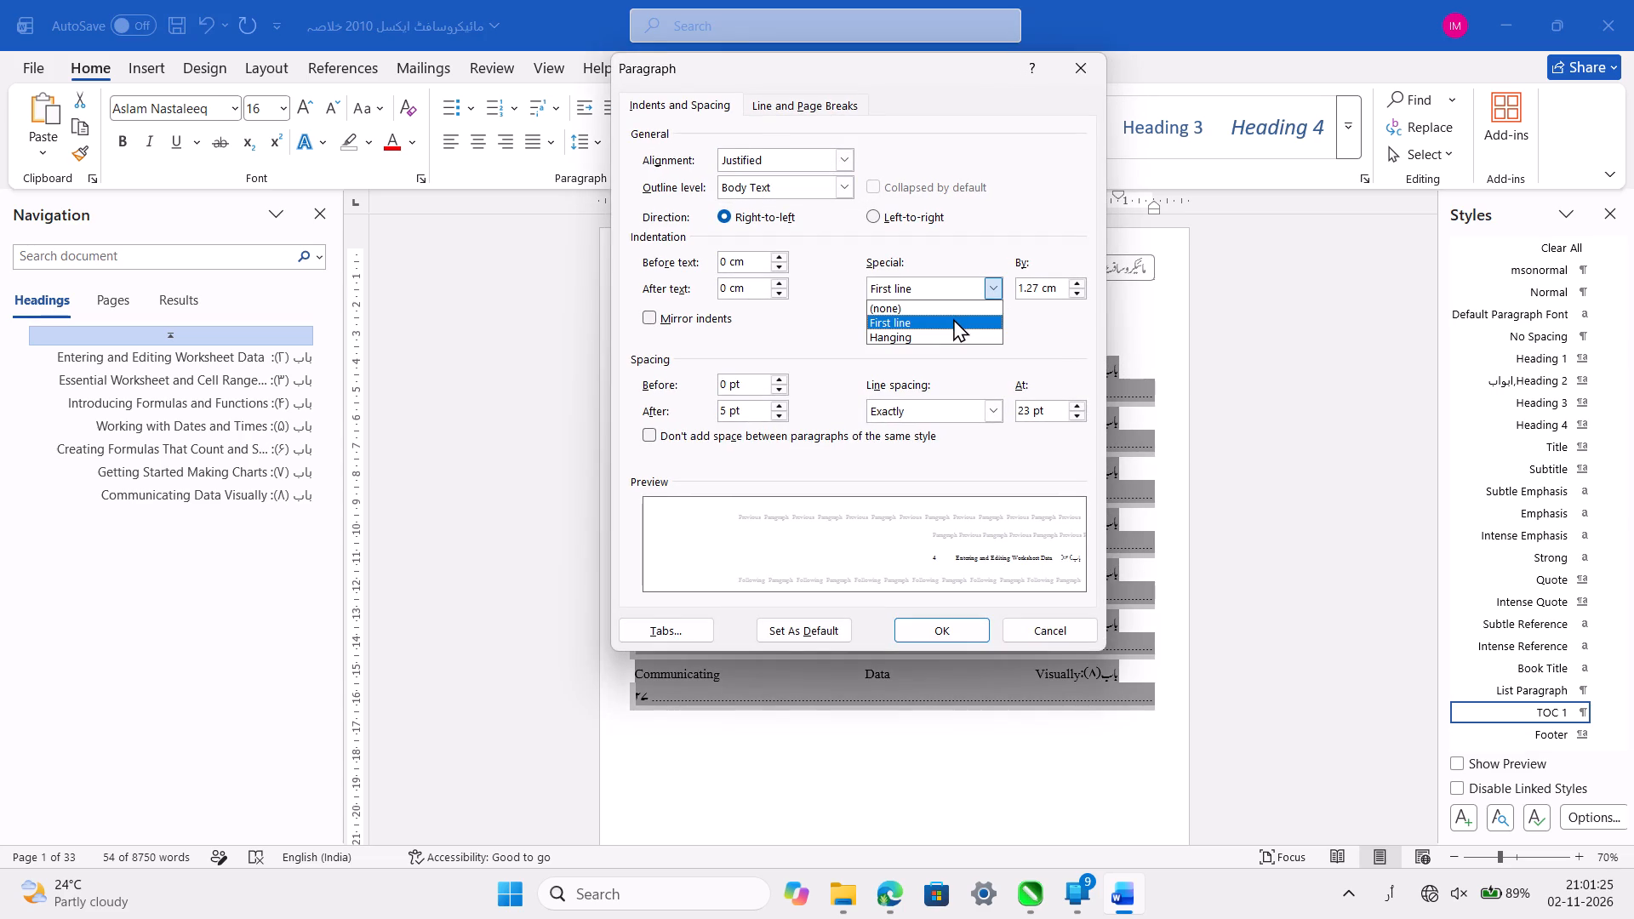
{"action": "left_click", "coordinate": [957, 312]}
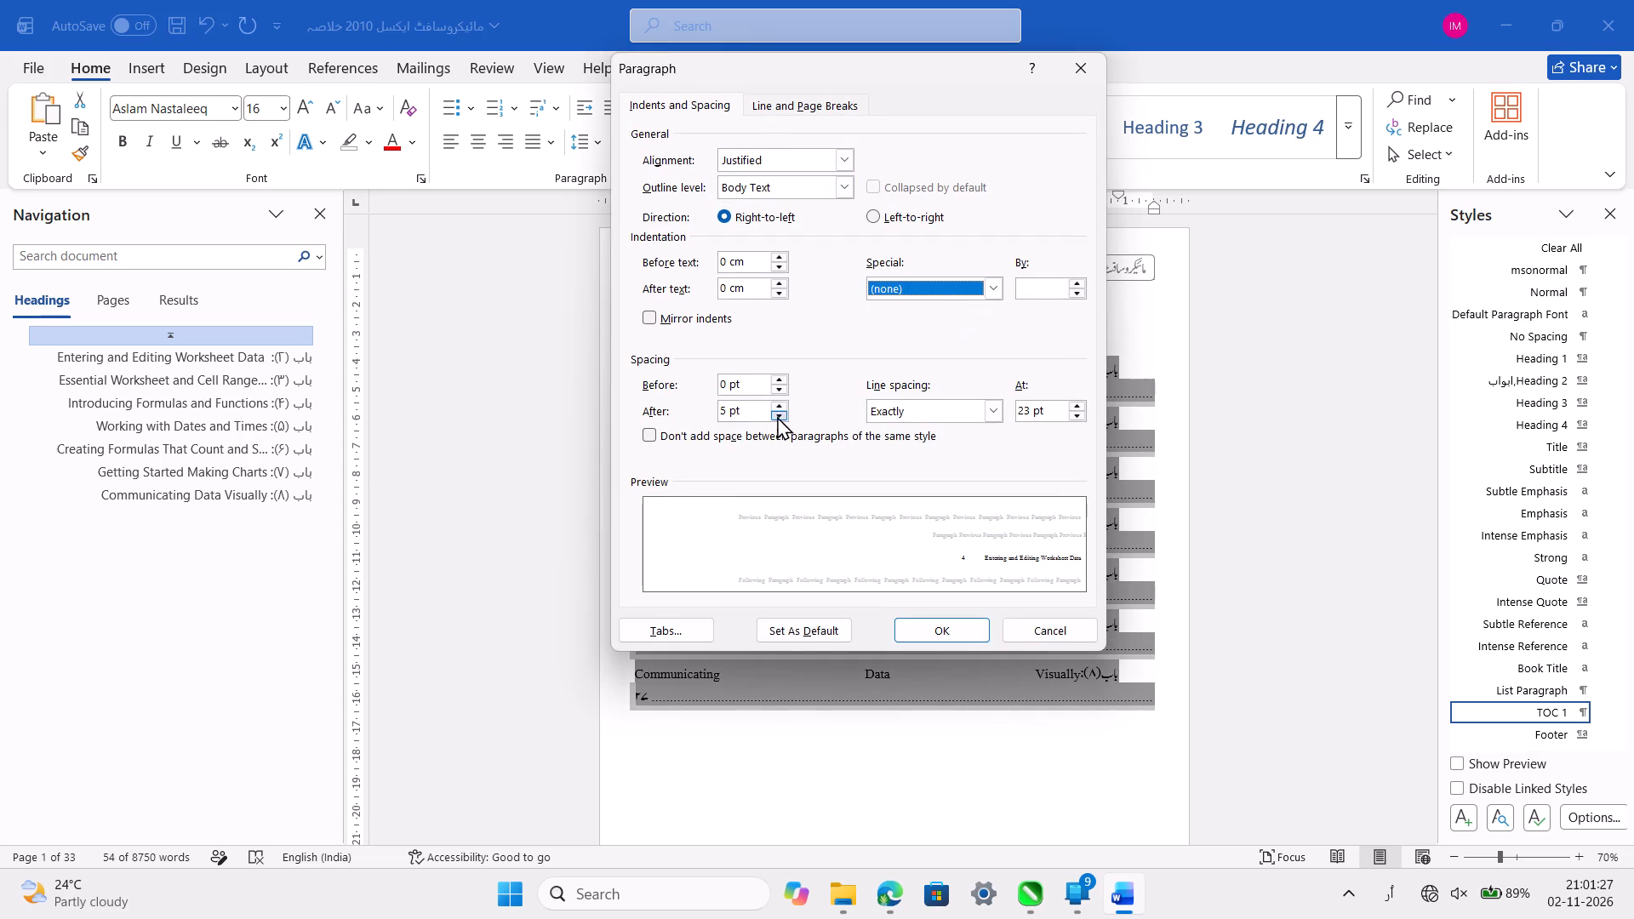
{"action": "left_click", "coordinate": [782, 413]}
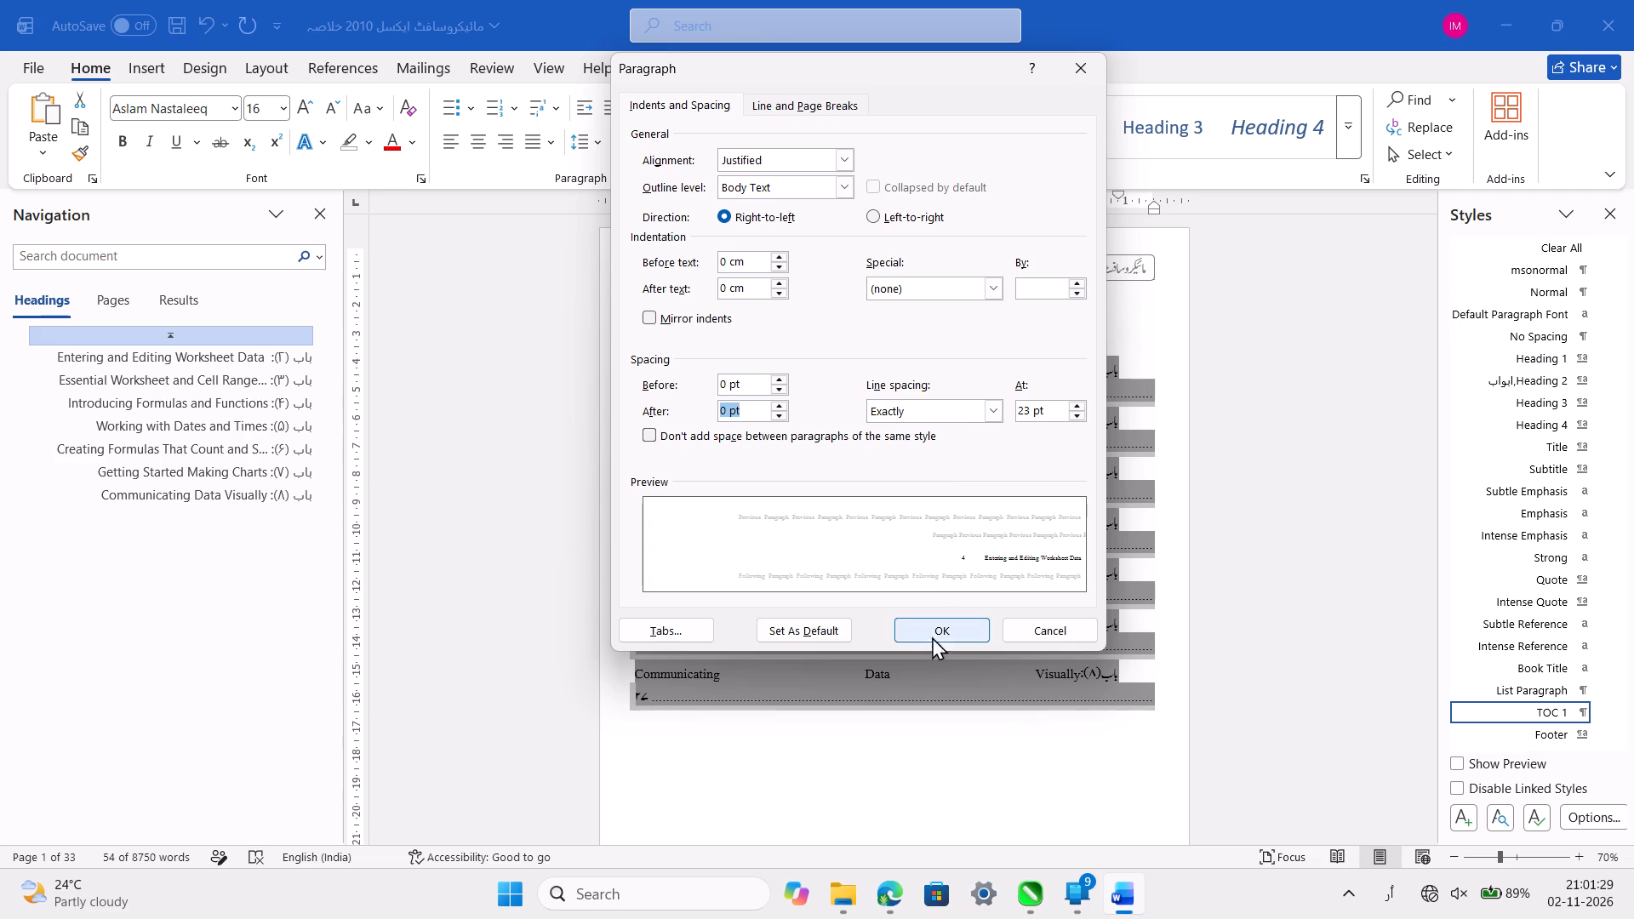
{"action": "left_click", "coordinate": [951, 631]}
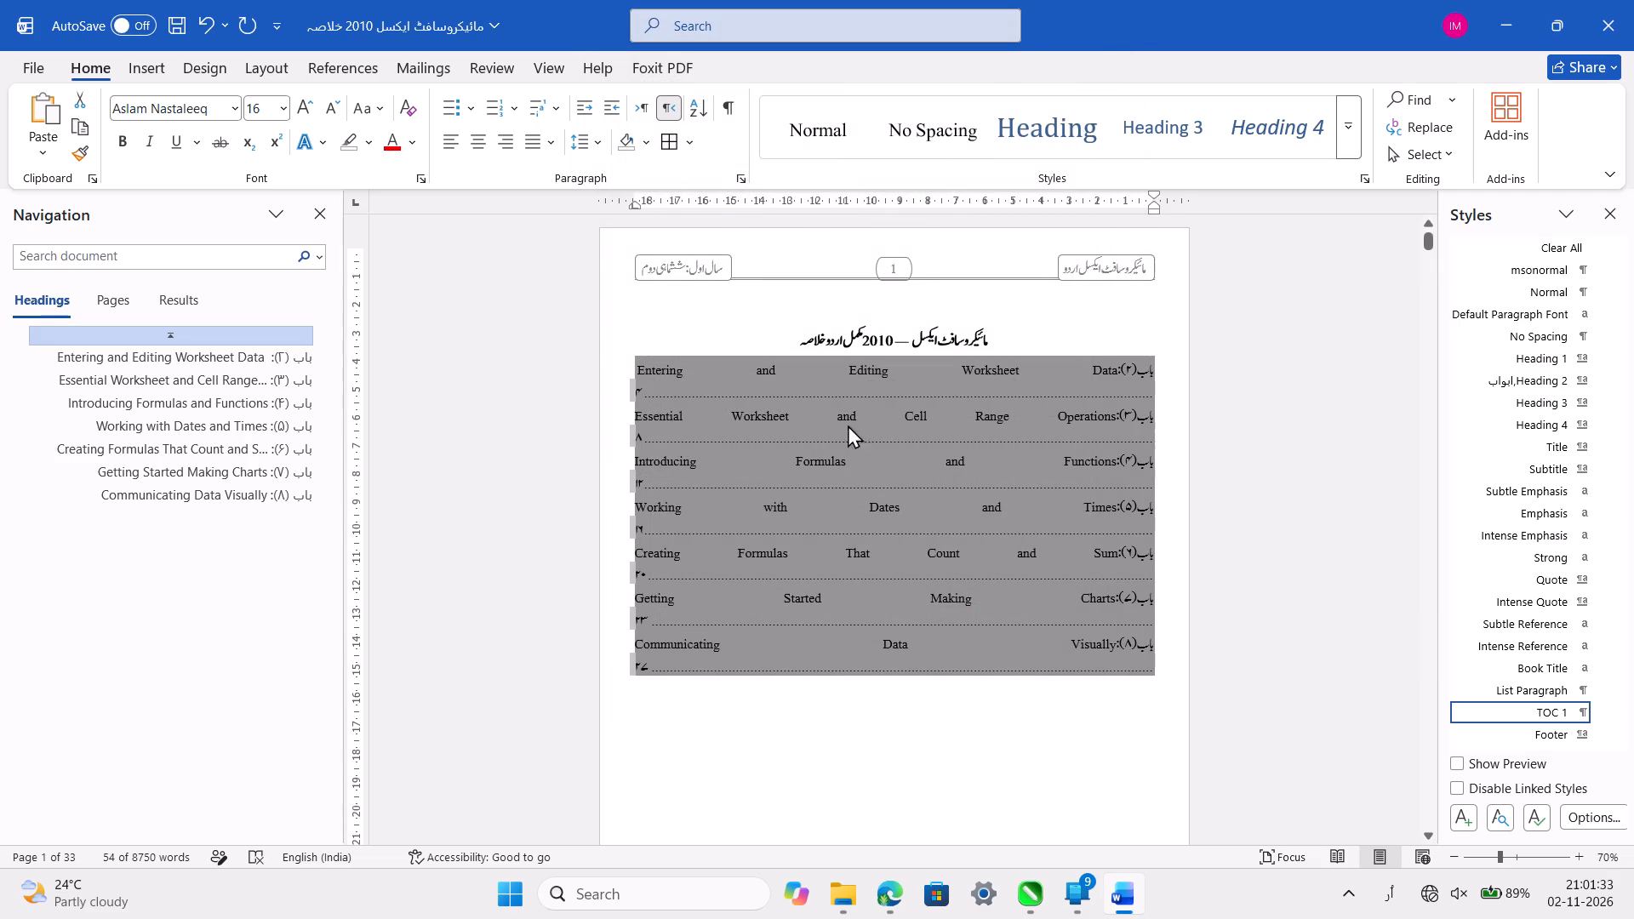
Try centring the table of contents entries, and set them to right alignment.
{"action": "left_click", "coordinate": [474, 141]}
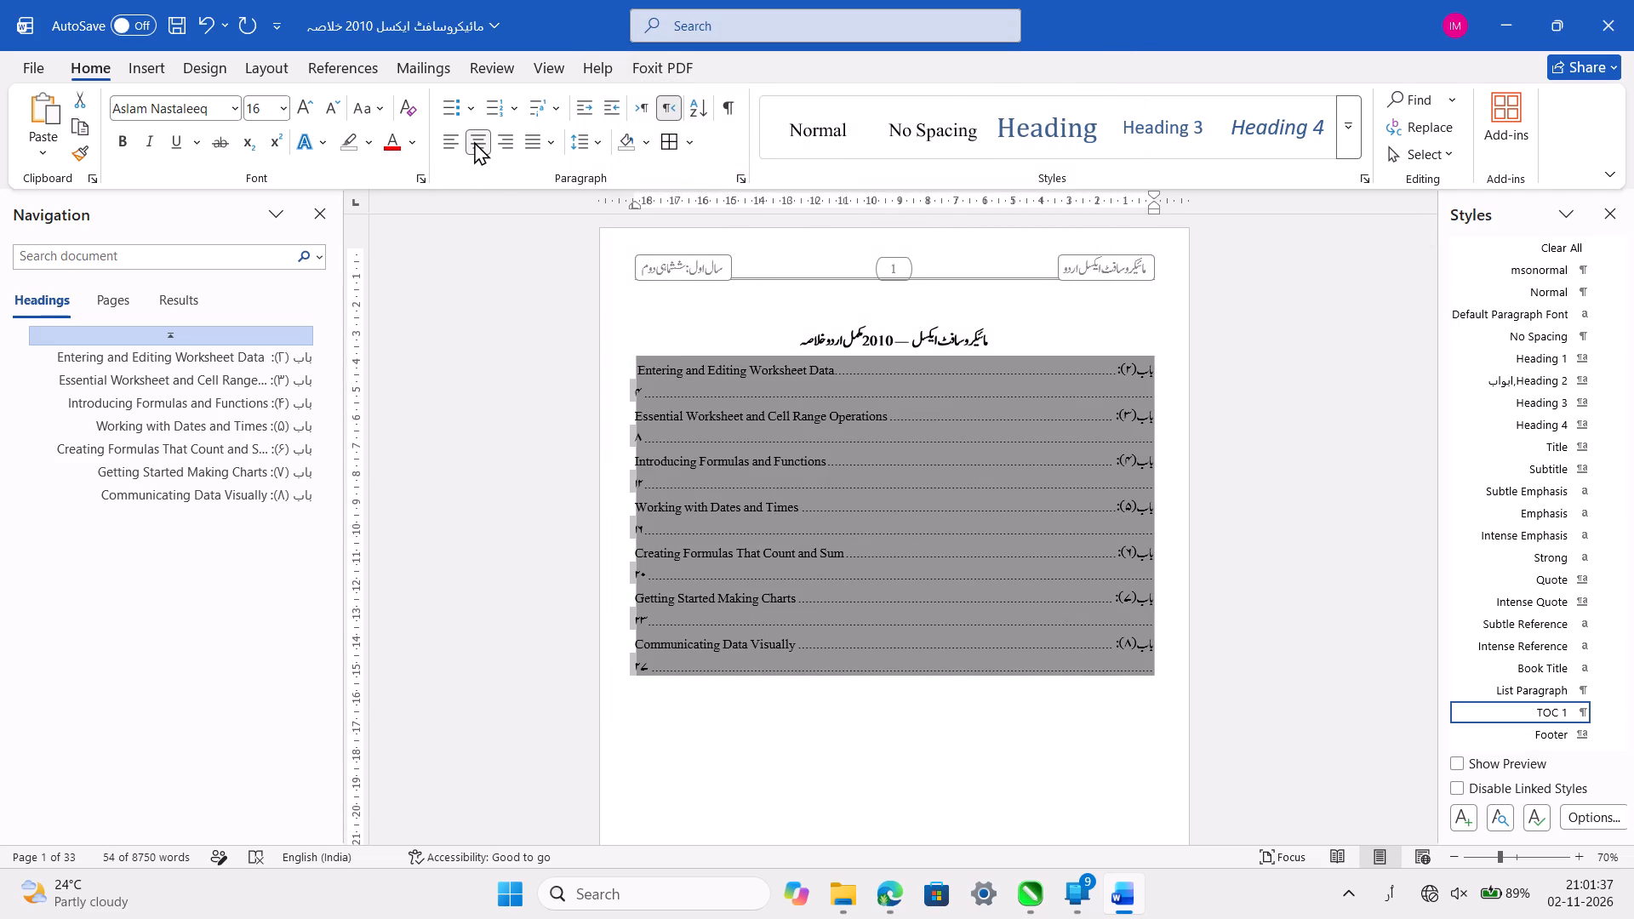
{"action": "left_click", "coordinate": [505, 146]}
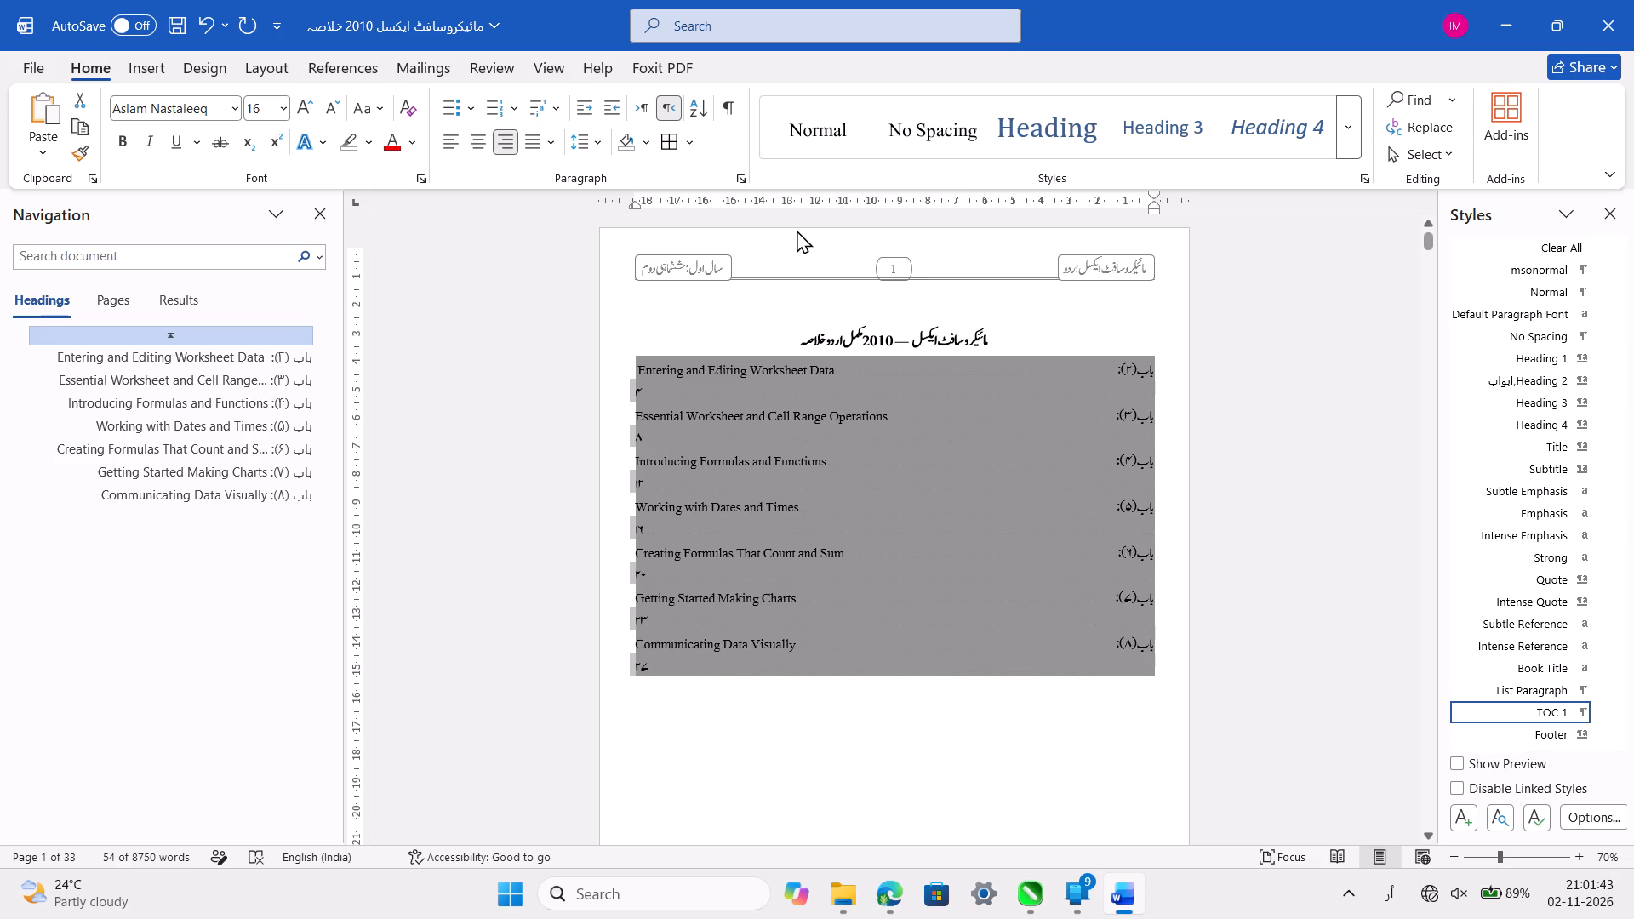
Apply the Heading 2,ابواب style to the باب (۱) heading, Using Excel Worksheets and Workbooks, on page 2.
{"action": "scroll", "coordinate": [797, 230], "scroll_direction": "up", "scroll_amount": 3, "text": "ctrl"}
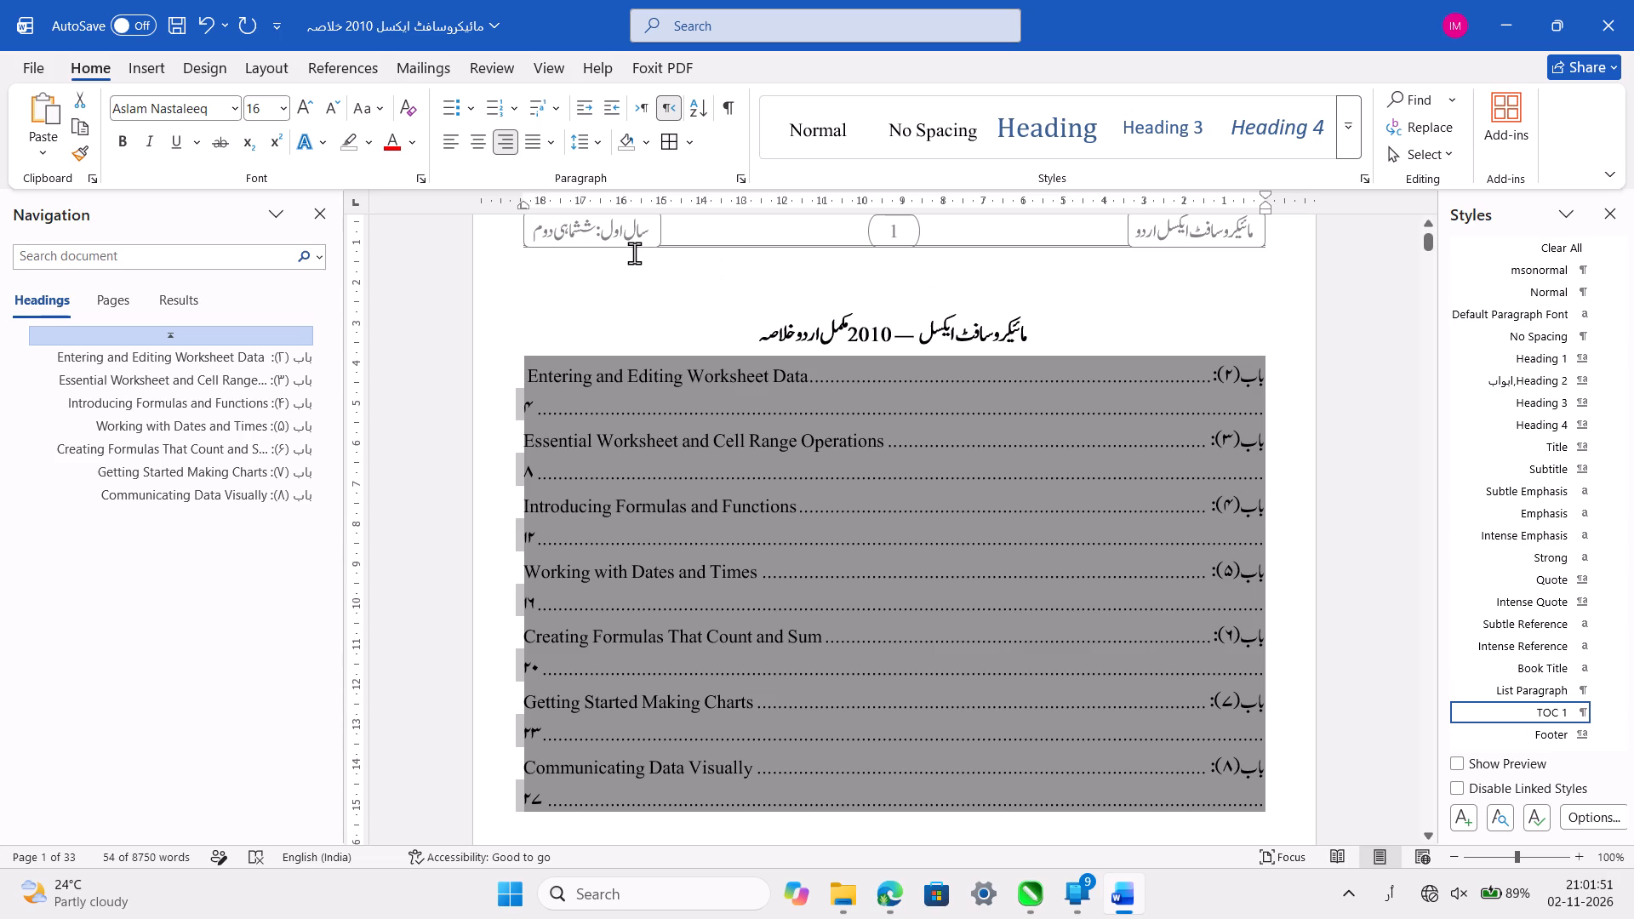
{"action": "scroll", "coordinate": [964, 649], "scroll_direction": "up", "scroll_amount": 1}
{"action": "scroll", "coordinate": [964, 649], "scroll_direction": "down", "scroll_amount": 3}
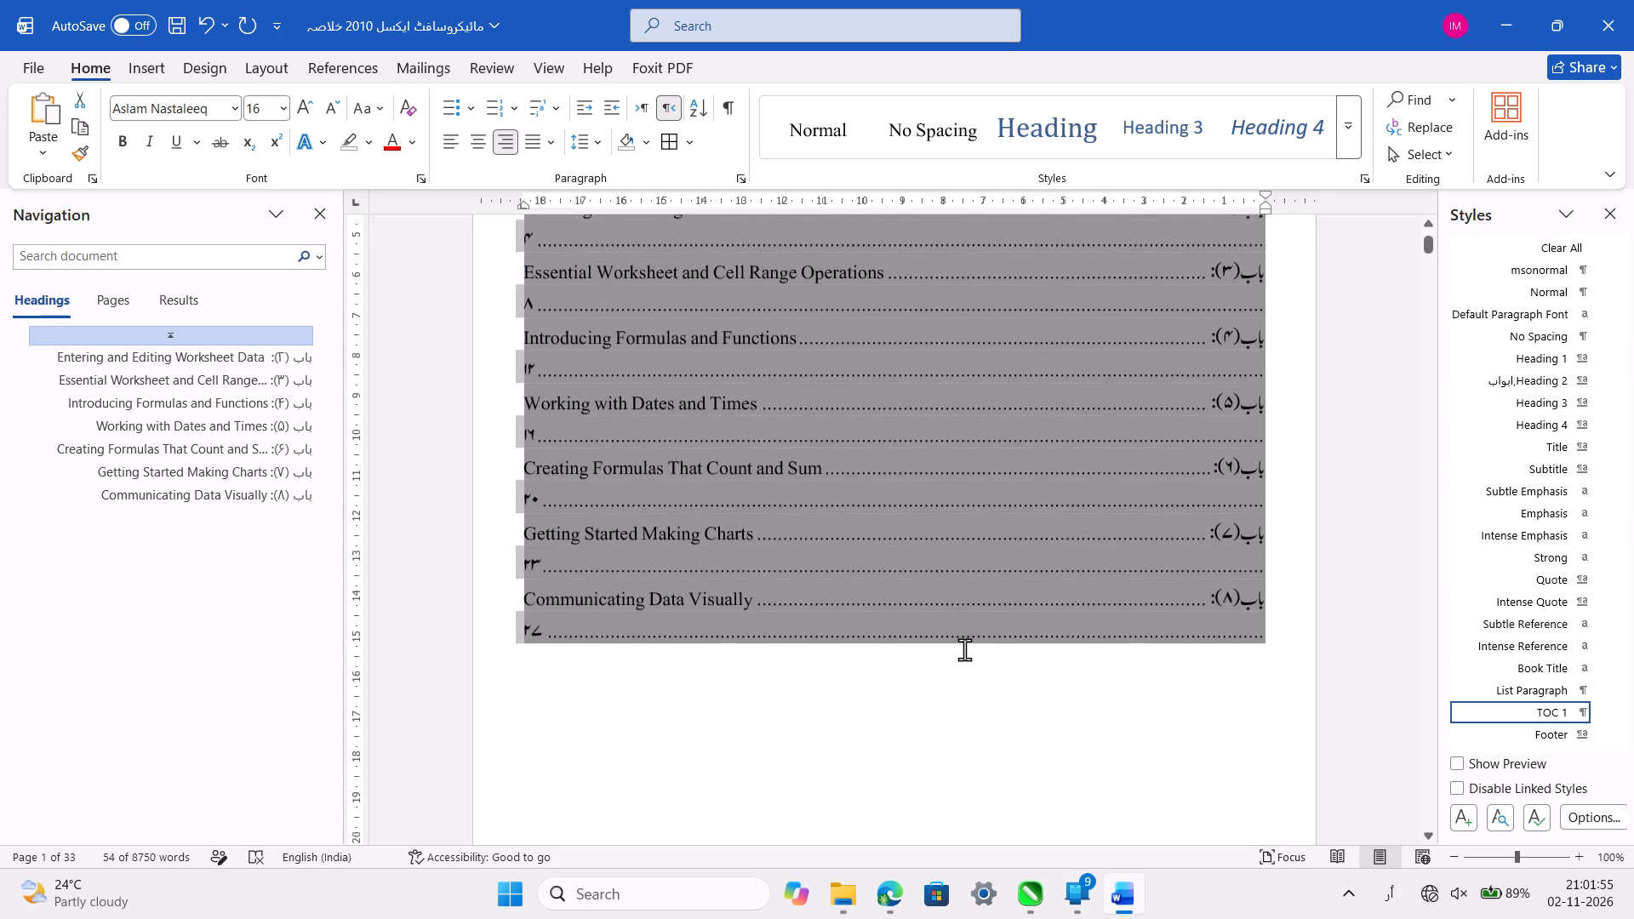
{"action": "scroll", "coordinate": [964, 649], "scroll_direction": "up", "scroll_amount": 8}
{"action": "left_click", "coordinate": [1077, 591]}
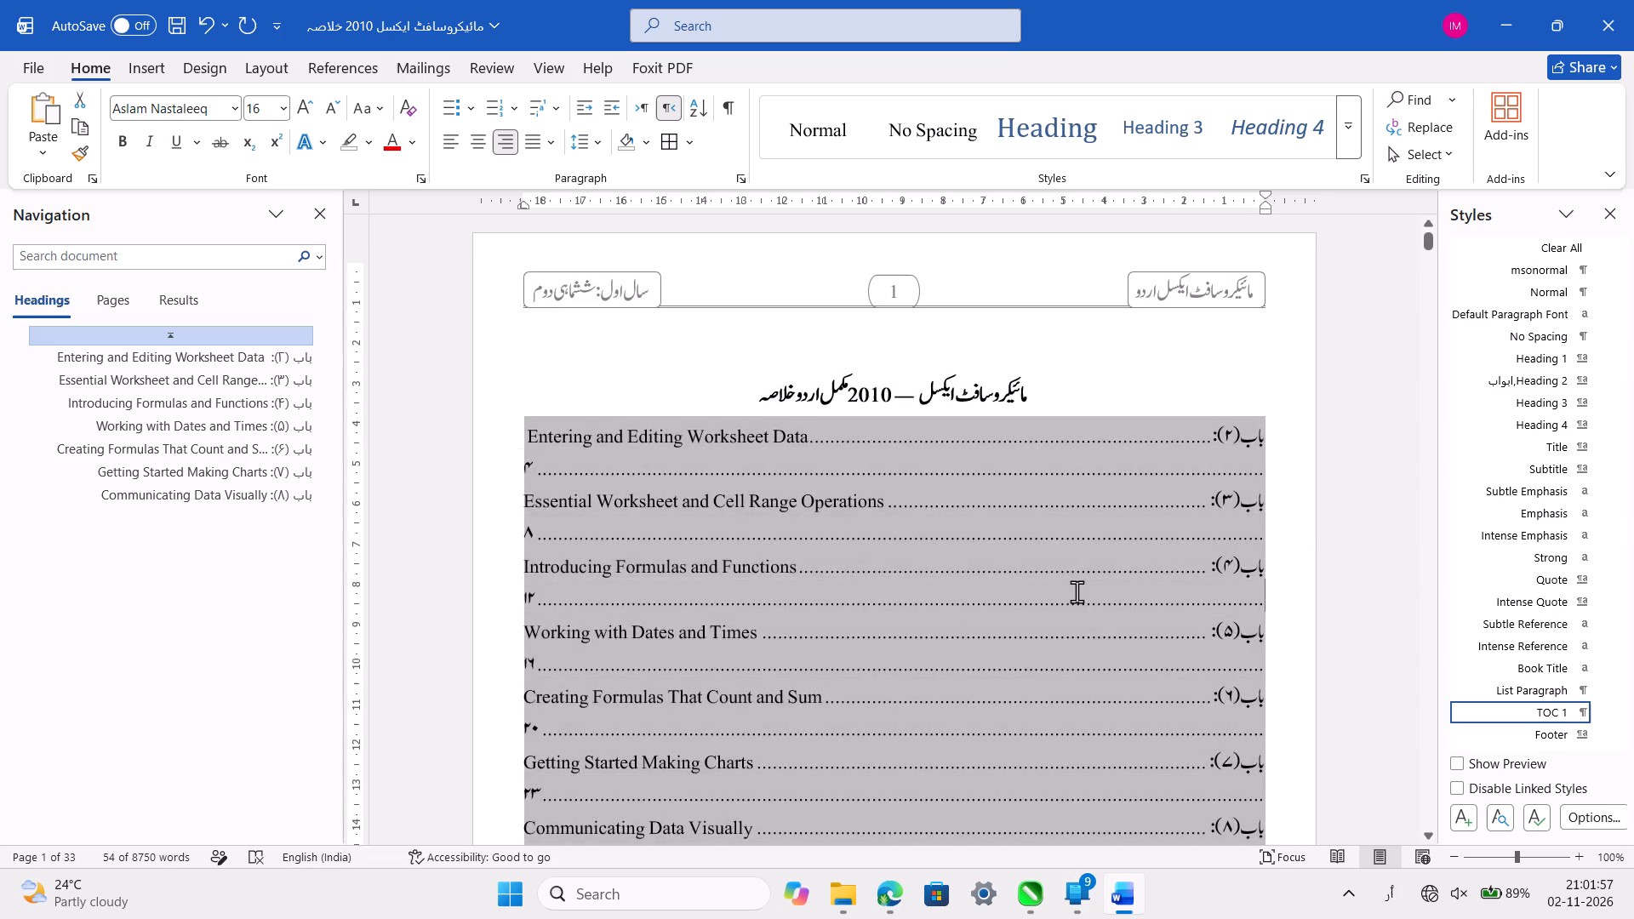
{"action": "scroll", "coordinate": [1077, 591], "scroll_direction": "down", "scroll_amount": 4}
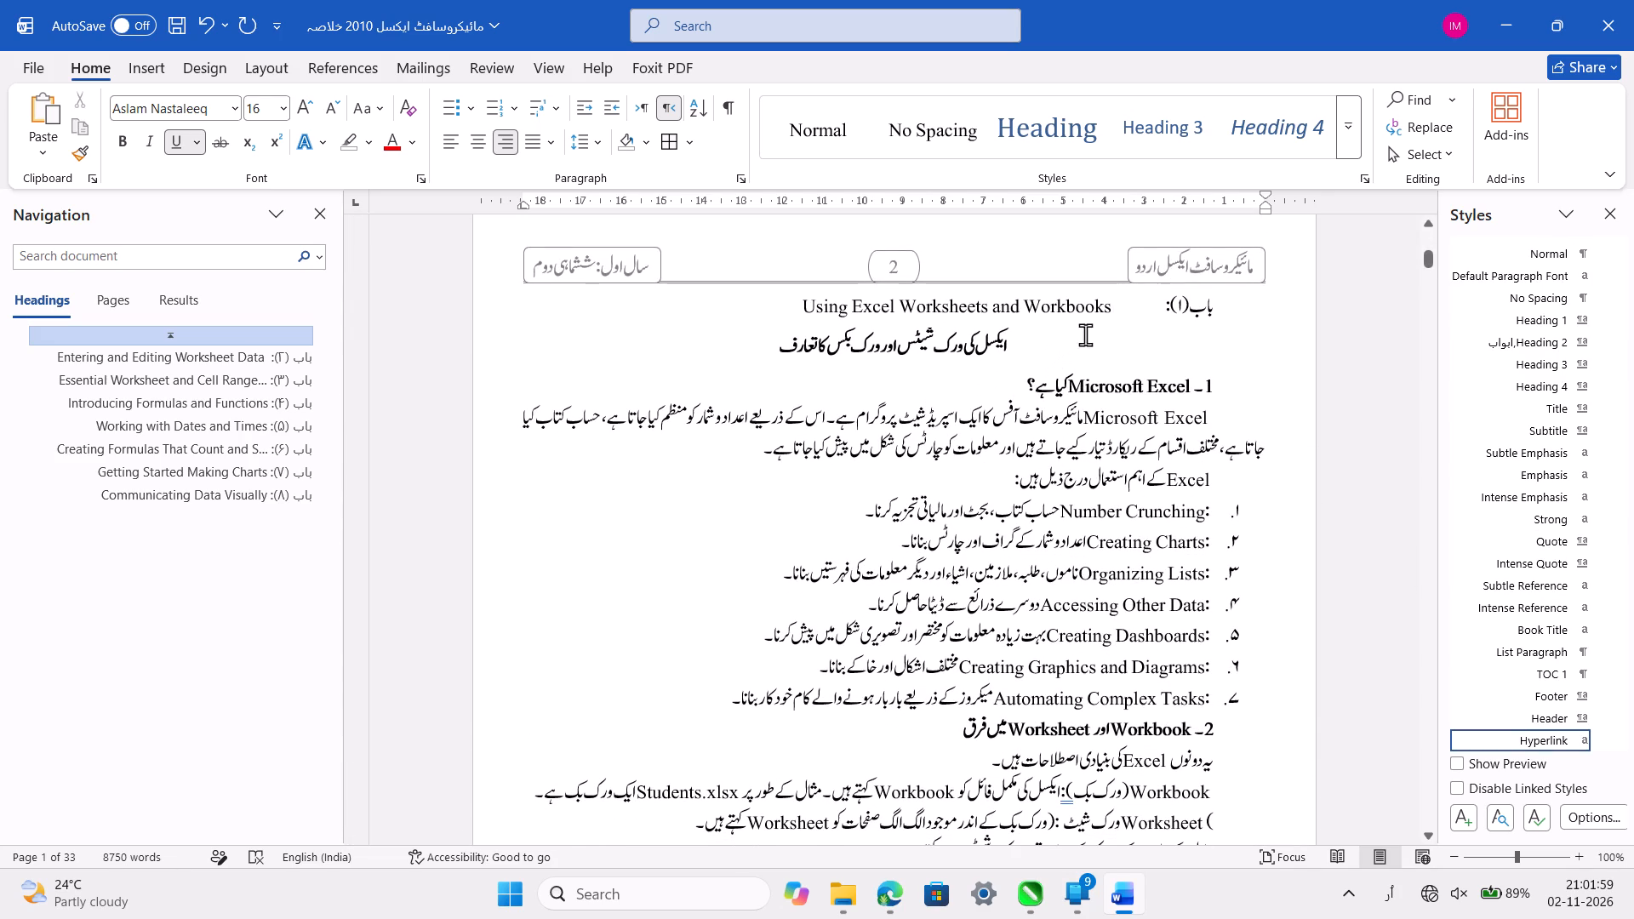
{"action": "left_click", "coordinate": [1104, 317]}
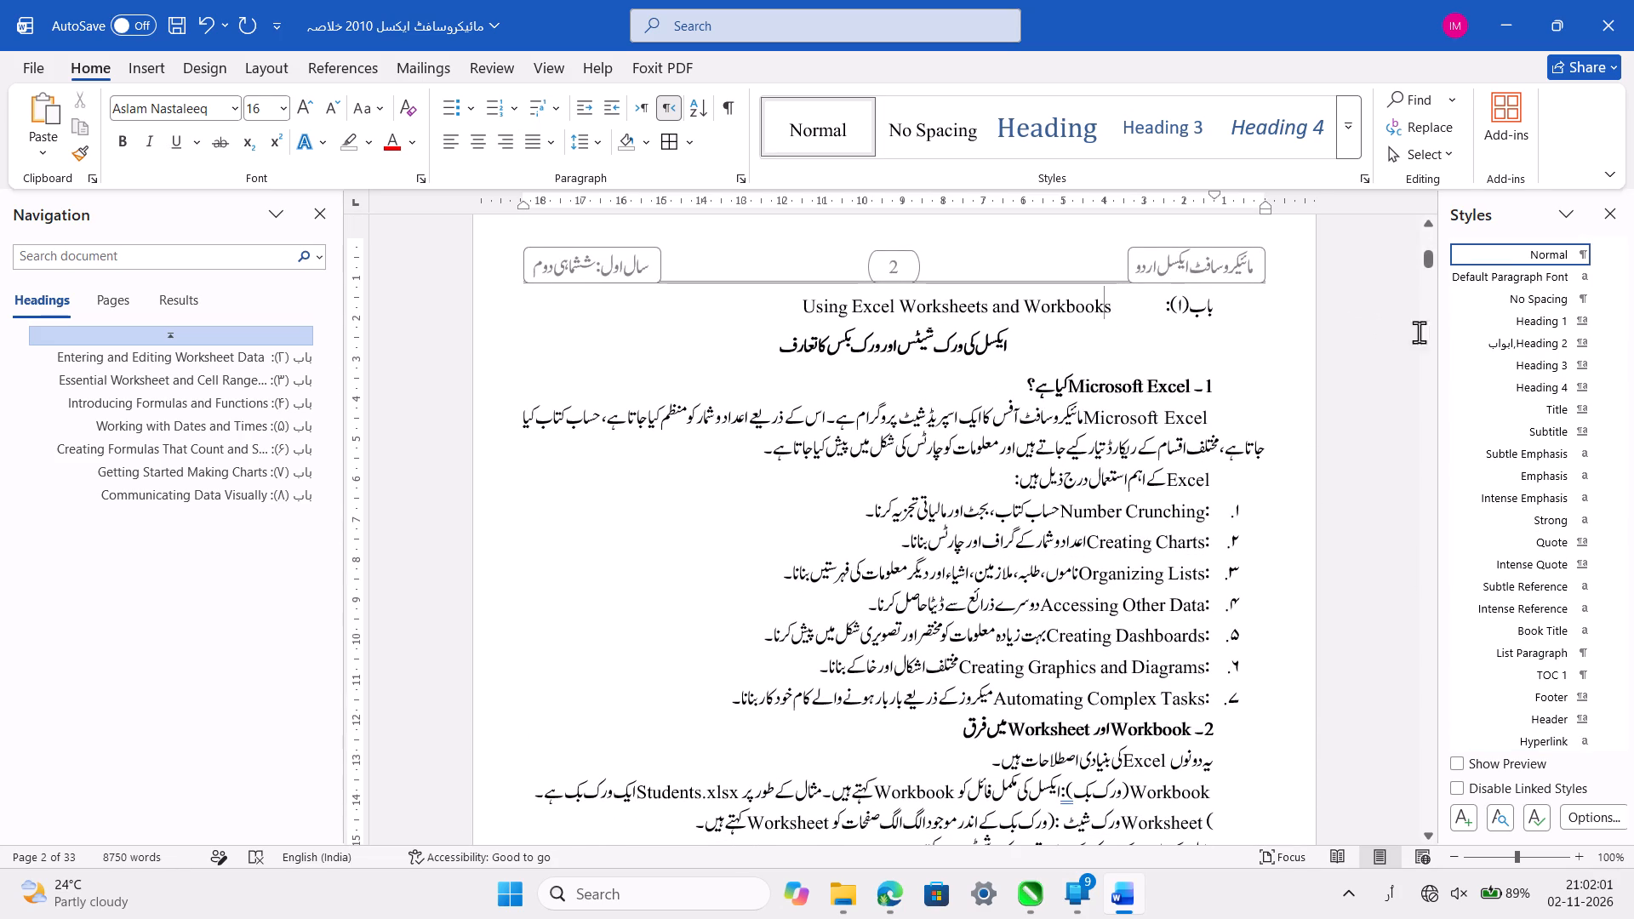
{"action": "left_click", "coordinate": [1499, 346]}
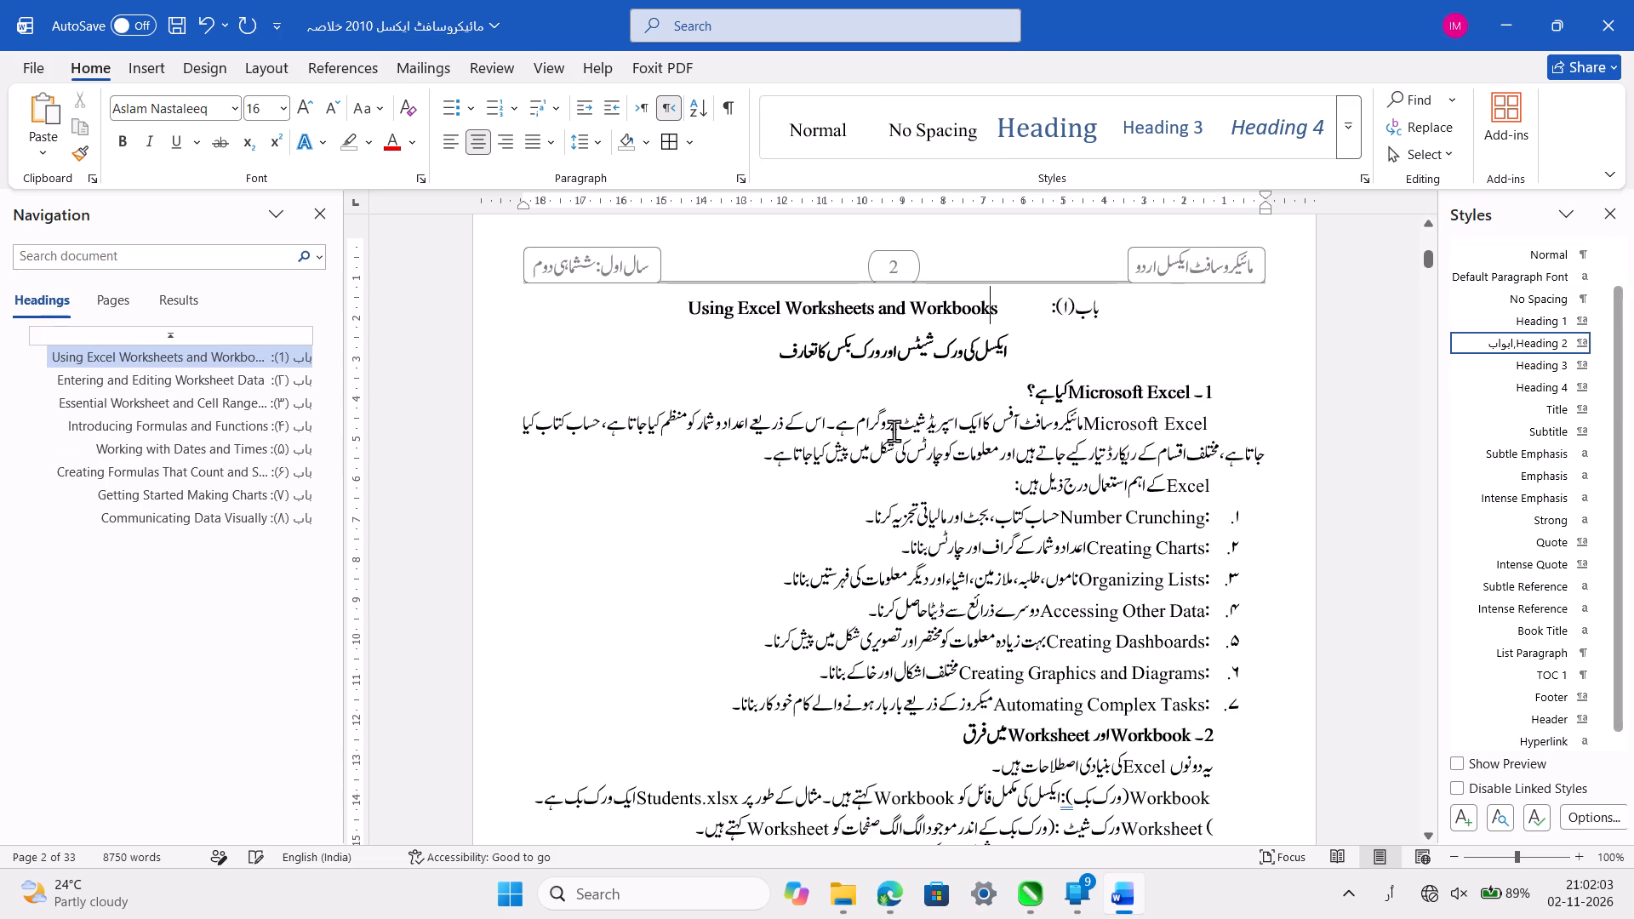
Update the entire table of contents under the main title to include the باب (۱) heading.
{"action": "scroll", "coordinate": [894, 431], "scroll_direction": "up", "scroll_amount": 8}
{"action": "scroll", "coordinate": [1163, 435], "scroll_direction": "down", "scroll_amount": 1}
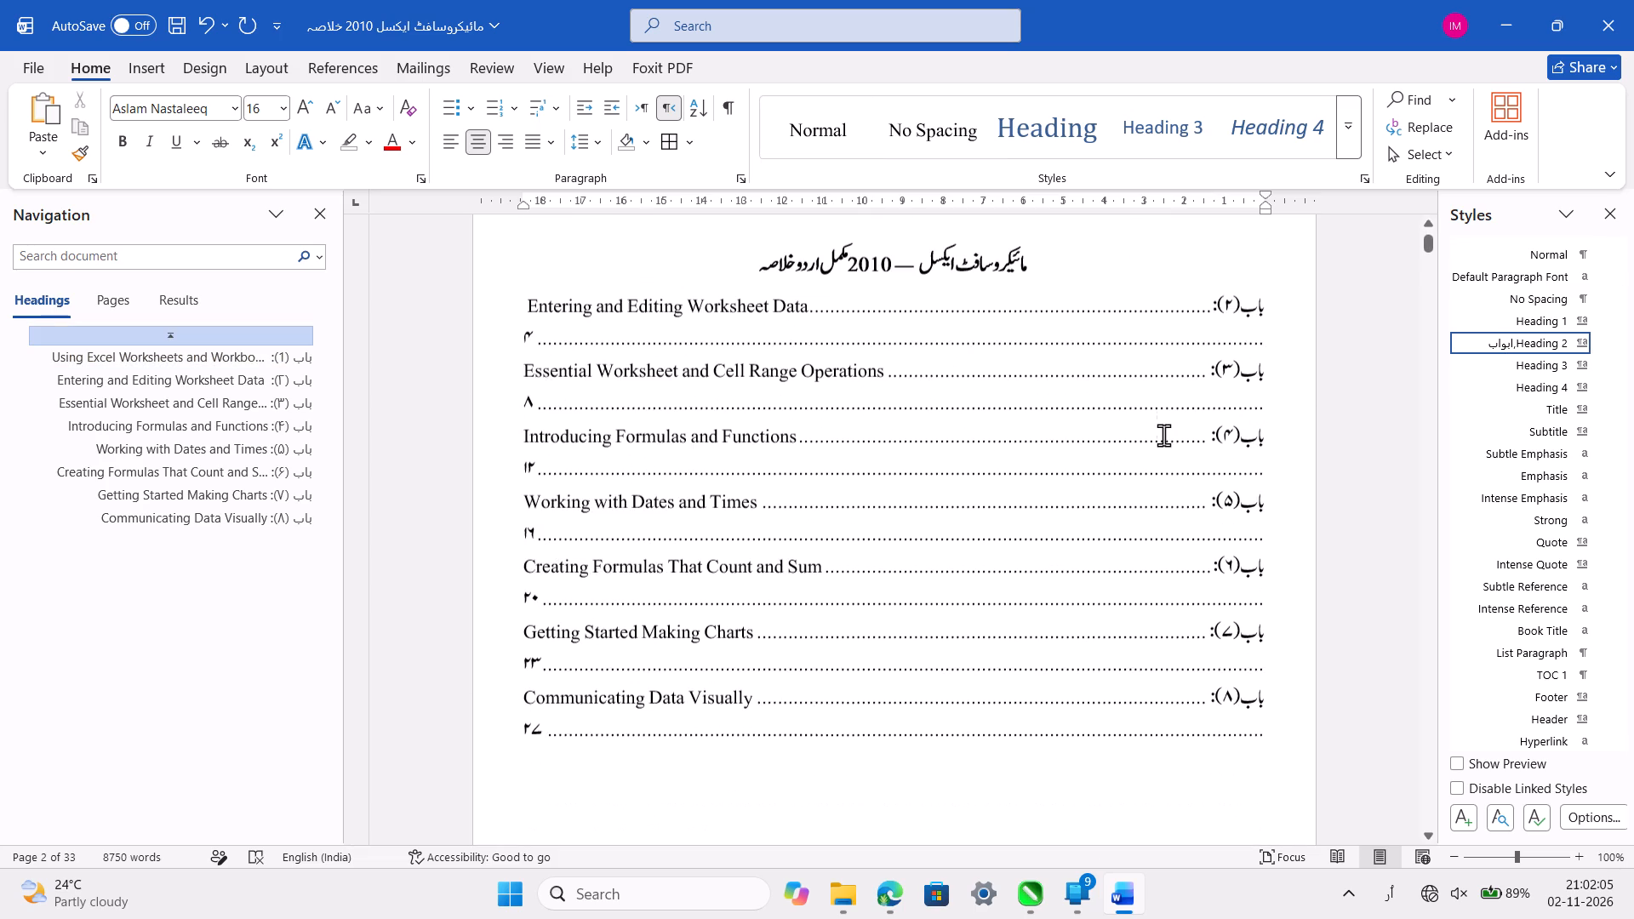
{"action": "left_click", "coordinate": [1254, 286]}
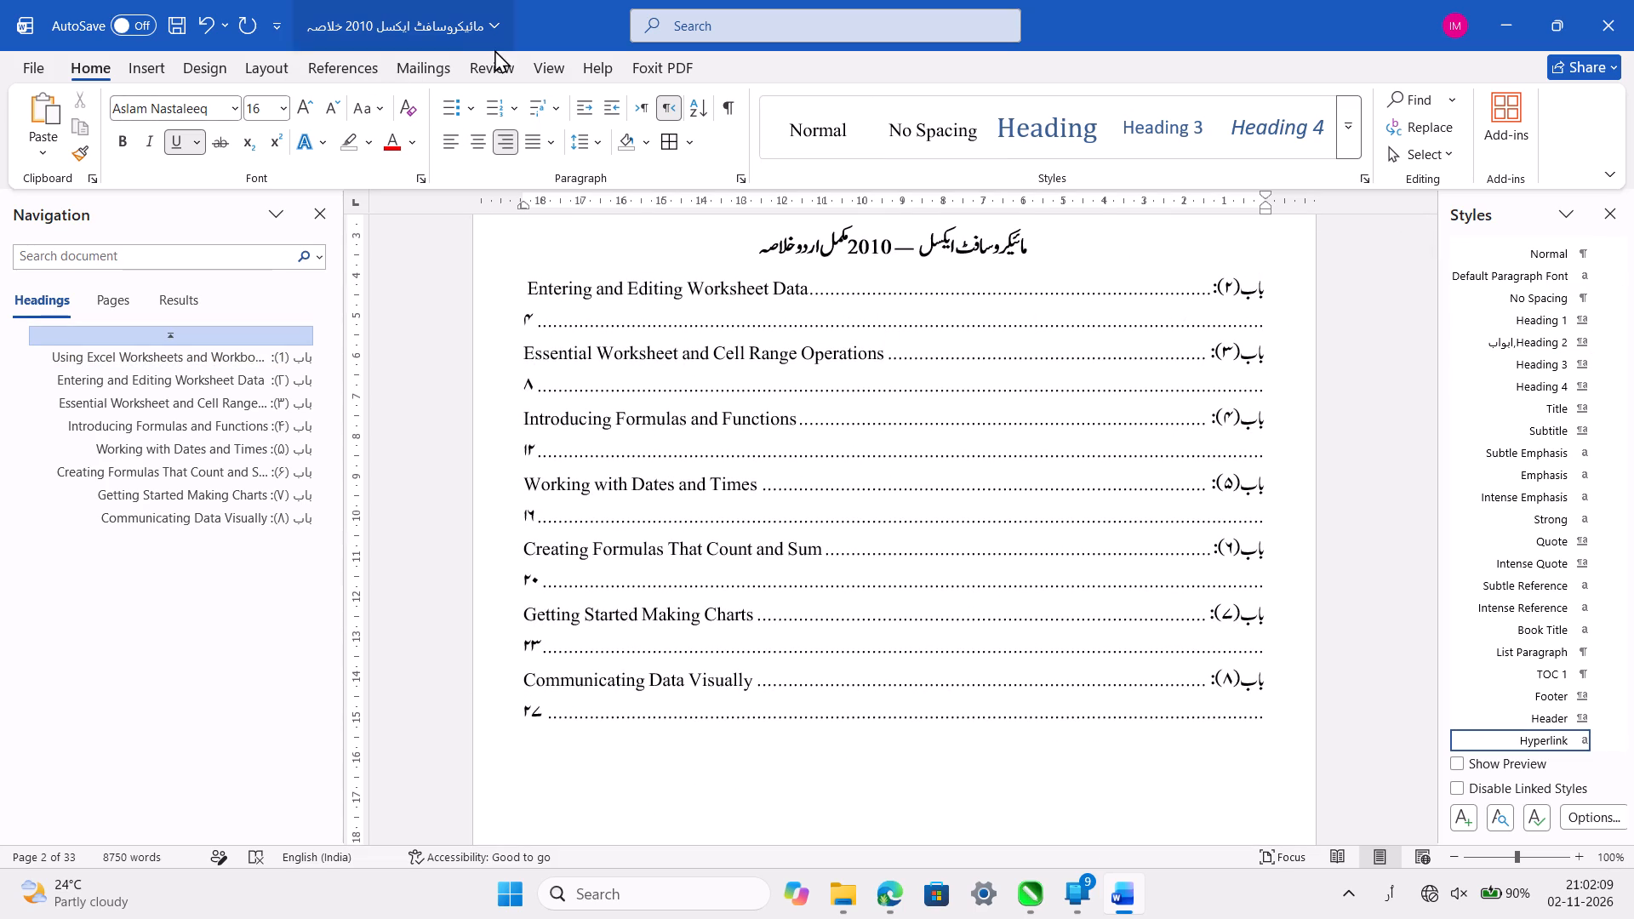
{"action": "left_click", "coordinate": [365, 65]}
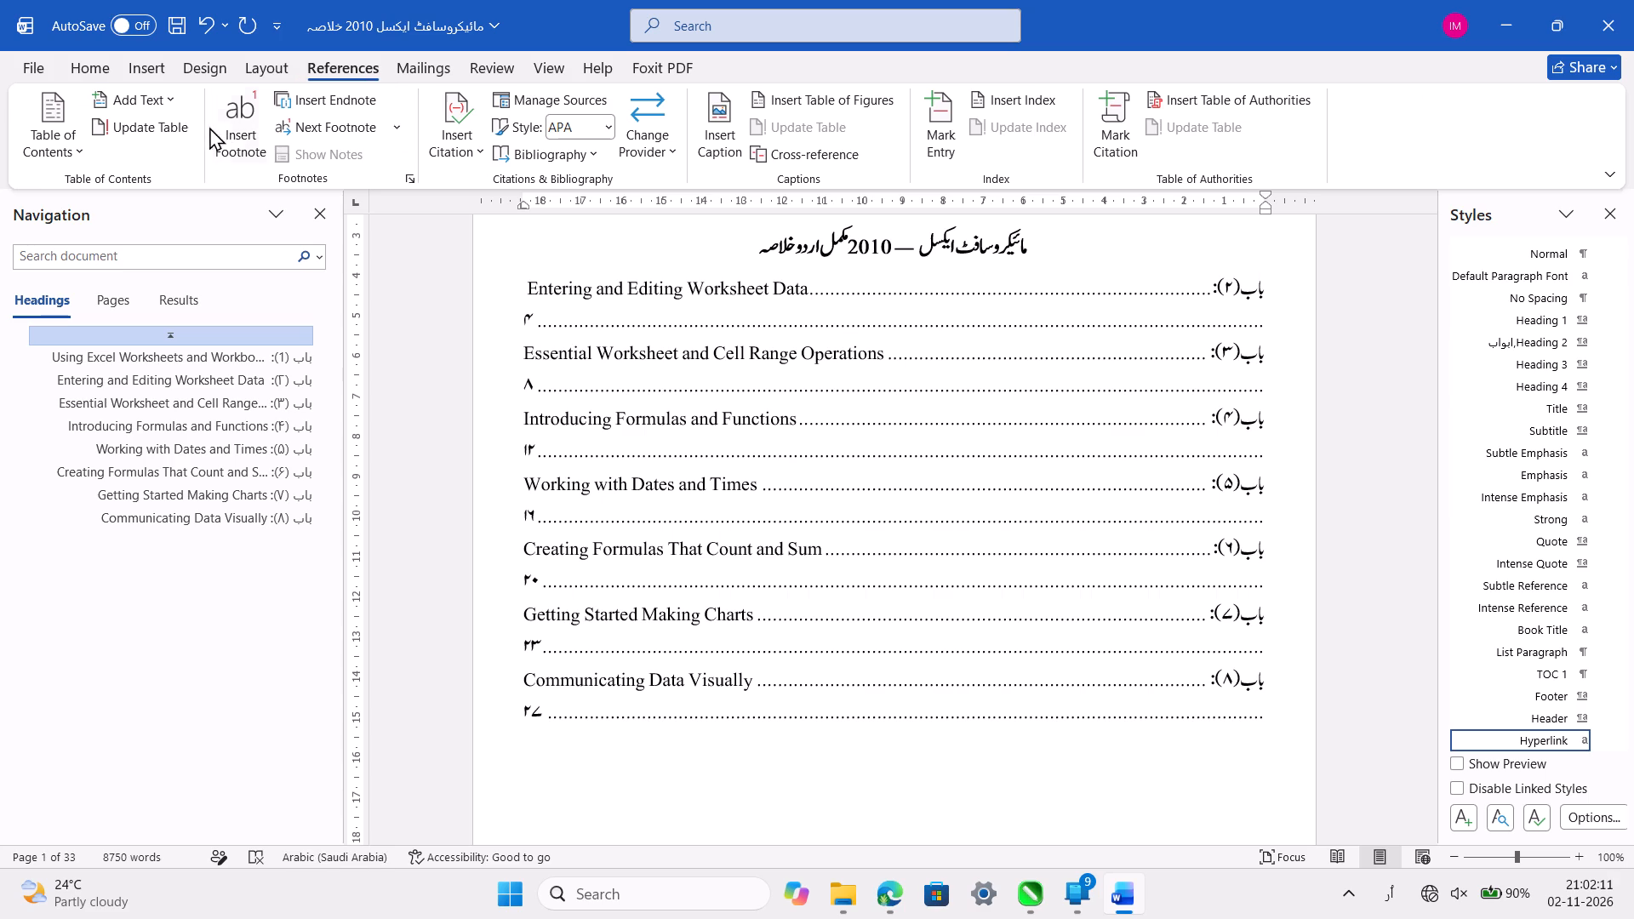
{"action": "left_click", "coordinate": [180, 128]}
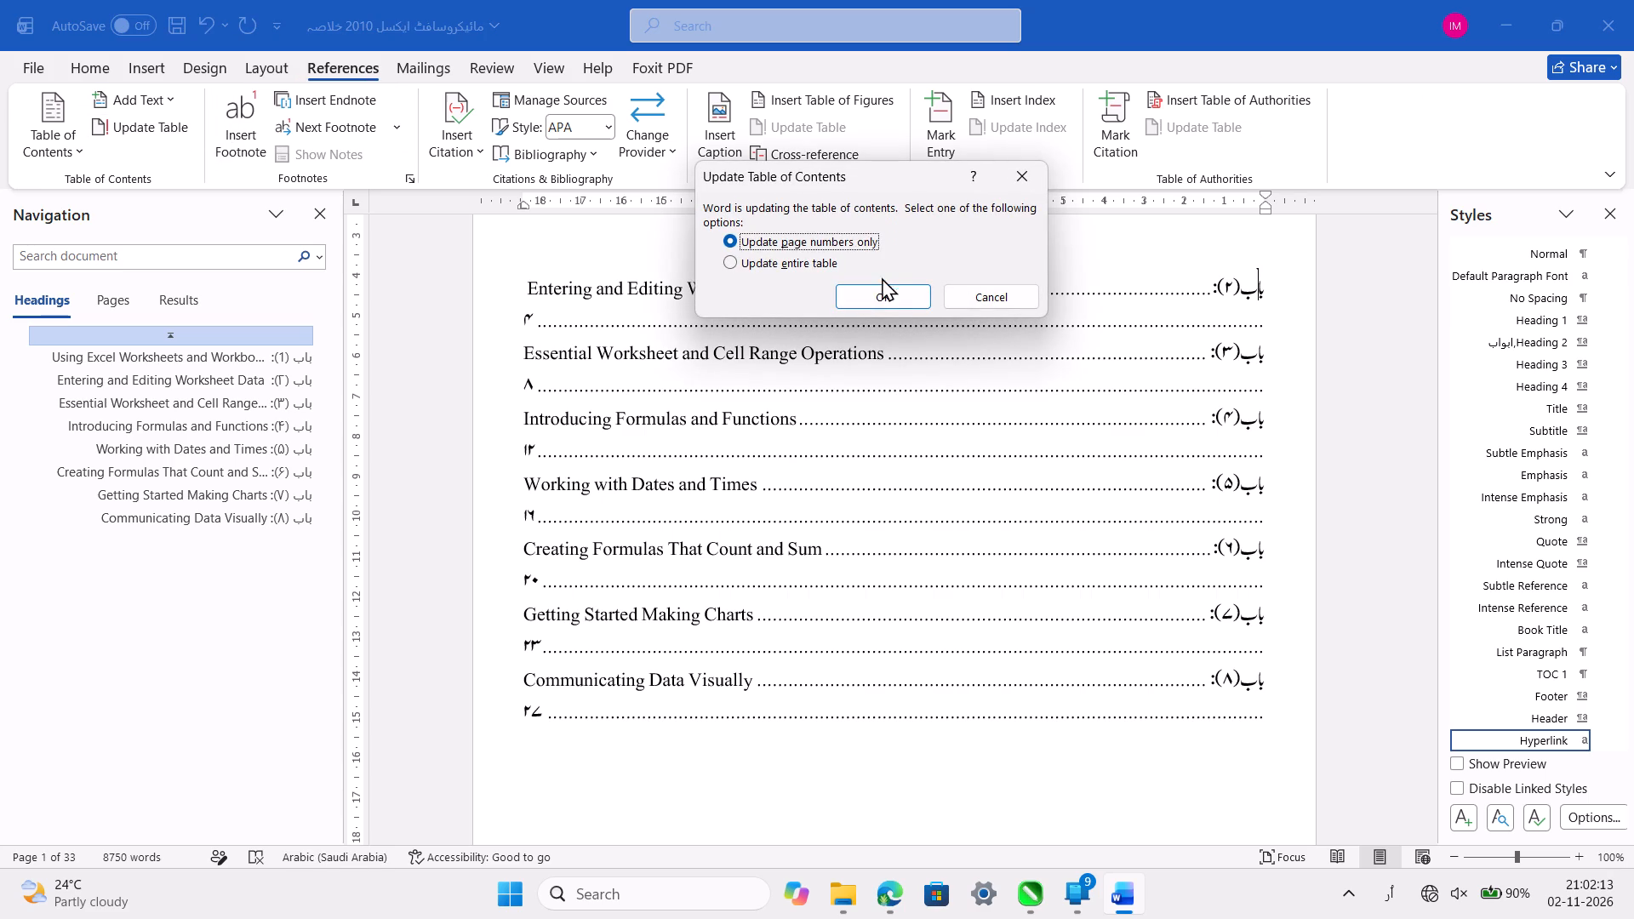
{"action": "left_click", "coordinate": [764, 265]}
{"action": "left_click", "coordinate": [861, 297]}
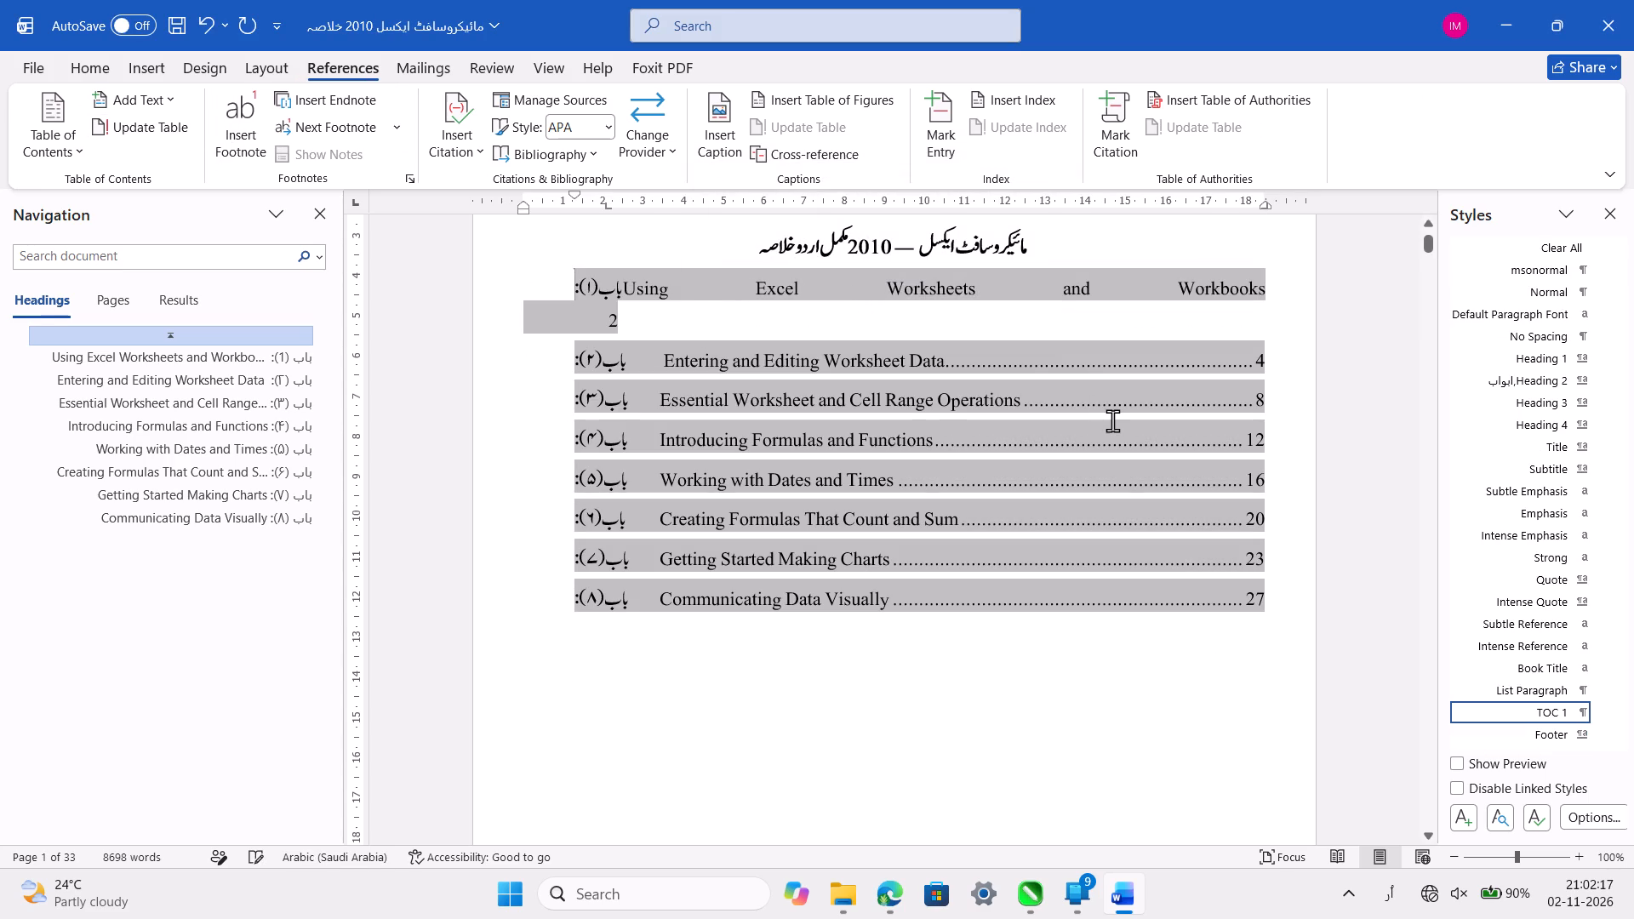
Undo the latest formatting and update changes made to the table of contents under the main title.
{"action": "scroll", "coordinate": [1112, 420], "scroll_direction": "up", "scroll_amount": 1}
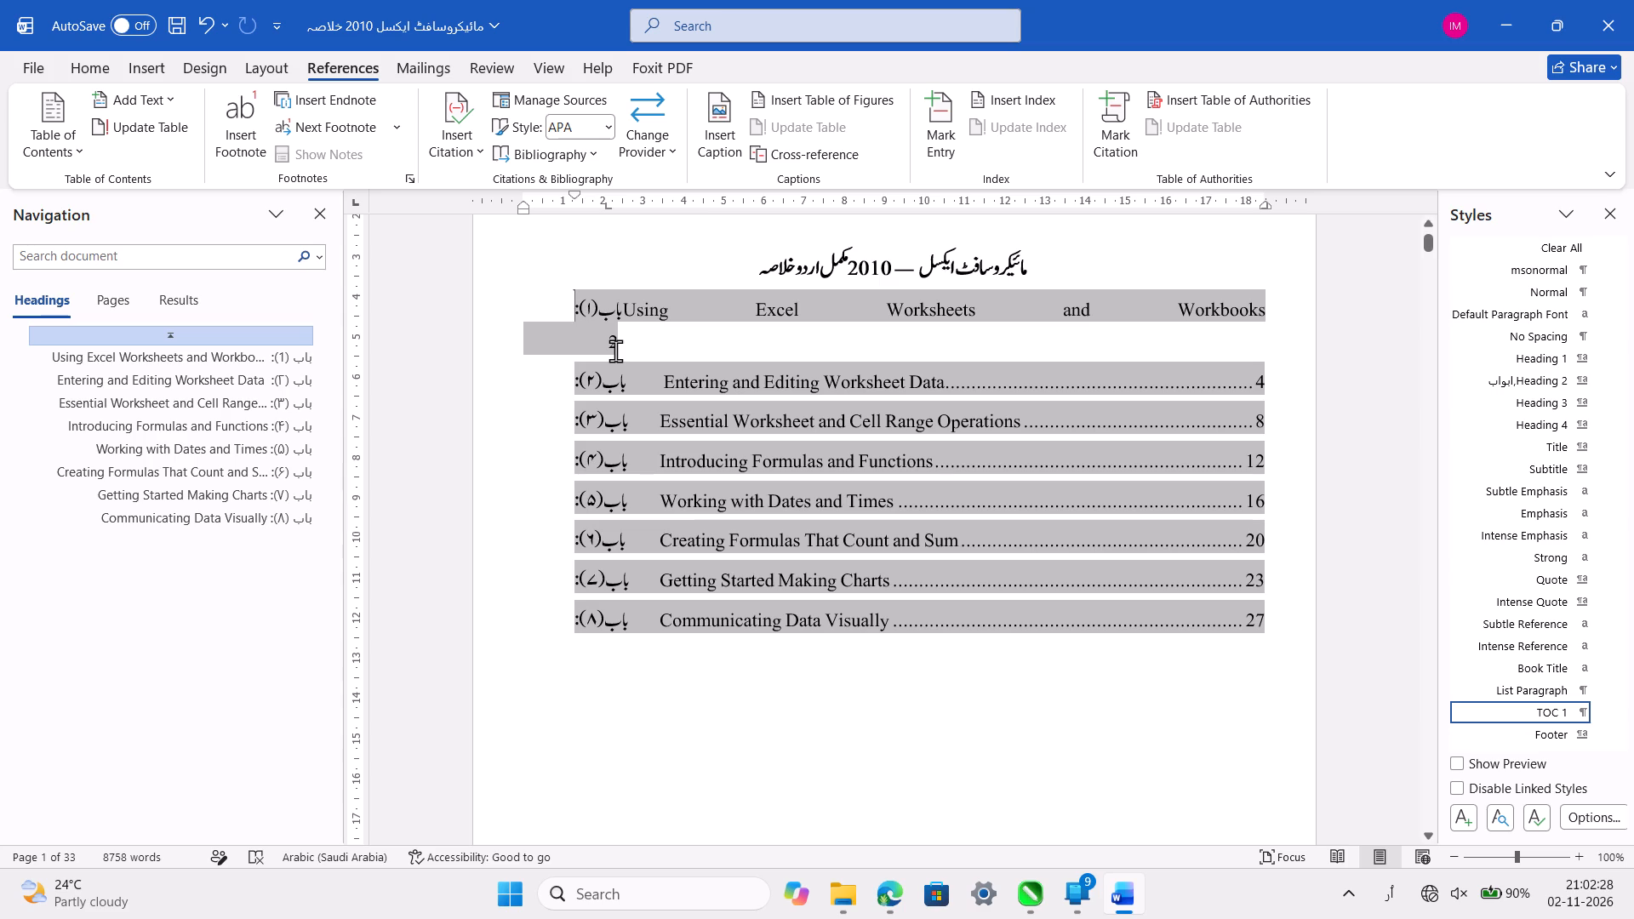
{"action": "key", "text": "ctrl+z"}
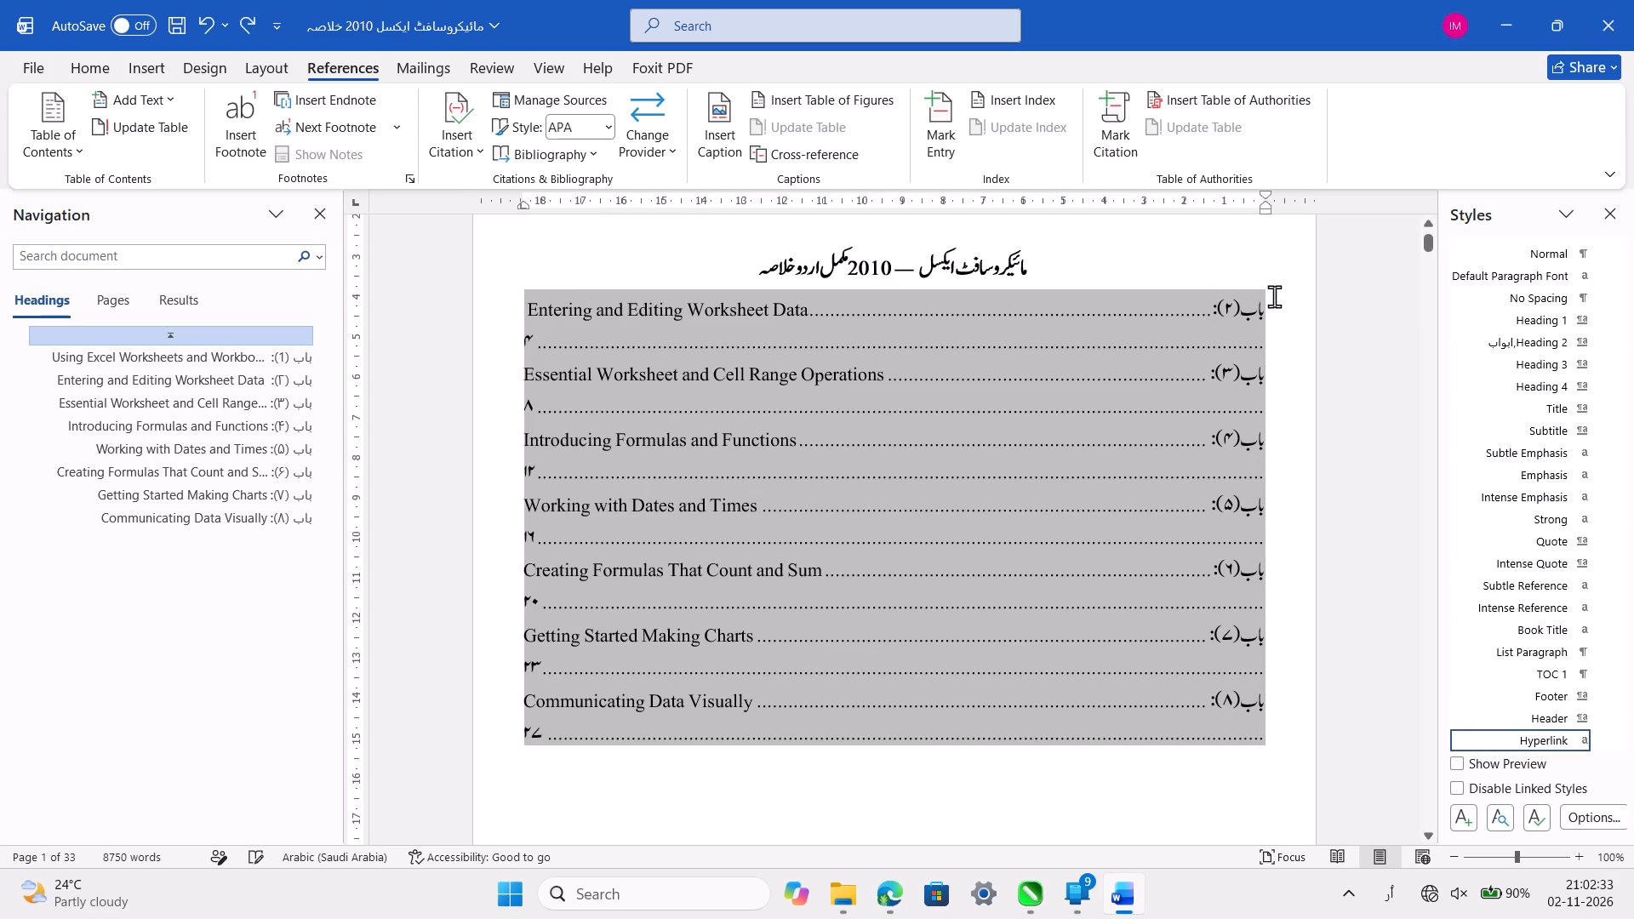
Delete the entire existing table of contents under the main title on page 1.
{"action": "scroll", "coordinate": [1274, 296], "scroll_direction": "down", "scroll_amount": 2}
{"action": "key", "text": "Delete"}
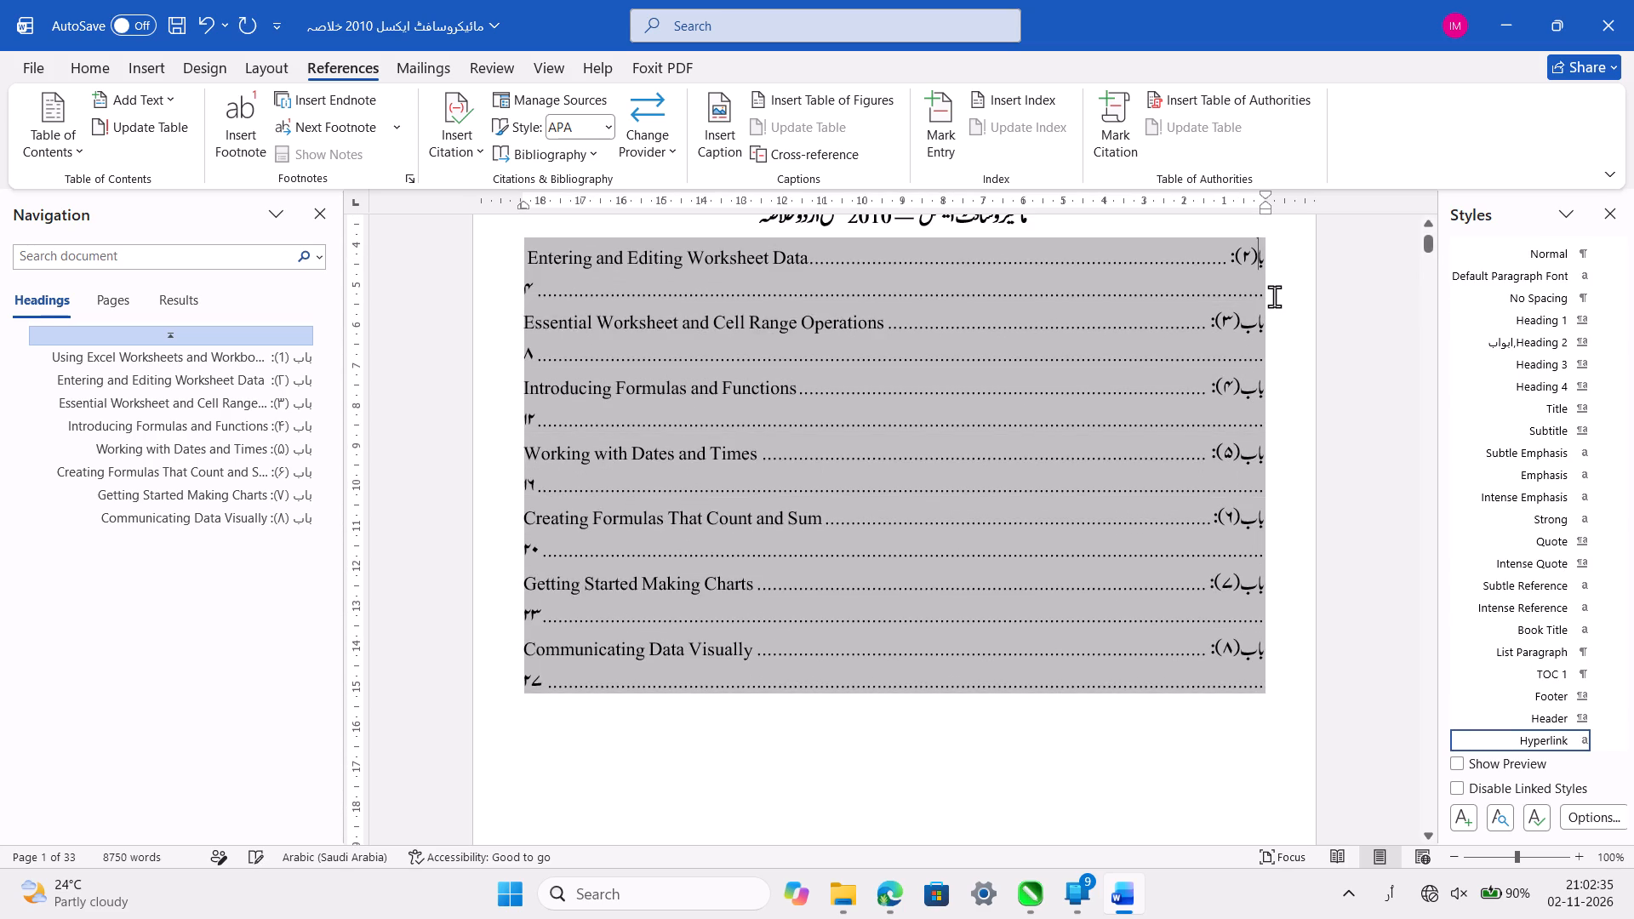
{"action": "scroll", "coordinate": [1274, 296], "scroll_direction": "up", "scroll_amount": 1}
{"action": "left_click_drag", "start_coordinate": [524, 368], "coordinate": [777, 470]}
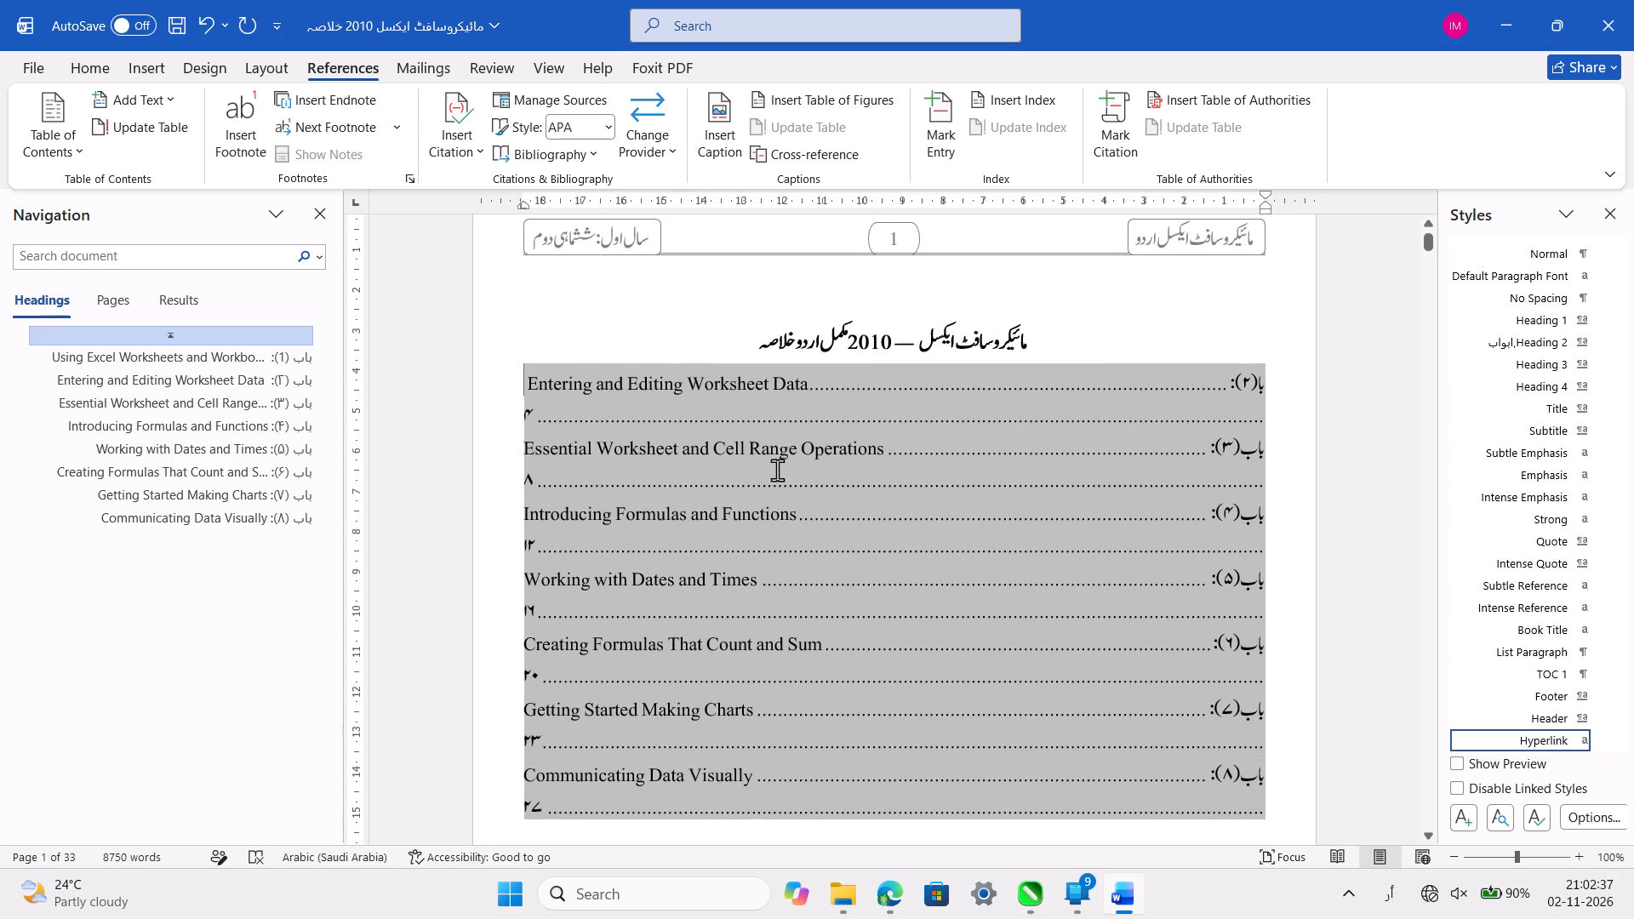
{"action": "left_click_drag", "start_coordinate": [777, 470], "coordinate": [998, 305]}
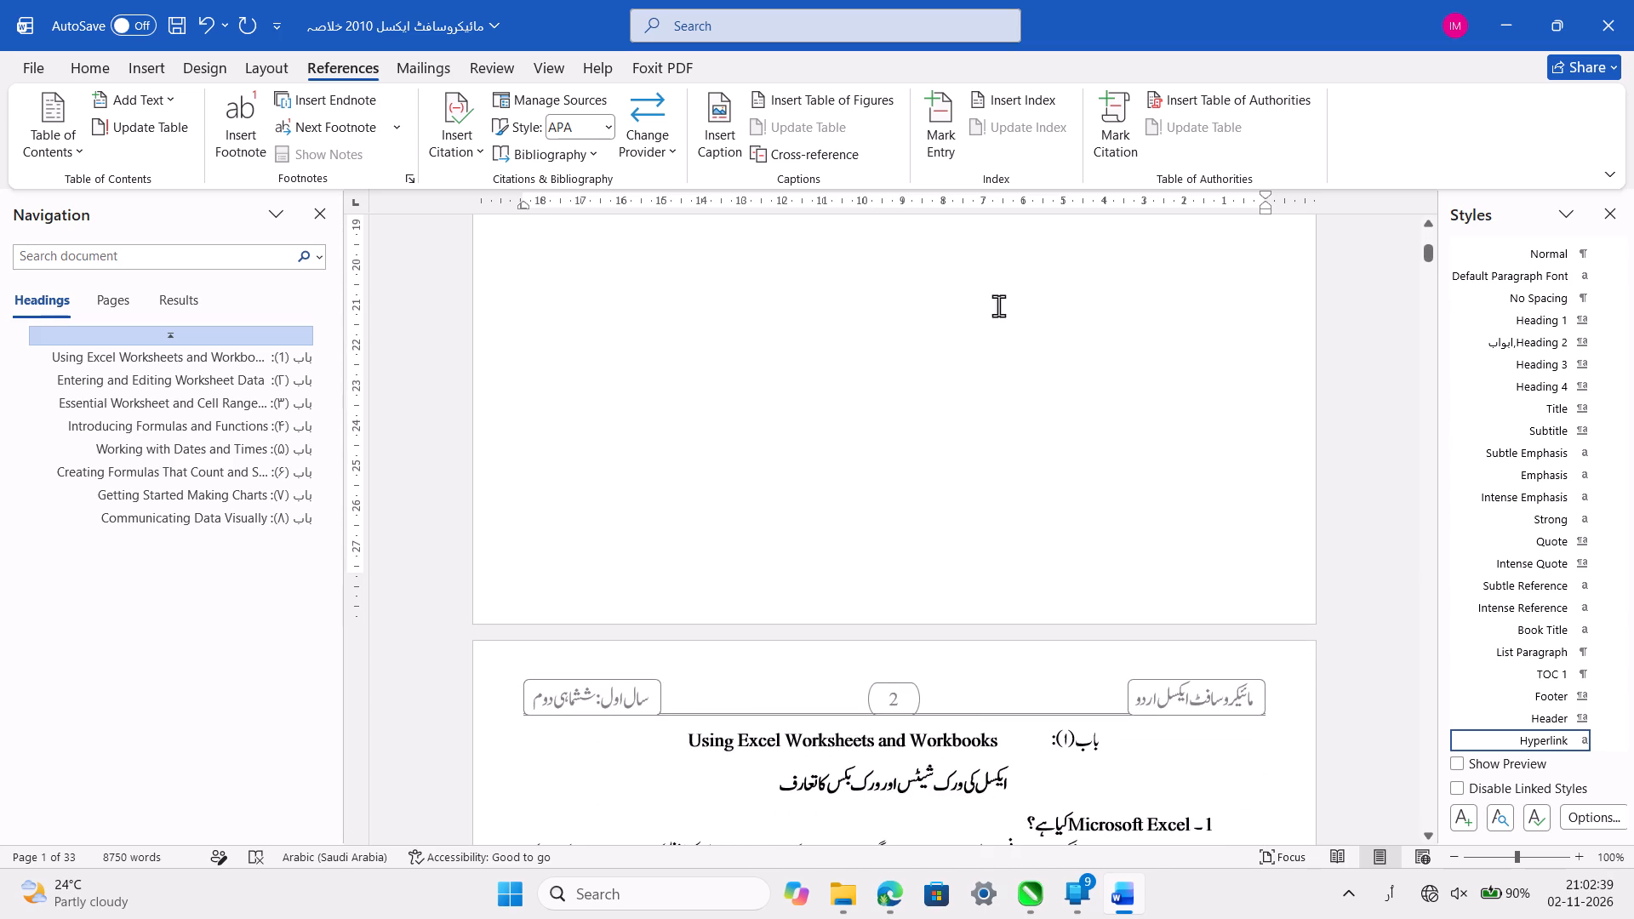
{"action": "left_click_drag", "start_coordinate": [998, 305], "coordinate": [1036, 557]}
{"action": "key", "text": "Delete"}
Start a custom table of contents on the empty line under the main title and set it to show 1 level.
{"action": "scroll", "coordinate": [1036, 557], "scroll_direction": "up", "scroll_amount": 1}
{"action": "scroll", "coordinate": [1036, 557], "scroll_direction": "down", "scroll_amount": 2}
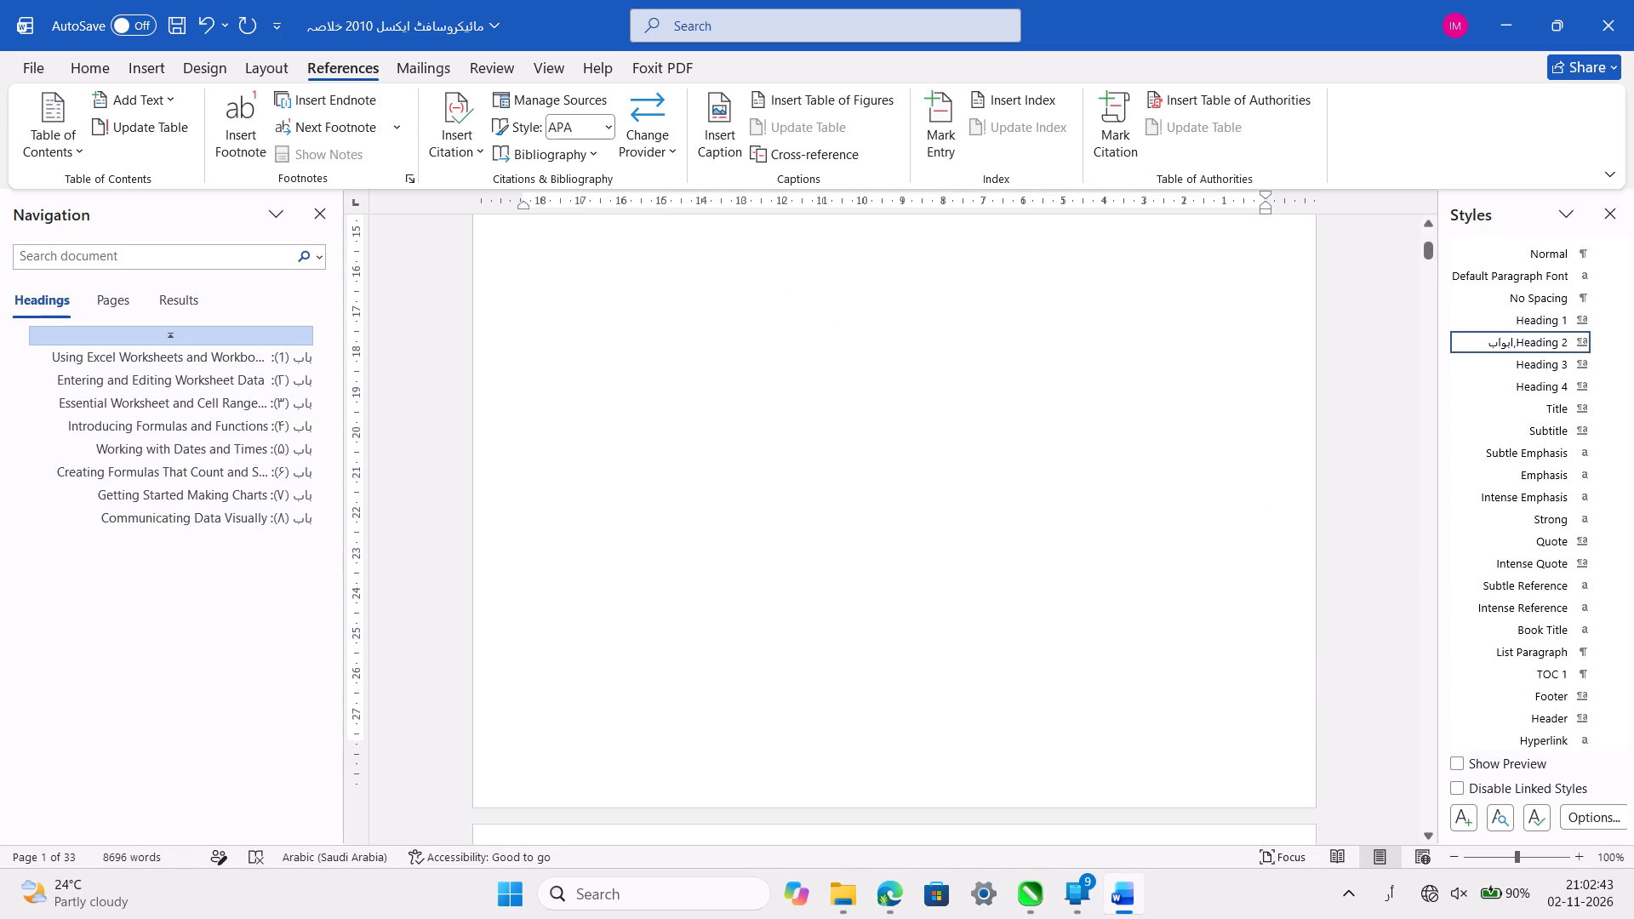
{"action": "scroll", "coordinate": [964, 839], "scroll_direction": "down", "scroll_amount": 1}
{"action": "left_click", "coordinate": [1014, 654]}
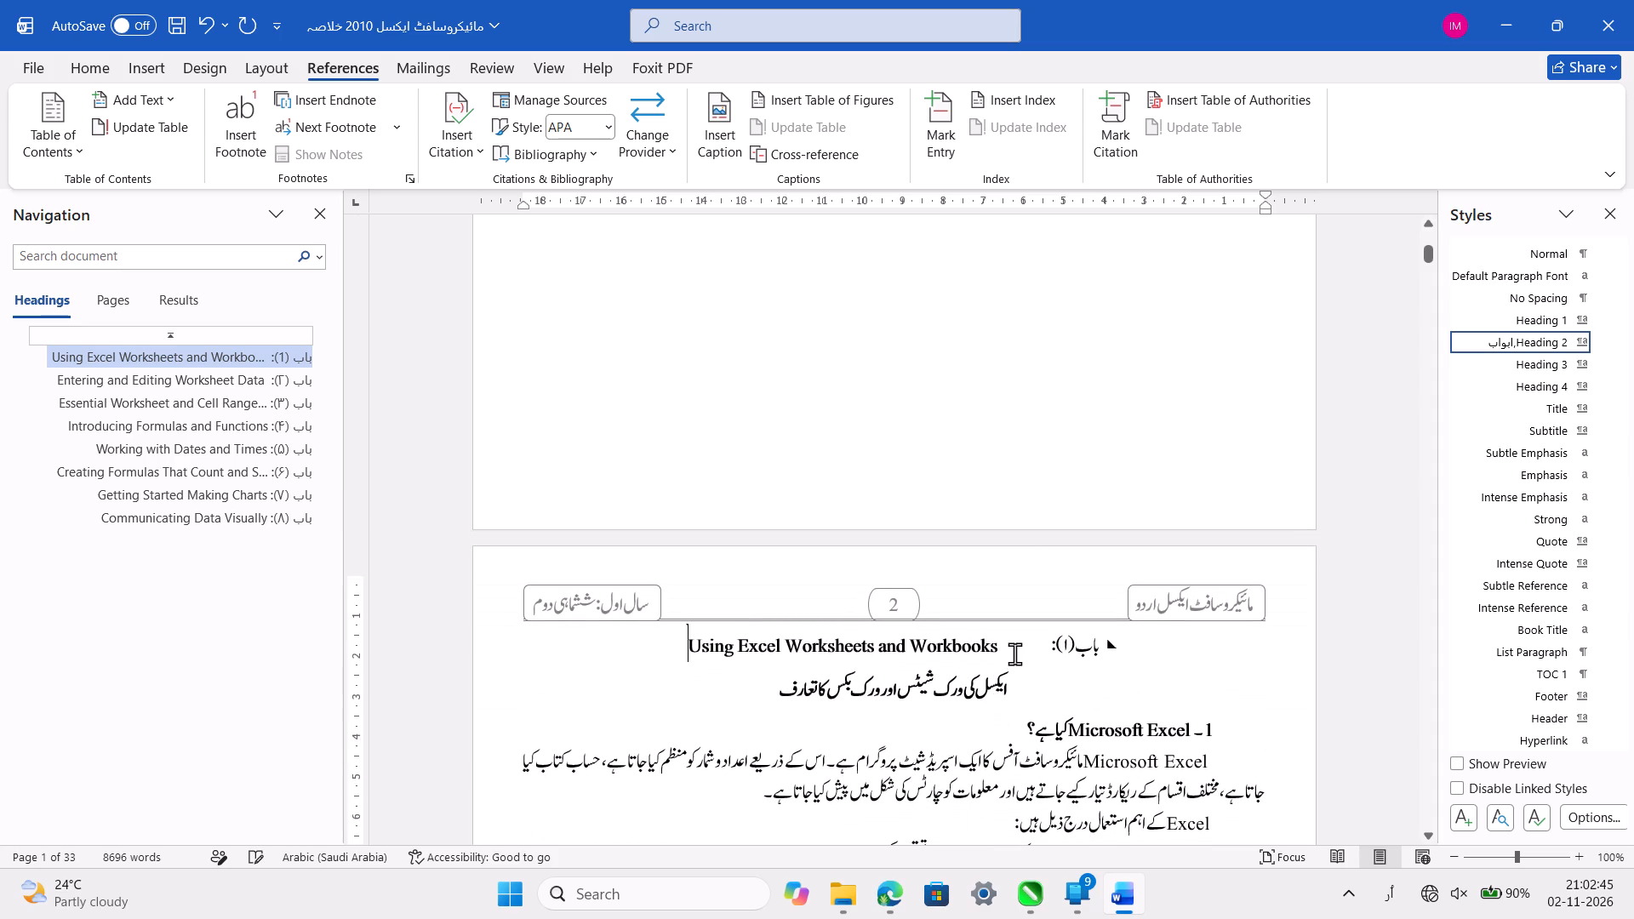
{"action": "scroll", "coordinate": [1014, 654], "scroll_direction": "up", "scroll_amount": 4}
{"action": "left_click", "coordinate": [837, 444]}
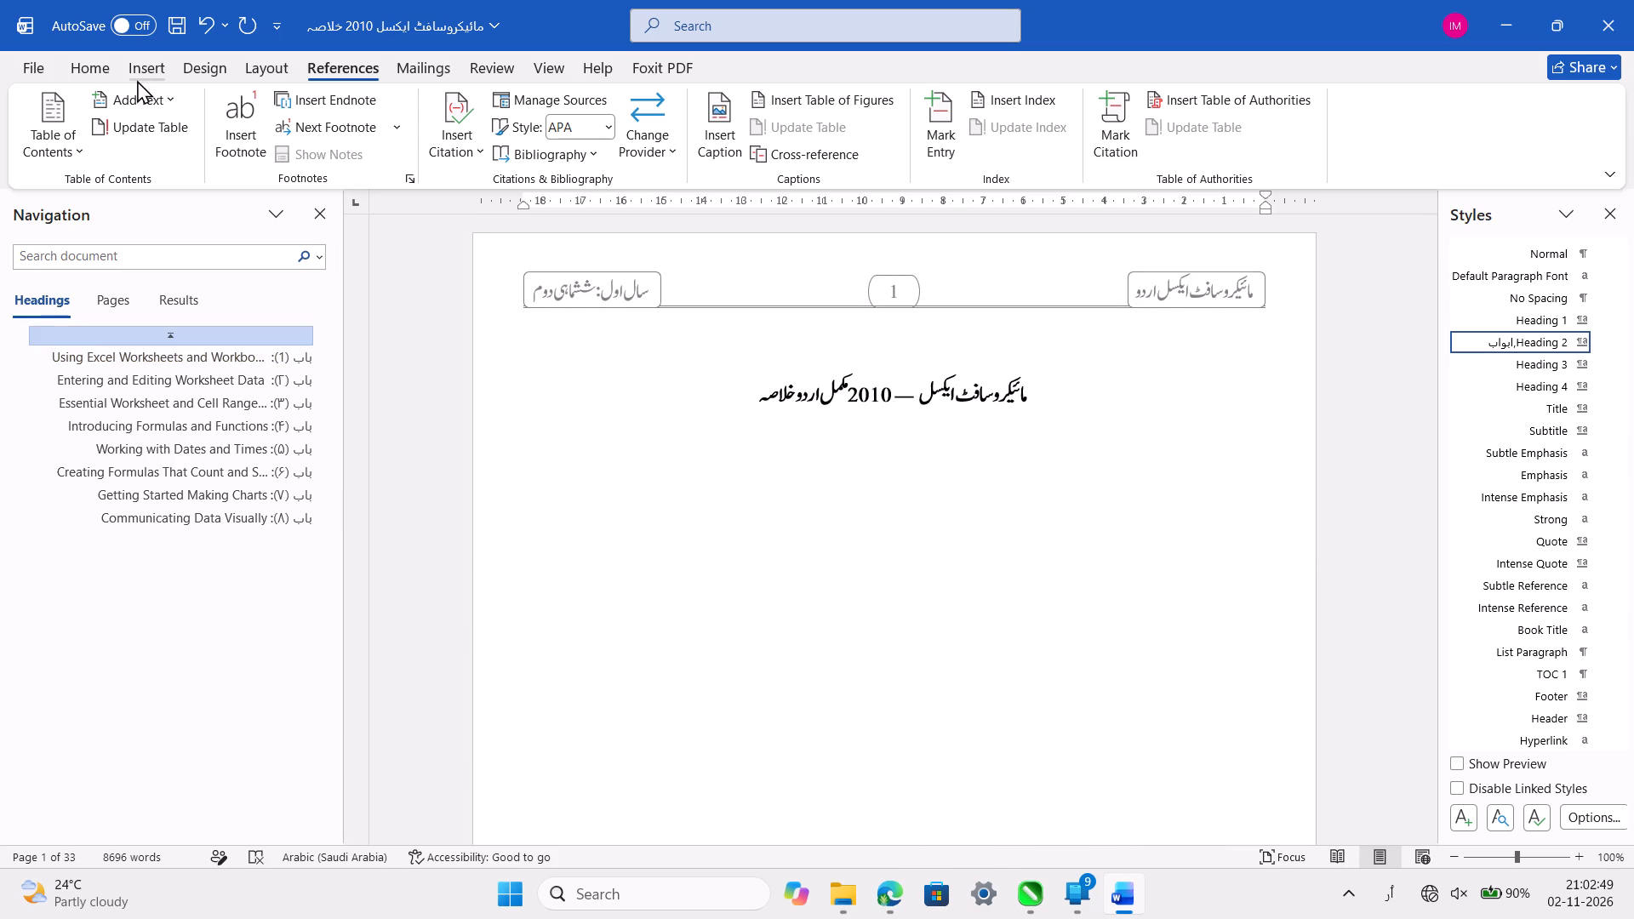
{"action": "left_click", "coordinate": [41, 141]}
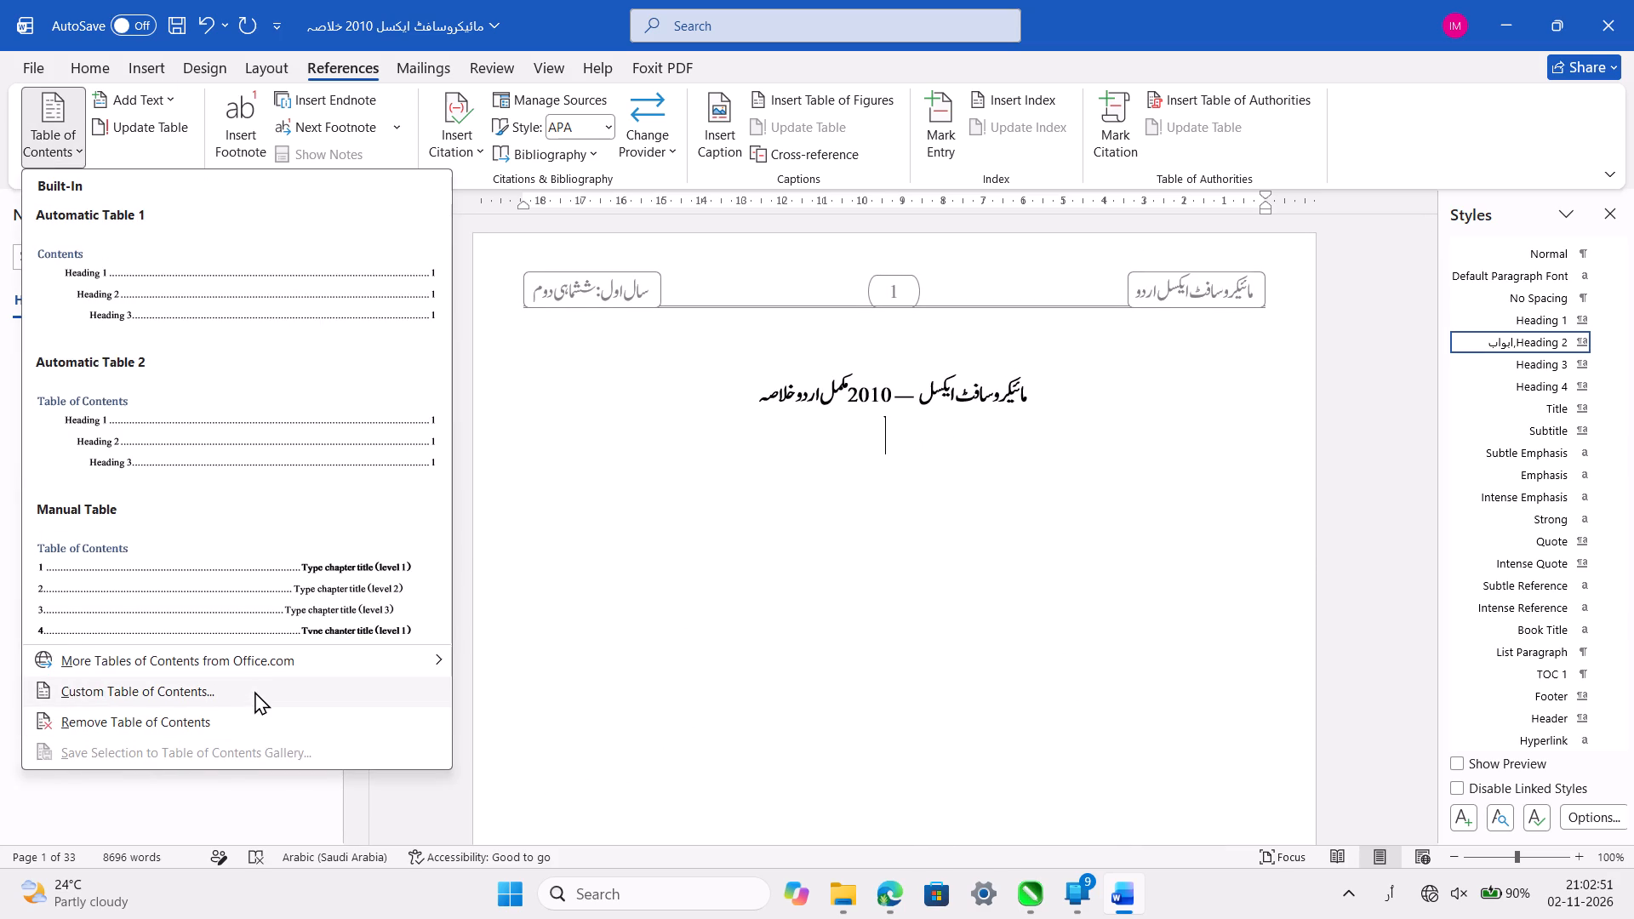
{"action": "left_click", "coordinate": [254, 691]}
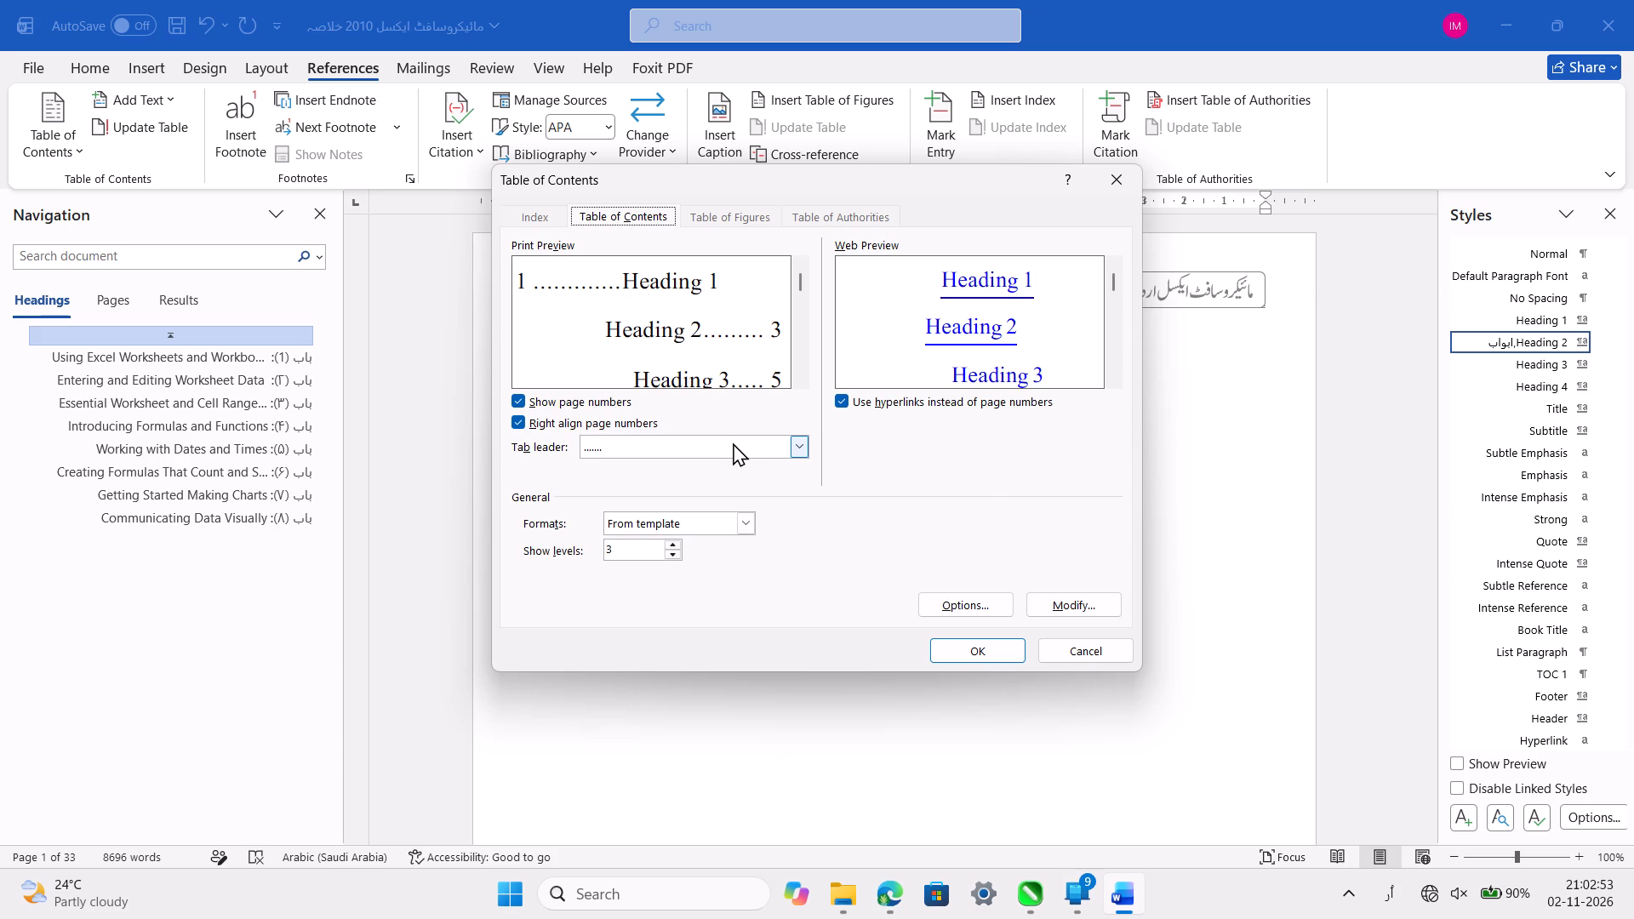
{"action": "double_click", "coordinate": [670, 561]}
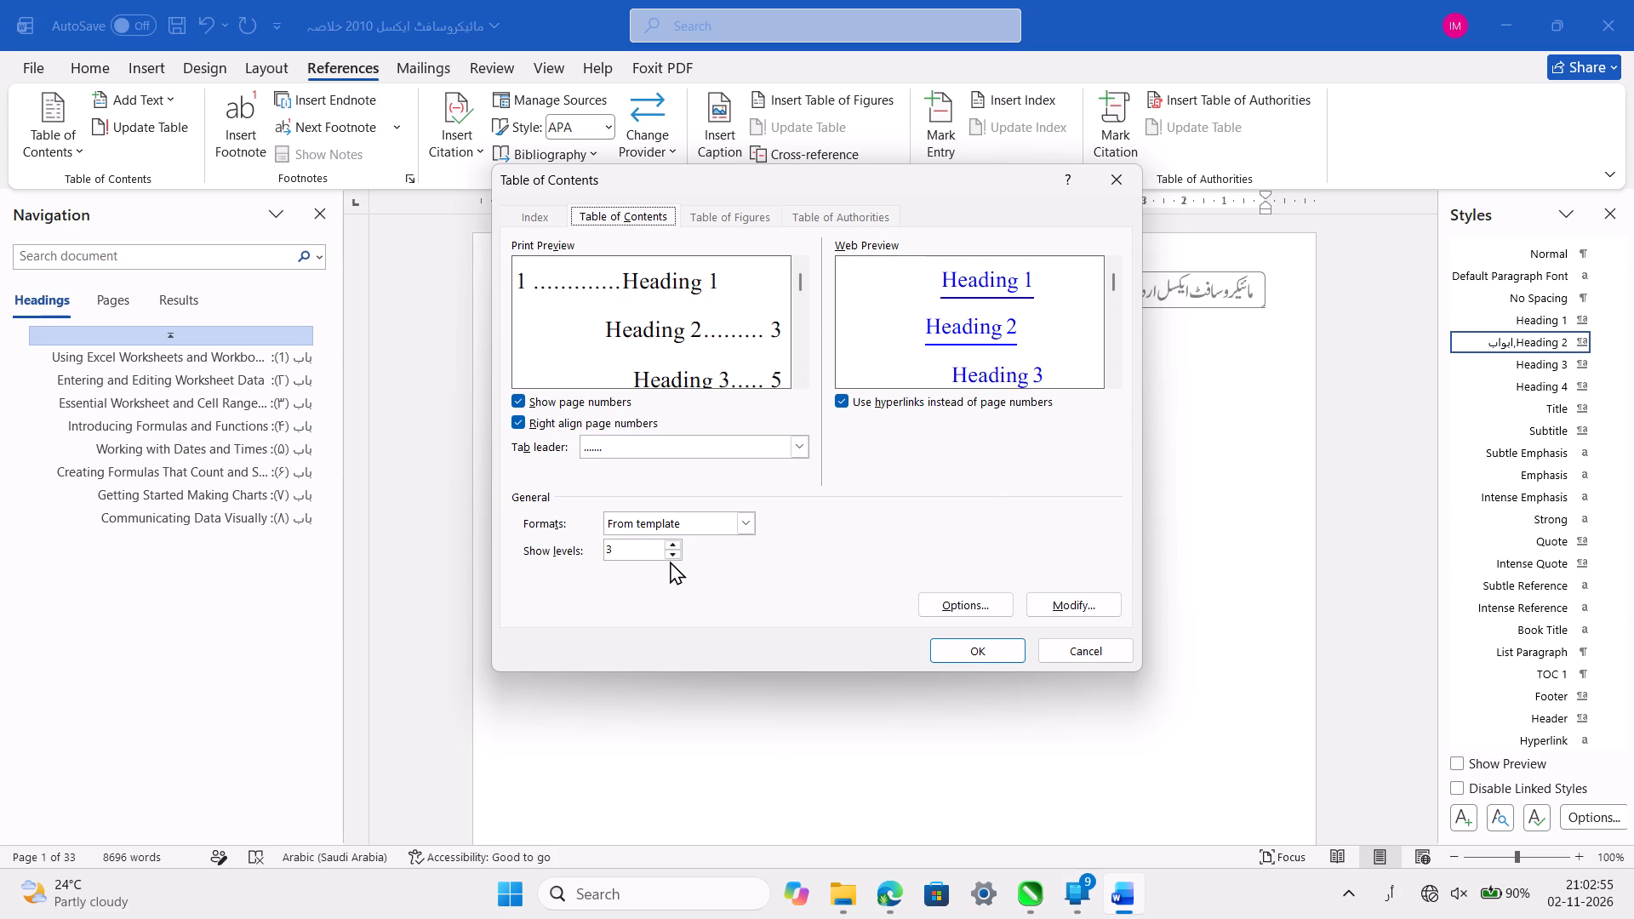
{"action": "double_click", "coordinate": [674, 555]}
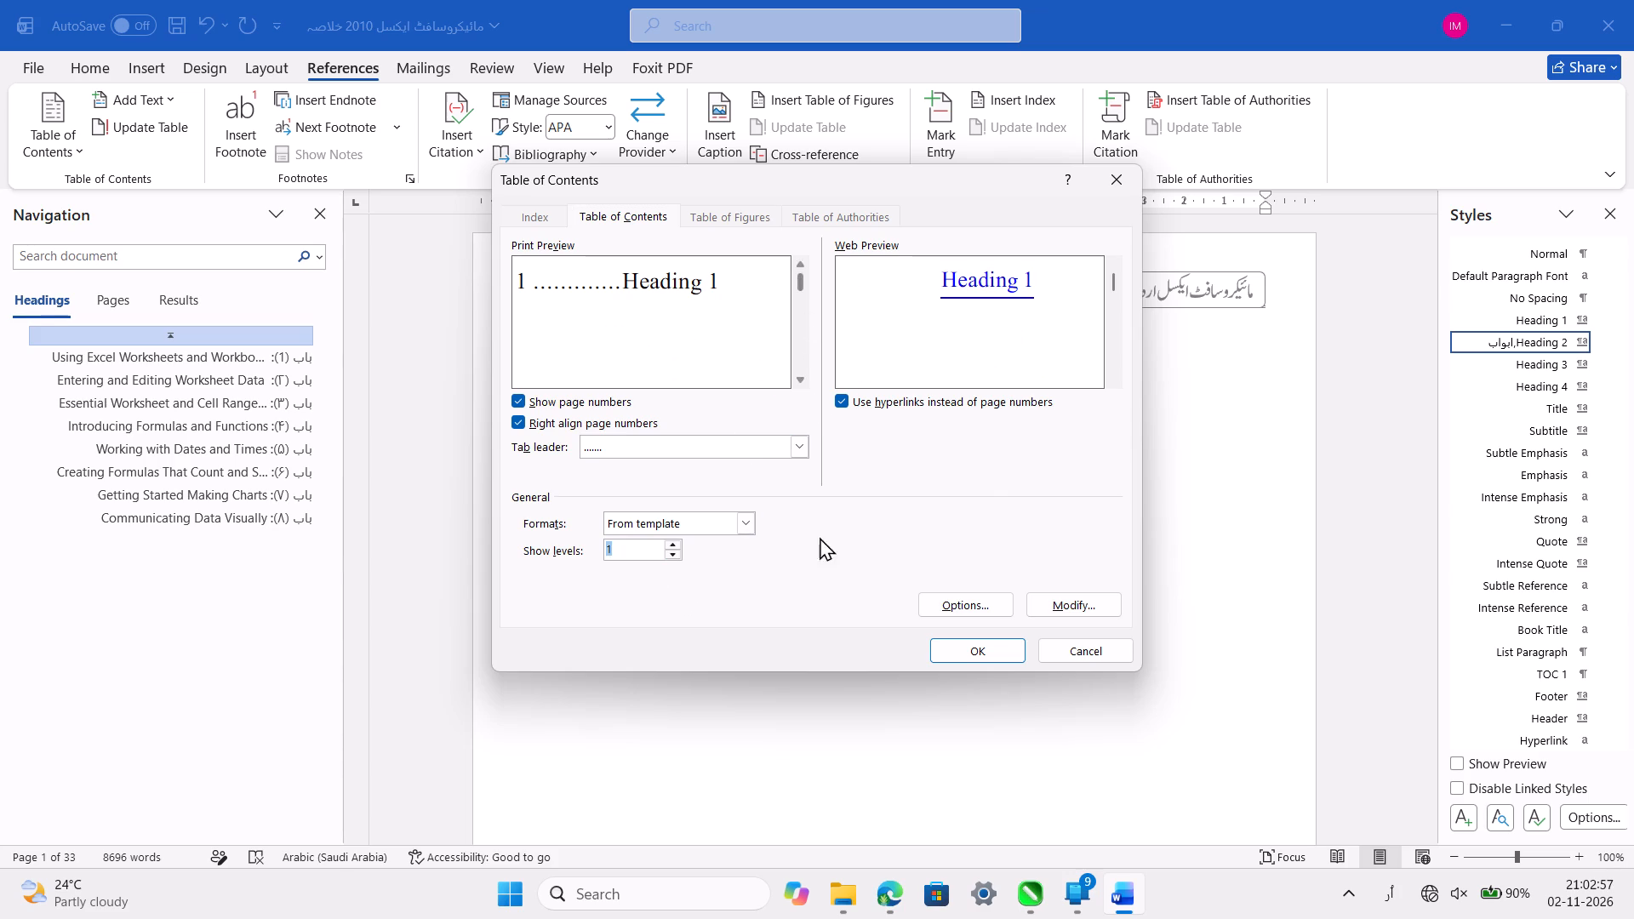
Set the table of contents options to leave out Heading 1 and give the Heading 2,ابواب style TOC level 1.
{"action": "left_click", "coordinate": [991, 602]}
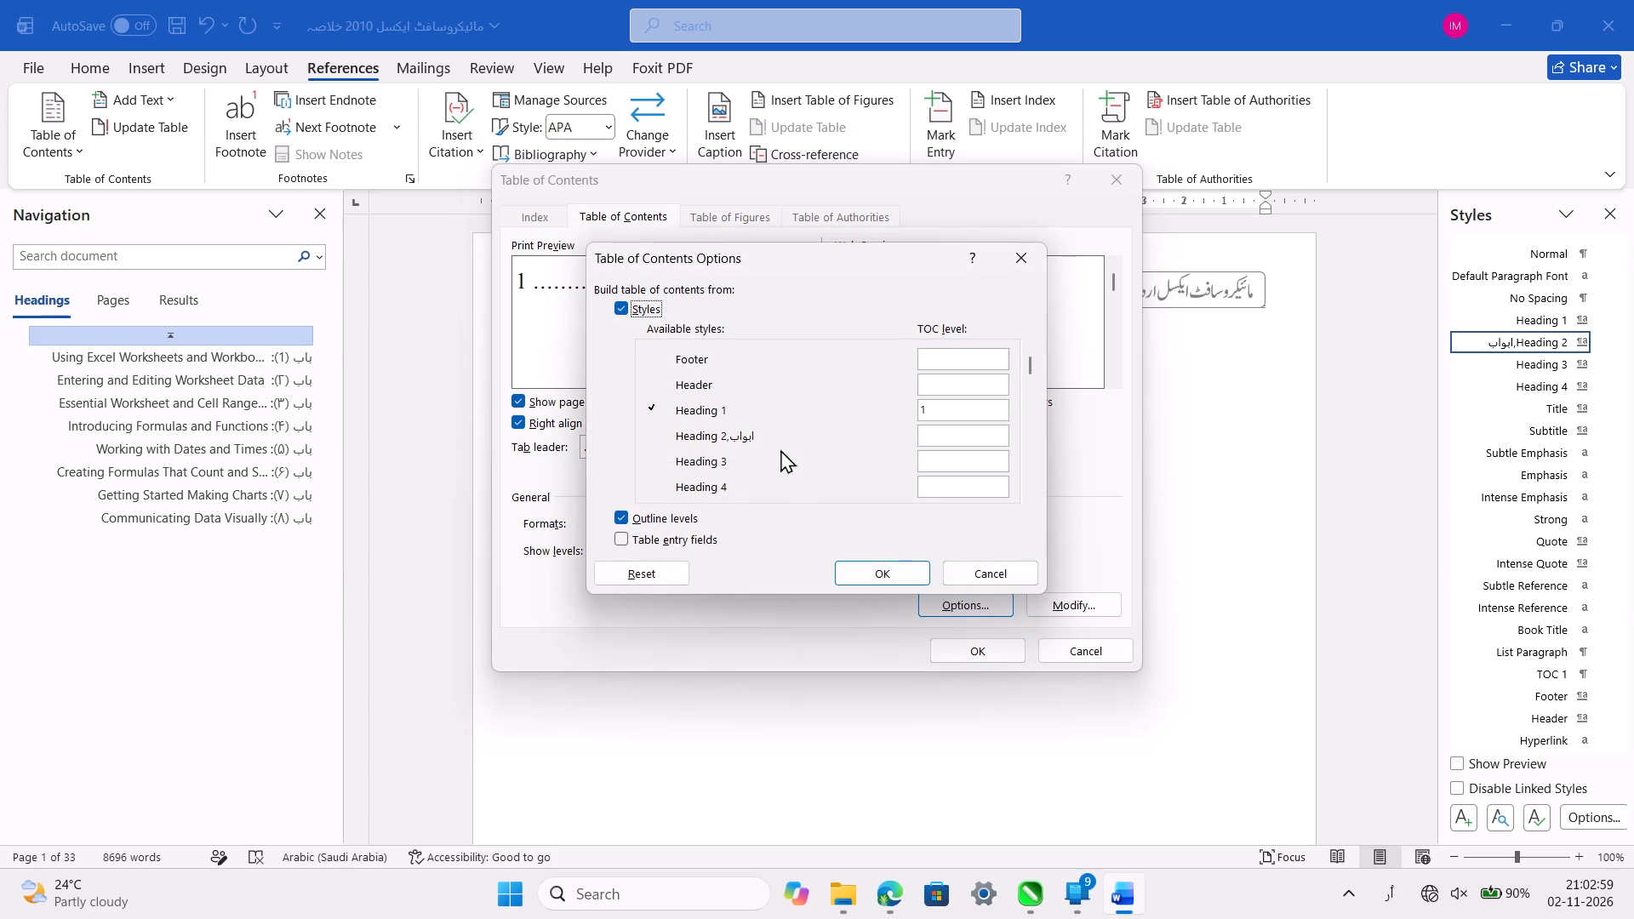
{"action": "left_click", "coordinate": [939, 411]}
{"action": "key", "text": "BackSpace"}
{"action": "left_click", "coordinate": [954, 433]}
{"action": "key", "text": "1"}
{"action": "left_click", "coordinate": [624, 538]}
{"action": "left_click", "coordinate": [624, 538]}
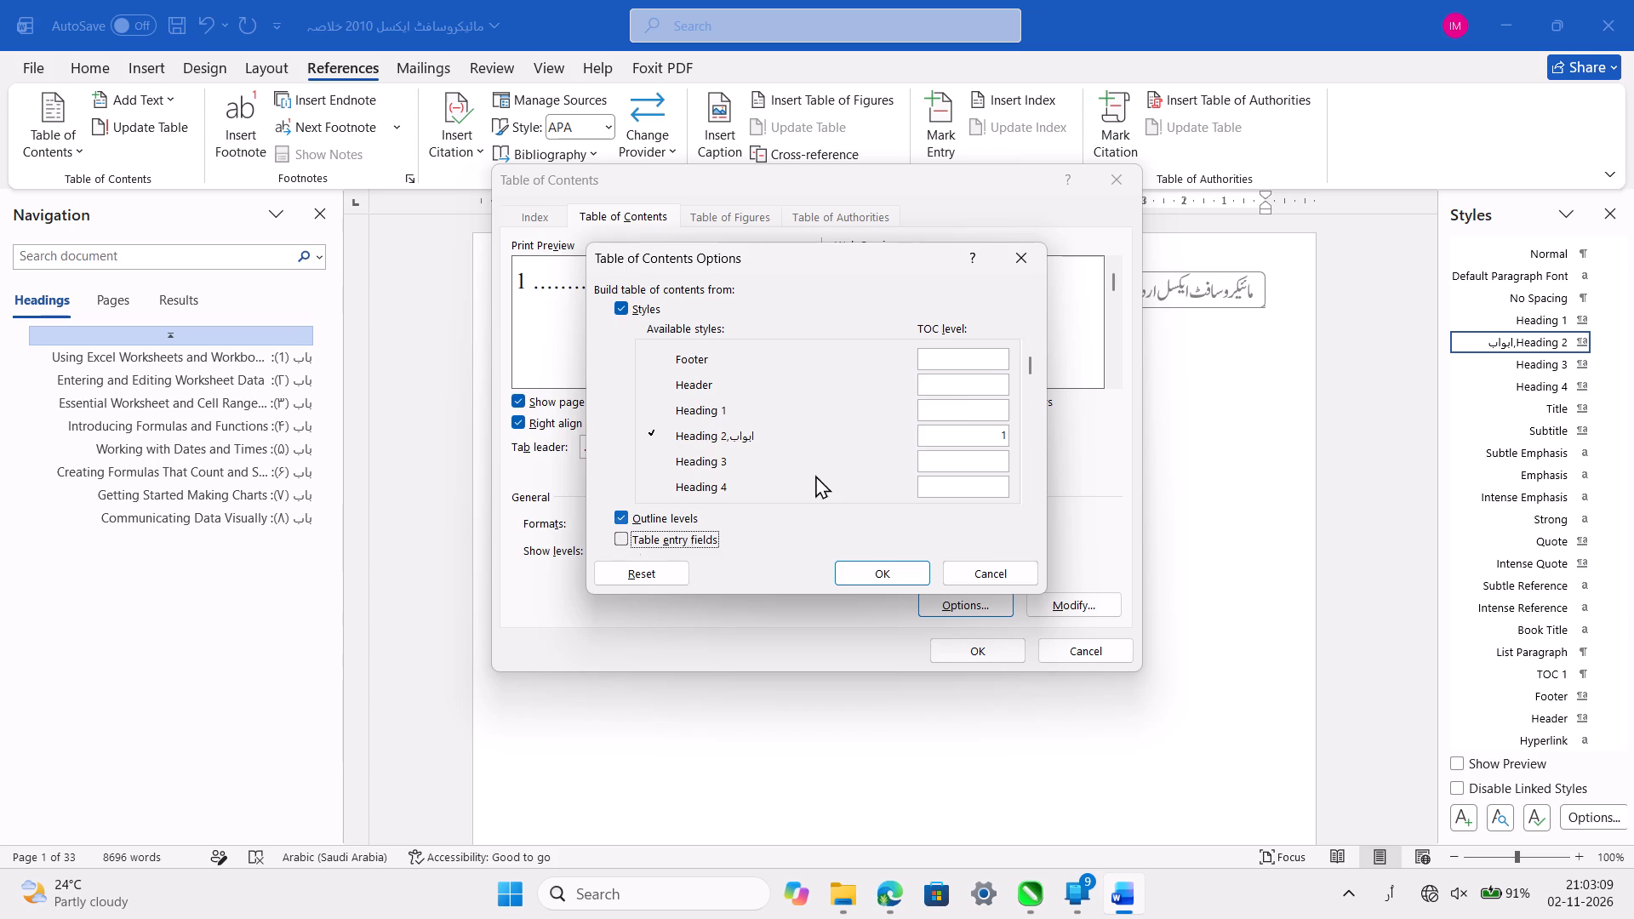
{"action": "left_click", "coordinate": [898, 570]}
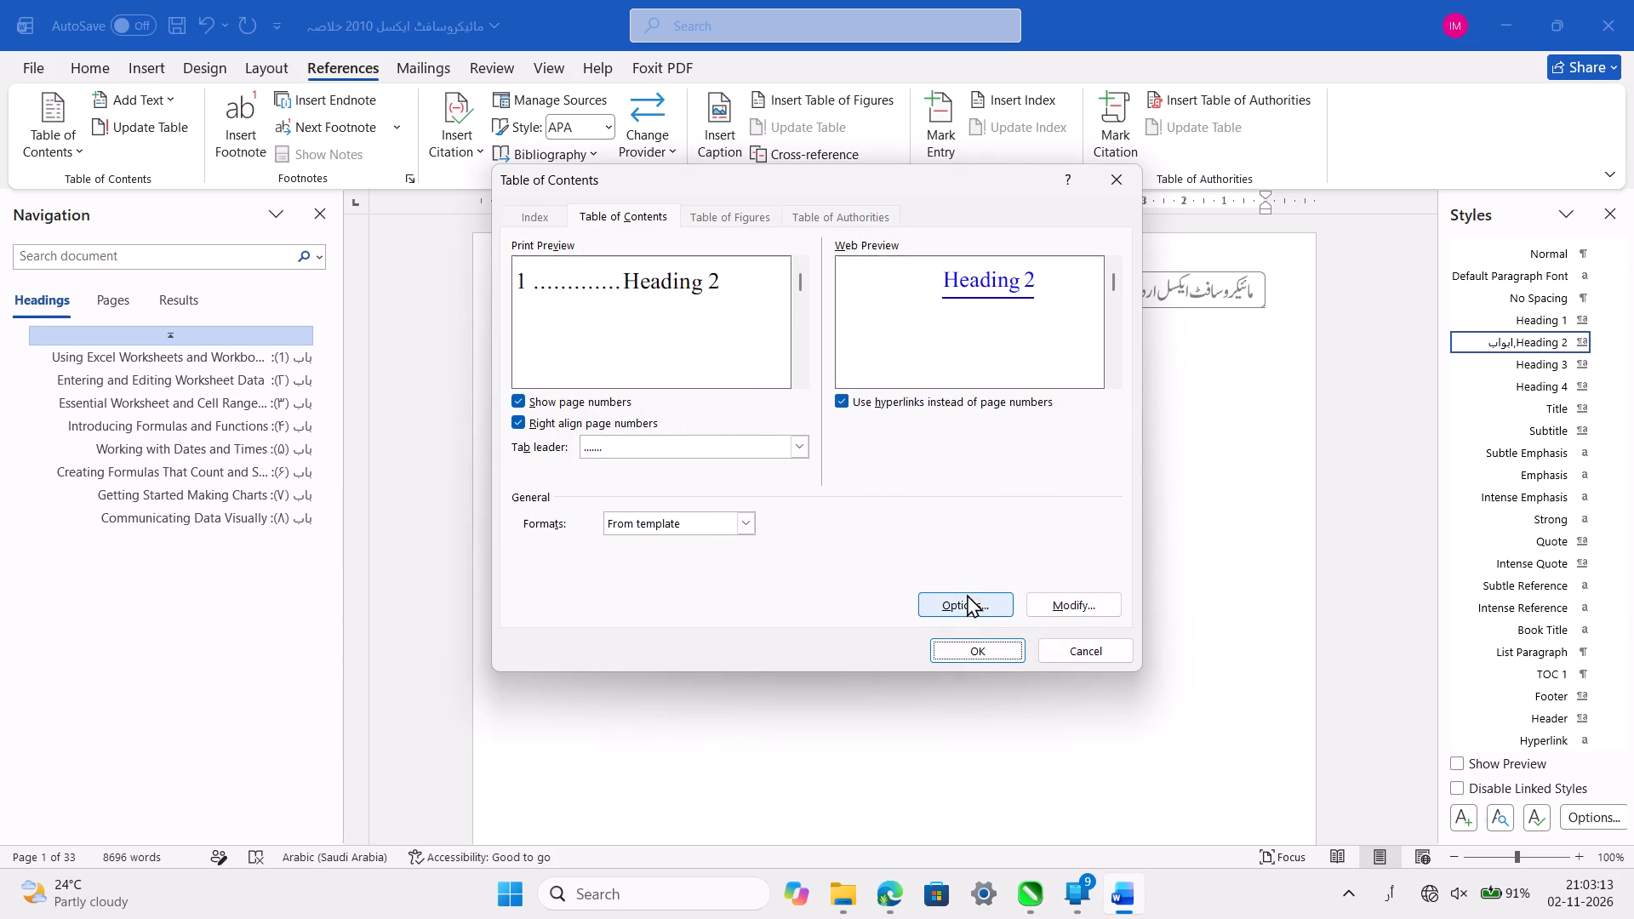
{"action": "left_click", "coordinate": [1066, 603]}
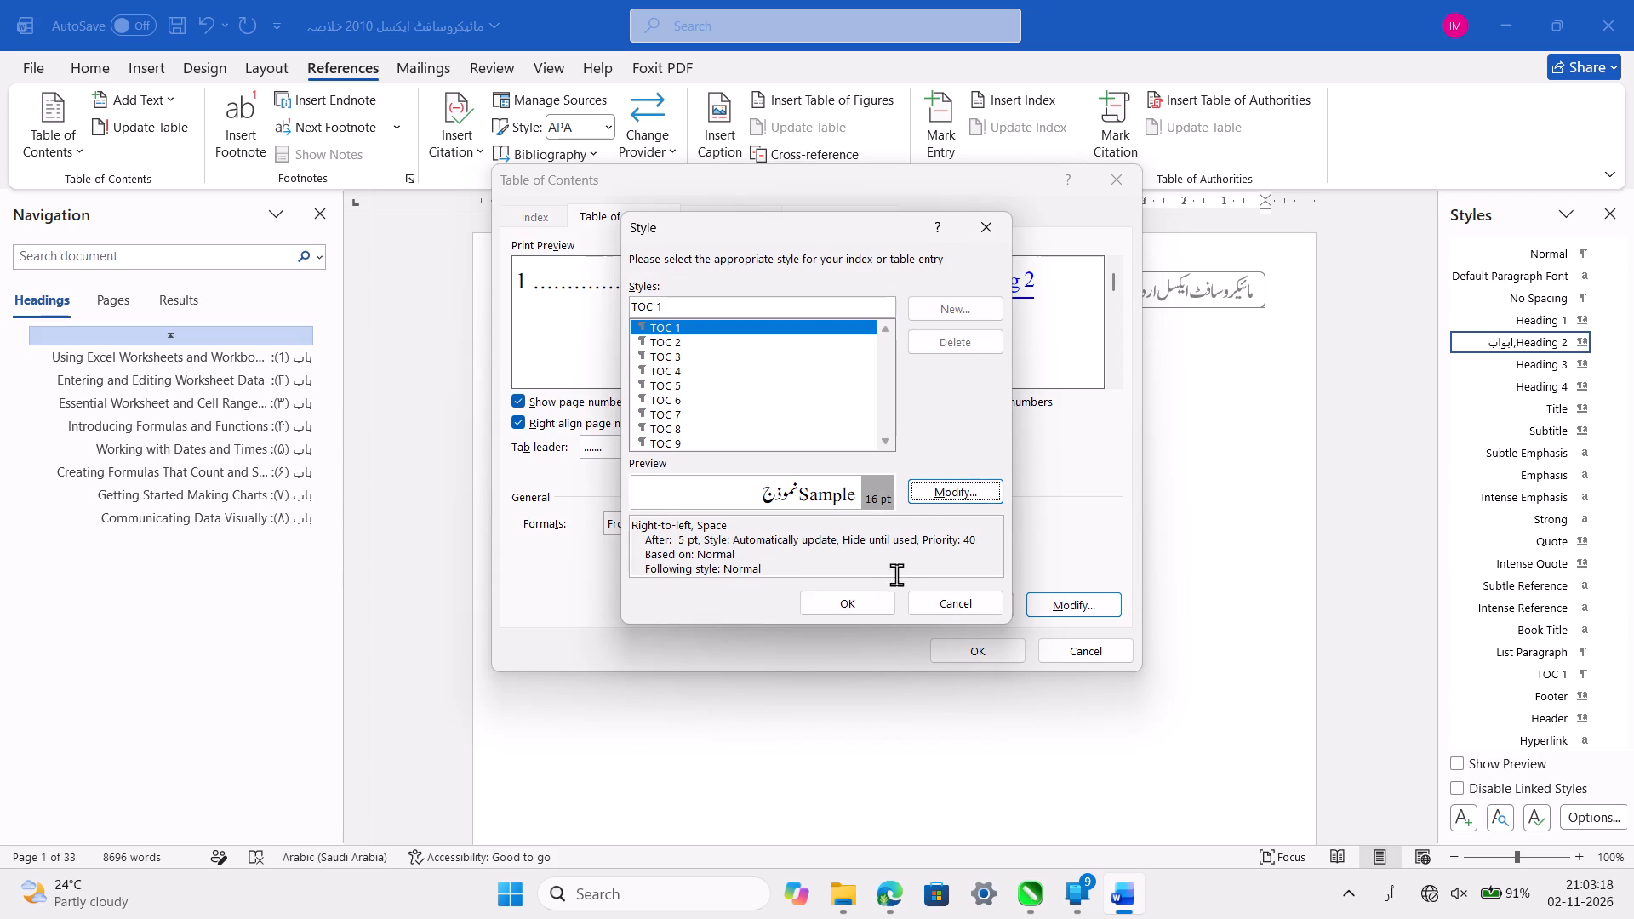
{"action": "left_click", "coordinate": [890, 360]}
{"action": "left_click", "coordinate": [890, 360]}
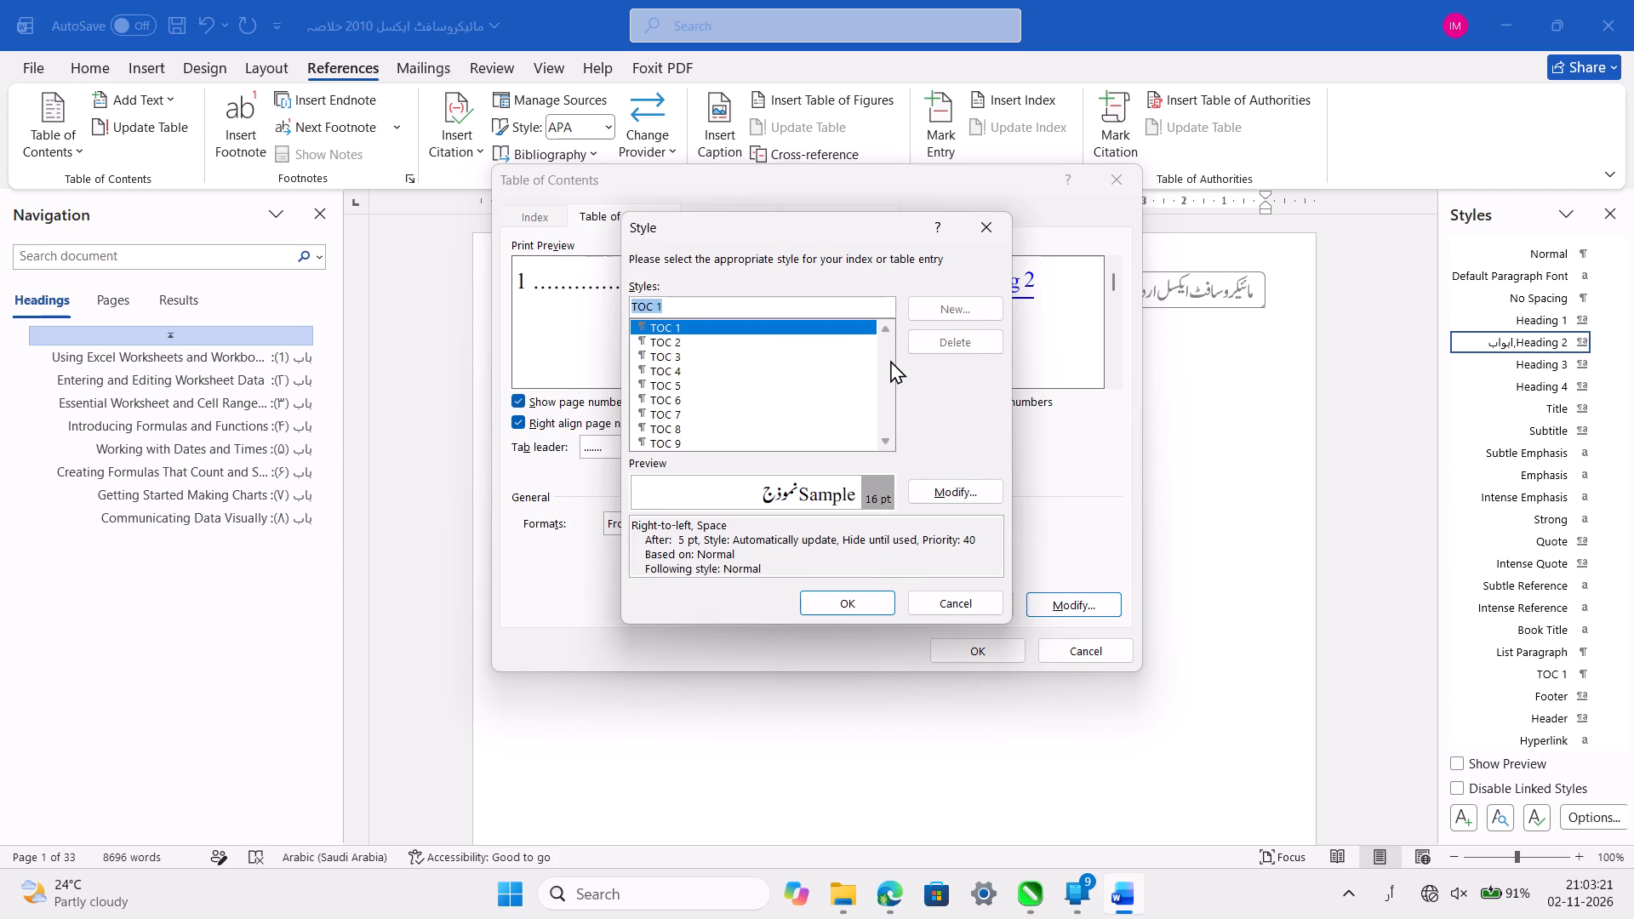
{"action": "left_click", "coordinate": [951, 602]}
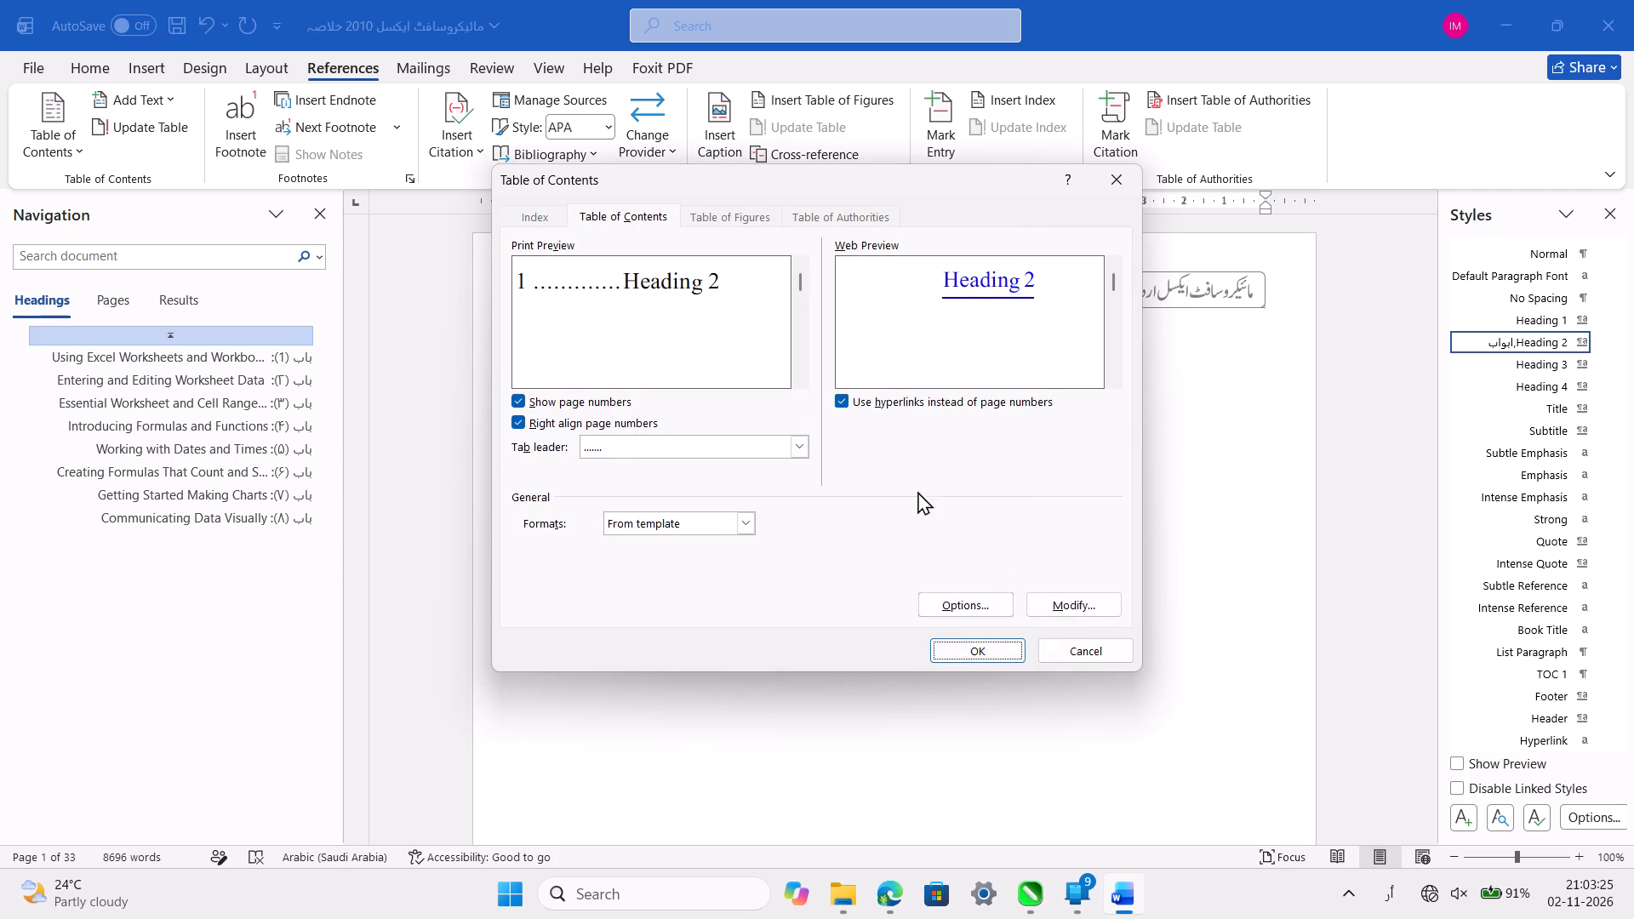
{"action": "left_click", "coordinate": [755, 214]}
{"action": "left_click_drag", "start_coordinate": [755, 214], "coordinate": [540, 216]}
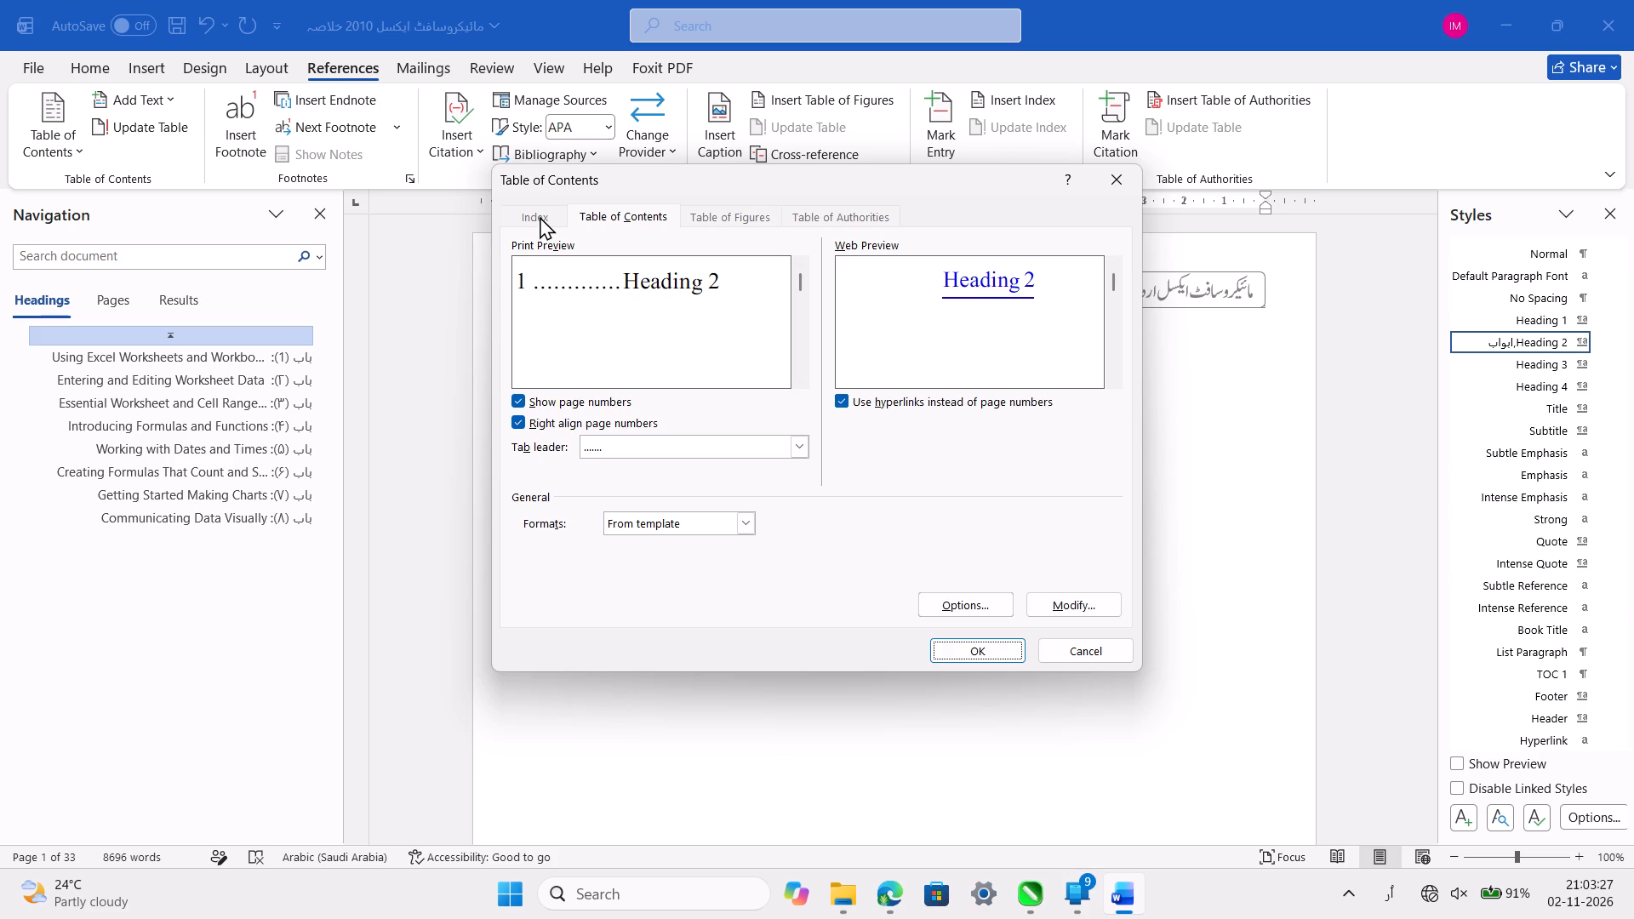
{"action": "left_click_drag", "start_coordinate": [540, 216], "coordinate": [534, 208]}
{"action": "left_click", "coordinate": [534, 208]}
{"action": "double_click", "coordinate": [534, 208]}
Open the choice of formats for the custom table of contents.
{"action": "left_click", "coordinate": [750, 522]}
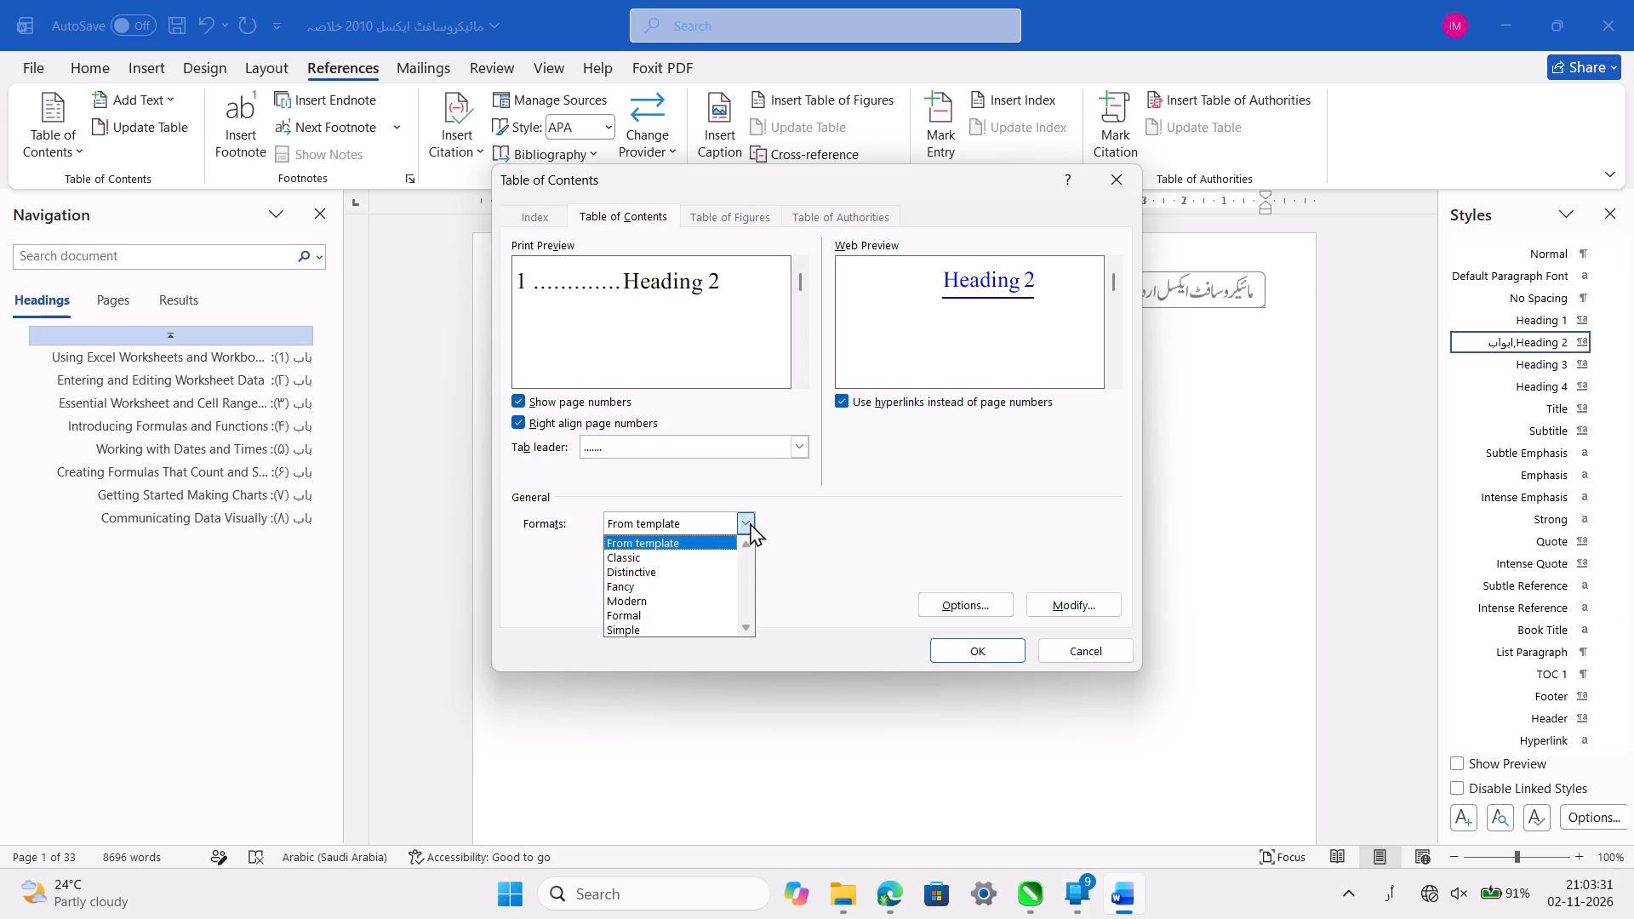
Keep the From template format and the Heading 2,ابواب level setting, and insert the custom table of contents.
{"action": "left_click", "coordinate": [750, 522]}
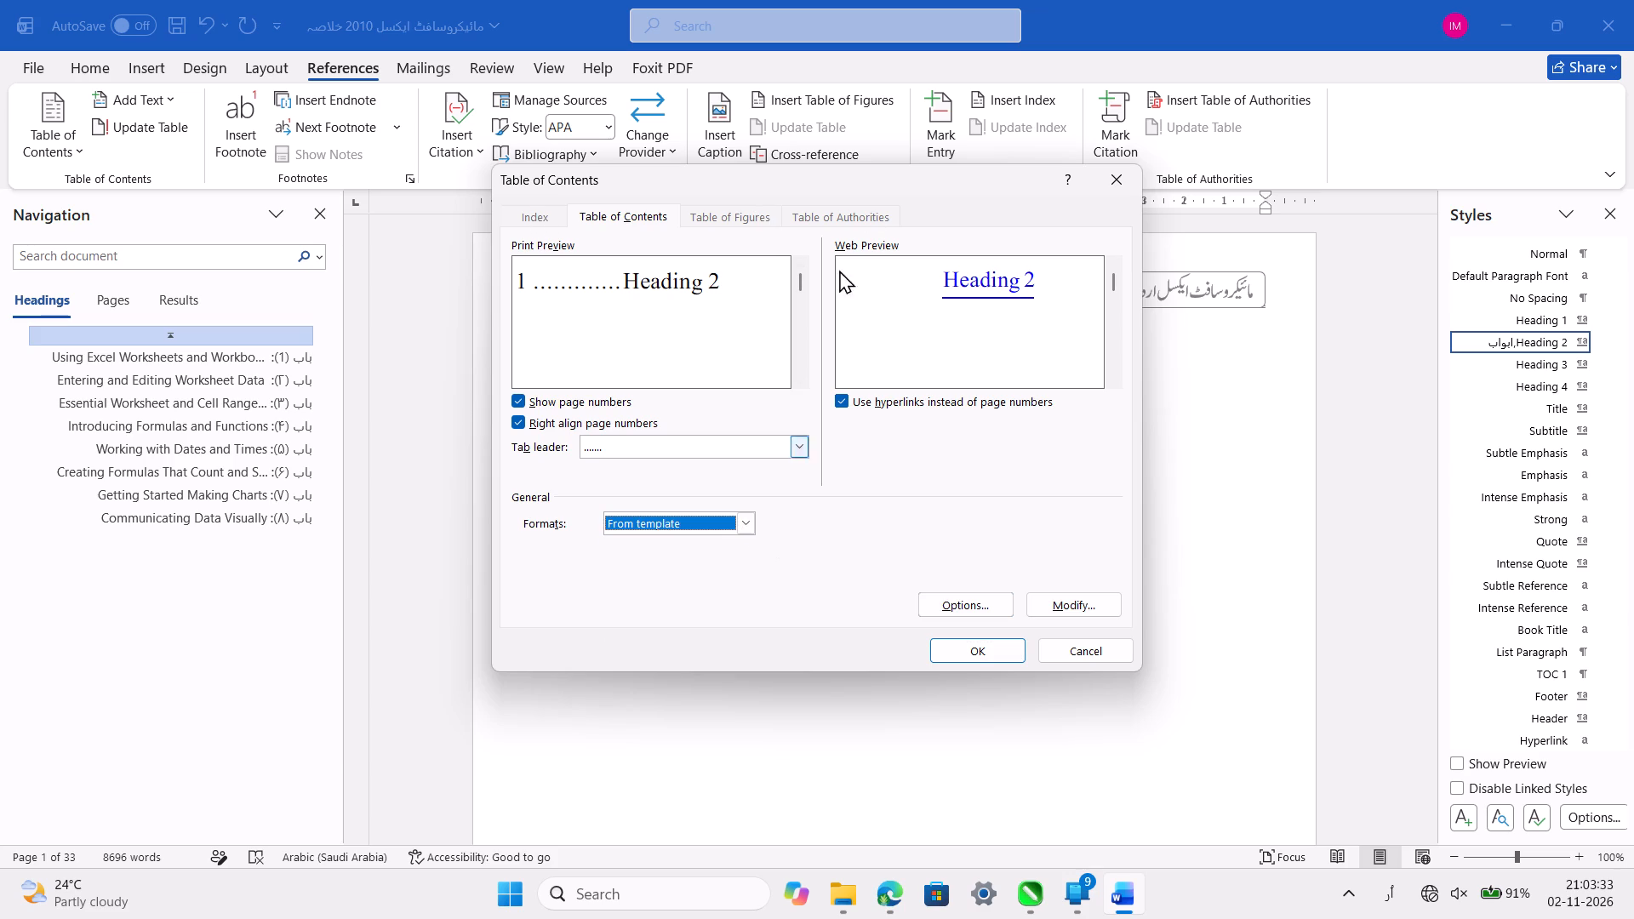
{"action": "left_click", "coordinate": [872, 216]}
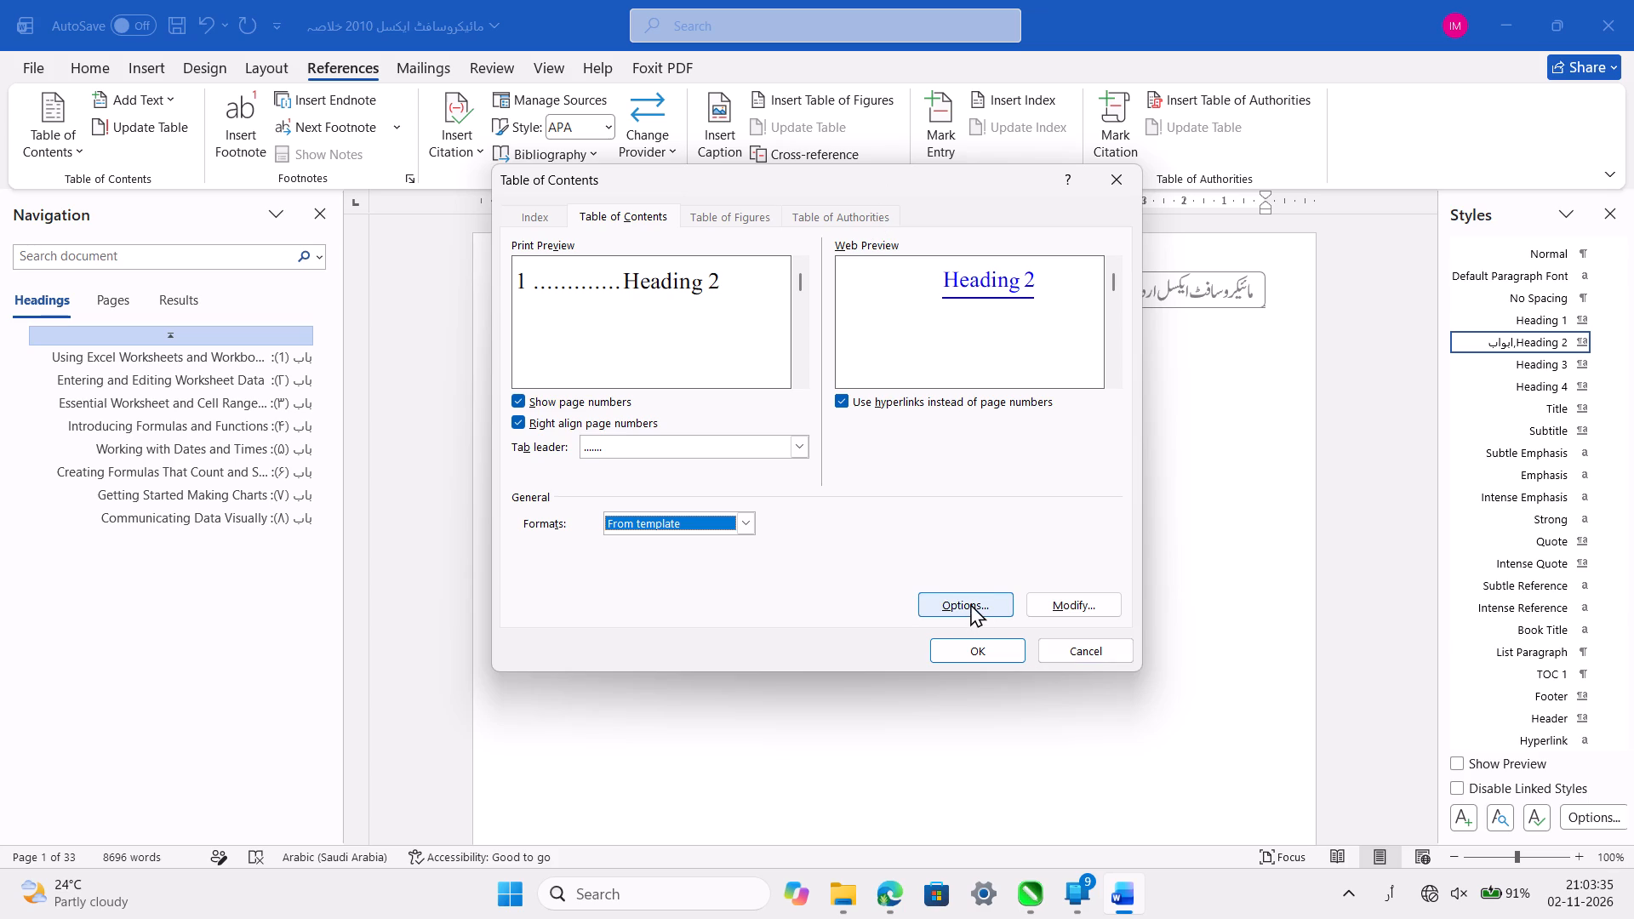
{"action": "left_click", "coordinate": [970, 603]}
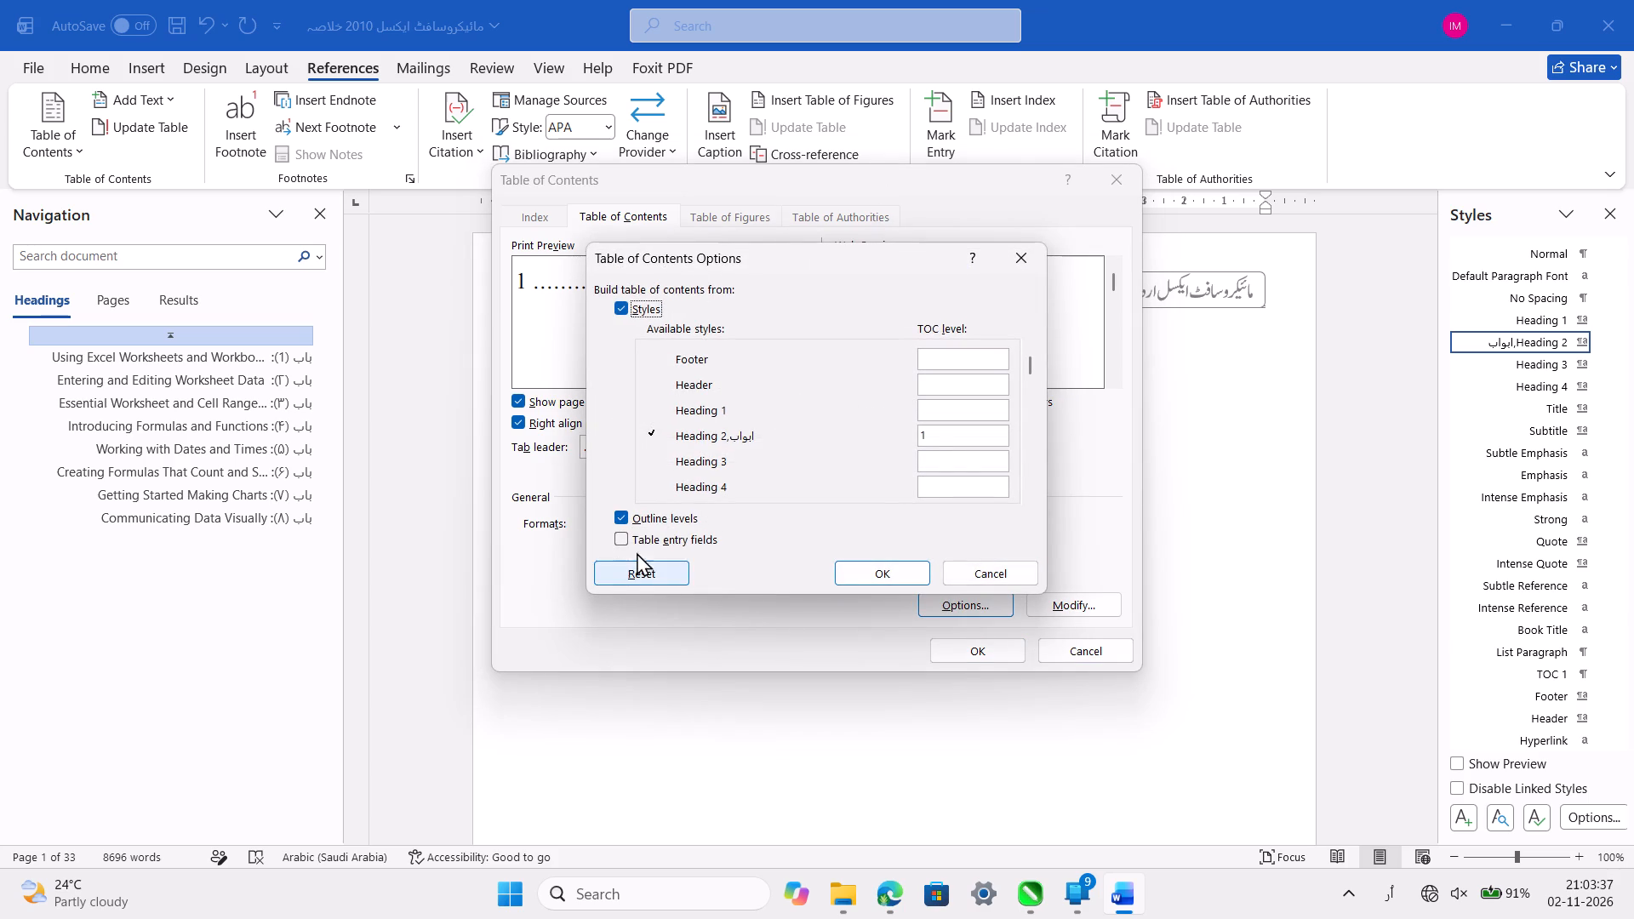
{"action": "left_click", "coordinate": [889, 577]}
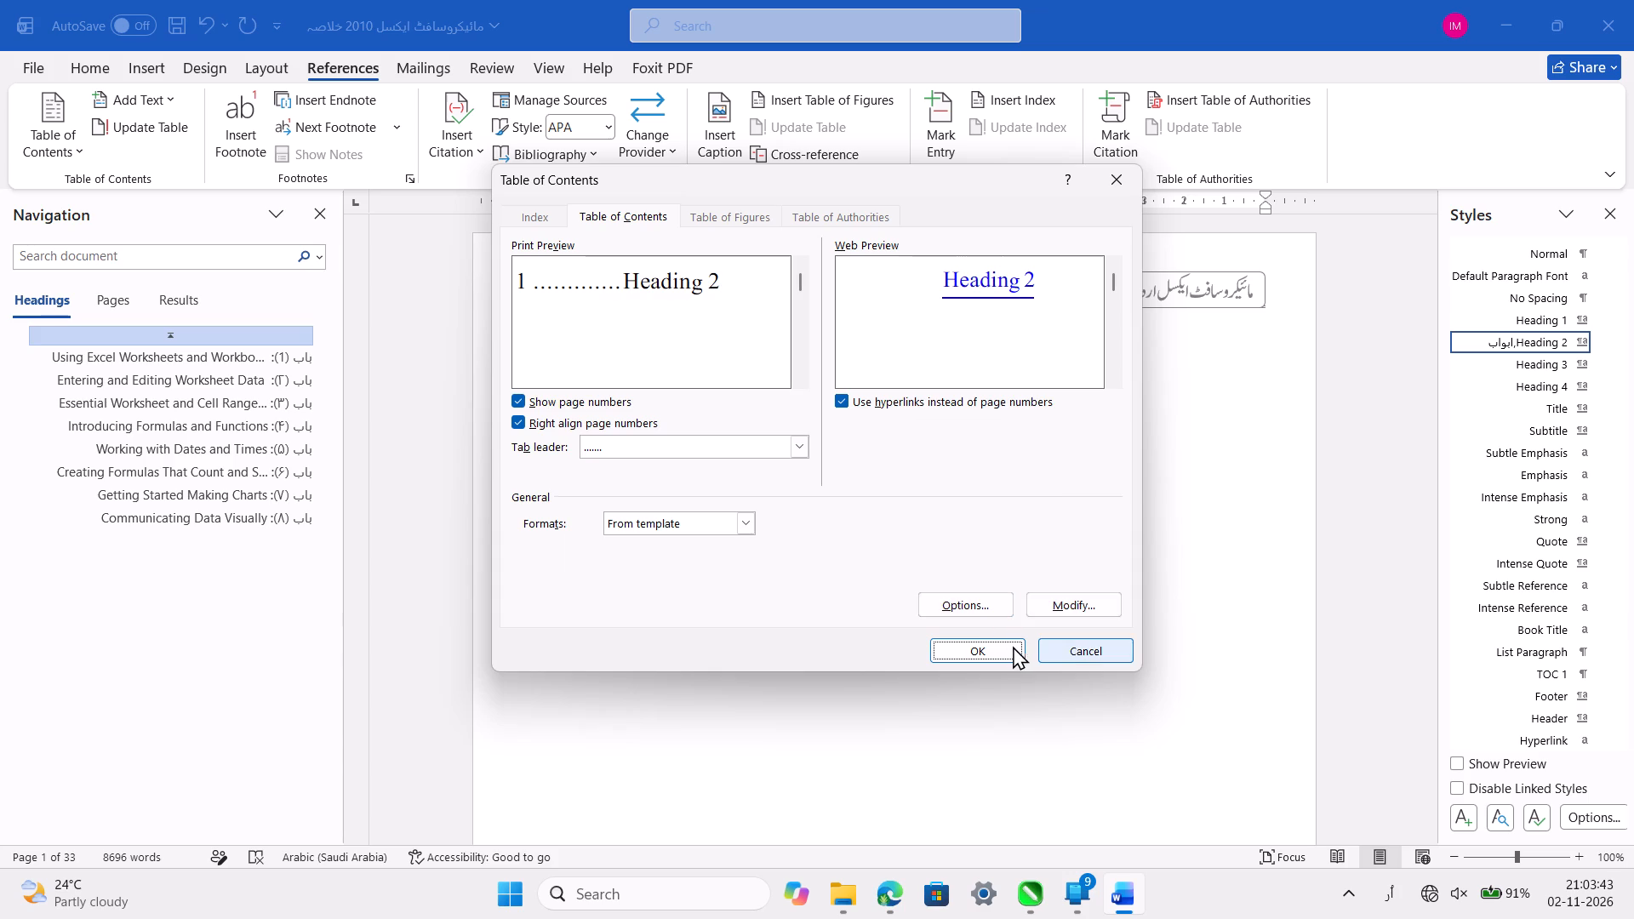
{"action": "left_click", "coordinate": [1009, 646]}
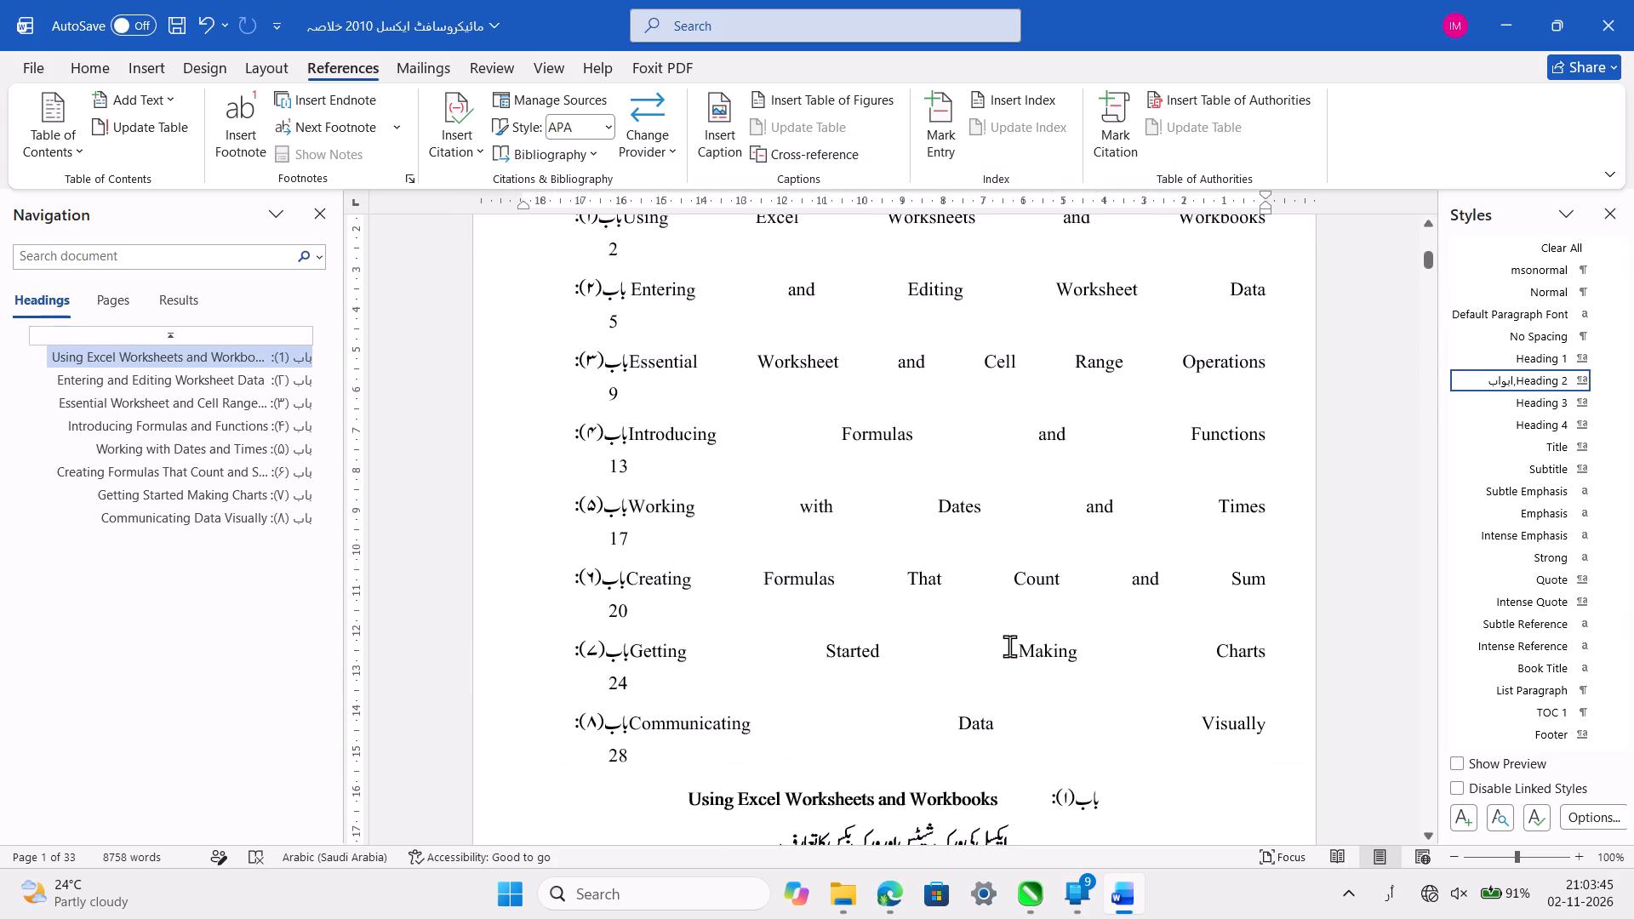
{"action": "scroll", "coordinate": [1009, 646], "scroll_direction": "up", "scroll_amount": 1}
{"action": "scroll", "coordinate": [1009, 646], "scroll_direction": "down", "scroll_amount": 2}
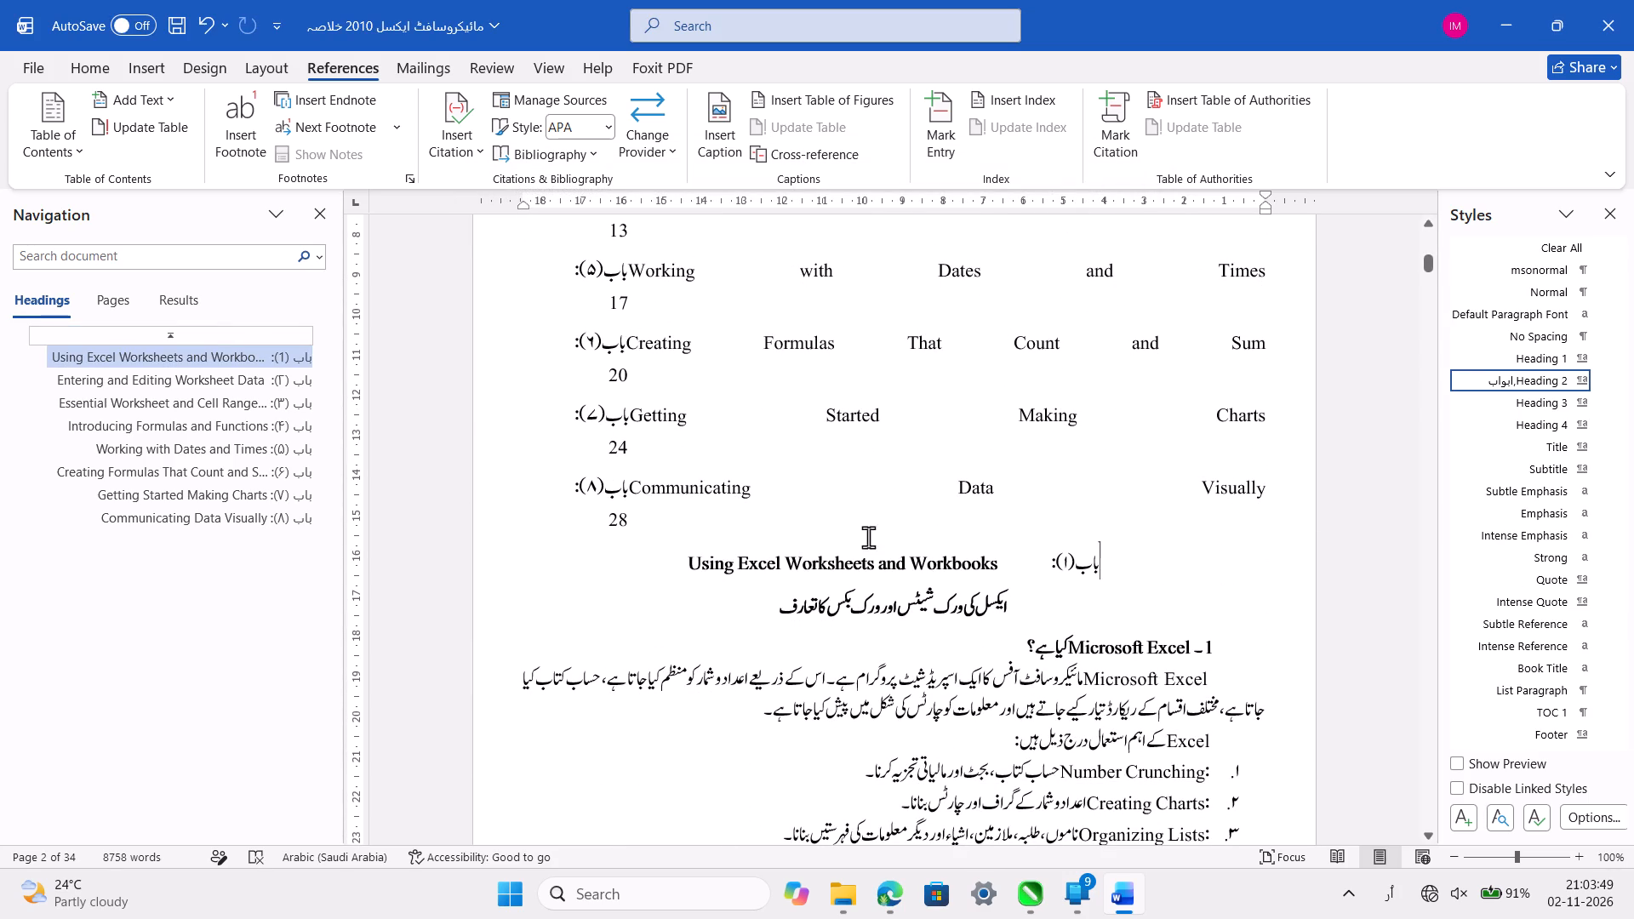
Select all eight new table of contents entries, take off their stretched justification and set their text direction to right-to-left.
{"action": "key", "text": "Up"}
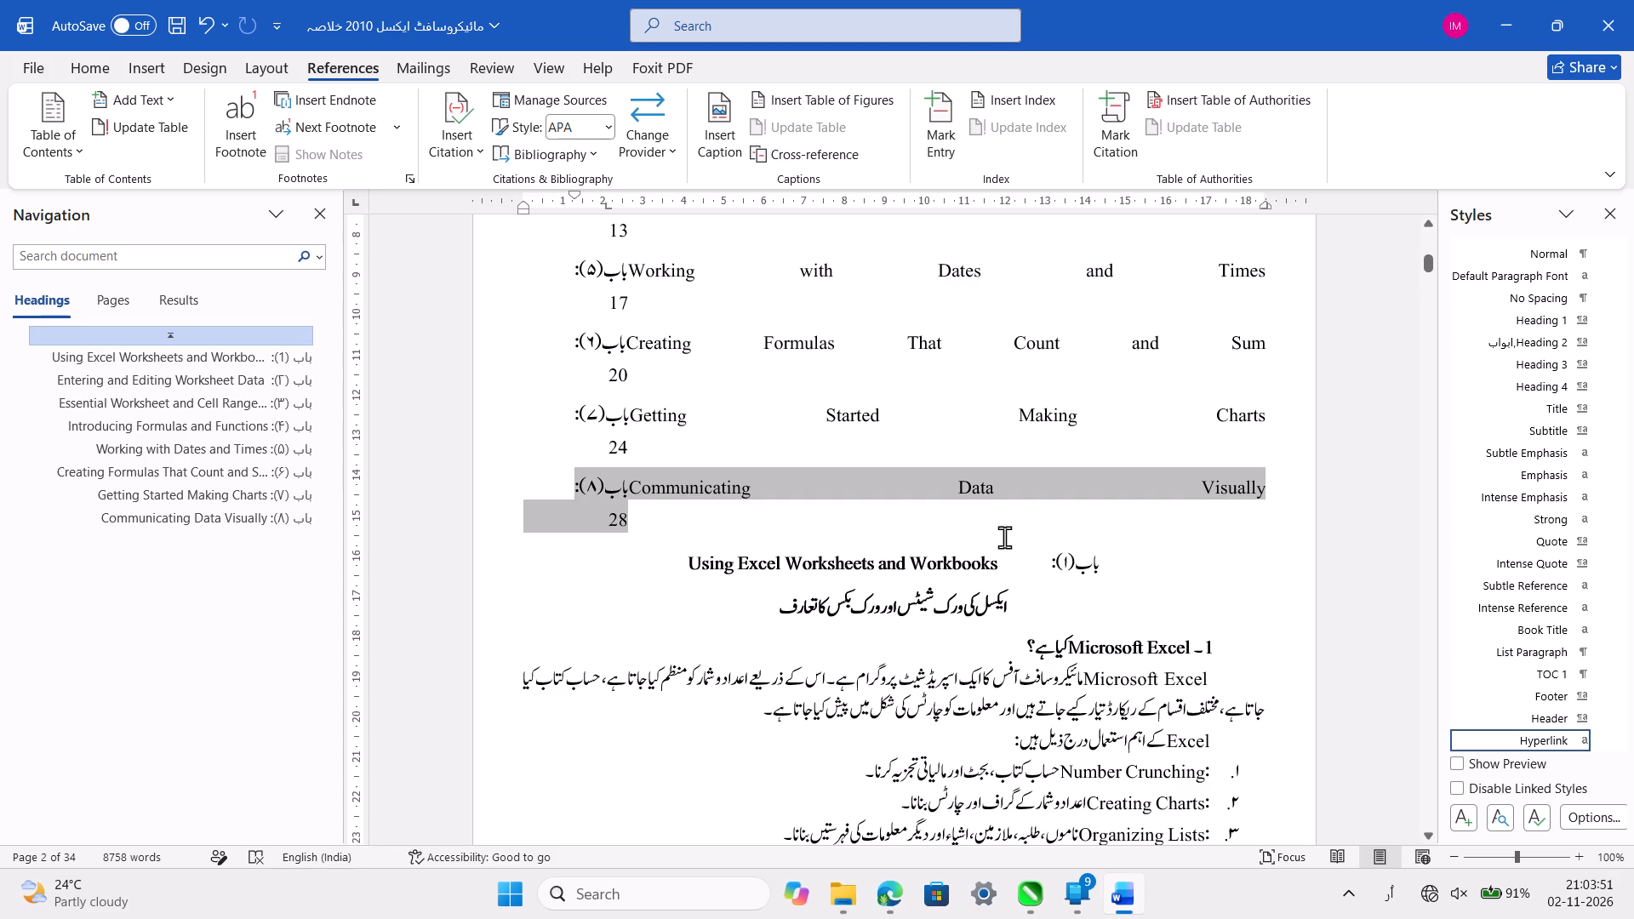
{"action": "left_click_drag", "start_coordinate": [657, 521], "coordinate": [643, 344]}
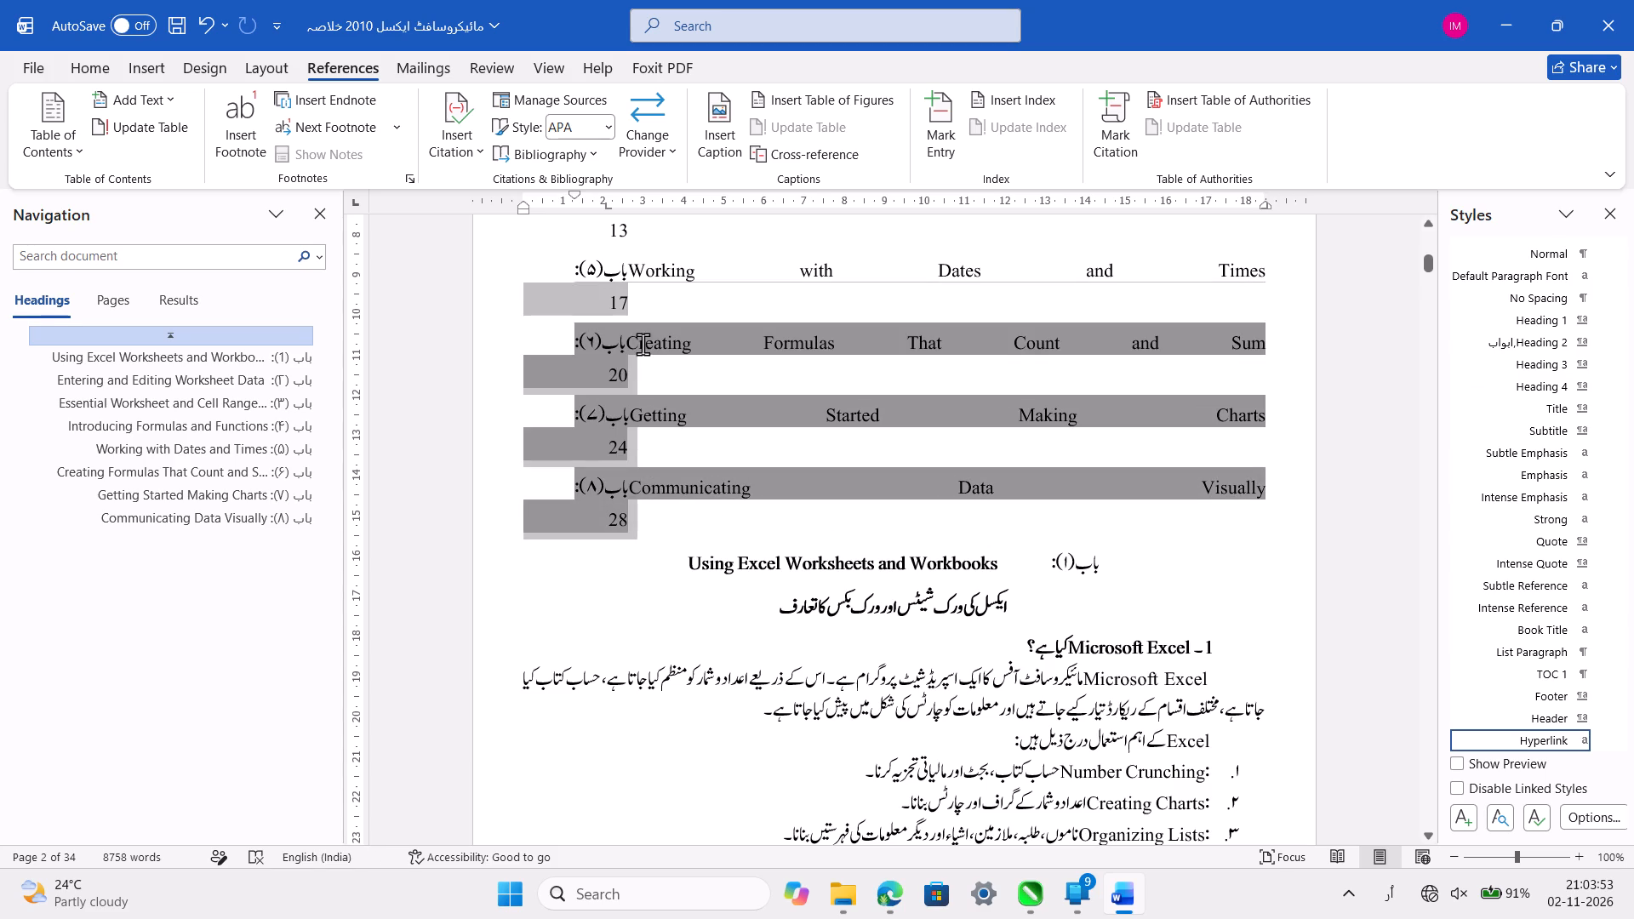
{"action": "left_click_drag", "start_coordinate": [643, 344], "coordinate": [577, 218]}
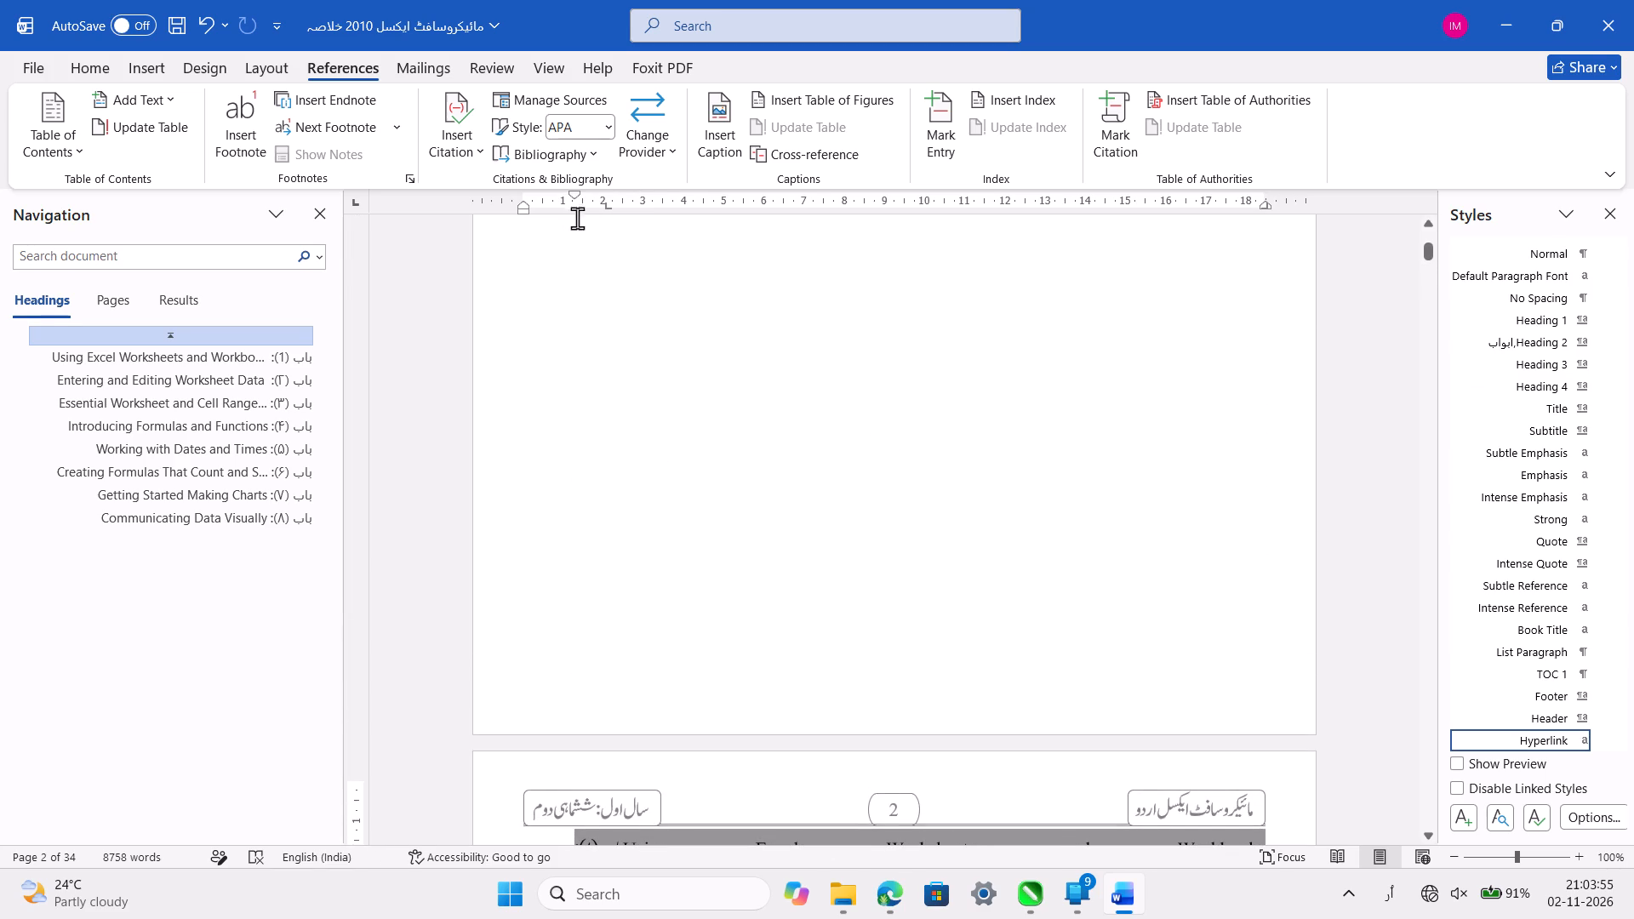
{"action": "left_click_drag", "start_coordinate": [577, 218], "coordinate": [565, 905]}
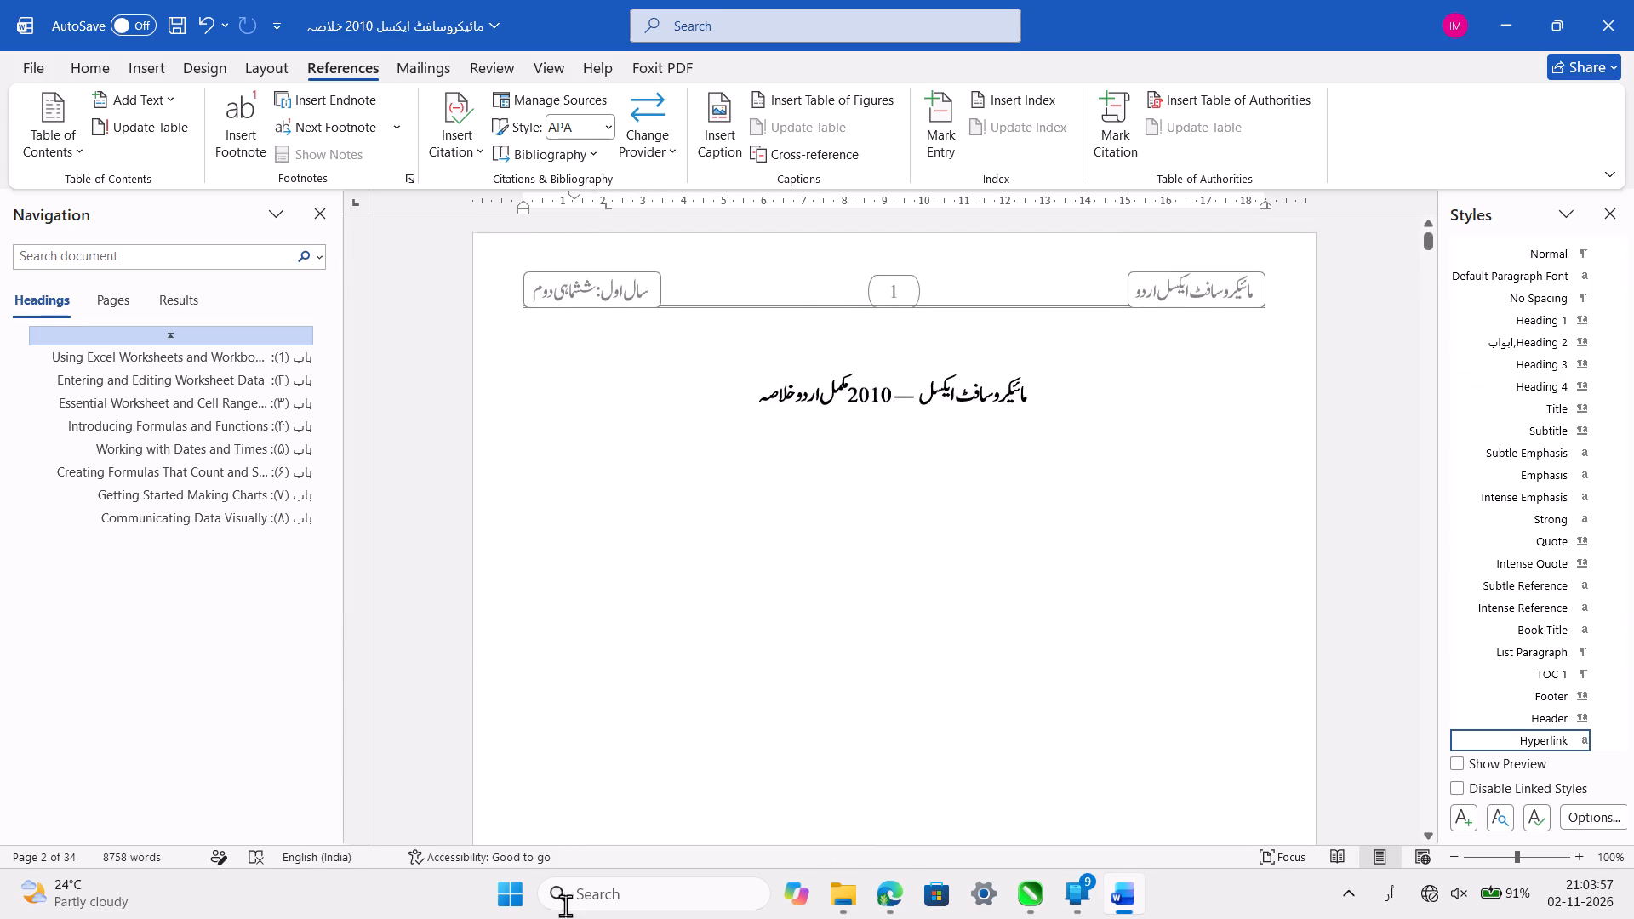
{"action": "left_click_drag", "start_coordinate": [565, 905], "coordinate": [540, 412]}
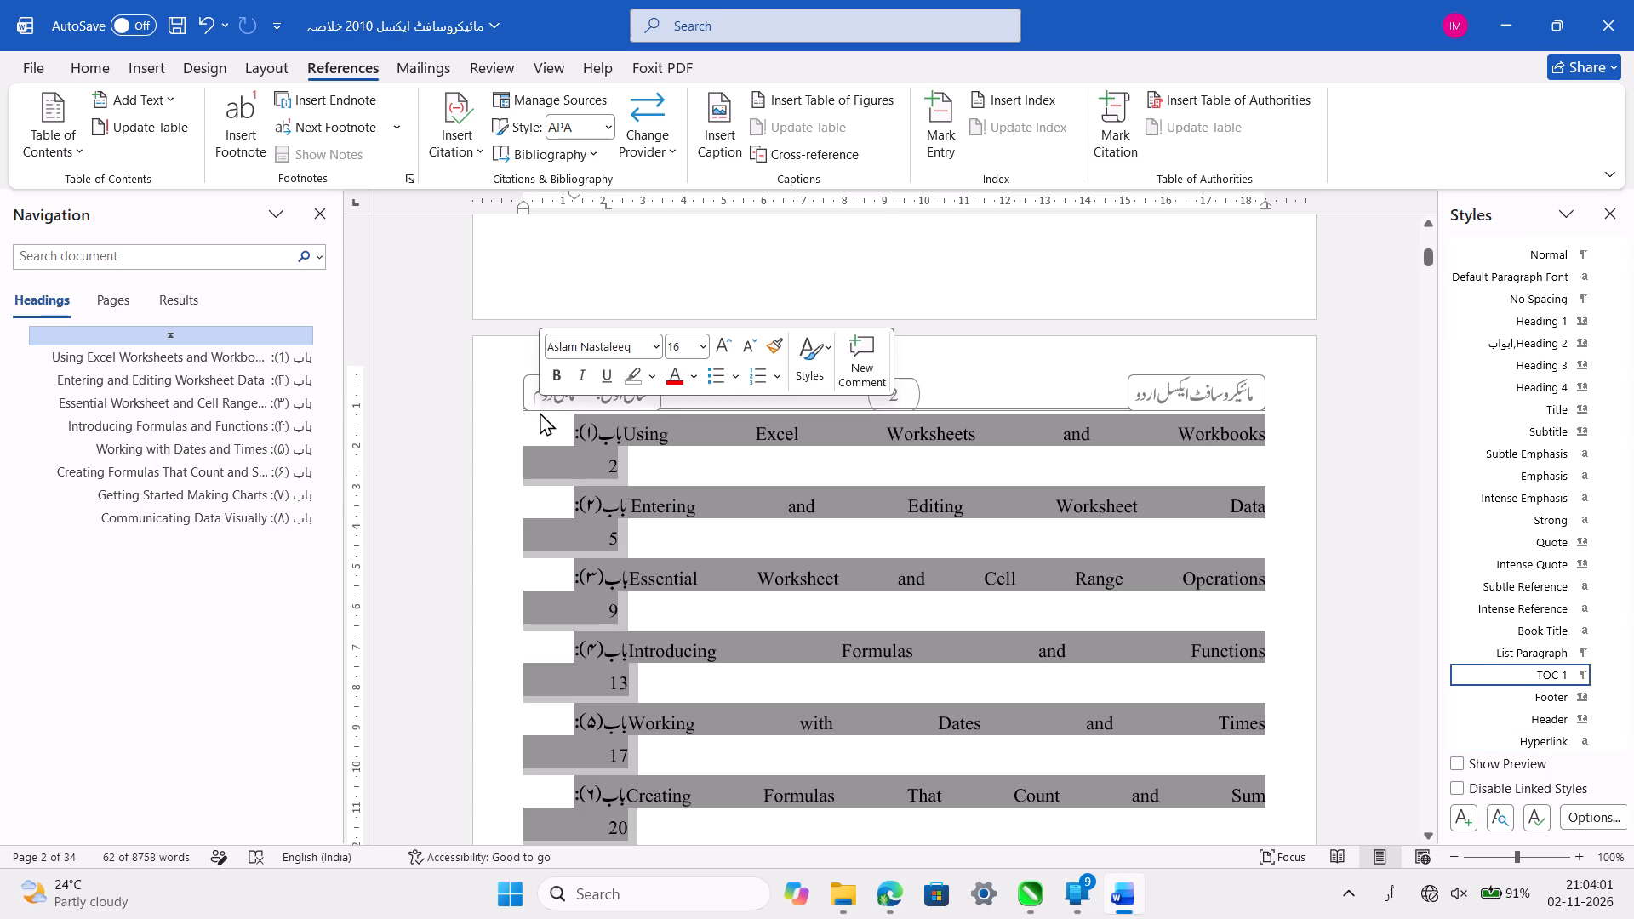
{"action": "left_click", "coordinate": [102, 67]}
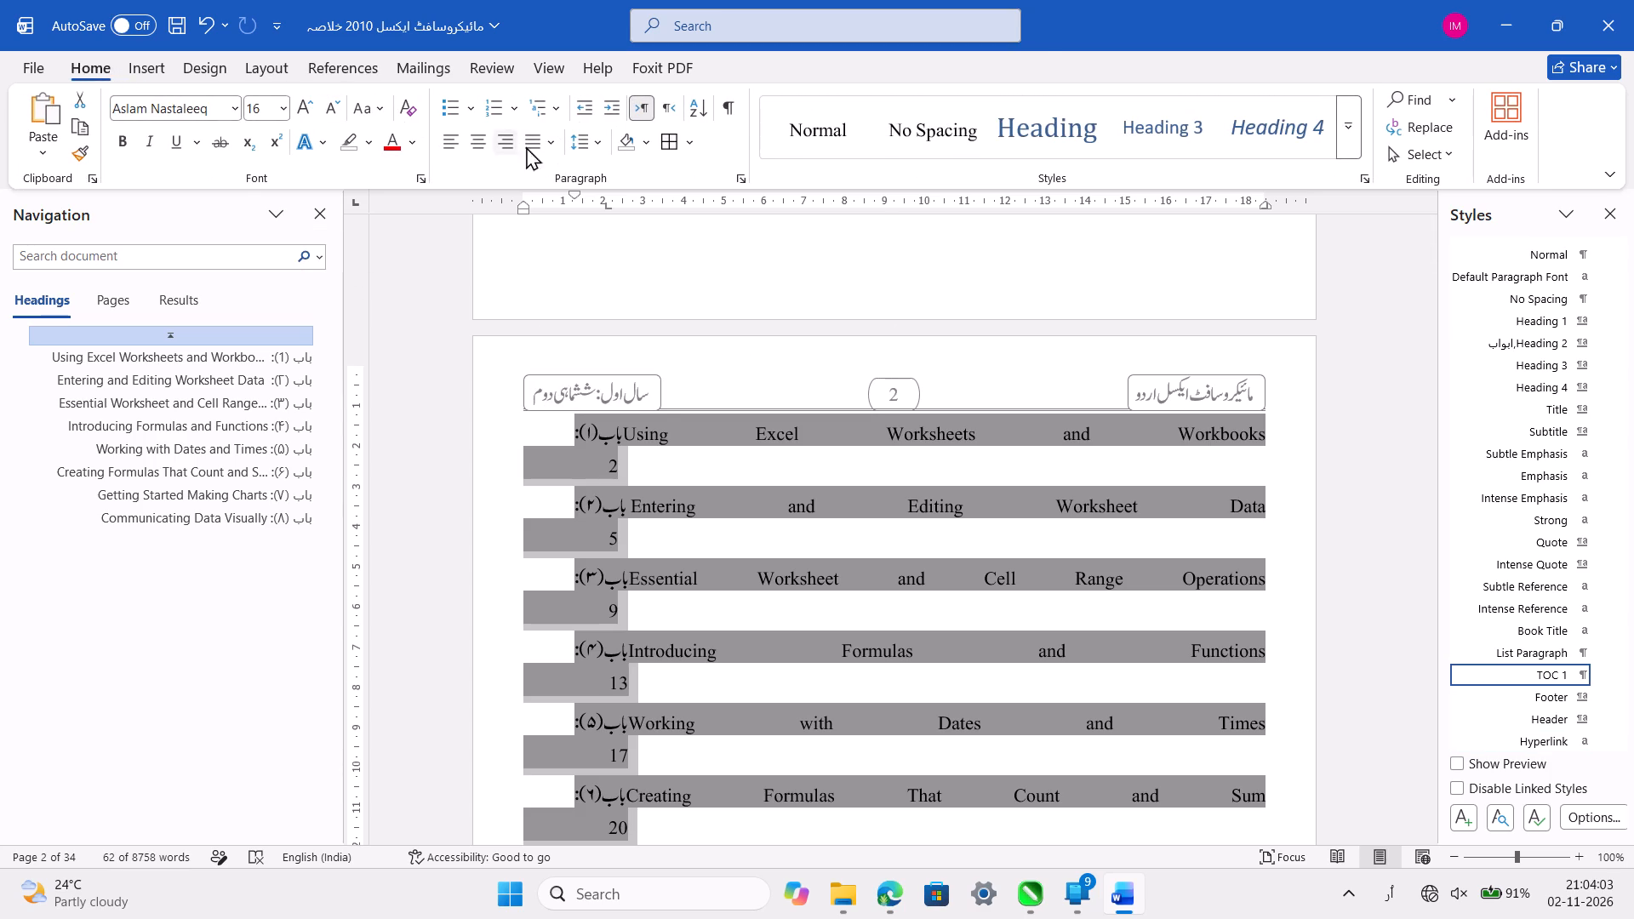
{"action": "left_click", "coordinate": [558, 143]}
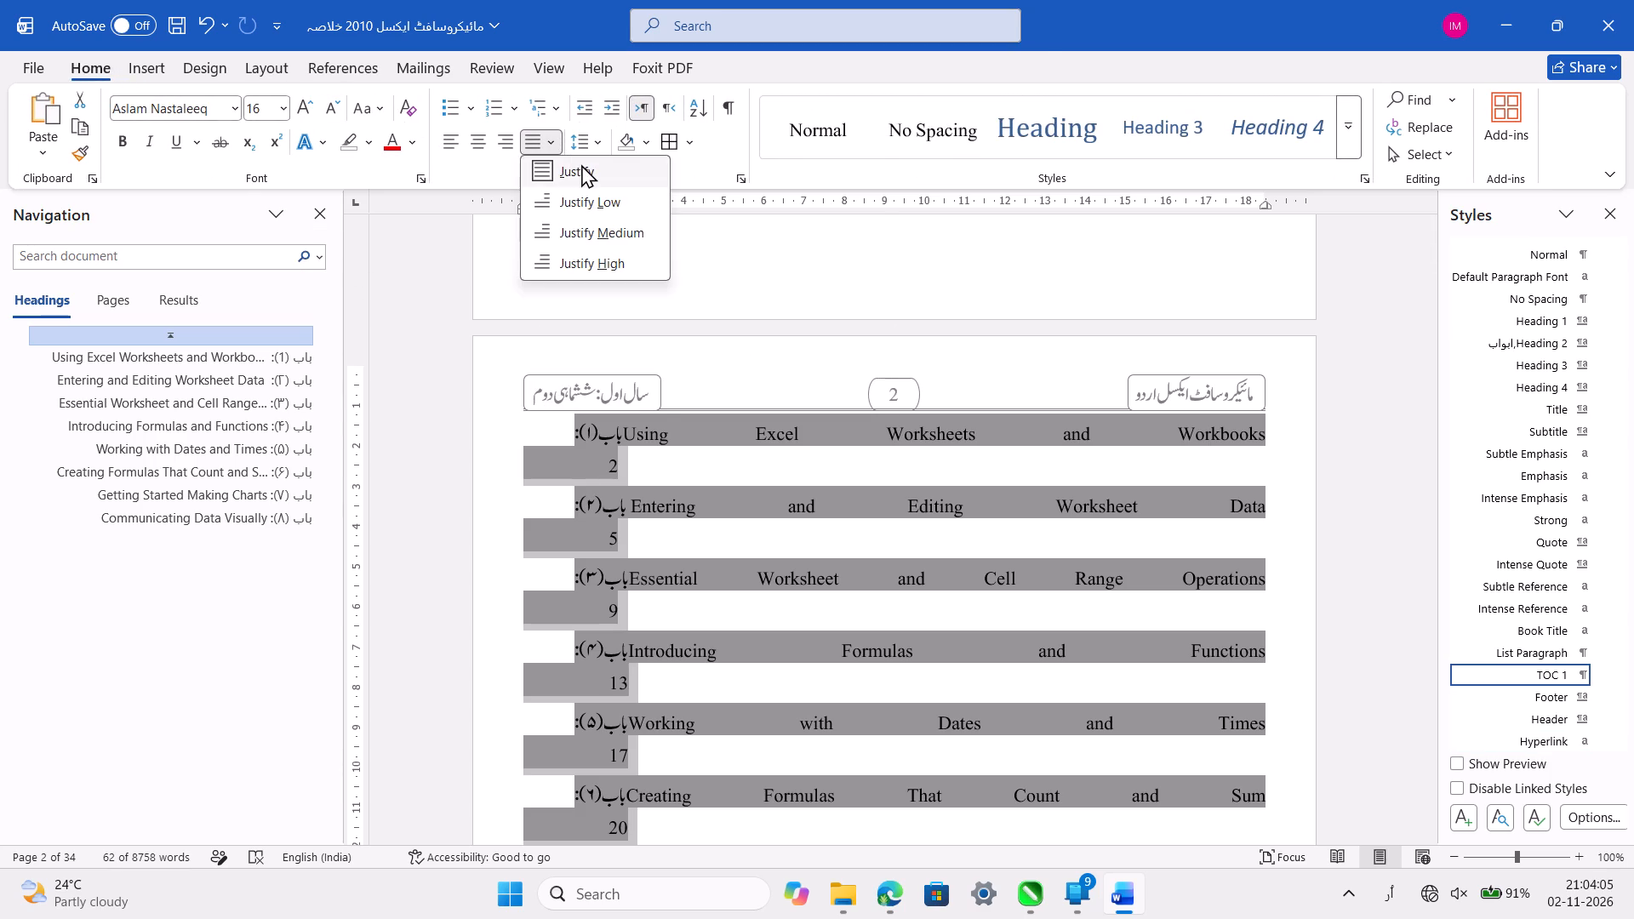
{"action": "left_click", "coordinate": [581, 164]}
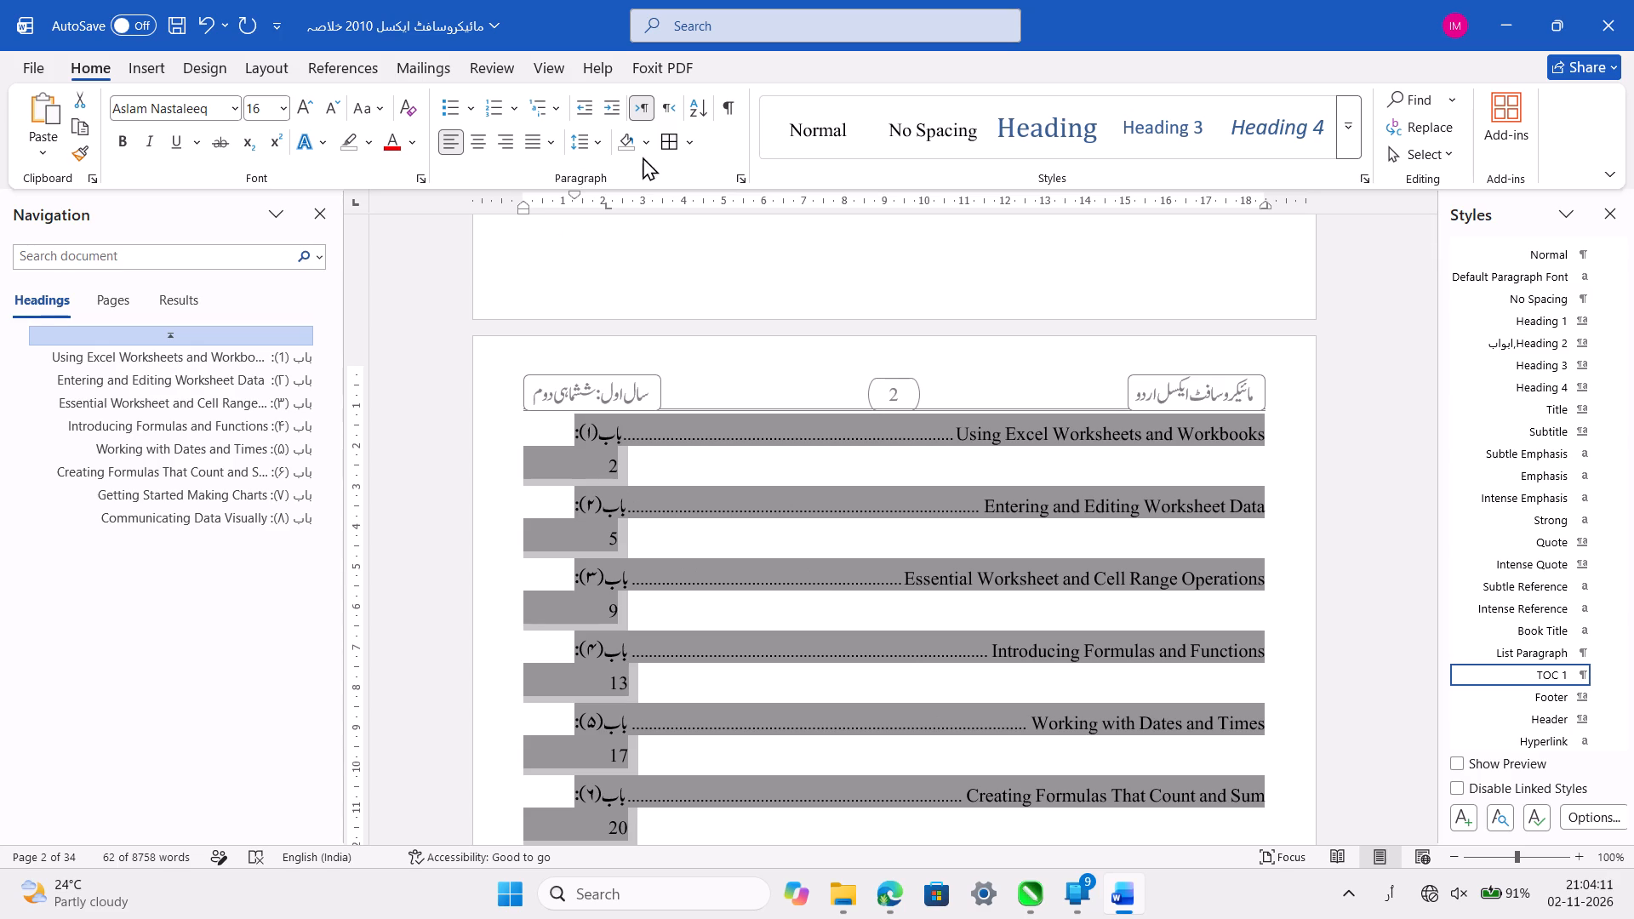
{"action": "left_click", "coordinate": [667, 106]}
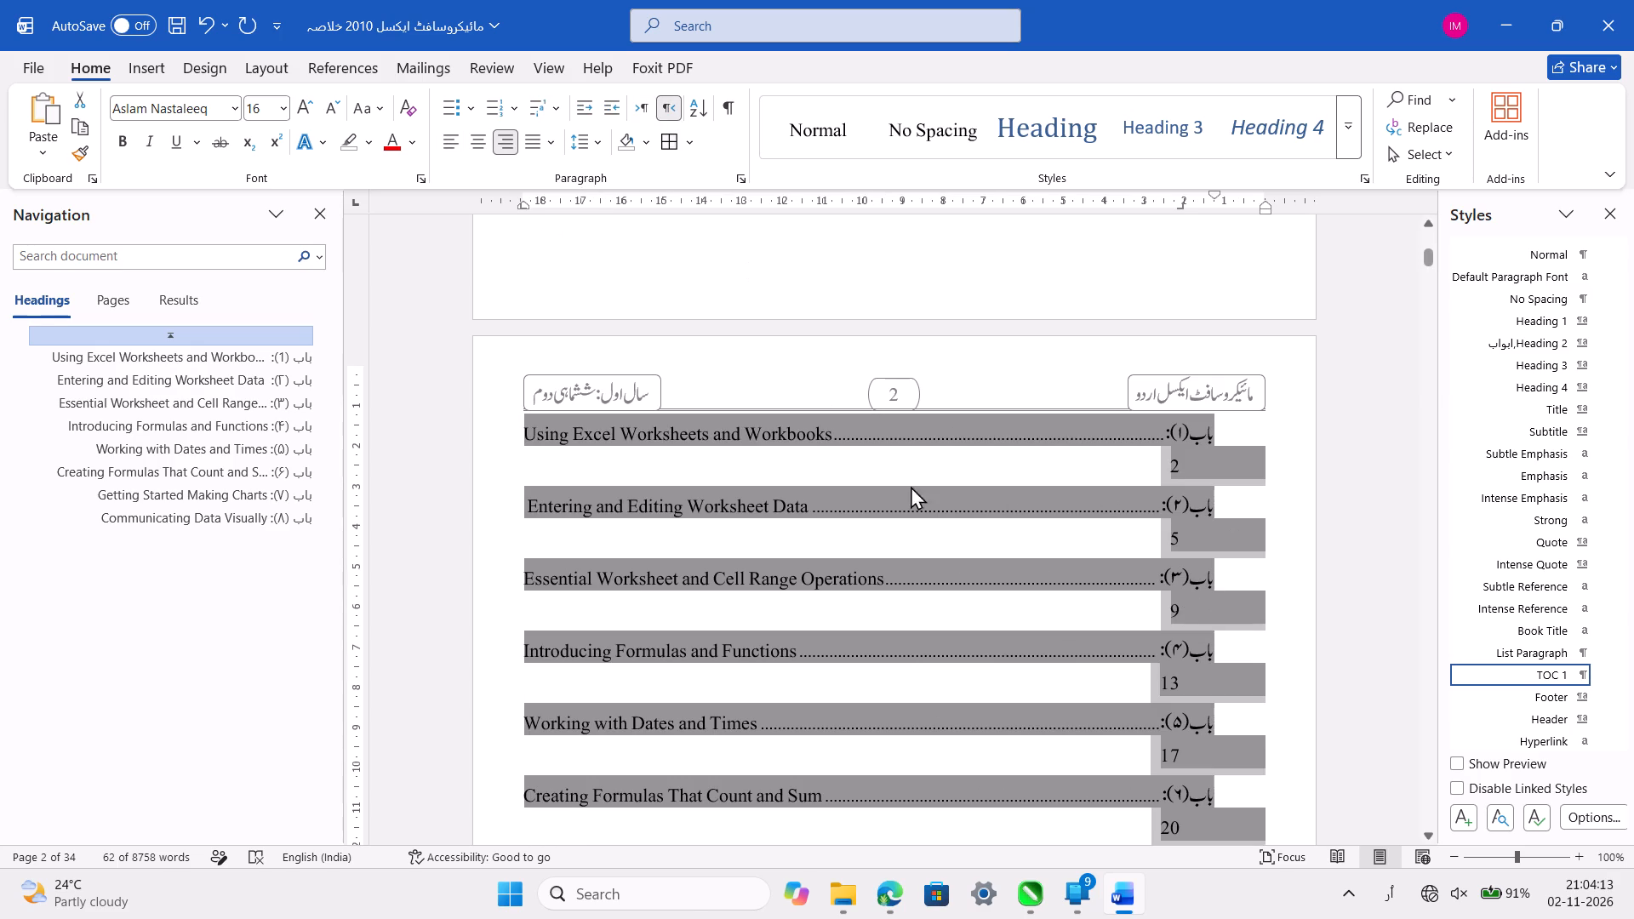
Set the table of contents paragraphs to no special indentation and 0 pt spacing after.
{"action": "scroll", "coordinate": [946, 546], "scroll_direction": "down", "scroll_amount": 2}
{"action": "scroll", "coordinate": [946, 546], "scroll_direction": "up", "scroll_amount": 1}
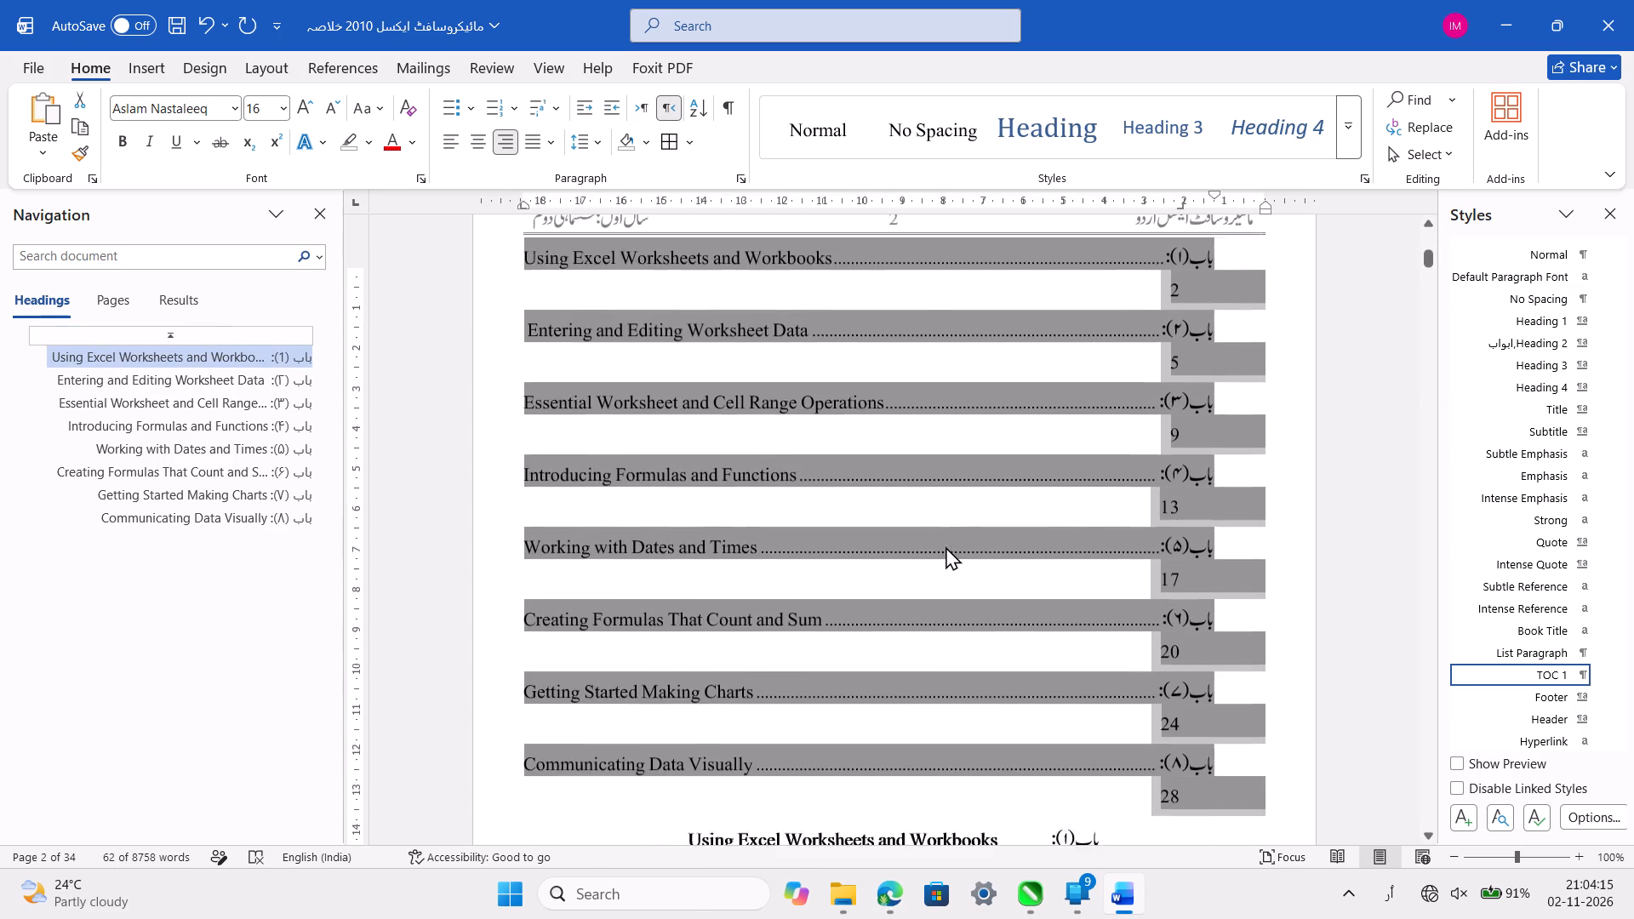
{"action": "scroll", "coordinate": [946, 546], "scroll_direction": "down", "scroll_amount": 1}
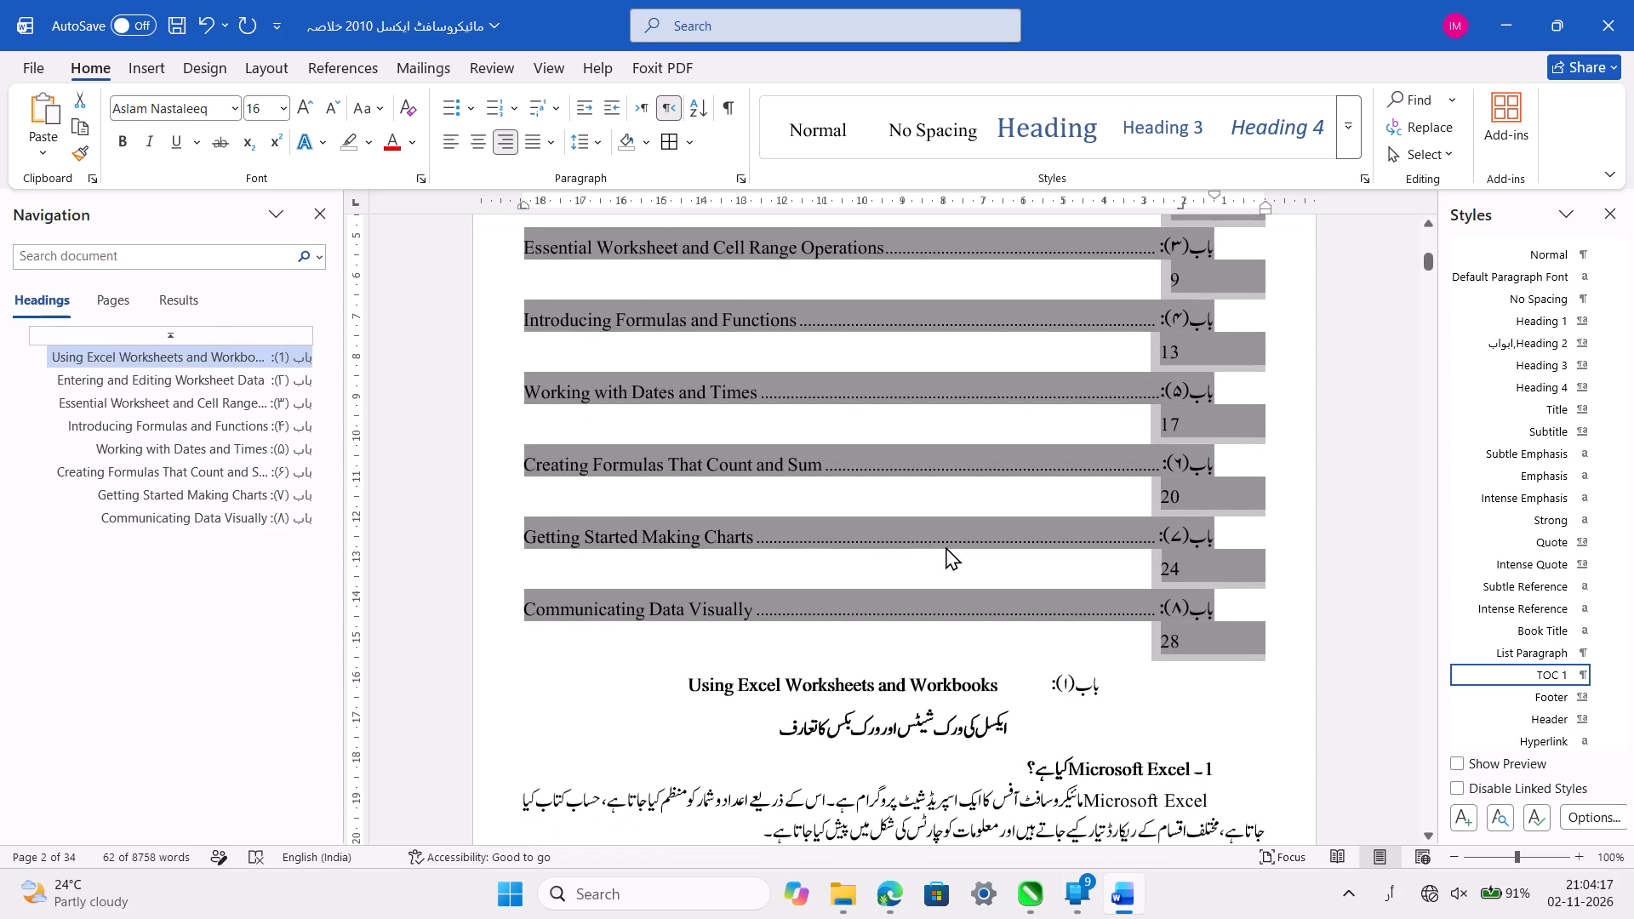
{"action": "scroll", "coordinate": [946, 546], "scroll_direction": "up", "scroll_amount": 2}
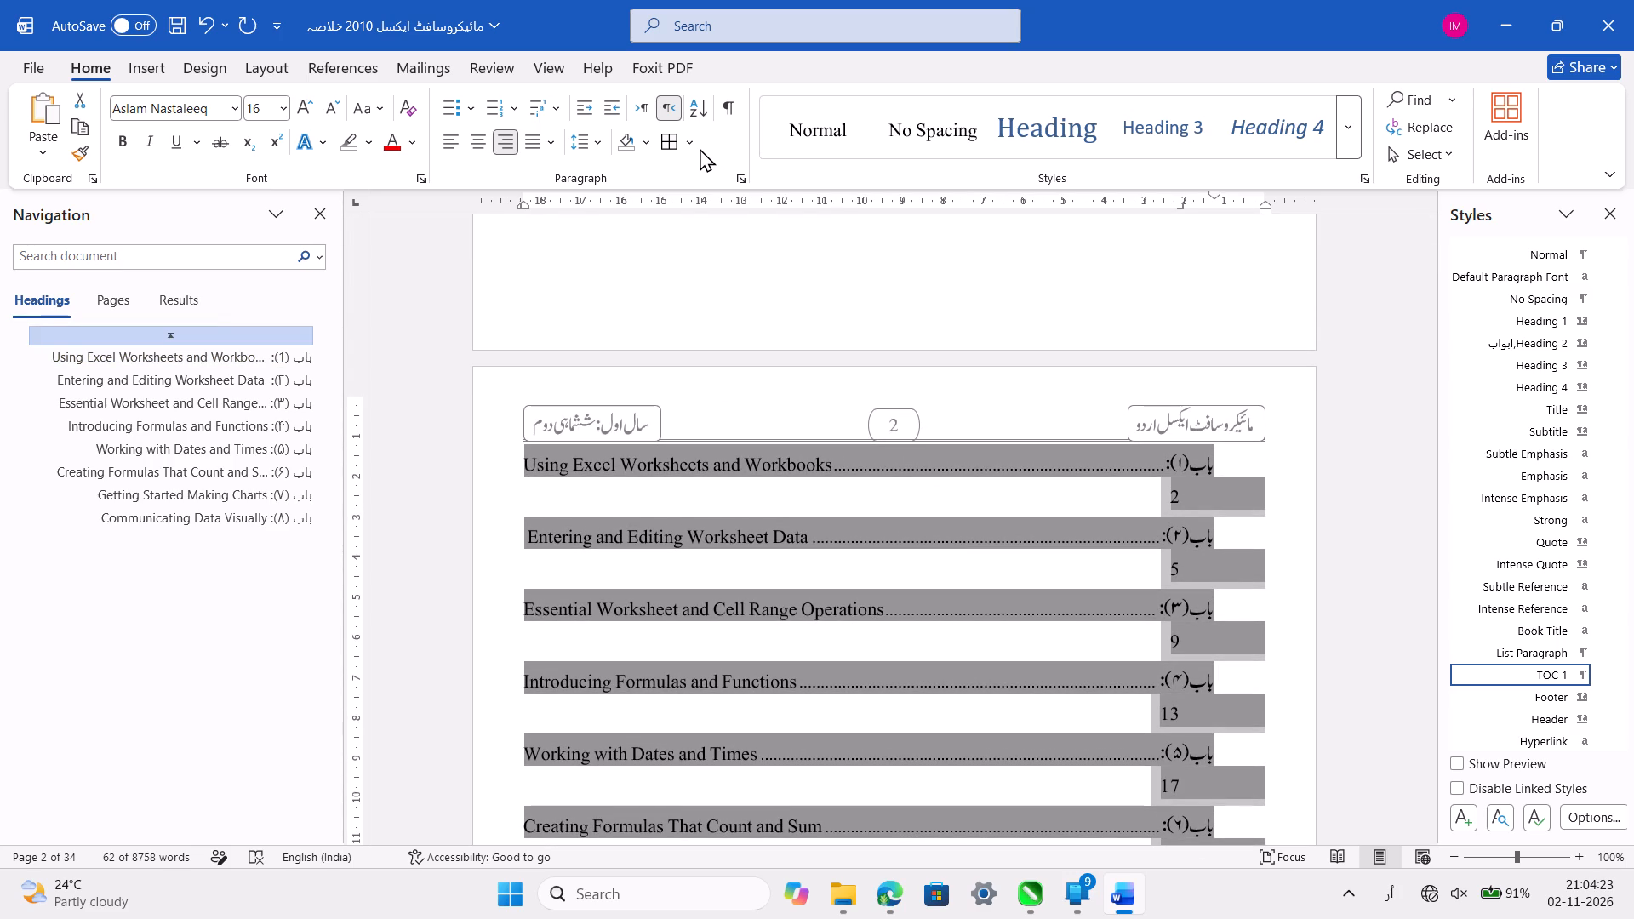
{"action": "left_click", "coordinate": [739, 183]}
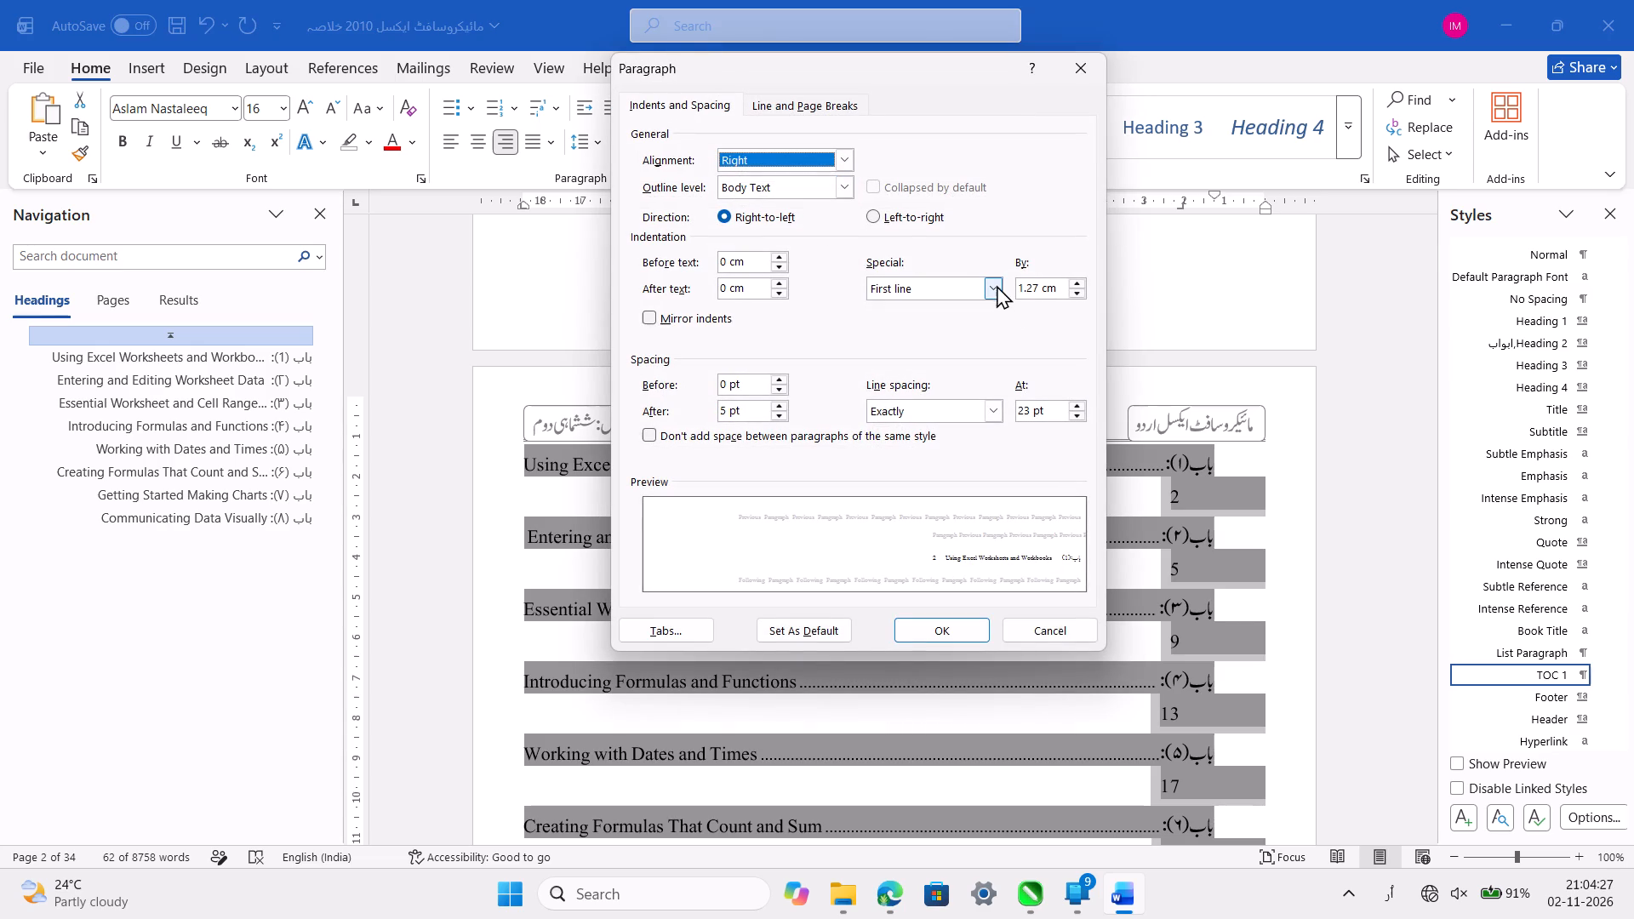
{"action": "left_click", "coordinate": [997, 288]}
{"action": "left_click", "coordinate": [971, 308]}
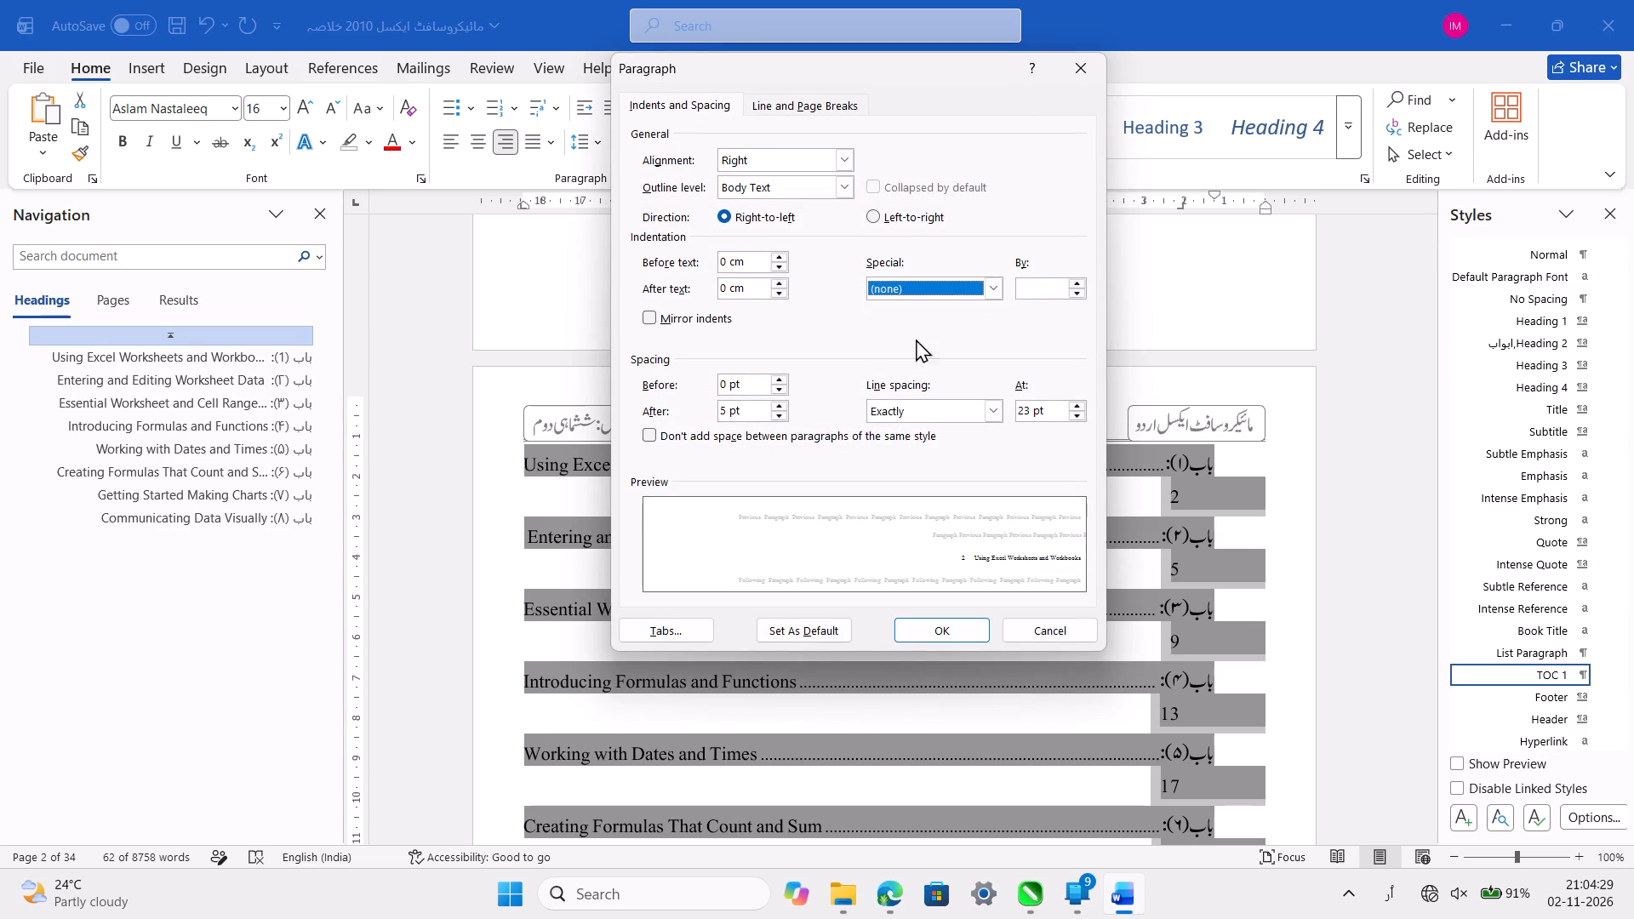
{"action": "left_click", "coordinate": [780, 415]}
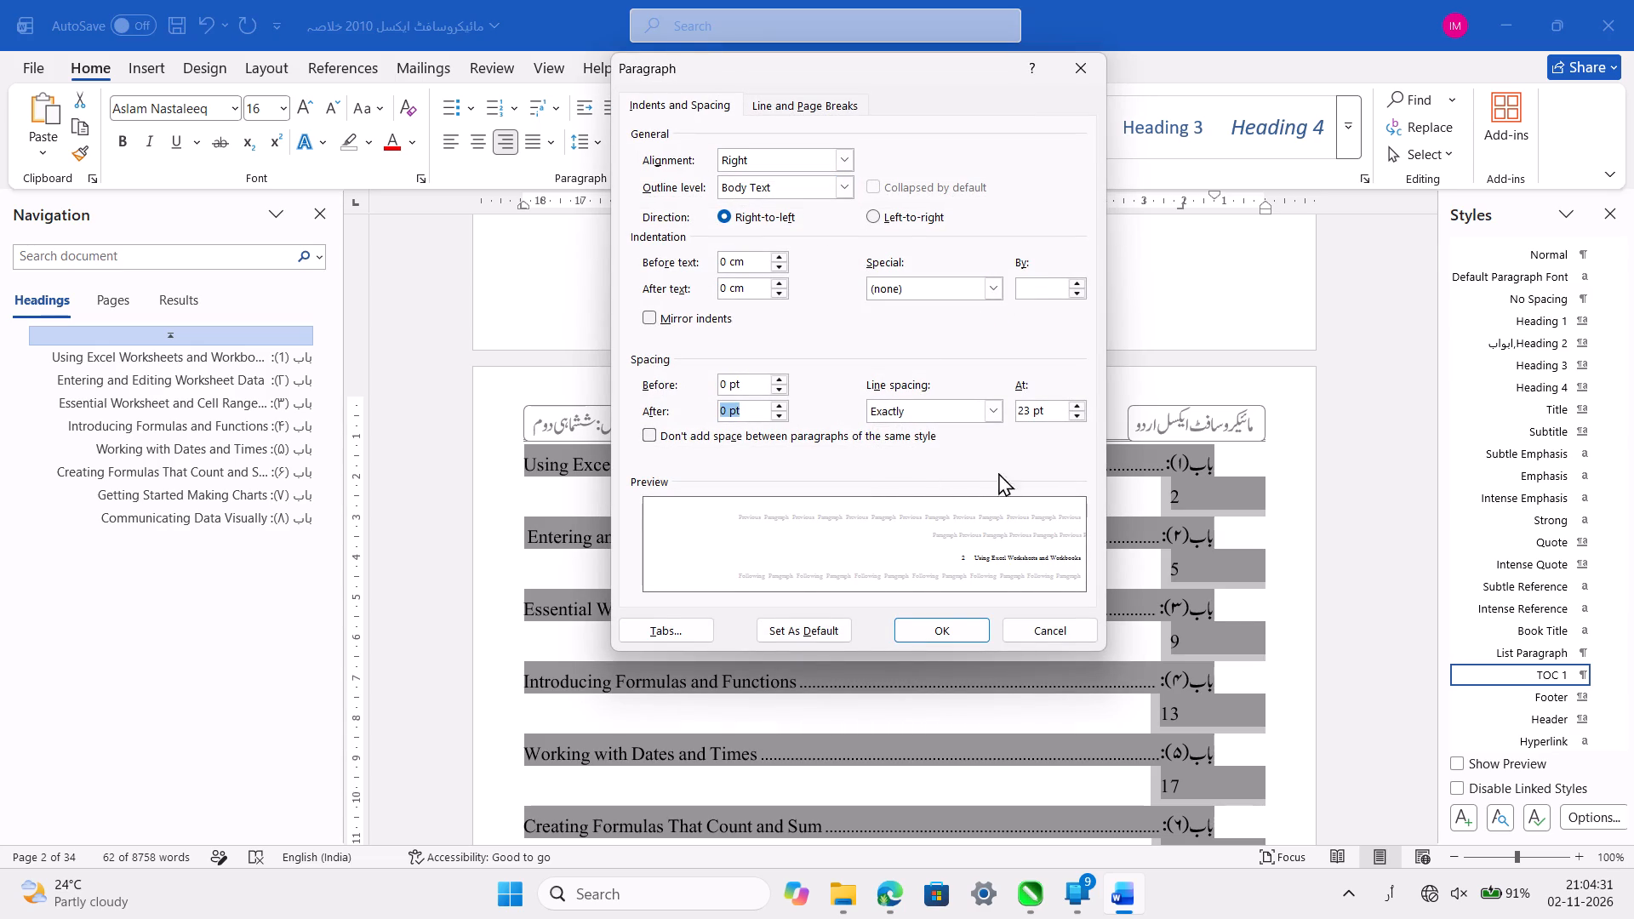
{"action": "left_click", "coordinate": [930, 633]}
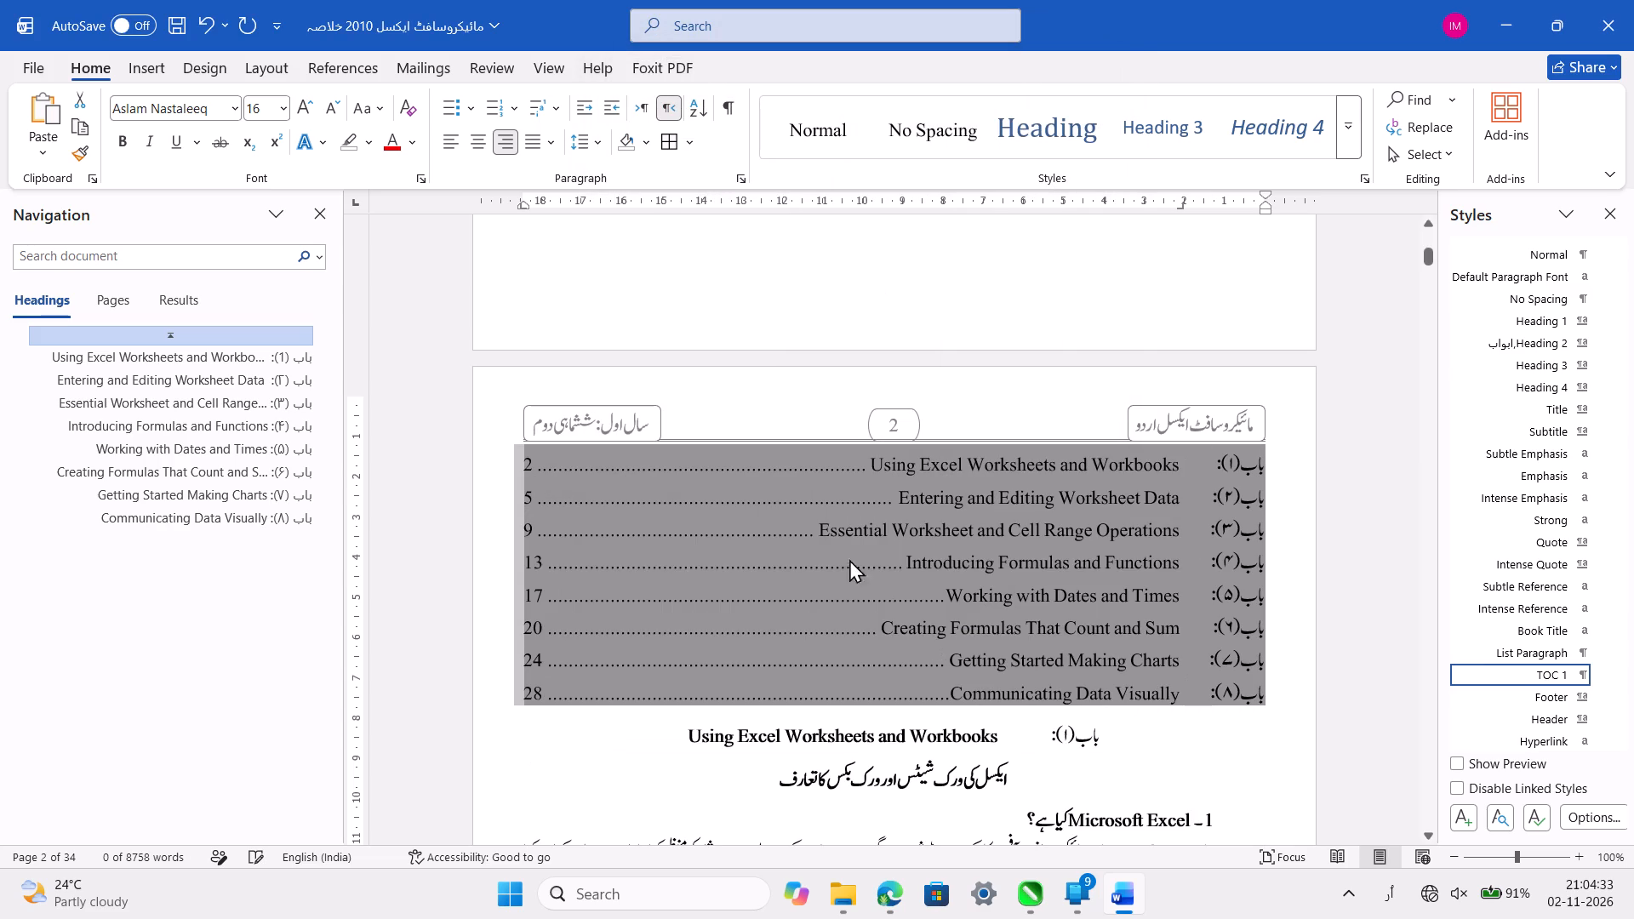
Indent all the table of contents entries about 0.5 cm from the right margin.
{"action": "scroll", "coordinate": [782, 479], "scroll_direction": "up", "scroll_amount": 1}
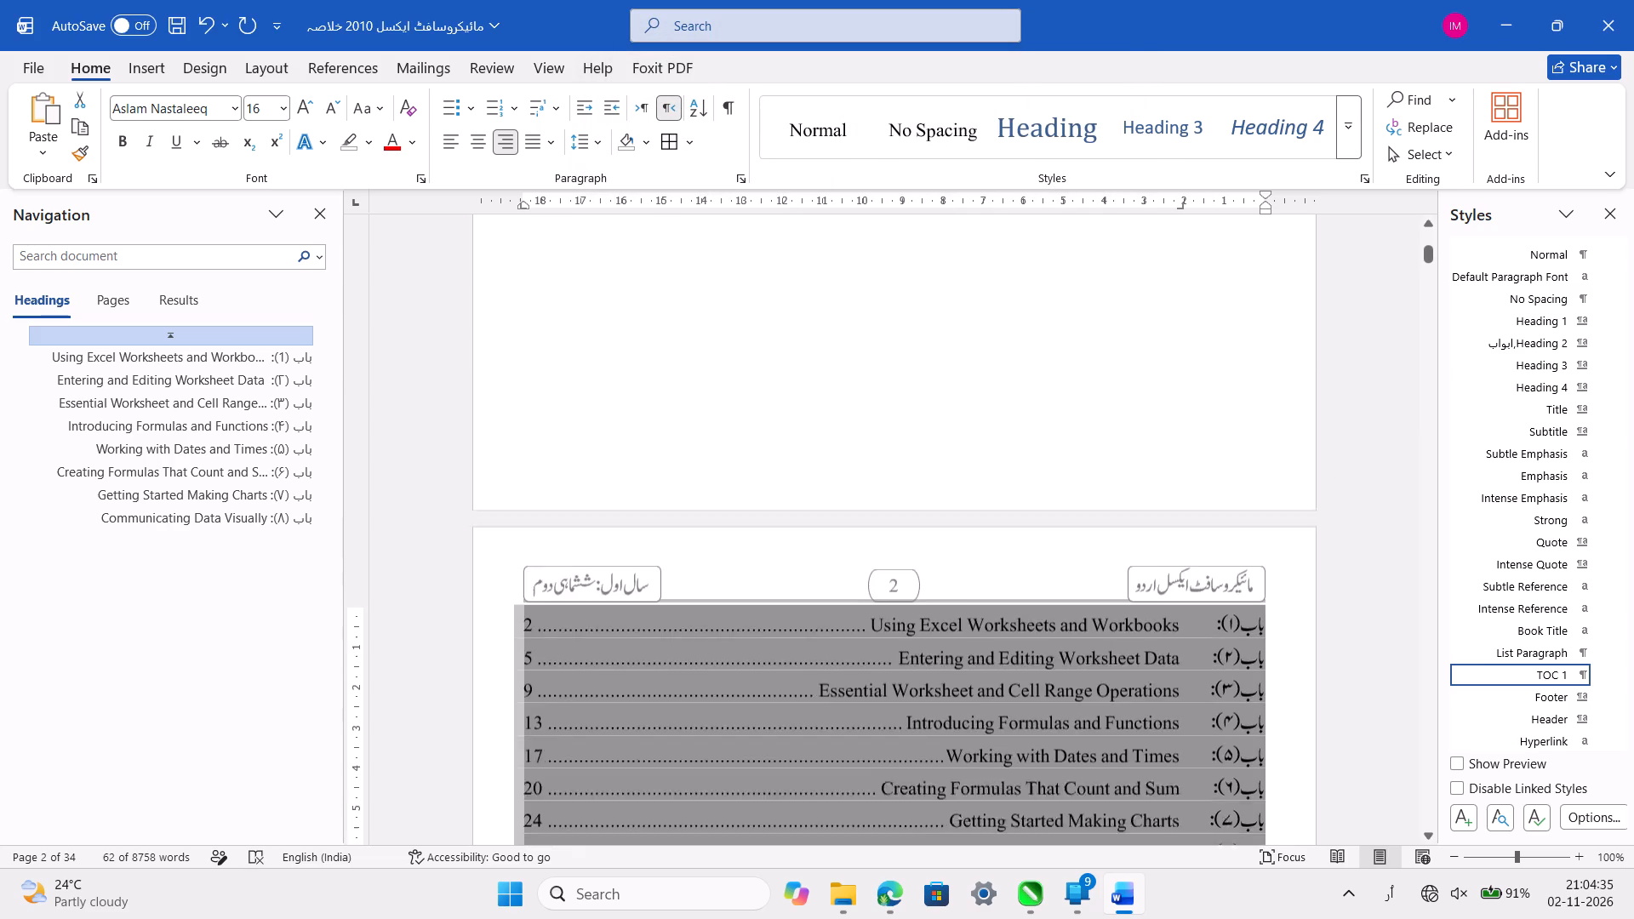
{"action": "scroll", "coordinate": [782, 479], "scroll_direction": "down", "scroll_amount": 2}
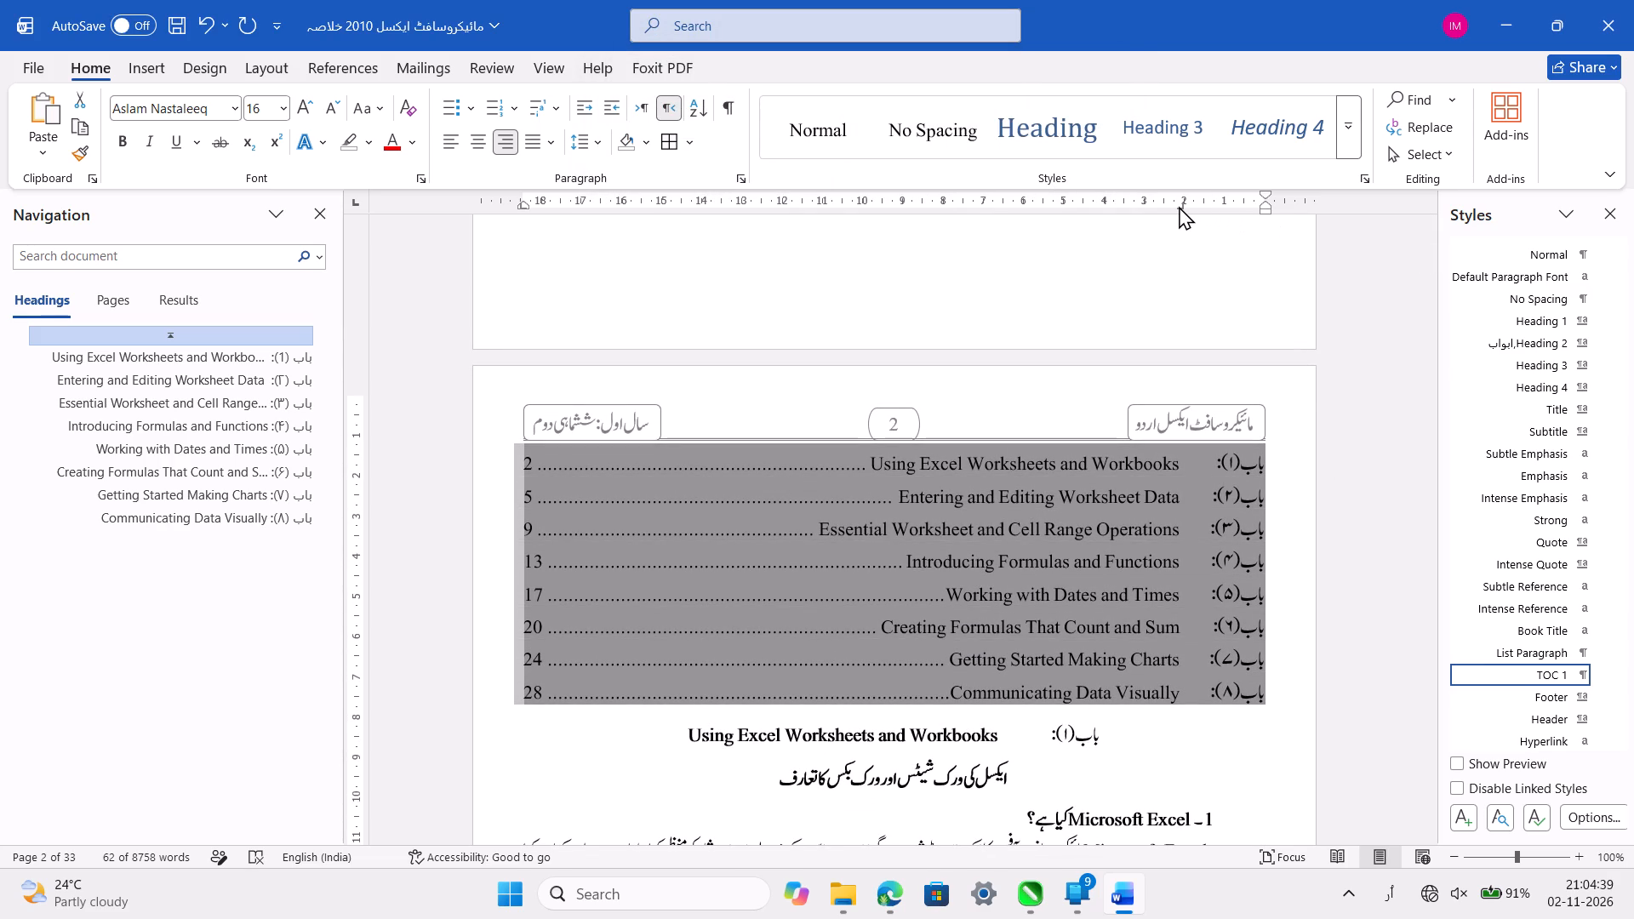
{"action": "left_click_drag", "start_coordinate": [1261, 206], "coordinate": [1243, 206]}
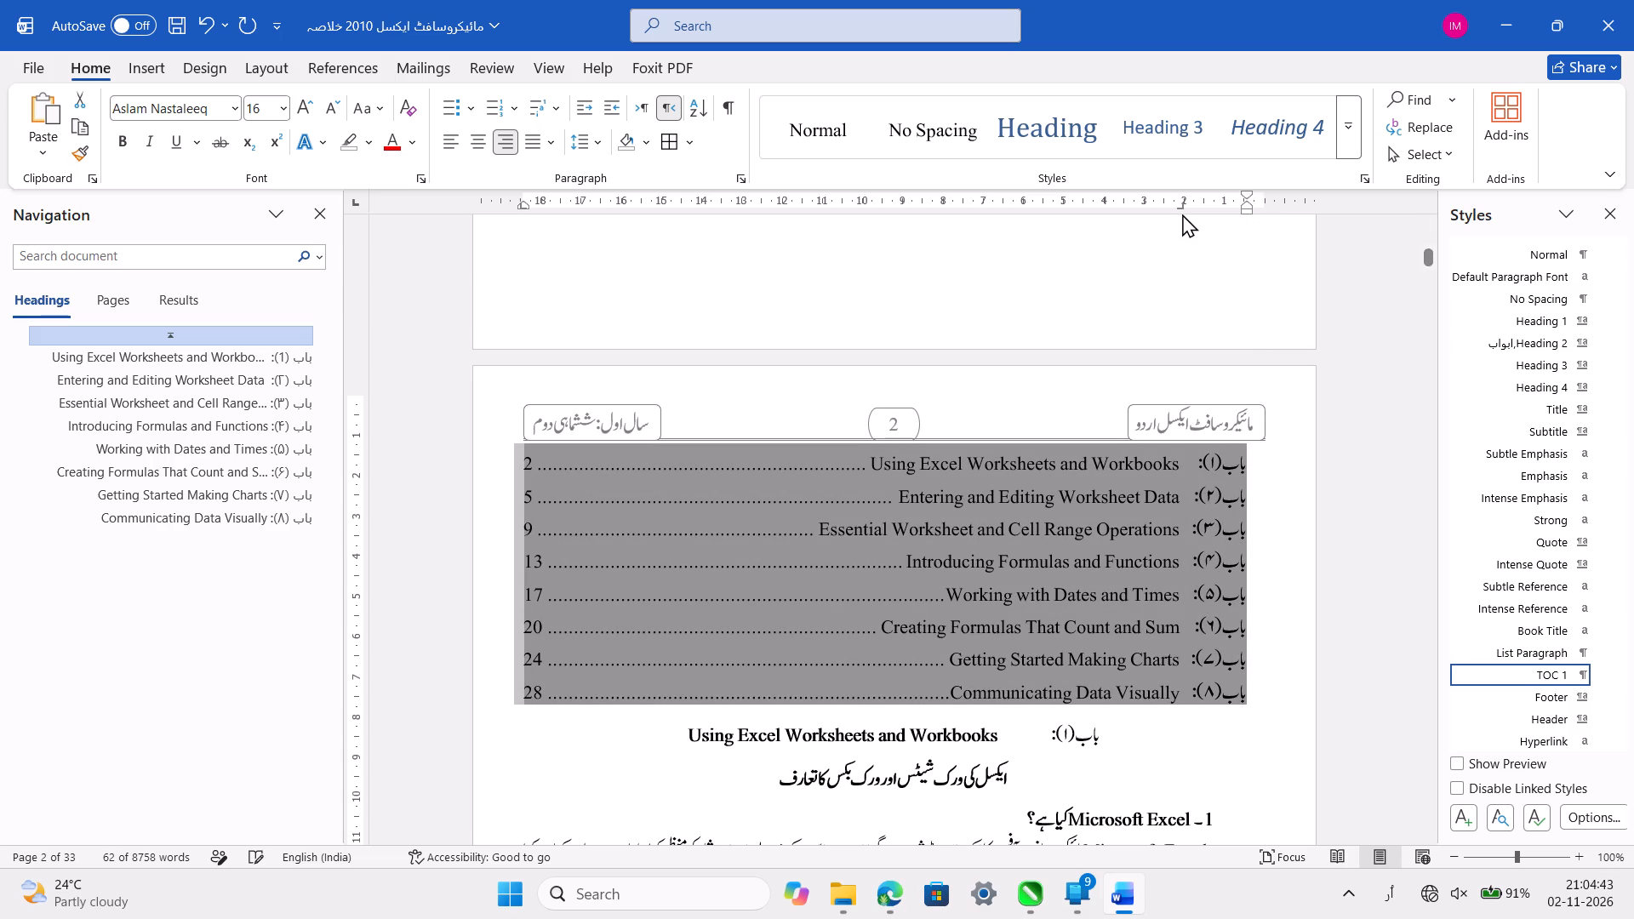
Move the entries' chapter-title tab stop to about 3.5 cm and their page-number tab stop to about 17 cm on the ruler.
{"action": "left_click_drag", "start_coordinate": [1180, 207], "coordinate": [1117, 208]}
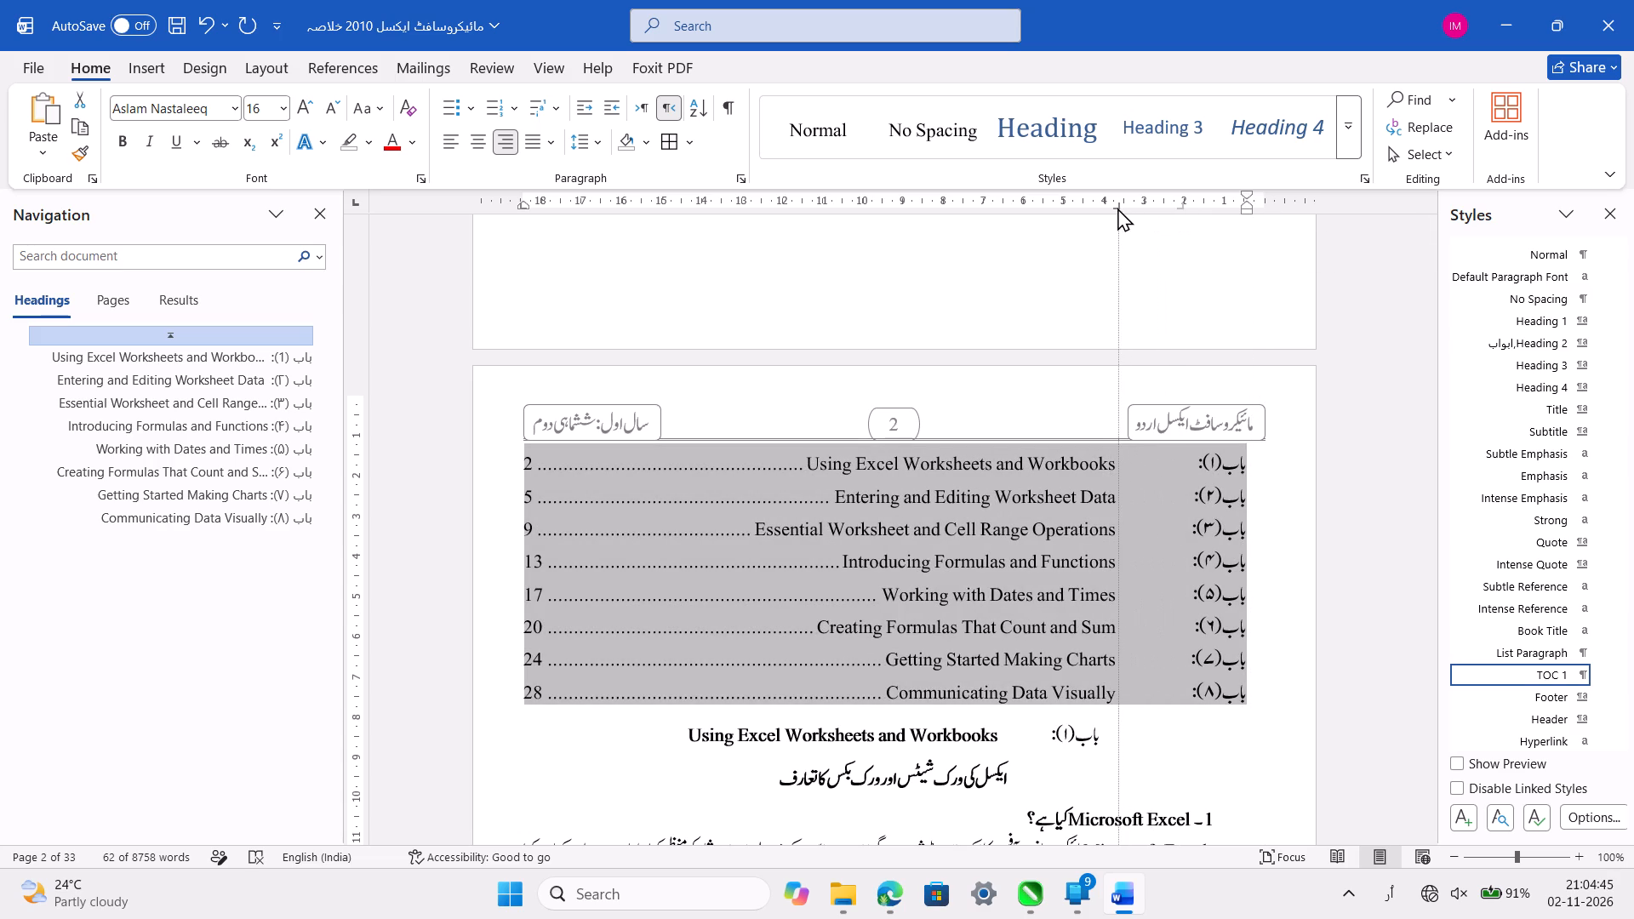
{"action": "left_click_drag", "start_coordinate": [1117, 208], "coordinate": [1130, 206]}
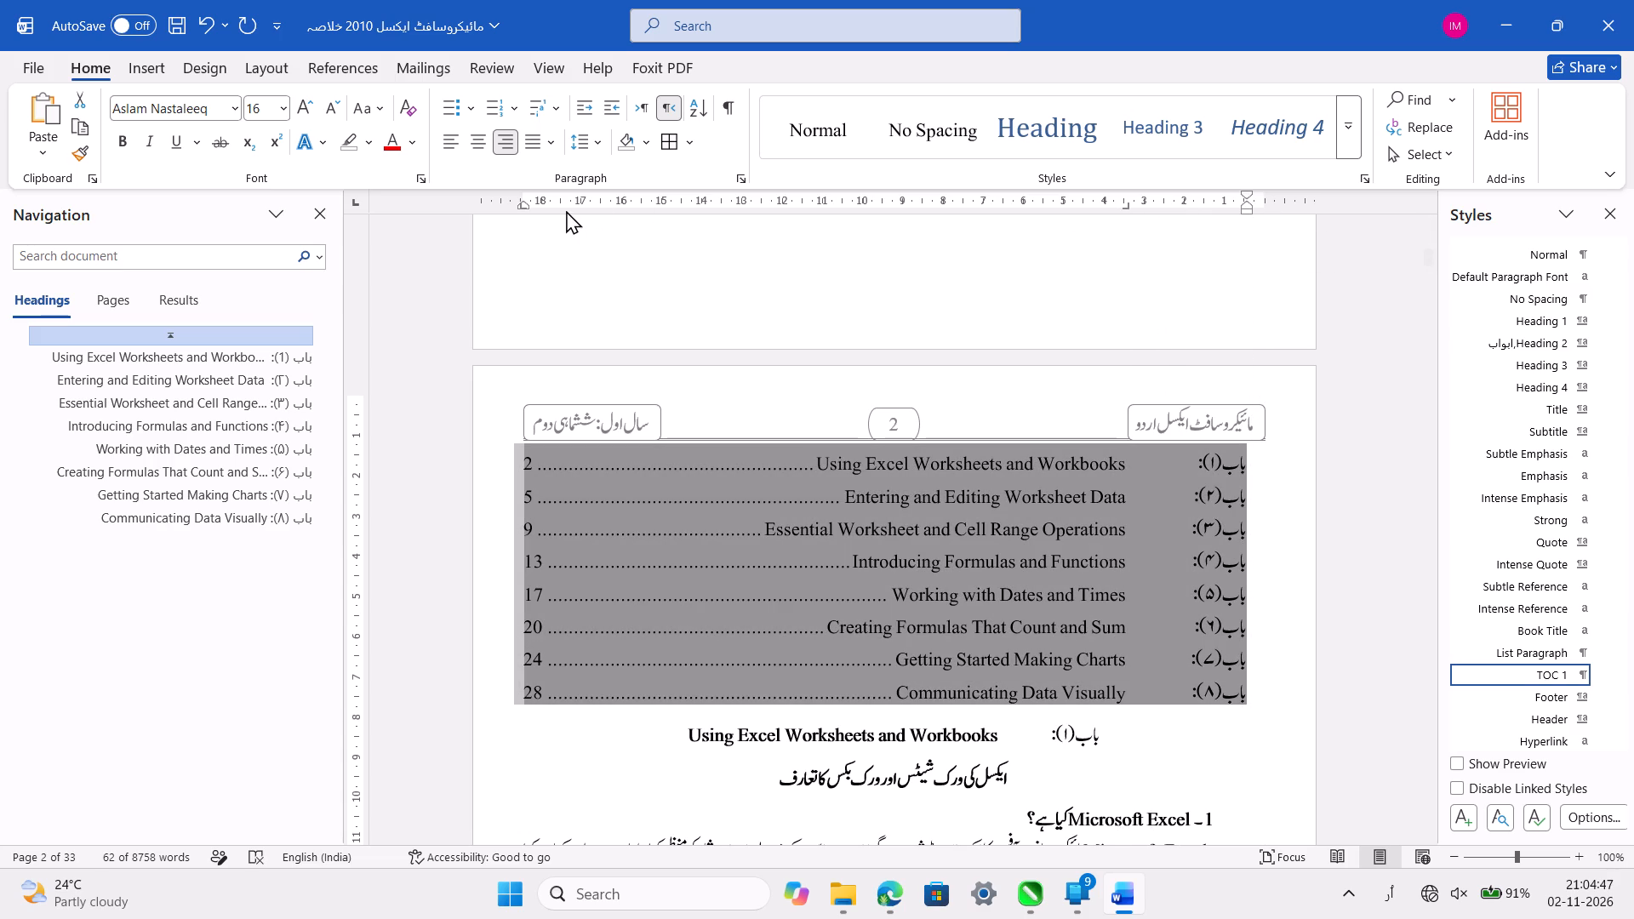
{"action": "left_click_drag", "start_coordinate": [526, 206], "coordinate": [574, 204]}
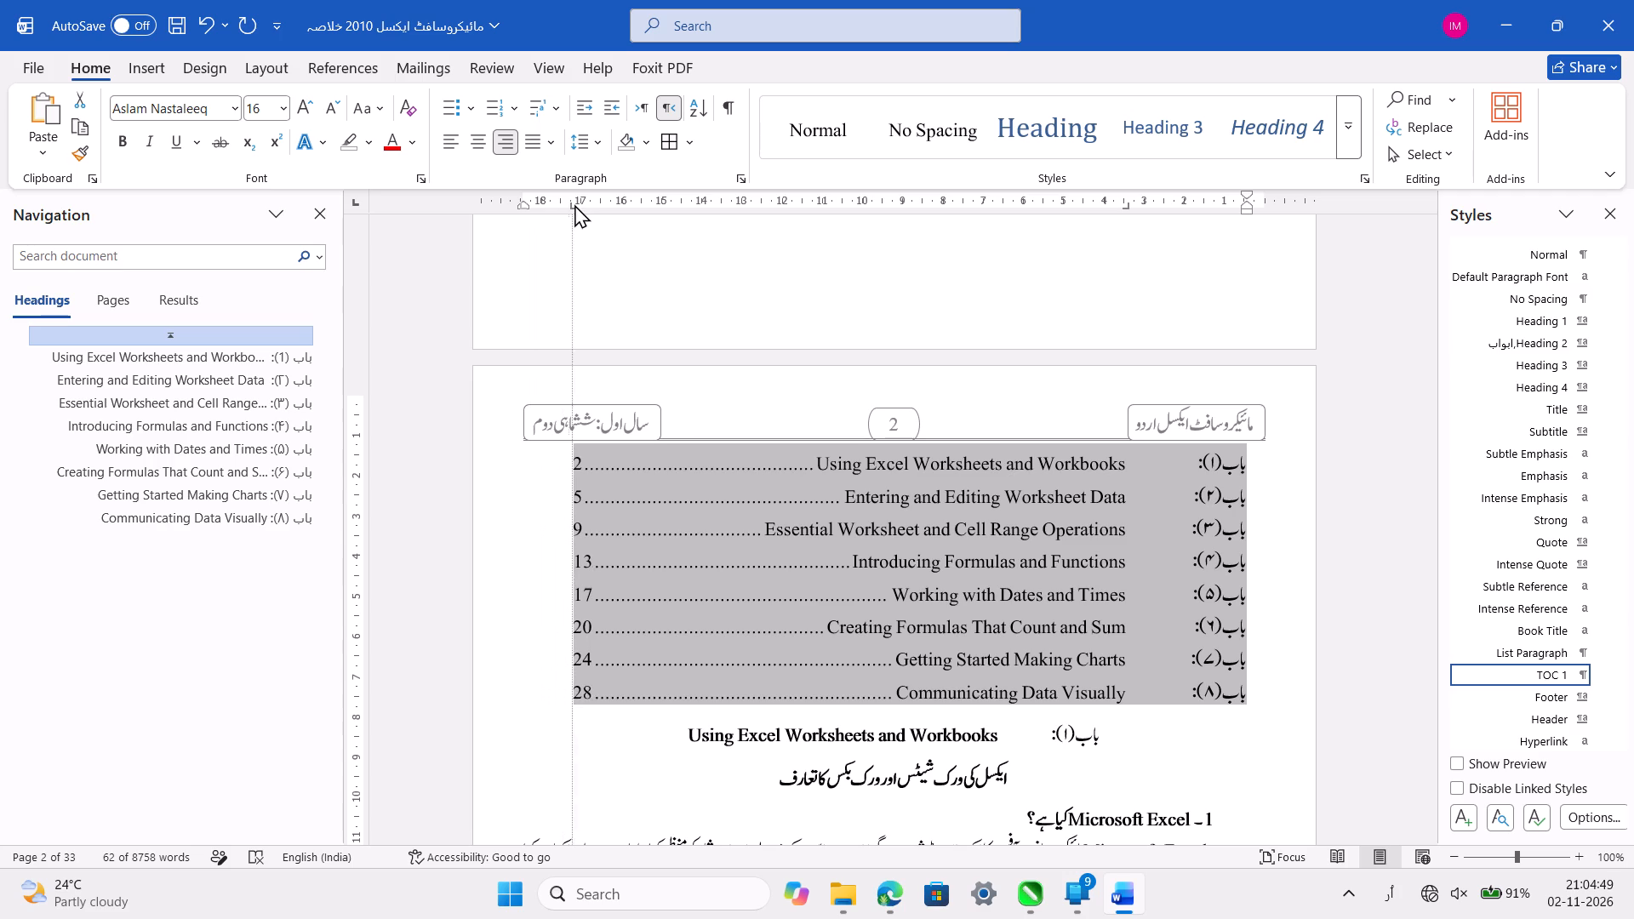
{"action": "left_click_drag", "start_coordinate": [574, 204], "coordinate": [587, 204]}
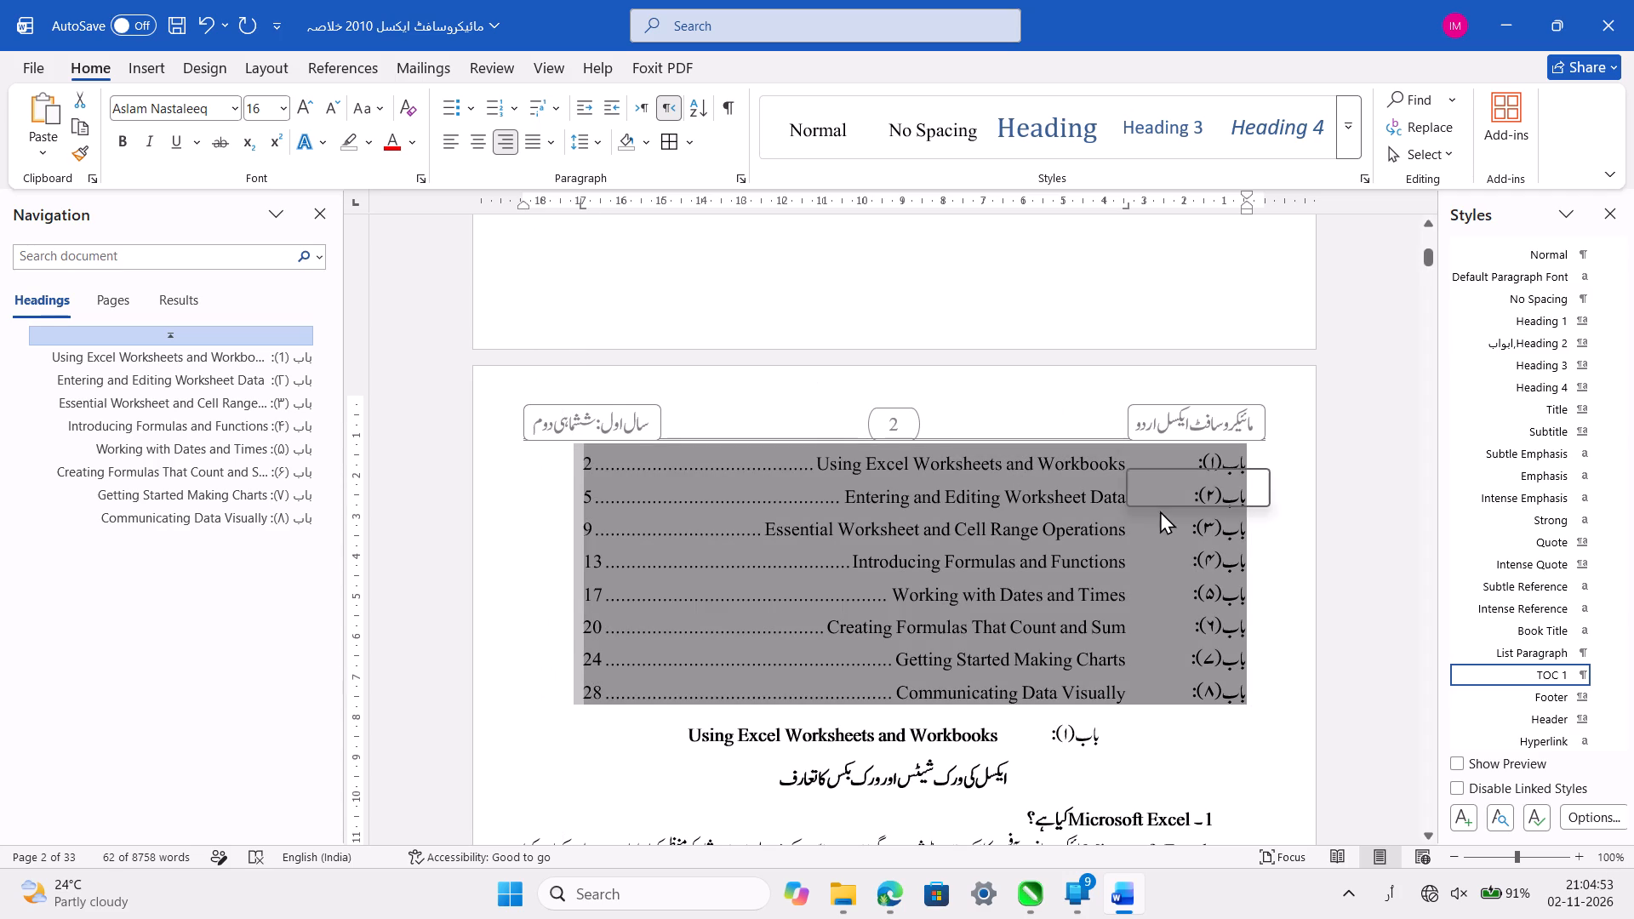
Move the first-line indent of the table of contents entries to about 1.7 cm on the ruler, closer to the chapter titles.
{"action": "scroll", "coordinate": [1160, 511], "scroll_direction": "up", "scroll_amount": 1}
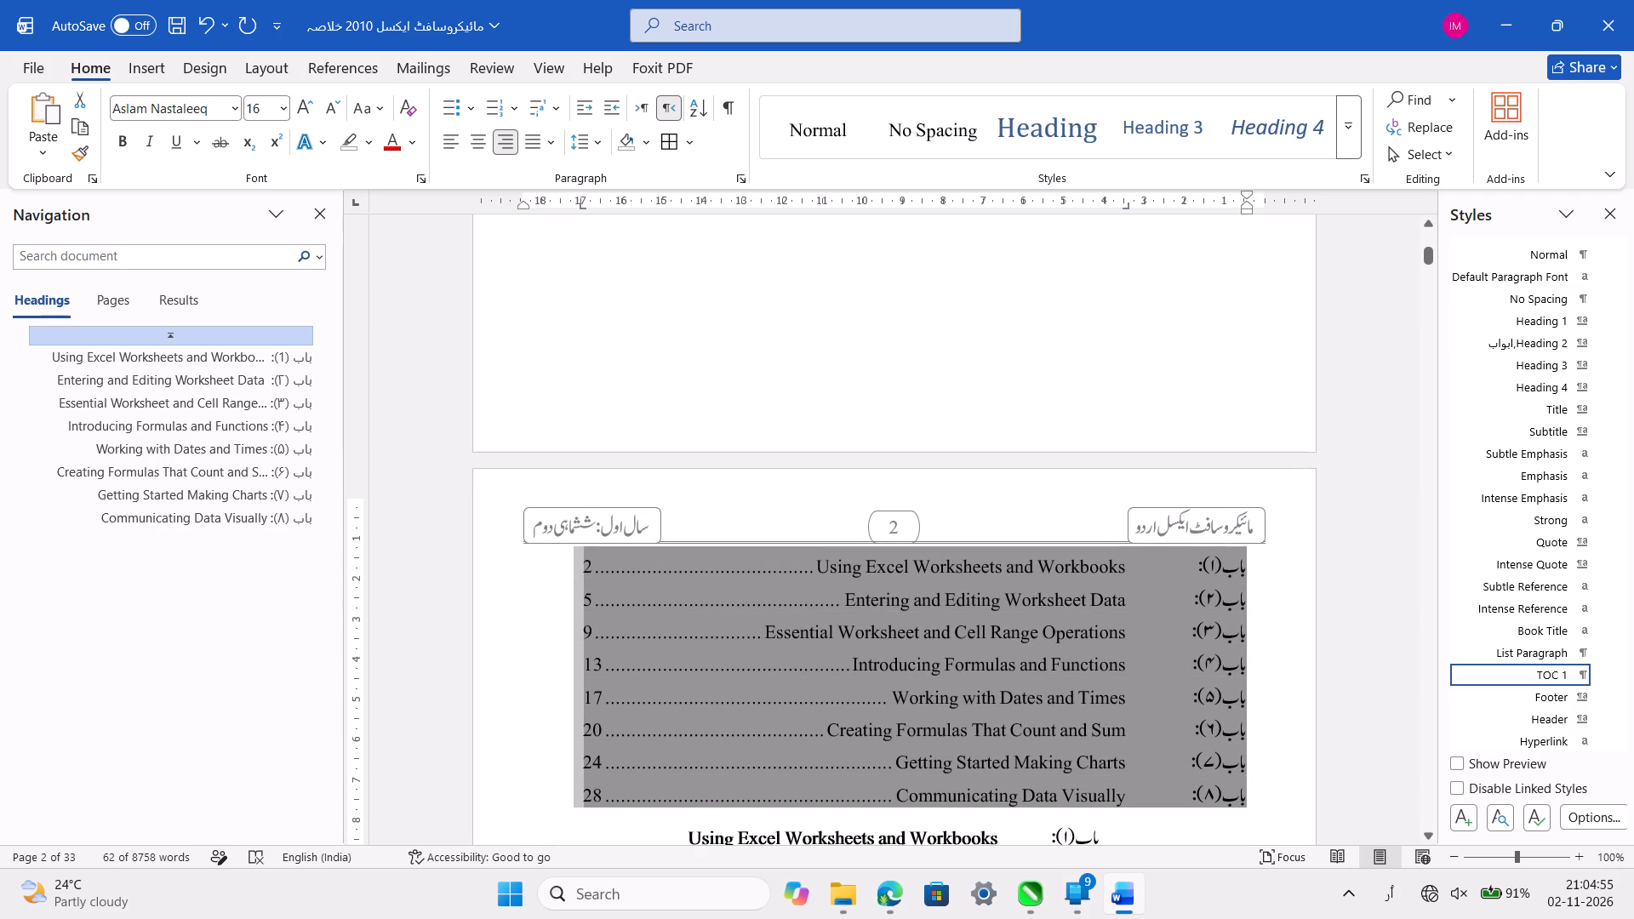
{"action": "left_click_drag", "start_coordinate": [1244, 193], "coordinate": [1213, 193]}
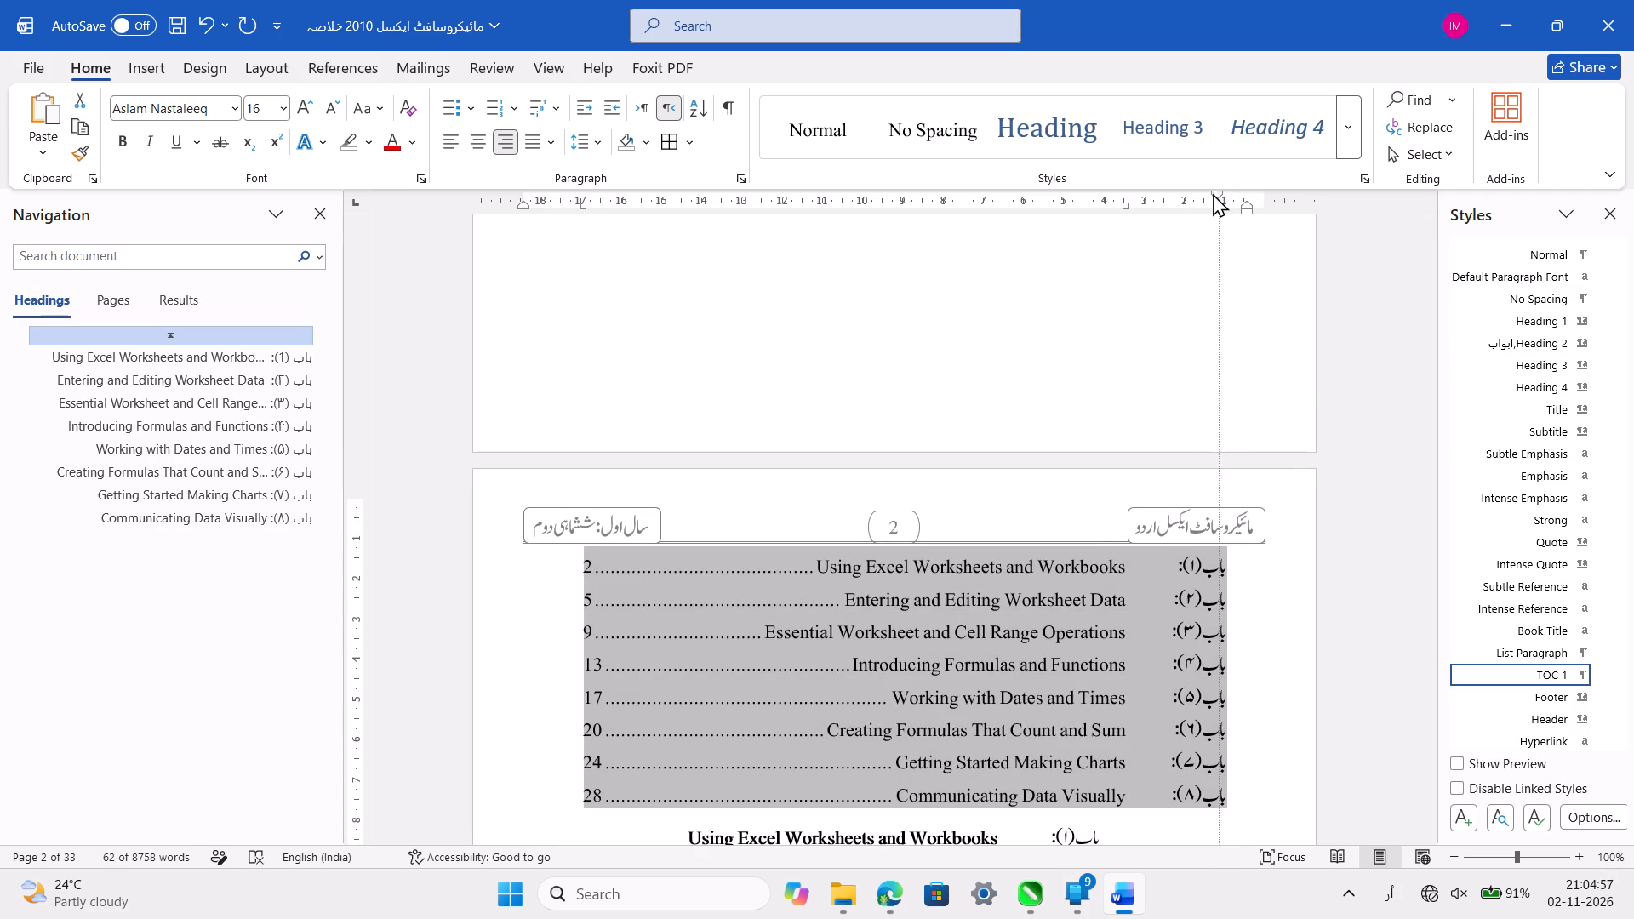
{"action": "left_click_drag", "start_coordinate": [1213, 193], "coordinate": [1197, 193]}
Check the layout of the table of contents and its placement relative to the main title on page 1.
{"action": "scroll", "coordinate": [1120, 397], "scroll_direction": "down", "scroll_amount": 1}
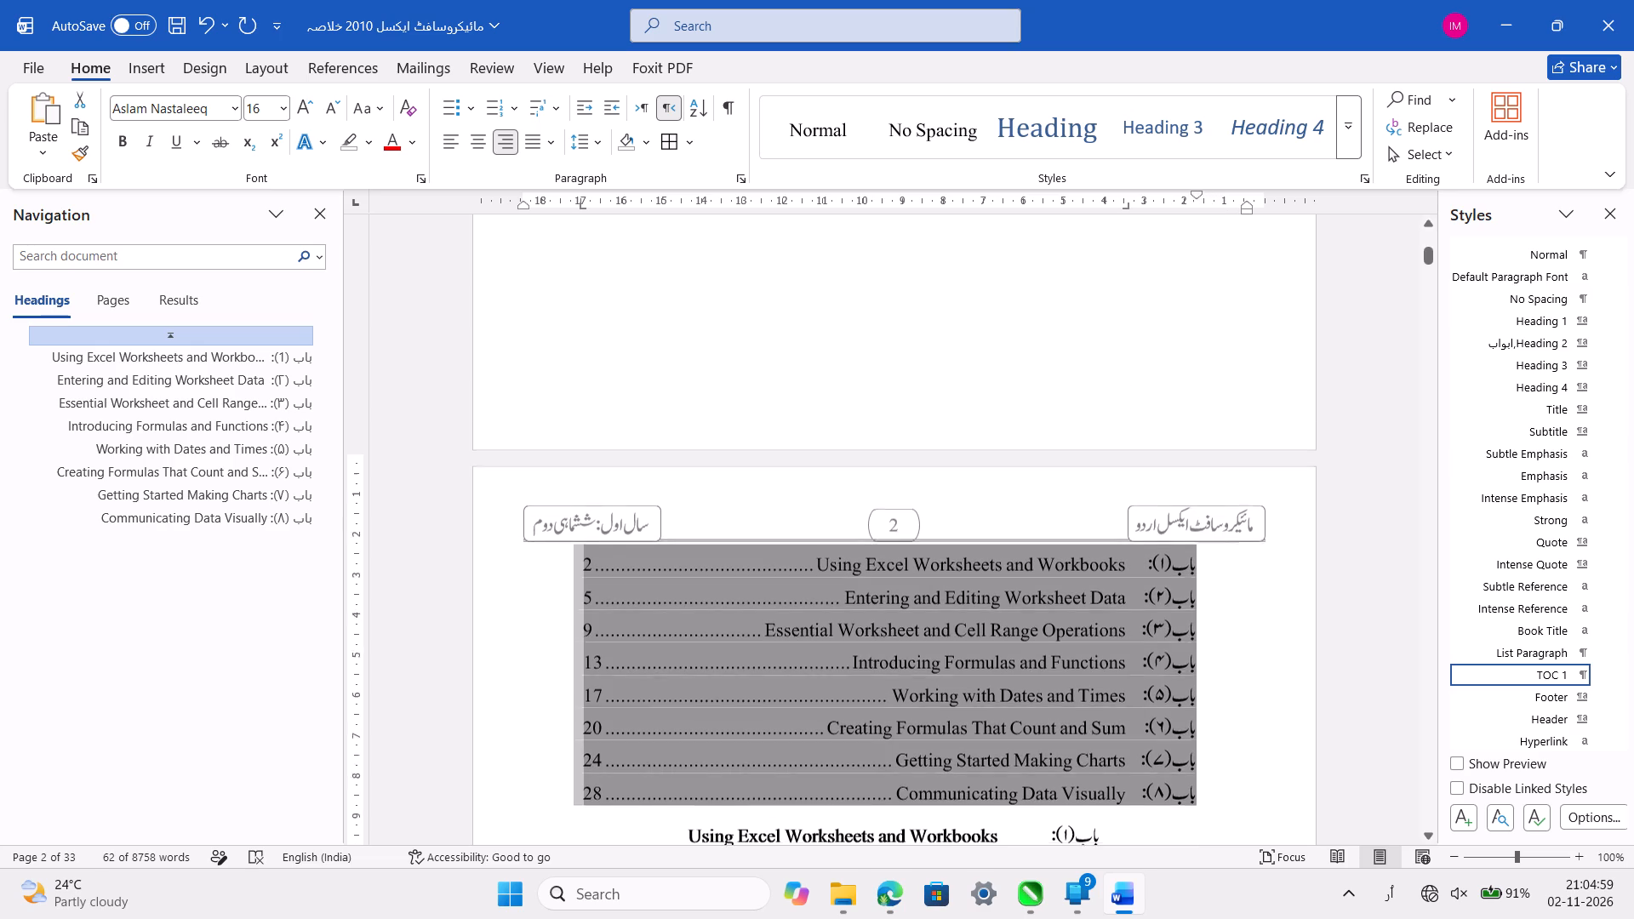
{"action": "scroll", "coordinate": [1120, 397], "scroll_direction": "down", "scroll_amount": 1}
{"action": "scroll", "coordinate": [1120, 397], "scroll_direction": "up", "scroll_amount": 3}
{"action": "scroll", "coordinate": [1120, 397], "scroll_direction": "down", "scroll_amount": 6}
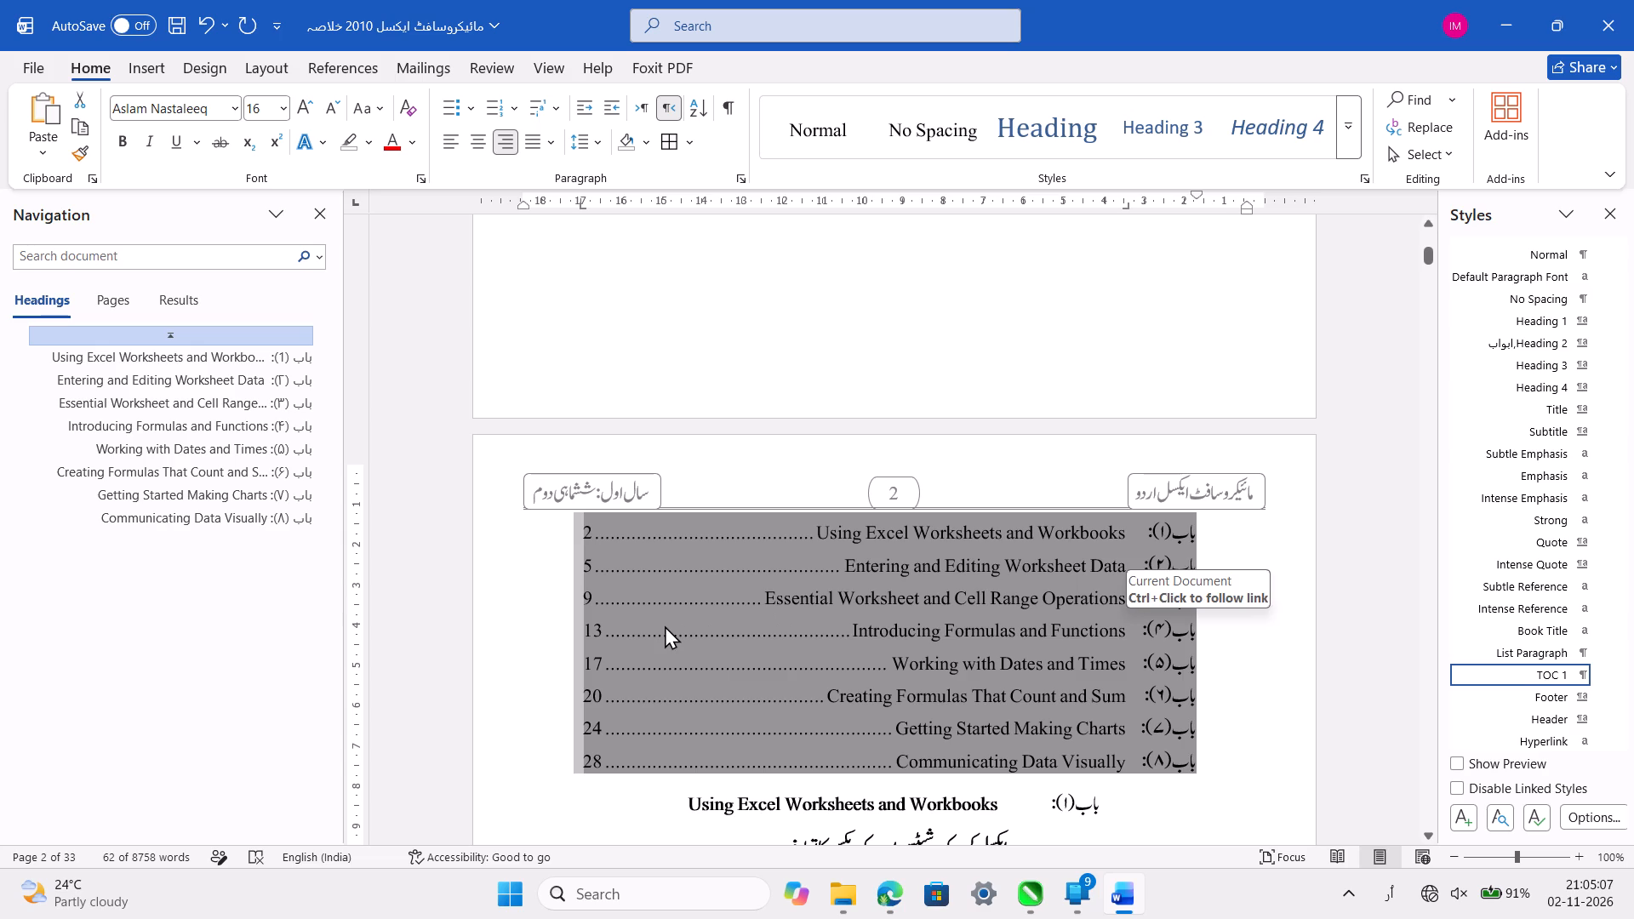
{"action": "scroll", "coordinate": [665, 625], "scroll_direction": "up", "scroll_amount": 1}
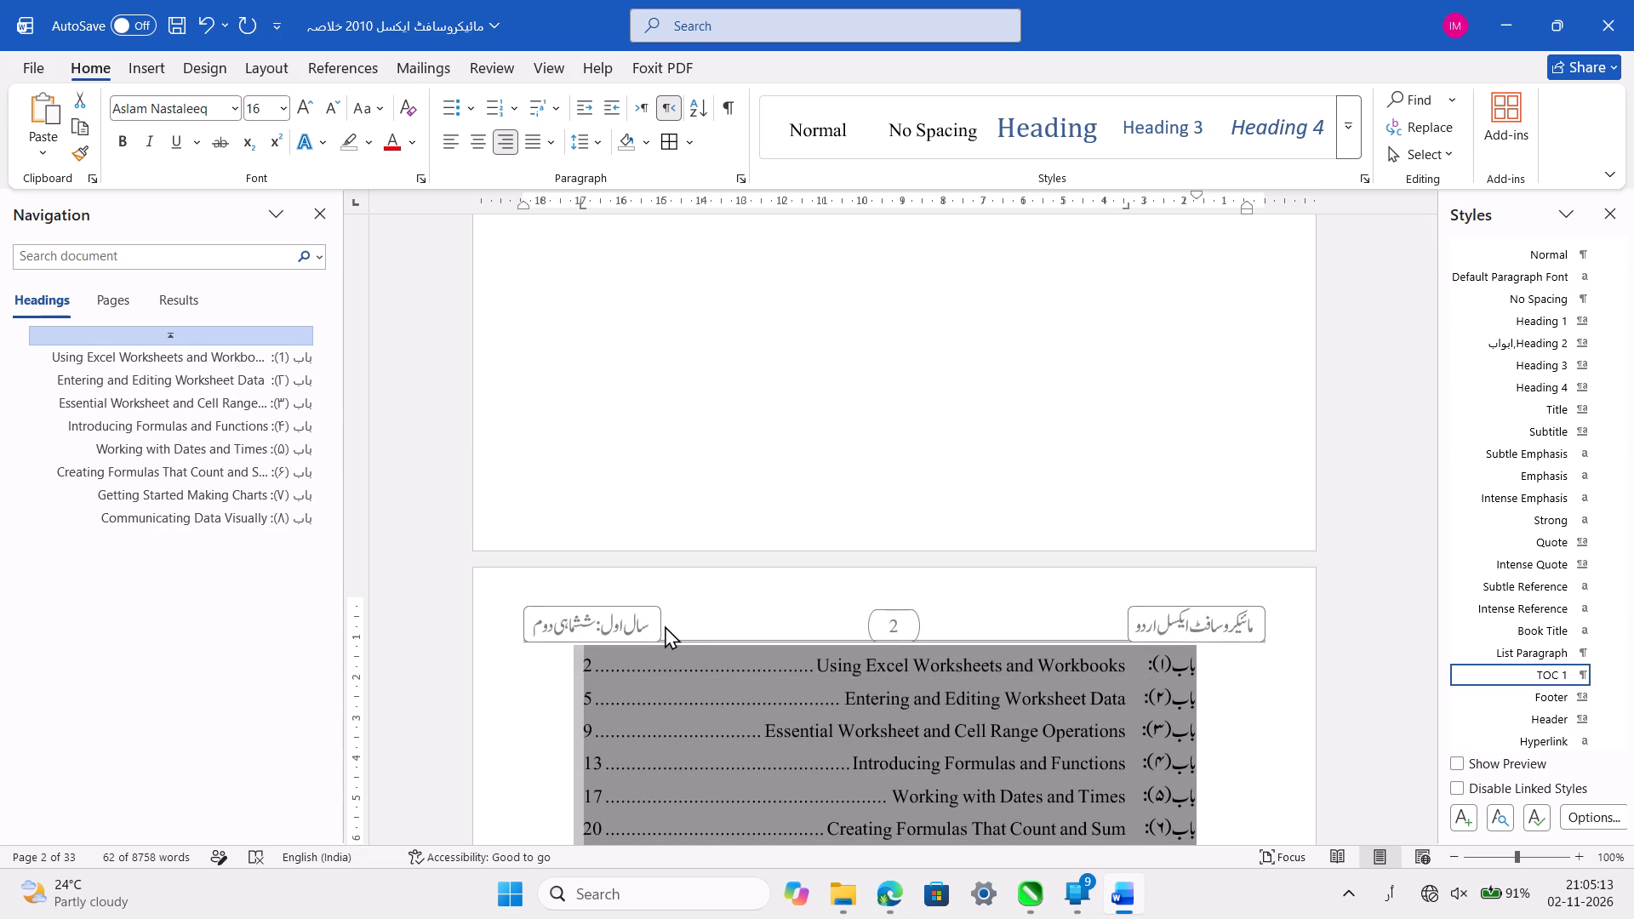
{"action": "scroll", "coordinate": [665, 625], "scroll_direction": "up", "scroll_amount": 2}
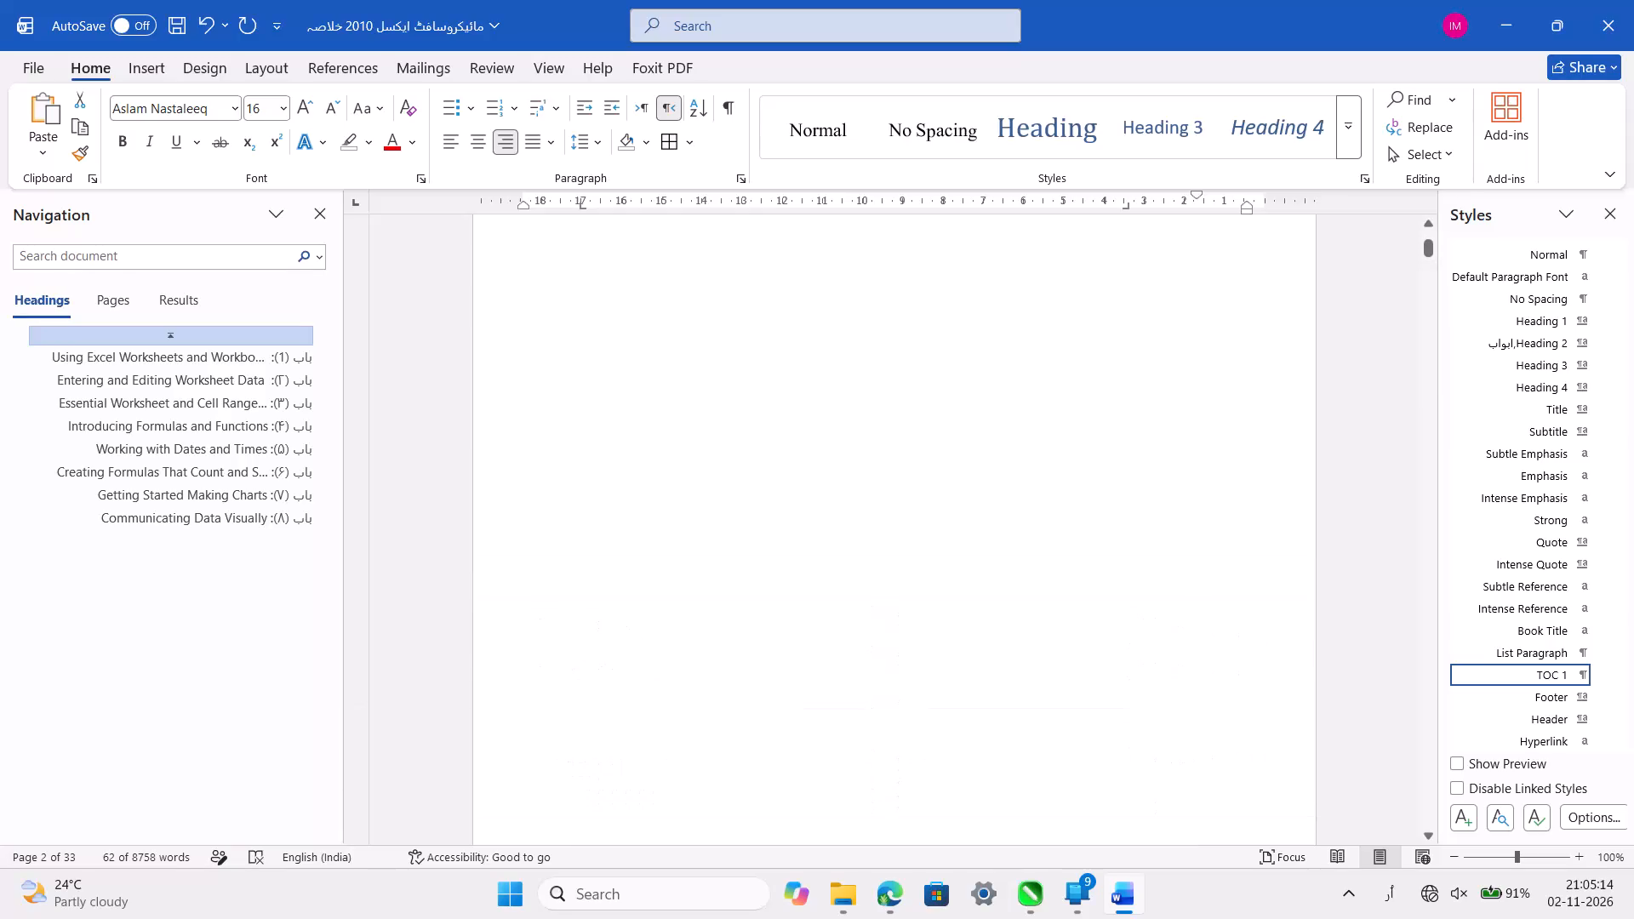
Review the blank area below the title on page 1 and the table of contents on page 2.
{"action": "scroll", "coordinate": [665, 625], "scroll_direction": "up", "scroll_amount": 2}
{"action": "scroll", "coordinate": [665, 625], "scroll_direction": "down", "scroll_amount": 2}
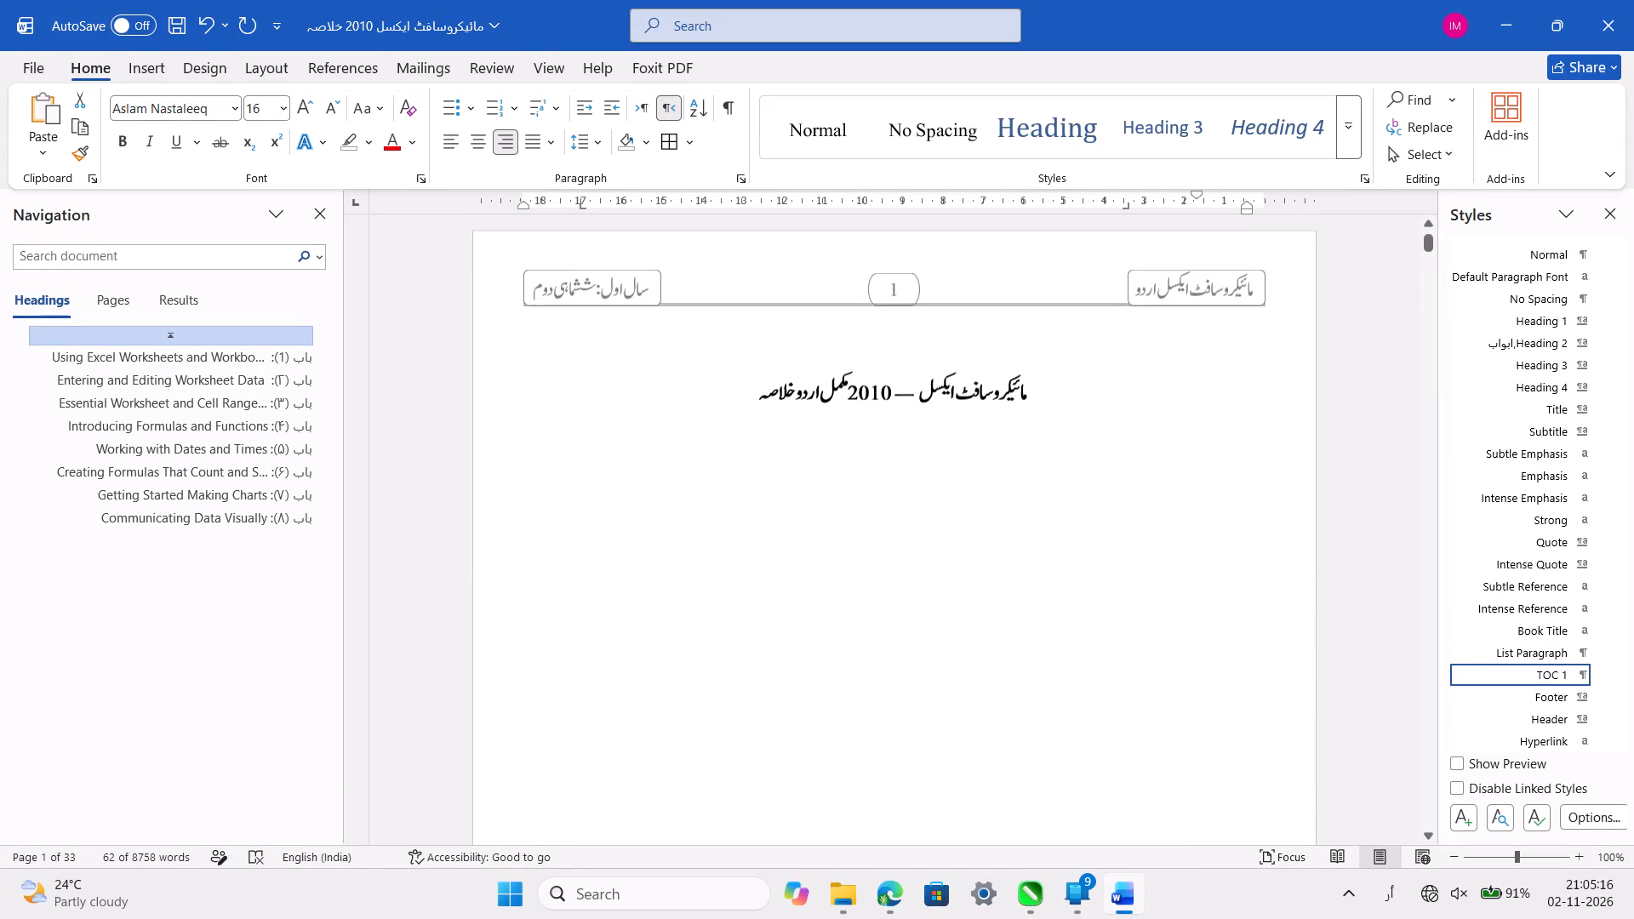
{"action": "scroll", "coordinate": [665, 625], "scroll_direction": "down", "scroll_amount": 5}
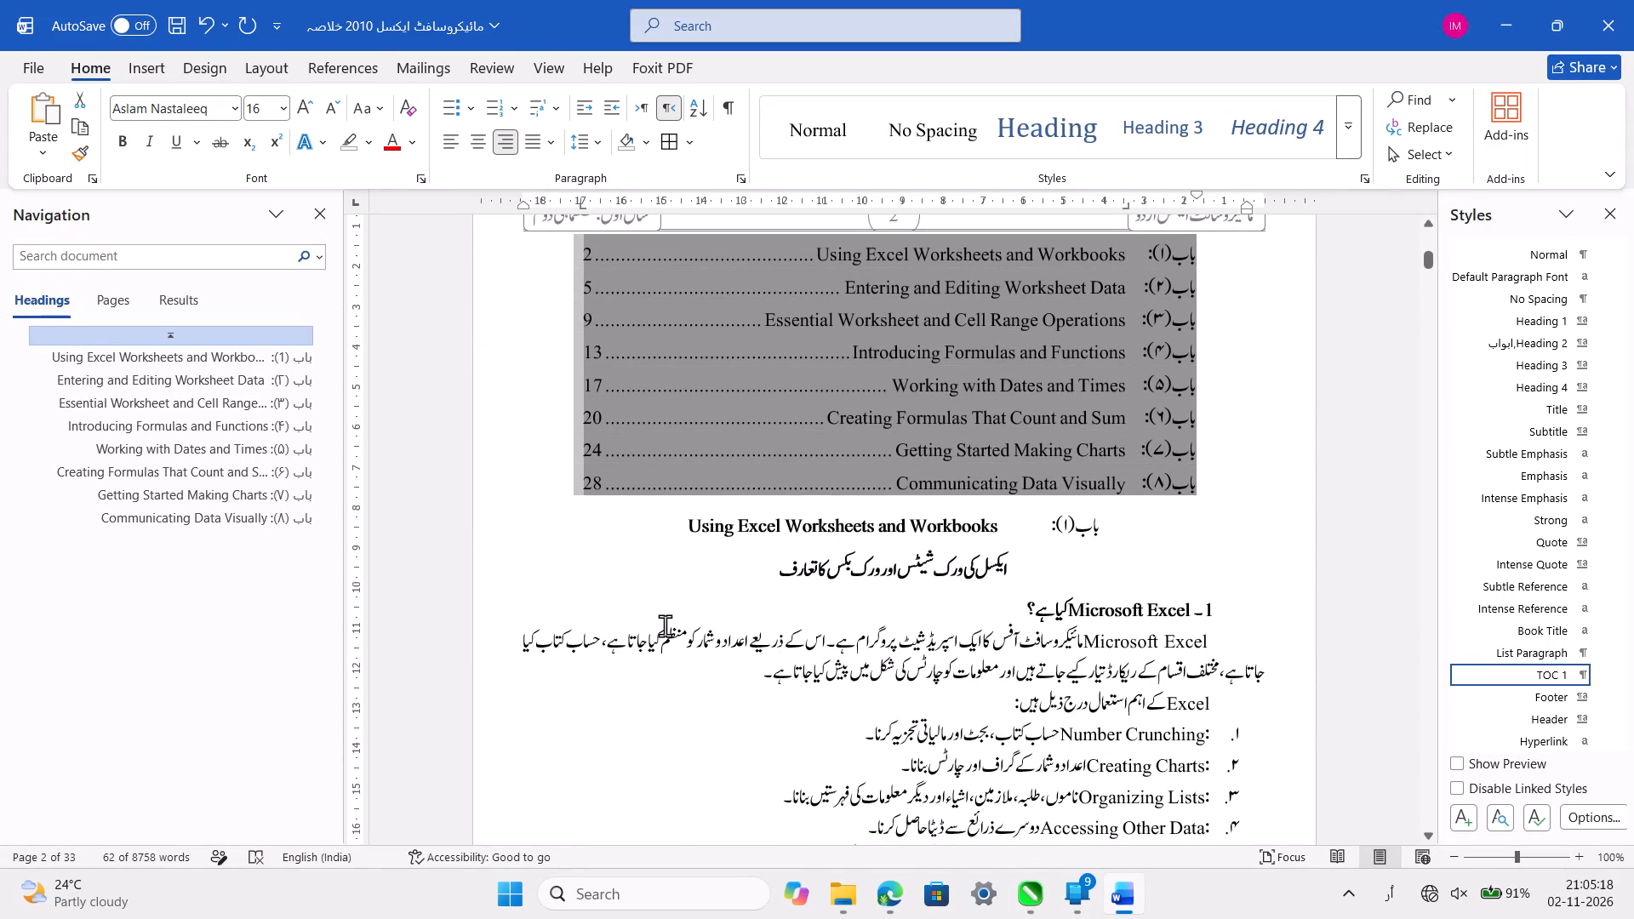
{"action": "scroll", "coordinate": [665, 625], "scroll_direction": "up", "scroll_amount": 1}
{"action": "scroll", "coordinate": [665, 625], "scroll_direction": "down", "scroll_amount": 1}
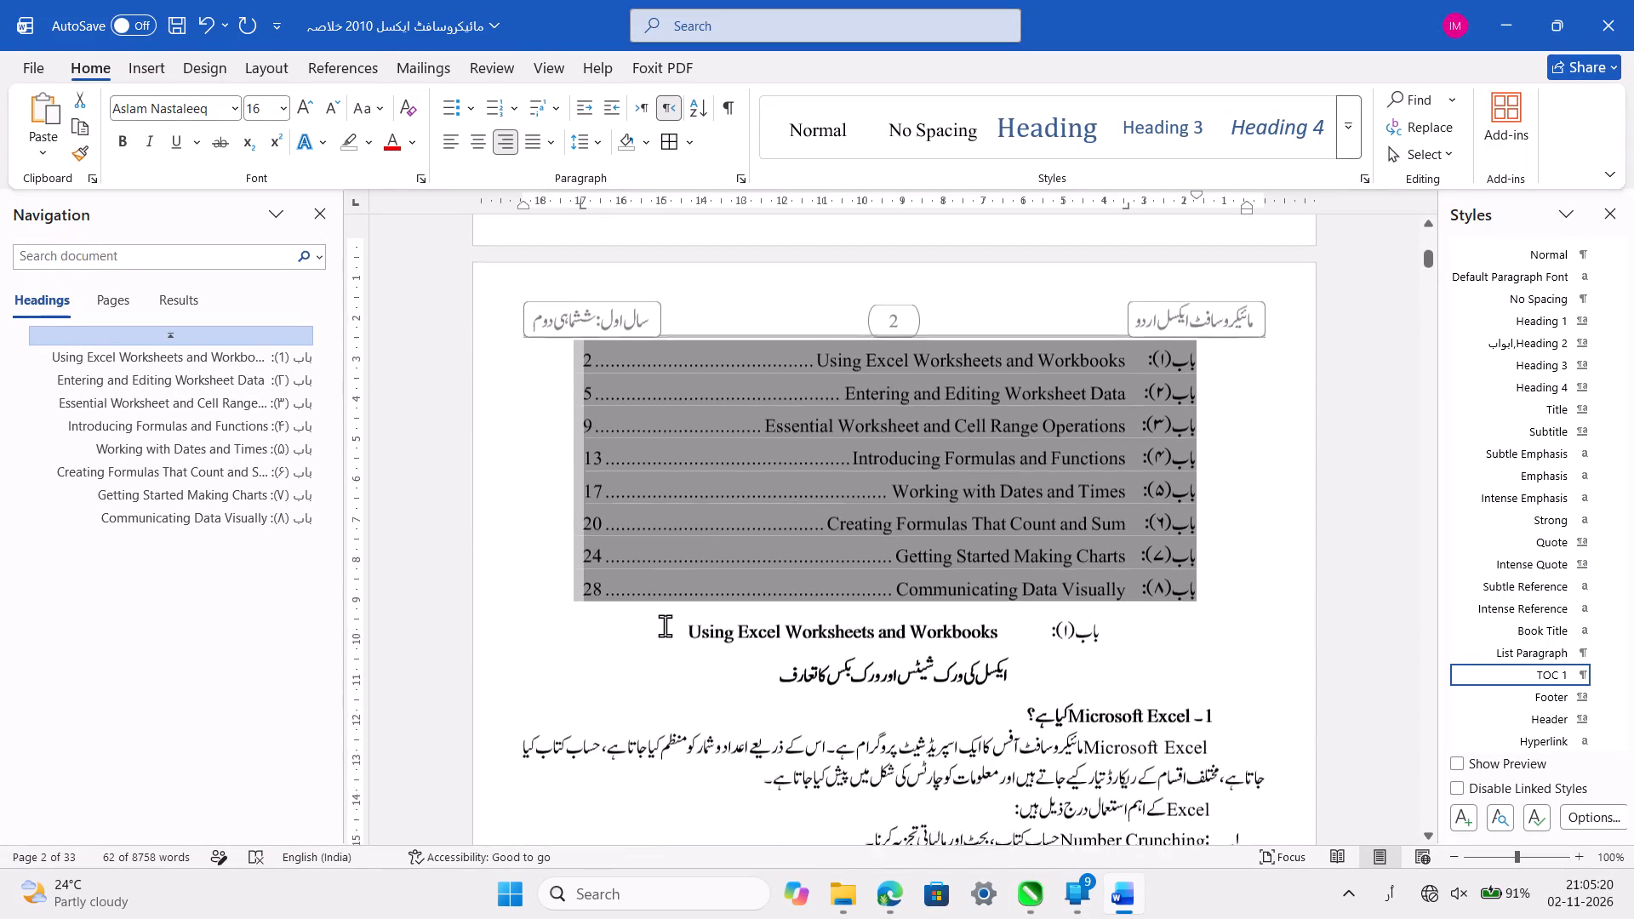
{"action": "scroll", "coordinate": [665, 625], "scroll_direction": "down", "scroll_amount": 1}
{"action": "scroll", "coordinate": [665, 625], "scroll_direction": "up", "scroll_amount": 6}
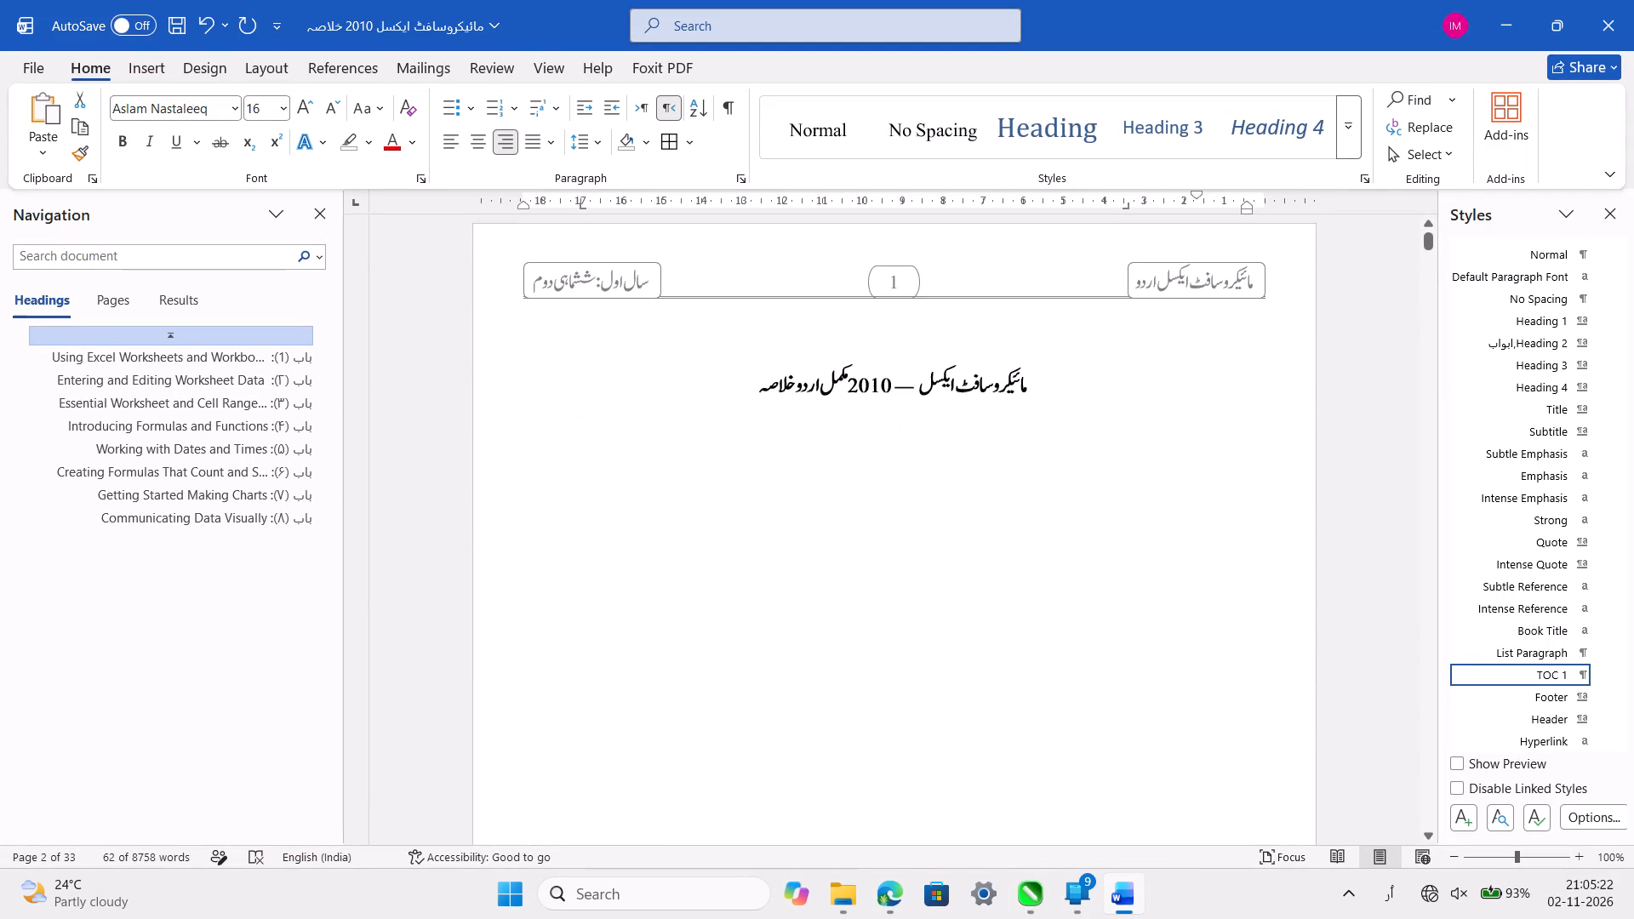
Save the document.
{"action": "left_click", "coordinate": [170, 27]}
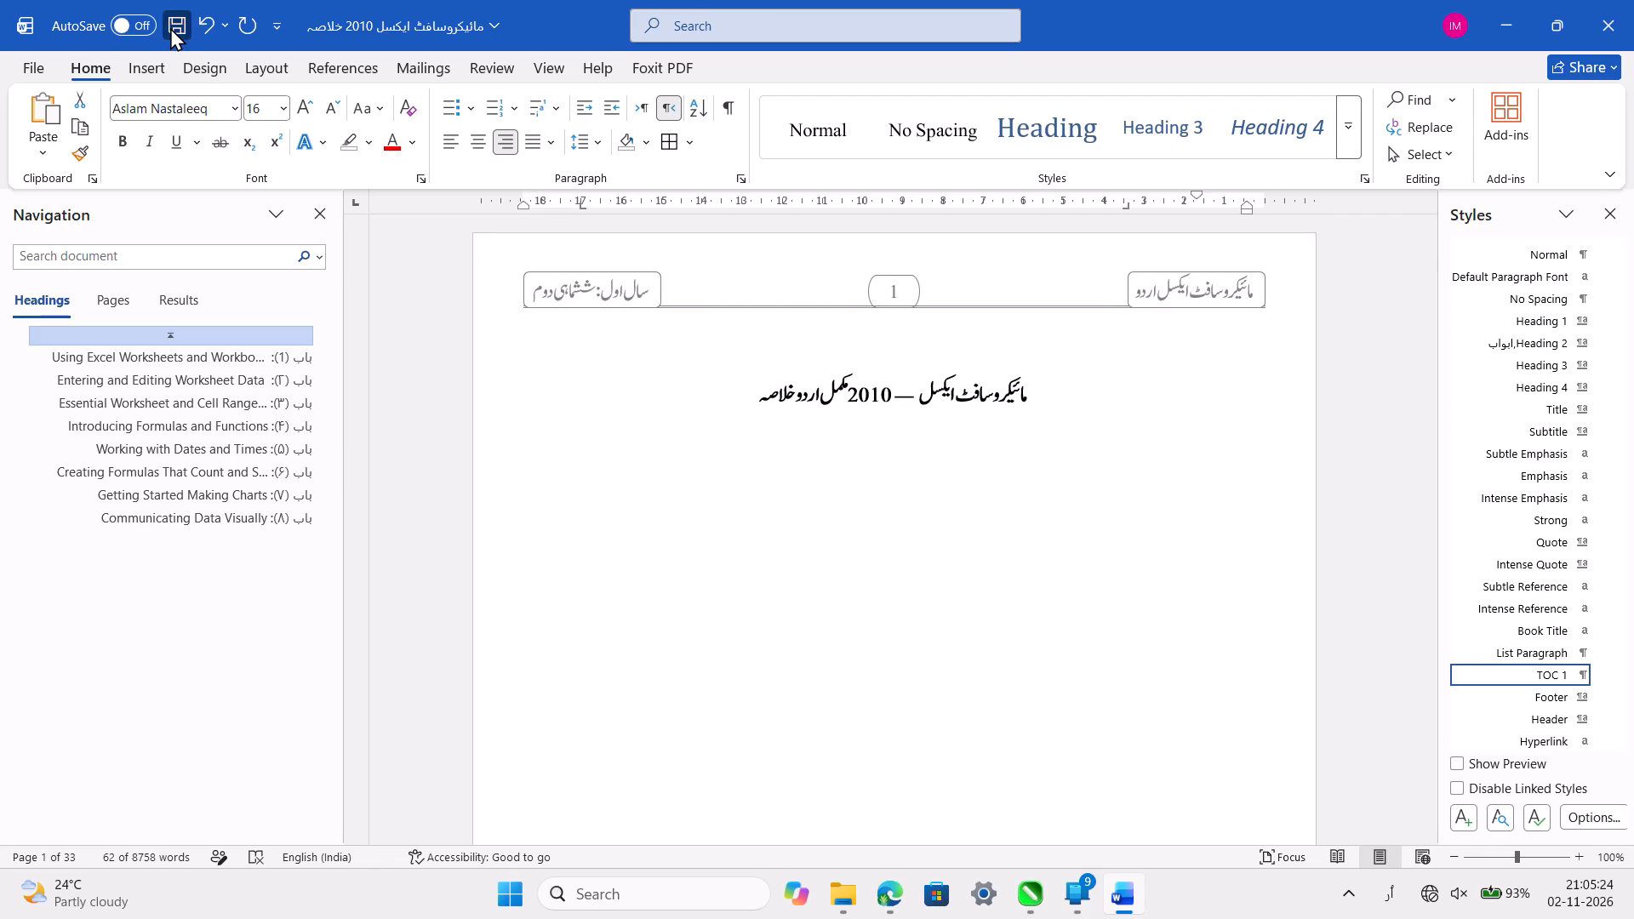
Move the chapter-title tab stop of the selected table of contents entries to about 3.7 cm on the ruler.
{"action": "scroll", "coordinate": [874, 519], "scroll_direction": "down", "scroll_amount": 1}
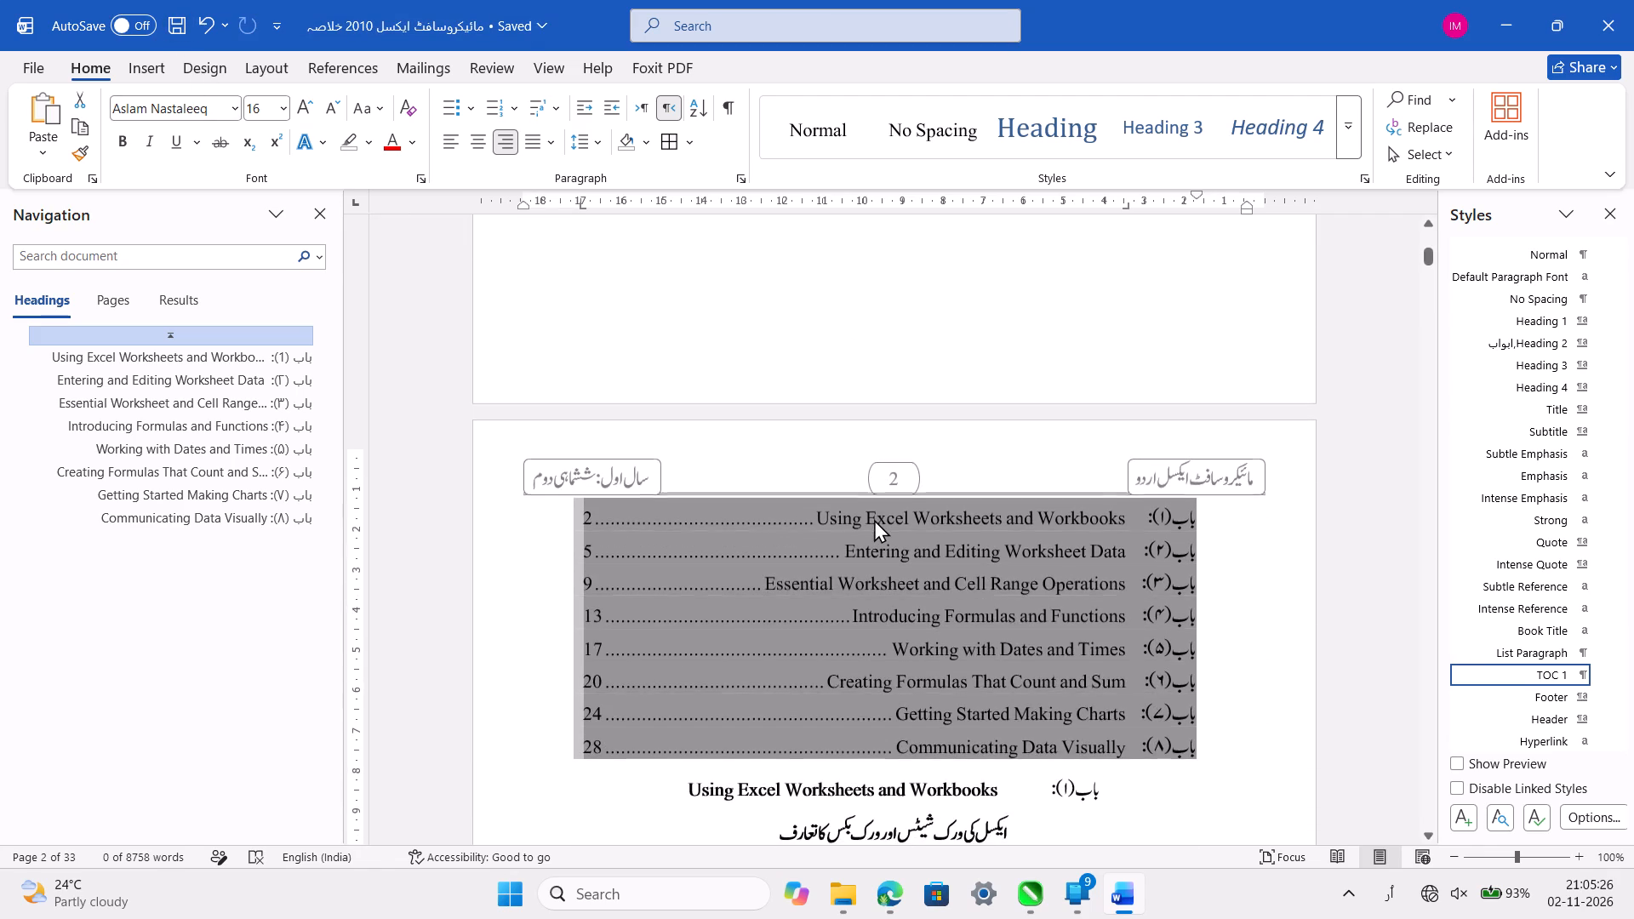
{"action": "scroll", "coordinate": [874, 519], "scroll_direction": "down", "scroll_amount": 1}
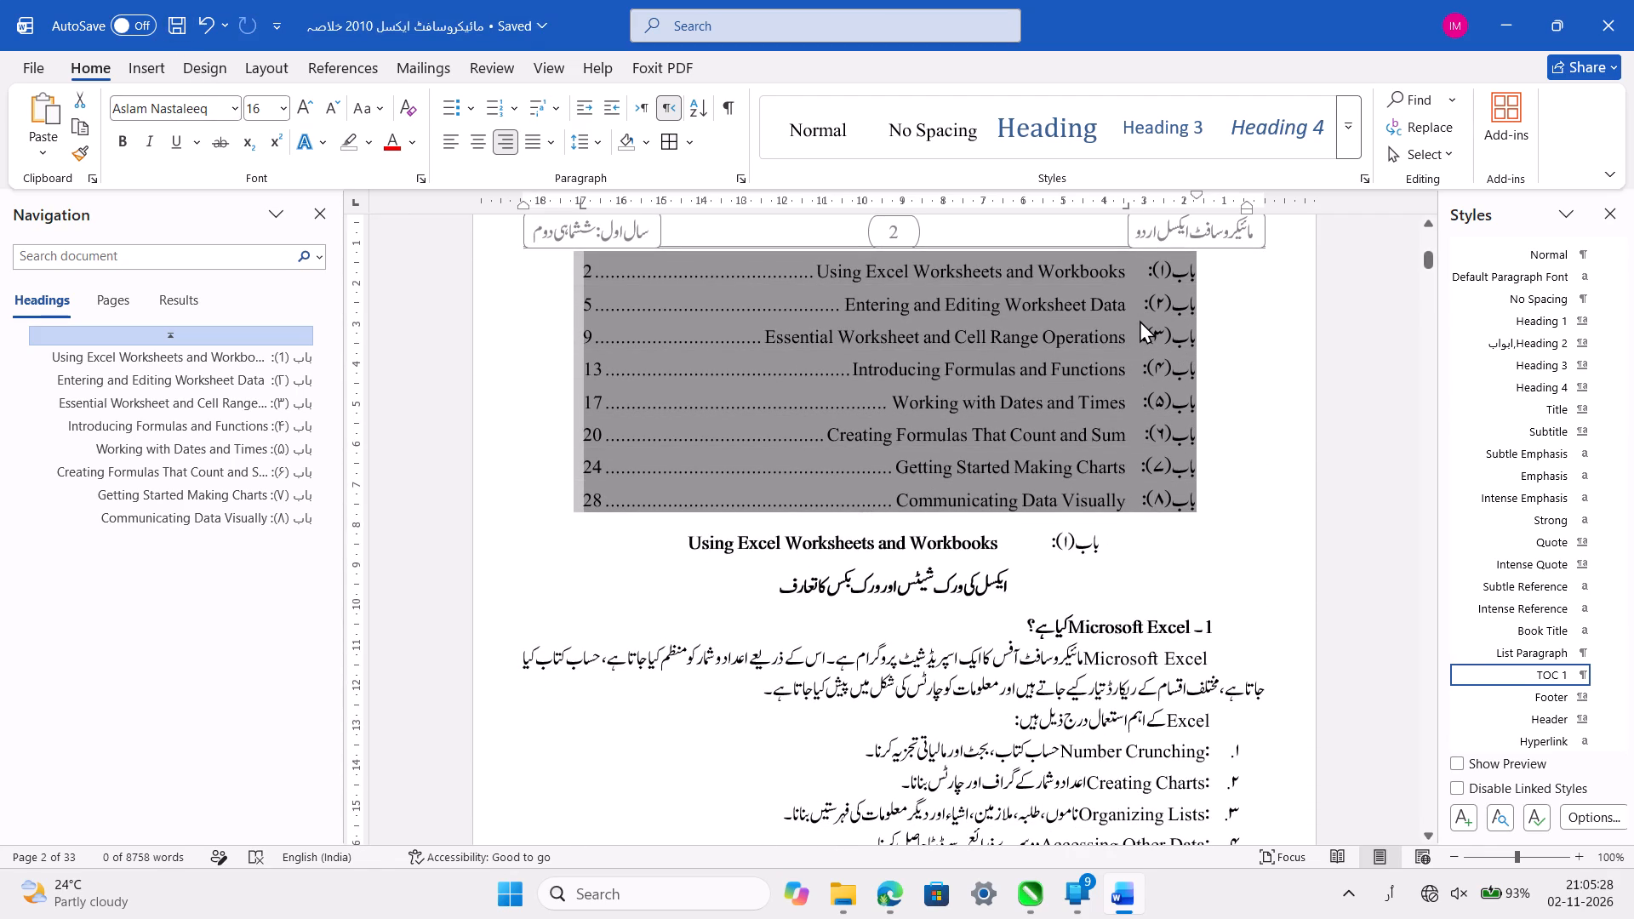
{"action": "left_click", "coordinate": [1123, 204]}
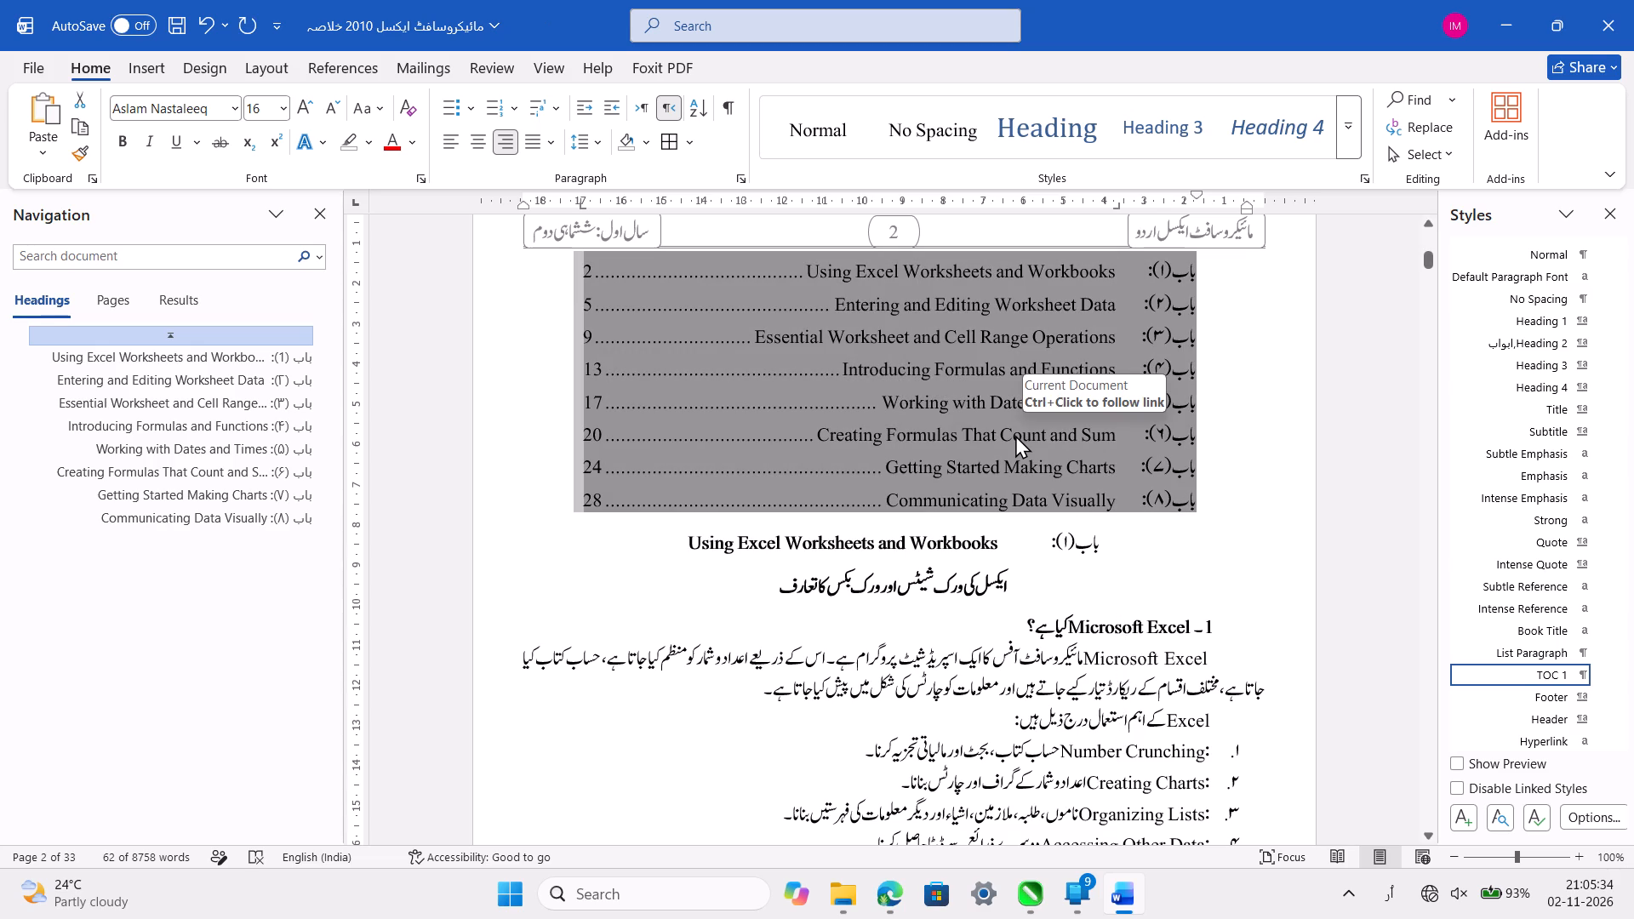
Remove the centred alignment from the empty line below the page 1 title and apply the Normal style to it.
{"action": "scroll", "coordinate": [1015, 435], "scroll_direction": "up", "scroll_amount": 1}
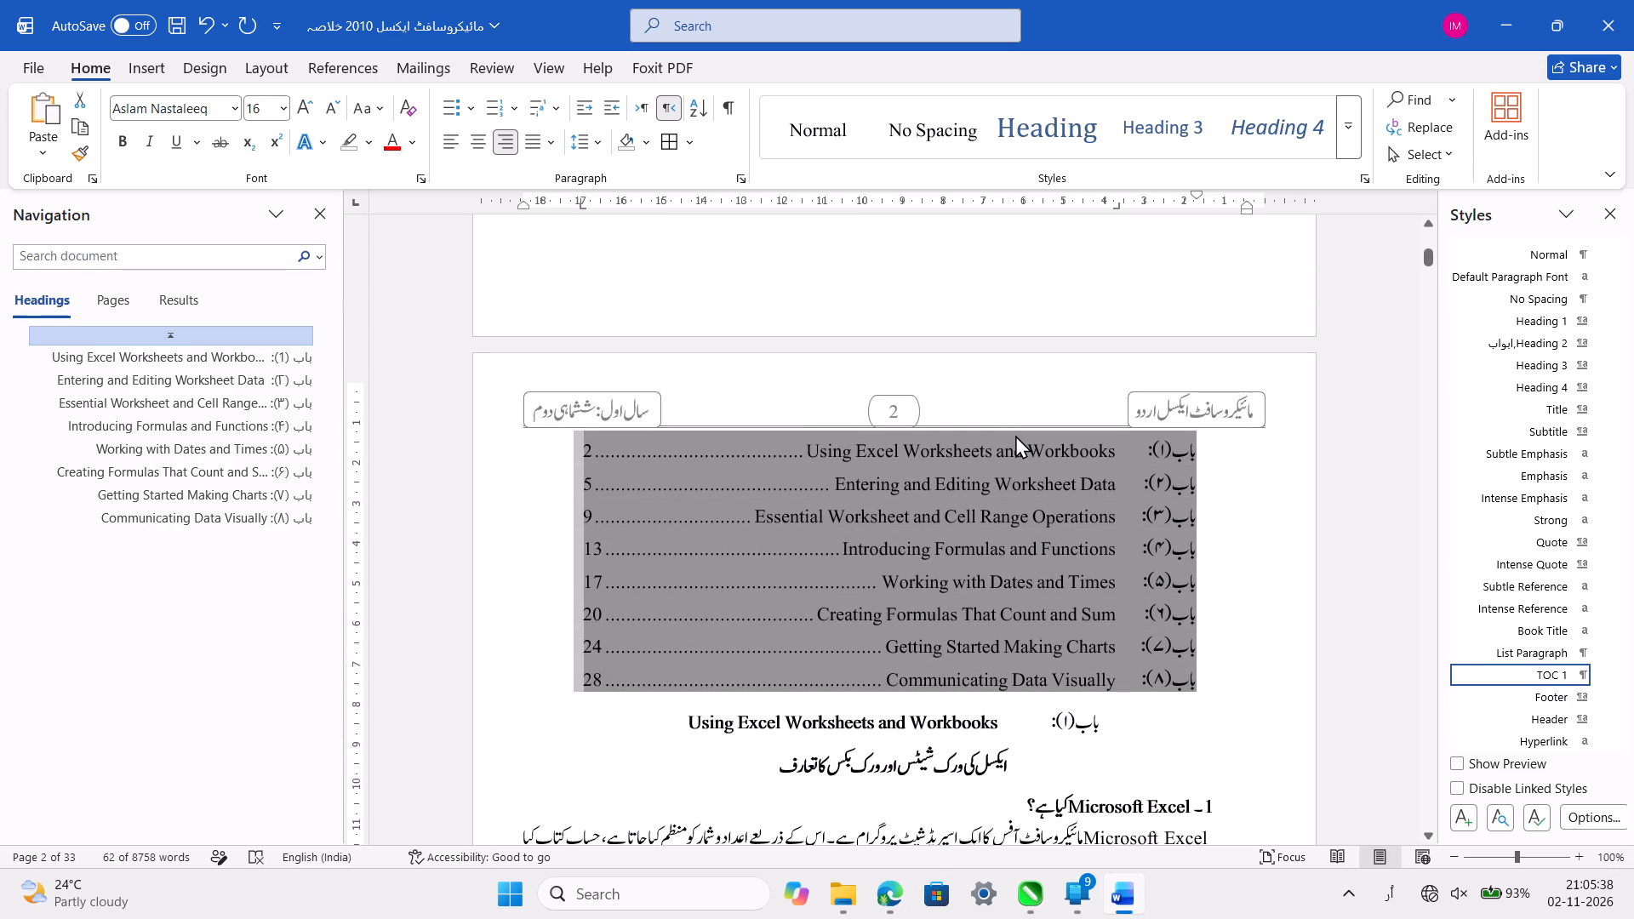
{"action": "scroll", "coordinate": [1015, 435], "scroll_direction": "up", "scroll_amount": 6}
{"action": "left_click", "coordinate": [1003, 462]}
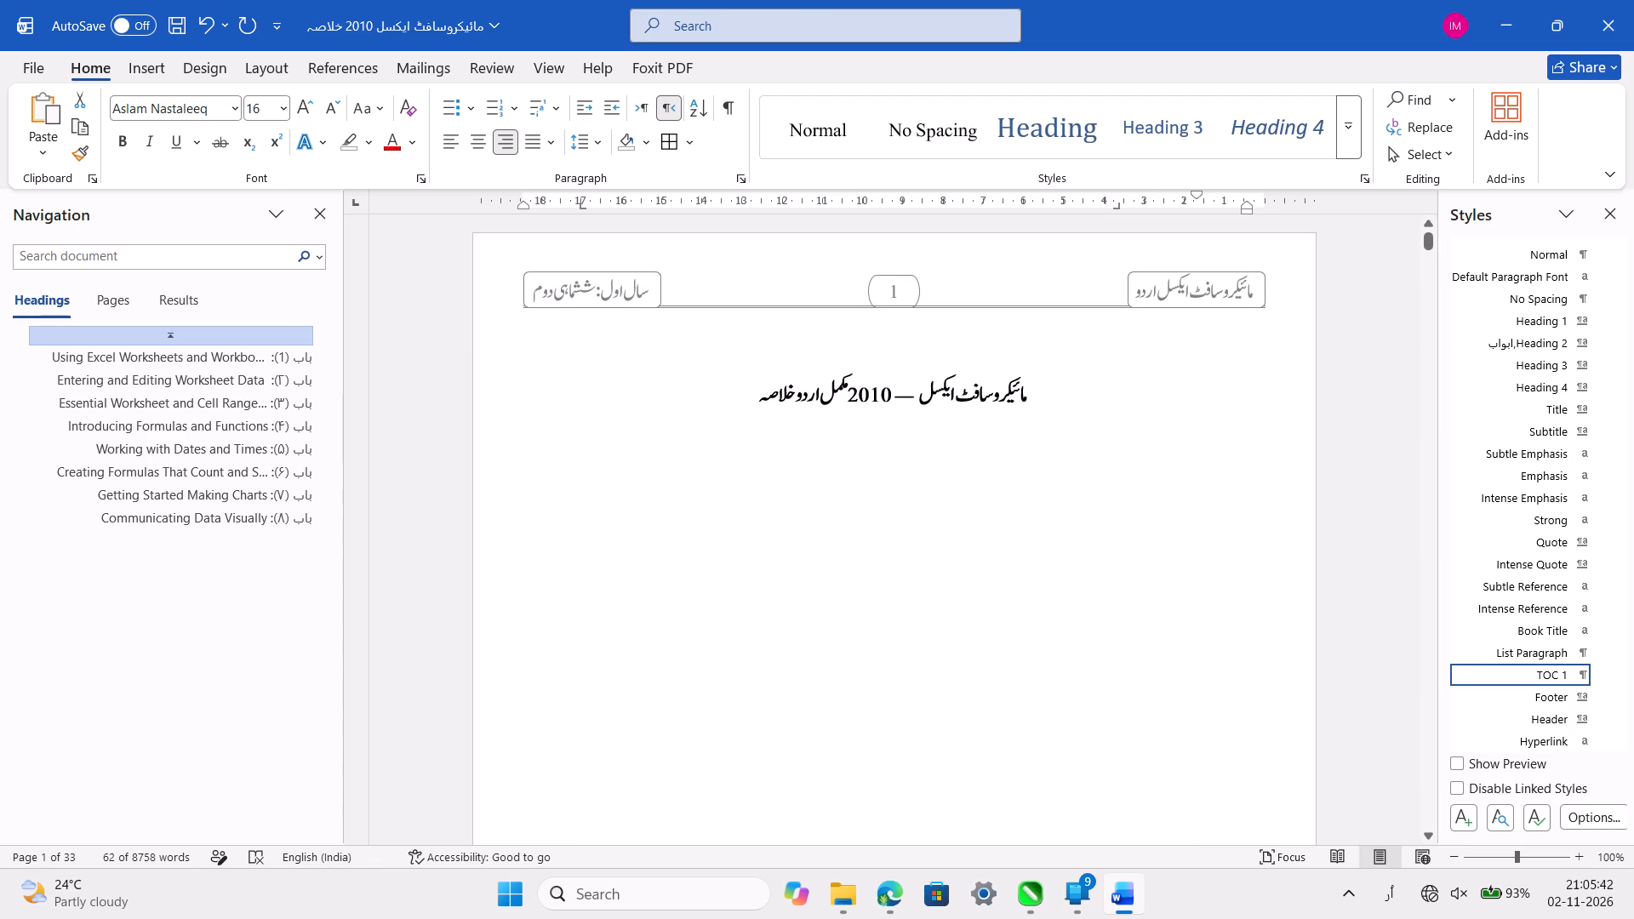
{"action": "scroll", "coordinate": [1003, 462], "scroll_direction": "down", "scroll_amount": 3}
{"action": "scroll", "coordinate": [1003, 462], "scroll_direction": "up", "scroll_amount": 2}
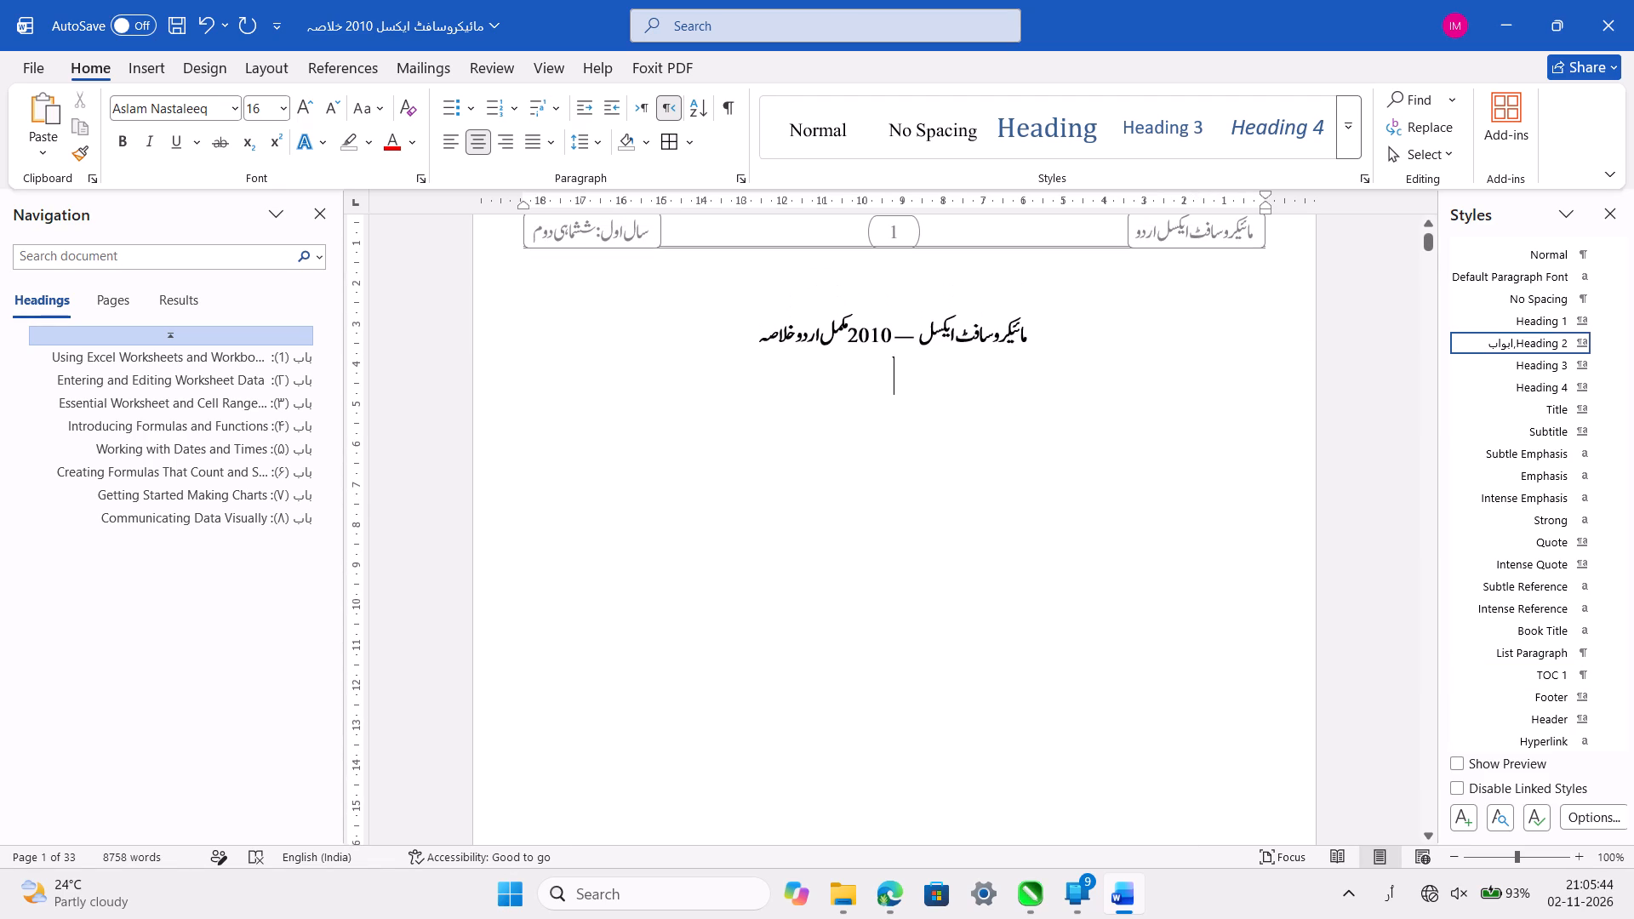
{"action": "key", "text": "BackSpace"}
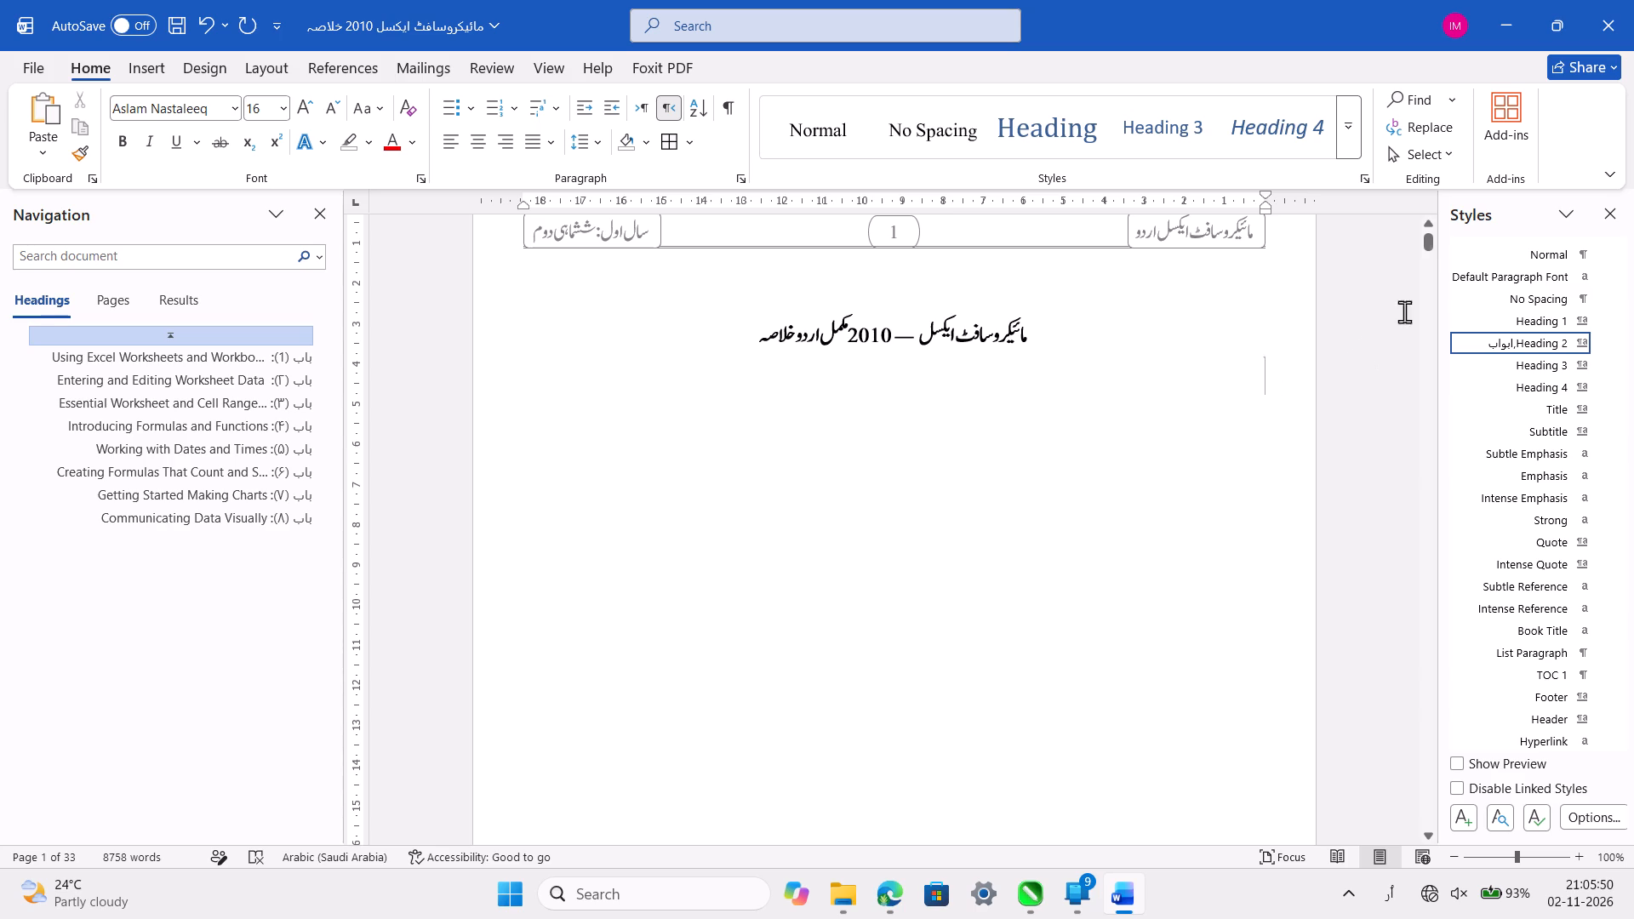
{"action": "left_click", "coordinate": [1506, 245]}
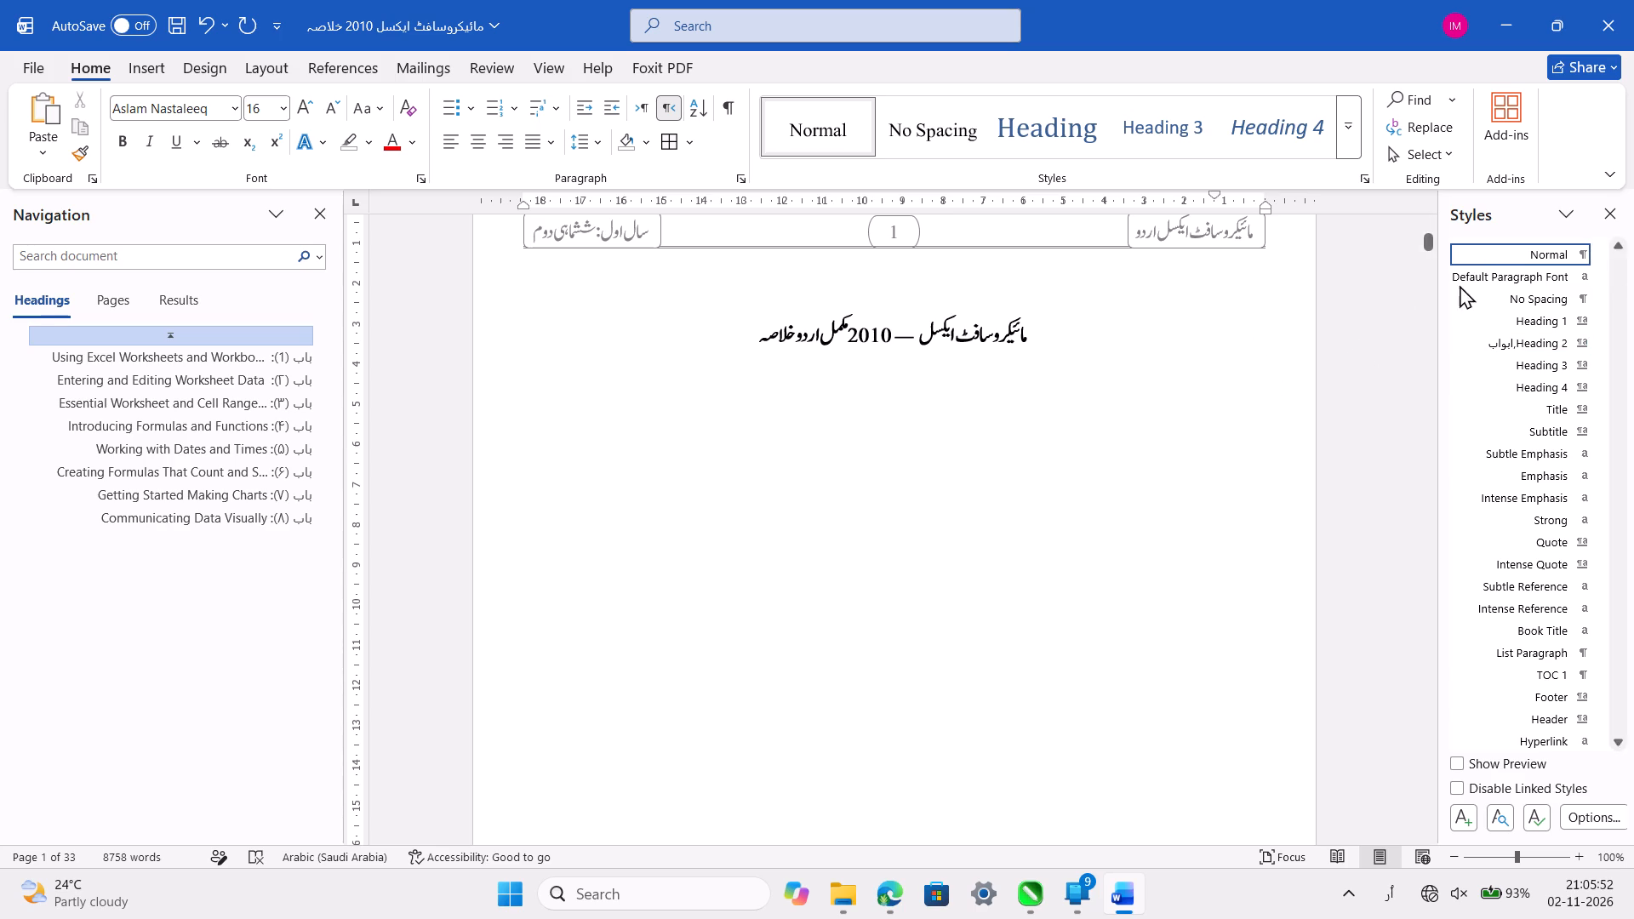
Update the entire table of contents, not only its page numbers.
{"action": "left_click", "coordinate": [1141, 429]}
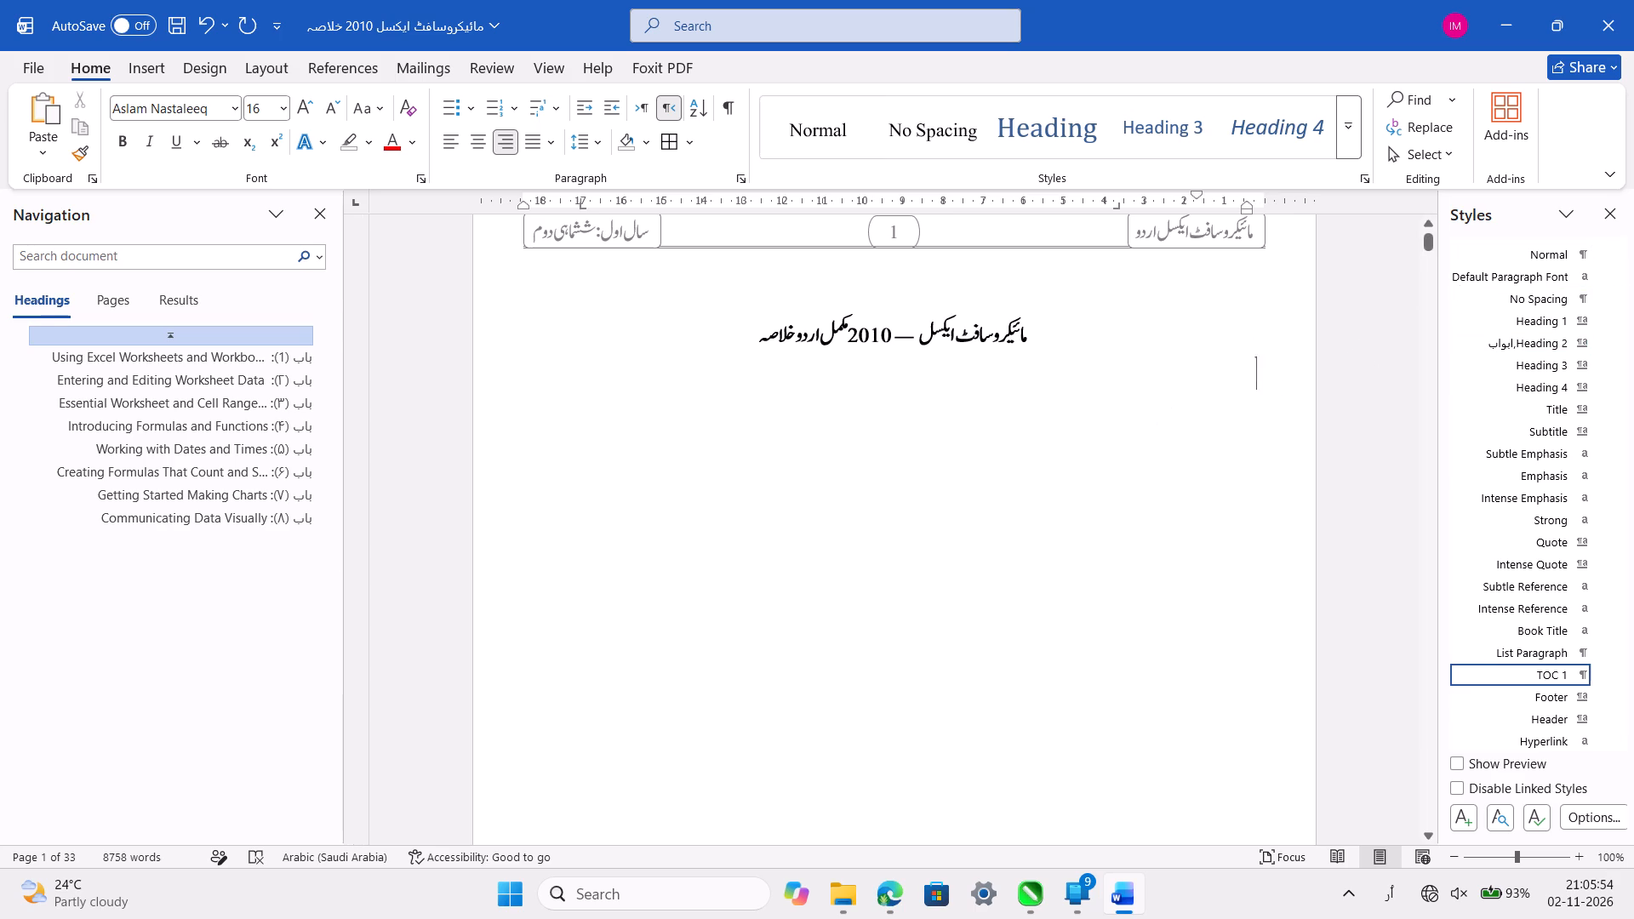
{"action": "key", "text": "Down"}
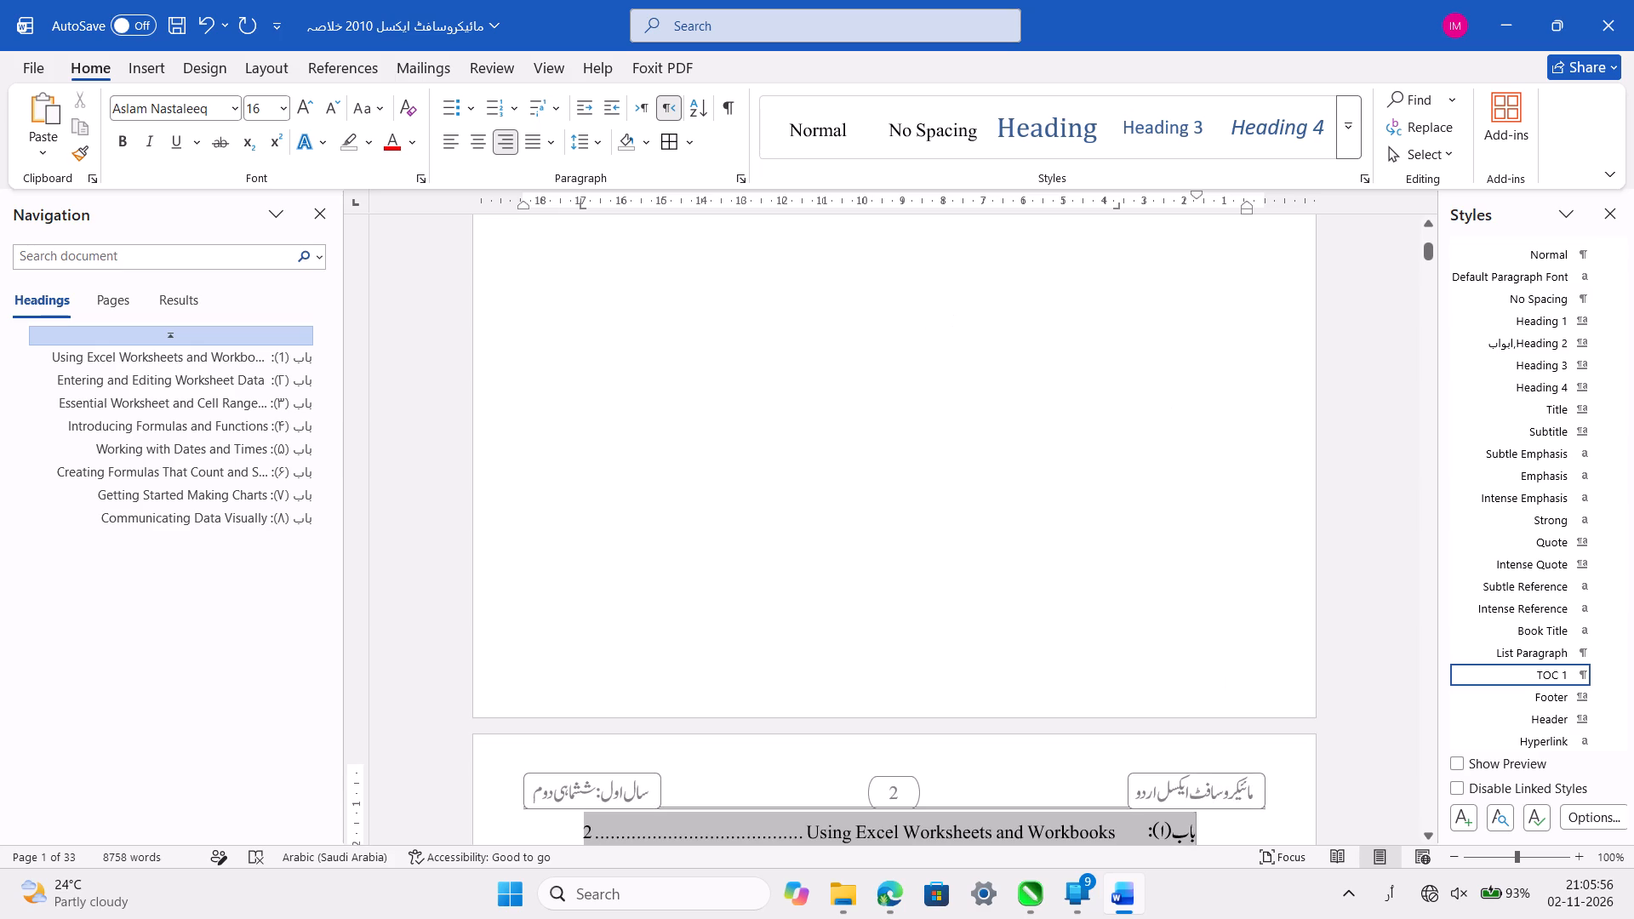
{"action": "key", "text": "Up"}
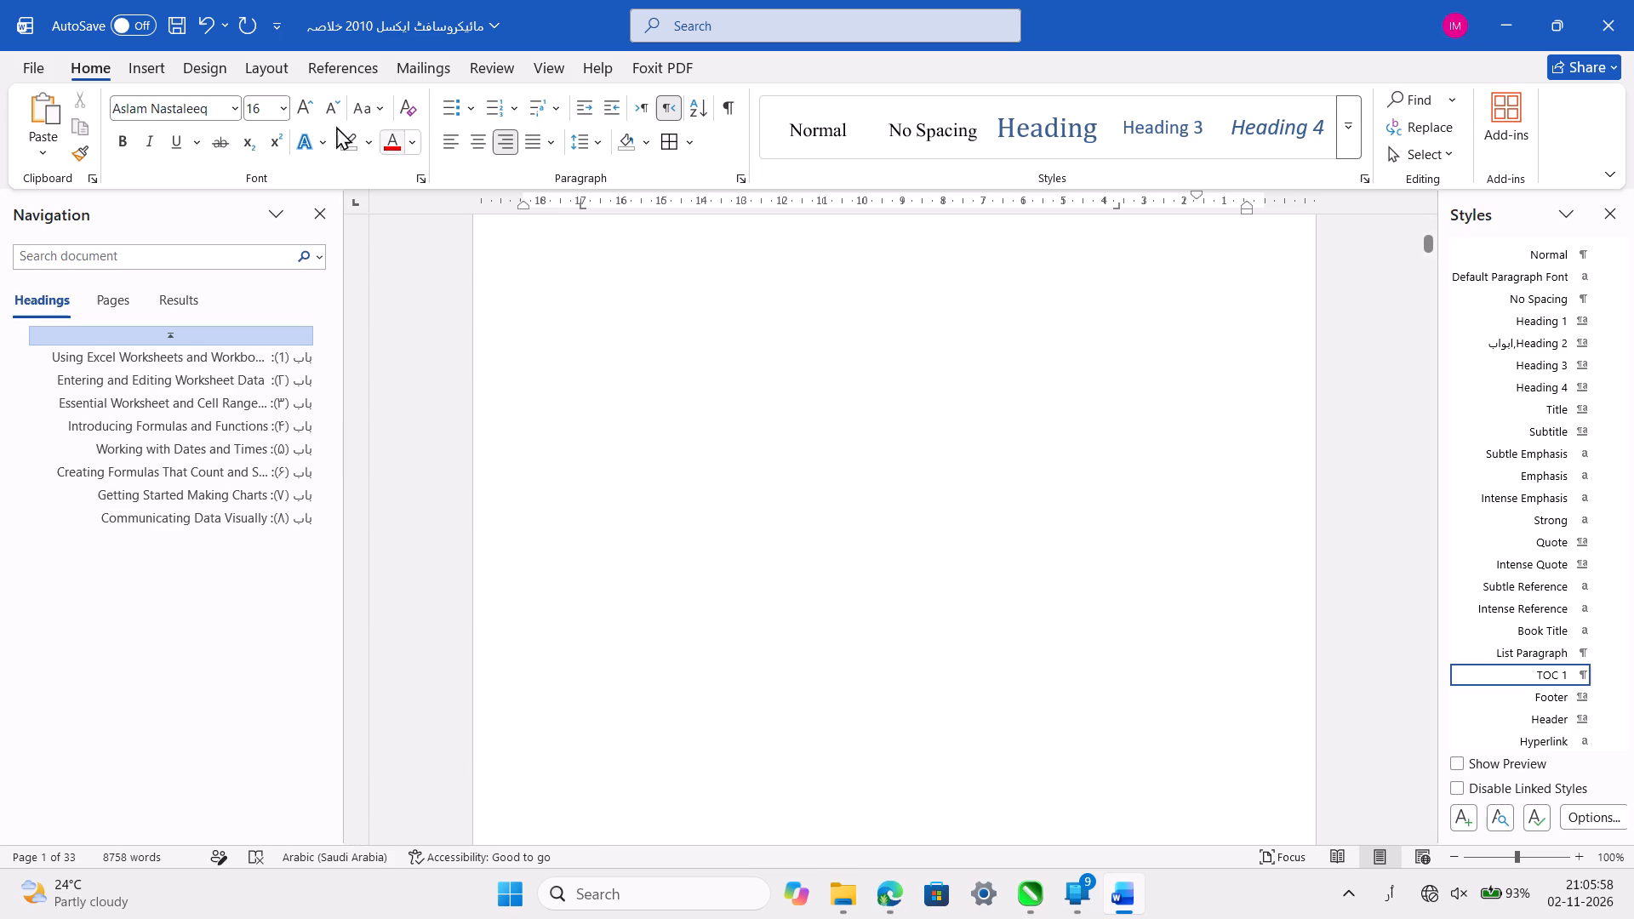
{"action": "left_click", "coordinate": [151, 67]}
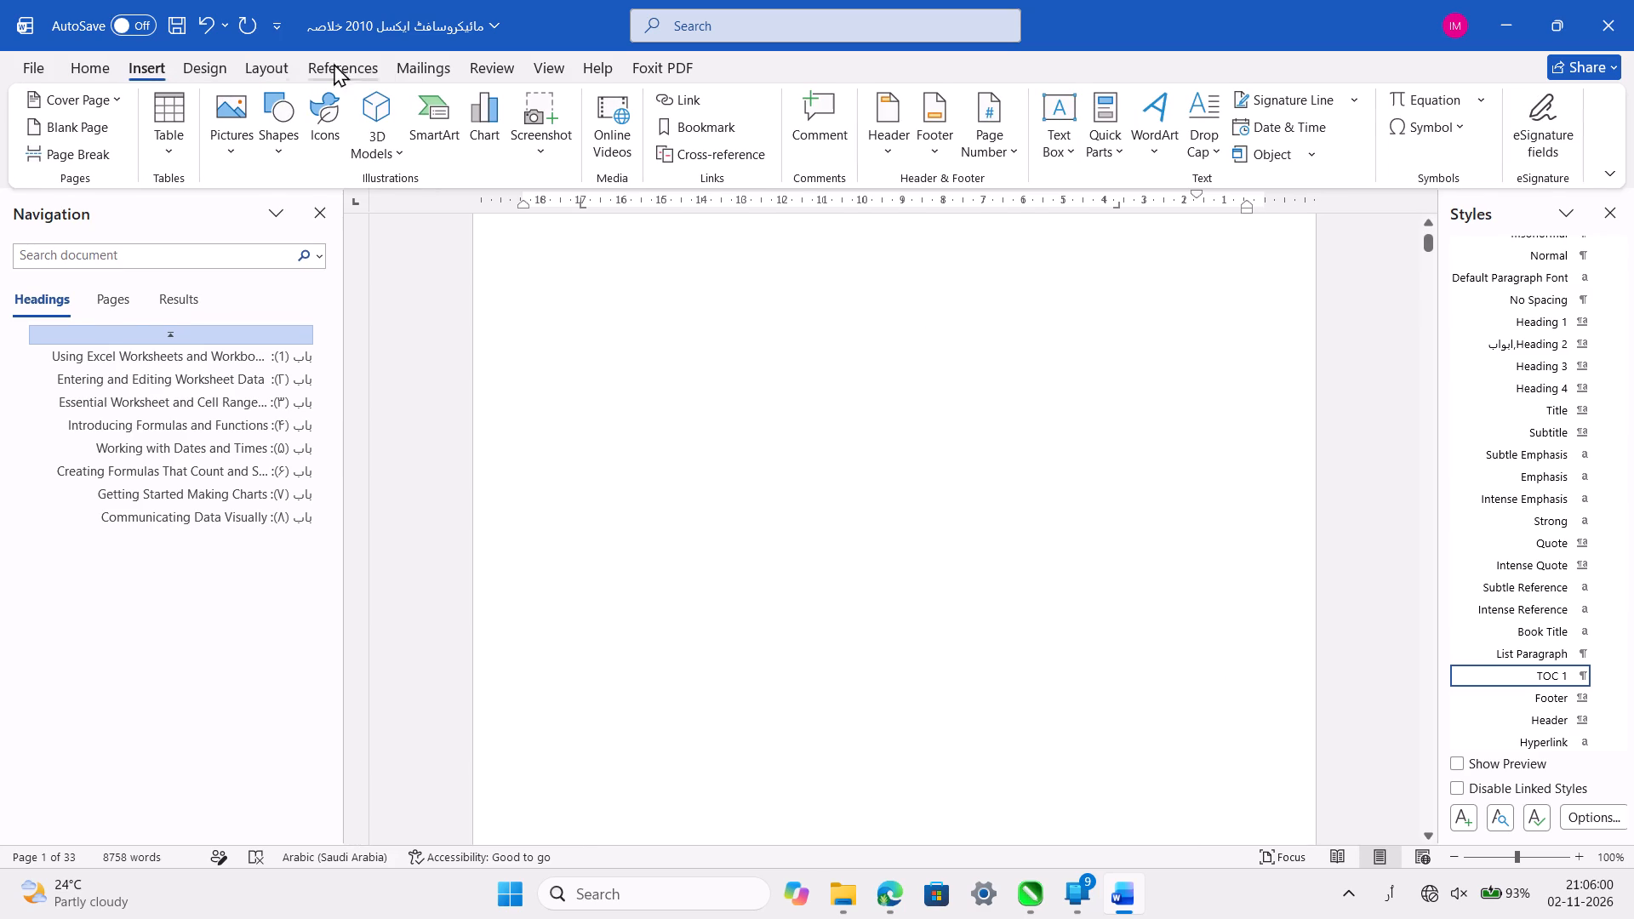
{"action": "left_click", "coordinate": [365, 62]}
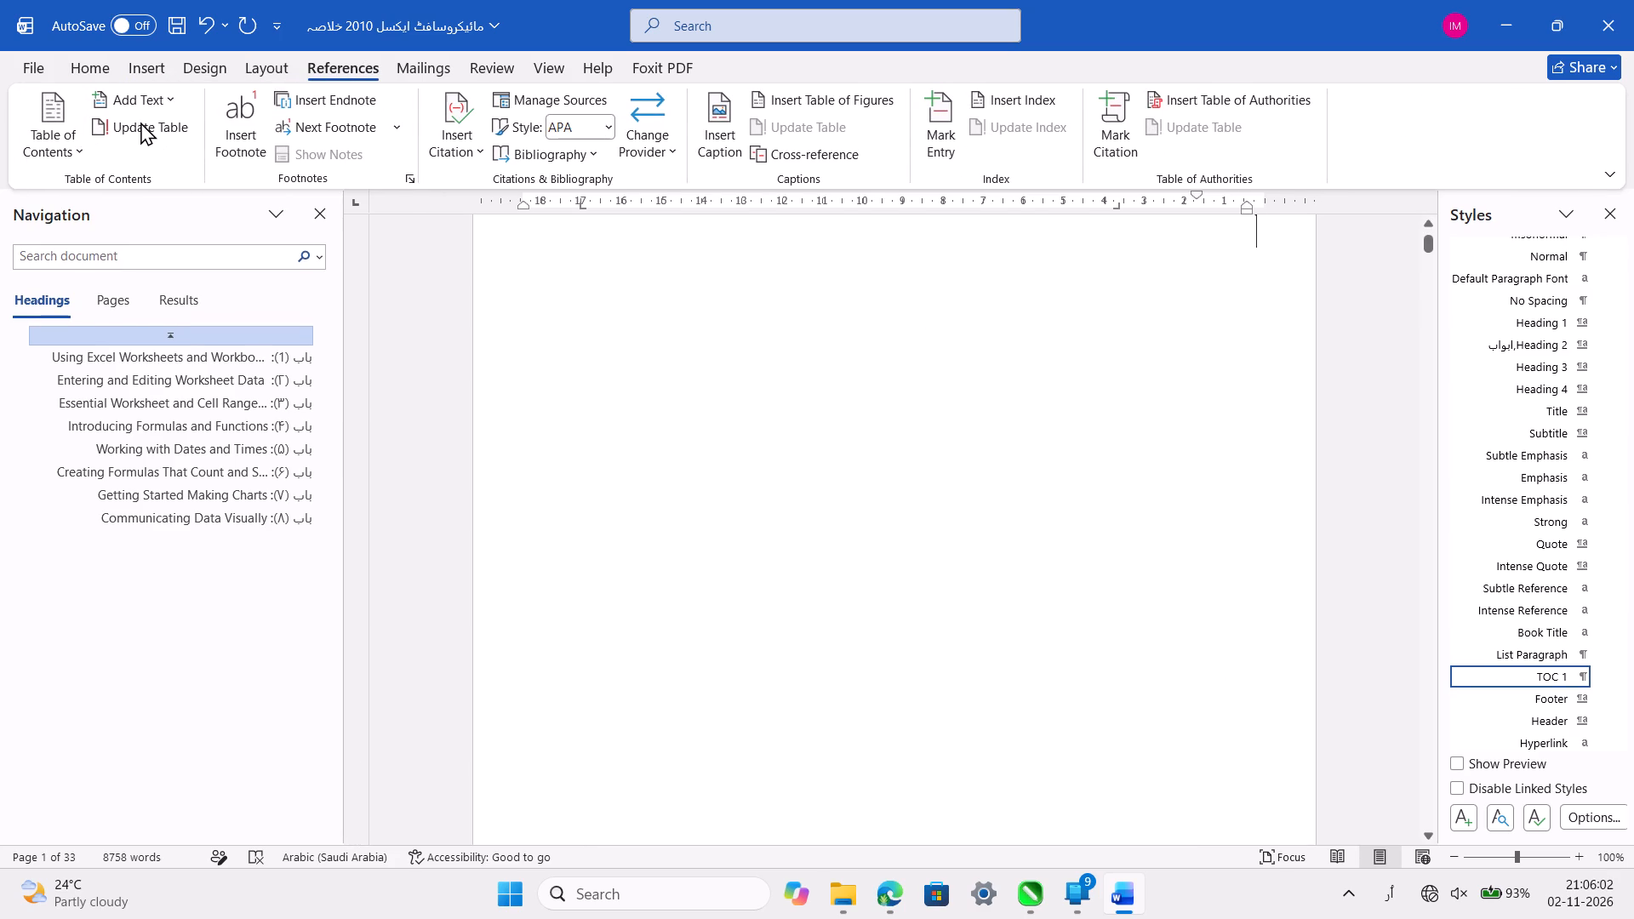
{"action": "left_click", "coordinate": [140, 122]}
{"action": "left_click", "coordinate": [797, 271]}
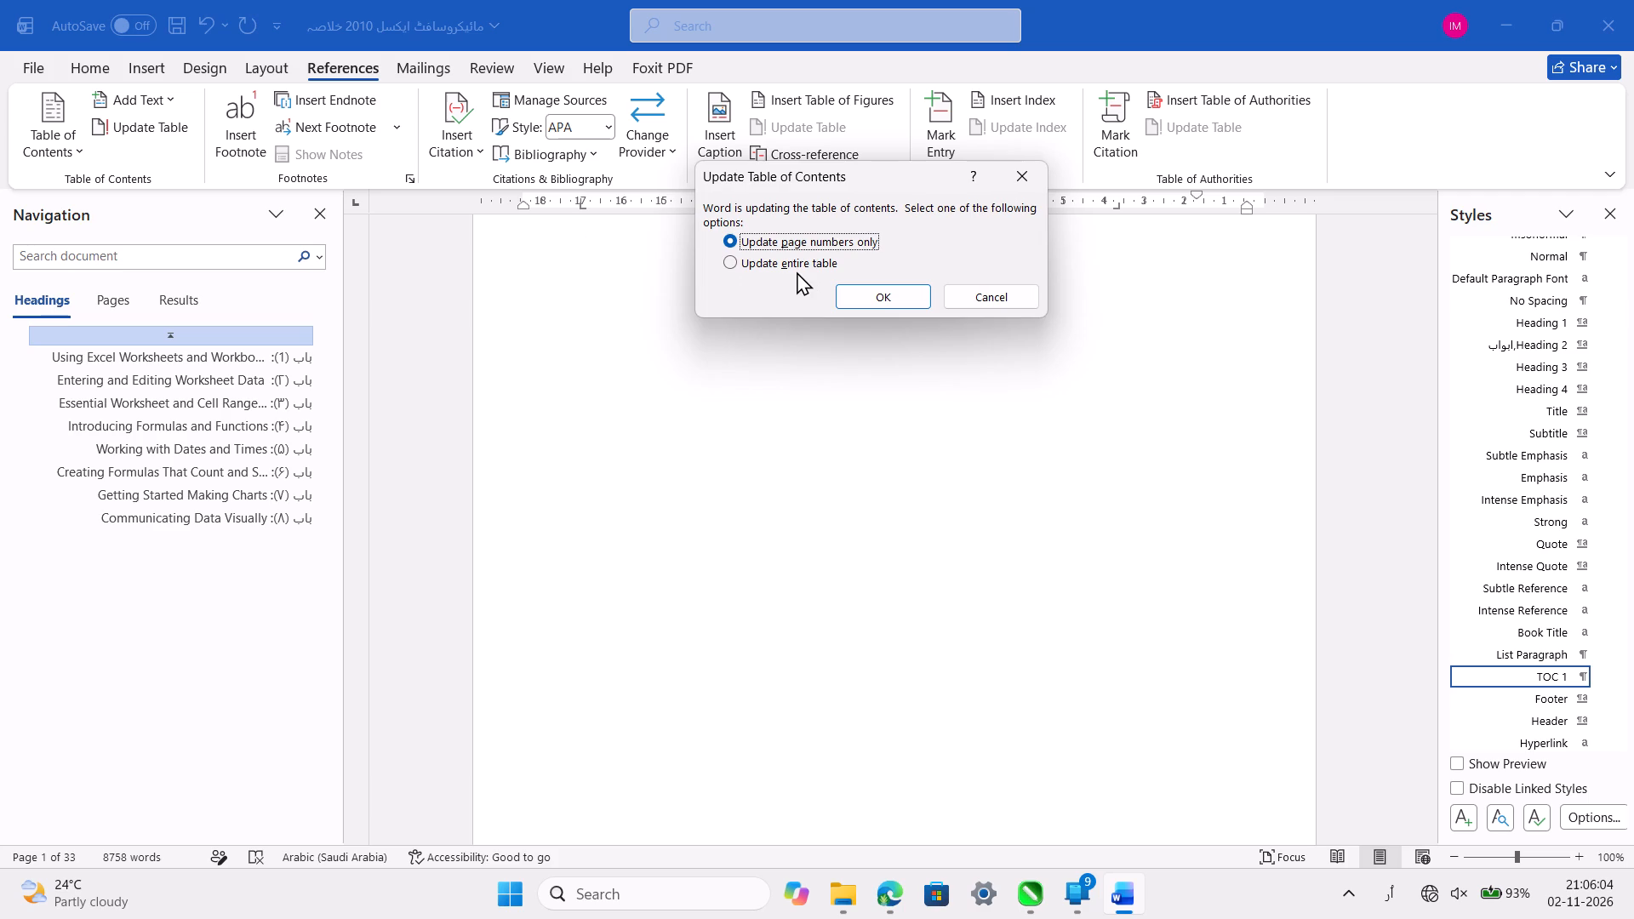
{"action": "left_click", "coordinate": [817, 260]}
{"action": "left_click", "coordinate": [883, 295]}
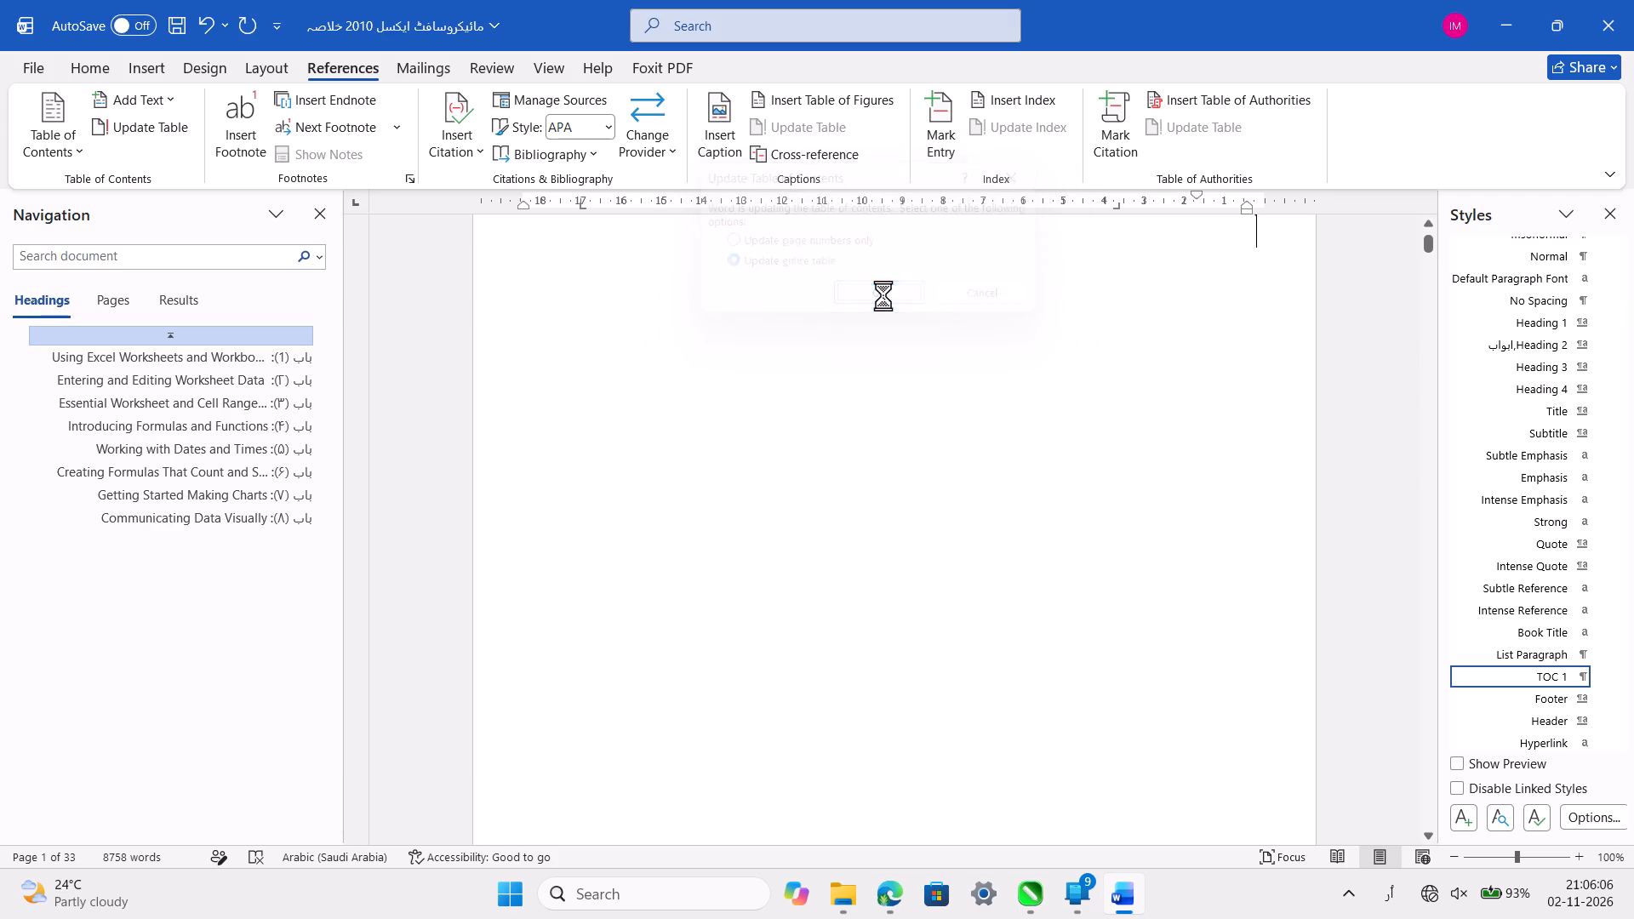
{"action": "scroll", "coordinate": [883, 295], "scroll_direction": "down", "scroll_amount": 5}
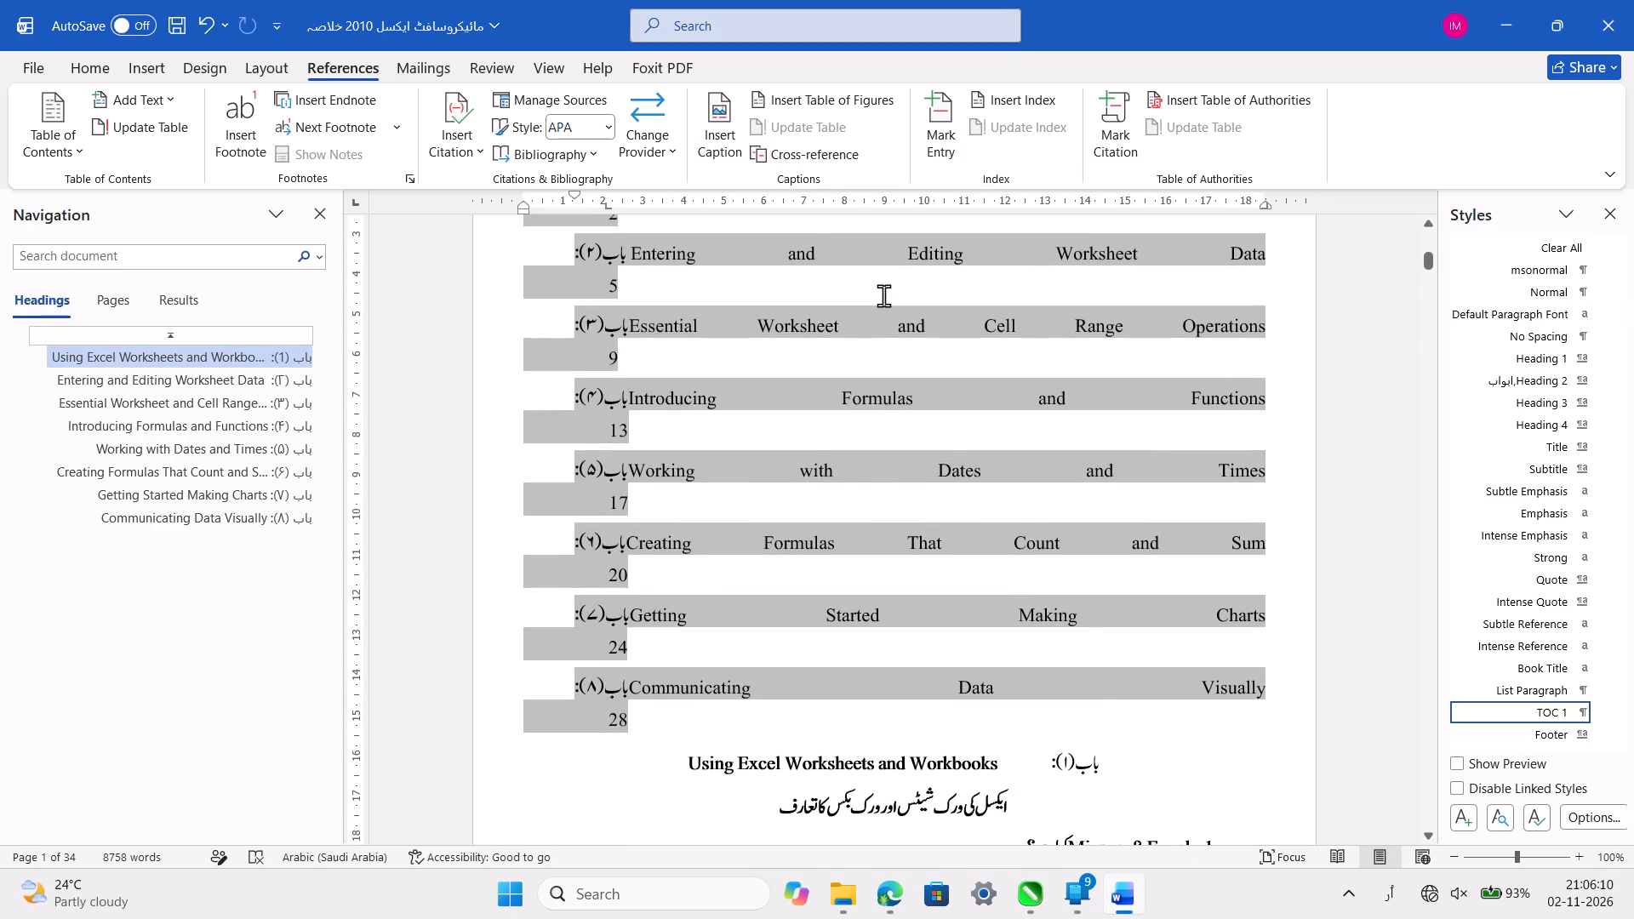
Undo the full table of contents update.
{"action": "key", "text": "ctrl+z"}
Remove the centred alignment from the empty line above the title at the start of the document.
{"action": "scroll", "coordinate": [883, 295], "scroll_direction": "up", "scroll_amount": 1, "text": "ctrl"}
{"action": "scroll", "coordinate": [883, 295], "scroll_direction": "down", "scroll_amount": 3, "text": "ctrl"}
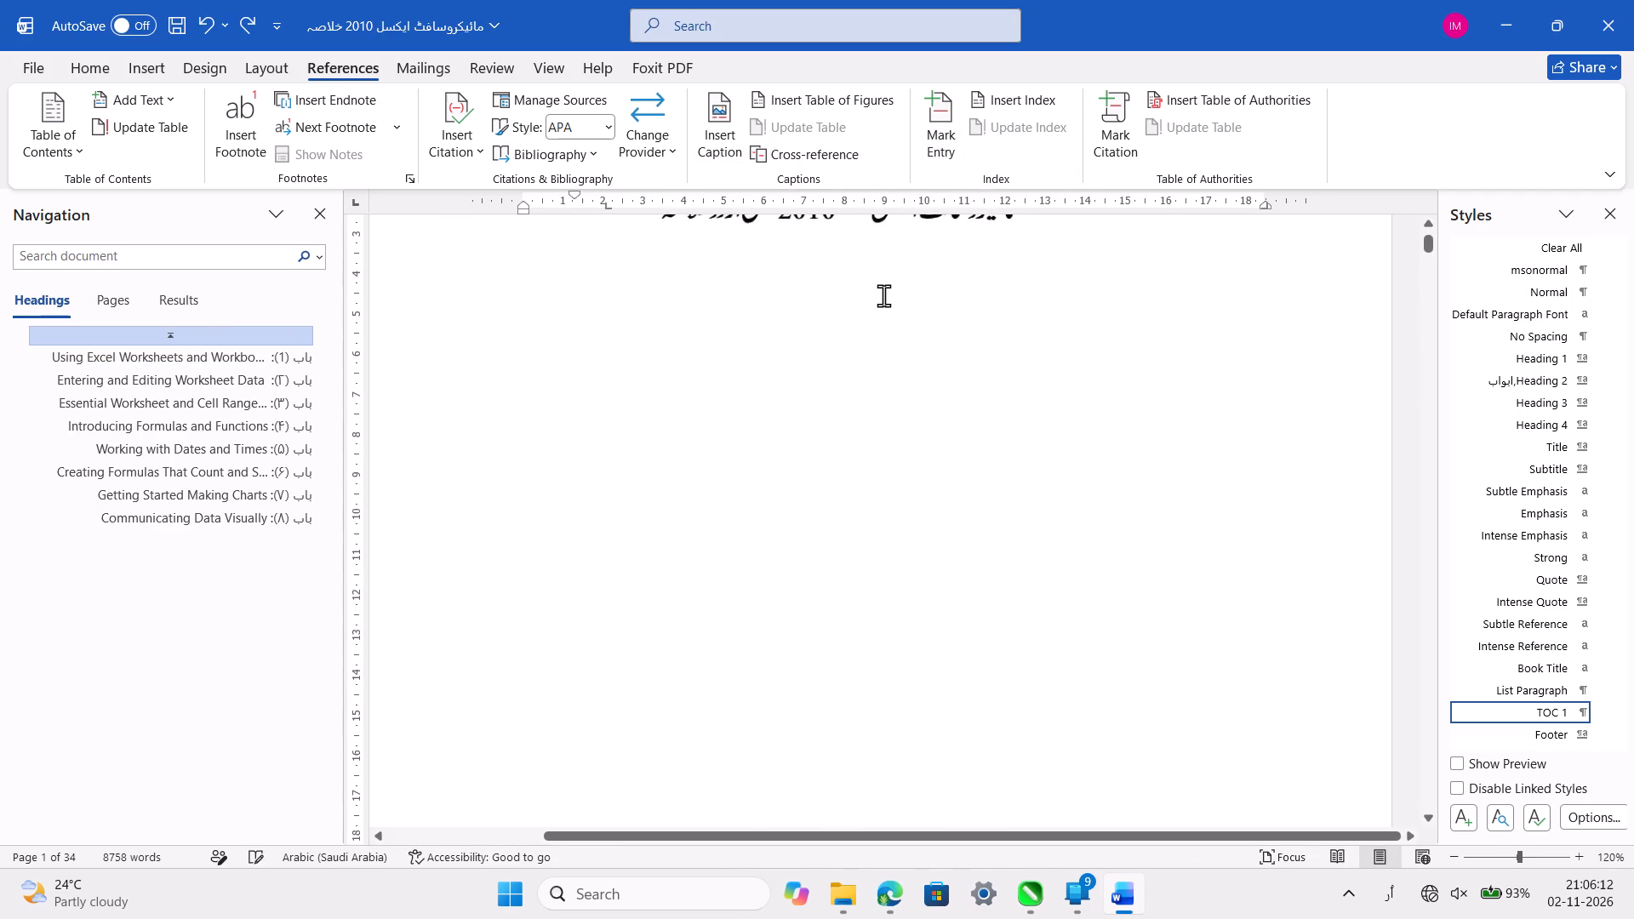
{"action": "left_click", "coordinate": [280, 340]}
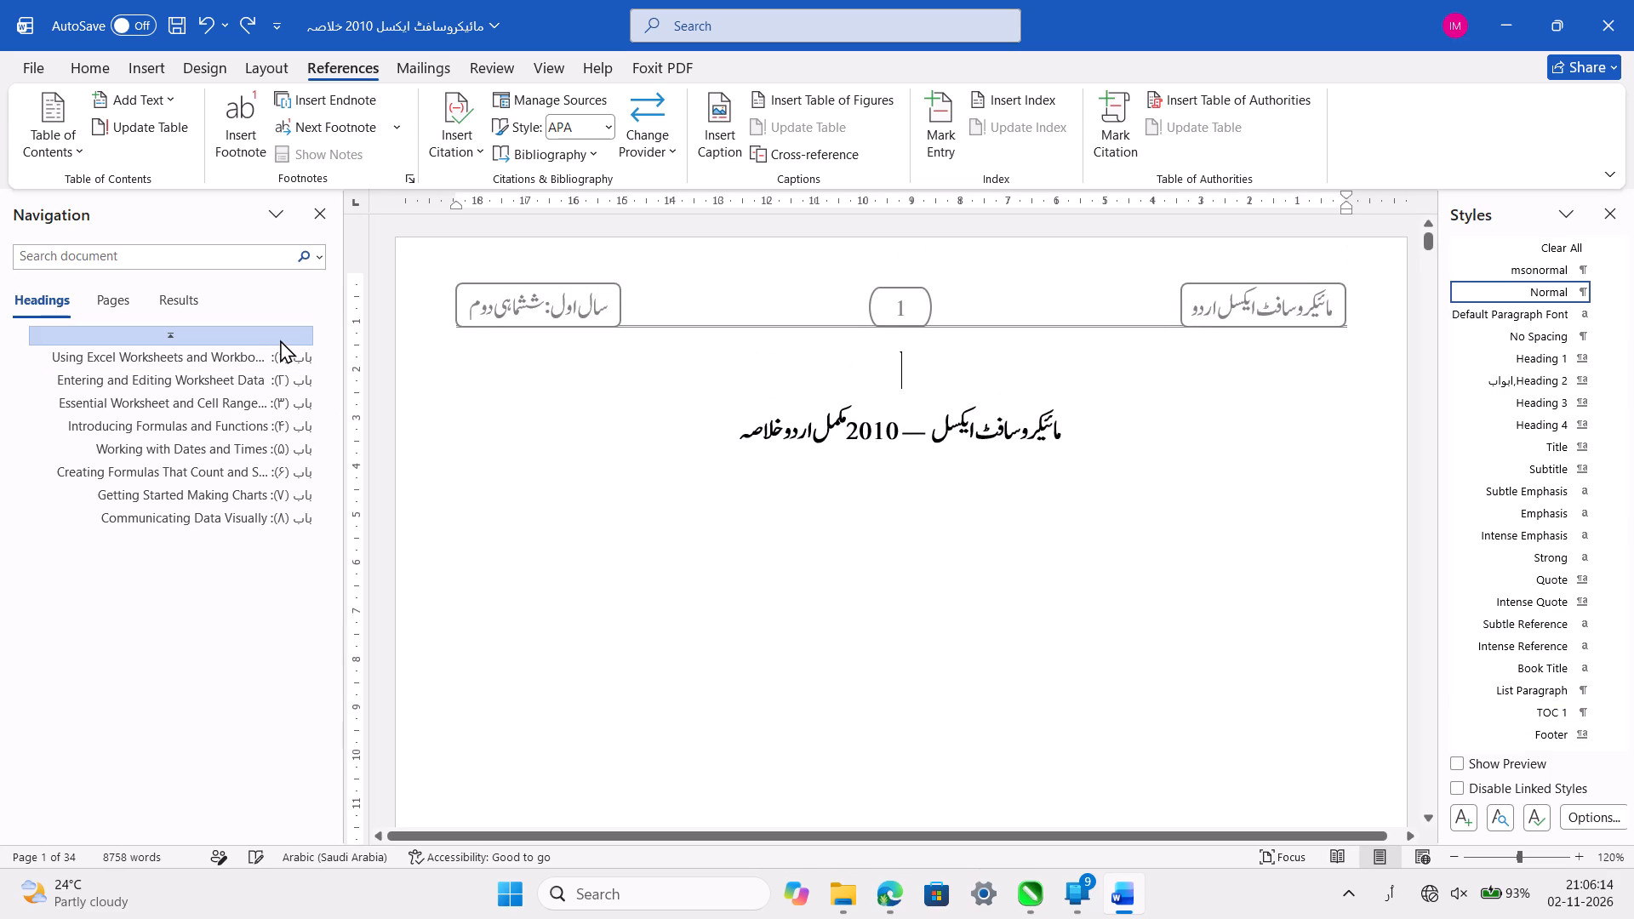
{"action": "key", "text": "BackSpace"}
Examine the space between the title on page 1 and the table of contents on page 2.
{"action": "left_click", "coordinate": [162, 333]}
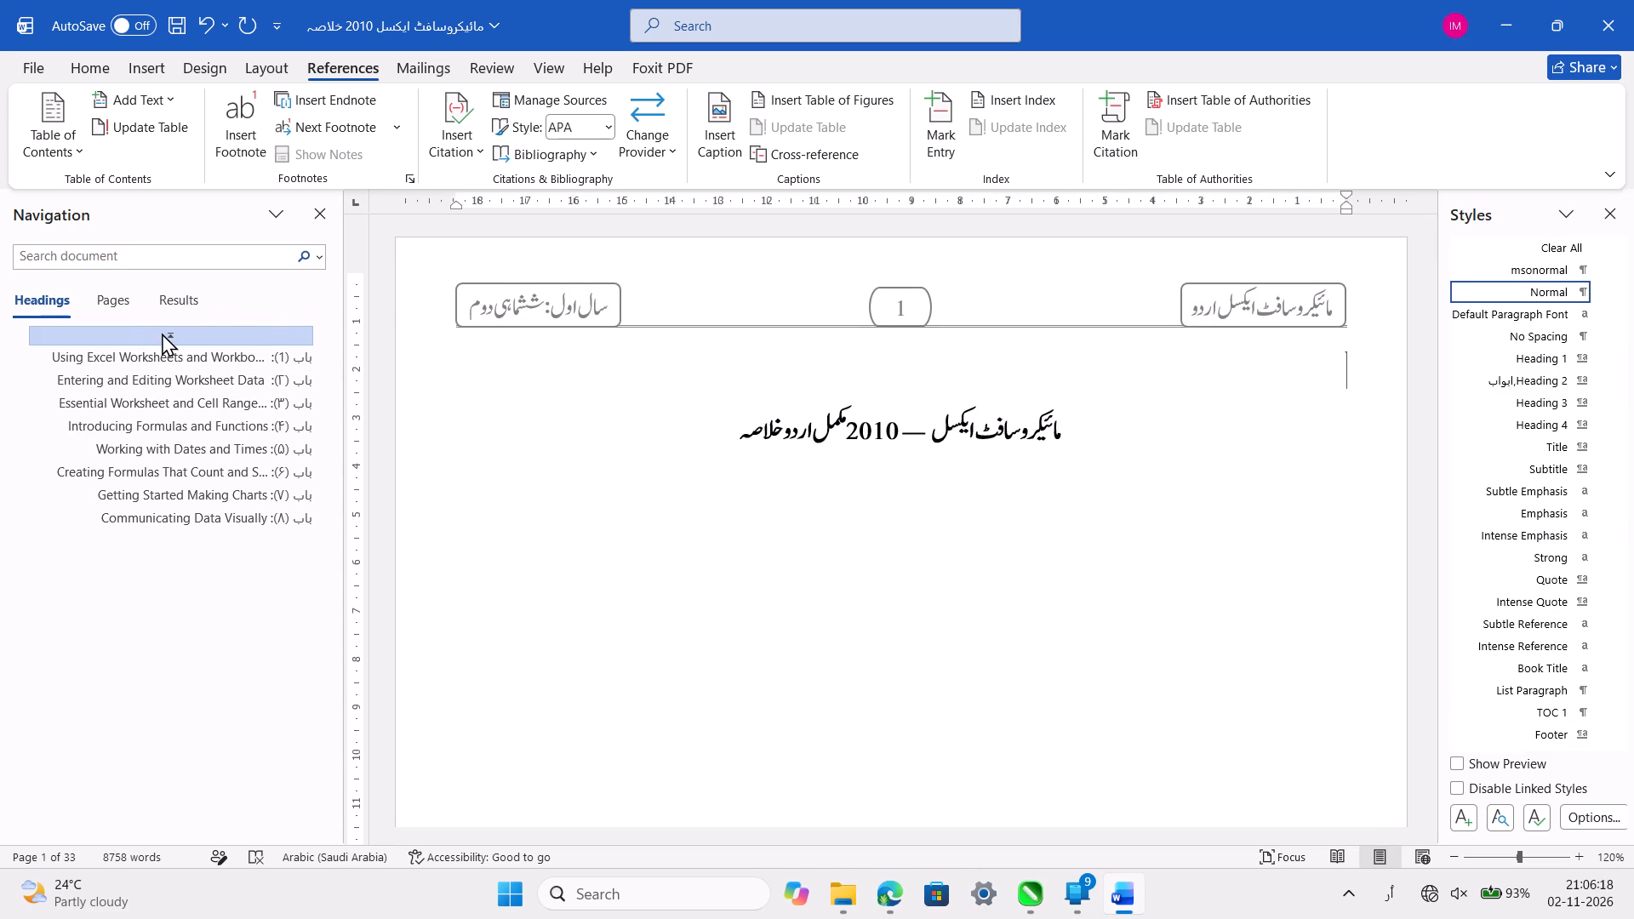
{"action": "scroll", "coordinate": [564, 464], "scroll_direction": "down", "scroll_amount": 3}
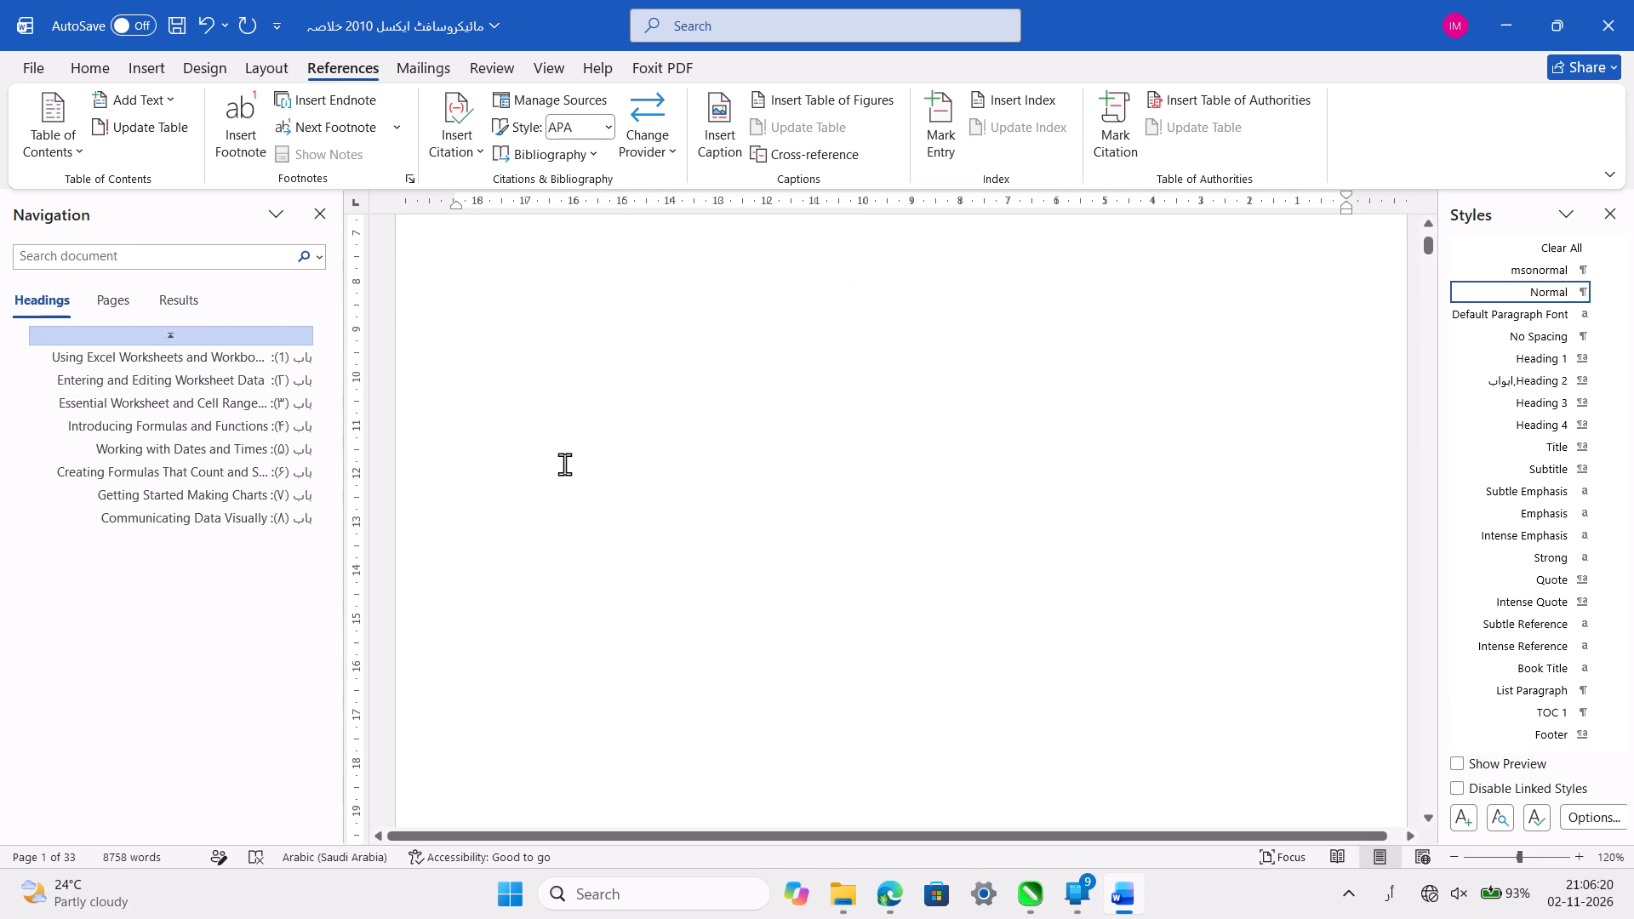
{"action": "scroll", "coordinate": [564, 464], "scroll_direction": "down", "scroll_amount": 3, "text": "ctrl"}
{"action": "scroll", "coordinate": [564, 464], "scroll_direction": "up", "scroll_amount": 2}
{"action": "scroll", "coordinate": [1031, 562], "scroll_direction": "down", "scroll_amount": 1}
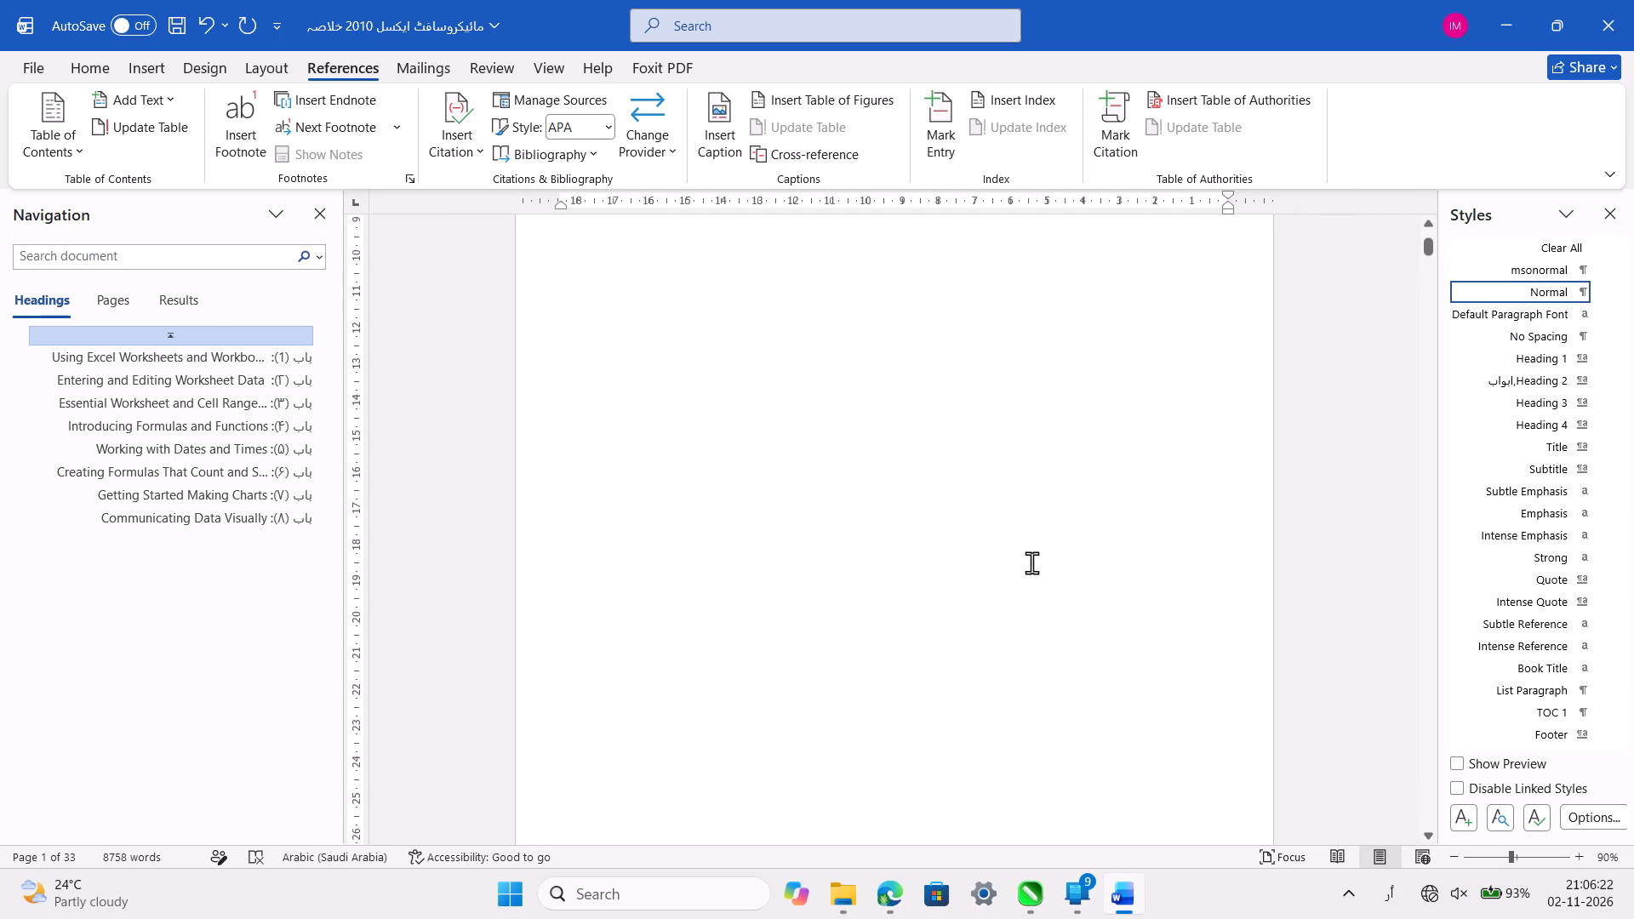
{"action": "scroll", "coordinate": [1031, 562], "scroll_direction": "down", "scroll_amount": 4}
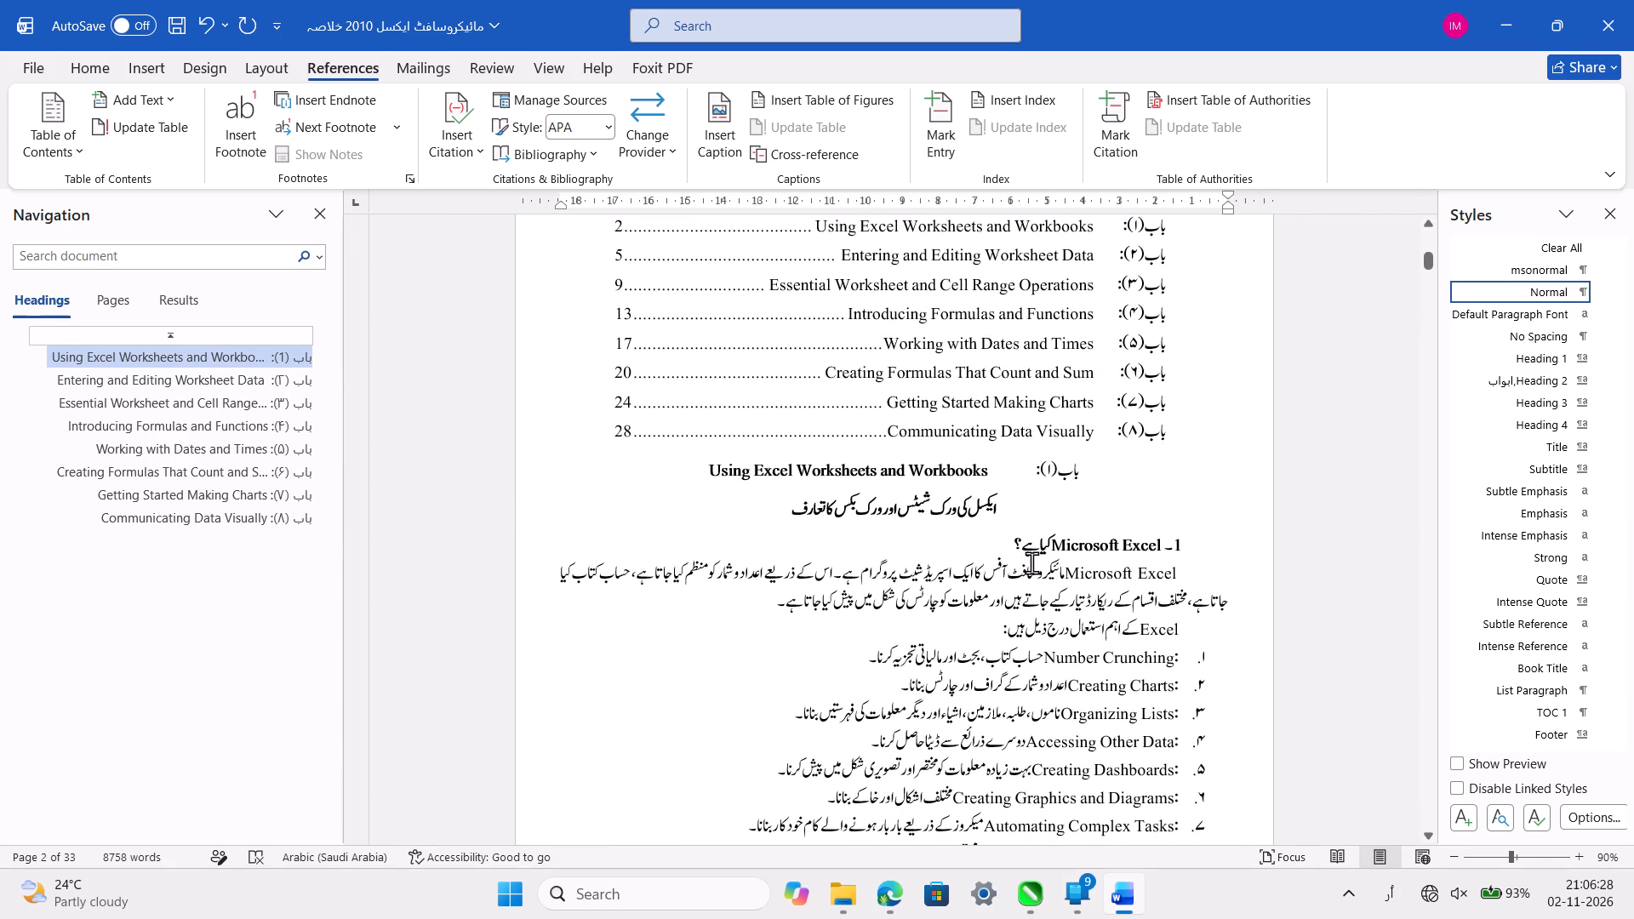
Inspect the table of contents entries up close for alignment, and check their position relative to the title page.
{"action": "scroll", "coordinate": [1031, 562], "scroll_direction": "up", "scroll_amount": 3, "text": "ctrl"}
{"action": "scroll", "coordinate": [1031, 562], "scroll_direction": "up", "scroll_amount": 2}
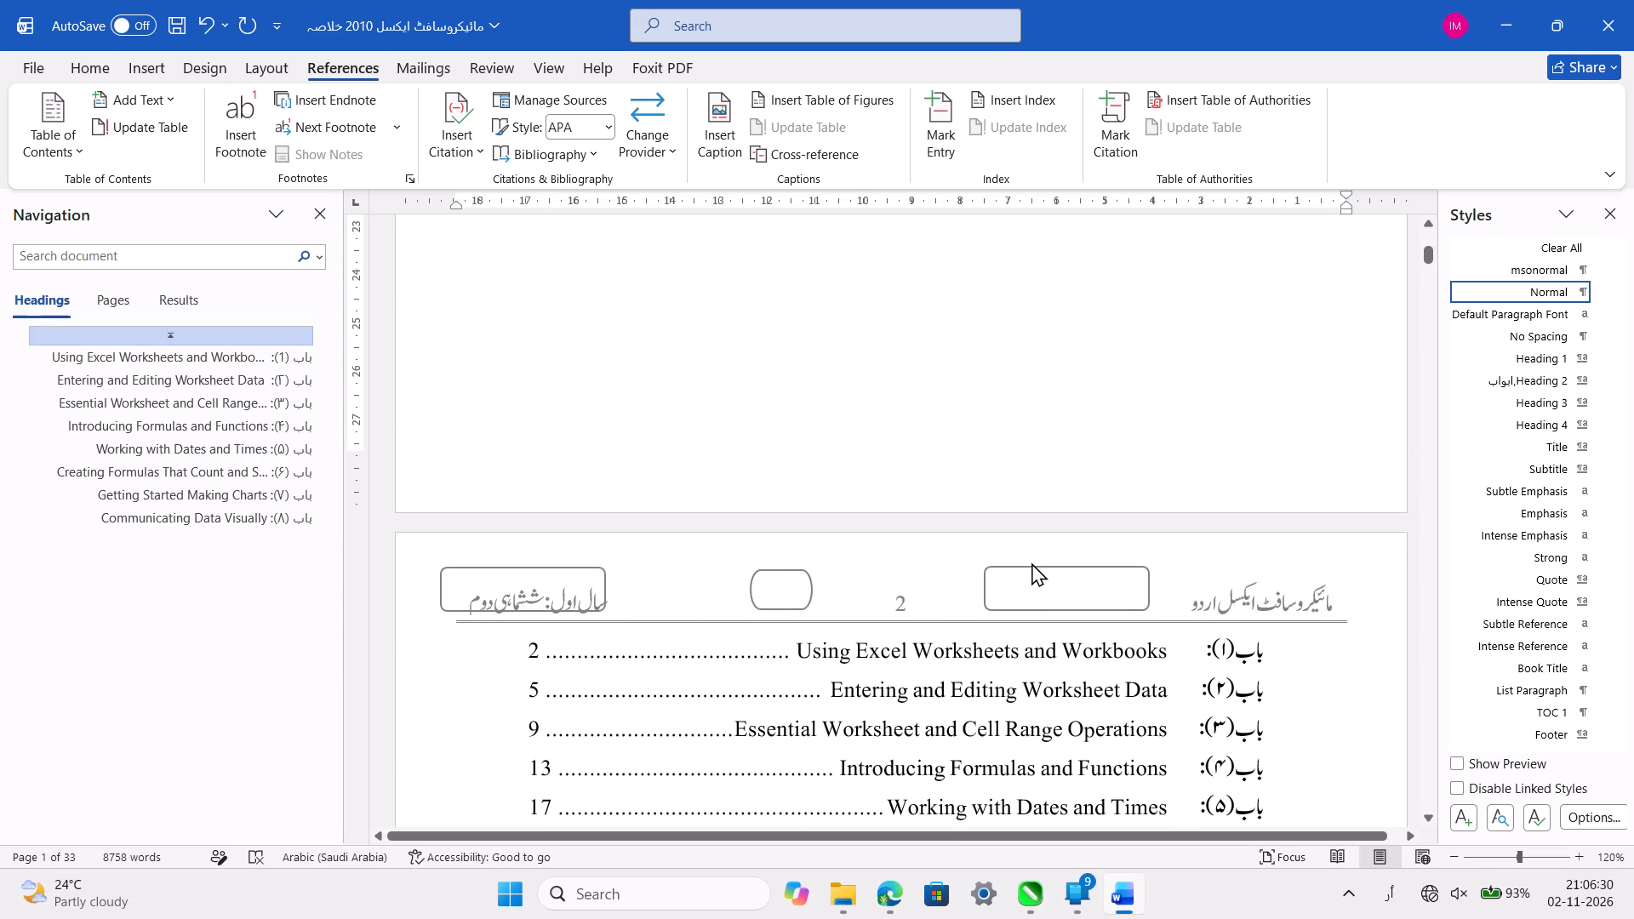
{"action": "scroll", "coordinate": [1031, 562], "scroll_direction": "up", "scroll_amount": 2}
{"action": "scroll", "coordinate": [1031, 562], "scroll_direction": "down", "scroll_amount": 3}
{"action": "scroll", "coordinate": [796, 585], "scroll_direction": "up", "scroll_amount": 3, "text": "ctrl"}
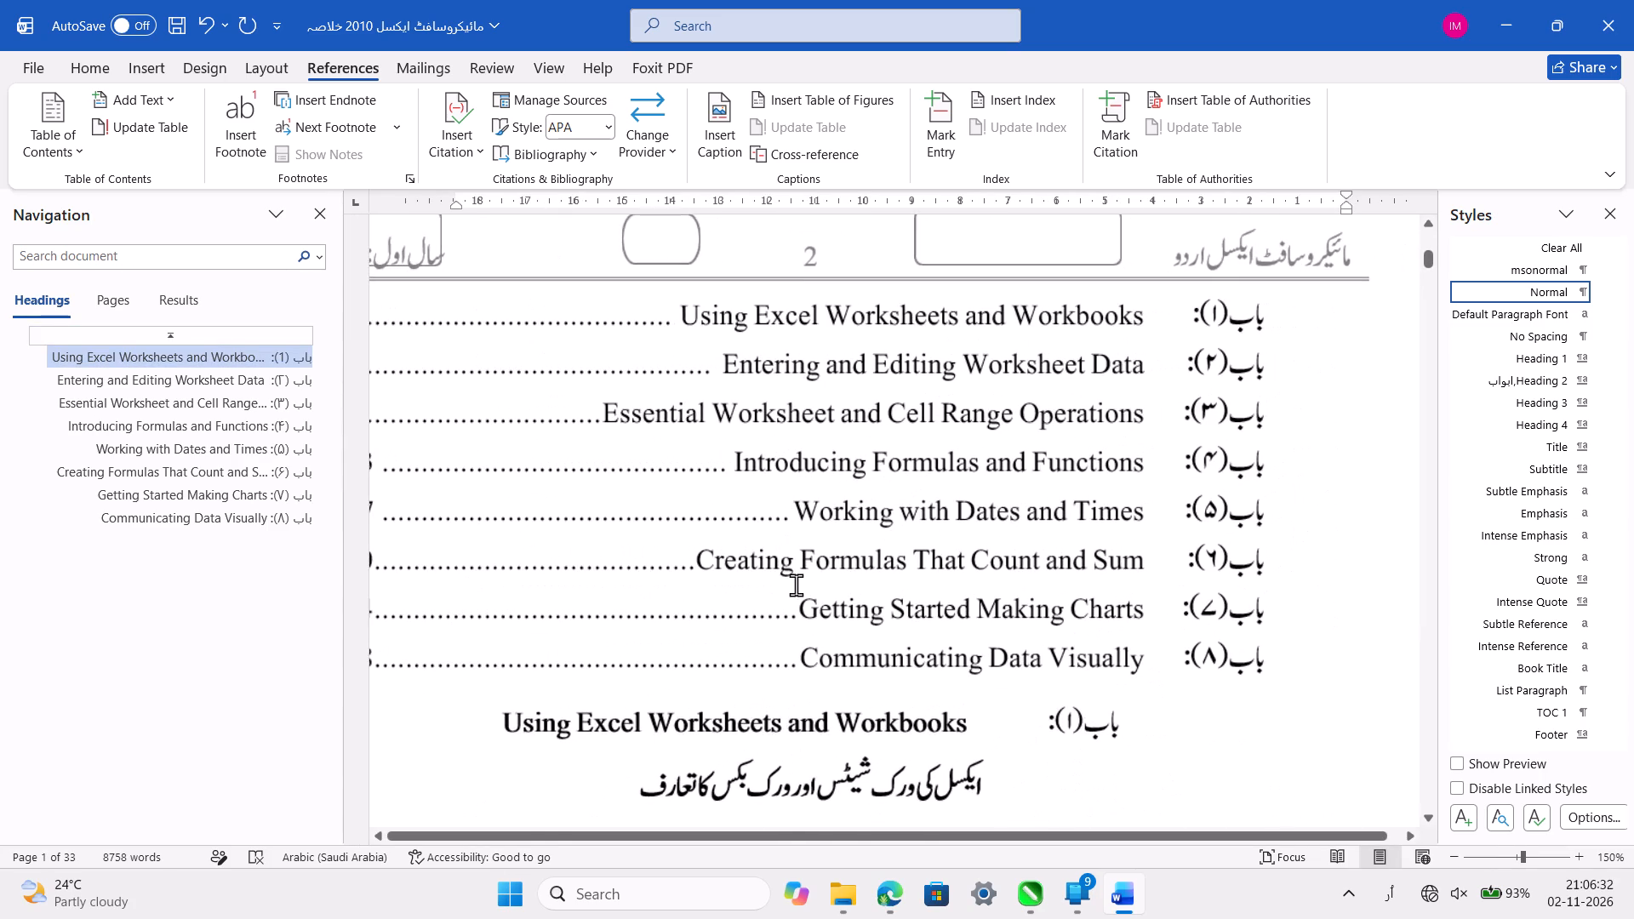
{"action": "scroll", "coordinate": [796, 585], "scroll_direction": "right", "scroll_amount": 1}
{"action": "scroll", "coordinate": [776, 351], "scroll_direction": "up", "scroll_amount": 5, "text": "ctrl"}
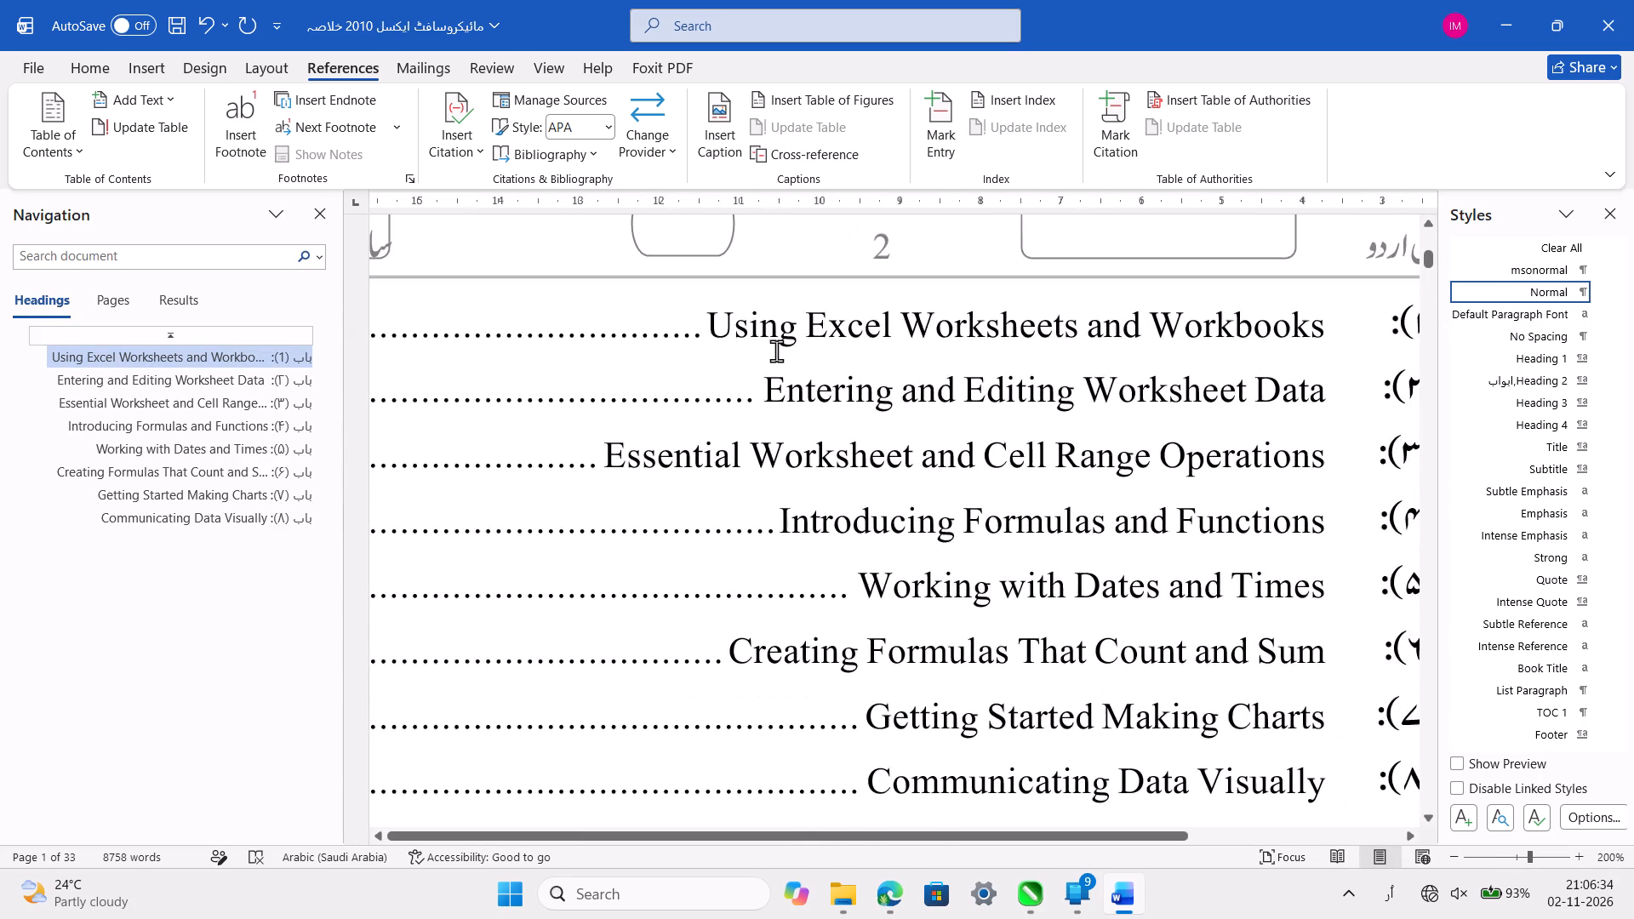
{"action": "scroll", "coordinate": [776, 351], "scroll_direction": "right", "scroll_amount": 2}
{"action": "left_click", "coordinate": [712, 345]}
{"action": "scroll", "coordinate": [712, 345], "scroll_direction": "up", "scroll_amount": 3}
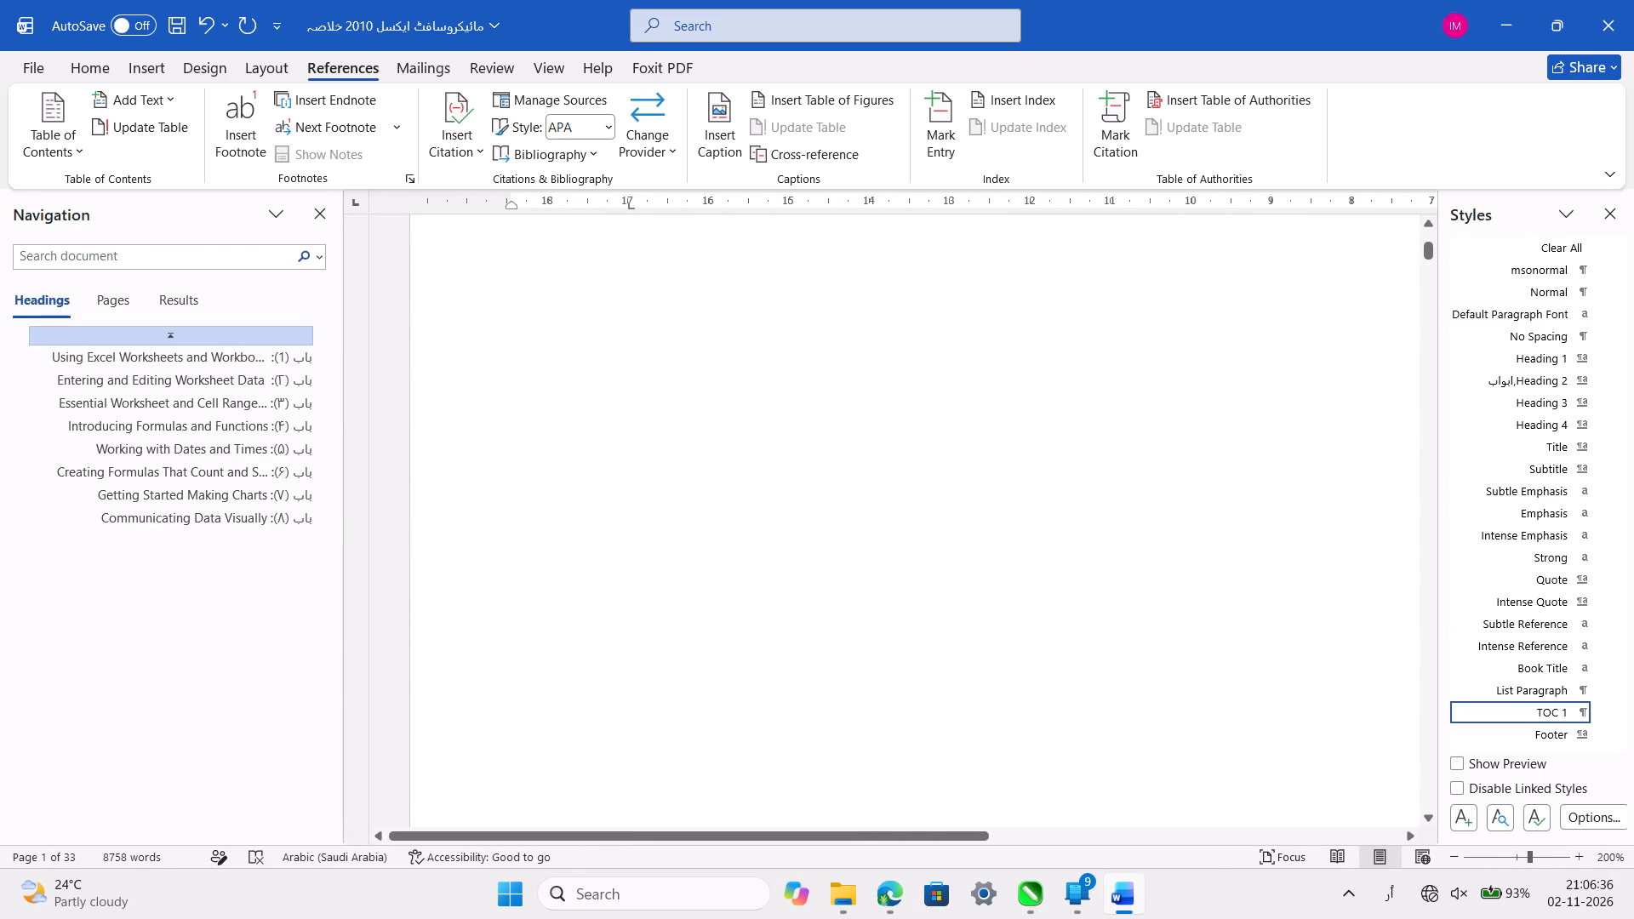
{"action": "scroll", "coordinate": [712, 345], "scroll_direction": "down", "scroll_amount": 13, "text": "ctrl"}
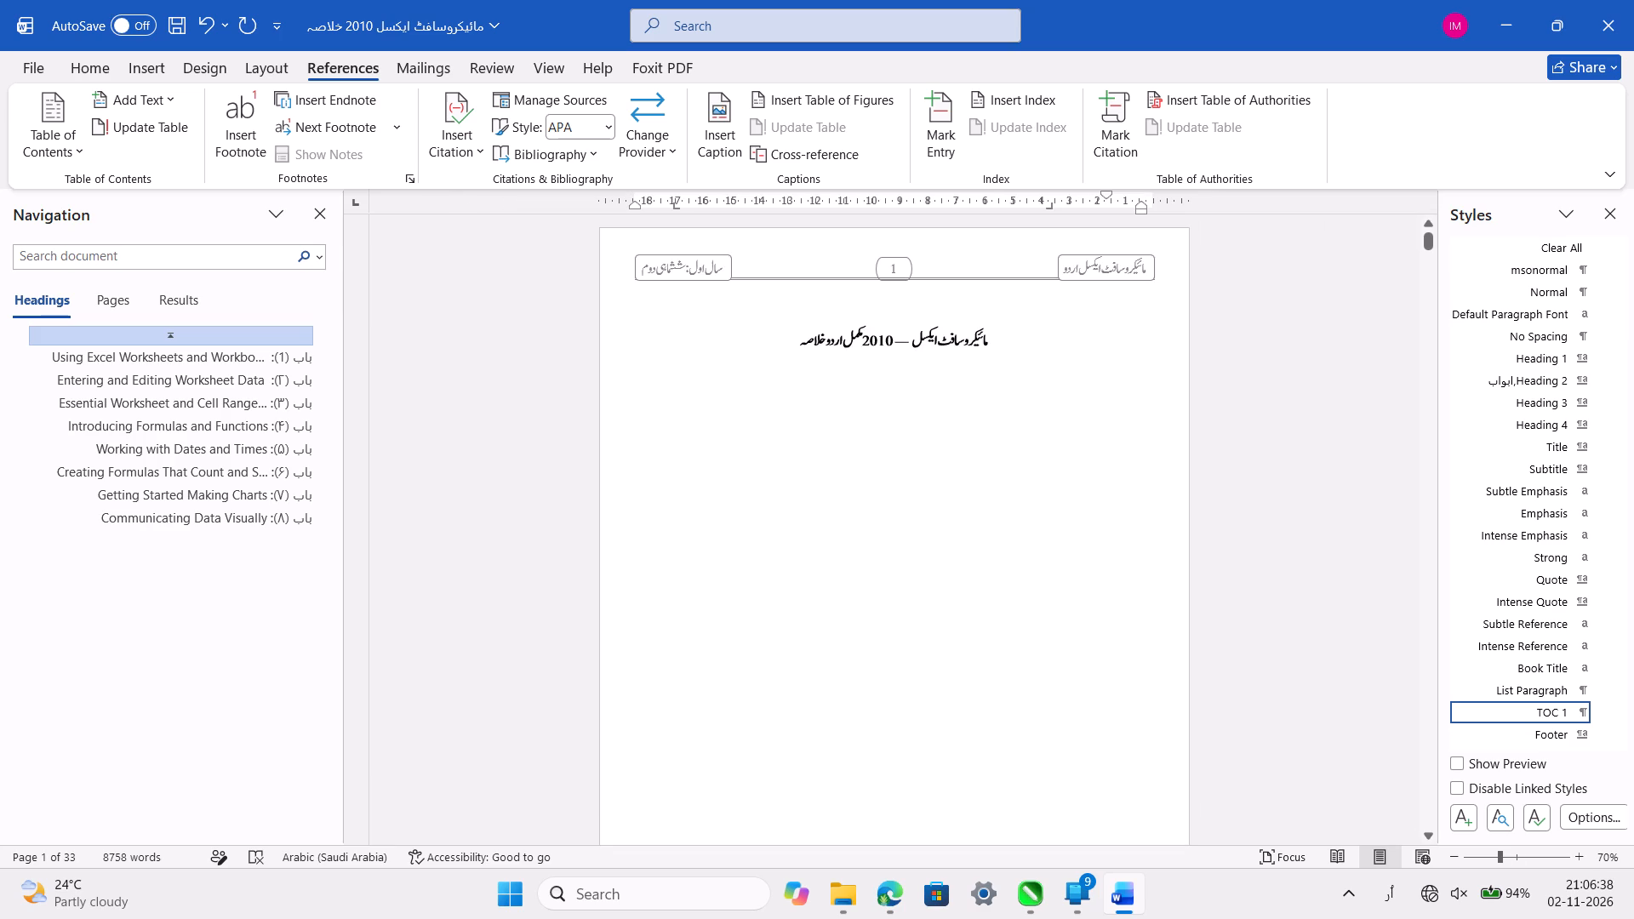
{"action": "scroll", "coordinate": [1024, 454], "scroll_direction": "down", "scroll_amount": 2}
{"action": "scroll", "coordinate": [1089, 643], "scroll_direction": "down", "scroll_amount": 1}
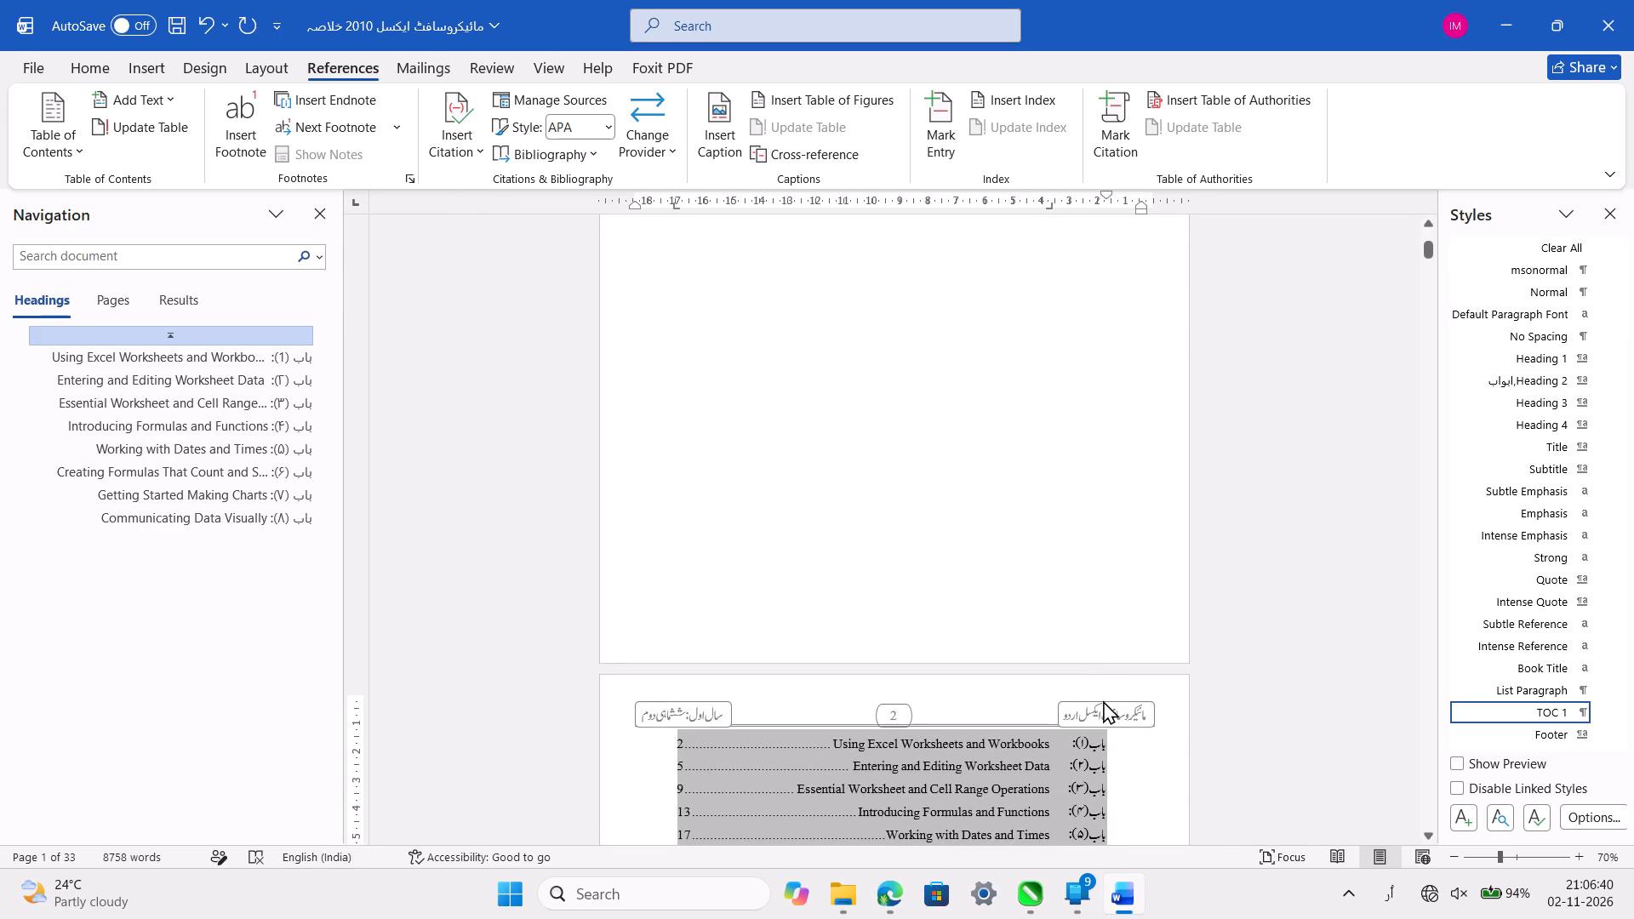
{"action": "scroll", "coordinate": [1103, 700], "scroll_direction": "up", "scroll_amount": 2, "text": "ctrl"}
{"action": "scroll", "coordinate": [1103, 700], "scroll_direction": "down", "scroll_amount": 1}
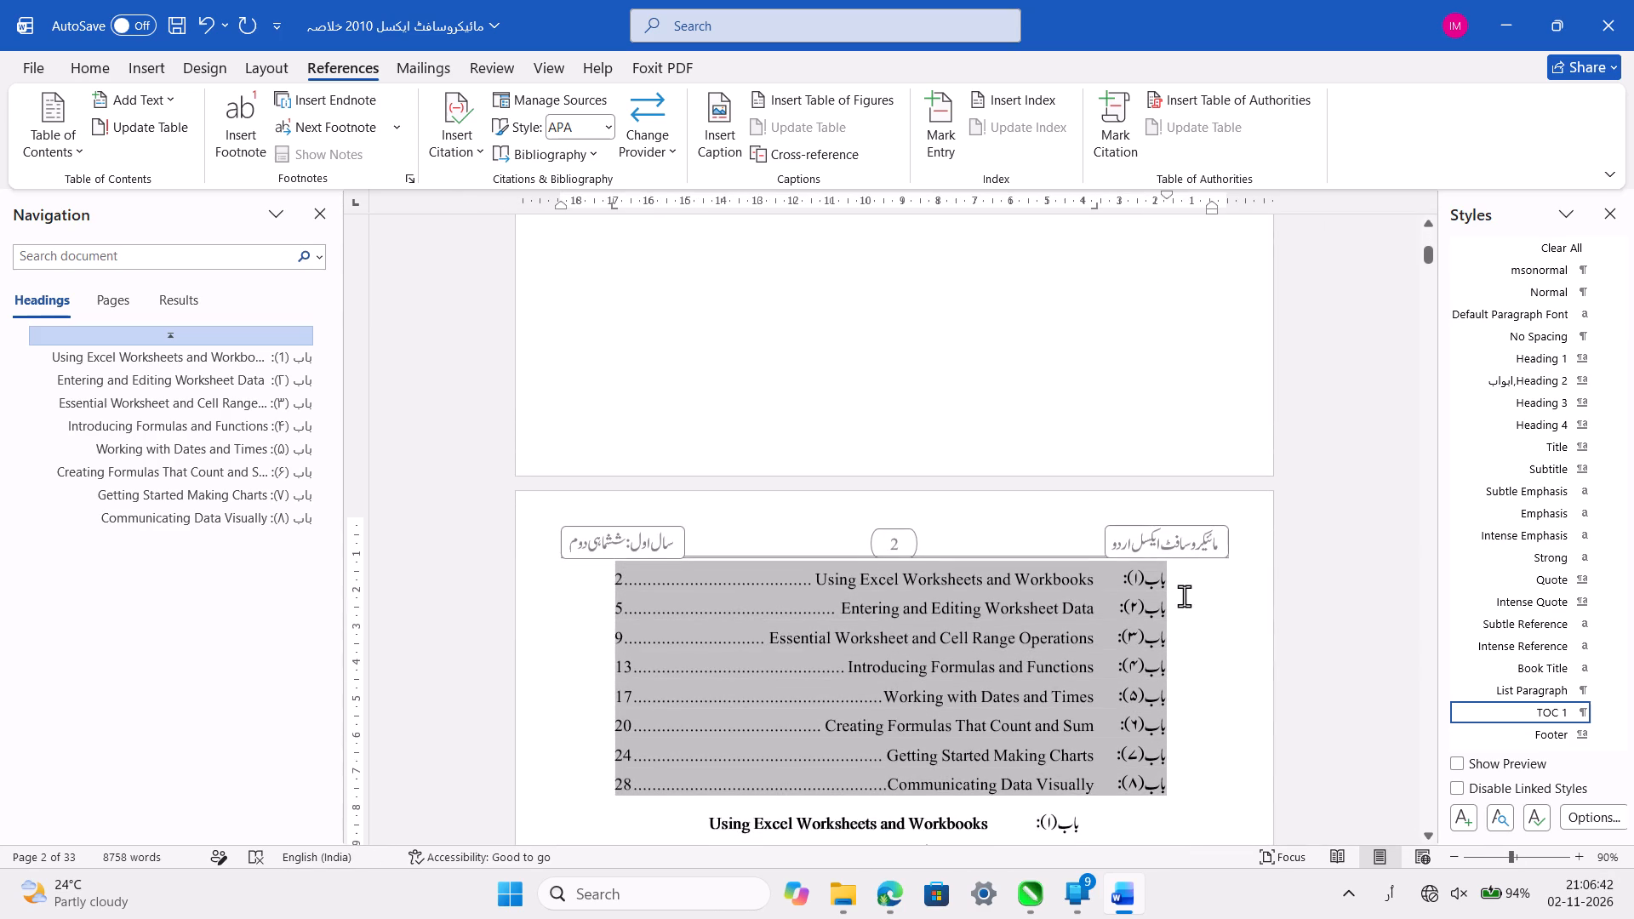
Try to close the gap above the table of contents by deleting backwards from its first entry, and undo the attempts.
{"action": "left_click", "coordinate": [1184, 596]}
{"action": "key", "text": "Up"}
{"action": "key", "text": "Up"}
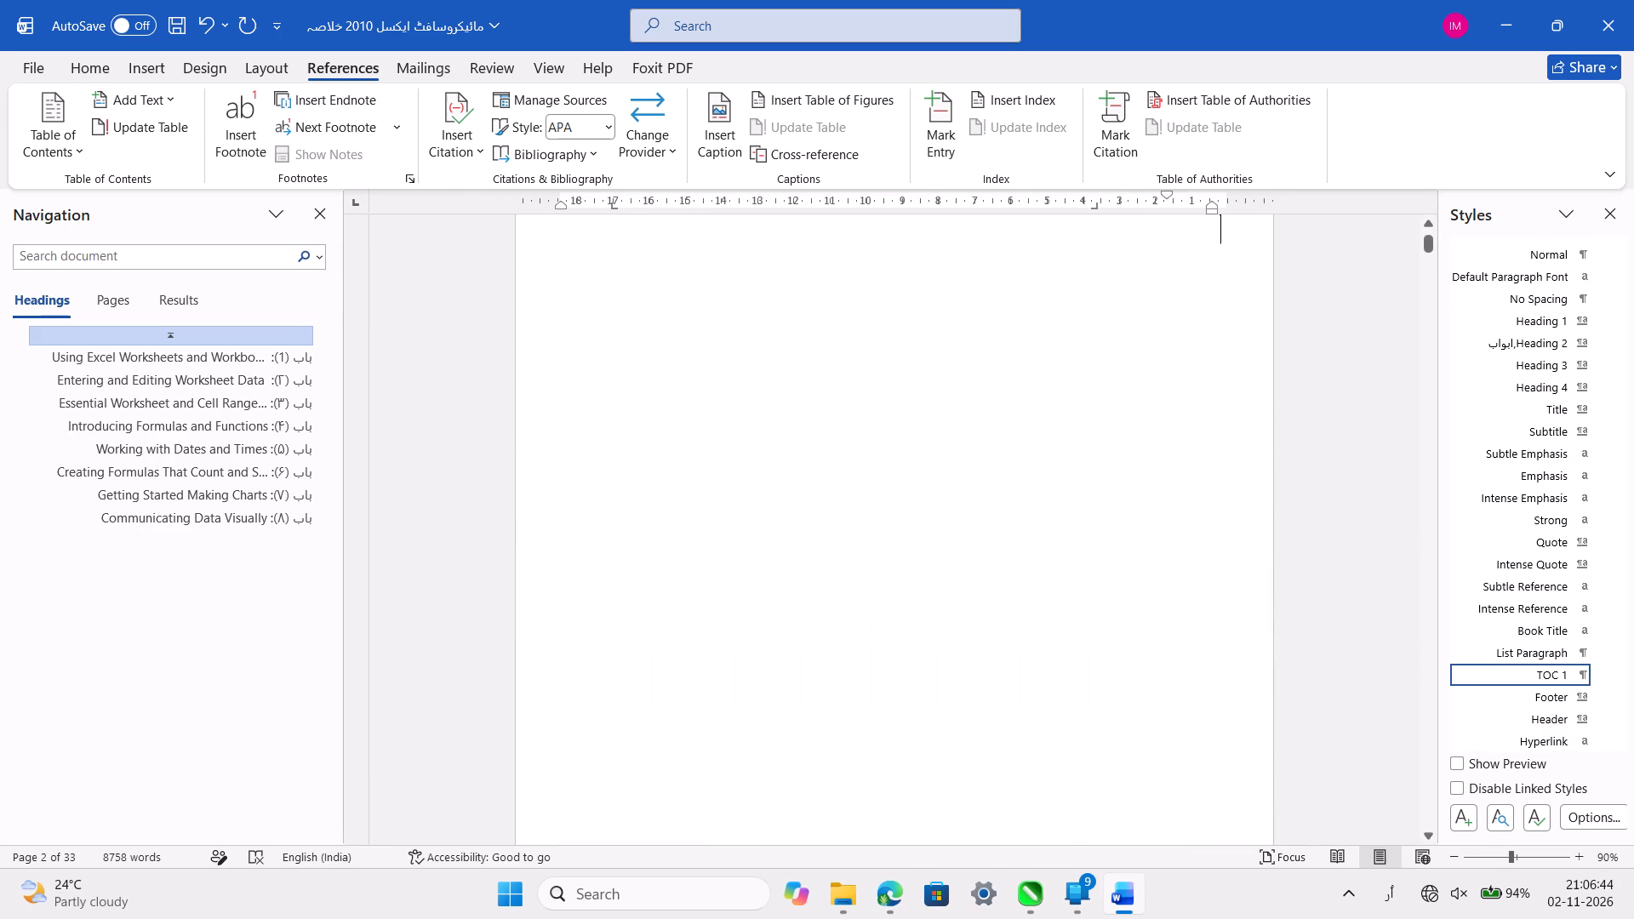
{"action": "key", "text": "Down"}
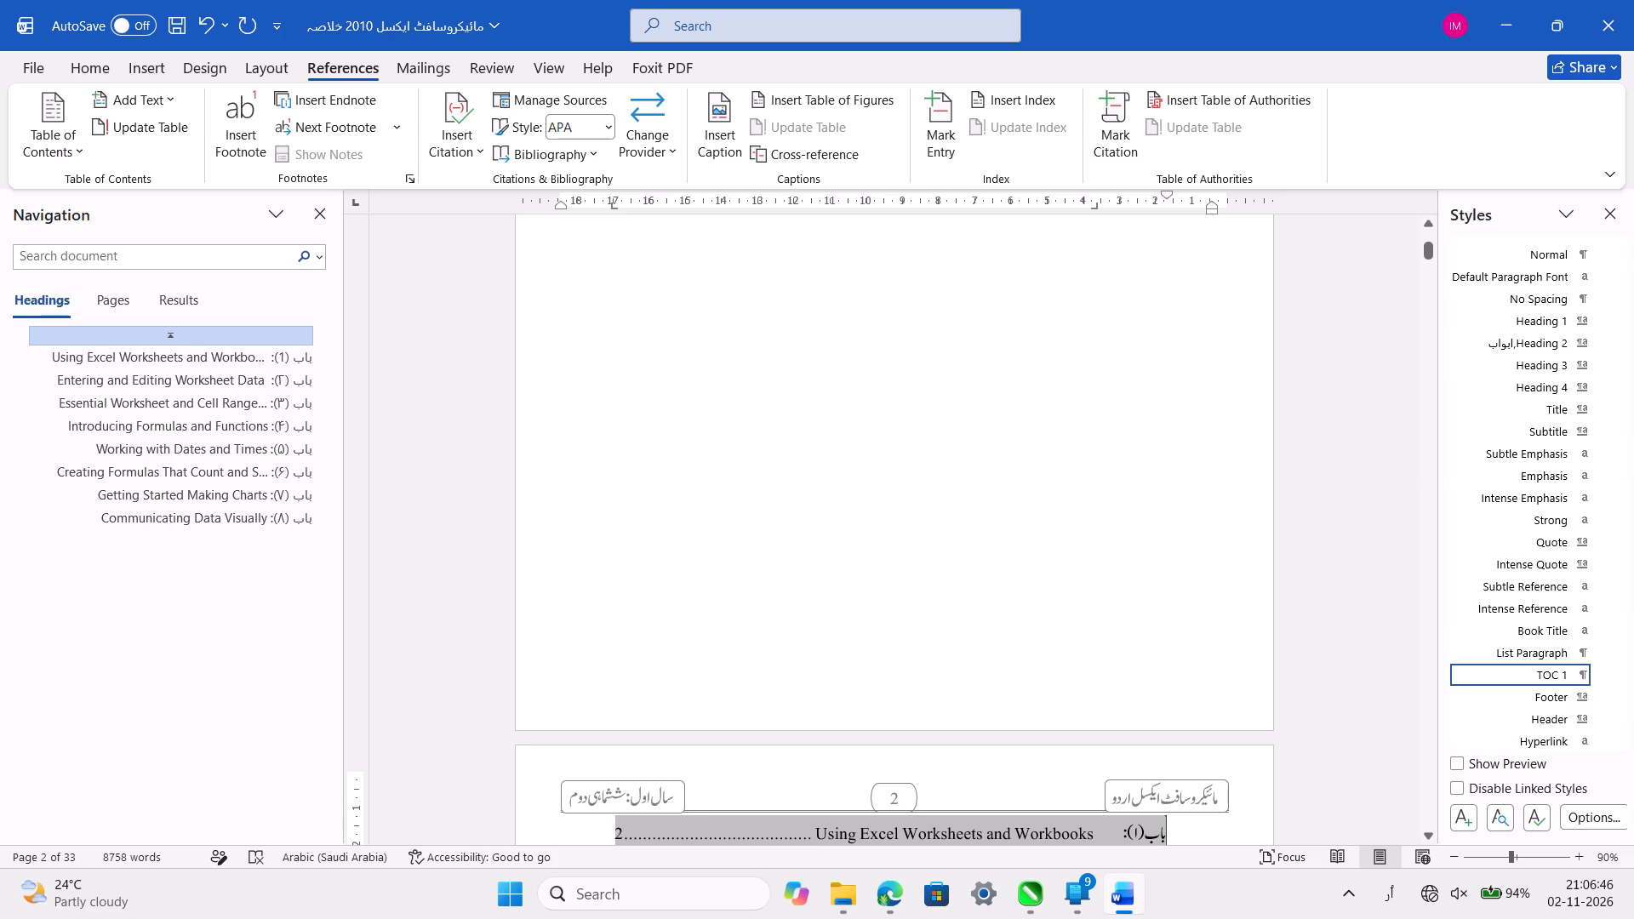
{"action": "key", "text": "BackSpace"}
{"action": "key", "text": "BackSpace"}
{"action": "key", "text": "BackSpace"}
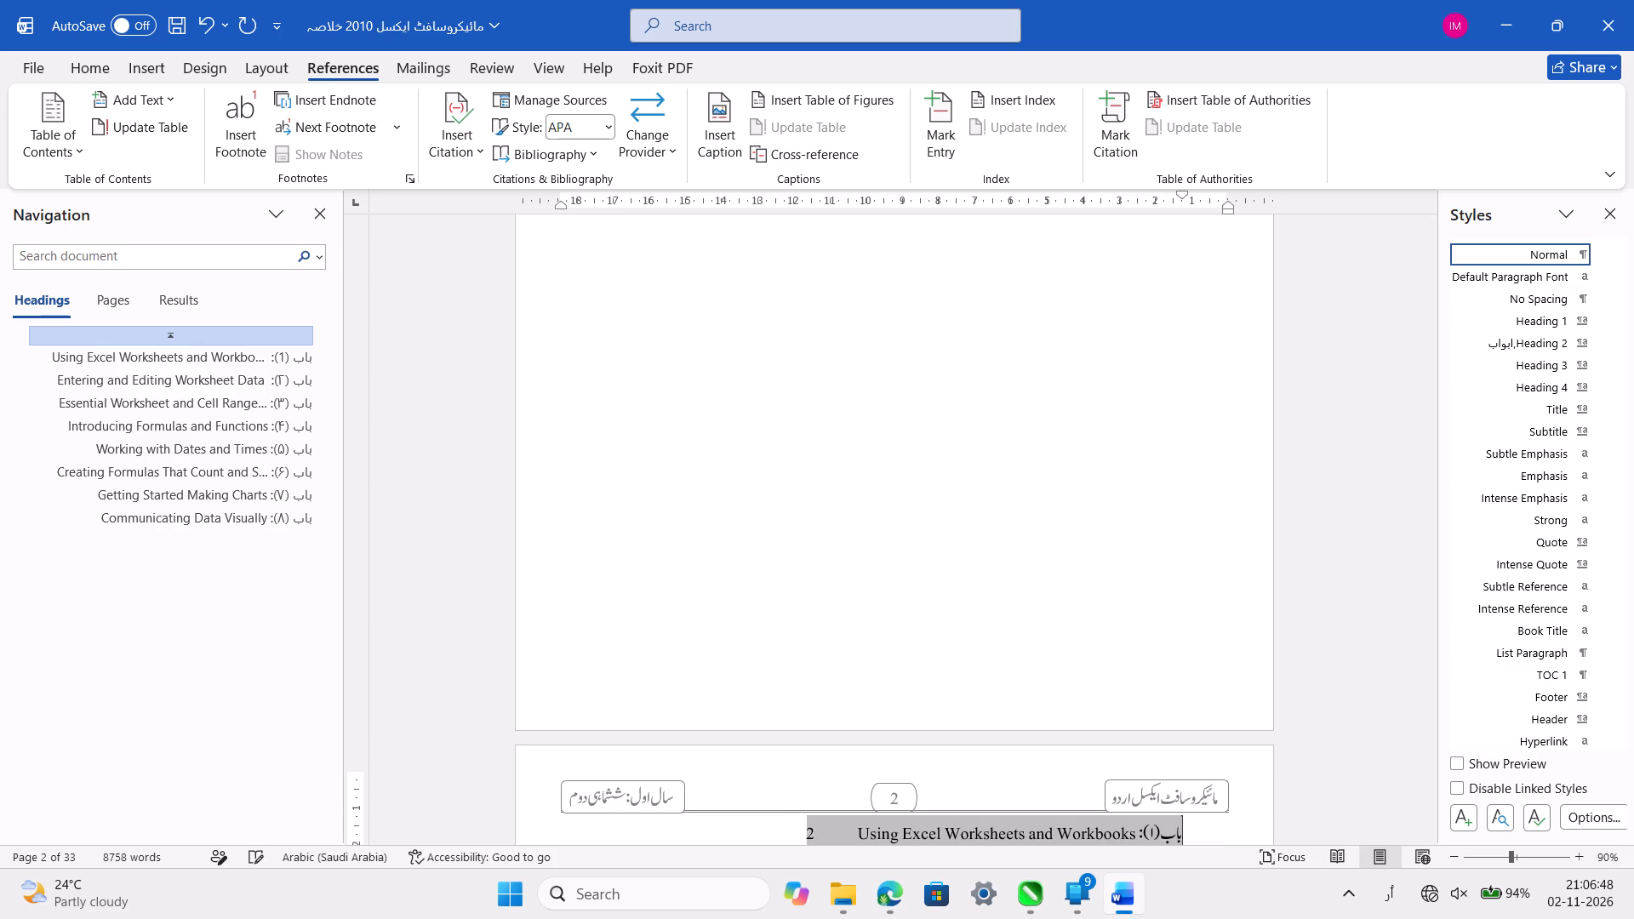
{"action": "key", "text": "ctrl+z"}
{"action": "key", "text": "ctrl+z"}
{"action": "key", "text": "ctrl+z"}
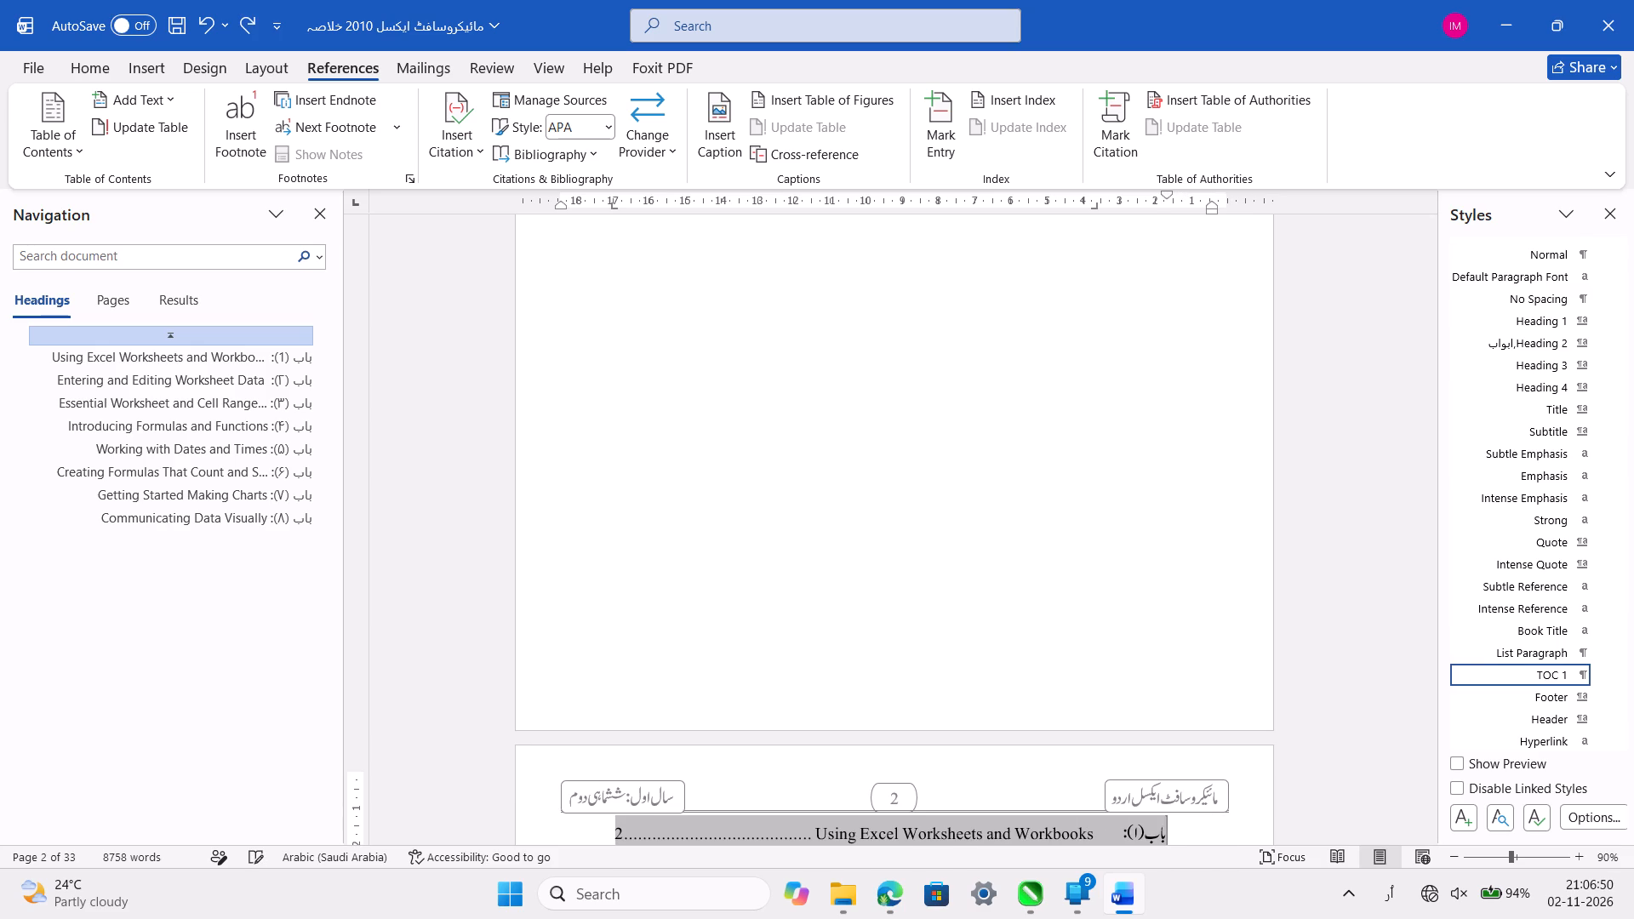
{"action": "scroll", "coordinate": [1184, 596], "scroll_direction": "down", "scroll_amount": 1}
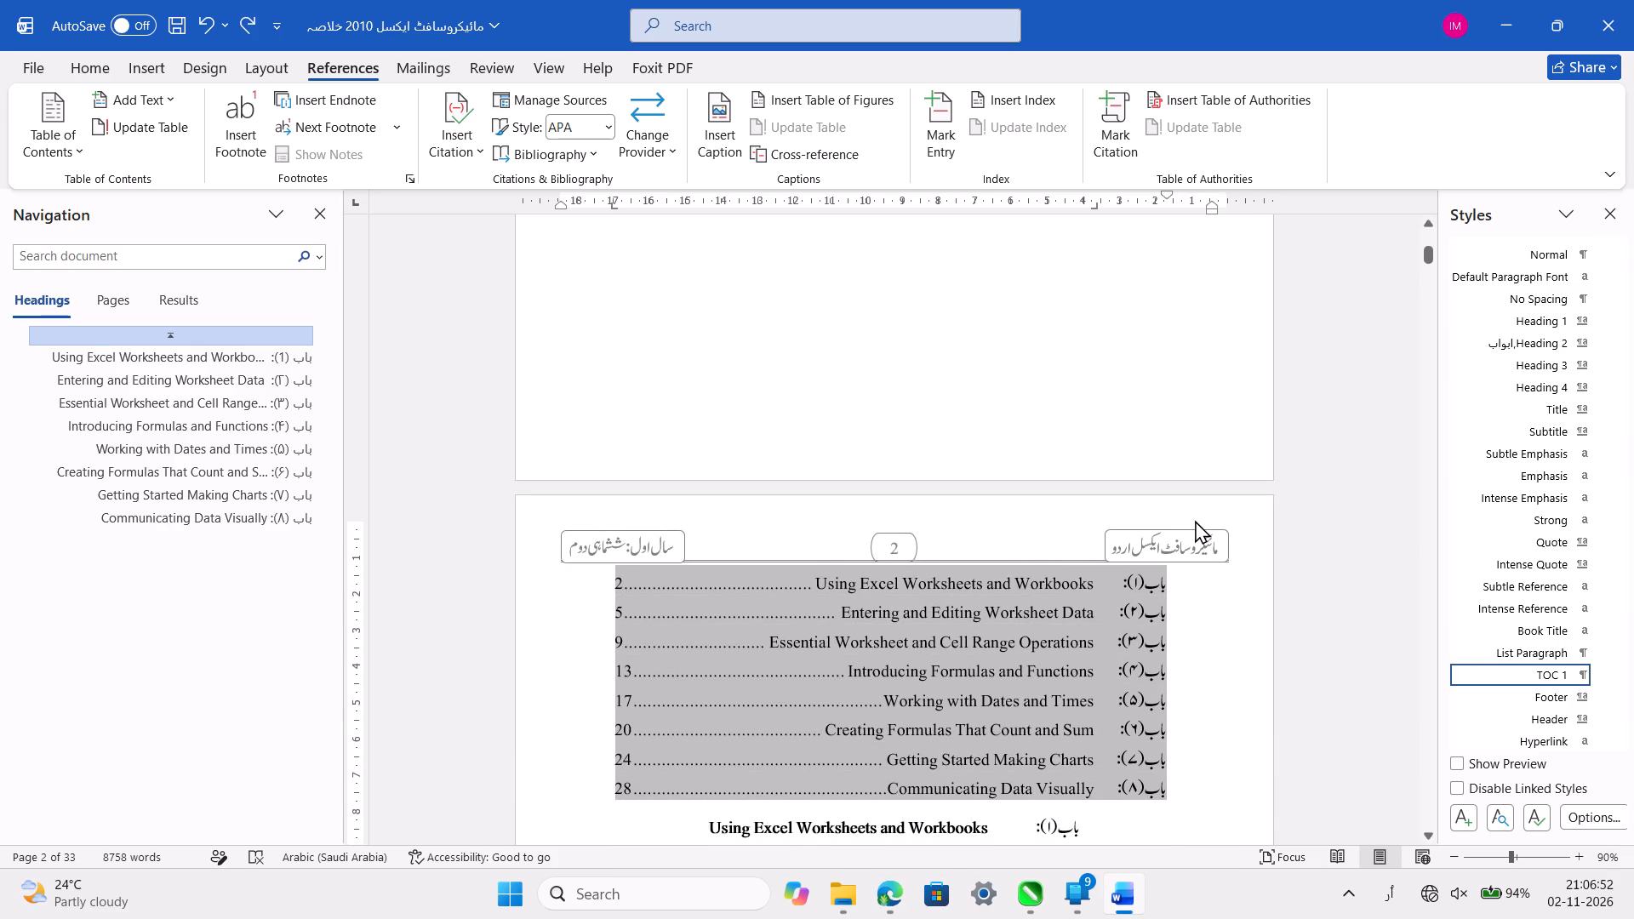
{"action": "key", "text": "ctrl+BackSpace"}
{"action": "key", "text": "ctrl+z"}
Show the paragraph marks and other hidden formatting symbols in the document.
{"action": "left_click", "coordinate": [92, 60]}
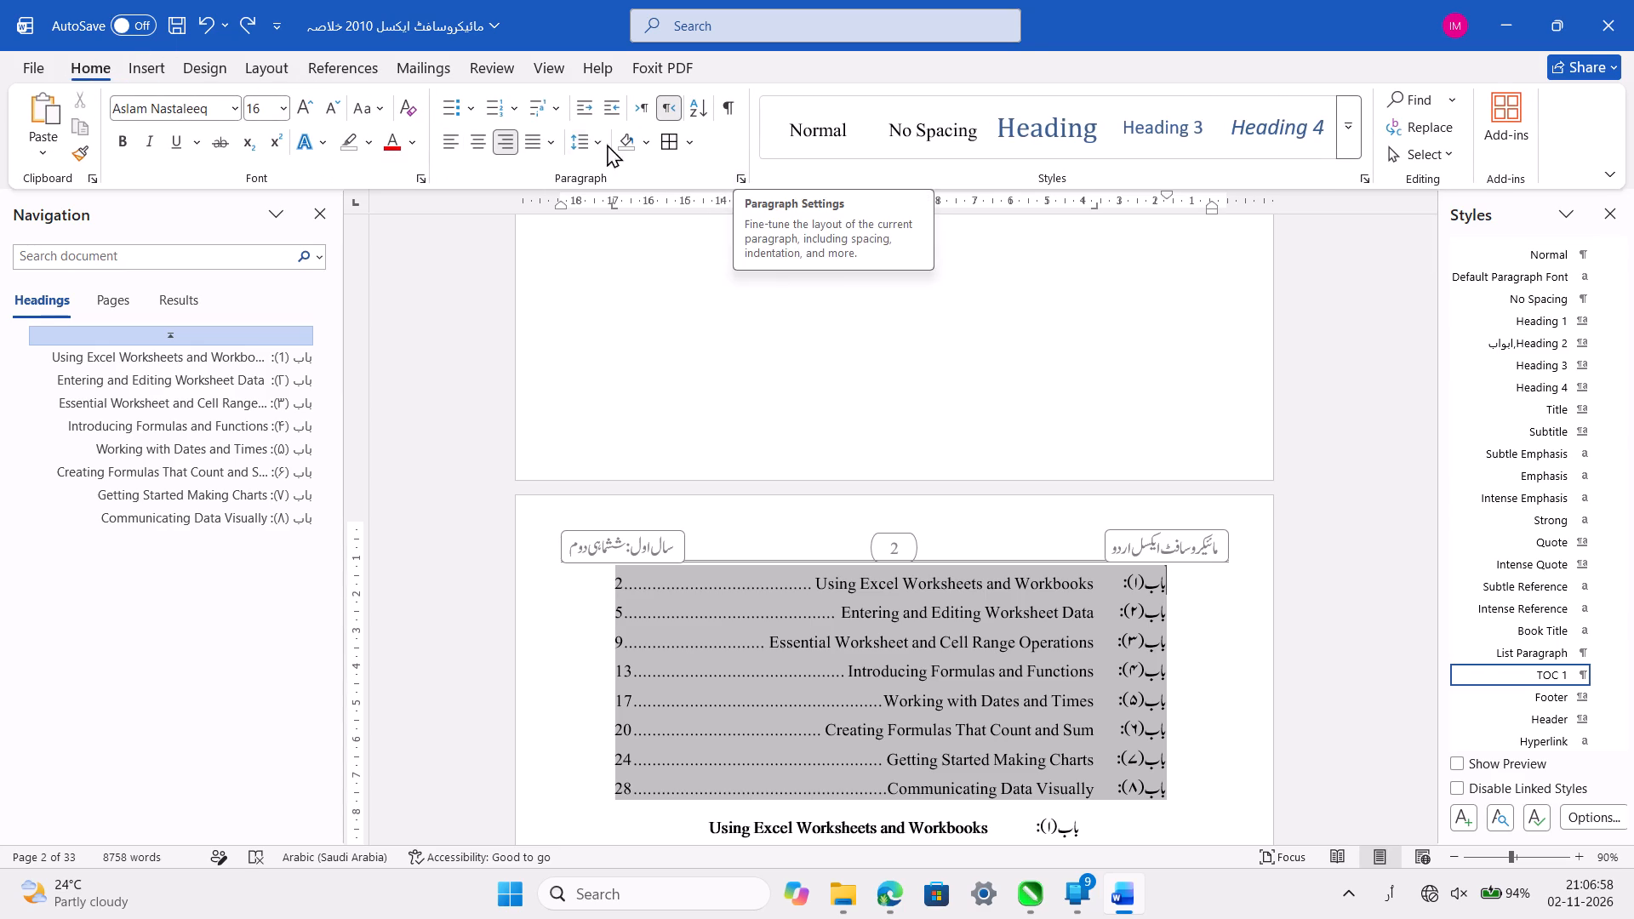
{"action": "left_click", "coordinate": [728, 106]}
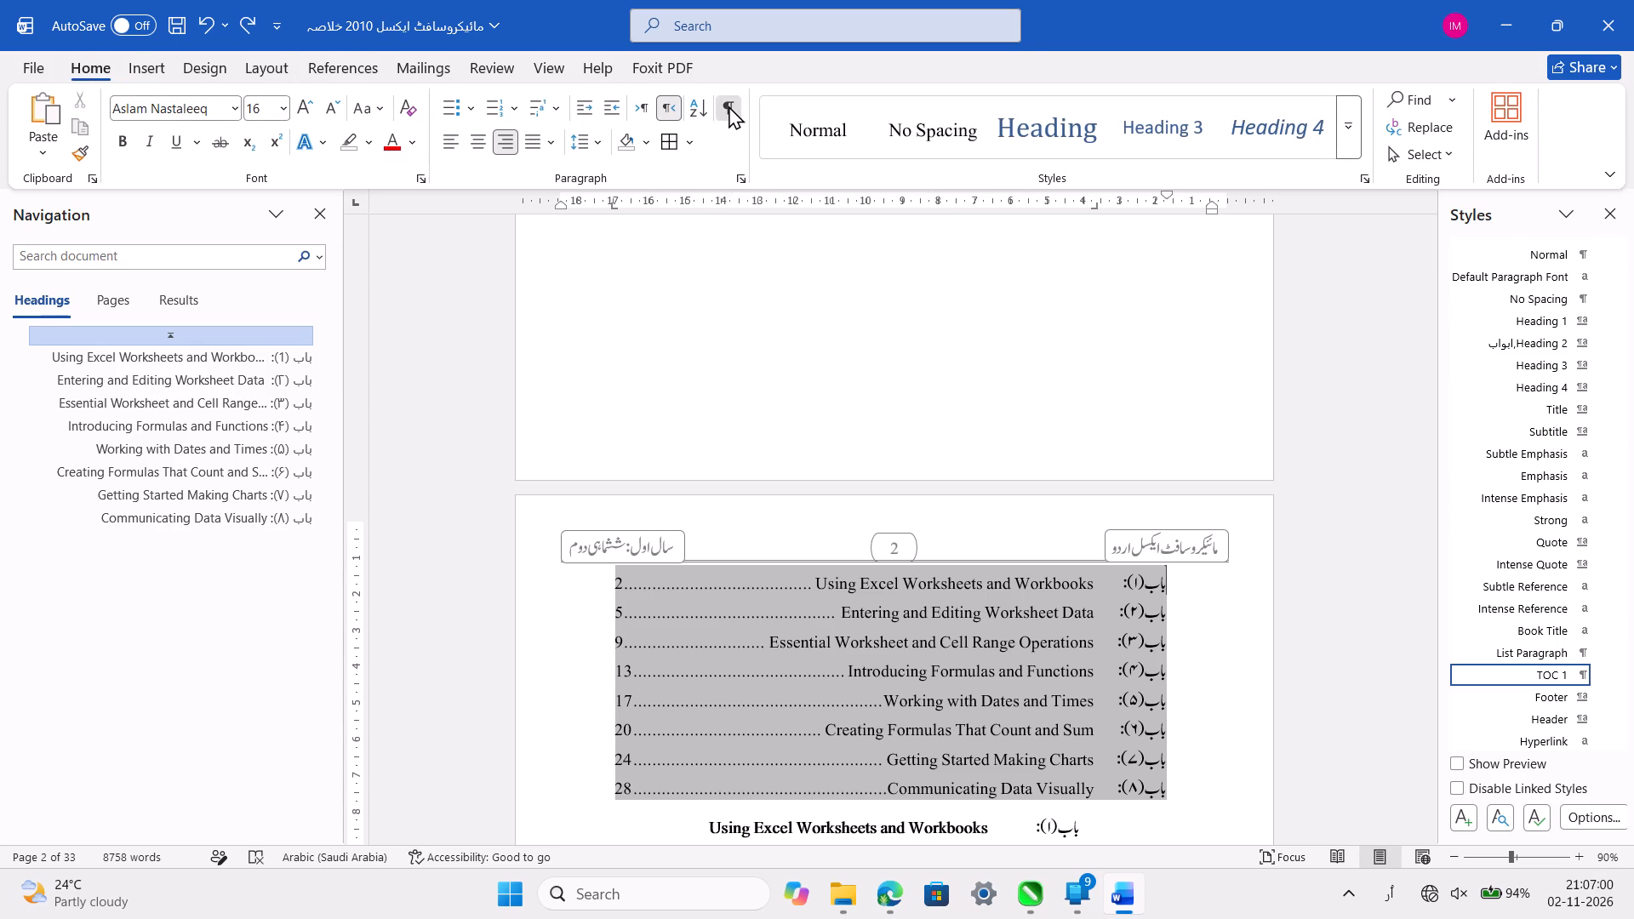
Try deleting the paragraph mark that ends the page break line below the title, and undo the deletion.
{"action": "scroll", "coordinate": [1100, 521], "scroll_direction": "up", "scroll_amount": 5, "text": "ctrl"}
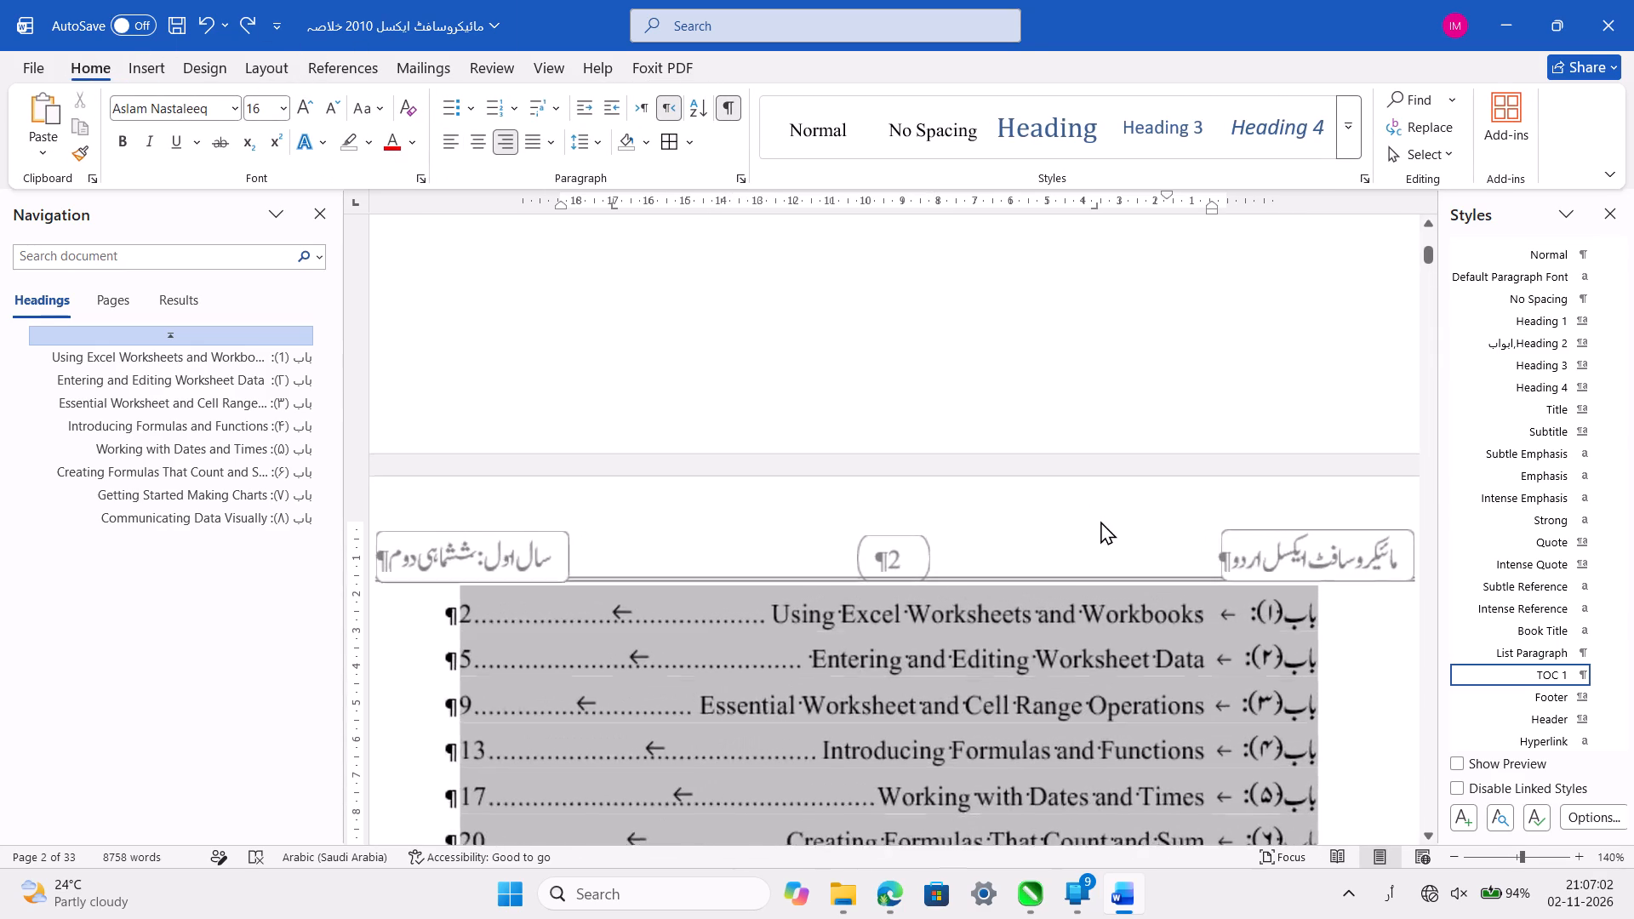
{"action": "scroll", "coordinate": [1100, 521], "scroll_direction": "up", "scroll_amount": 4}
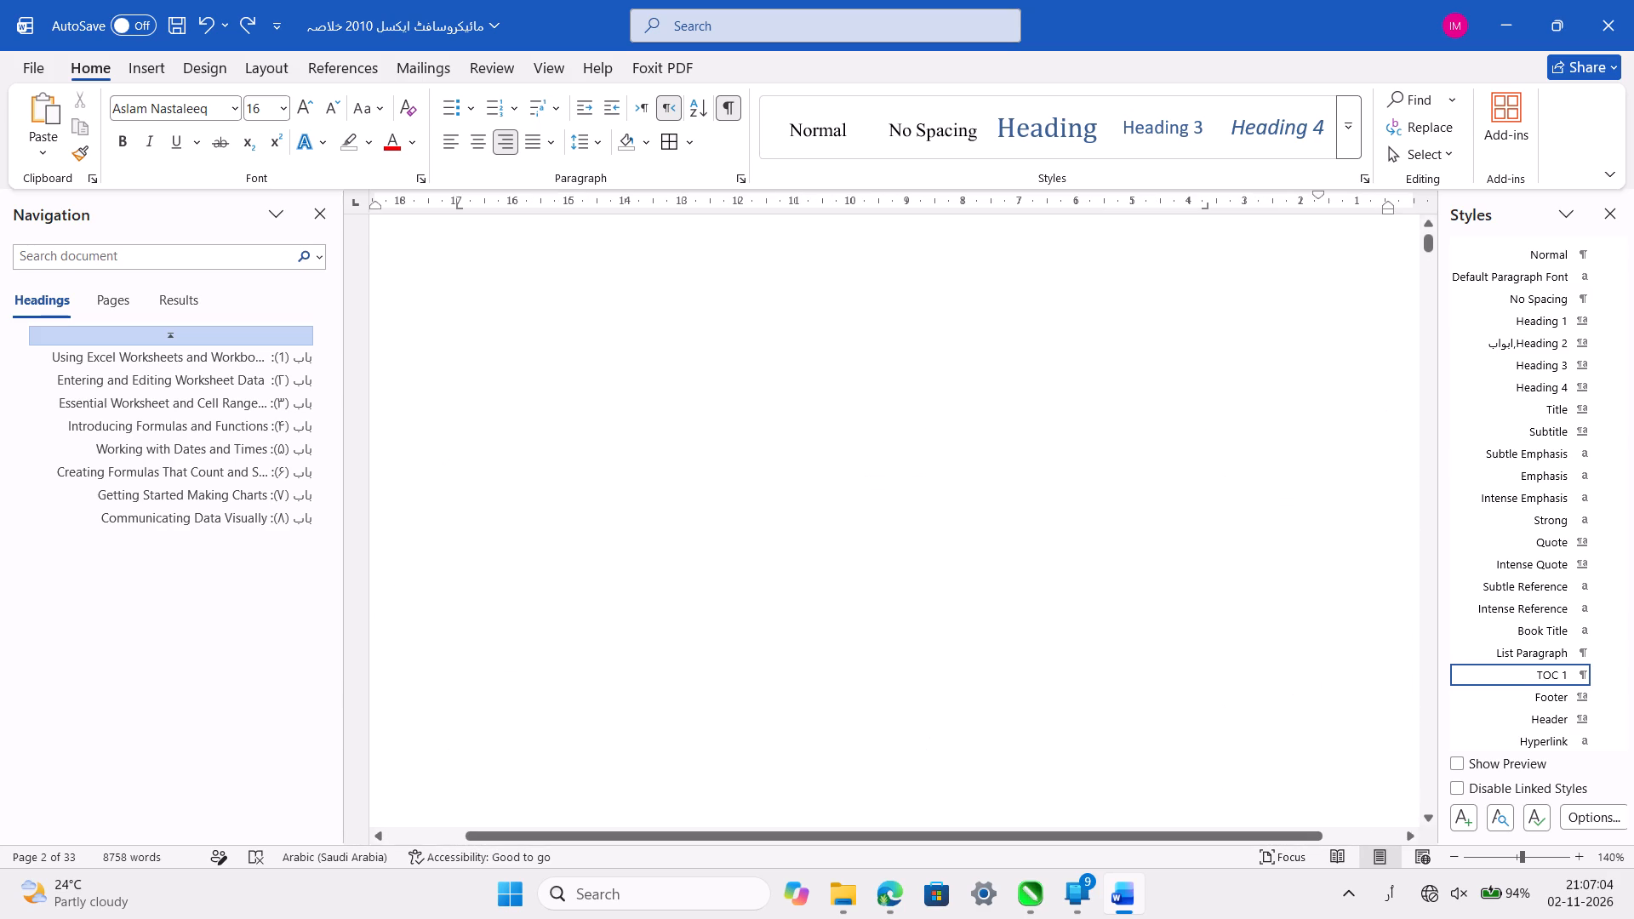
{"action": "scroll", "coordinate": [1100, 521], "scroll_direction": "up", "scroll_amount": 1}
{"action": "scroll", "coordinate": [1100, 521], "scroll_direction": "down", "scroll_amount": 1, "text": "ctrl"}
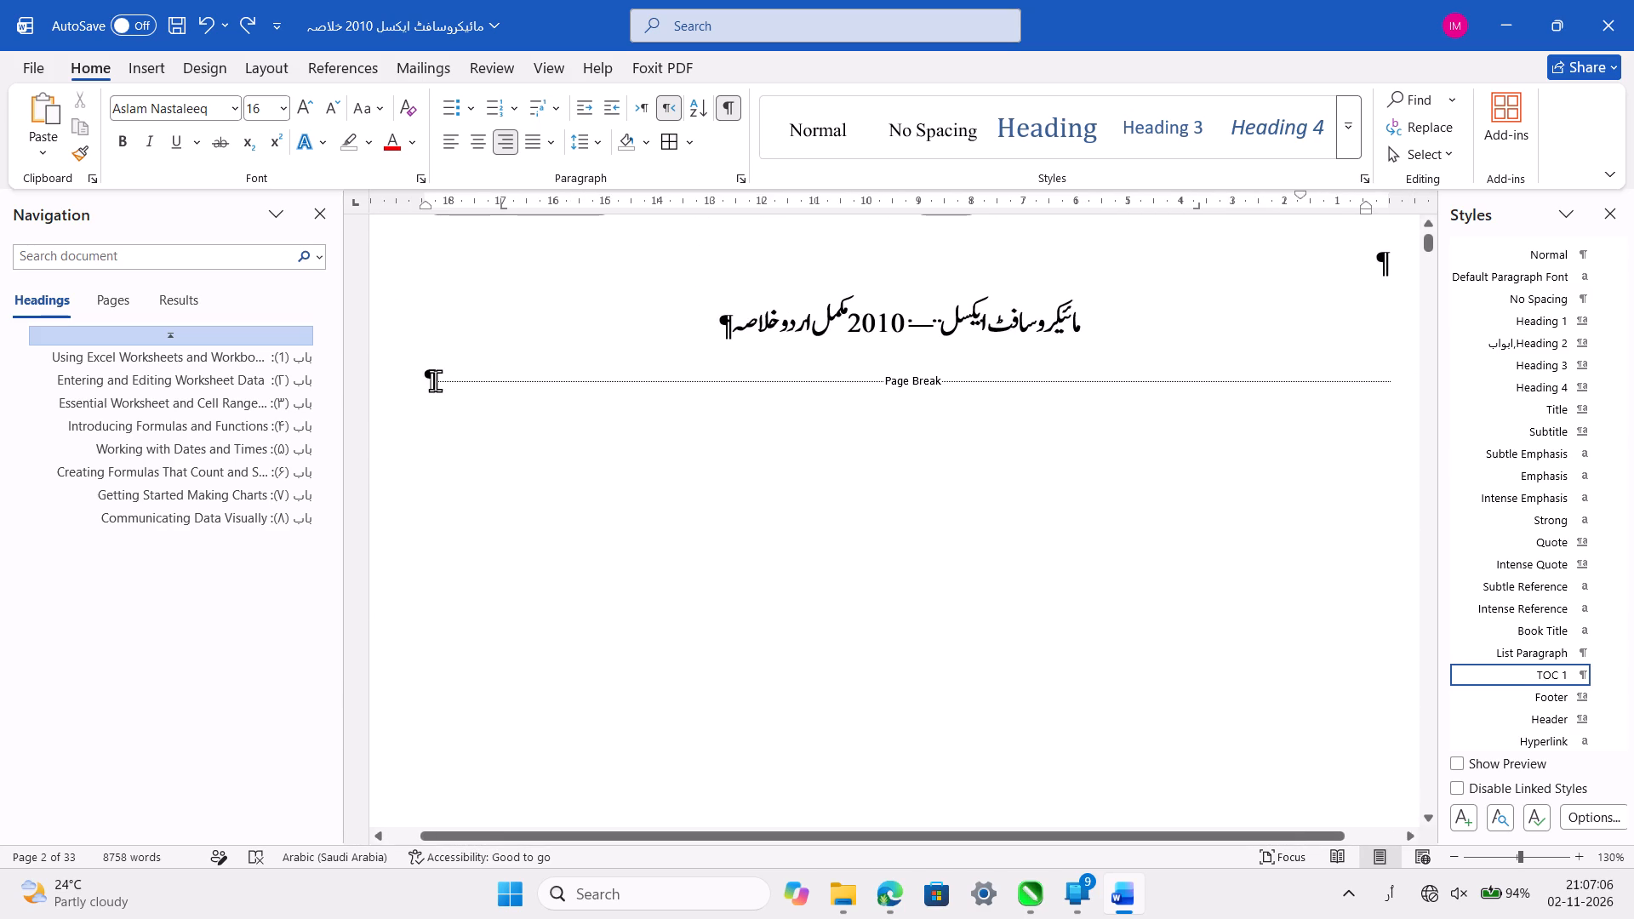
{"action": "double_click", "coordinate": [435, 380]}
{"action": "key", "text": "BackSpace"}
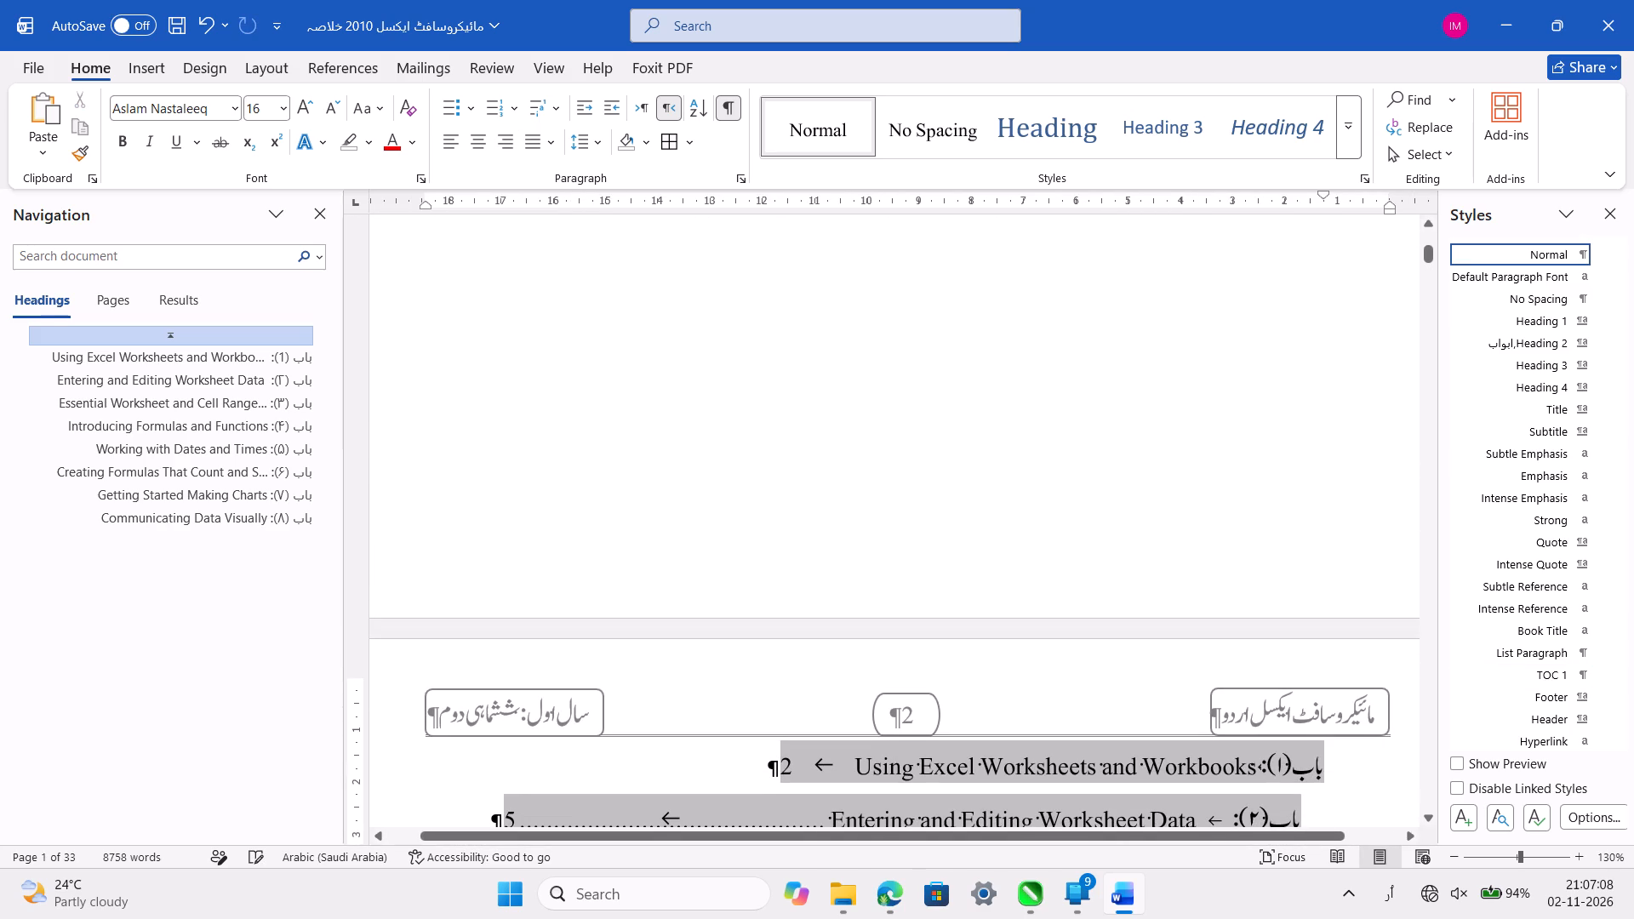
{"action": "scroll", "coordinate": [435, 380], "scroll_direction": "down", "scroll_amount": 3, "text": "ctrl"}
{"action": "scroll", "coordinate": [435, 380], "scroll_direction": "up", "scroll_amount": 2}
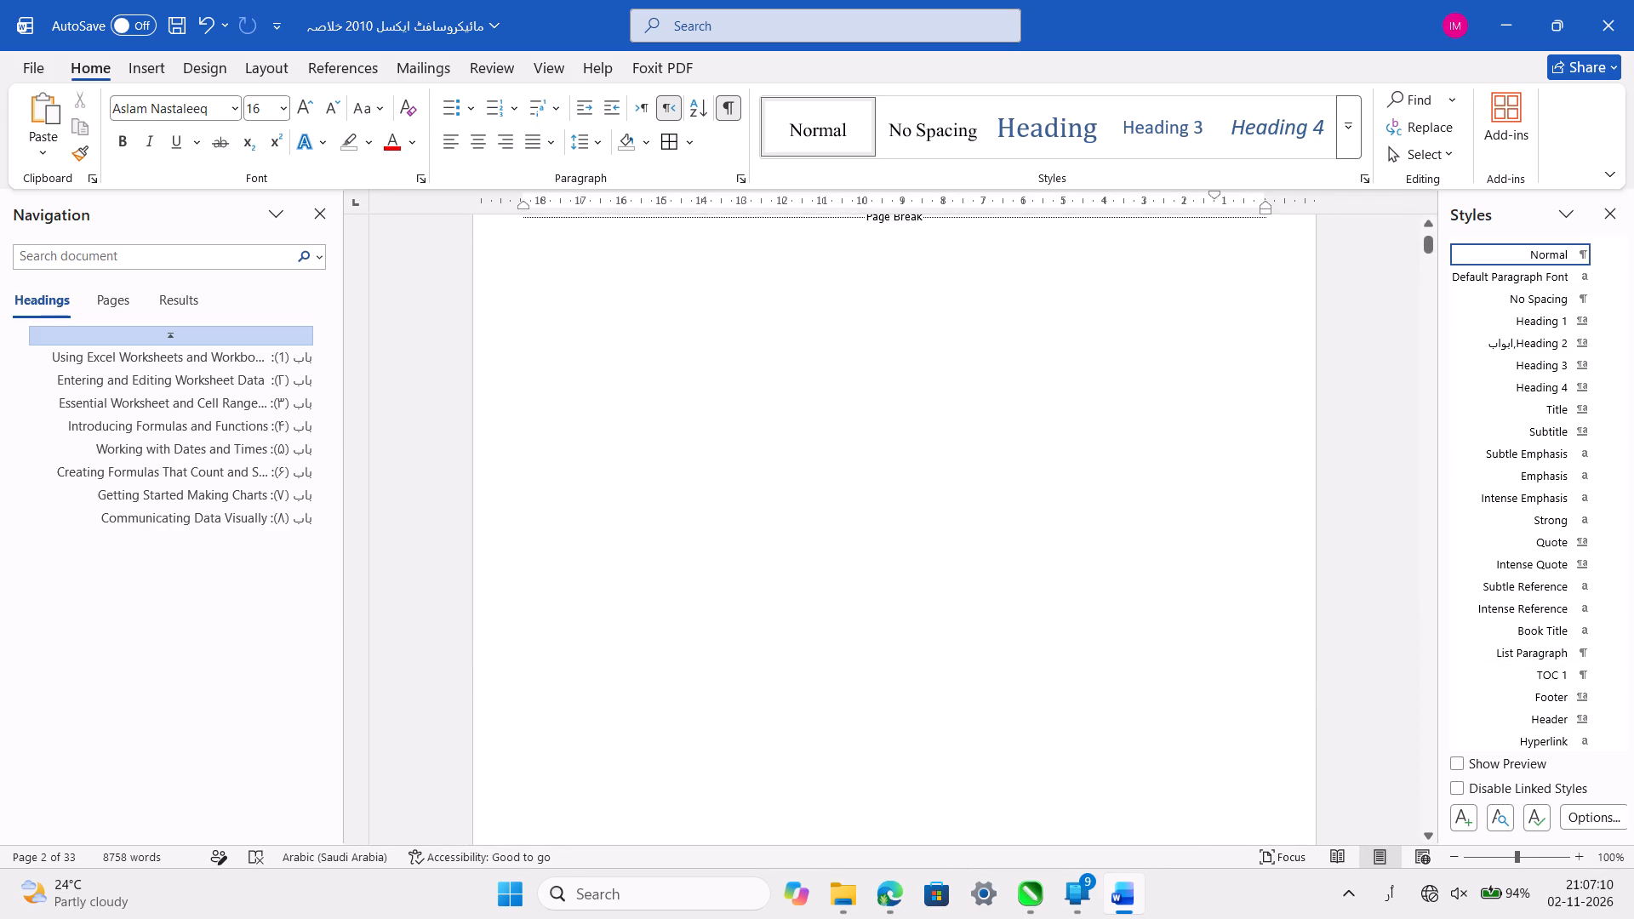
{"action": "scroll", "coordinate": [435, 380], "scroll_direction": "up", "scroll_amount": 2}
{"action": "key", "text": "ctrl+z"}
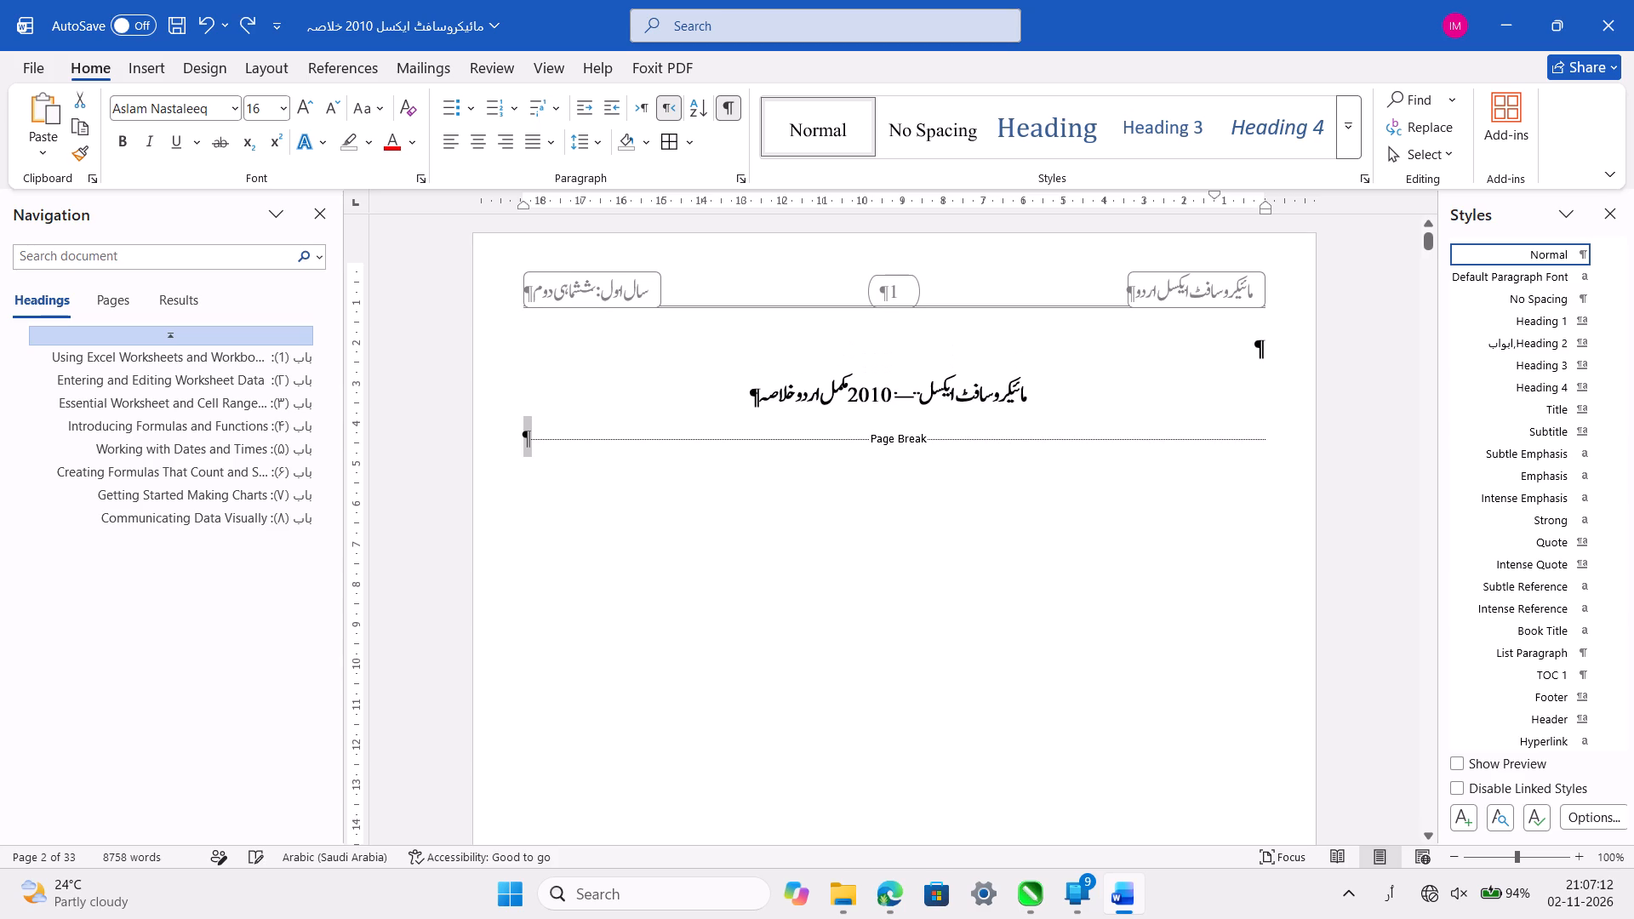
Delete the page break below the title so that the table of contents follows directly on page 1.
{"action": "scroll", "coordinate": [847, 419], "scroll_direction": "down", "scroll_amount": 3}
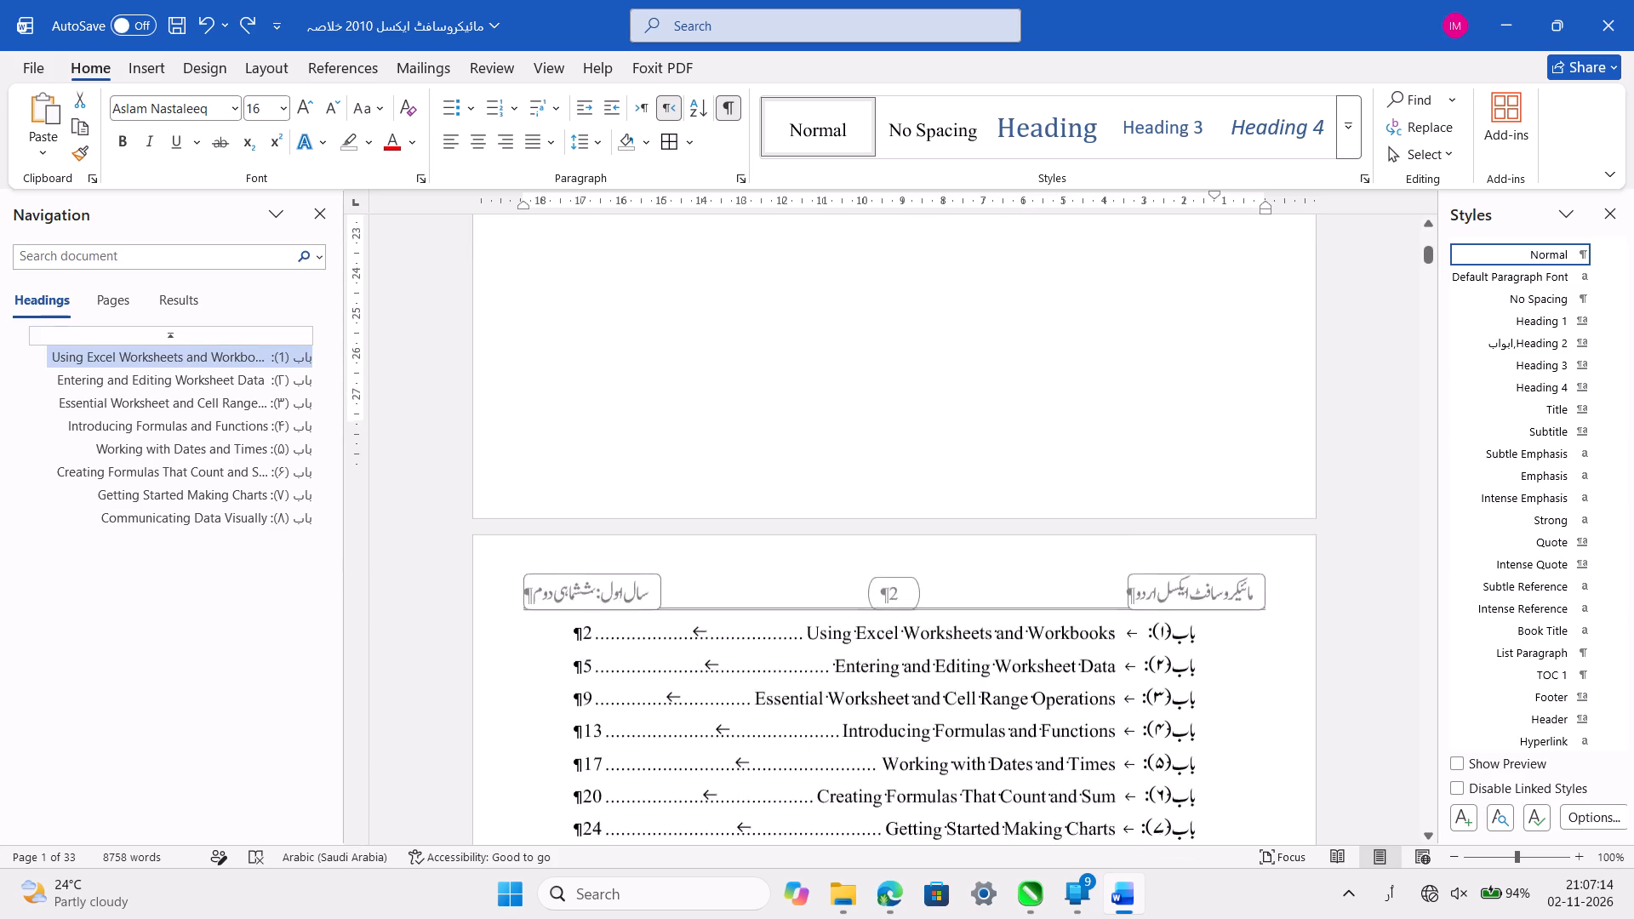
{"action": "scroll", "coordinate": [847, 419], "scroll_direction": "down", "scroll_amount": 1}
{"action": "scroll", "coordinate": [847, 419], "scroll_direction": "up", "scroll_amount": 4}
{"action": "double_click", "coordinate": [1238, 297]}
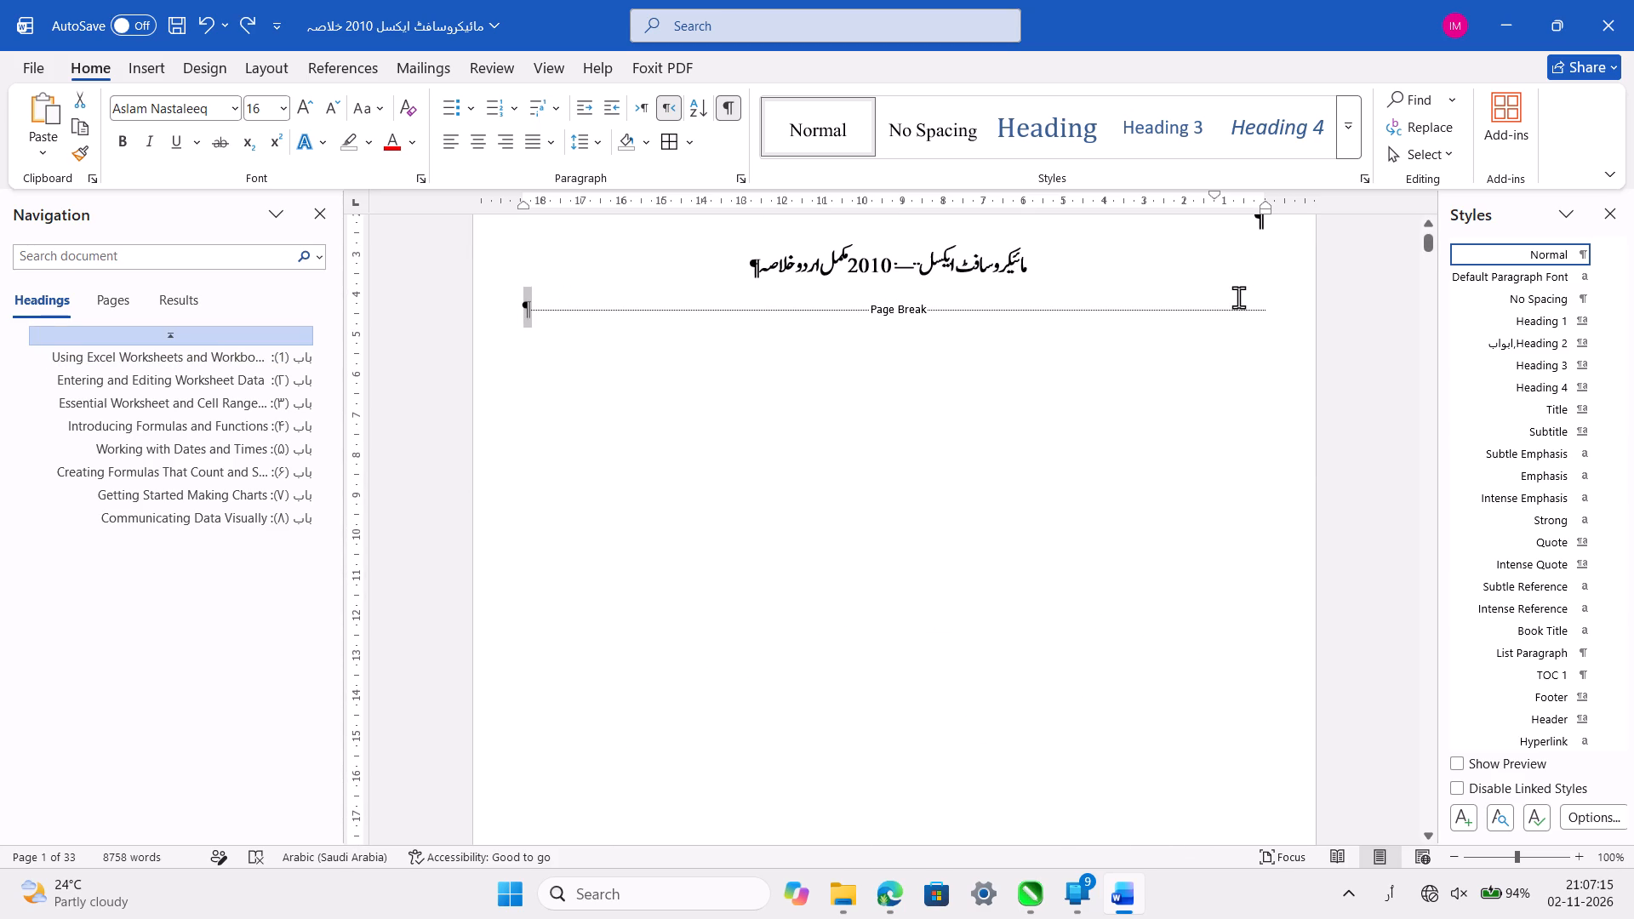
{"action": "key", "text": "BackSpace"}
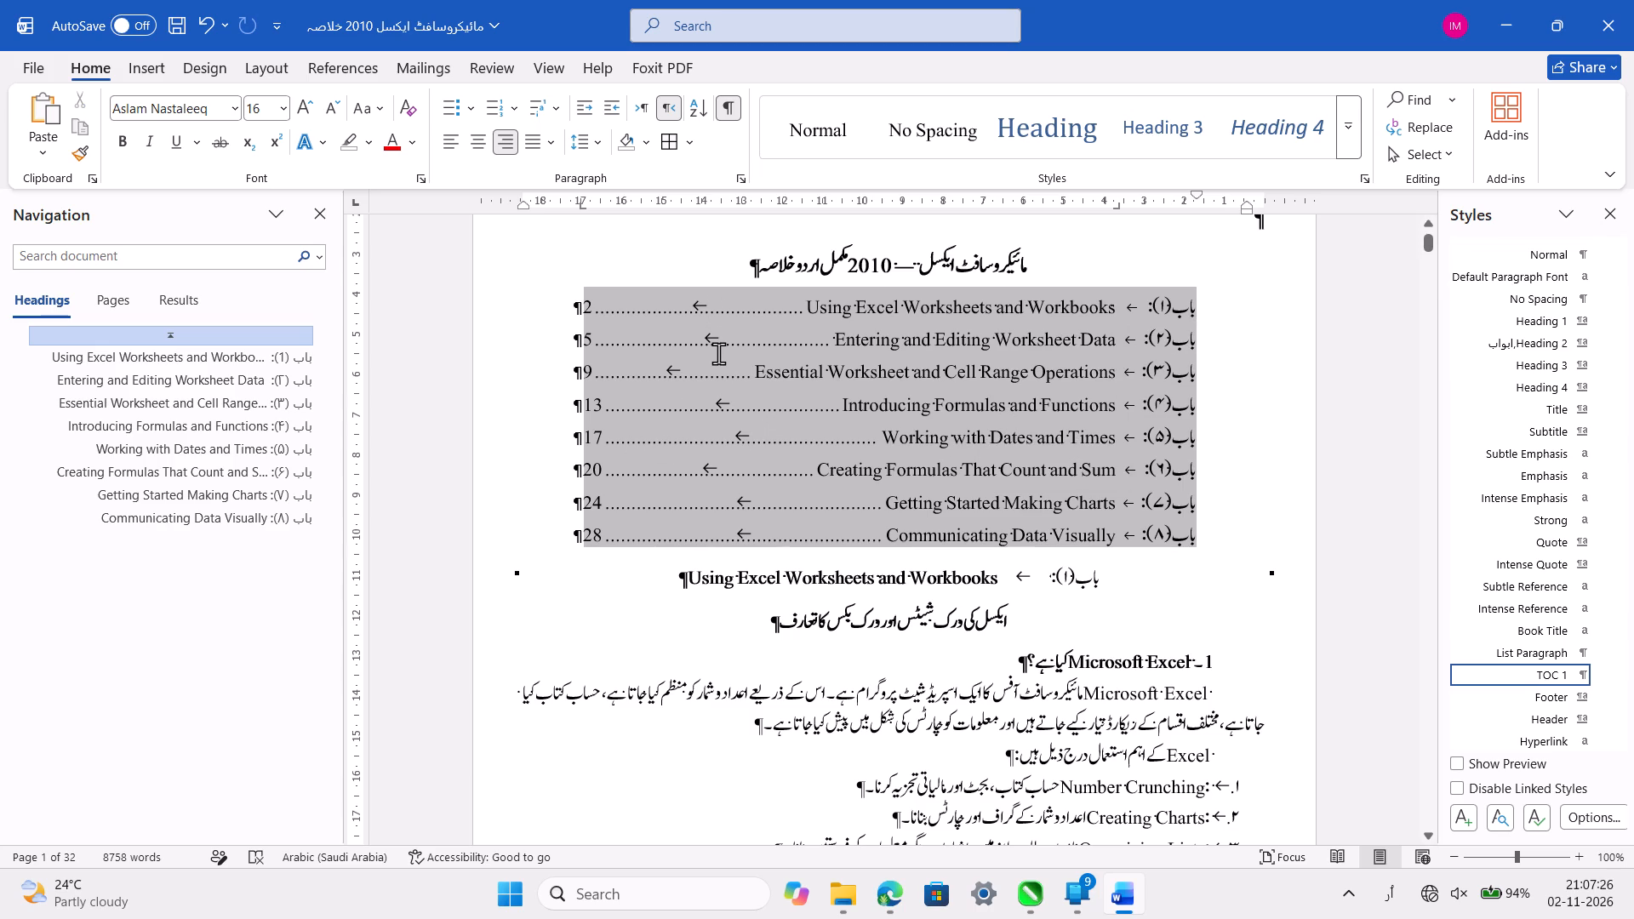
Examine the title and table of contents on page 1, and visit the باب (۱) and باب (۲) headings.
{"action": "scroll", "coordinate": [718, 353], "scroll_direction": "up", "scroll_amount": 2, "text": "ctrl"}
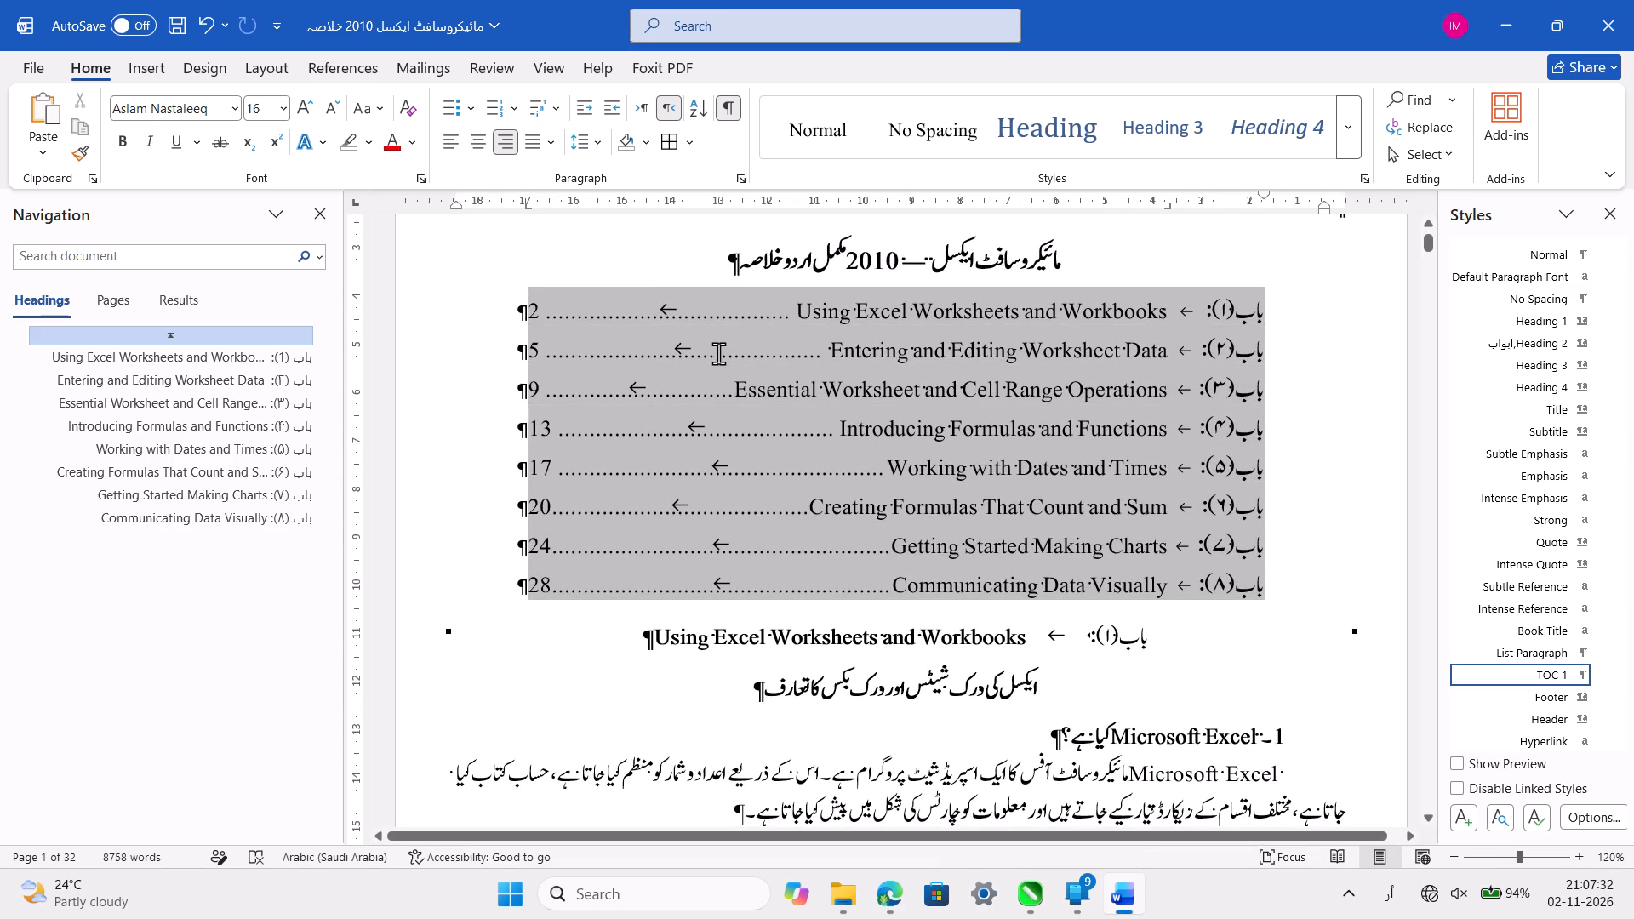
{"action": "scroll", "coordinate": [718, 353], "scroll_direction": "up", "scroll_amount": 1}
{"action": "left_click", "coordinate": [1173, 718]}
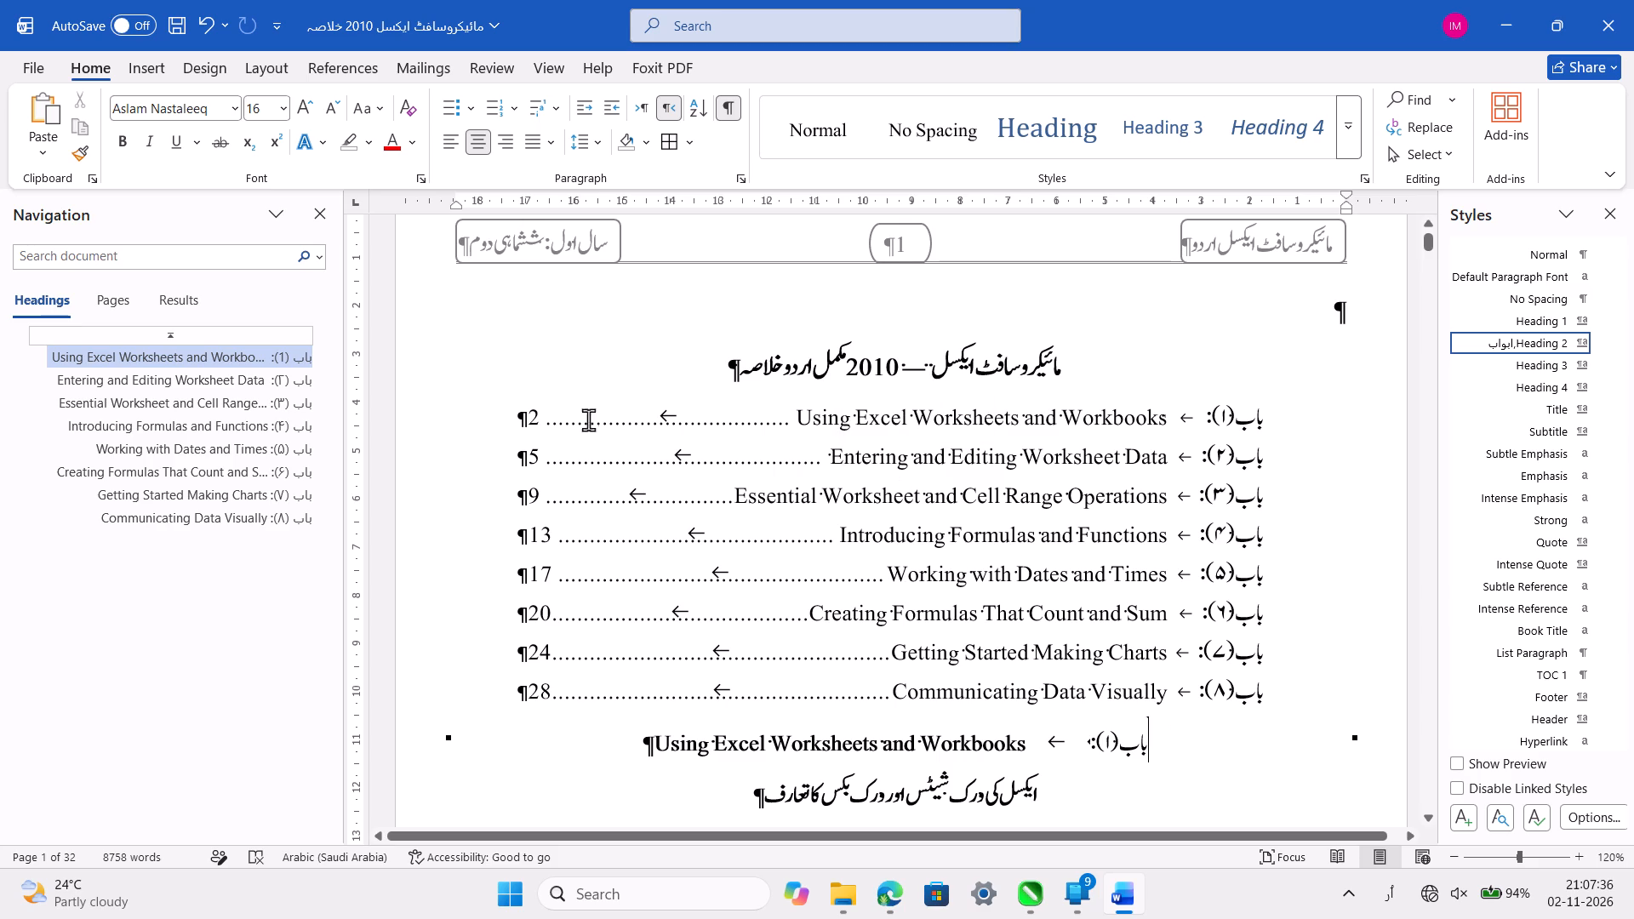
{"action": "left_click", "coordinate": [204, 333]}
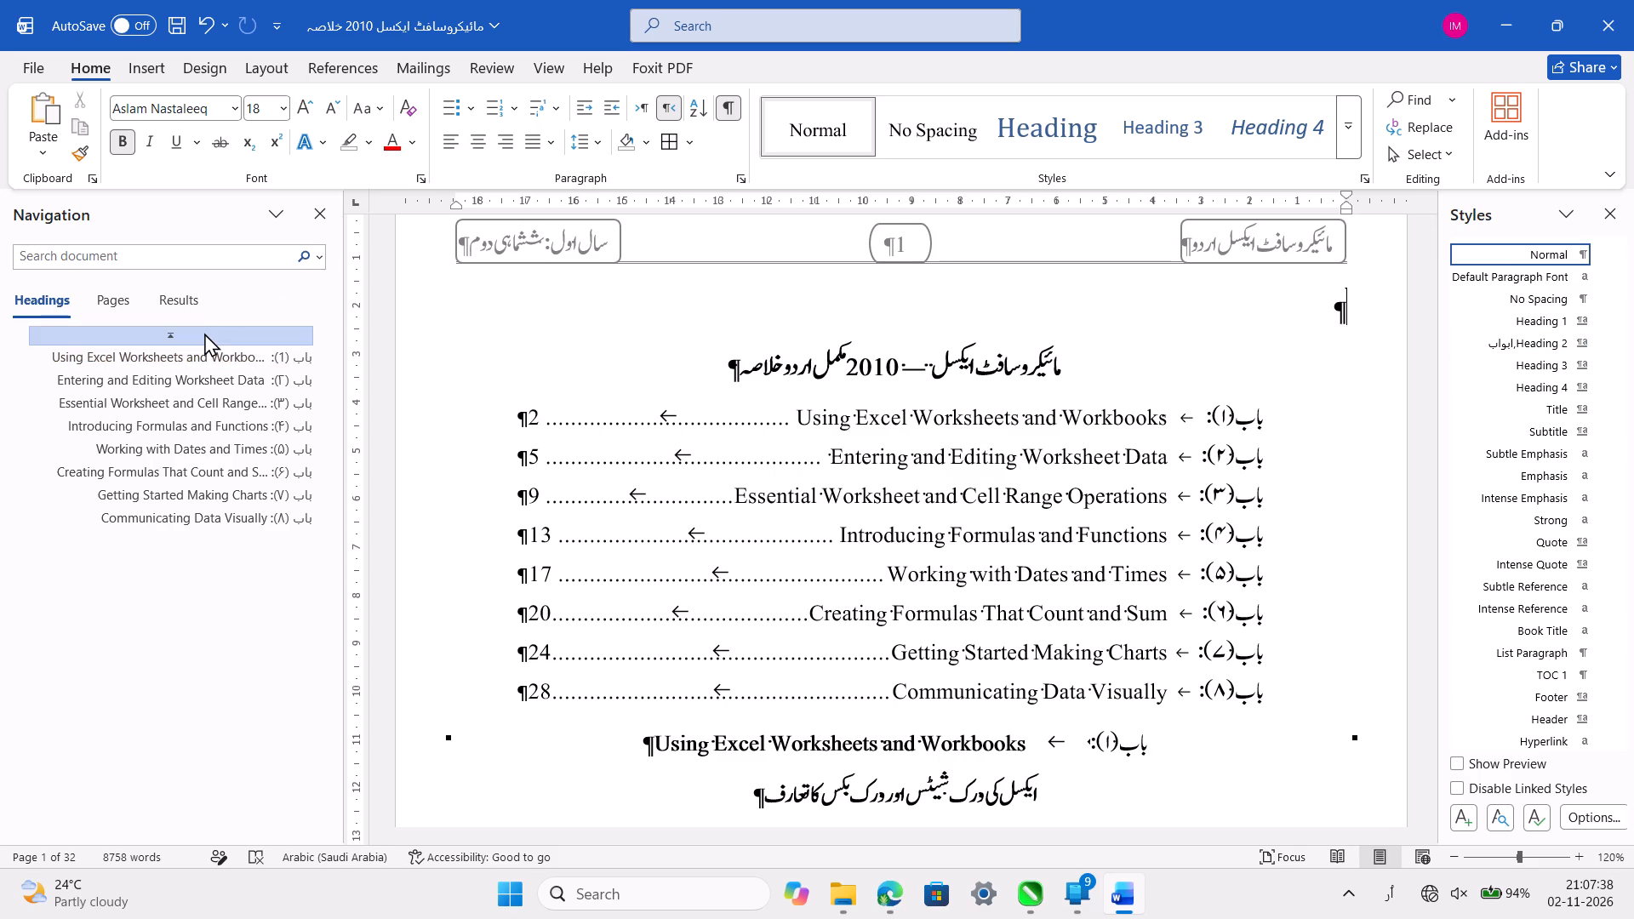
{"action": "left_click", "coordinate": [204, 333]}
{"action": "left_click", "coordinate": [247, 347]}
{"action": "left_click", "coordinate": [238, 370]}
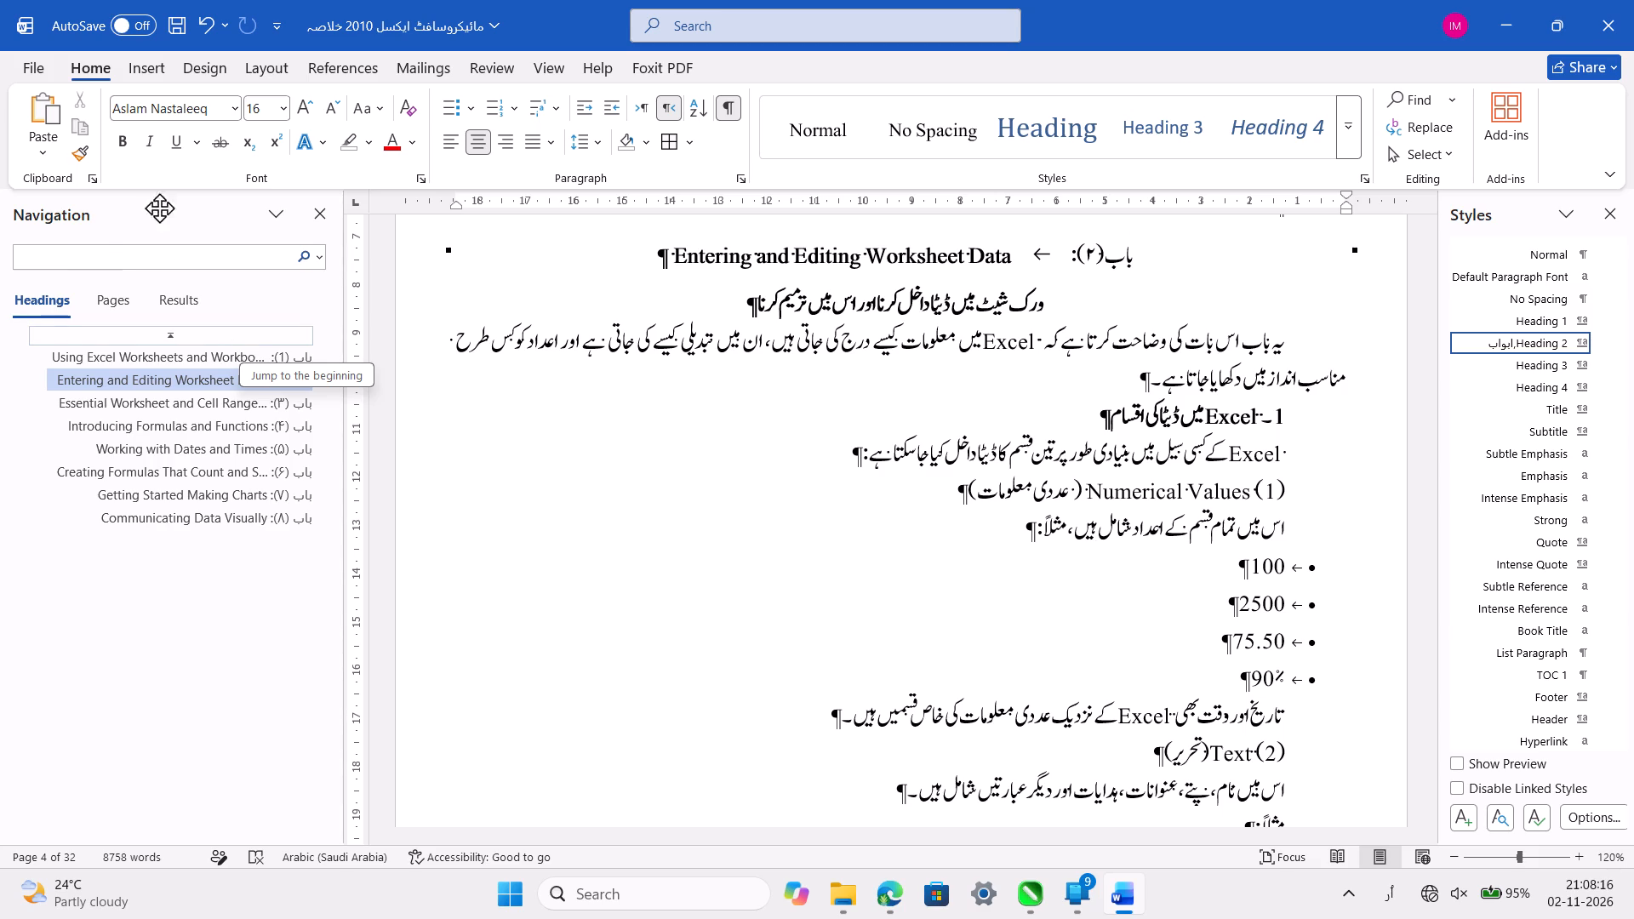
Hide the paragraph marks and other formatting symbols.
{"action": "left_click", "coordinate": [726, 108]}
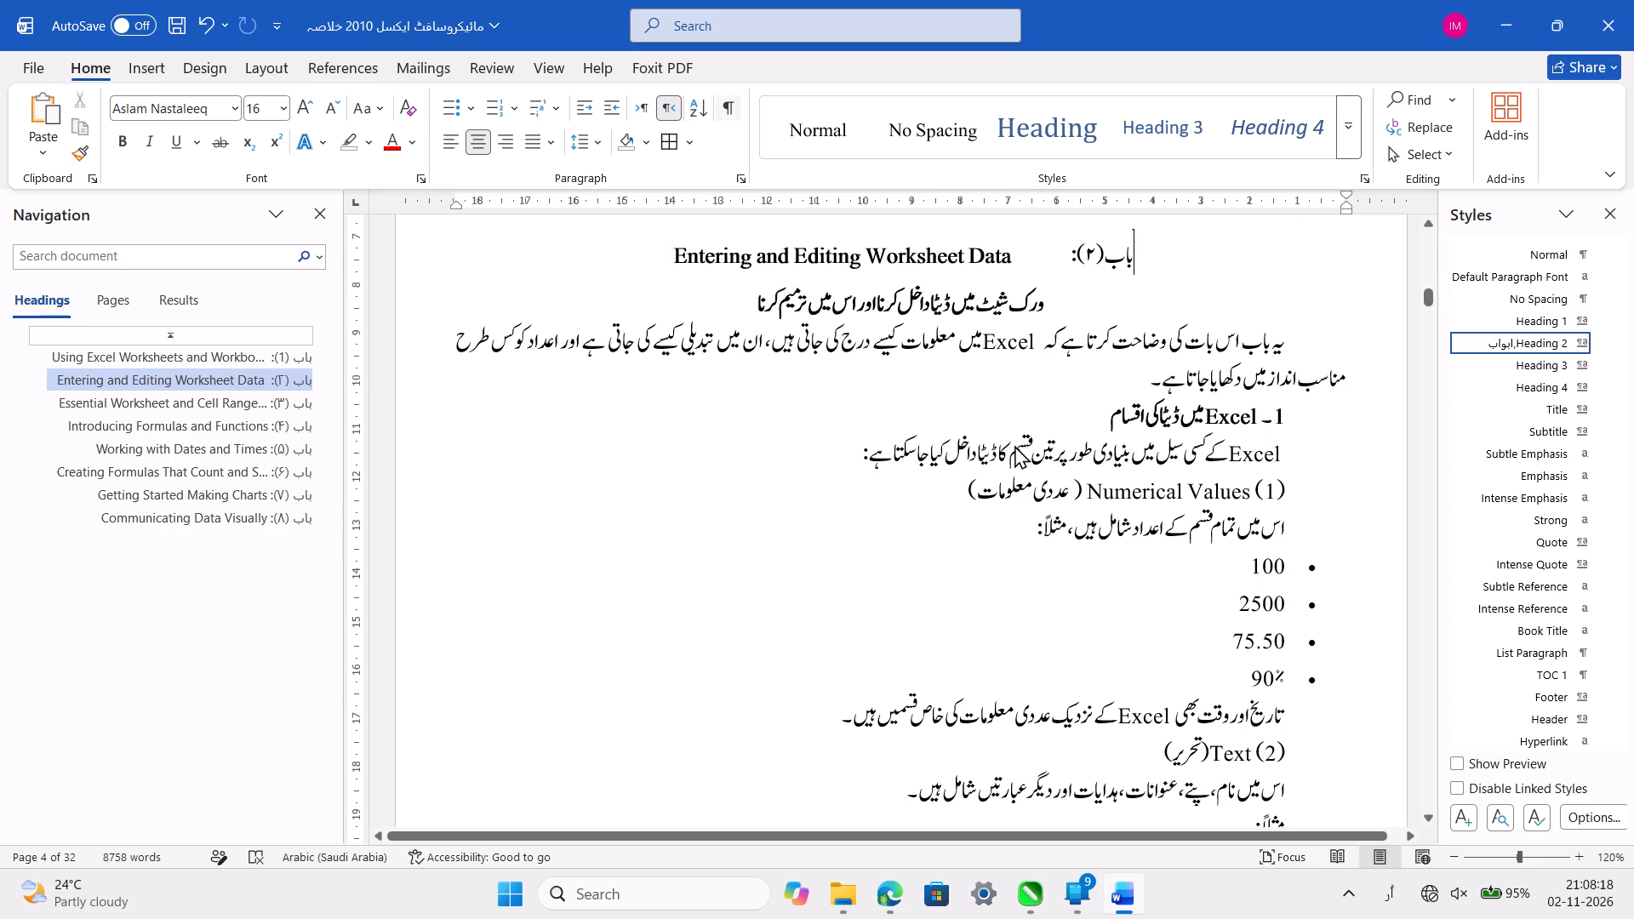
Go back to the first page and save the document.
{"action": "scroll", "coordinate": [1057, 490], "scroll_direction": "up", "scroll_amount": 12}
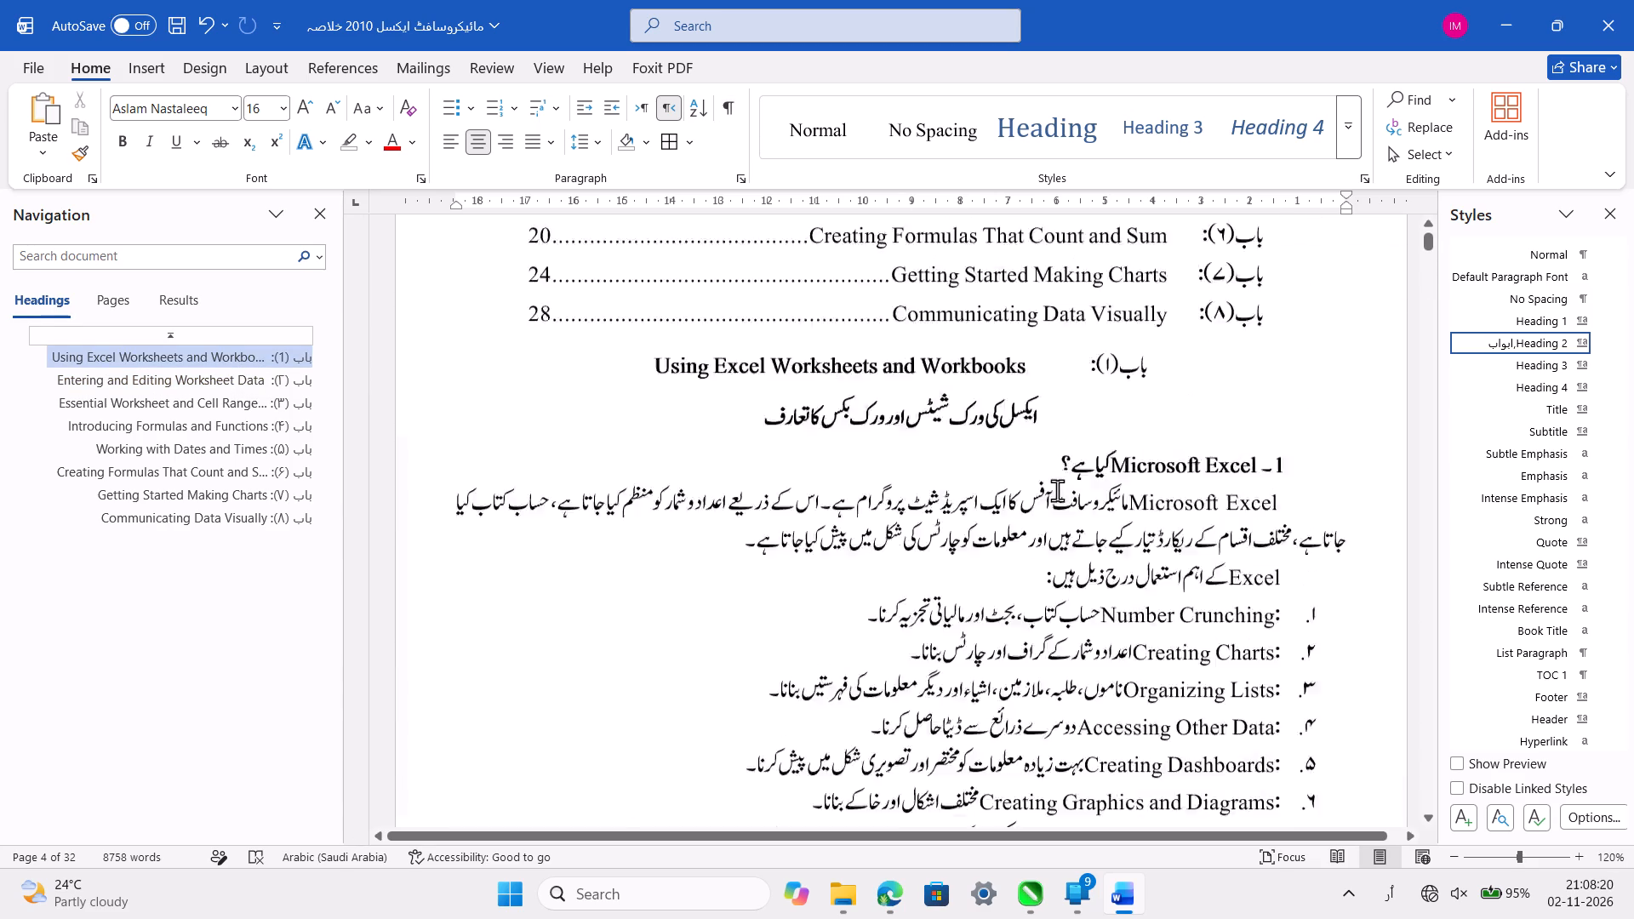
{"action": "scroll", "coordinate": [1057, 490], "scroll_direction": "down", "scroll_amount": 4, "text": "ctrl"}
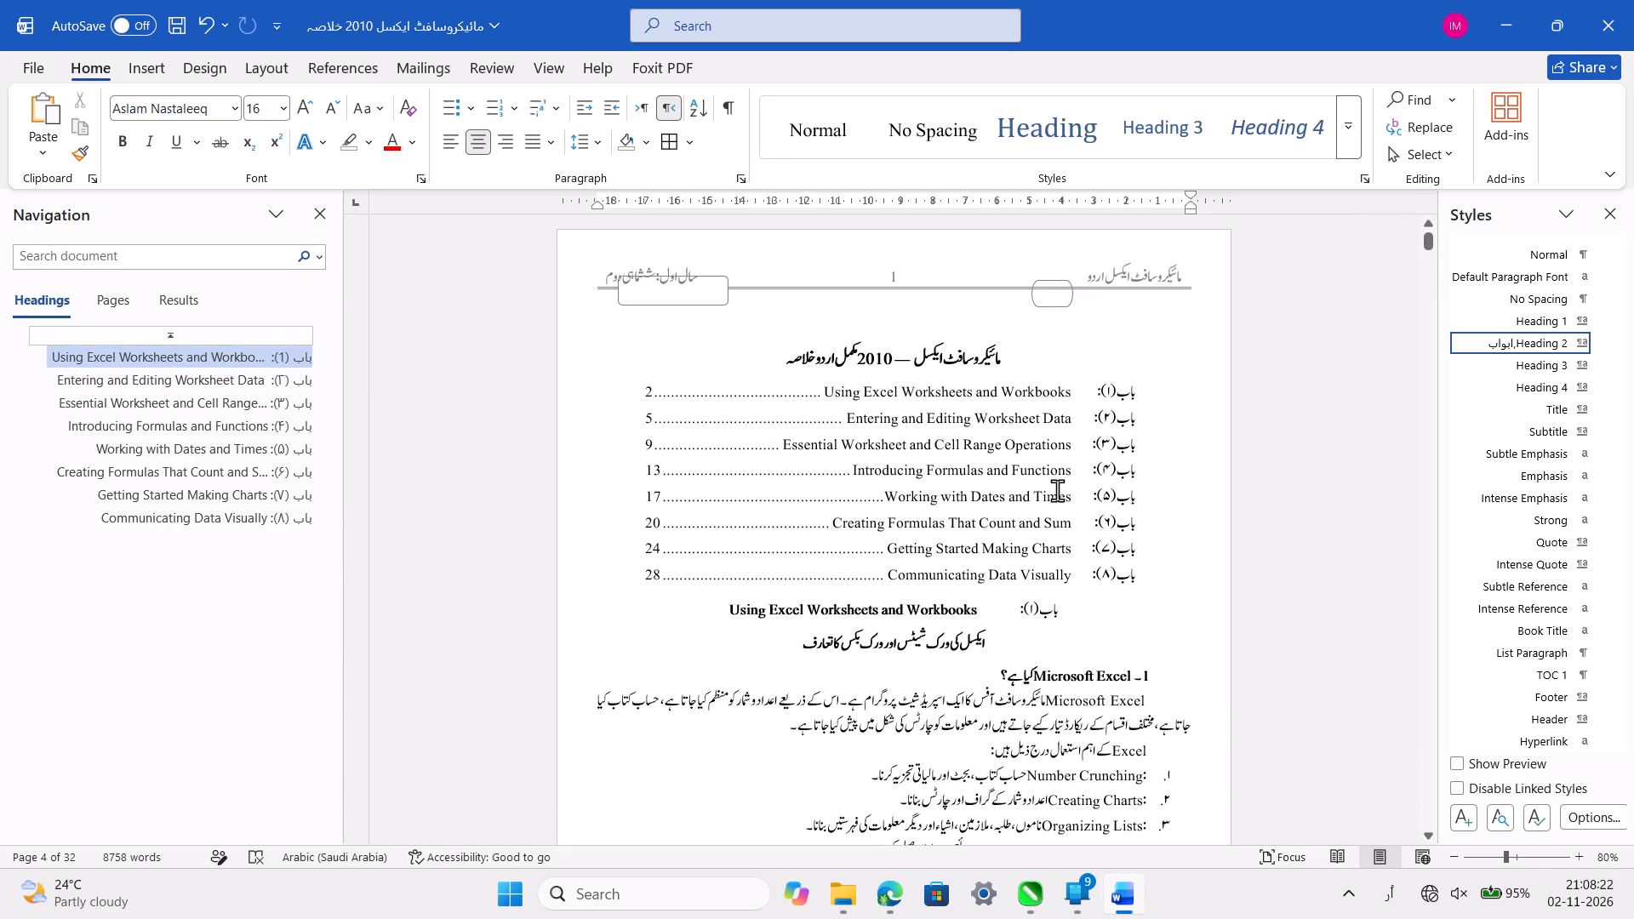
{"action": "key", "text": "ctrl+s"}
Insert an empty line between the table of contents and the باب (۱) heading.
{"action": "scroll", "coordinate": [1057, 490], "scroll_direction": "down", "scroll_amount": 1}
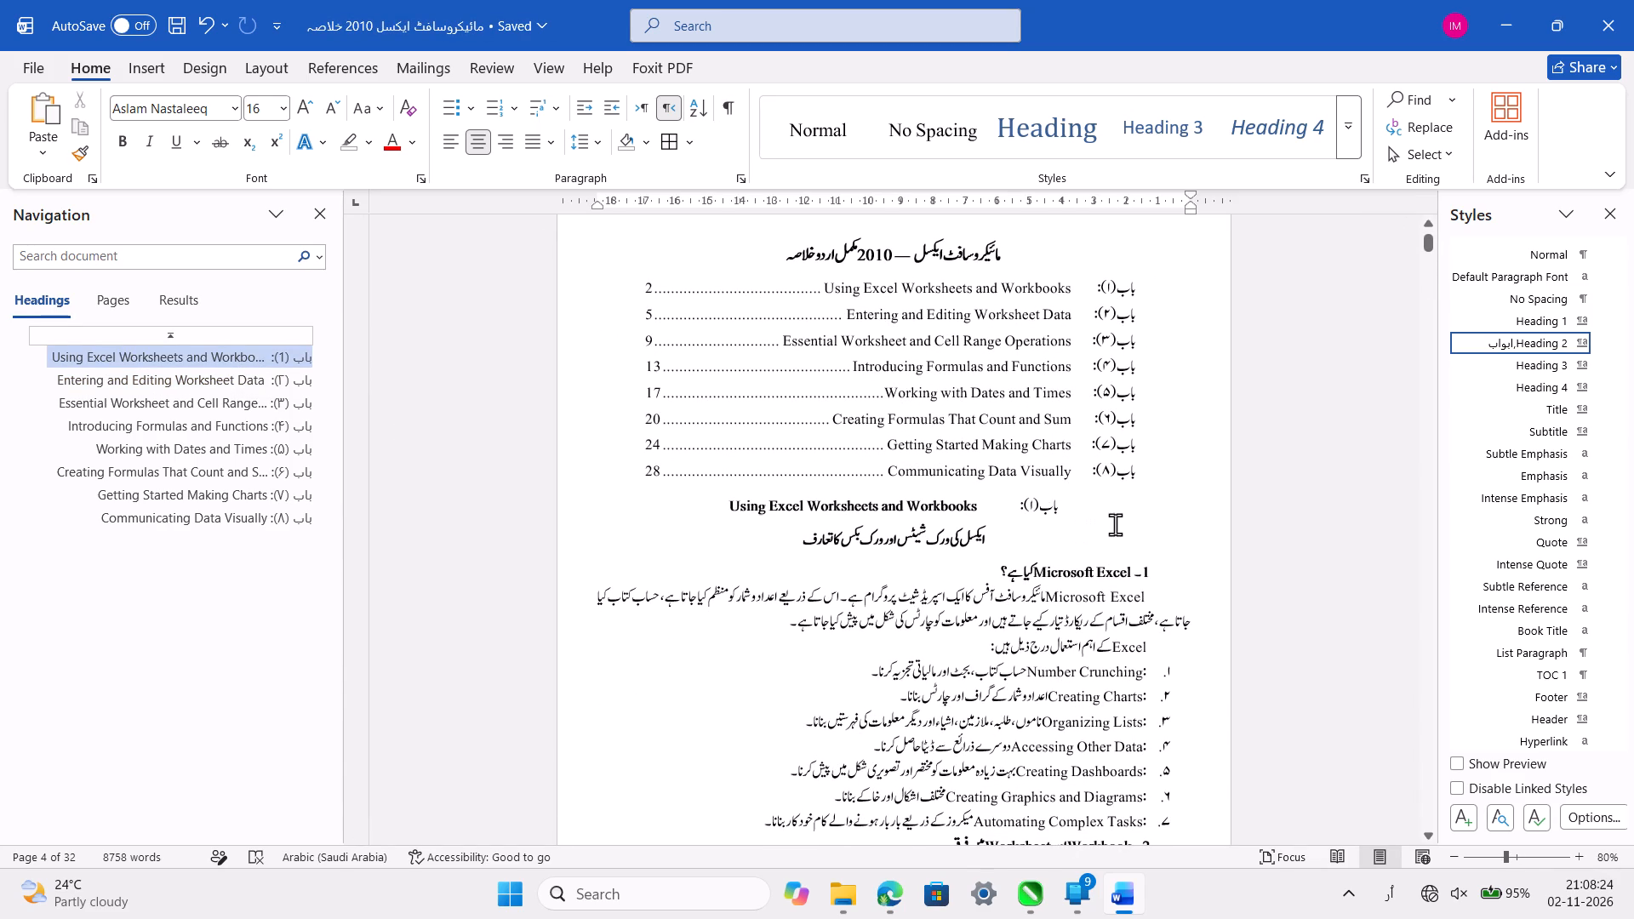
{"action": "left_click", "coordinate": [633, 477]}
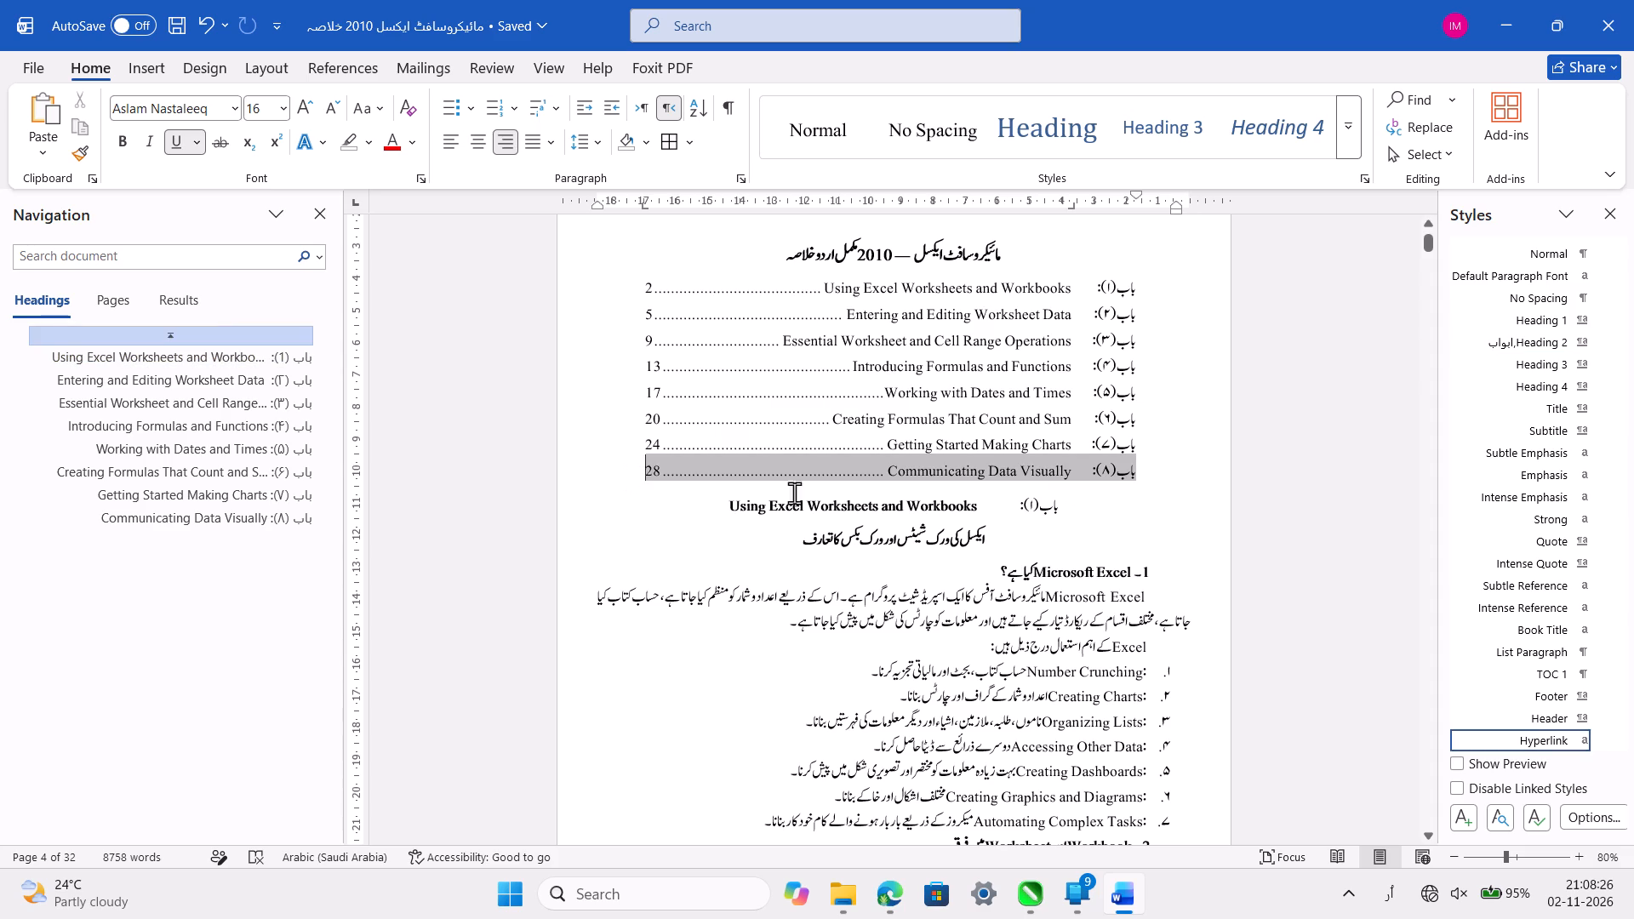
{"action": "left_click", "coordinate": [1084, 501]}
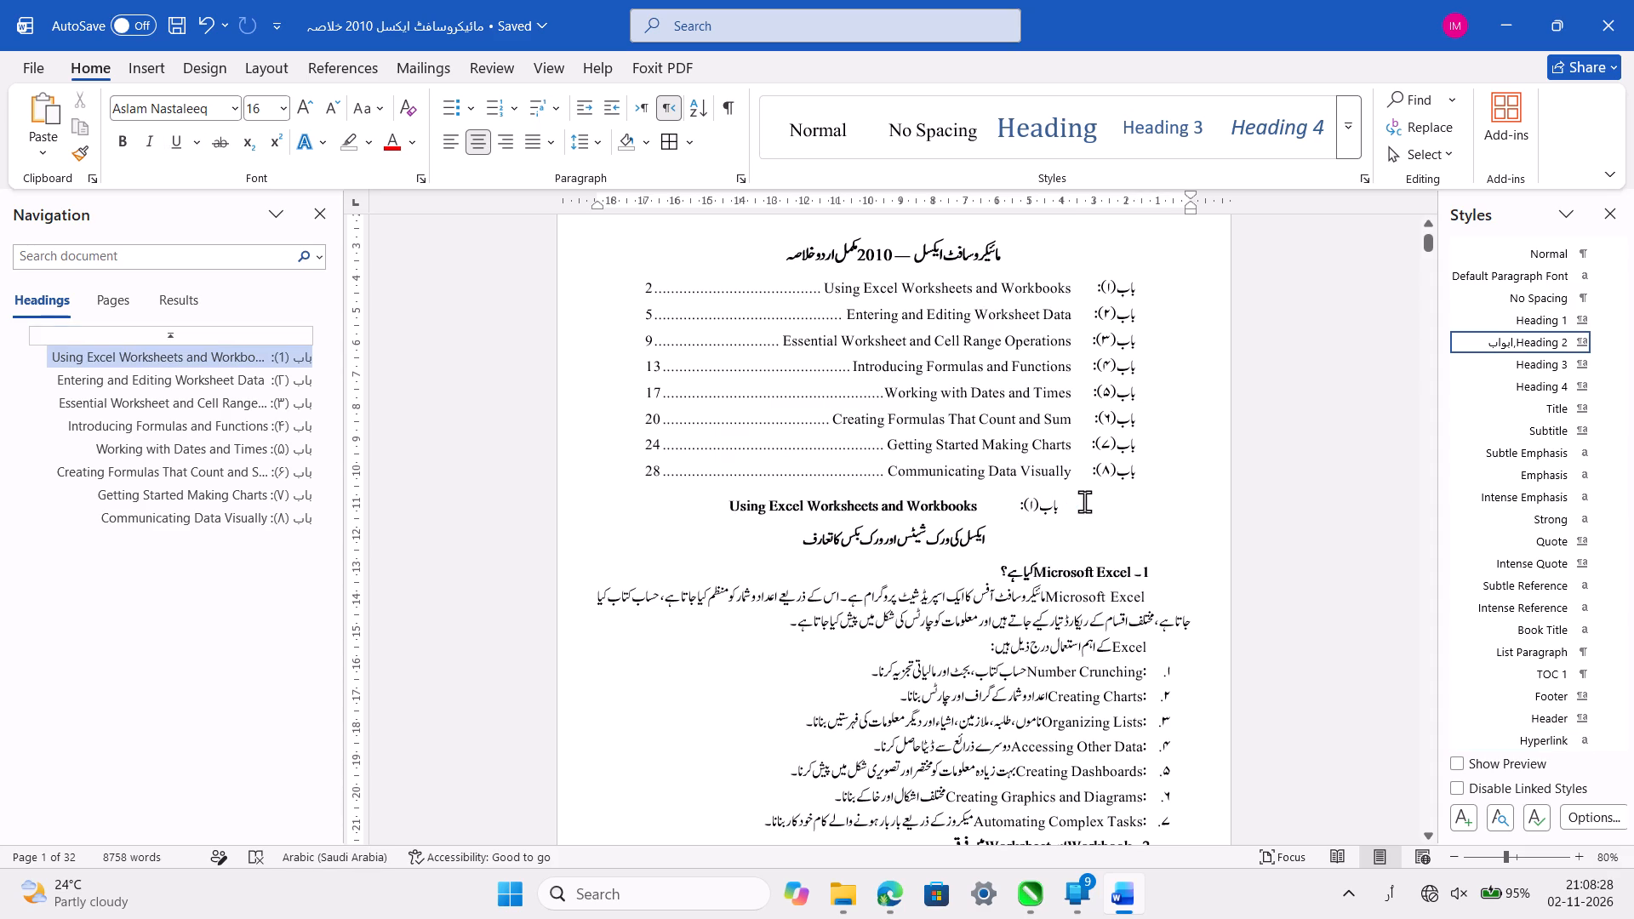
{"action": "key", "text": "Home"}
{"action": "key", "text": "Home"}
{"action": "left_click", "coordinate": [1084, 501]}
{"action": "key", "text": "Return"}
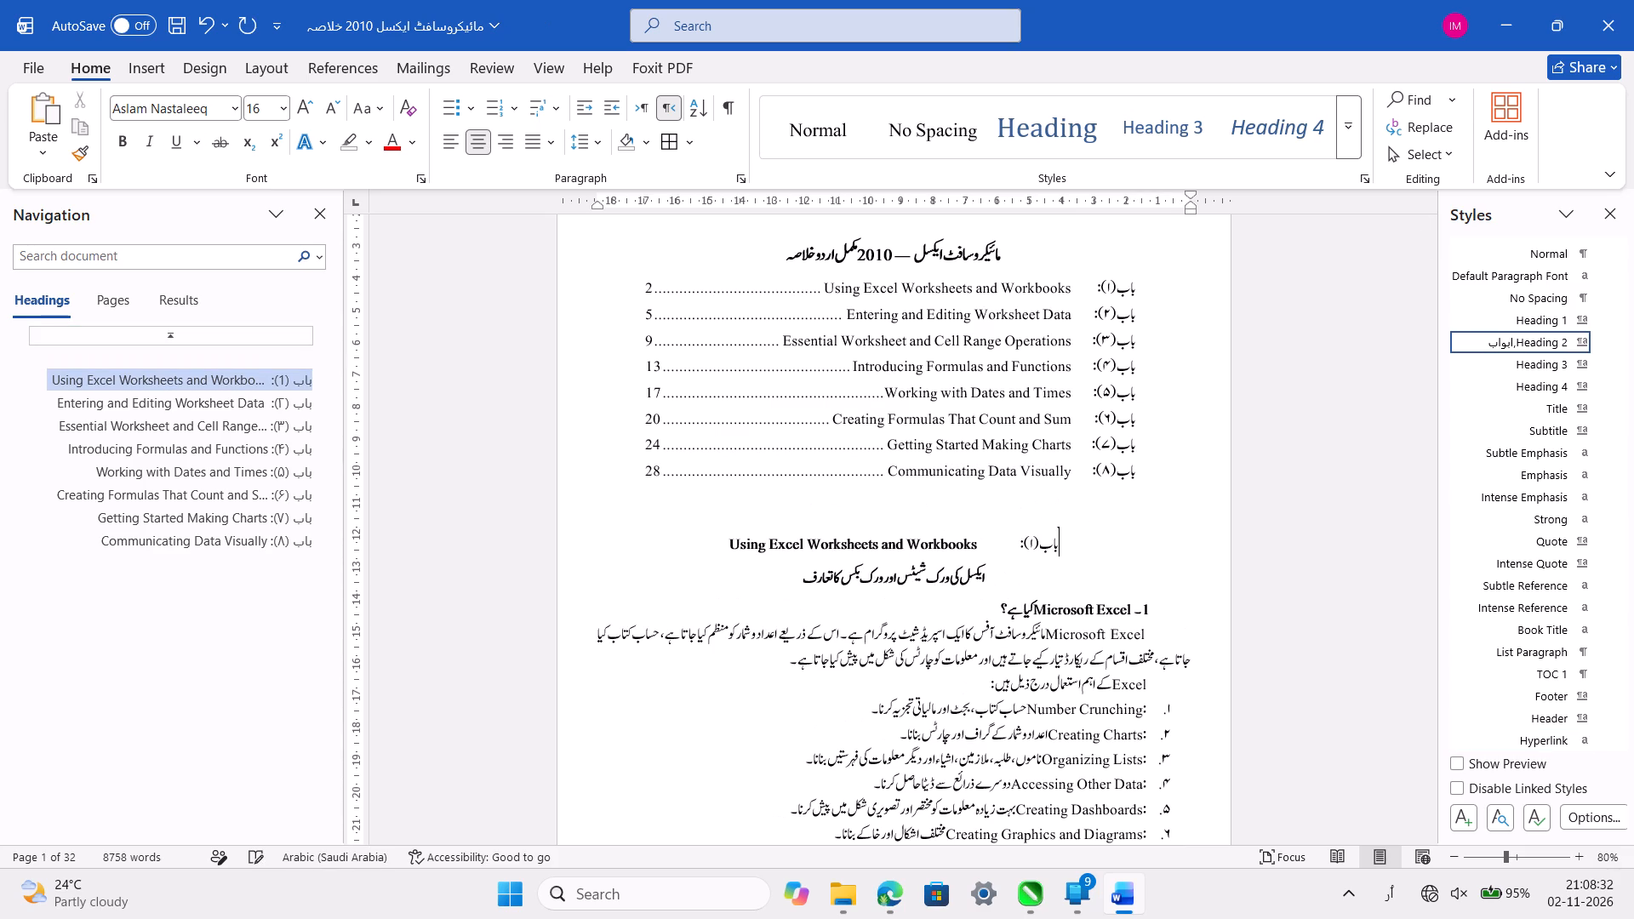
Remove the centring from the empty line below the table of contents and apply the Normal style to it.
{"action": "left_click", "coordinate": [1040, 518]}
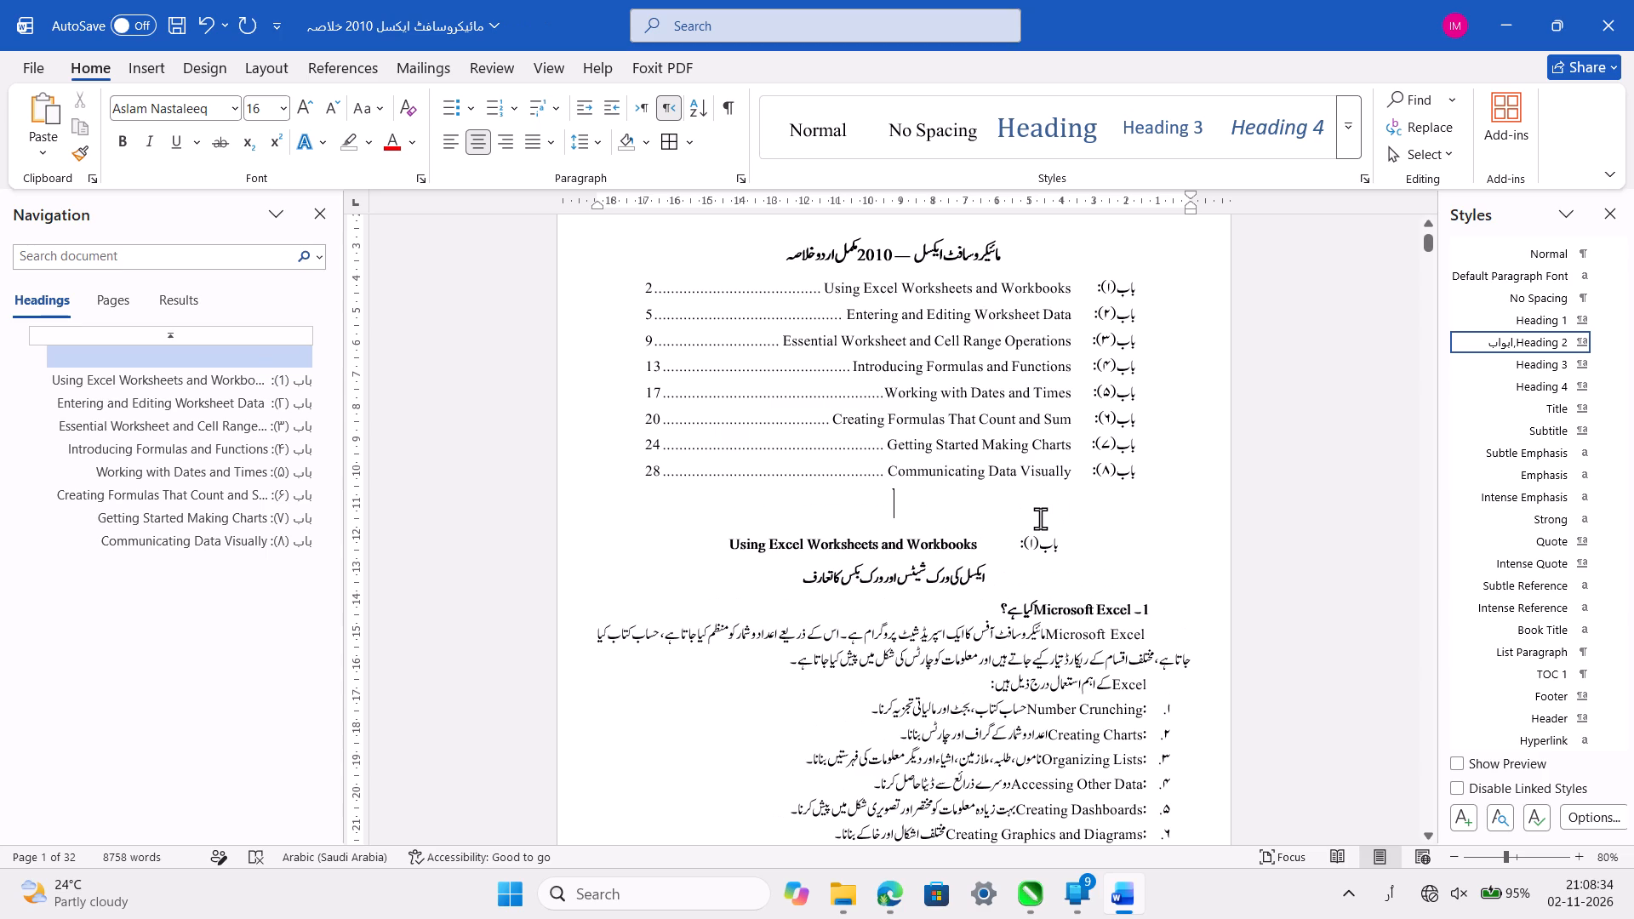
{"action": "key", "text": "BackSpace"}
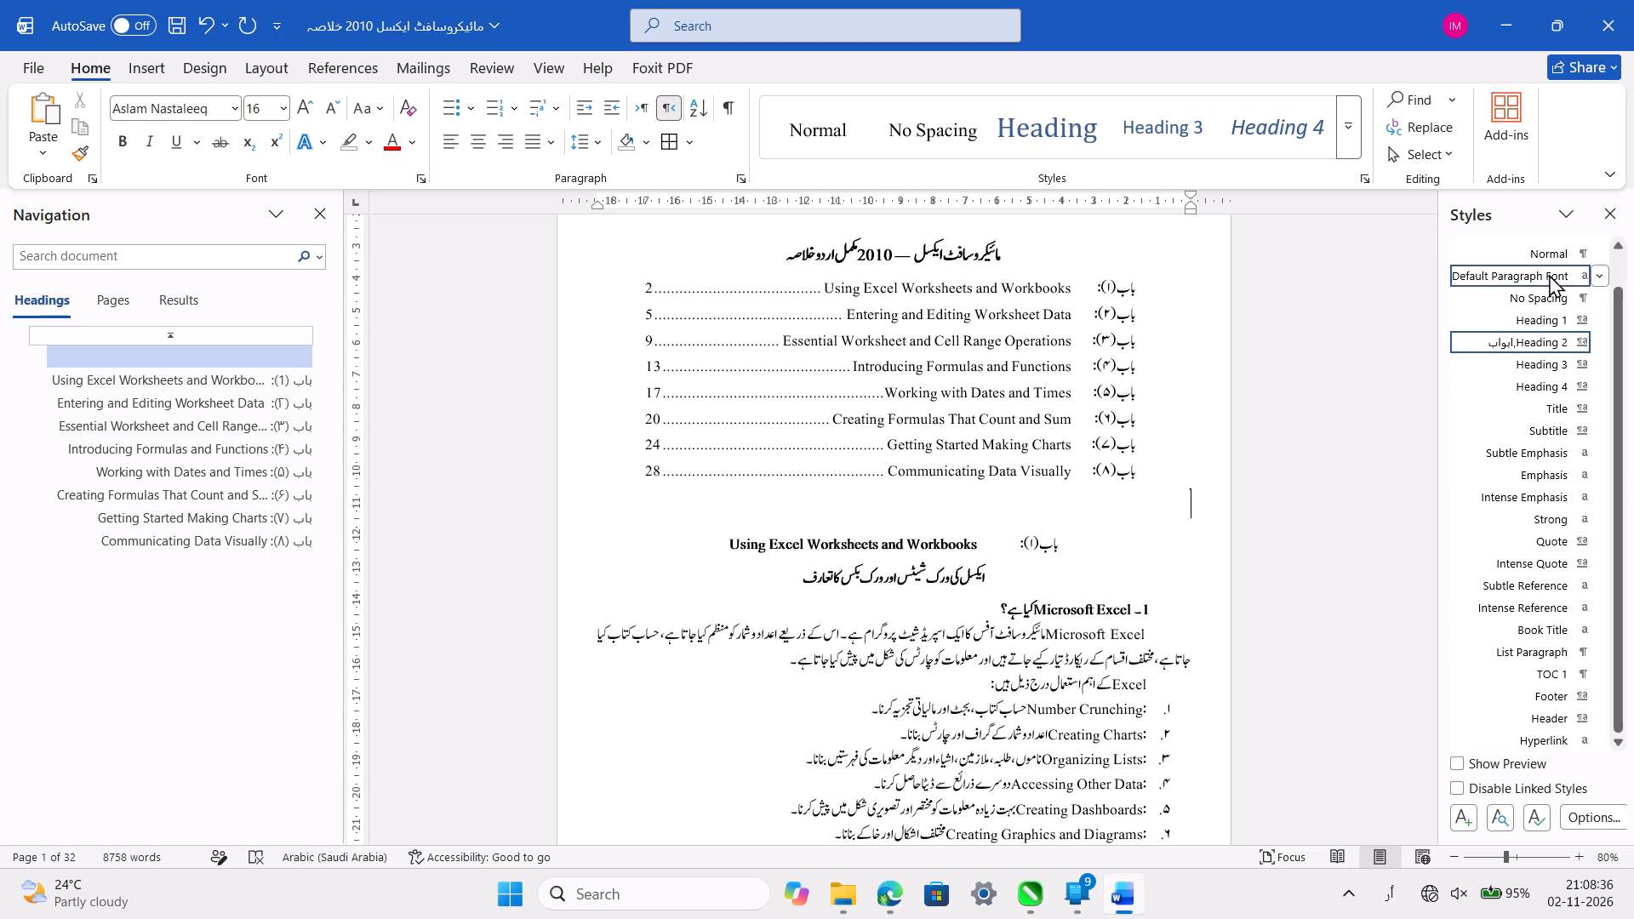
{"action": "left_click", "coordinate": [1547, 251]}
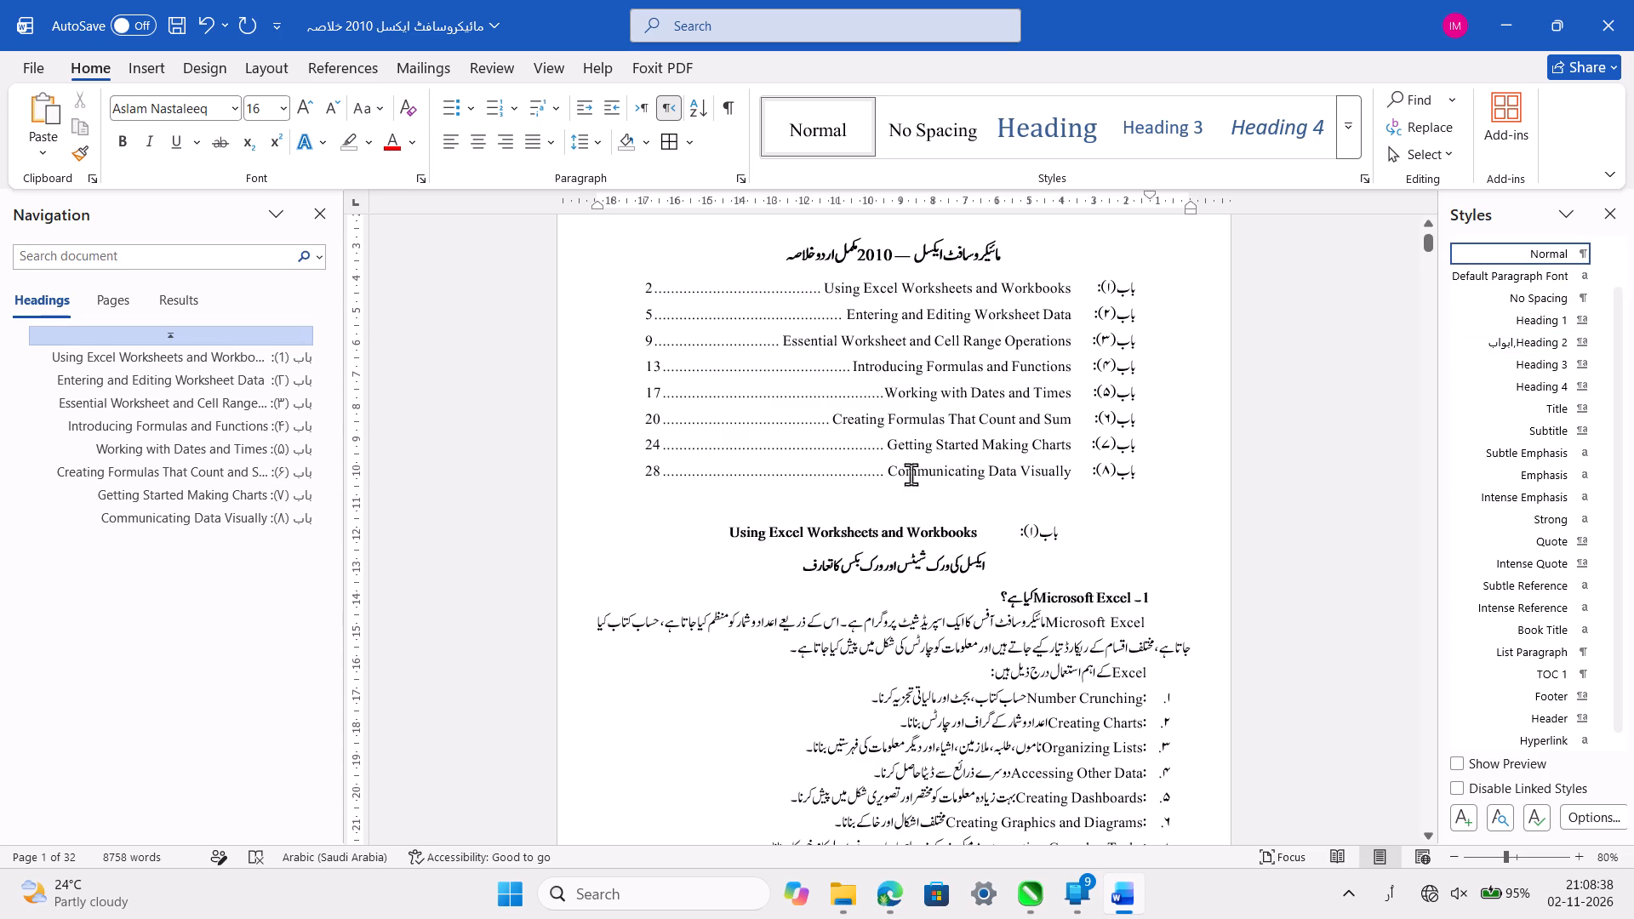
{"action": "scroll", "coordinate": [1044, 414], "scroll_direction": "up", "scroll_amount": 1}
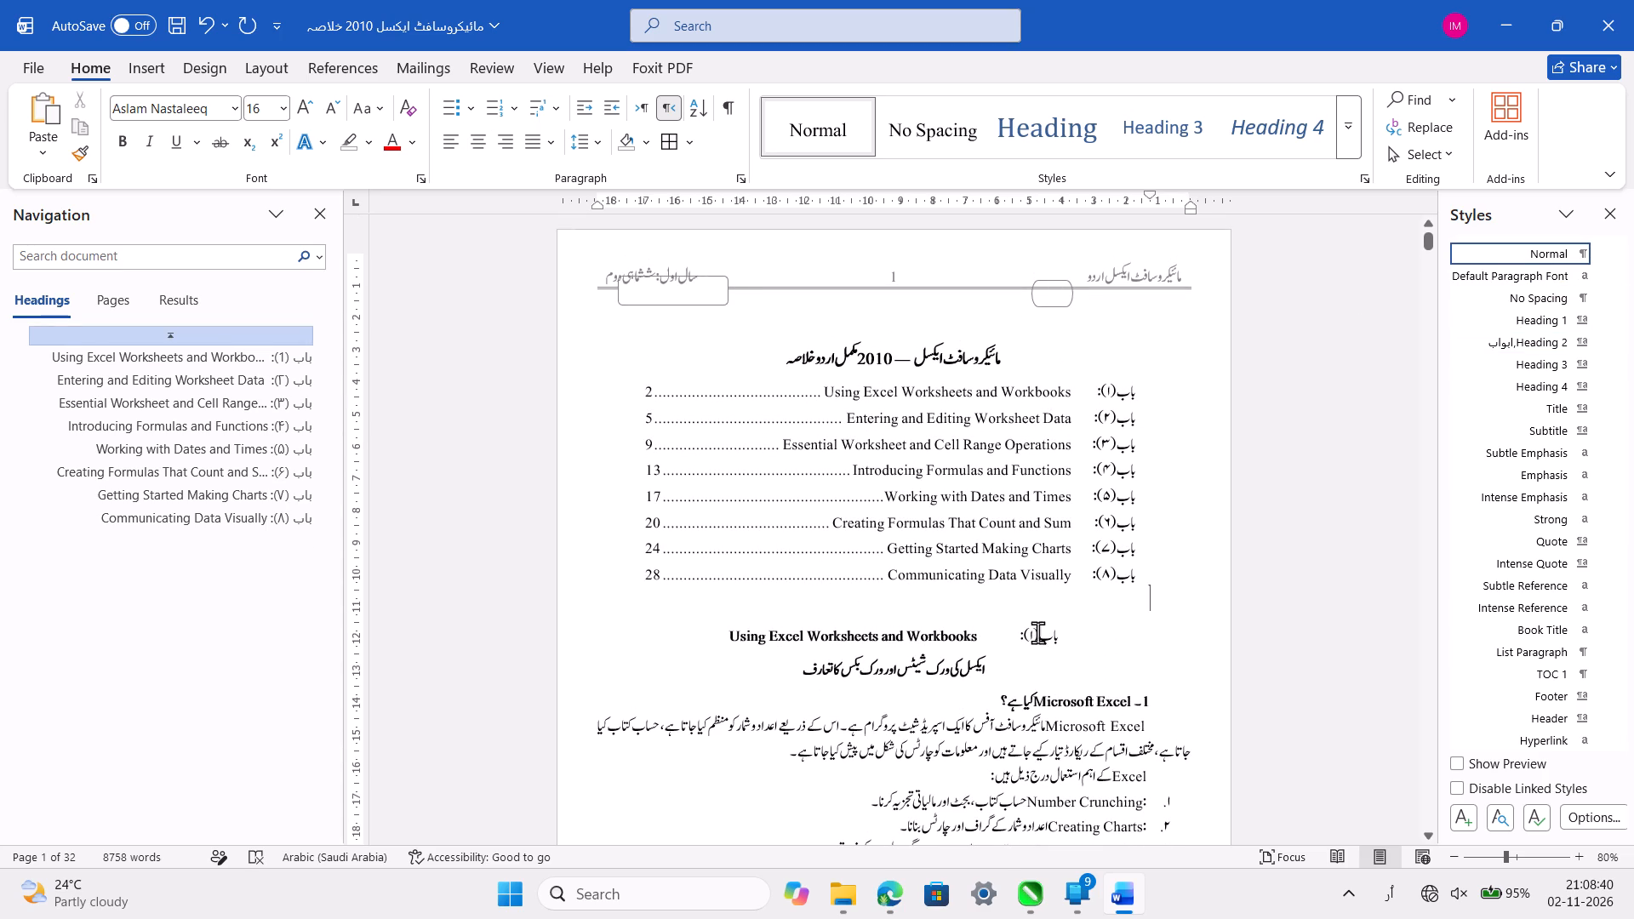
{"action": "left_click", "coordinate": [1078, 609]}
Insert a page break before the باب (۱) heading so the chapter starts on a new page.
{"action": "left_click", "coordinate": [1083, 637]}
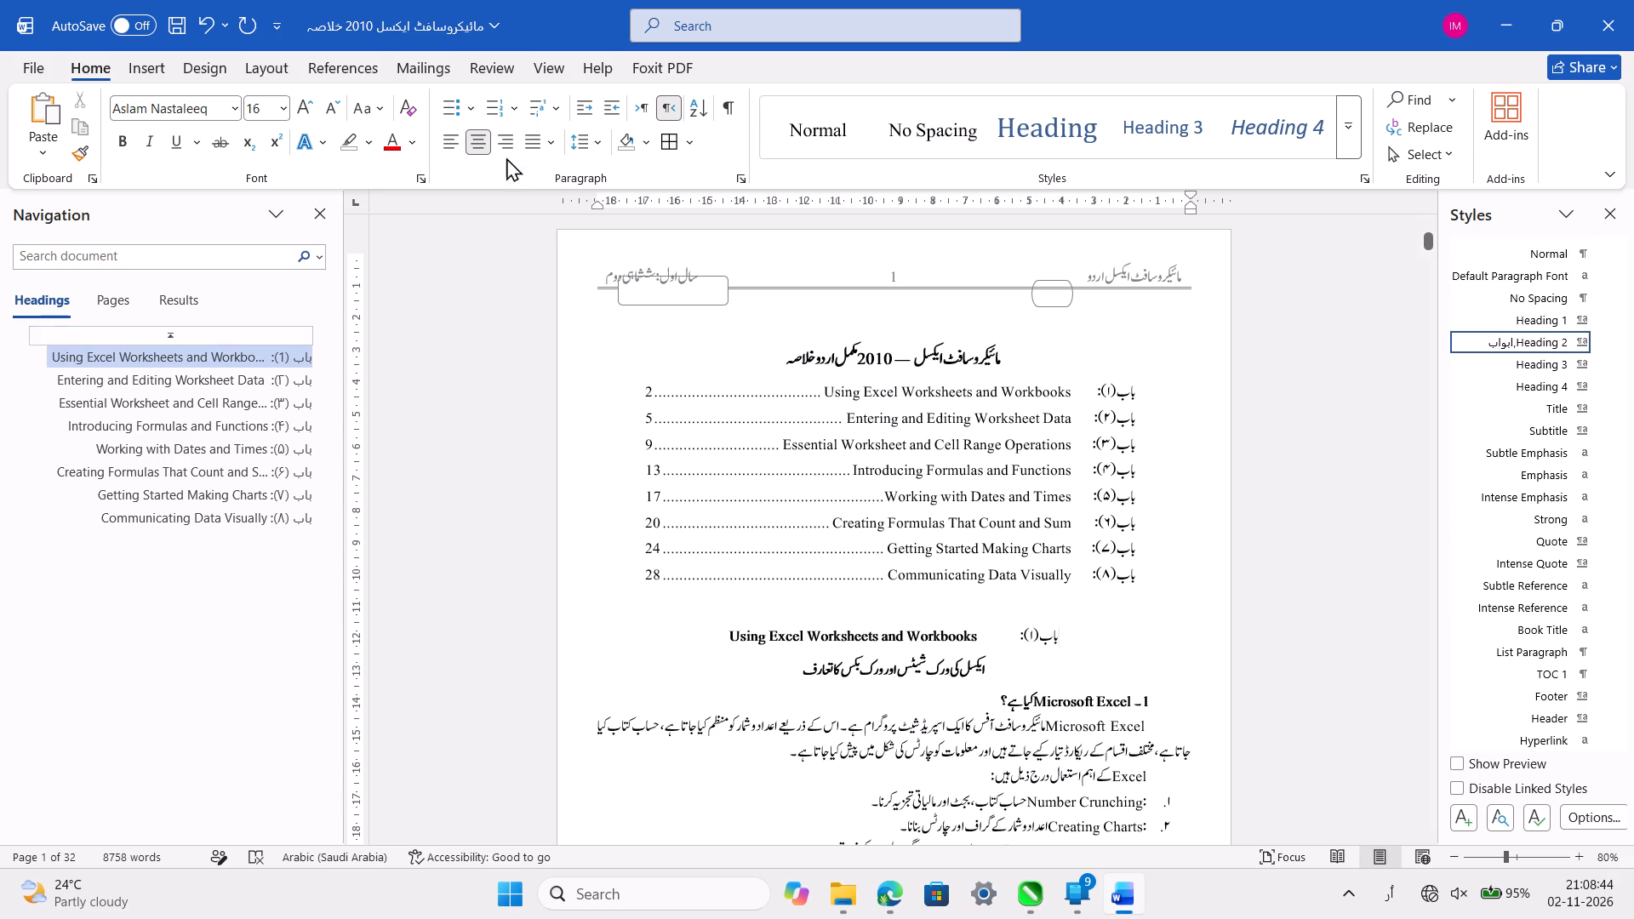
{"action": "left_click", "coordinate": [263, 65]}
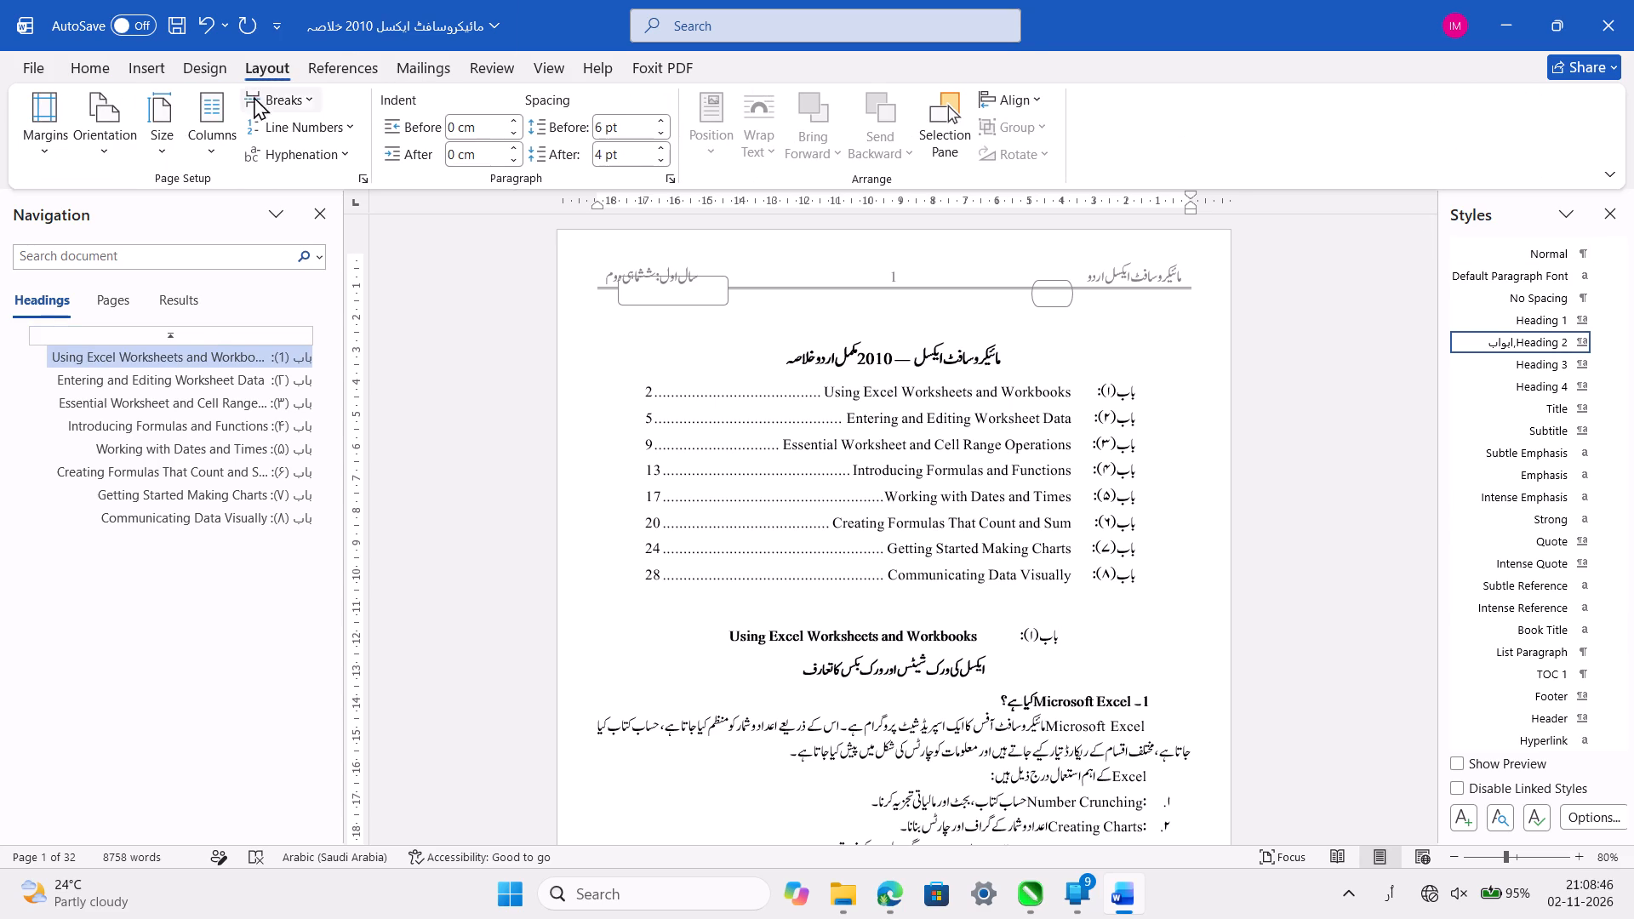
{"action": "left_click", "coordinate": [291, 102]}
{"action": "left_click", "coordinate": [334, 176]}
Update the table of contents, refreshing the page numbers only.
{"action": "scroll", "coordinate": [877, 432], "scroll_direction": "up", "scroll_amount": 2}
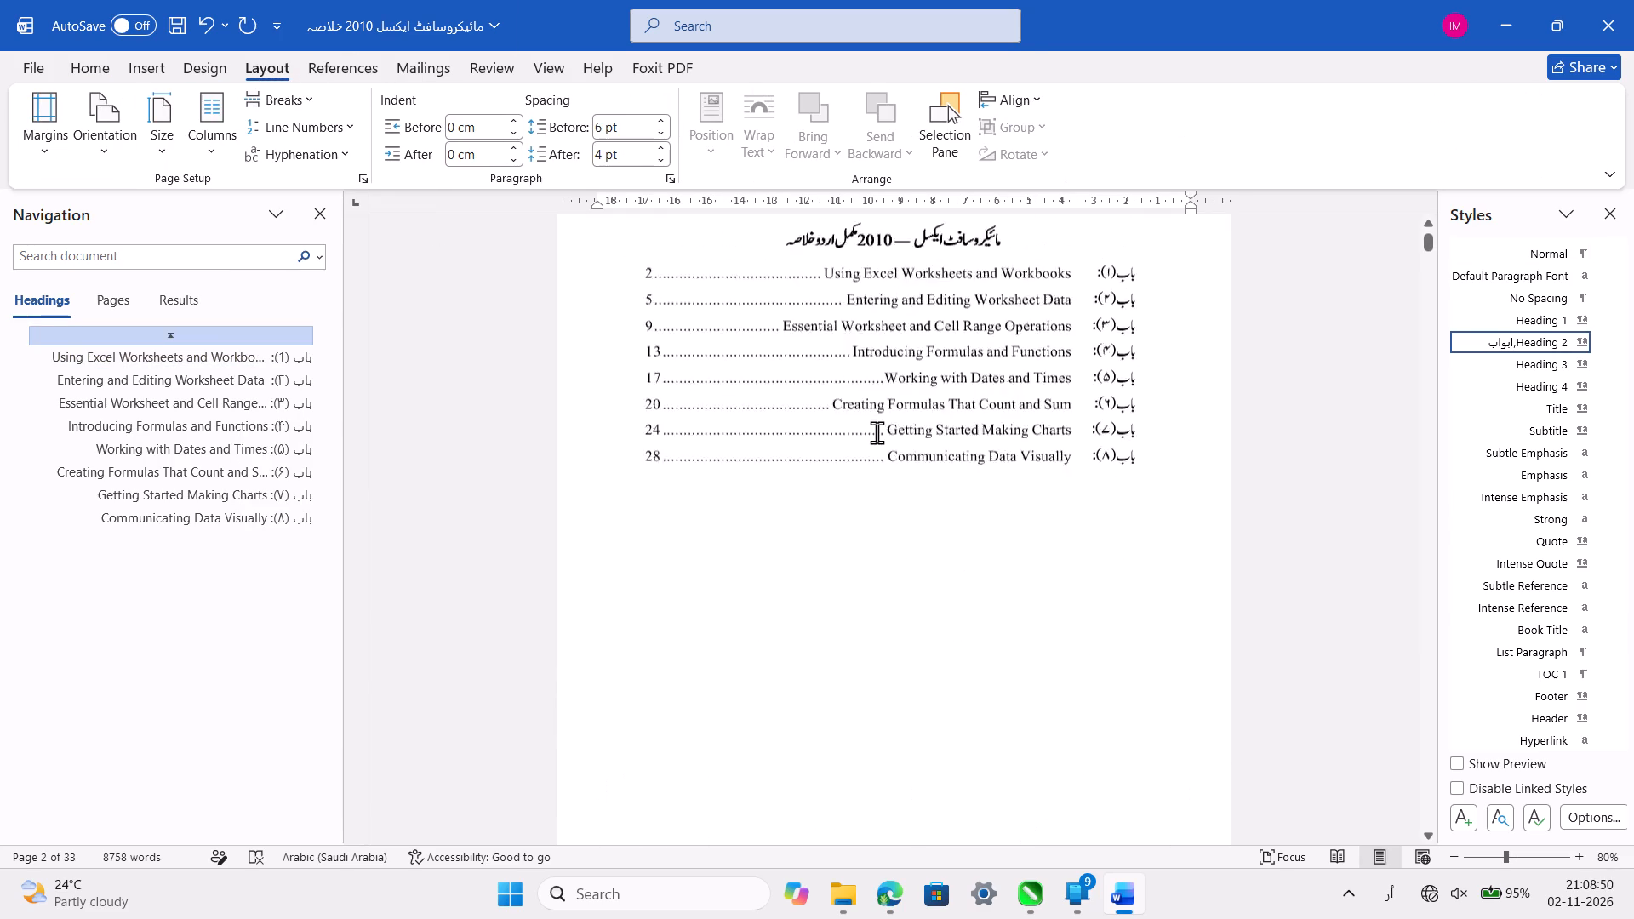
{"action": "left_click", "coordinate": [1013, 601]}
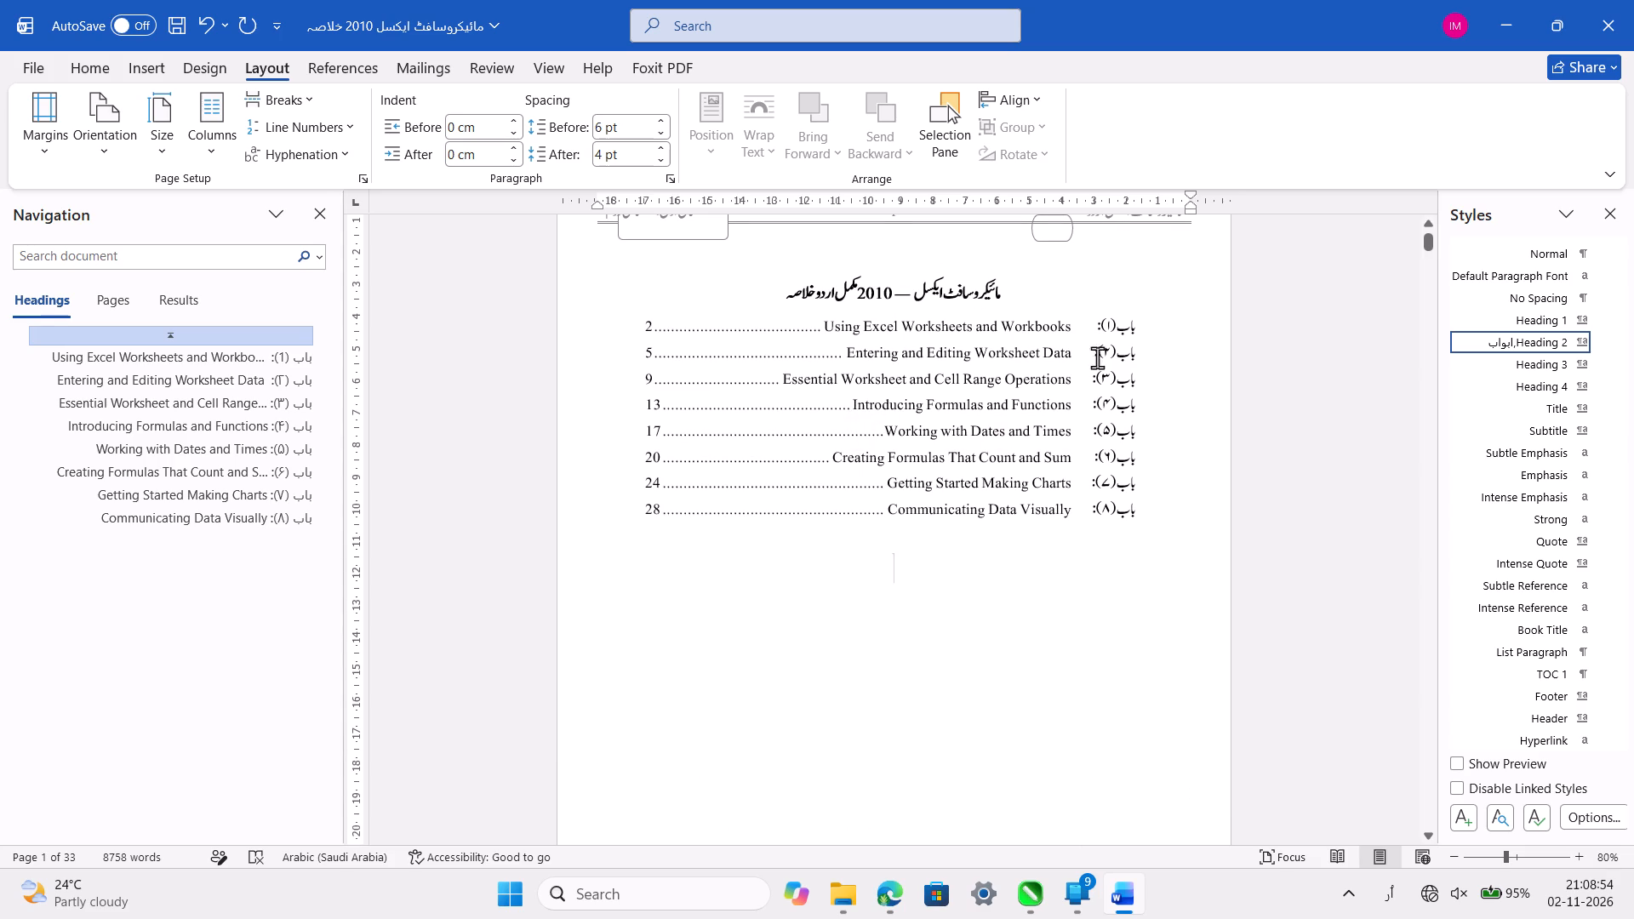
{"action": "left_click", "coordinate": [370, 63]}
{"action": "left_click", "coordinate": [117, 125]}
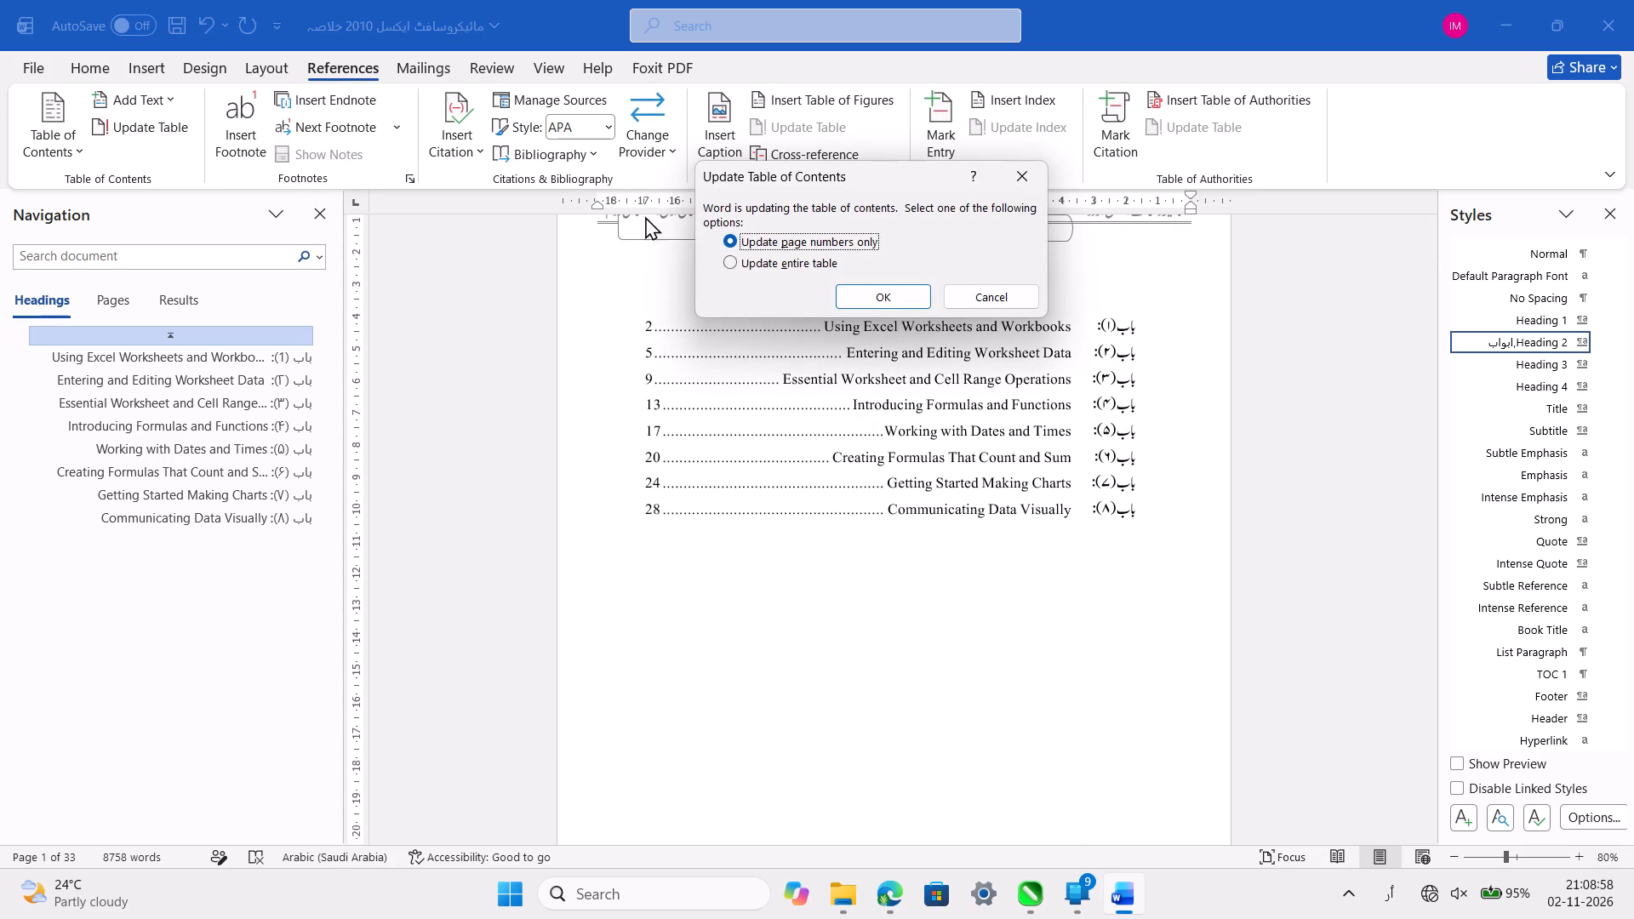
{"action": "left_click", "coordinate": [882, 297]}
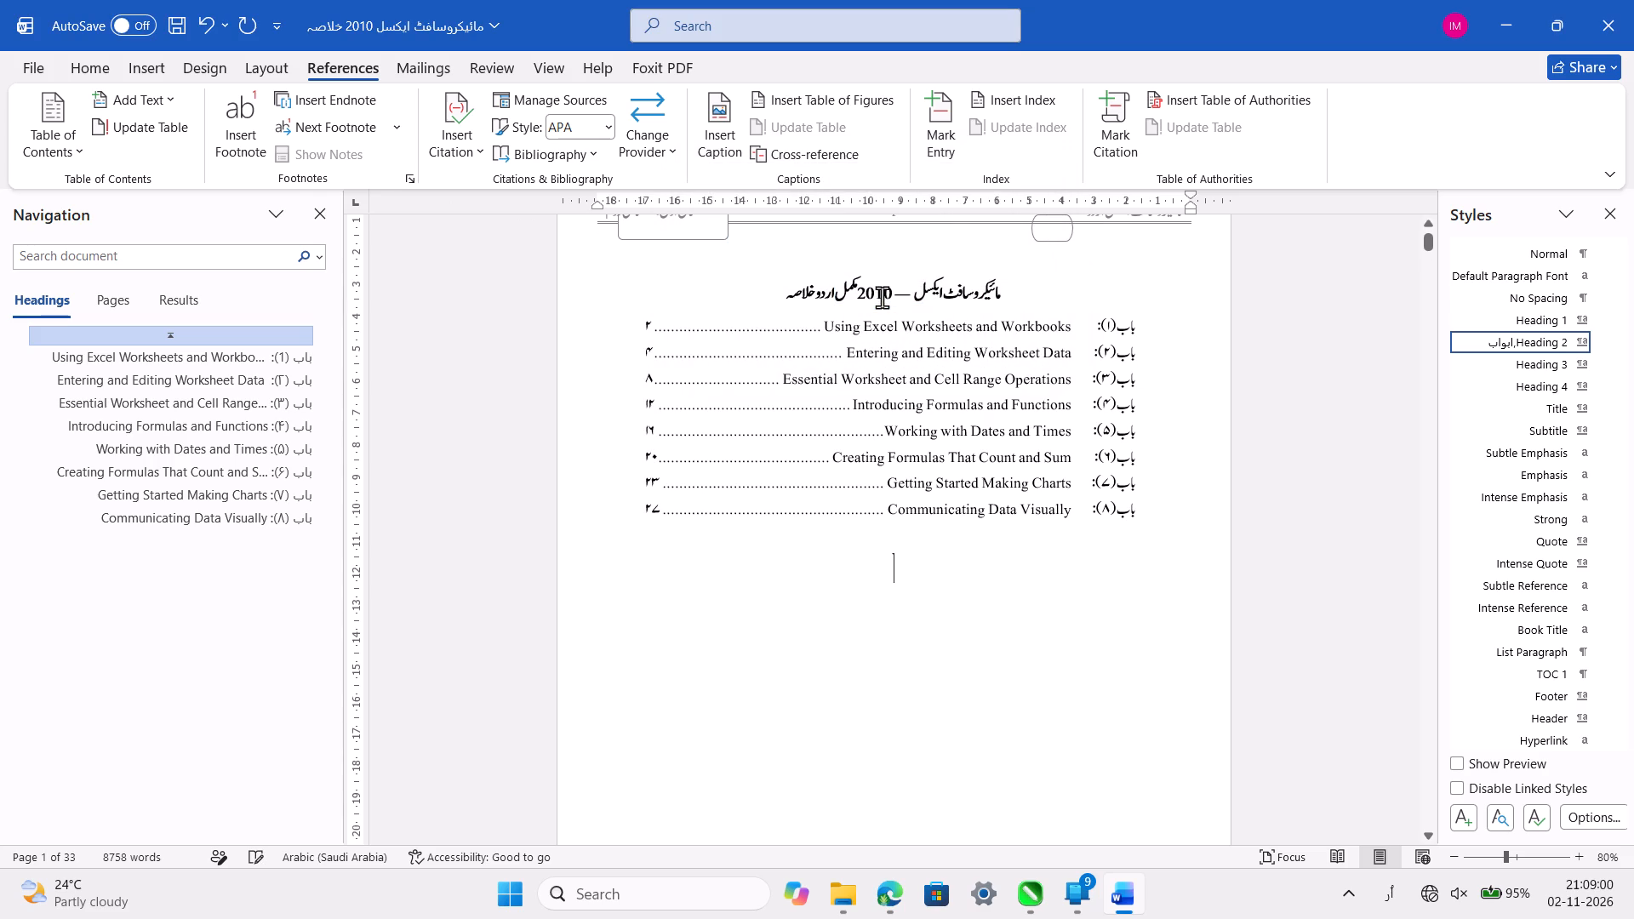
Save the document.
{"action": "left_click", "coordinate": [892, 602]}
{"action": "key", "text": "ctrl+s"}
Examine the first pages and their headers to check the layout around the new page break.
{"action": "scroll", "coordinate": [892, 602], "scroll_direction": "down", "scroll_amount": 7}
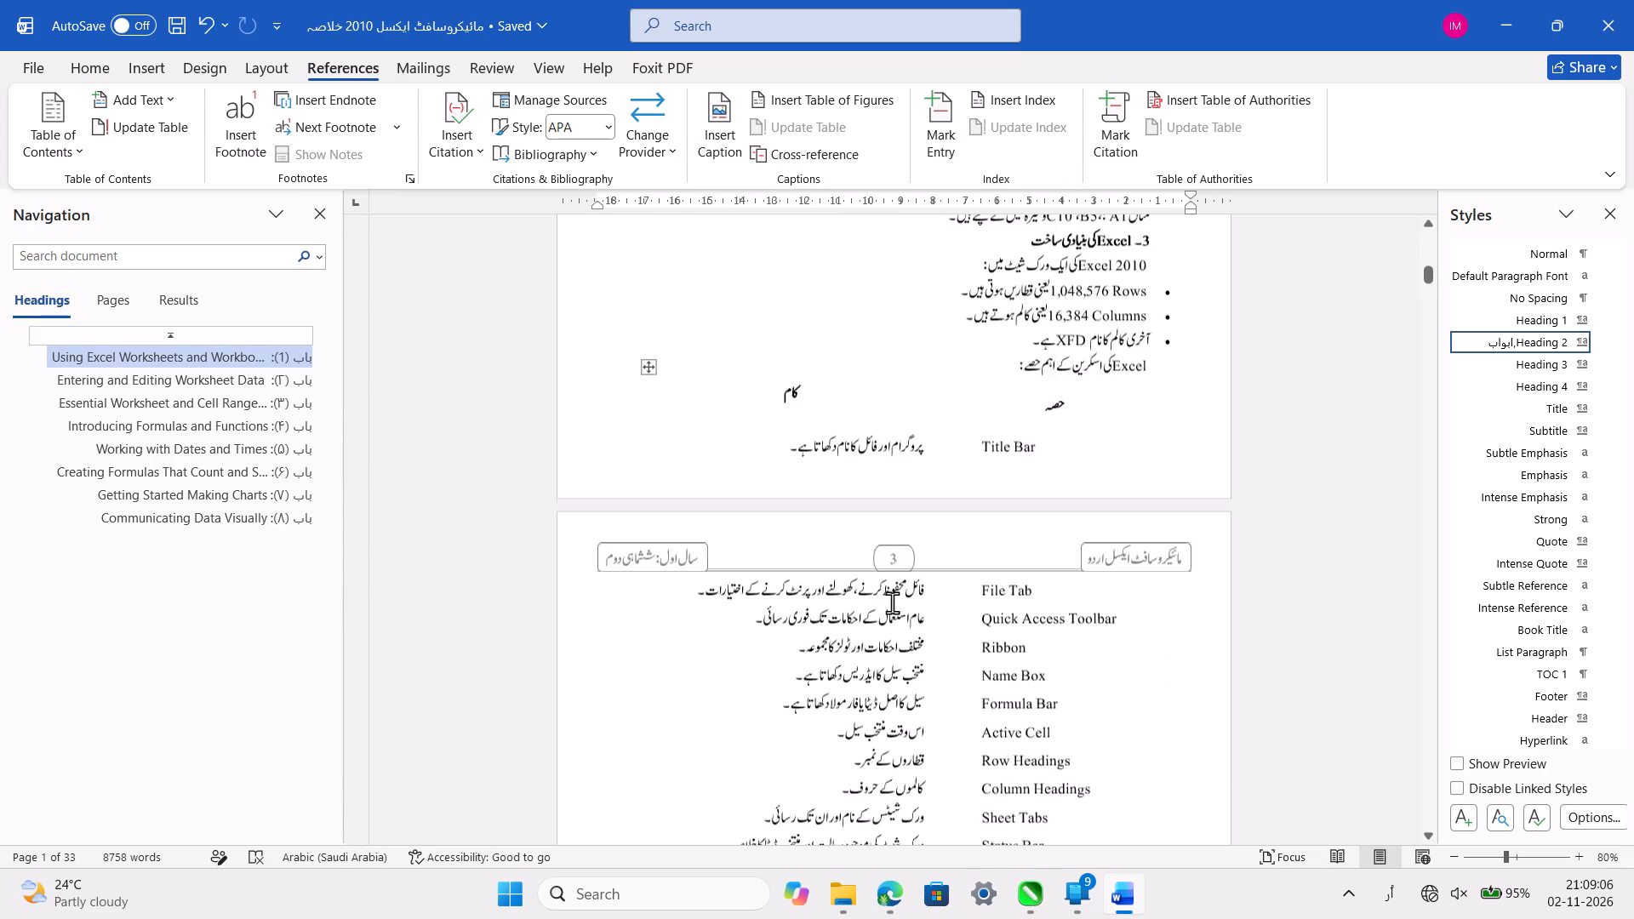
{"action": "scroll", "coordinate": [892, 602], "scroll_direction": "up", "scroll_amount": 8}
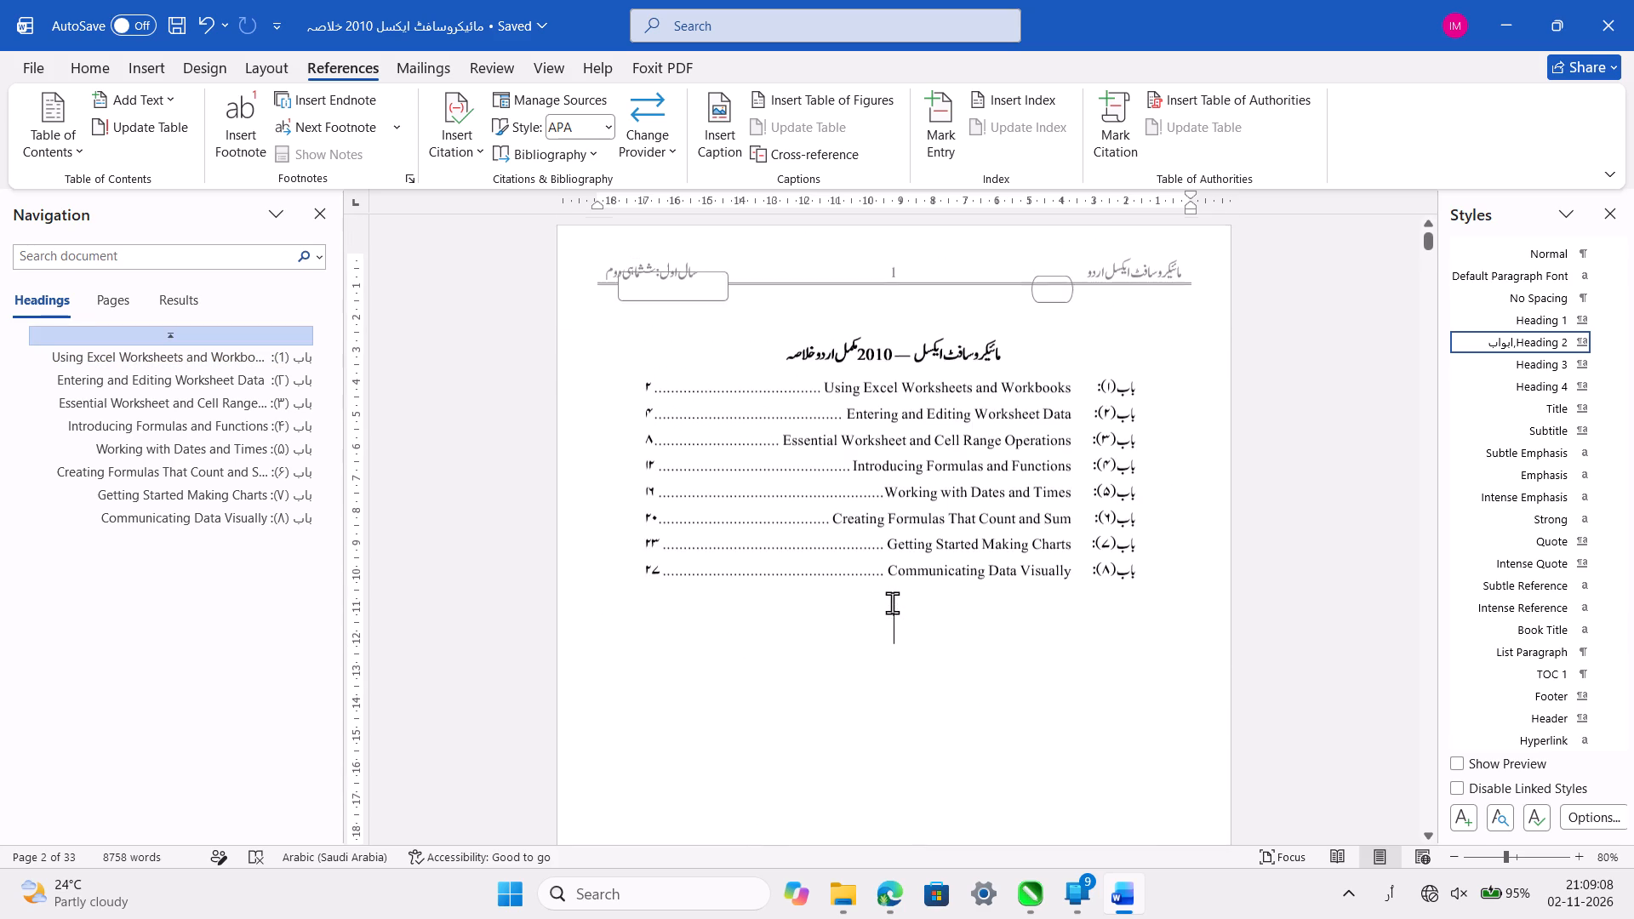
{"action": "scroll", "coordinate": [892, 602], "scroll_direction": "up", "scroll_amount": 3, "text": "ctrl"}
{"action": "scroll", "coordinate": [892, 602], "scroll_direction": "up", "scroll_amount": 1}
{"action": "scroll", "coordinate": [892, 602], "scroll_direction": "down", "scroll_amount": 1}
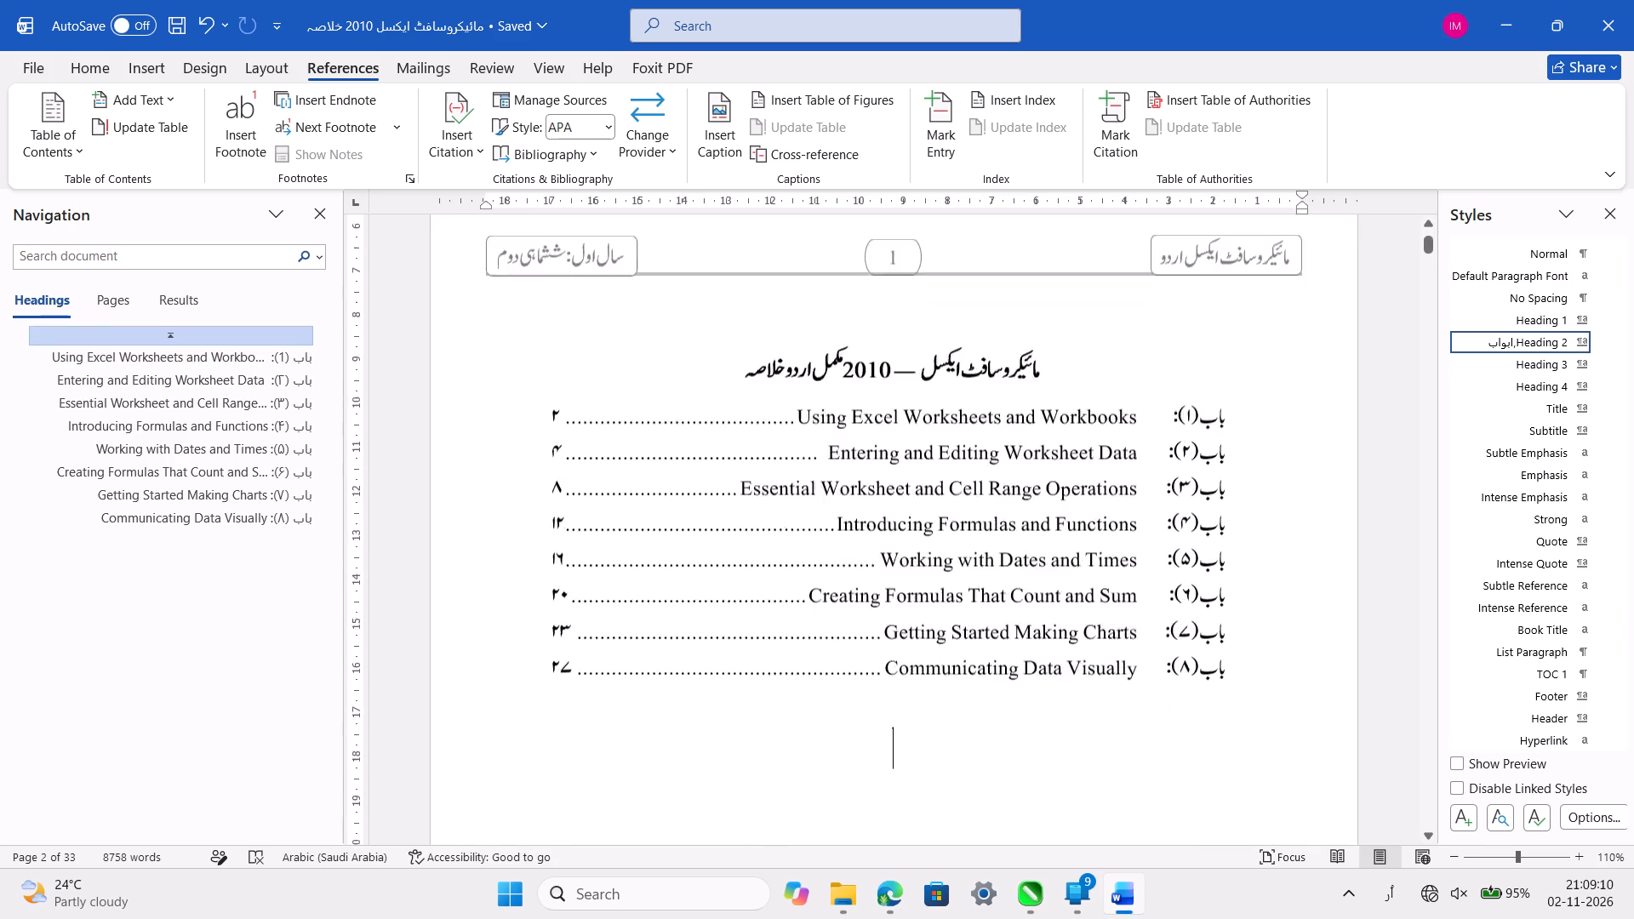
{"action": "scroll", "coordinate": [892, 602], "scroll_direction": "down", "scroll_amount": 2}
{"action": "scroll", "coordinate": [892, 602], "scroll_direction": "down", "scroll_amount": 5, "text": "ctrl"}
{"action": "scroll", "coordinate": [892, 602], "scroll_direction": "up", "scroll_amount": 3}
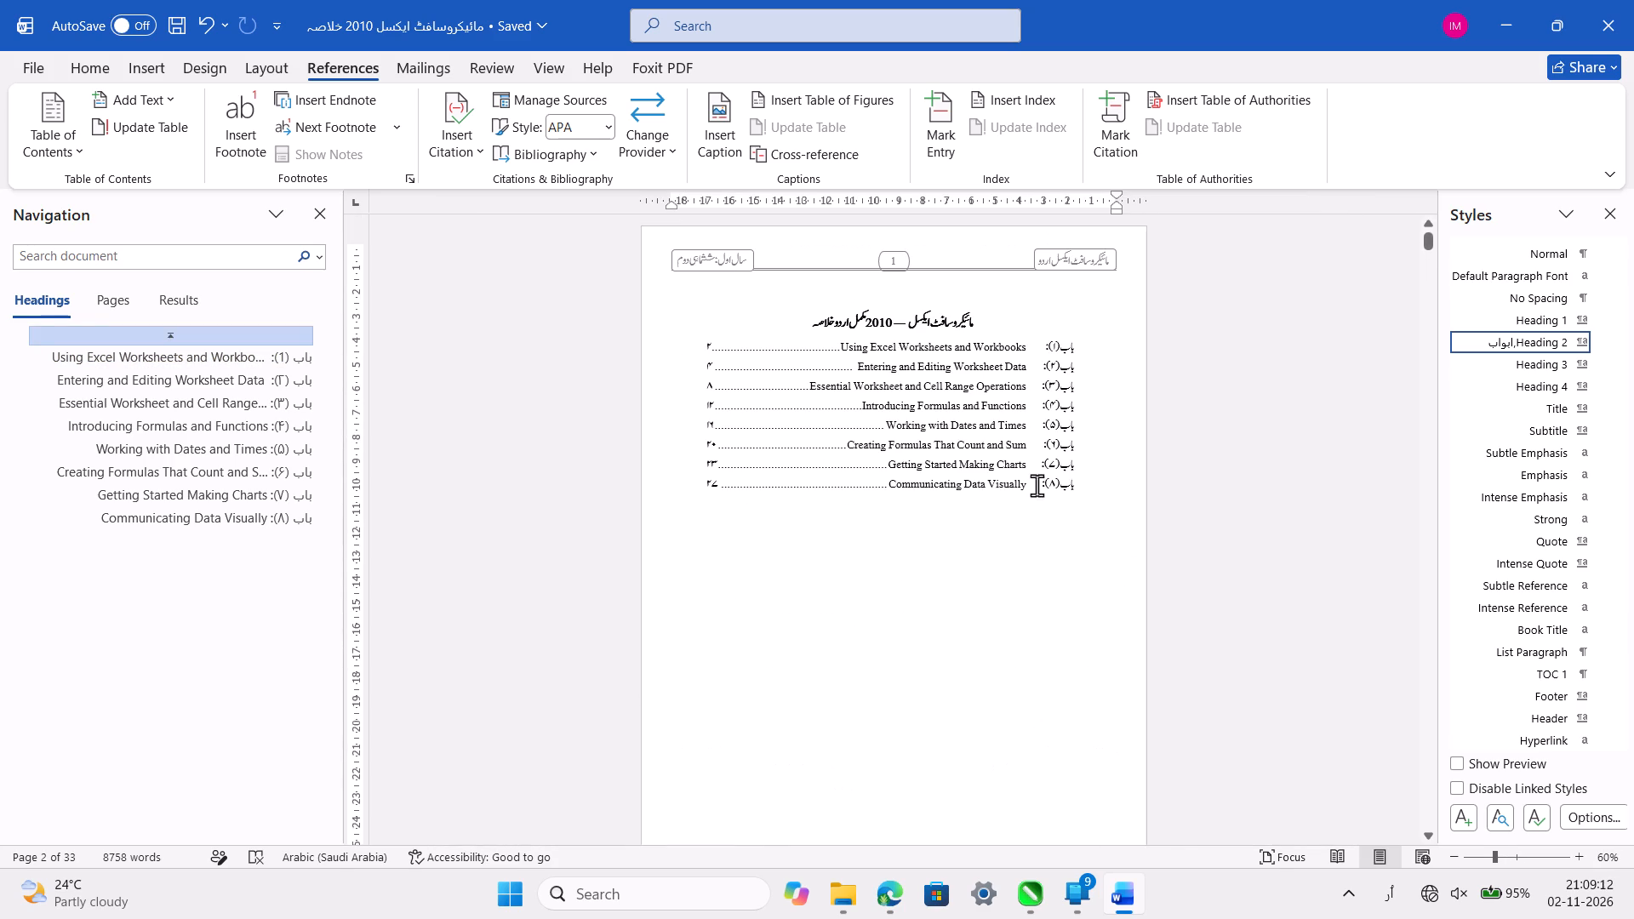
{"action": "scroll", "coordinate": [1053, 465], "scroll_direction": "up", "scroll_amount": 3, "text": "ctrl"}
{"action": "scroll", "coordinate": [1053, 465], "scroll_direction": "up", "scroll_amount": 1}
Insert fifteen empty lines between the title and the table of contents to move the table down the page.
{"action": "left_click", "coordinate": [1154, 385]}
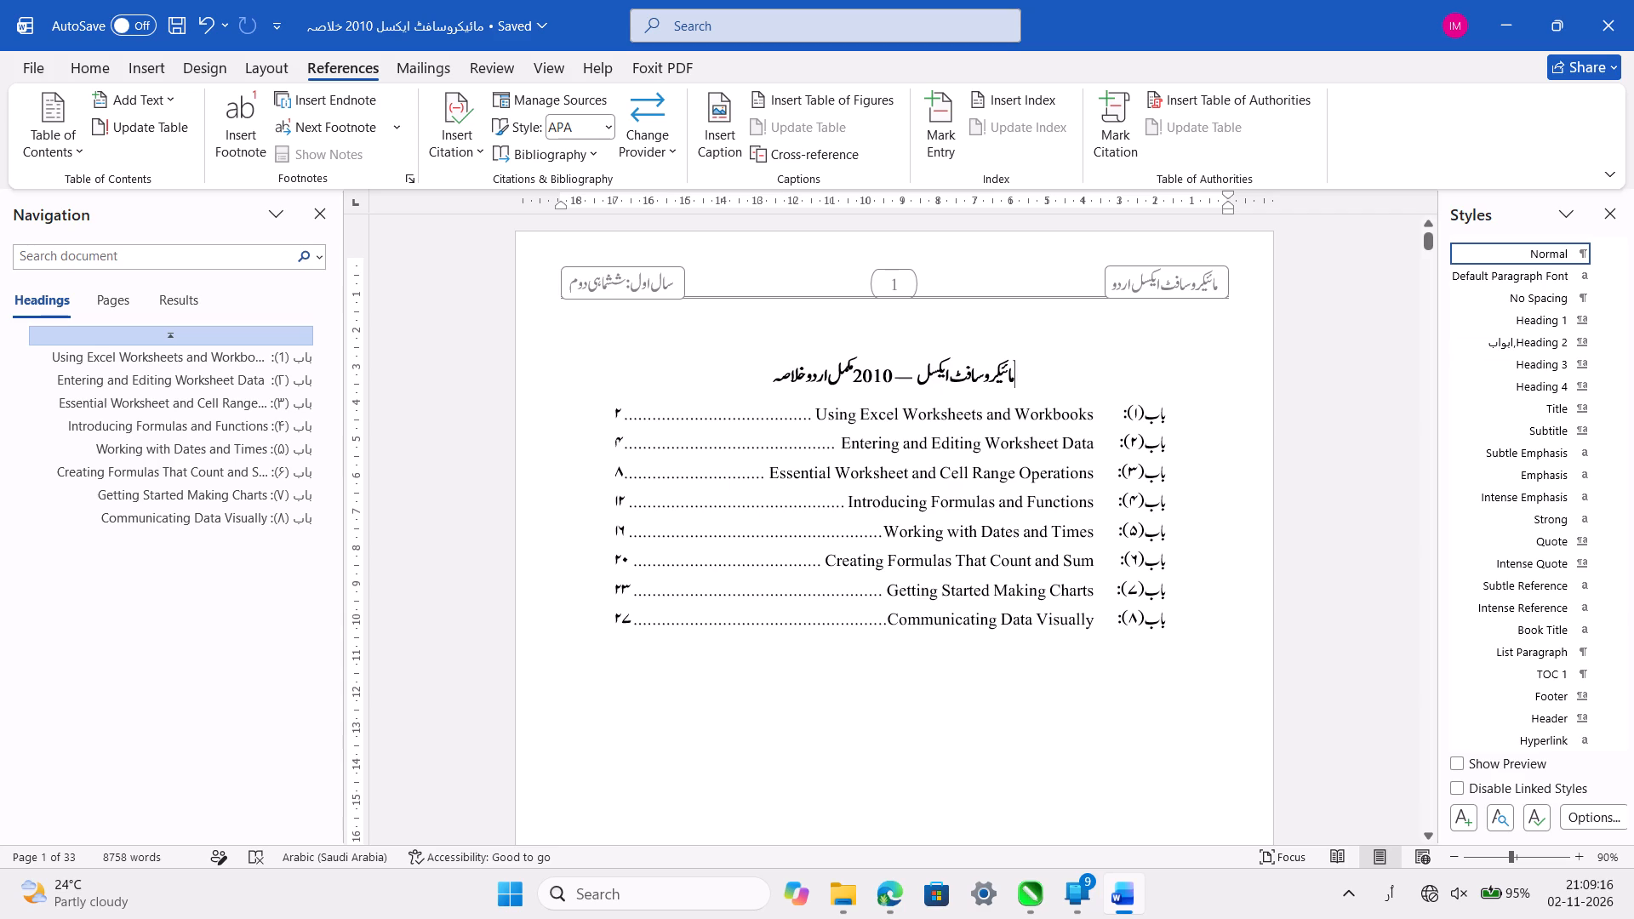
{"action": "key", "text": "End"}
{"action": "key", "text": "Down"}
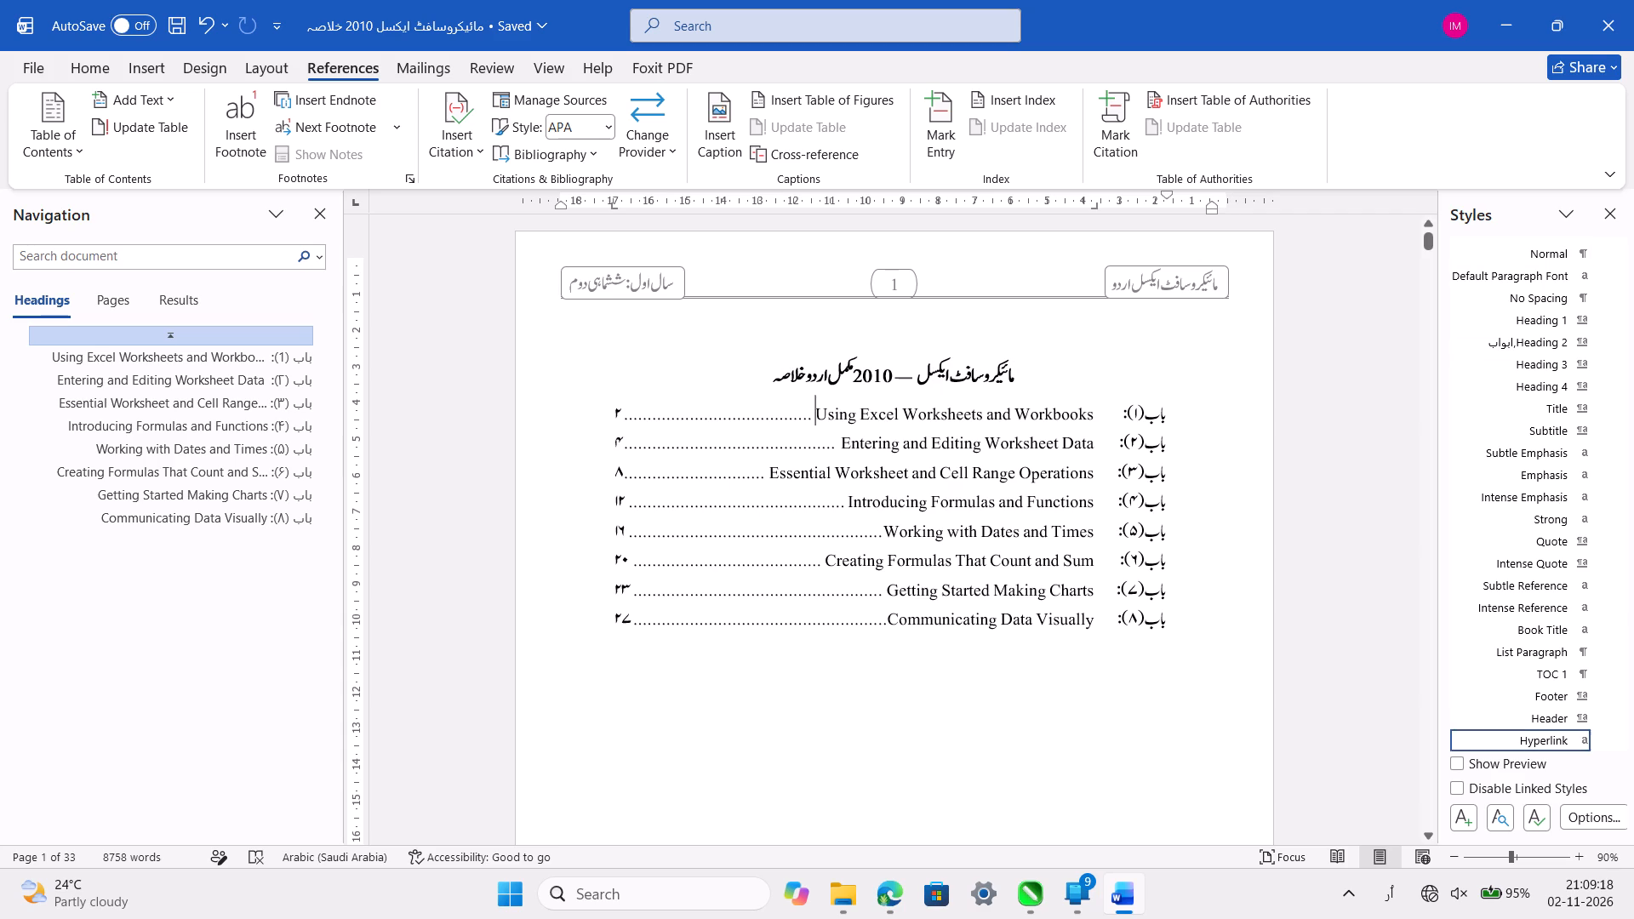
{"action": "key", "text": "Home"}
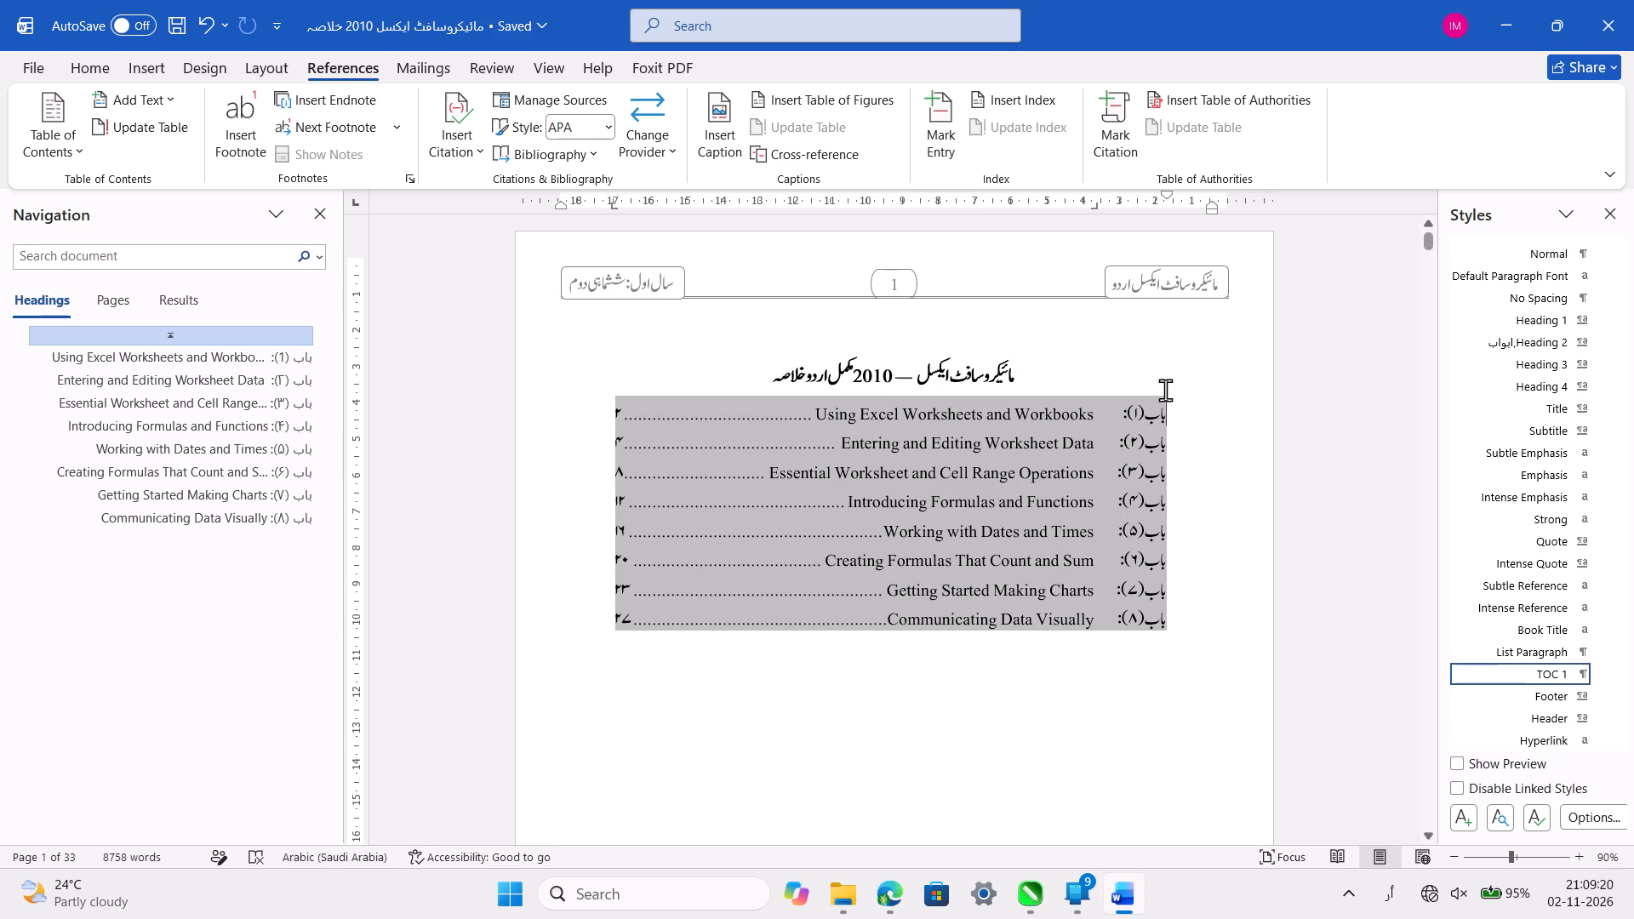
{"action": "key", "text": "Return"}
{"action": "key", "text": "Return"}
{"action": "key", "text": "Return"}
{"action": "key", "text": "Return"}
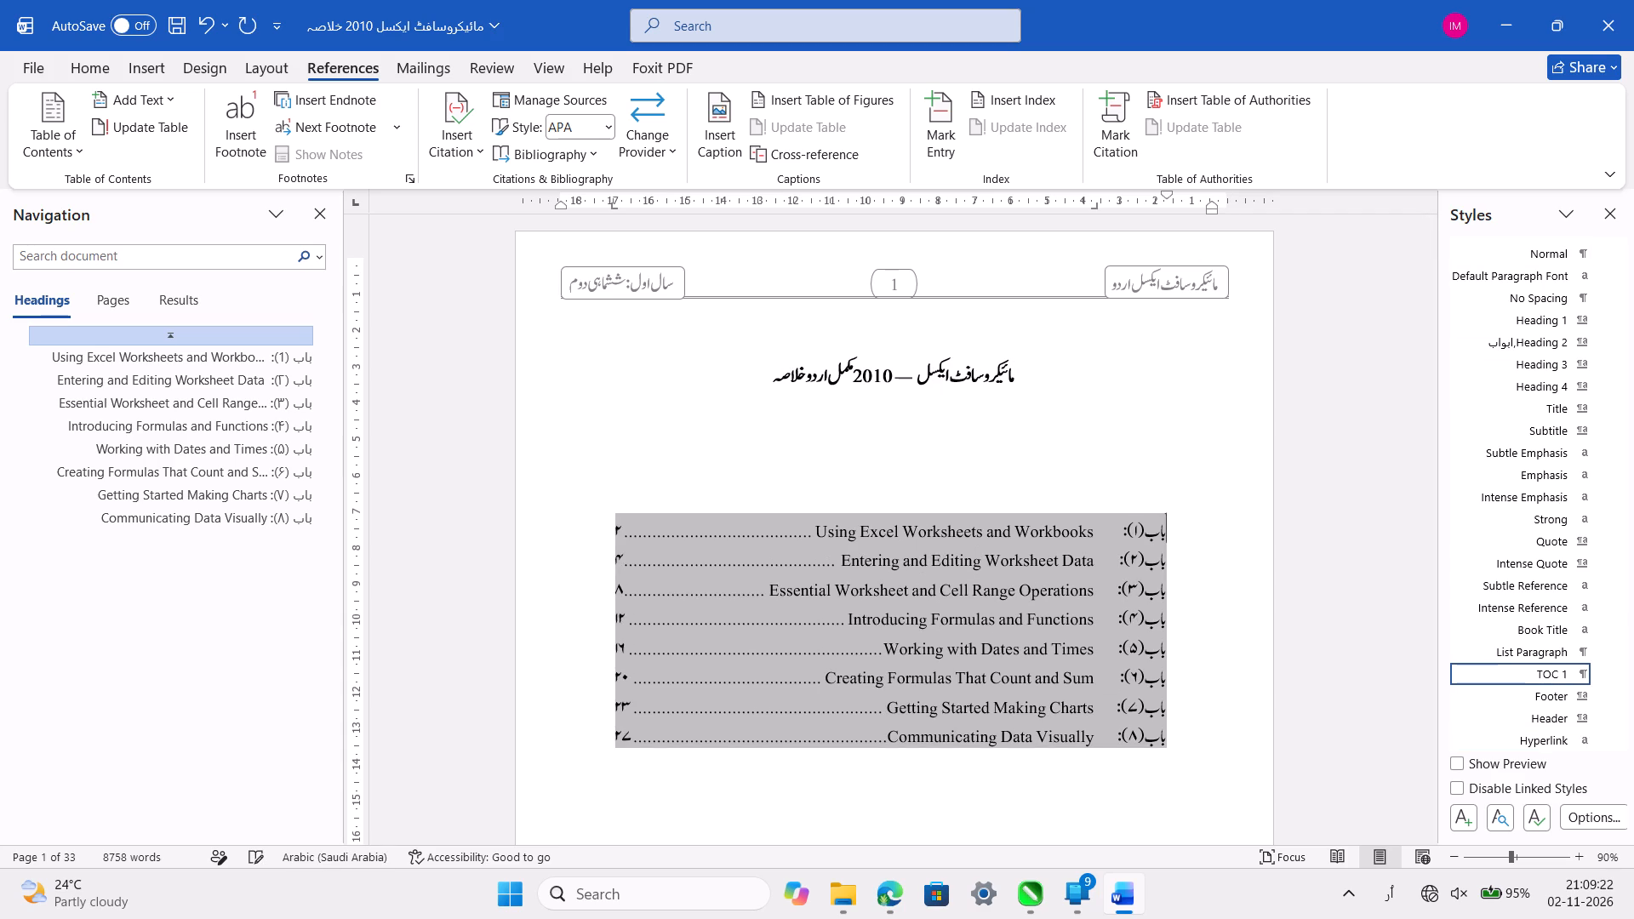
{"action": "key", "text": "Return"}
{"action": "key", "text": "Return"}
{"action": "key", "text": "Return"}
{"action": "scroll", "coordinate": [1008, 397], "scroll_direction": "down", "scroll_amount": 3}
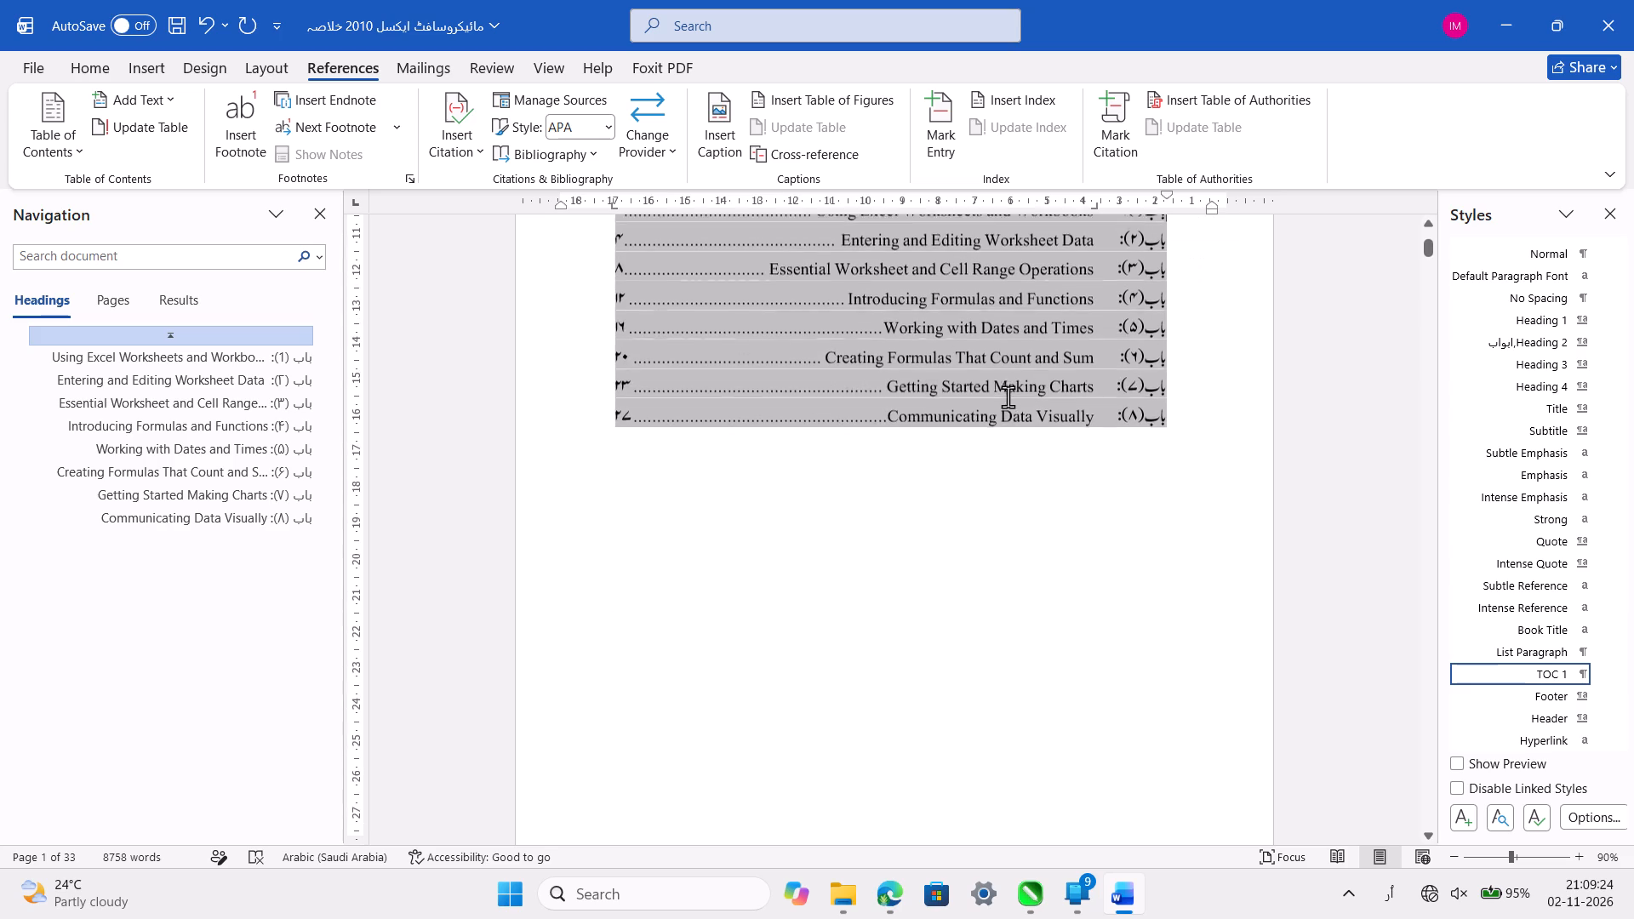
{"action": "key", "text": "Return"}
{"action": "key", "text": "Return"}
{"action": "key", "text": "Return"}
{"action": "key", "text": "Return"}
{"action": "key", "text": "Return"}
{"action": "key", "text": "Return"}
{"action": "key", "text": "Return"}
{"action": "key", "text": "Return"}
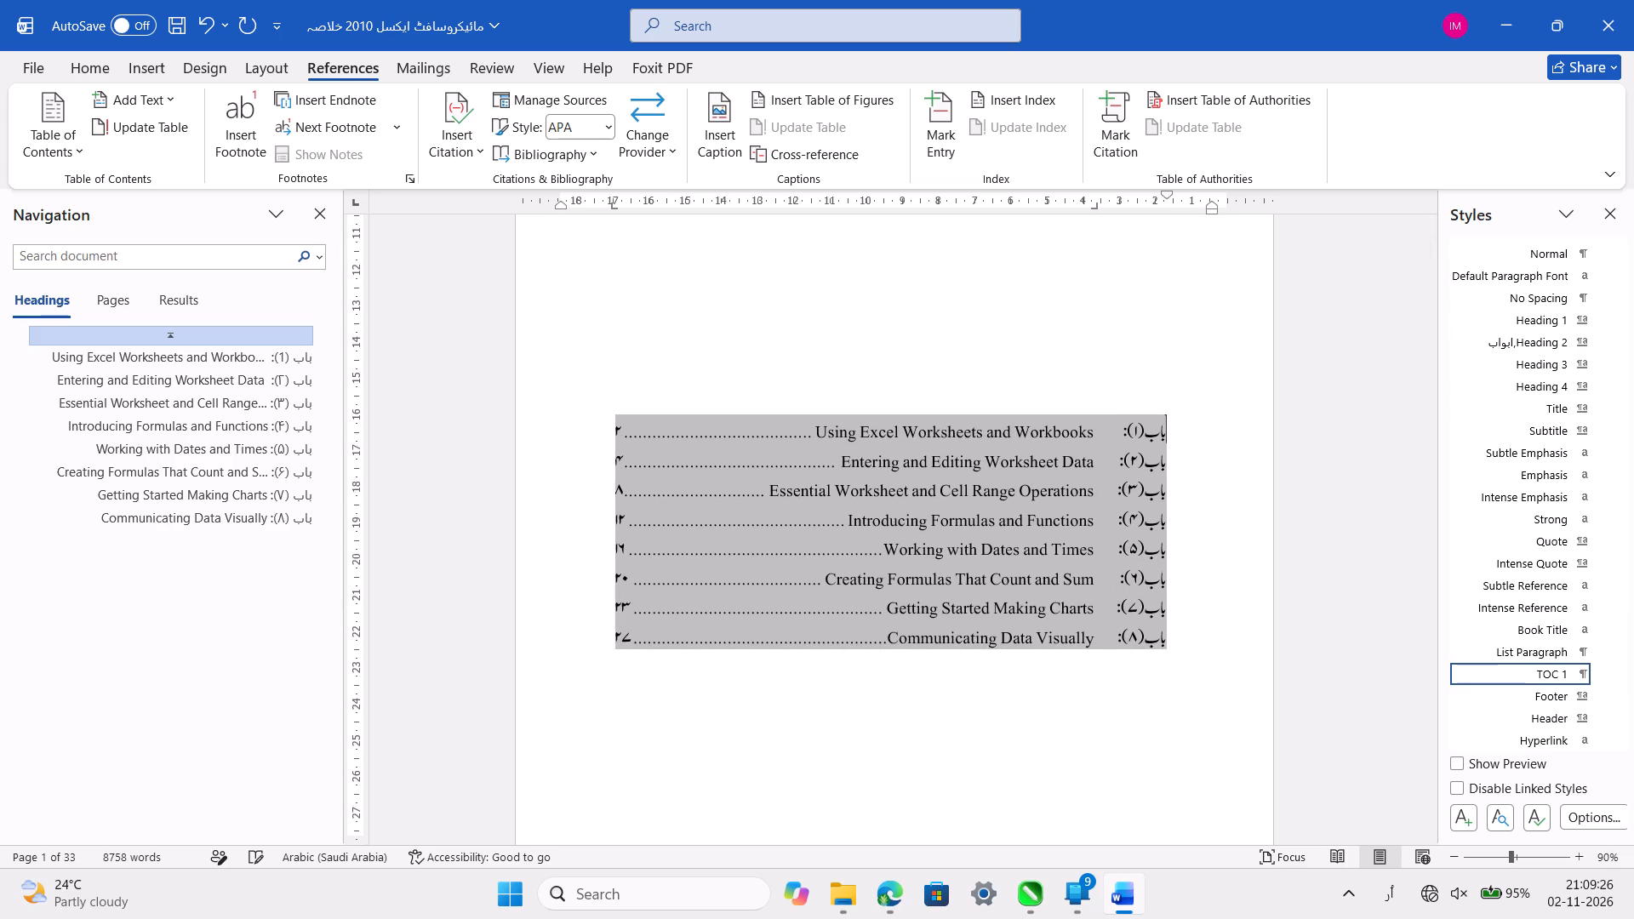
Return to the empty lines under the title and save the document.
{"action": "scroll", "coordinate": [1008, 397], "scroll_direction": "down", "scroll_amount": 1}
{"action": "scroll", "coordinate": [1008, 397], "scroll_direction": "up", "scroll_amount": 4}
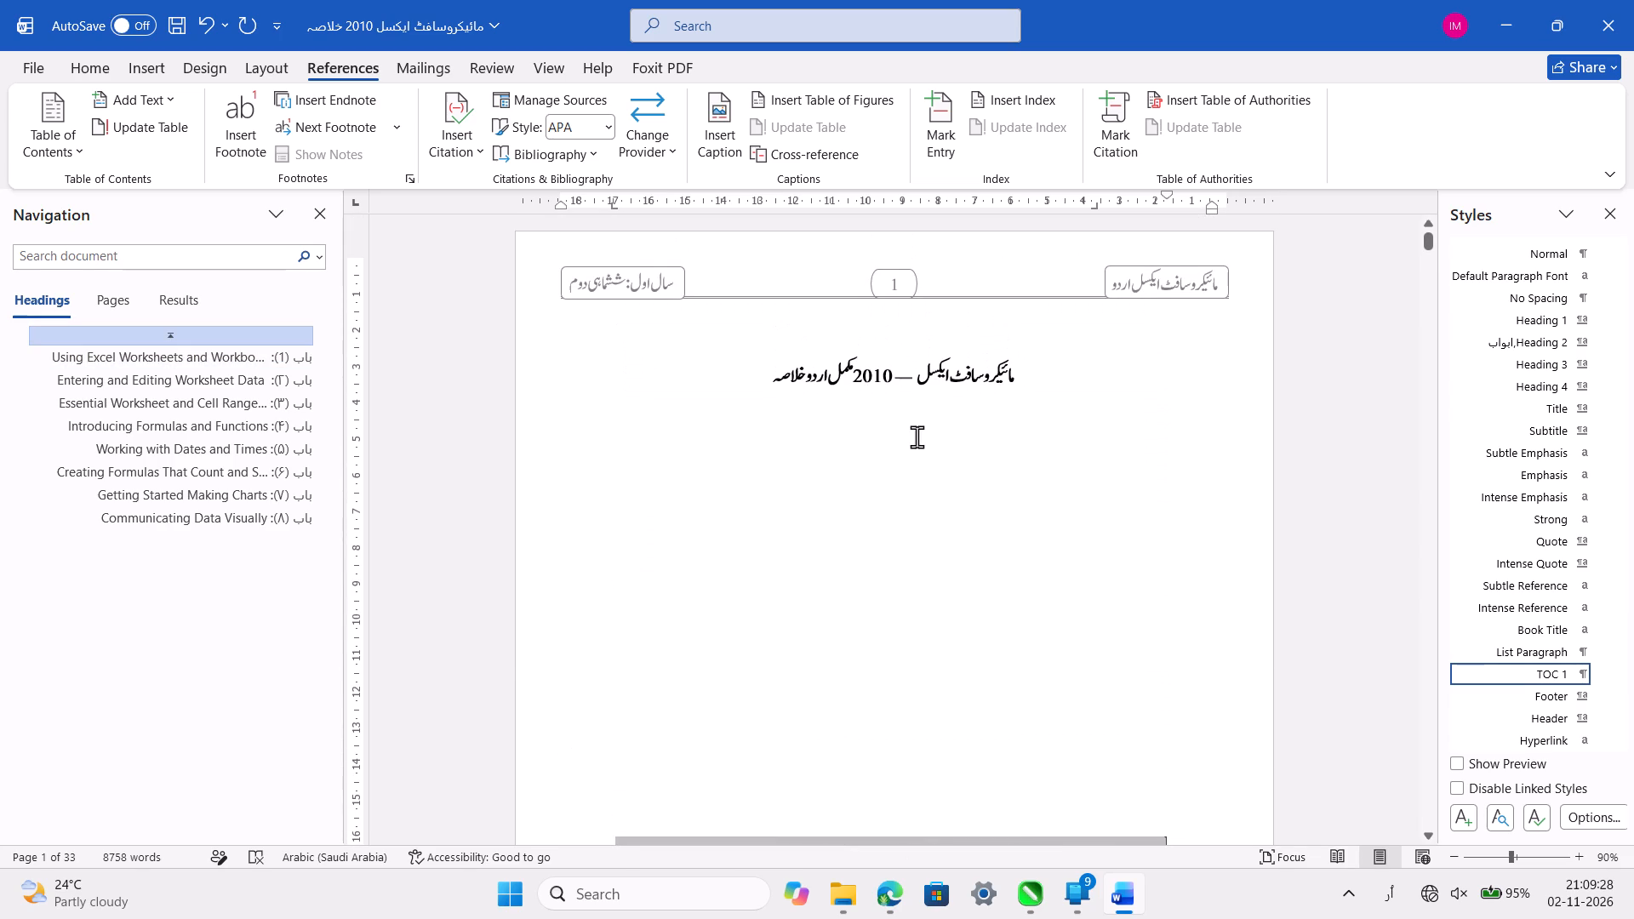
{"action": "left_click", "coordinate": [917, 437]}
{"action": "key", "text": "ctrl+s"}
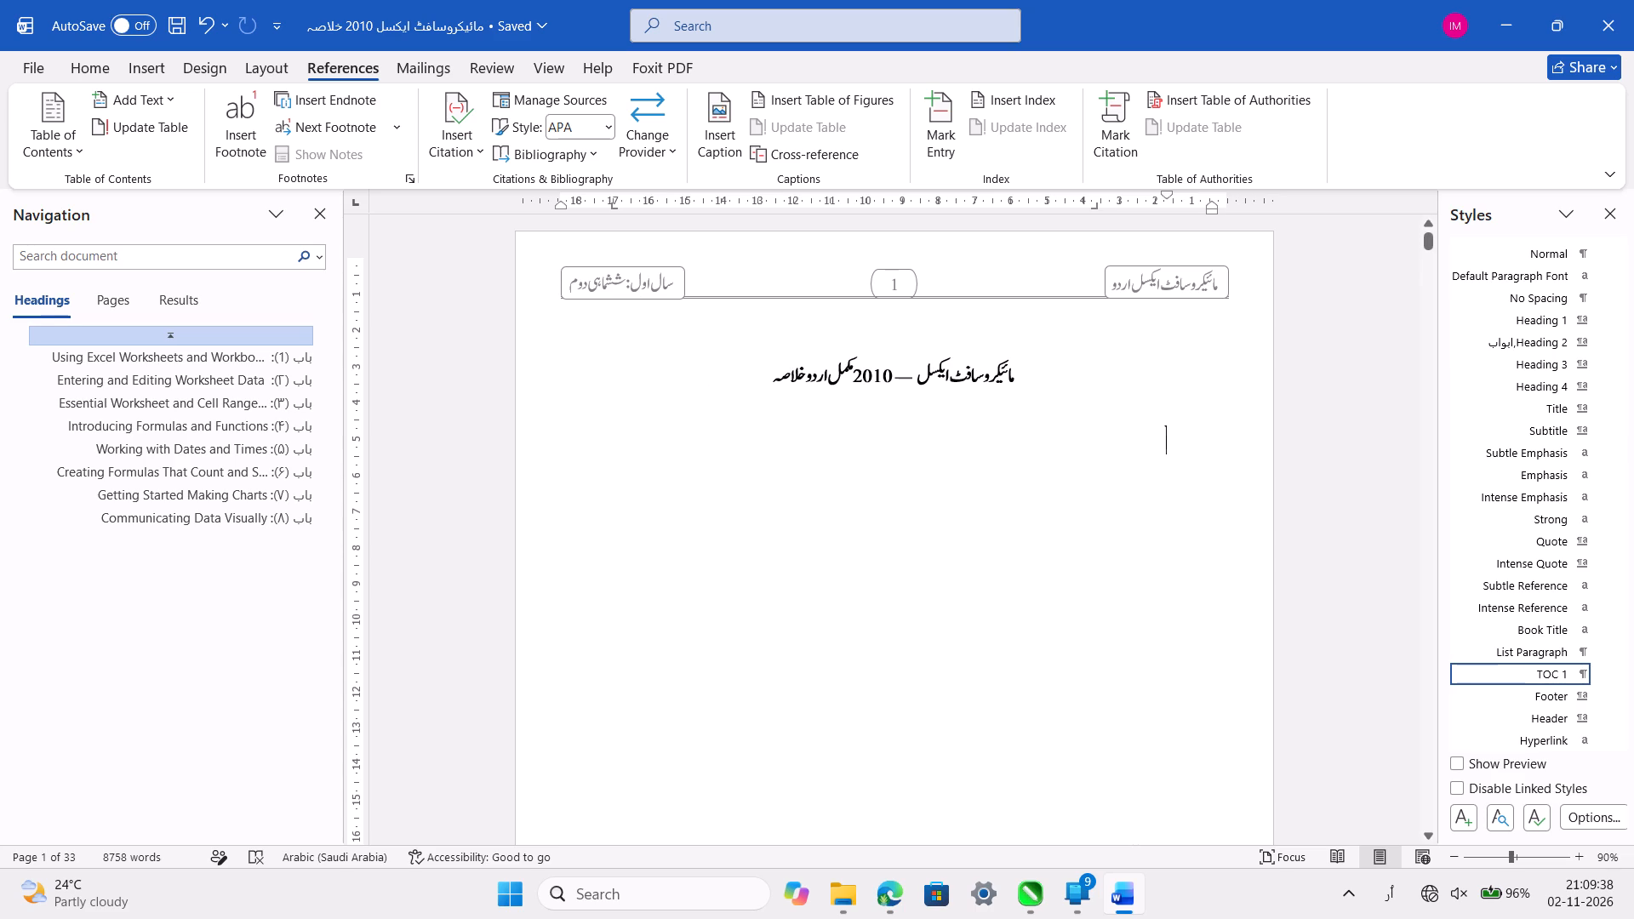
Apply the existing custom page border to "This section - All except first page".
{"action": "left_click", "coordinate": [86, 67]}
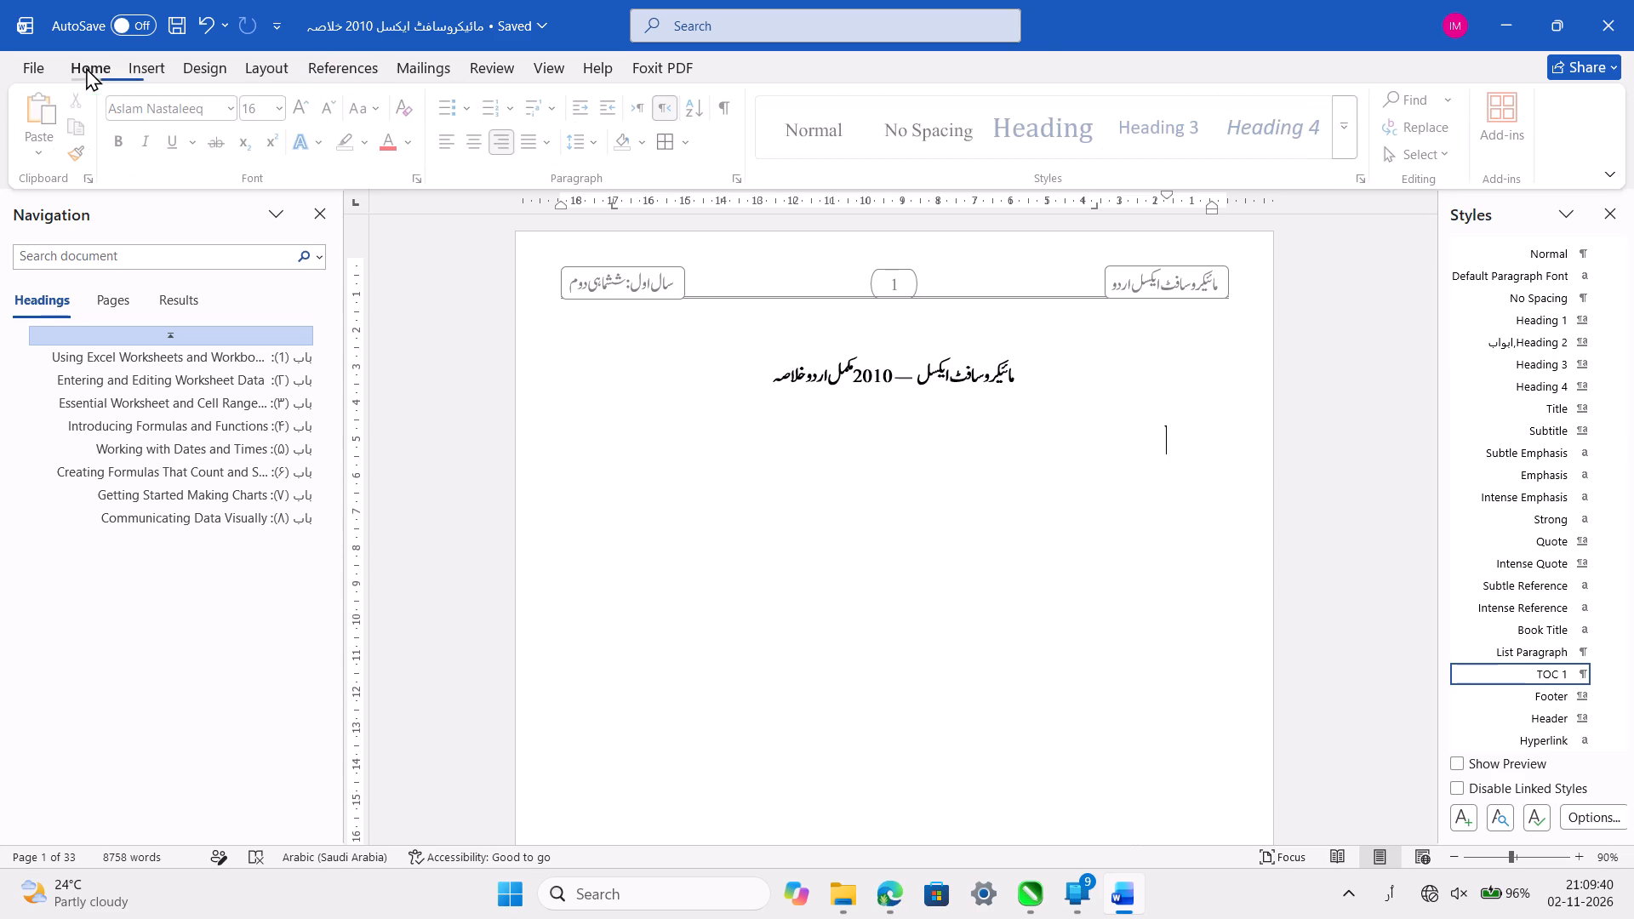
{"action": "left_click", "coordinate": [190, 67]}
{"action": "left_click", "coordinate": [1487, 158]}
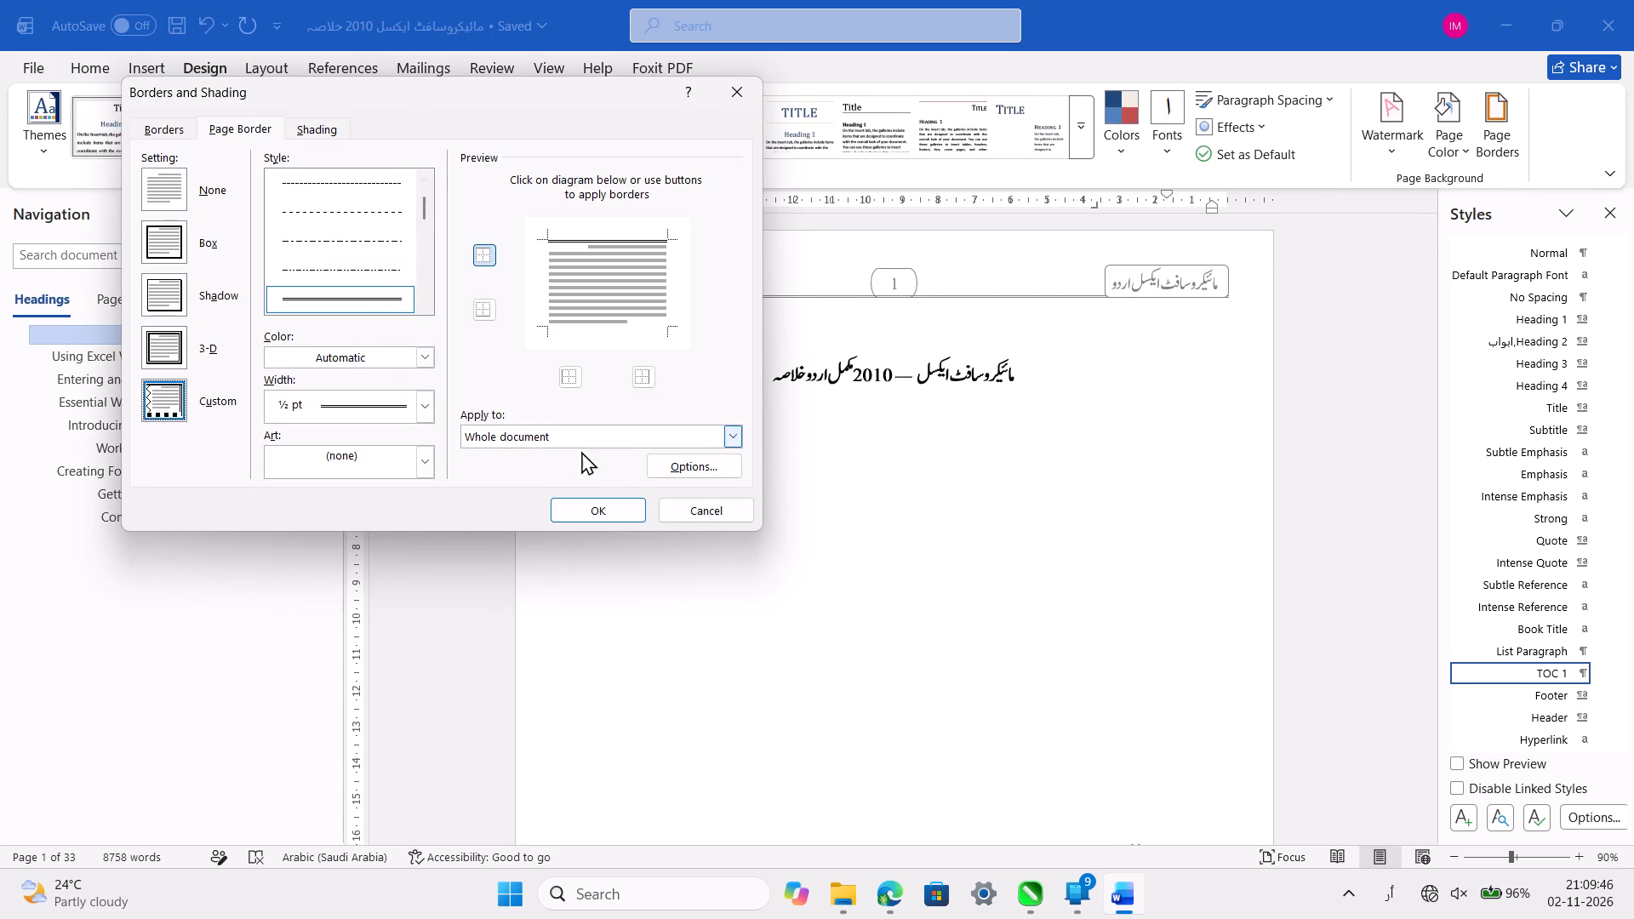
{"action": "left_click", "coordinate": [640, 448]}
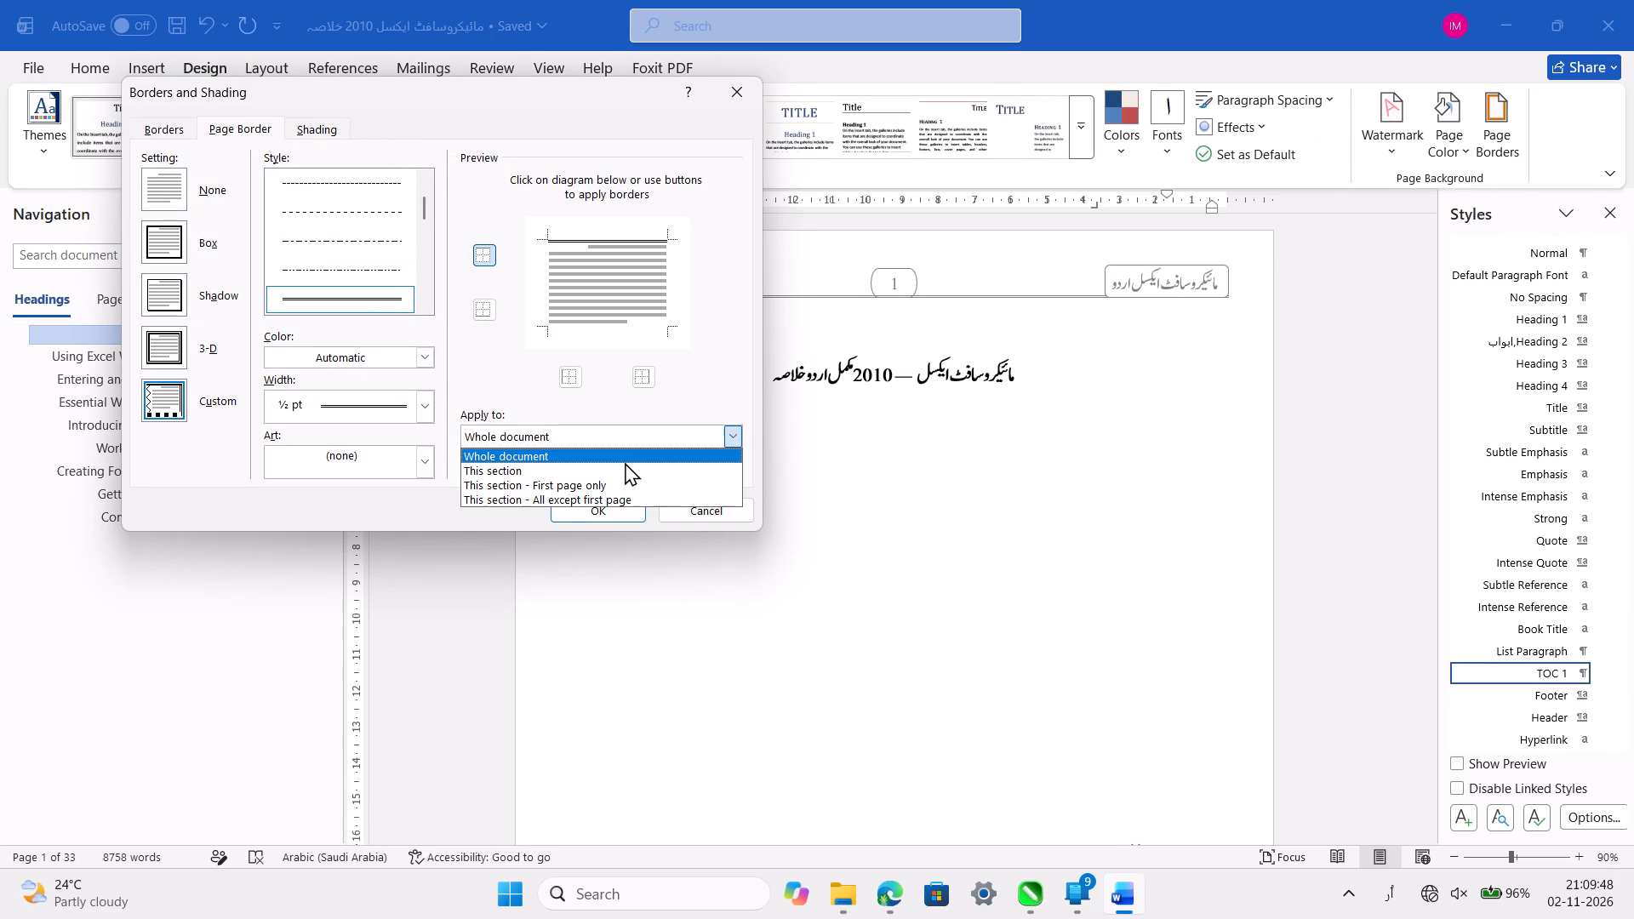
{"action": "left_click", "coordinate": [600, 497]}
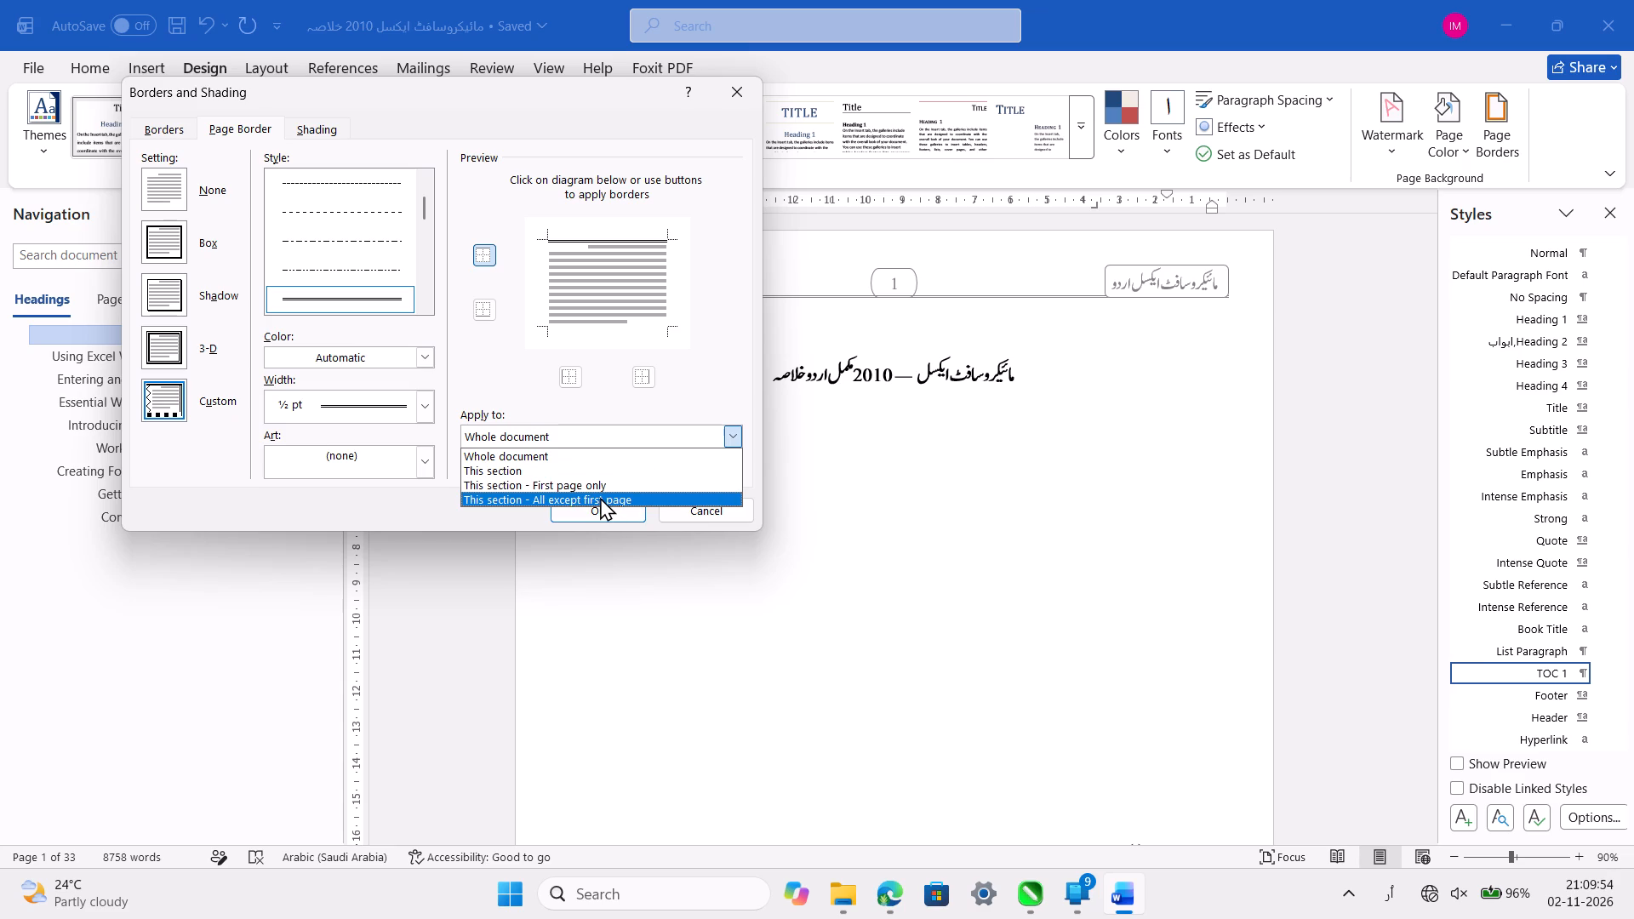
{"action": "left_click", "coordinate": [608, 510]}
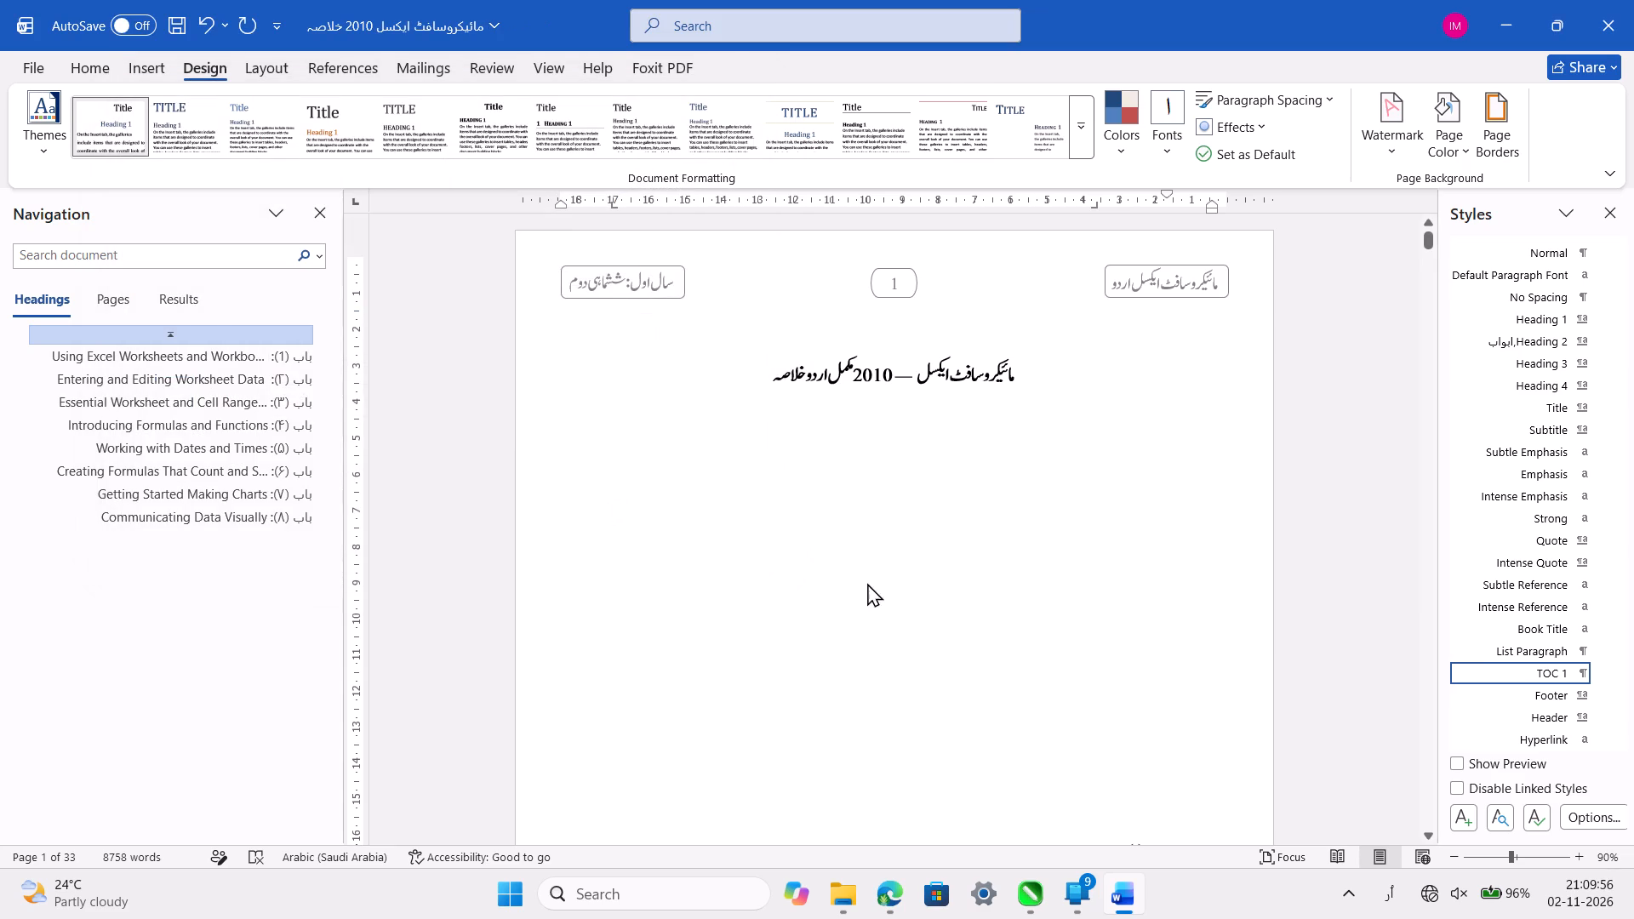
{"action": "scroll", "coordinate": [867, 583], "scroll_direction": "down", "scroll_amount": 5}
{"action": "scroll", "coordinate": [867, 583], "scroll_direction": "up", "scroll_amount": 7}
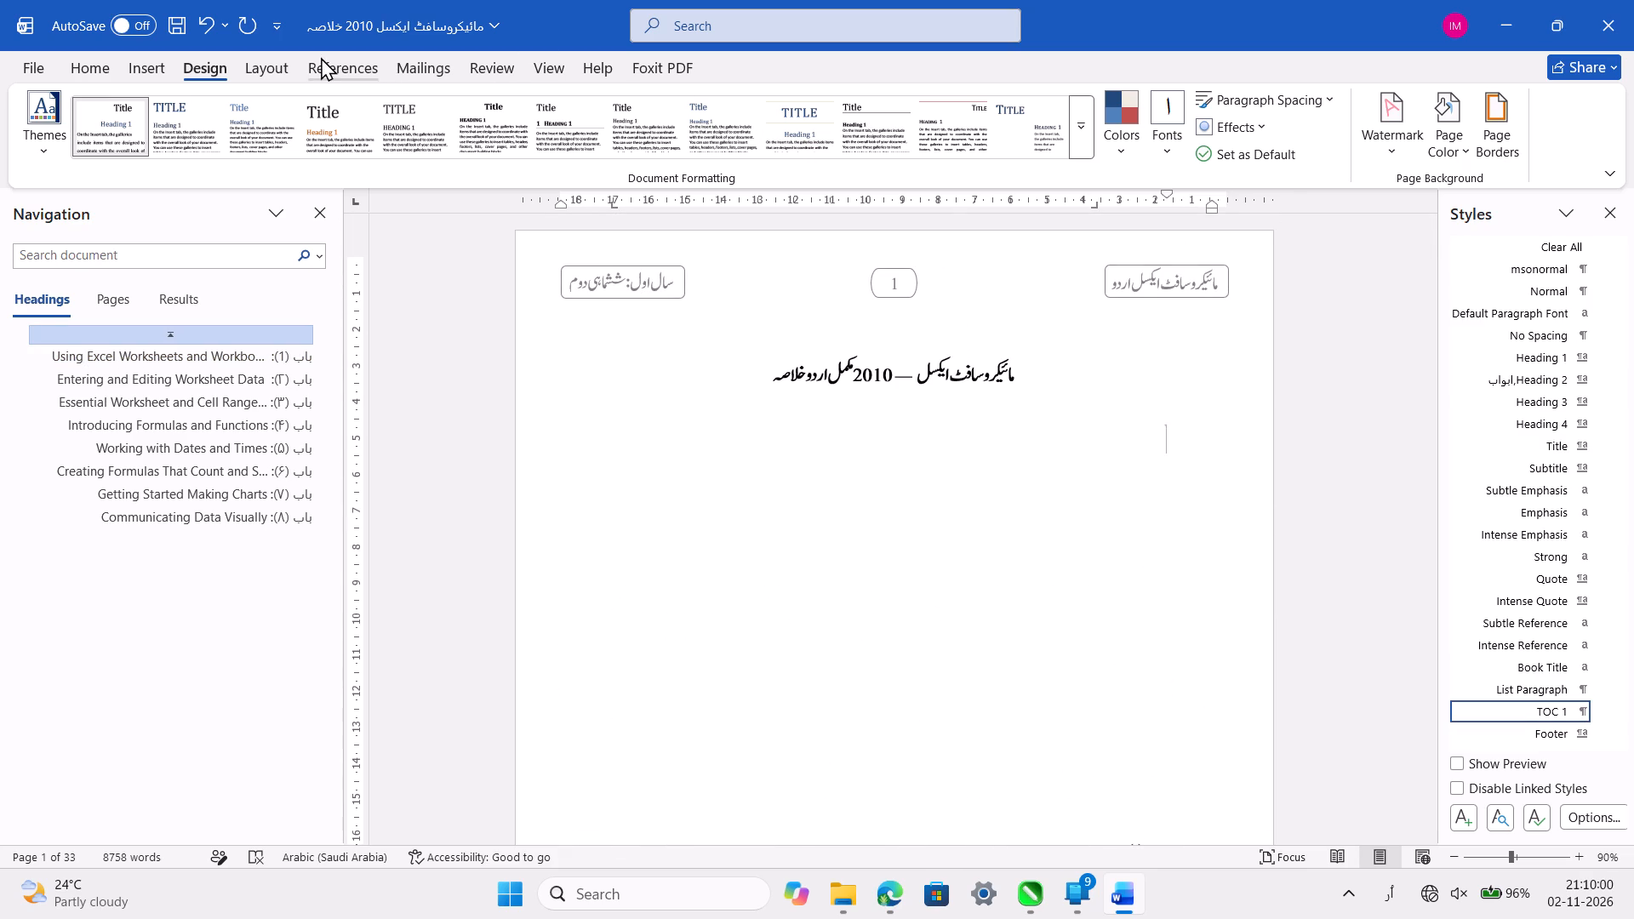
Turn on a different first page header so page 1 has no header content, and return to the body text.
{"action": "double_click", "coordinate": [994, 252]}
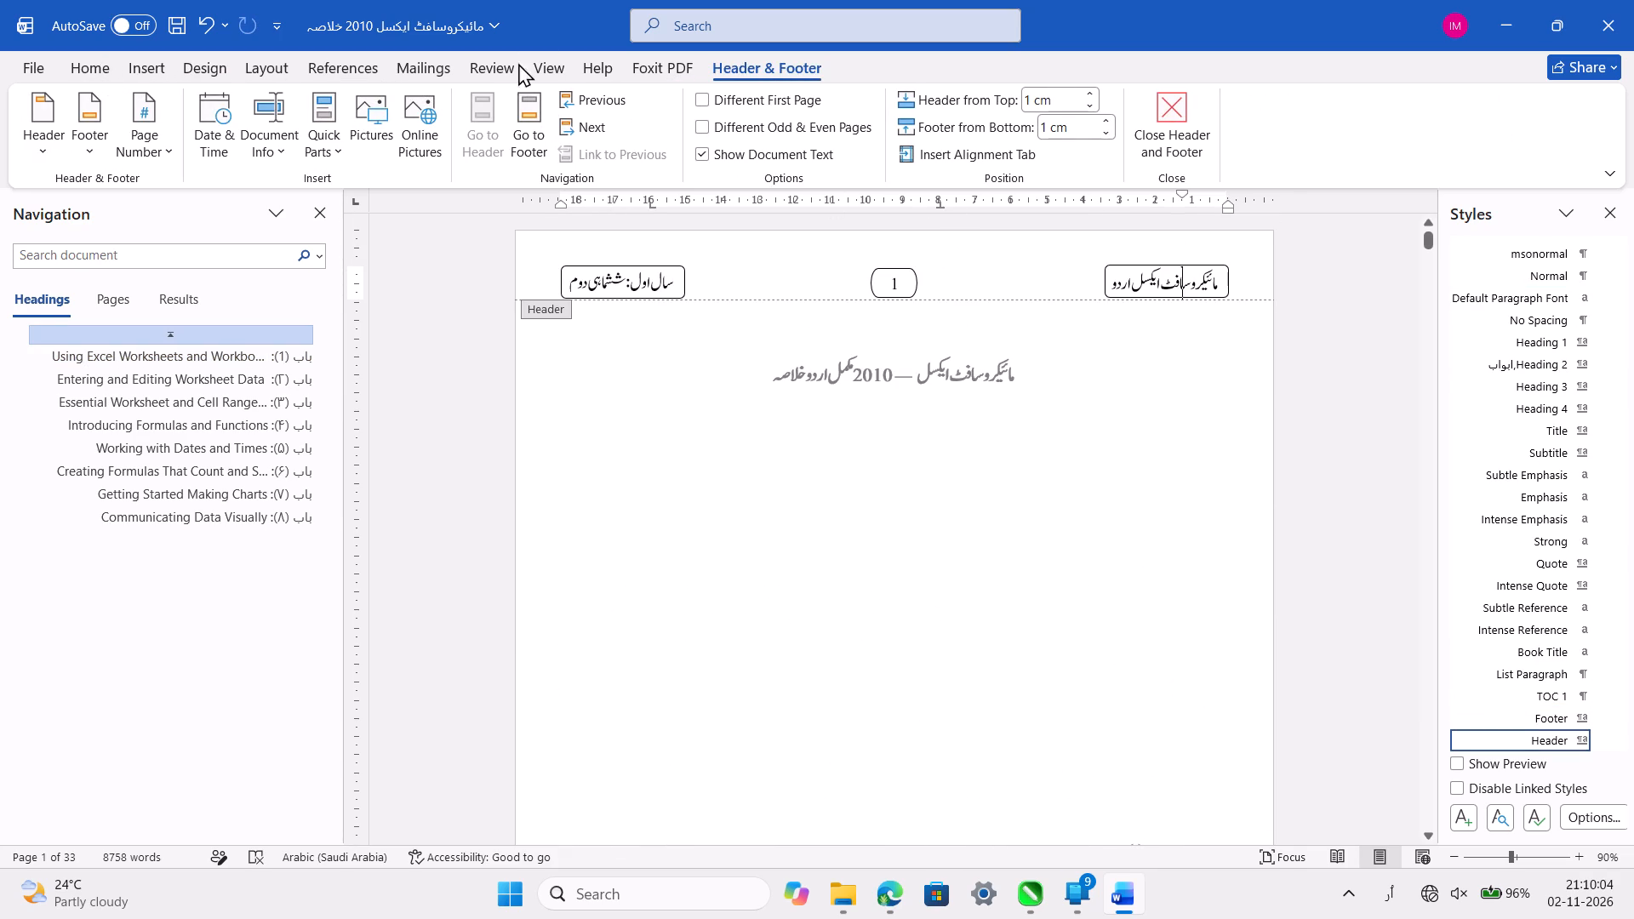
{"action": "left_click", "coordinate": [713, 100]}
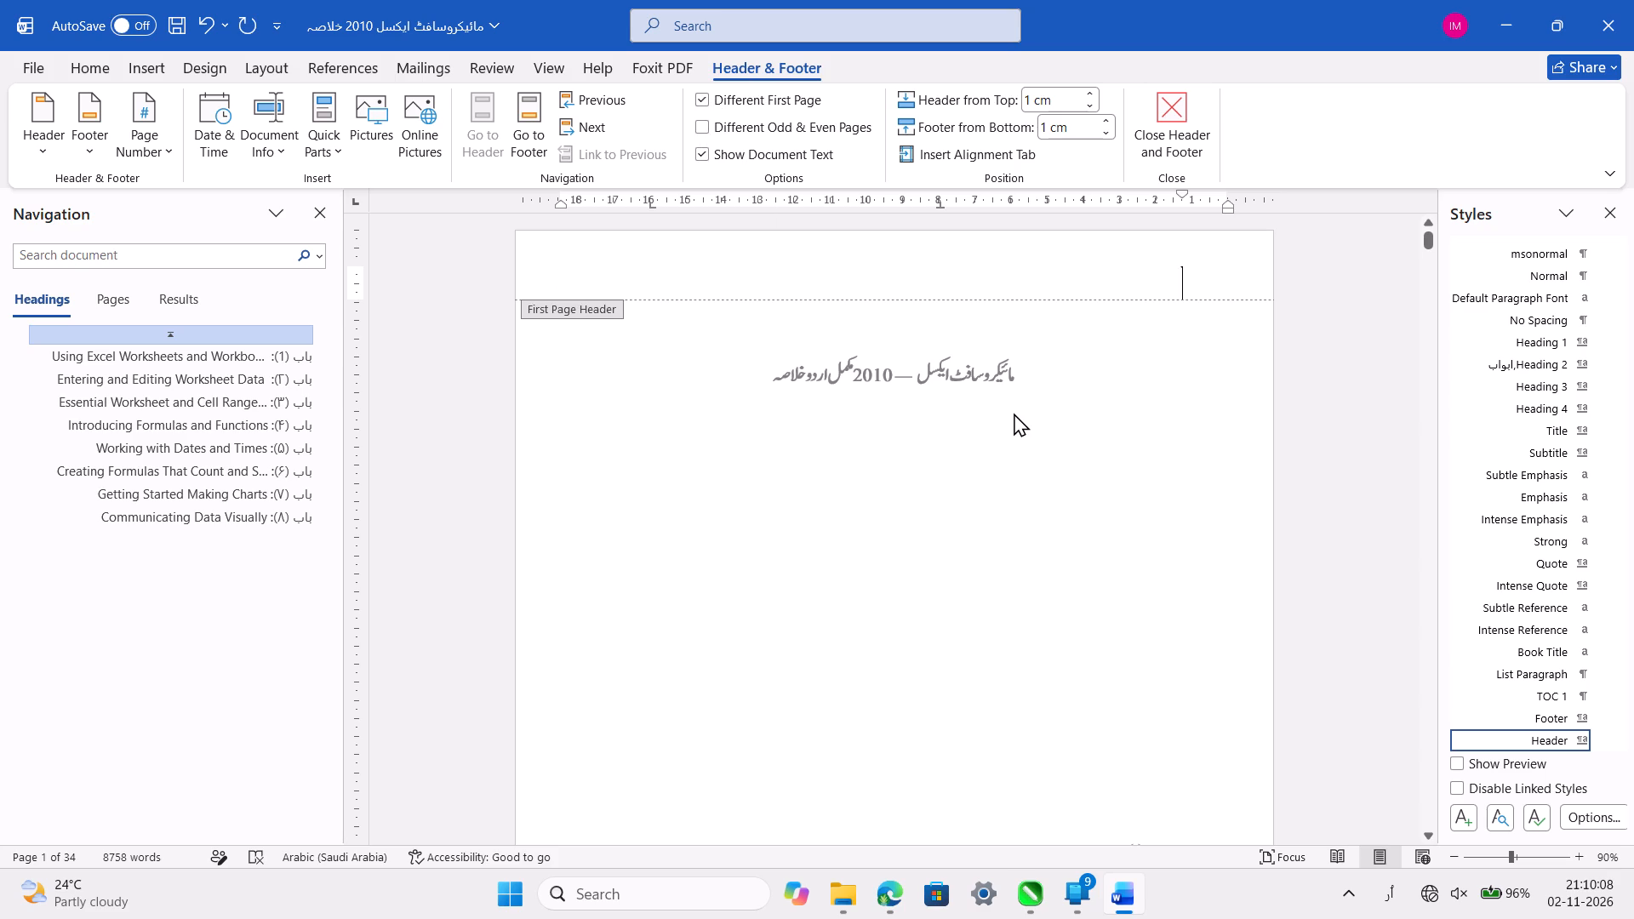
{"action": "left_click", "coordinate": [87, 63]}
{"action": "double_click", "coordinate": [863, 393]}
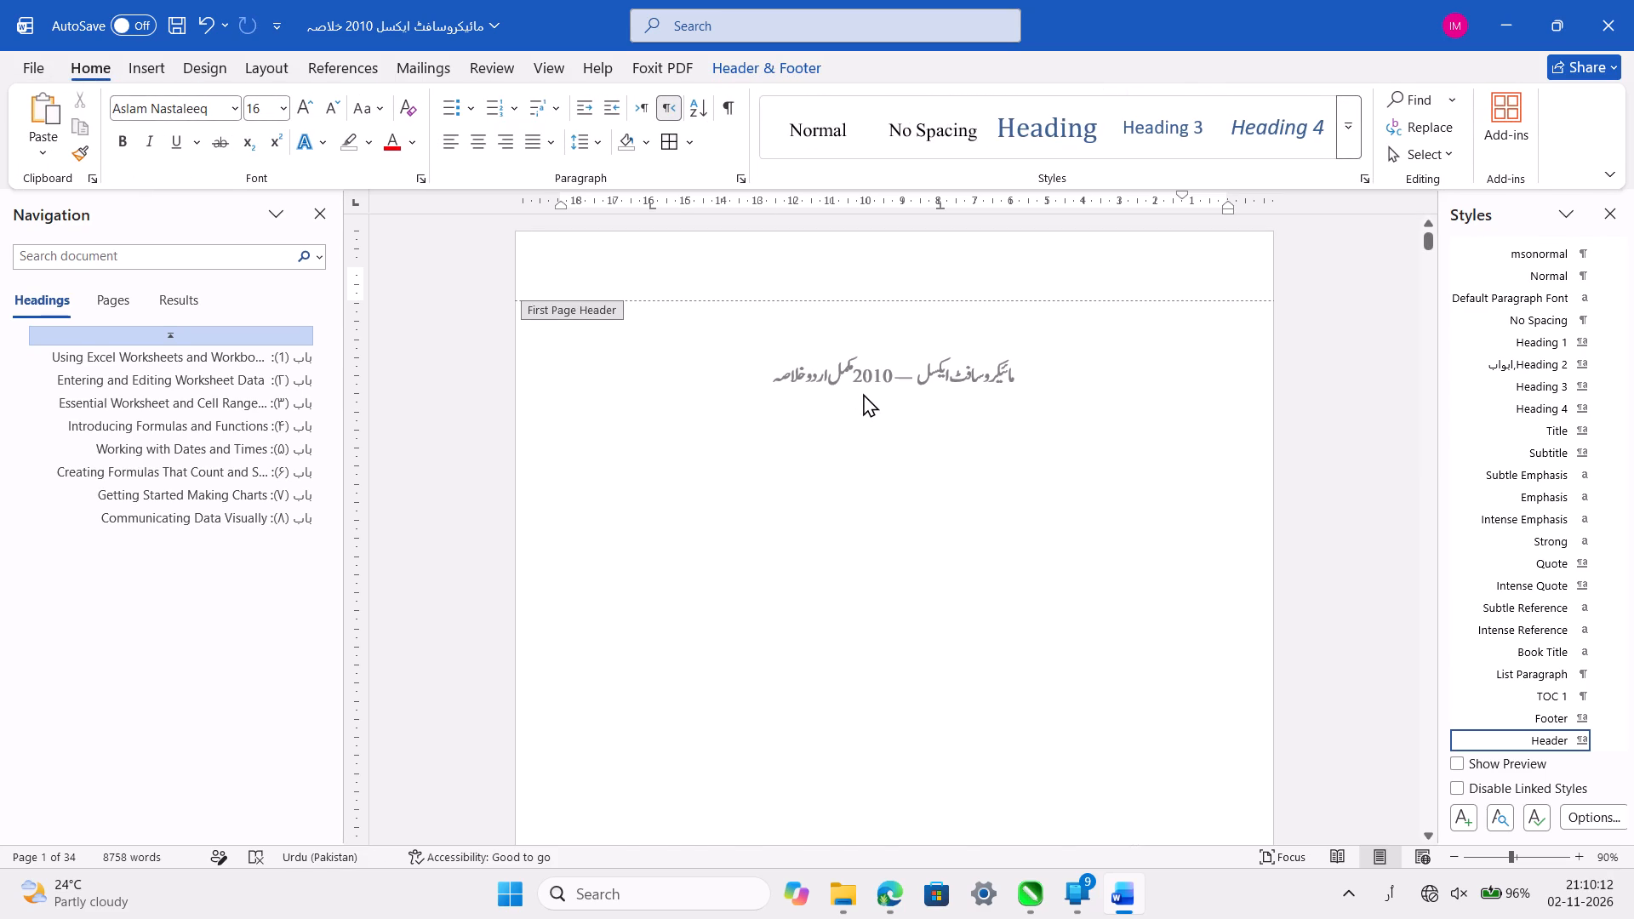
{"action": "scroll", "coordinate": [863, 393], "scroll_direction": "down", "scroll_amount": 7}
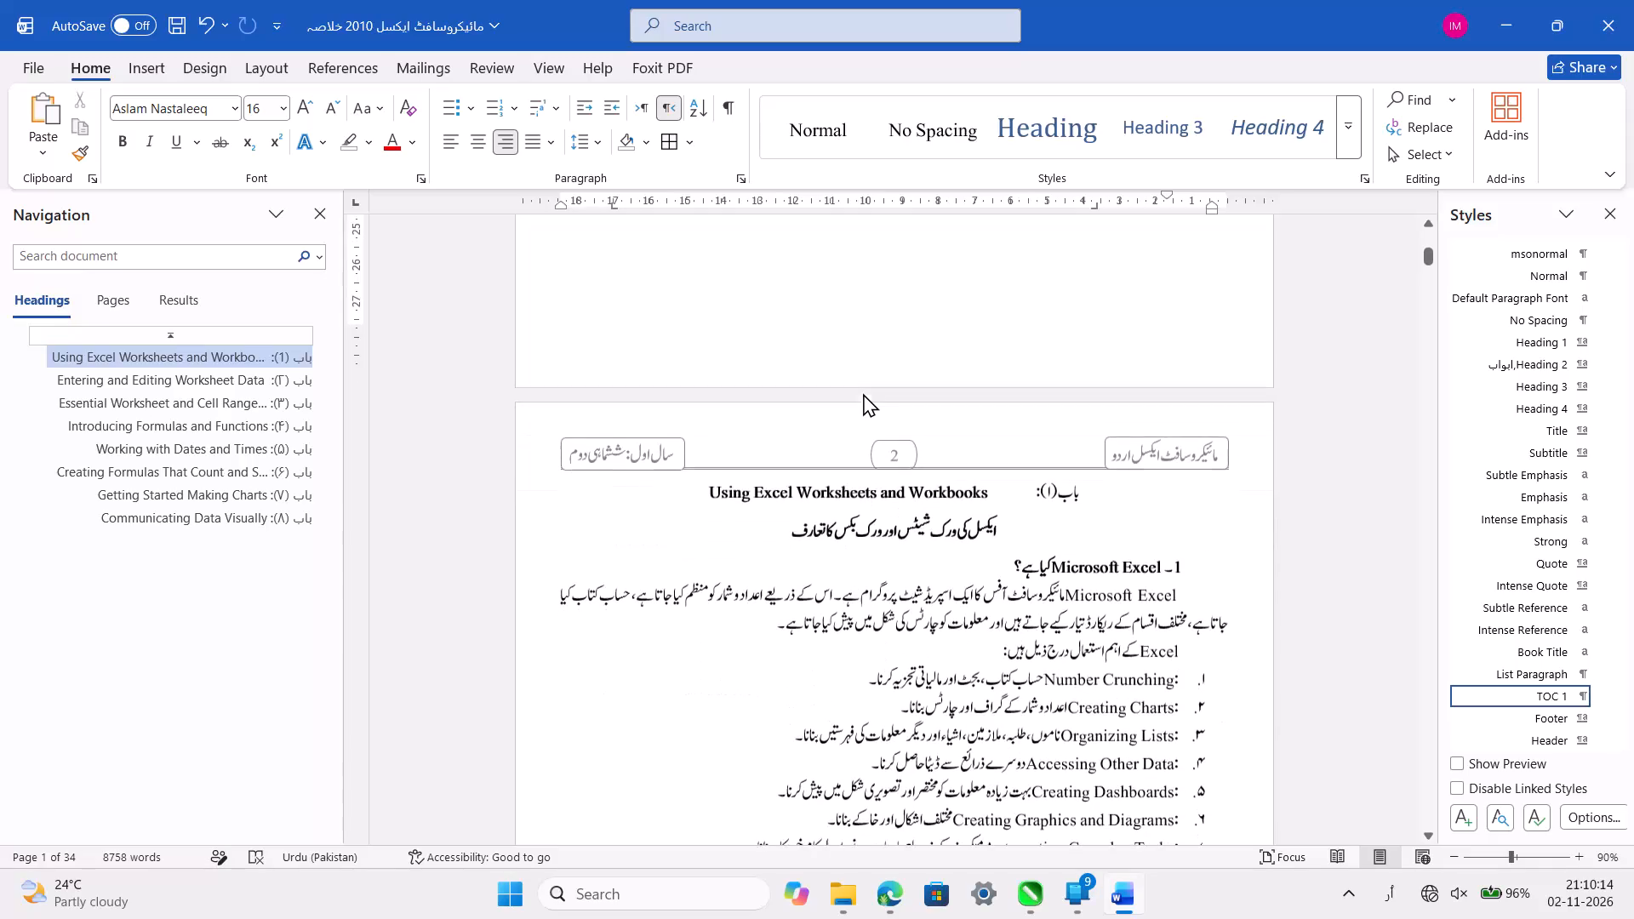
{"action": "scroll", "coordinate": [863, 393], "scroll_direction": "up", "scroll_amount": 7}
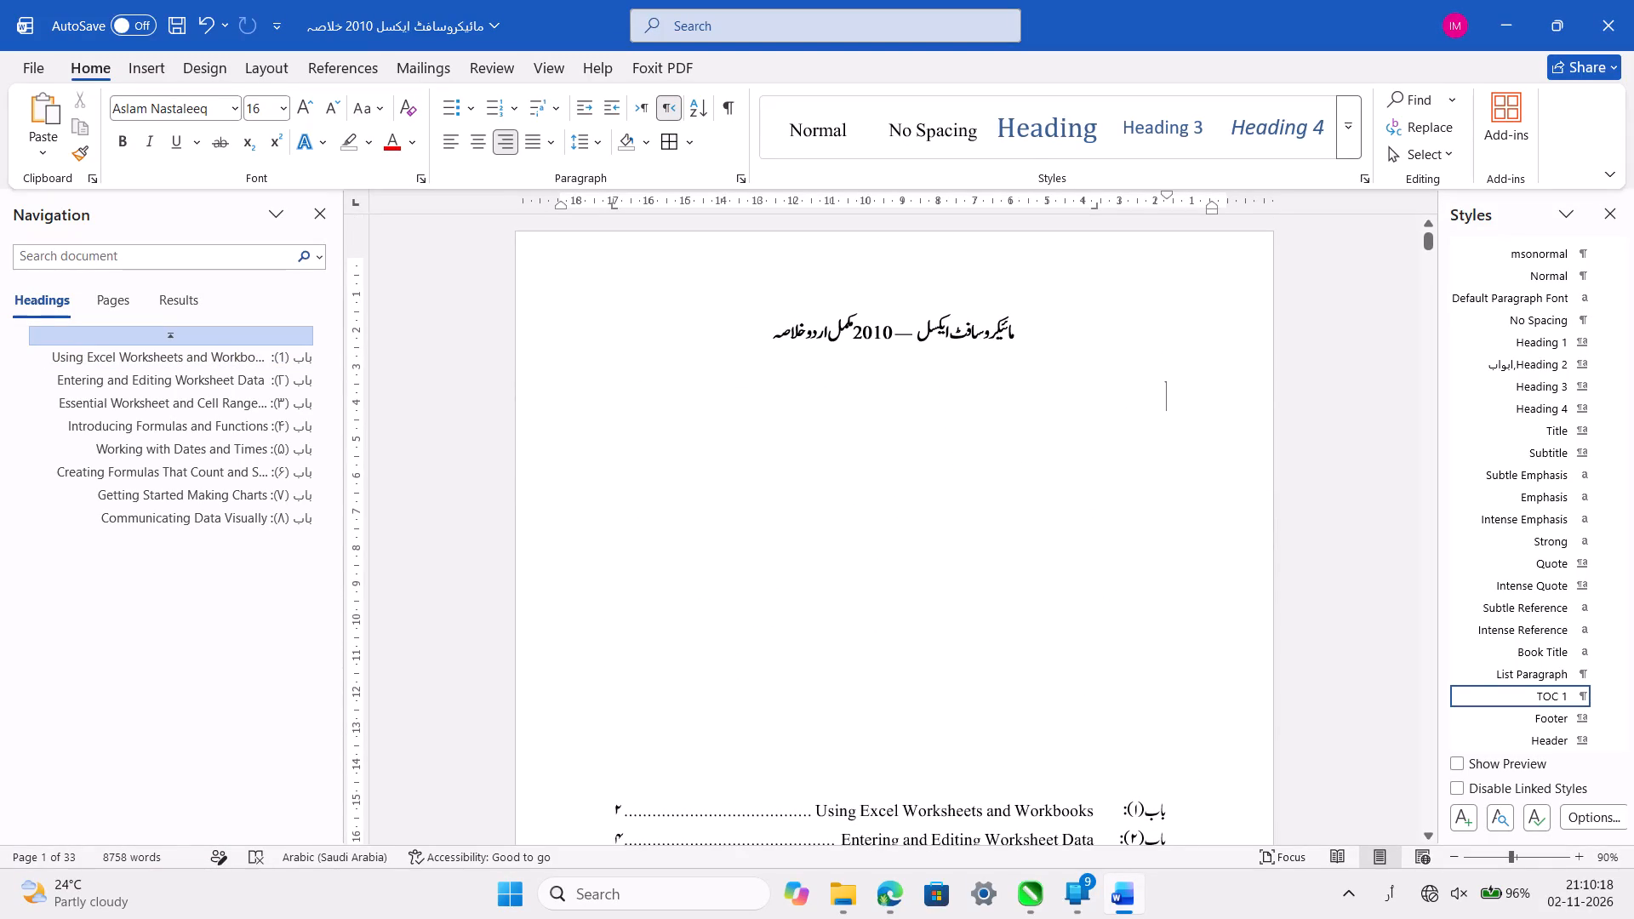
Save the document.
{"action": "key", "text": "ctrl+s"}
Check the wording of the title on page 1 and save the document.
{"action": "scroll", "coordinate": [865, 355], "scroll_direction": "up", "scroll_amount": 3, "text": "ctrl"}
{"action": "double_click", "coordinate": [762, 319]}
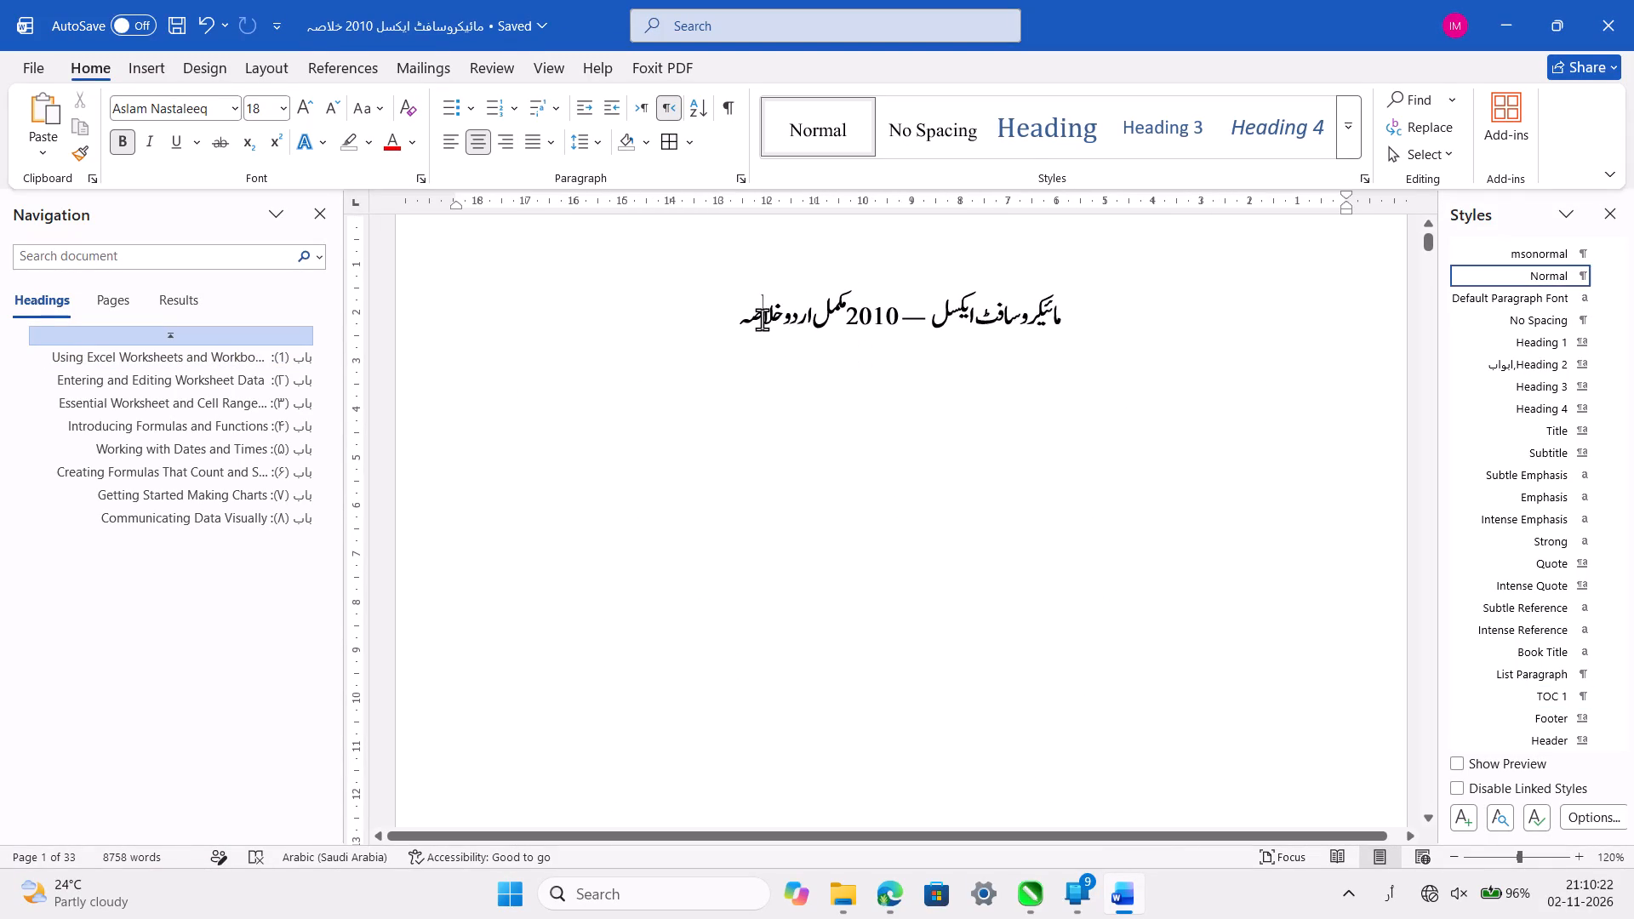
{"action": "double_click", "coordinate": [828, 323]}
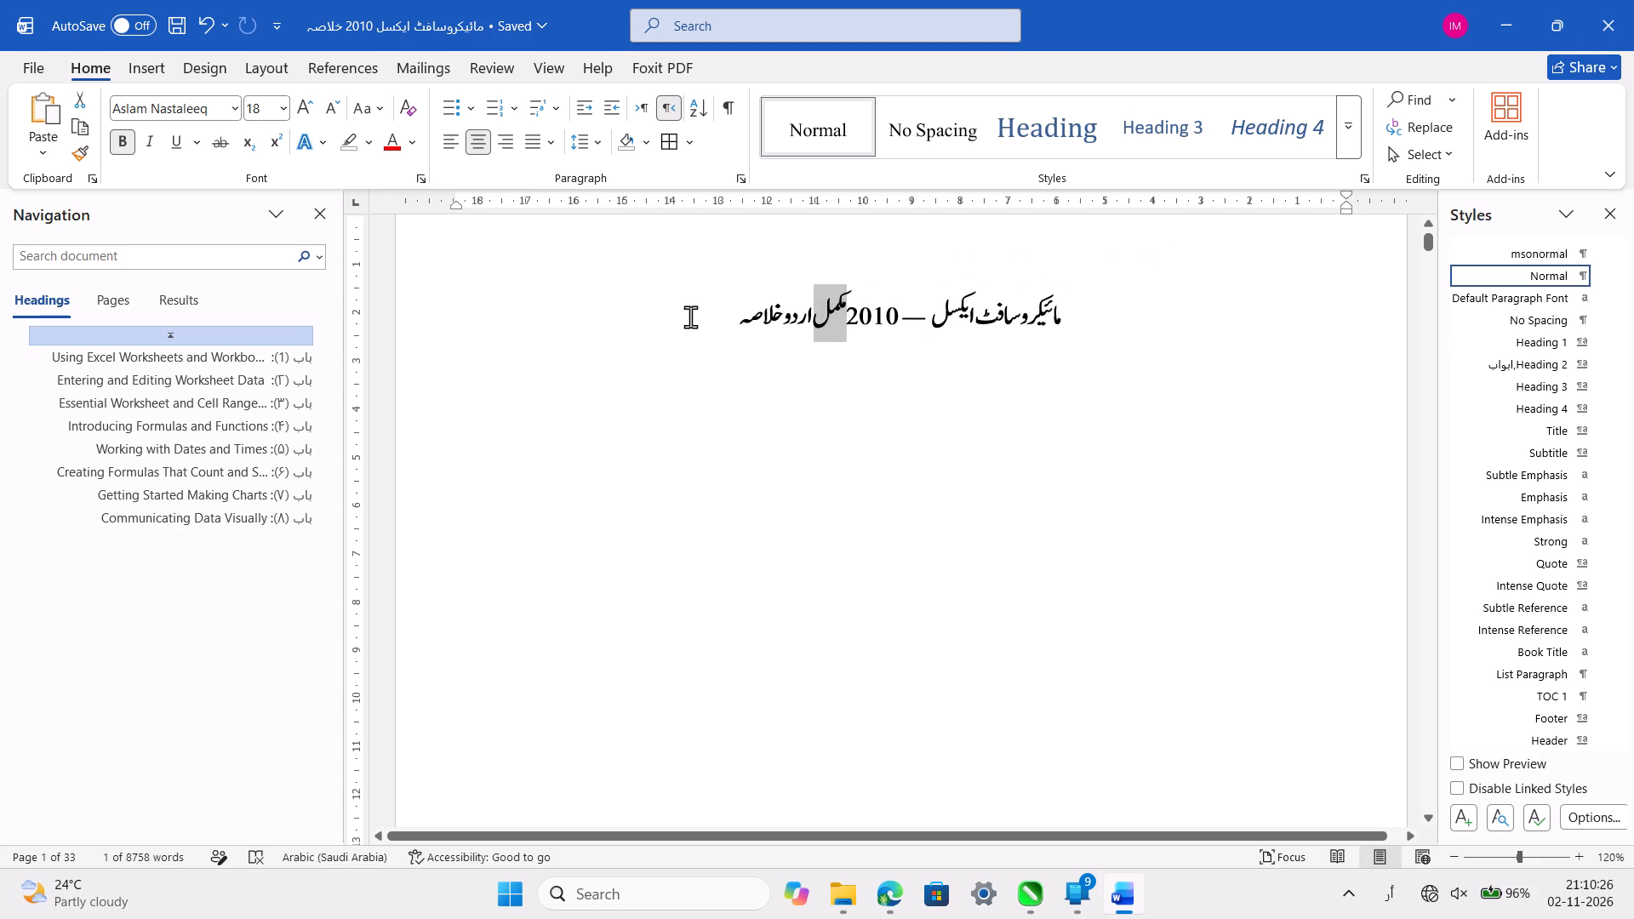
{"action": "left_click", "coordinate": [690, 317]}
{"action": "scroll", "coordinate": [690, 317], "scroll_direction": "down", "scroll_amount": 3, "text": "ctrl"}
{"action": "key", "text": "ctrl+s"}
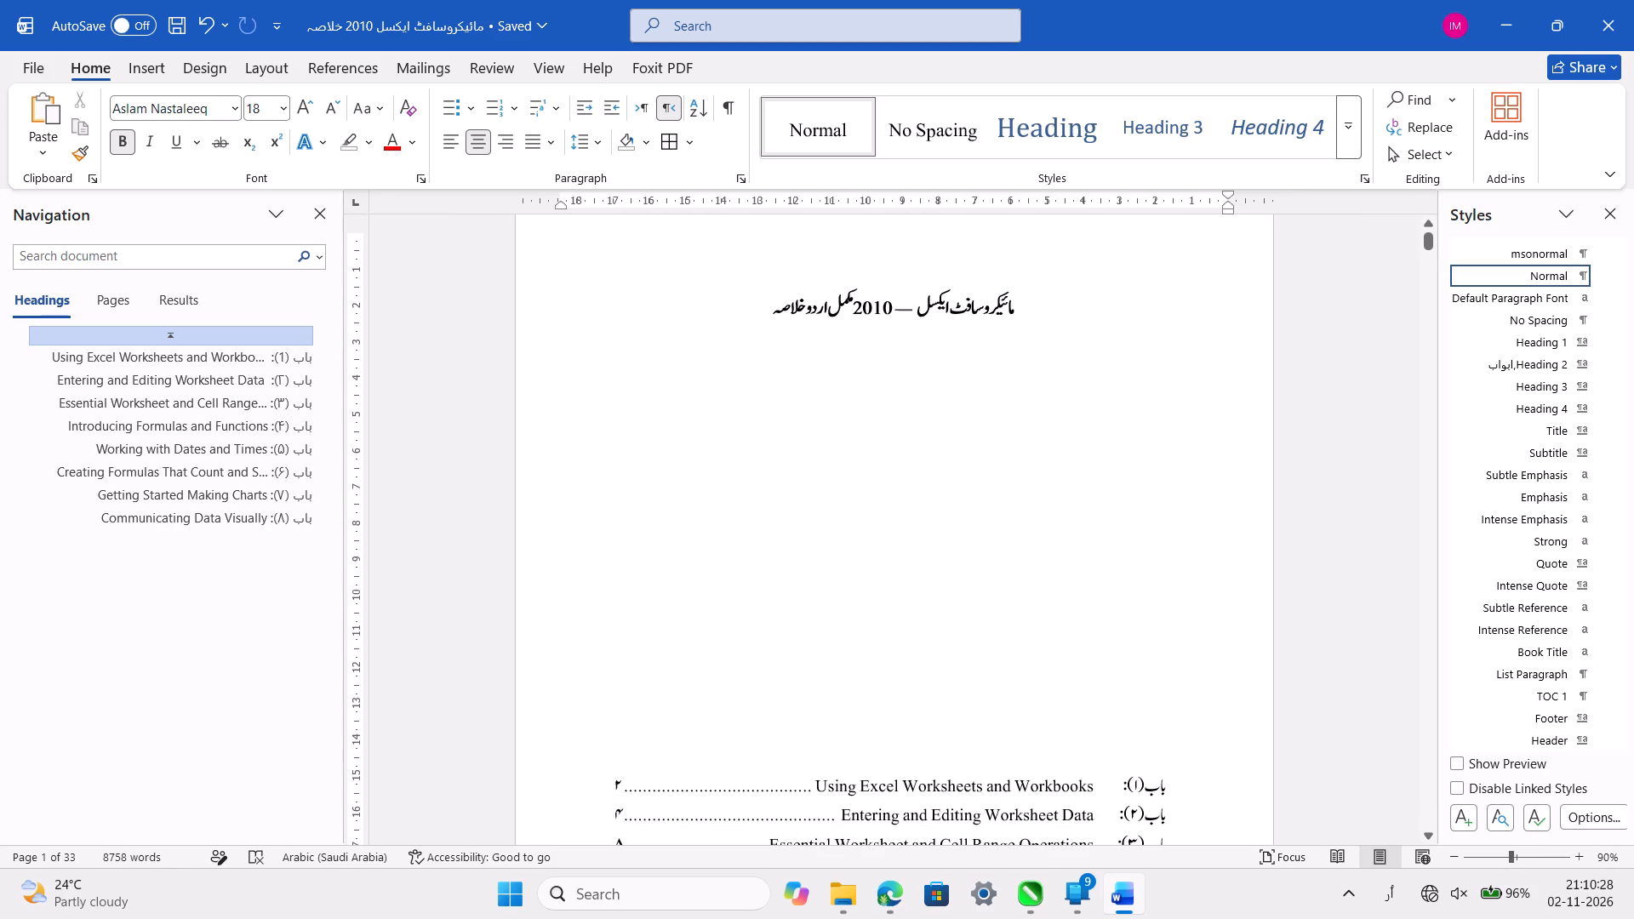
Remove the indent of the first empty line under the title and delete one empty line there.
{"action": "left_click", "coordinate": [998, 362]}
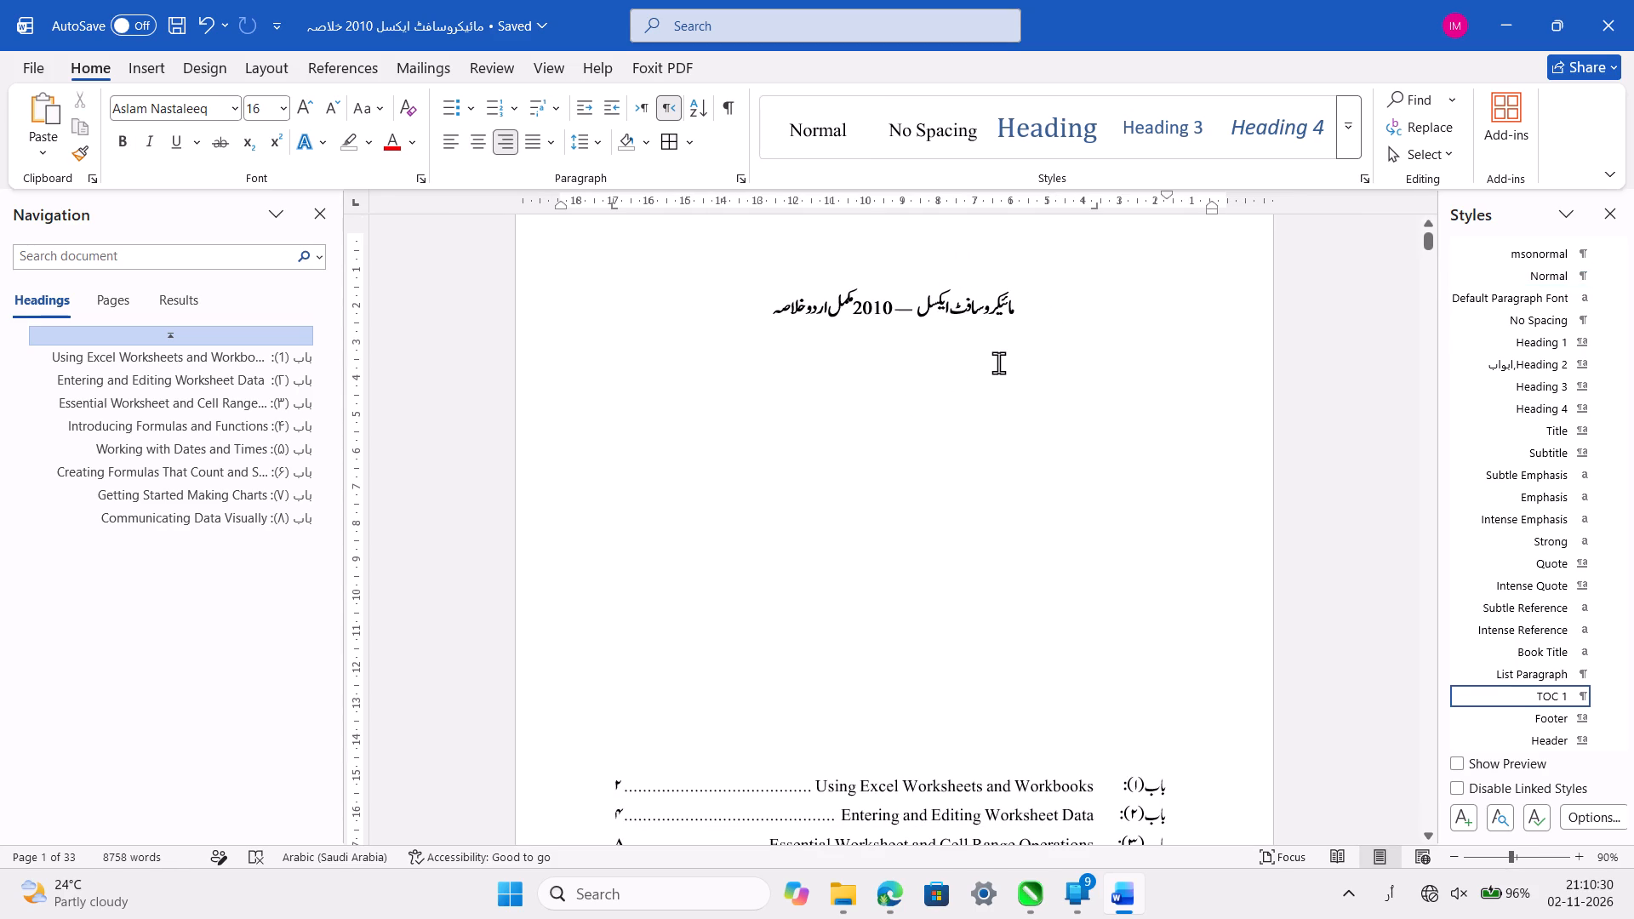
{"action": "type", "text": "از"}
{"action": "key", "text": "BackSpace"}
{"action": "key", "text": "BackSpace"}
{"action": "key", "text": "BackSpace"}
{"action": "key", "text": "BackSpace"}
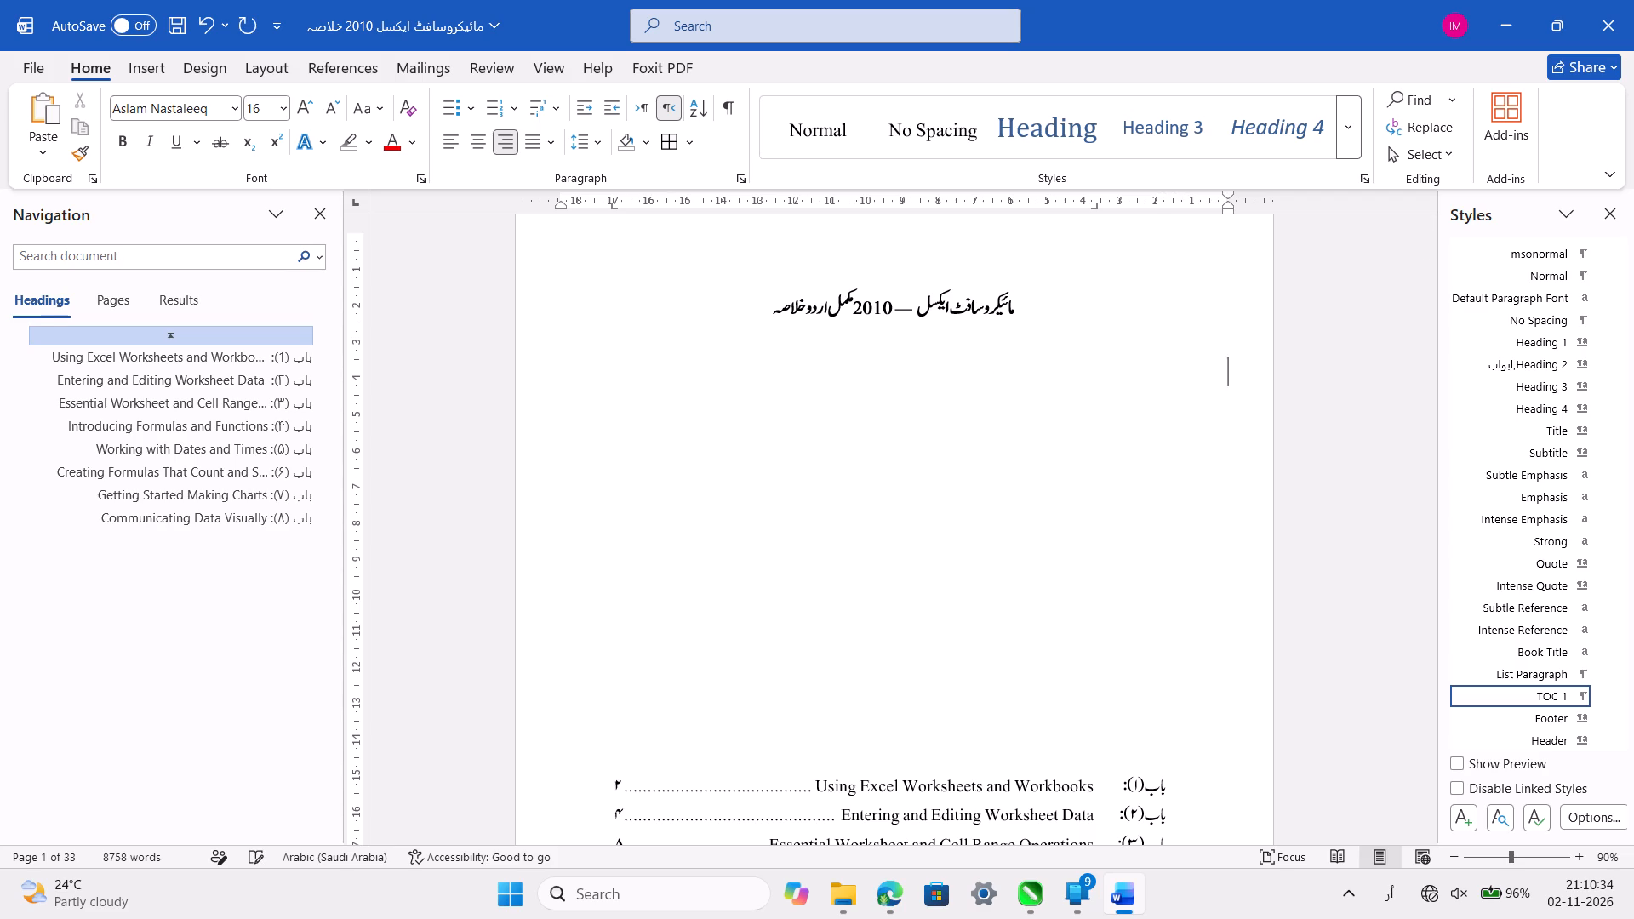
{"action": "key", "text": "BackSpace"}
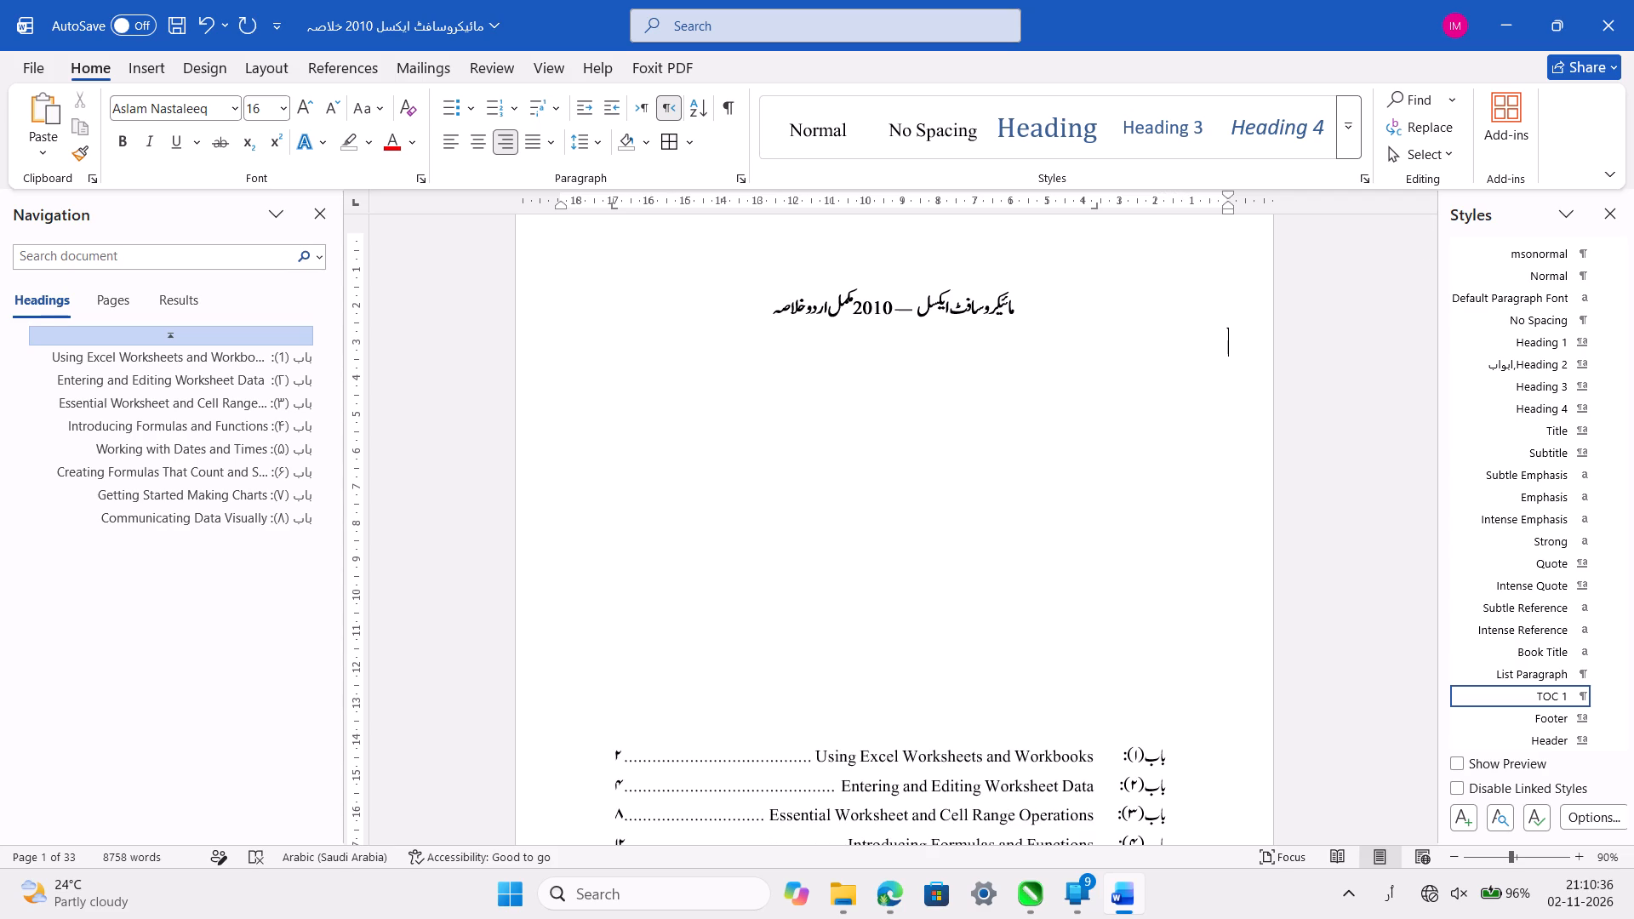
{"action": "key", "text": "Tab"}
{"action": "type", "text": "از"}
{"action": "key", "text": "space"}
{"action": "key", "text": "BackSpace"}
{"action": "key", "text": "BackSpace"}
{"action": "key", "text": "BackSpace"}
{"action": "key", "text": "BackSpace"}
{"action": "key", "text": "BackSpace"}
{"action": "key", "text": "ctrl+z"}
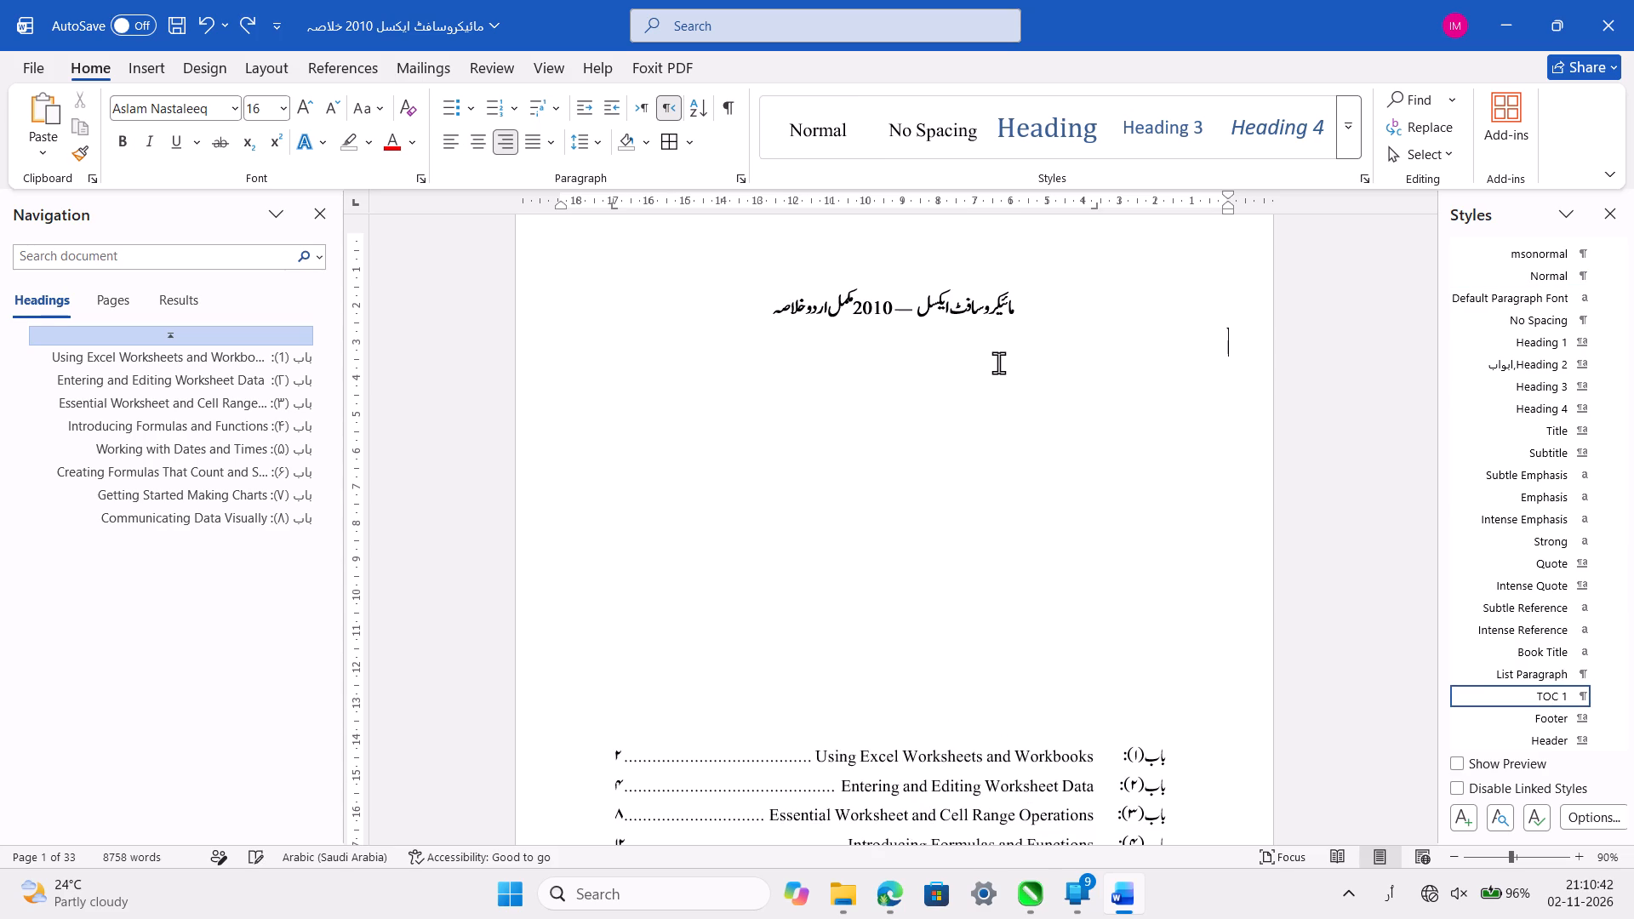
Look over the title page and save the document.
{"action": "scroll", "coordinate": [998, 362], "scroll_direction": "up", "scroll_amount": 1, "text": "ctrl"}
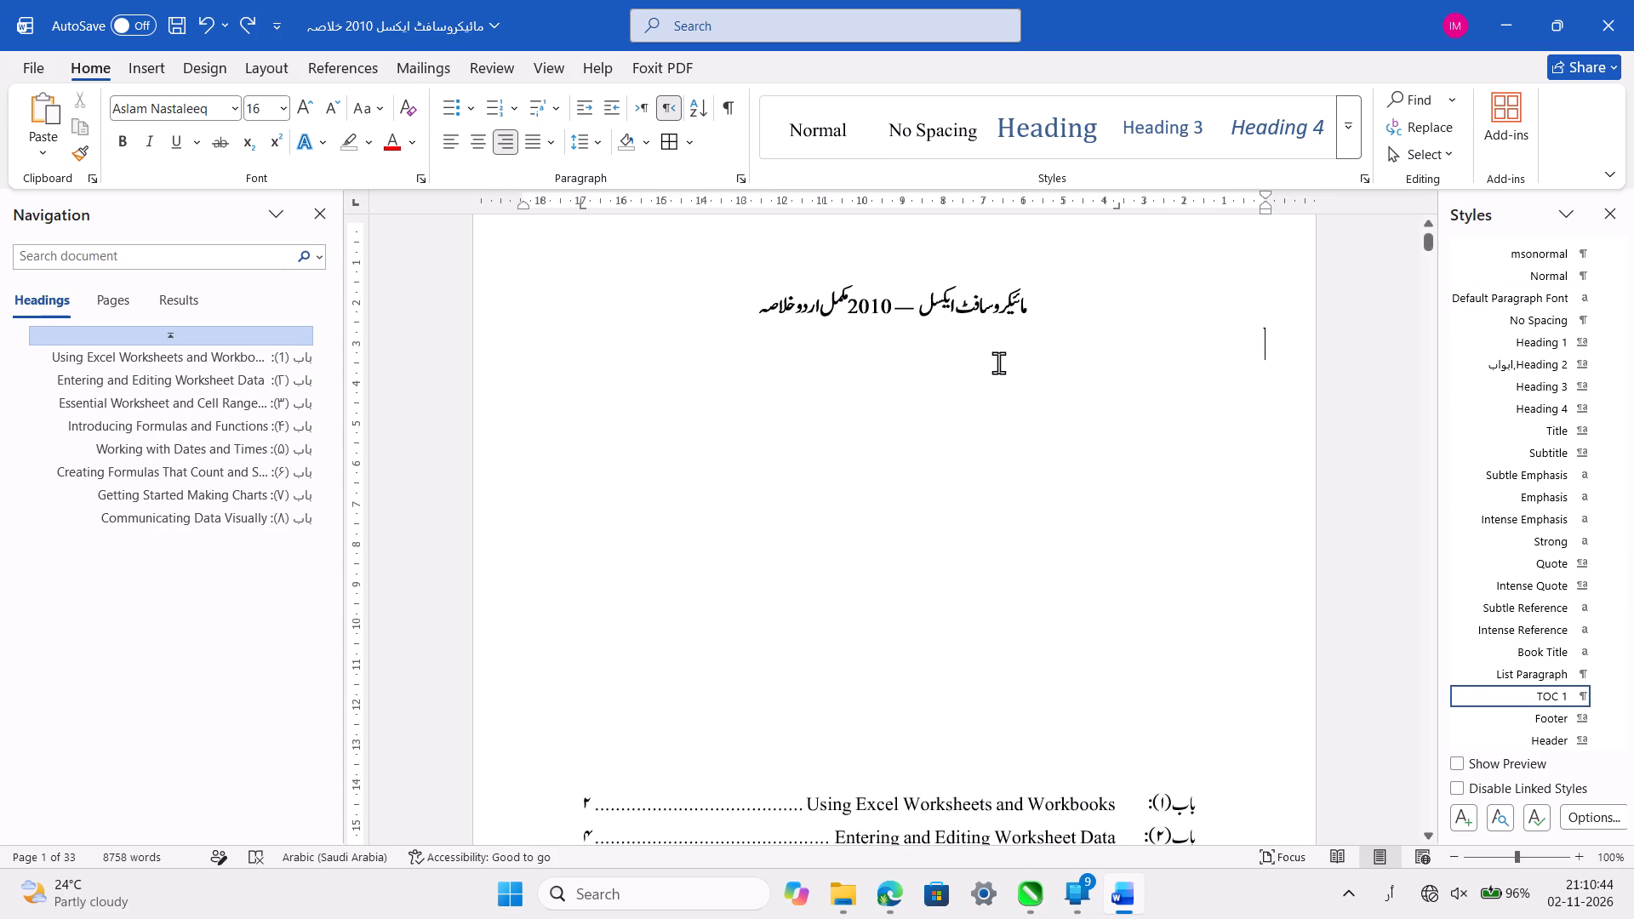
{"action": "scroll", "coordinate": [998, 362], "scroll_direction": "down", "scroll_amount": 3}
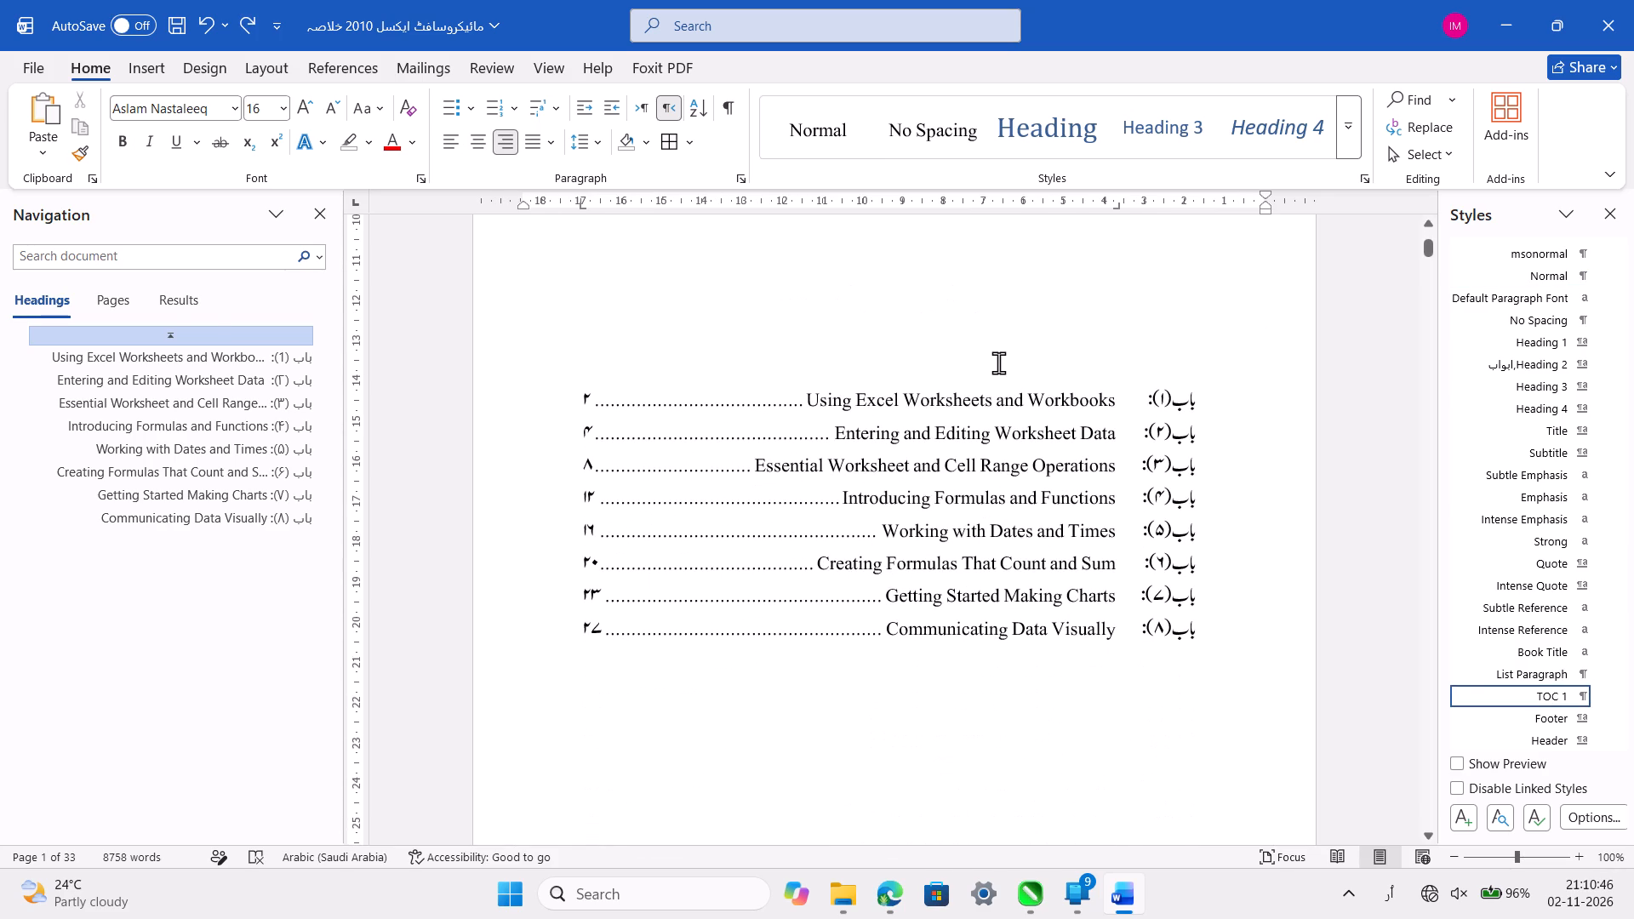
{"action": "scroll", "coordinate": [998, 362], "scroll_direction": "down", "scroll_amount": 2}
{"action": "scroll", "coordinate": [998, 362], "scroll_direction": "up", "scroll_amount": 3}
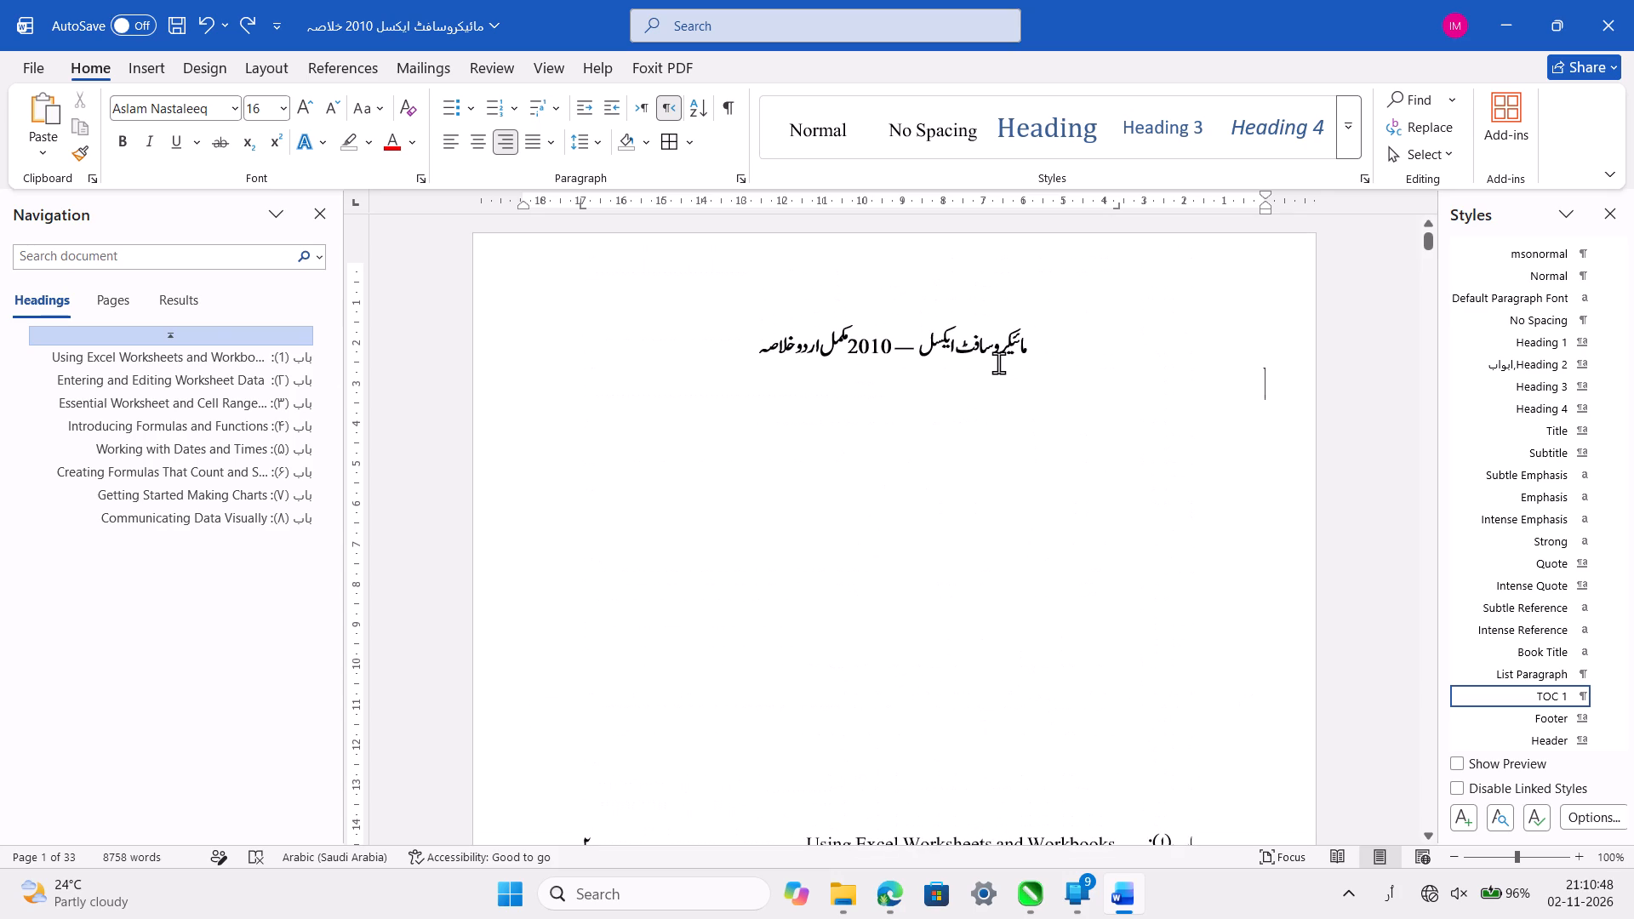
{"action": "key", "text": "ctrl+s"}
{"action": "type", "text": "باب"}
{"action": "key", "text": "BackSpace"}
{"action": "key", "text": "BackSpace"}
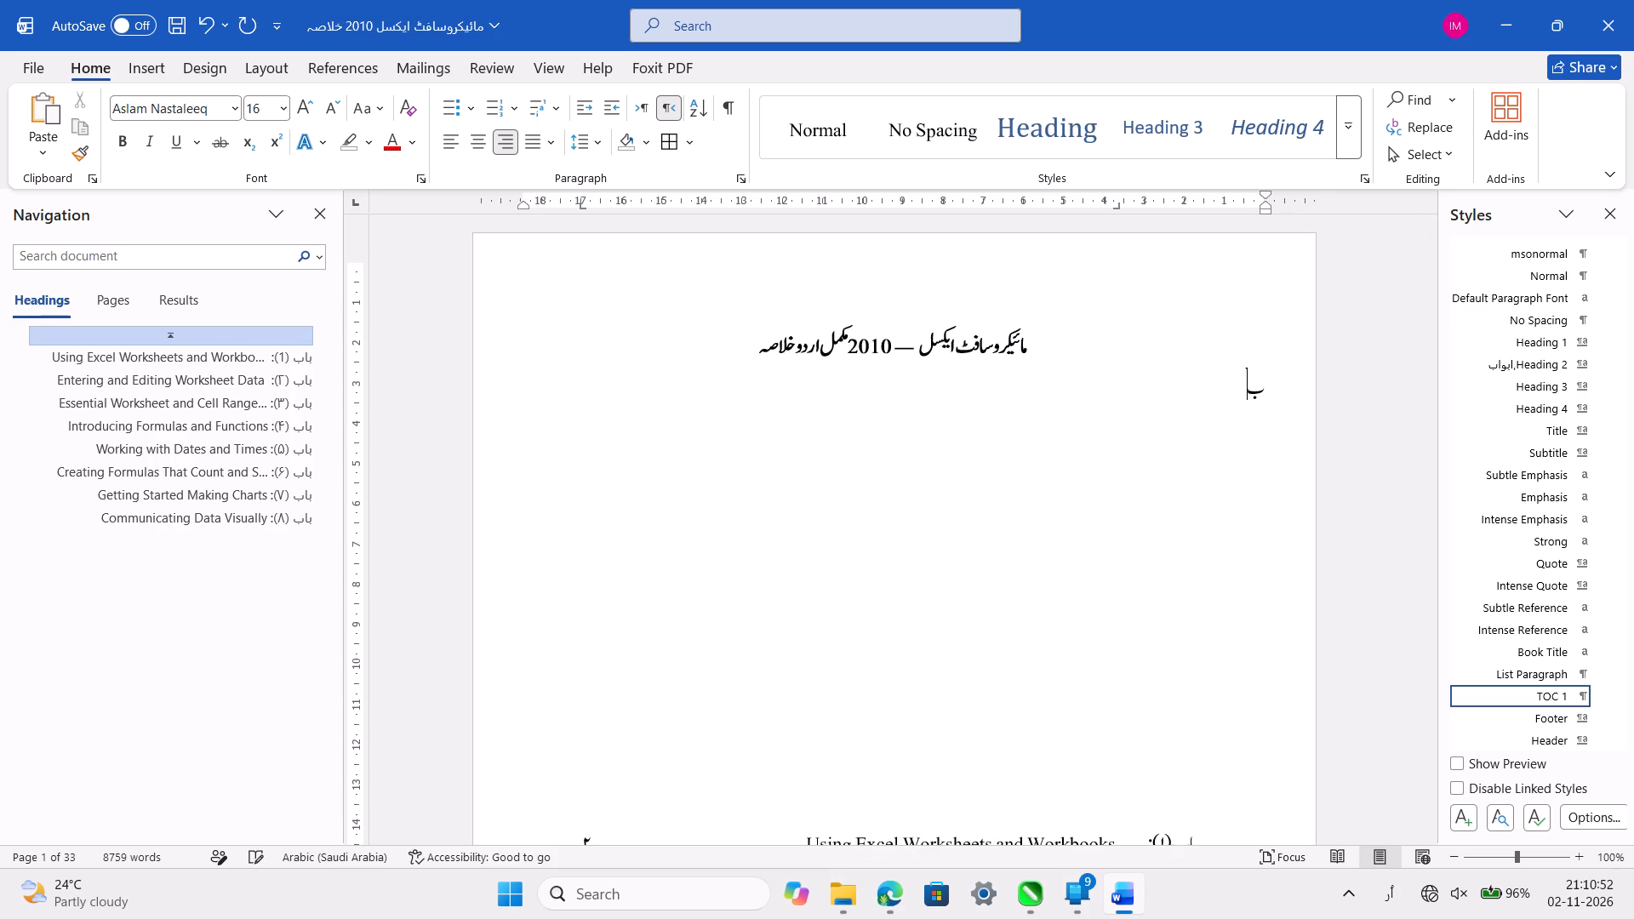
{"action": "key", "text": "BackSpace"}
Insert a table with three columns and one row directly under the title.
{"action": "scroll", "coordinate": [1014, 468], "scroll_direction": "up", "scroll_amount": 3, "text": "ctrl"}
{"action": "scroll", "coordinate": [1014, 468], "scroll_direction": "right", "scroll_amount": 1}
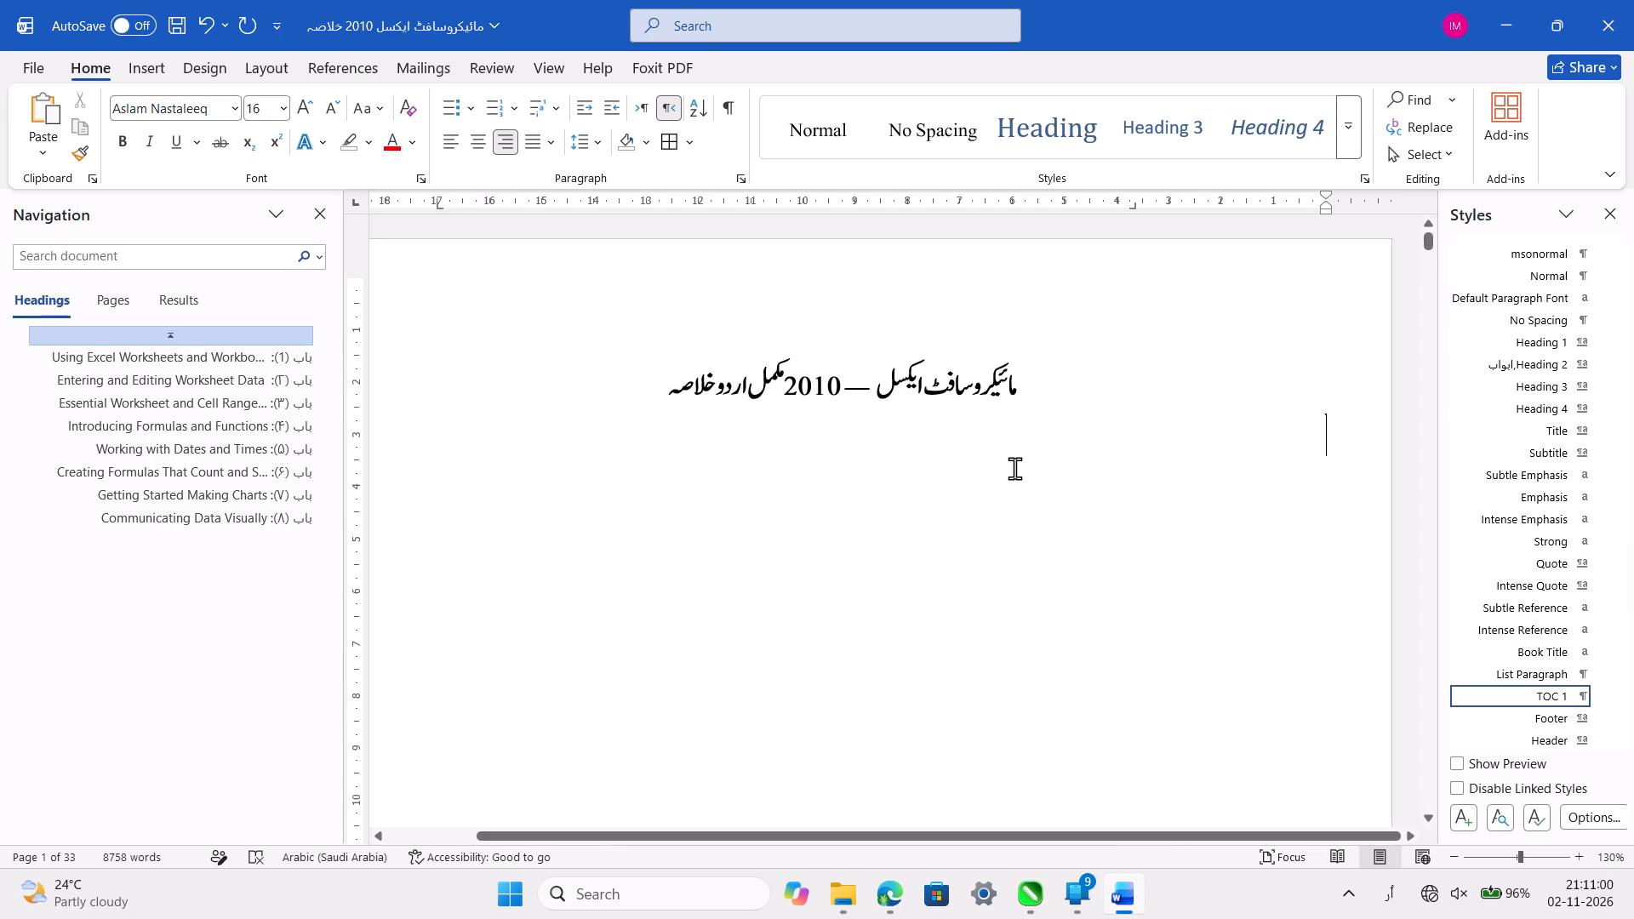
{"action": "scroll", "coordinate": [1014, 468], "scroll_direction": "down", "scroll_amount": 3}
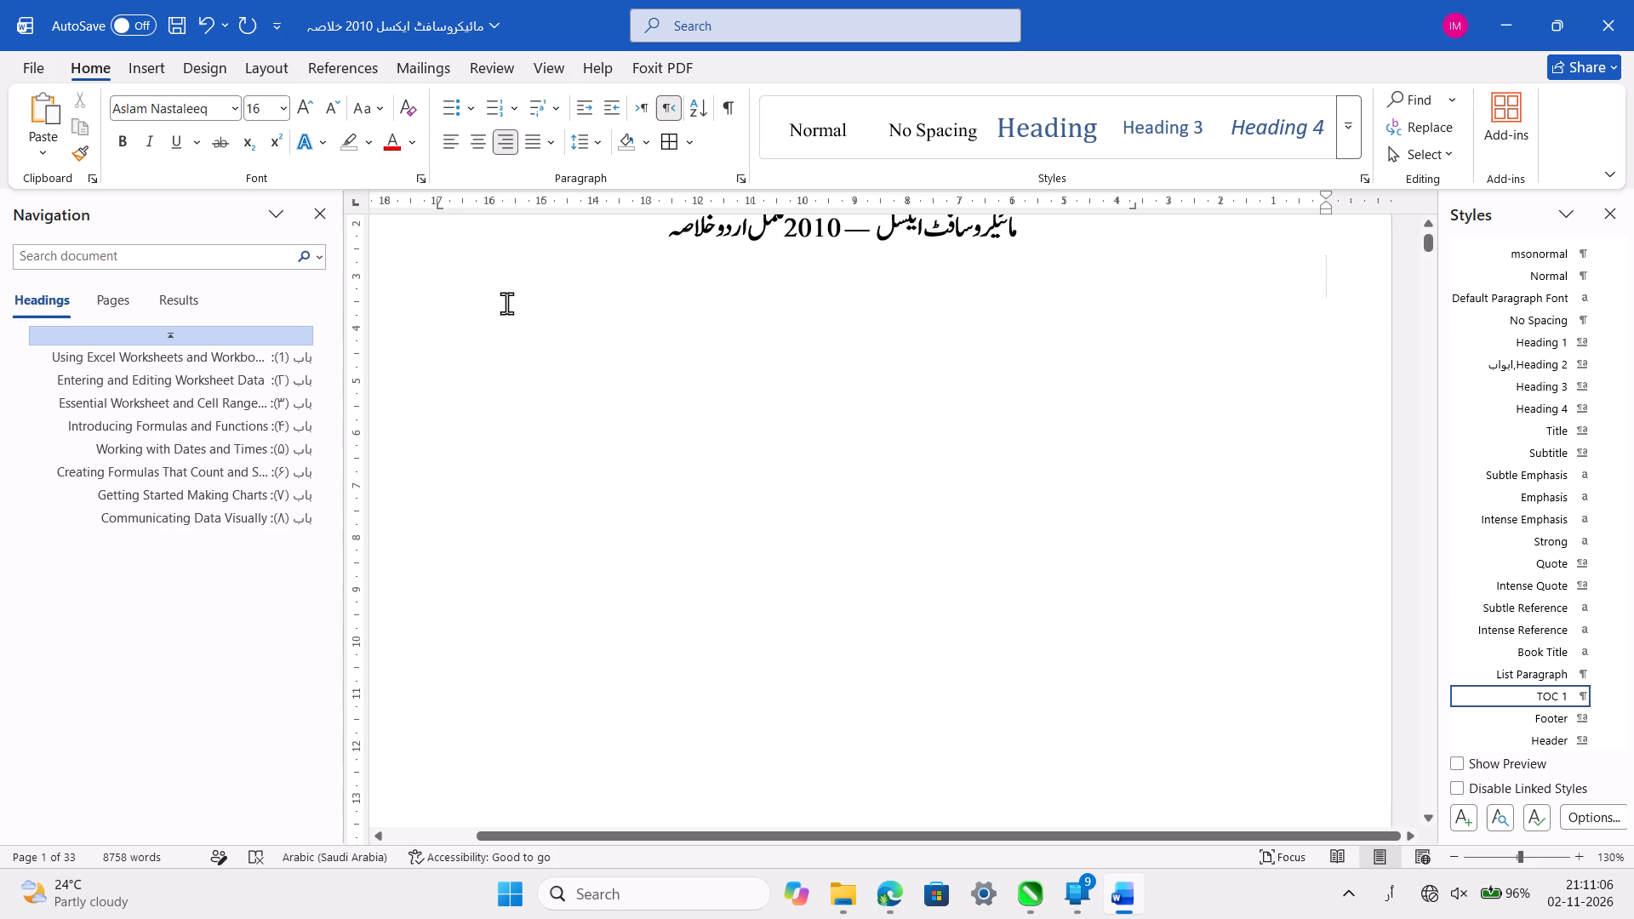
{"action": "left_click", "coordinate": [132, 66]}
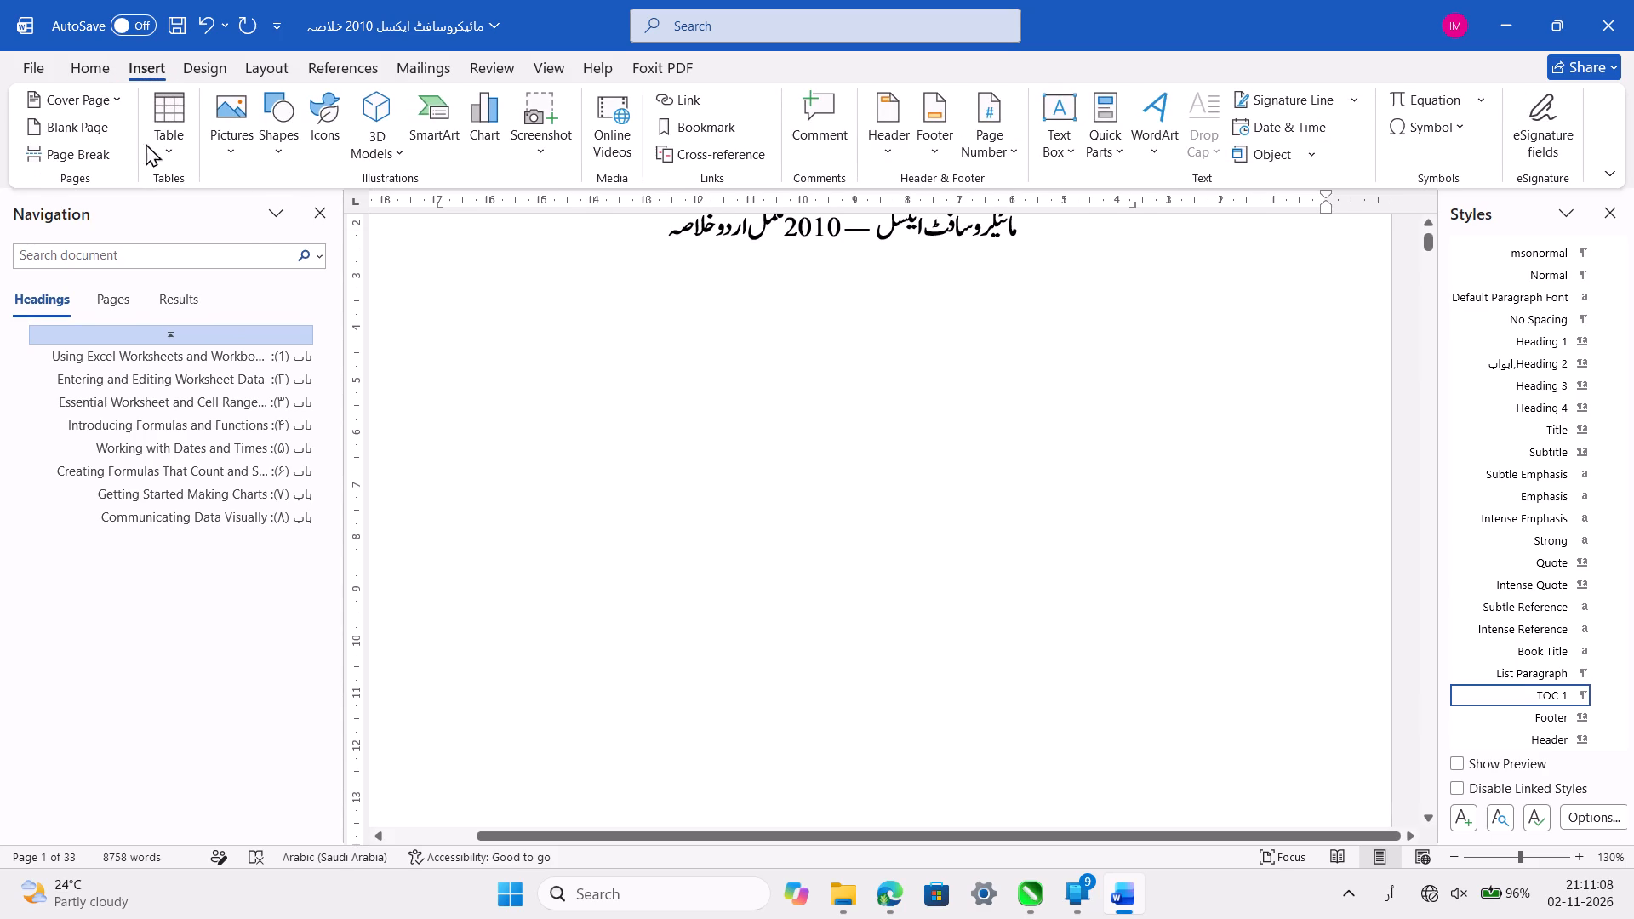
{"action": "left_click", "coordinate": [174, 153]}
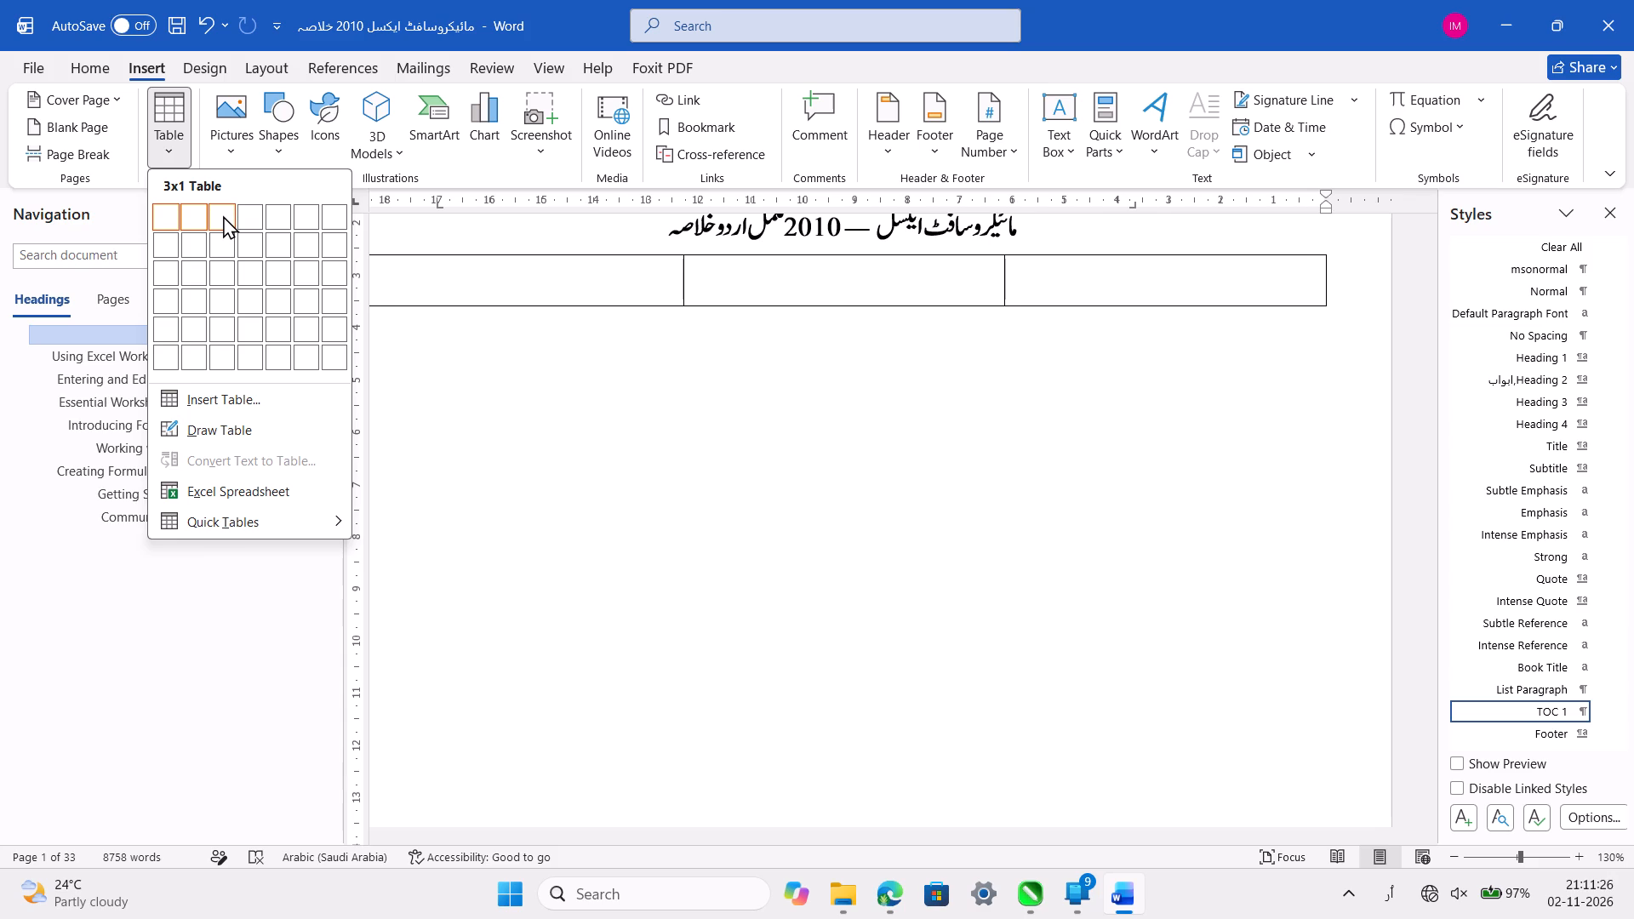
{"action": "left_click", "coordinate": [223, 215]}
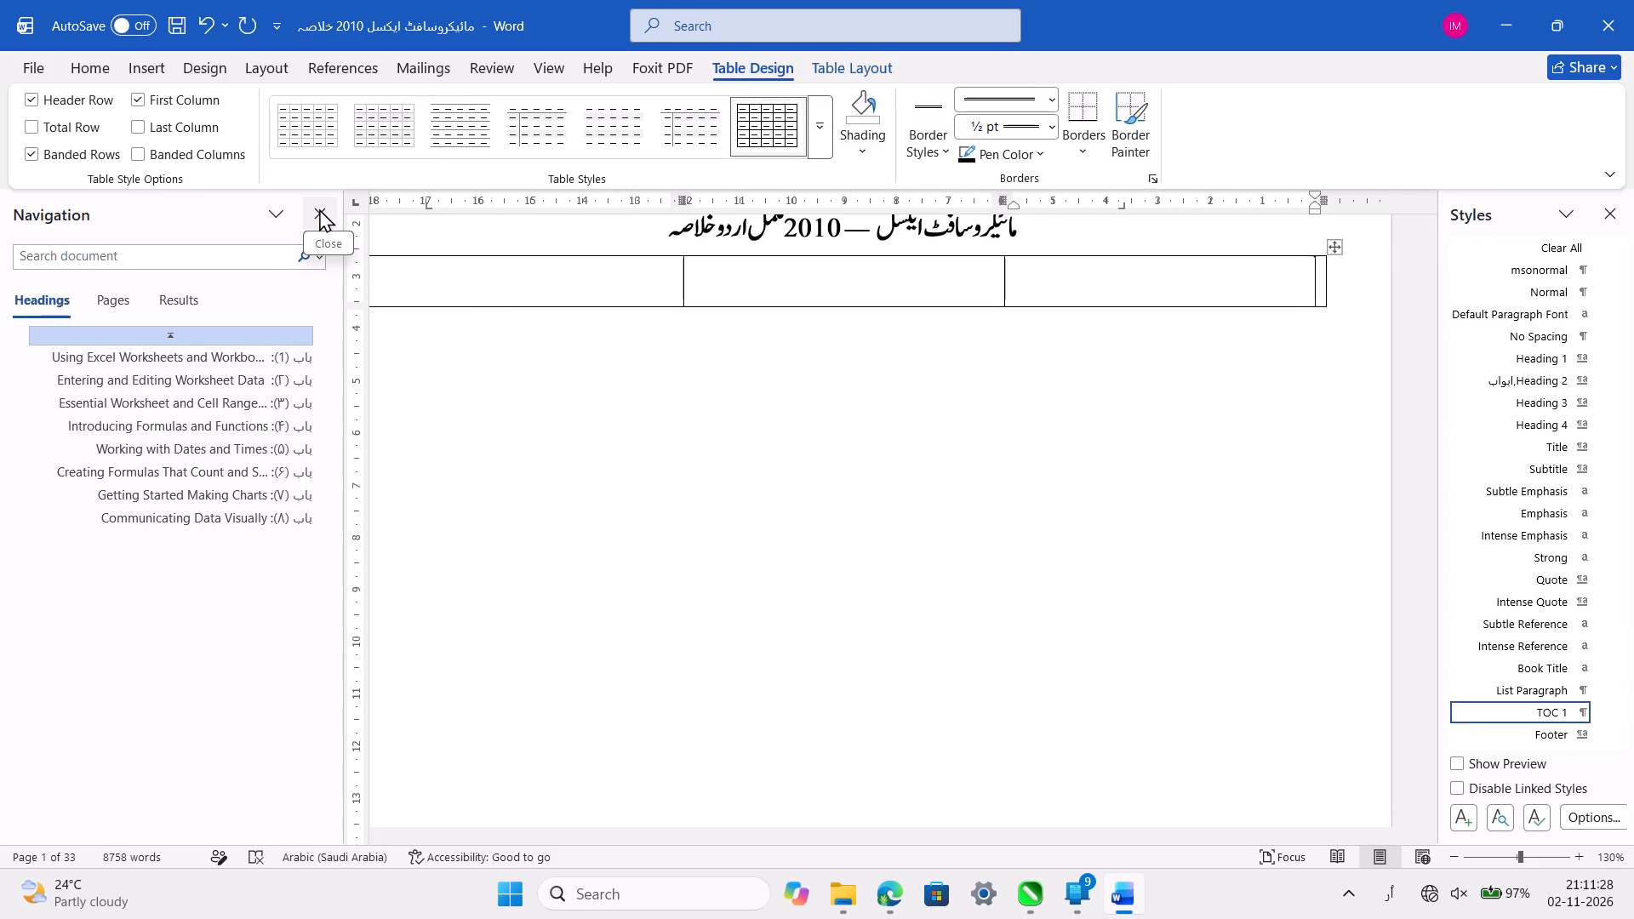
{"action": "left_click", "coordinate": [829, 412]}
{"action": "left_click", "coordinate": [660, 312]}
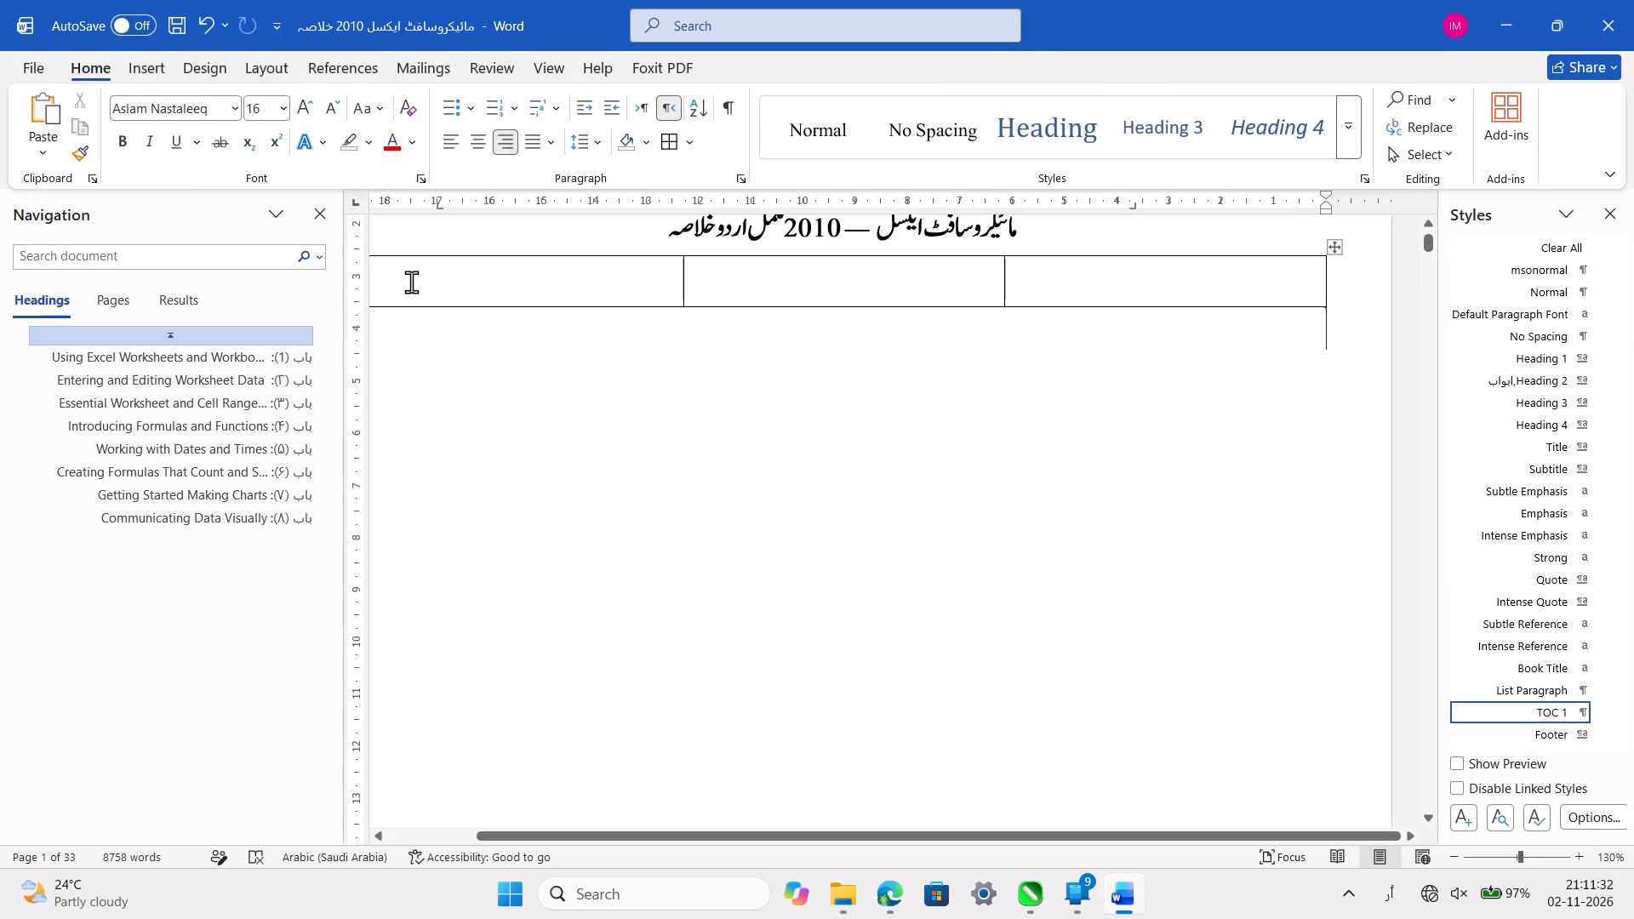
Set the width of all three columns in the table under the title to 4.5 cm.
{"action": "left_click", "coordinate": [429, 256]}
{"action": "scroll", "coordinate": [429, 256], "scroll_direction": "right", "scroll_amount": 3}
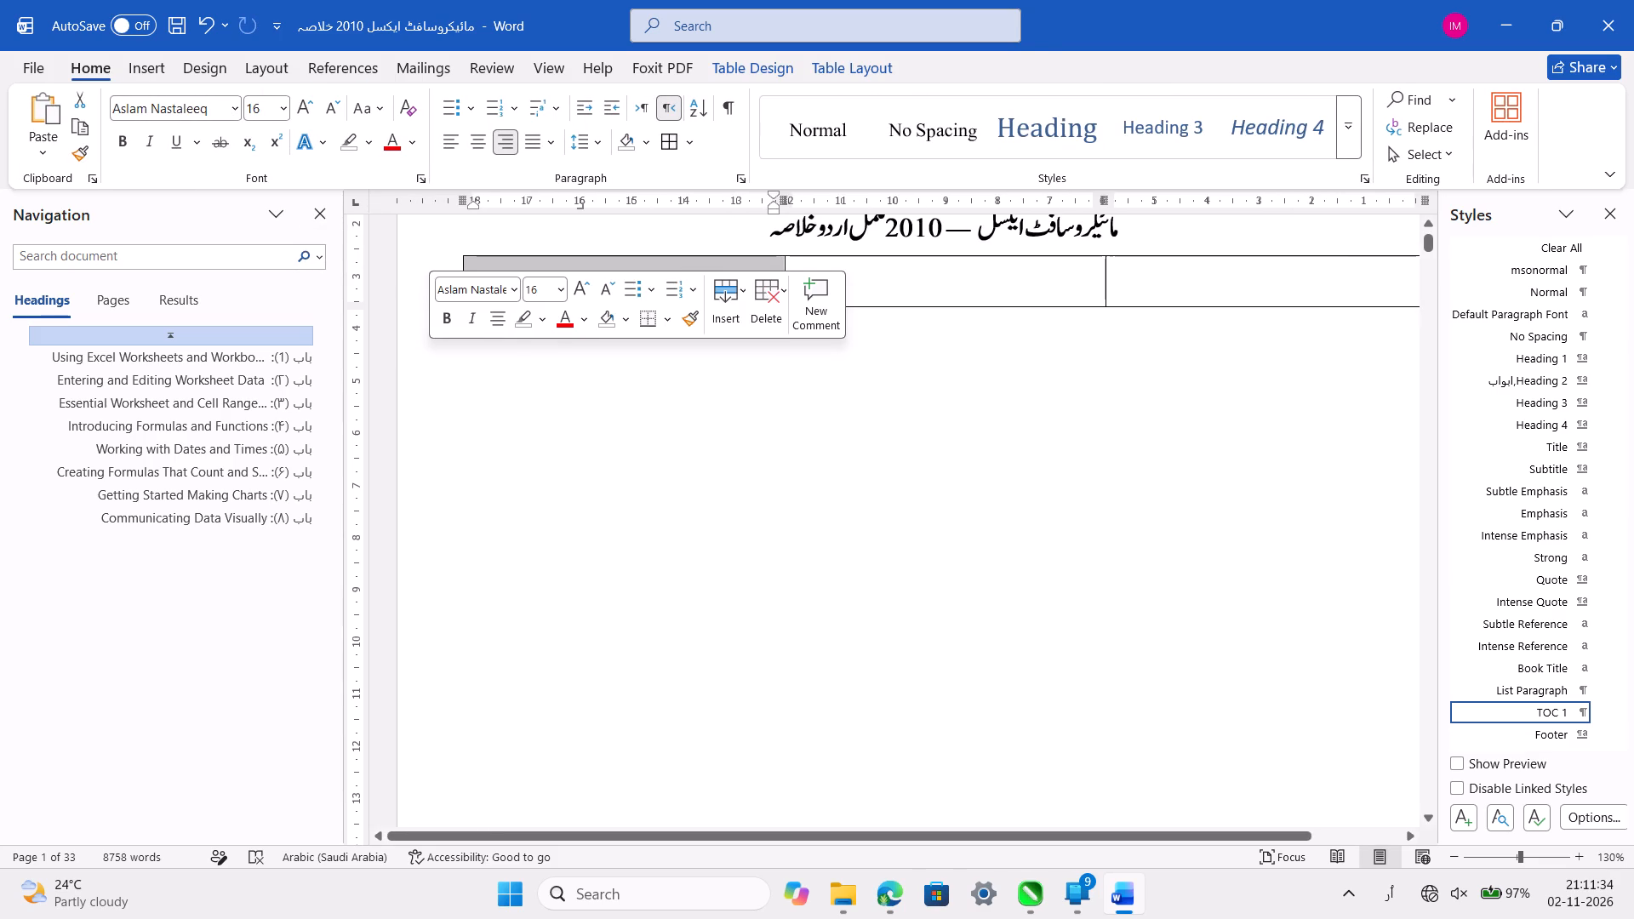
{"action": "scroll", "coordinate": [728, 271], "scroll_direction": "right", "scroll_amount": 1}
{"action": "scroll", "coordinate": [811, 262], "scroll_direction": "down", "scroll_amount": 4, "text": "ctrl"}
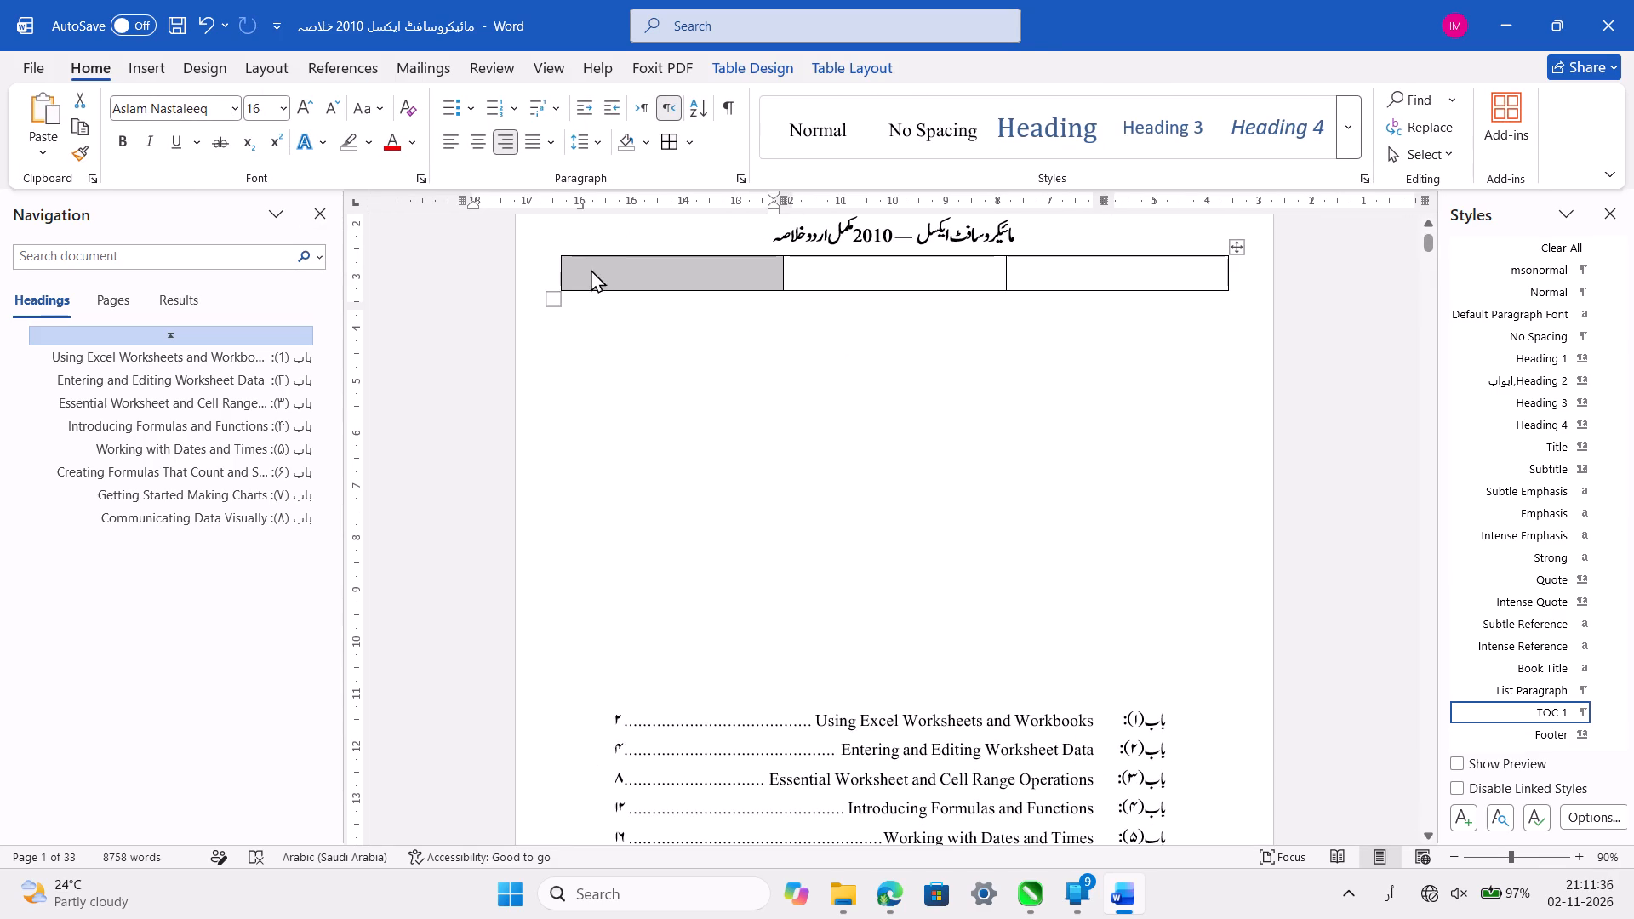
{"action": "scroll", "coordinate": [561, 276], "scroll_direction": "right", "scroll_amount": 1}
{"action": "left_click", "coordinate": [1237, 253]}
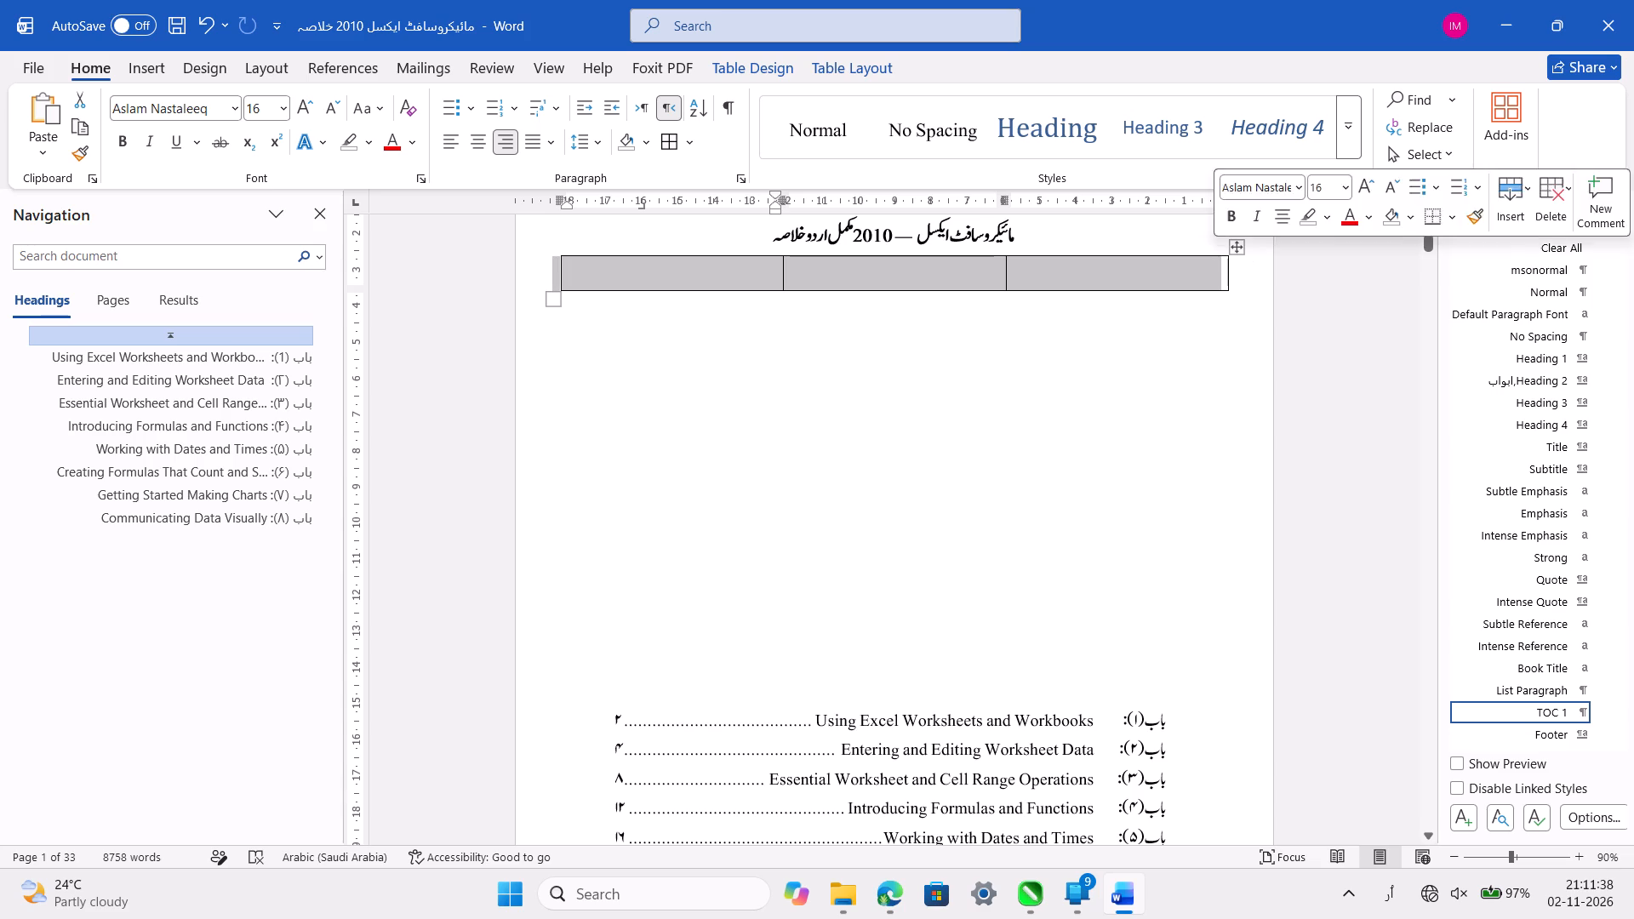
{"action": "scroll", "coordinate": [1077, 262], "scroll_direction": "left", "scroll_amount": 1}
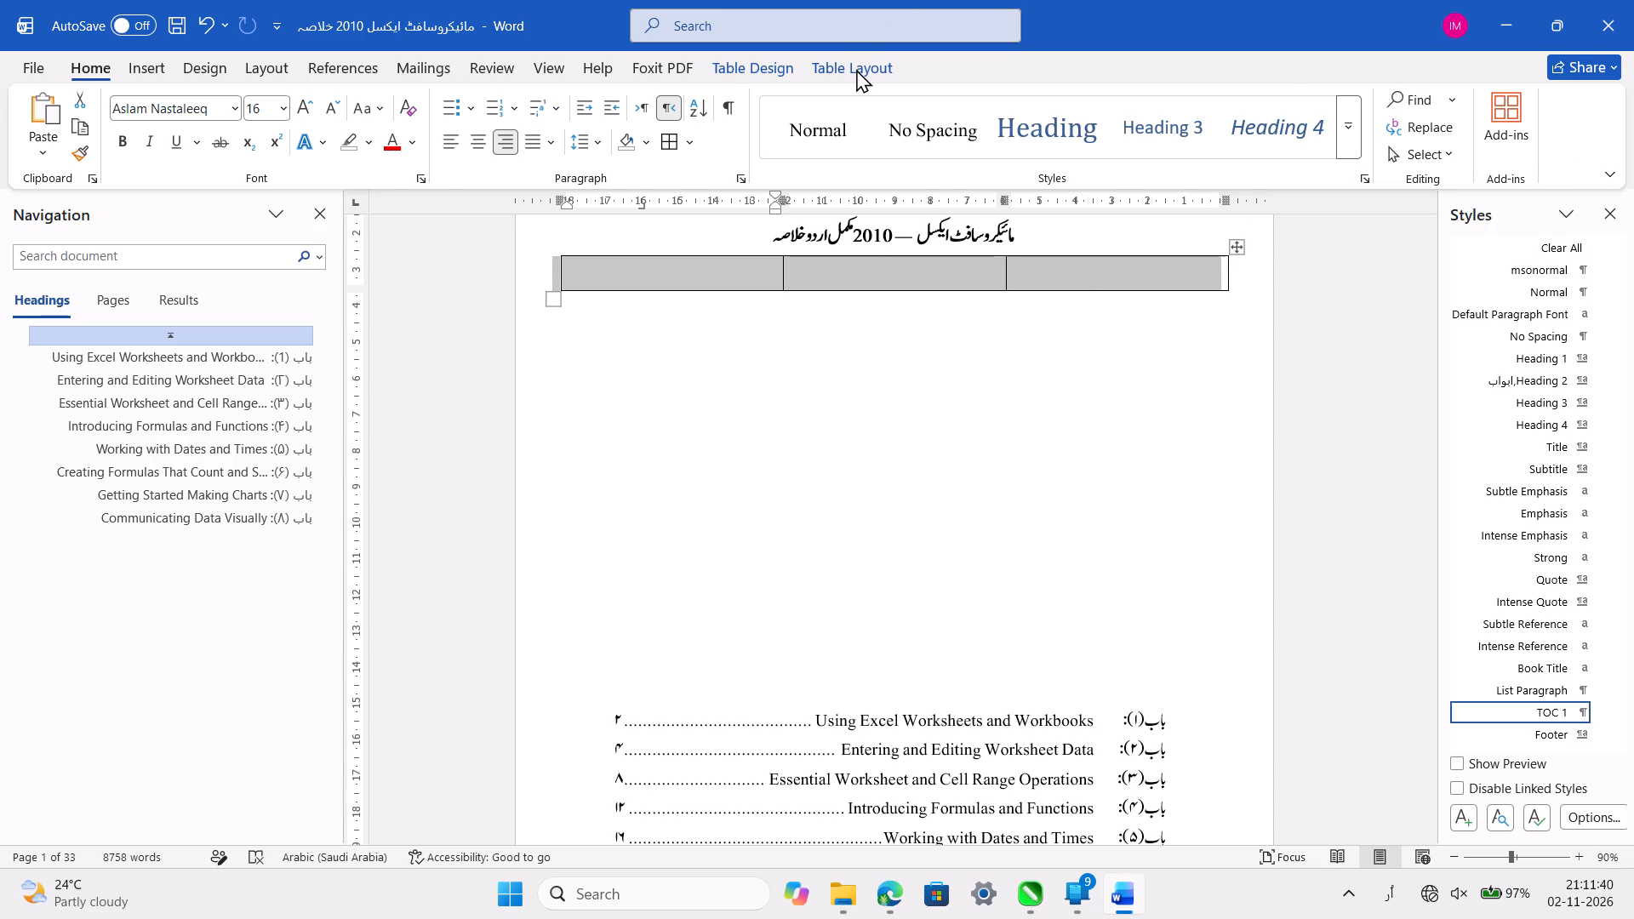
{"action": "left_click", "coordinate": [856, 69]}
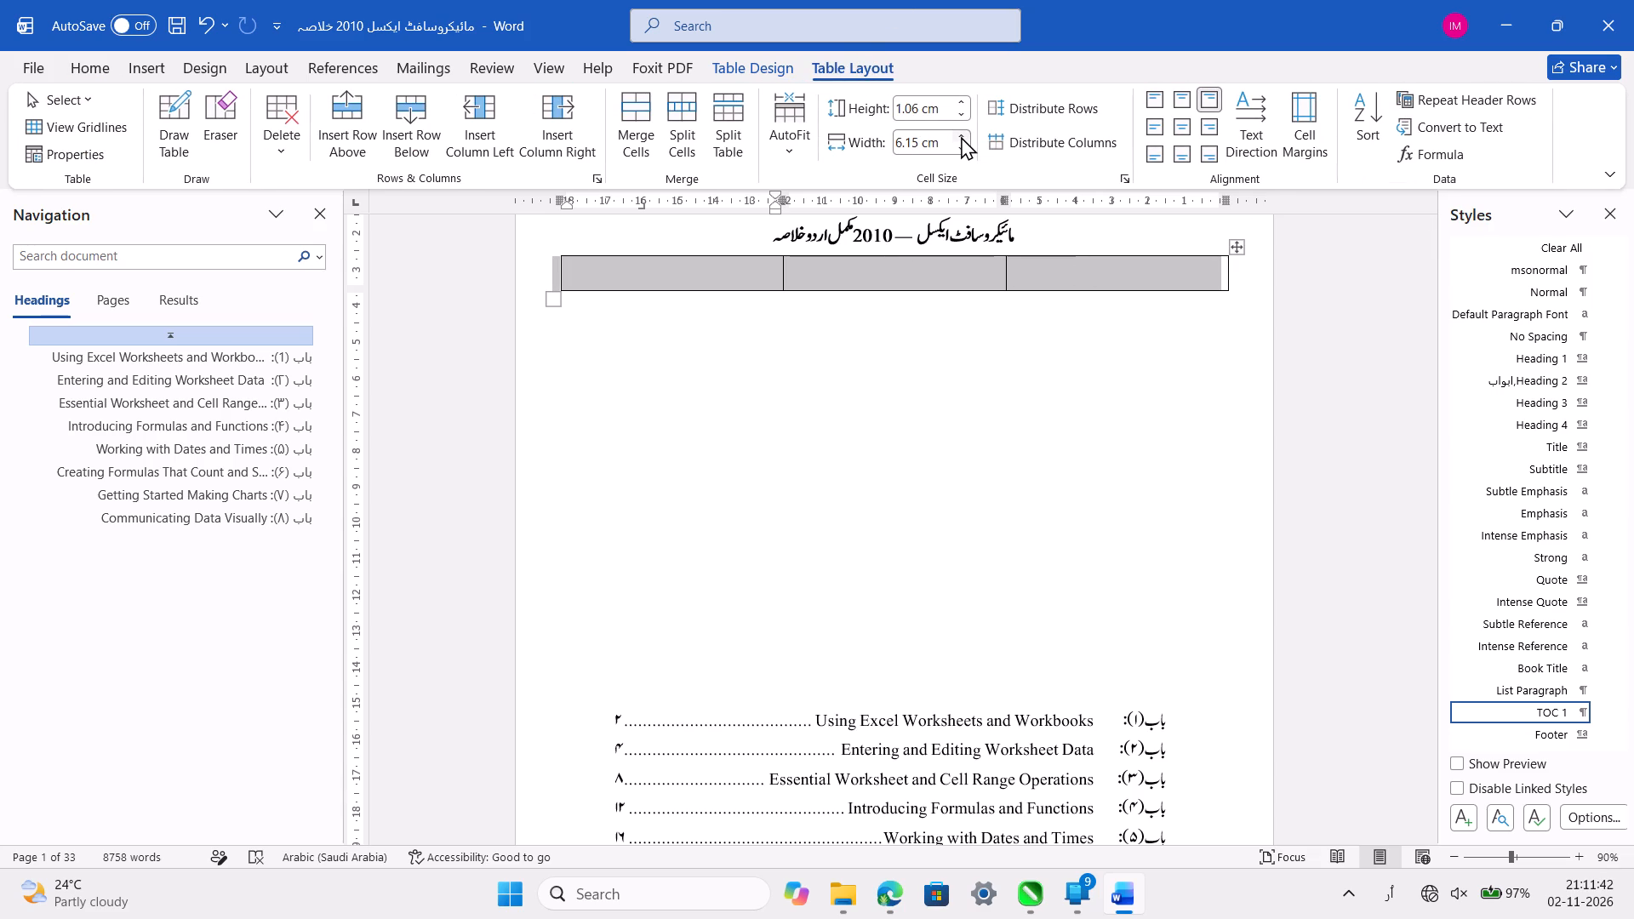
{"action": "left_click", "coordinate": [961, 136]}
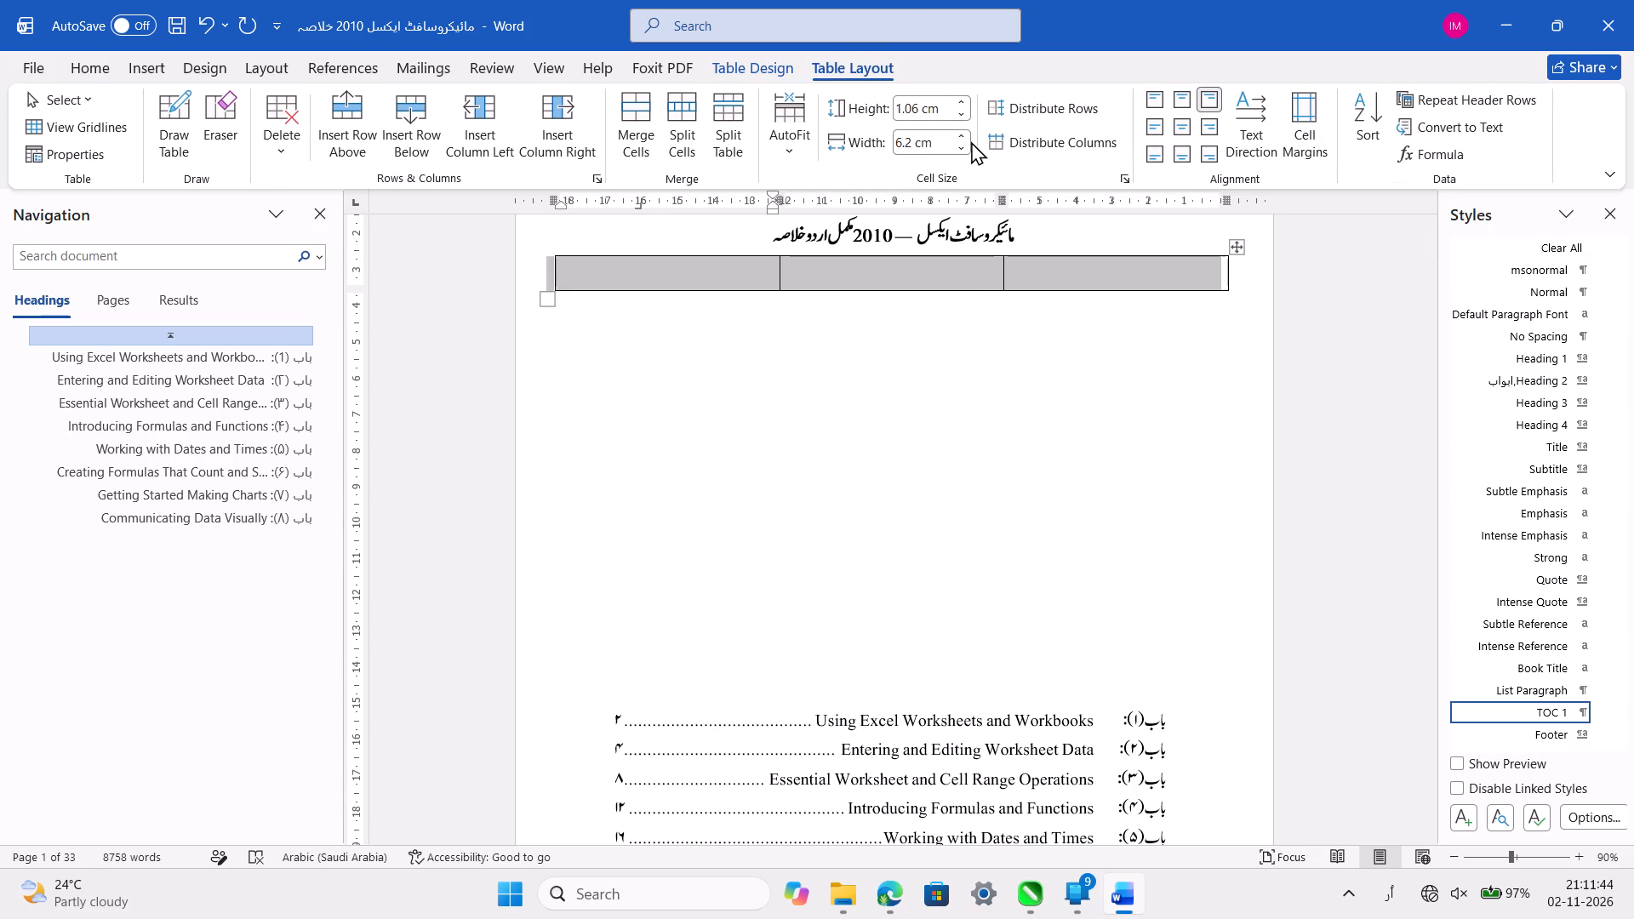
{"action": "triple_click", "coordinate": [963, 145]}
{"action": "double_click", "coordinate": [963, 145]}
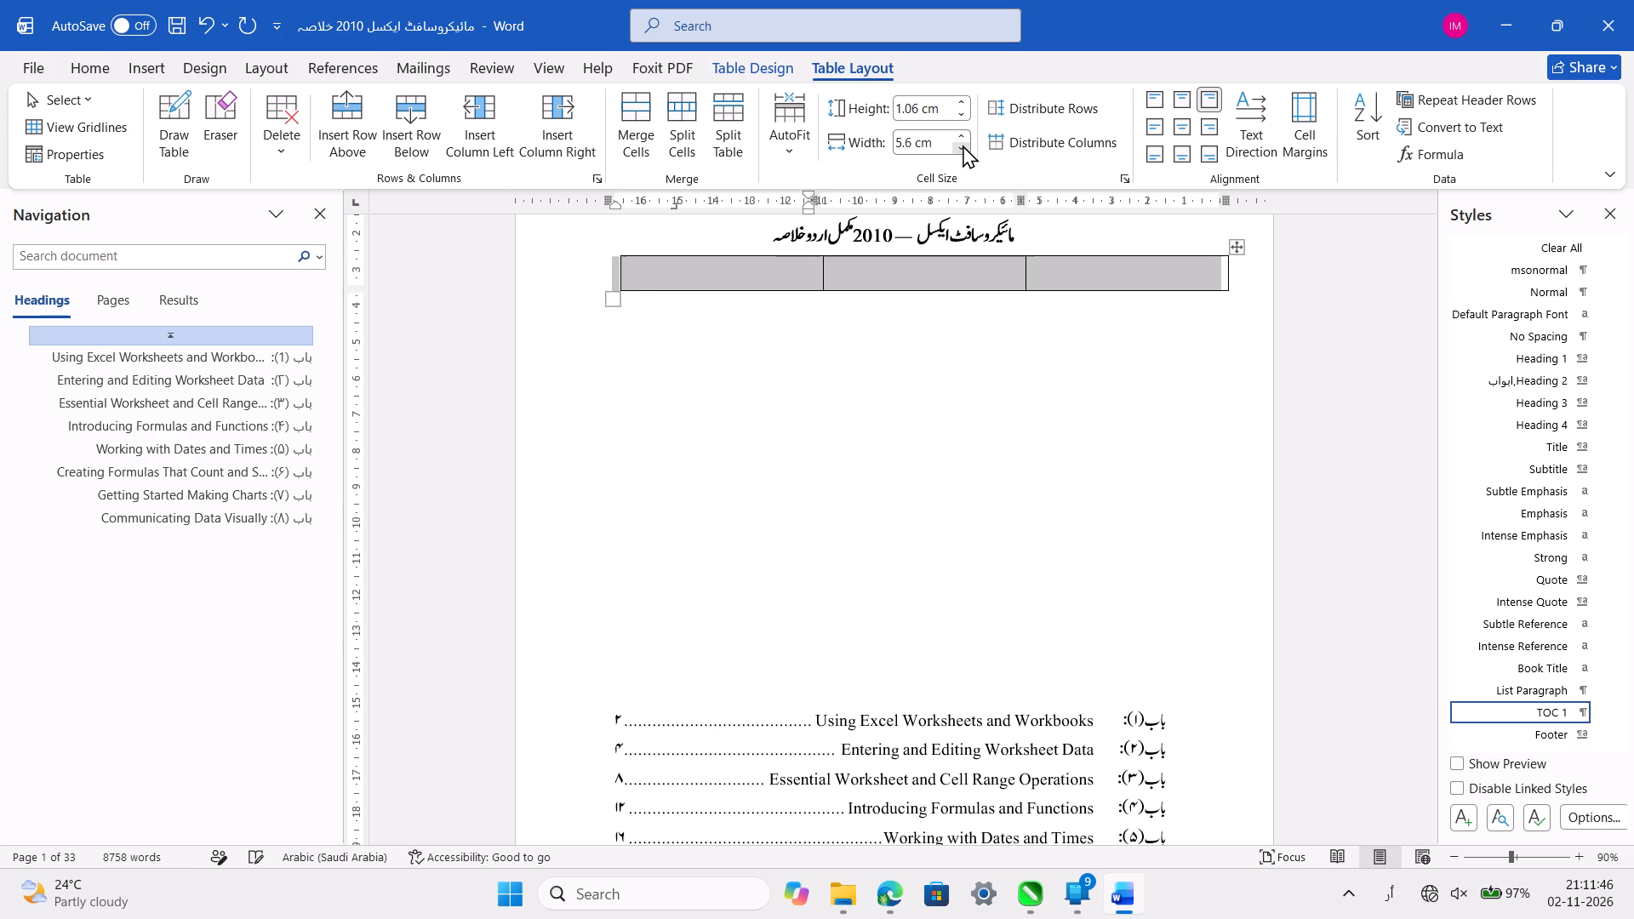
{"action": "double_click", "coordinate": [963, 145]}
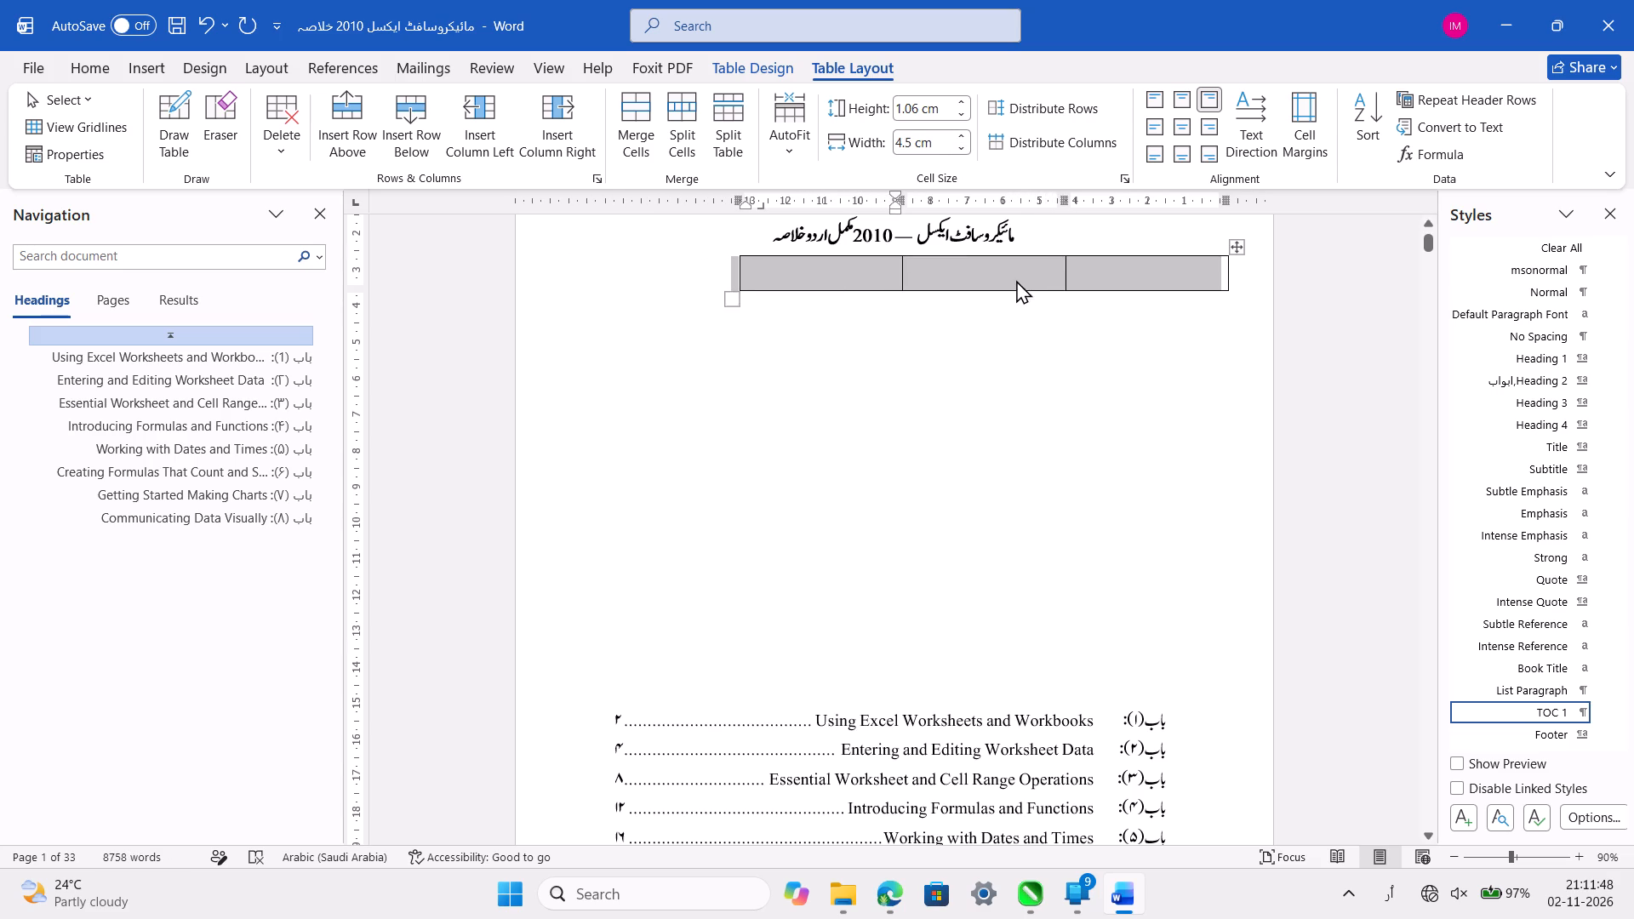
Set the middle column's width to 1.4 cm and save the document.
{"action": "left_click", "coordinate": [1013, 277]}
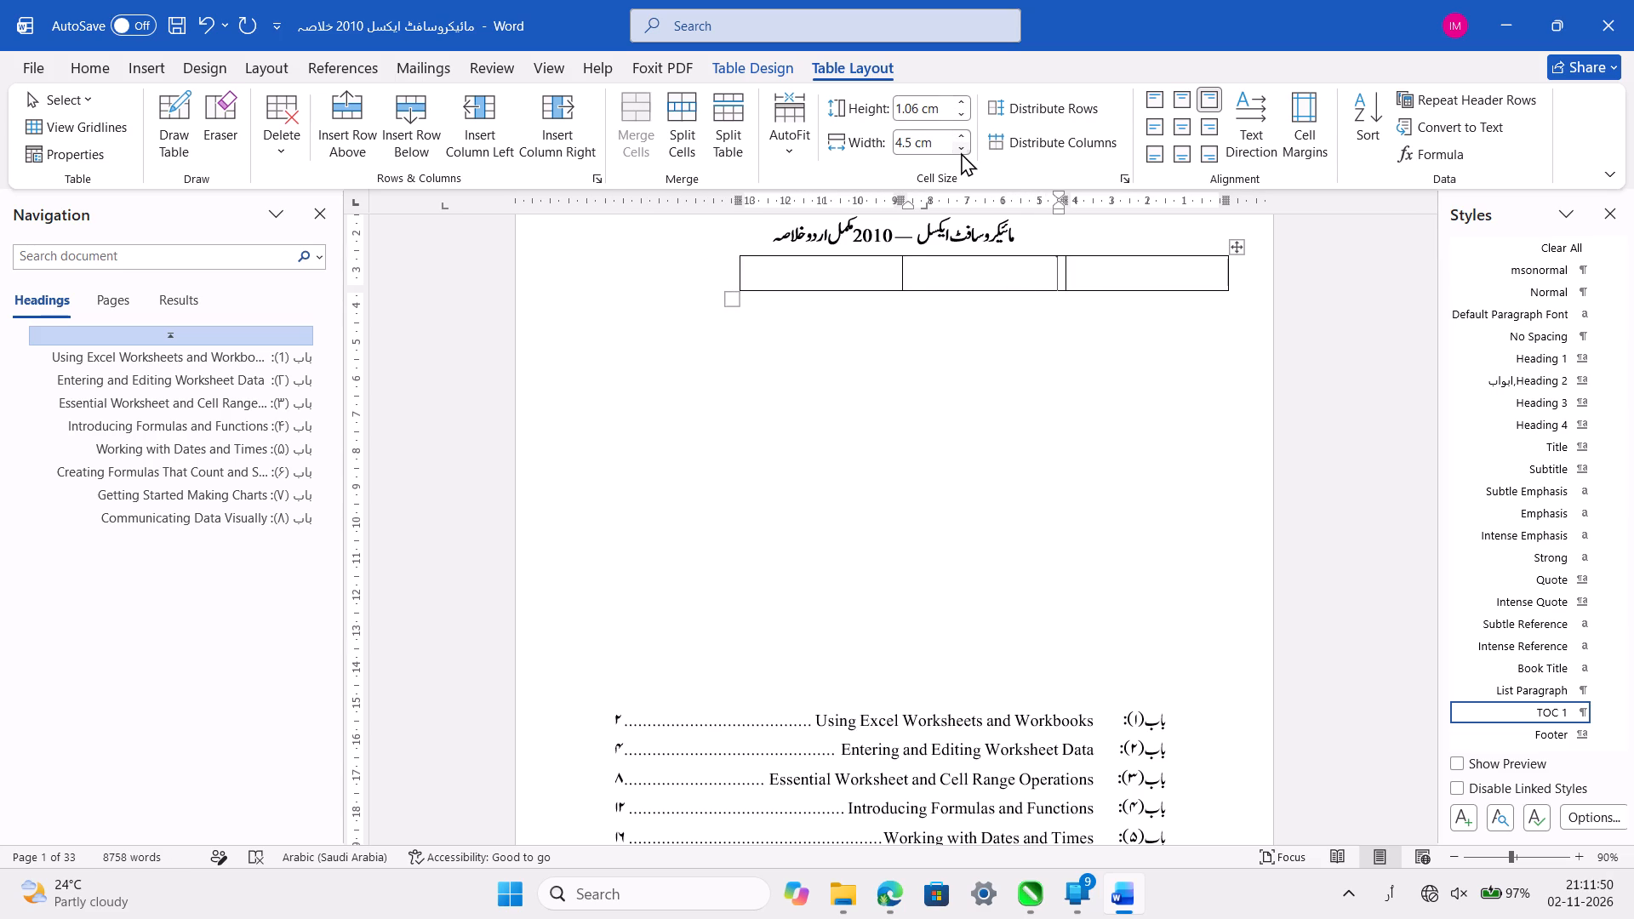
{"action": "triple_click", "coordinate": [961, 152]}
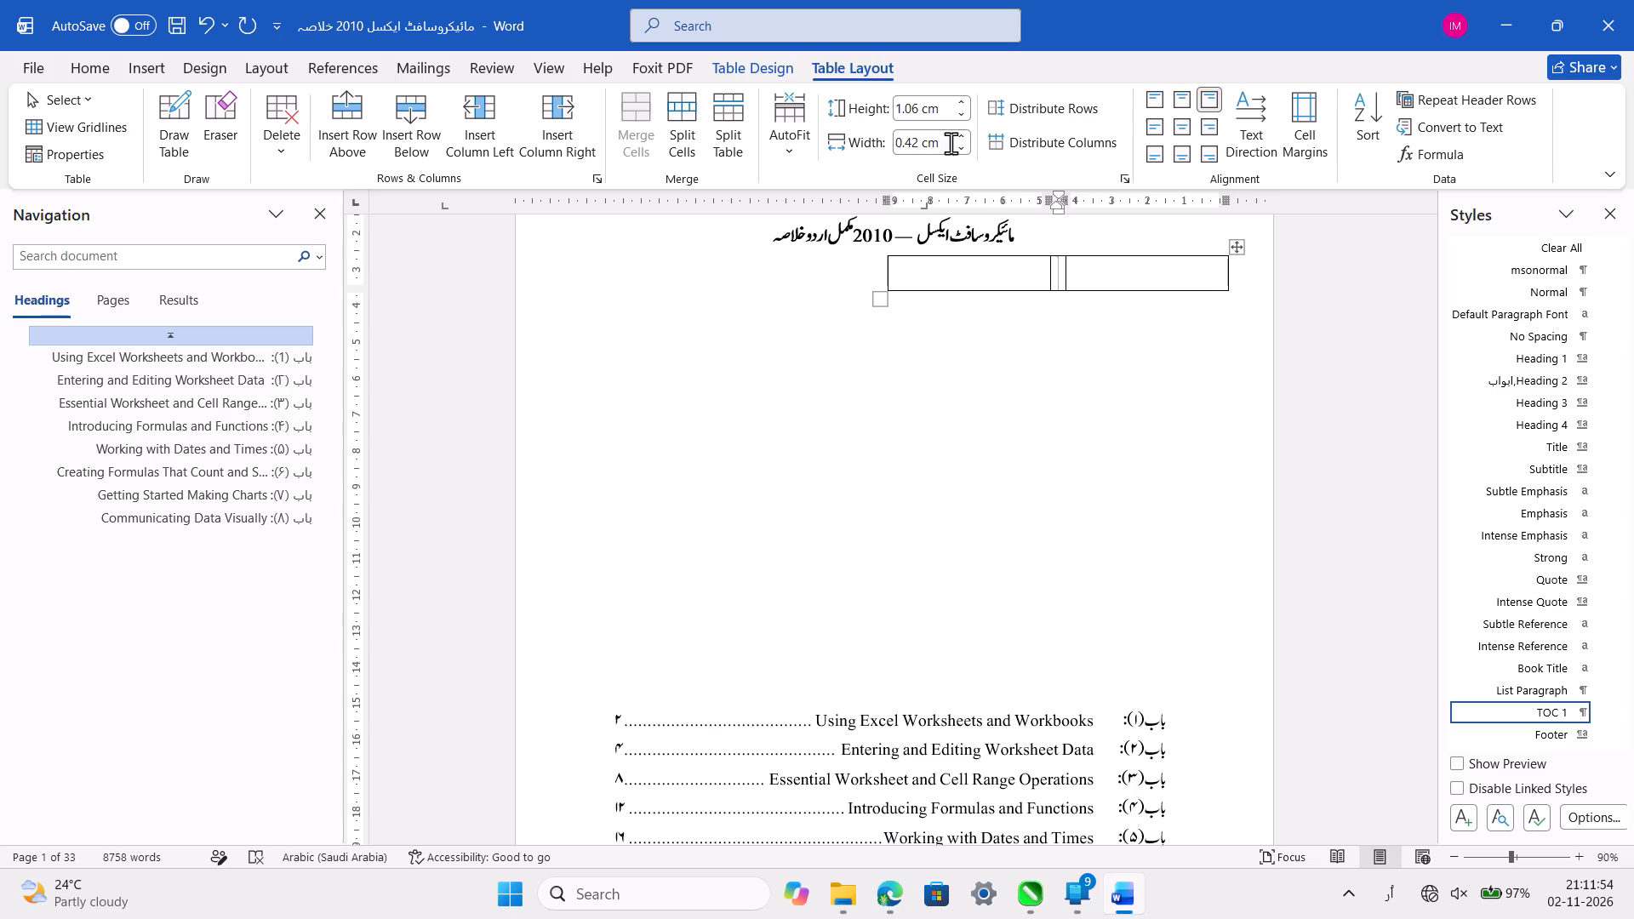
{"action": "left_click", "coordinate": [962, 134]}
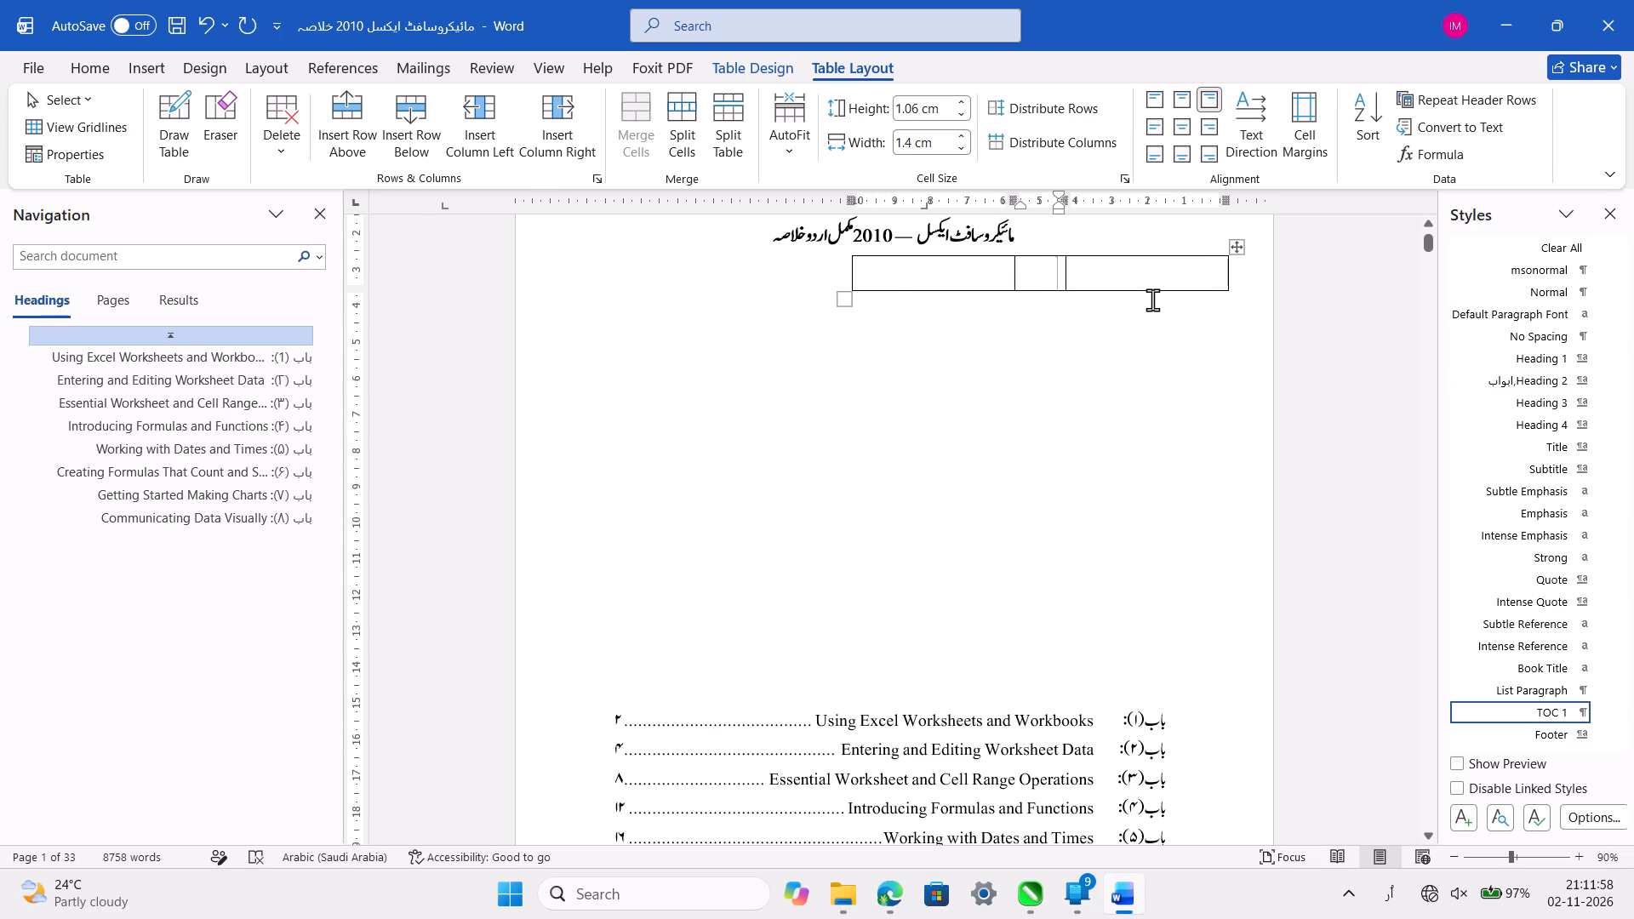
{"action": "left_click", "coordinate": [1145, 274]}
{"action": "key", "text": "ctrl+s"}
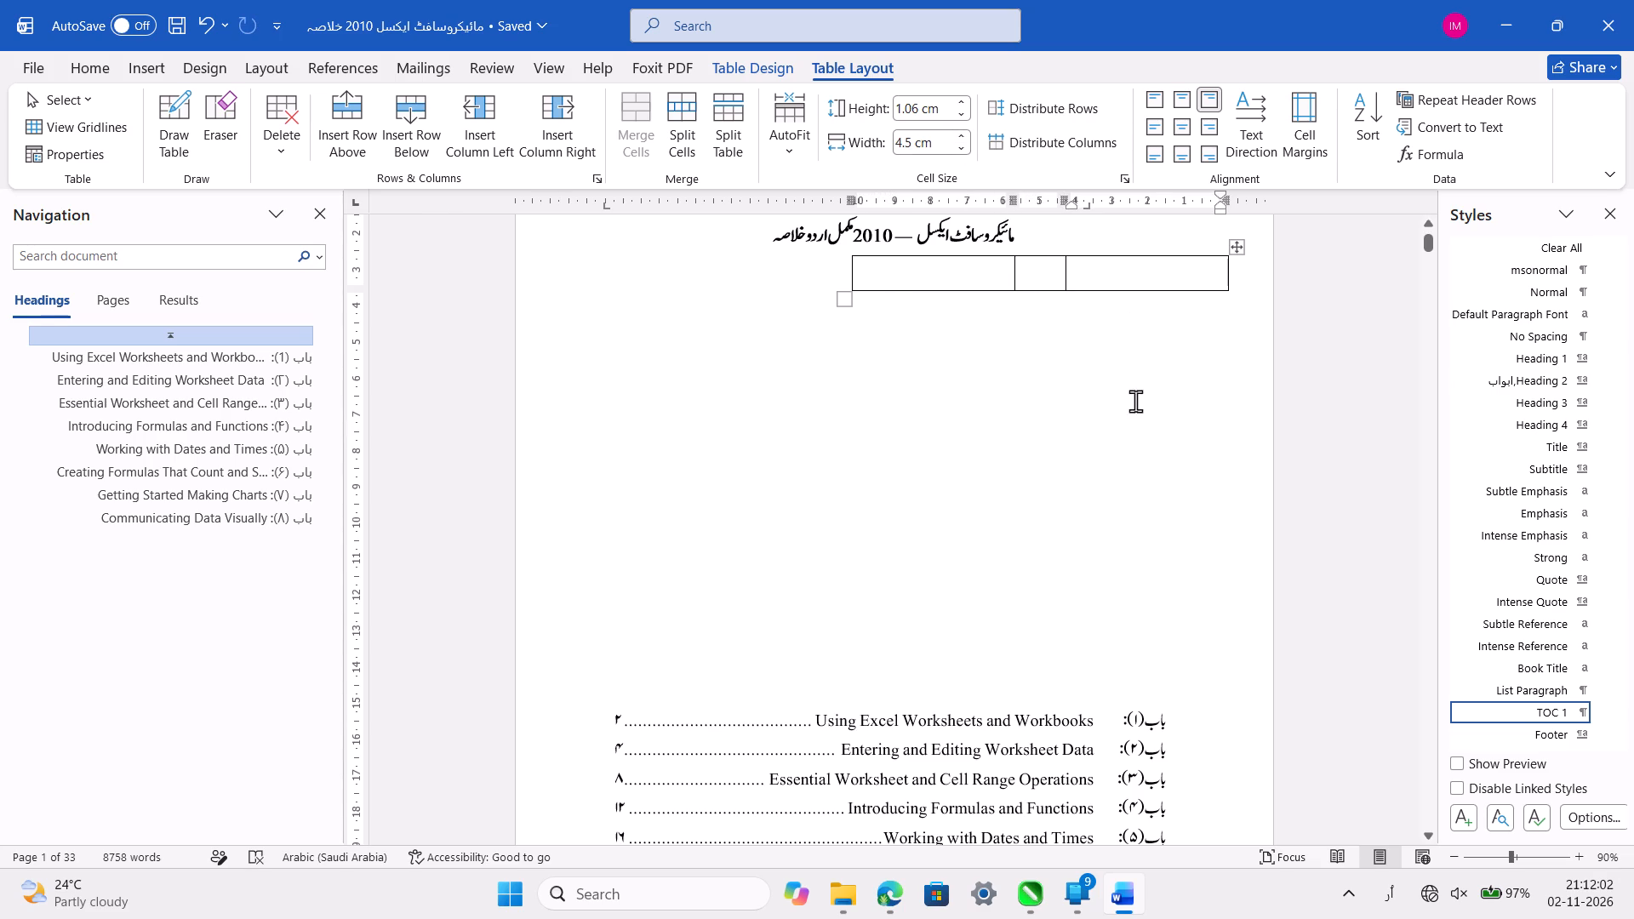
Add the centred heading فہرست مضامین above the contents list, keeping the list entries' own alignment.
{"action": "left_click", "coordinate": [1146, 680]}
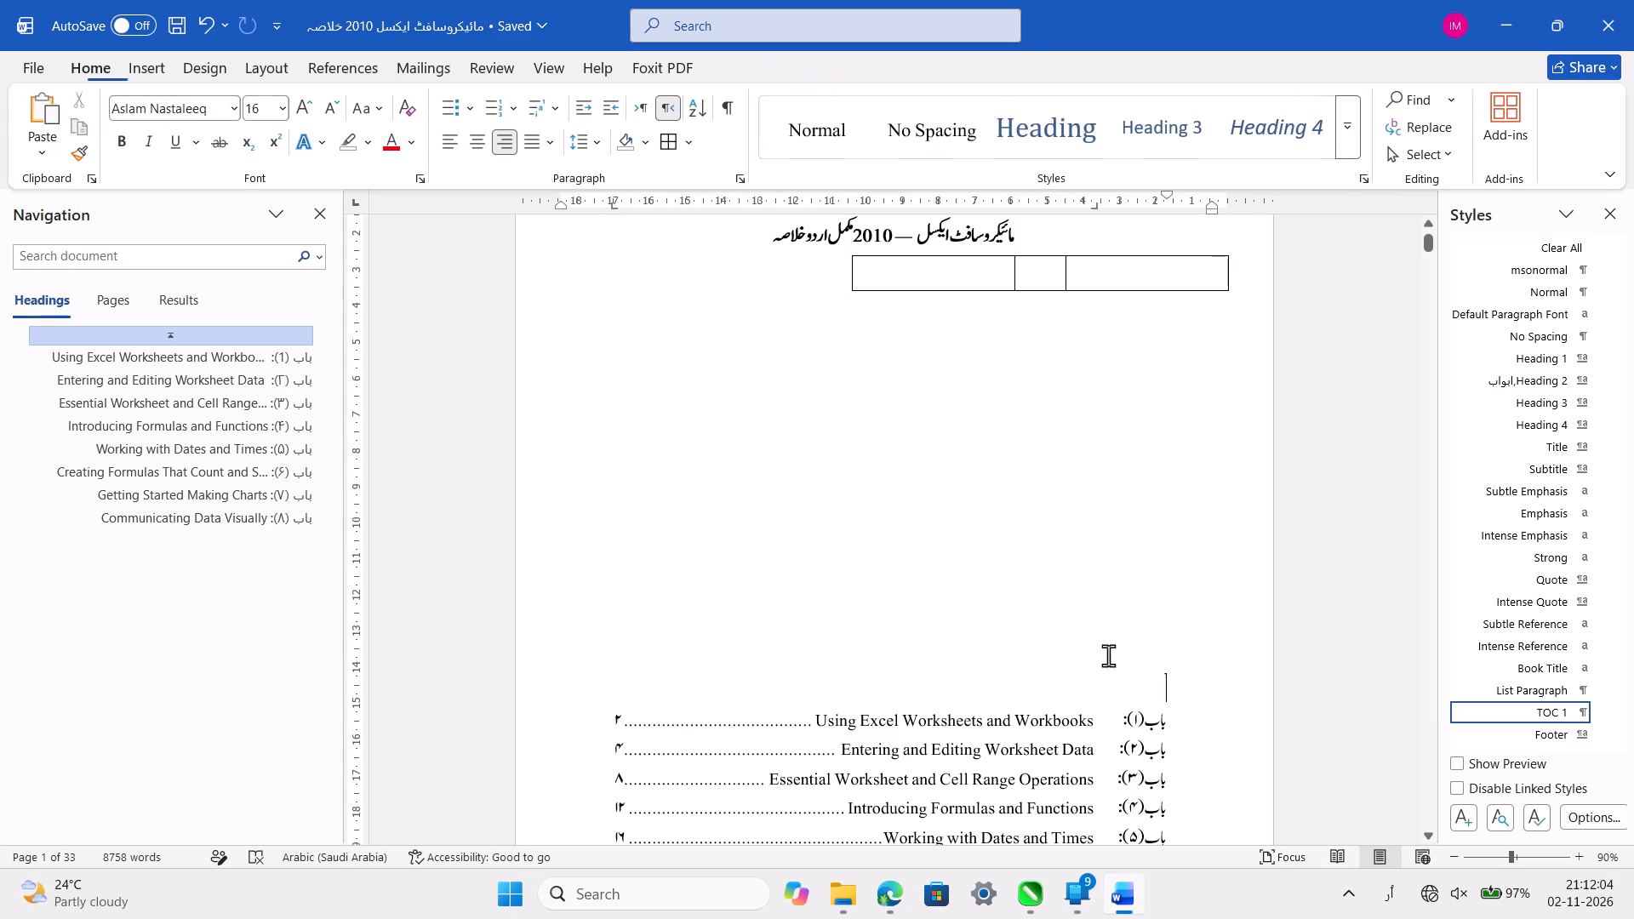
{"action": "left_click", "coordinate": [991, 607]}
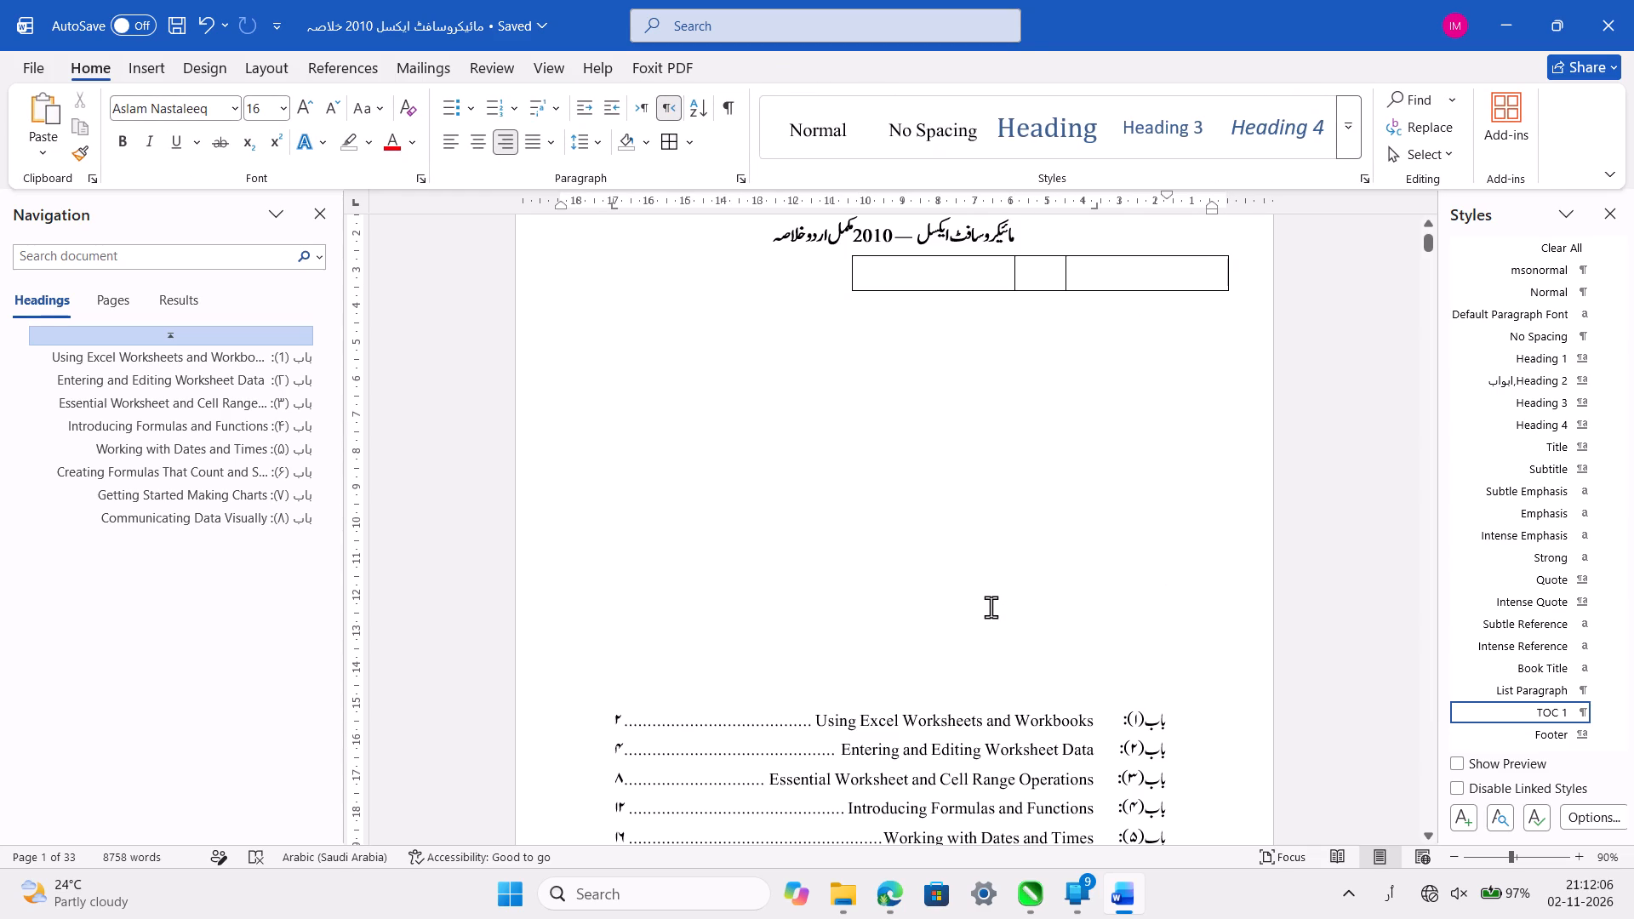
{"action": "key", "text": "Home"}
{"action": "key", "text": "BackSpace"}
{"action": "key", "text": "BackSpace"}
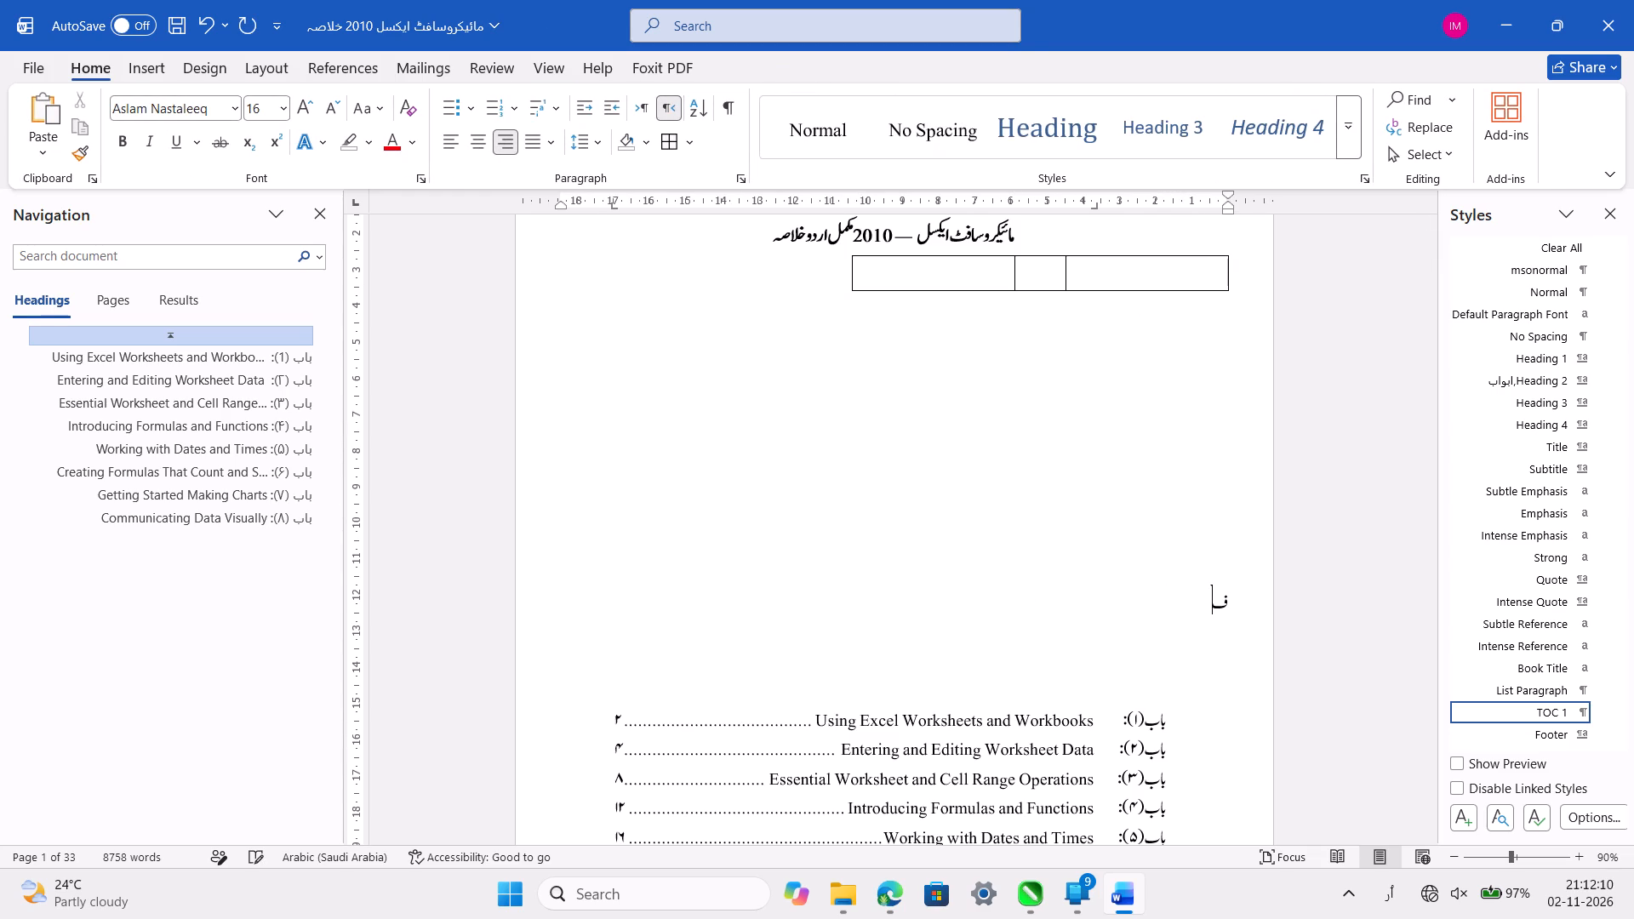
{"action": "type", "text": "ہرست ن"}
{"action": "key", "text": "BackSpace"}
{"action": "type", "text": "ضامیں"}
{"action": "key", "text": "BackSpace"}
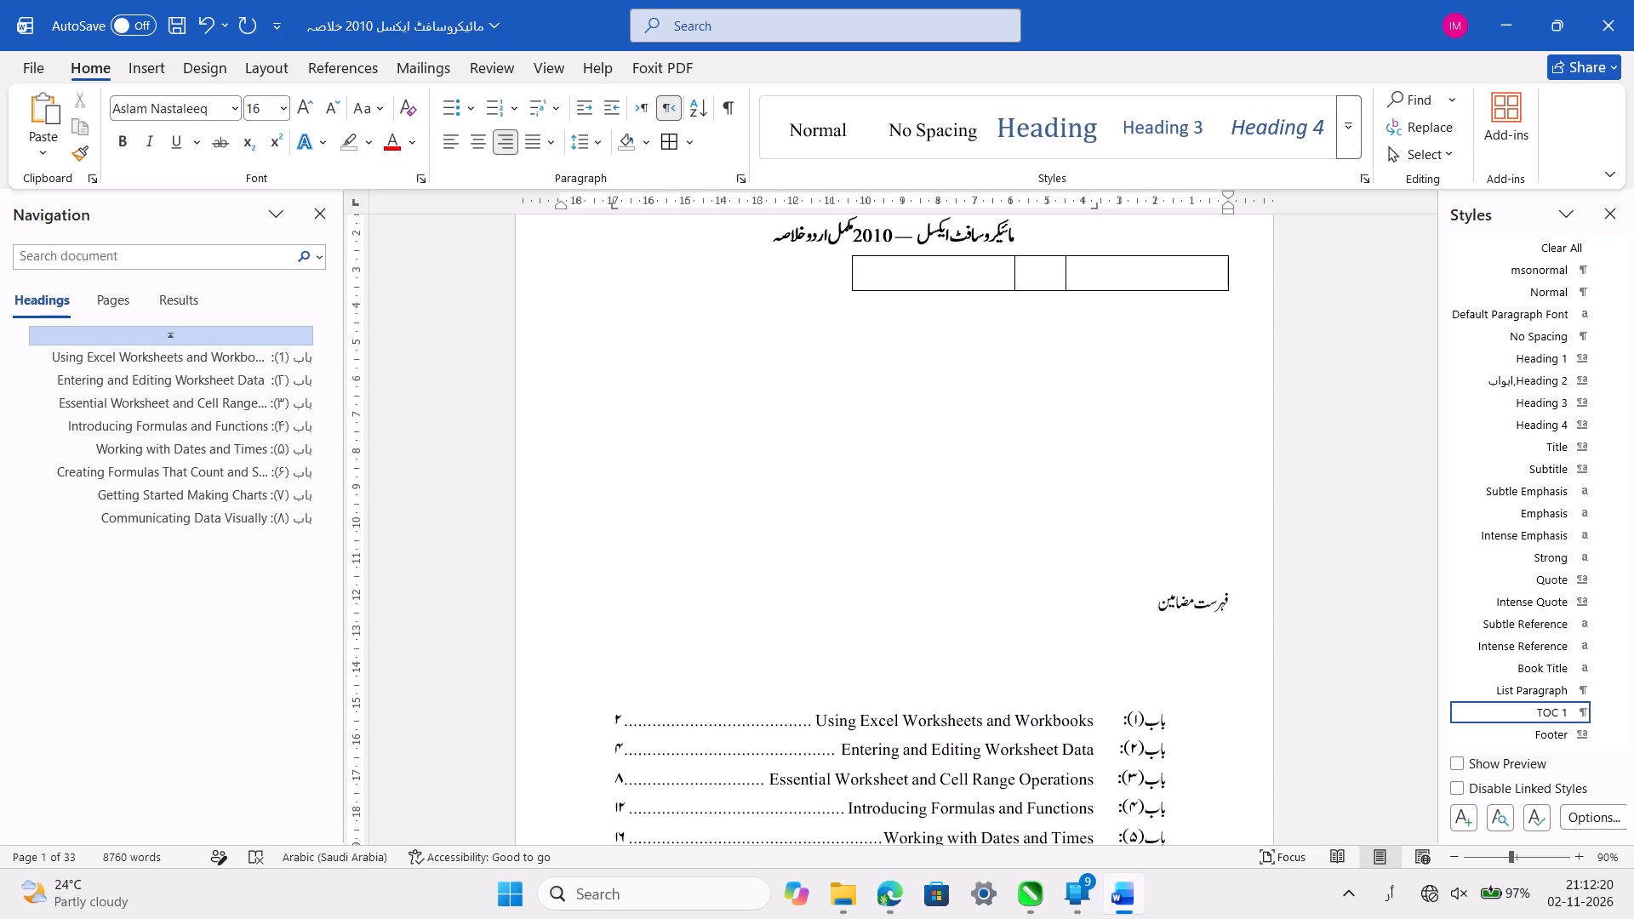
{"action": "key", "text": "ctrl+e"}
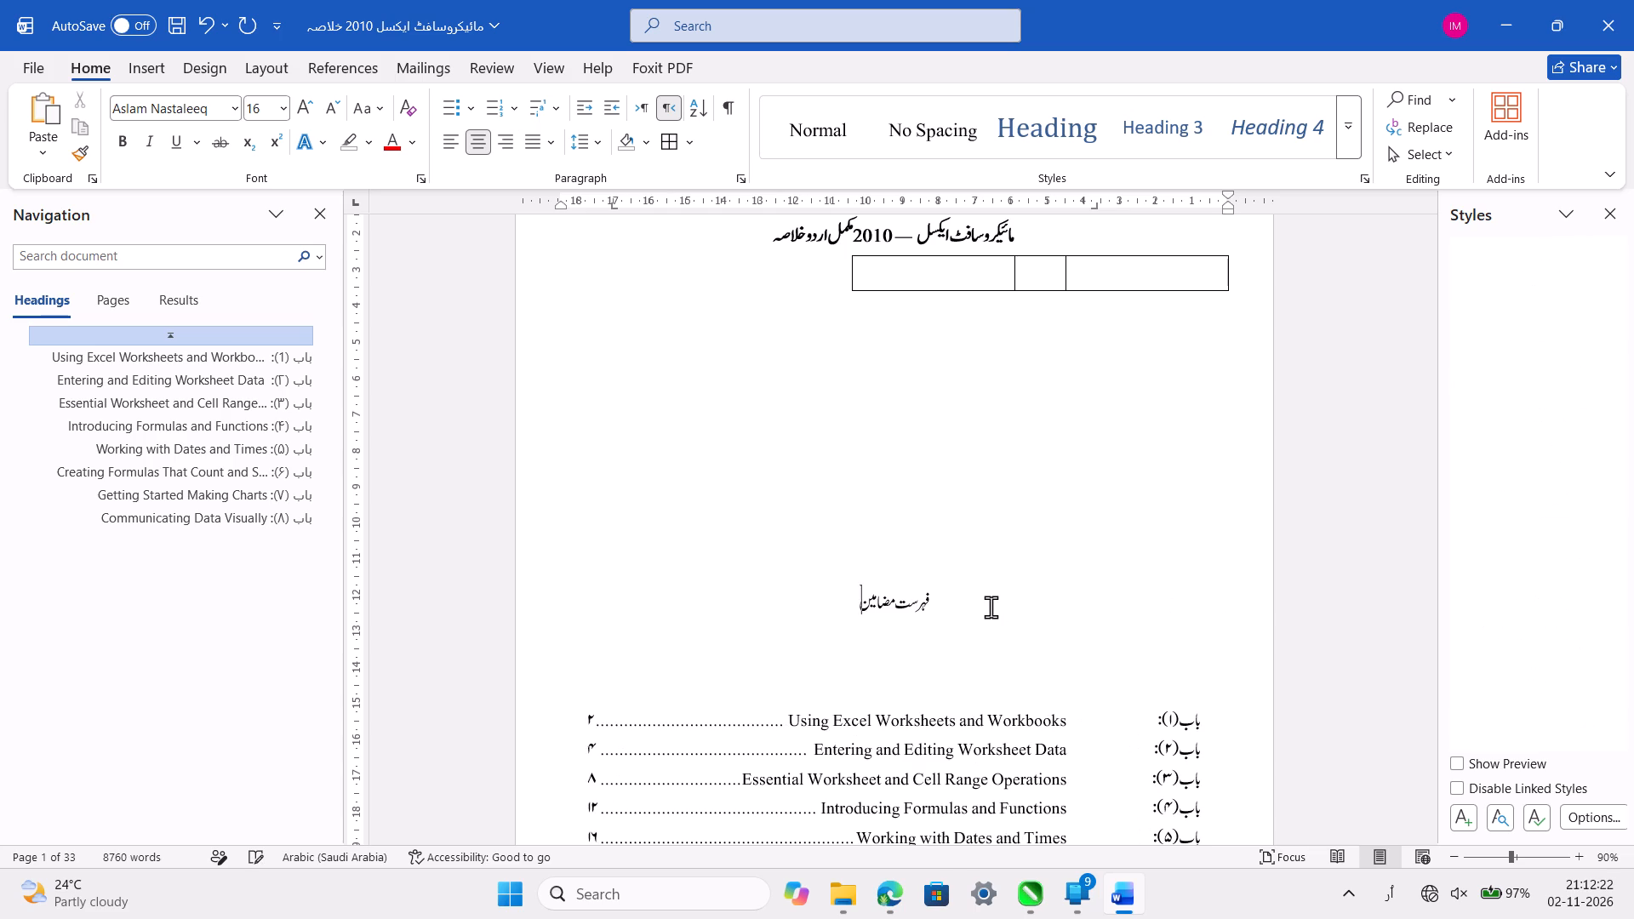
{"action": "scroll", "coordinate": [991, 607], "scroll_direction": "down", "scroll_amount": 4}
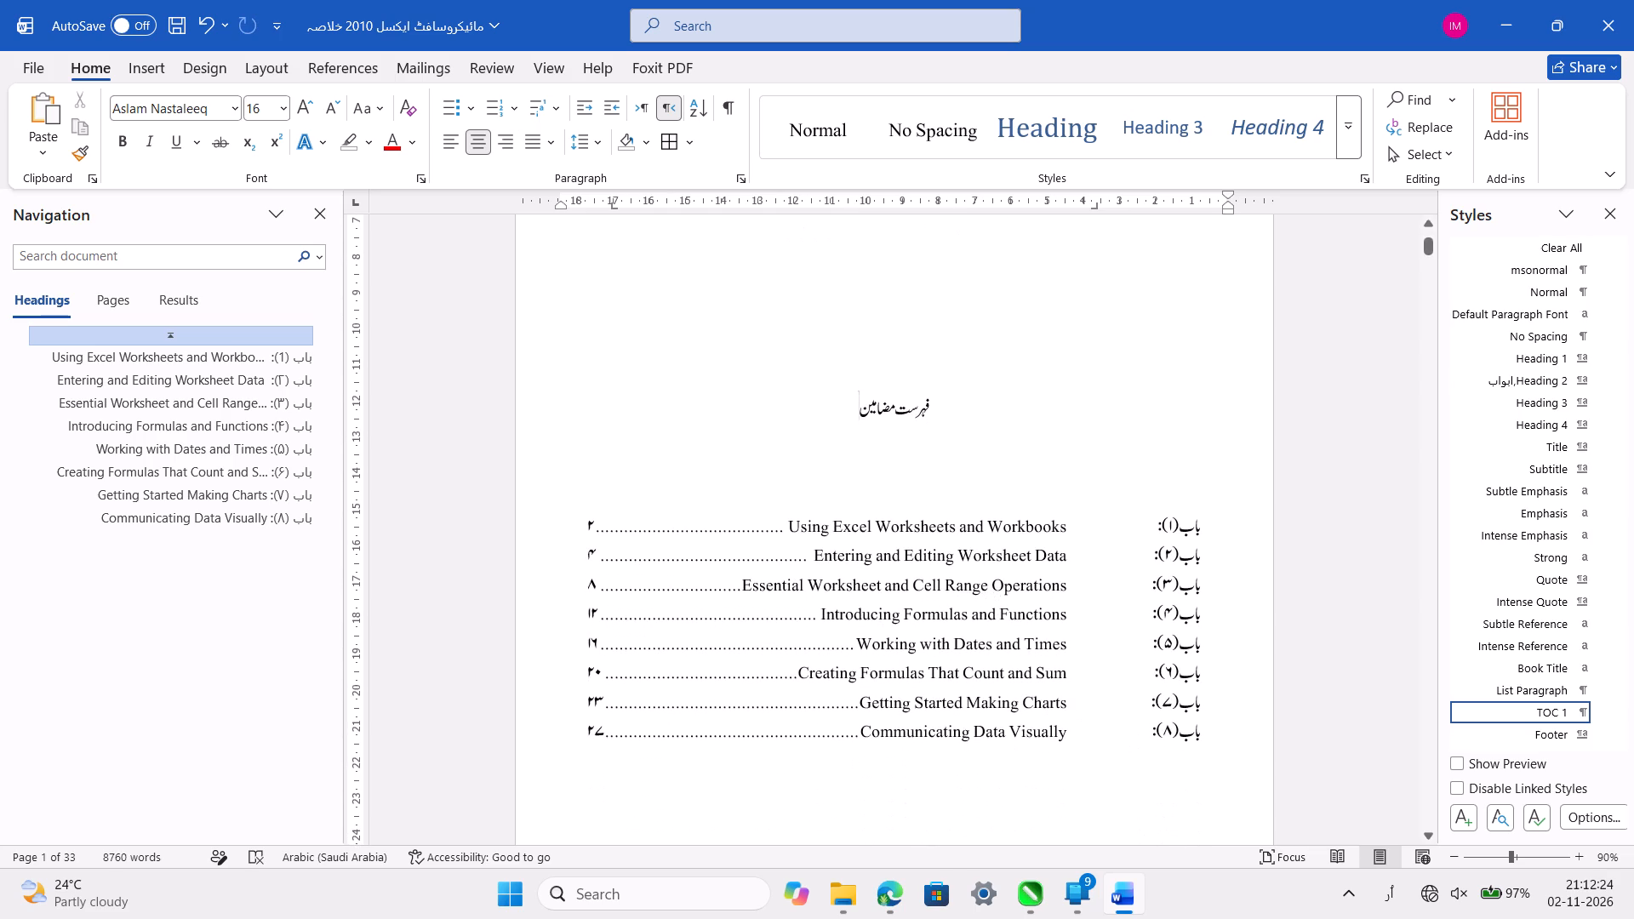
{"action": "key", "text": "ctrl+z"}
{"action": "left_click", "coordinate": [836, 404]}
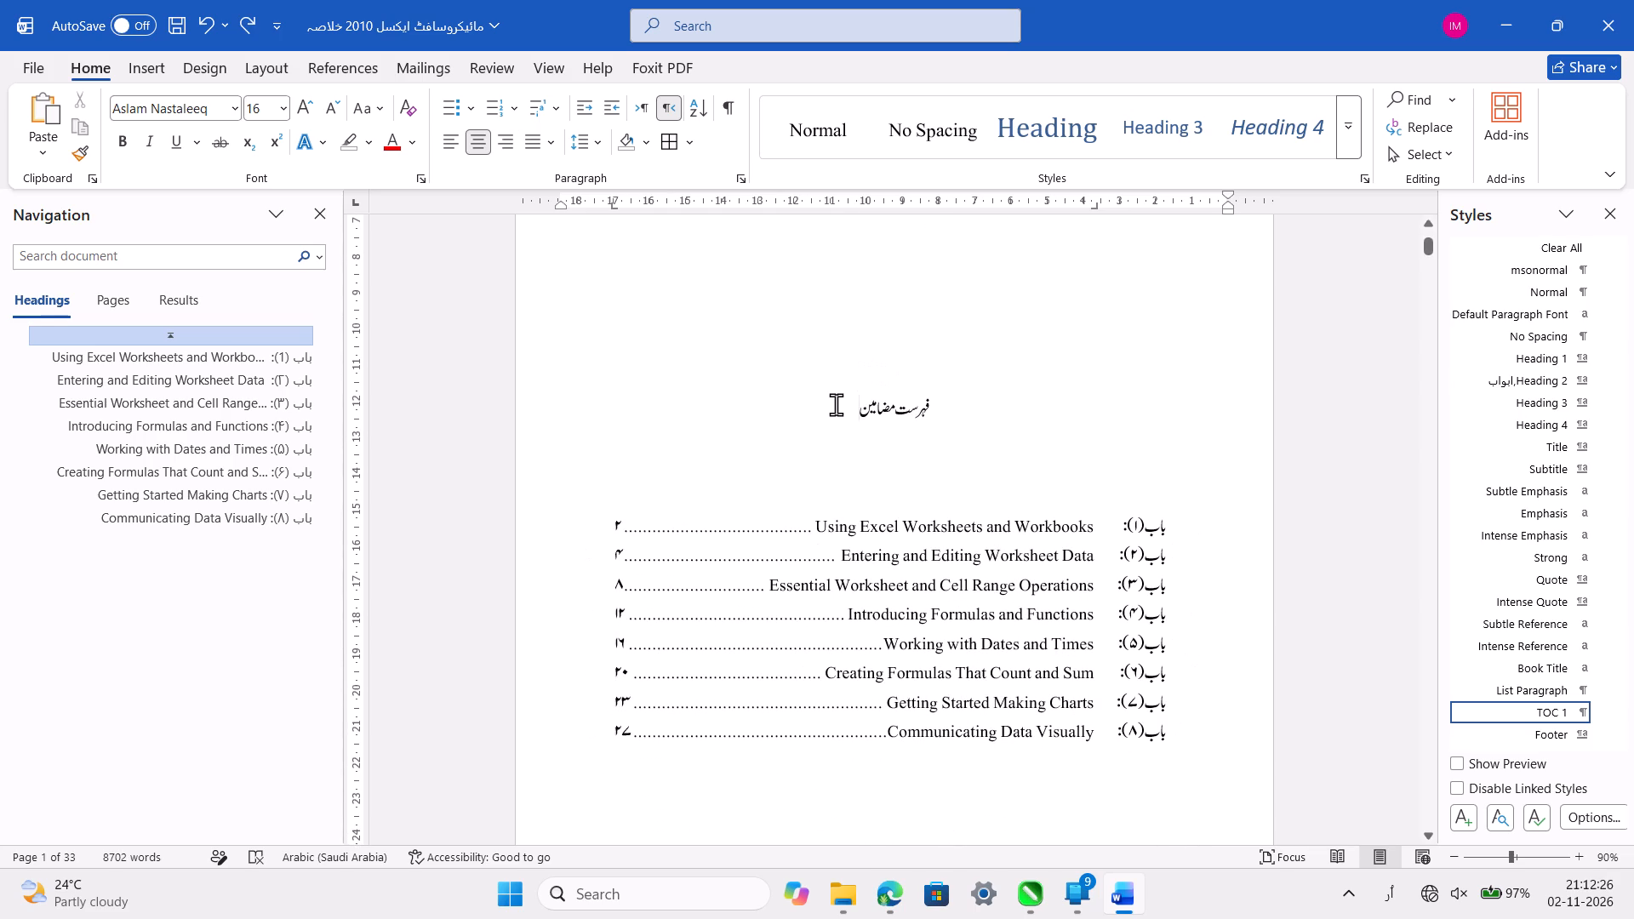
Delete one blank line between the فہرست مضامین heading and the contents entries.
{"action": "left_click", "coordinate": [898, 460]}
{"action": "key", "text": "BackSpace"}
{"action": "key", "text": "BackSpace"}
{"action": "key", "text": "BackSpace"}
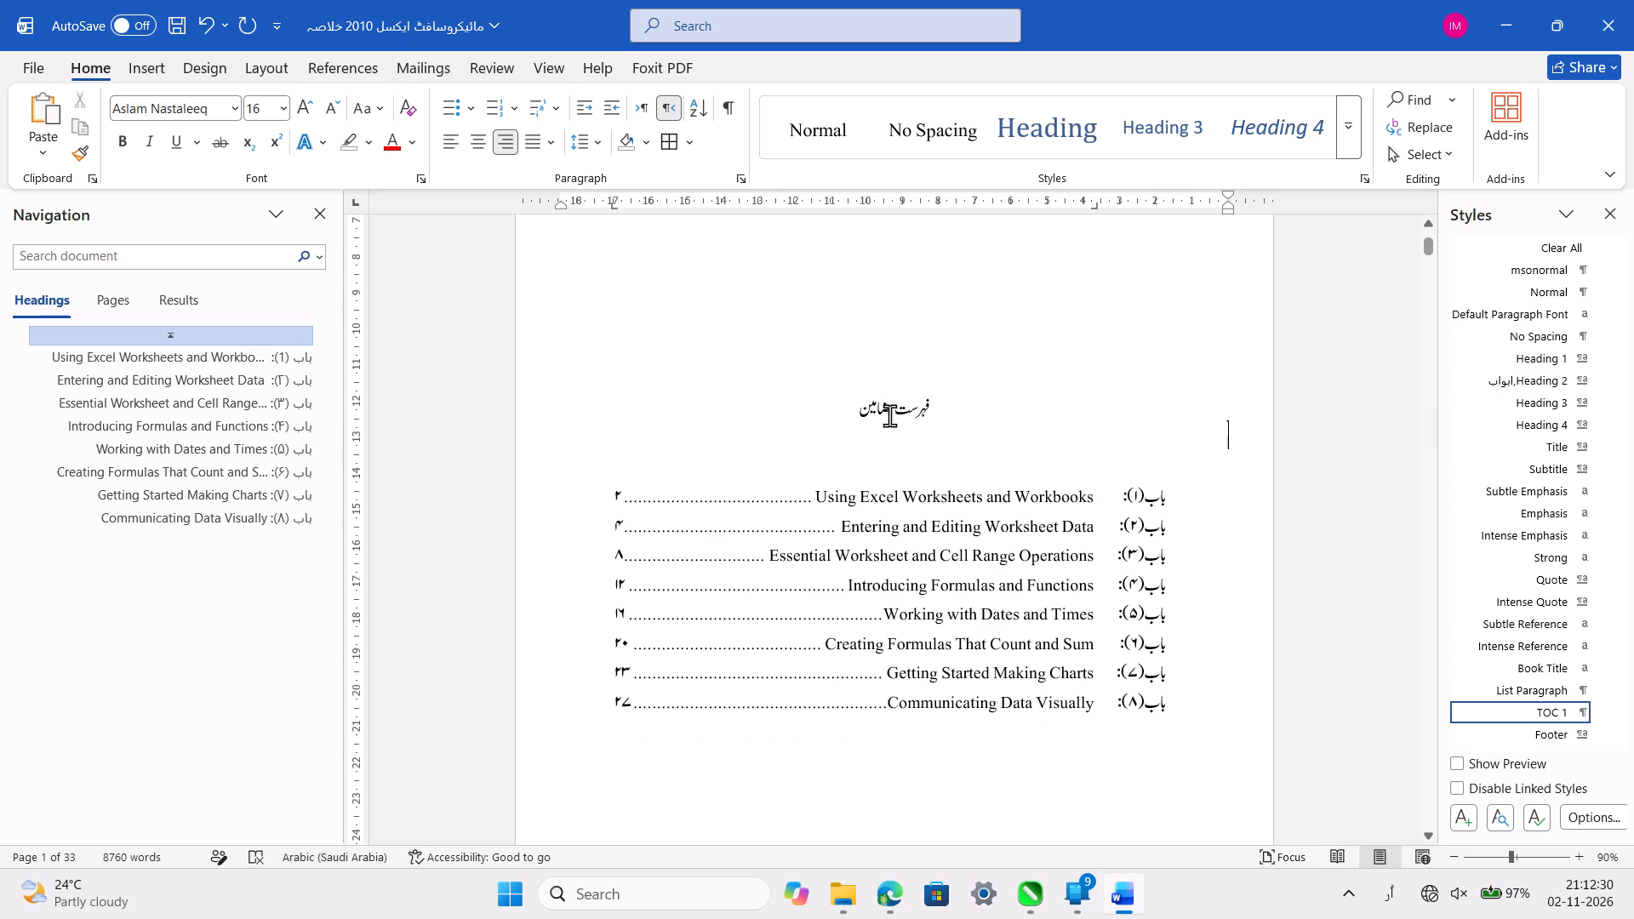
Increase the font size of the فہرست مضامین heading to 20.
{"action": "triple_click", "coordinate": [895, 404]}
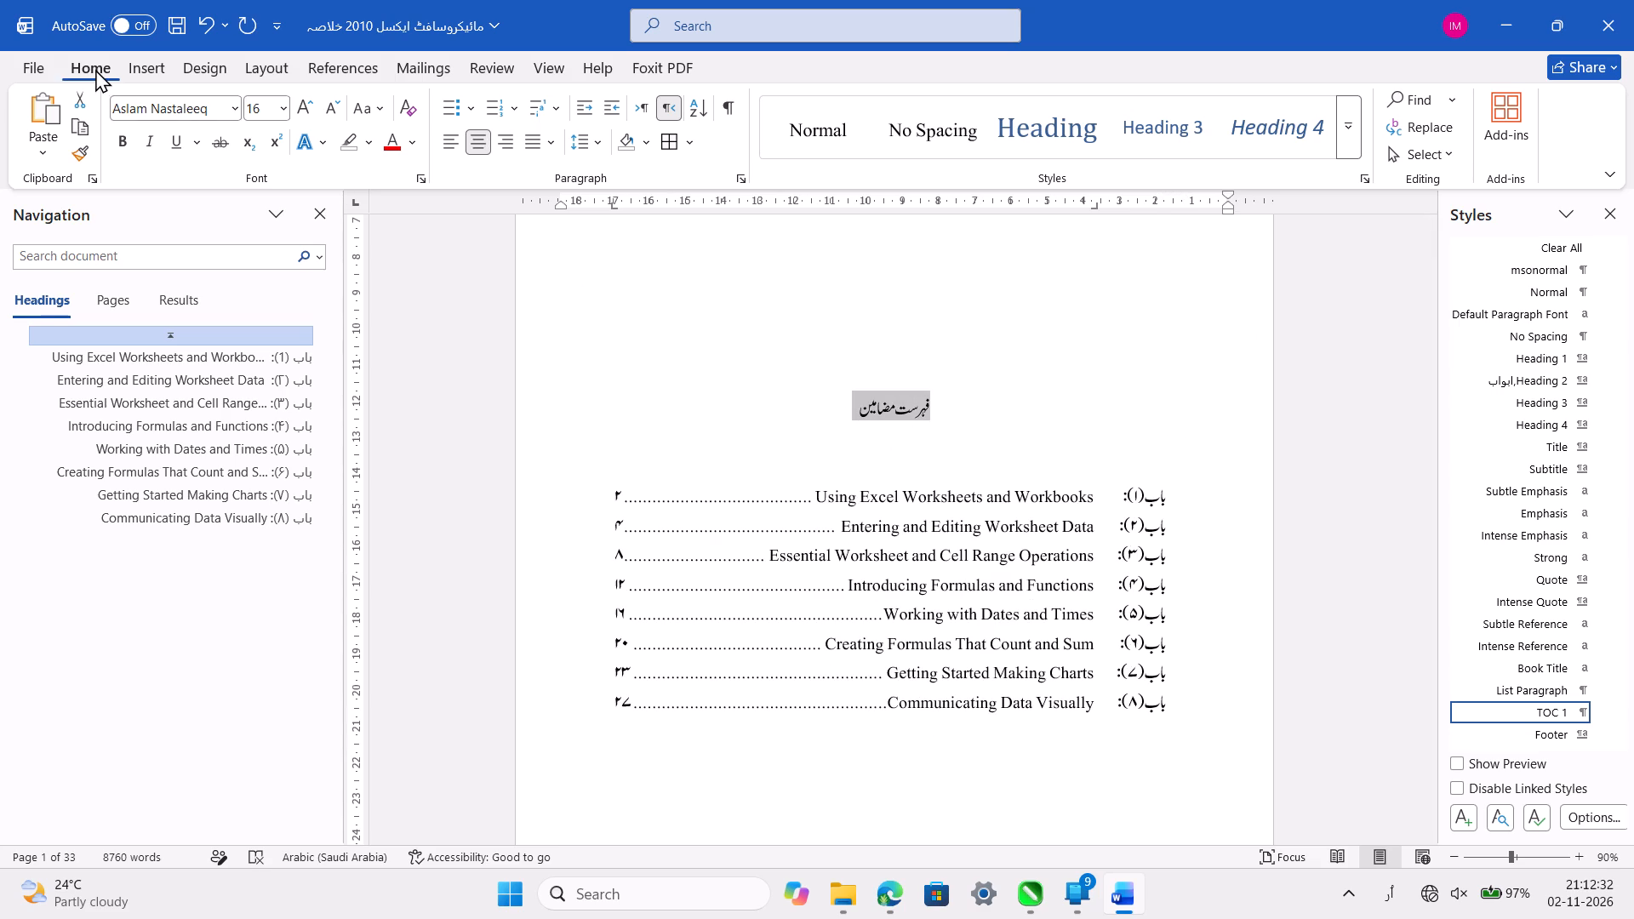
{"action": "left_click", "coordinate": [95, 69]}
{"action": "left_click", "coordinate": [371, 106]}
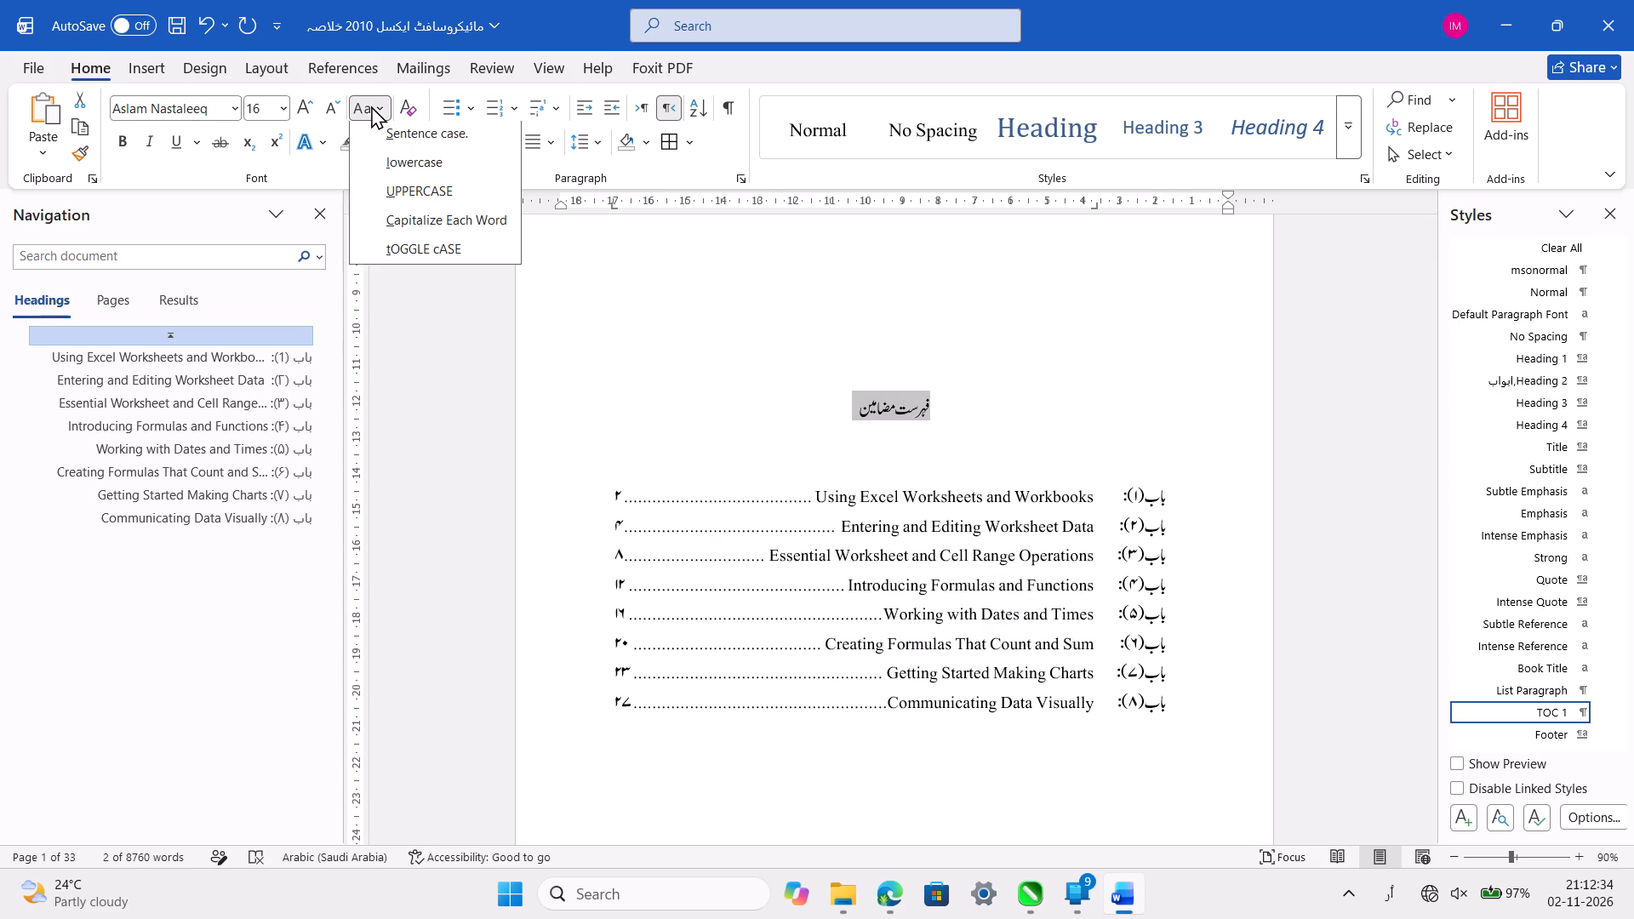
{"action": "left_click", "coordinate": [308, 106]}
{"action": "left_click", "coordinate": [308, 106]}
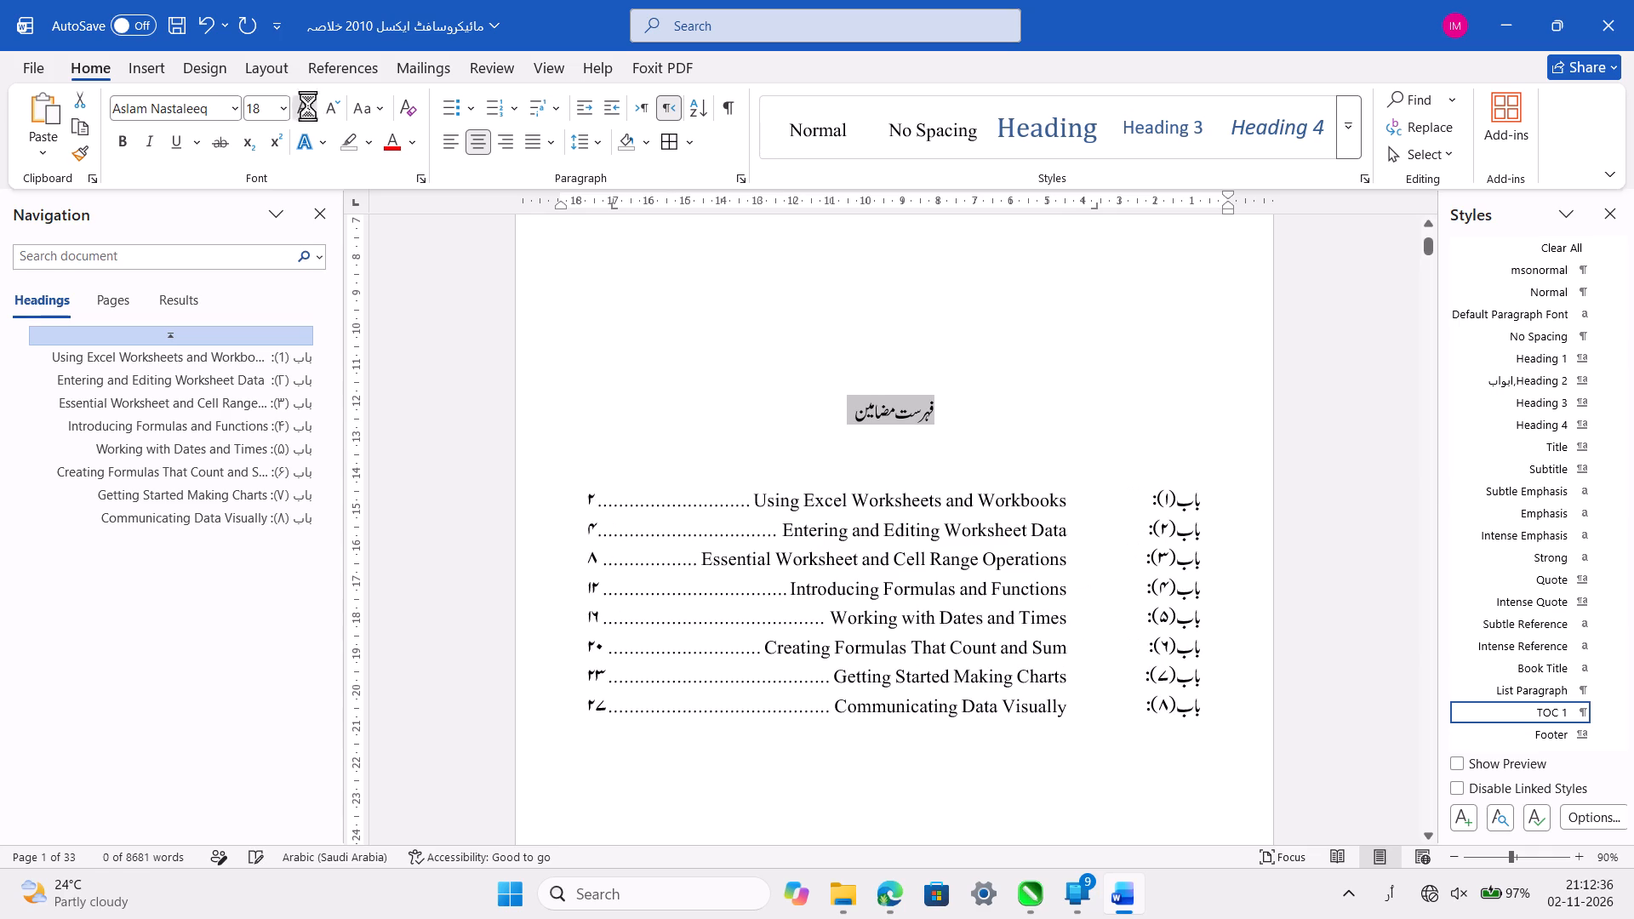
{"action": "left_click", "coordinate": [1063, 442]}
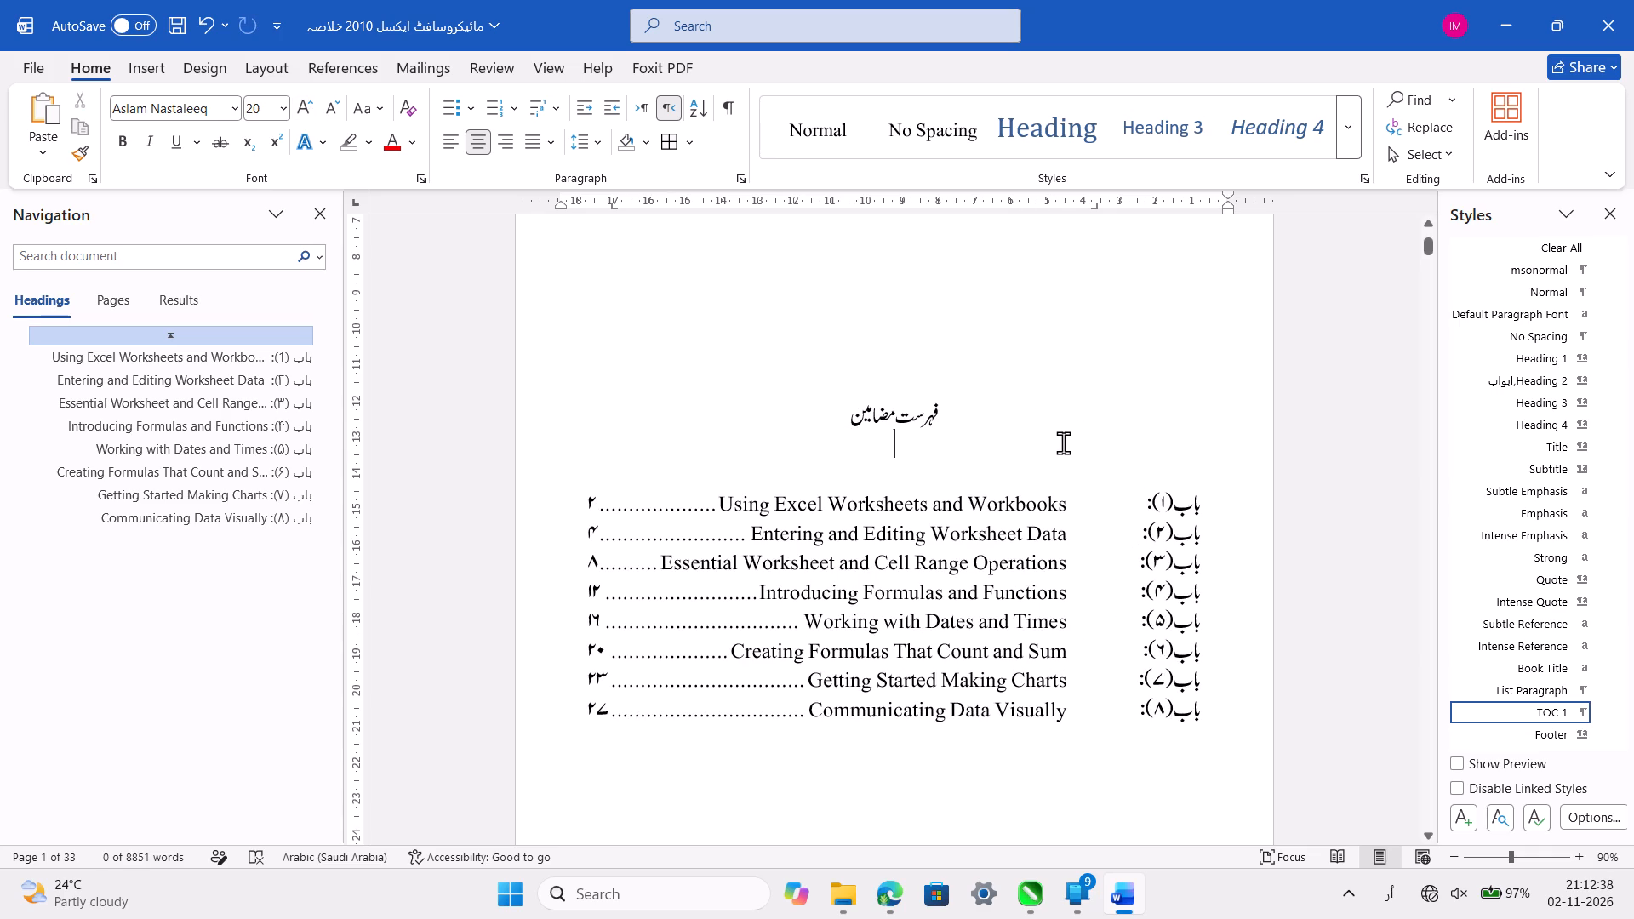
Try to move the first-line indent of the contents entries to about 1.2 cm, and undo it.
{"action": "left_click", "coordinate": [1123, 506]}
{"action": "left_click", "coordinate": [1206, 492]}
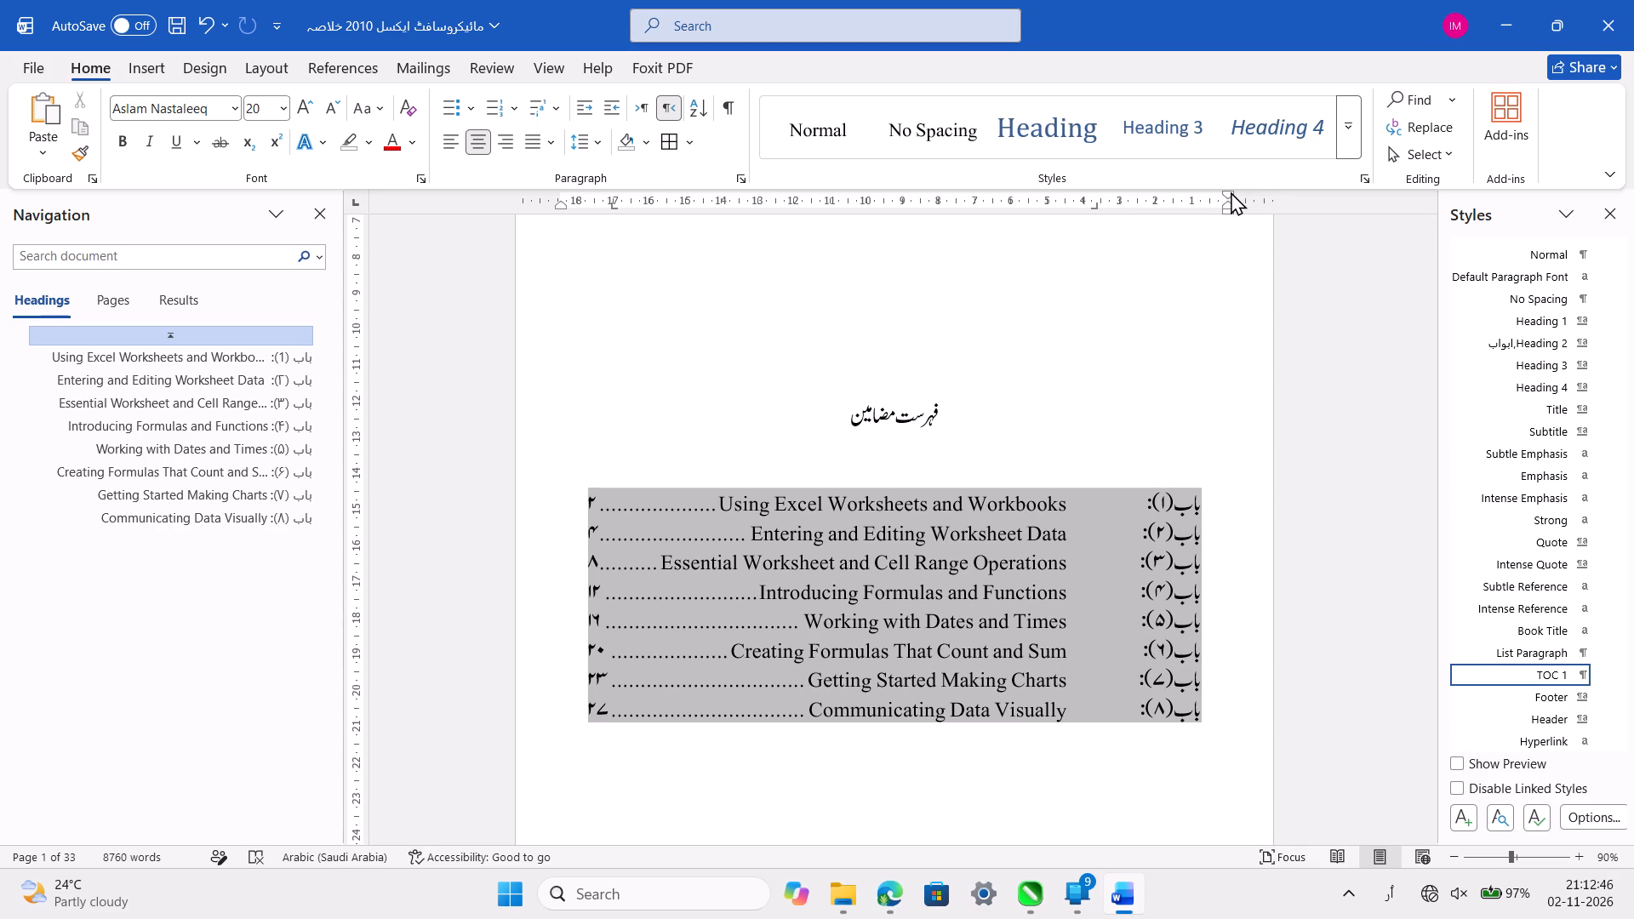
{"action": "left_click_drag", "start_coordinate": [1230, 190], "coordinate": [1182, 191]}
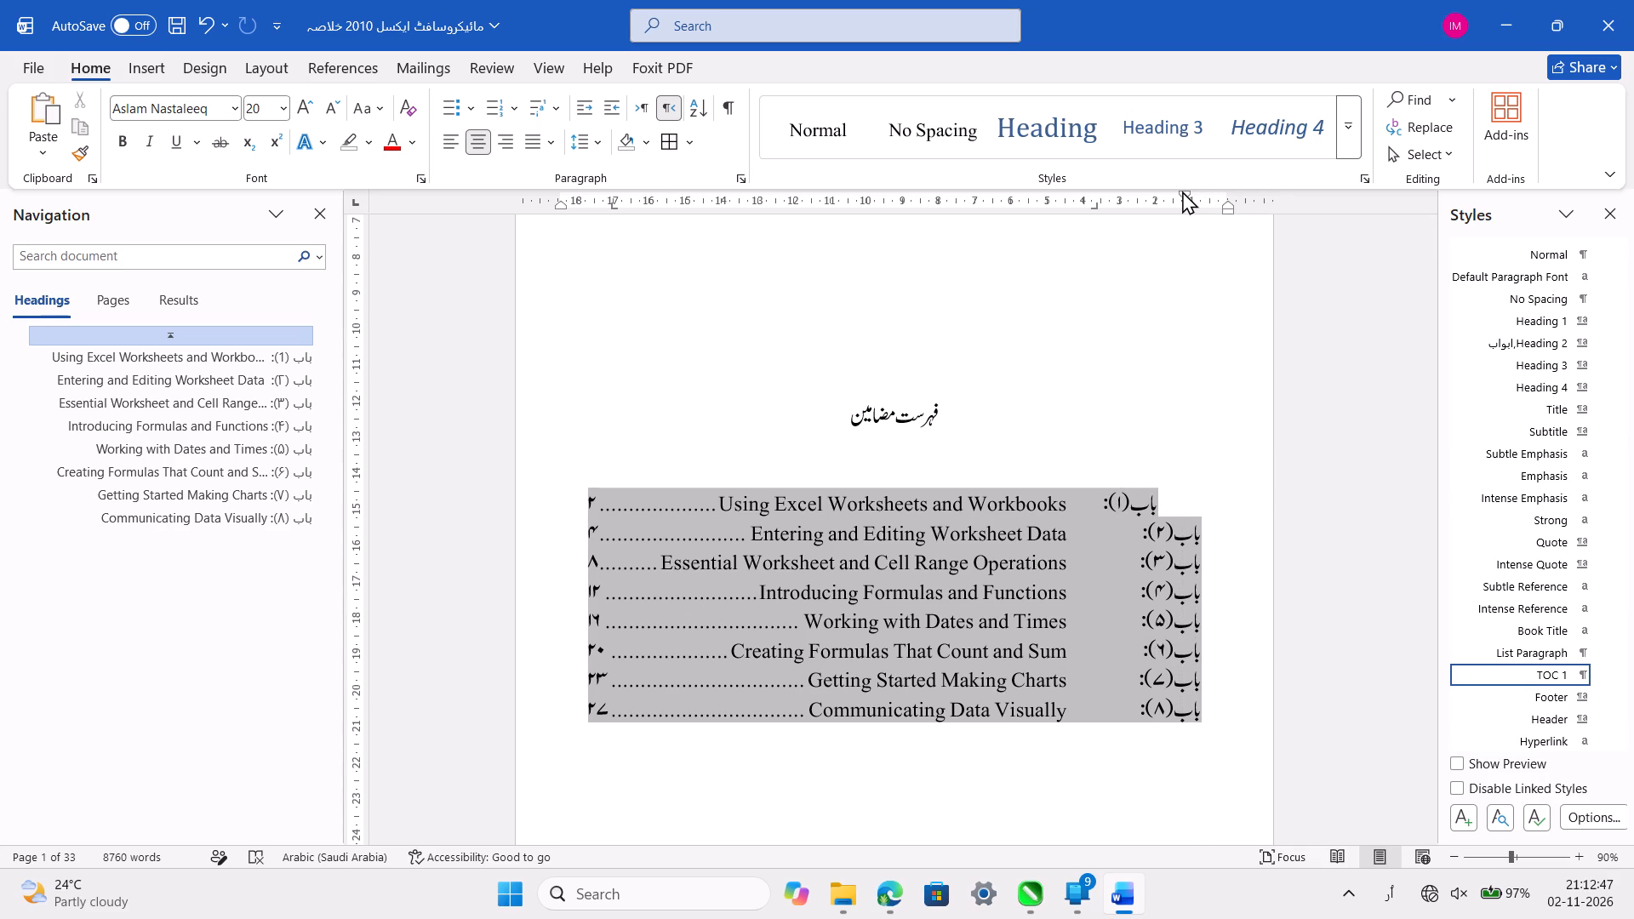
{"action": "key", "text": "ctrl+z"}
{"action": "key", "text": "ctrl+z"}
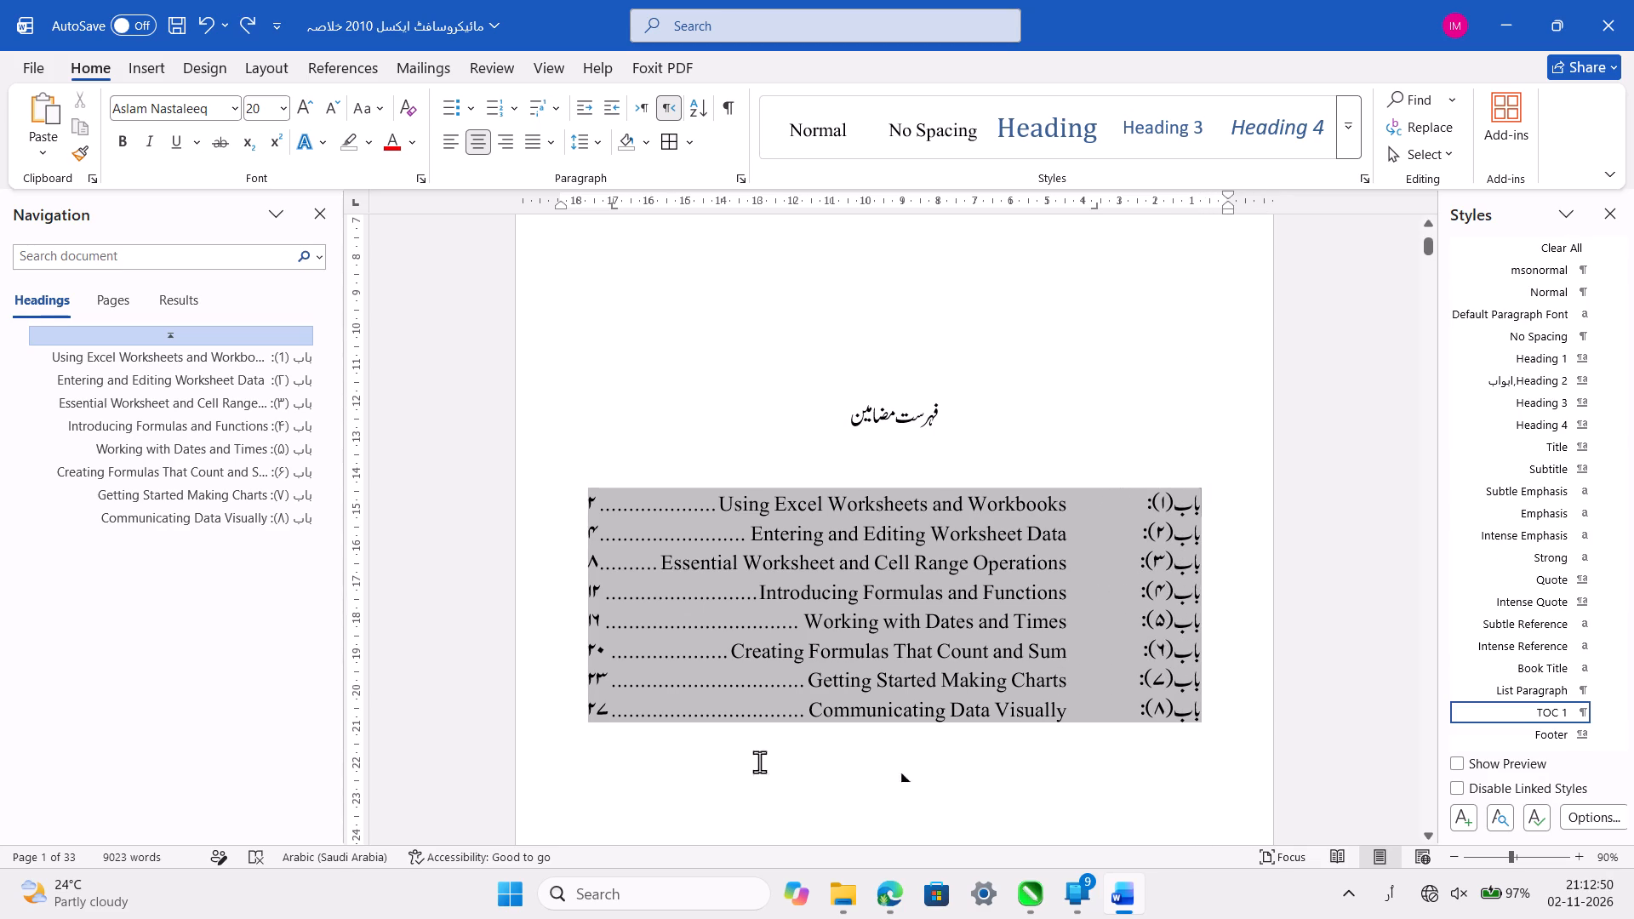
Set all eight contents entries to a first-line indent of about 1.2 cm and pull in their page-number side by about 0.5 cm.
{"action": "left_click_drag", "start_coordinate": [1212, 496], "coordinate": [787, 622]}
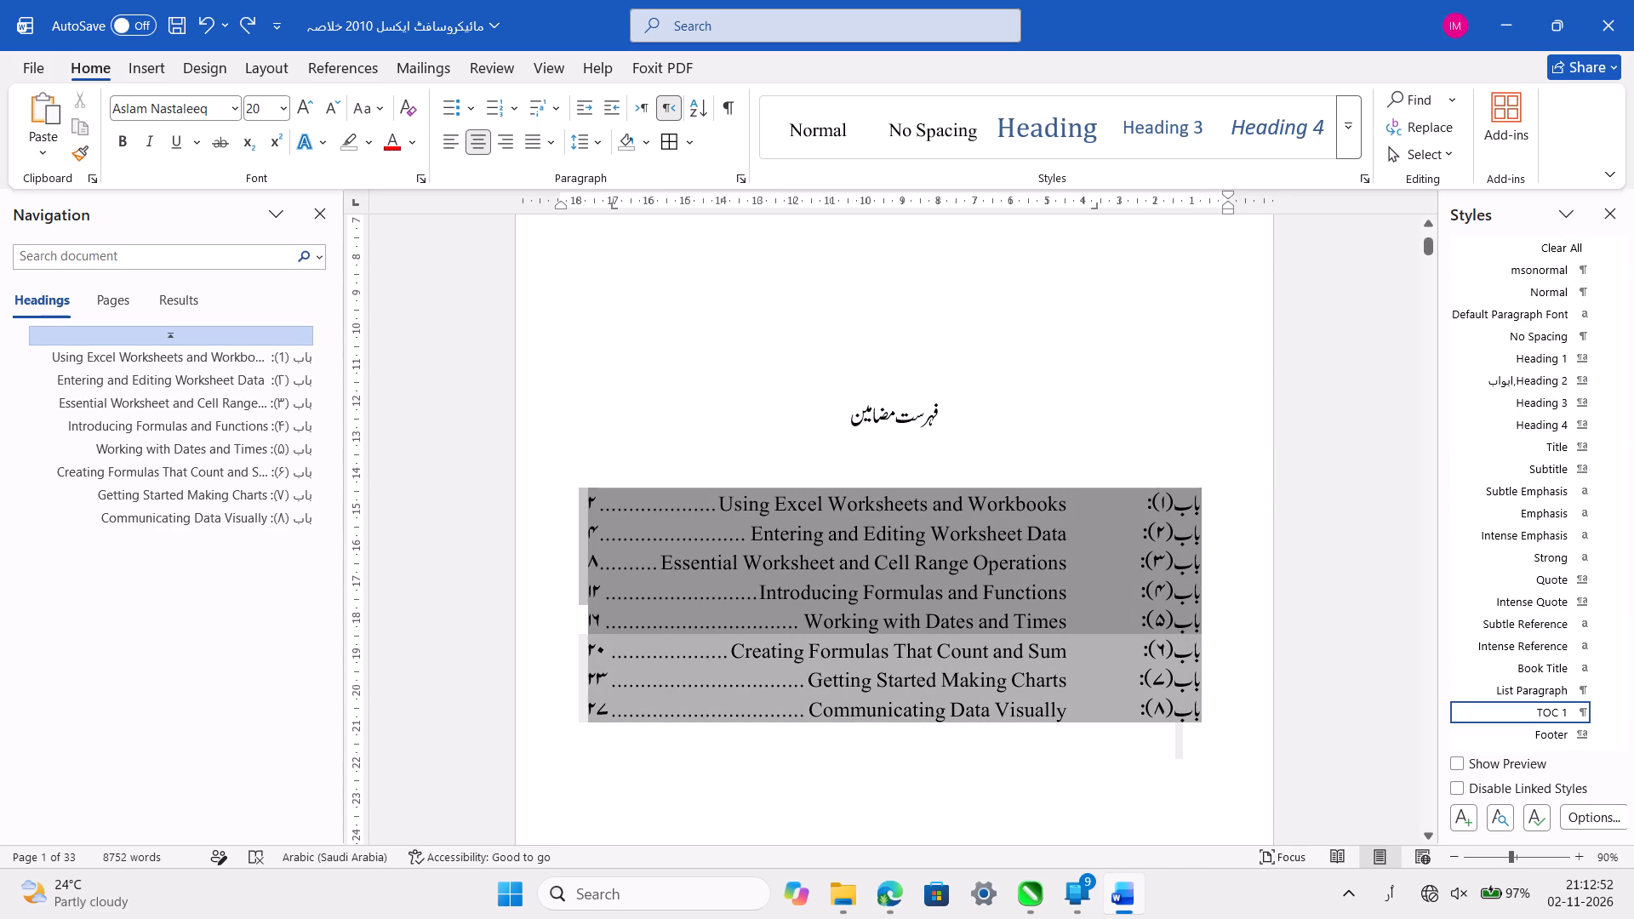
{"action": "left_click_drag", "start_coordinate": [787, 622], "coordinate": [614, 720]}
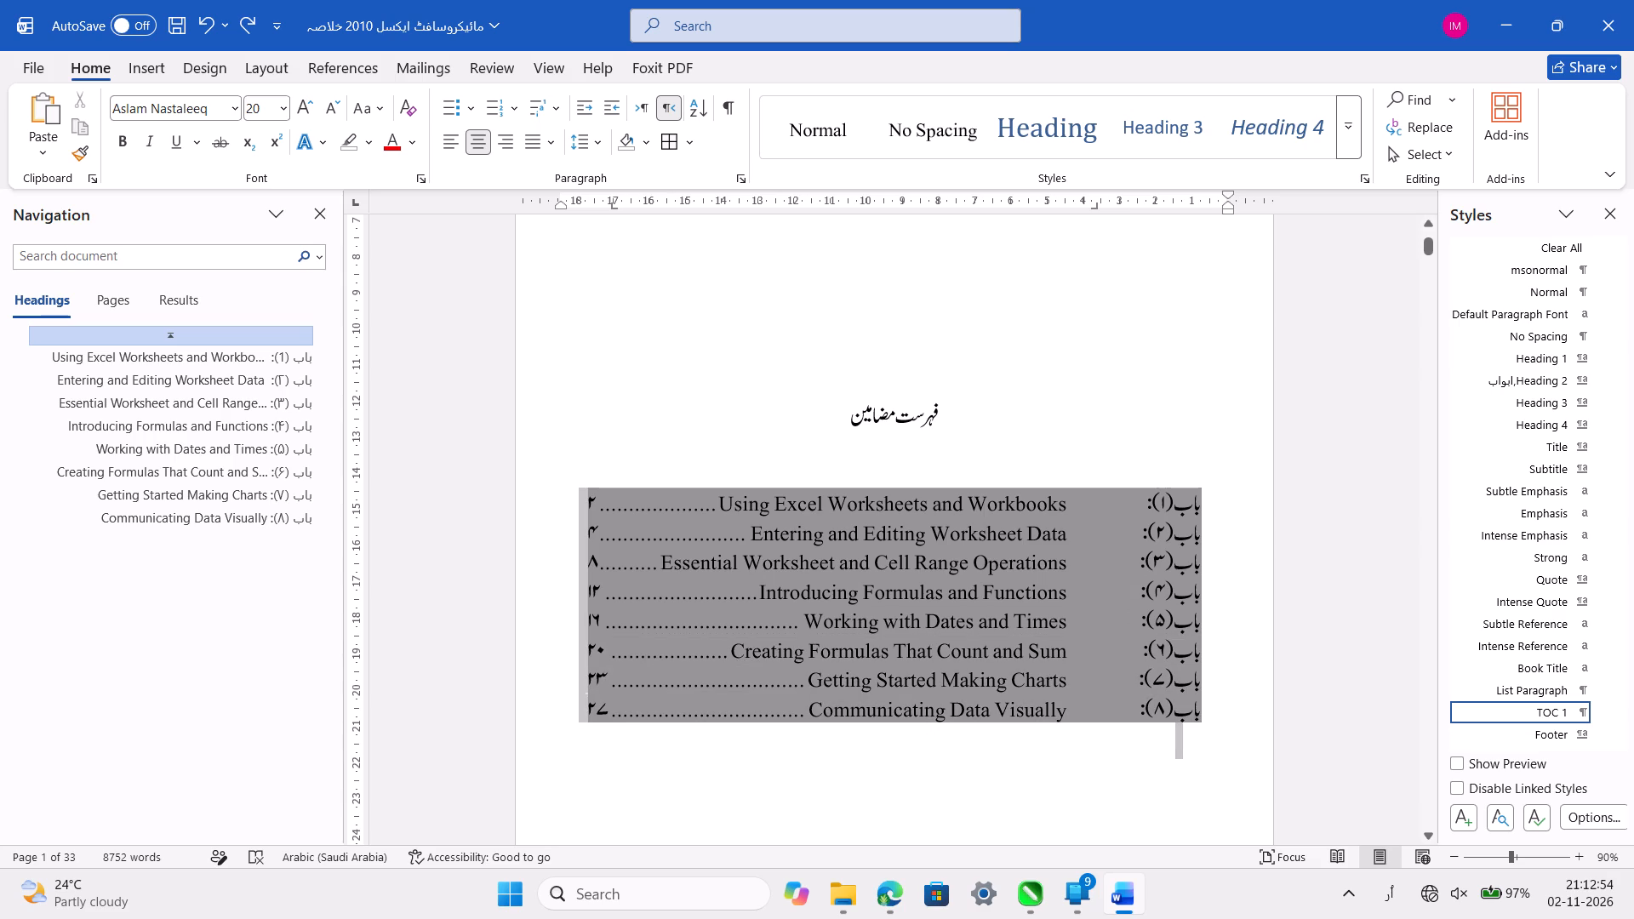
{"action": "left_click_drag", "start_coordinate": [614, 720], "coordinate": [613, 720]}
{"action": "left_click_drag", "start_coordinate": [1227, 196], "coordinate": [1151, 201]}
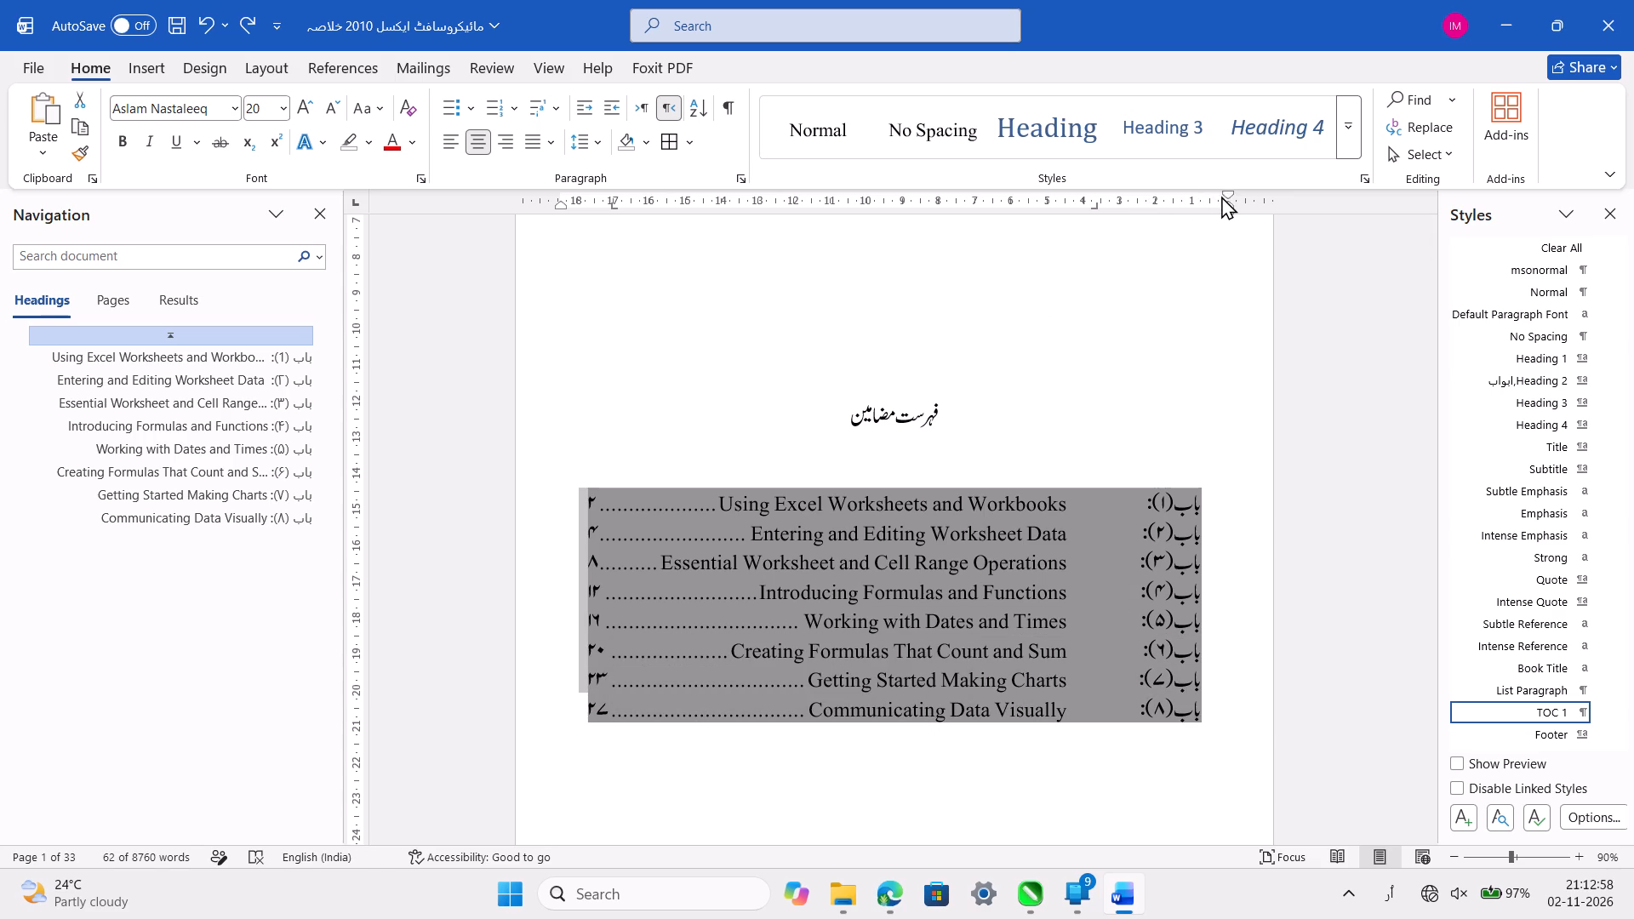
{"action": "left_click_drag", "start_coordinate": [1225, 197], "coordinate": [1177, 201]}
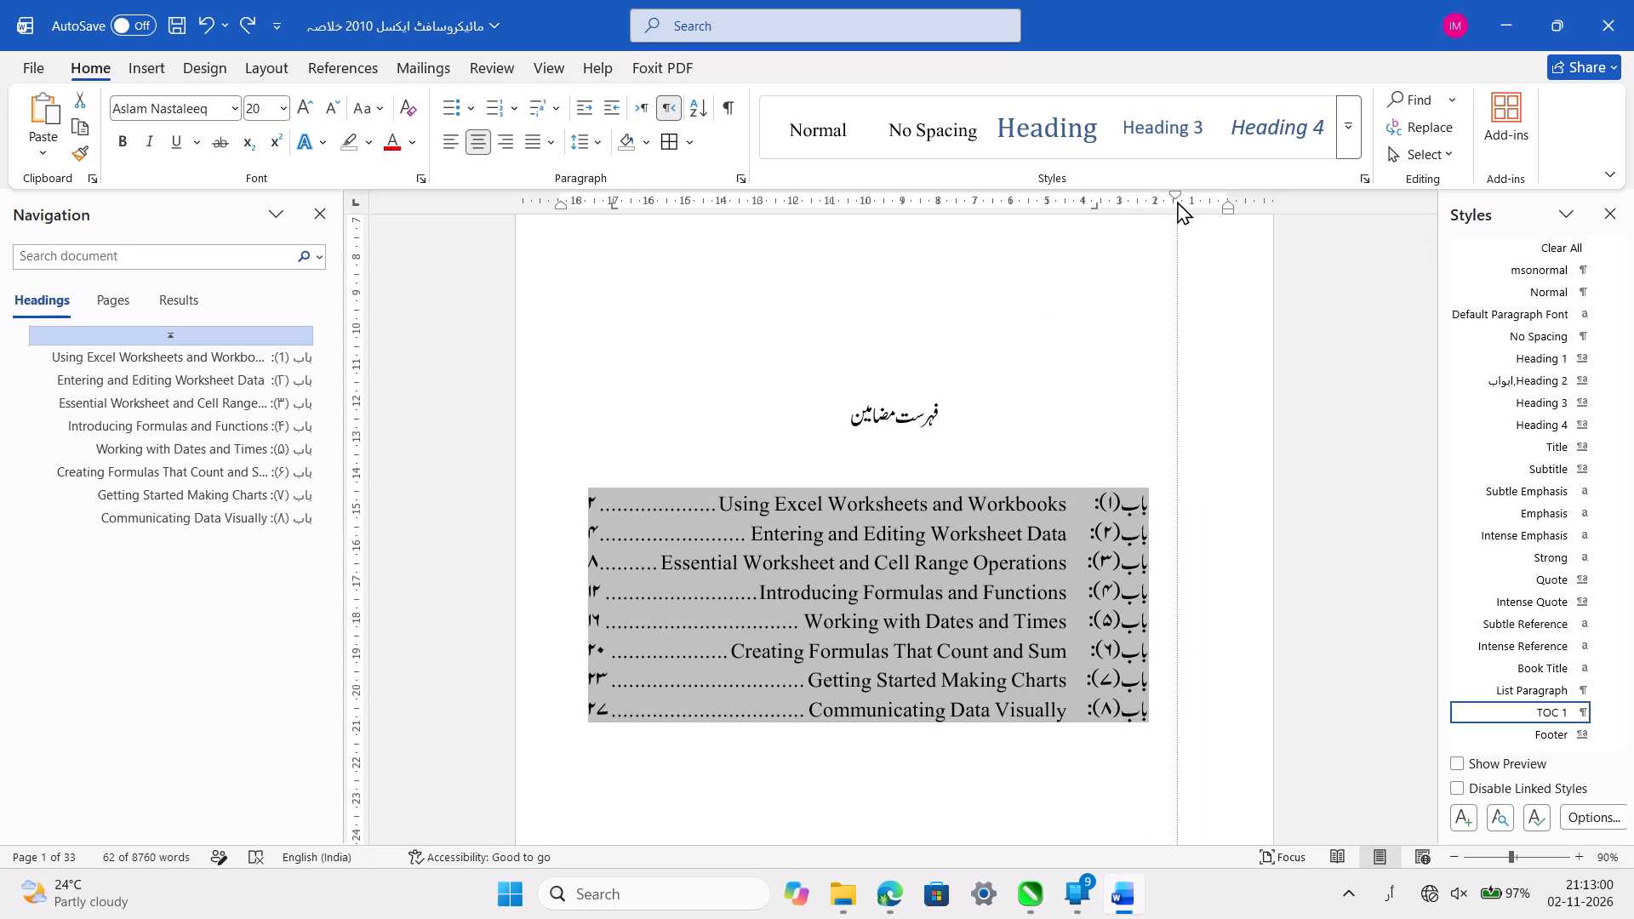
{"action": "left_click_drag", "start_coordinate": [1177, 201], "coordinate": [1183, 197]}
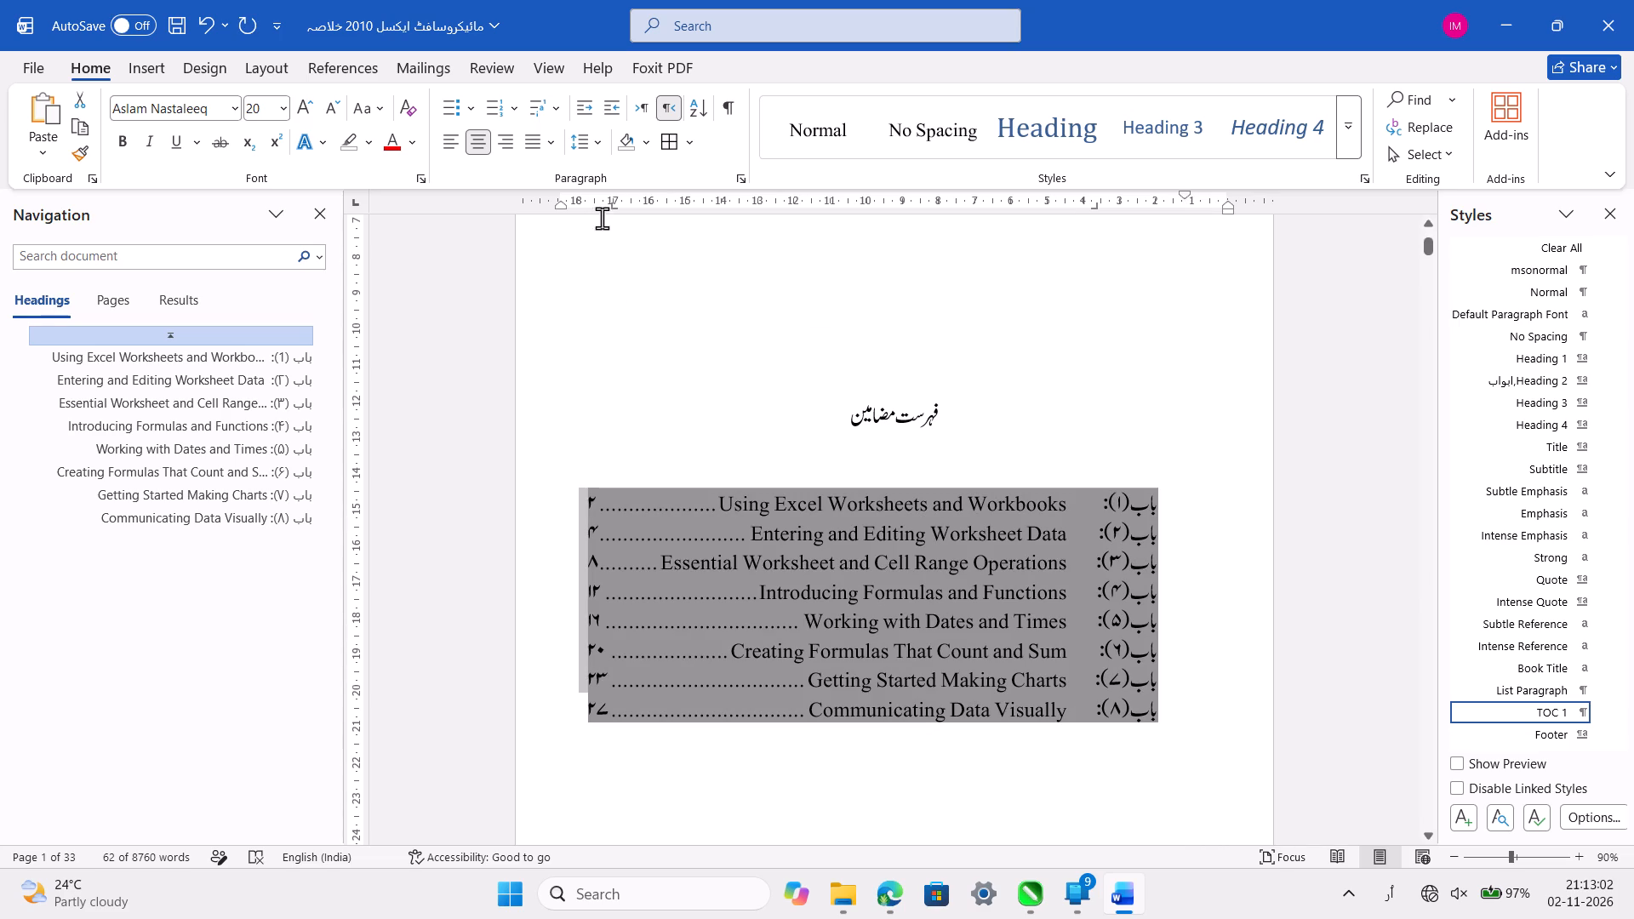
{"action": "left_click_drag", "start_coordinate": [563, 205], "coordinate": [573, 201]}
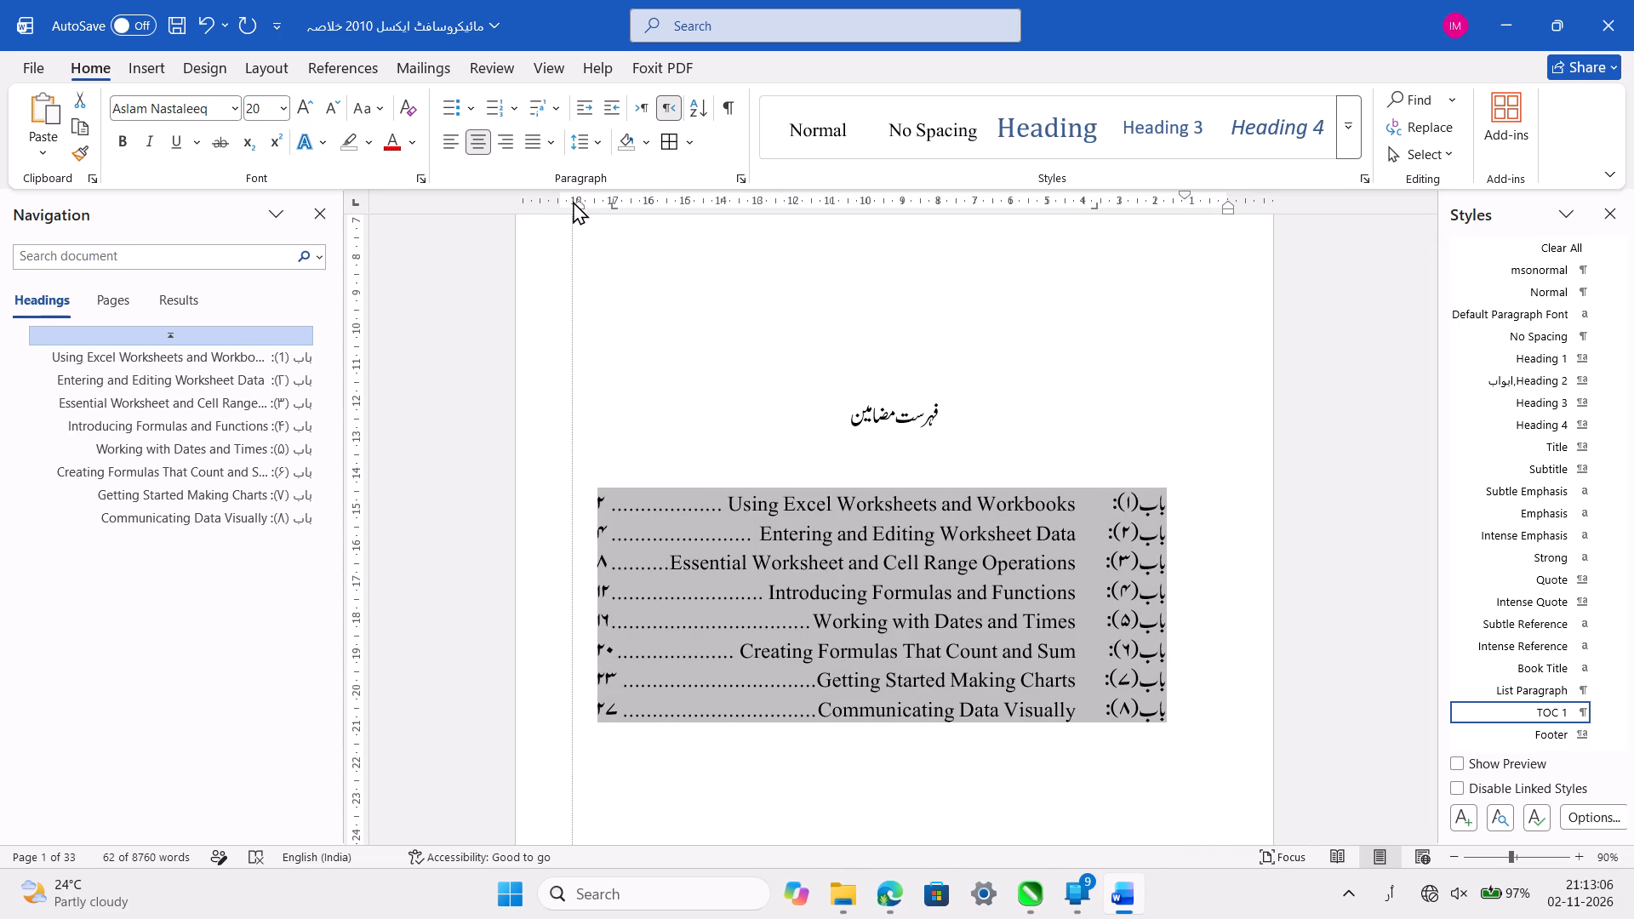
{"action": "left_click_drag", "start_coordinate": [573, 201], "coordinate": [577, 198]}
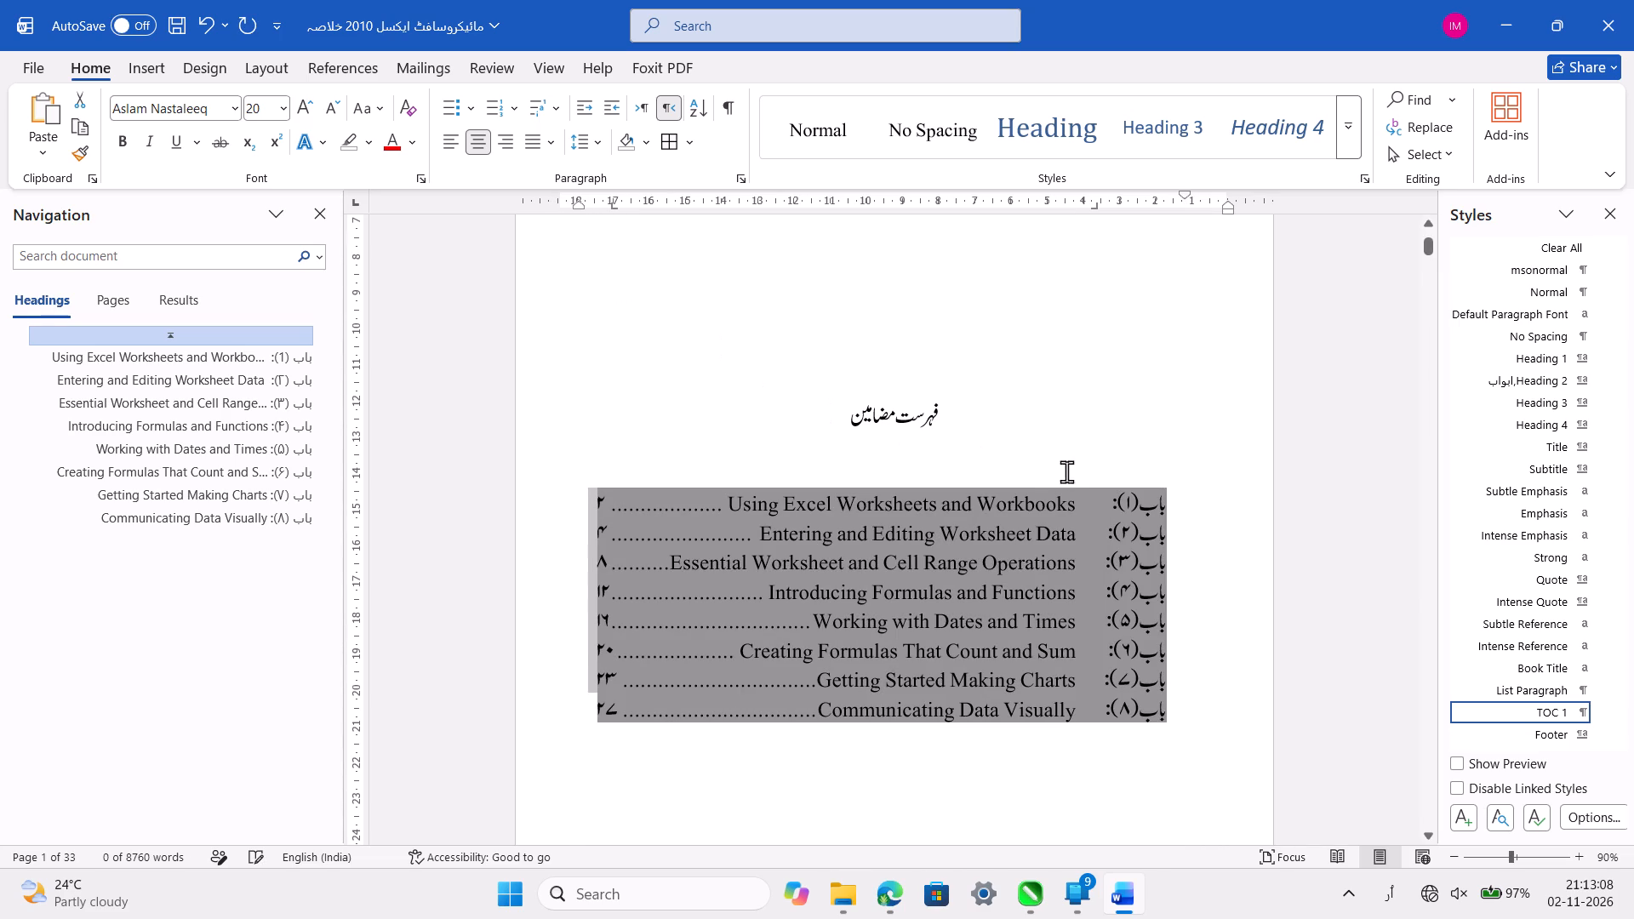
{"action": "left_click", "coordinate": [1009, 442]}
Add a tab-separated label row reading ابواب, مضامین and صفحہ on the blank line just above the contents entries.
{"action": "scroll", "coordinate": [1009, 442], "scroll_direction": "up", "scroll_amount": 1}
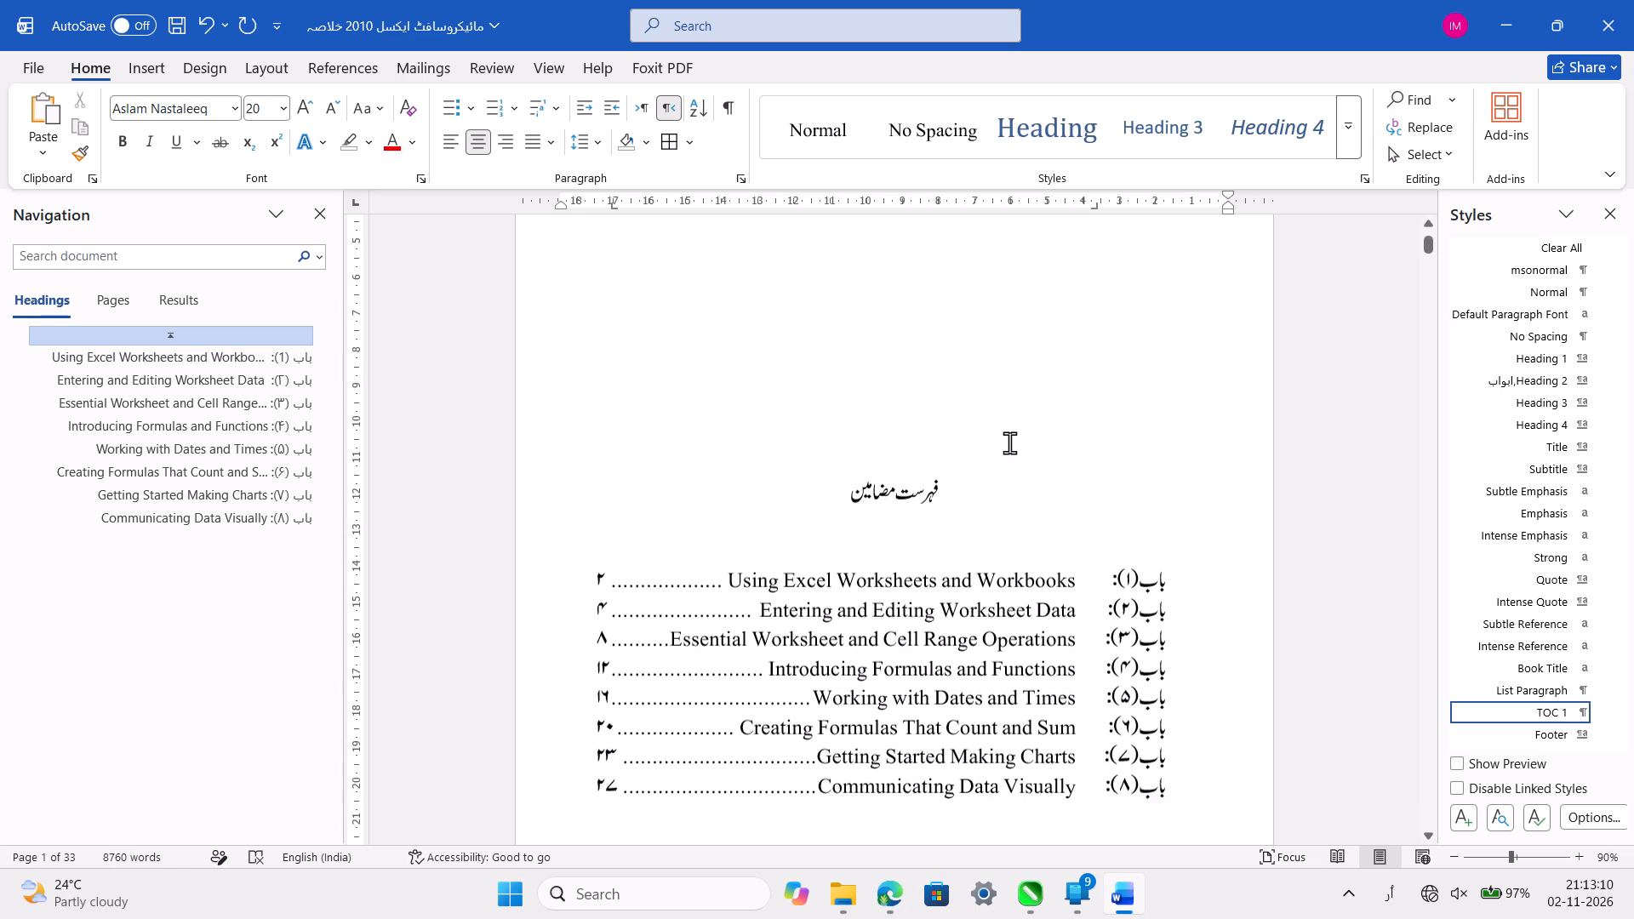
{"action": "left_click", "coordinate": [1125, 545]}
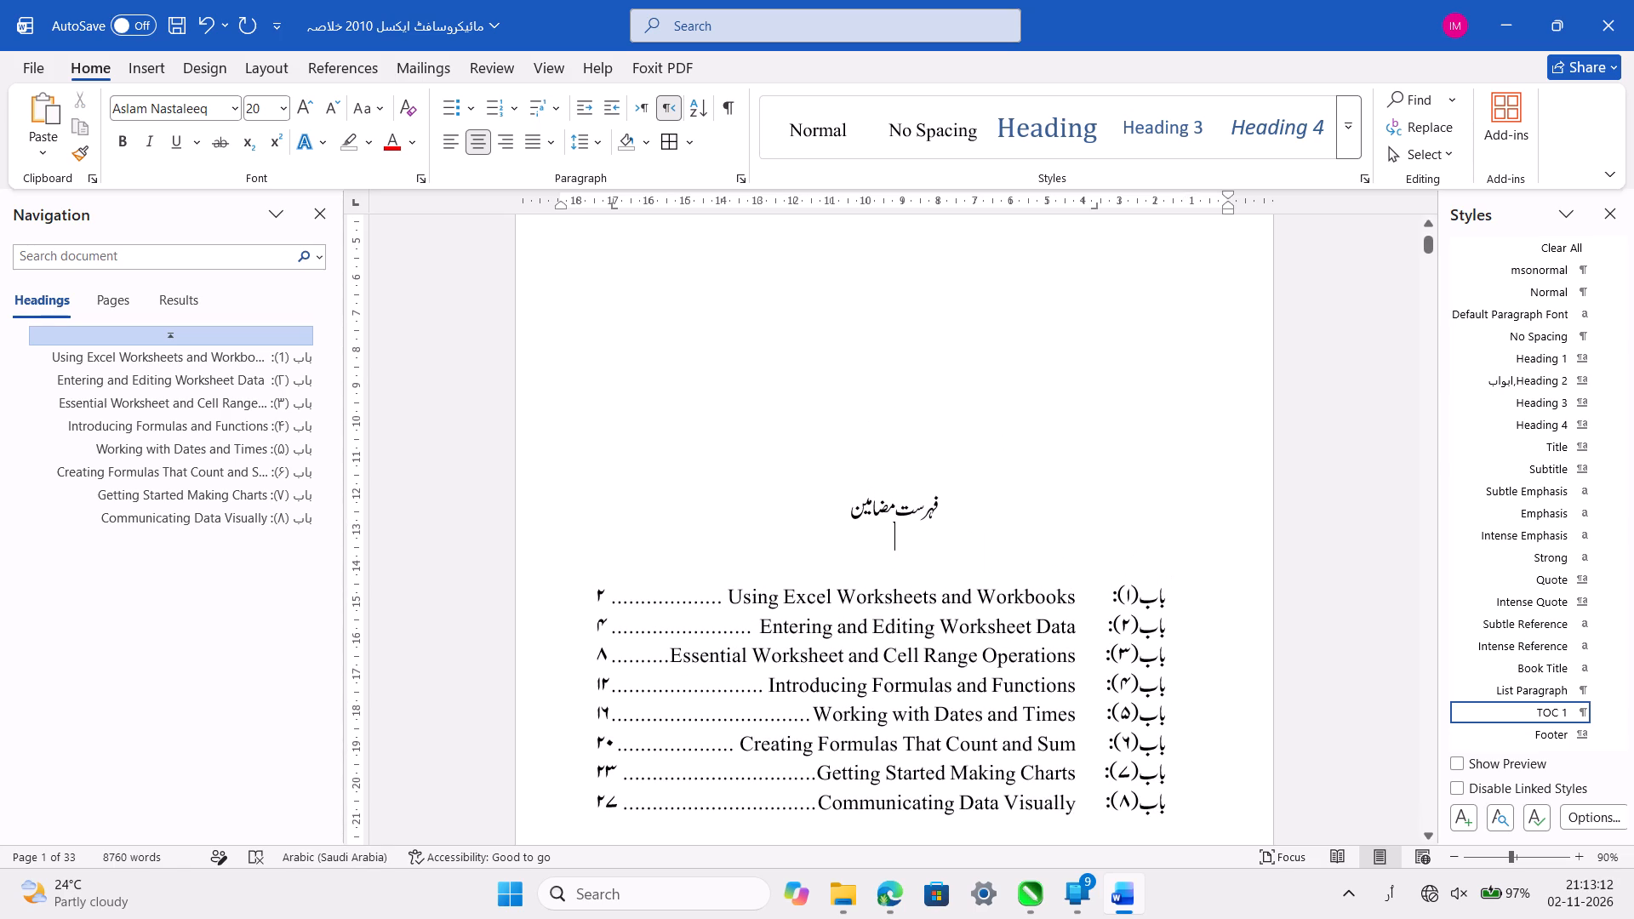
{"action": "key", "text": "Down"}
{"action": "key", "text": "BackSpace"}
{"action": "key", "text": "Tab"}
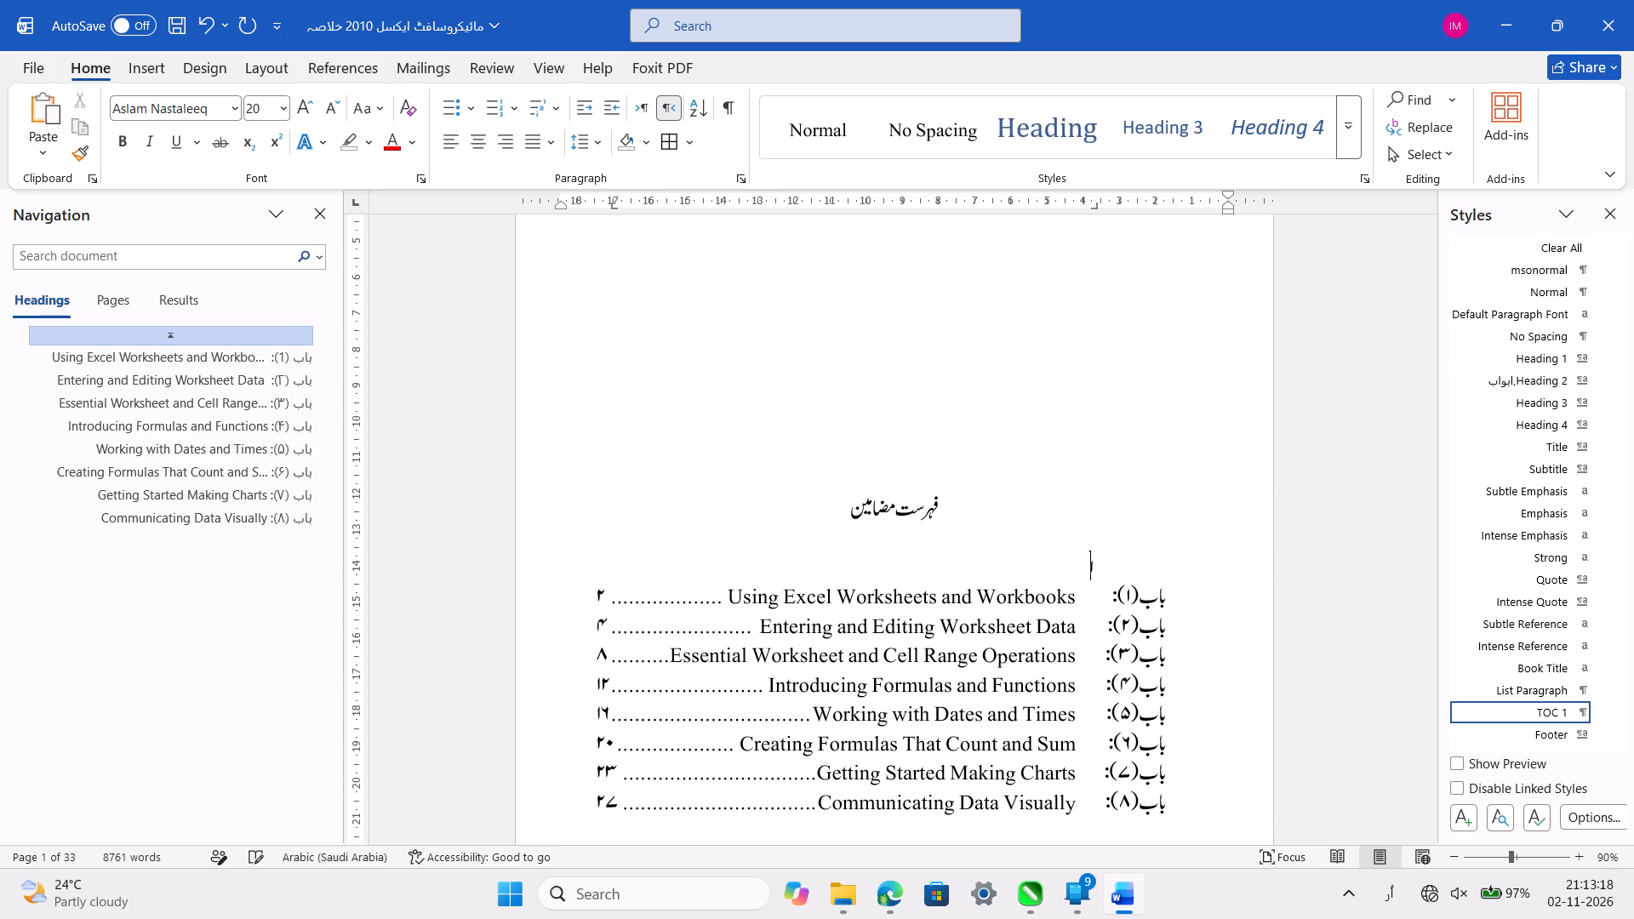
{"action": "key", "text": "BackSpace"}
{"action": "key", "text": "BackSpace"}
{"action": "type", "text": "بواب"}
{"action": "key", "text": "Tab"}
{"action": "key", "text": "BackSpace"}
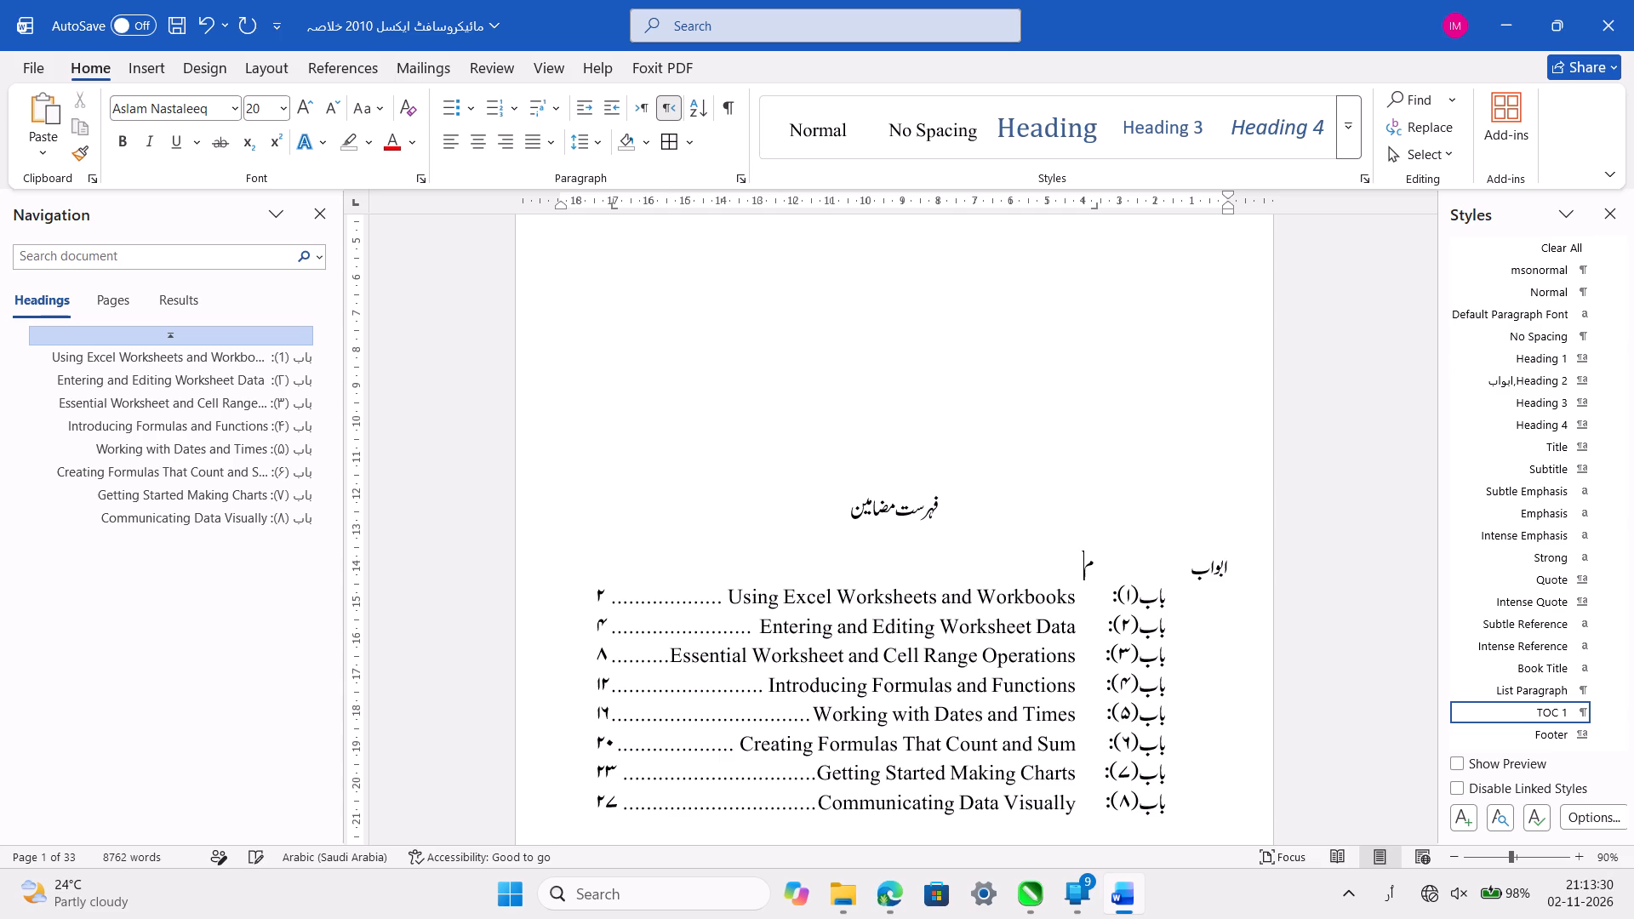
{"action": "type", "text": "ضامی"}
{"action": "key", "text": "Tab"}
{"action": "key", "text": "BackSpace"}
{"action": "key", "text": "Tab"}
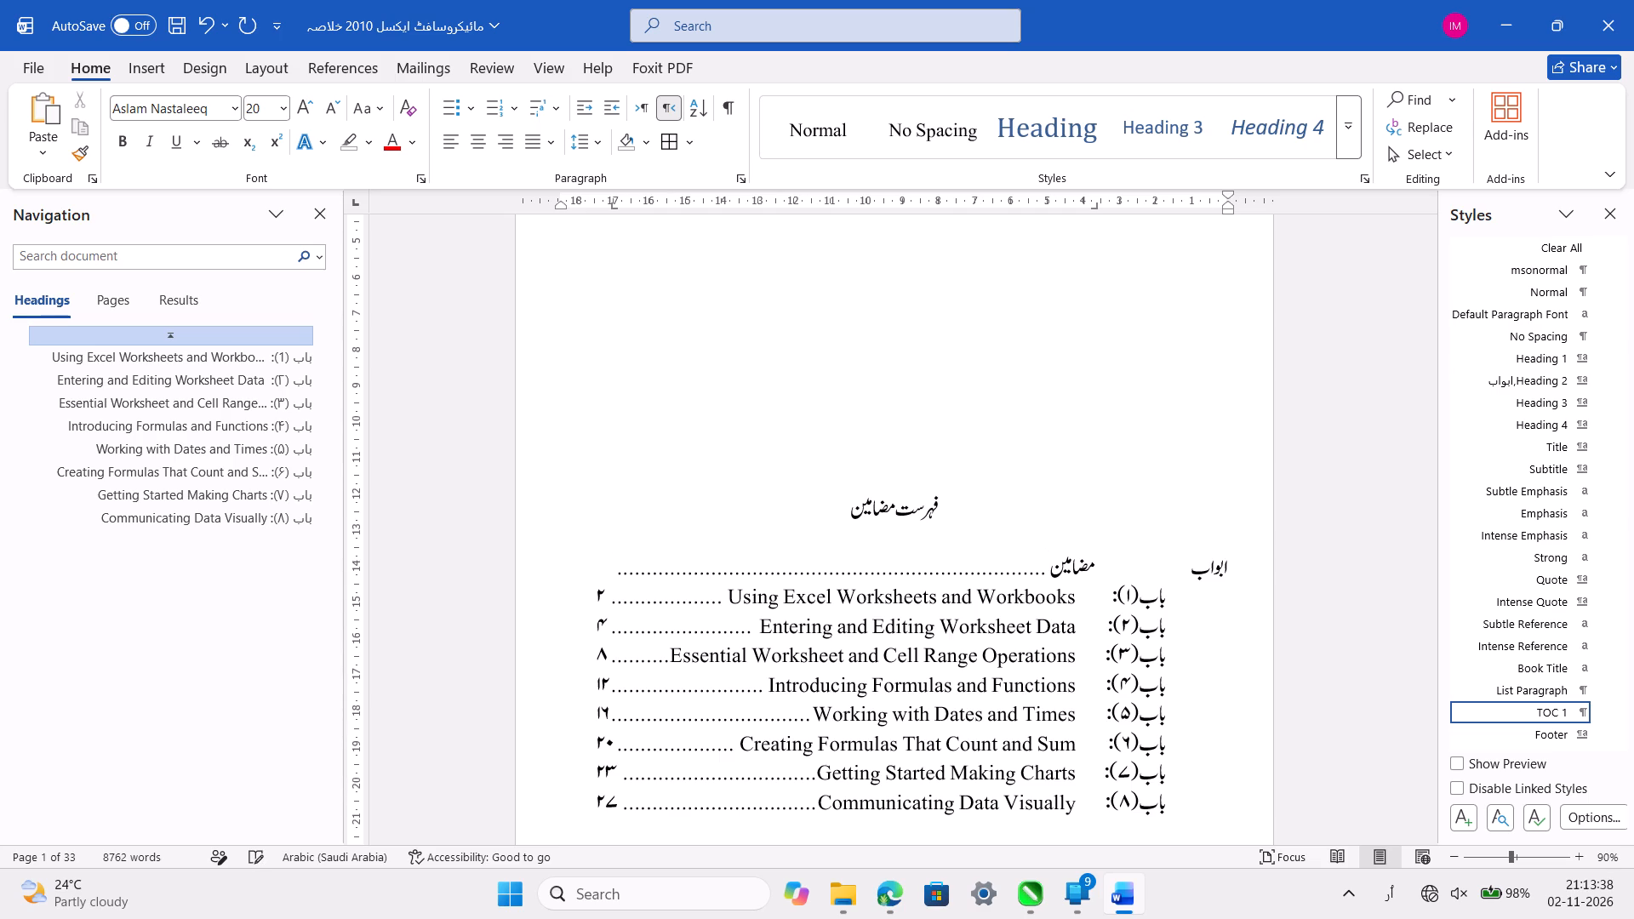
{"action": "key", "text": "BackSpace"}
{"action": "type", "text": "فح"}
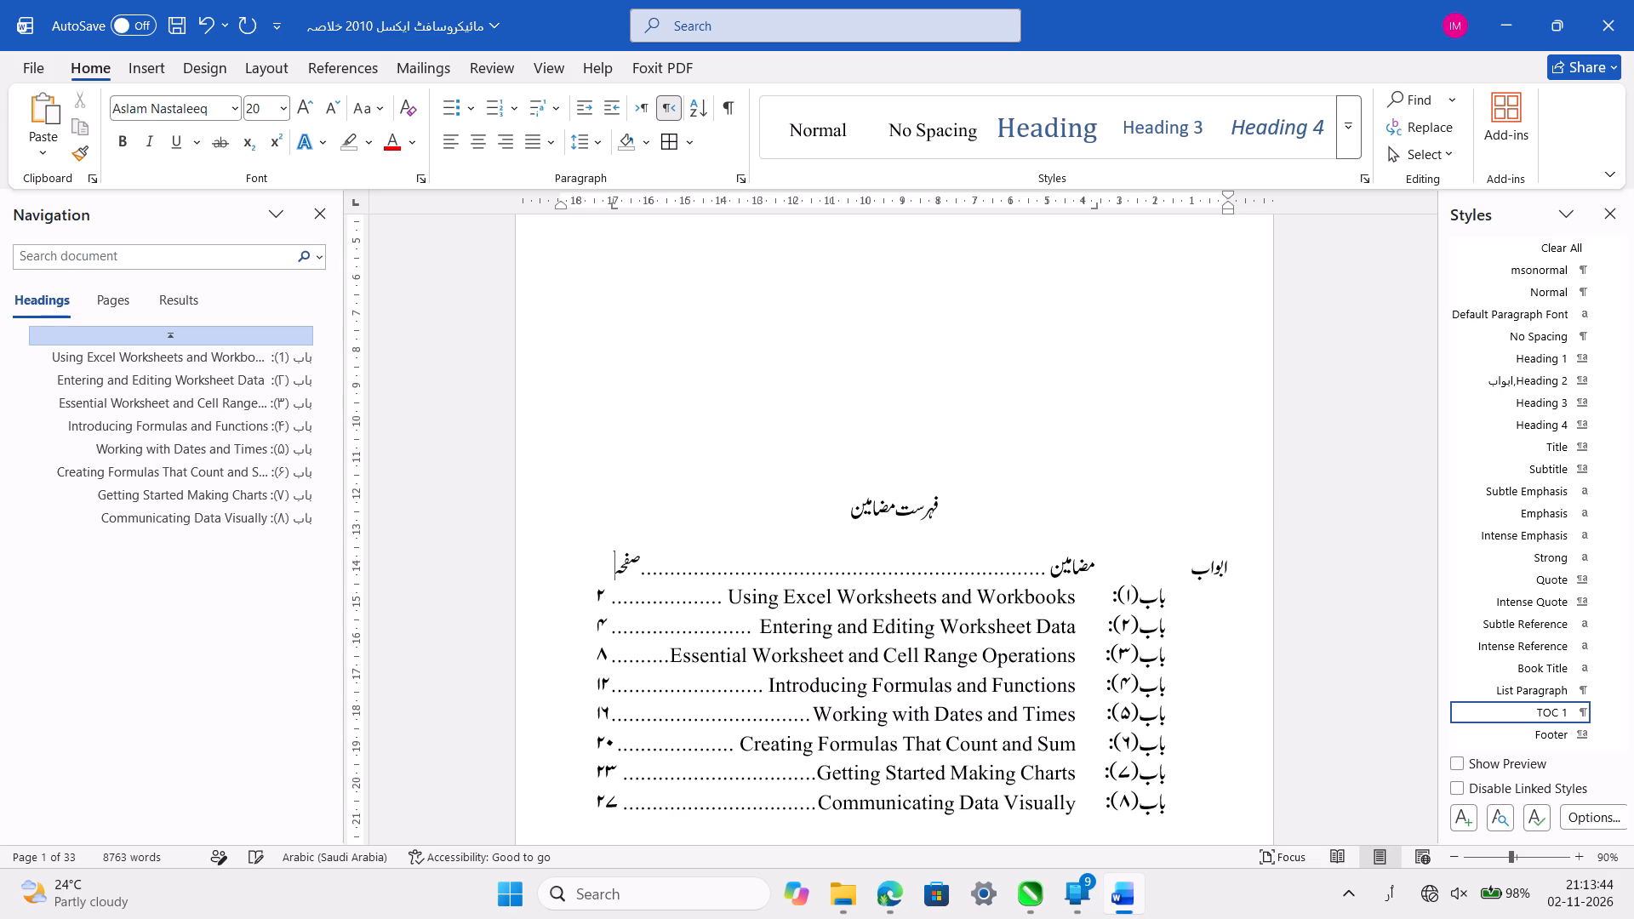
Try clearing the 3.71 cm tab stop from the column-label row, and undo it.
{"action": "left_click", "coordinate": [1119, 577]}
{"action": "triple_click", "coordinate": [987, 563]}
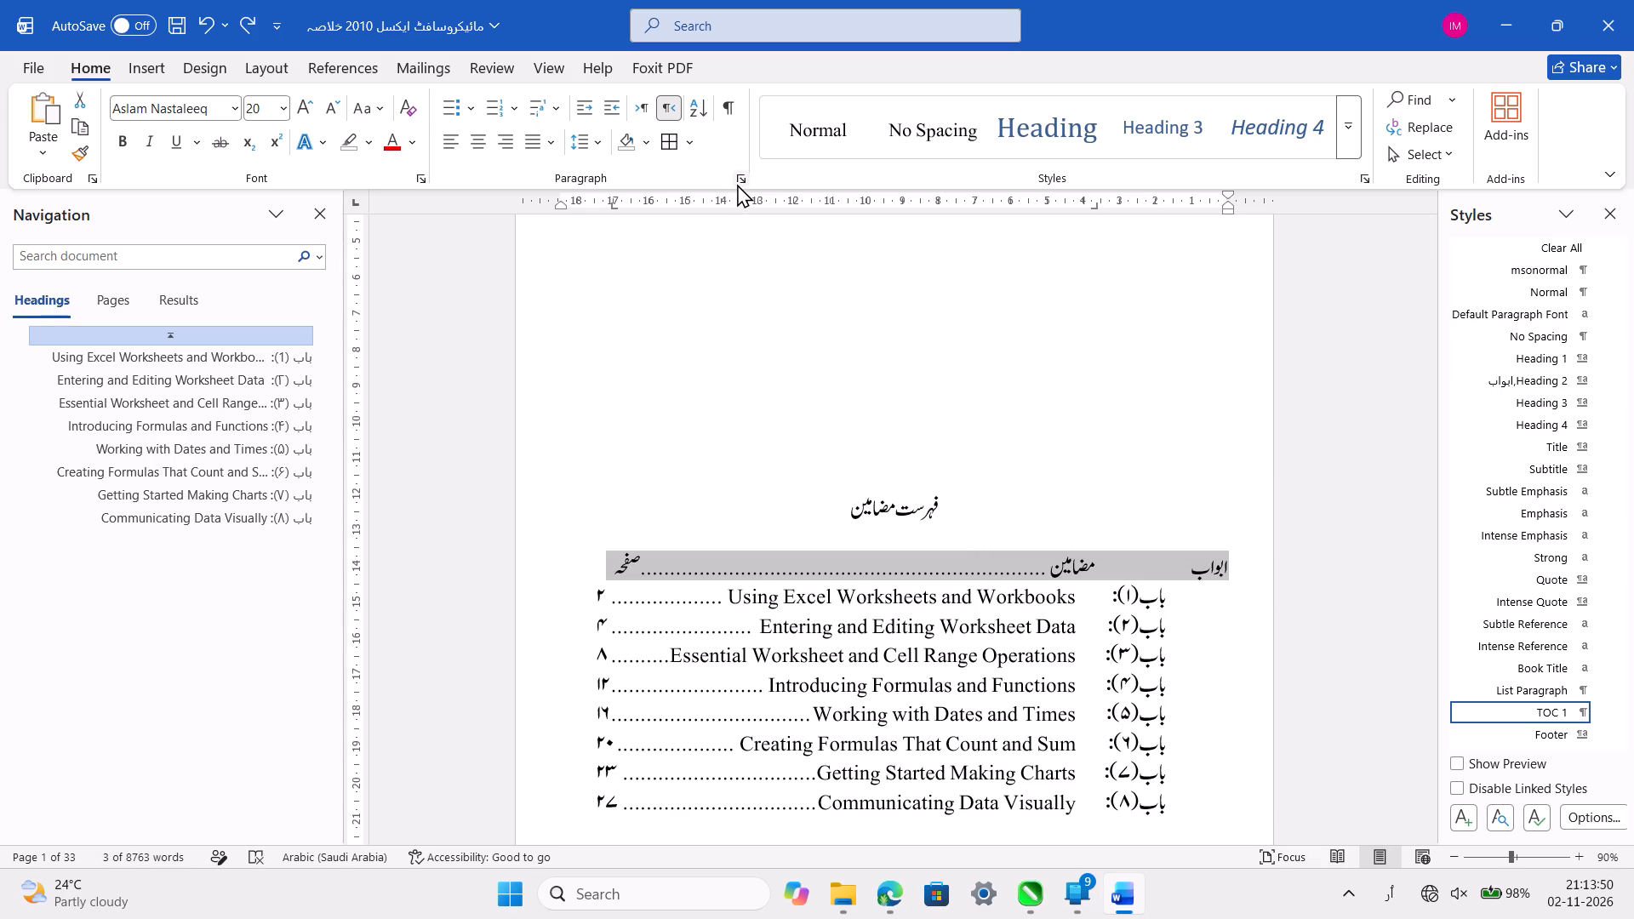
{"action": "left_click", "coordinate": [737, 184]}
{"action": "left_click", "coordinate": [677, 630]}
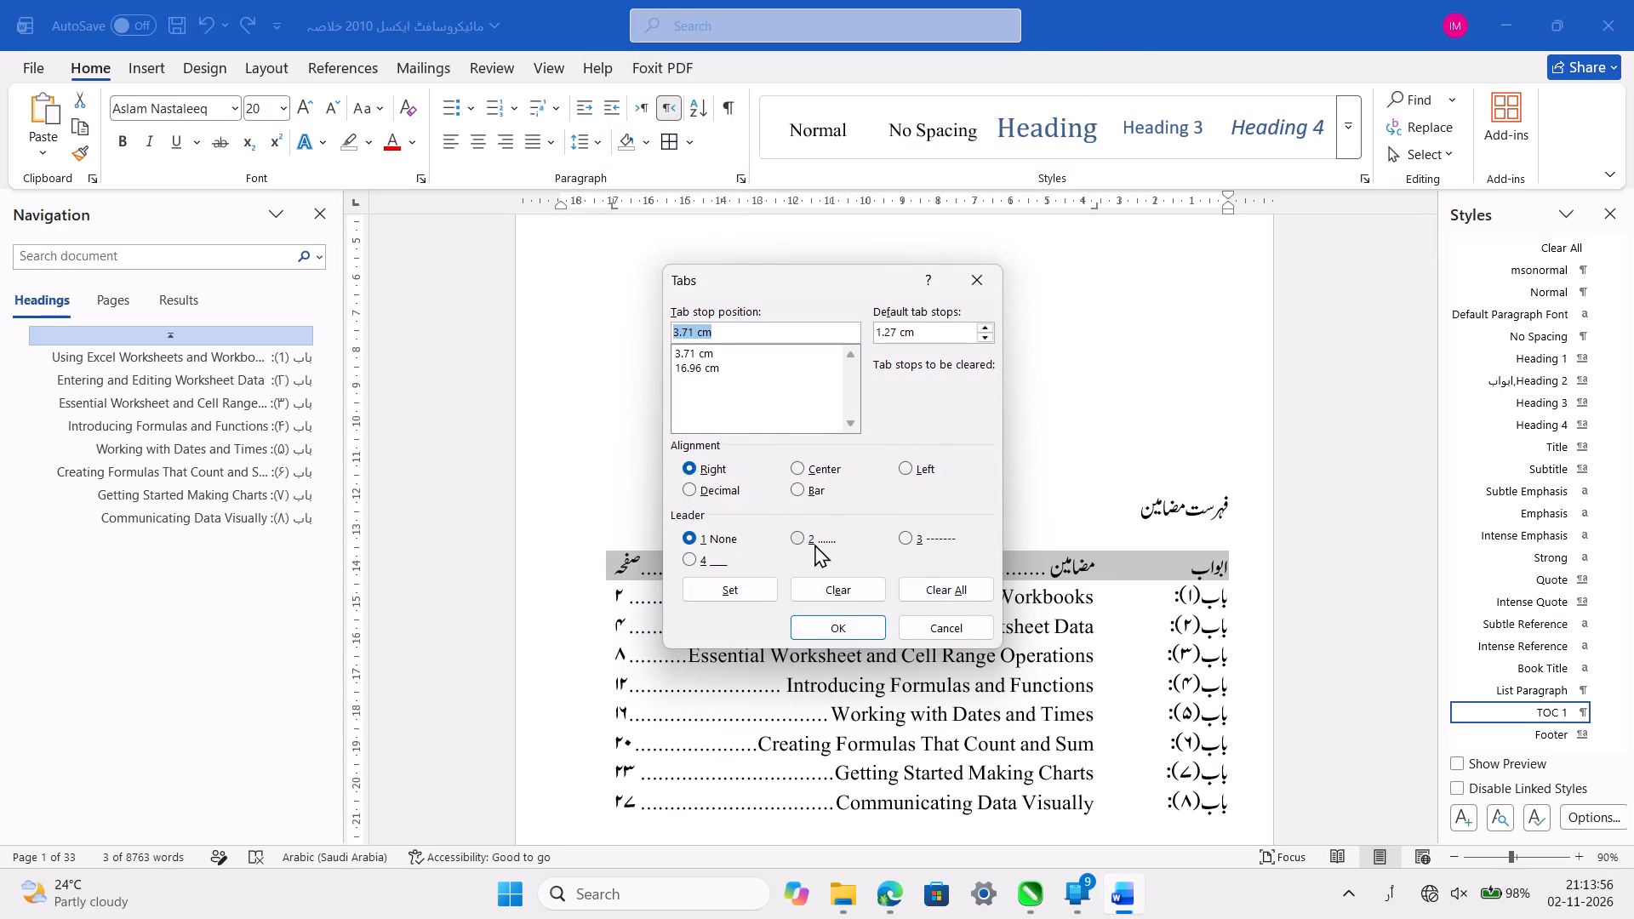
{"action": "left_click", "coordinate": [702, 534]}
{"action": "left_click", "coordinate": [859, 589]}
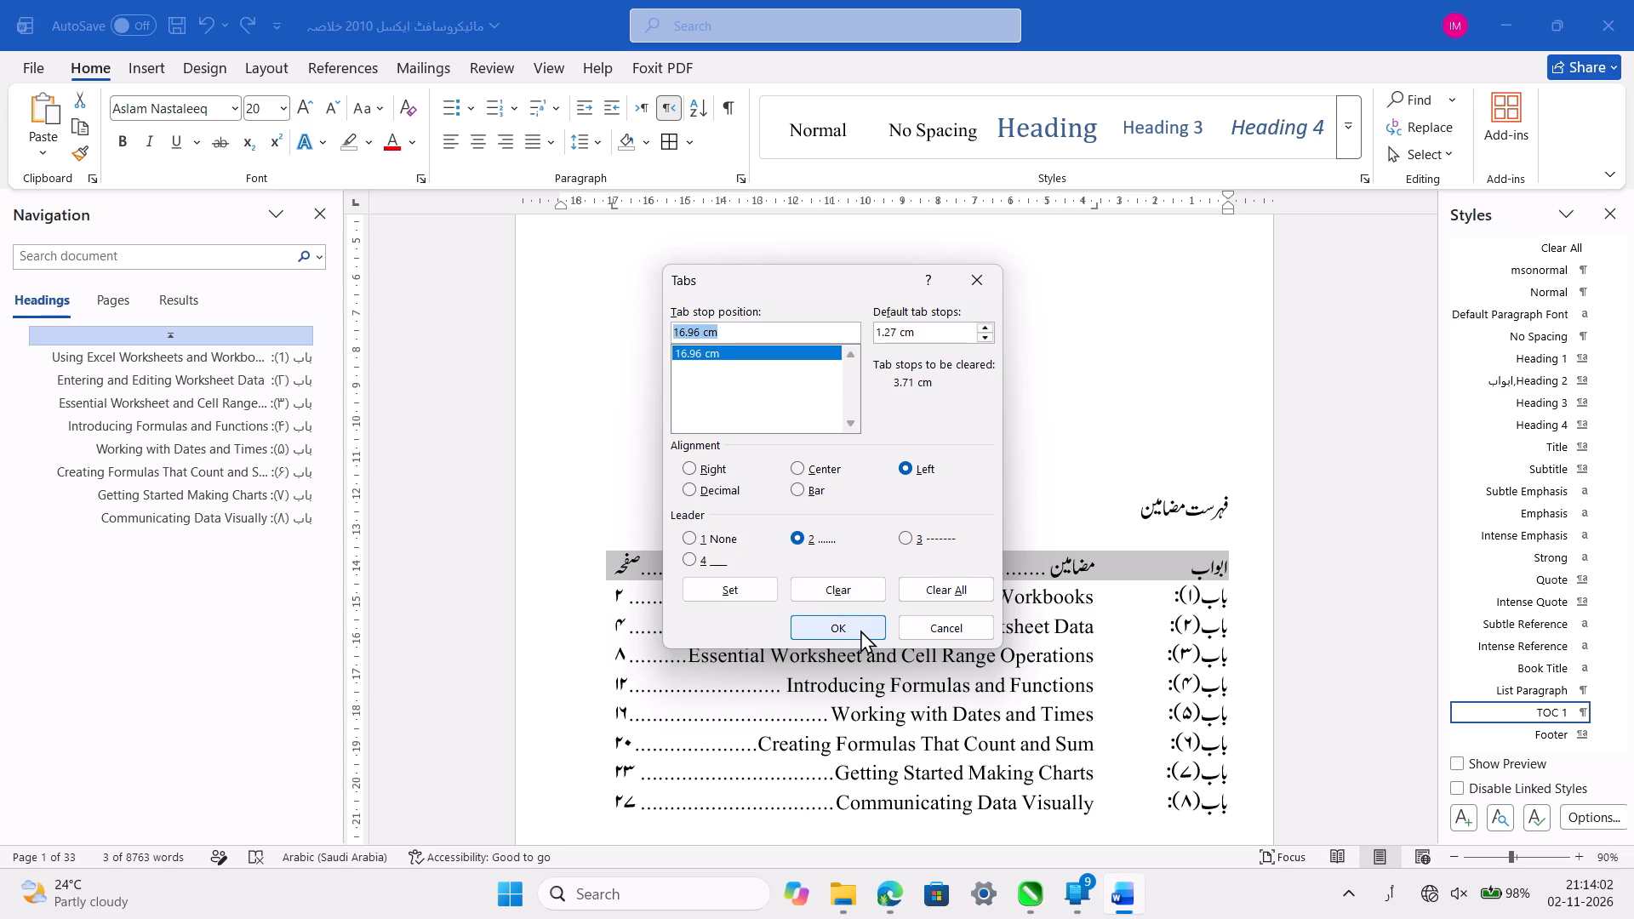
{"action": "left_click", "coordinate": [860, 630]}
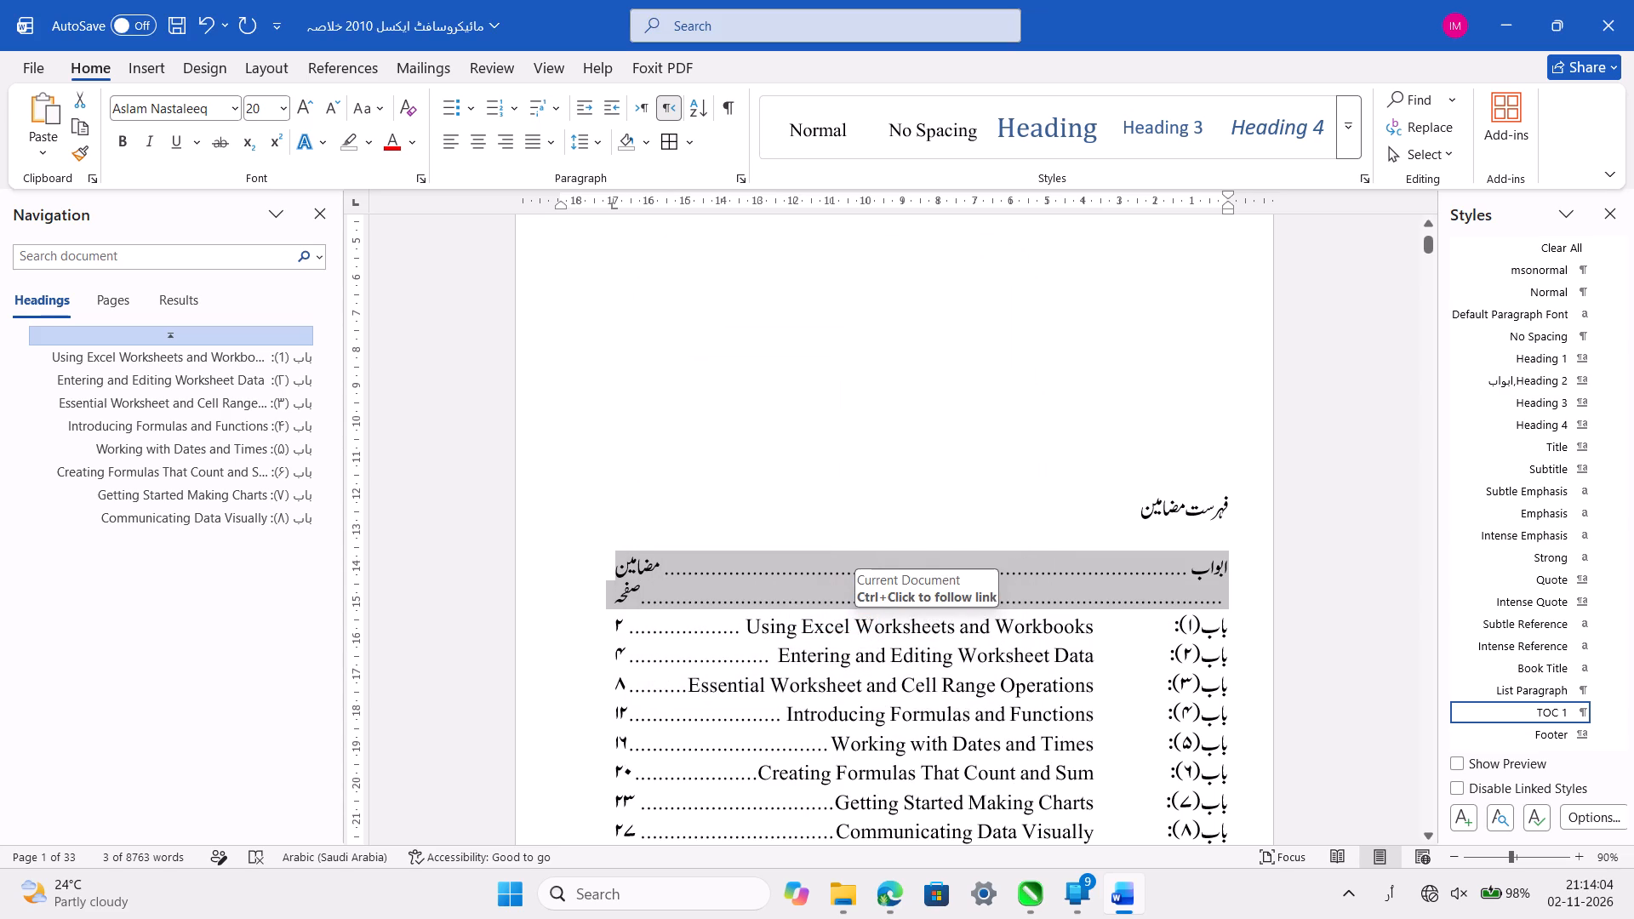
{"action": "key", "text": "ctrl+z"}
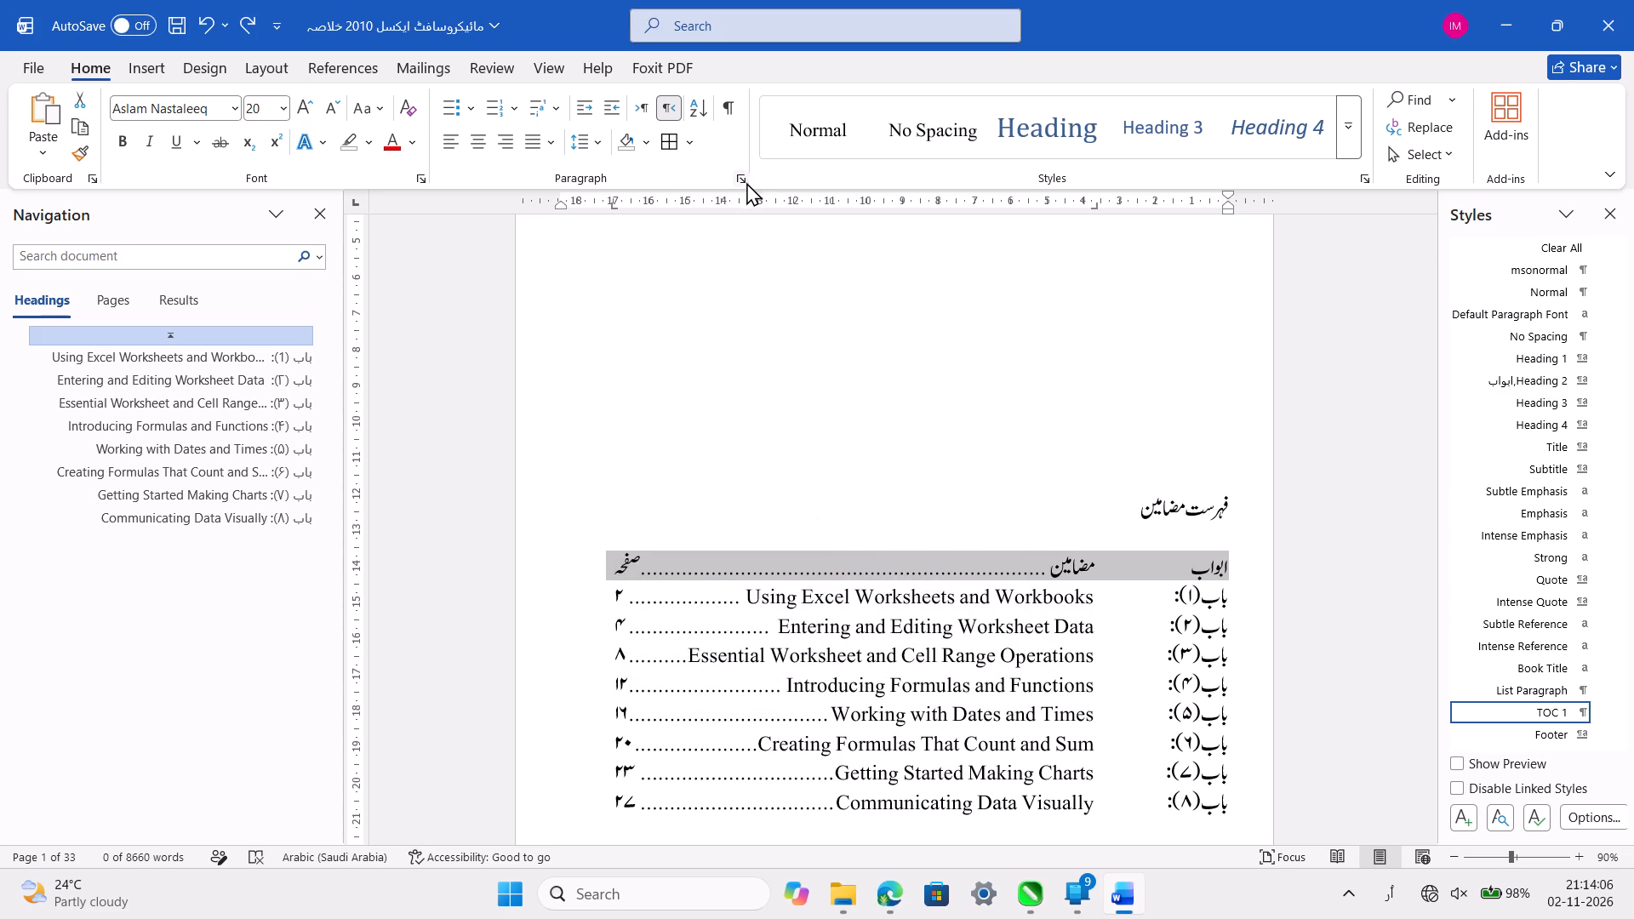
Set the leader of the 16.96 cm tab stop in the column-label row to none.
{"action": "left_click", "coordinate": [746, 181]}
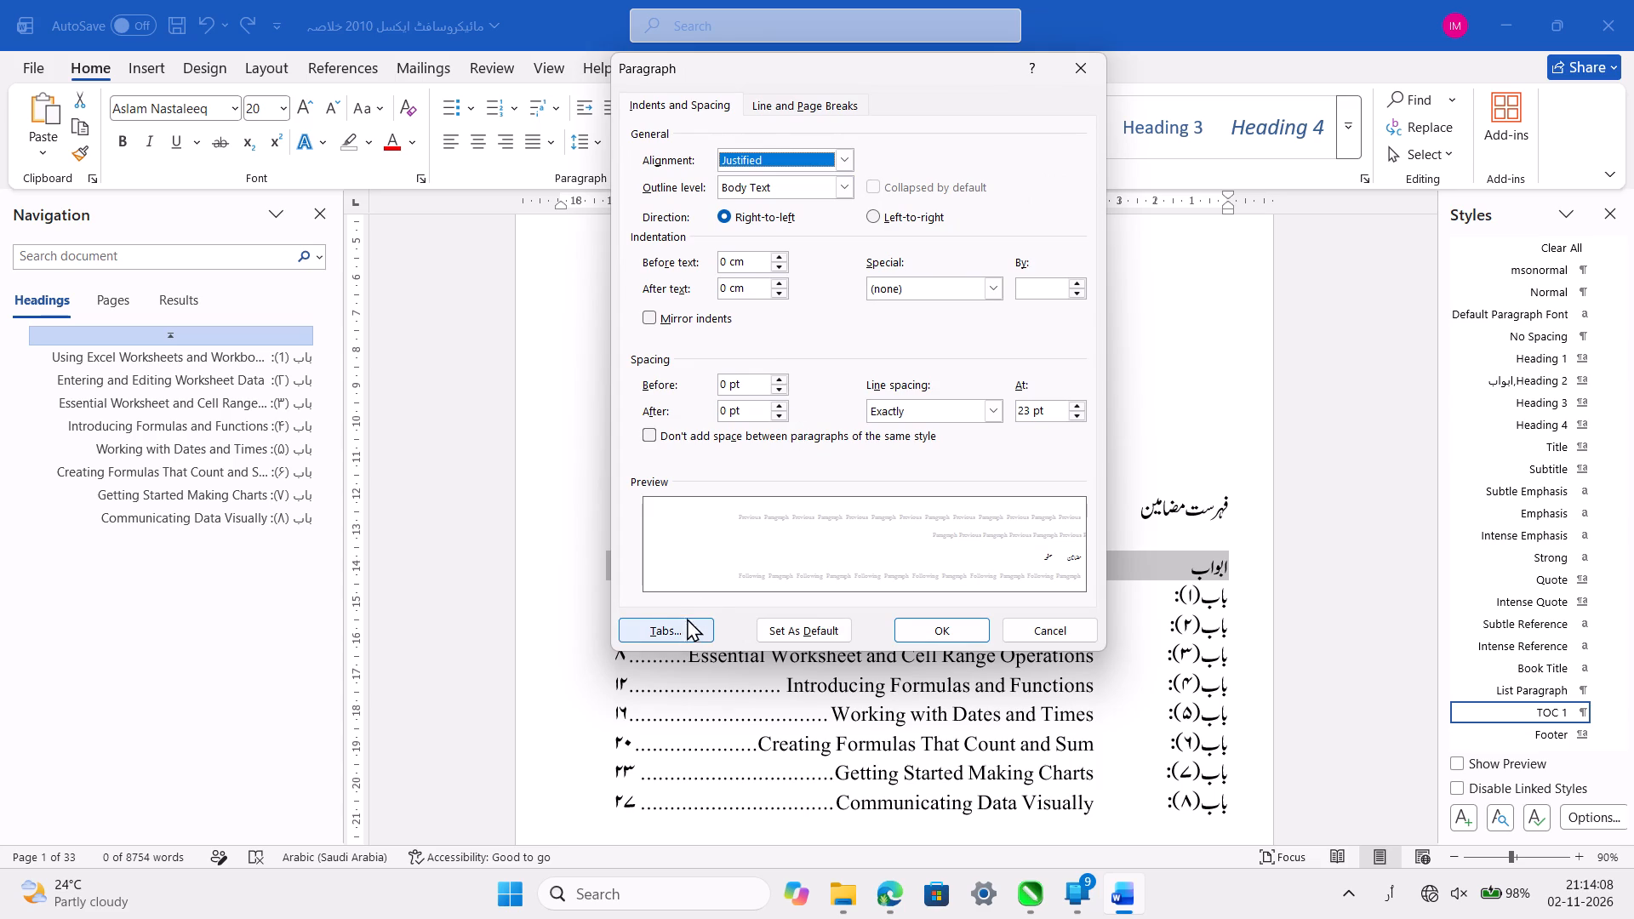
{"action": "left_click", "coordinate": [682, 624]}
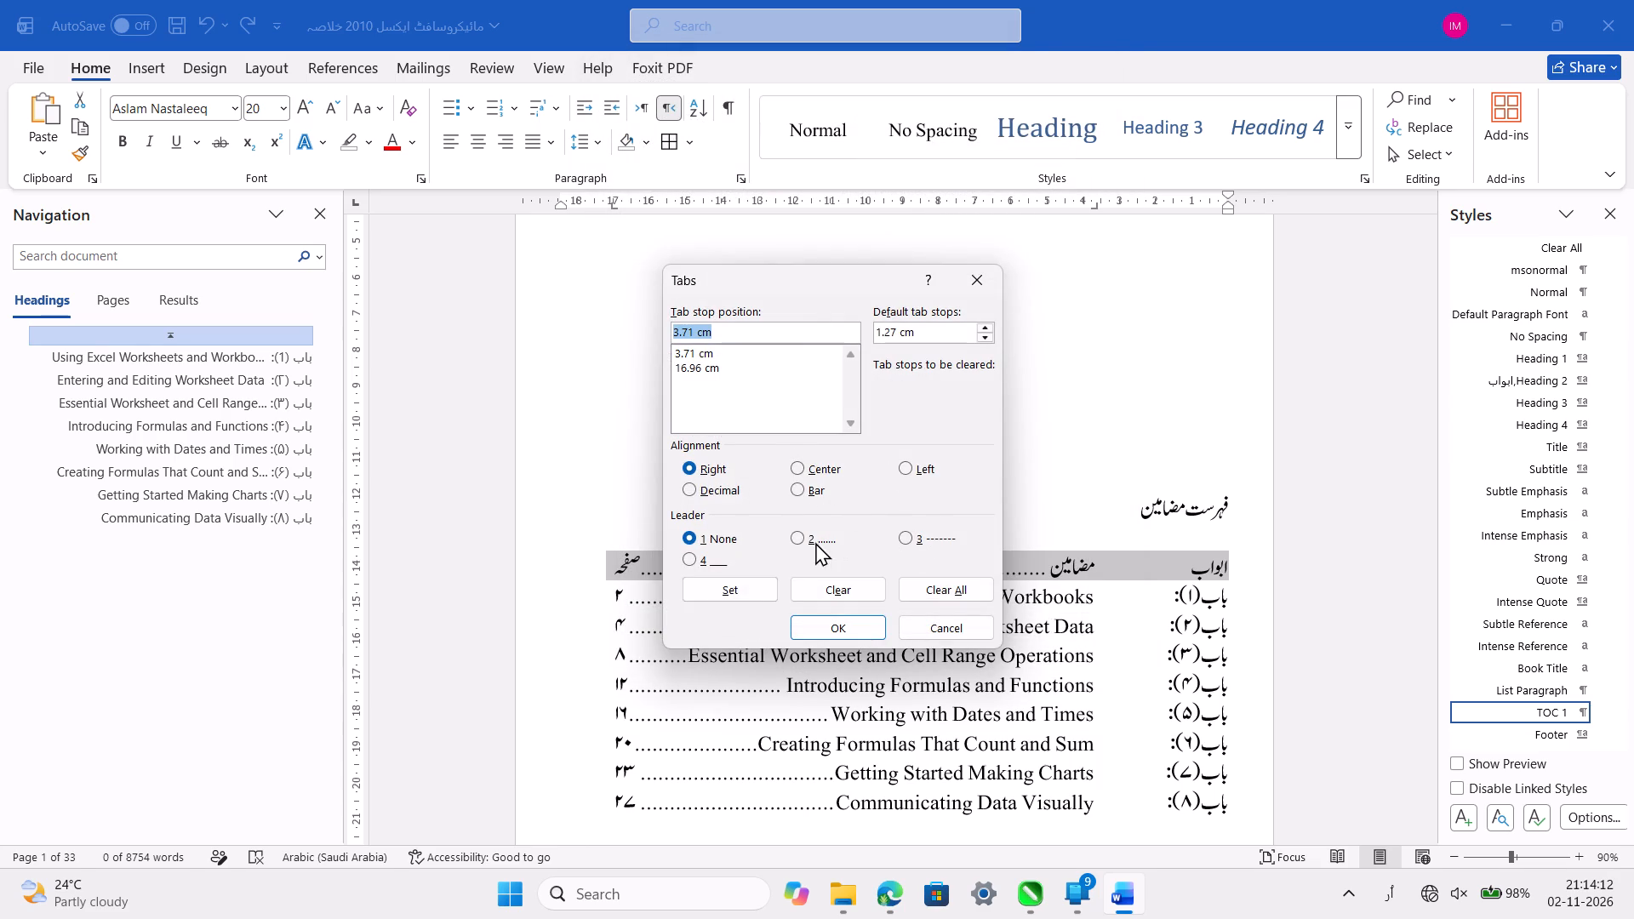
{"action": "left_click", "coordinate": [700, 538]}
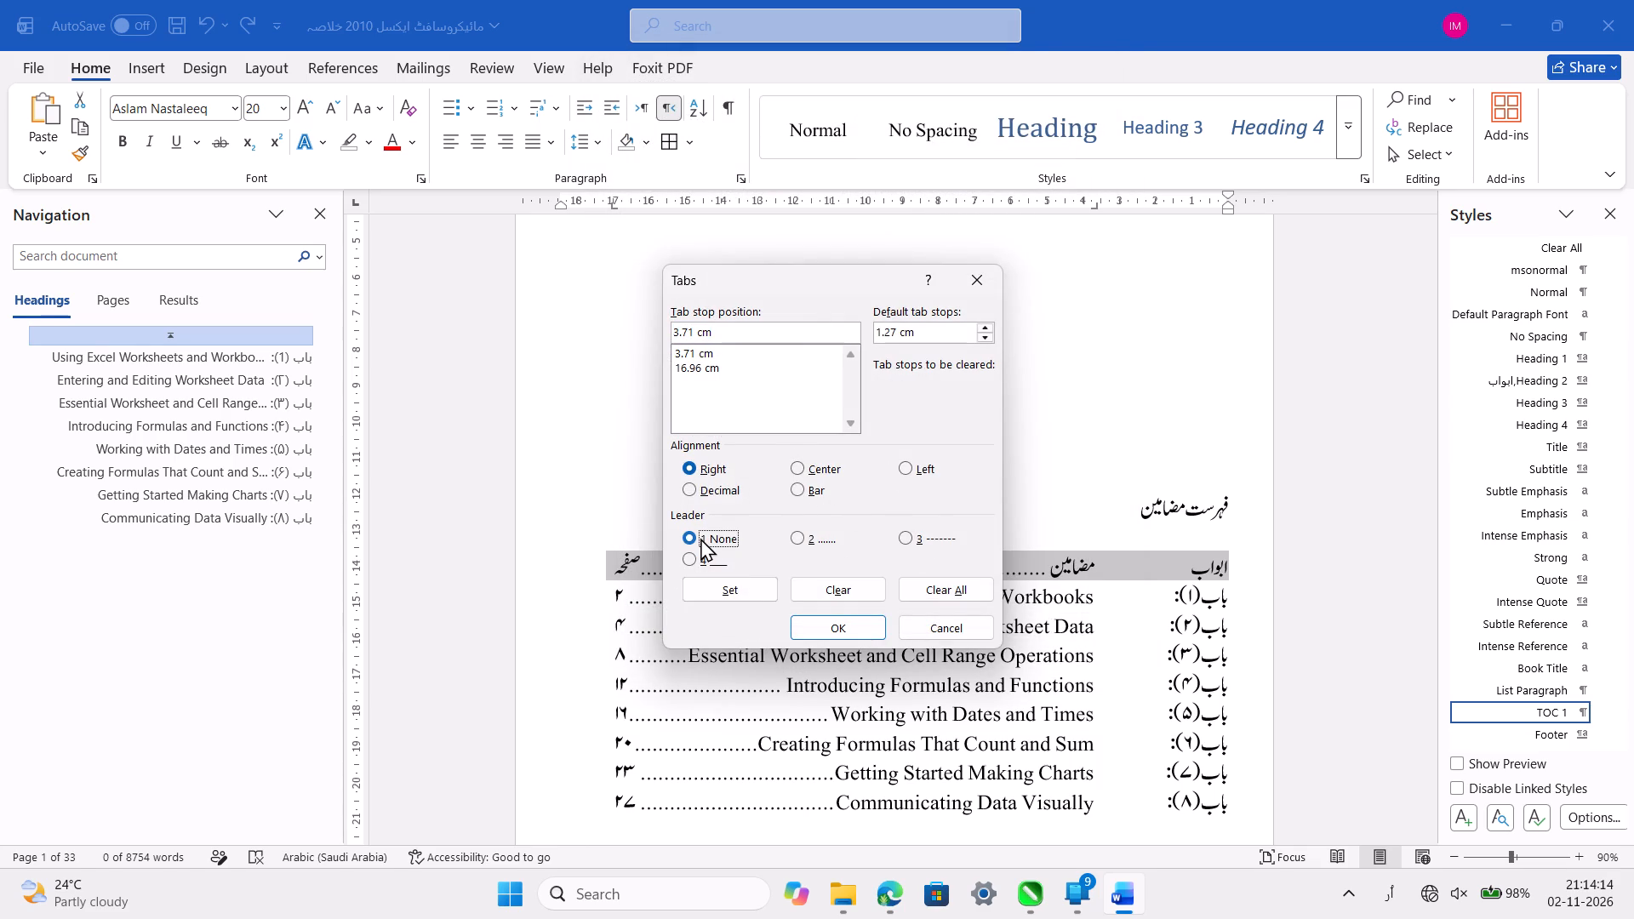
{"action": "left_click", "coordinate": [700, 538]}
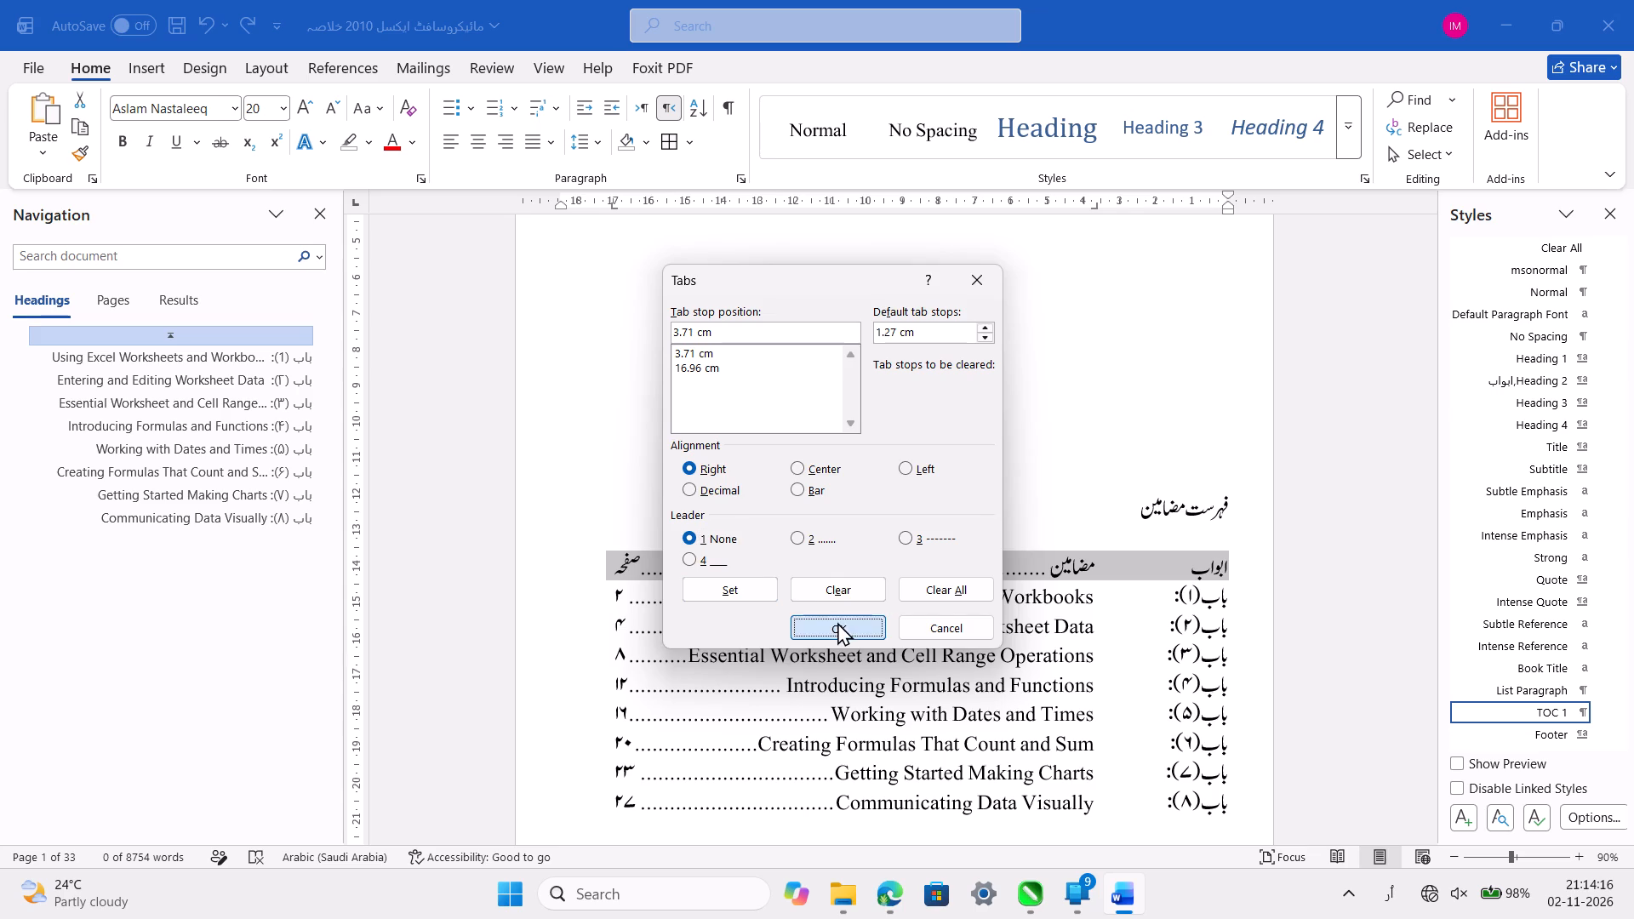
{"action": "left_click", "coordinate": [837, 622]}
{"action": "left_click", "coordinate": [700, 569]}
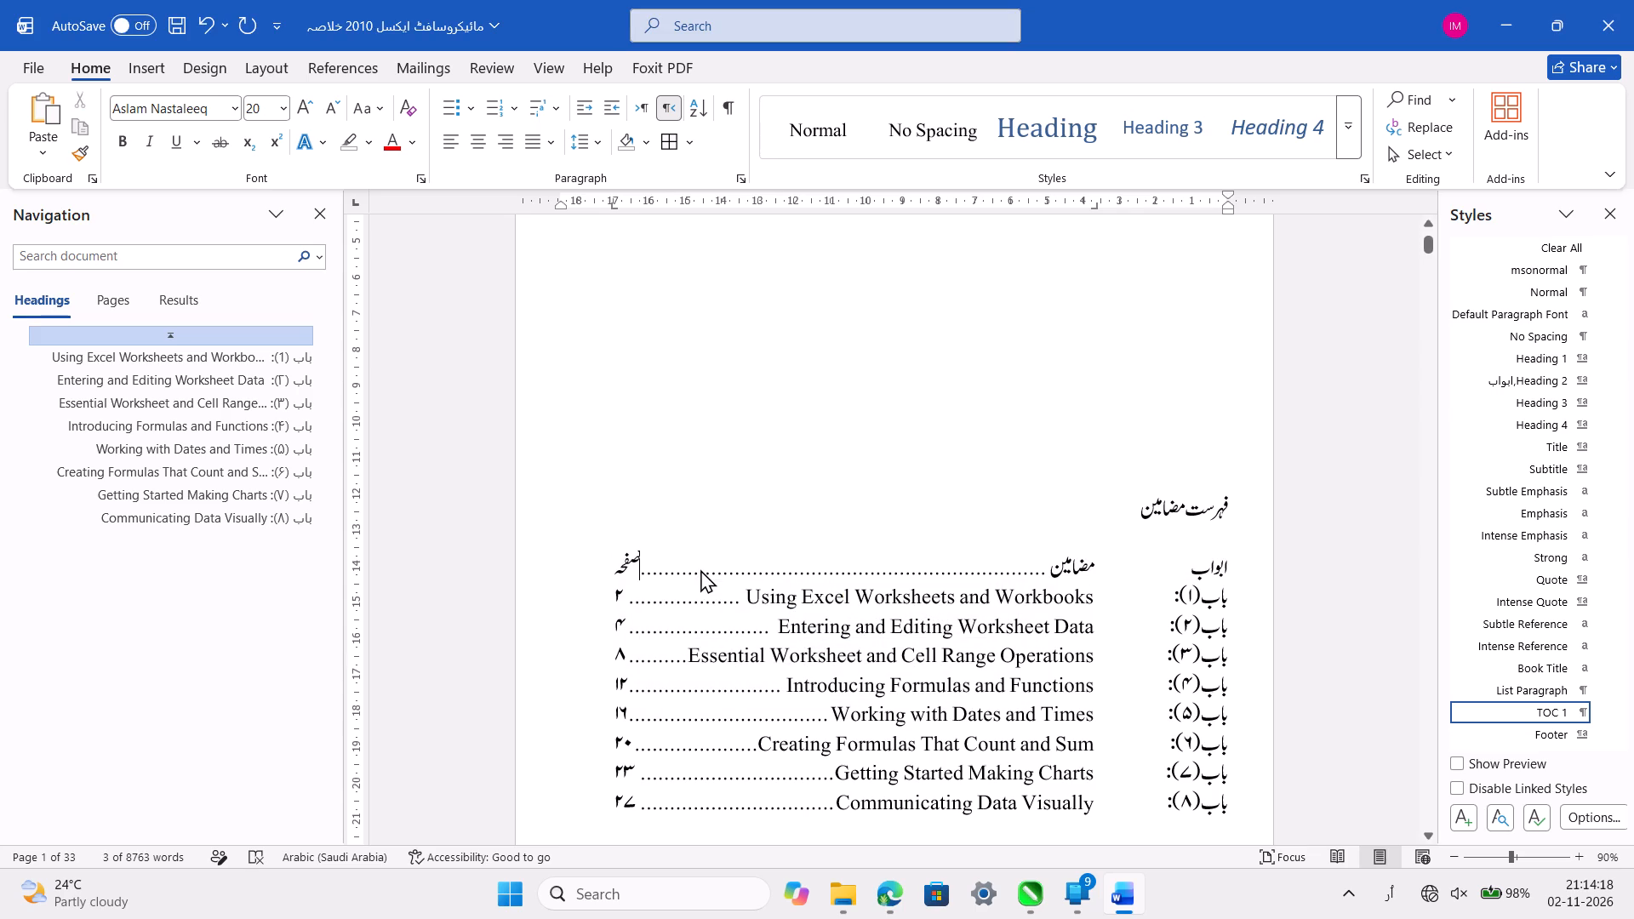
{"action": "left_click", "coordinate": [738, 179]}
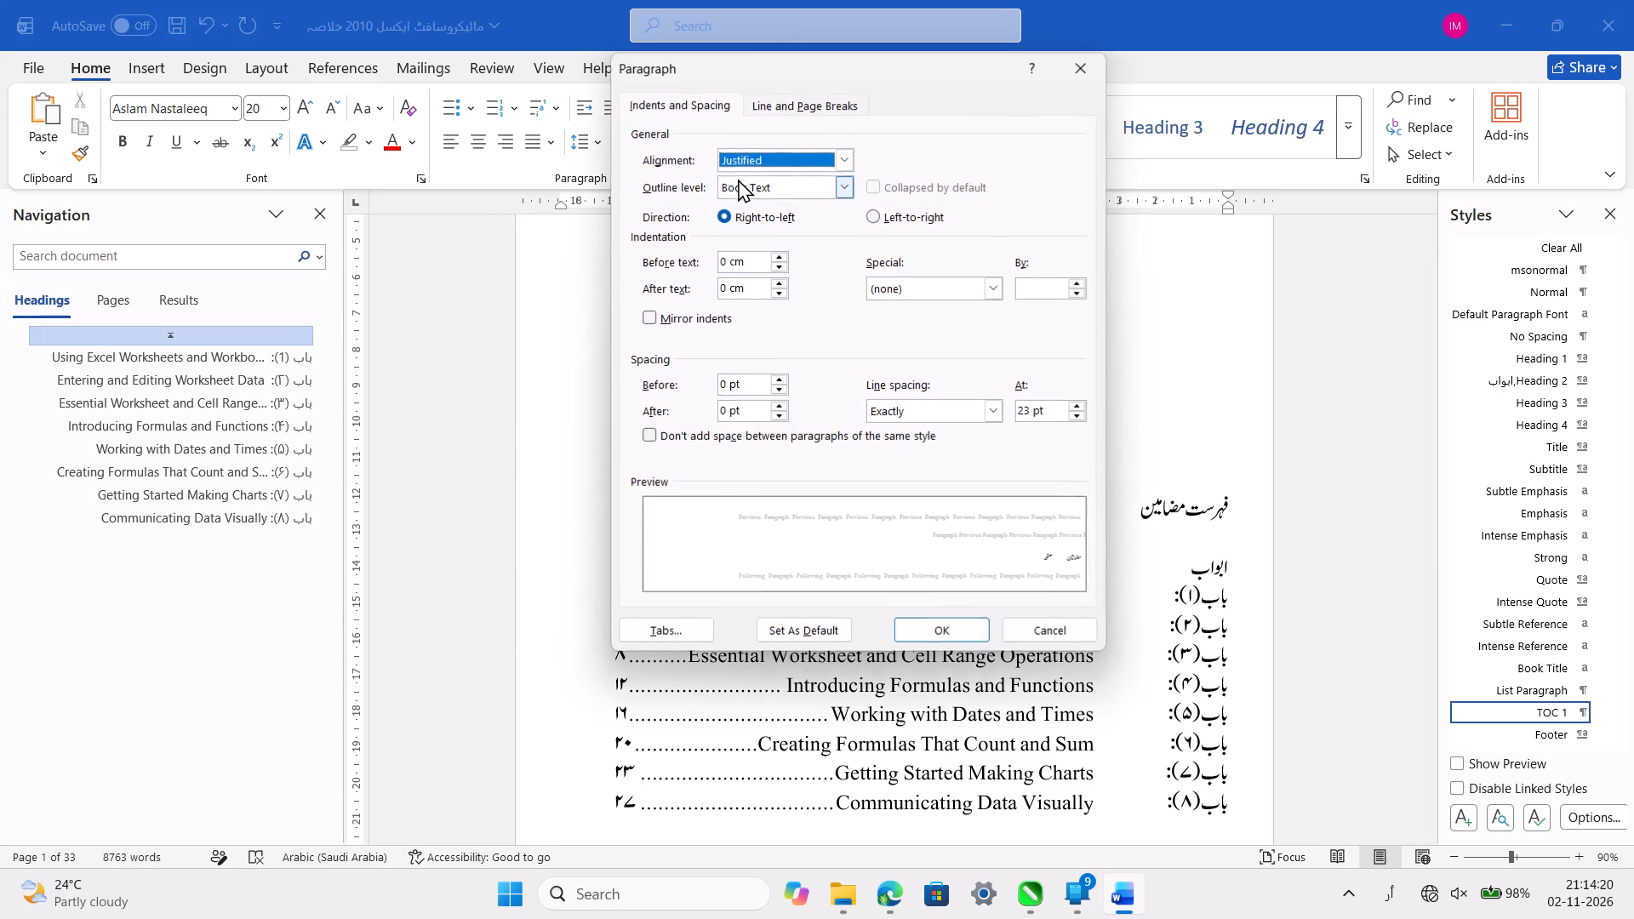
{"action": "left_click", "coordinate": [679, 627]}
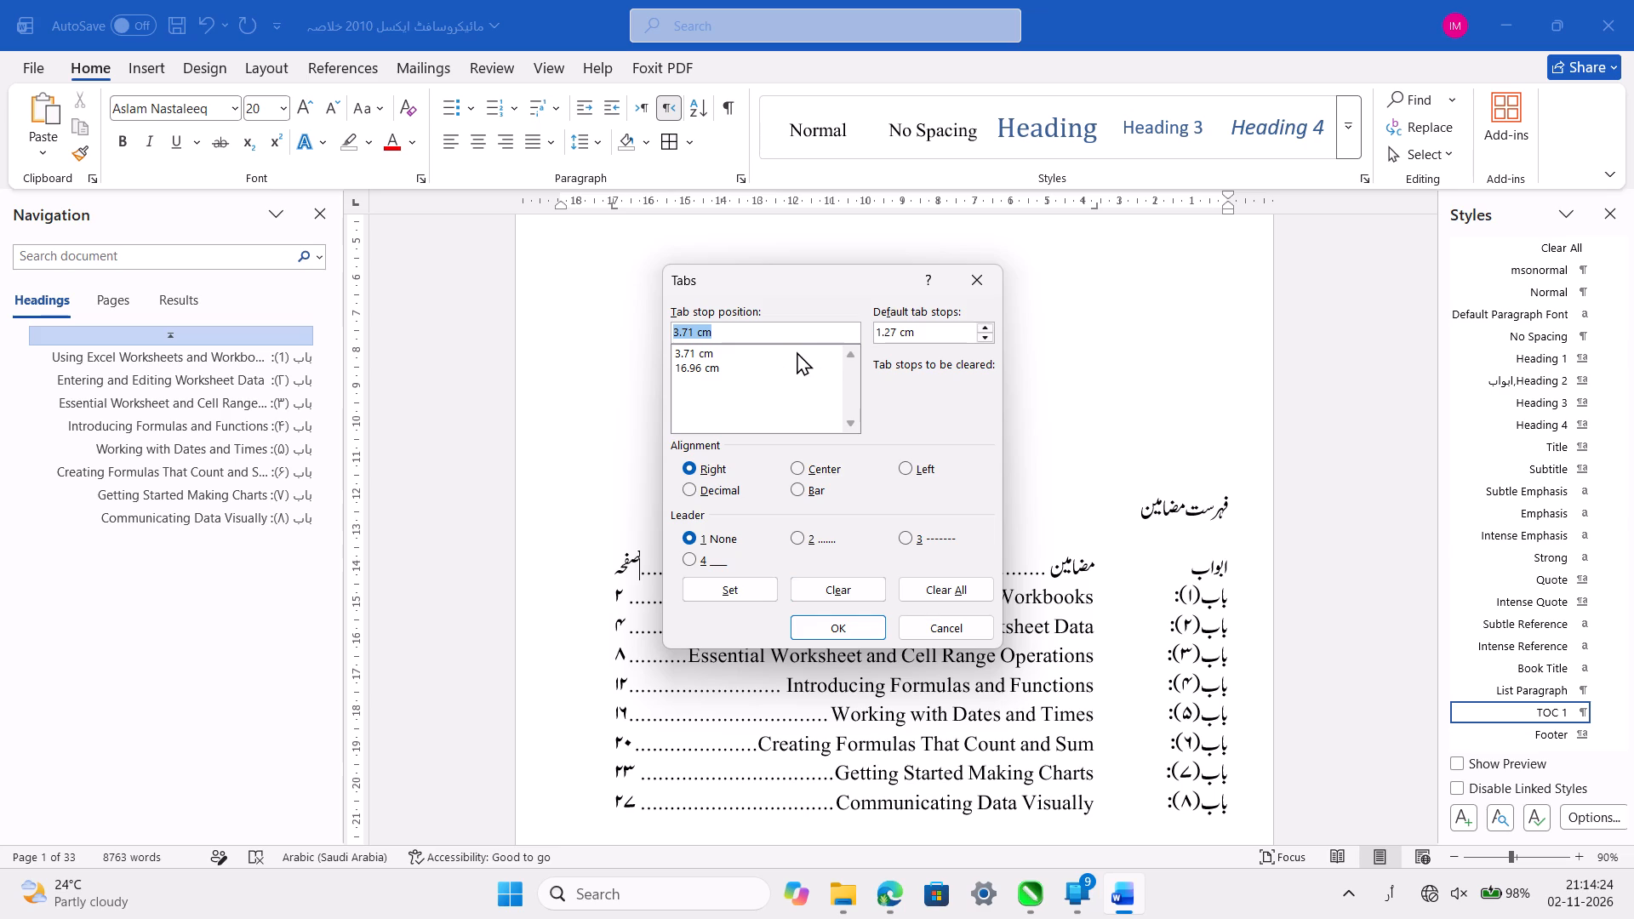
{"action": "left_click", "coordinate": [755, 371]}
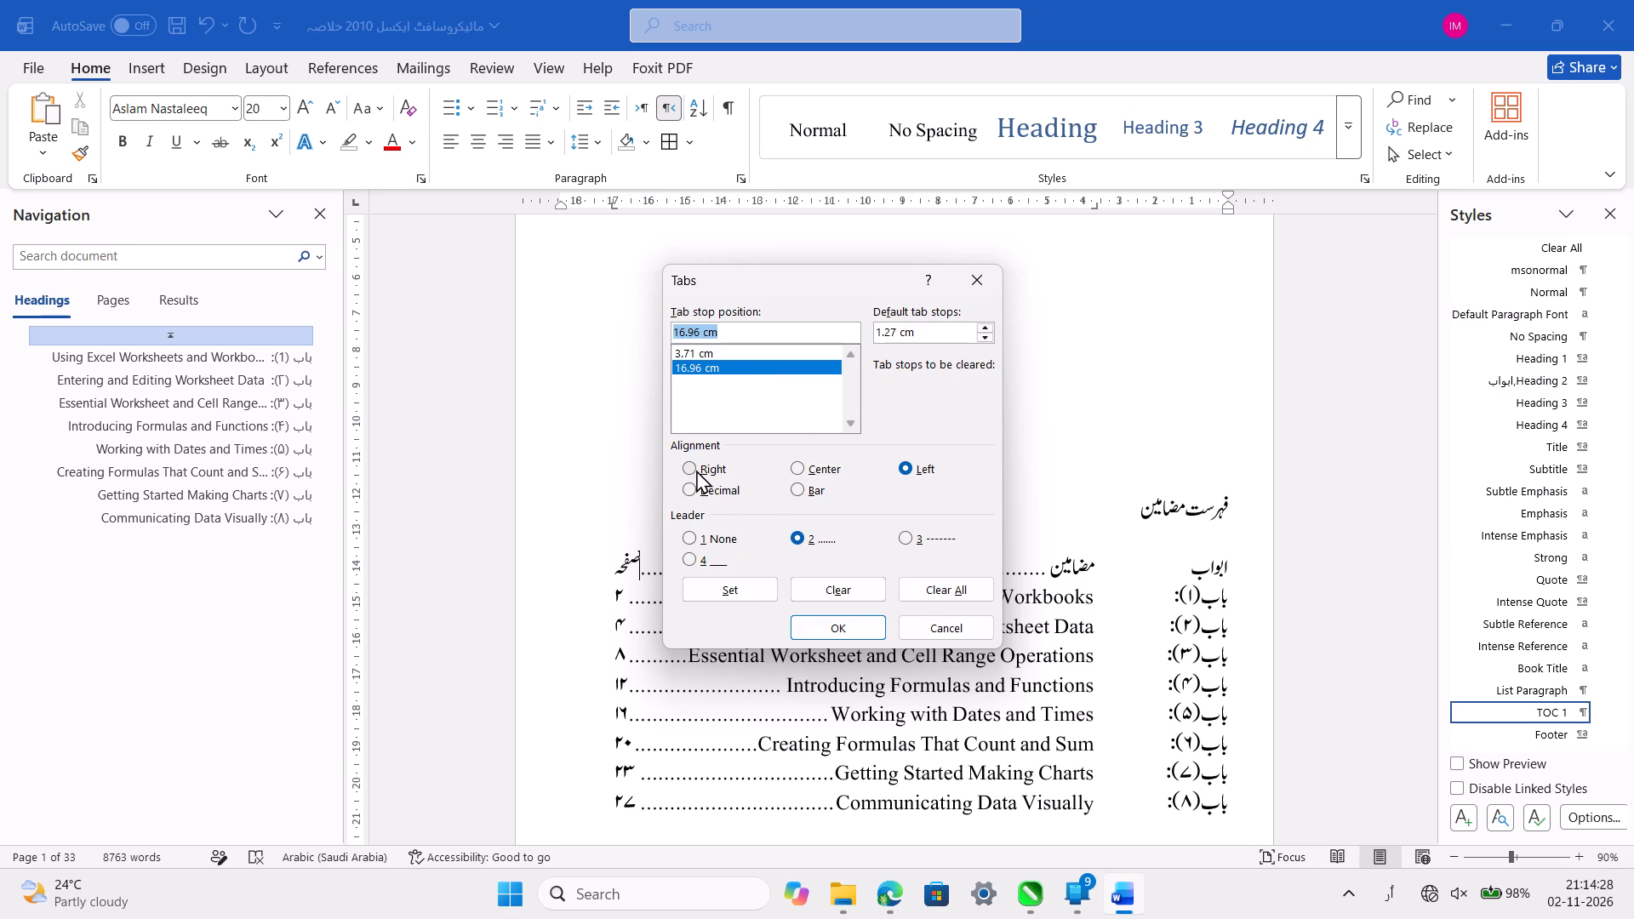
{"action": "left_click", "coordinate": [688, 538]}
{"action": "left_click", "coordinate": [819, 630]}
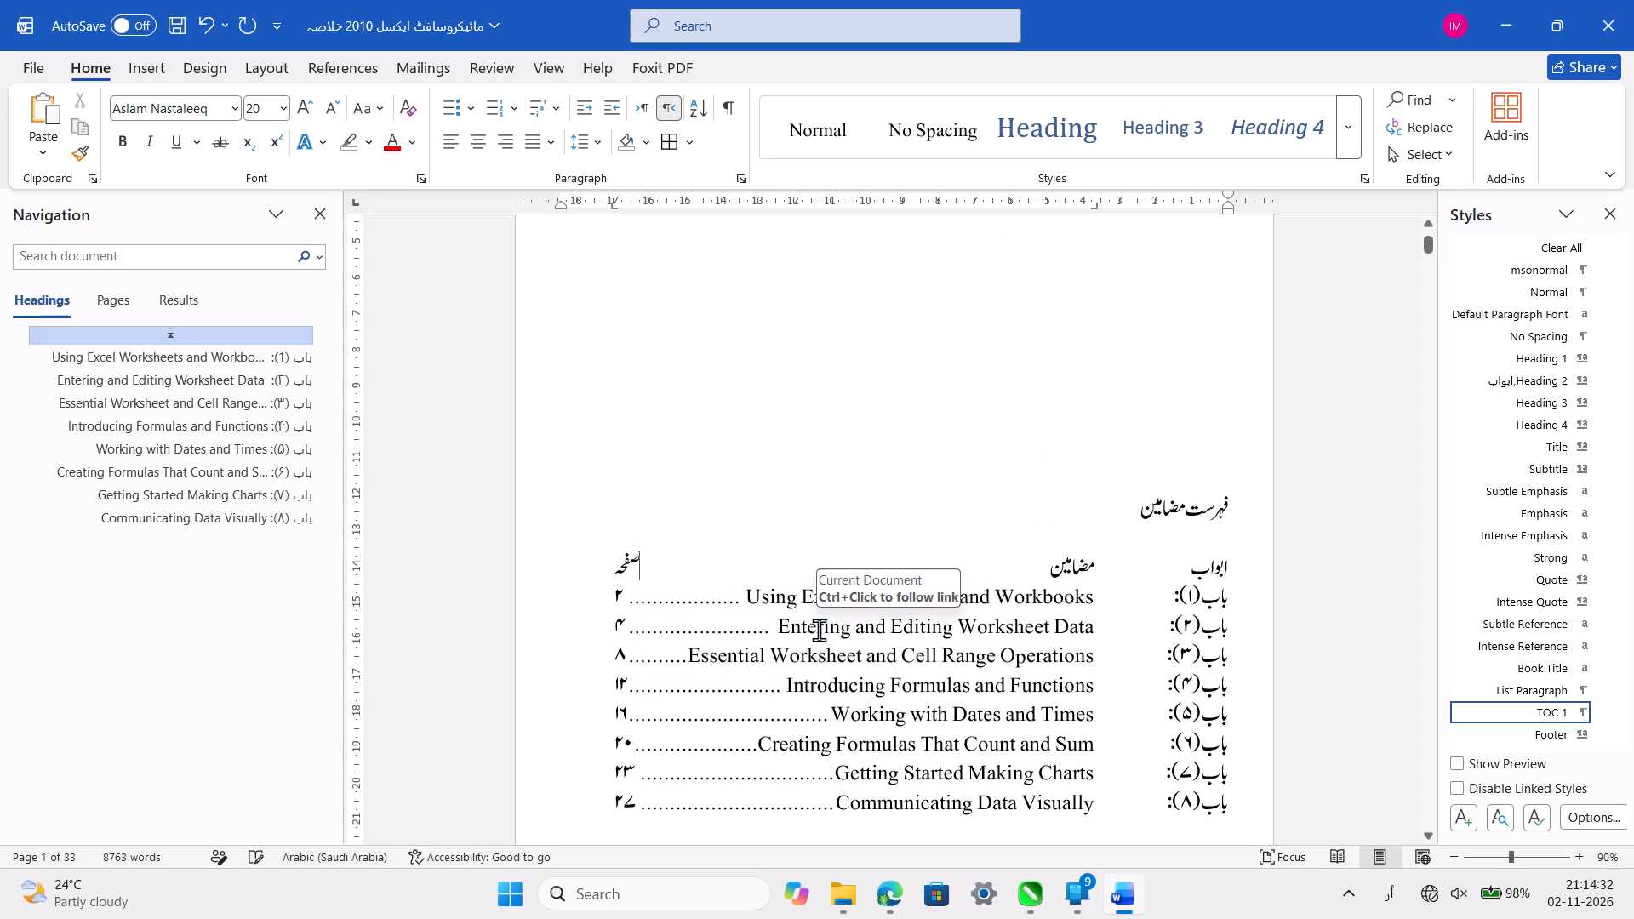
Centre the column-label row, and undo the spread of that alignment to the فہرست مضامین heading and contents entries.
{"action": "left_click", "coordinate": [956, 557]}
{"action": "scroll", "coordinate": [956, 557], "scroll_direction": "down", "scroll_amount": 1}
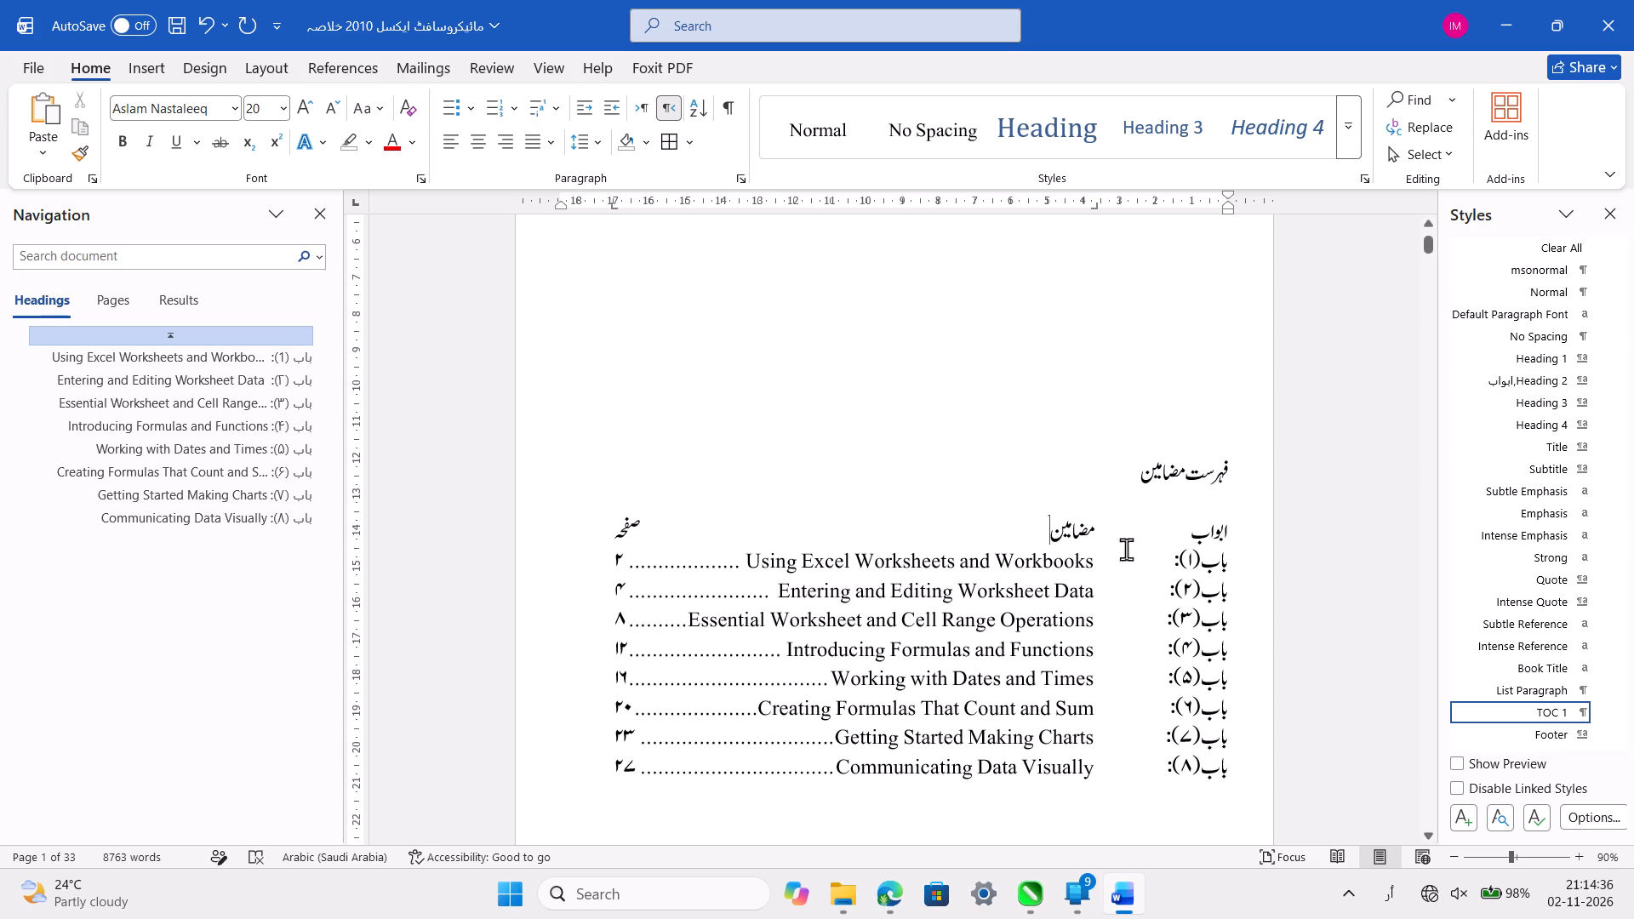
{"action": "left_click", "coordinate": [1184, 530]}
{"action": "scroll", "coordinate": [1184, 530], "scroll_direction": "down", "scroll_amount": 1}
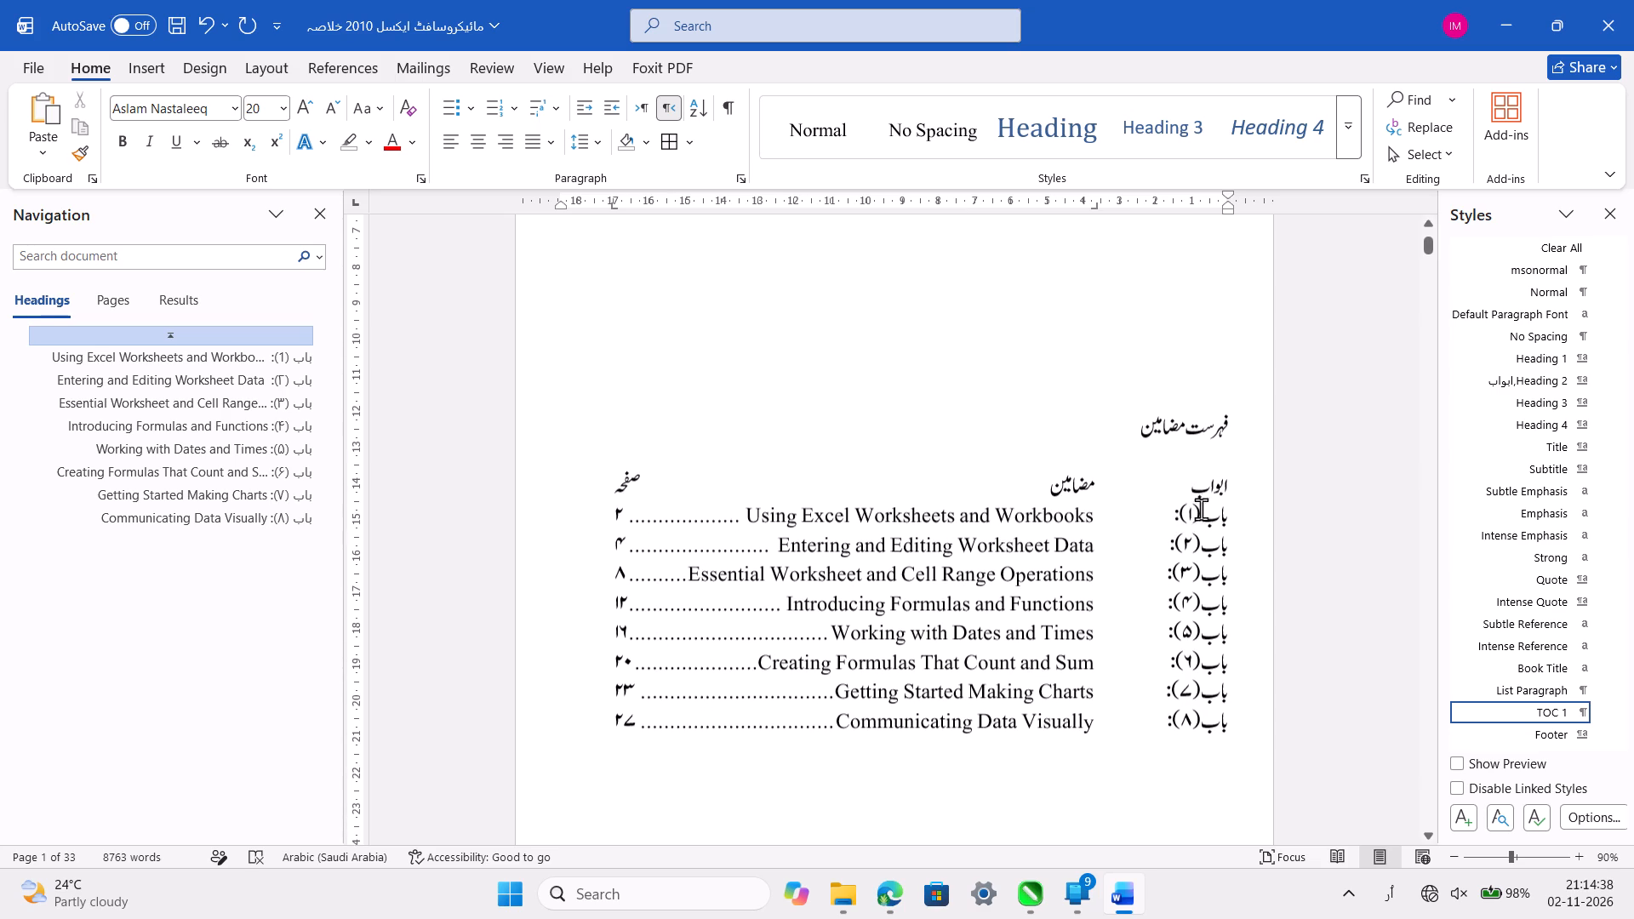
{"action": "left_click_drag", "start_coordinate": [1235, 482], "coordinate": [999, 477]}
{"action": "left_click", "coordinate": [999, 477]}
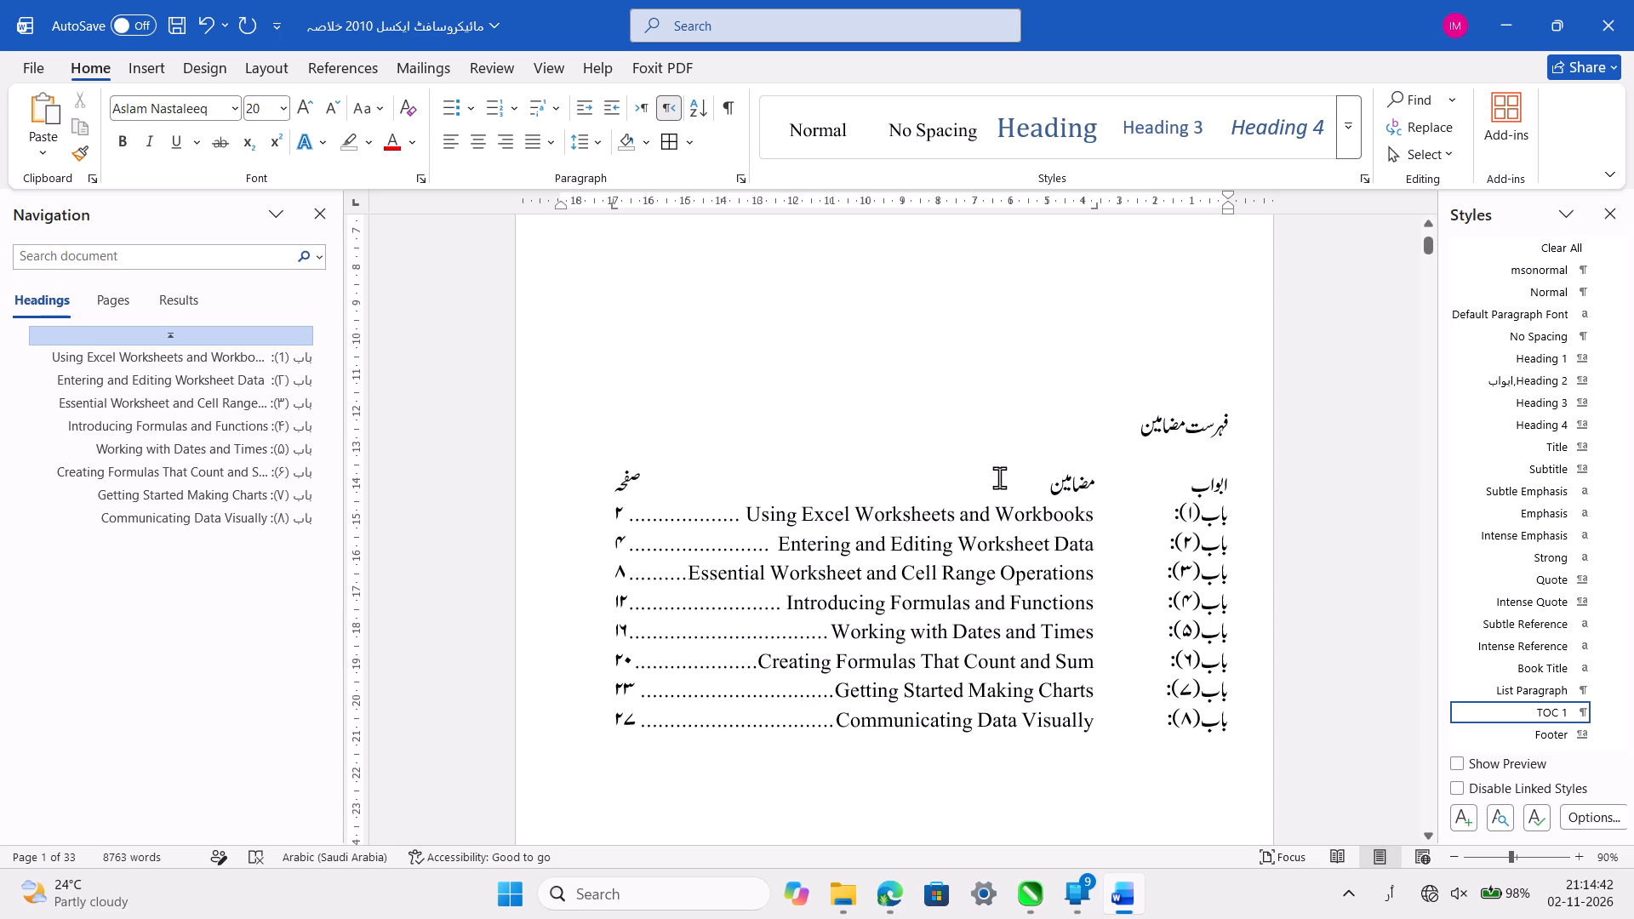
{"action": "key", "text": "Right"}
{"action": "left_click", "coordinate": [968, 492]}
{"action": "key", "text": "ctrl+e"}
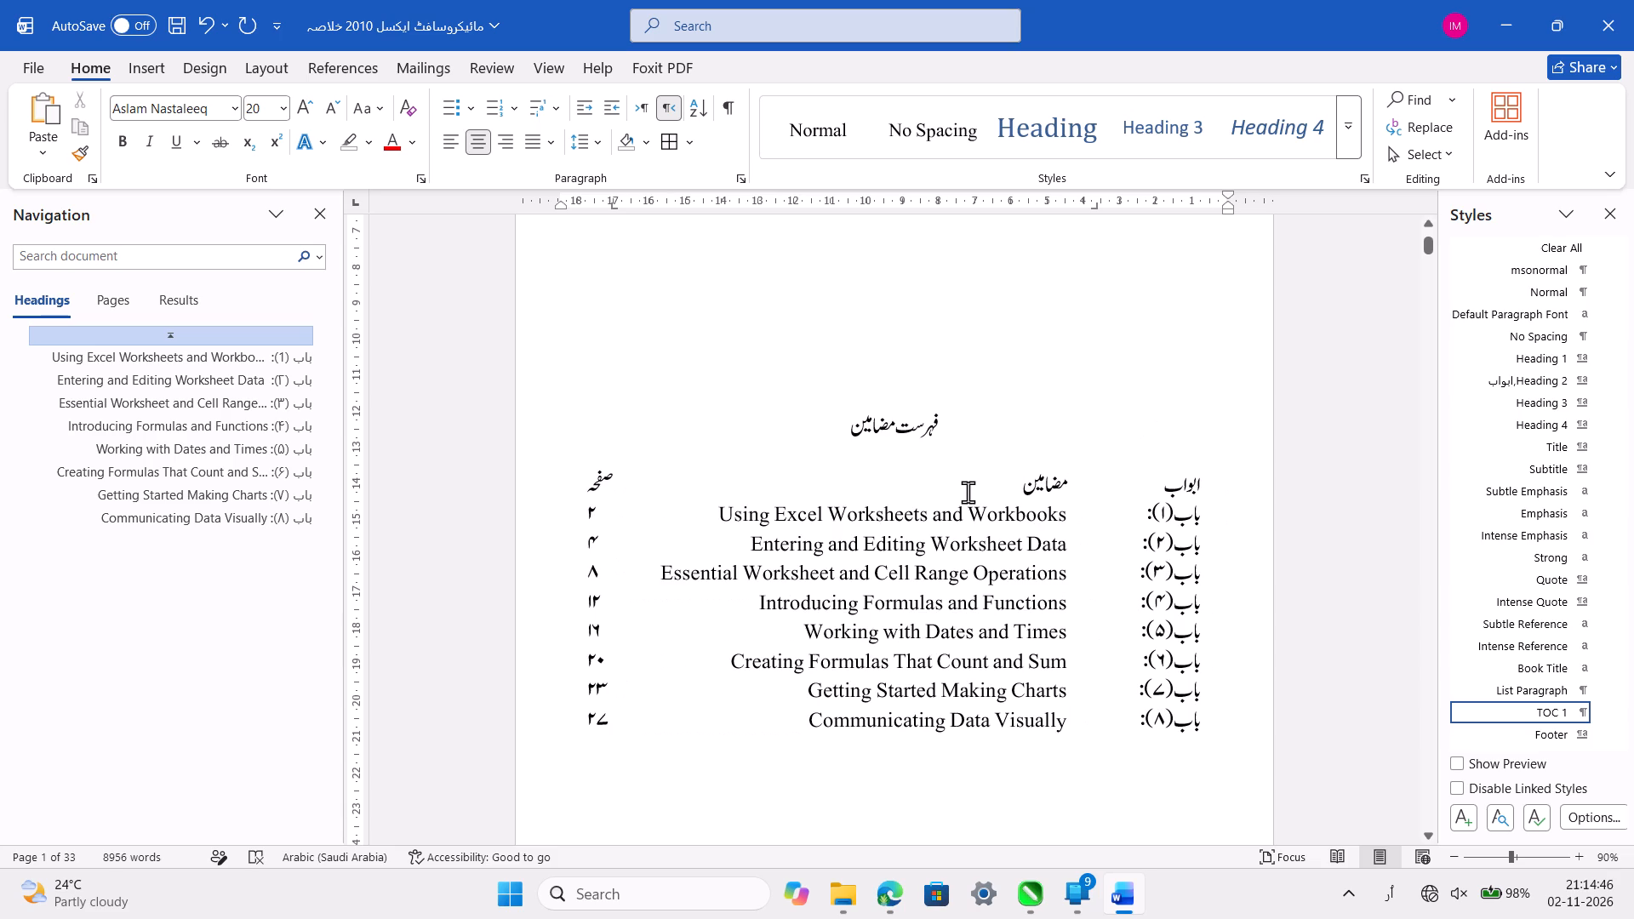
{"action": "key", "text": "ctrl+z"}
{"action": "left_click", "coordinate": [1058, 491]}
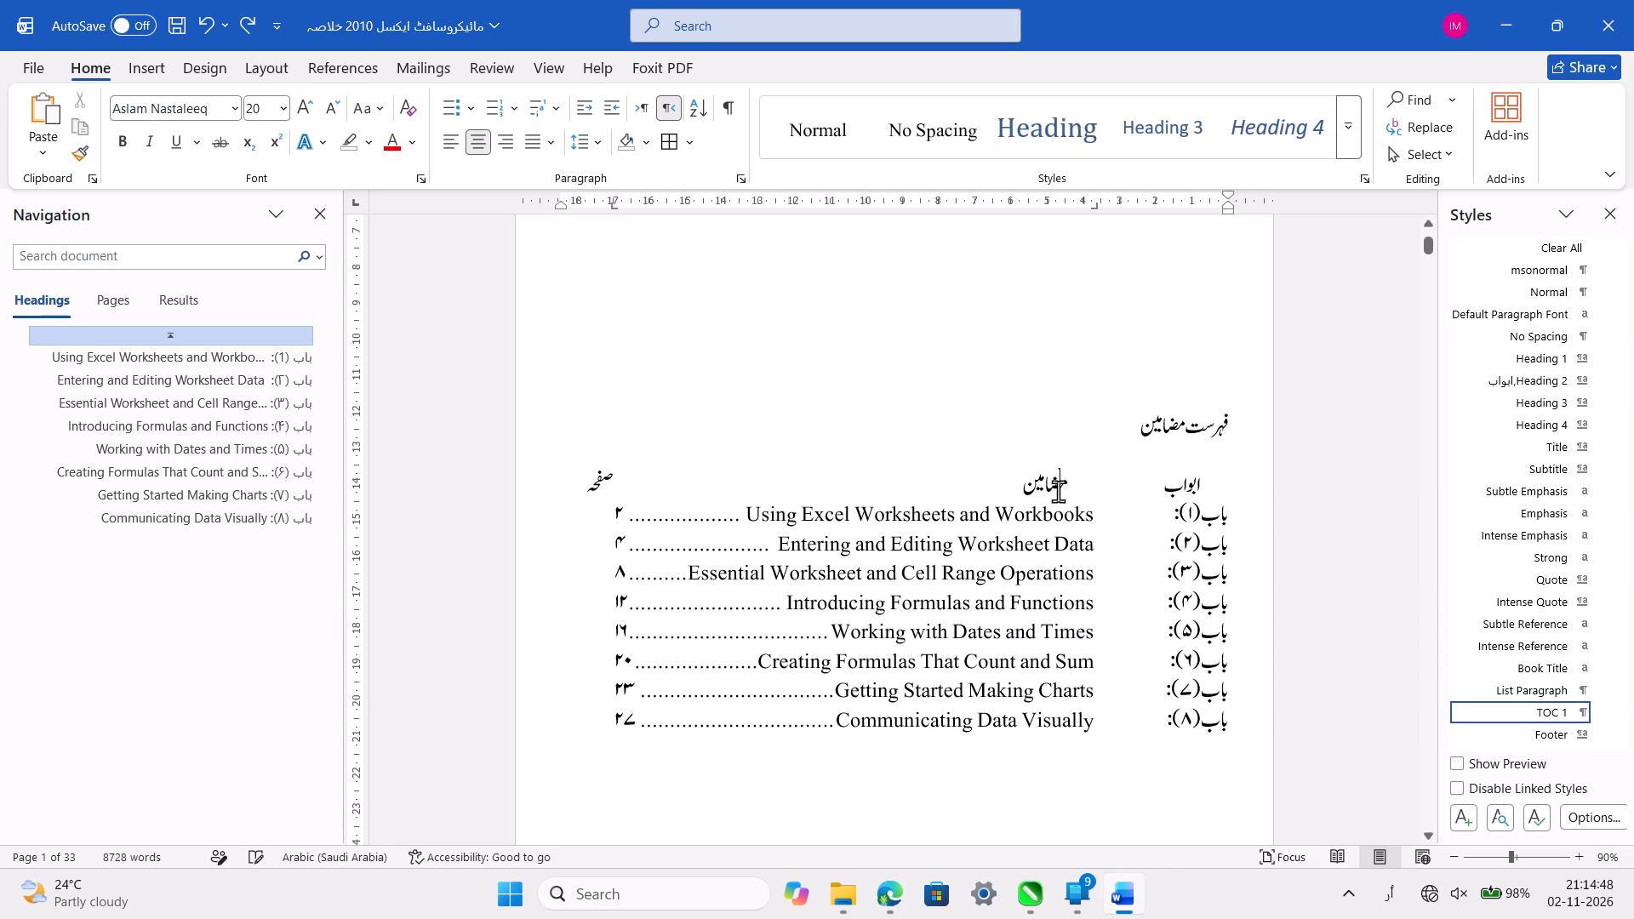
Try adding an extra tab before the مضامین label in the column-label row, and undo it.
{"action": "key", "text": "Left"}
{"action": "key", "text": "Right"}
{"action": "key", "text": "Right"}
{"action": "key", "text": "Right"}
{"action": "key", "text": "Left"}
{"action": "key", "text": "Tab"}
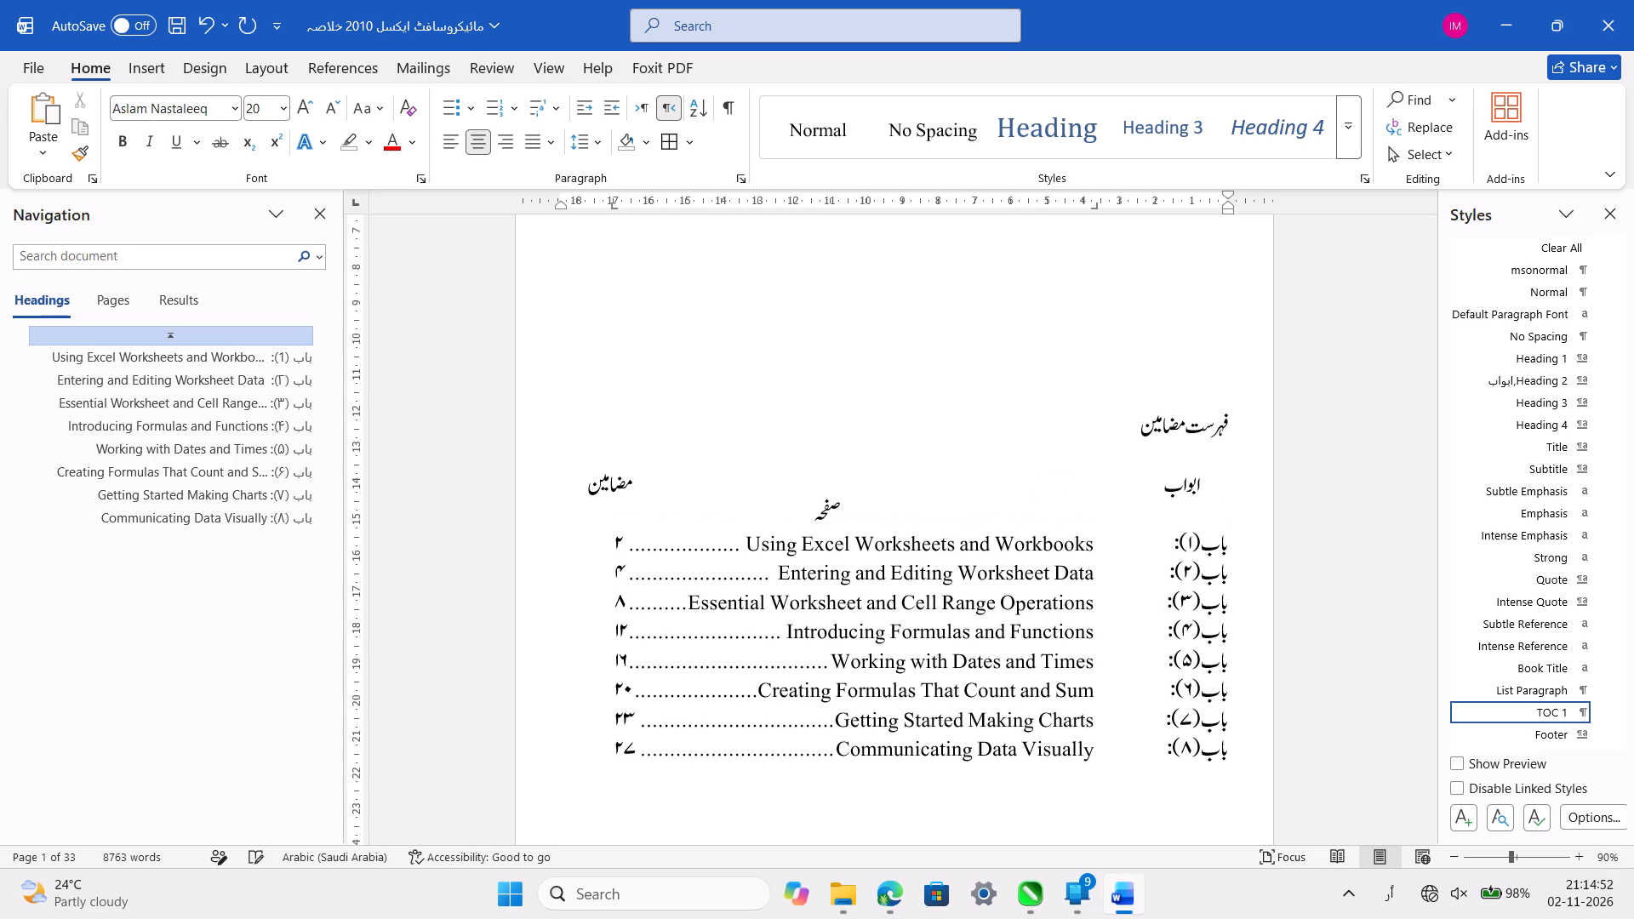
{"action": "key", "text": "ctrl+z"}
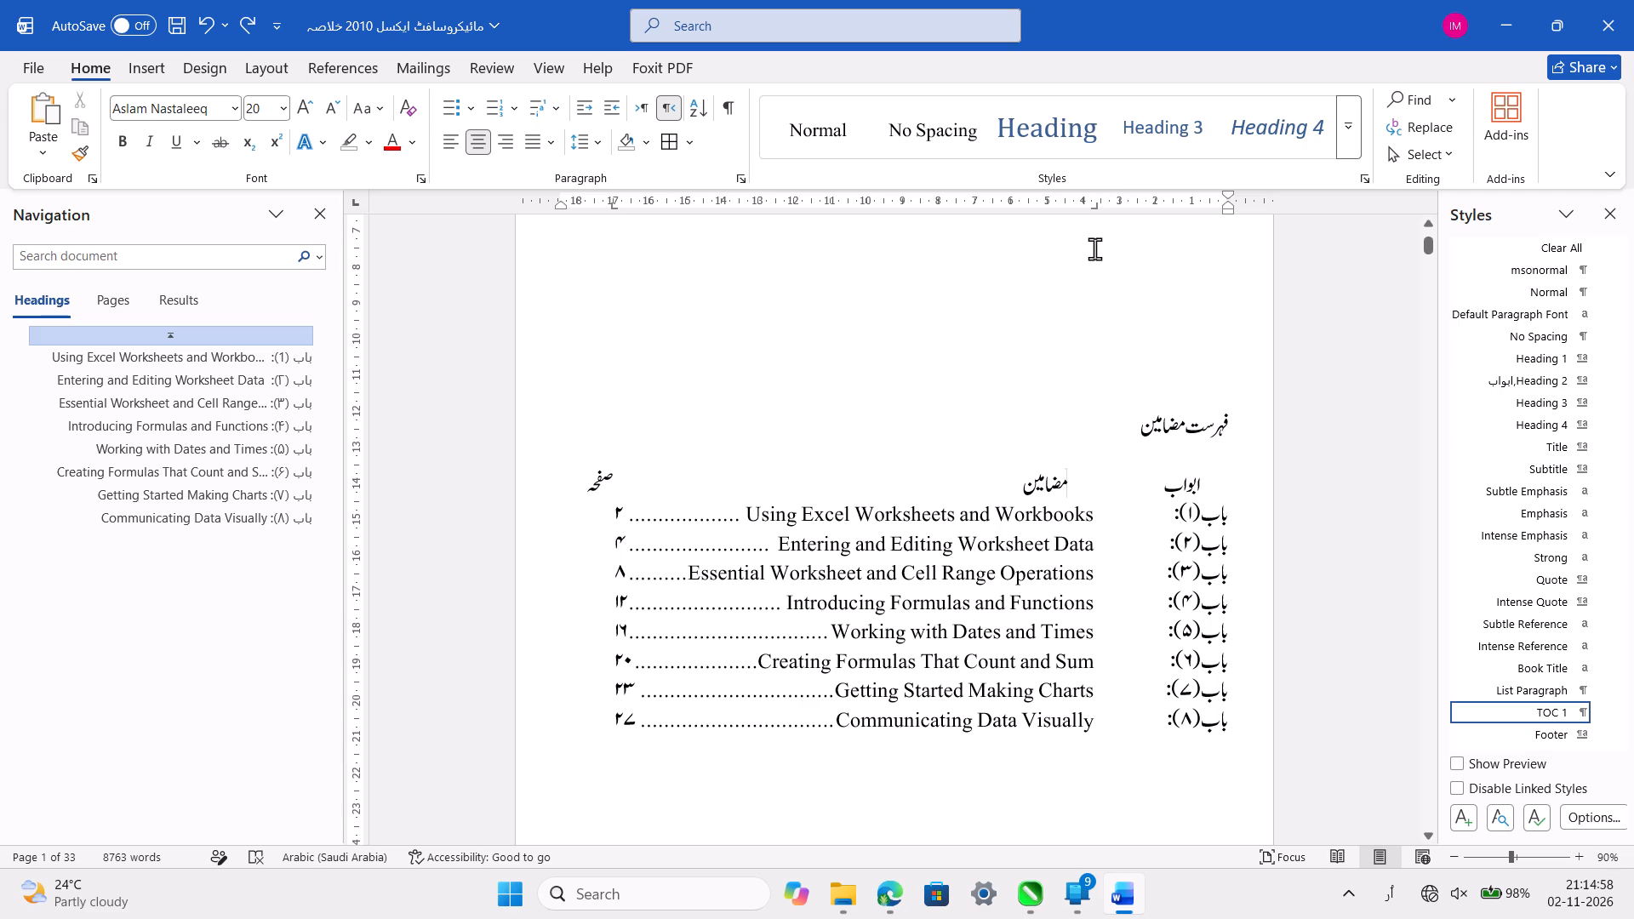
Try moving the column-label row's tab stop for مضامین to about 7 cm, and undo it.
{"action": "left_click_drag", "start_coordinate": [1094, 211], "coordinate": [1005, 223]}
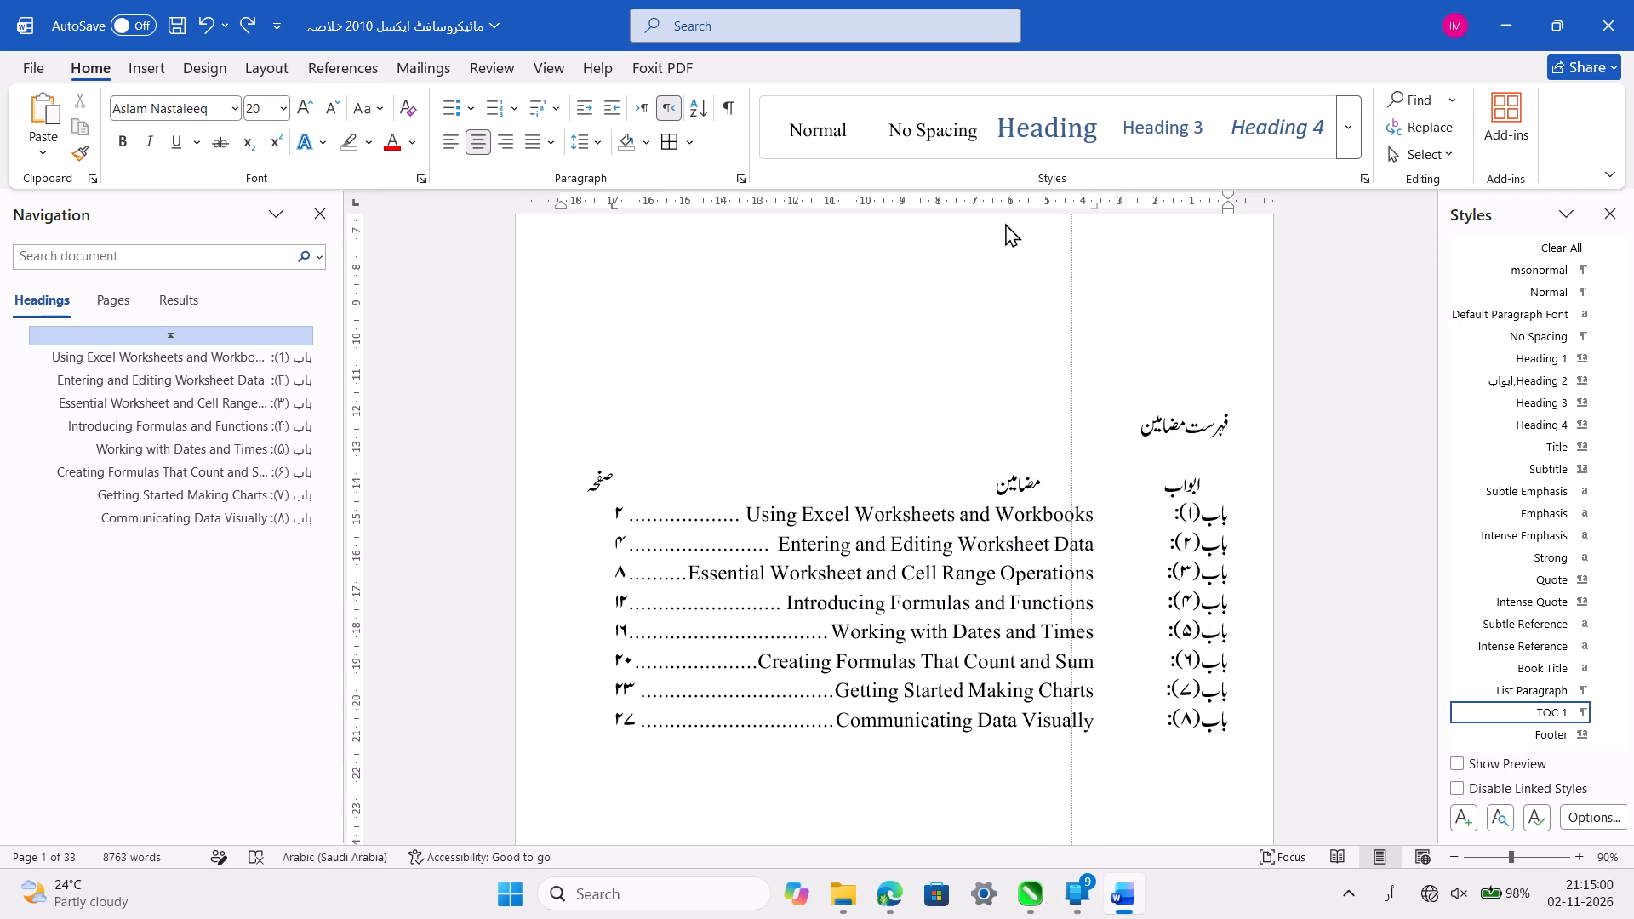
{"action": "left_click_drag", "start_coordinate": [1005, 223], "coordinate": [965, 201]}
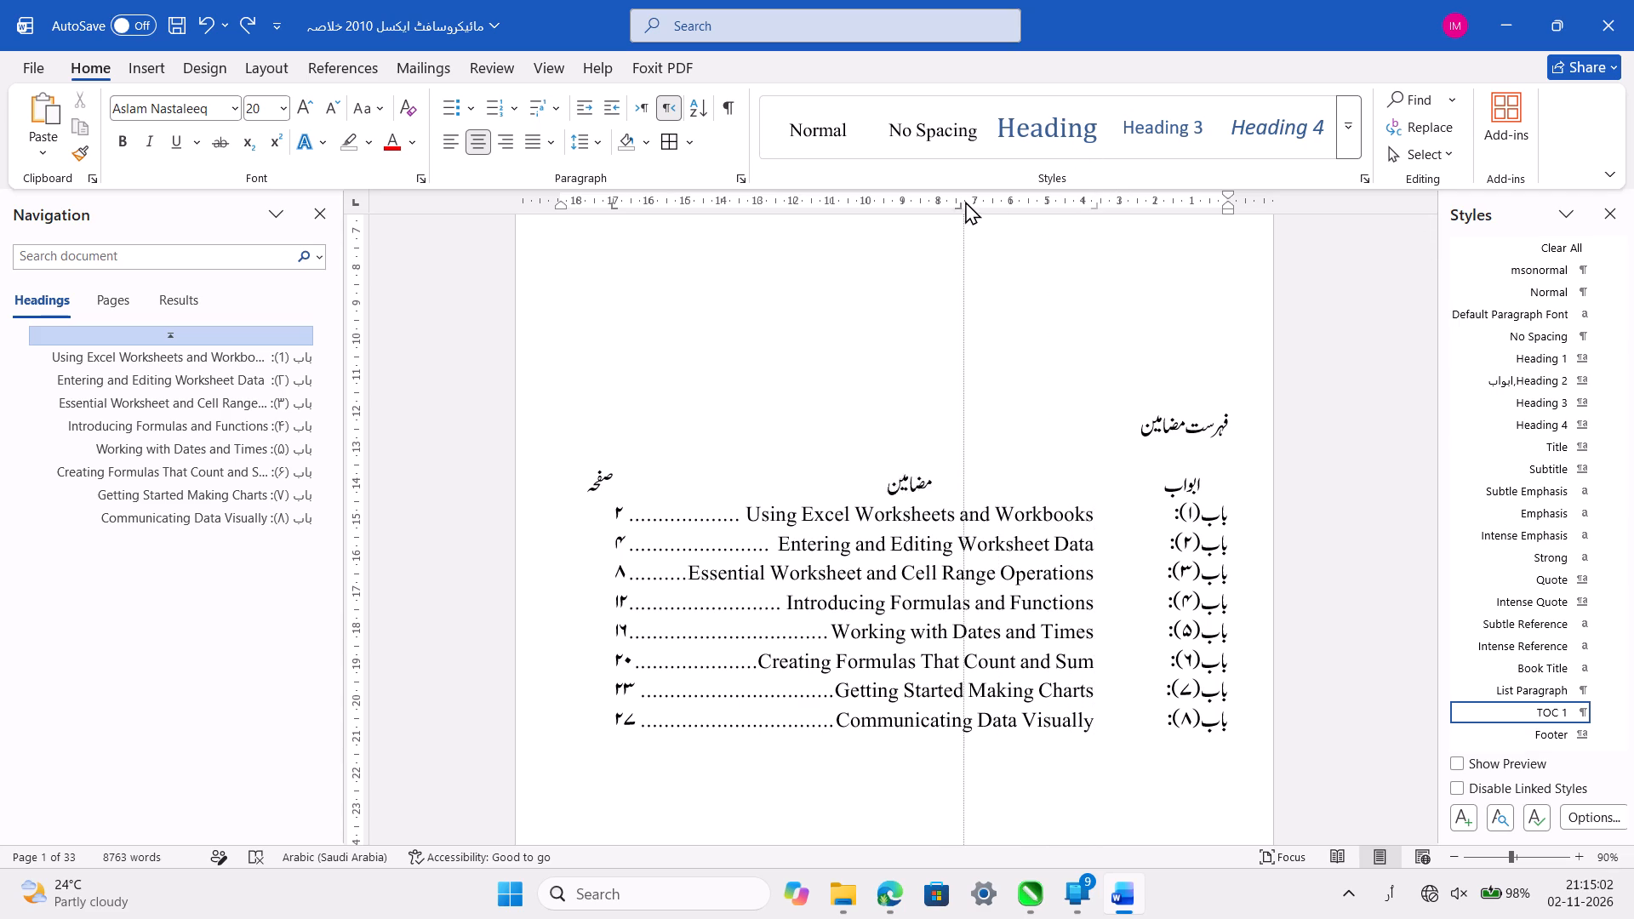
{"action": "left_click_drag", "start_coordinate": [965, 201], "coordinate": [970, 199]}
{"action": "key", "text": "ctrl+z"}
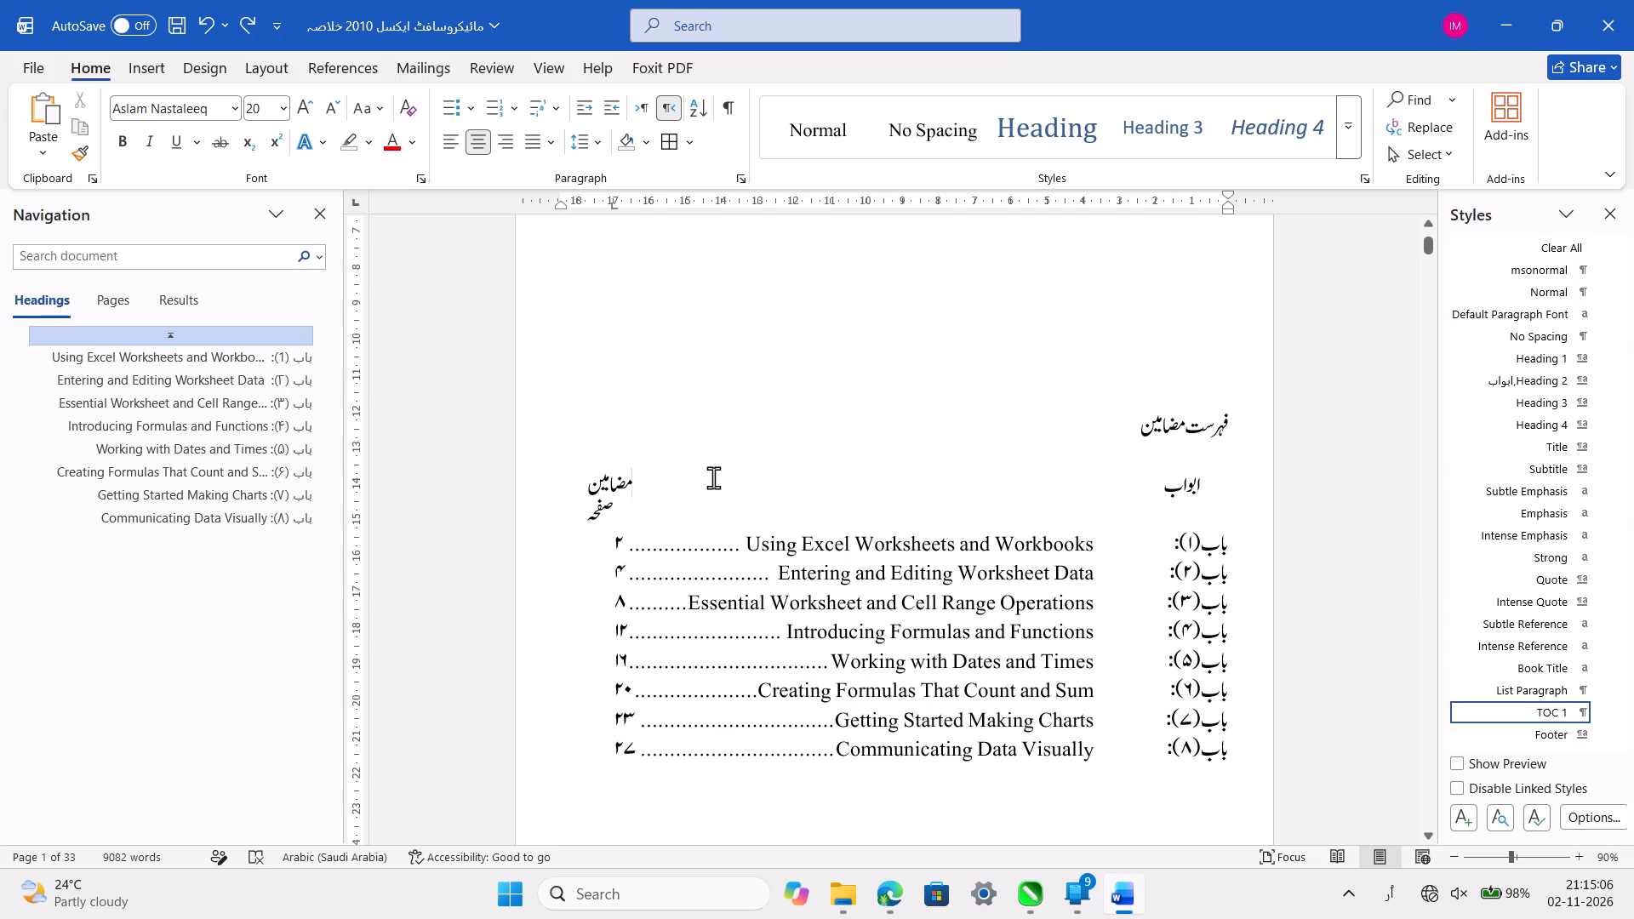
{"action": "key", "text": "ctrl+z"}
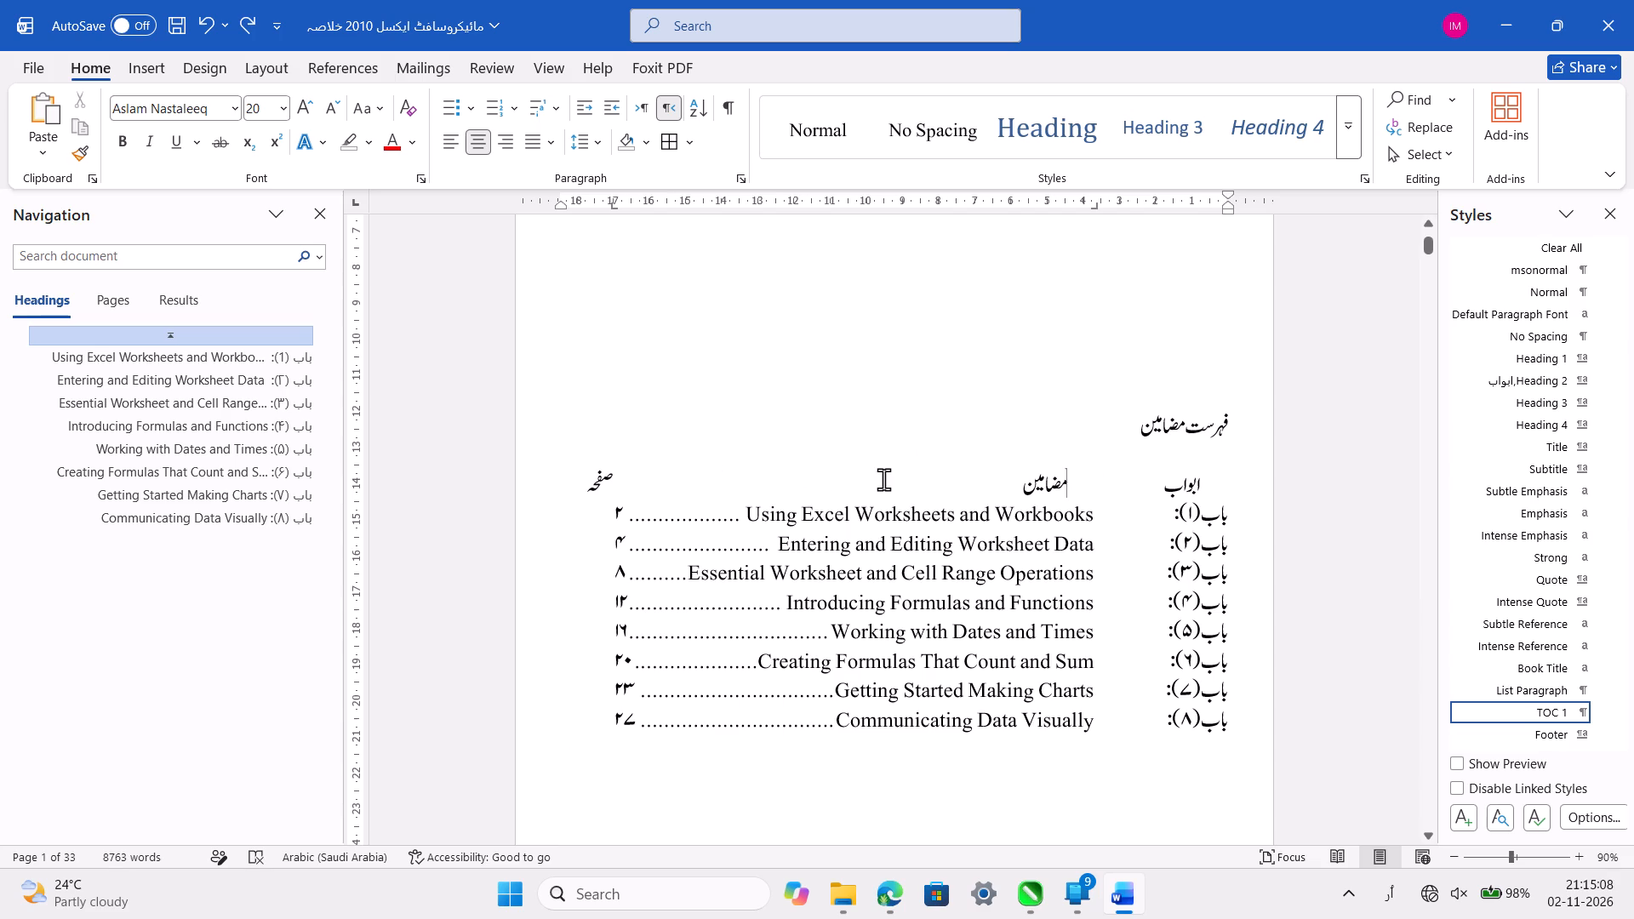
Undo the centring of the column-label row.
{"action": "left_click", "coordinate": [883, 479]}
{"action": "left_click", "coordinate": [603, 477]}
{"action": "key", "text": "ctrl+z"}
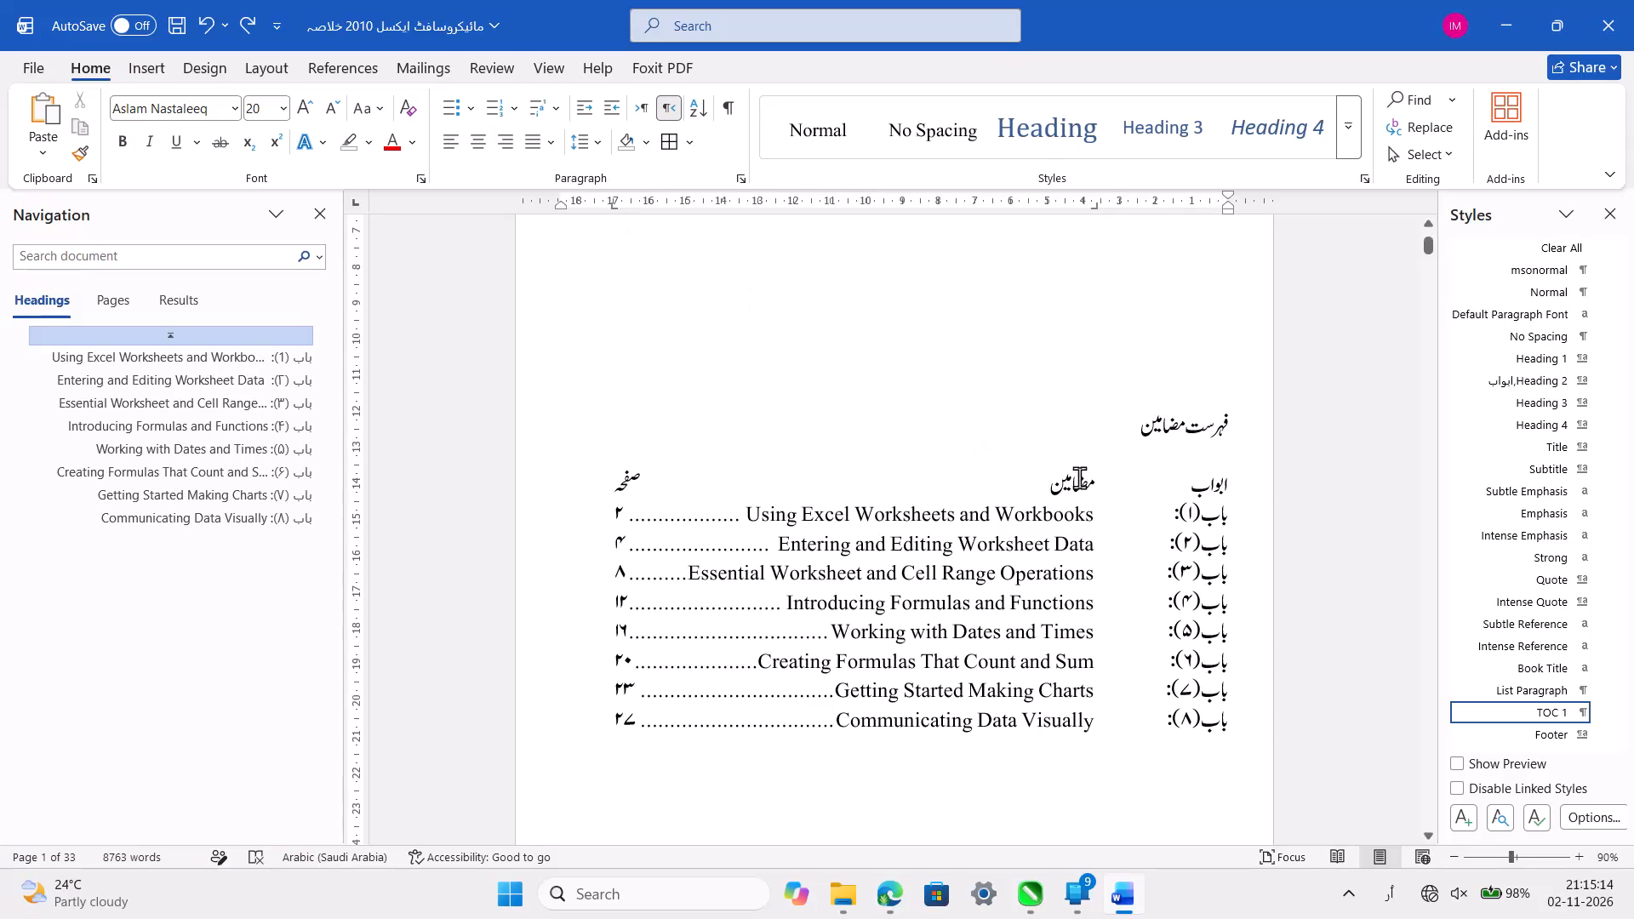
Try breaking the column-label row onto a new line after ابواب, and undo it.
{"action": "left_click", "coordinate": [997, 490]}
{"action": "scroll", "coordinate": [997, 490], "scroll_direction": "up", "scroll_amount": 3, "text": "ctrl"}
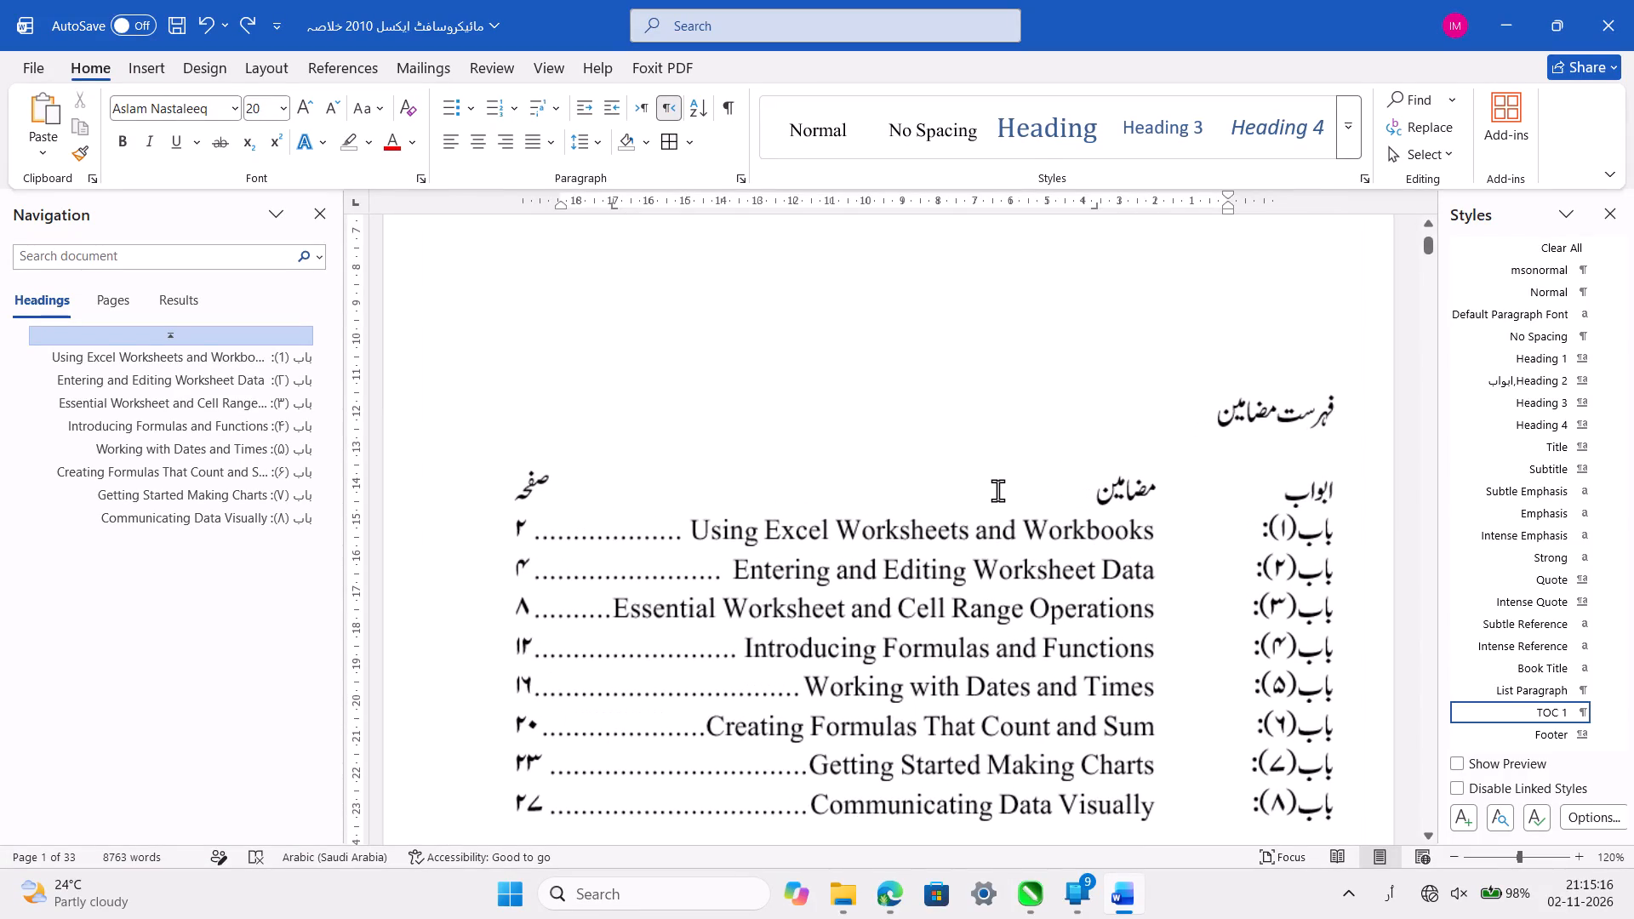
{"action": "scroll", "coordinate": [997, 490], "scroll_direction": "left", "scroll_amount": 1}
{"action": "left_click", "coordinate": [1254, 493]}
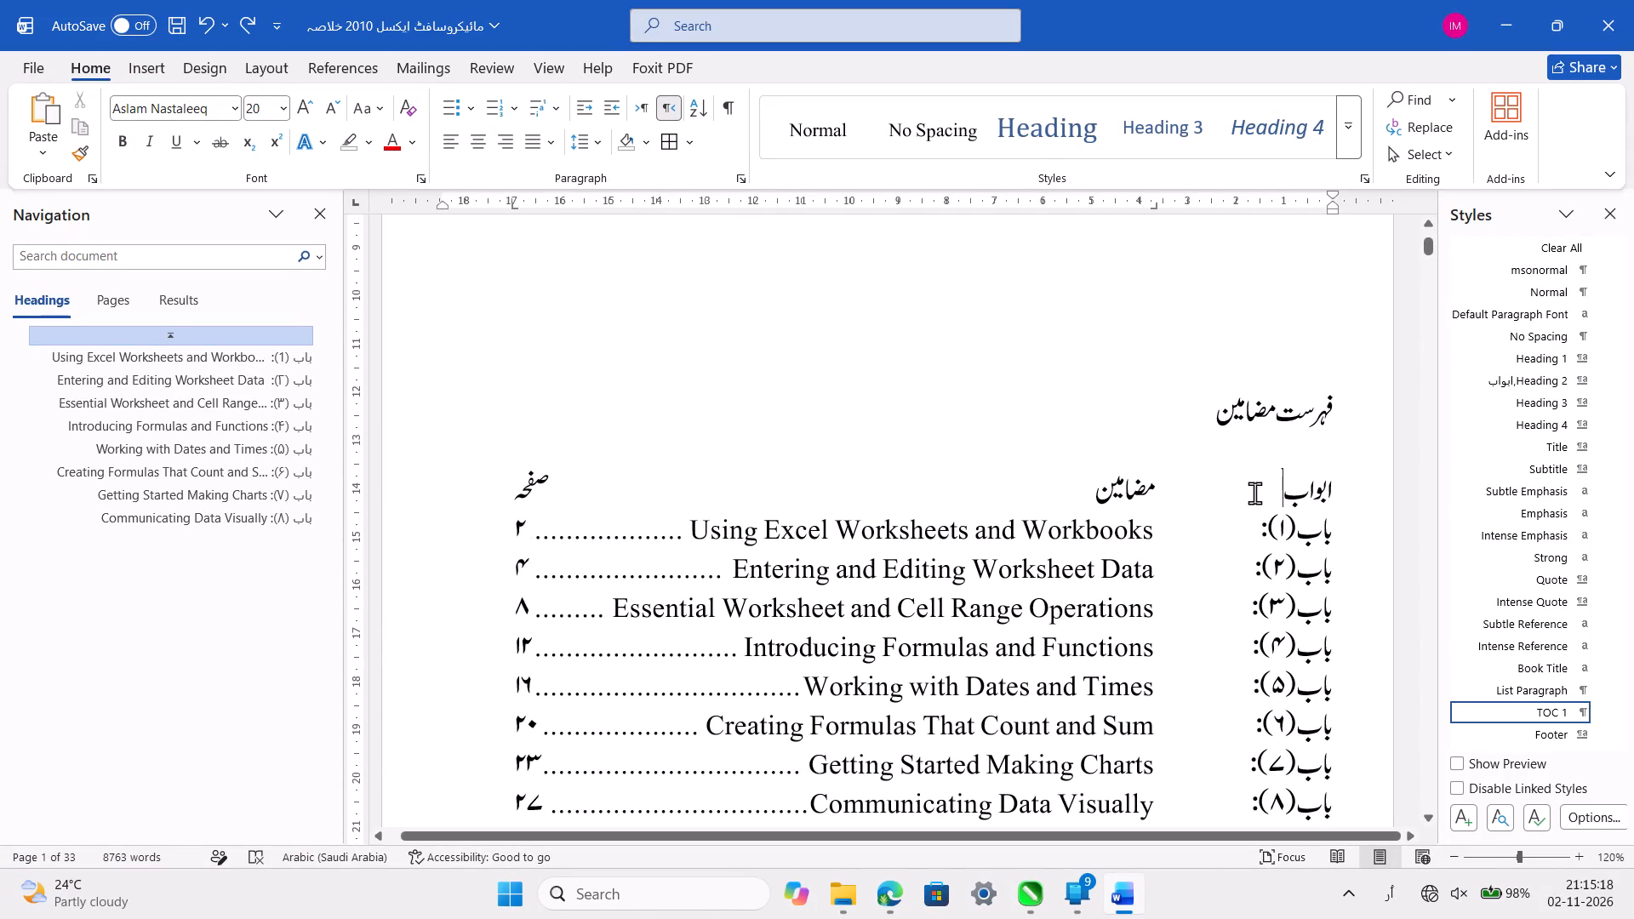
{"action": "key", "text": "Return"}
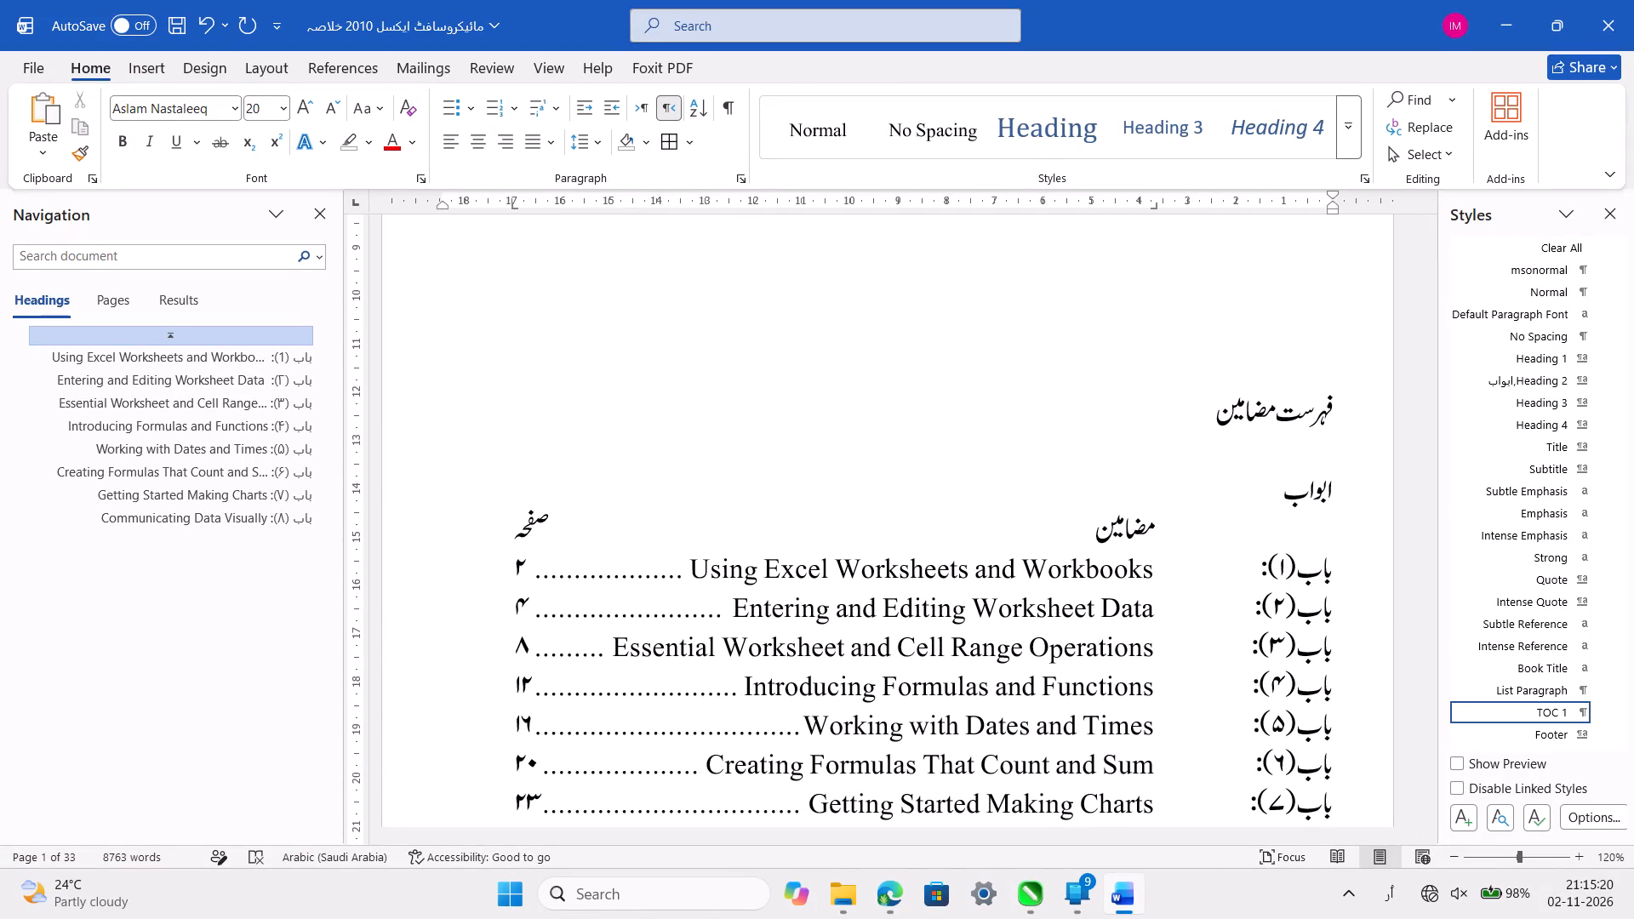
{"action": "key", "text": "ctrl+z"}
Centre the column-label row, and undo the spread of that alignment to the فہرست مضامین heading and contents entries.
{"action": "triple_click", "coordinate": [1018, 497]}
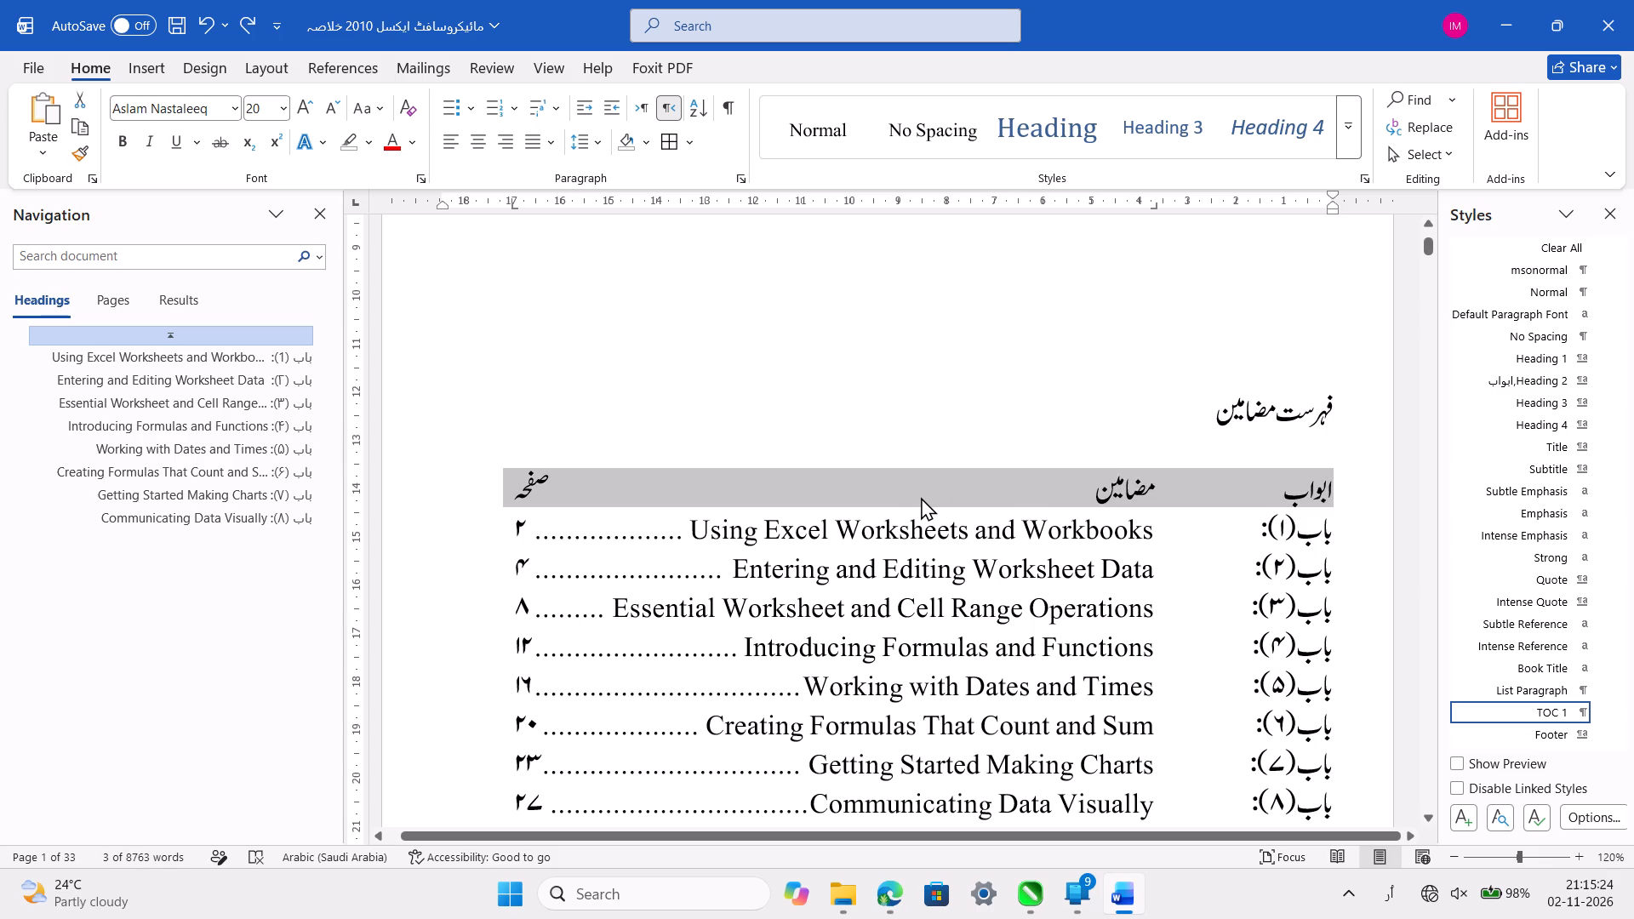
{"action": "left_click", "coordinate": [489, 137]}
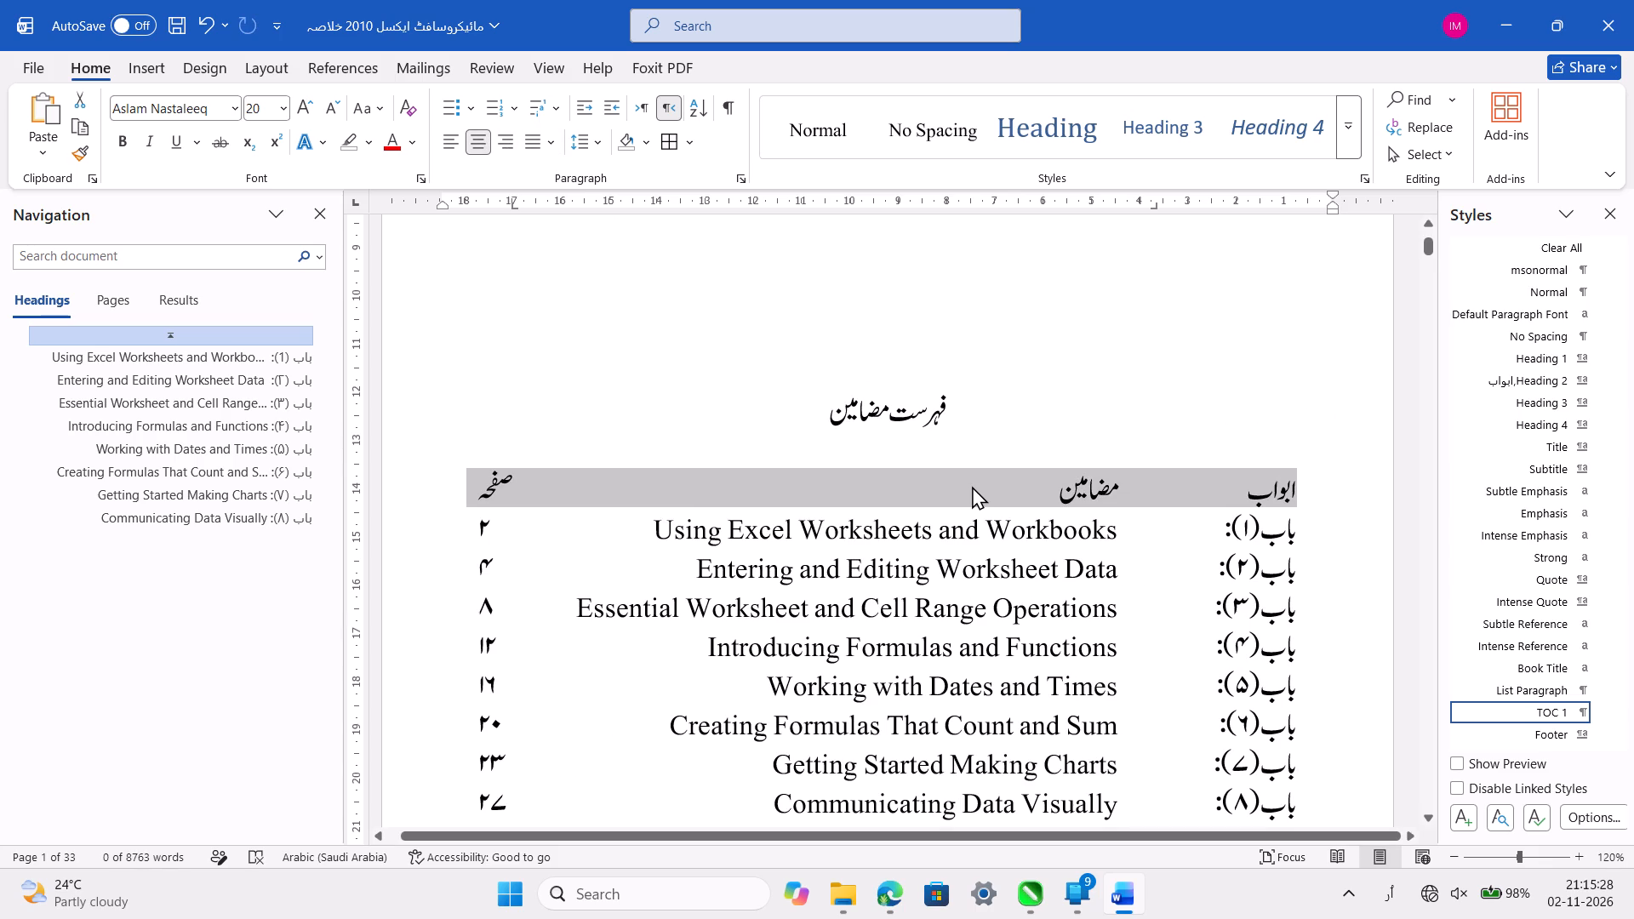
{"action": "scroll", "coordinate": [972, 486], "scroll_direction": "down", "scroll_amount": 3}
{"action": "scroll", "coordinate": [972, 486], "scroll_direction": "up", "scroll_amount": 1}
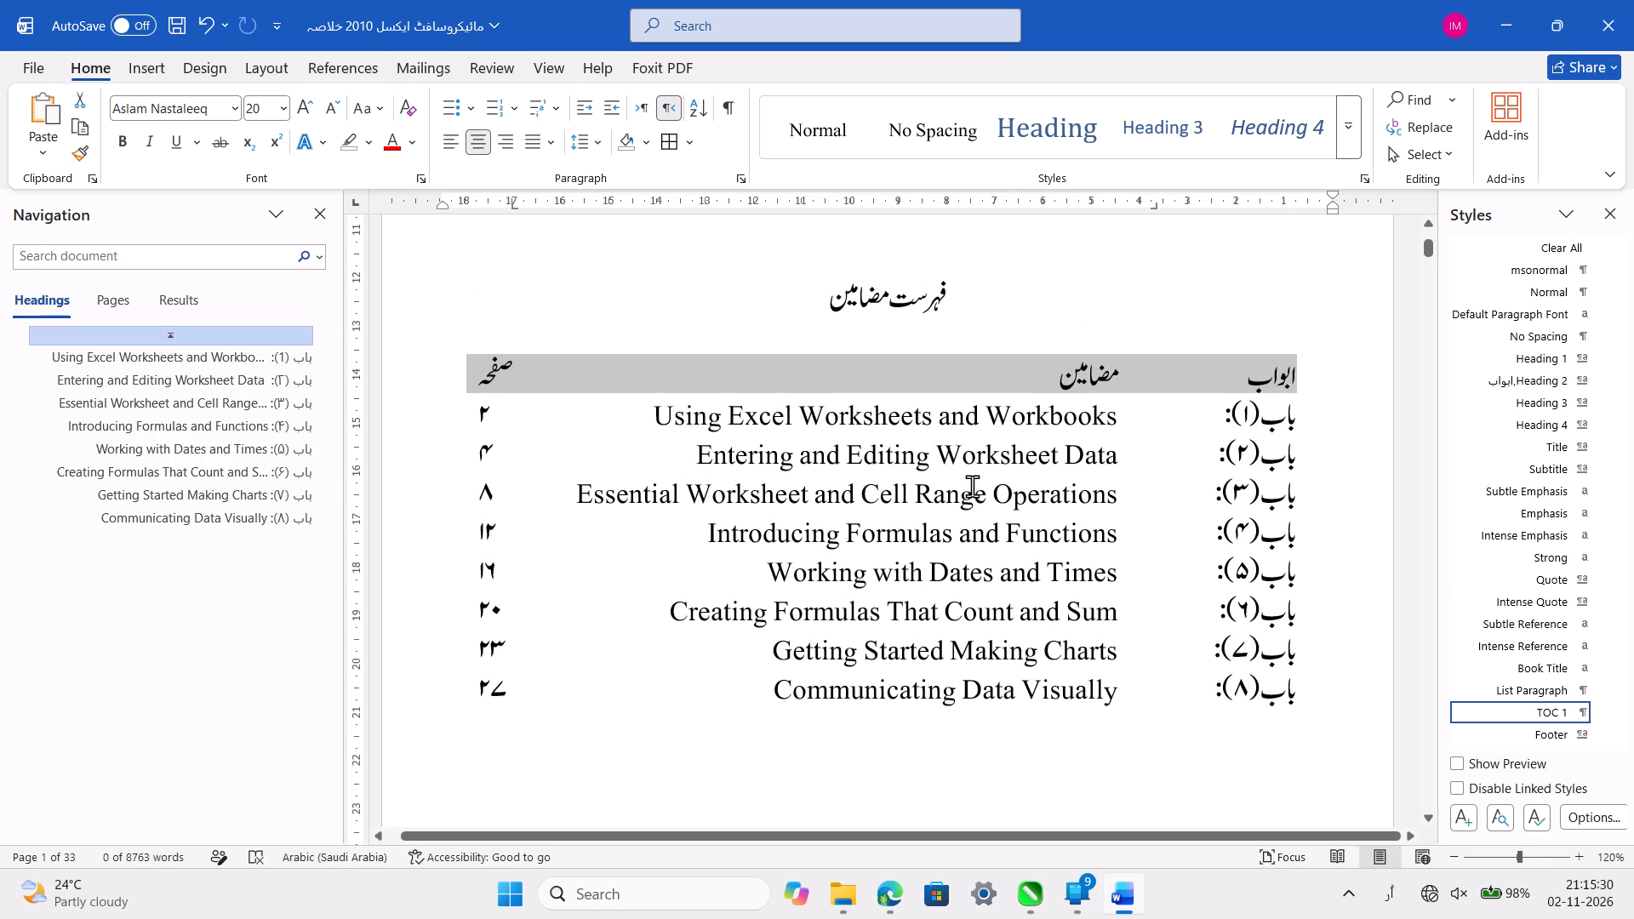
{"action": "key", "text": "ctrl+z"}
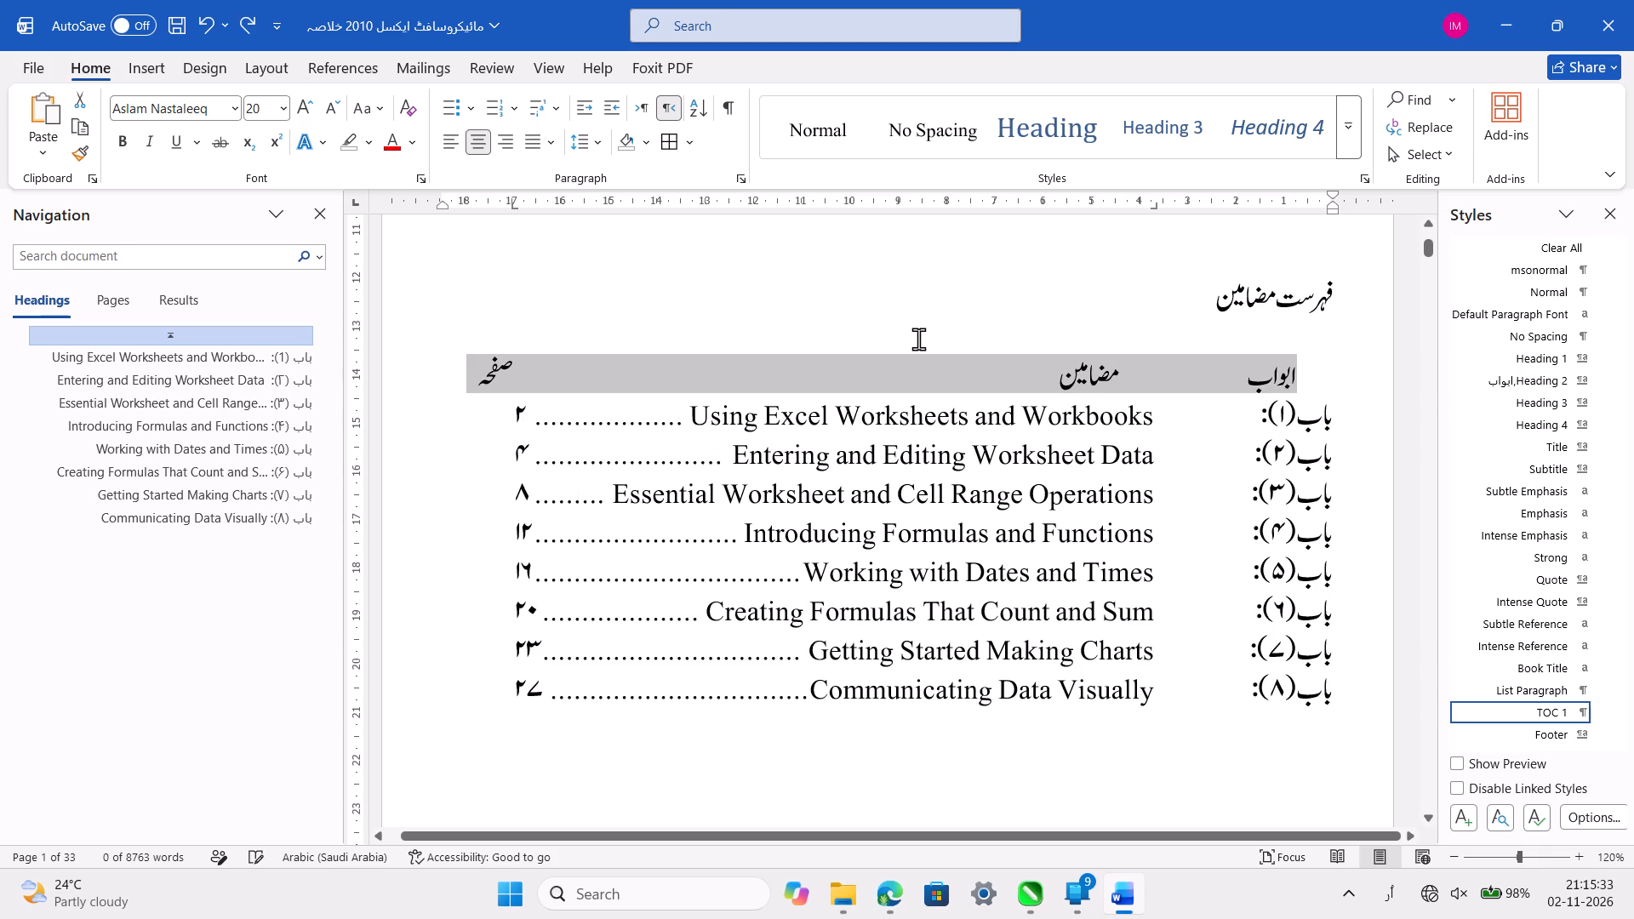
Move the column-label row's tab stop for مضامین to about 7.2 cm, and undo the spread of that change to the contents entries.
{"action": "left_click", "coordinate": [918, 339]}
{"action": "left_click", "coordinate": [940, 371]}
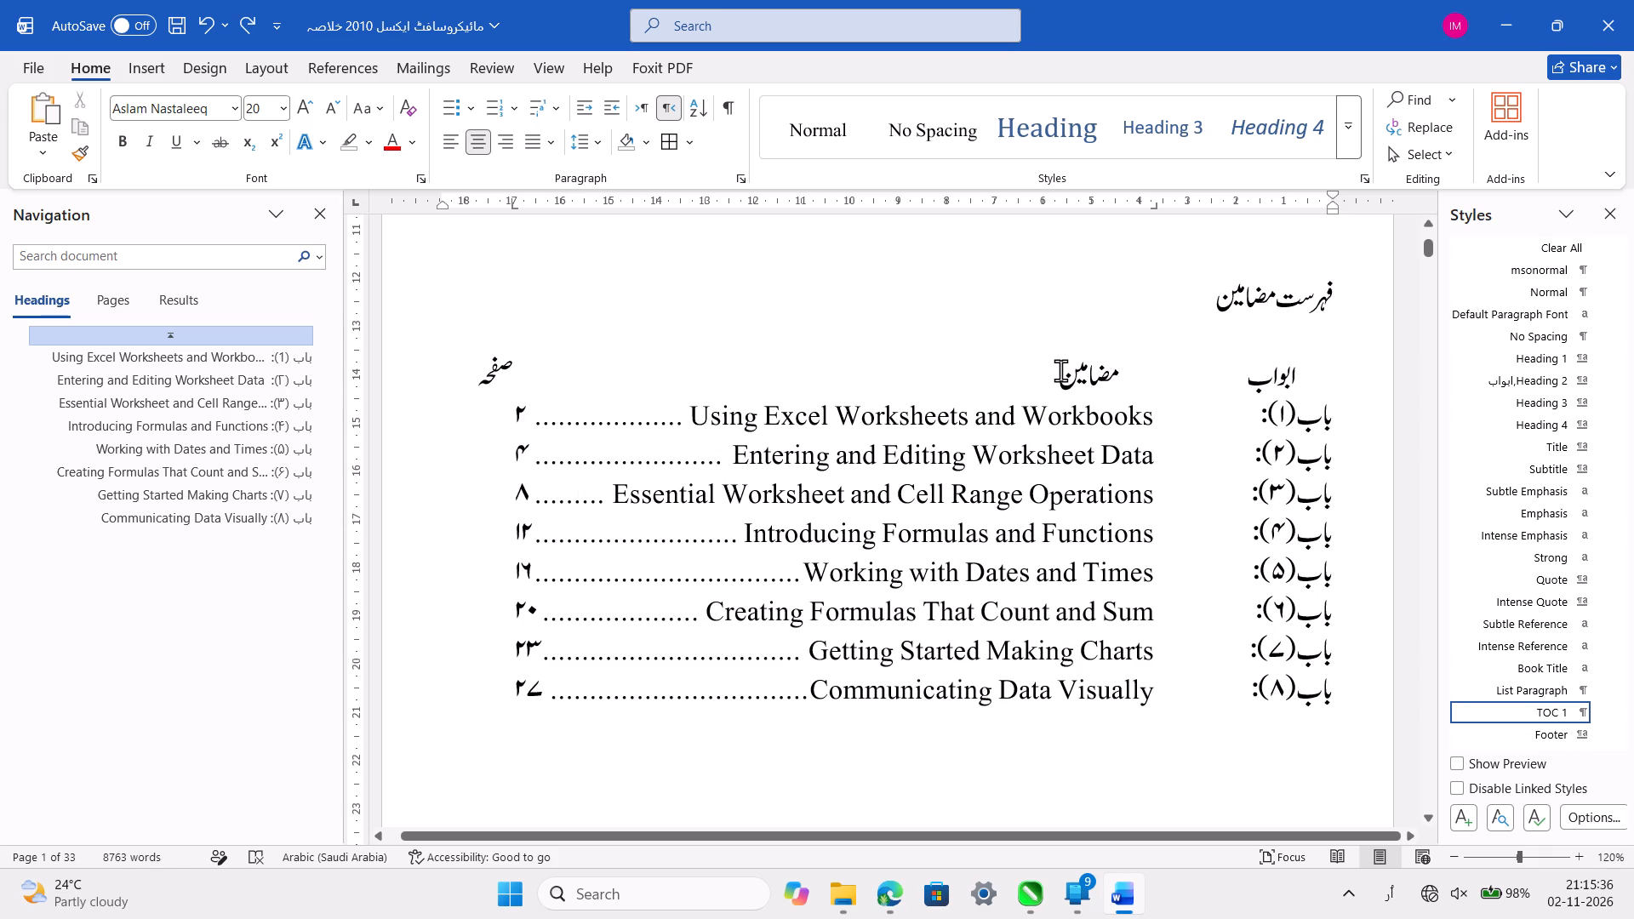
{"action": "left_click", "coordinate": [1117, 370]}
{"action": "left_click_drag", "start_coordinate": [1157, 212], "coordinate": [985, 225]}
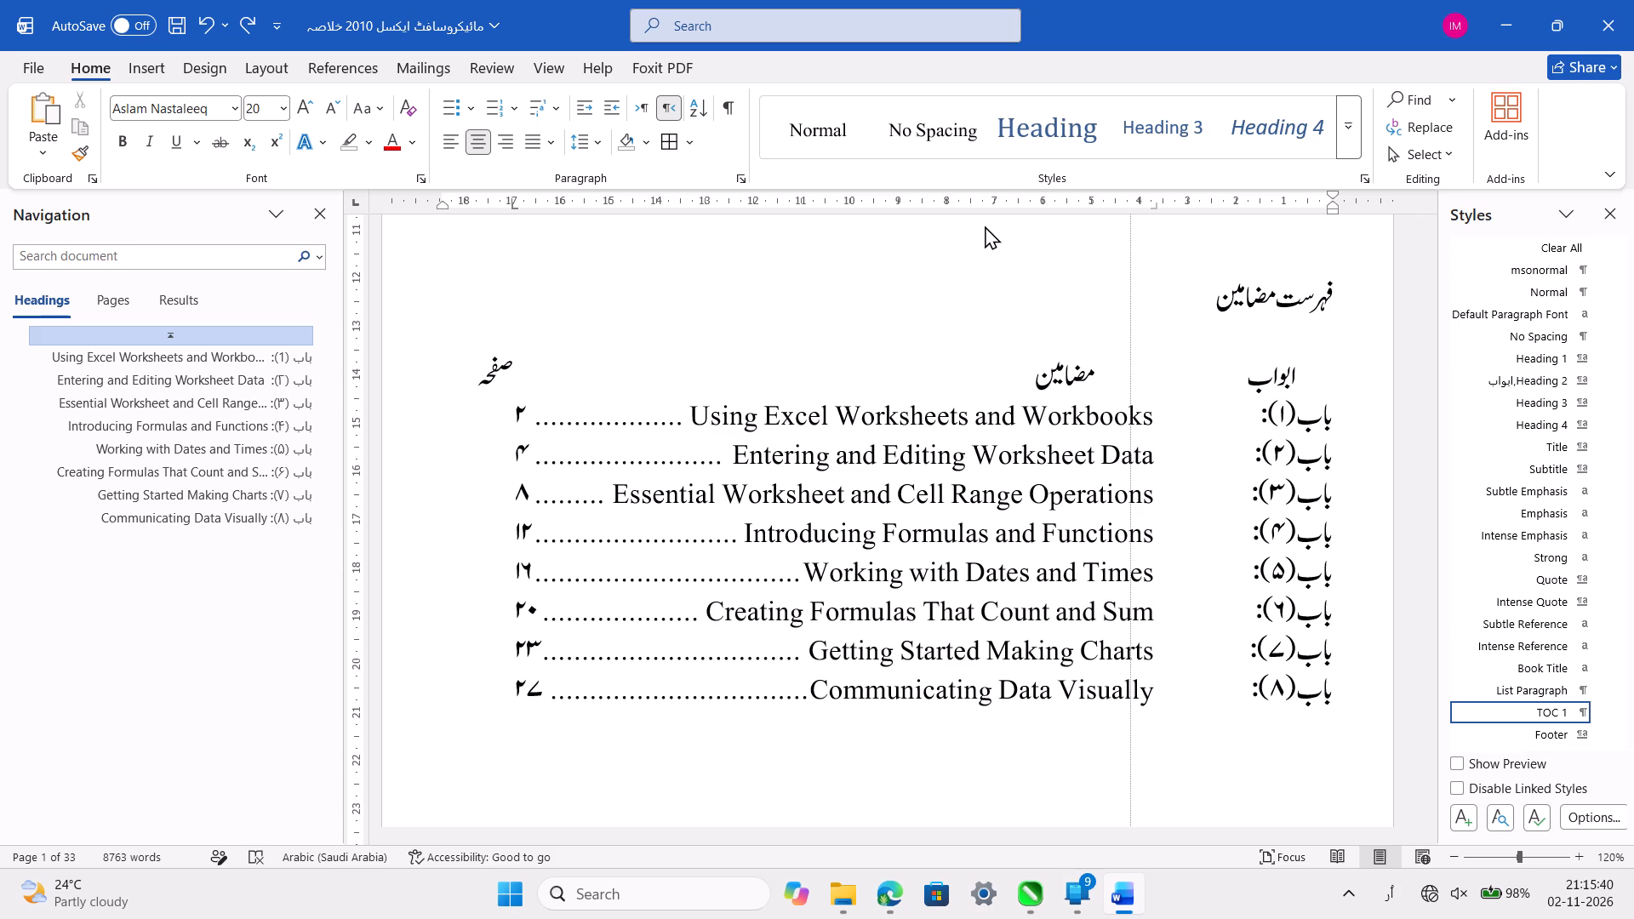
{"action": "left_click_drag", "start_coordinate": [985, 225], "coordinate": [981, 204]}
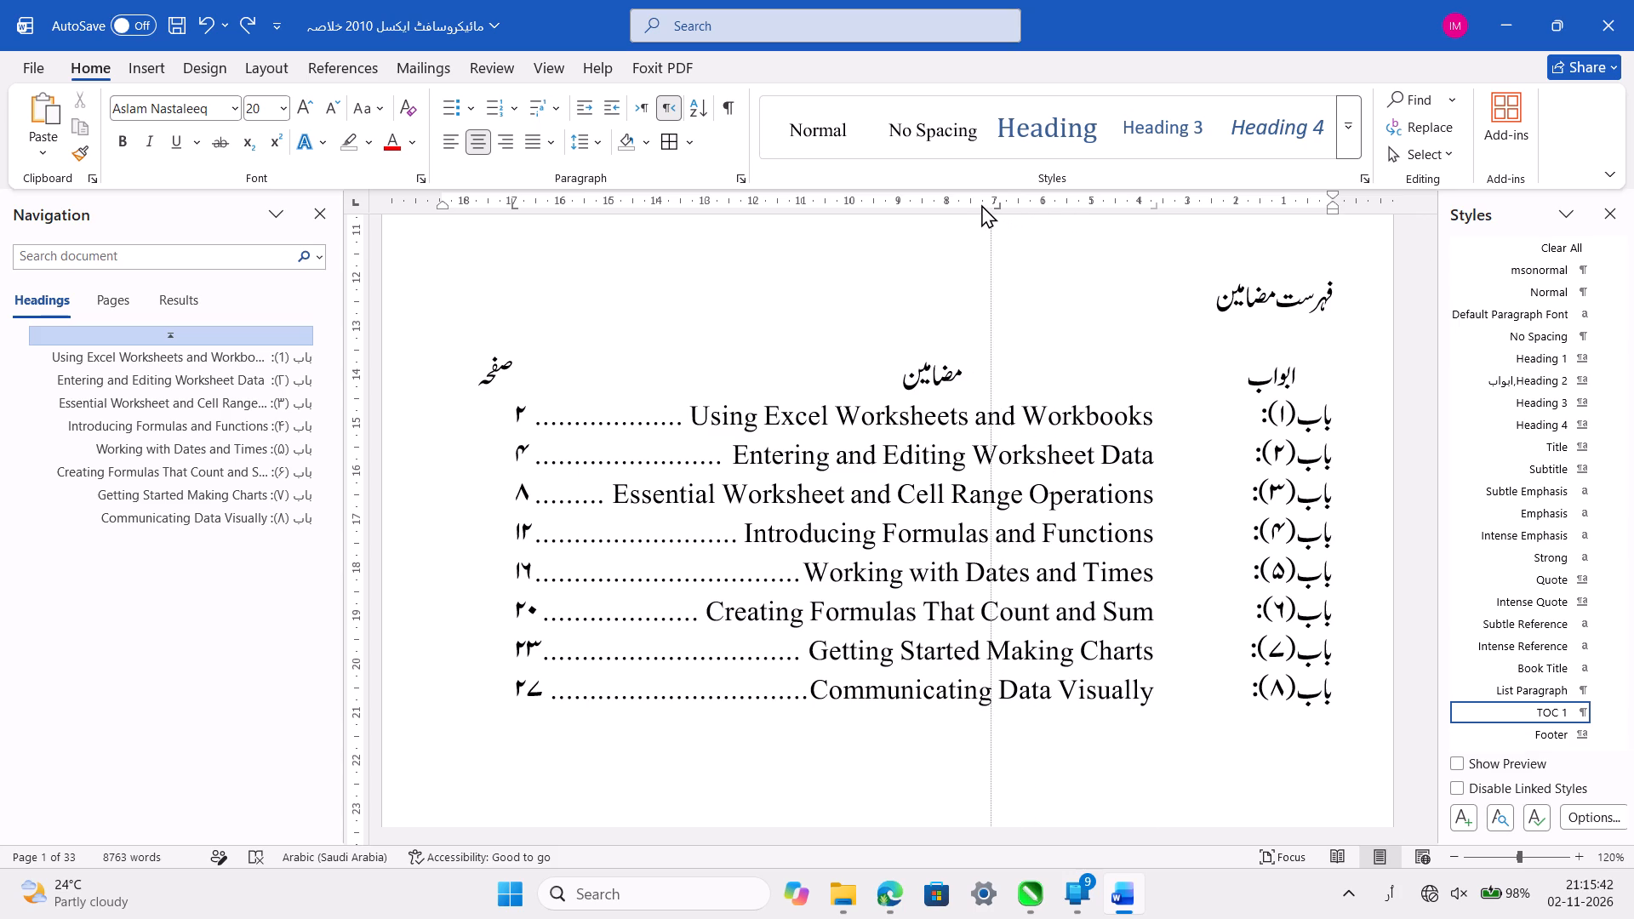
{"action": "left_click_drag", "start_coordinate": [981, 204], "coordinate": [981, 203]}
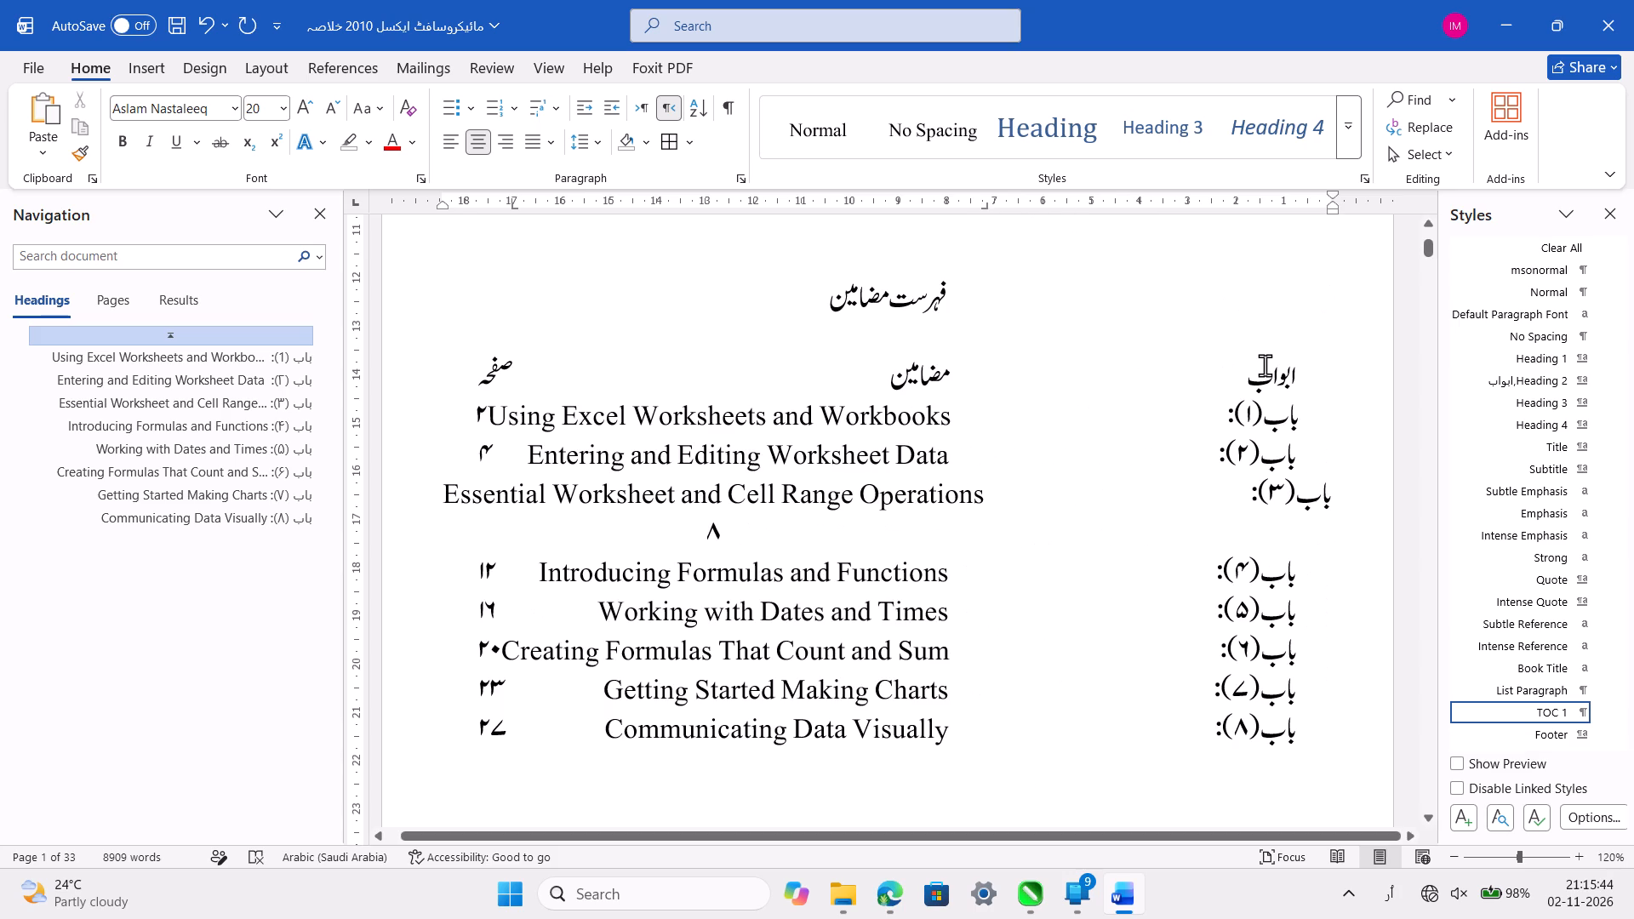
{"action": "key", "text": "ctrl+z"}
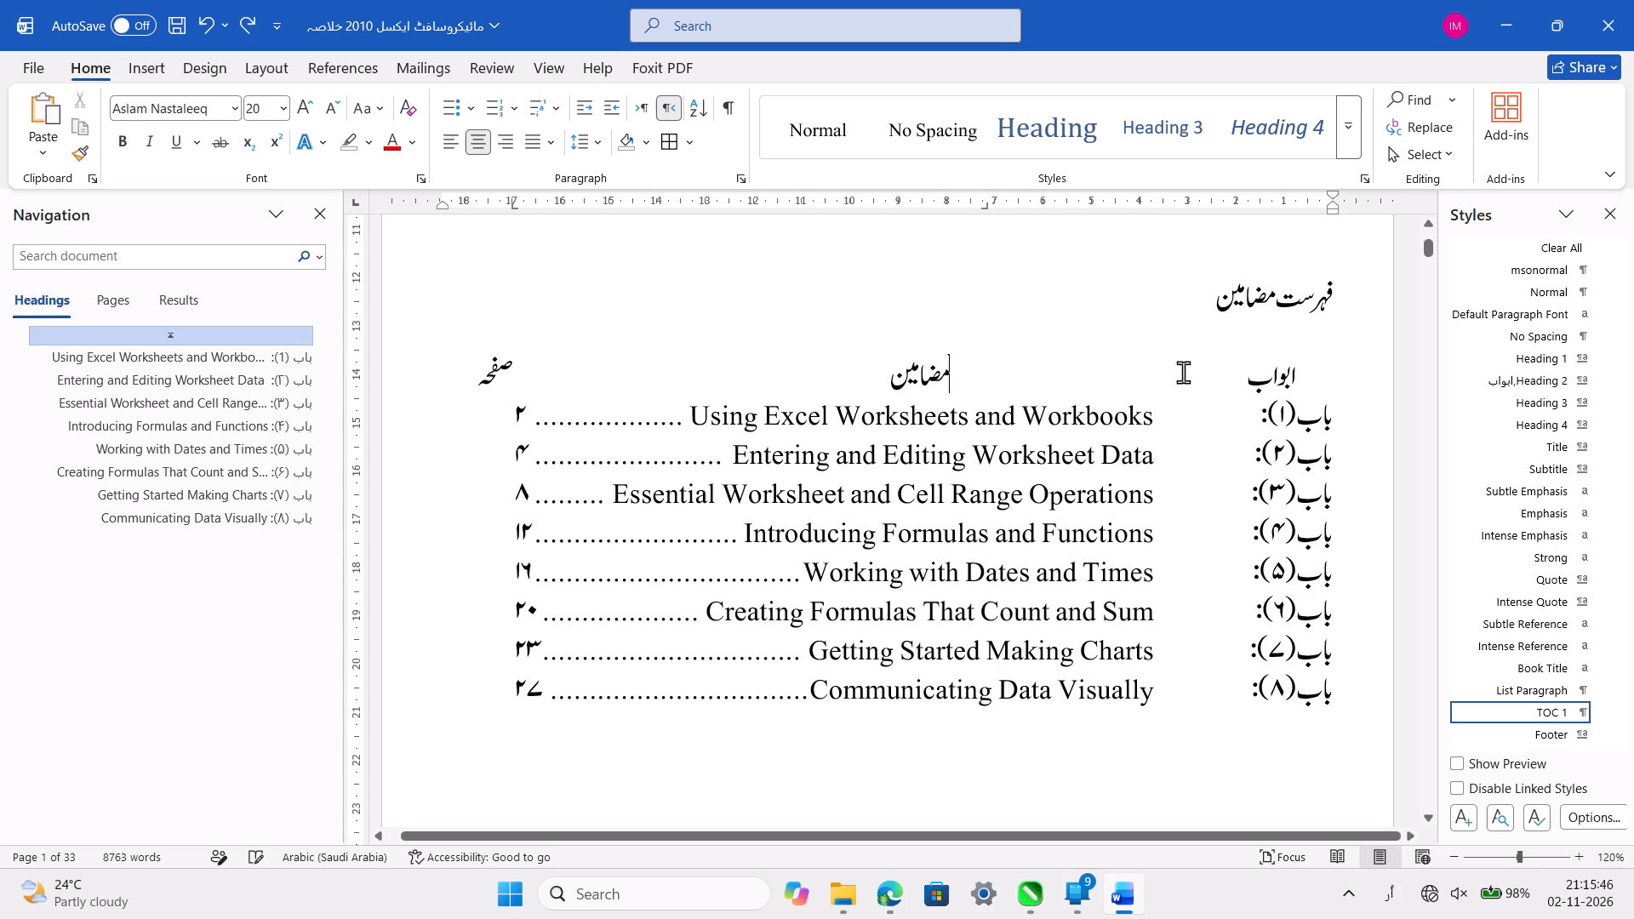
Pull the column-label row's end indent in to about 17.5 cm on the ruler, and undo its spread to the other contents lines.
{"action": "left_click", "coordinate": [1225, 368]}
{"action": "left_click", "coordinate": [517, 369]}
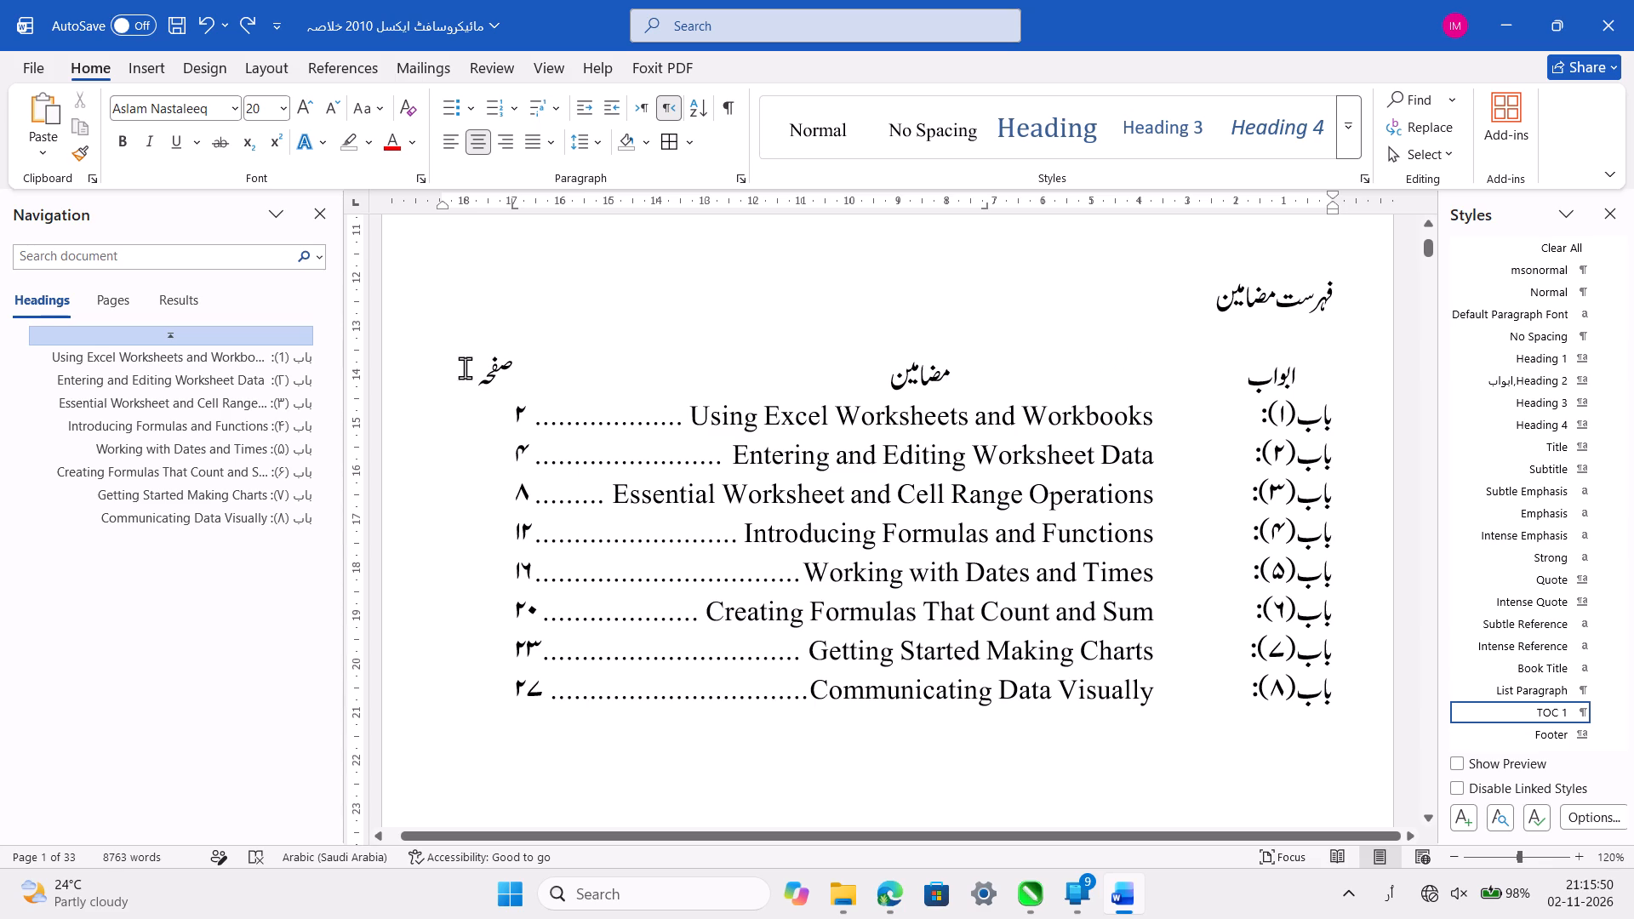
{"action": "left_click", "coordinate": [465, 368]}
{"action": "left_click_drag", "start_coordinate": [443, 208], "coordinate": [487, 208]}
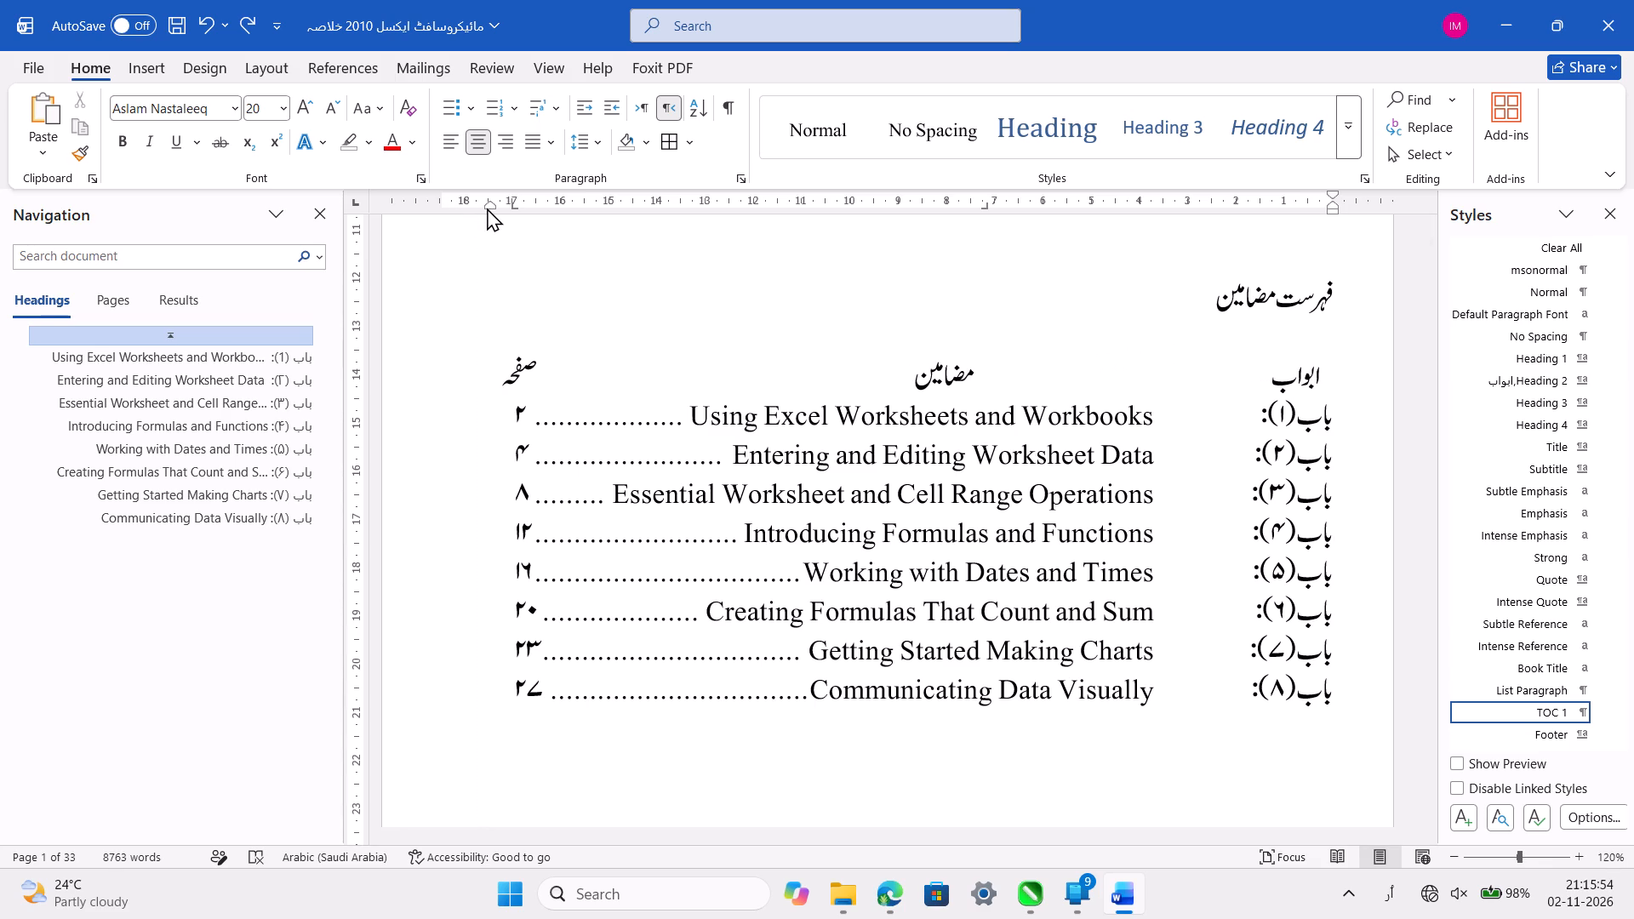
{"action": "key", "text": "ctrl+z"}
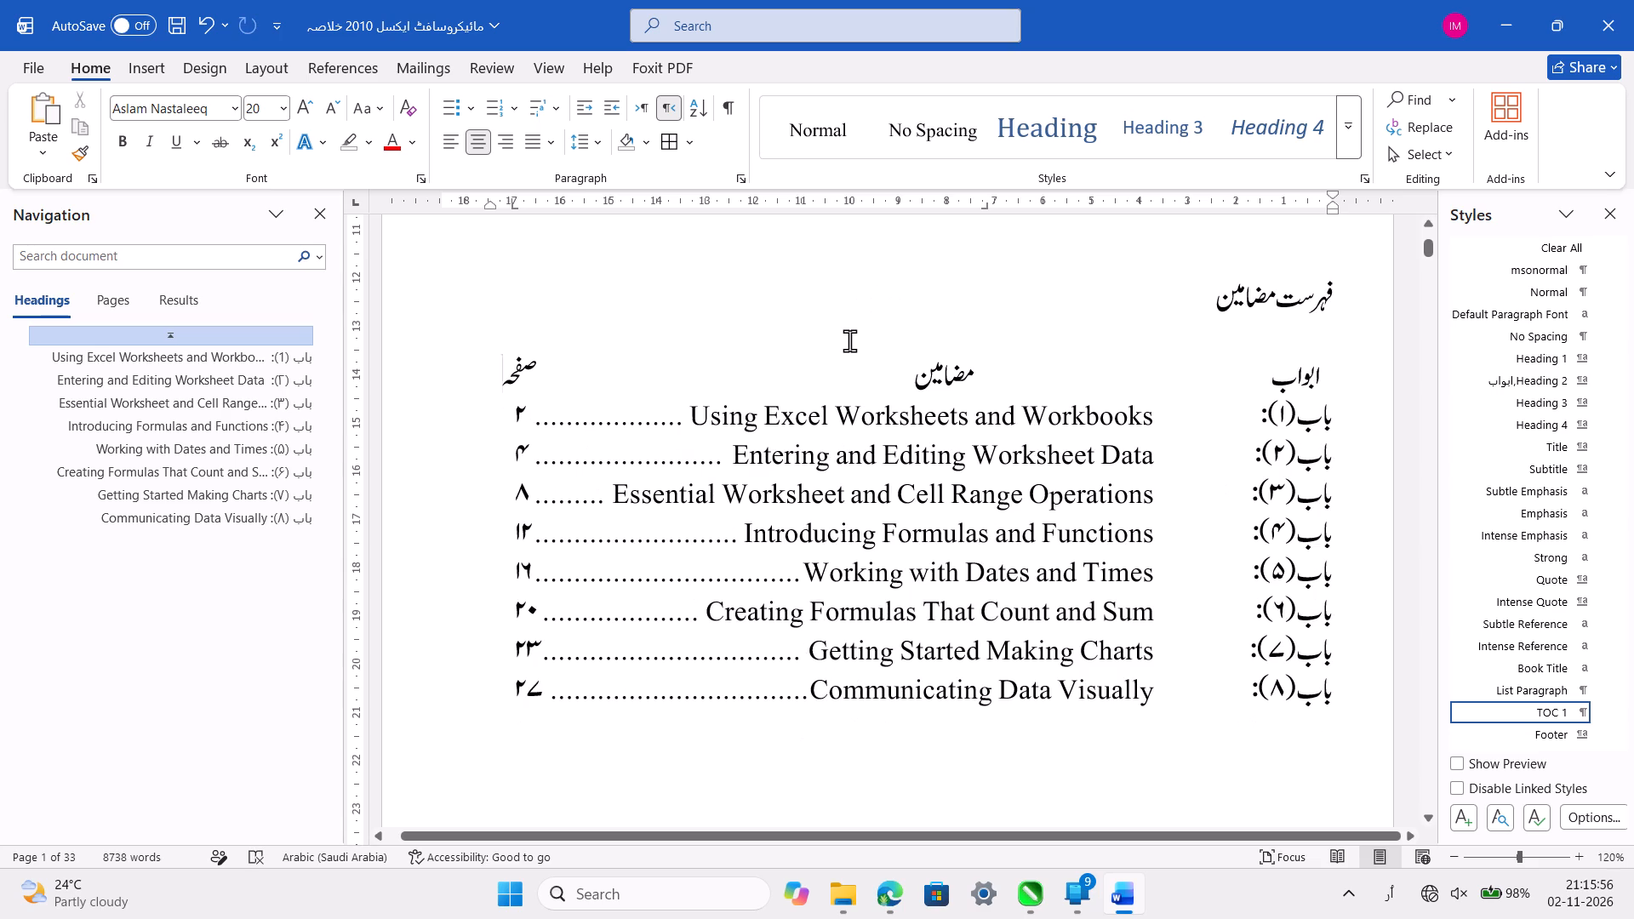
Save the document.
{"action": "left_click", "coordinate": [849, 340]}
{"action": "key", "text": "ctrl+s"}
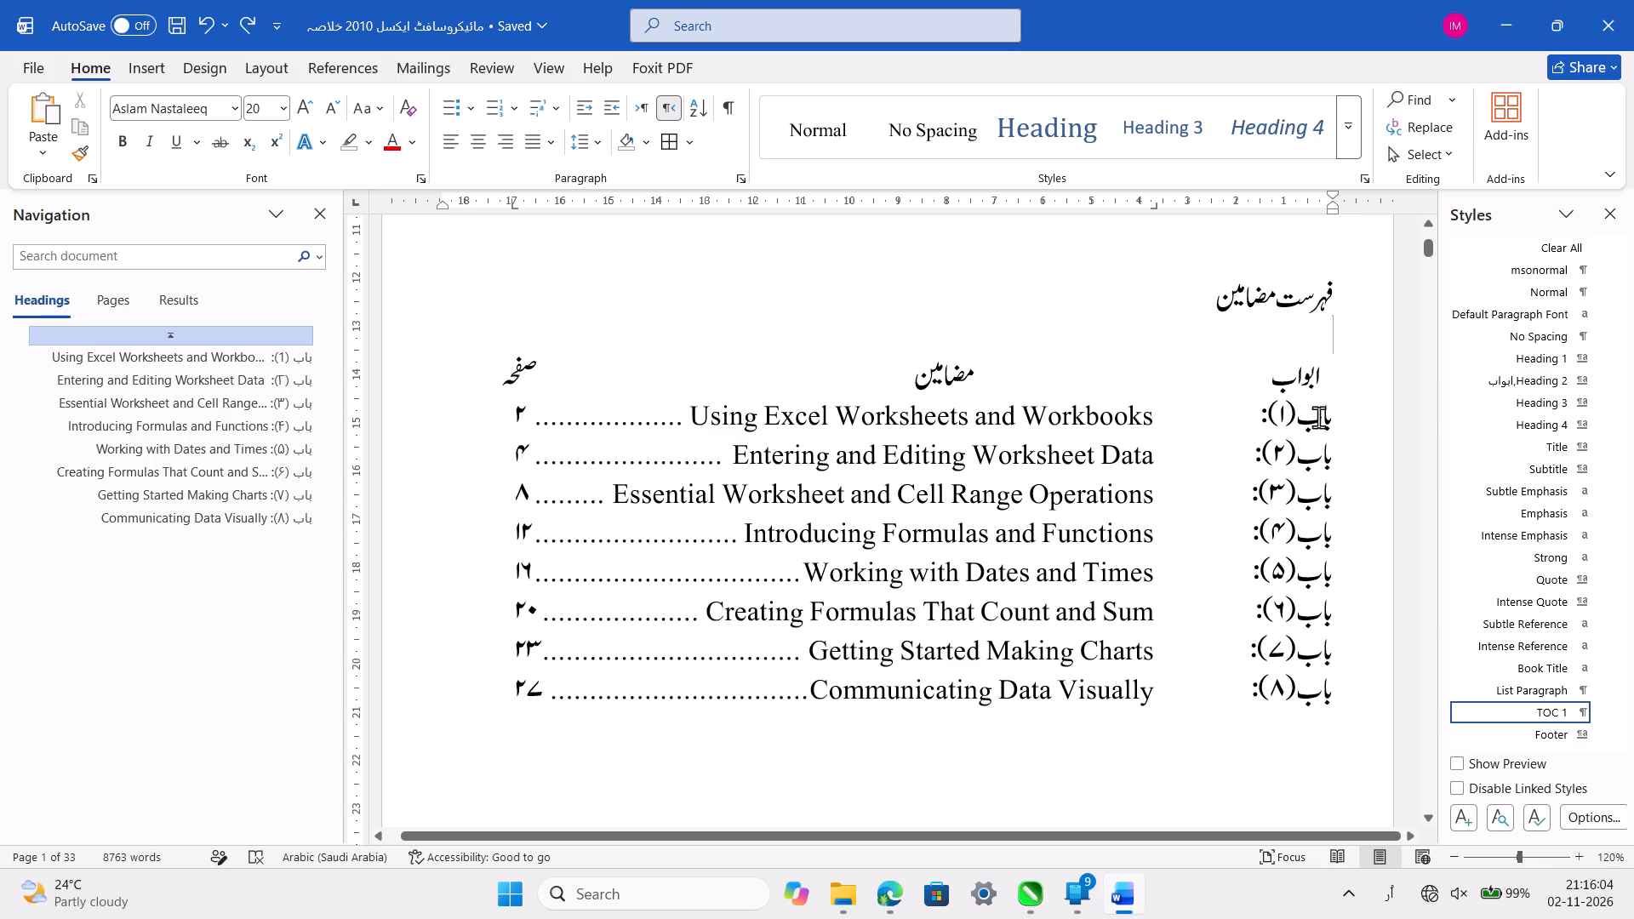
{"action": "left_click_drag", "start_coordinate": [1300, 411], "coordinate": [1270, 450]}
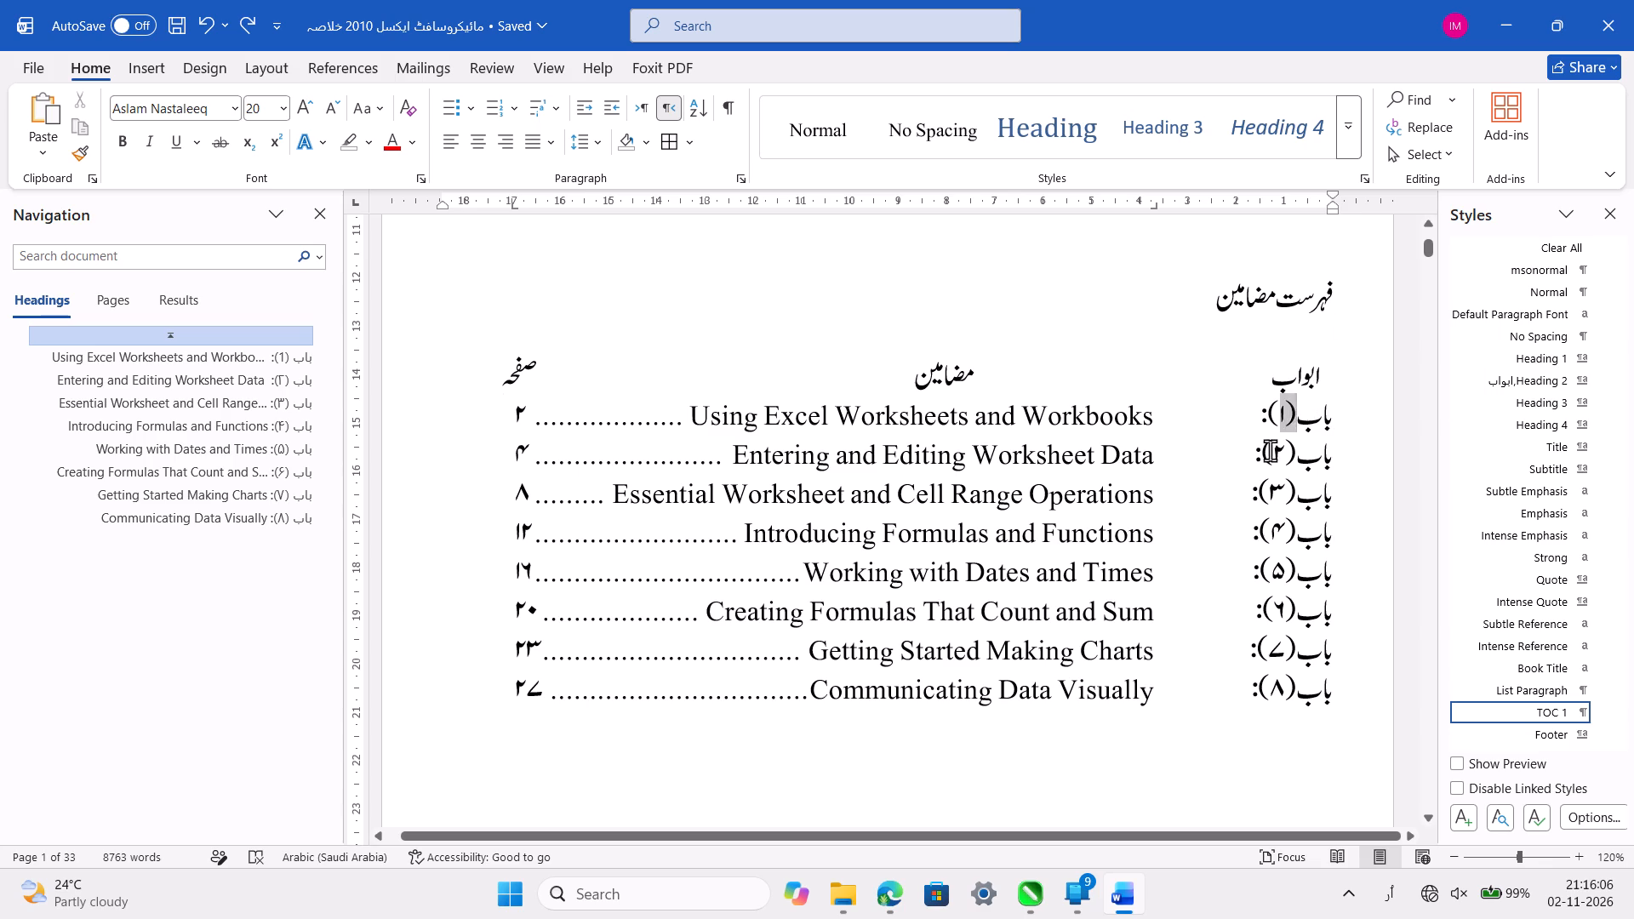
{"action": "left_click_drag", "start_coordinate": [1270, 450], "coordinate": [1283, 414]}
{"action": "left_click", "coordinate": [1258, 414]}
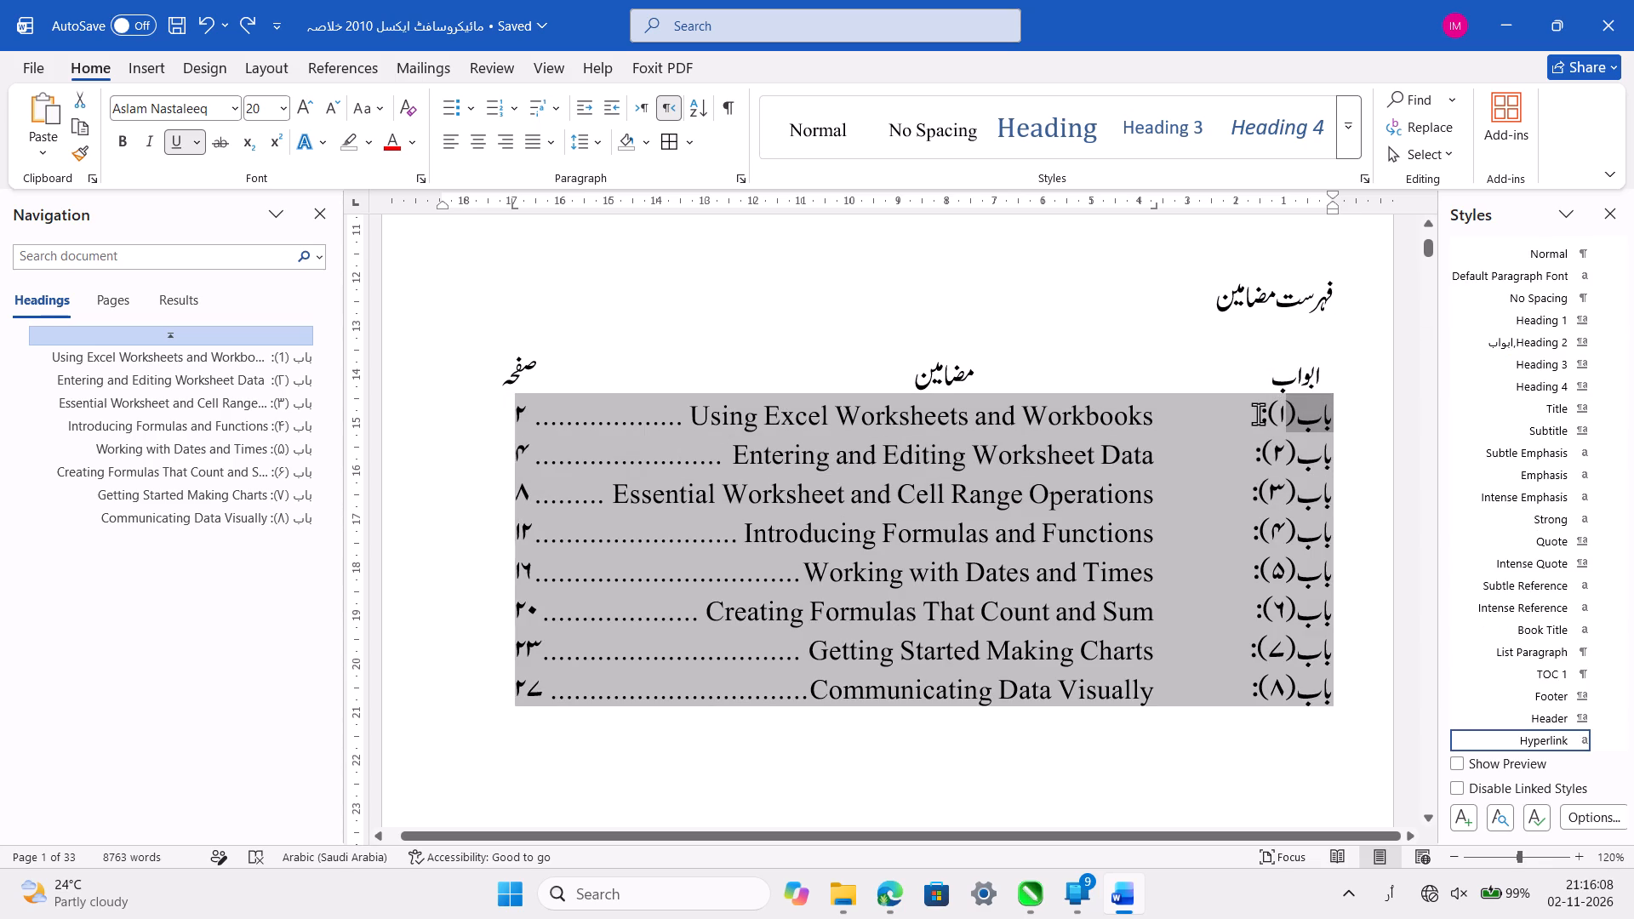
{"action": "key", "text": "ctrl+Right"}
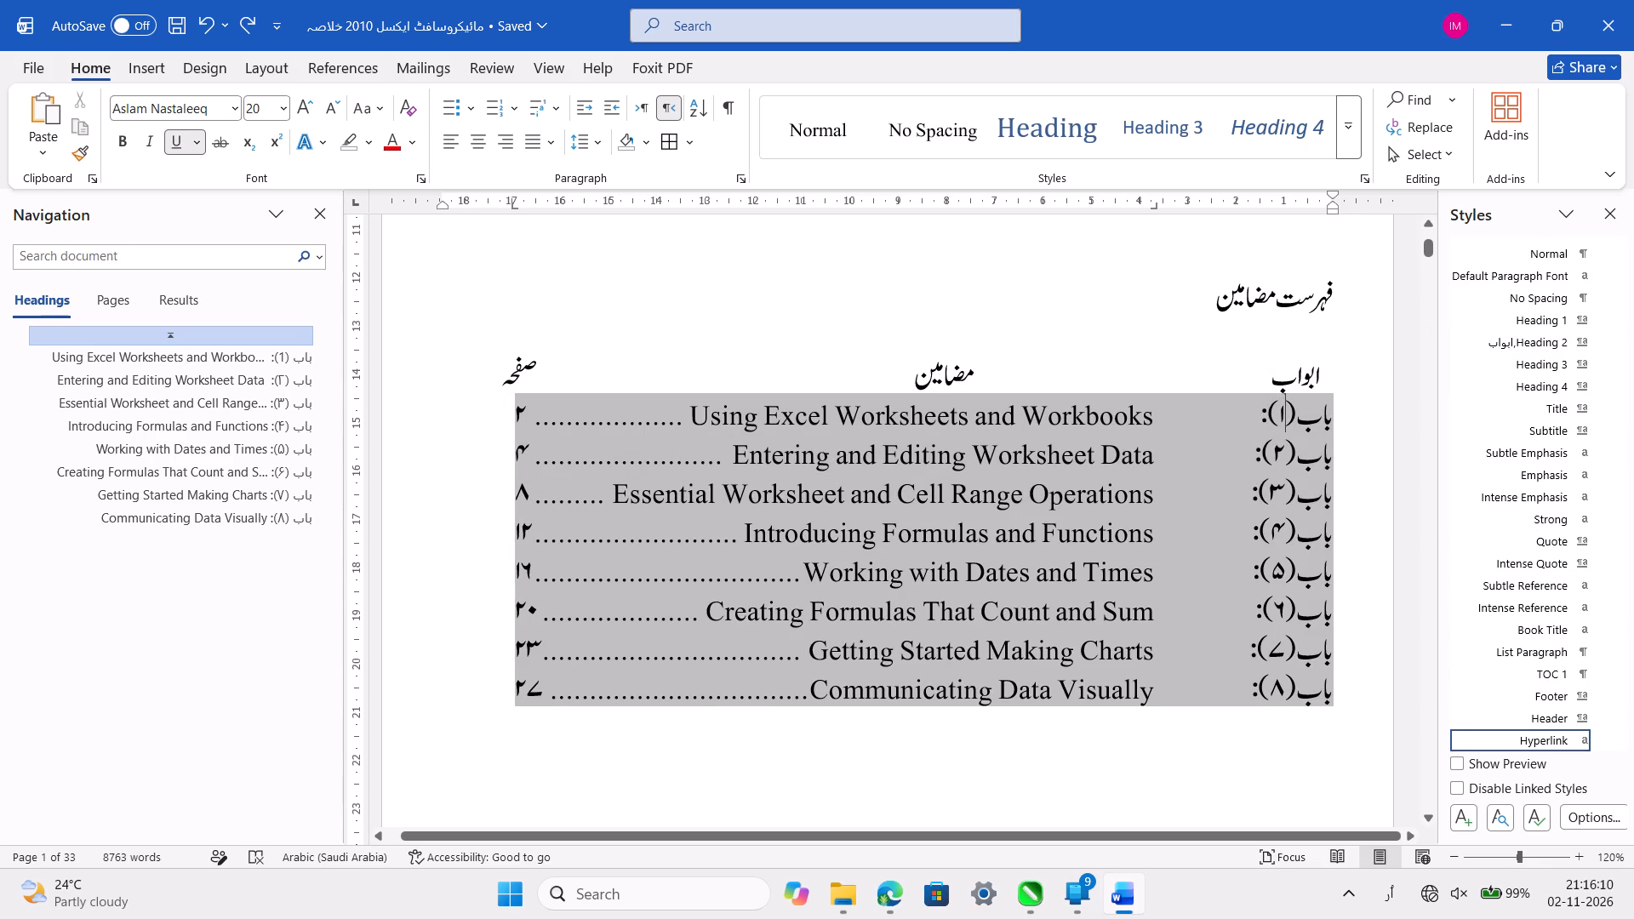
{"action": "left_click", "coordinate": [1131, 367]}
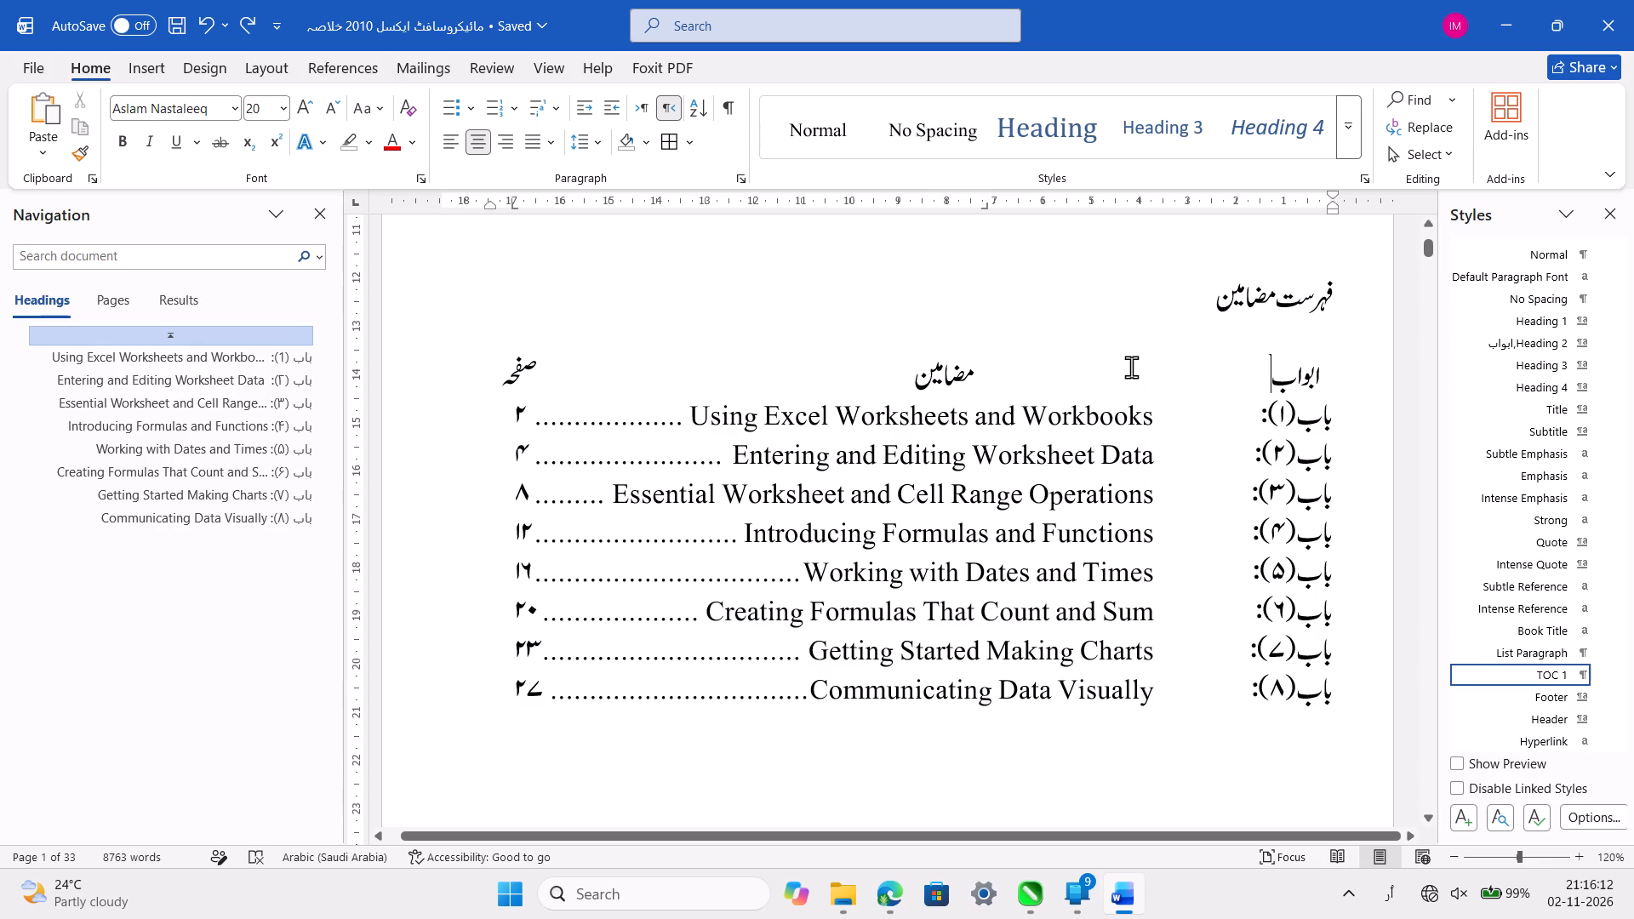
Save the document again.
{"action": "key", "text": "ctrl+s"}
Indent the column-label row and contents entries to about 0.7 cm, bring their end indent to about 17.1 cm, and save the document.
{"action": "scroll", "coordinate": [1131, 367], "scroll_direction": "up", "scroll_amount": 1}
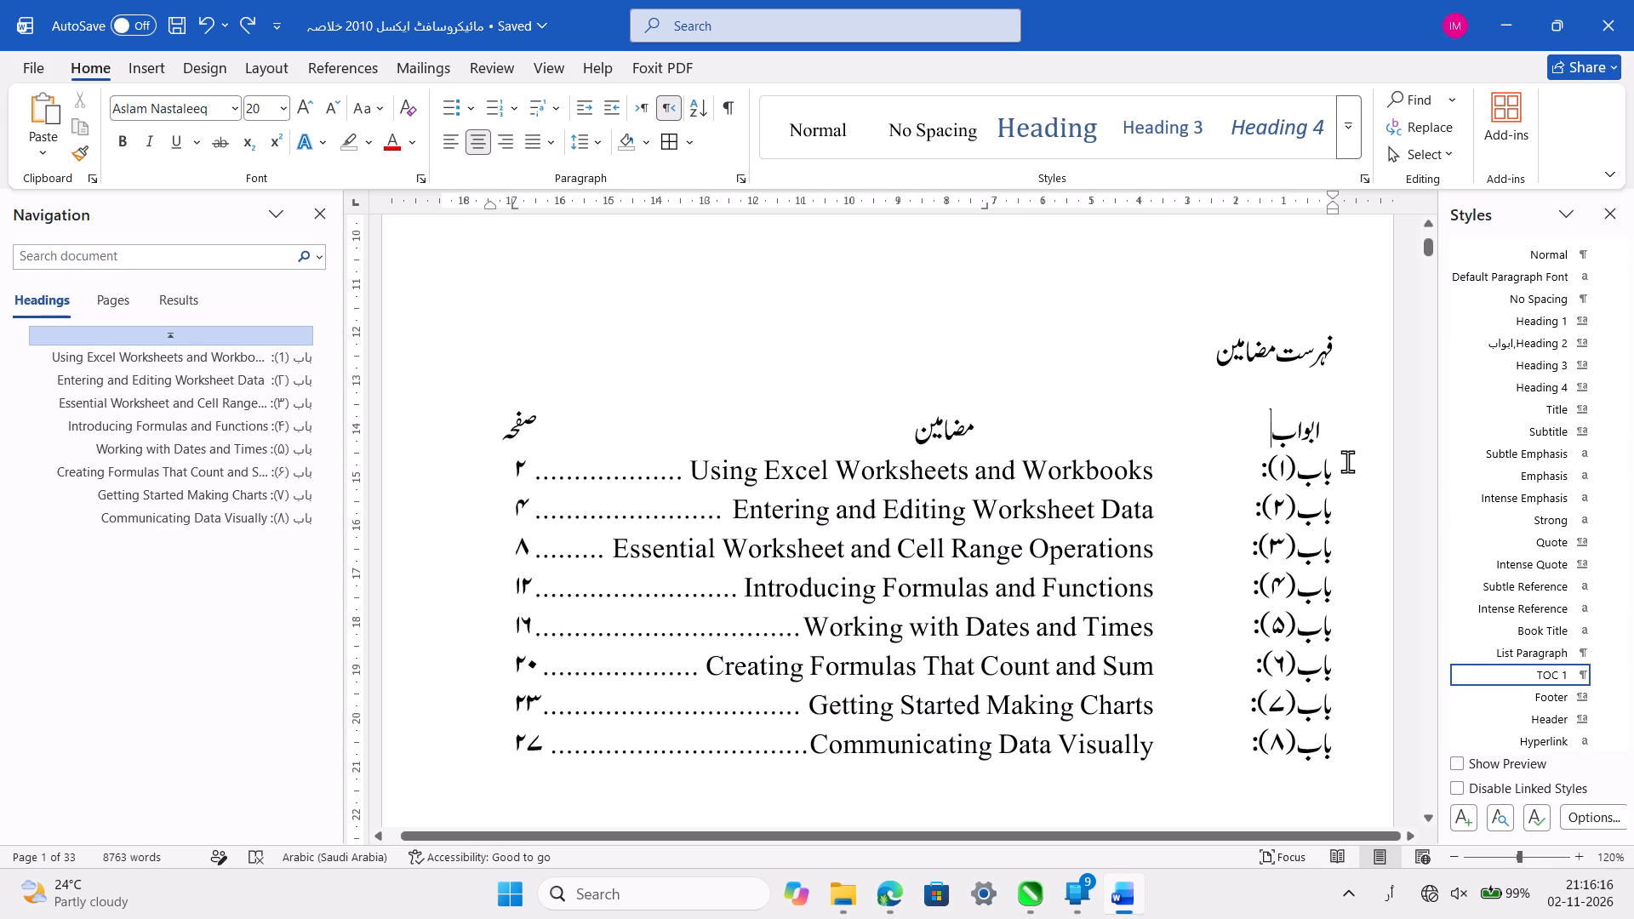
{"action": "left_click_drag", "start_coordinate": [1335, 425], "coordinate": [462, 725]}
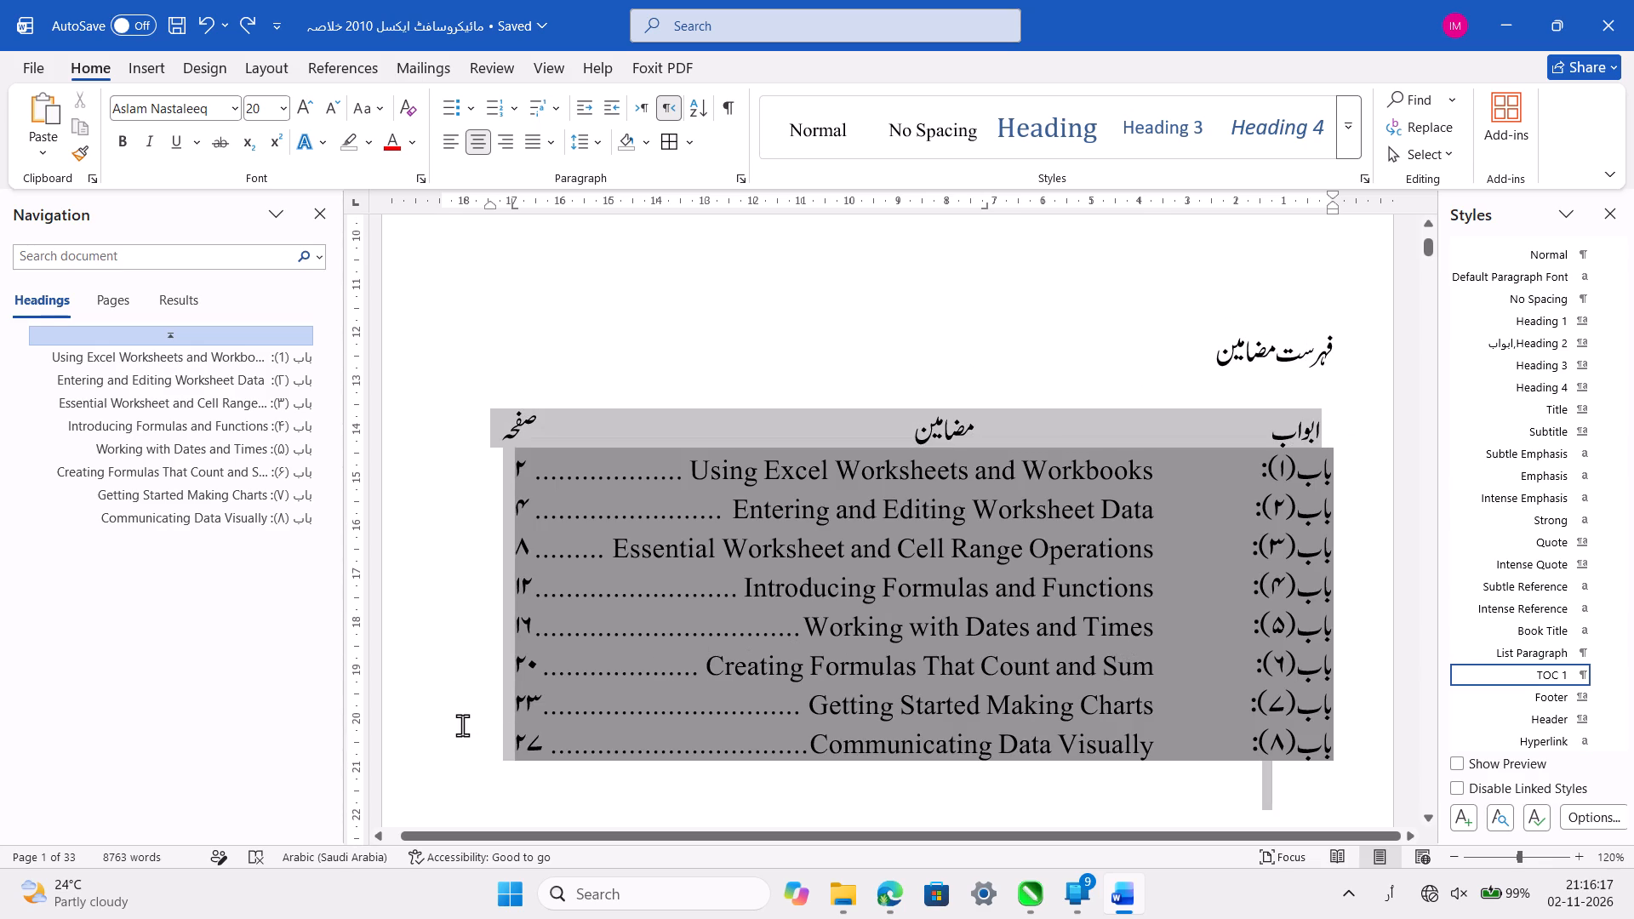
{"action": "left_click_drag", "start_coordinate": [462, 725], "coordinate": [460, 727]}
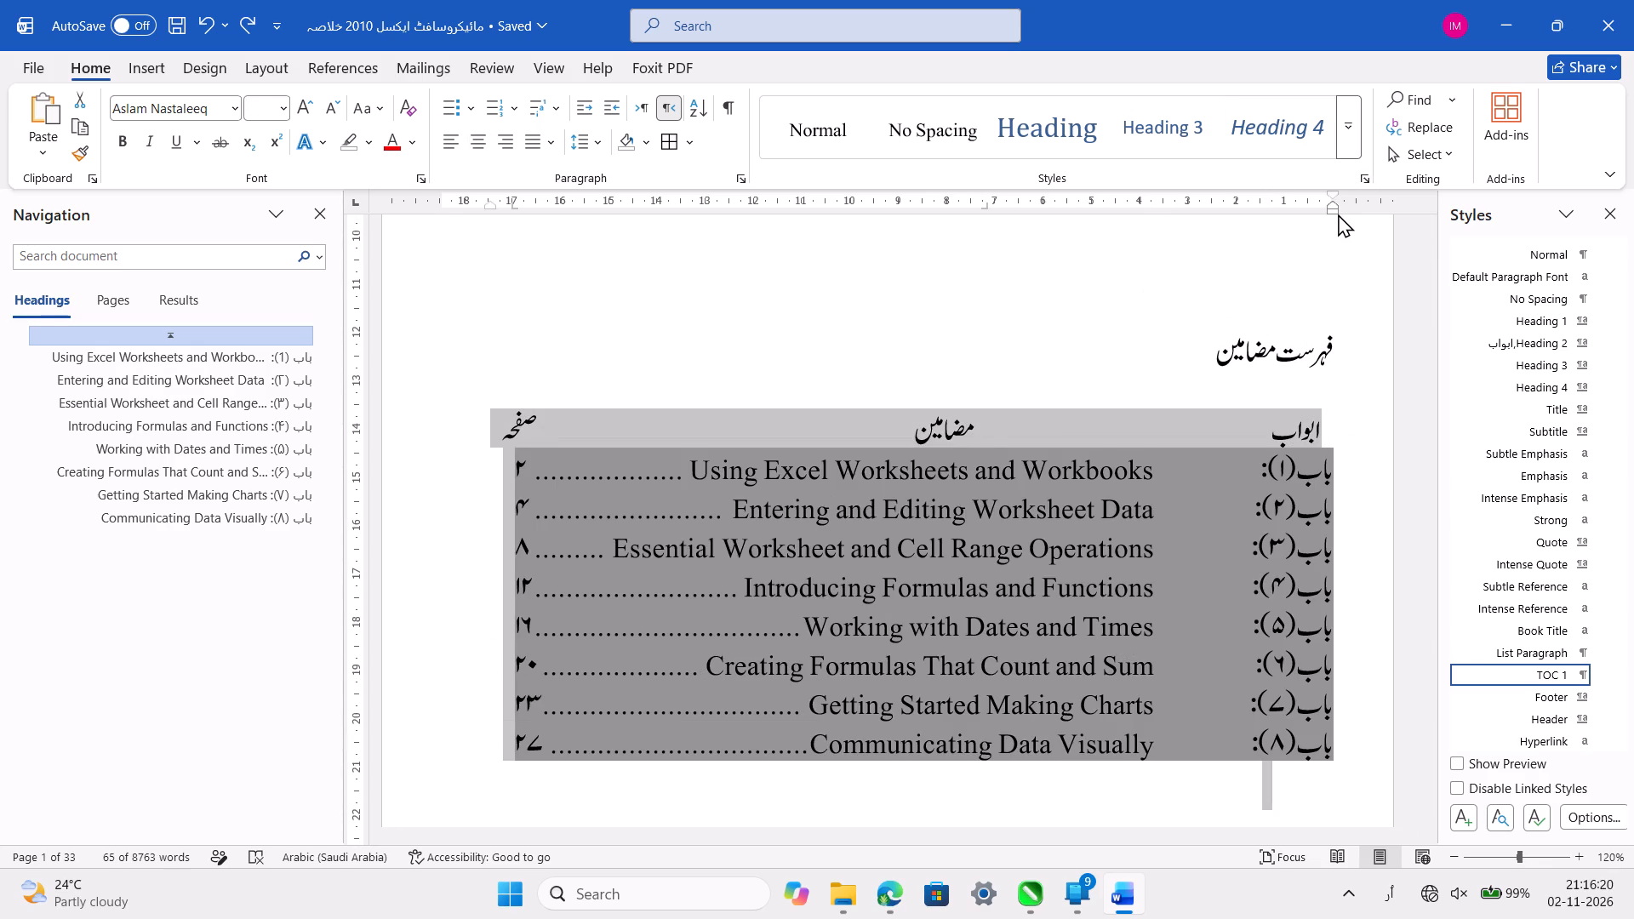
{"action": "left_click_drag", "start_coordinate": [1338, 214], "coordinate": [1302, 216]}
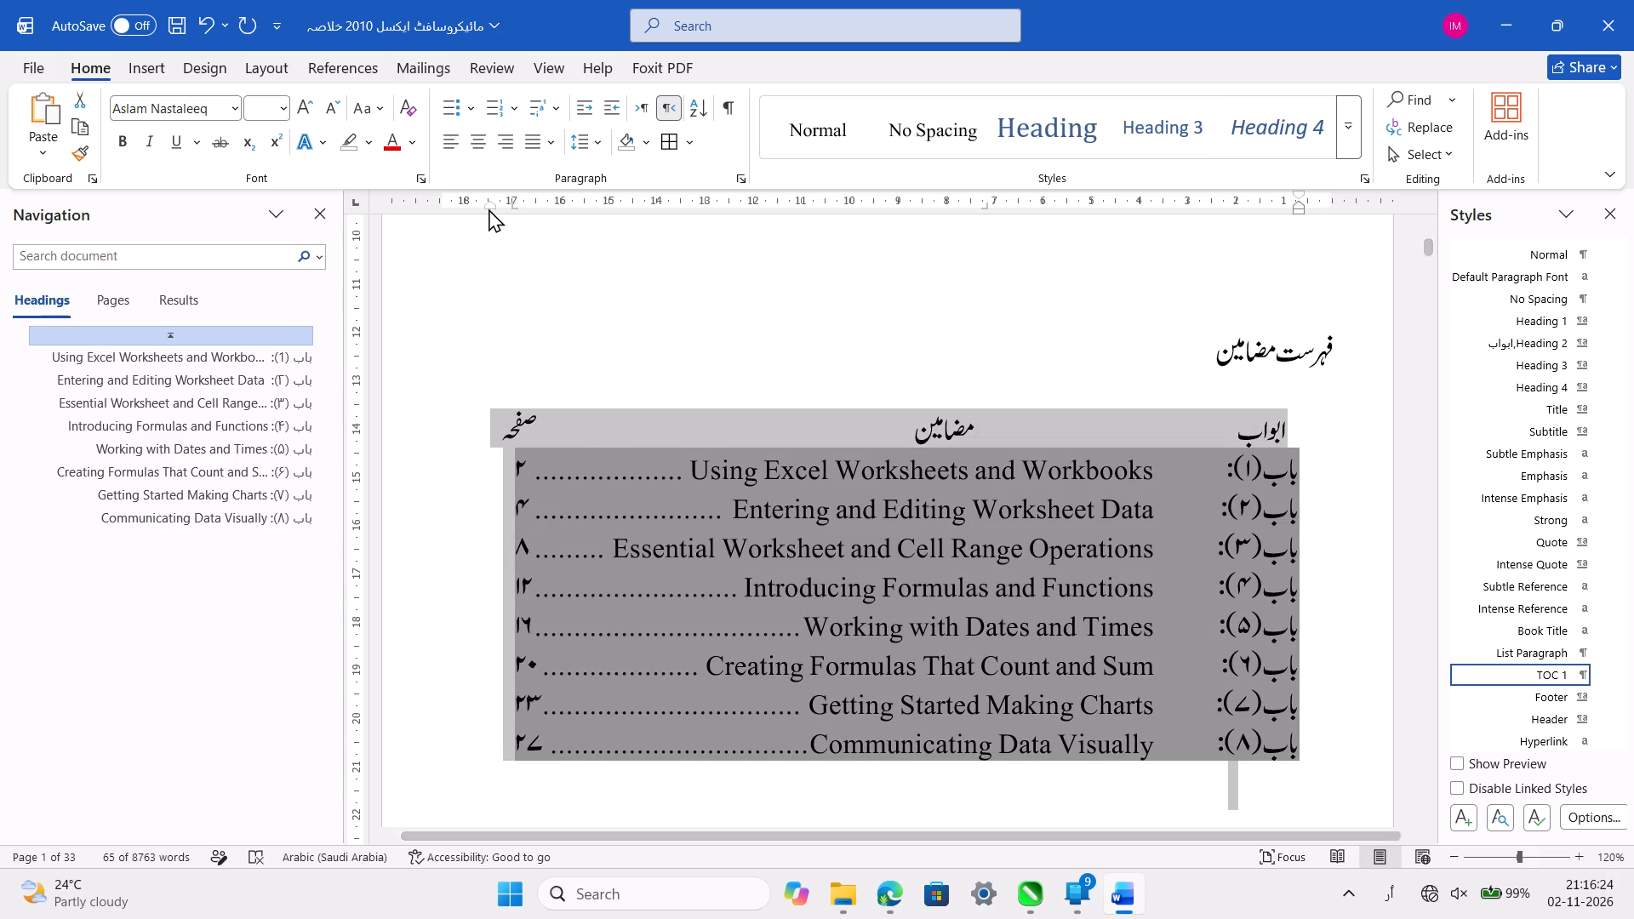
{"action": "left_click_drag", "start_coordinate": [489, 208], "coordinate": [507, 208]}
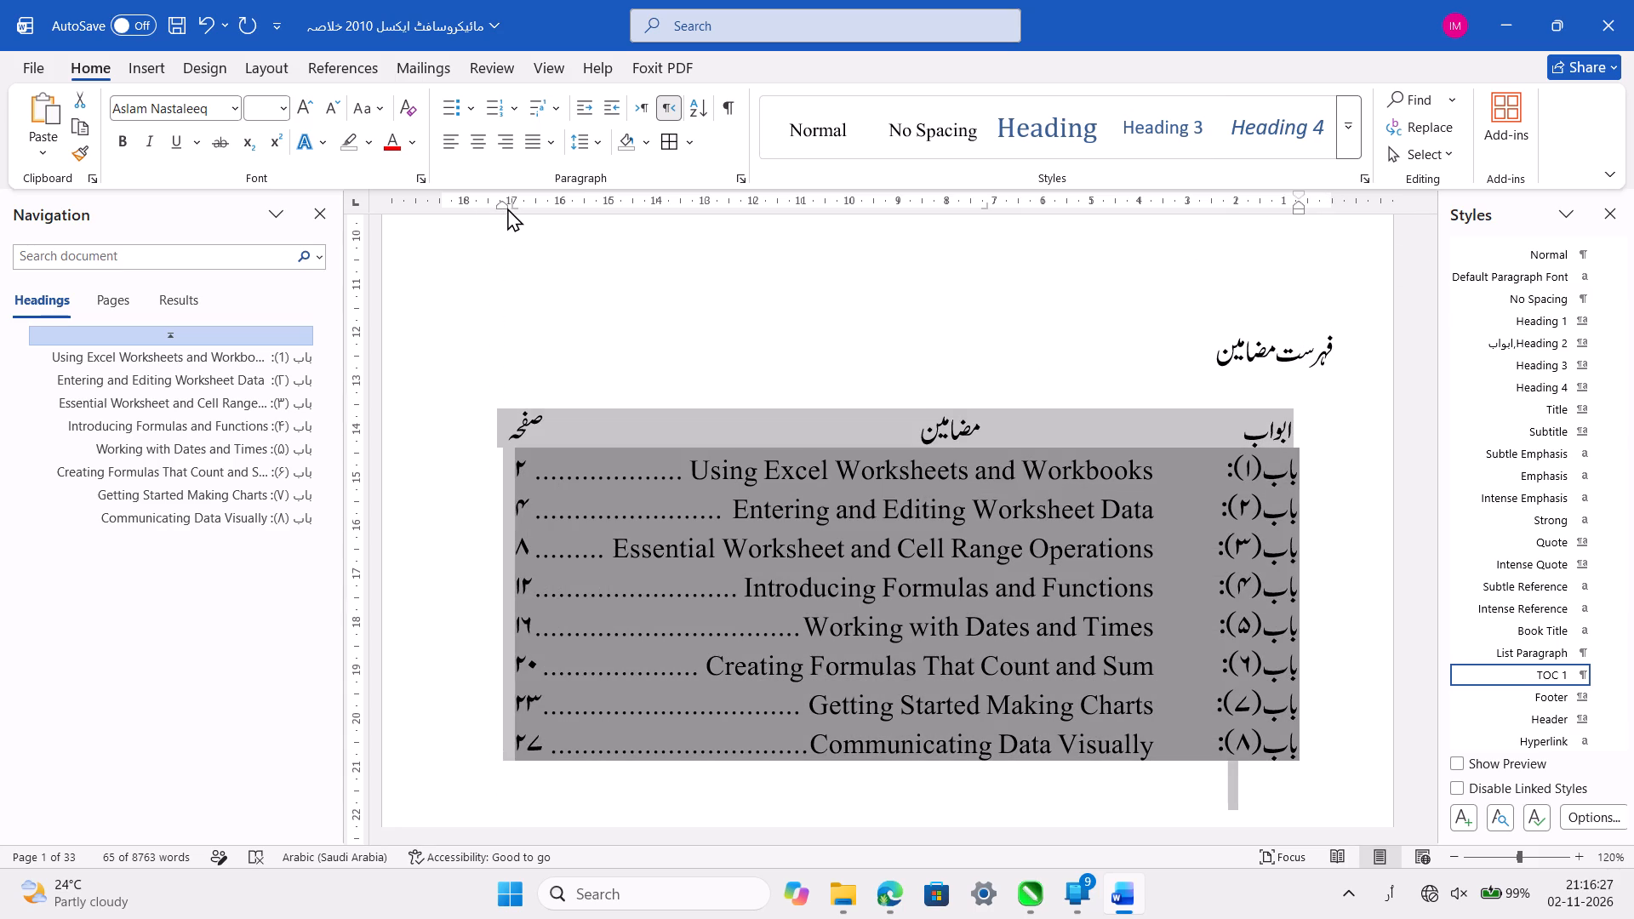
{"action": "left_click", "coordinate": [879, 427]}
{"action": "key", "text": "ctrl+s"}
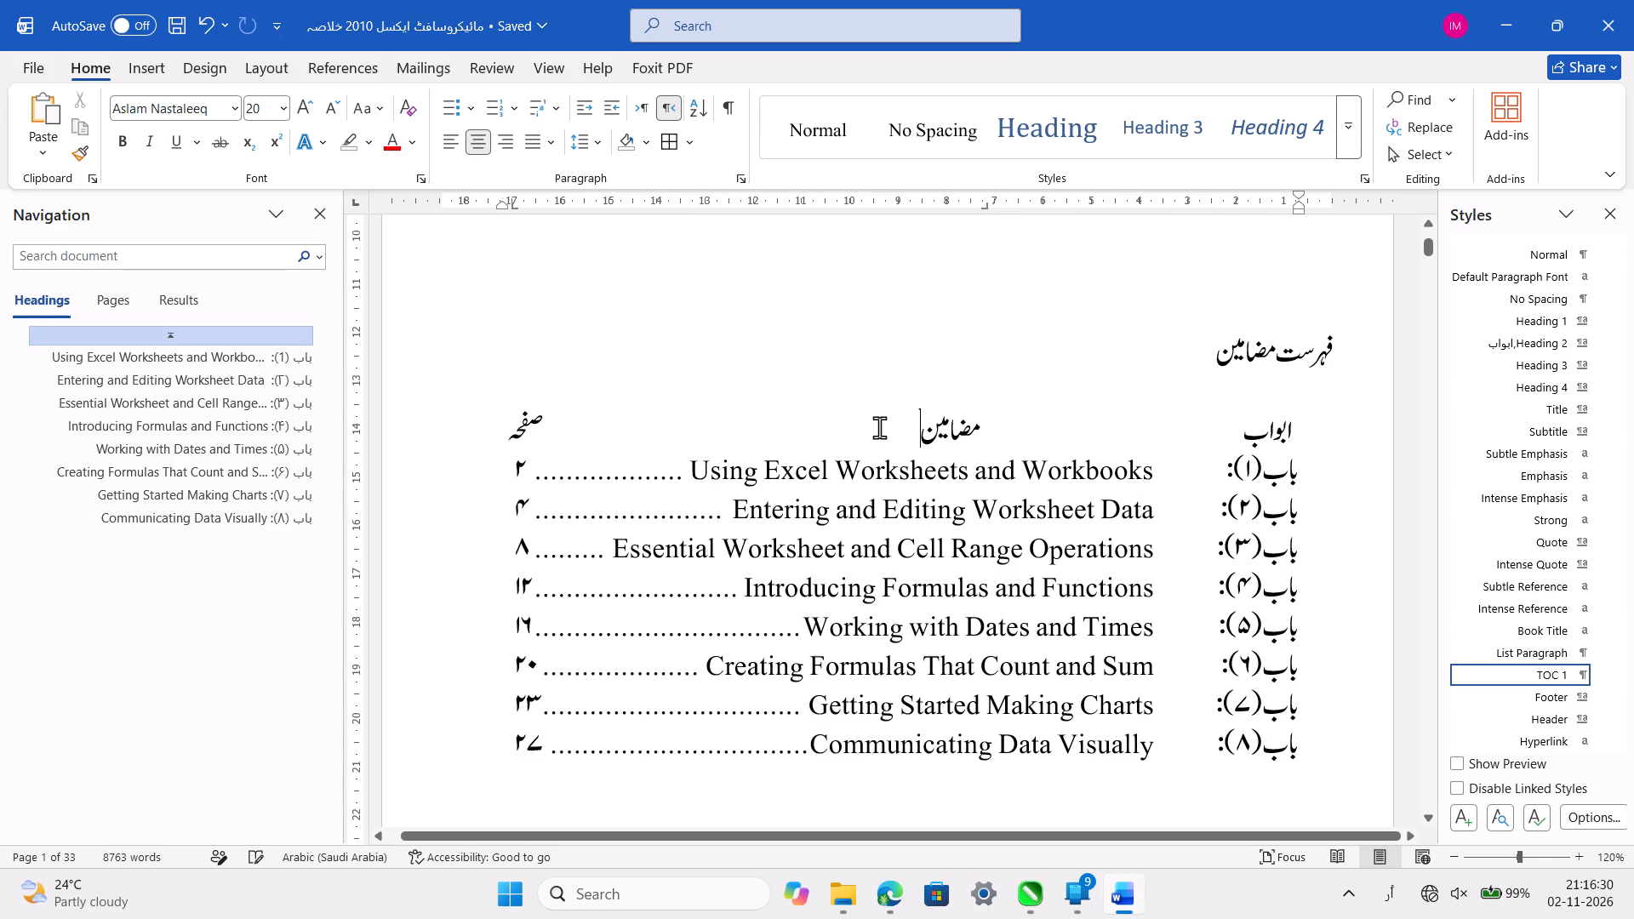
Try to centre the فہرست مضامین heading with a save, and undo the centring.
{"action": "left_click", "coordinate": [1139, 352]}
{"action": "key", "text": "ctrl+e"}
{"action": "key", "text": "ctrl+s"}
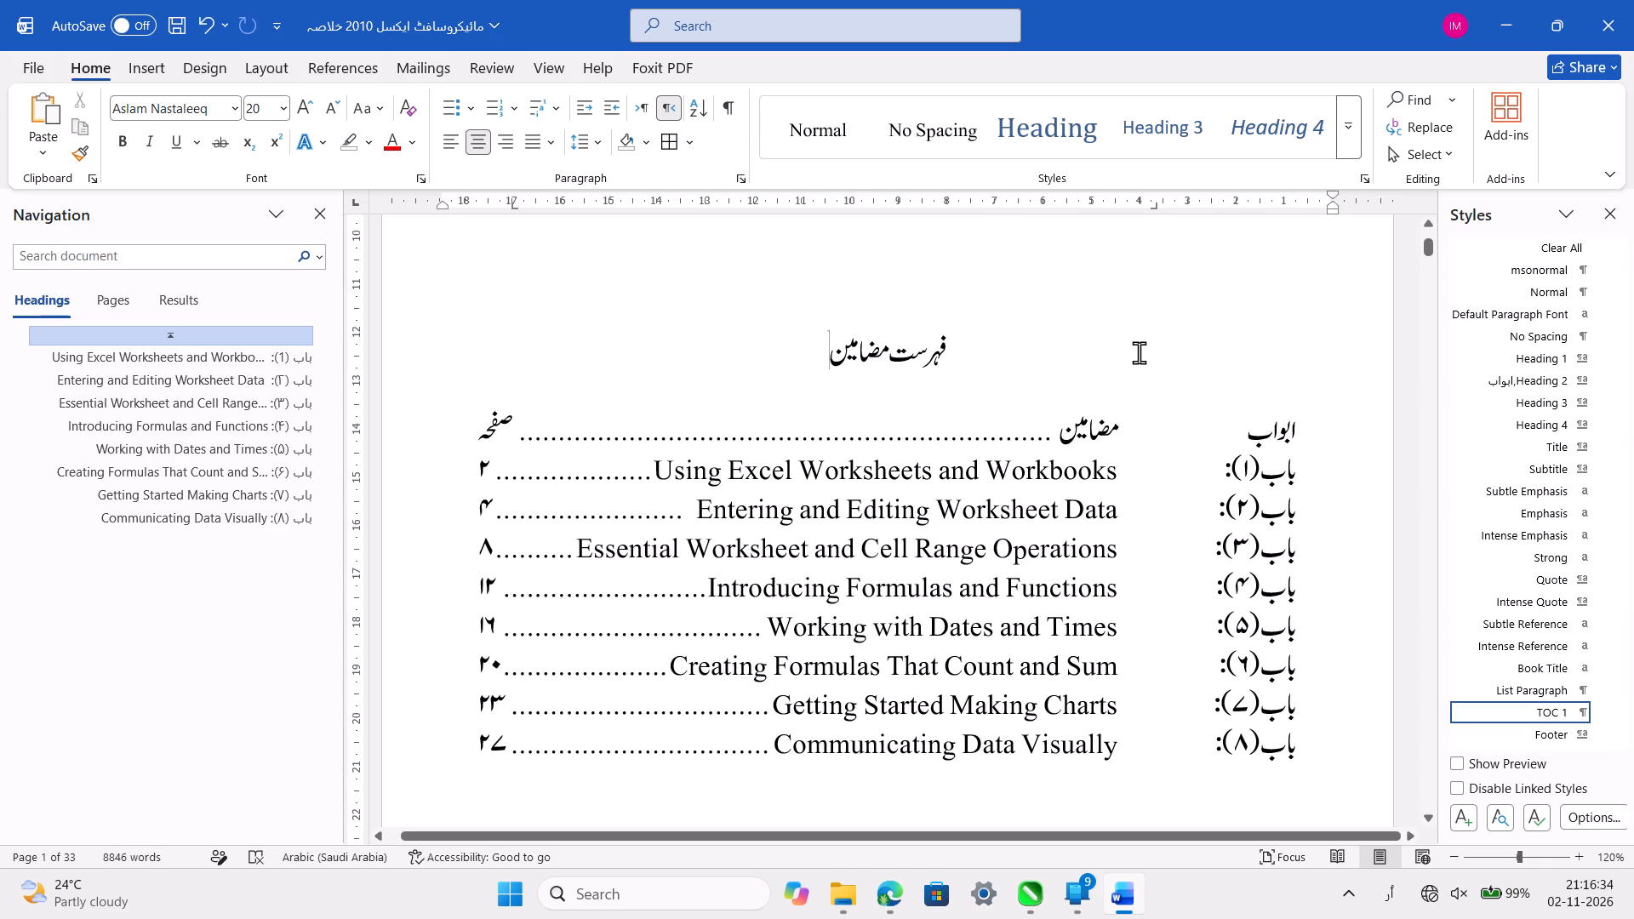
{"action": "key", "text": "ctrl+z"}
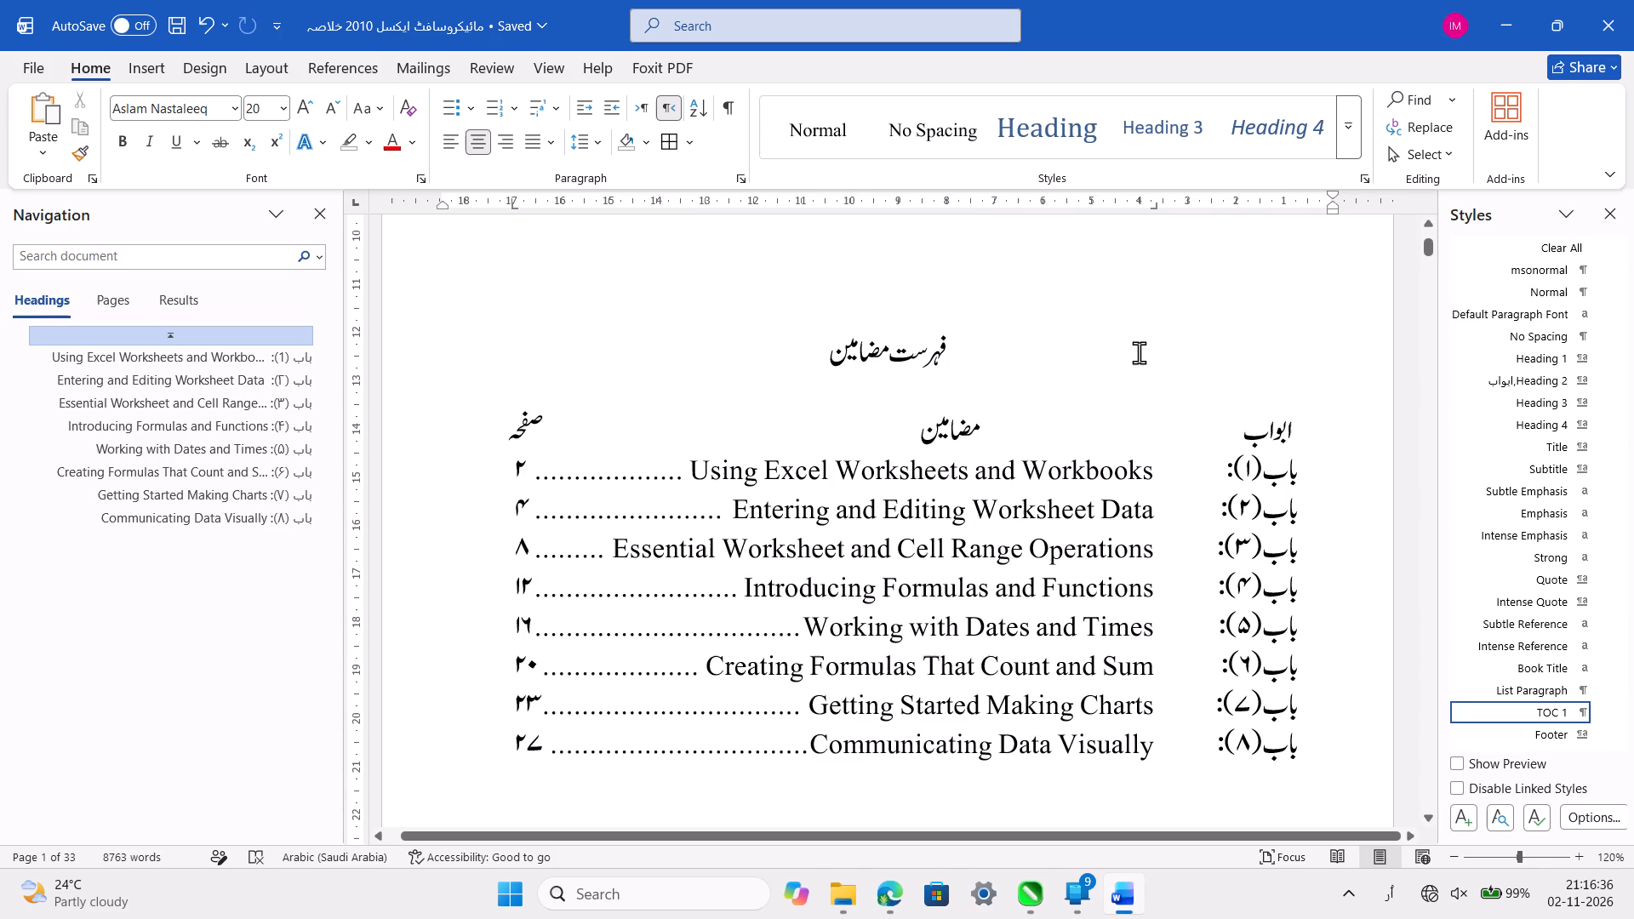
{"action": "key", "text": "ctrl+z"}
Centre the فہرست مضامین heading, undo the spread of that change to the contents lines, and save the document.
{"action": "left_click", "coordinate": [1139, 352]}
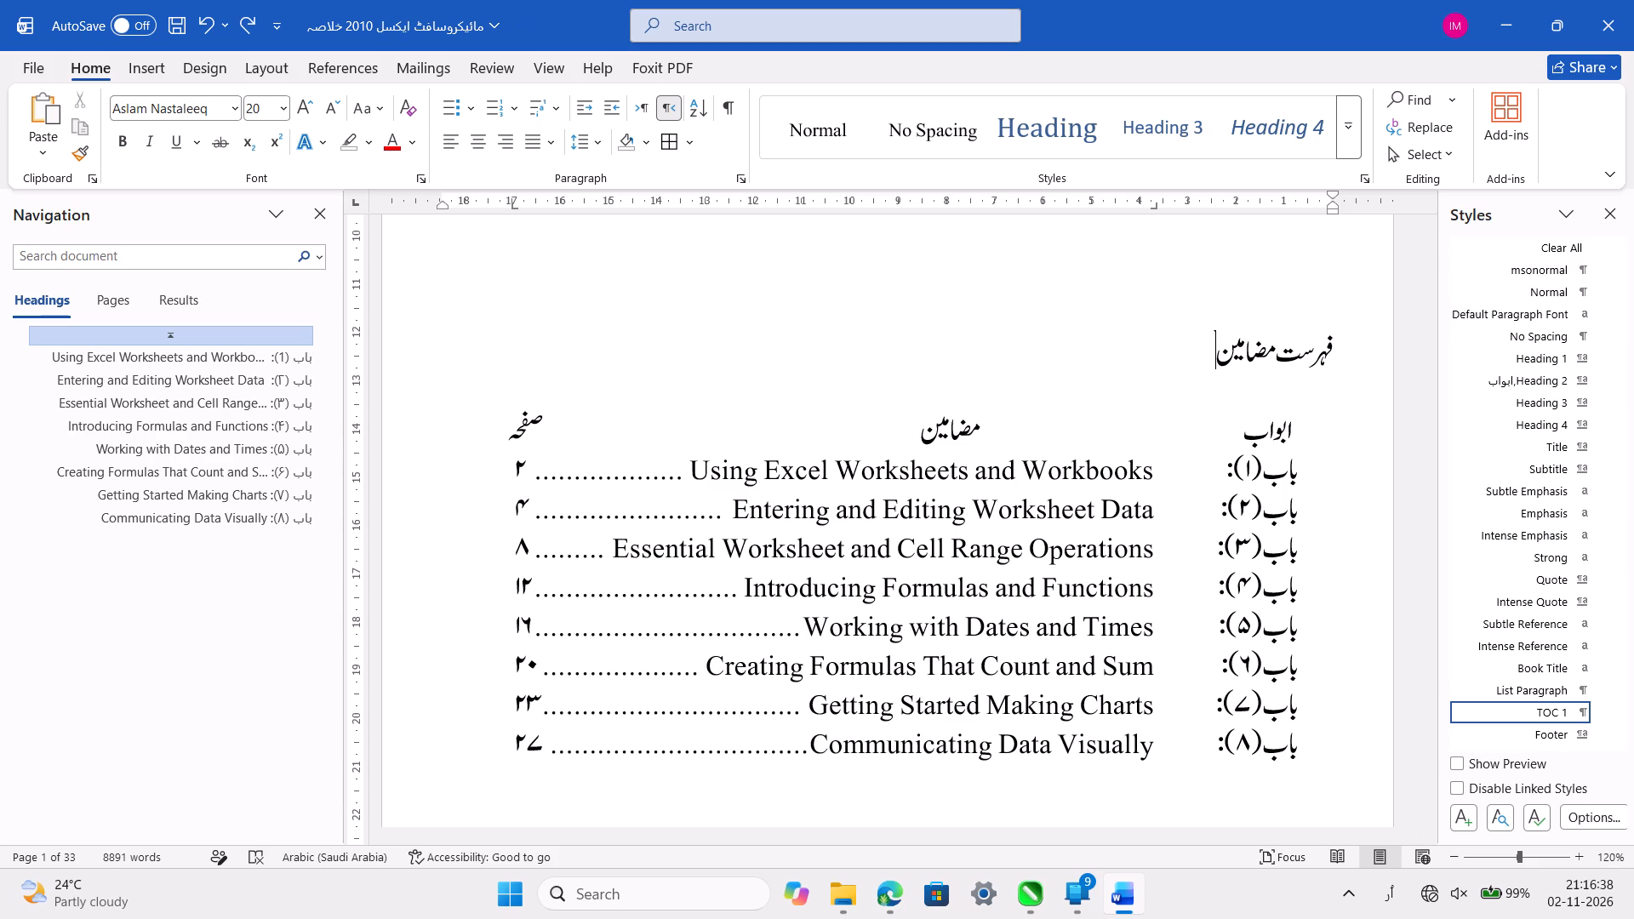
{"action": "left_click", "coordinate": [480, 139]}
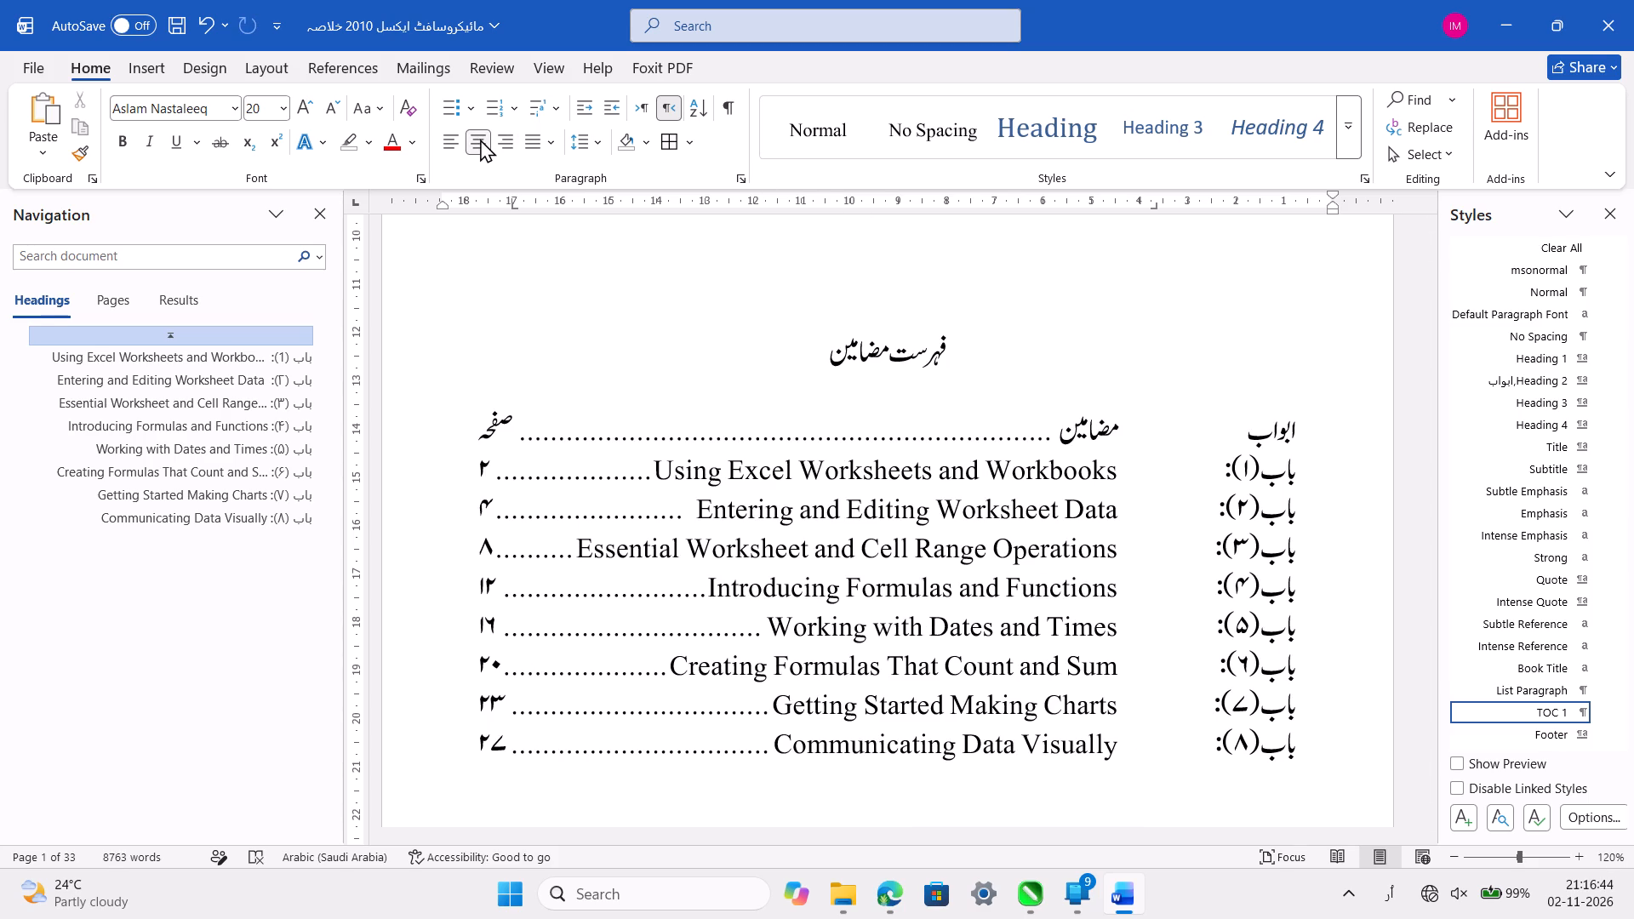
{"action": "key", "text": "ctrl+z"}
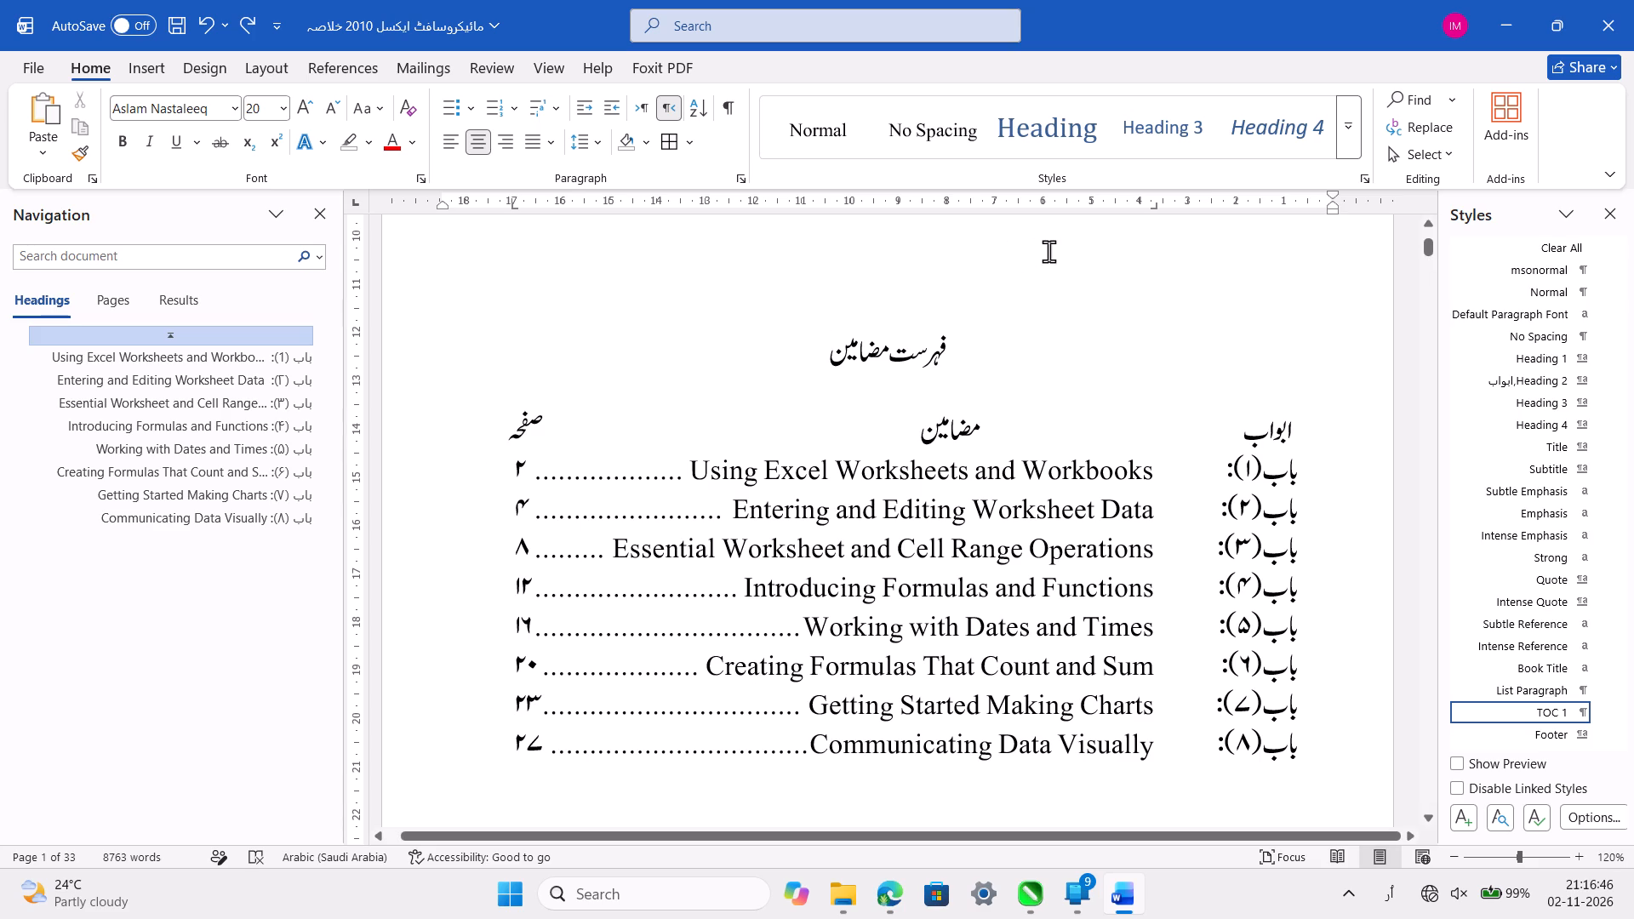
{"action": "left_click", "coordinate": [1081, 300]}
{"action": "key", "text": "ctrl+s"}
Close the Styles pane.
{"action": "scroll", "coordinate": [784, 360], "scroll_direction": "down", "scroll_amount": 1}
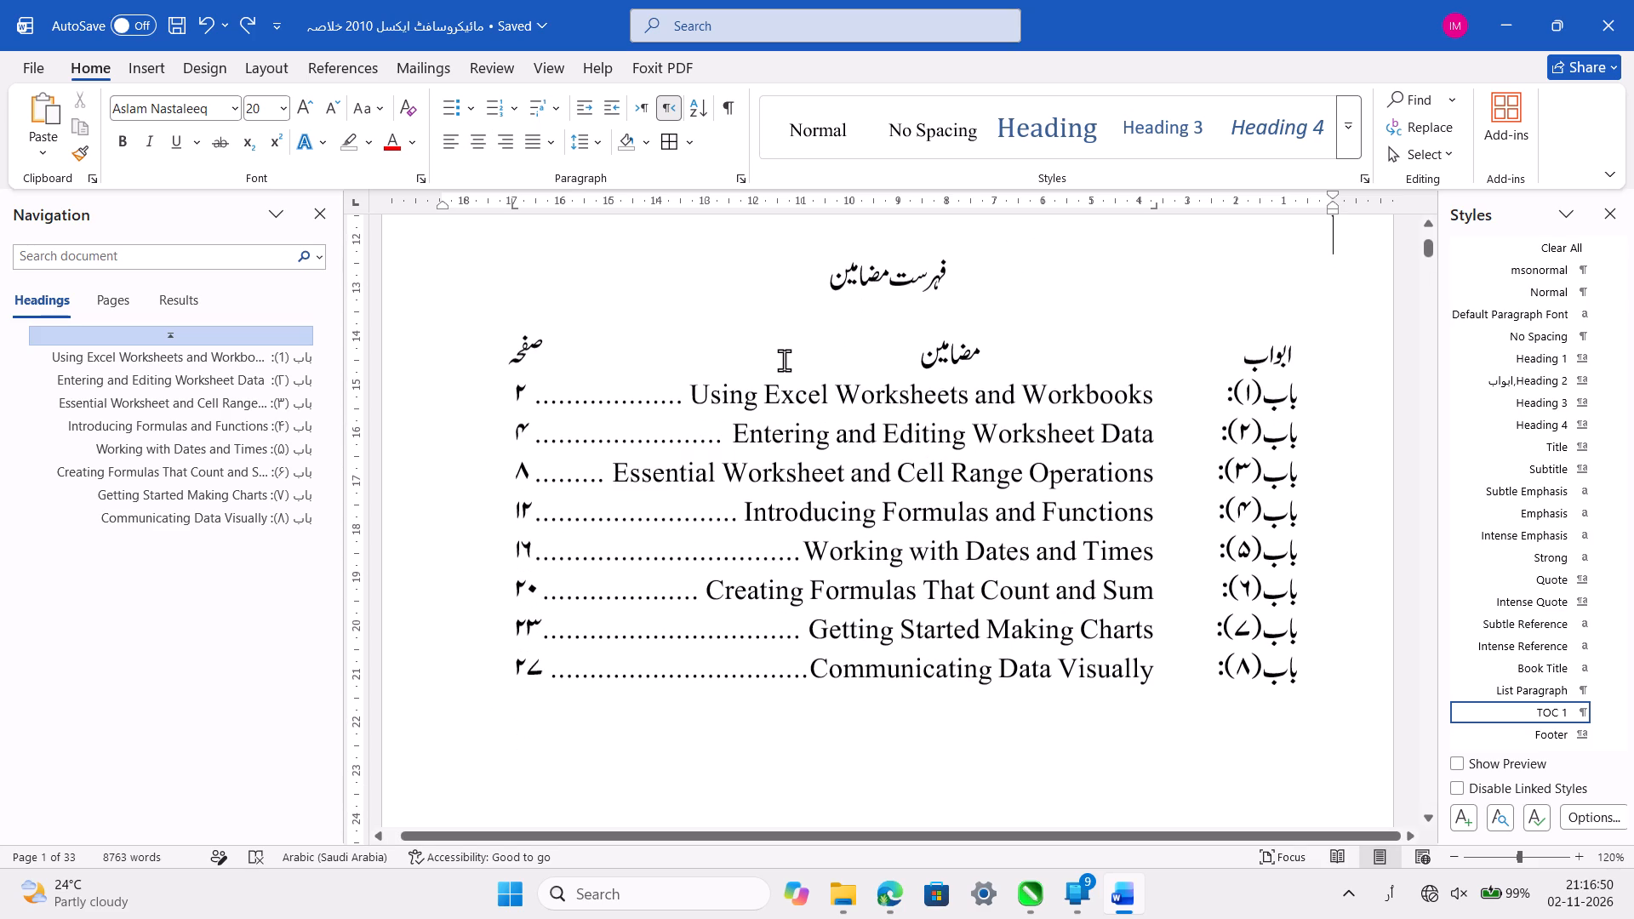
{"action": "scroll", "coordinate": [784, 360], "scroll_direction": "down", "scroll_amount": 1}
{"action": "left_click", "coordinate": [1612, 213]}
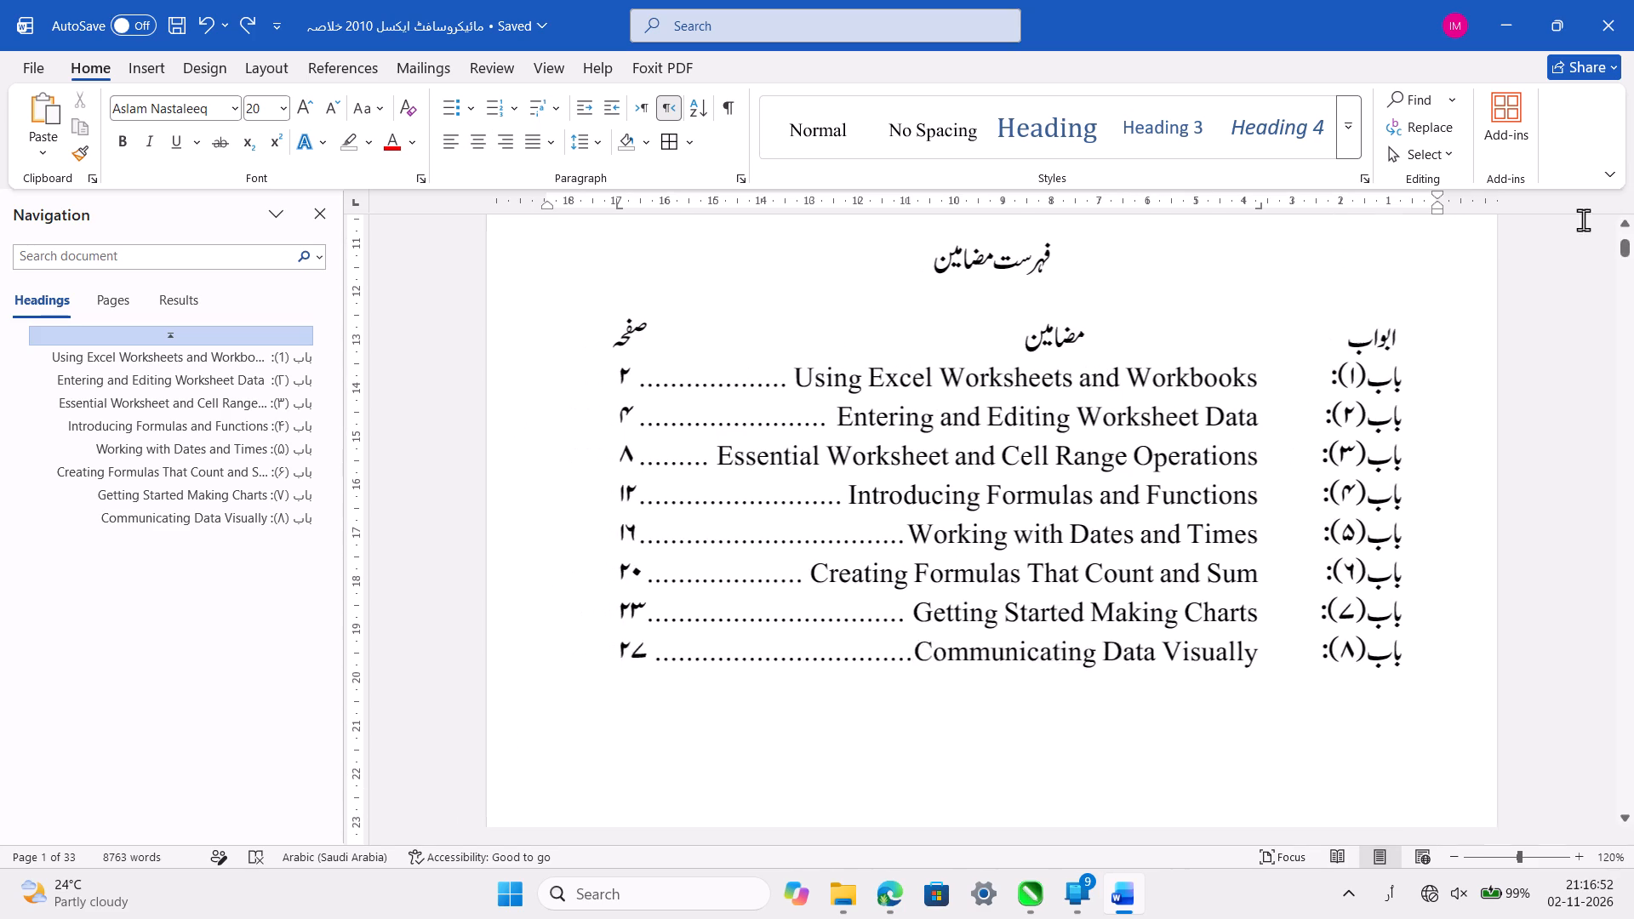
Delete the empty three-column table below the title on the first page, and save the document.
{"action": "scroll", "coordinate": [780, 457], "scroll_direction": "down", "scroll_amount": 2}
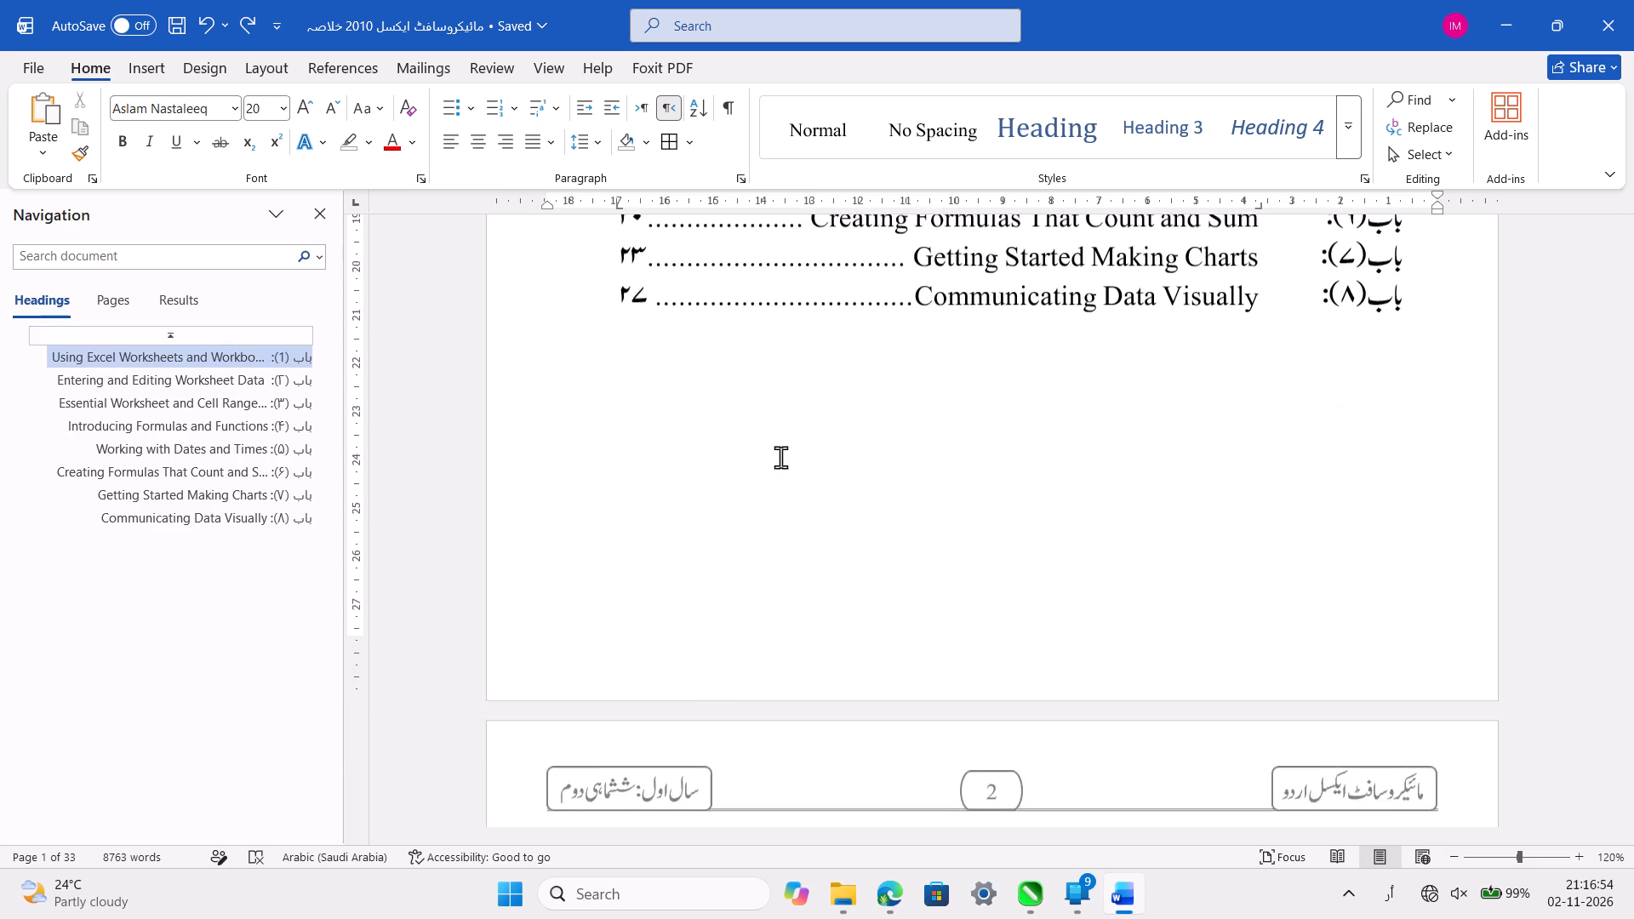
{"action": "scroll", "coordinate": [780, 457], "scroll_direction": "up", "scroll_amount": 2}
{"action": "scroll", "coordinate": [780, 457], "scroll_direction": "down", "scroll_amount": 3, "text": "ctrl"}
{"action": "scroll", "coordinate": [780, 457], "scroll_direction": "down", "scroll_amount": 4}
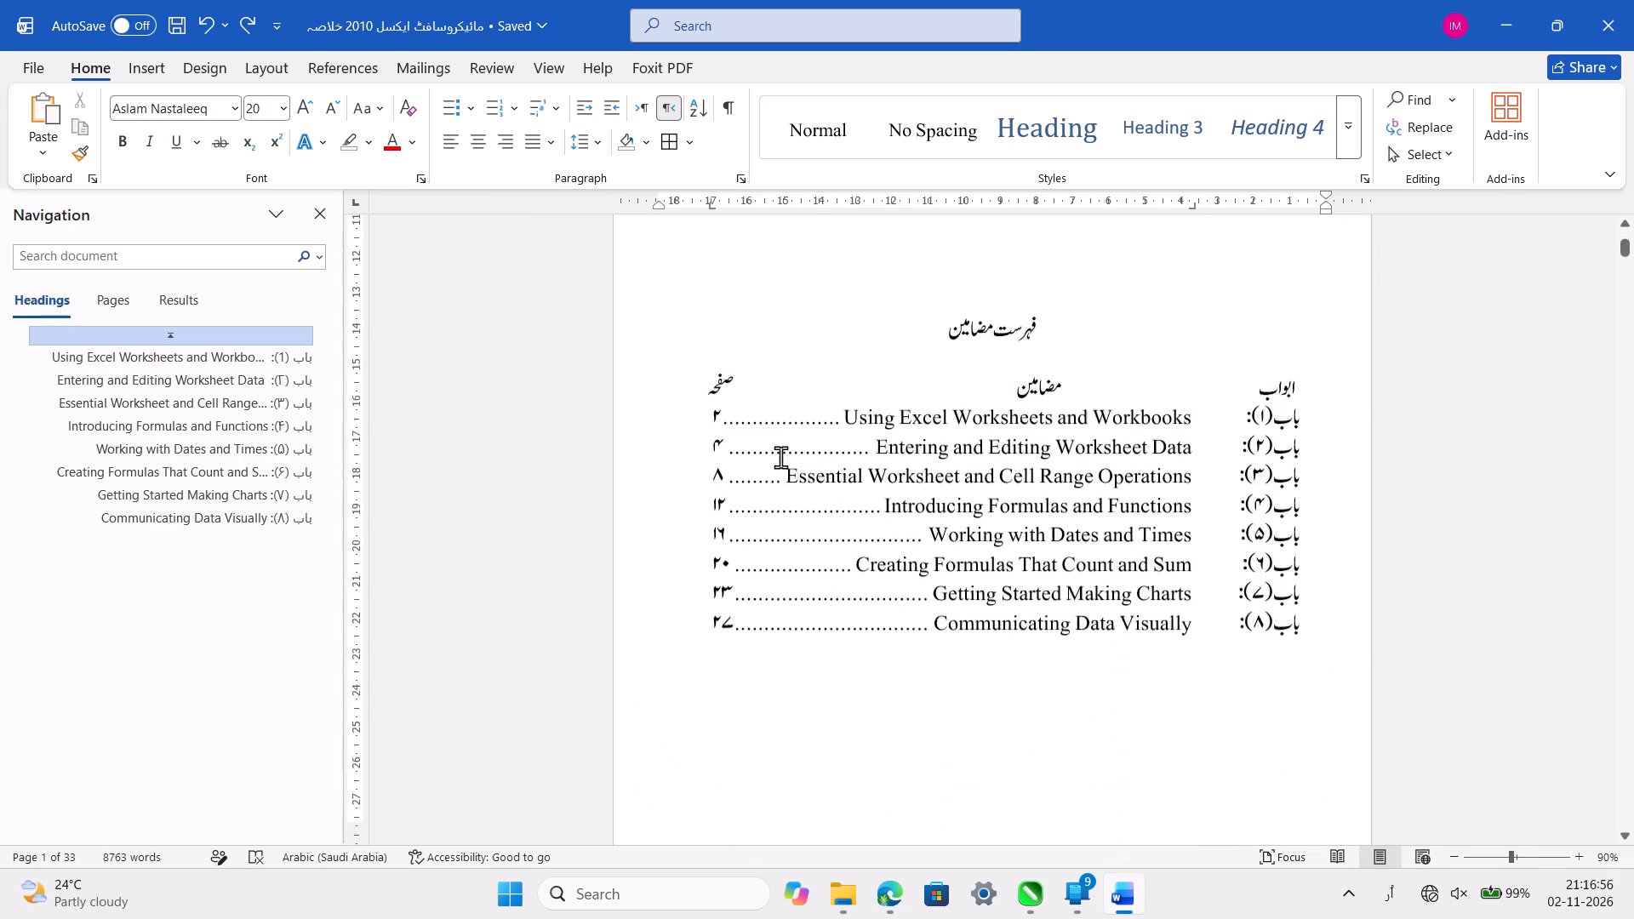
{"action": "scroll", "coordinate": [780, 457], "scroll_direction": "up", "scroll_amount": 3}
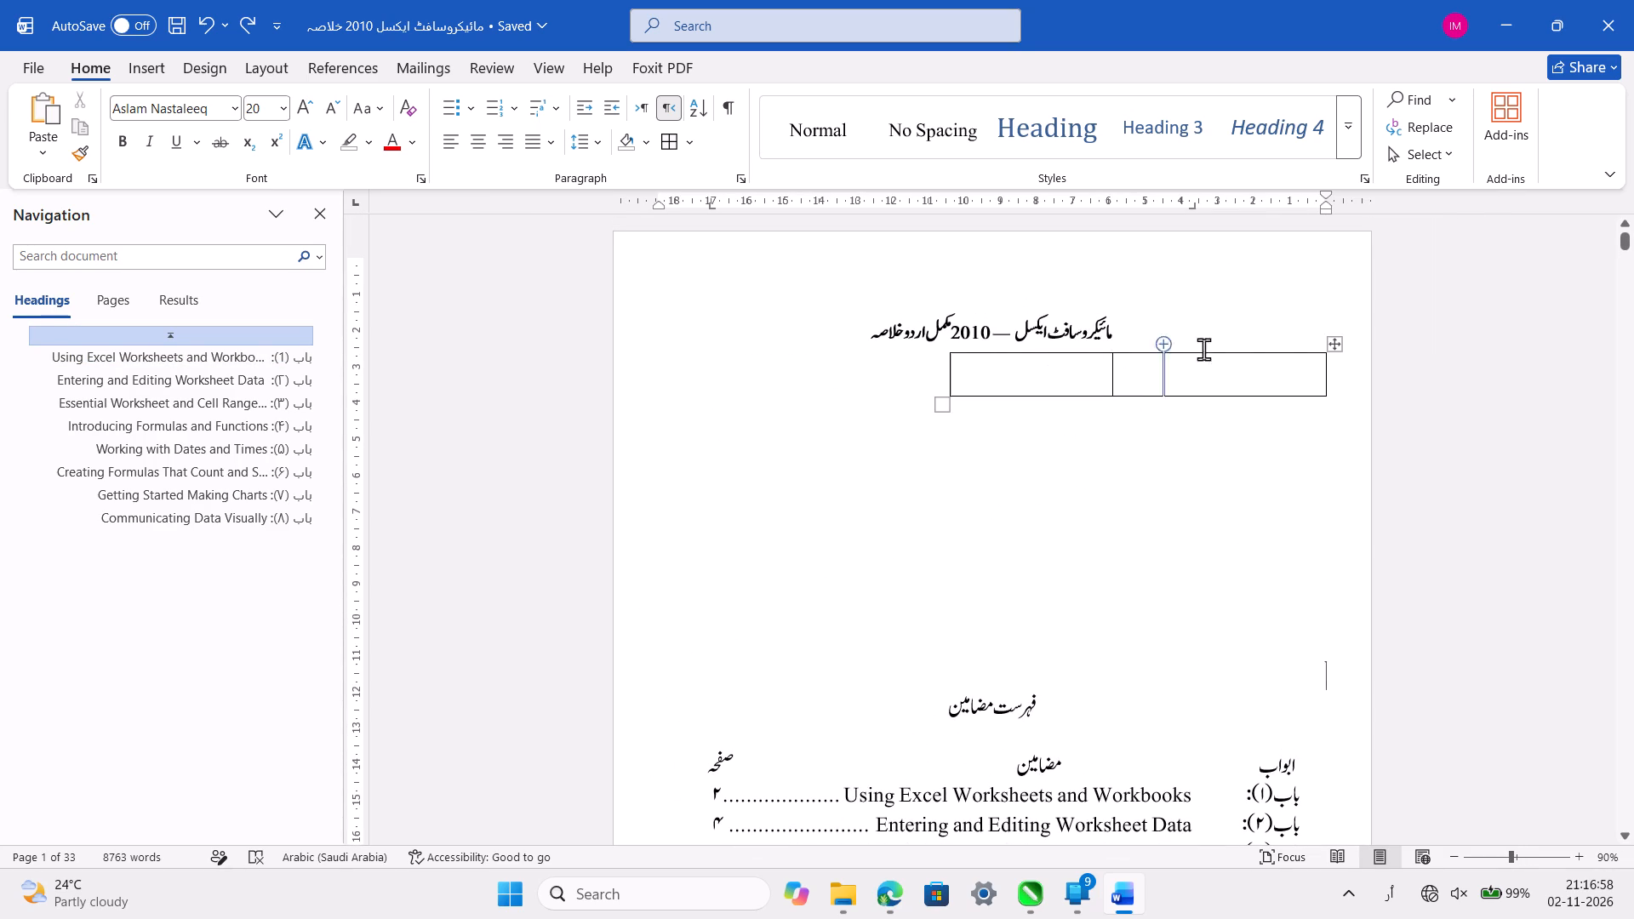
{"action": "left_click", "coordinate": [1331, 341]}
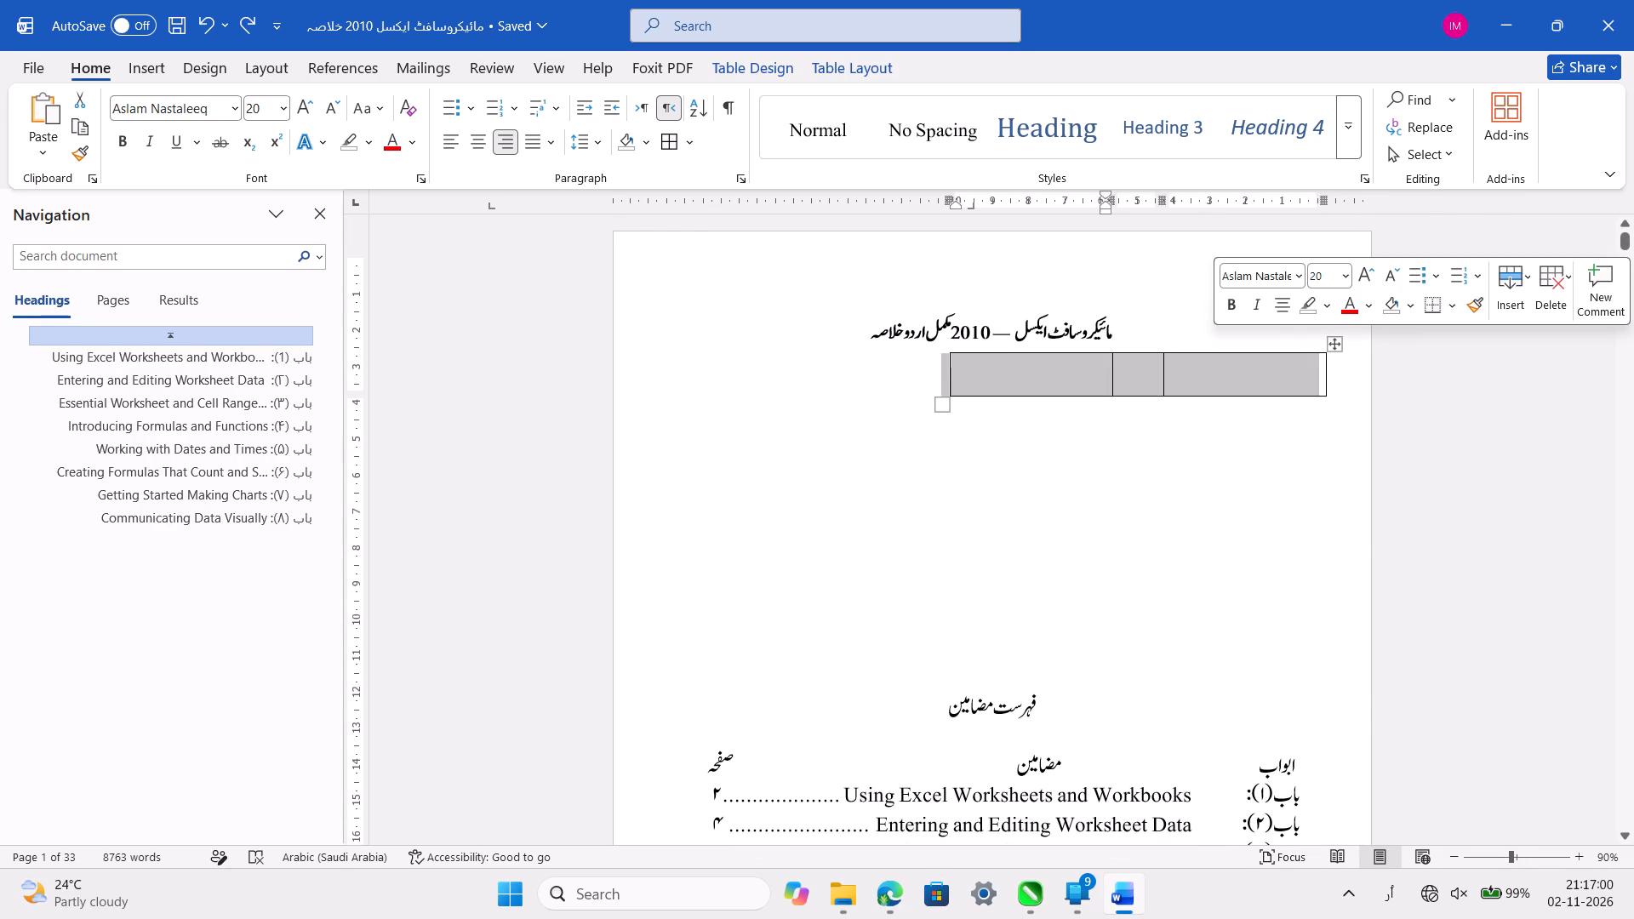
{"action": "key", "text": "Delete"}
{"action": "left_click", "coordinate": [1331, 341]}
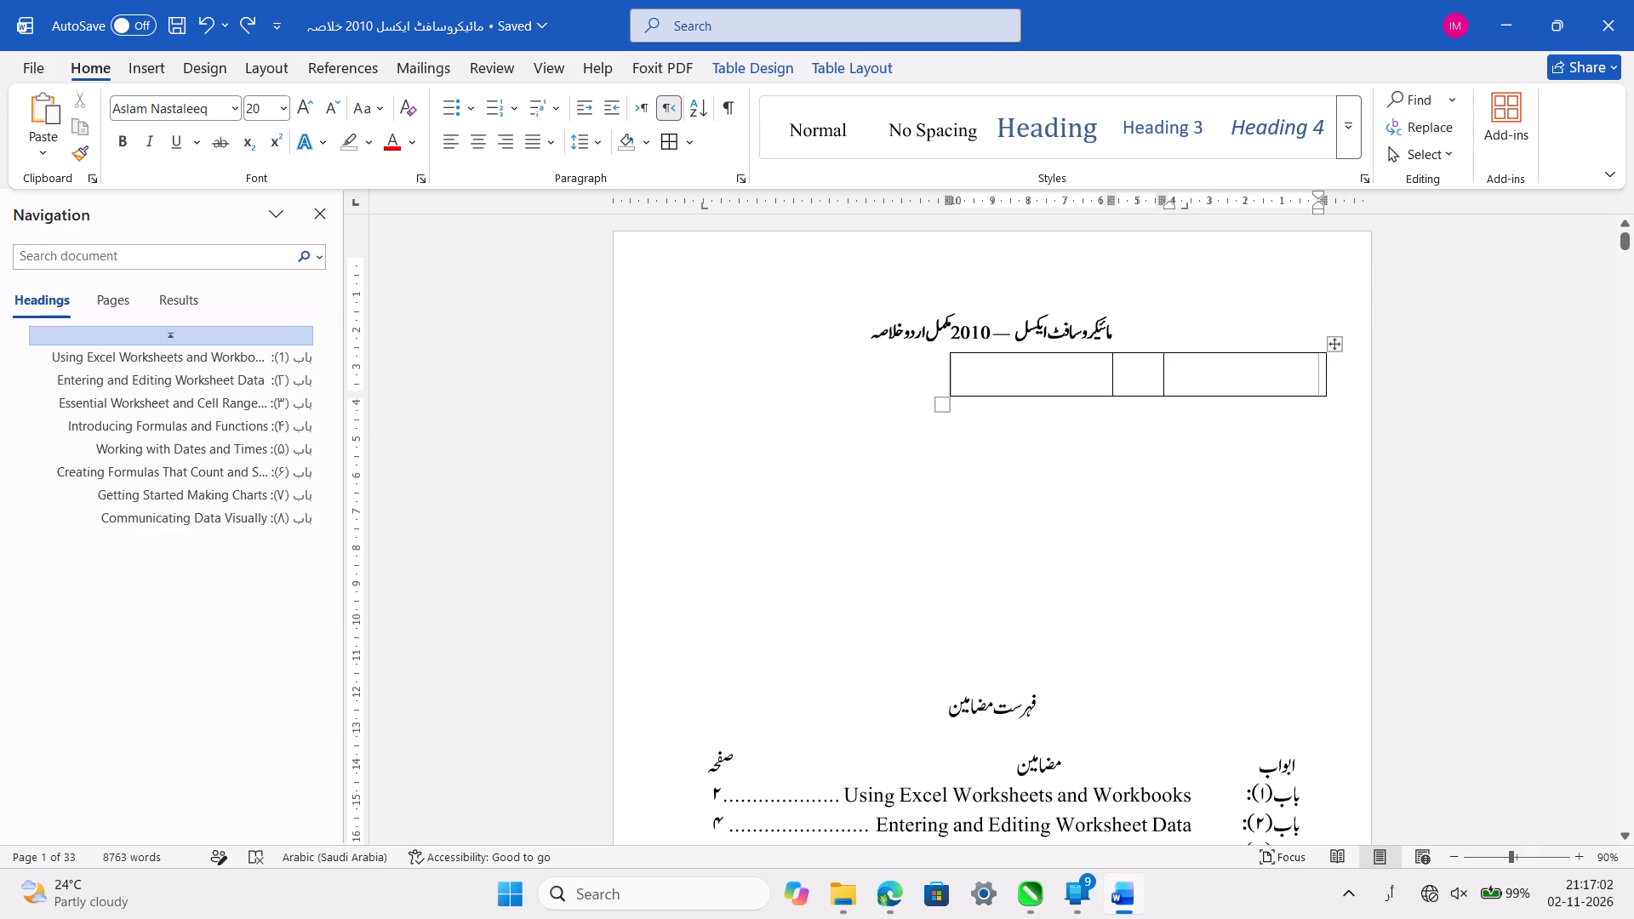
{"action": "key", "text": "Delete"}
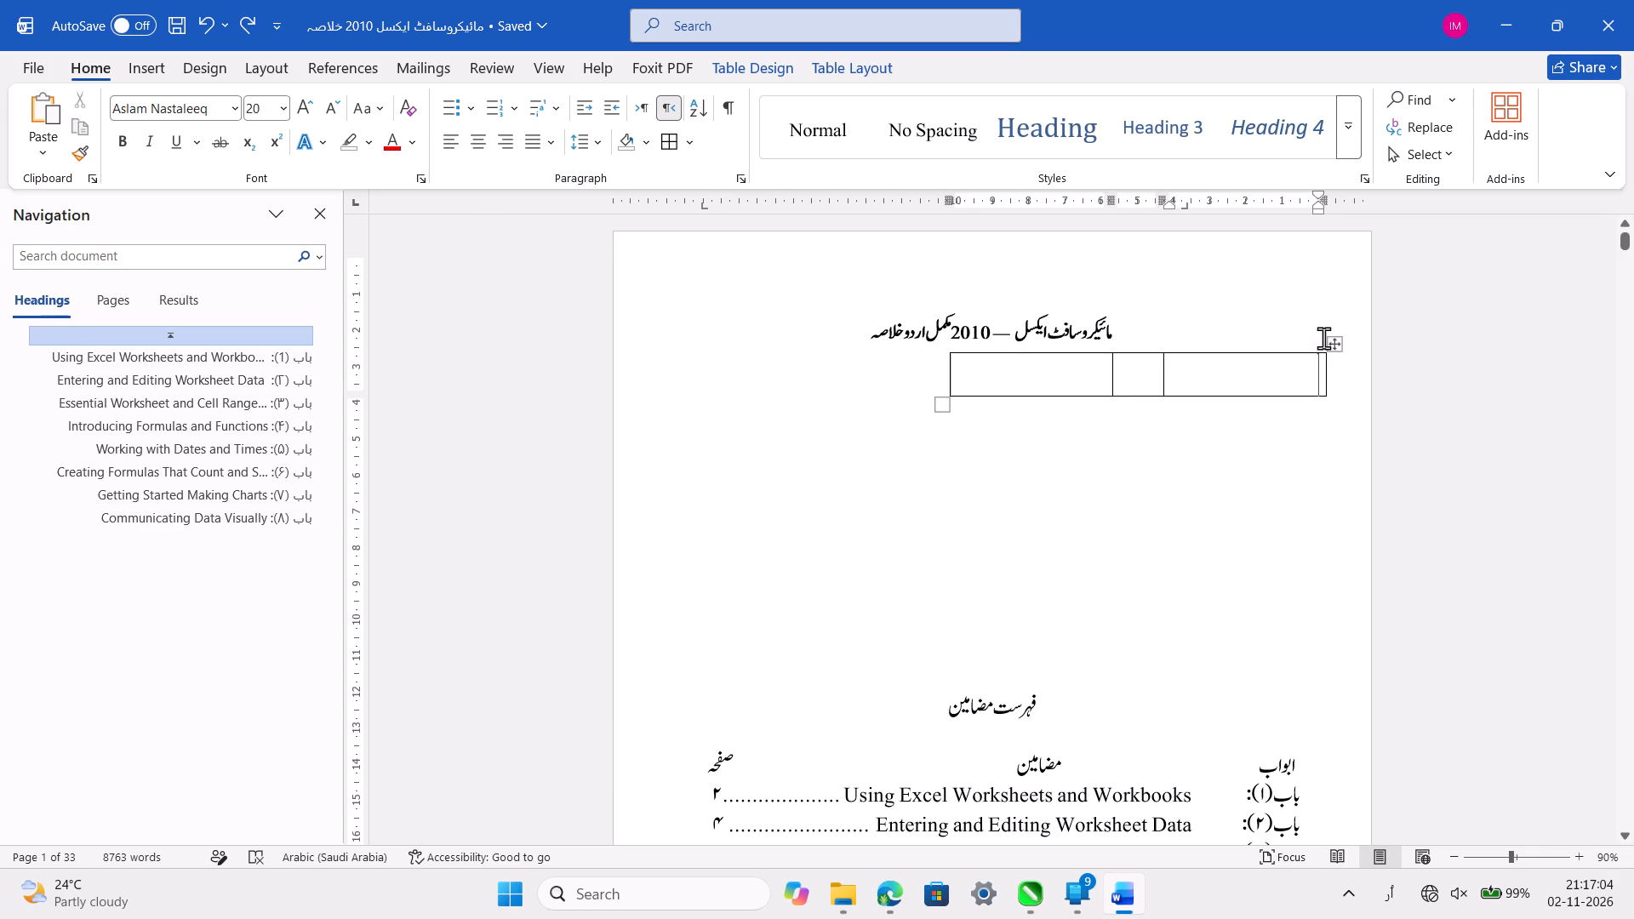
{"action": "left_click", "coordinate": [1323, 338]}
{"action": "left_click", "coordinate": [1300, 360]}
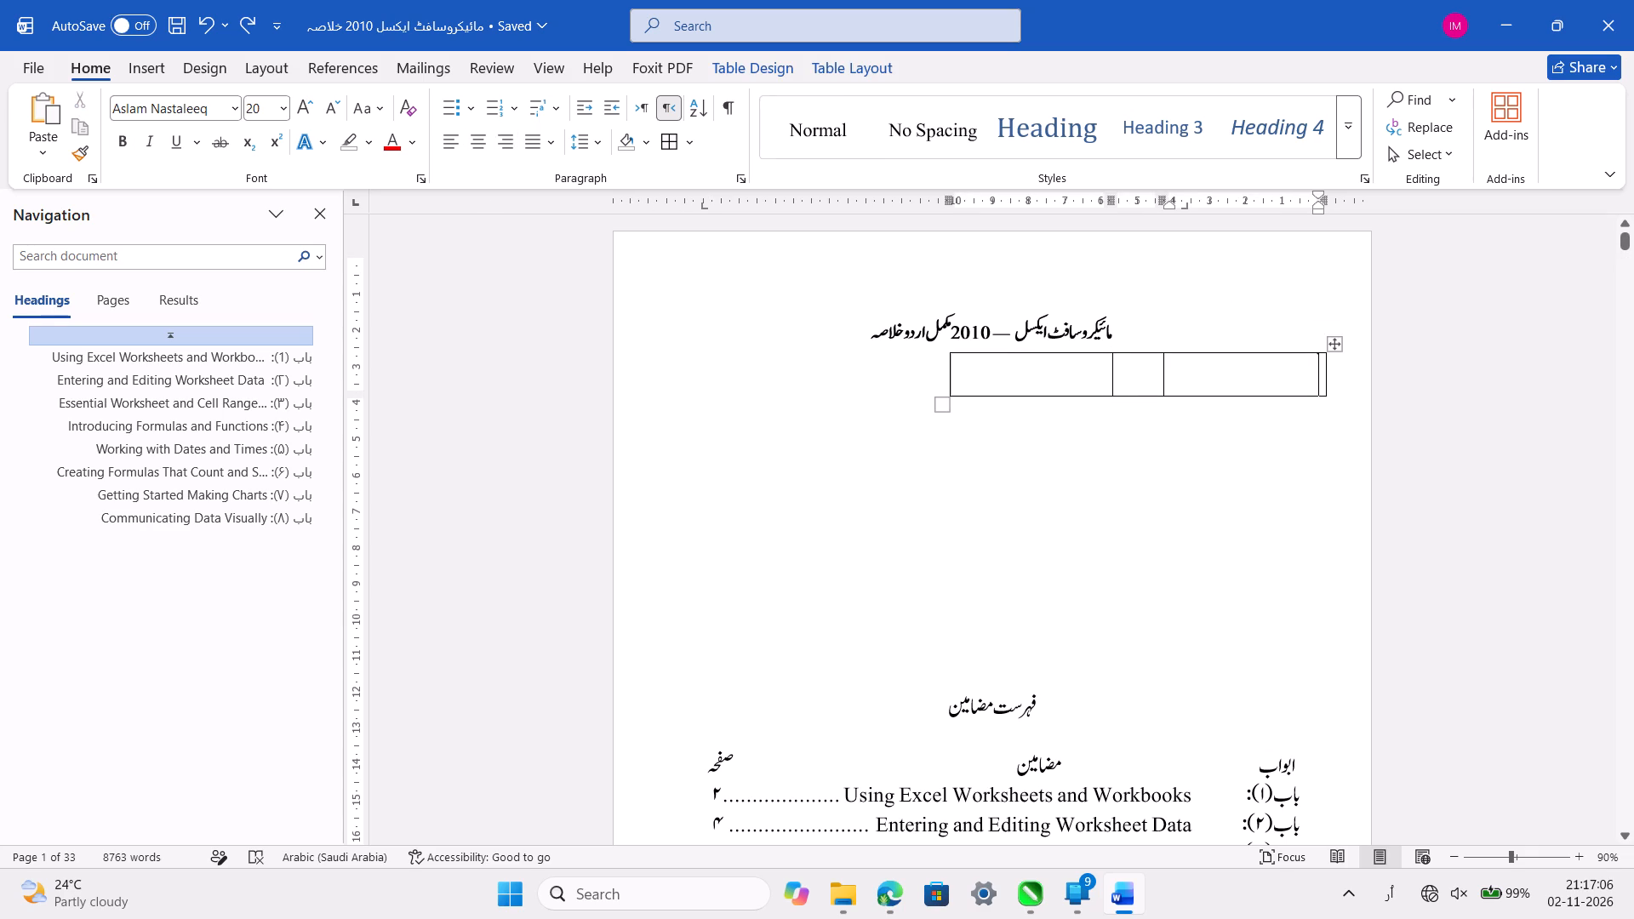
{"action": "left_click", "coordinate": [1334, 345]}
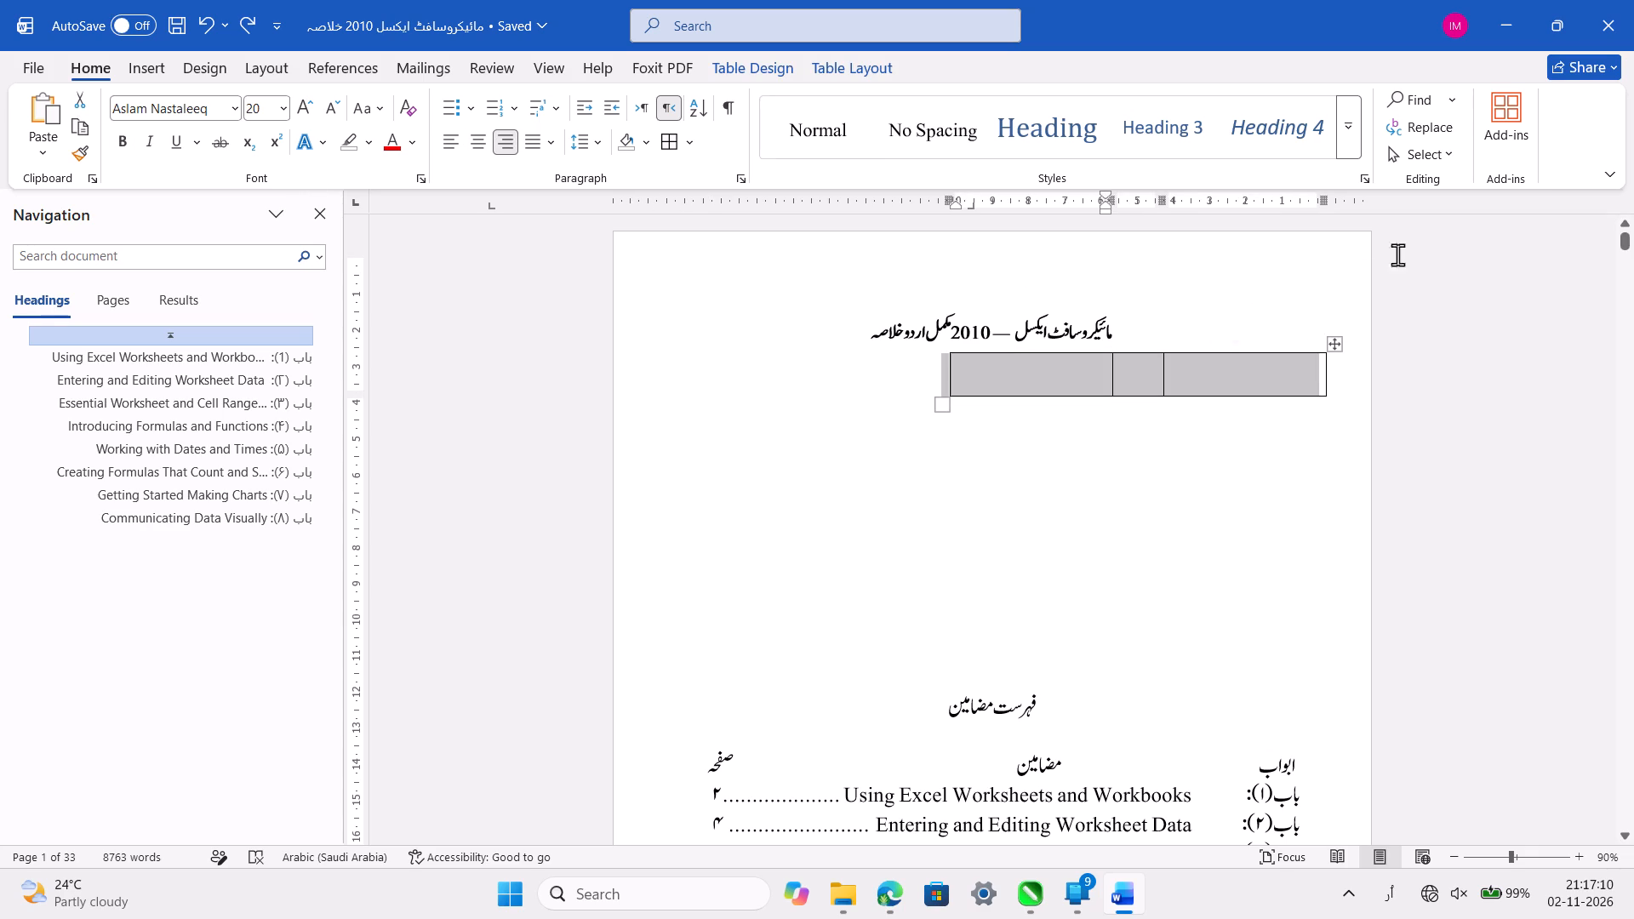
{"action": "right_click", "coordinate": [1338, 348]}
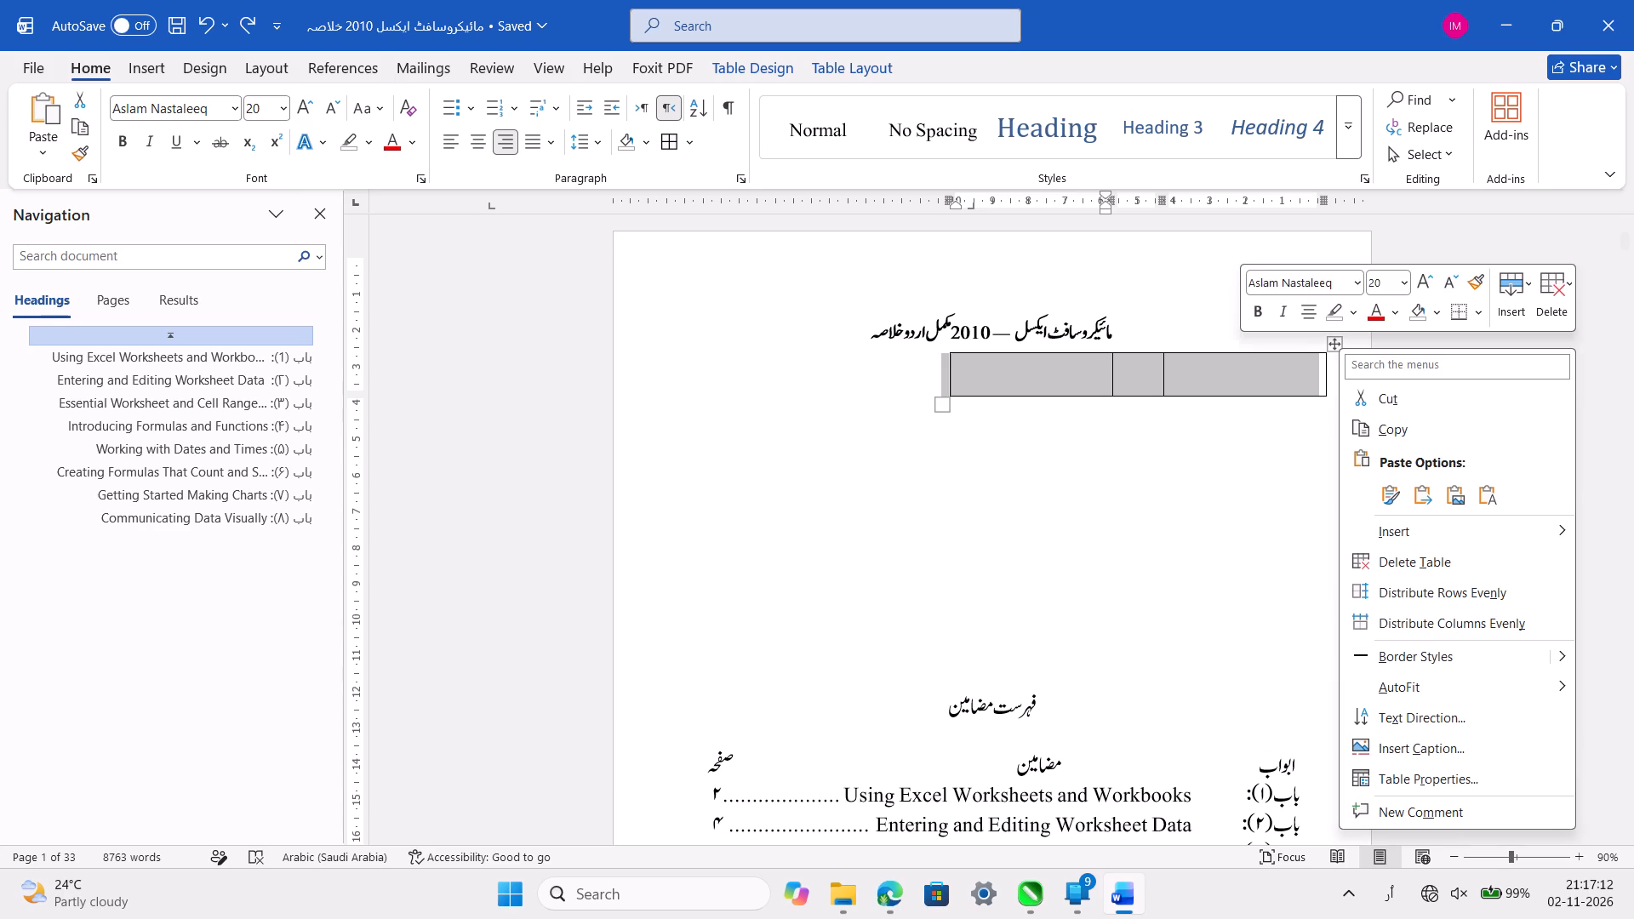
{"action": "left_click", "coordinate": [1380, 567]}
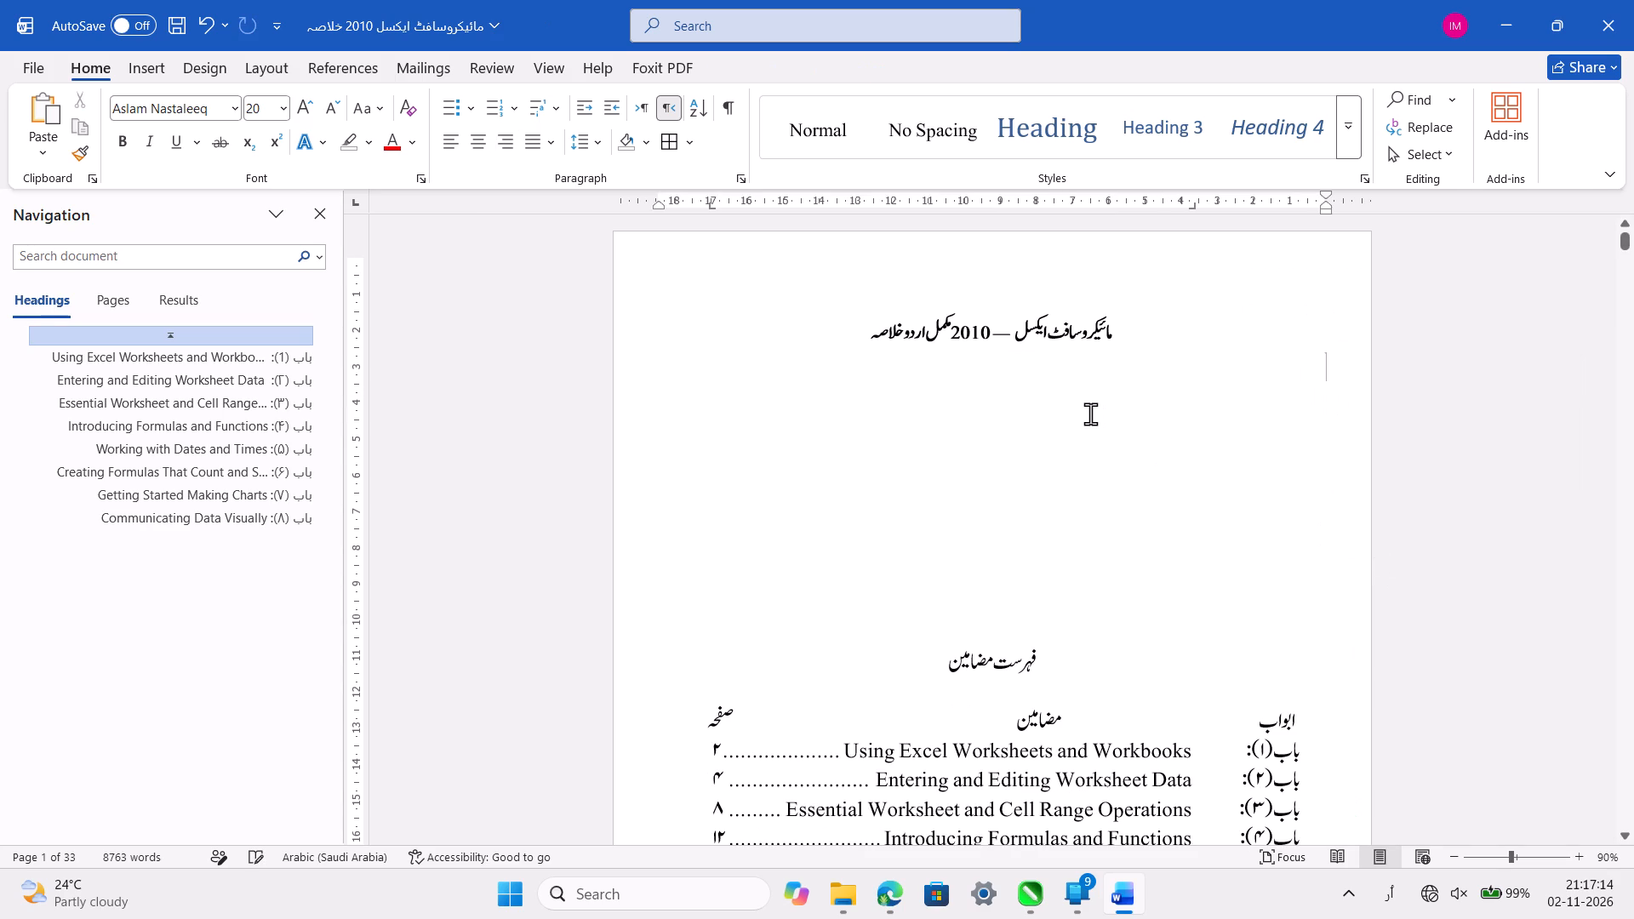
{"action": "key", "text": "ctrl+s"}
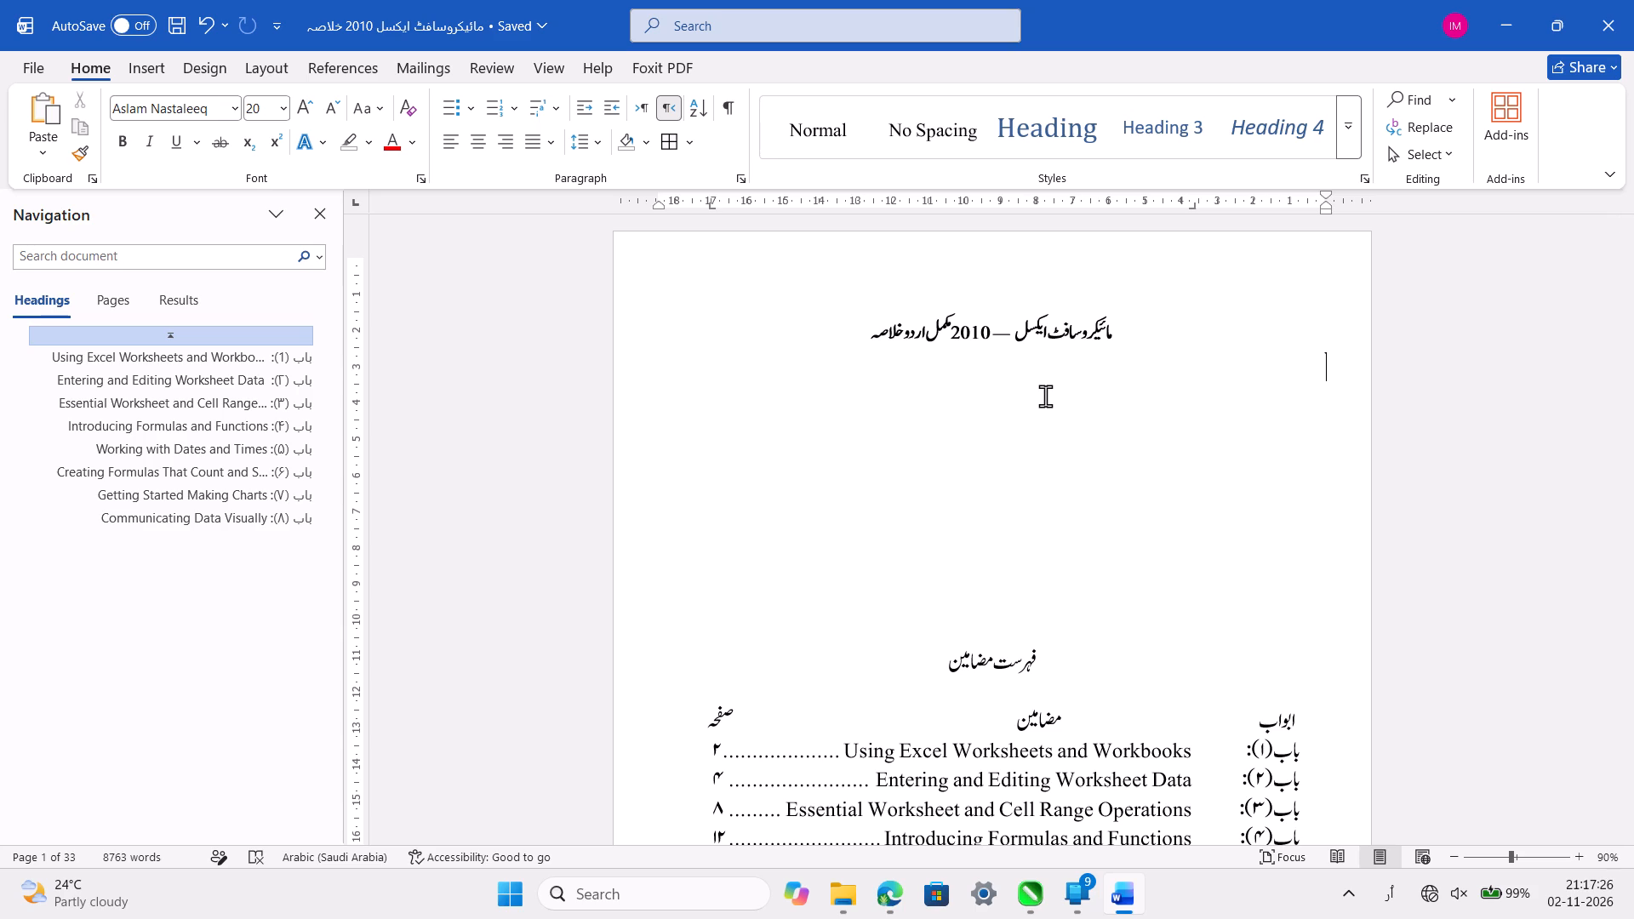
Insert a tab on the blank line directly below the title.
{"action": "key", "text": "Tab"}
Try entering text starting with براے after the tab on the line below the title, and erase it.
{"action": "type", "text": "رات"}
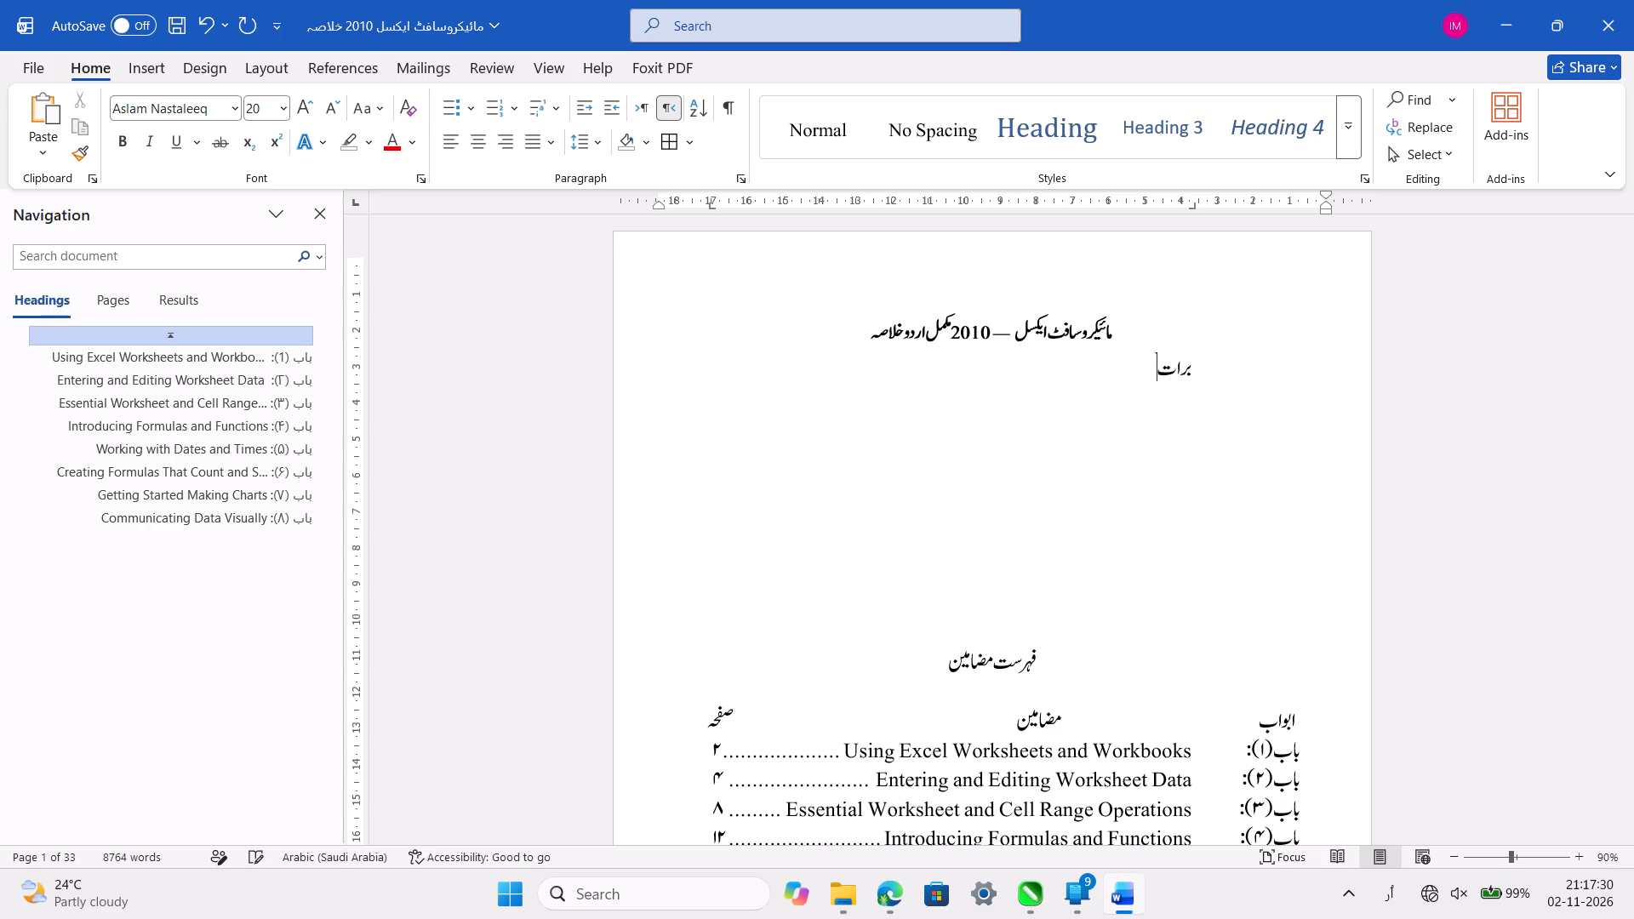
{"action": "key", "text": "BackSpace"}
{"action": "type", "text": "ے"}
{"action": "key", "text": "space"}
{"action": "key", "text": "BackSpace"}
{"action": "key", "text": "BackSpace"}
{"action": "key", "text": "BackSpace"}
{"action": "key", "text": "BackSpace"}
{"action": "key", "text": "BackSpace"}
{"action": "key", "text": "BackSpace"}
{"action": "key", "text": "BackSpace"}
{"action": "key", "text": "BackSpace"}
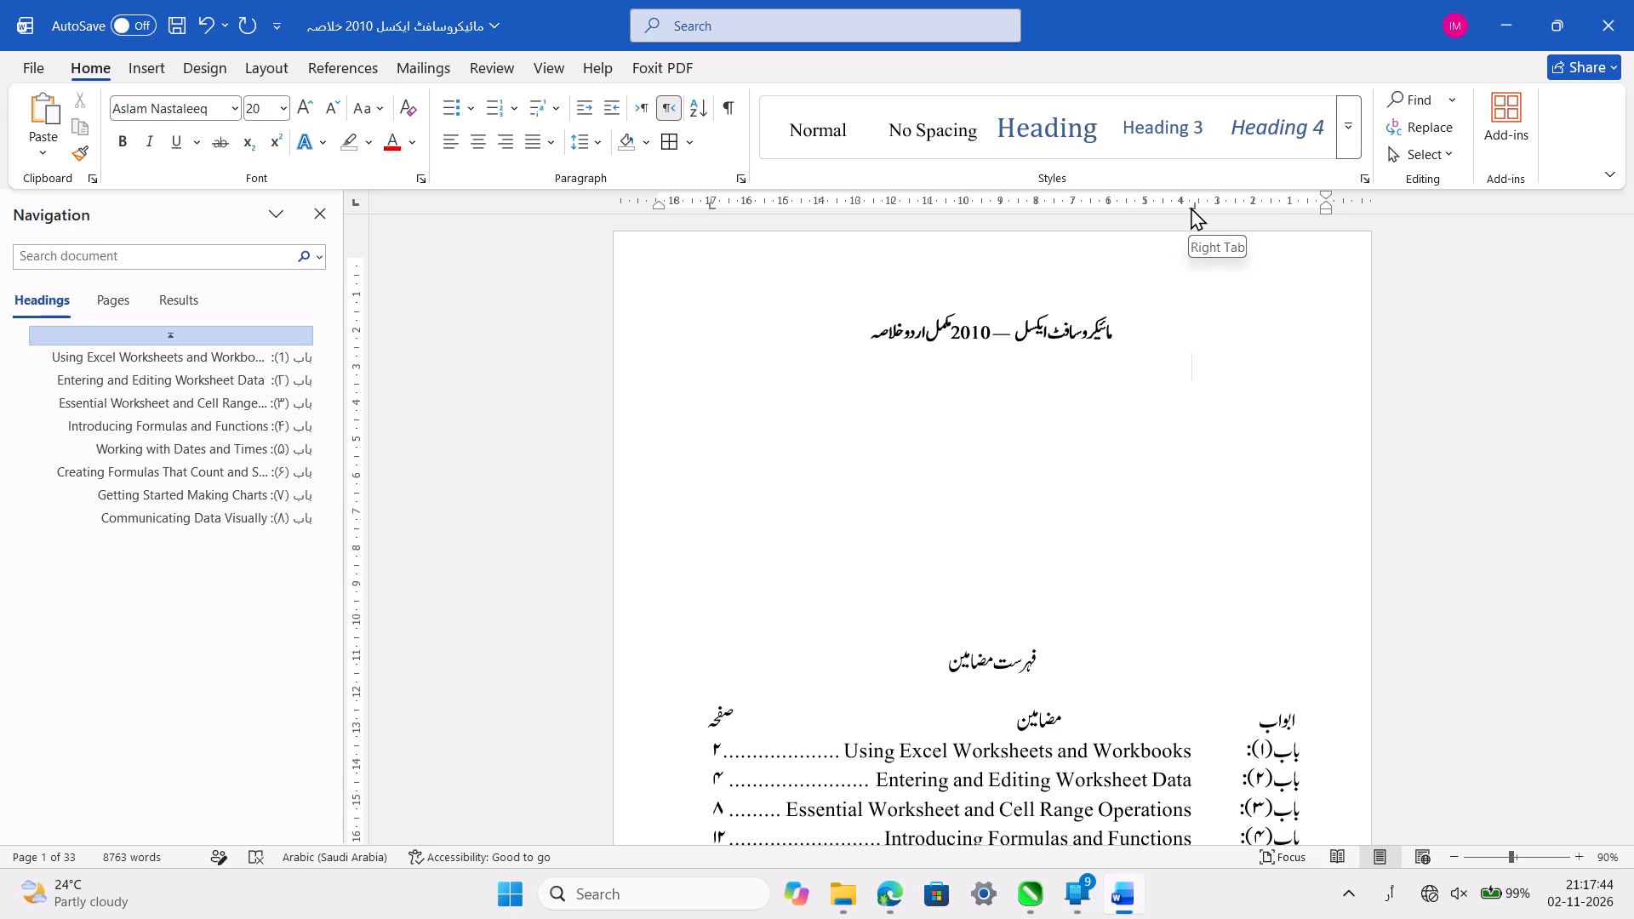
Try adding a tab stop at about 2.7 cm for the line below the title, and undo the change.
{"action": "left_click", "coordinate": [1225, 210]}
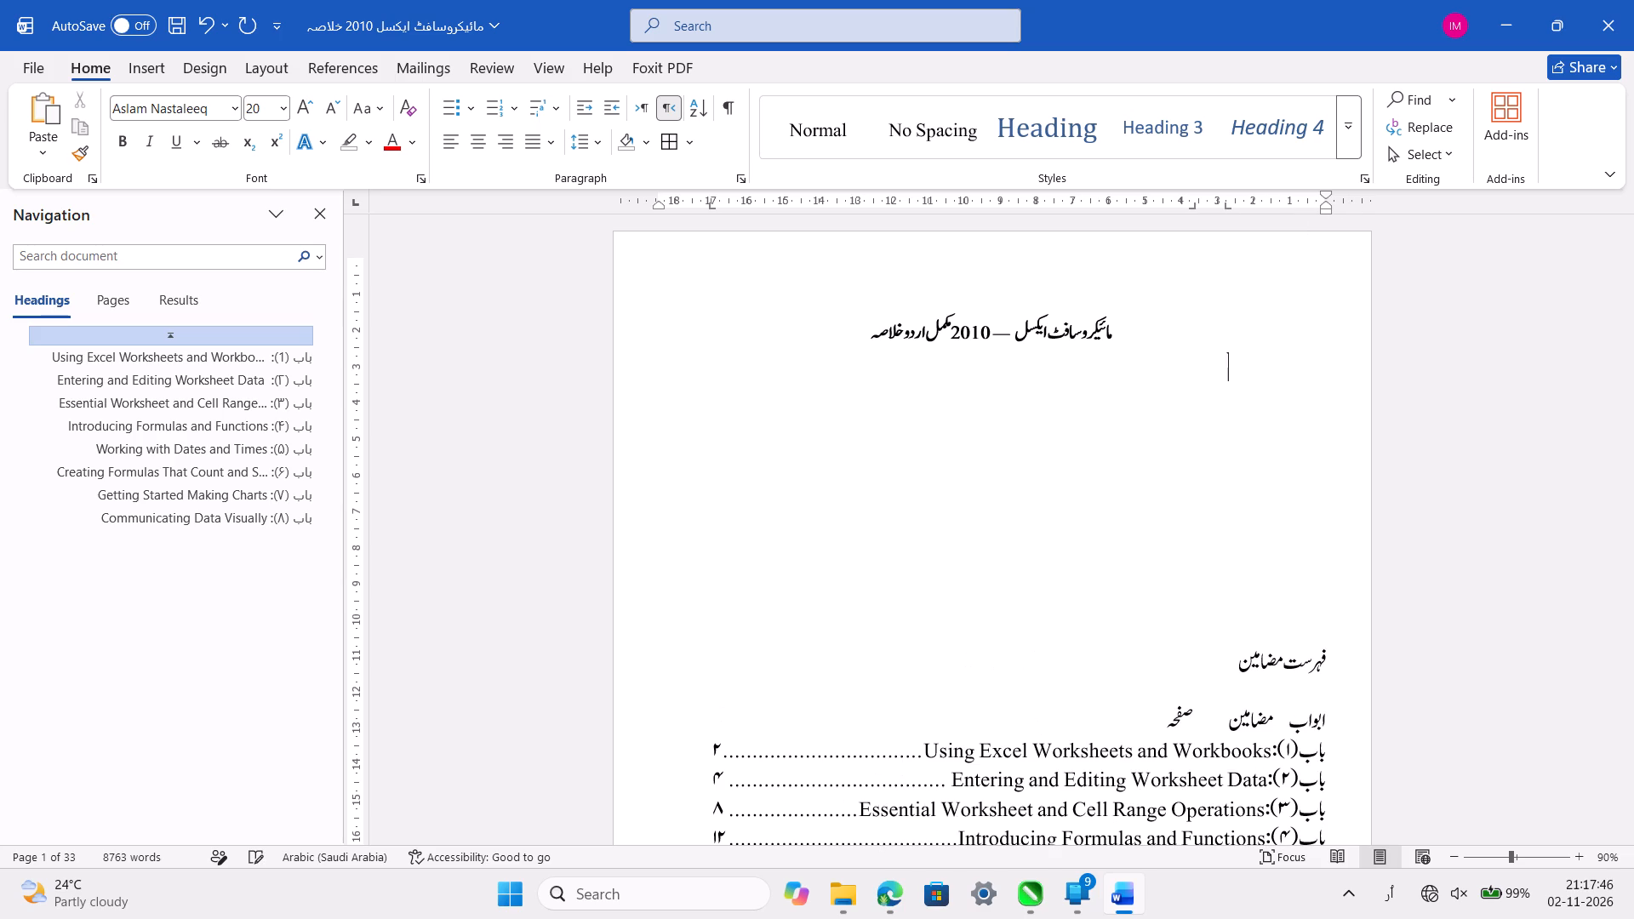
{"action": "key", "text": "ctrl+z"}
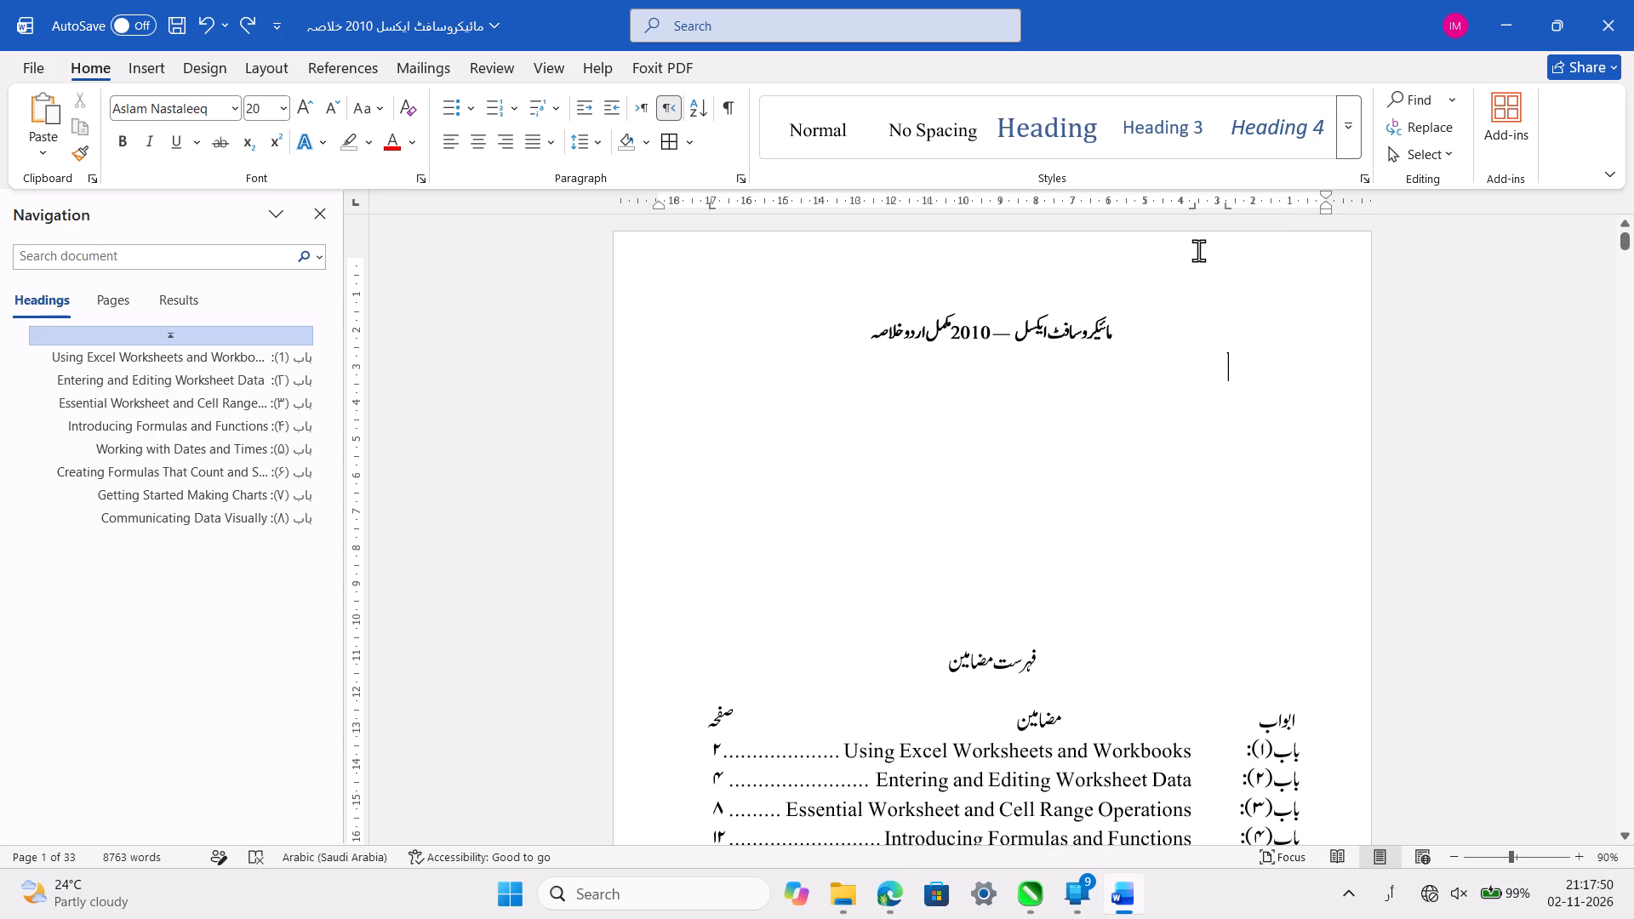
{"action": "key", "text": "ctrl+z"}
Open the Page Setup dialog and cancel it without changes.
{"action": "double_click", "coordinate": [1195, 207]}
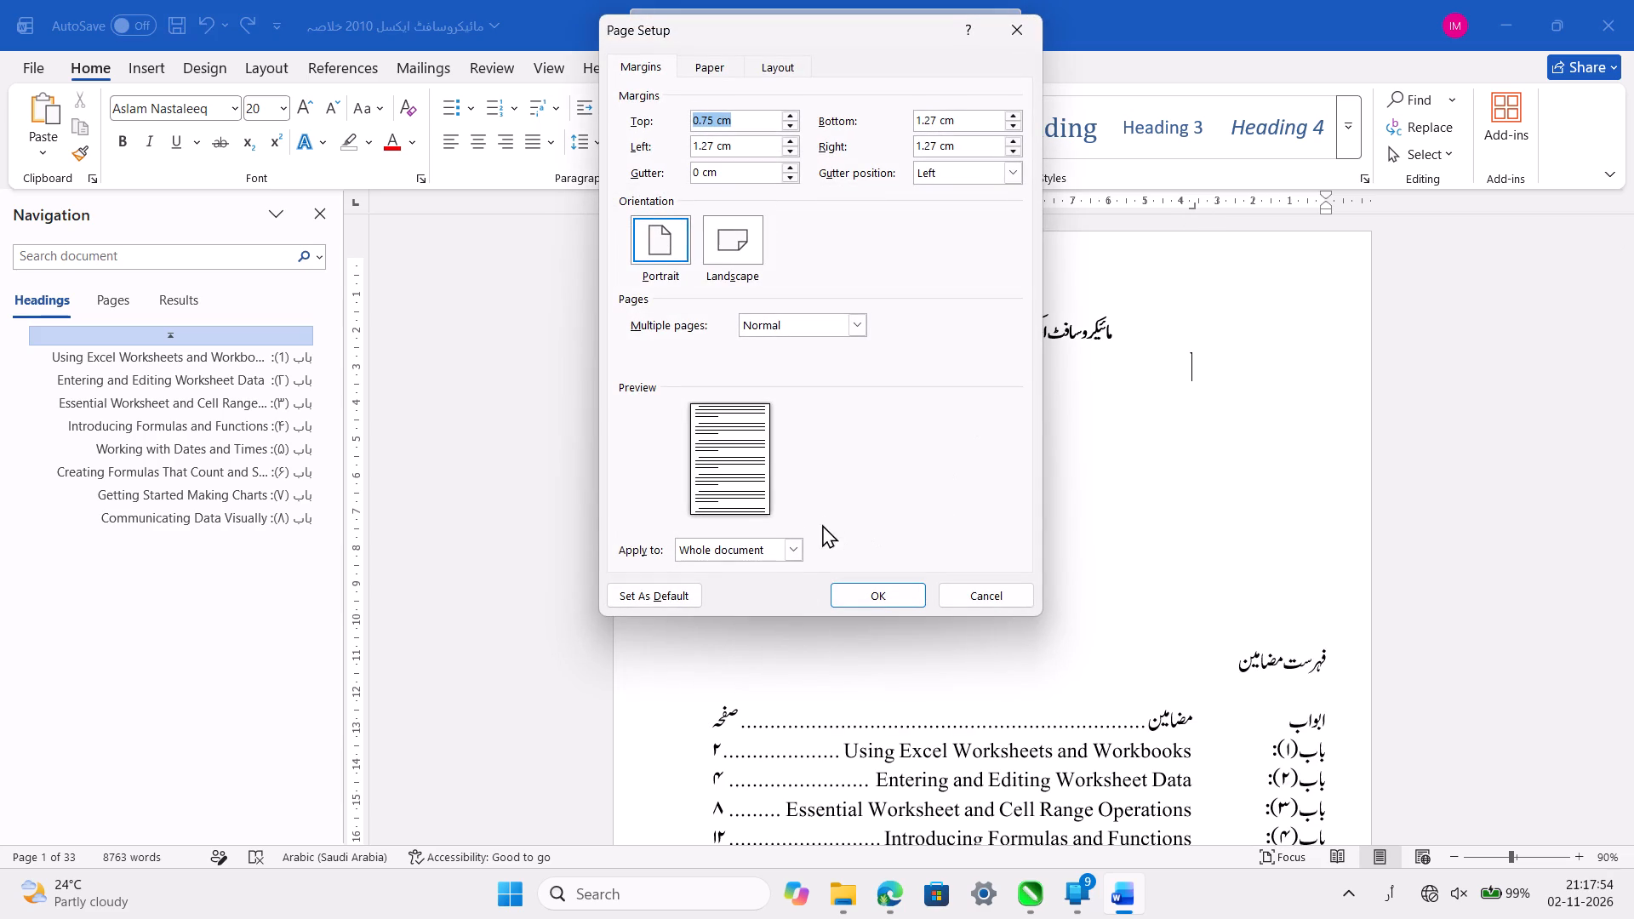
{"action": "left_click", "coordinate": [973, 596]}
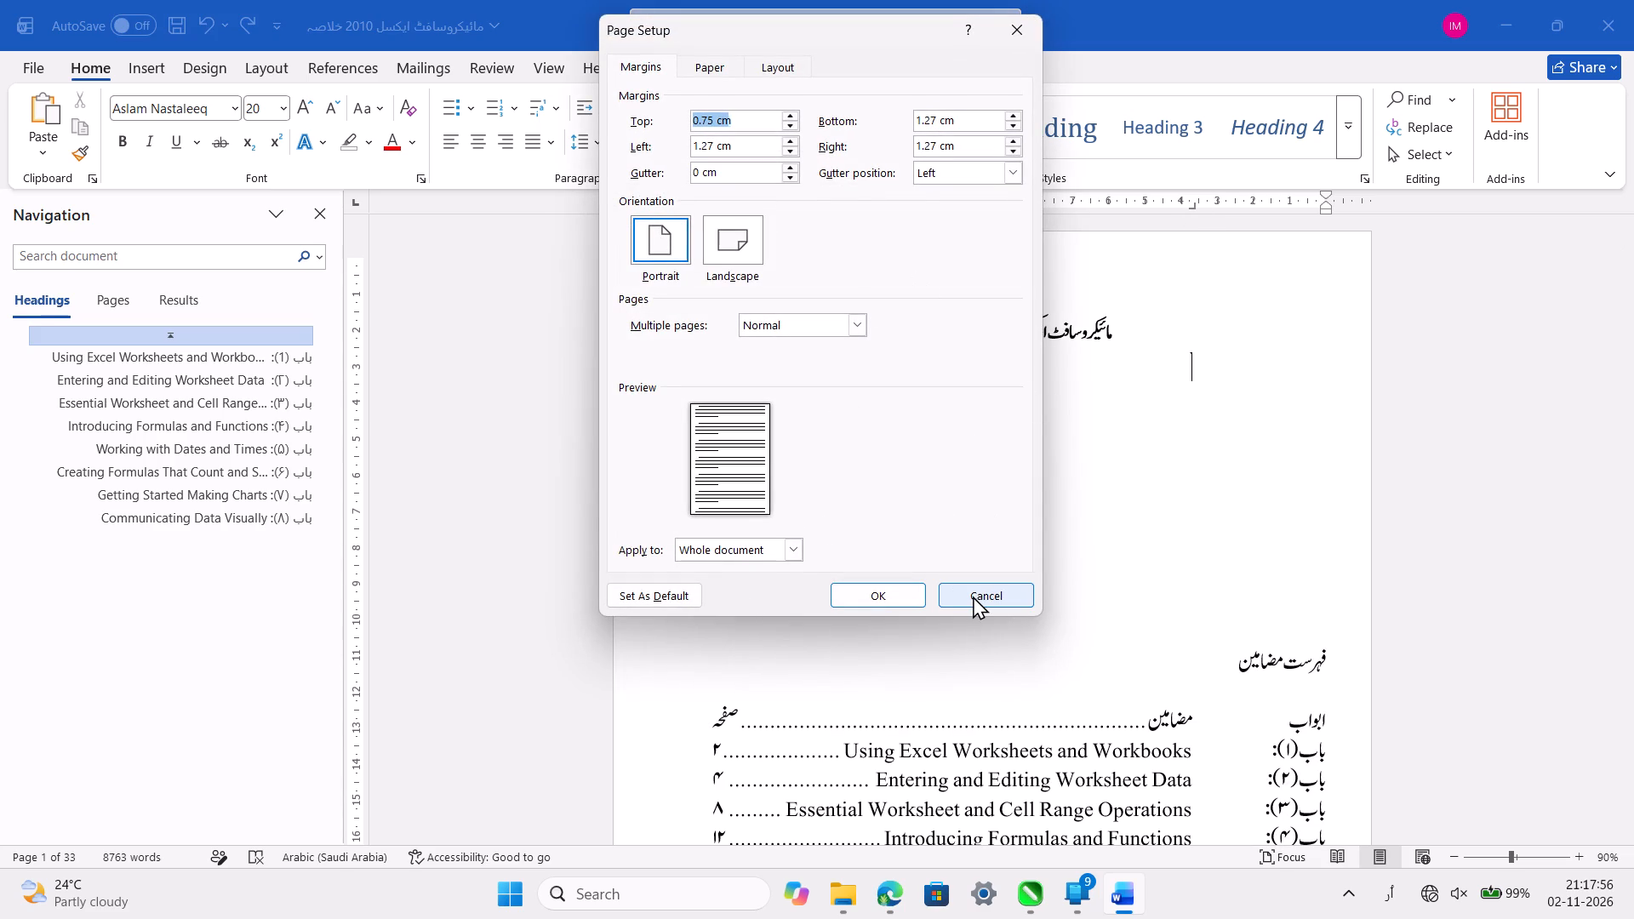
Undo the last alignment and tab change to the فہرست مضامین heading and column labels, and save the document.
{"action": "key", "text": "ctrl+z"}
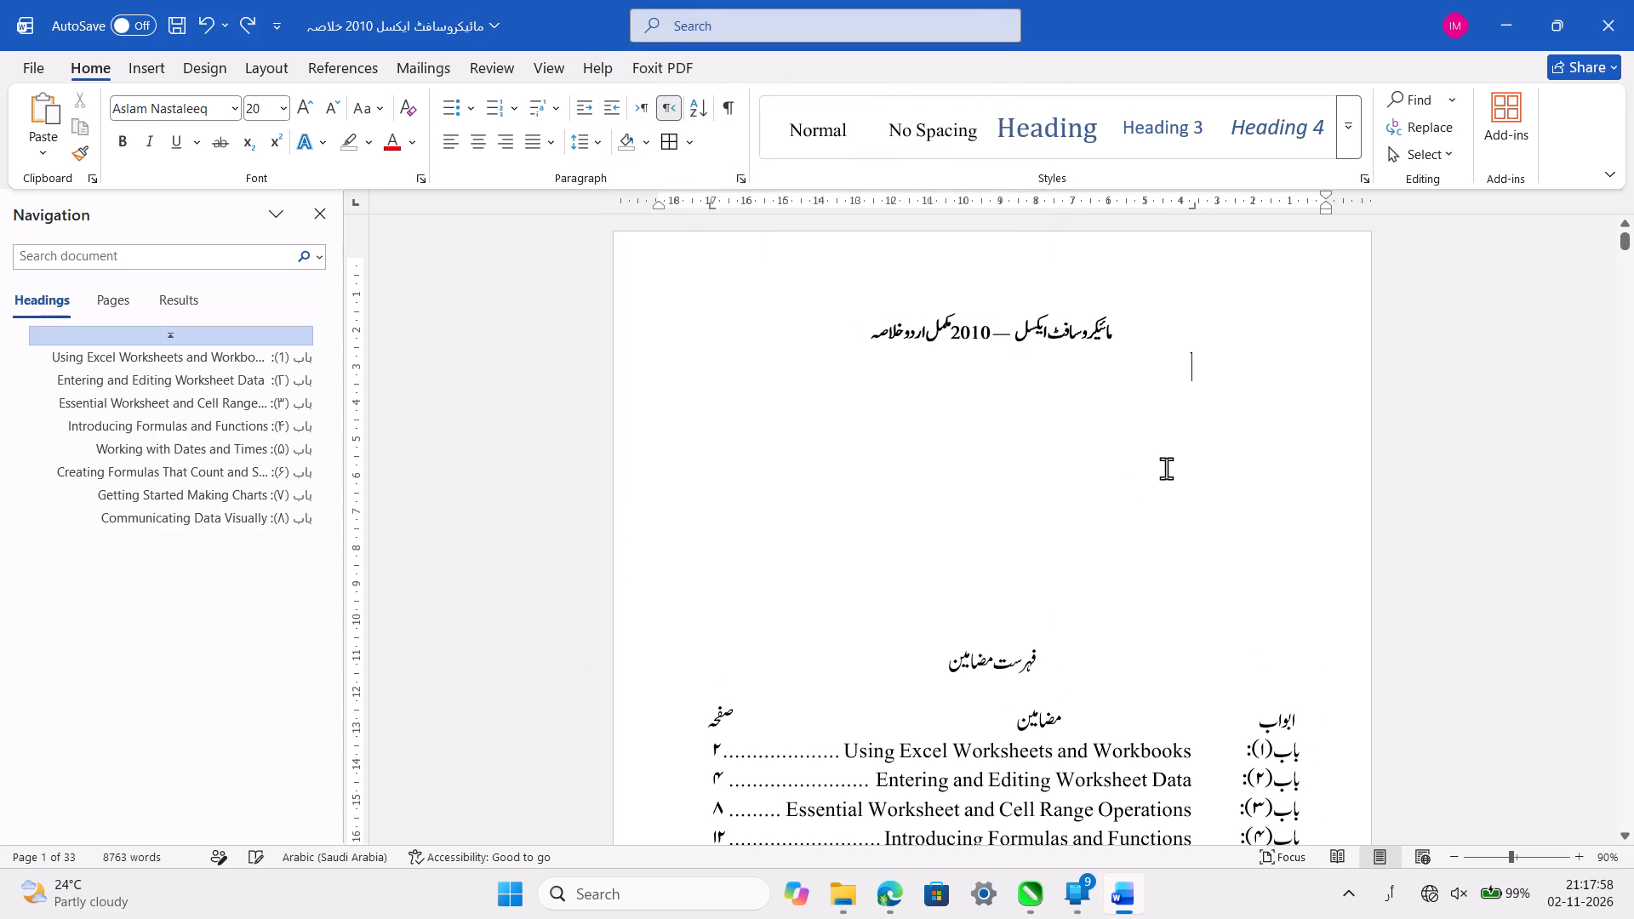
{"action": "left_click", "coordinate": [1166, 468]}
{"action": "triple_click", "coordinate": [988, 664]}
{"action": "left_click", "coordinate": [988, 664]}
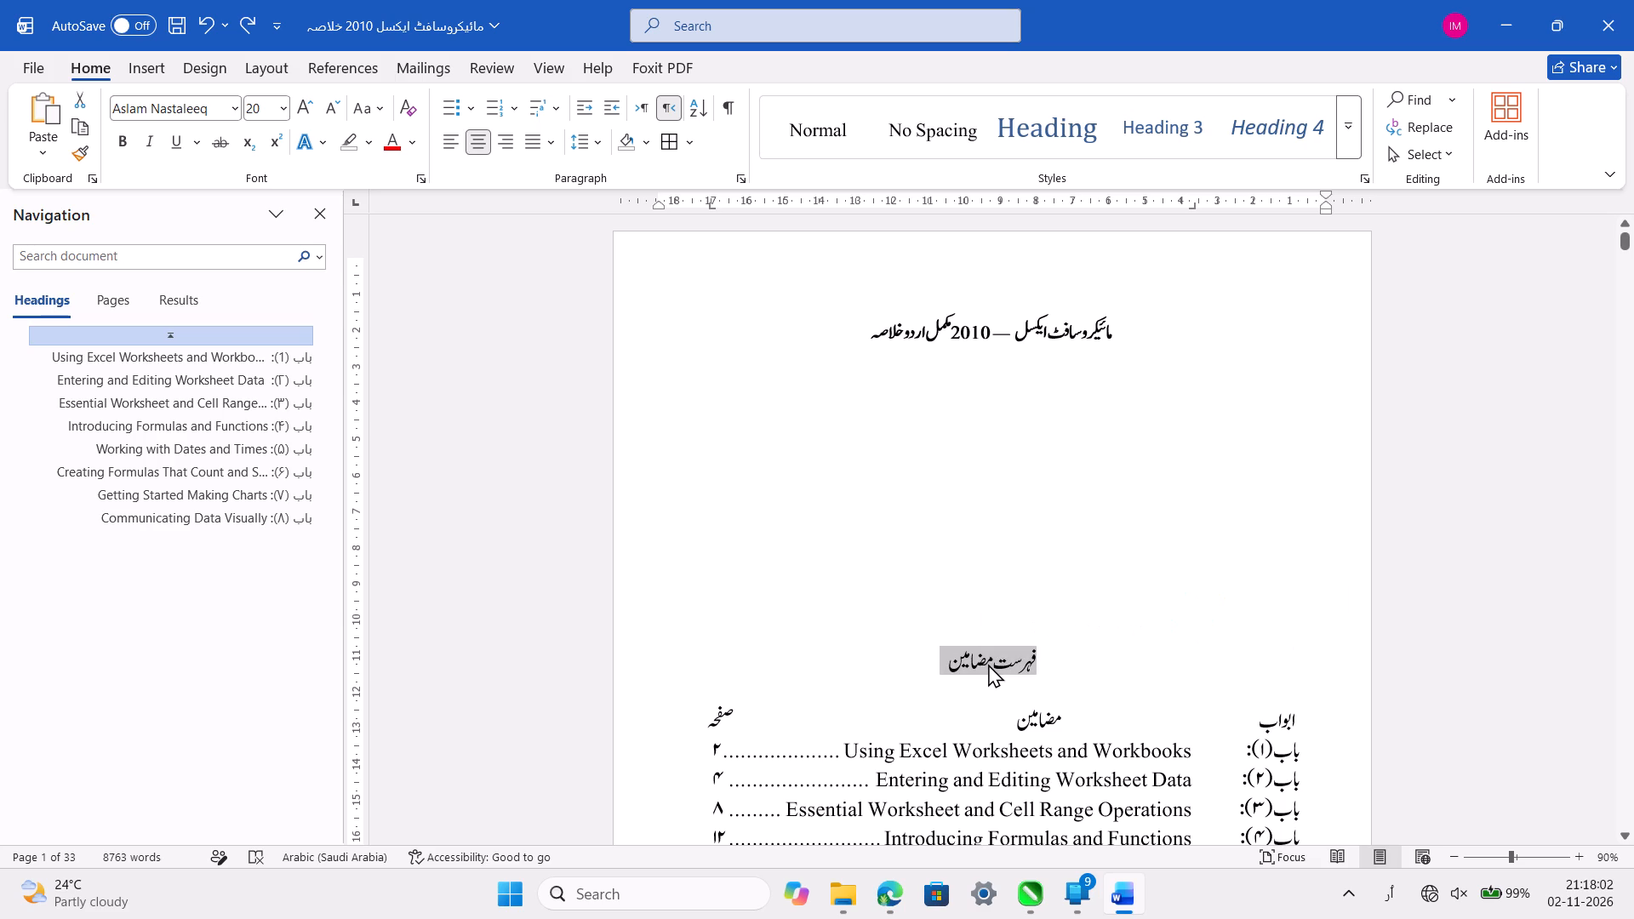
{"action": "scroll", "coordinate": [988, 664], "scroll_direction": "down", "scroll_amount": 5}
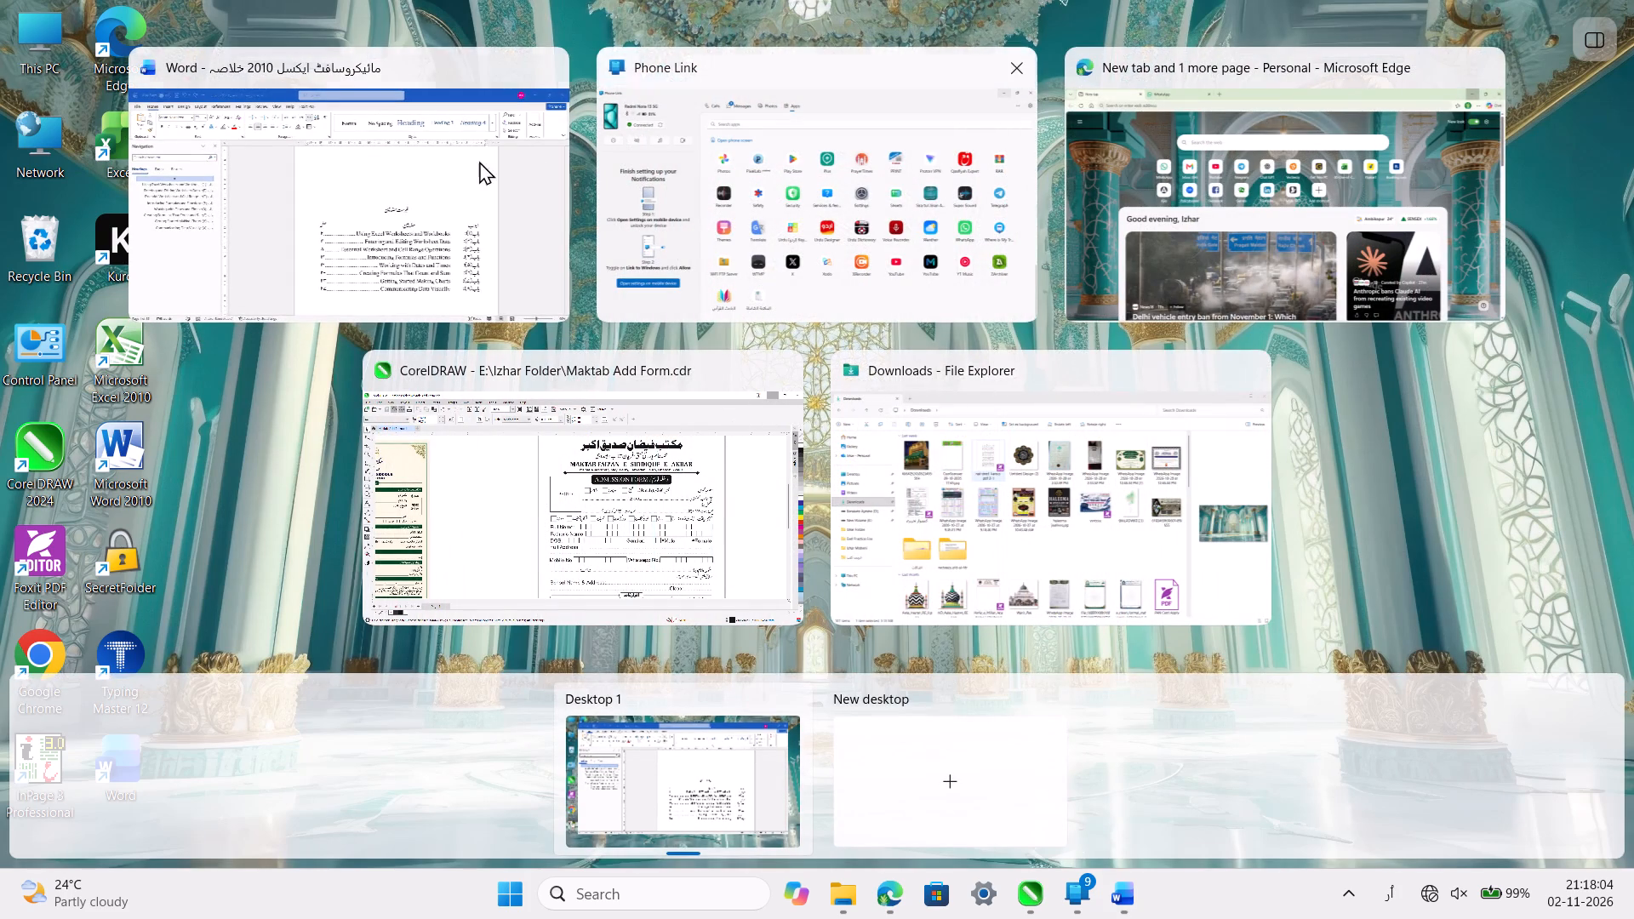
{"action": "left_click", "coordinate": [413, 183]}
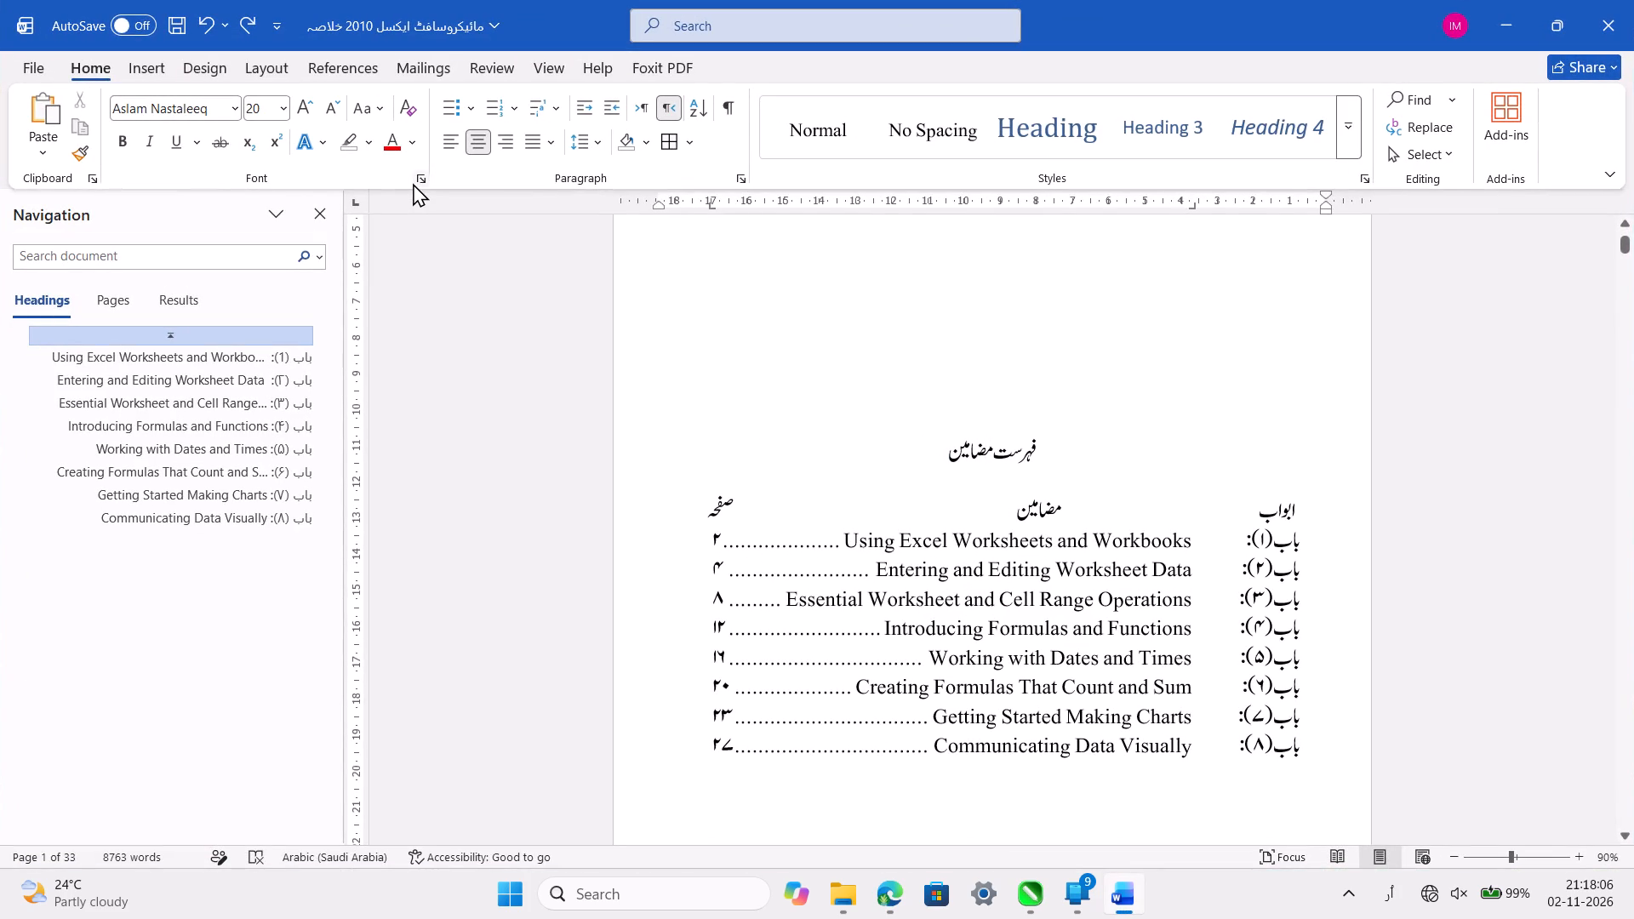
{"action": "key", "text": "ctrl+s"}
Look over the title page and contents list, and save the document again.
{"action": "scroll", "coordinate": [917, 392], "scroll_direction": "up", "scroll_amount": 1}
{"action": "left_click", "coordinate": [1146, 401]}
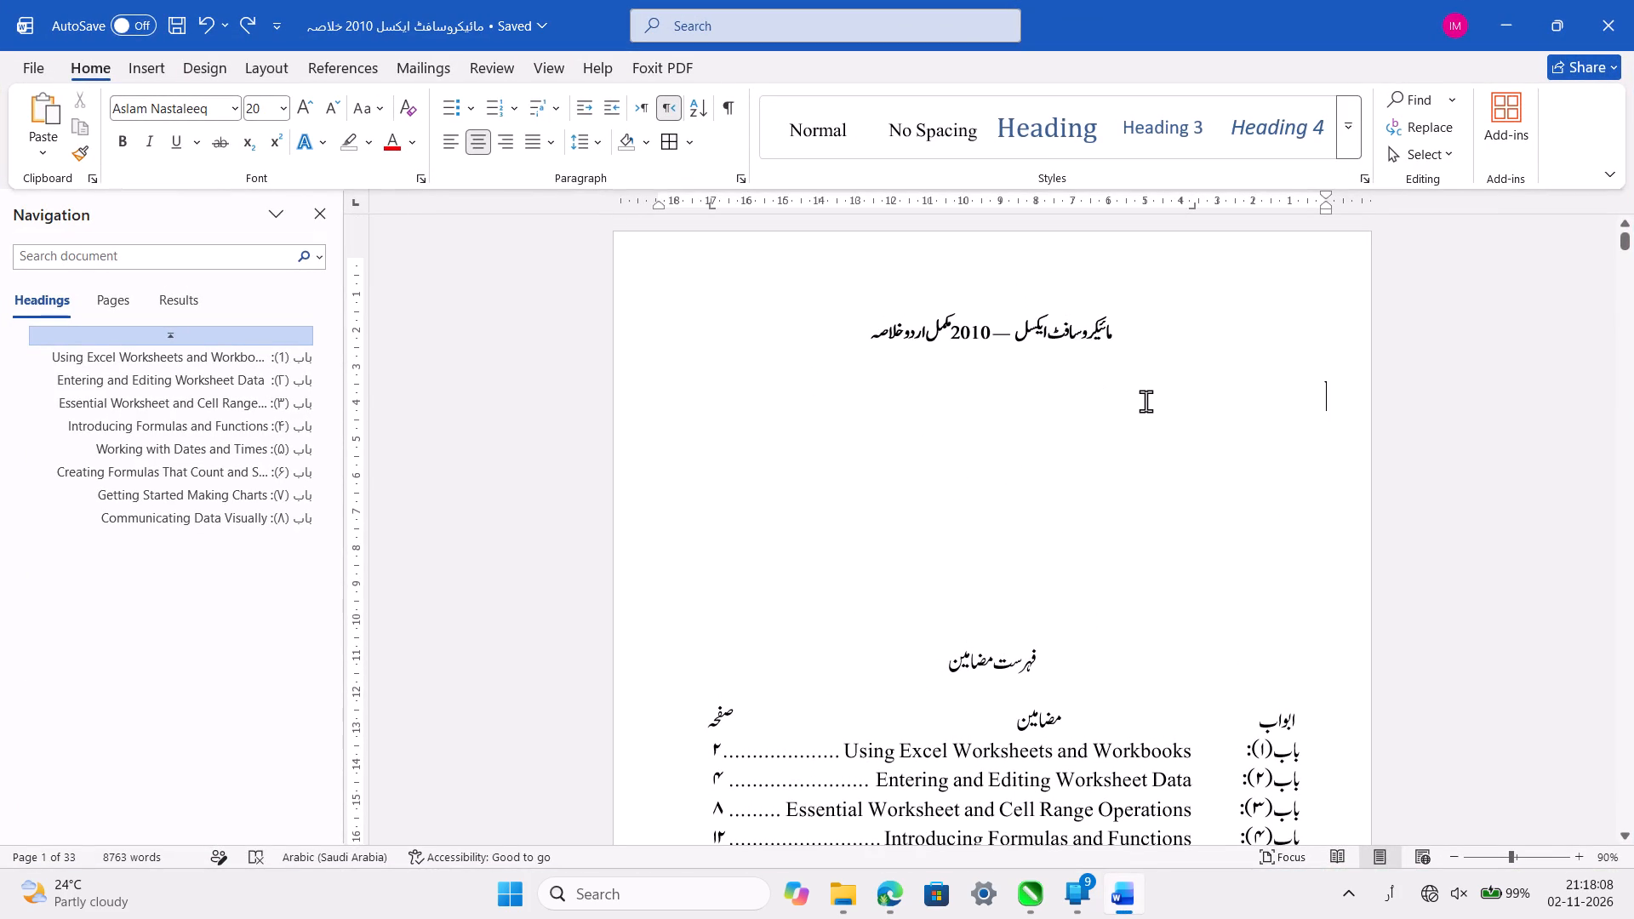
{"action": "scroll", "coordinate": [1146, 401], "scroll_direction": "down", "scroll_amount": 1}
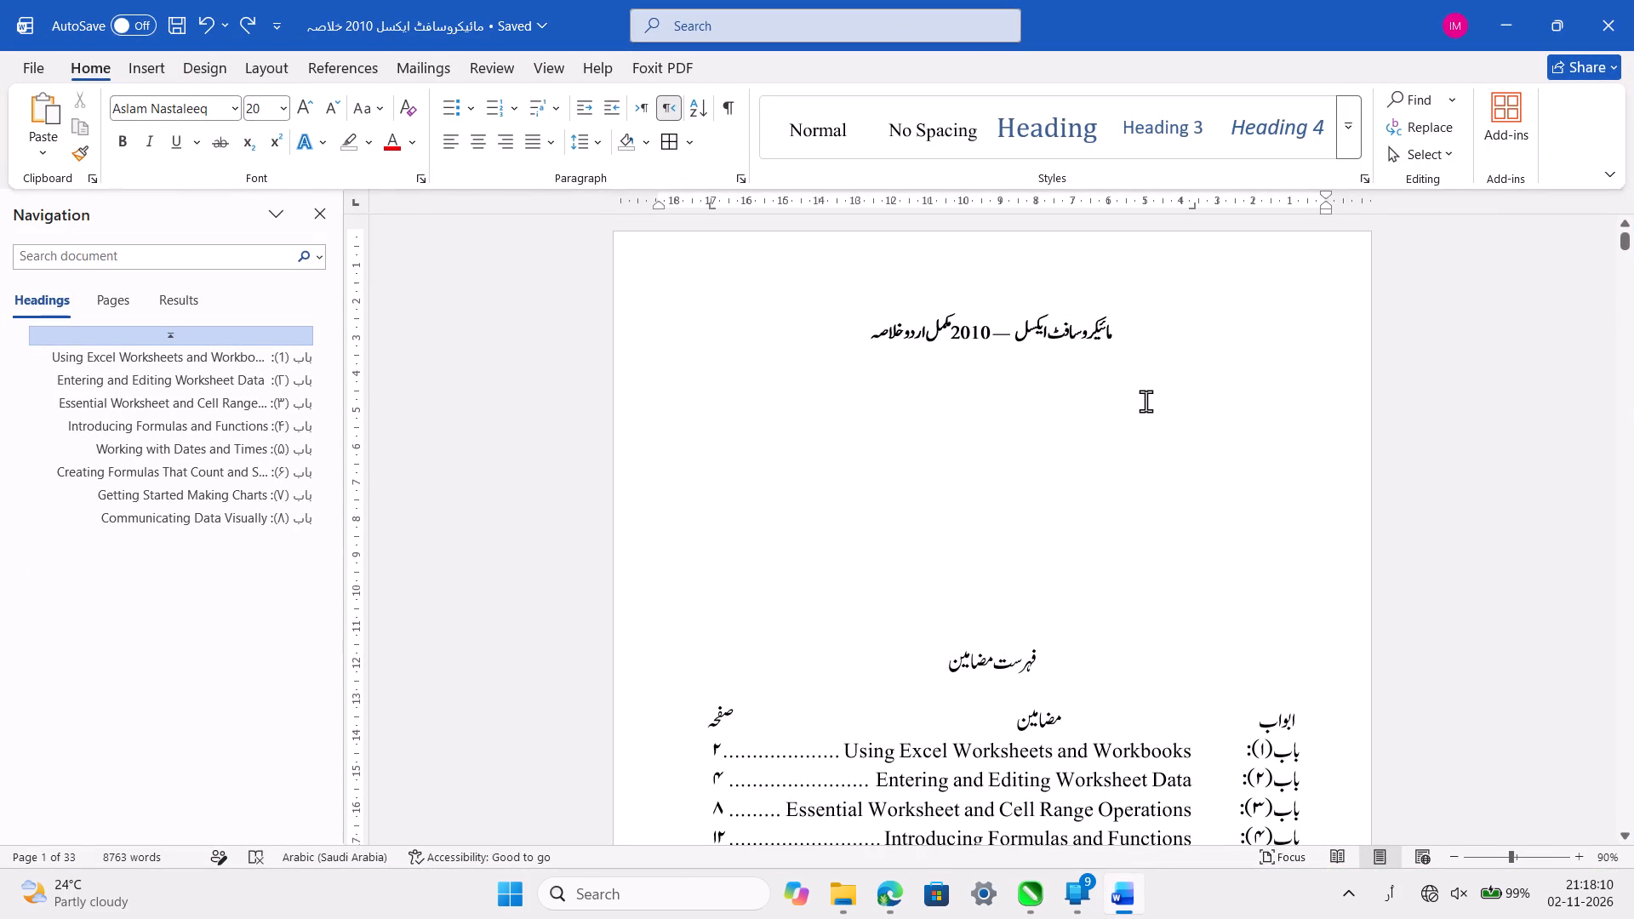
{"action": "scroll", "coordinate": [1146, 401], "scroll_direction": "down", "scroll_amount": 2}
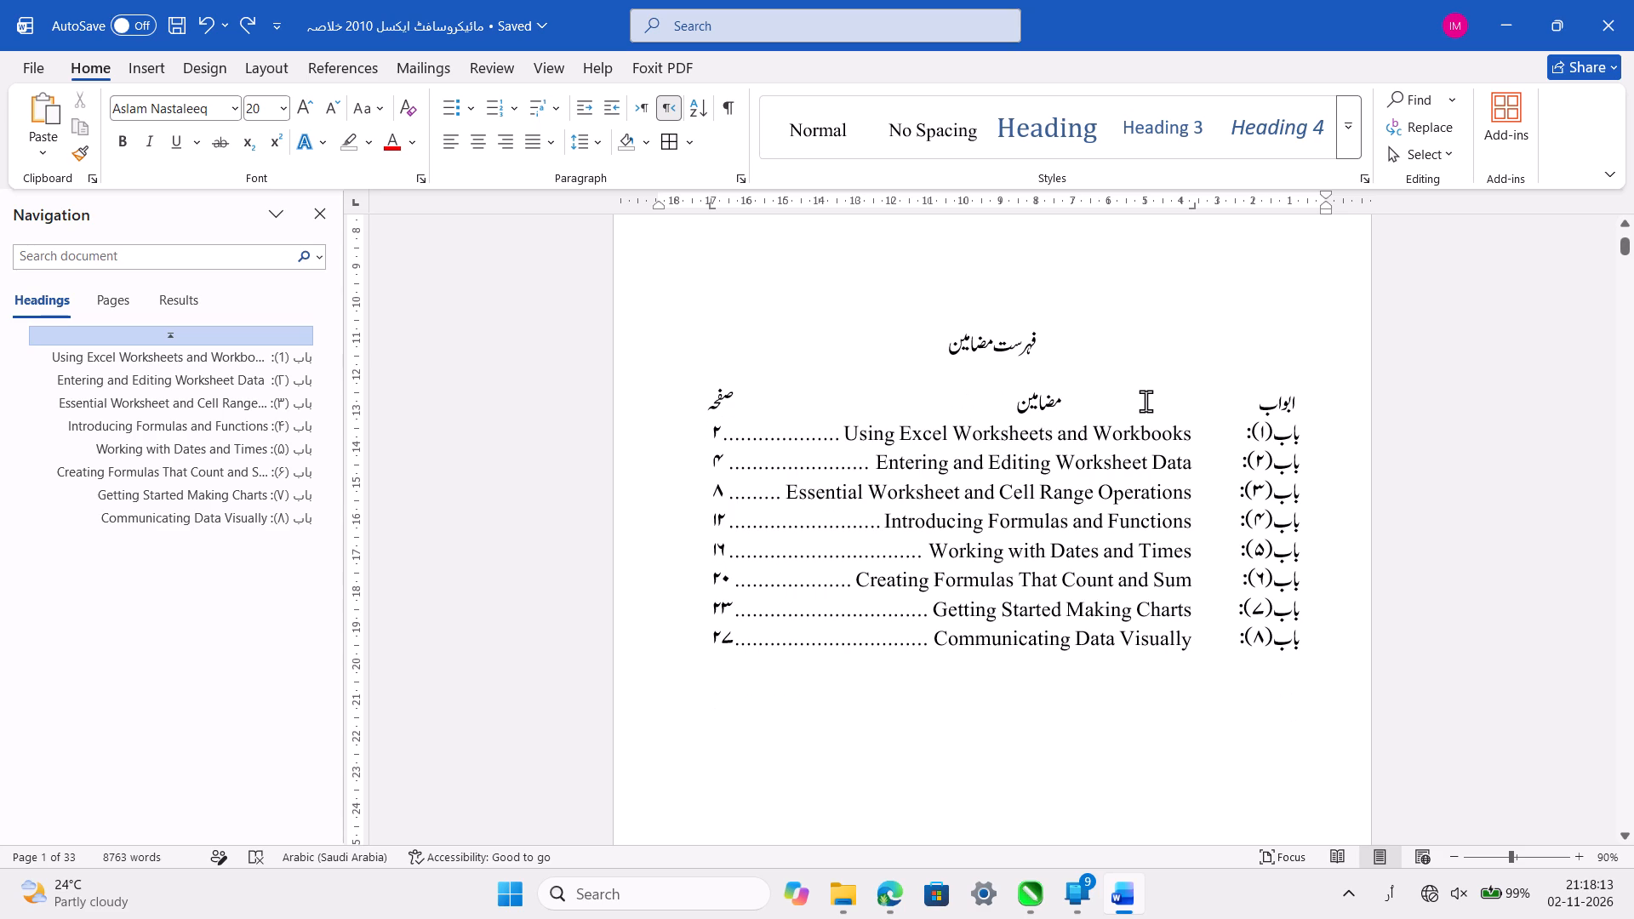
{"action": "left_click", "coordinate": [1146, 401]}
{"action": "scroll", "coordinate": [1146, 401], "scroll_direction": "up", "scroll_amount": 1}
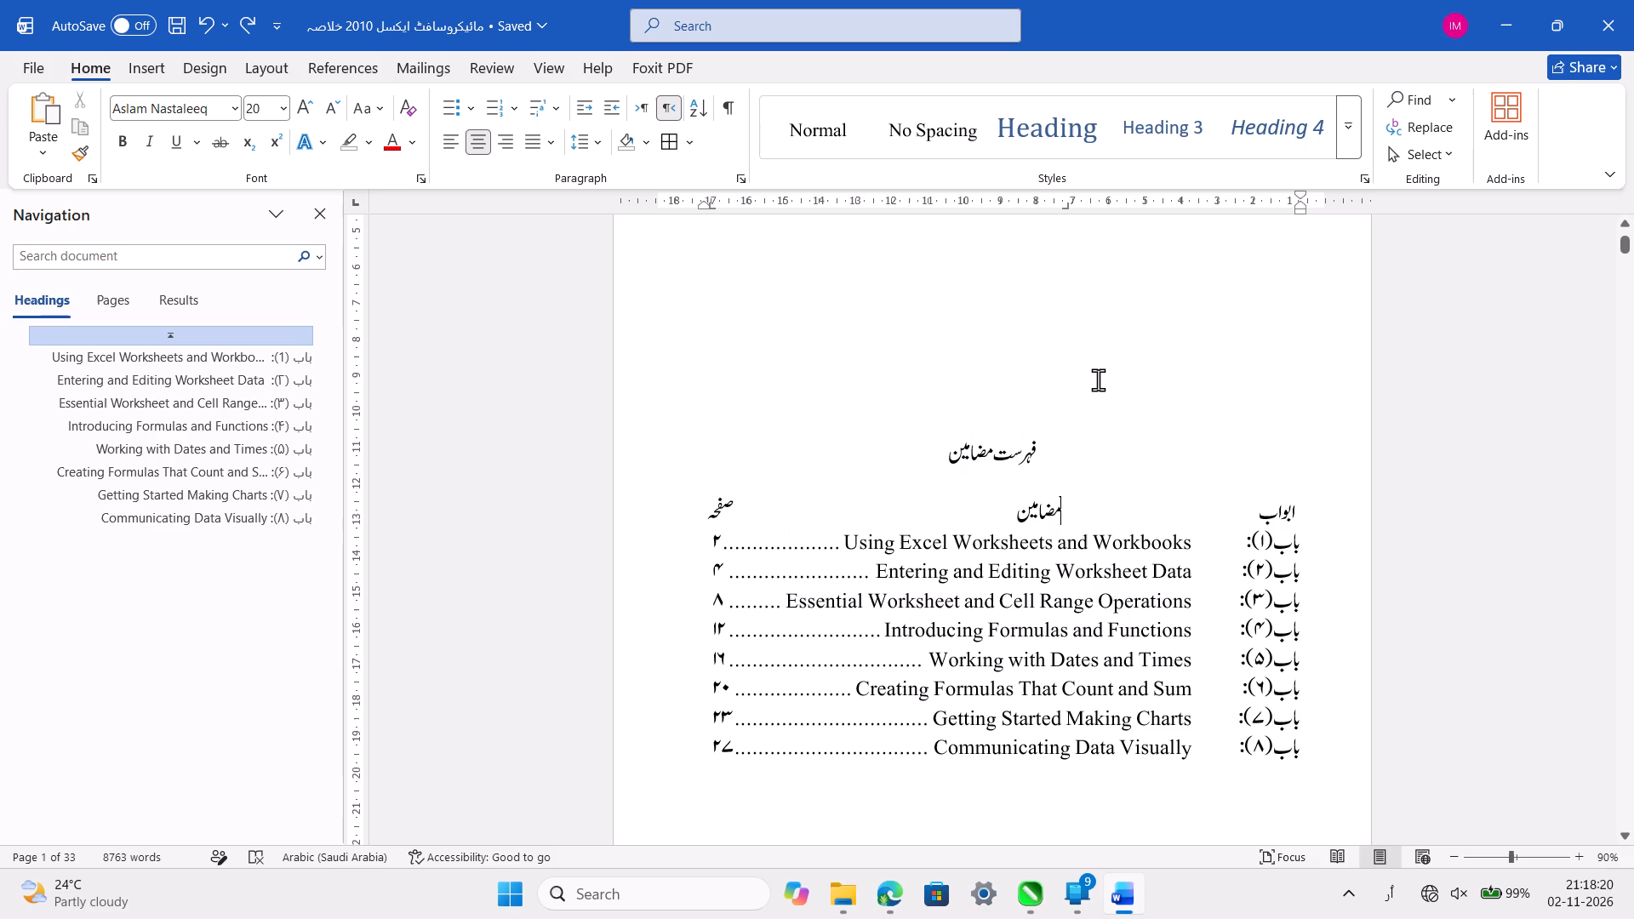
{"action": "key", "text": "ctrl+s"}
Enter the line شعبۂ کمپیوٹر؛ دار العلوم للبنات برکات عائشہ directly below the title, ahead of the existing tab.
{"action": "scroll", "coordinate": [1098, 380], "scroll_direction": "up", "scroll_amount": 1}
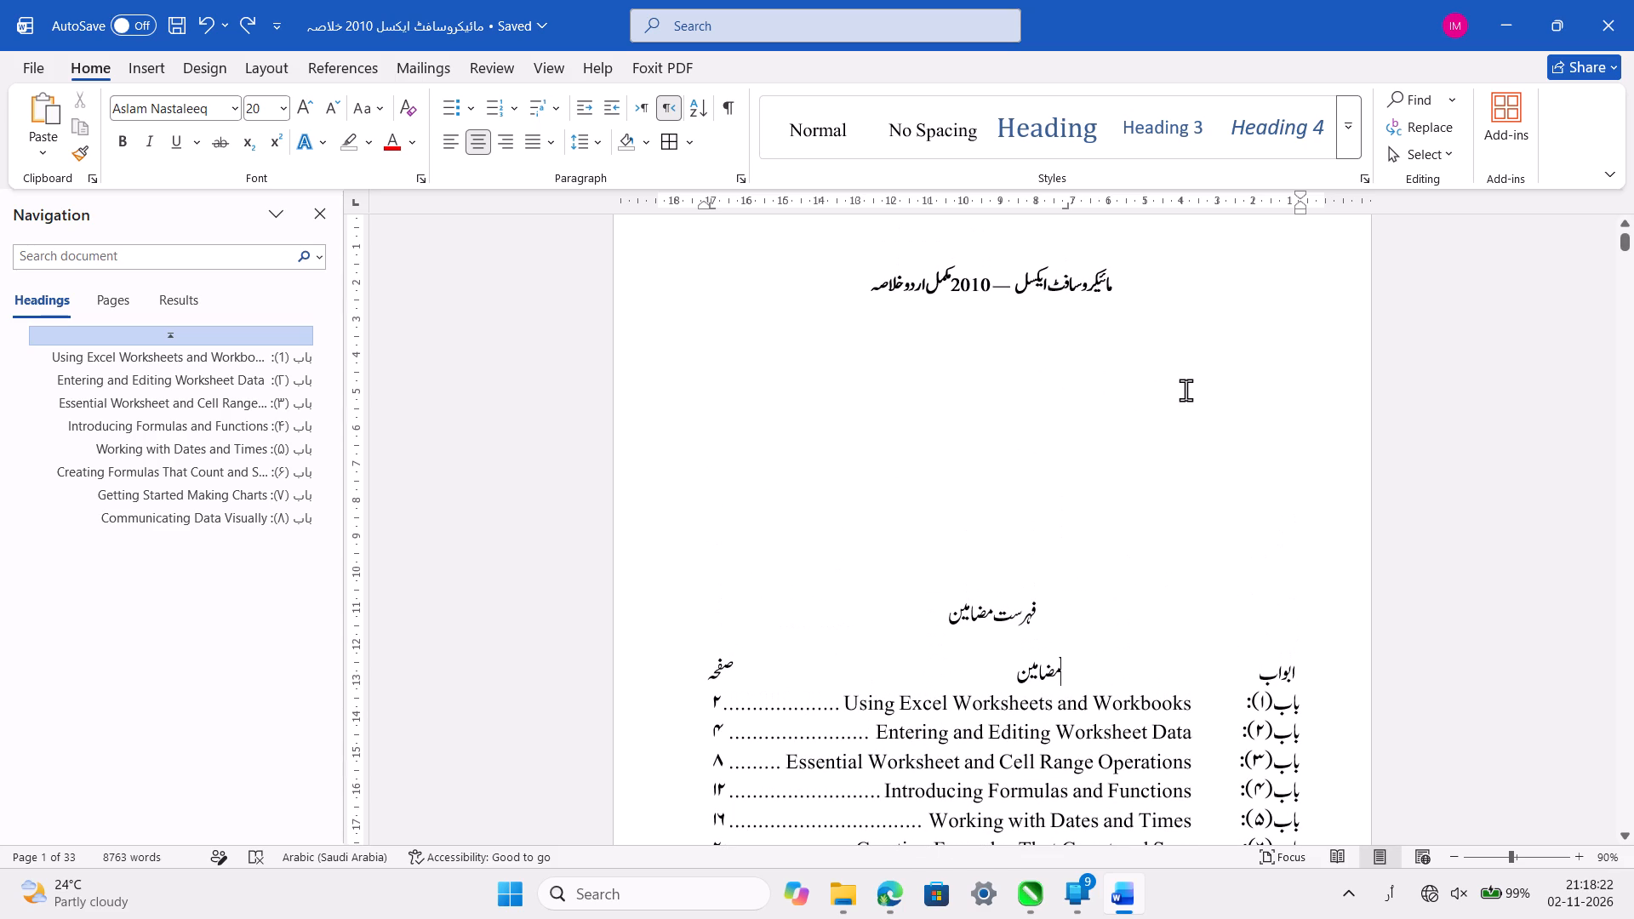
{"action": "left_click", "coordinate": [1186, 390]}
{"action": "key", "text": "Up"}
{"action": "key", "text": "Up"}
{"action": "type", "text": "شعبۃ"}
{"action": "key", "text": "BackSpace"}
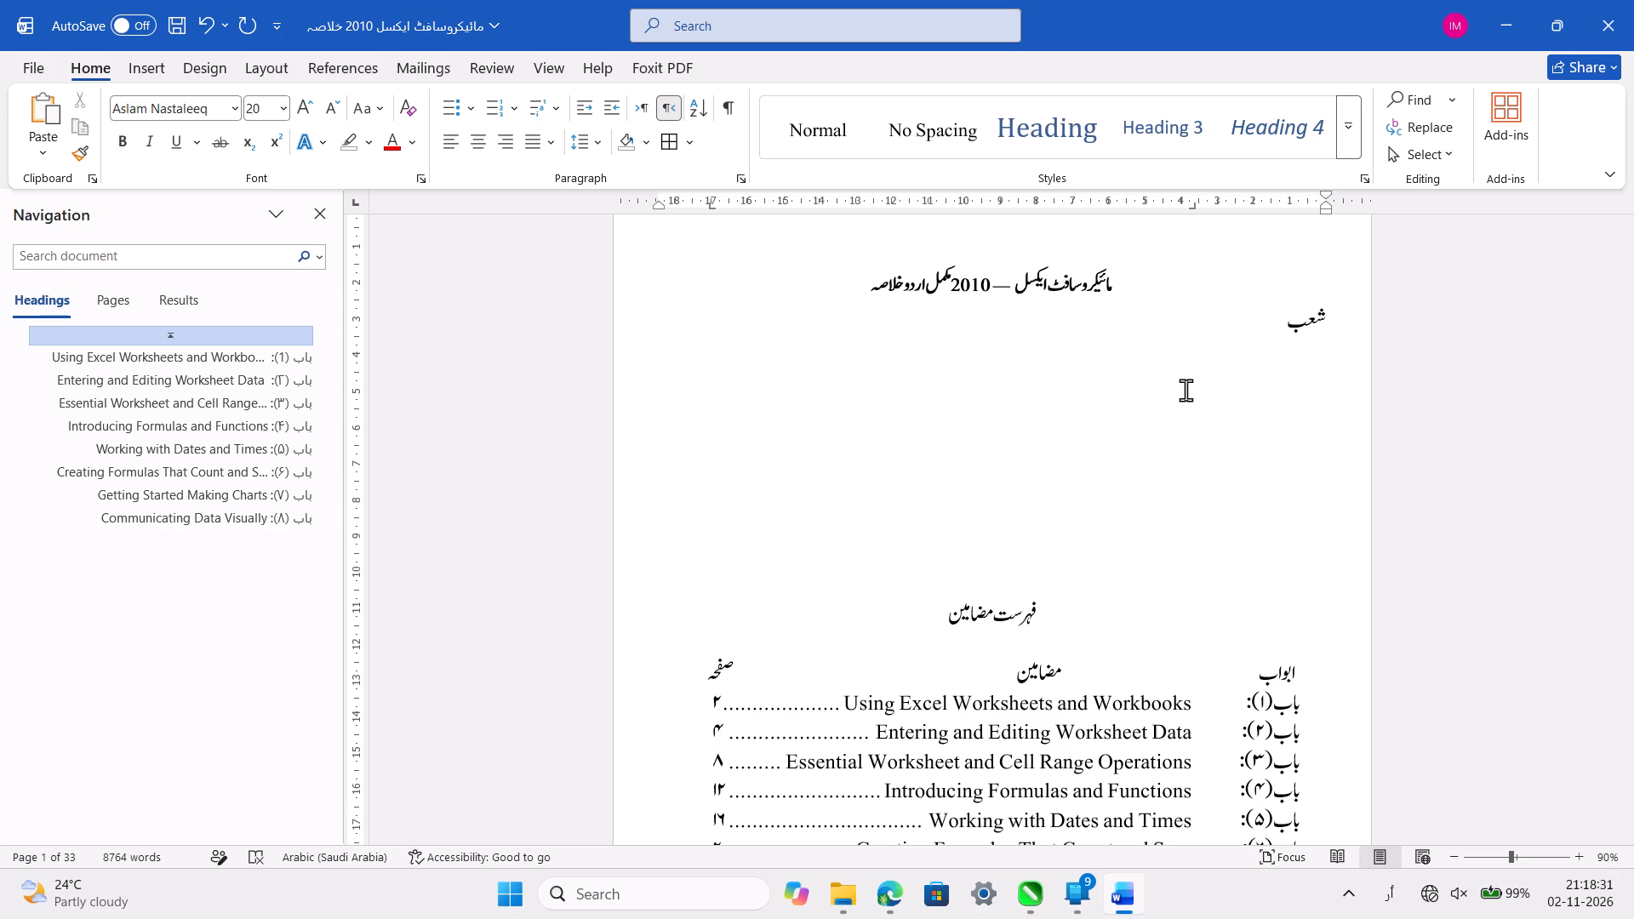
{"action": "type", "text": "ۂ کمپہ"}
{"action": "key", "text": "BackSpace"}
{"action": "type", "text": "یوٹر"}
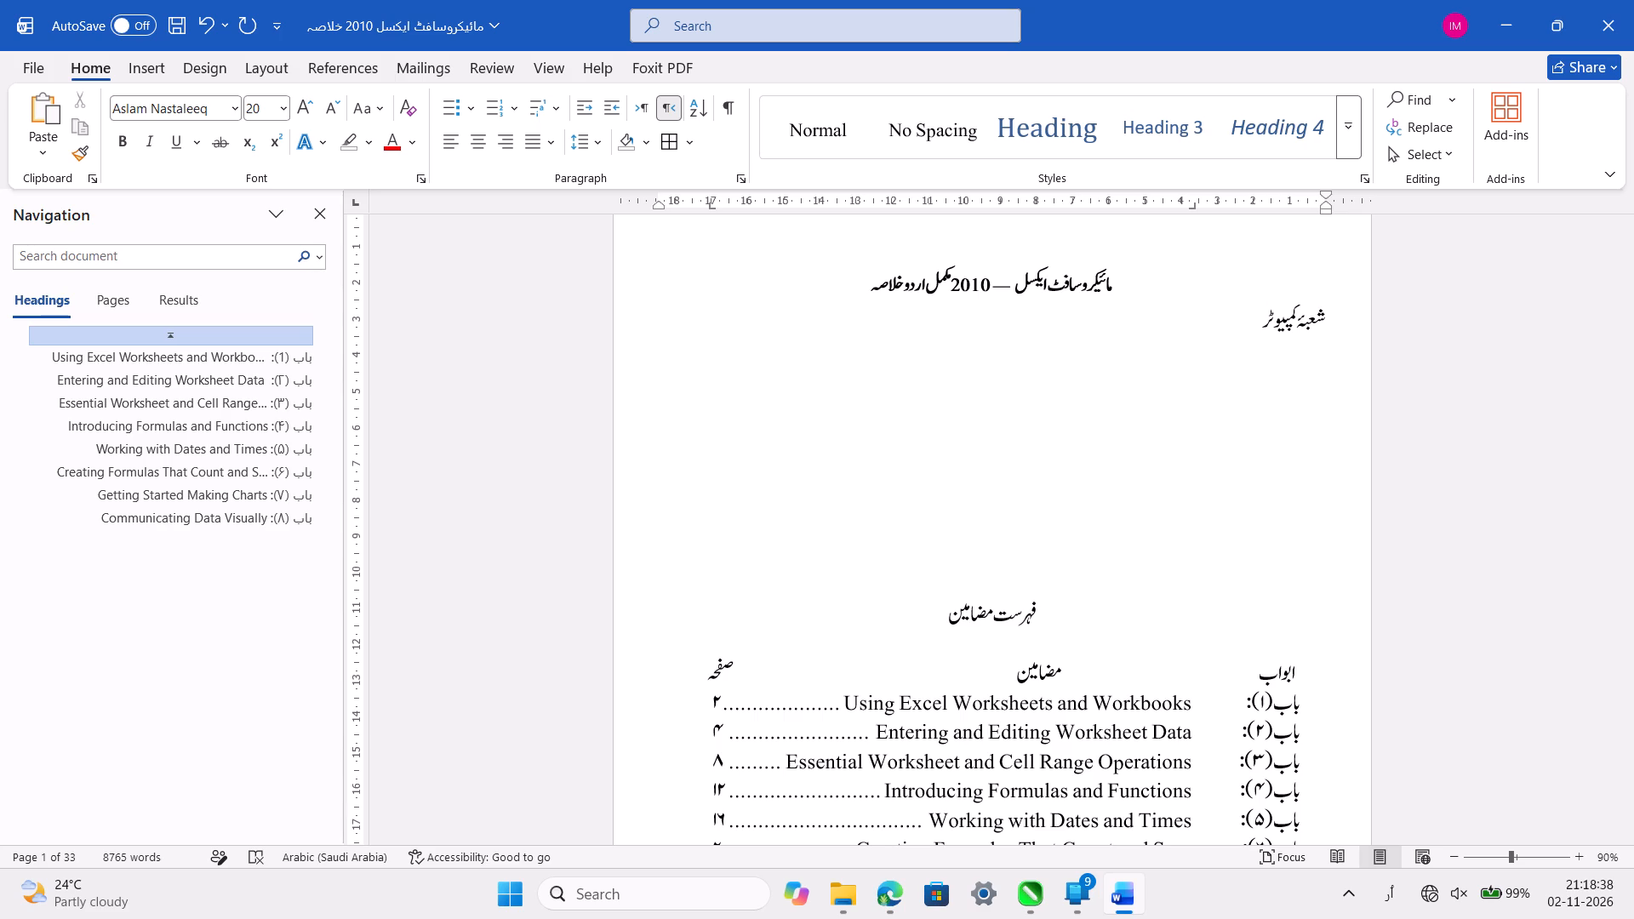
{"action": "key", "text": "space"}
{"action": "type", "text": "دار"}
{"action": "key", "text": "BackSpace"}
{"action": "key", "text": "BackSpace"}
{"action": "key", "text": "BackSpace"}
{"action": "key", "text": "space"}
{"action": "type", "text": "دار العلوم للبنات"}
{"action": "key", "text": "space"}
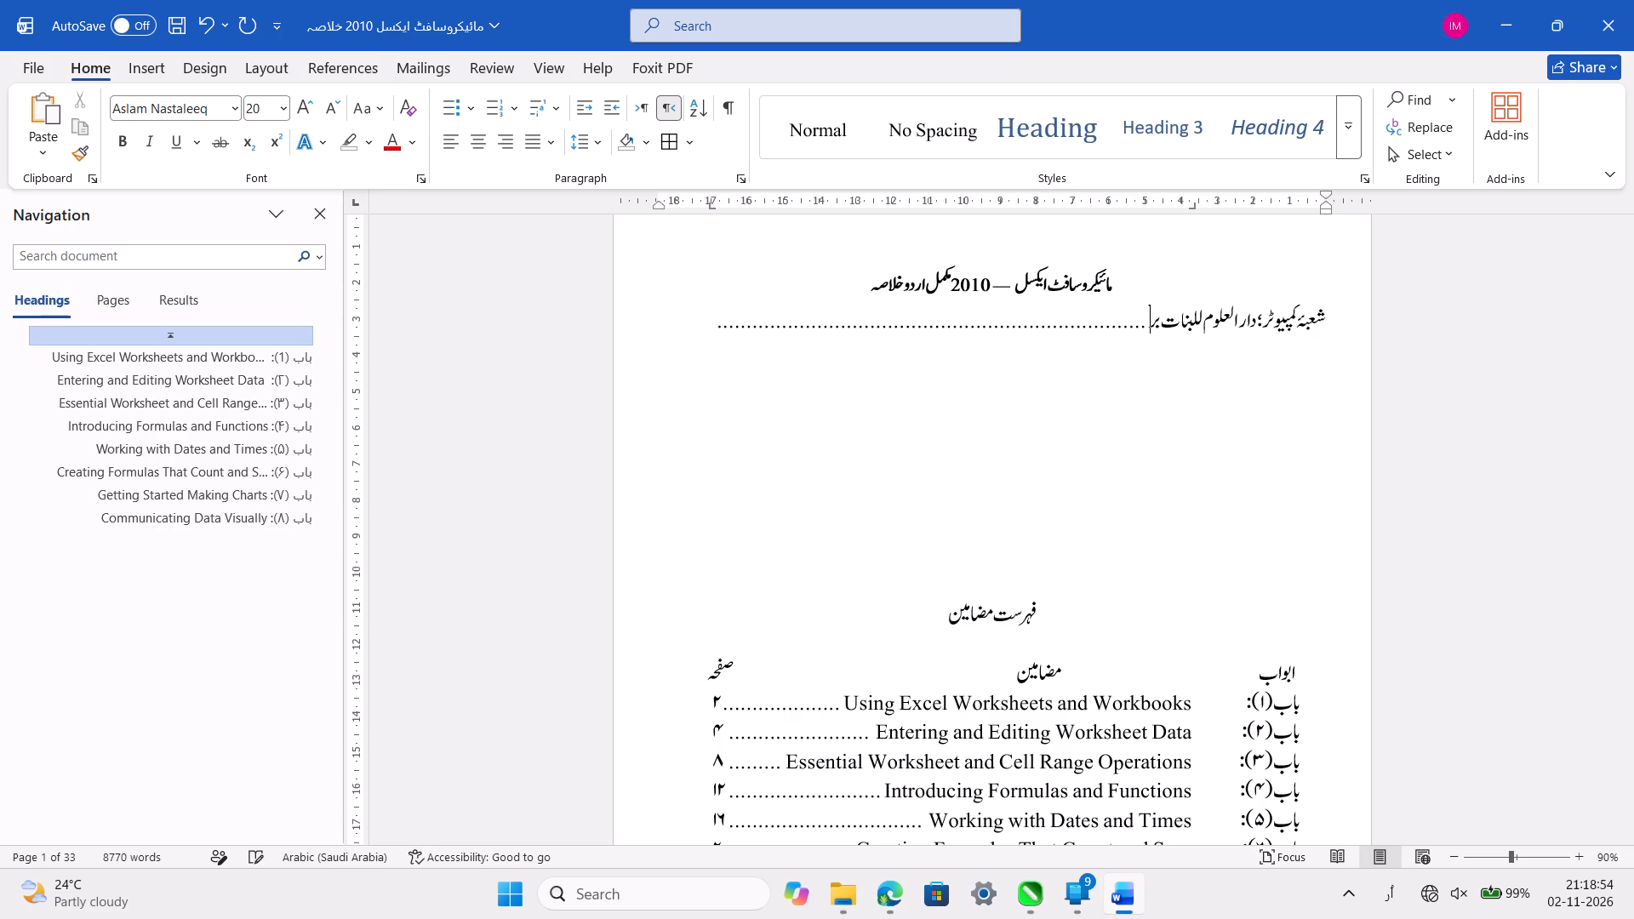
{"action": "type", "text": "کات"}
{"action": "key", "text": "space"}
{"action": "type", "text": "عائشہ"}
Delete the dotted tab leader trailing after عائشہ on the department line.
{"action": "key", "text": "End"}
{"action": "key", "text": "BackSpace"}
{"action": "key", "text": "BackSpace"}
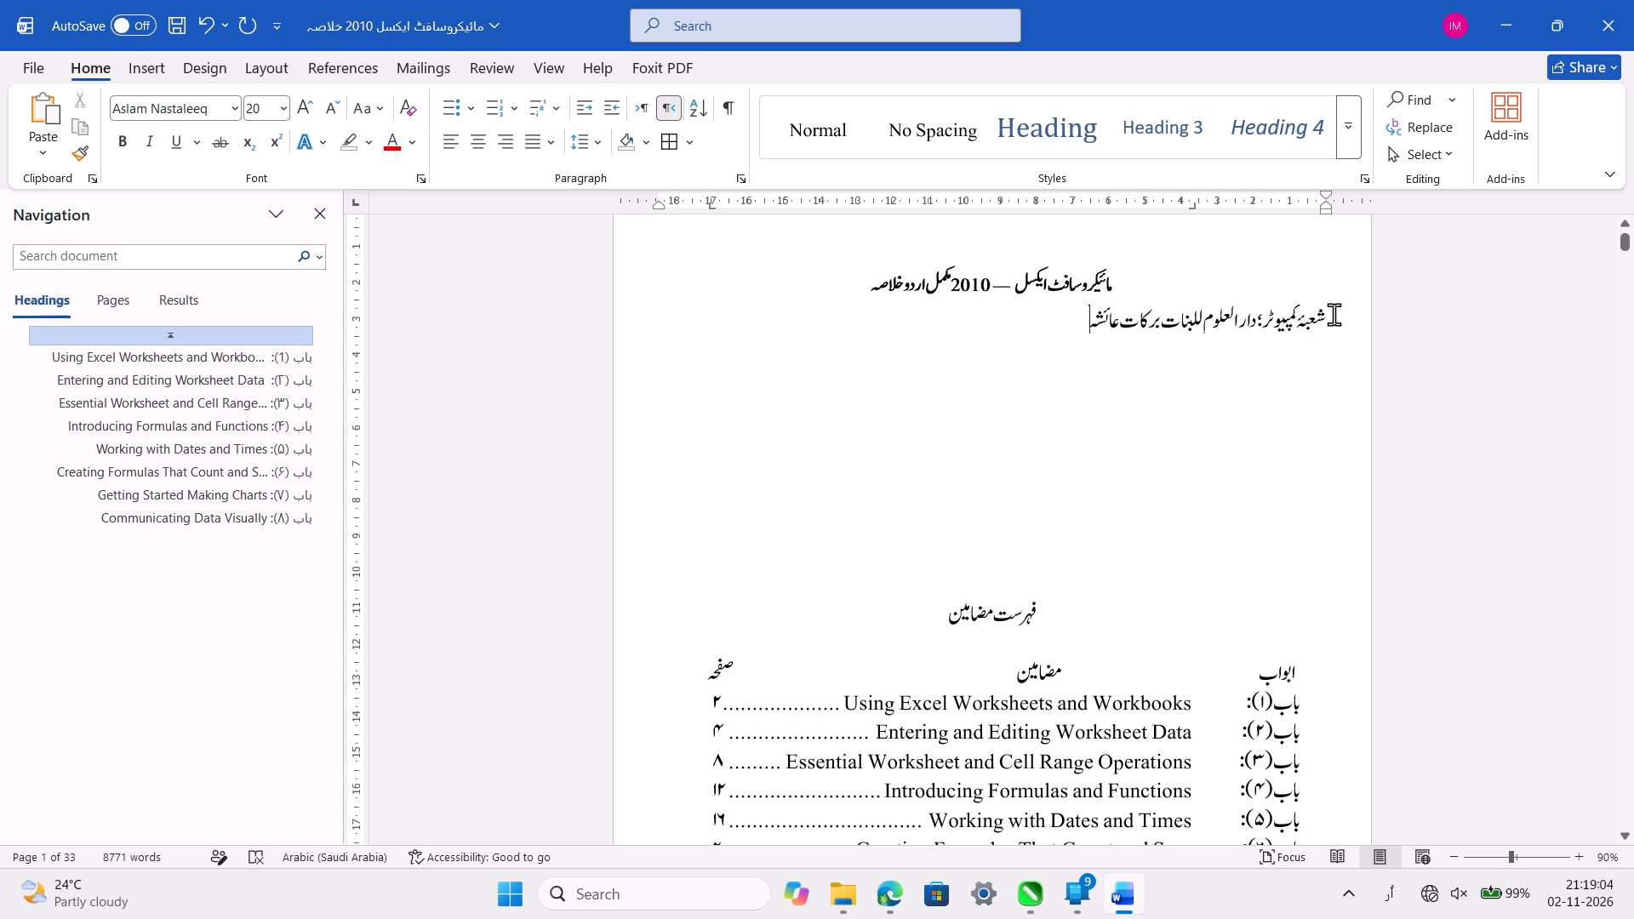
Remove surplus blank lines above the فہرست مضامین heading and start a new line directly below the department line.
{"action": "key", "text": "Return"}
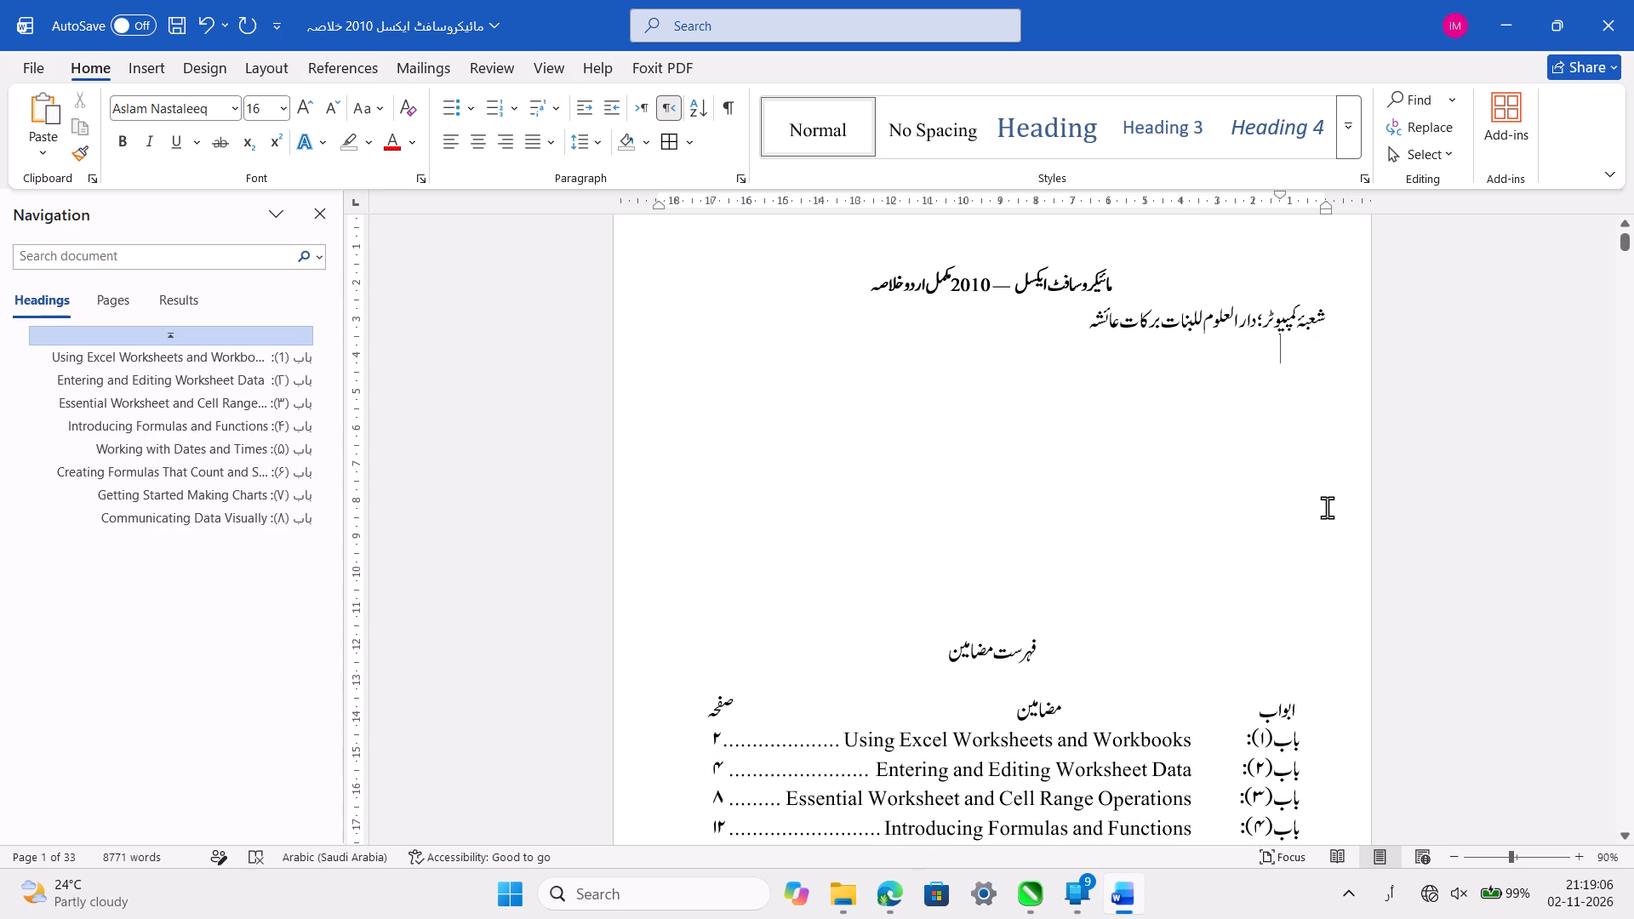
{"action": "left_click", "coordinate": [1264, 471]}
{"action": "key", "text": "BackSpace"}
{"action": "key", "text": "BackSpace"}
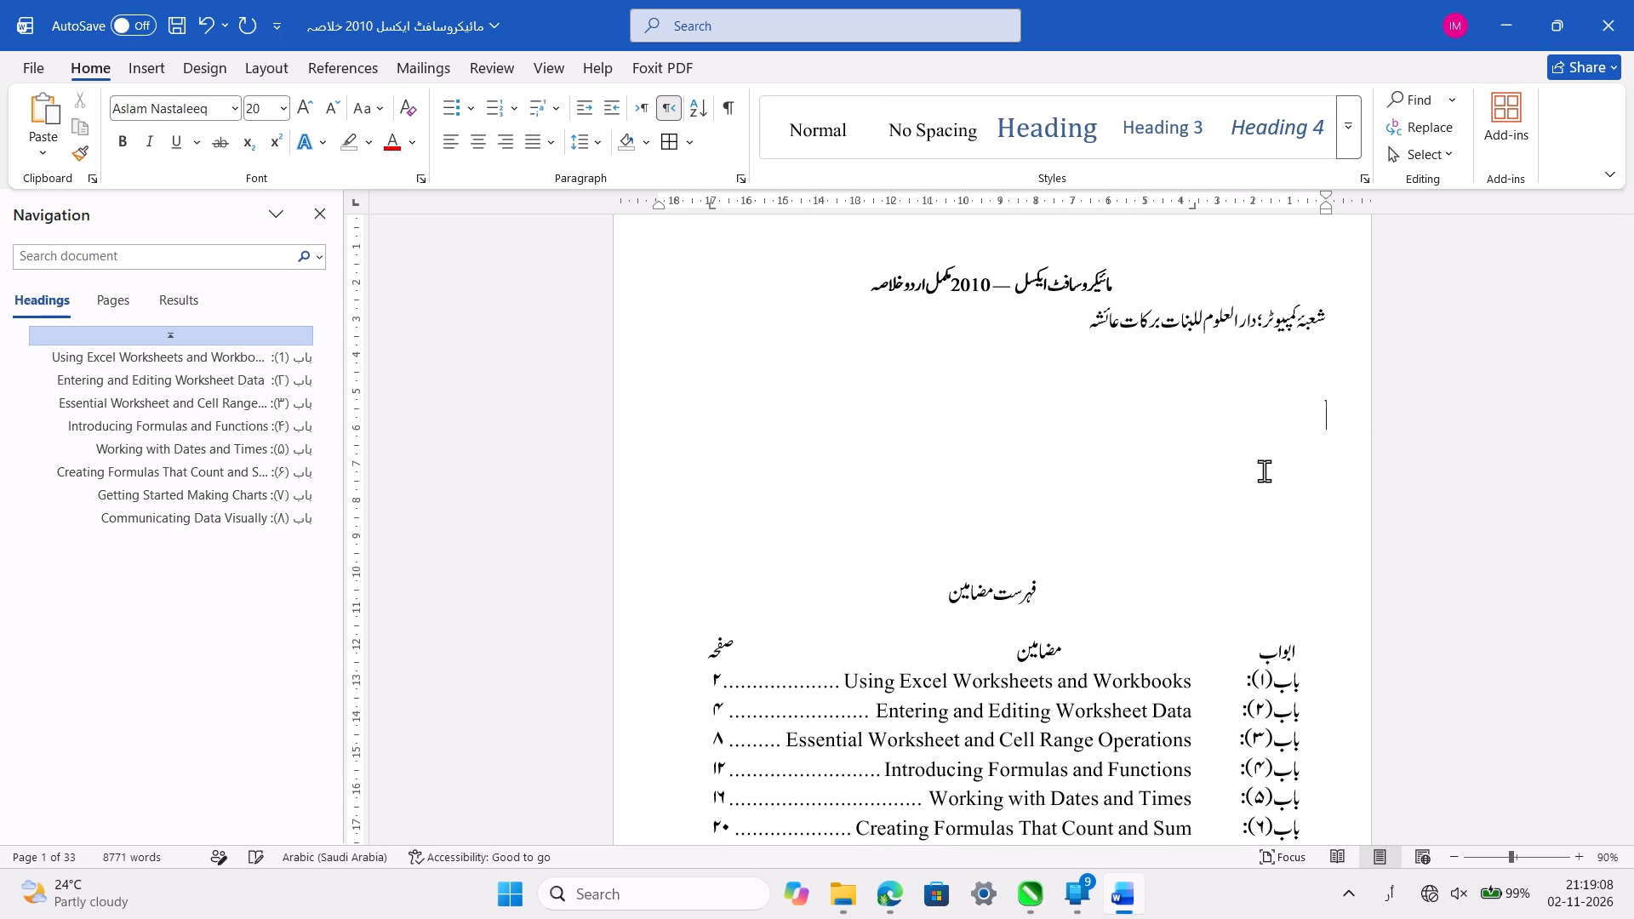
{"action": "key", "text": "BackSpace"}
{"action": "key", "text": "BackSpace"}
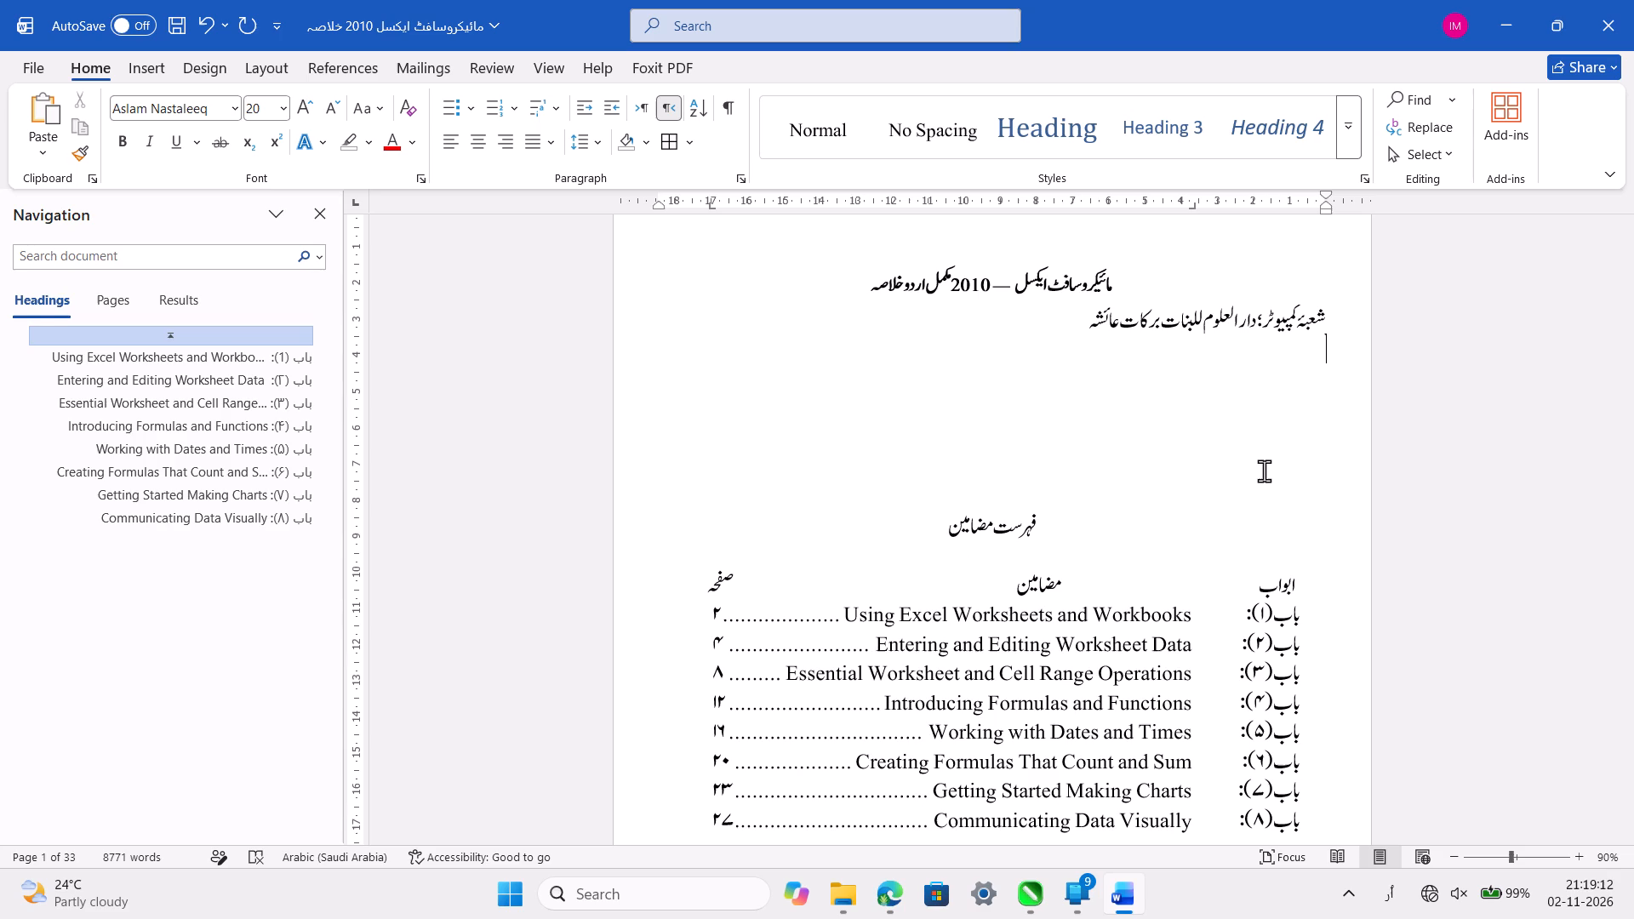
{"action": "key", "text": "BackSpace"}
{"action": "key", "text": "Return"}
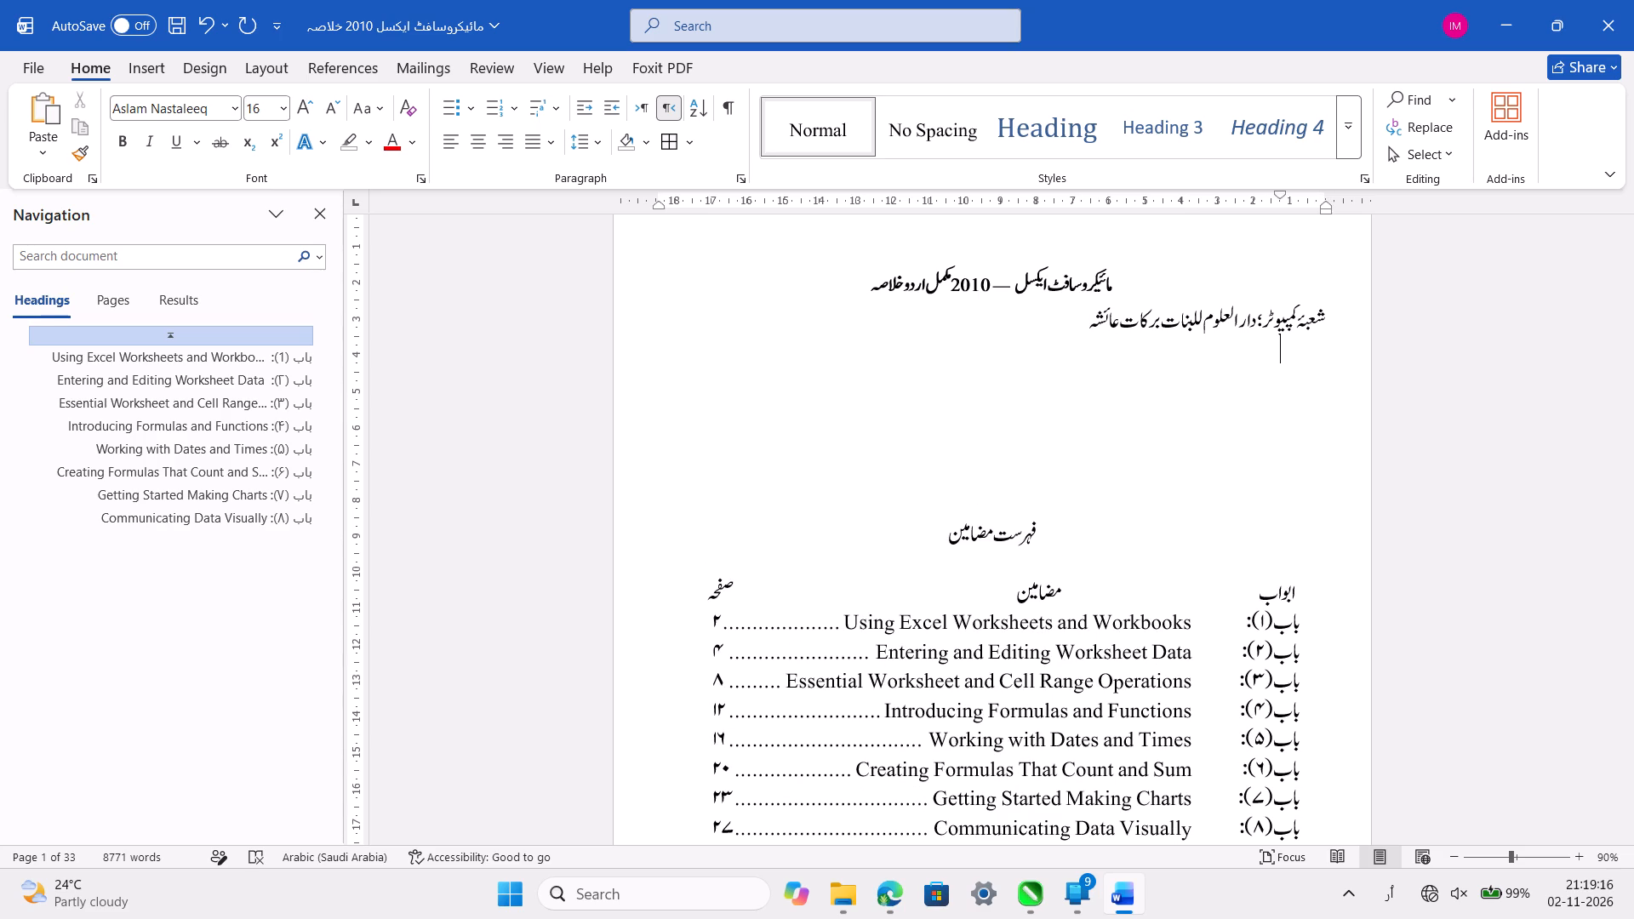
Insert a tab at the start of the شعبۂ کمپیوٹر line to indent it below the title.
{"action": "left_click", "coordinate": [1338, 302]}
{"action": "left_click", "coordinate": [1320, 326]}
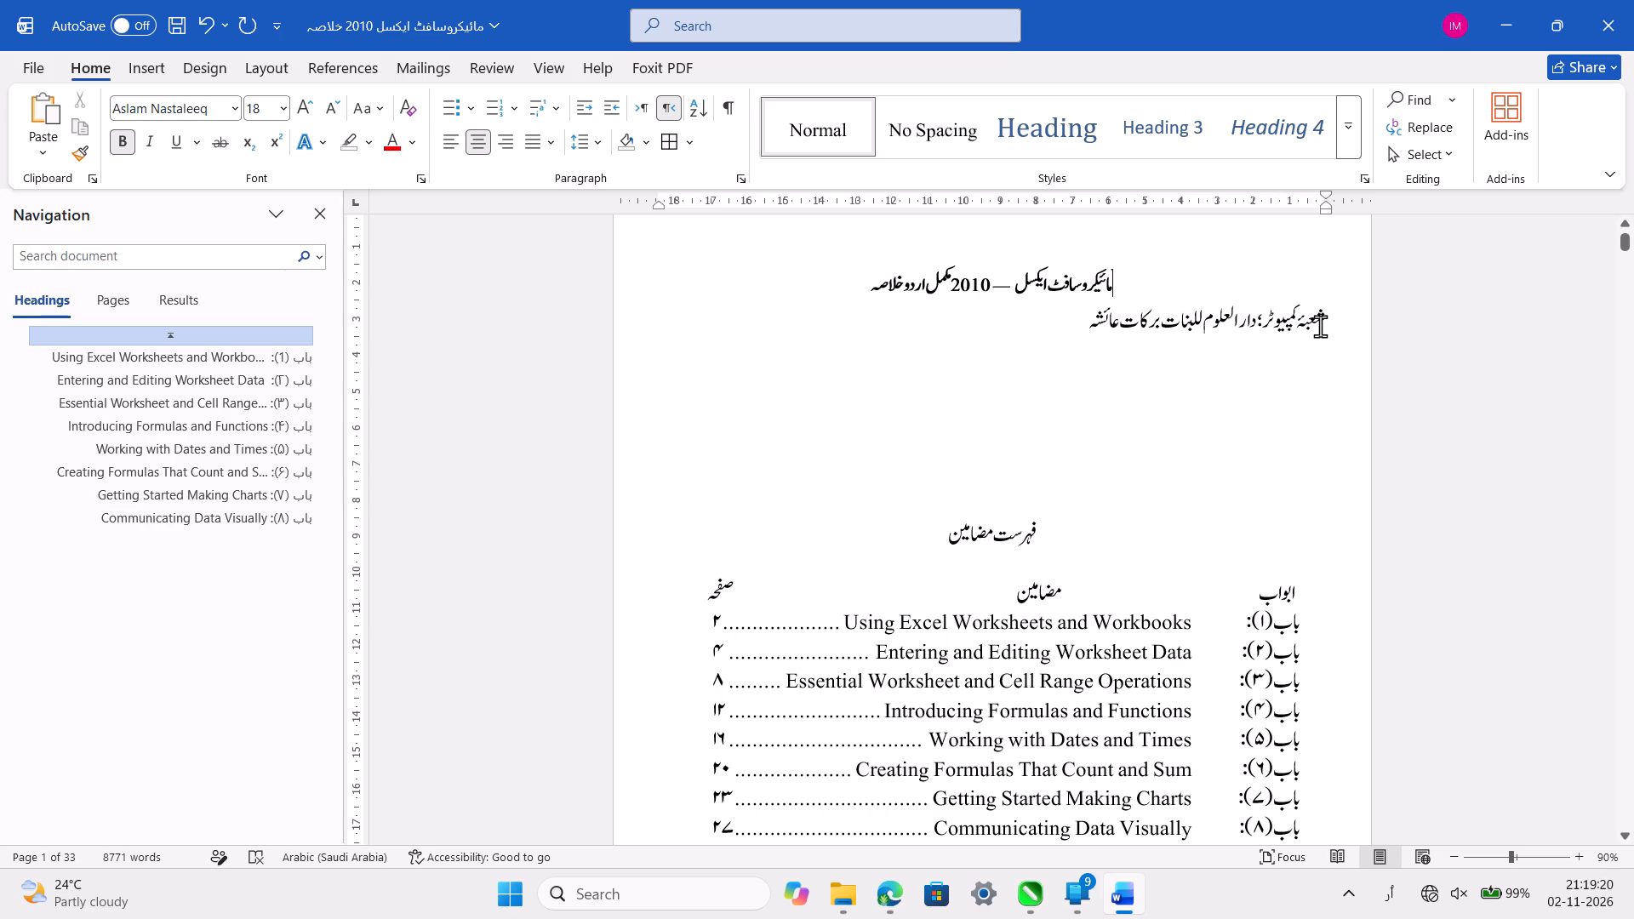
{"action": "key", "text": "Home"}
{"action": "key", "text": "Tab"}
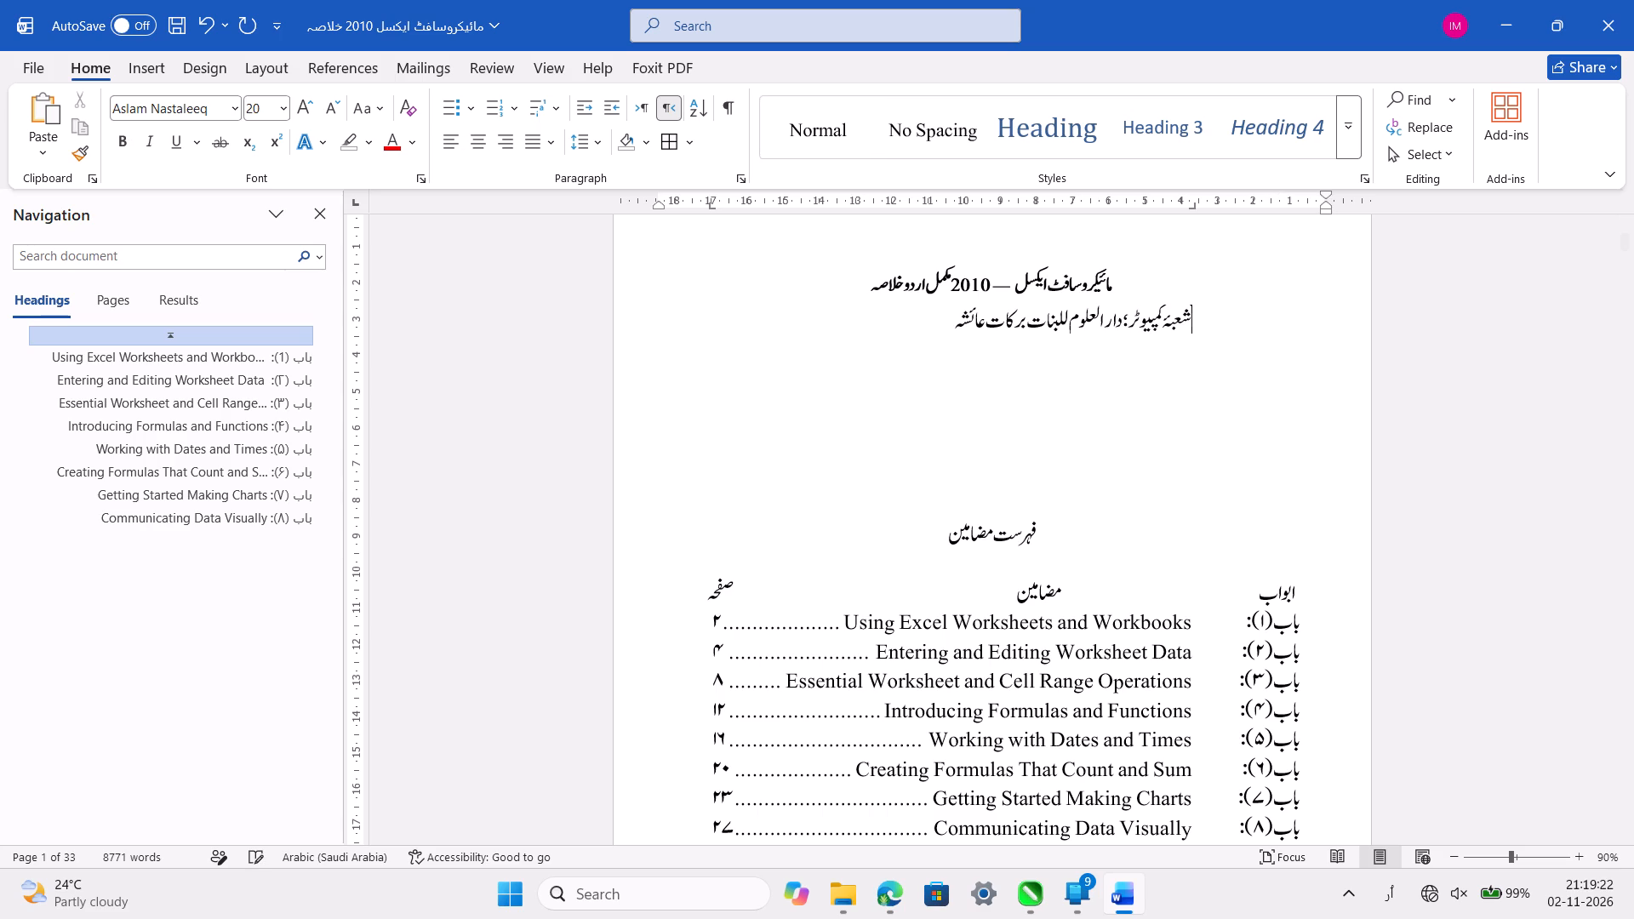
Insert two tabs on the blank line below the department line and save the document.
{"action": "left_click", "coordinate": [1312, 358]}
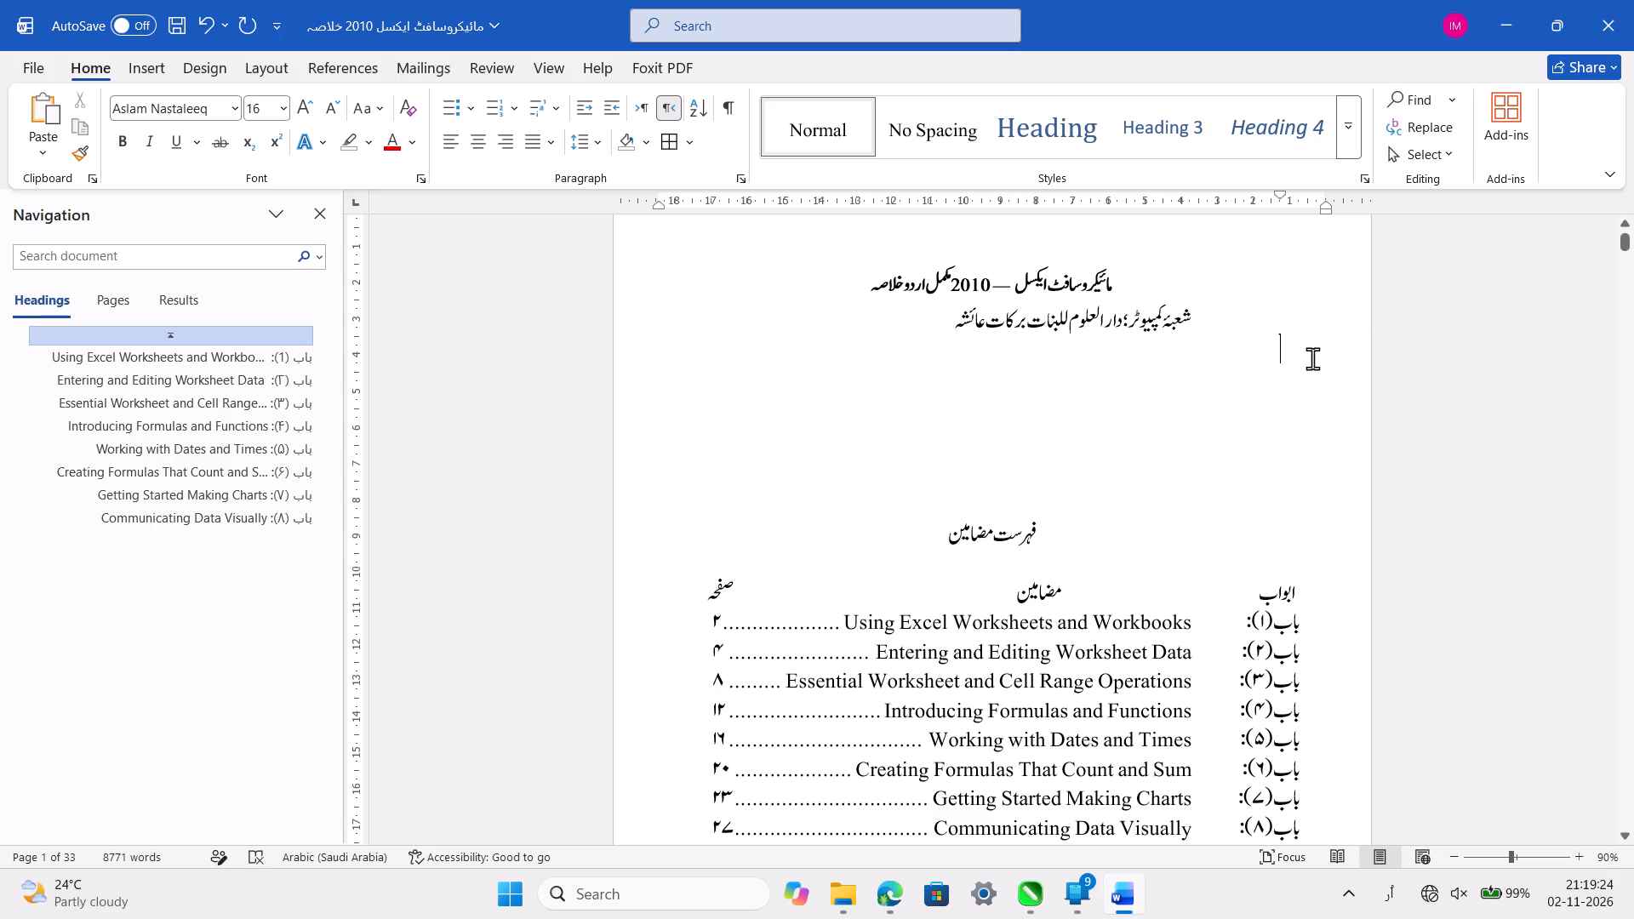
{"action": "key", "text": "Tab"}
{"action": "key", "text": "Tab"}
{"action": "key", "text": "ctrl+s"}
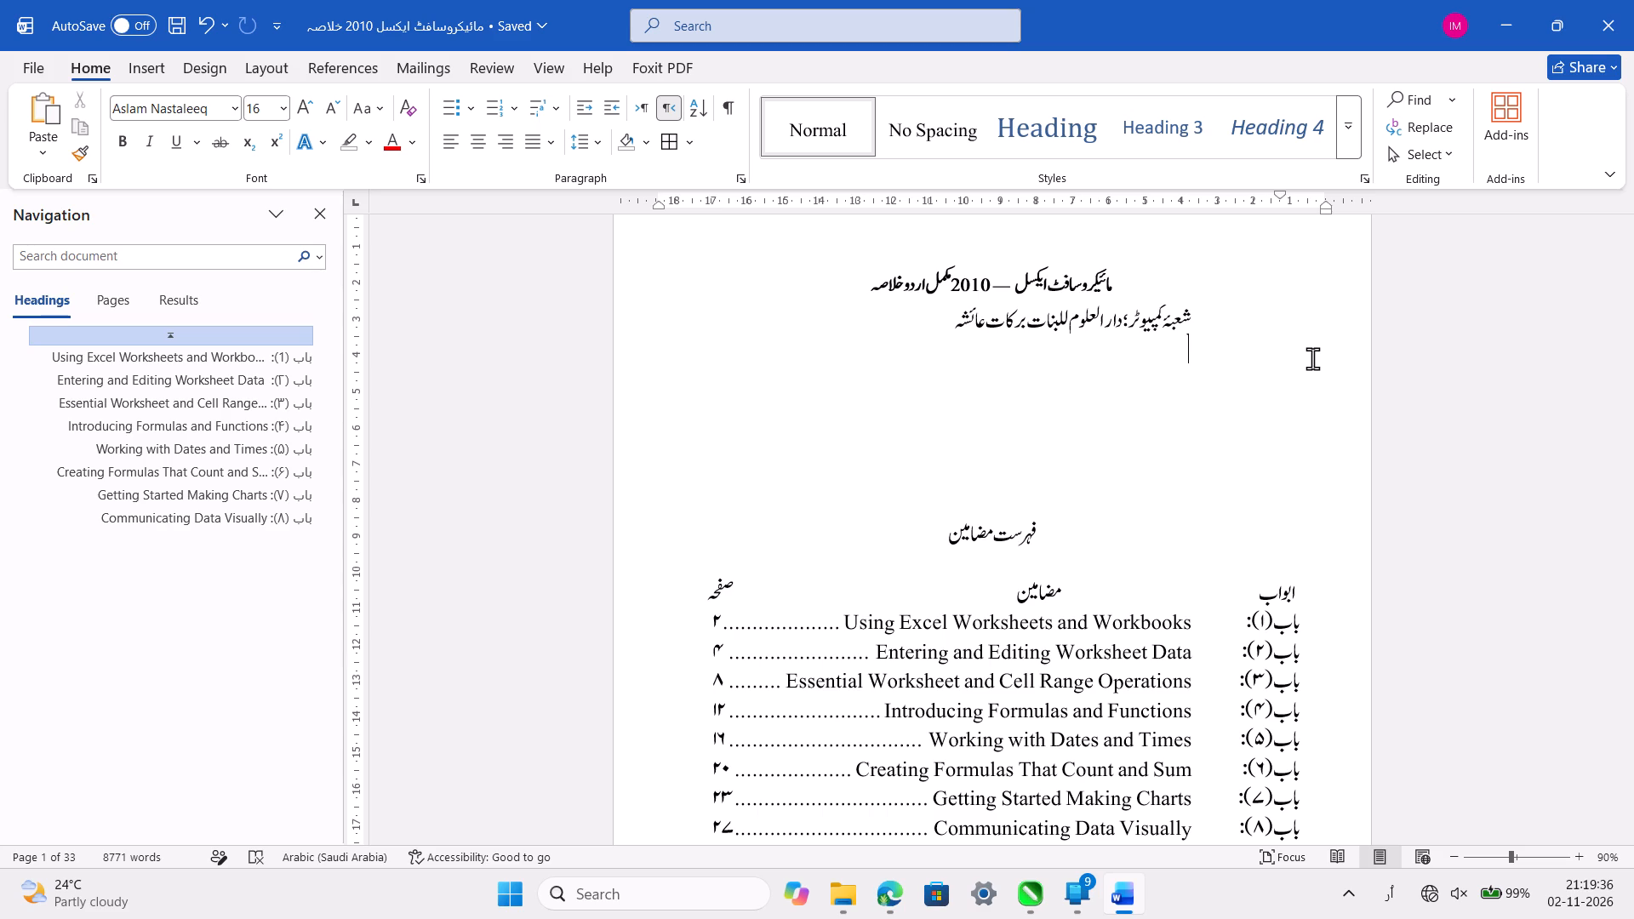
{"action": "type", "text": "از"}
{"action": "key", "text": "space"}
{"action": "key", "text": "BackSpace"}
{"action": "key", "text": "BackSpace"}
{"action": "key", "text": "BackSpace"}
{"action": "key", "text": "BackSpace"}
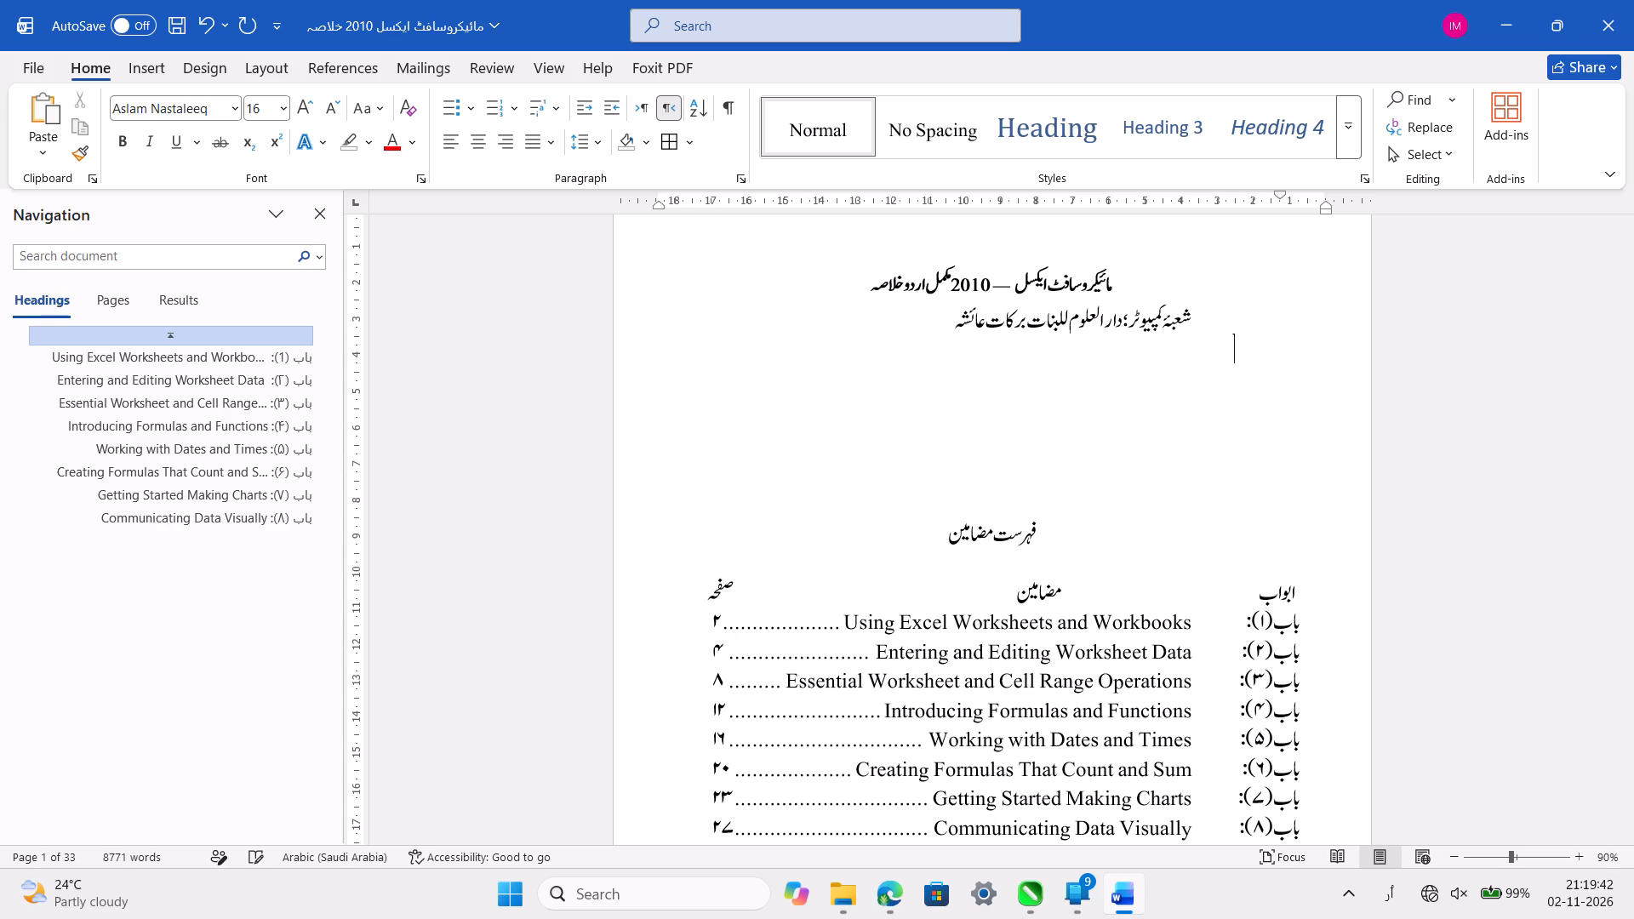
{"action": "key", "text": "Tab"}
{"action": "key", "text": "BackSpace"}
Enter براے سال اول: ششماہی دوم on the line below the department line, save, and start a new line.
{"action": "type", "text": "براے سال س"}
{"action": "key", "text": "BackSpace"}
{"action": "type", "text": "اول"}
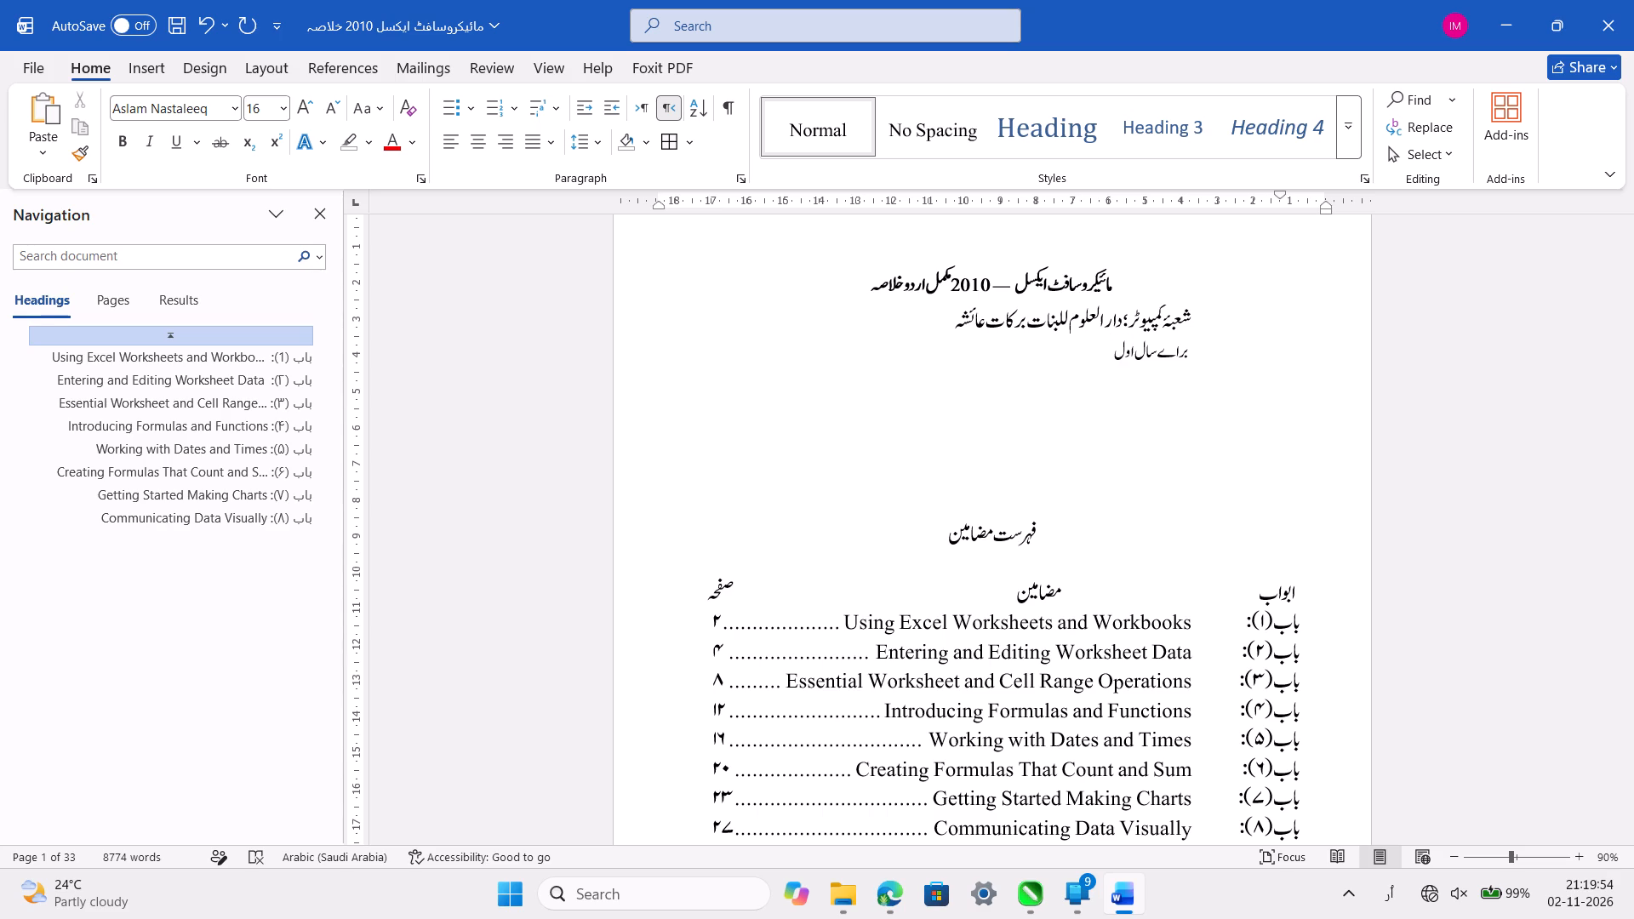
{"action": "type", "text": ": ششماہی دوم"}
{"action": "key", "text": "ctrl+s"}
{"action": "key", "text": "Return"}
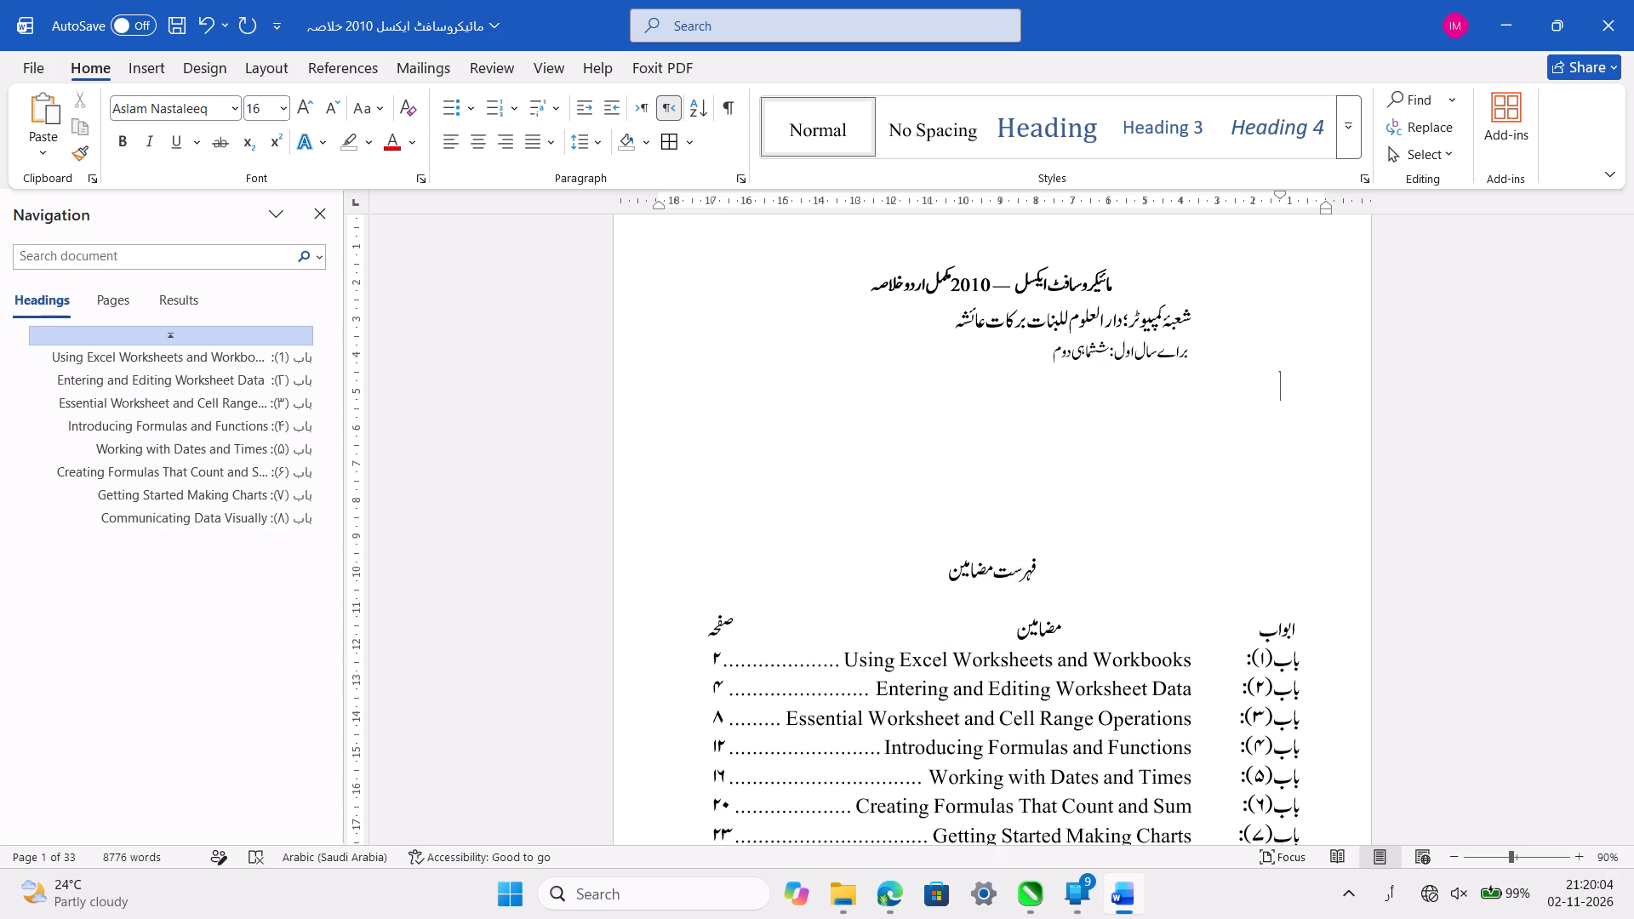
Set the department line and the براے سال اول line to font size 16.
{"action": "left_click_drag", "start_coordinate": [1217, 318], "coordinate": [1106, 346]}
{"action": "left_click_drag", "start_coordinate": [1106, 346], "coordinate": [1046, 366]}
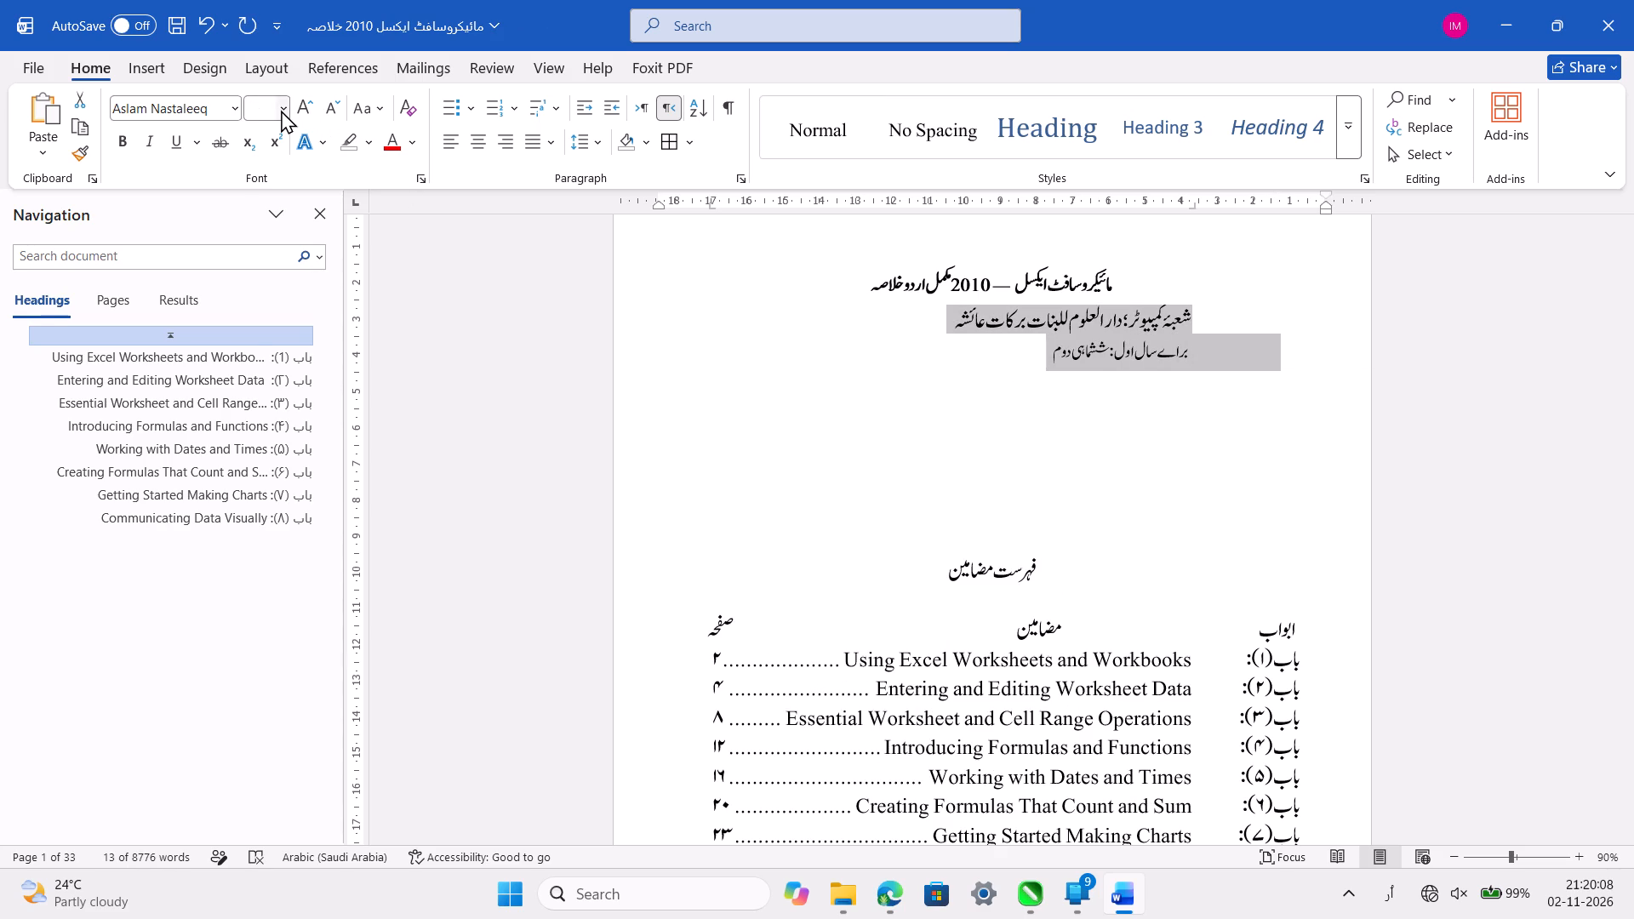
{"action": "left_click", "coordinate": [281, 110]}
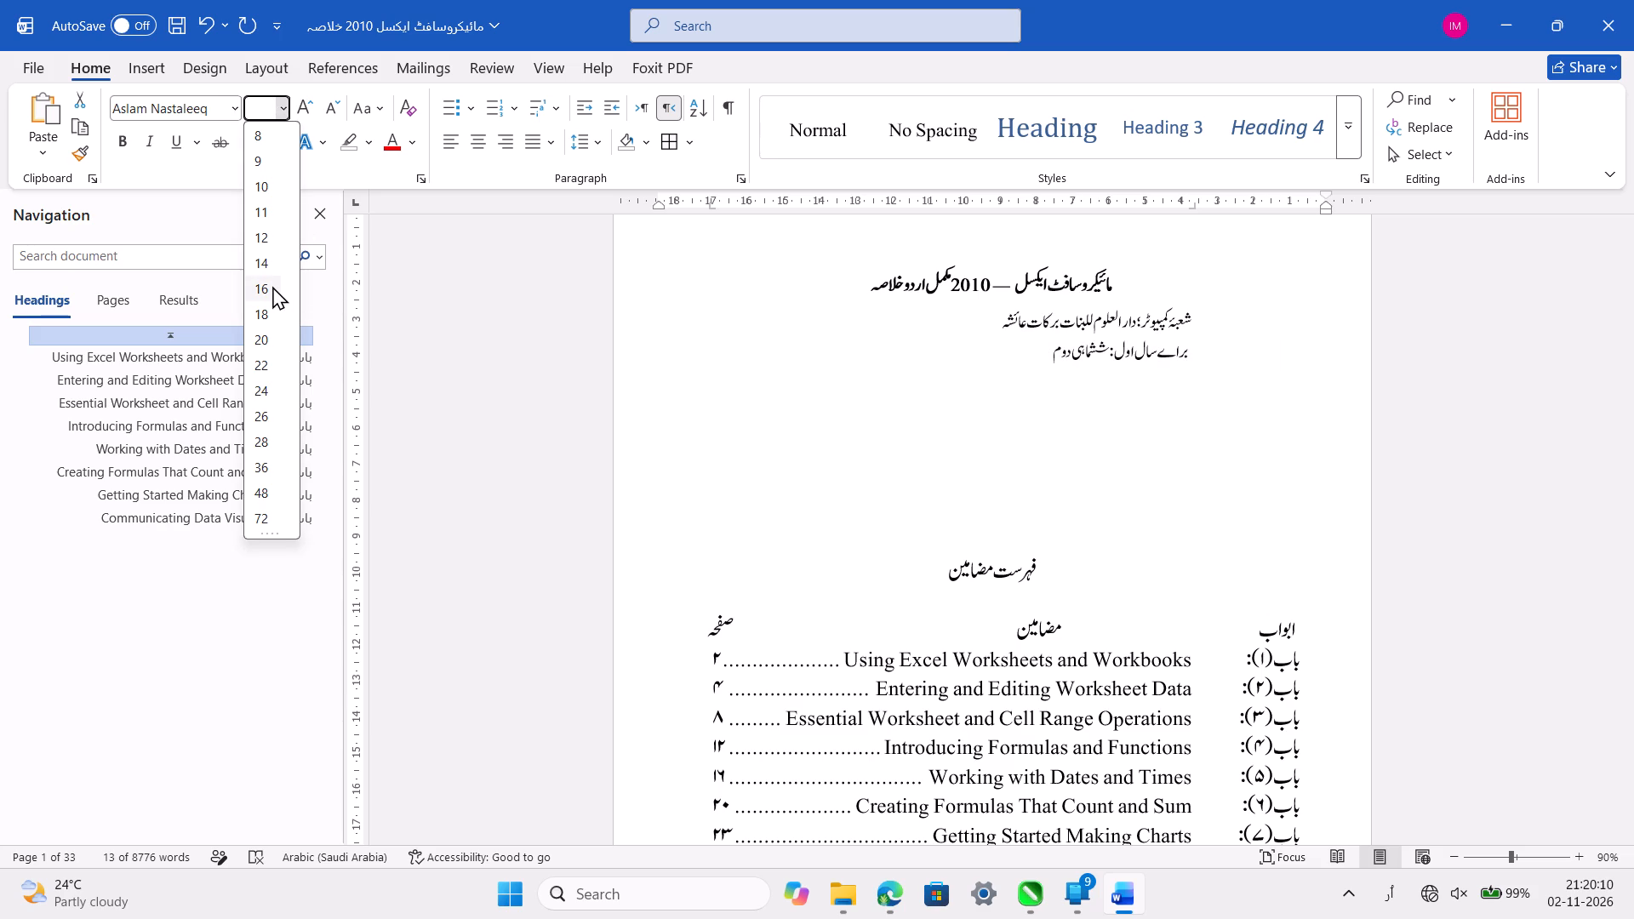
{"action": "left_click", "coordinate": [272, 286]}
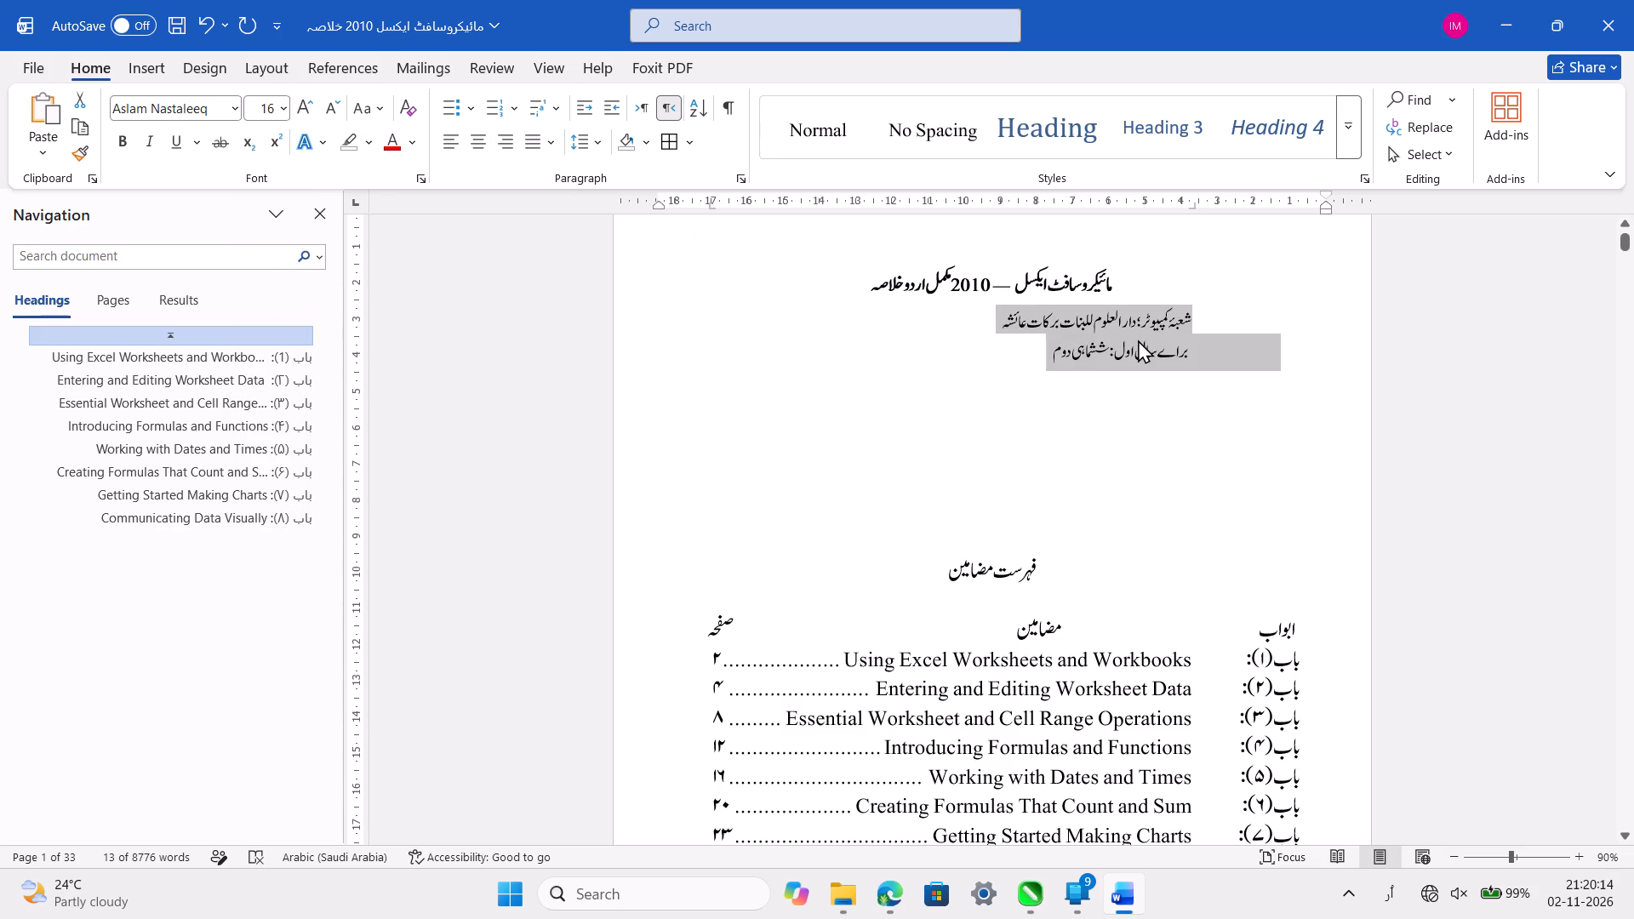
Clear all custom tab stops from the department line, the براے سال اول line and the blank lines beneath.
{"action": "left_click", "coordinate": [1195, 324]}
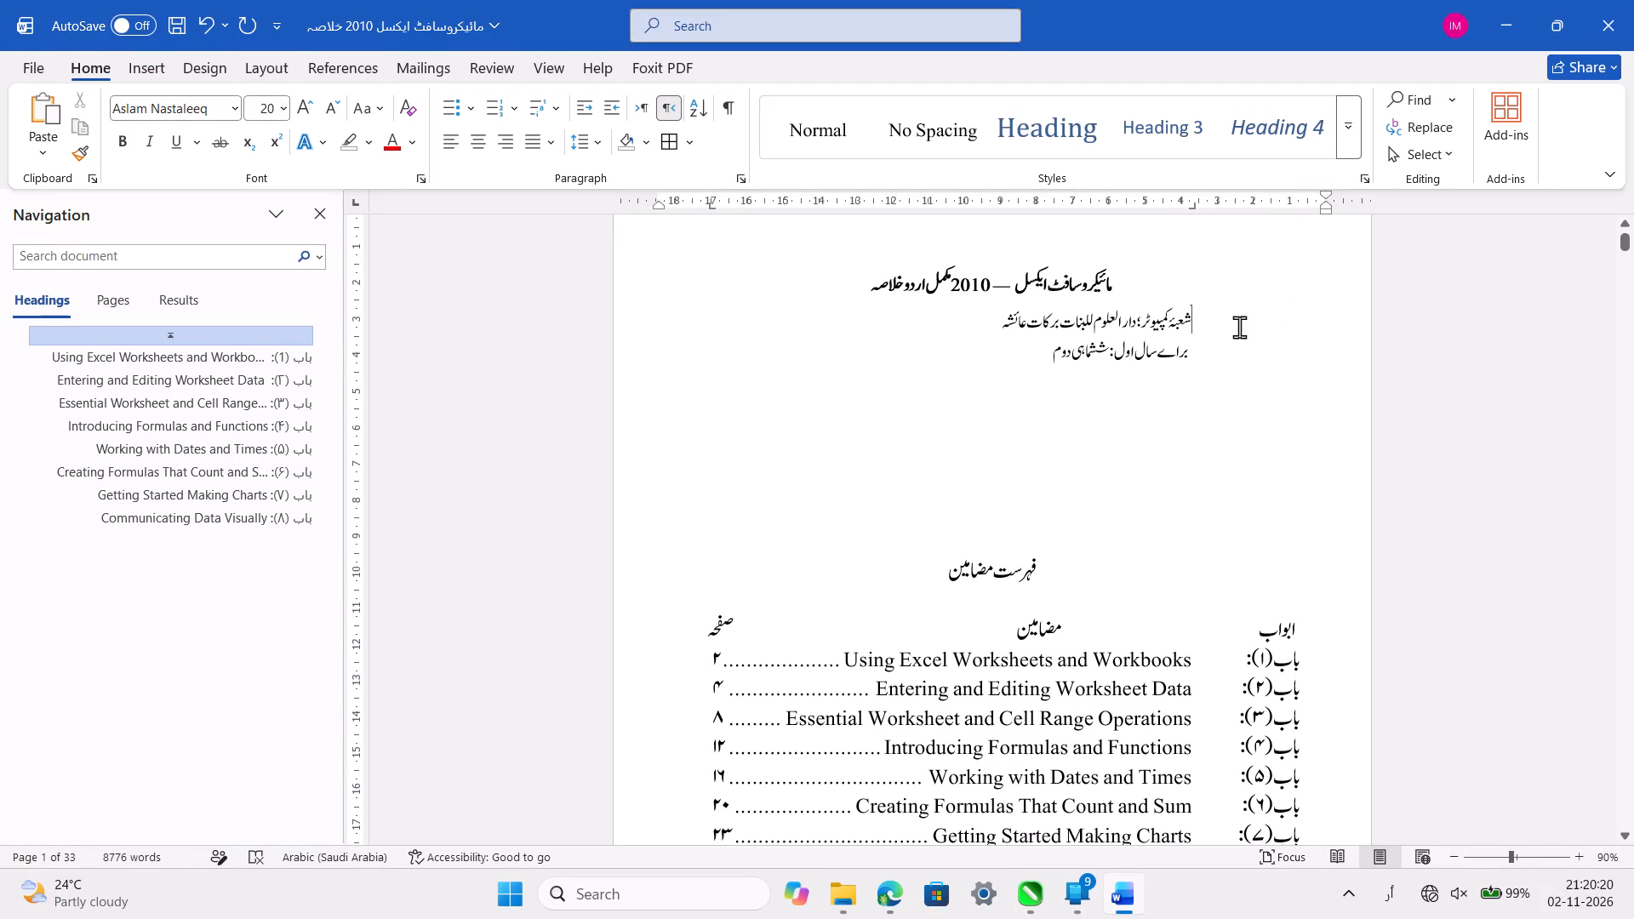
{"action": "left_click", "coordinate": [957, 434]}
{"action": "left_click", "coordinate": [1220, 307]}
{"action": "left_click_drag", "start_coordinate": [1214, 310], "coordinate": [981, 422]}
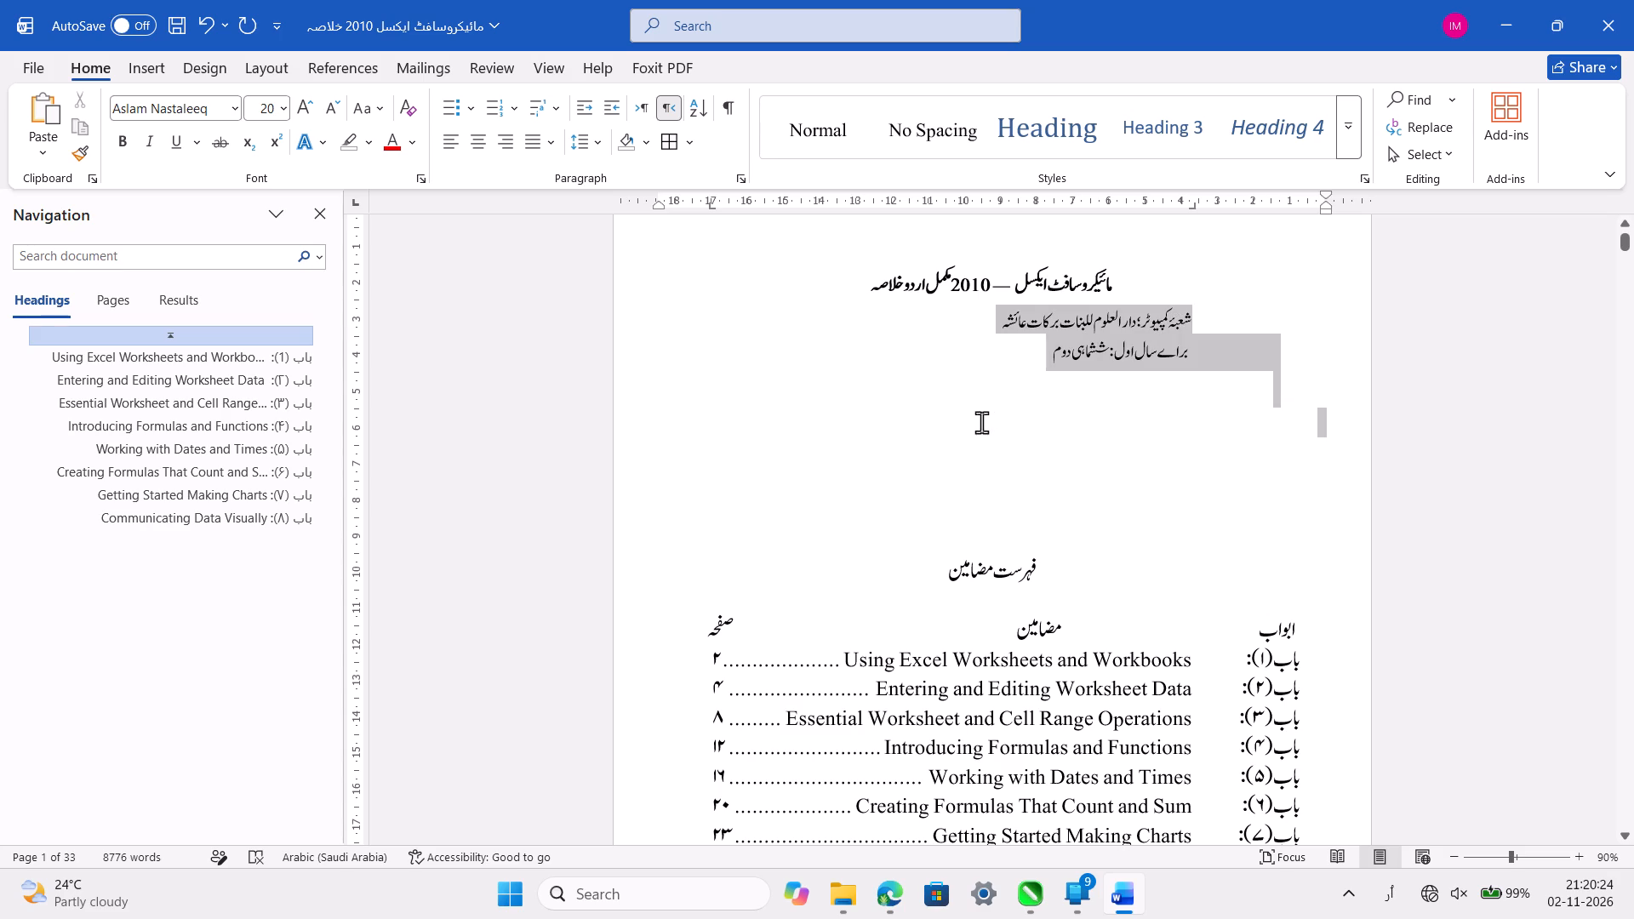
{"action": "left_click_drag", "start_coordinate": [981, 422], "coordinate": [918, 474]}
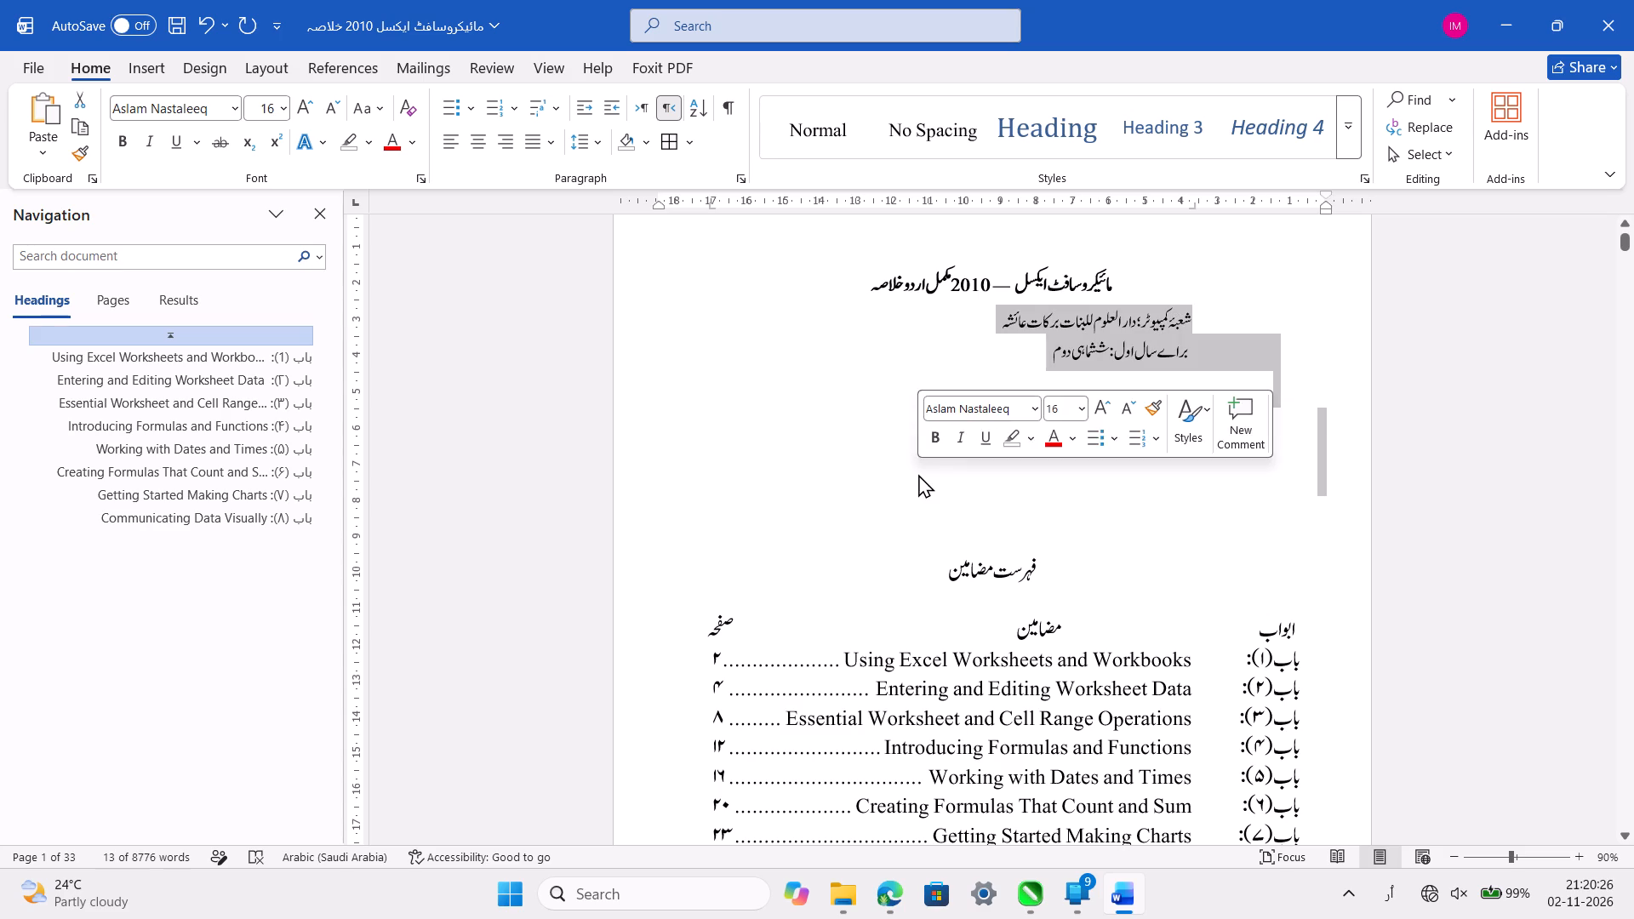
{"action": "left_click", "coordinate": [741, 171]}
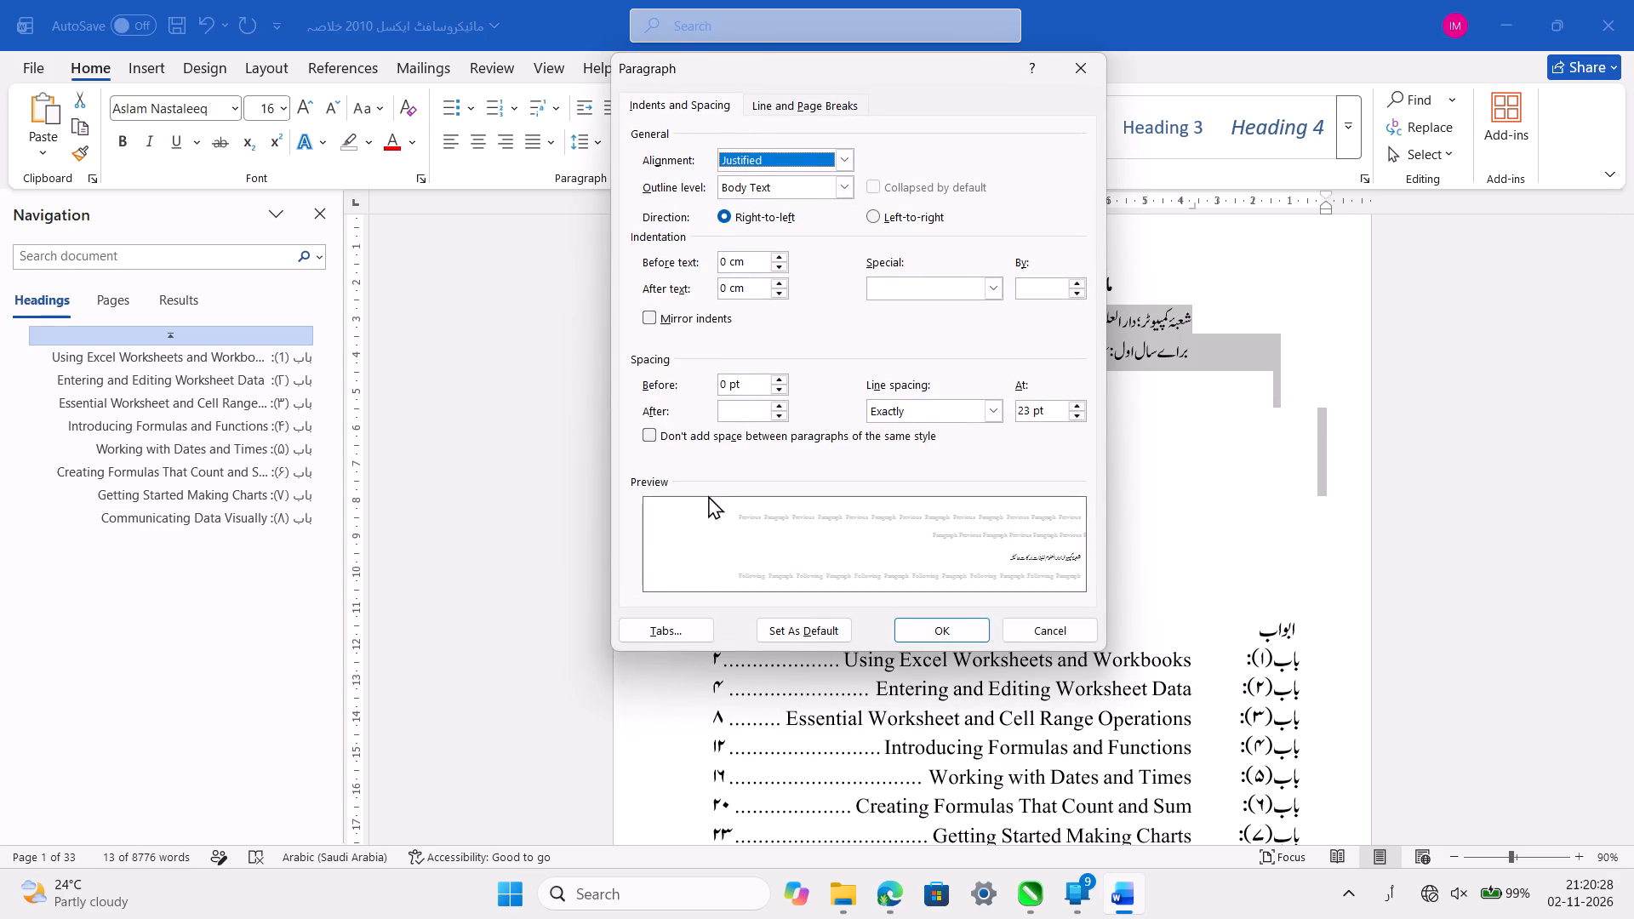
{"action": "left_click", "coordinate": [680, 631]}
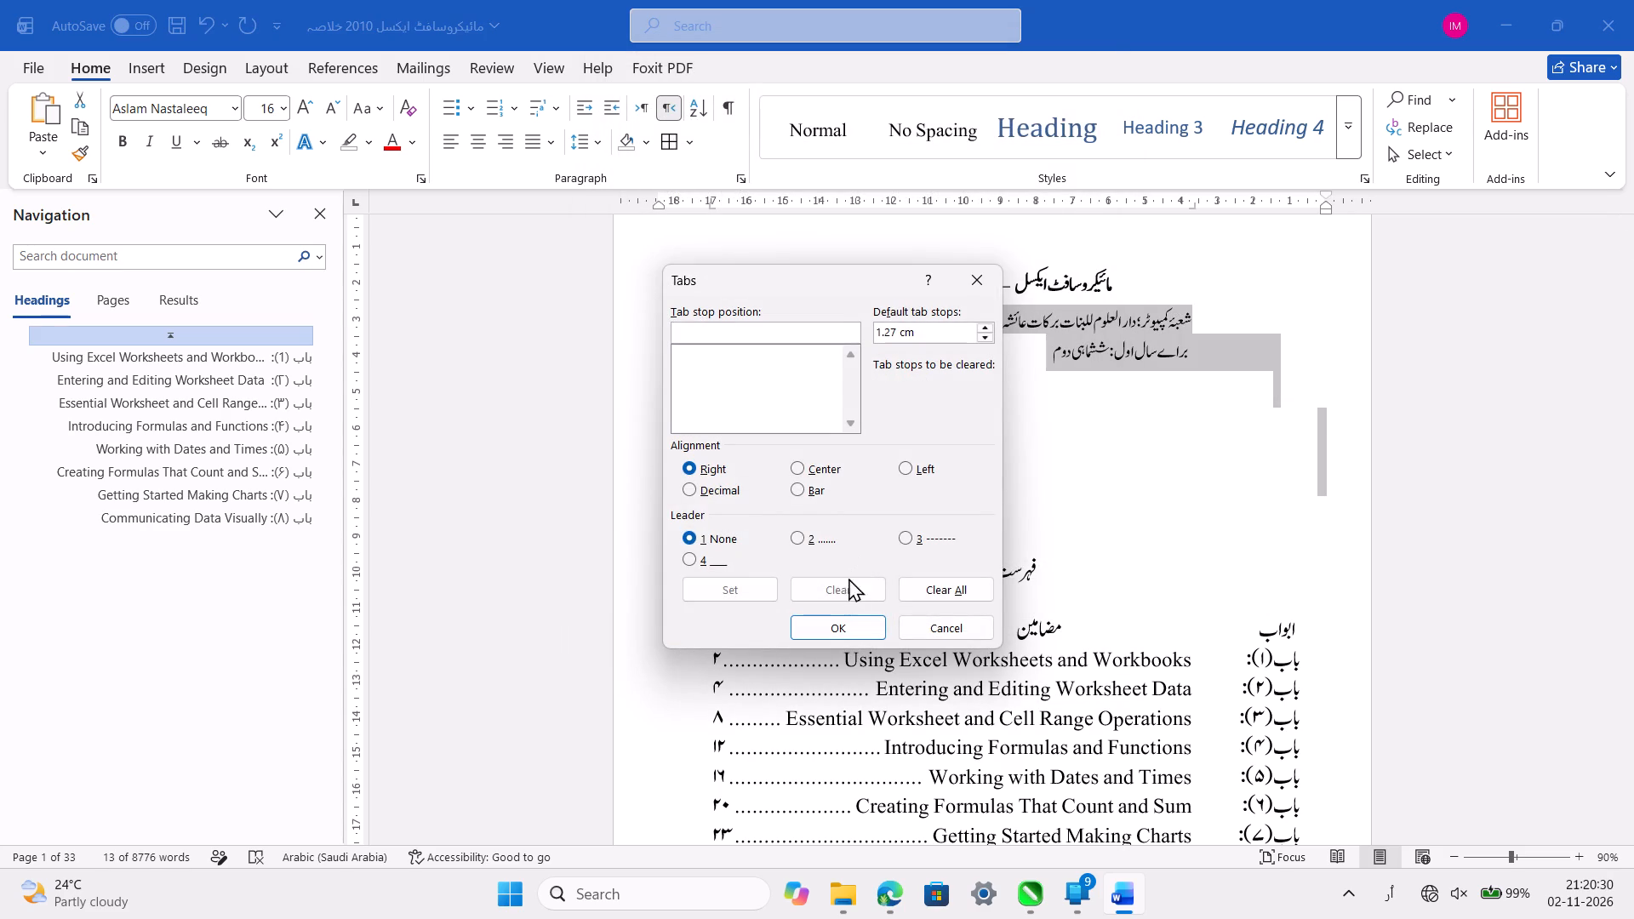
{"action": "left_click", "coordinate": [939, 582]}
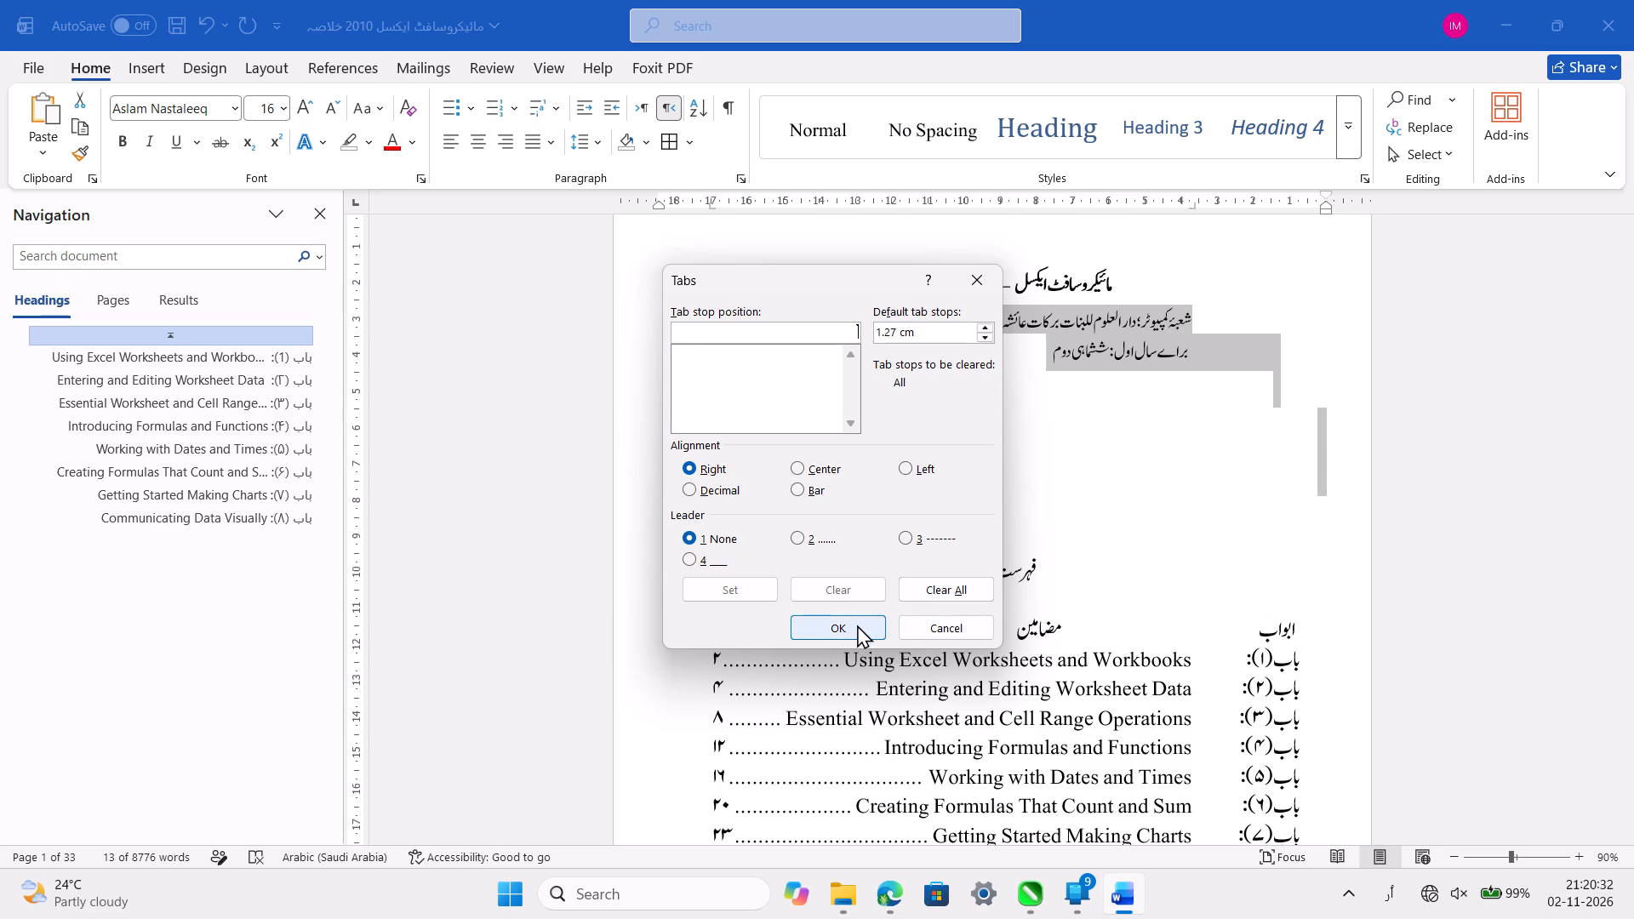
{"action": "left_click", "coordinate": [857, 625]}
Delete the leading tab indentation before براے سال اول so it lines up with the department line.
{"action": "left_click", "coordinate": [1210, 350]}
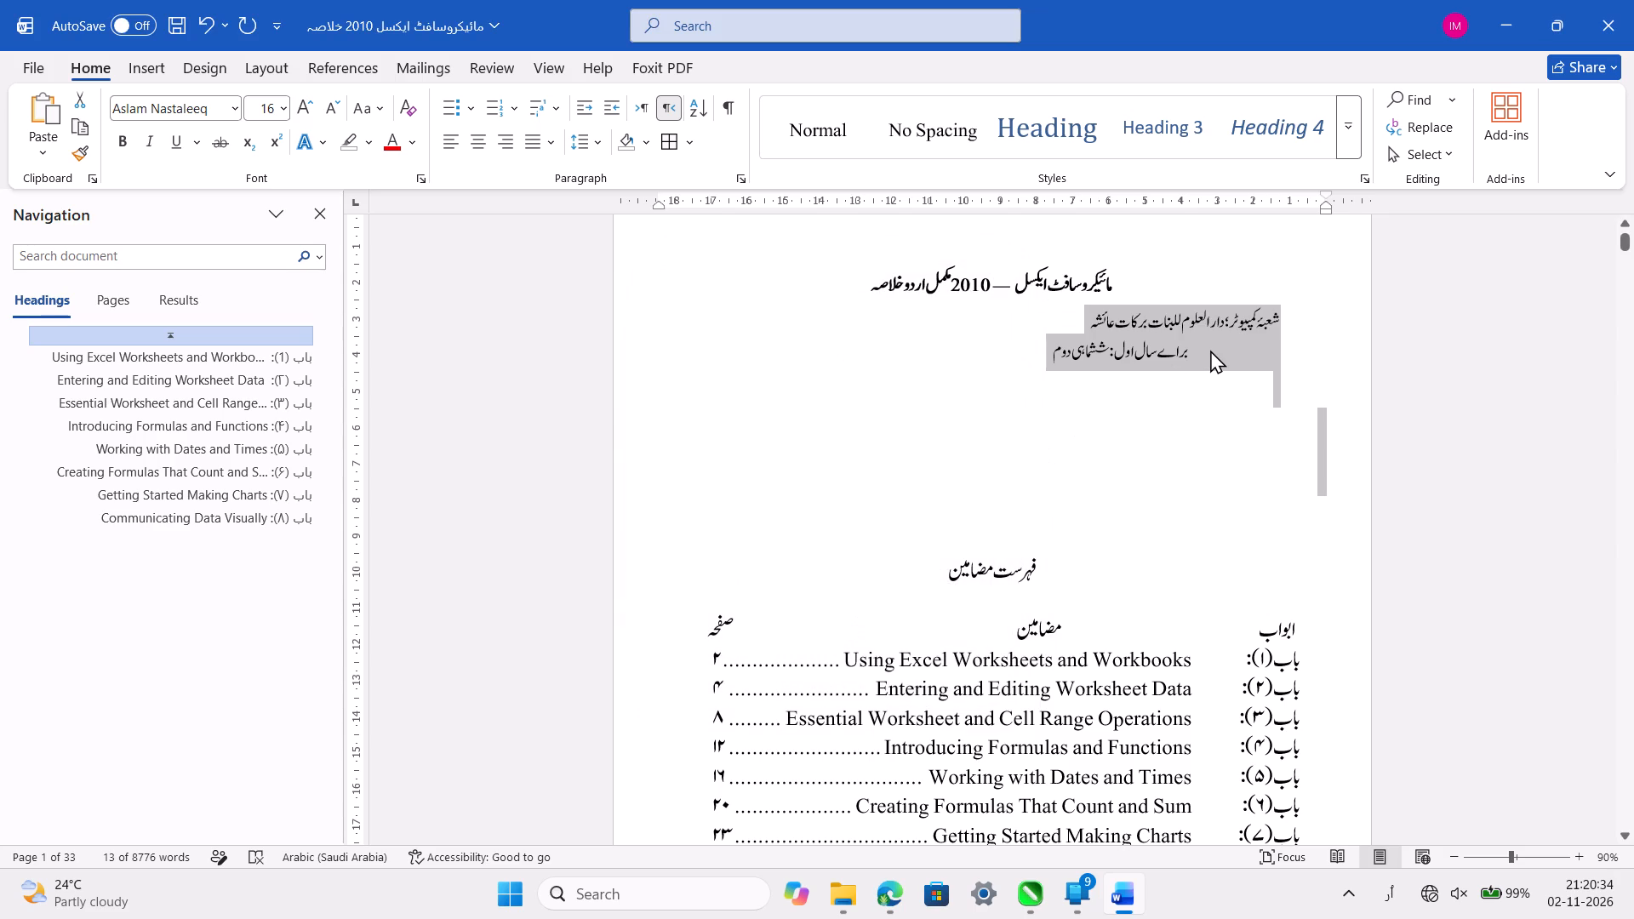
{"action": "key", "text": "BackSpace"}
{"action": "key", "text": "BackSpace"}
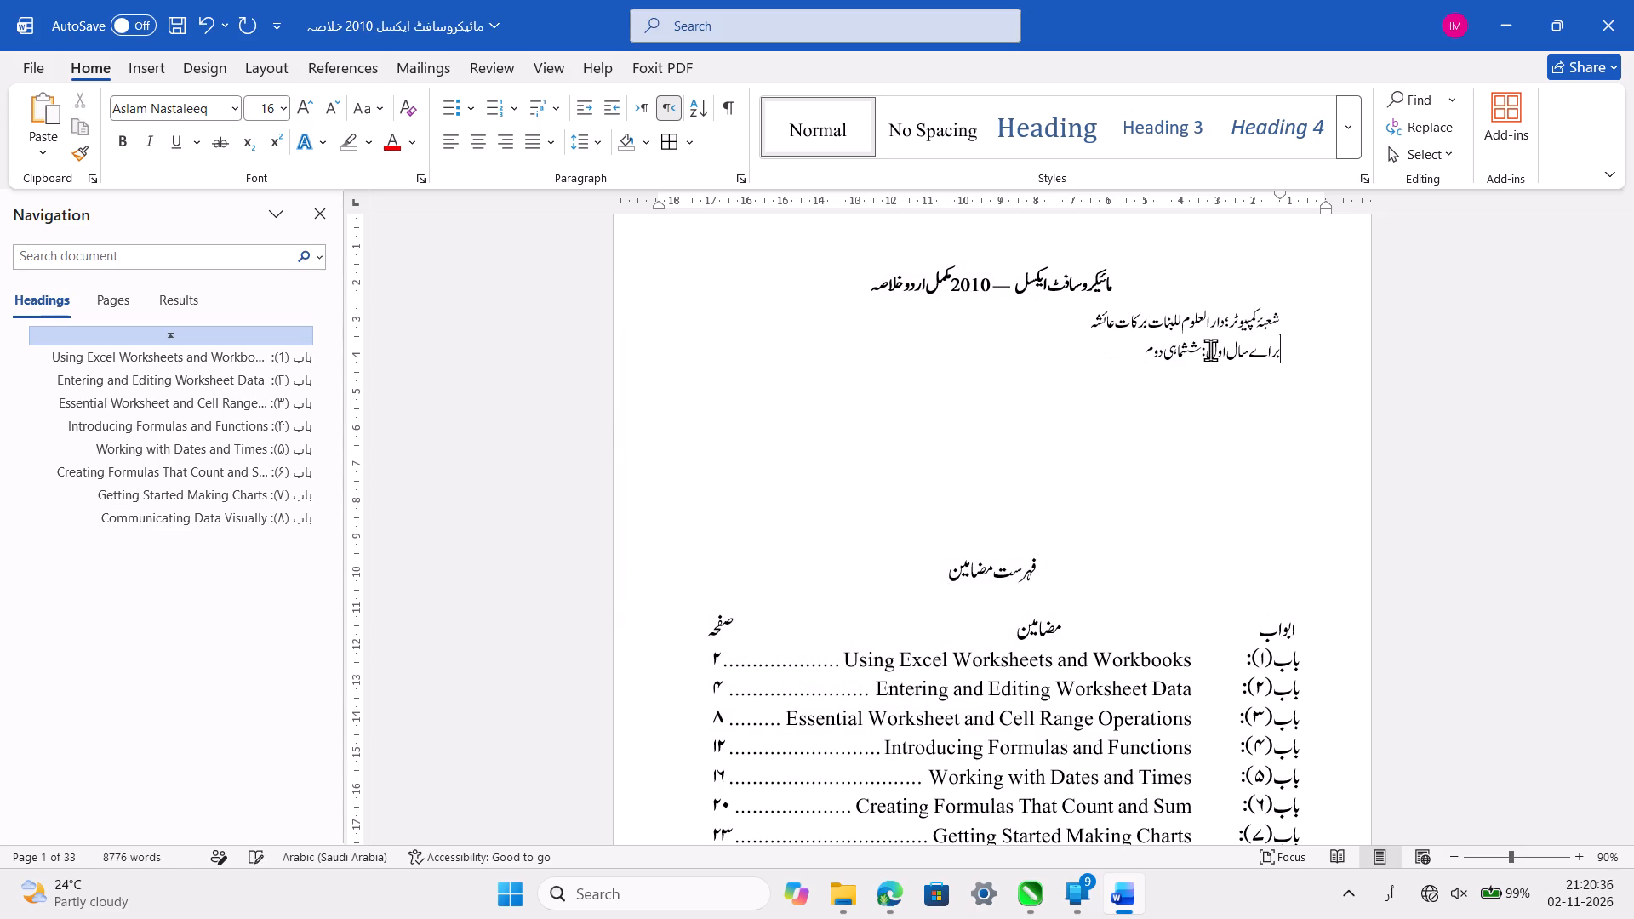
Remove surplus blank lines below the براے سال اول line and start a fresh line directly beneath it.
{"action": "key", "text": "End"}
{"action": "key", "text": "Return"}
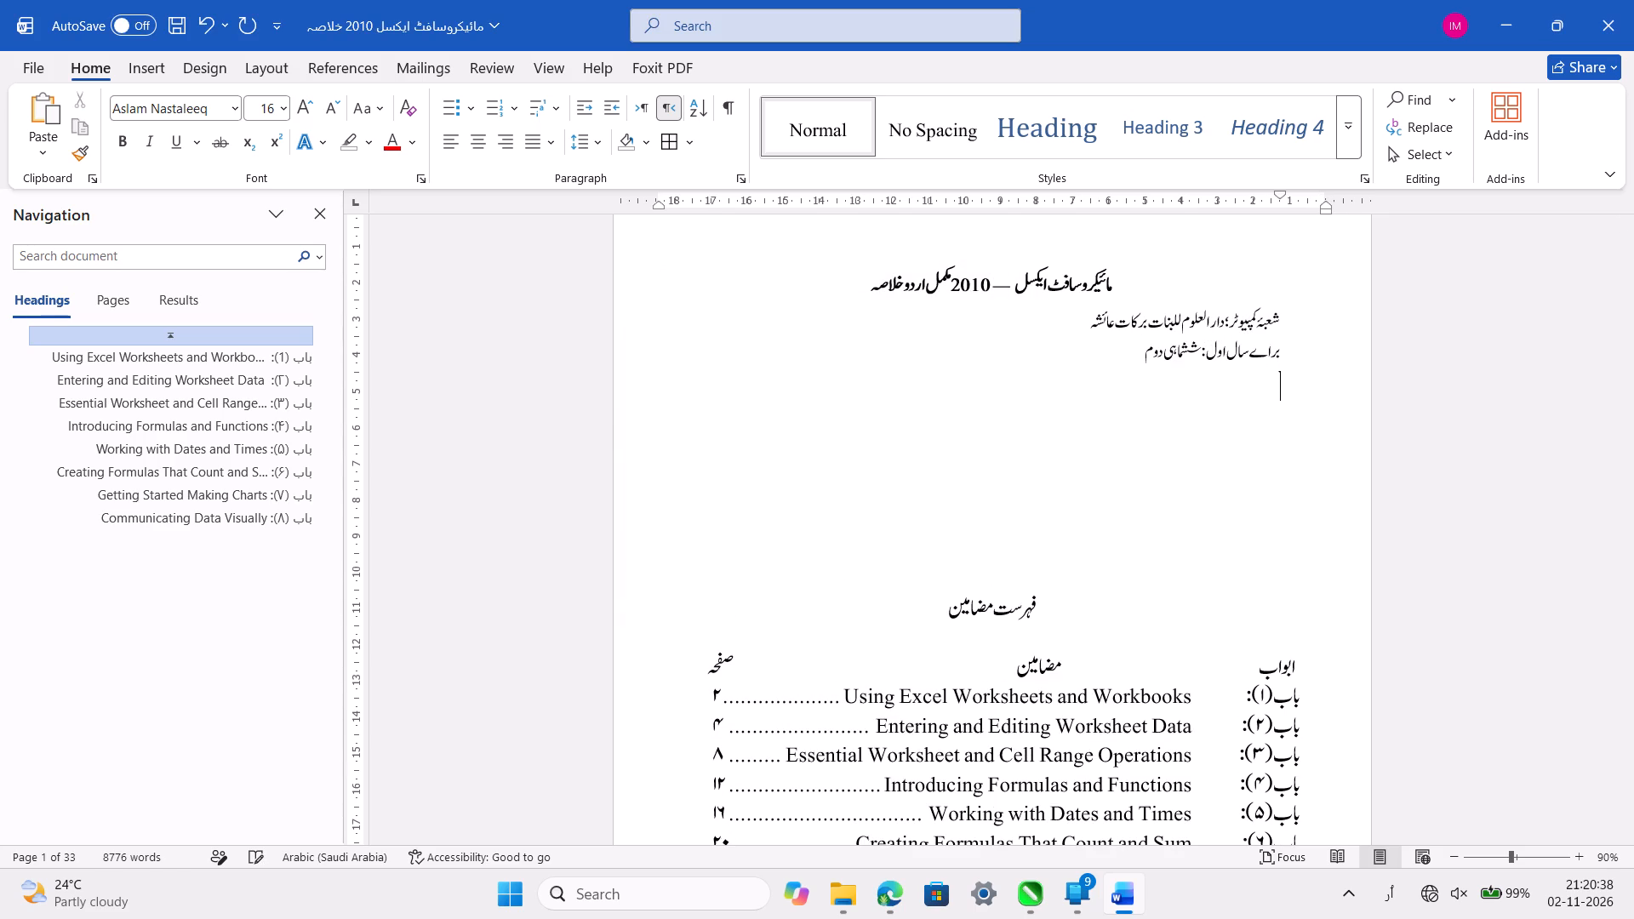
{"action": "key", "text": "Right"}
{"action": "key", "text": "Down"}
{"action": "key", "text": "Down"}
{"action": "key", "text": "BackSpace"}
{"action": "key", "text": "BackSpace"}
{"action": "key", "text": "BackSpace"}
{"action": "key", "text": "Return"}
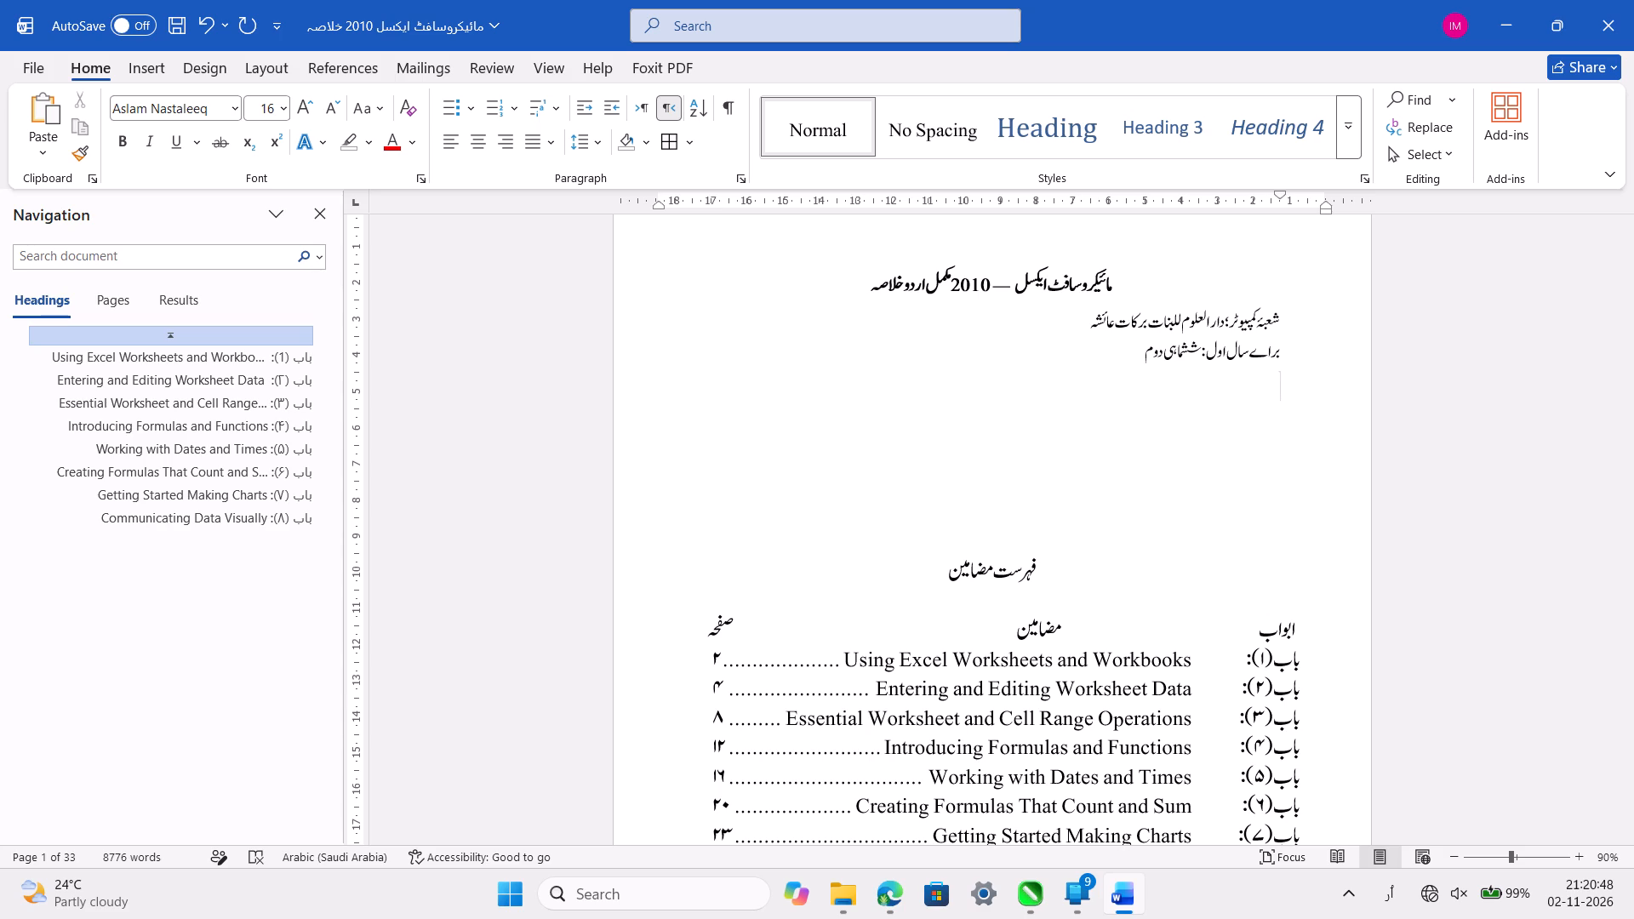
Enter the author line as از: followed by the author's name and (ہزاری باغ), and save the document.
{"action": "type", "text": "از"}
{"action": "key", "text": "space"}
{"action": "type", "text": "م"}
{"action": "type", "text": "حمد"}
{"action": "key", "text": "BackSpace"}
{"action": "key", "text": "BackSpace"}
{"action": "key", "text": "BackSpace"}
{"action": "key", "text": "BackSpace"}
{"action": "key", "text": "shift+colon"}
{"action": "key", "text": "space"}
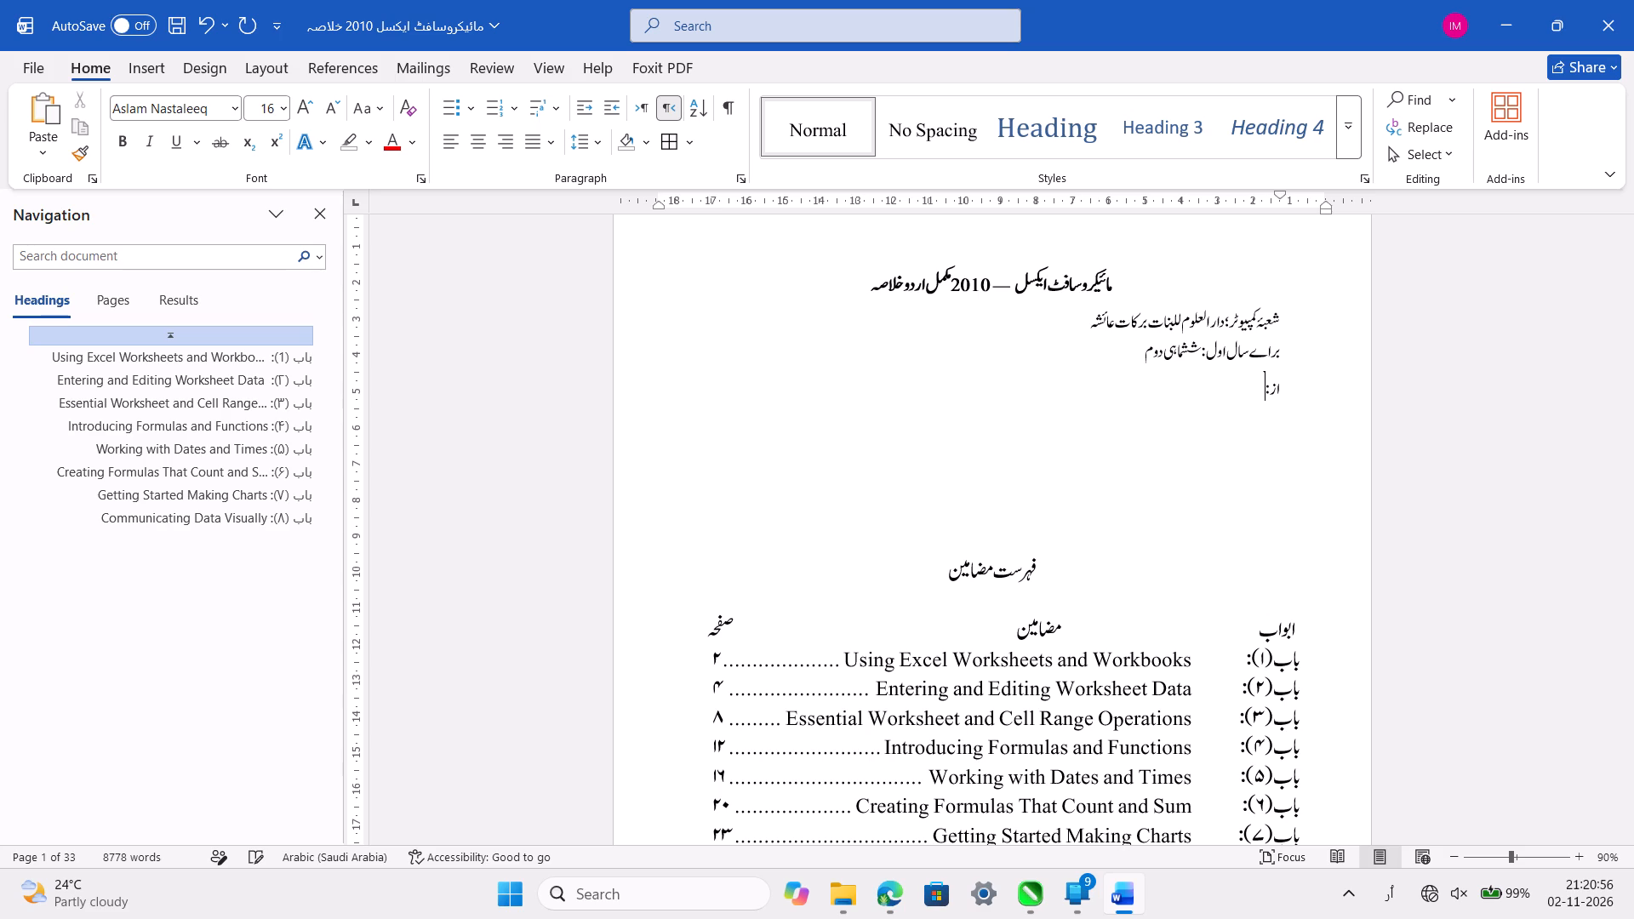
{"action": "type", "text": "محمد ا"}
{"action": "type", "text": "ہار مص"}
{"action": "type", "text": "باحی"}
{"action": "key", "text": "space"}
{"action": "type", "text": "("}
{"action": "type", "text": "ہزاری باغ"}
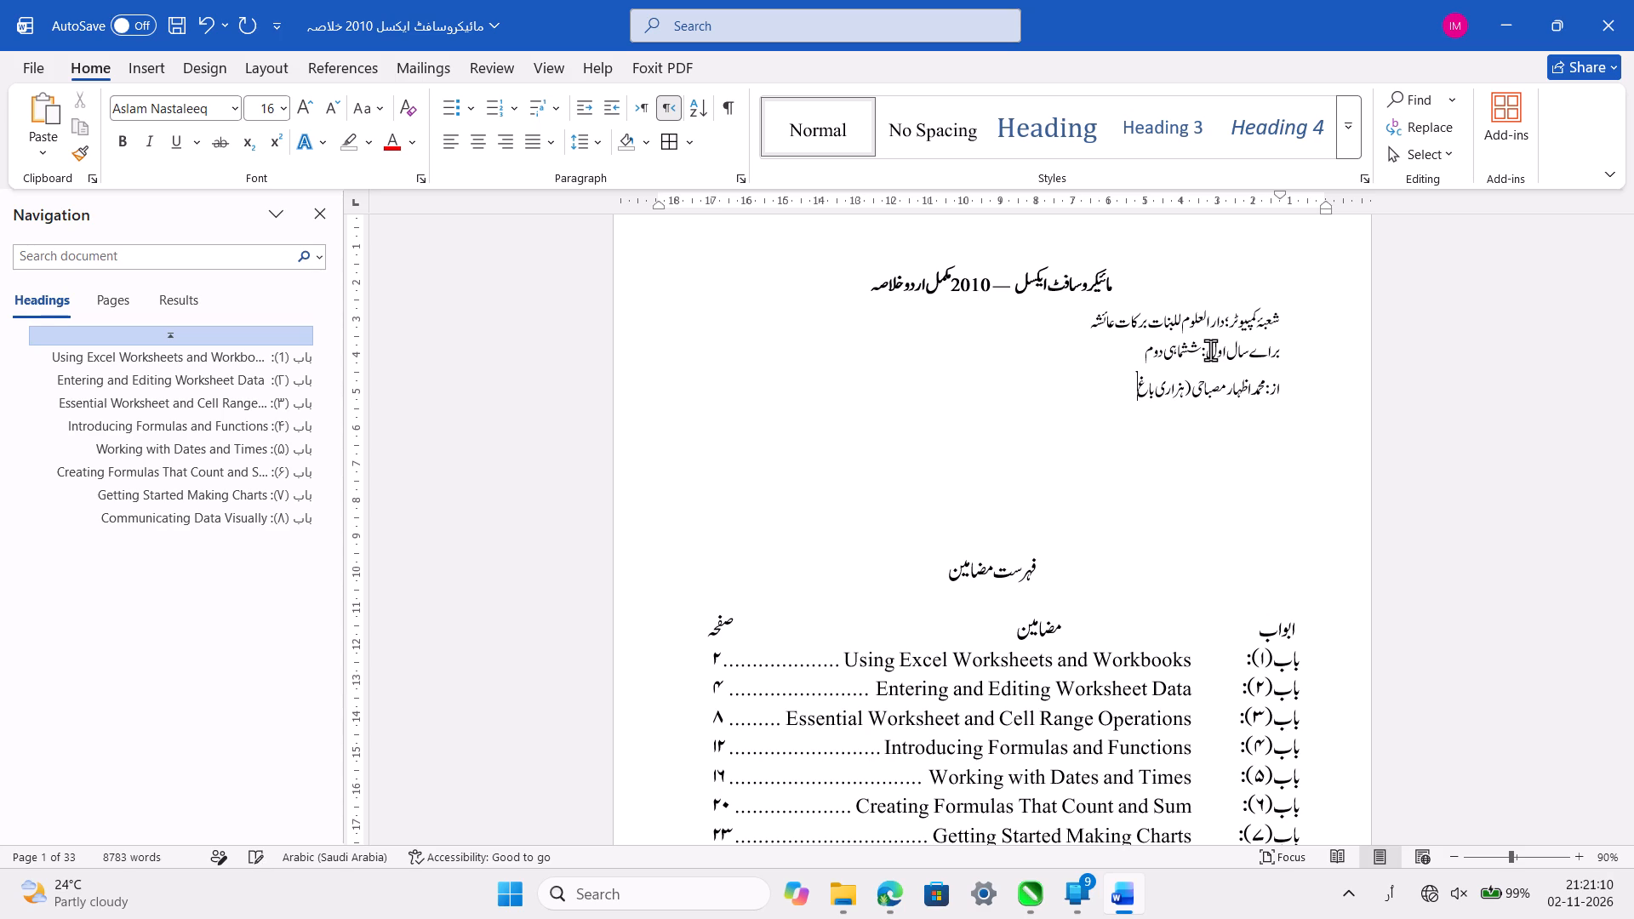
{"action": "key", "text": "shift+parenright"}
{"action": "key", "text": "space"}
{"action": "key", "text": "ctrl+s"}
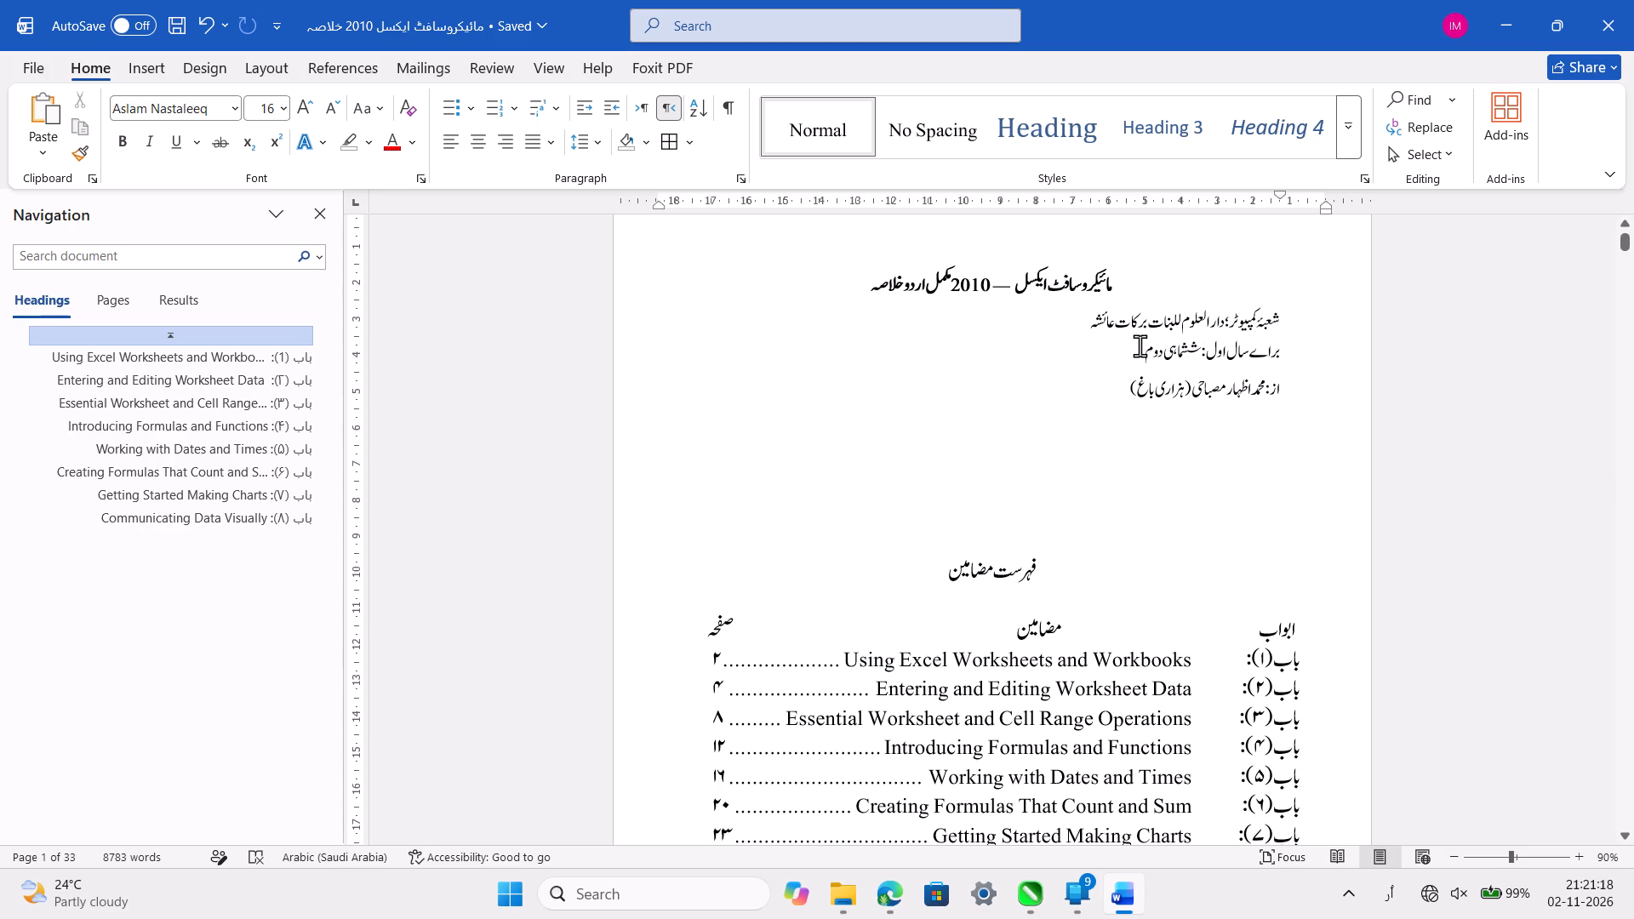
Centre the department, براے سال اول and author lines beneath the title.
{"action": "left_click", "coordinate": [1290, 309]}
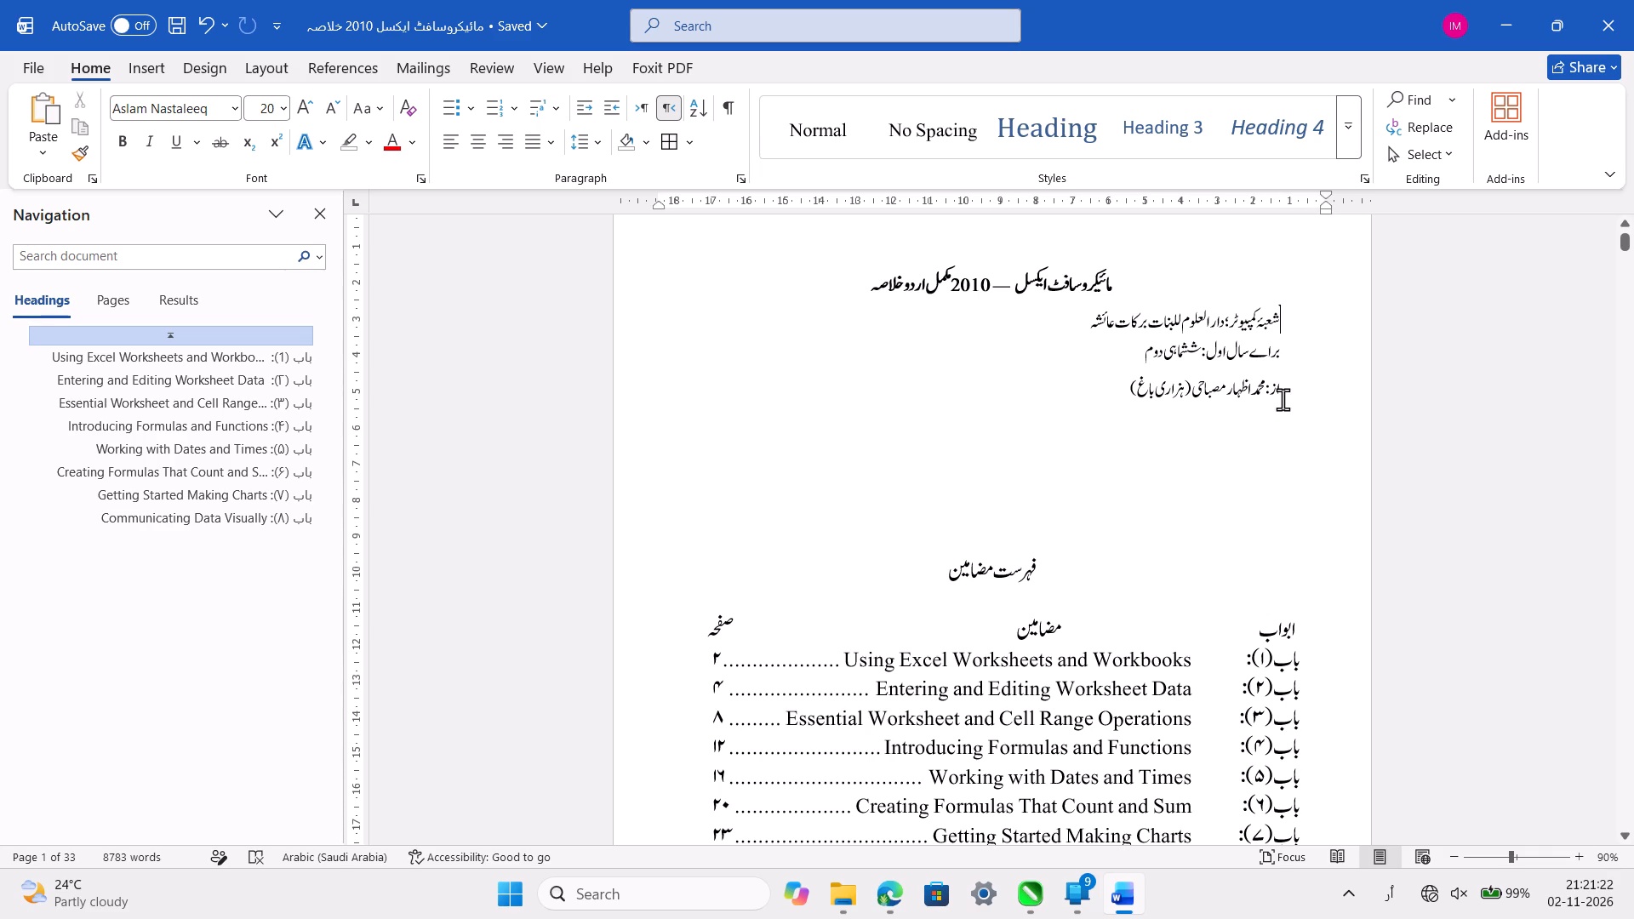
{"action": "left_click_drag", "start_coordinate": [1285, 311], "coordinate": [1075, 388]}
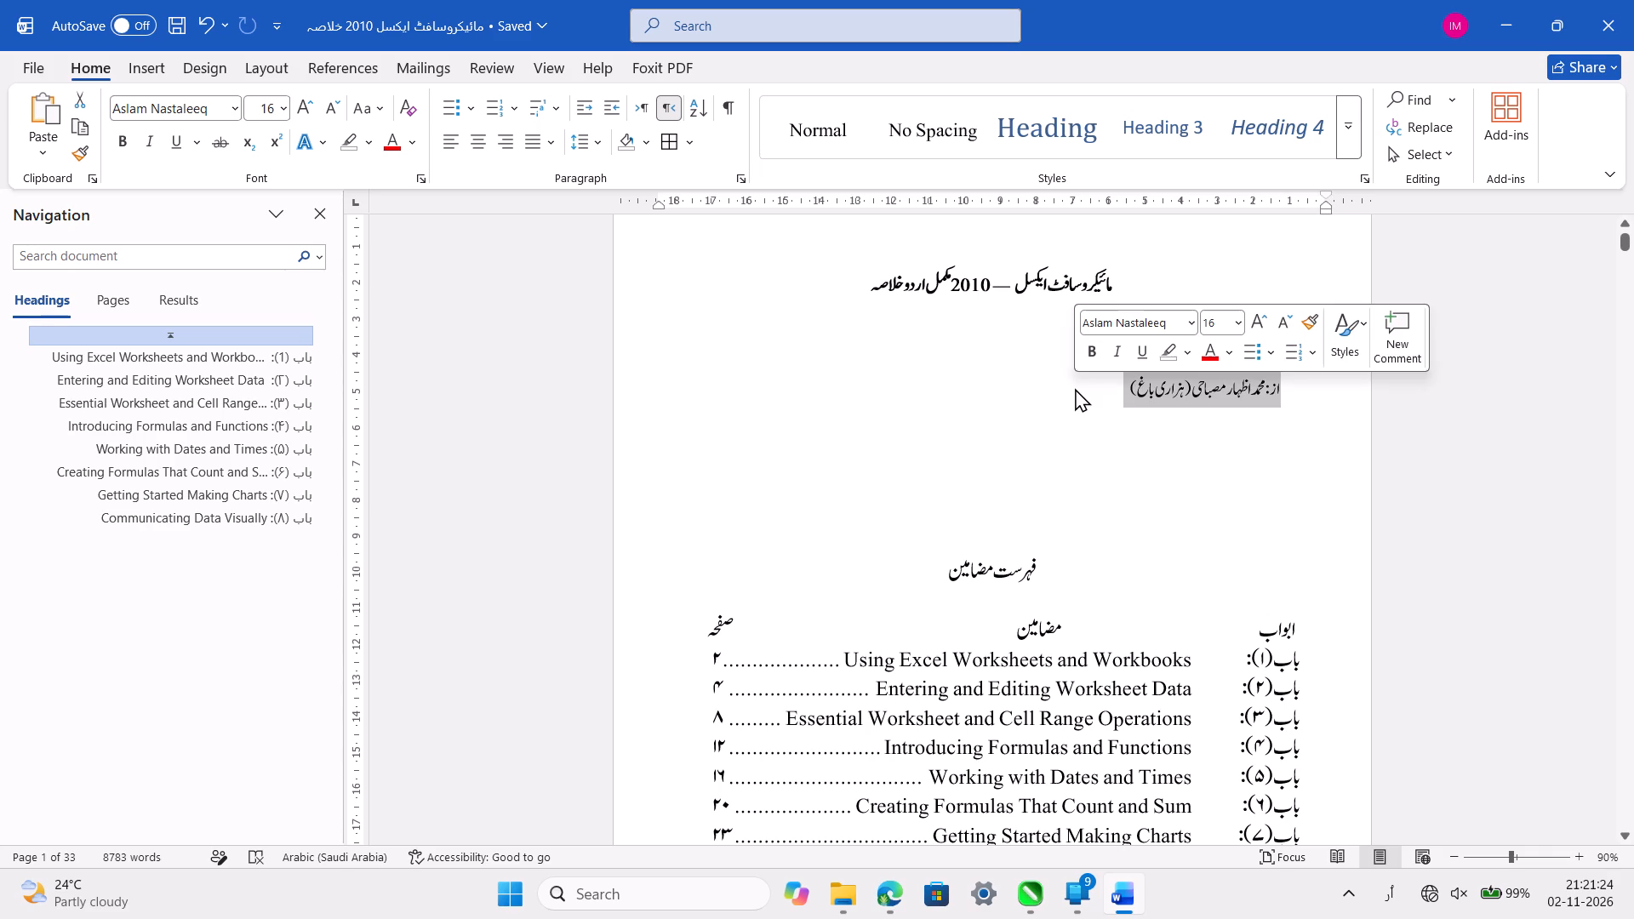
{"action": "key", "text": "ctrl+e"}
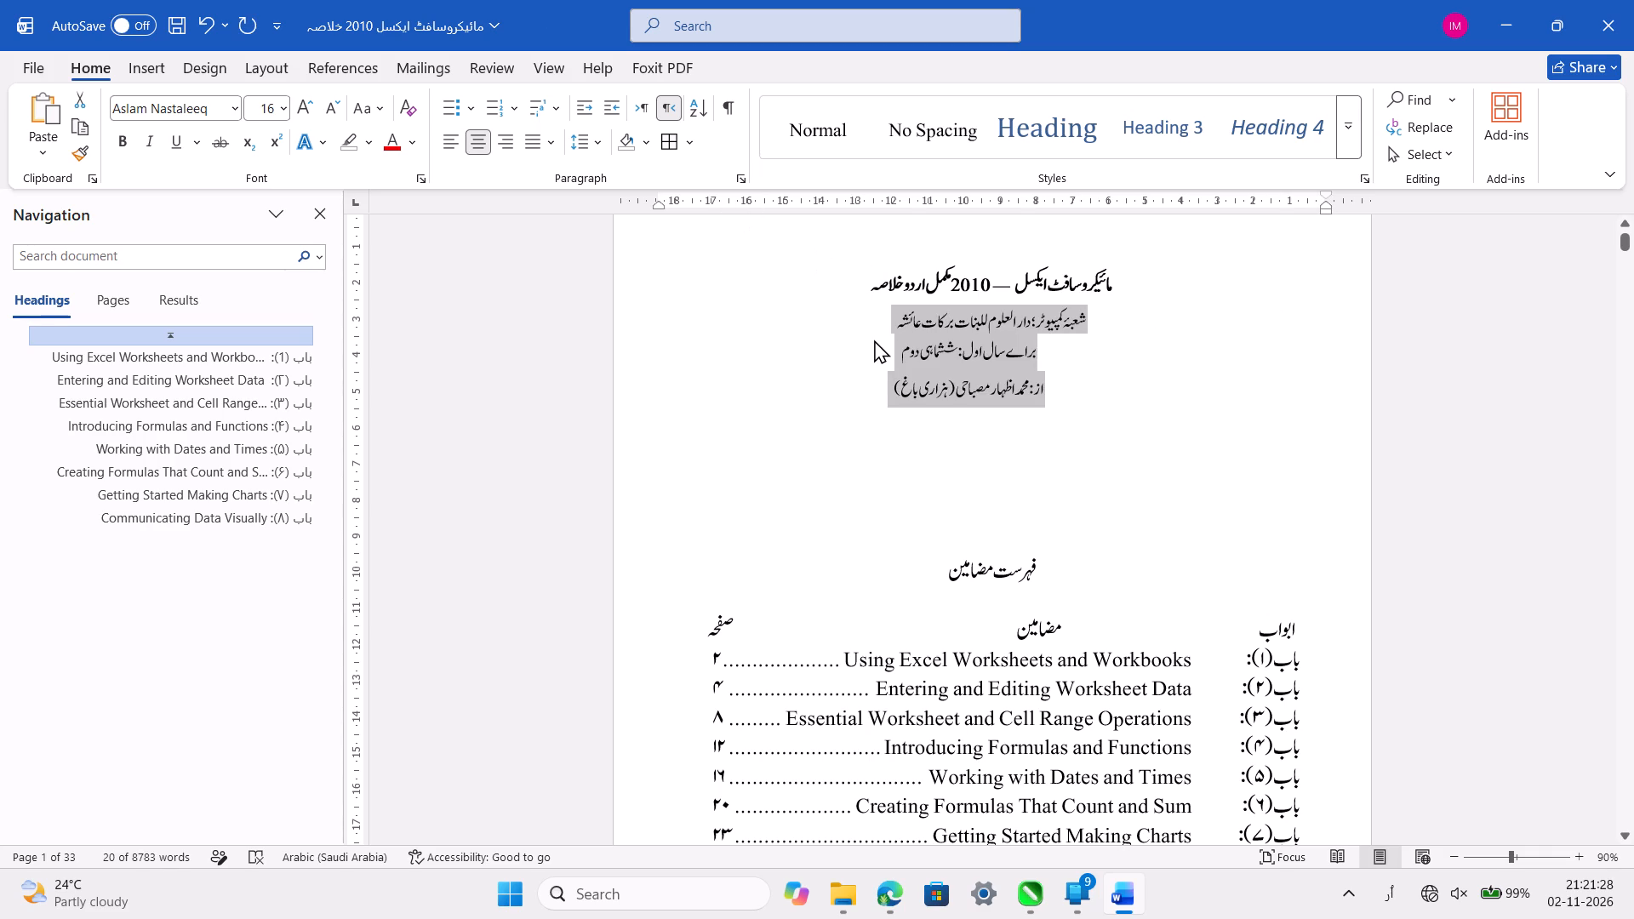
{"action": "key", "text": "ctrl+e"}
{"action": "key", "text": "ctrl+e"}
Set the spacing after the department, براے سال اول and author paragraphs to 0 pt.
{"action": "left_click", "coordinate": [746, 187]}
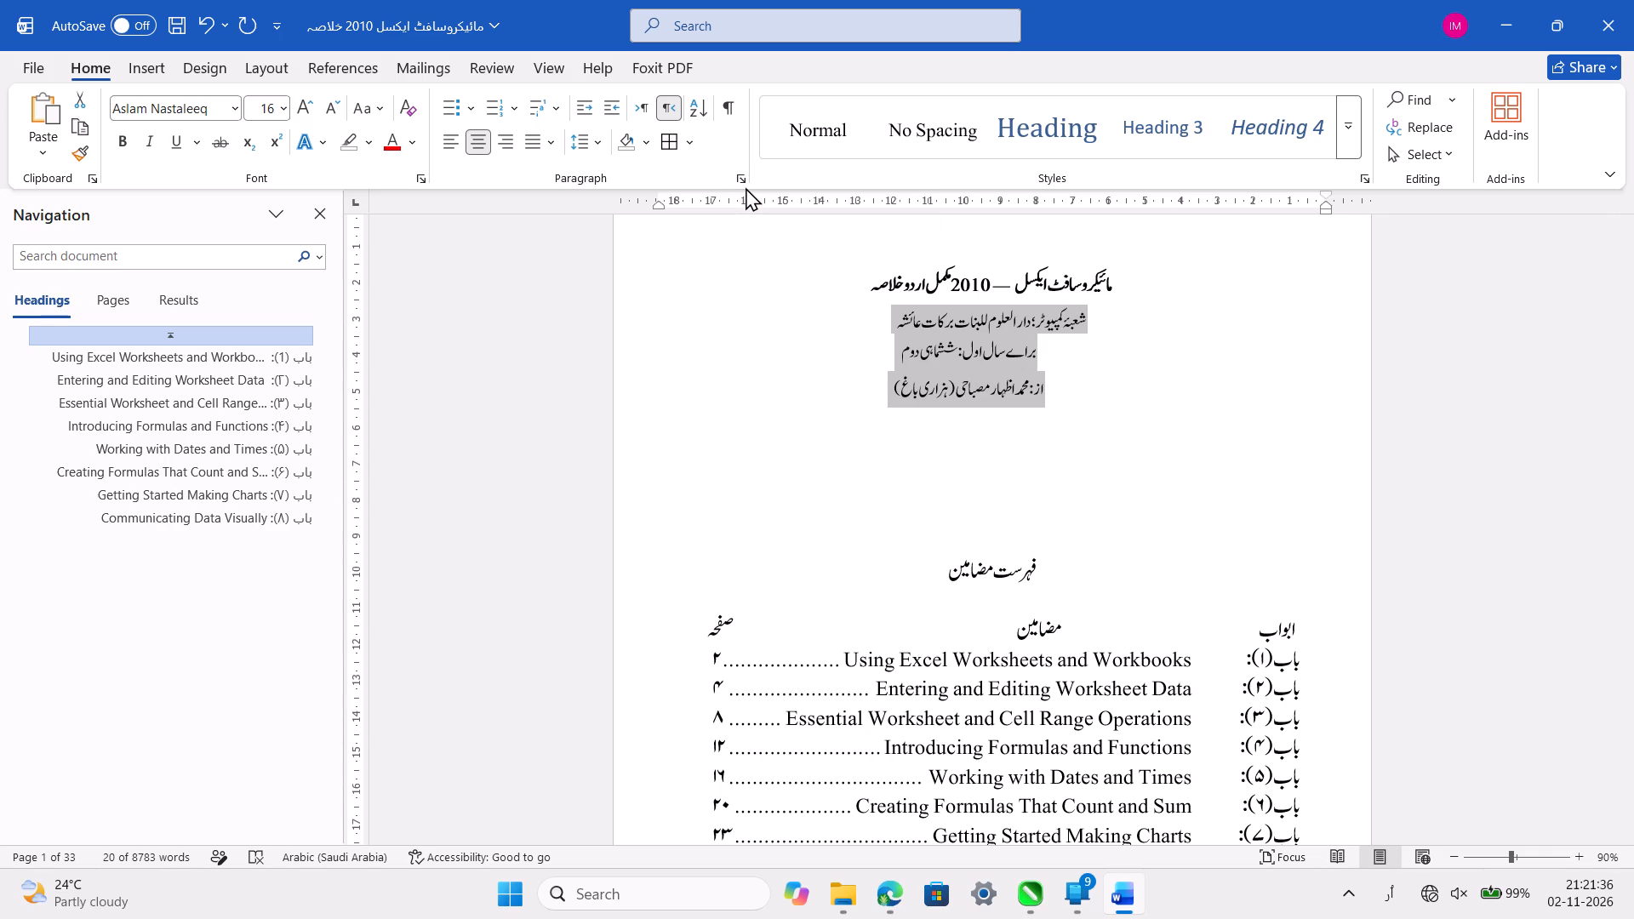
{"action": "left_click", "coordinate": [746, 181]}
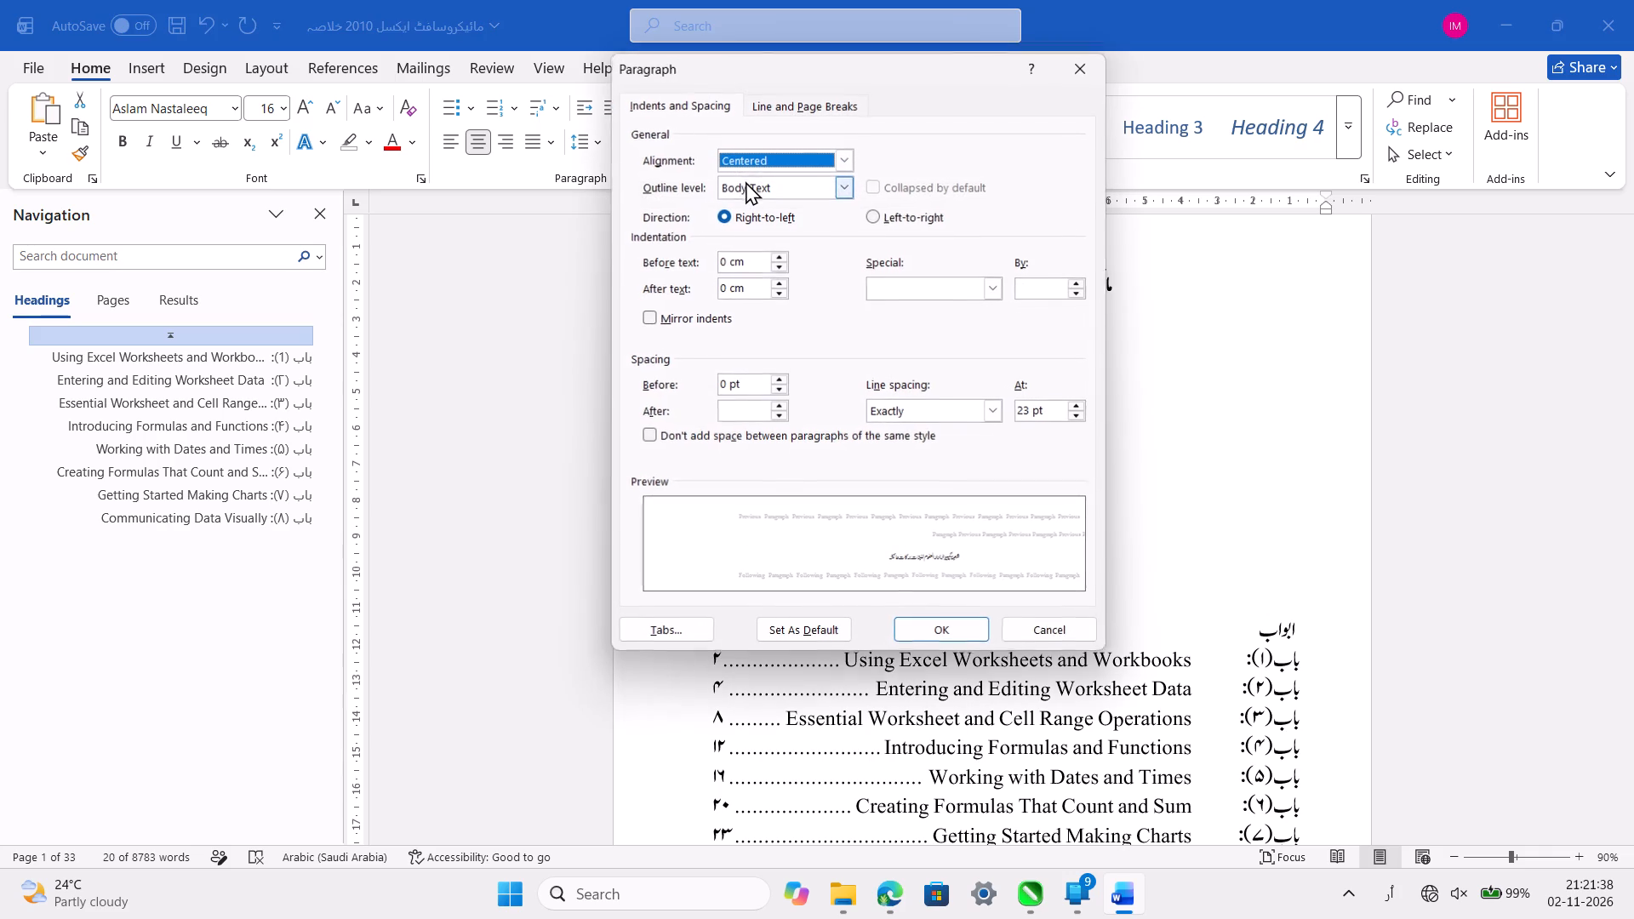
{"action": "left_click", "coordinate": [779, 415]}
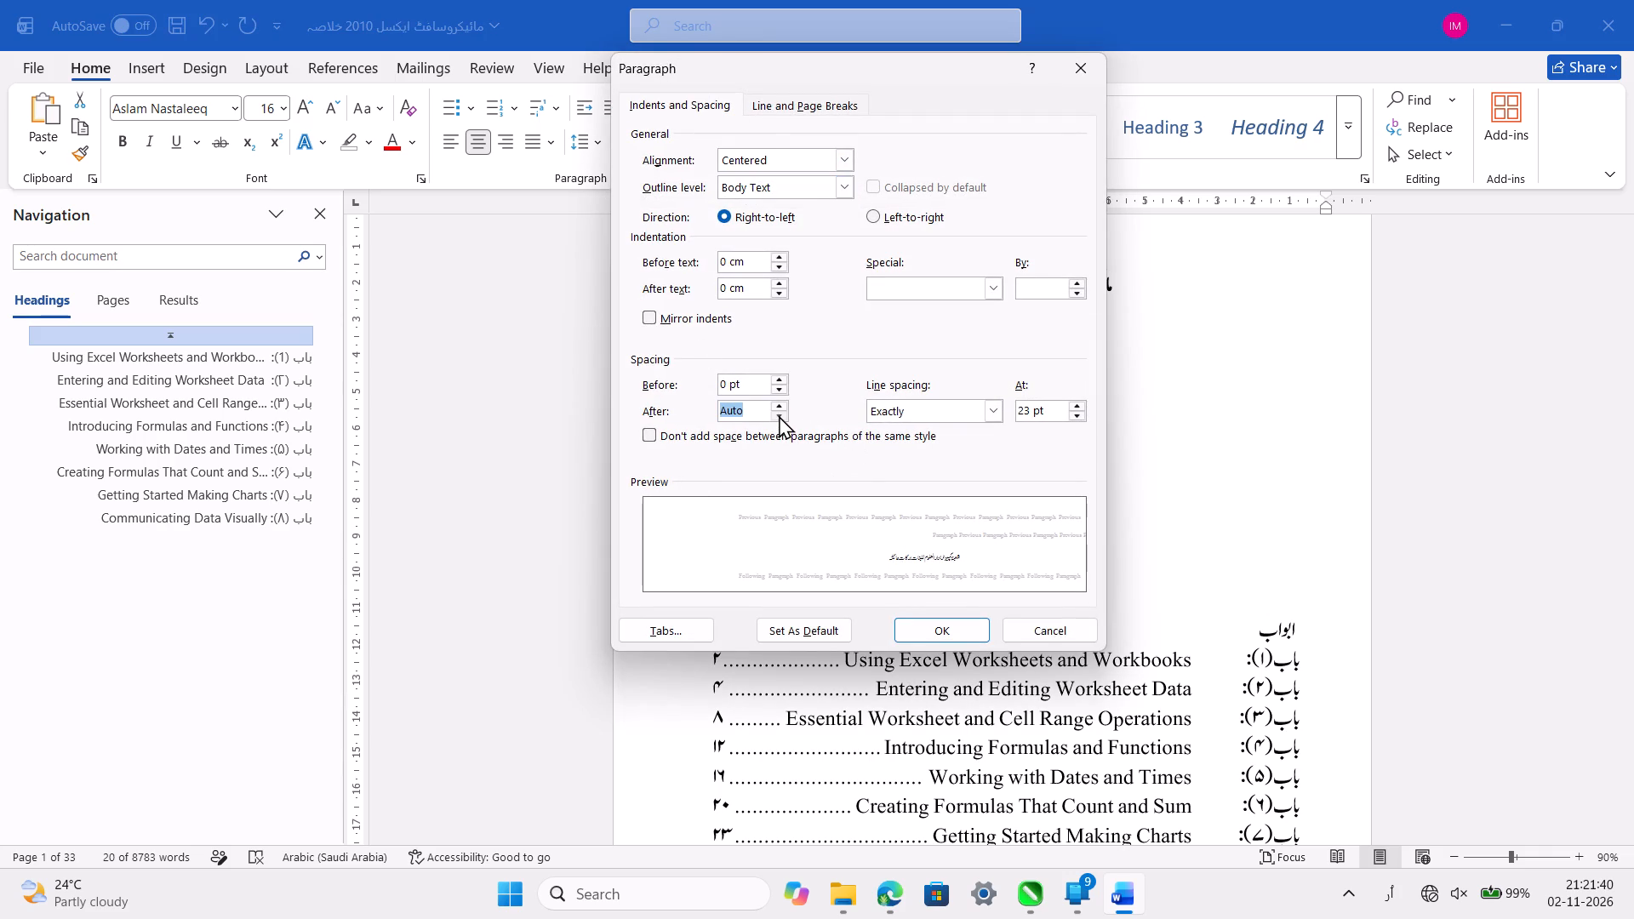
{"action": "left_click", "coordinate": [779, 406]}
{"action": "left_click", "coordinate": [938, 636]}
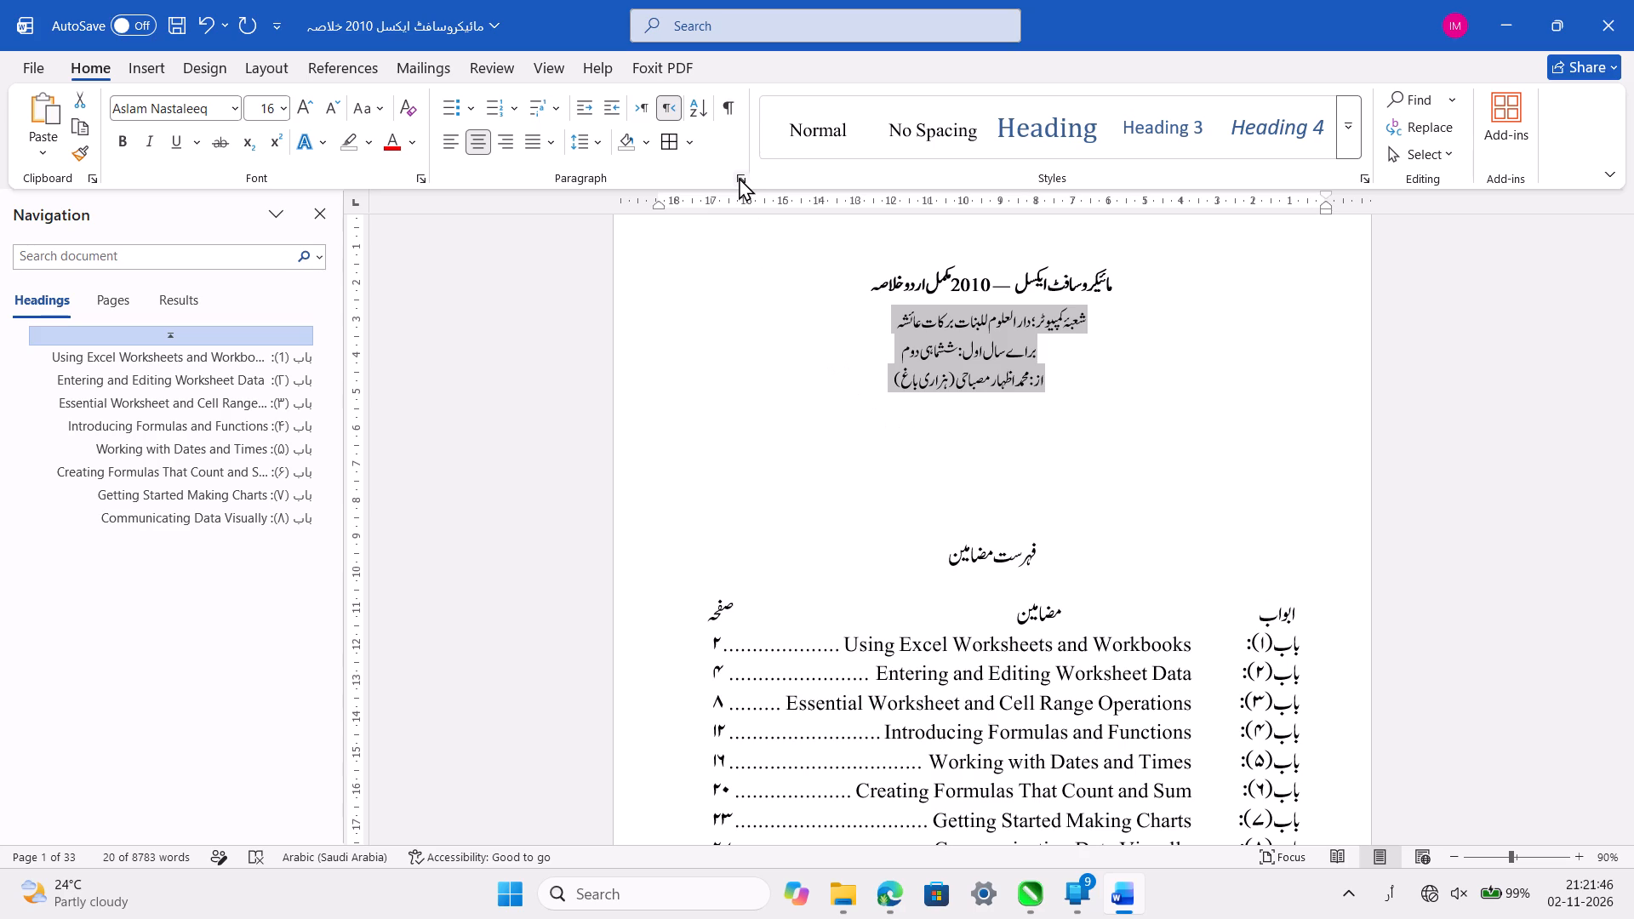
Clear all custom tab stops from the department, براے سال اول and author lines.
{"action": "left_click", "coordinate": [739, 177]}
{"action": "left_click", "coordinate": [668, 619]}
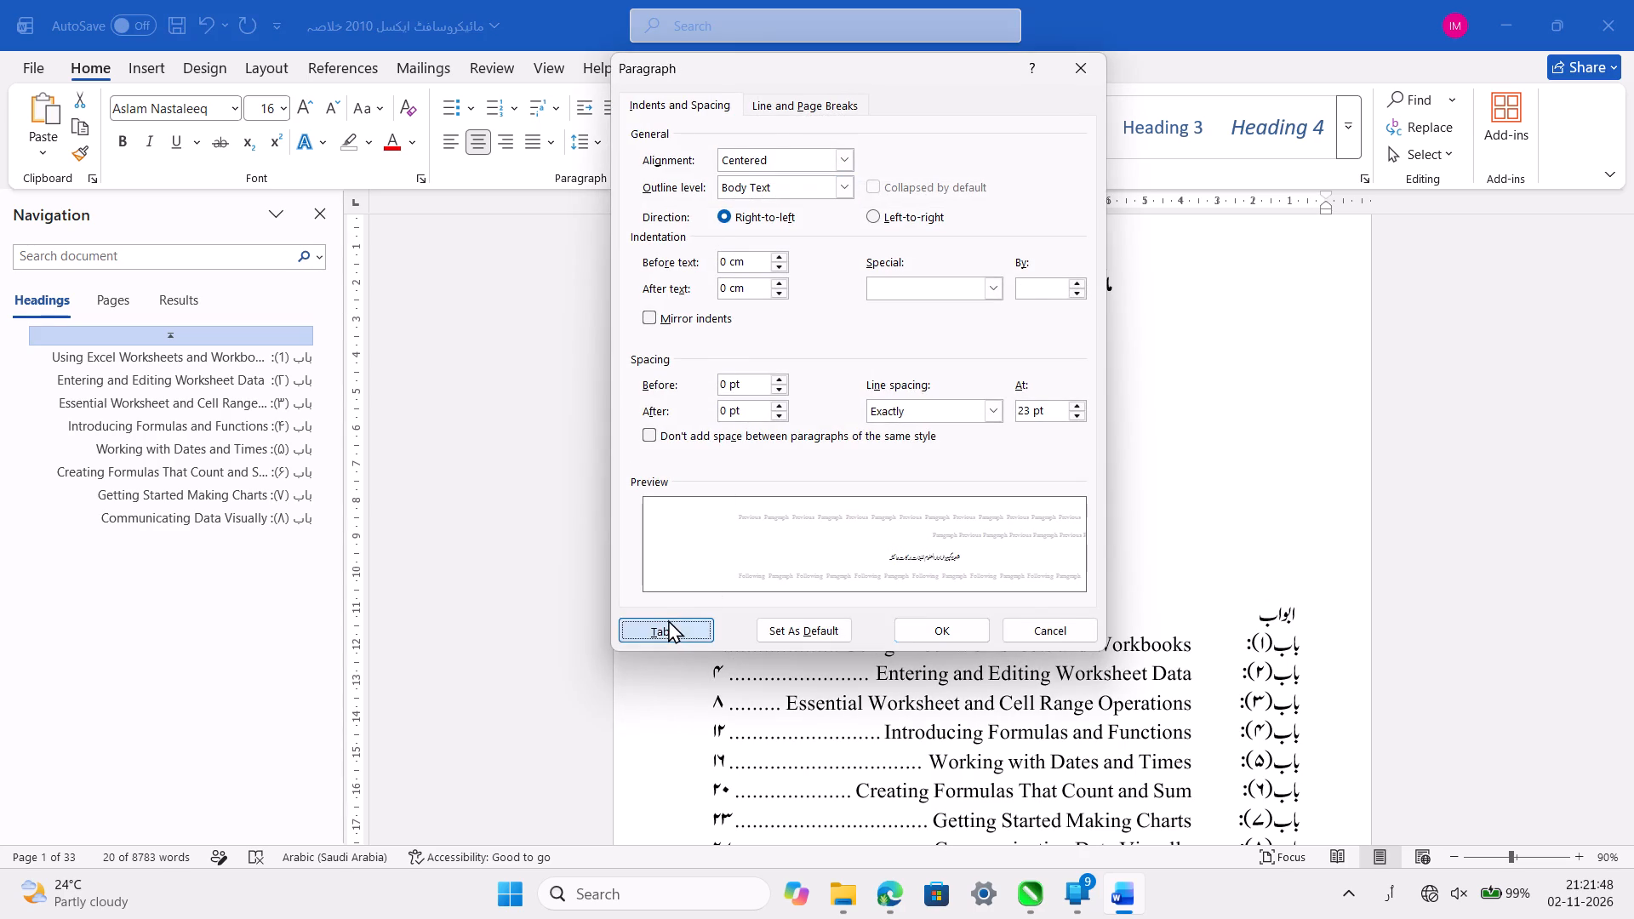
{"action": "left_click", "coordinate": [960, 590]}
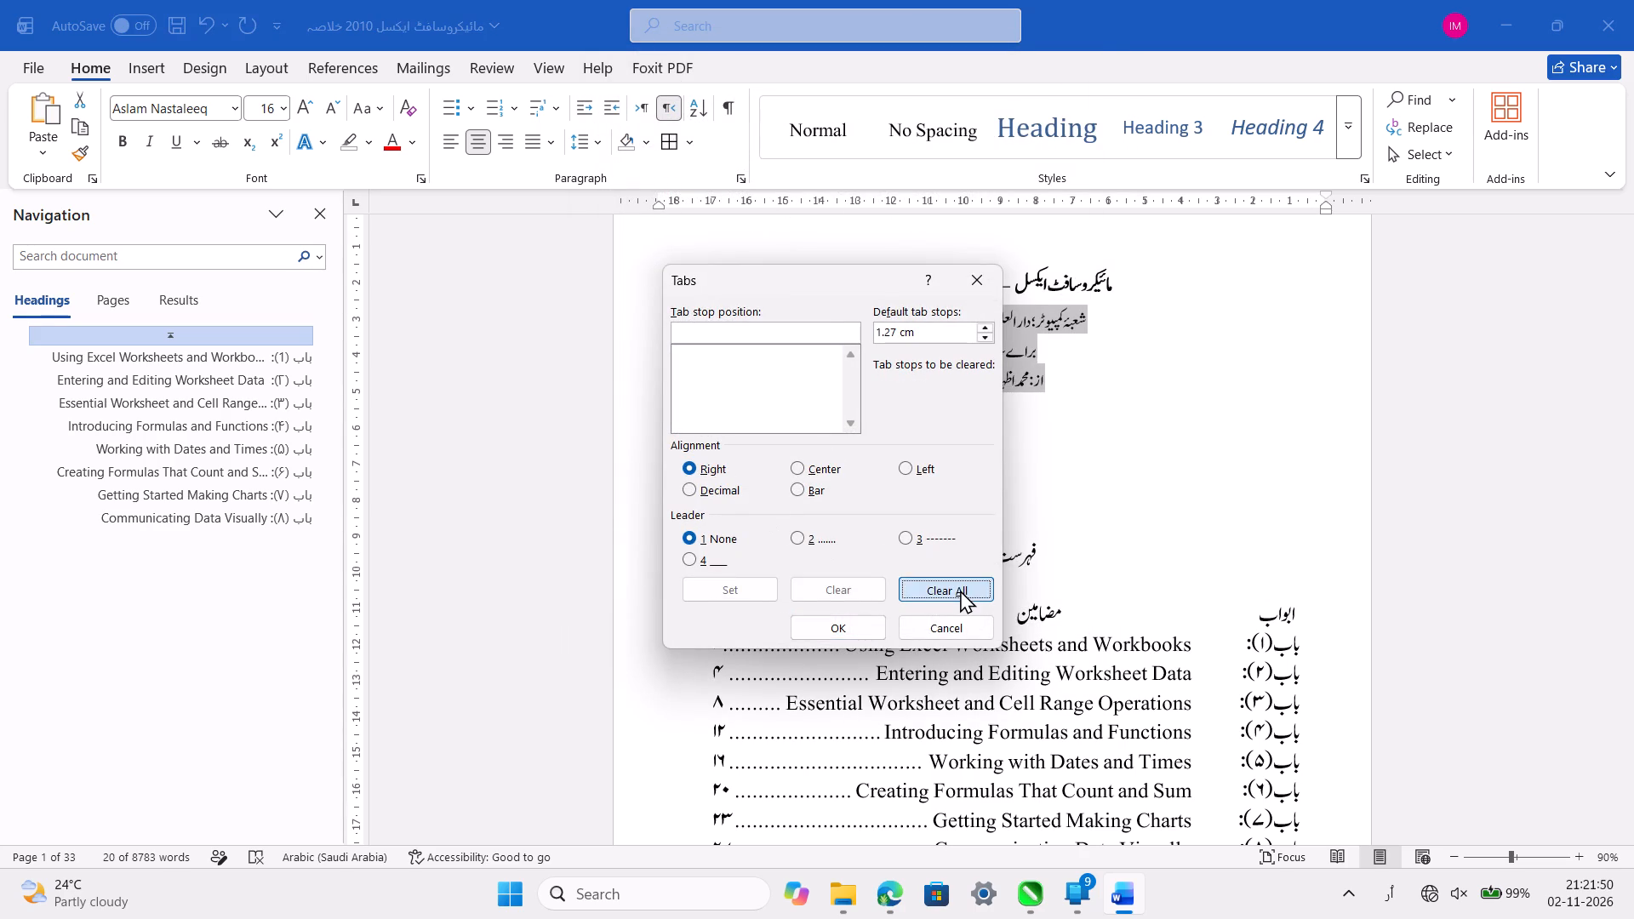
{"action": "left_click_drag", "start_coordinate": [960, 590], "coordinate": [859, 636]}
{"action": "left_click", "coordinate": [859, 636]}
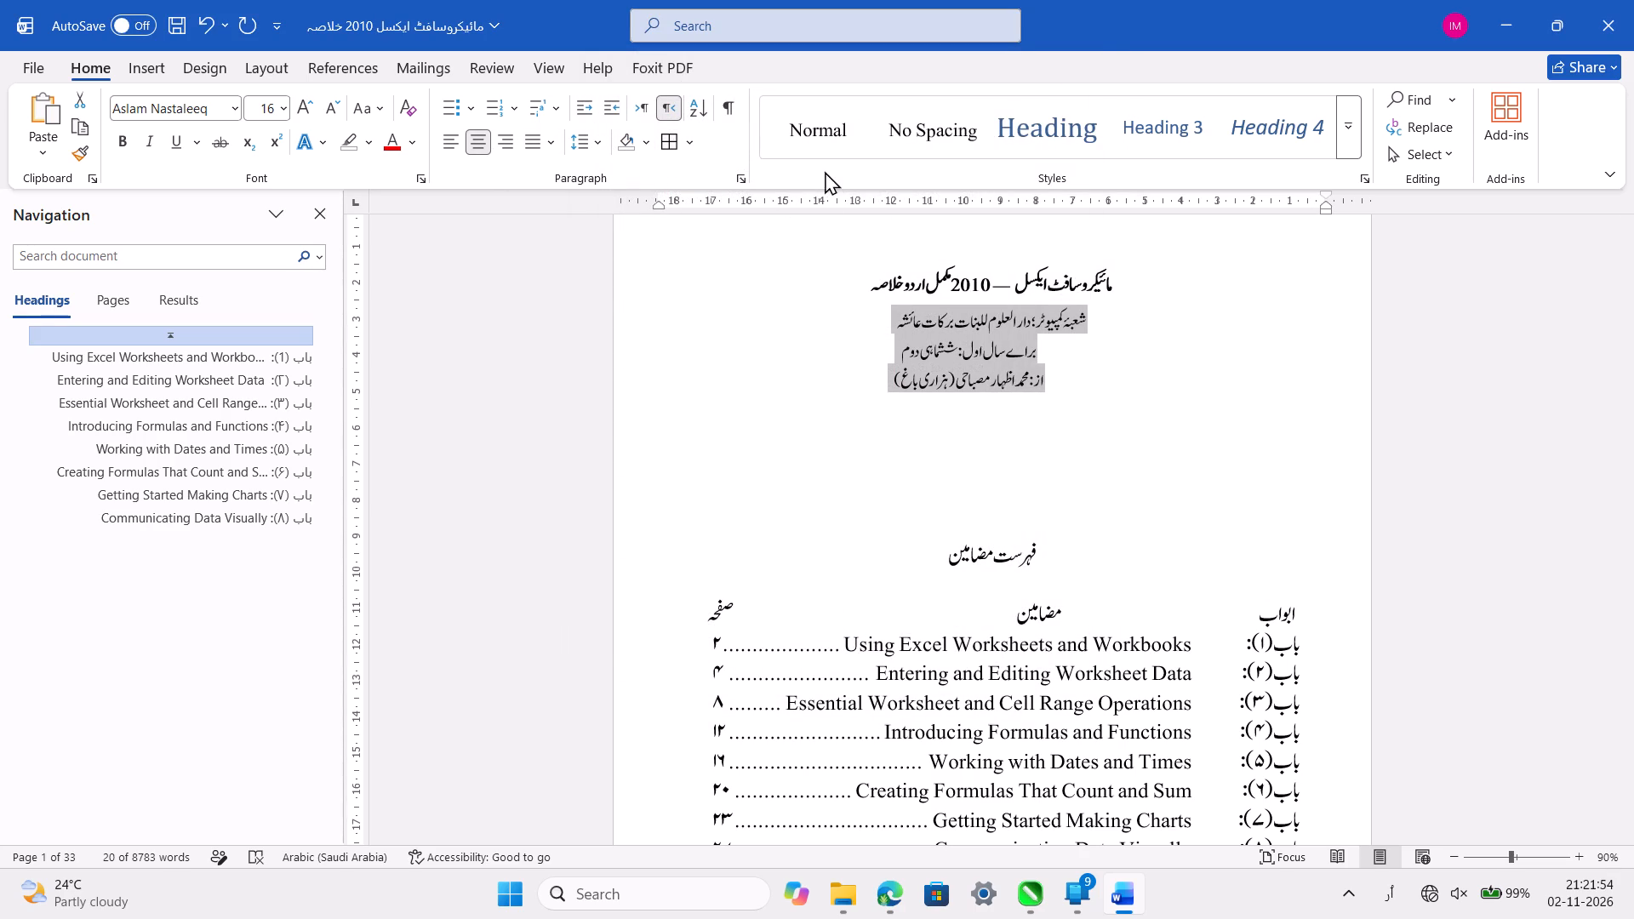
Set the special indentation of the department, براے سال اول and author lines to (none), and save the document.
{"action": "left_click", "coordinate": [740, 179]}
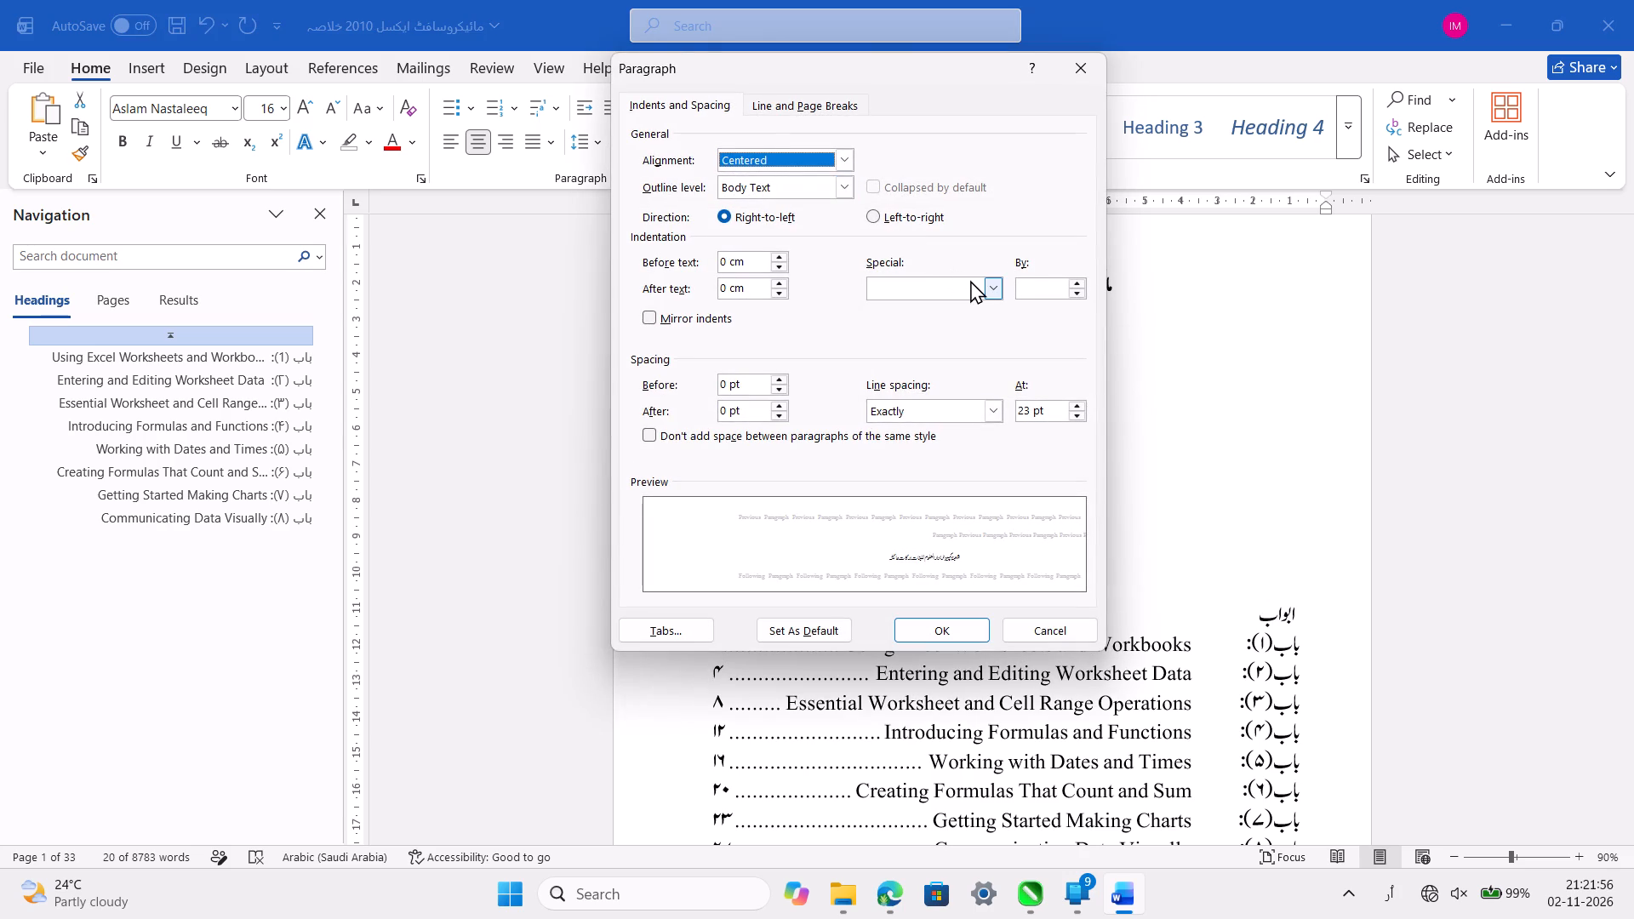
{"action": "left_click", "coordinate": [970, 280]}
{"action": "left_click", "coordinate": [953, 303]}
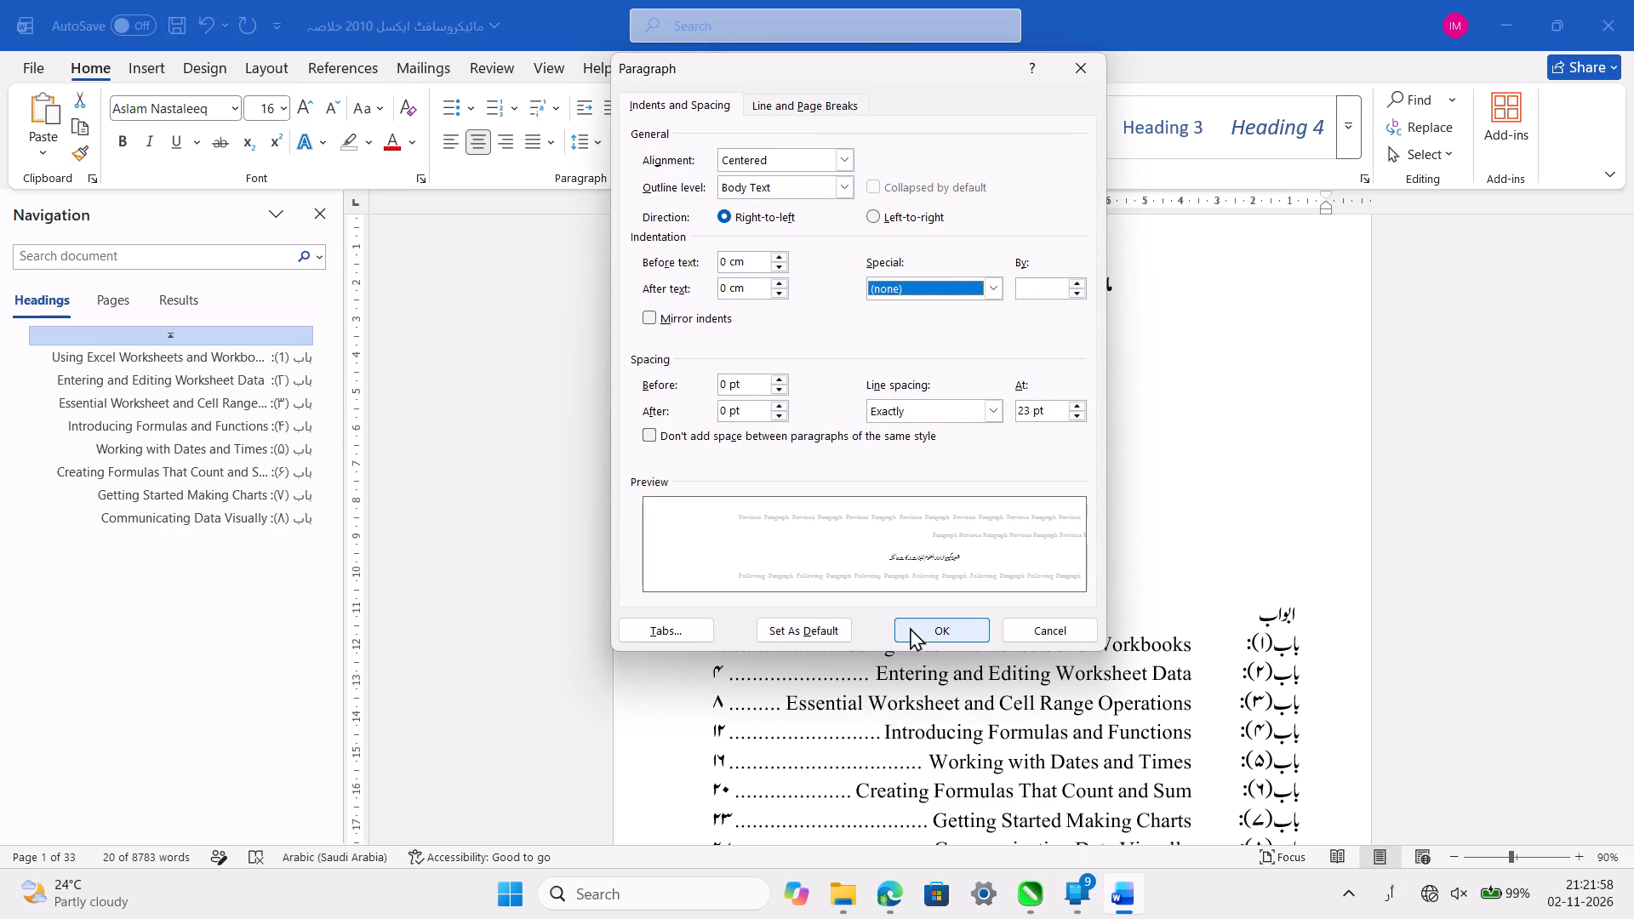
{"action": "left_click", "coordinate": [948, 625]}
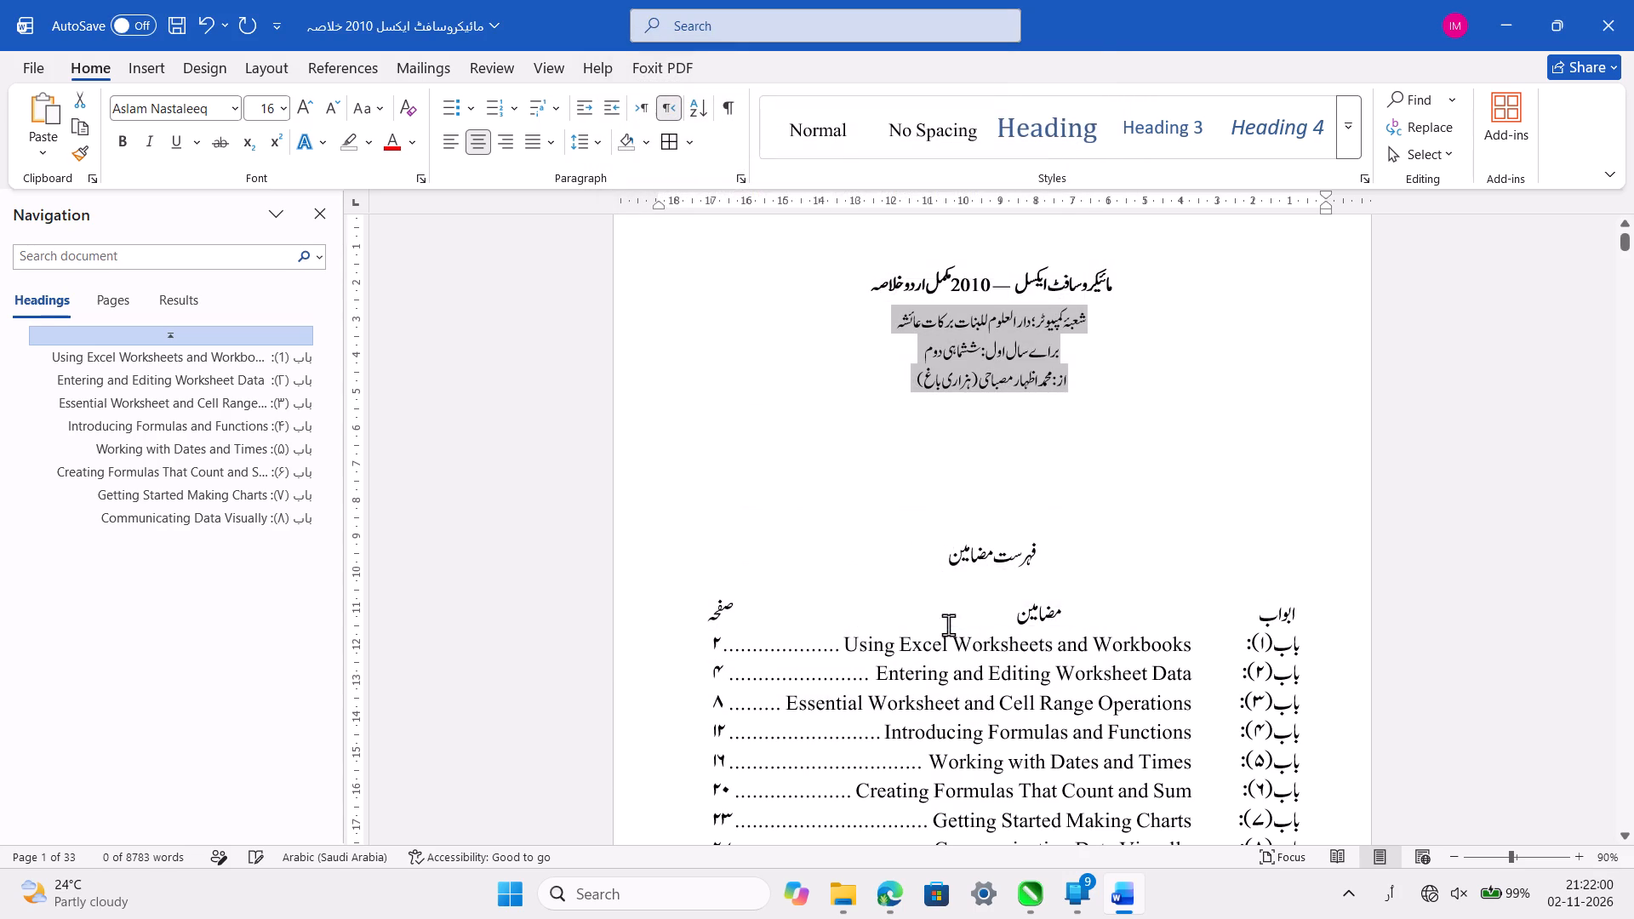
{"action": "left_click", "coordinate": [1079, 360]}
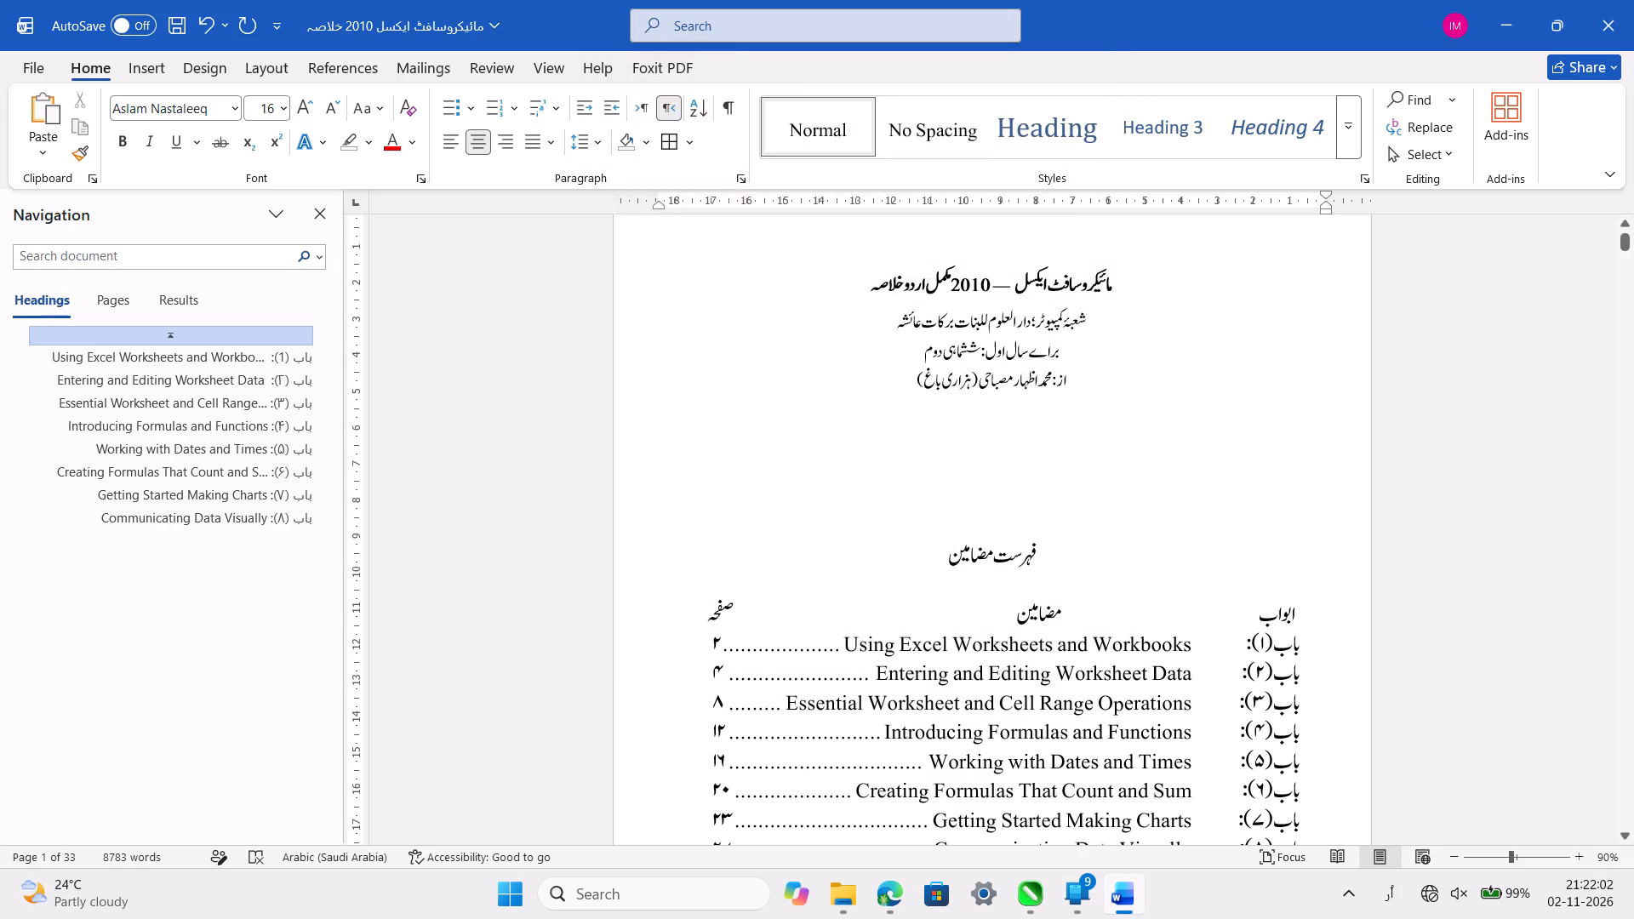
{"action": "key", "text": "ctrl+s"}
Insert two blank lines between the title and the department line, and save the document.
{"action": "scroll", "coordinate": [1079, 360], "scroll_direction": "up", "scroll_amount": 2, "text": "ctrl"}
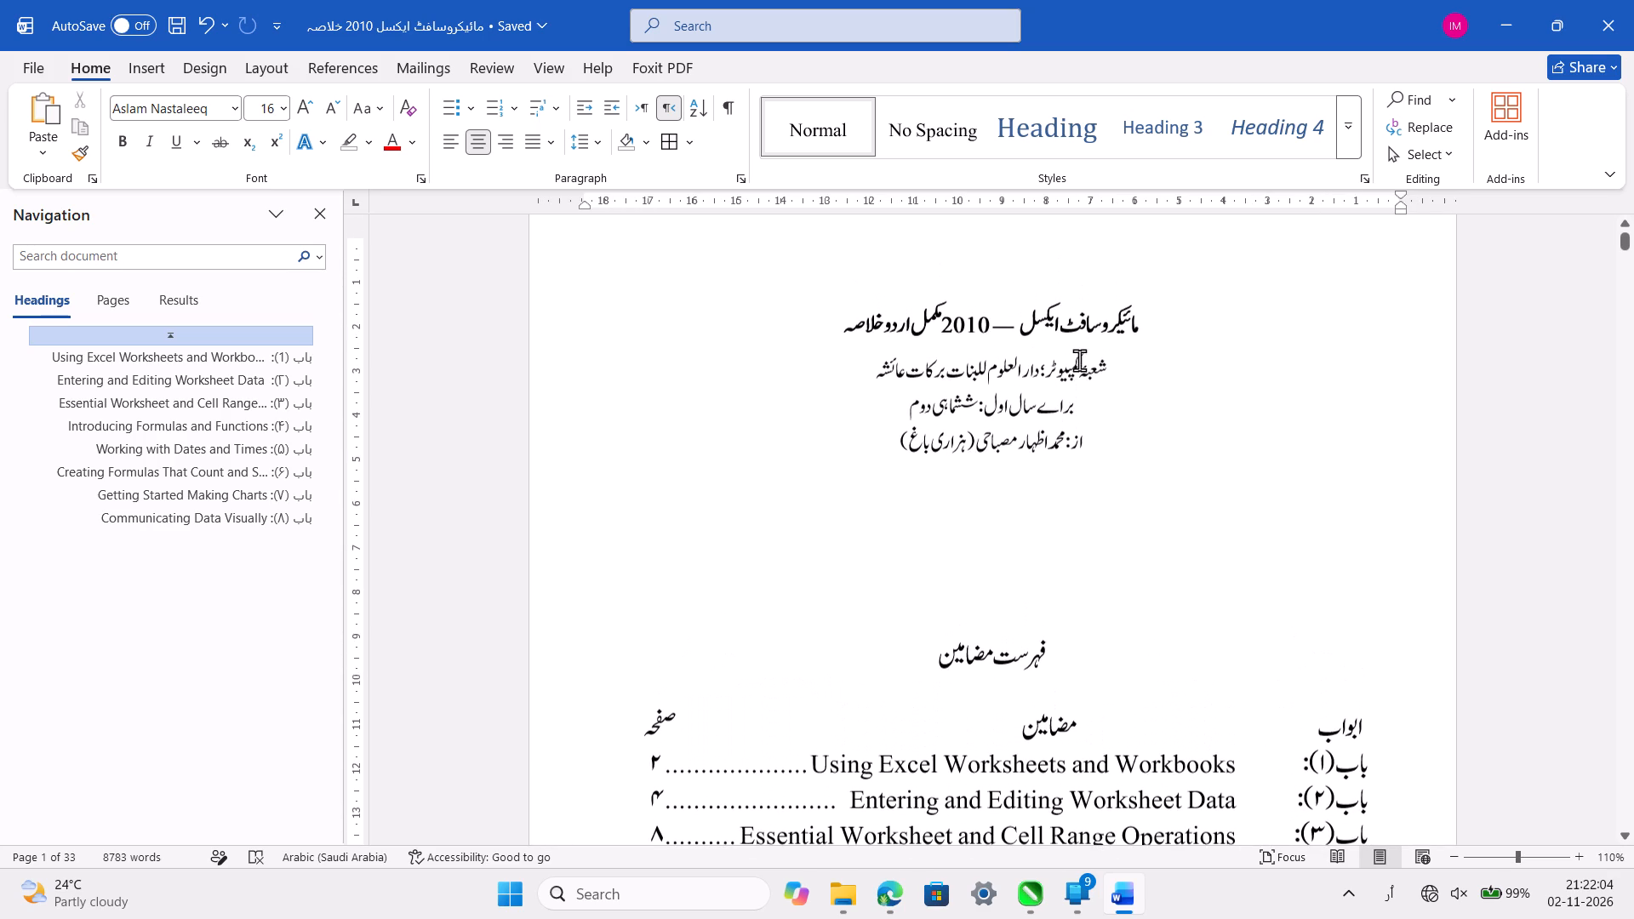
{"action": "left_click", "coordinate": [791, 323]}
{"action": "key", "text": "Return"}
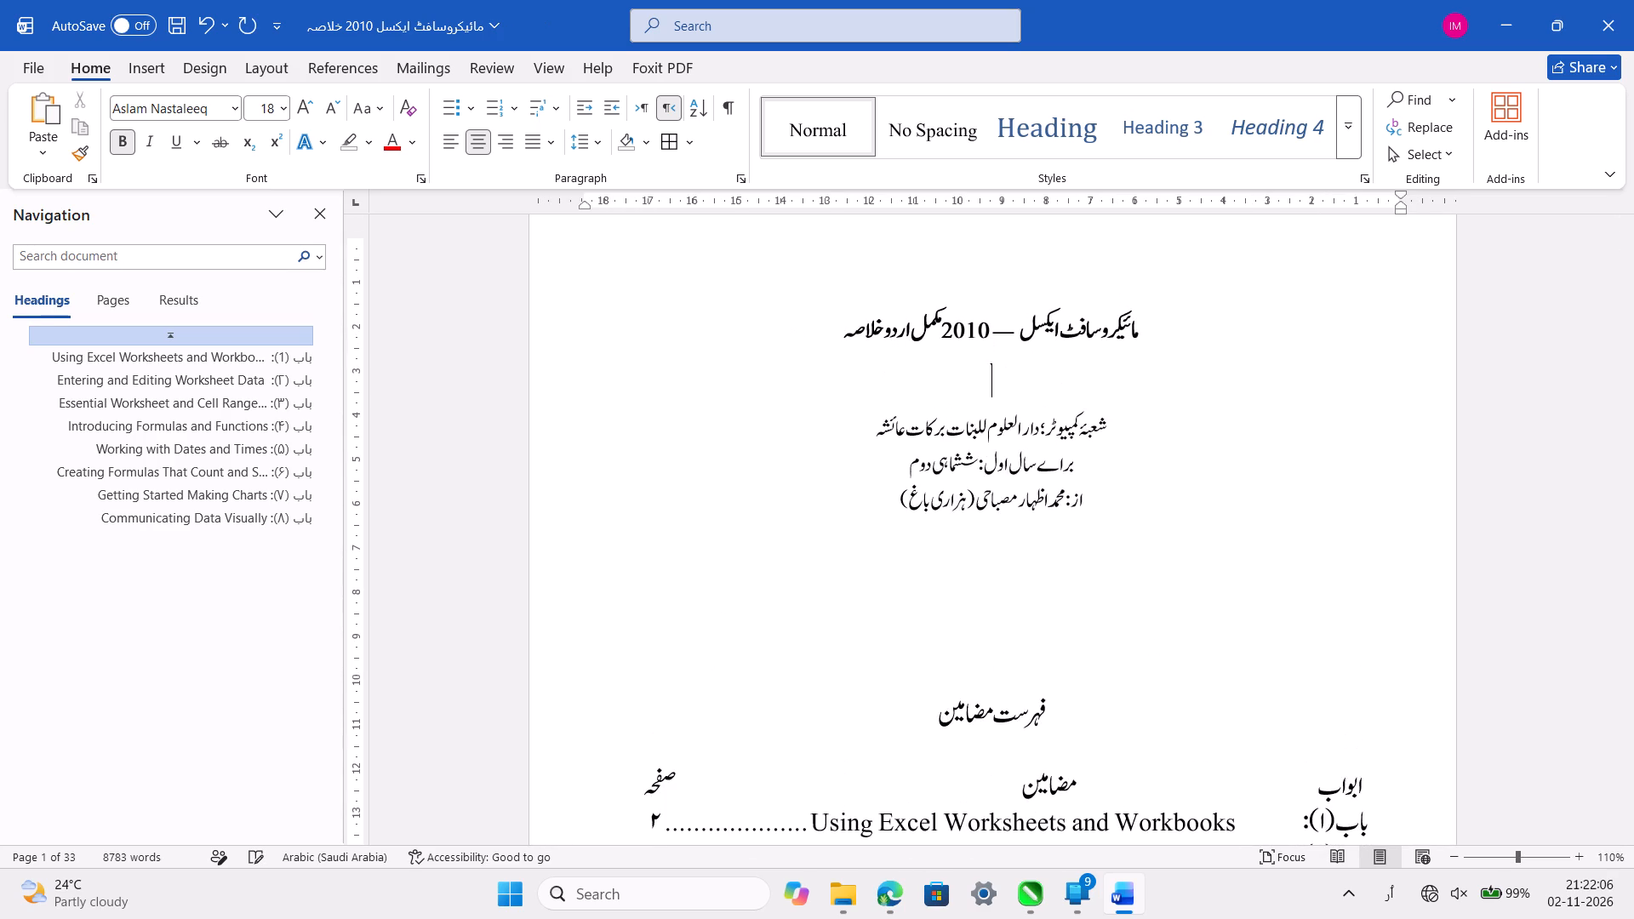
{"action": "key", "text": "Return"}
{"action": "scroll", "coordinate": [791, 323], "scroll_direction": "down", "scroll_amount": 1}
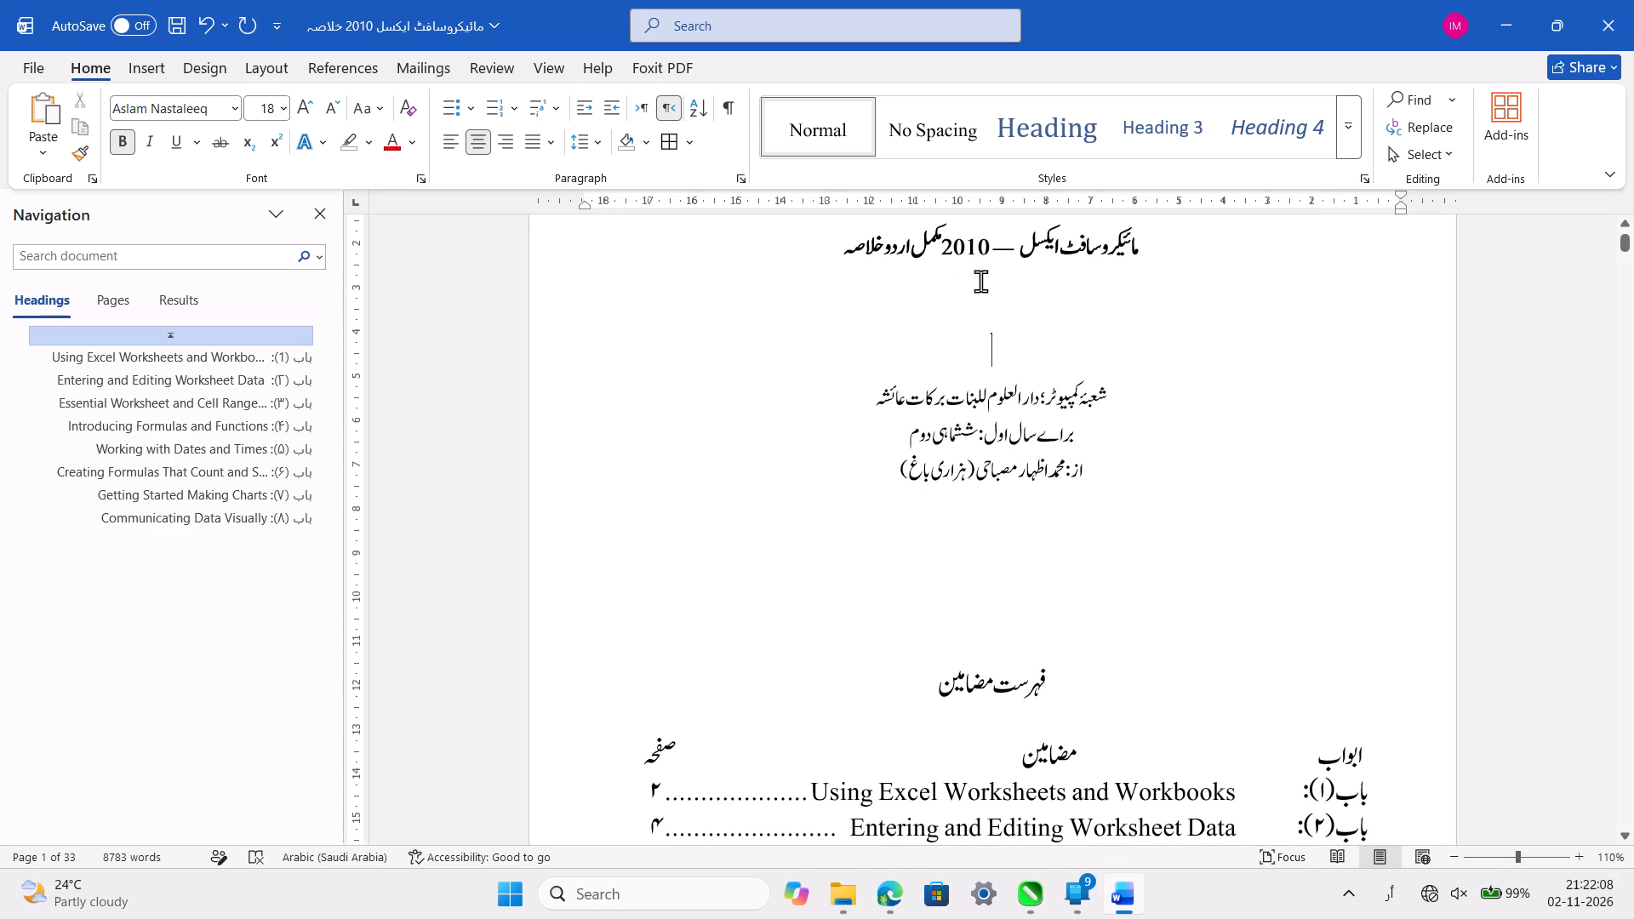
{"action": "key", "text": "ctrl+s"}
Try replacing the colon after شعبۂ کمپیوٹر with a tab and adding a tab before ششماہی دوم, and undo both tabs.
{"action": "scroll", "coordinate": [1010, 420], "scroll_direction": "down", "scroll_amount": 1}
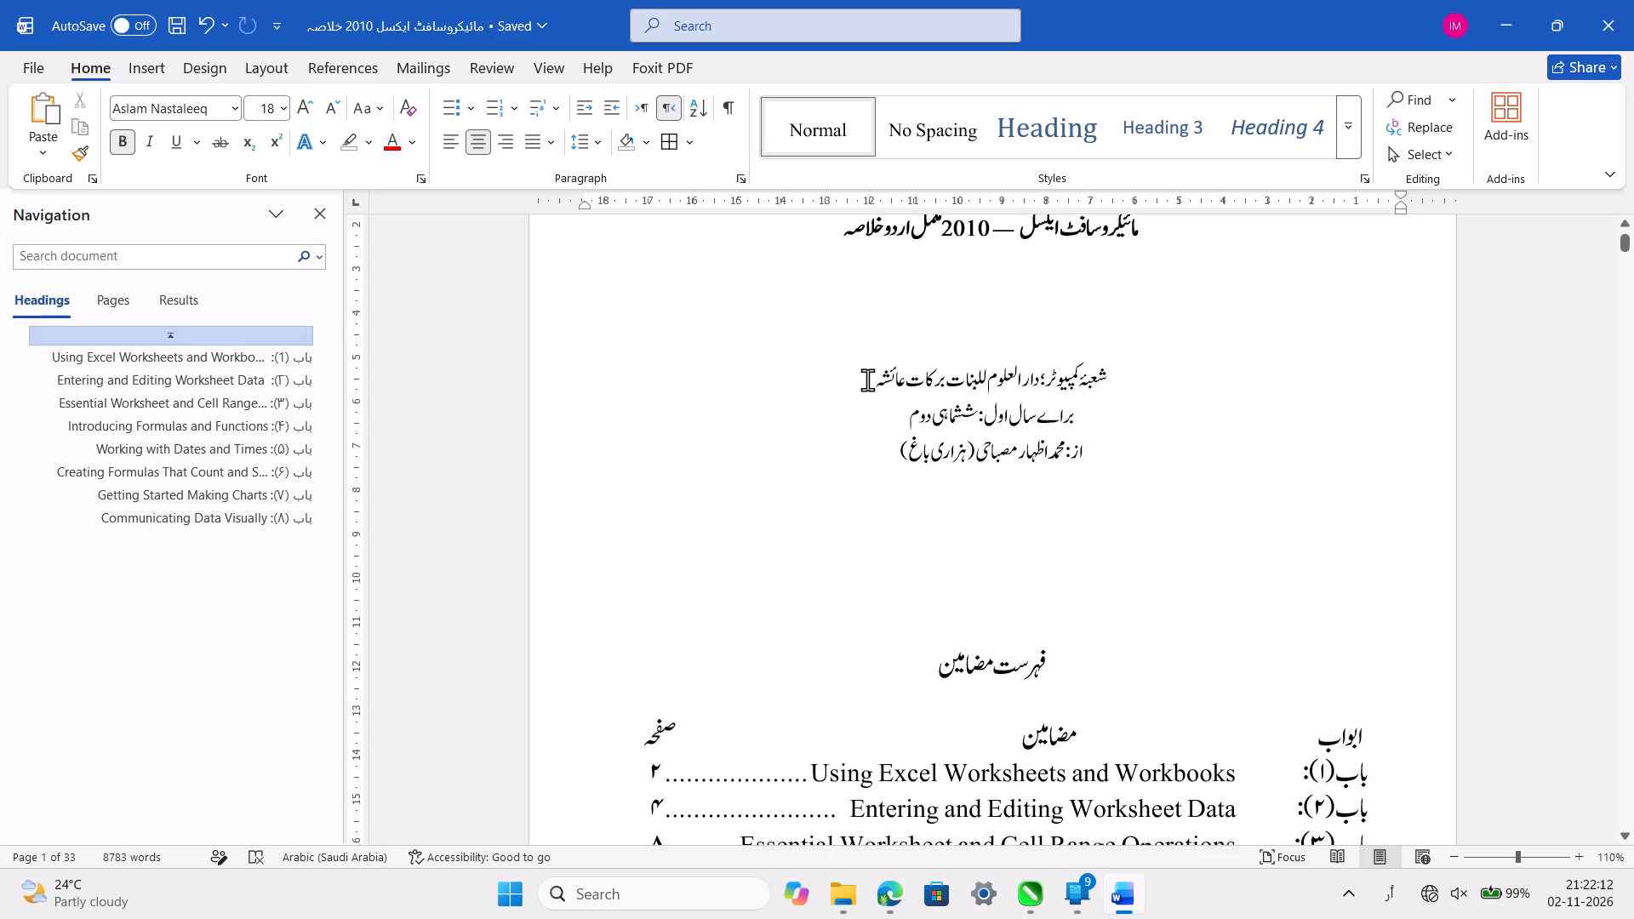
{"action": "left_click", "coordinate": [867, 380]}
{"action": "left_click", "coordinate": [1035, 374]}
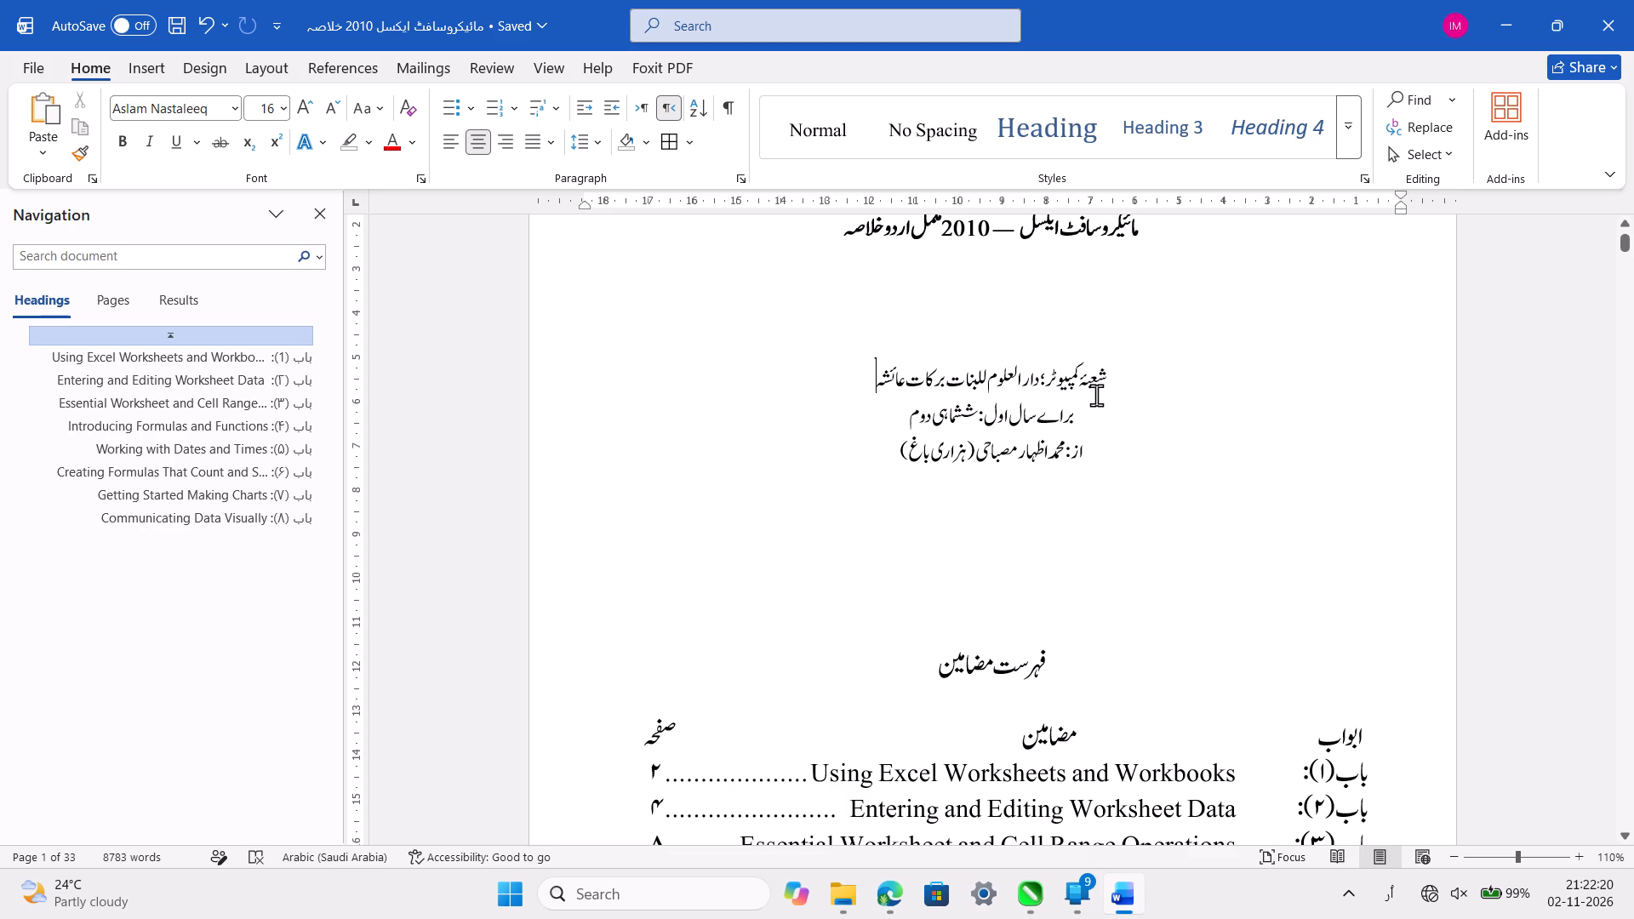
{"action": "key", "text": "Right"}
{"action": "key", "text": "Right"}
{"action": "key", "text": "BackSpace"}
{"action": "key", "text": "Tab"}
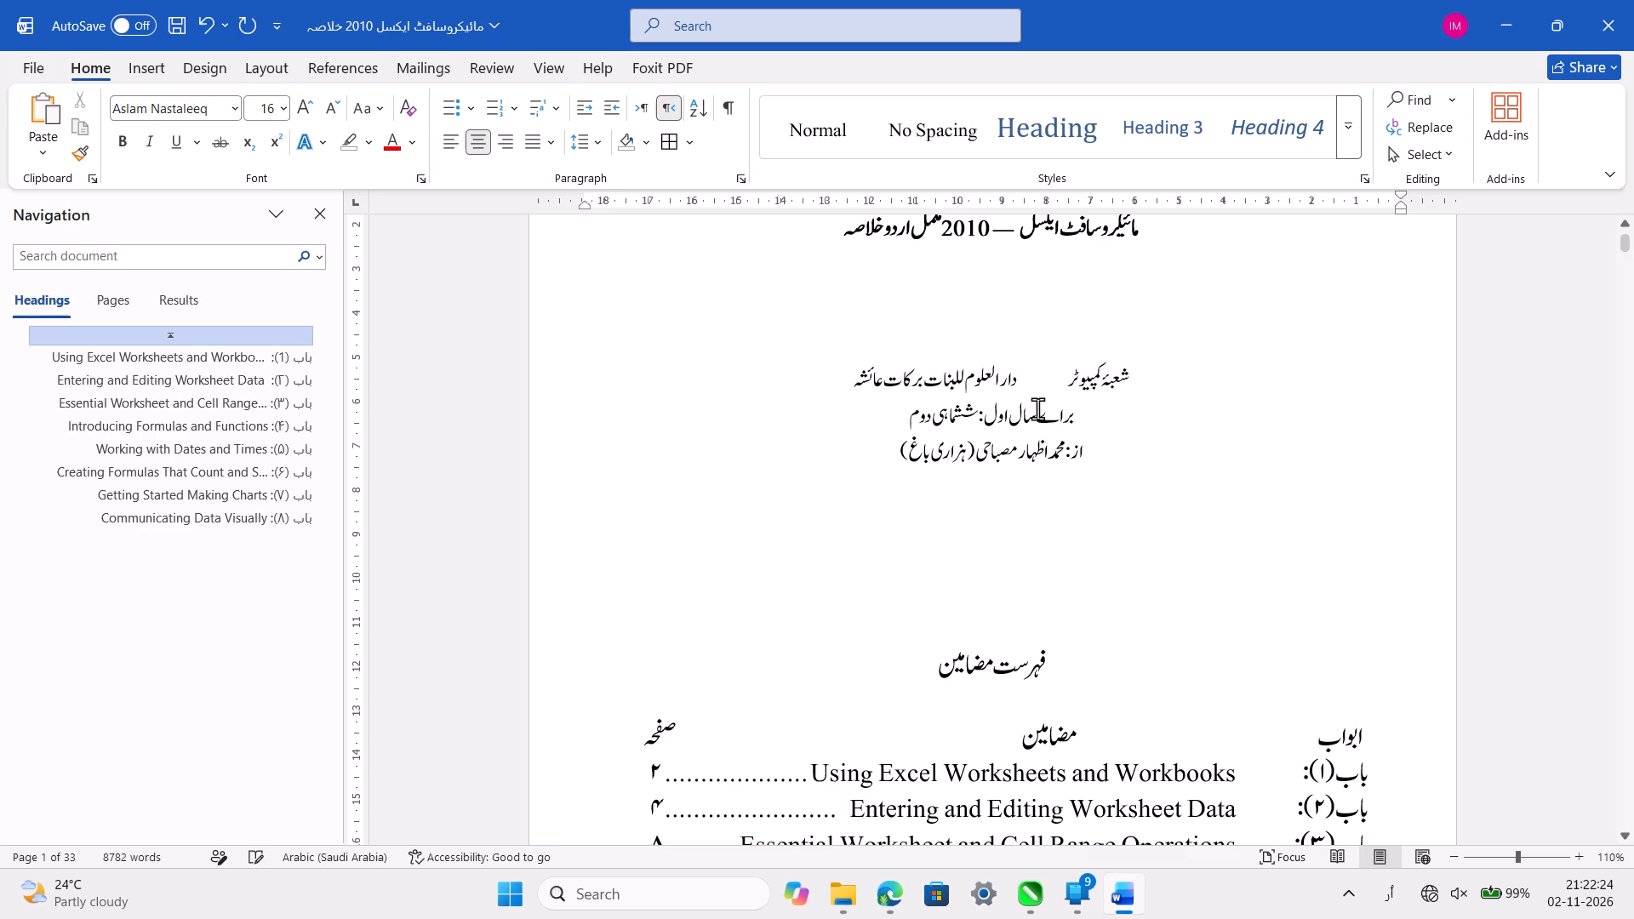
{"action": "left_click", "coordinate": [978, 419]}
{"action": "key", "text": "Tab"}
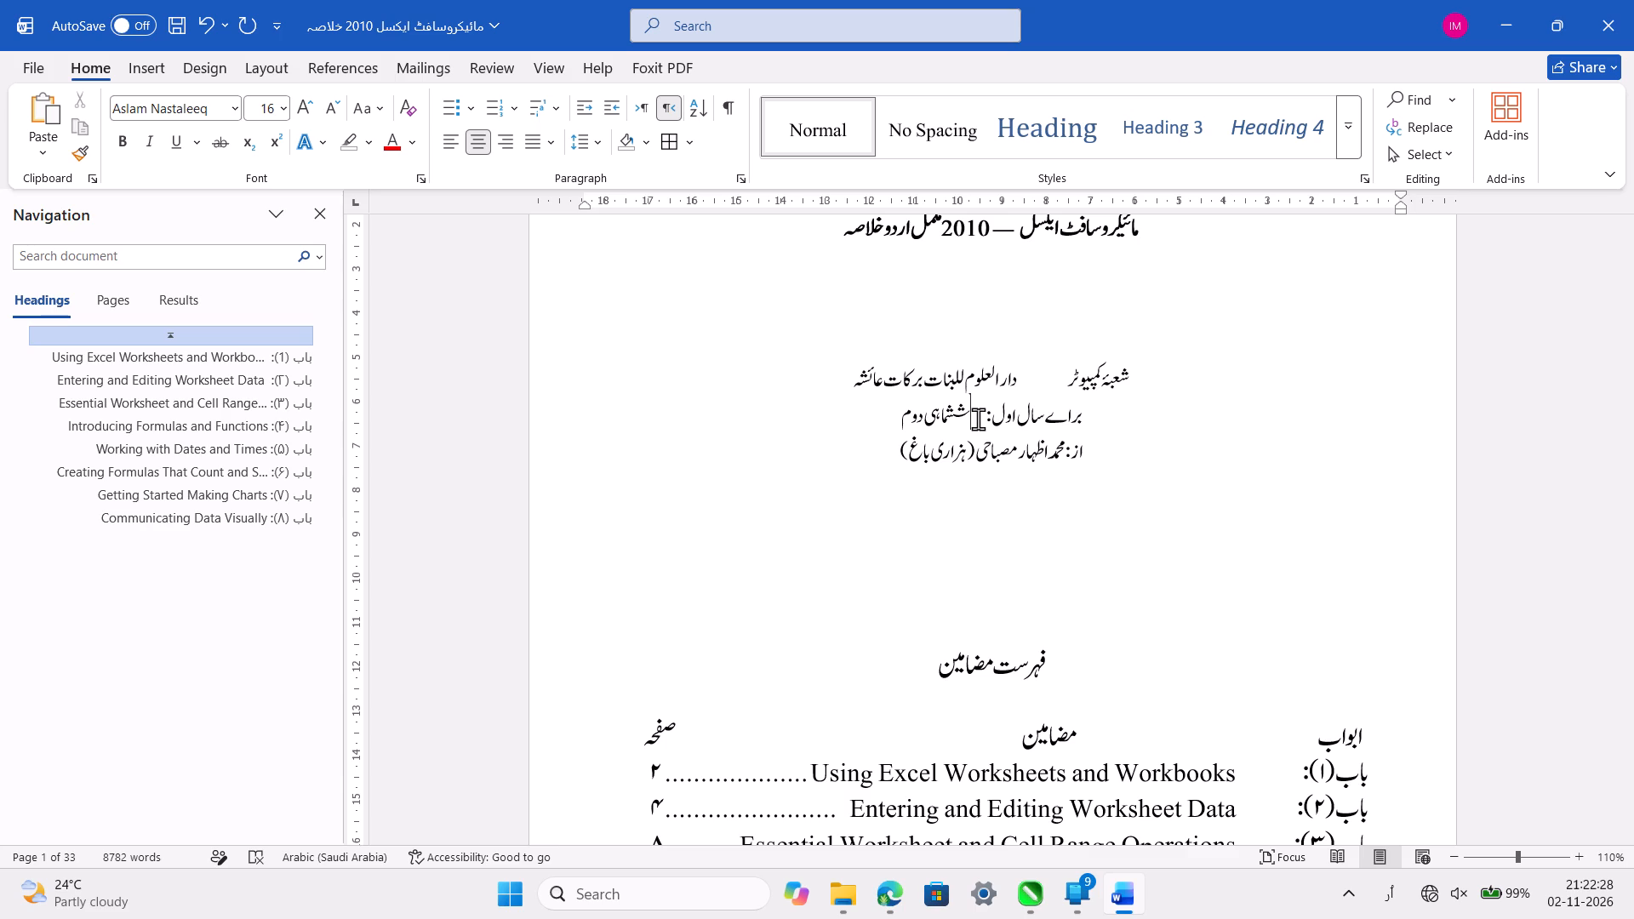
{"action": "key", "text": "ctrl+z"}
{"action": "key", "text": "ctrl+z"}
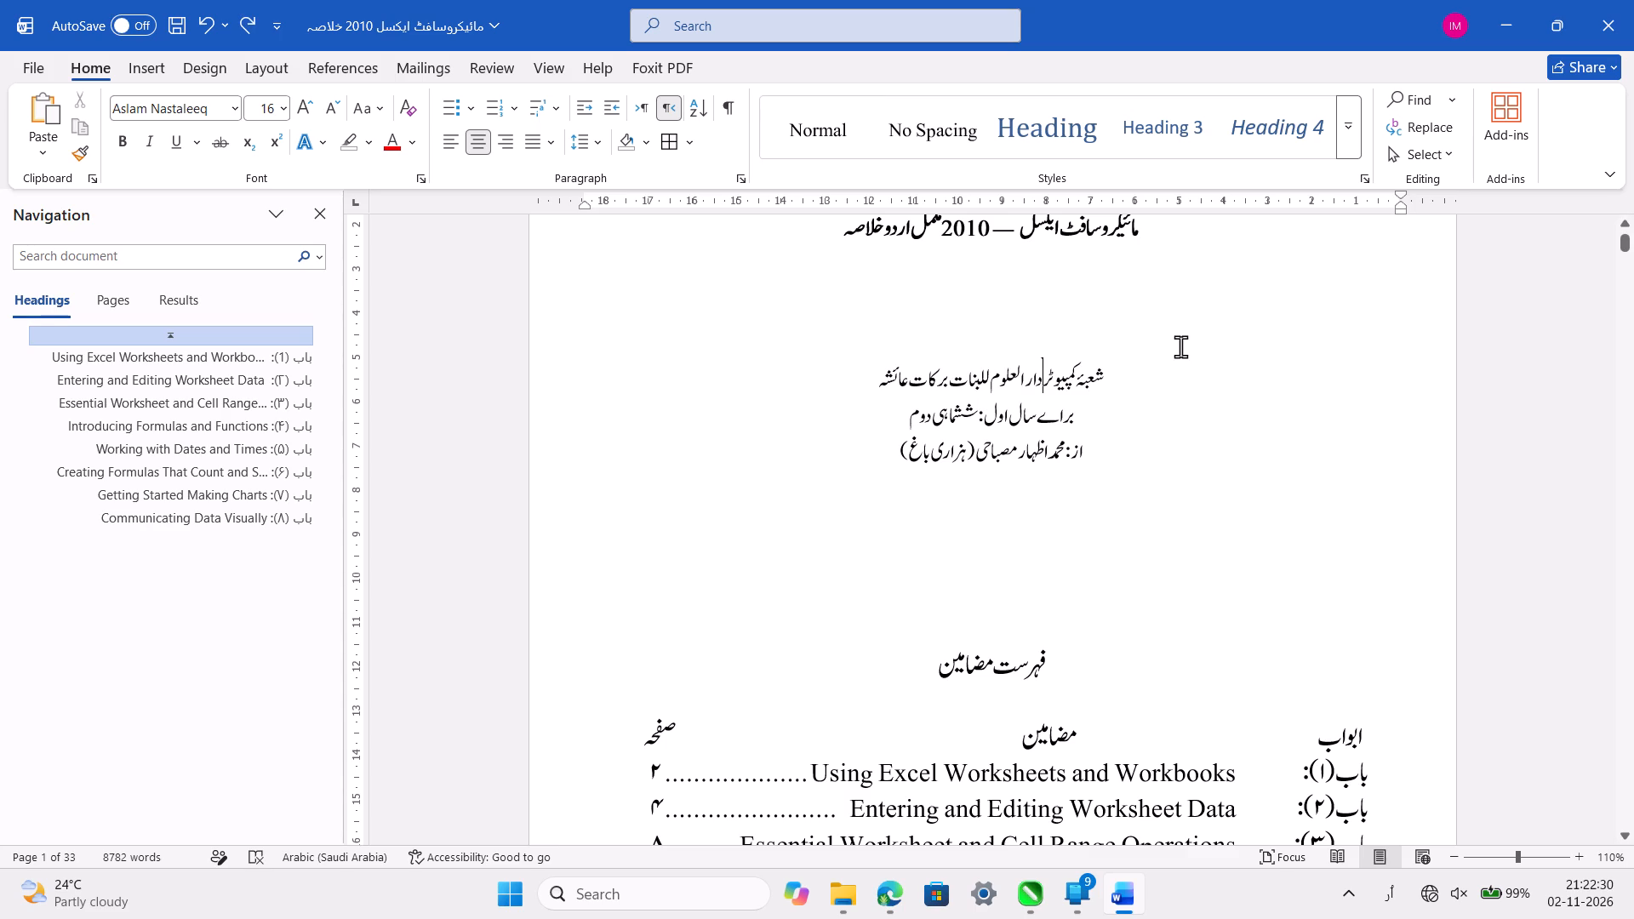
Align the department, براے سال اول and author lines to the right margin.
{"action": "left_click_drag", "start_coordinate": [1180, 346], "coordinate": [1127, 384]}
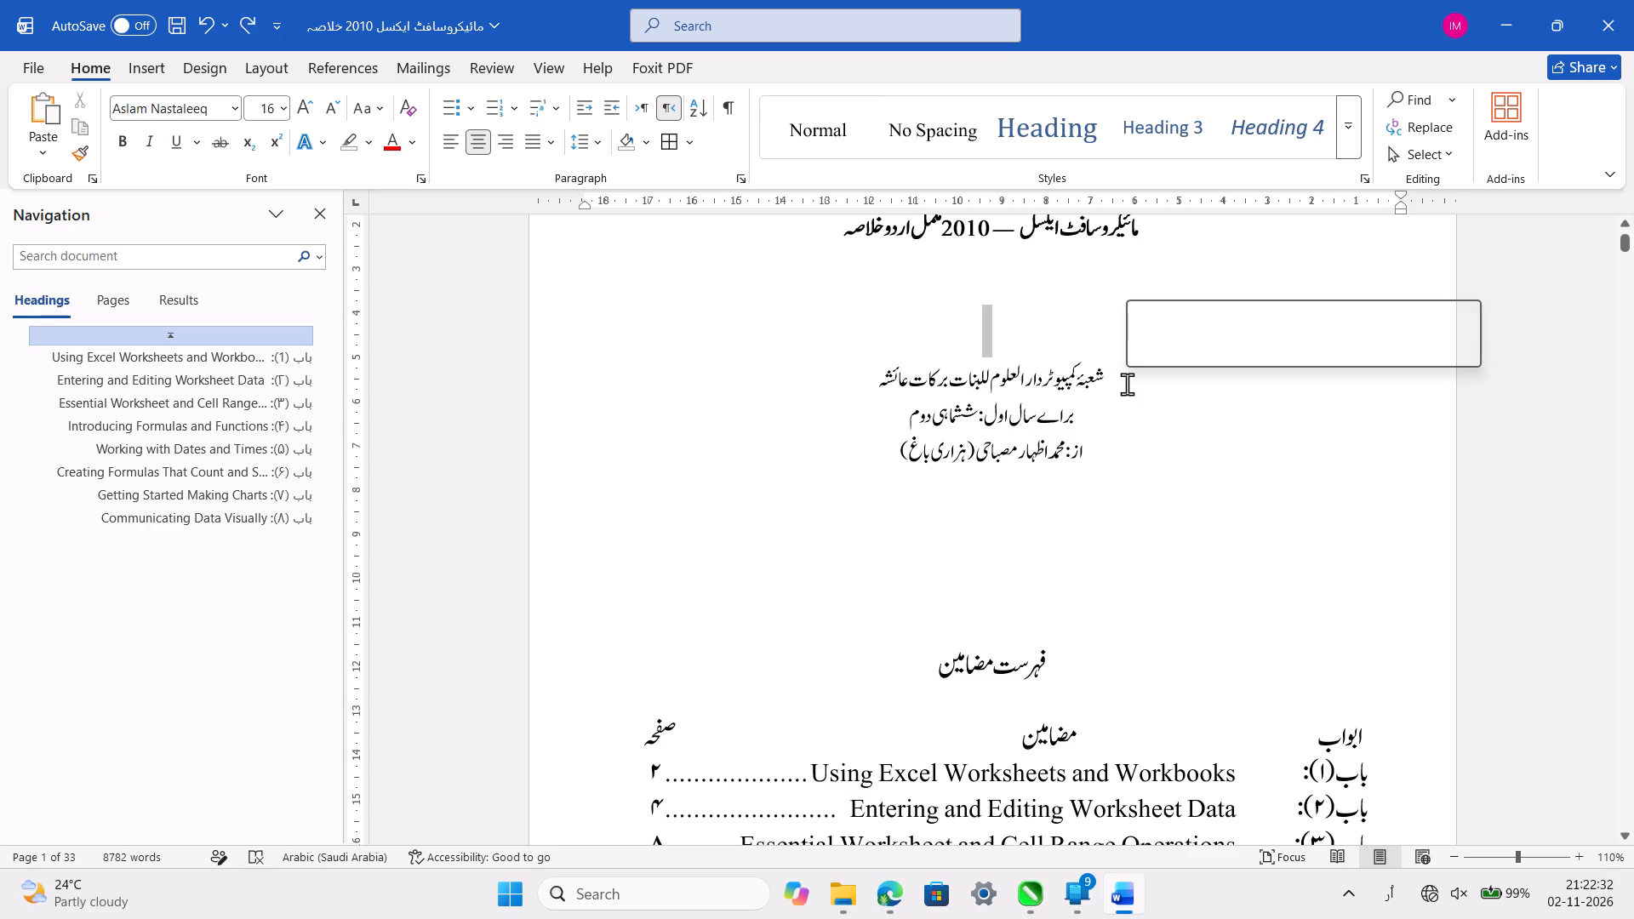
{"action": "left_click", "coordinate": [1107, 371]}
{"action": "left_click_drag", "start_coordinate": [1107, 371], "coordinate": [866, 454]}
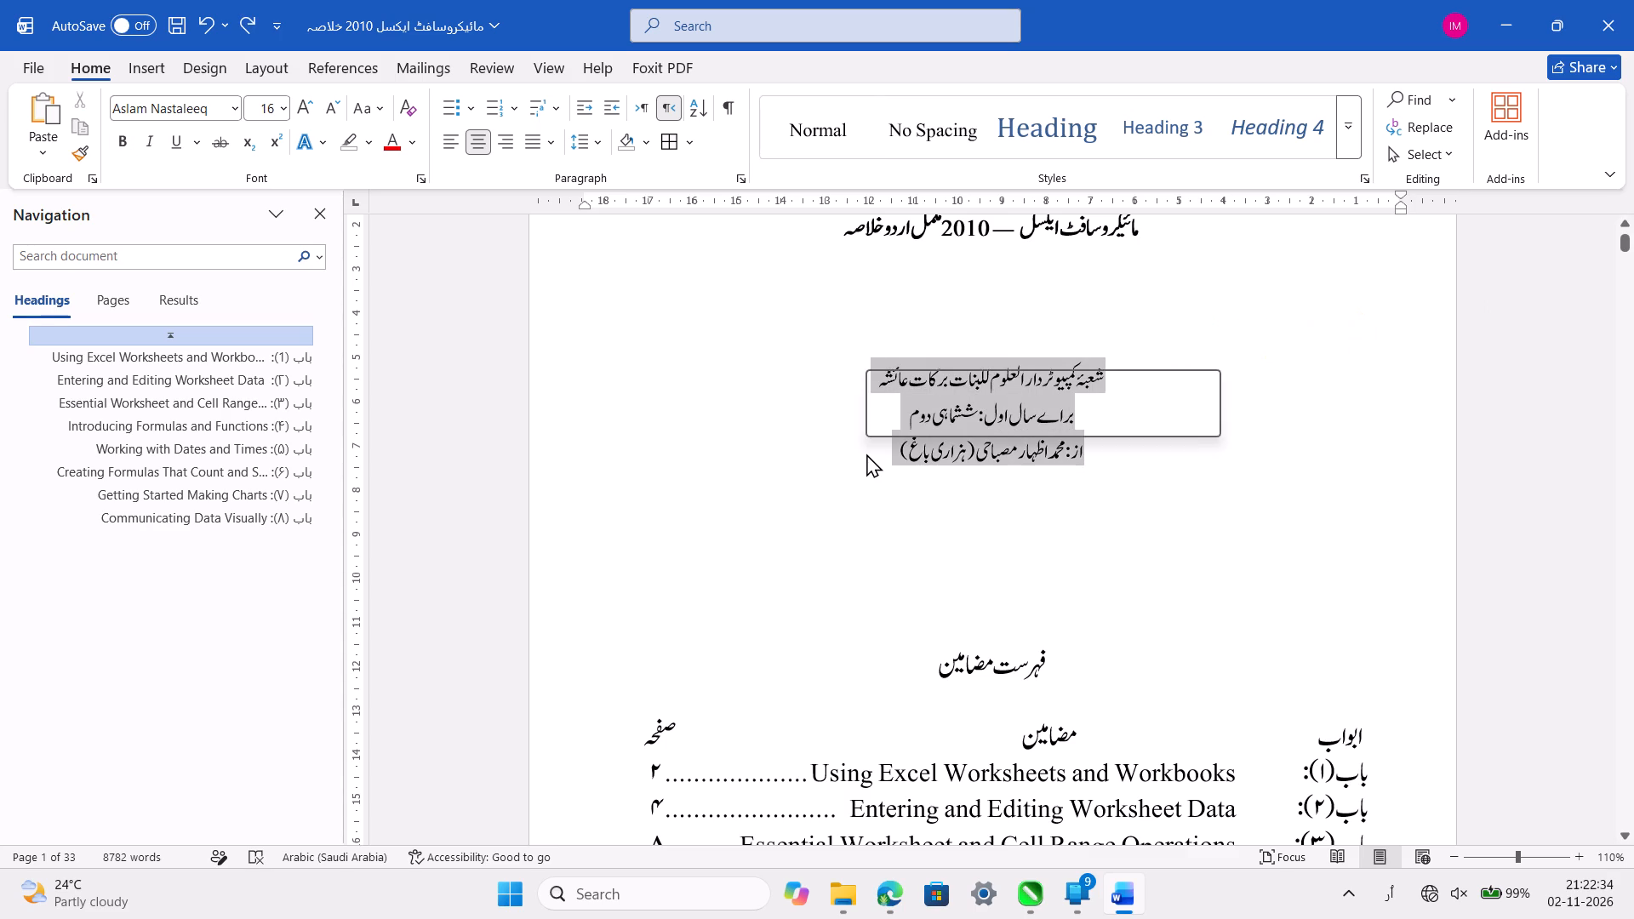
{"action": "key", "text": "ctrl+r"}
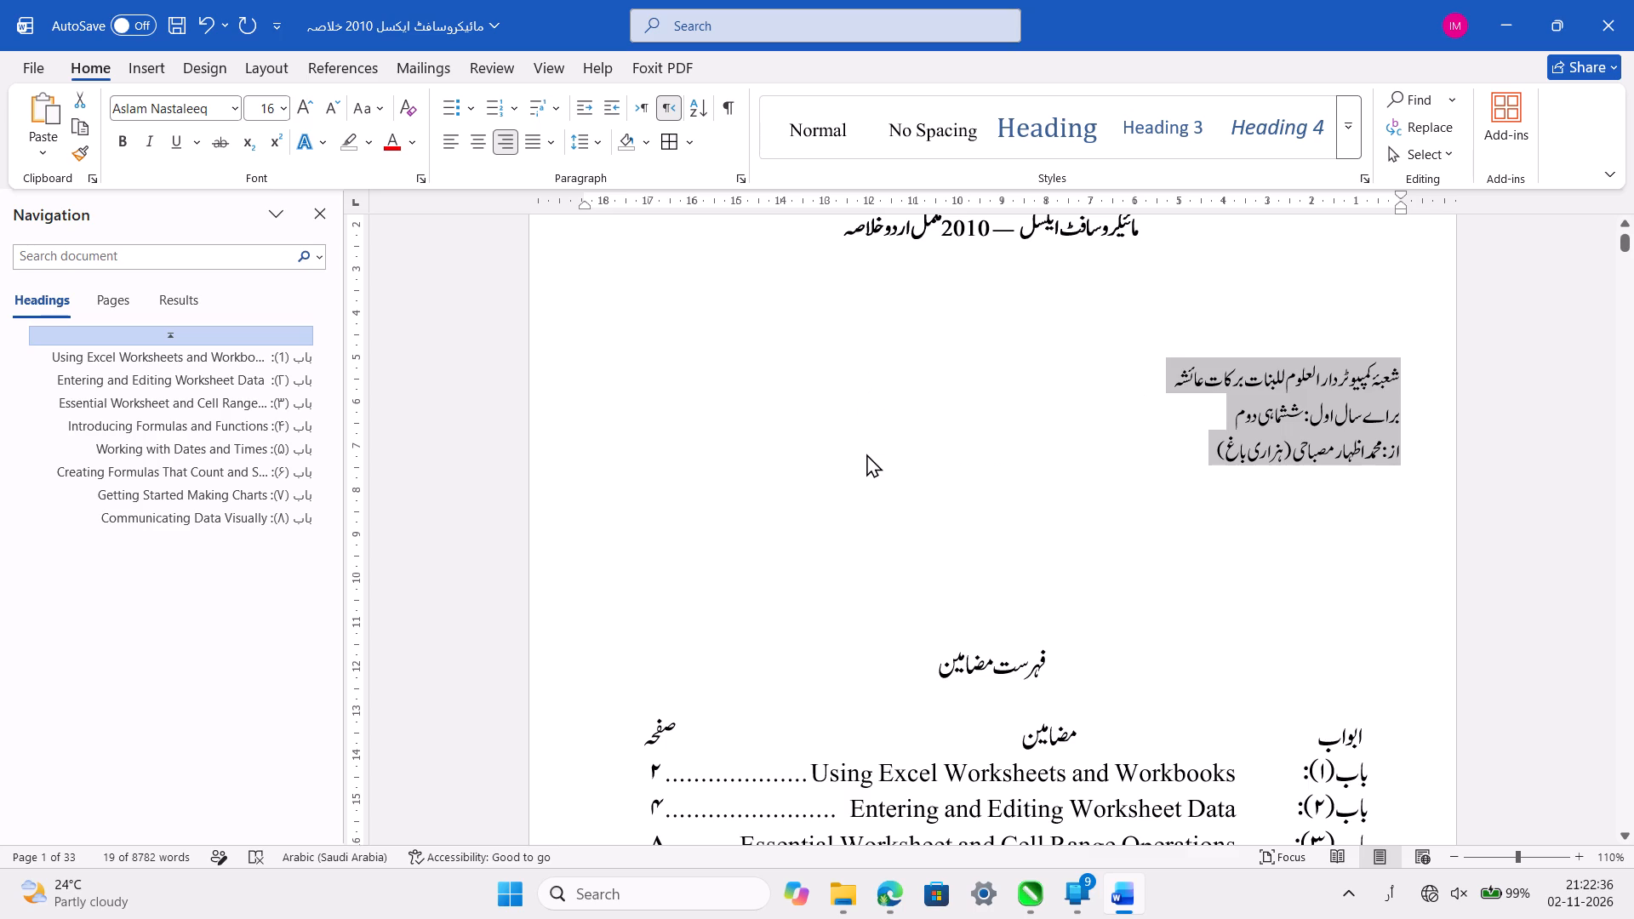
Add a colon followed by a tab after شعبۂ کمپیوٹر in the department line.
{"action": "left_click", "coordinate": [1380, 374]}
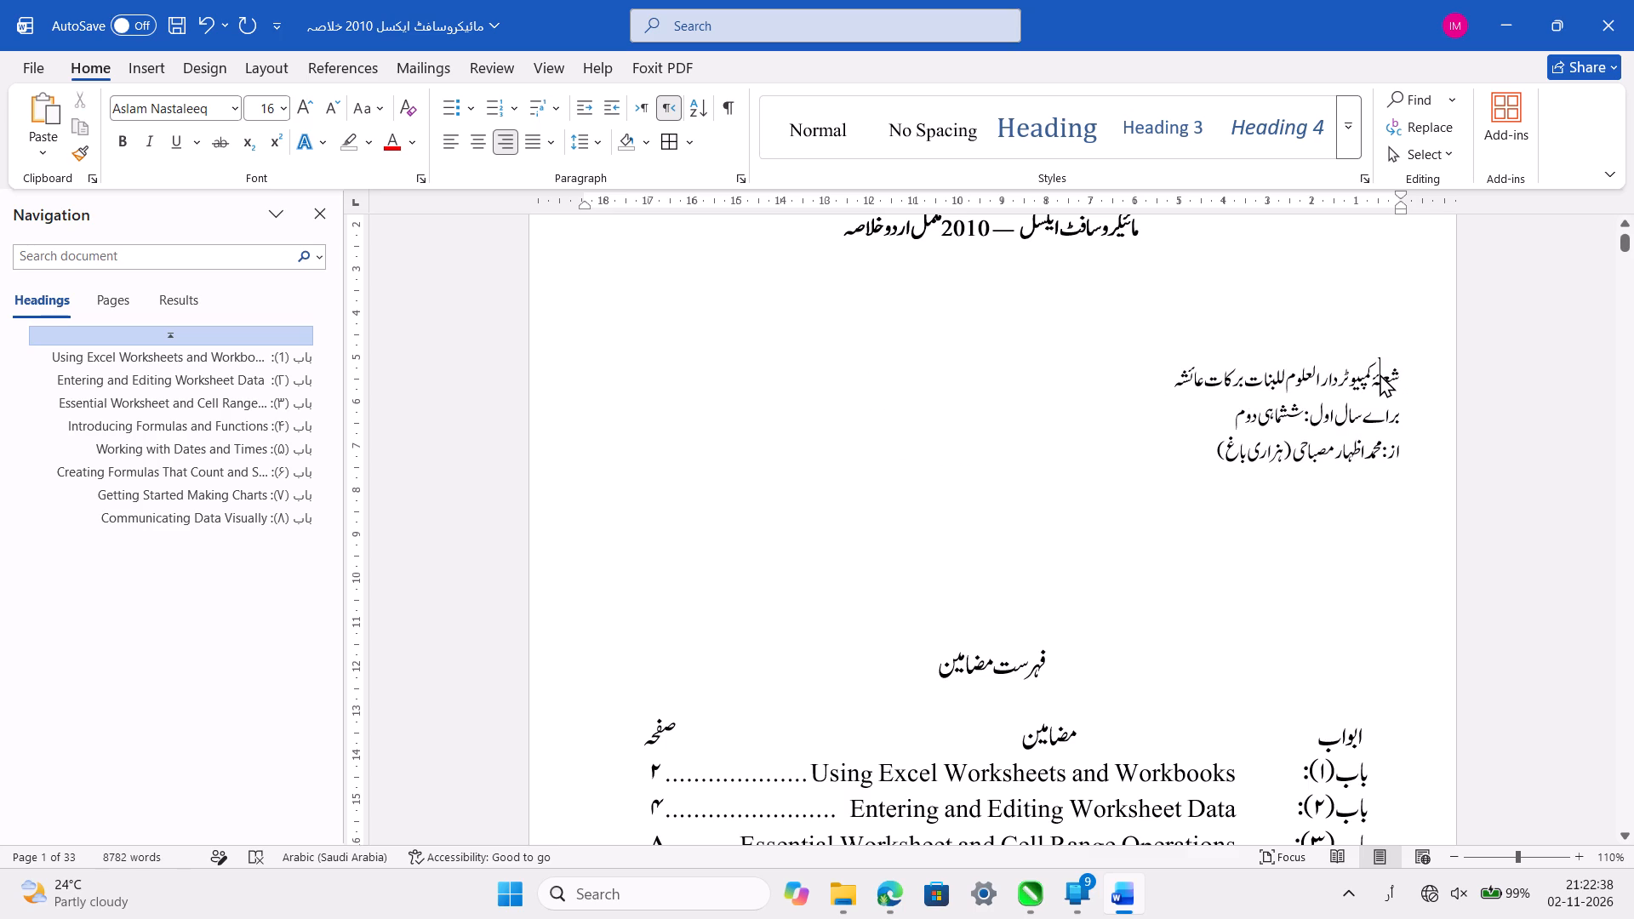
{"action": "key", "text": "Left"}
{"action": "key", "text": "Left"}
{"action": "key", "text": "Left"}
{"action": "key", "text": "Left"}
{"action": "key", "text": "Left"}
{"action": "key", "text": "Left"}
{"action": "key", "text": "Left"}
{"action": "key", "text": "Left"}
{"action": "key", "text": "Left"}
{"action": "key", "text": "shift+colon"}
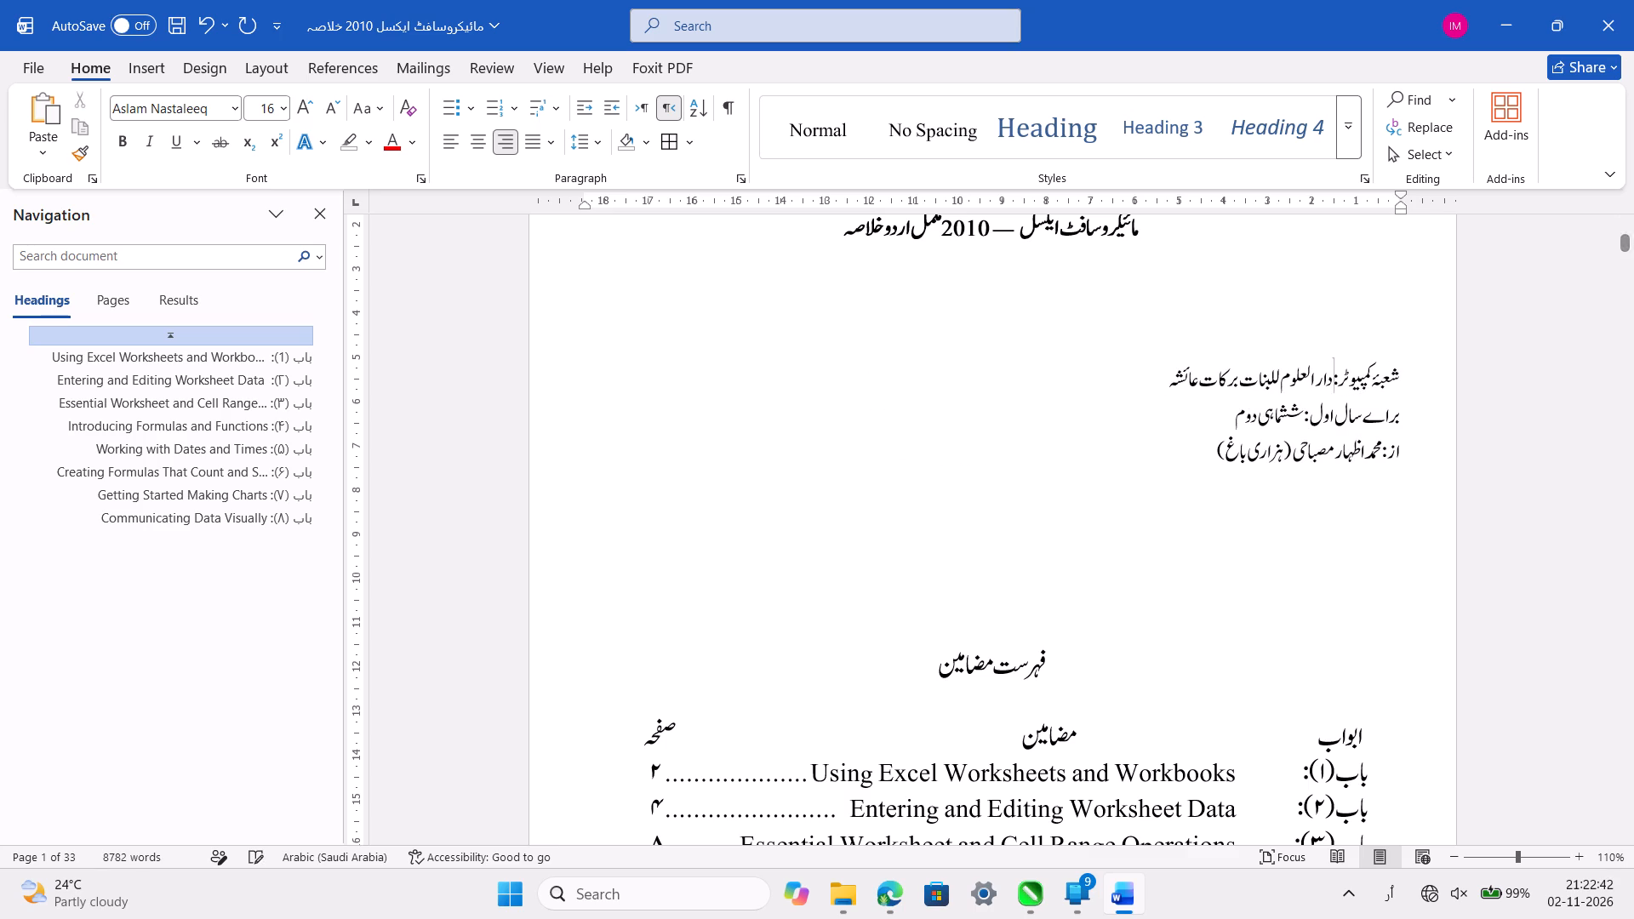
{"action": "key", "text": "shift+Tab"}
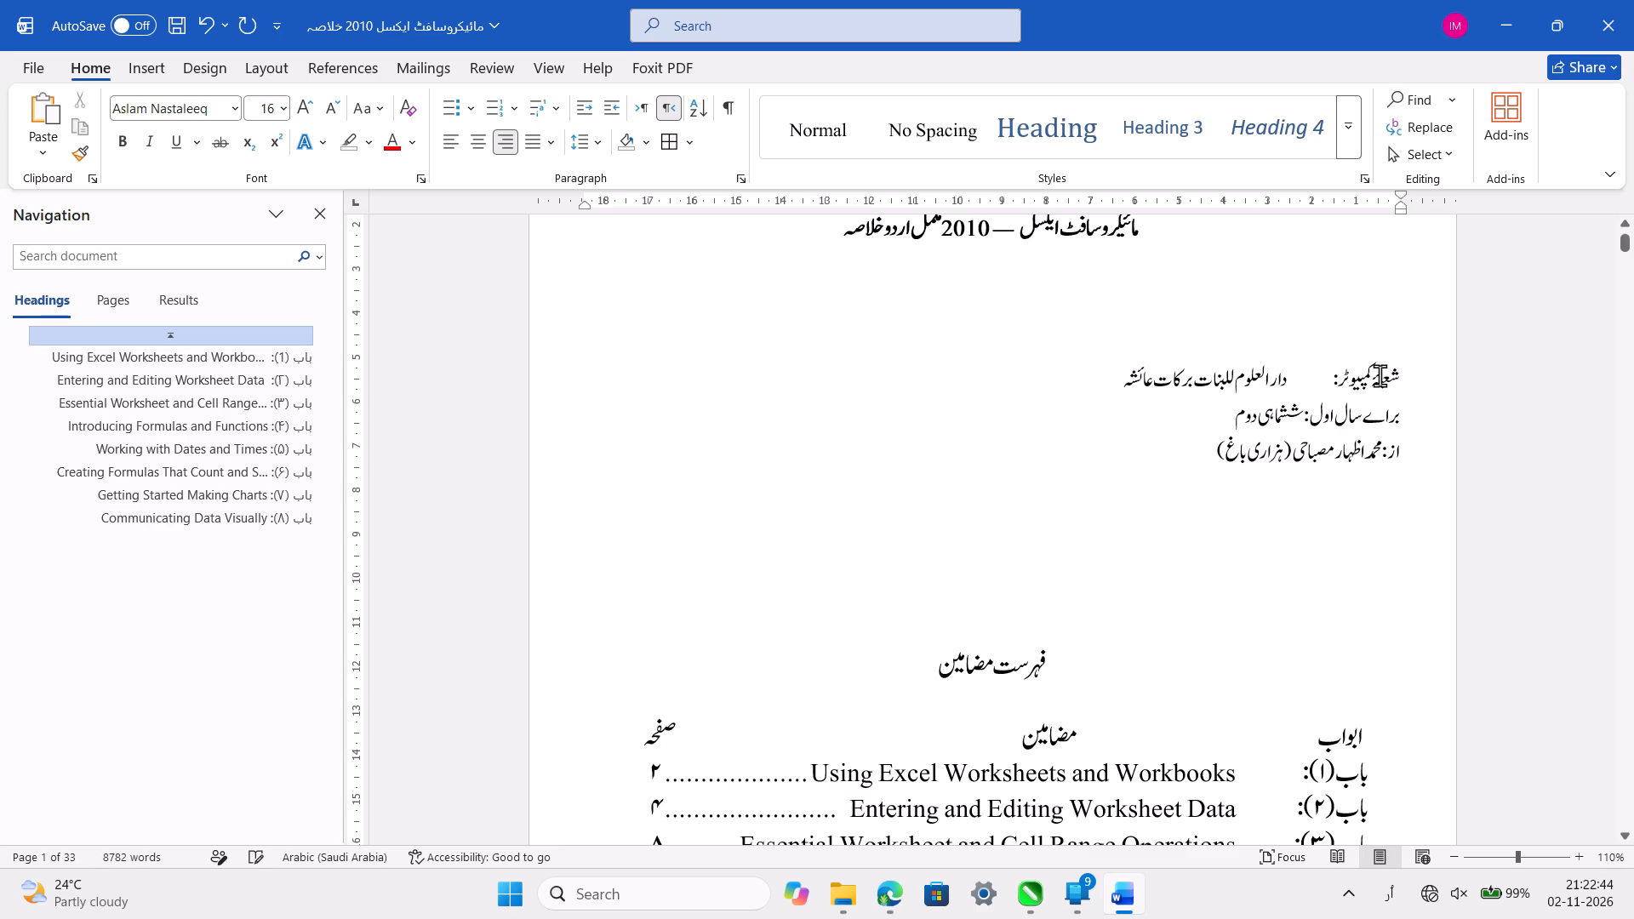
Add tabs after the colons in the براے سال اول and author lines to match the department line, and save the document.
{"action": "left_click", "coordinate": [1305, 420]}
{"action": "key", "text": "shift+Tab"}
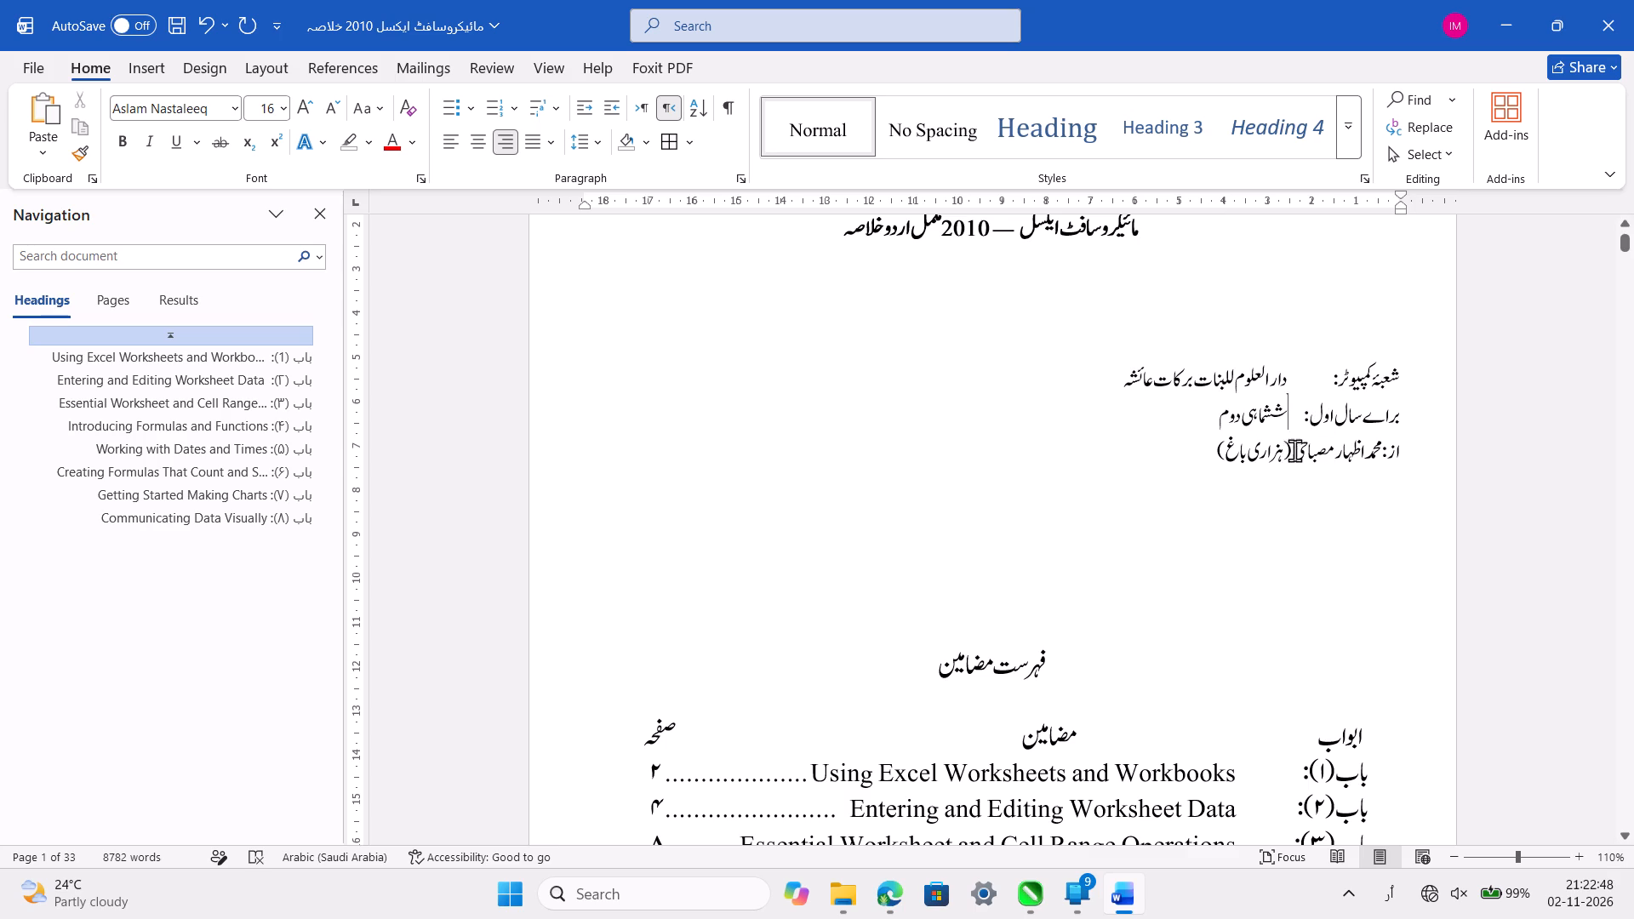
{"action": "left_click", "coordinate": [1385, 450]}
{"action": "key", "text": "shift+Tab"}
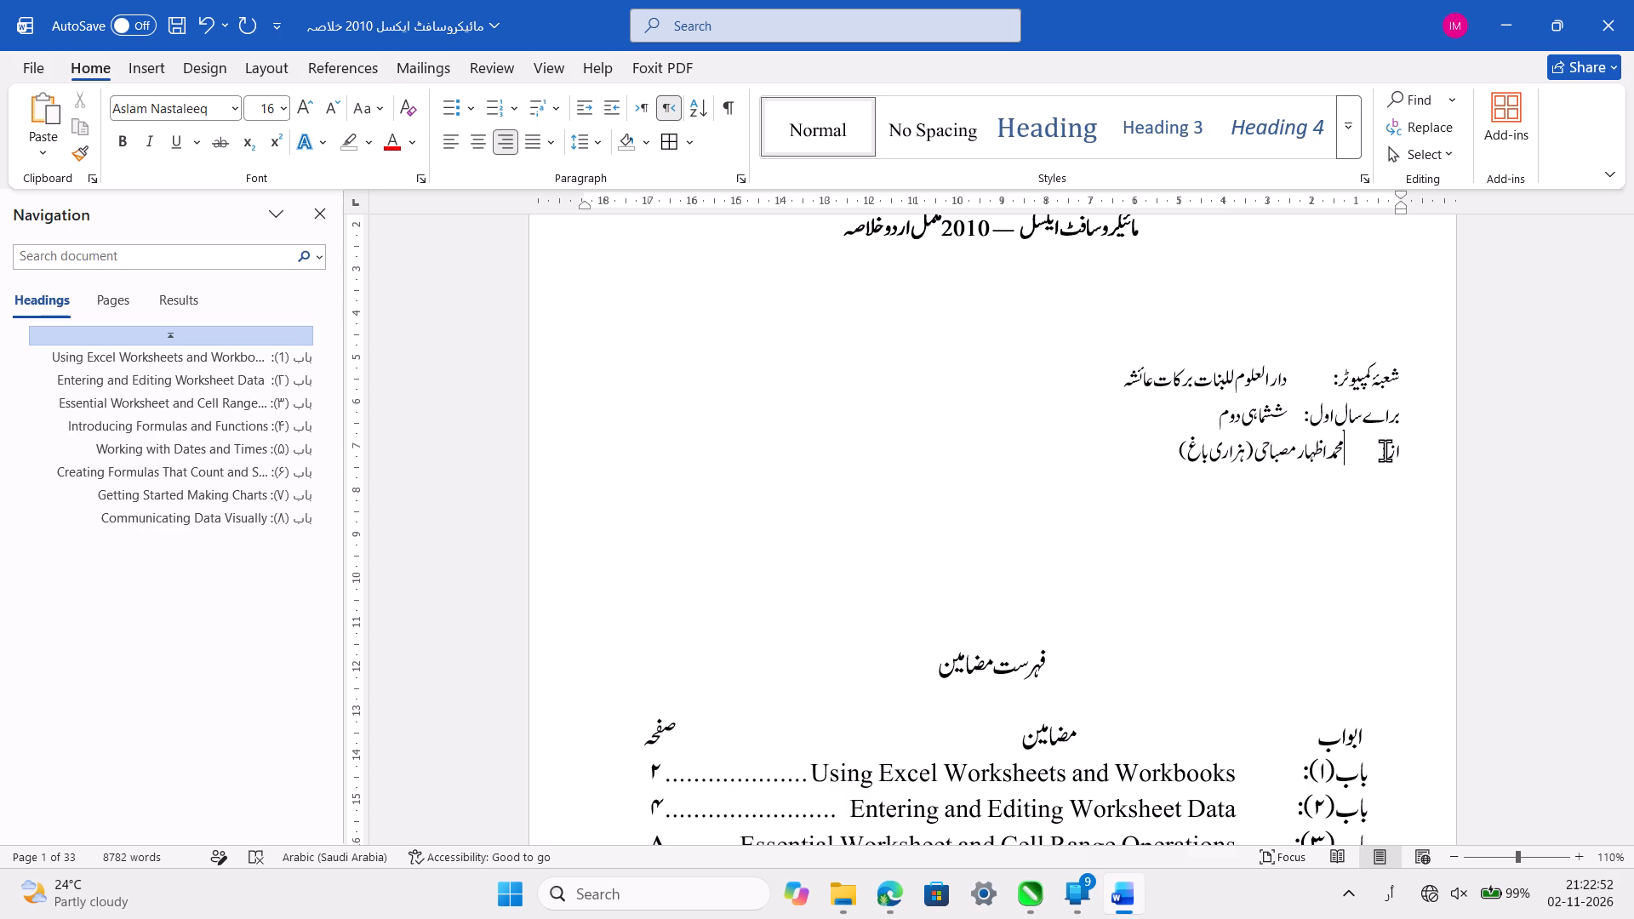
{"action": "key", "text": "shift+Tab"}
{"action": "left_click", "coordinate": [1082, 456]}
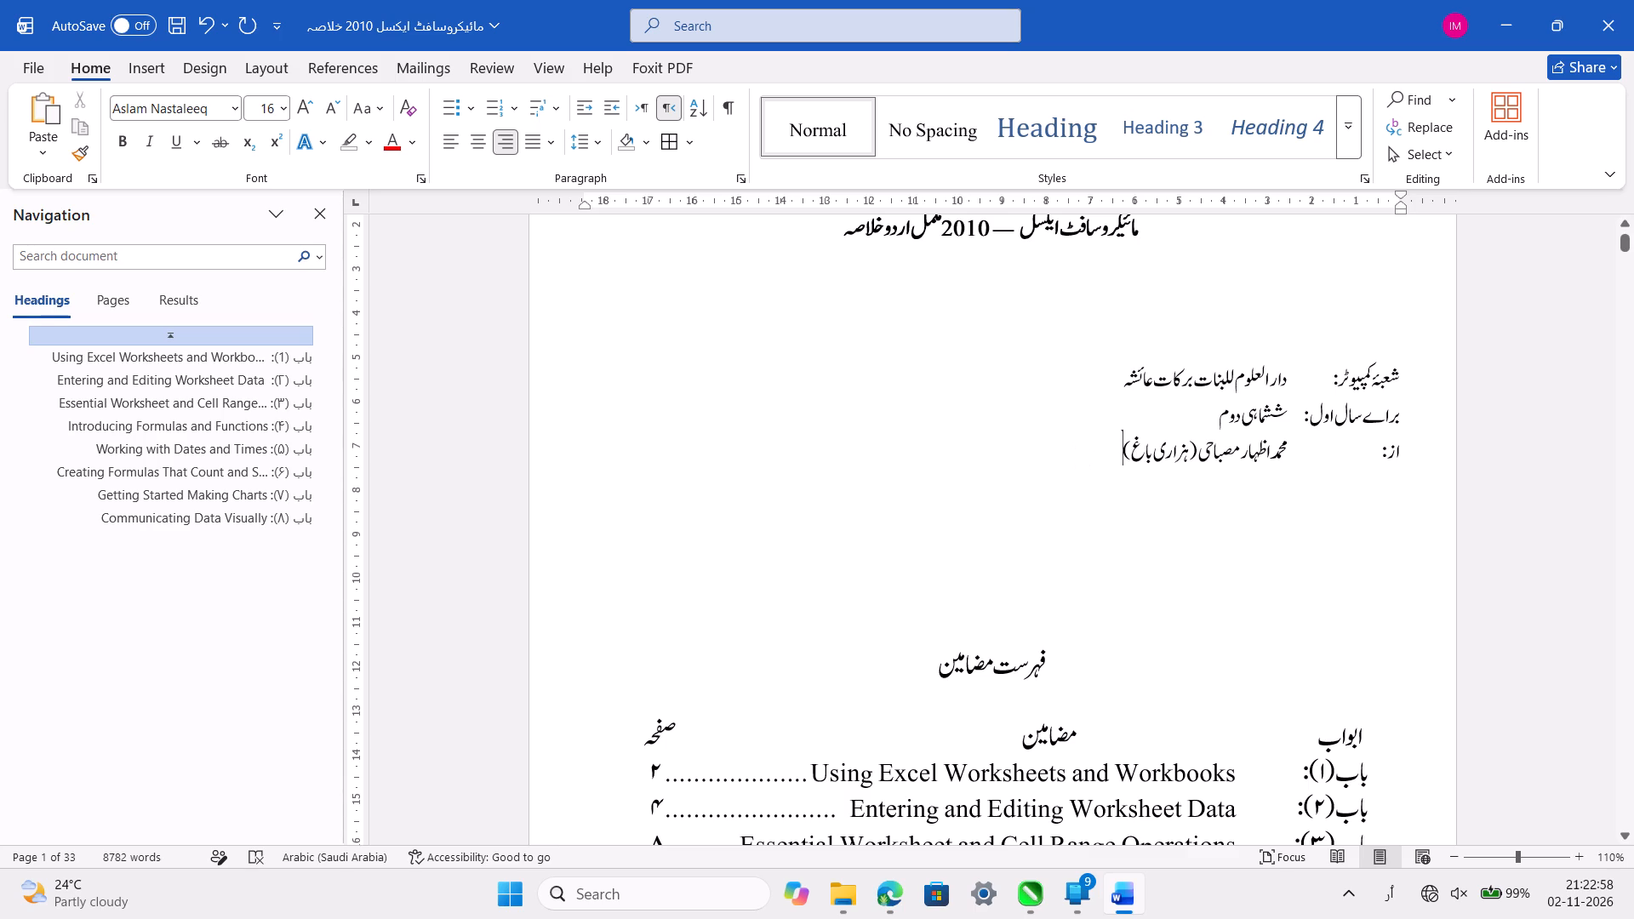
{"action": "key", "text": "ctrl+s"}
Add a tab-indented line reading رسول پور، امبیکاپور، چھتیس گڑھ below the department line, and save the document.
{"action": "left_click", "coordinate": [1088, 380]}
{"action": "key", "text": "Return"}
{"action": "key", "text": "Tab"}
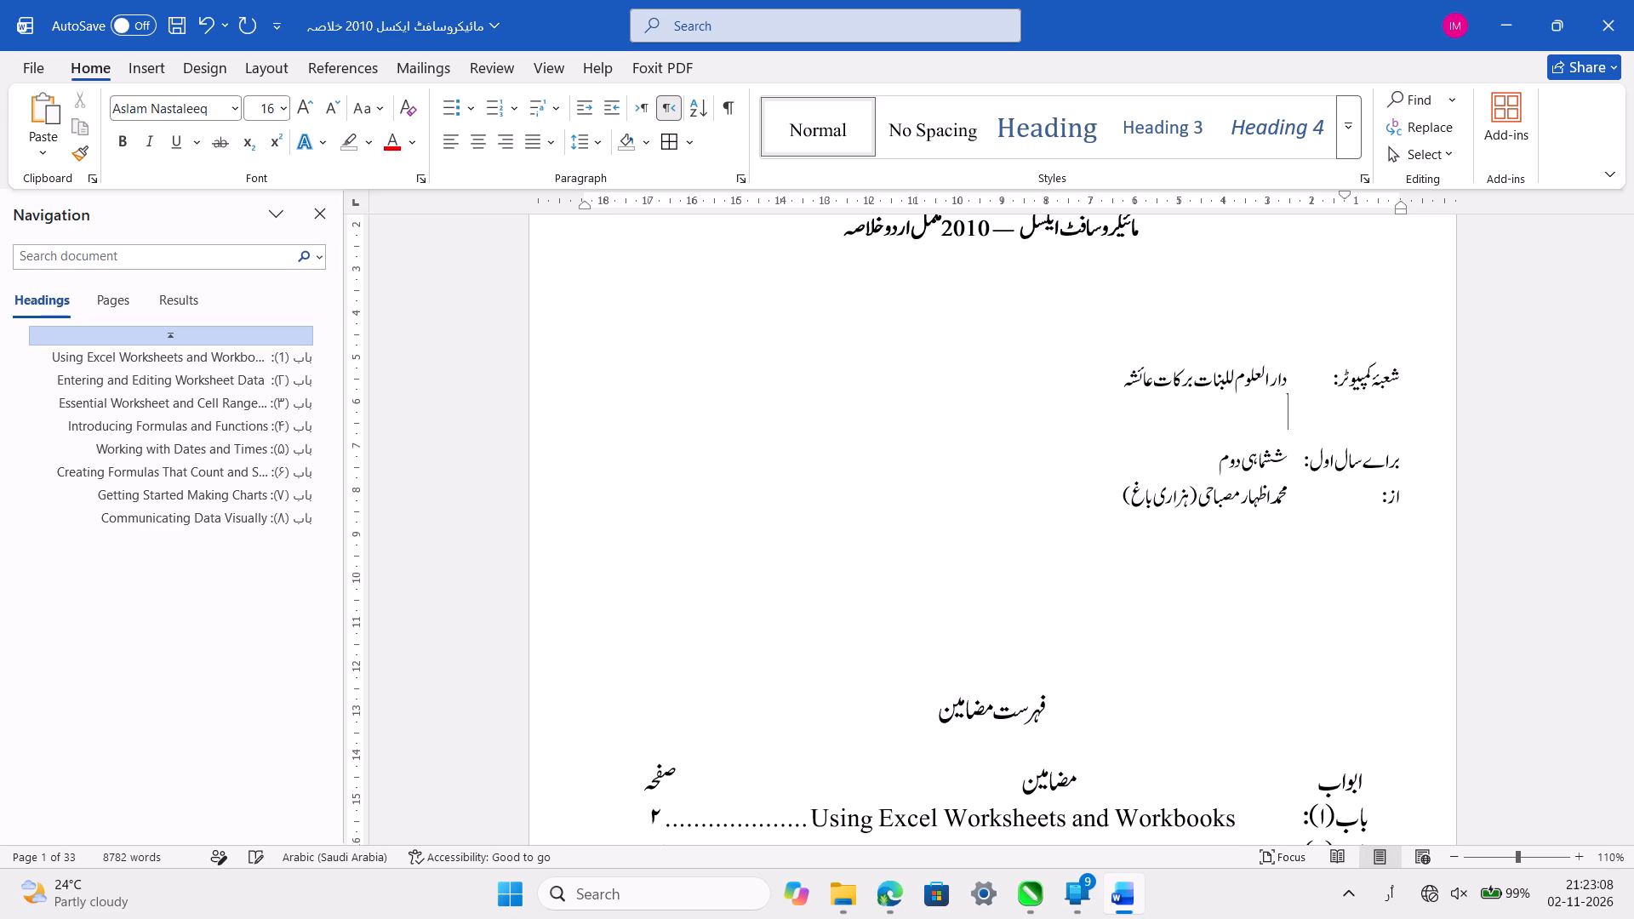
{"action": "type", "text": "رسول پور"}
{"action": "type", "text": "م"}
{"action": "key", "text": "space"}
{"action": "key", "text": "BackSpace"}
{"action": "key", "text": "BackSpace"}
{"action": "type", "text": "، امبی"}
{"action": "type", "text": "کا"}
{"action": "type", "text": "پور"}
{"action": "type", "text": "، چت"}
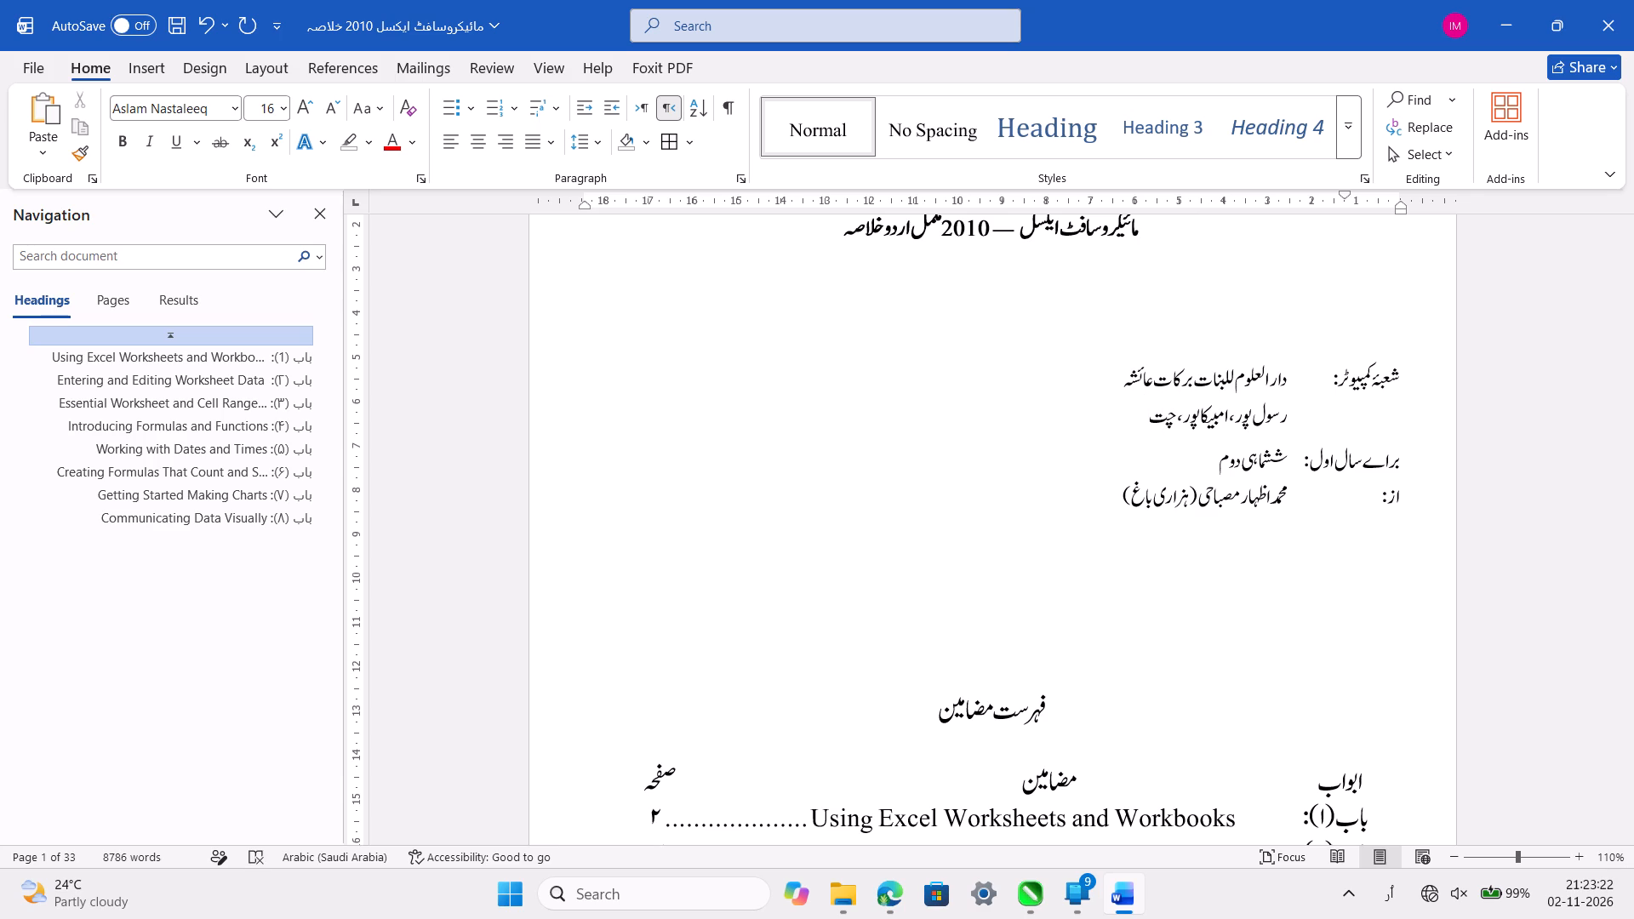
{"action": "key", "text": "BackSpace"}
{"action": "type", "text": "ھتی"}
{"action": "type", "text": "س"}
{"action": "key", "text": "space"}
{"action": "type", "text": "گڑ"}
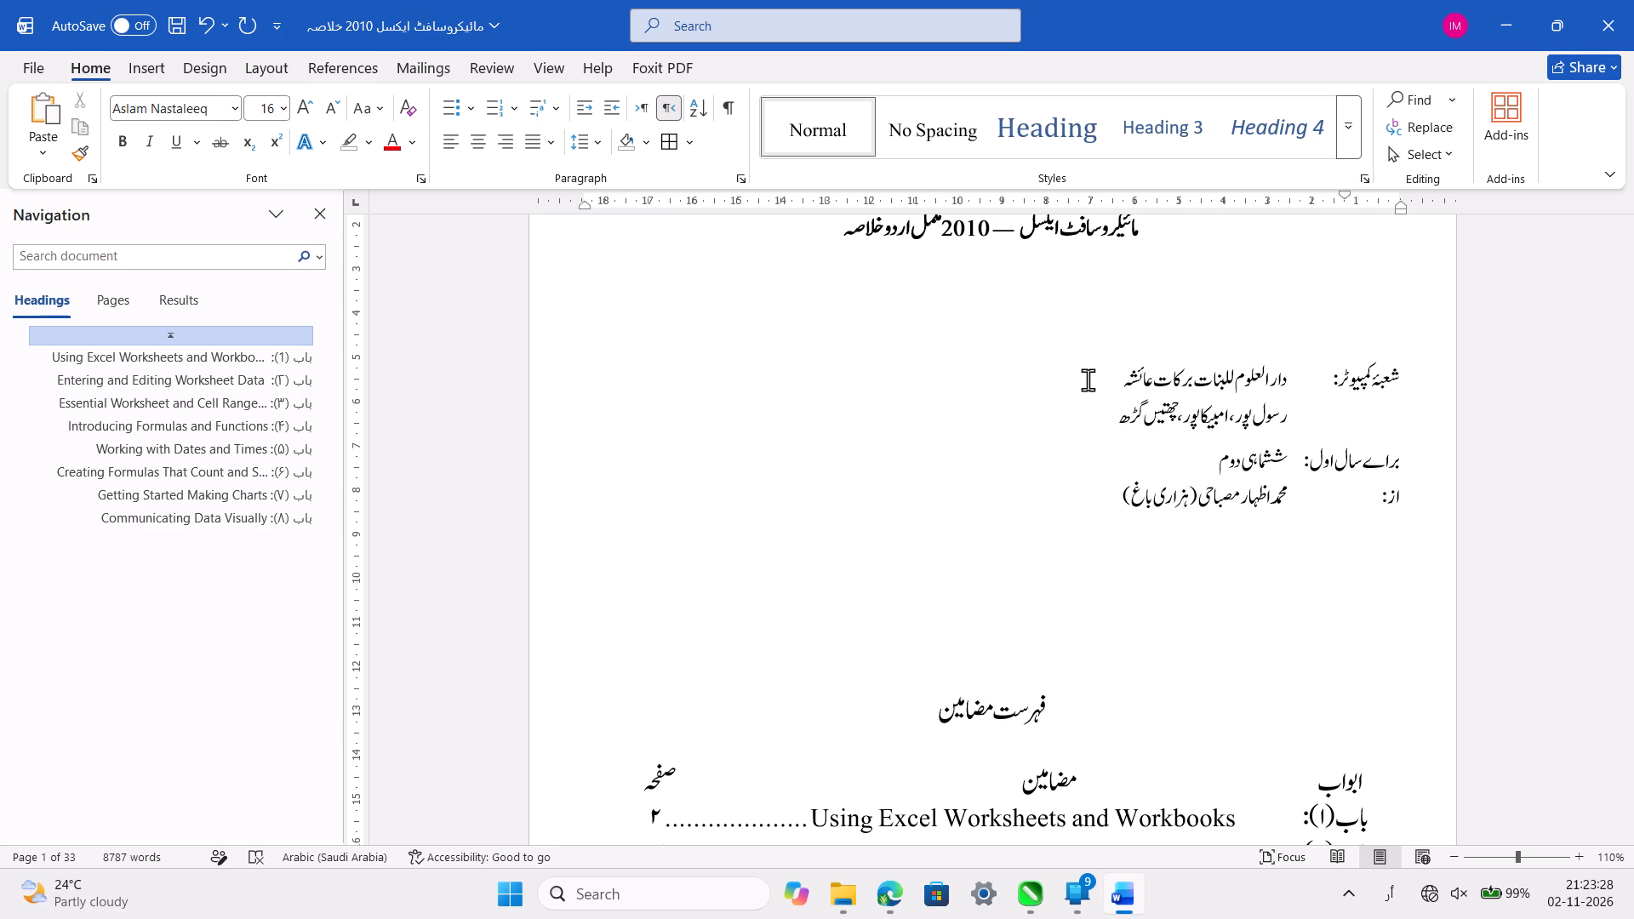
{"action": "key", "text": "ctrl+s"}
Indent the department, location, براے سال اول and author lines about 5 cm from the right margin, and save the document.
{"action": "scroll", "coordinate": [1296, 390], "scroll_direction": "up", "scroll_amount": 3, "text": "ctrl"}
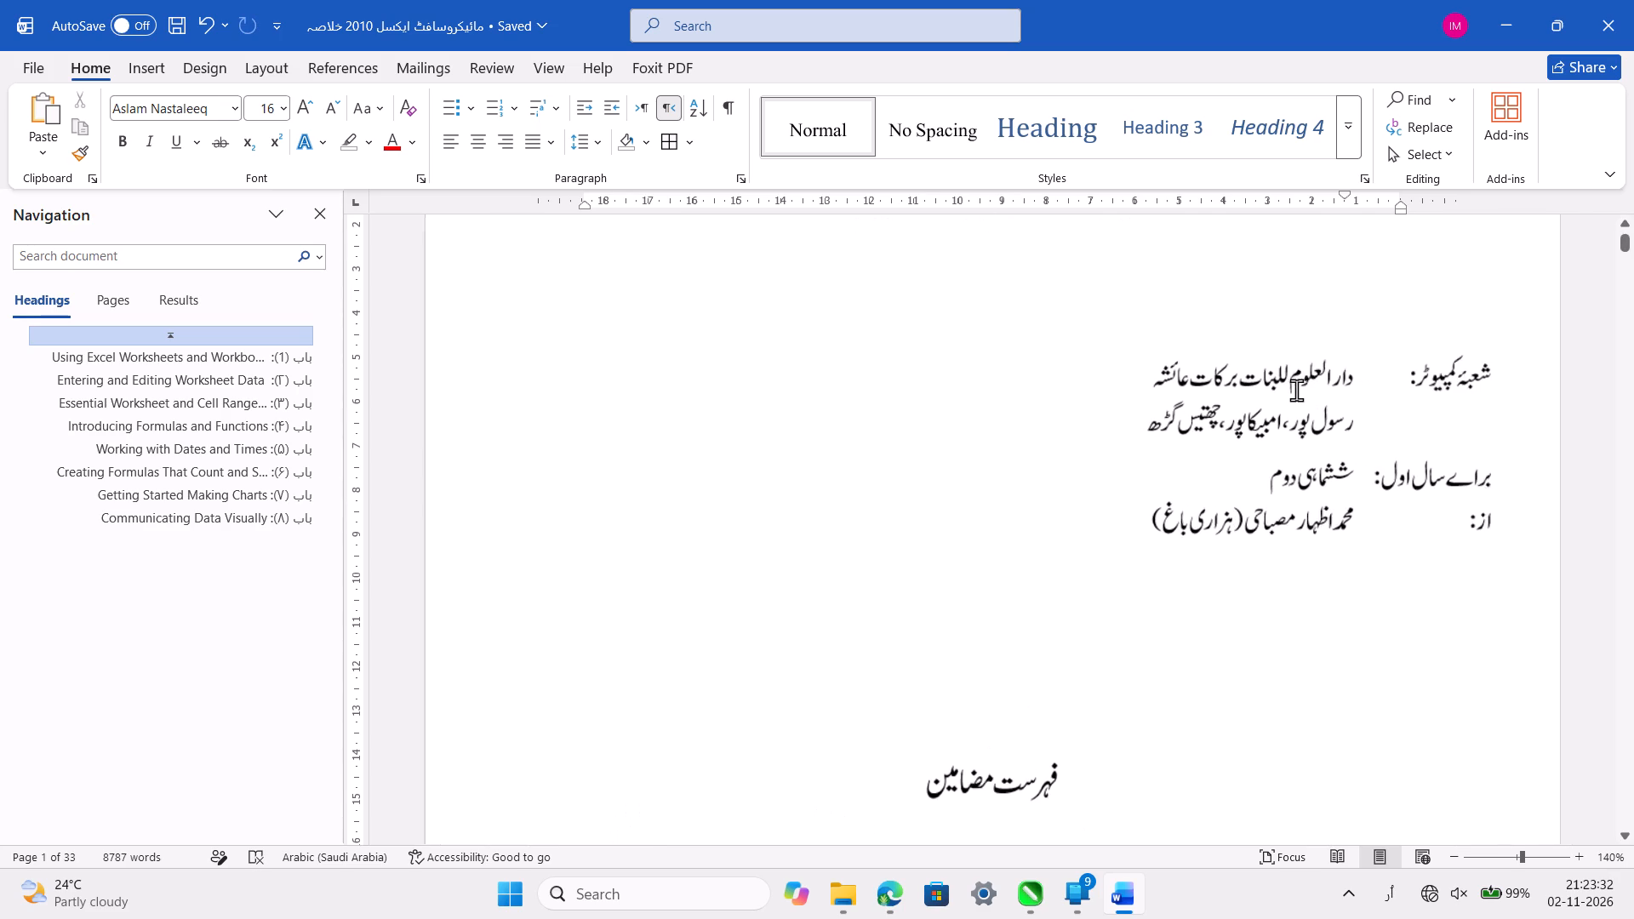
{"action": "scroll", "coordinate": [1296, 390], "scroll_direction": "left", "scroll_amount": 3}
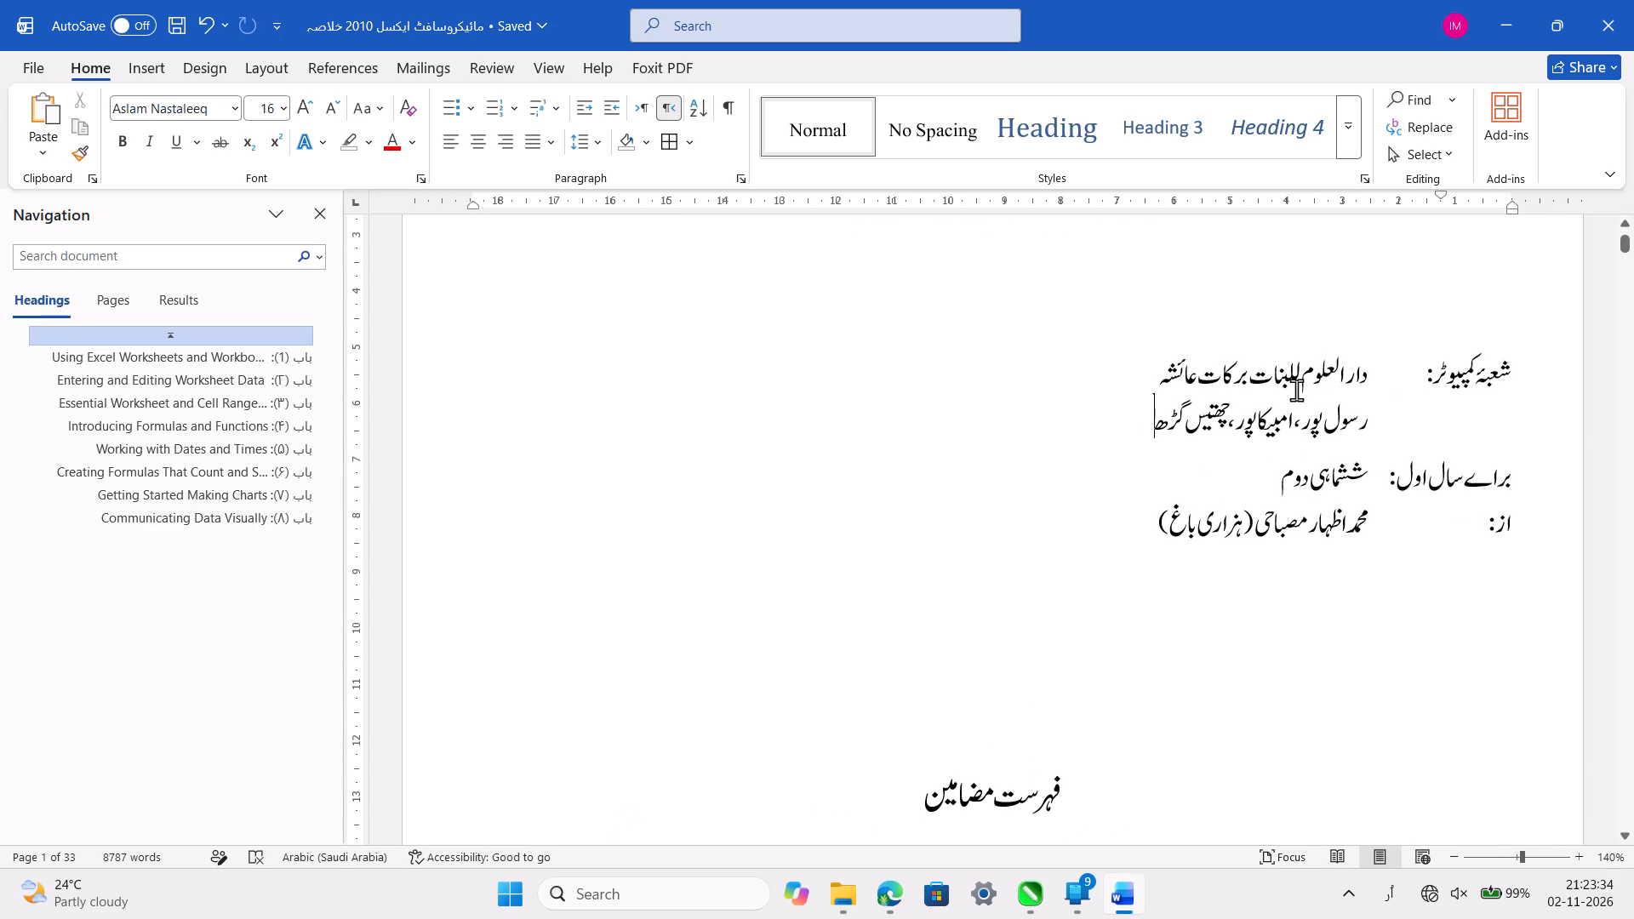
{"action": "scroll", "coordinate": [1296, 390], "scroll_direction": "down", "scroll_amount": 2, "text": "ctrl"}
{"action": "left_click", "coordinate": [1460, 366]}
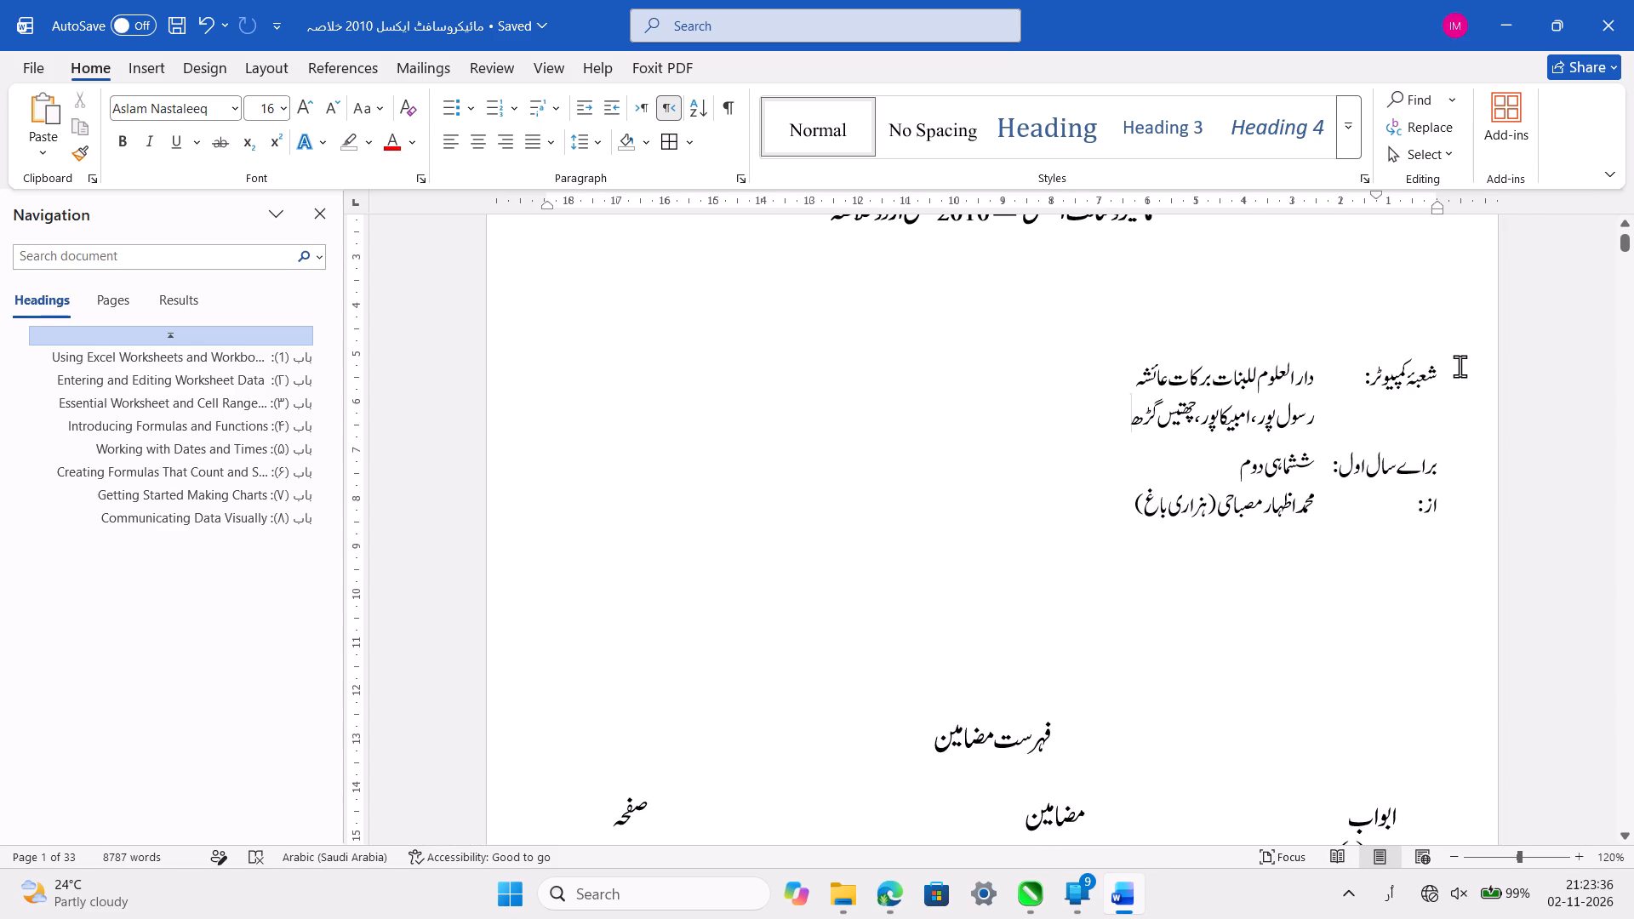
{"action": "left_click_drag", "start_coordinate": [1460, 366], "coordinate": [1422, 536]}
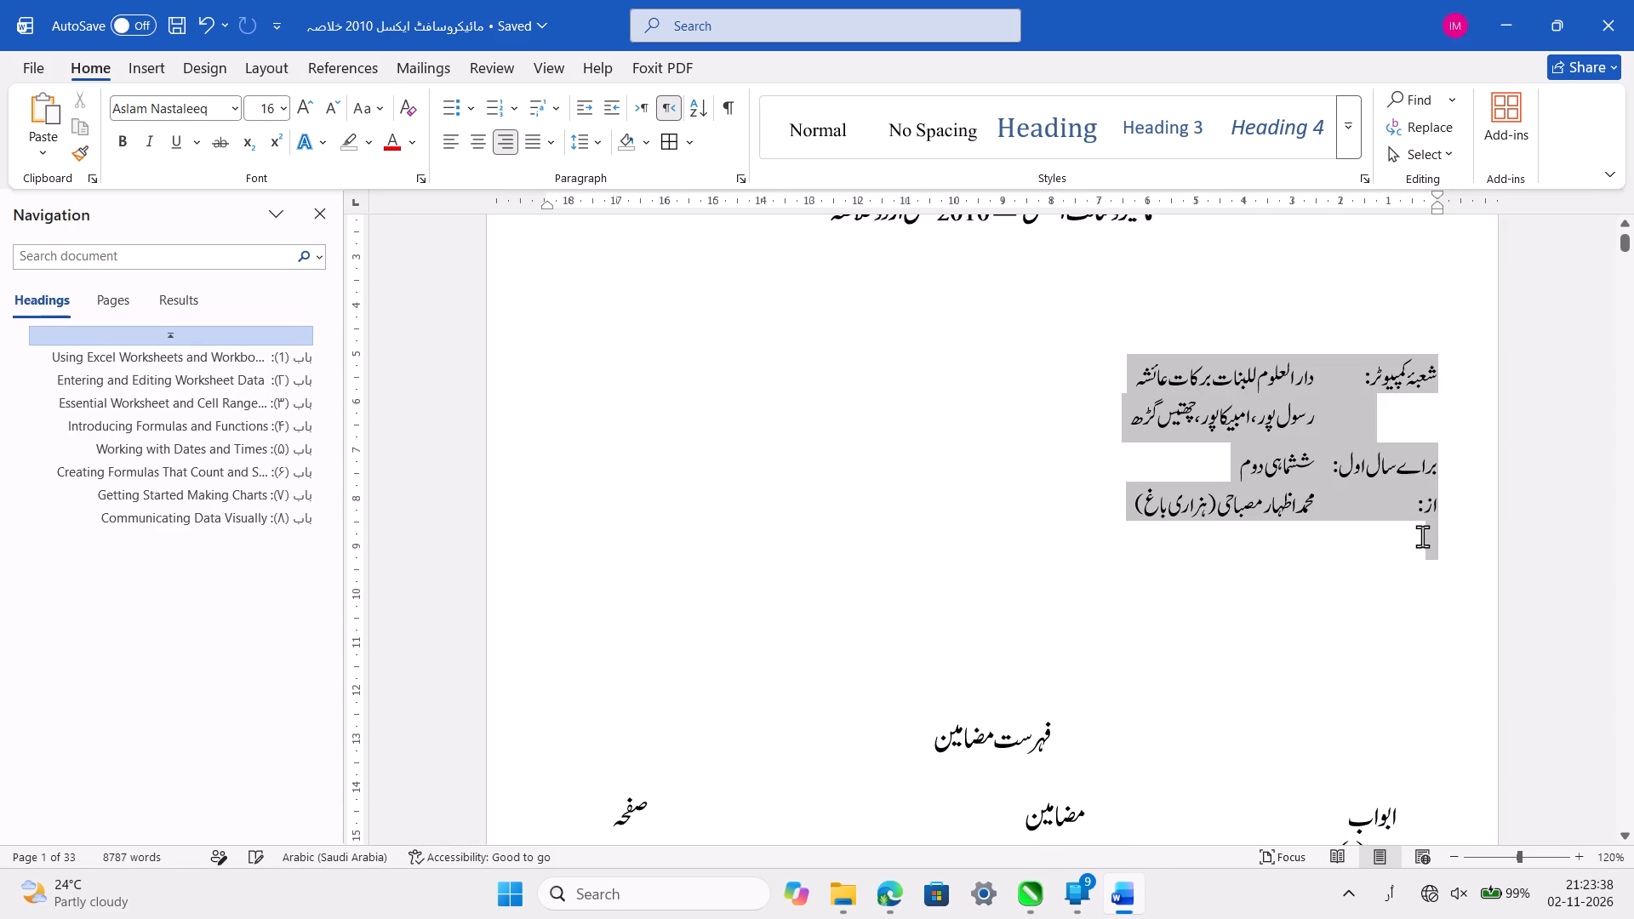
{"action": "left_click_drag", "start_coordinate": [1422, 536], "coordinate": [1428, 508]}
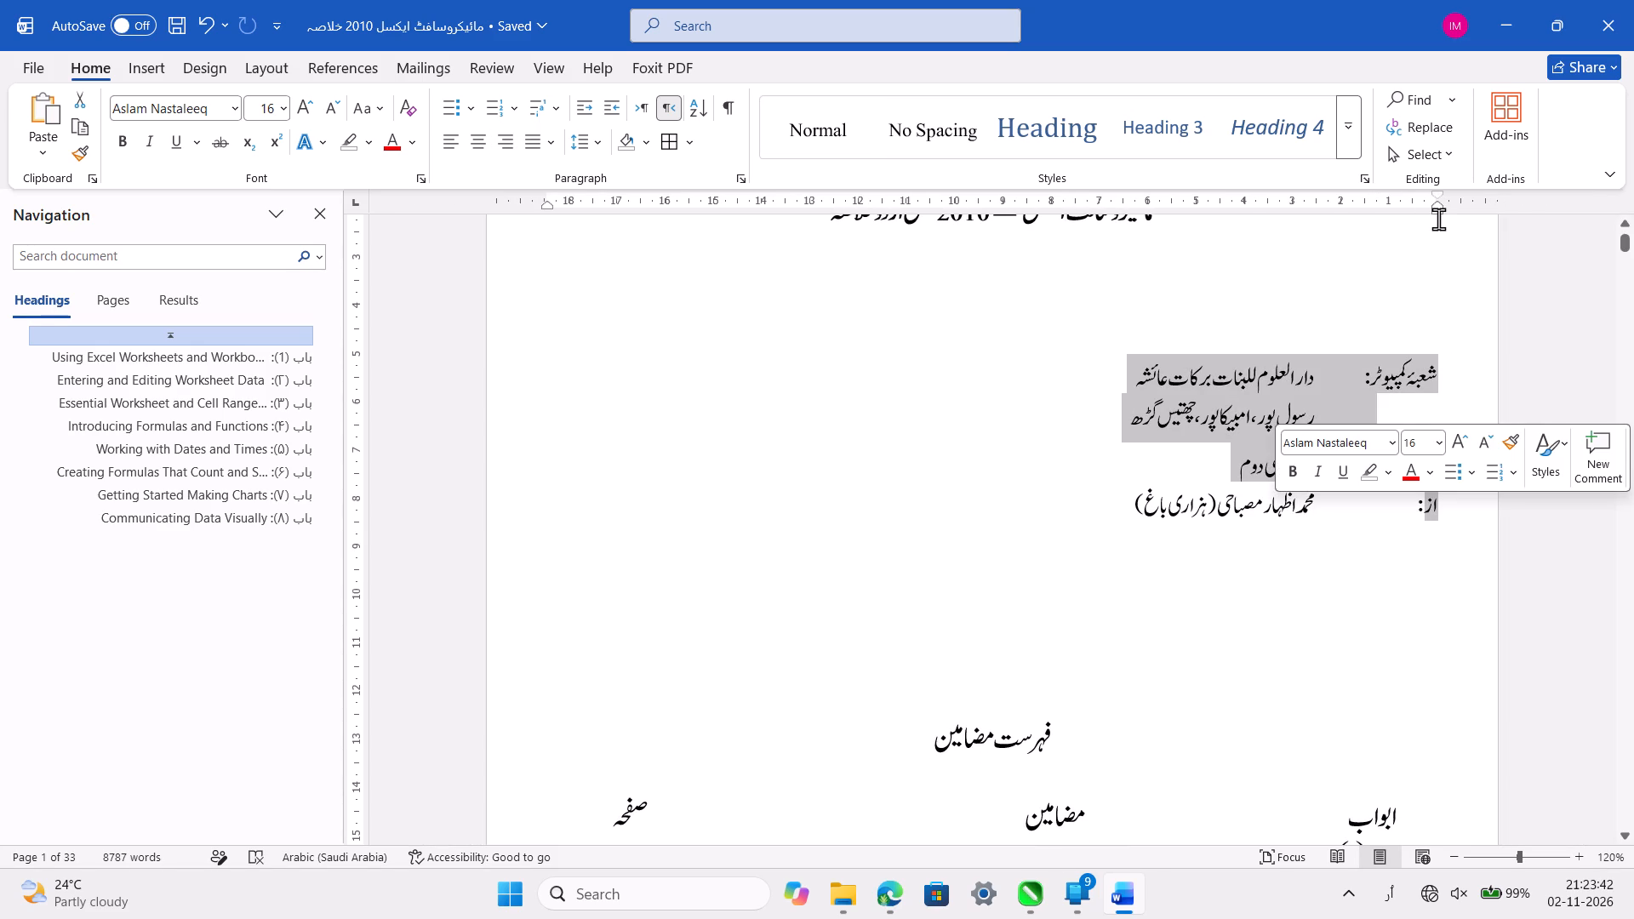
{"action": "left_click_drag", "start_coordinate": [1438, 208], "coordinate": [1357, 204]}
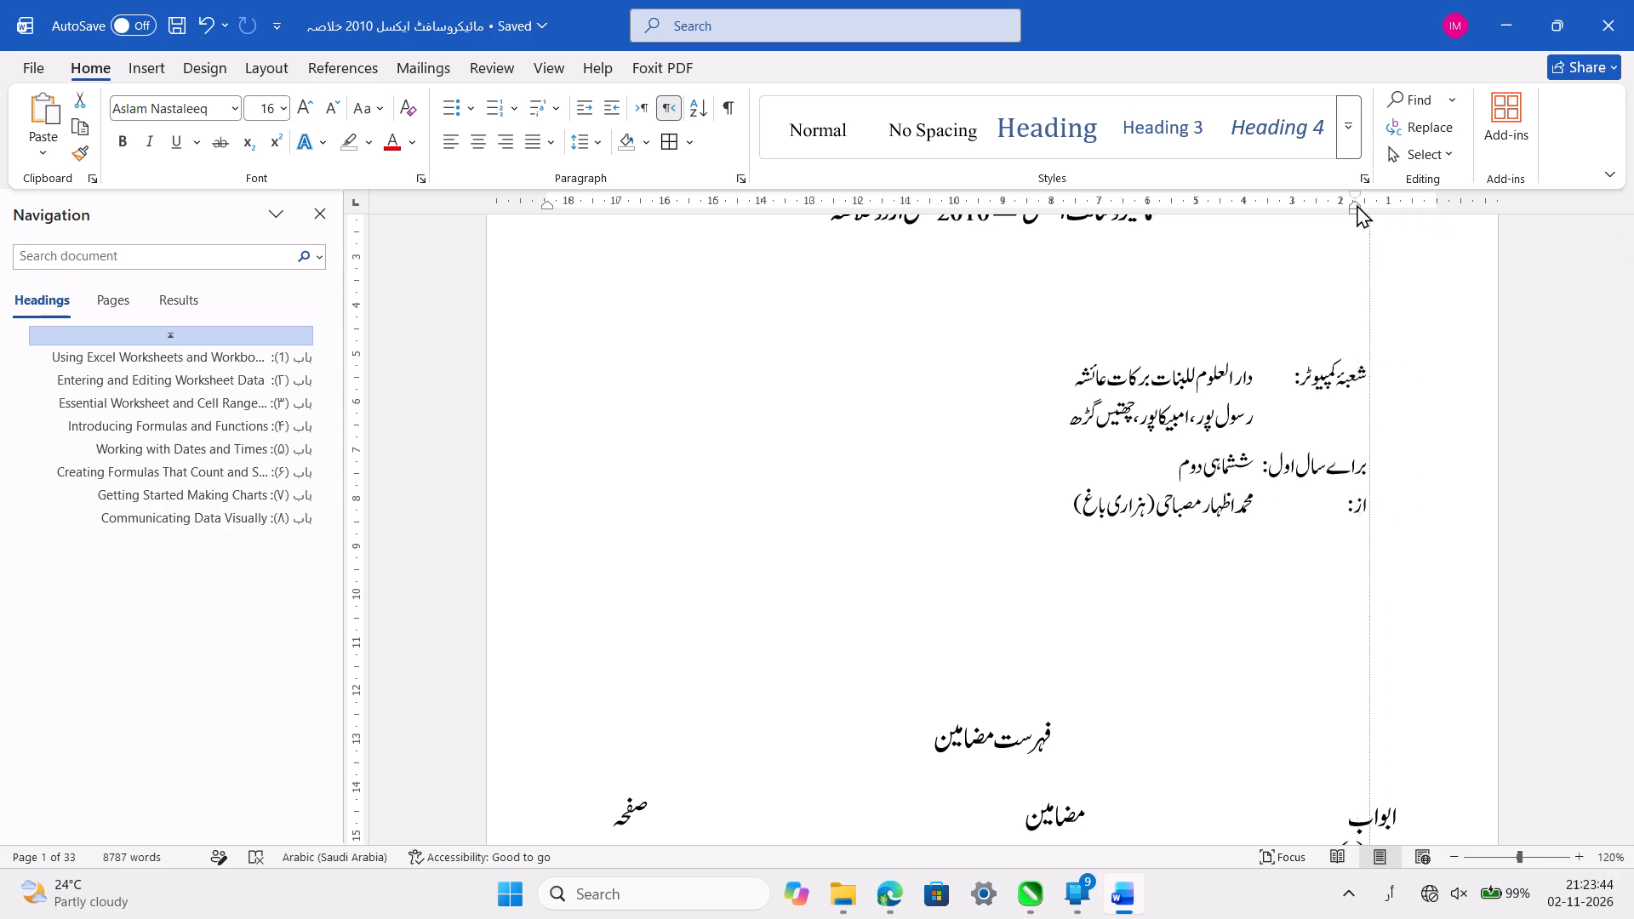
{"action": "left_click_drag", "start_coordinate": [1357, 204], "coordinate": [1154, 203]}
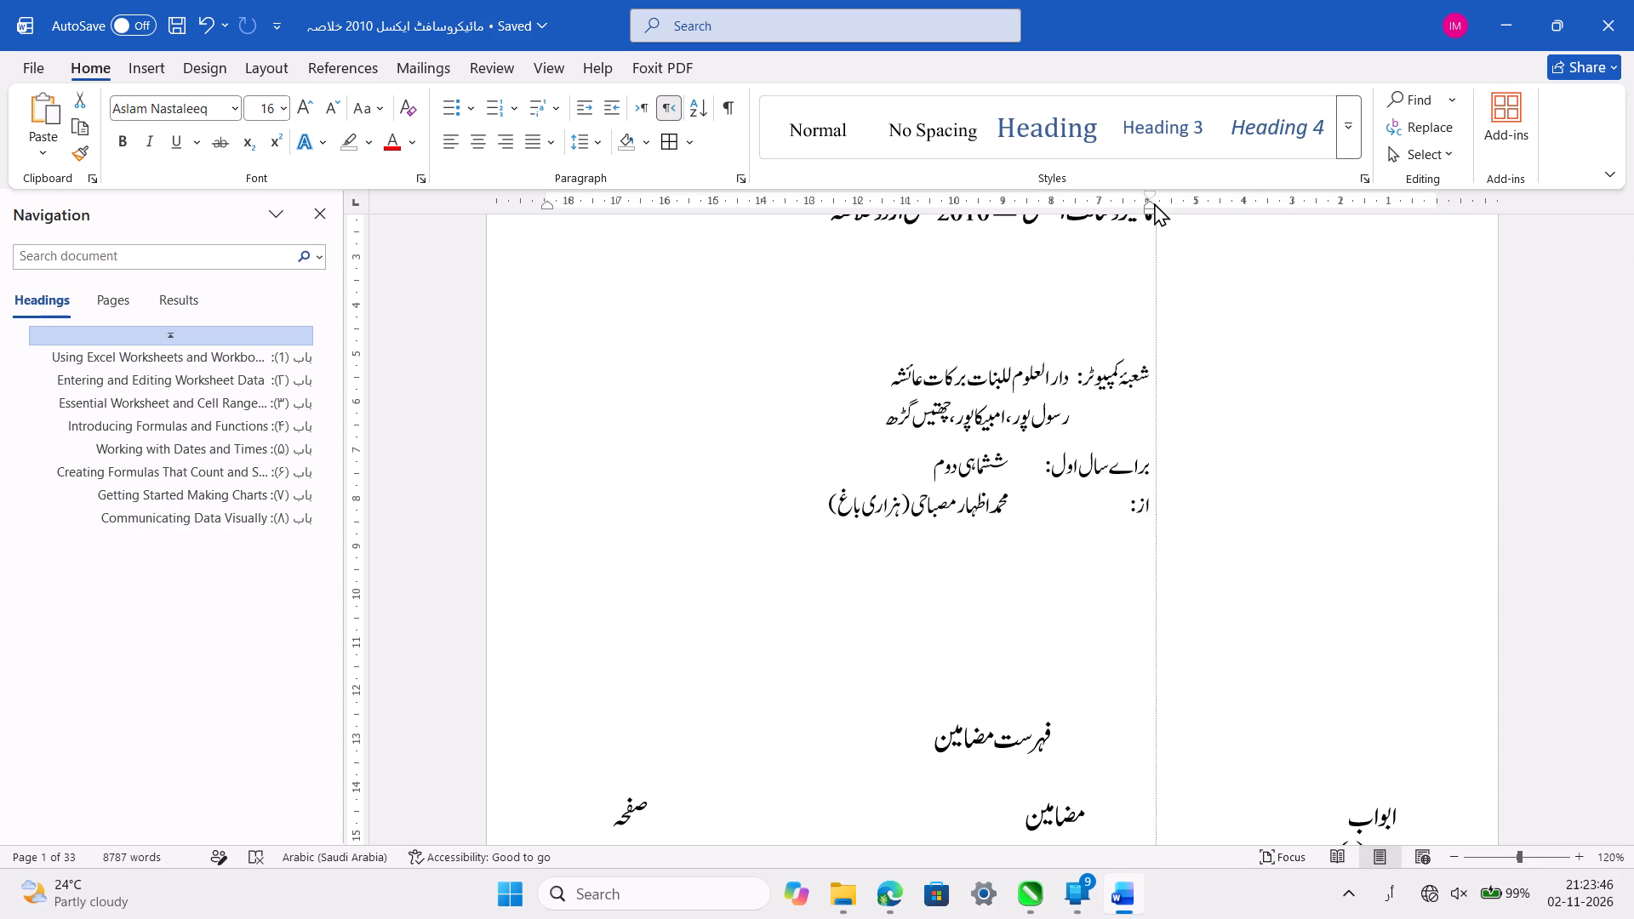
{"action": "left_click_drag", "start_coordinate": [1154, 203], "coordinate": [1186, 200]}
{"action": "left_click", "coordinate": [1096, 383]}
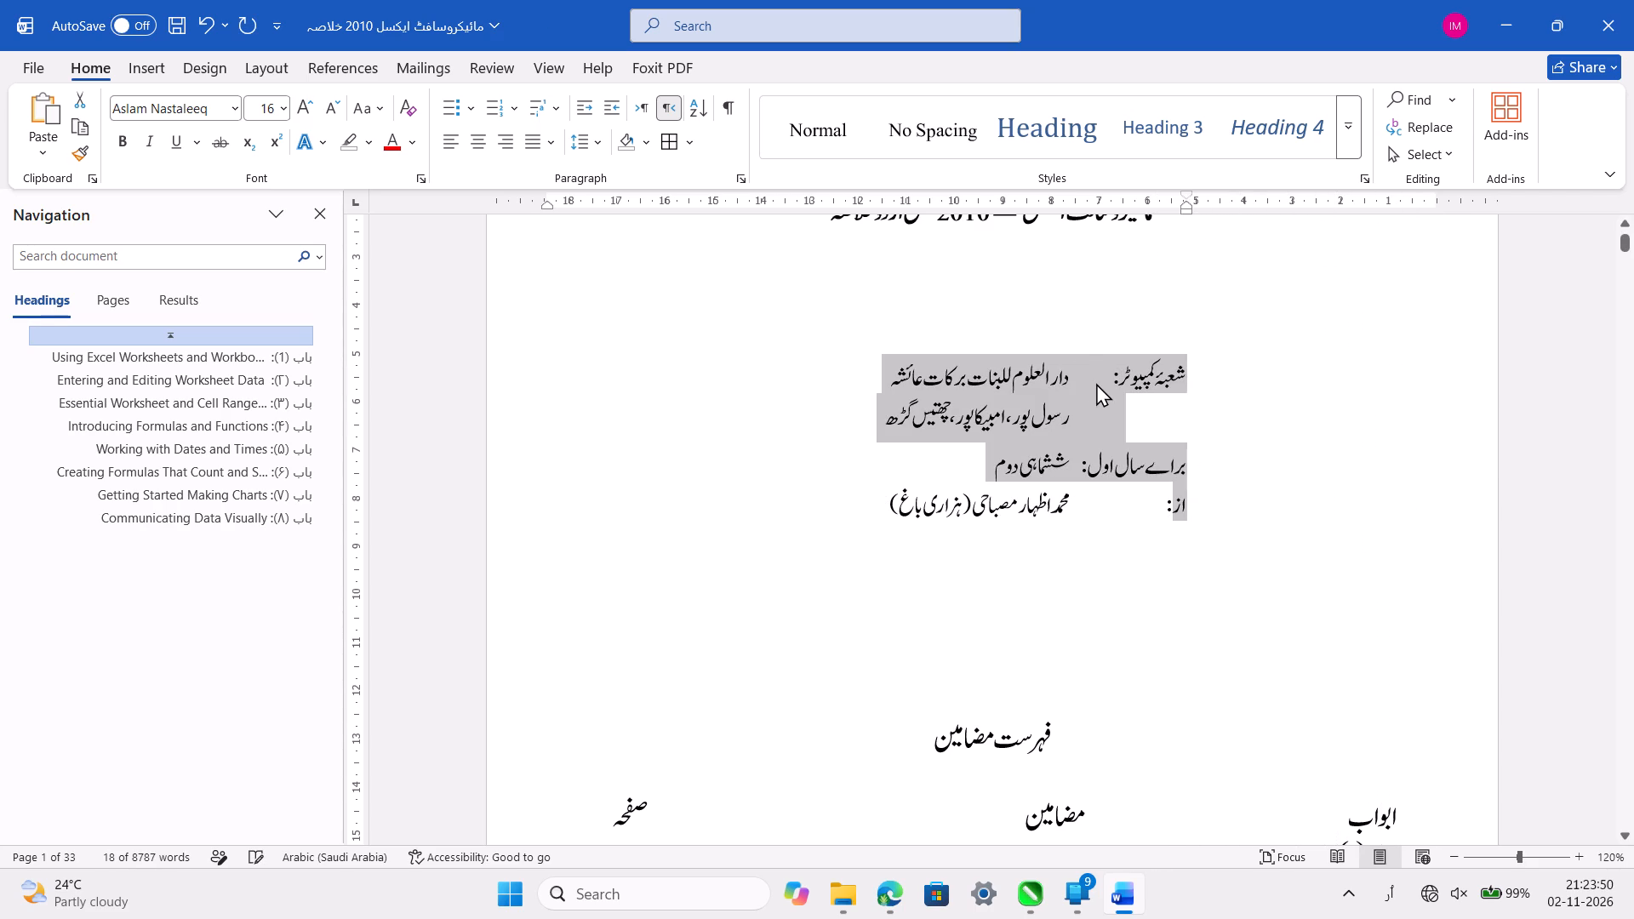
{"action": "key", "text": "ctrl+s"}
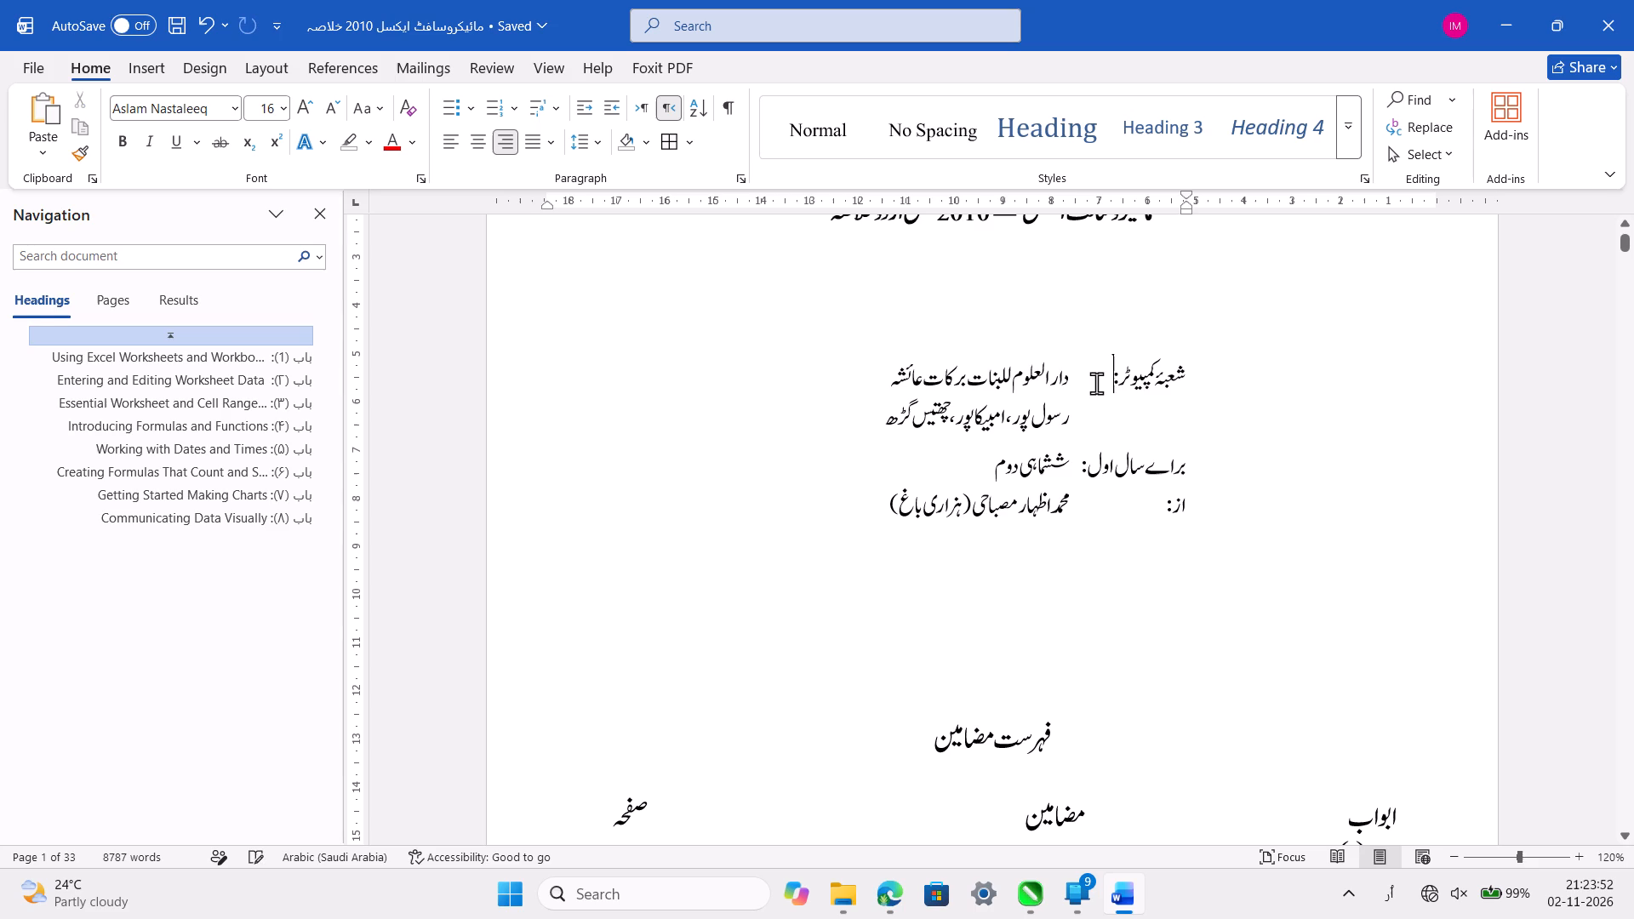
Examine the title page layout from the title through the detail lines to the contents list, saving the document along the way.
{"action": "scroll", "coordinate": [1056, 437], "scroll_direction": "up", "scroll_amount": 2, "text": "ctrl"}
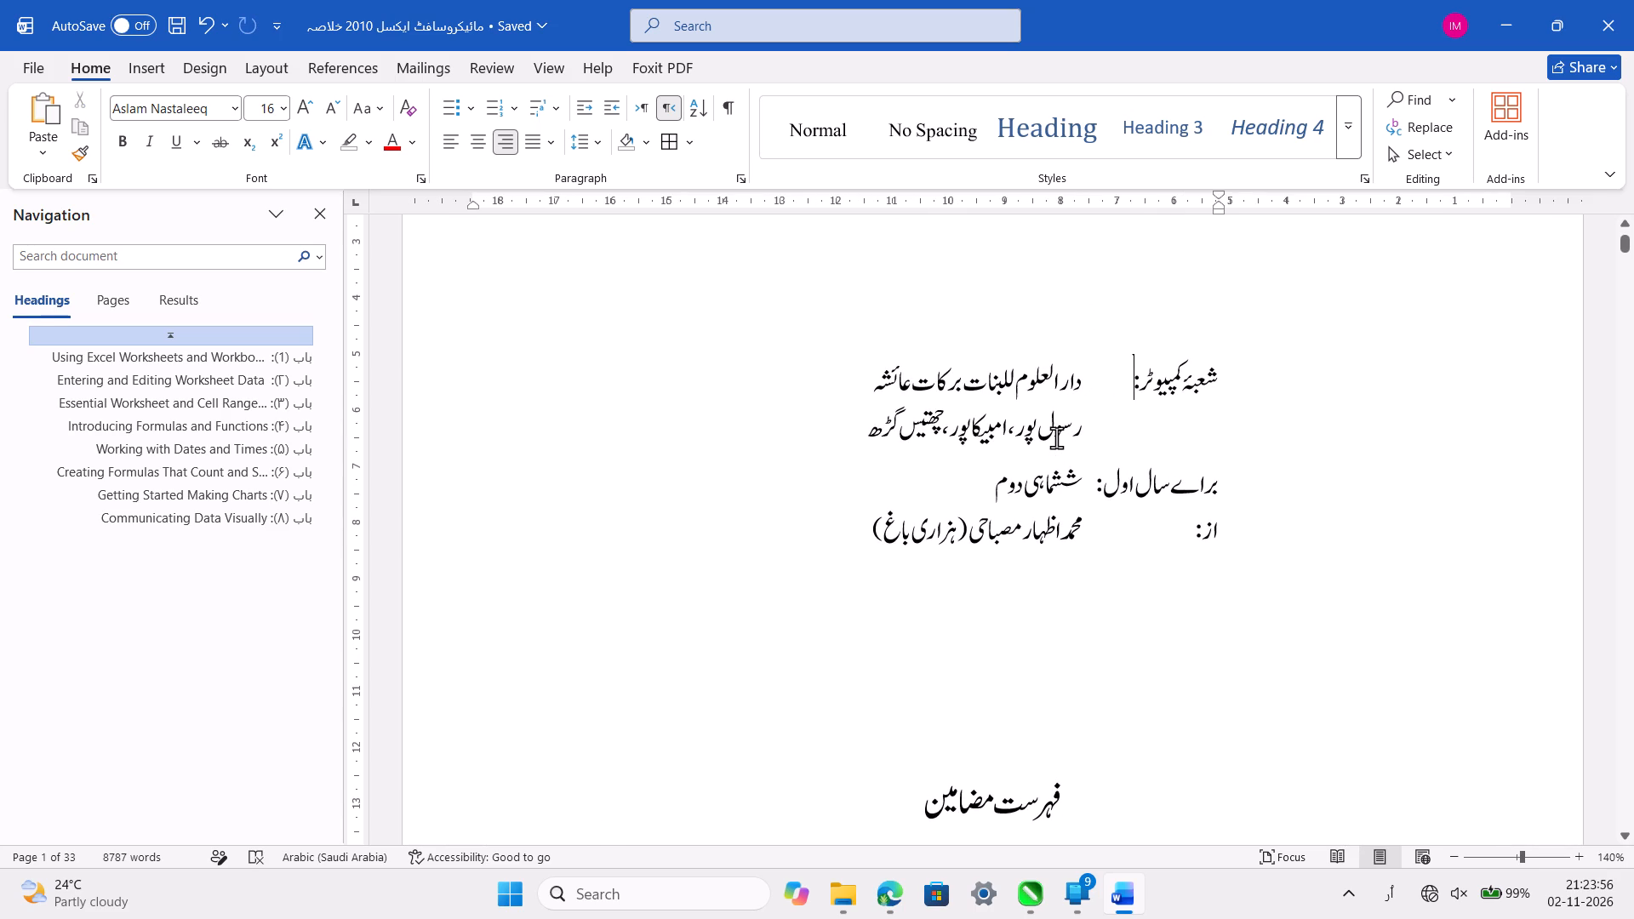
{"action": "scroll", "coordinate": [1056, 437], "scroll_direction": "down", "scroll_amount": 4, "text": "ctrl"}
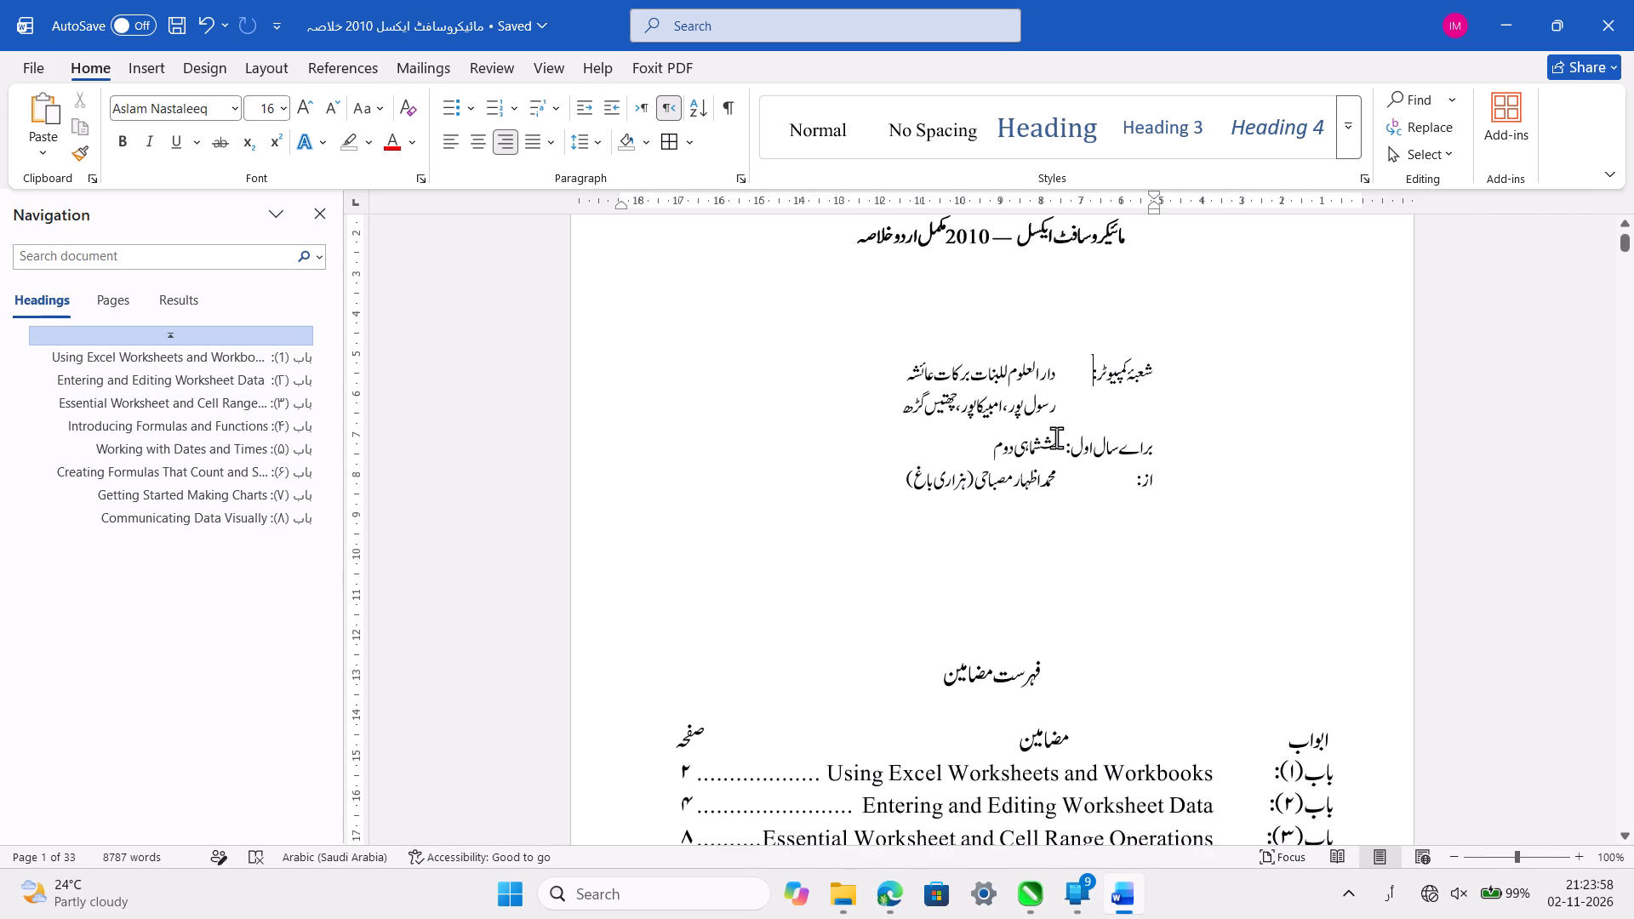
{"action": "scroll", "coordinate": [1056, 437], "scroll_direction": "down", "scroll_amount": 1}
{"action": "scroll", "coordinate": [1056, 437], "scroll_direction": "up", "scroll_amount": 1}
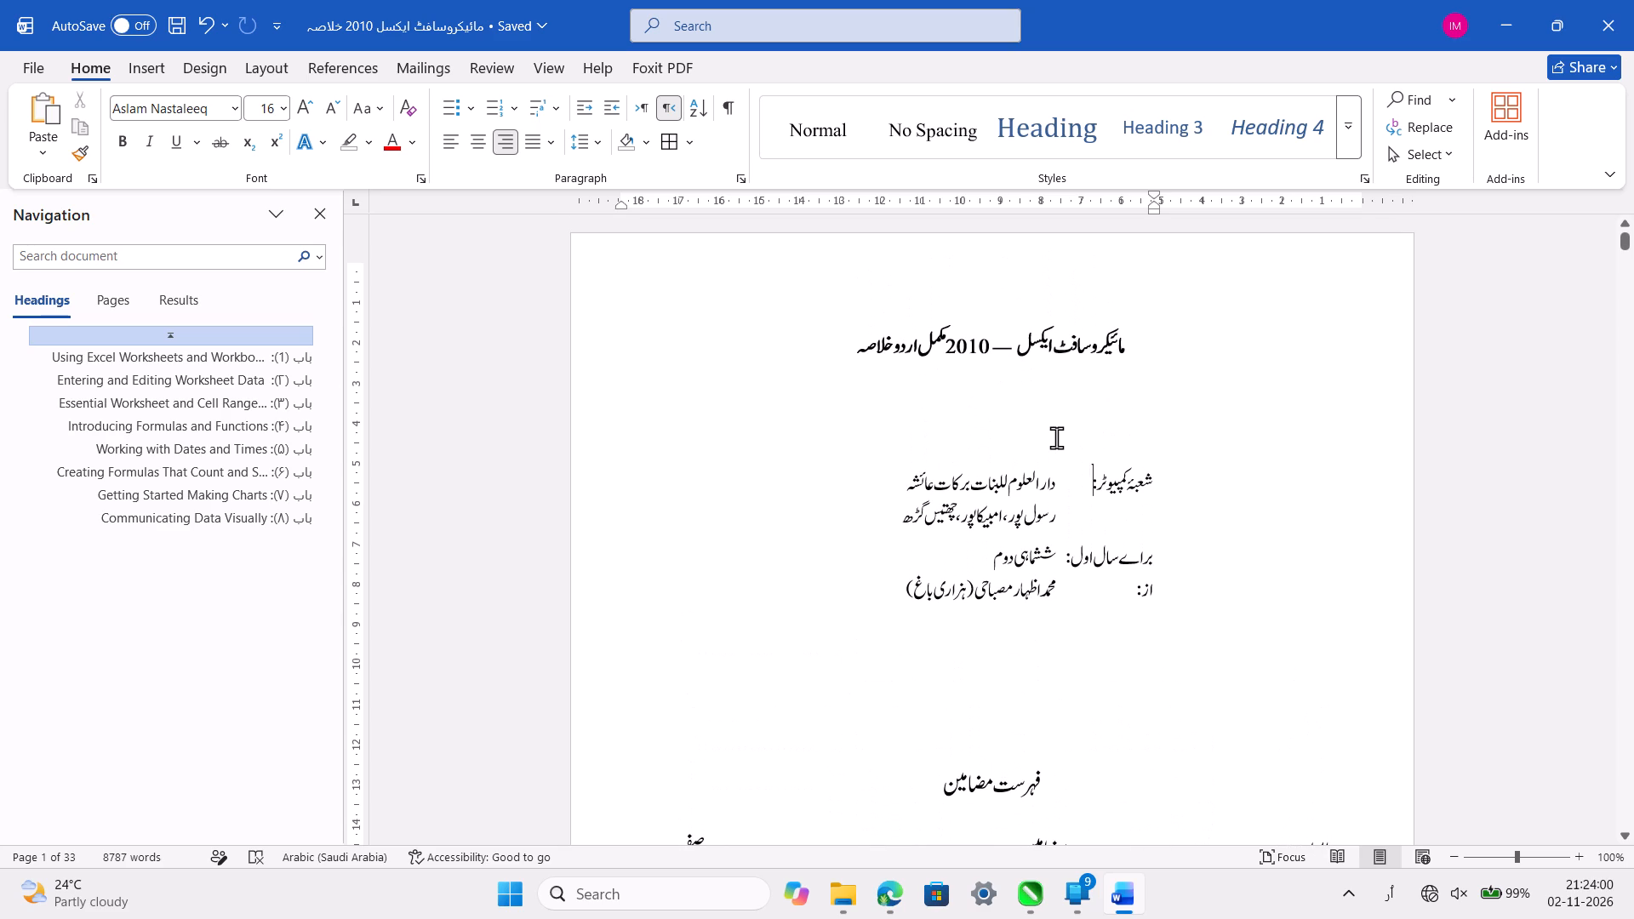
{"action": "key", "text": "ctrl+s"}
{"action": "scroll", "coordinate": [1056, 437], "scroll_direction": "down", "scroll_amount": 2}
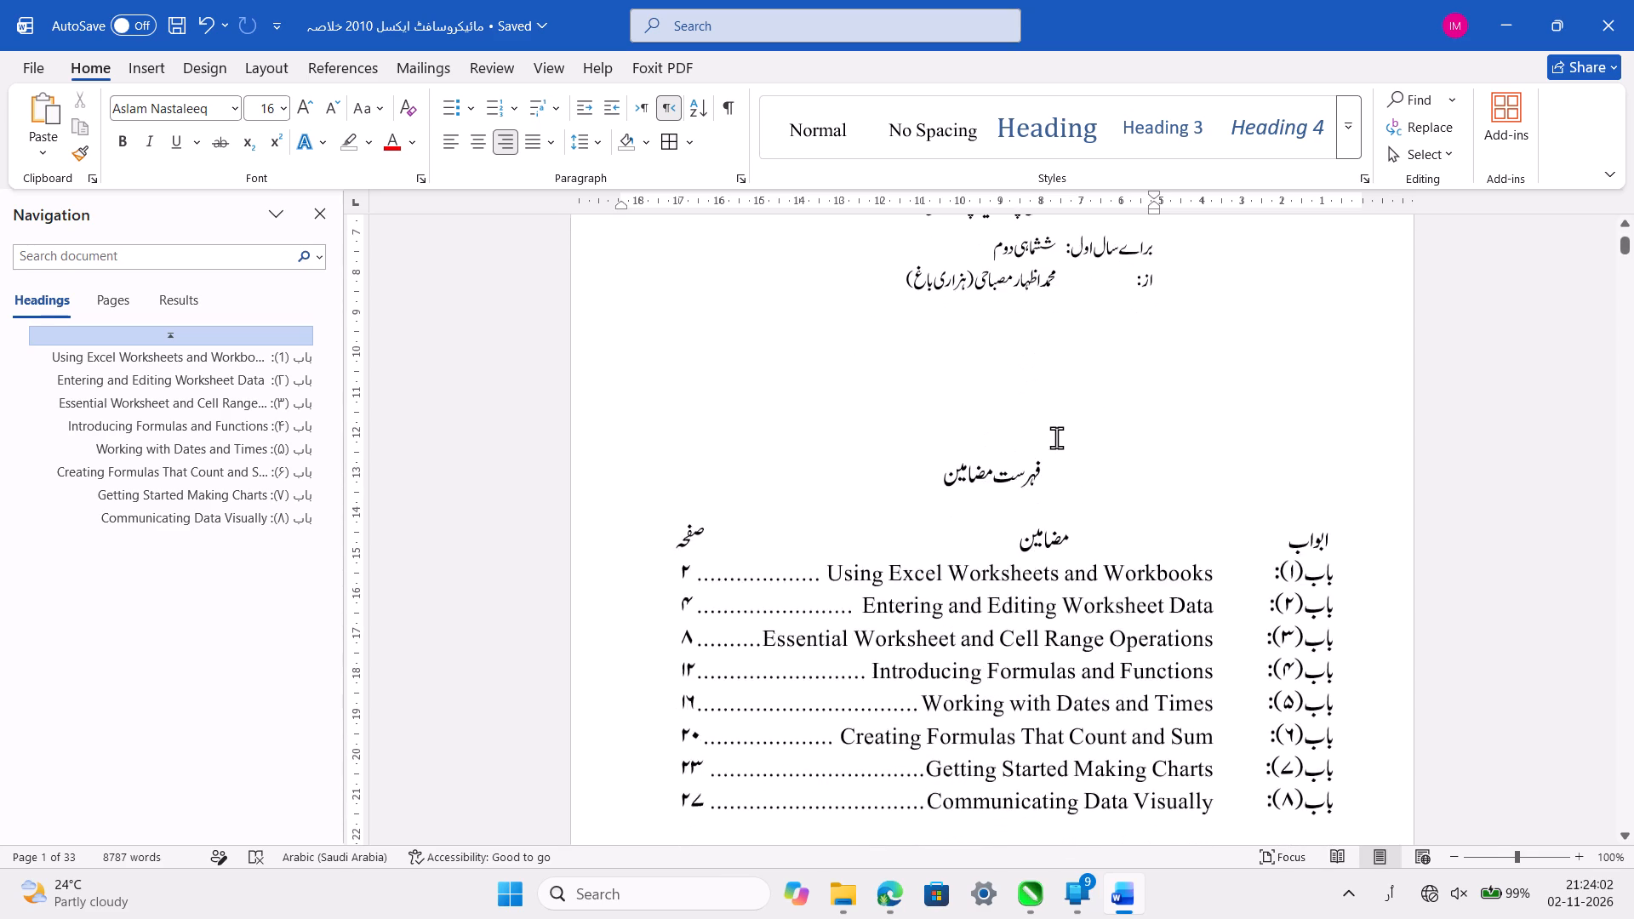
{"action": "scroll", "coordinate": [1056, 437], "scroll_direction": "down", "scroll_amount": 3, "text": "ctrl"}
{"action": "scroll", "coordinate": [1056, 437], "scroll_direction": "down", "scroll_amount": 7}
{"action": "scroll", "coordinate": [1056, 437], "scroll_direction": "up", "scroll_amount": 9}
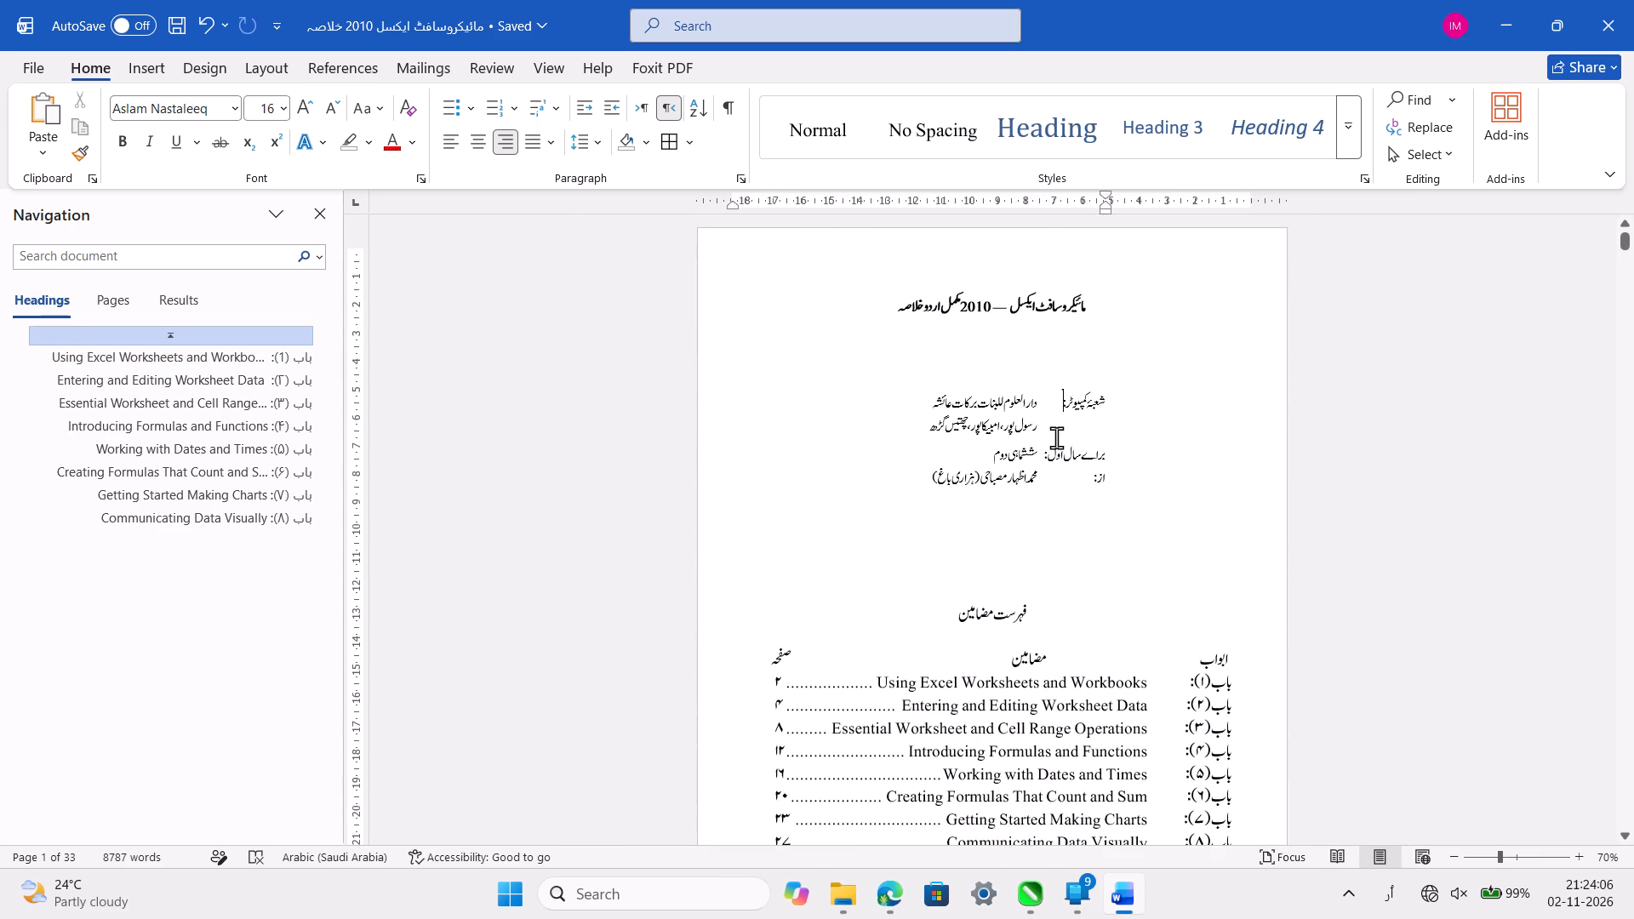
{"action": "scroll", "coordinate": [1056, 437], "scroll_direction": "up", "scroll_amount": 6, "text": "ctrl"}
{"action": "scroll", "coordinate": [1056, 437], "scroll_direction": "down", "scroll_amount": 3, "text": "ctrl"}
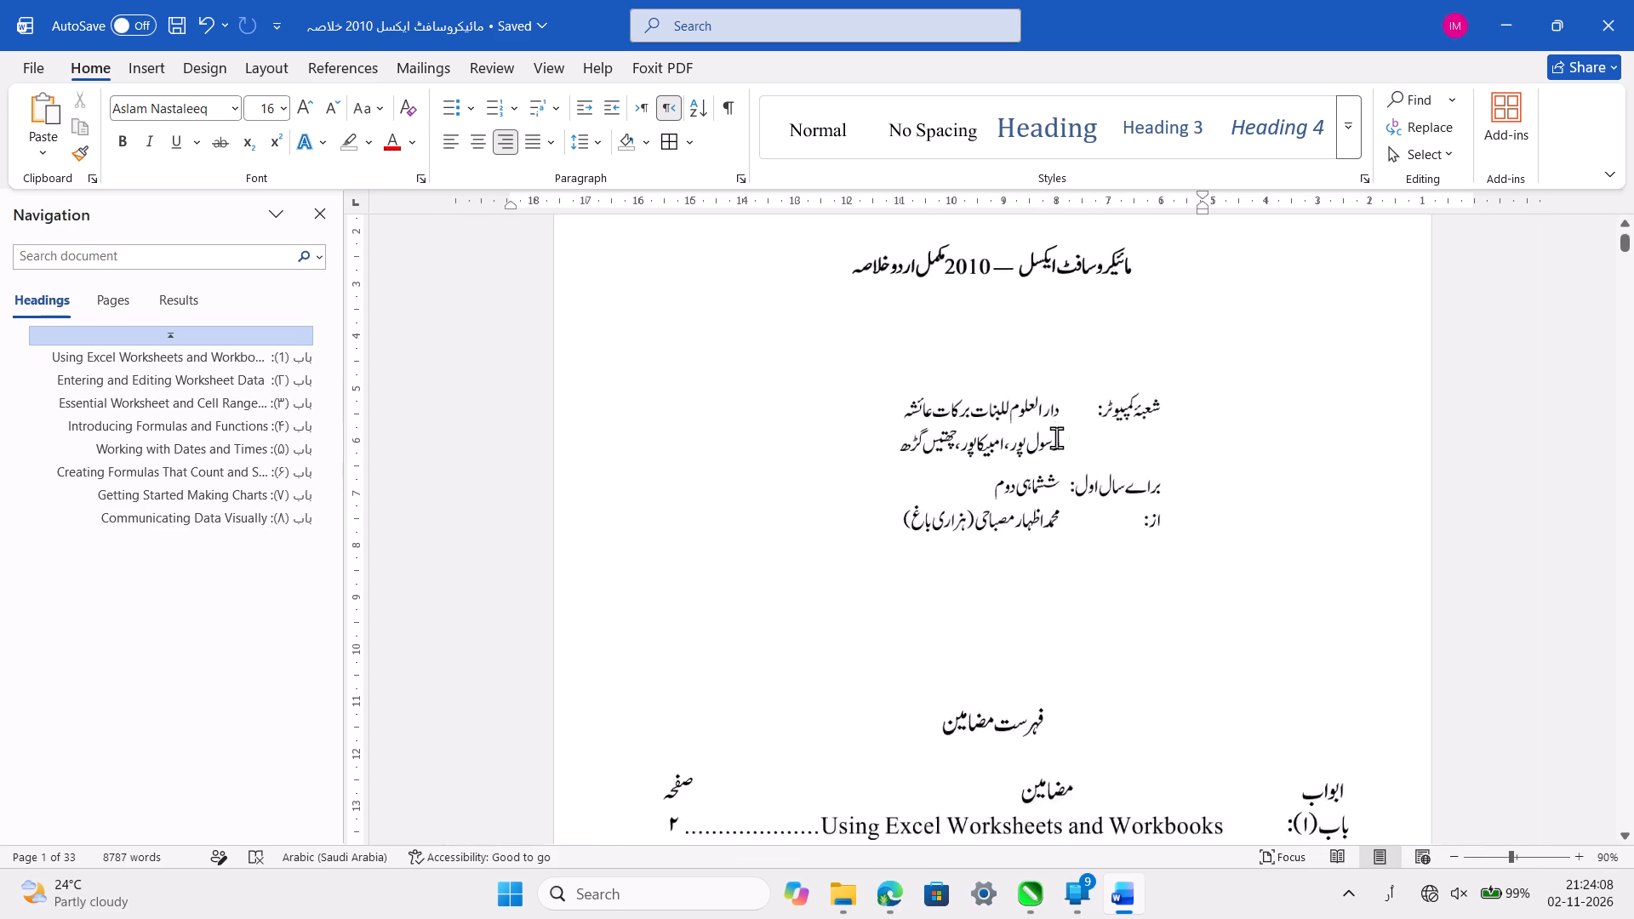
{"action": "scroll", "coordinate": [1056, 437], "scroll_direction": "down", "scroll_amount": 1, "text": "ctrl"}
Draw a rounded rectangle about 10 cm wide and 6.2 cm high over the department, term and author lines.
{"action": "left_click", "coordinate": [146, 61]}
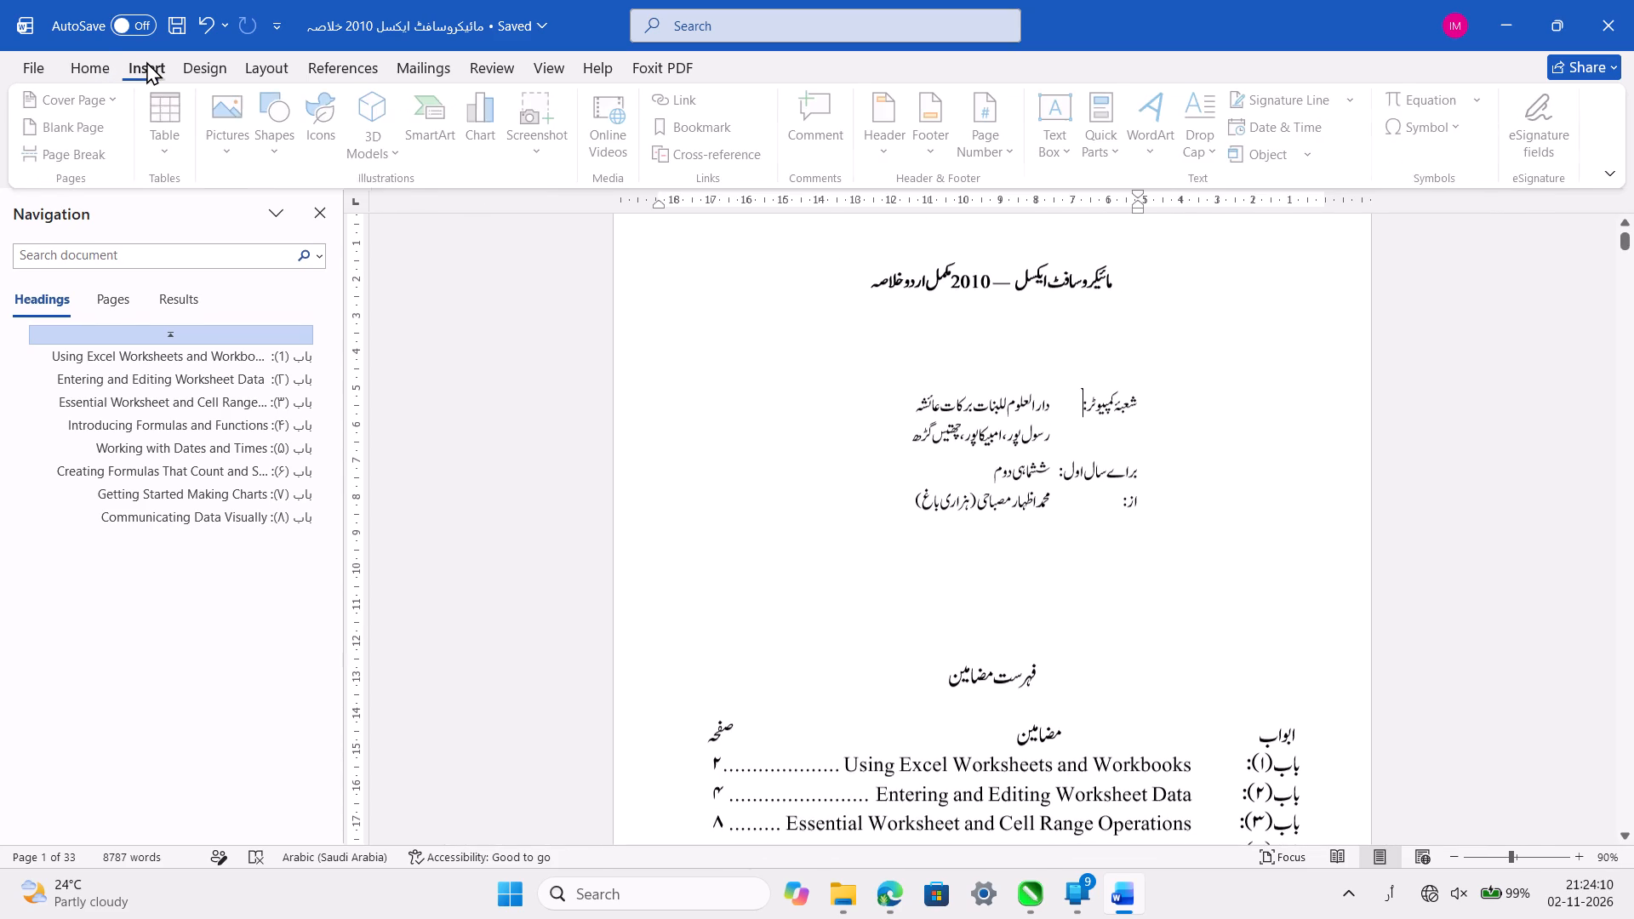
{"action": "left_click", "coordinate": [231, 145]}
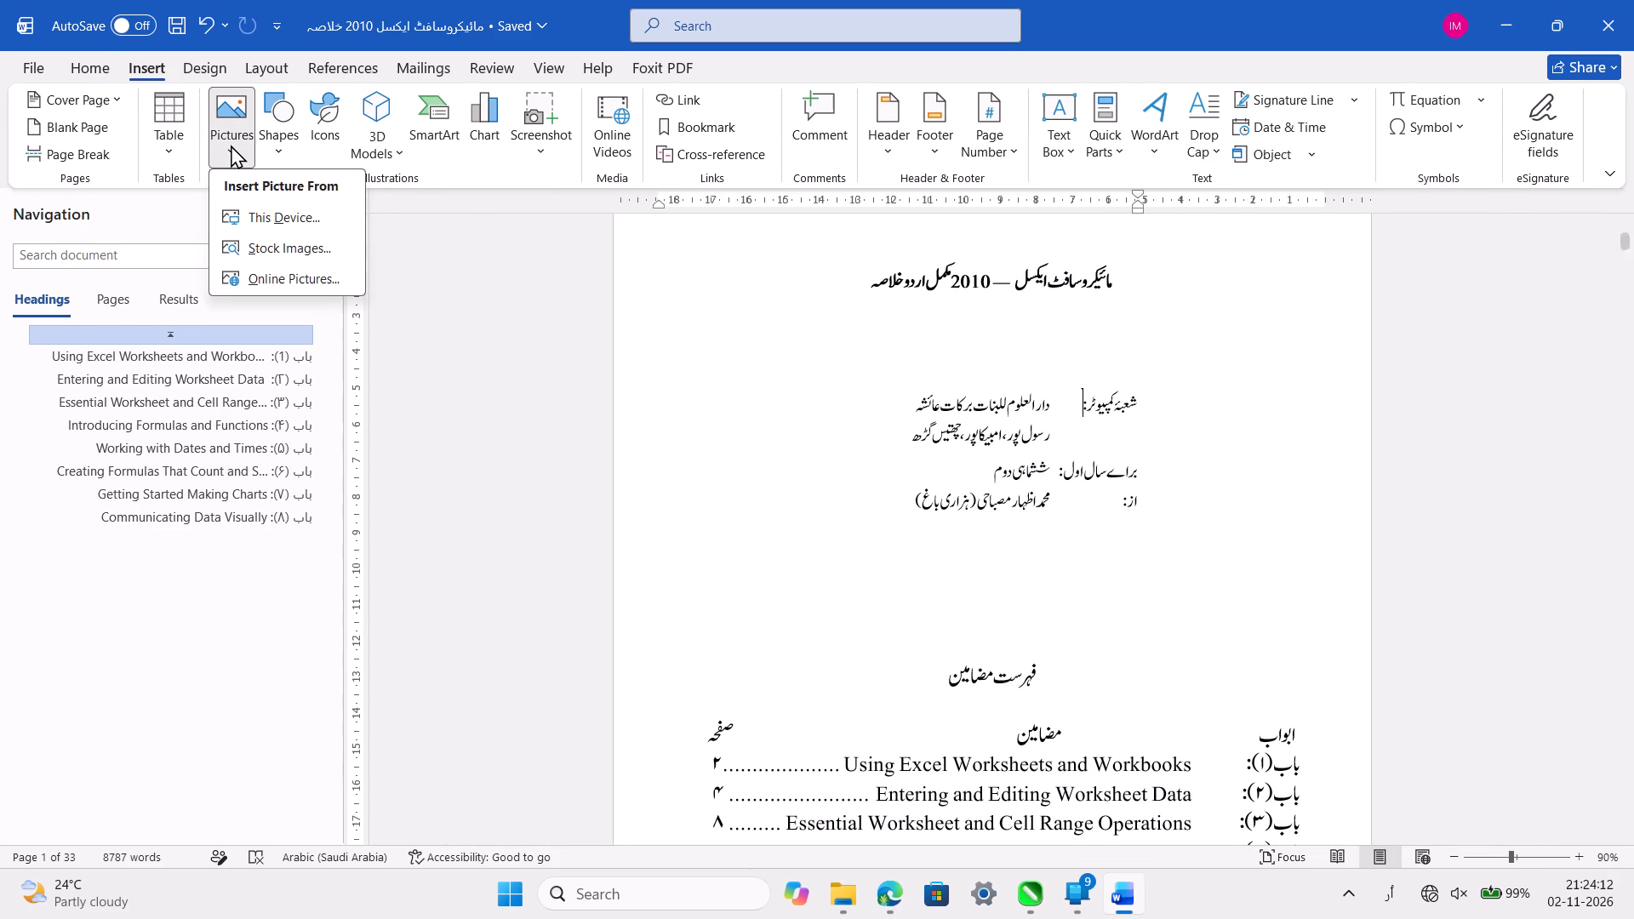
{"action": "left_click", "coordinate": [231, 145]}
{"action": "left_click", "coordinate": [274, 146]}
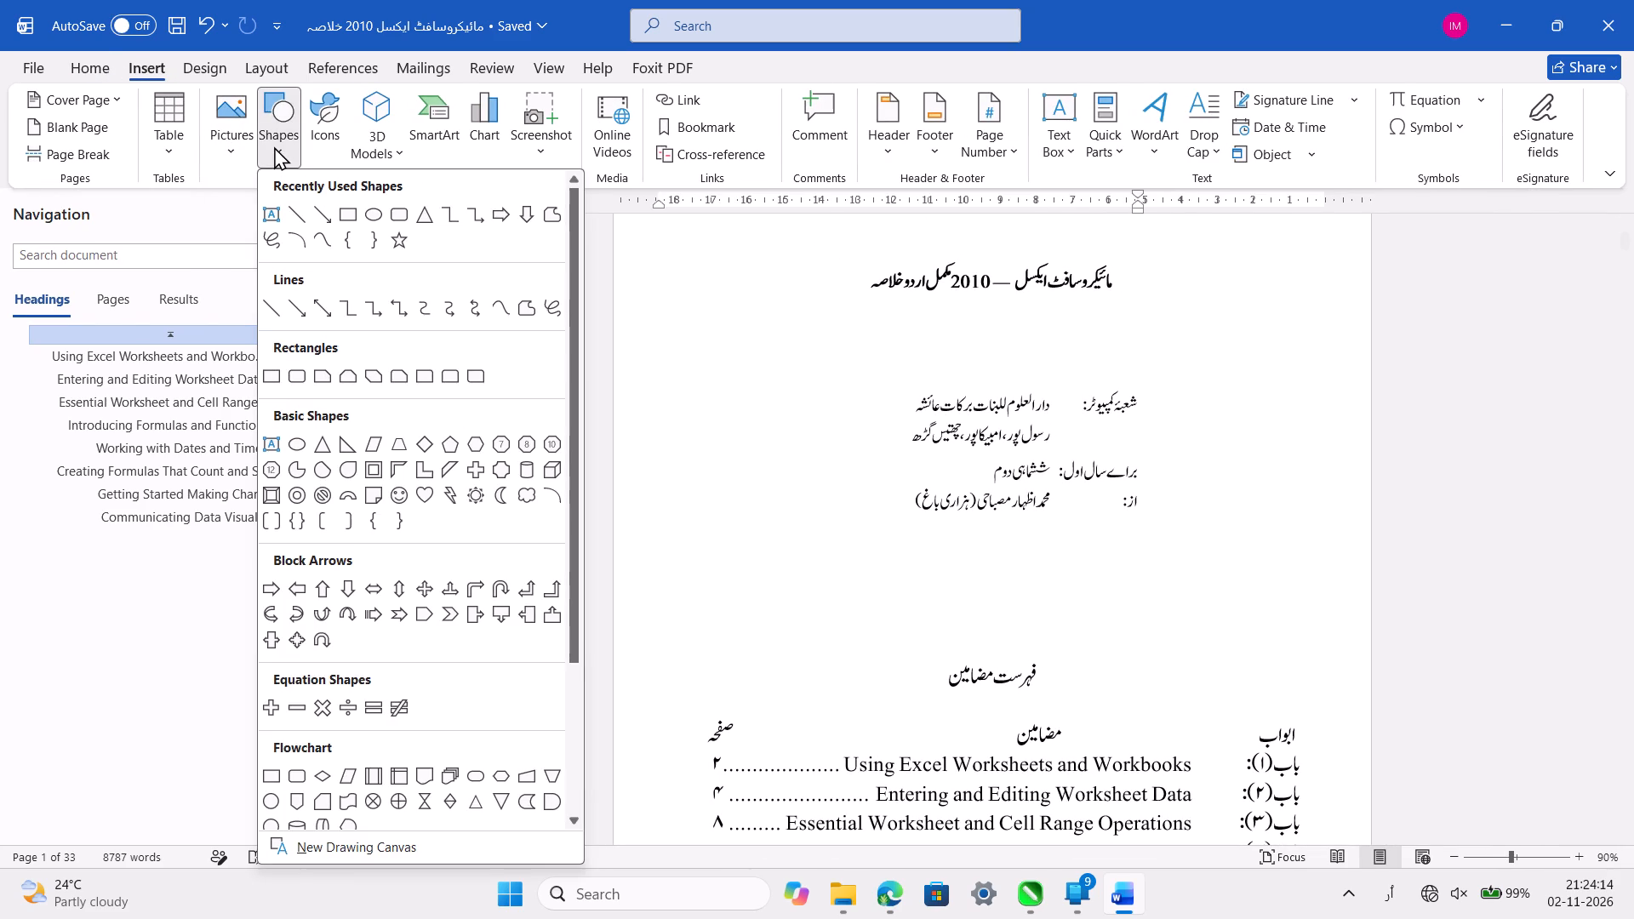
{"action": "left_click", "coordinate": [397, 209]}
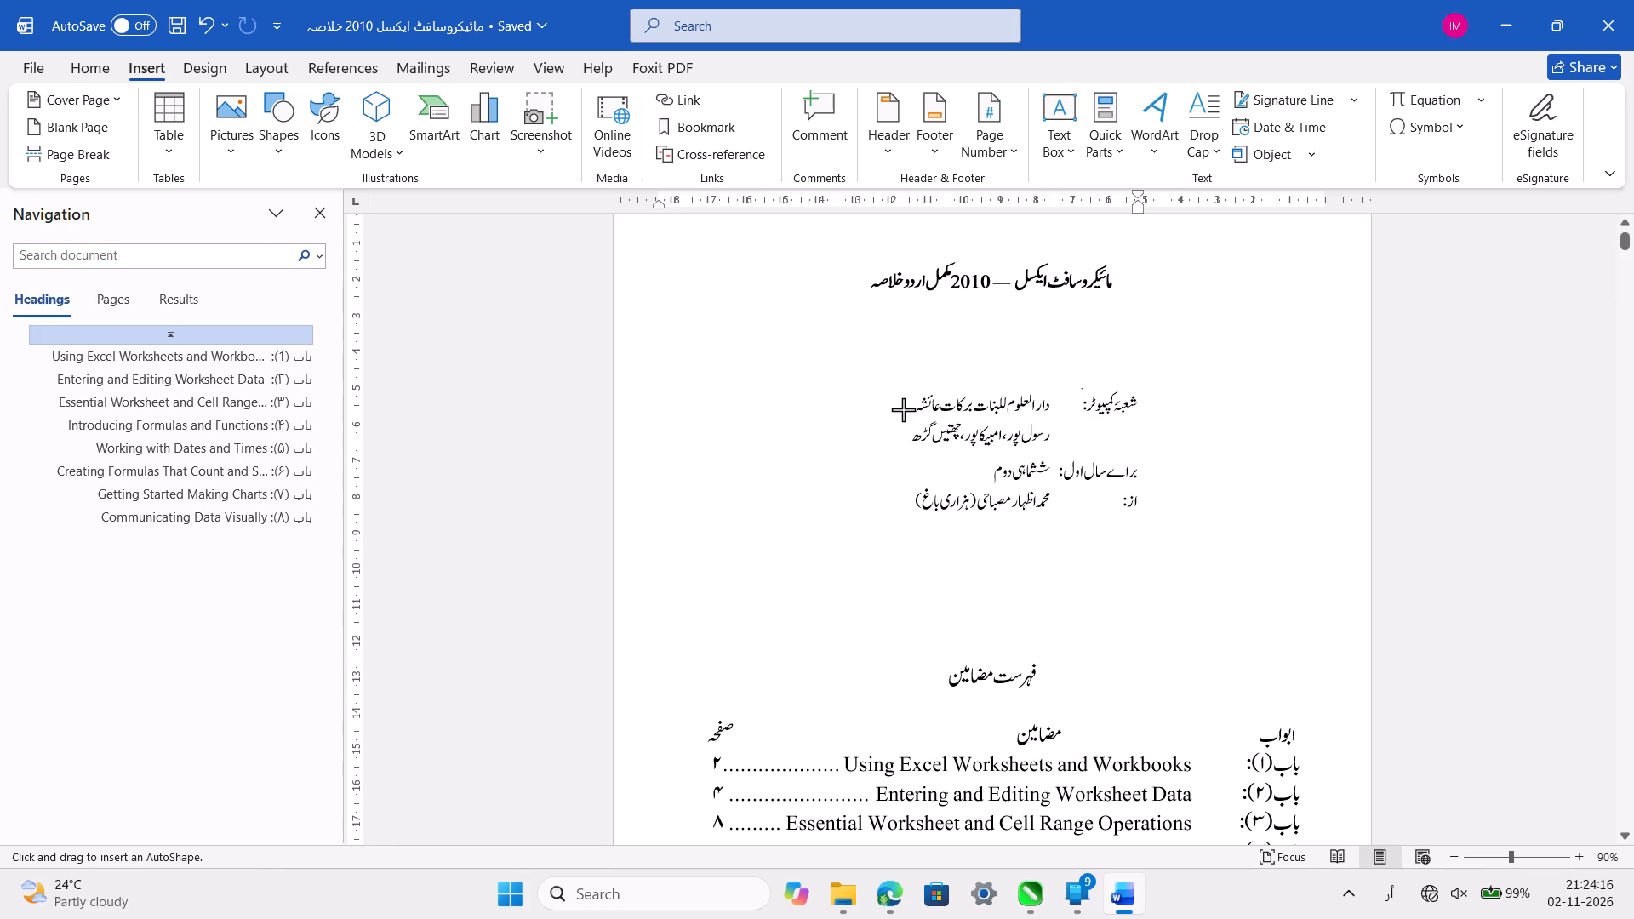
{"action": "left_click_drag", "start_coordinate": [831, 351], "coordinate": [1191, 574]}
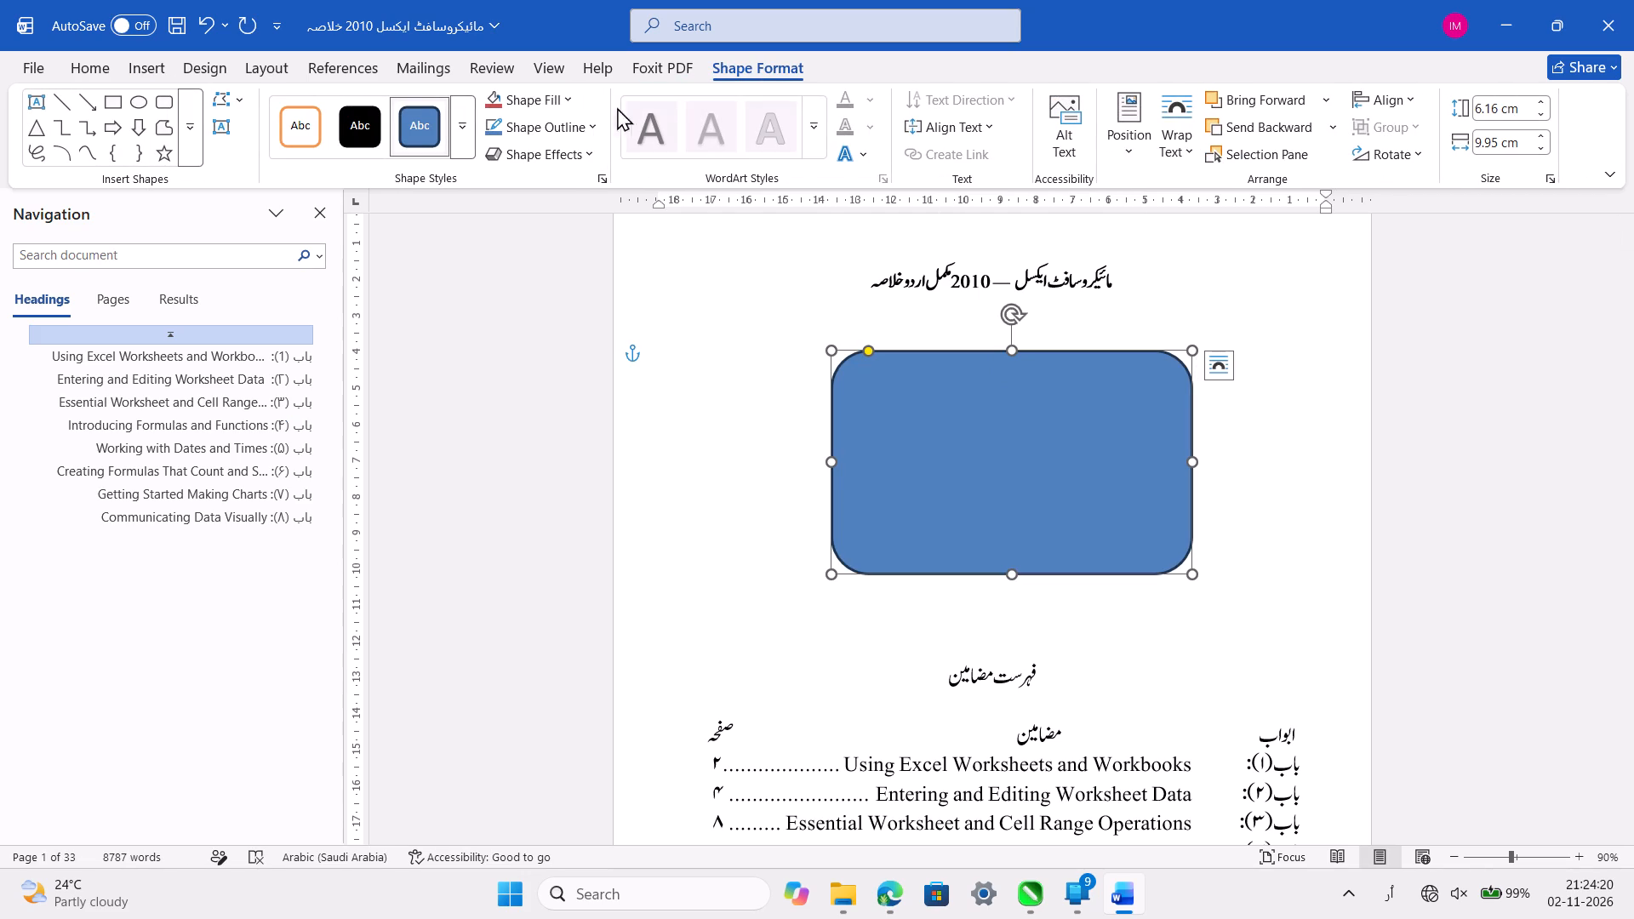
Set the rounded rectangle to No Fill and align it to the horizontal centre of the page.
{"action": "left_click", "coordinate": [565, 98]}
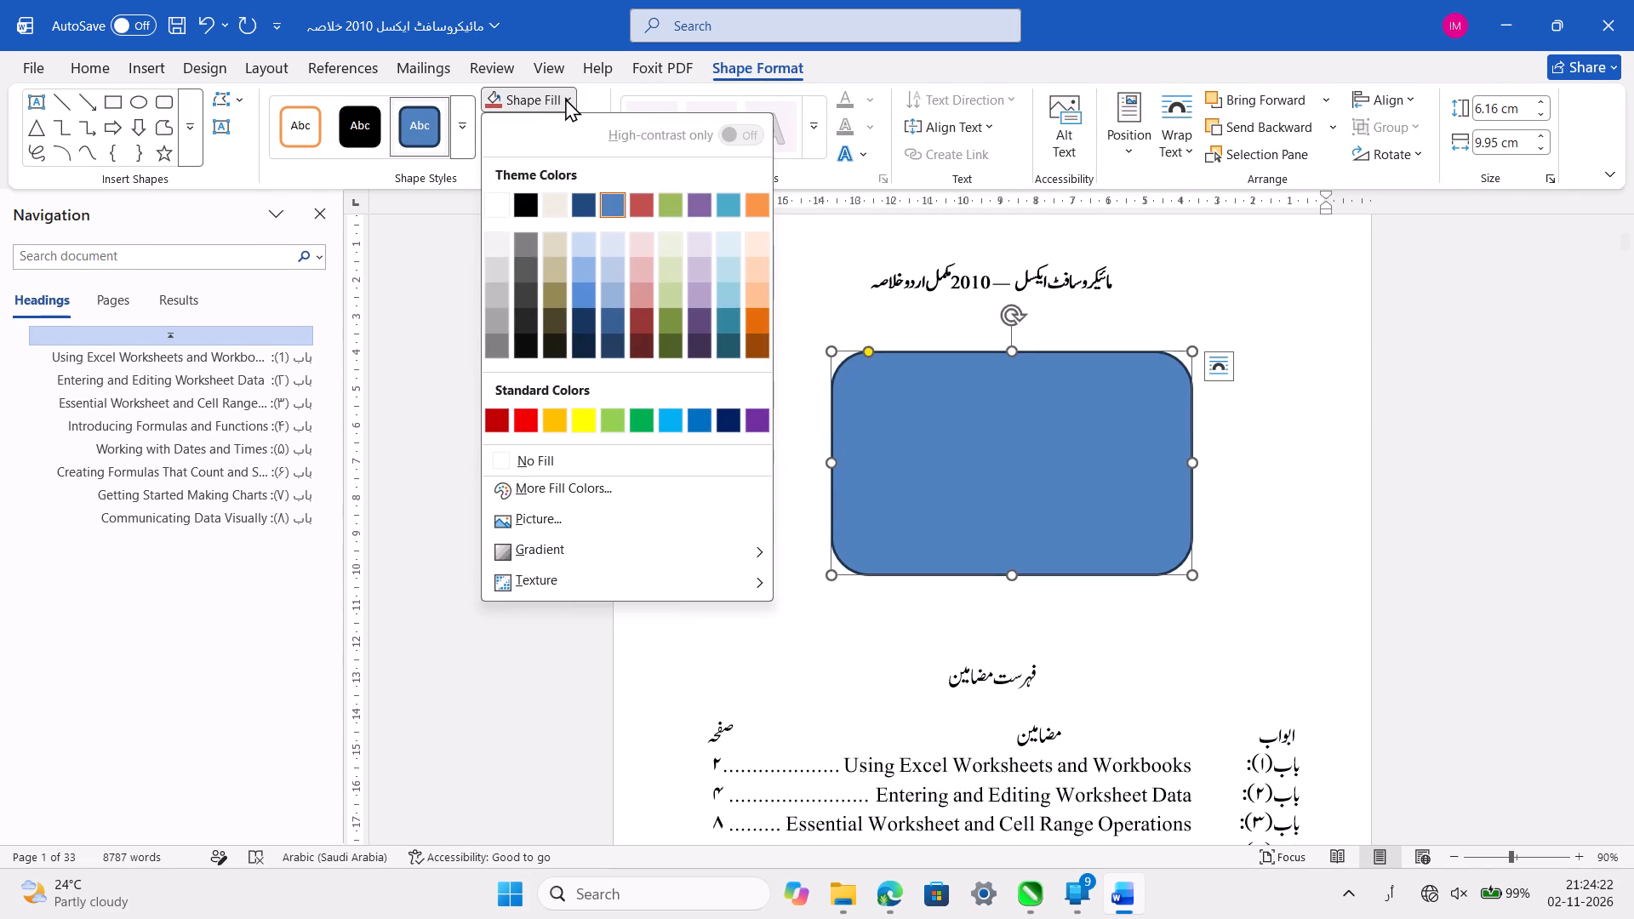
{"action": "left_click", "coordinate": [598, 462]}
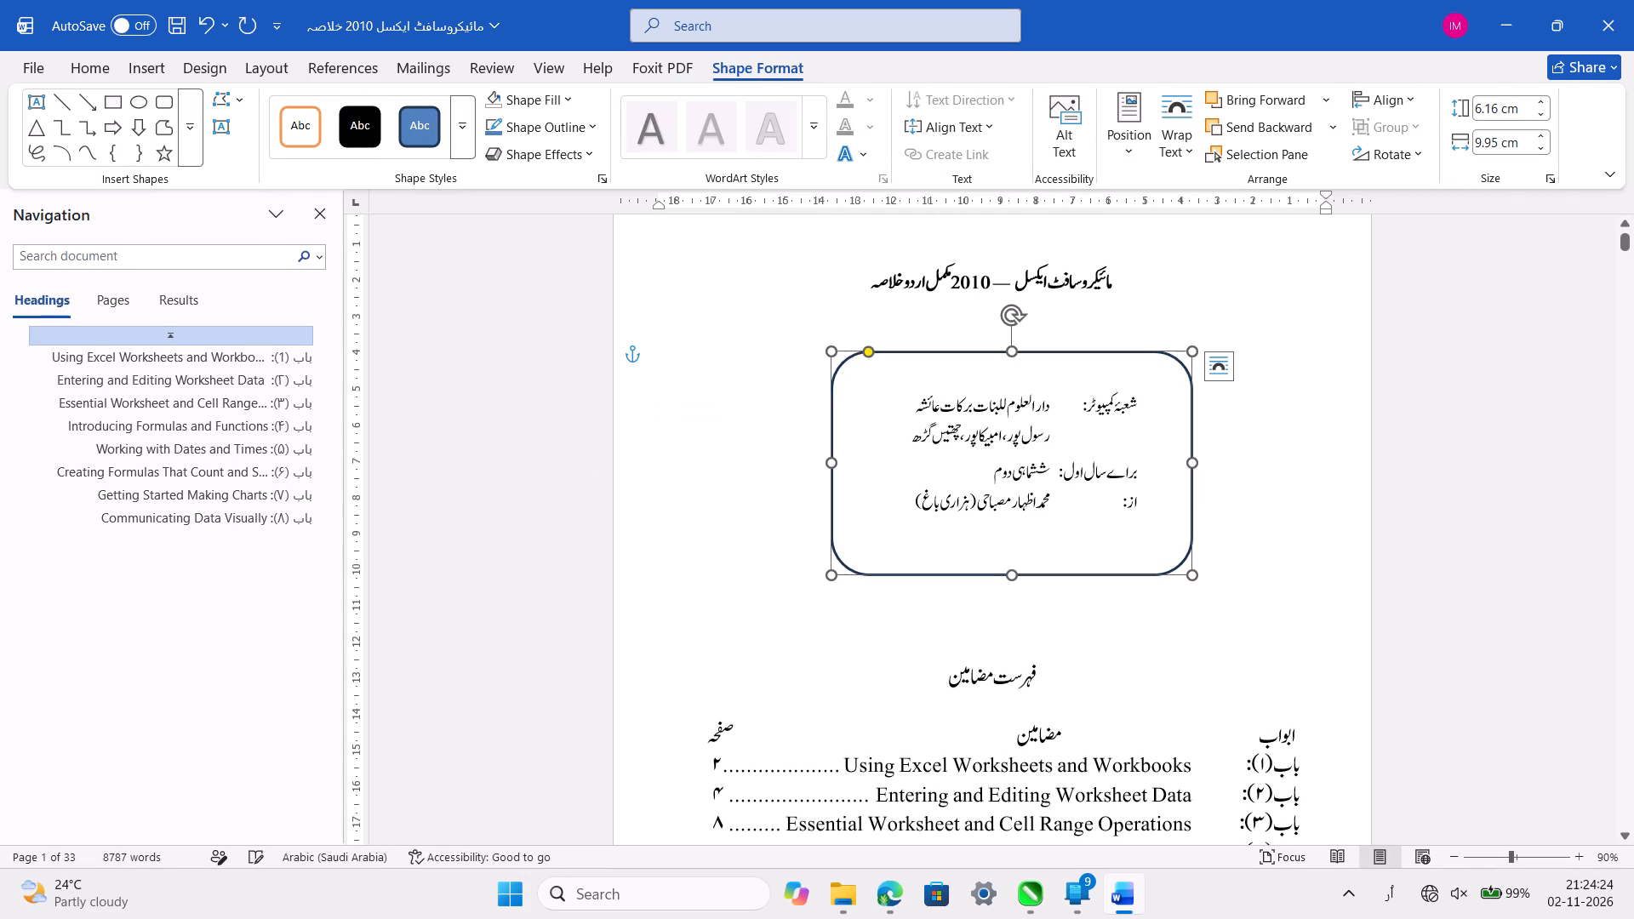
{"action": "left_click", "coordinate": [1407, 100]}
{"action": "left_click", "coordinate": [1417, 158]}
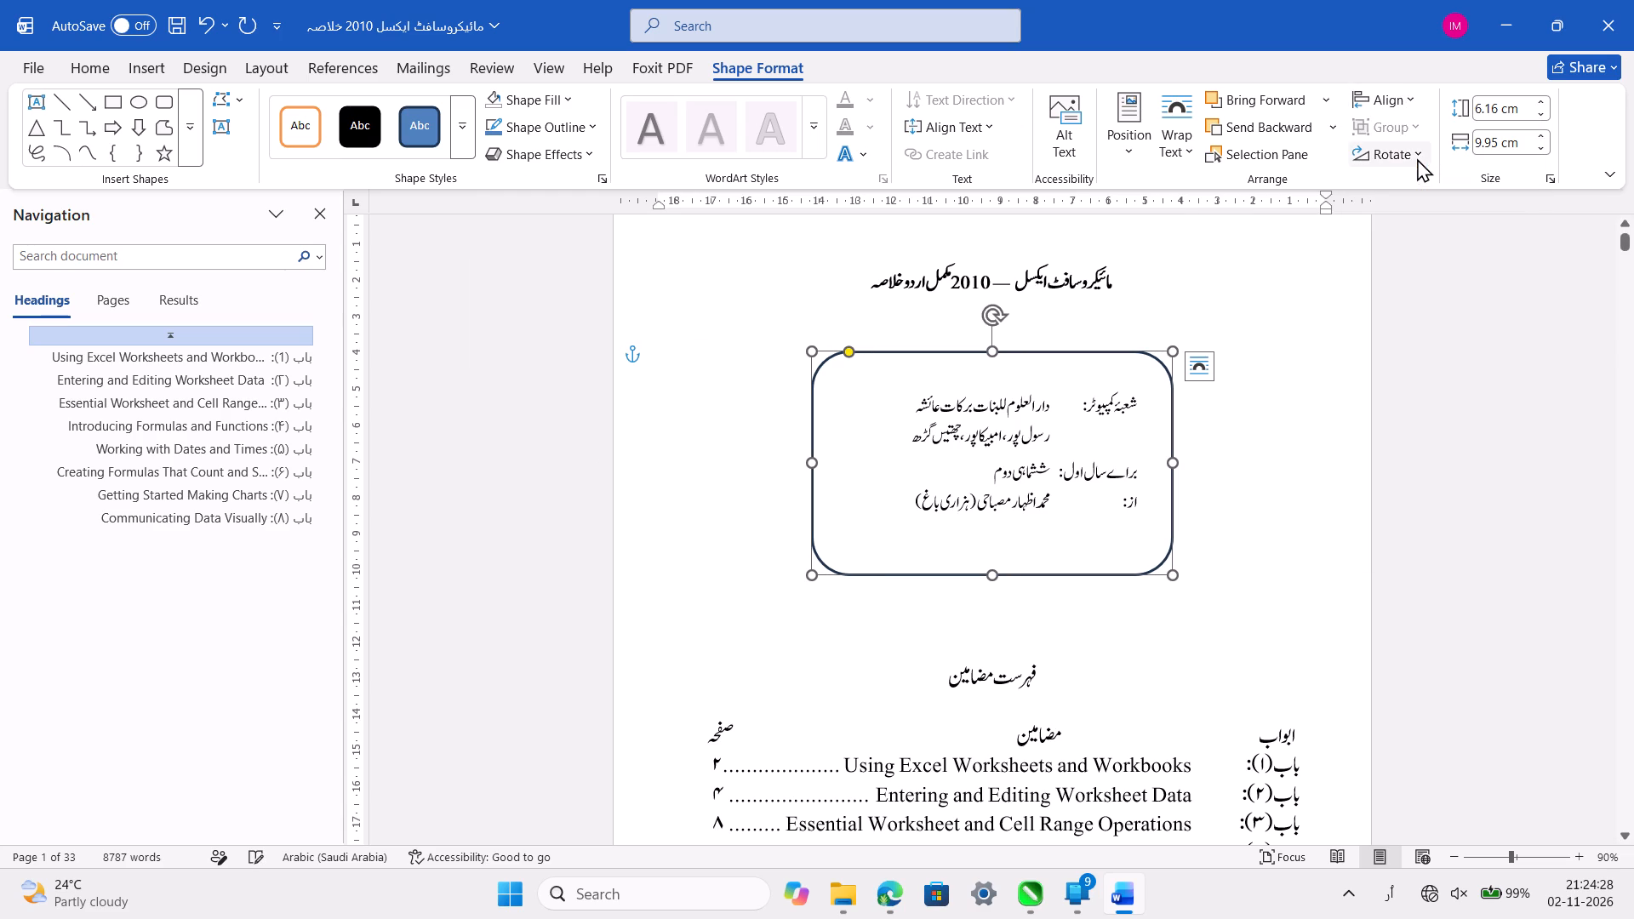
Increase the right indent of the department, location, براے سال اول and author lines to about 6.4 cm.
{"action": "left_click", "coordinate": [739, 368]}
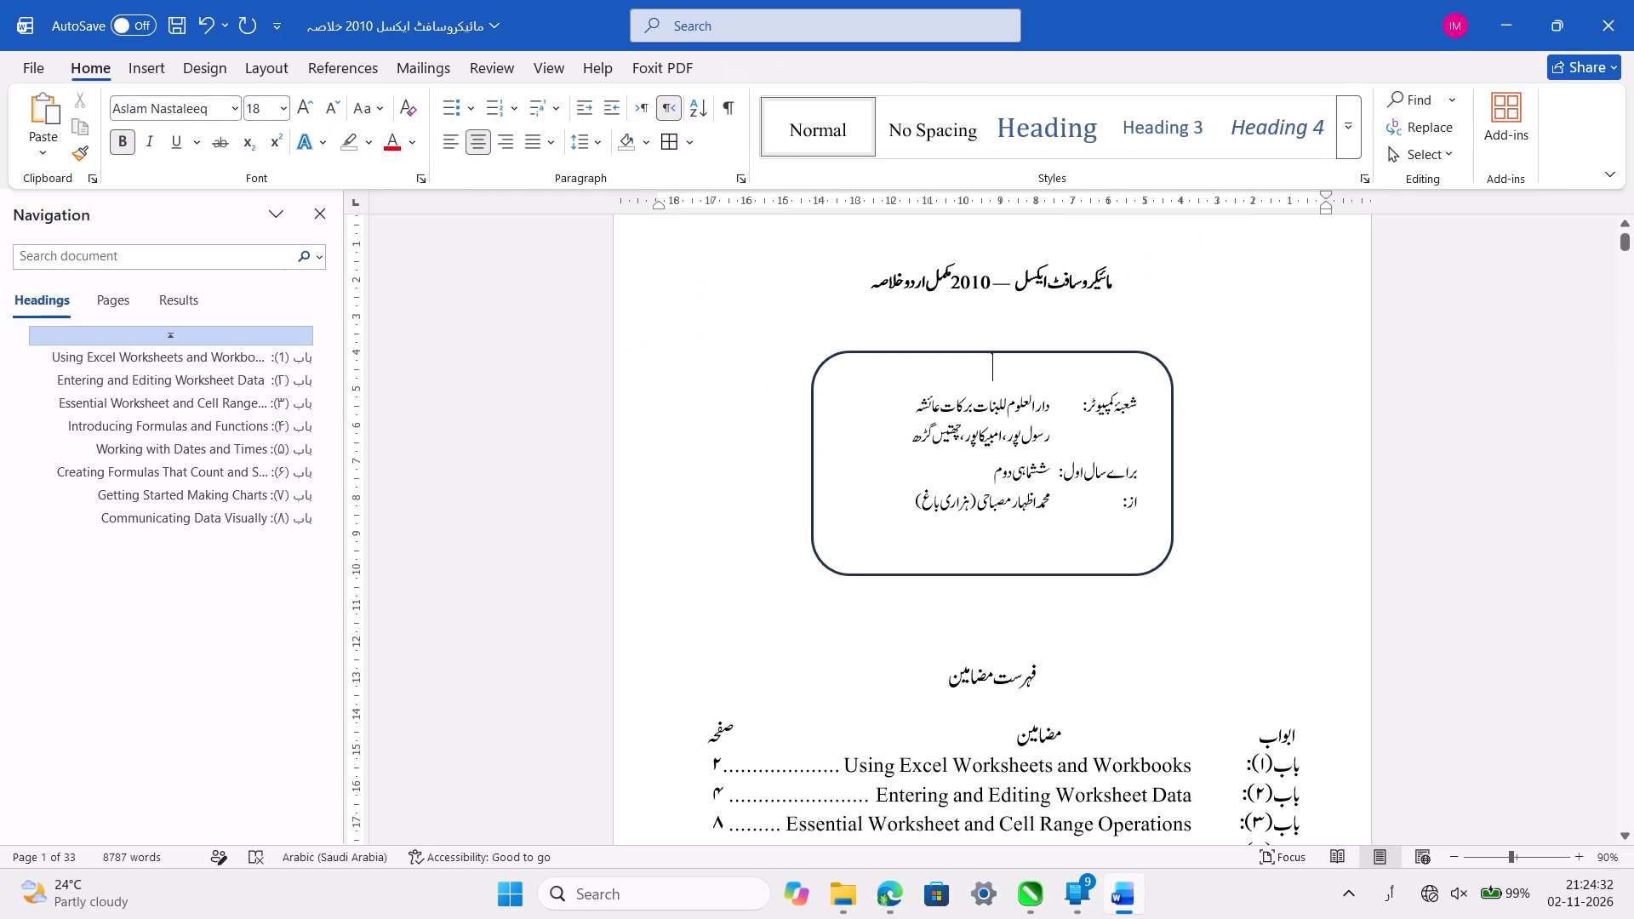
{"action": "left_click_drag", "start_coordinate": [1162, 397], "coordinate": [914, 502]}
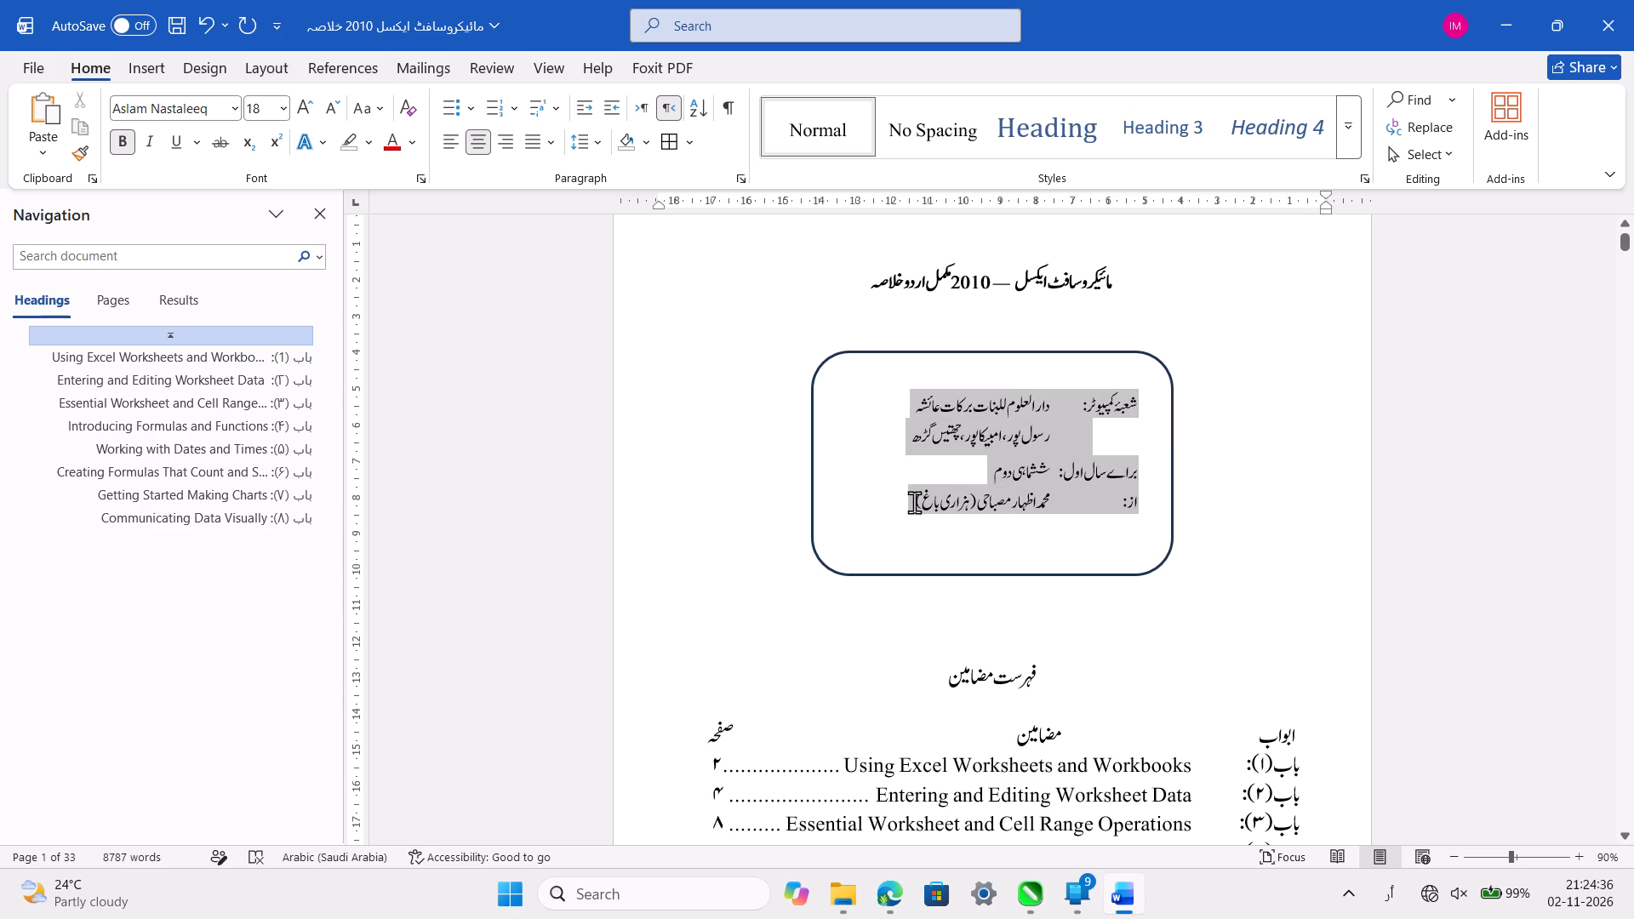
{"action": "left_click_drag", "start_coordinate": [914, 502], "coordinate": [917, 500]}
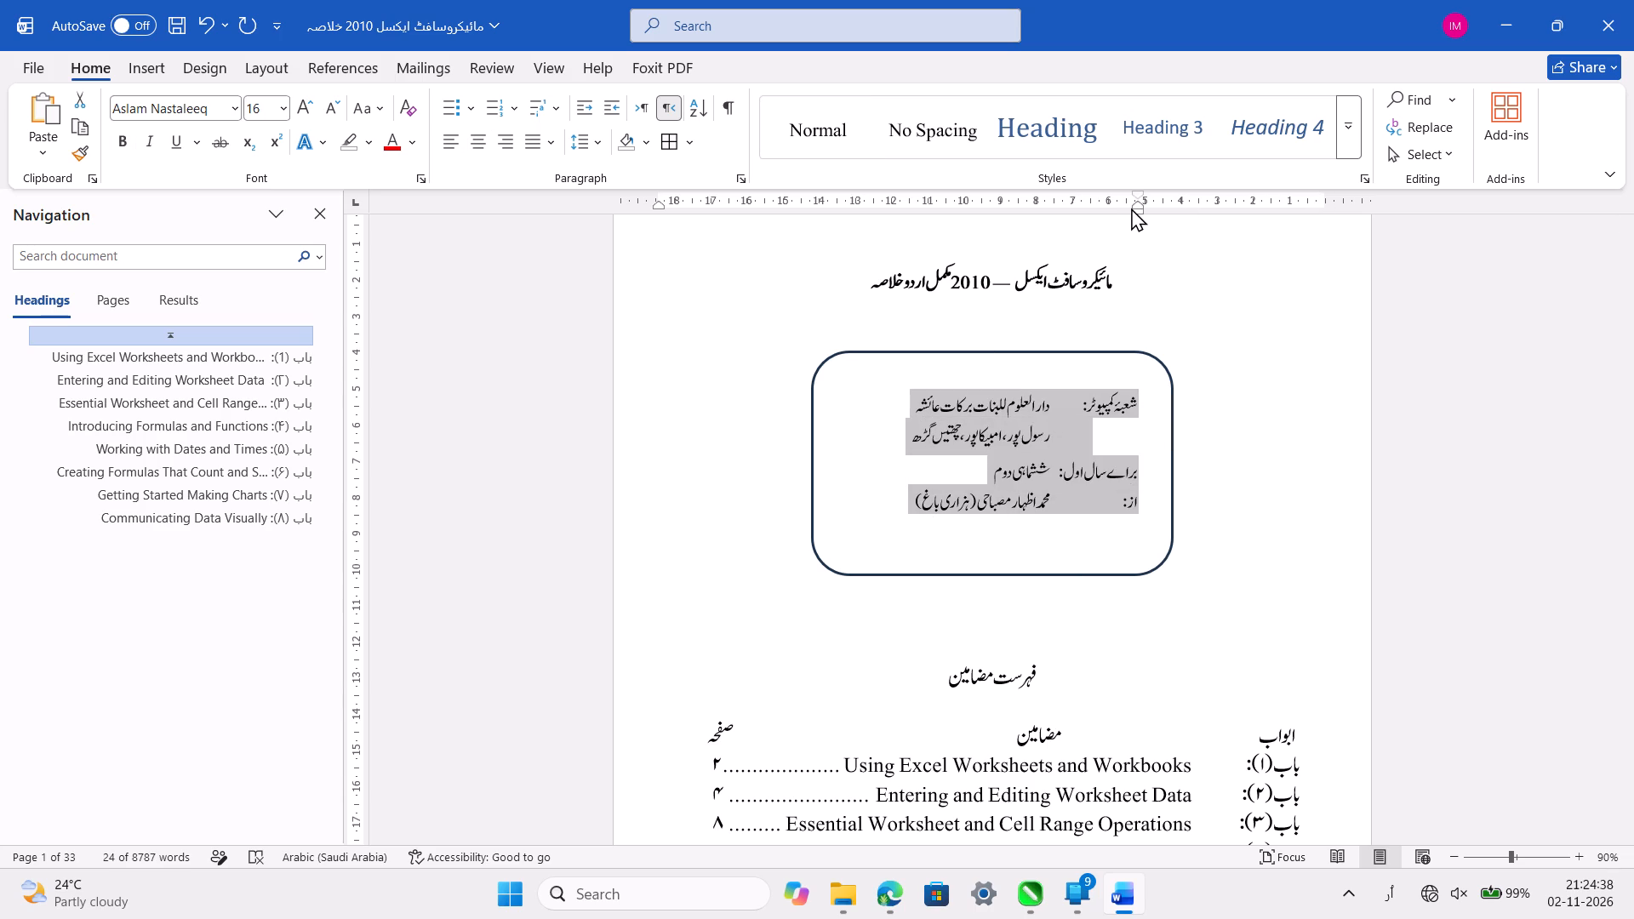
{"action": "left_click_drag", "start_coordinate": [1136, 208], "coordinate": [1096, 212]}
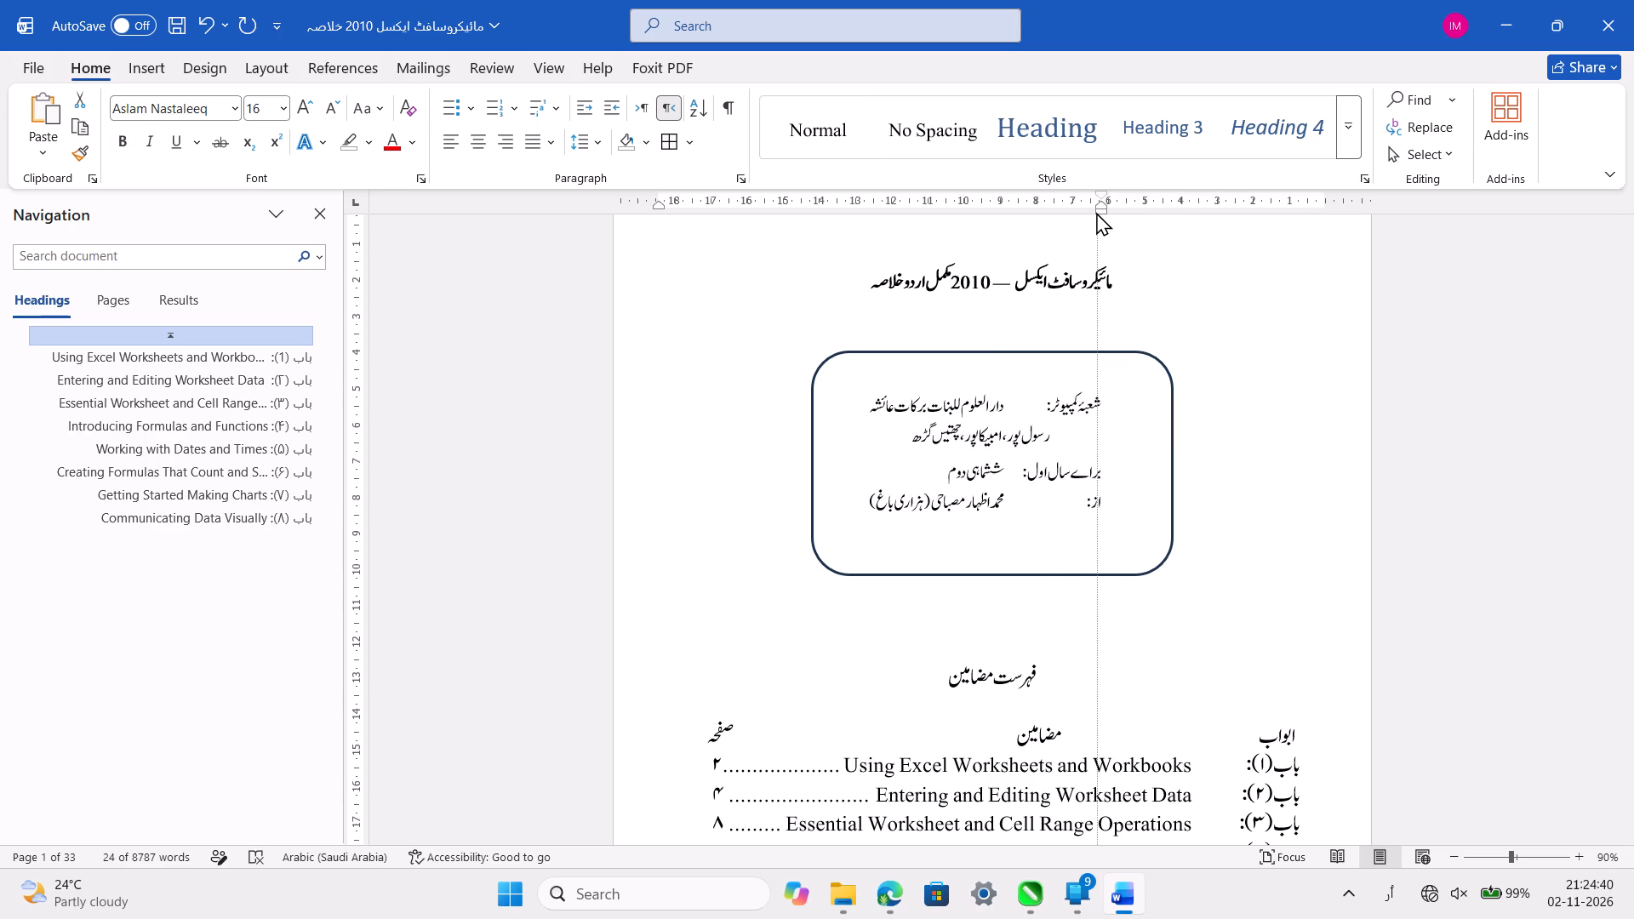
{"action": "left_click_drag", "start_coordinate": [1096, 212], "coordinate": [1076, 215]}
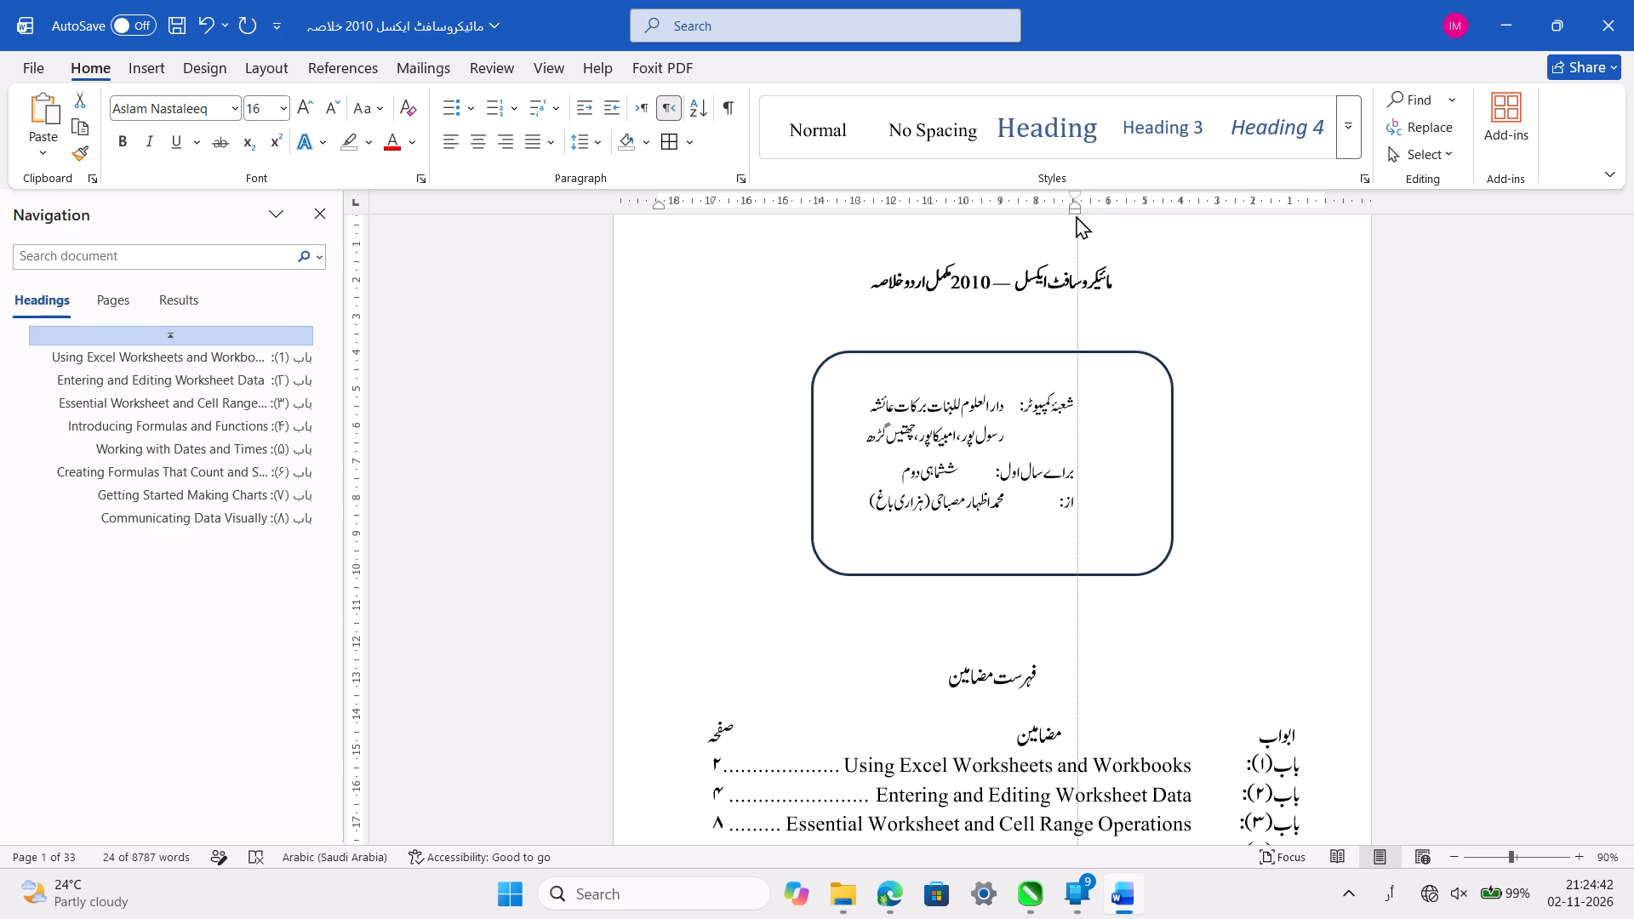
{"action": "left_click_drag", "start_coordinate": [1076, 215], "coordinate": [1094, 215]}
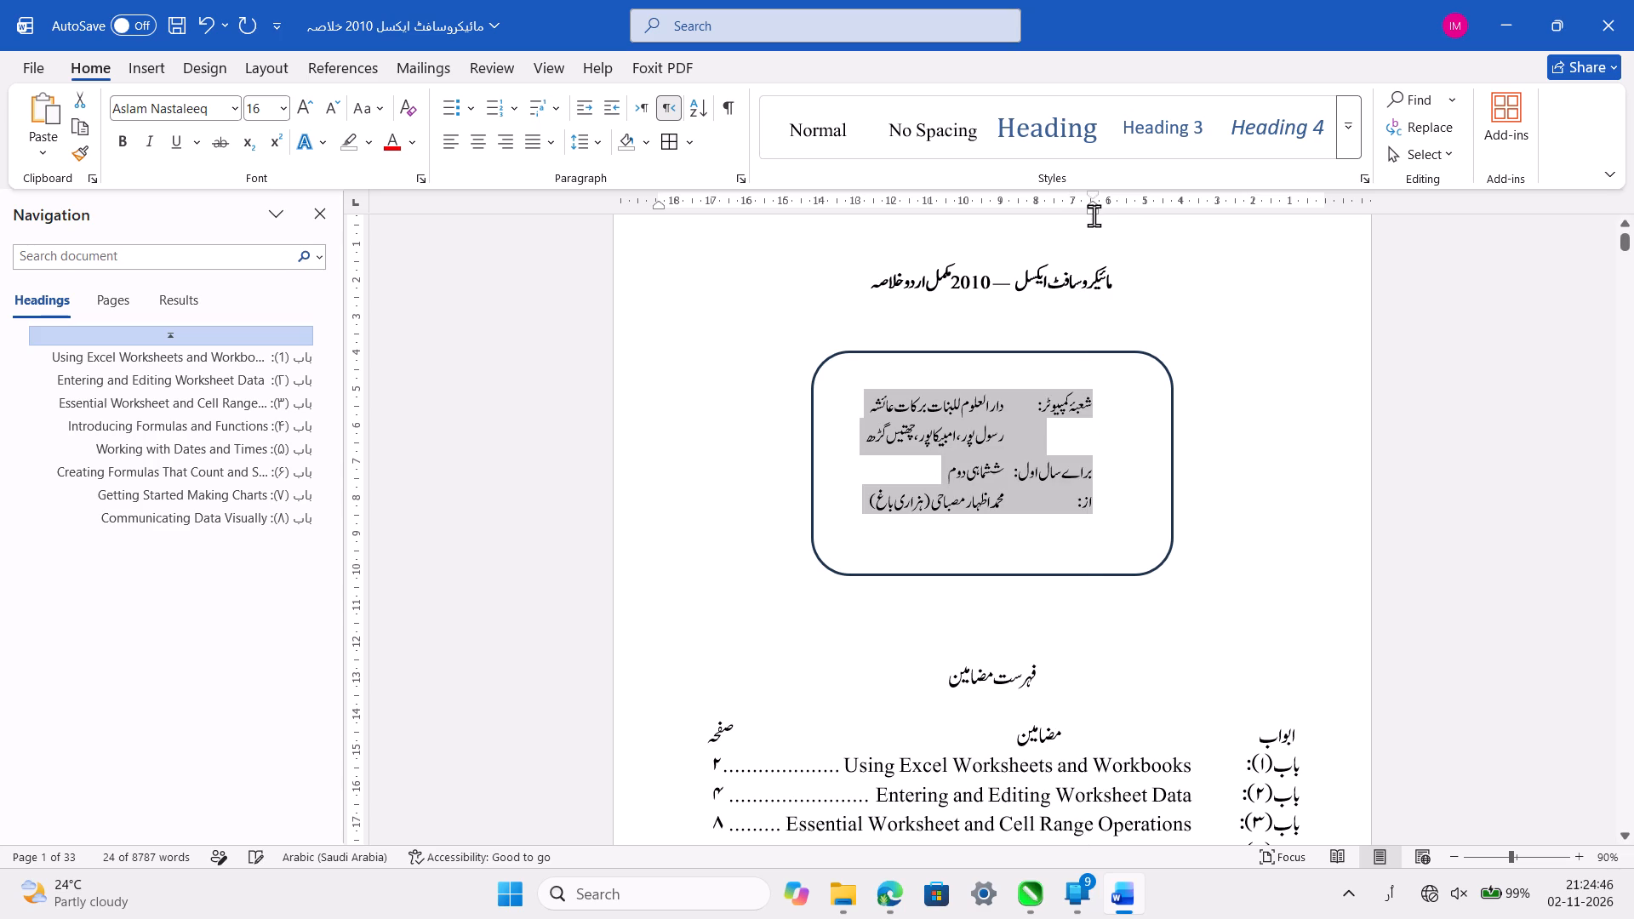
Shrink the rounded rectangle to about 9.2 cm wide and 5.7 cm high from its lower corner, and save the document.
{"action": "left_click", "coordinate": [1167, 437]}
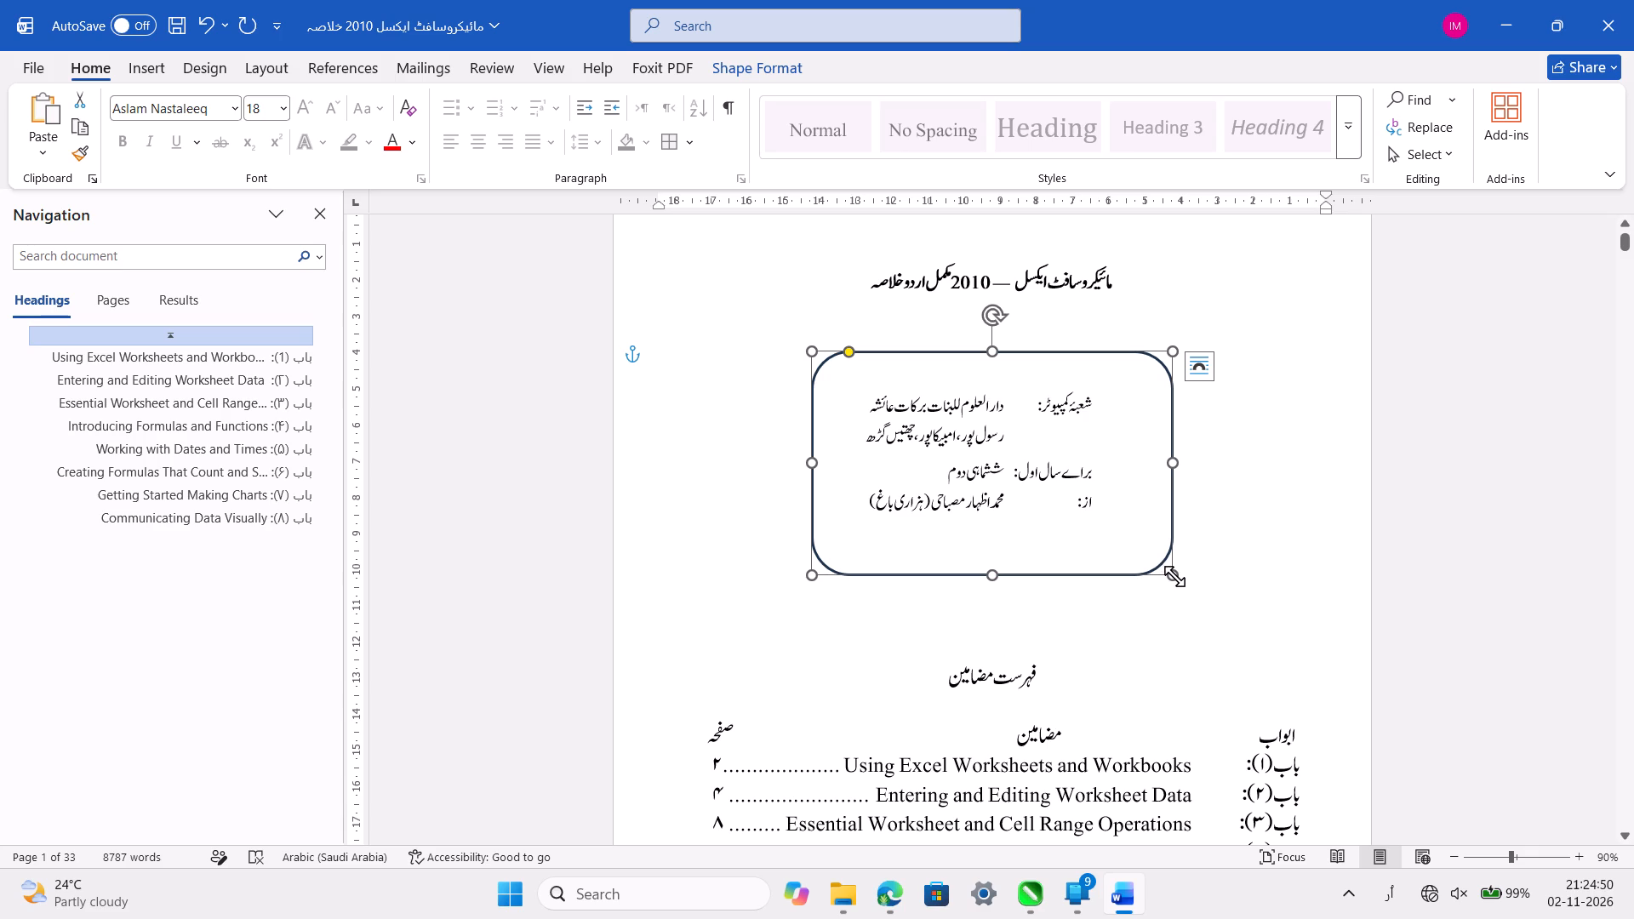
{"action": "left_click_drag", "start_coordinate": [1174, 576], "coordinate": [1141, 559], "text": "shift"}
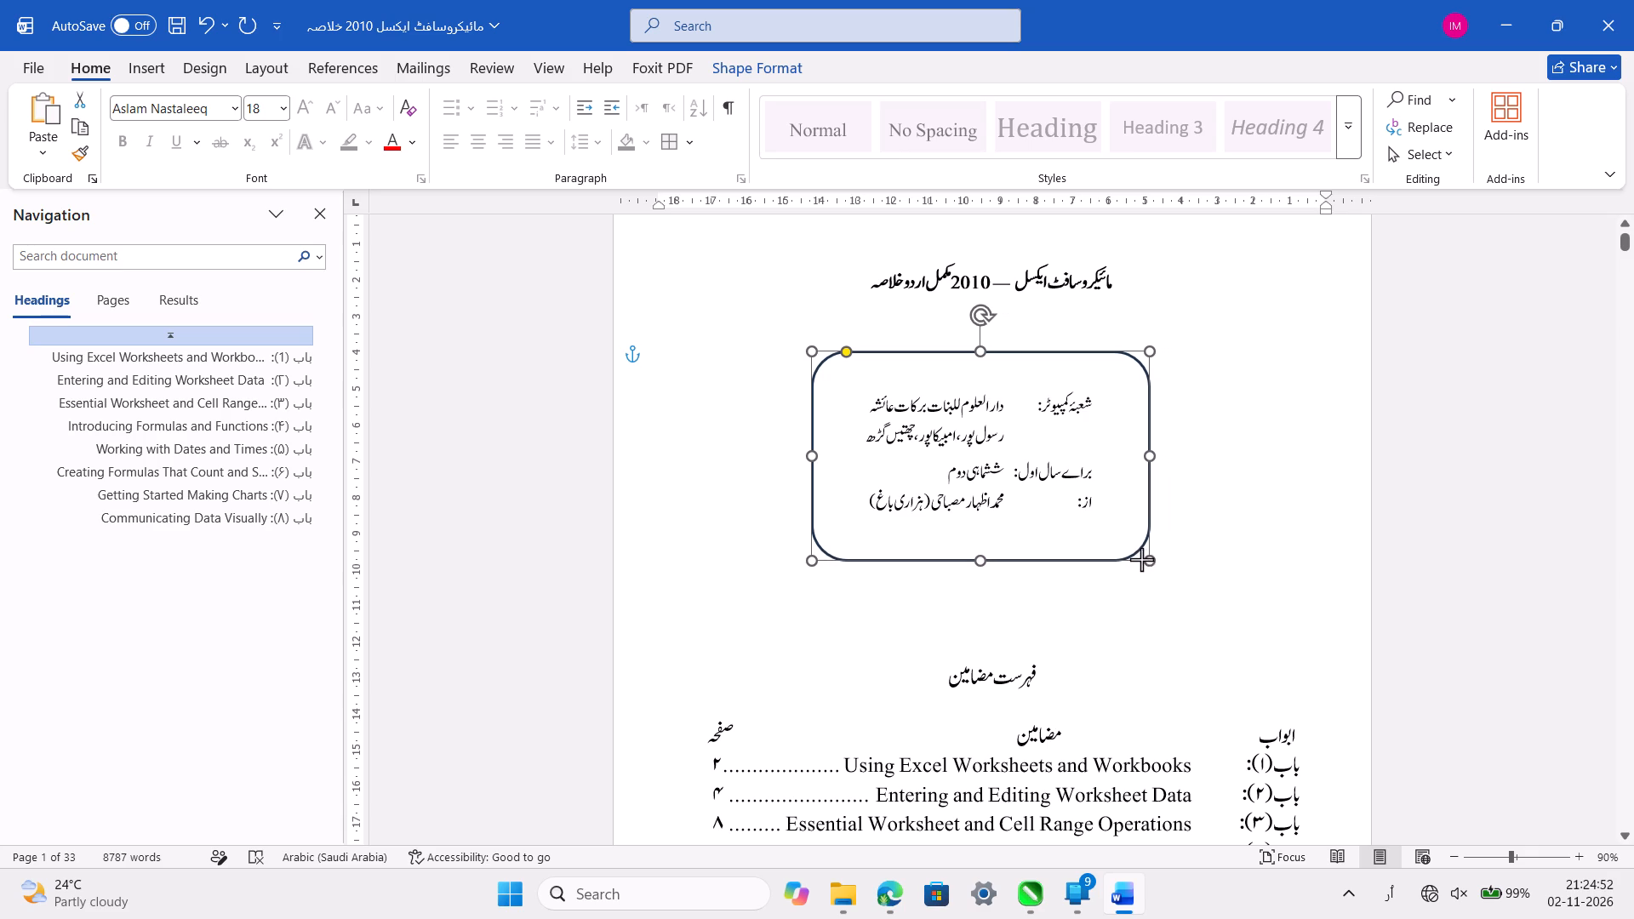
{"action": "left_click_drag", "start_coordinate": [1141, 559], "coordinate": [1138, 558], "text": "shift"}
{"action": "left_click", "coordinate": [1056, 305]}
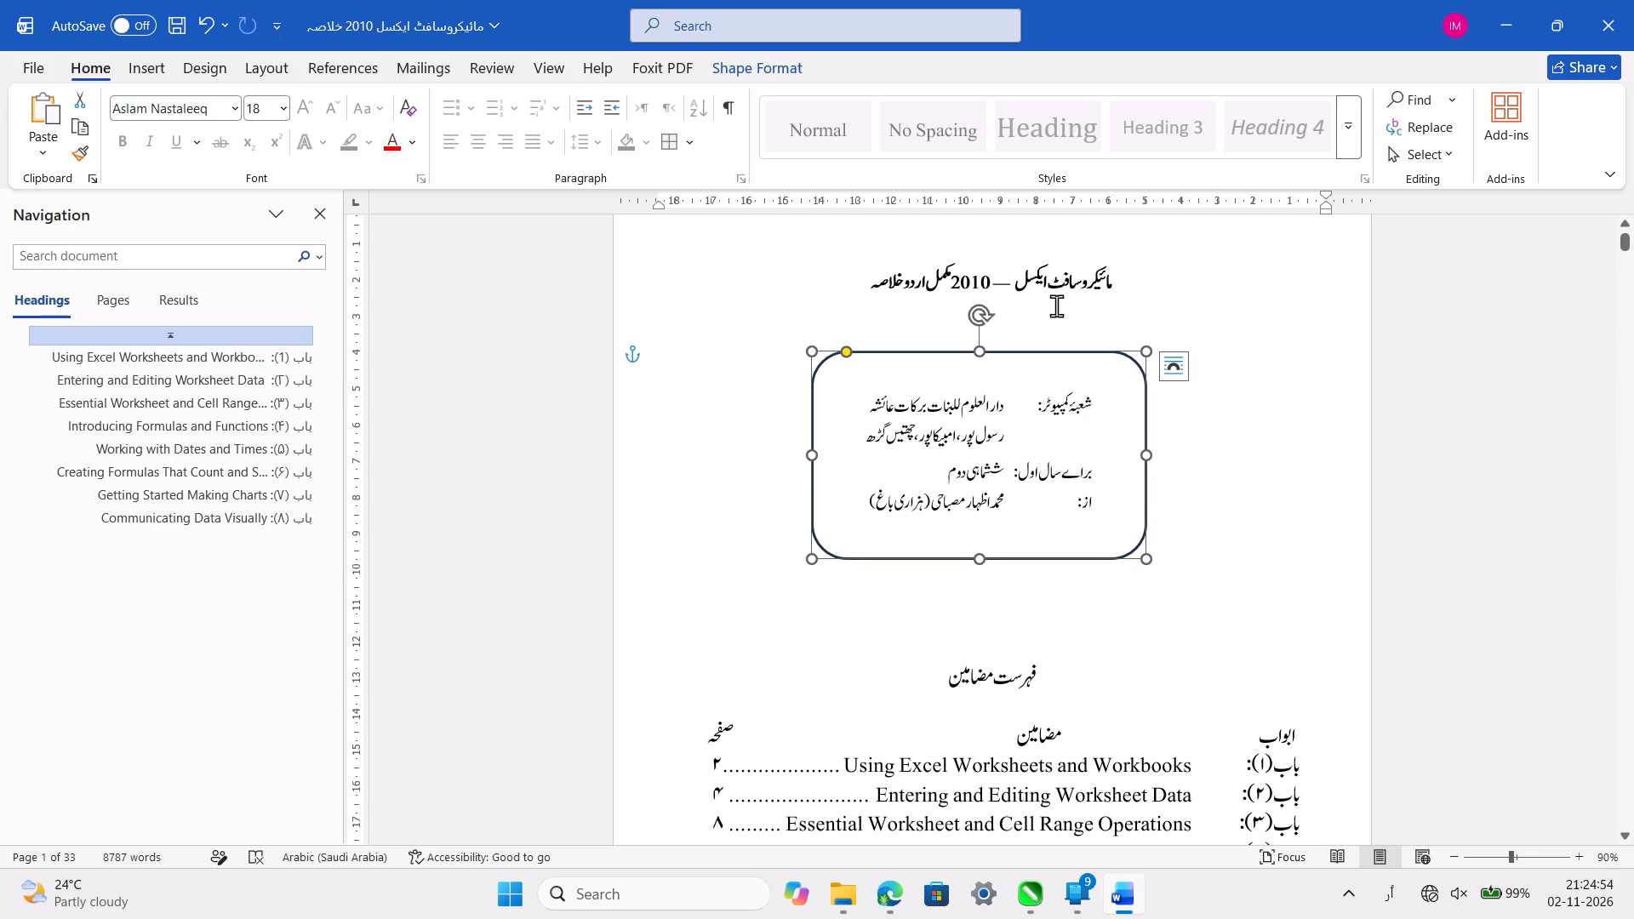
{"action": "key", "text": "ctrl+s"}
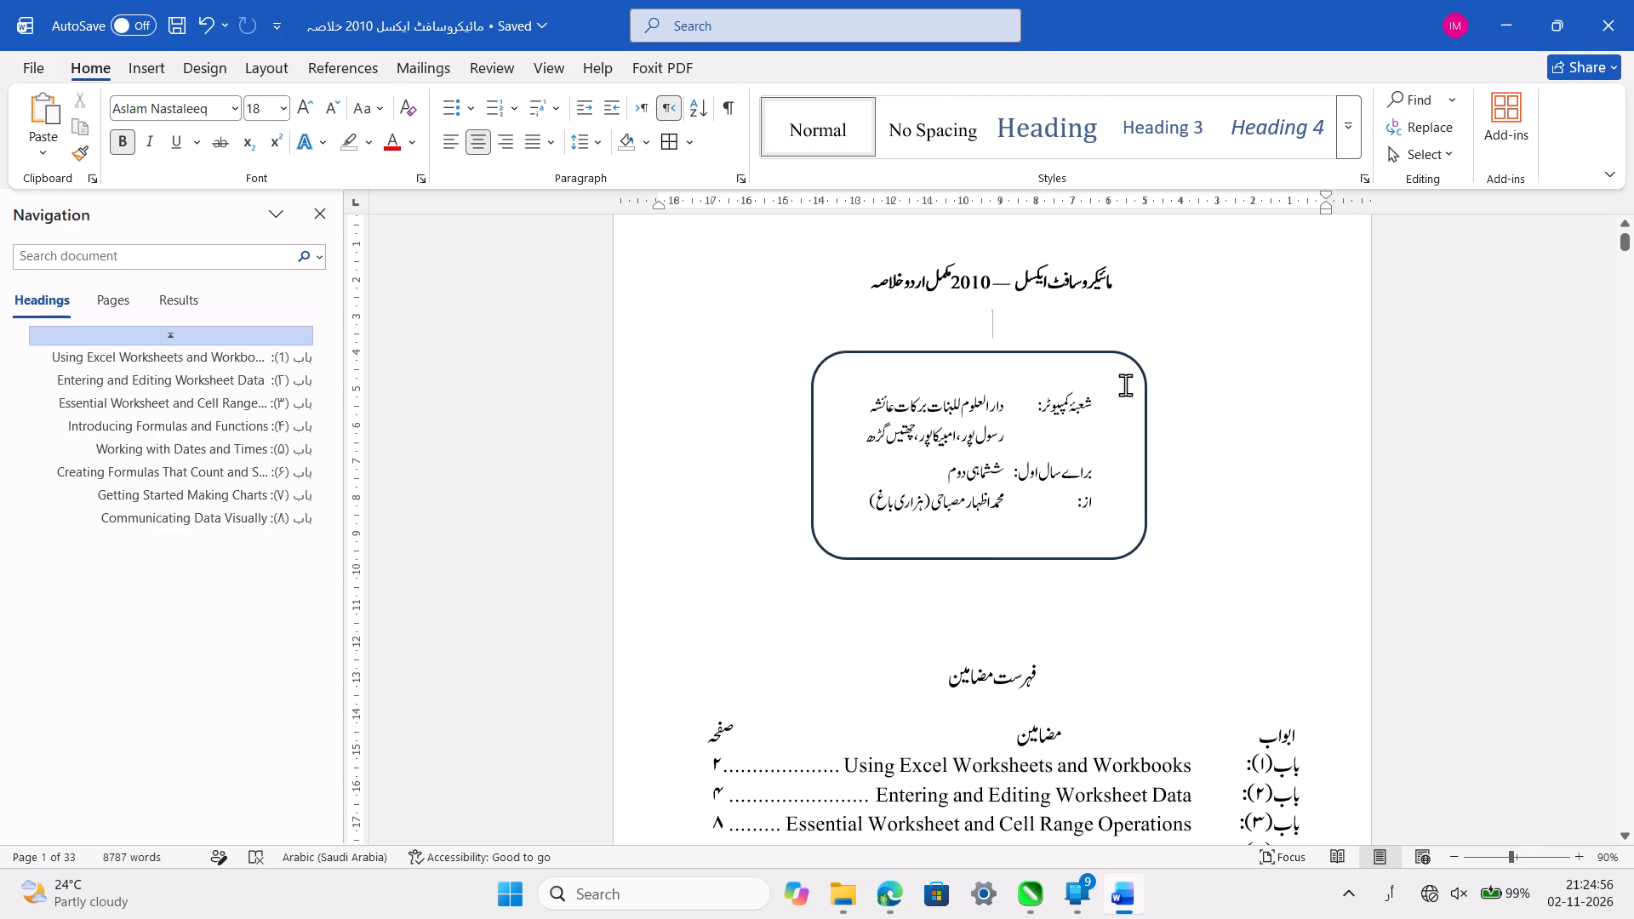
Set the rounded rectangle's outline weight to ¾ pt and save the document.
{"action": "left_click", "coordinate": [1130, 382]}
{"action": "scroll", "coordinate": [1130, 382], "scroll_direction": "up", "scroll_amount": 4, "text": "ctrl"}
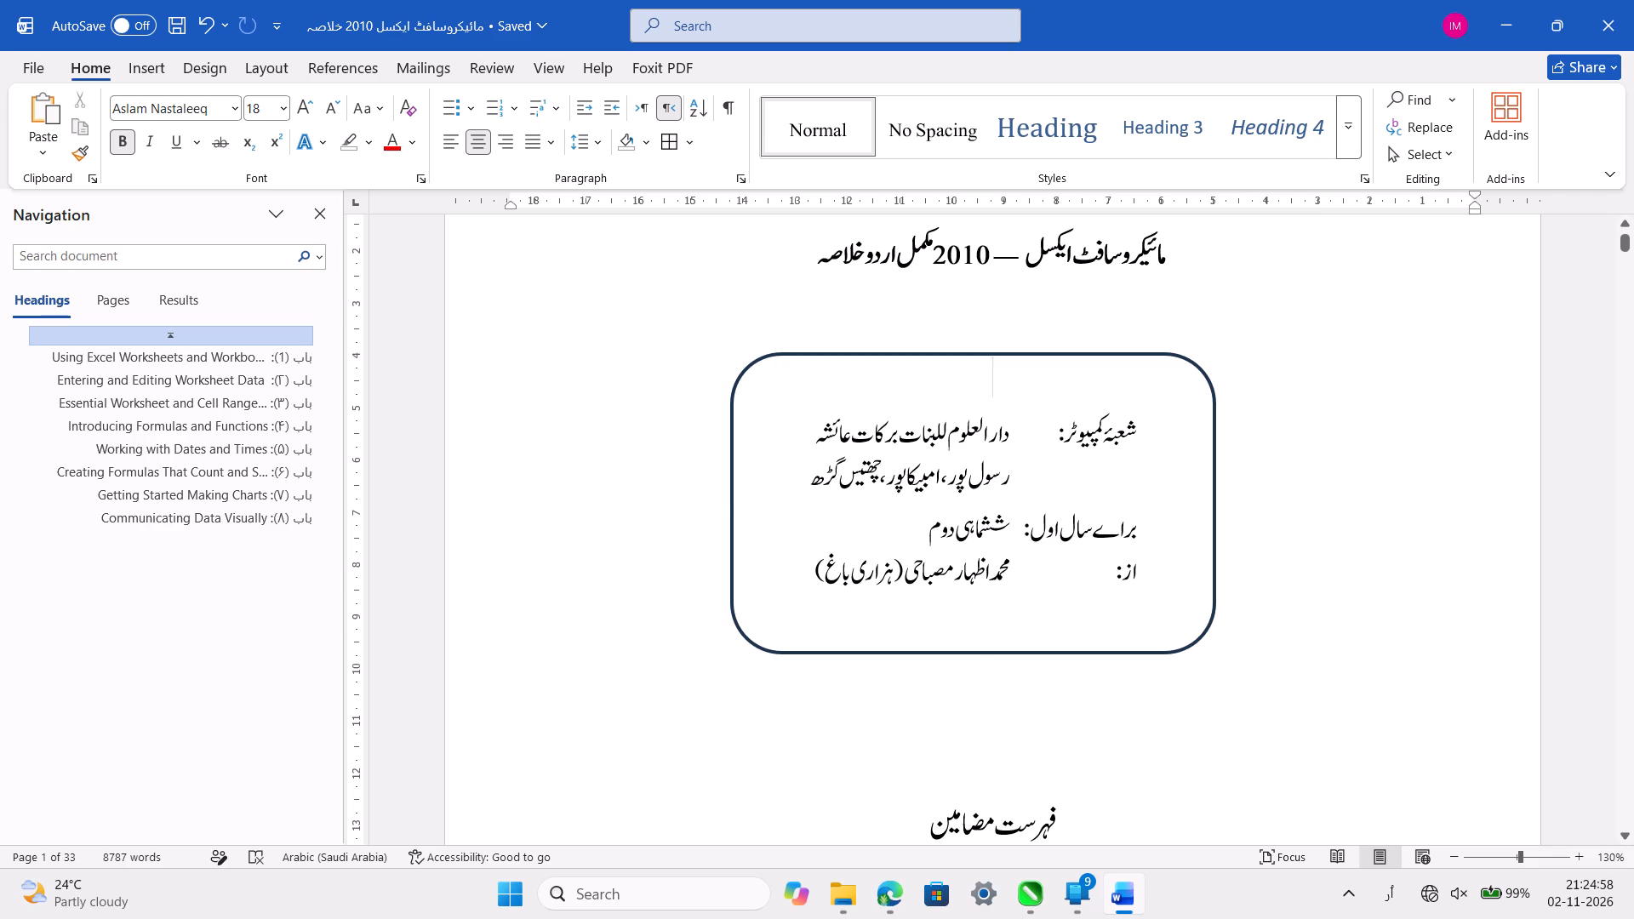
{"action": "left_click", "coordinate": [1193, 365]}
{"action": "left_click", "coordinate": [768, 64]}
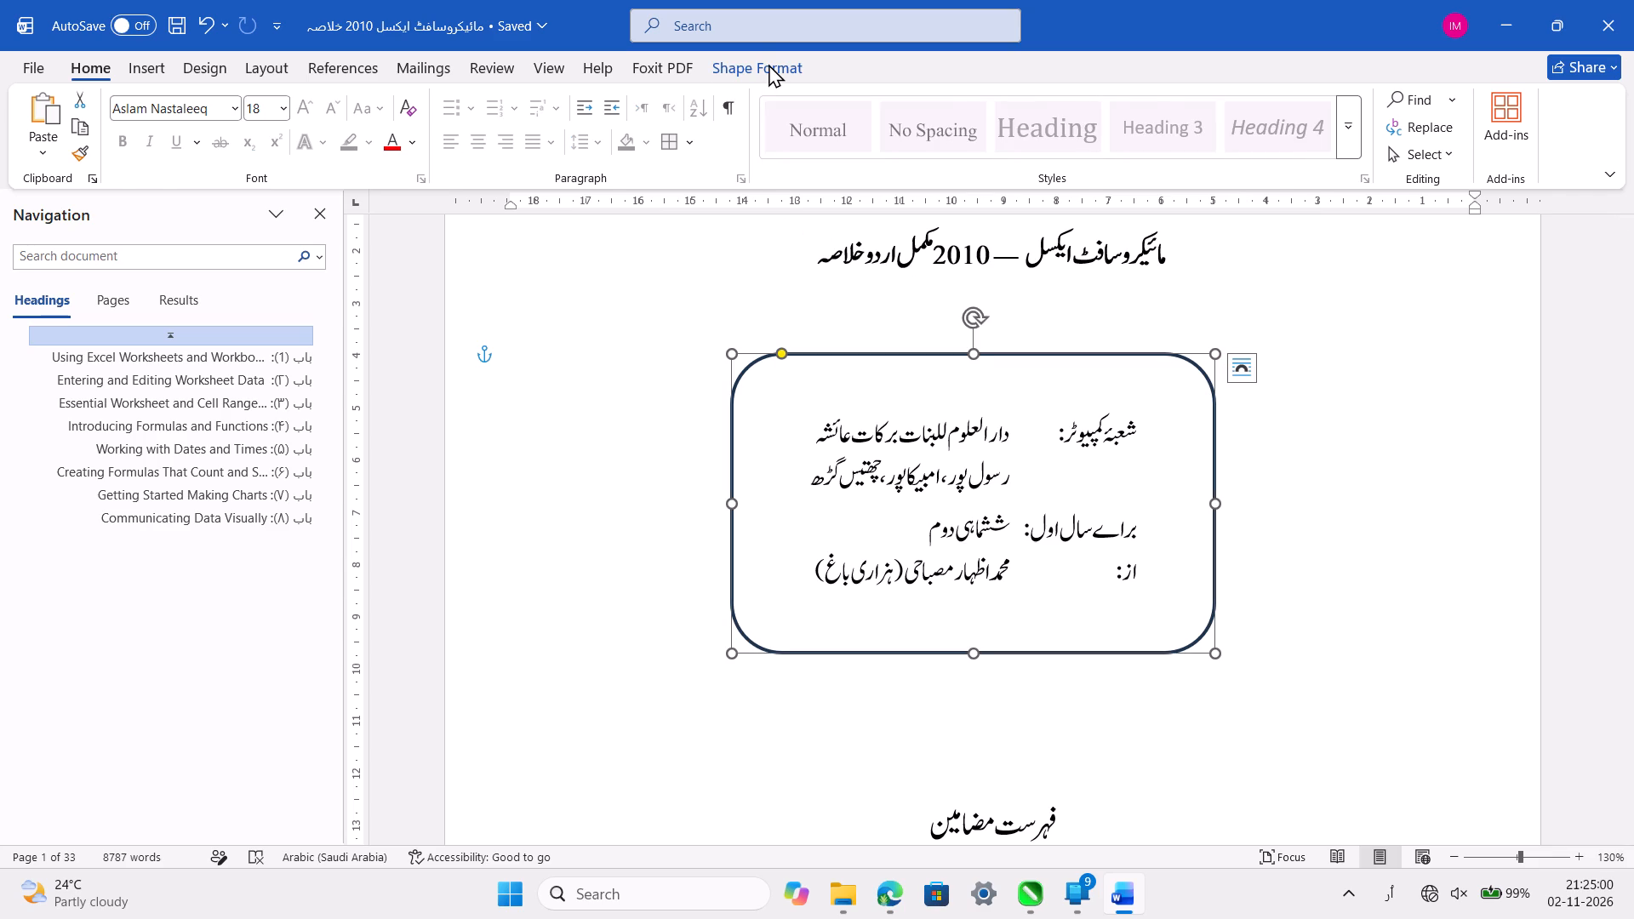
{"action": "left_click", "coordinate": [593, 125]}
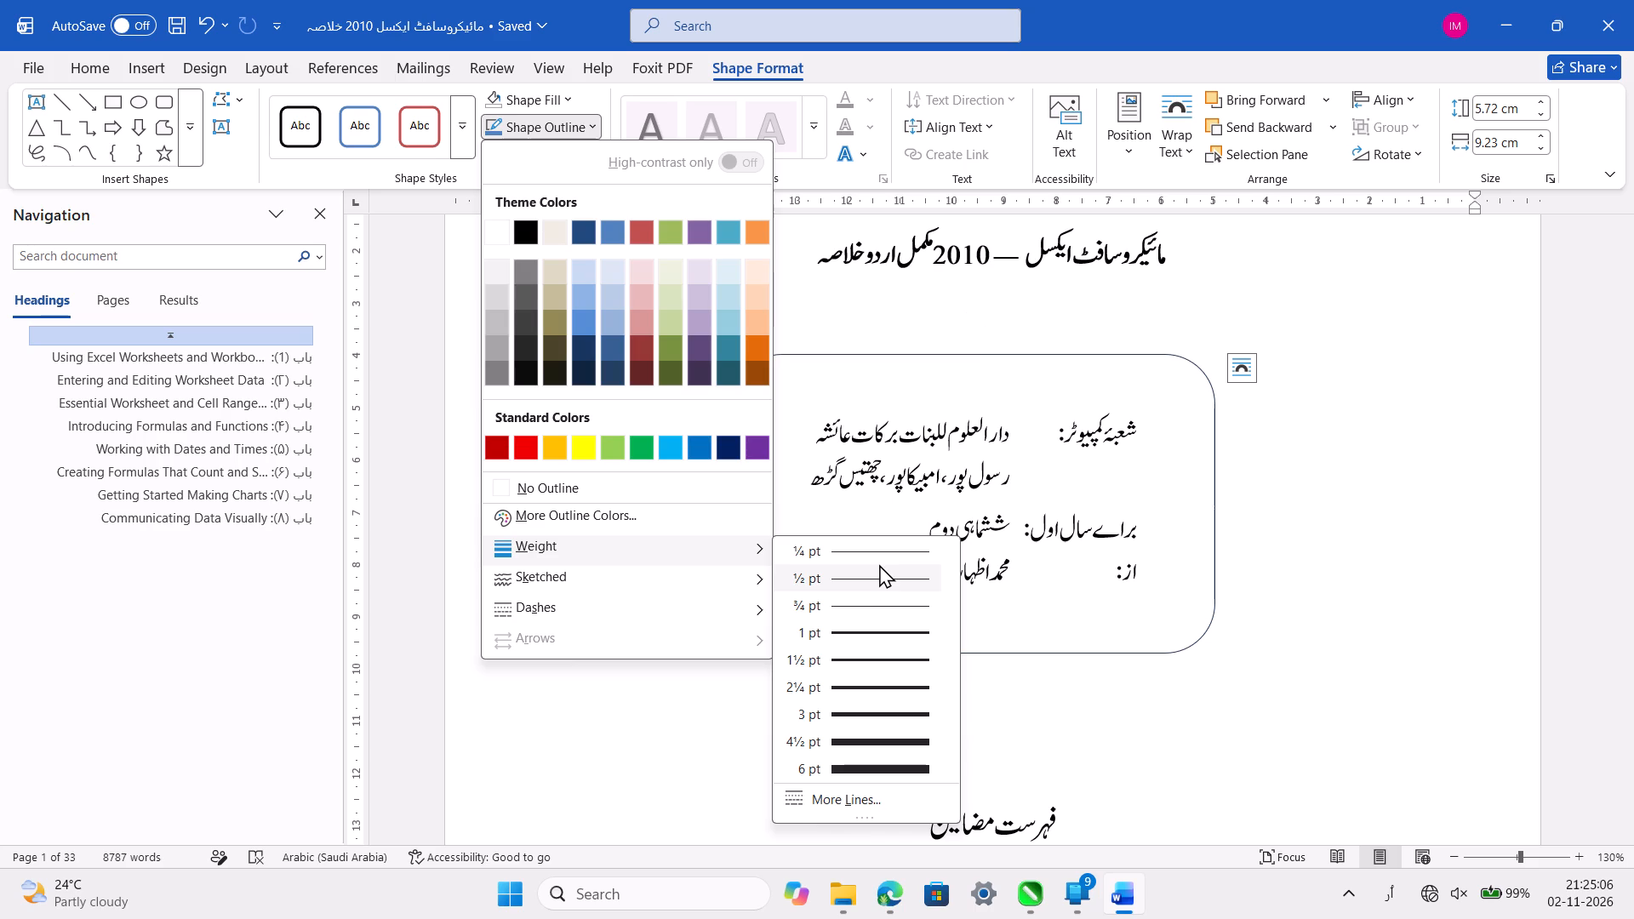
{"action": "left_click", "coordinate": [895, 608]}
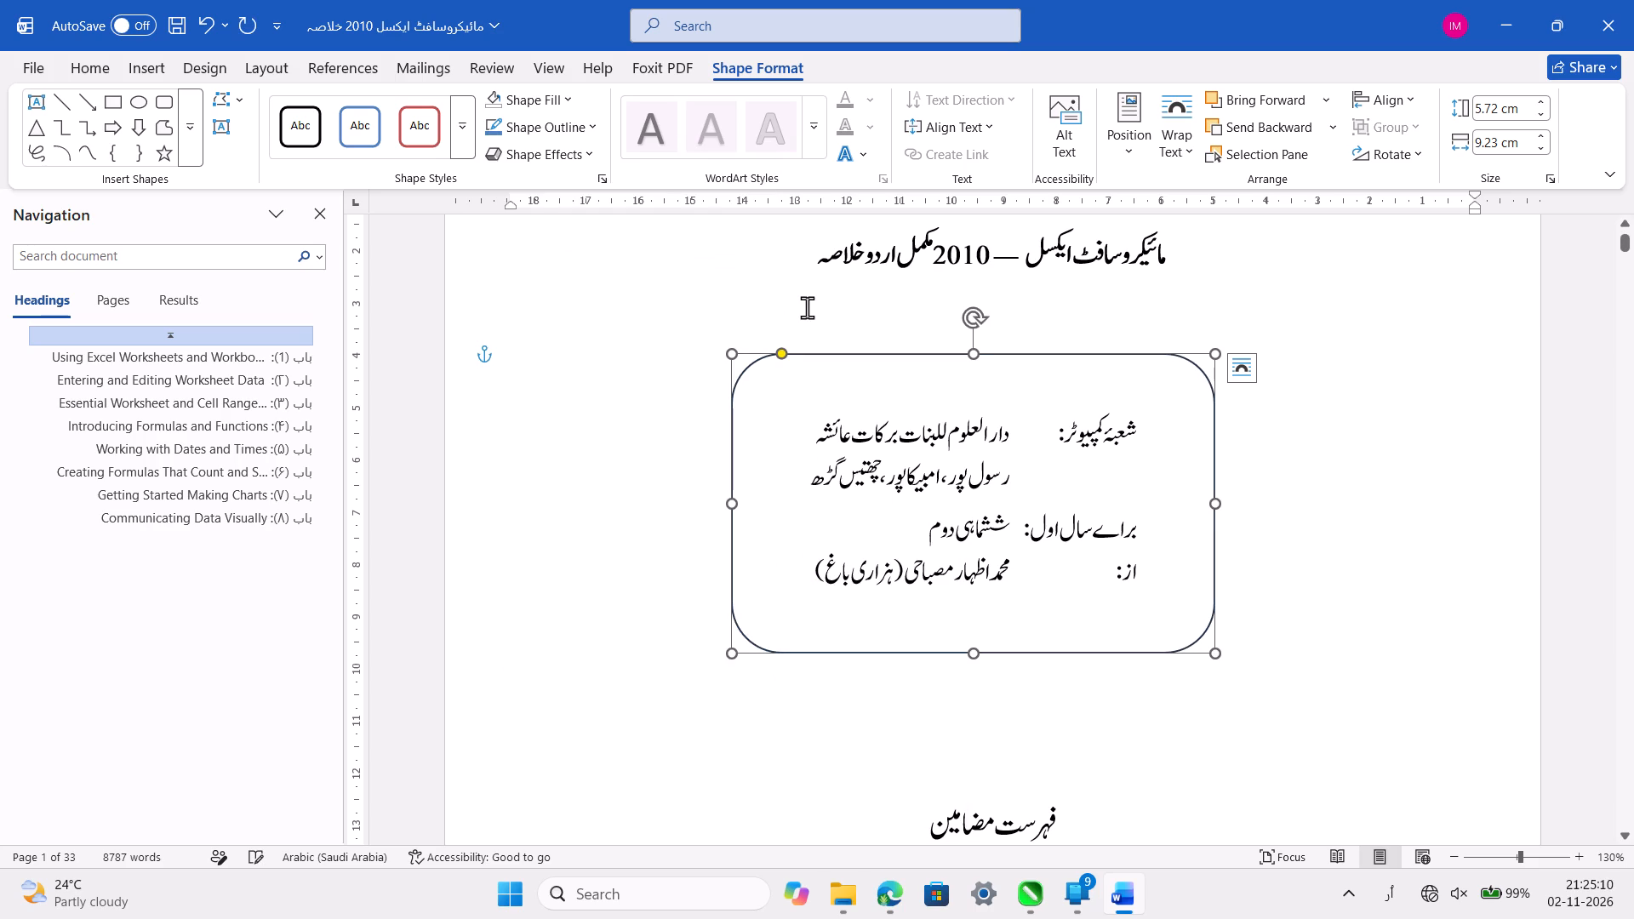
{"action": "left_click", "coordinate": [807, 307]}
{"action": "key", "text": "ctrl+s"}
Reduce the rounded rectangle's height by pulling its top and bottom edges closer to the detail lines, and save the document.
{"action": "scroll", "coordinate": [807, 307], "scroll_direction": "down", "scroll_amount": 1, "text": "ctrl"}
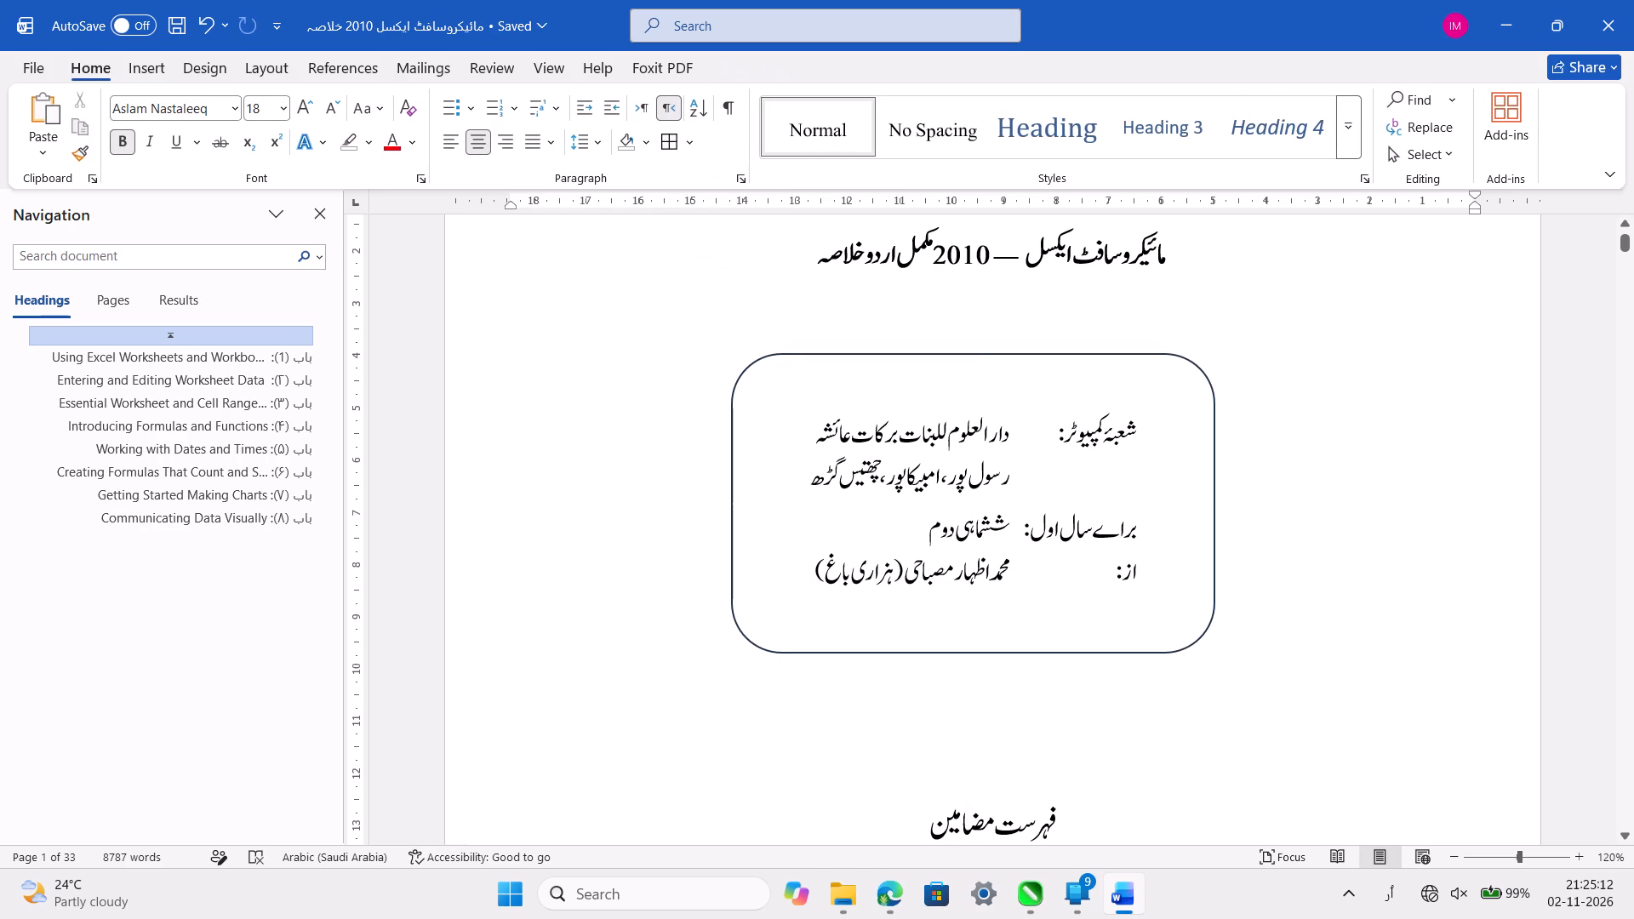
{"action": "scroll", "coordinate": [807, 307], "scroll_direction": "down", "scroll_amount": 2, "text": "ctrl"}
{"action": "left_click", "coordinate": [1161, 357]}
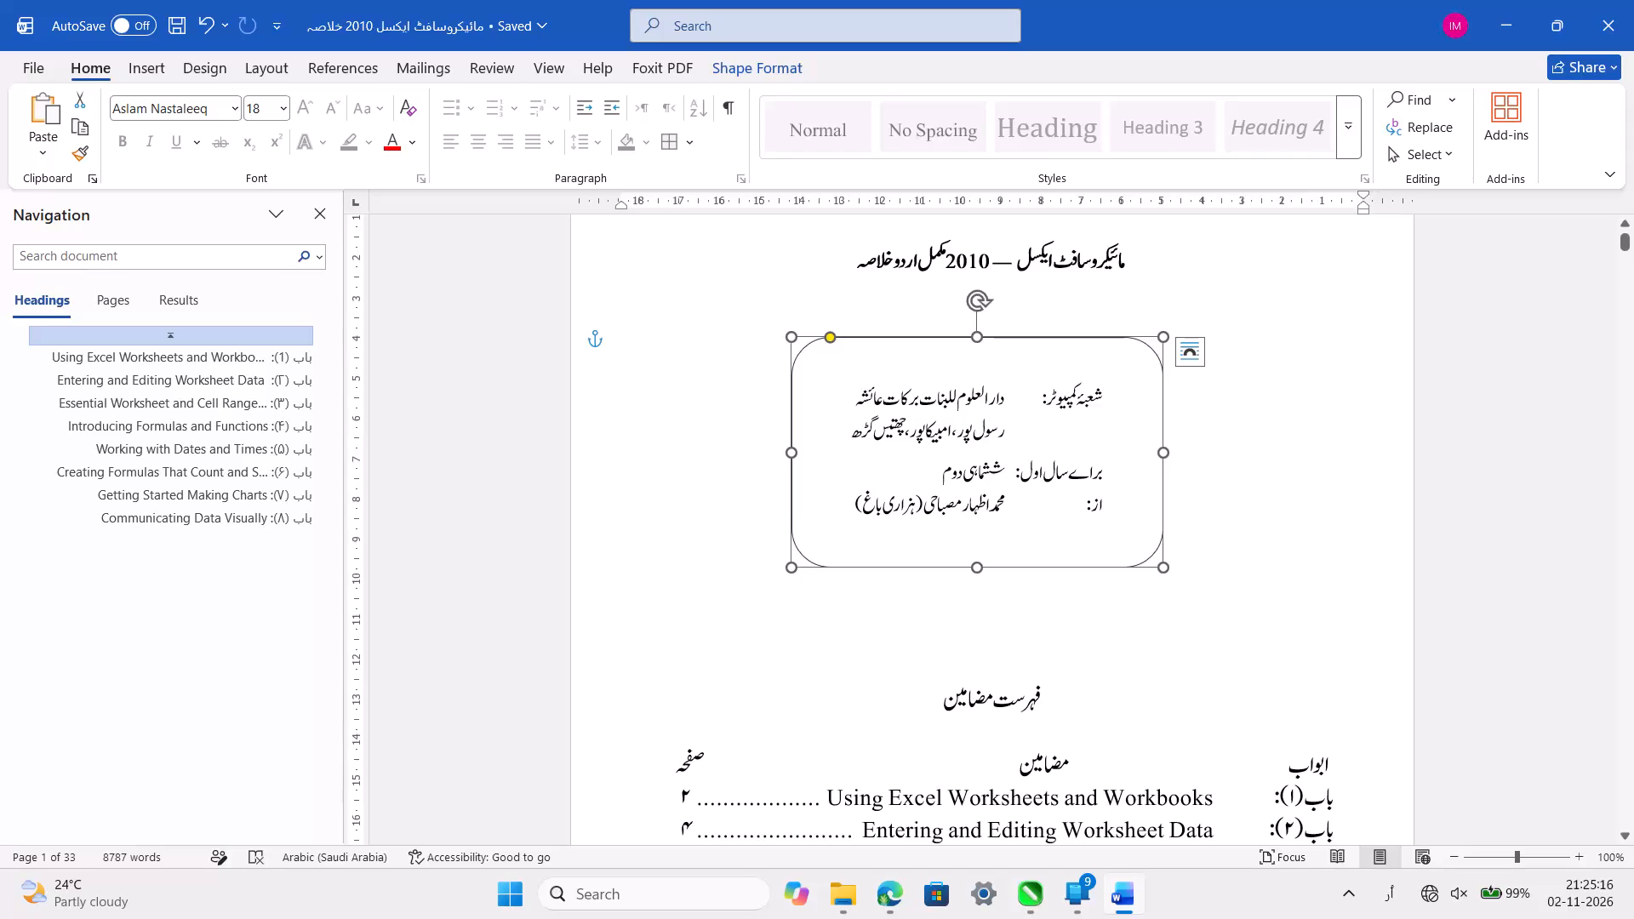
{"action": "scroll", "coordinate": [954, 372], "scroll_direction": "up", "scroll_amount": 4, "text": "ctrl"}
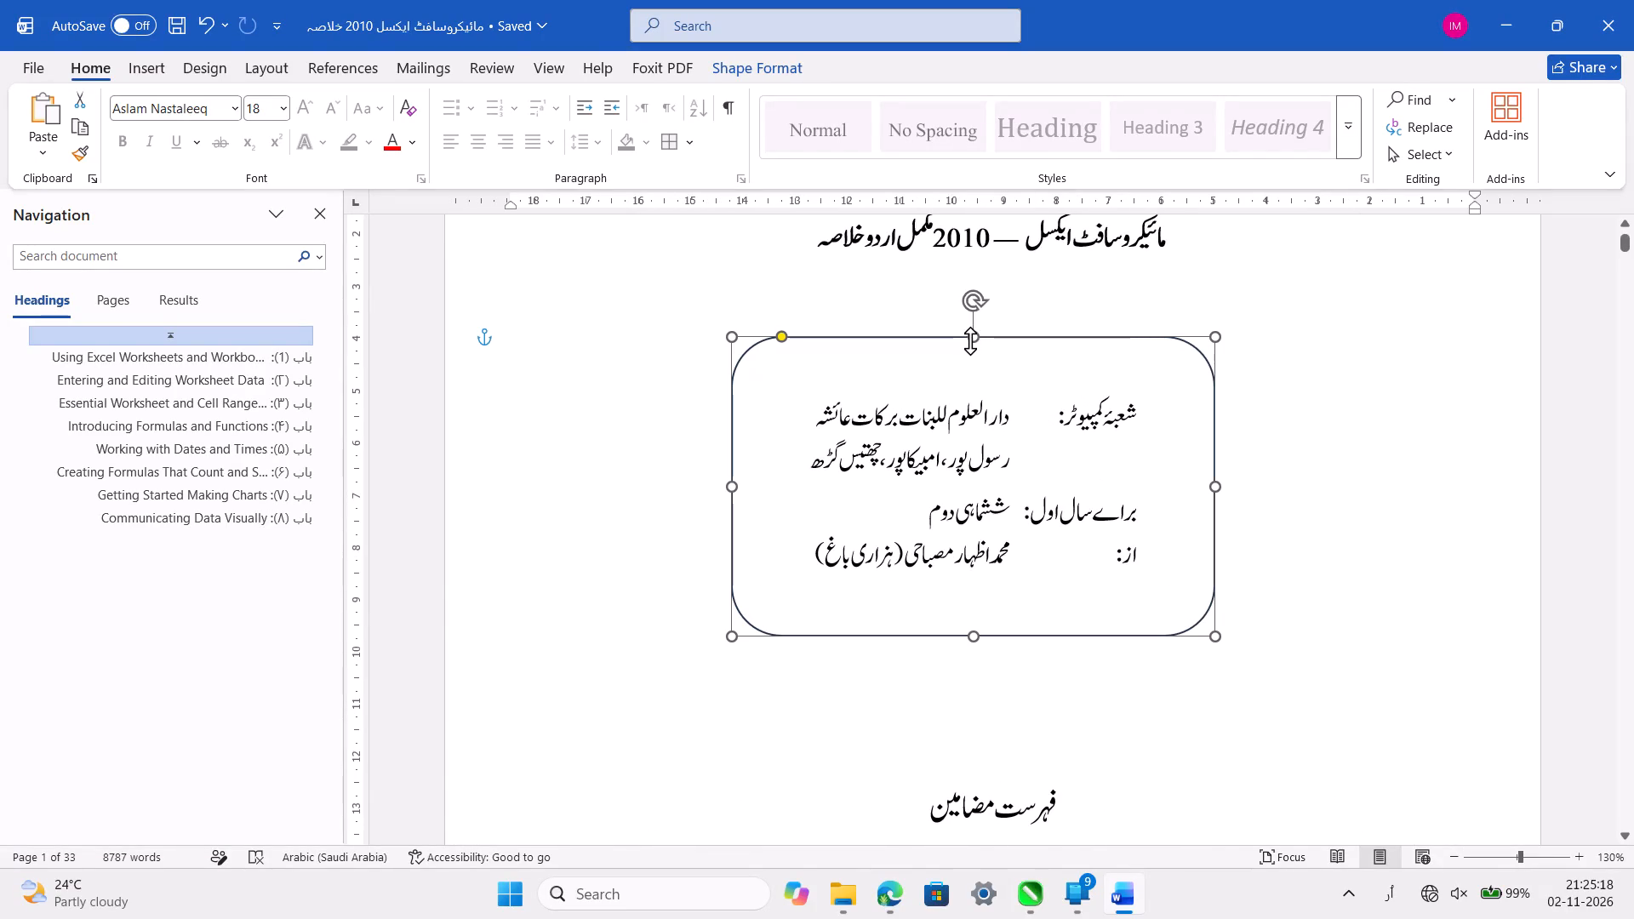
{"action": "left_click_drag", "start_coordinate": [974, 340], "coordinate": [968, 361]}
{"action": "left_click_drag", "start_coordinate": [970, 635], "coordinate": [971, 618]}
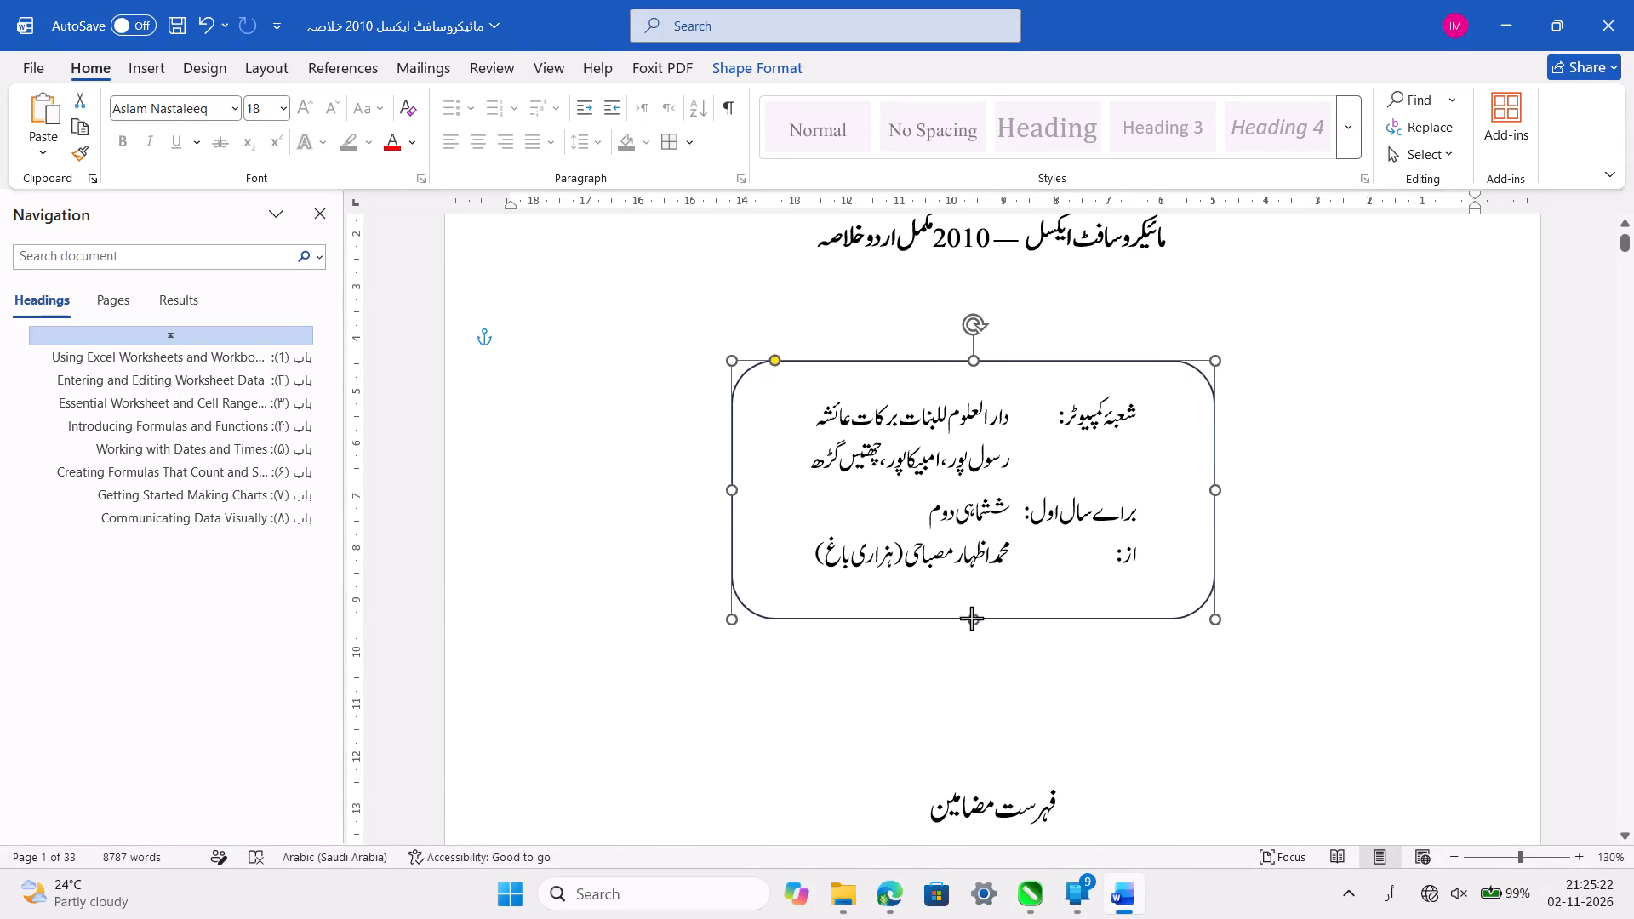
{"action": "left_click_drag", "start_coordinate": [971, 618], "coordinate": [972, 616]}
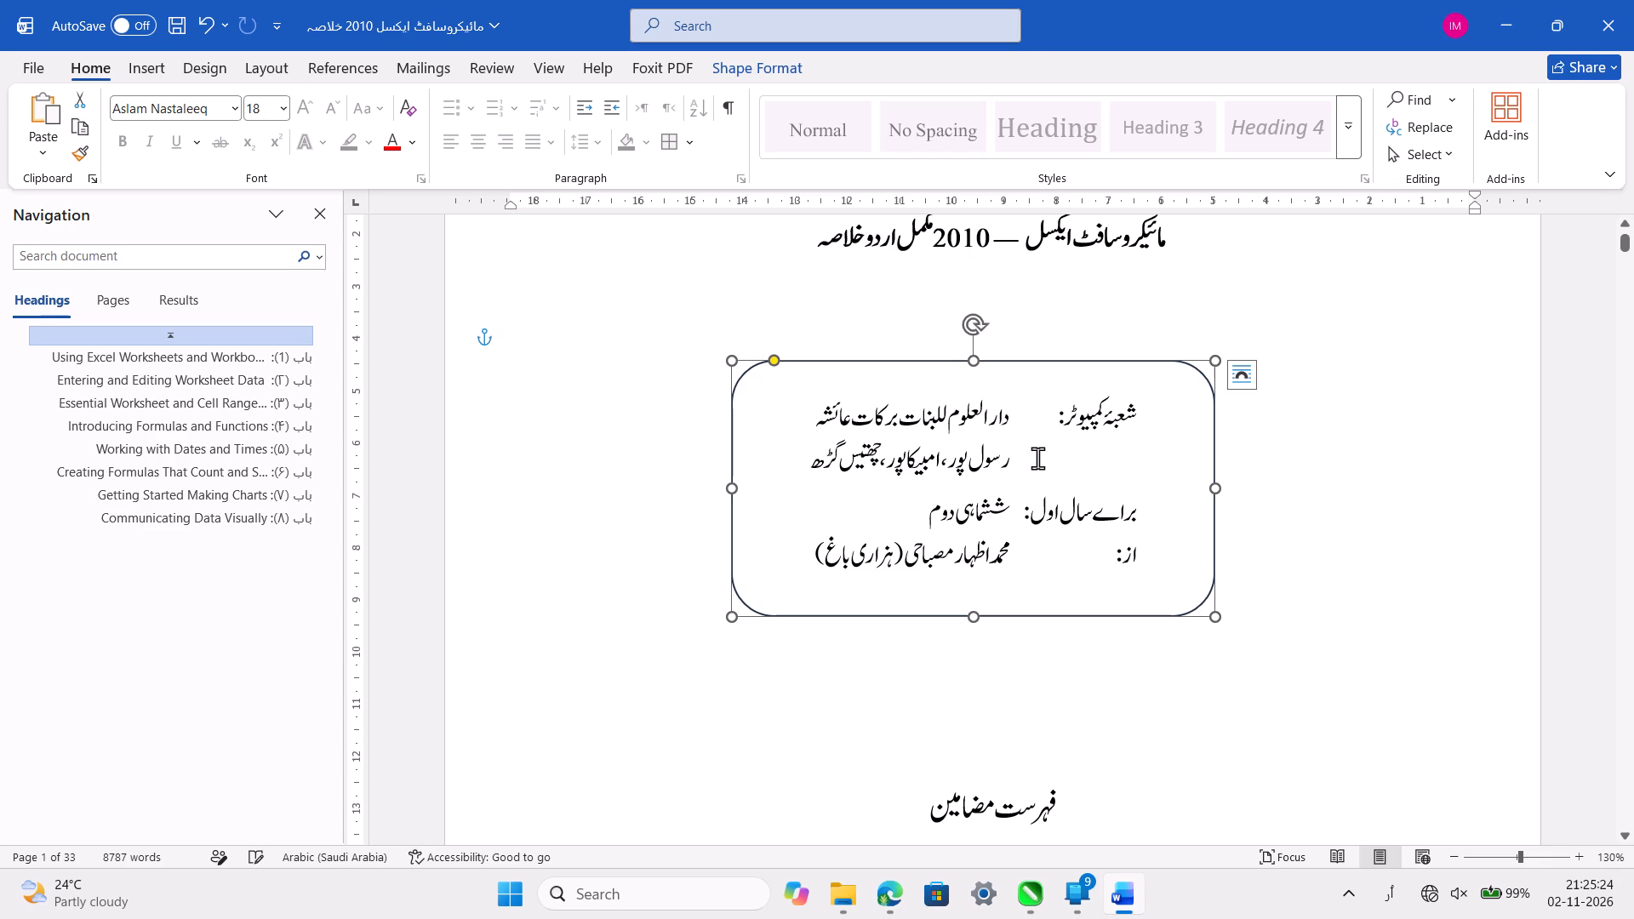
{"action": "left_click", "coordinate": [1037, 458]}
{"action": "key", "text": "ctrl+s"}
Examine the layout of the title page frame, the contents list and the start of the باب (۱) page.
{"action": "scroll", "coordinate": [1037, 458], "scroll_direction": "down", "scroll_amount": 5, "text": "ctrl"}
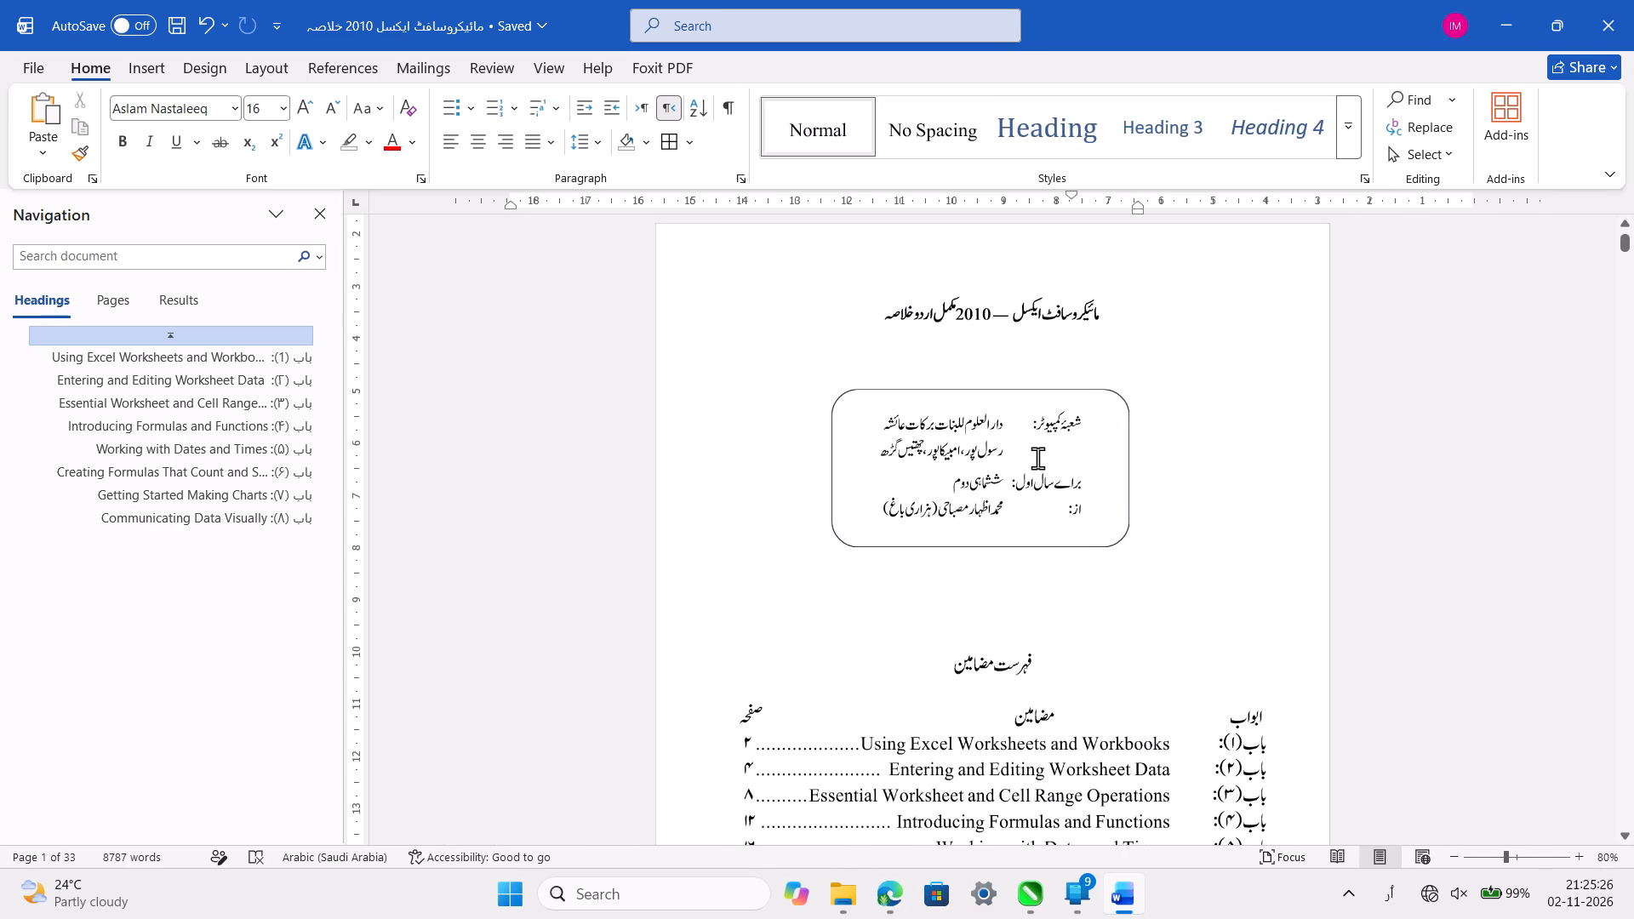
{"action": "scroll", "coordinate": [1037, 458], "scroll_direction": "down", "scroll_amount": 3}
{"action": "scroll", "coordinate": [1037, 458], "scroll_direction": "down", "scroll_amount": 1, "text": "ctrl"}
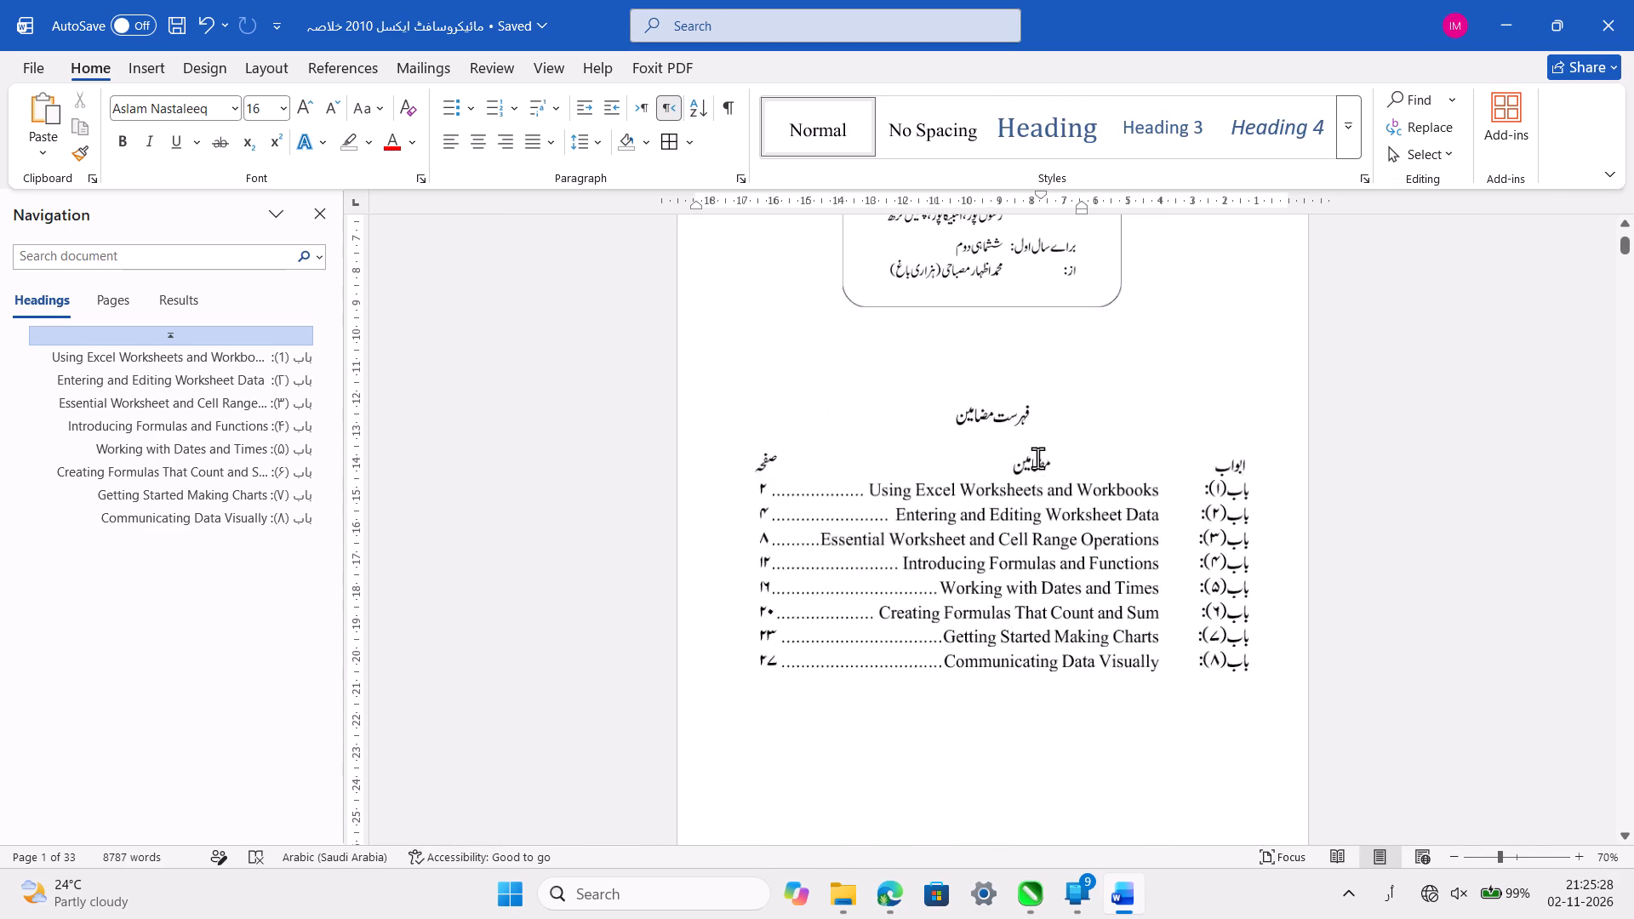
{"action": "scroll", "coordinate": [1037, 458], "scroll_direction": "down", "scroll_amount": 1, "text": "ctrl"}
{"action": "scroll", "coordinate": [1037, 458], "scroll_direction": "down", "scroll_amount": 2}
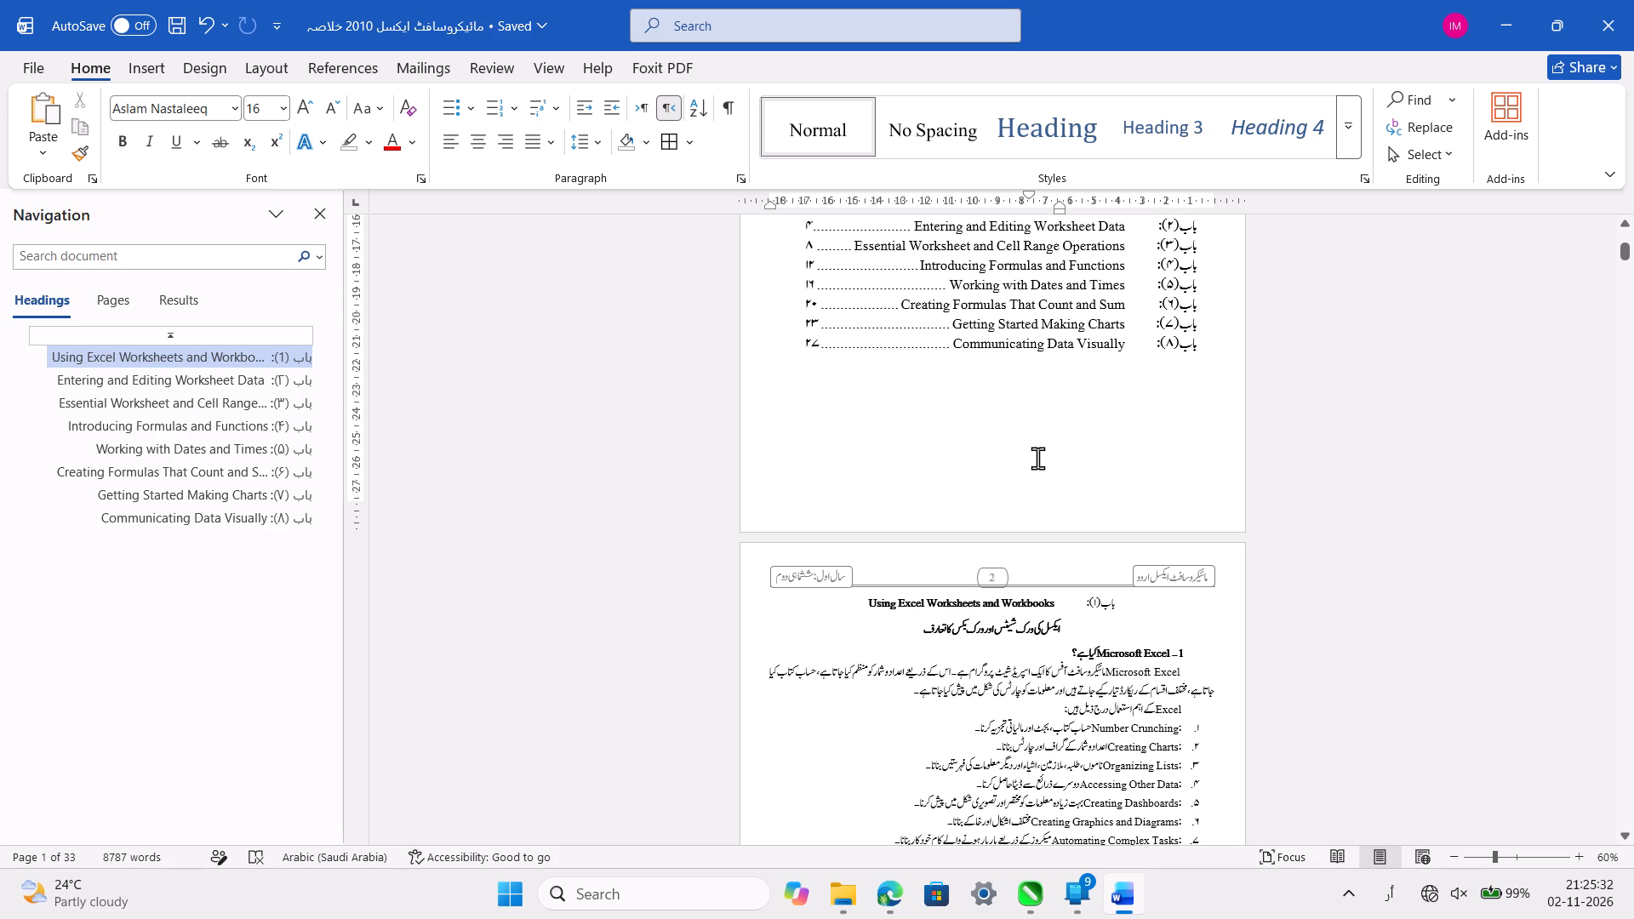
{"action": "scroll", "coordinate": [1037, 458], "scroll_direction": "up", "scroll_amount": 2}
{"action": "scroll", "coordinate": [1037, 458], "scroll_direction": "down", "scroll_amount": 4}
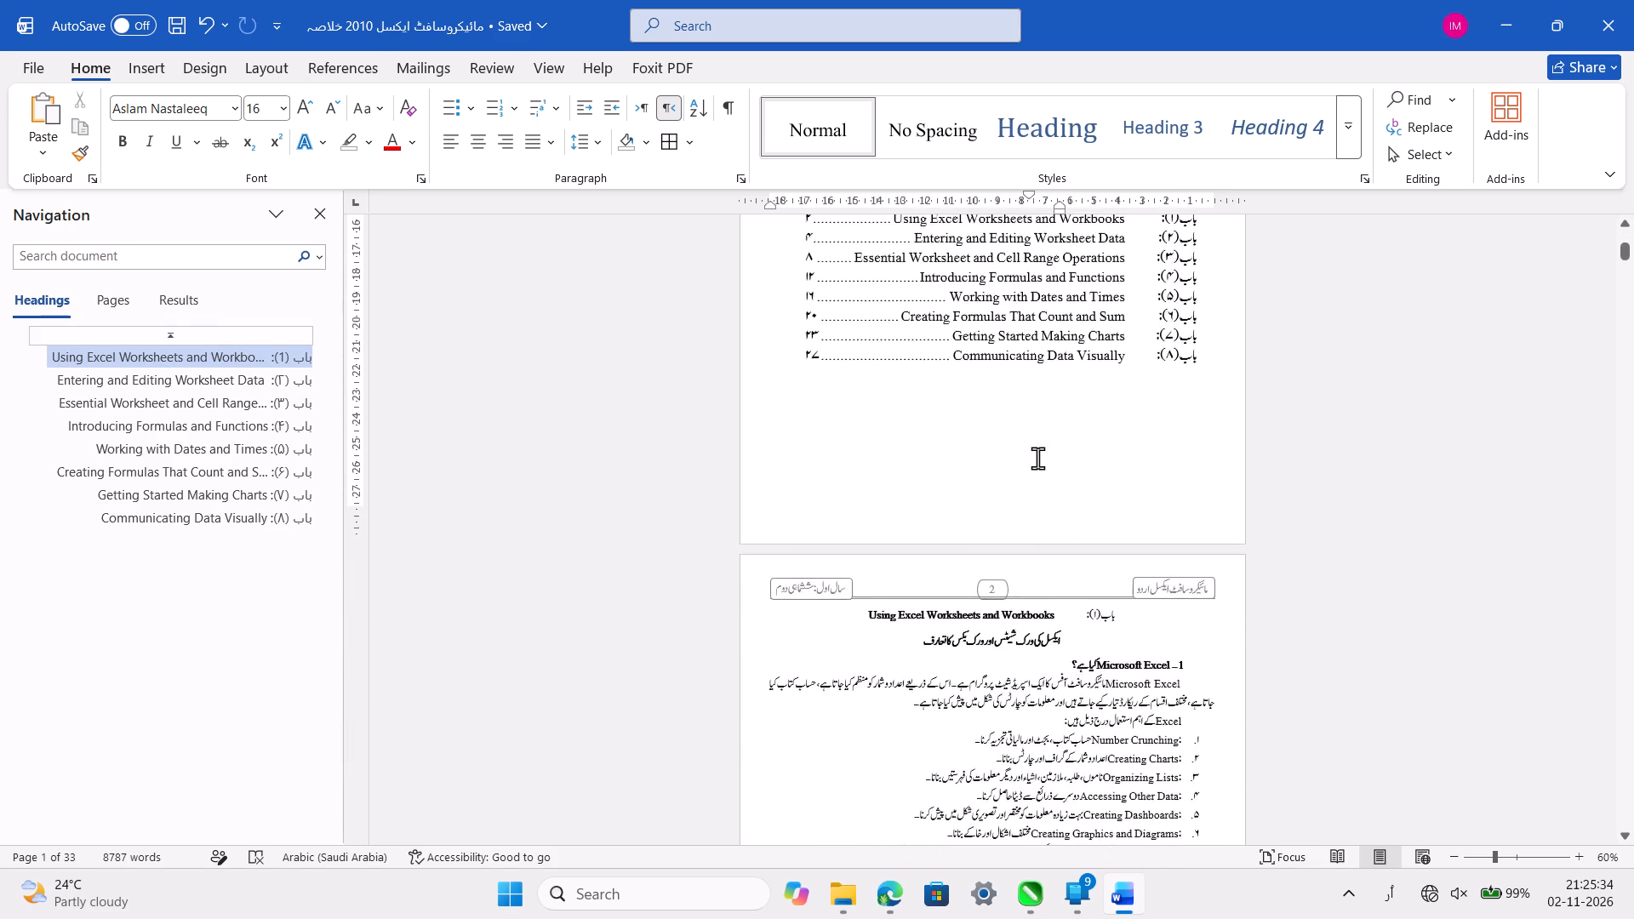
{"action": "scroll", "coordinate": [1037, 458], "scroll_direction": "up", "scroll_amount": 1}
{"action": "scroll", "coordinate": [1037, 458], "scroll_direction": "up", "scroll_amount": 3, "text": "ctrl"}
{"action": "scroll", "coordinate": [1037, 458], "scroll_direction": "down", "scroll_amount": 1}
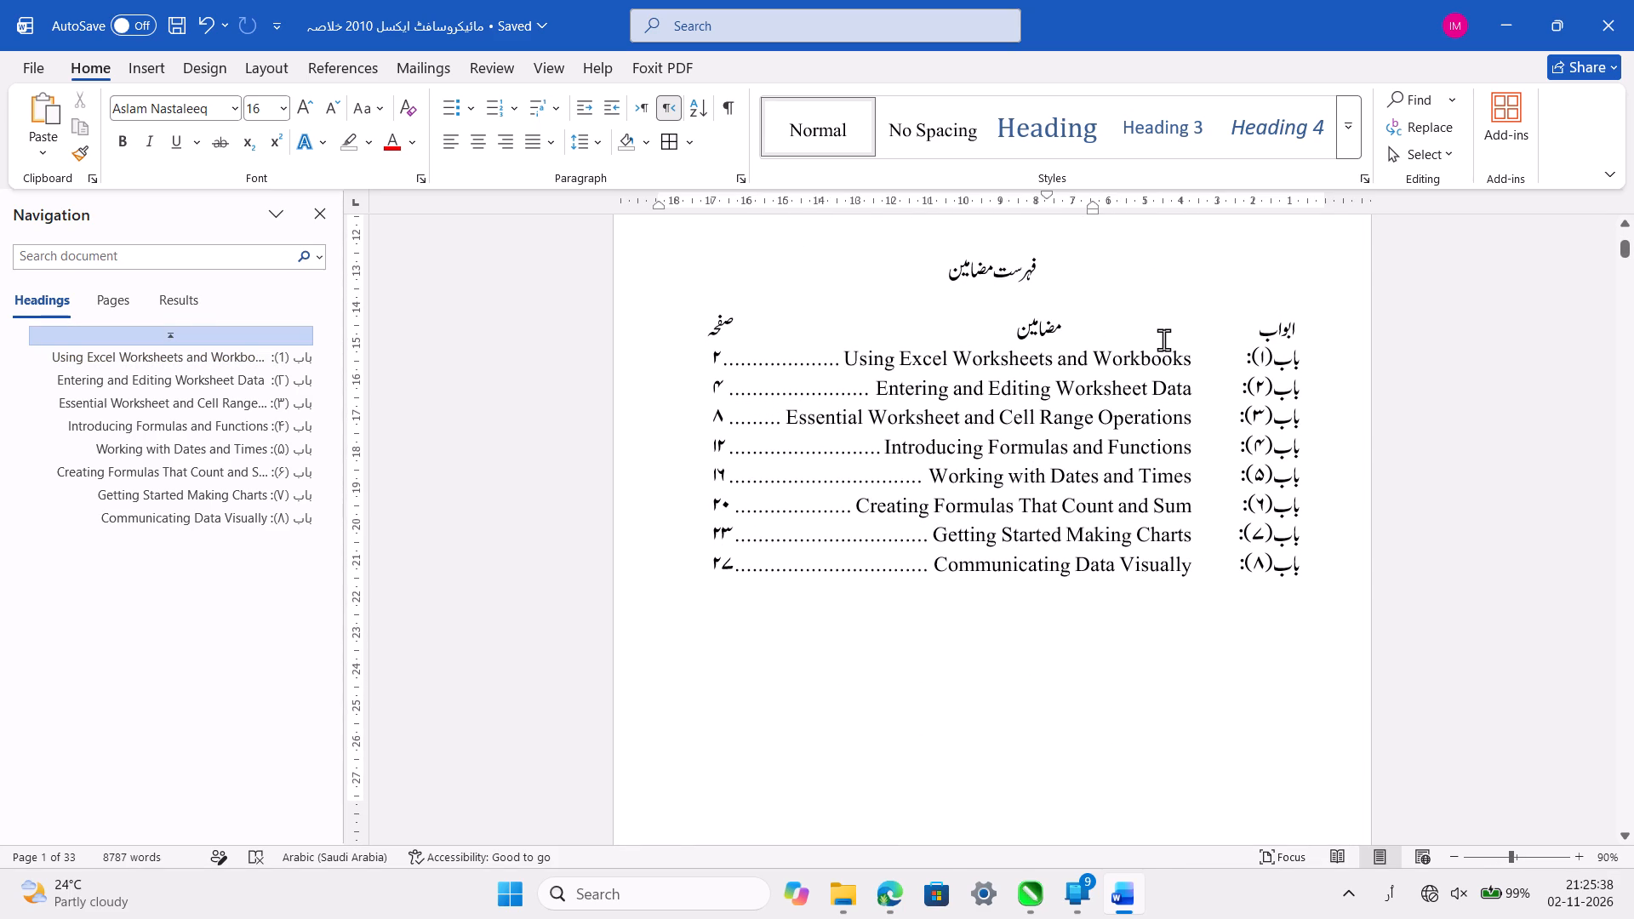
Add a bottom border beneath the ابواب, مضامین, صفحہ header line of the contents list, and save the document.
{"action": "left_click_drag", "start_coordinate": [694, 322], "coordinate": [1311, 323]}
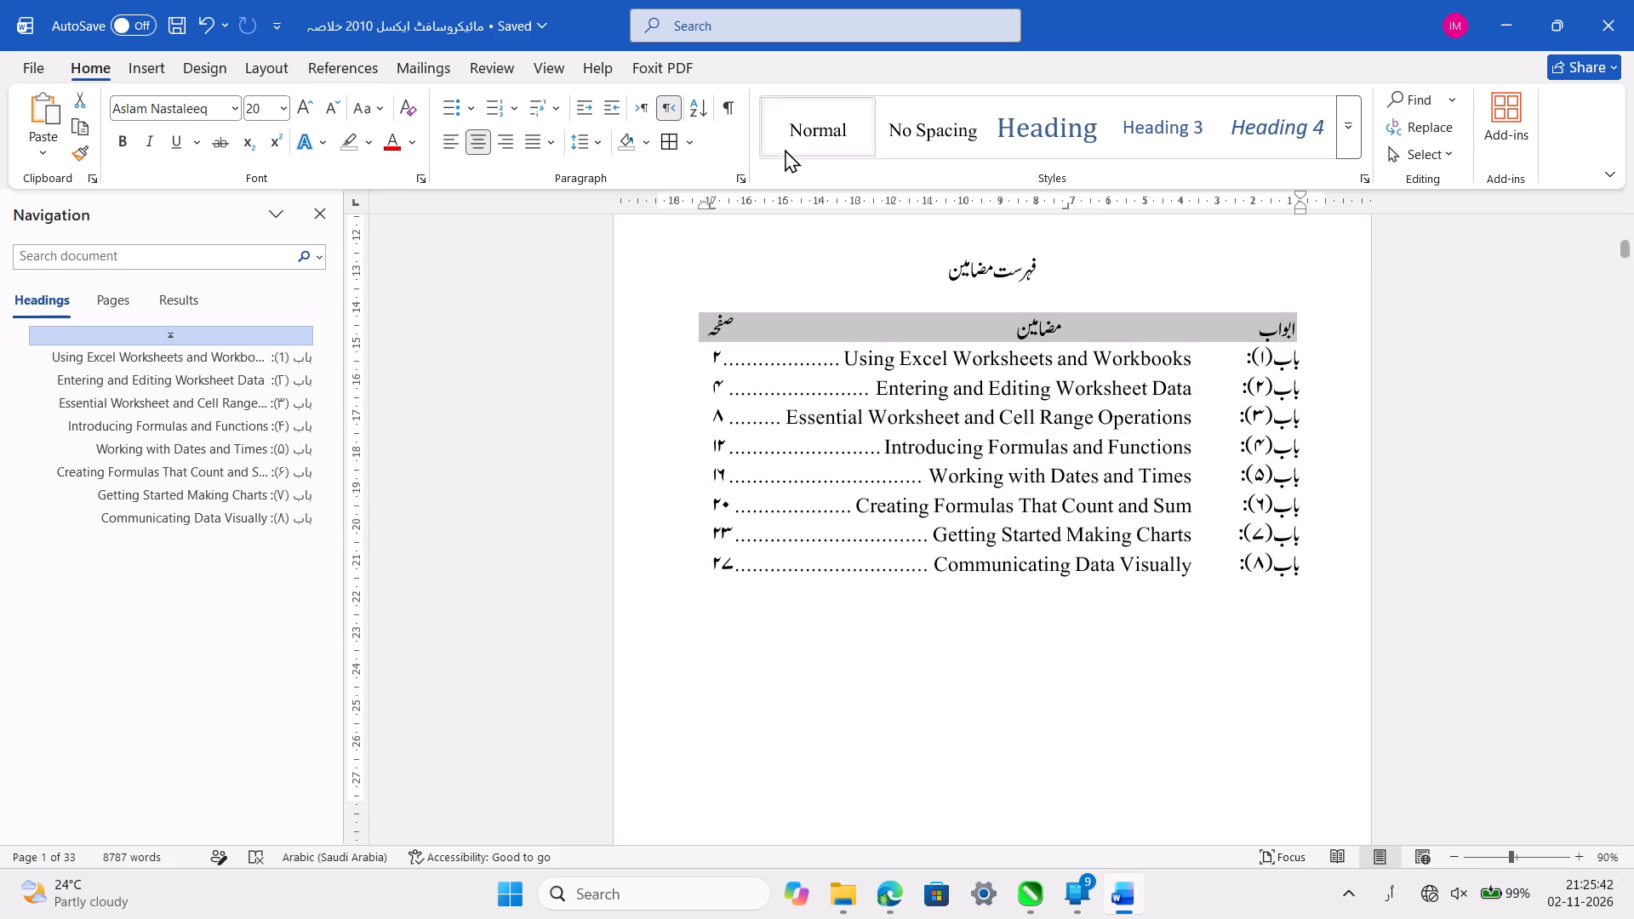
{"action": "left_click", "coordinate": [692, 145]}
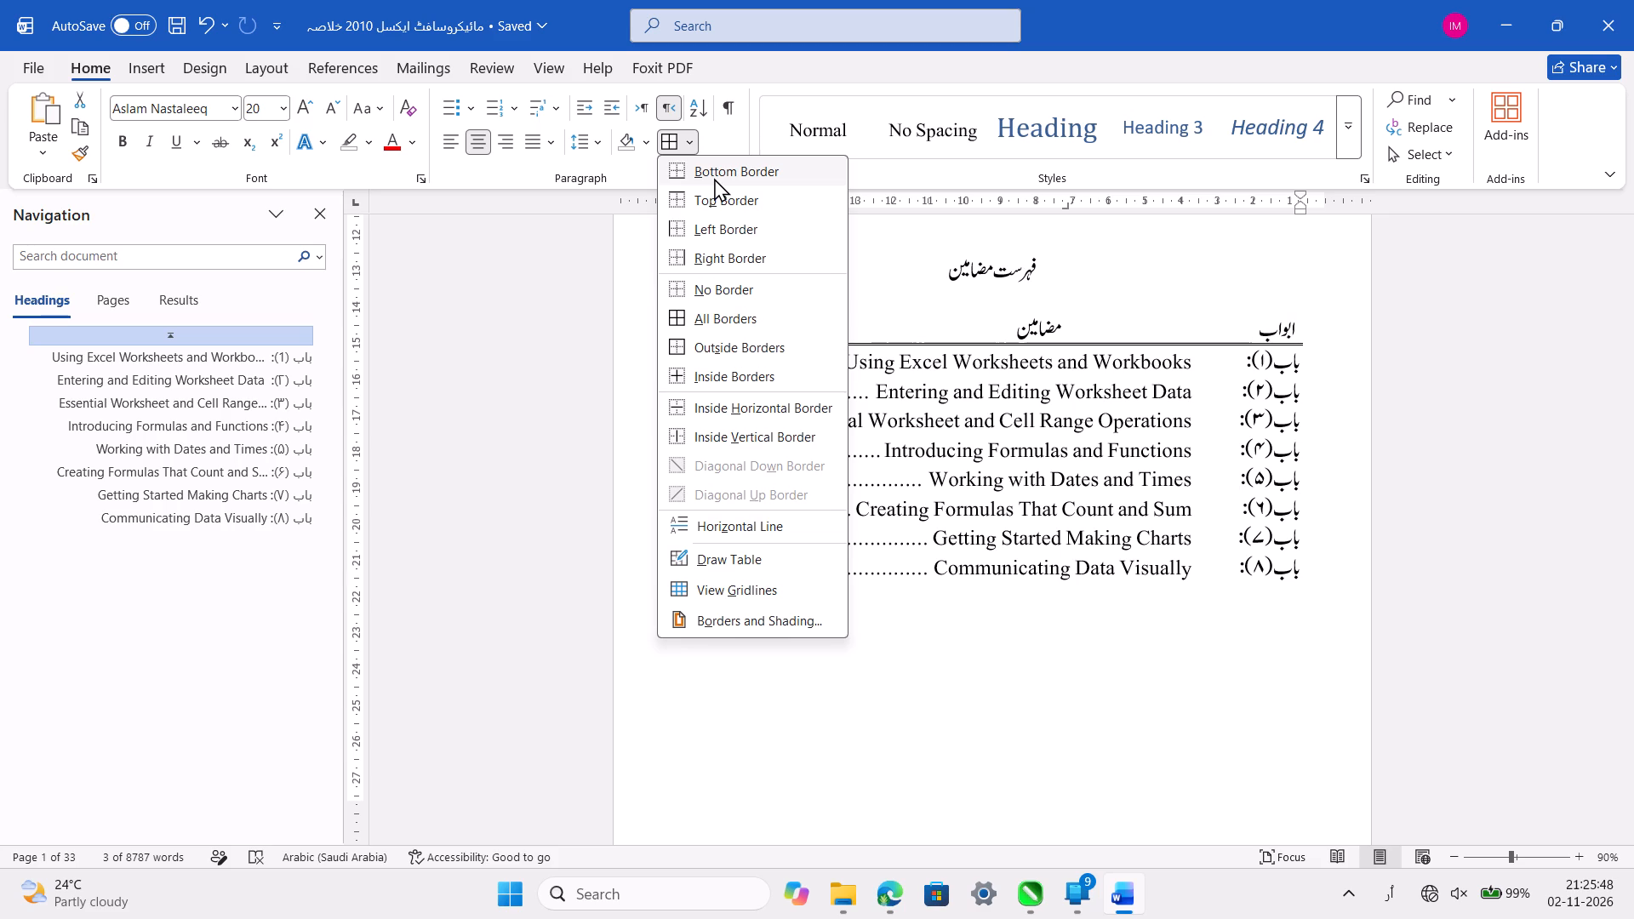
{"action": "left_click", "coordinate": [714, 178]}
{"action": "left_click", "coordinate": [941, 315]}
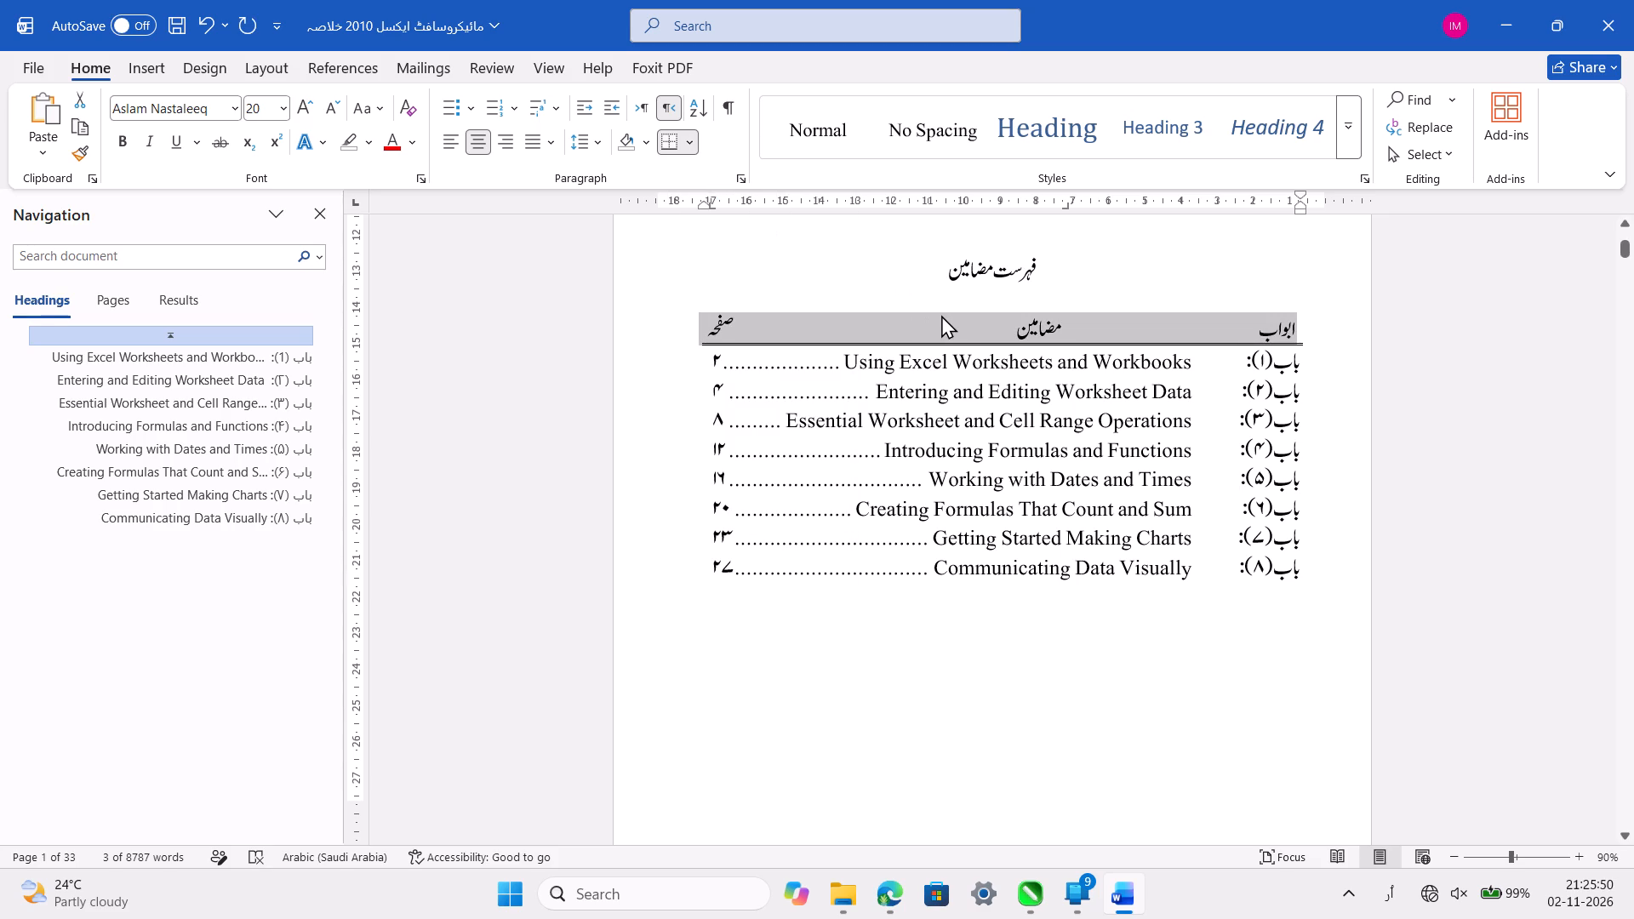
{"action": "key", "text": "ctrl+s"}
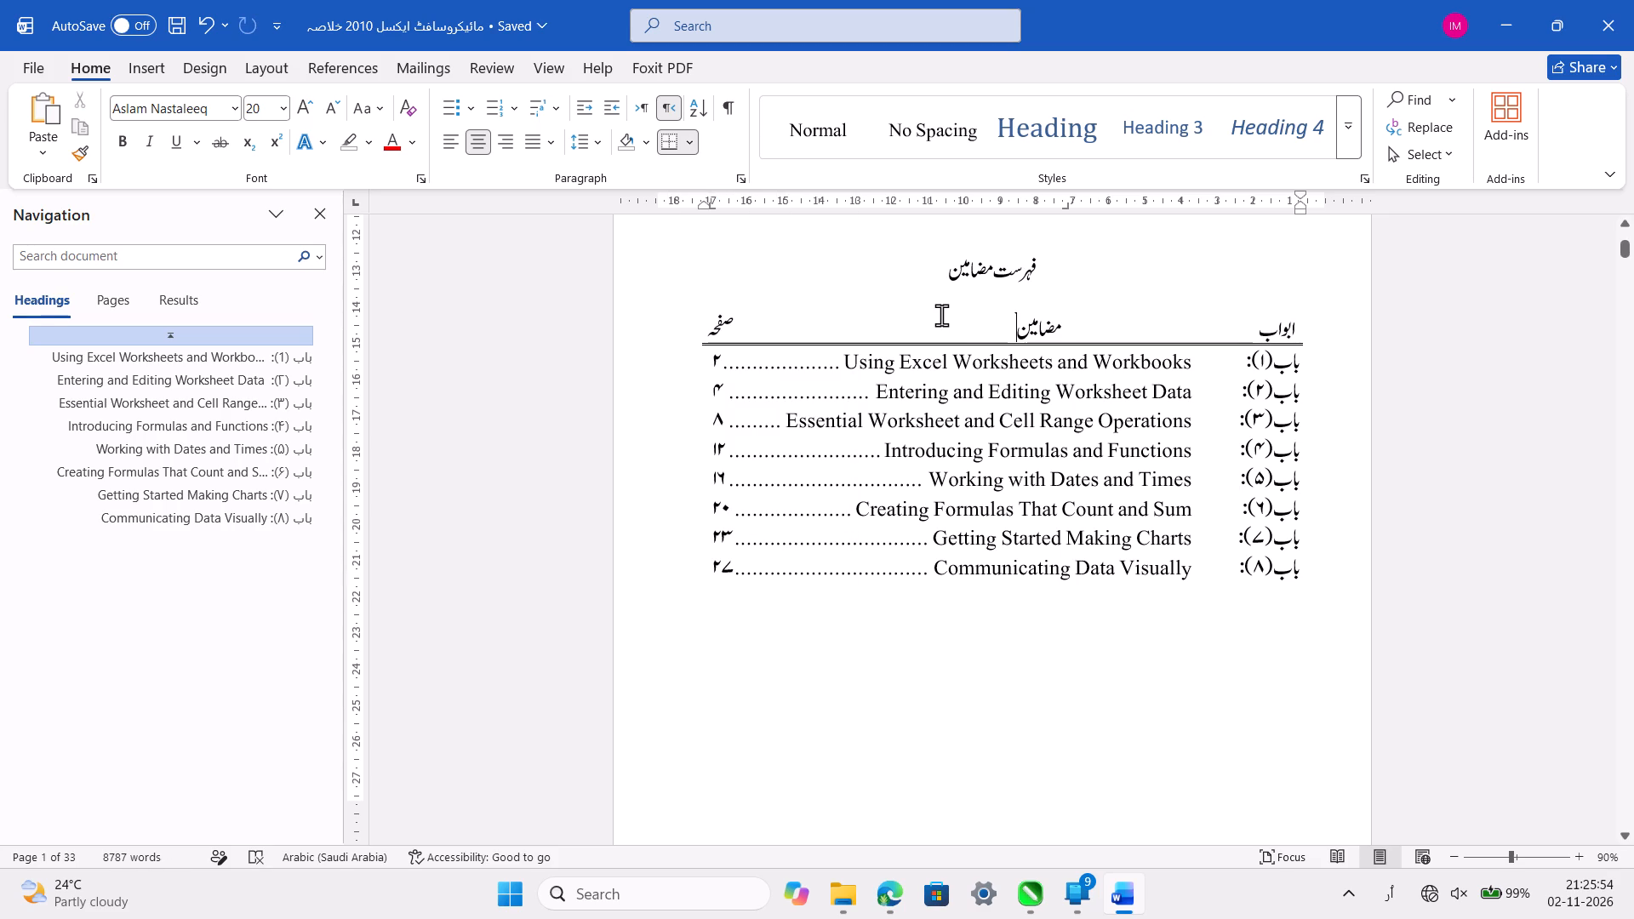
Change the contents header صفحہ to صفحات and save the document.
{"action": "left_click", "coordinate": [715, 328]}
{"action": "key", "text": "Left"}
{"action": "key", "text": "BackSpace"}
{"action": "type", "text": "ات"}
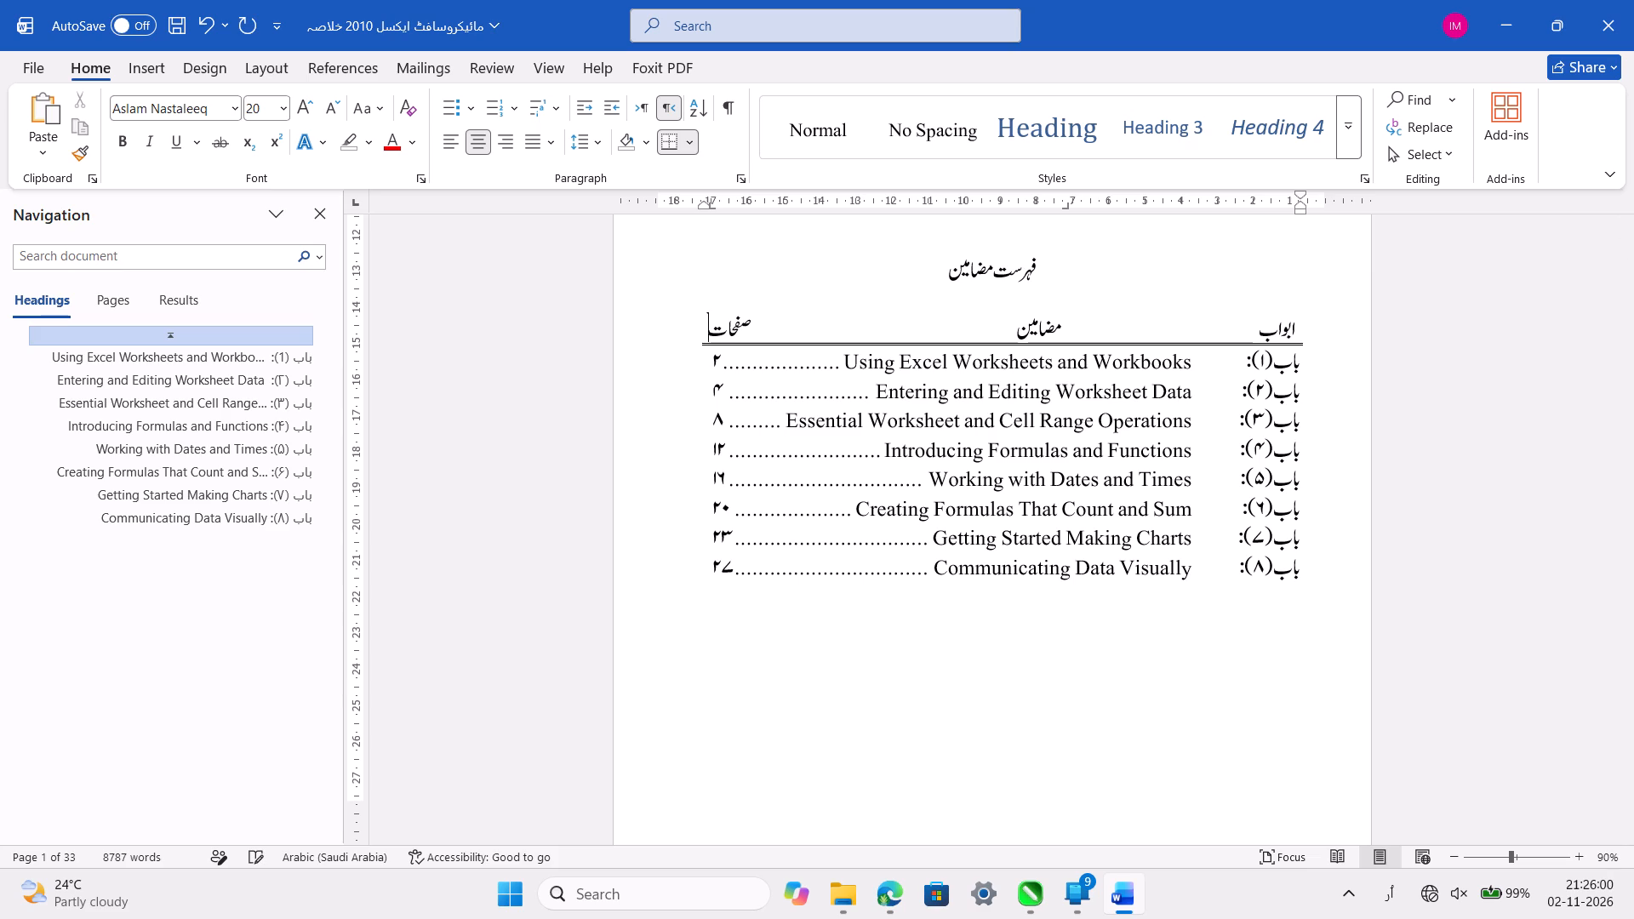
{"action": "left_click", "coordinate": [822, 294]}
{"action": "key", "text": "ctrl+s"}
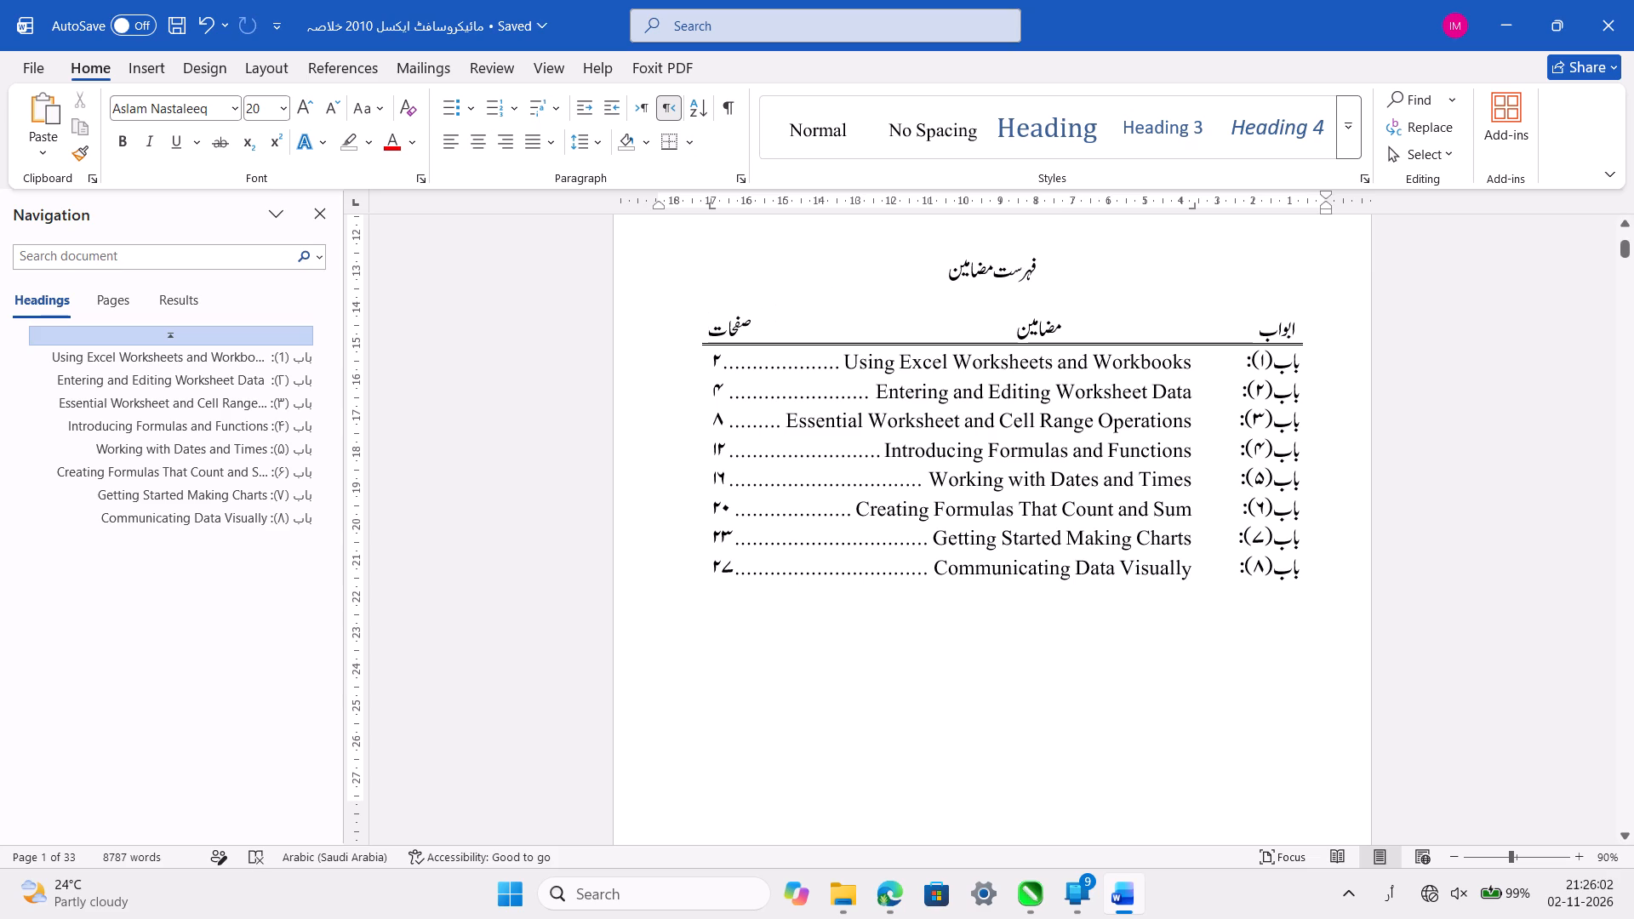
Review the title page's heading, framed detail lines and contents list at different magnifications, and save the document.
{"action": "scroll", "coordinate": [822, 294], "scroll_direction": "up", "scroll_amount": 2}
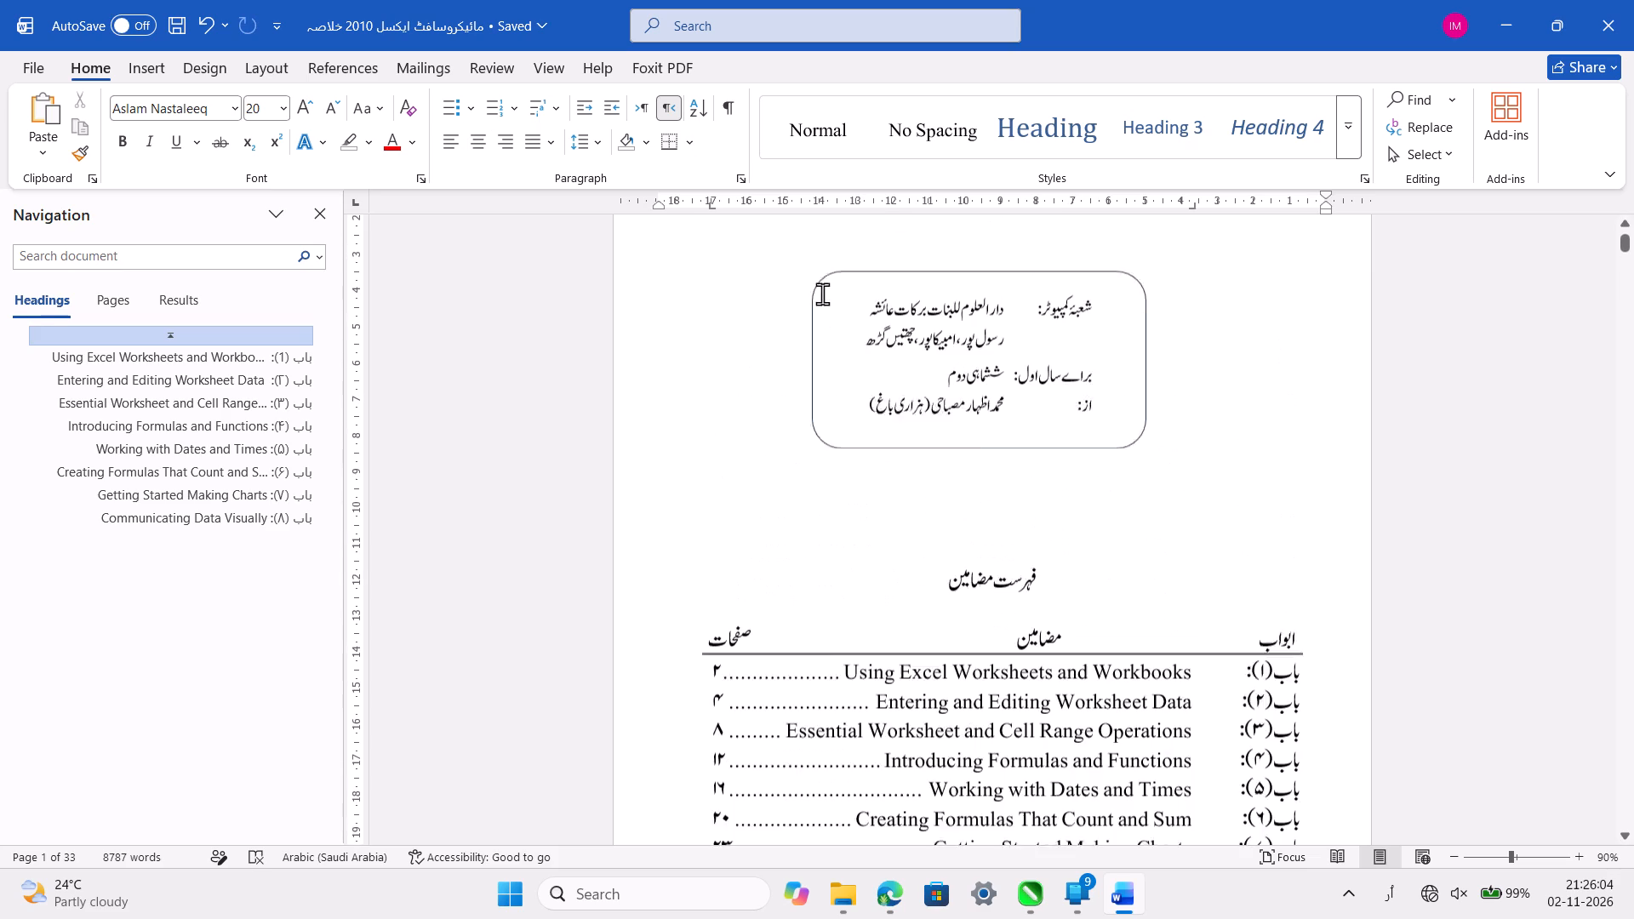
{"action": "scroll", "coordinate": [822, 294], "scroll_direction": "up", "scroll_amount": 1}
{"action": "scroll", "coordinate": [1021, 482], "scroll_direction": "up", "scroll_amount": 1, "text": "ctrl"}
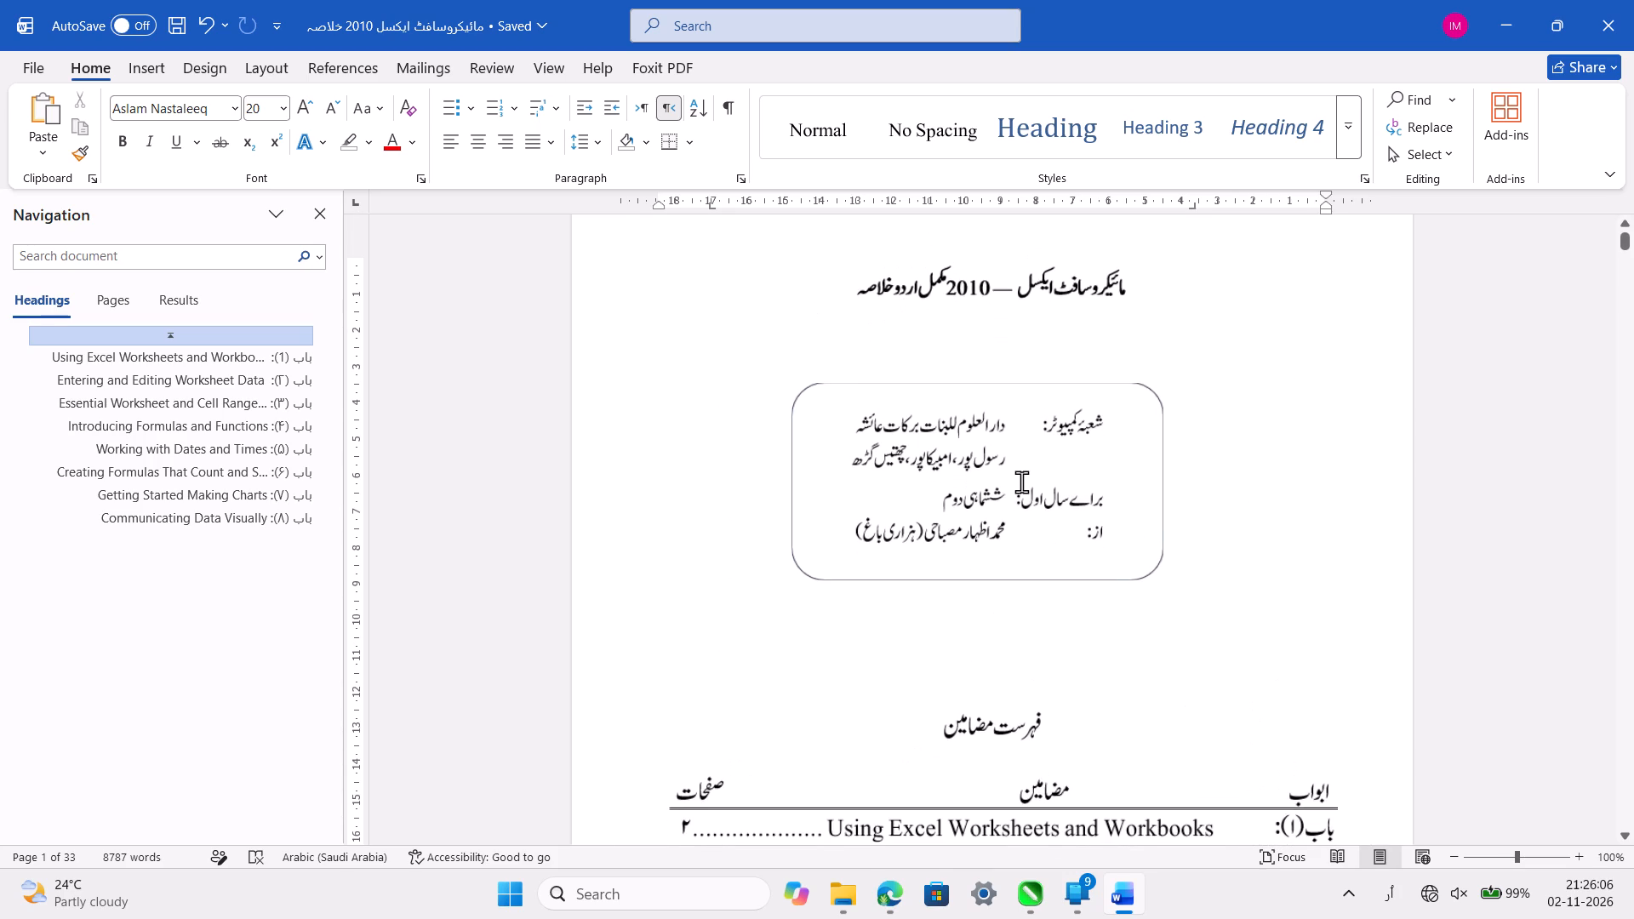
{"action": "left_click", "coordinate": [1008, 494]}
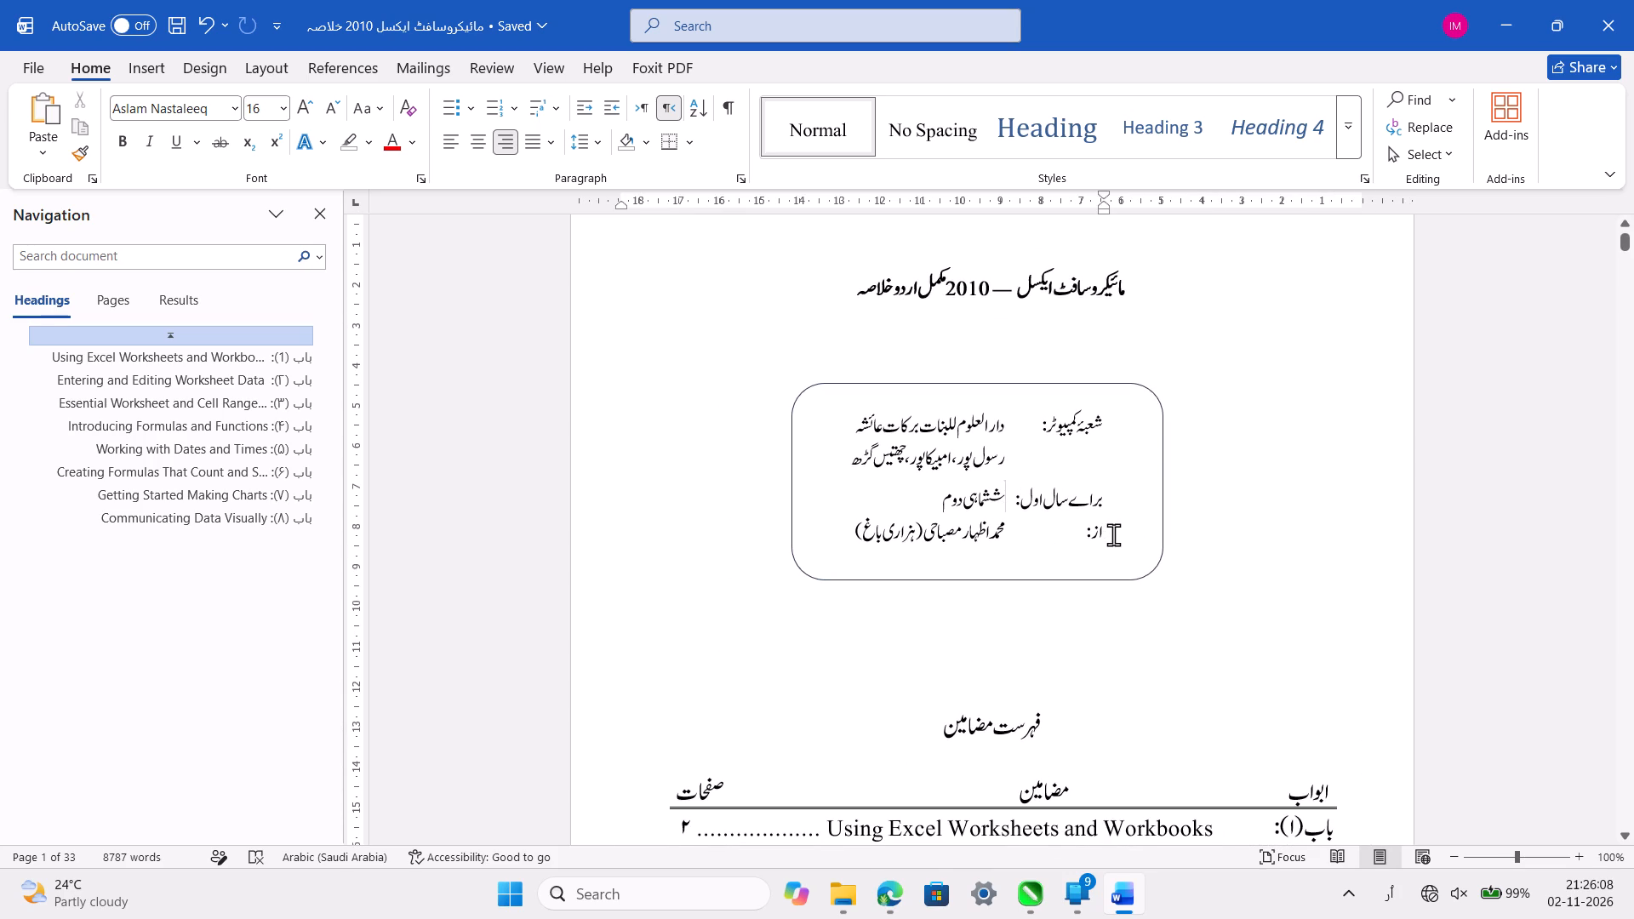
{"action": "left_click", "coordinate": [1043, 450]}
{"action": "scroll", "coordinate": [1043, 450], "scroll_direction": "up", "scroll_amount": 2, "text": "ctrl"}
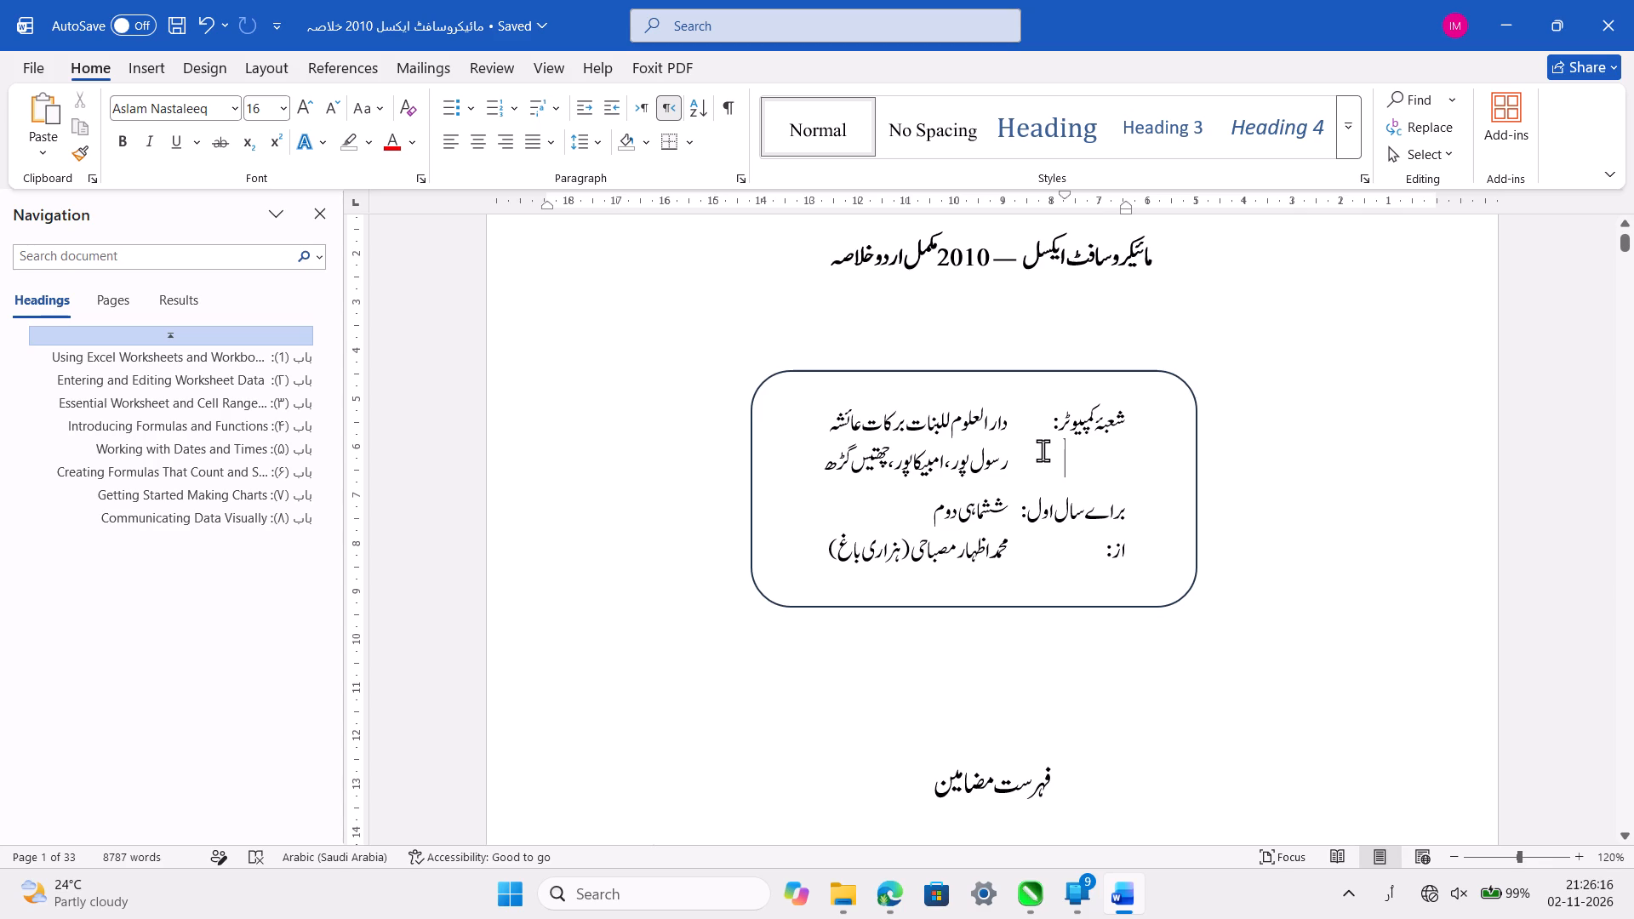
{"action": "scroll", "coordinate": [1043, 450], "scroll_direction": "up", "scroll_amount": 1}
{"action": "key", "text": "ctrl+s"}
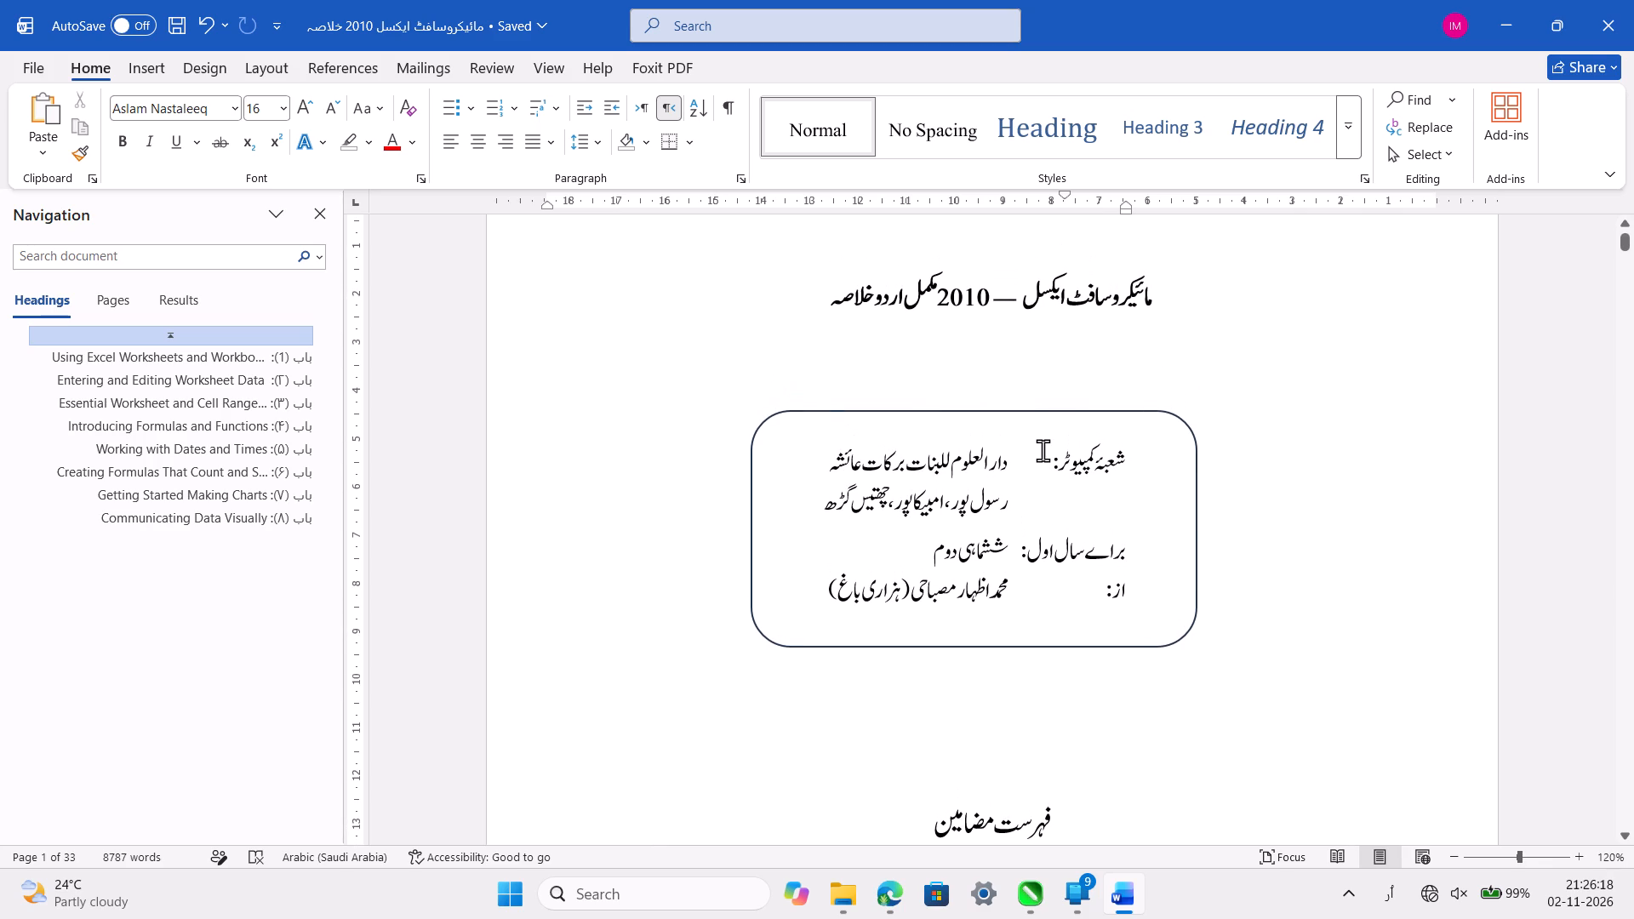
{"action": "scroll", "coordinate": [1043, 450], "scroll_direction": "up", "scroll_amount": 1}
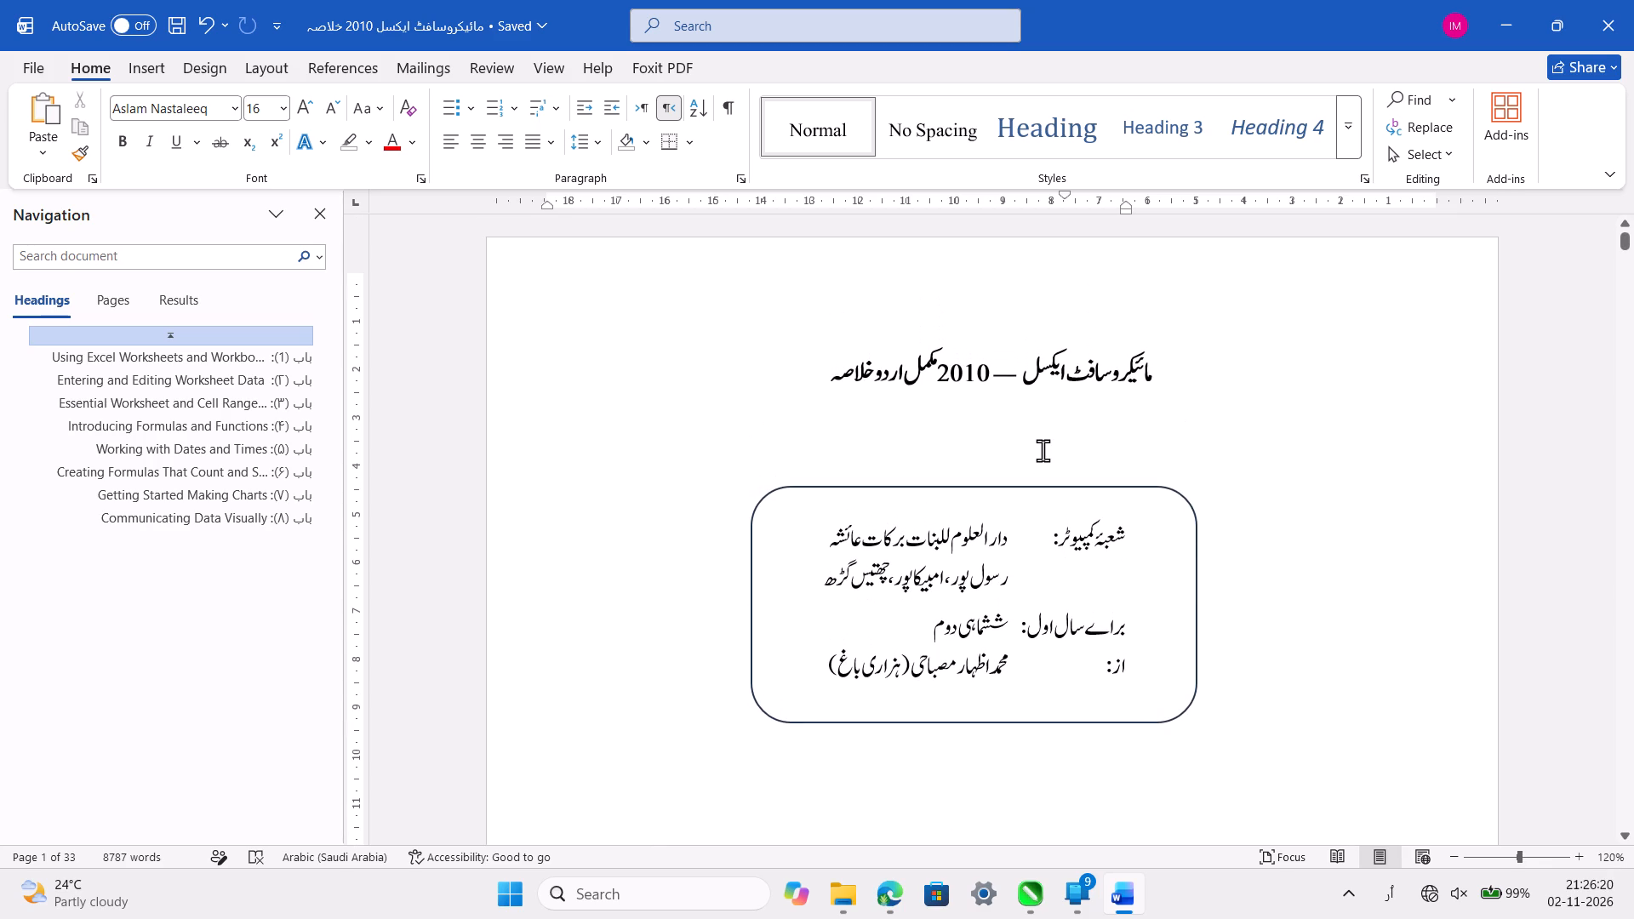
{"action": "scroll", "coordinate": [1043, 450], "scroll_direction": "down", "scroll_amount": 2, "text": "ctrl"}
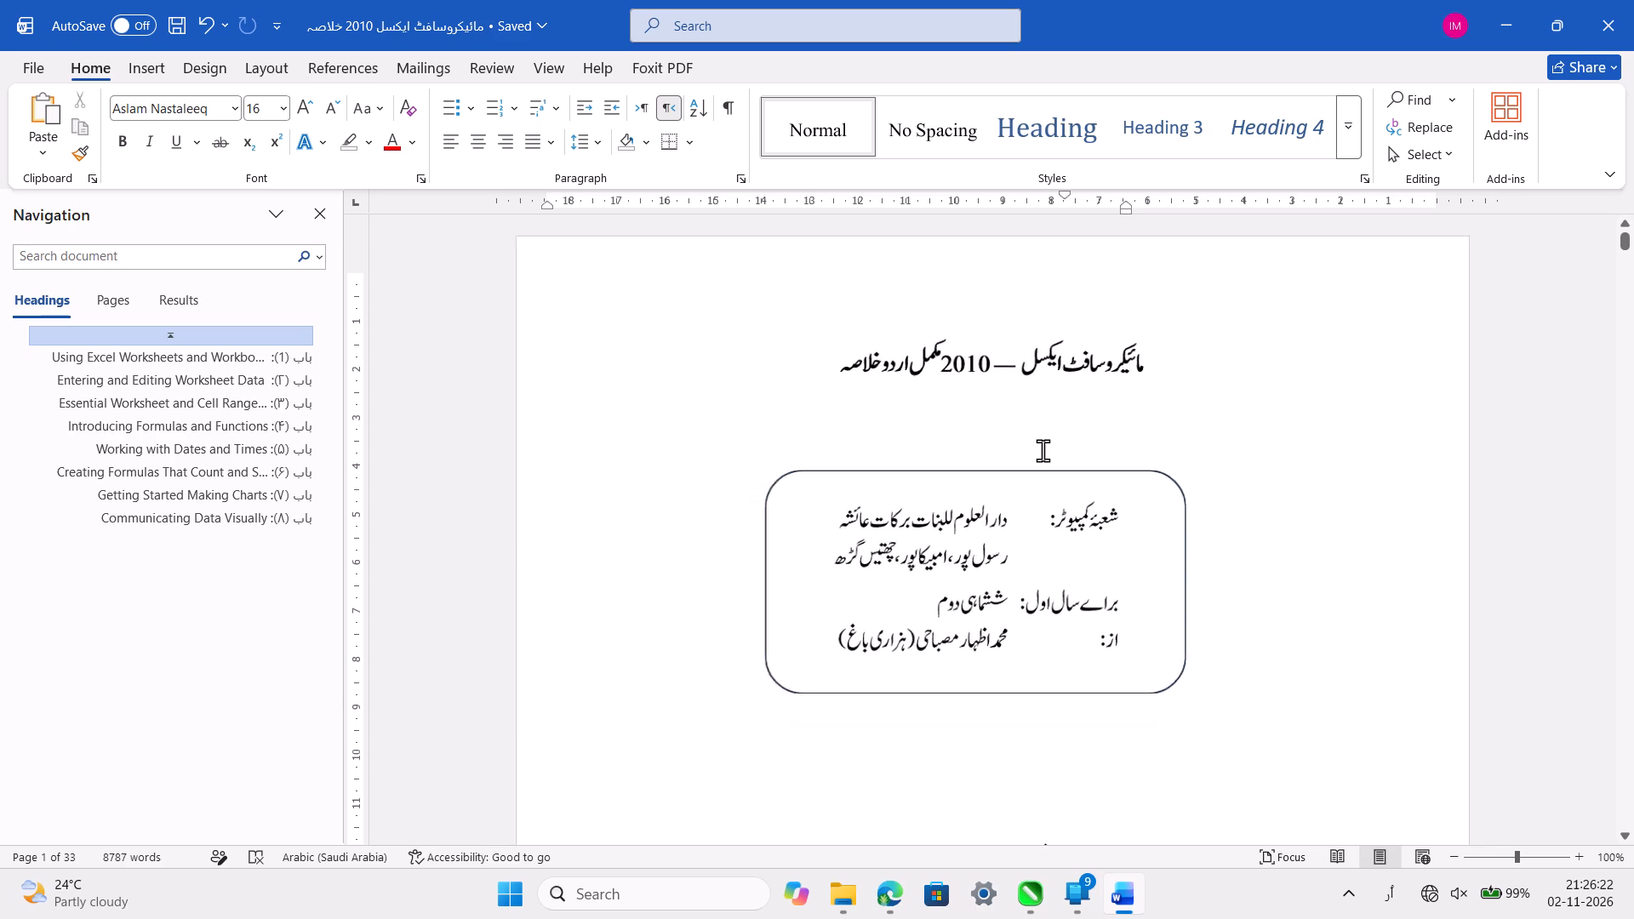
{"action": "scroll", "coordinate": [900, 392], "scroll_direction": "down", "scroll_amount": 3}
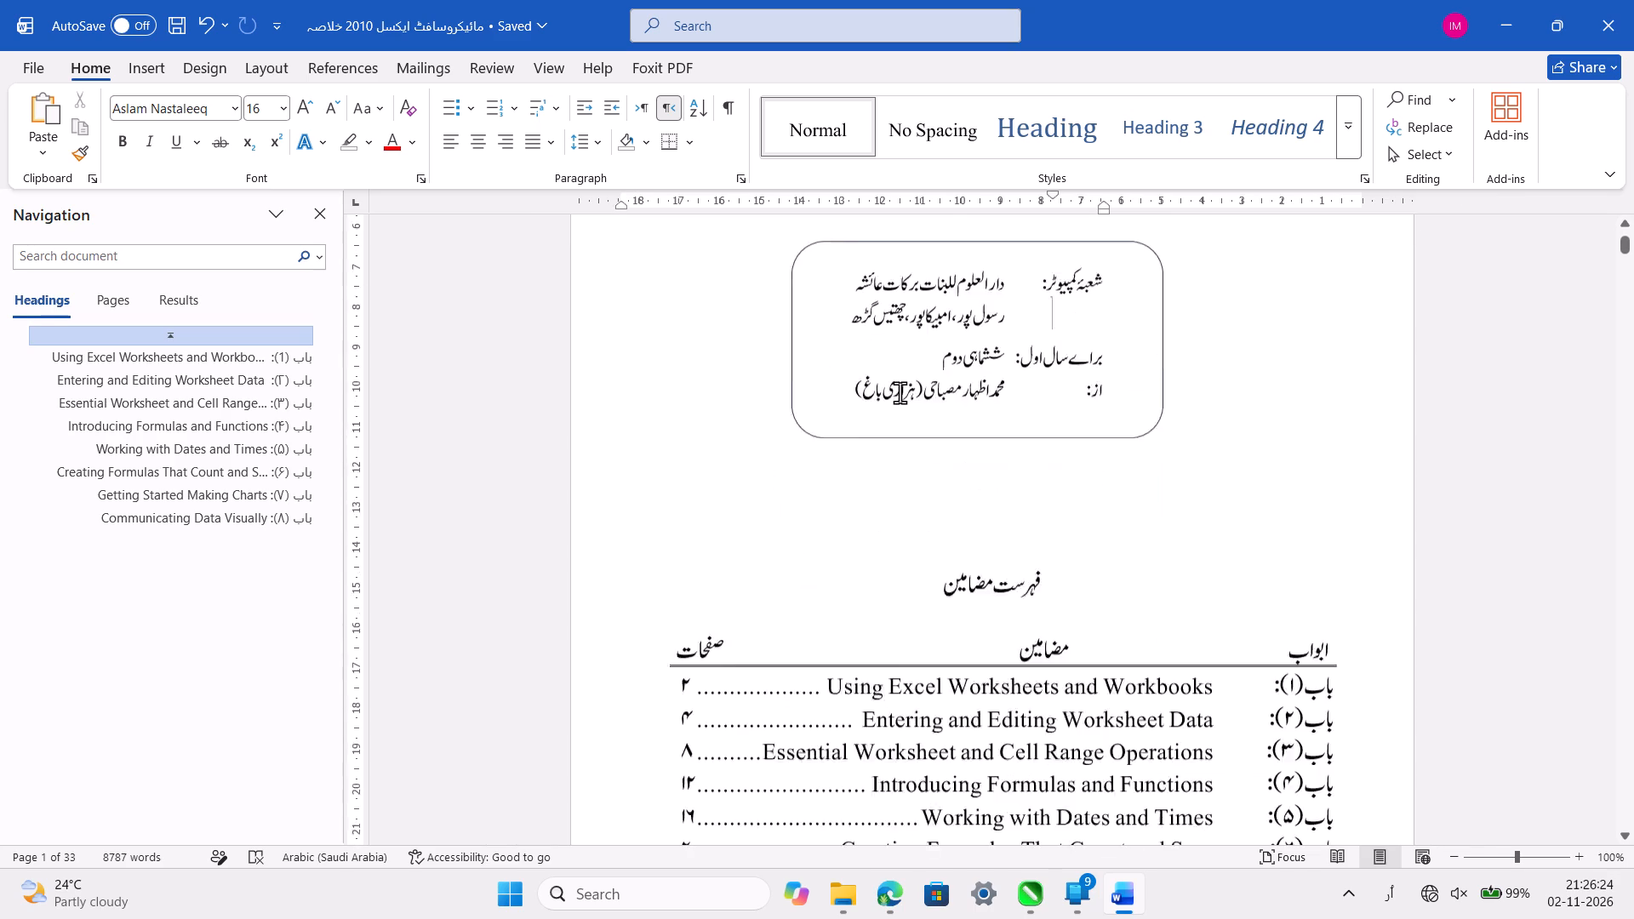
{"action": "scroll", "coordinate": [900, 392], "scroll_direction": "down", "scroll_amount": 2}
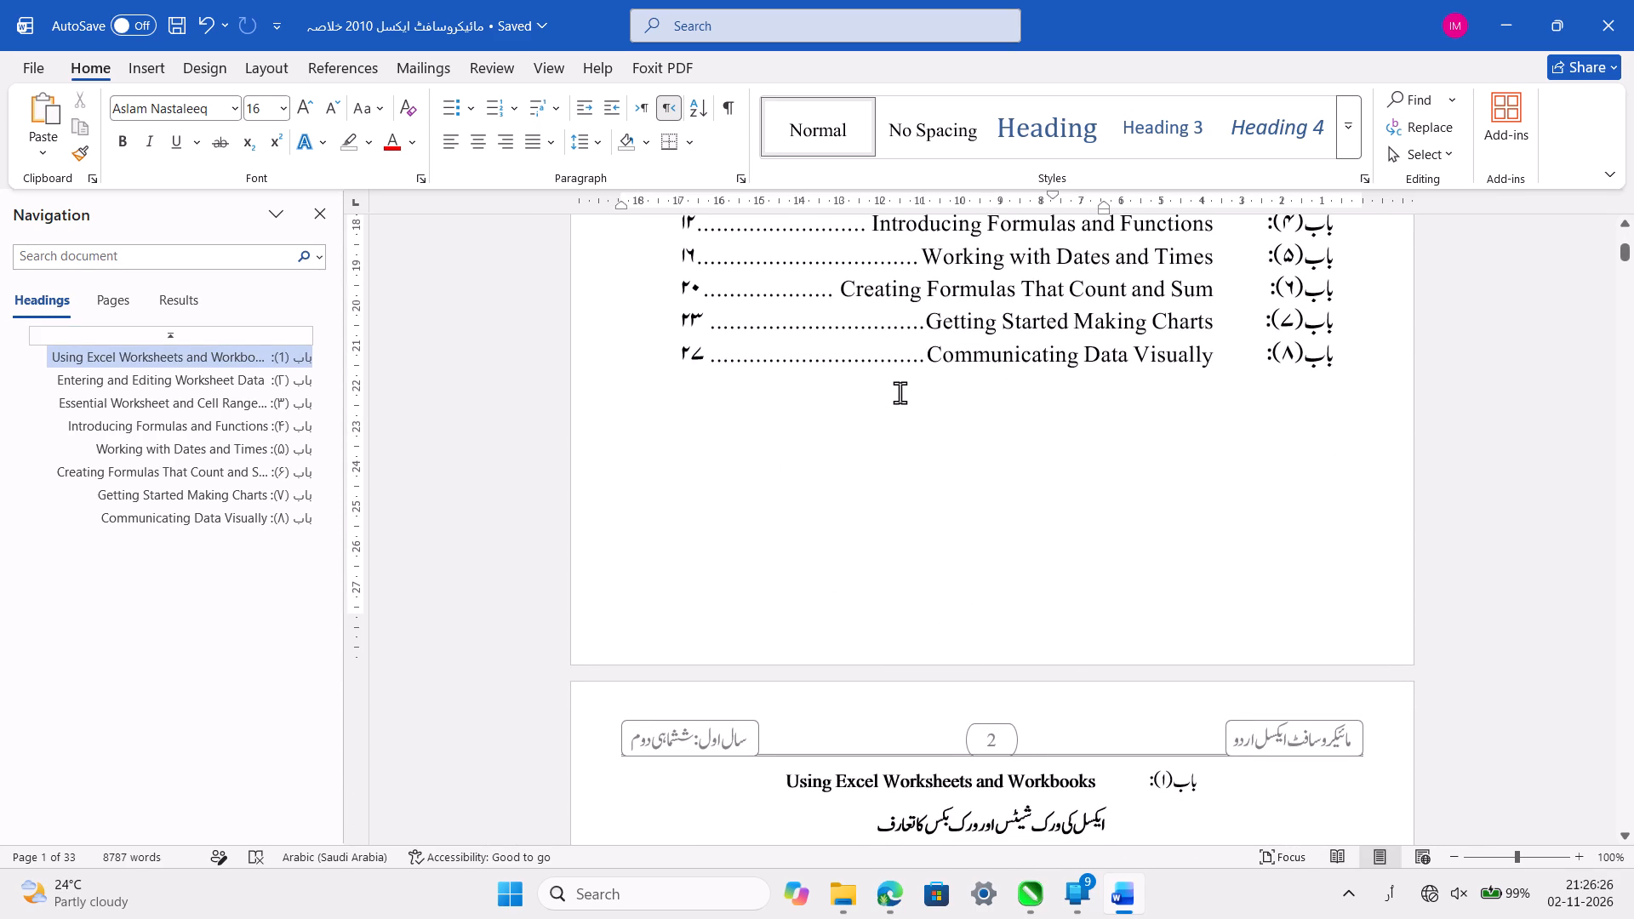
{"action": "key", "text": "ctrl+s"}
Review the contents list and the layout of the باب (۱) pages, and save the document.
{"action": "scroll", "coordinate": [969, 610], "scroll_direction": "down", "scroll_amount": 4}
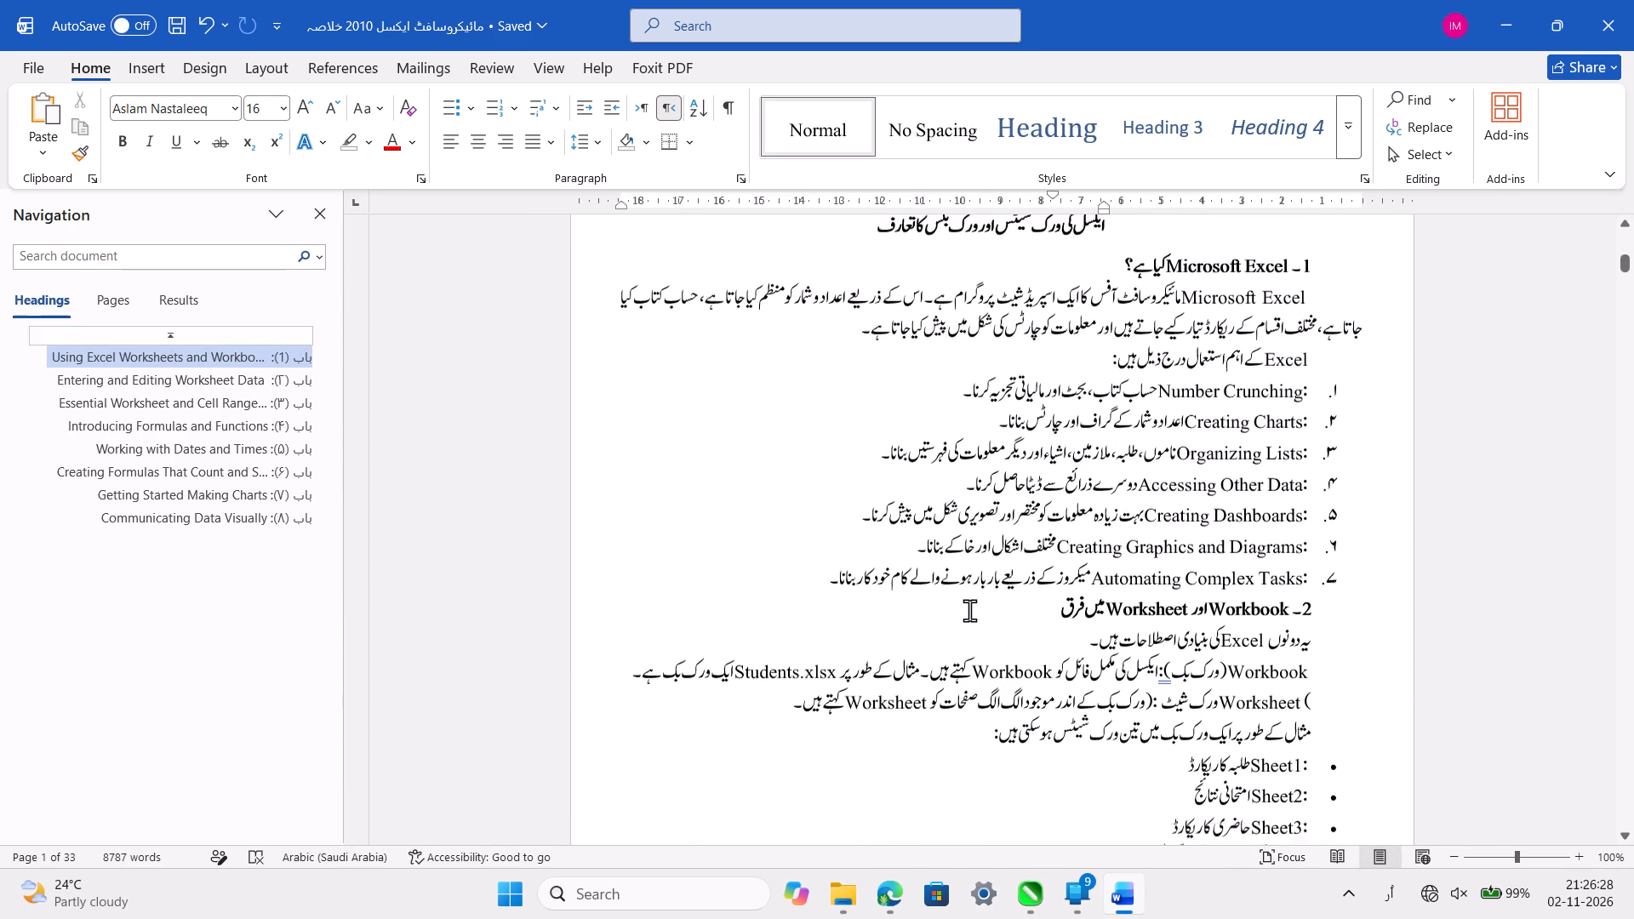
{"action": "scroll", "coordinate": [969, 610], "scroll_direction": "down", "scroll_amount": 1}
{"action": "scroll", "coordinate": [969, 610], "scroll_direction": "down", "scroll_amount": 3, "text": "ctrl"}
{"action": "scroll", "coordinate": [1032, 641], "scroll_direction": "down", "scroll_amount": 2}
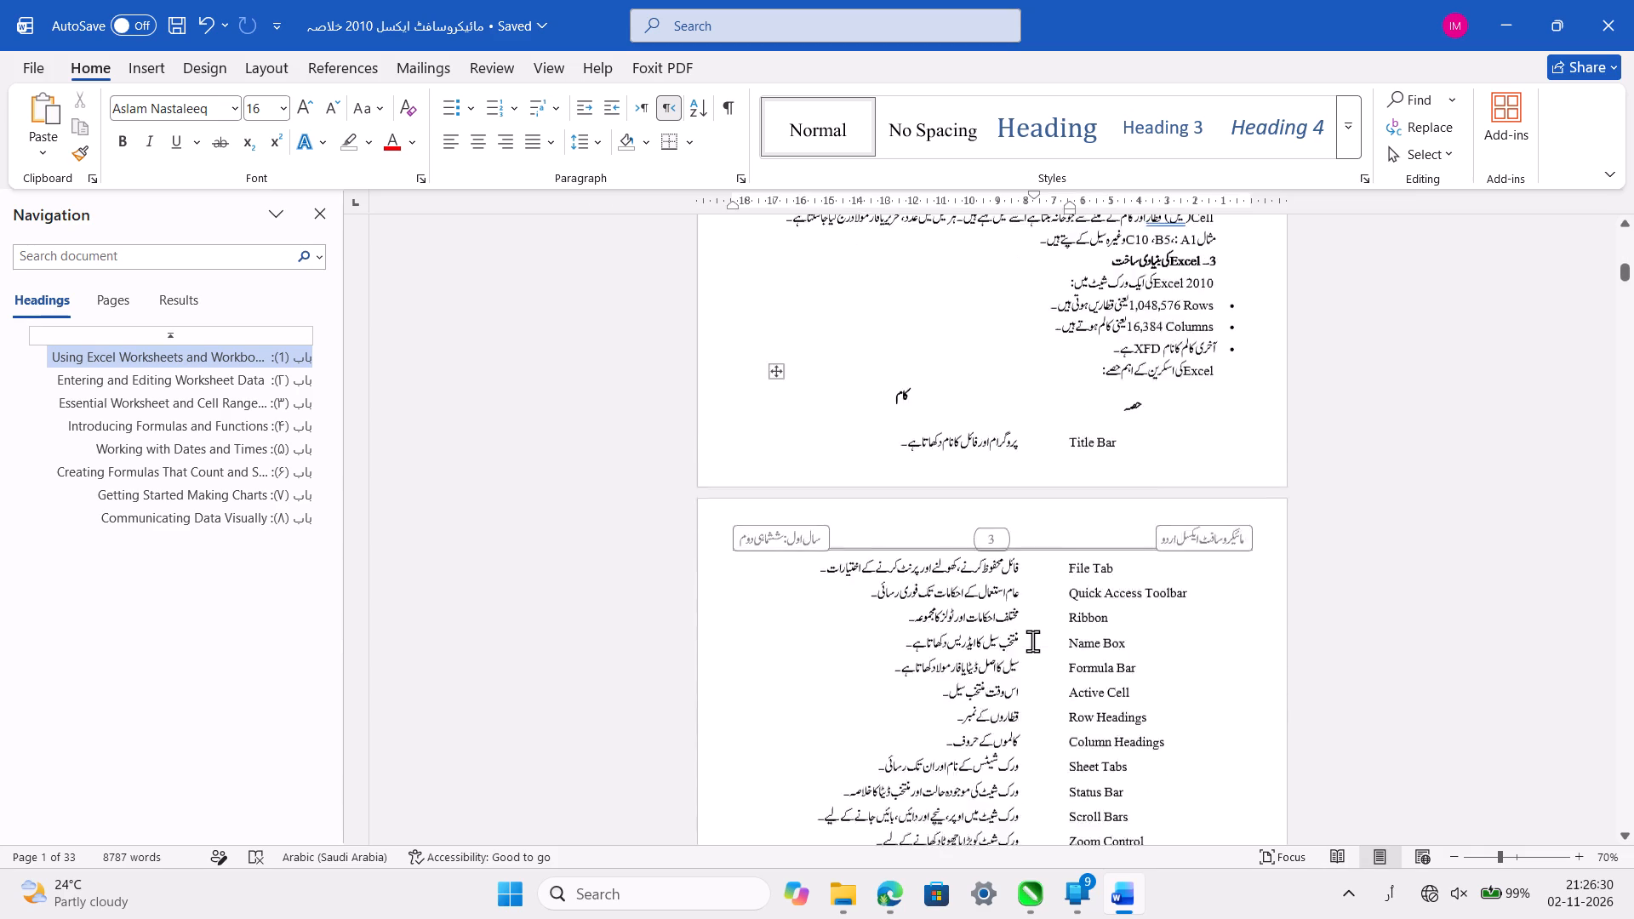
{"action": "scroll", "coordinate": [1032, 641], "scroll_direction": "up", "scroll_amount": 4}
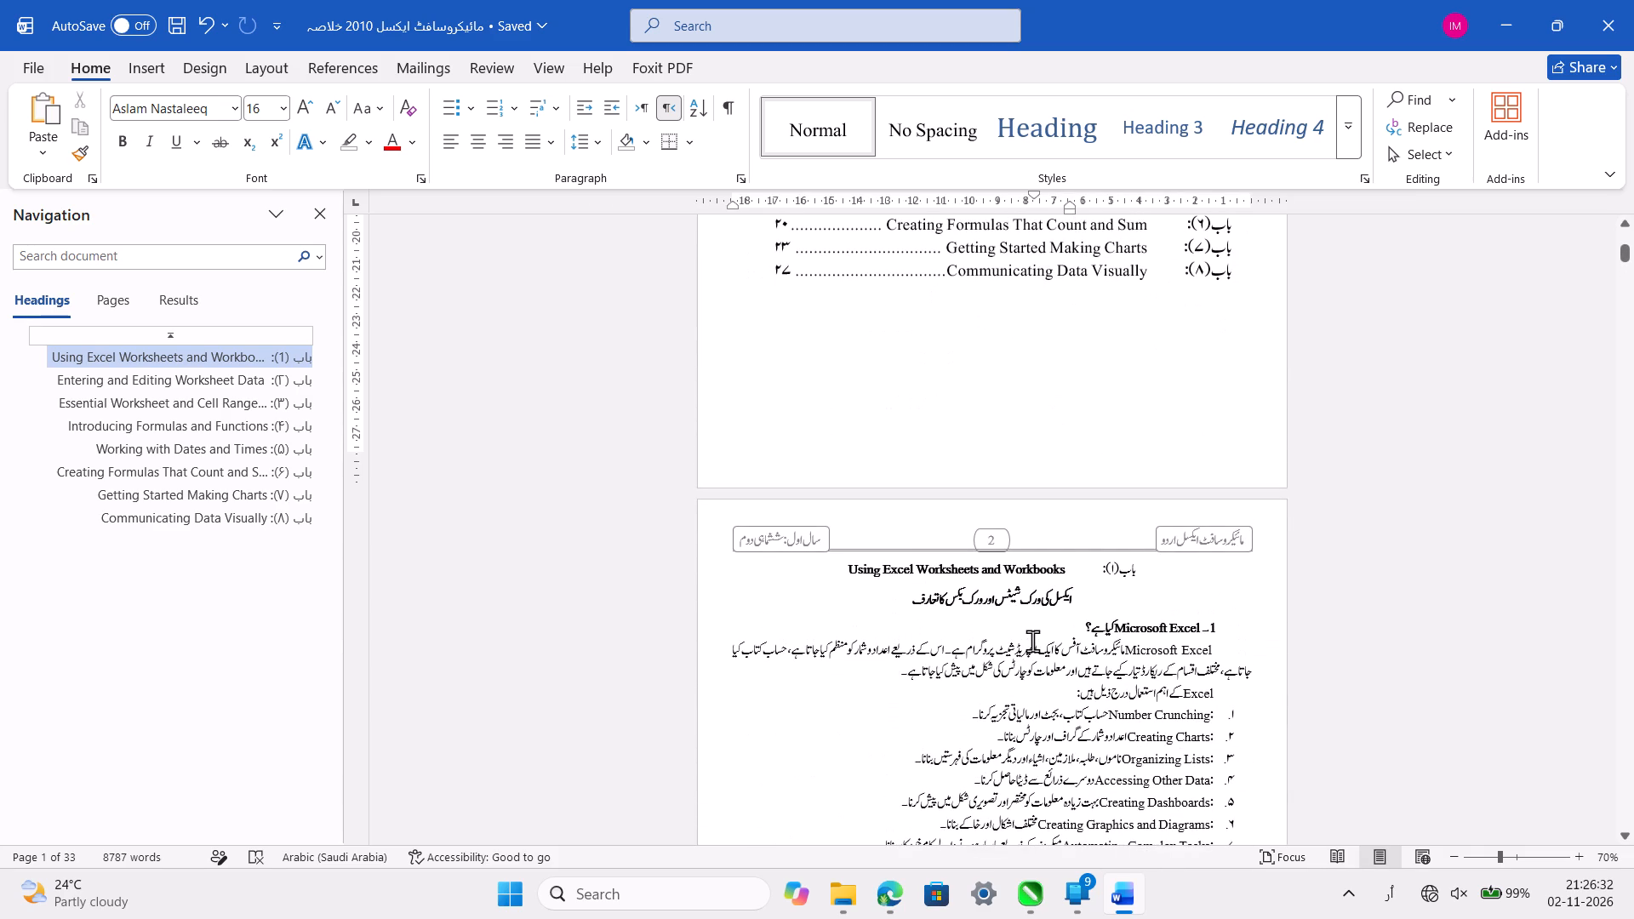
{"action": "scroll", "coordinate": [1032, 641], "scroll_direction": "up", "scroll_amount": 3}
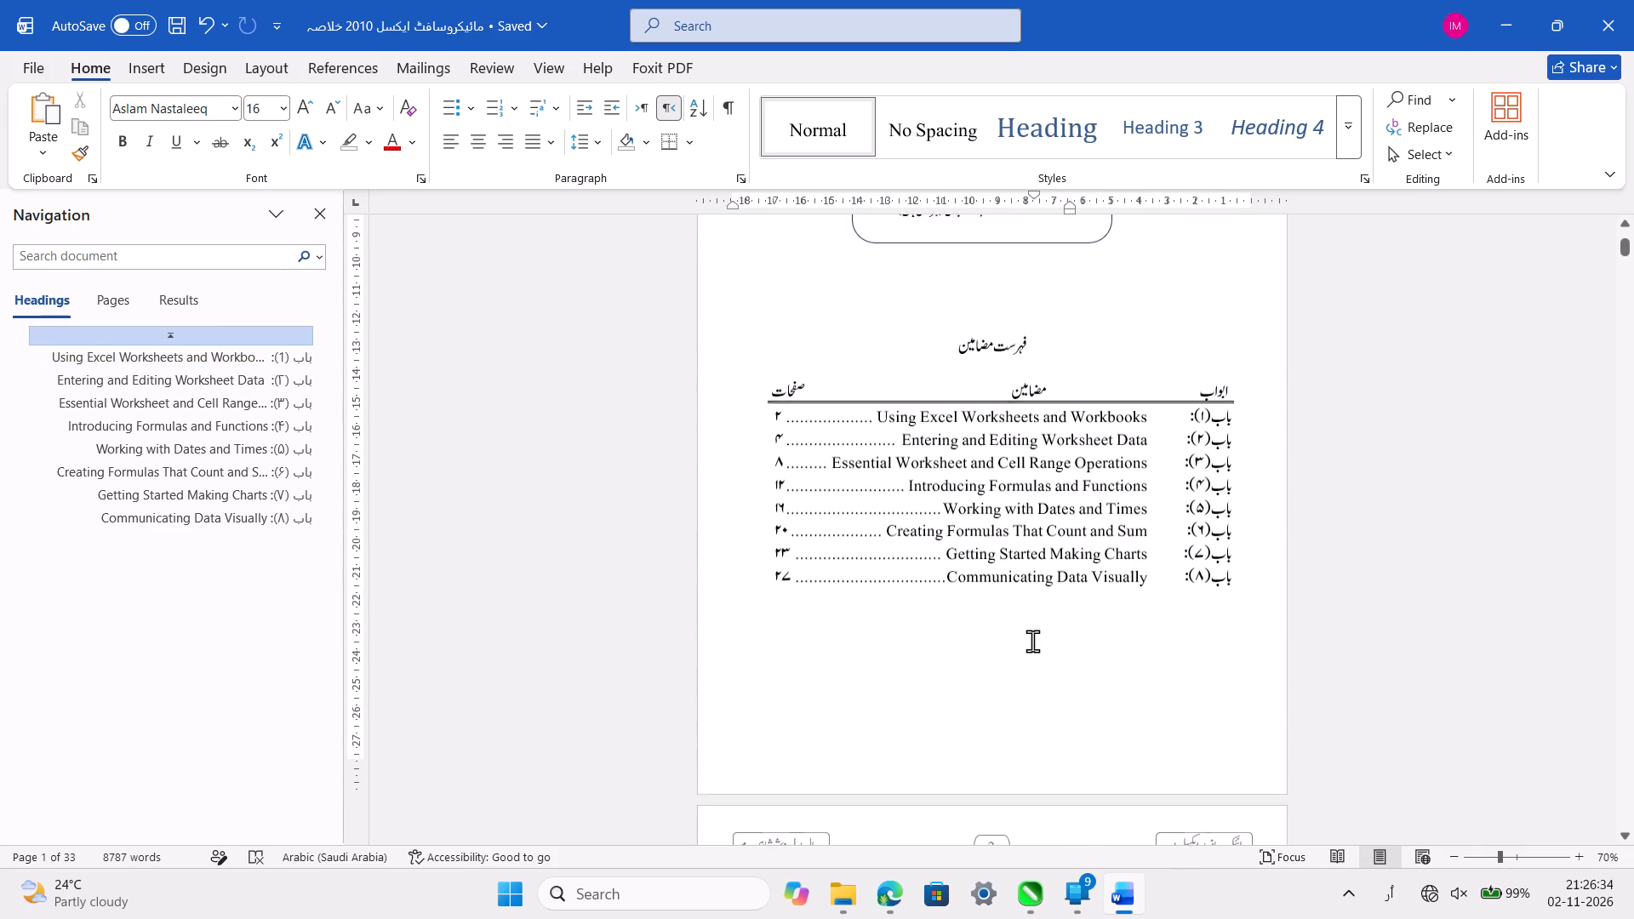
{"action": "scroll", "coordinate": [1032, 641], "scroll_direction": "down", "scroll_amount": 2}
{"action": "scroll", "coordinate": [1032, 641], "scroll_direction": "up", "scroll_amount": 2}
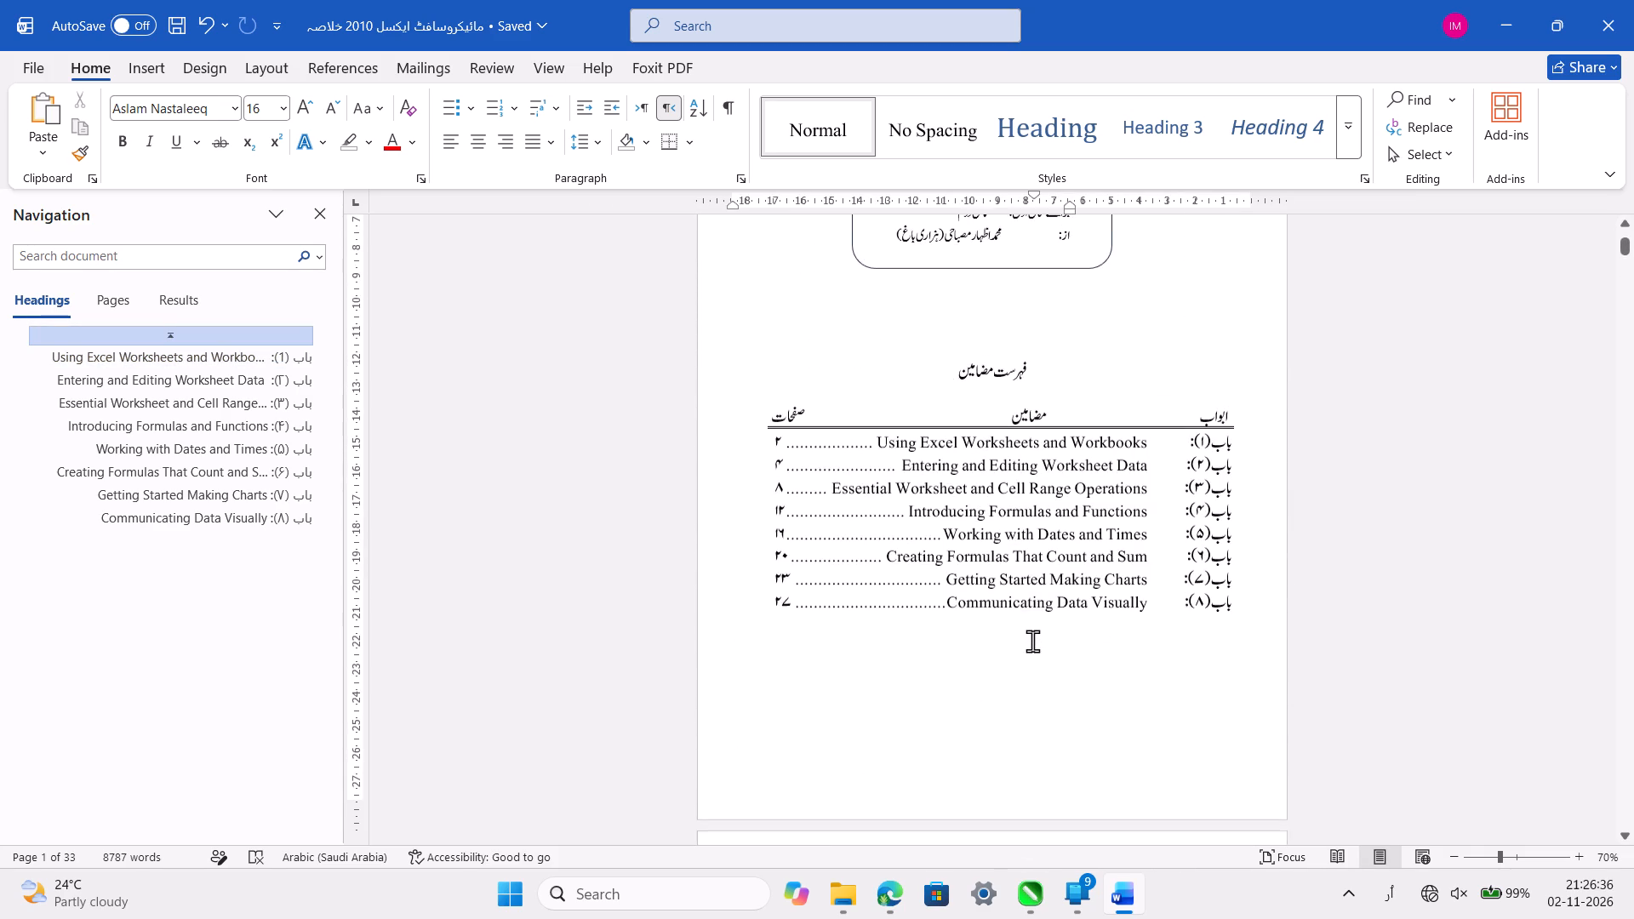
{"action": "scroll", "coordinate": [1032, 641], "scroll_direction": "up", "scroll_amount": 2}
{"action": "scroll", "coordinate": [1032, 641], "scroll_direction": "down", "scroll_amount": 2}
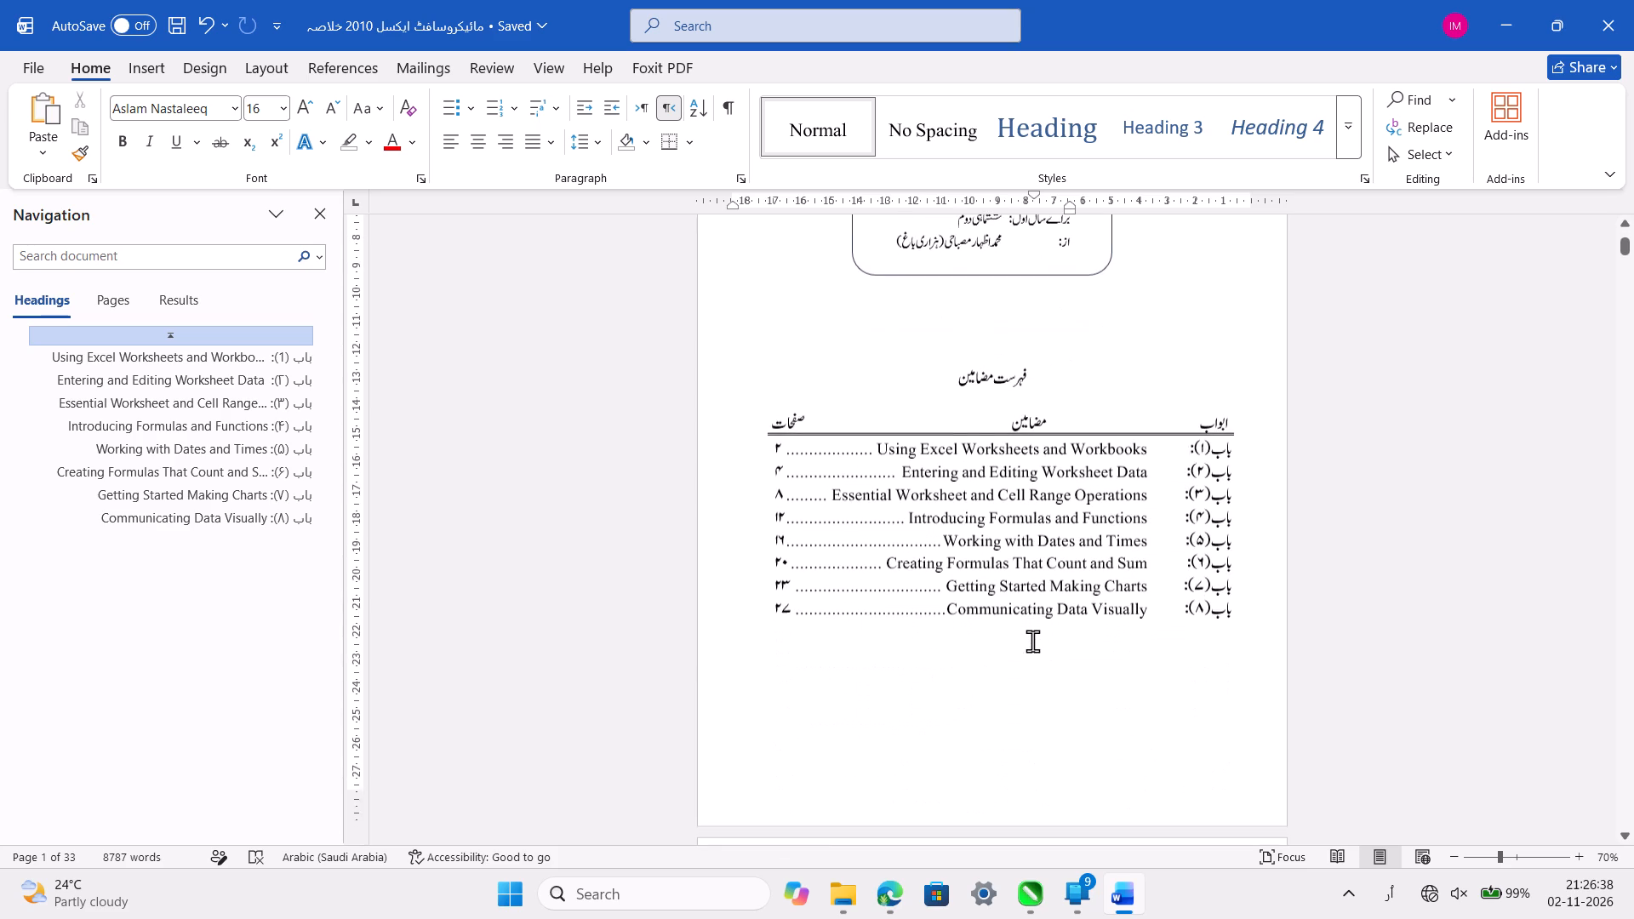
{"action": "scroll", "coordinate": [1032, 641], "scroll_direction": "down", "scroll_amount": 4}
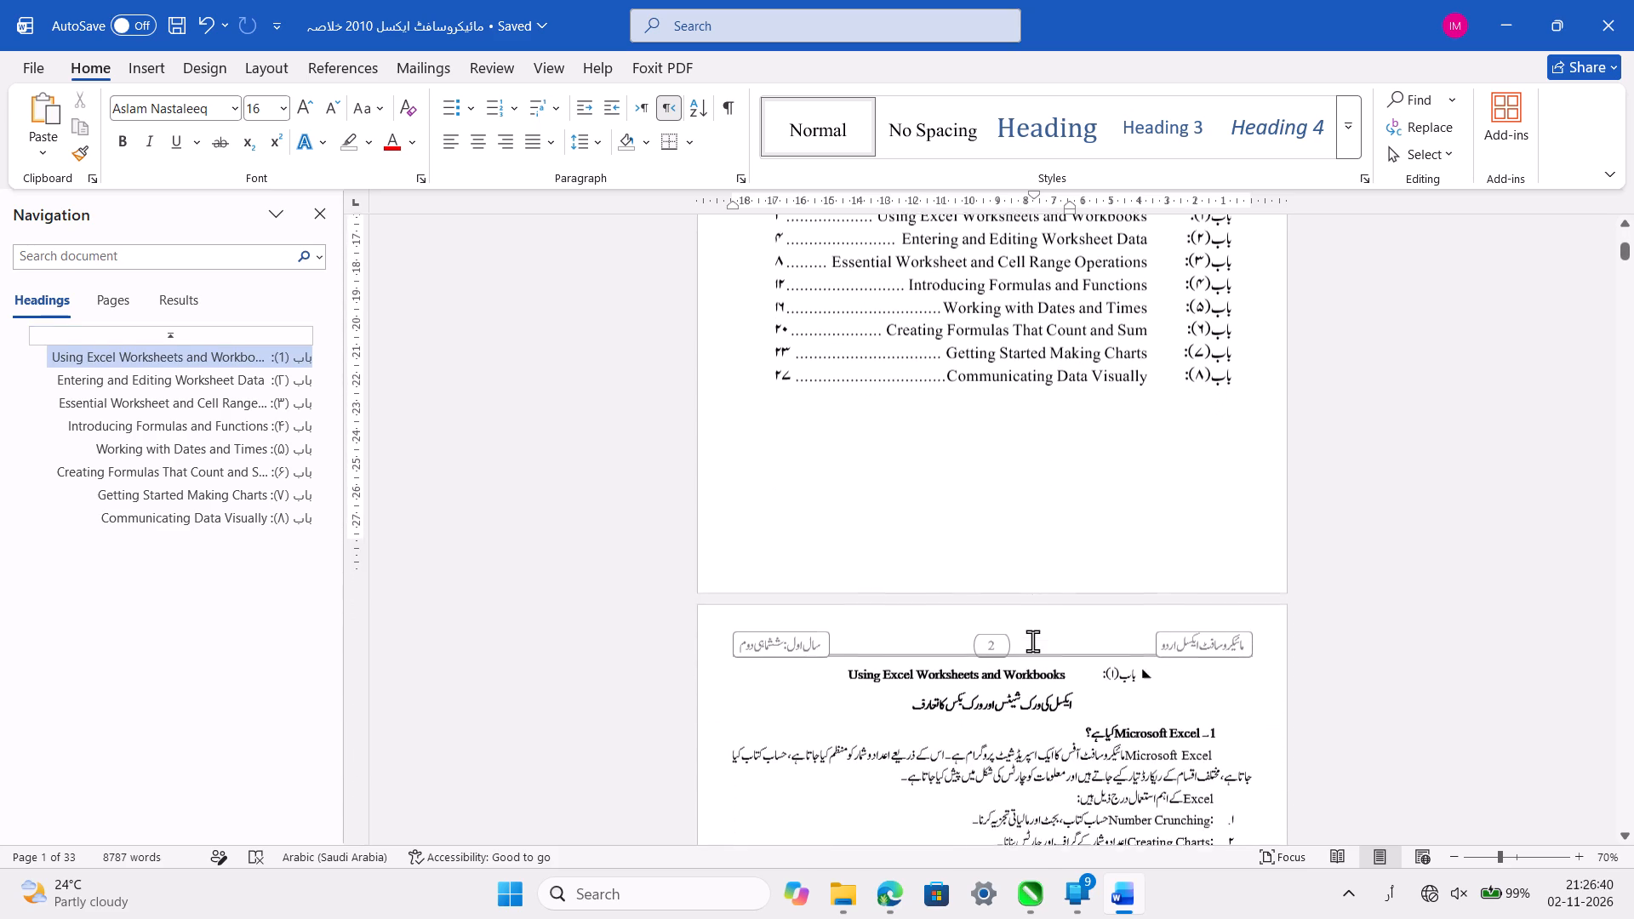
{"action": "scroll", "coordinate": [1032, 641], "scroll_direction": "down", "scroll_amount": 5}
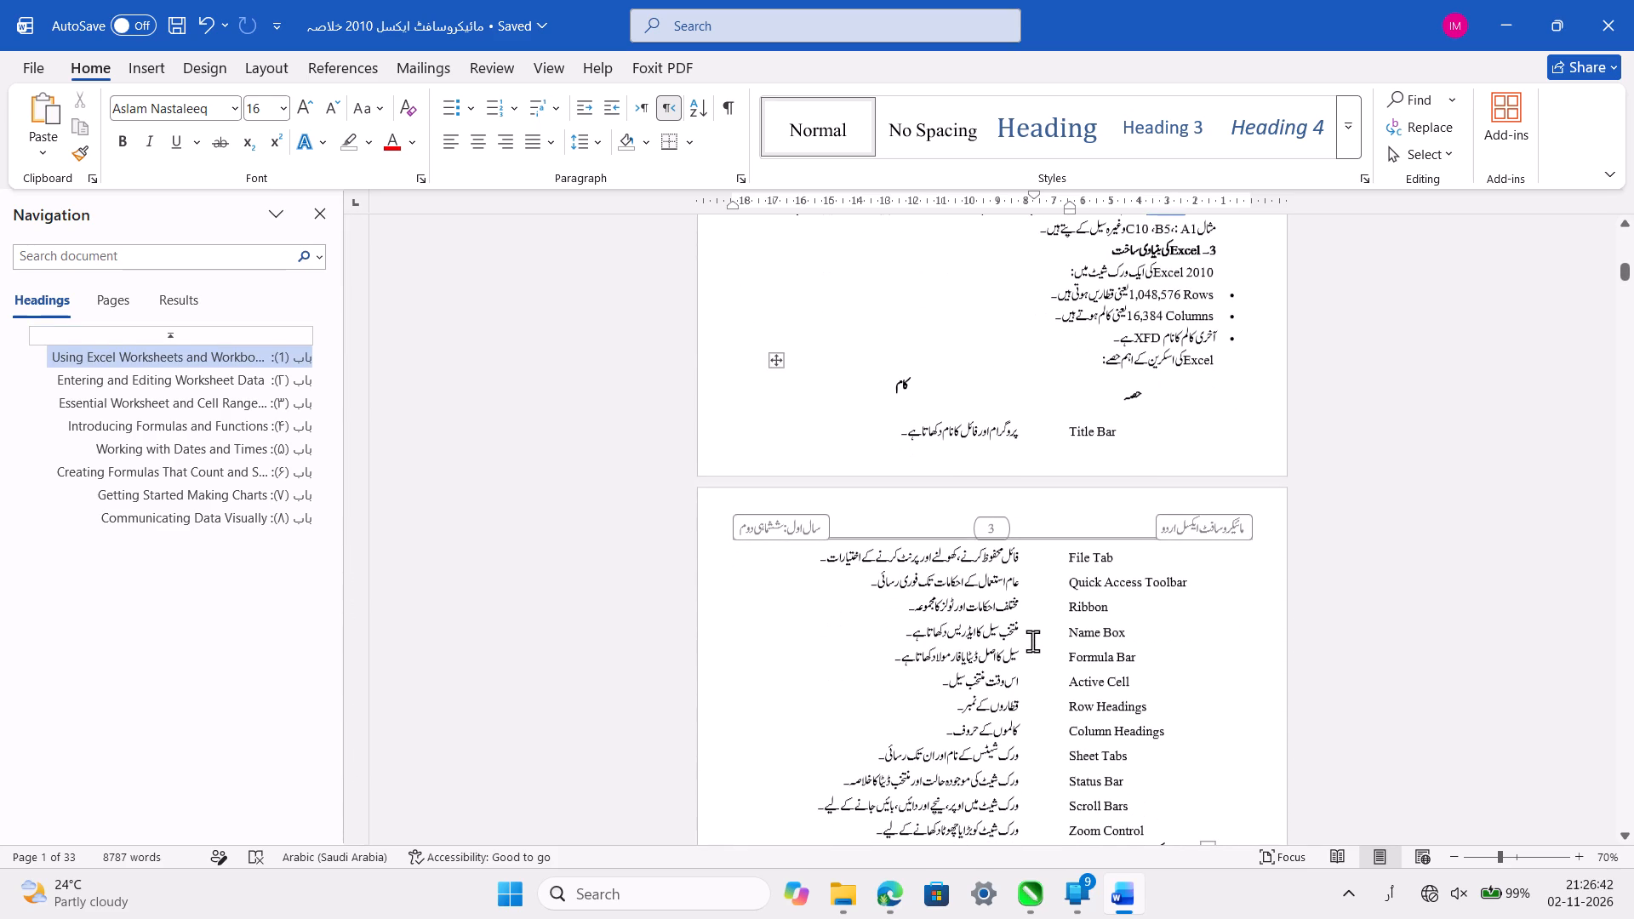
{"action": "scroll", "coordinate": [1032, 641], "scroll_direction": "down", "scroll_amount": 5}
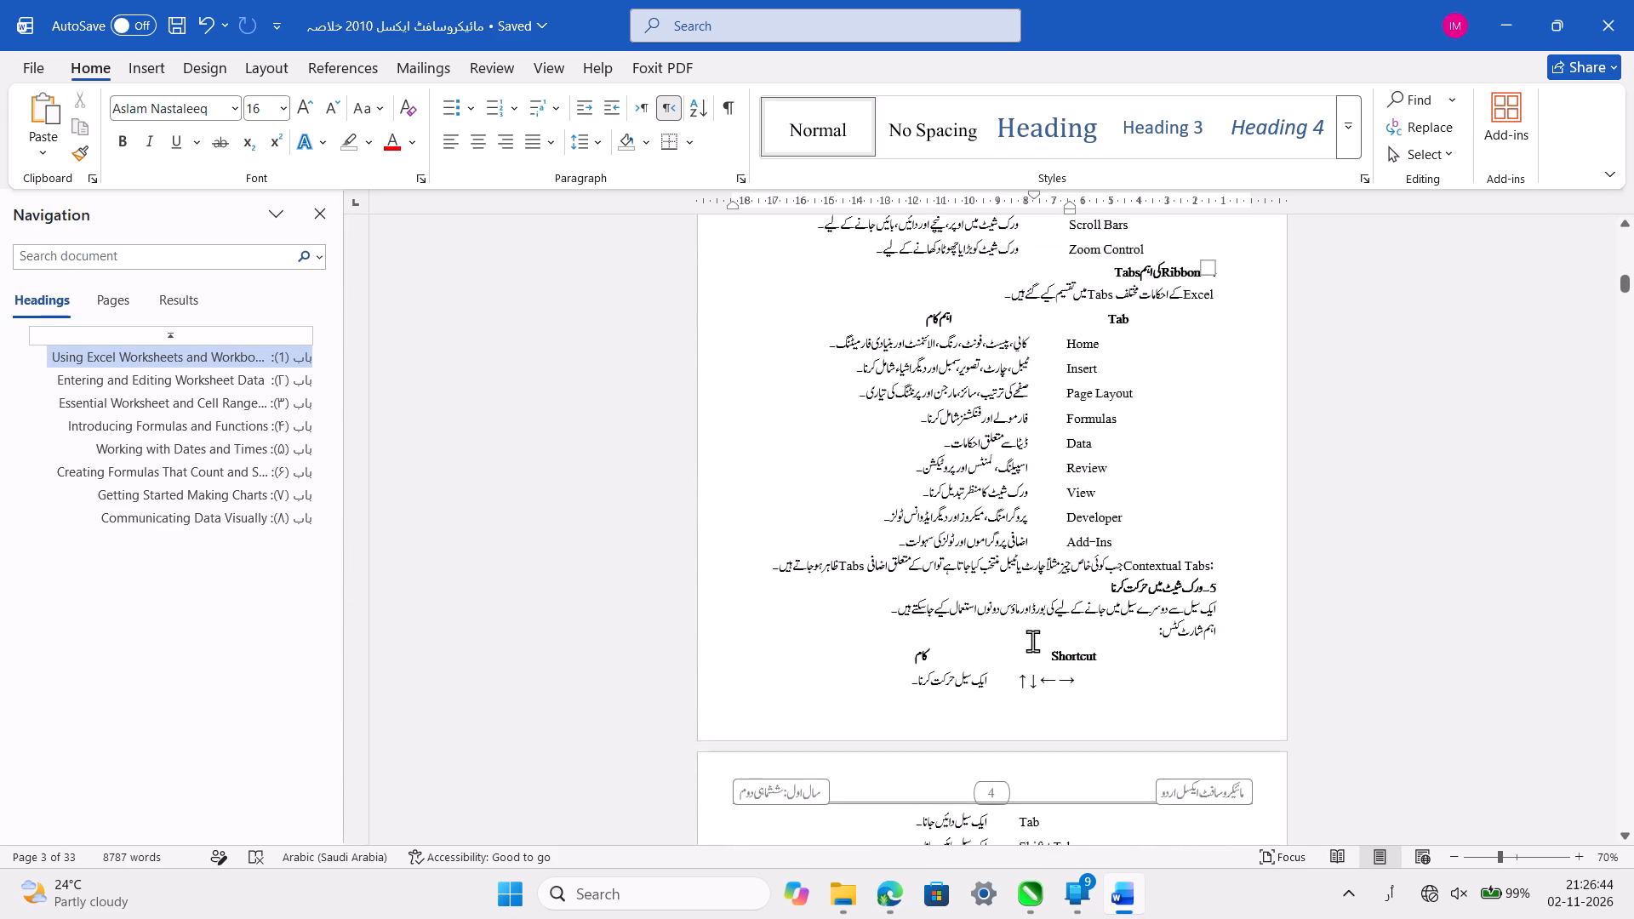
{"action": "scroll", "coordinate": [1032, 641], "scroll_direction": "up", "scroll_amount": 6}
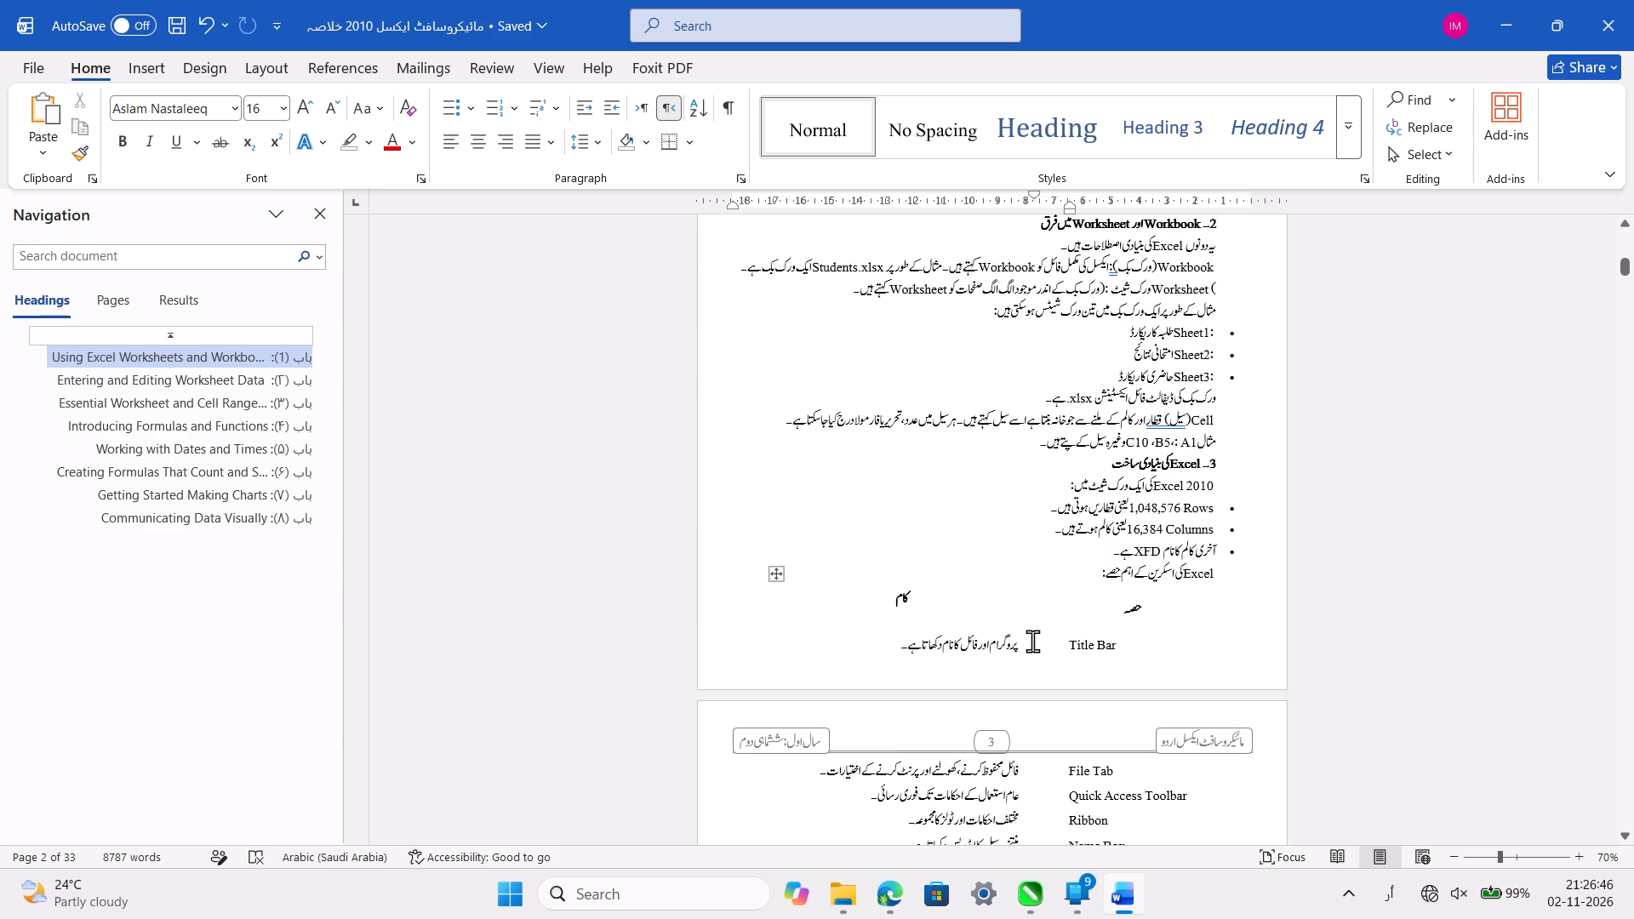
{"action": "scroll", "coordinate": [1032, 641], "scroll_direction": "up", "scroll_amount": 4}
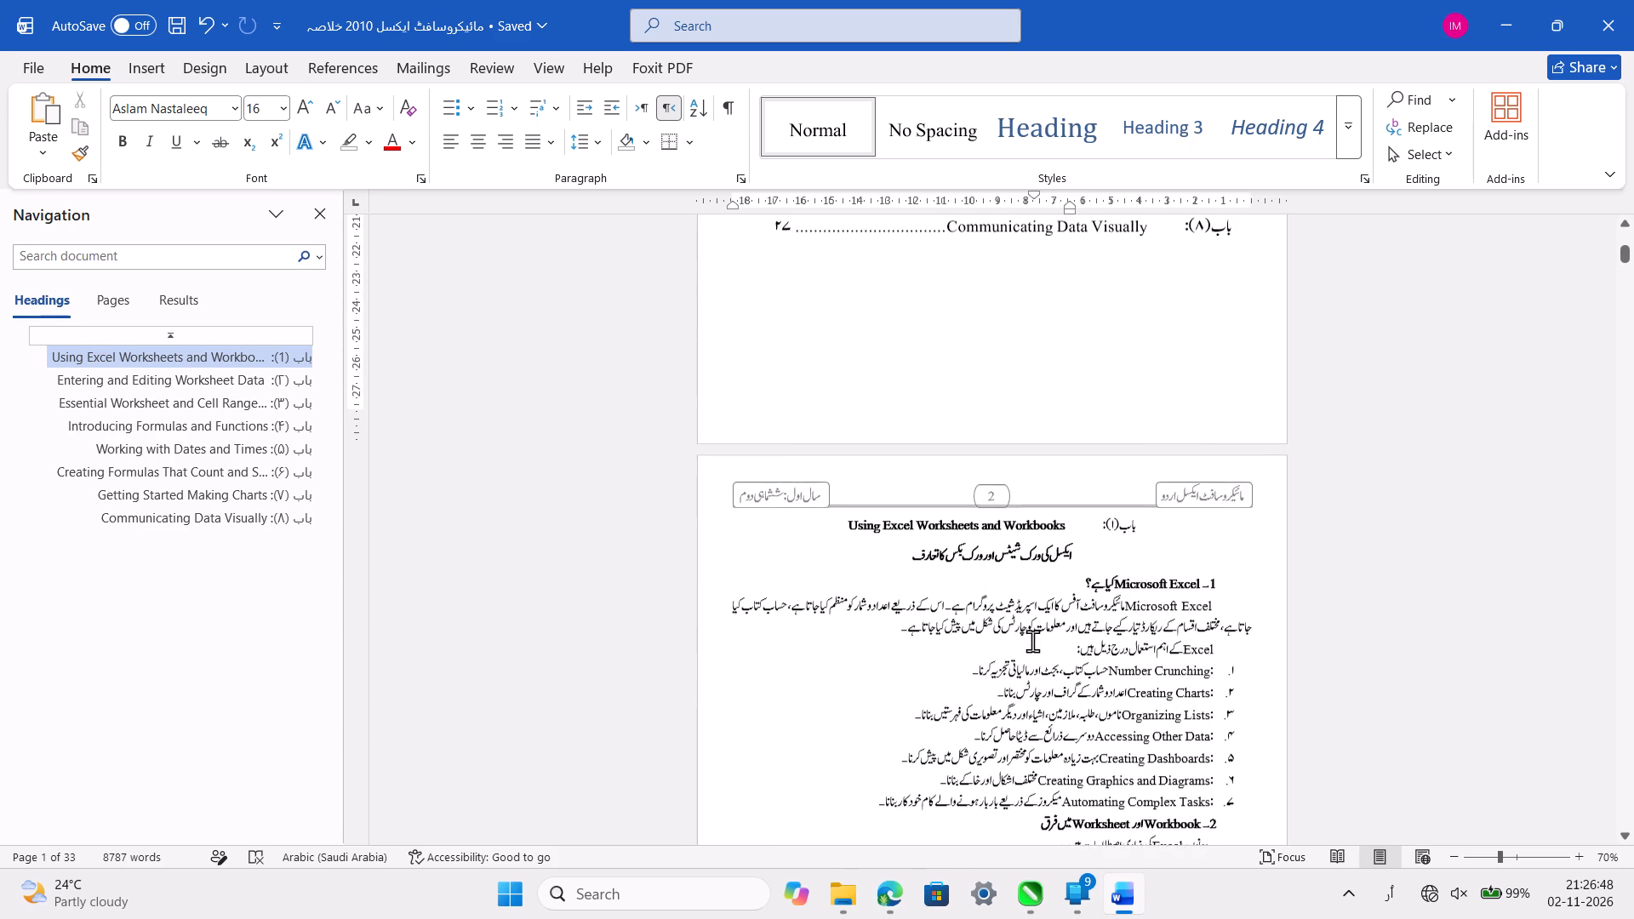
{"action": "scroll", "coordinate": [1032, 641], "scroll_direction": "down", "scroll_amount": 5, "text": "ctrl"}
{"action": "scroll", "coordinate": [1032, 641], "scroll_direction": "down", "scroll_amount": 8}
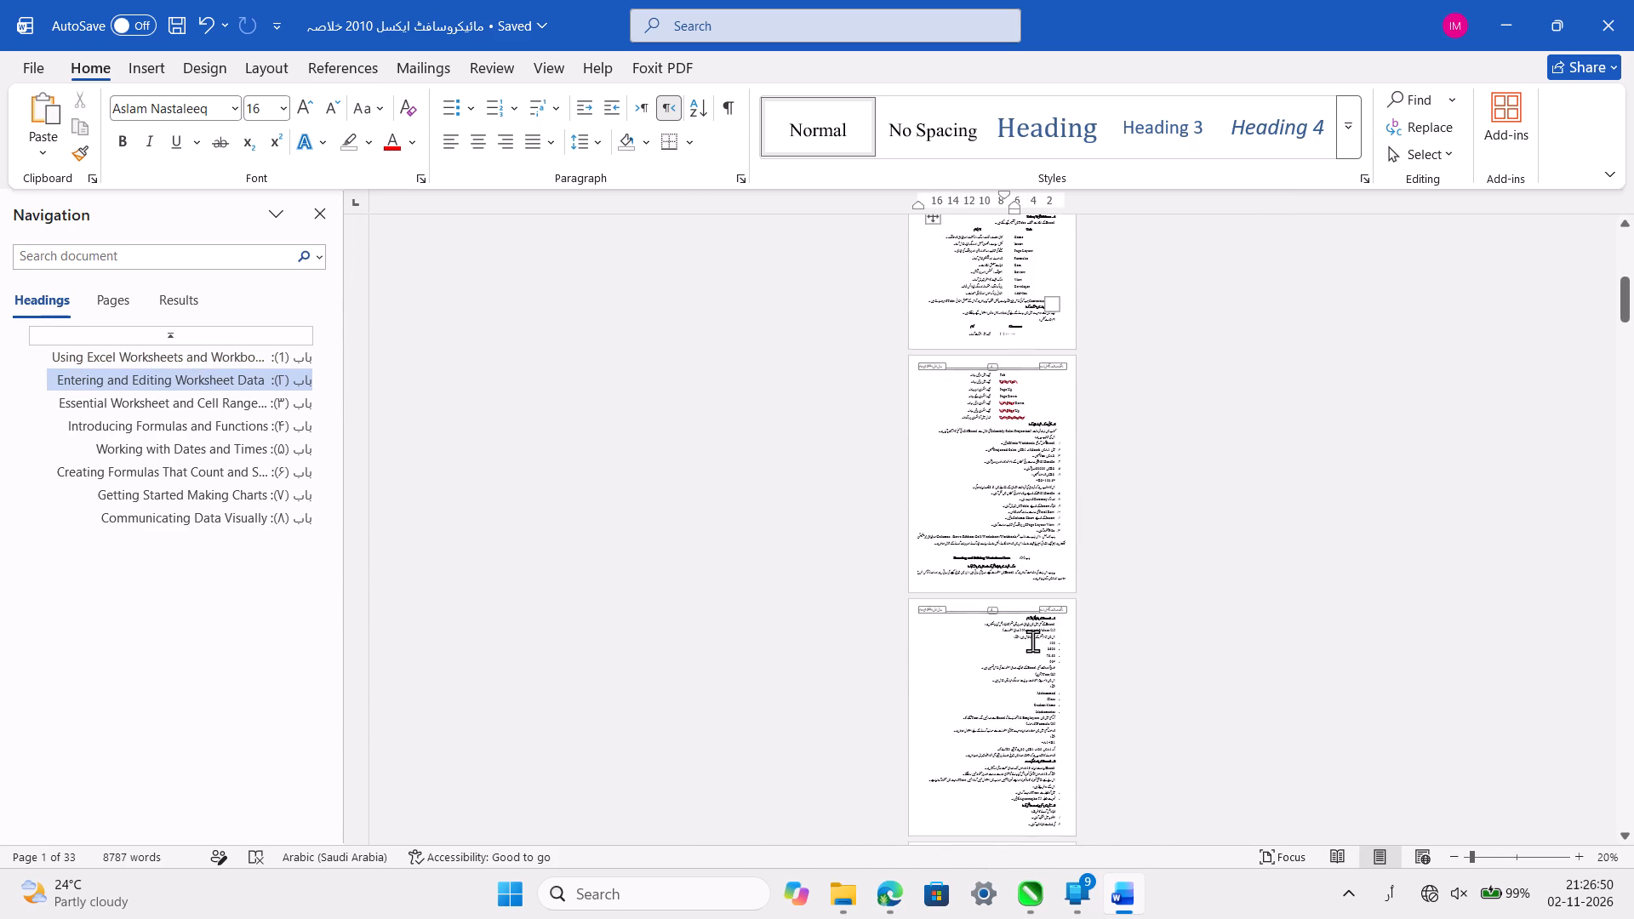
{"action": "key", "text": "ctrl+s"}
From the title page, check the page border settings and which pages they apply to, and save the document.
{"action": "scroll", "coordinate": [1032, 641], "scroll_direction": "up", "scroll_amount": 6}
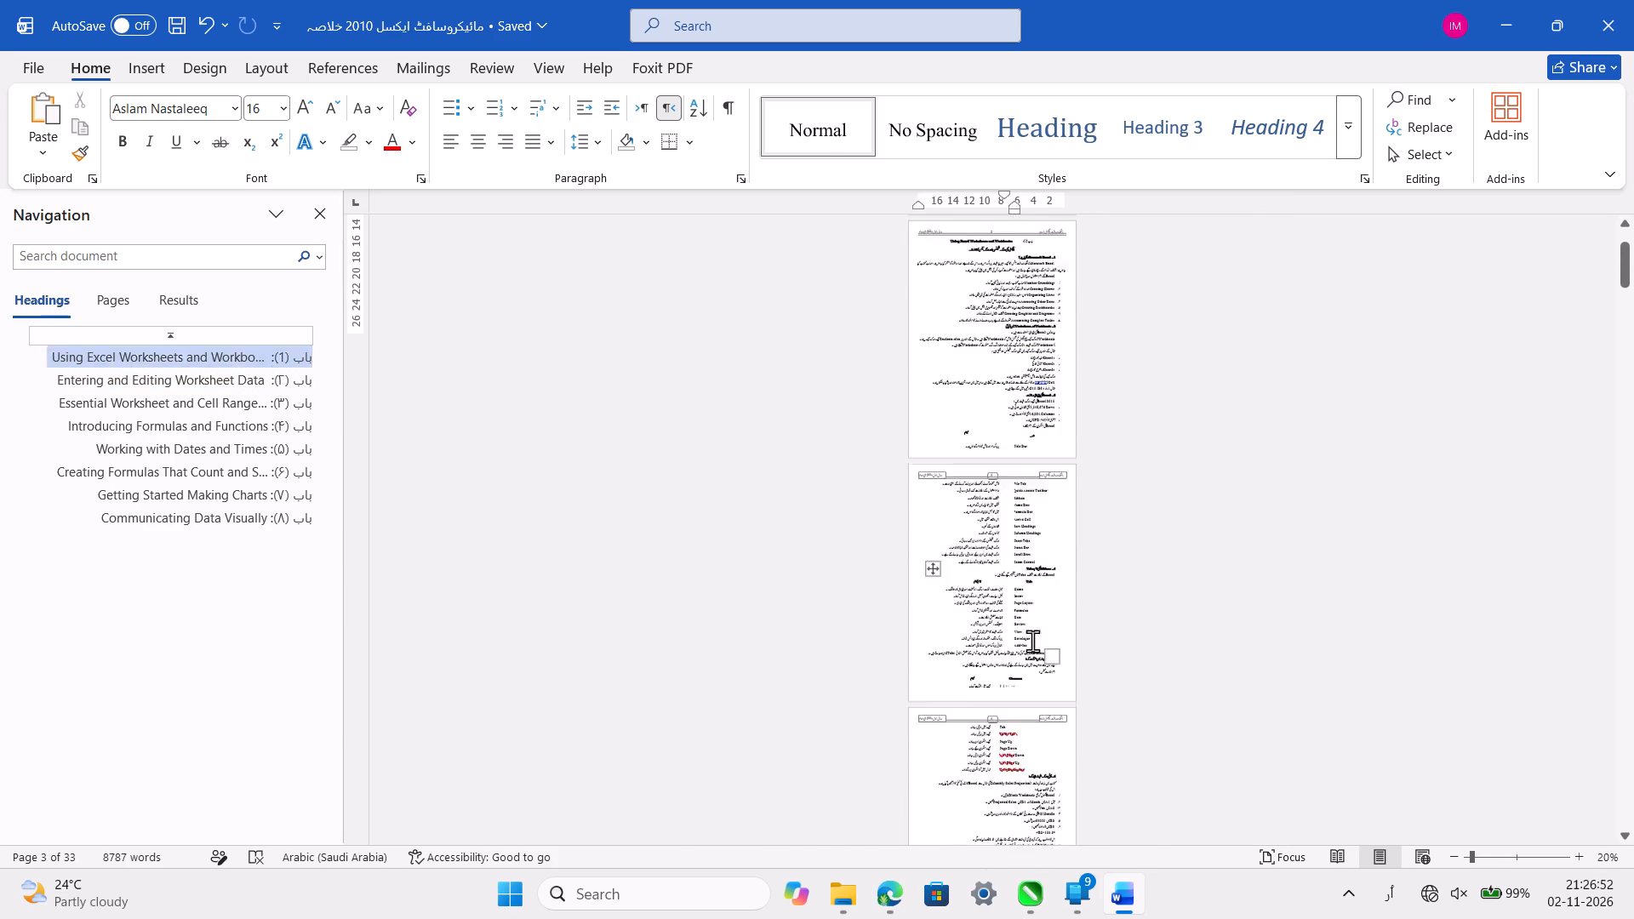
{"action": "scroll", "coordinate": [1032, 641], "scroll_direction": "up", "scroll_amount": 6}
{"action": "scroll", "coordinate": [1043, 308], "scroll_direction": "up", "scroll_amount": 4, "text": "ctrl"}
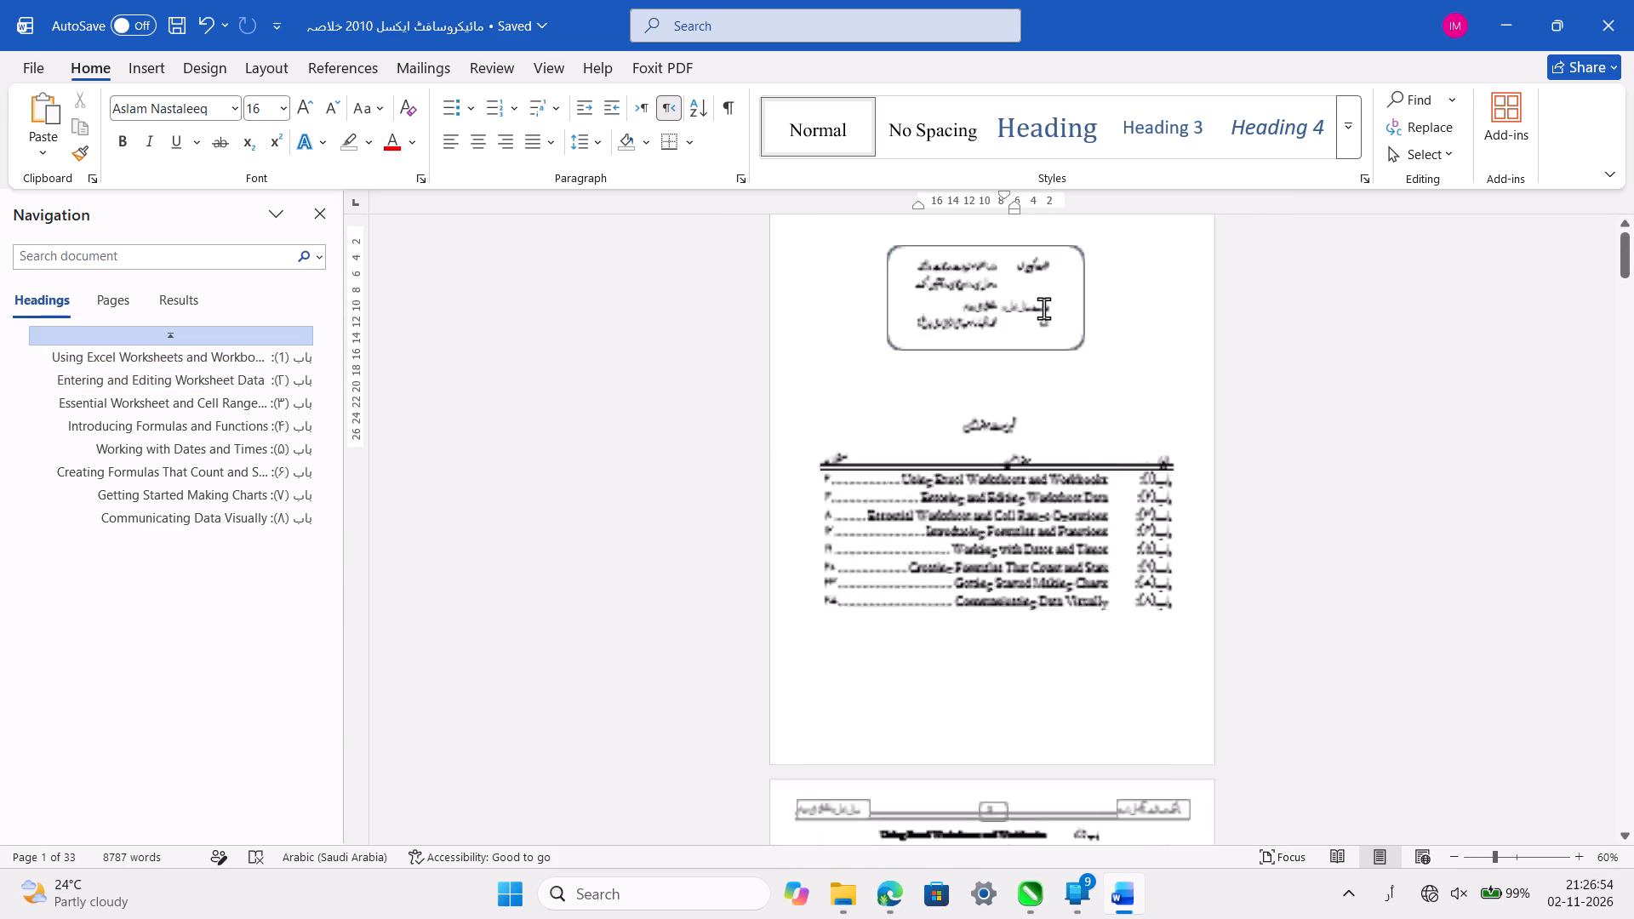
{"action": "scroll", "coordinate": [1043, 308], "scroll_direction": "up", "scroll_amount": 7}
{"action": "left_click", "coordinate": [1140, 286]}
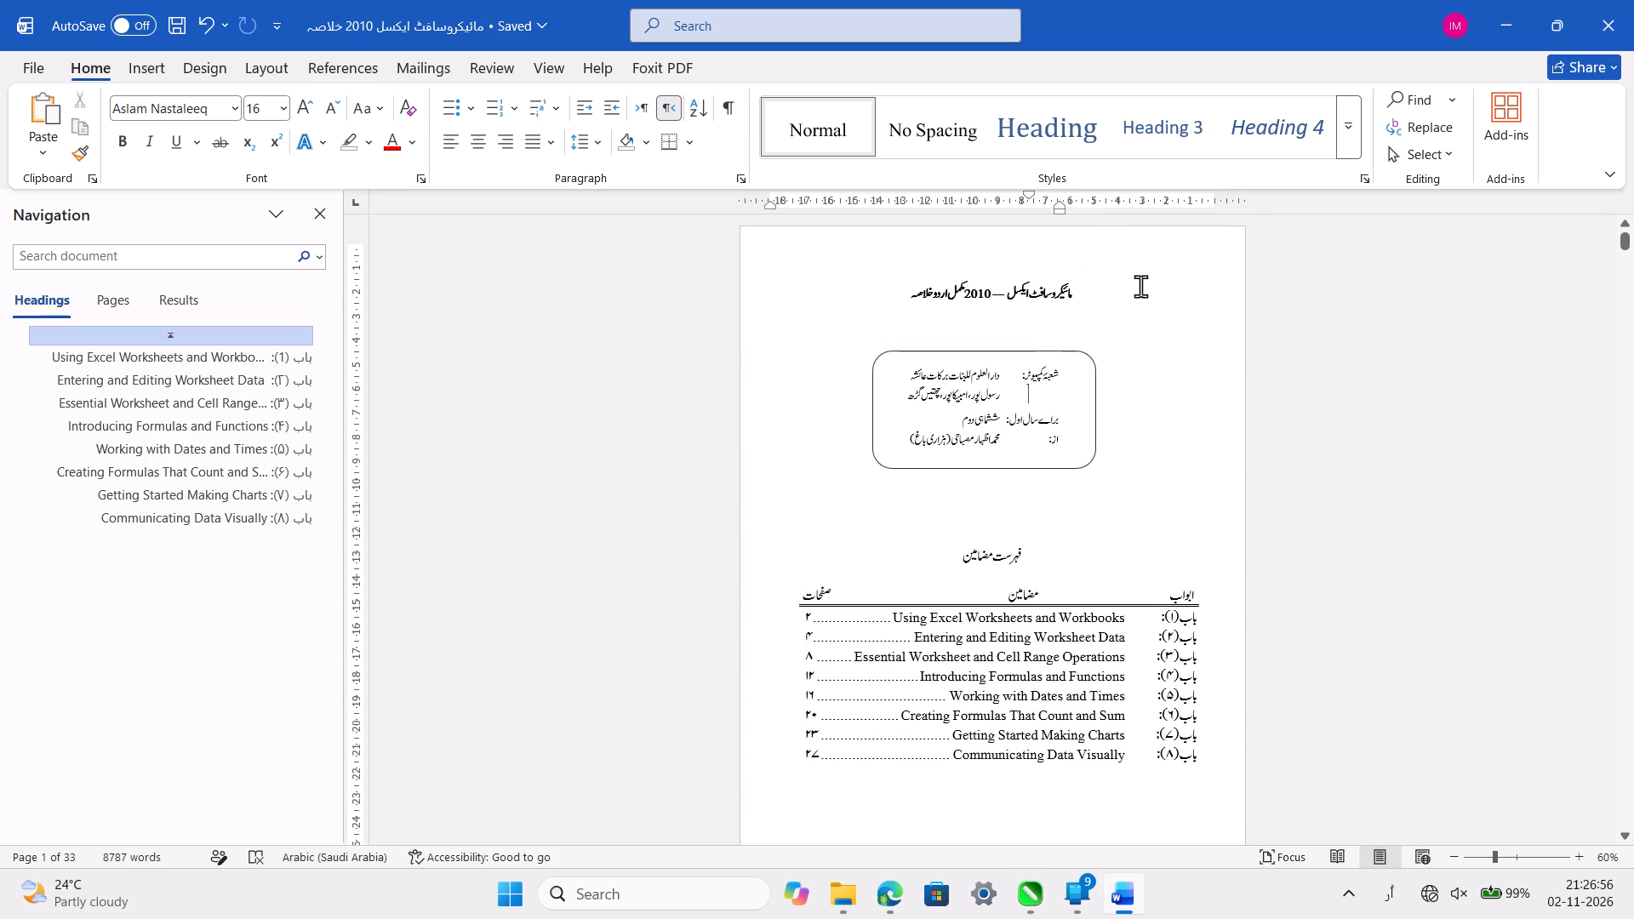
{"action": "left_click", "coordinate": [199, 65]}
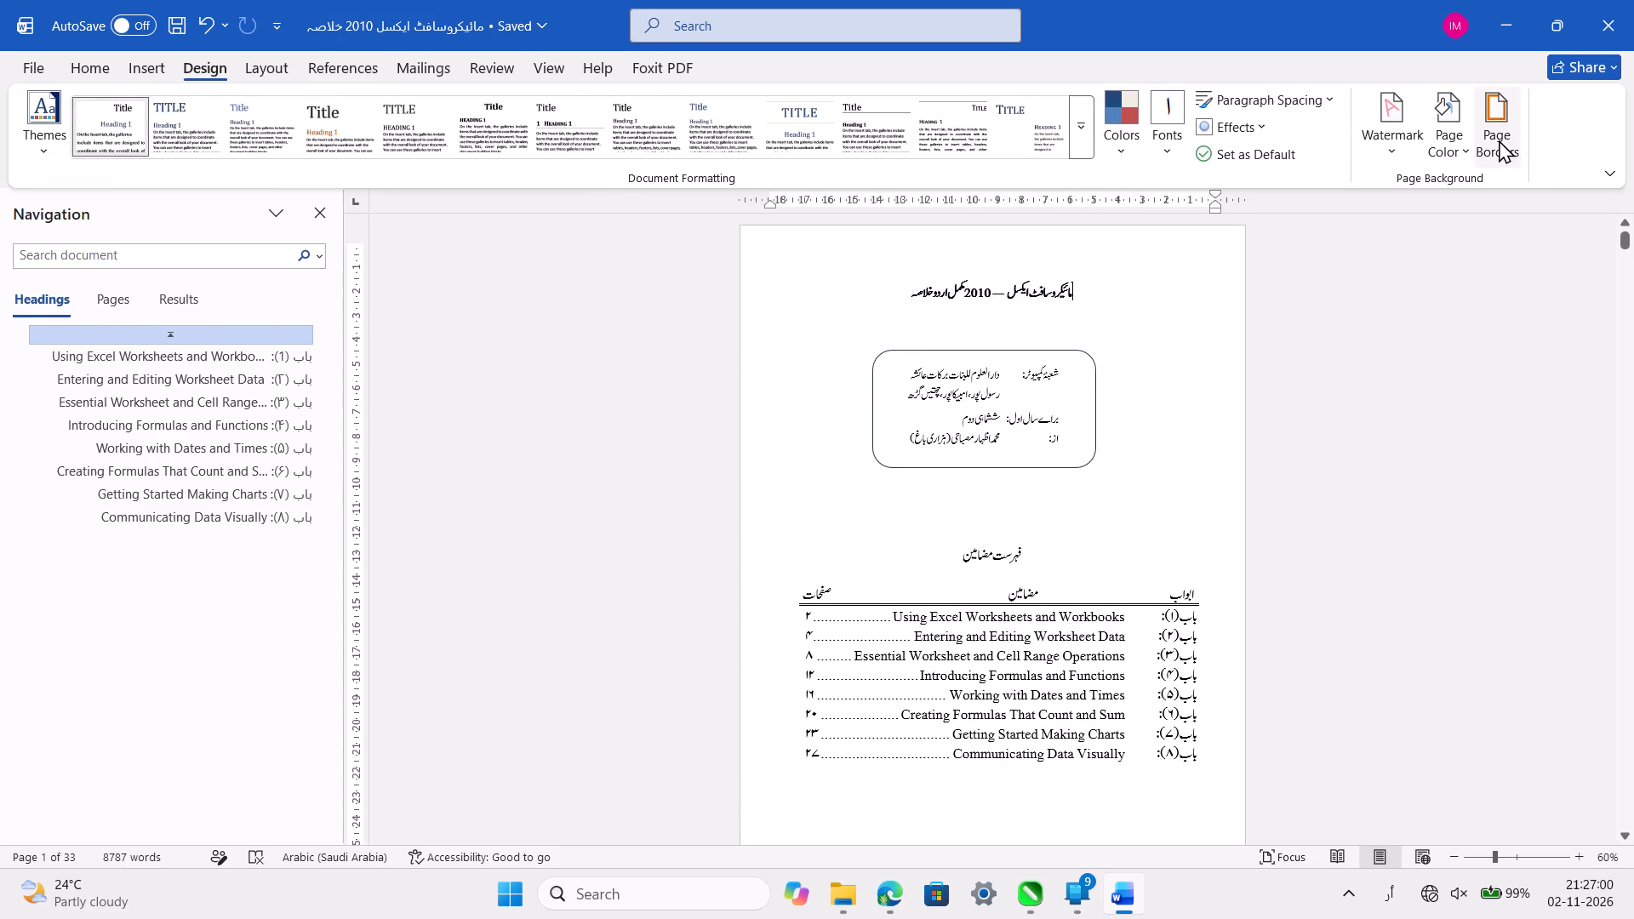
{"action": "left_click", "coordinate": [1499, 140]}
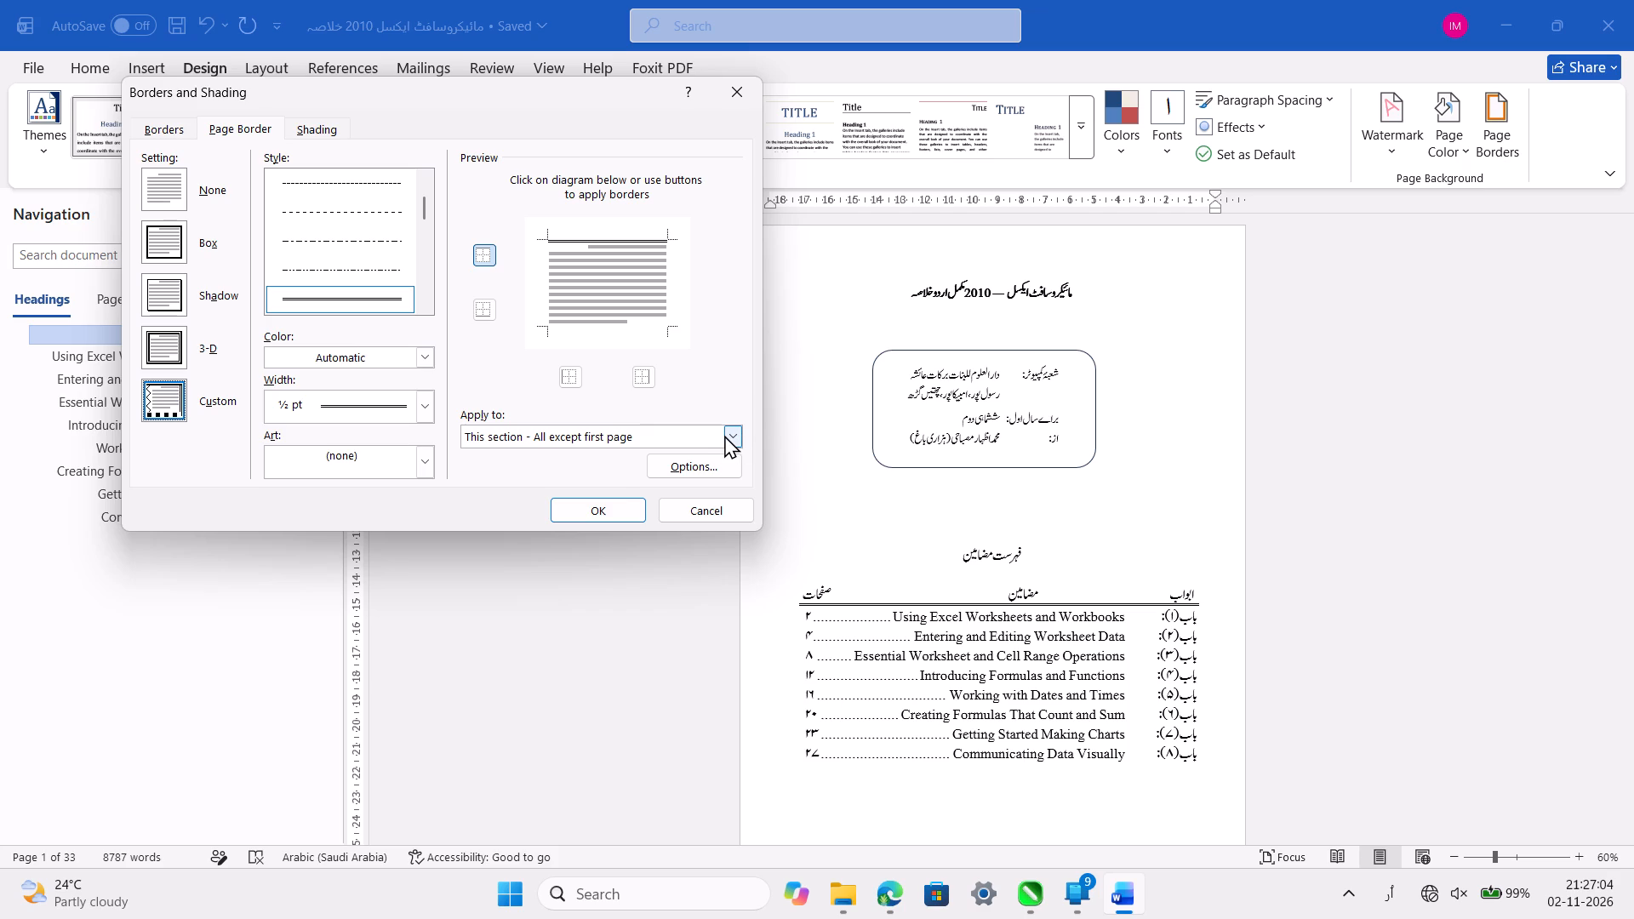
{"action": "left_click", "coordinate": [725, 511]}
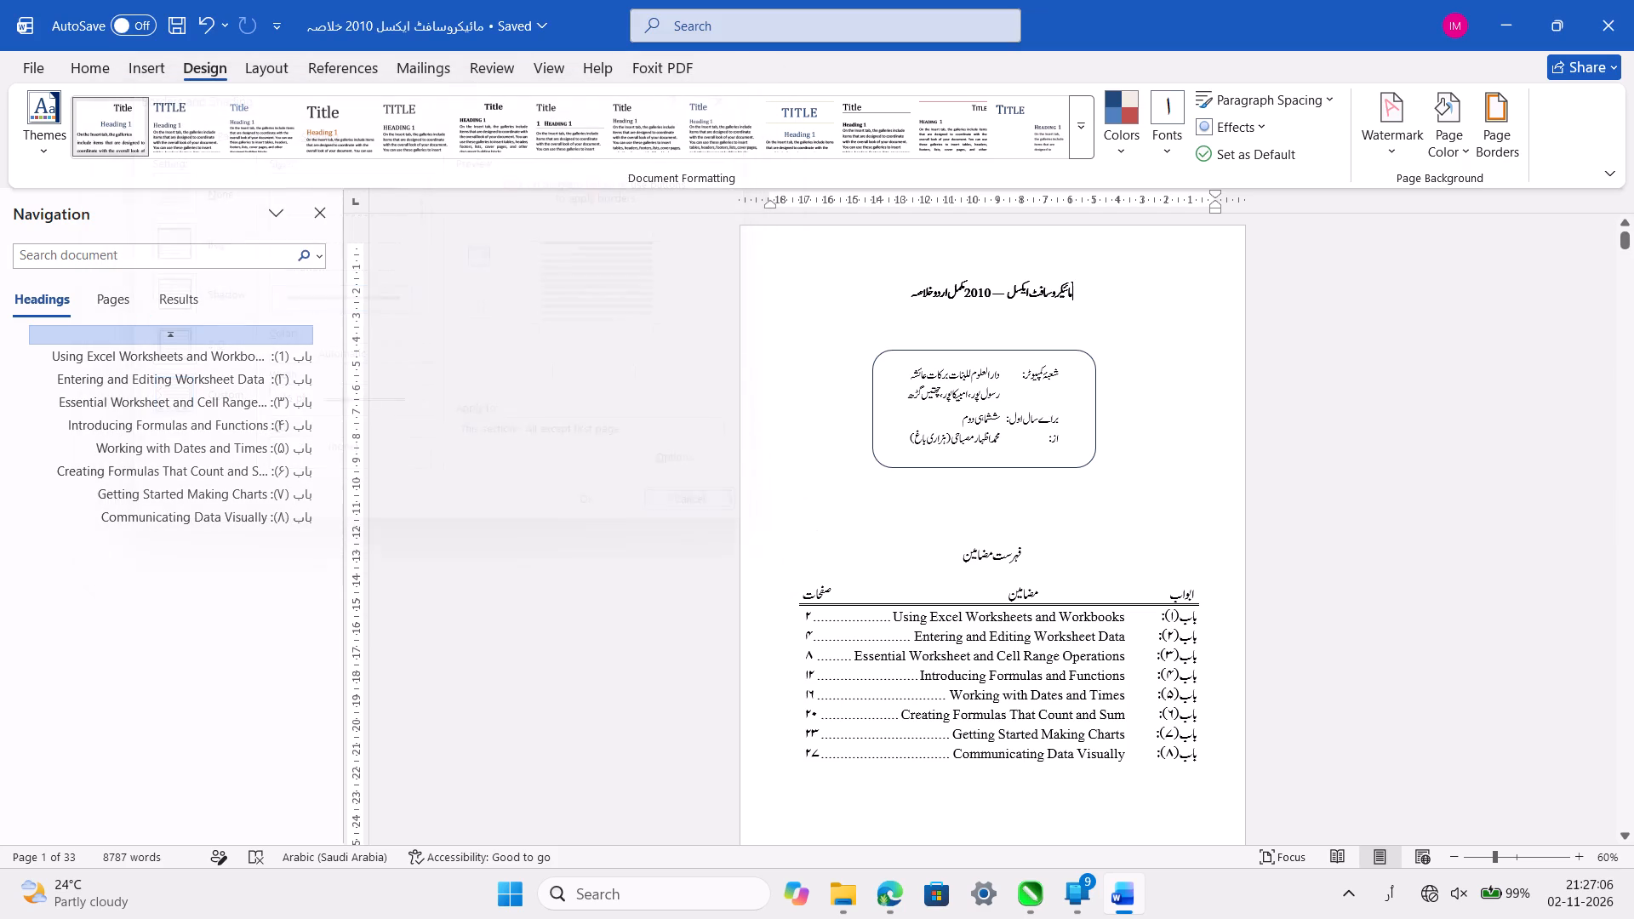
{"action": "left_click", "coordinate": [1166, 535]}
{"action": "key", "text": "ctrl+s"}
Look through the page headers and body layout from باب (۱) through the باب (۳) pages.
{"action": "scroll", "coordinate": [1166, 535], "scroll_direction": "down", "scroll_amount": 4}
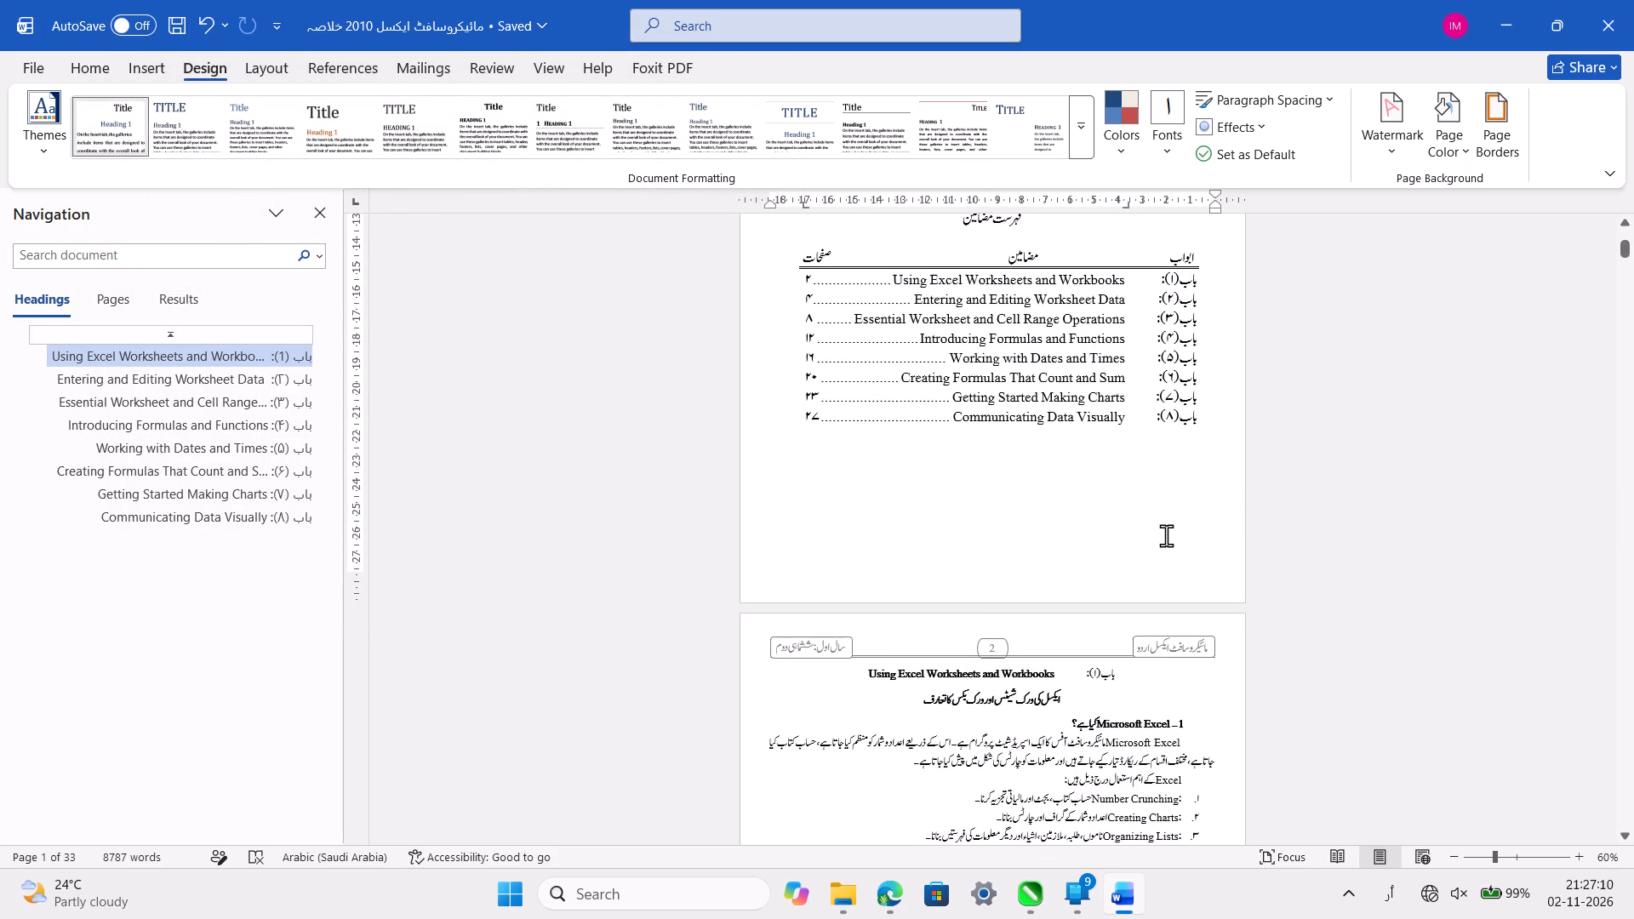
{"action": "scroll", "coordinate": [1166, 535], "scroll_direction": "down", "scroll_amount": 2}
{"action": "scroll", "coordinate": [1166, 535], "scroll_direction": "down", "scroll_amount": 4, "text": "ctrl"}
{"action": "scroll", "coordinate": [1166, 535], "scroll_direction": "down", "scroll_amount": 3}
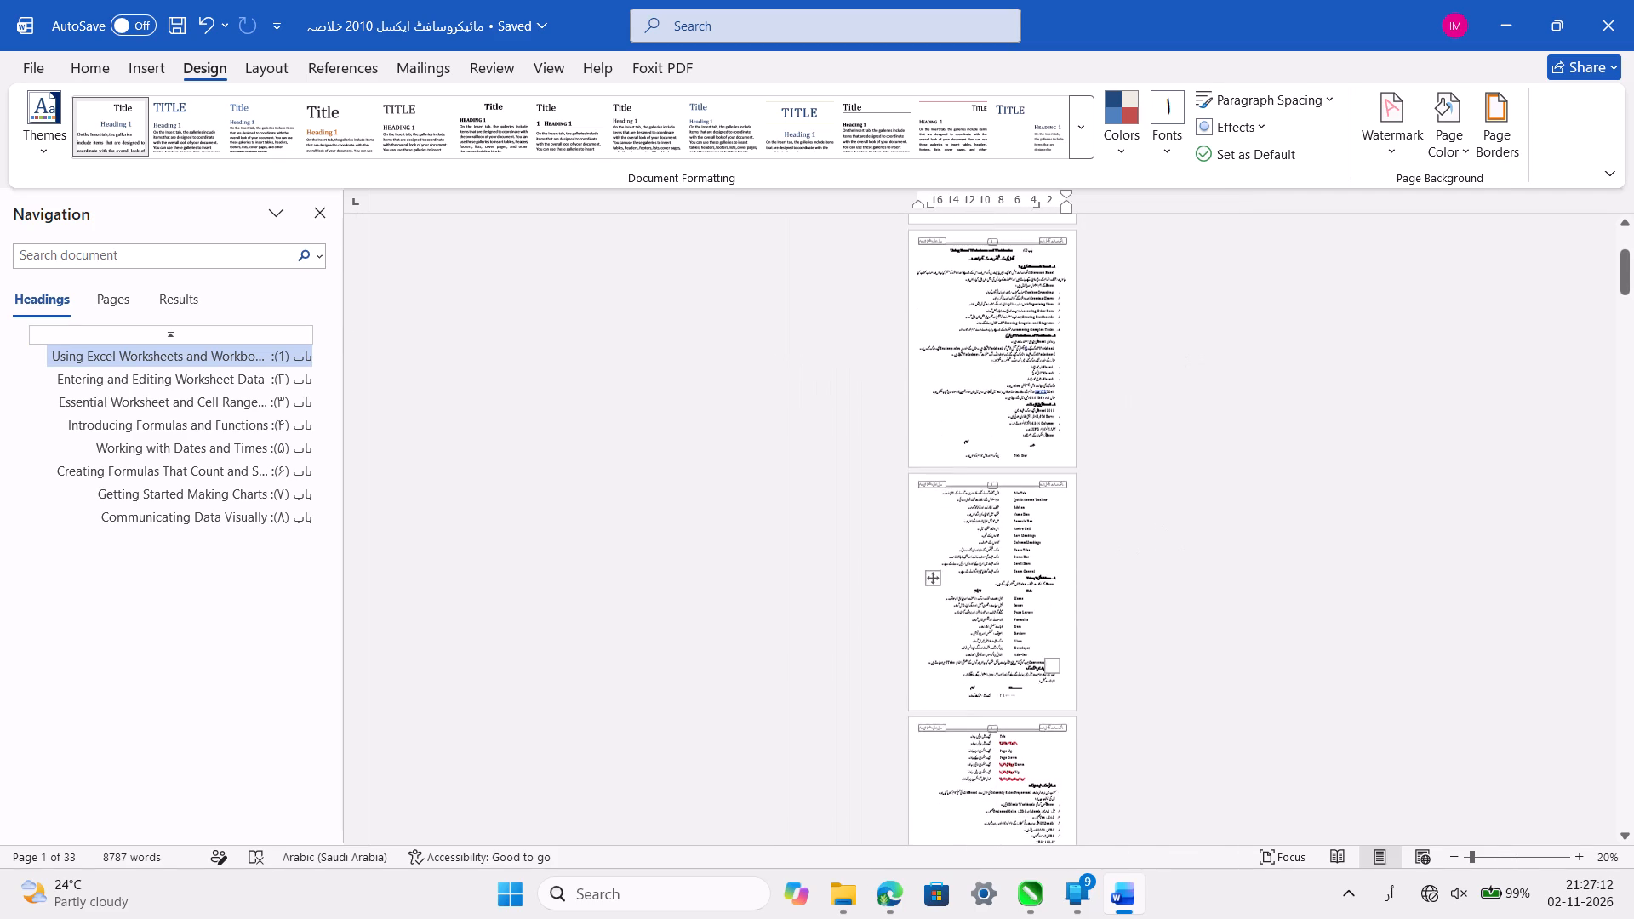
{"action": "scroll", "coordinate": [961, 649], "scroll_direction": "up", "scroll_amount": 4, "text": "ctrl"}
{"action": "scroll", "coordinate": [961, 649], "scroll_direction": "down", "scroll_amount": 10}
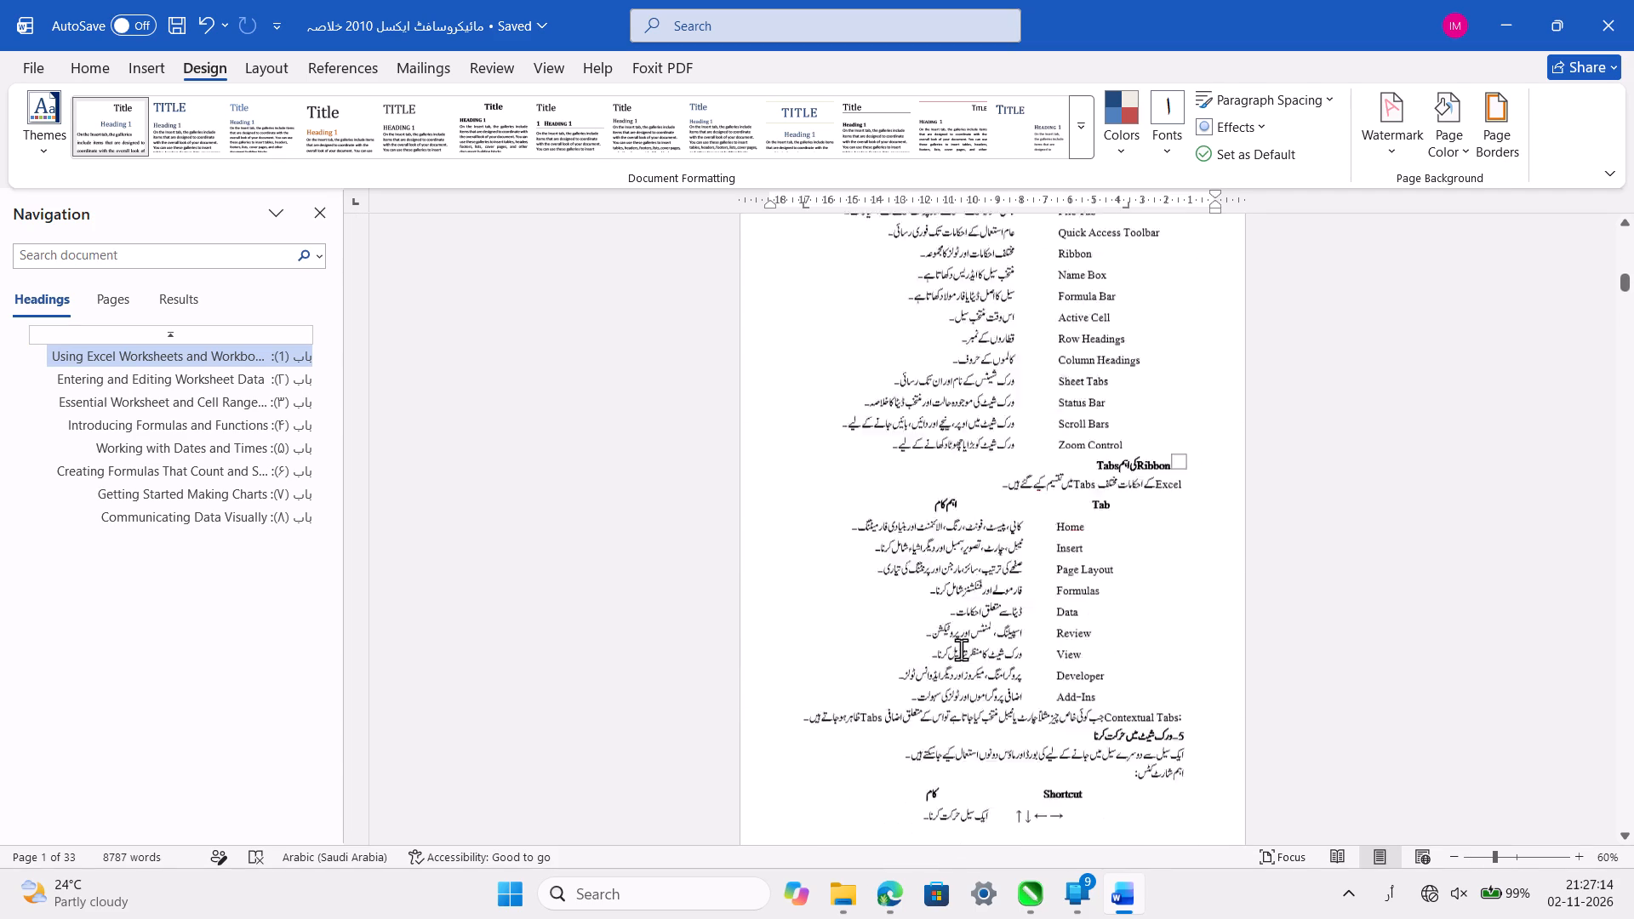
{"action": "scroll", "coordinate": [961, 649], "scroll_direction": "down", "scroll_amount": 2}
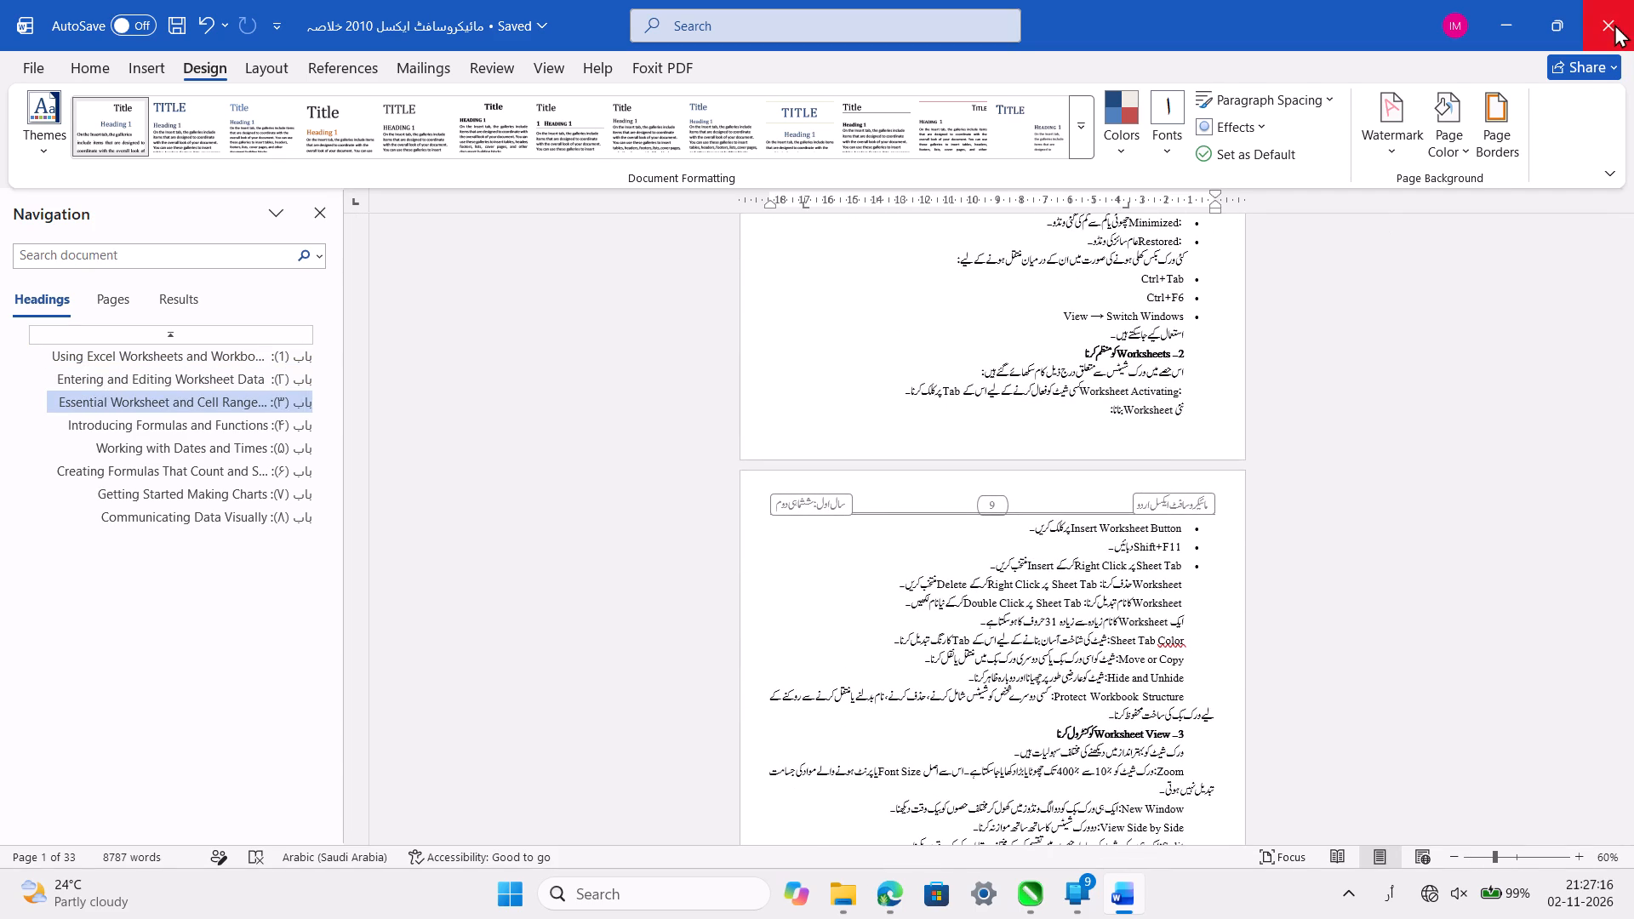
Save the finished Excel 2010 summary and close the document.
{"action": "left_click", "coordinate": [182, 23]}
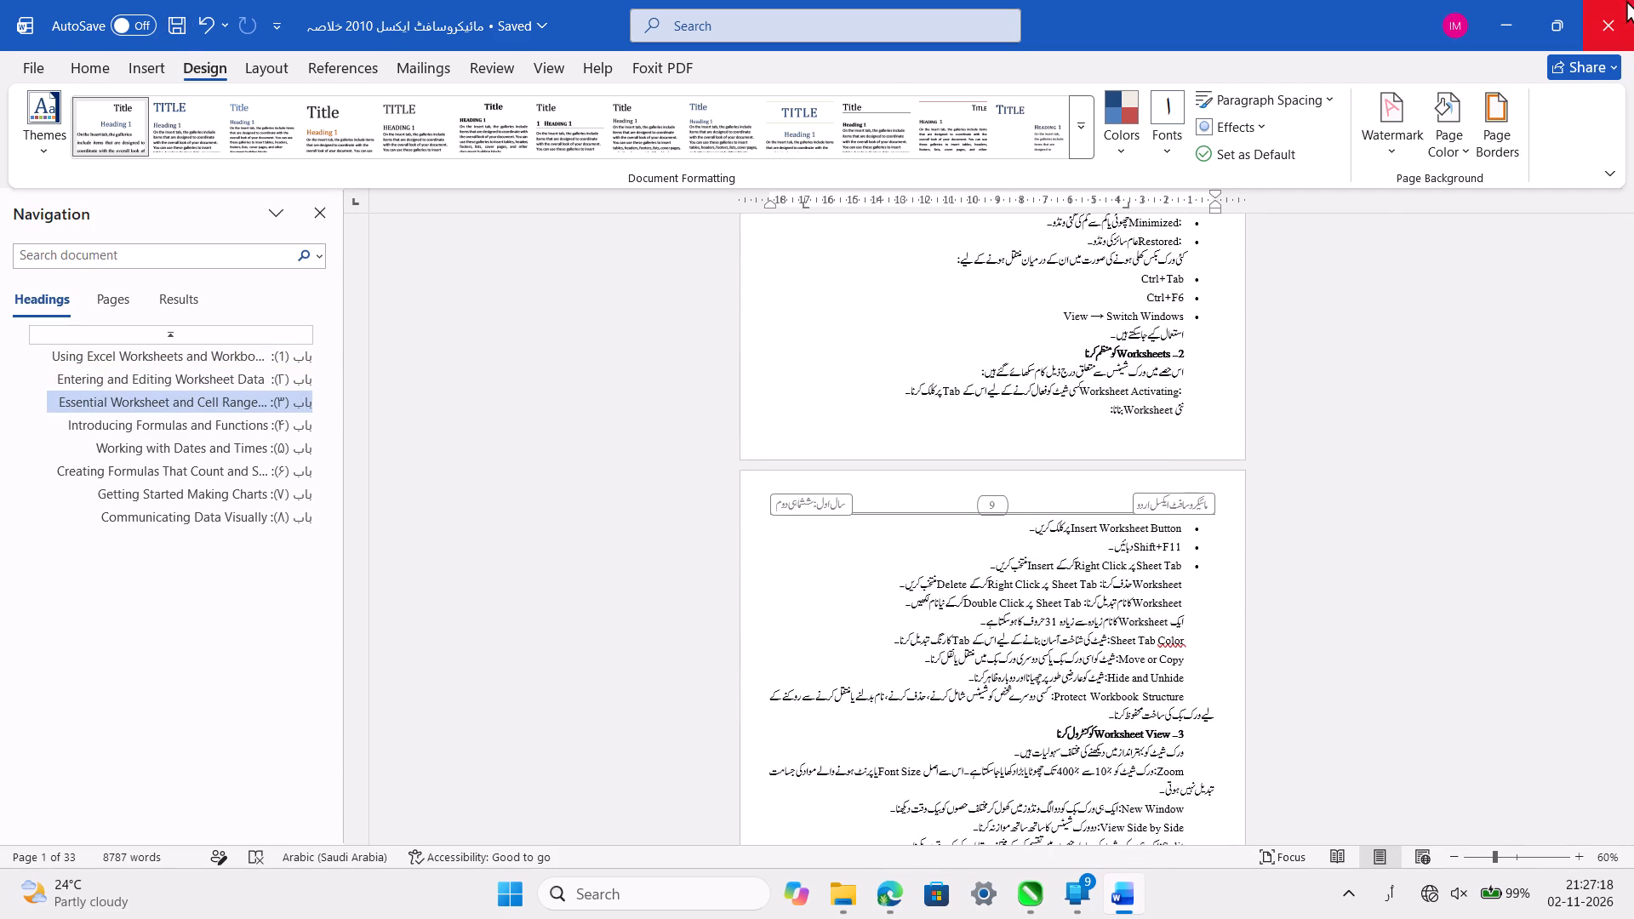
{"action": "left_click", "coordinate": [1622, 8]}
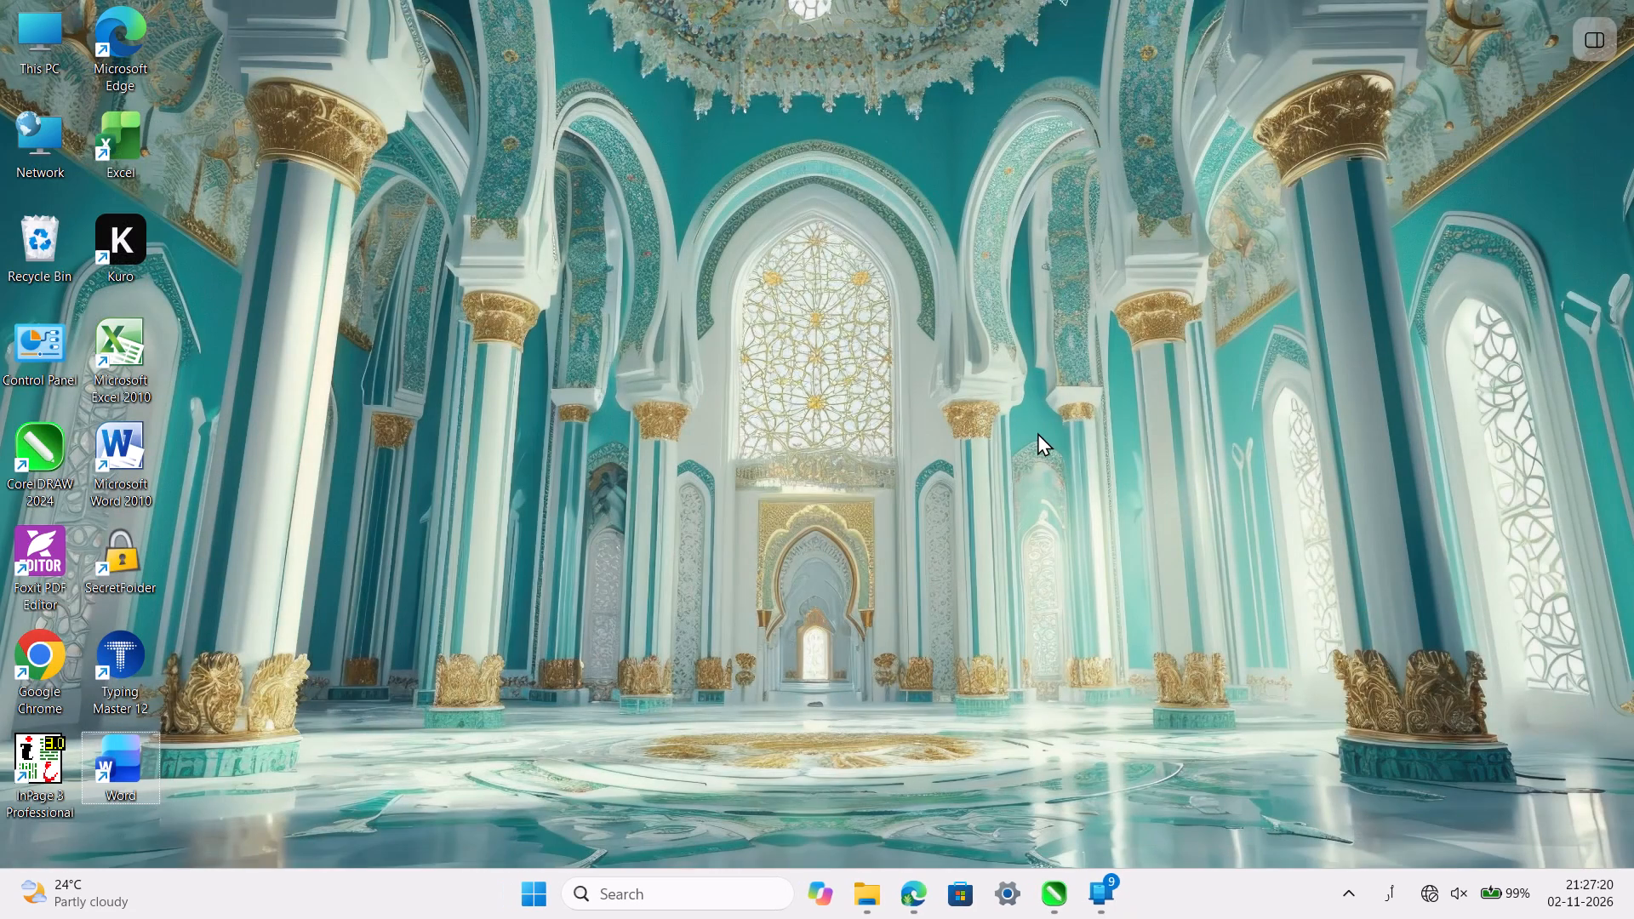